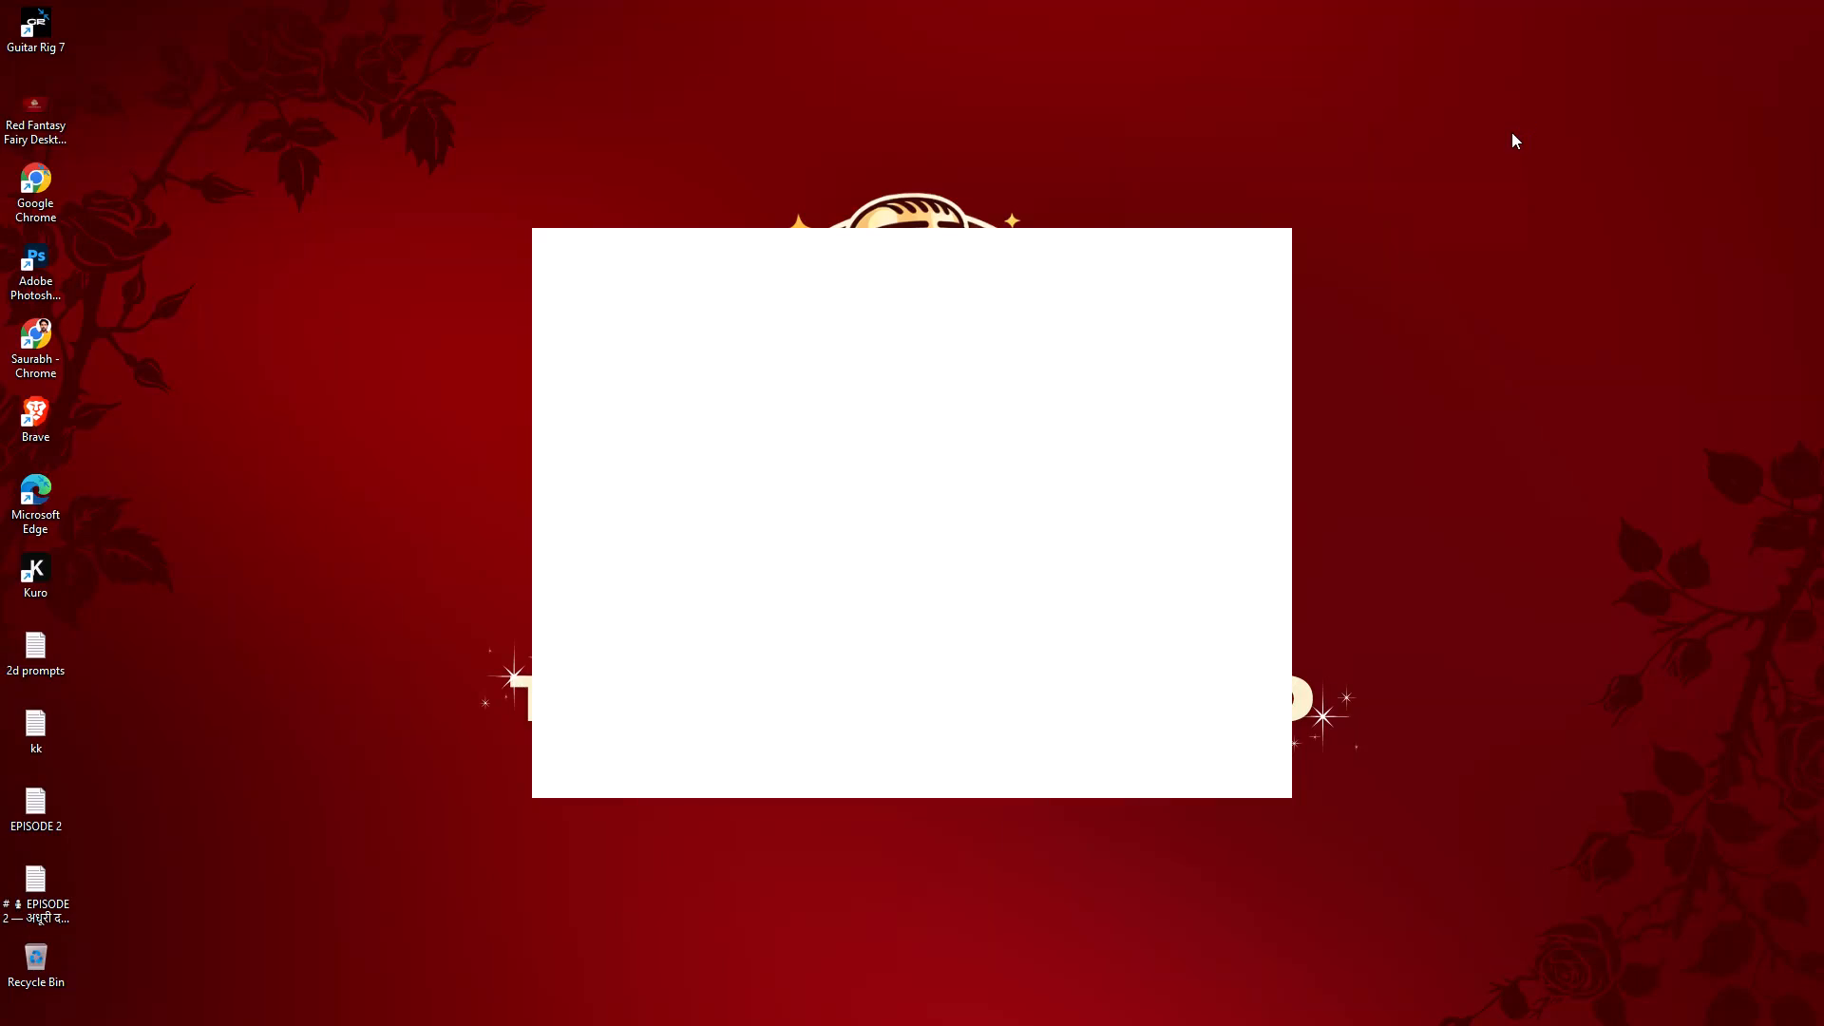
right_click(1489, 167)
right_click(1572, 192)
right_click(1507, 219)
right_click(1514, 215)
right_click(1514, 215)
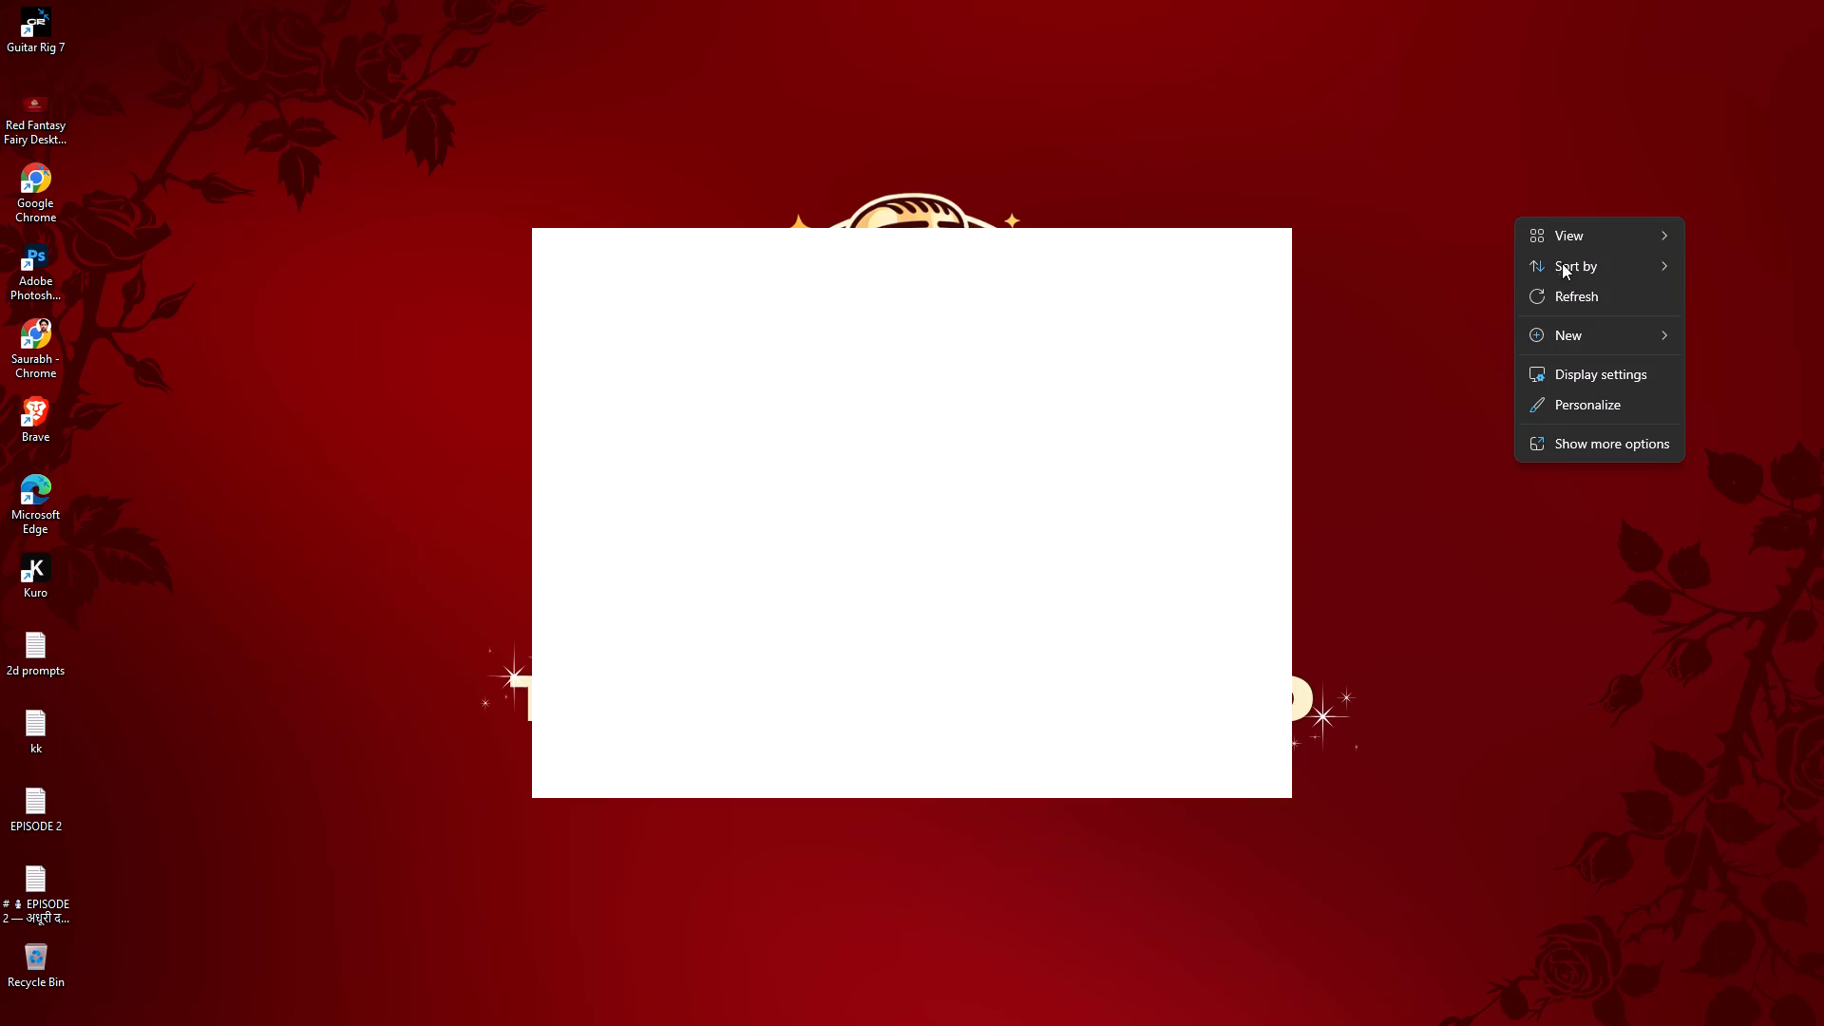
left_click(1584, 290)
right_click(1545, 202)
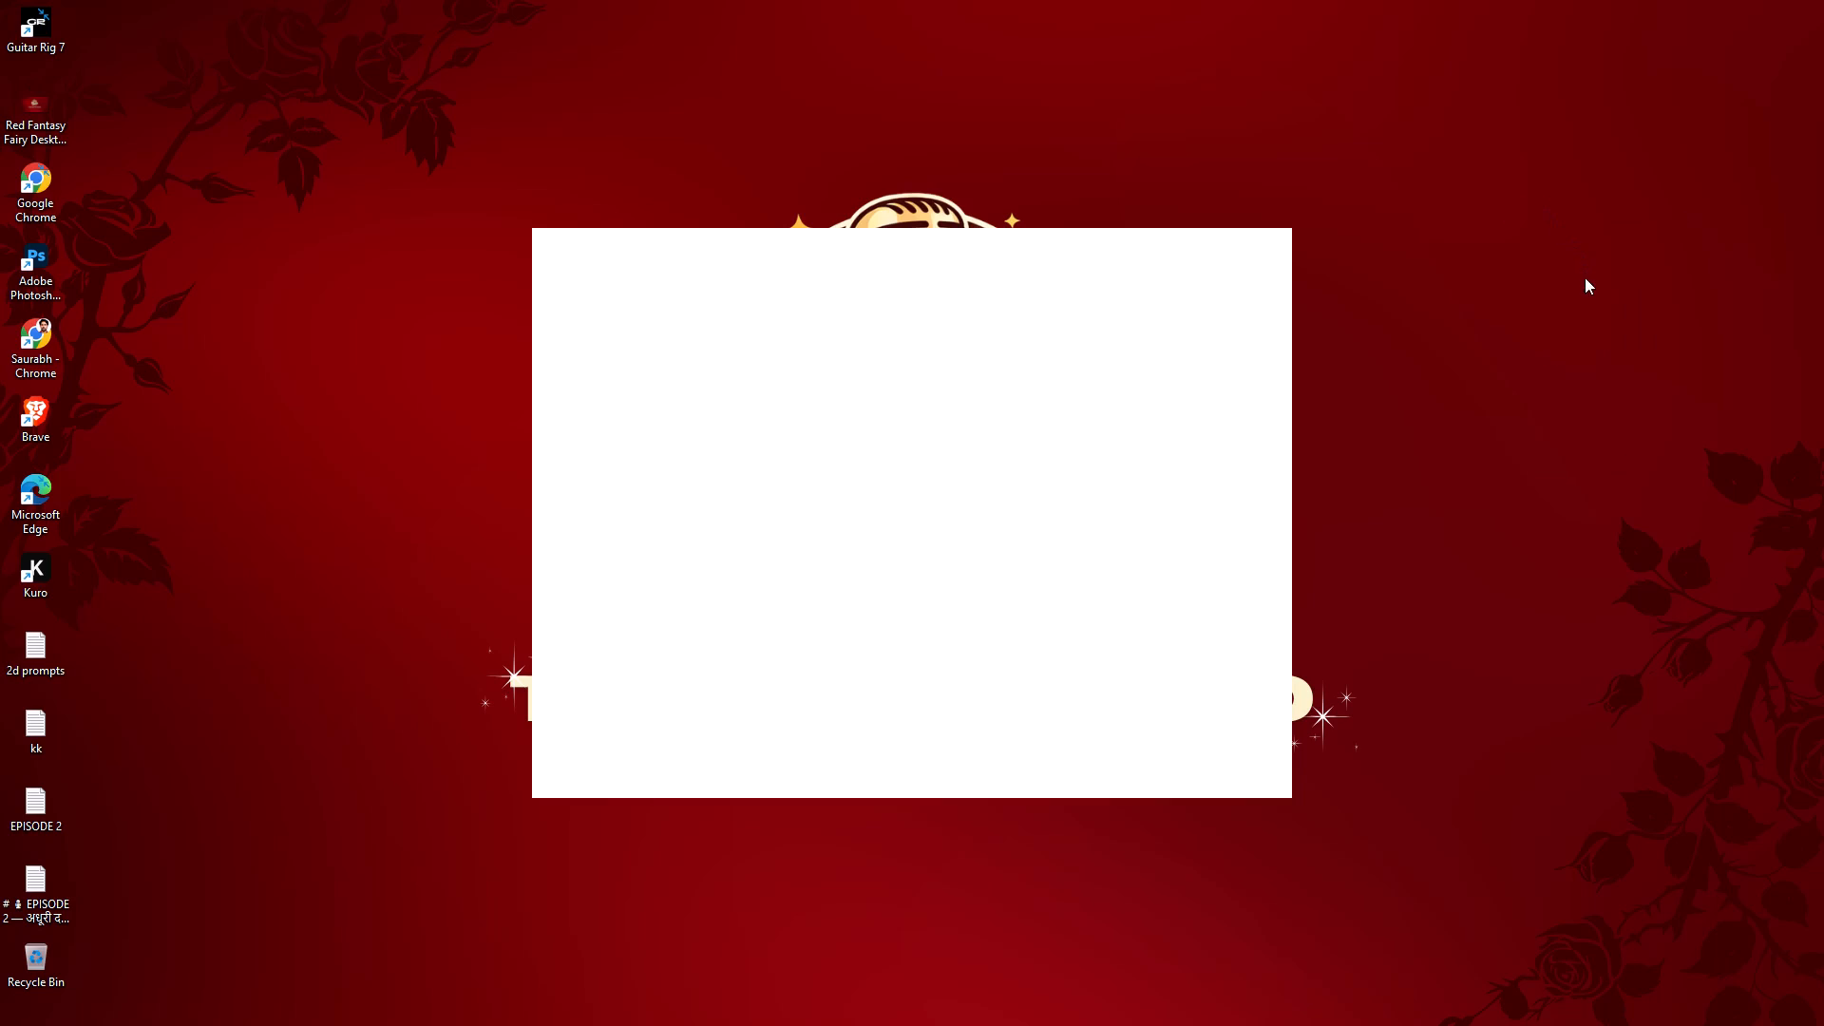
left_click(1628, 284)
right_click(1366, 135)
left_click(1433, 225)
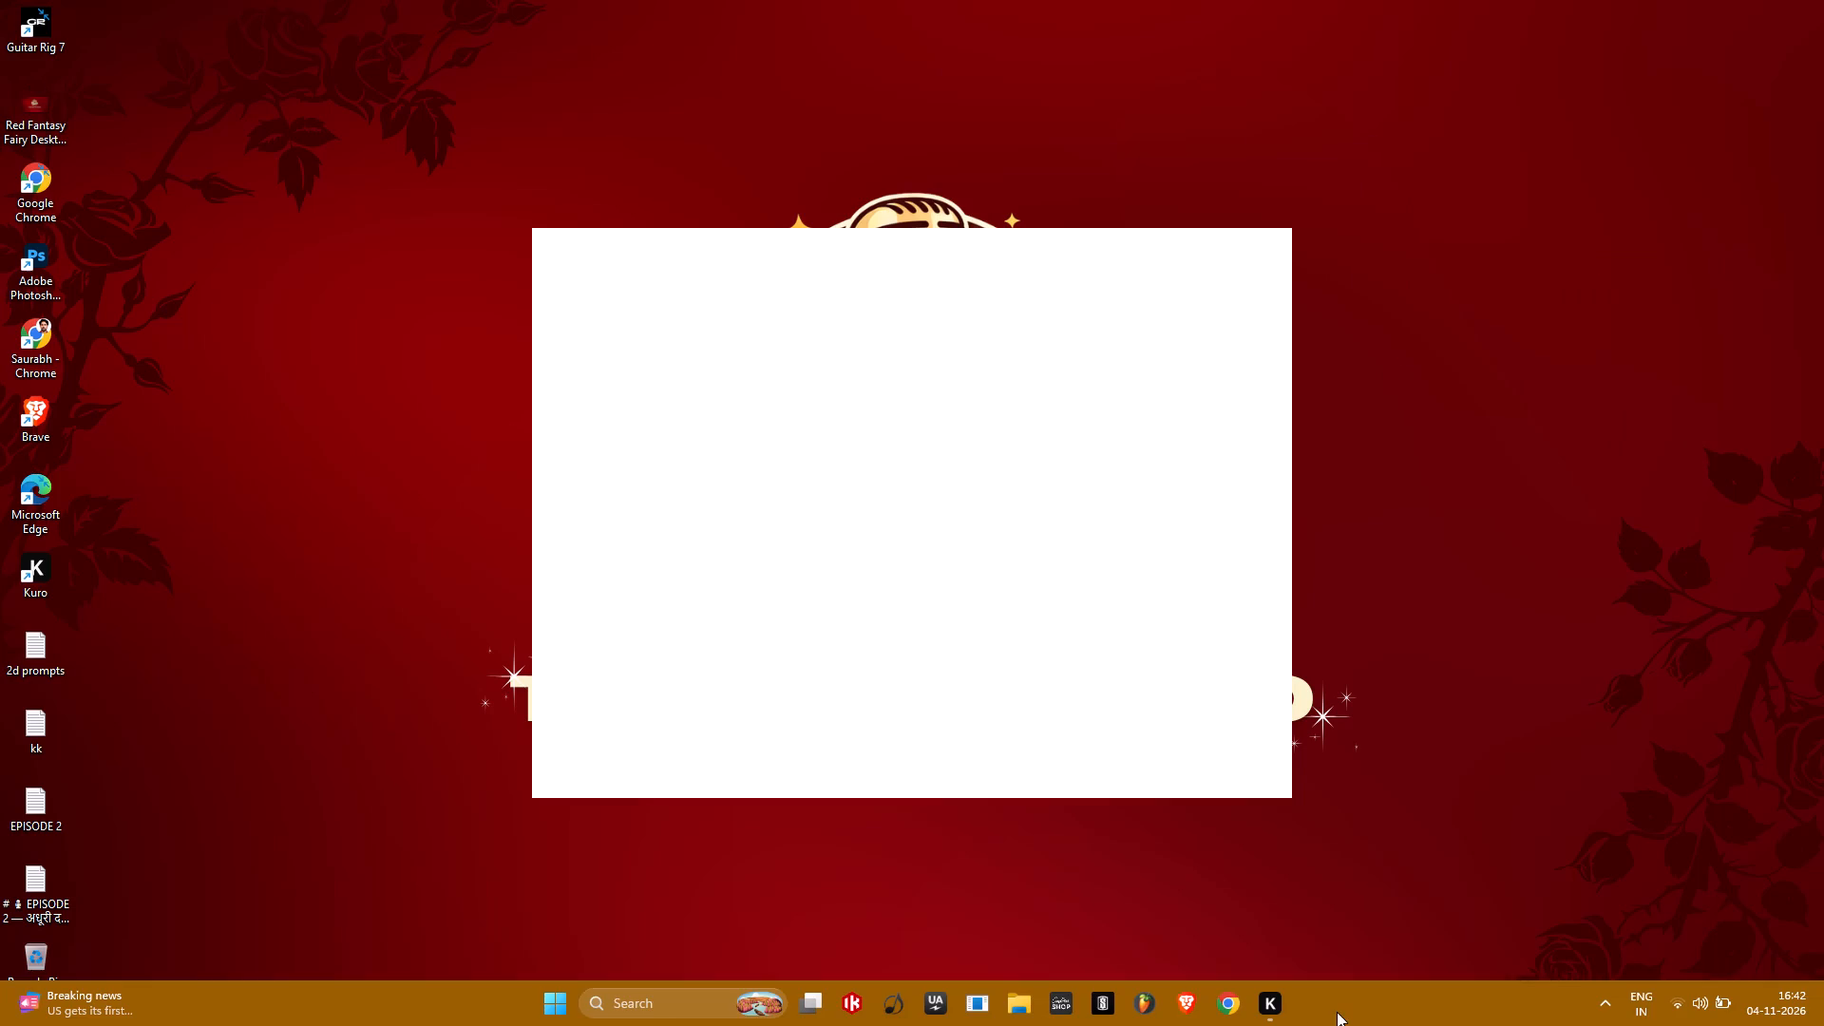
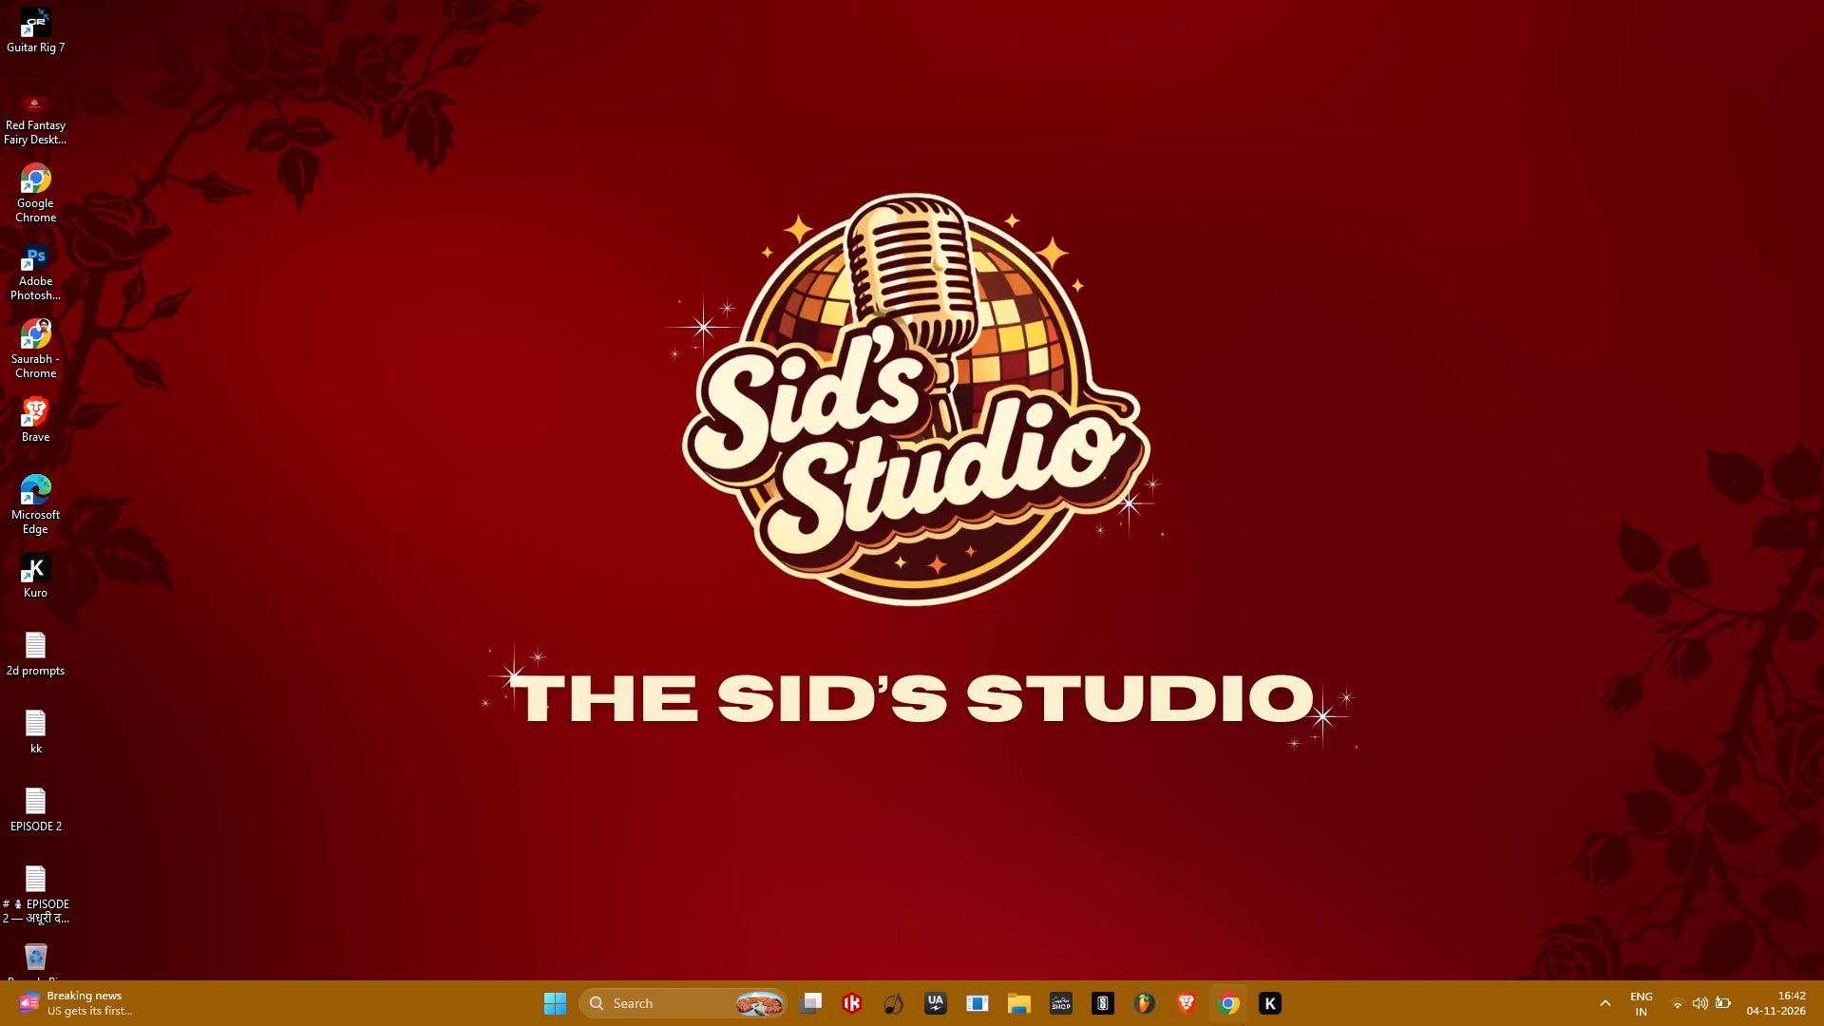
Launch FL Studio 2025.
left_click(1134, 998)
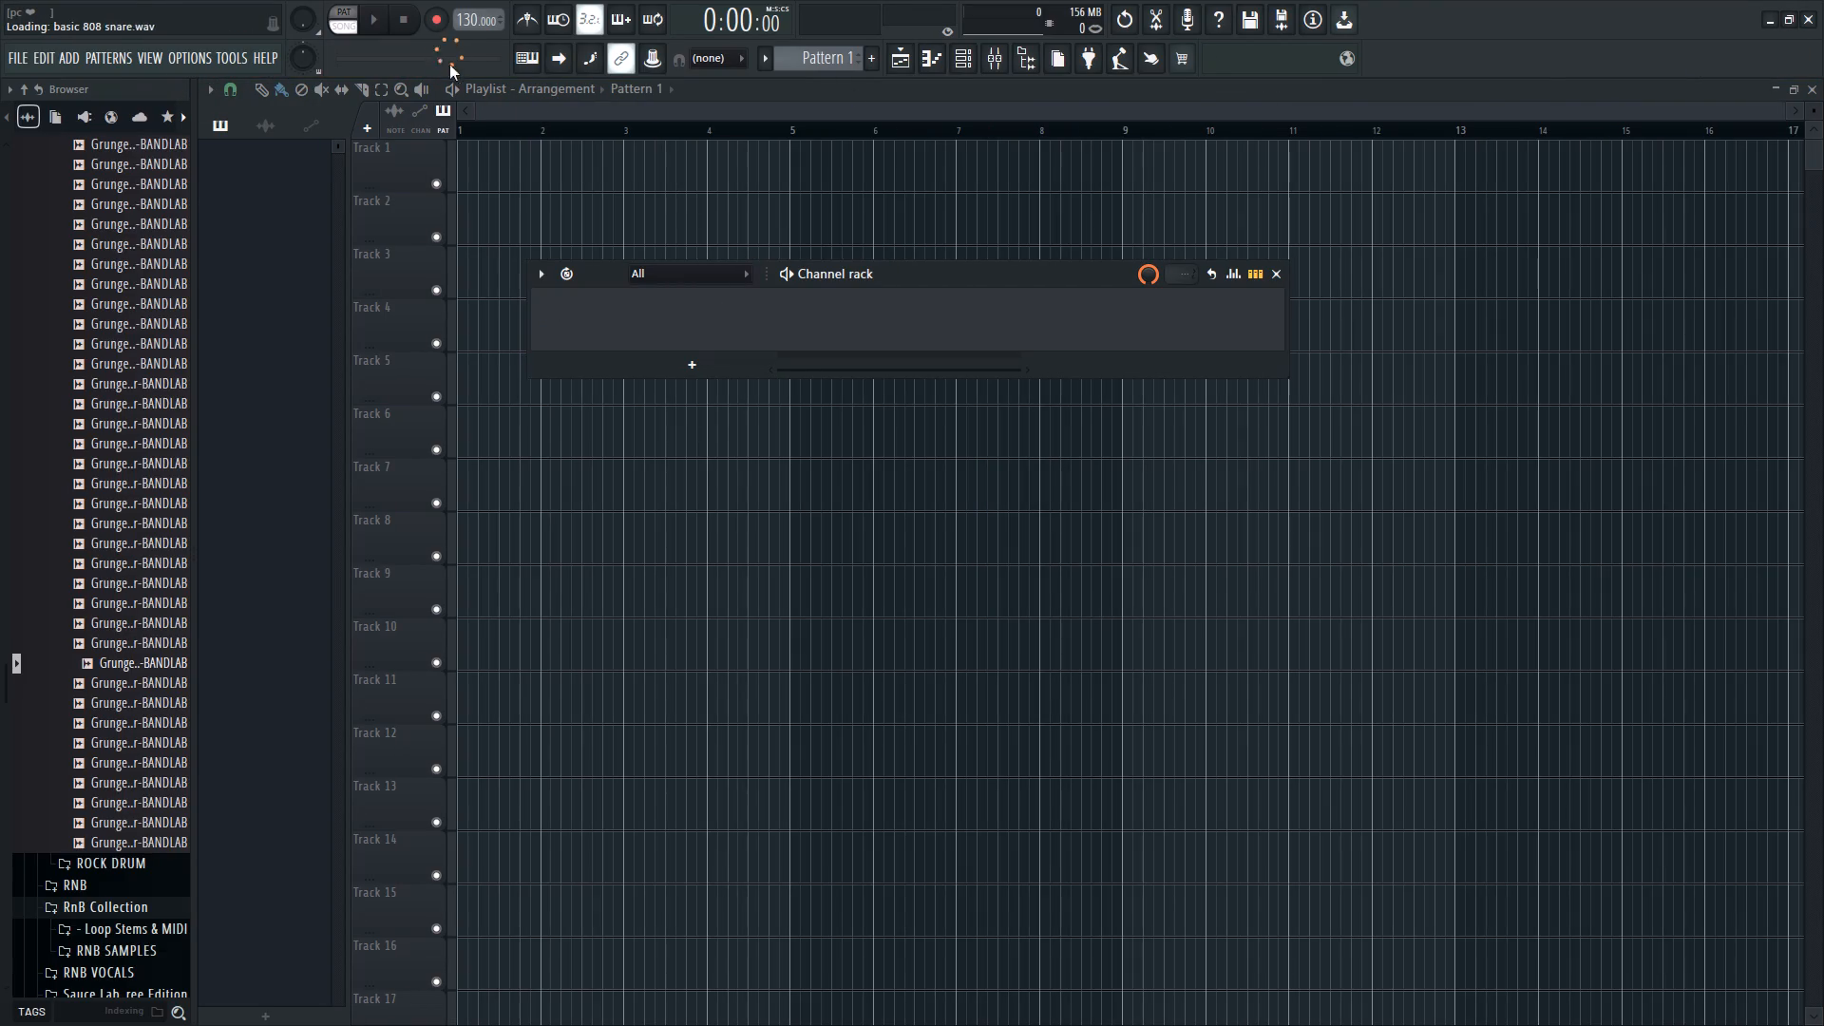
Tap in a project tempo of 97 BPM with the Tempo tapper, then close the tapper.
right_click(482, 20)
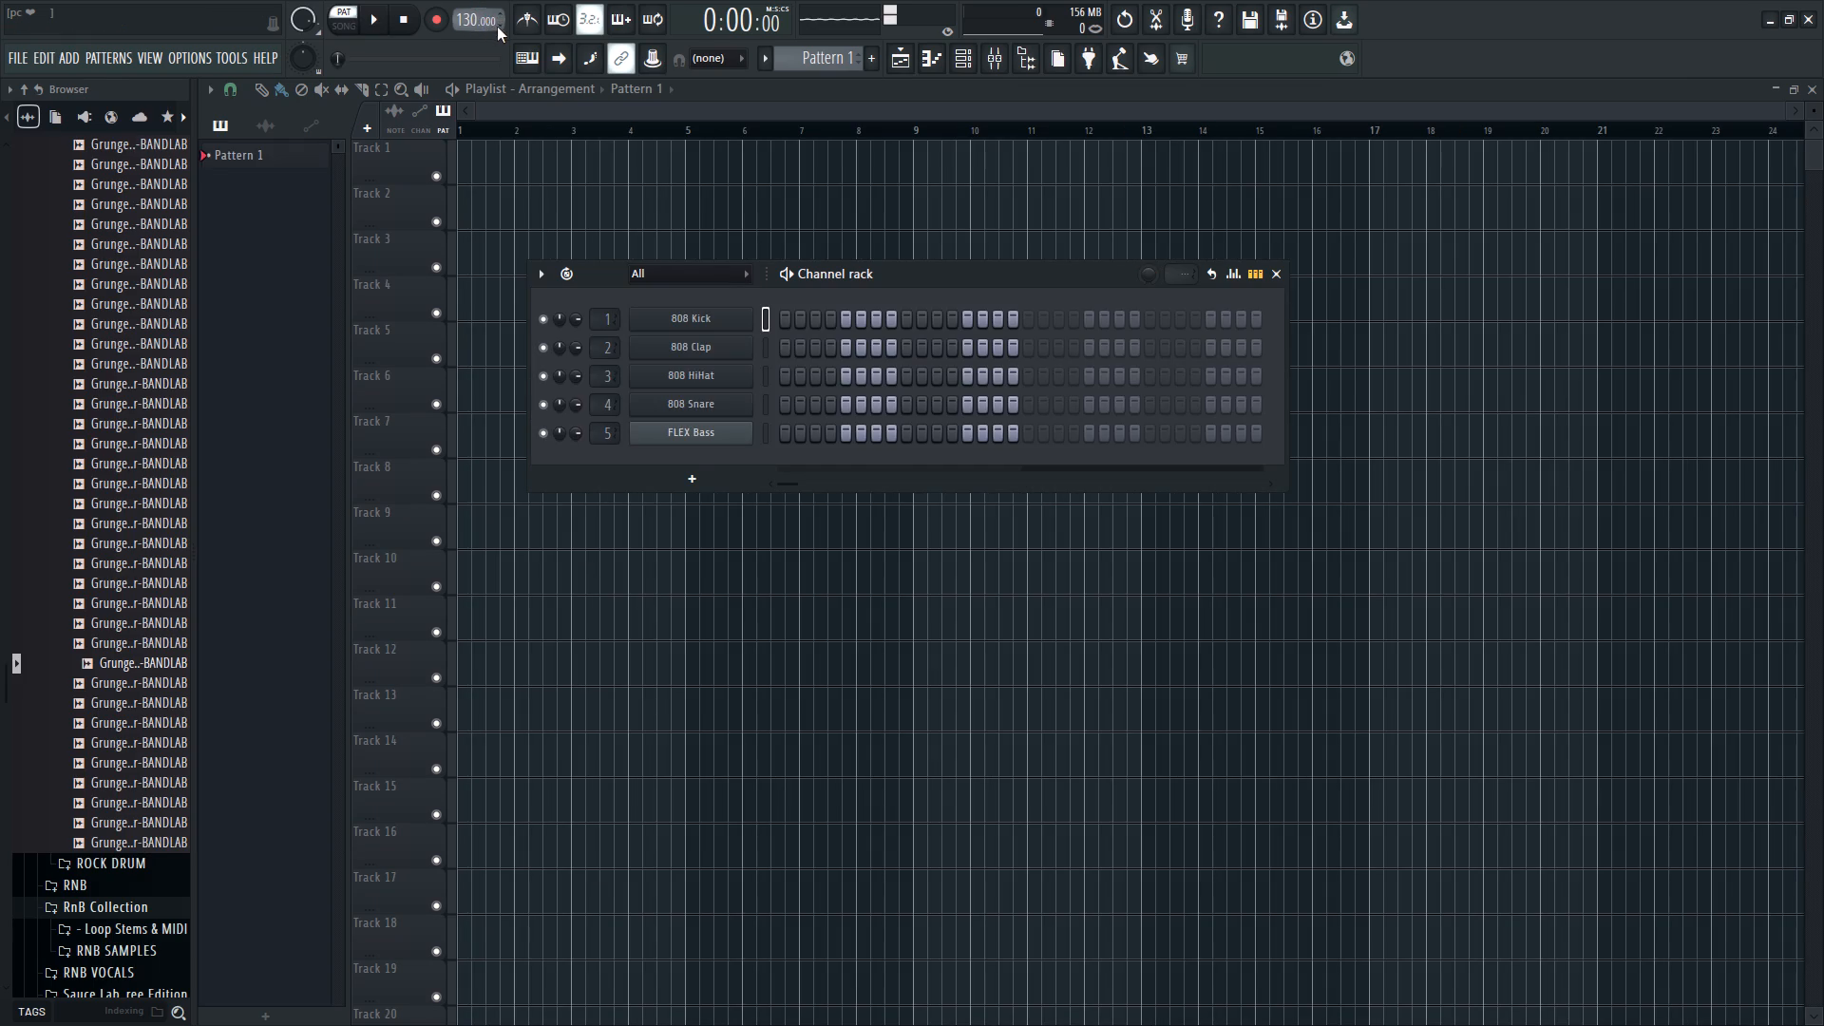
left_click(661, 38)
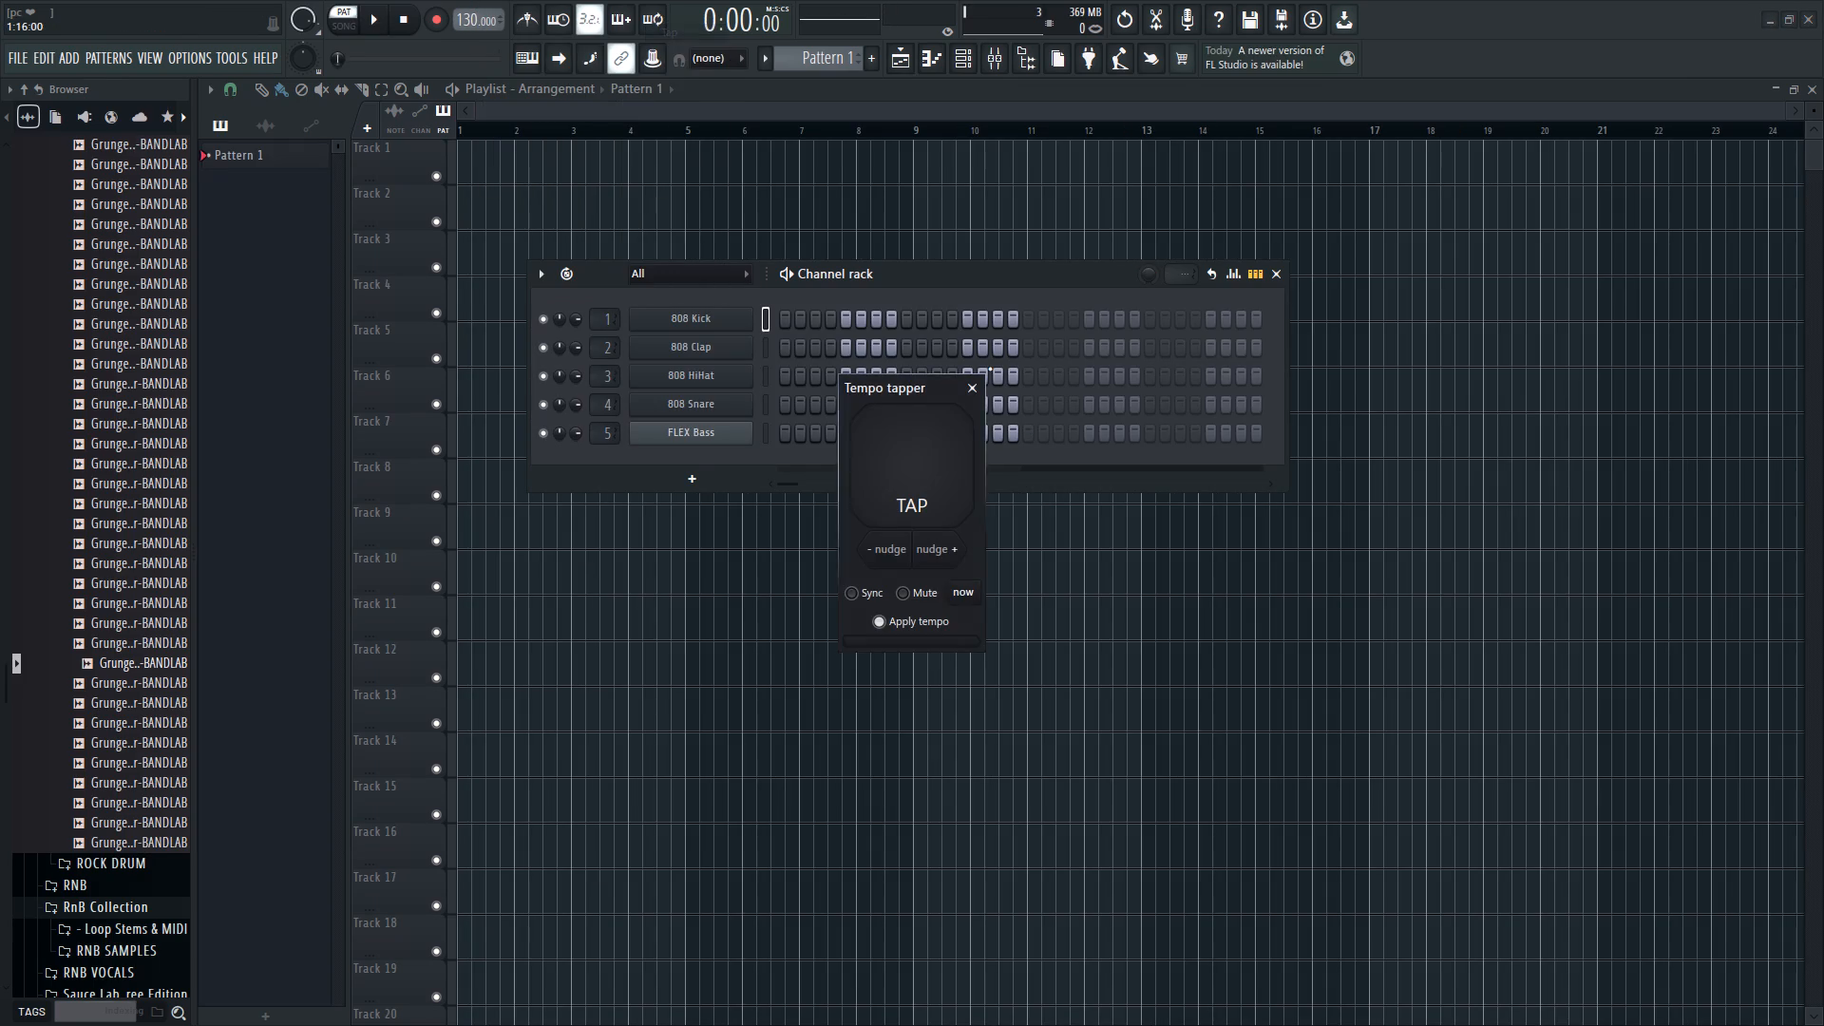
left_click(940, 441)
left_click(942, 417)
left_click(925, 474)
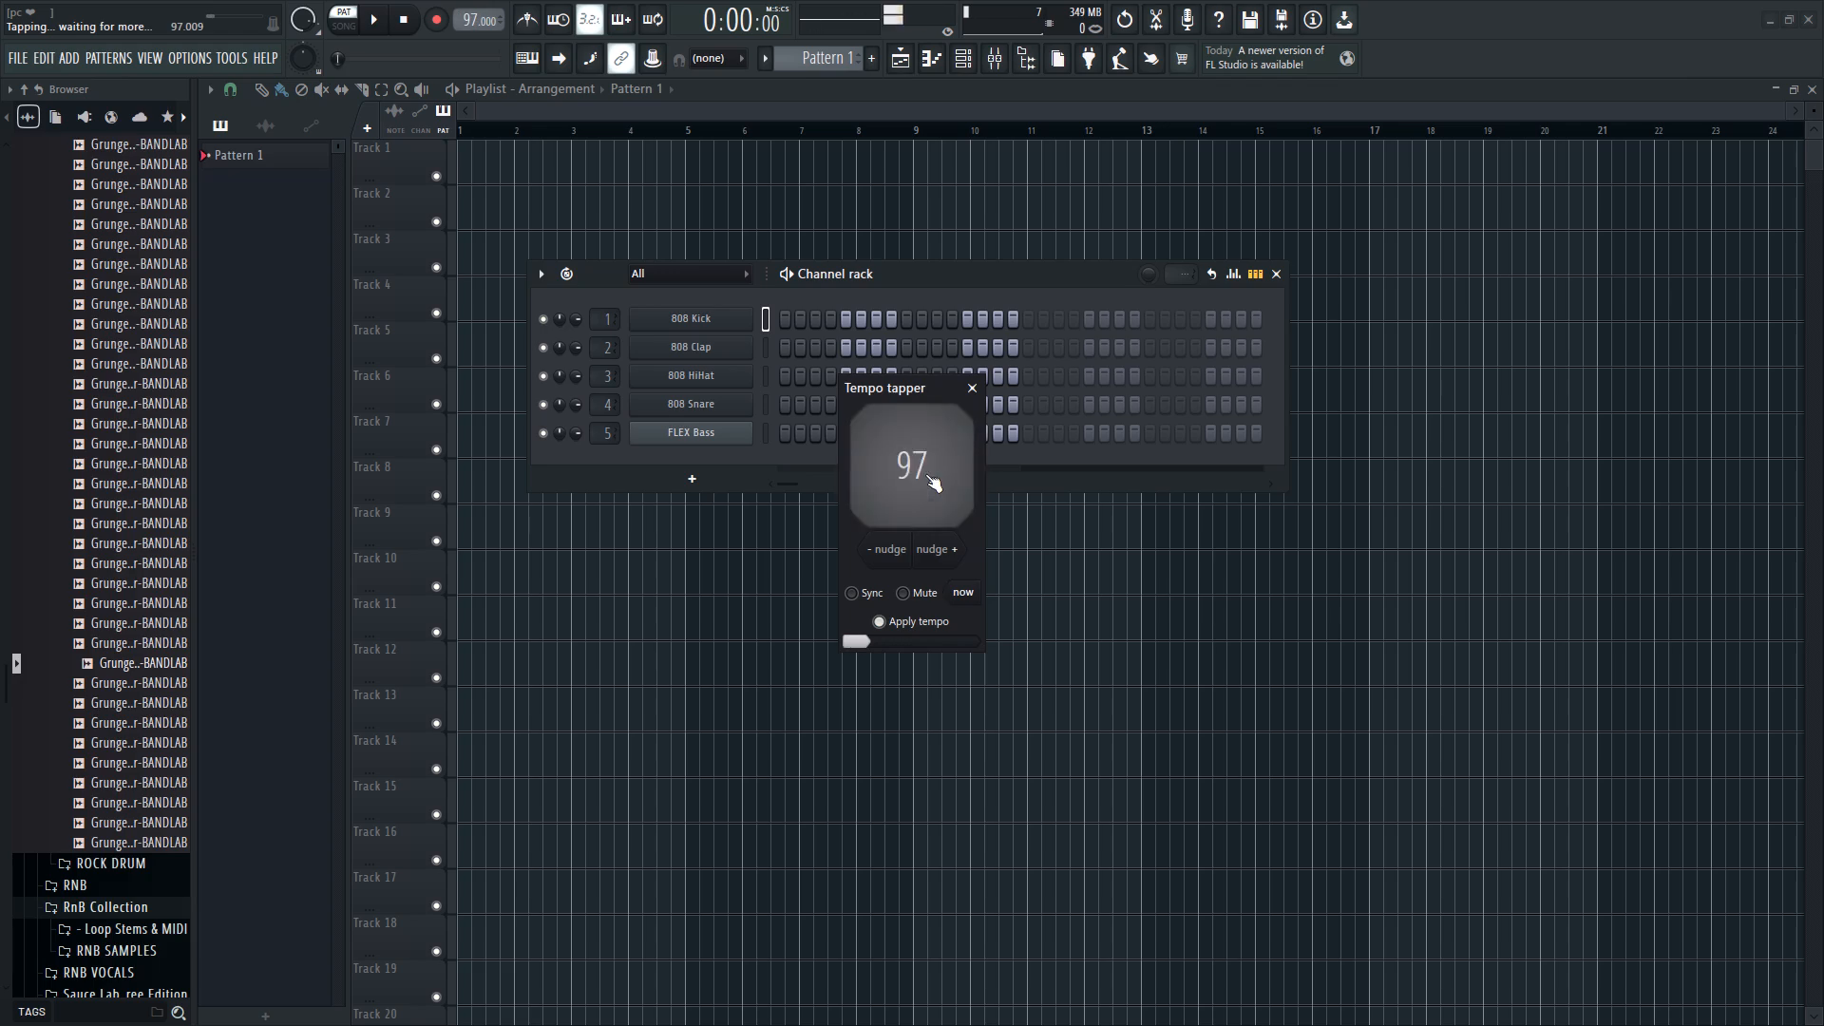
left_click(925, 474)
left_click(925, 474)
left_click(925, 474)
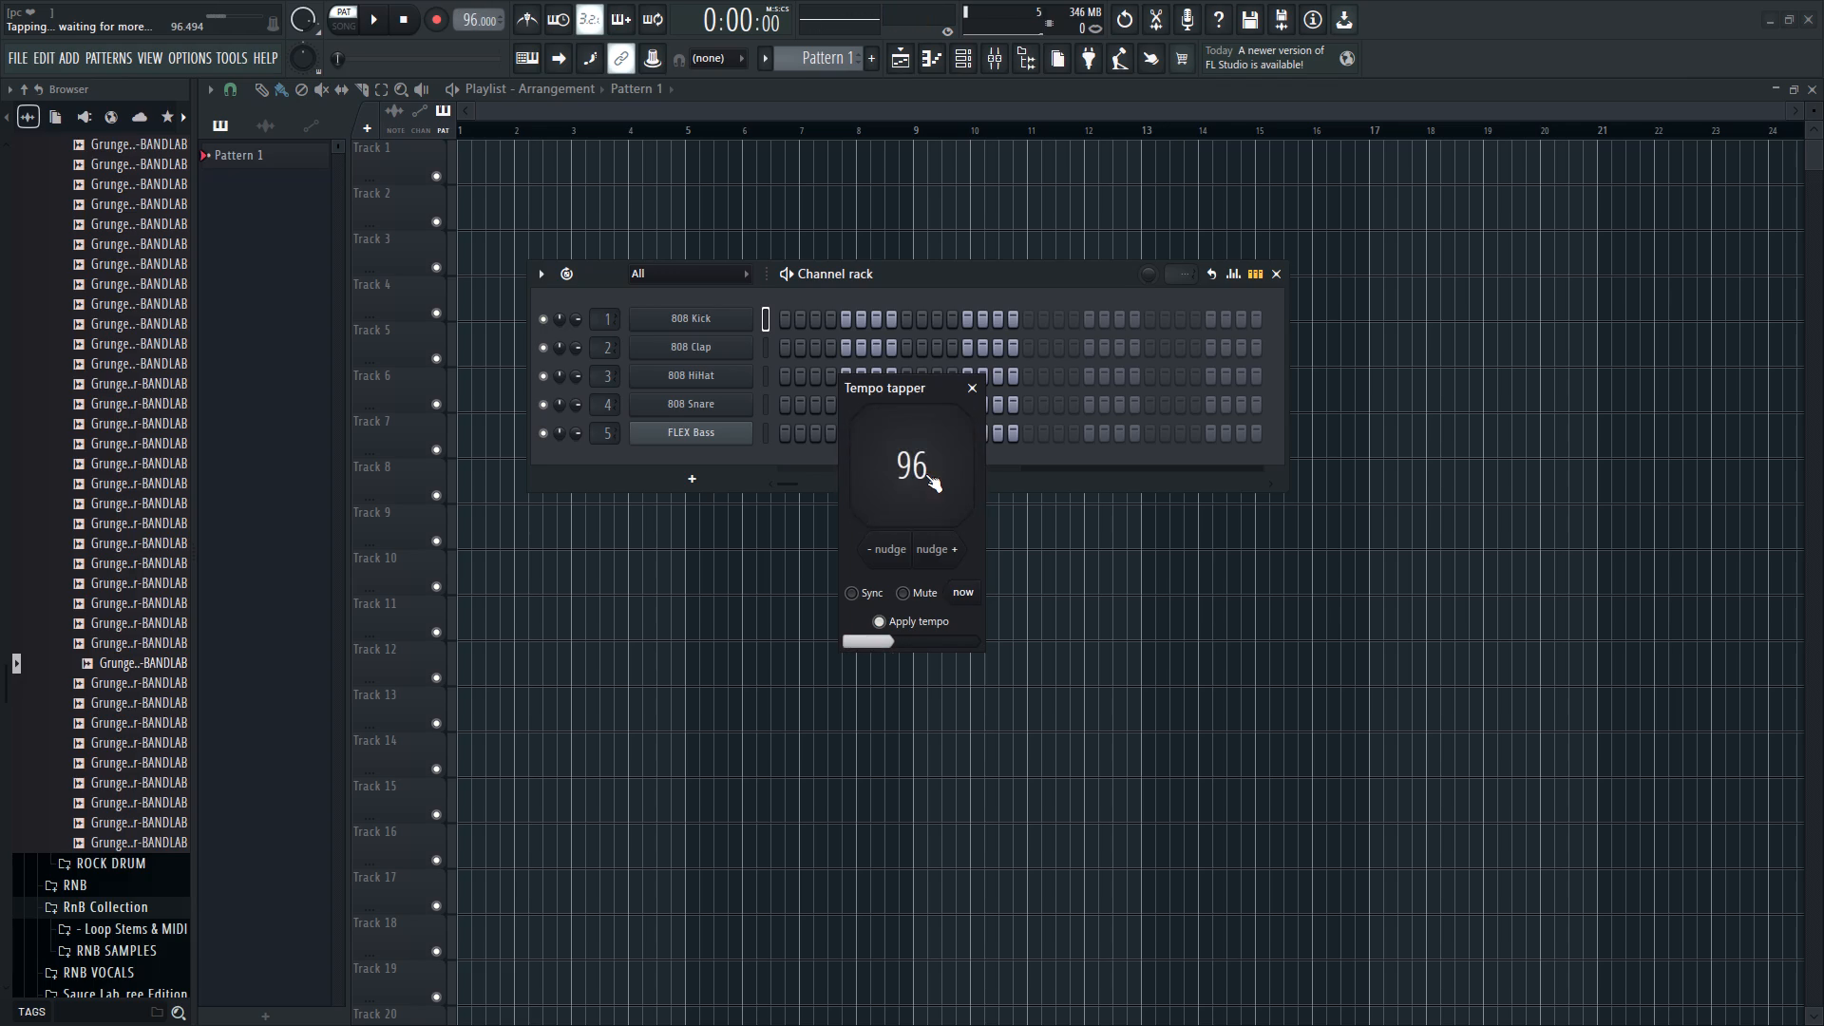
left_click(925, 474)
left_click(925, 474)
left_click(925, 474)
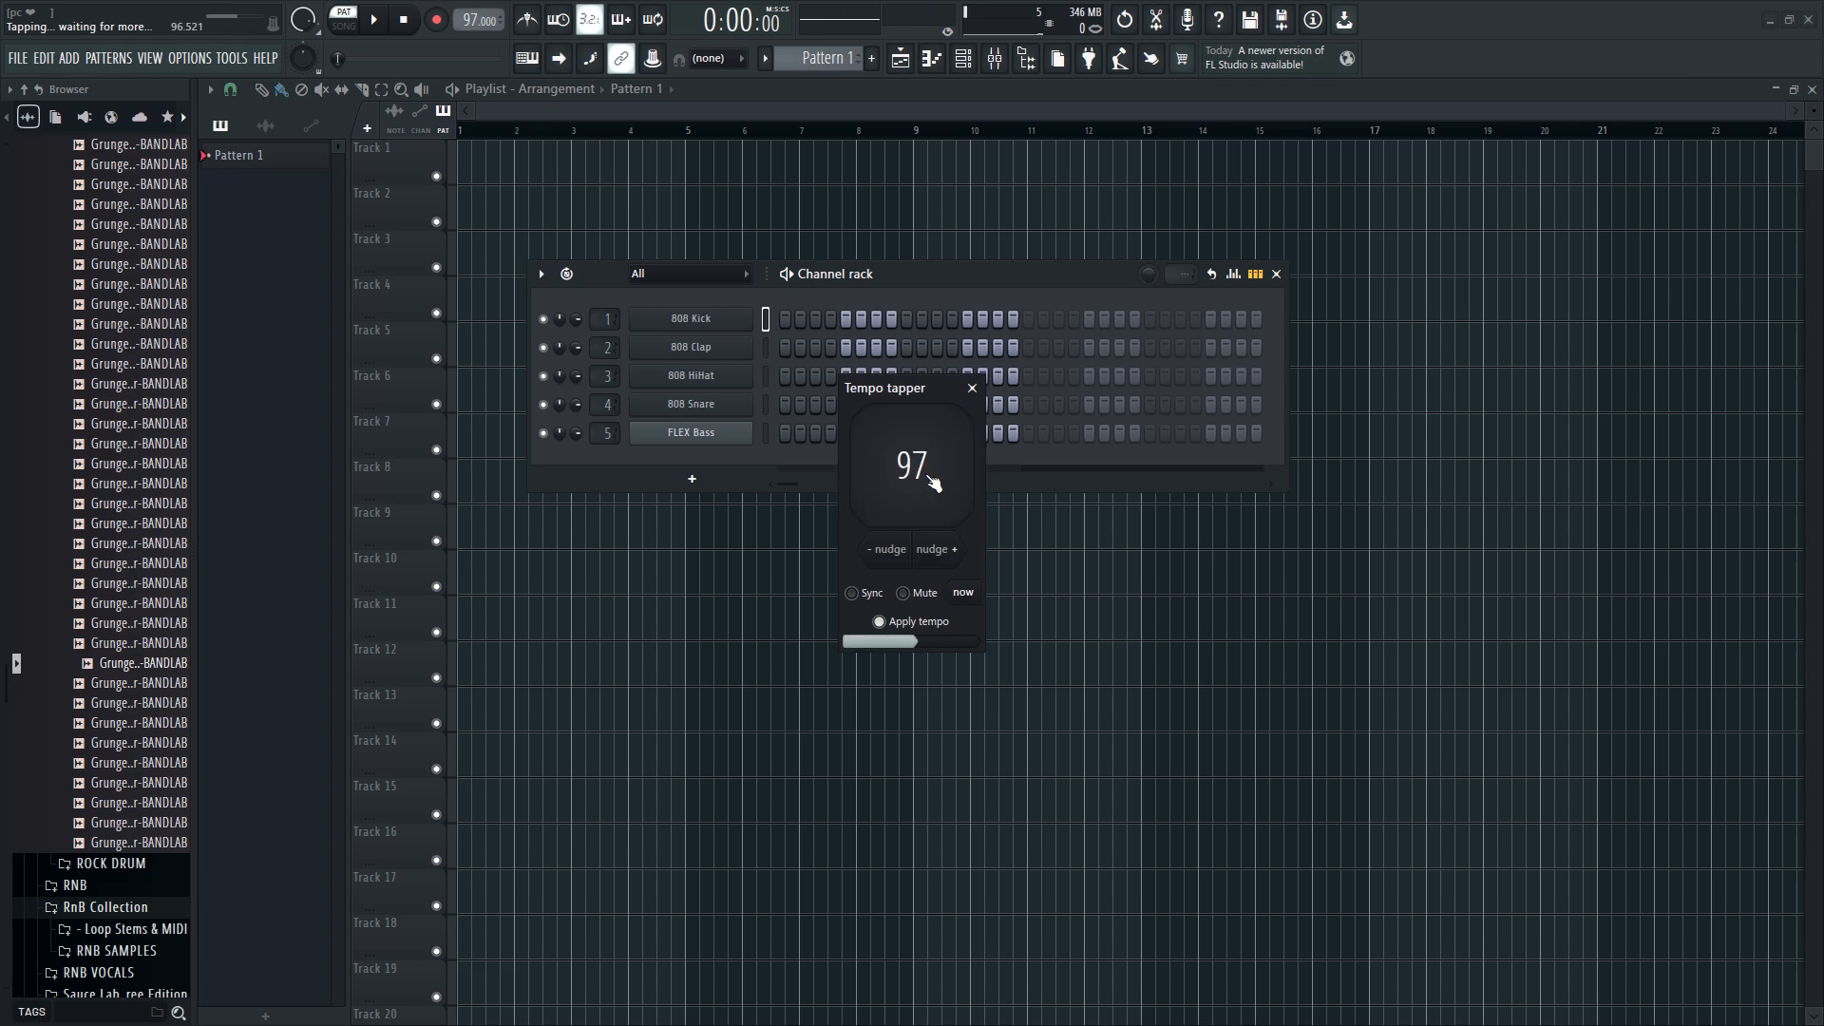
left_click(925, 474)
left_click(925, 474)
left_click(925, 474)
left_click(925, 474)
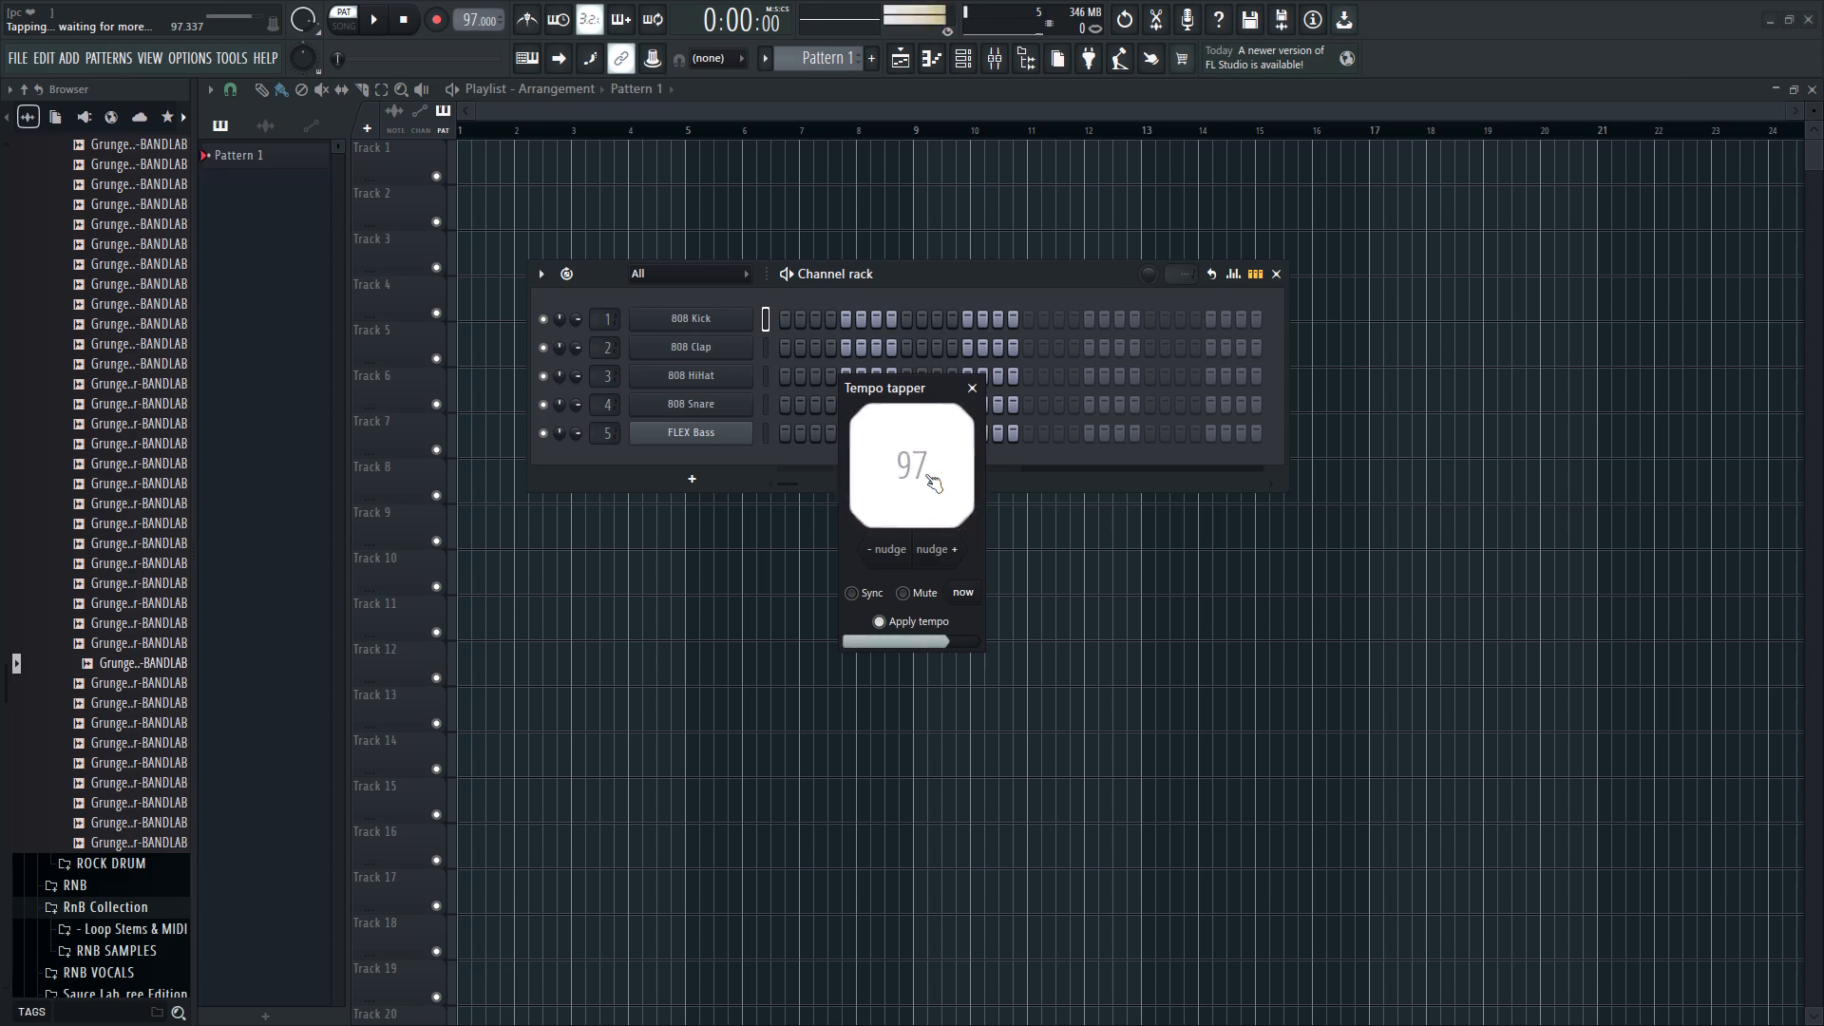
left_click(925, 474)
left_click(925, 474)
left_click(927, 496)
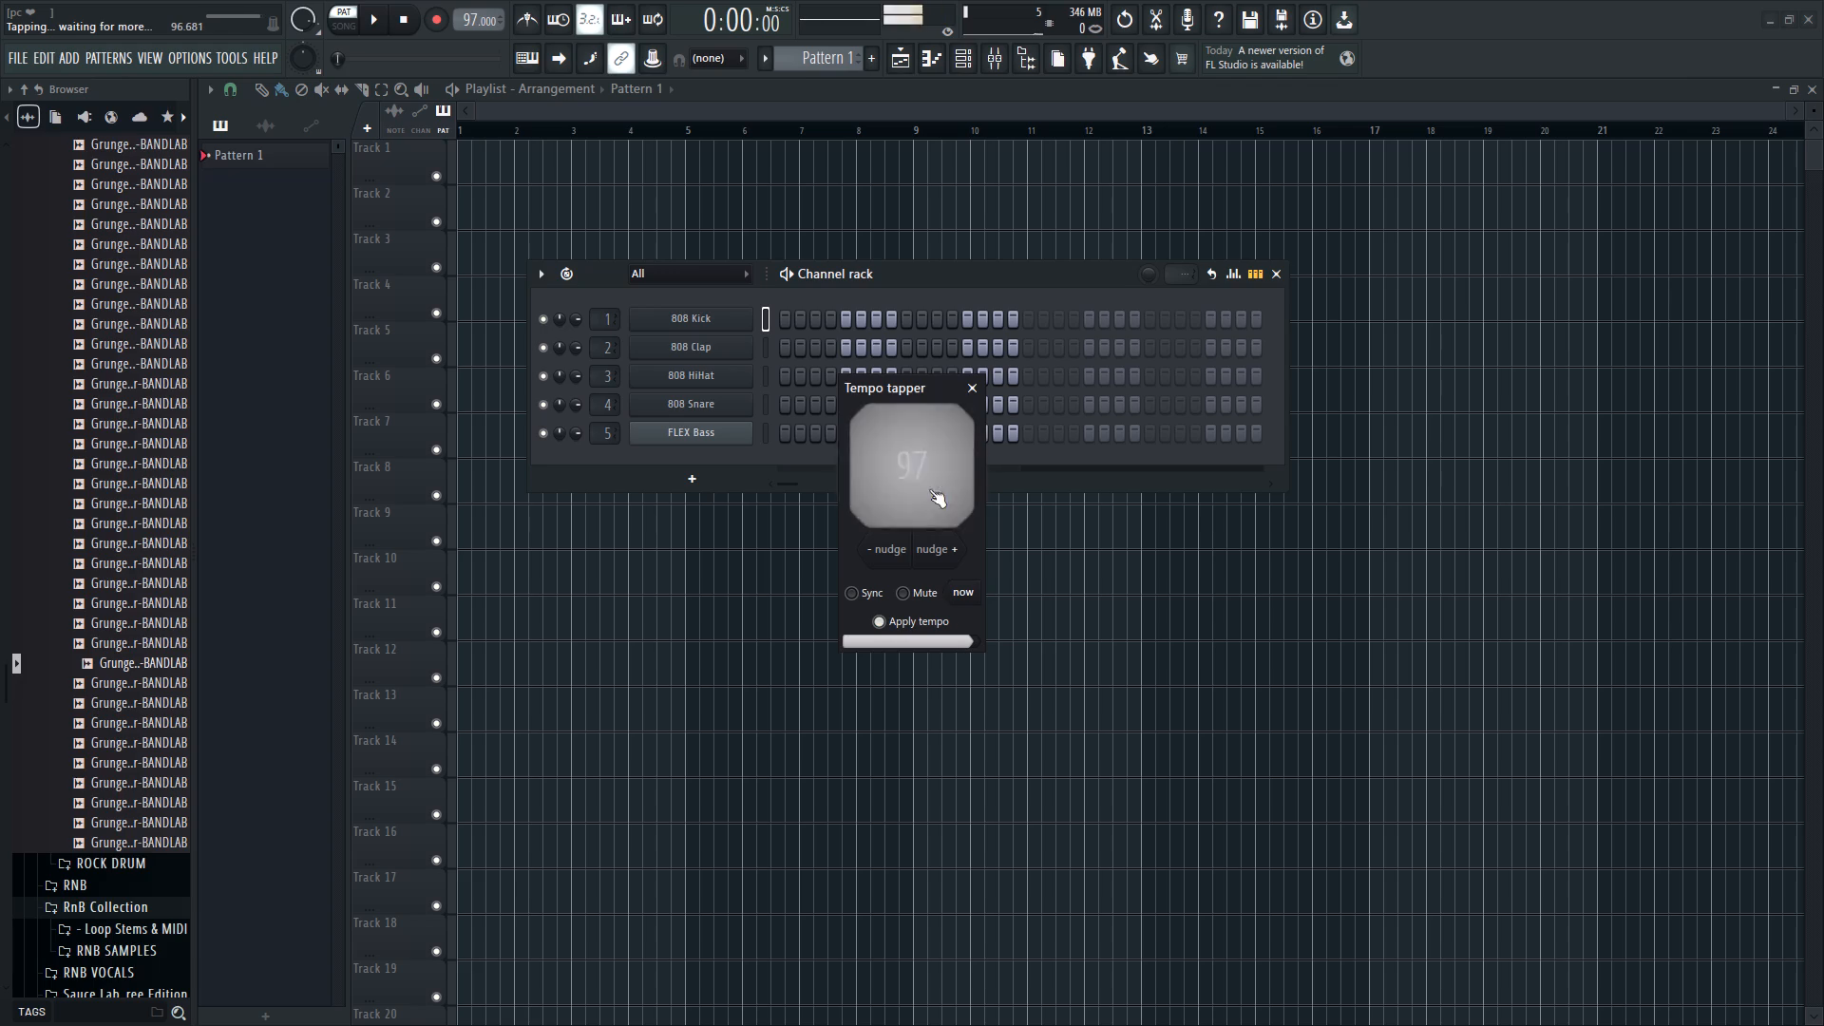
left_click(970, 384)
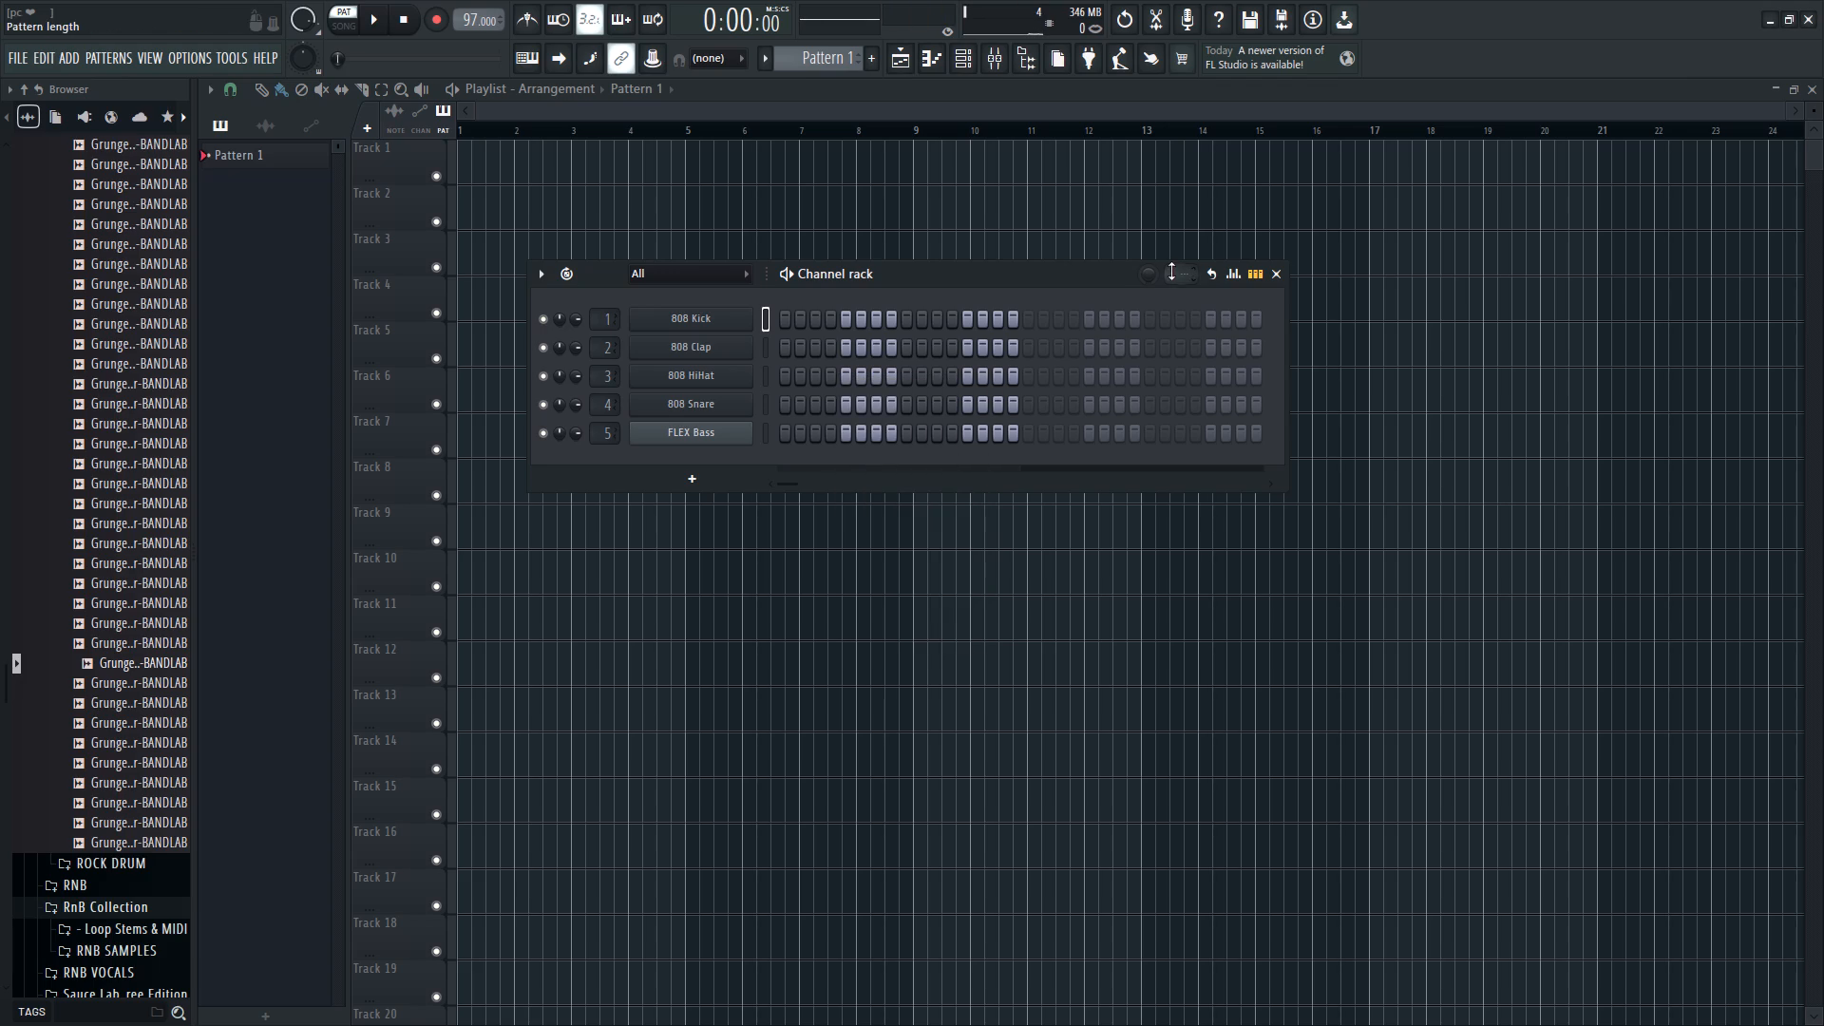
Close the Channel rack so only the Playlist stays open.
left_click(1279, 285)
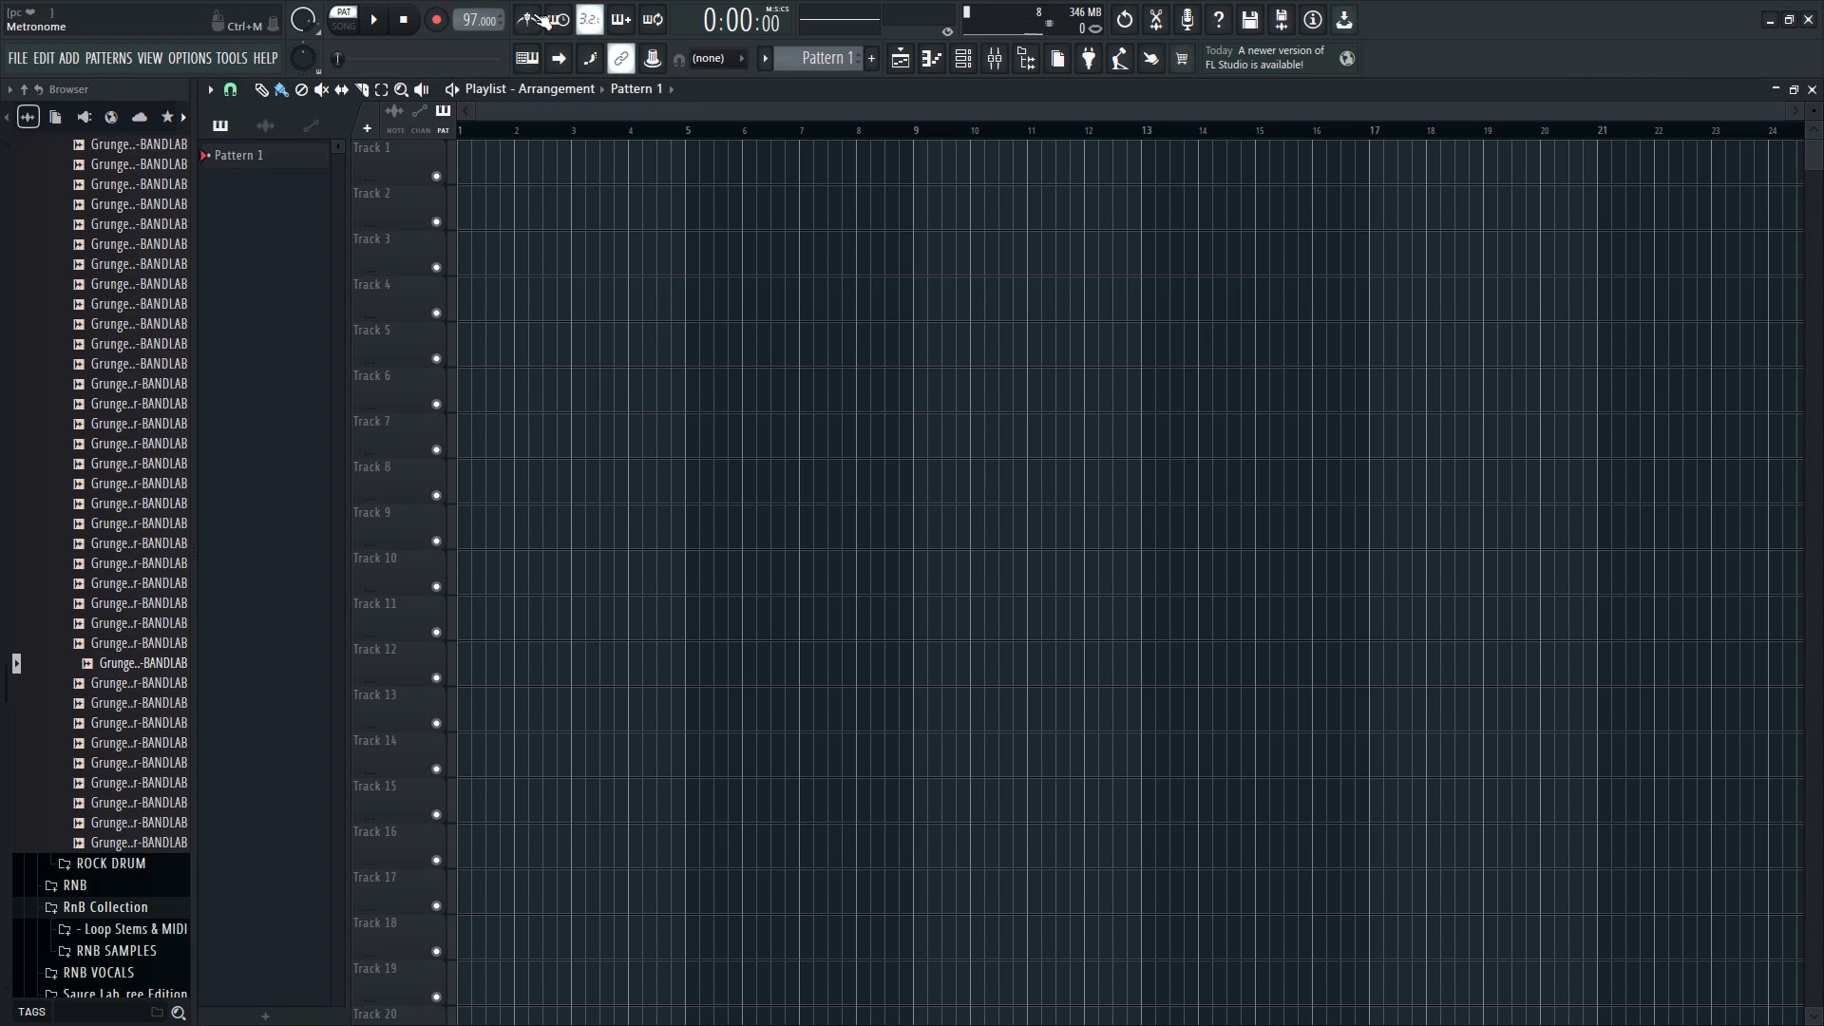
Enable the metronome and start and pause playback of Pattern 1 to audition the click at the tapped tempo.
left_click(532, 28)
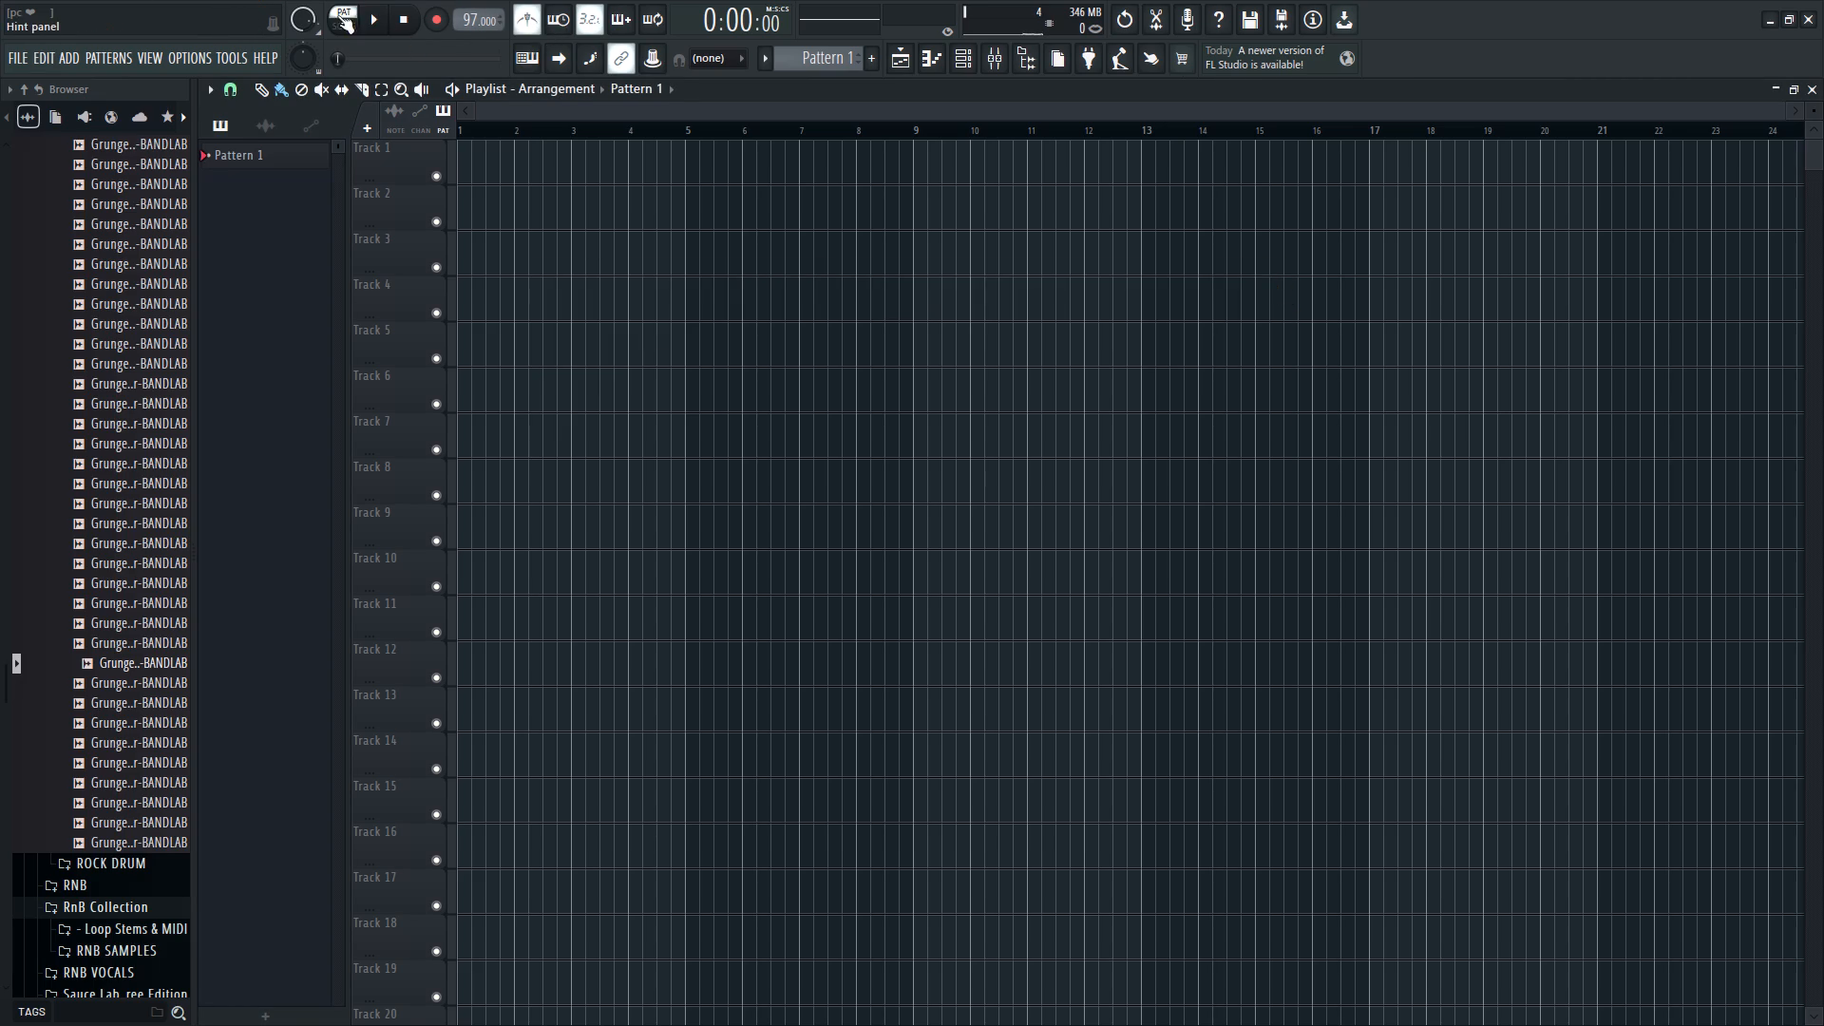
left_click(372, 28)
key("space")
key("space")
key("space")
key("space")
key("space")
key("space")
key("space")
key("space")
key("space")
key("space")
key("space")
key("space")
key("space")
key("space")
key("space")
key("space")
key("space")
key("space")
key("space")
key("space")
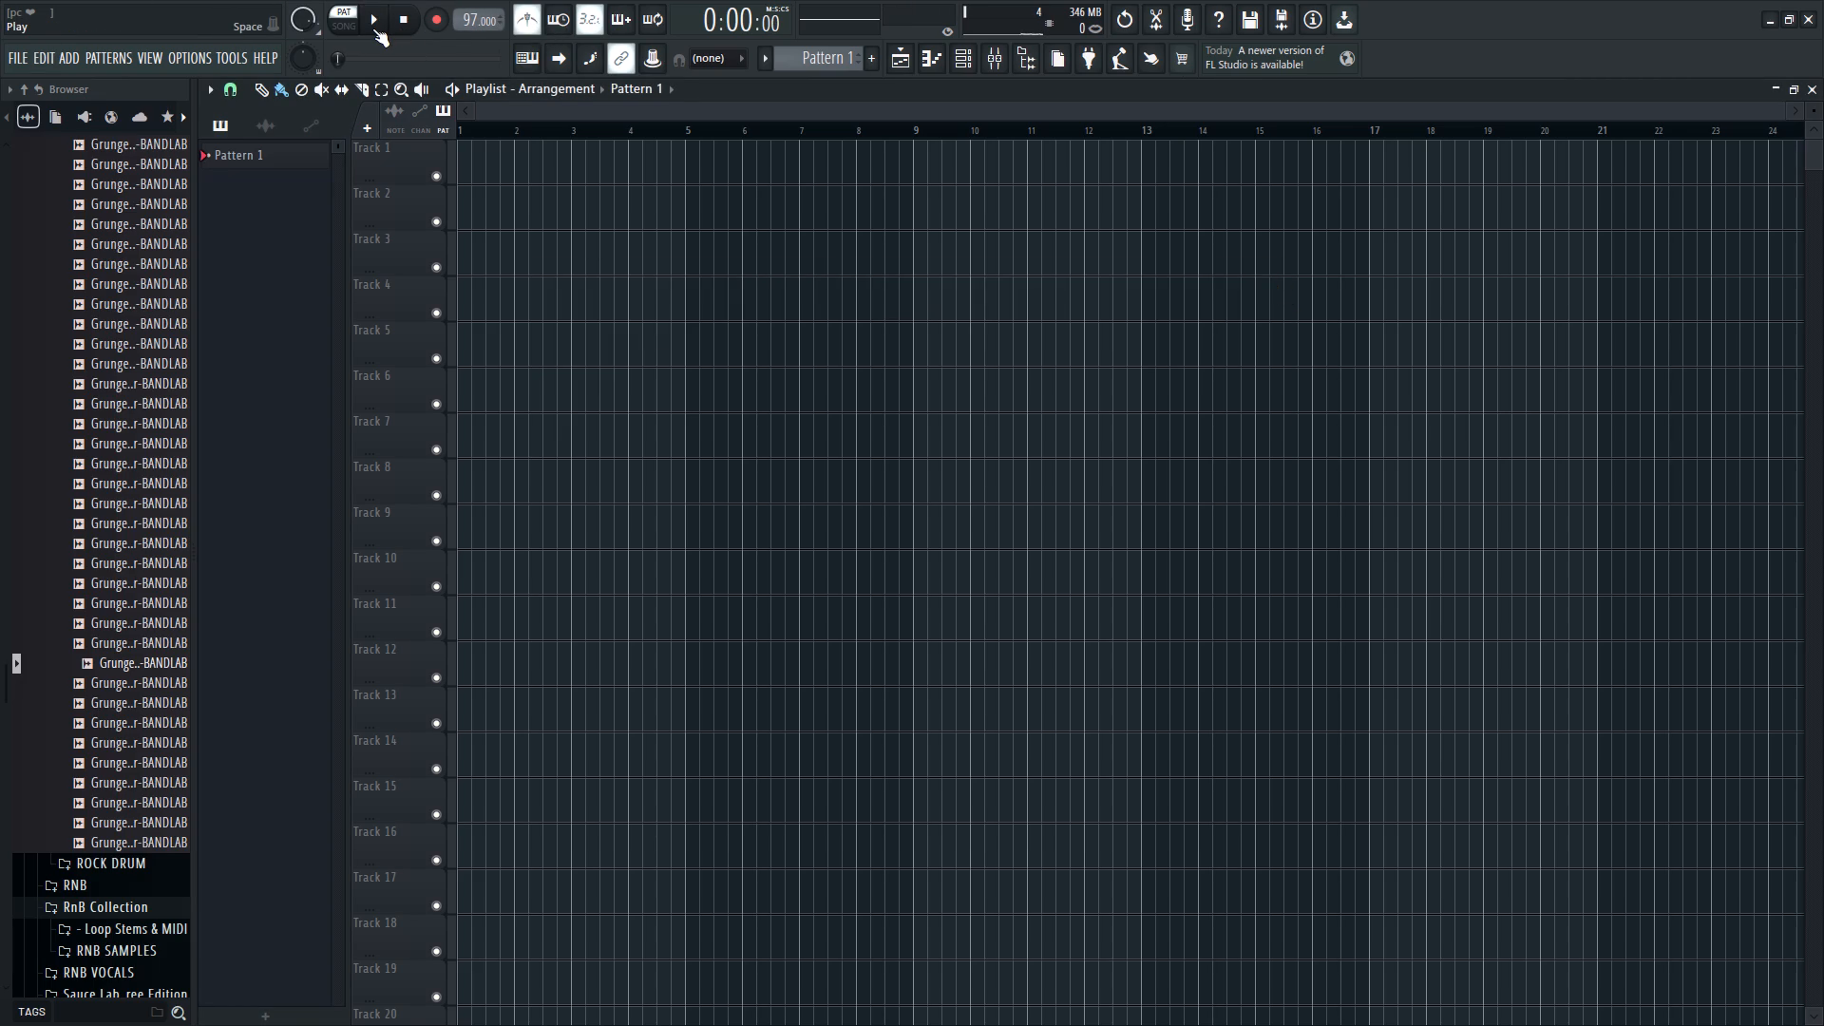
left_click(374, 12)
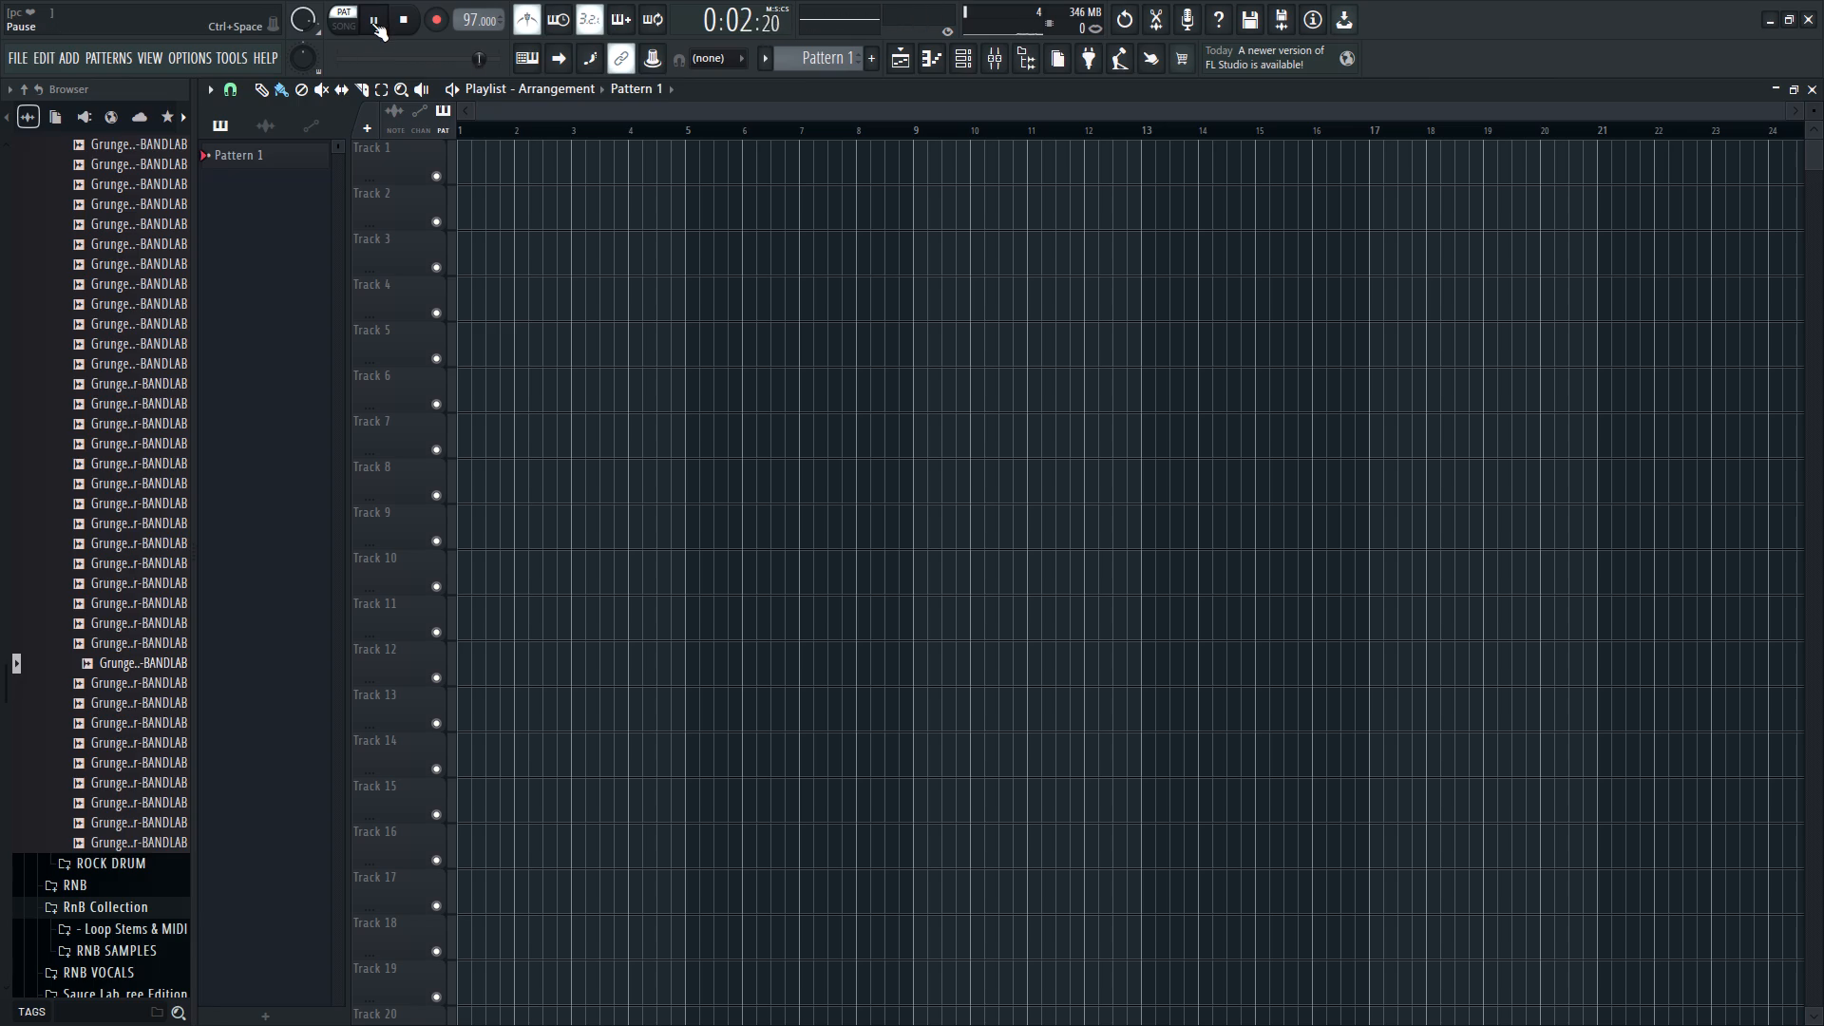
left_click(371, 32)
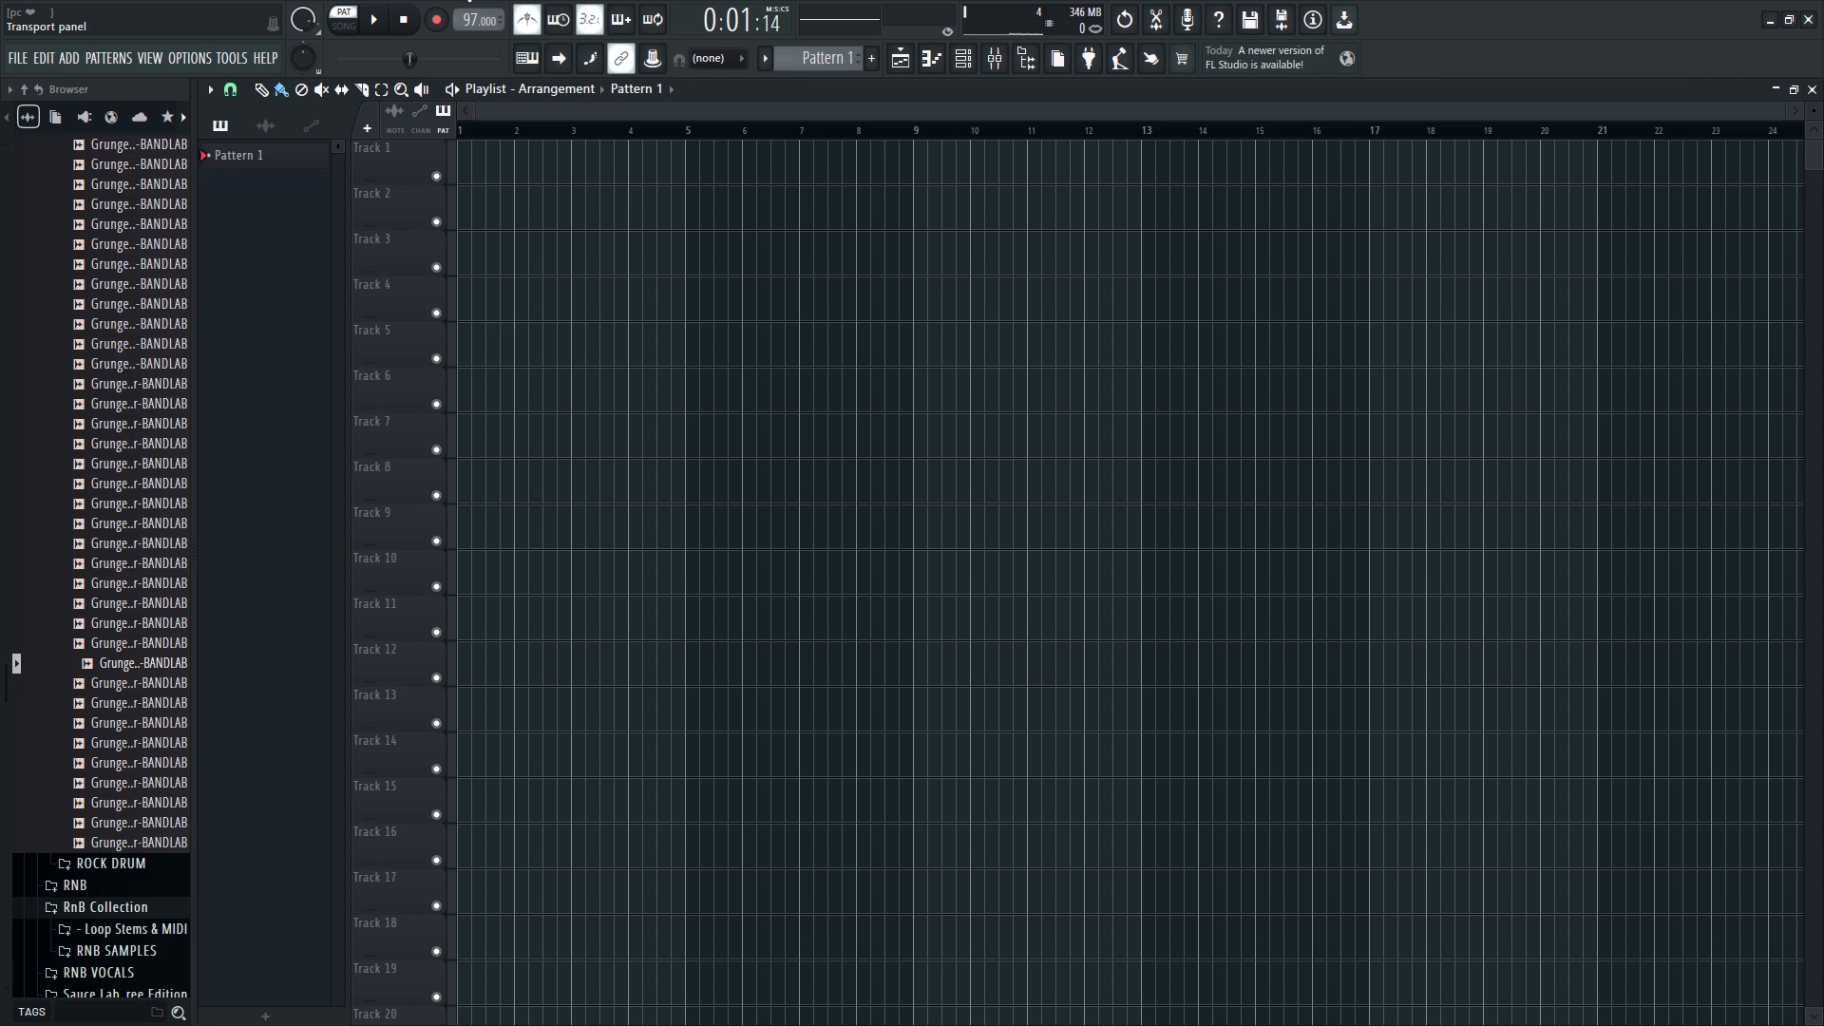
left_click(376, 30)
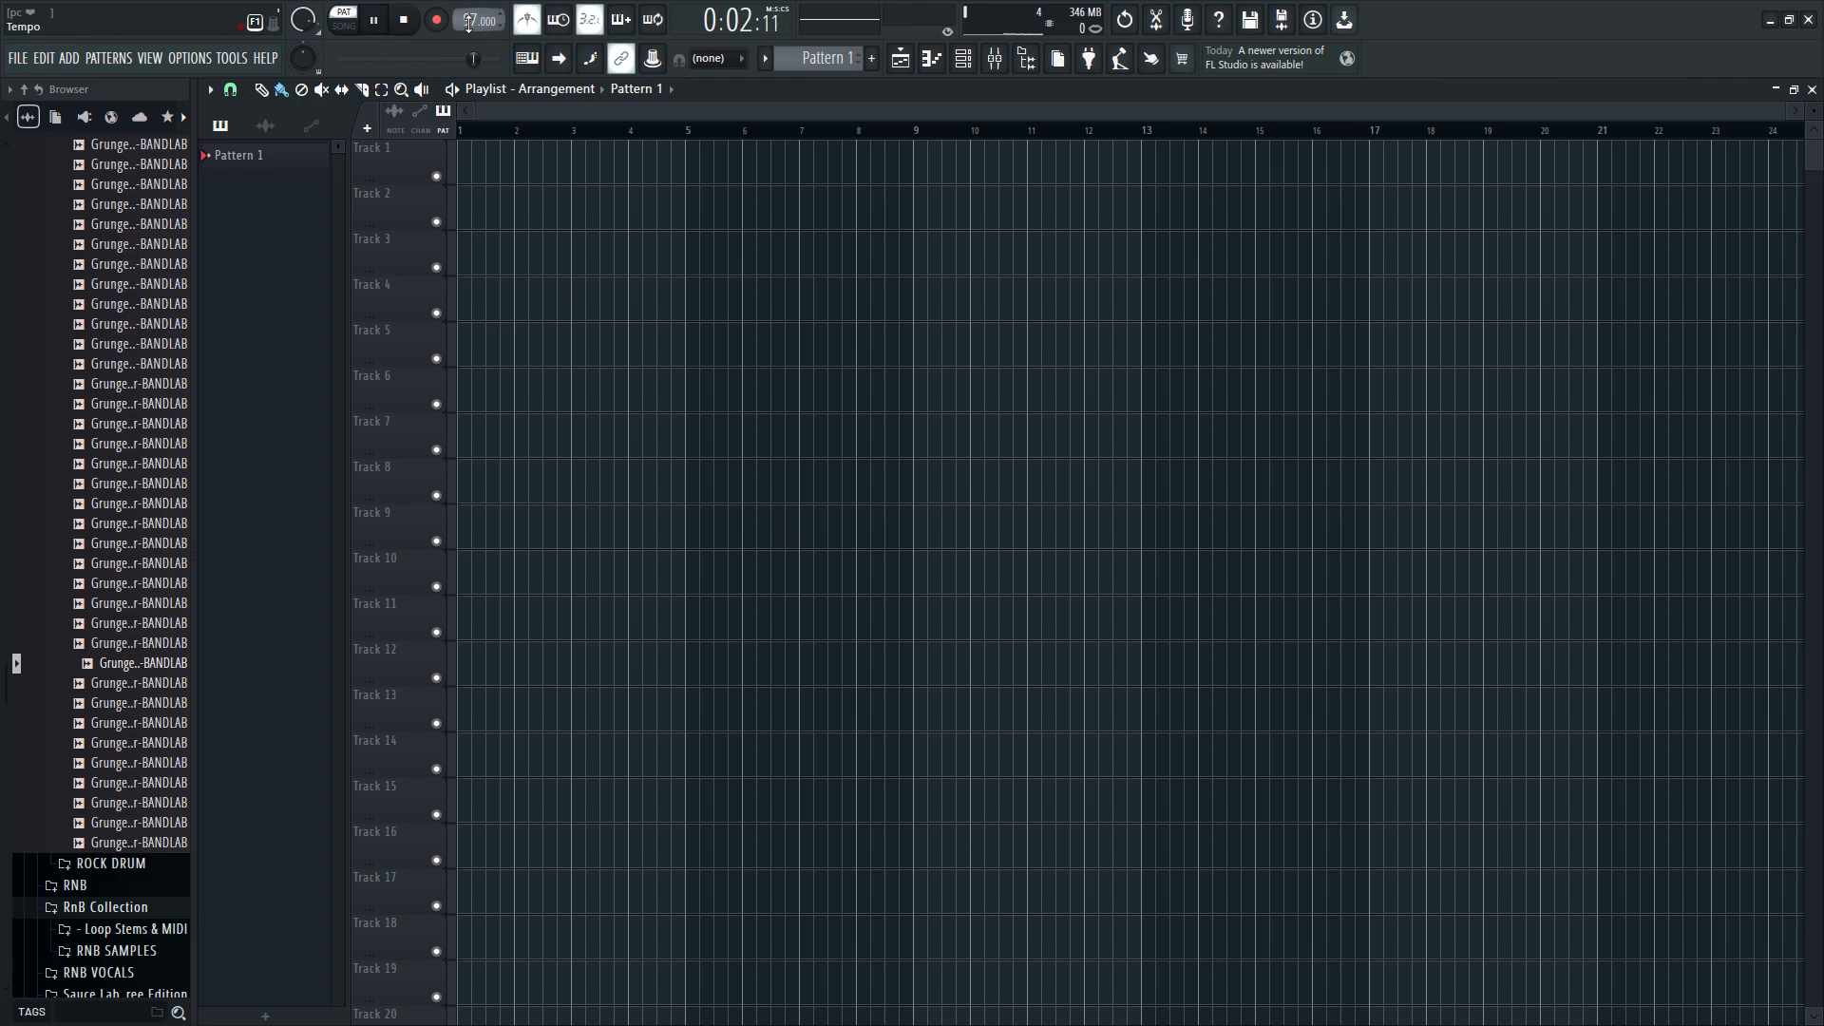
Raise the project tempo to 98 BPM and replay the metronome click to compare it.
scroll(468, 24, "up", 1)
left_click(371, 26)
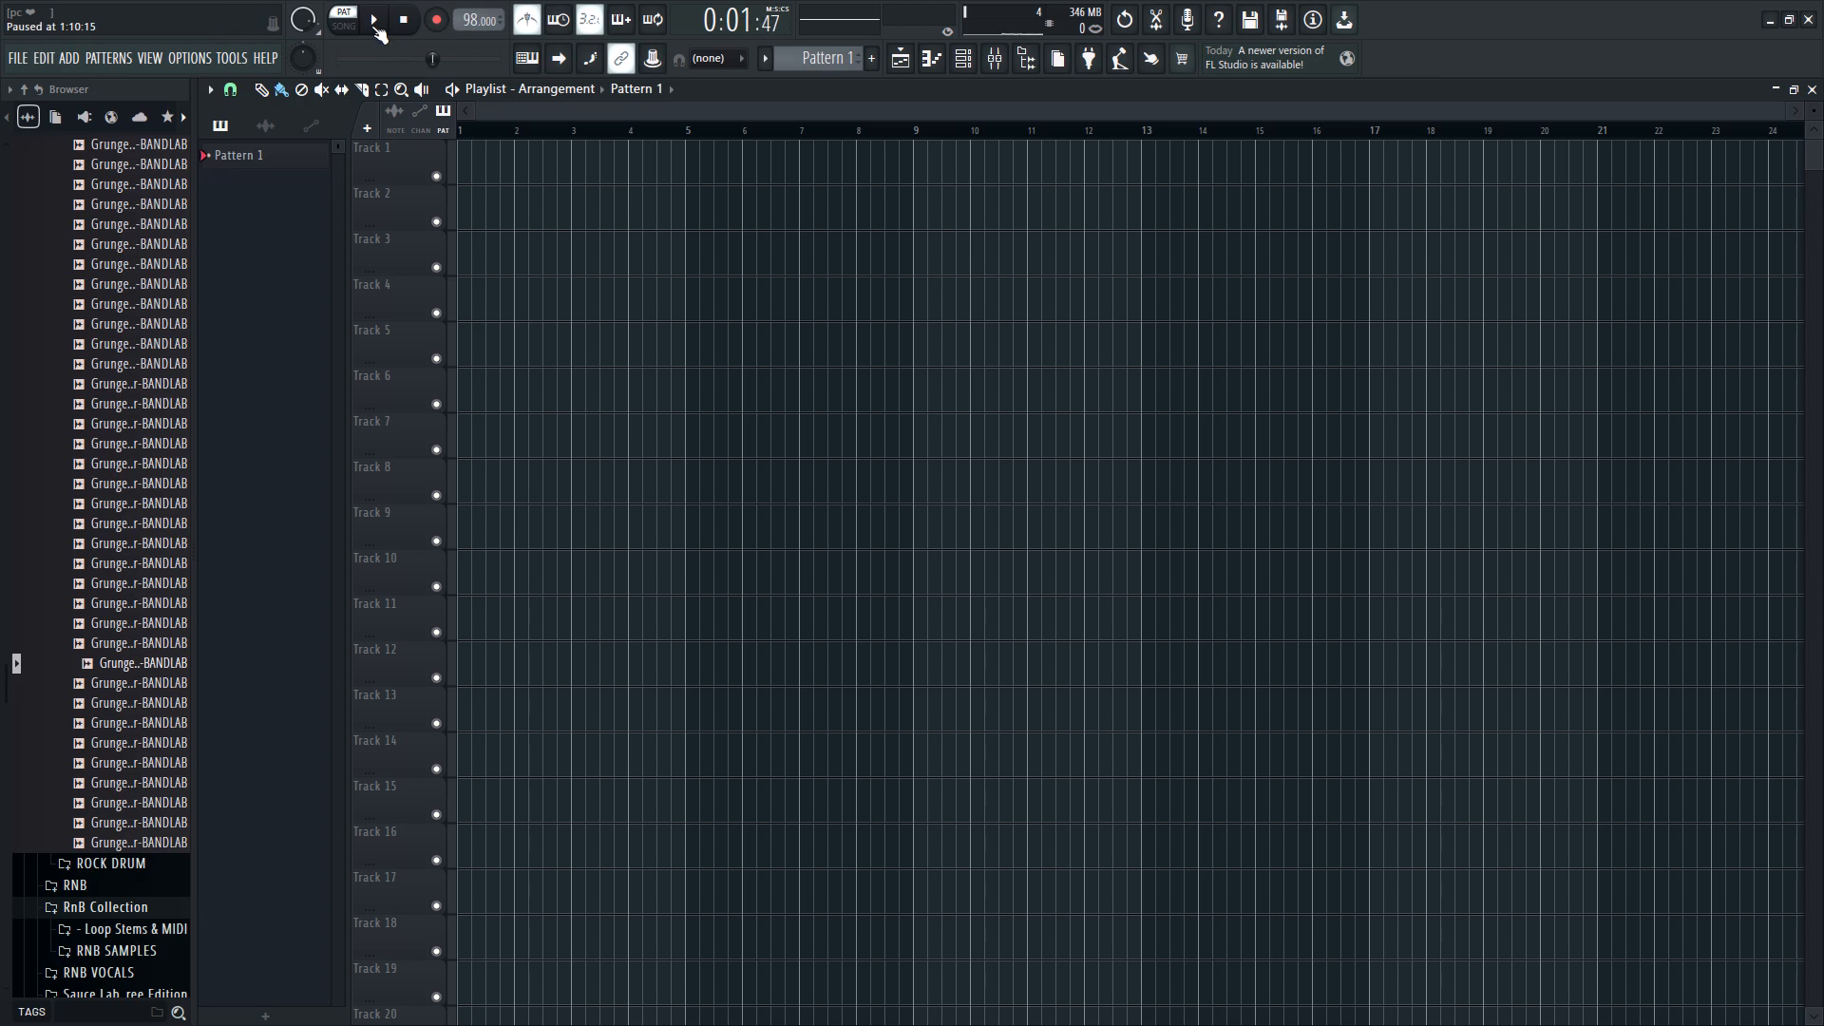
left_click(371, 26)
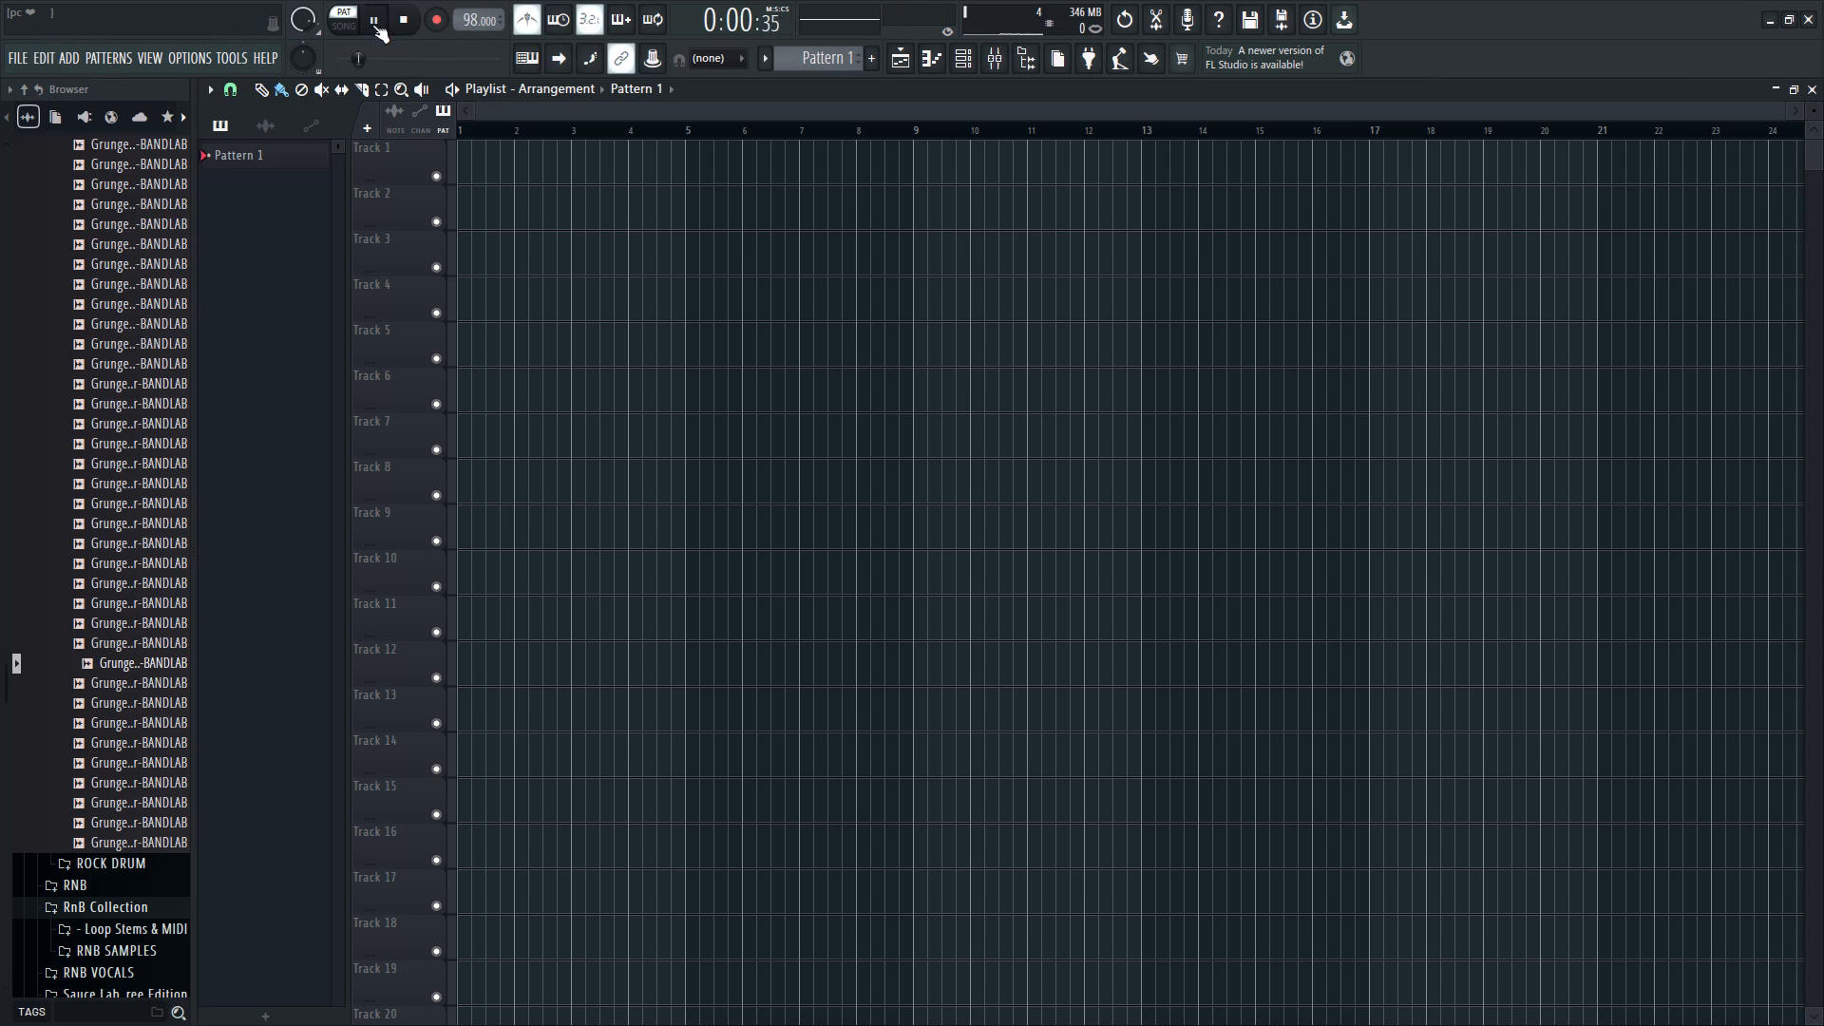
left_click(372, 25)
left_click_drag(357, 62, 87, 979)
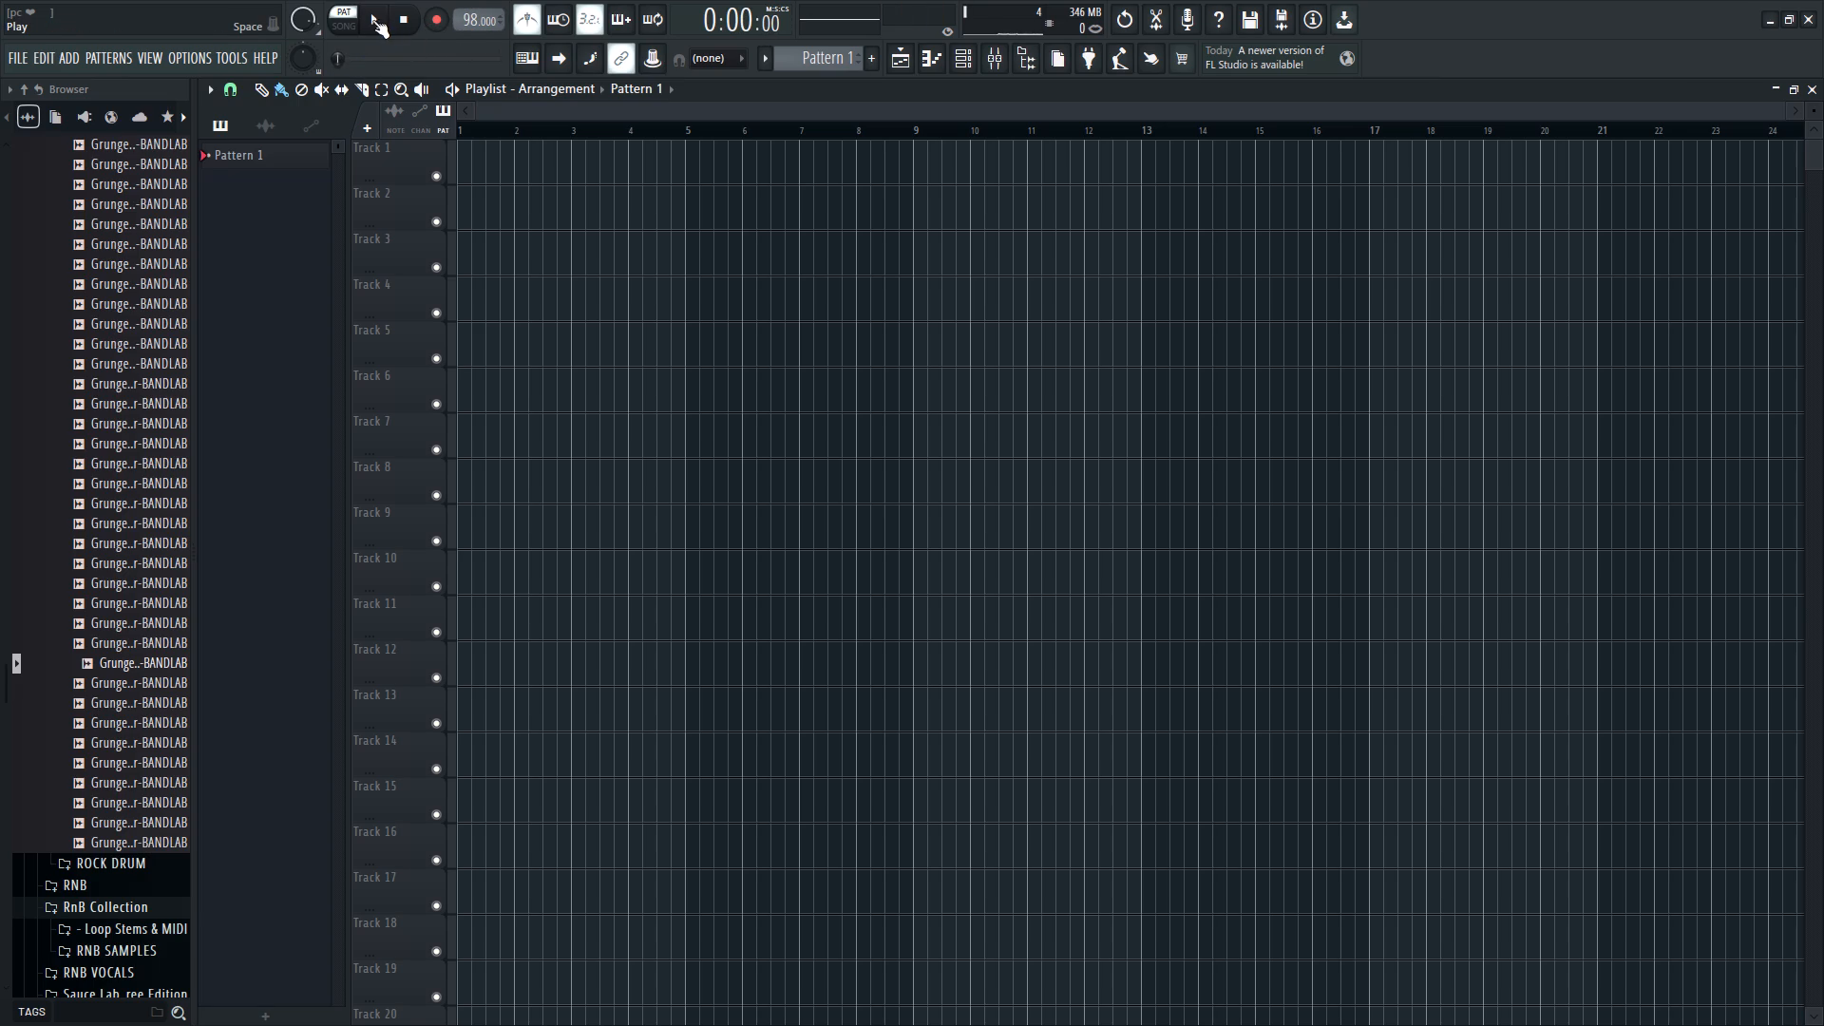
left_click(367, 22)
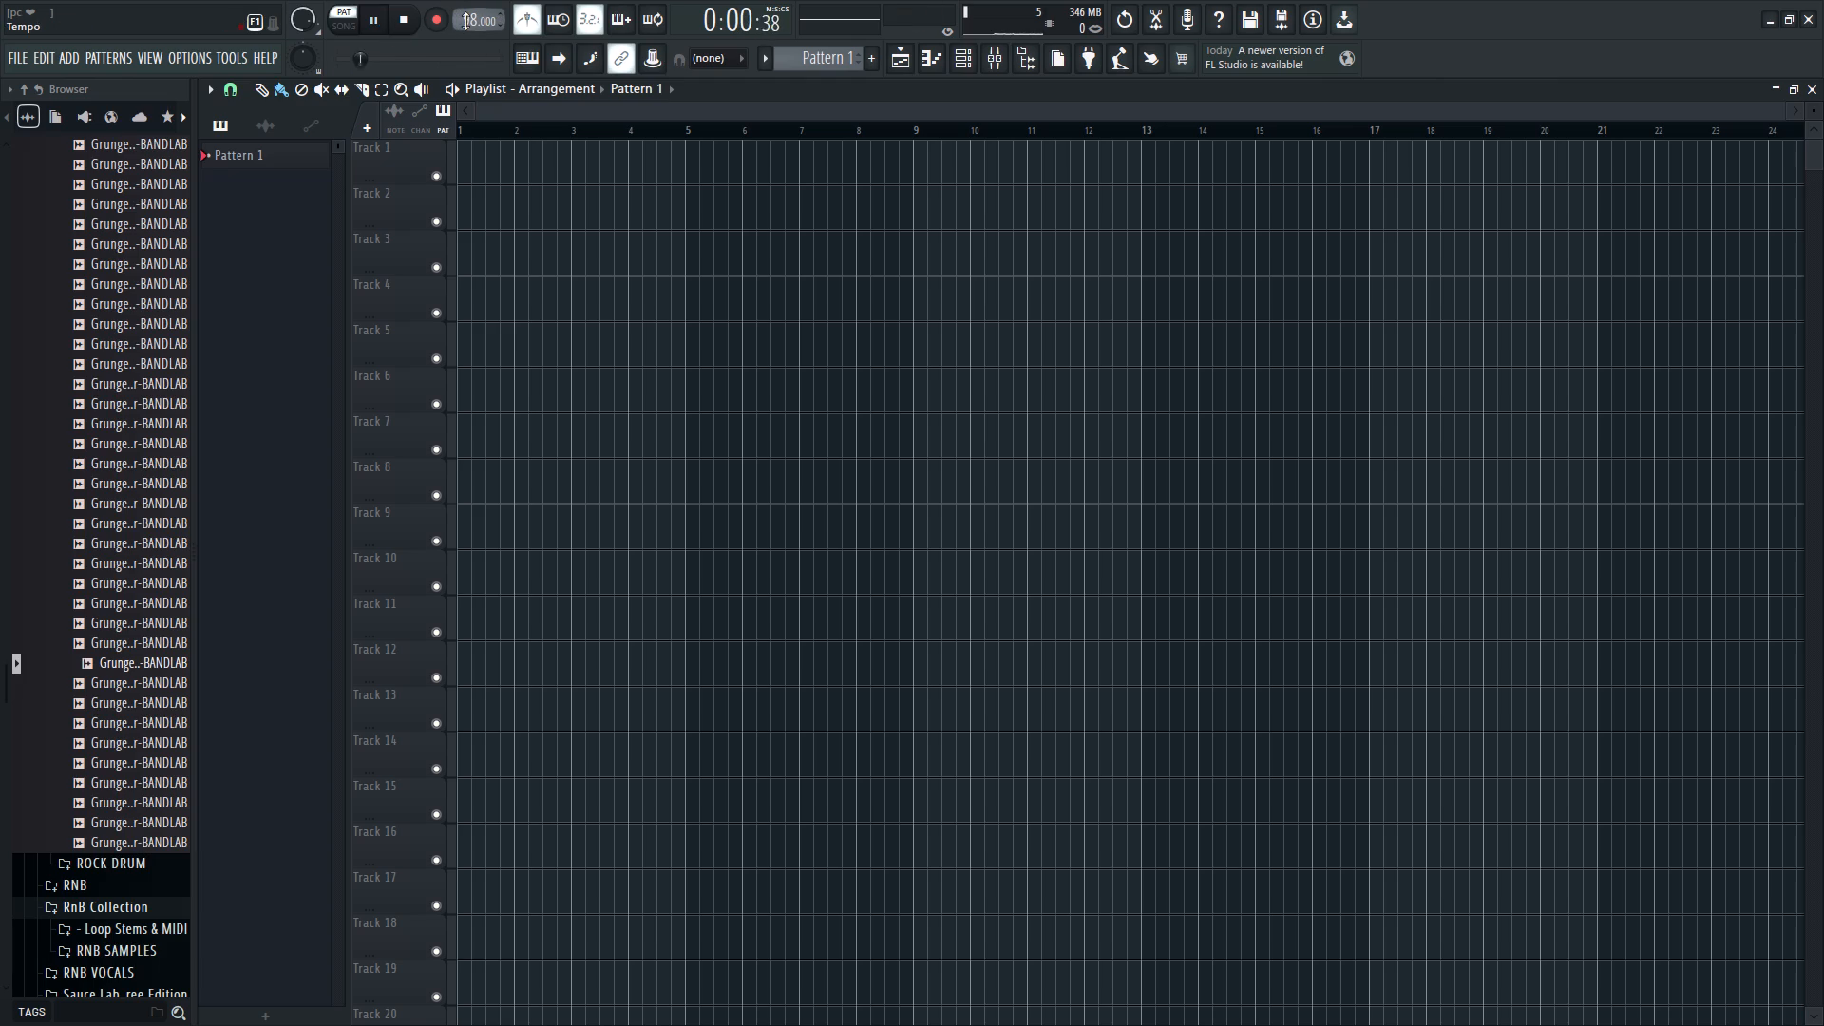
Set the project tempo to 97 BPM while the metronome is playing.
scroll(465, 21, "down", 2)
scroll(466, 22, "up", 1)
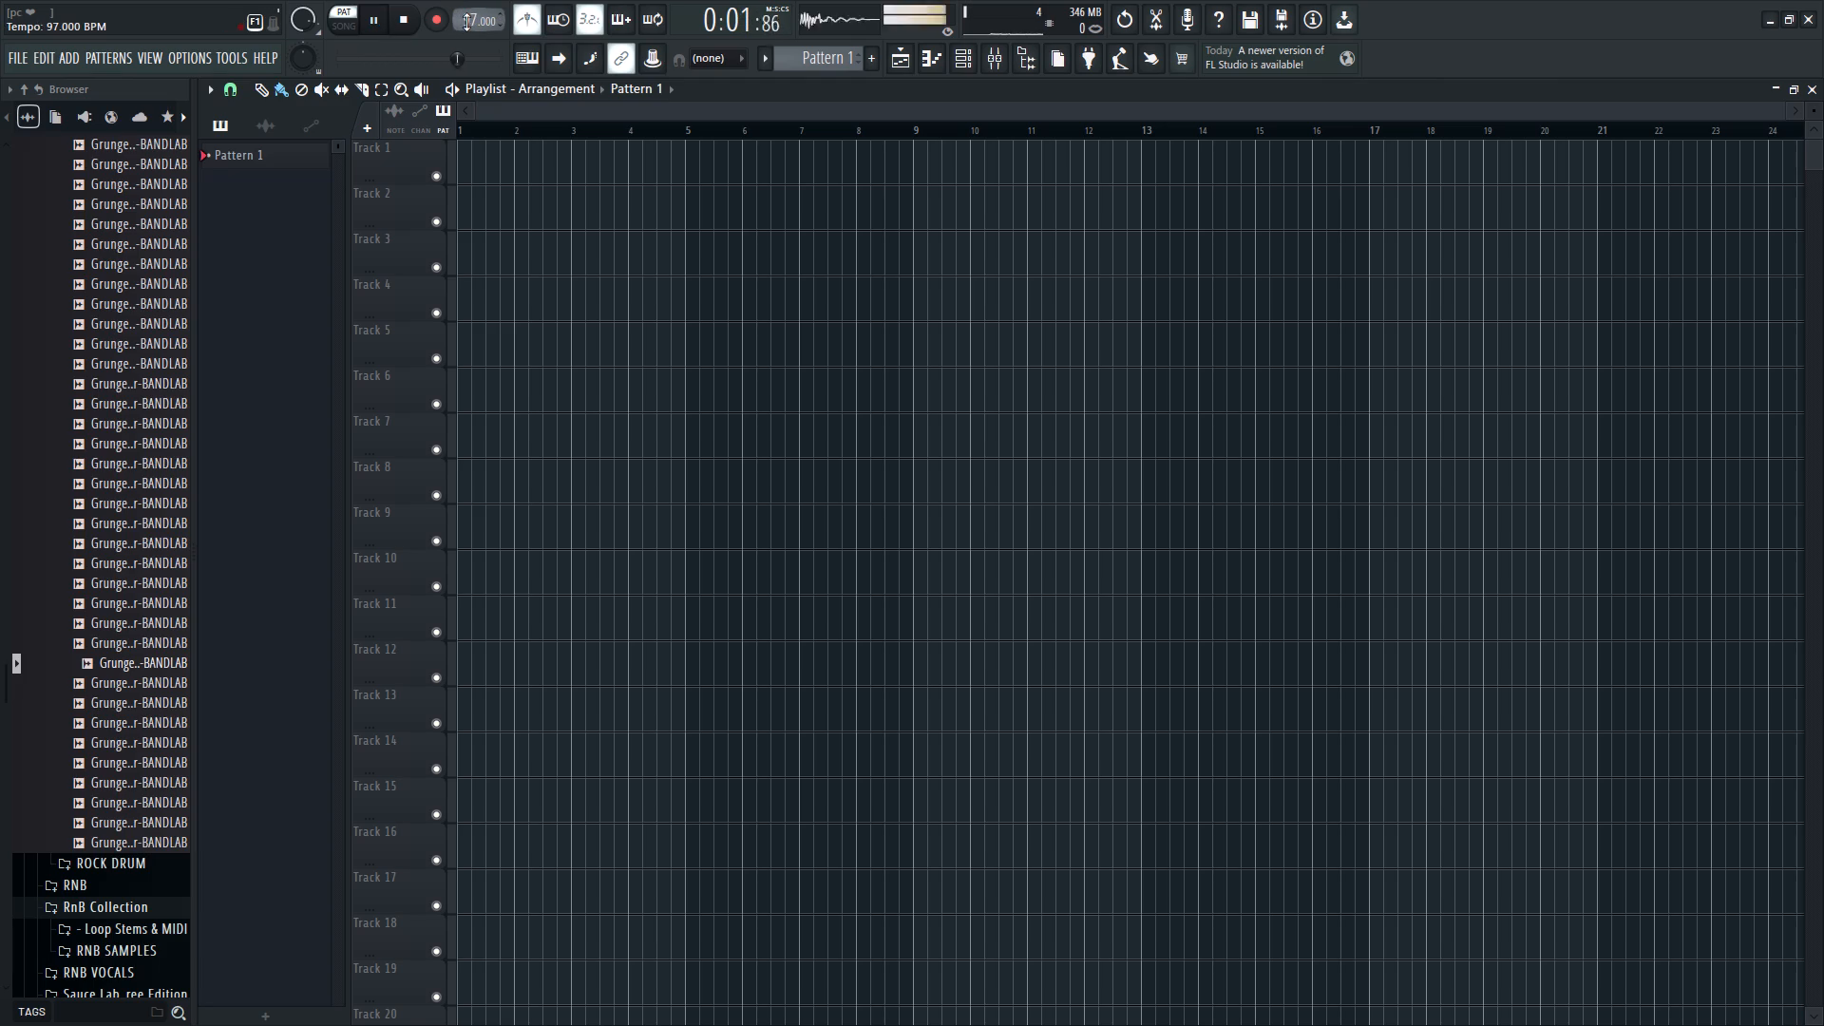
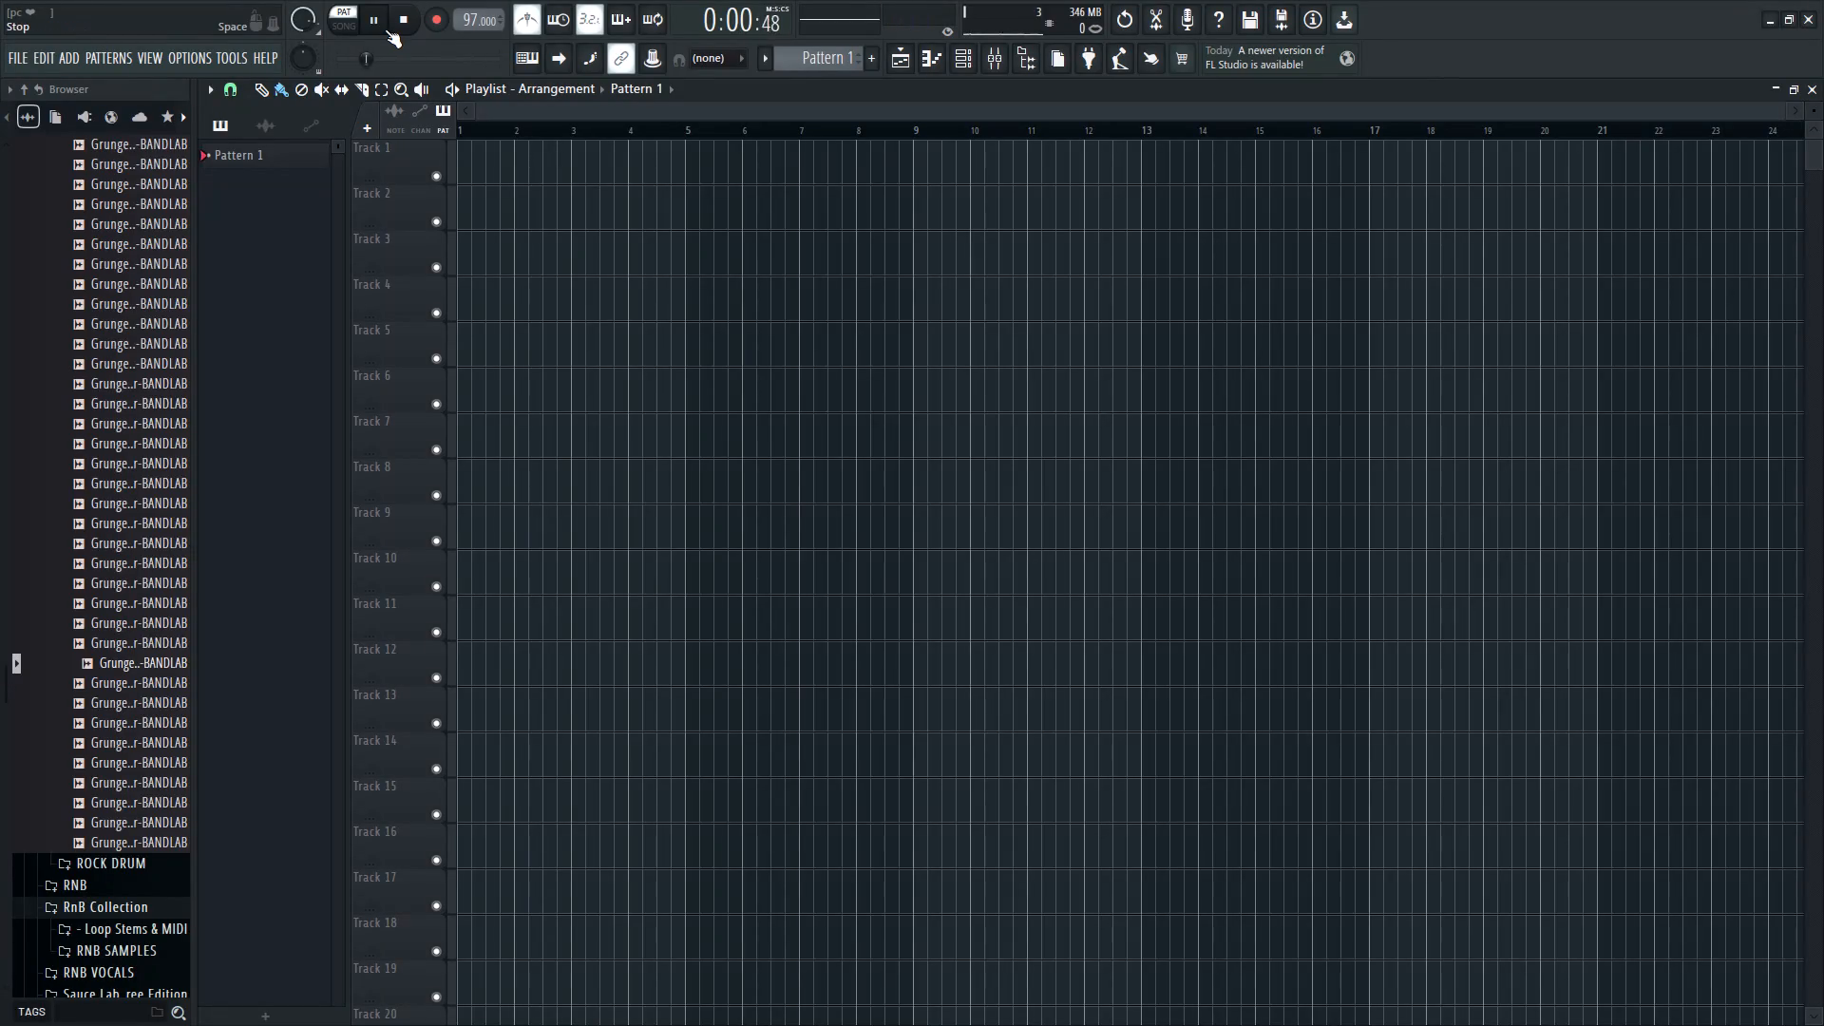
Pause playback, and briefly replay the metronome click at 97 BPM before pausing it again.
left_click(378, 29)
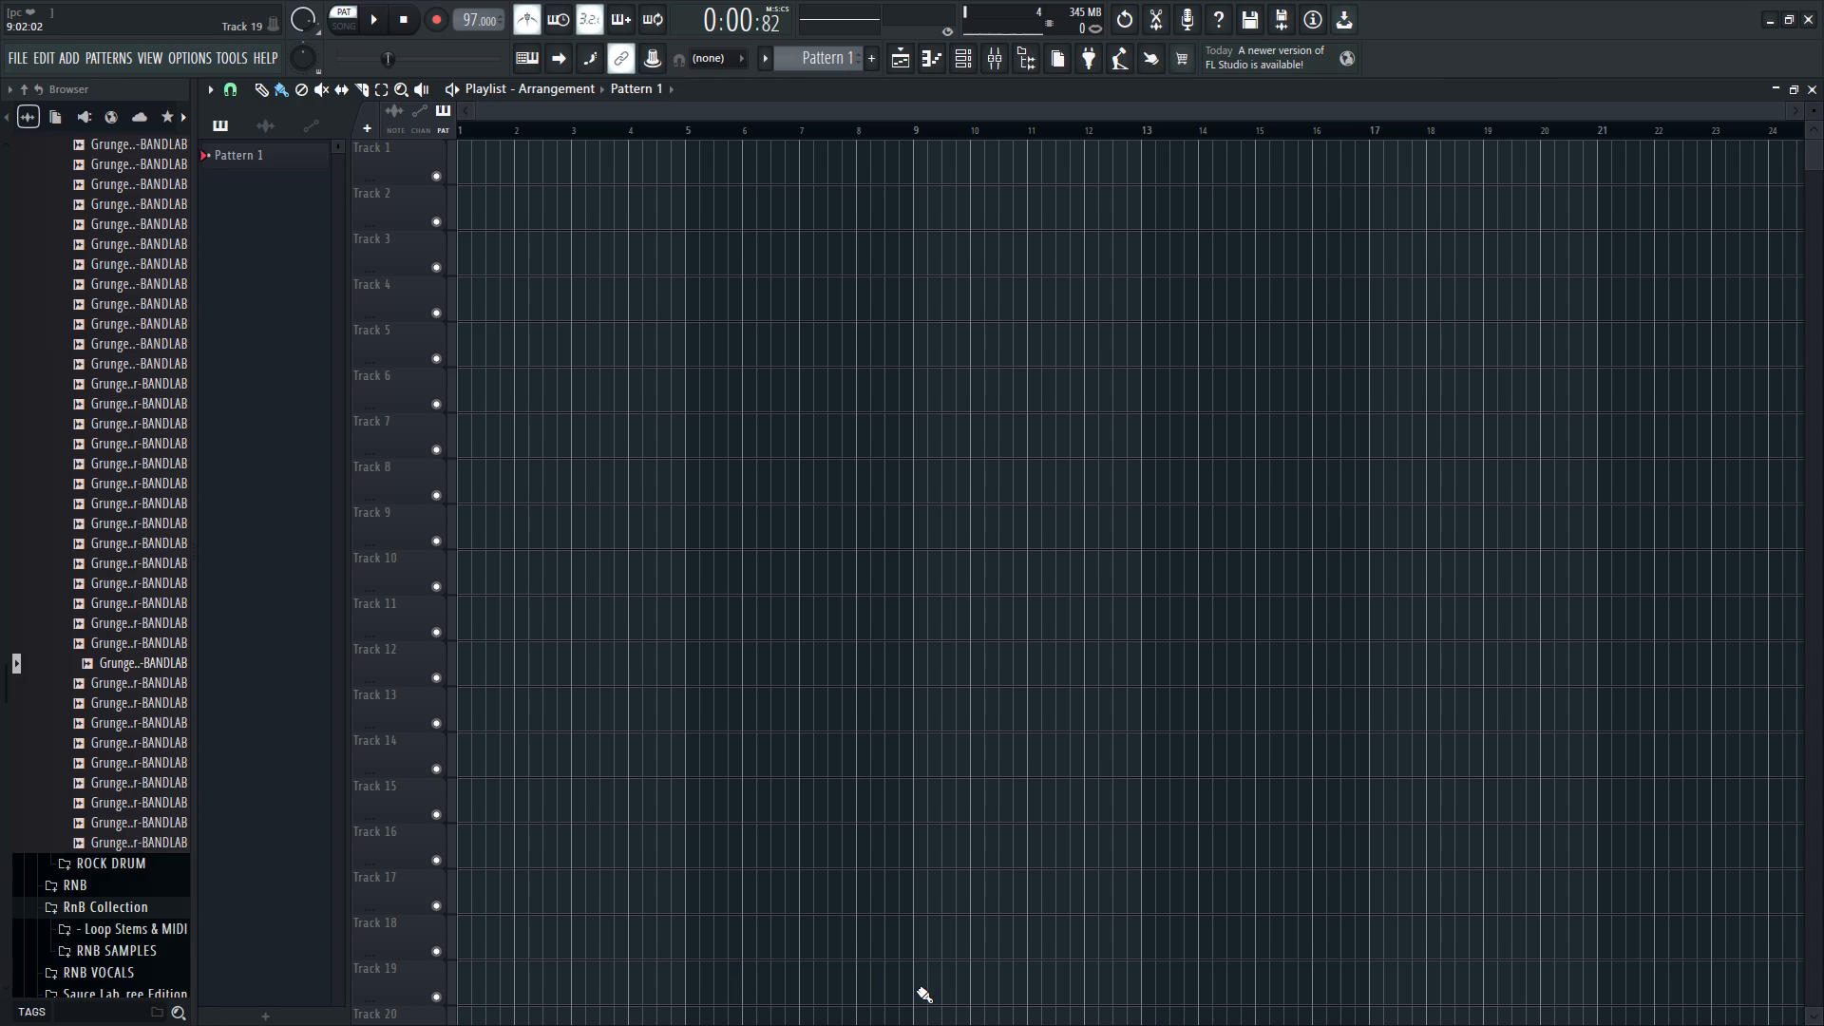
left_click(366, 12)
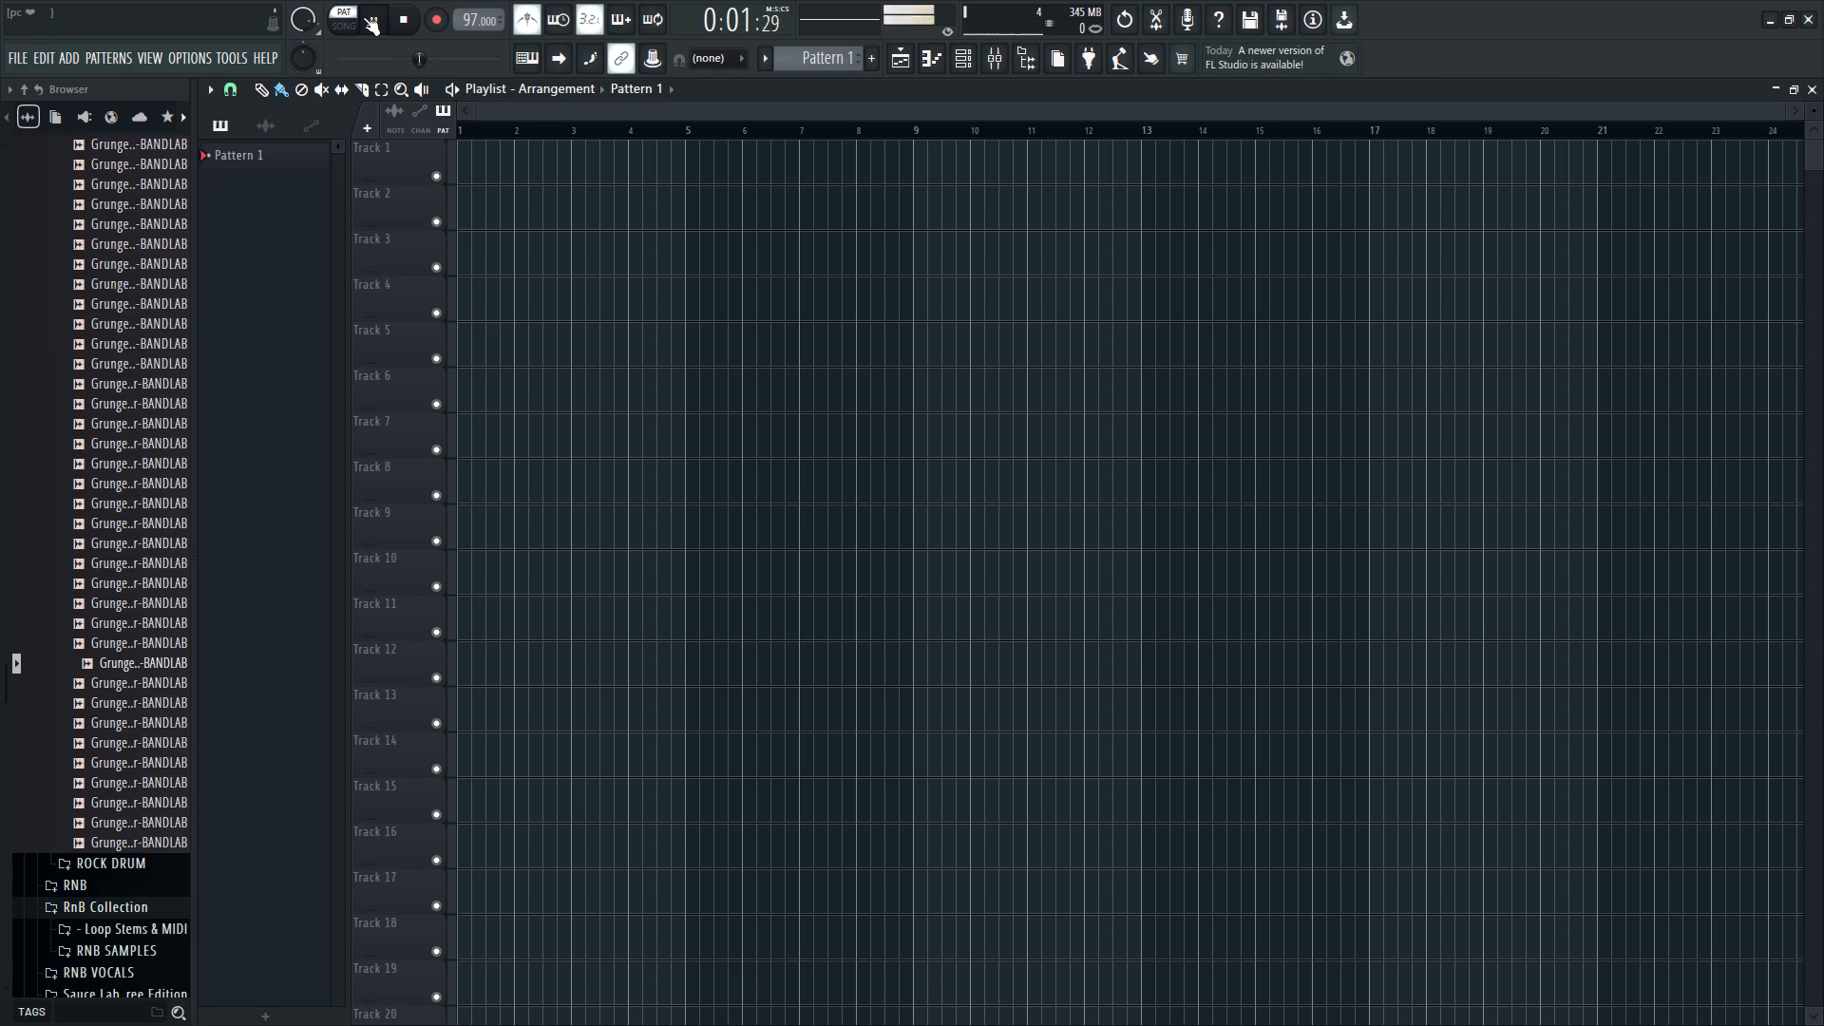
left_click(366, 18)
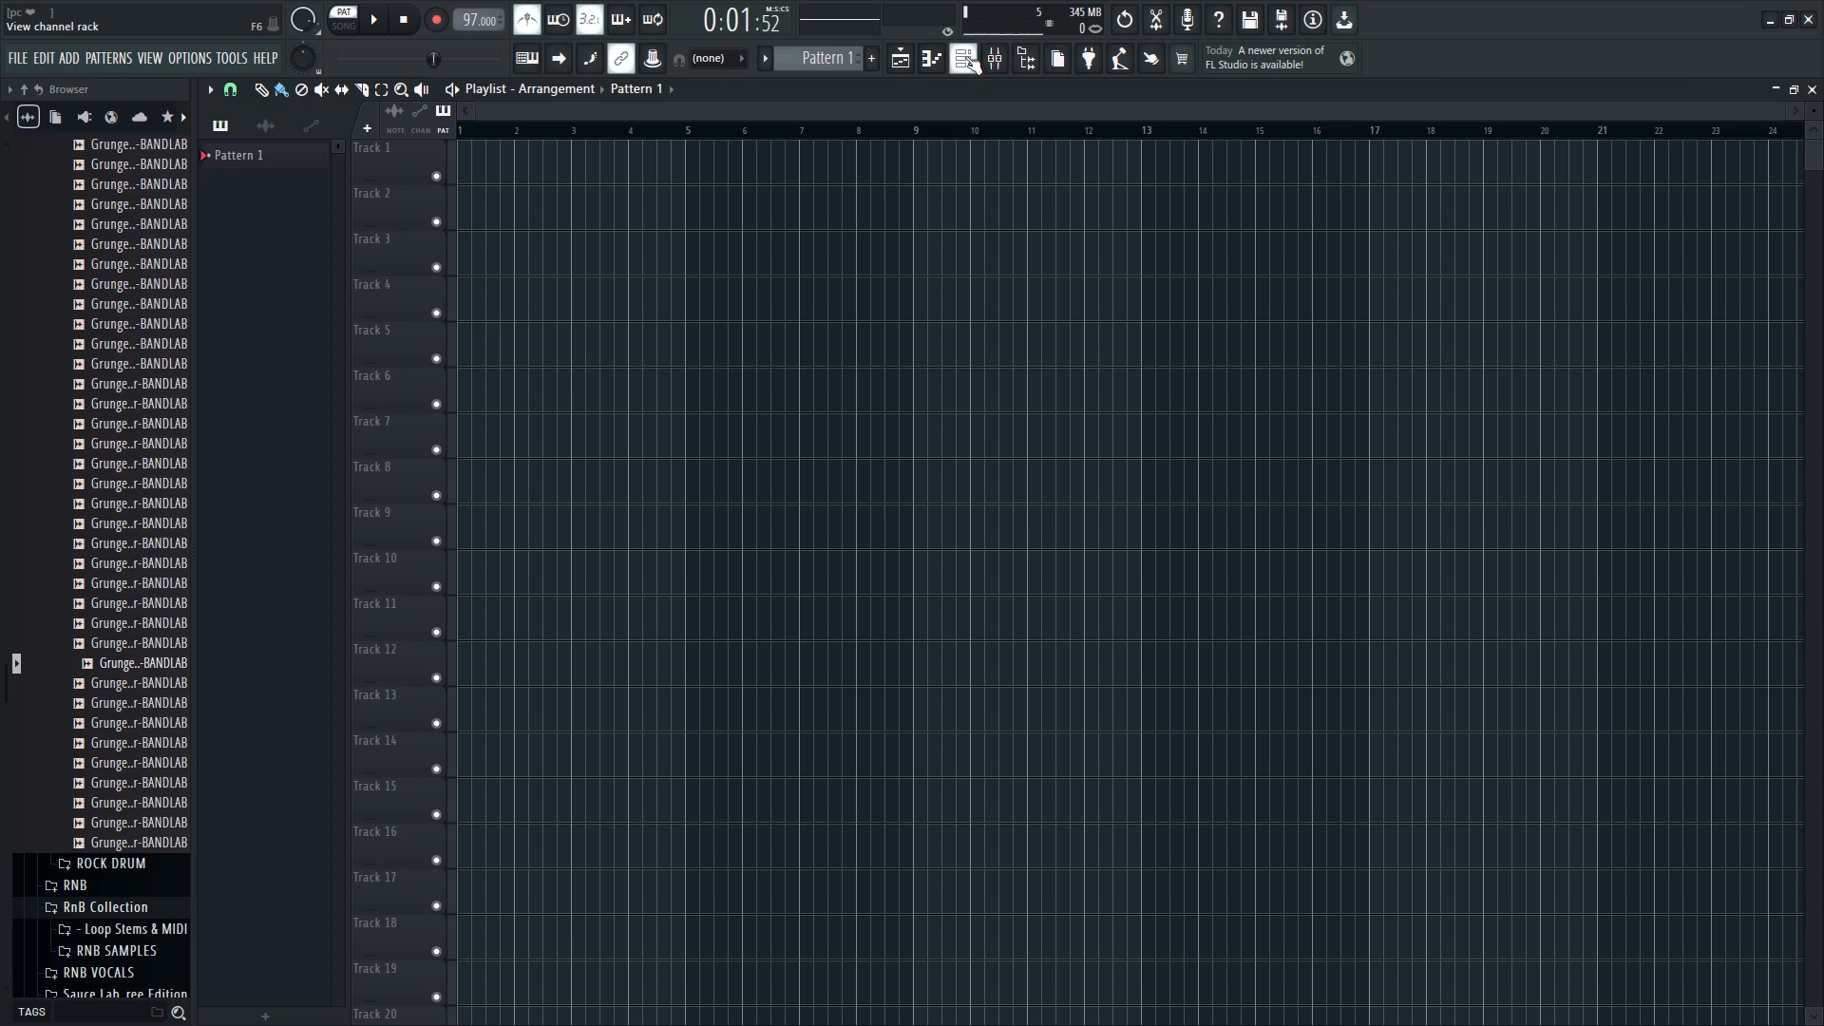
Show the Channel rack and filter its channels to the Unsorted group.
left_click(965, 55)
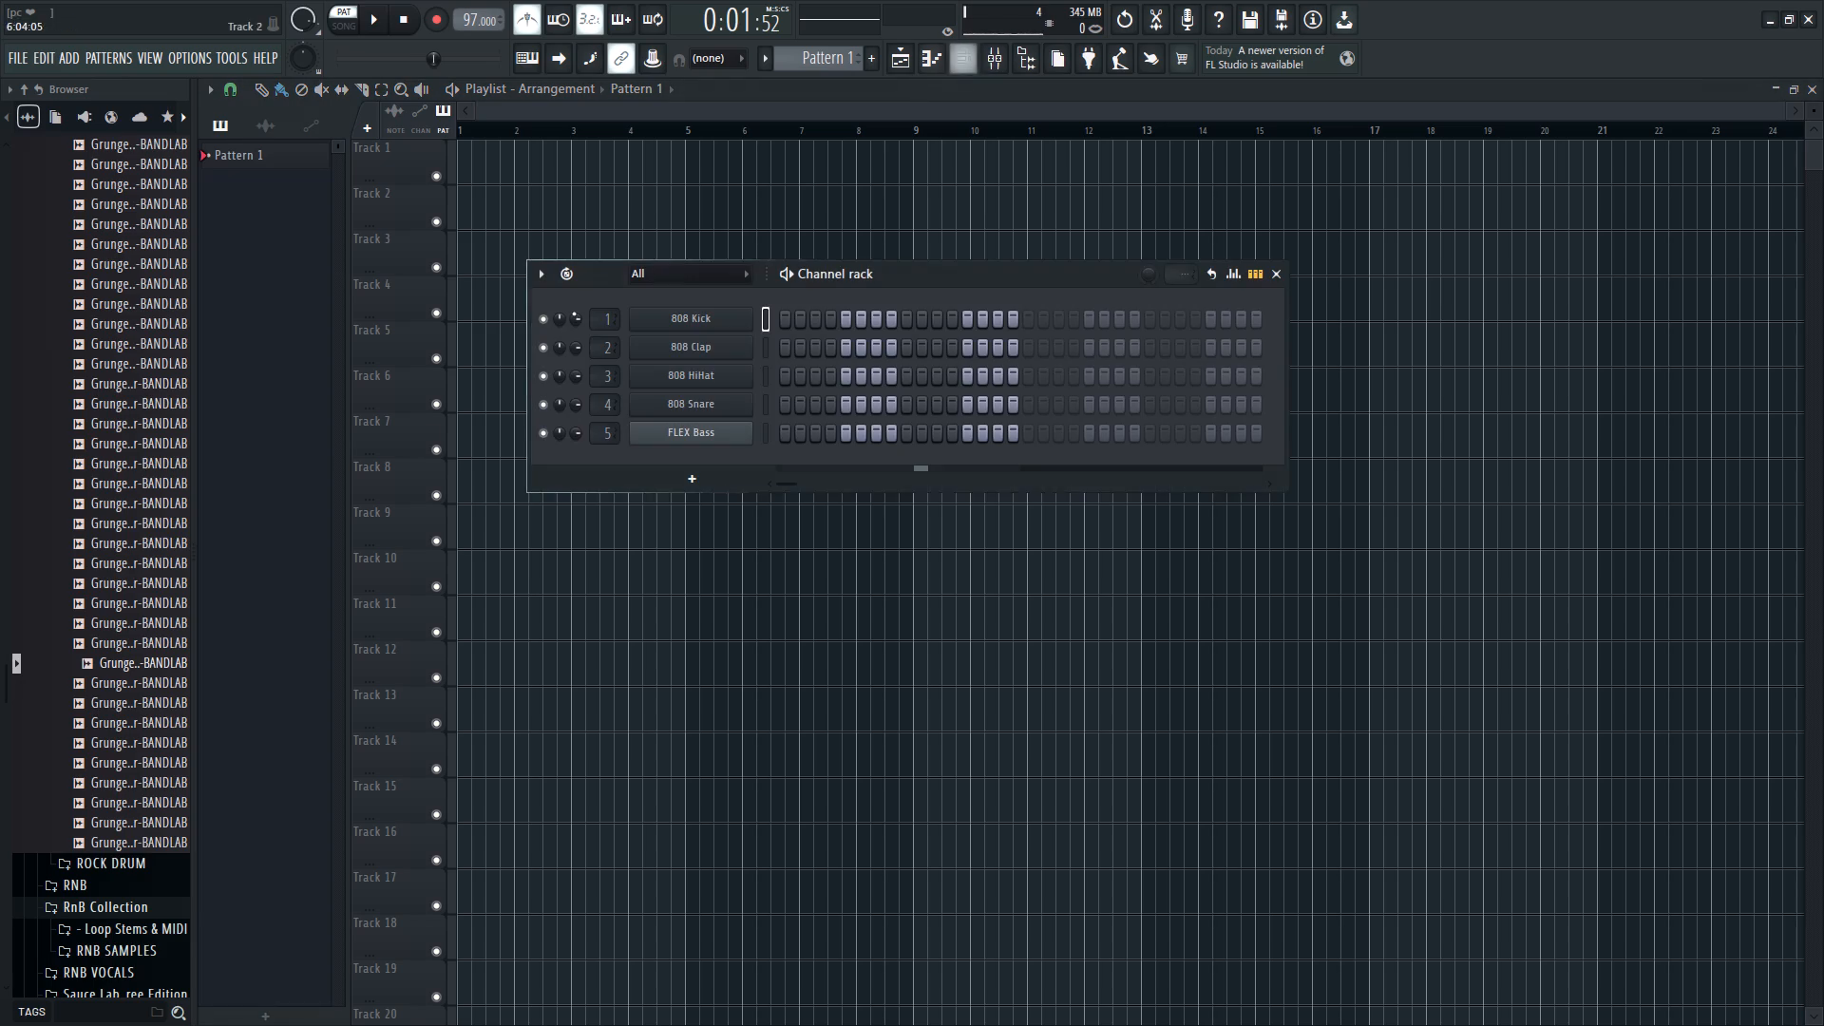
left_click(693, 271)
left_click(695, 325)
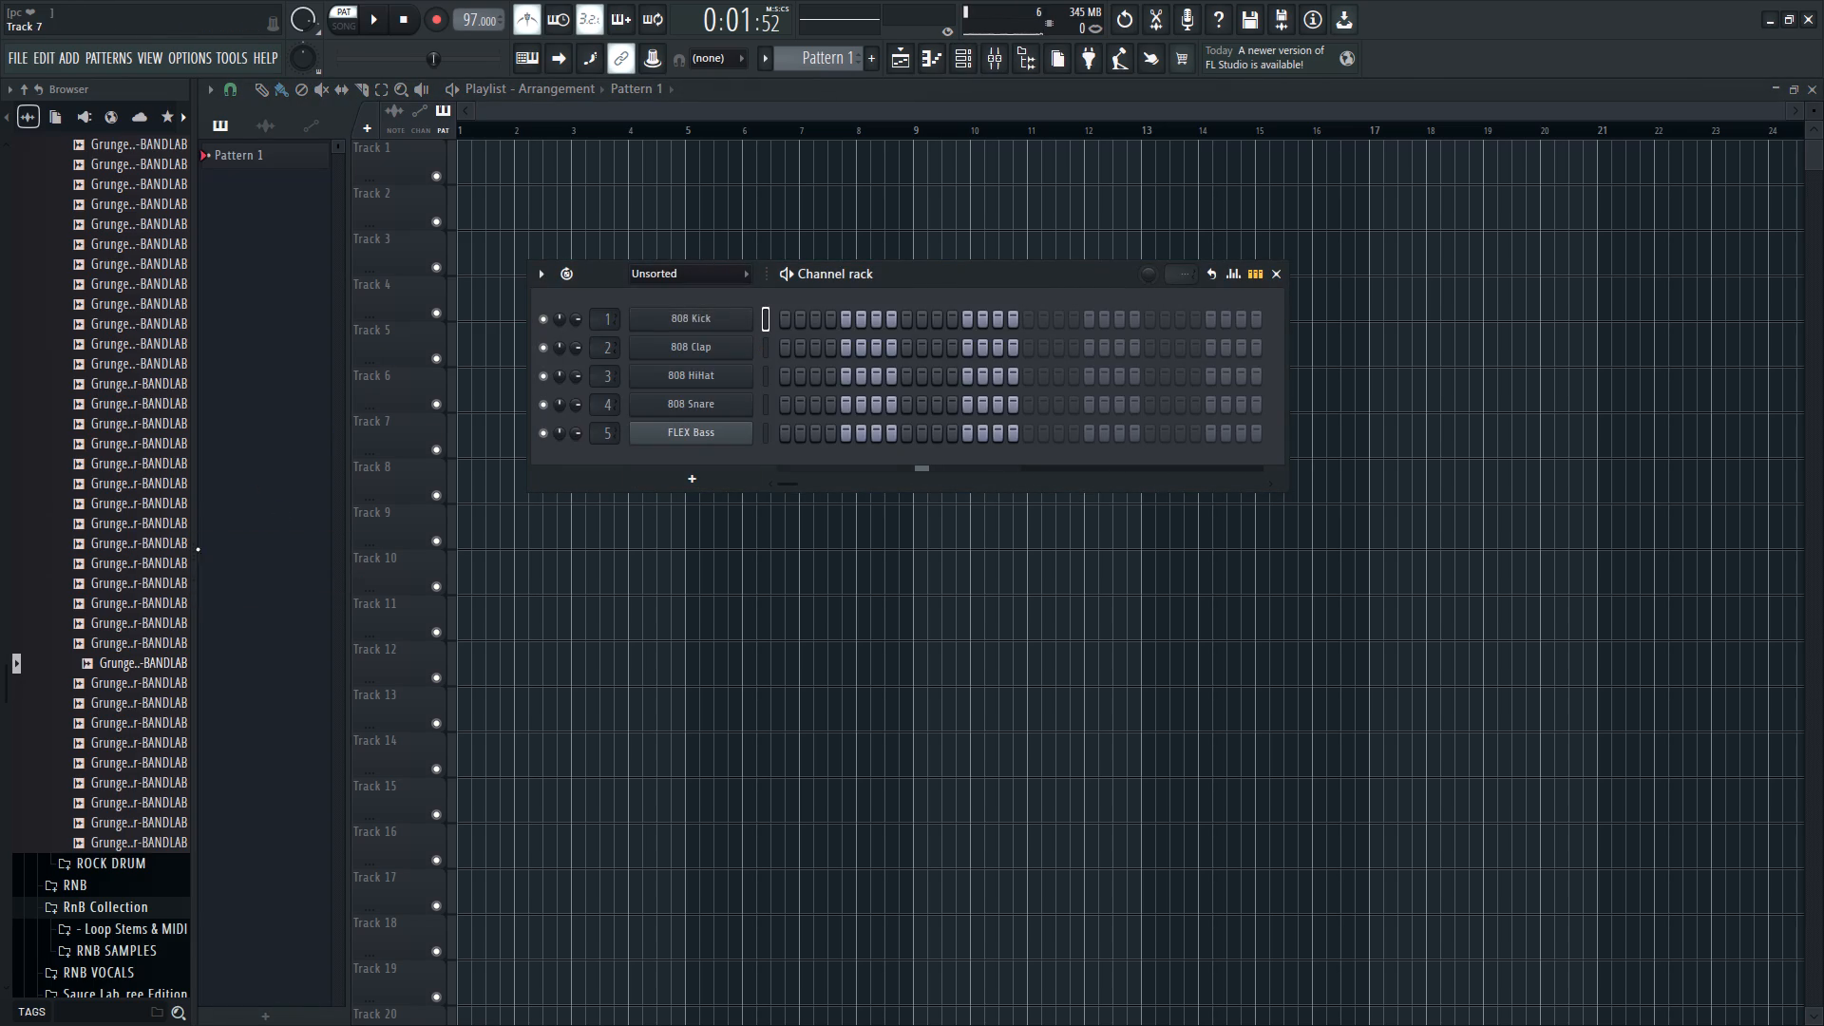
Open the RNB sample folder and audition its MrDowns samples as far as the LoveNVibes drum and hi-hat loops.
left_click(123, 887)
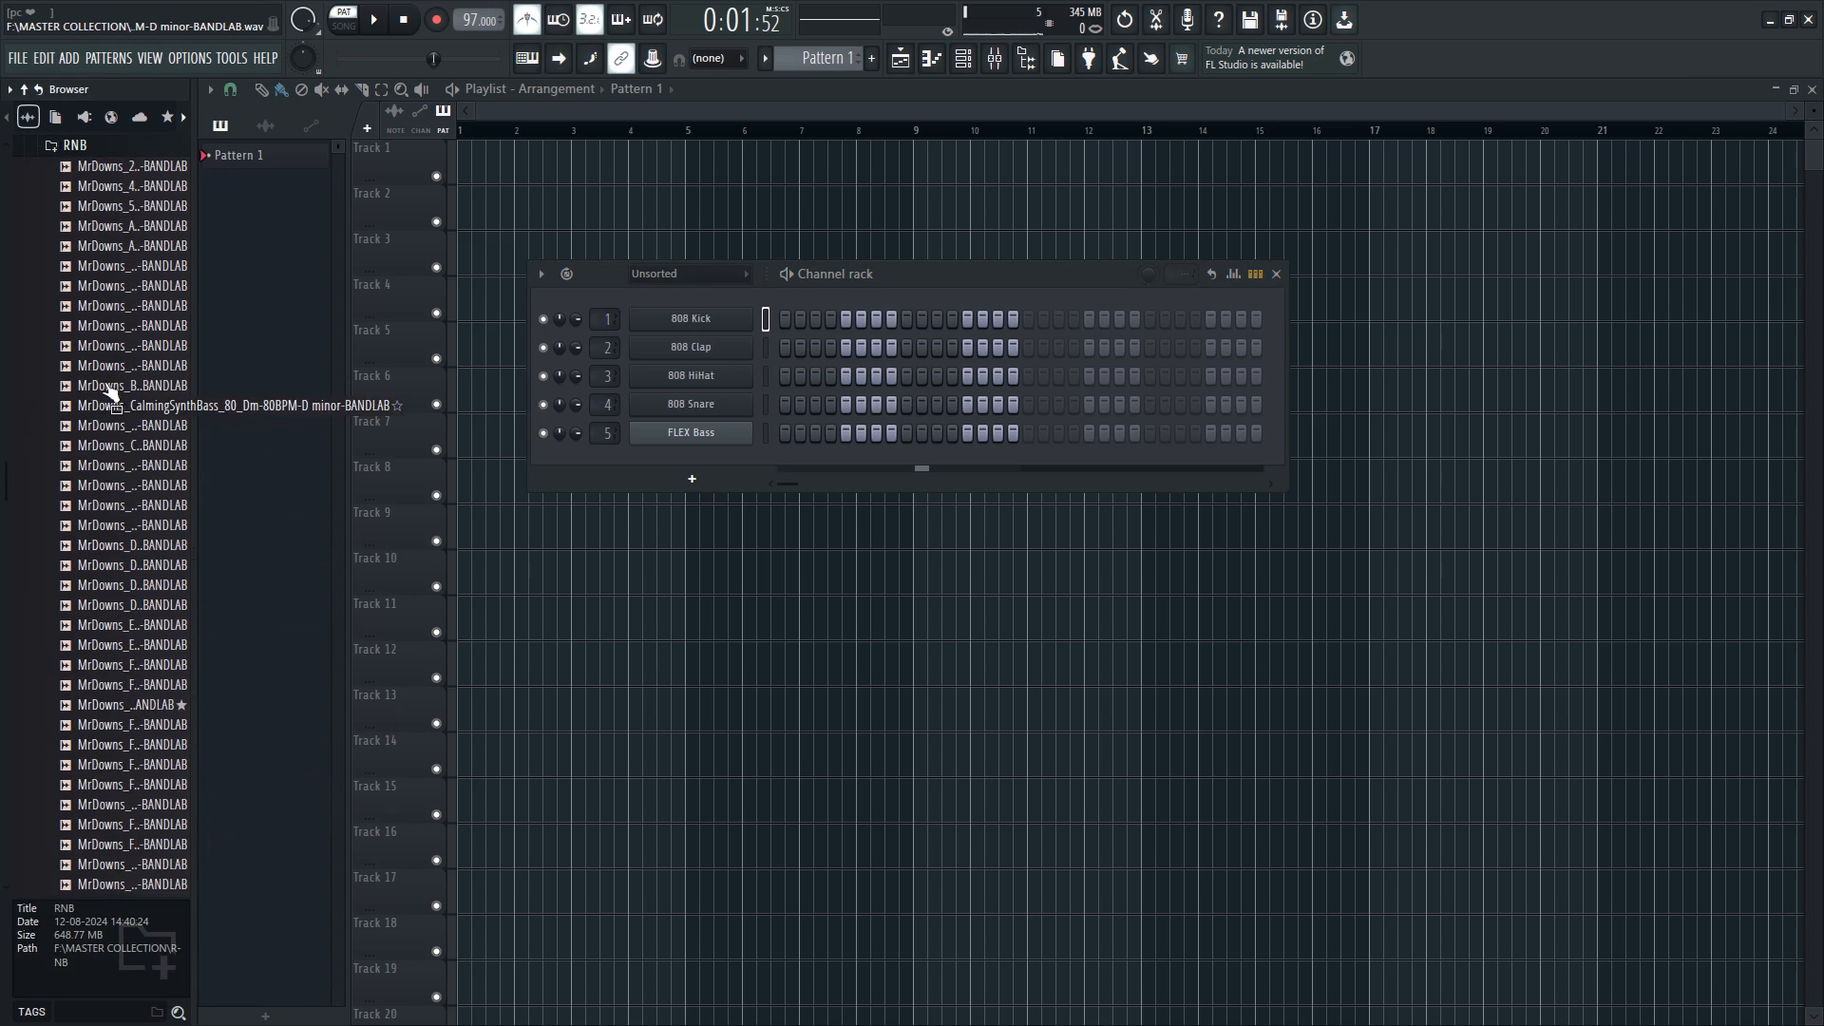
left_click(118, 238)
scroll(152, 458, "down", 2)
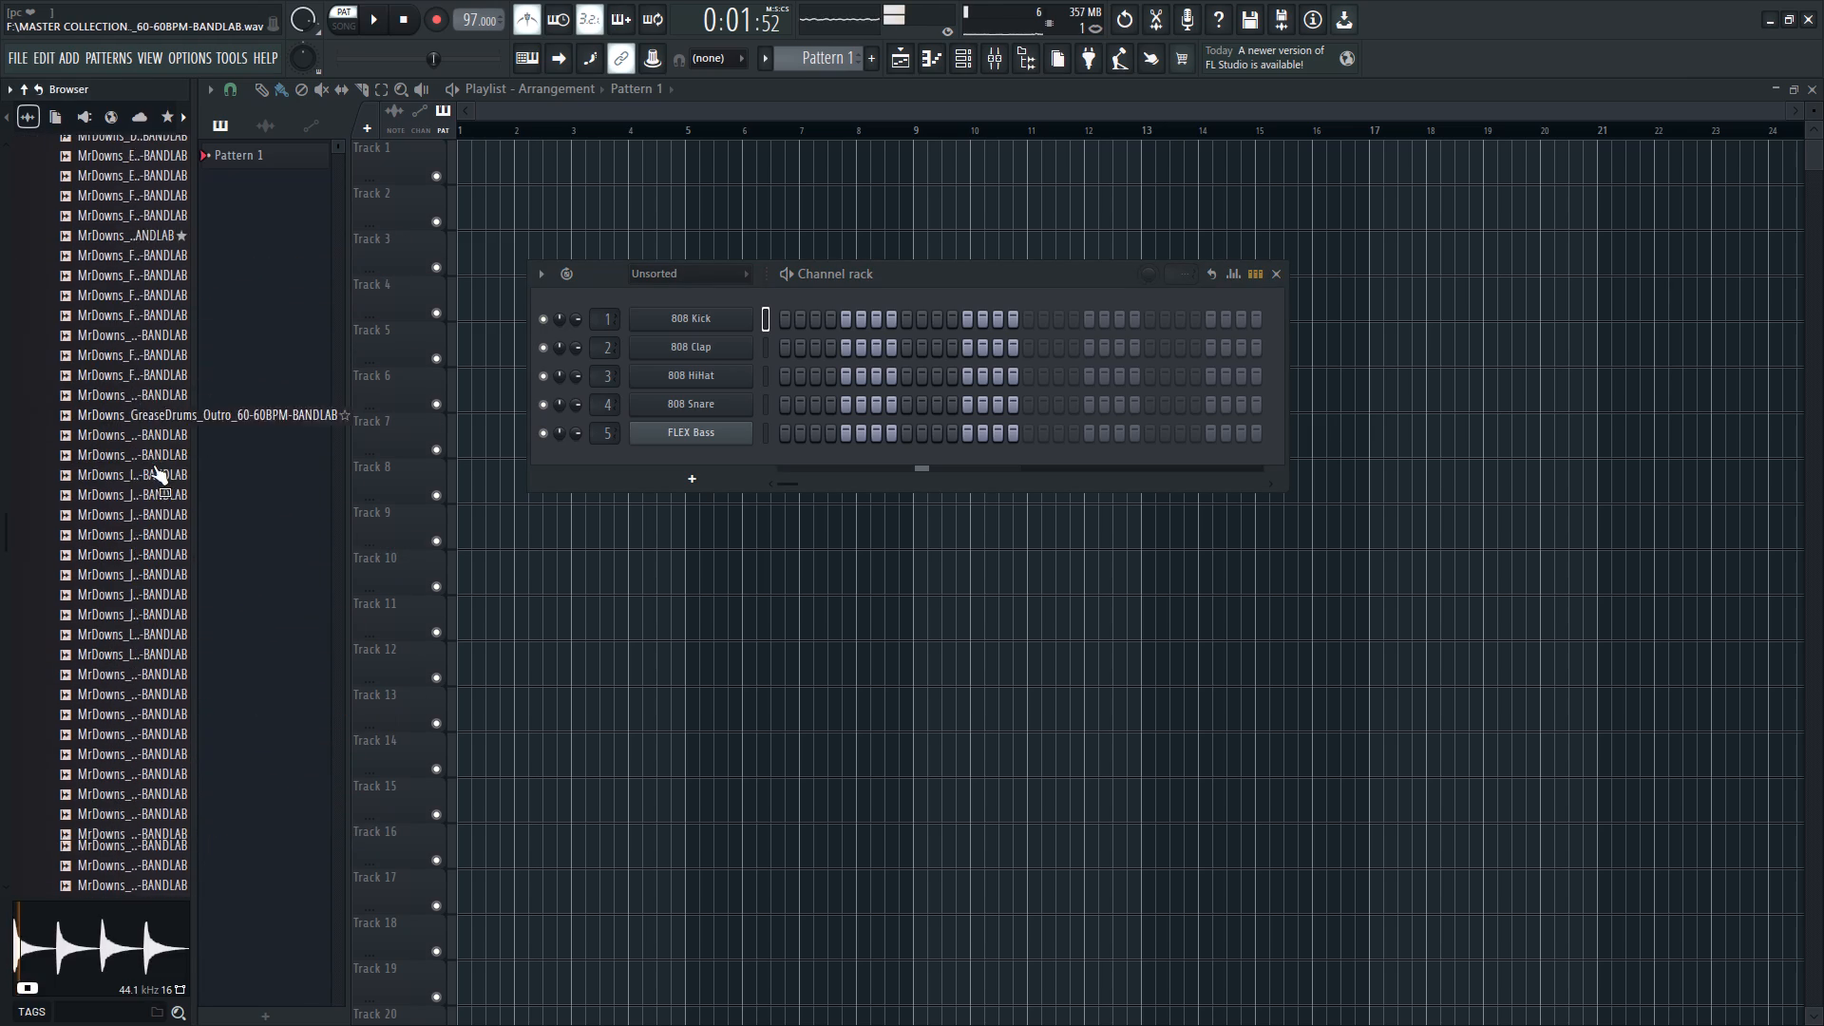
left_click(152, 465)
left_click(151, 506)
left_click(135, 590)
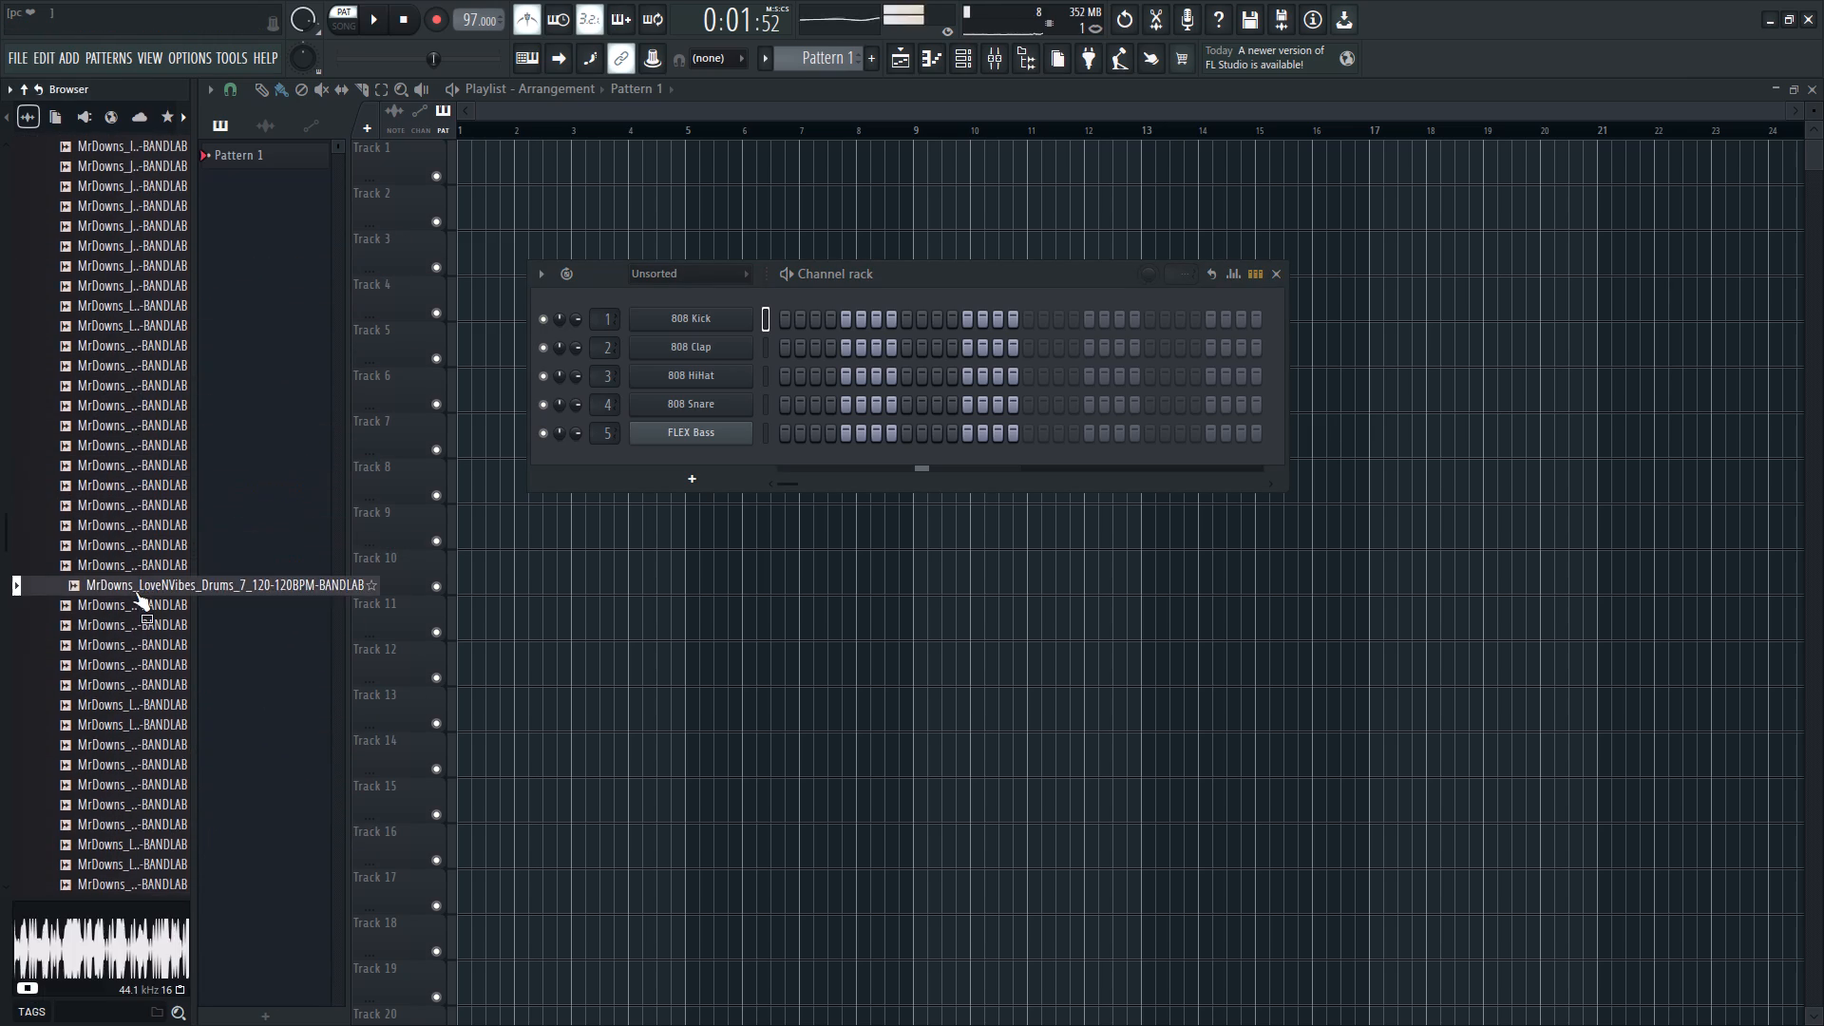
scroll(136, 592, "down", 1)
left_click(107, 419)
left_click(109, 359)
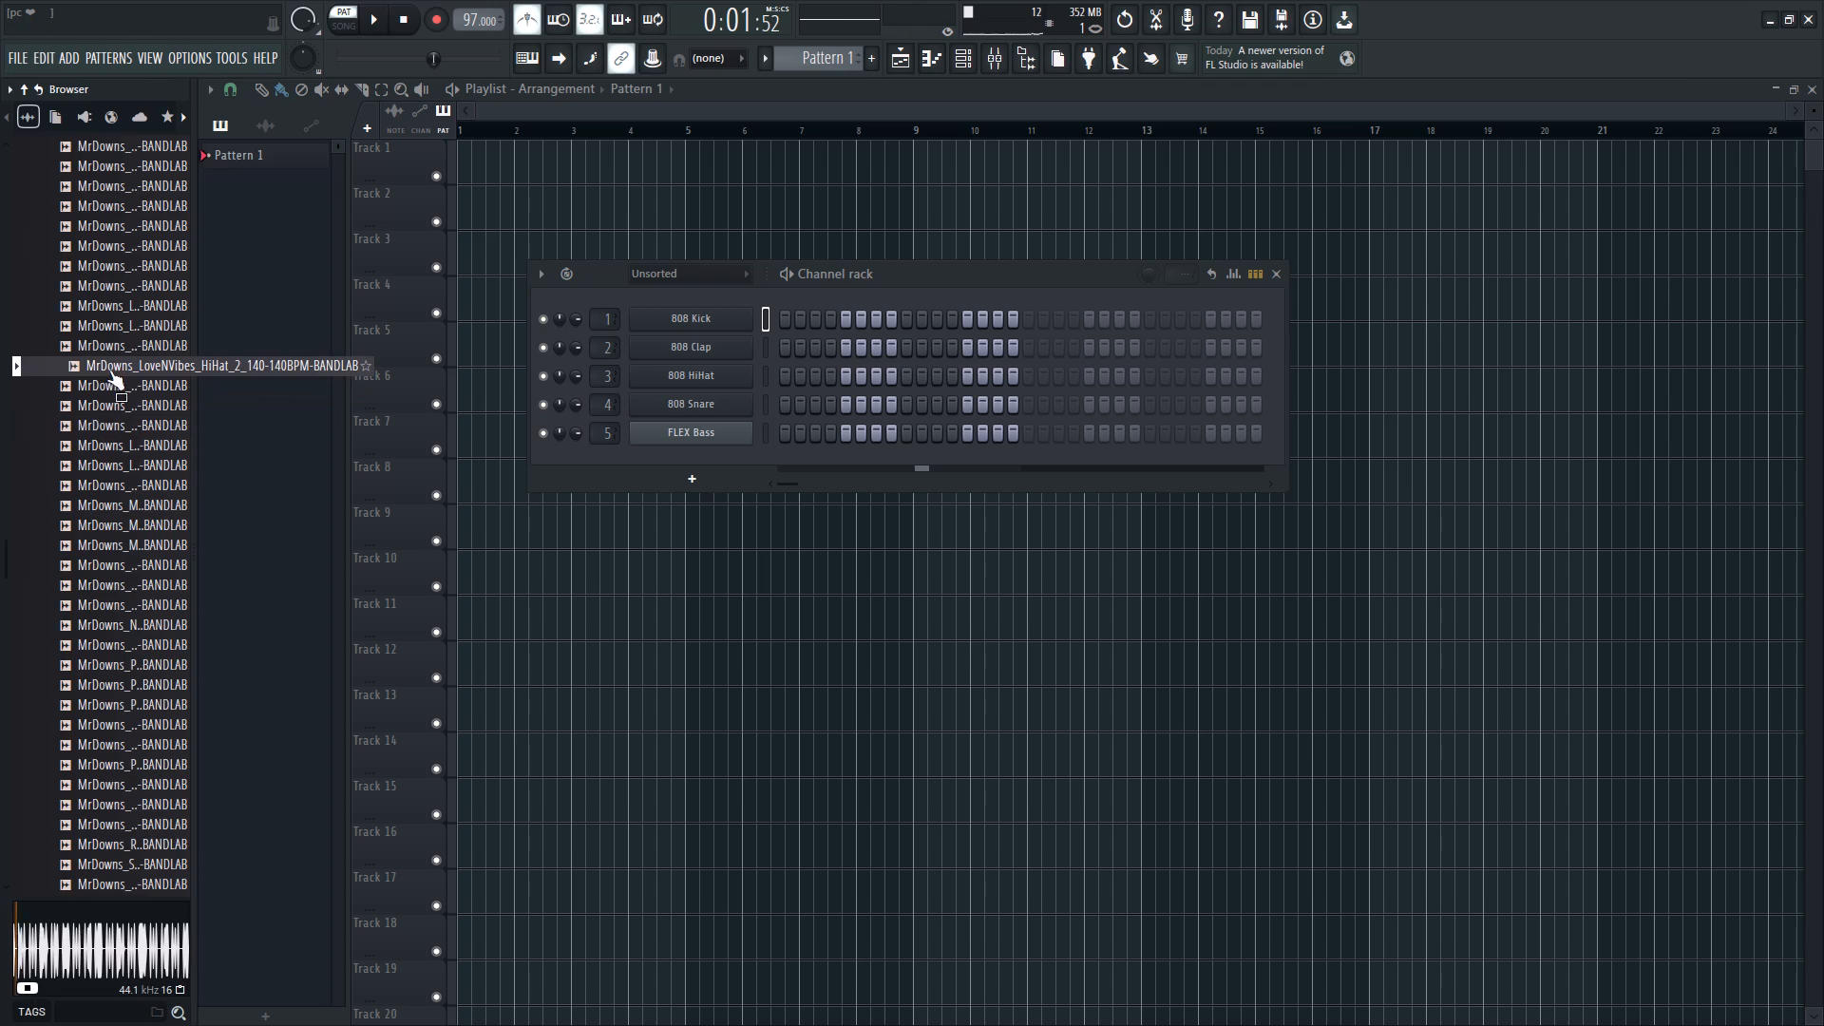
Audition more RNB samples, from the ModMidTopSwing, PalmTreeGtr and PulsatingBass loops to the SilkyNS ones.
left_click(110, 387)
left_click(117, 506)
left_click(114, 571)
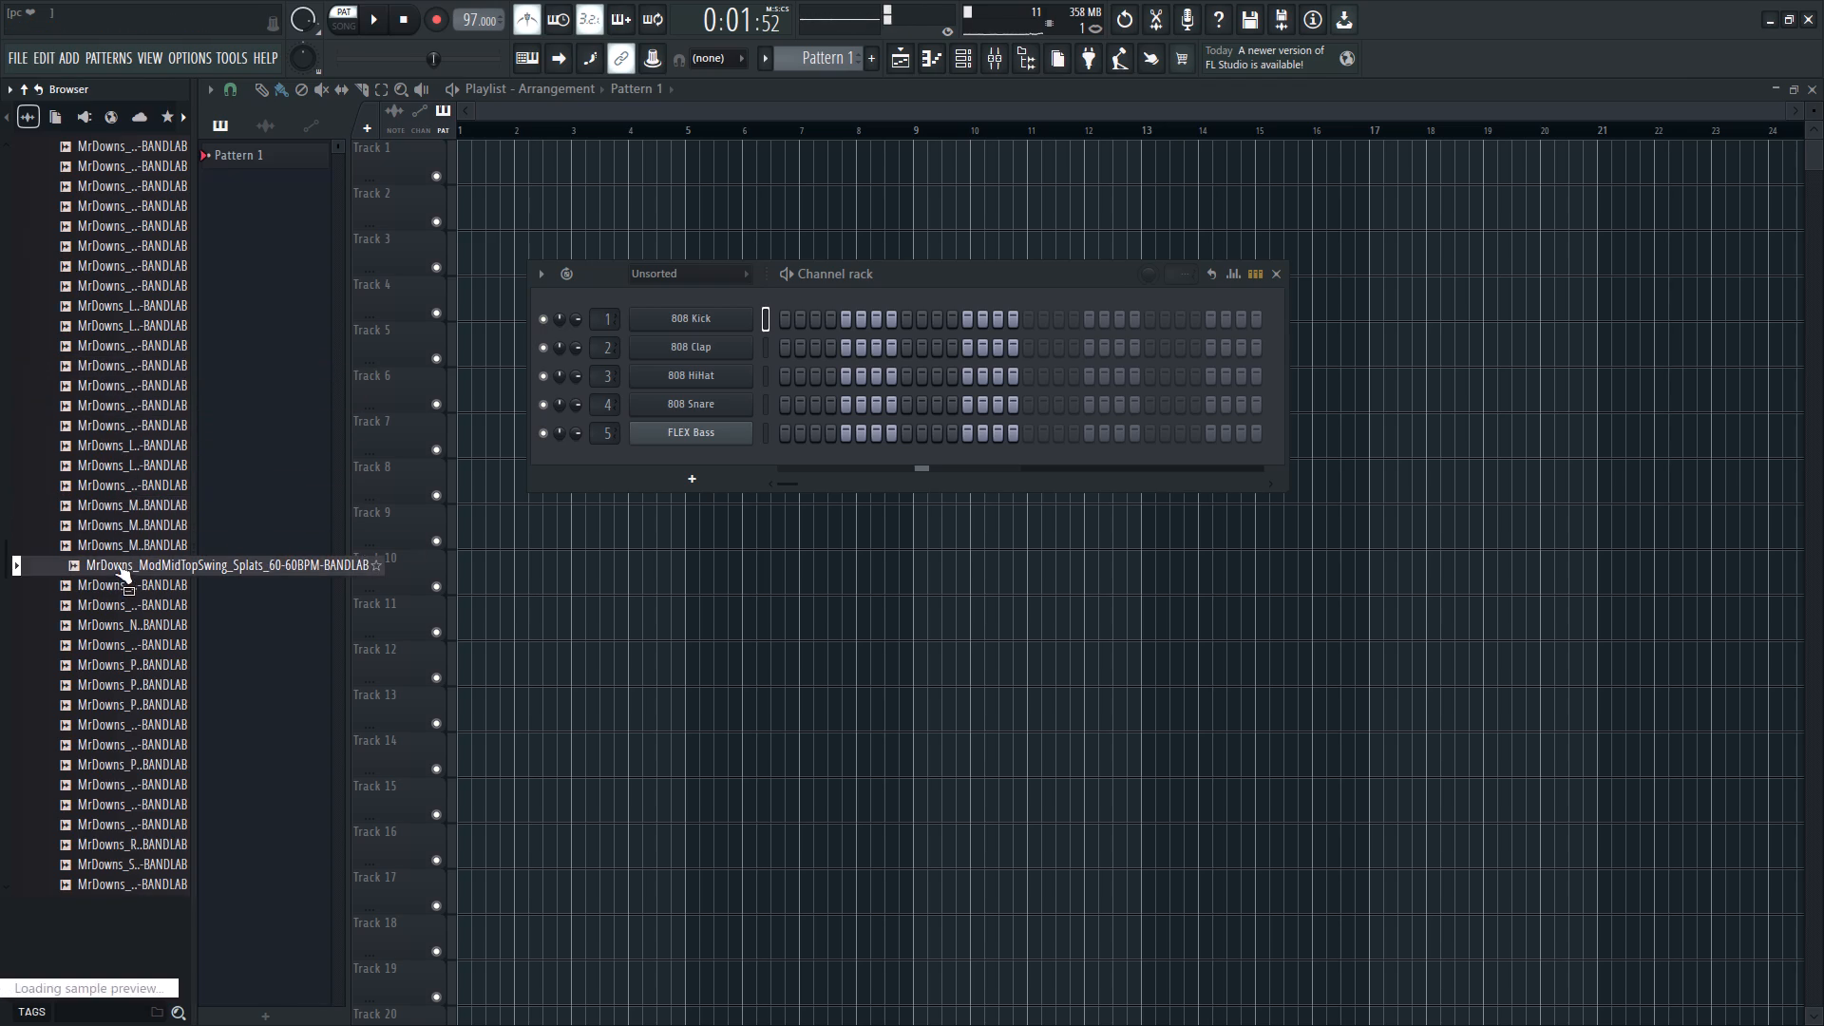
left_click(115, 596)
left_click(111, 625)
left_click(112, 657)
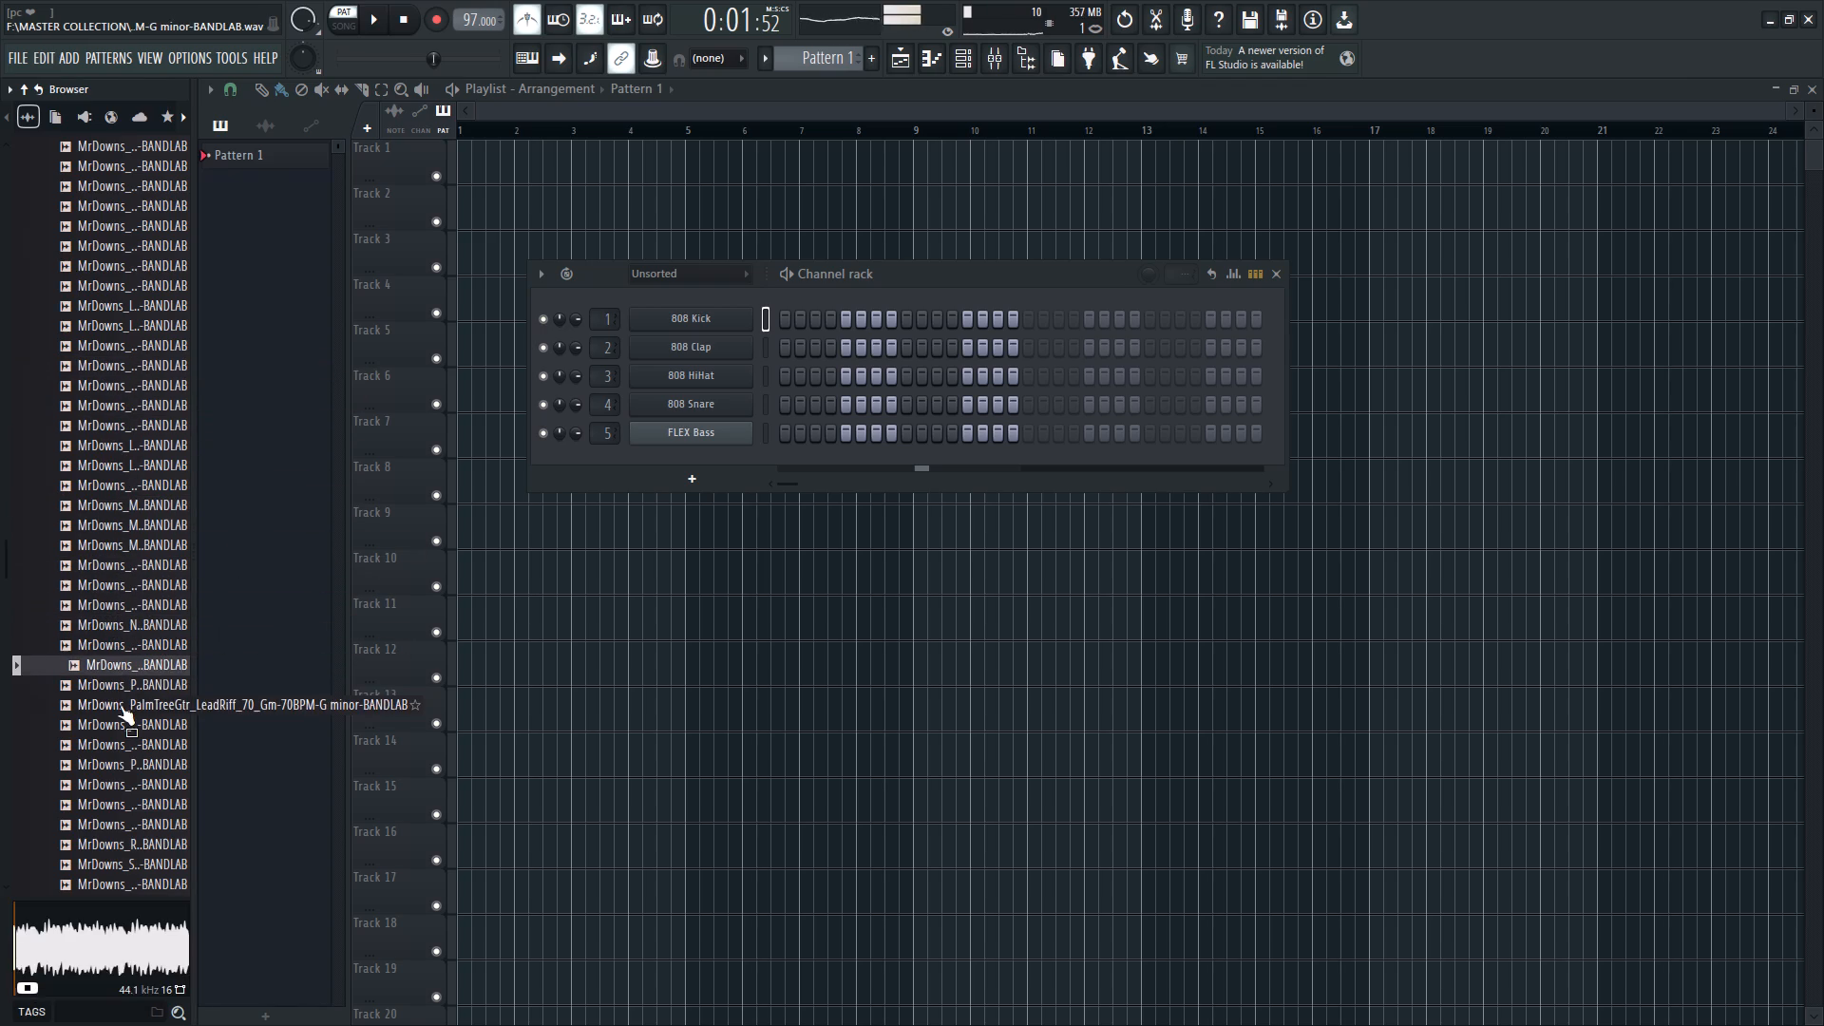
left_click(120, 705)
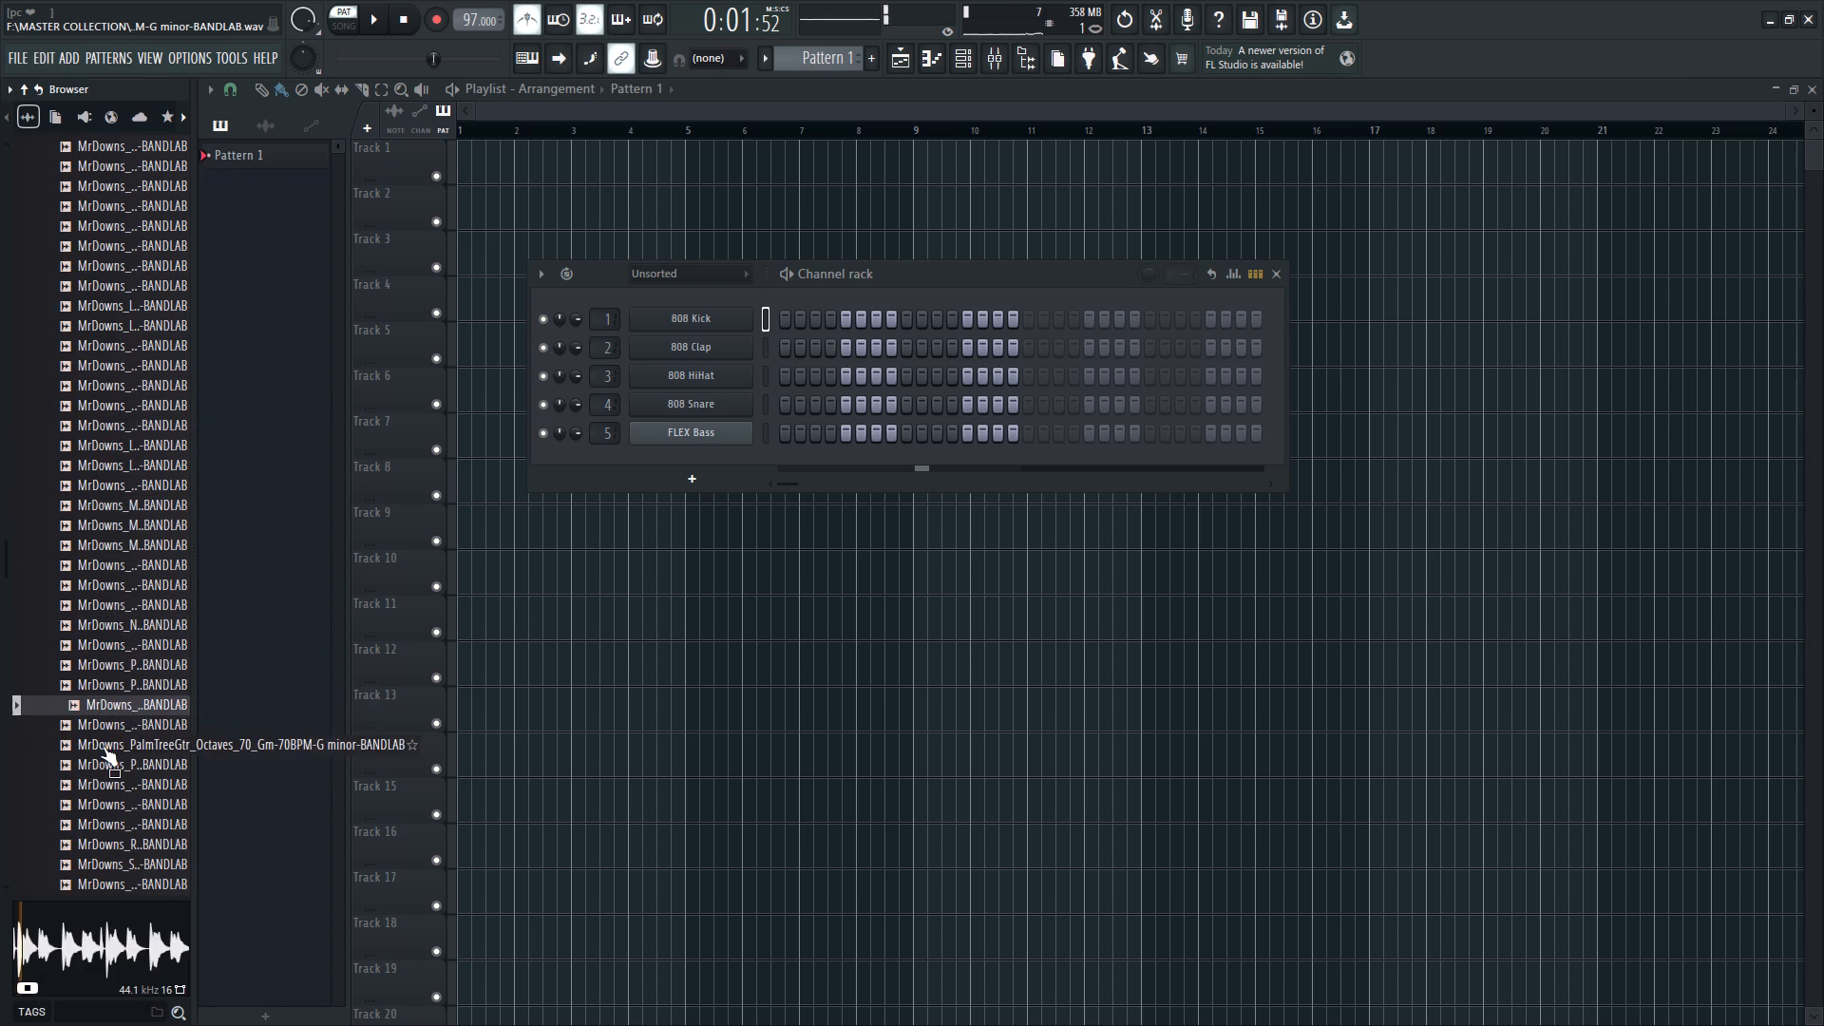
left_click(103, 746)
left_click(103, 798)
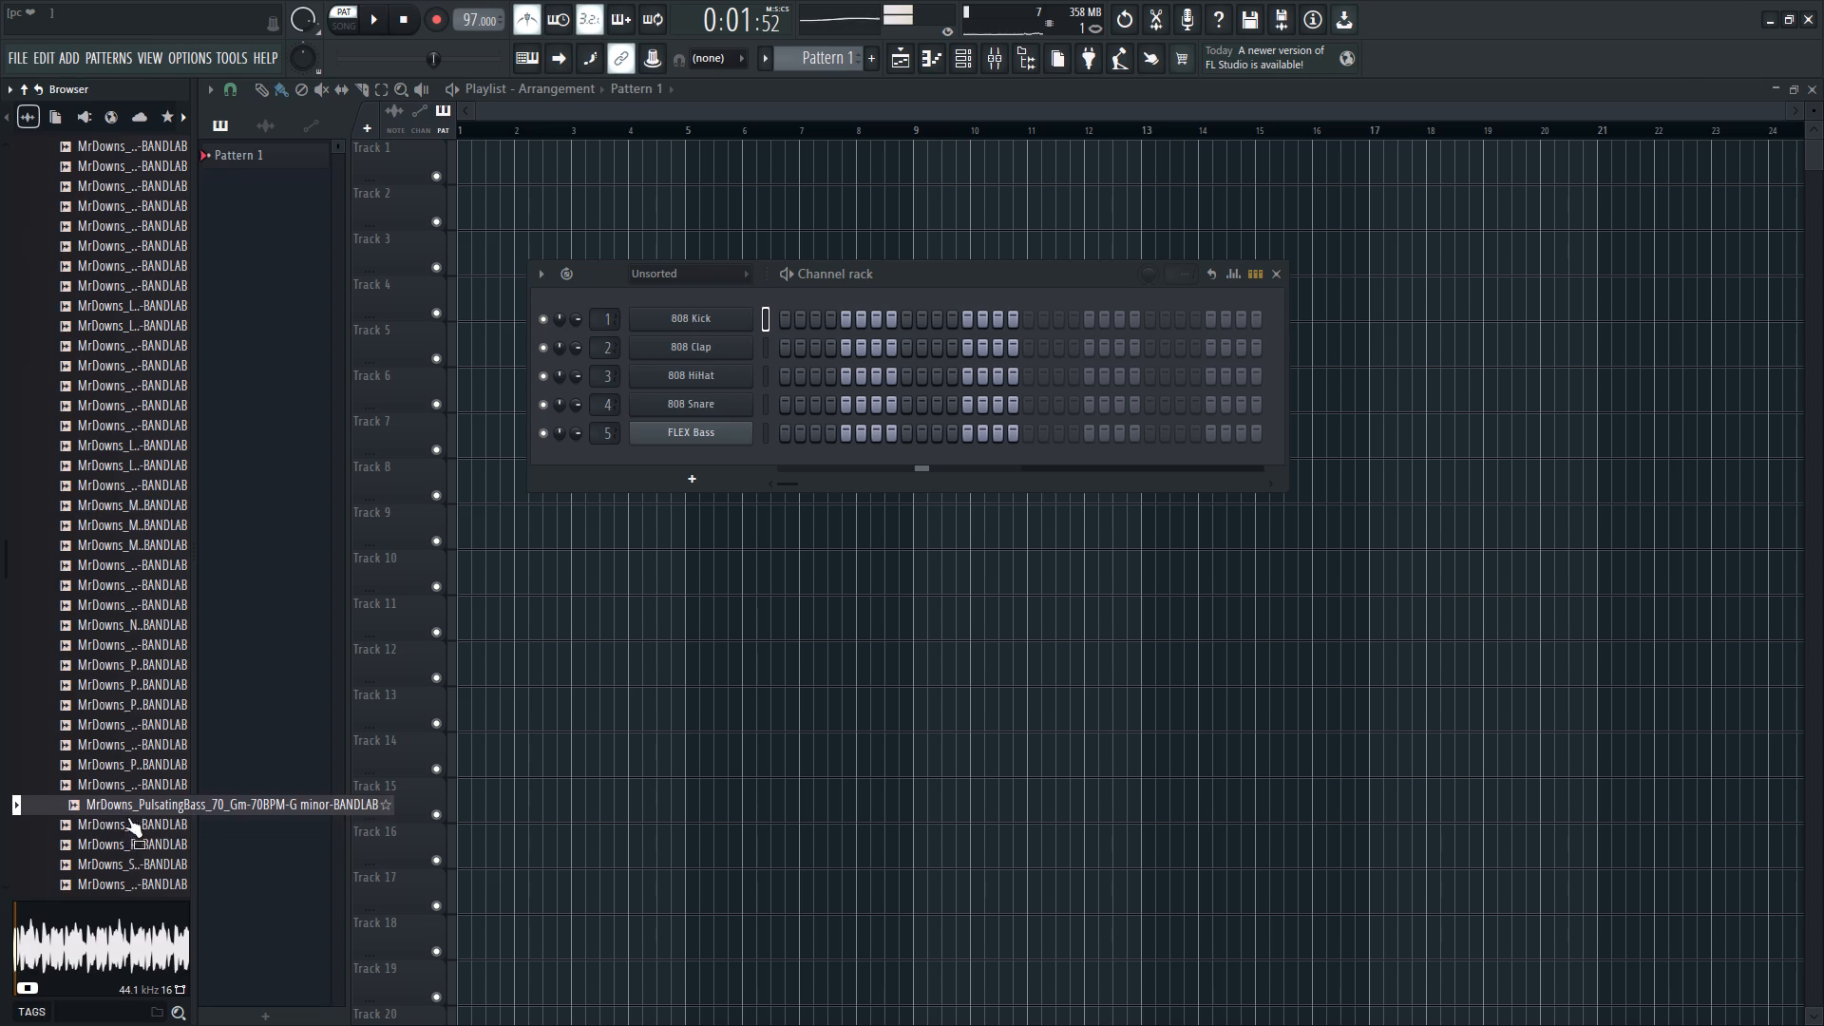
left_click(118, 851)
scroll(151, 816, "down", 1)
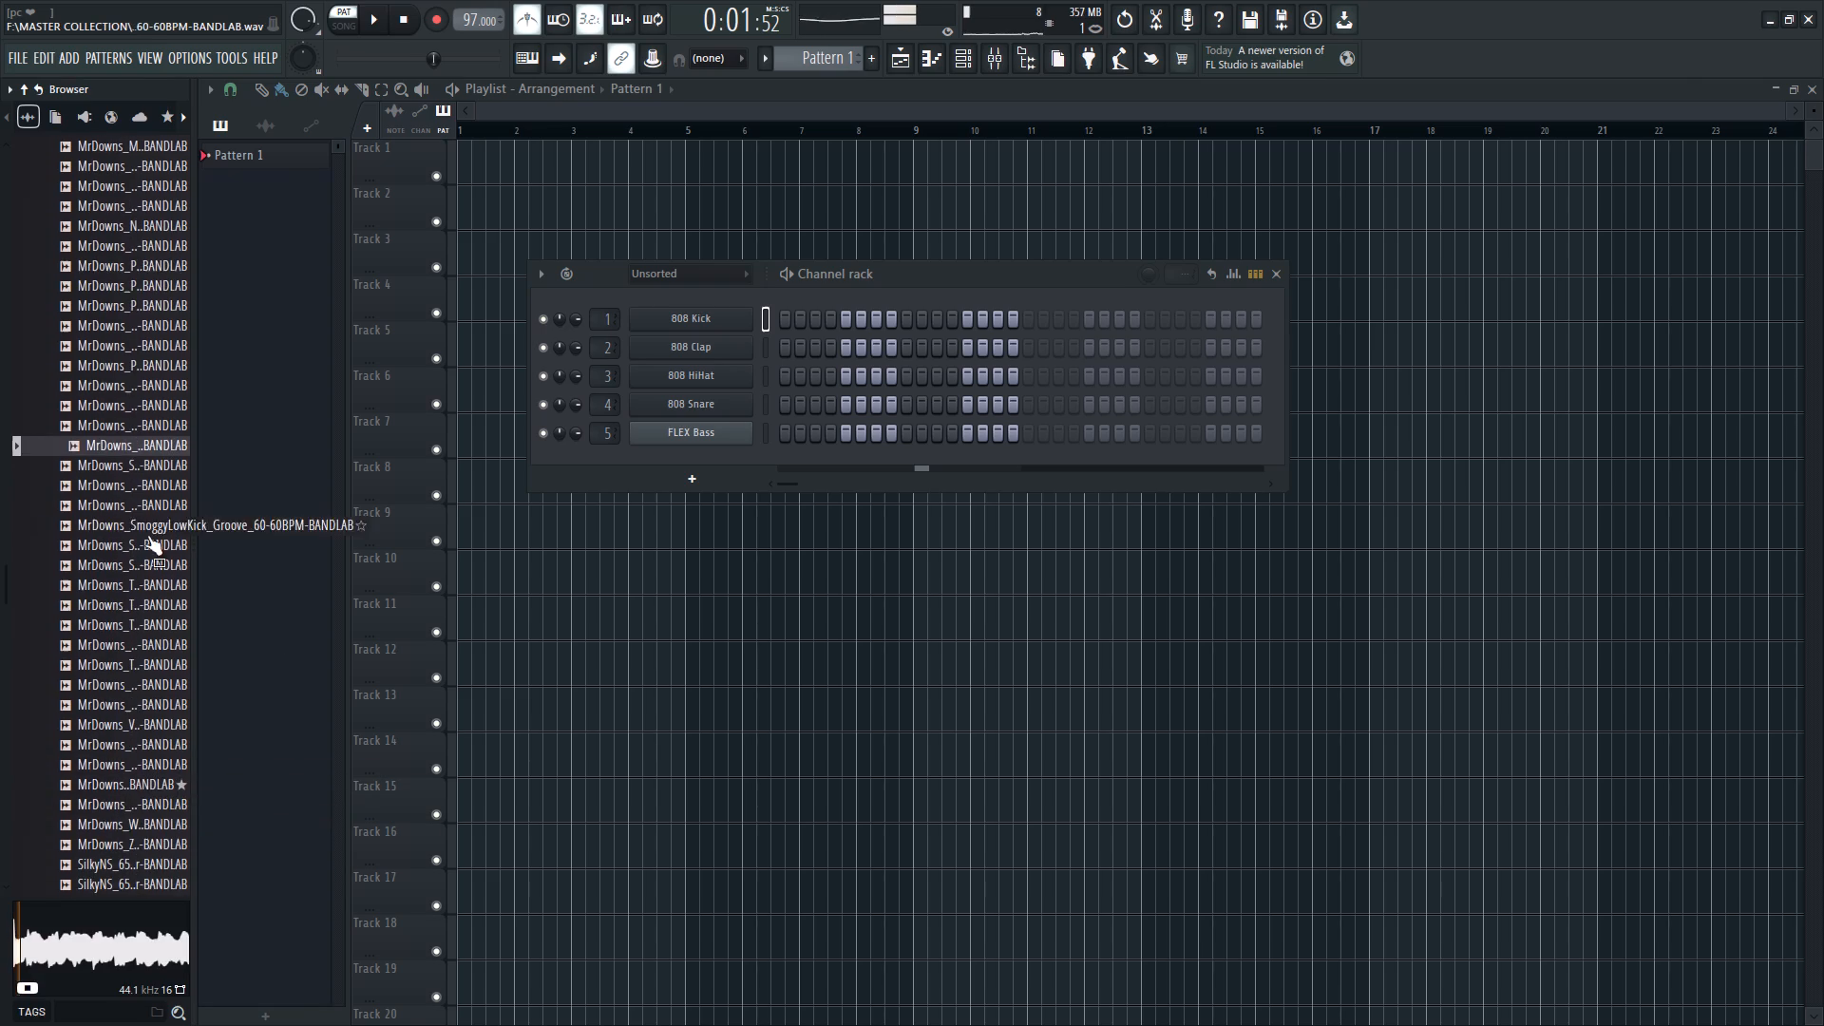
scroll(139, 538, "down", 1)
left_click(128, 529)
Look through the whole RNB folder list for other usable samples, and collapse the folder.
scroll(128, 520, "up", 3)
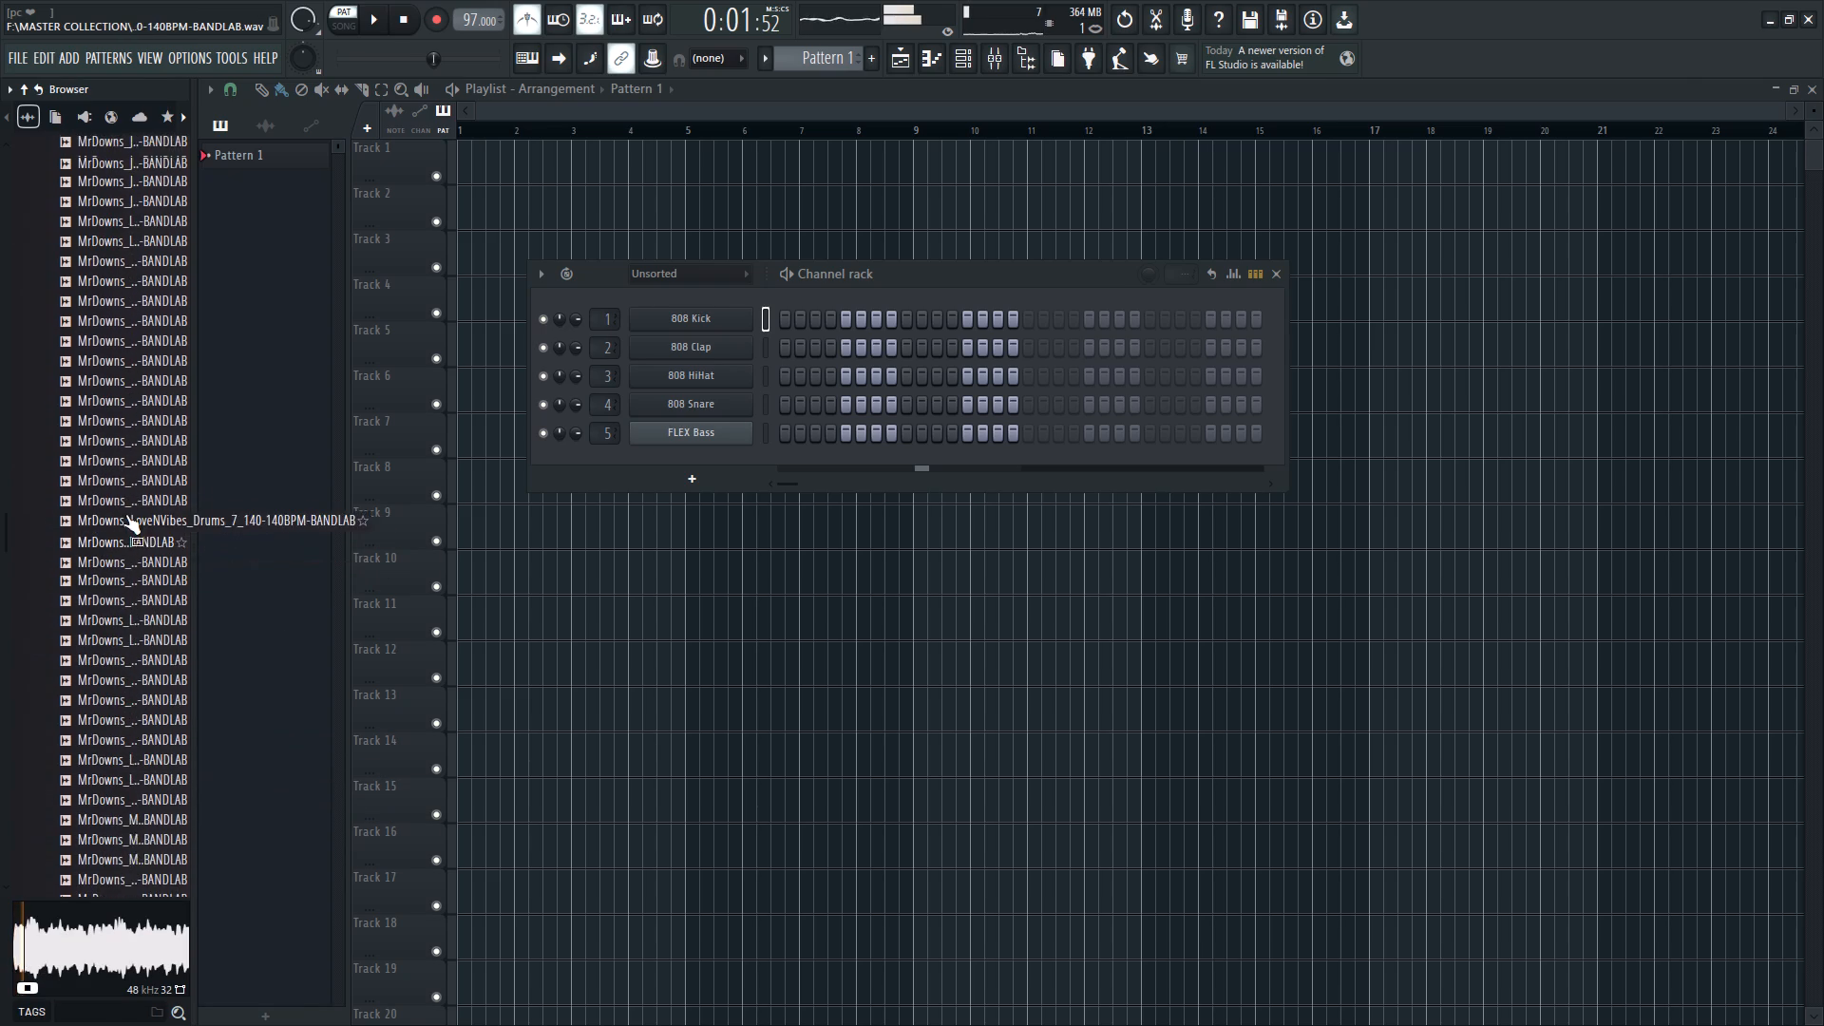
scroll(108, 523, "up", 2)
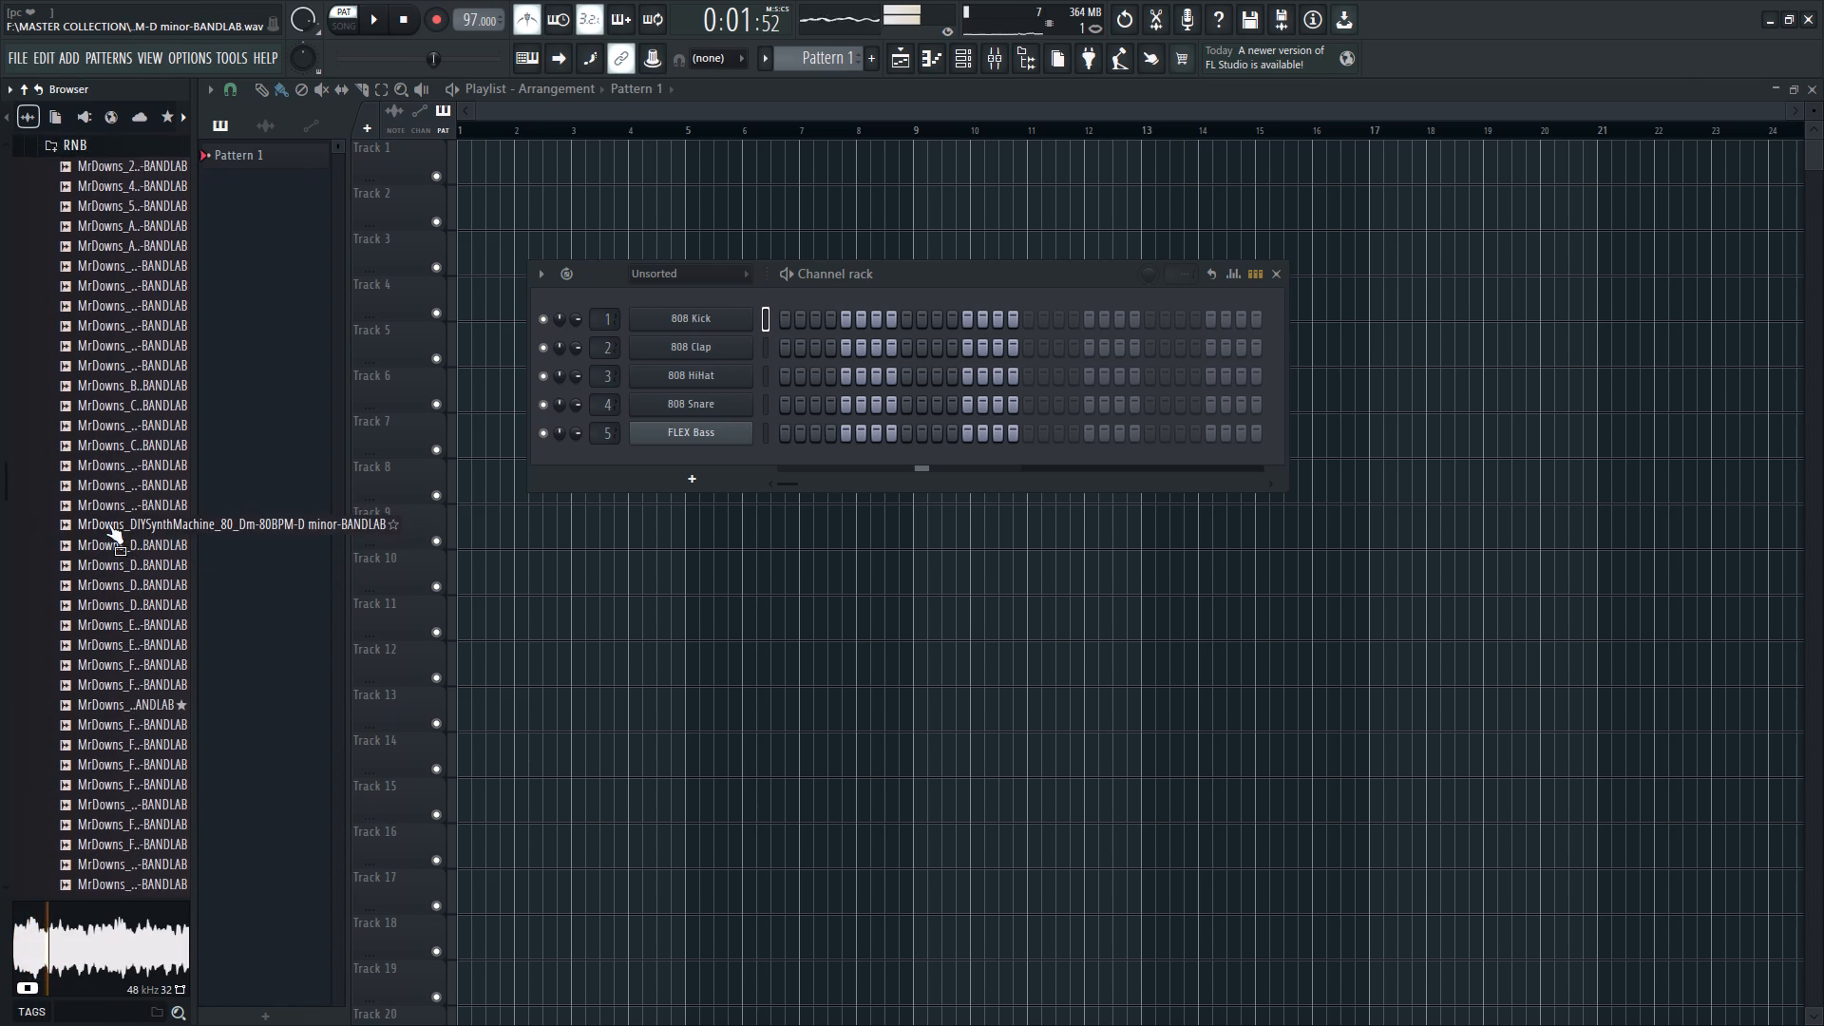
scroll(108, 523, "down", 6)
scroll(94, 474, "up", 2)
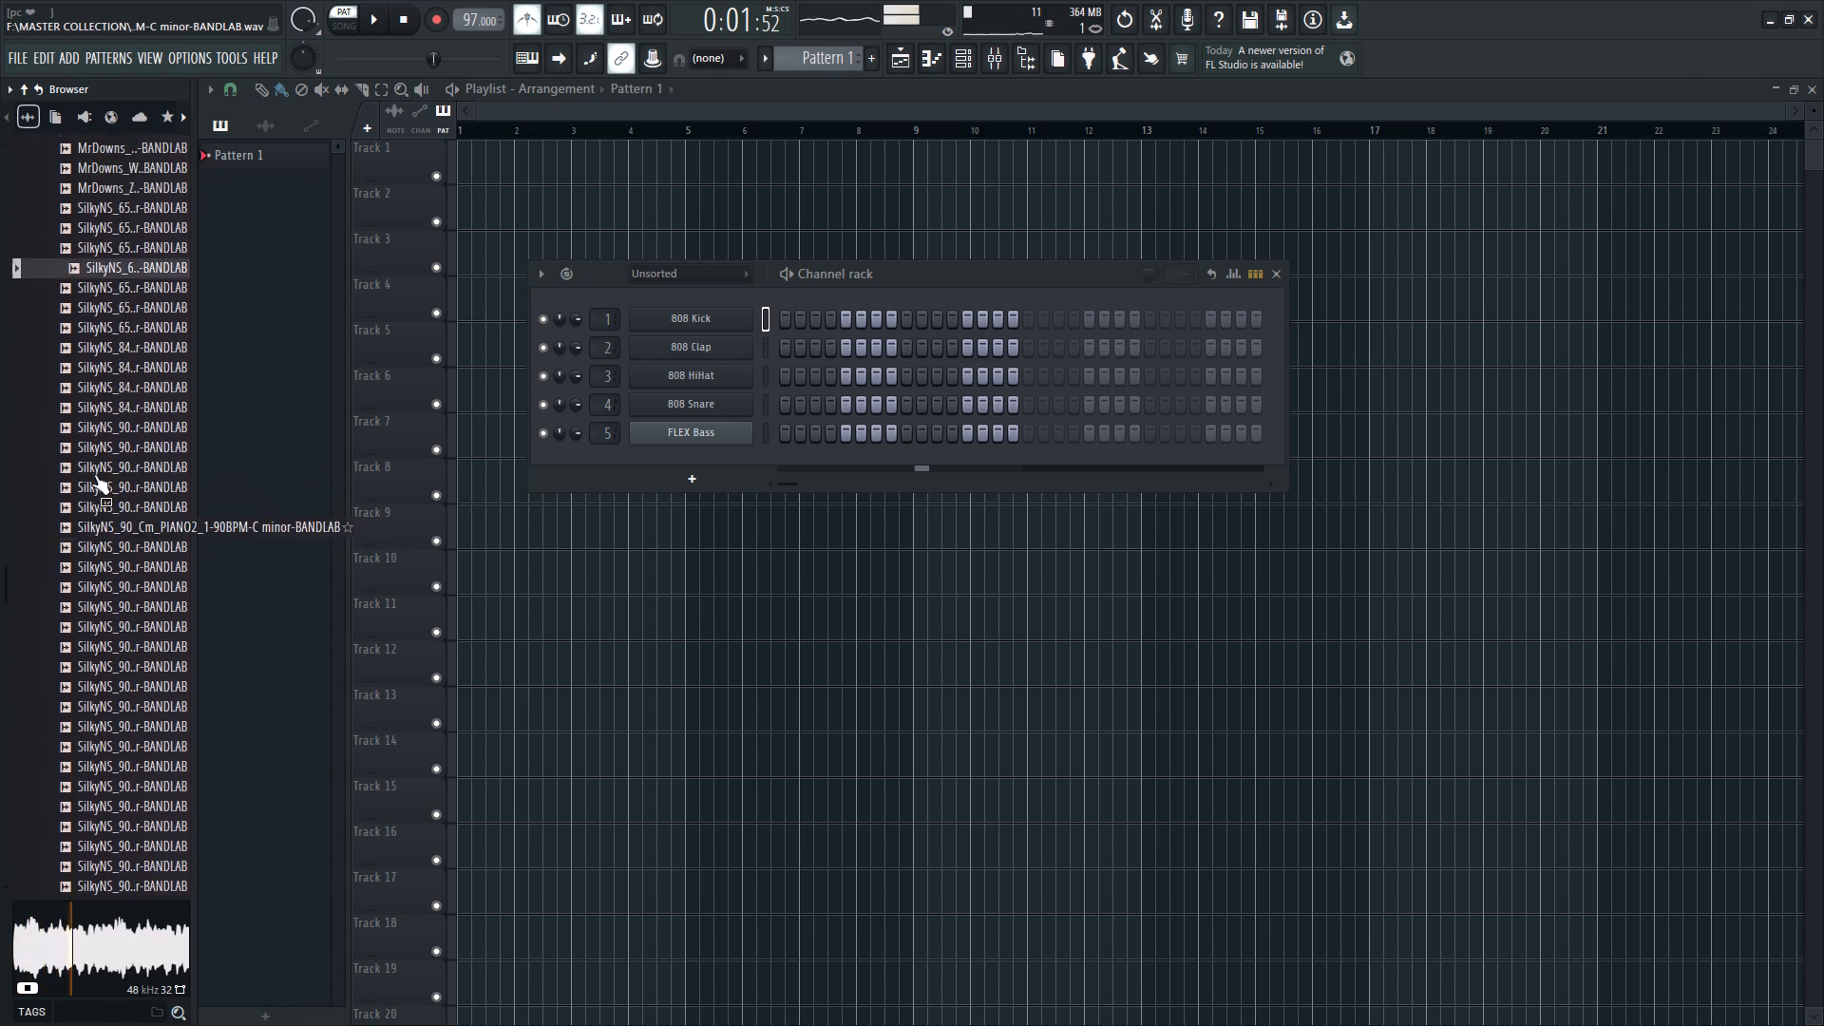
scroll(94, 474, "up", 5)
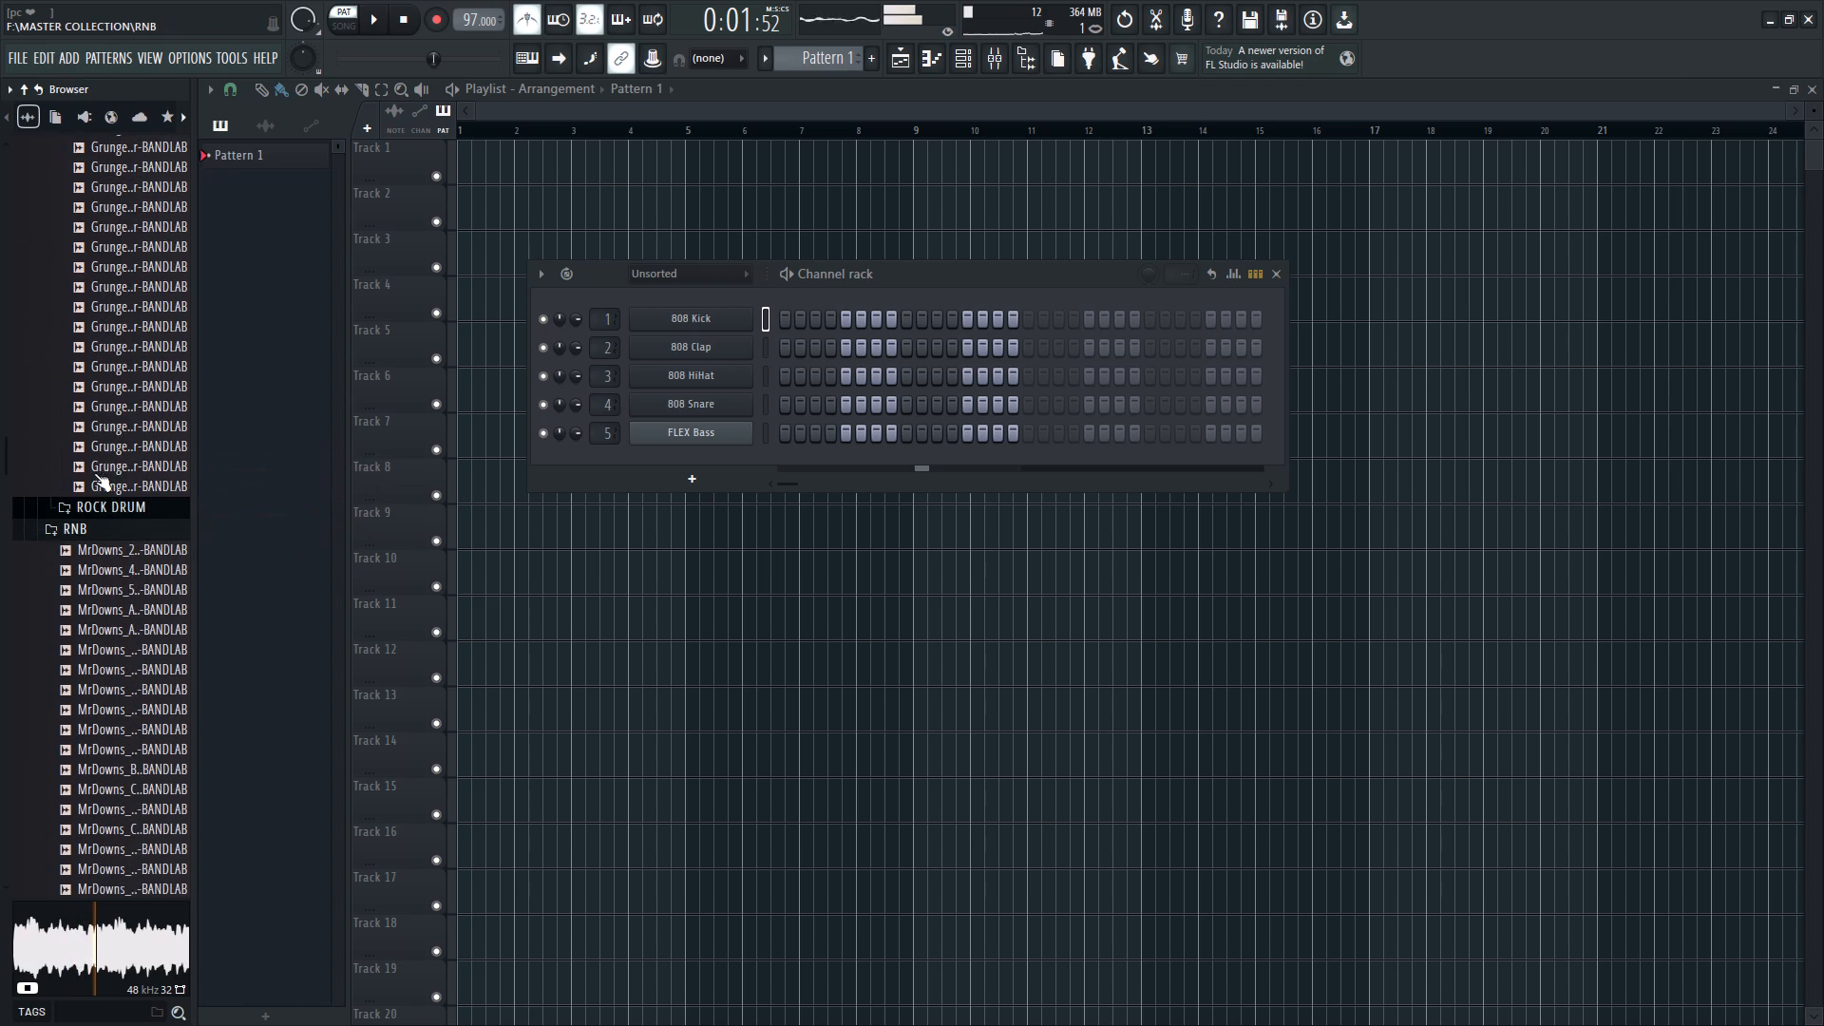
left_click(133, 551)
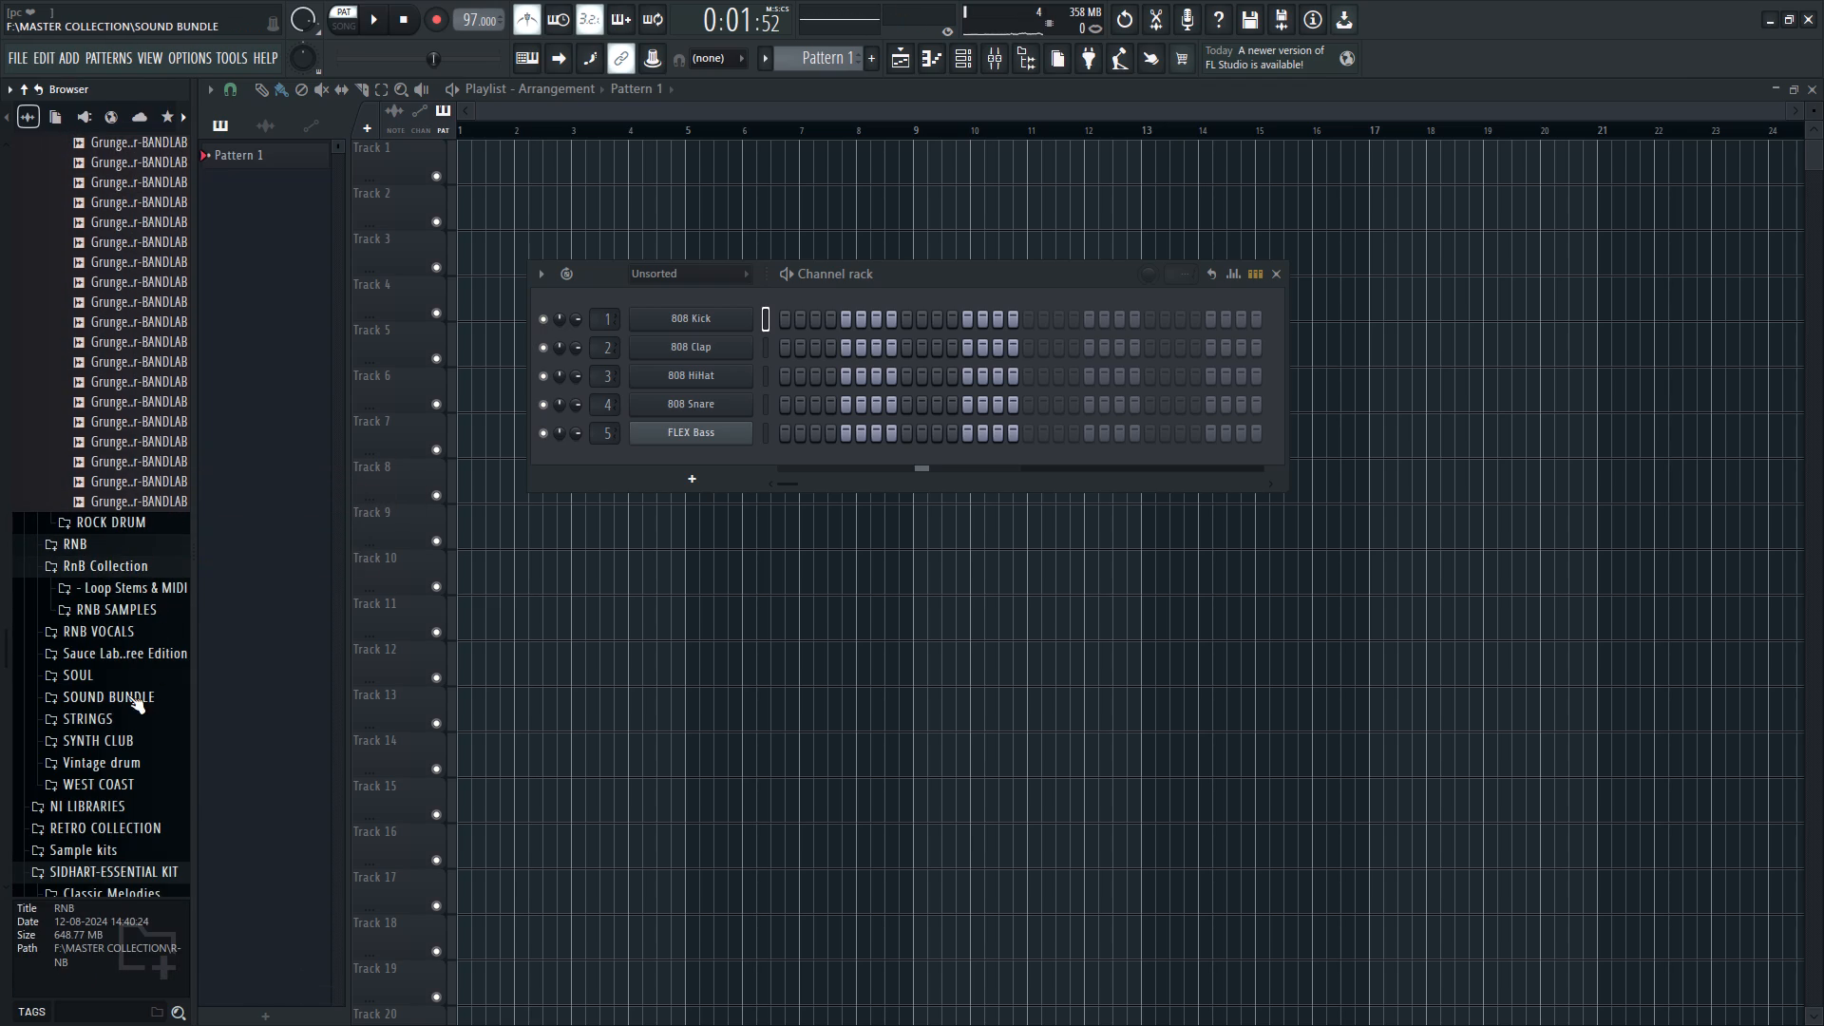
Open the Vintage drum folder and audition its TLVD_VintageKit 85 and 90 BPM four-bar drum loops.
left_click(114, 769)
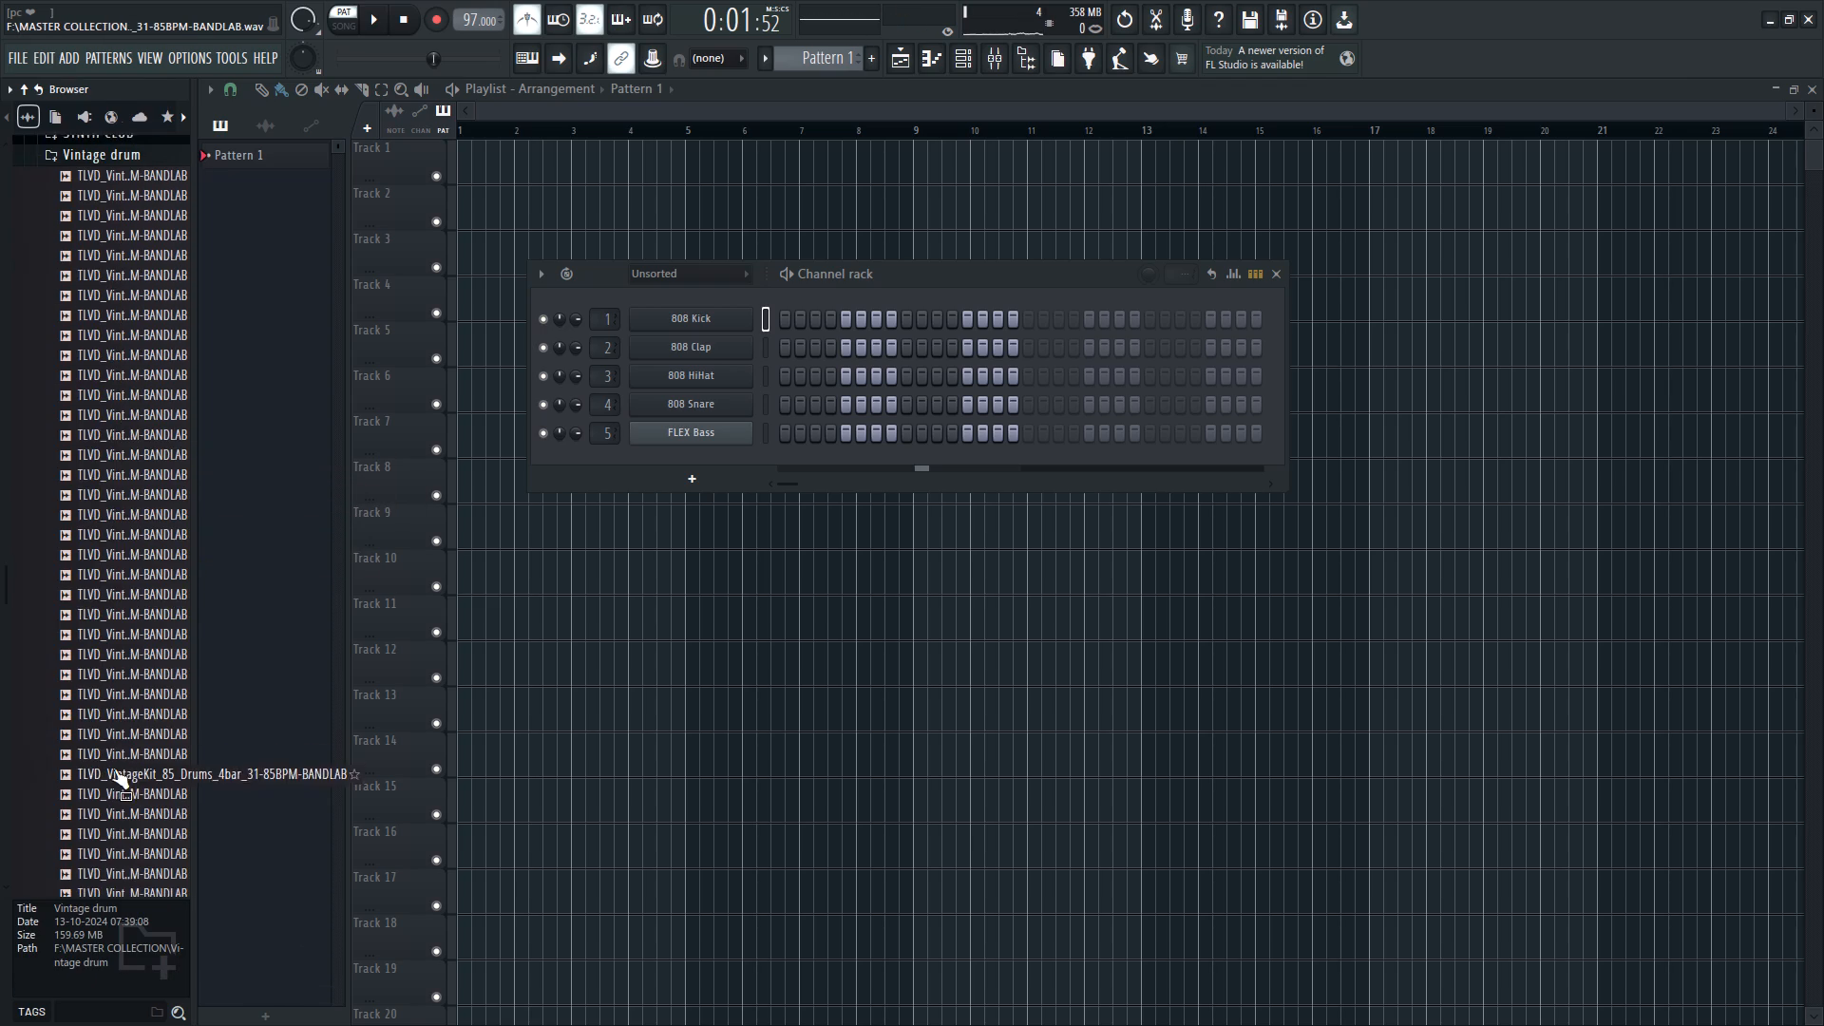
left_click(119, 824)
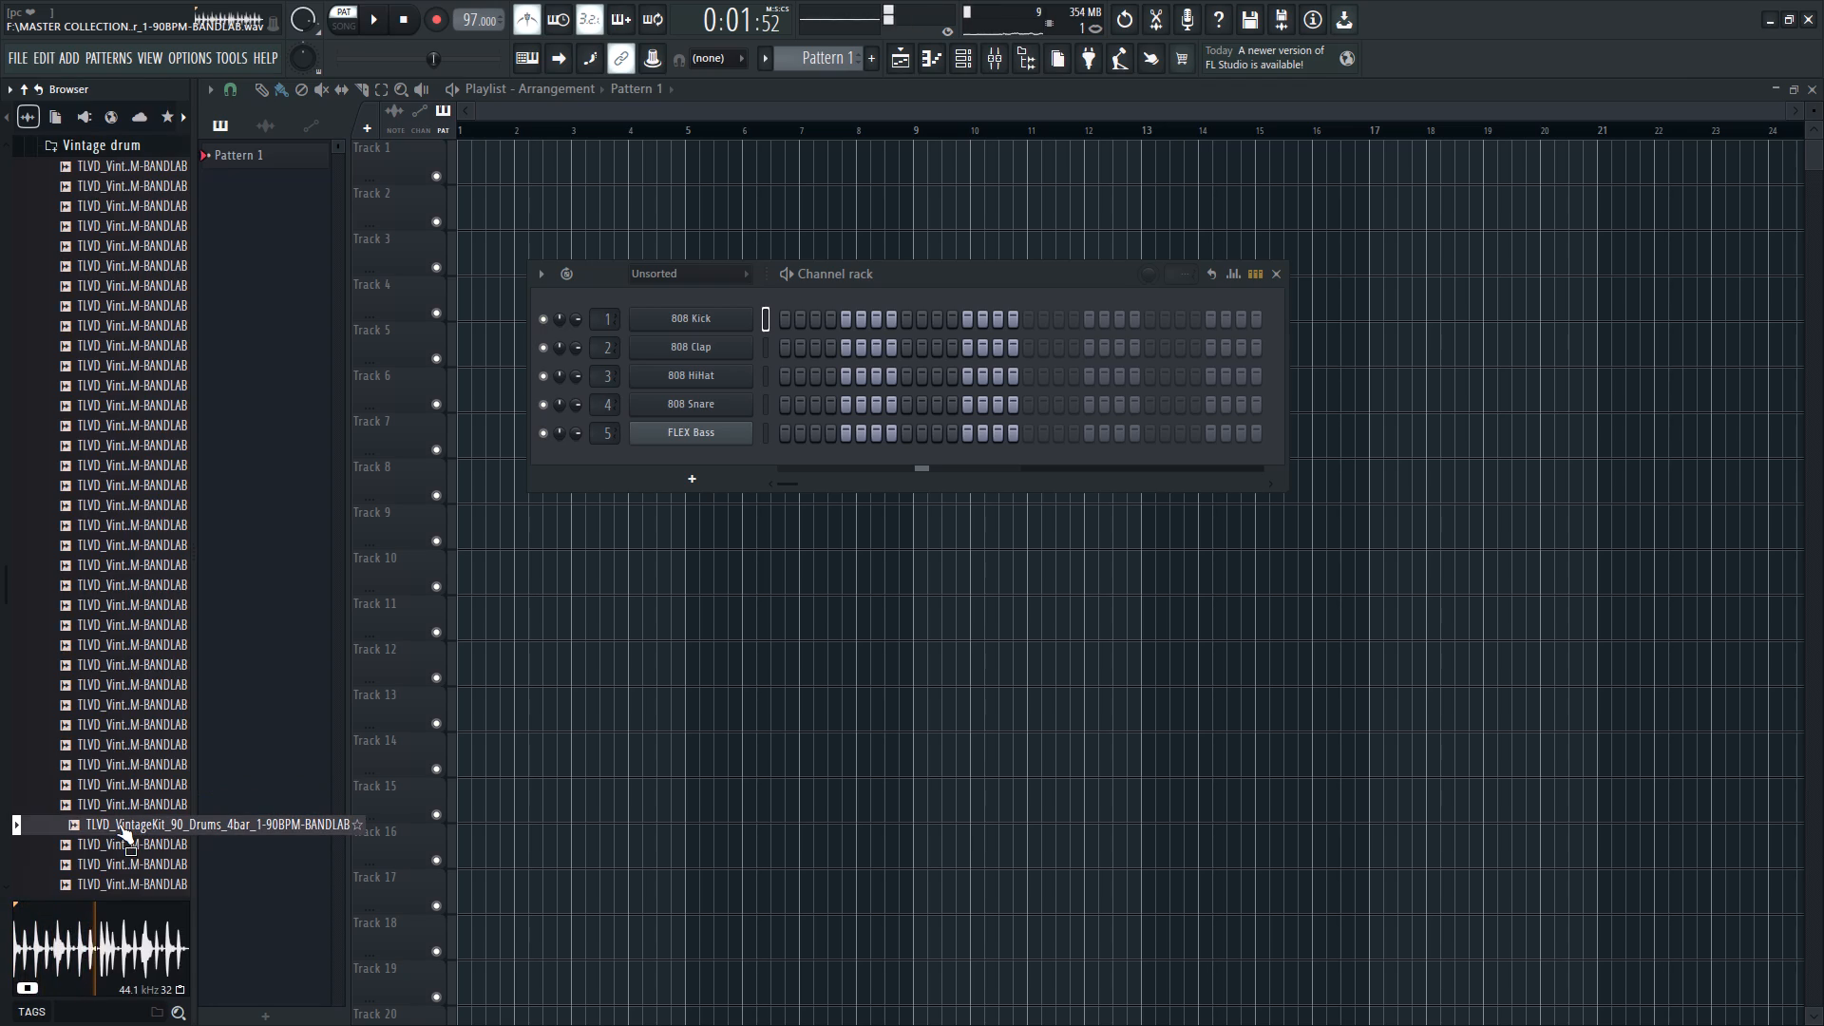
left_click(142, 312)
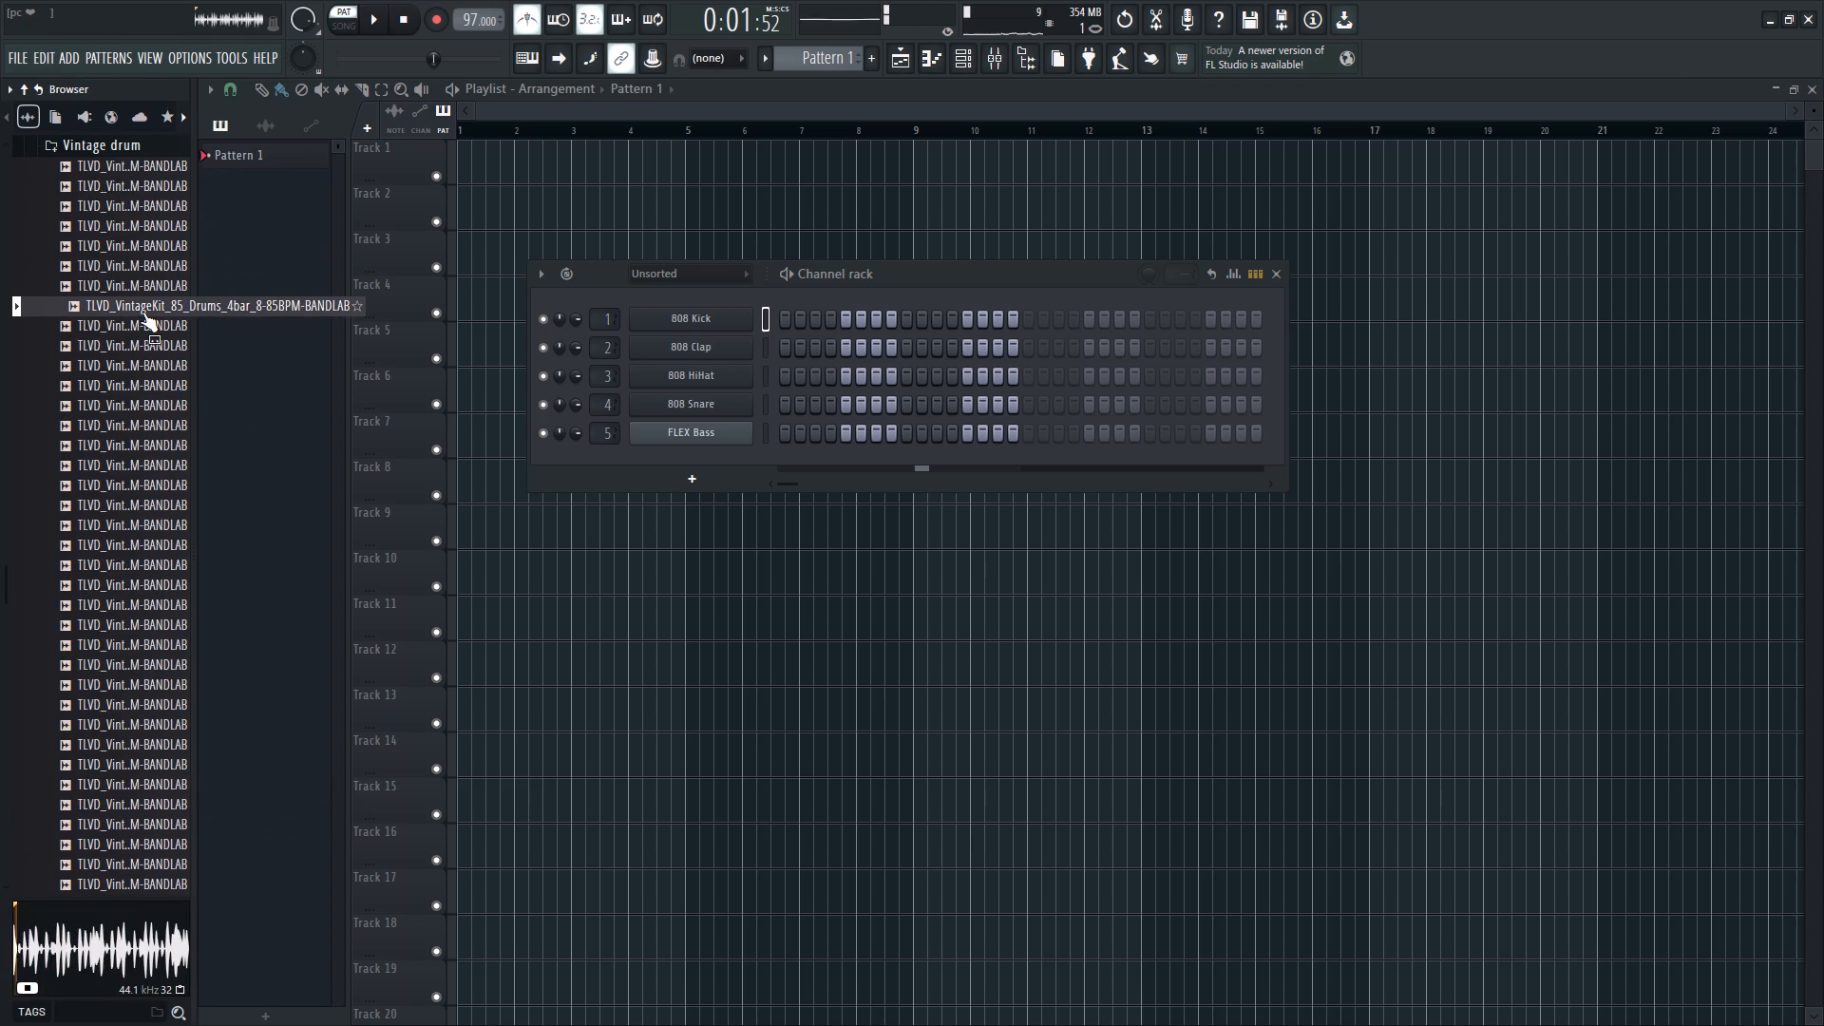
left_click(181, 452)
left_click(130, 519)
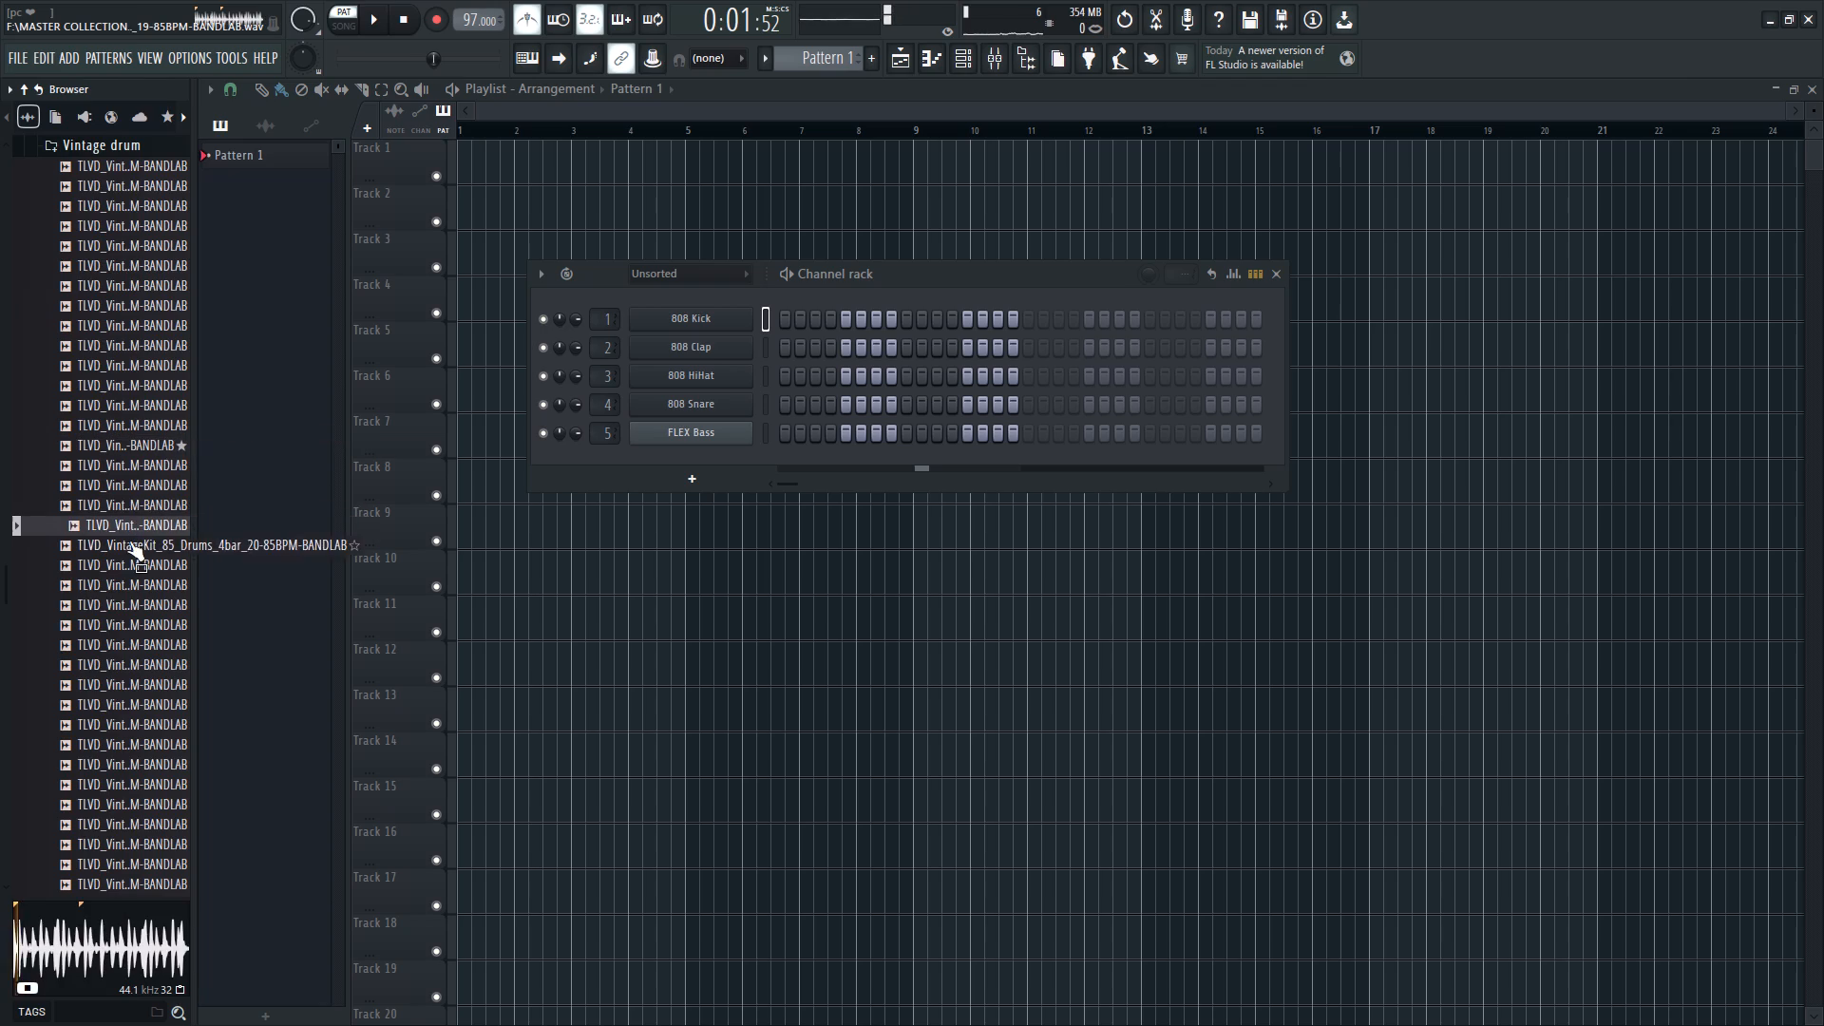
left_click(129, 561)
left_click(118, 596)
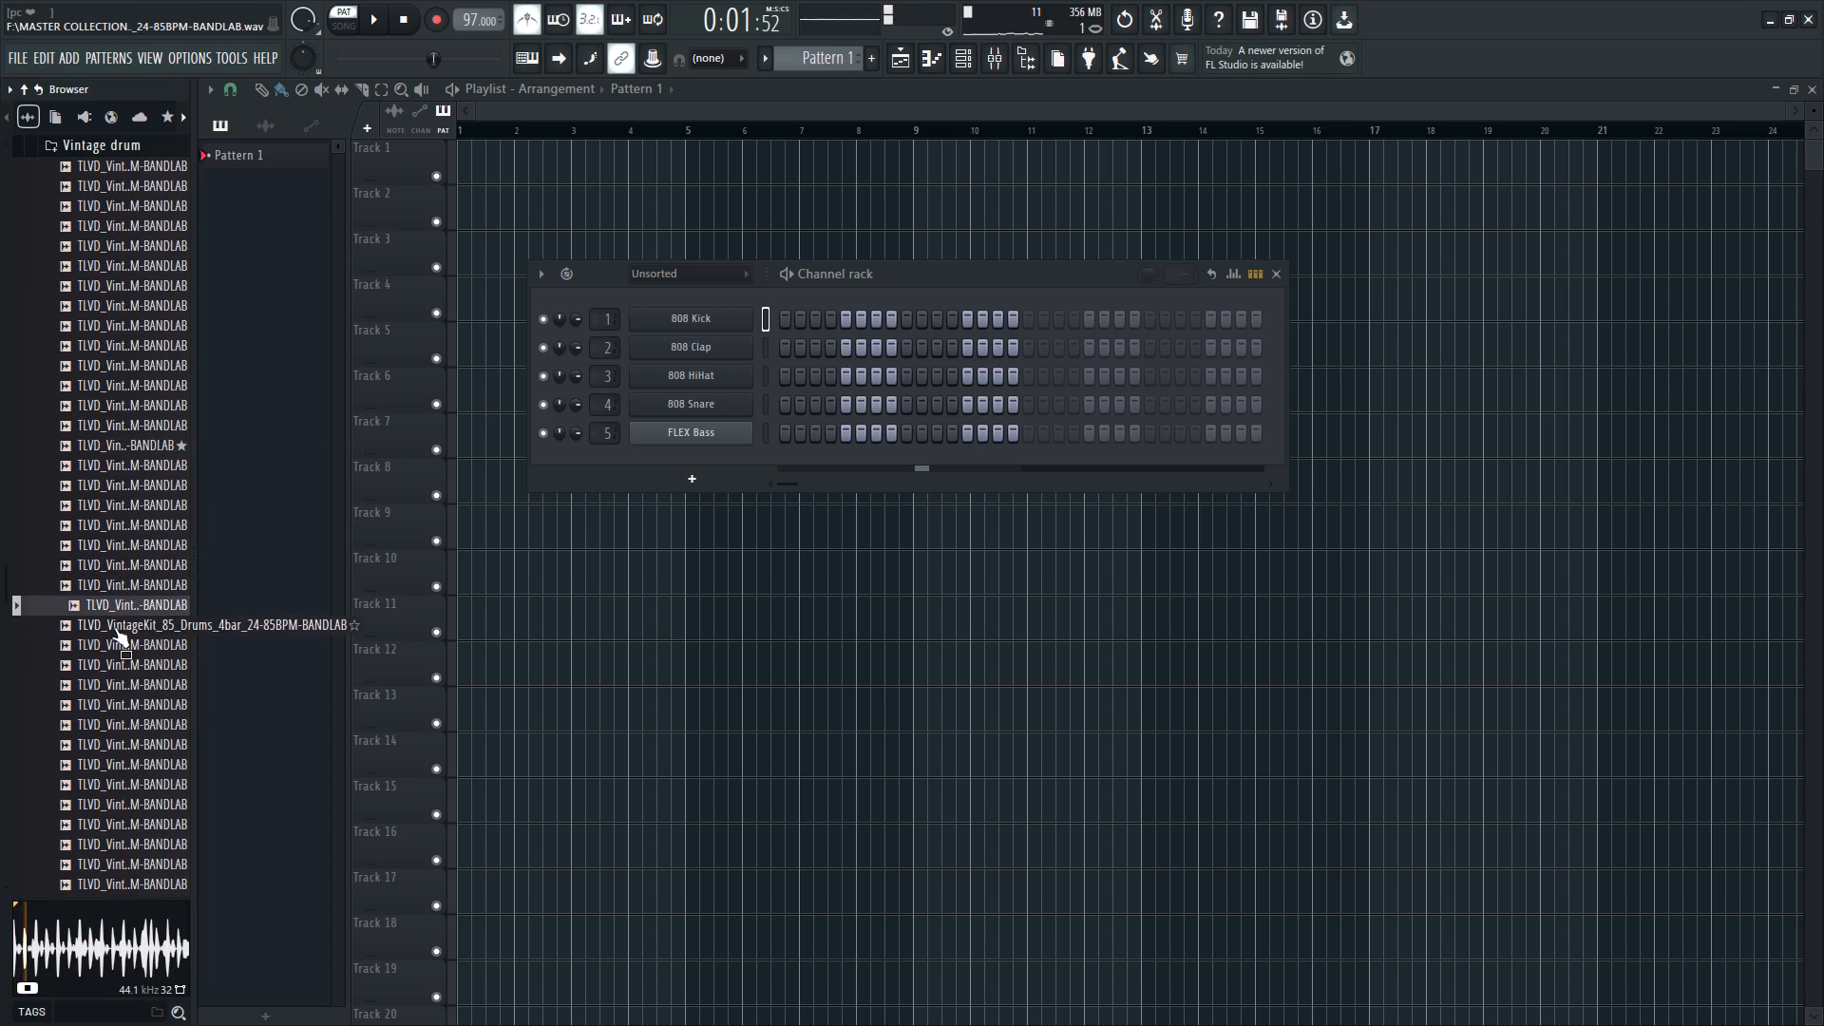
left_click(127, 626)
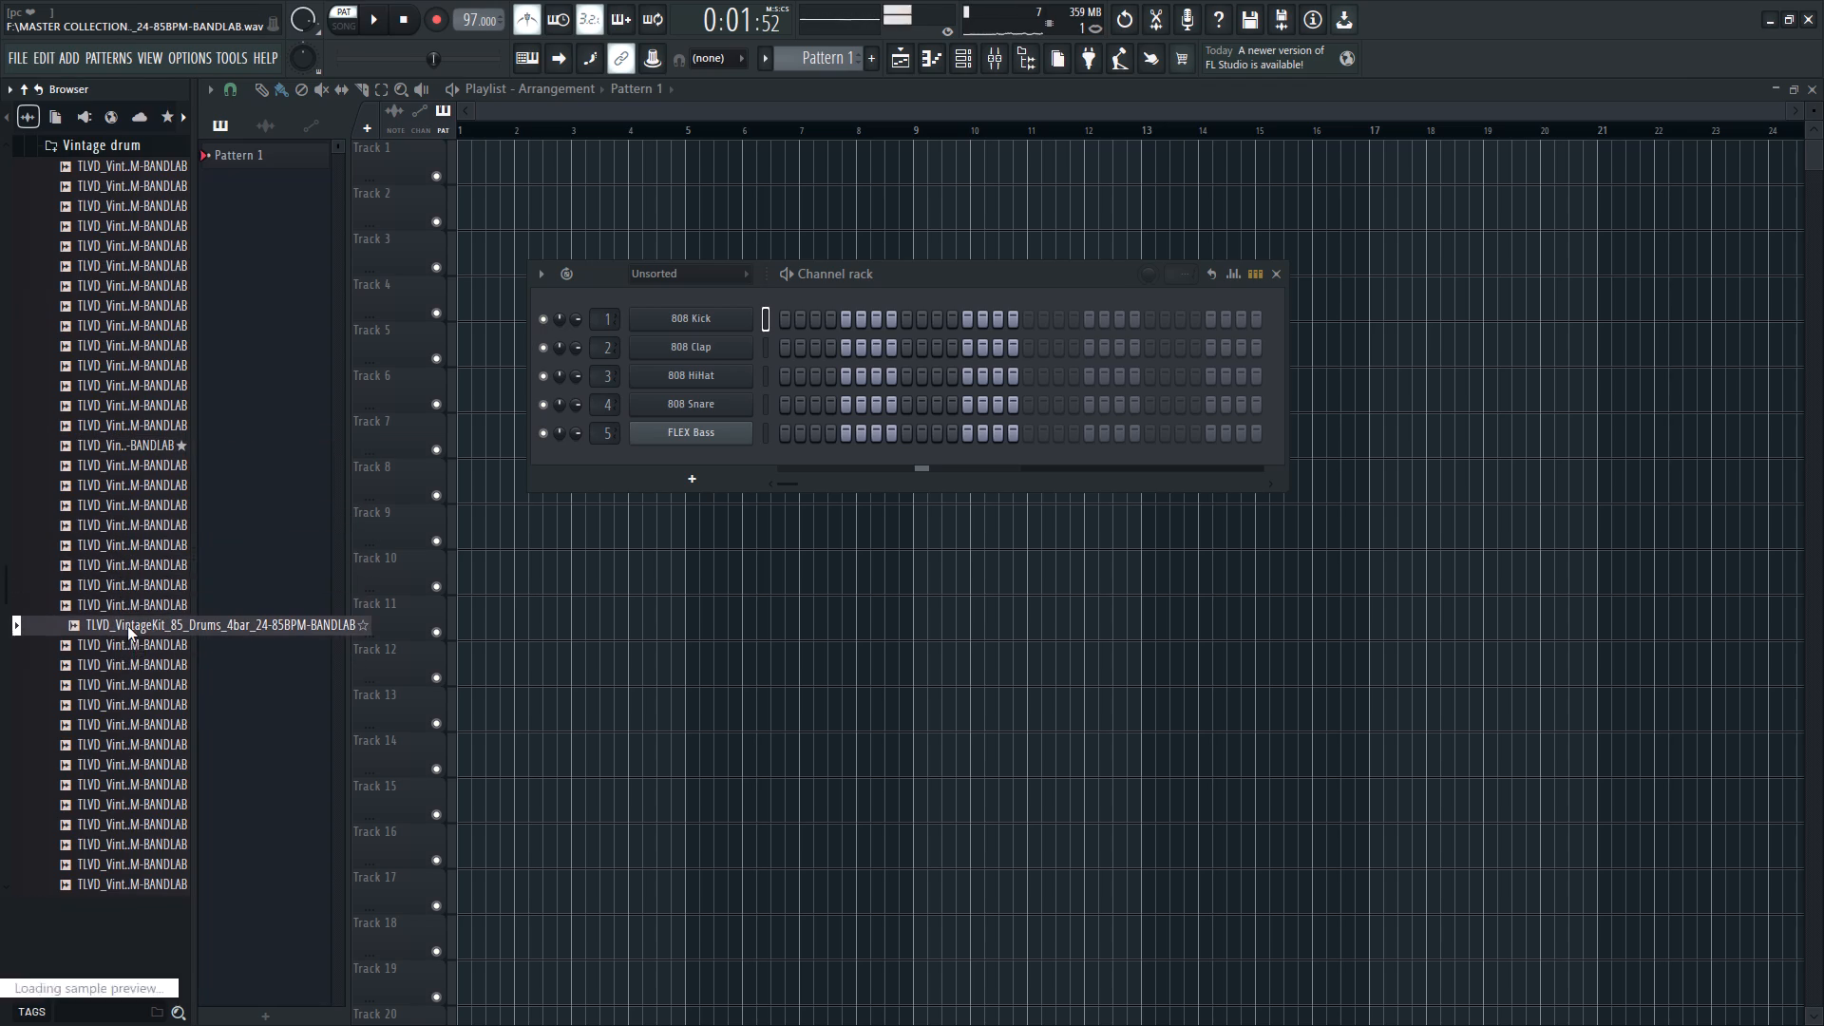
left_click(127, 654)
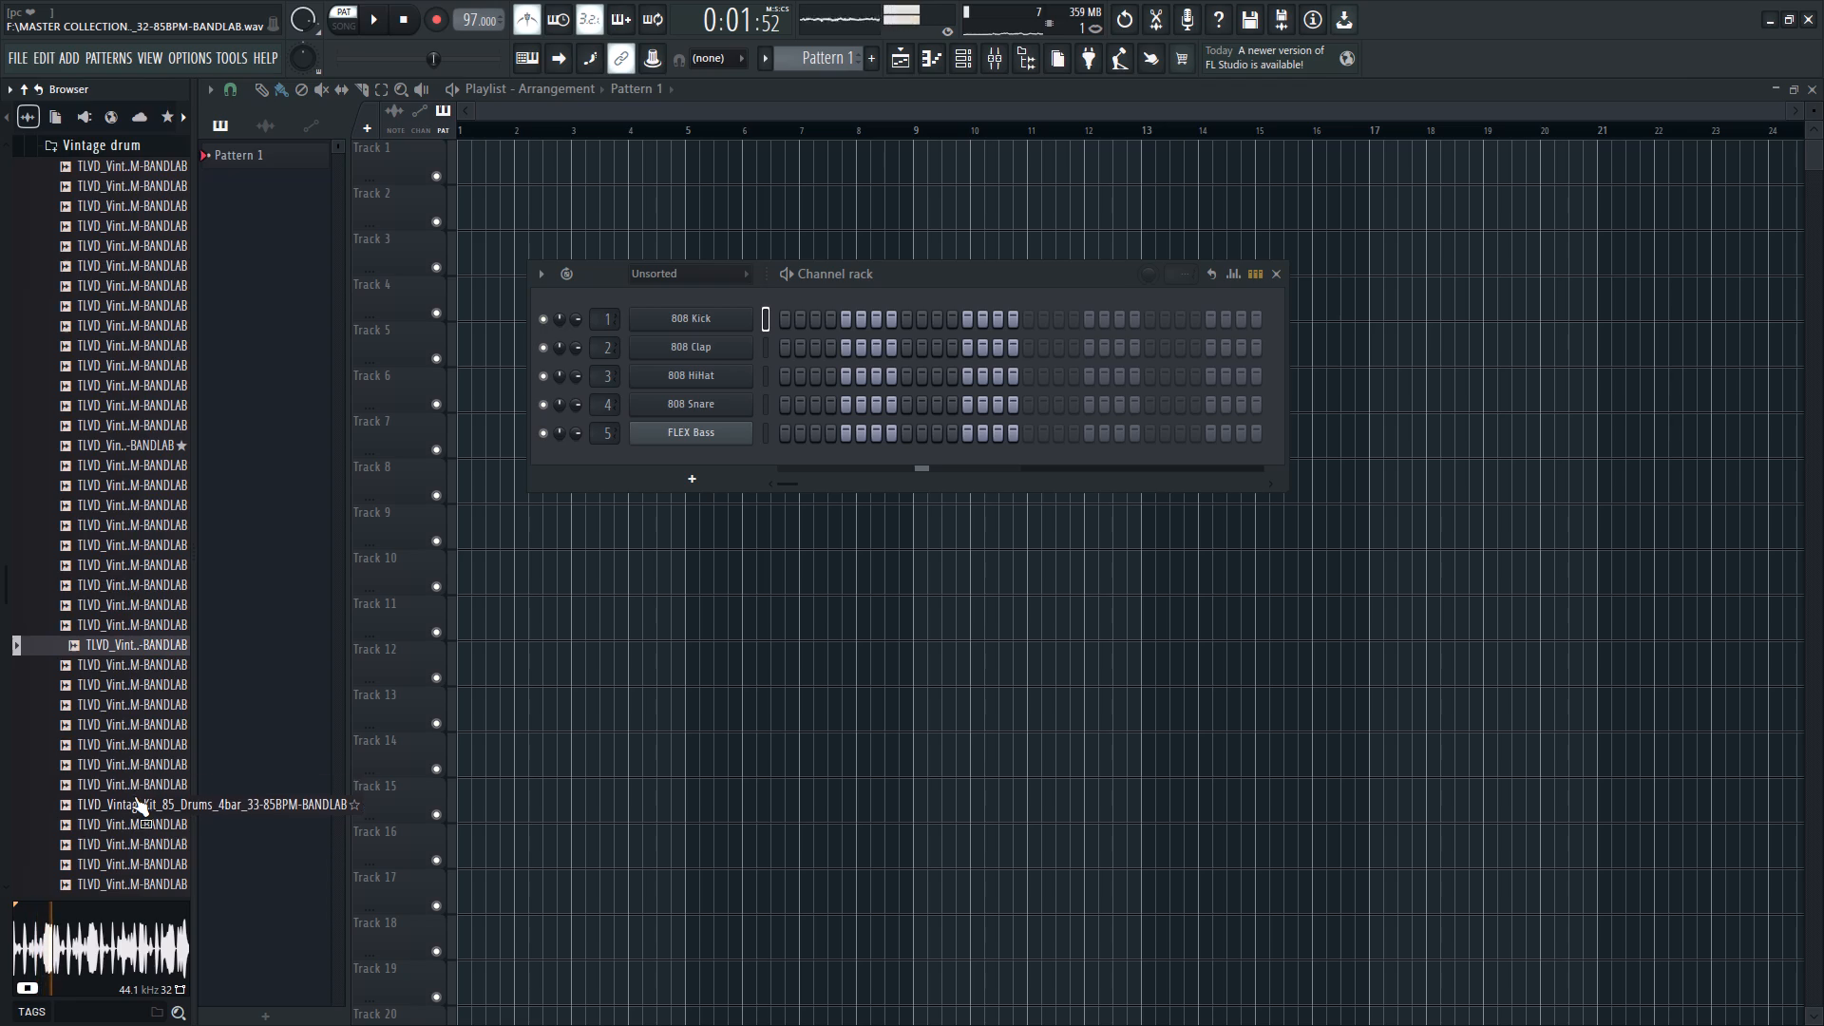
Load Edison into effect slot 1 of the mixer's Master track.
left_click(989, 59)
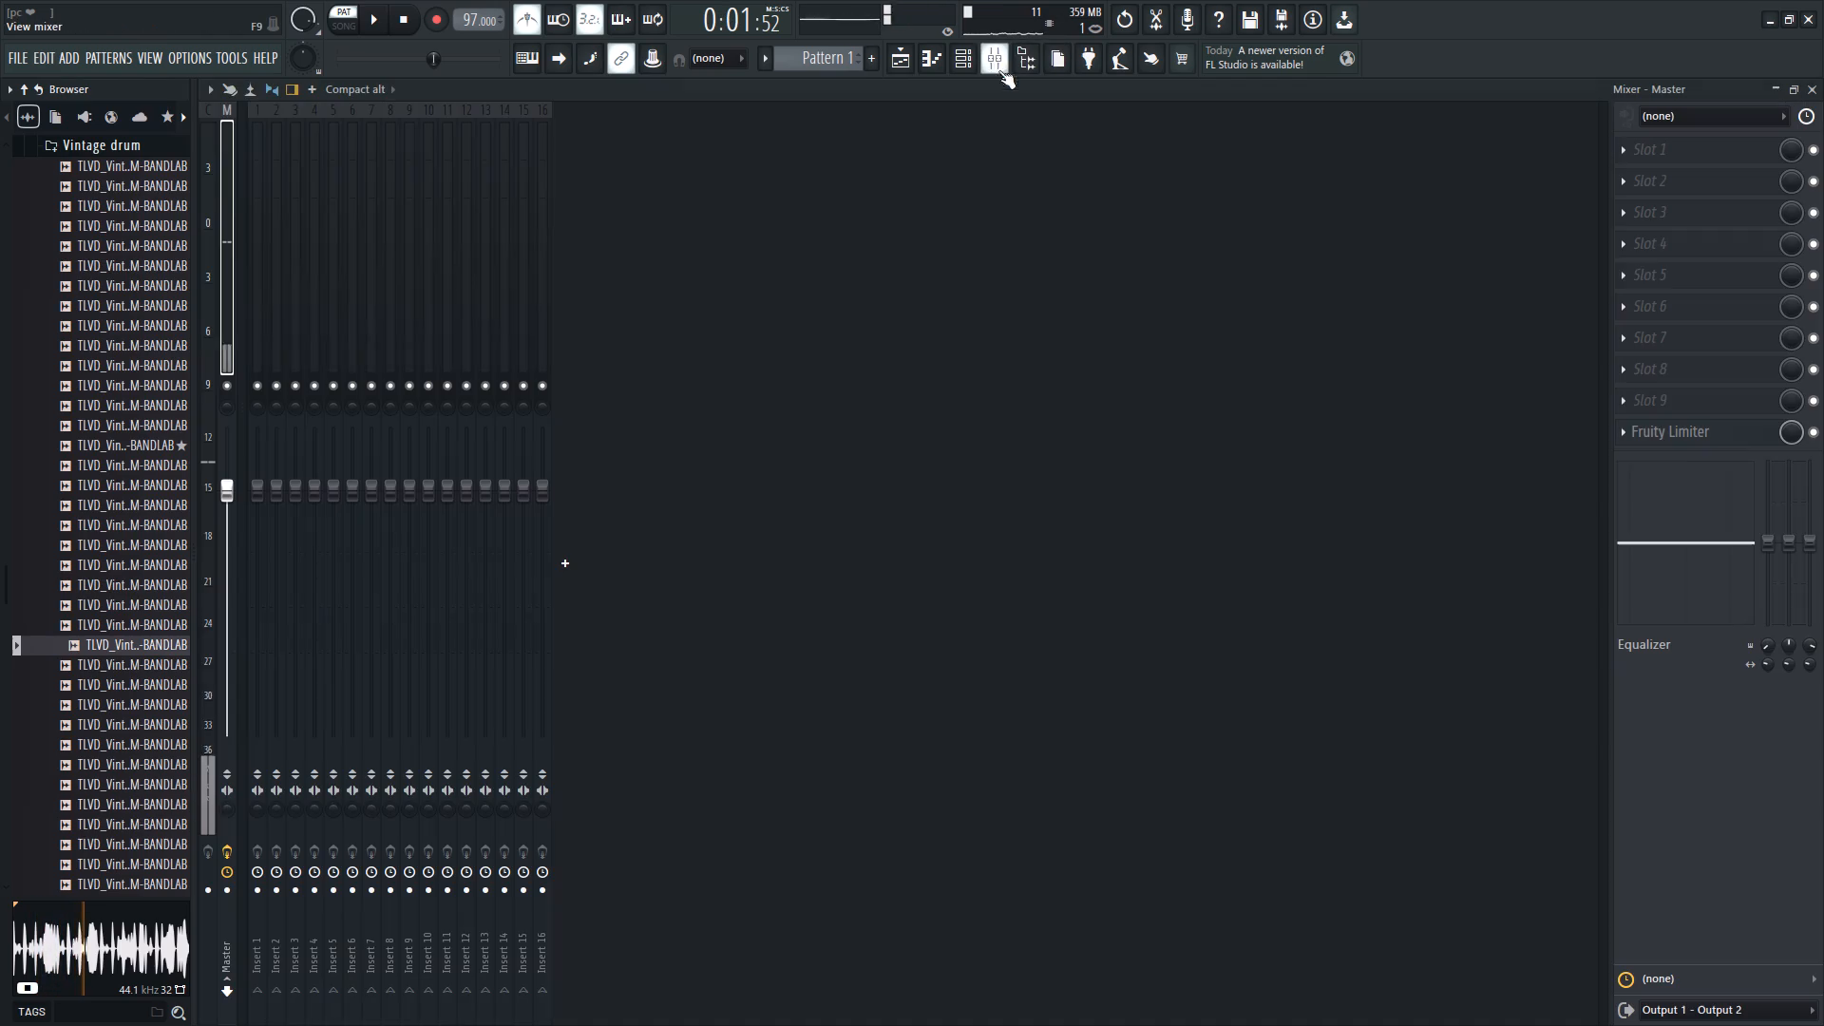
left_click(1683, 149)
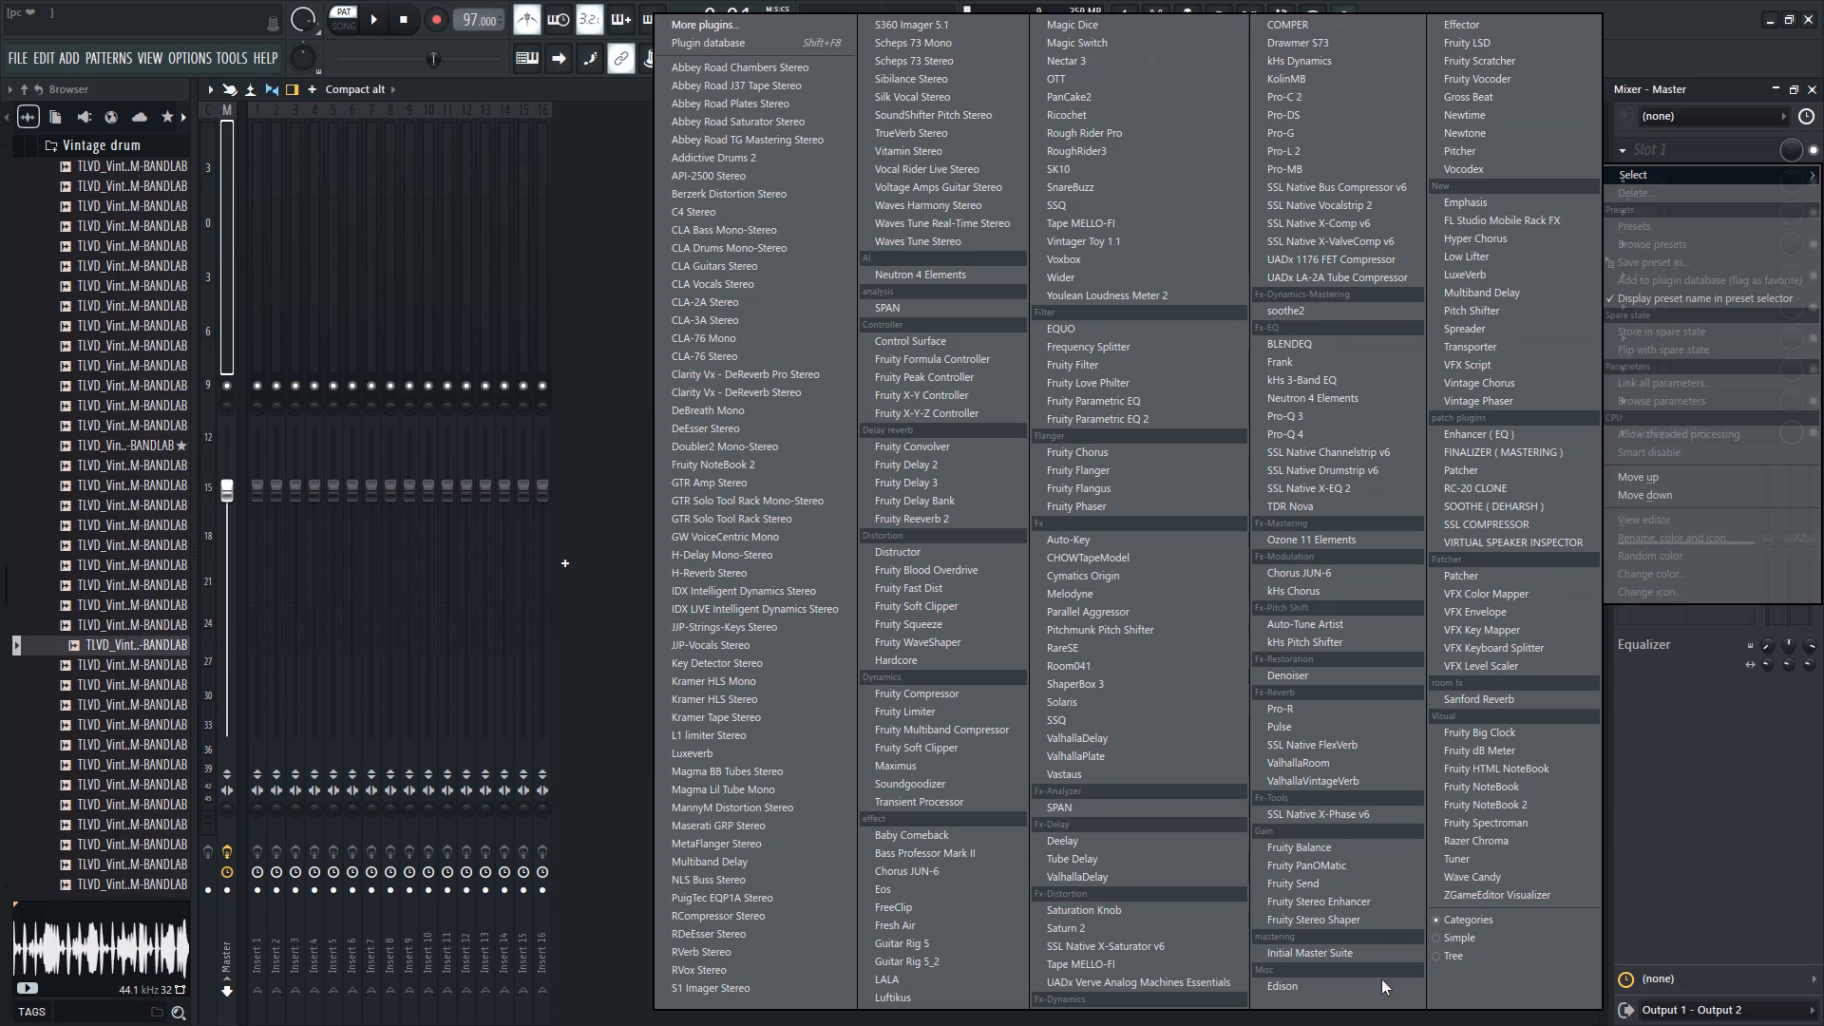
left_click(1340, 994)
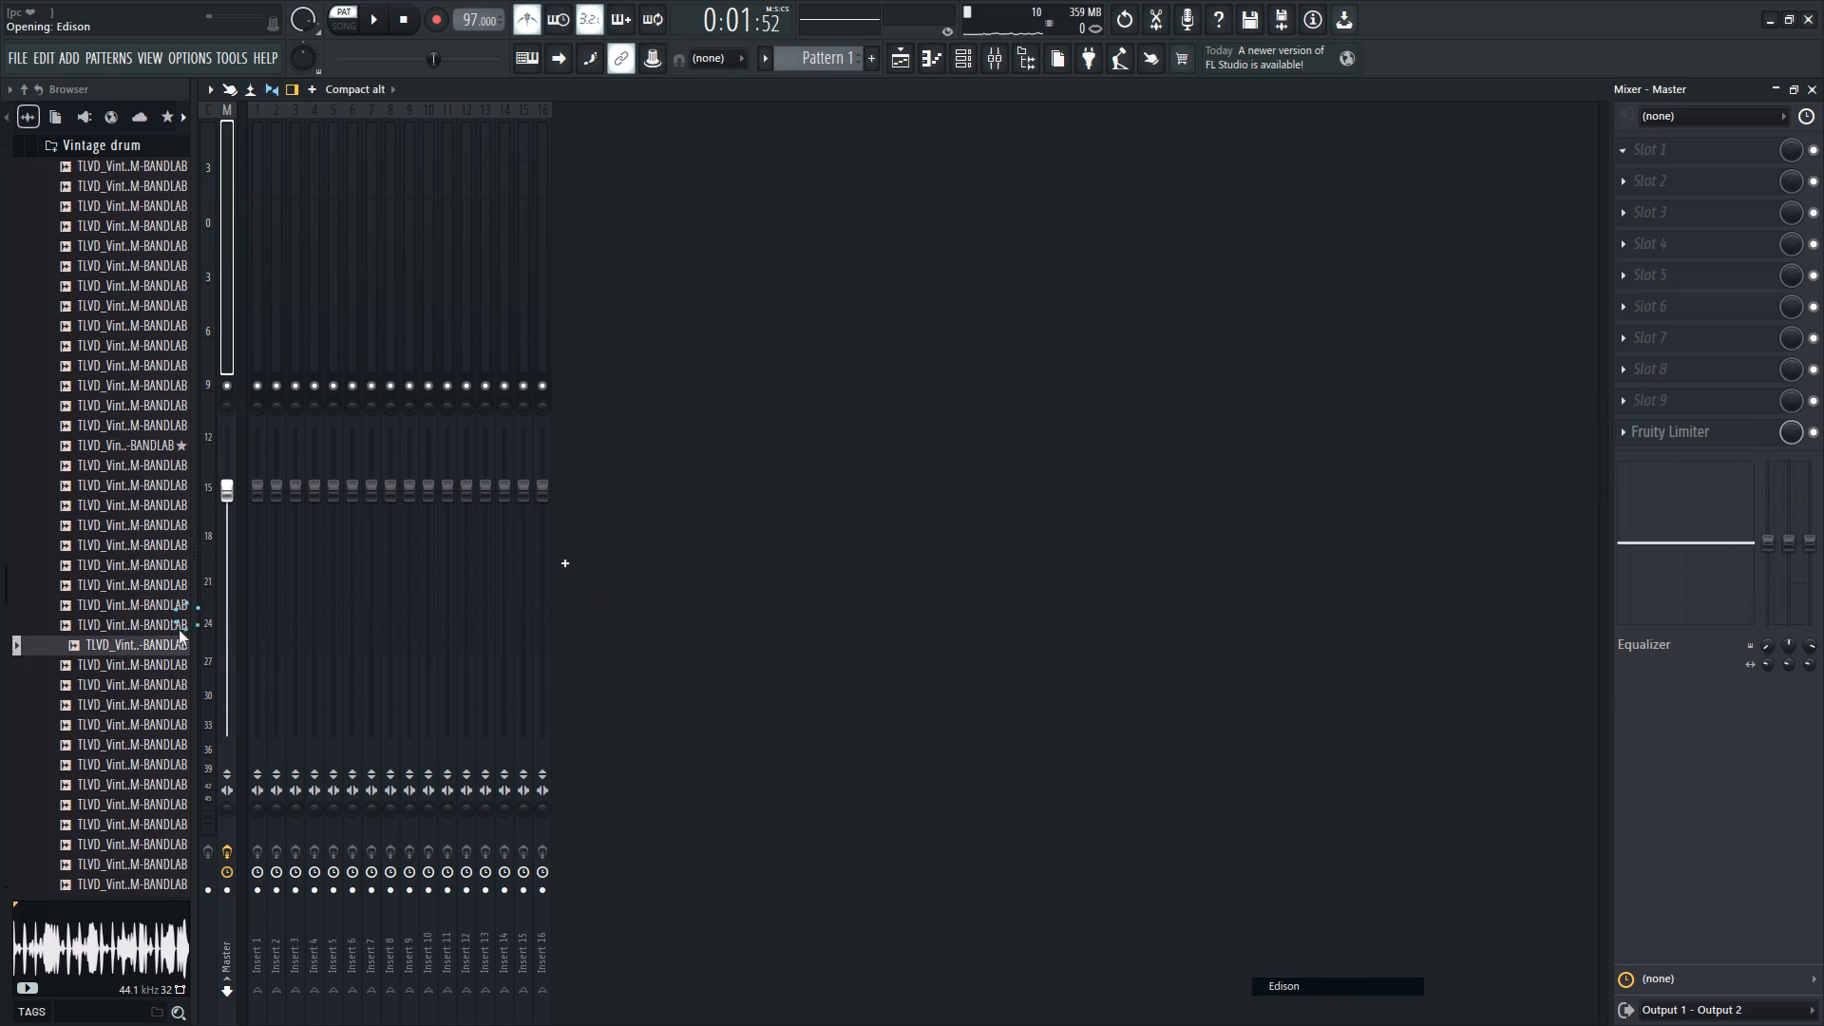
Load the drum loop TLVD_VintageKit_85_Drums_4bar_25-85BPM-BANDLAB from the Vintage drum folder into Edison.
left_click_drag(132, 649, 524, 532)
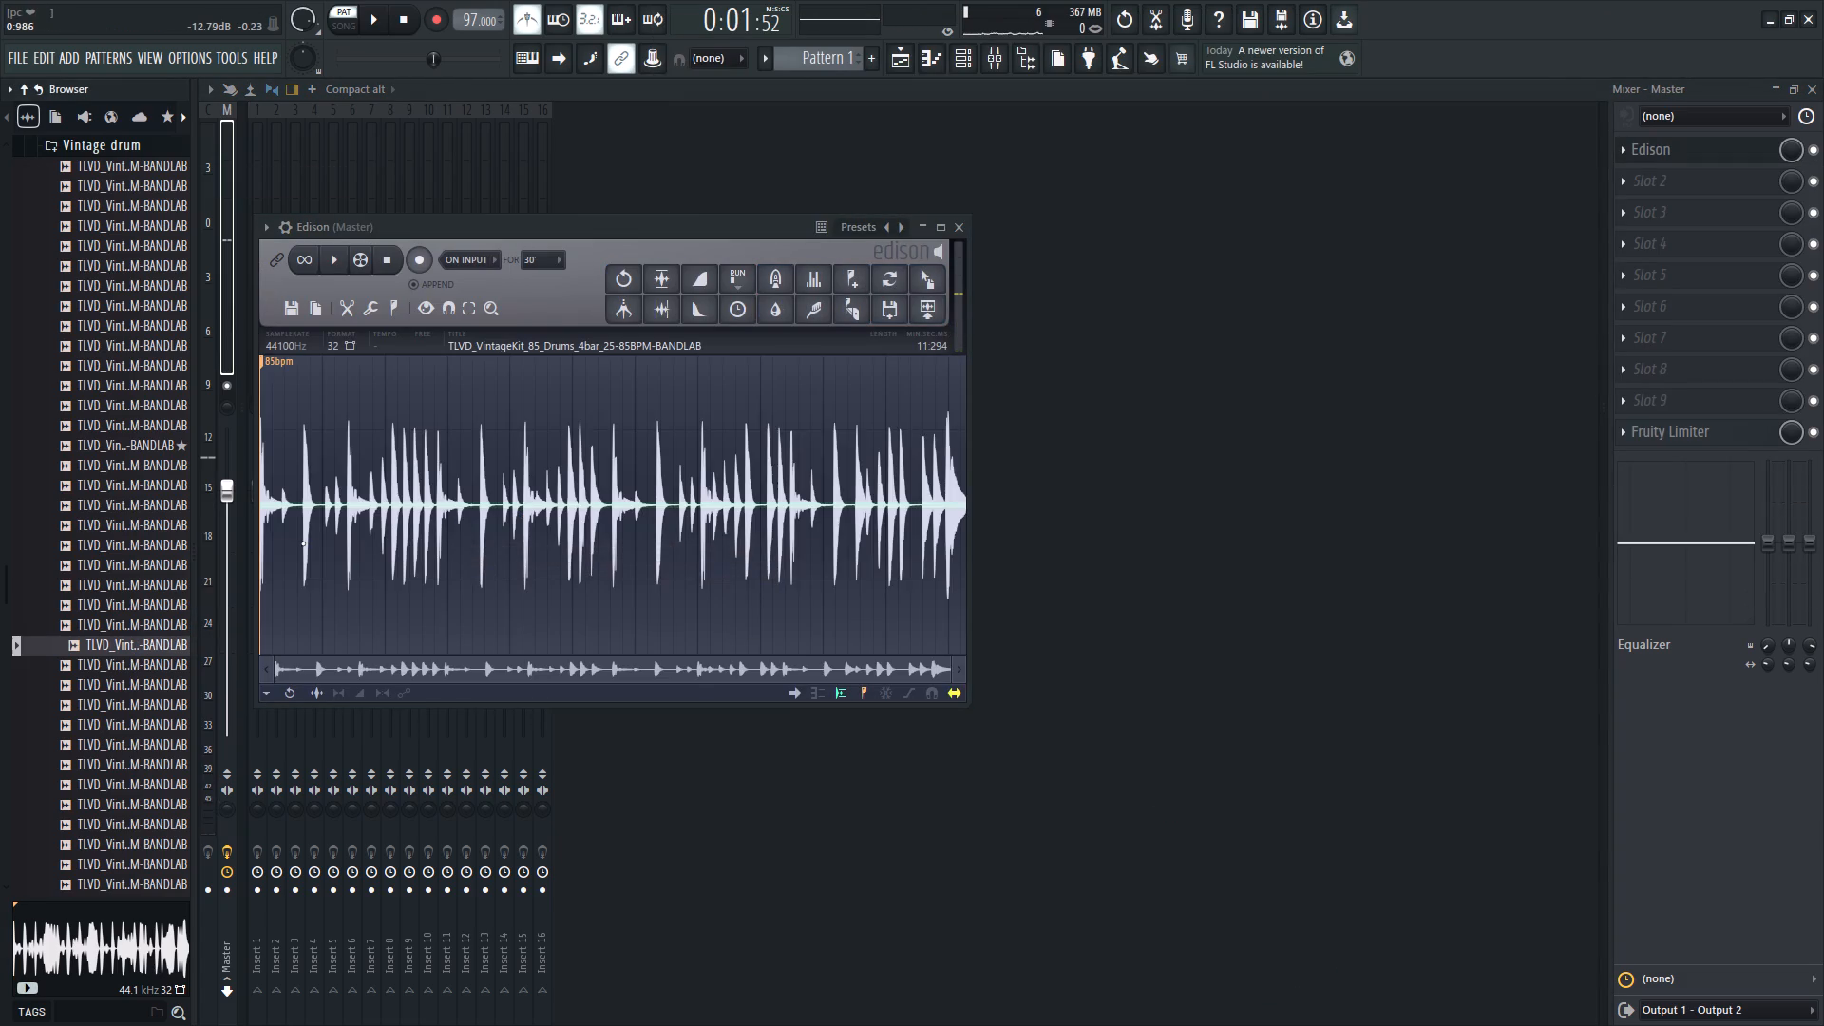
Play the drum loop in Edison and examine its waveform hits, both up close and at full length.
scroll(301, 543, "up", 3)
left_click(333, 259)
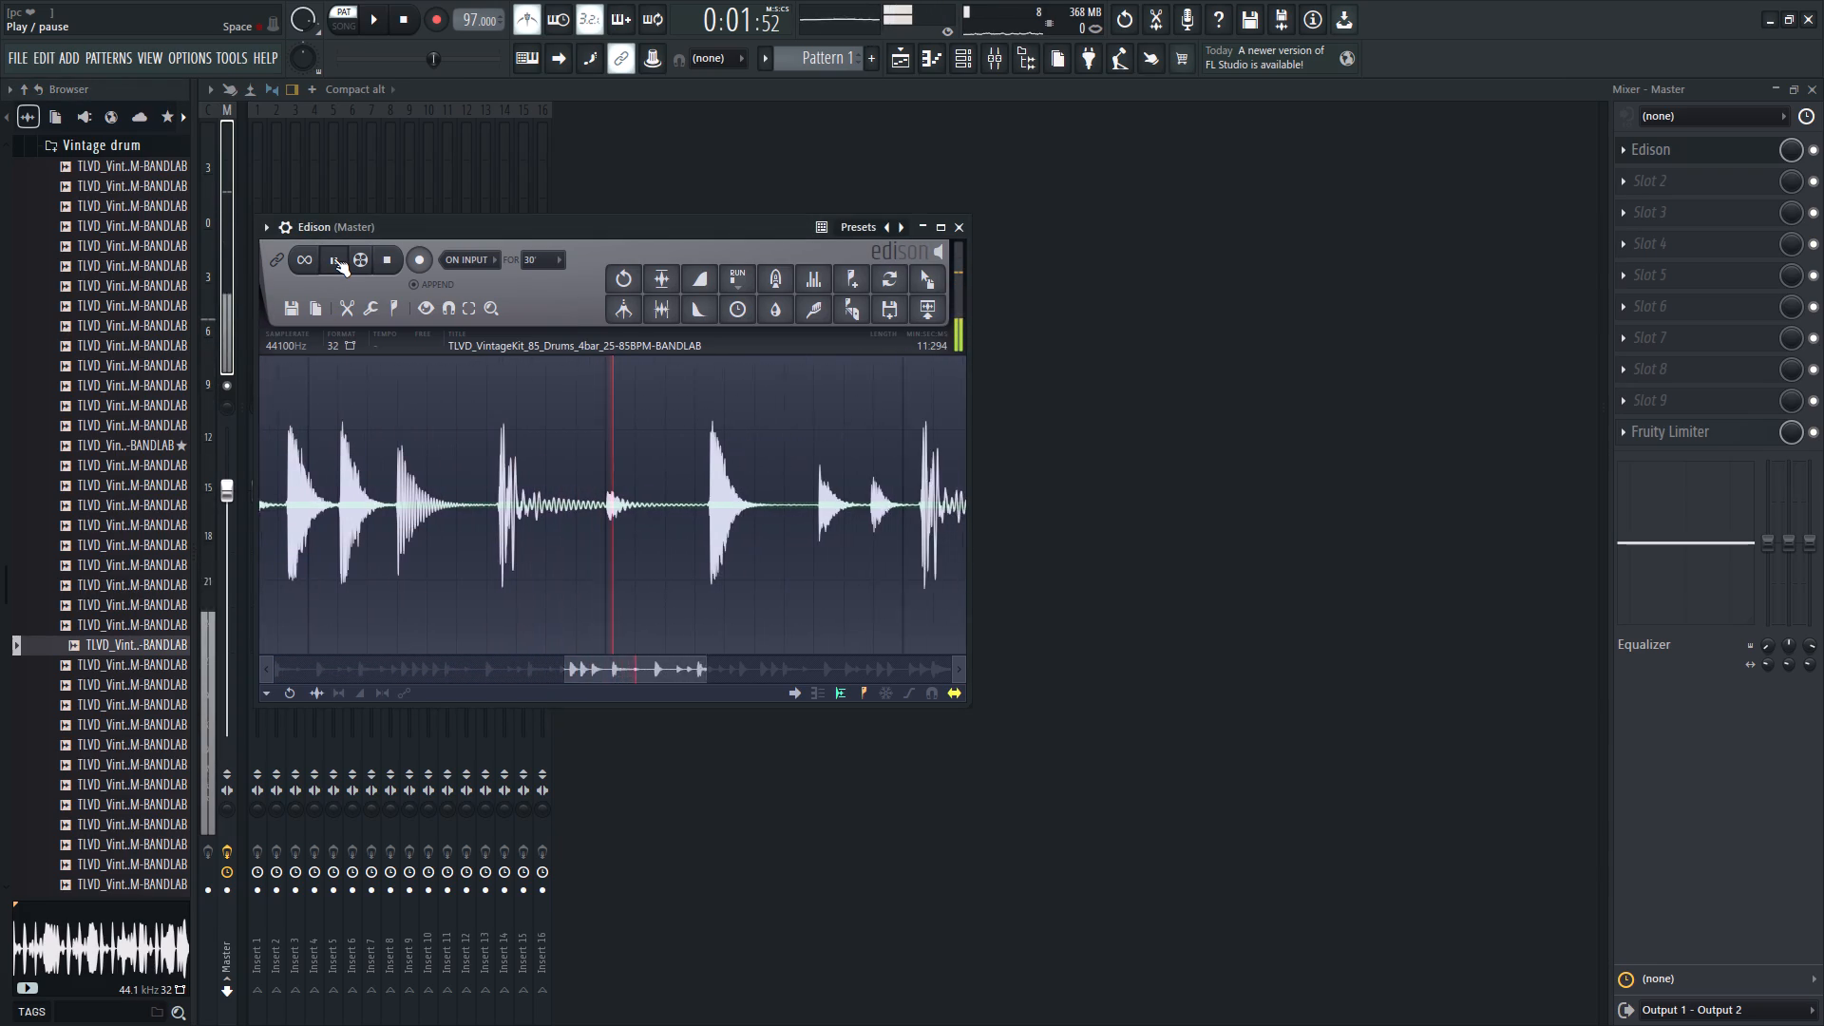
left_click(333, 258)
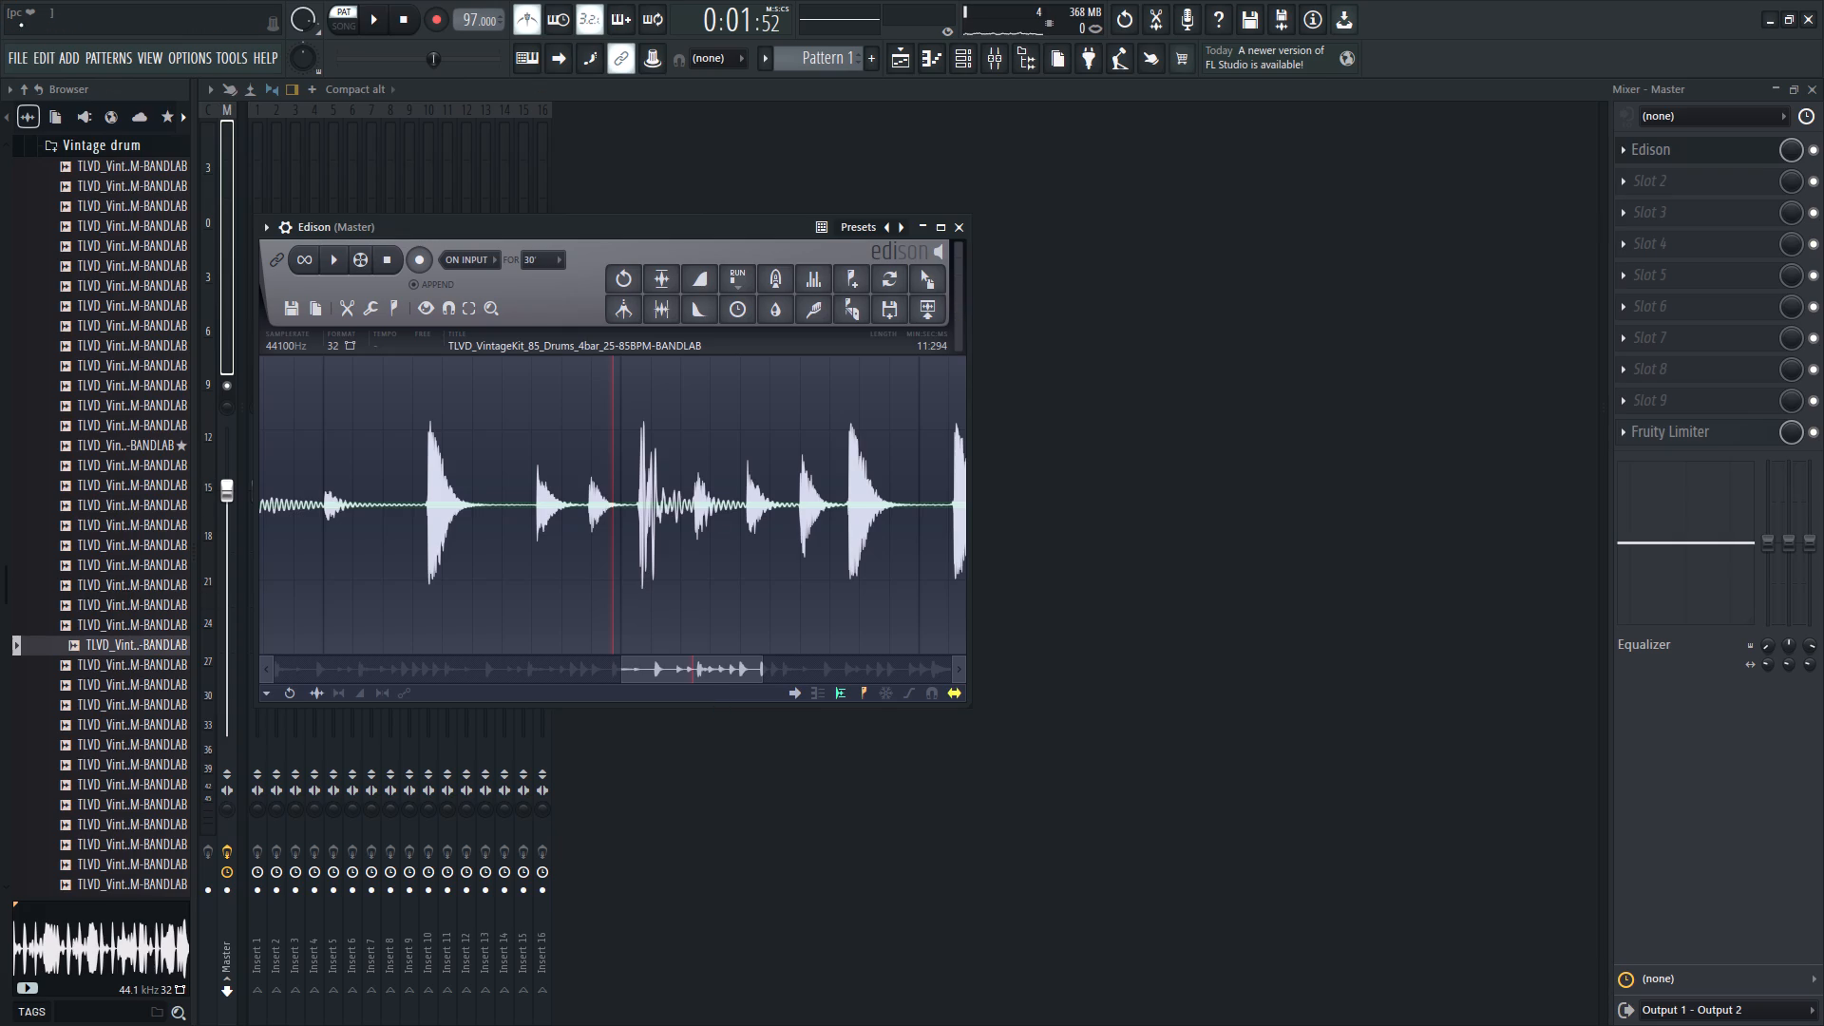
scroll(560, 524, "down", 10)
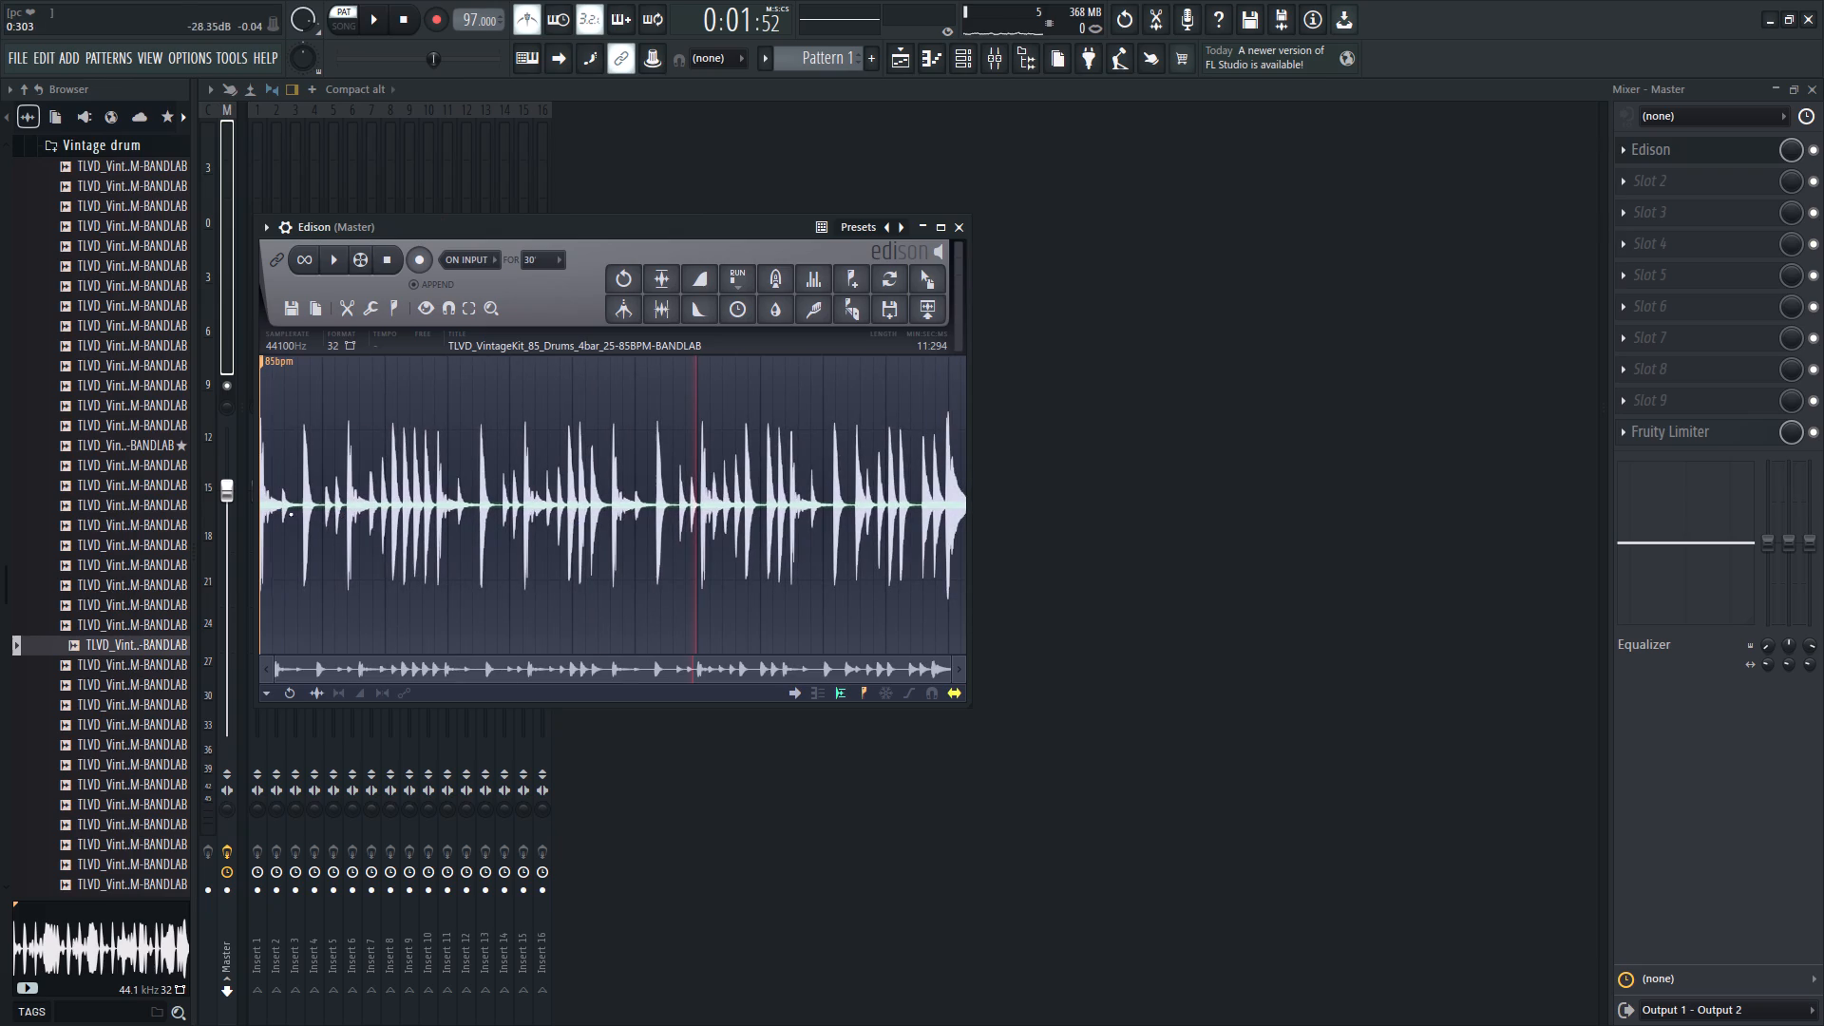
scroll(731, 504, "up", 1)
scroll(731, 504, "down", 2)
key("space")
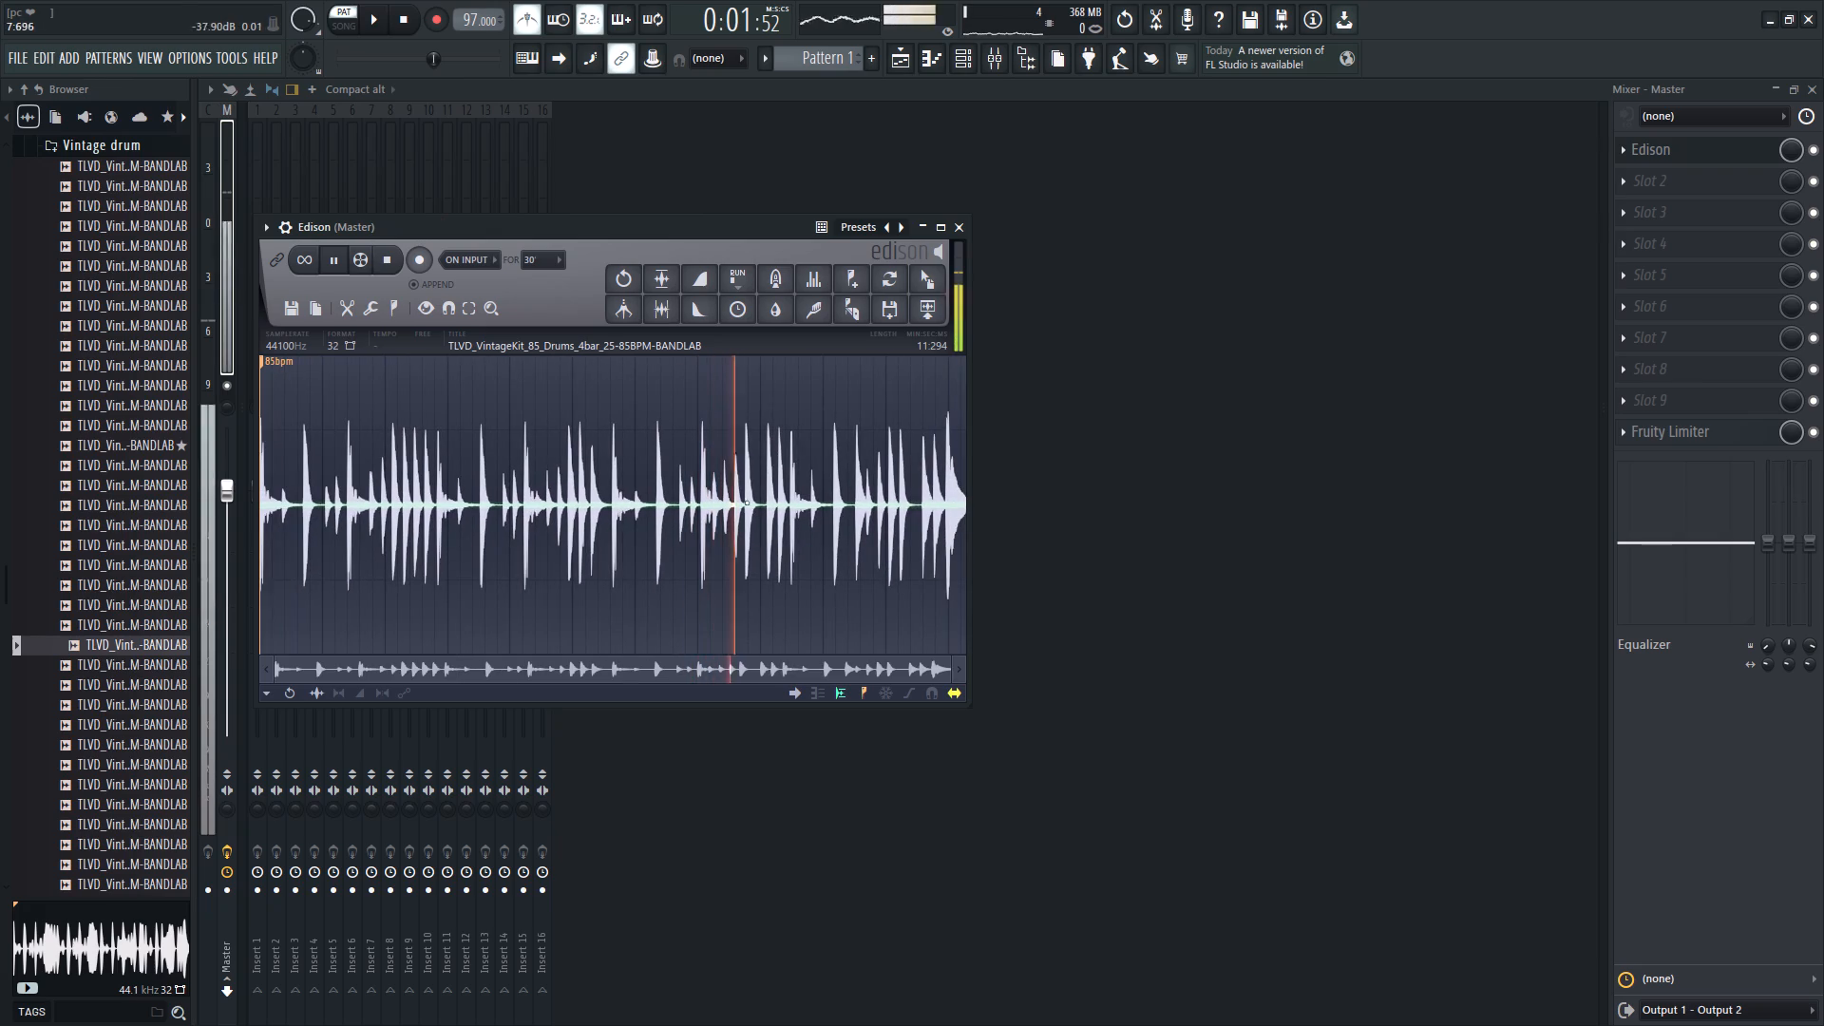
key("space")
left_click(838, 514)
scroll(844, 513, "up", 3)
key("space")
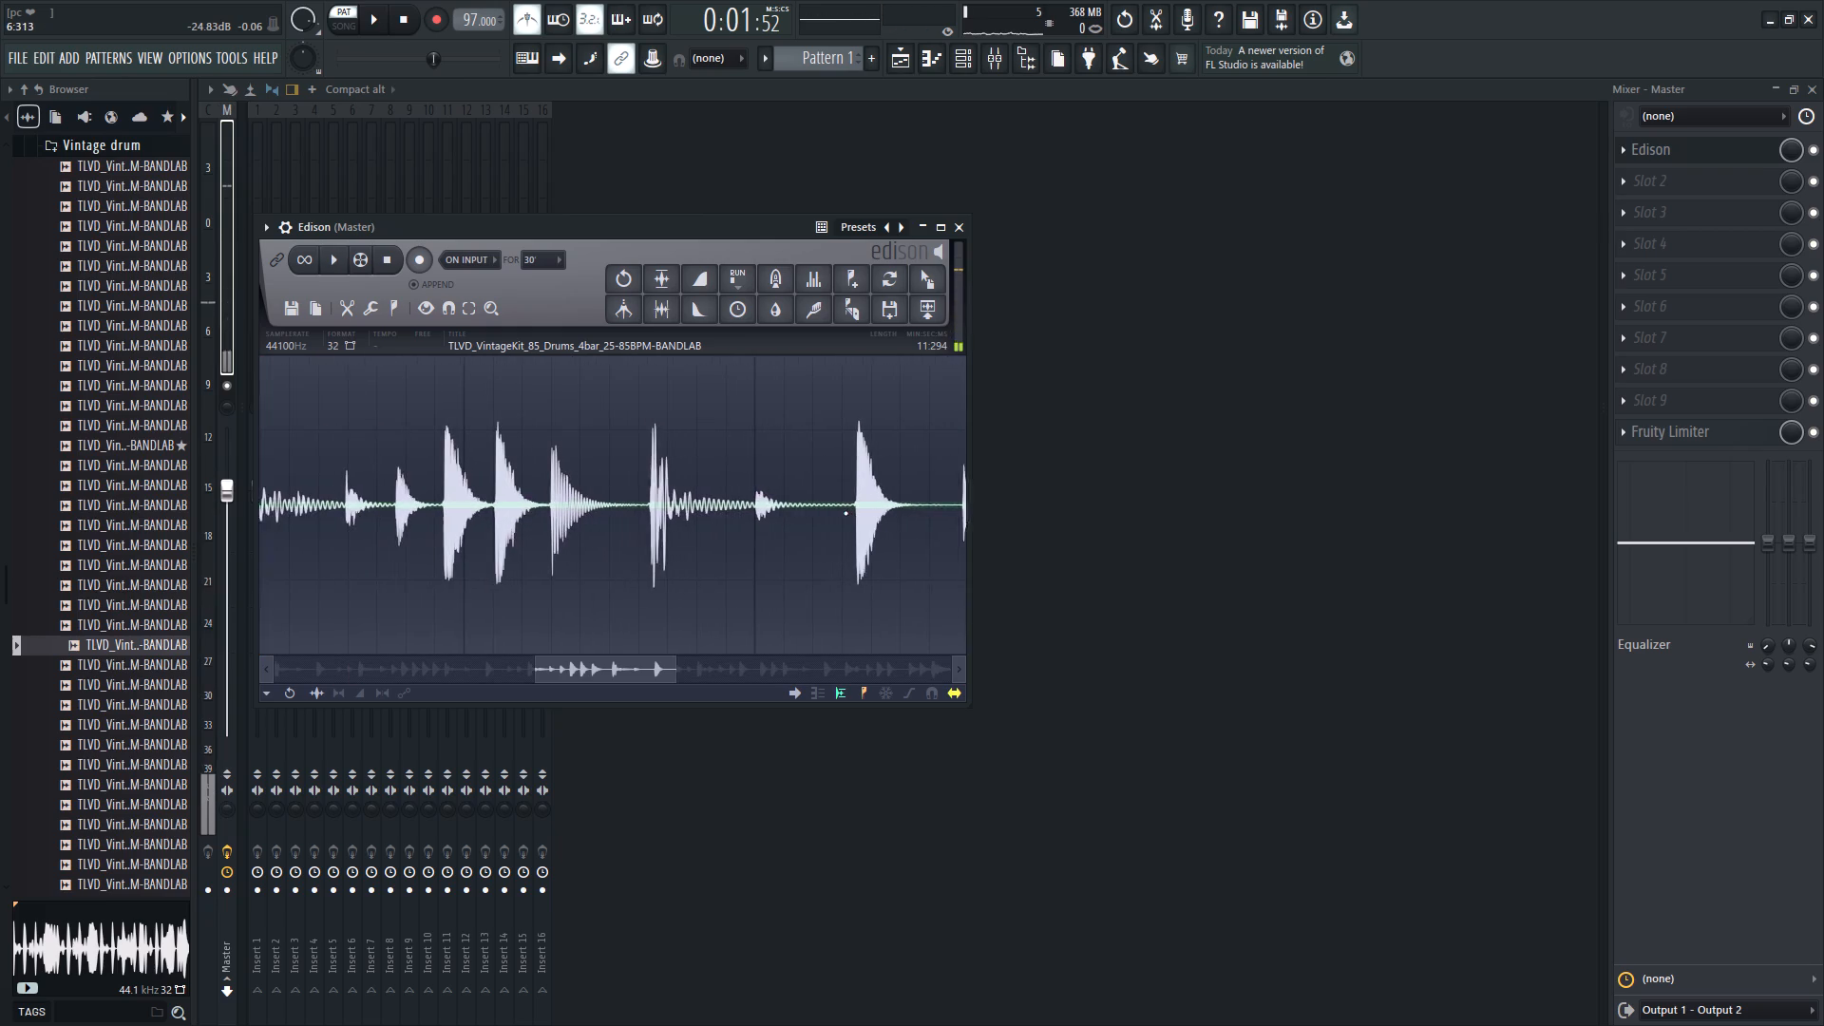
Audition the drum loop in Edison from several start points, examining individual hits along its waveform.
left_click(648, 490)
key("space")
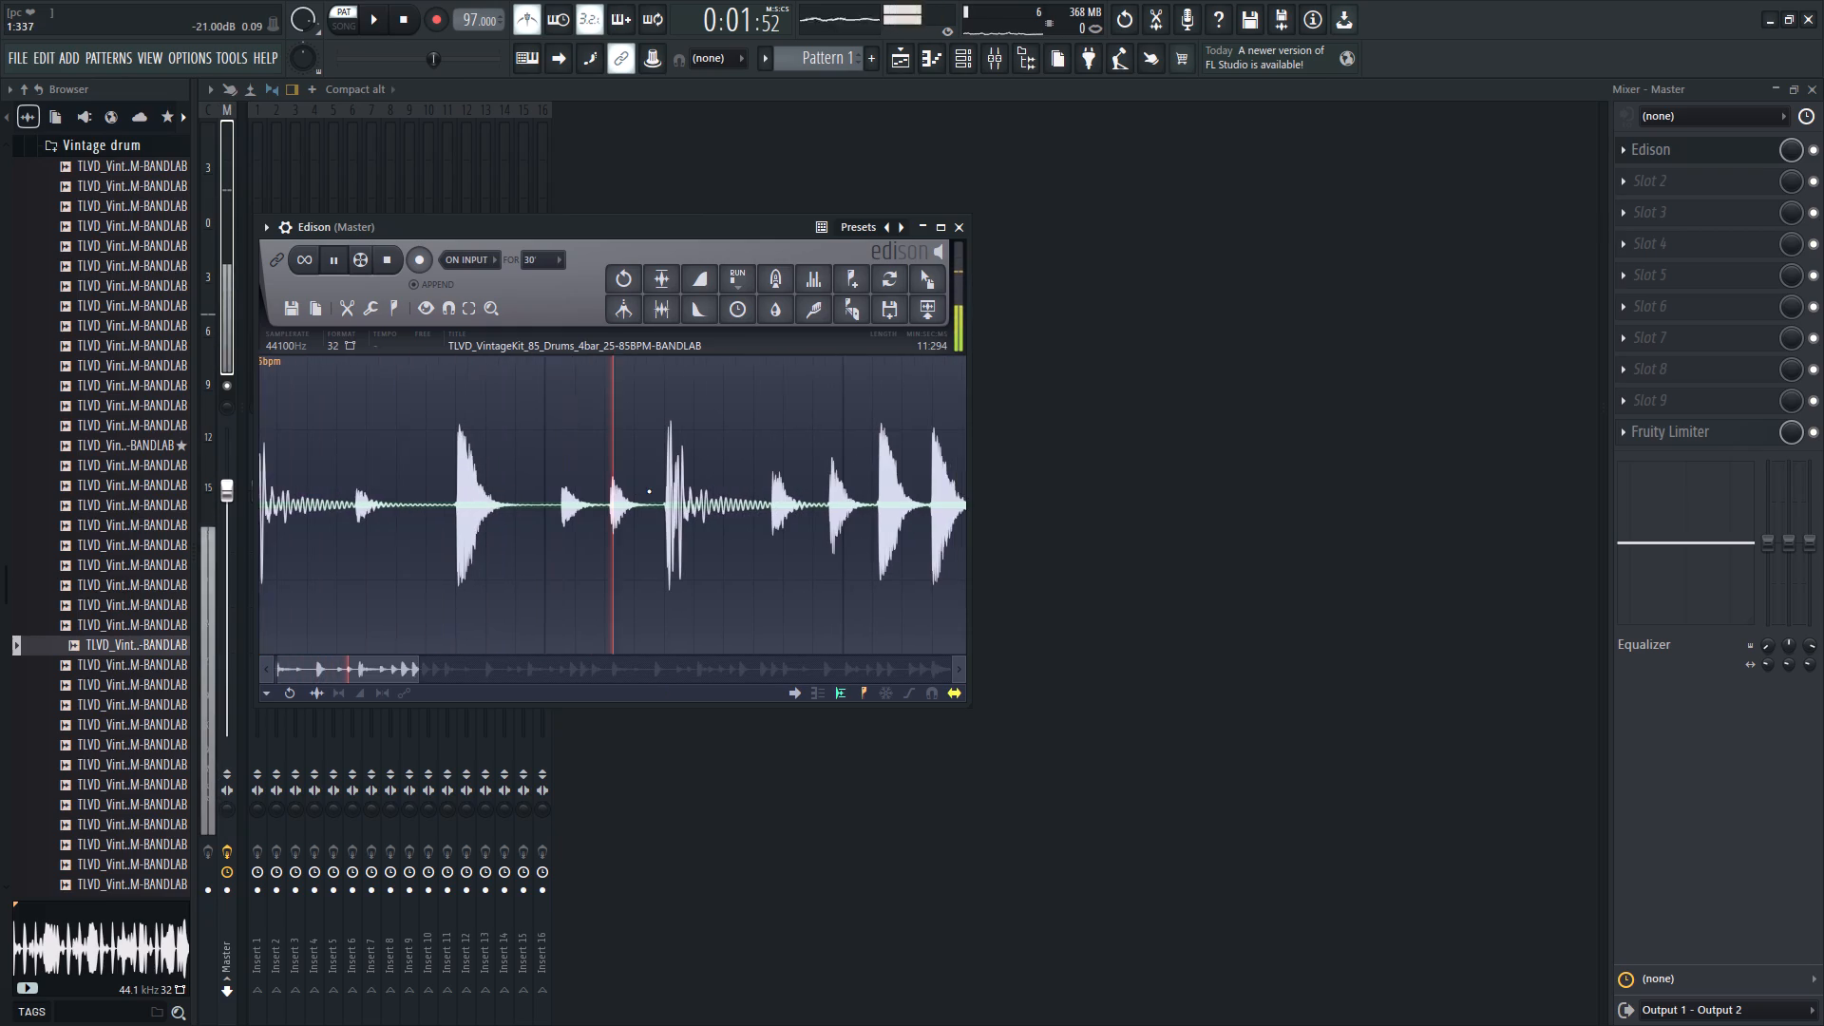
scroll(649, 491, "down", 1)
key("space")
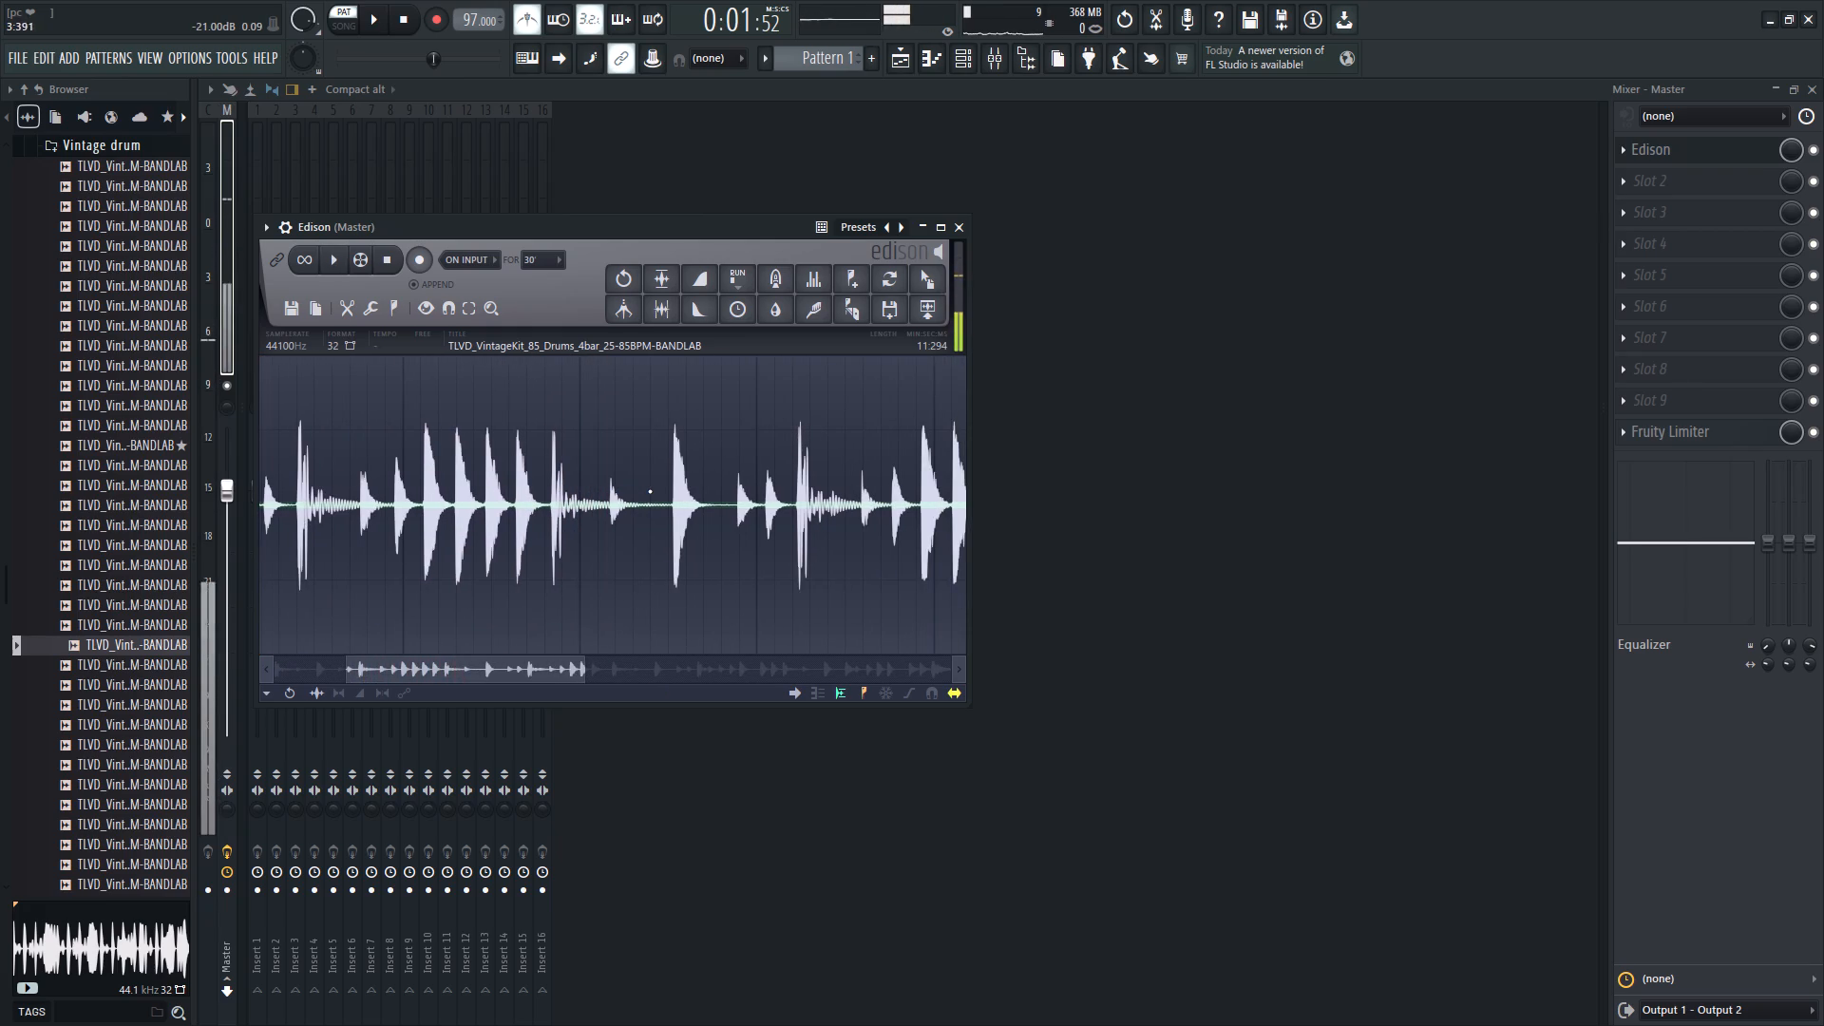
left_click(669, 486)
key("space")
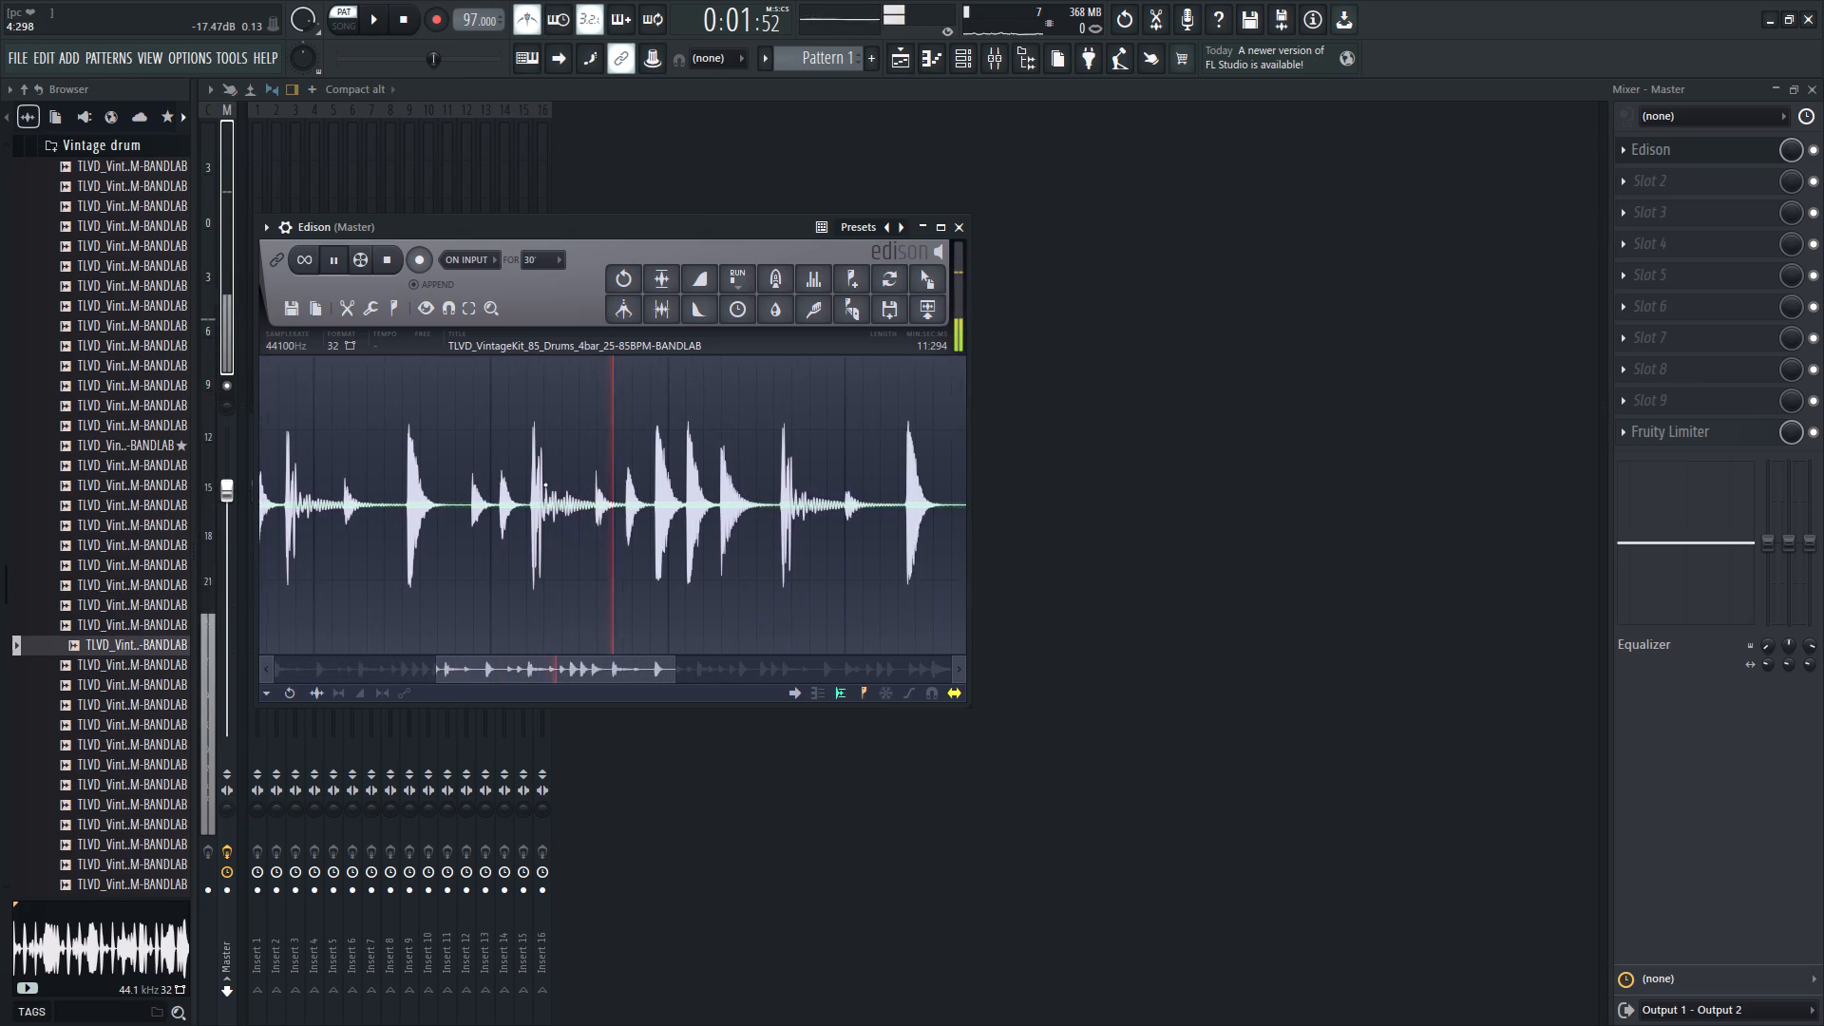
key("space")
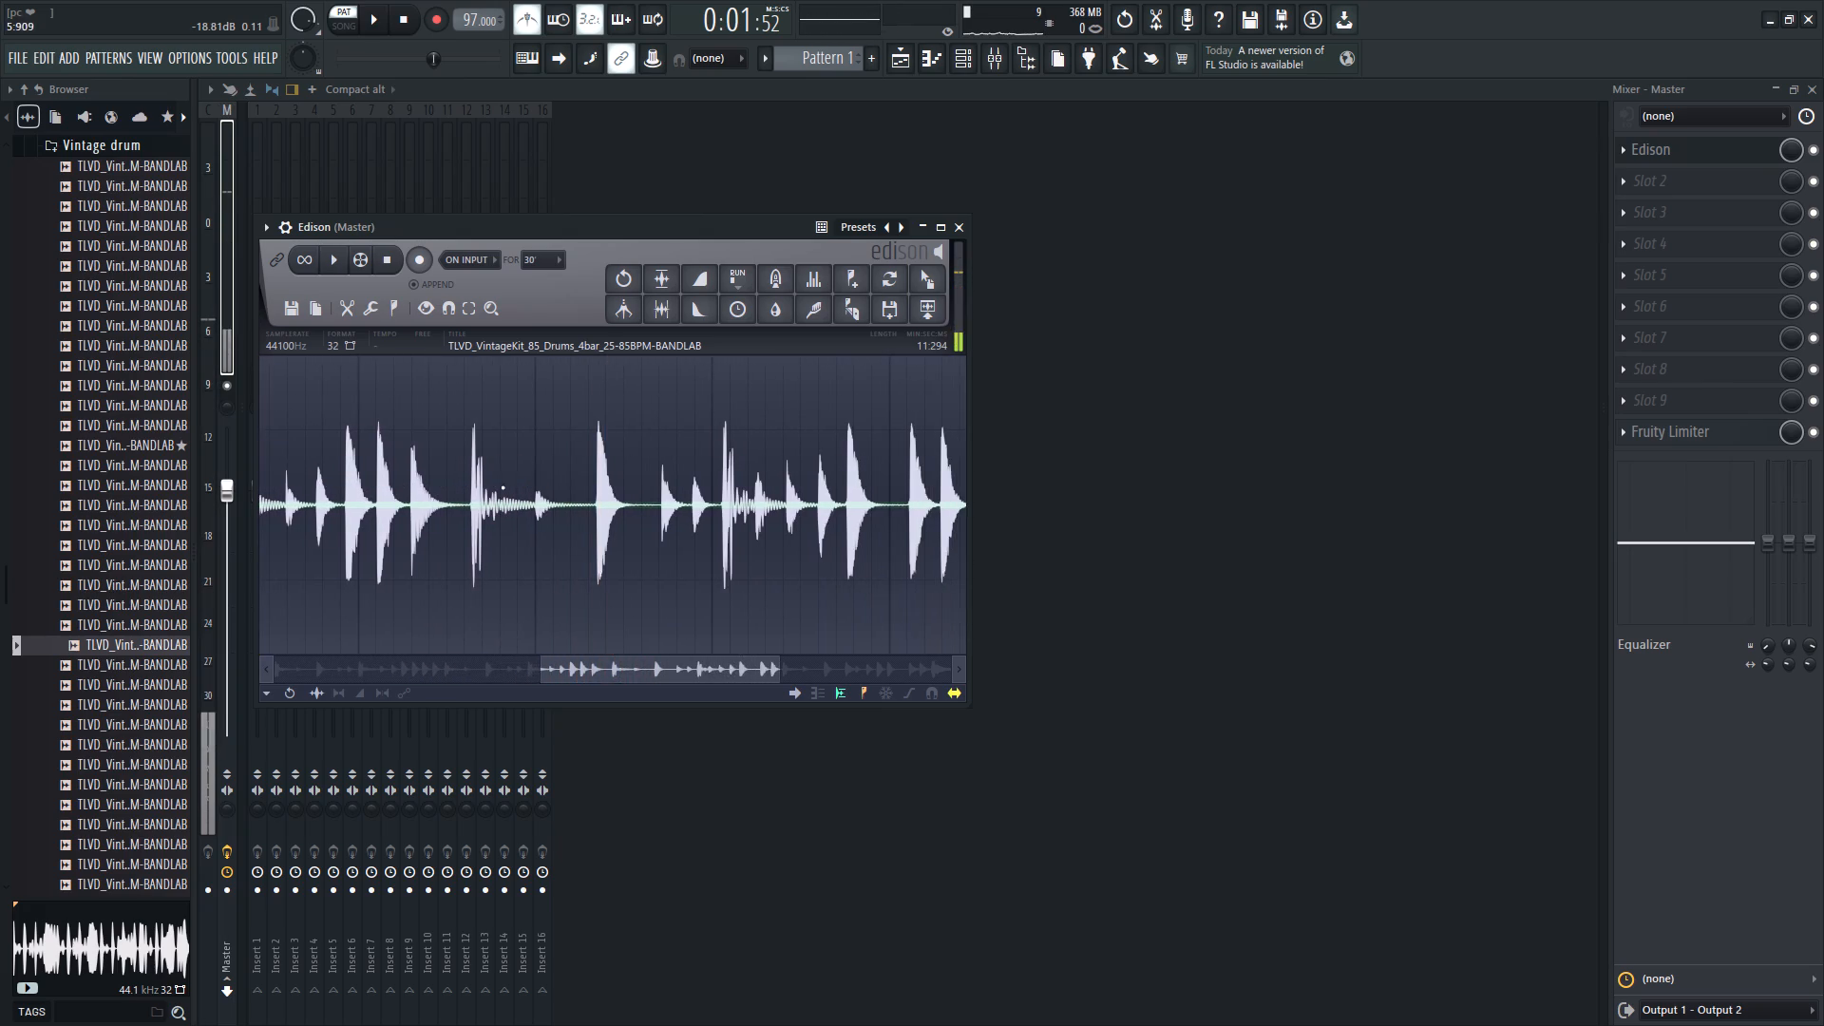
scroll(495, 487, "up", 2)
left_click(422, 493)
key("space")
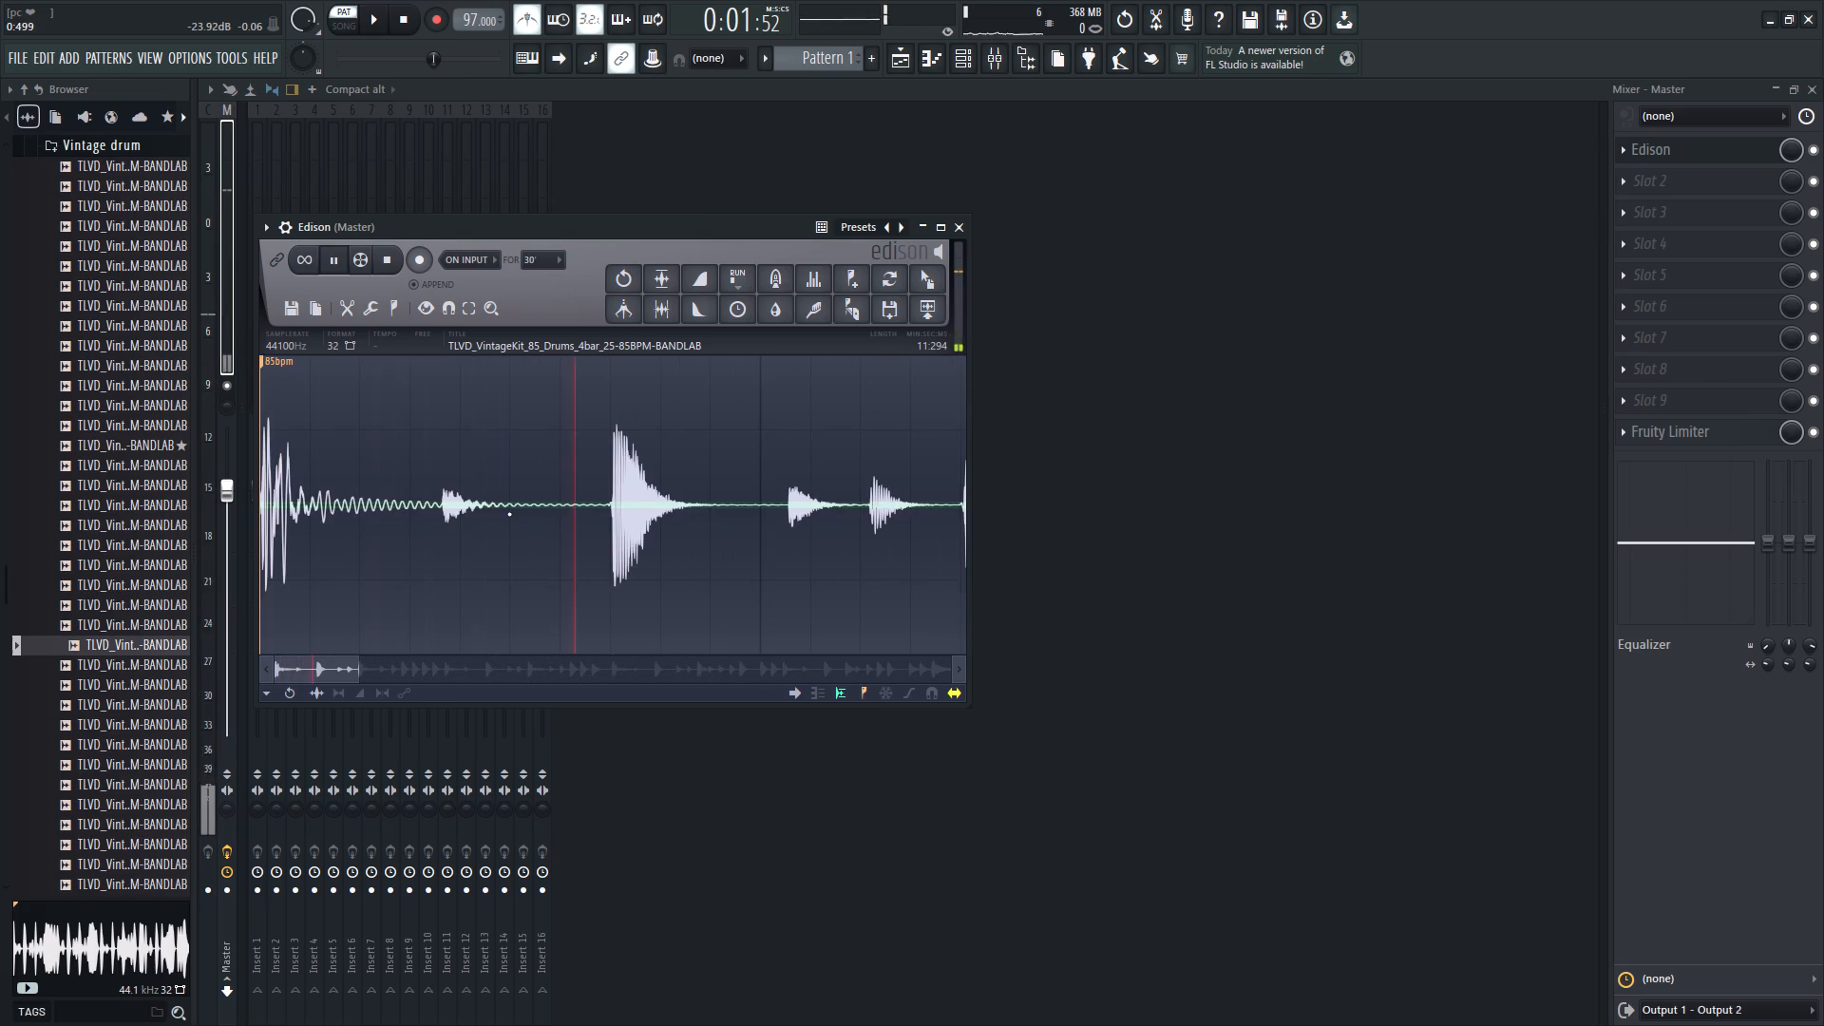
key("space")
scroll(537, 512, "down", 8)
key("space")
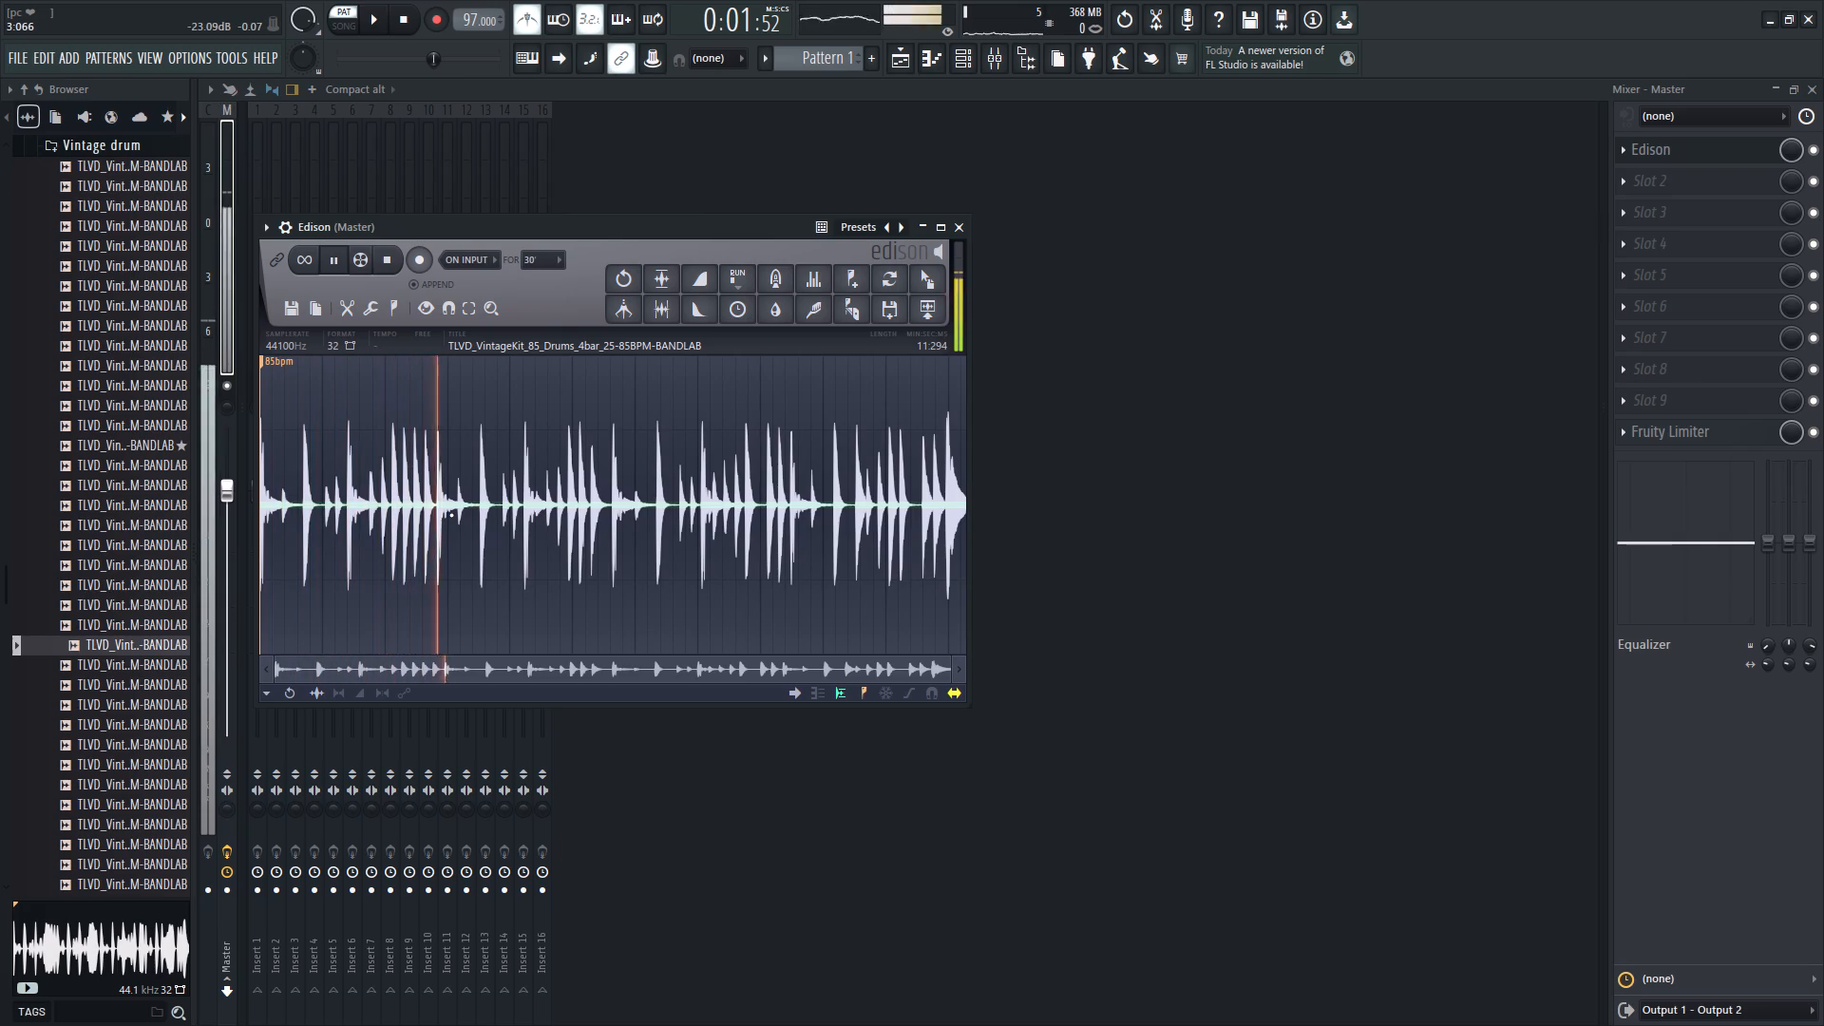
key("space")
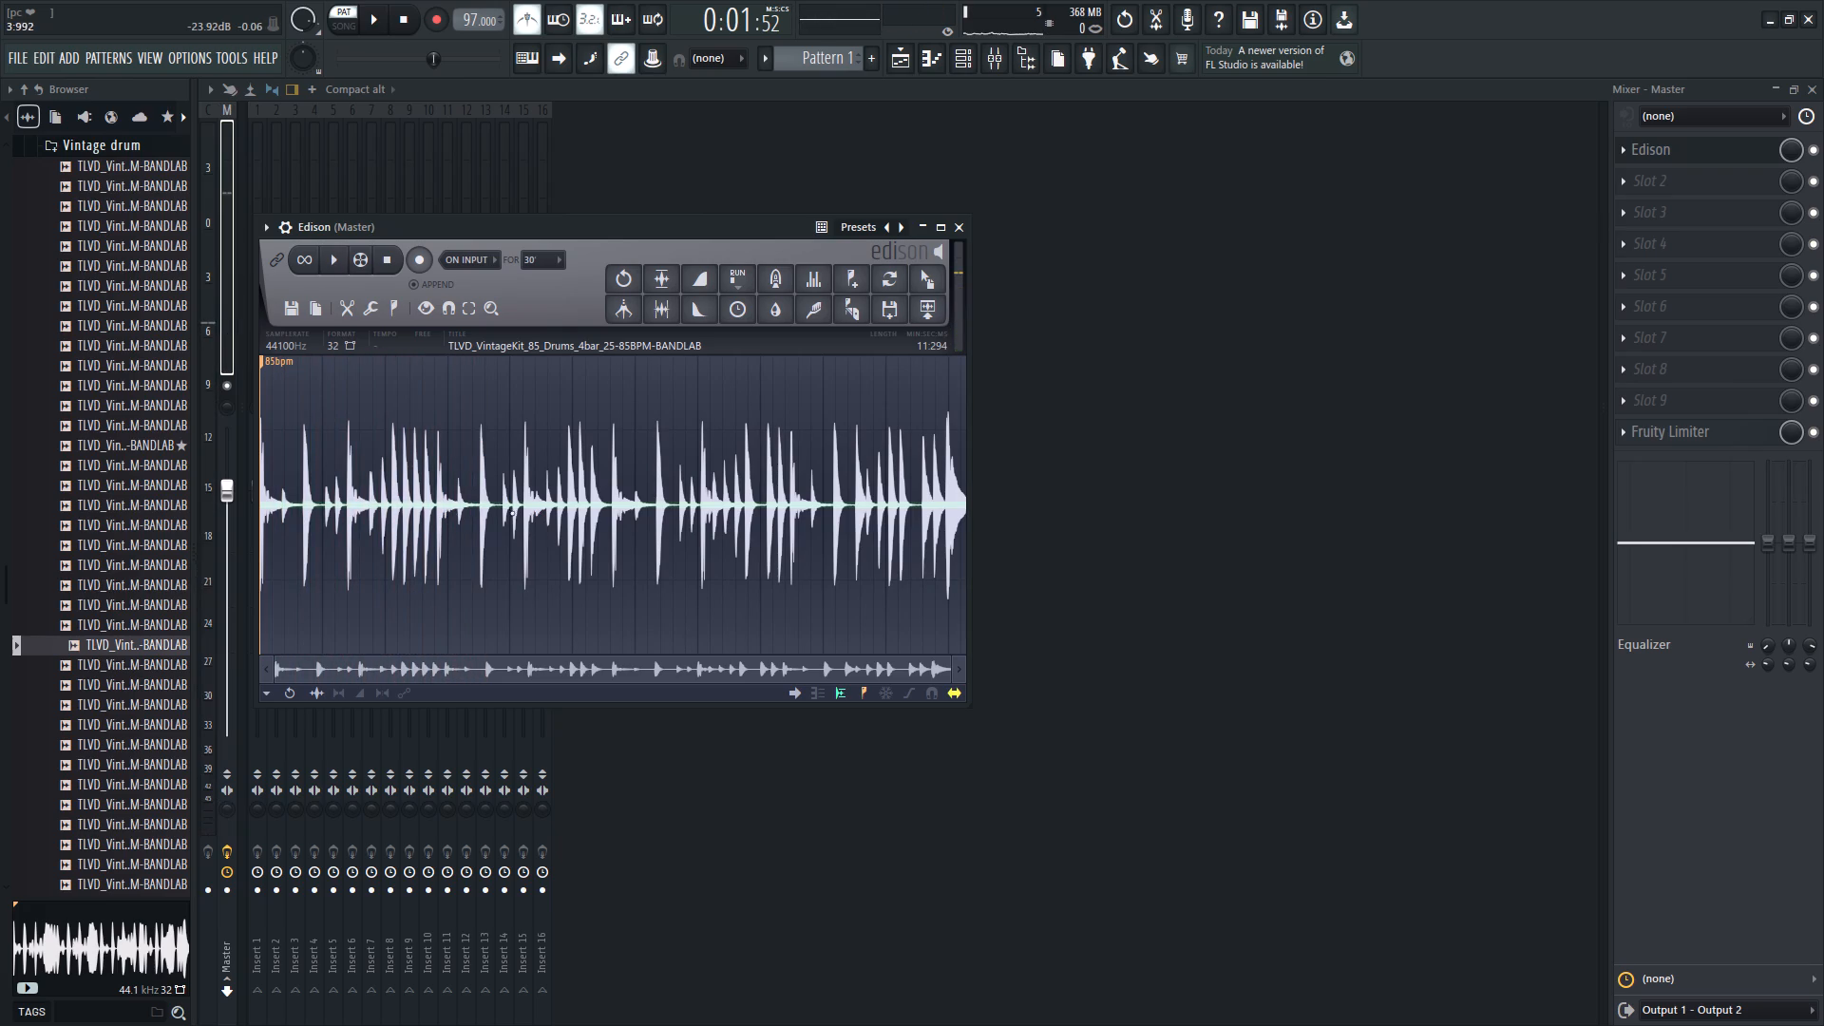
left_click(592, 505)
key("space")
left_click(604, 506)
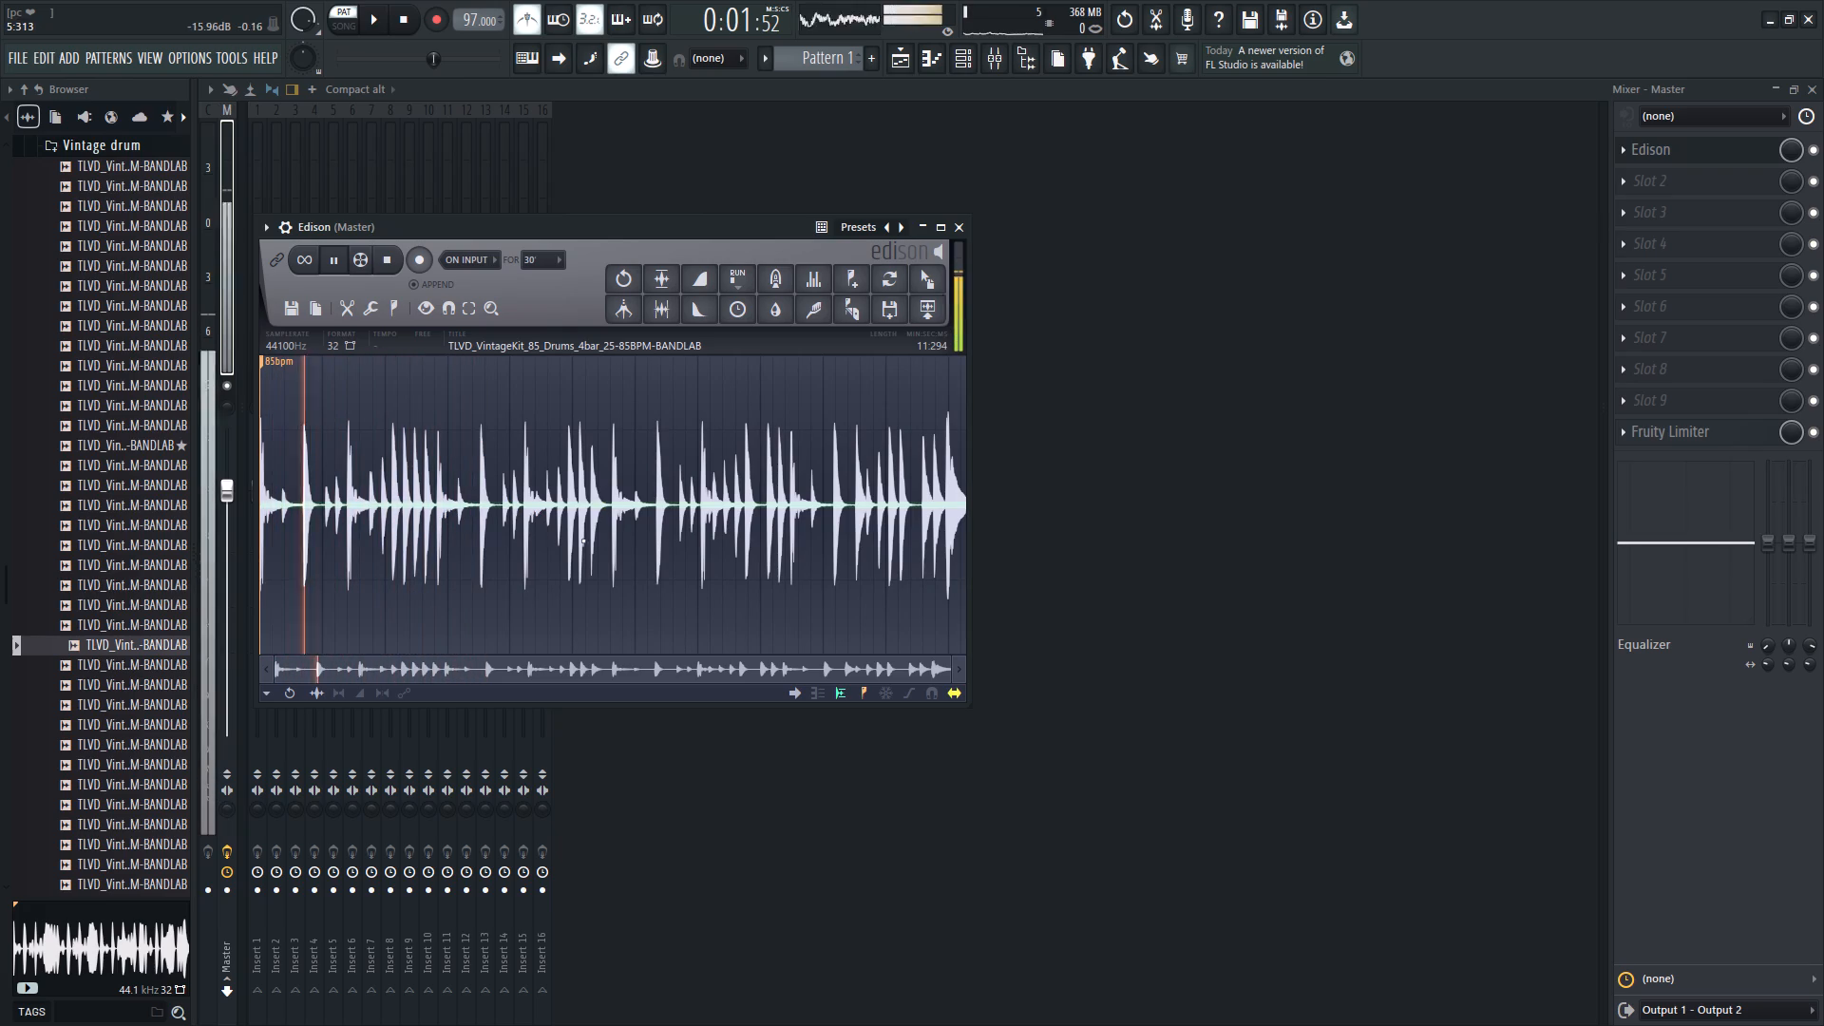
left_click(338, 262)
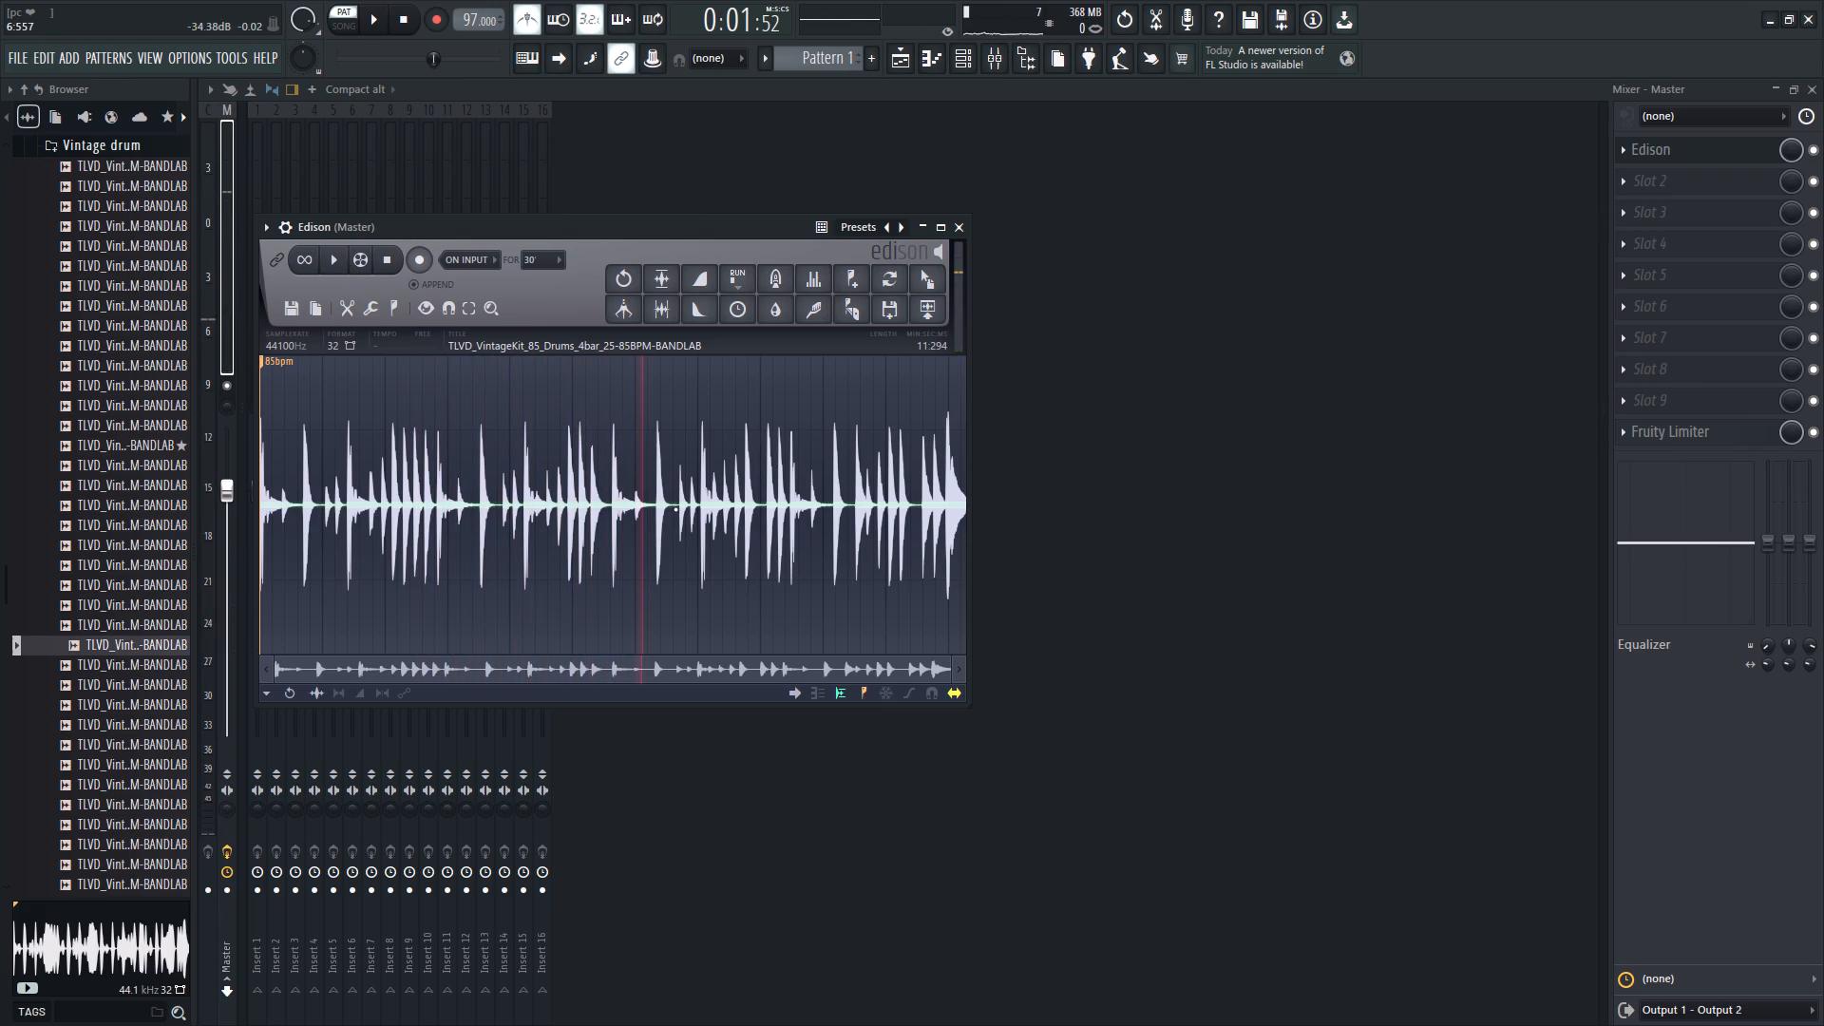
Turn on click-free editing in Edison and auto-slice the drum loop with a marker at each hit.
scroll(618, 510, "up", 4)
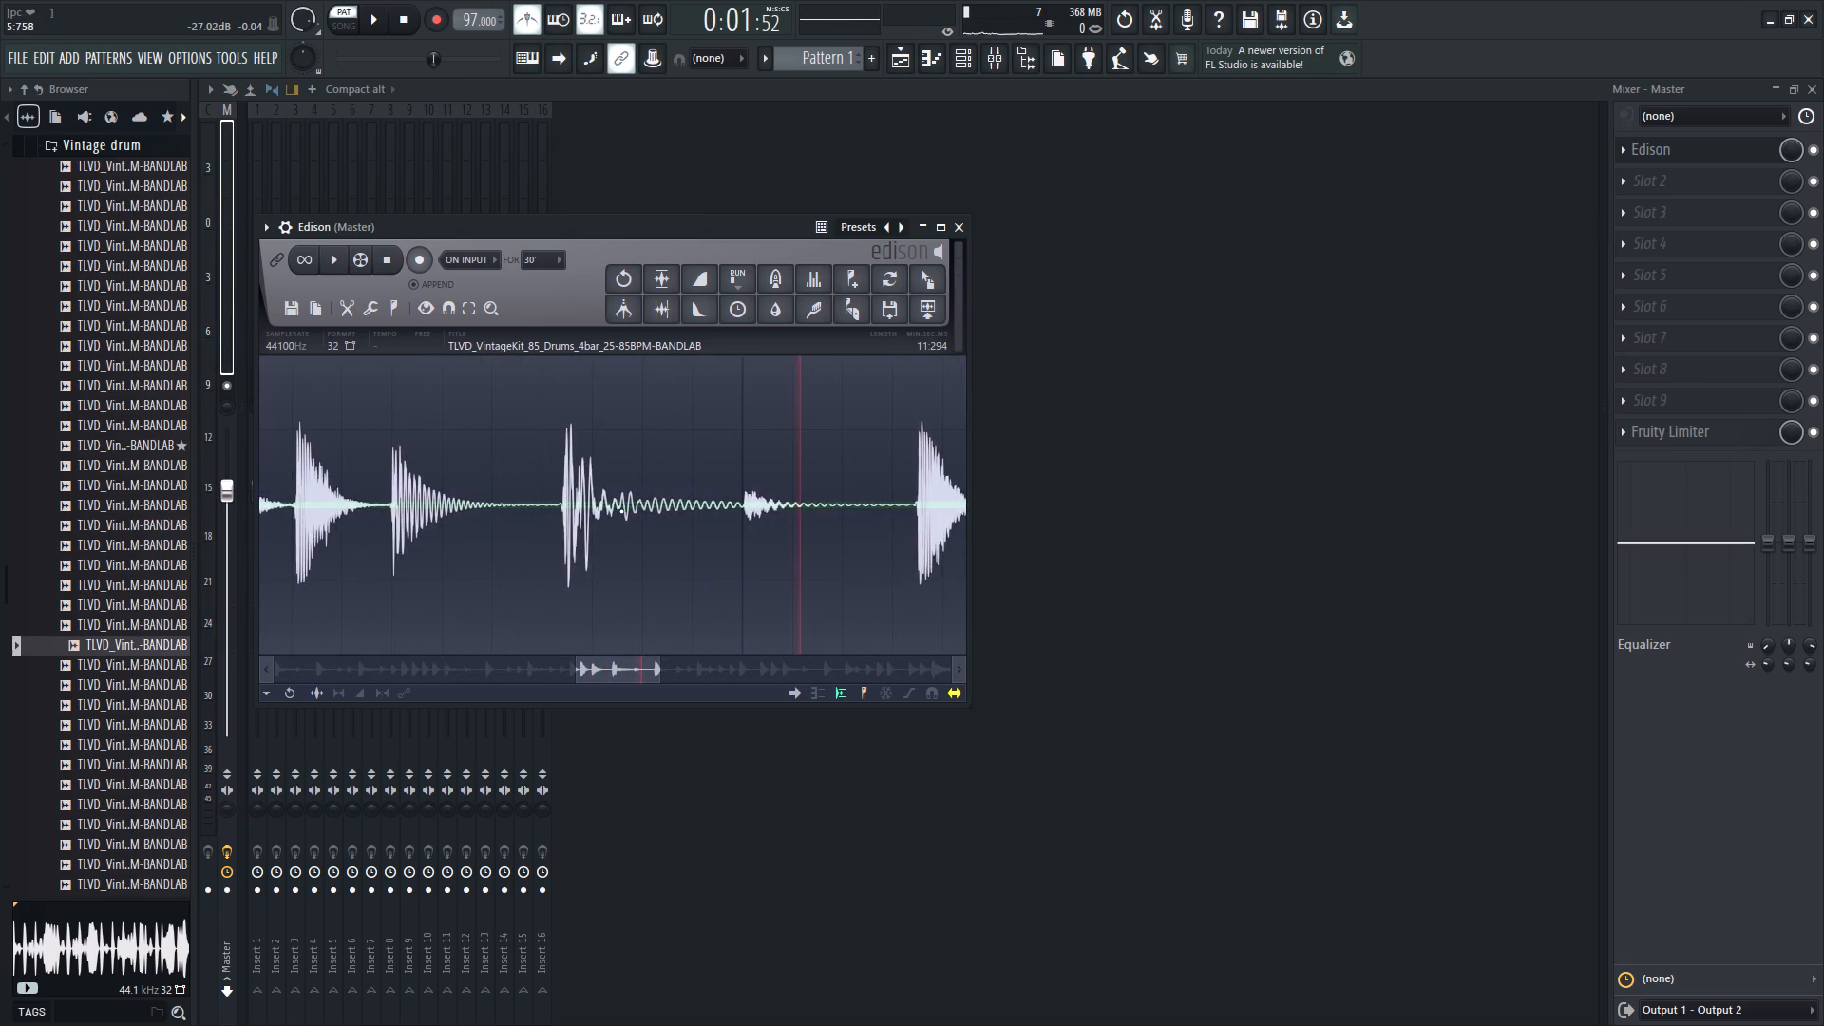
scroll(621, 511, "up", 1)
key("c")
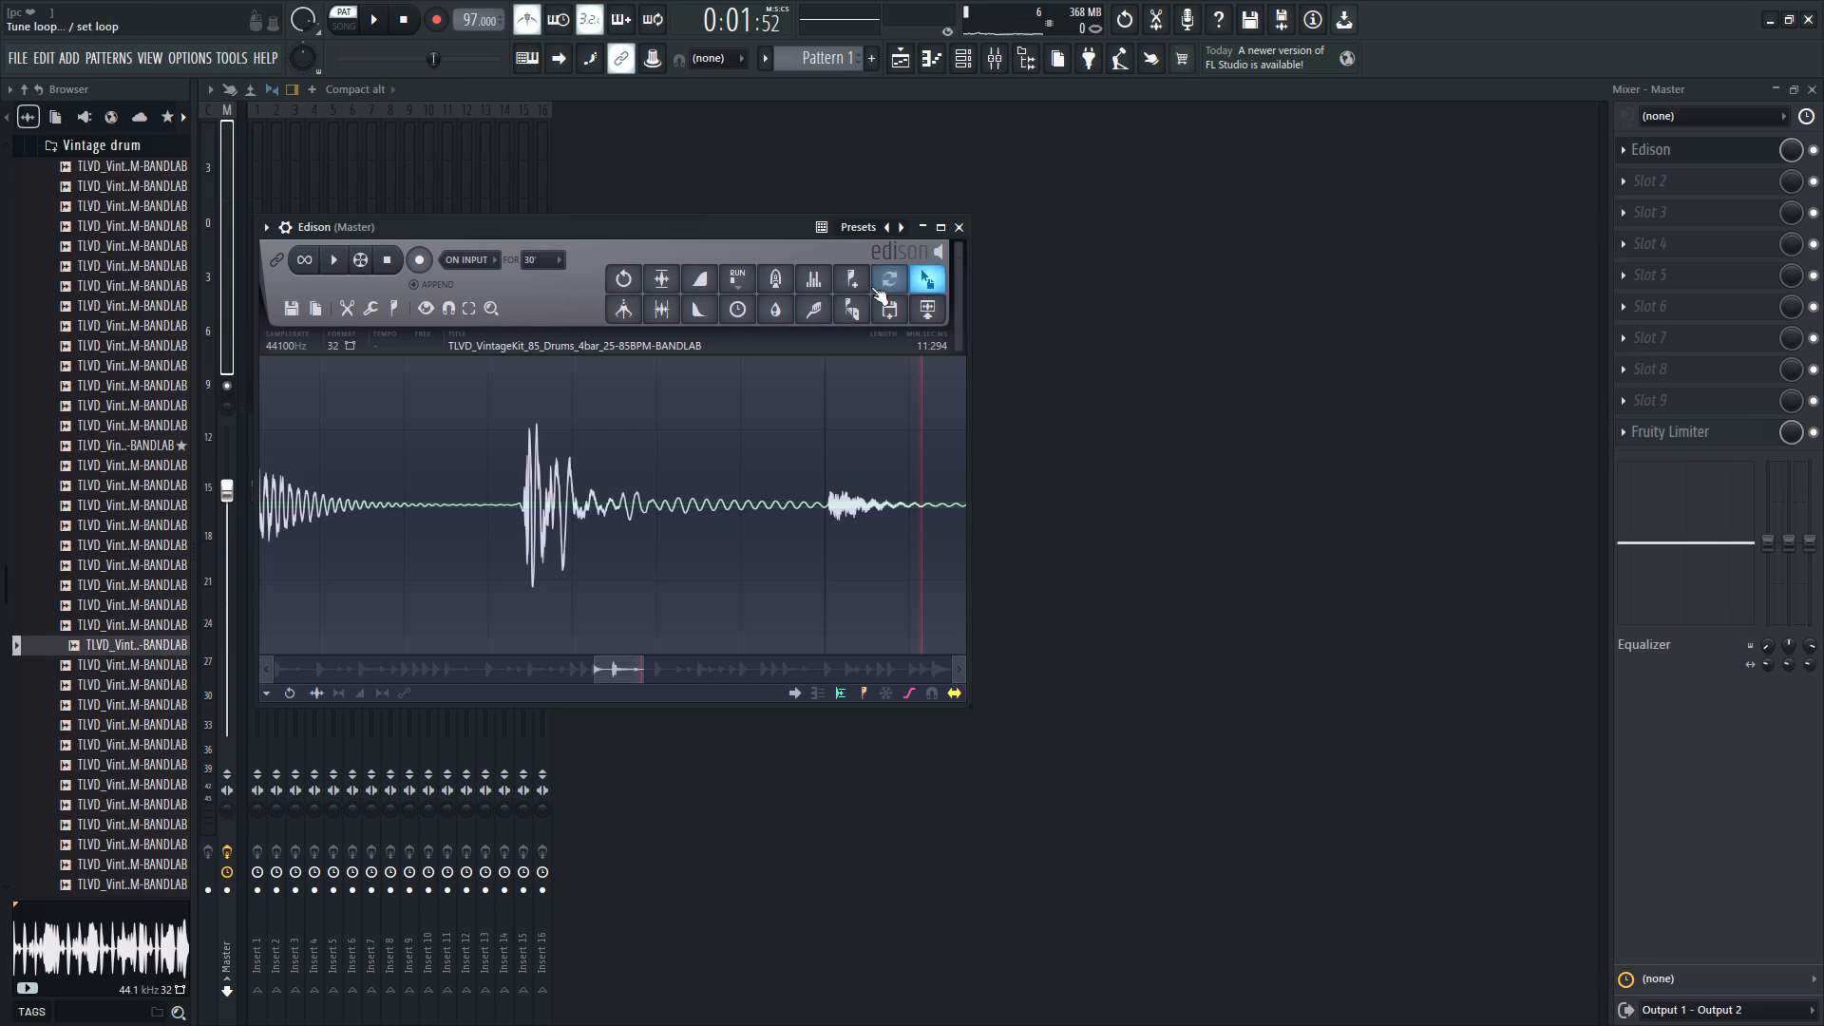
left_click(840, 316)
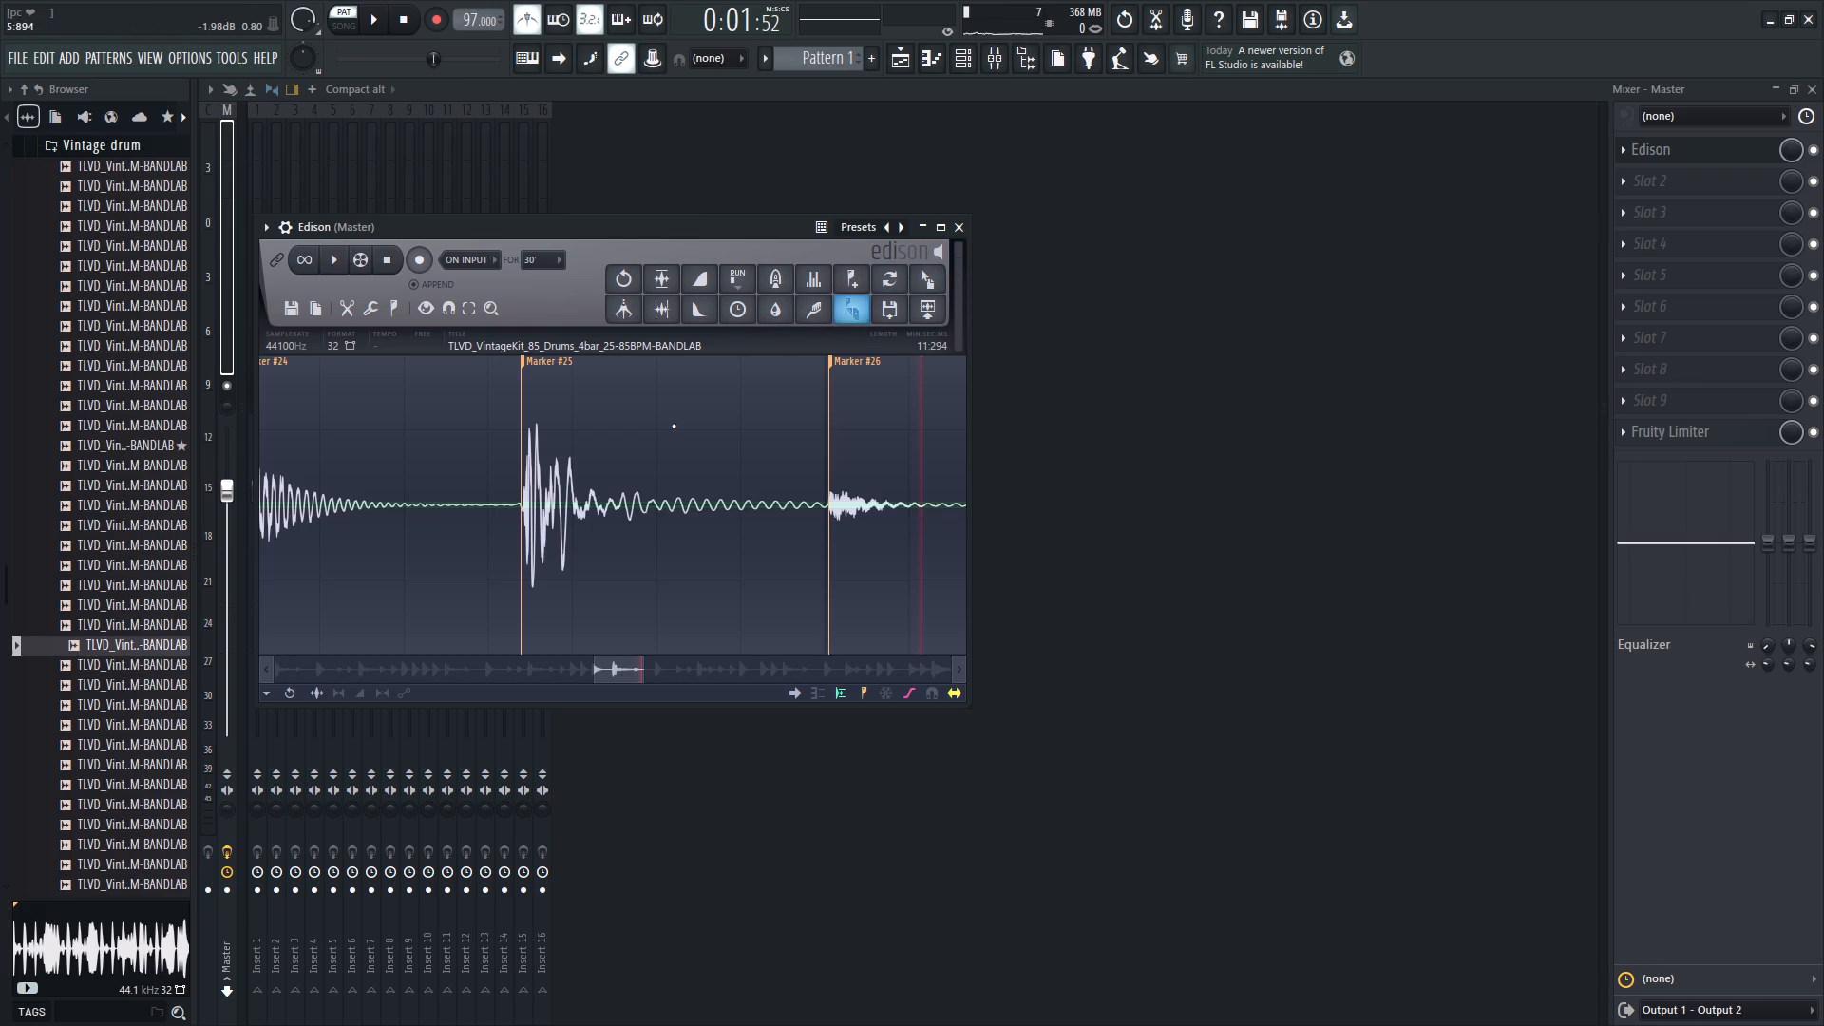
left_click(520, 461)
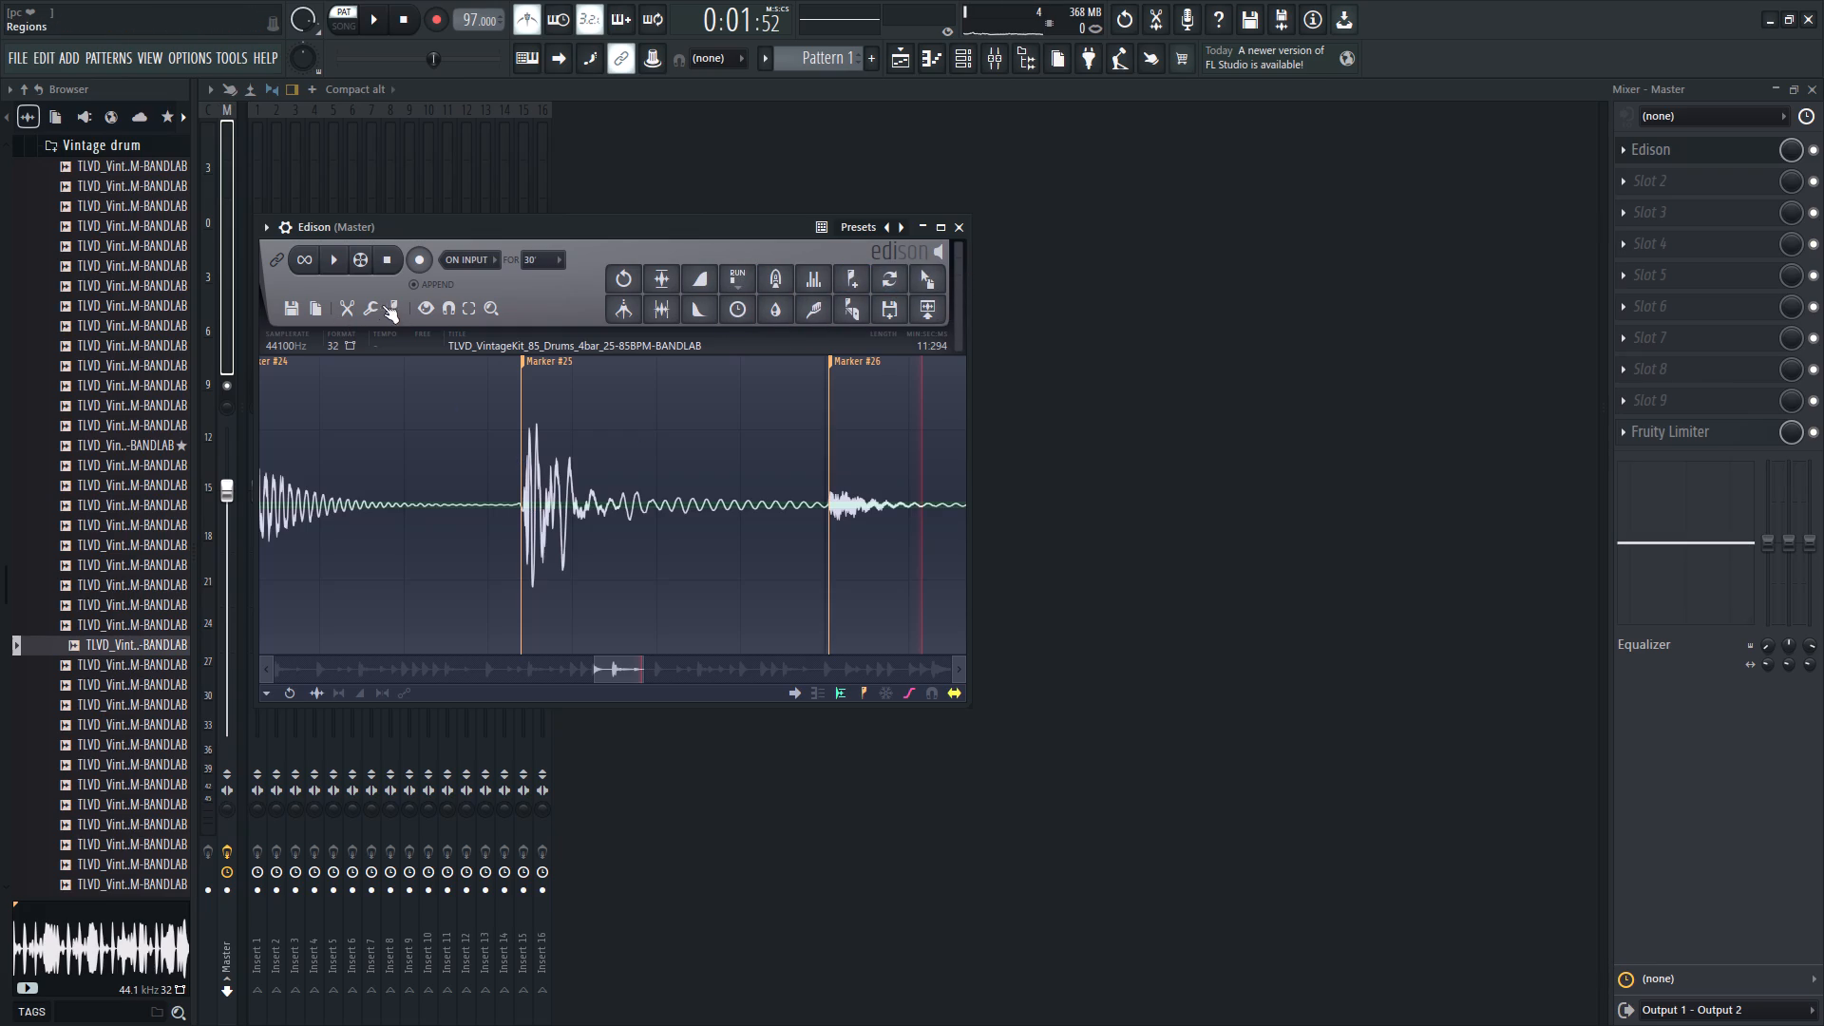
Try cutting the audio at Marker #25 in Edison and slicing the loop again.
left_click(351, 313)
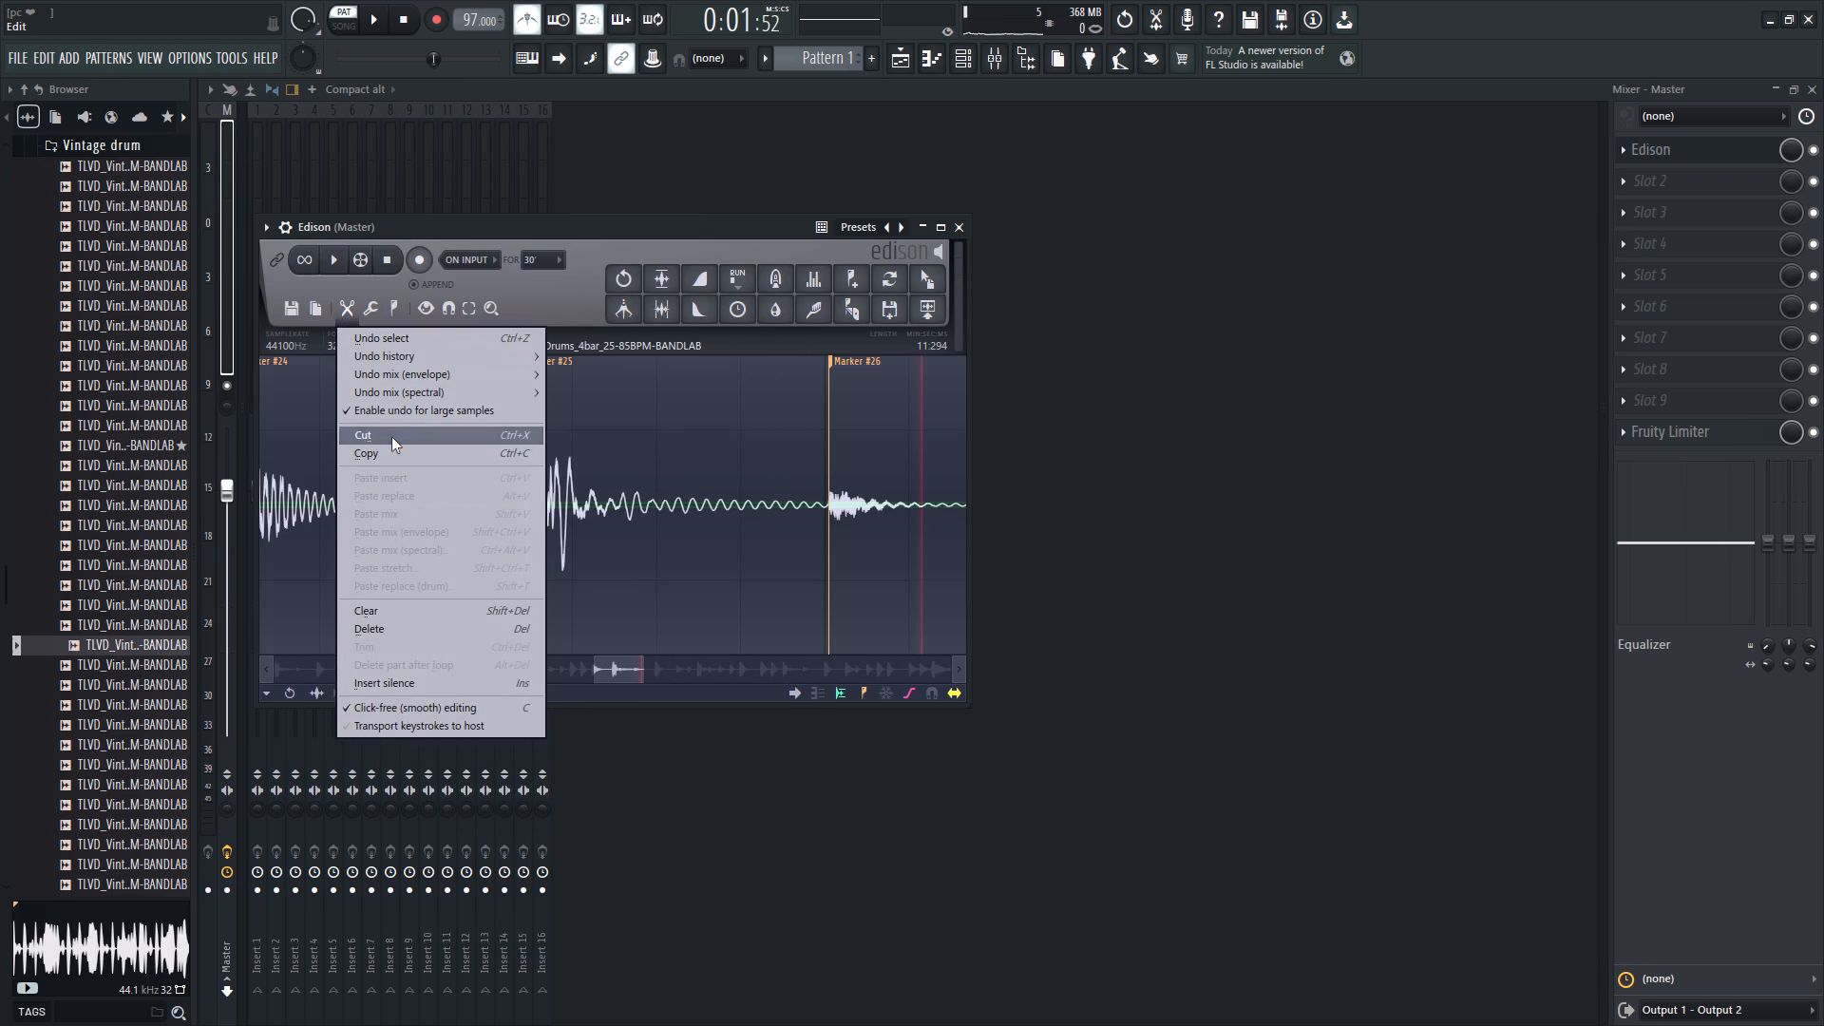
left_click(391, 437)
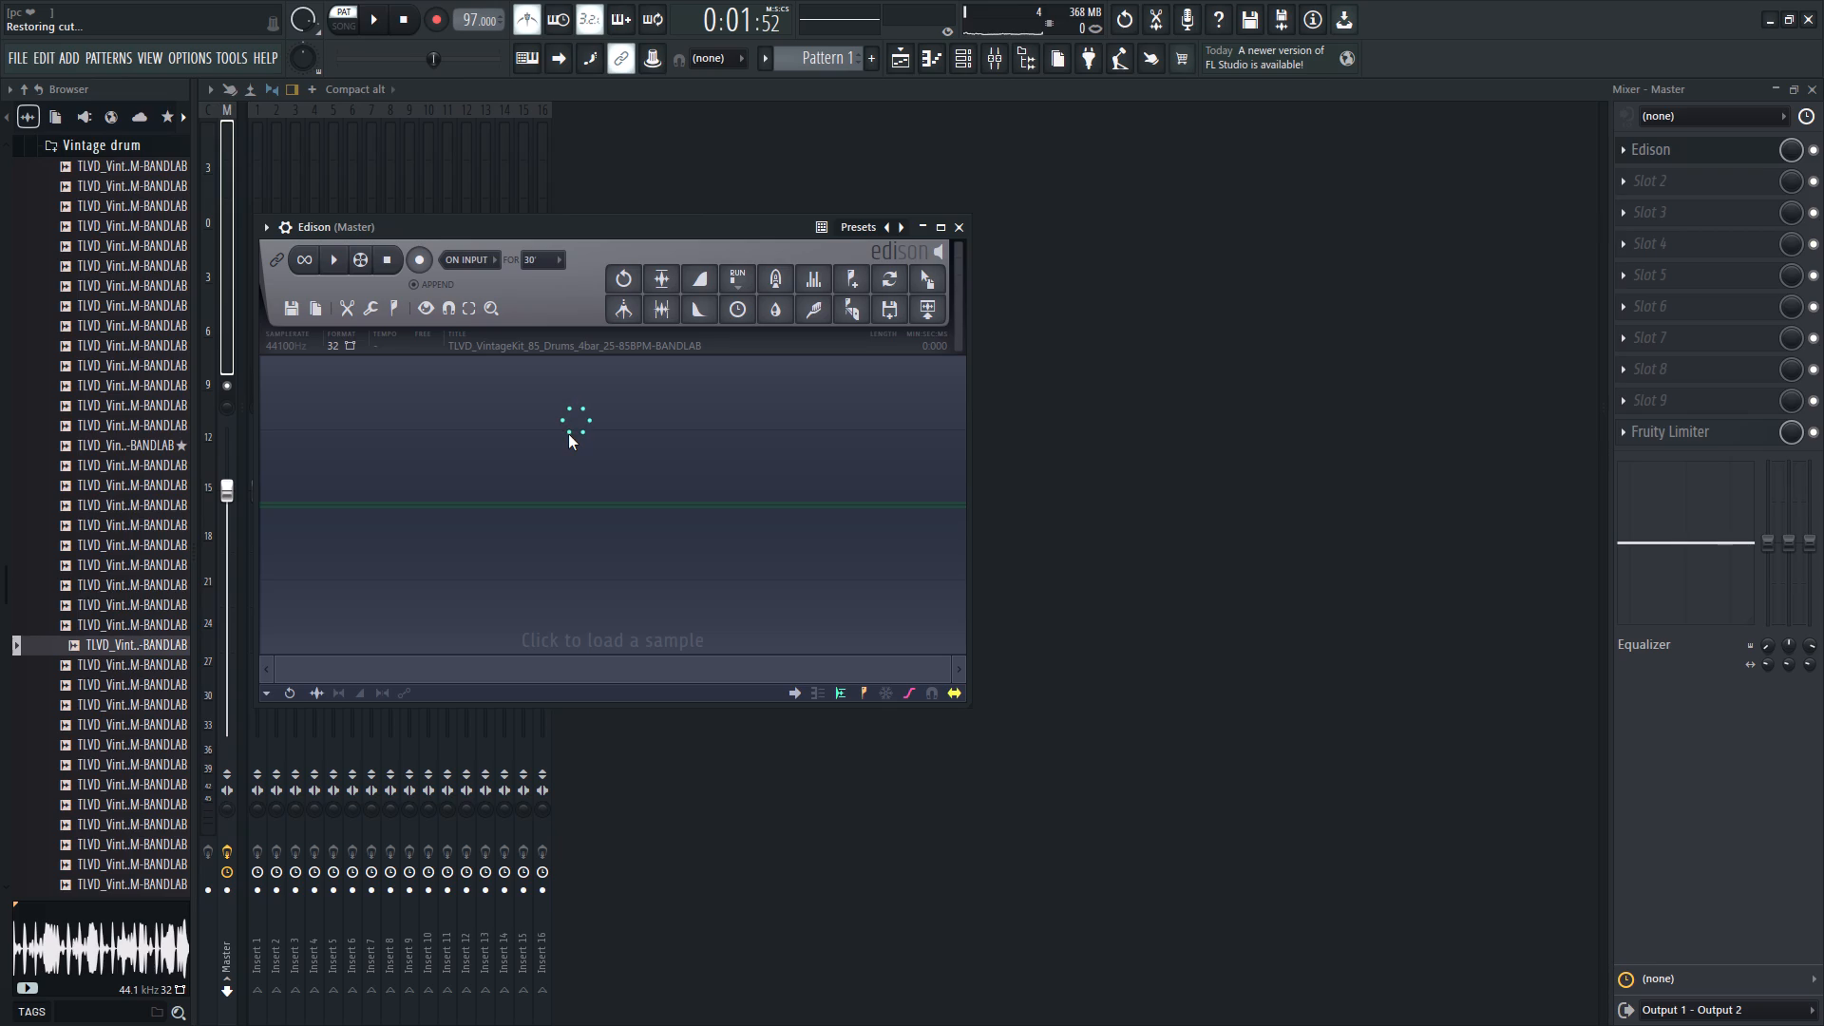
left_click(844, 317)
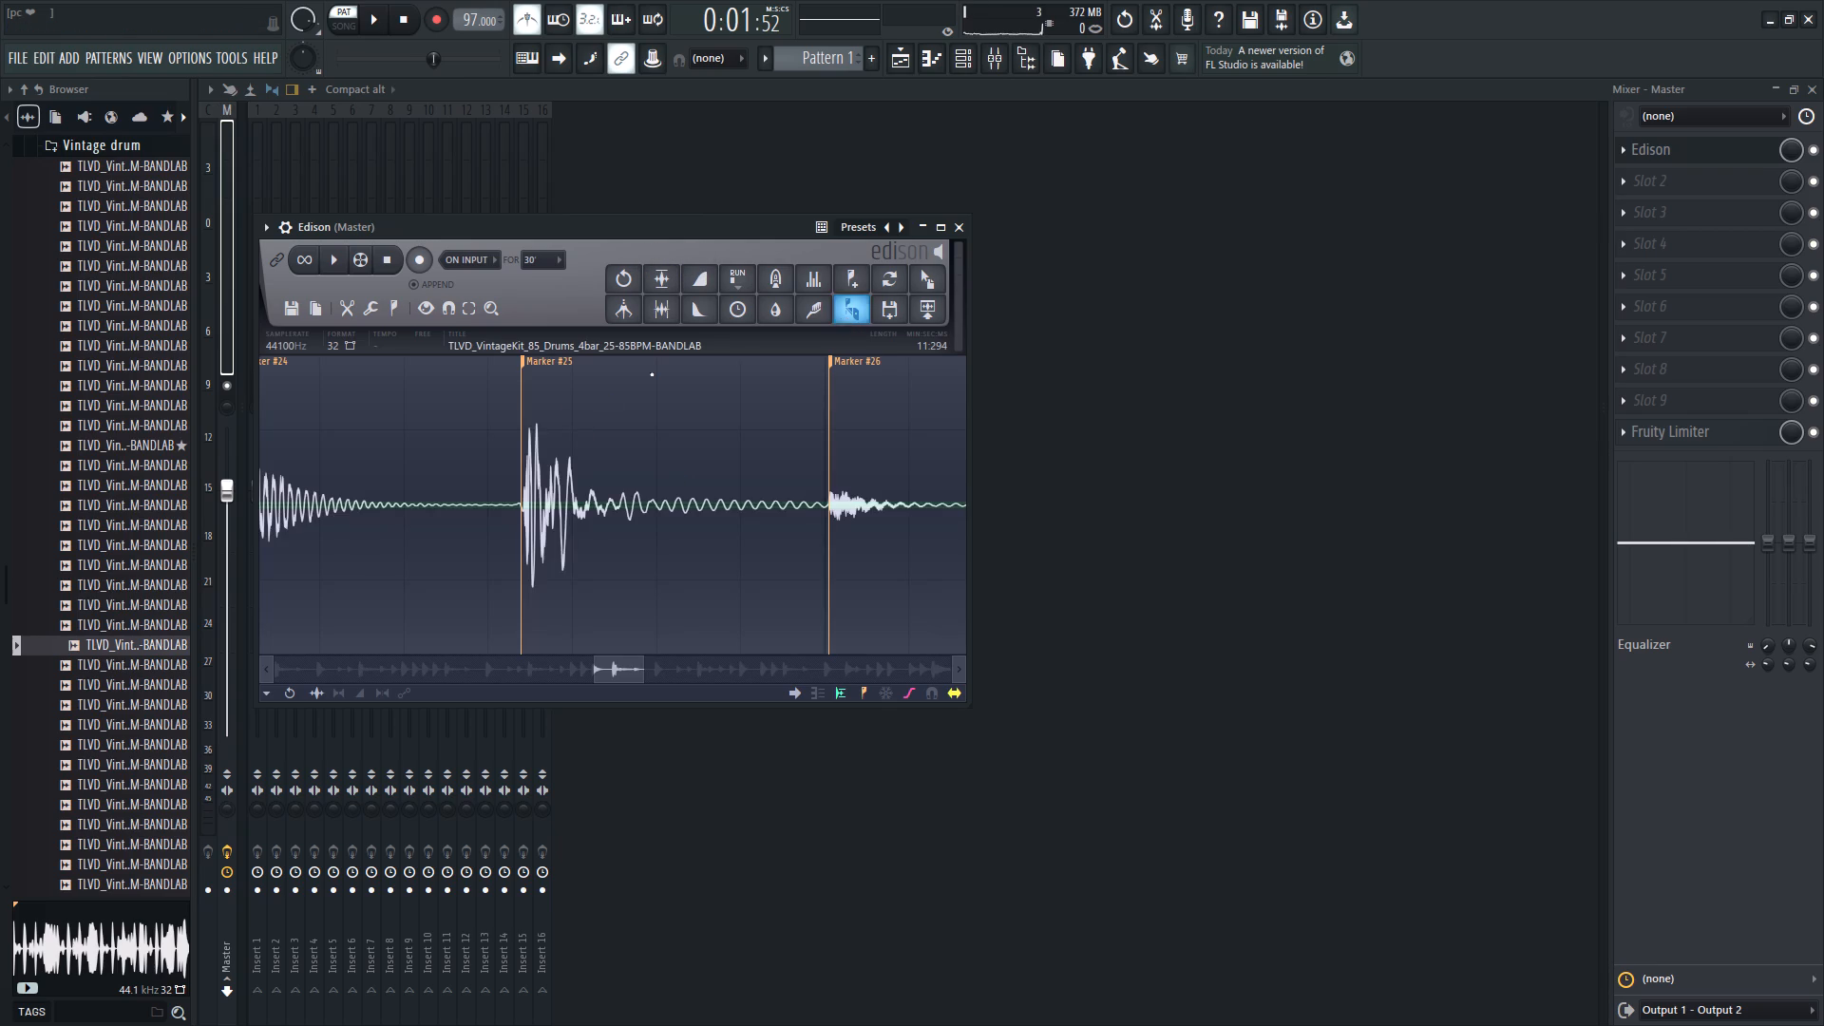
Select the drum hit between Marker #25 and Marker #26, apply a fade out to it, and play it back.
left_click(520, 509)
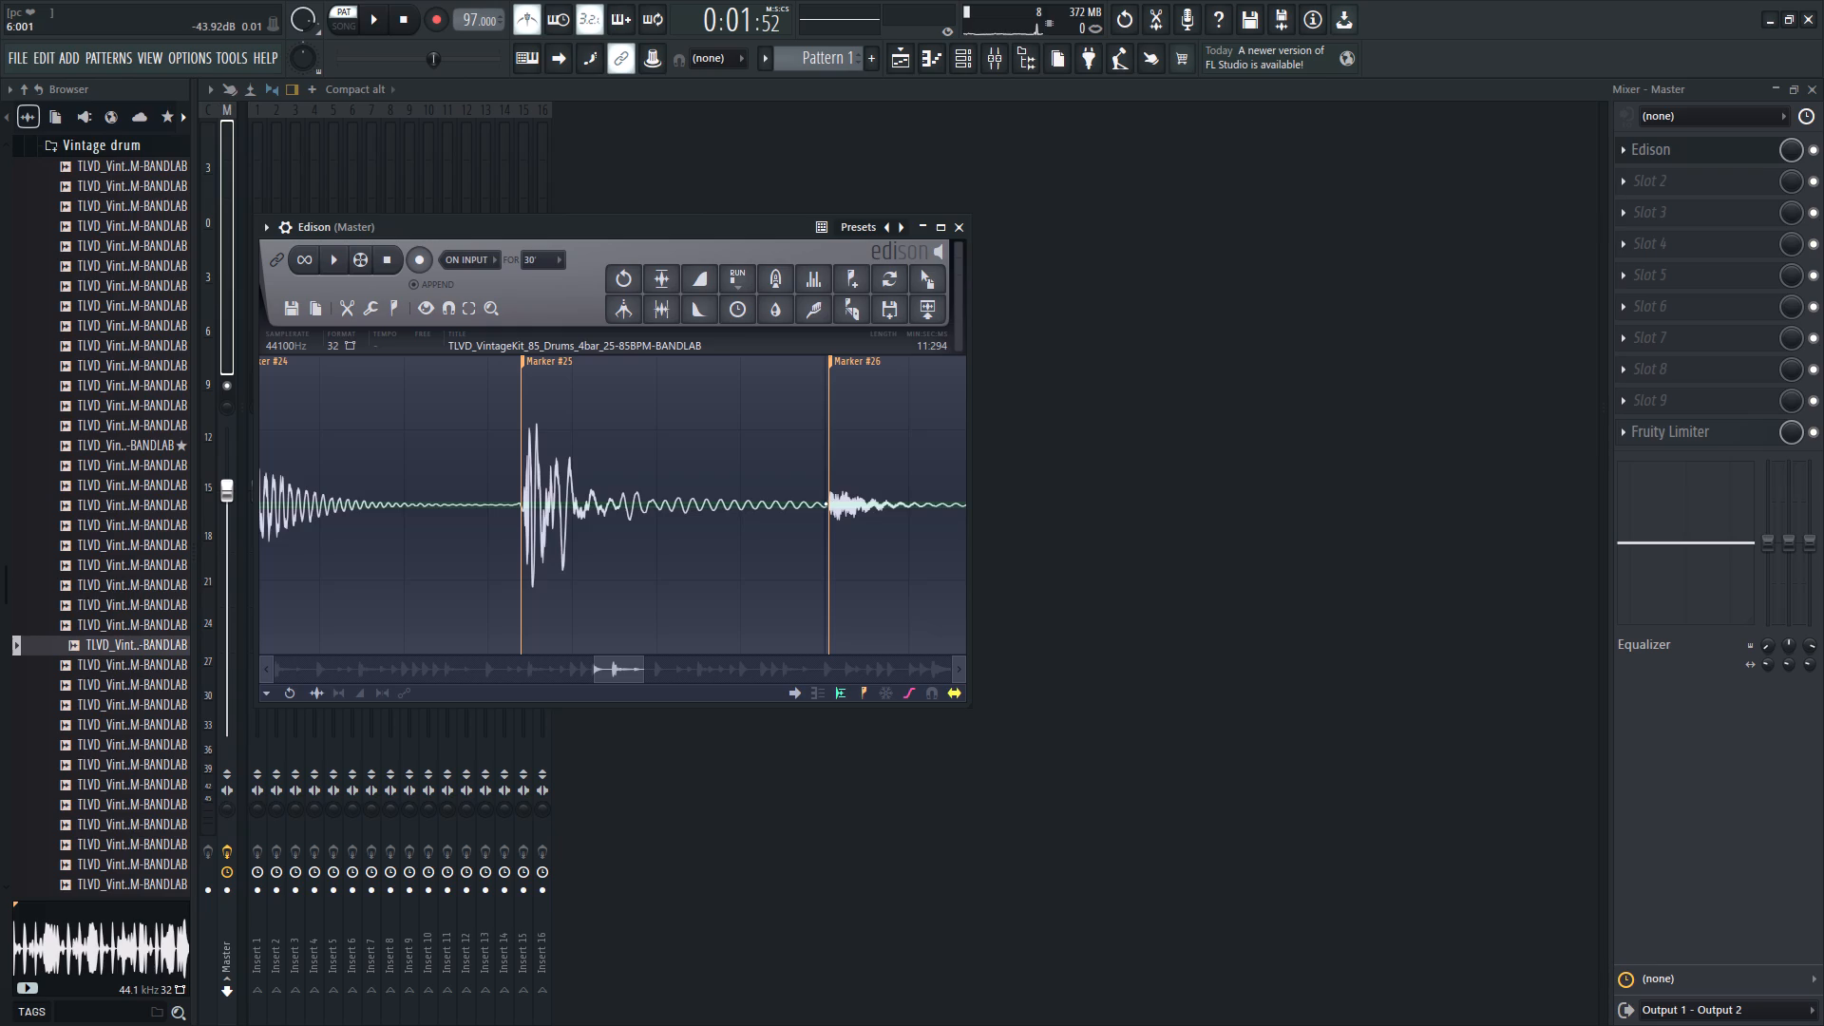
left_click_drag(826, 503, 519, 516)
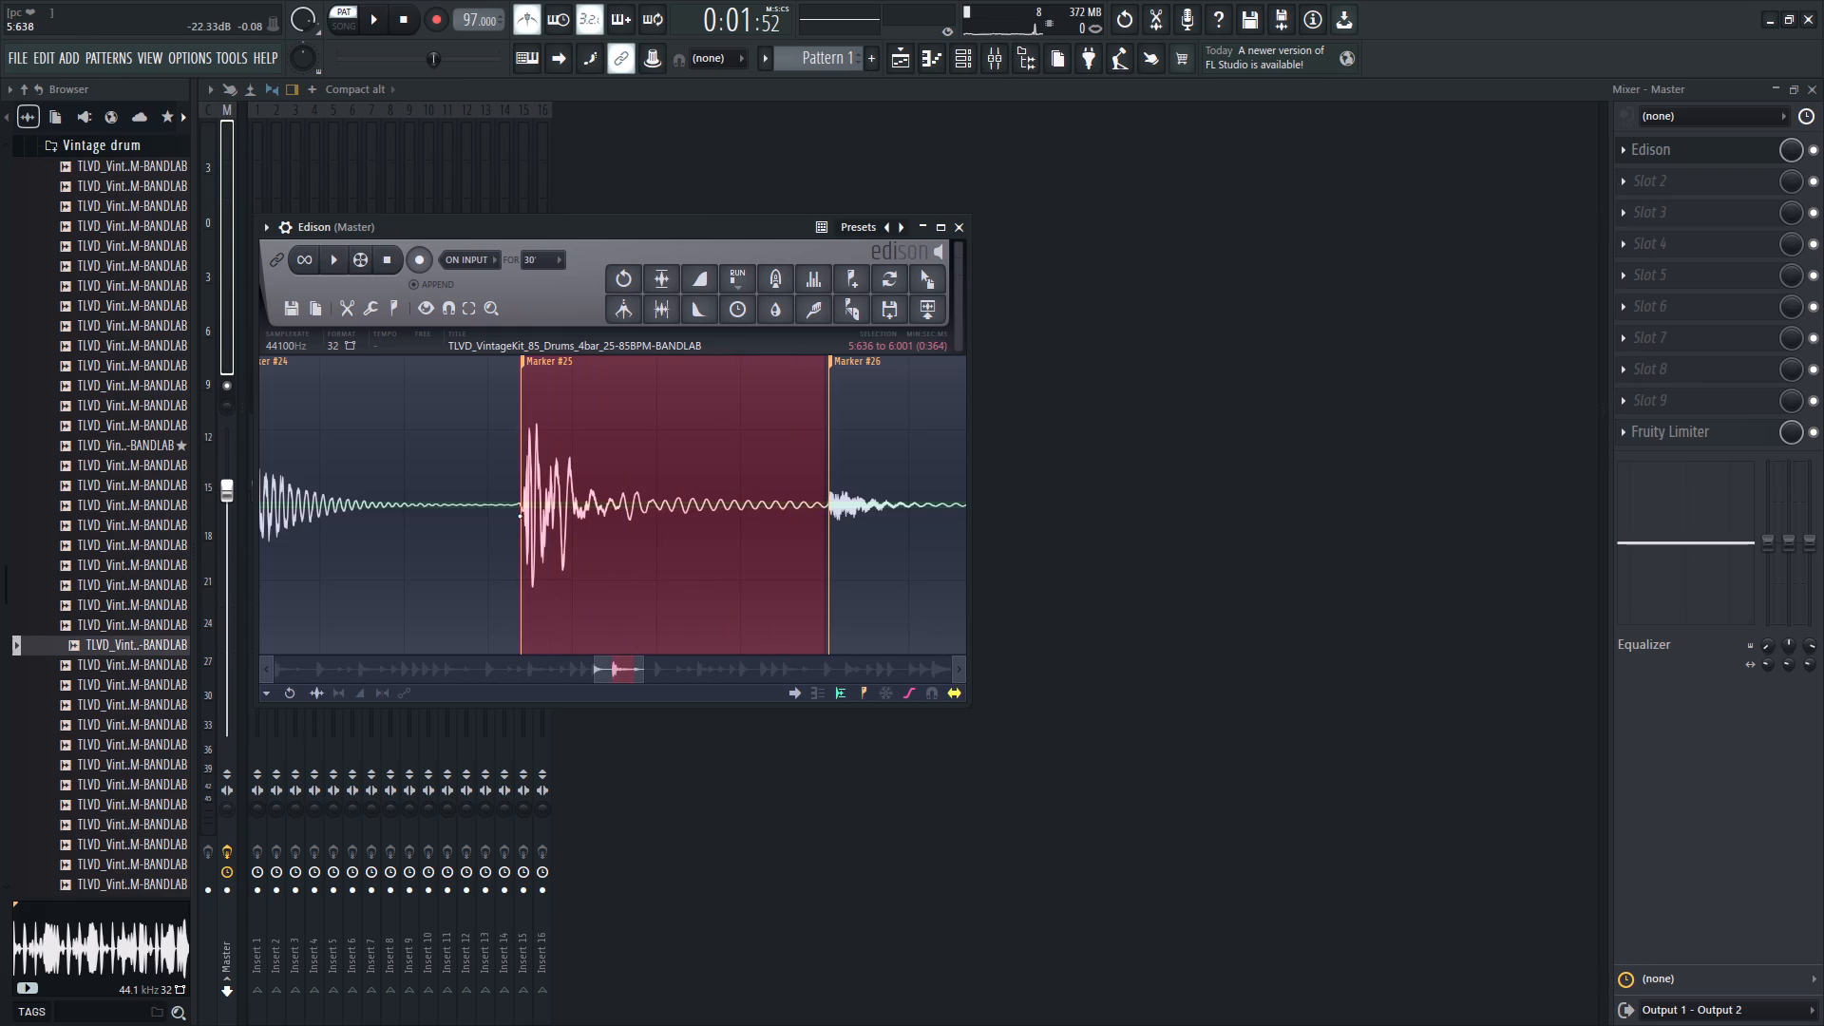
key("space")
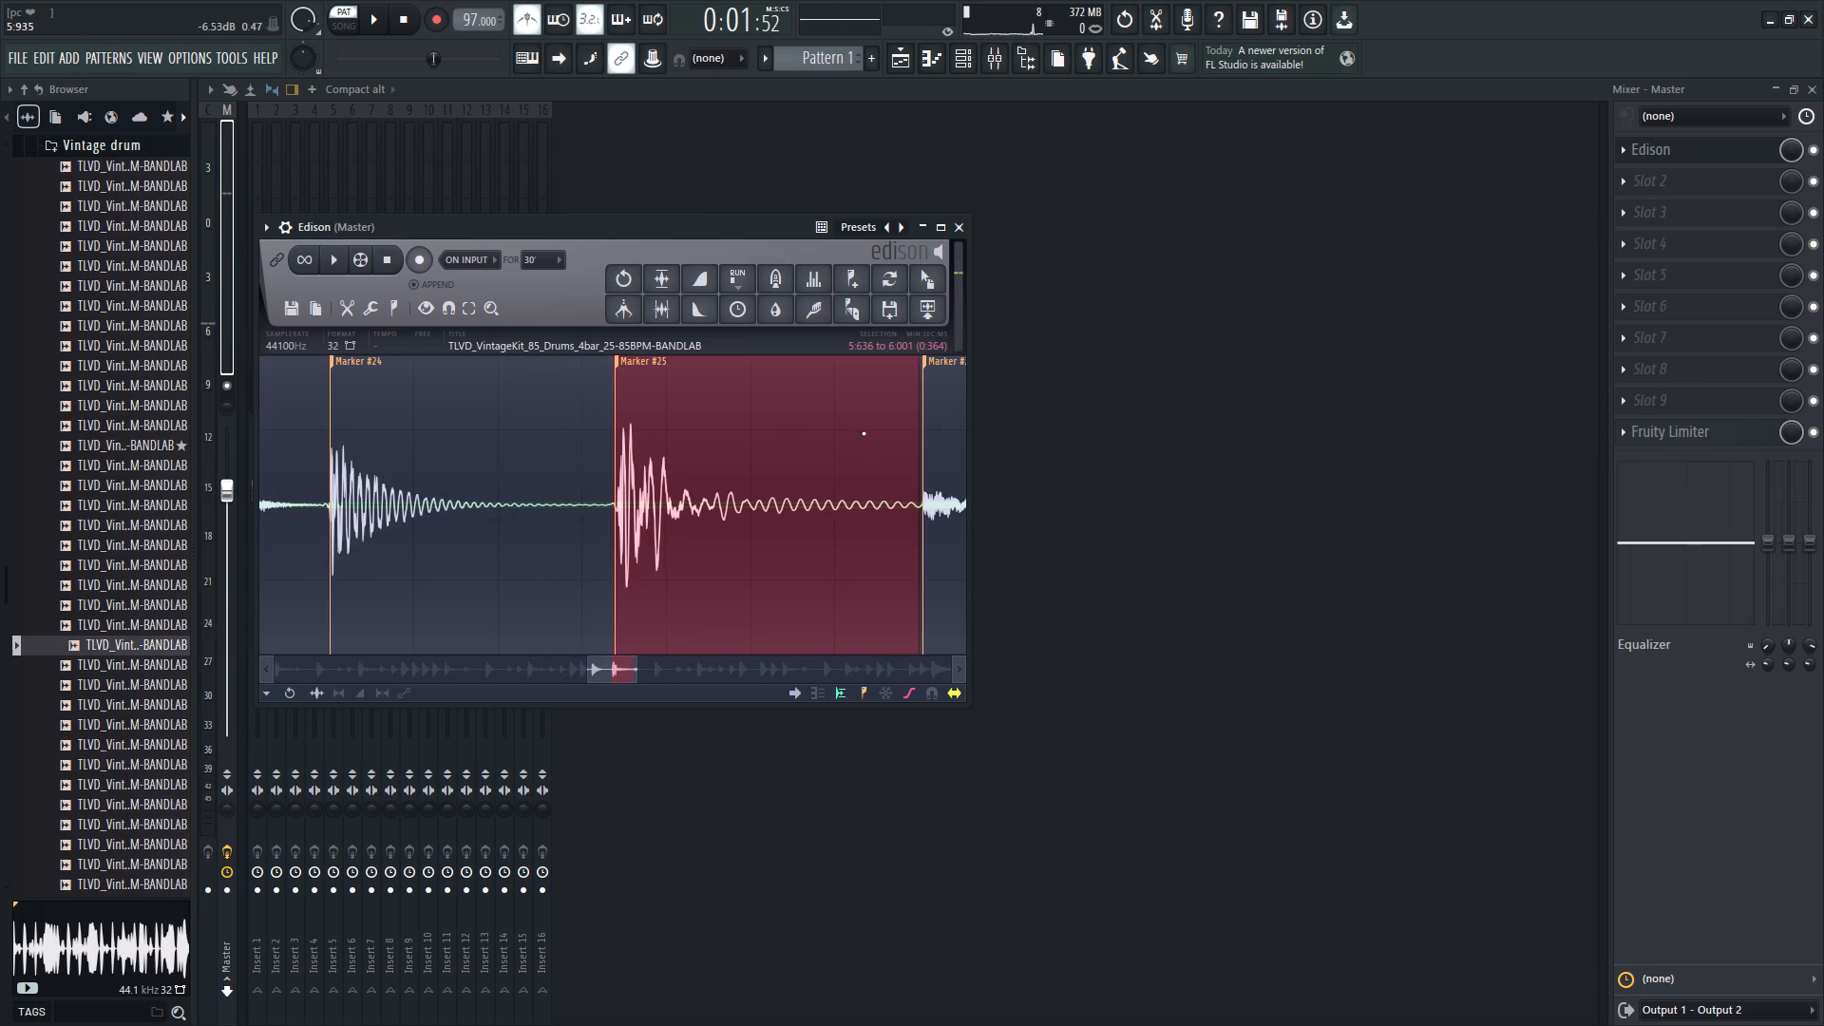
key("space")
key("space")
key("space")
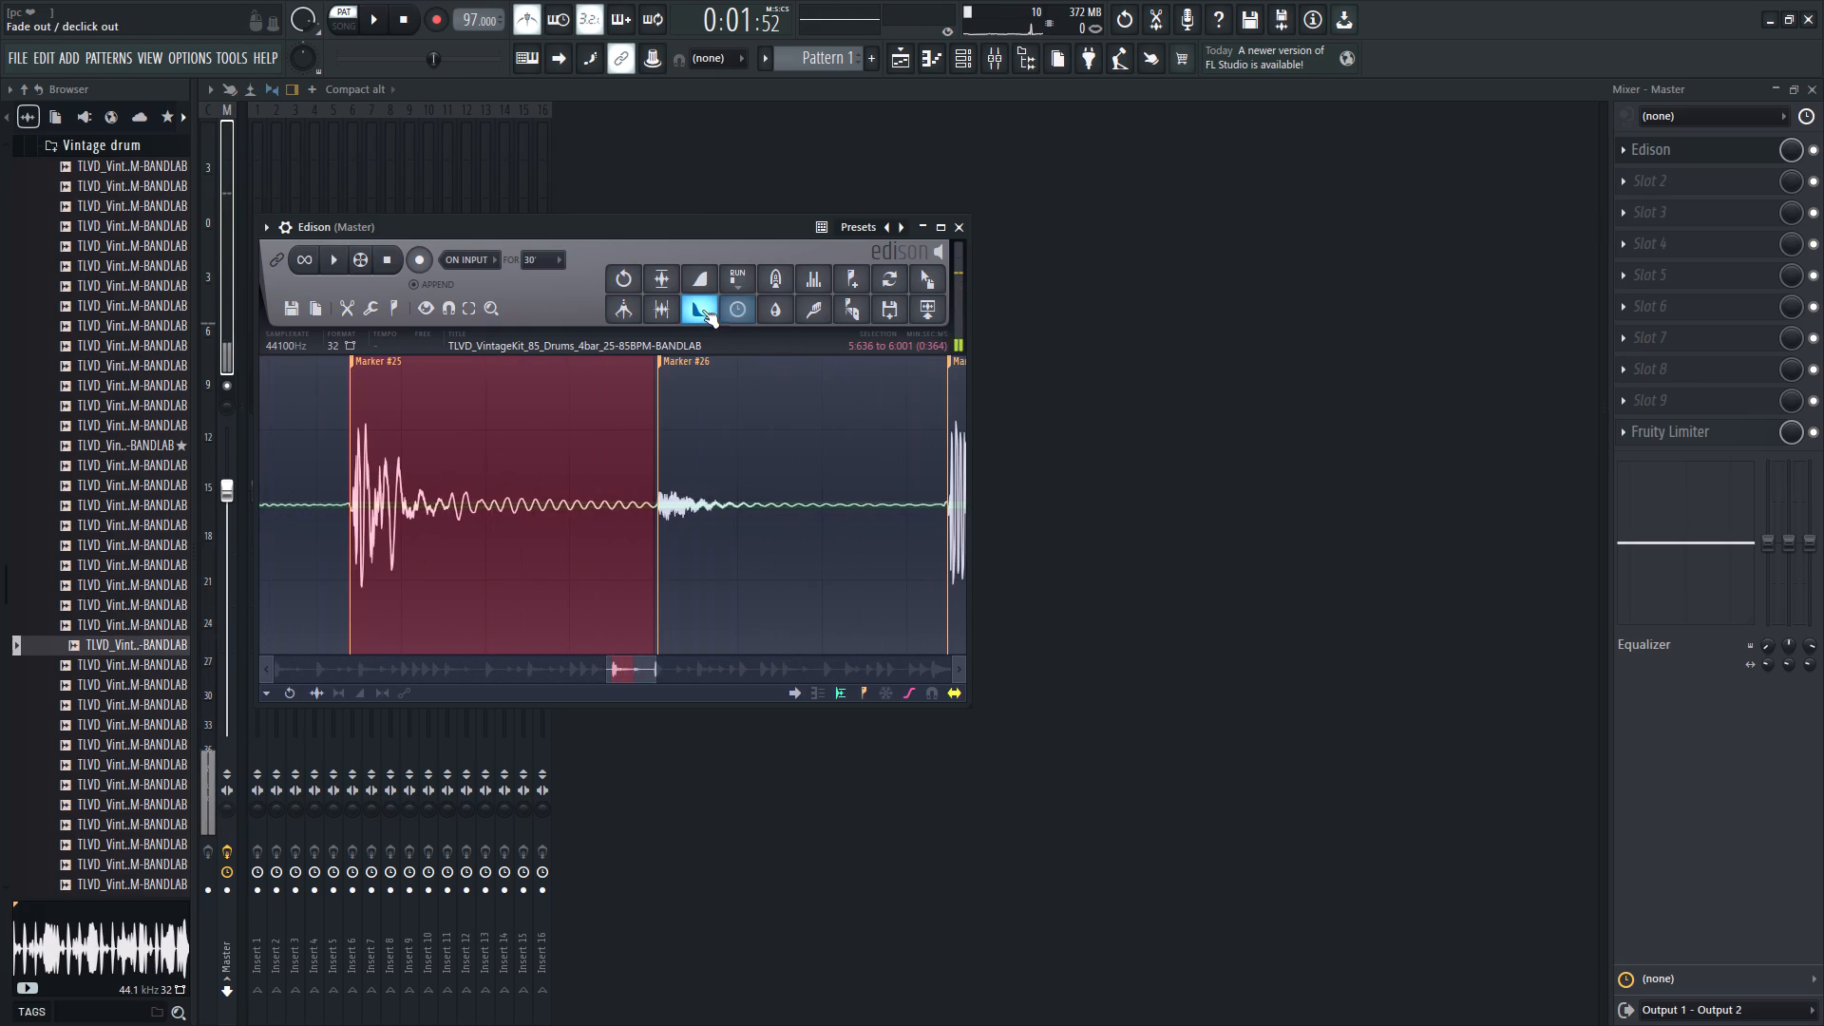
left_click(702, 310)
key("space")
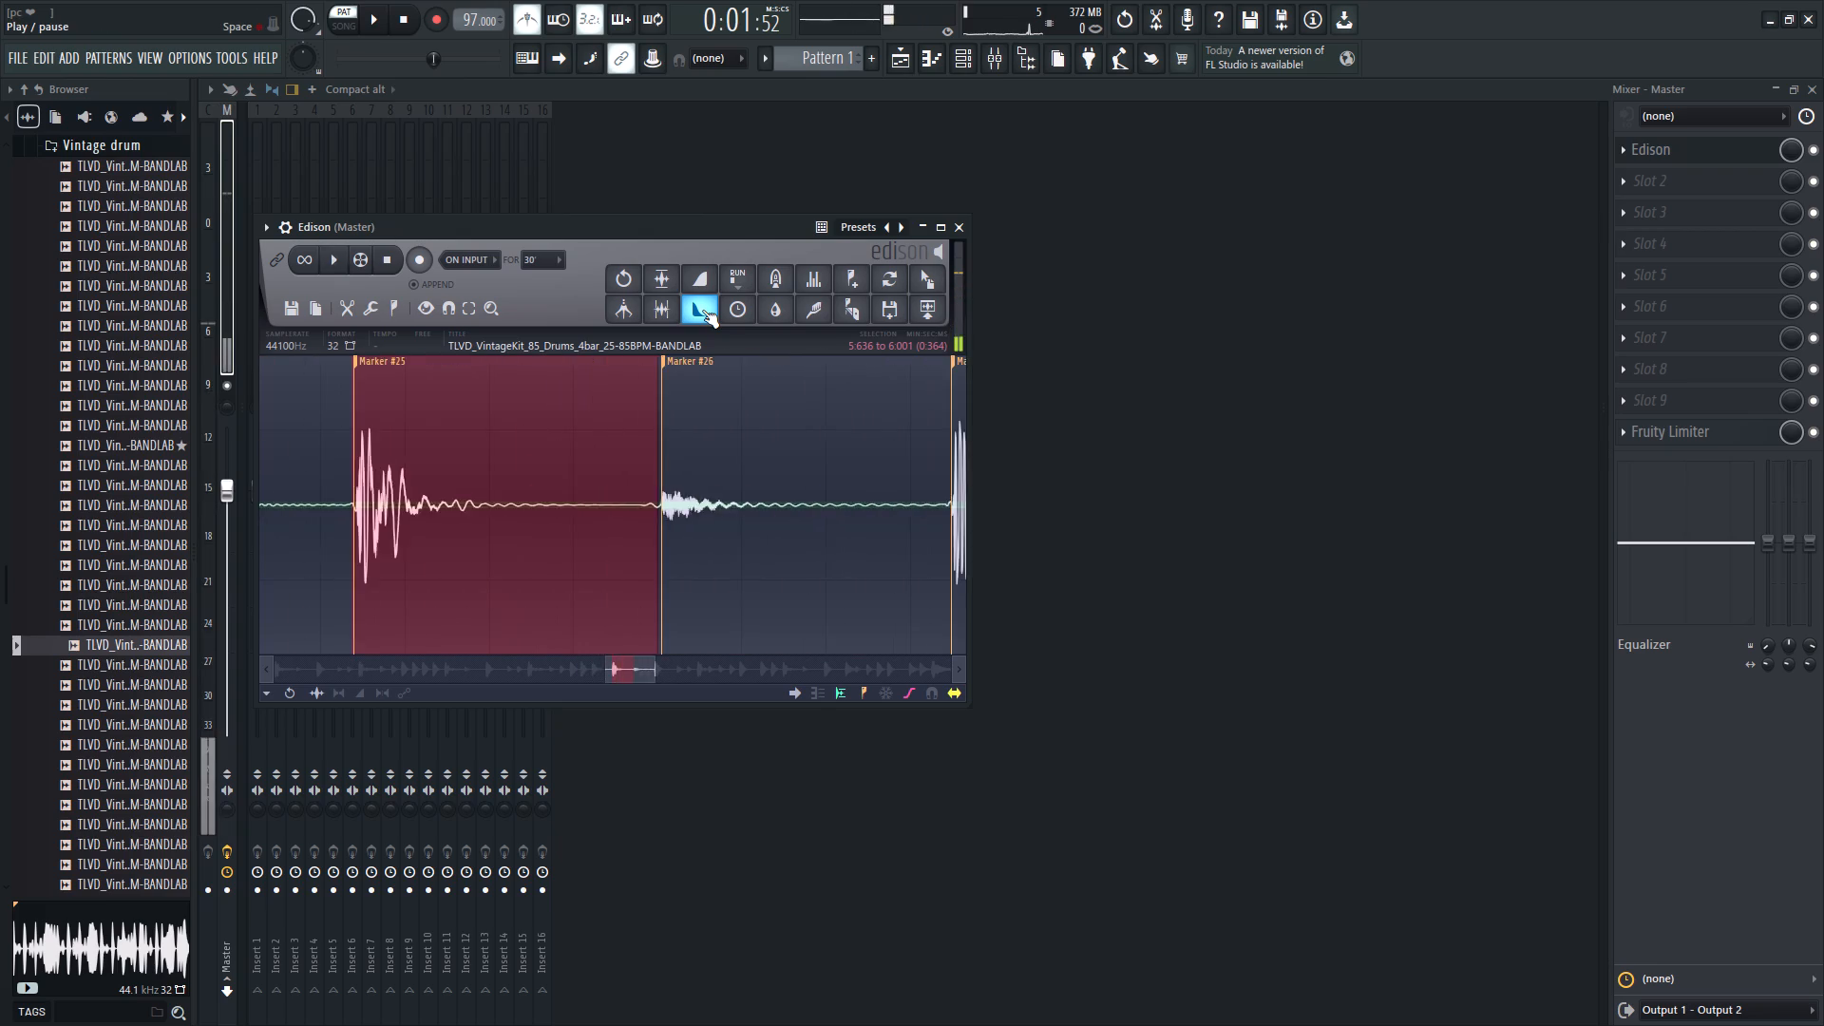
key("space")
key("space")
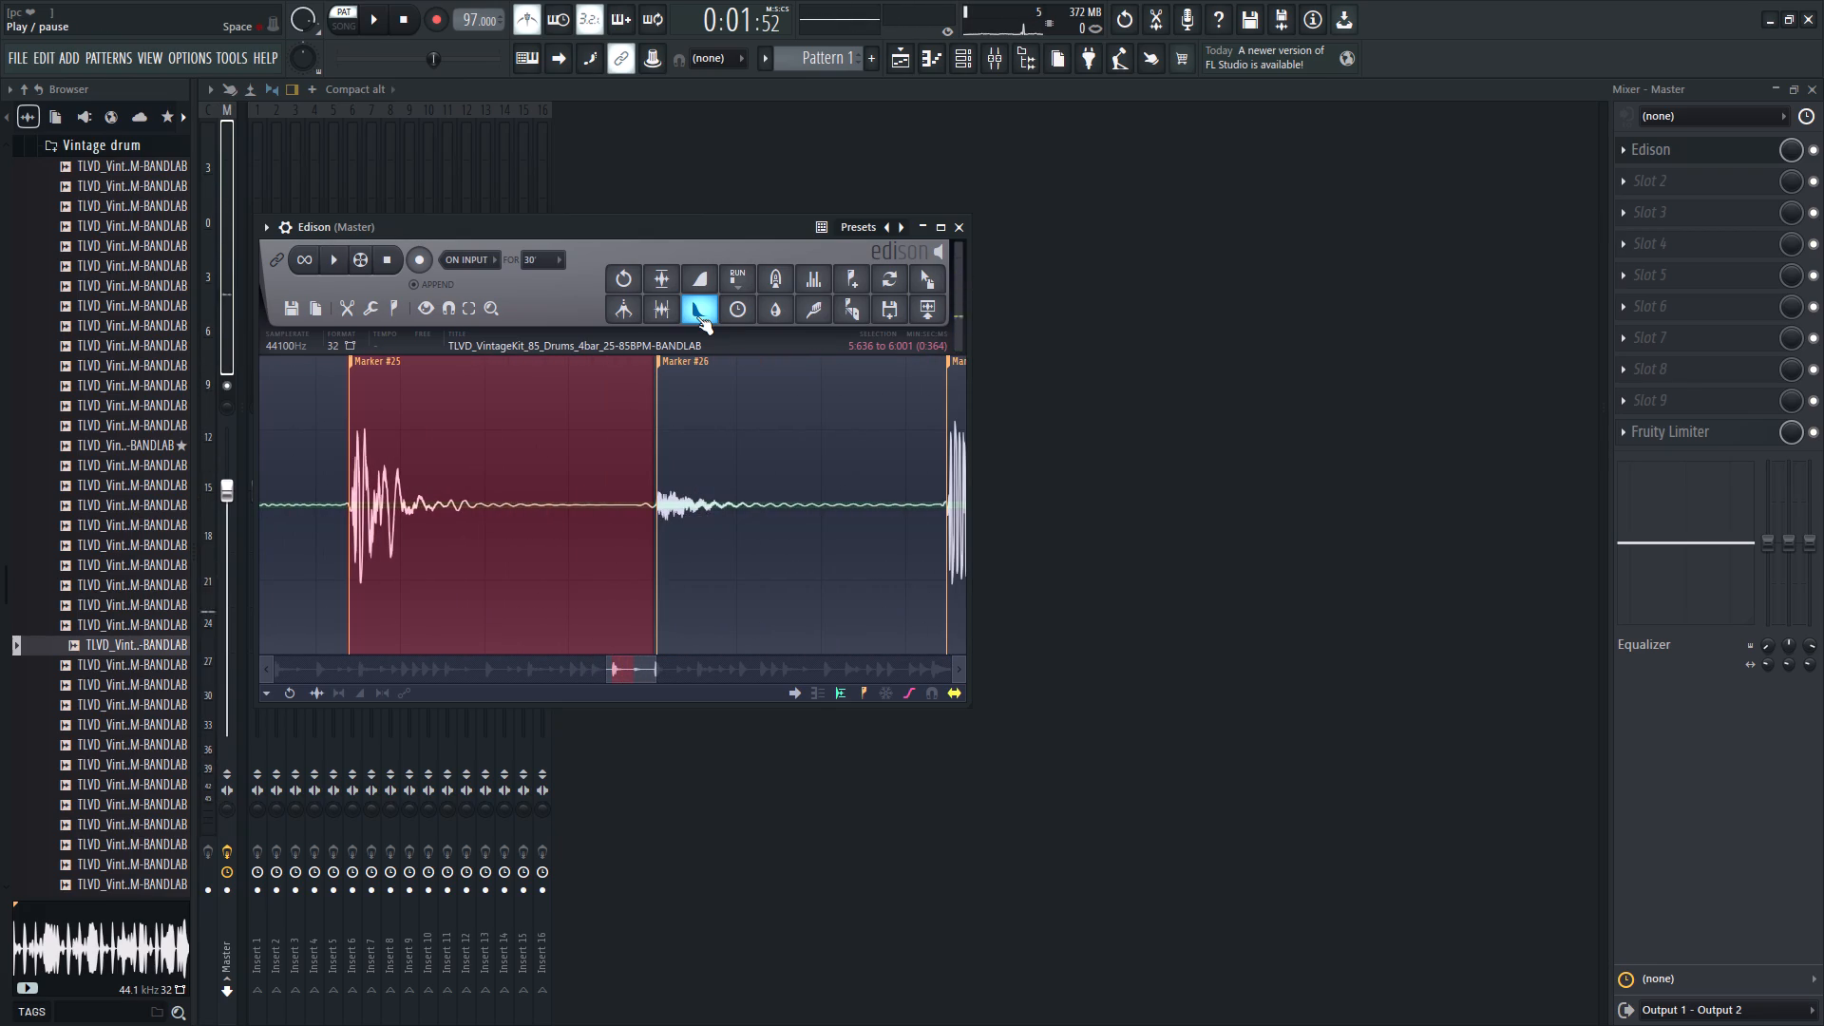
Load the faded hit from Edison into the 808 Kick channel of the channel rack and audition it in its sampler.
left_click(962, 73)
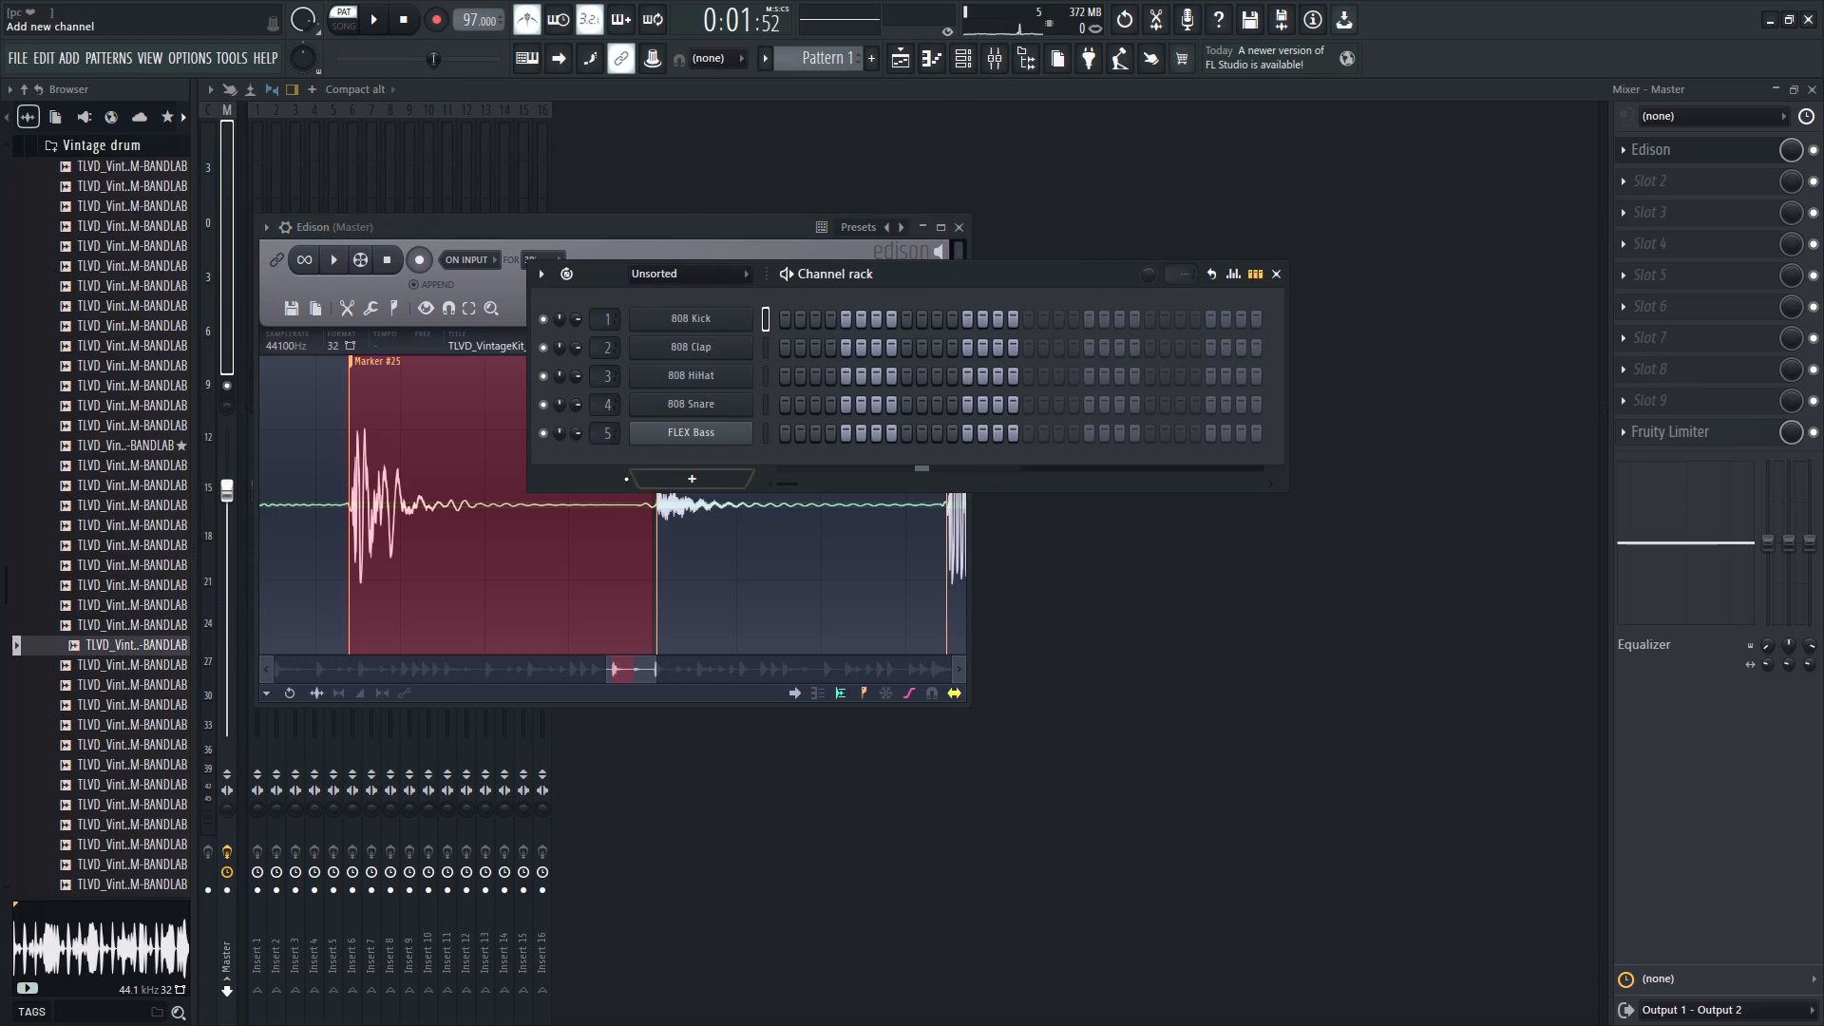
left_click_drag(944, 269, 1065, 494)
left_click_drag(929, 286, 852, 551)
left_click(819, 545)
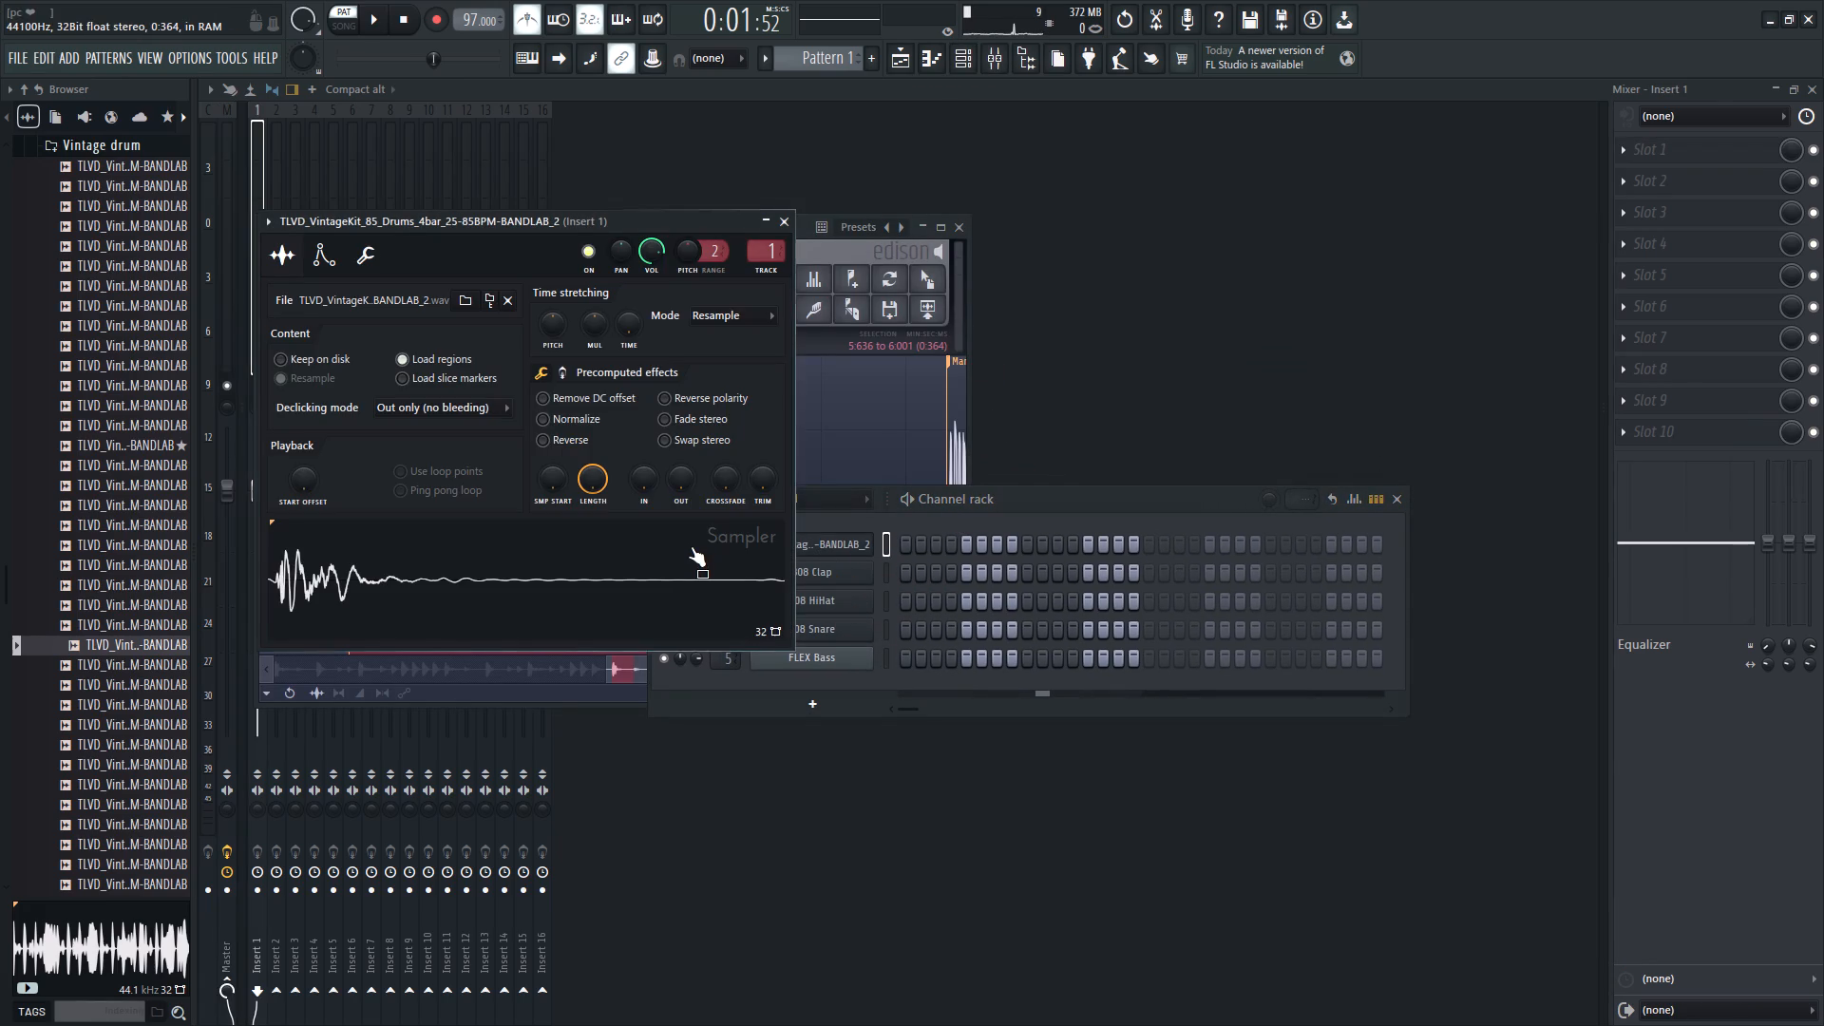
left_click(690, 546)
double_click(581, 572)
double_click(579, 558)
double_click(579, 559)
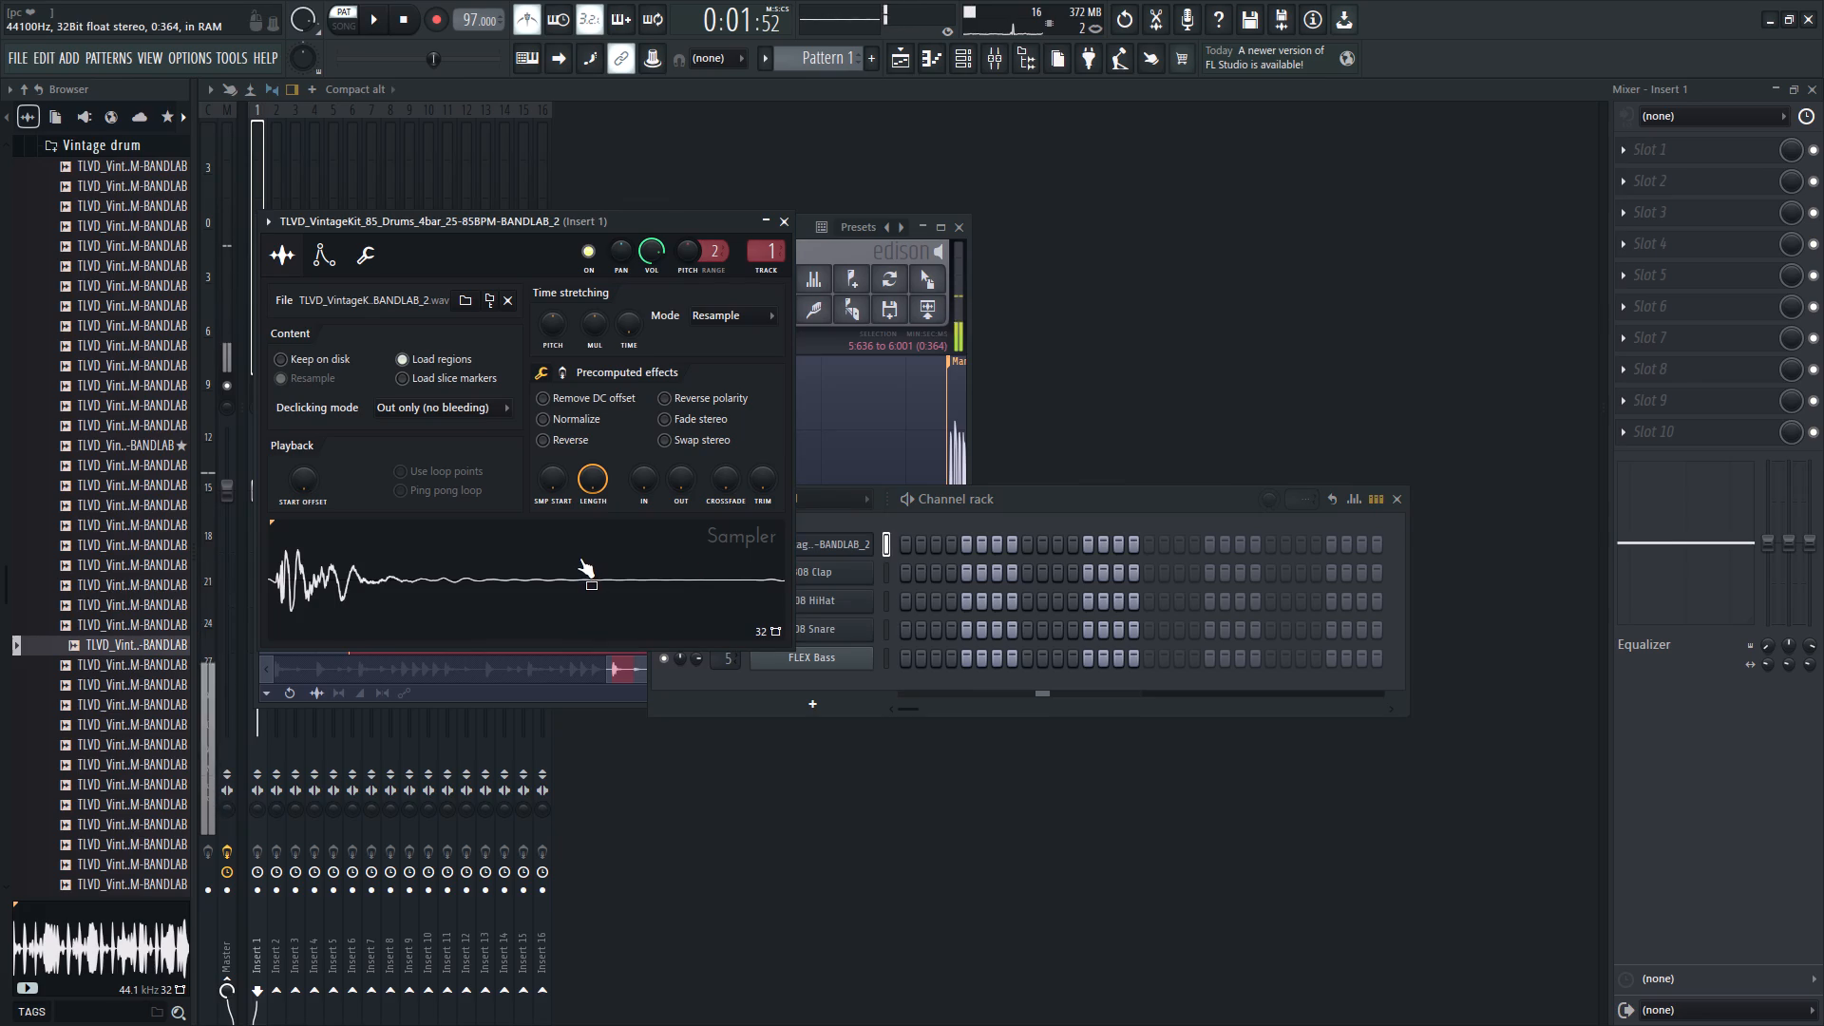
Turn off Load regions for the first channel's sample and audition it.
left_click(464, 351)
left_click(478, 579)
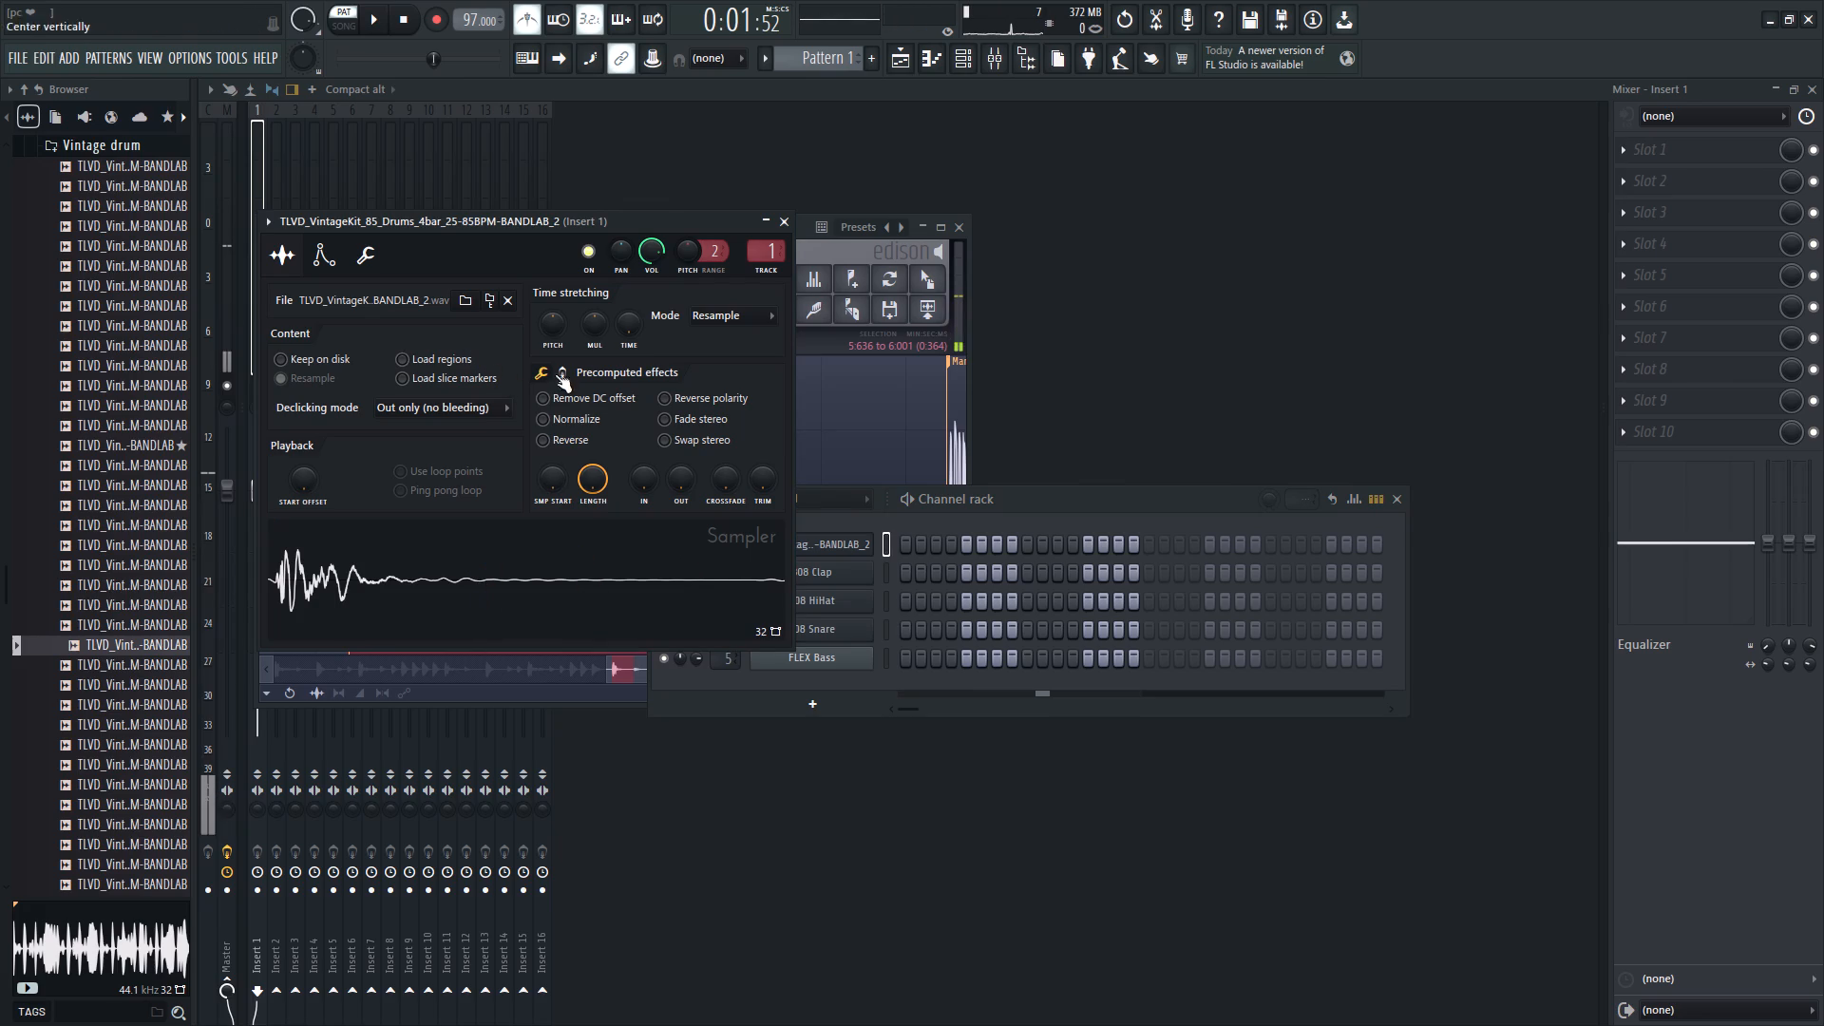
Set the sampler channel's volume to 100% and audition the hit.
left_click(566, 377)
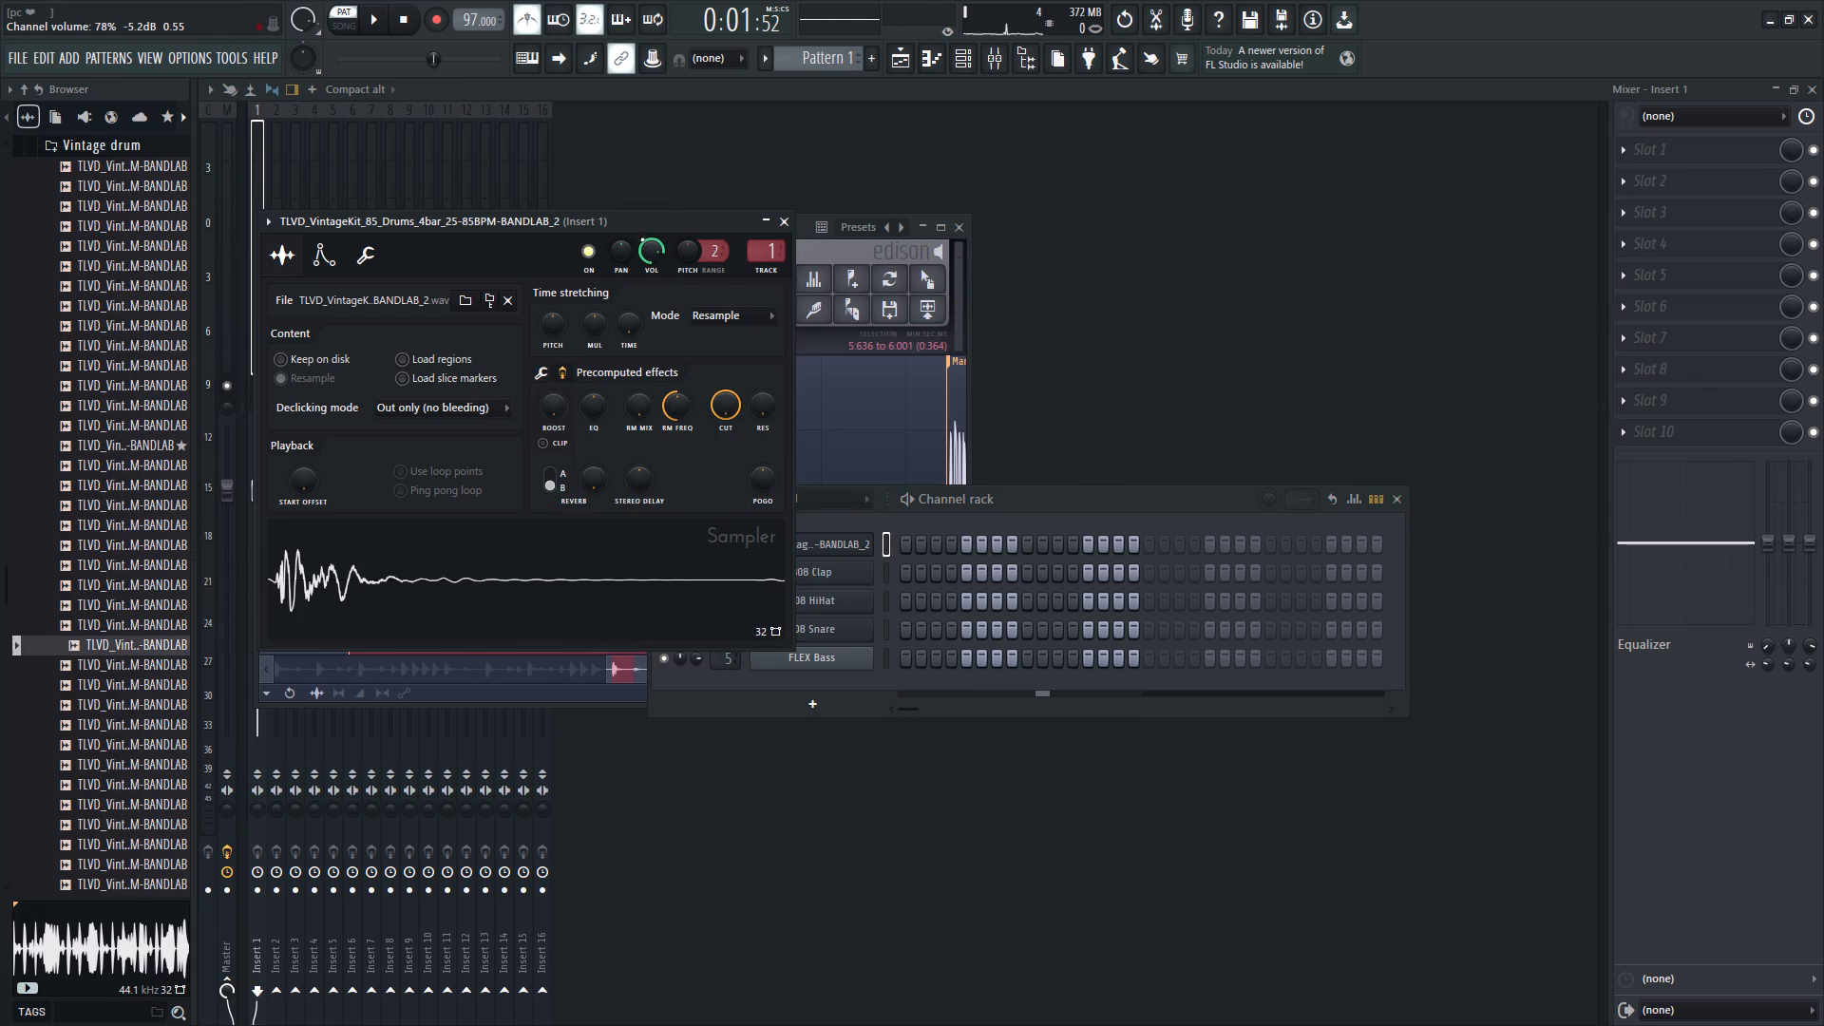
left_click_drag(667, 253, 743, 318)
left_click_drag(731, 329, 830, 79)
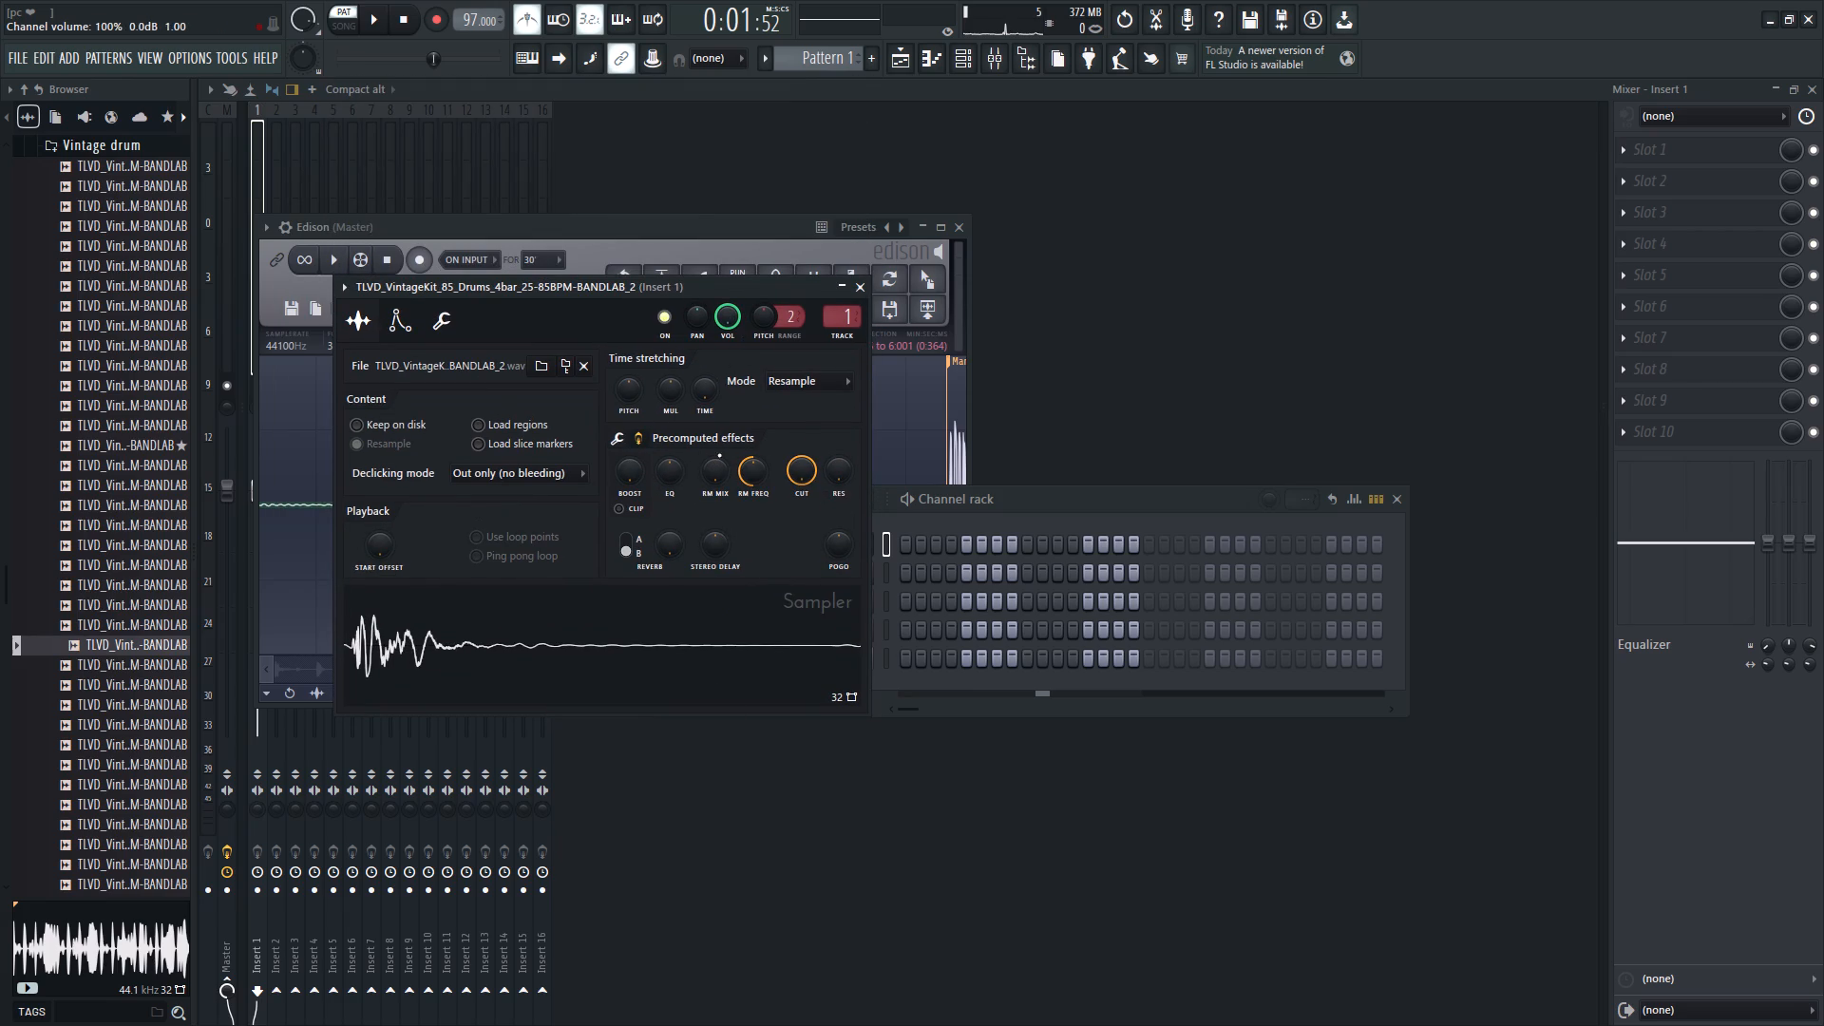
left_click(717, 682)
left_click(722, 660)
double_click(718, 661)
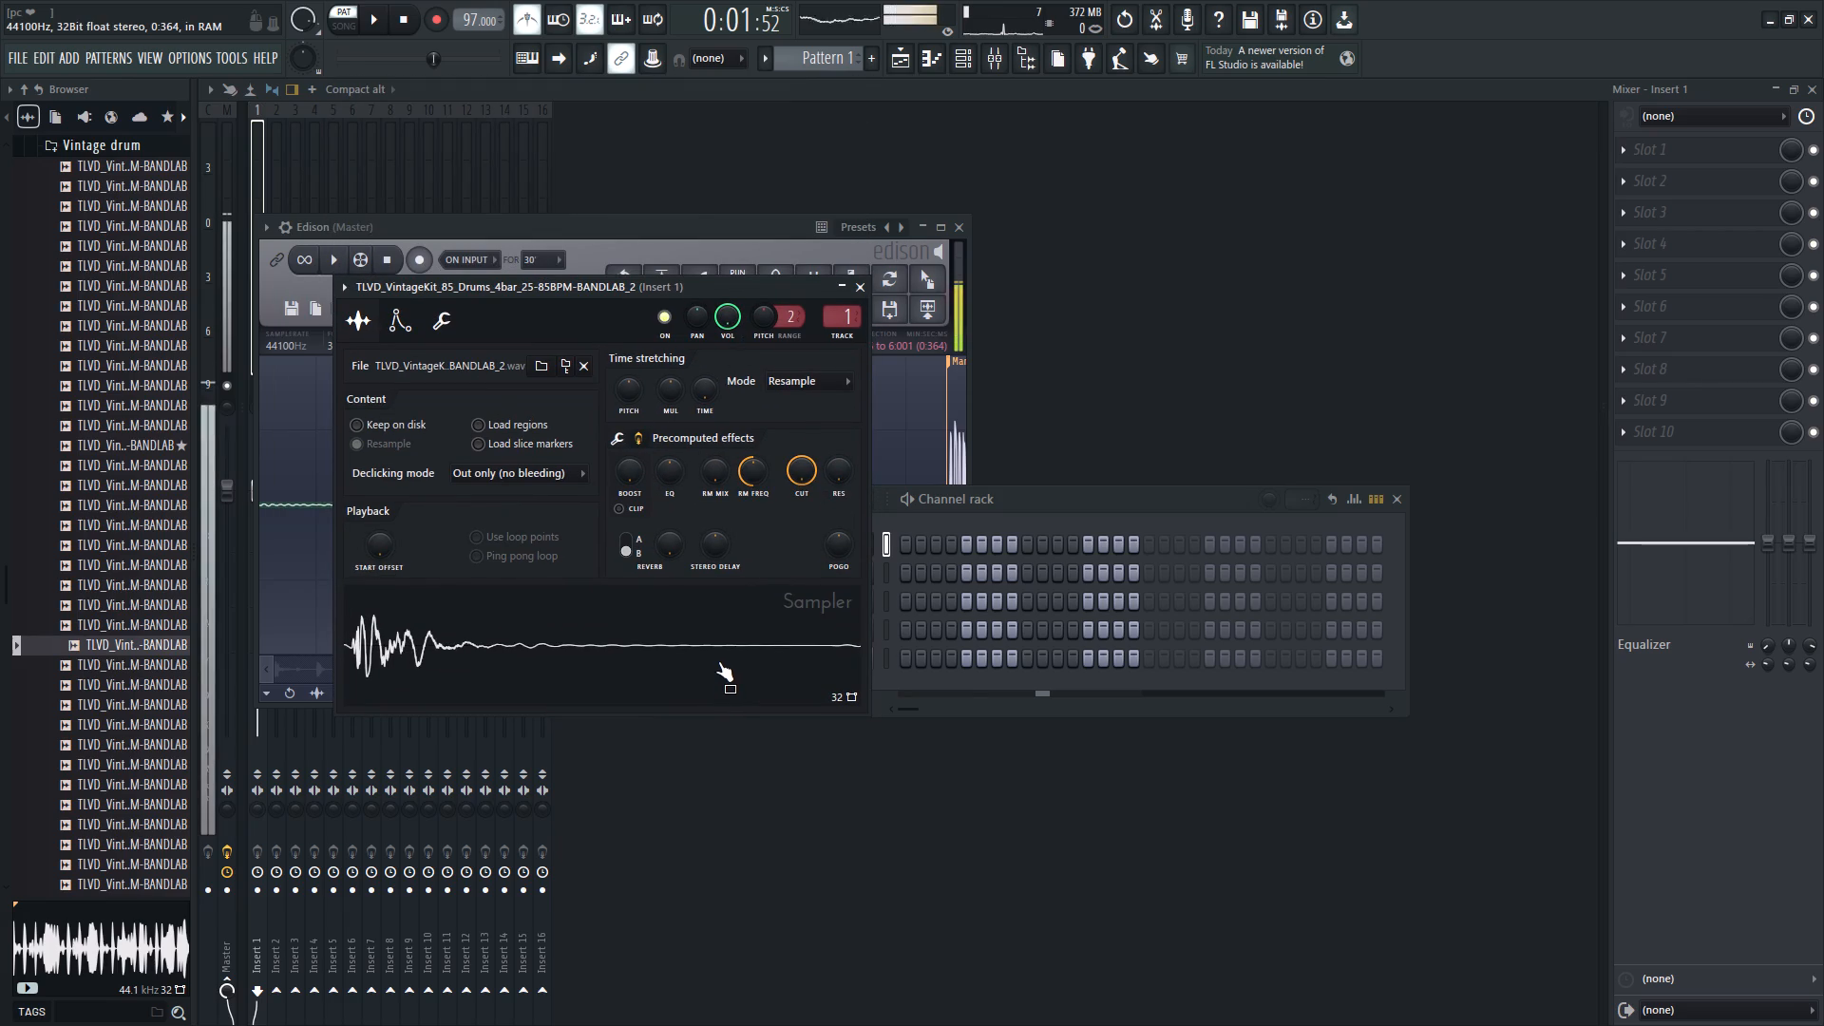
Slightly boost the sample's gain with the precomputed Boost effect, audition it, and close the sampler window.
left_click_drag(623, 480, 625, 468)
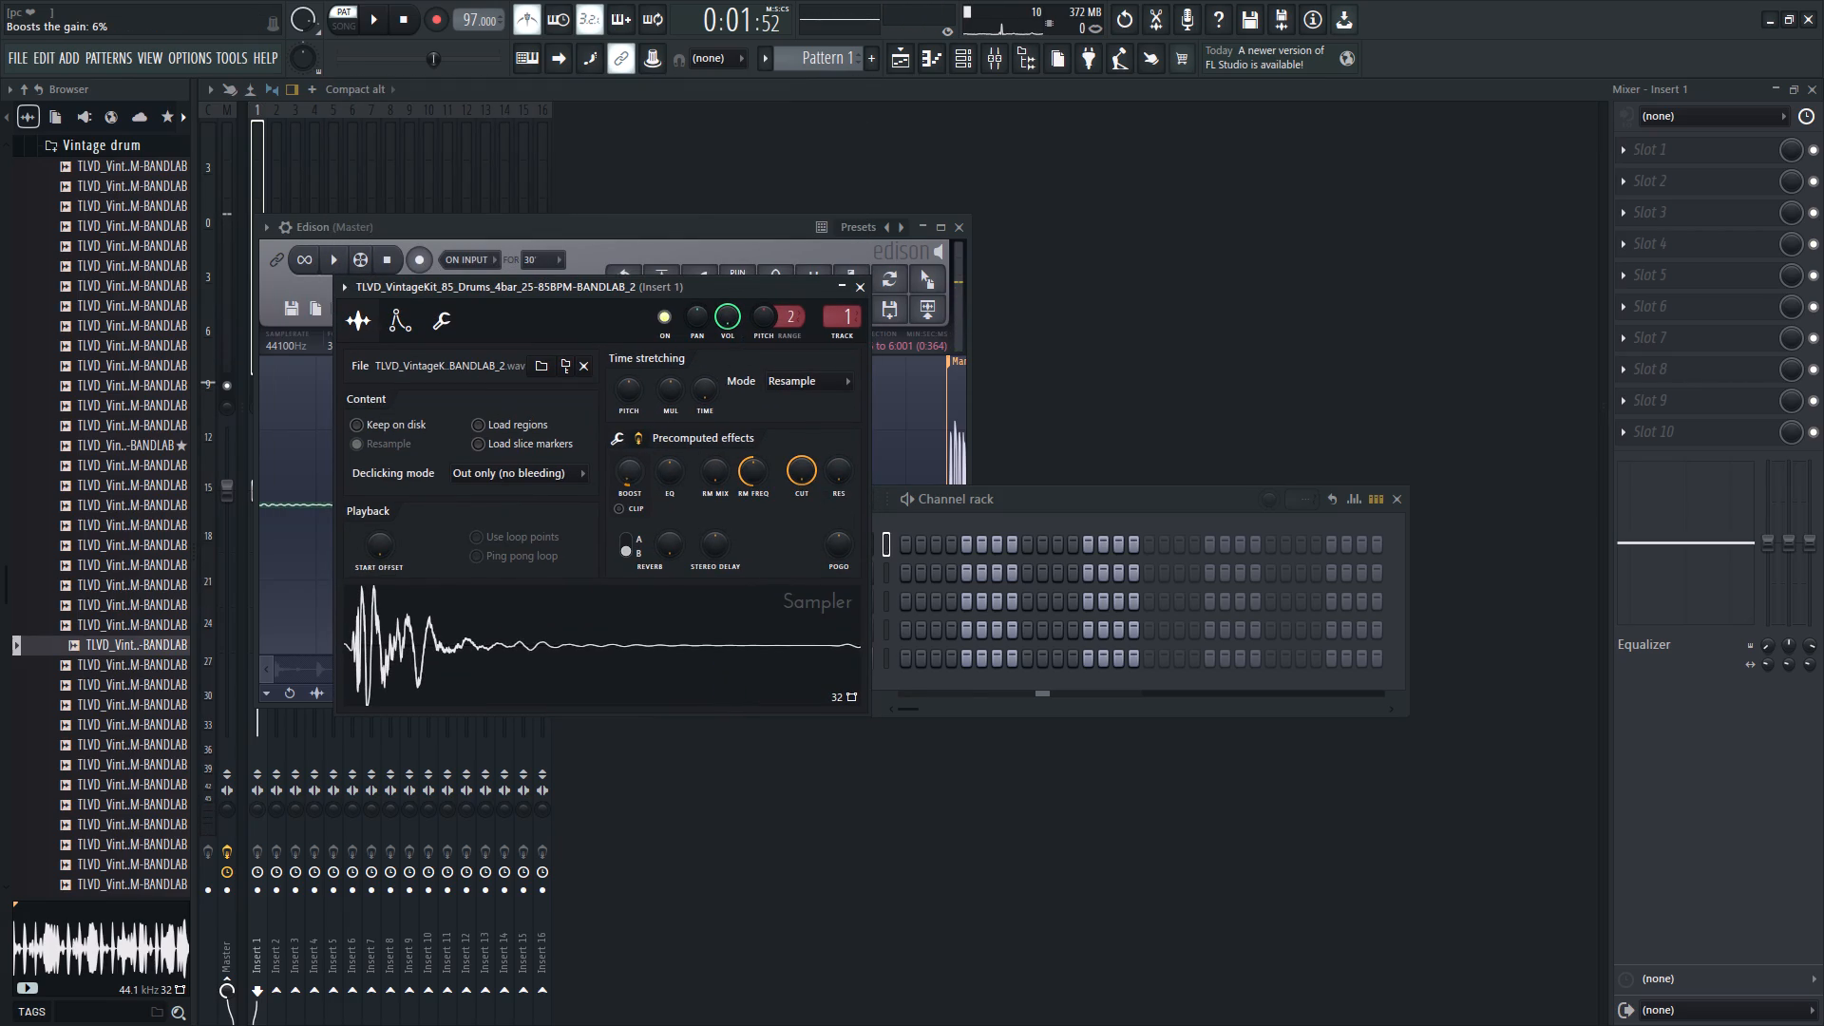
left_click_drag(625, 468, 631, 471)
left_click(645, 644)
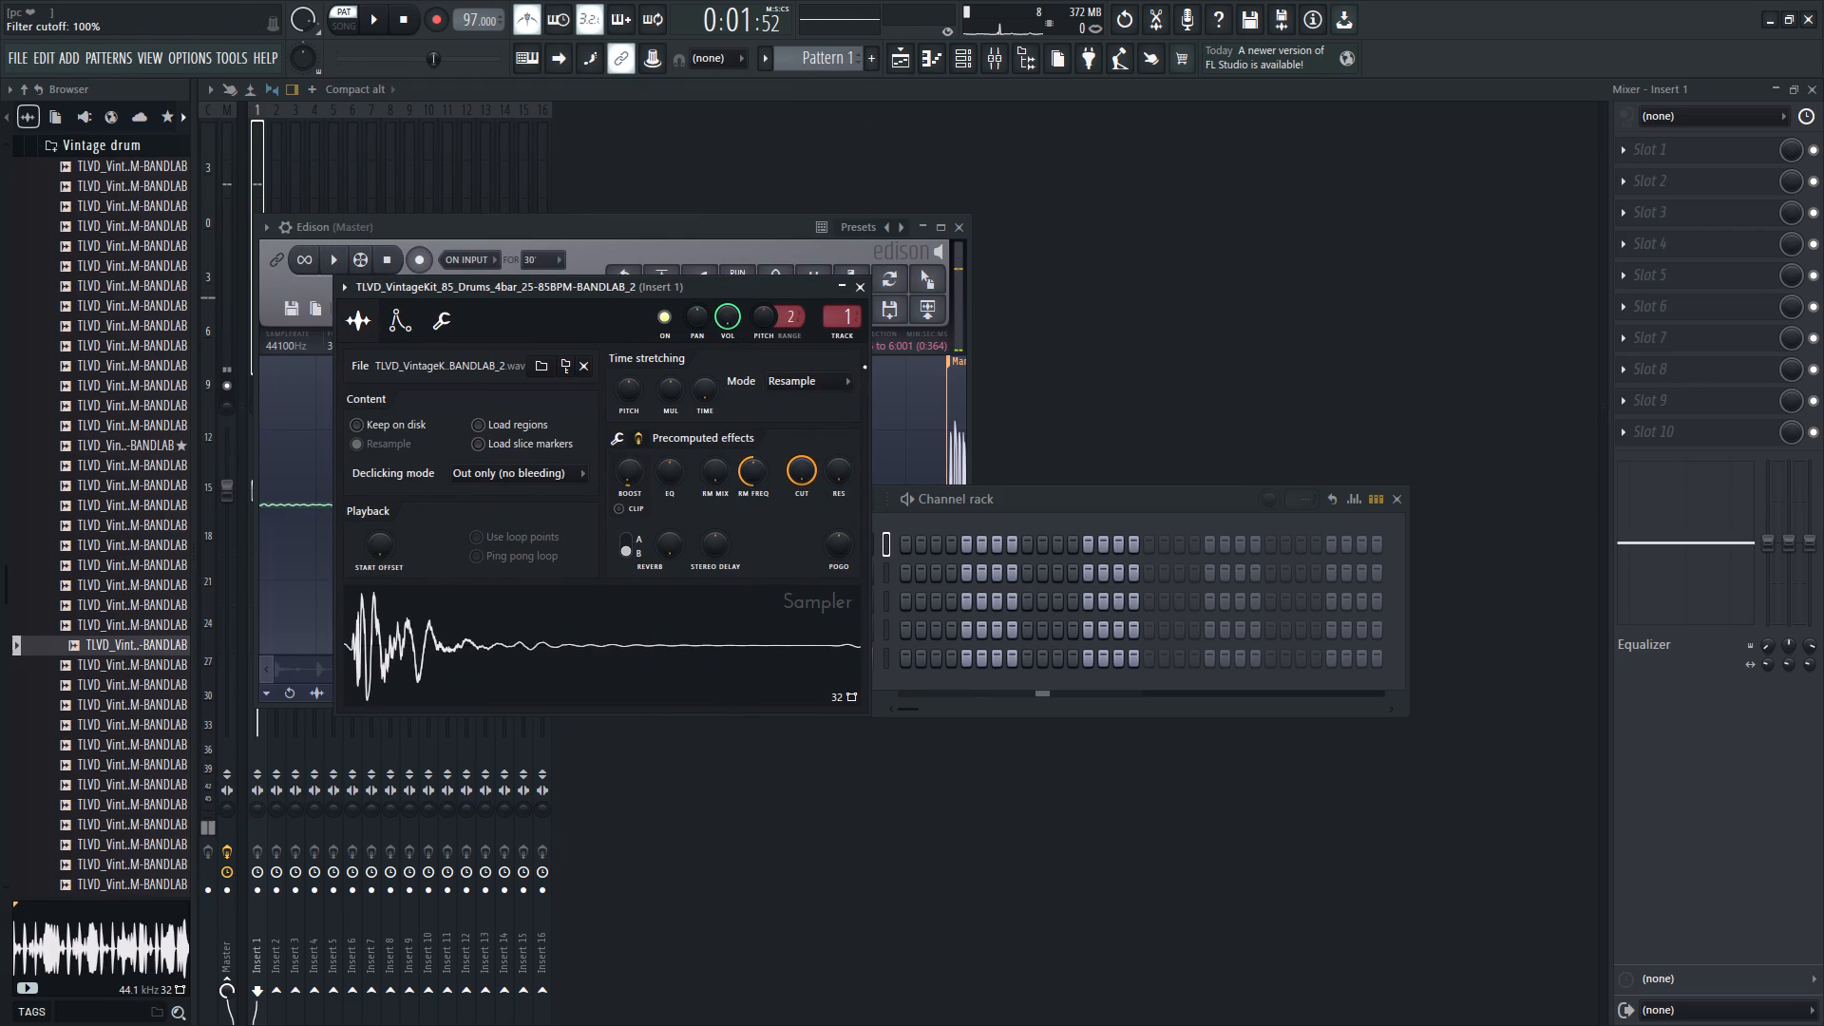
left_click(869, 278)
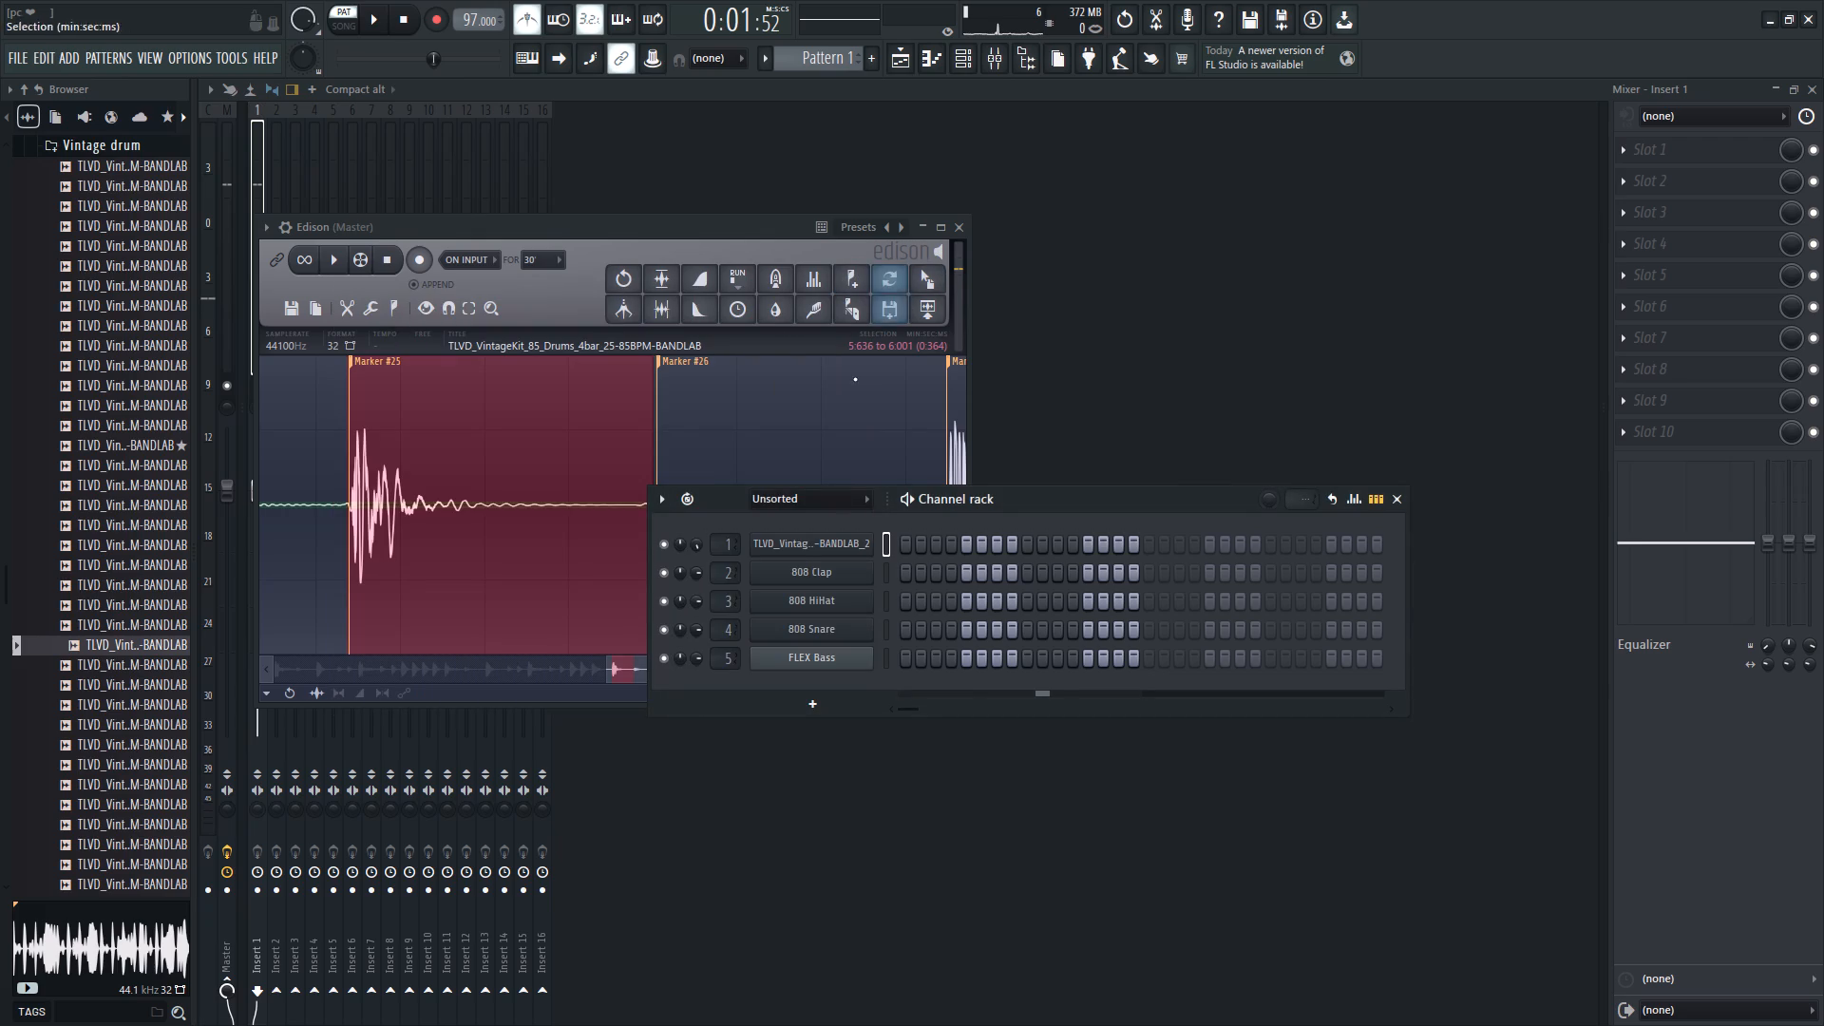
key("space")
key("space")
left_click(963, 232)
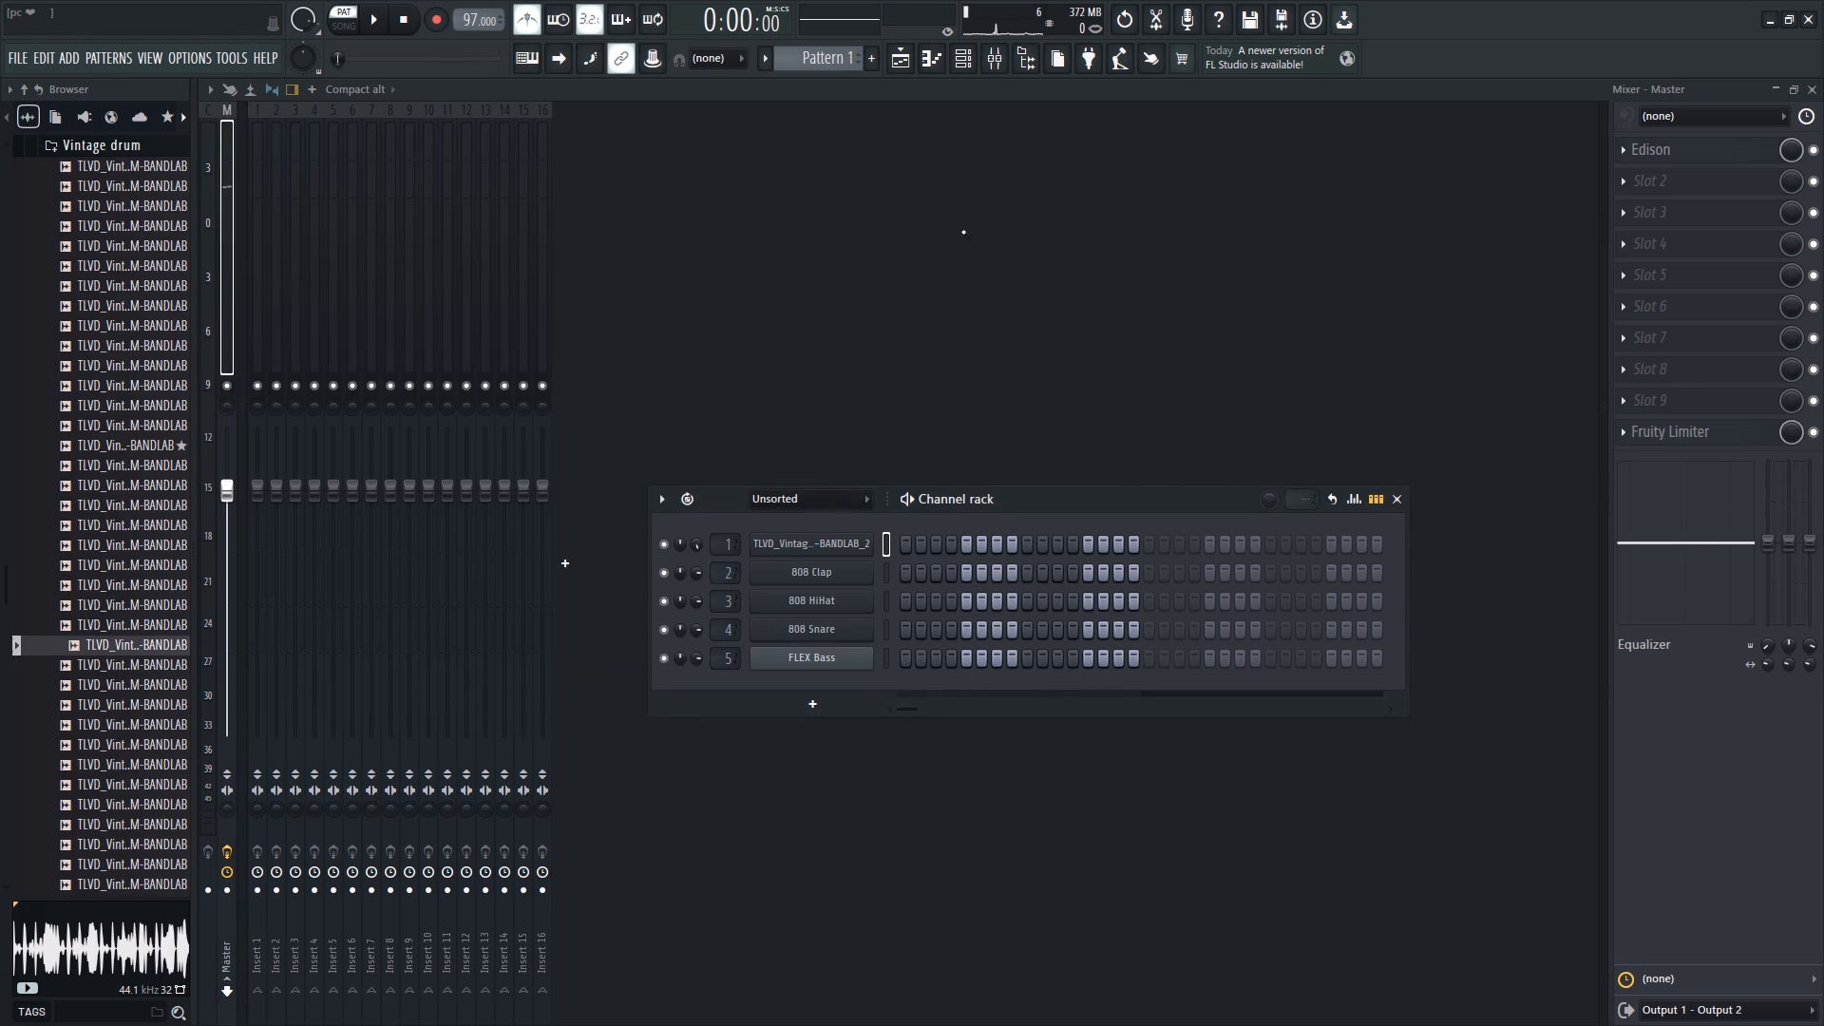
Reopen Edison on the Master track, roughly select the drum hit at Marker #15, and audition it.
triple_click(1679, 156)
double_click(398, 566)
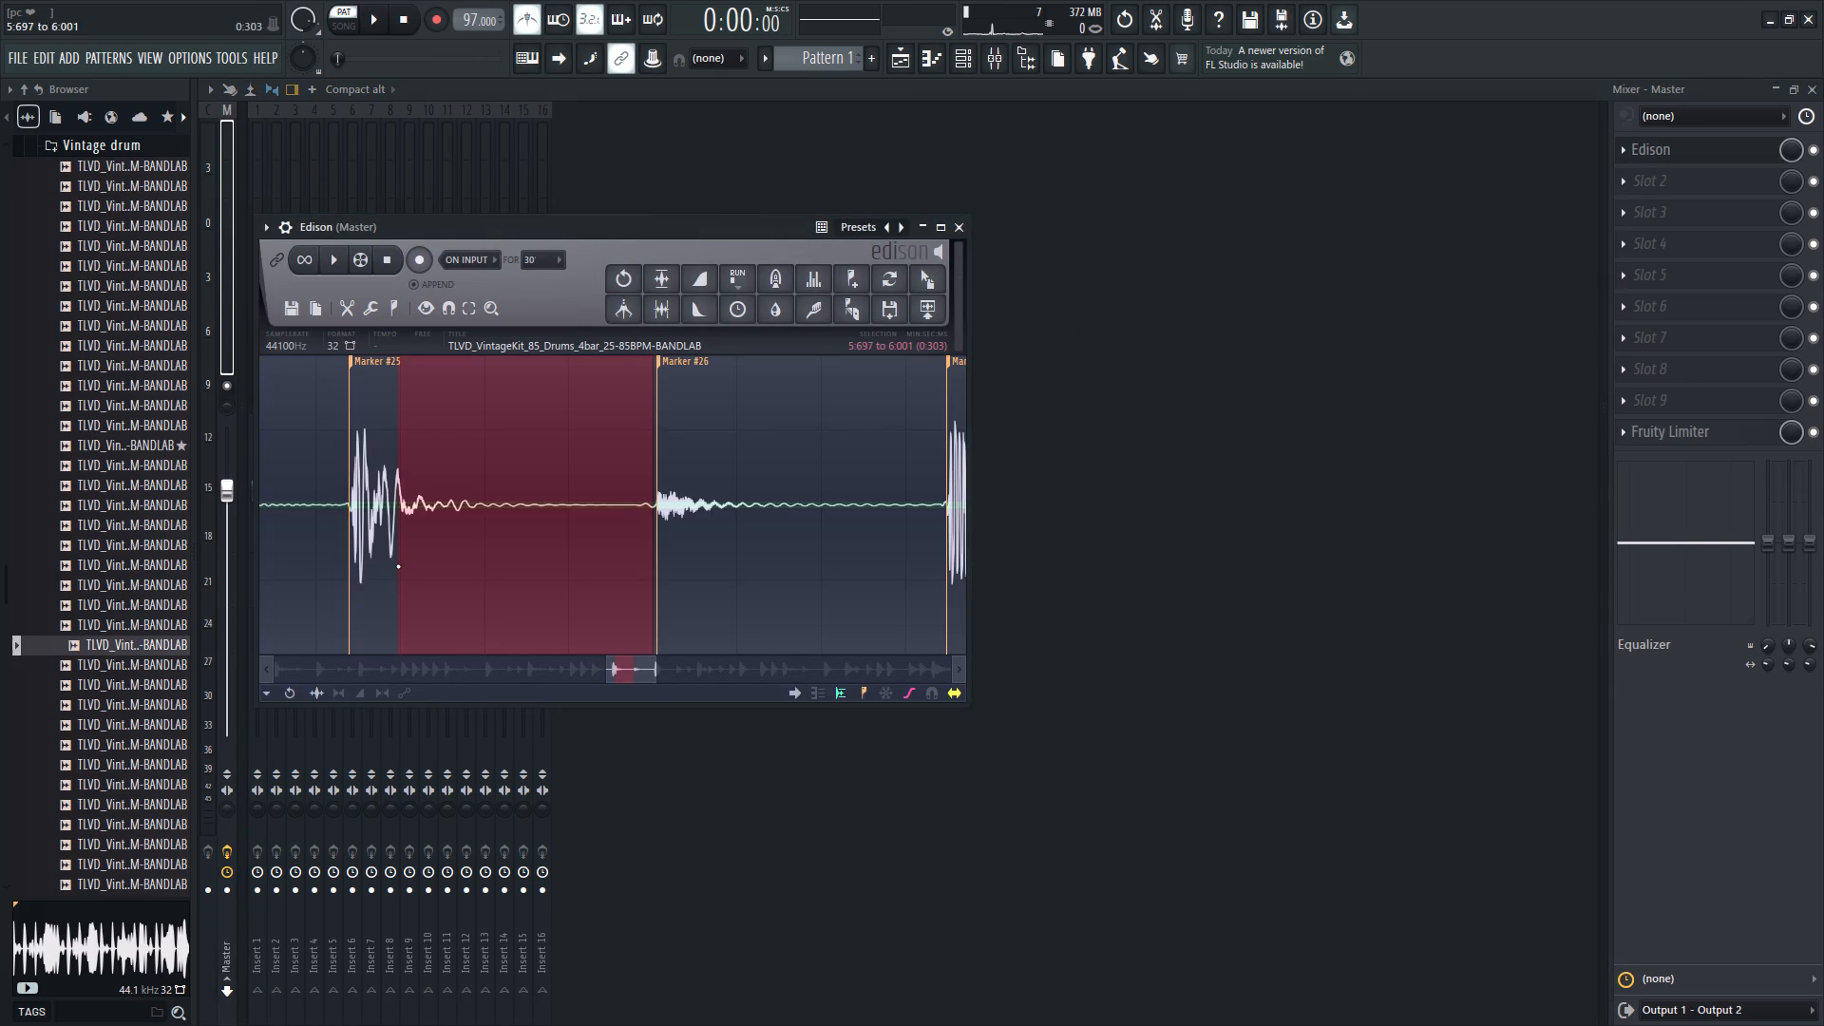
scroll(550, 544, "down", 3)
scroll(550, 544, "down", 3, "ctrl")
left_click_drag(284, 522, 284, 522)
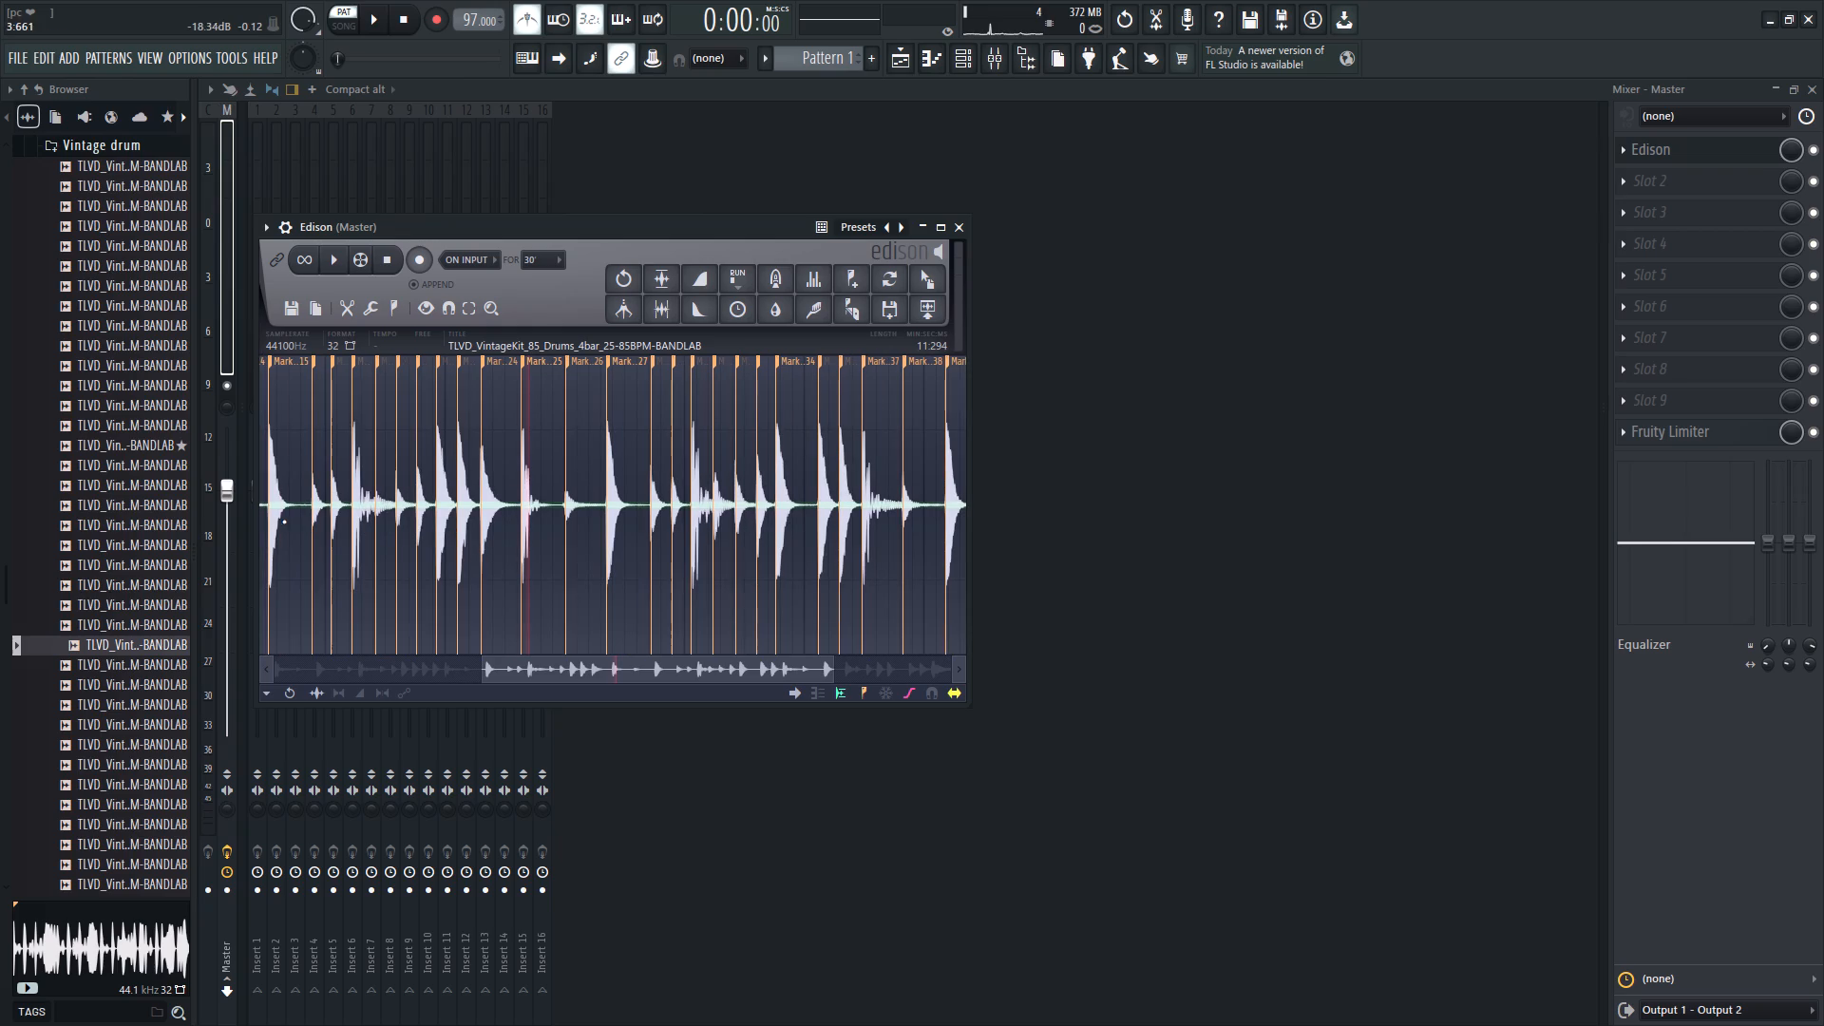
left_click_drag(284, 522, 265, 530)
key("space")
key("space")
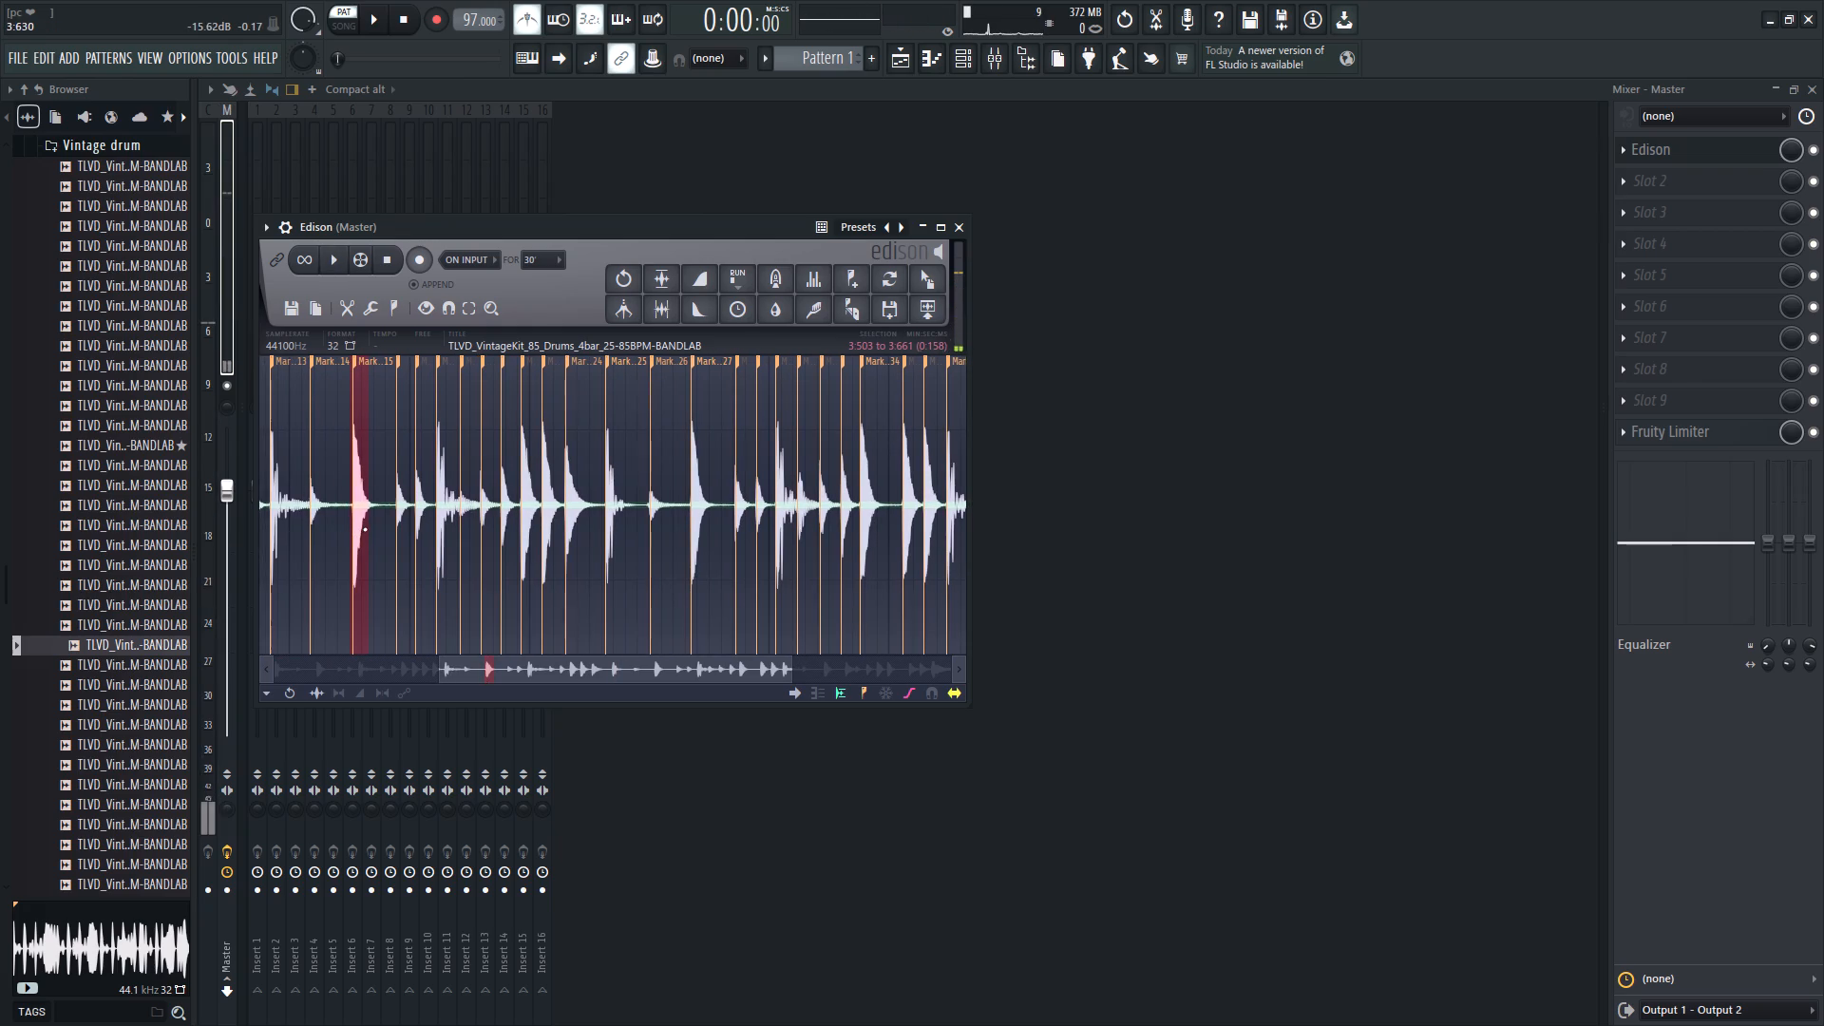
Refine the Edison selection to the full hit starting at Marker #15, about 3.530 to 3.870, and audition it.
scroll(368, 525, "up", 3)
left_click_drag(367, 528, 462, 530)
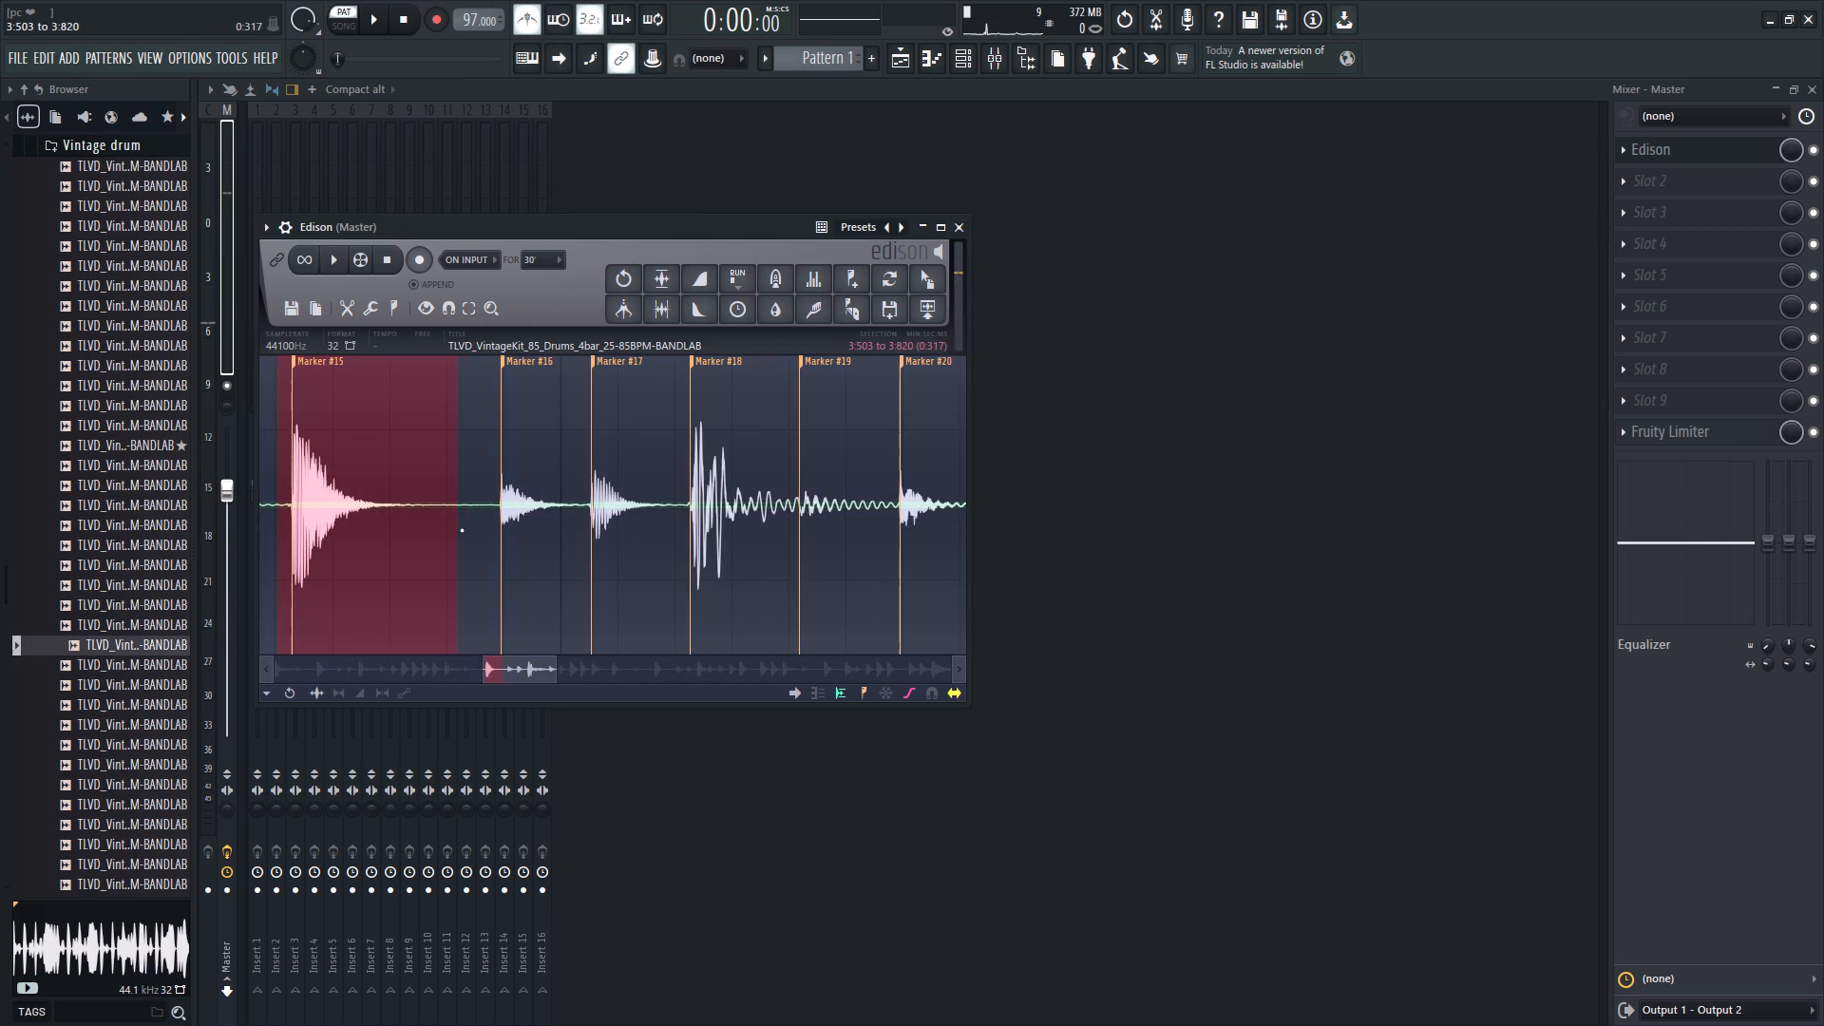
left_click_drag(462, 530, 486, 531)
key("space")
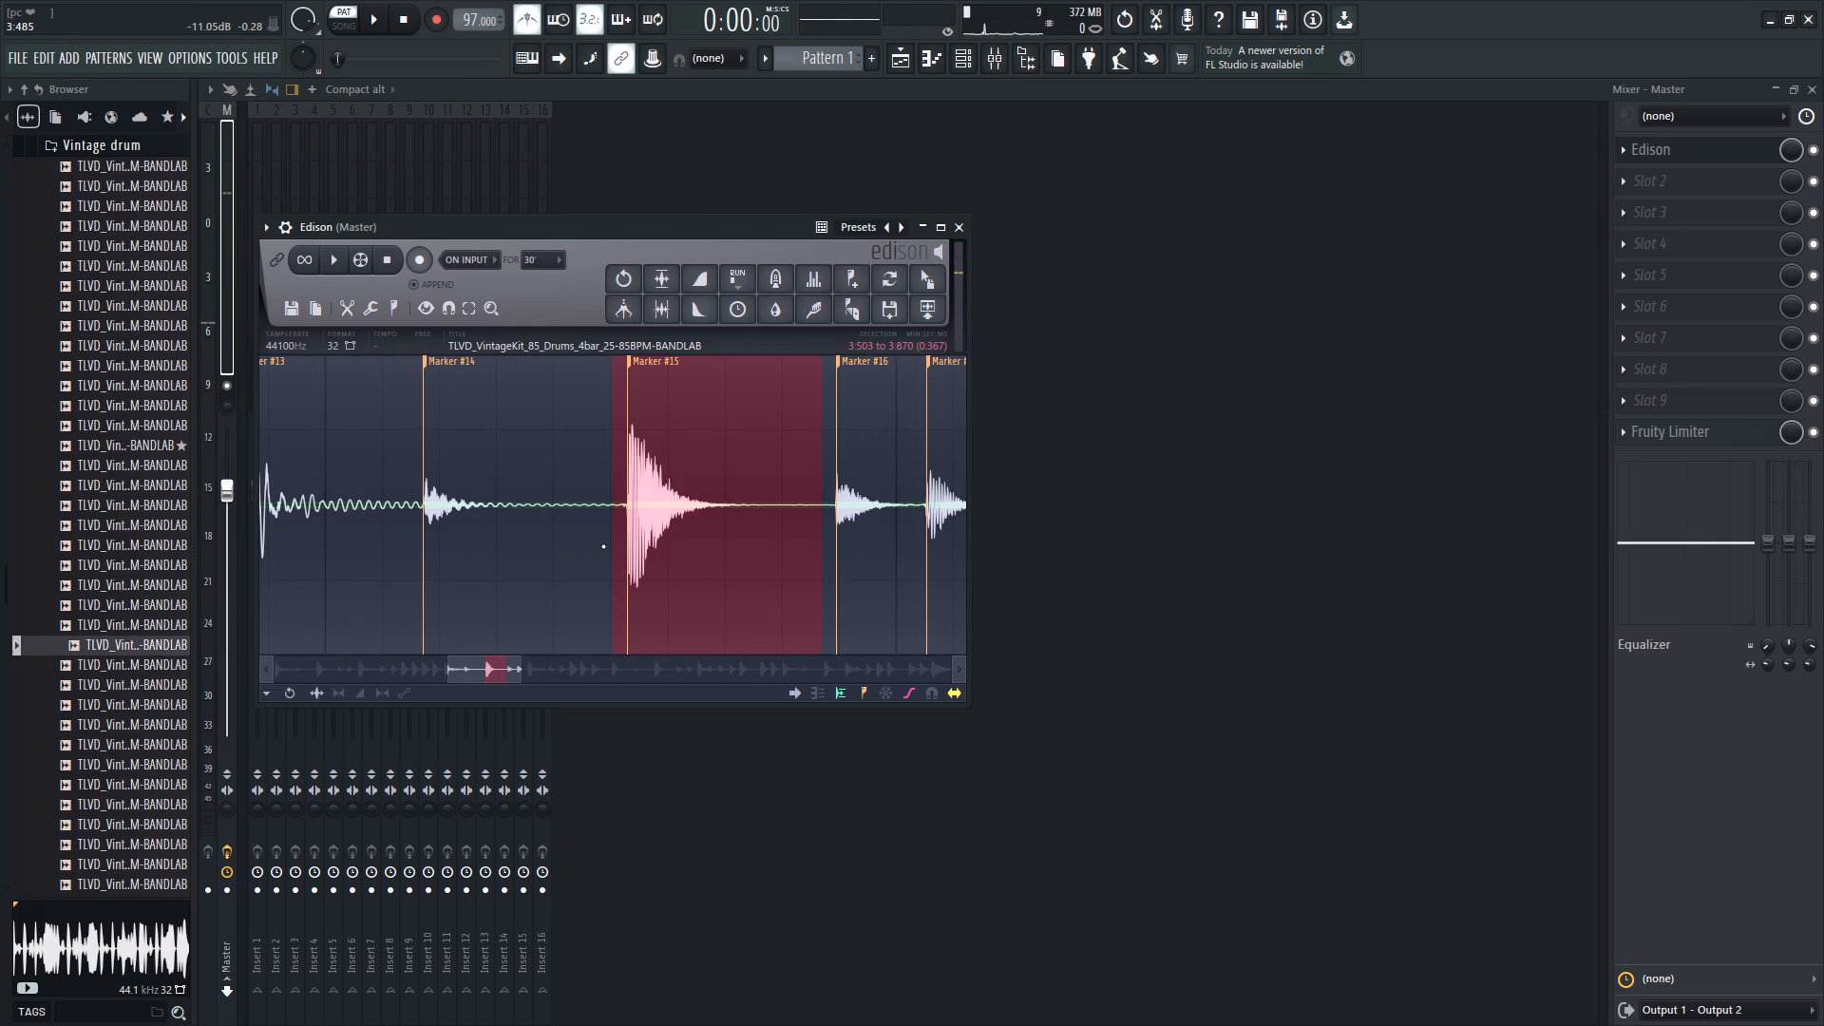
left_click_drag(615, 542, 626, 541)
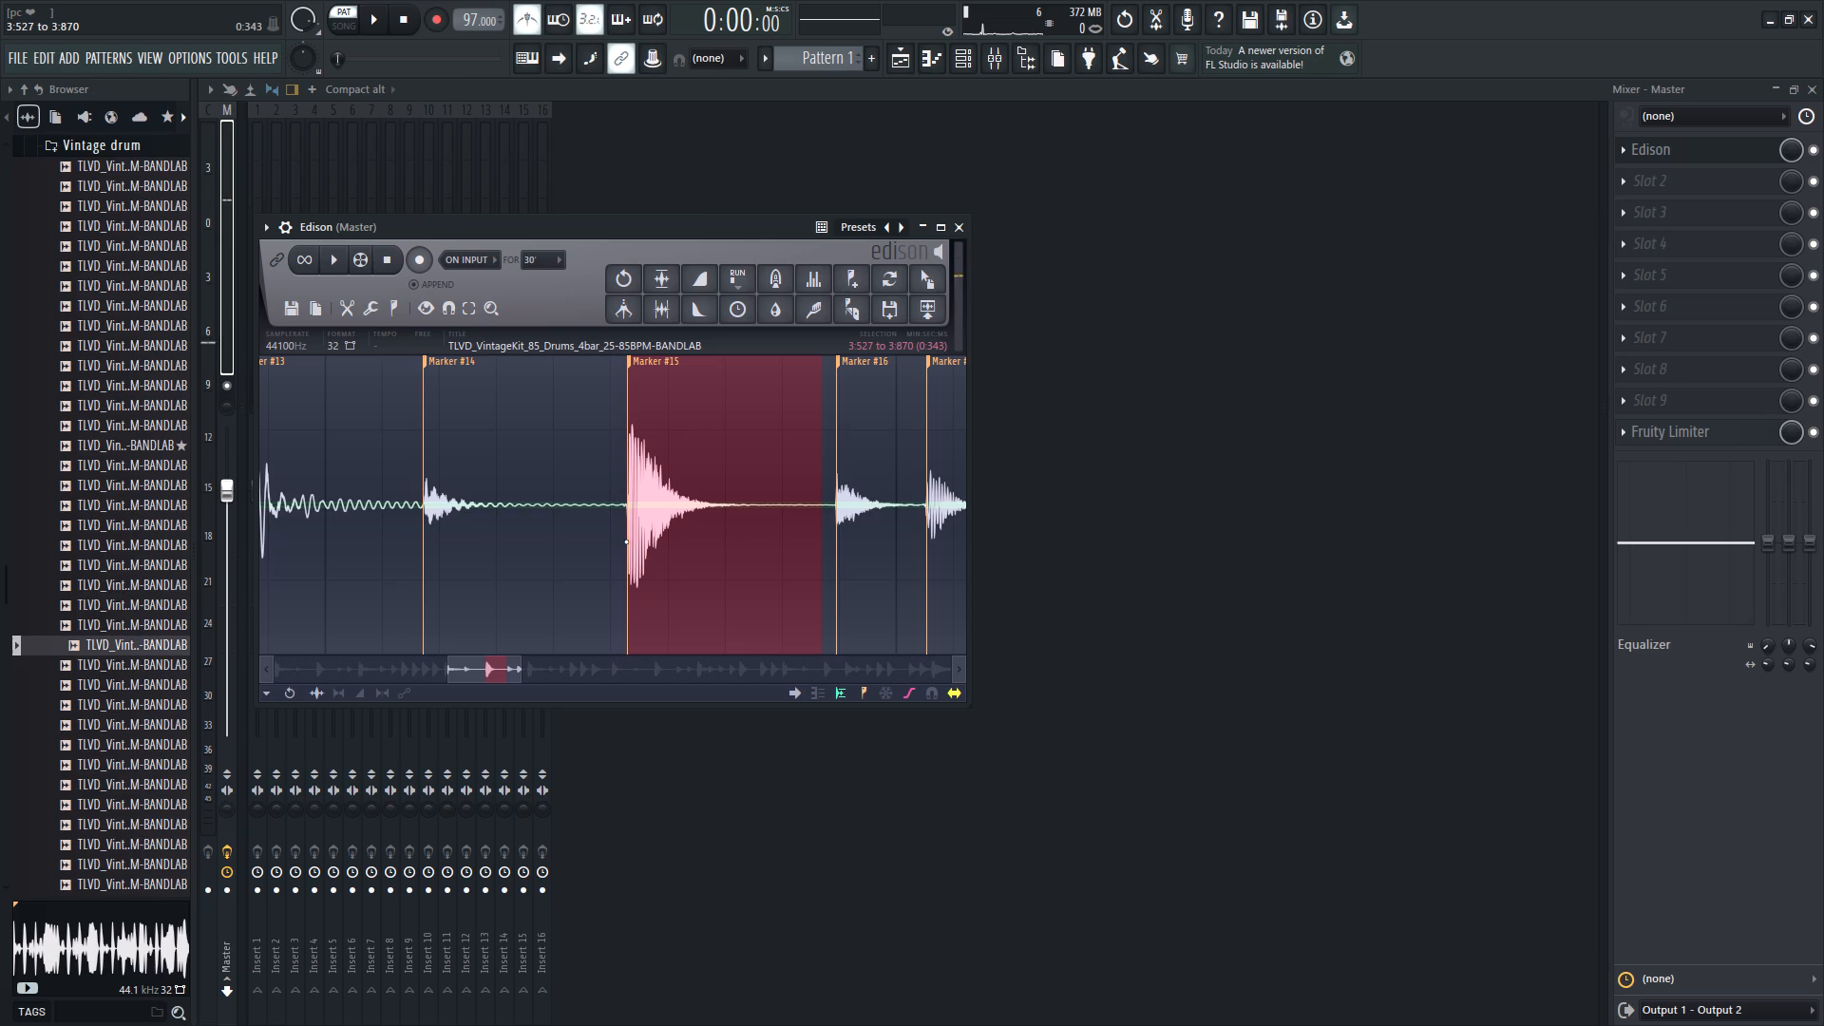
left_click_drag(626, 541, 628, 541)
key("space")
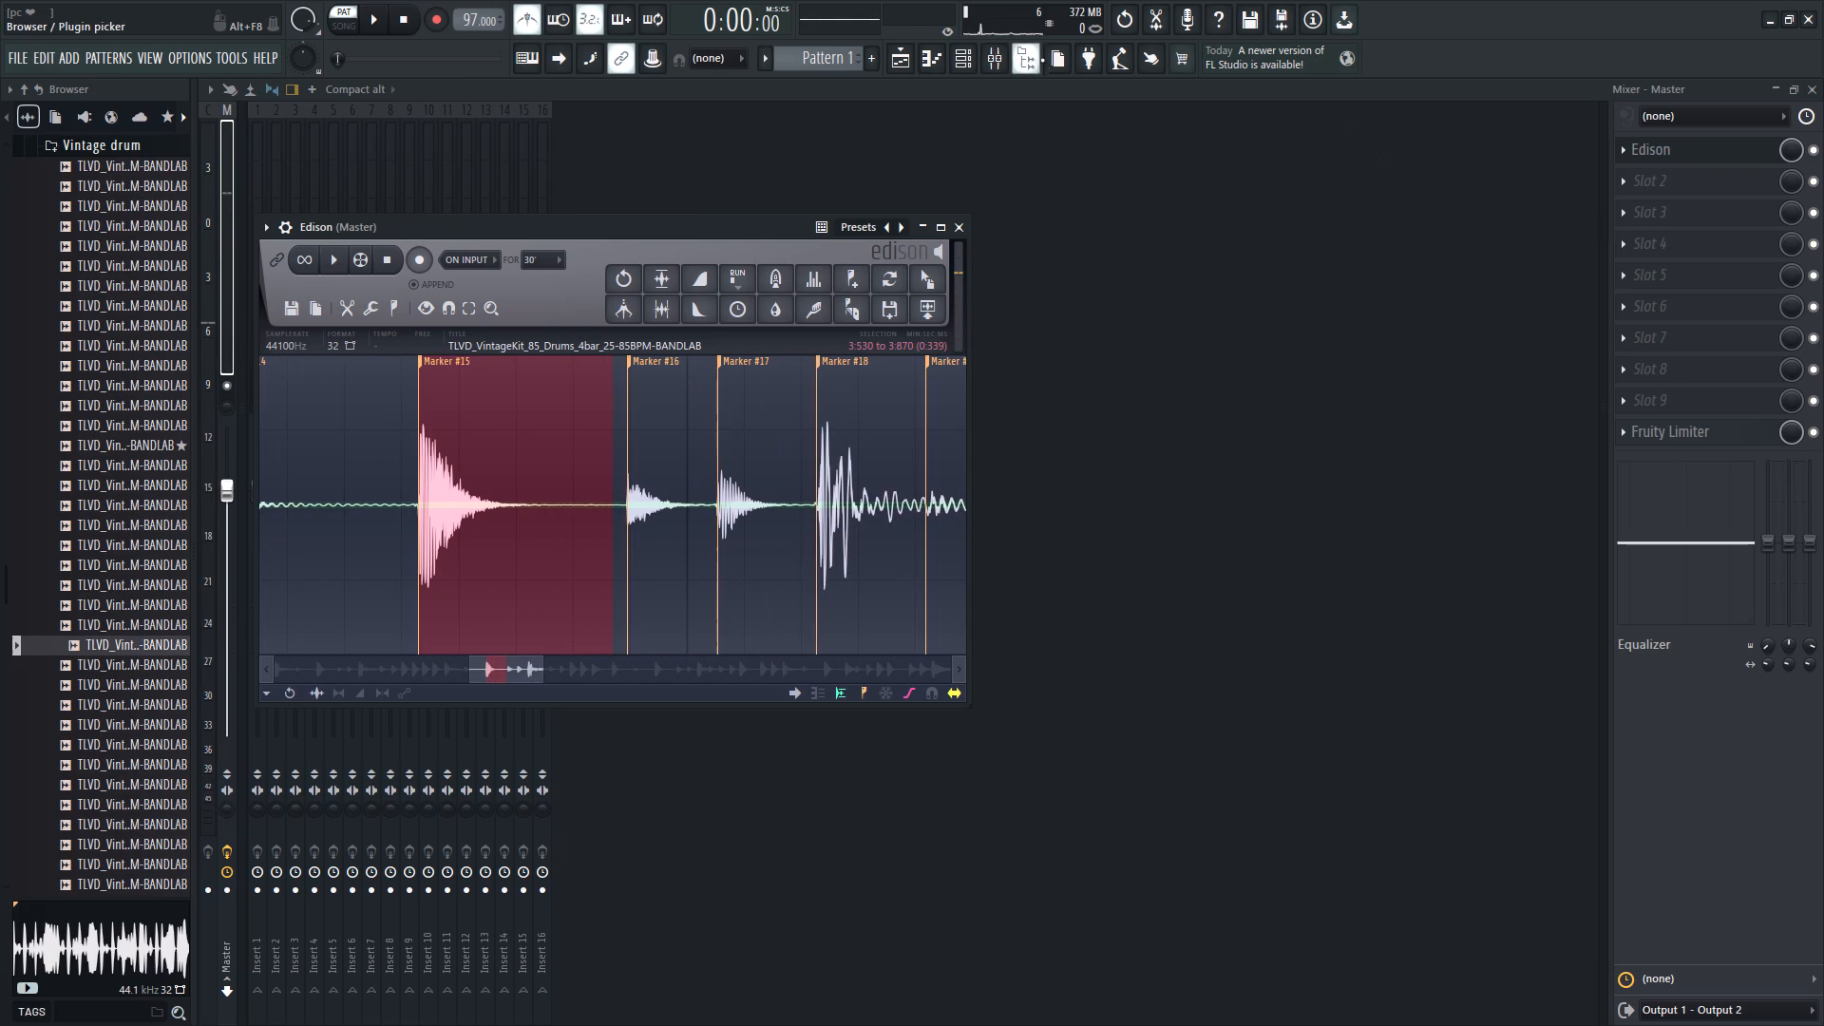
Load the selected Edison hit into the 808 Clap channel of the channel rack.
left_click_drag(923, 283, 952, 223)
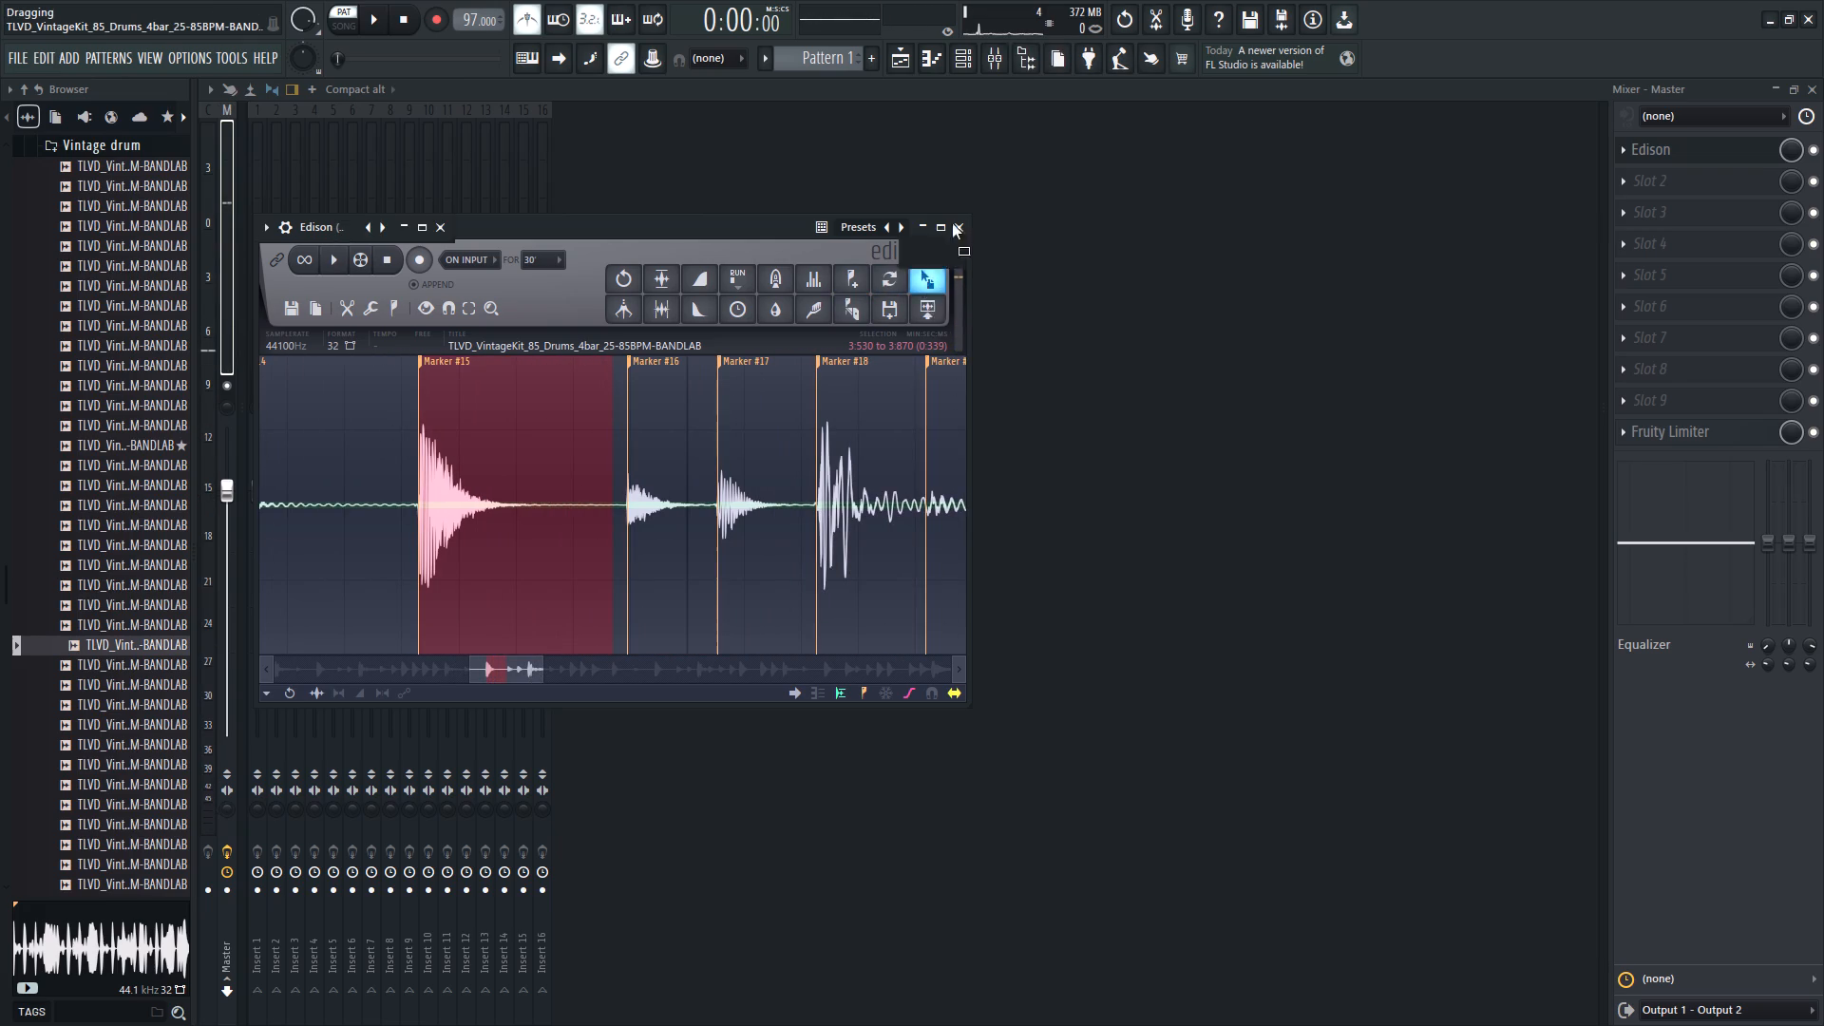
left_click_drag(952, 223, 752, 587)
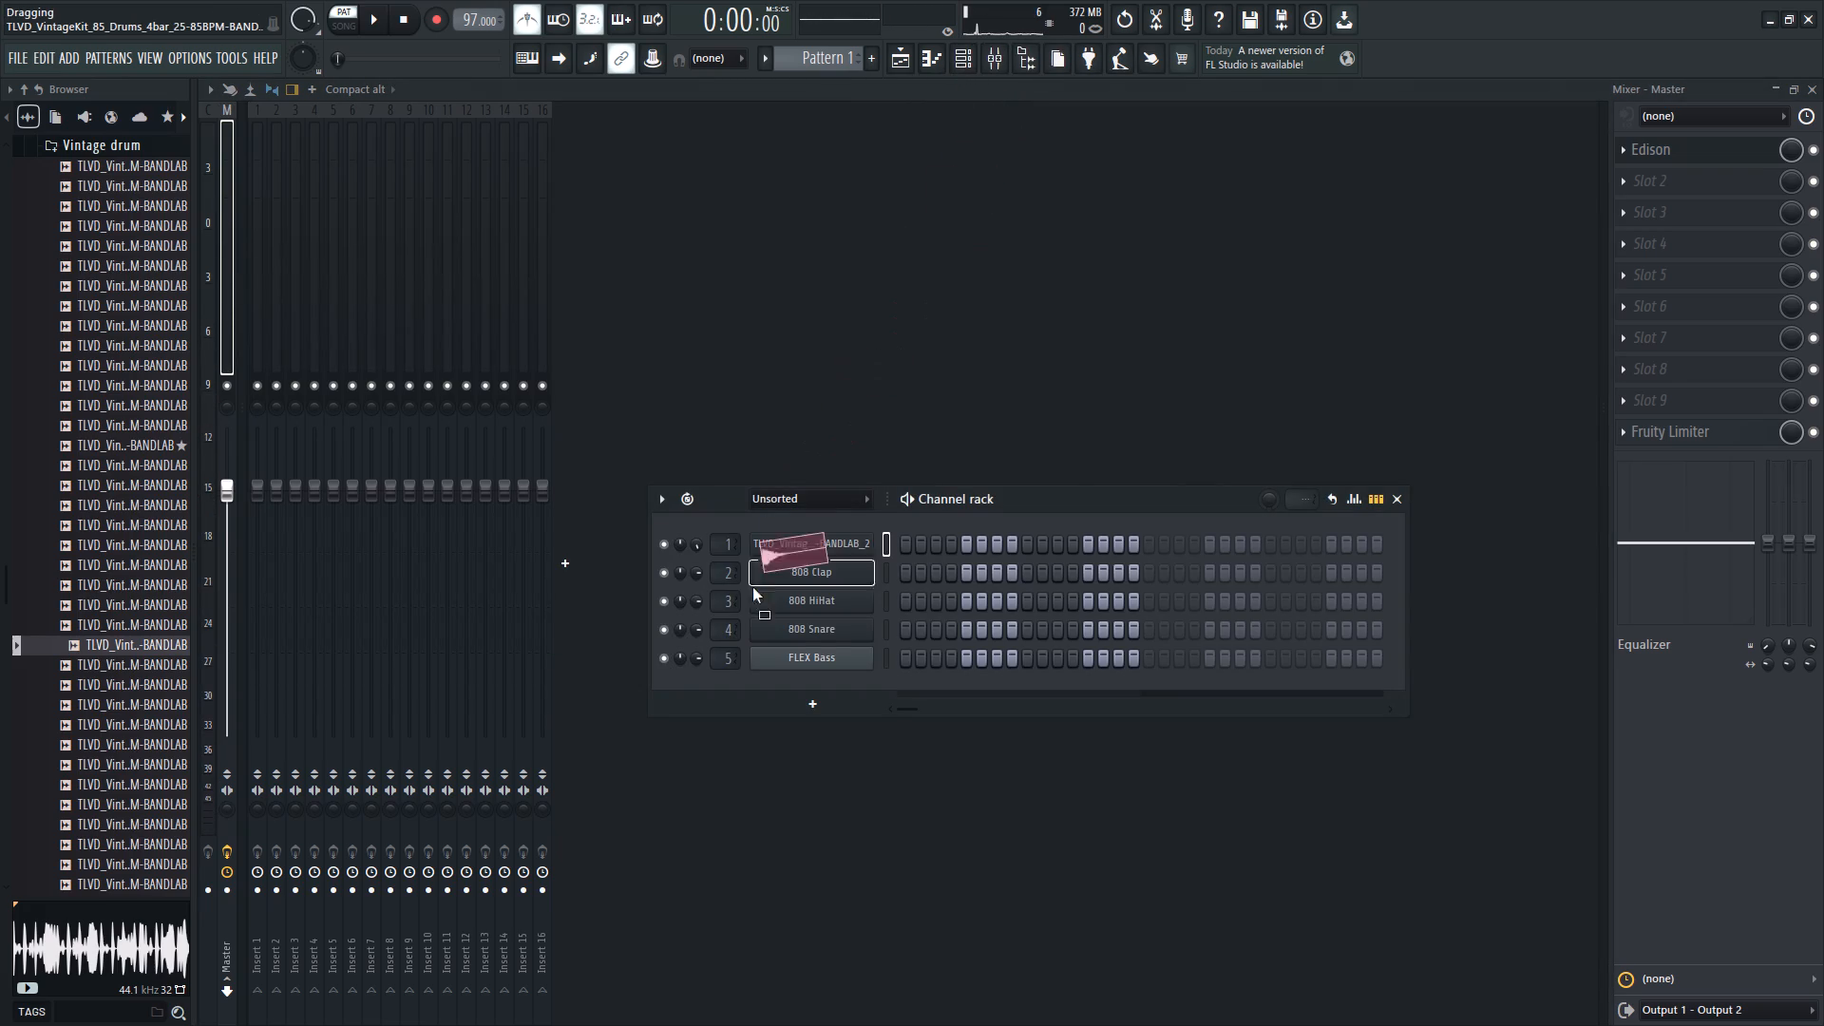
left_click_drag(752, 587, 797, 578)
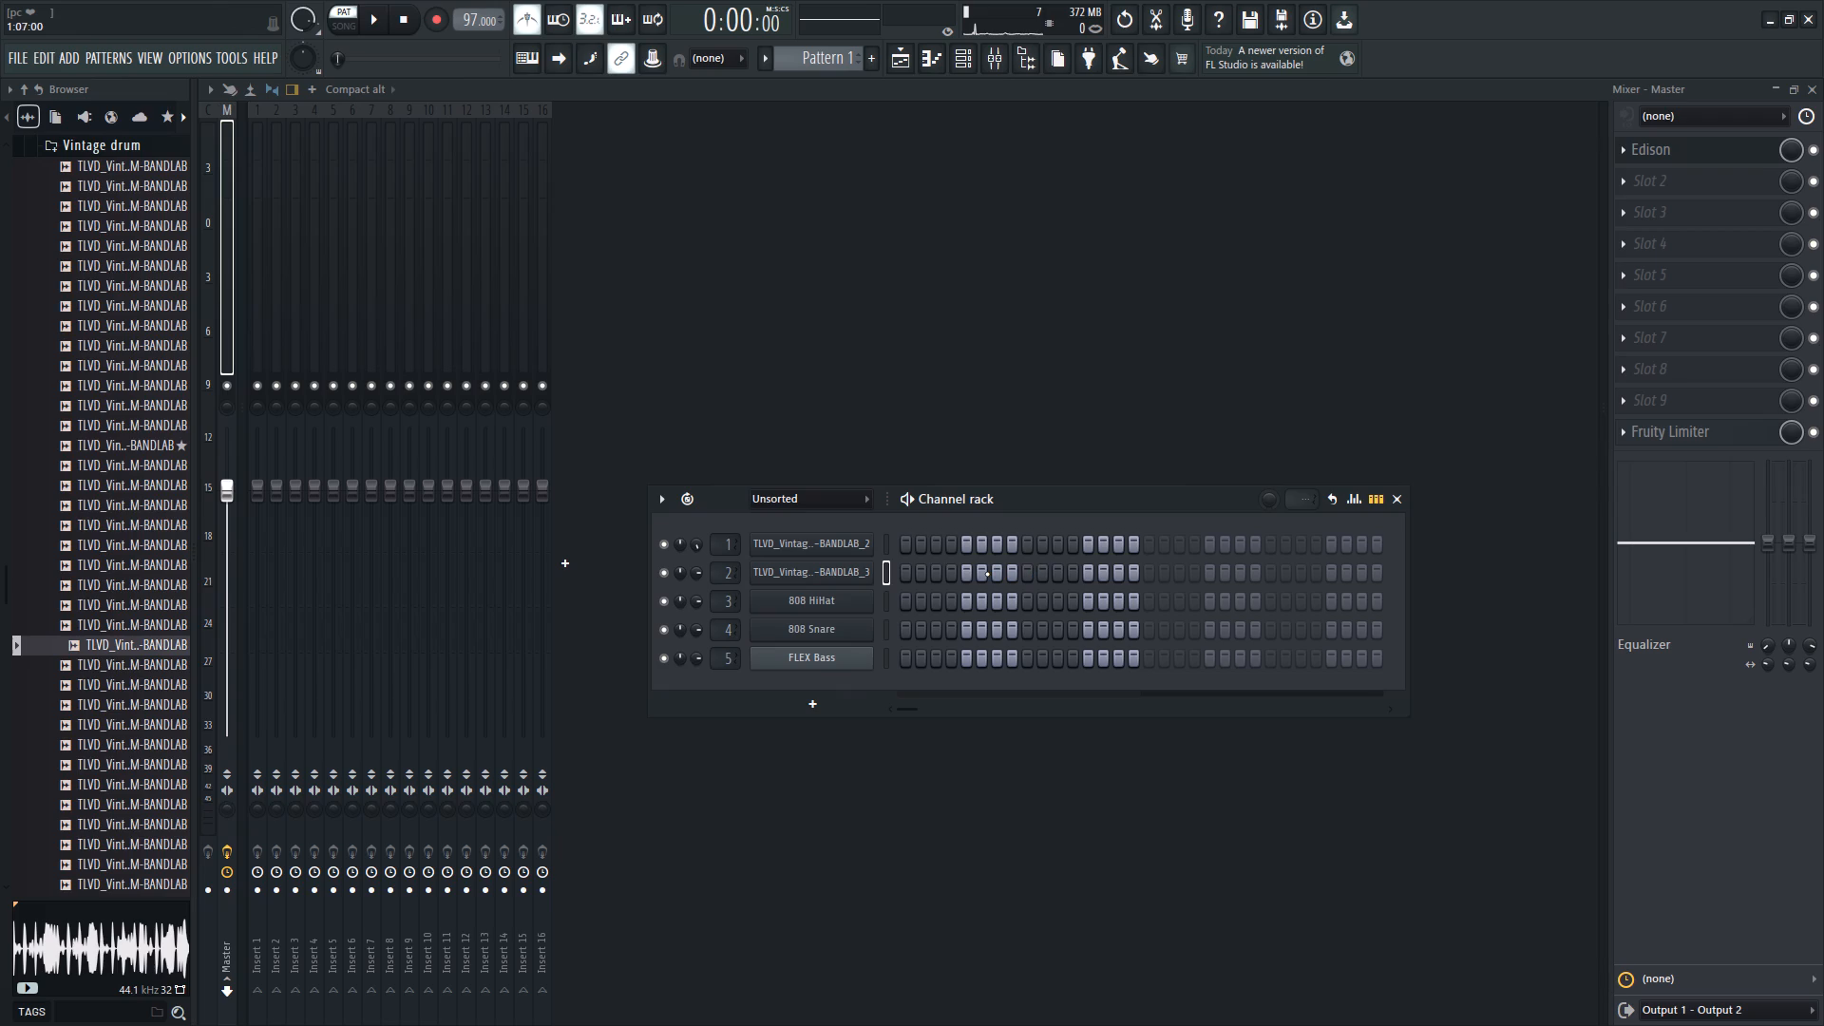
Listen through the drum loop in Edison on the Master track for further usable hits, and close Edison.
left_click(1691, 144)
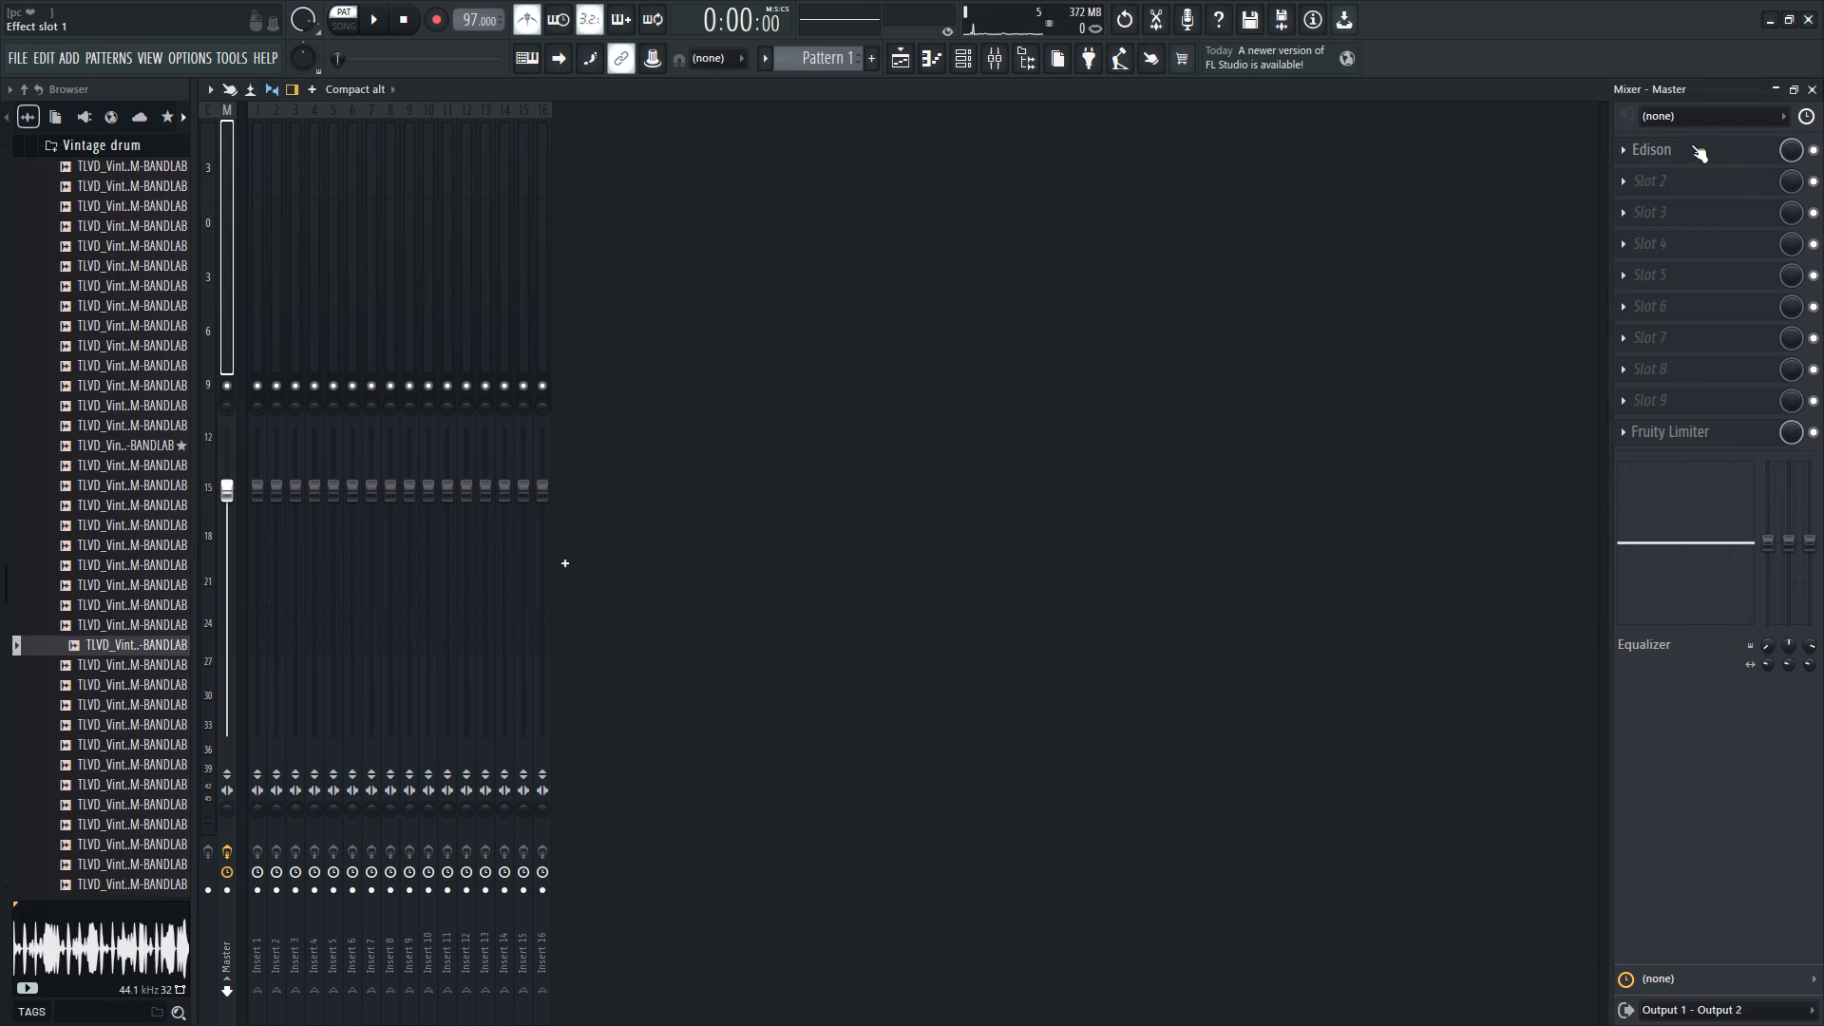
left_click(1729, 144)
scroll(637, 510, "down", 8)
left_click_drag(297, 503, 245, 516)
key("space")
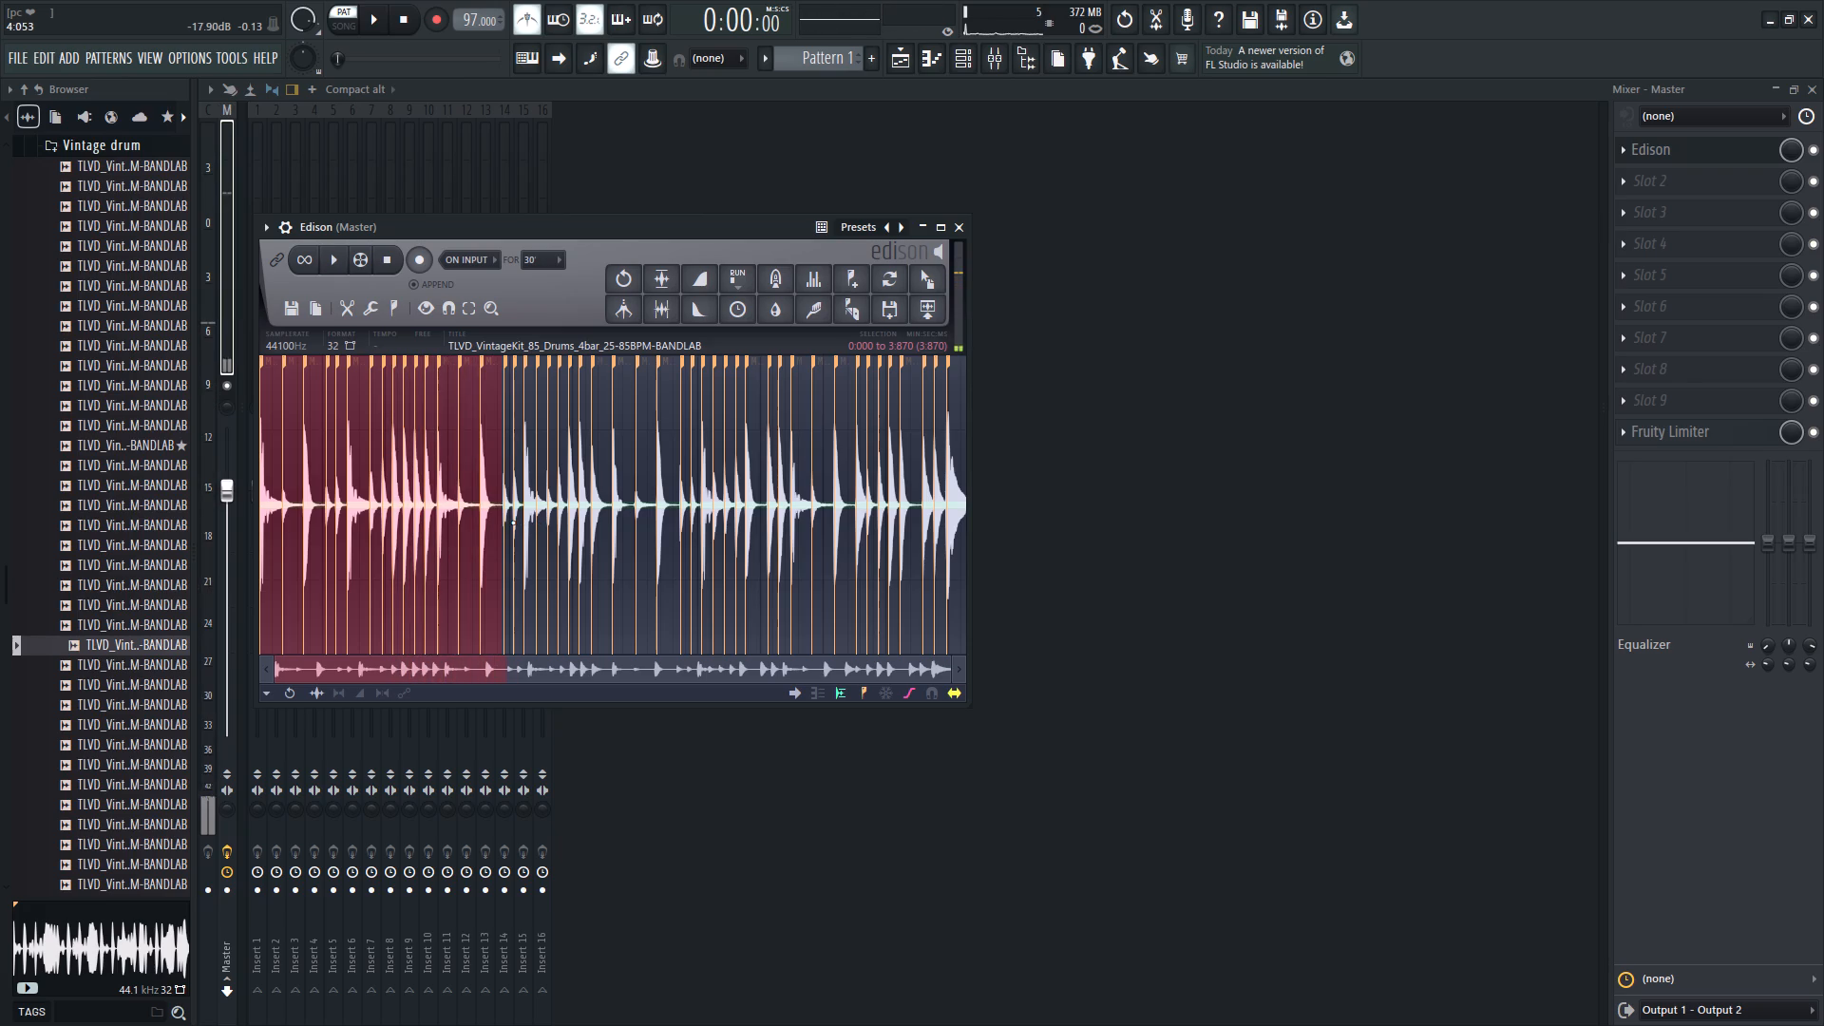
double_click(513, 522)
key("space")
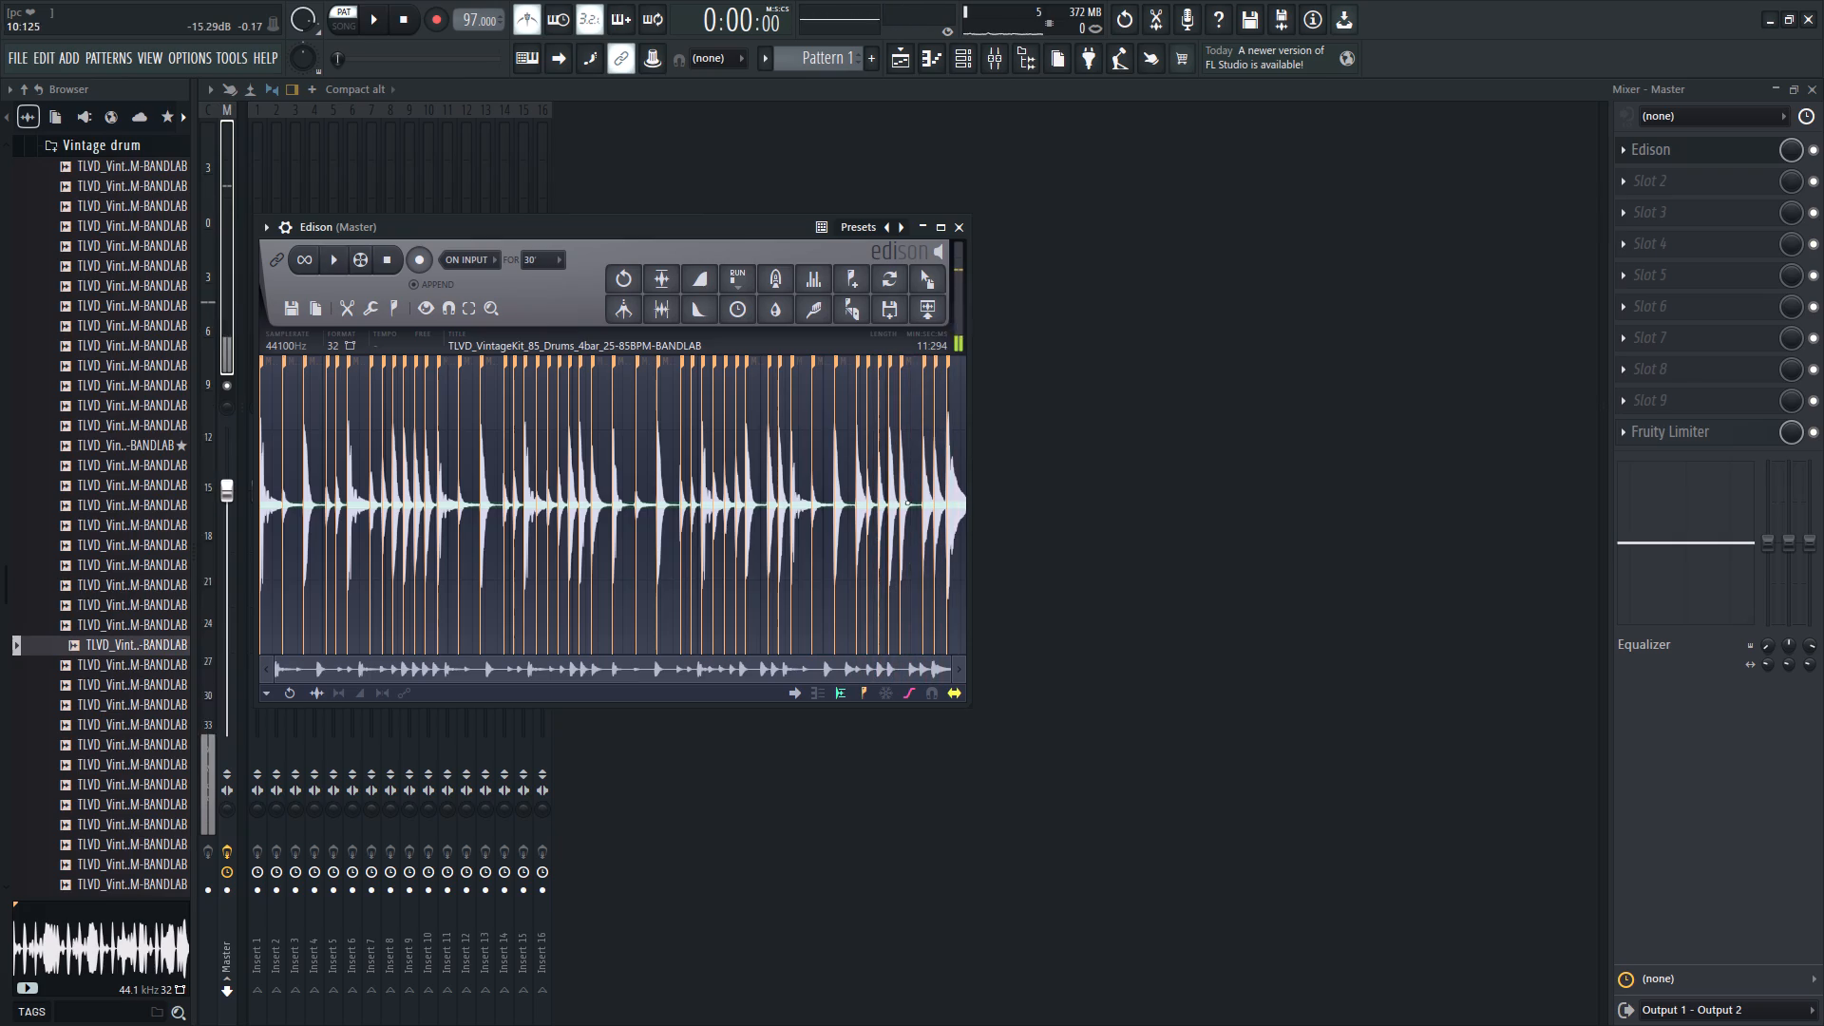
key("space")
key("space")
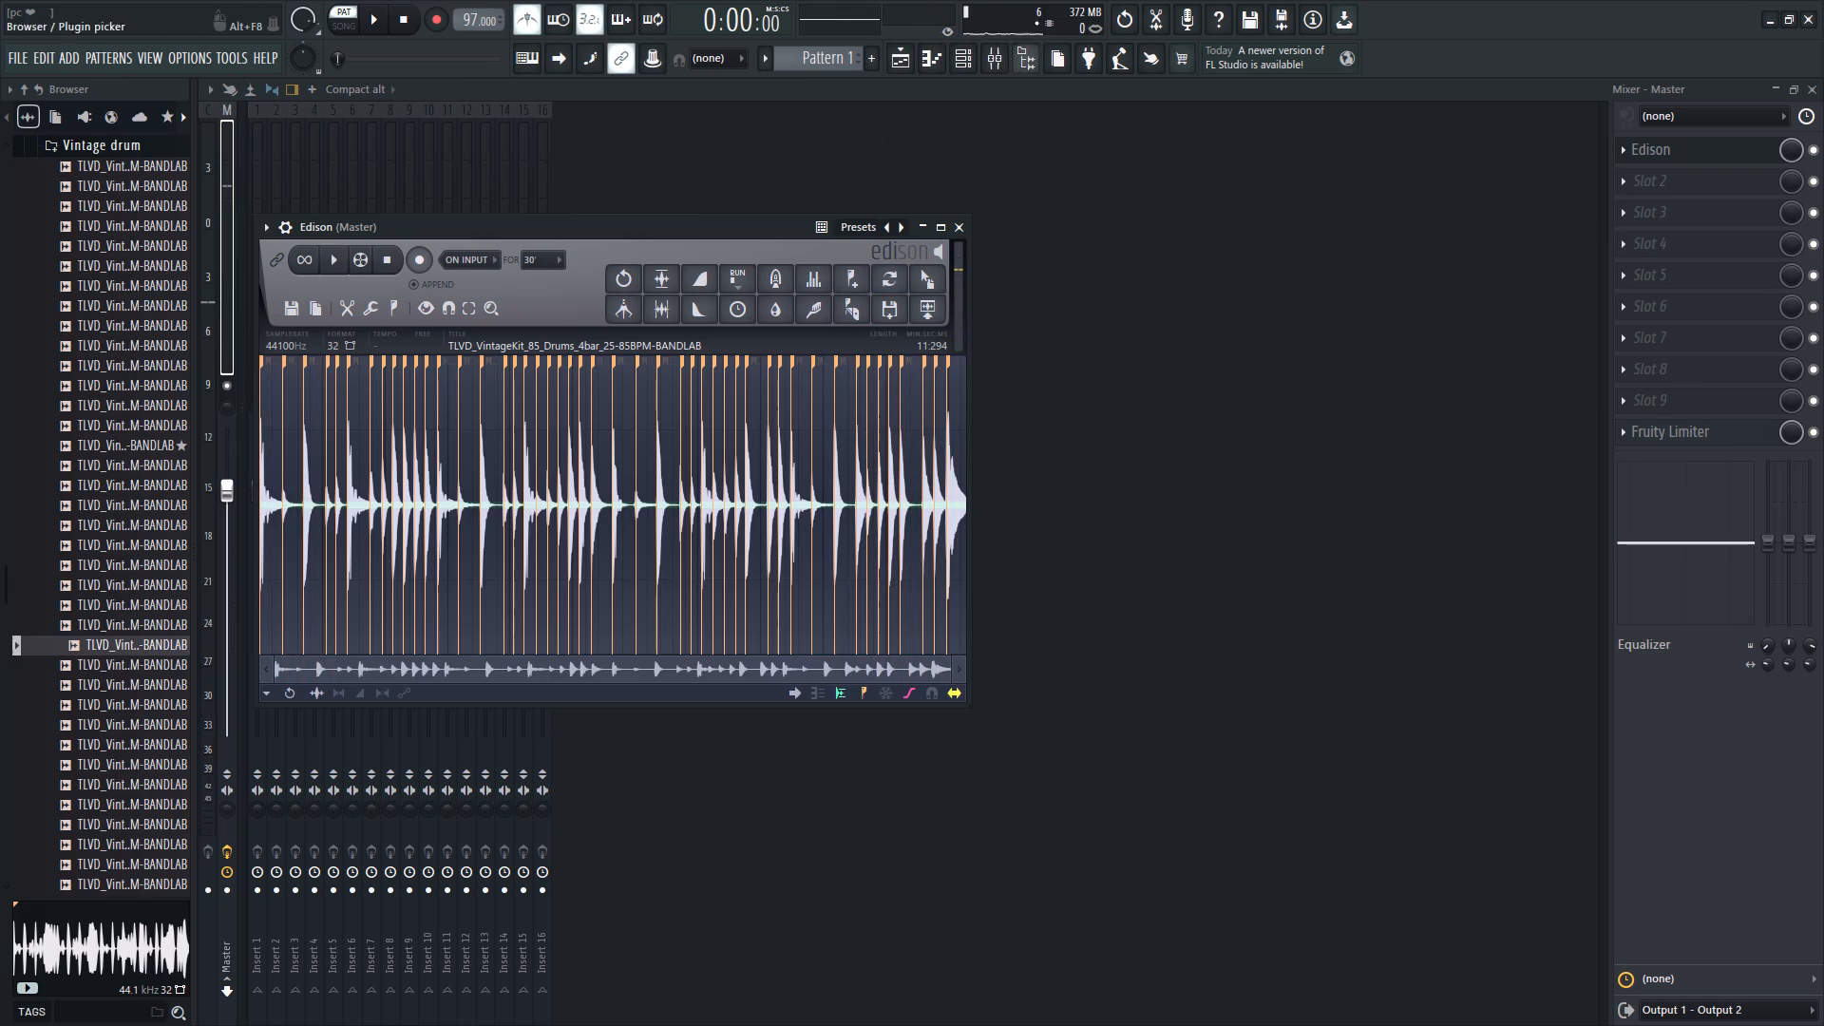
left_click(956, 220)
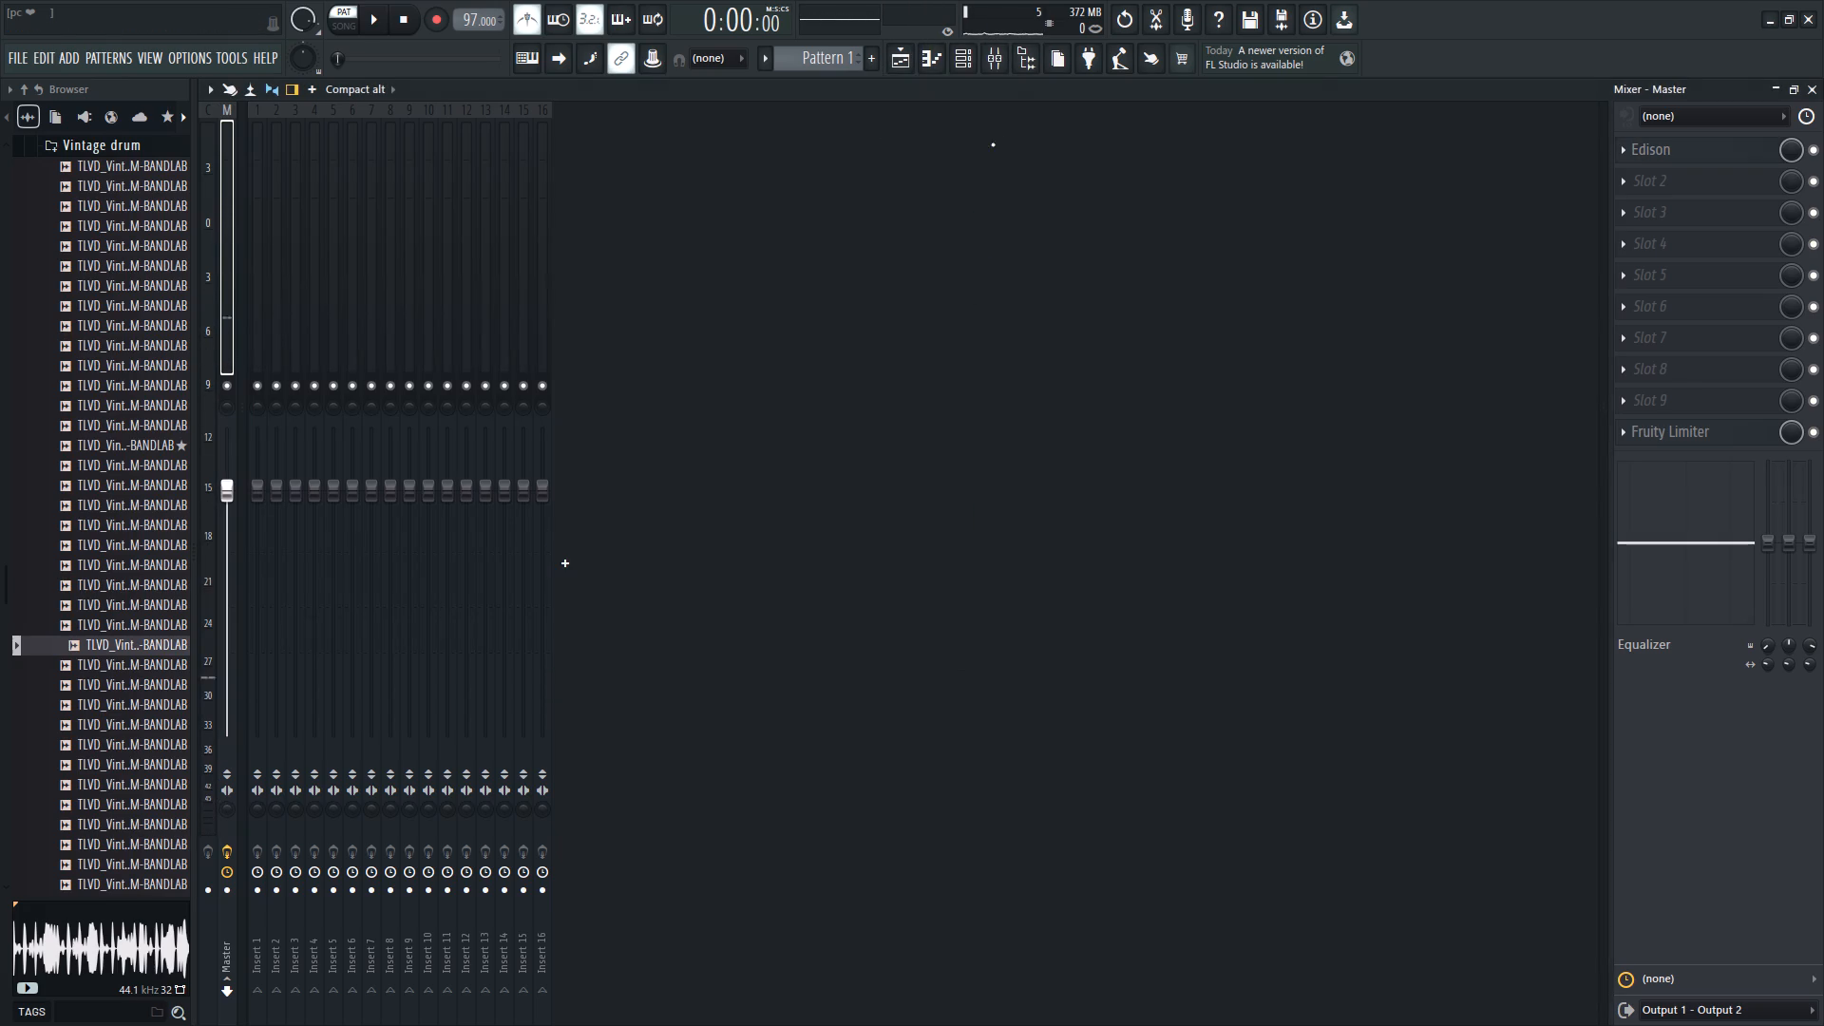
Toggle Edison's effect slot off on the Master track and hide the mixer.
left_click(1819, 151)
left_click(992, 62)
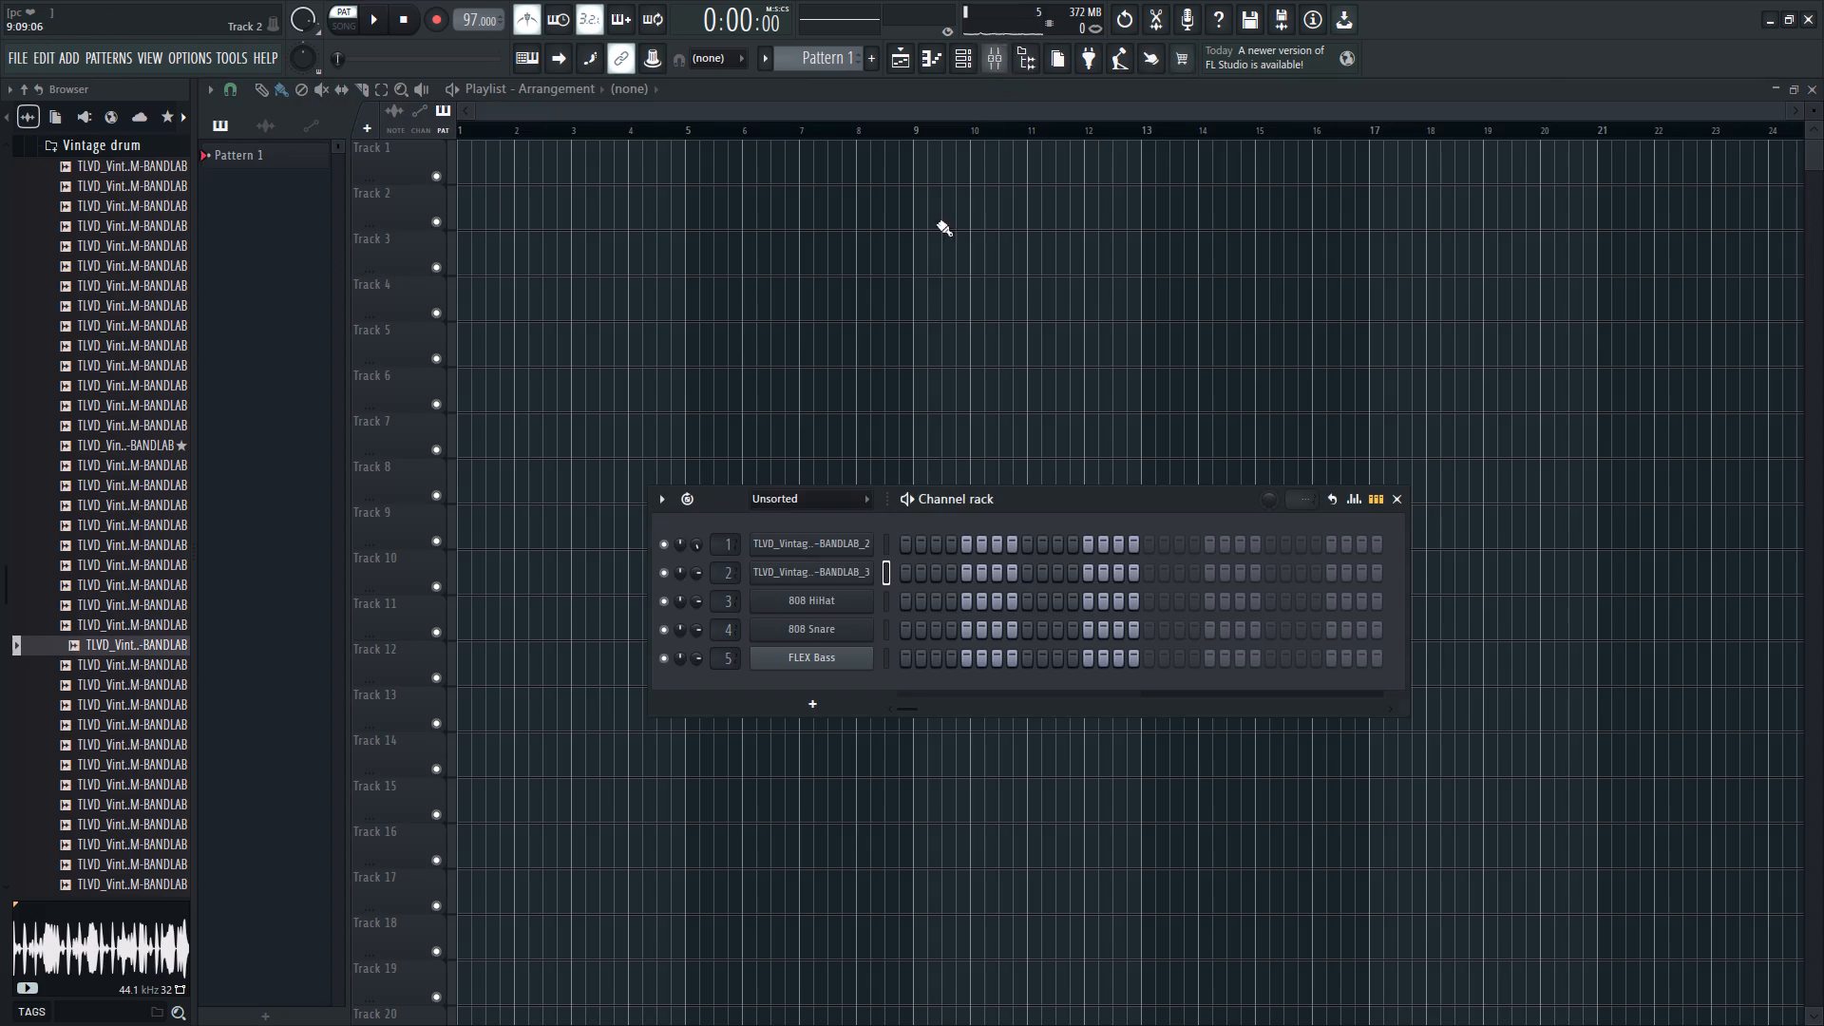
Place a hit on step 1 of the first channel and play the pattern.
left_click_drag(1019, 509, 985, 295)
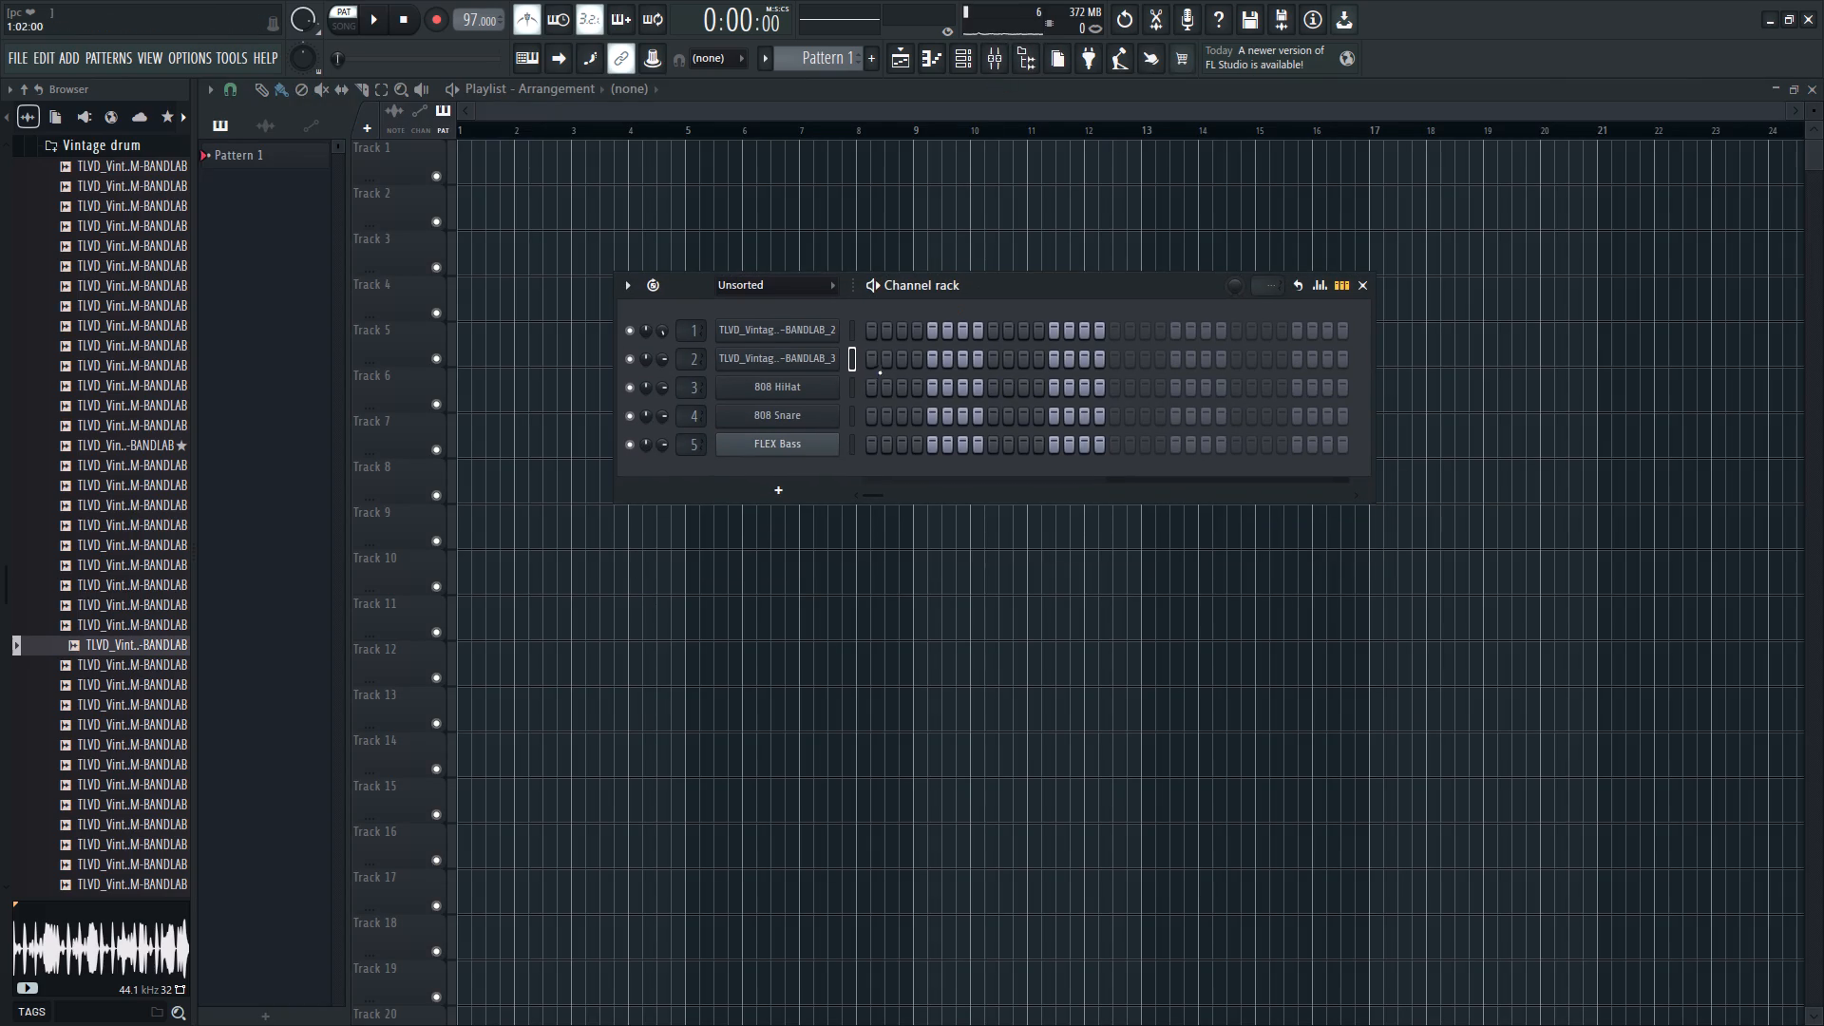
left_click(866, 336)
key("space")
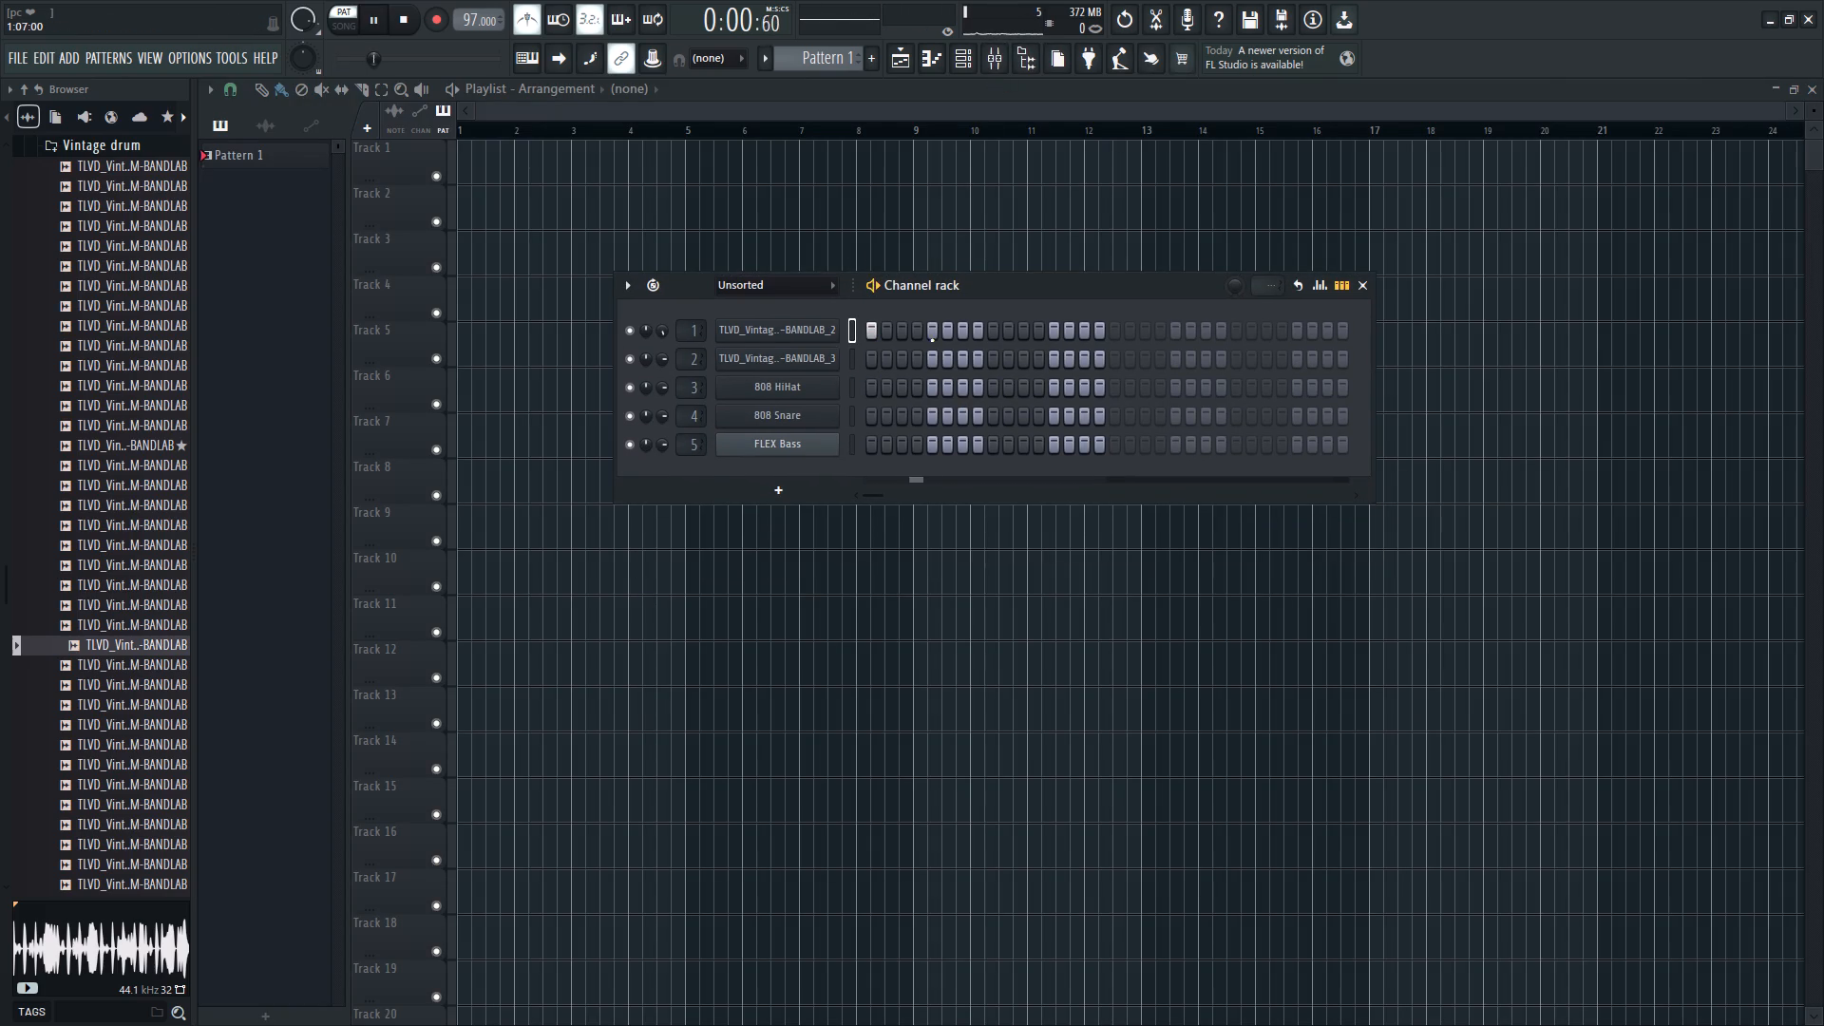
key("space")
Turn off the metronome and play the pattern several times.
left_click(521, 11)
key("space")
key("space")
key("space")
key("space")
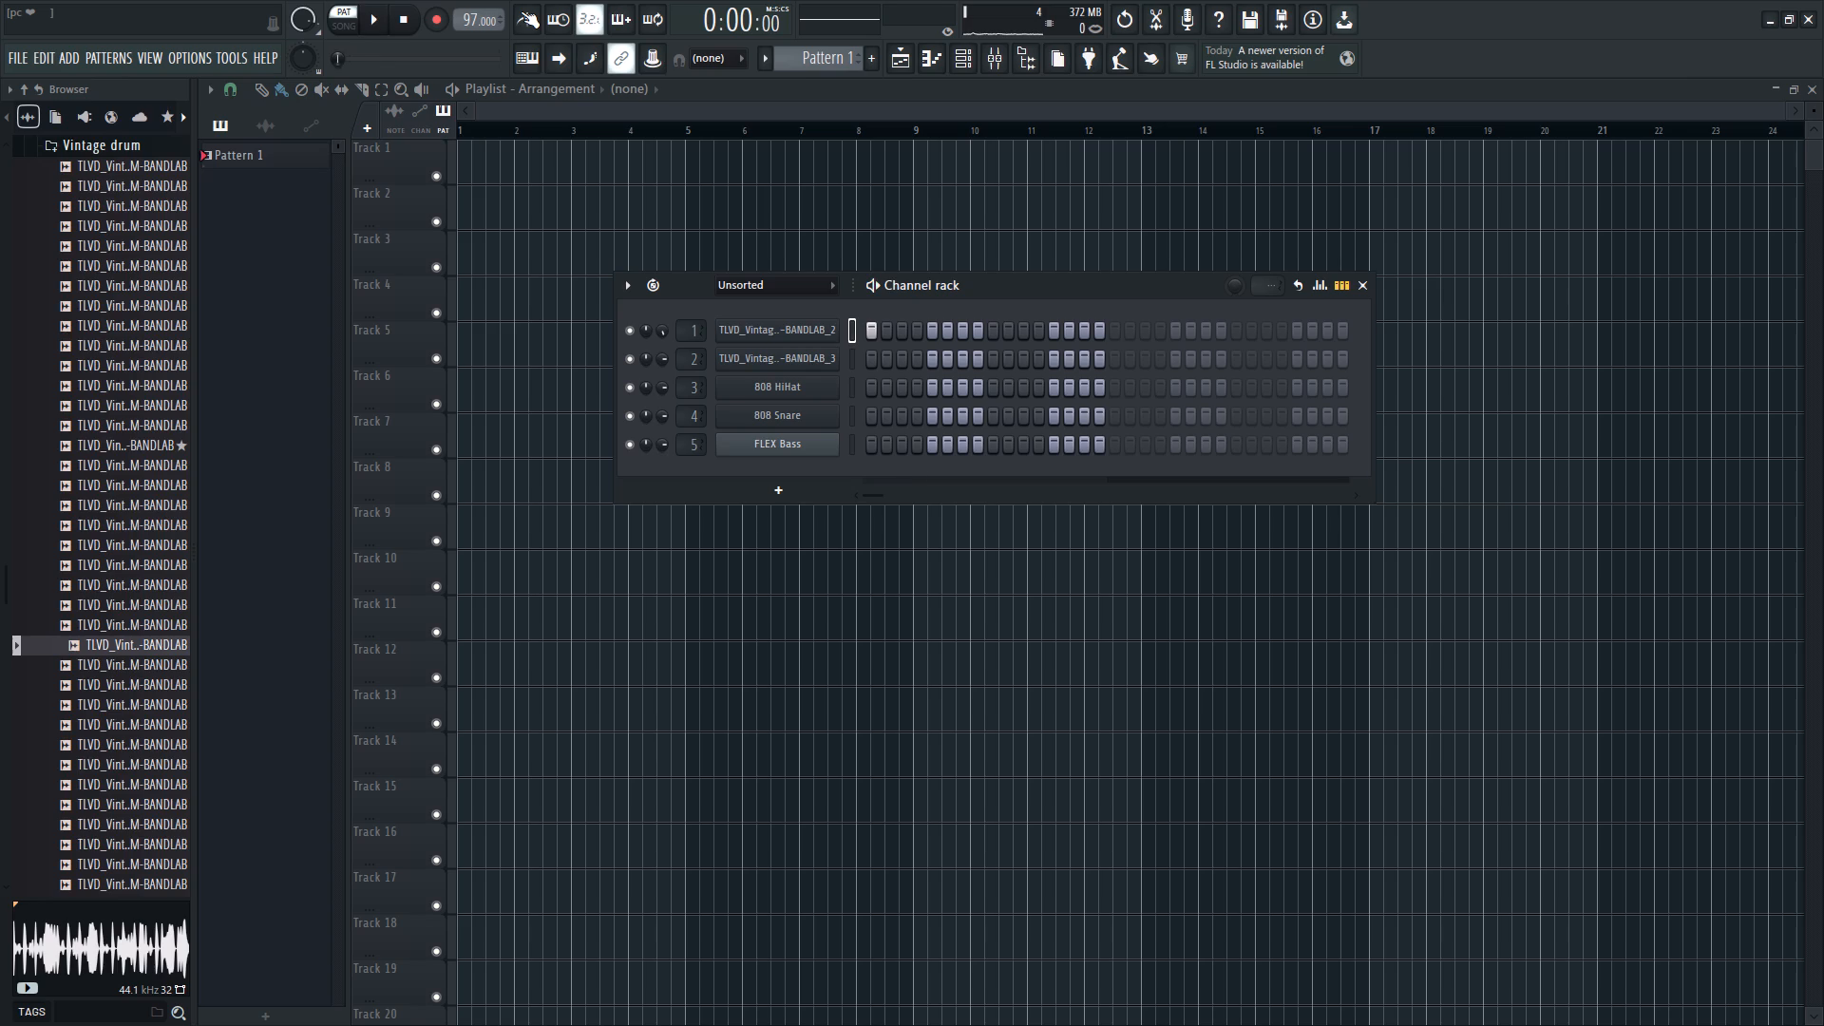
key("space")
key("space")
key("space")
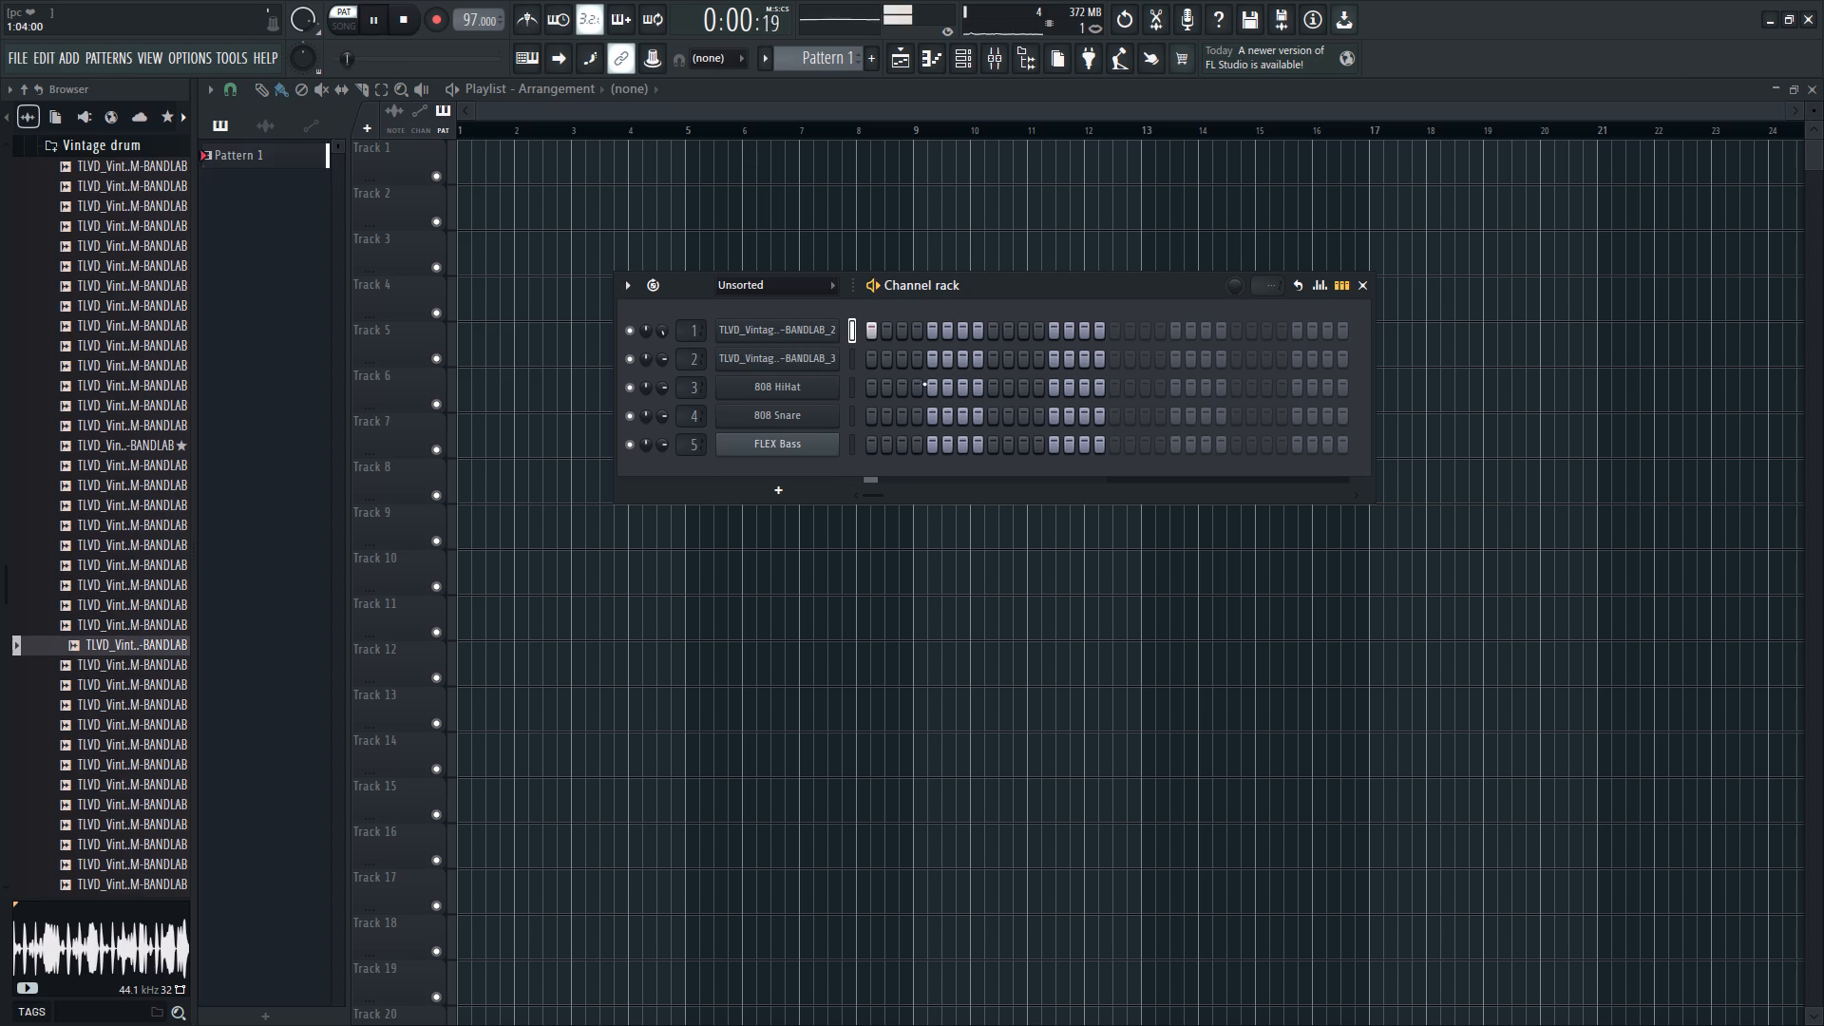
key("space")
Add a hit on step 5 of the second channel and play the pattern.
left_click(933, 365)
key("space")
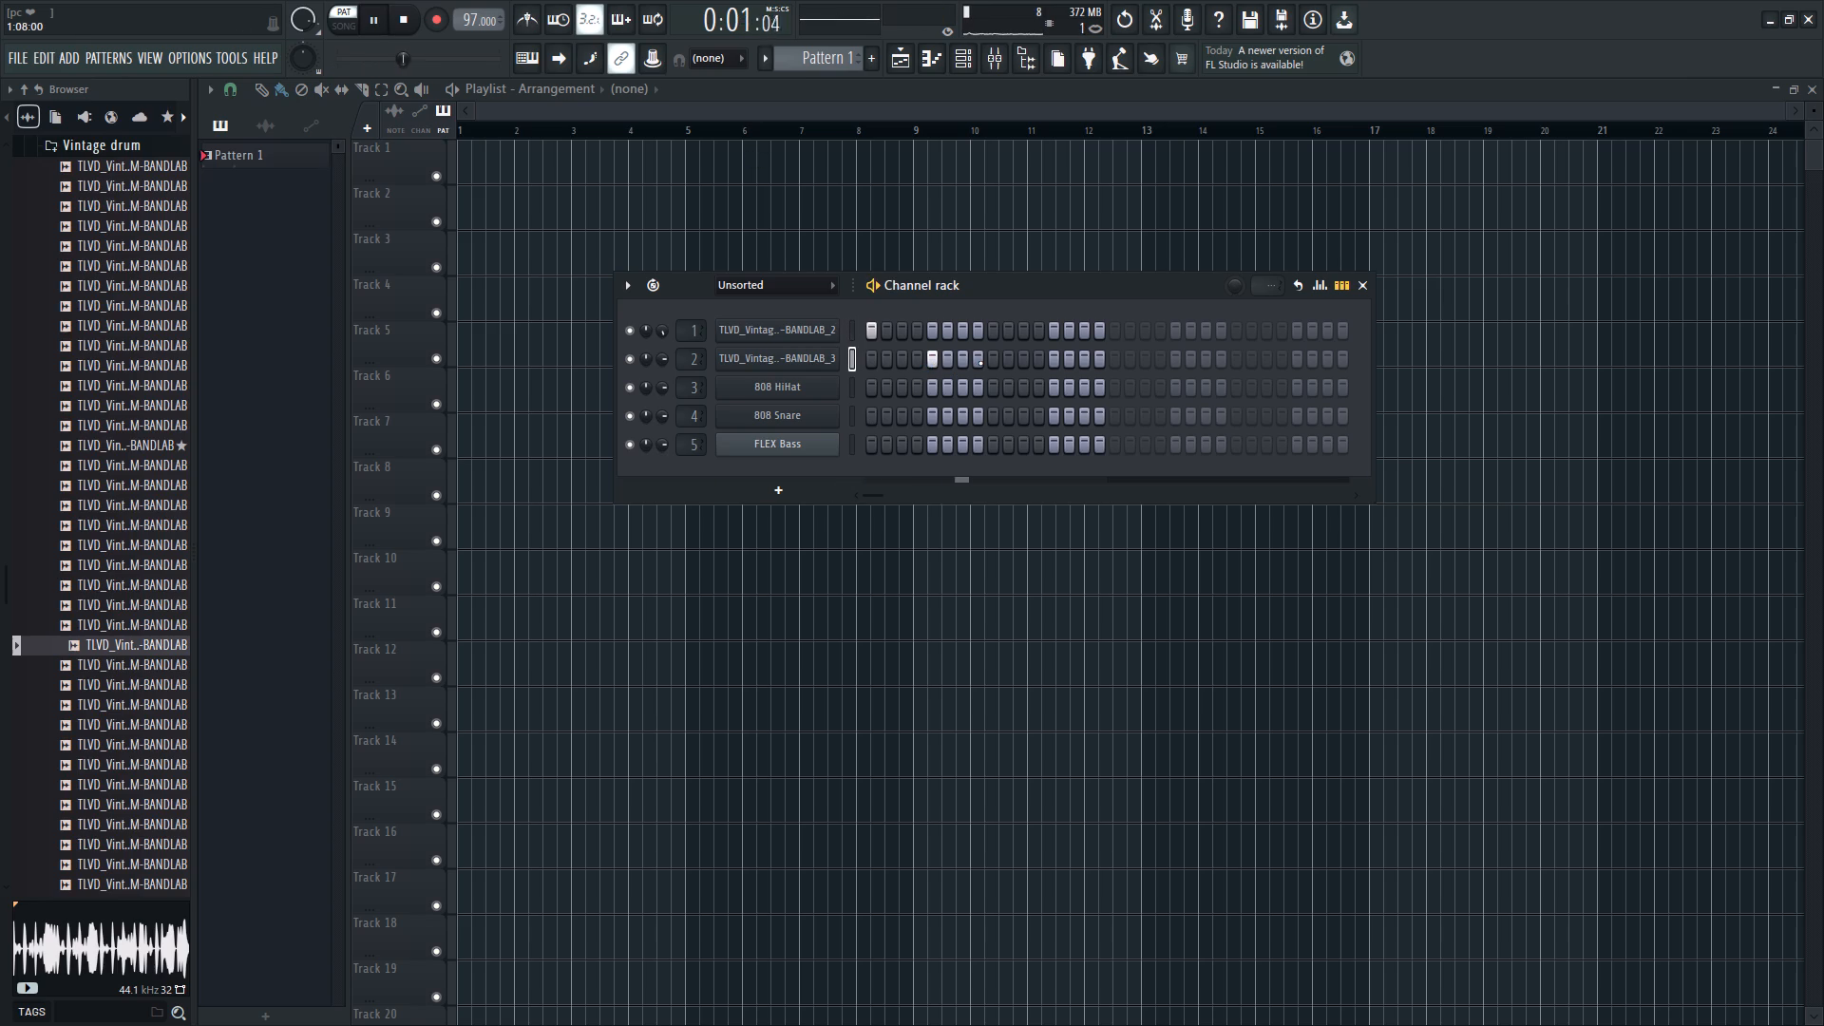
key("space")
Raise the second channel's volume to about 89% and play the pattern.
left_click_drag(668, 354, 673, 314)
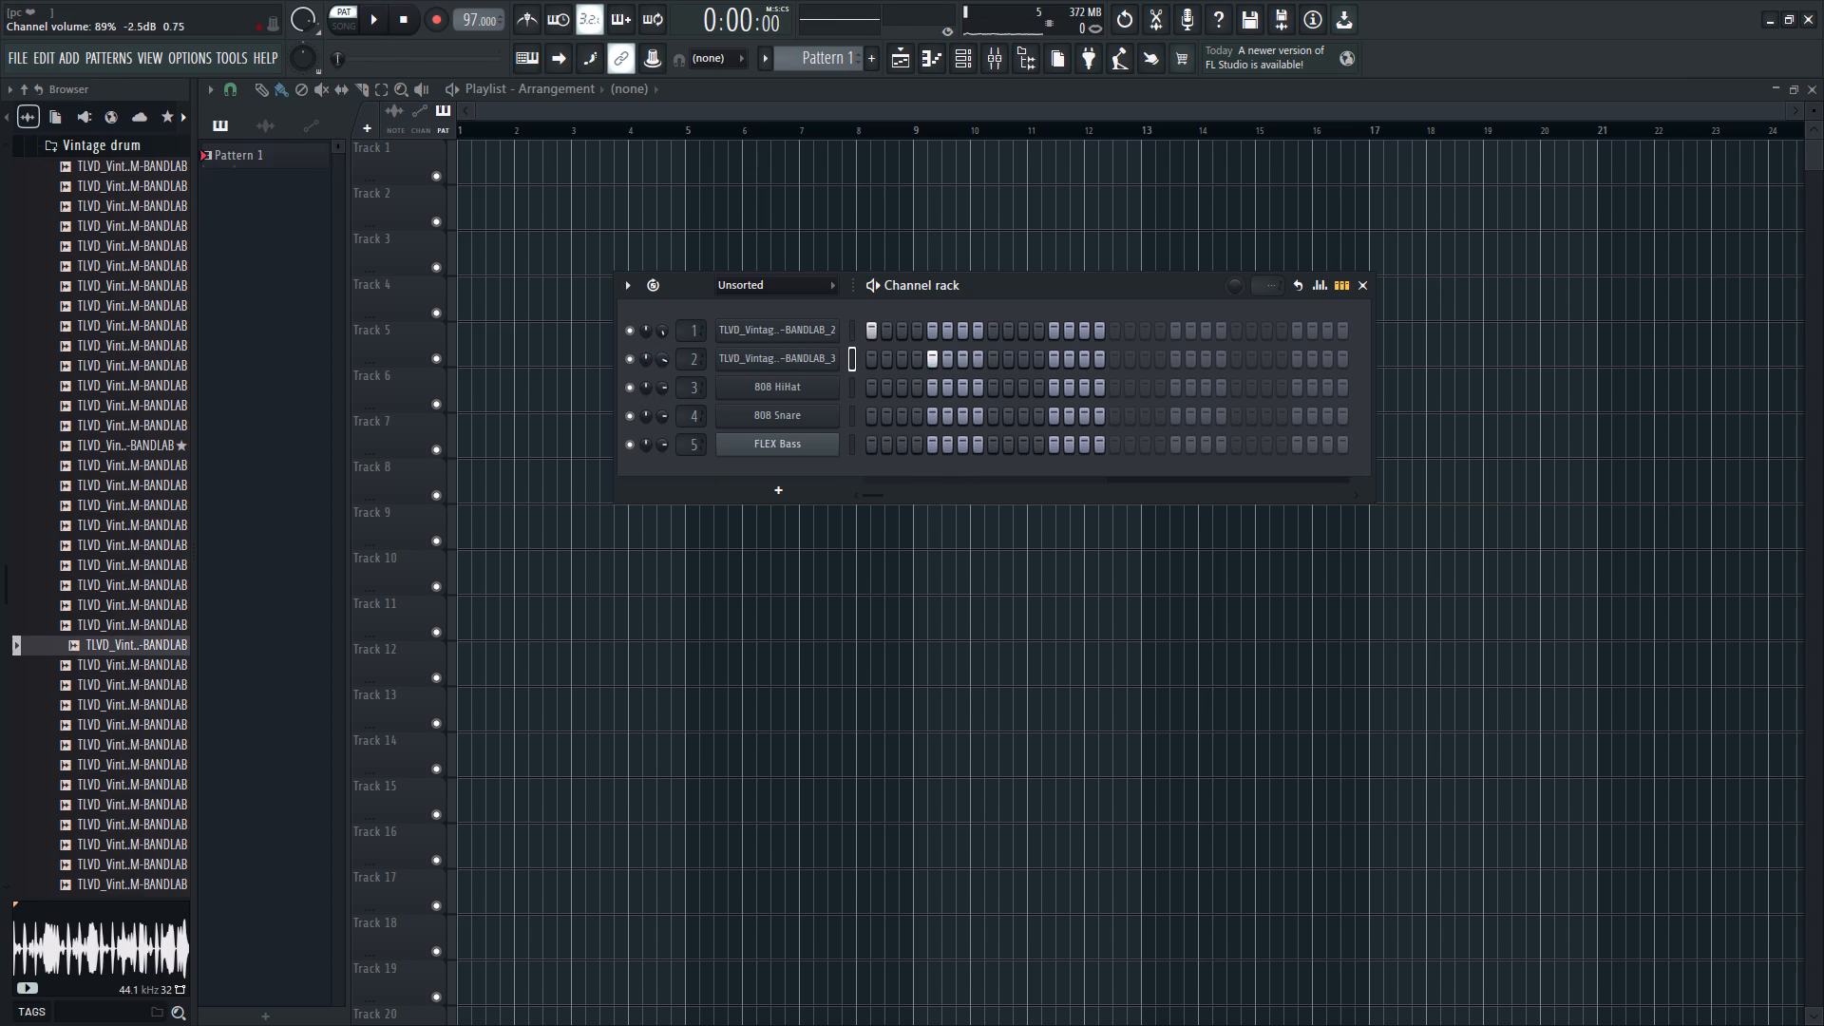
left_click_drag(673, 314, 1010, 976)
key("space")
key("space")
key("space")
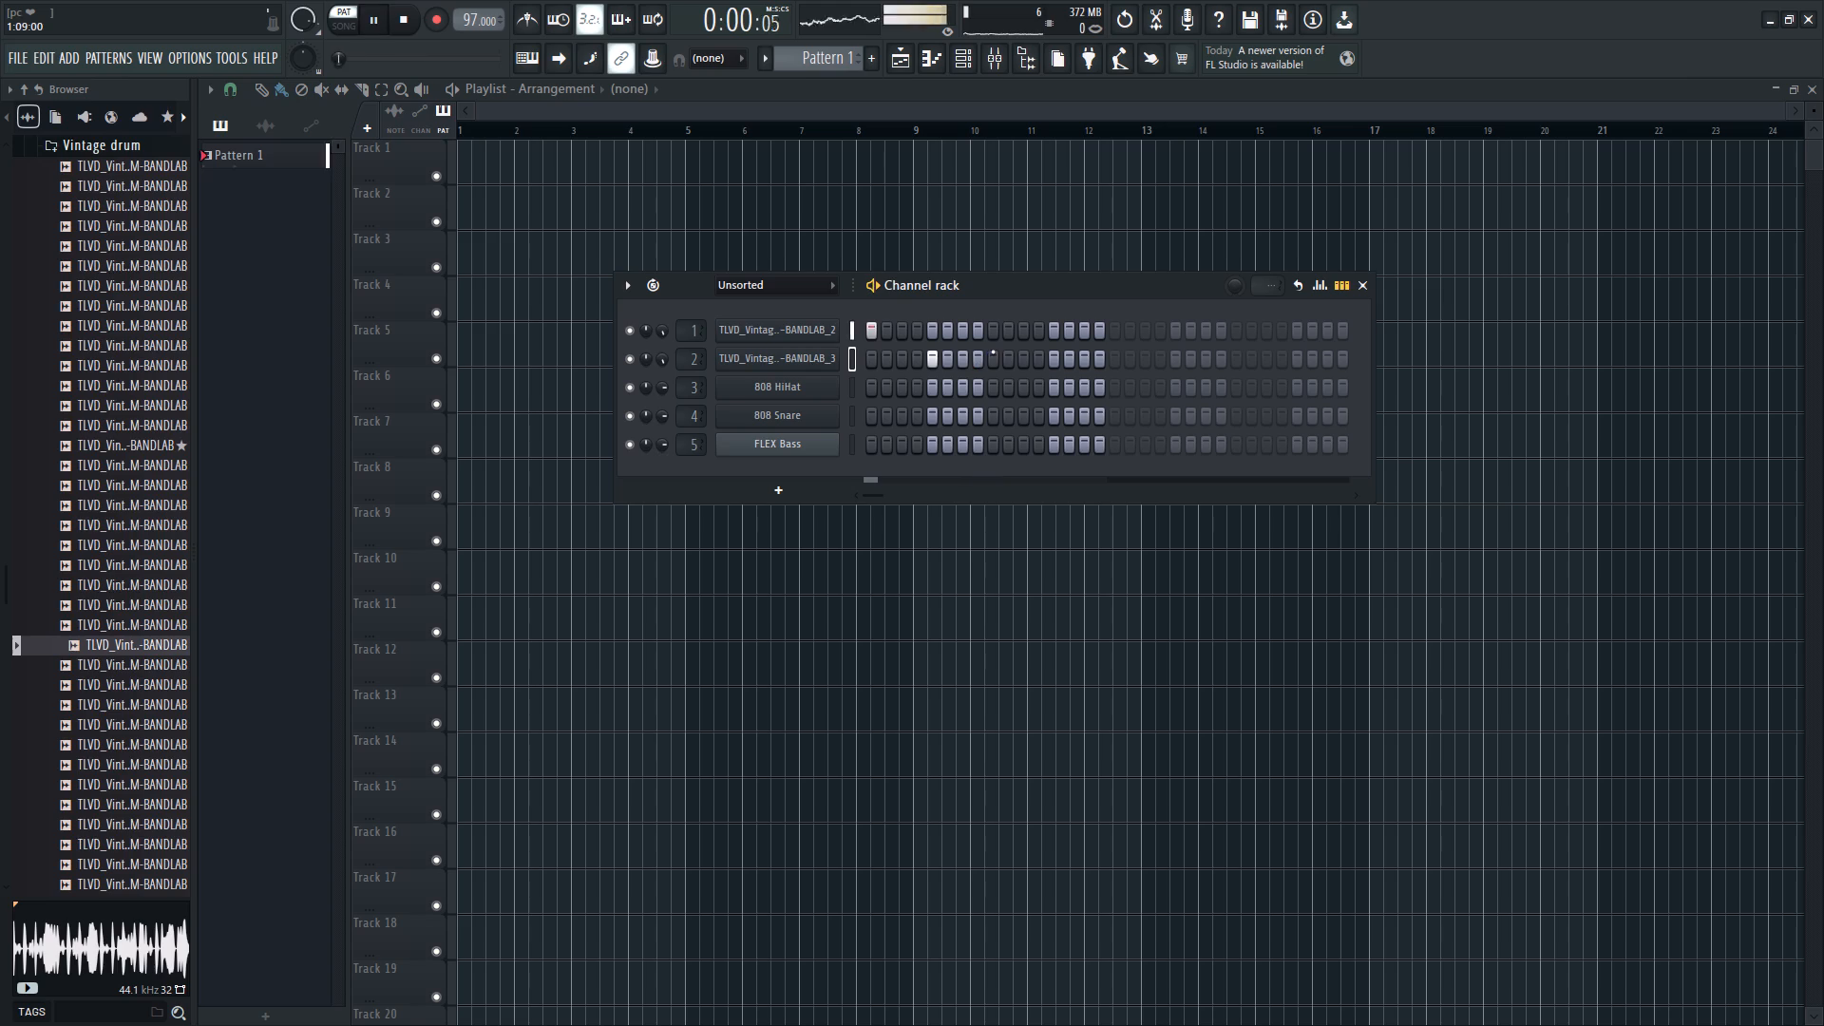
key("space")
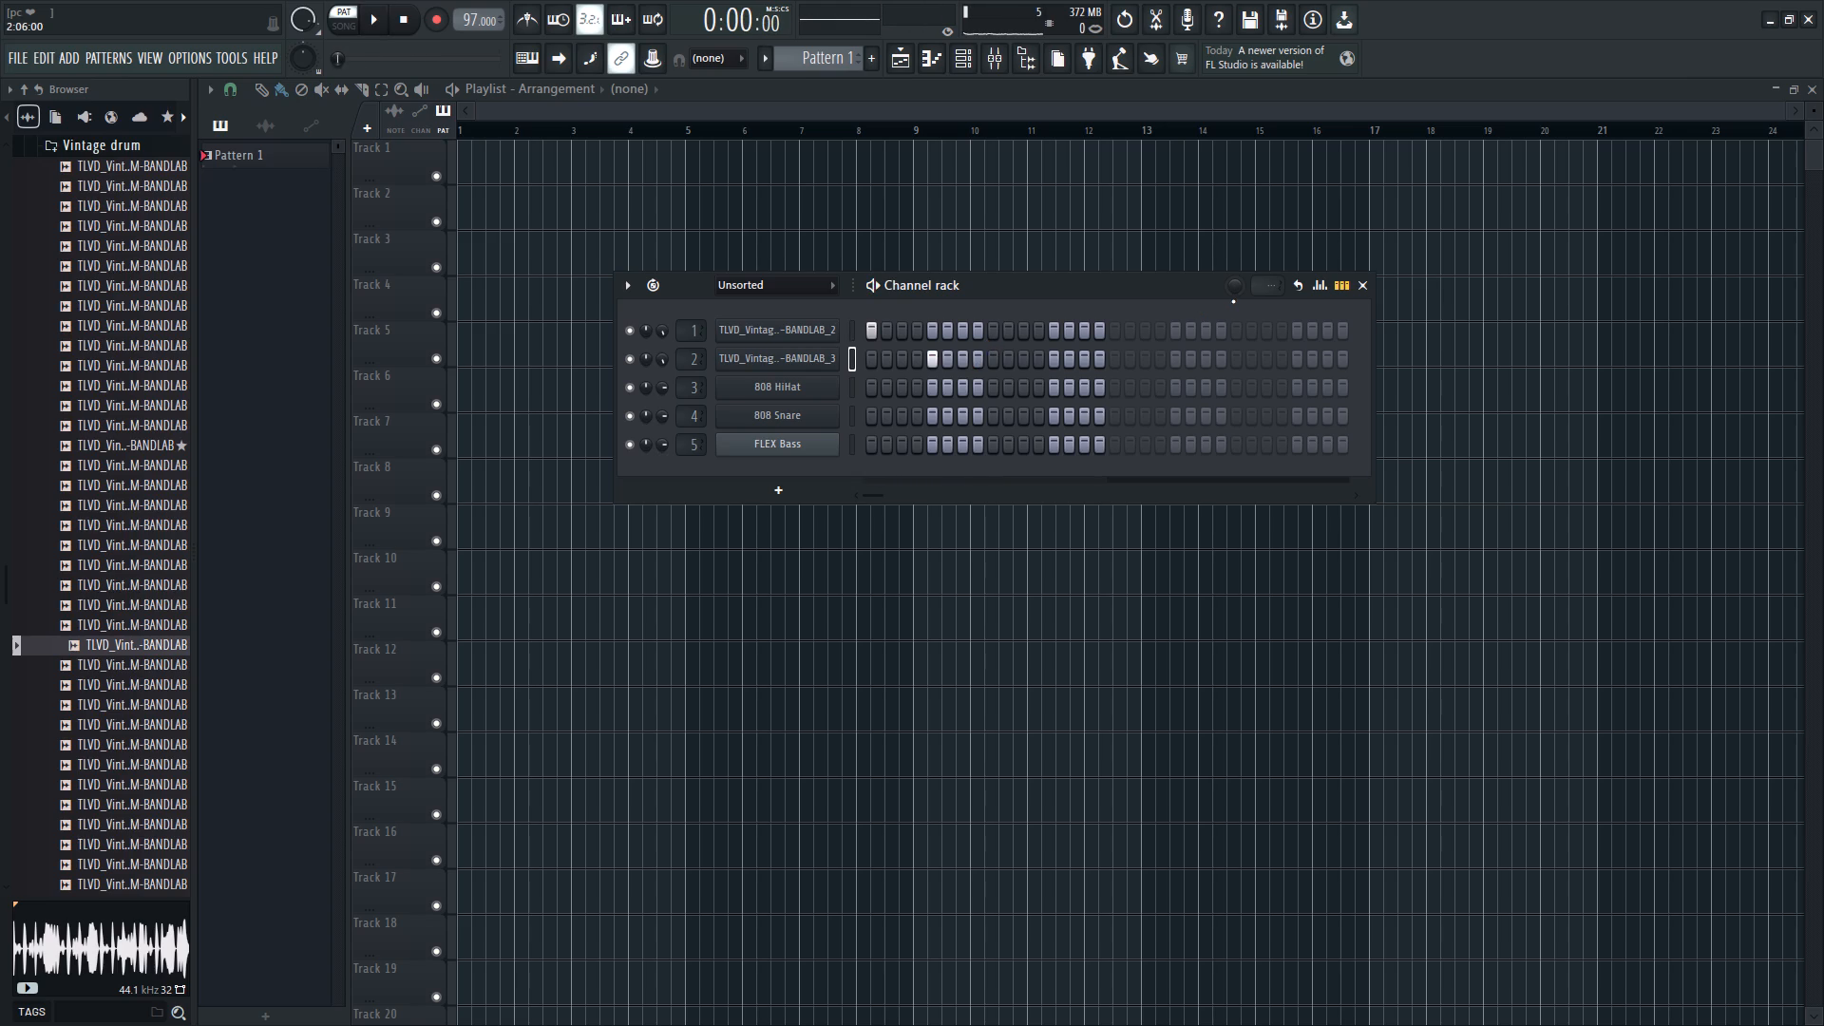
Increase the channel rack's swing amount and listen to the pattern.
scroll(1236, 289, "up", 11)
key("space")
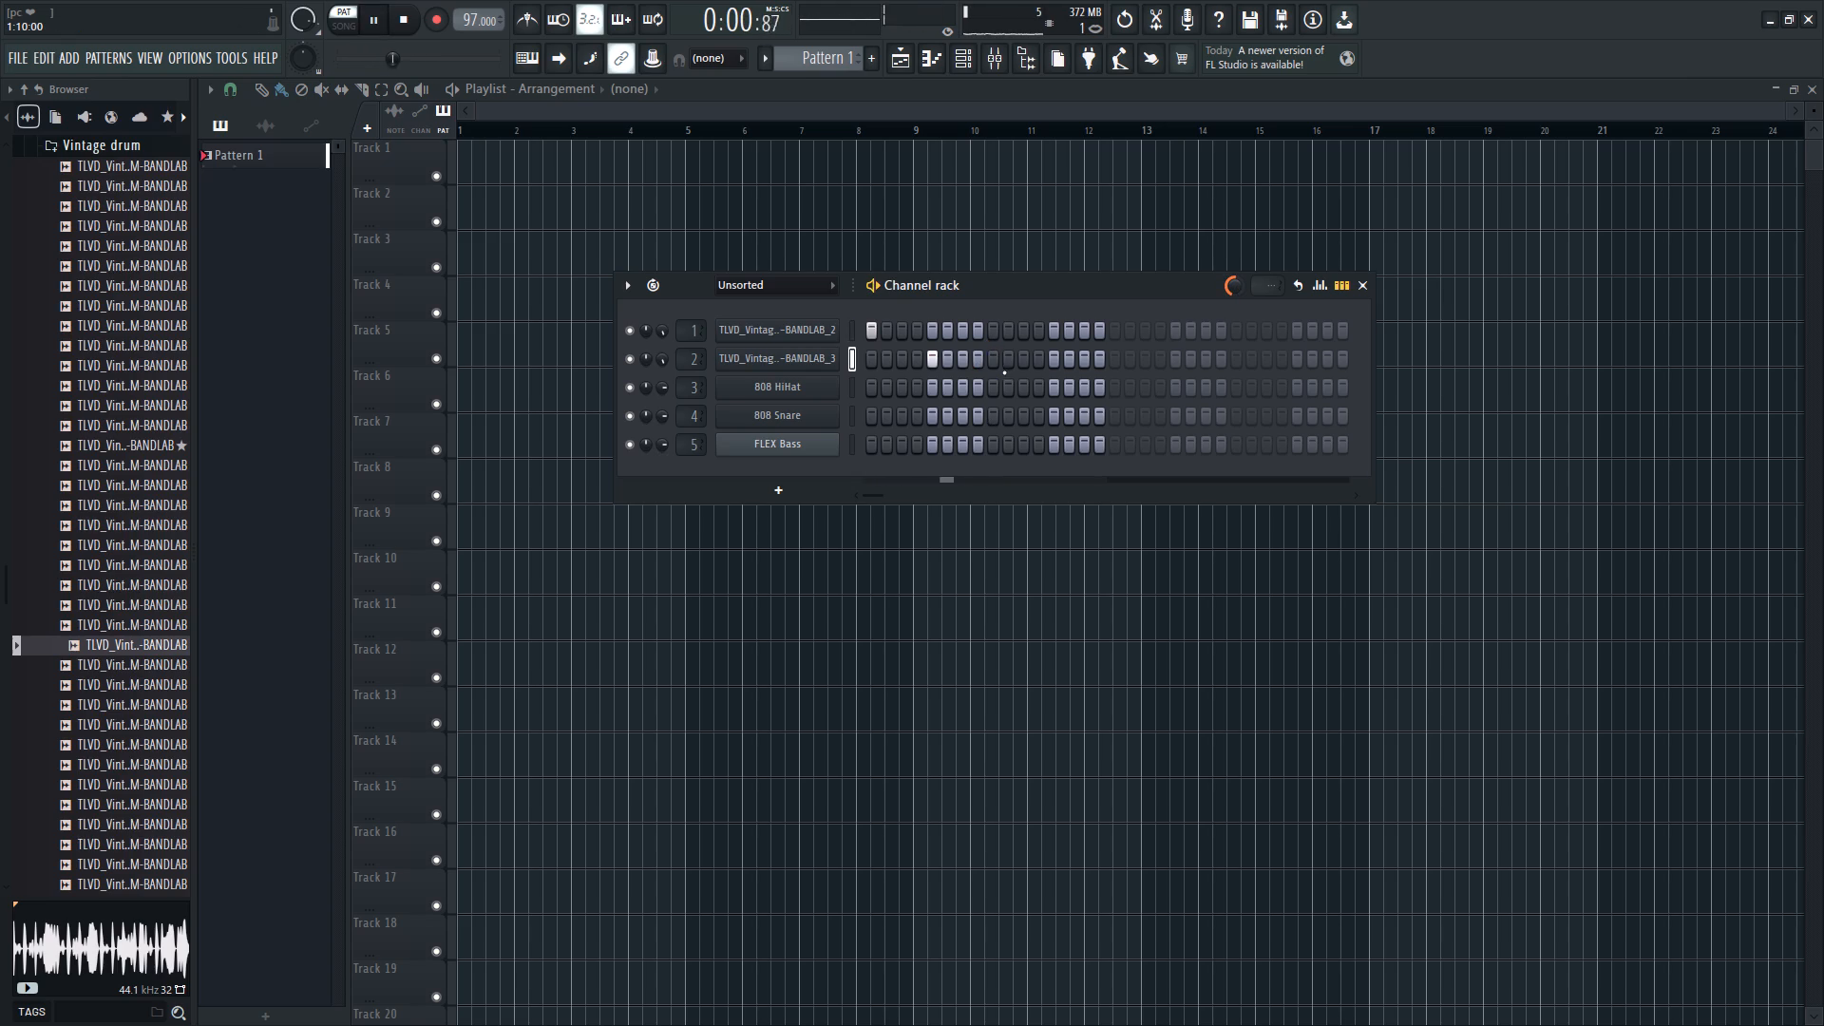
key("space")
key("space")
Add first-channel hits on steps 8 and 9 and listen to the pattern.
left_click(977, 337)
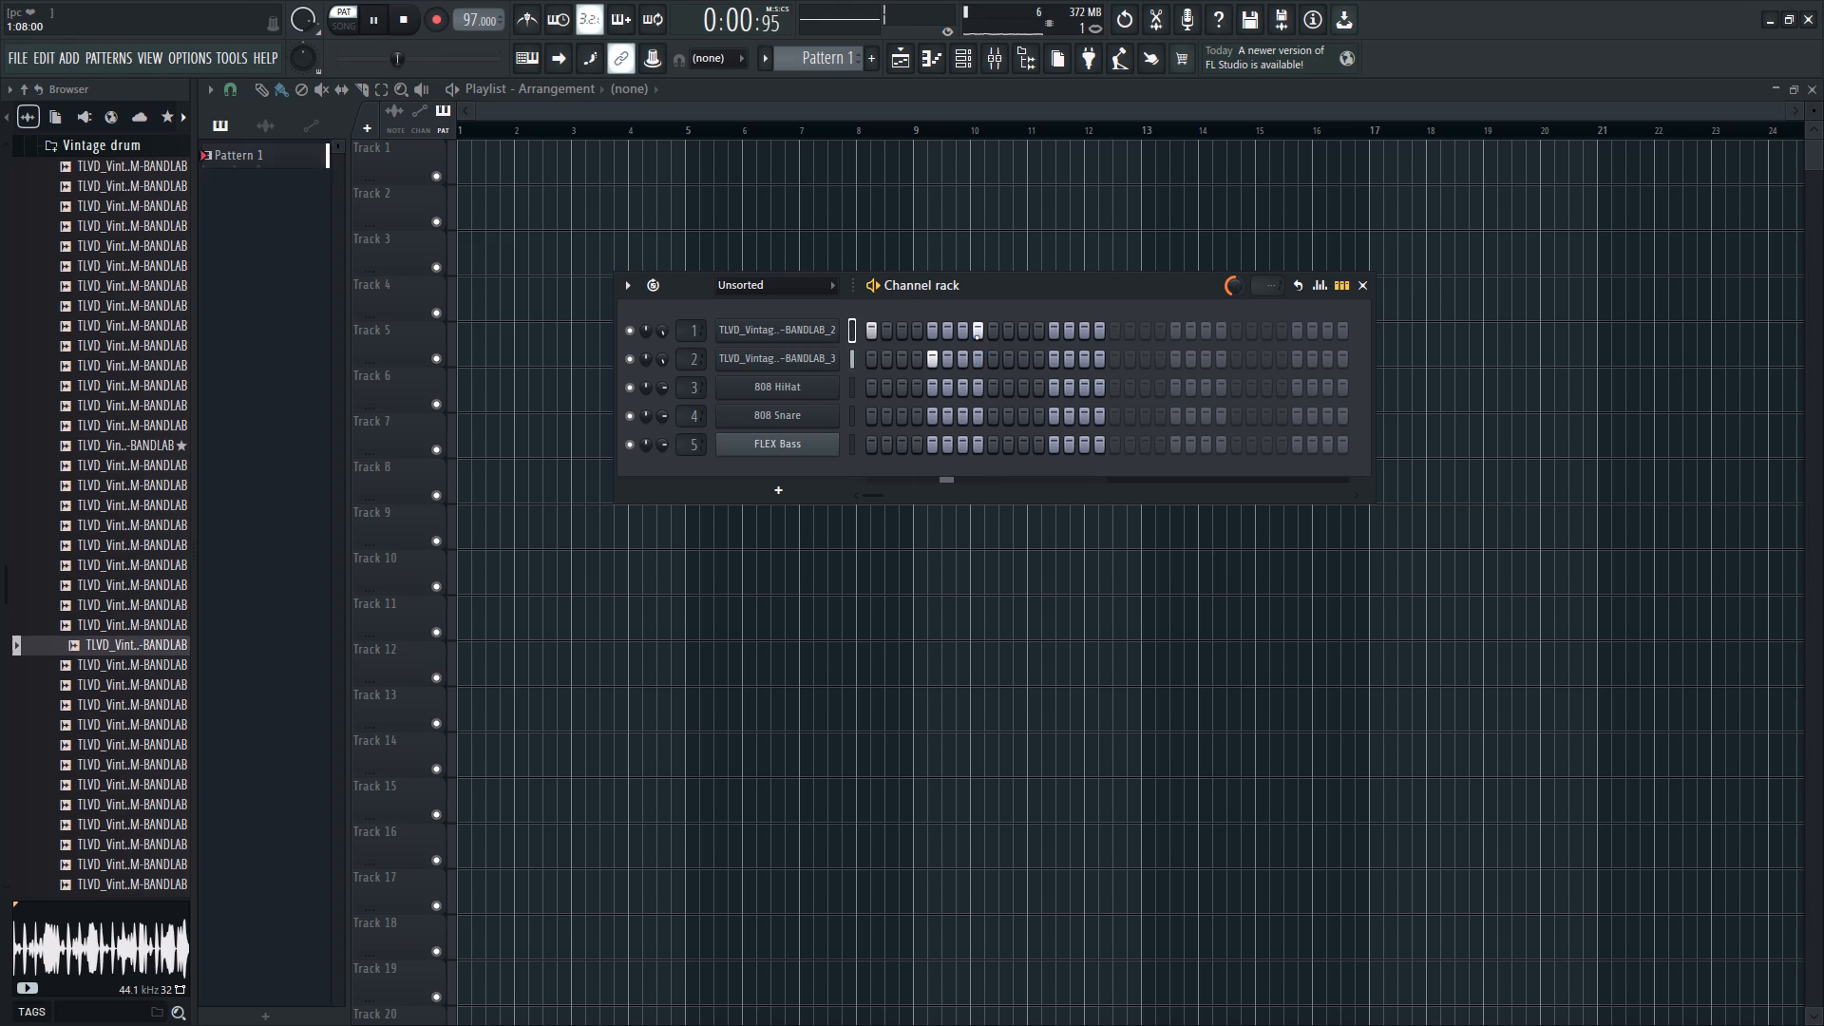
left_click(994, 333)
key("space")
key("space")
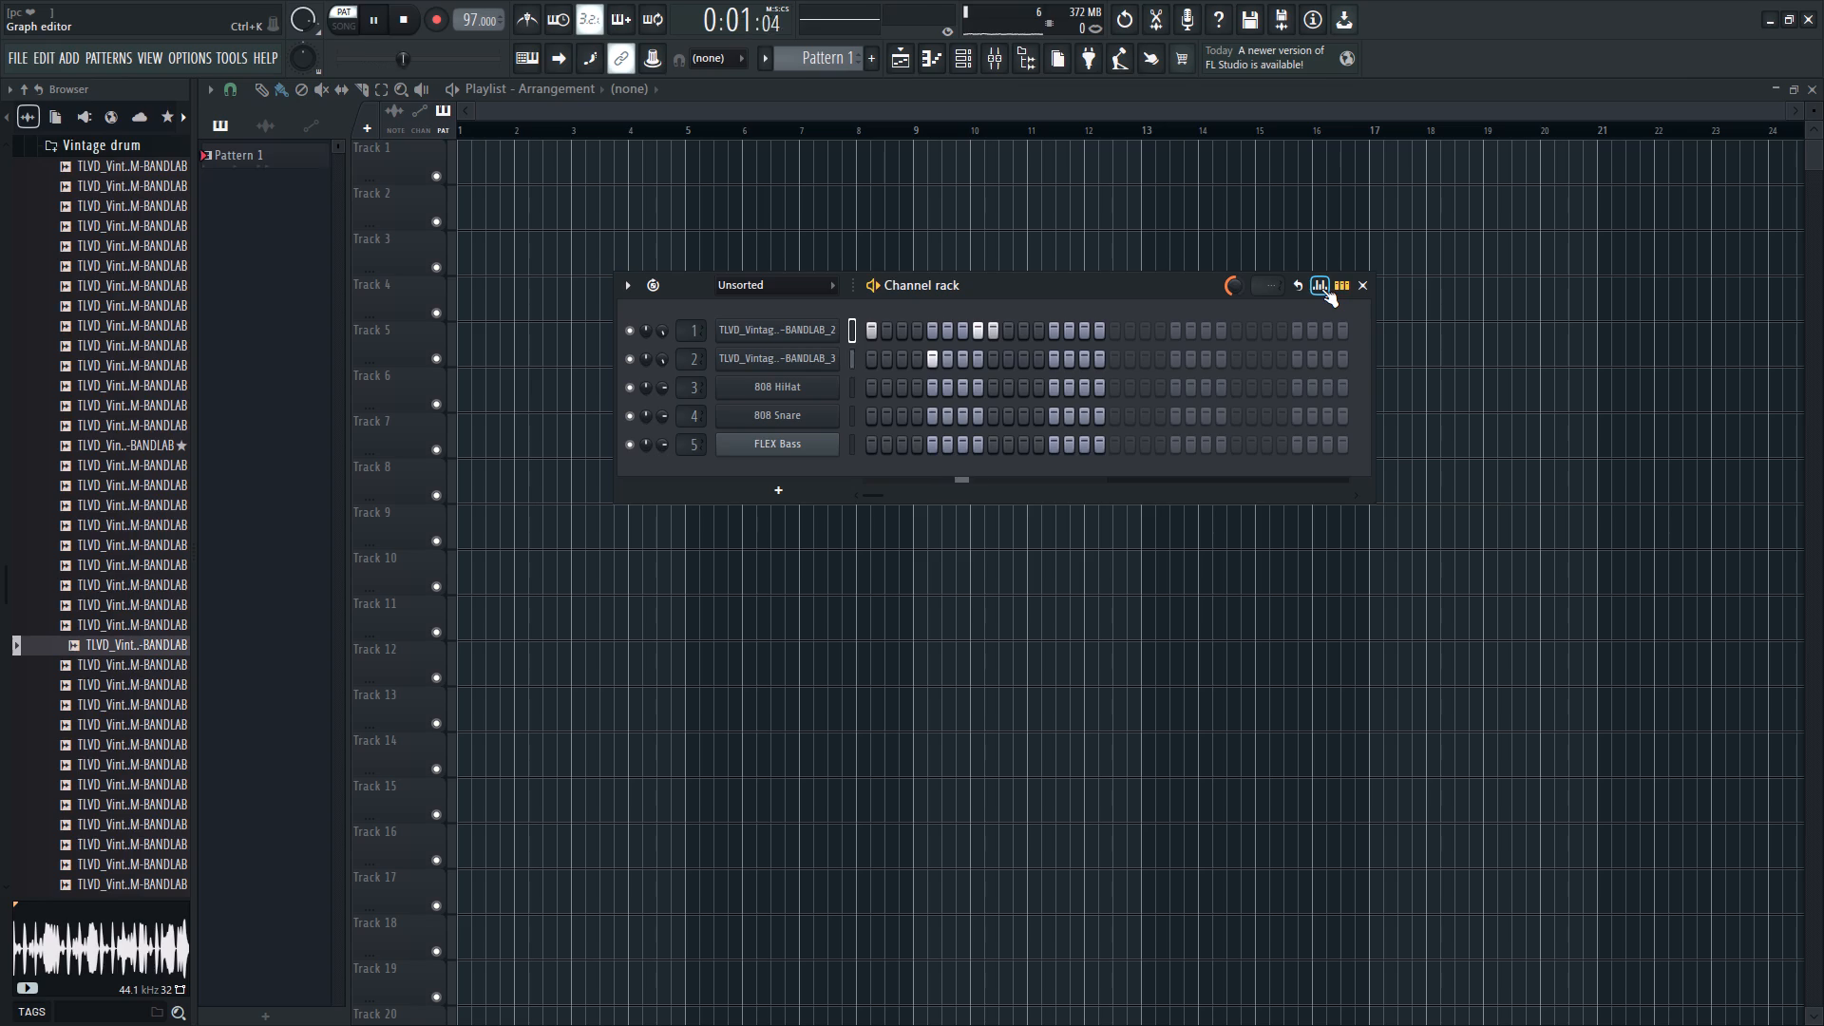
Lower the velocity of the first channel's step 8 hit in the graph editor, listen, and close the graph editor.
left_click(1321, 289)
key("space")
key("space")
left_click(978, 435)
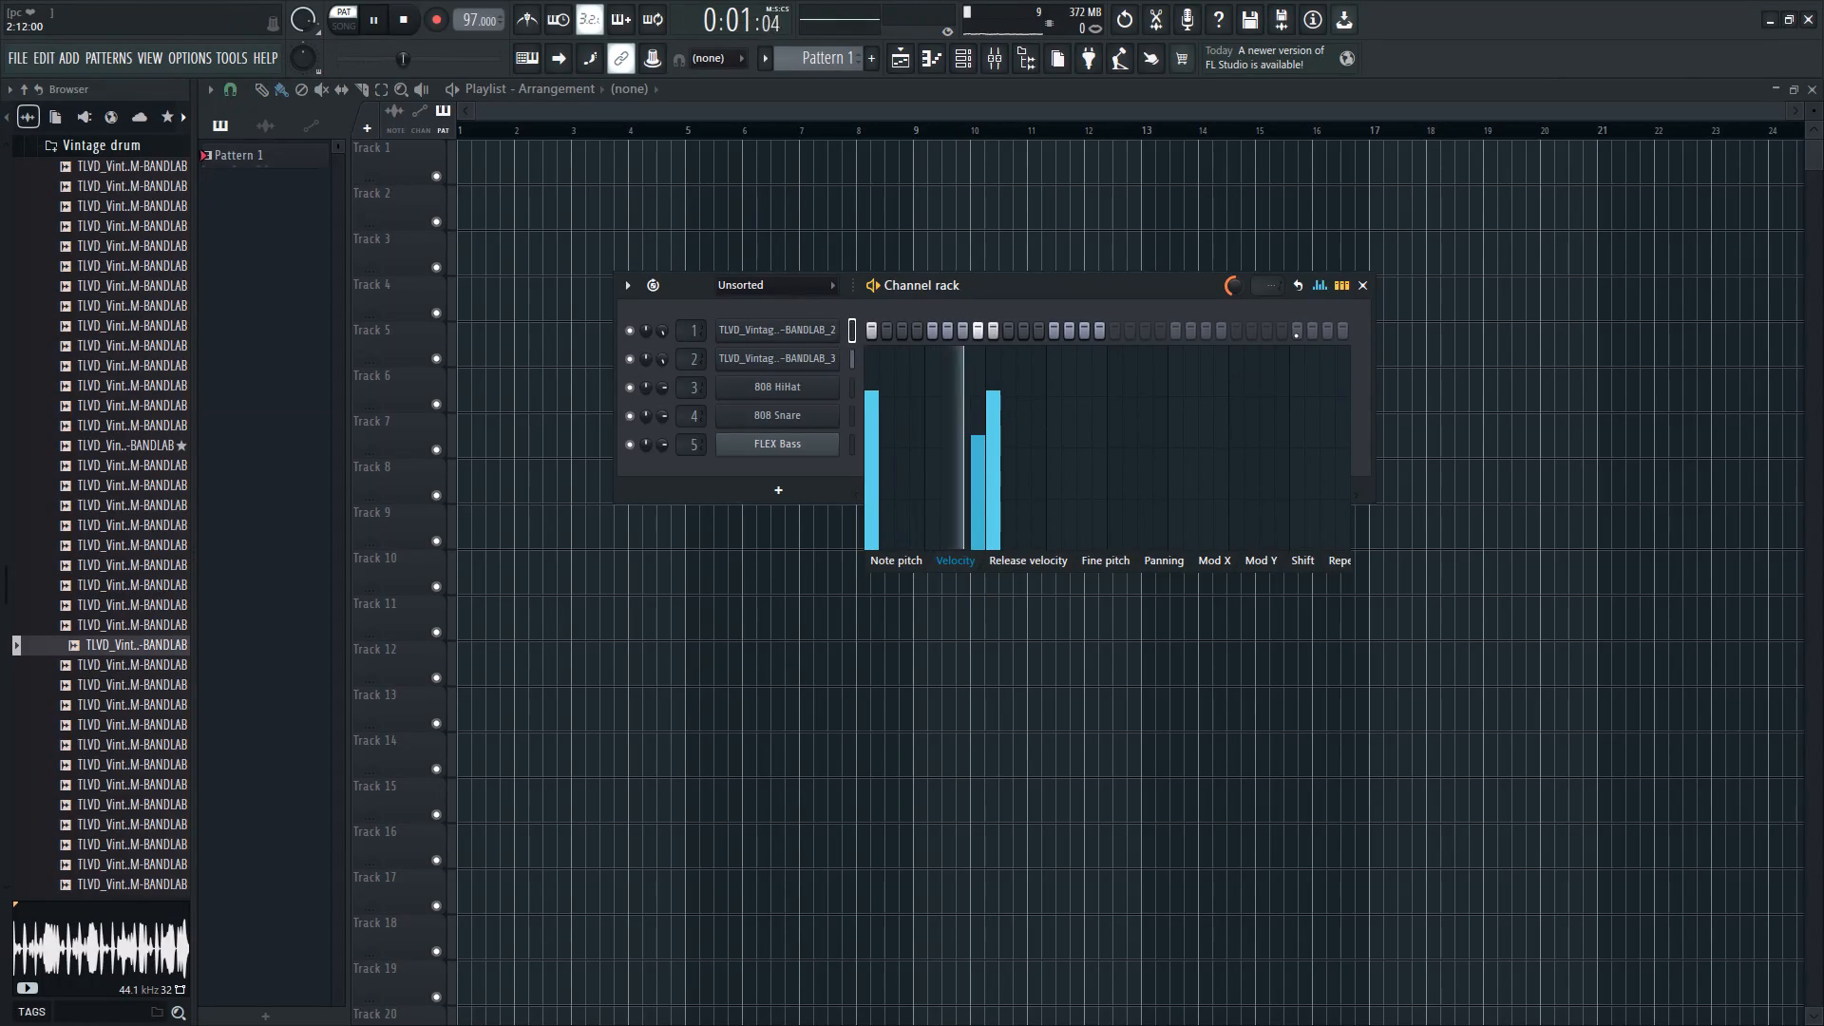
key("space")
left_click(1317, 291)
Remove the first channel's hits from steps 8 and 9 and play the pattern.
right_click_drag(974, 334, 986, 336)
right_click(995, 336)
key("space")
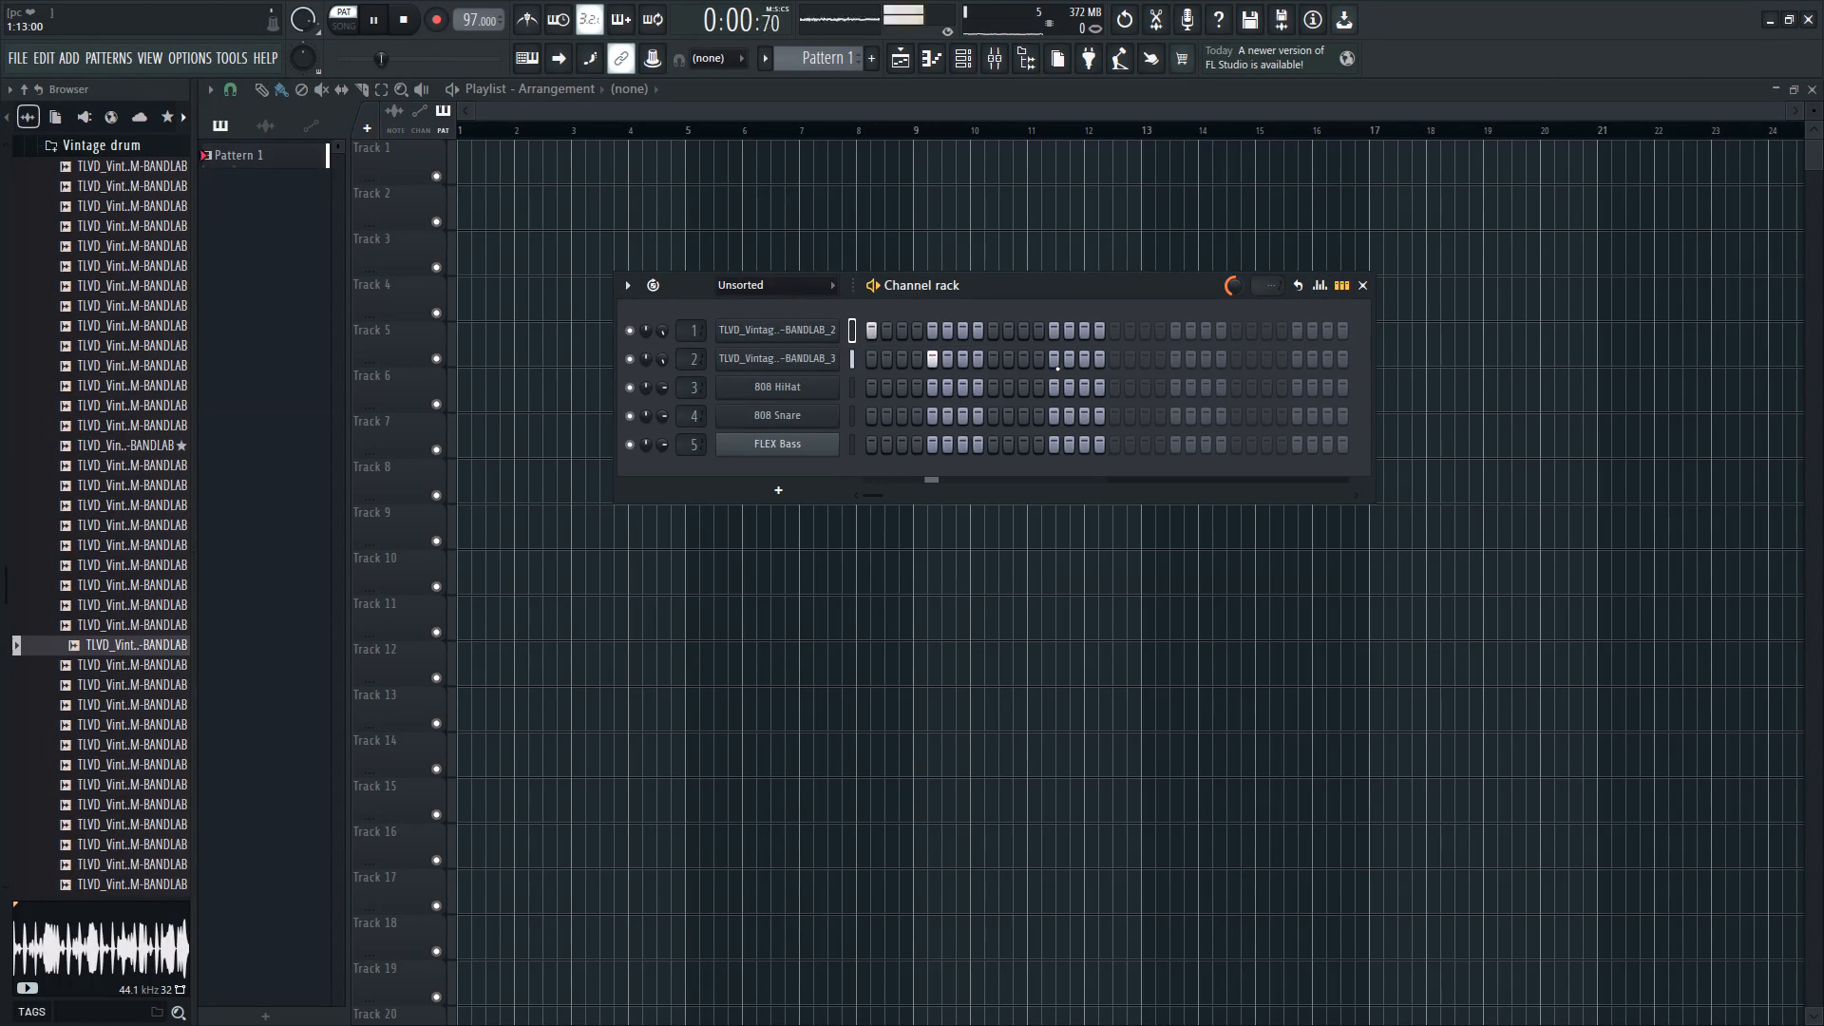
Add second-channel hits on steps 13, 21 and 29 and play back the extended pattern.
left_click(1055, 368)
key("space")
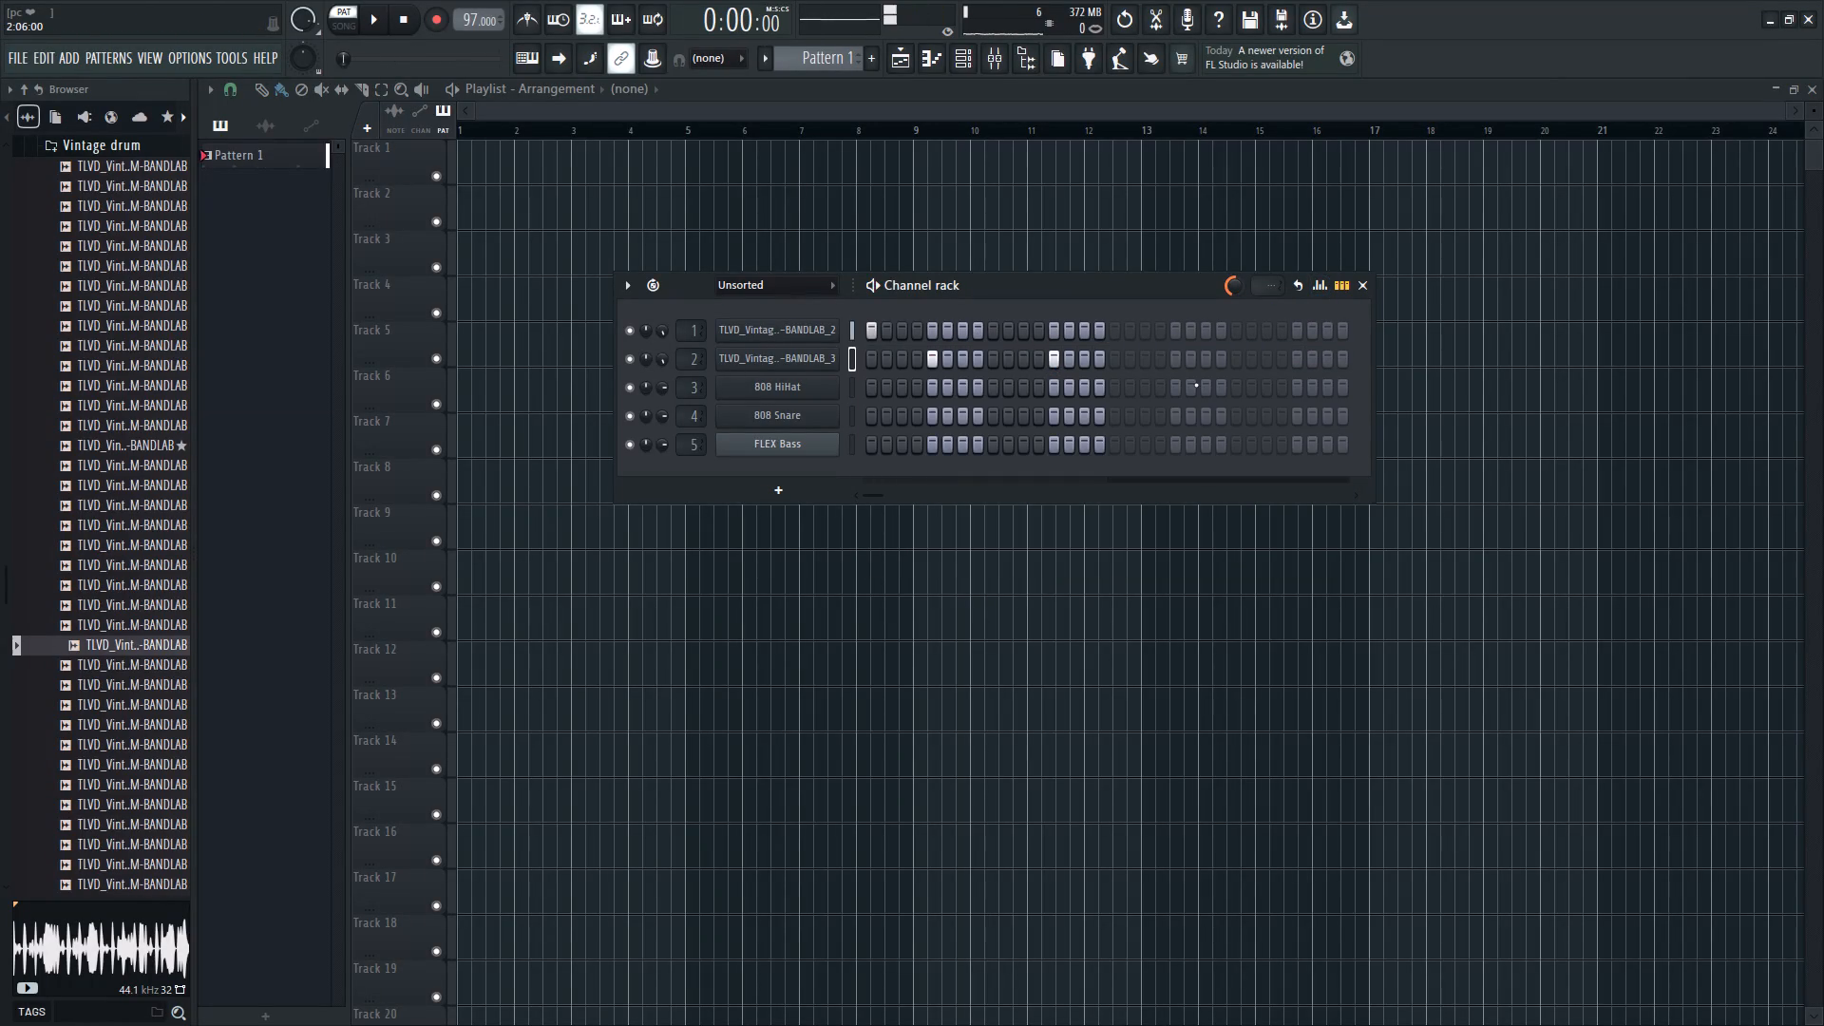
key("space")
left_click(1175, 366)
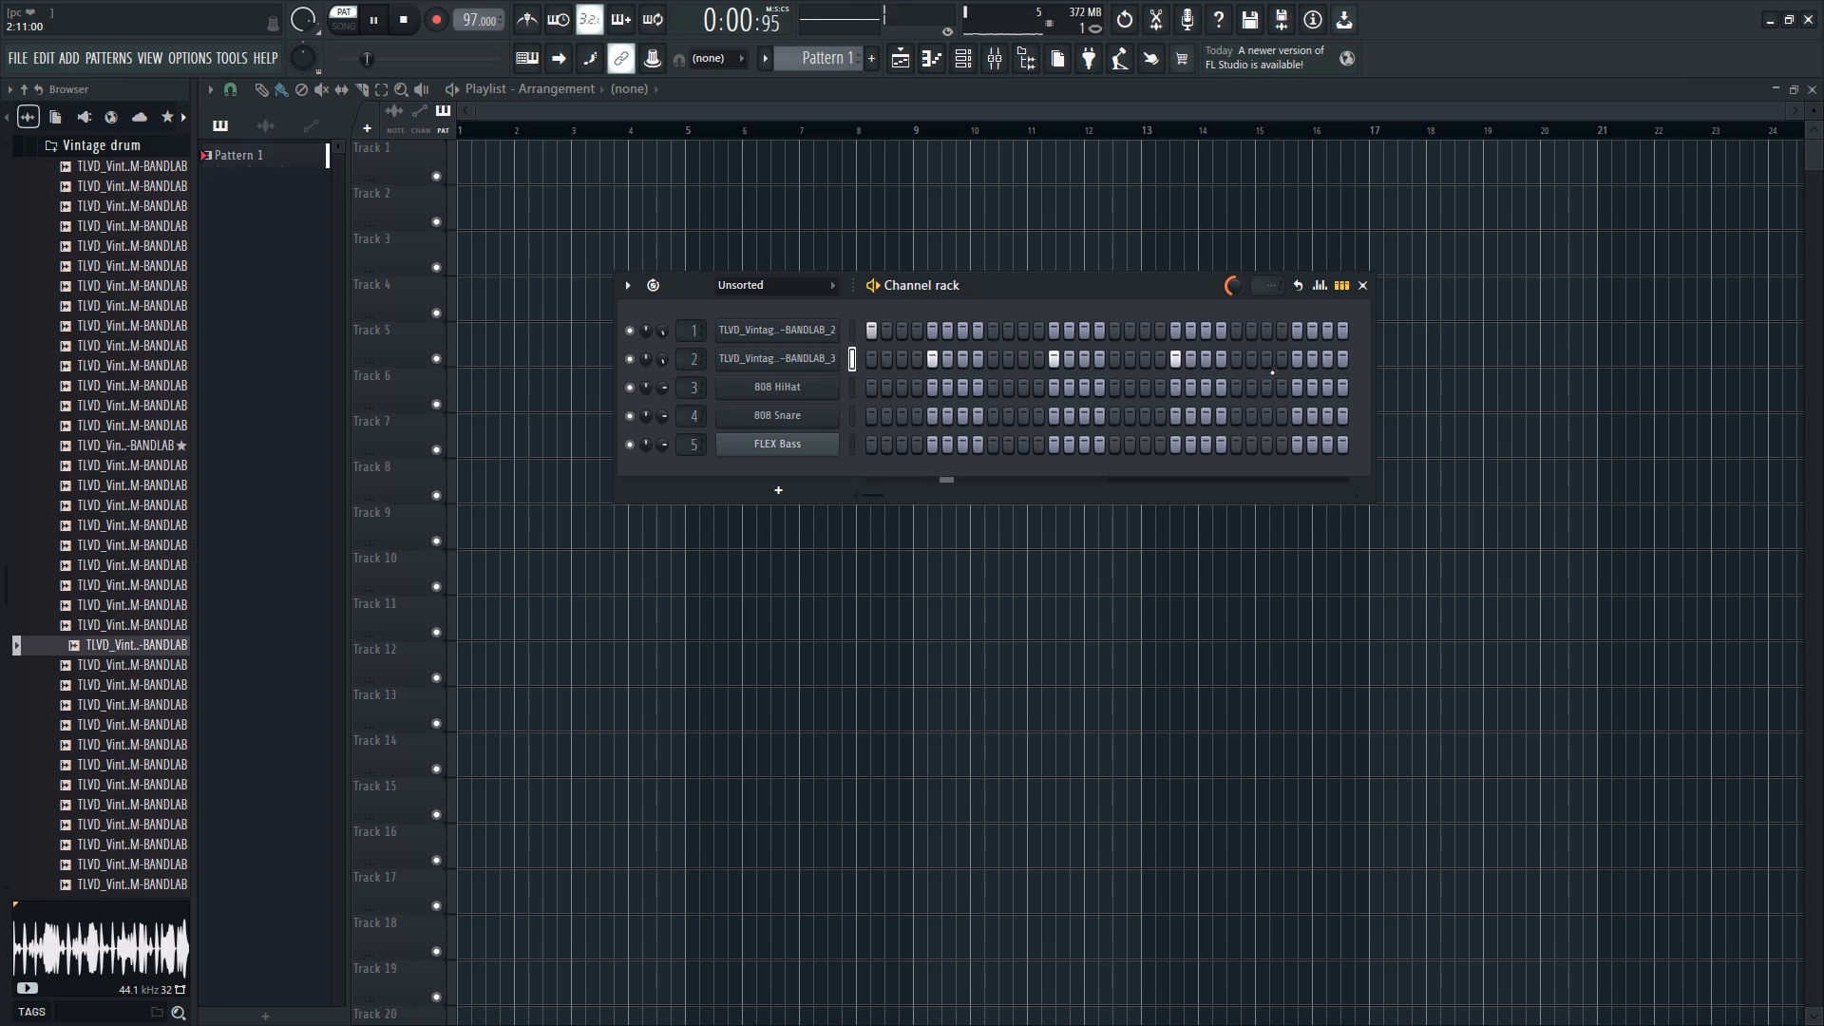
left_click(1297, 368)
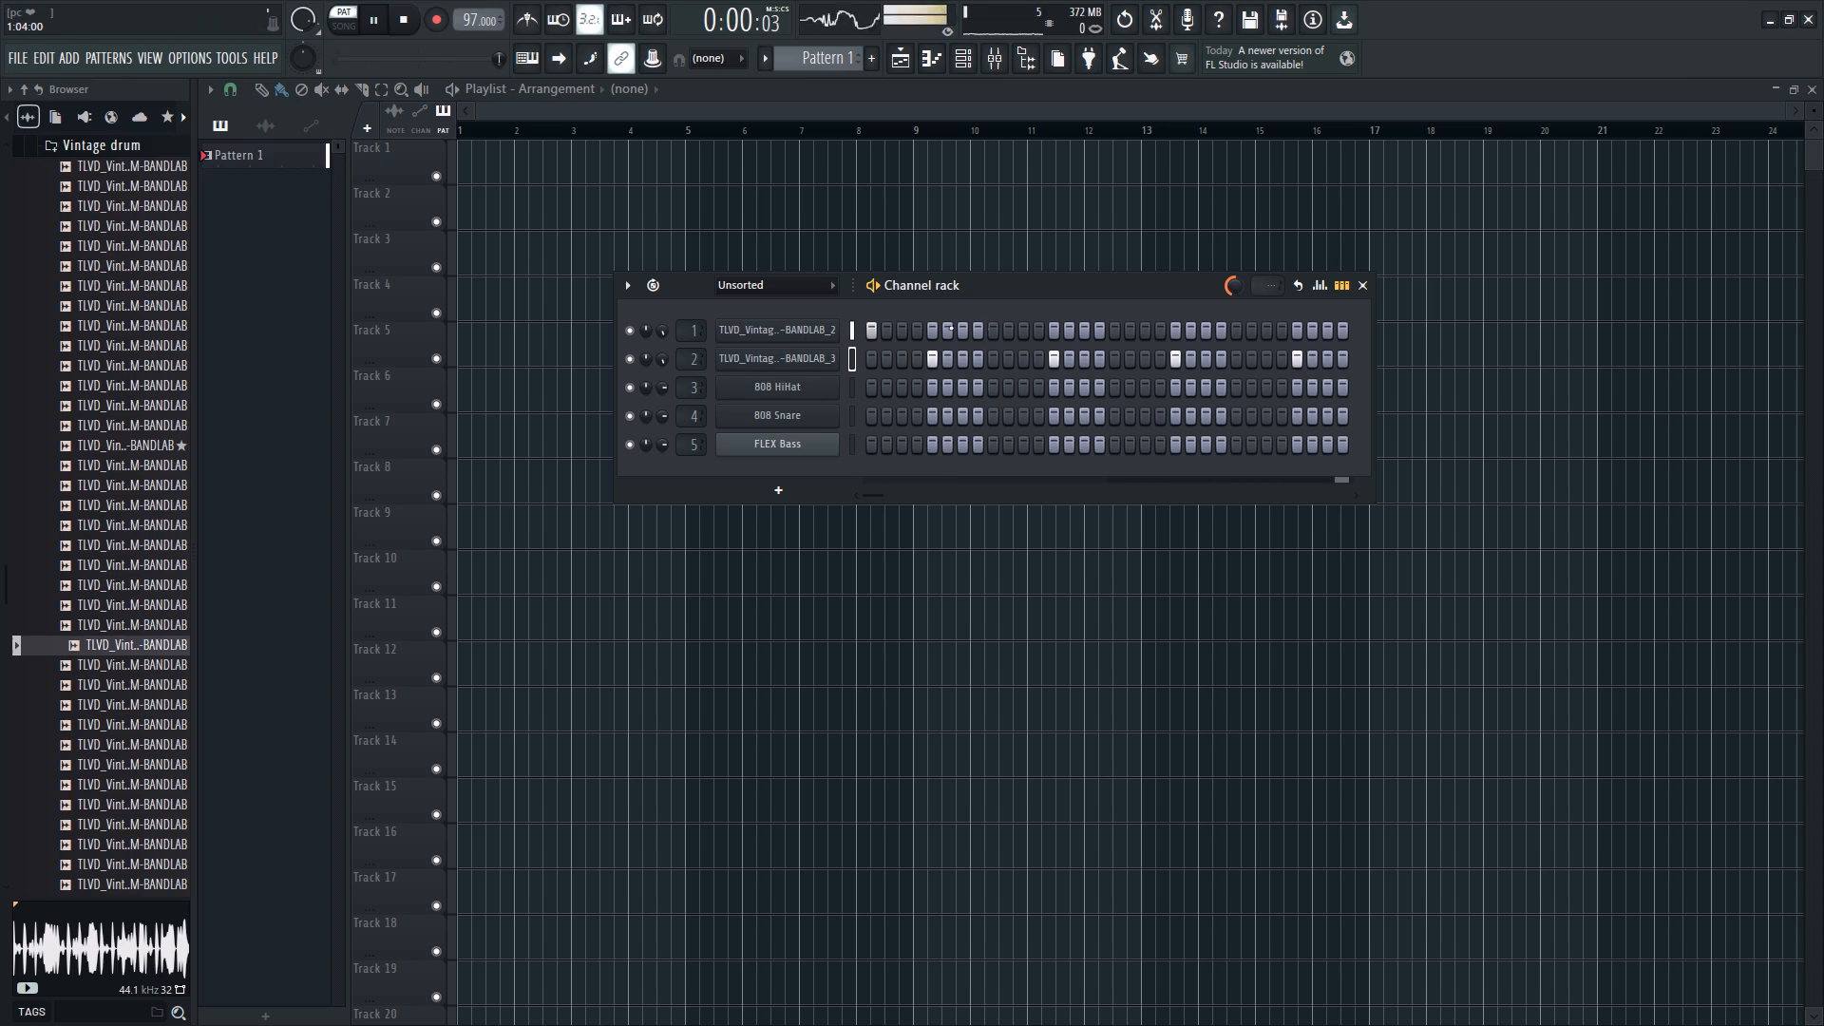
key("space")
key("space")
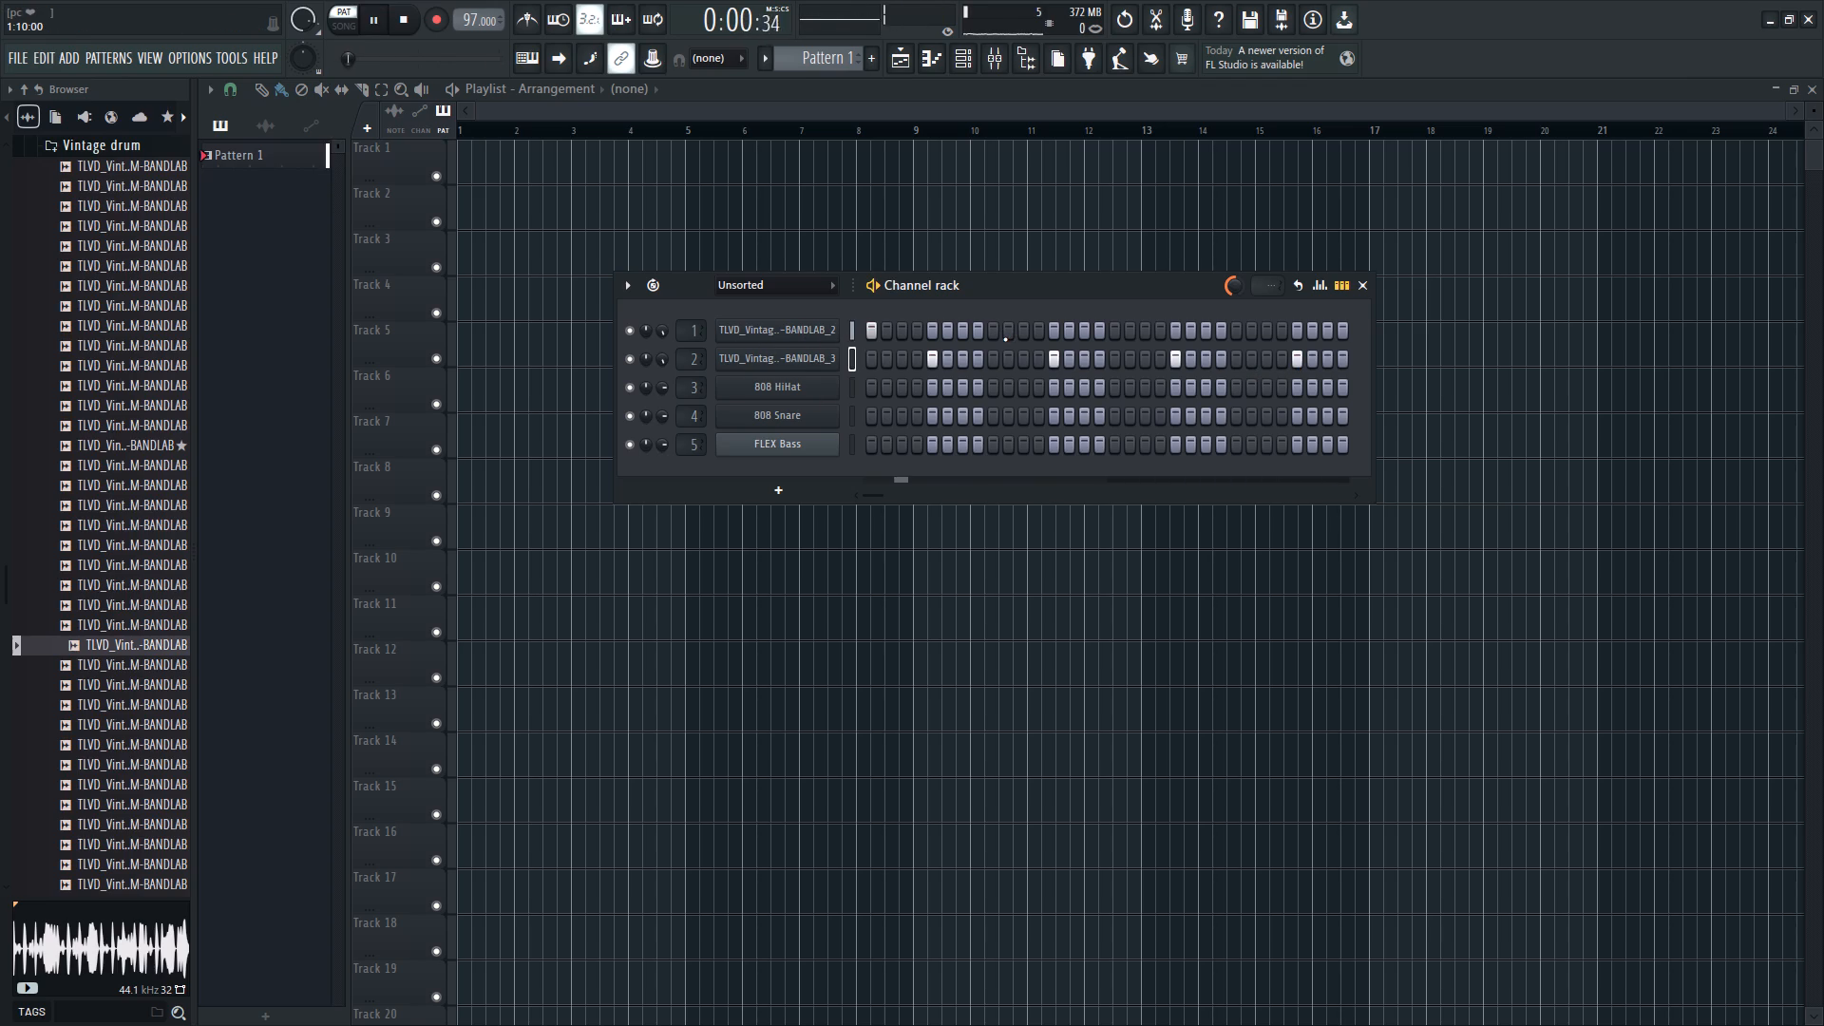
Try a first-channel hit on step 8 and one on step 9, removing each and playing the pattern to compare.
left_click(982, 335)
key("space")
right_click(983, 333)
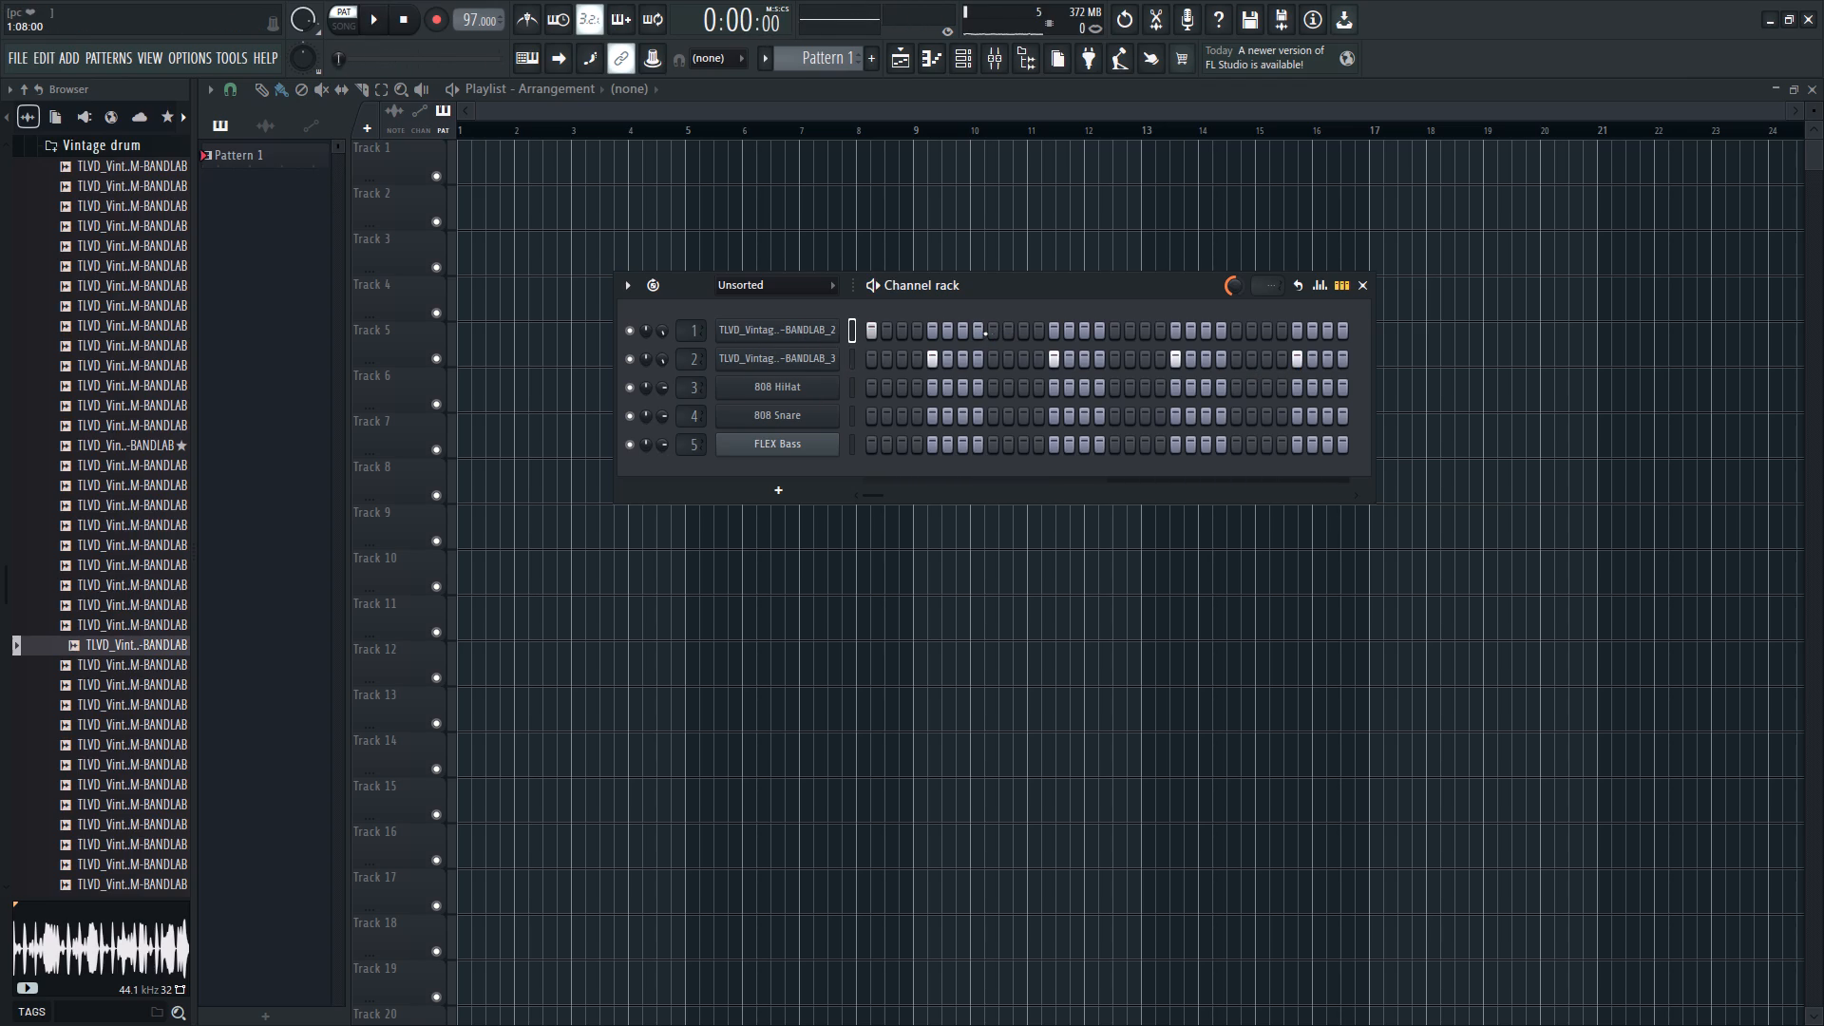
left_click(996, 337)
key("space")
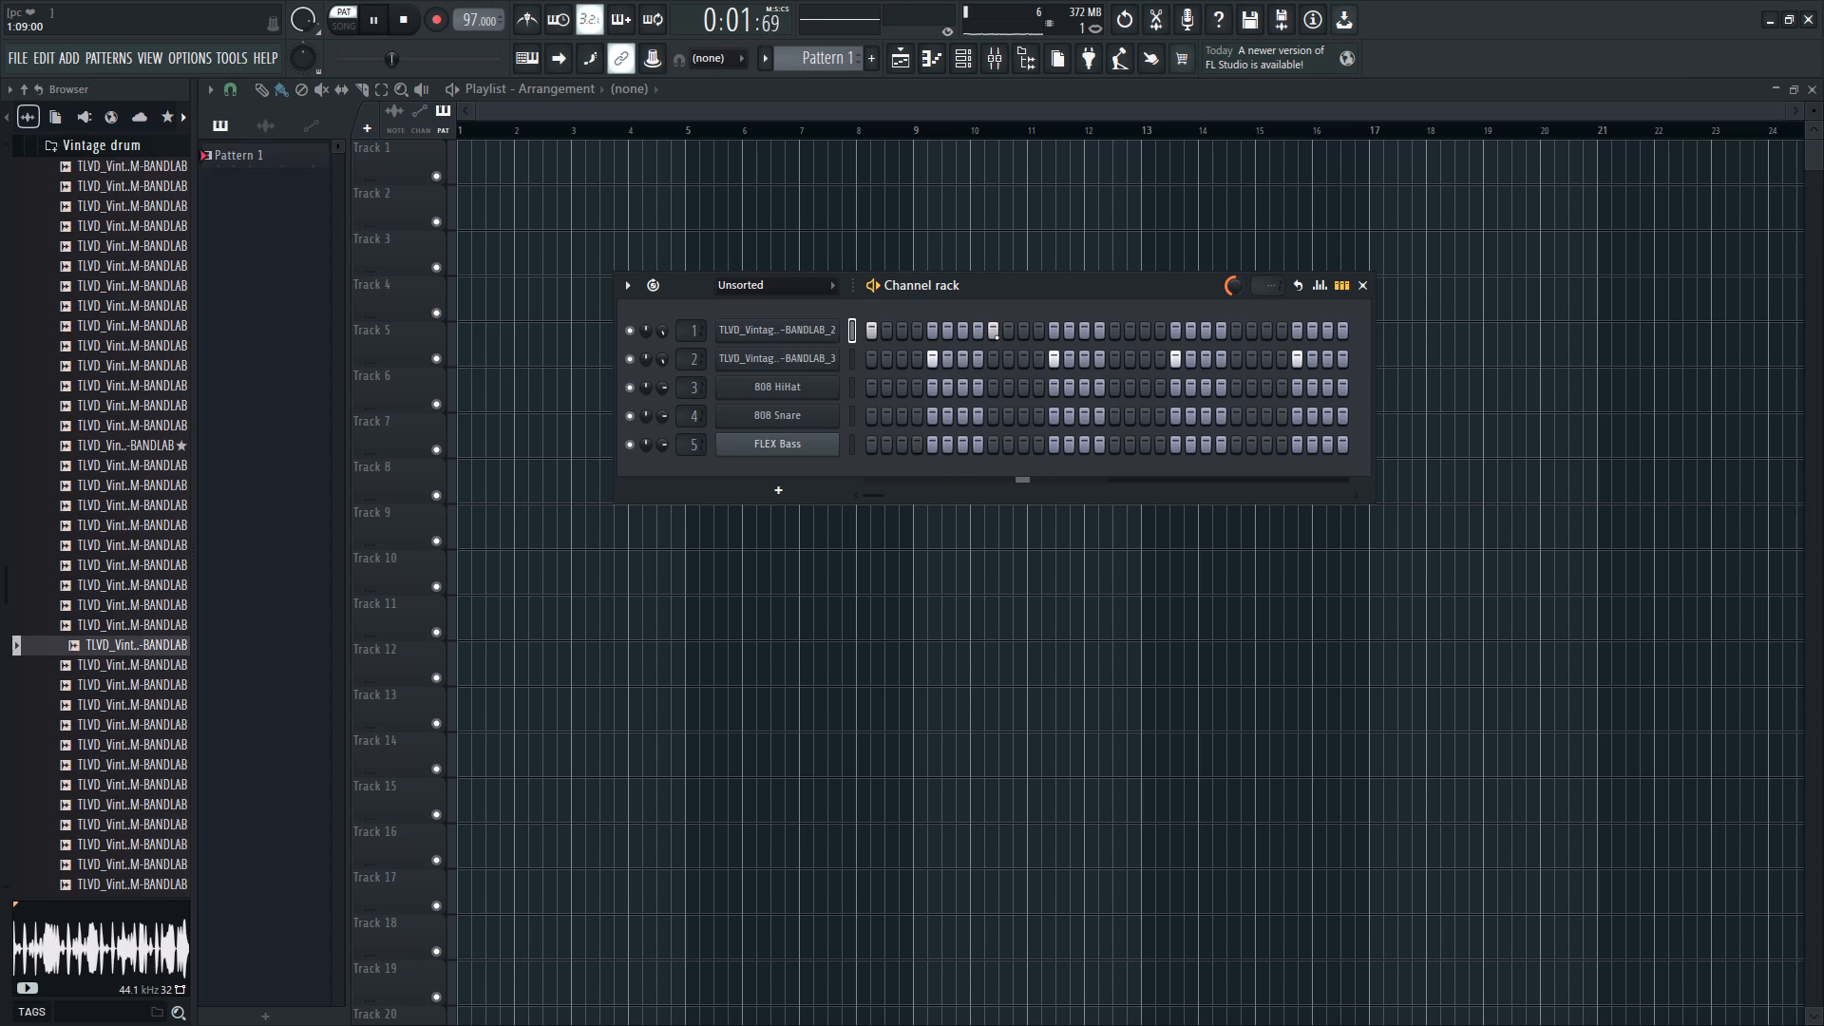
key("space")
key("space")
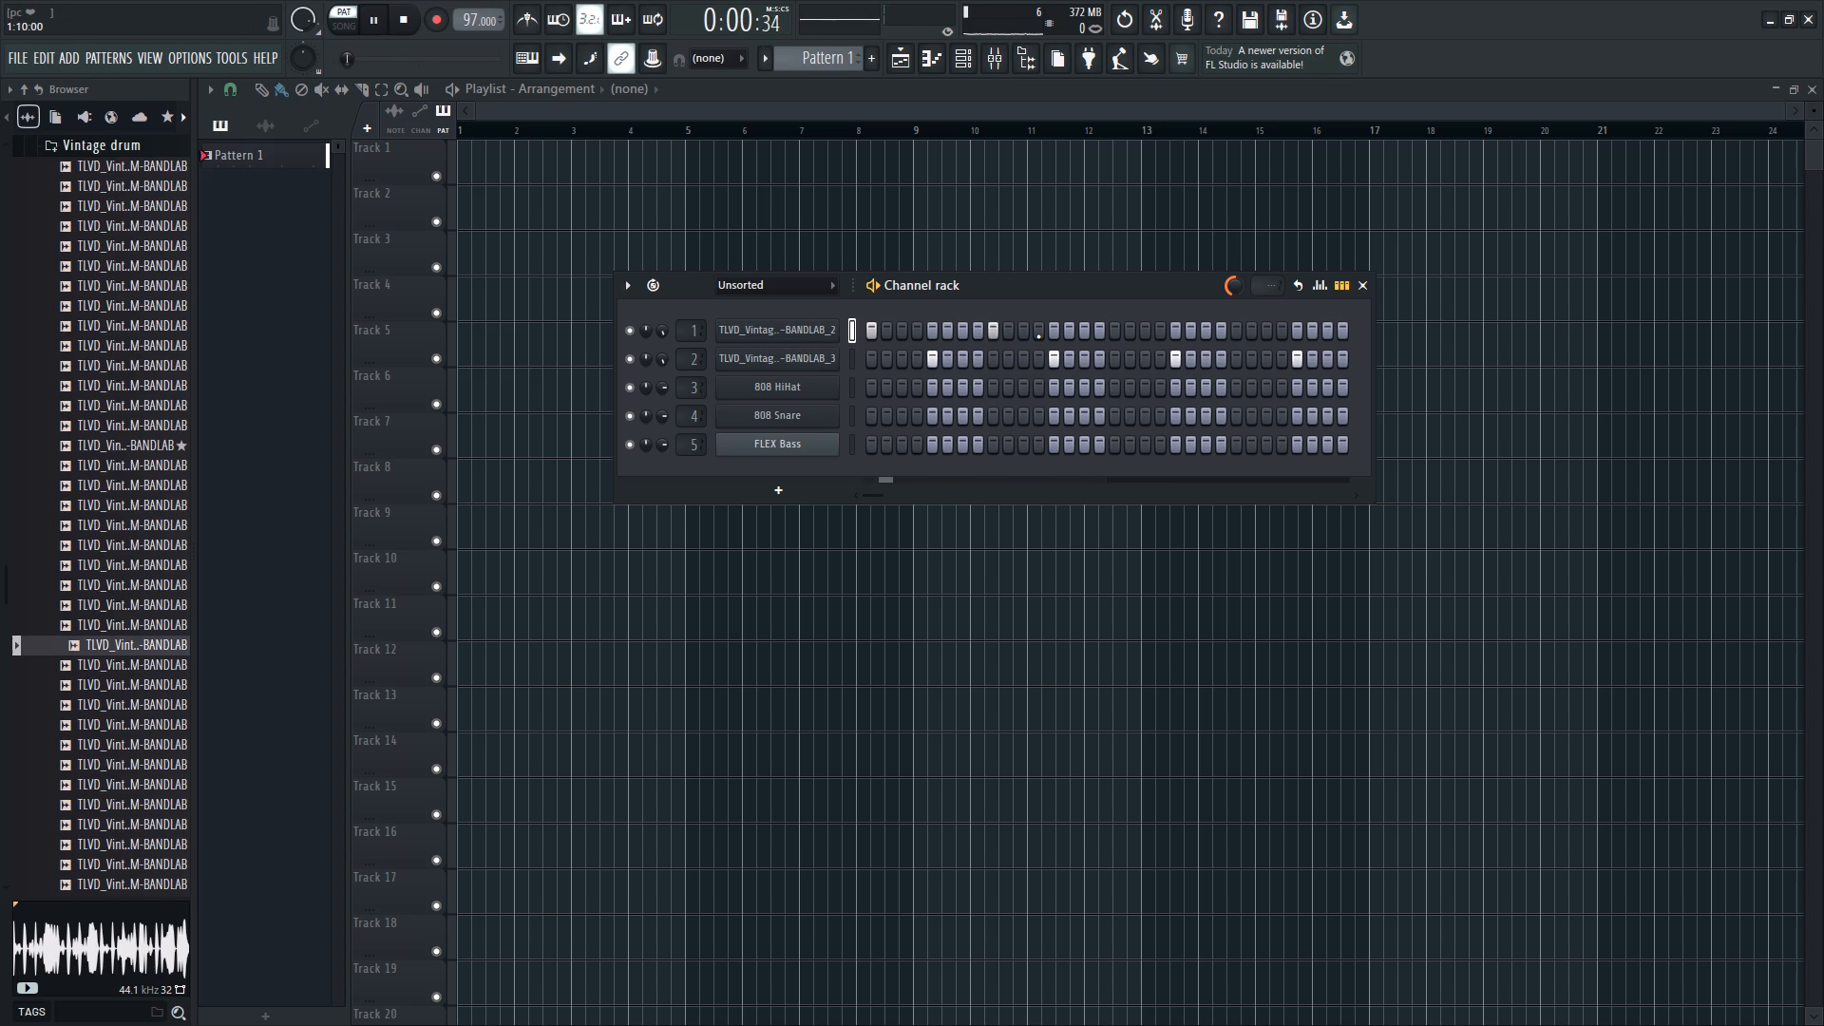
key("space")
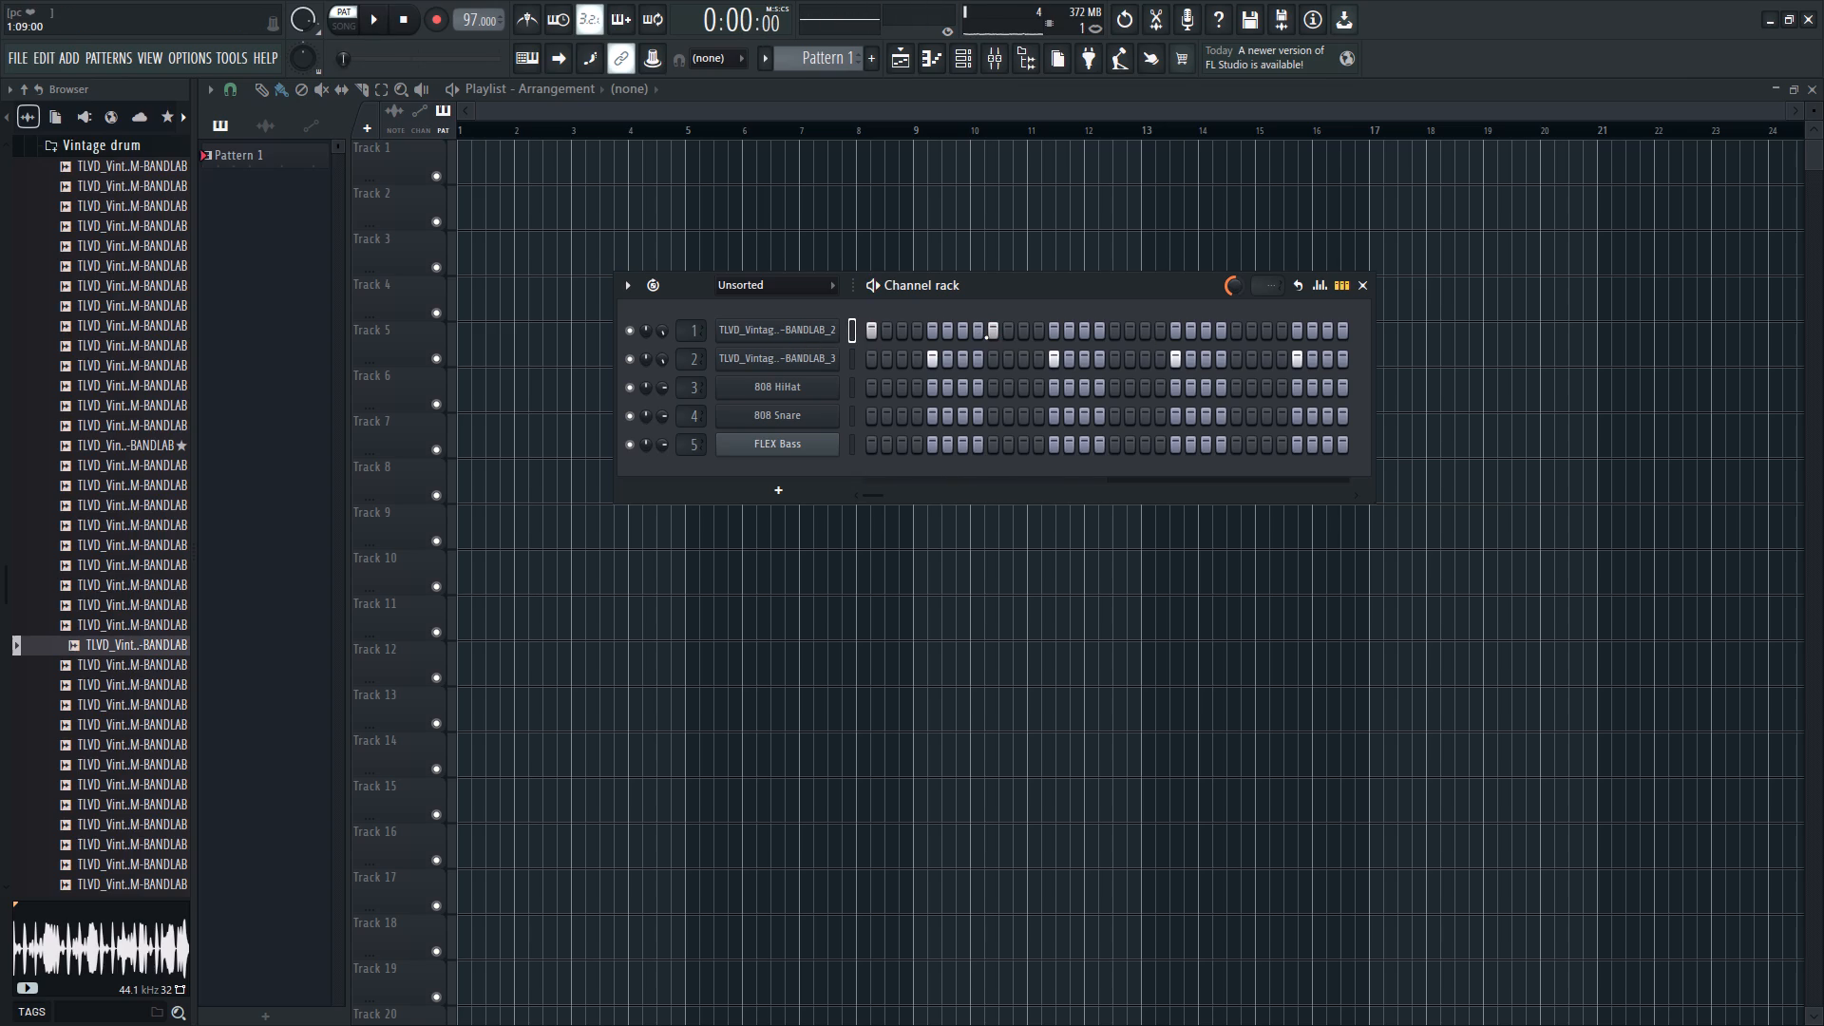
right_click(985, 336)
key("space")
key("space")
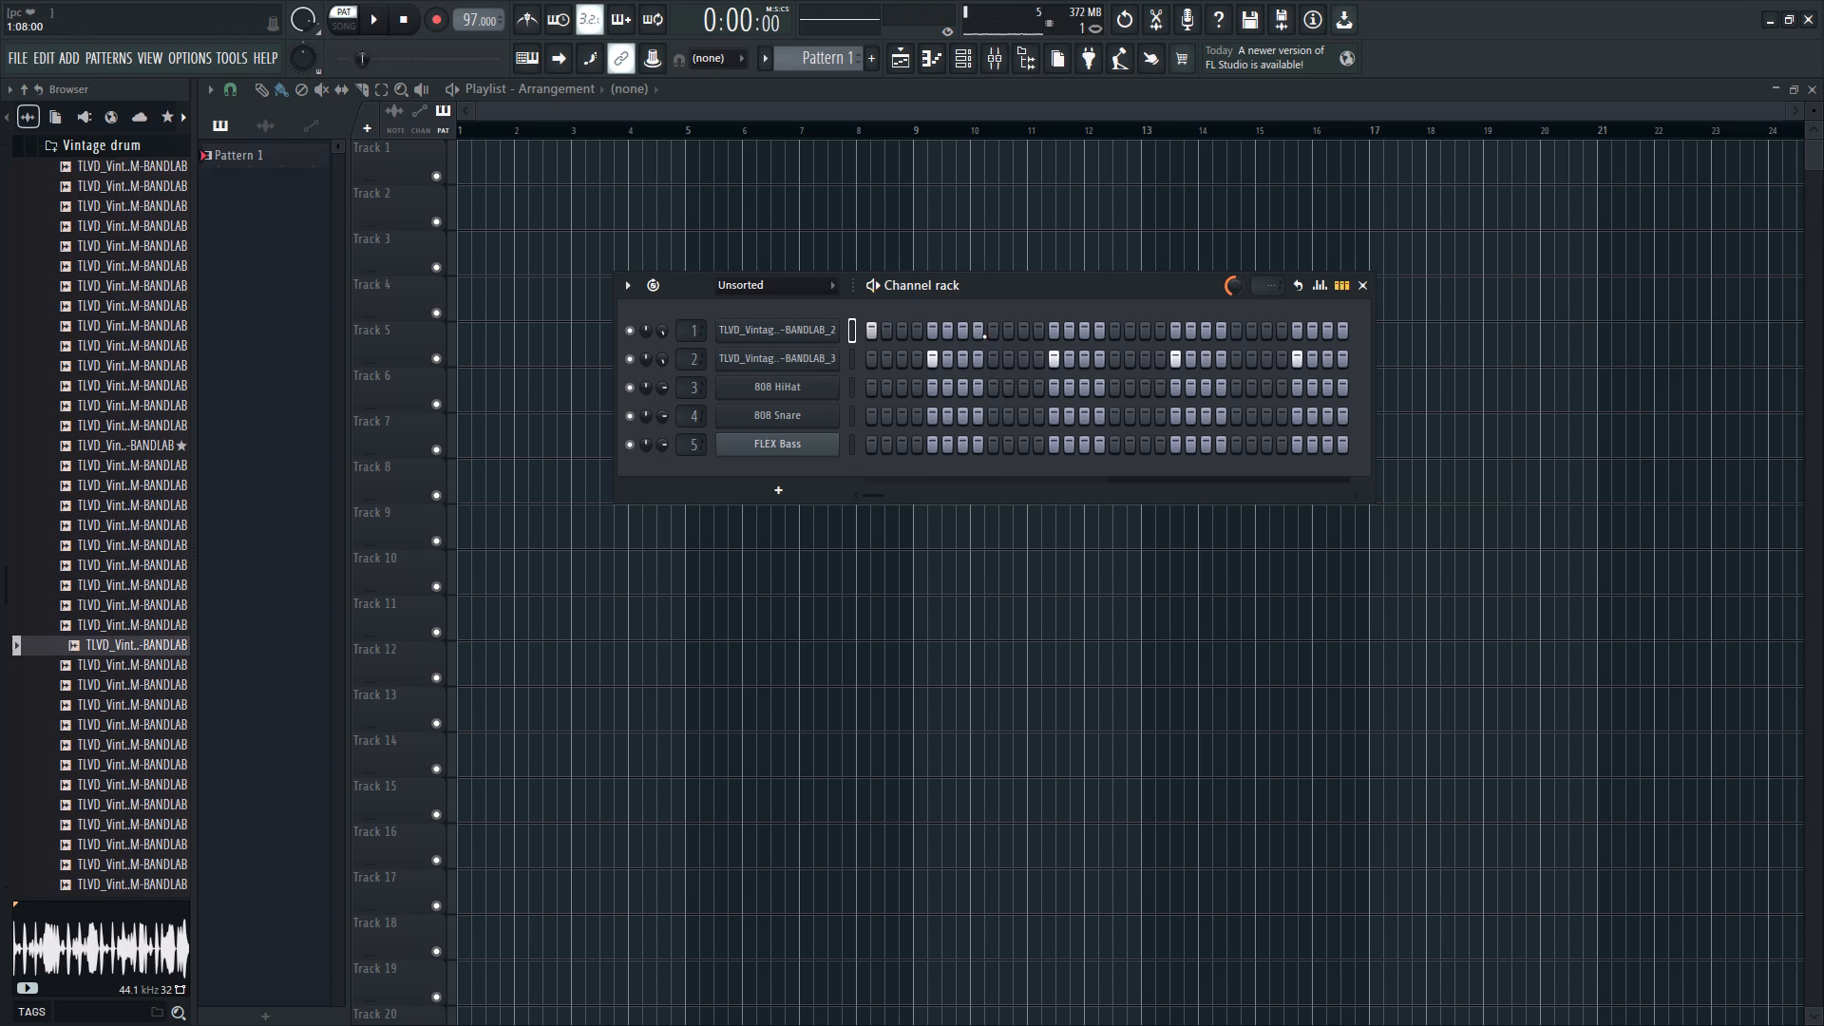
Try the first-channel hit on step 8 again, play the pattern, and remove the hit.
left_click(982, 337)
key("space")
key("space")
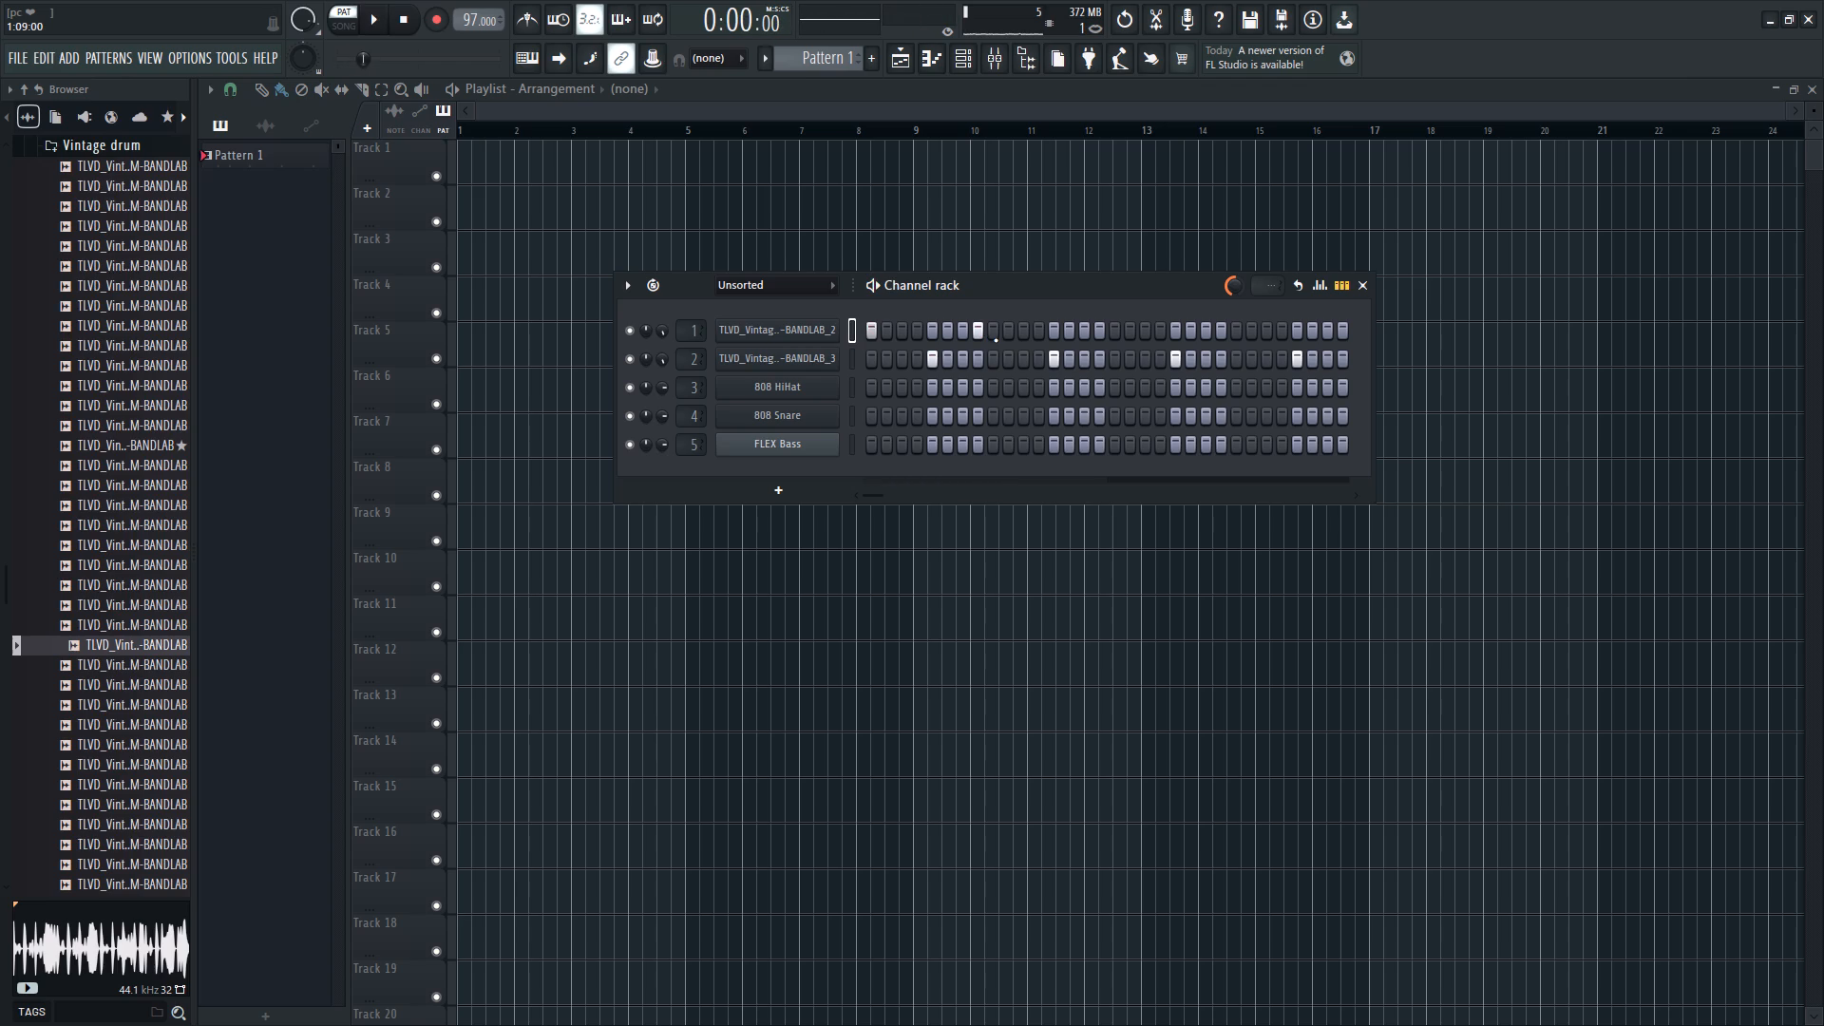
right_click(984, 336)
Add a first-channel hit on step 9 and play back the pattern.
key("space")
left_click(994, 336)
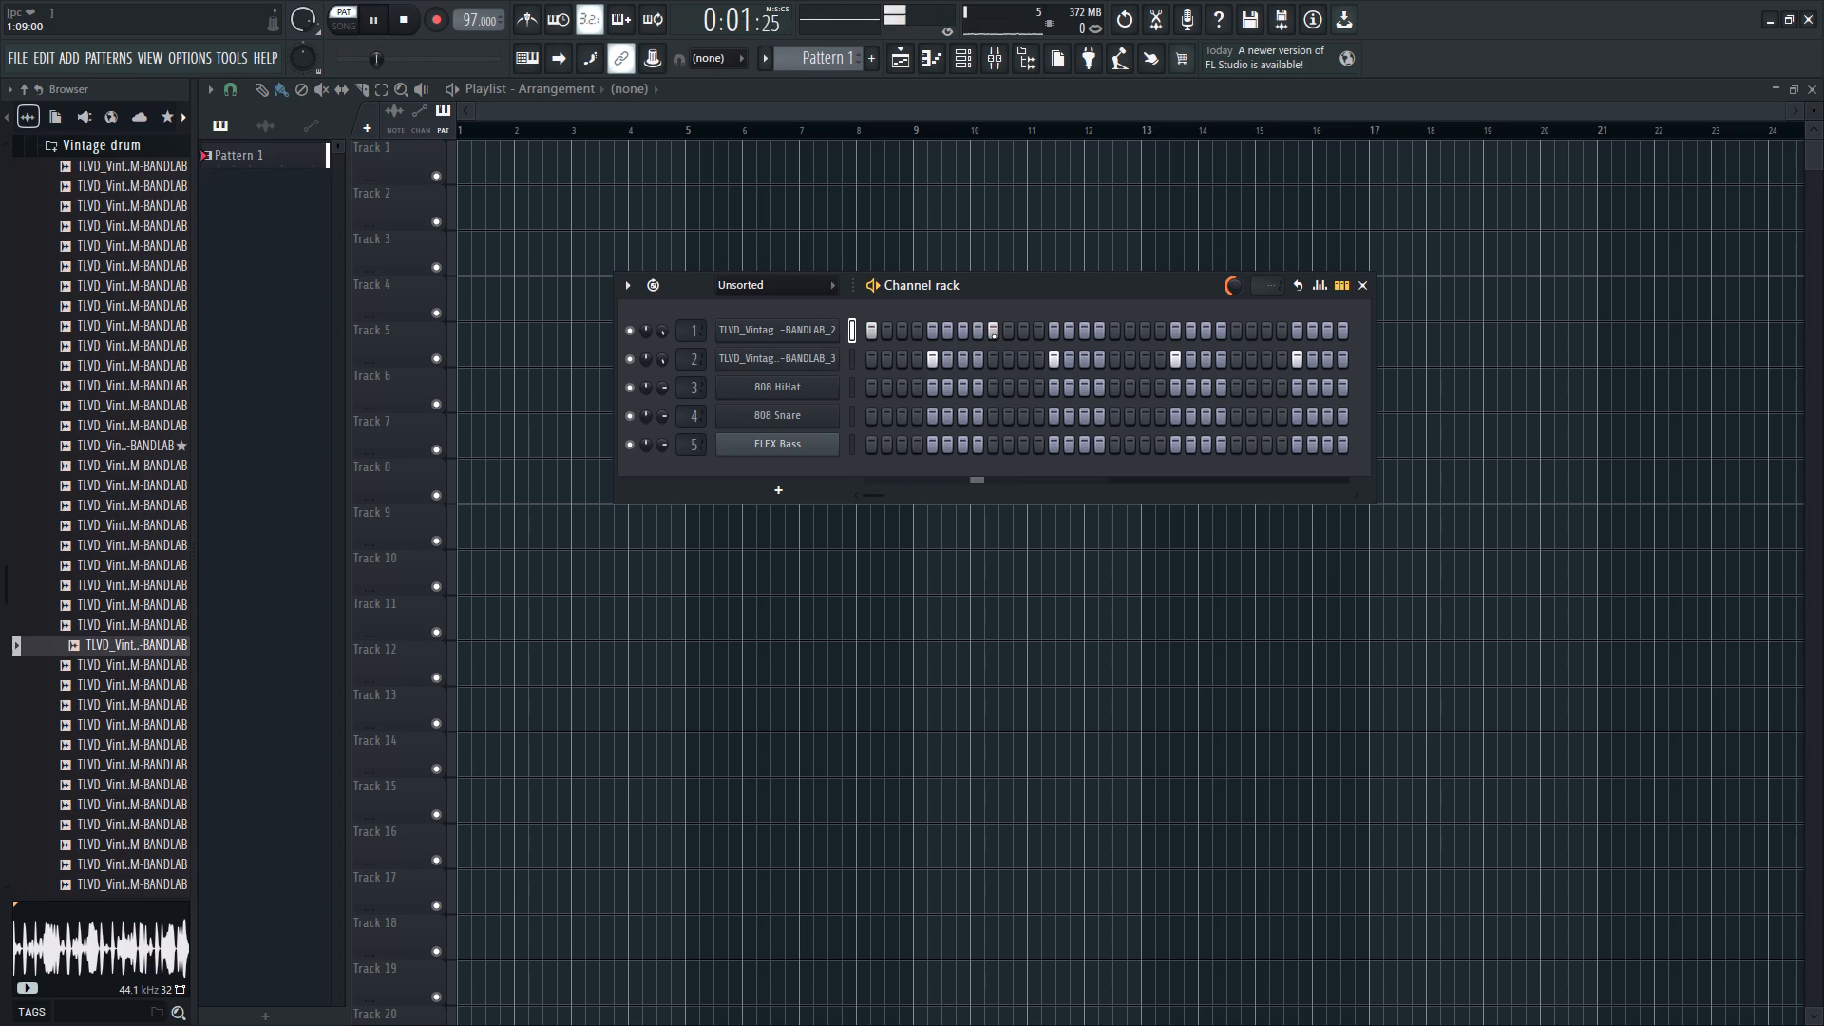
key("space")
key("space")
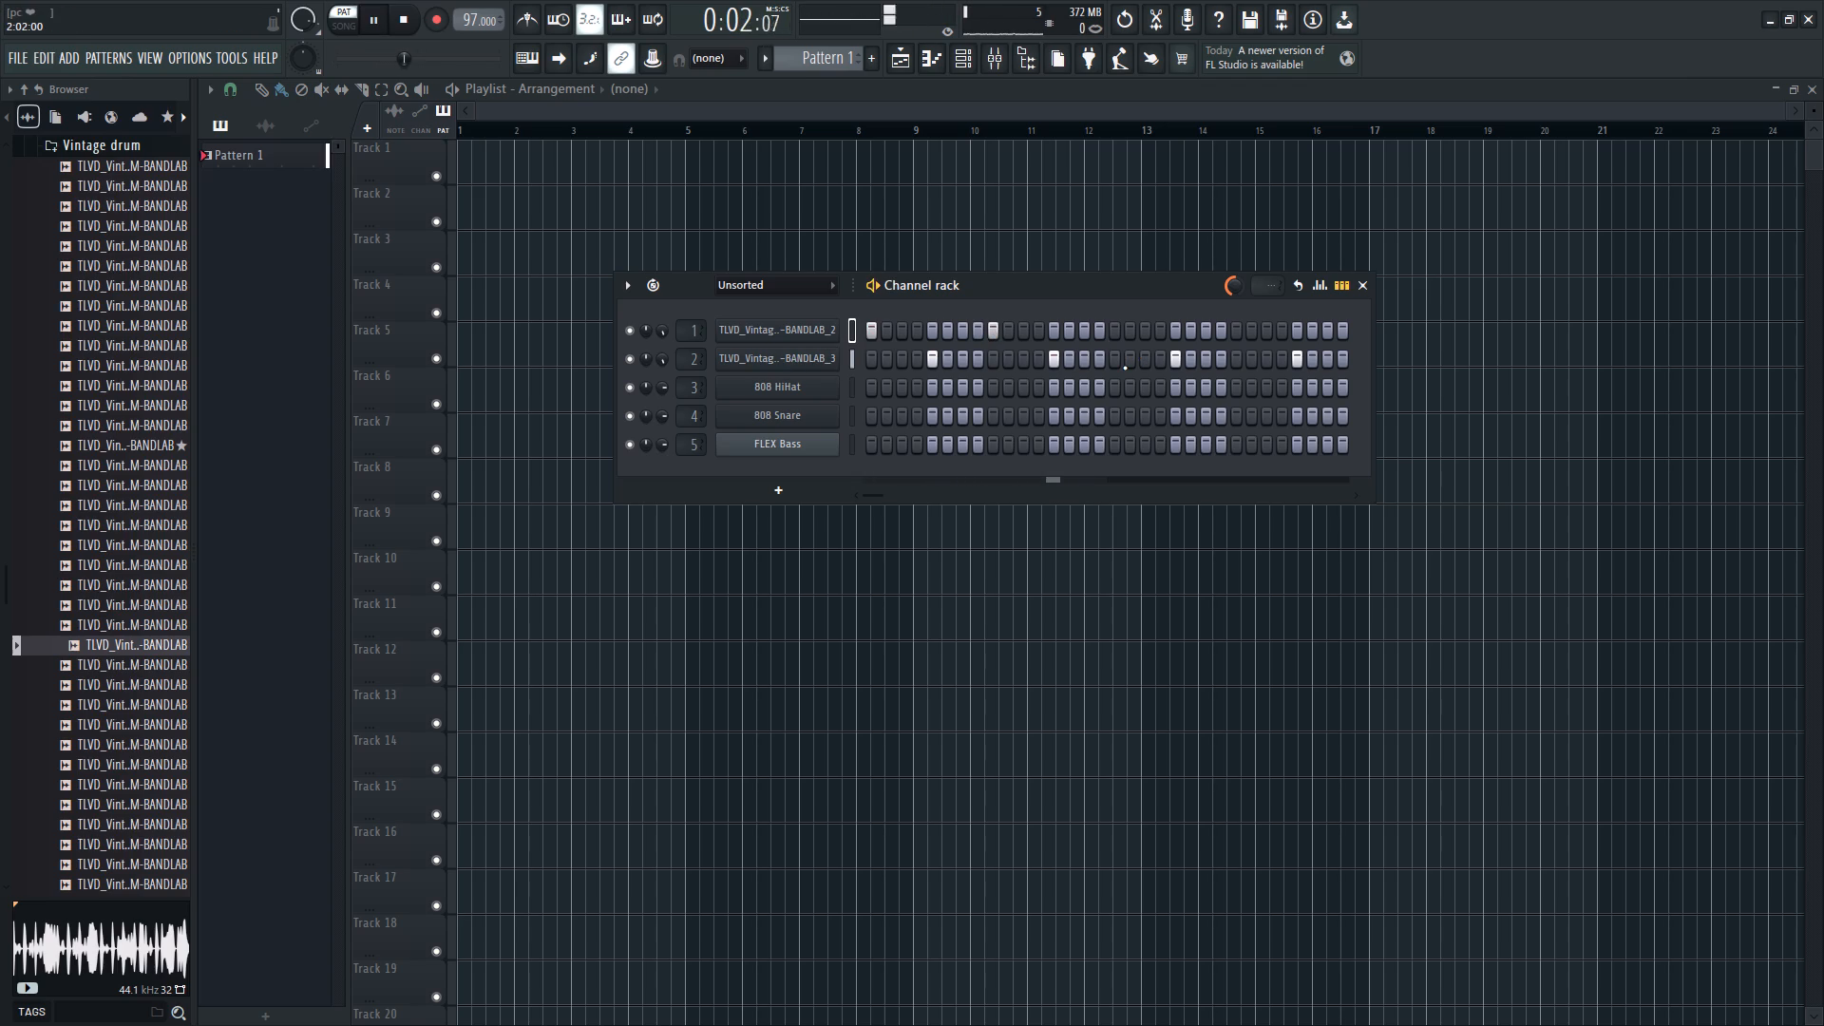
key("space")
Open the first channel in the piano roll and add a short C5 note on step 8.
right_click(779, 335)
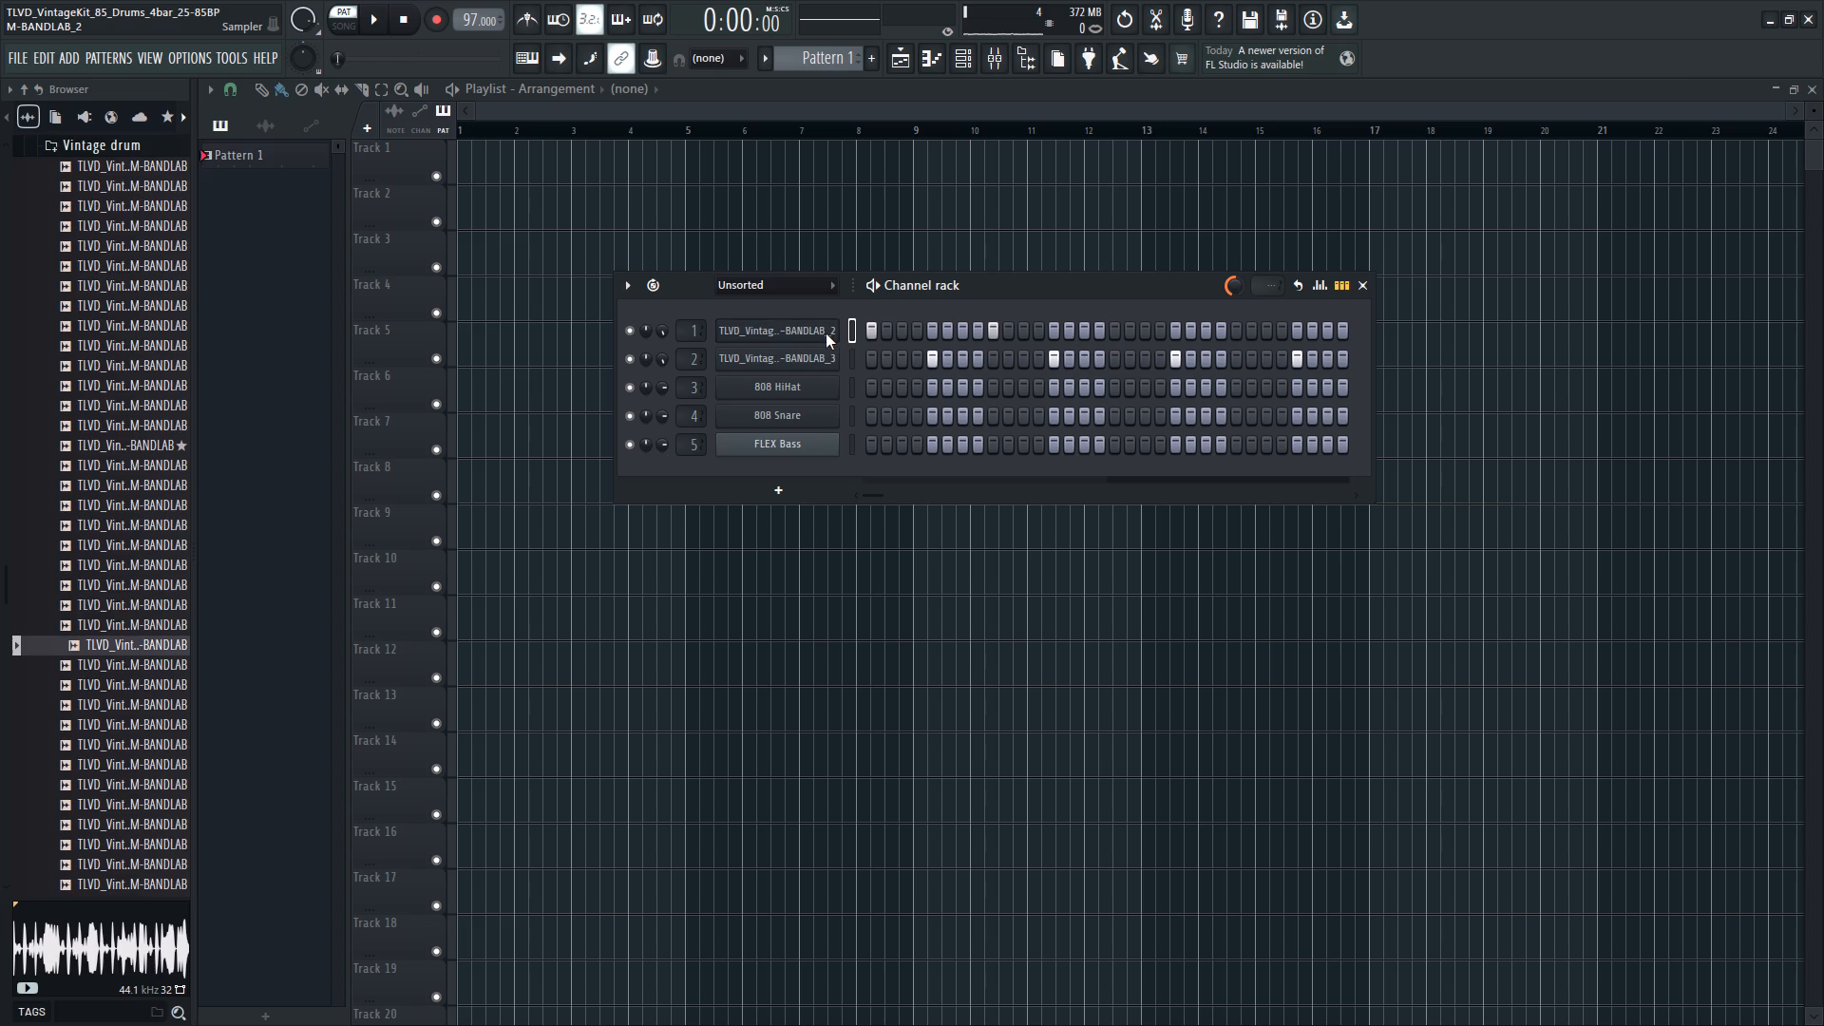
right_click(818, 332)
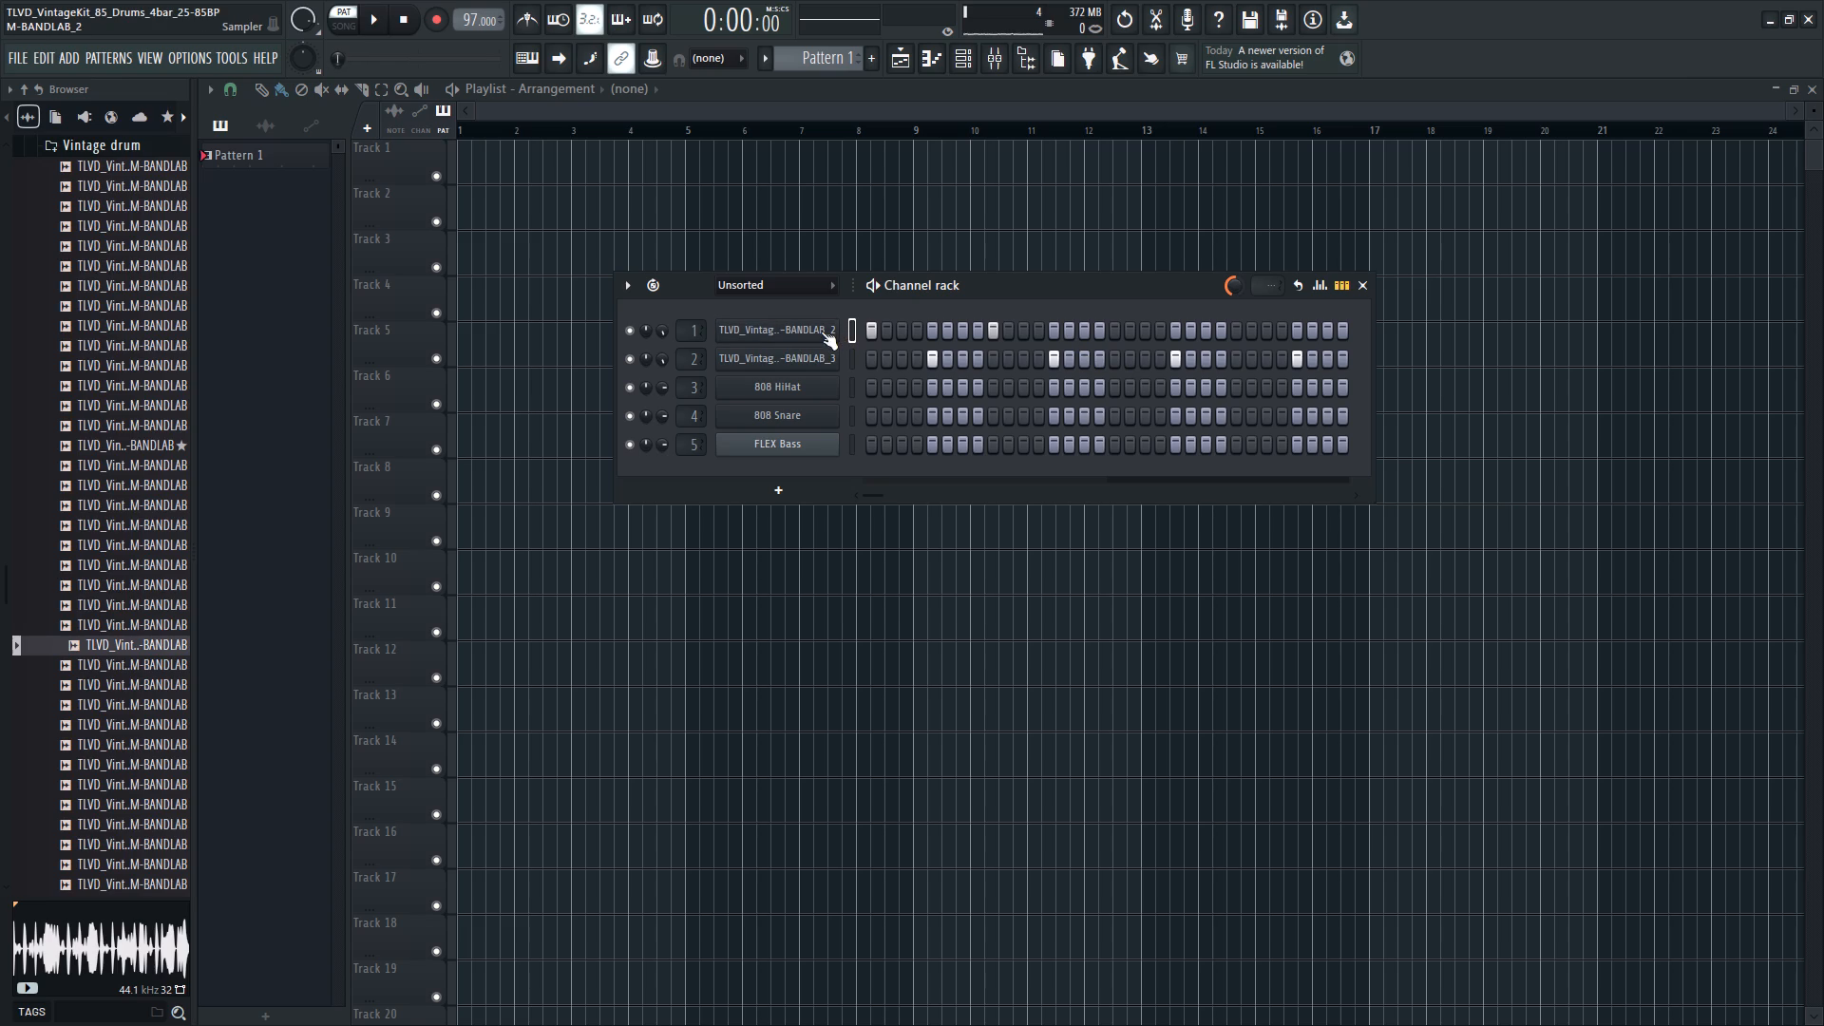
right_click(821, 332)
left_click(887, 336)
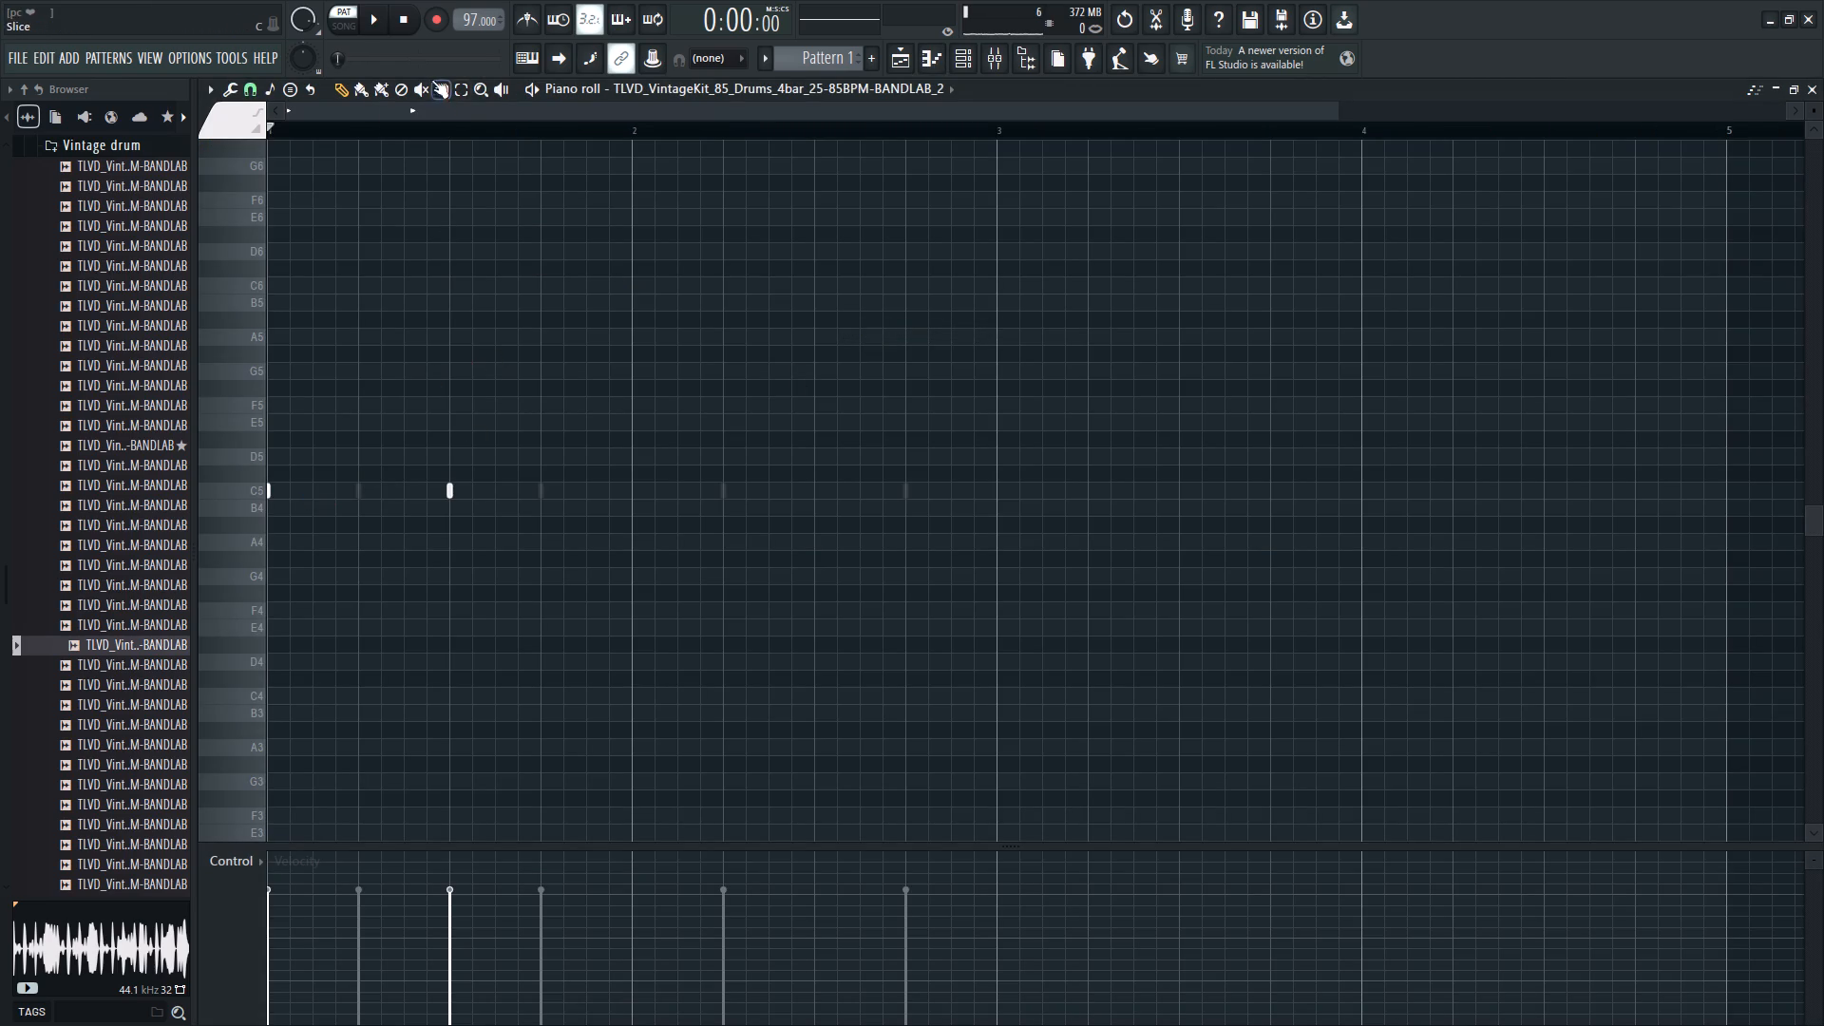
key("space")
key("space")
scroll(319, 123, "up", 2)
left_click_drag(343, 115, 177, 126)
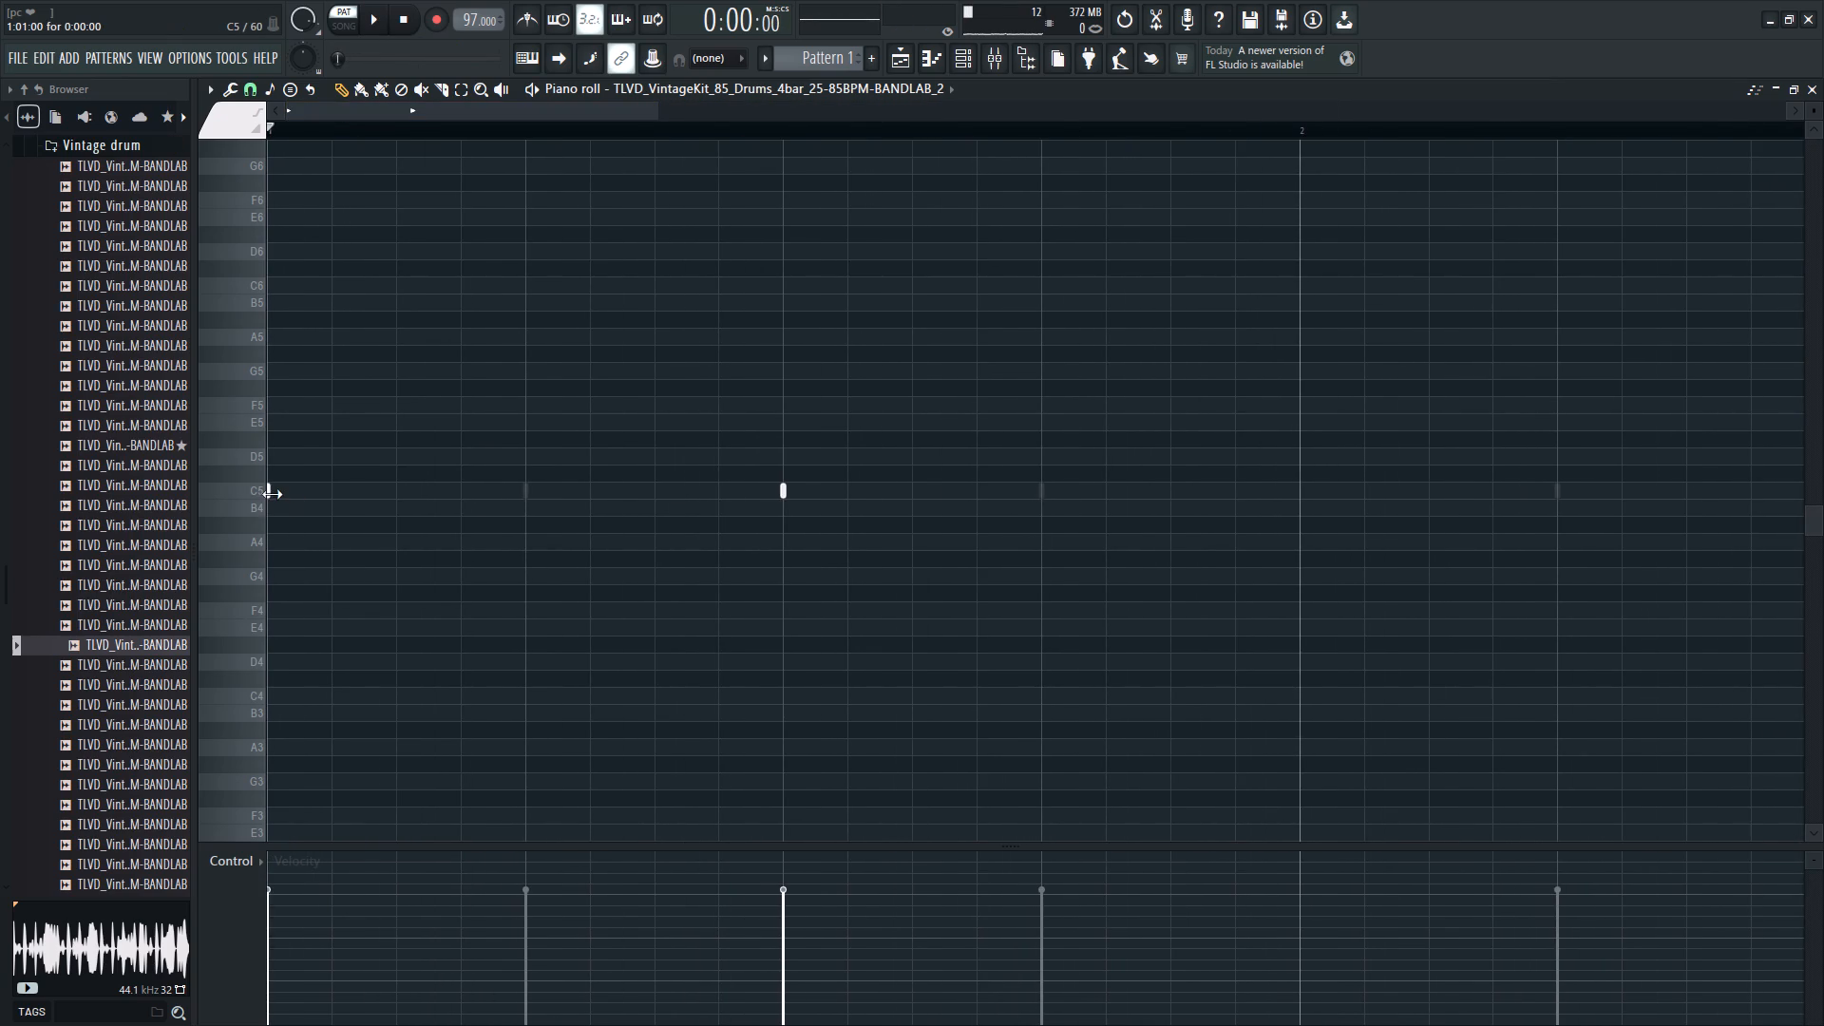
left_click(270, 494)
left_click(717, 488)
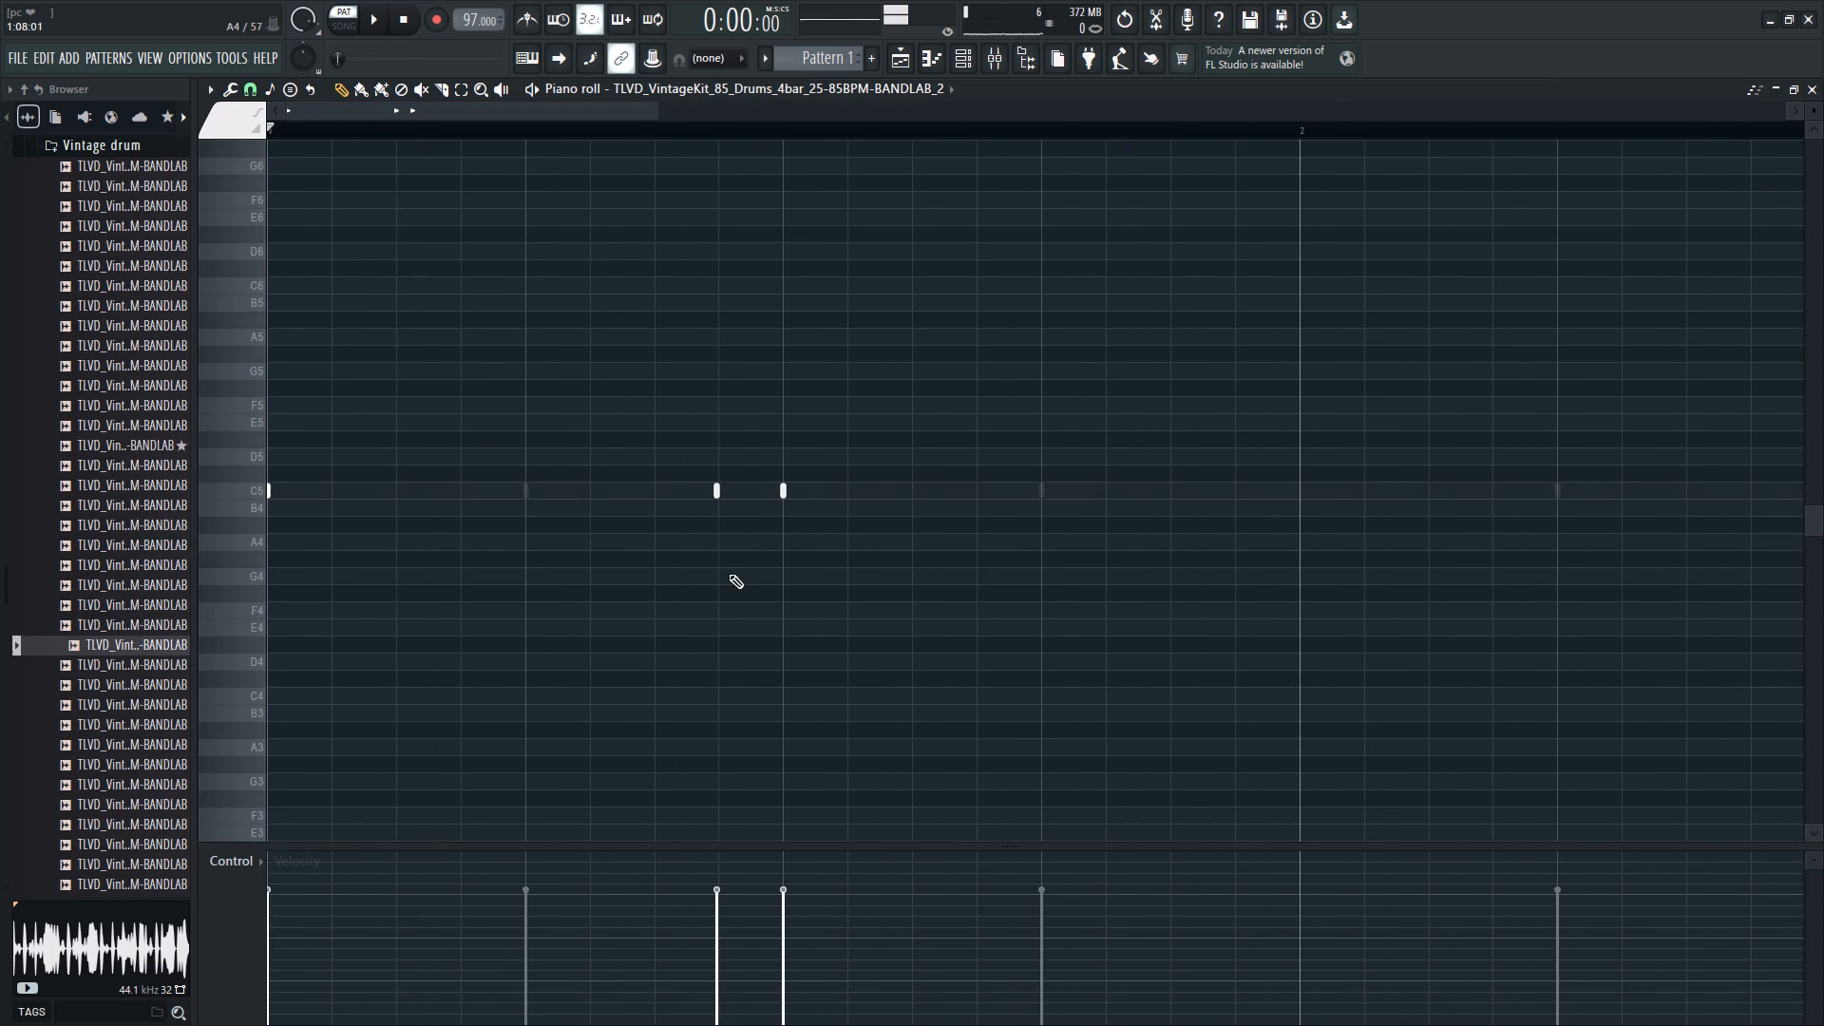
Lower the velocity of the C5 note on step 8 in two stages, playing the pattern to judge it.
left_click(726, 923)
key("space")
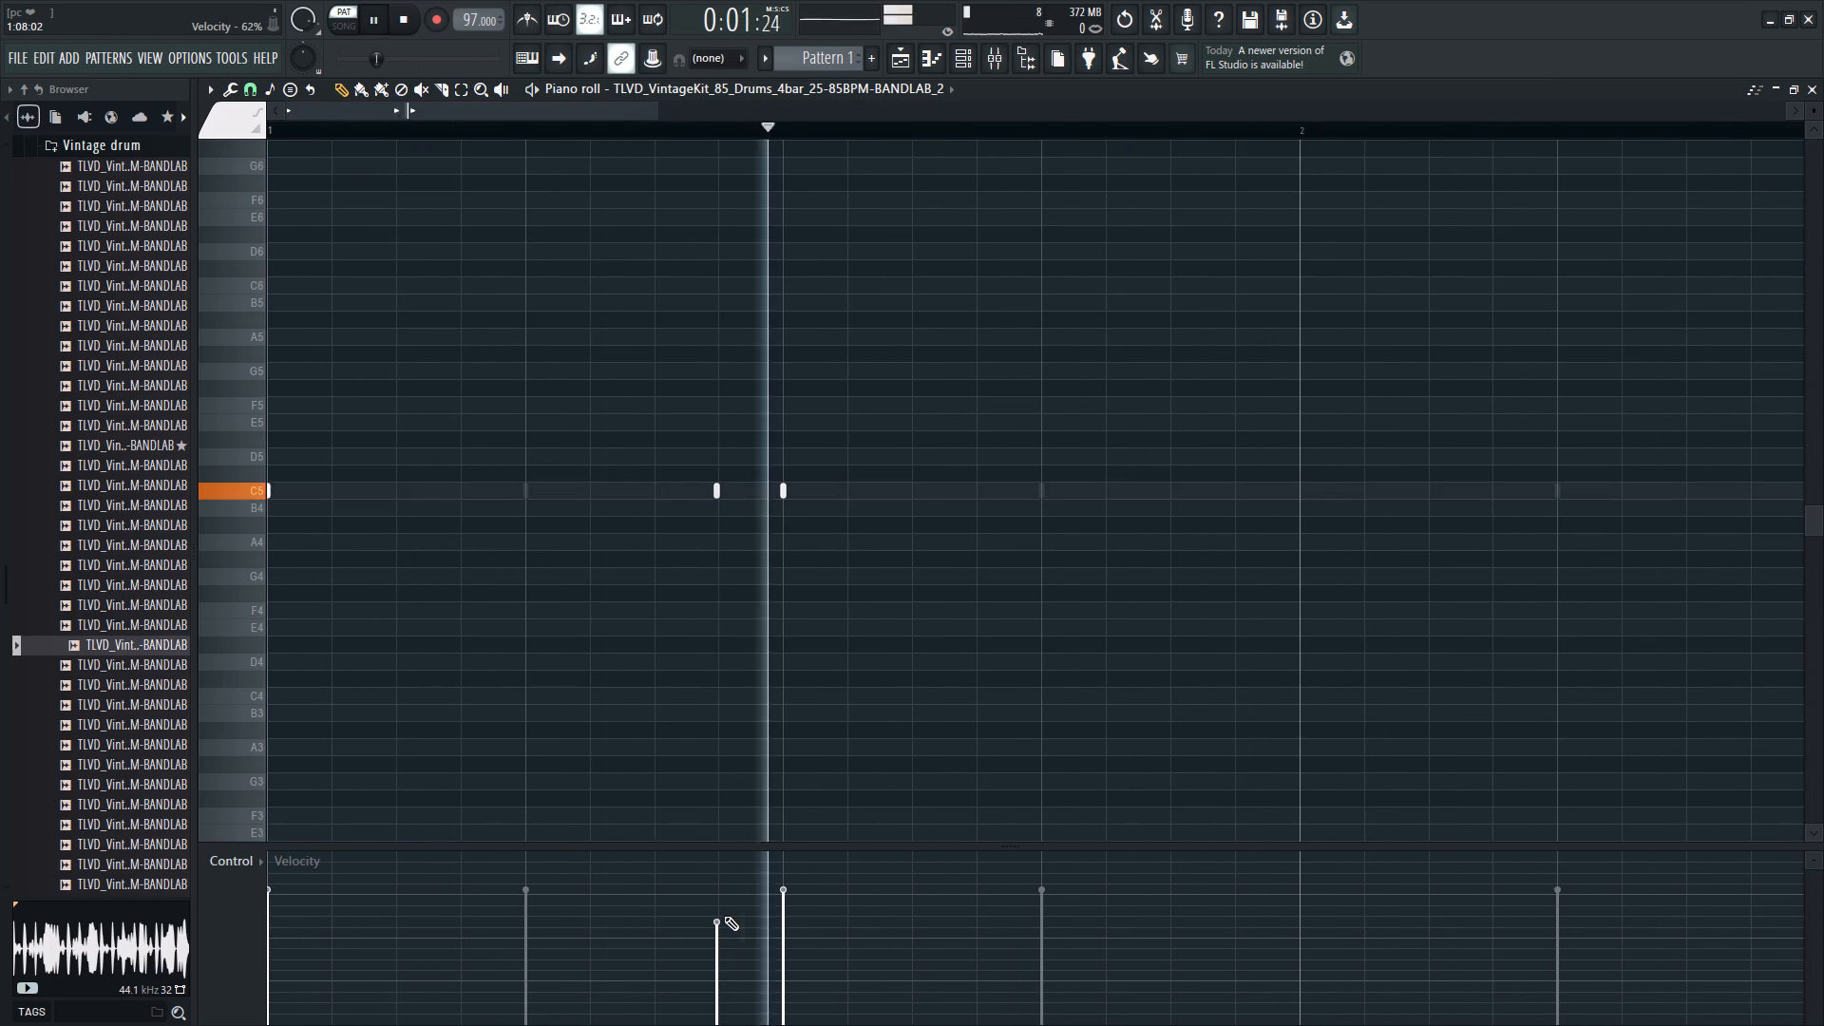
key("space")
left_click(721, 935)
key("space")
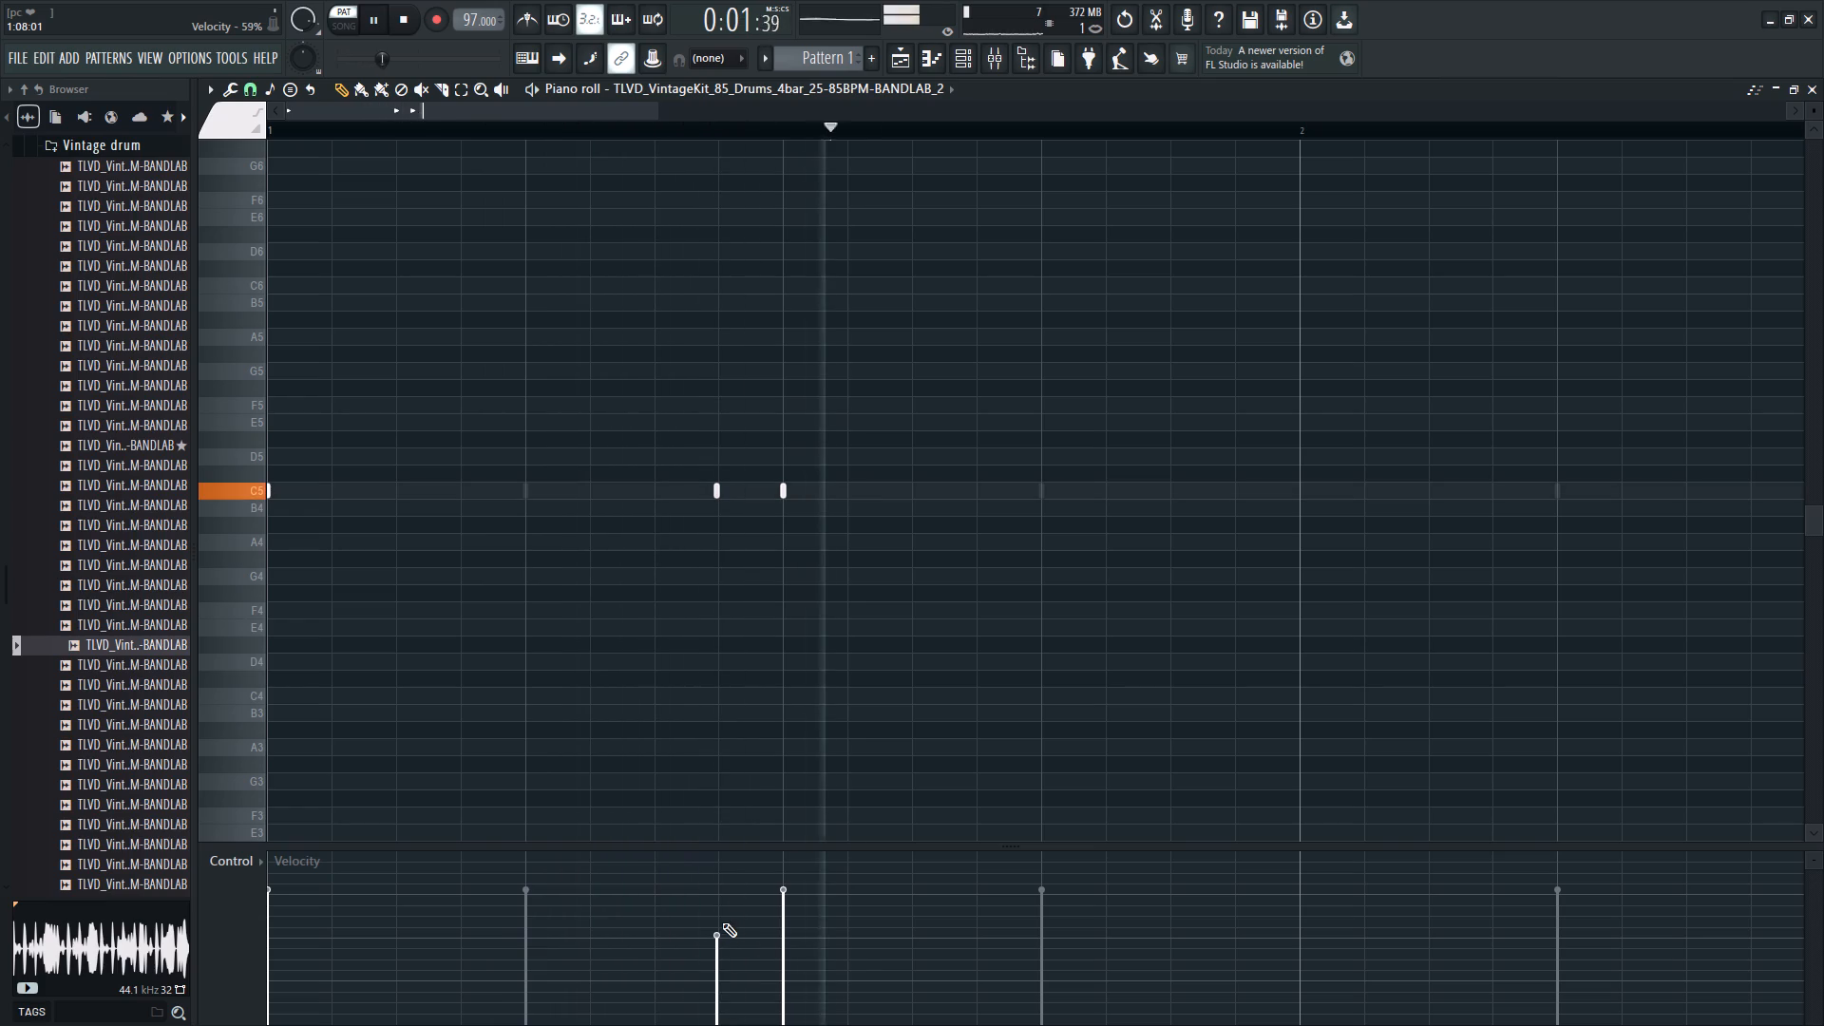
key("space")
key("space")
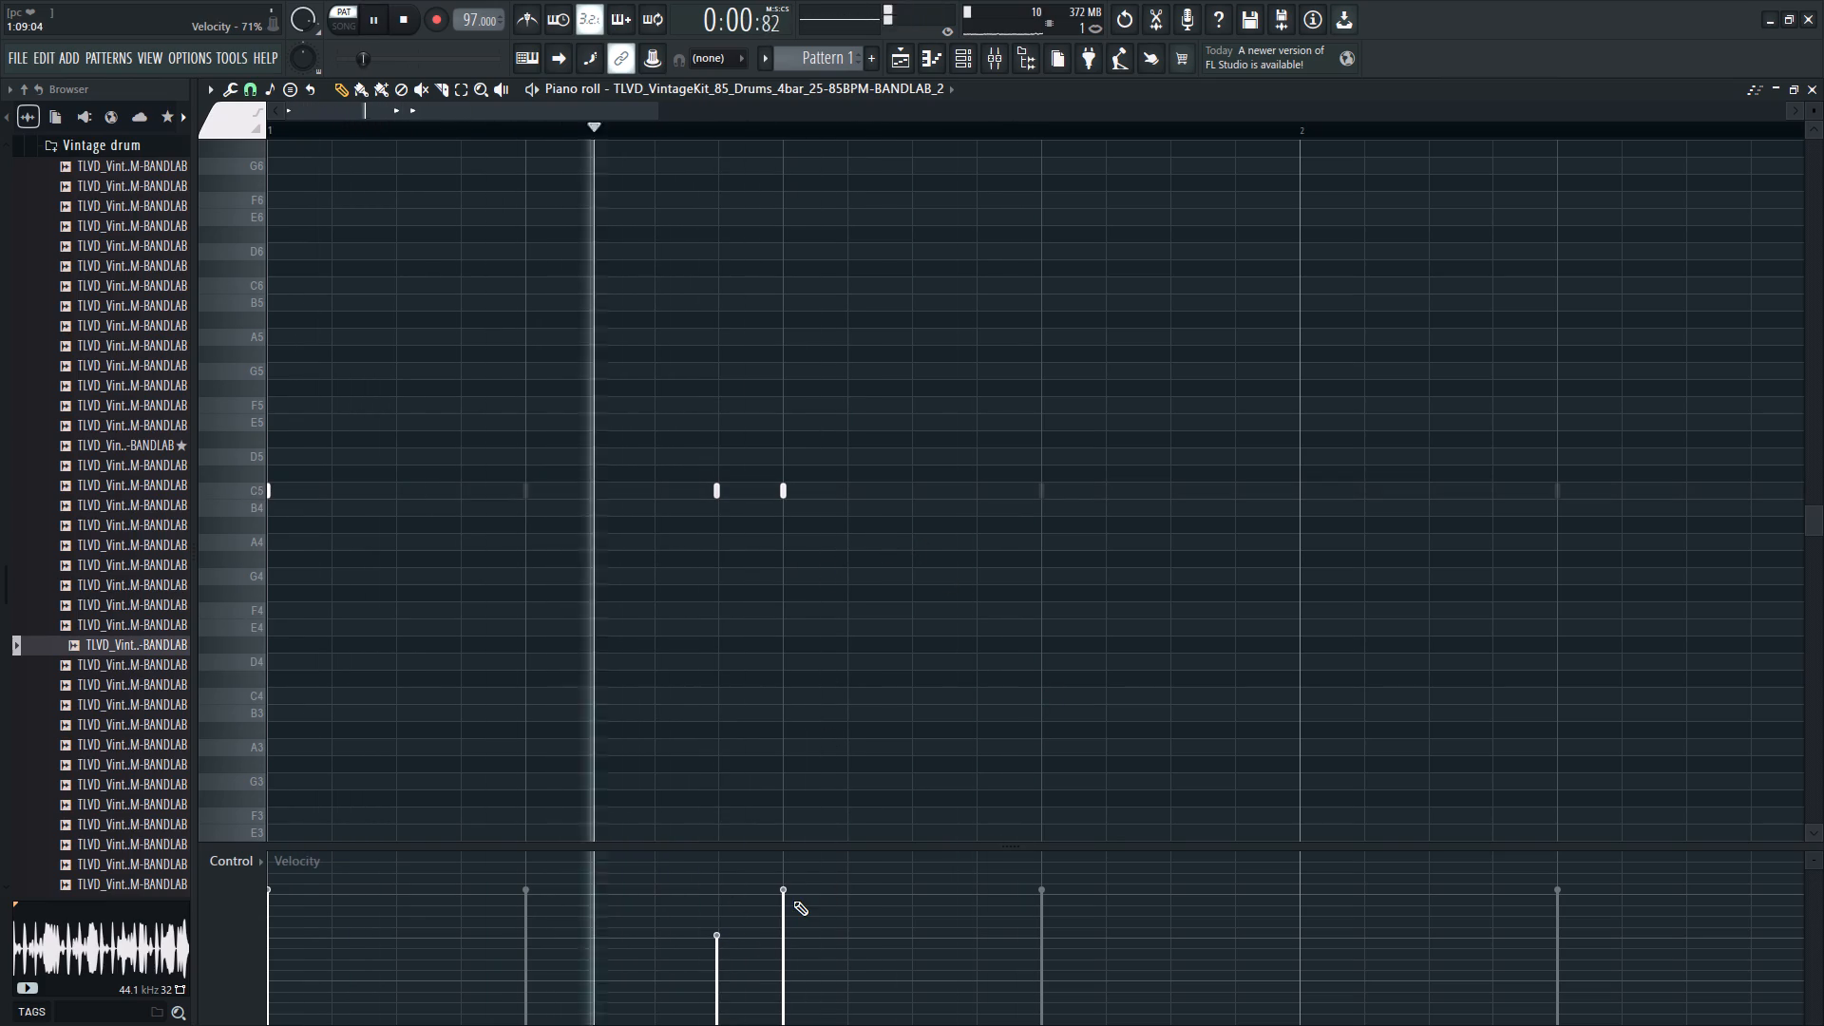
Slightly lower the velocity of the C5 note on step 9 and listen to the pattern.
left_click(793, 901)
key("space")
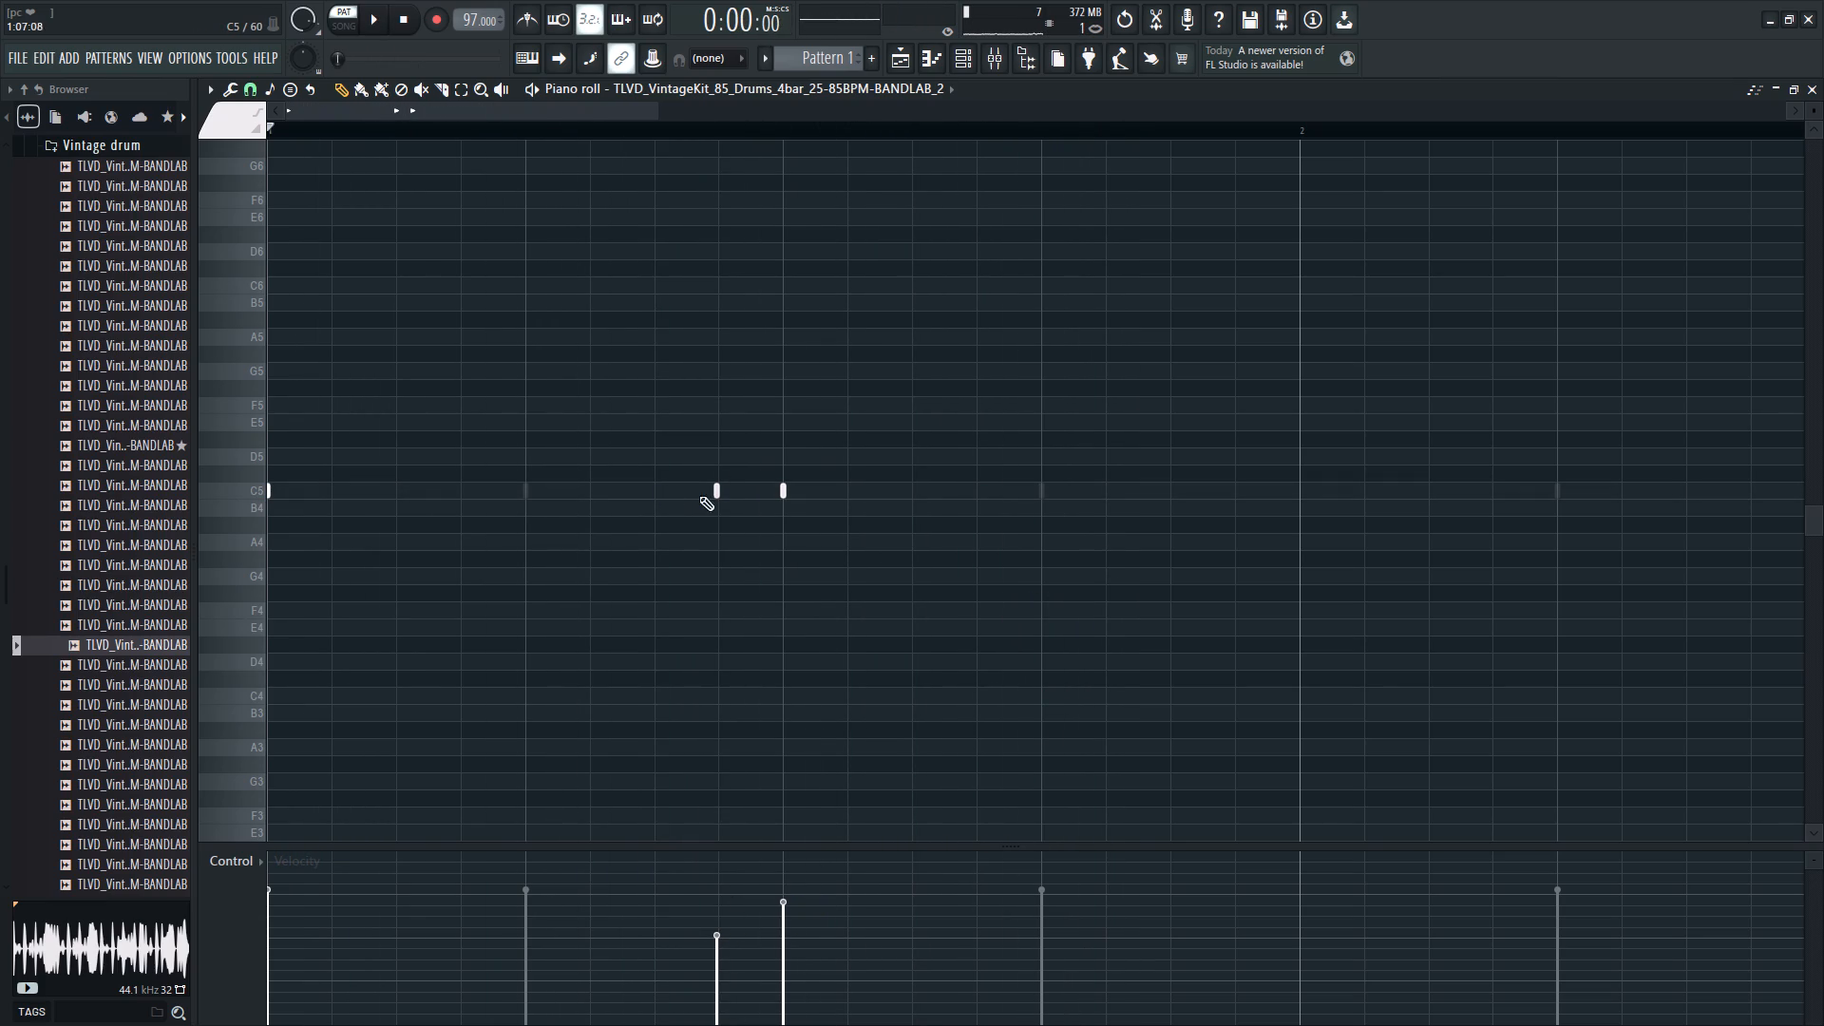
left_click(718, 494)
key("space")
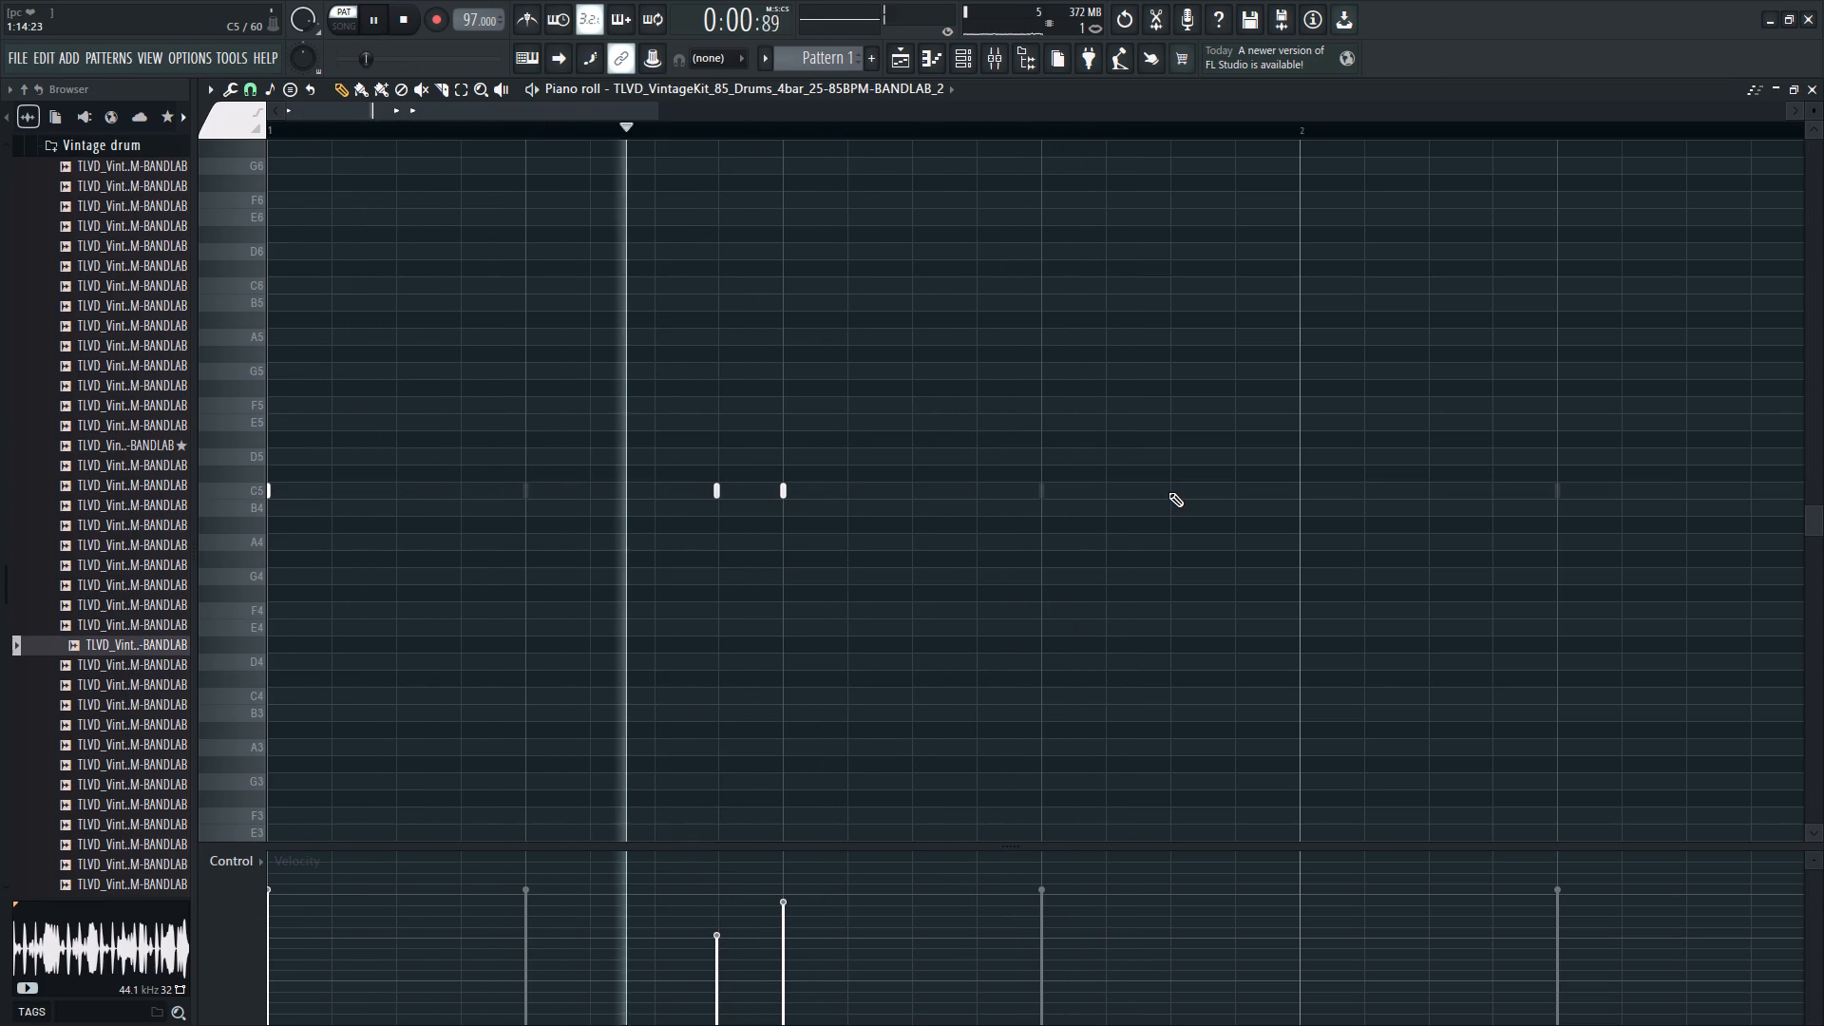
key("space")
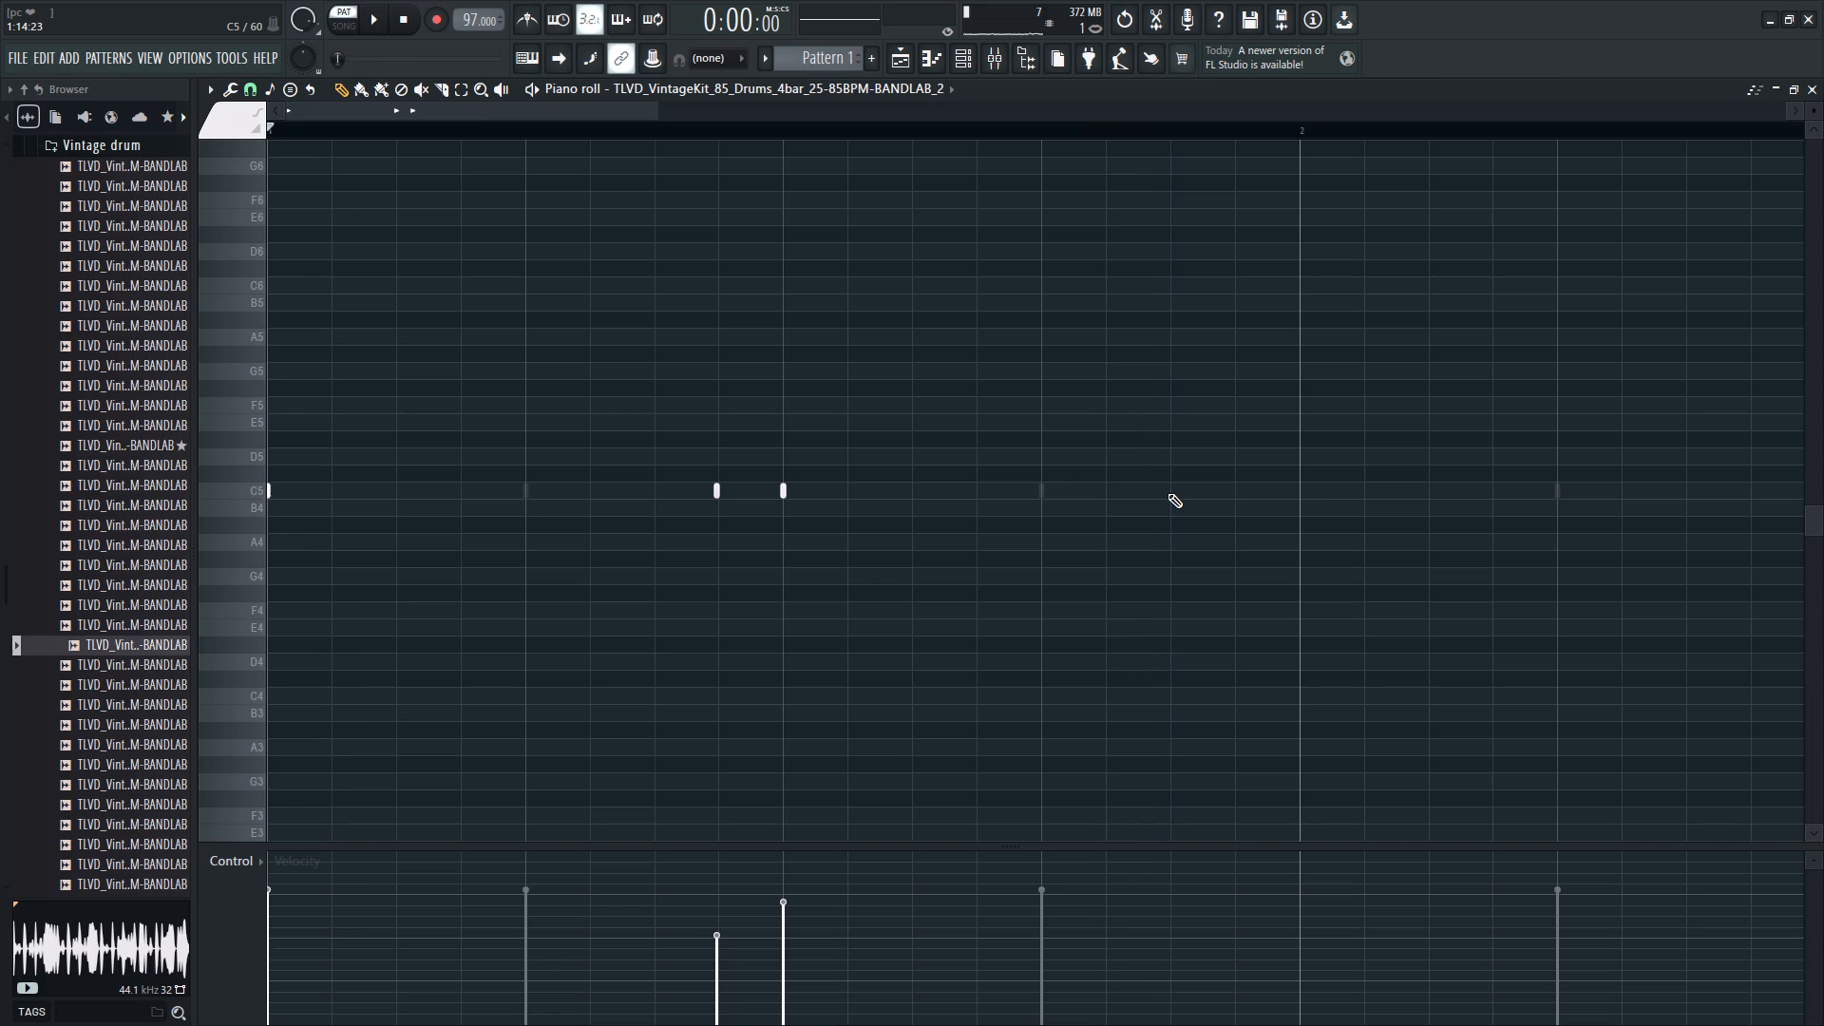
key("space")
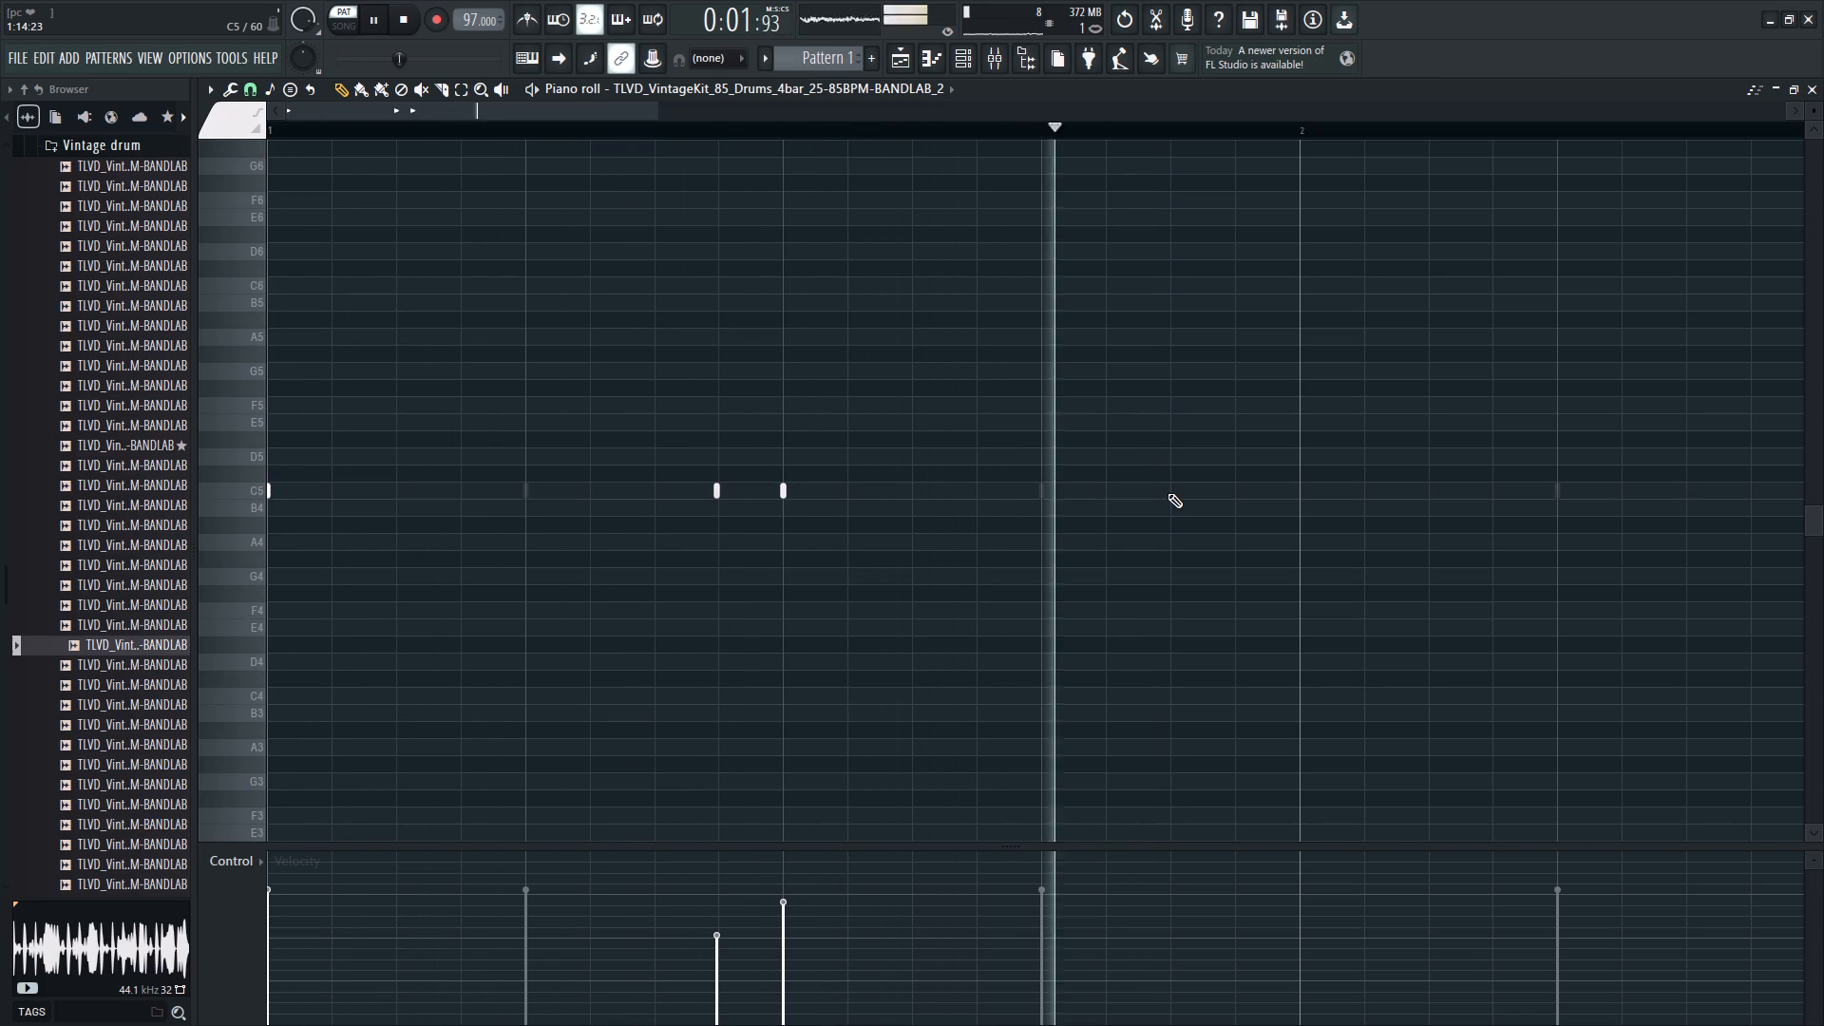
key("space")
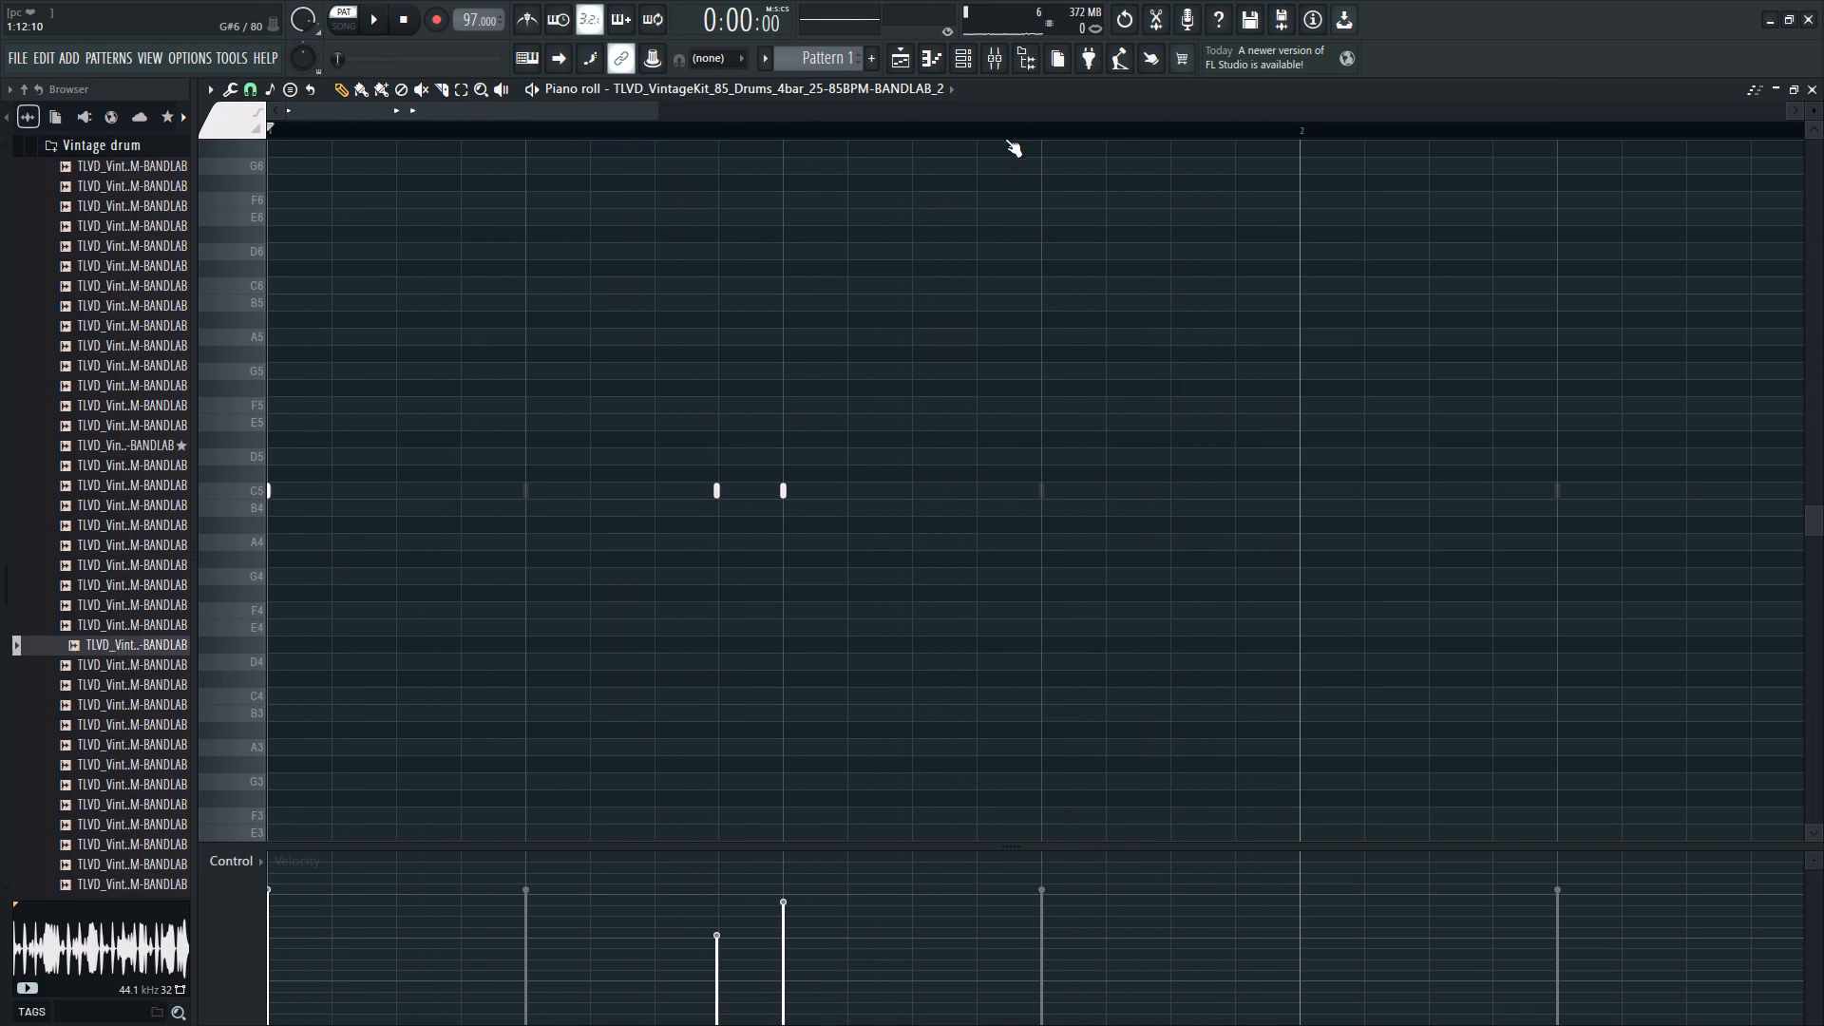
Add C5 notes on steps 14 and 15 at the step 8 note's velocity, listening from around step 12.
left_click(1006, 136)
key("space")
key("space")
left_click(1103, 494)
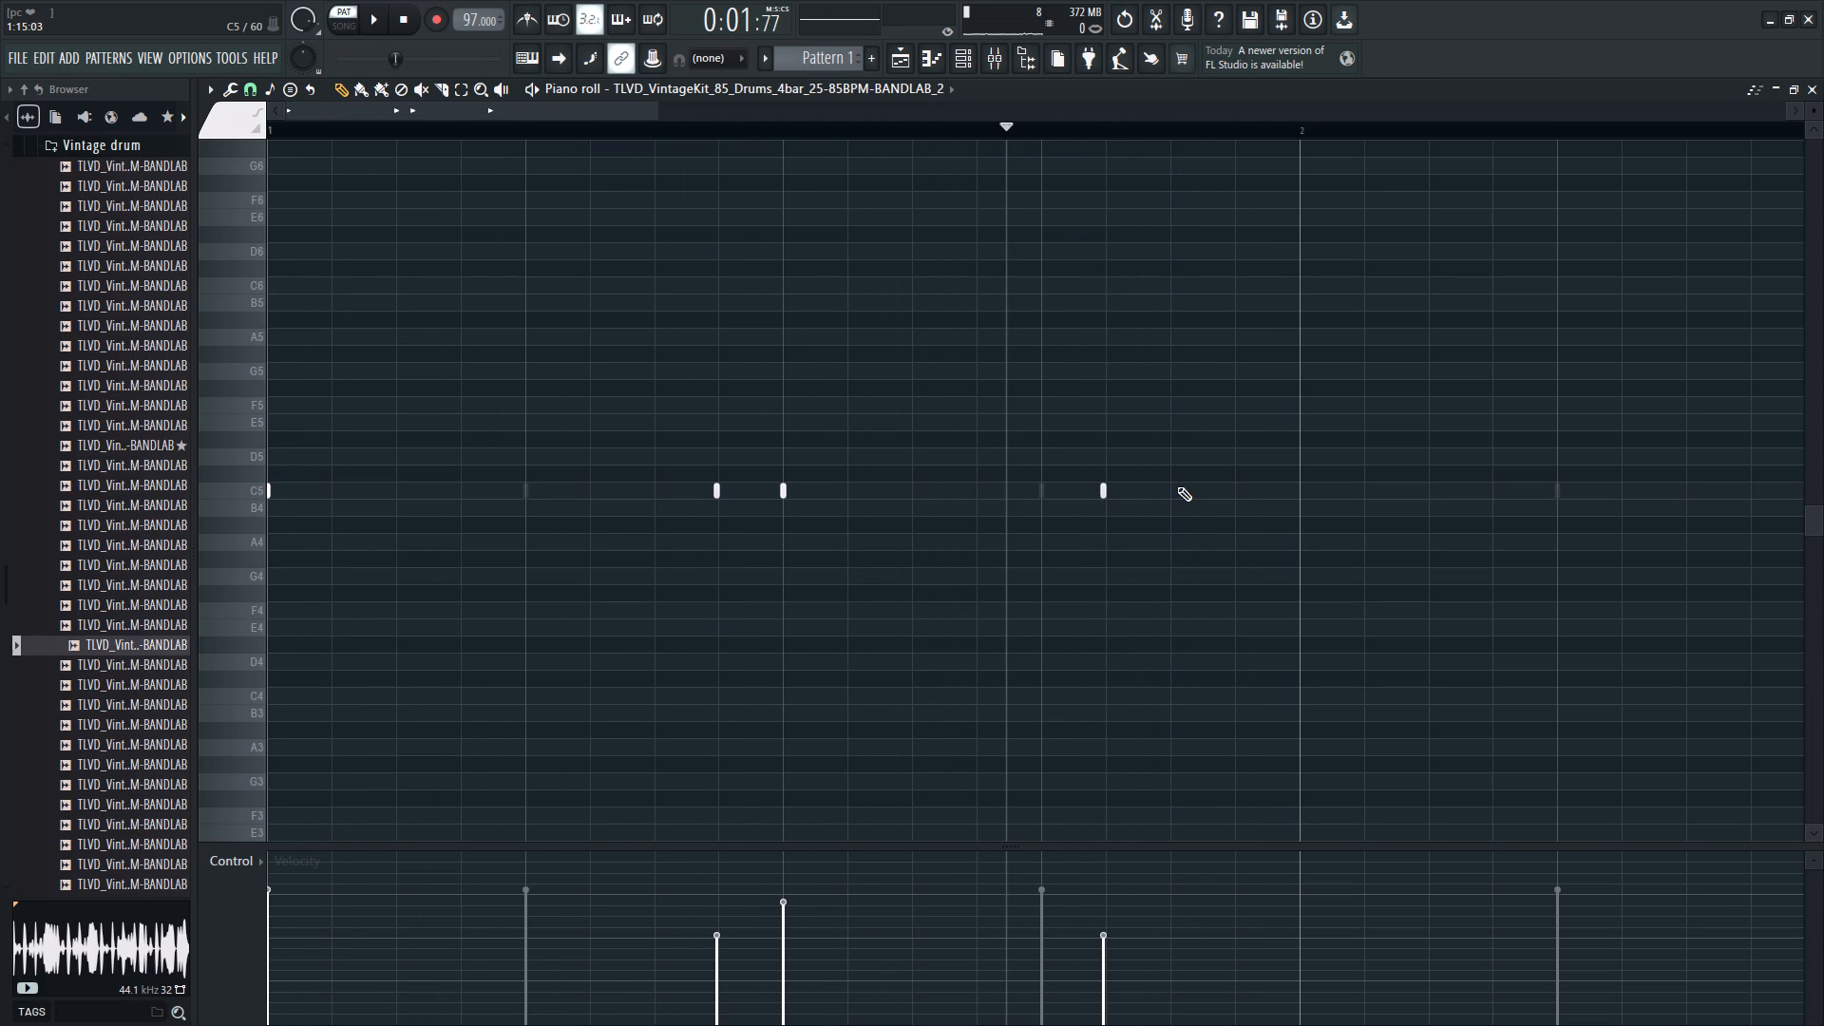
left_click(1170, 487)
key("space")
key("space")
key("space")
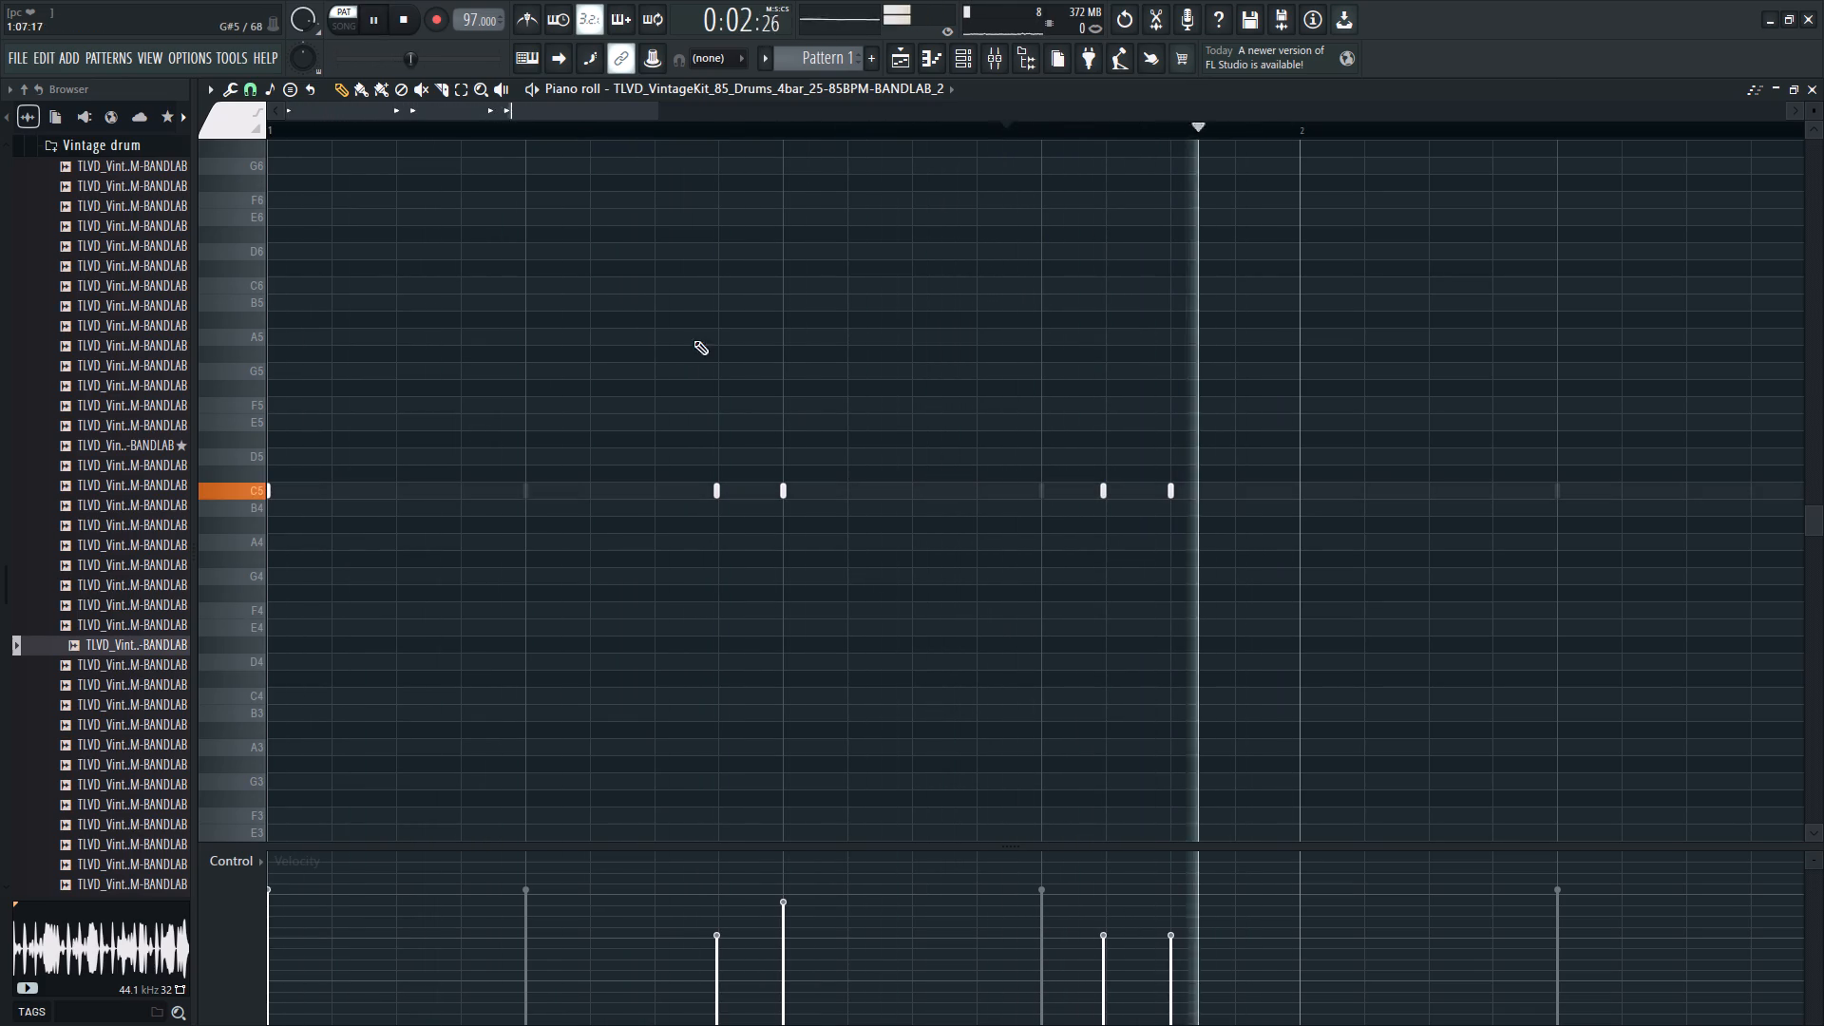
key("space")
Add a C5 note on step 16, delete the one on step 14, and listen from just before step 8.
left_click(699, 128)
key("space")
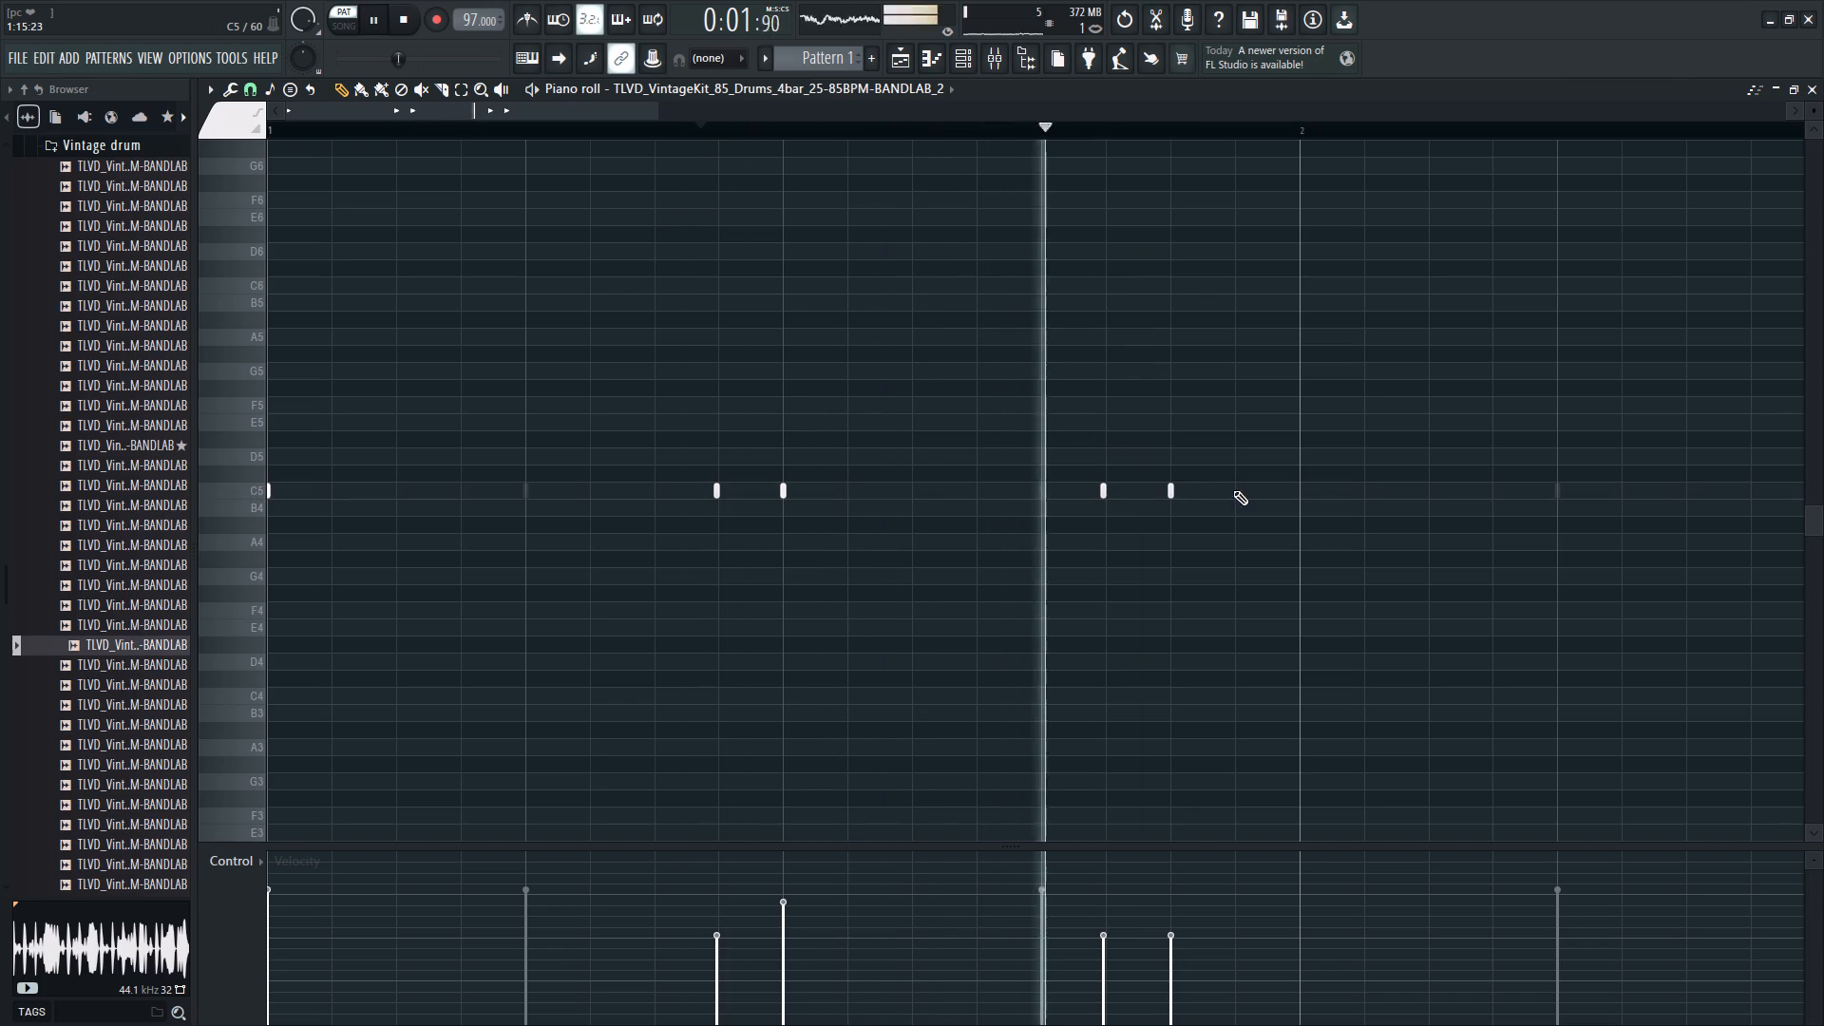
left_click(1233, 488)
key("space")
right_click_drag(1122, 487, 976, 488)
key("space")
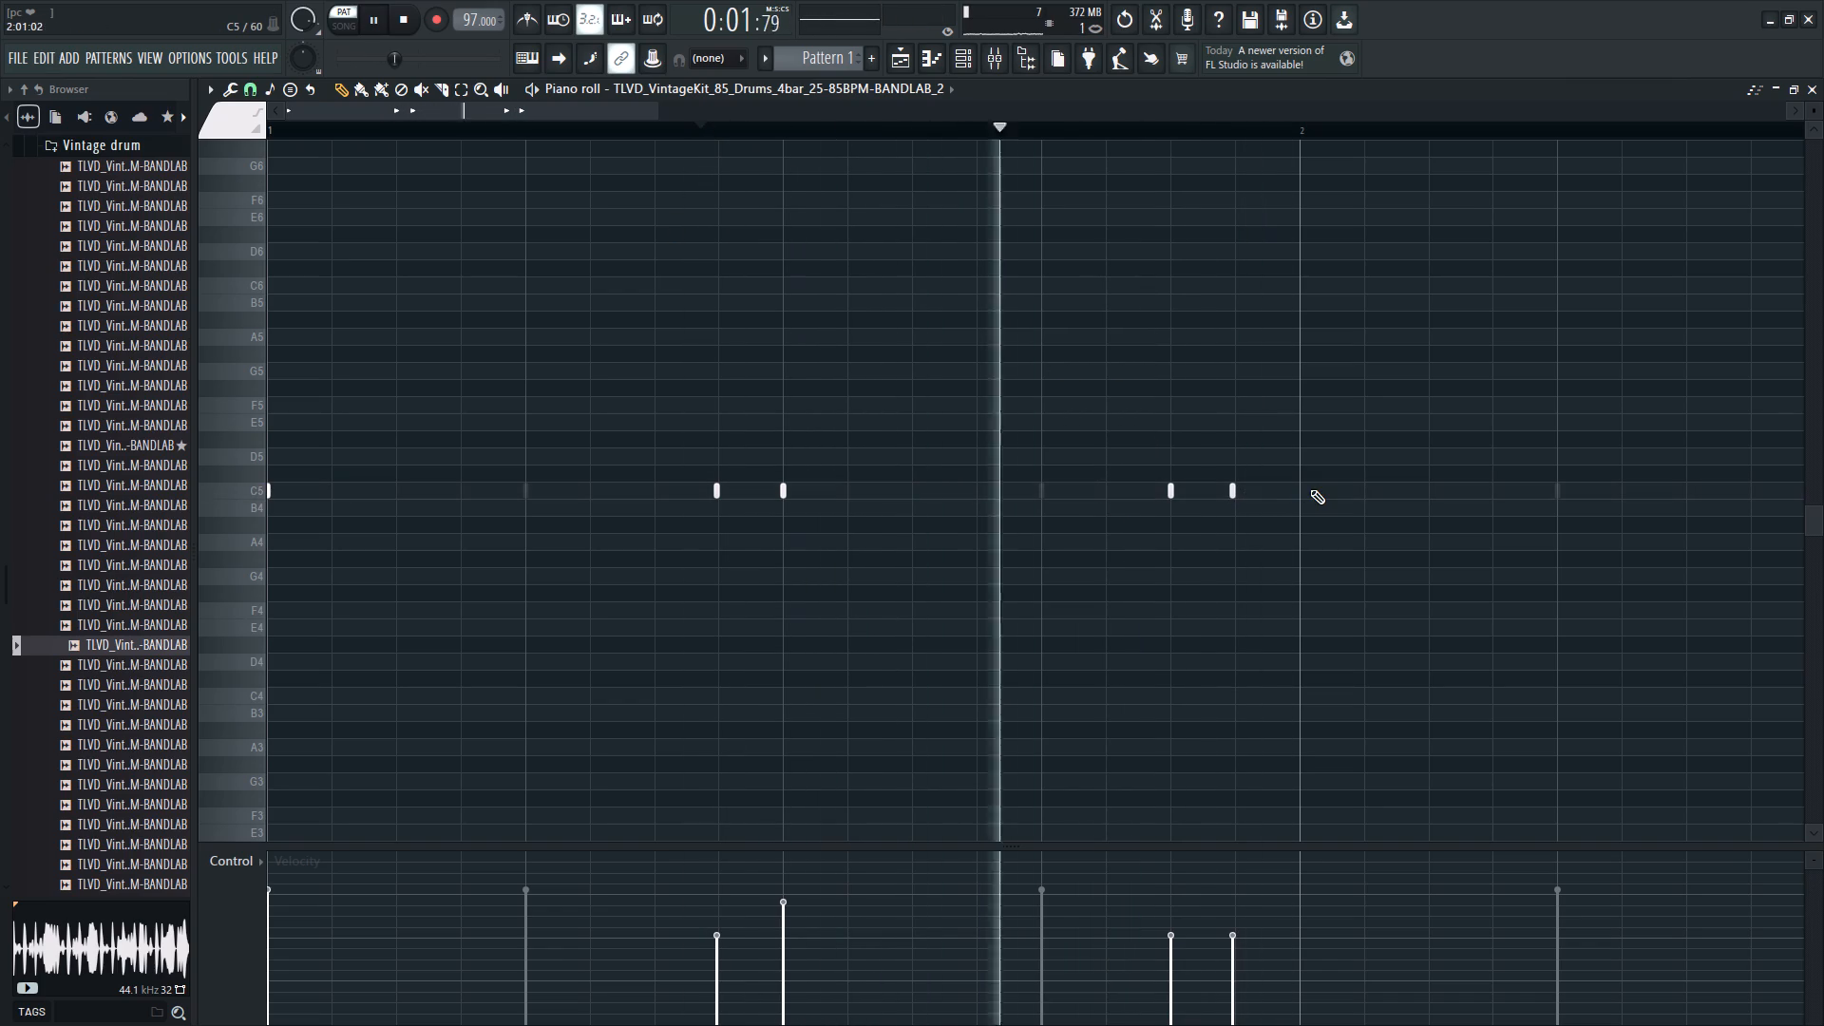
key("space")
key("space")
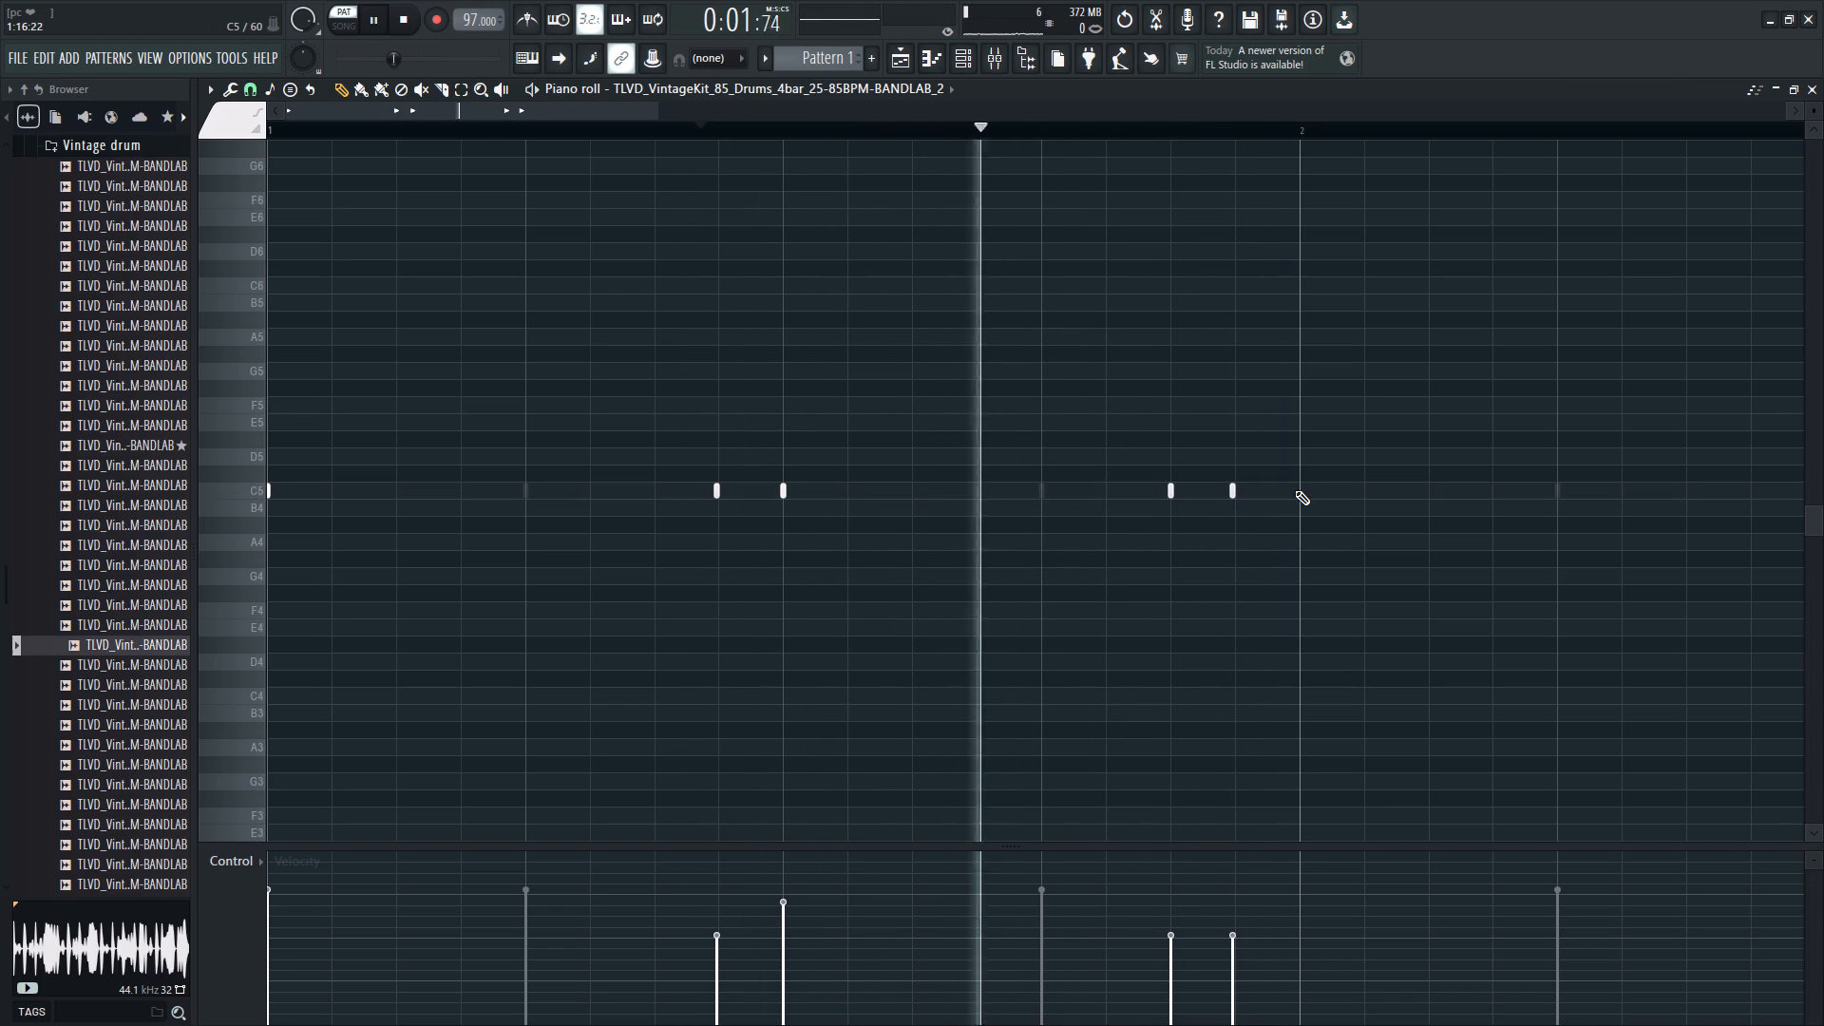
key("space")
Add C5 notes on steps 17 and 18, align the step 17 note with the start of bar 2, and listen.
left_click(1297, 491)
key("space")
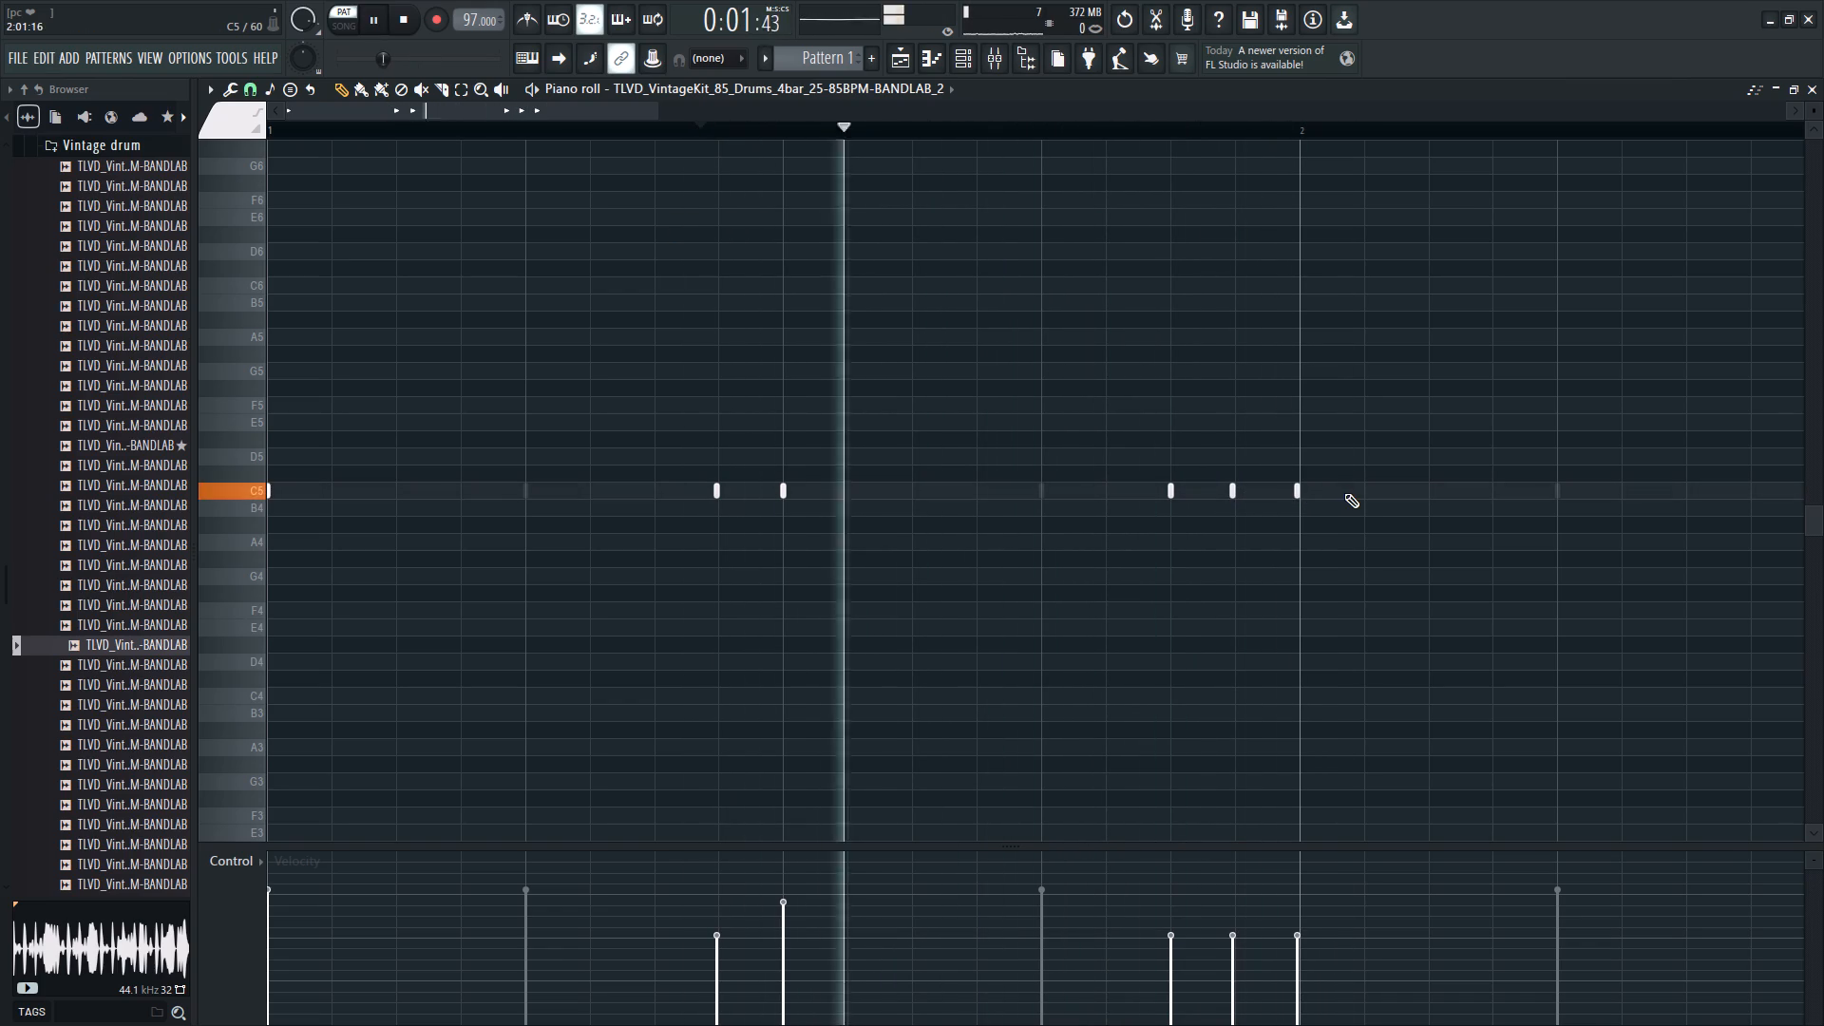
left_click(1363, 489)
key("space")
left_click(1298, 496)
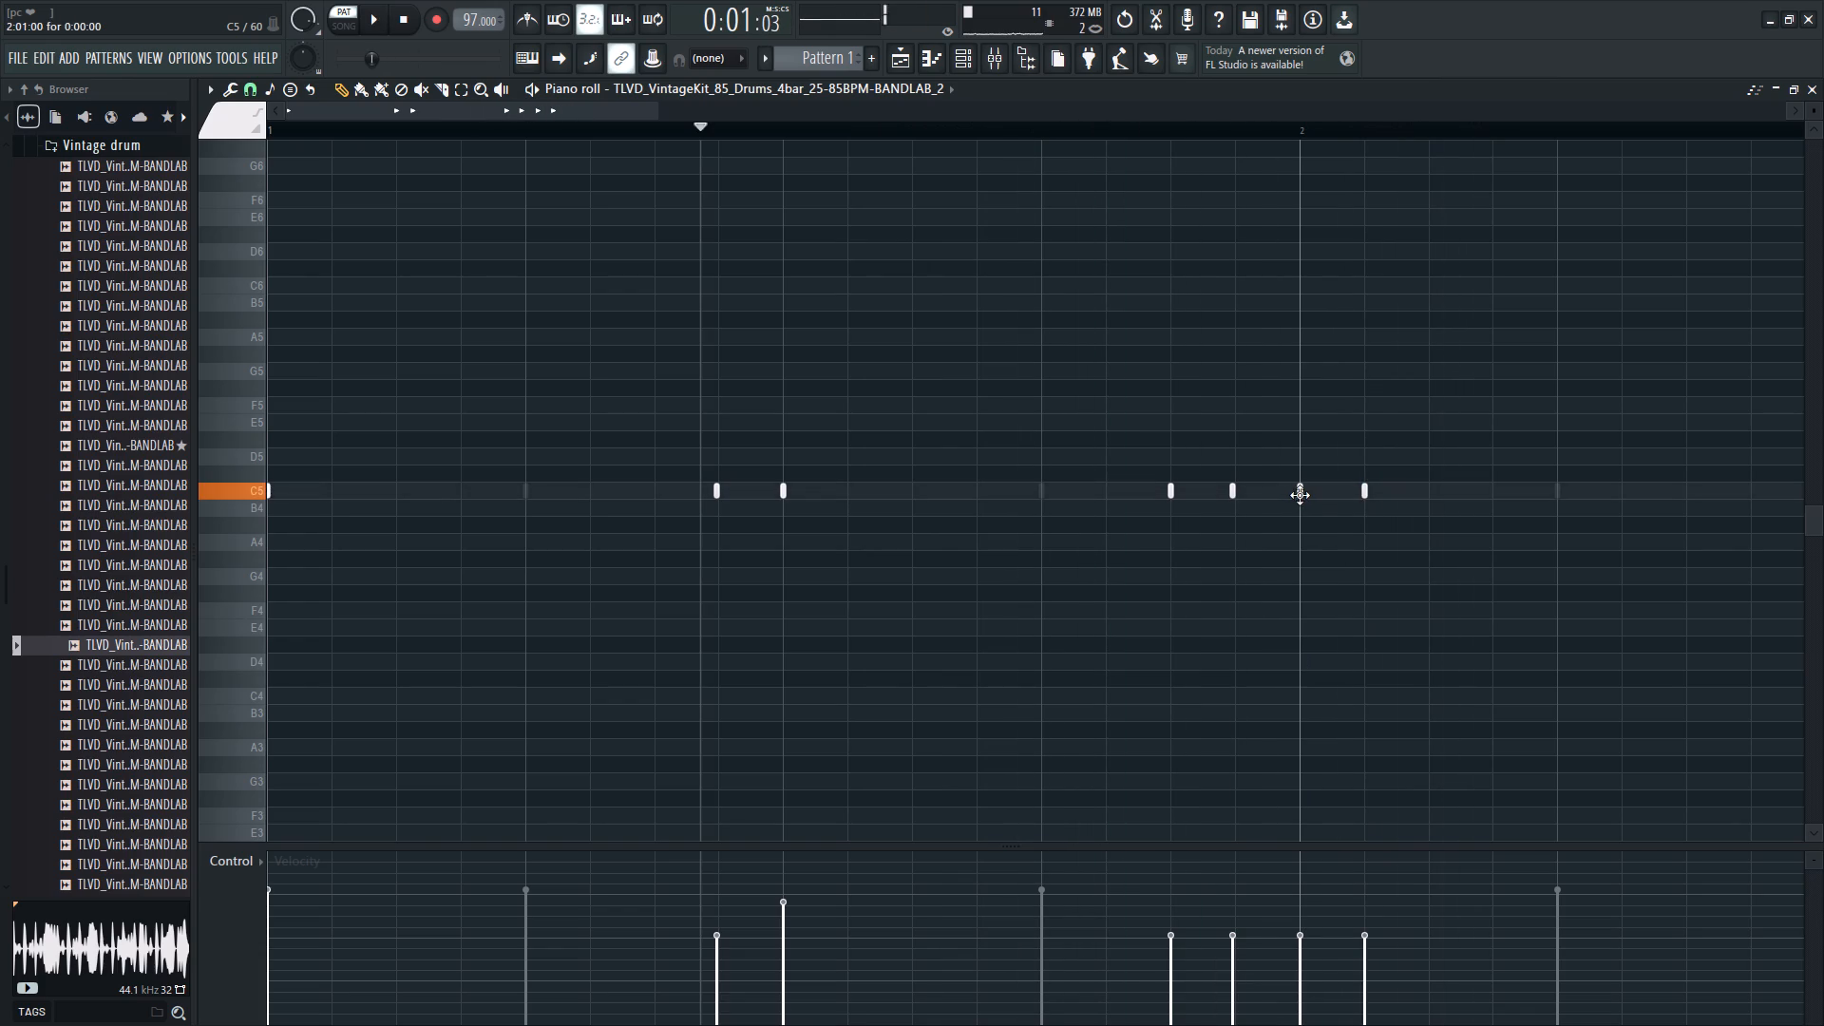
key("space")
Raise the velocities of the C5 notes on steps 16, 17 and 18, keeping step 17 the strongest, and listen.
left_click(1353, 903)
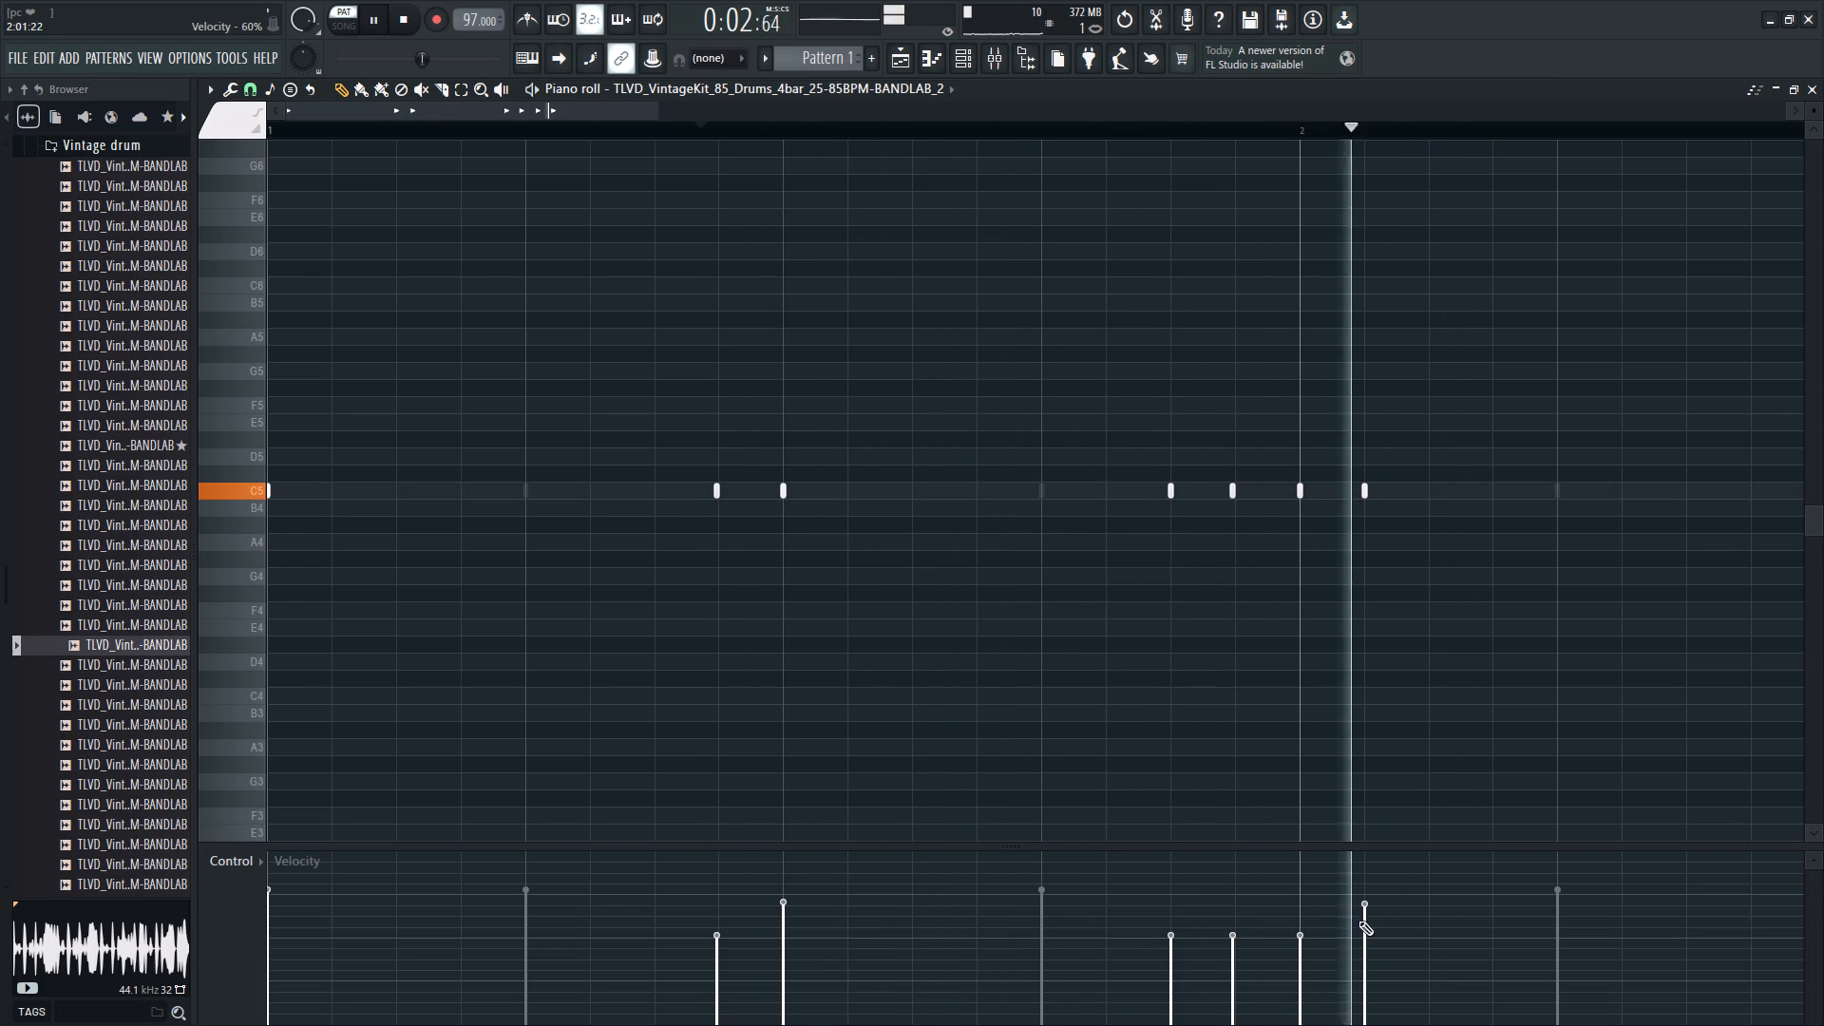
key("space")
key("space")
left_click(1301, 905)
left_click(1231, 924)
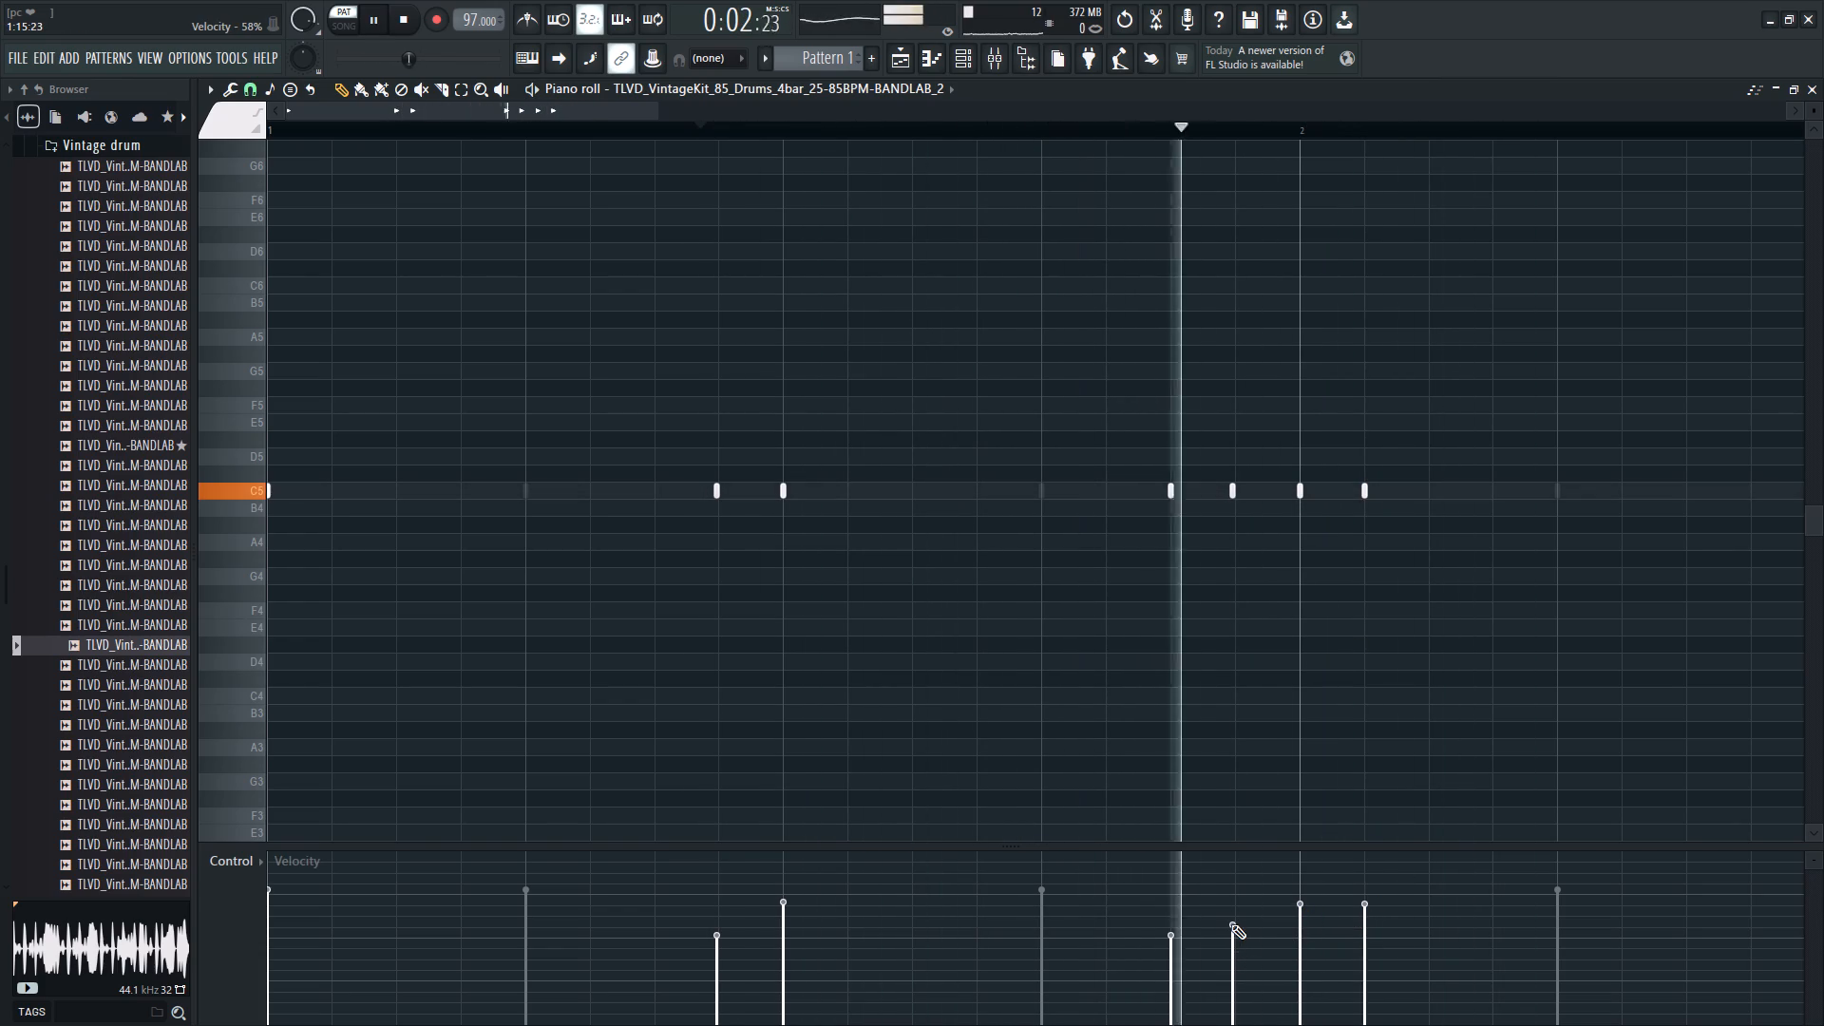
key("space")
left_click(1358, 910)
key("space")
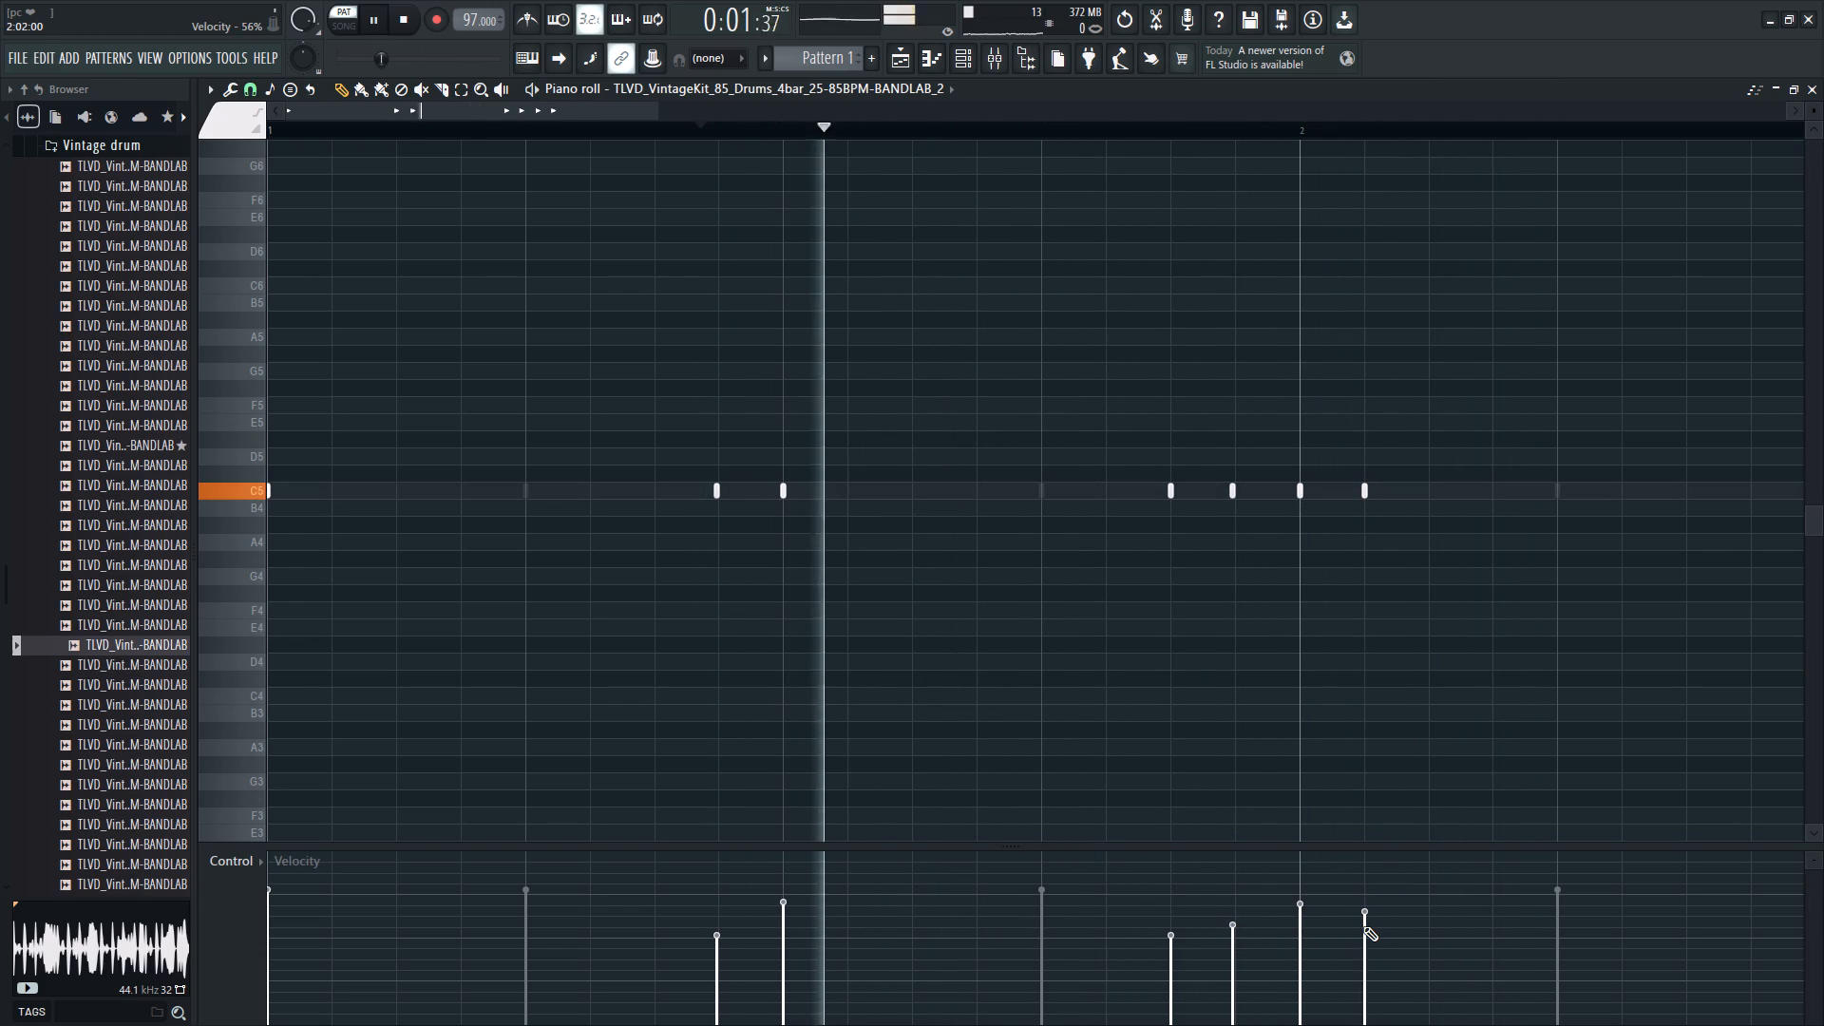
key("space")
key("space")
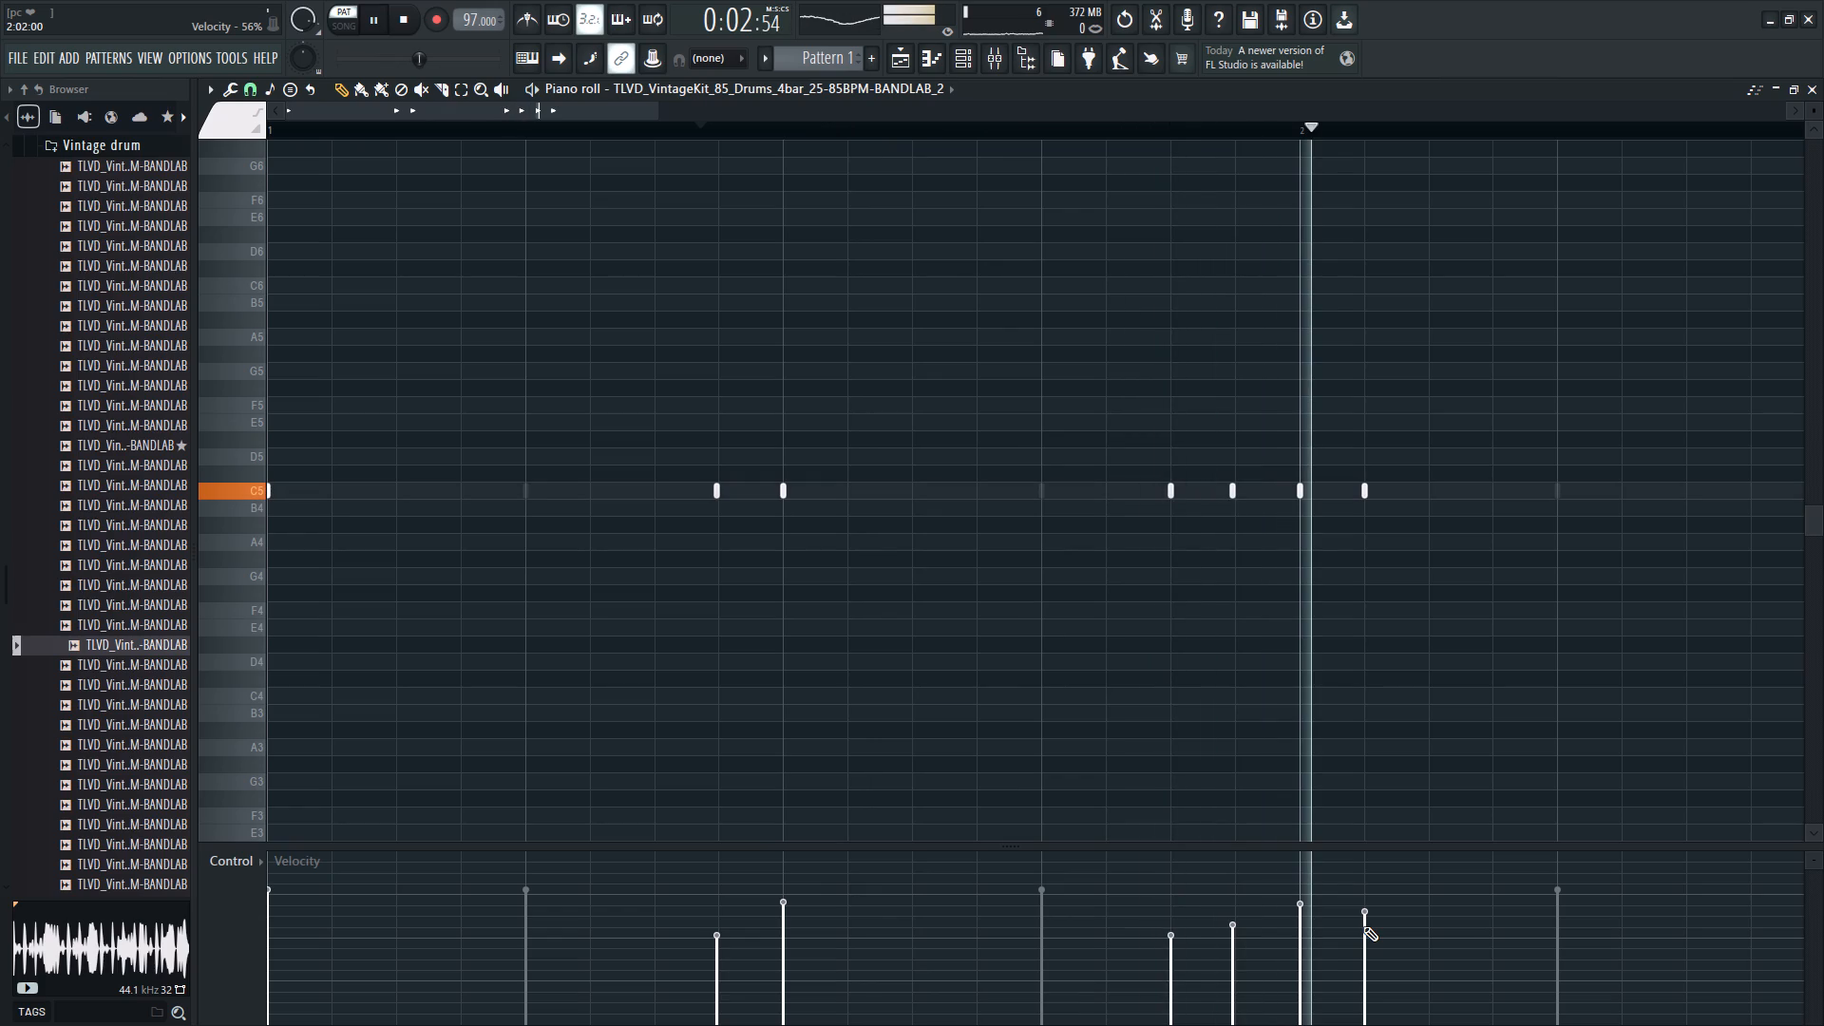
Re-place the C5 note on step 15 at a higher velocity, shift the step 18 note slightly earlier, and listen.
left_click(1166, 492)
right_click(1169, 492)
key("space")
left_click(1174, 491)
key("space")
left_click(1172, 493)
key("space")
left_click(1365, 488)
key("space")
key("space")
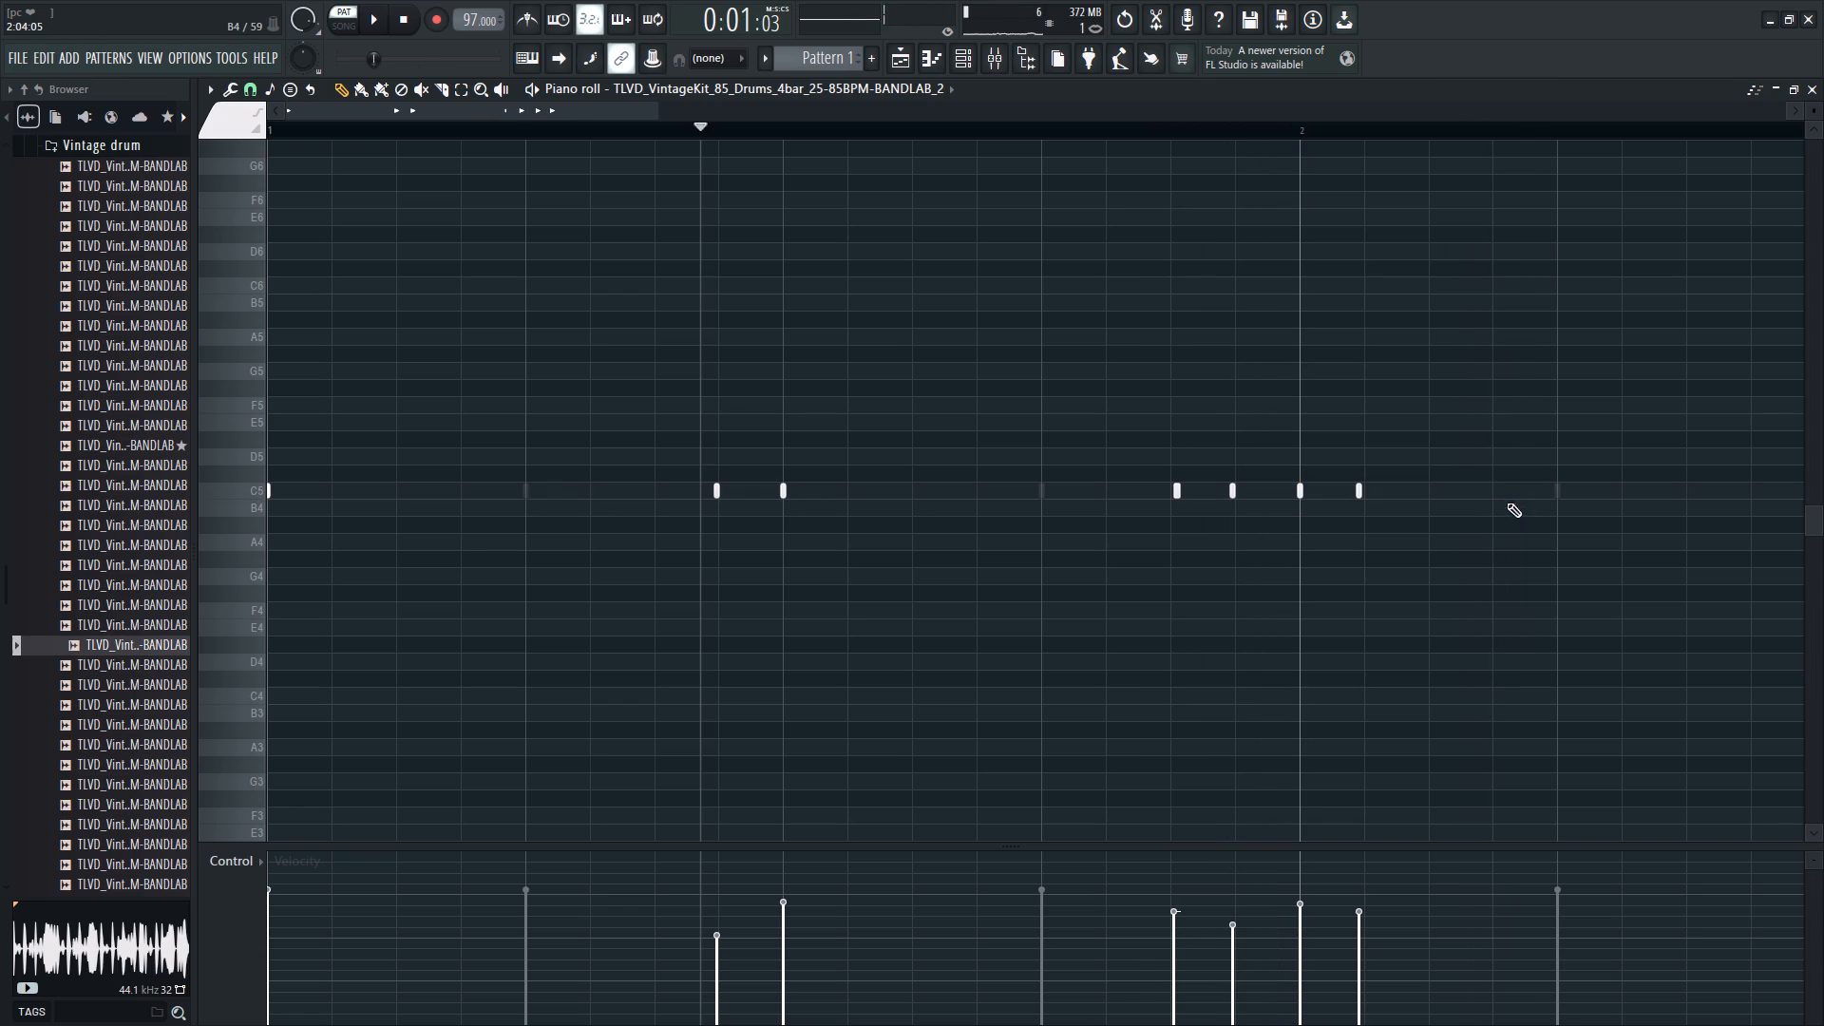
key("space")
Copy the C5 notes on steps 8 and 9 to steps 24 and 25 in bar 2, and listen.
scroll(989, 119, "down", 4)
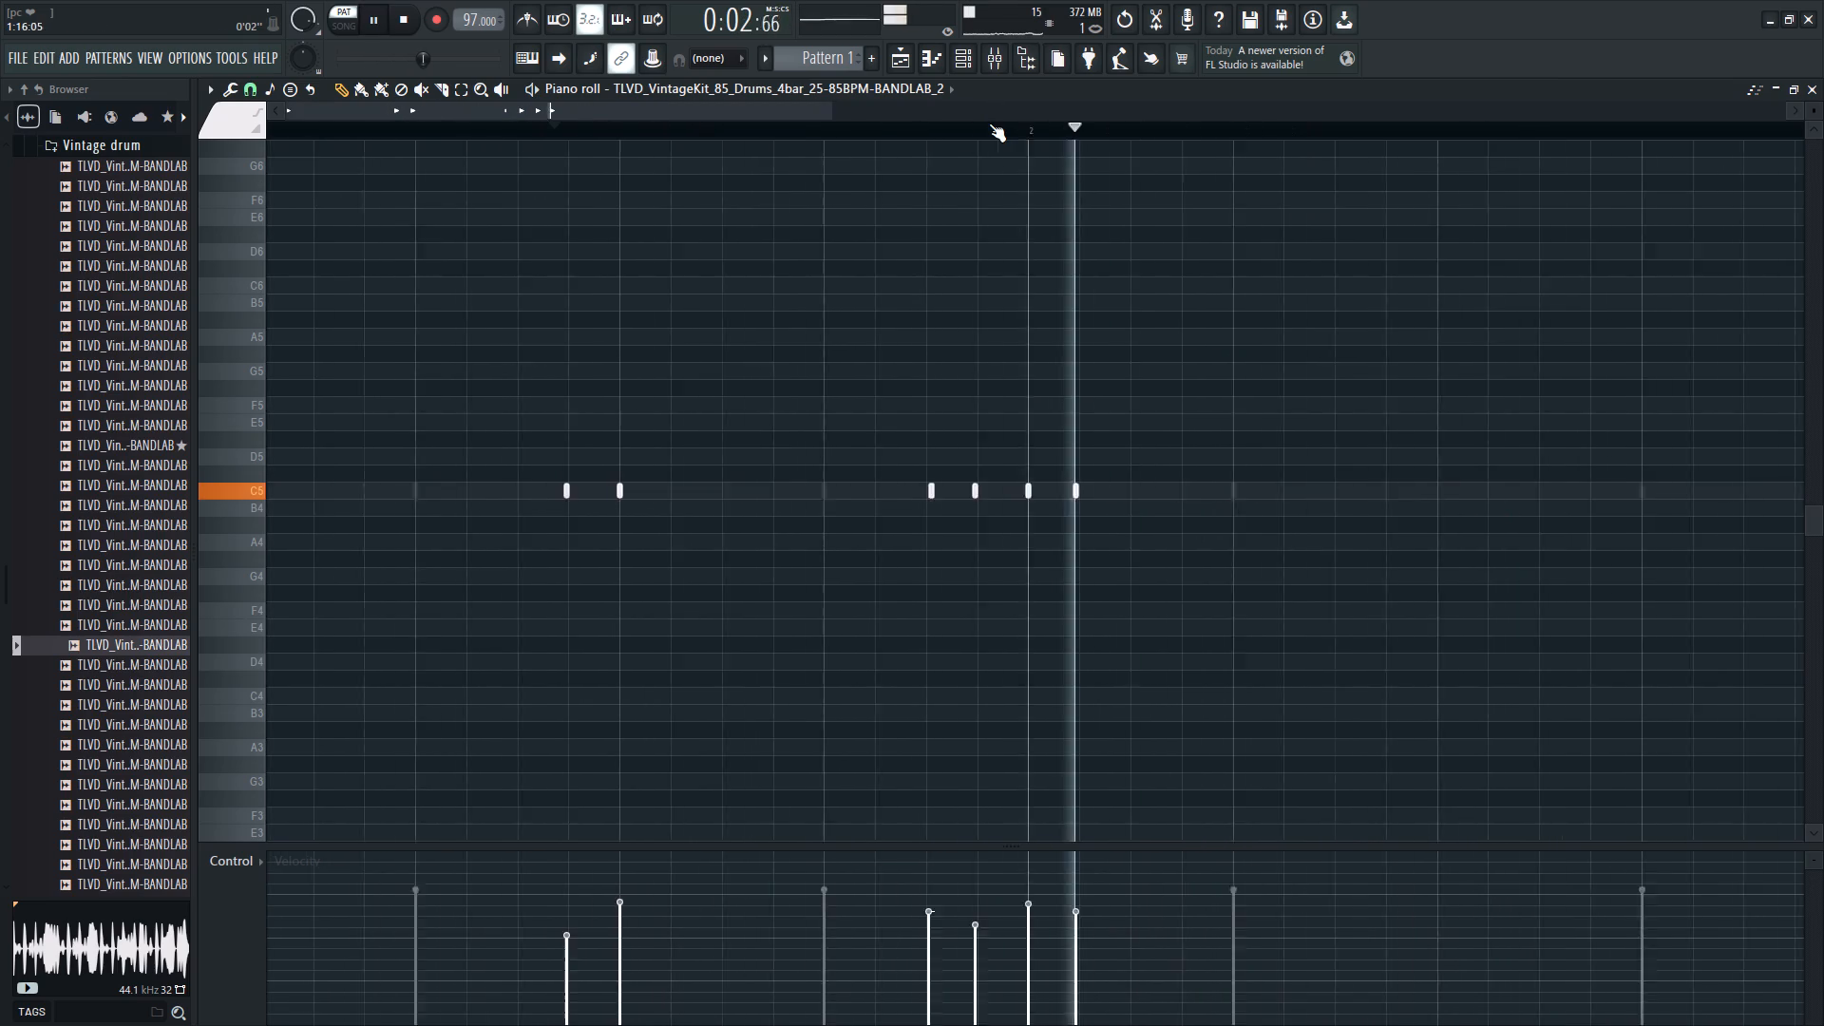
scroll(989, 123, "down", 2)
key("space")
key("space")
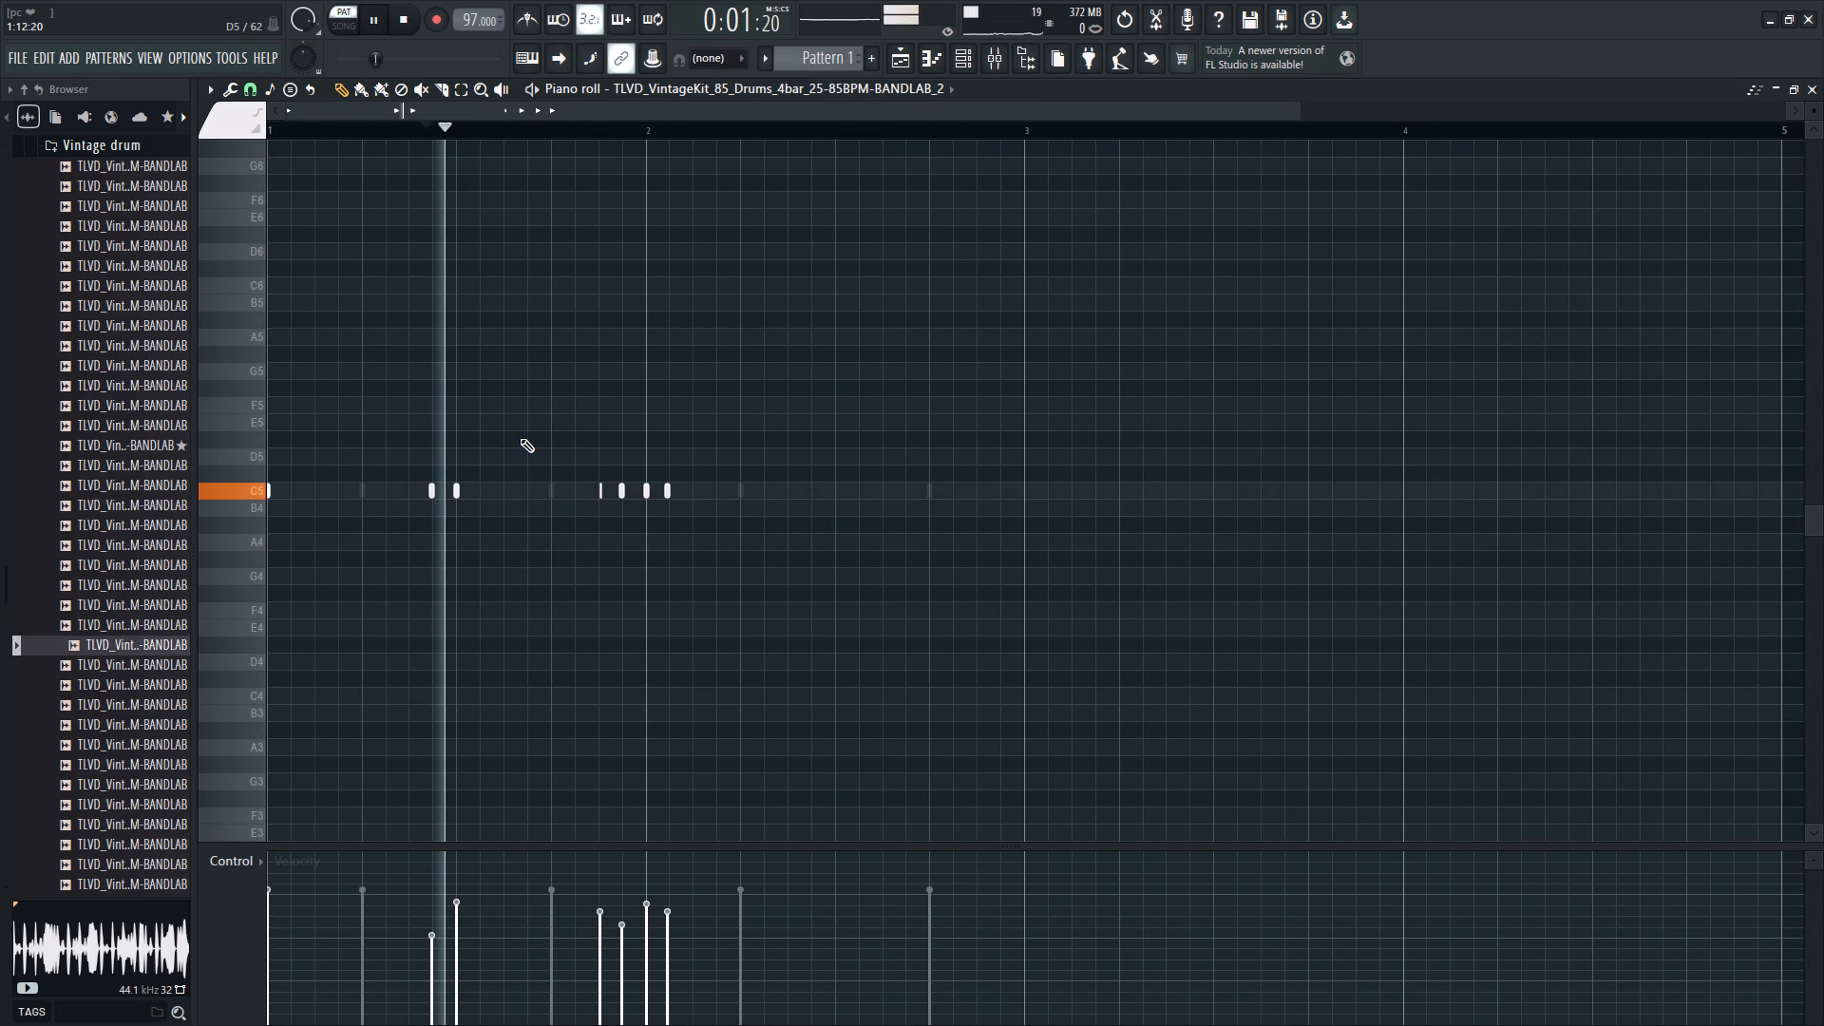
left_click_drag(493, 471, 425, 508, "ctrl")
left_click_drag(430, 491, 844, 525, "shift")
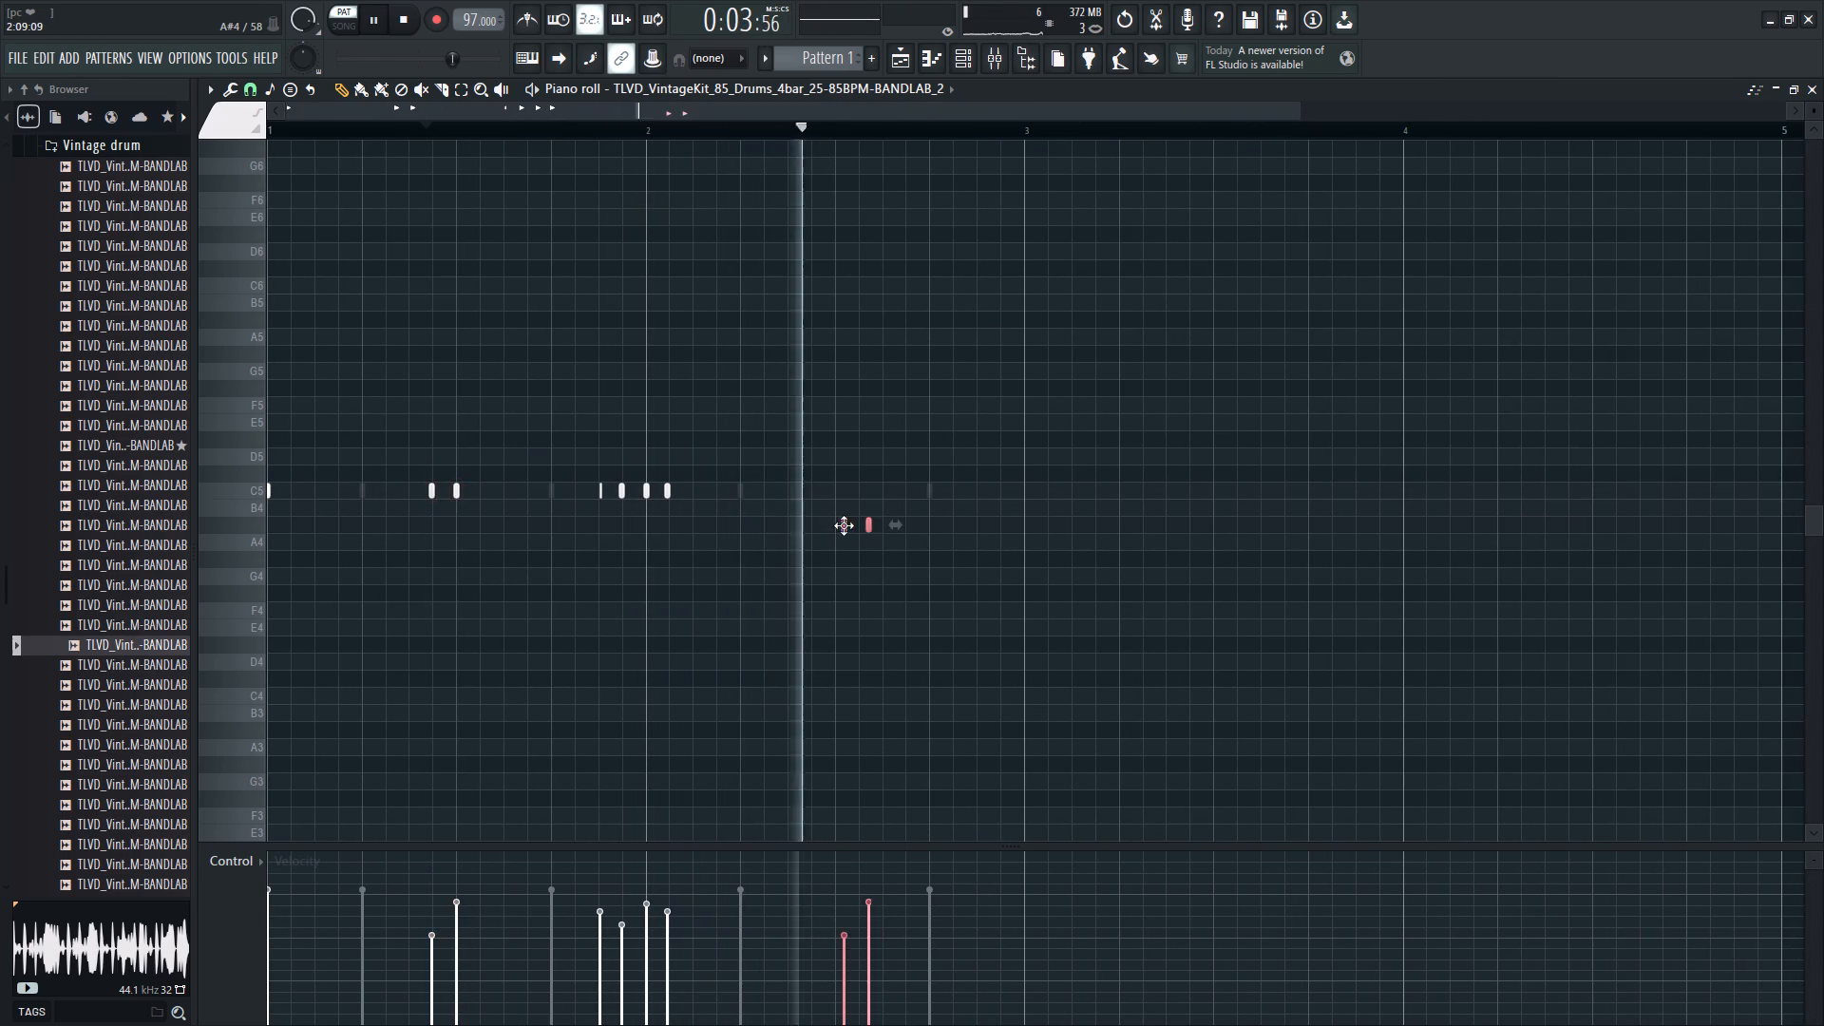
left_click_drag(844, 525, 812, 481, "shift")
key("space")
key("space")
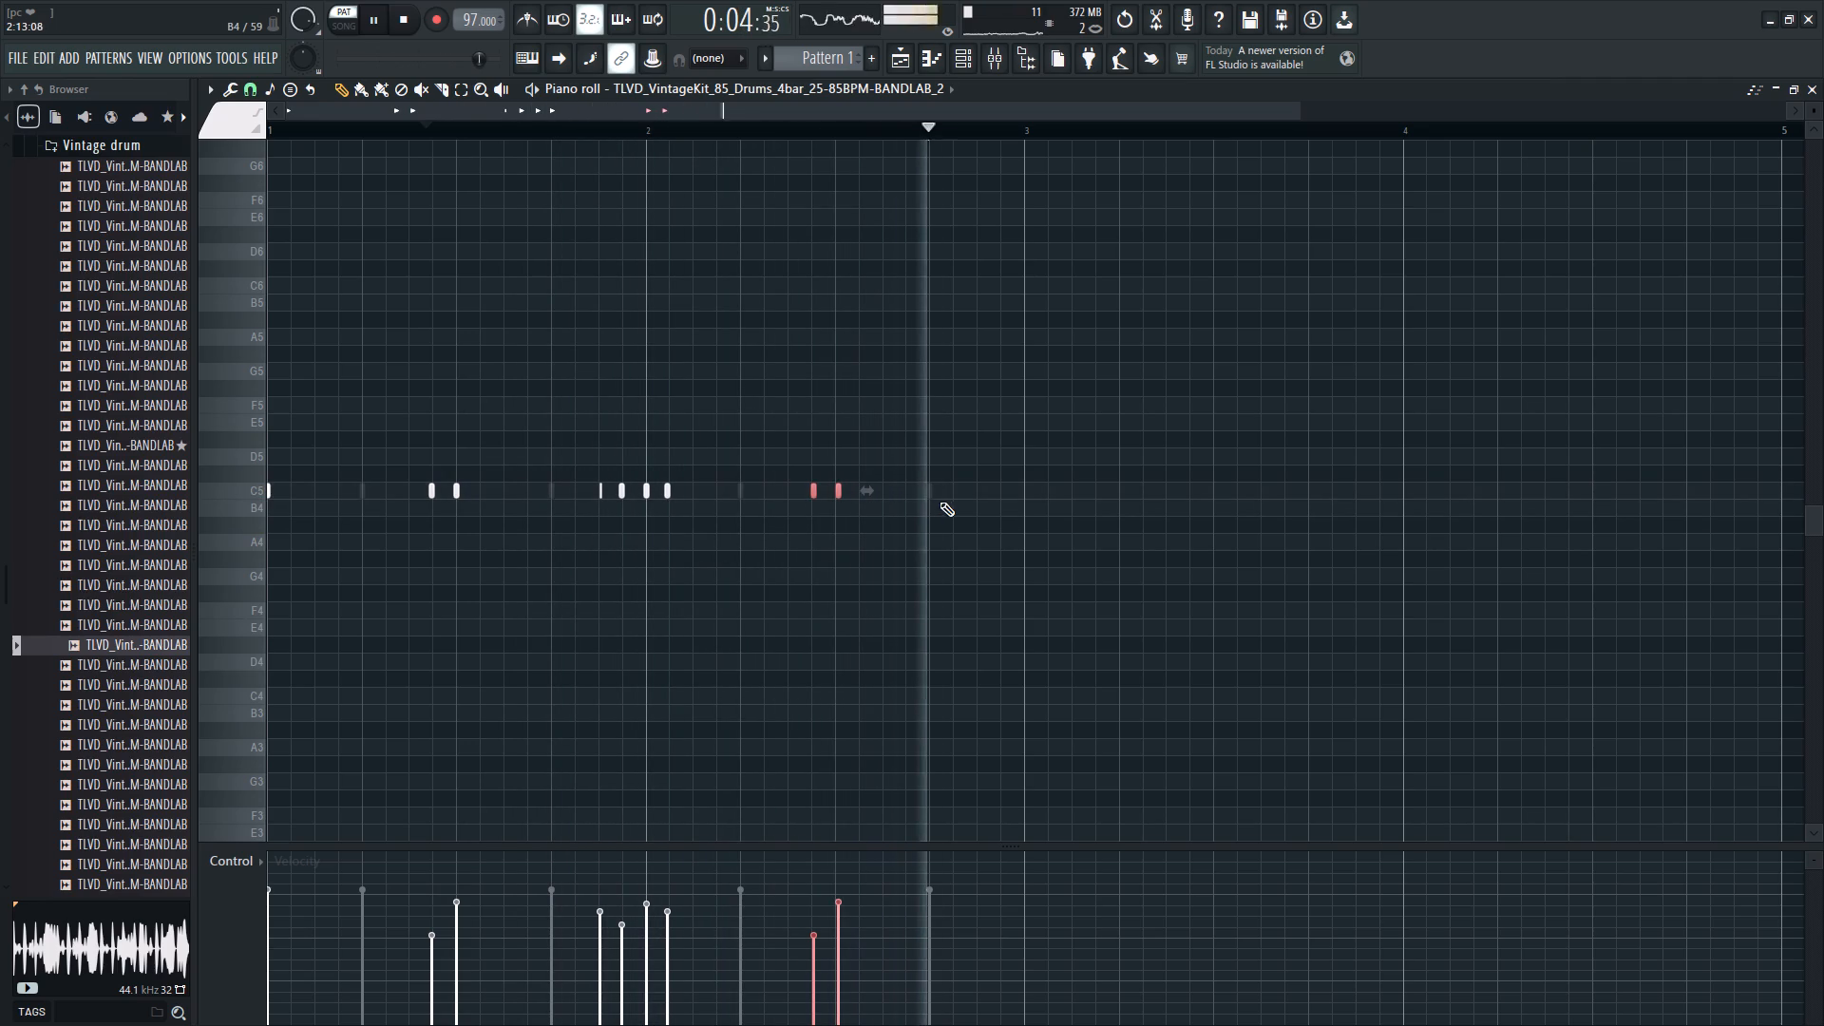
key("space")
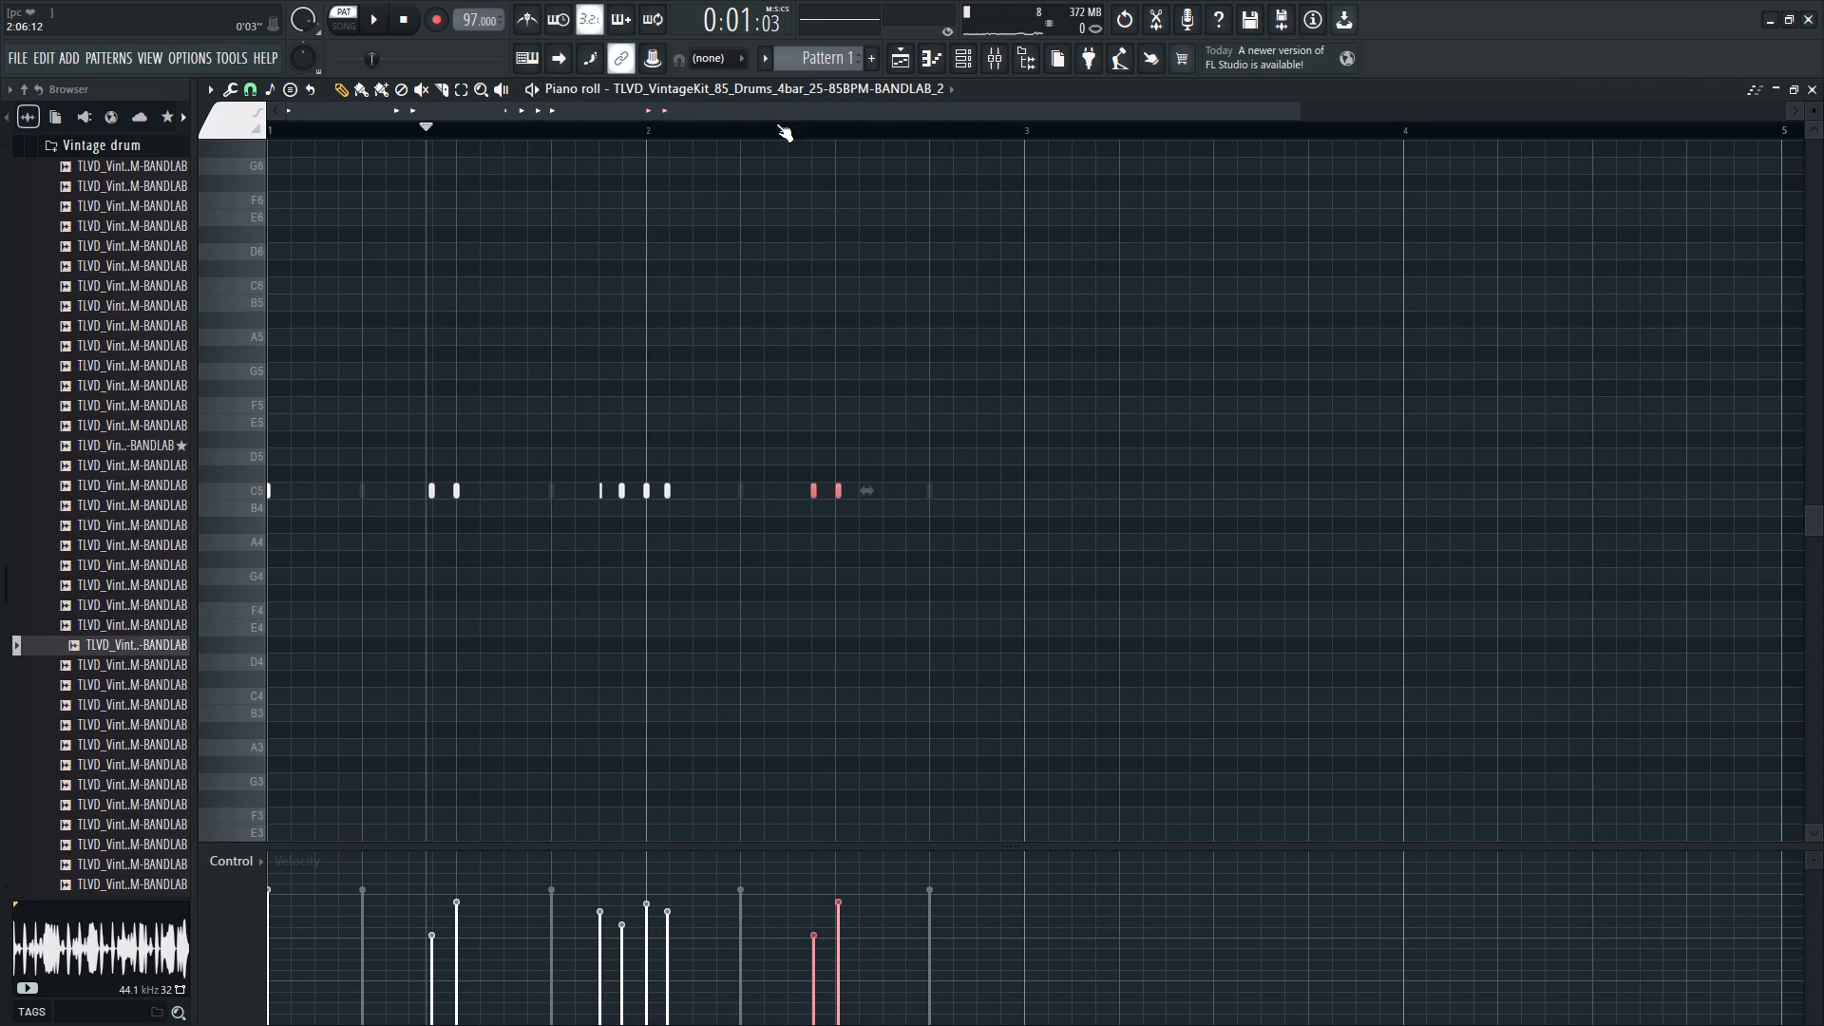
left_click_drag(776, 125, 0, 212)
key("space")
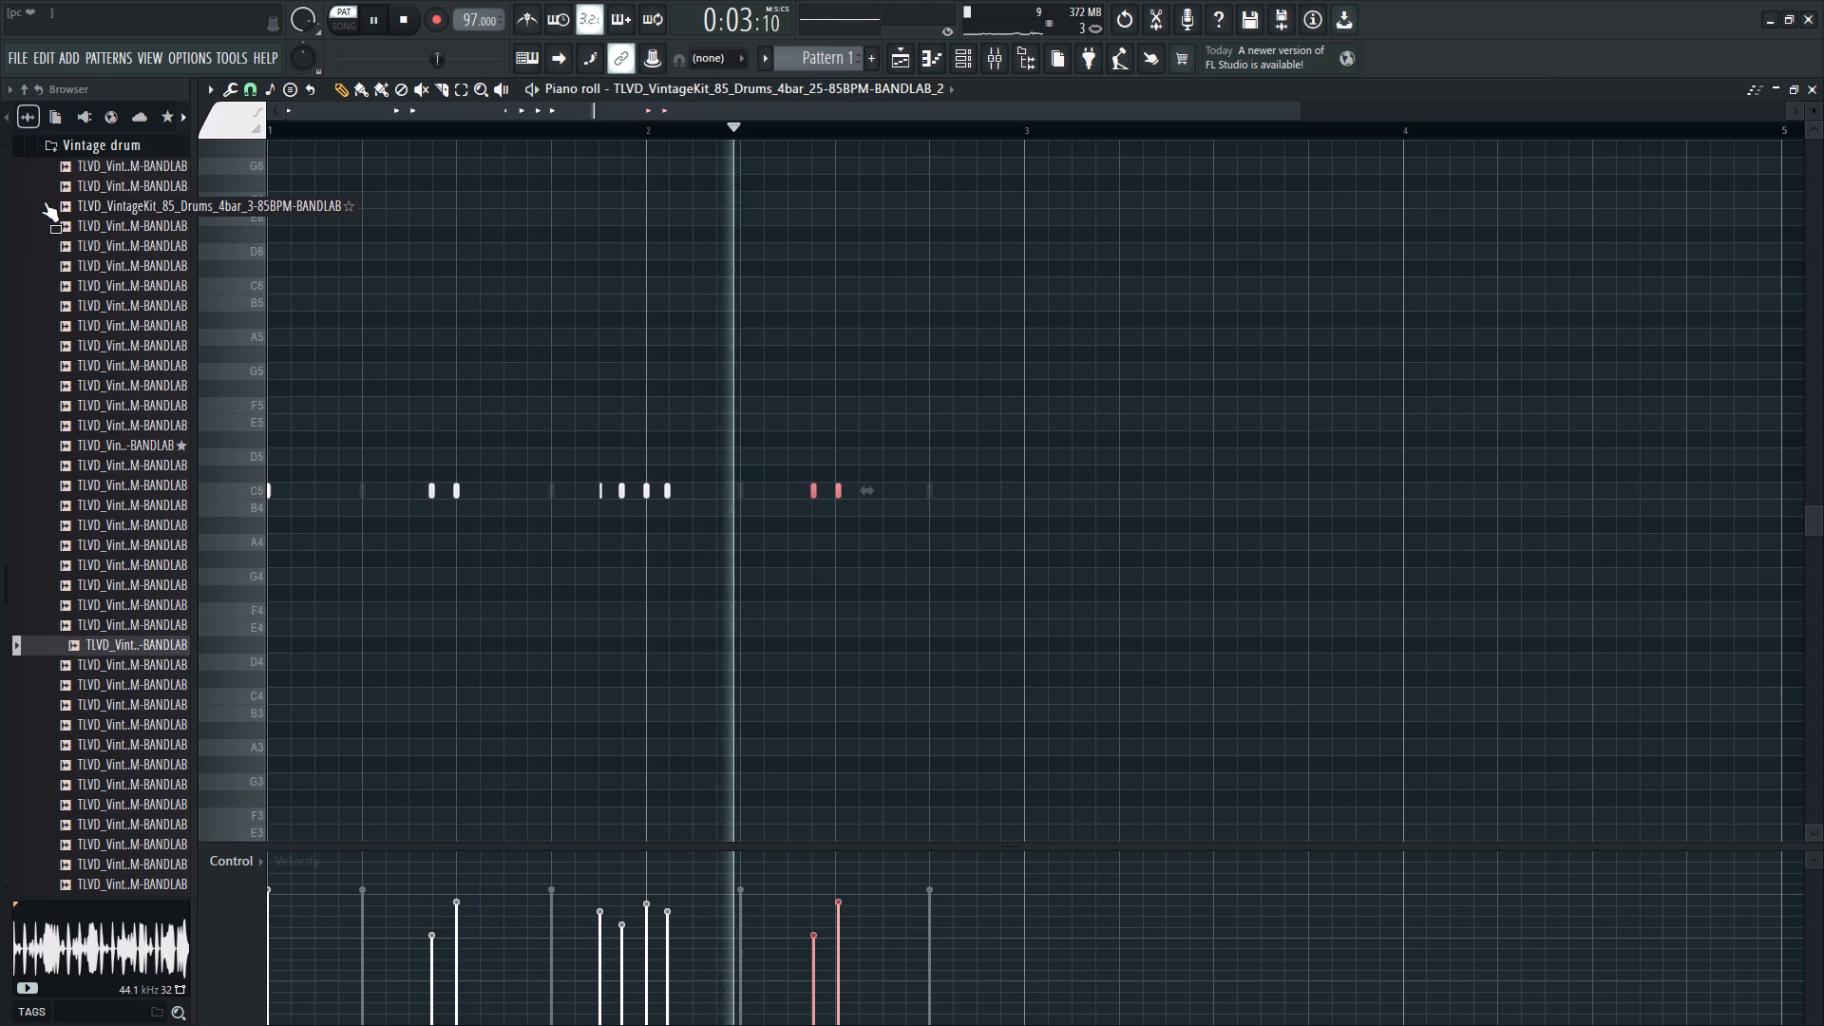
key("space")
Lower the velocity of the C5 note on step 15 below the step 16 note's, and listen.
left_click(591, 954)
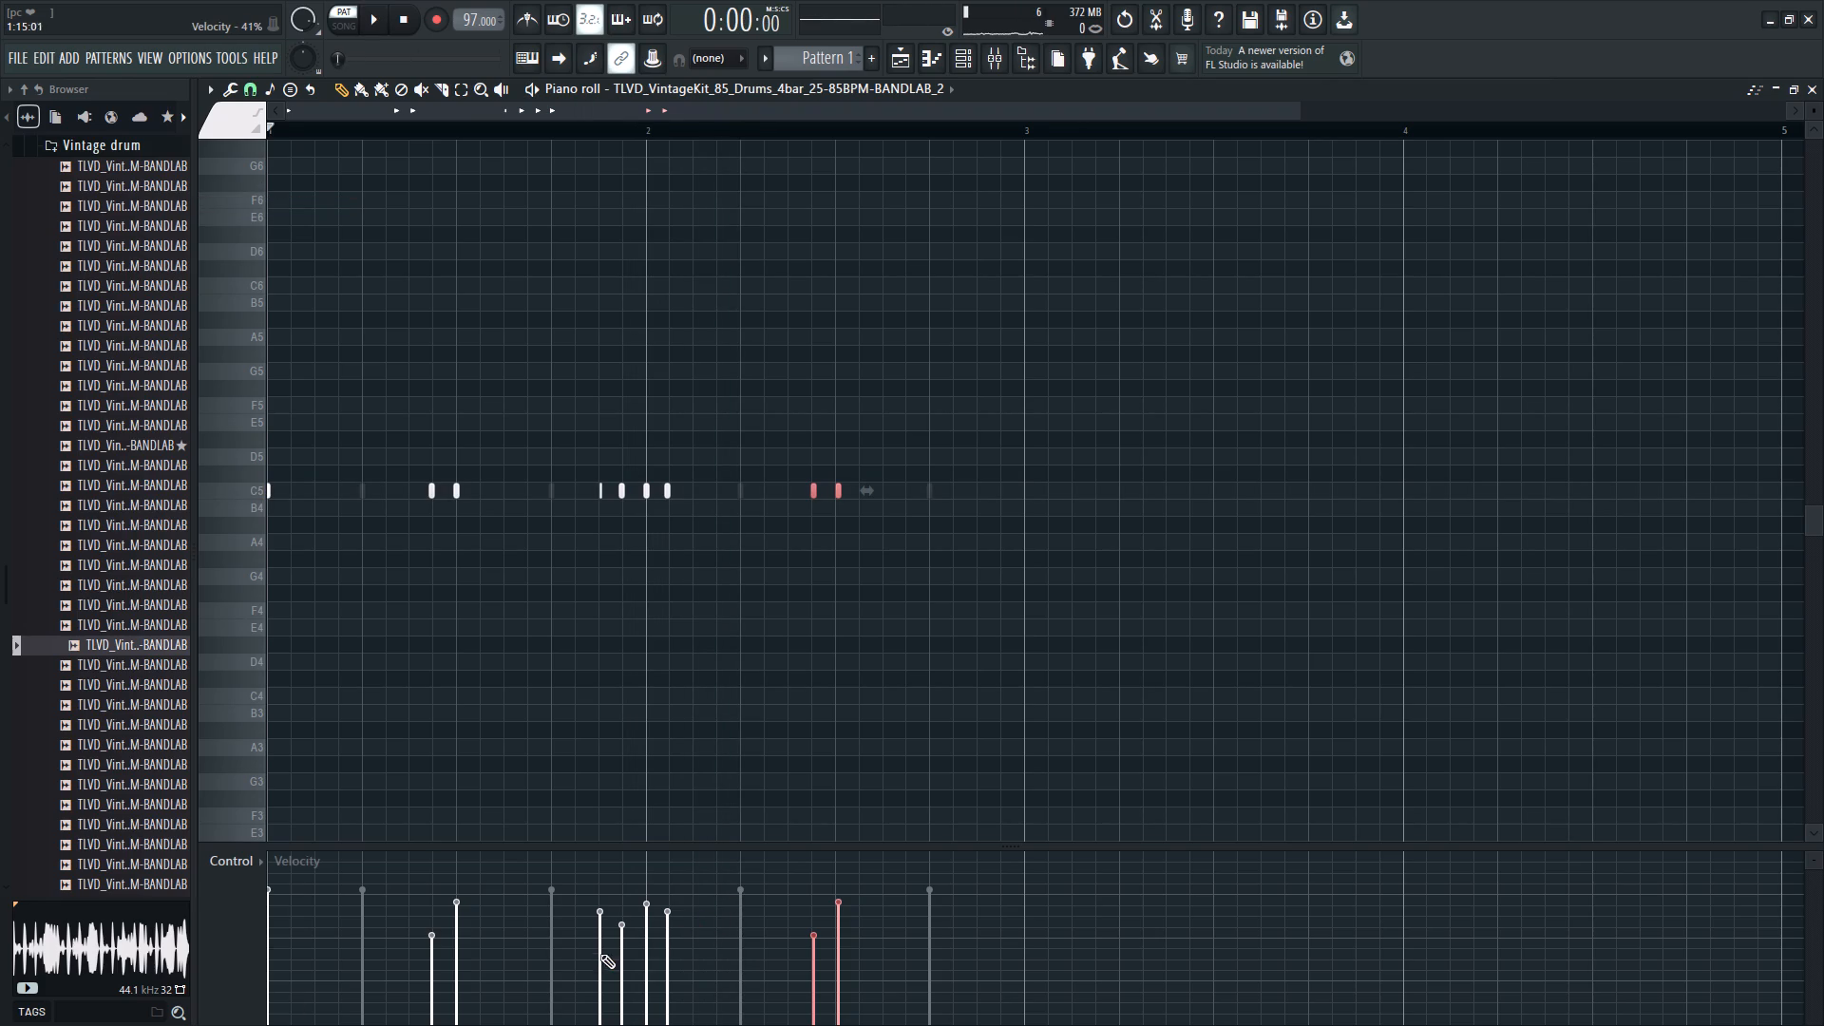
left_click(601, 954)
key("space")
left_click(598, 935)
right_click(611, 819)
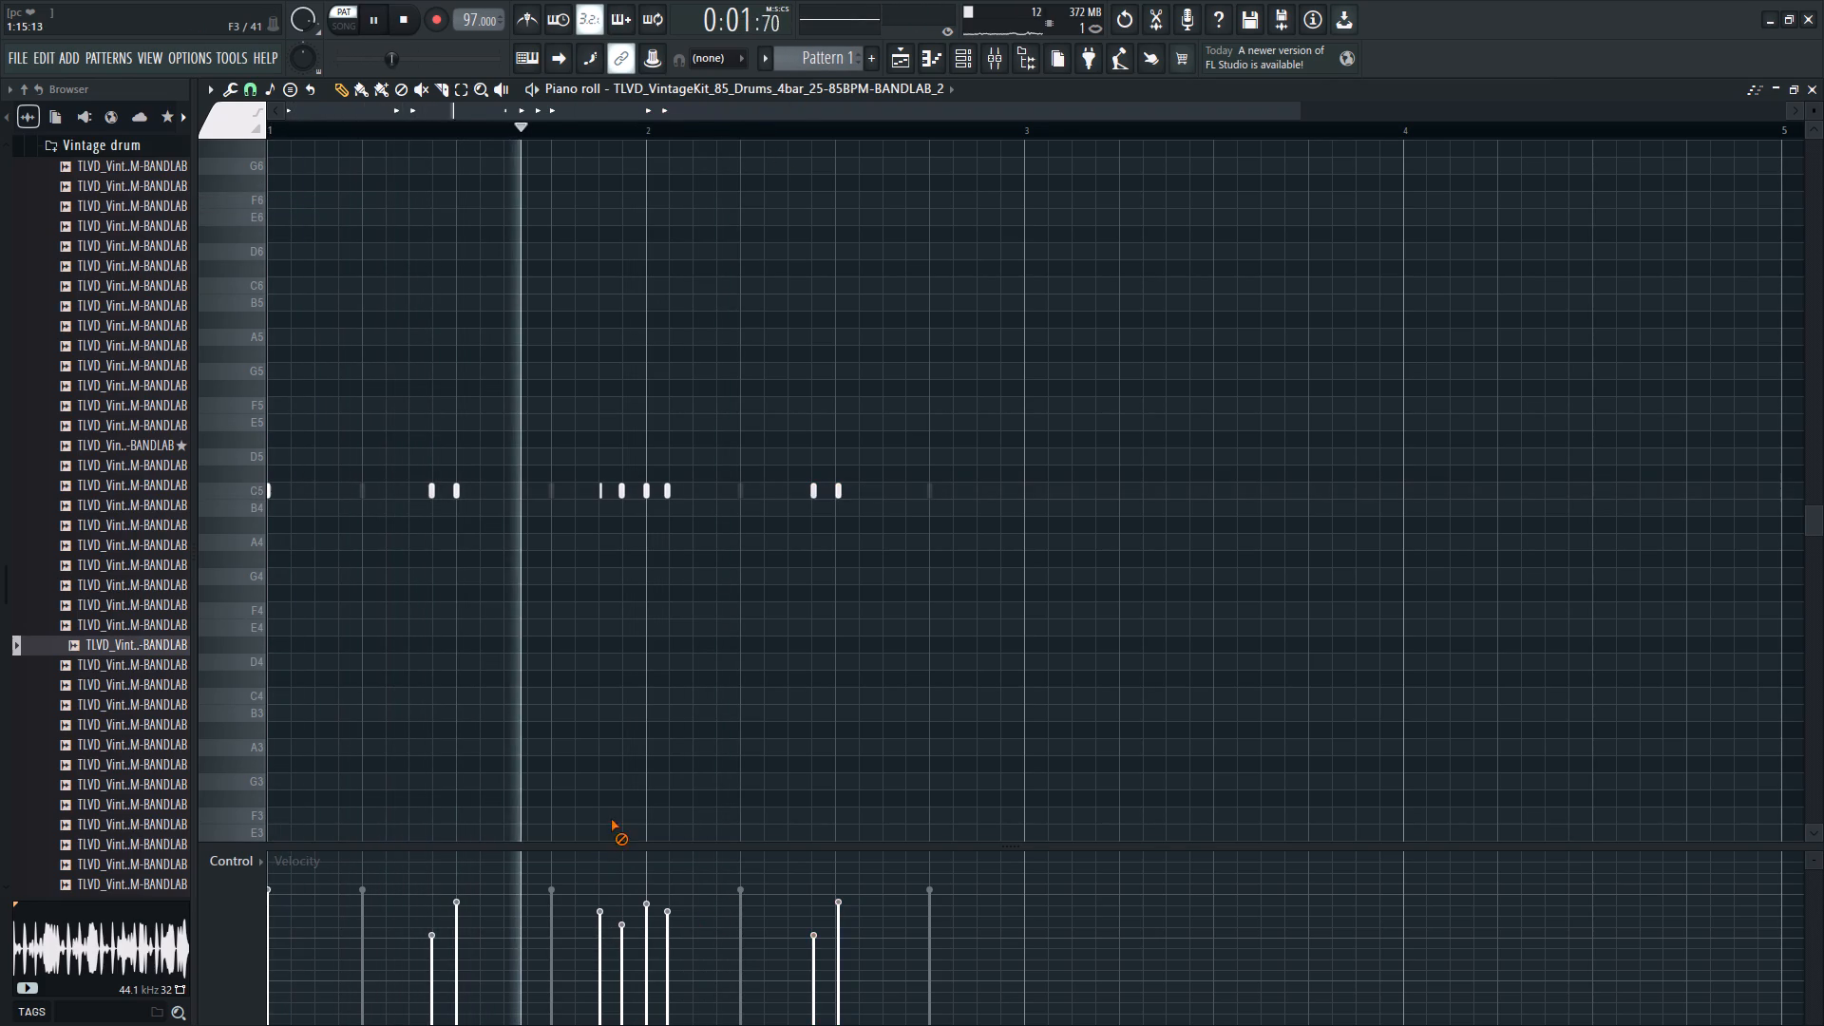
key("space")
left_click(596, 959)
key("space")
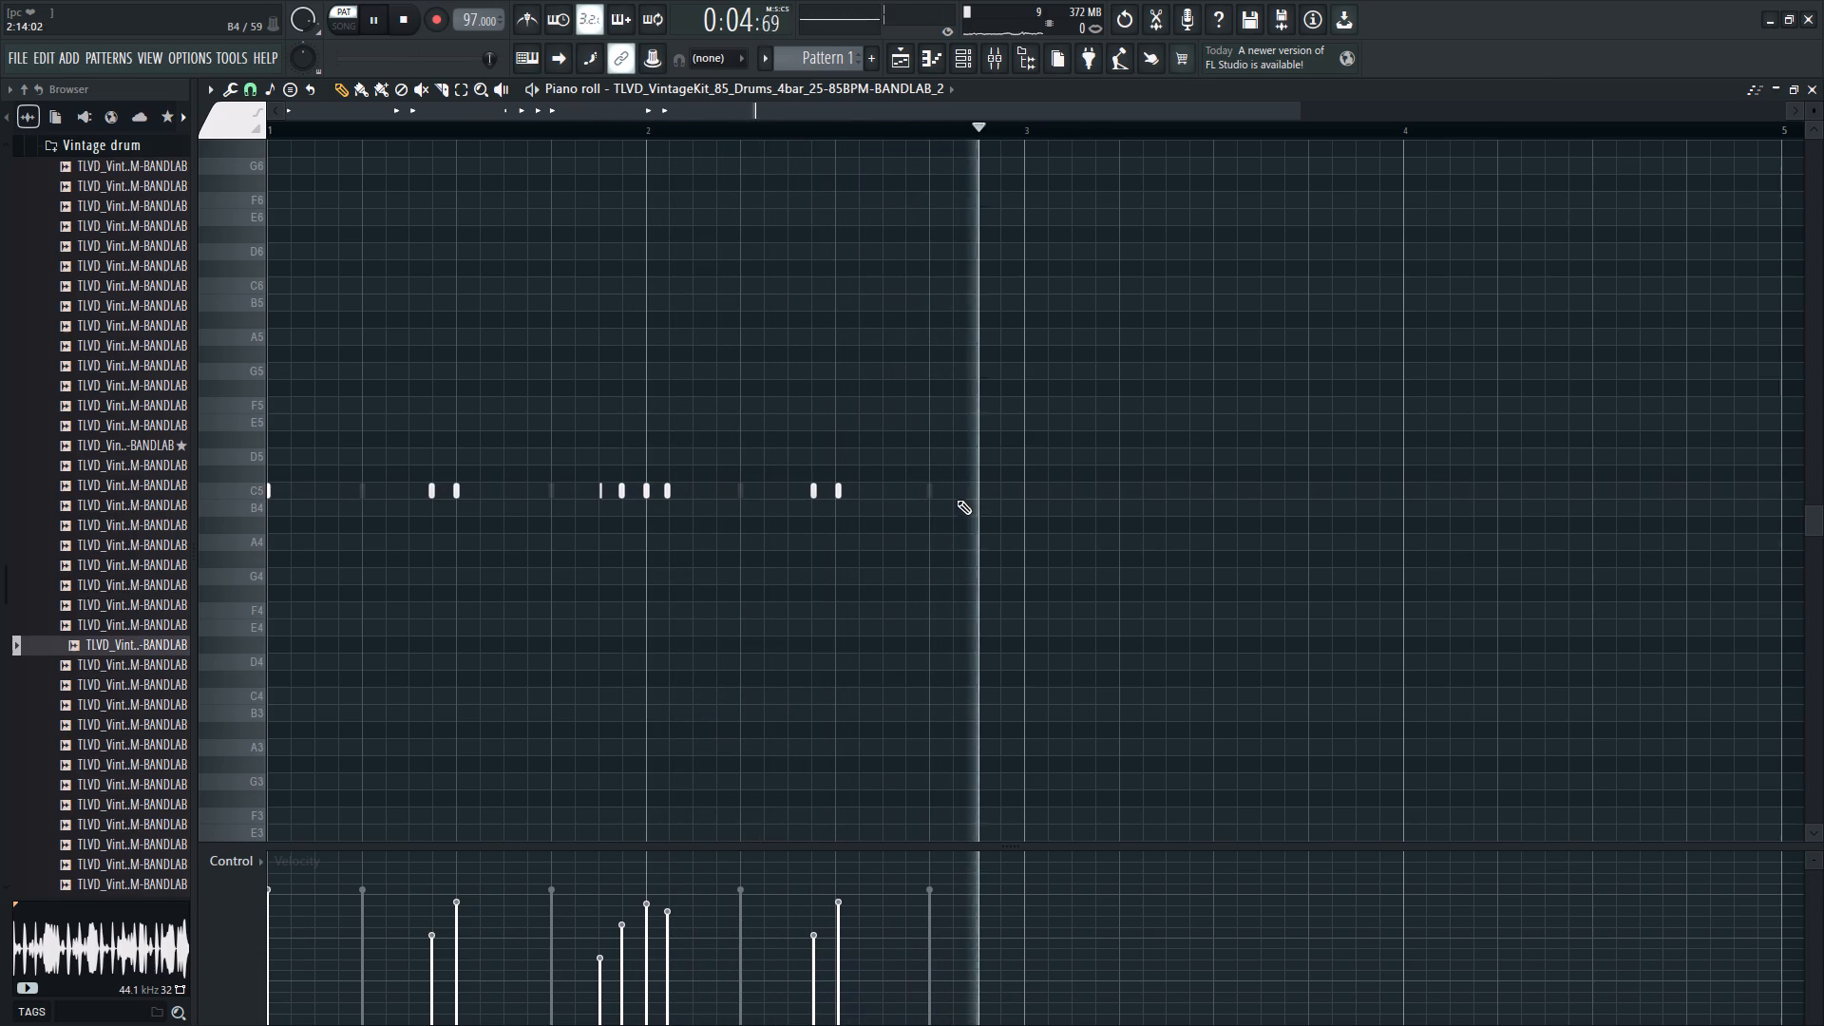
key("space")
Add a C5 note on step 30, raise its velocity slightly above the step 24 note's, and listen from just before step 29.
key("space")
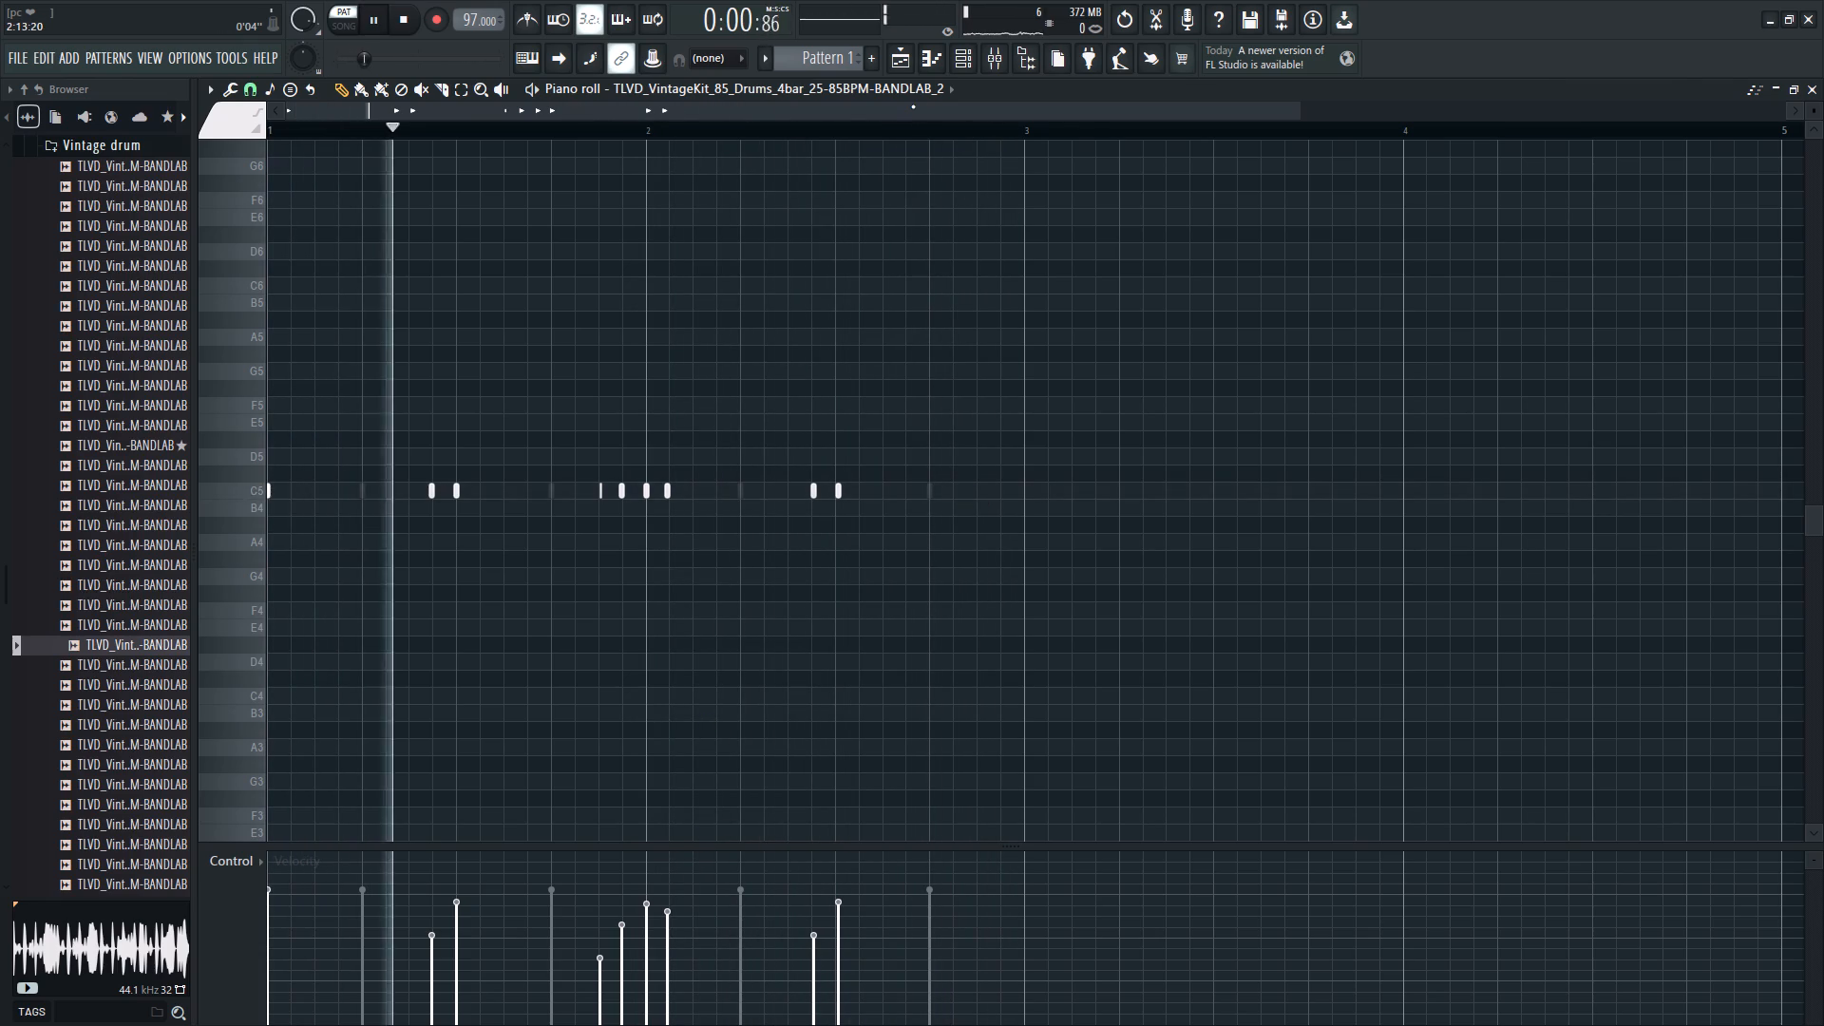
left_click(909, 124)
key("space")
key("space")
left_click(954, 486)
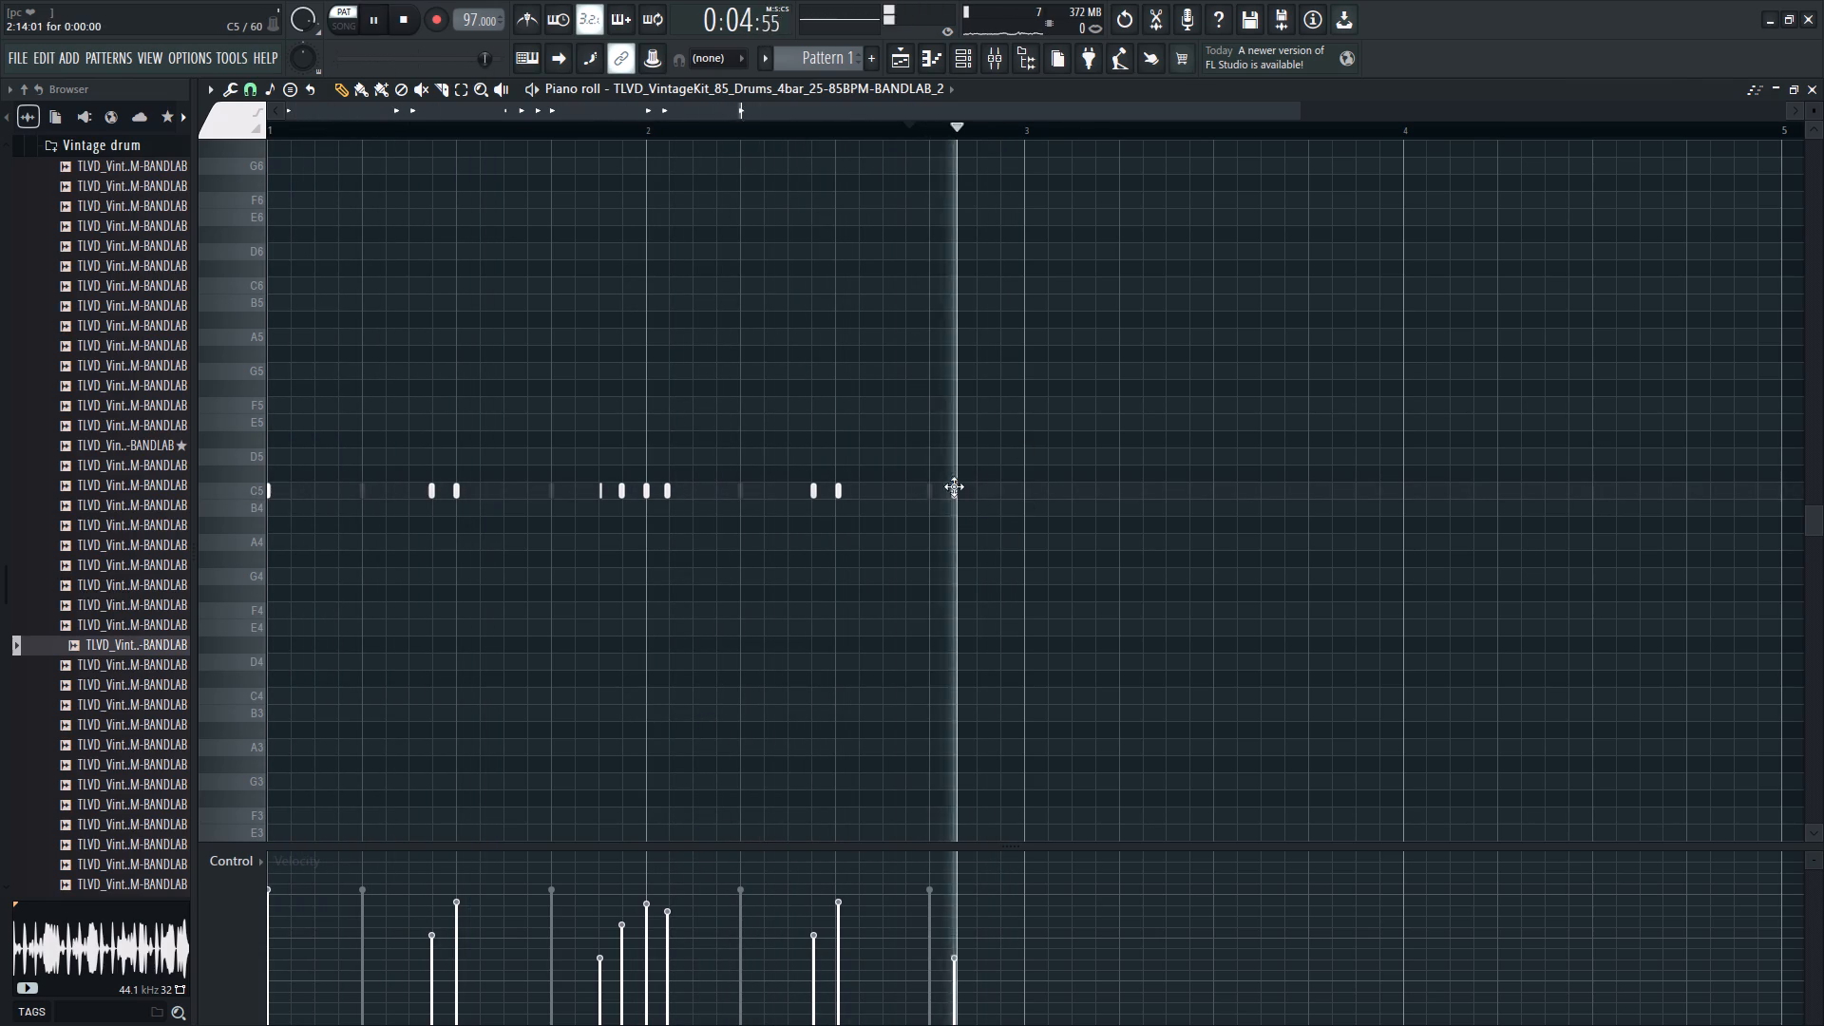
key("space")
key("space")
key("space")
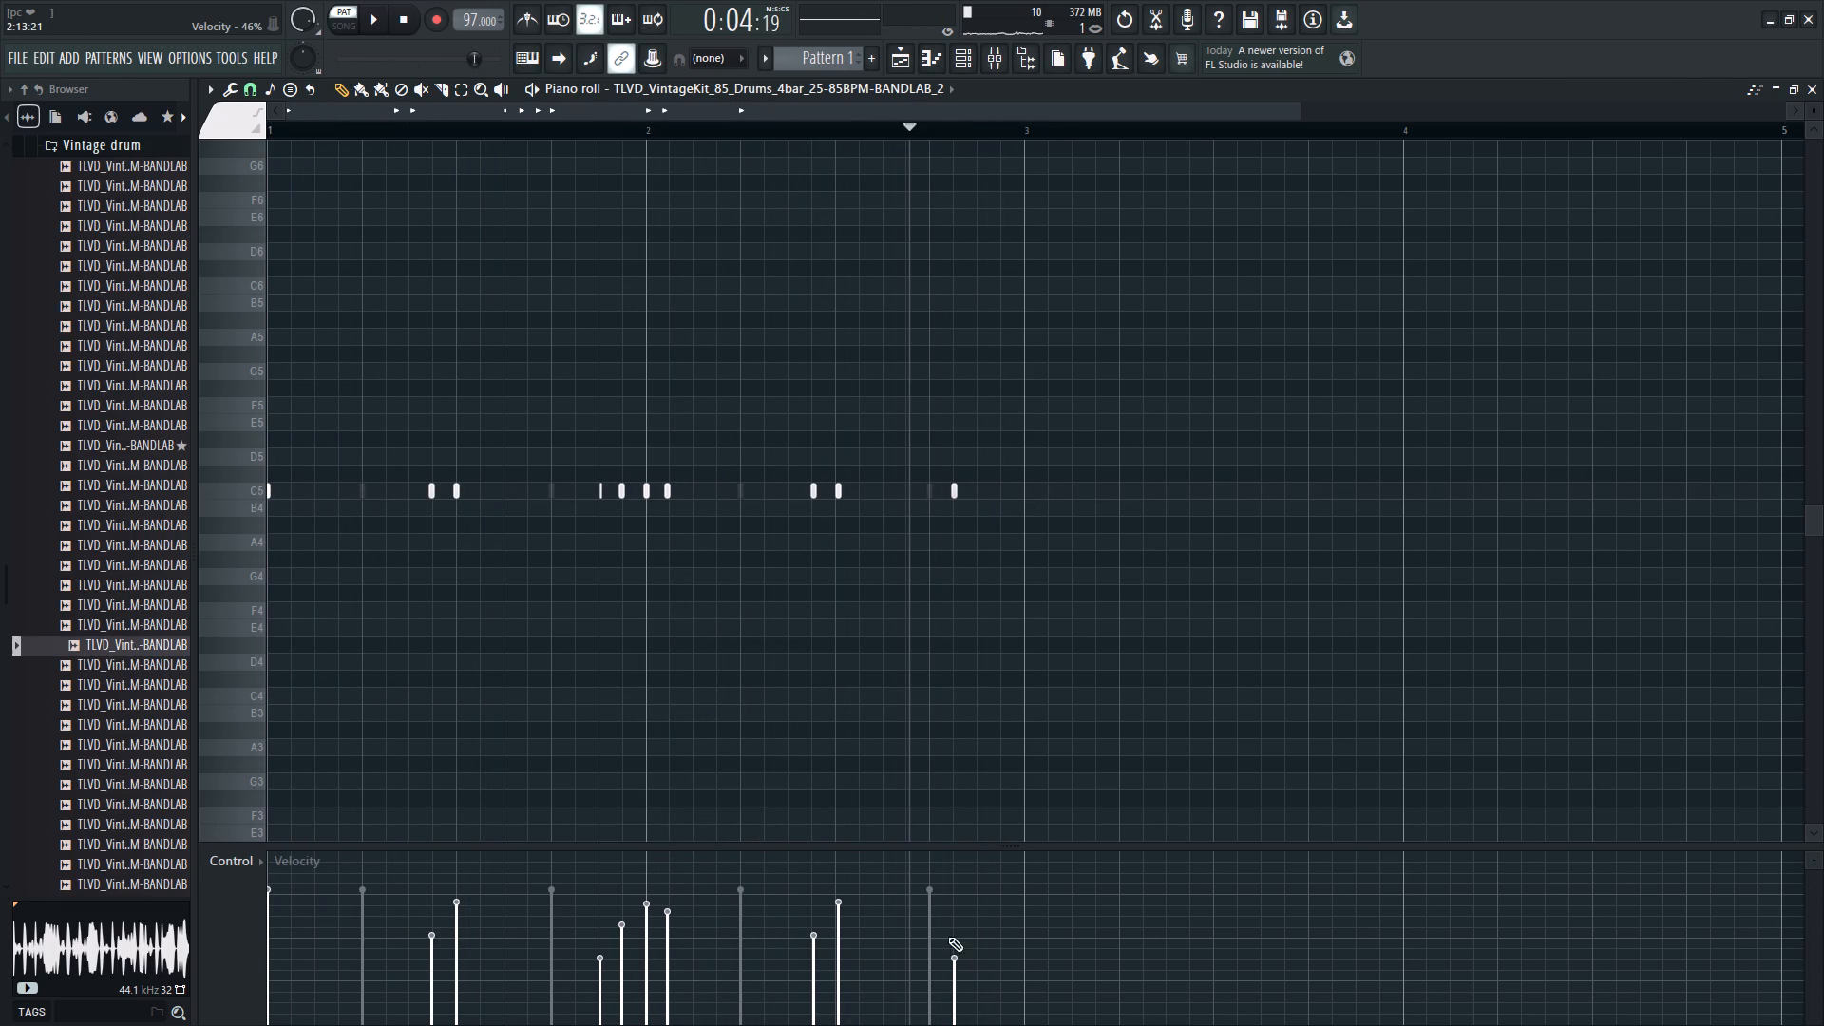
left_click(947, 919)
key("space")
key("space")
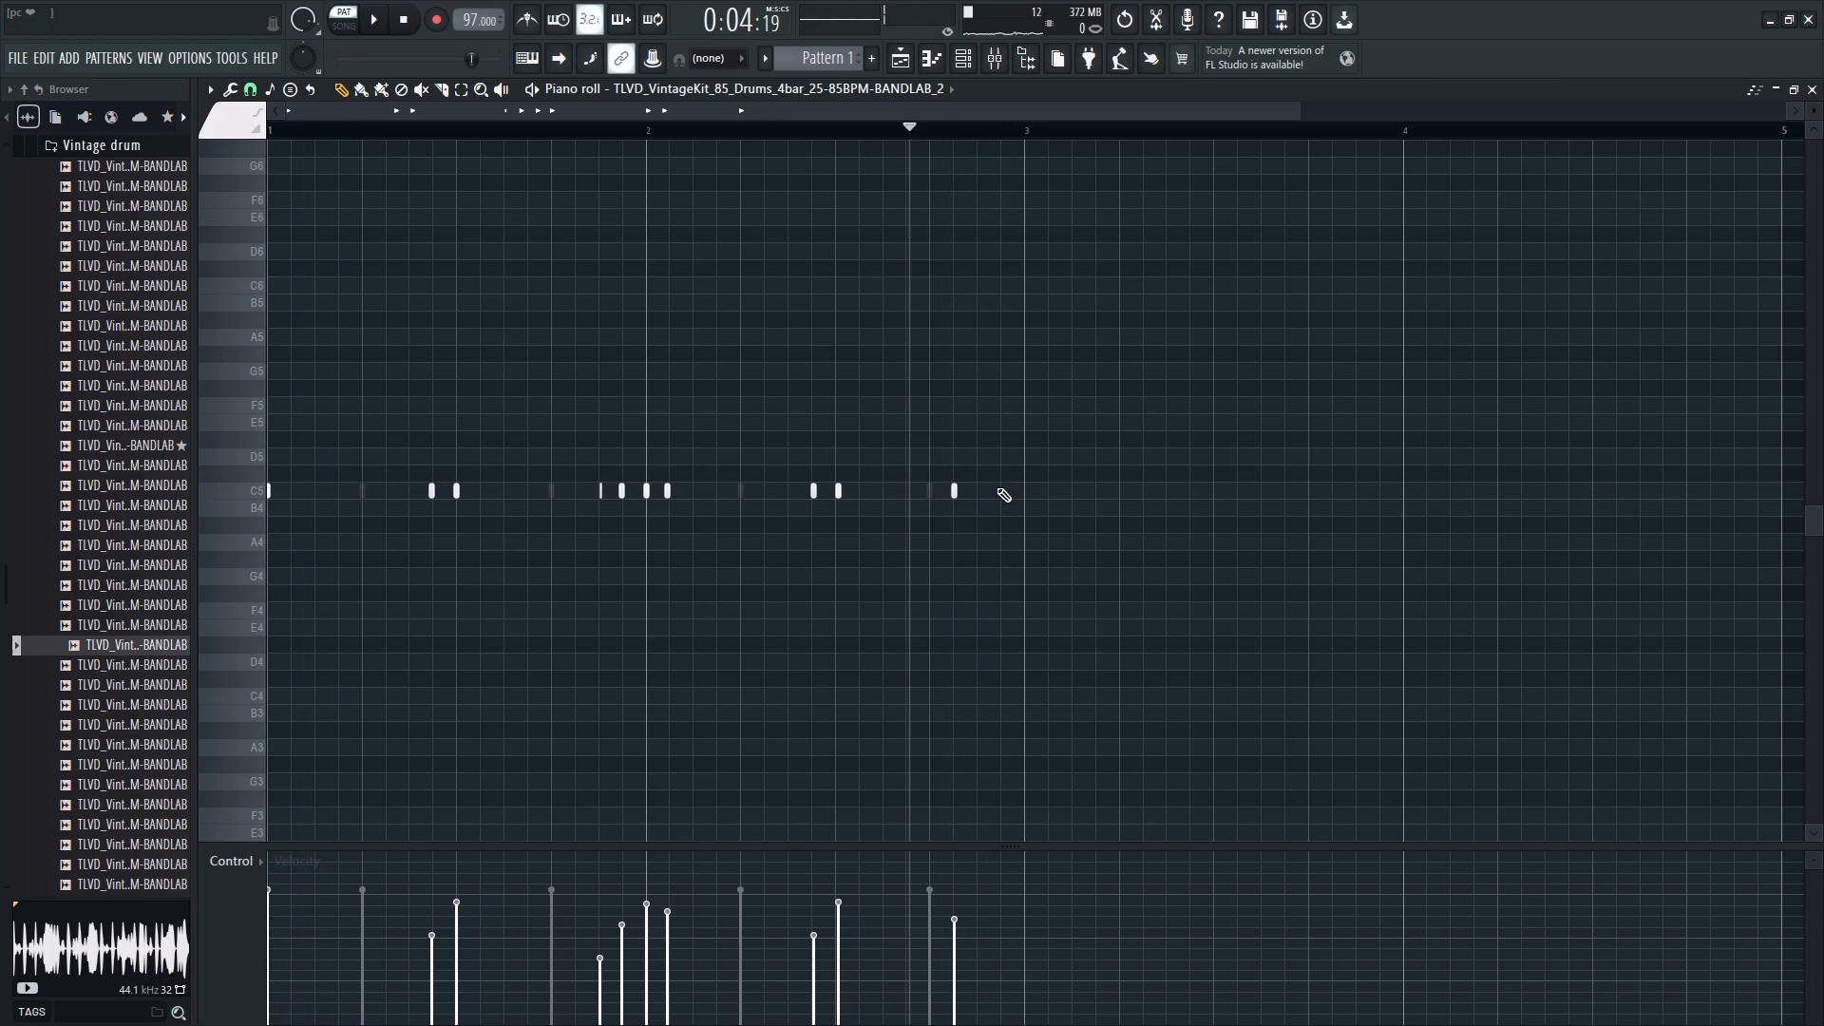
Add a C5 note on step 32, give it the lowest velocity in the pattern, and listen.
key("space")
left_click(997, 487)
key("space")
left_click(996, 989)
key("space")
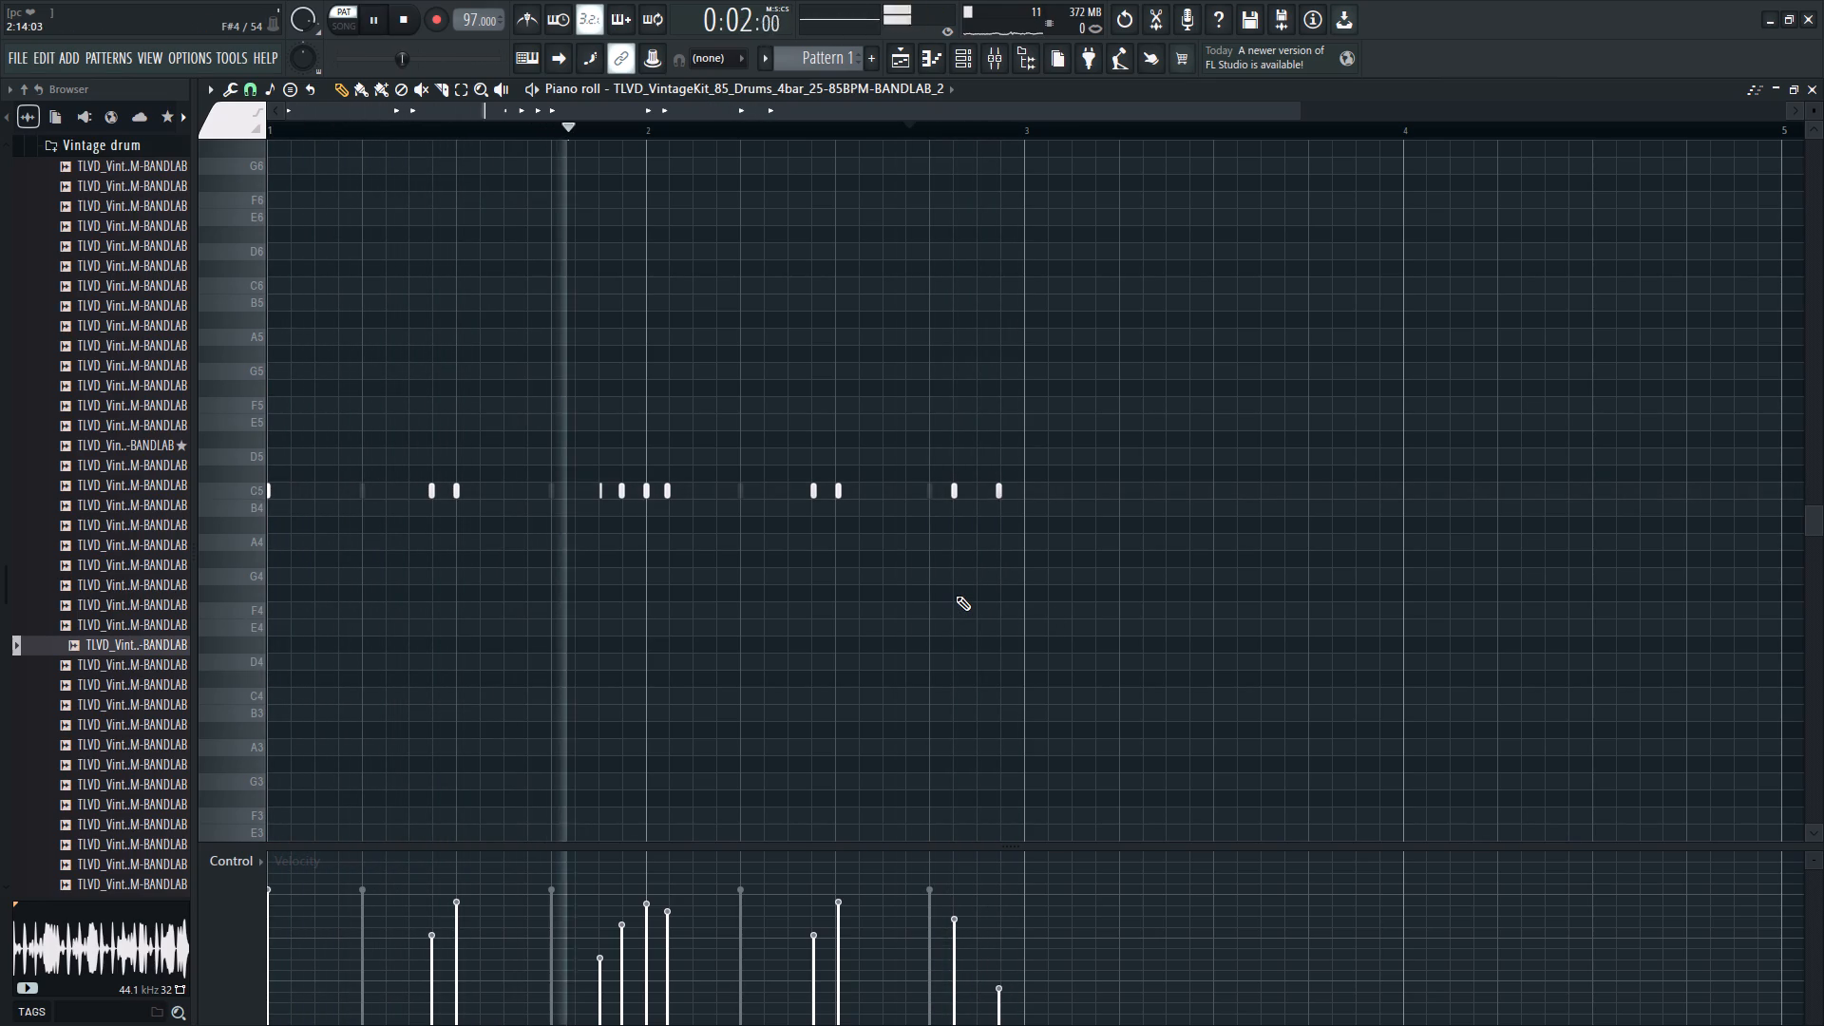
key("space")
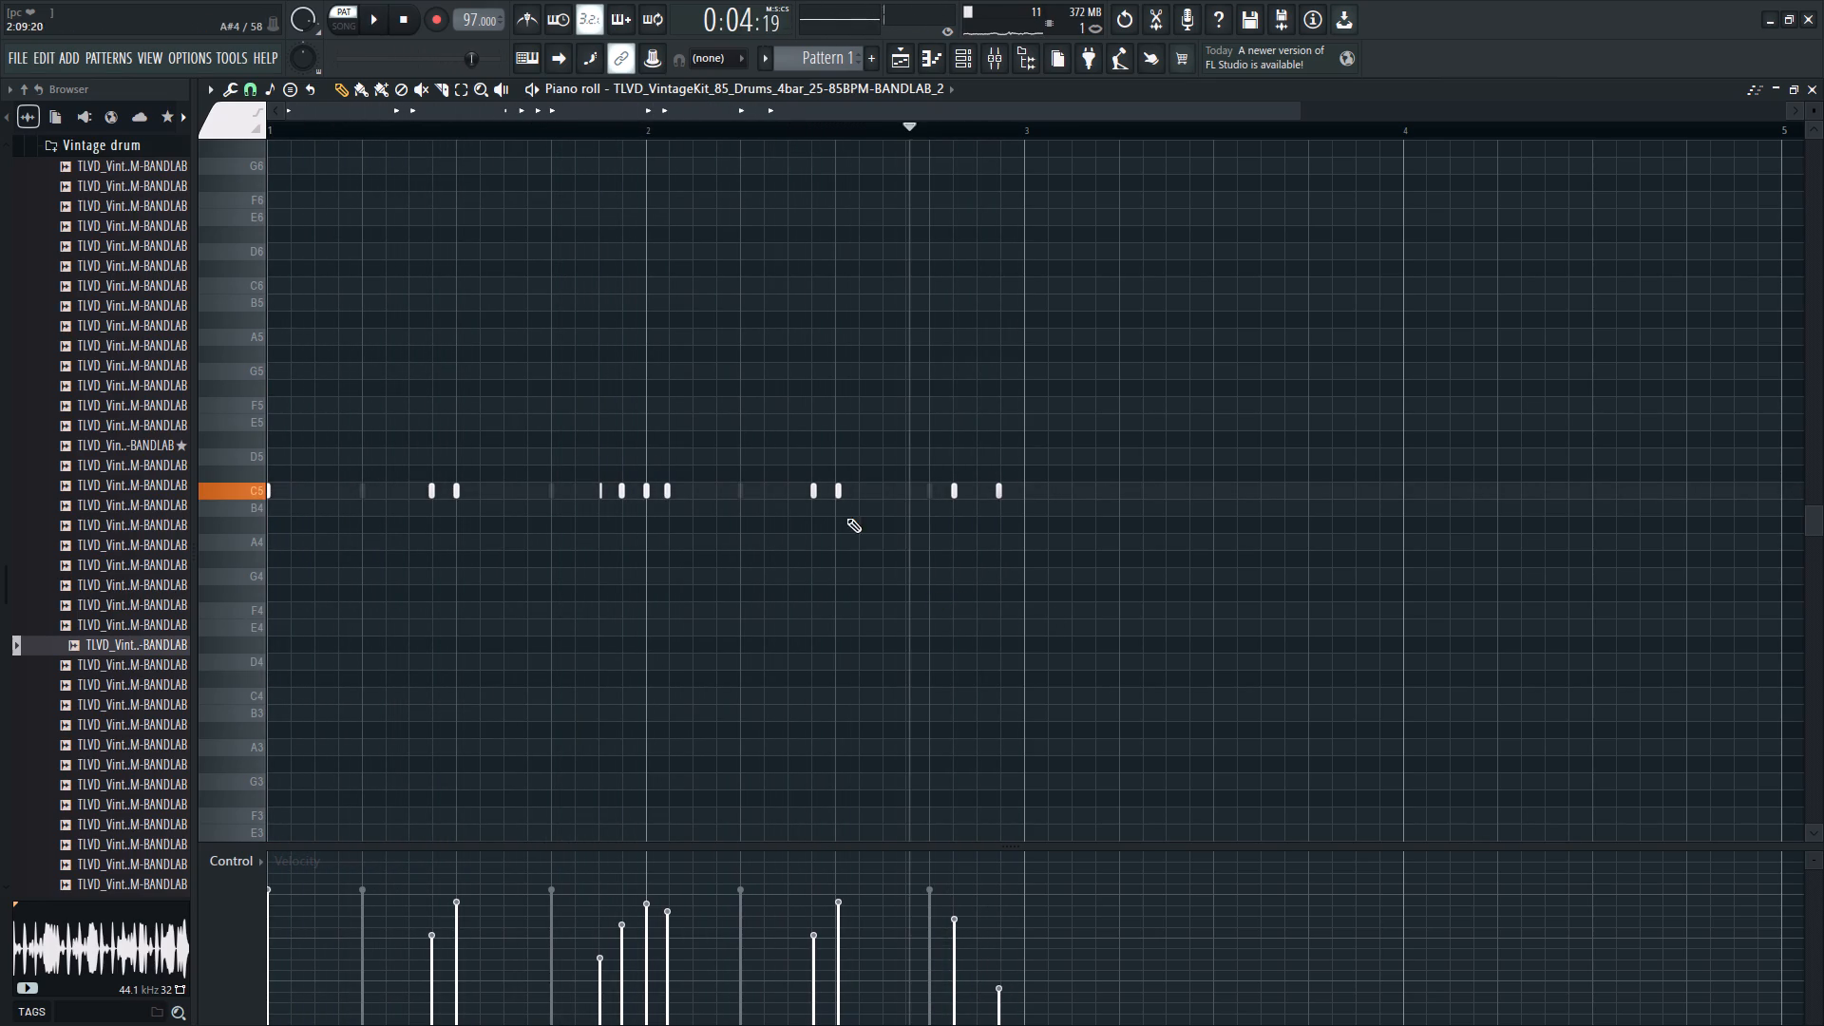
key("space")
key("space")
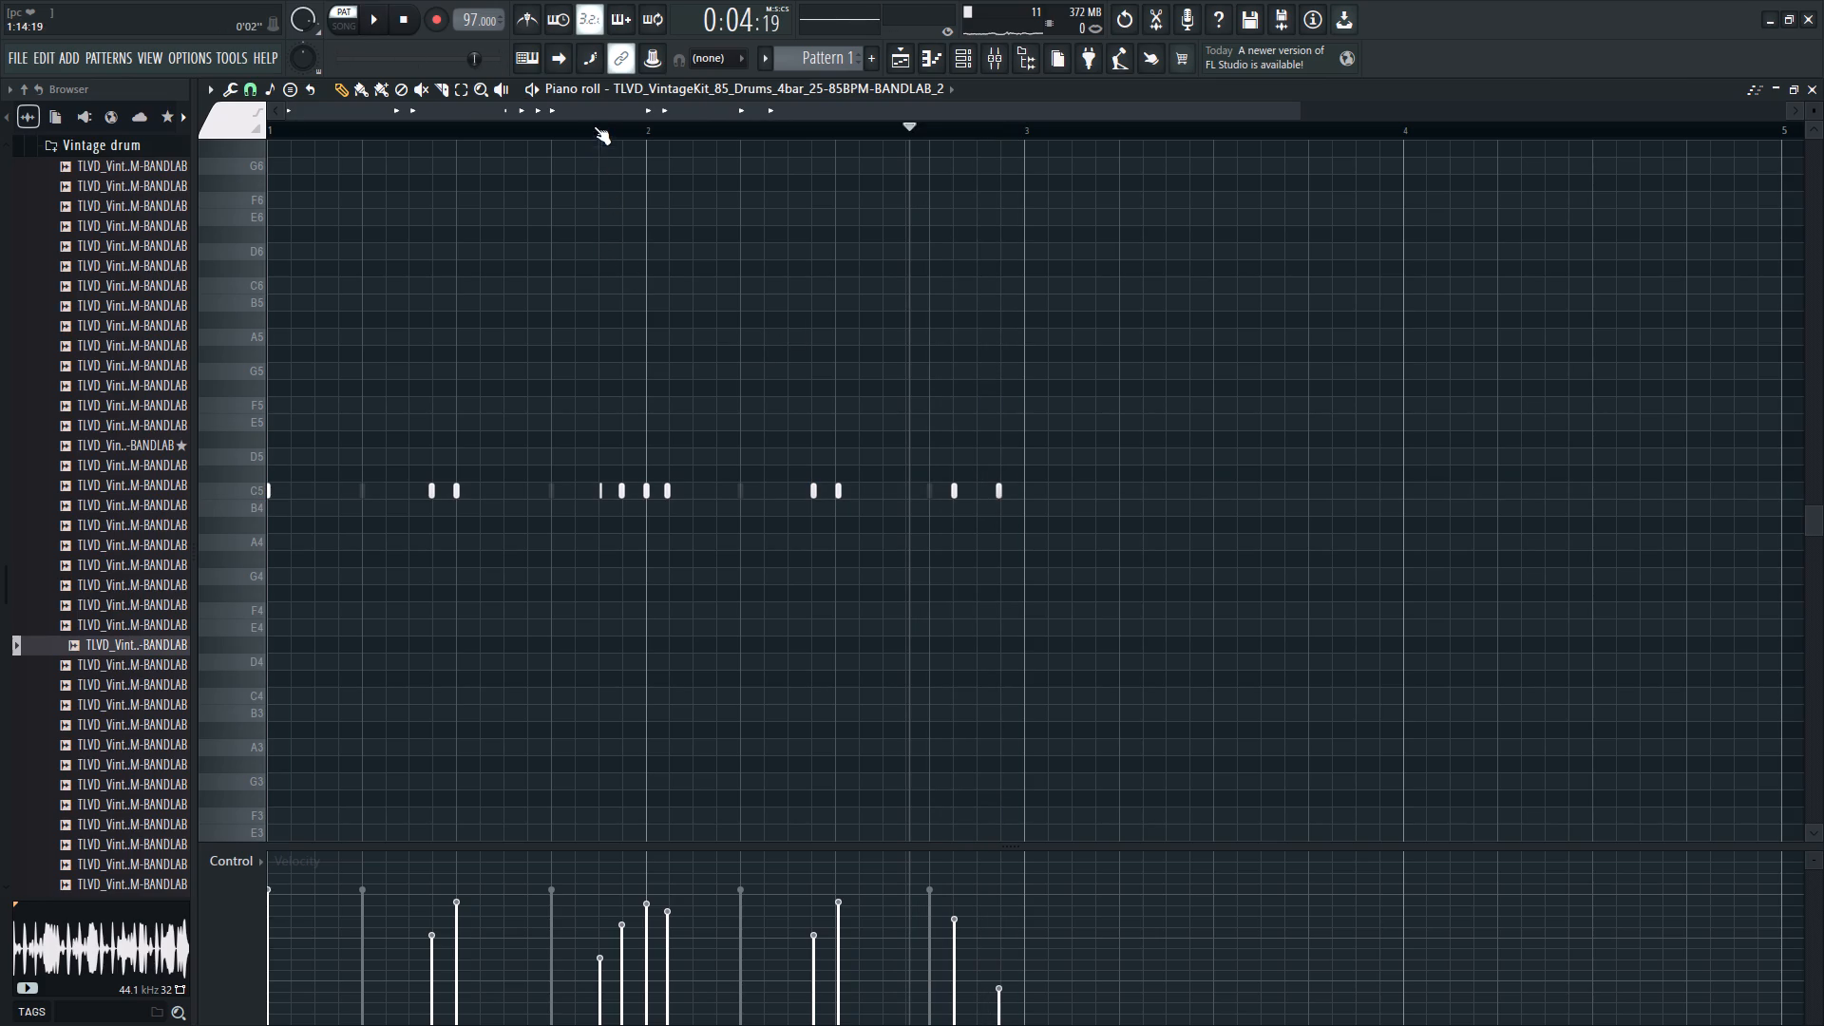
left_click_drag(516, 119, 0, 176)
key("space")
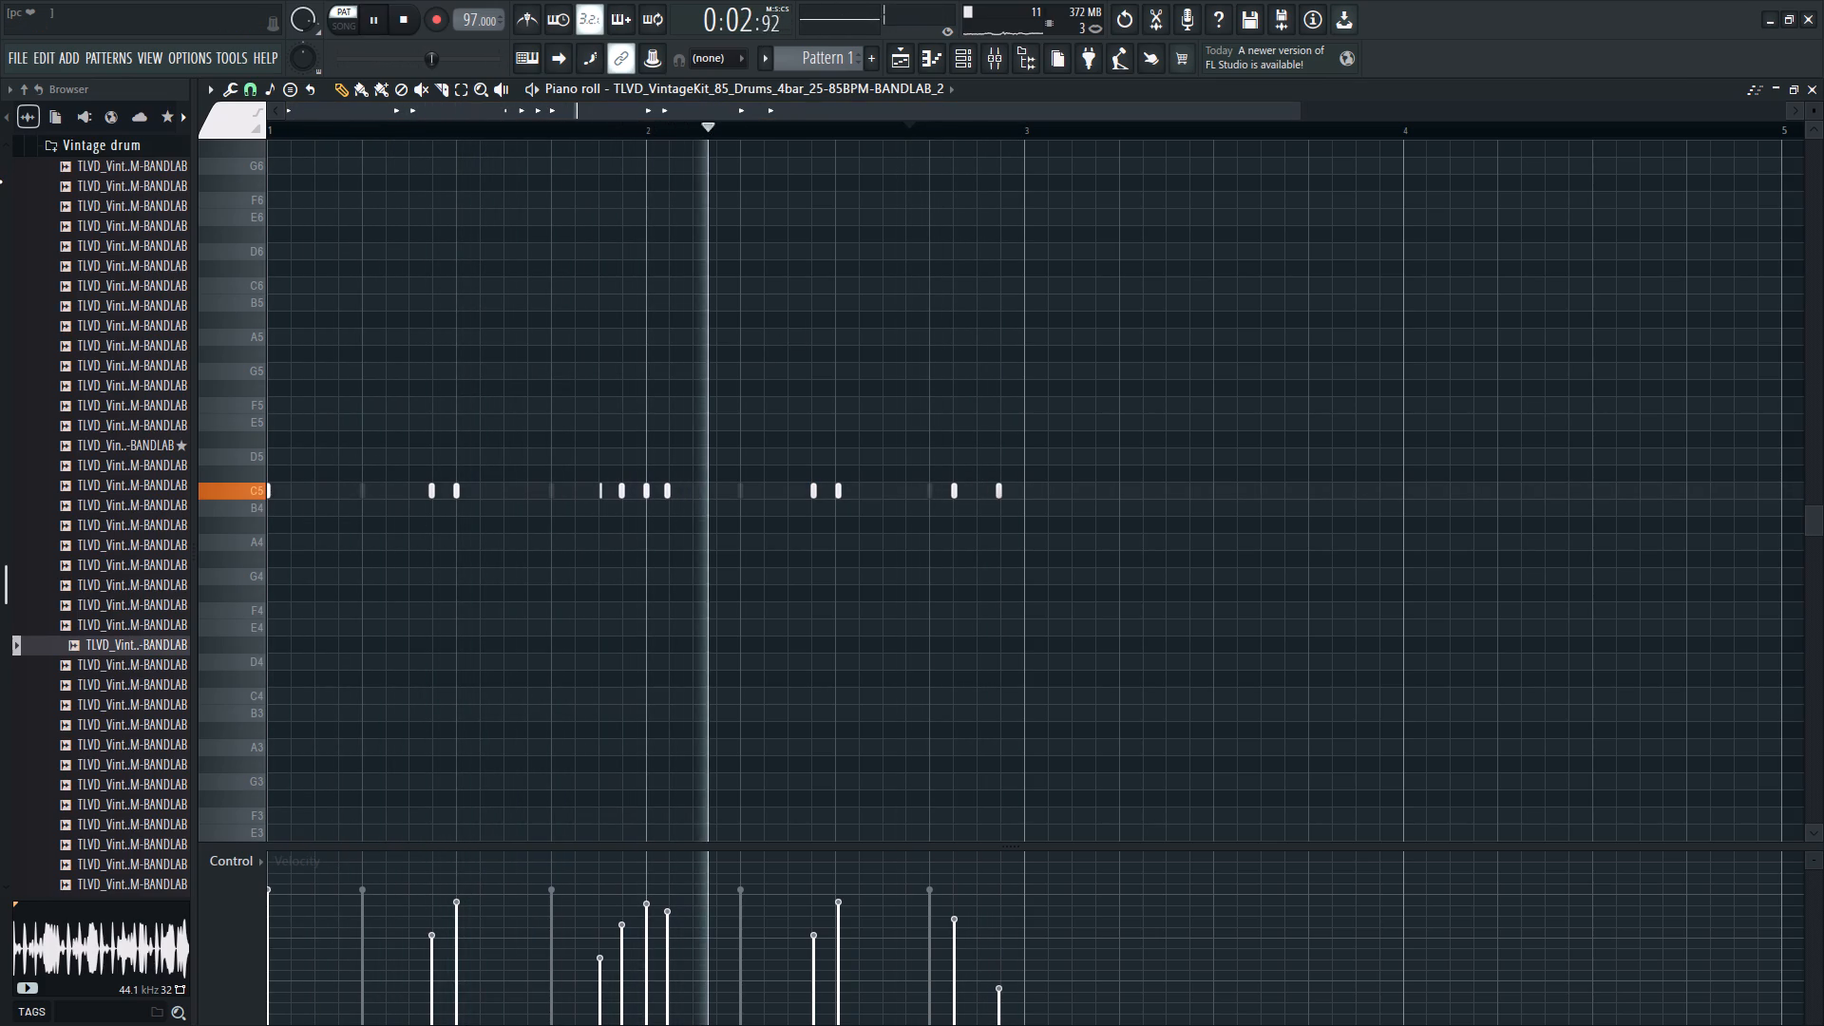
key("space")
Add a C5 note on step 20 at the step 32 note's low velocity, listening from step 13.
left_click(551, 124)
key("space")
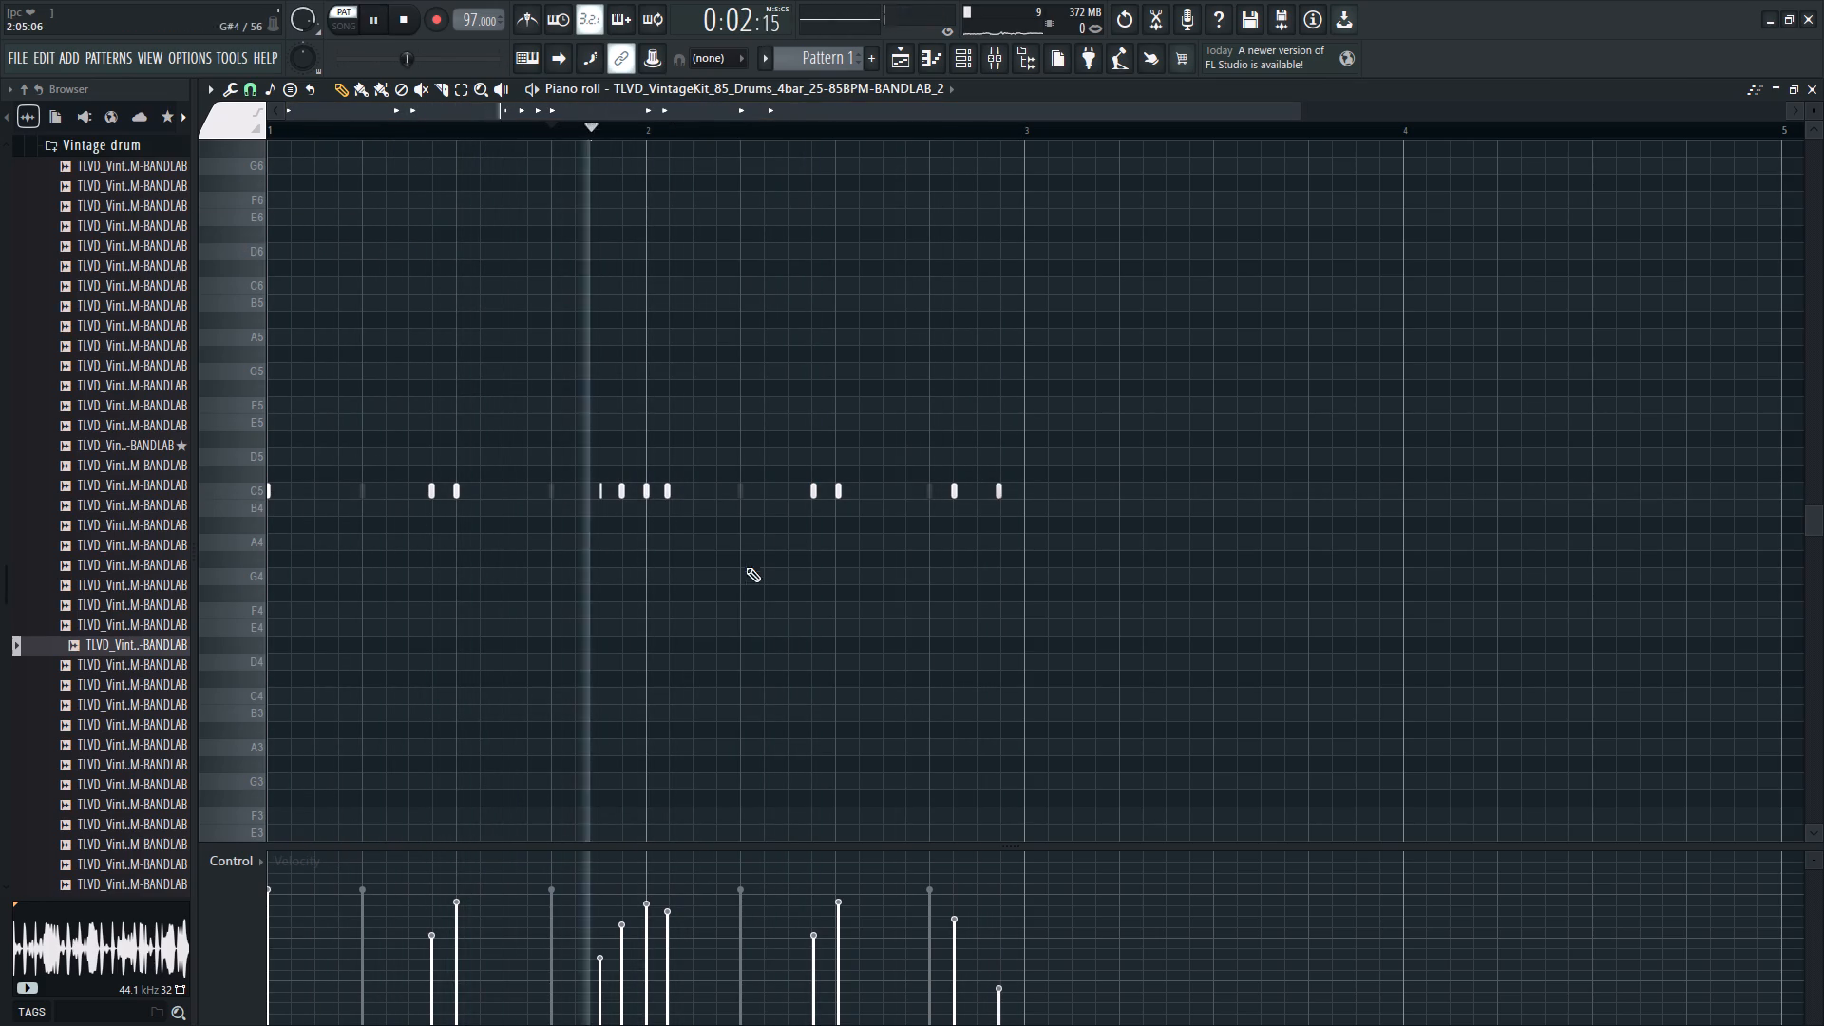
key("space")
key("space")
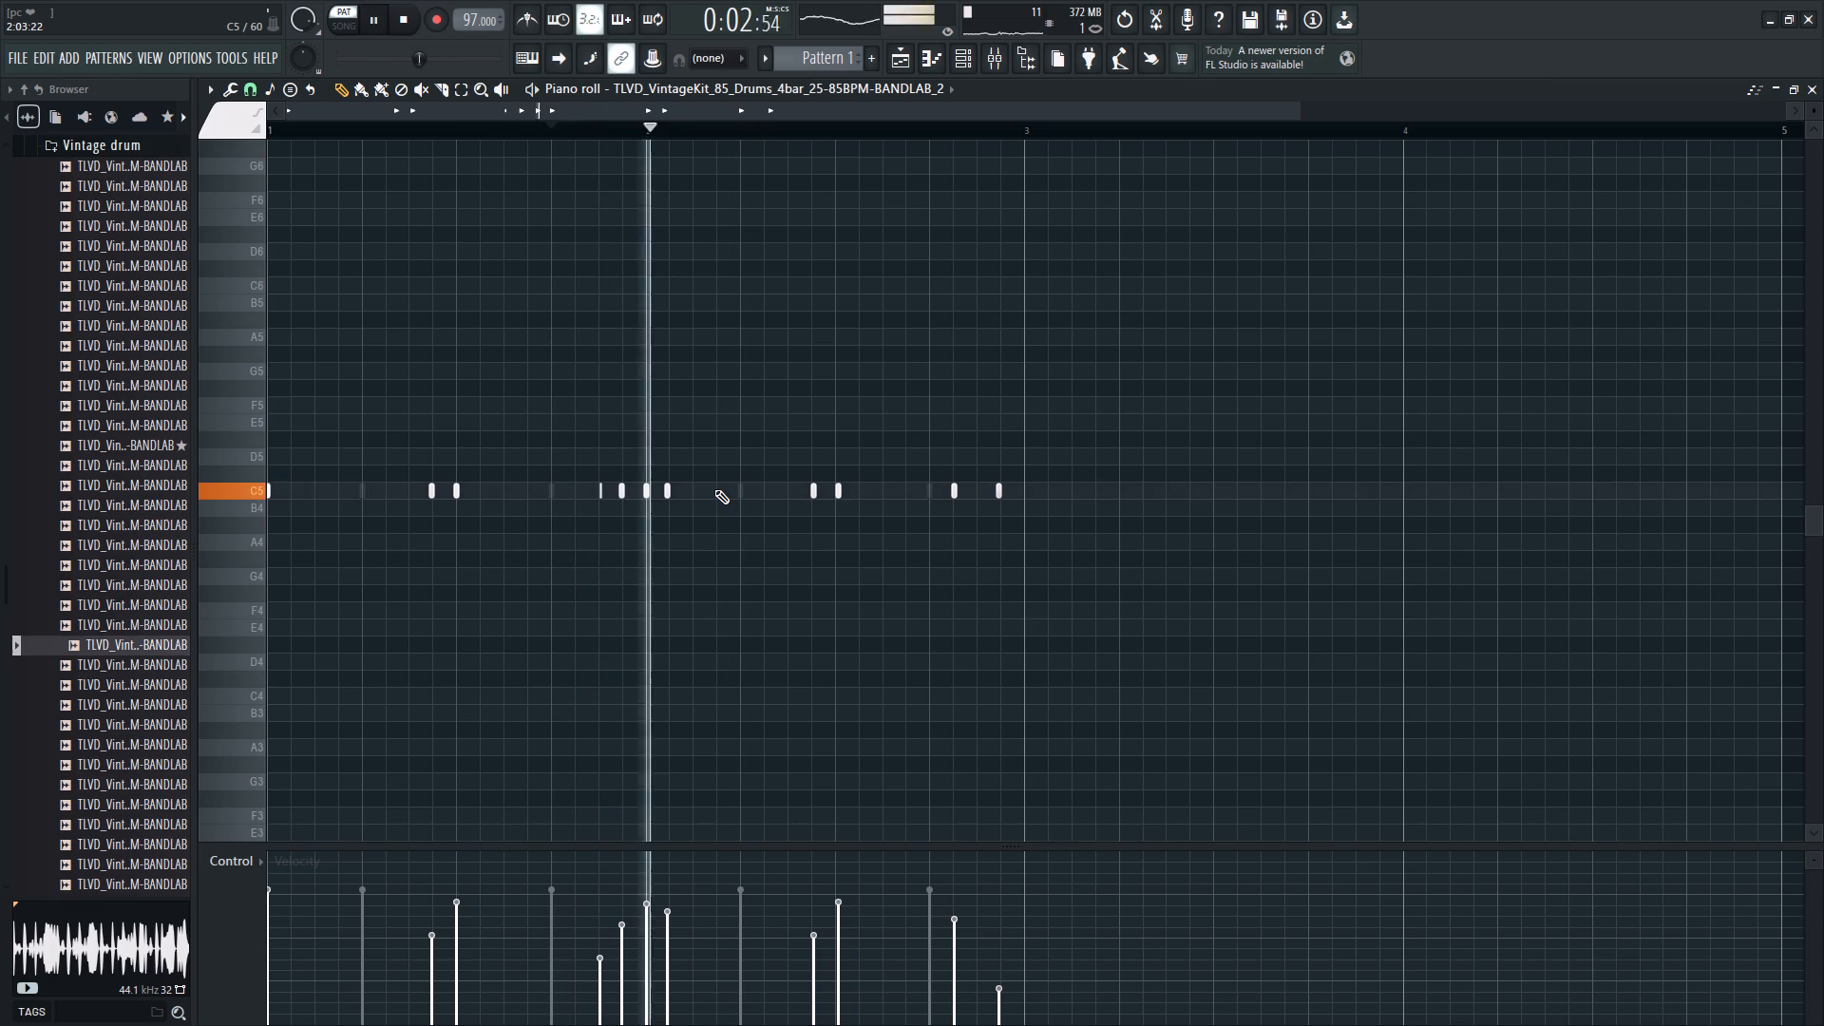
left_click(713, 489)
left_click(713, 489)
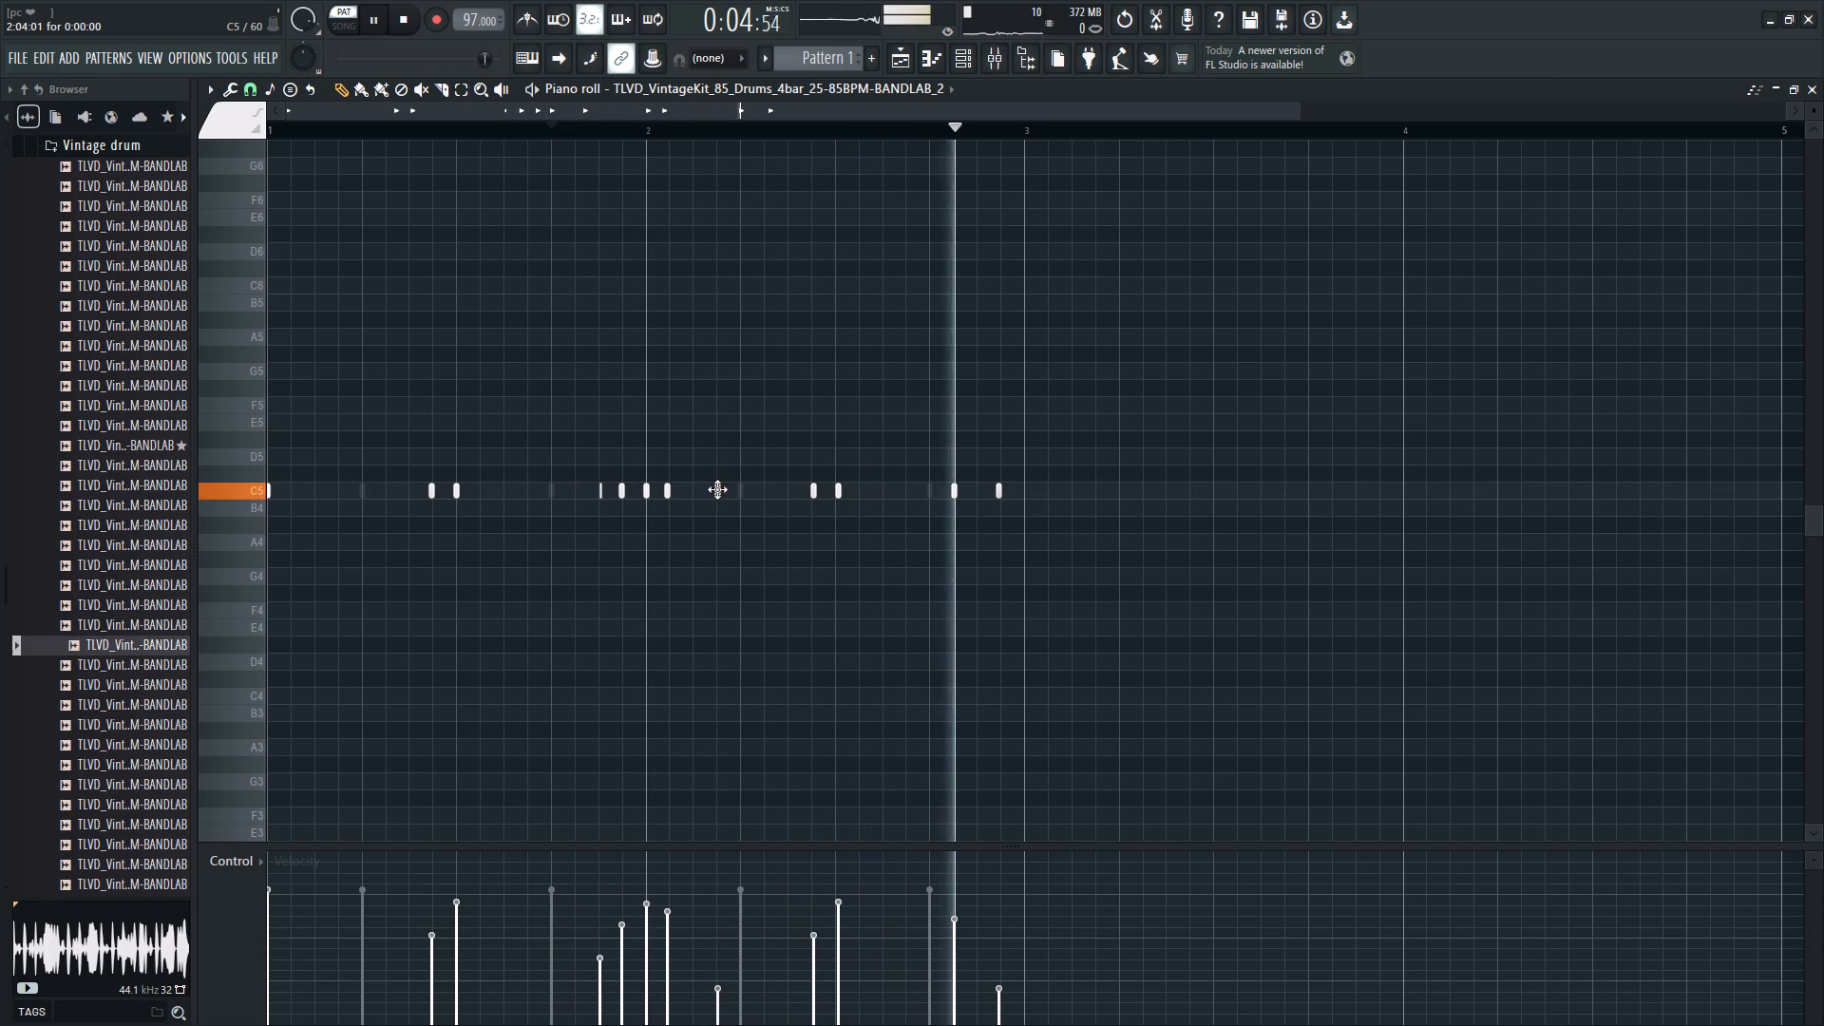
key("space")
key("space")
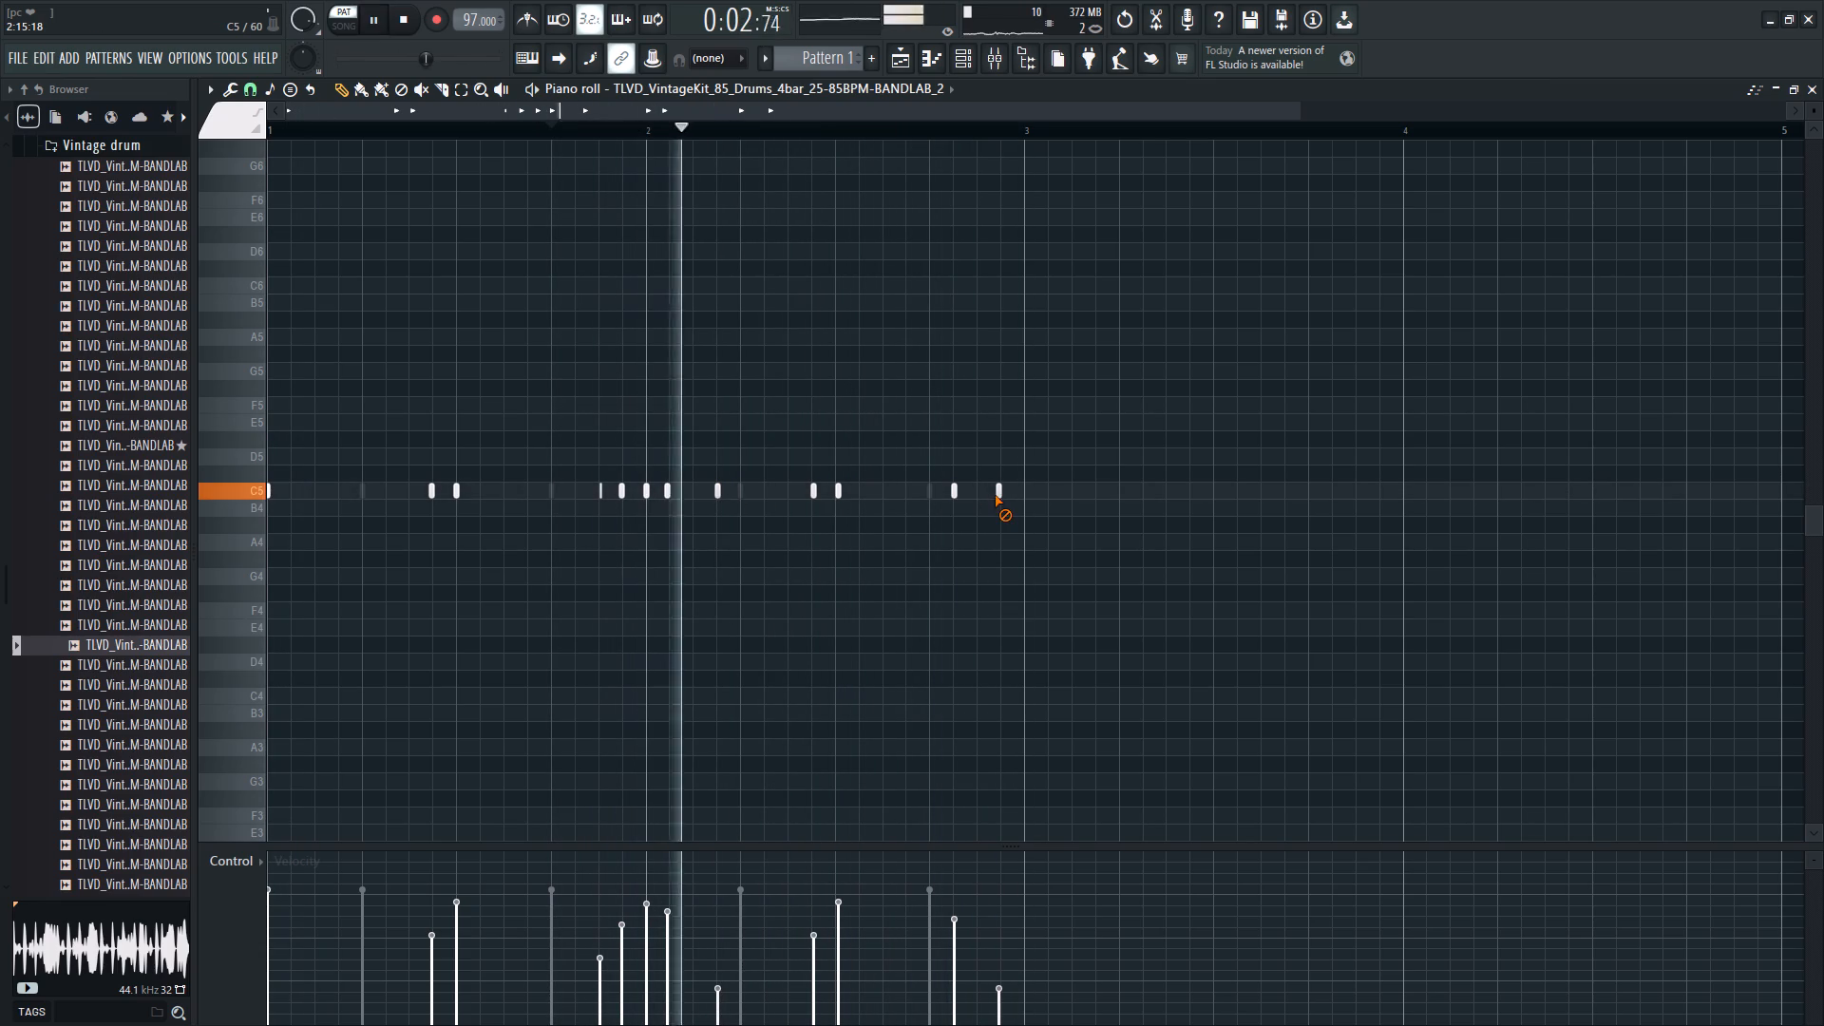
Delete the C5 note on step 32 and listen to the pattern from the start.
right_click(995, 495)
right_click_drag(994, 494, 1003, 494)
right_click(1003, 494)
right_click(998, 493)
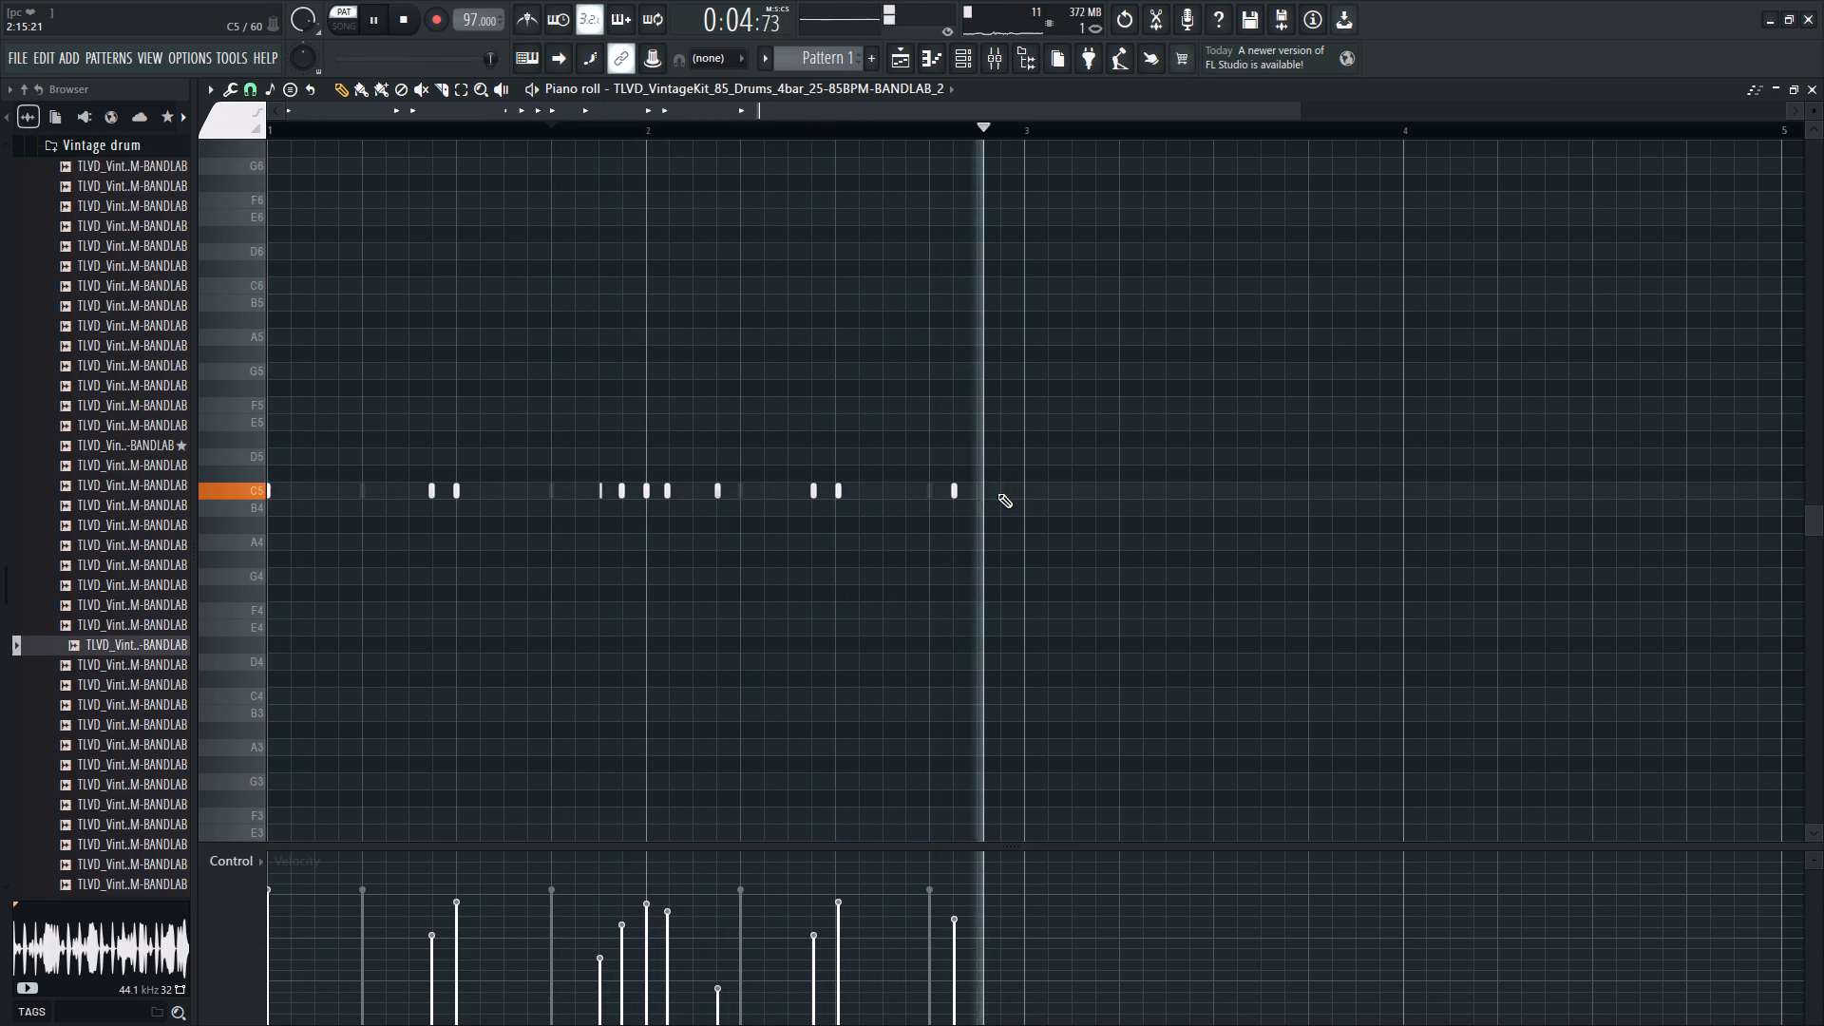
key("space")
key("space")
key("space")
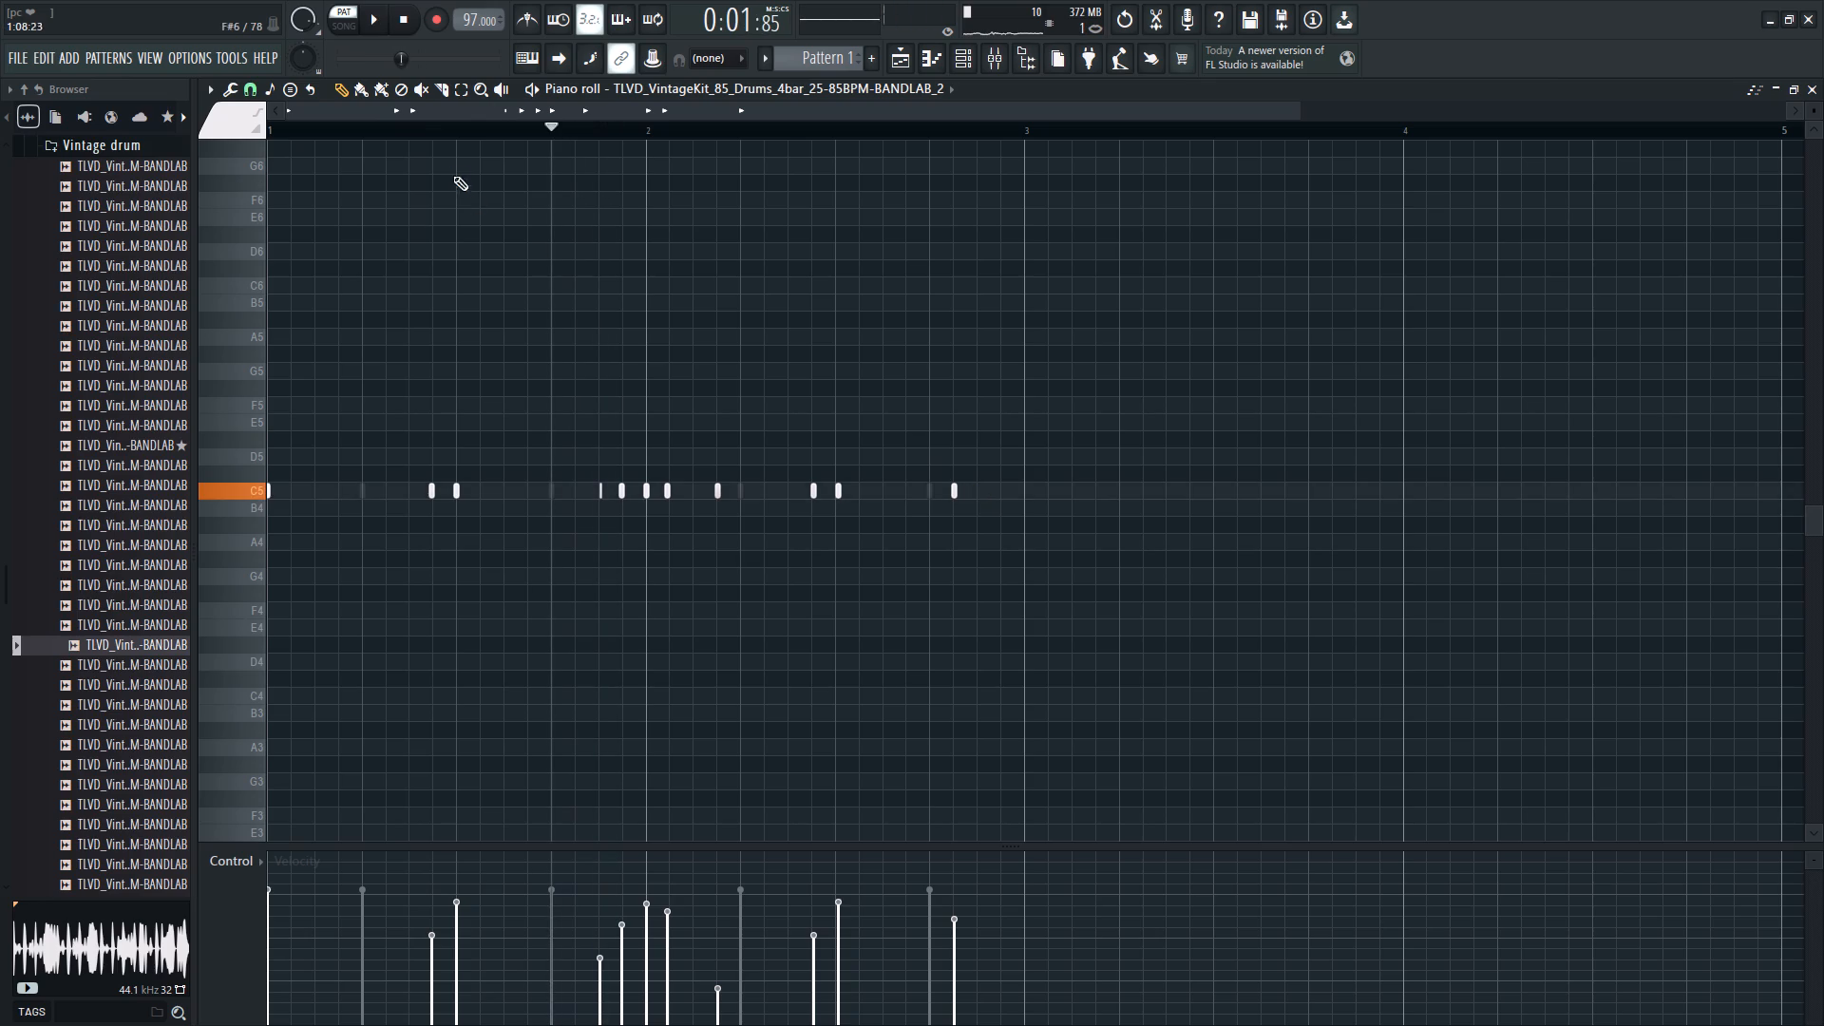
left_click_drag(472, 124, 0, 101)
key("space")
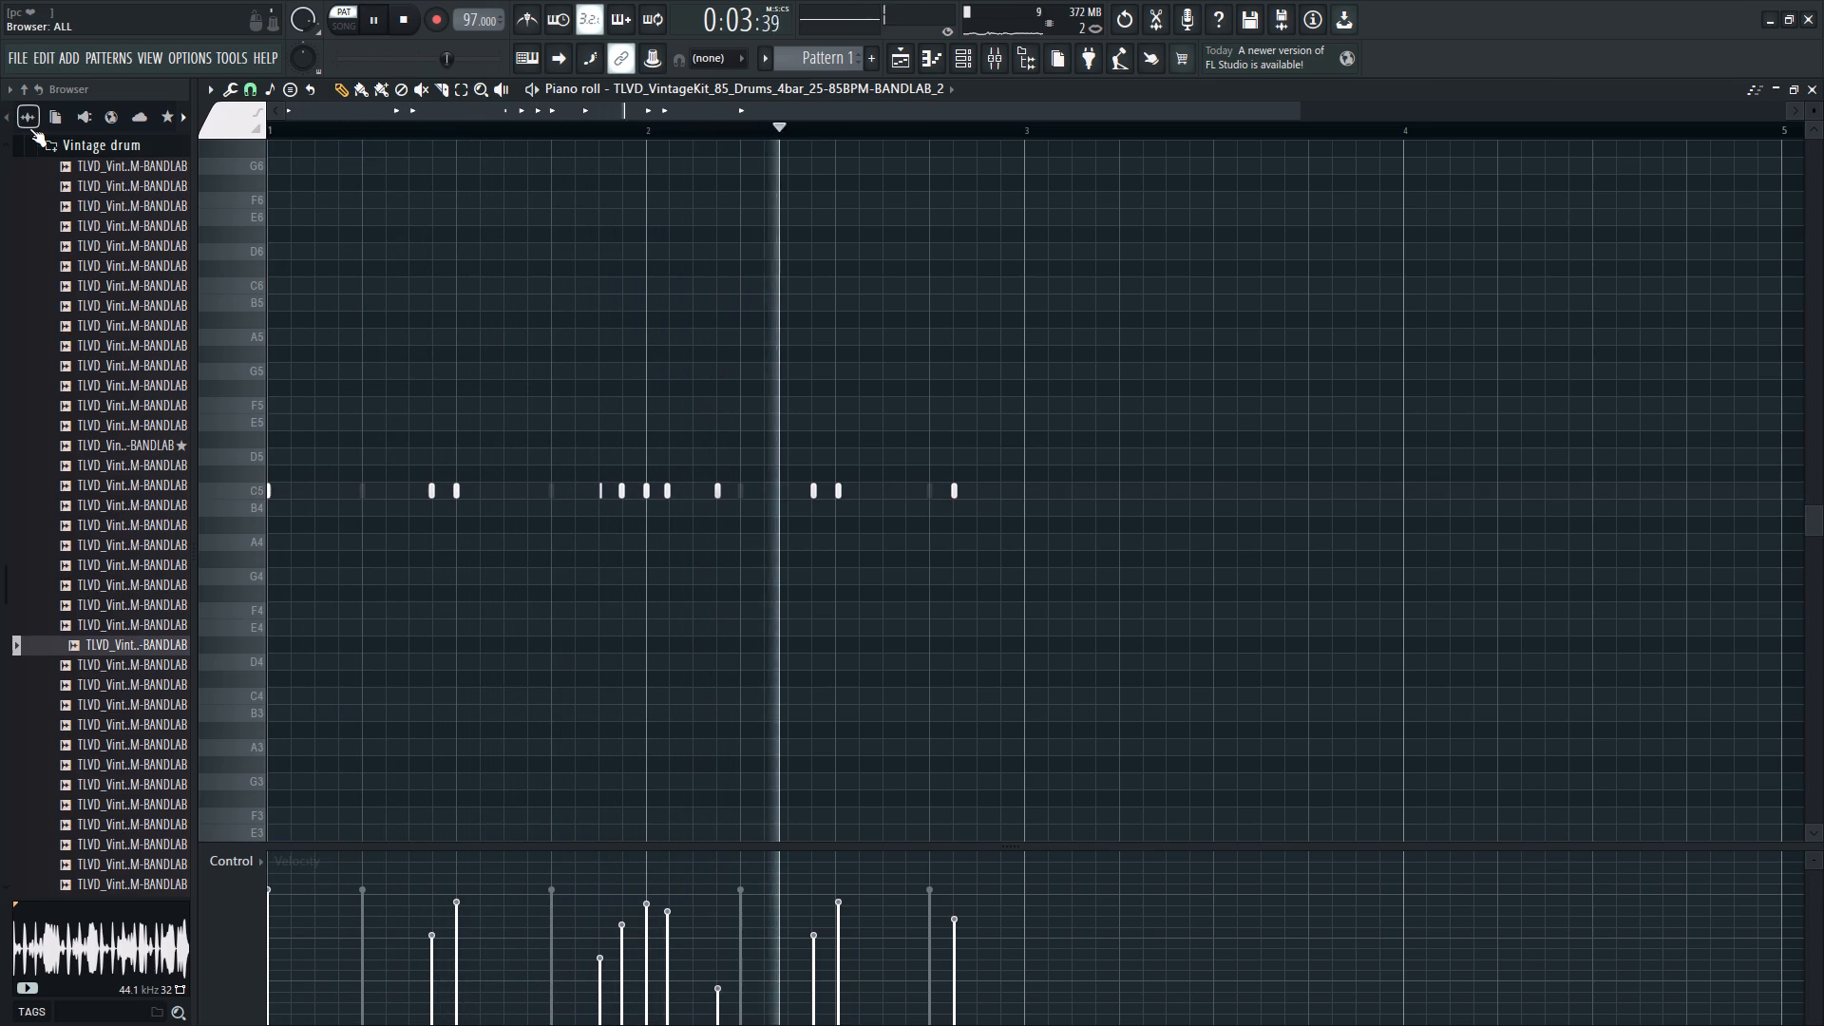
key("space")
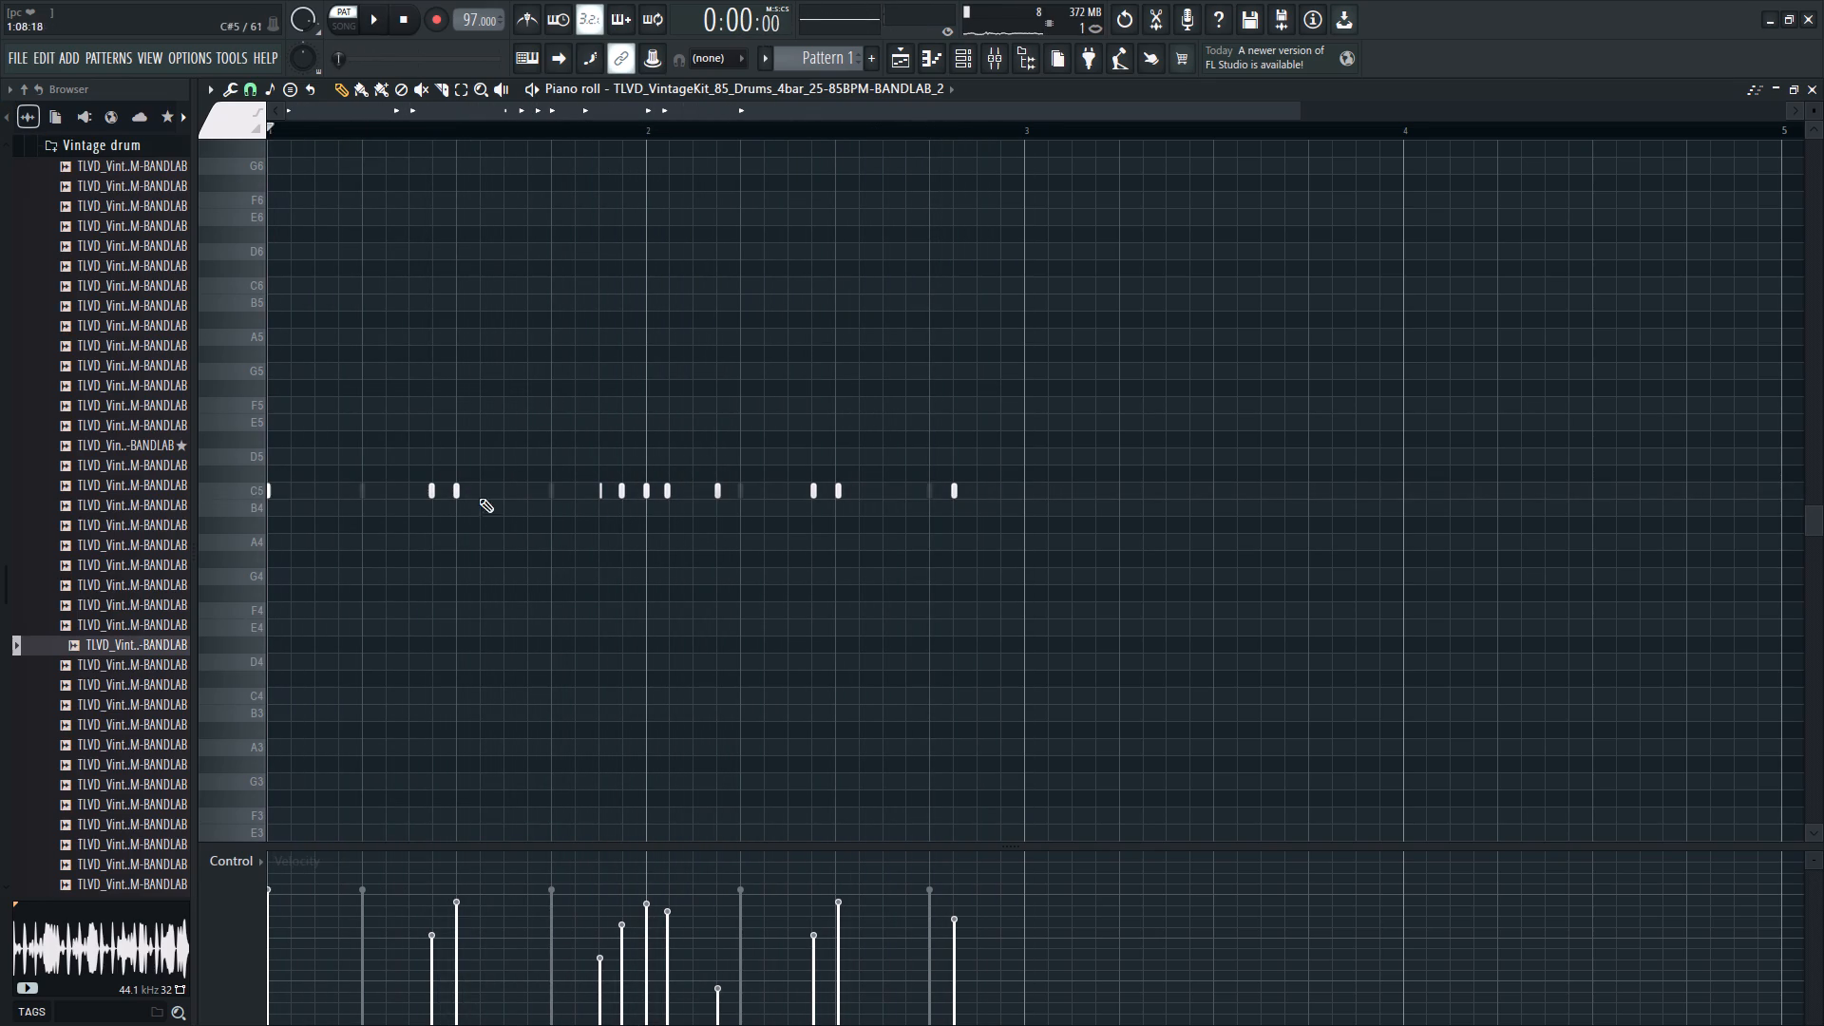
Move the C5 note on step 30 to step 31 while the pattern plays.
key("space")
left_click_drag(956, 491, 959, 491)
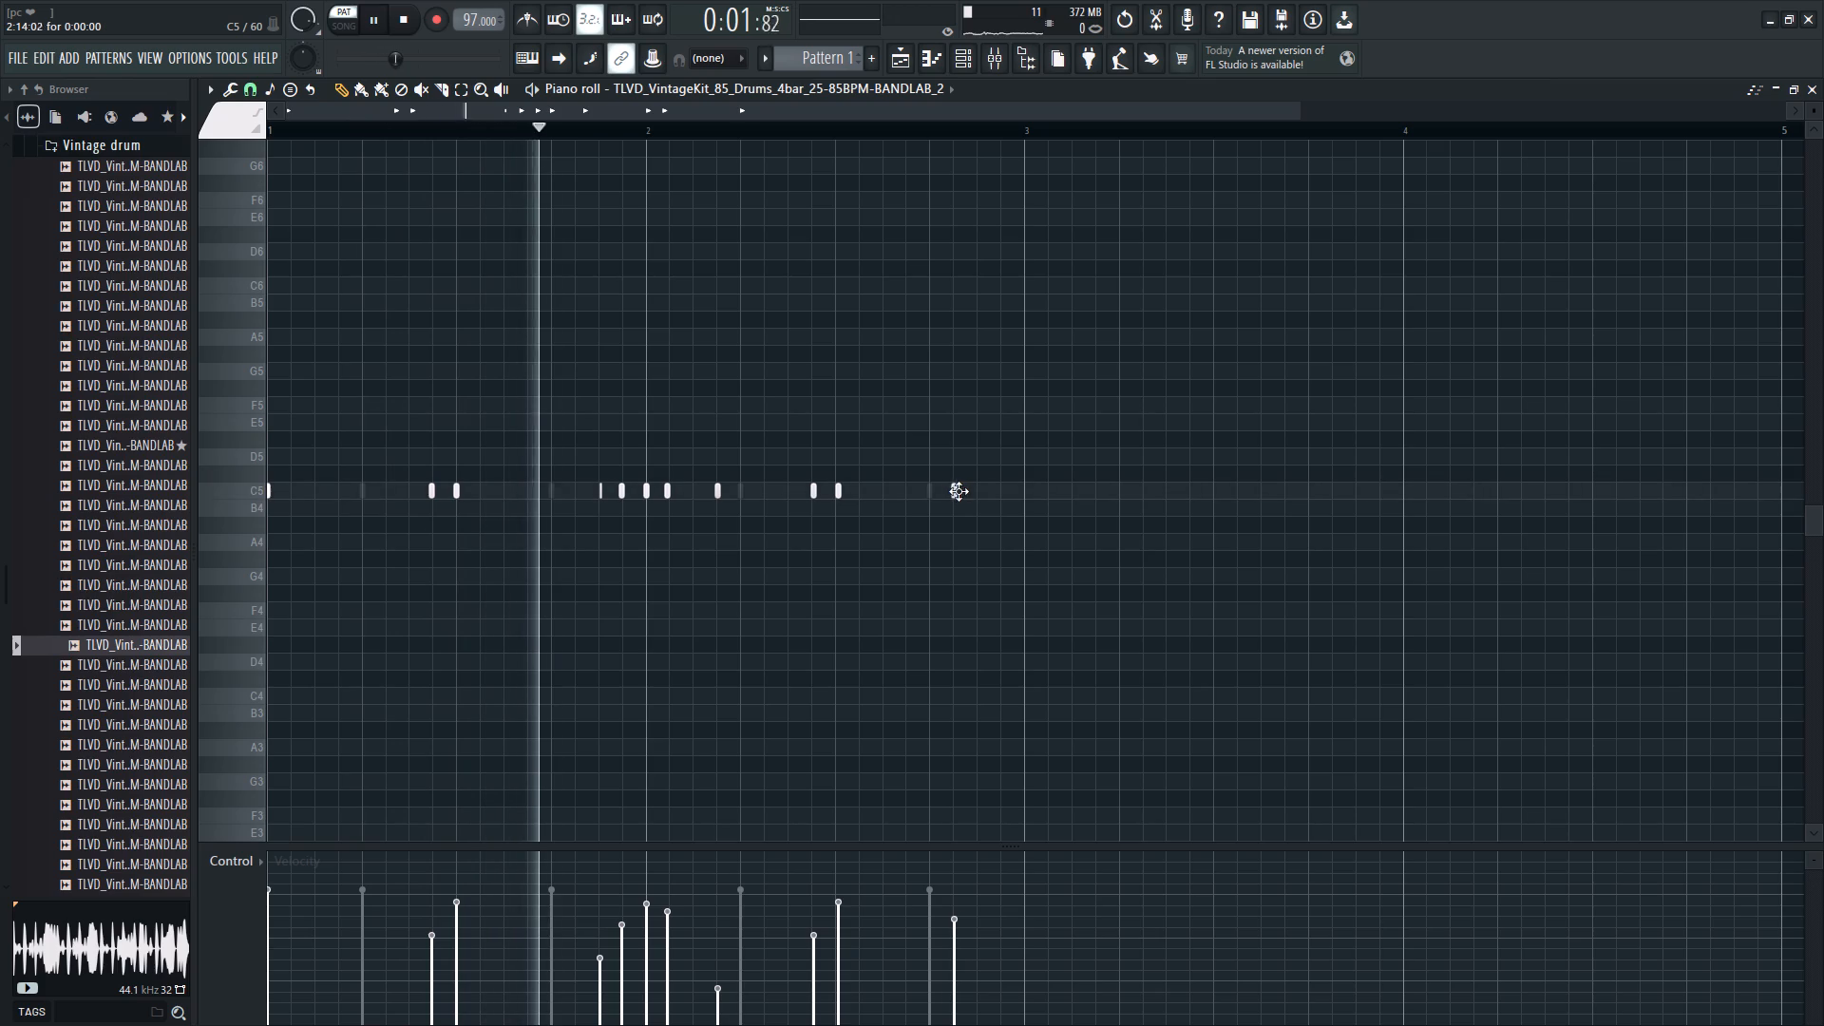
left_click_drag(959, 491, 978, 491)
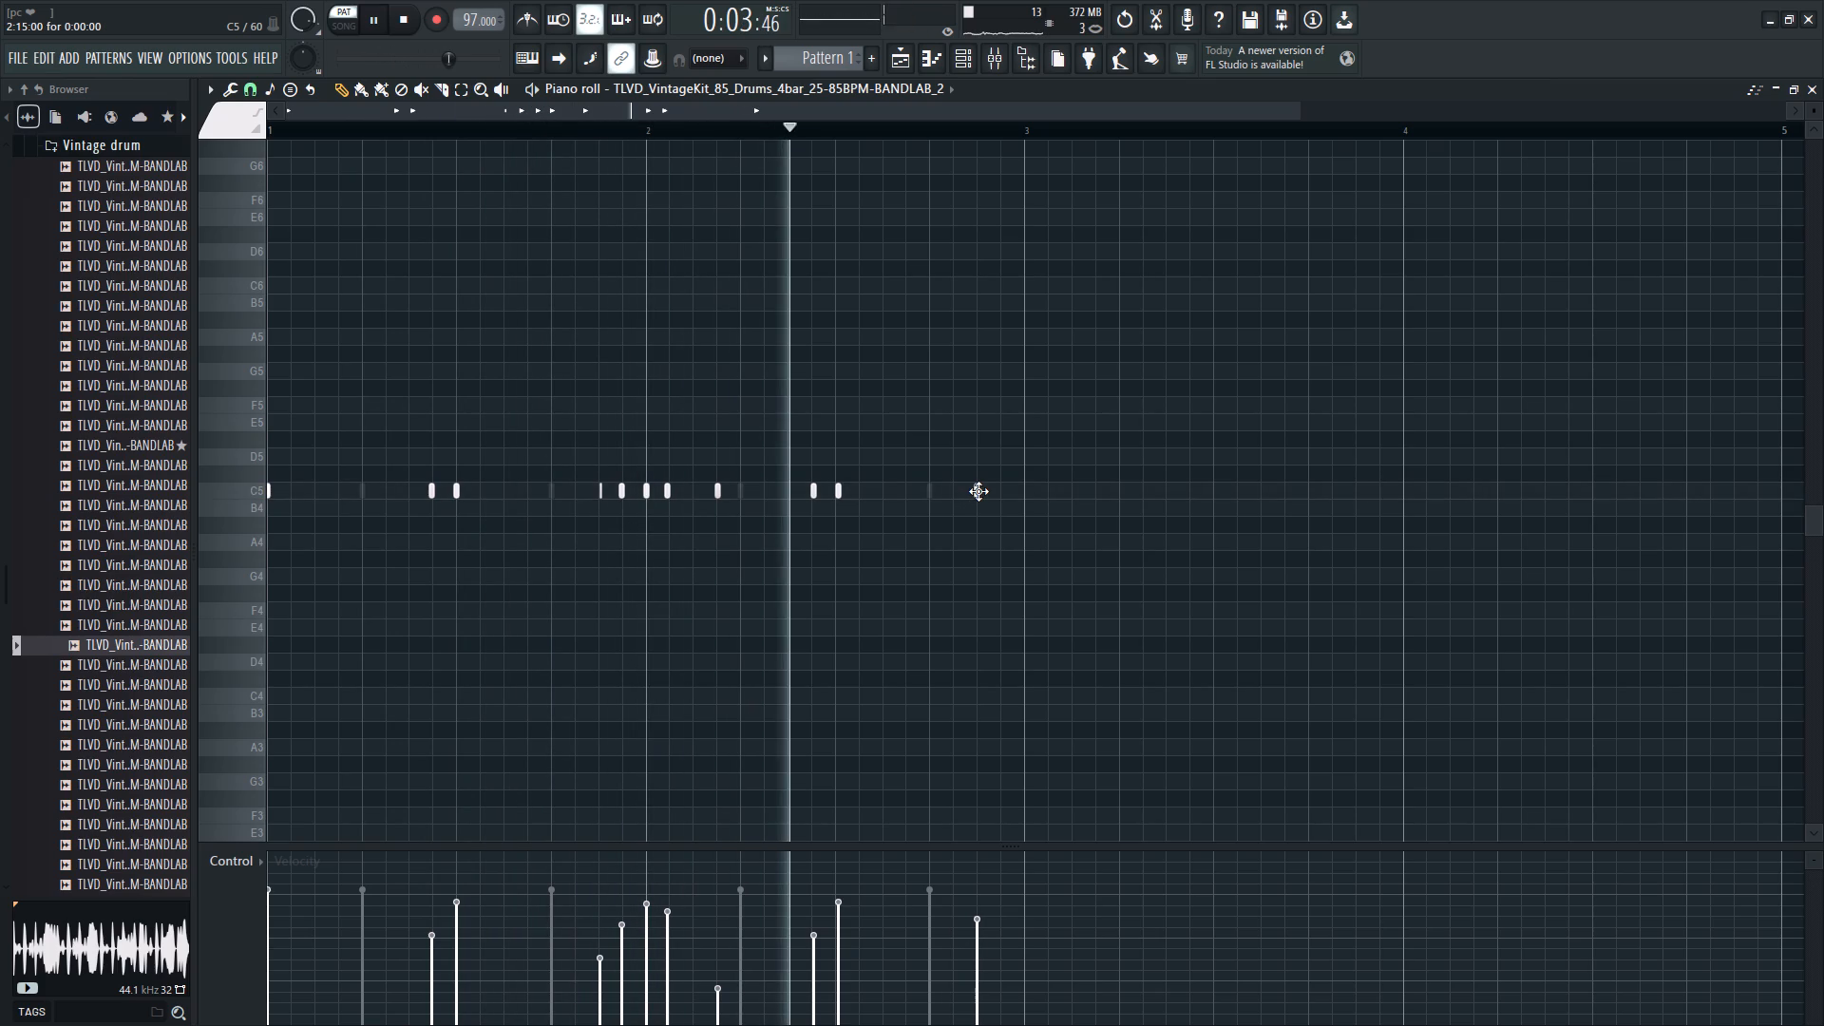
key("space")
Move the C5 note on step 24 one step earlier to step 23, and listen.
key("space")
left_click_drag(812, 491, 789, 501)
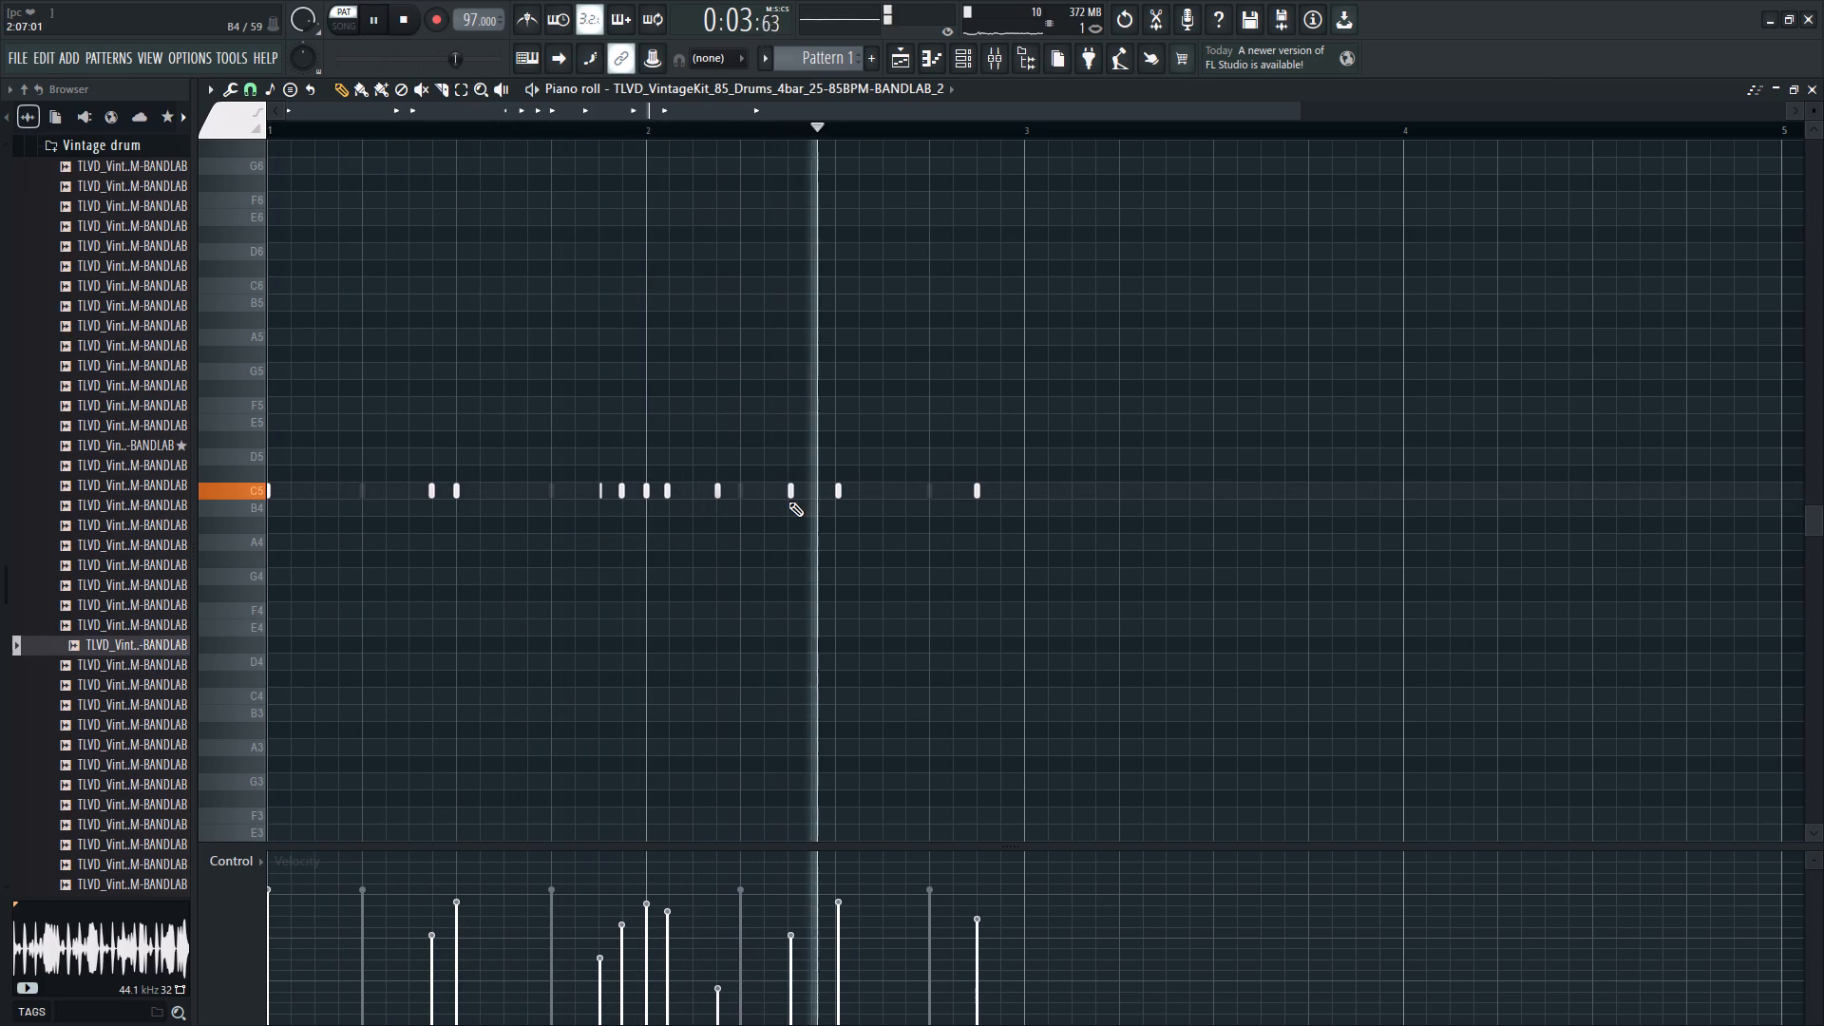
key("space")
key("space")
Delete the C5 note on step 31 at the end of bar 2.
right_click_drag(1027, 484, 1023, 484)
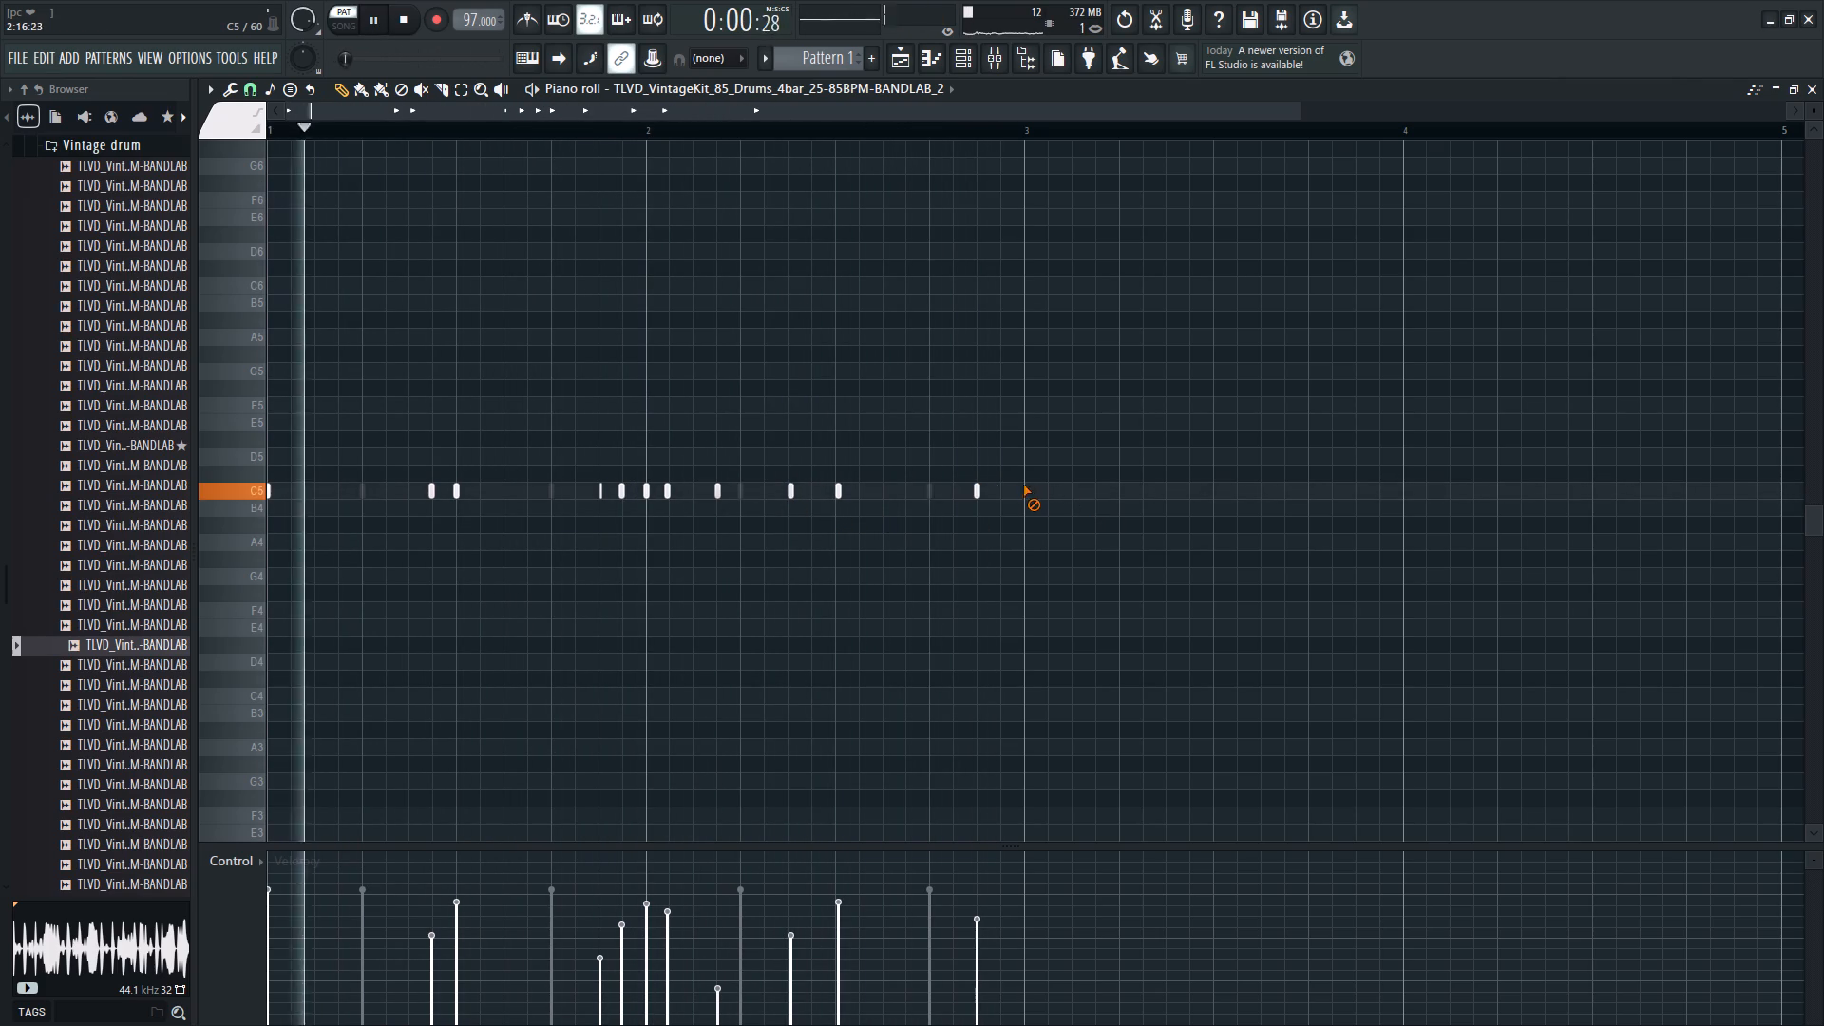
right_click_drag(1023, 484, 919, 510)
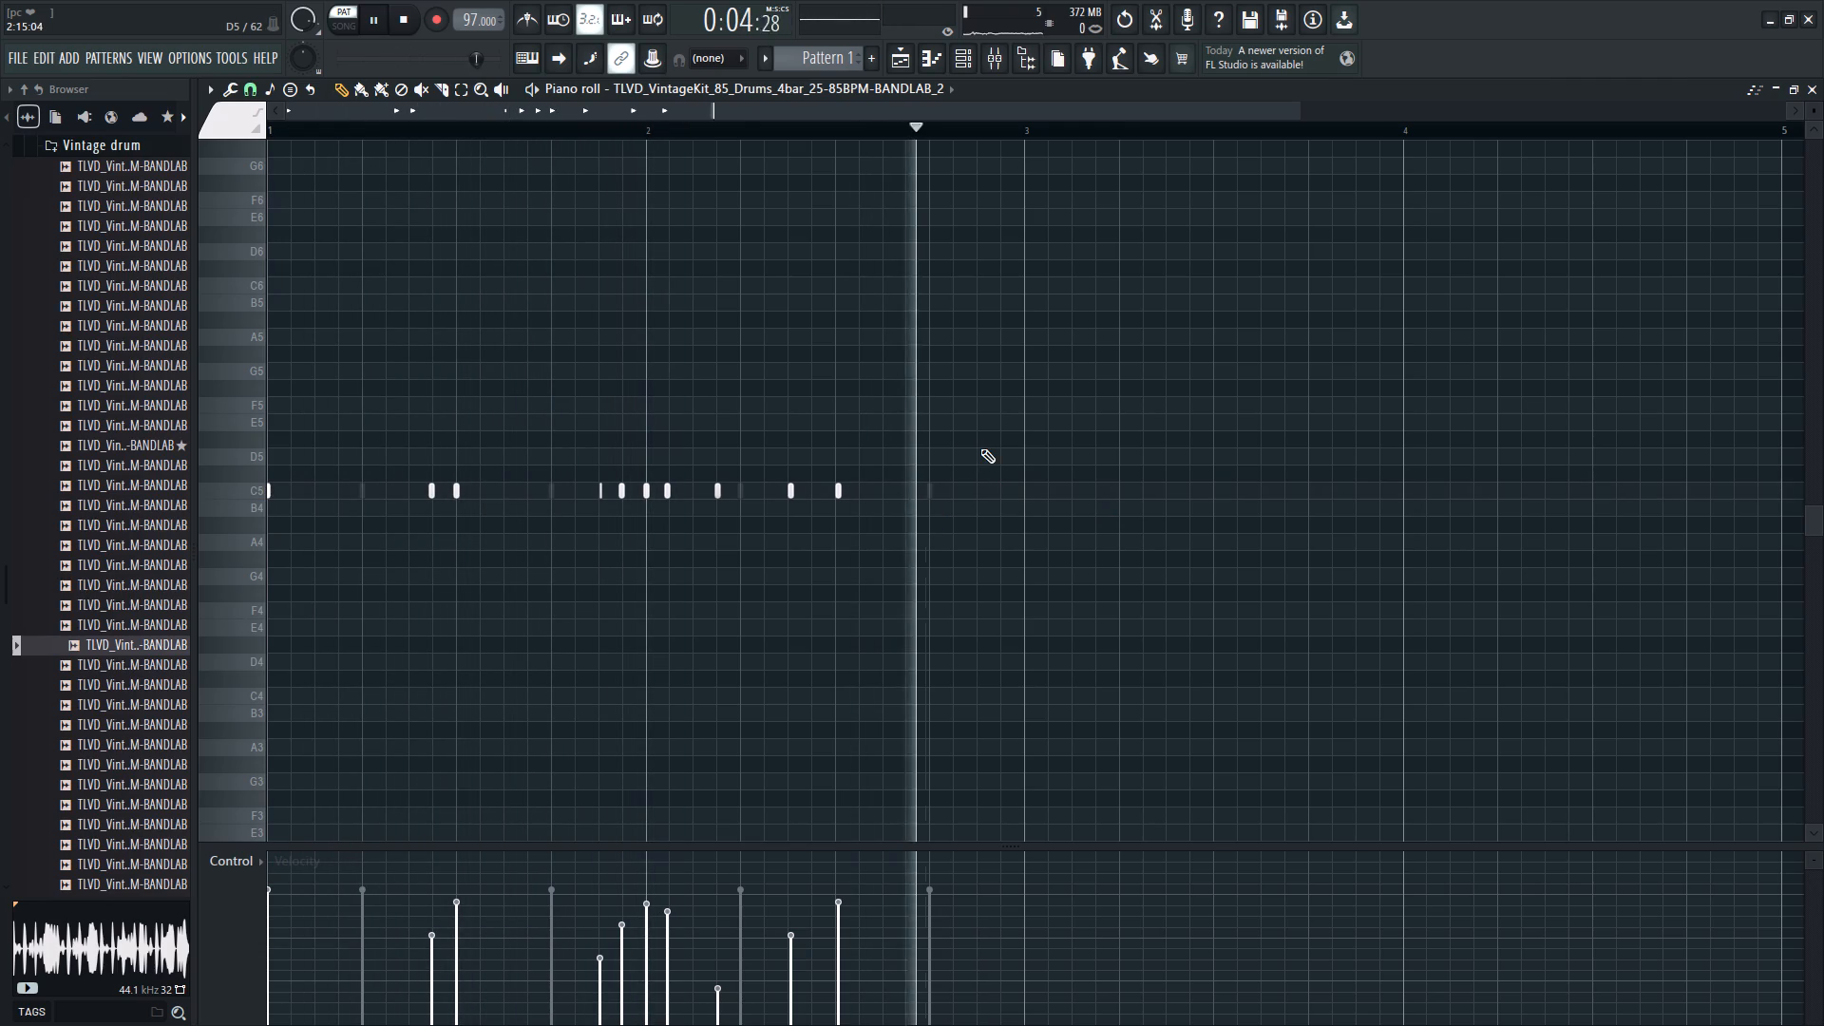
Duplicate all C5 notes from the first two bars, align the copy with the start of bar 3, and listen.
left_click_drag(1008, 433, 0, 579, "ctrl")
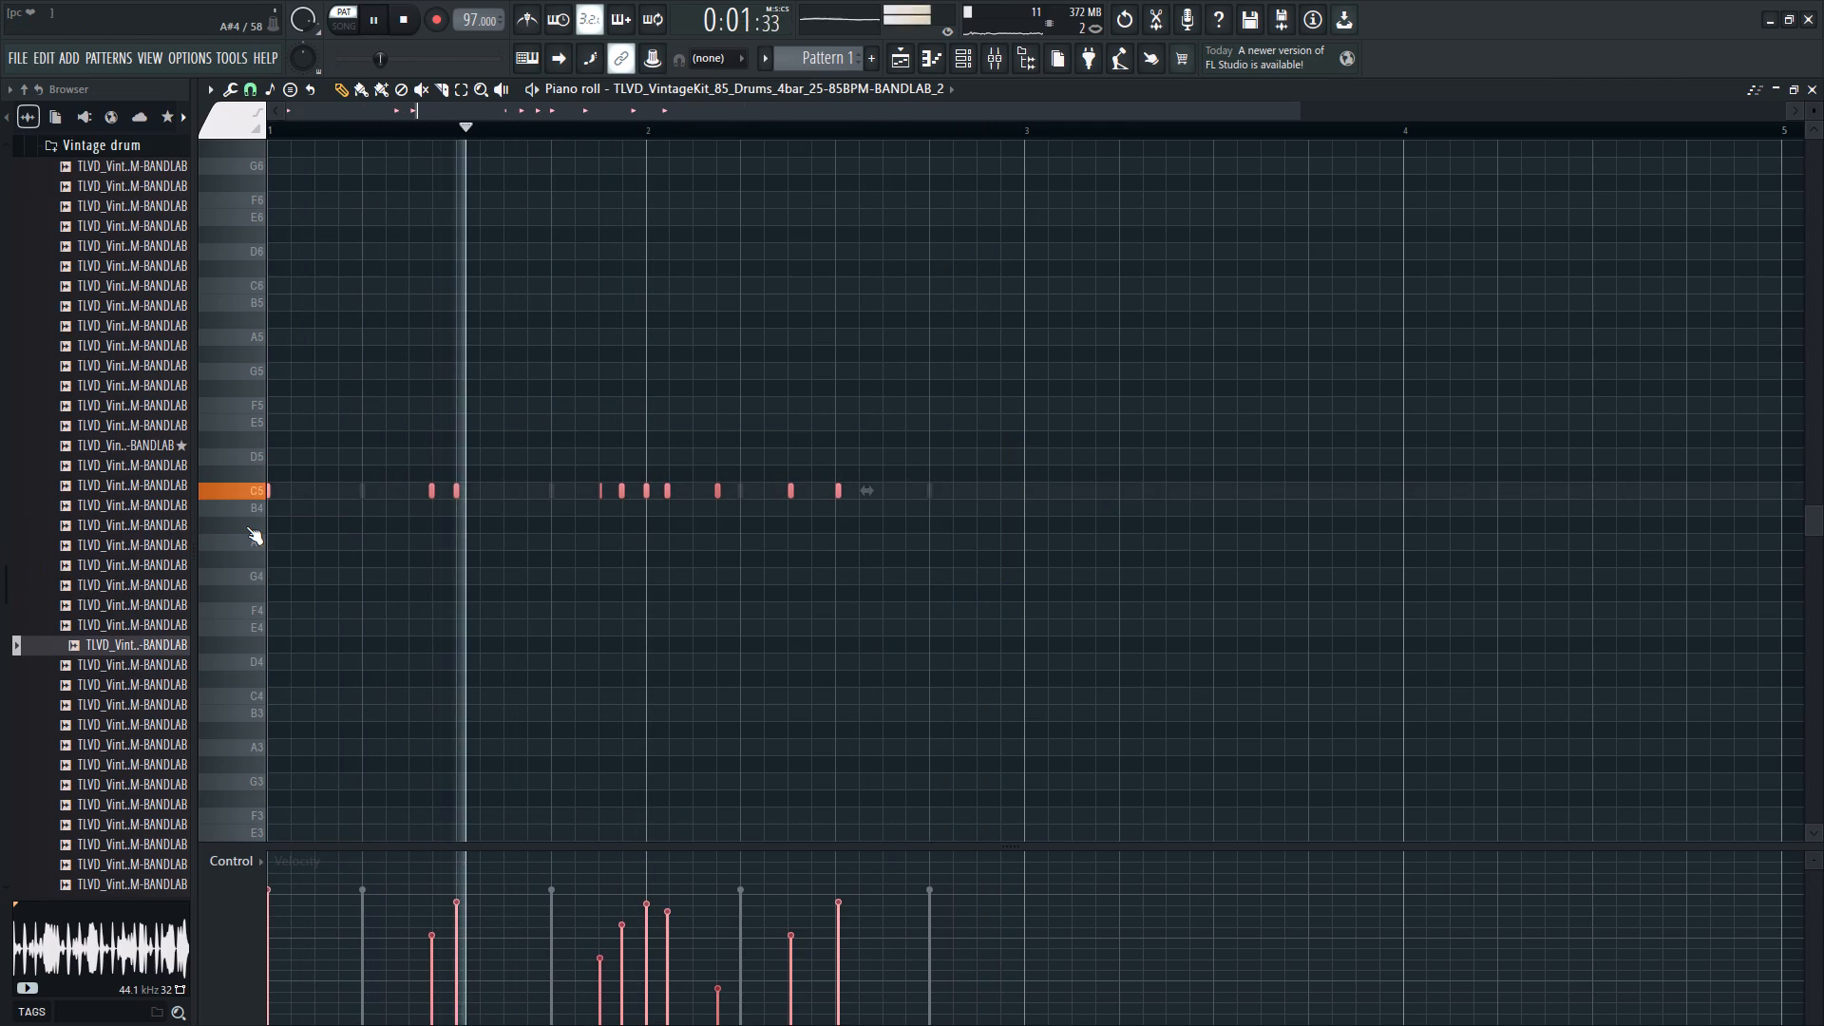
key("ctrl+b")
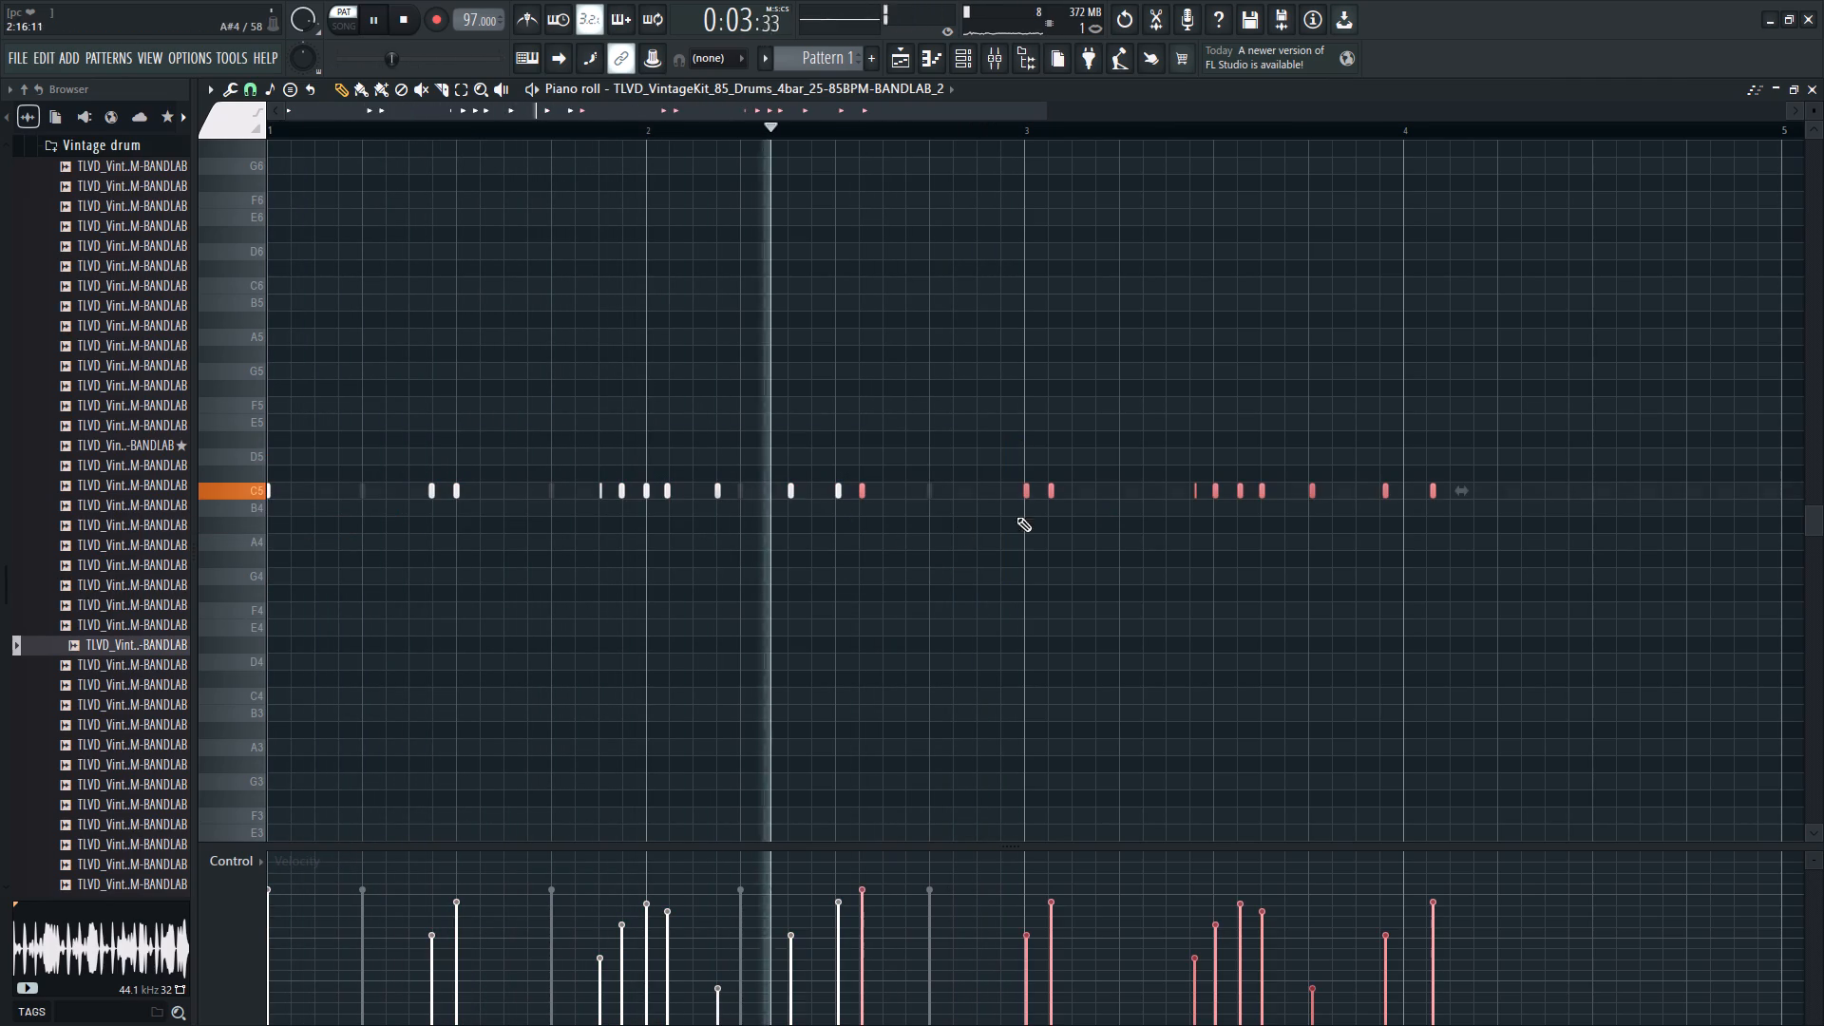
key("space")
left_click_drag(863, 491, 1026, 491)
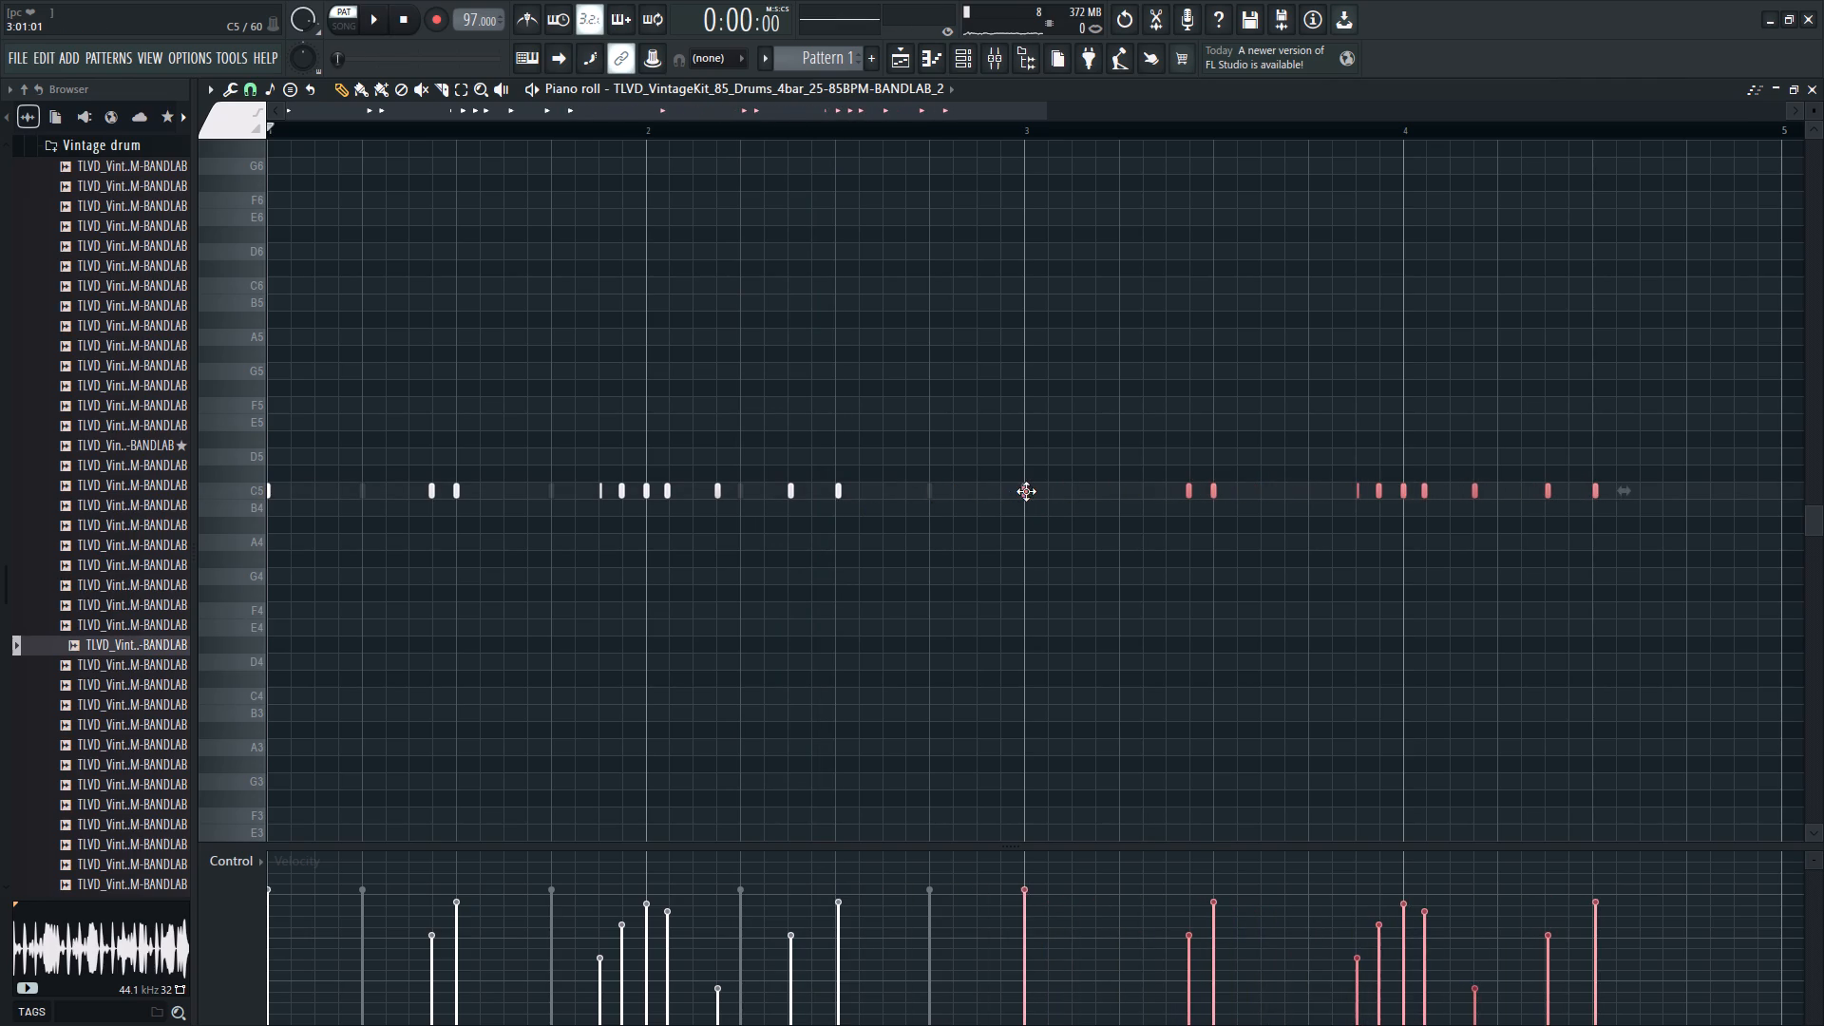
left_click_drag(1026, 491, 1027, 491)
key("space")
left_click(1027, 495)
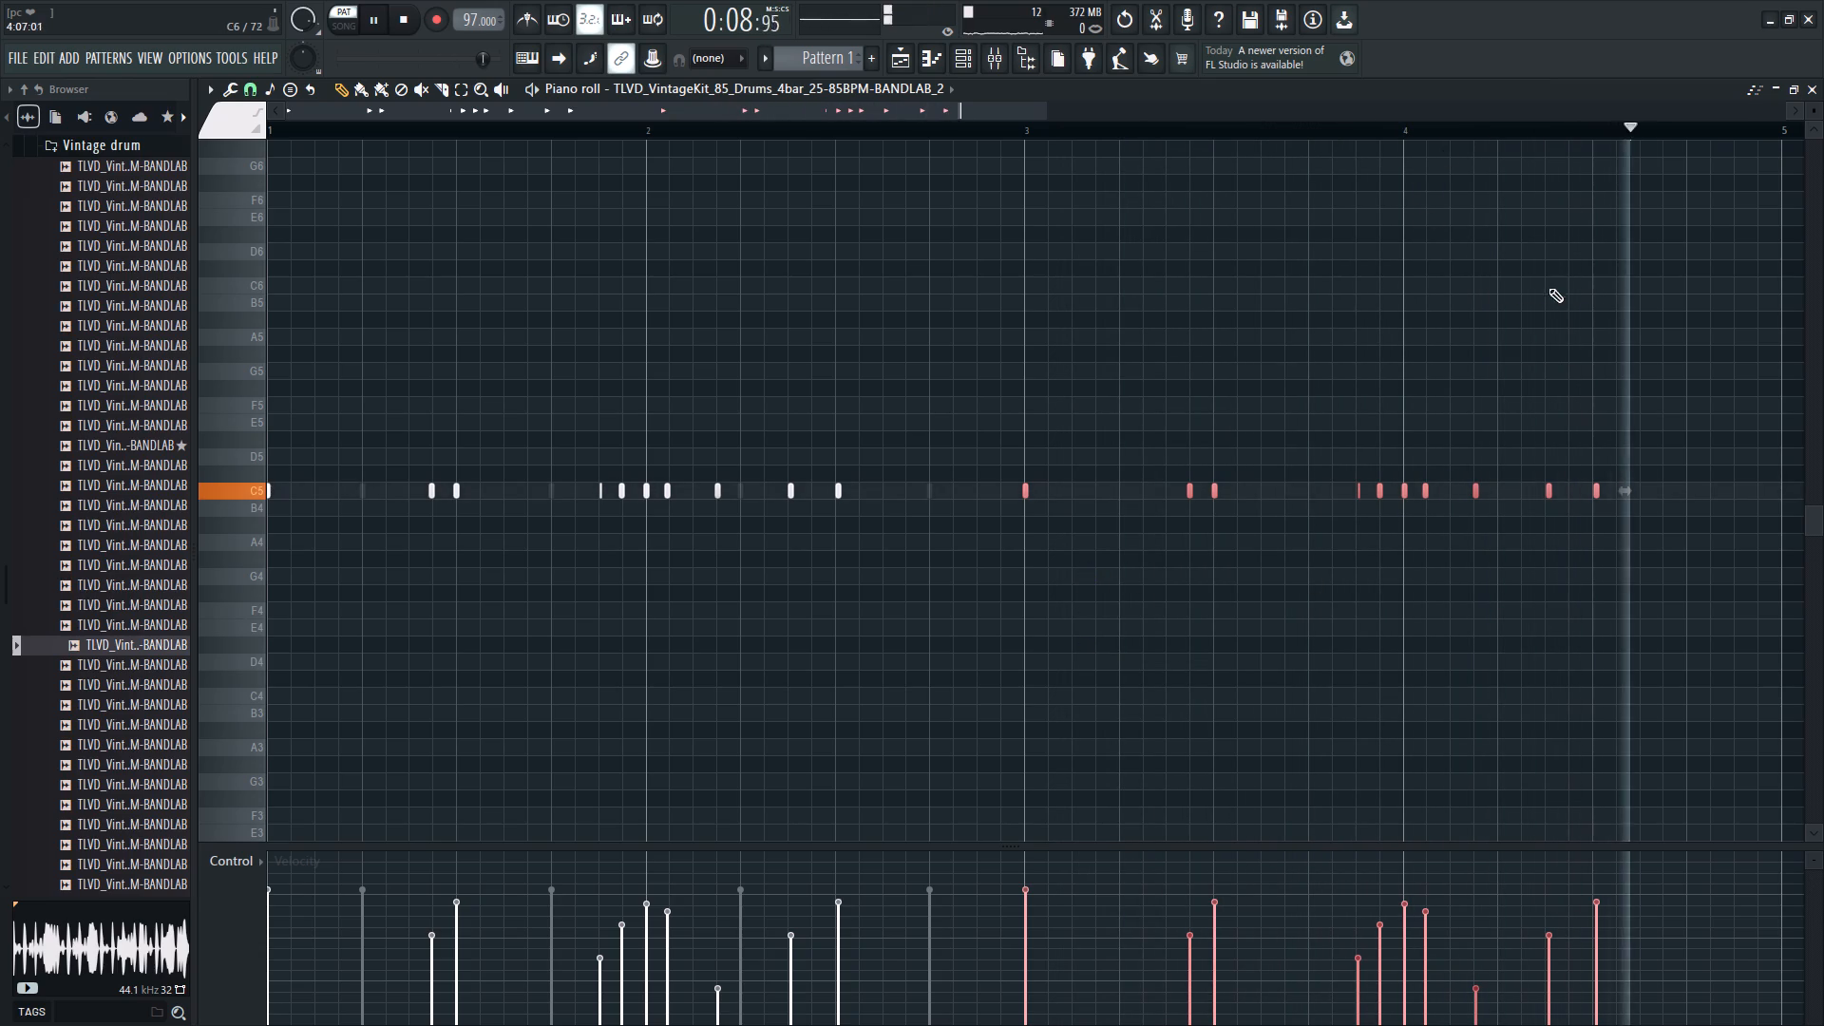
right_click(1589, 303)
key("space")
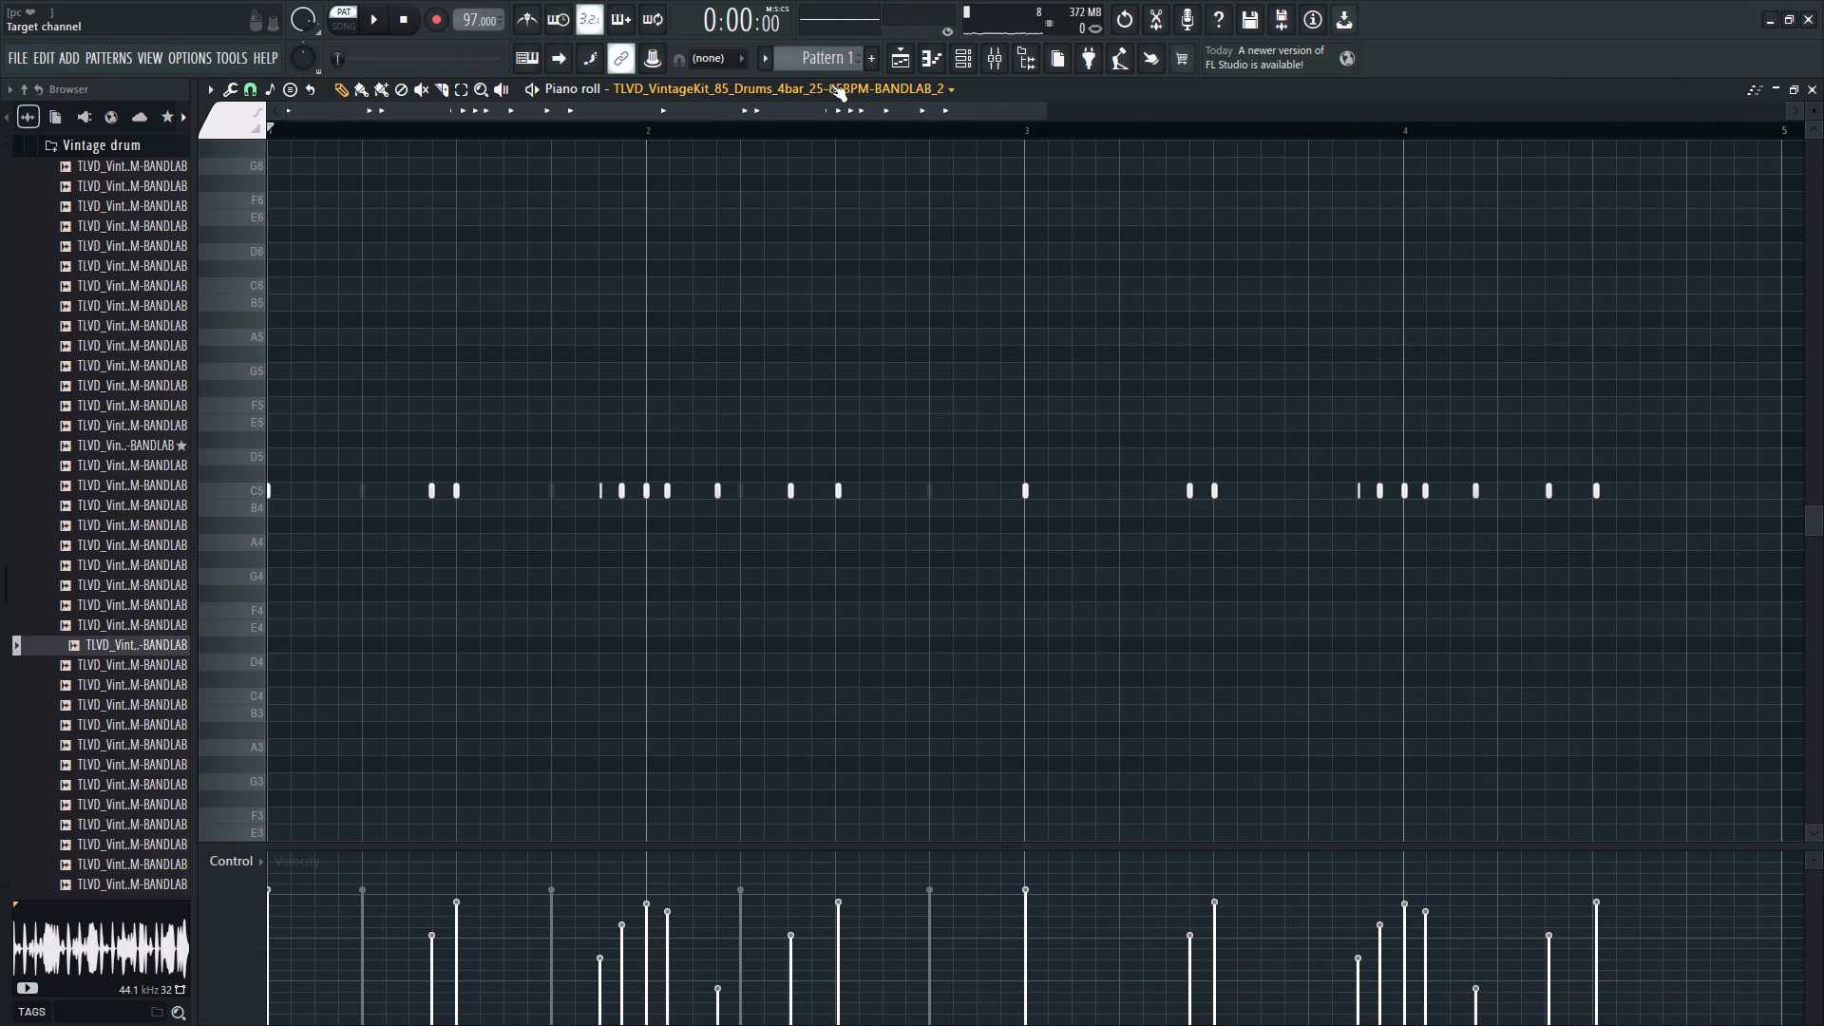
Switch to the channel ending in _3 and copy its four C5 notes into bars 3 and 4, starting on bar 3's step 5.
scroll(830, 84, "down", 1)
left_click_drag(1055, 443, 209, 545, "ctrl")
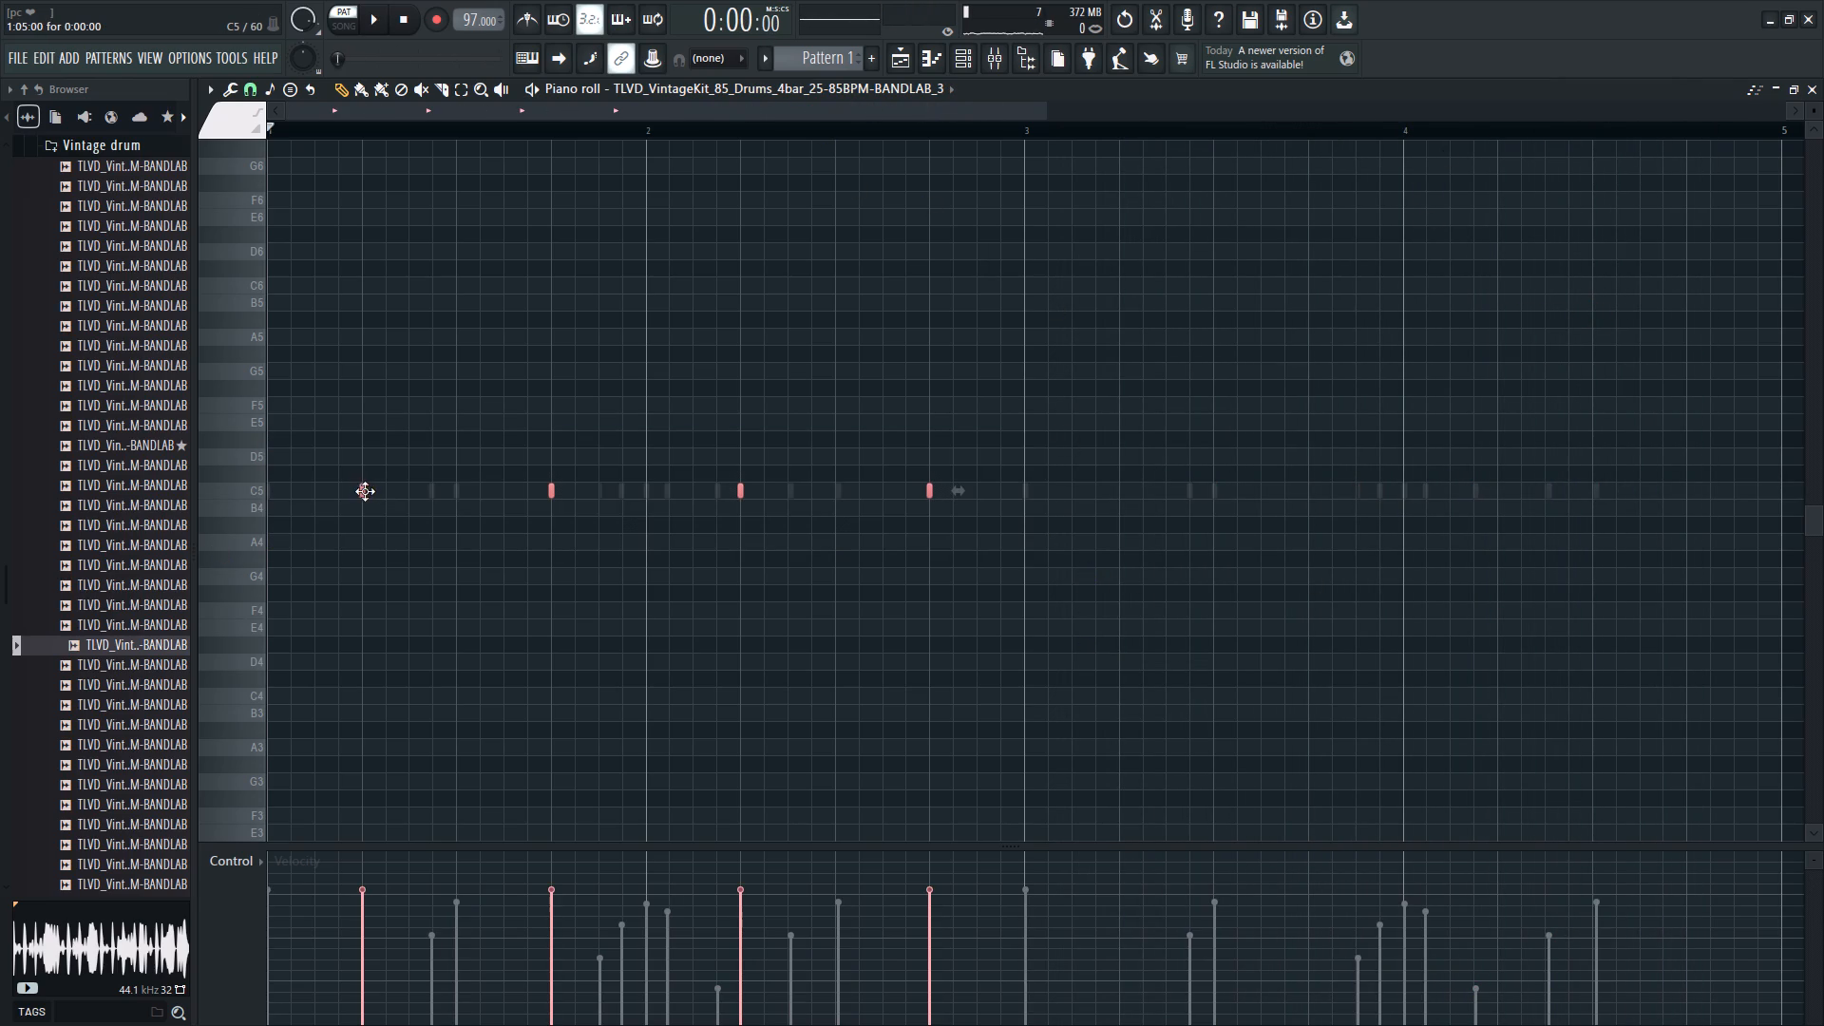
left_click_drag(363, 491, 1126, 503, "shift")
key("space")
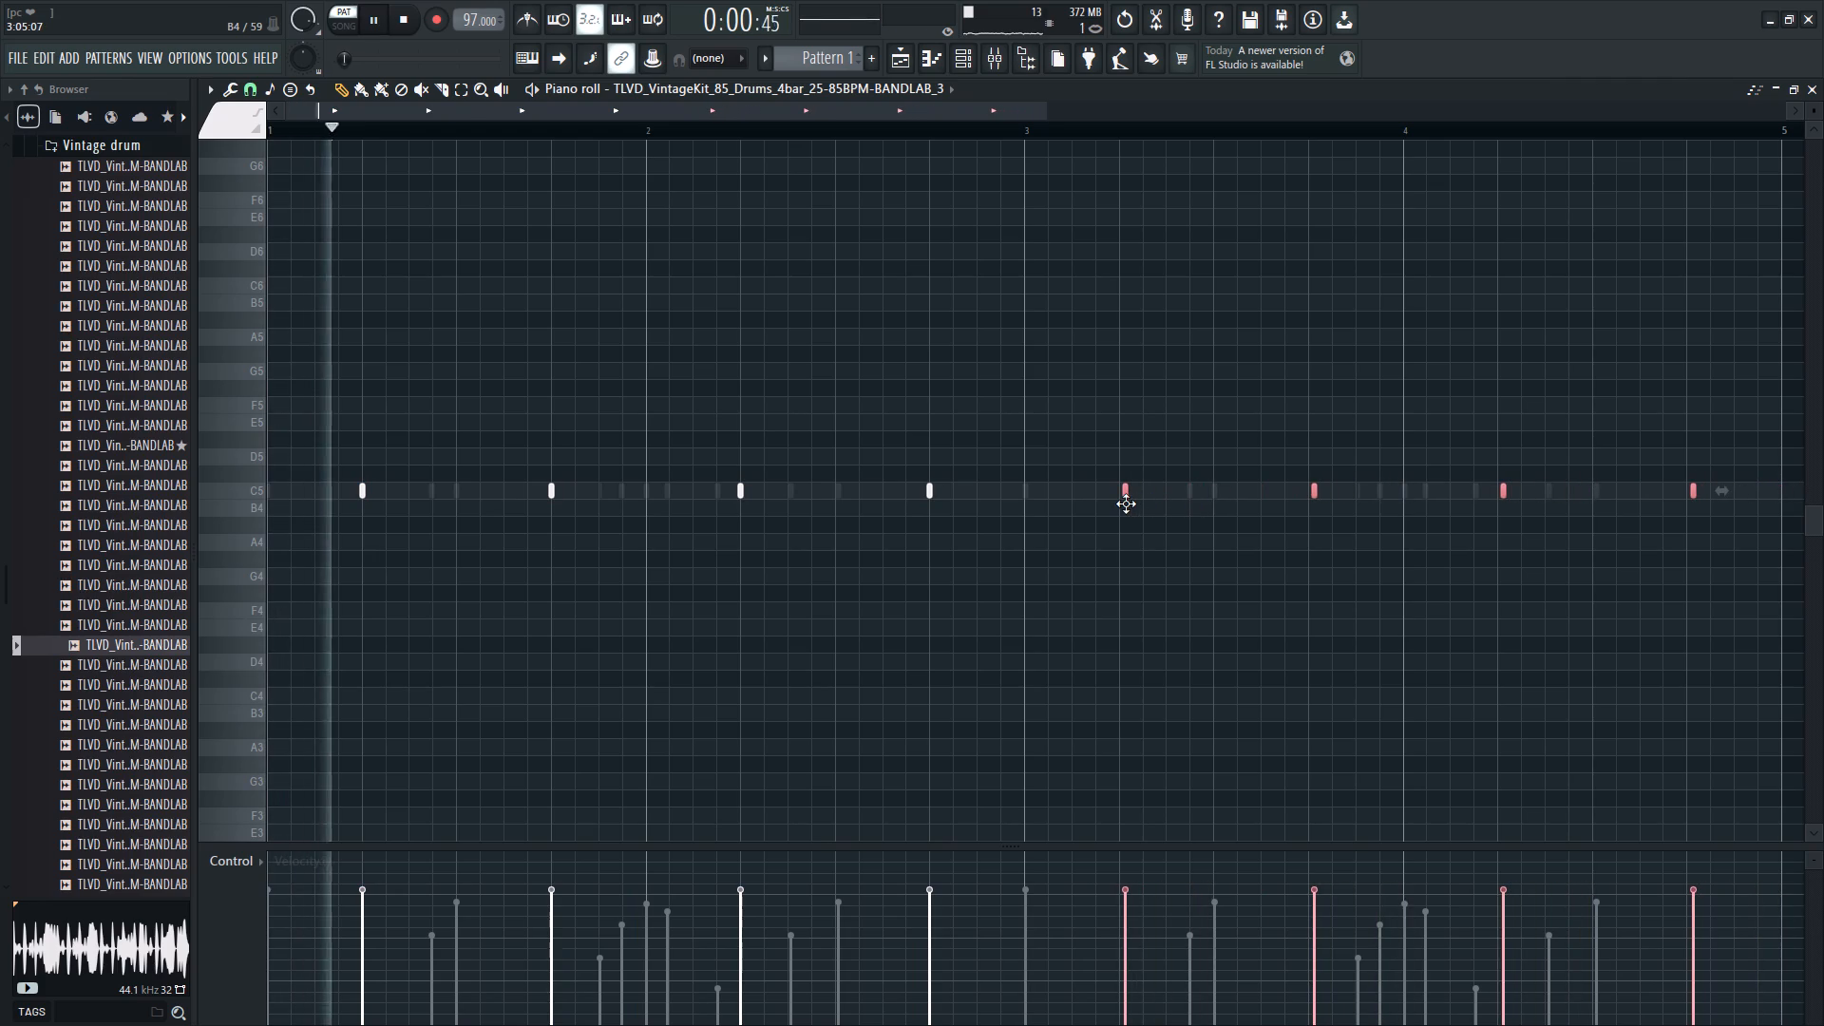
left_click_drag(1126, 503, 1122, 503, "shift")
scroll(1141, 131, "up", 2)
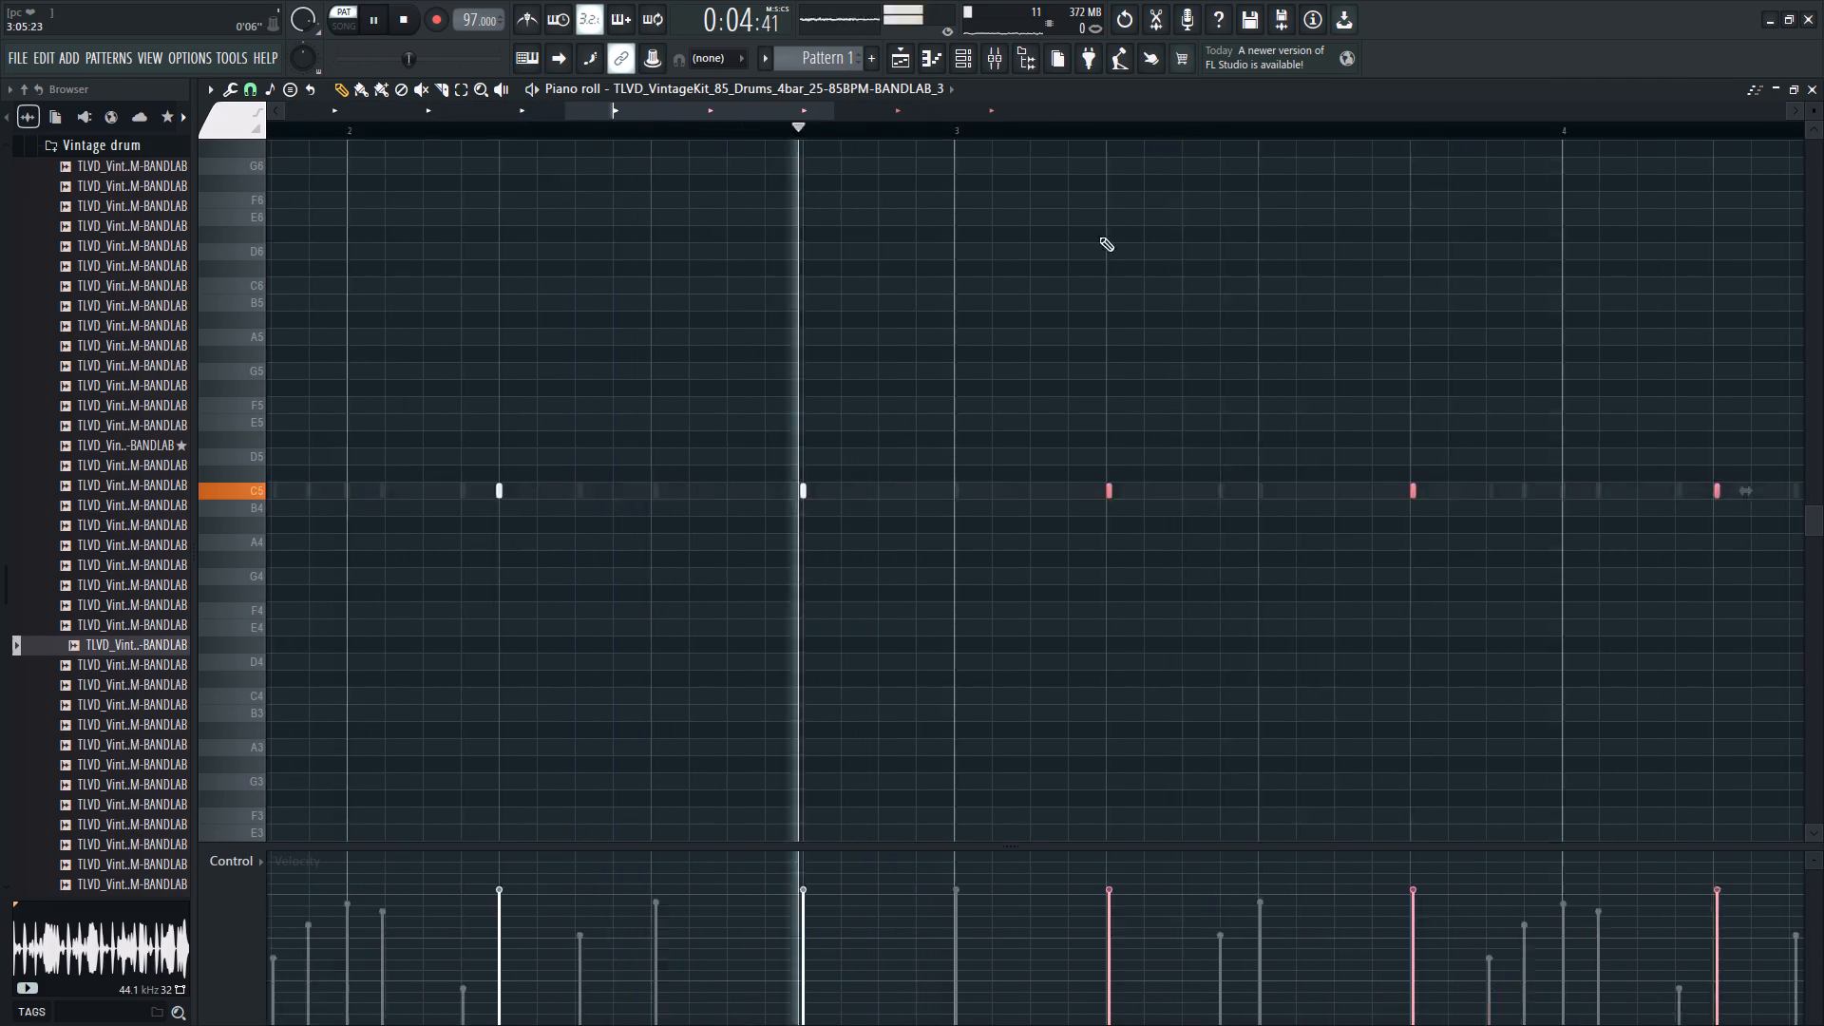
left_click(1090, 494)
left_click(1083, 496)
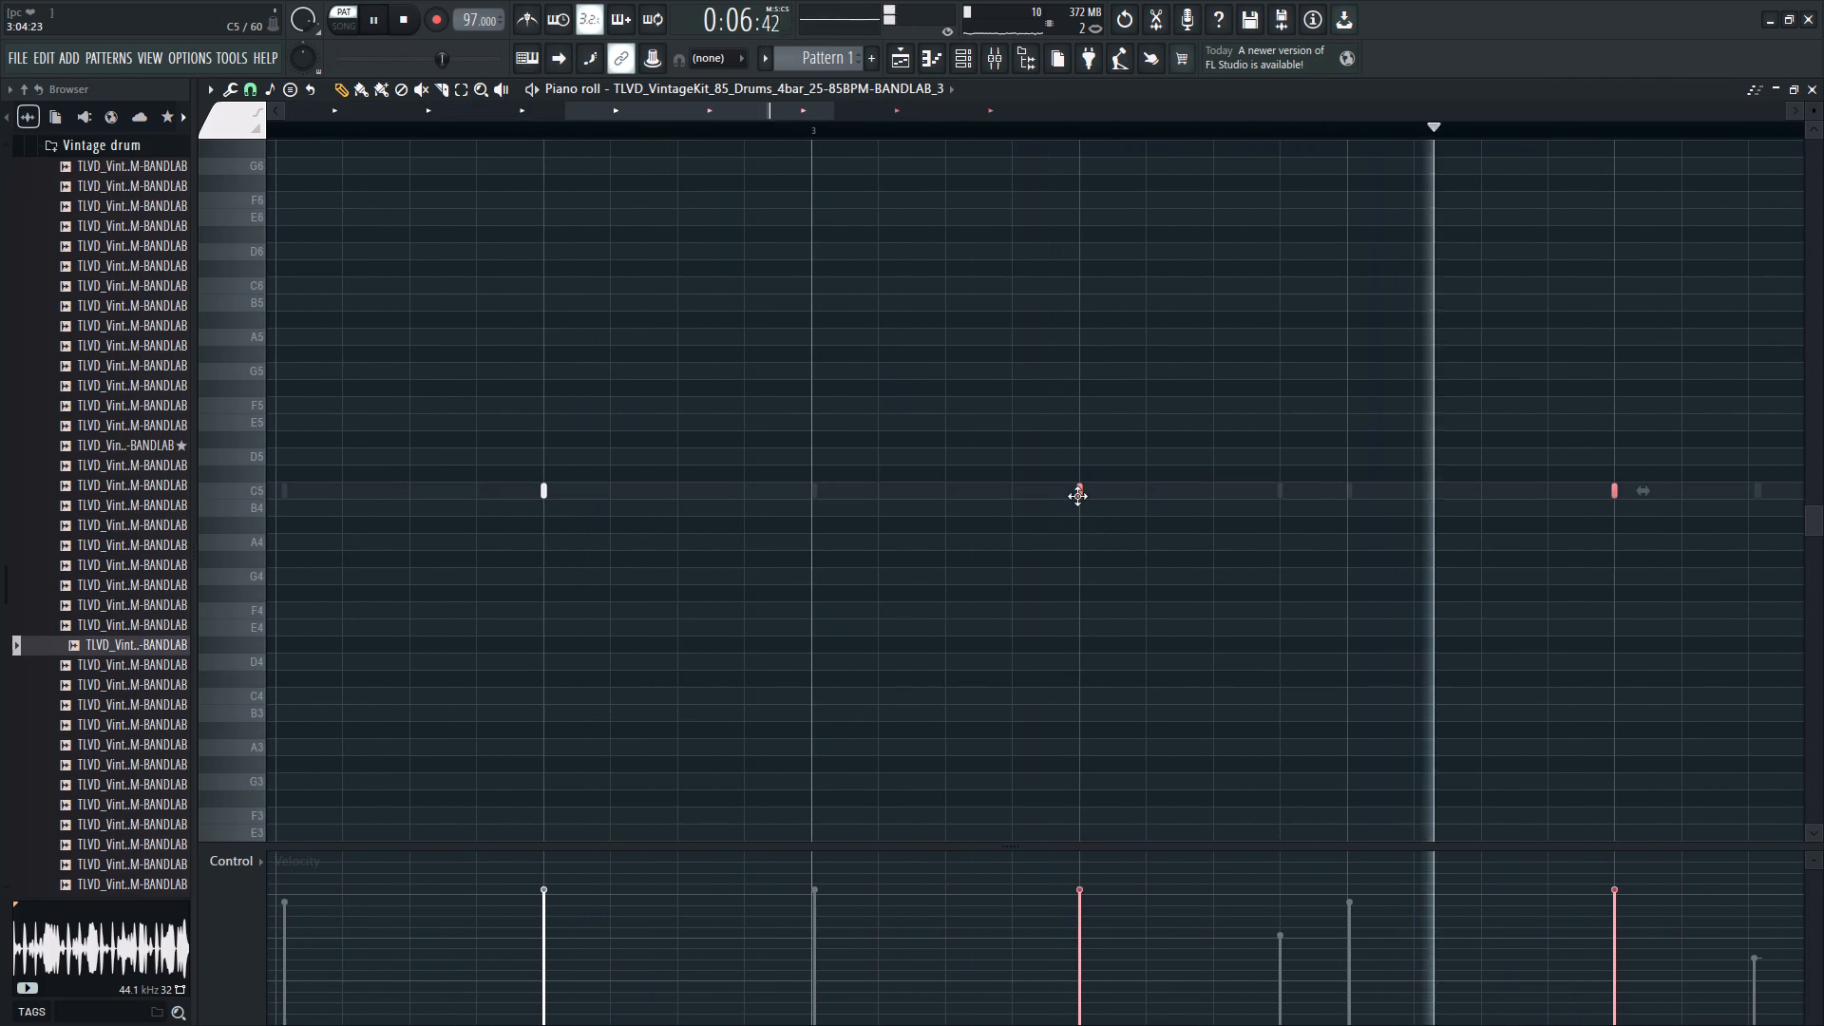
left_click(1077, 496)
right_click_drag(1164, 747, 1160, 730)
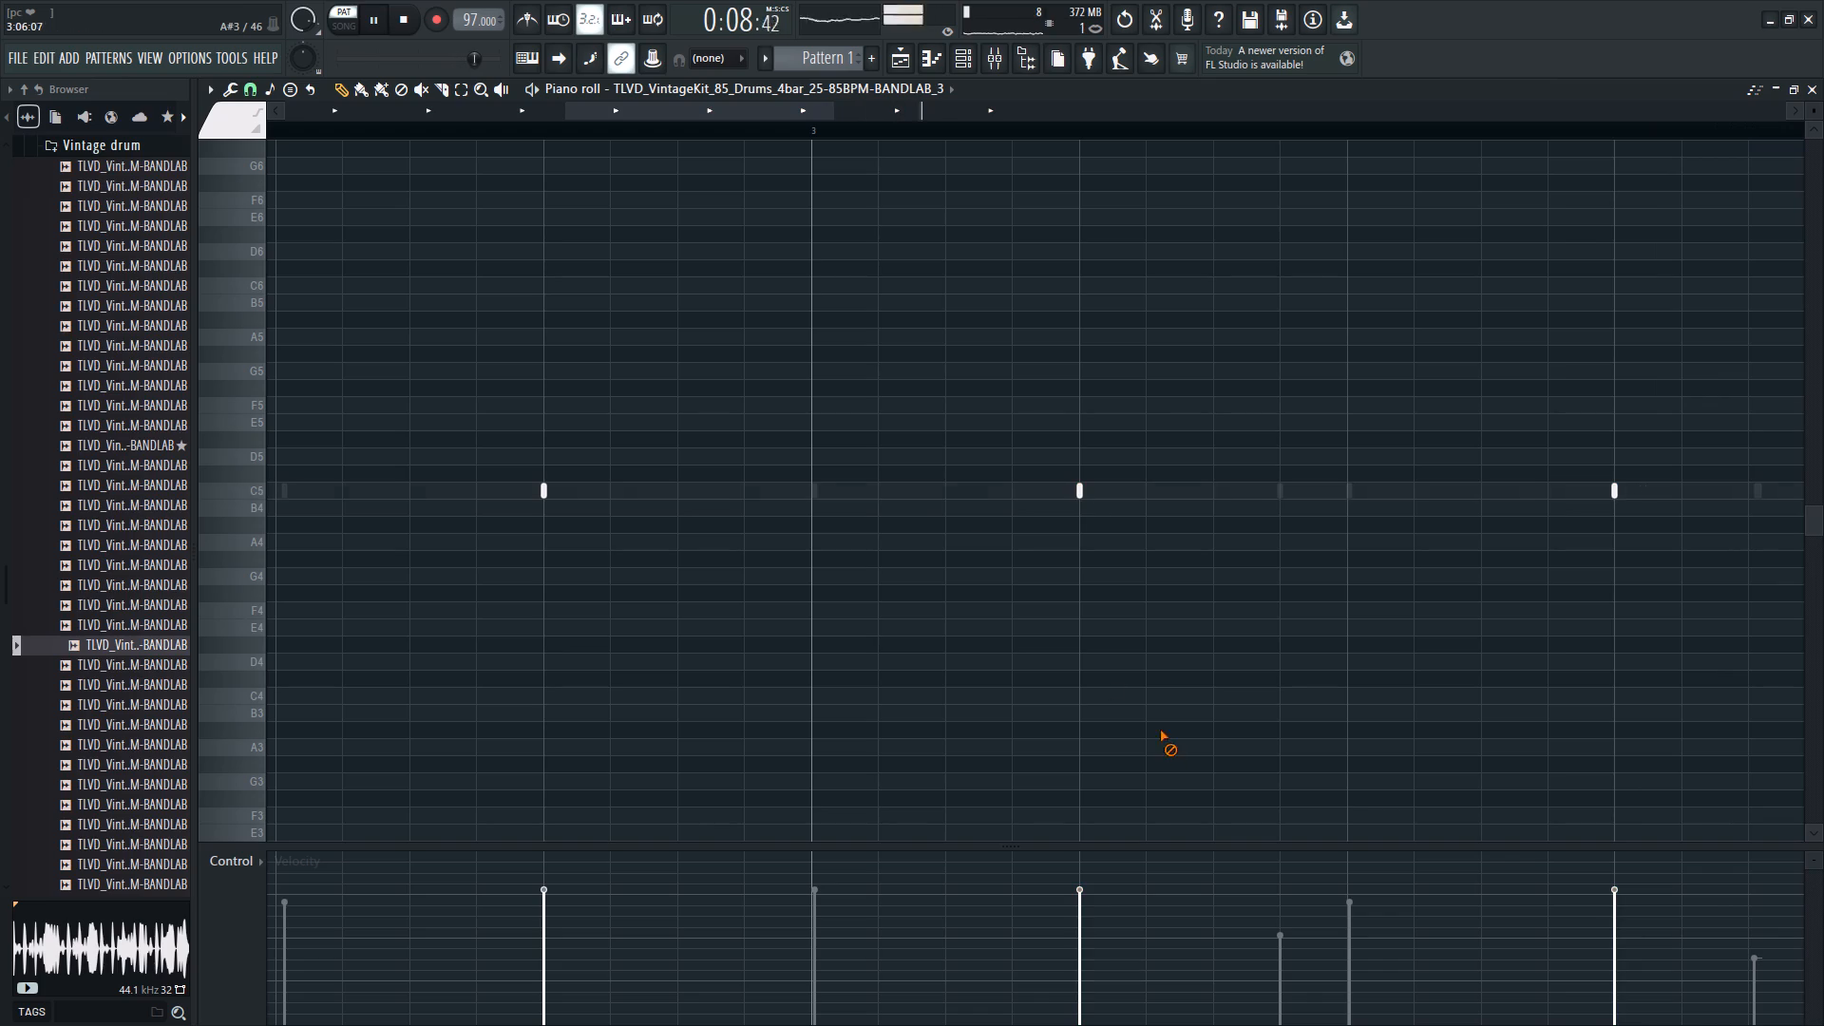
right_click_drag(1160, 730, 1156, 722)
key("space")
Start playback near bar 4 and add a C5 note at about step 10 of that bar.
scroll(957, 116, "down", 3)
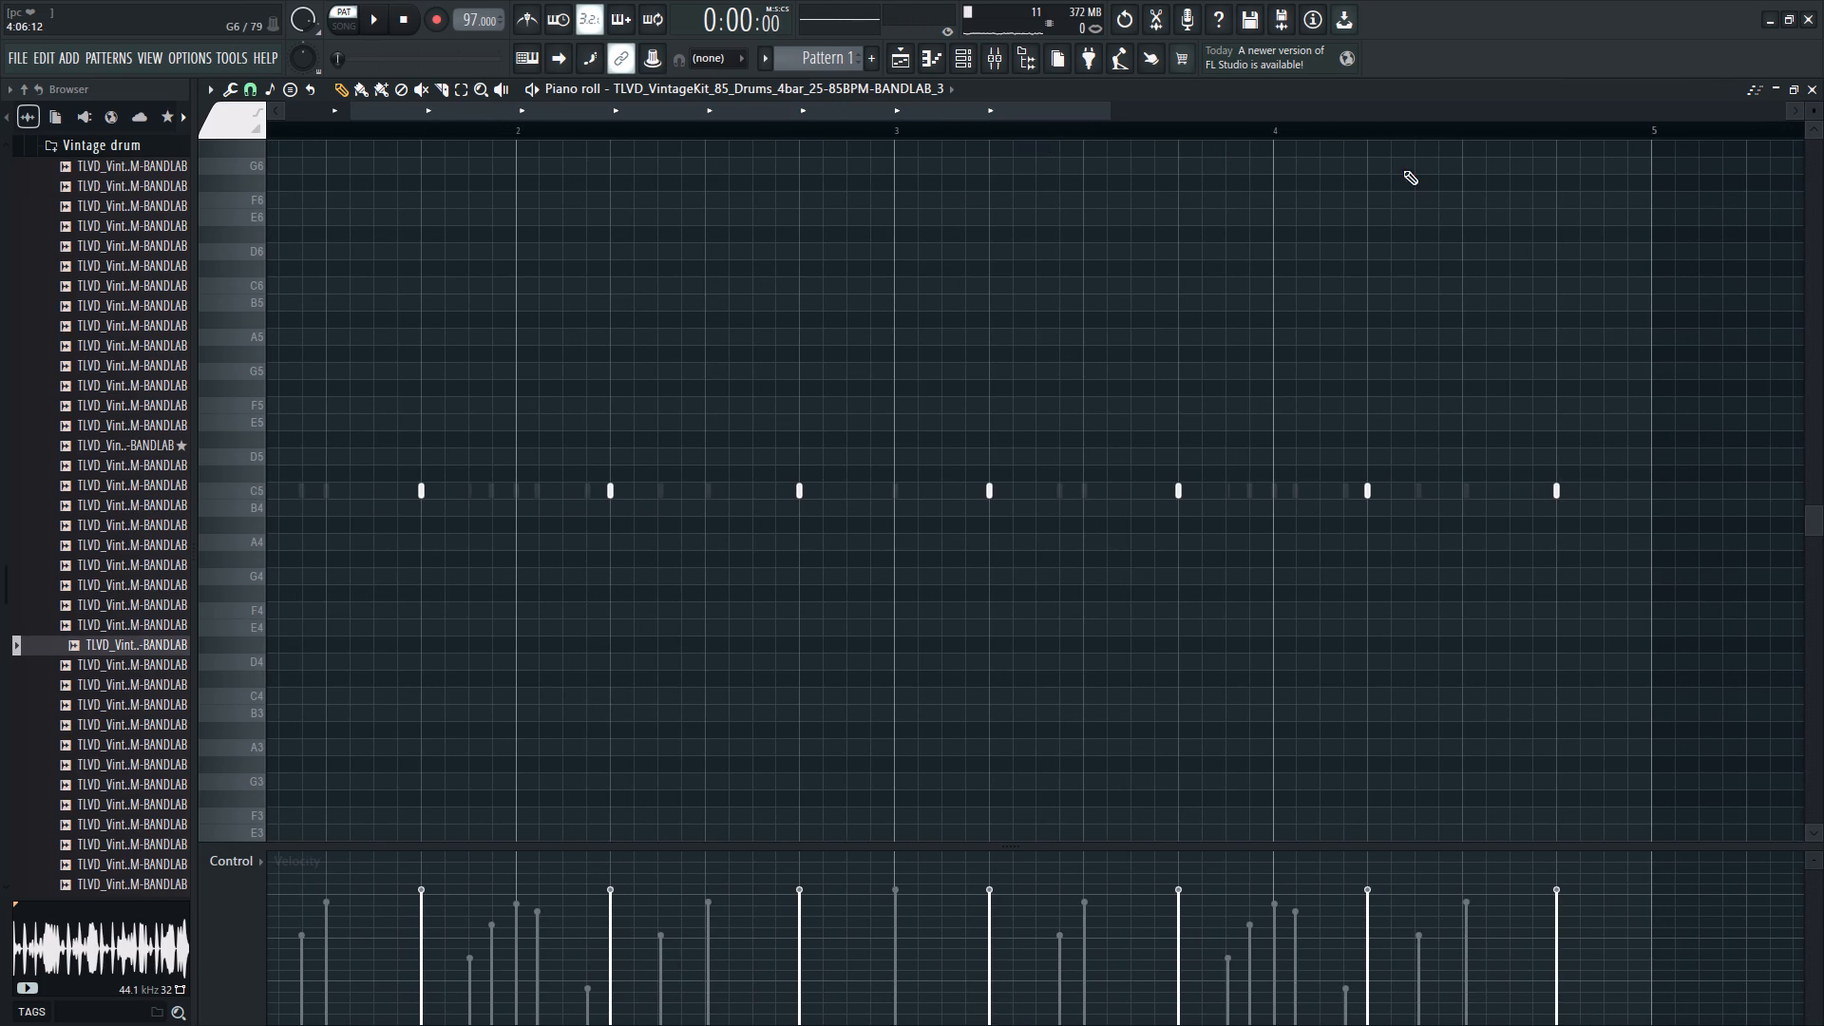
left_click(1231, 117)
key("space")
left_click(1290, 129)
scroll(1383, 132, "up", 1)
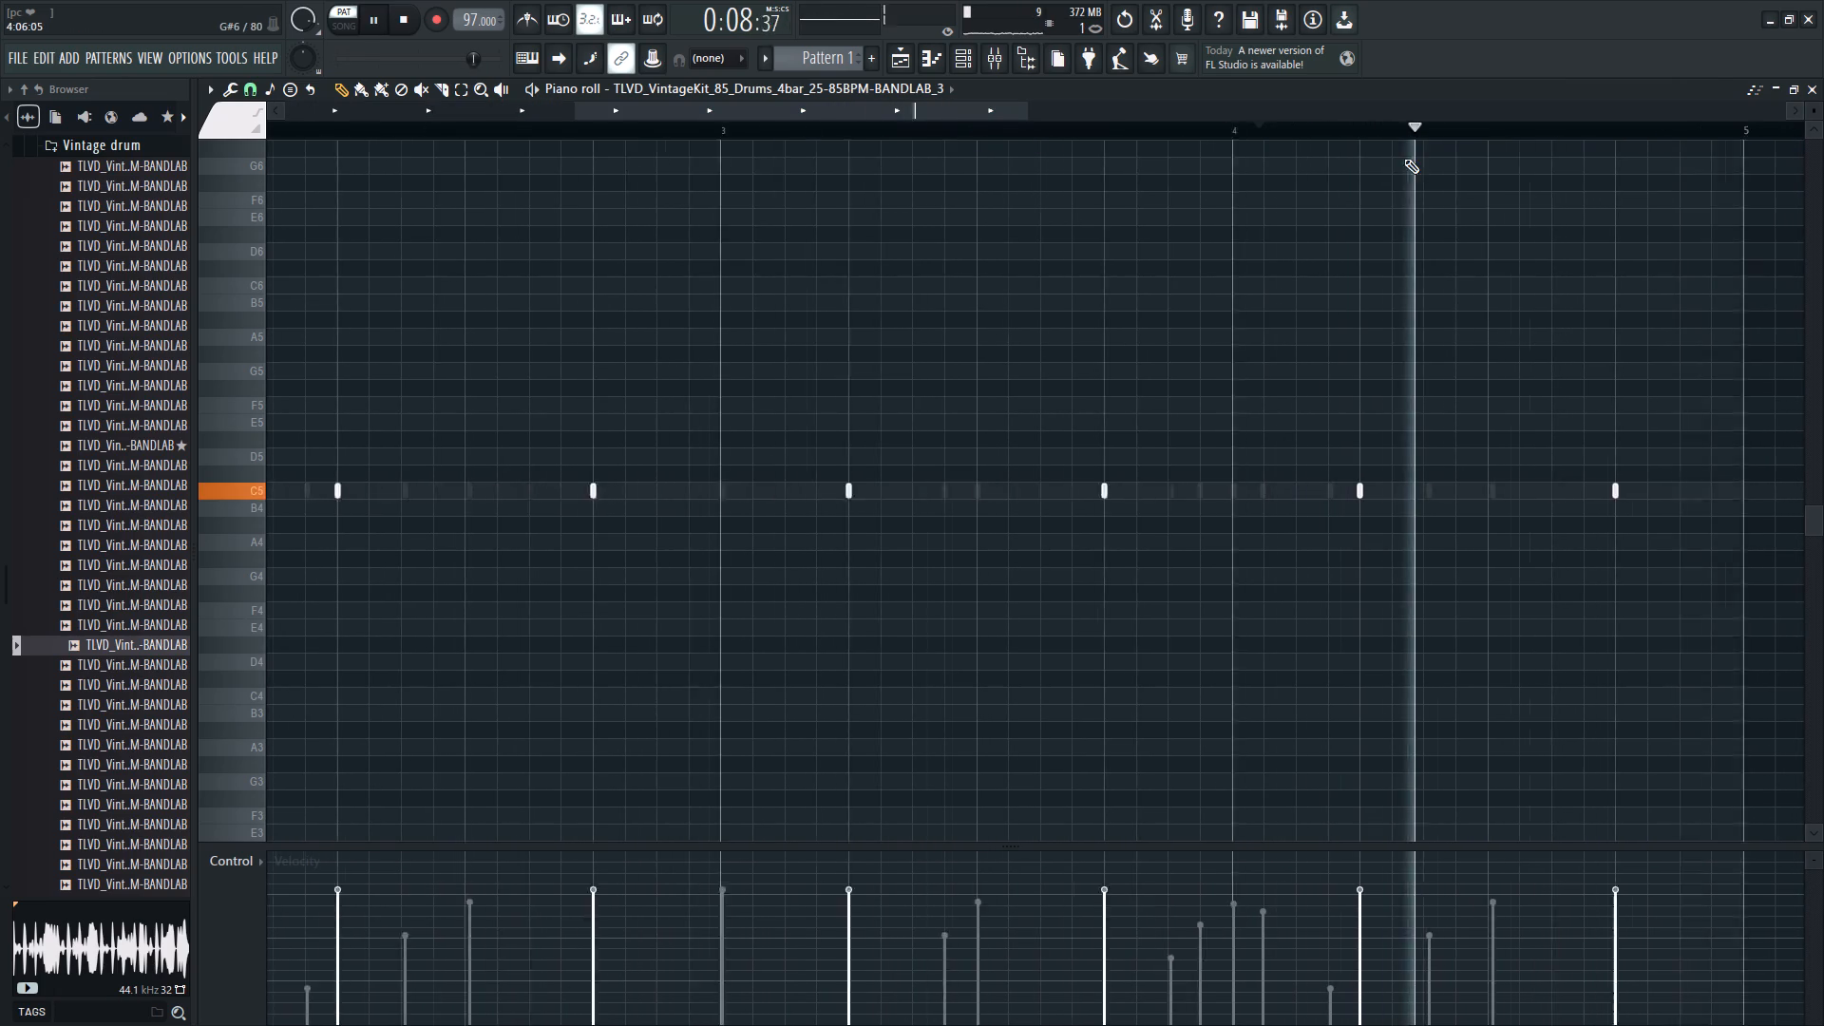
key("space")
key("space")
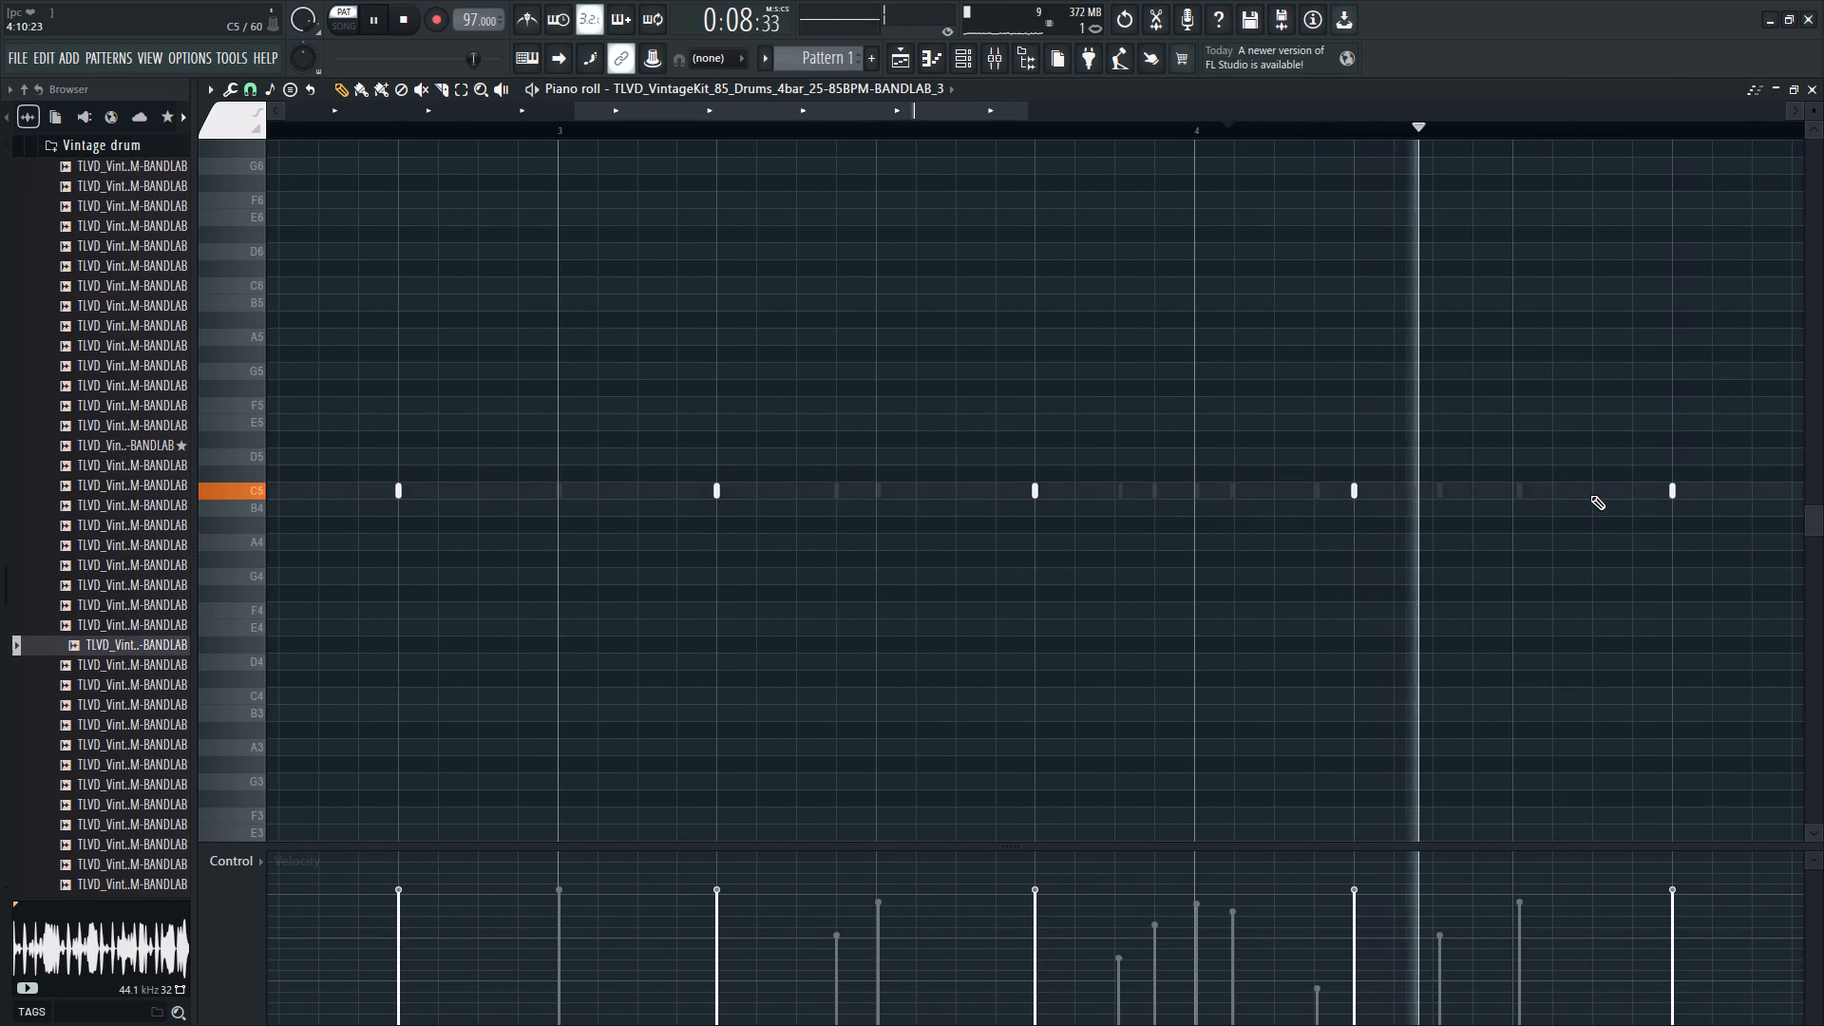
left_click(1589, 488)
key("space")
left_click_drag(1589, 490, 1549, 494)
key("space")
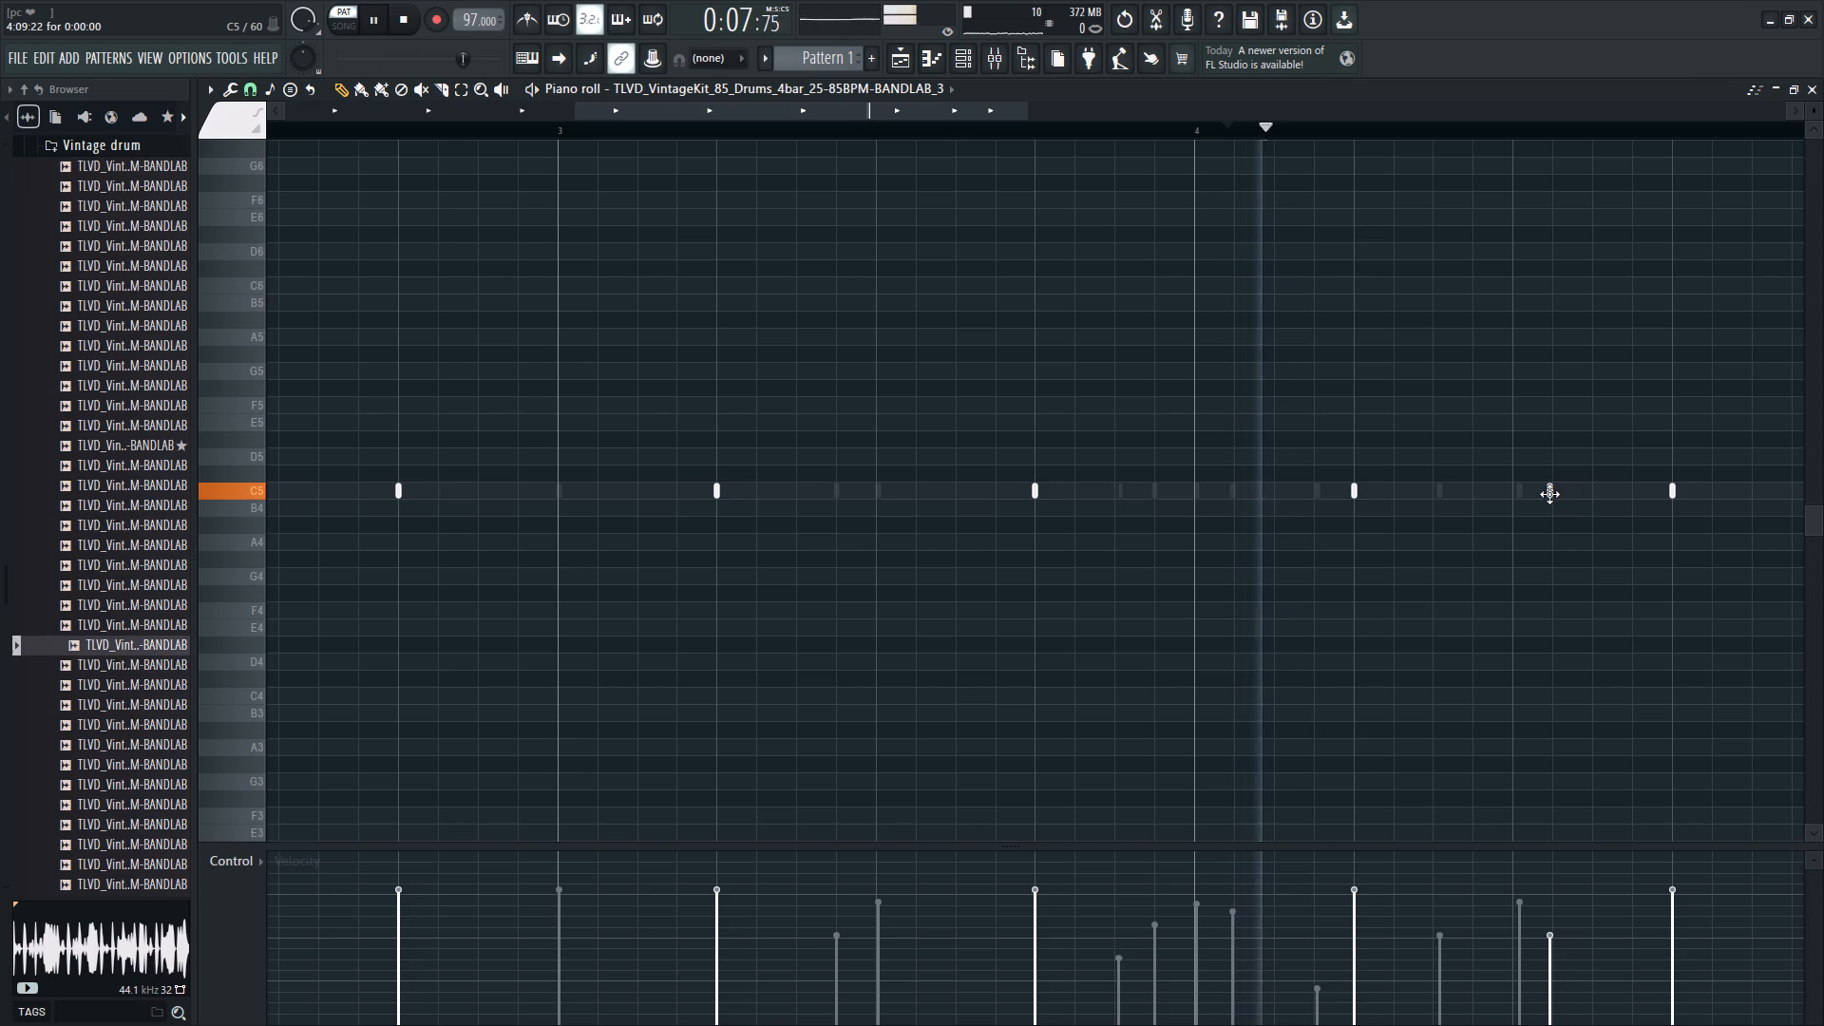
left_click_drag(1549, 494, 1551, 494)
key("space")
key("space")
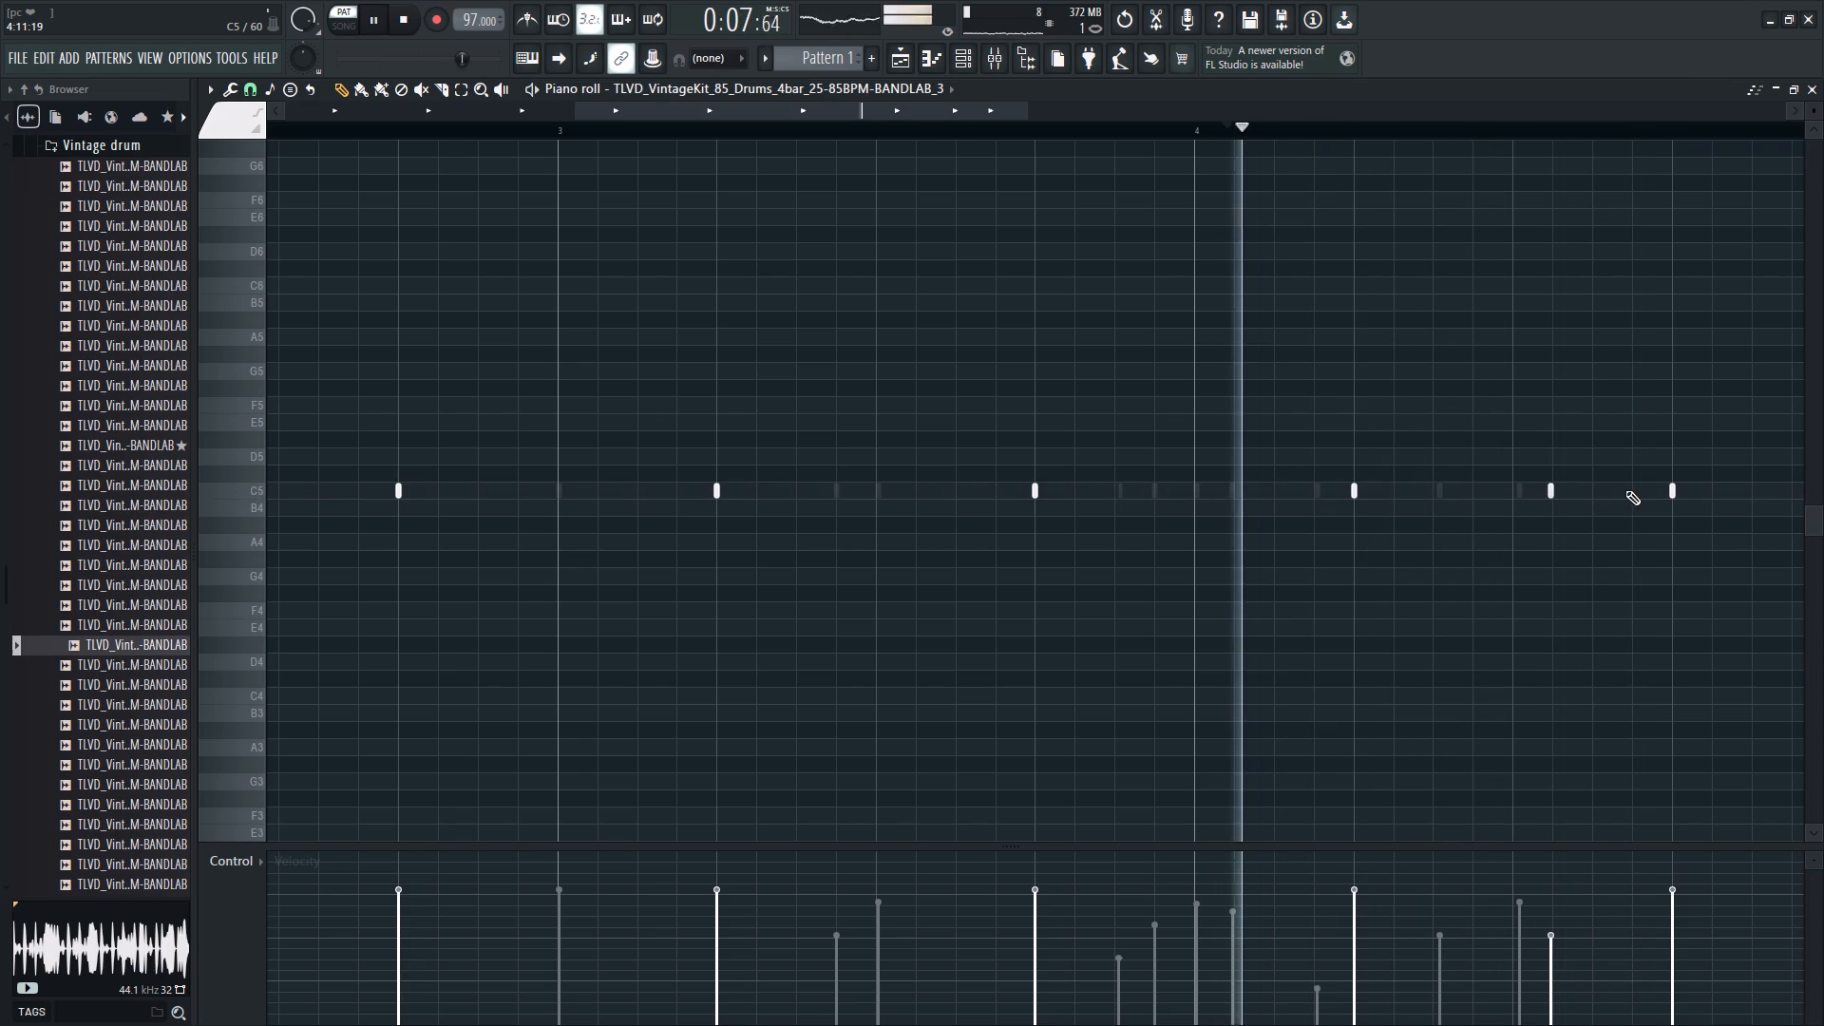
Add another C5 note in bar 4, move it to step 11, and listen.
left_click(1629, 488)
key("space")
left_click_drag(1629, 490, 1618, 495)
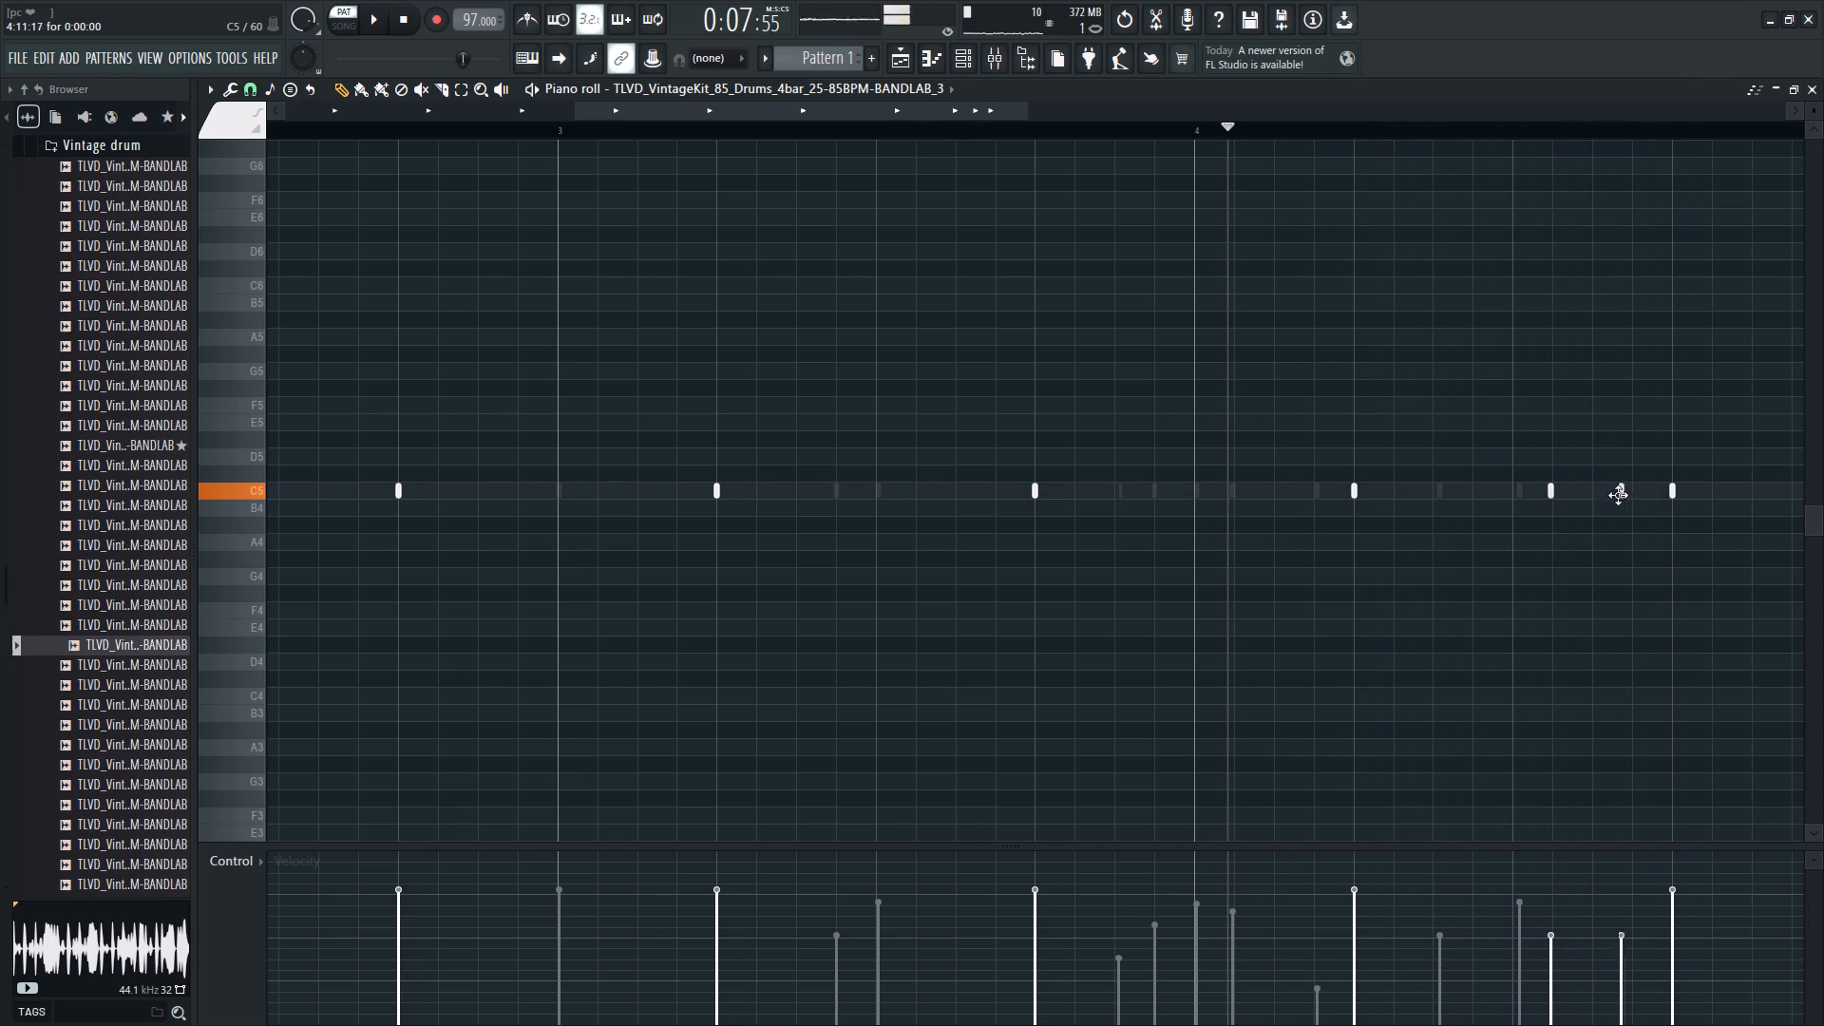
left_click_drag(1618, 495, 1592, 504)
key("space")
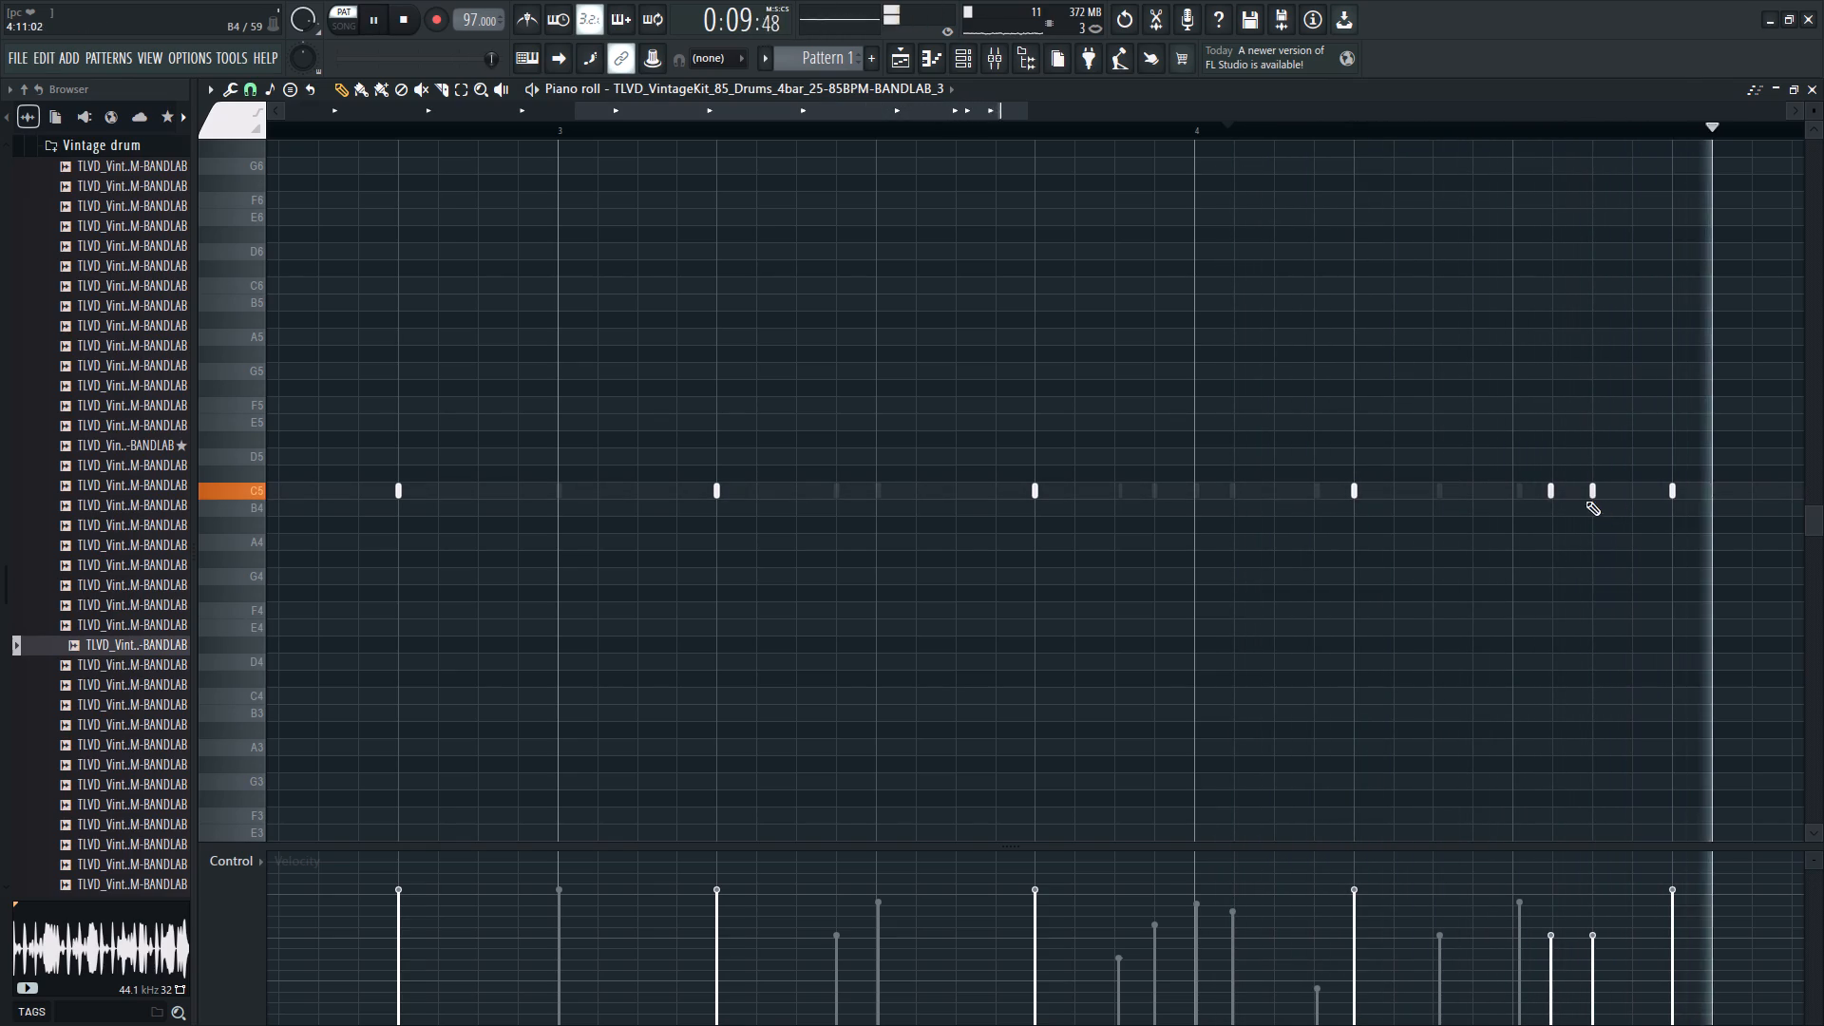
key("space")
key("space")
Lower the velocities of the two added bar 4 notes slightly and raise the velocity of the bar's last note.
left_click(1541, 948)
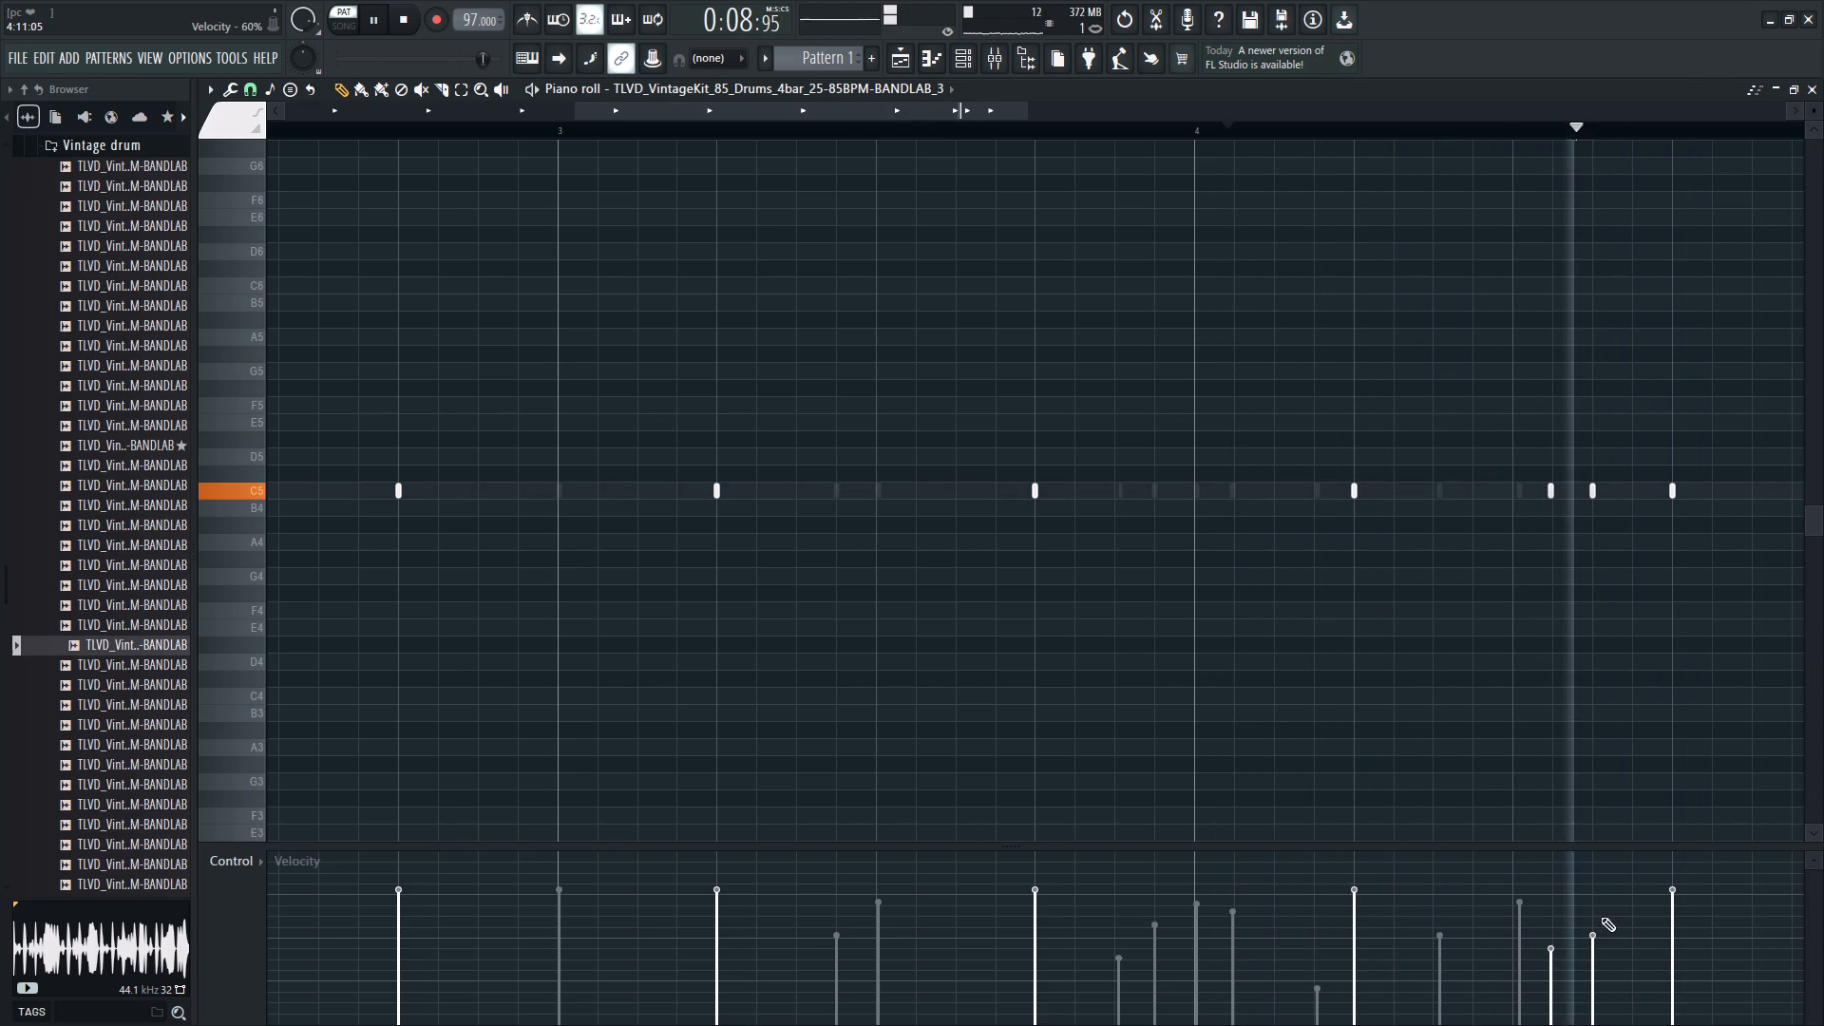
key("space")
key("space")
left_click(1596, 947)
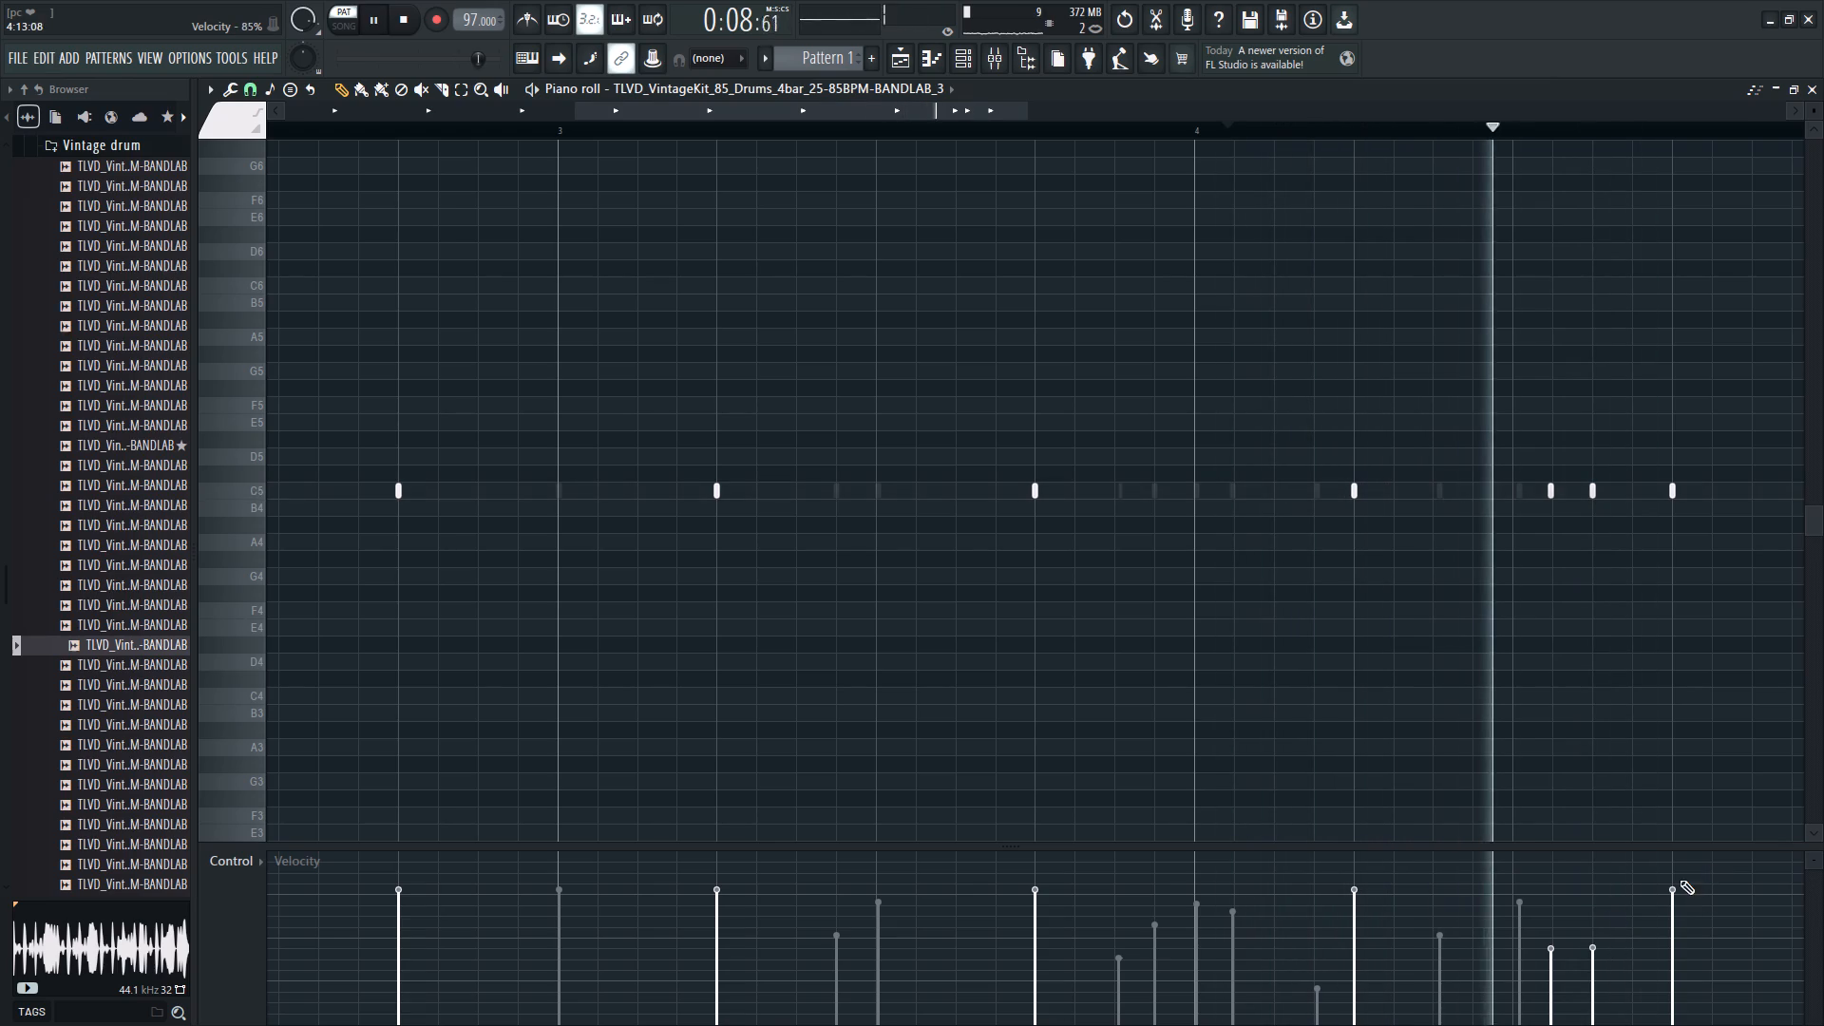
left_click(1669, 868)
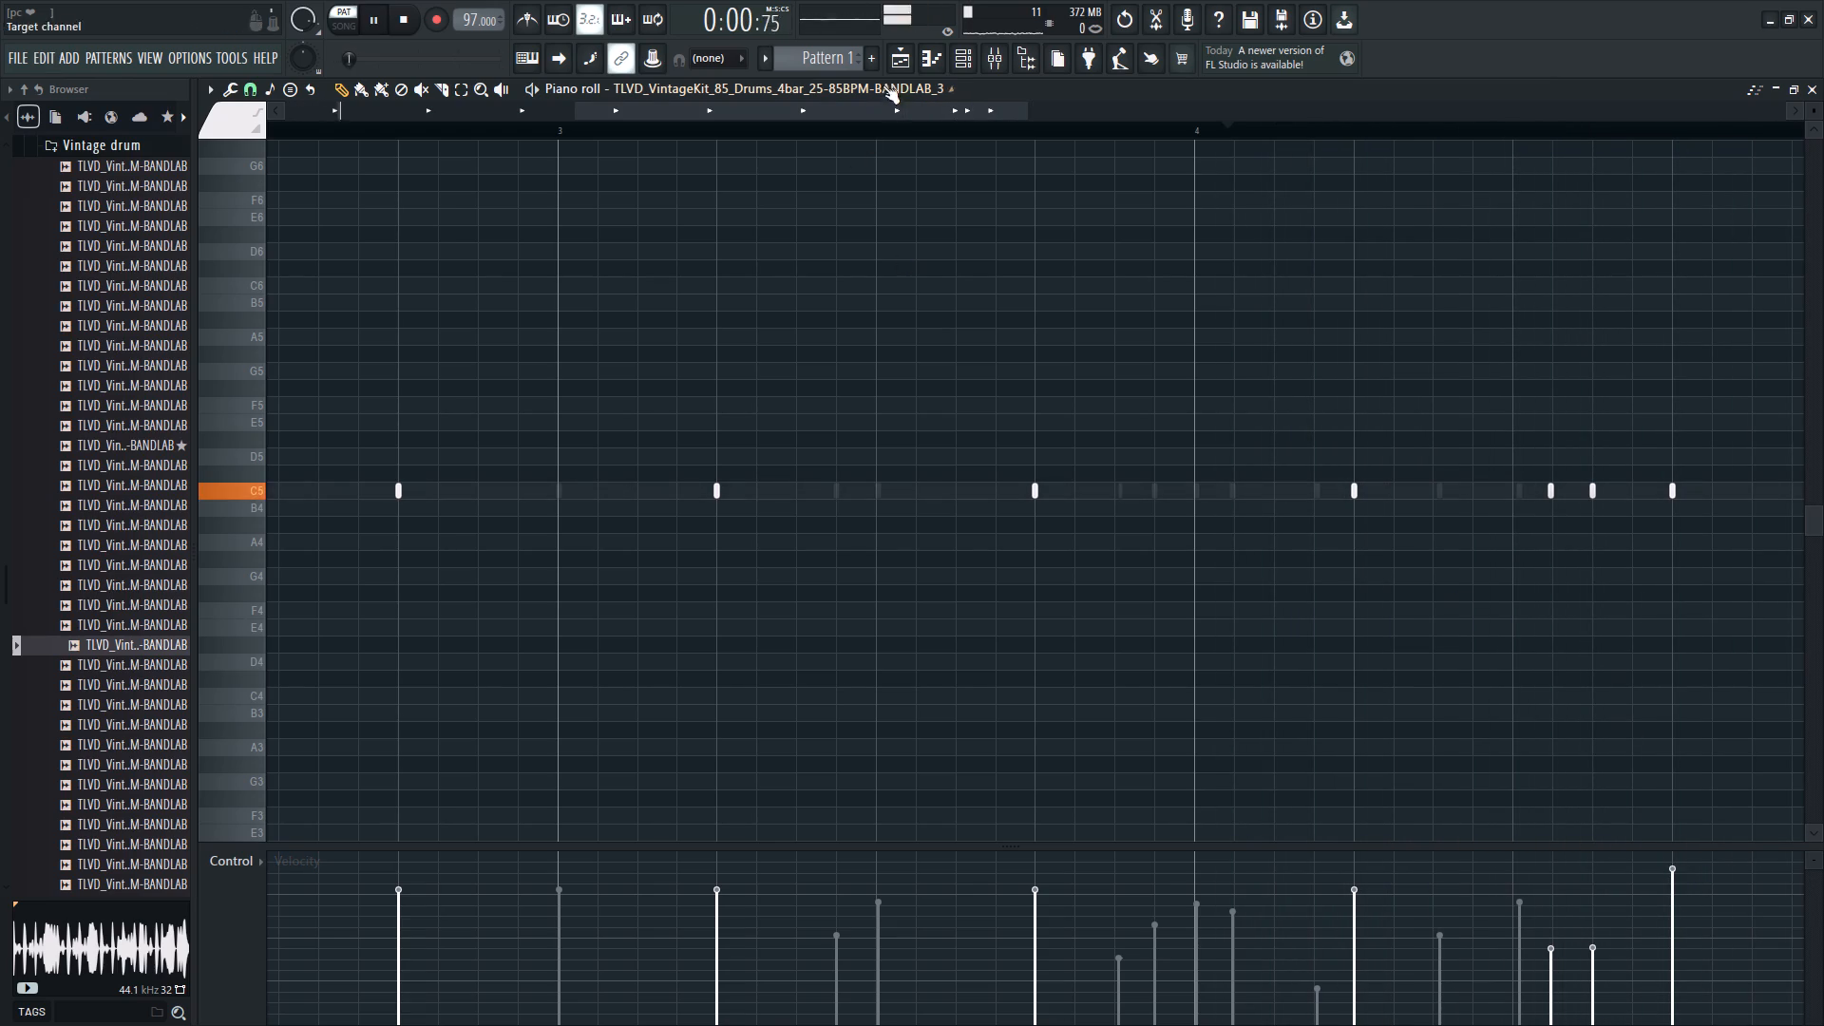
Transpose the two added notes in bar 4 down five semitones to G4 while the pattern plays.
left_click_drag(1607, 468, 1520, 509, "ctrl")
key("shift+Down")
key("shift+Down")
key("shift+Down")
key("shift+Down")
key("shift+Down")
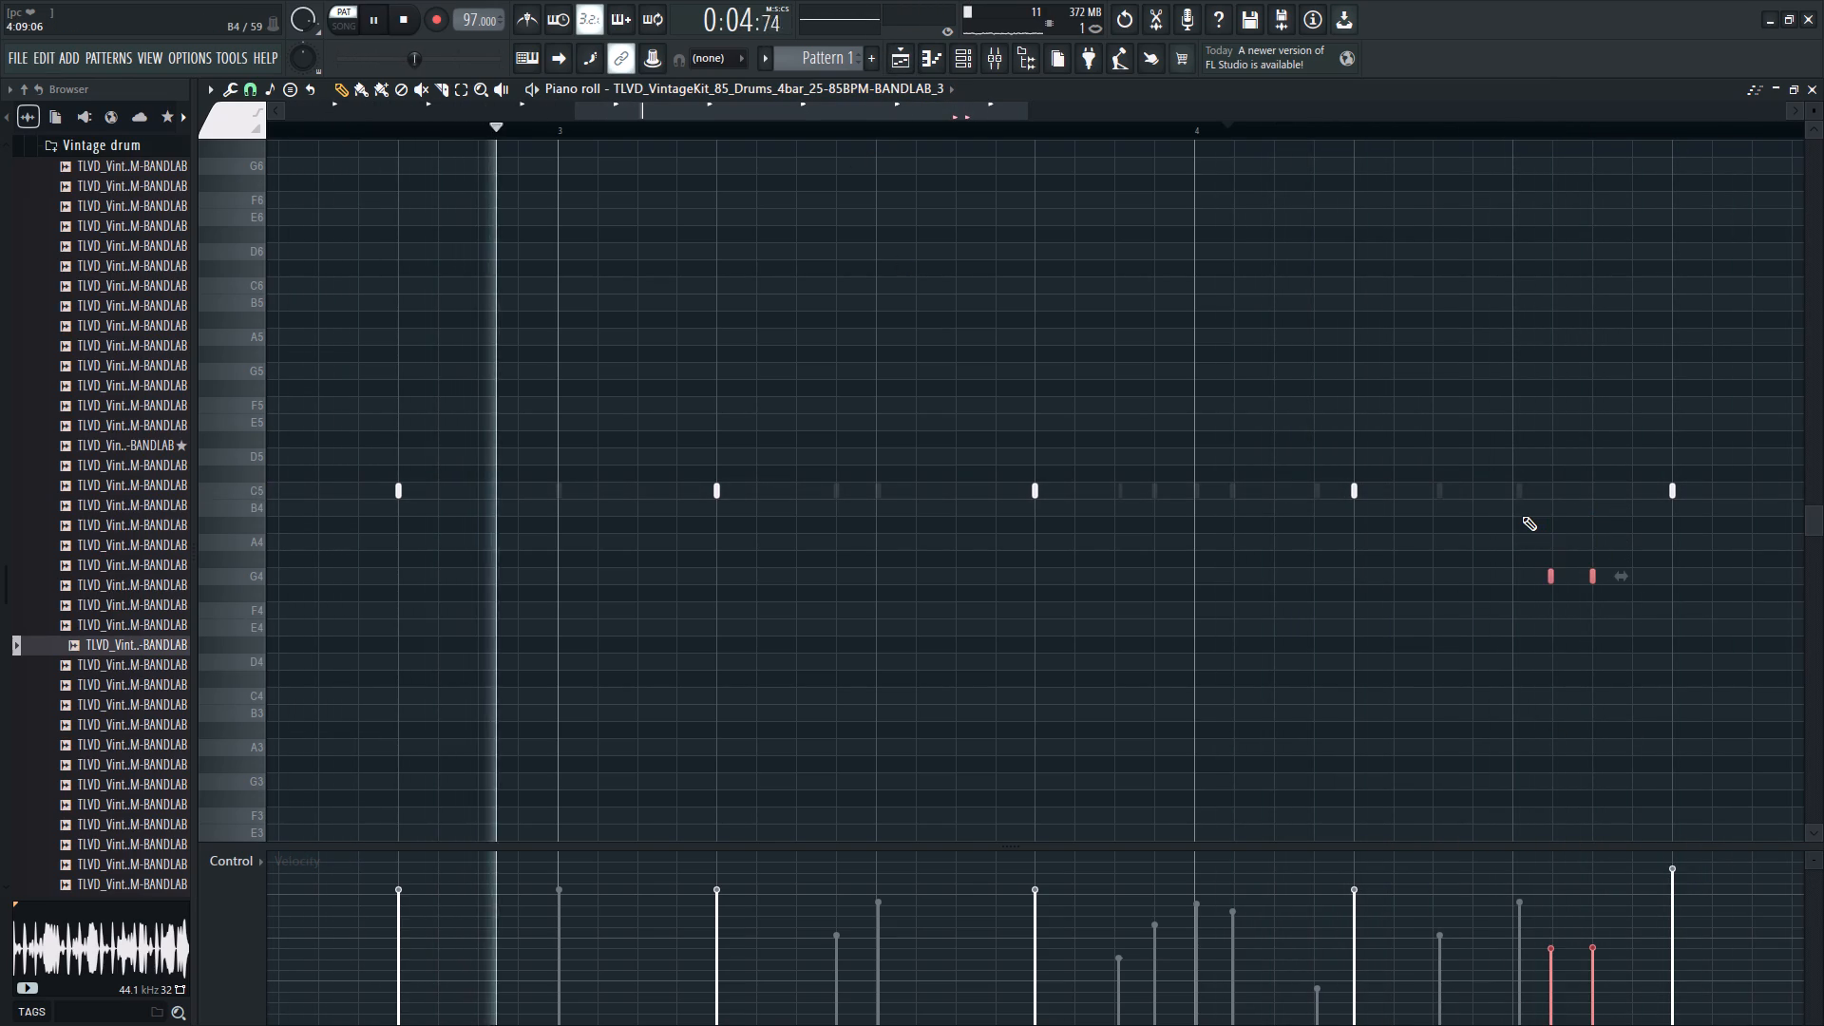
right_click(1626, 661)
Raise the second added note in bar 4 two semitones to A4 and listen.
left_click_drag(1618, 598, 1579, 572, "ctrl")
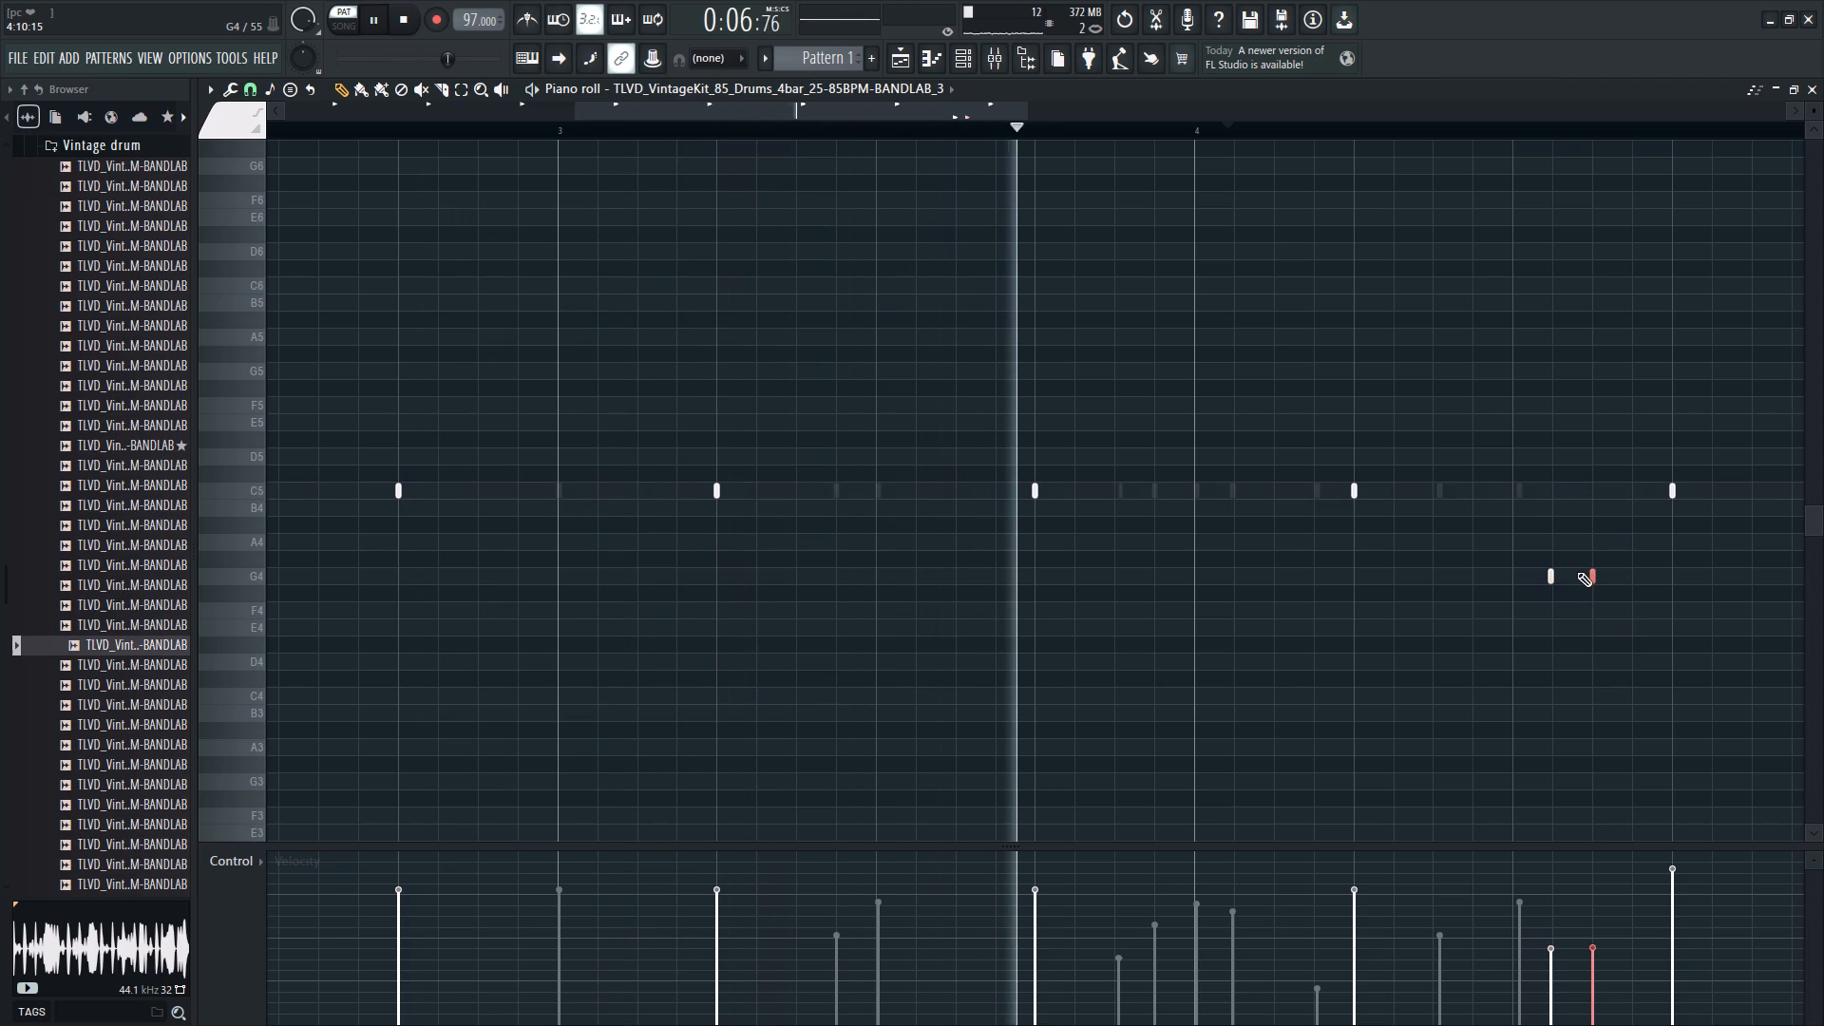
key("shift+Up")
key("shift+Up")
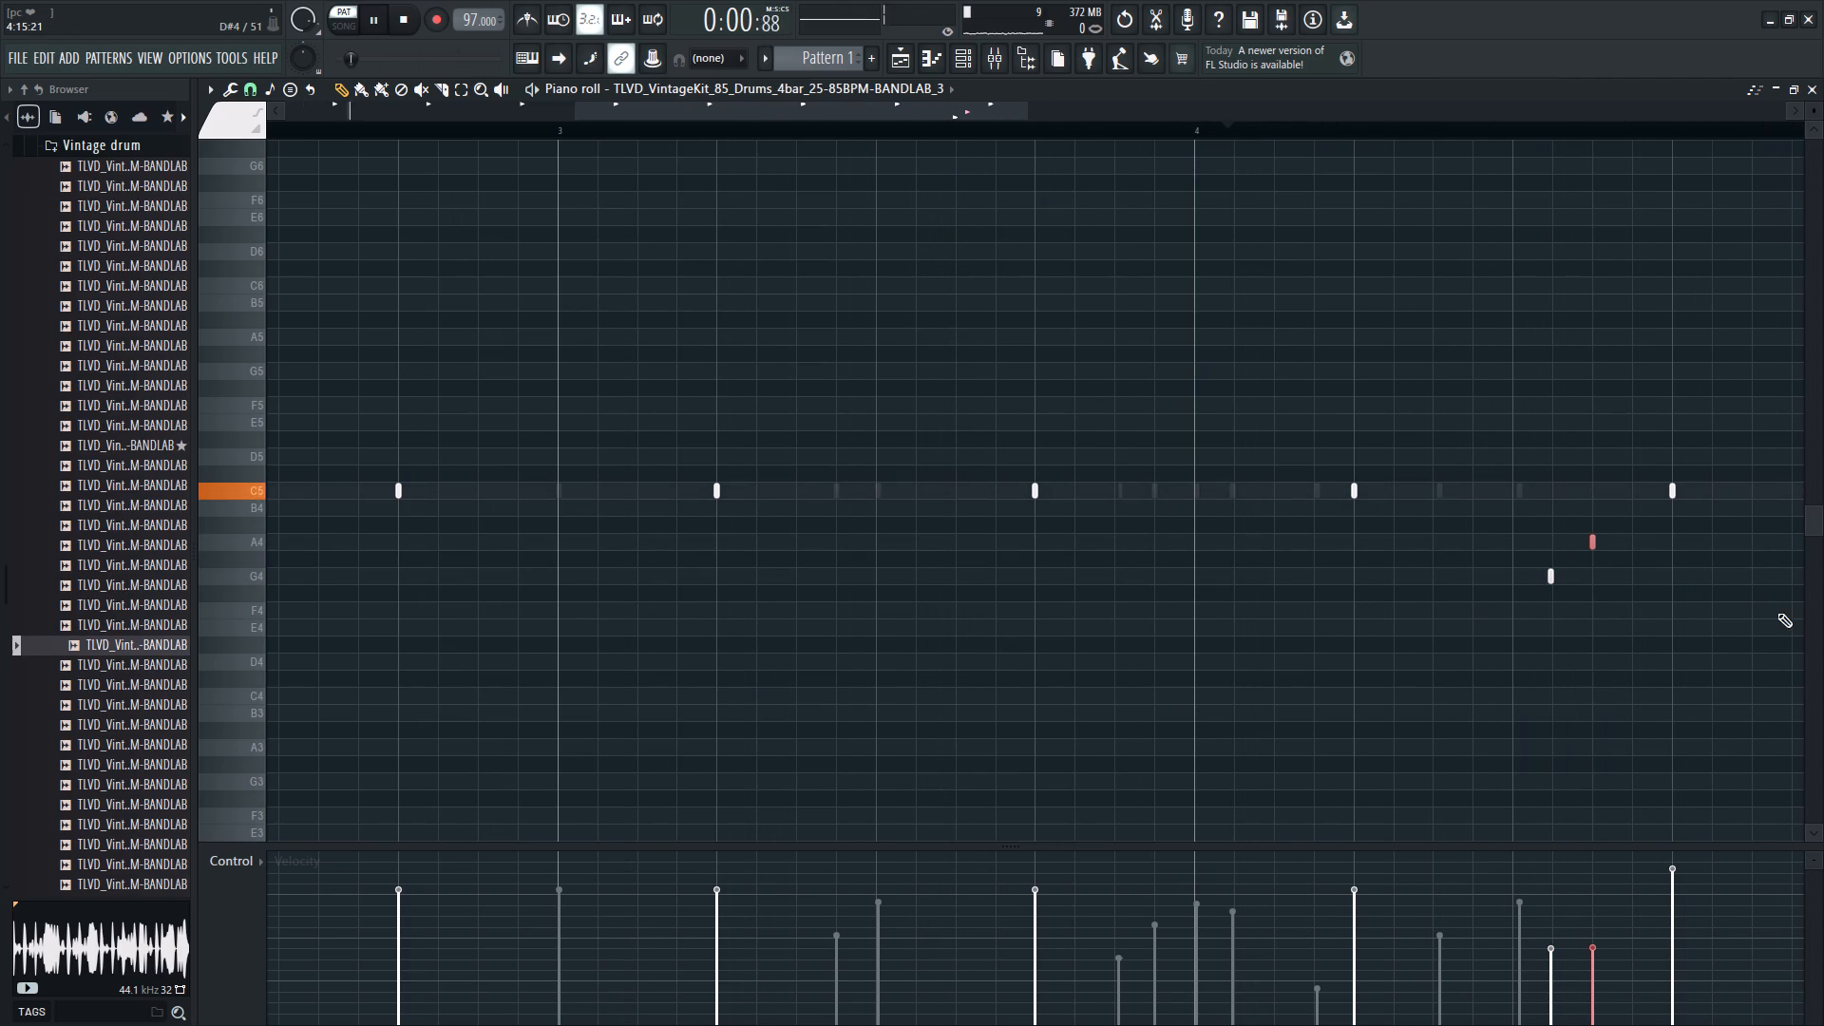
Raise both added notes in bar 4 two semitones, to A4 and B4, and listen.
left_click_drag(1637, 536, 1477, 623, "ctrl")
key("shift+Up")
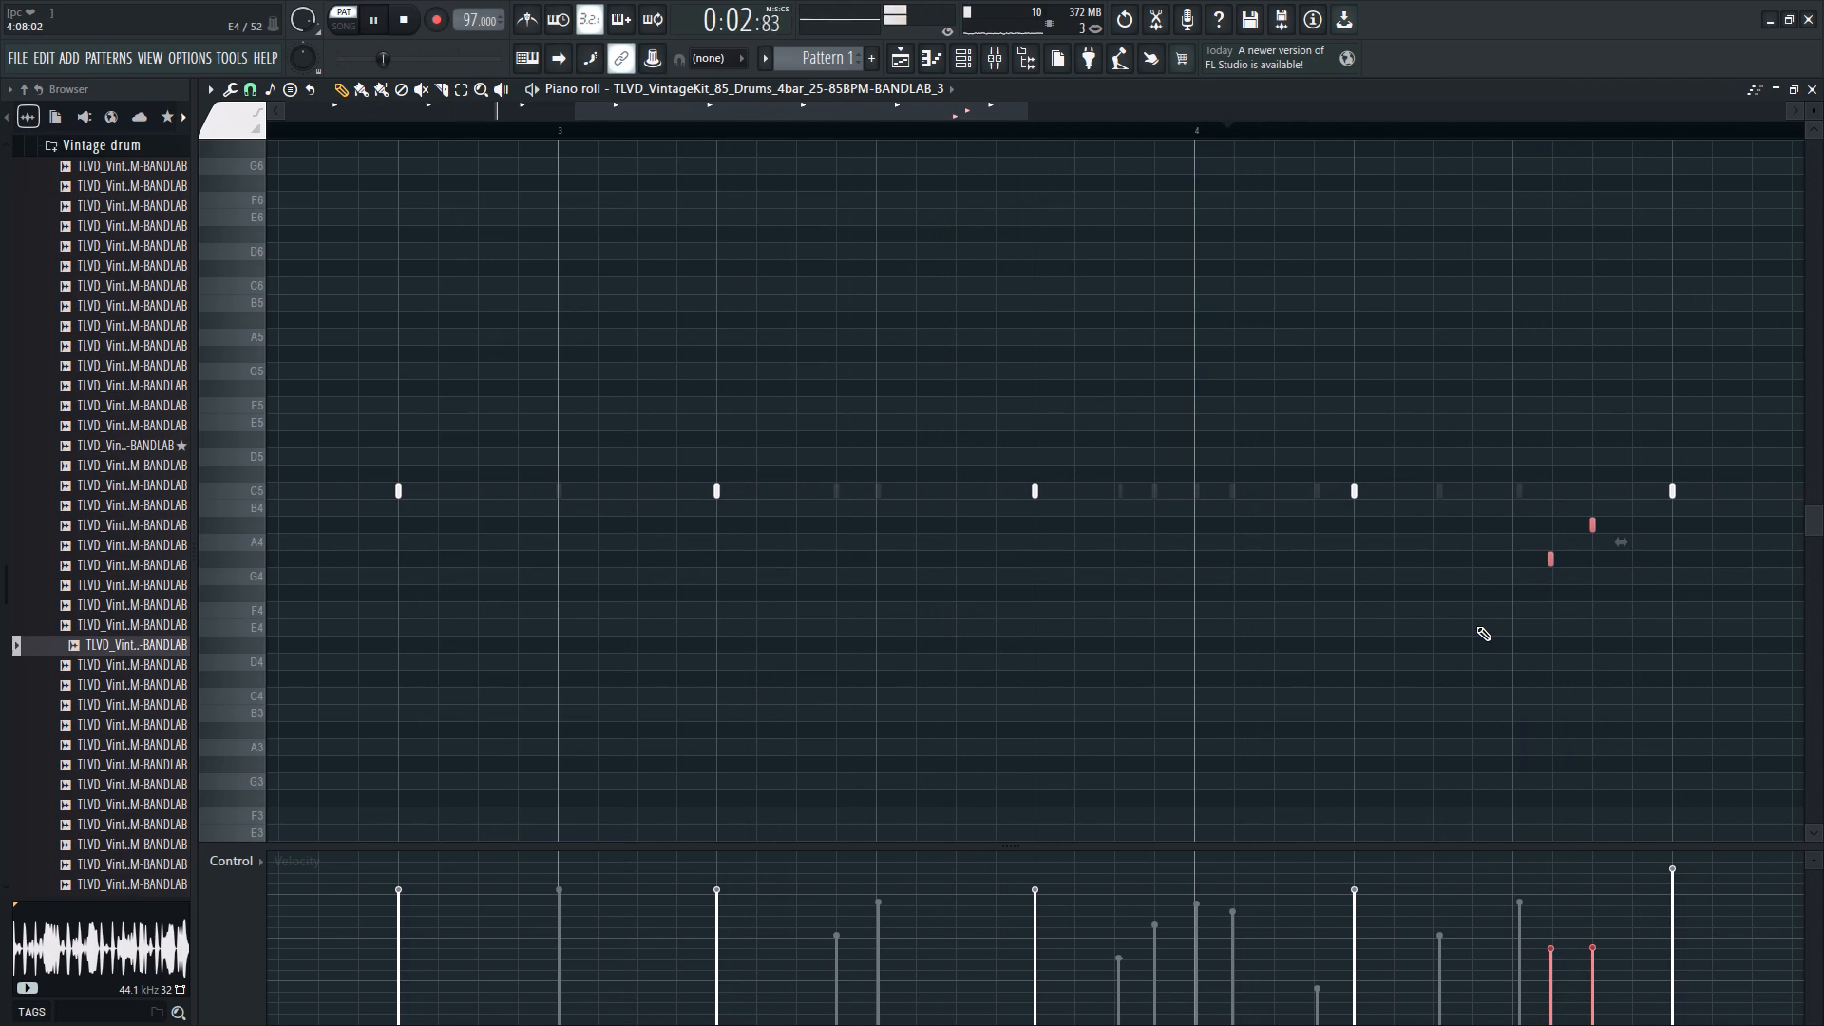
key("shift+Up")
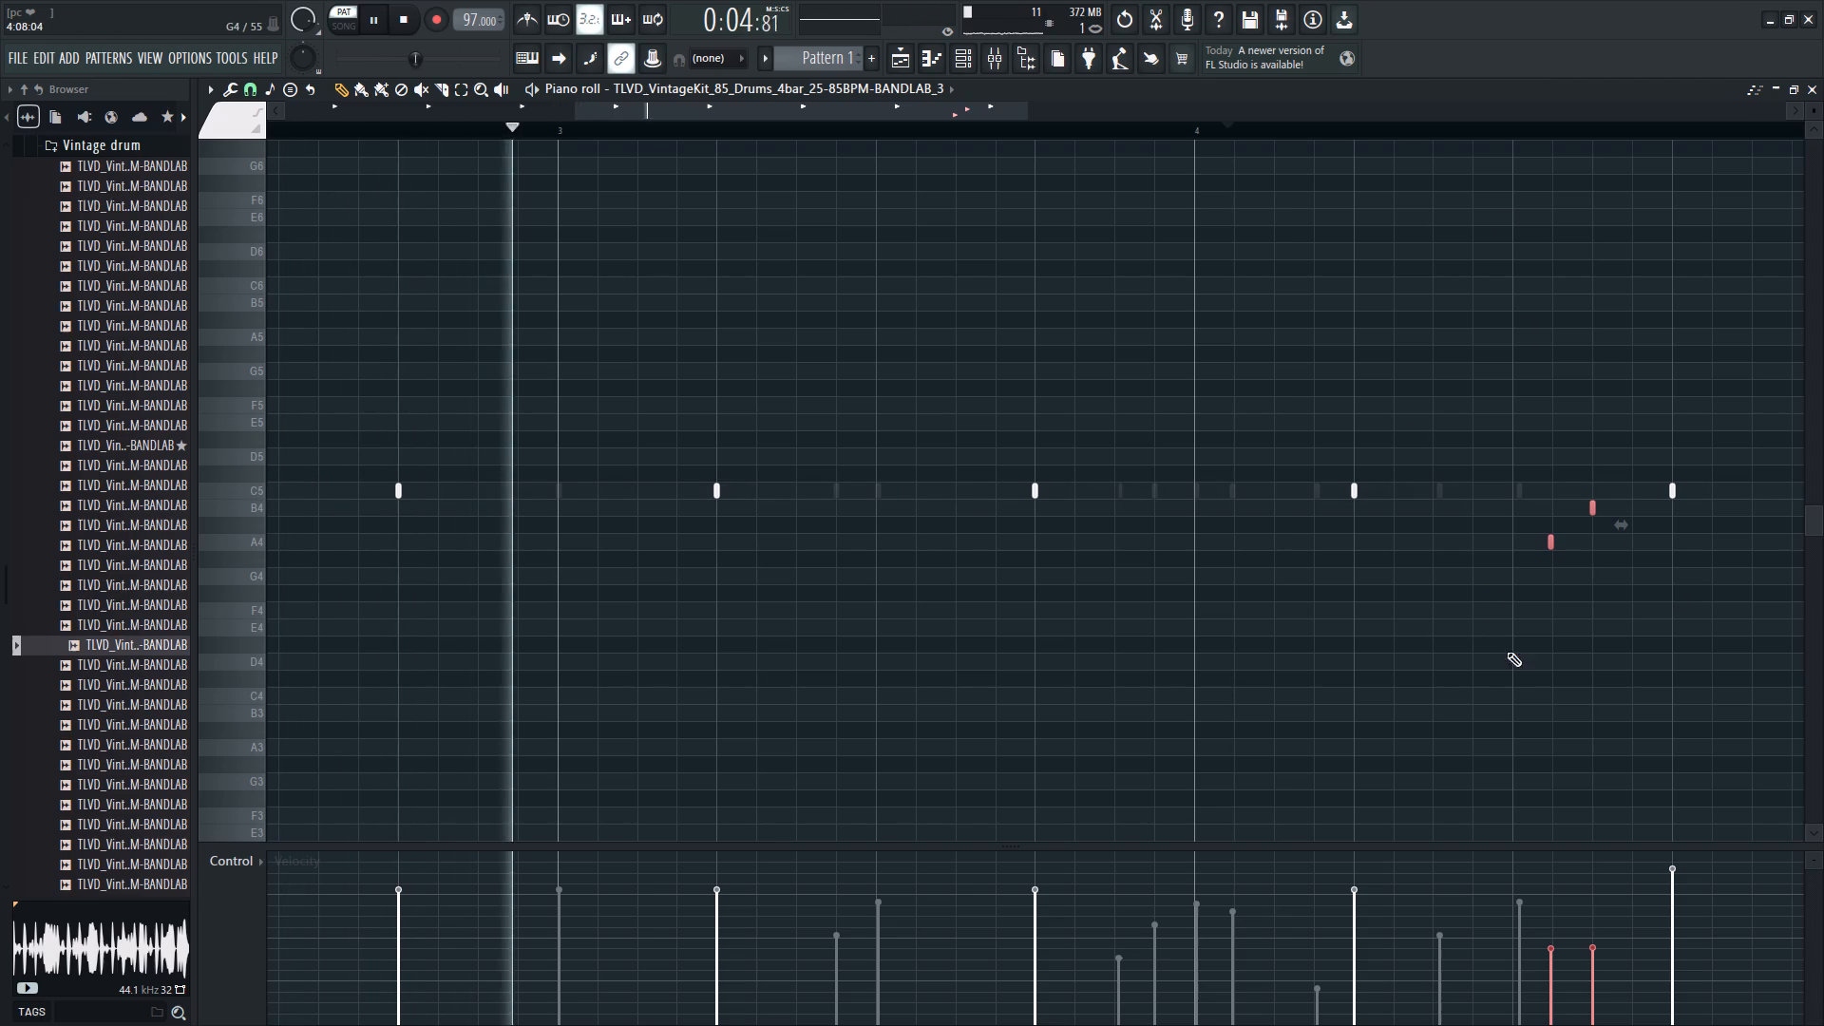
right_click(1549, 768)
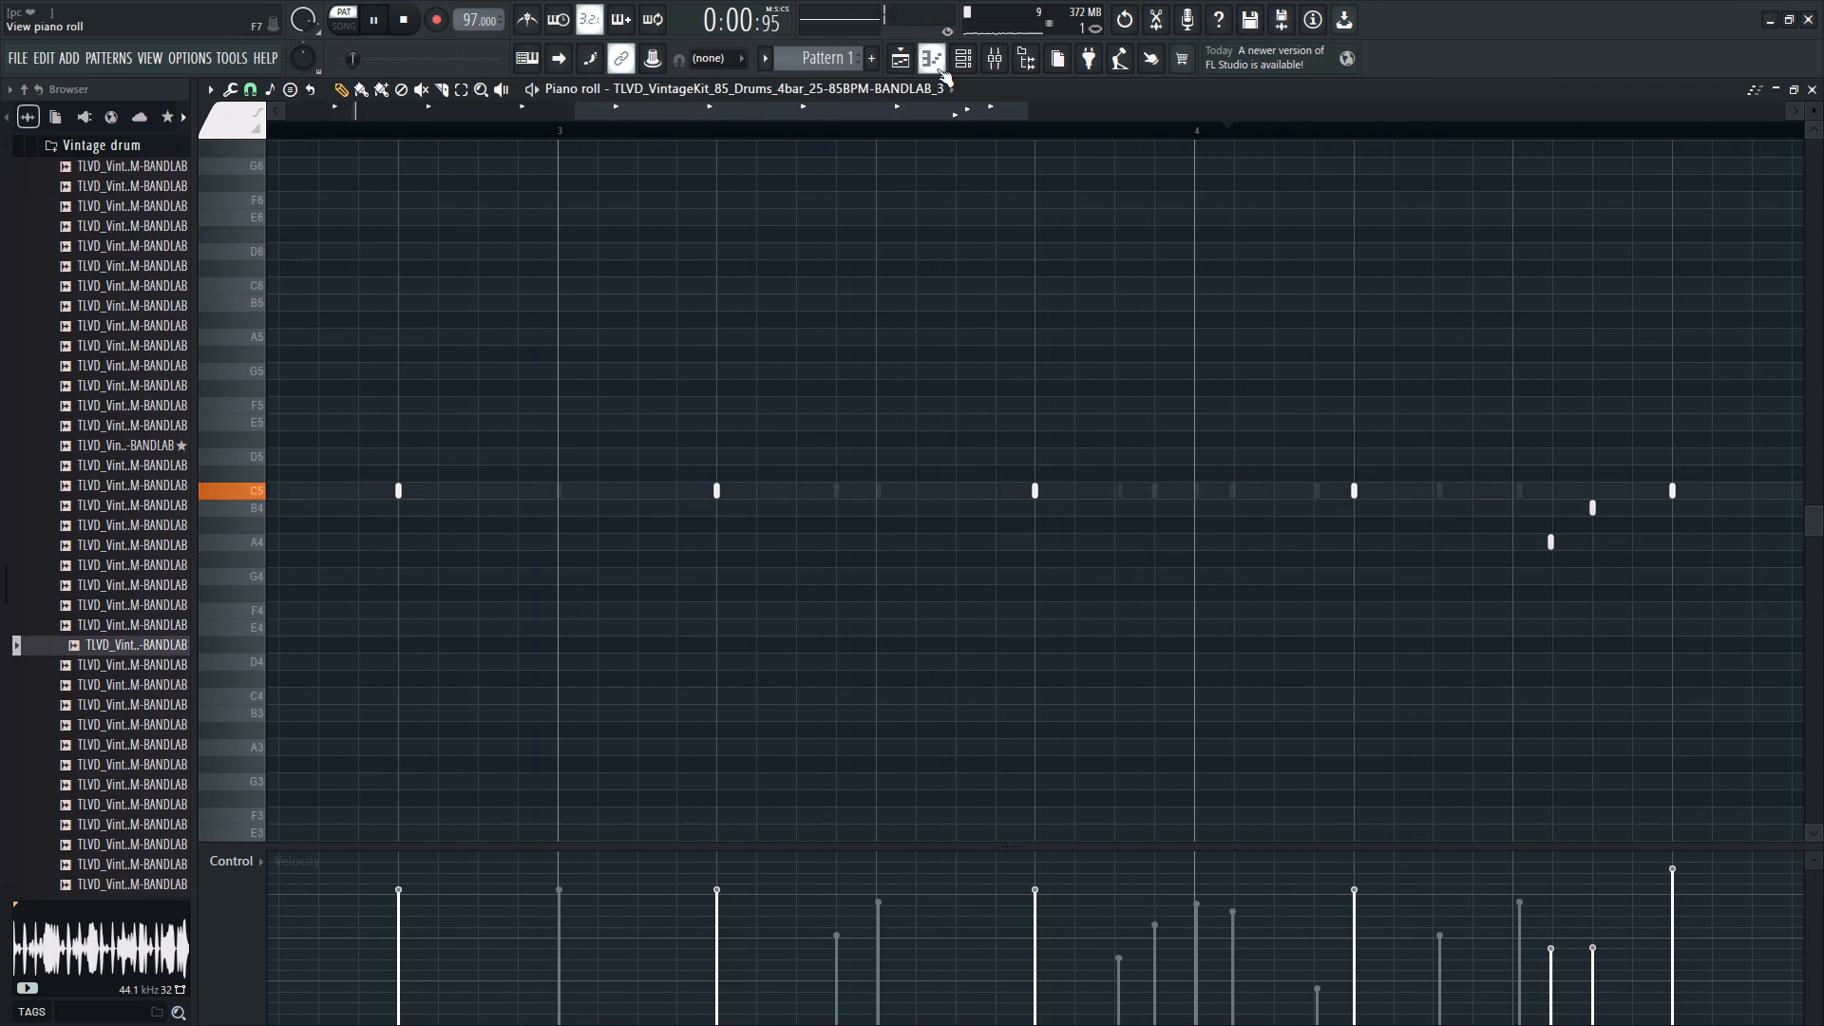
Place Pattern 1 in the playlist on Track 1, starting at bar 1.
left_click(910, 65)
scroll(914, 141, "down", 2)
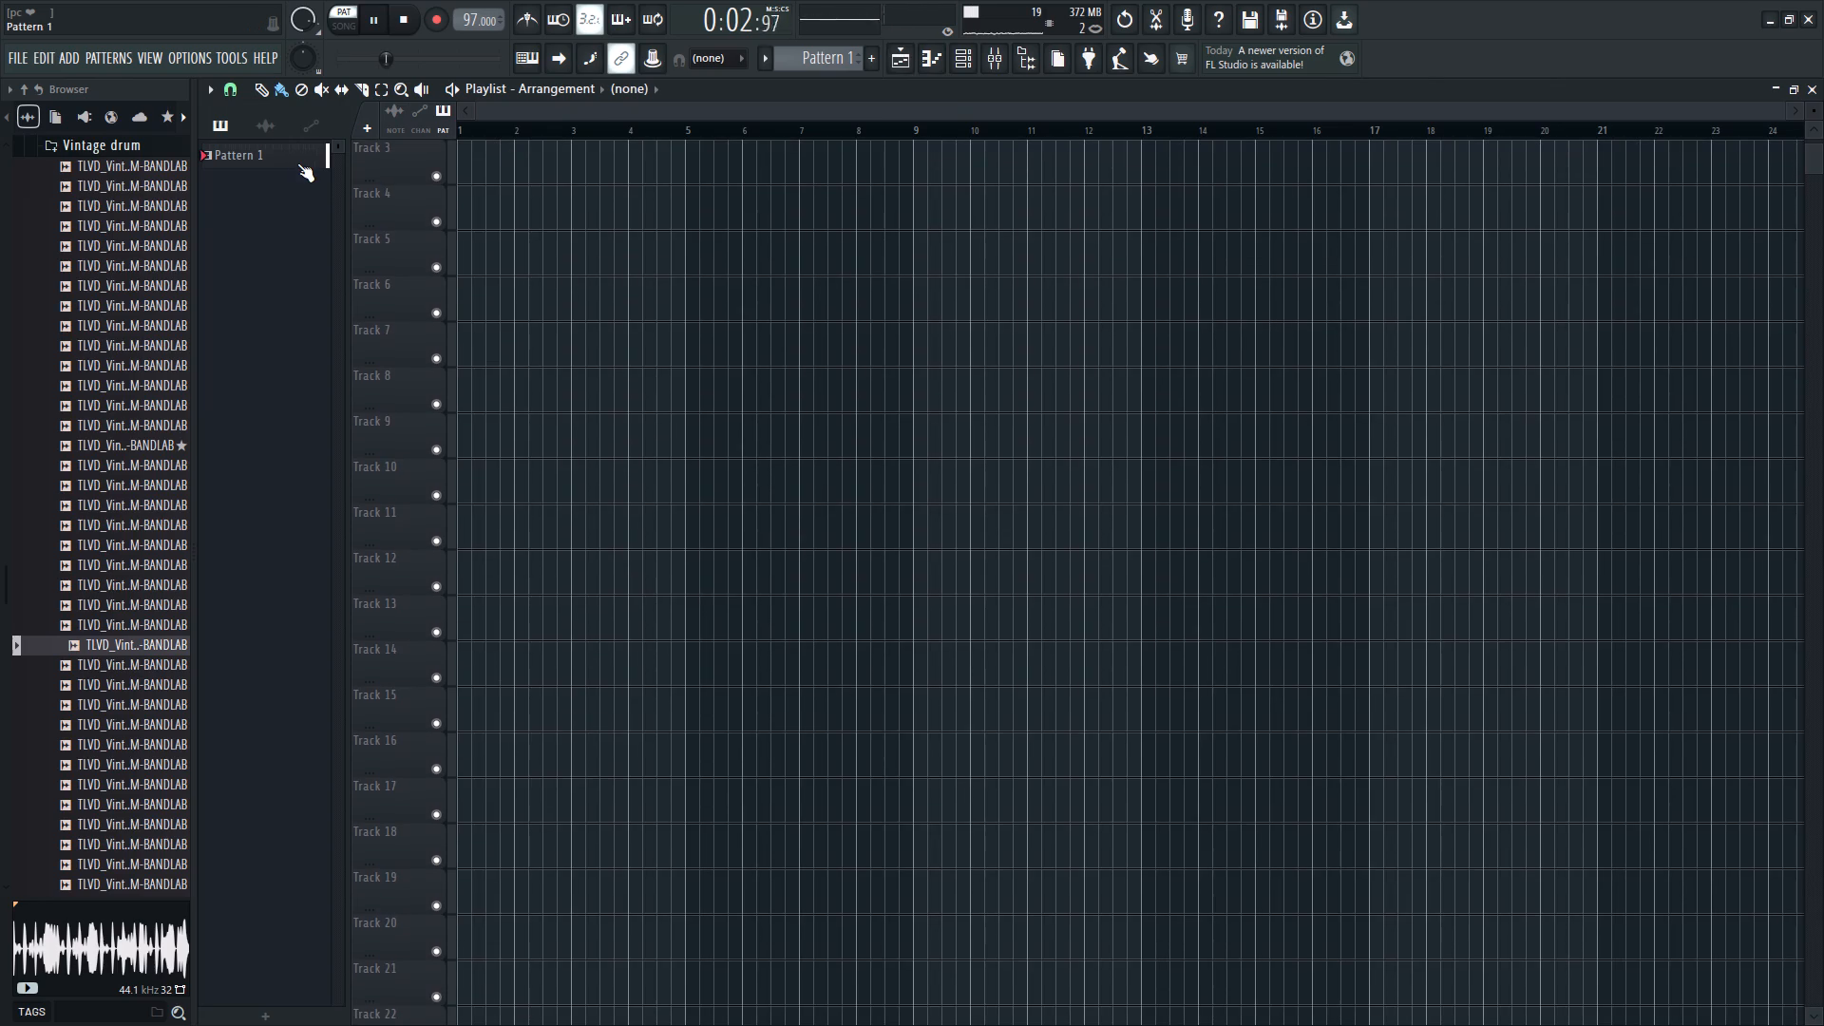
left_click_drag(295, 163, 475, 160)
scroll(586, 258, "up", 3)
key("space")
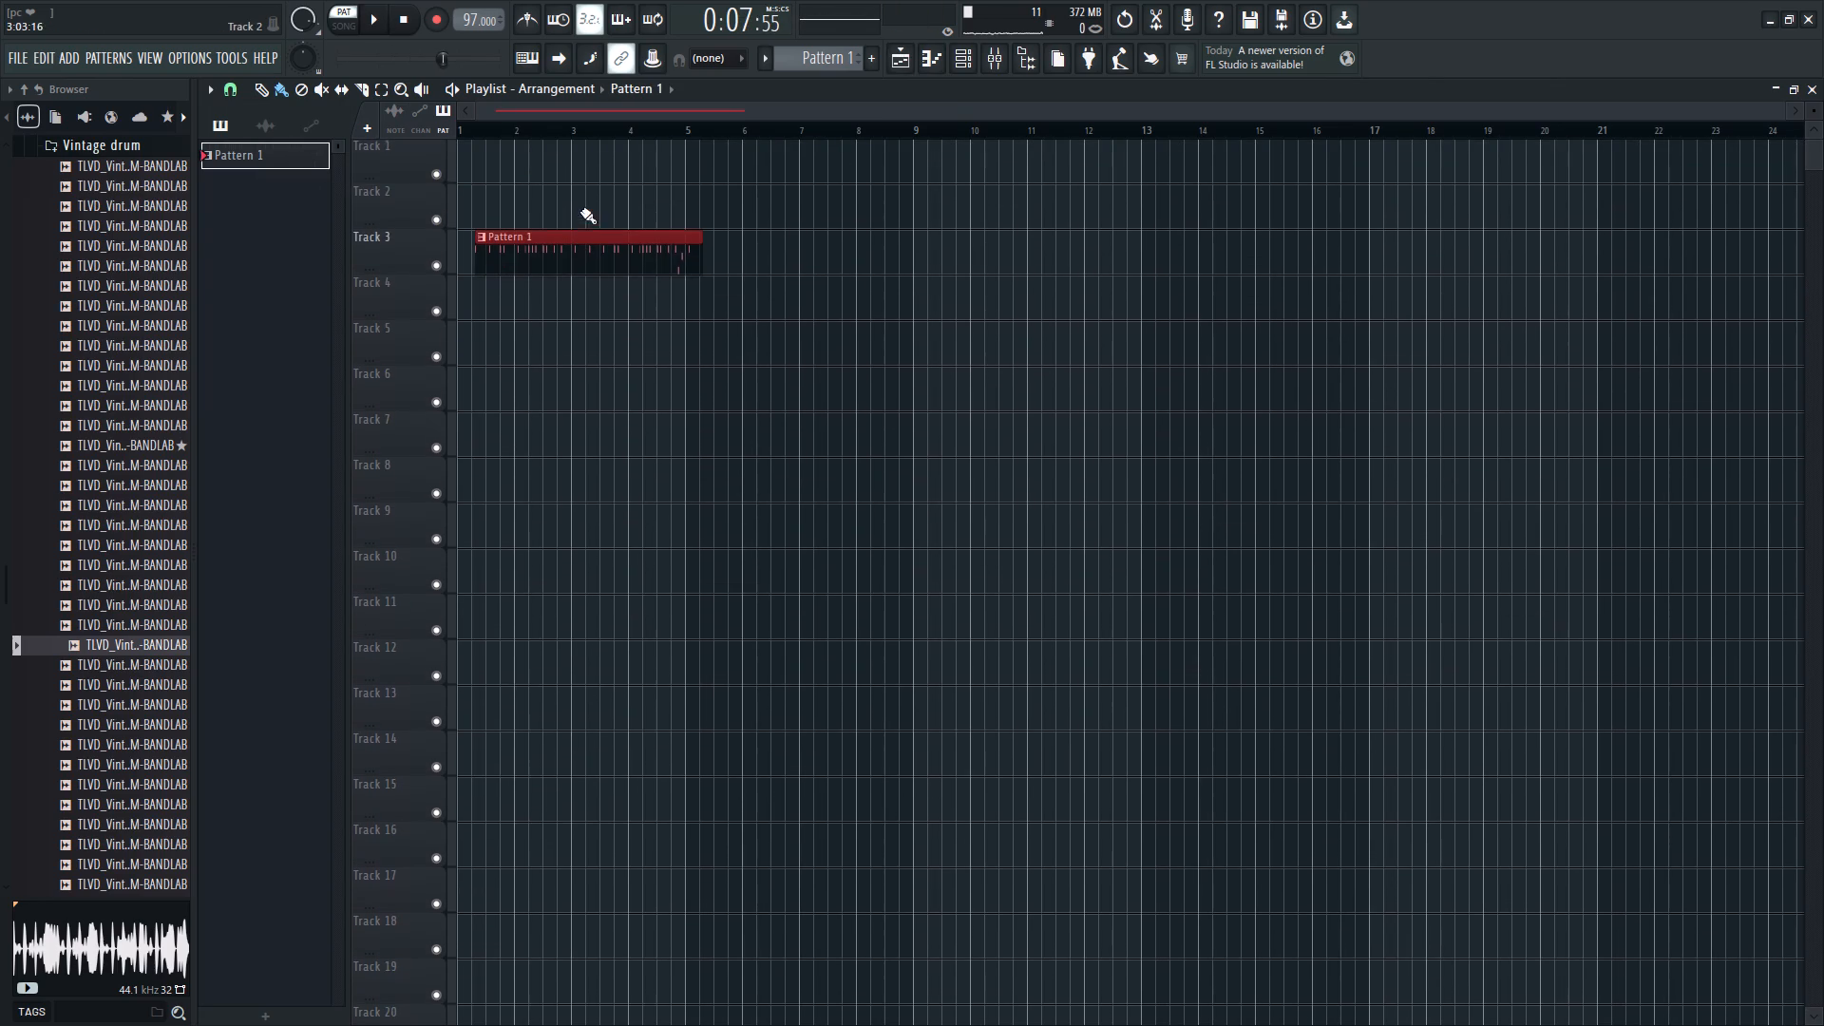
left_click_drag(593, 249, 533, 111)
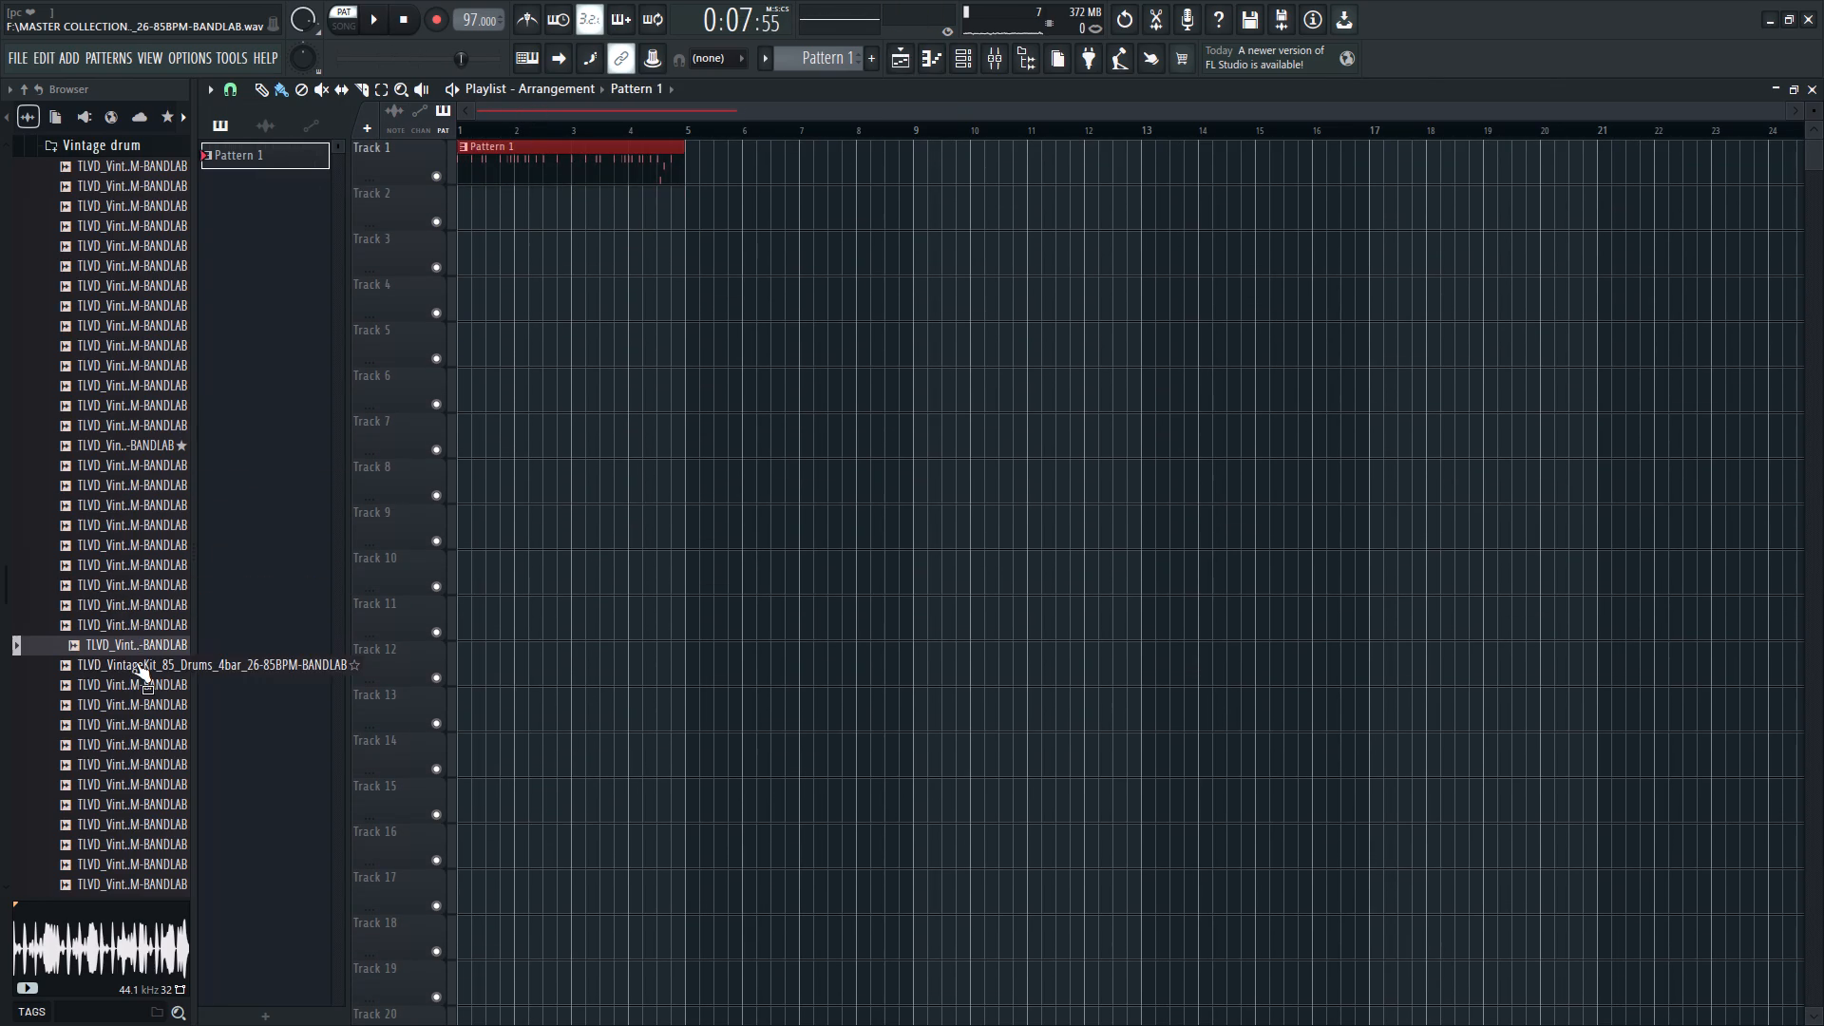
Add the TLVD_VintageKit_85_Drums_4bar_25-85BPM-BANDLAB loop to Track 2, starting at bar 1.
left_click_drag(138, 651, 485, 218)
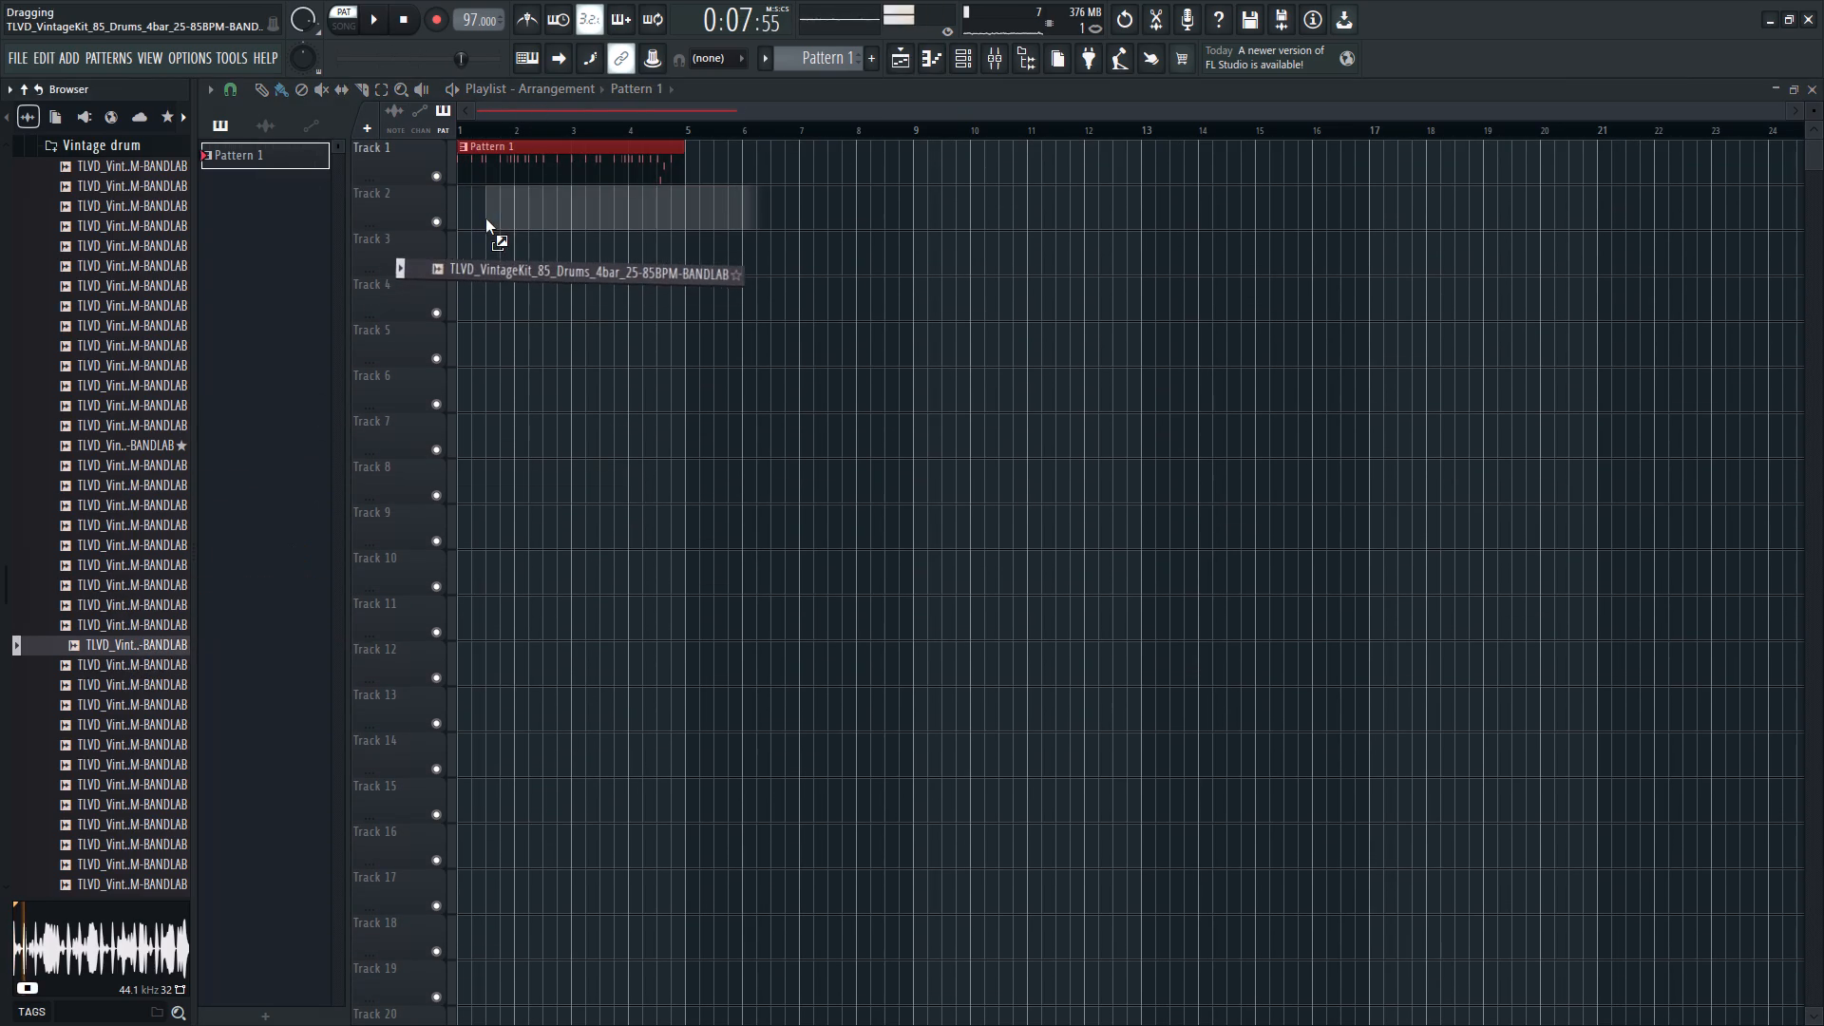
left_click_drag(485, 218, 489, 218)
left_click_drag(609, 208, 535, 207)
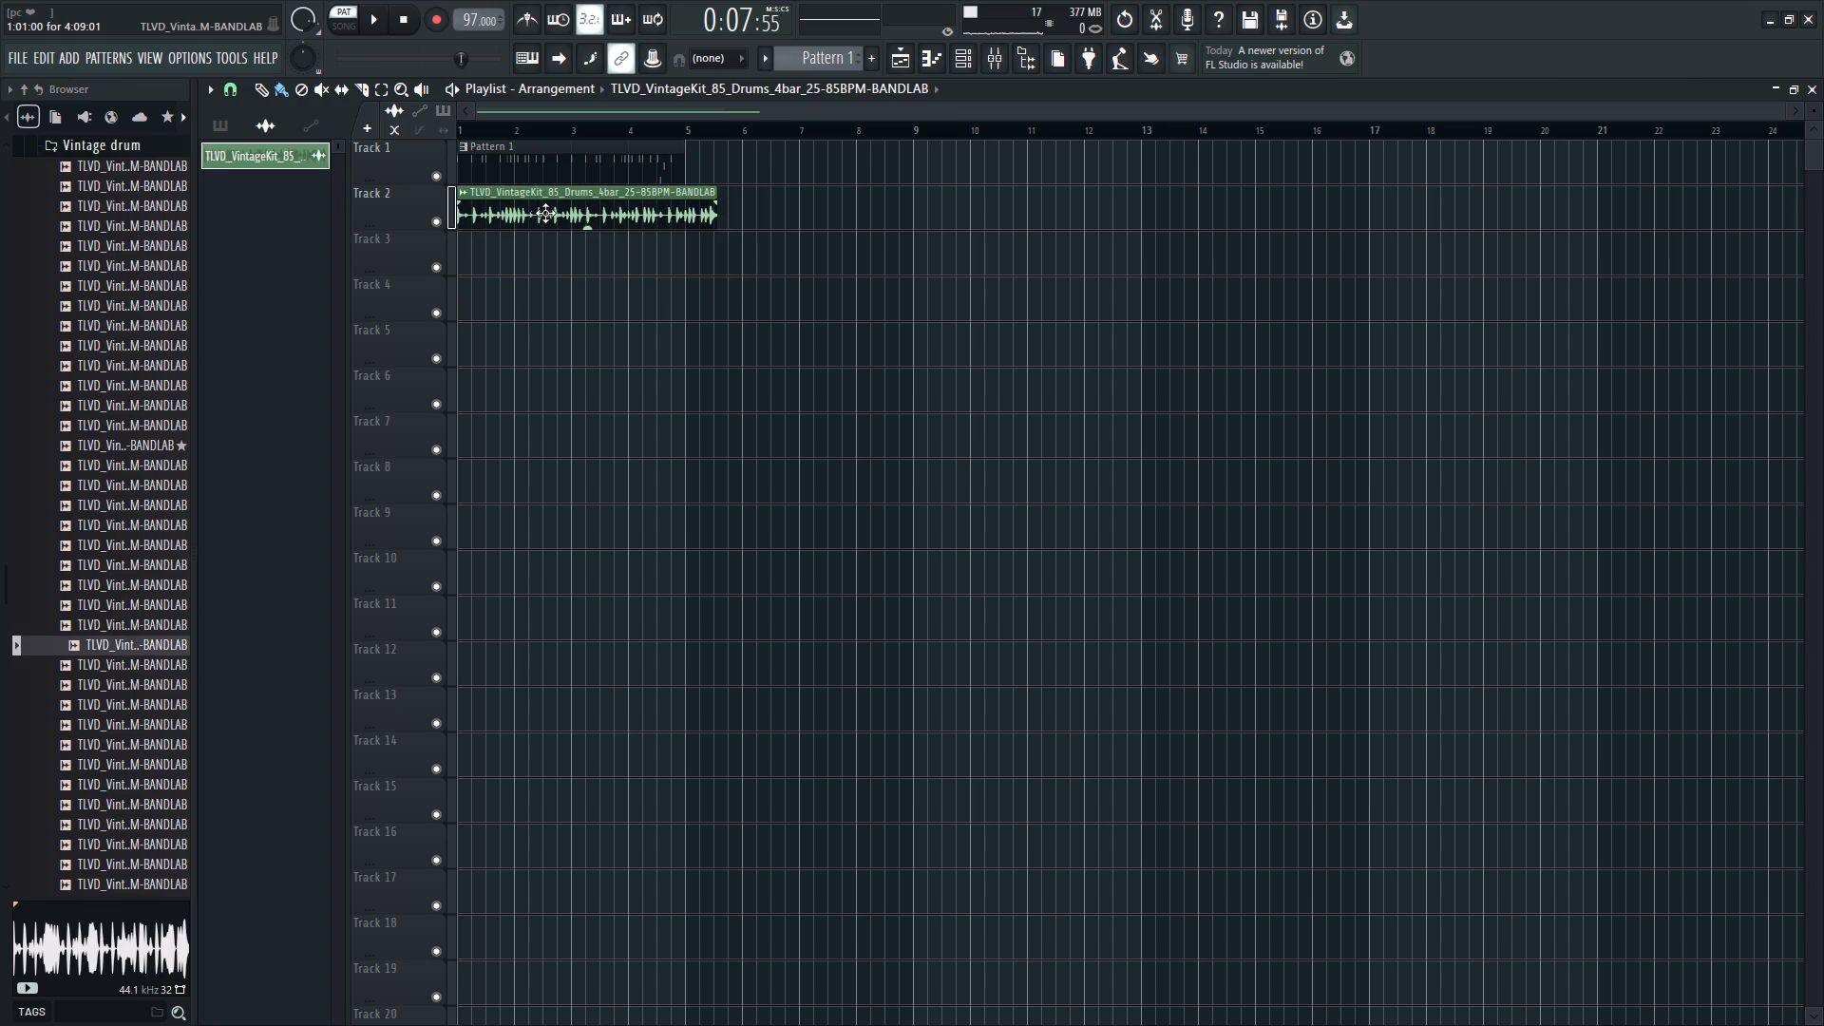
Set the time-stretch length of the Track 2 drum loop clip to 4 bars.
double_click(545, 213)
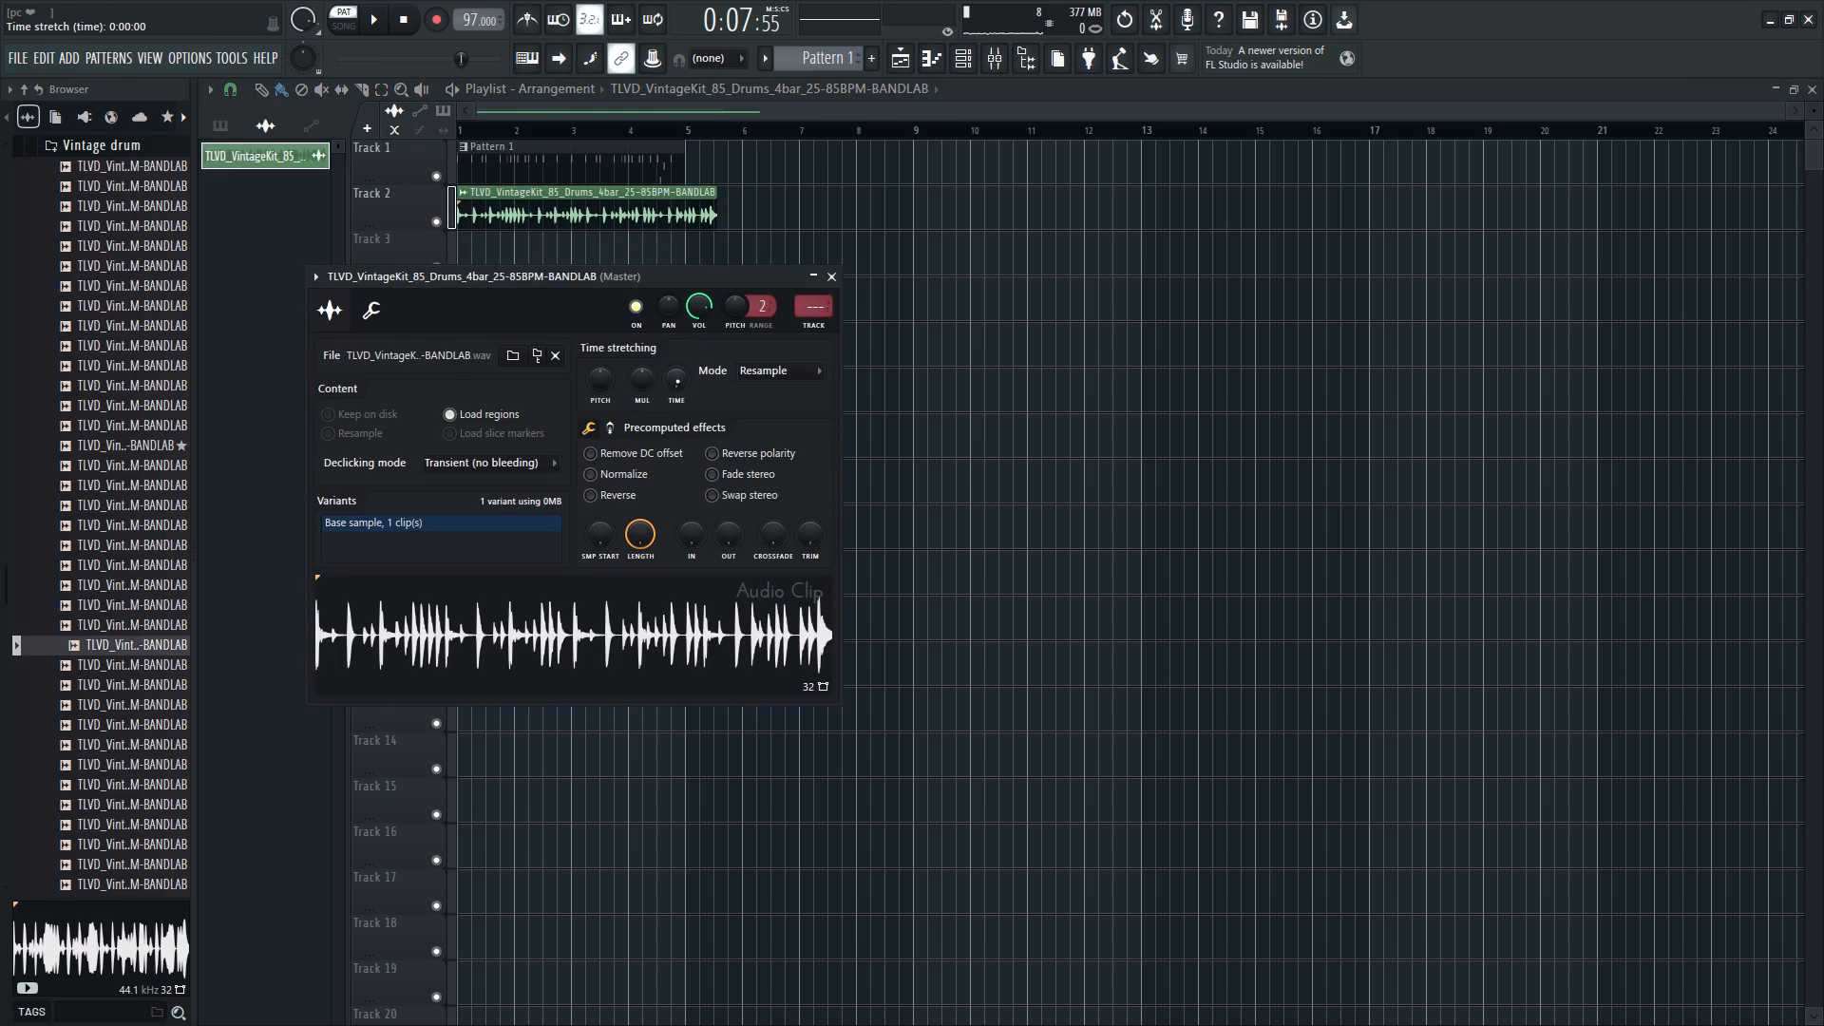
right_click(677, 381)
right_click(679, 389)
right_click(674, 381)
left_click(678, 390)
right_click(678, 389)
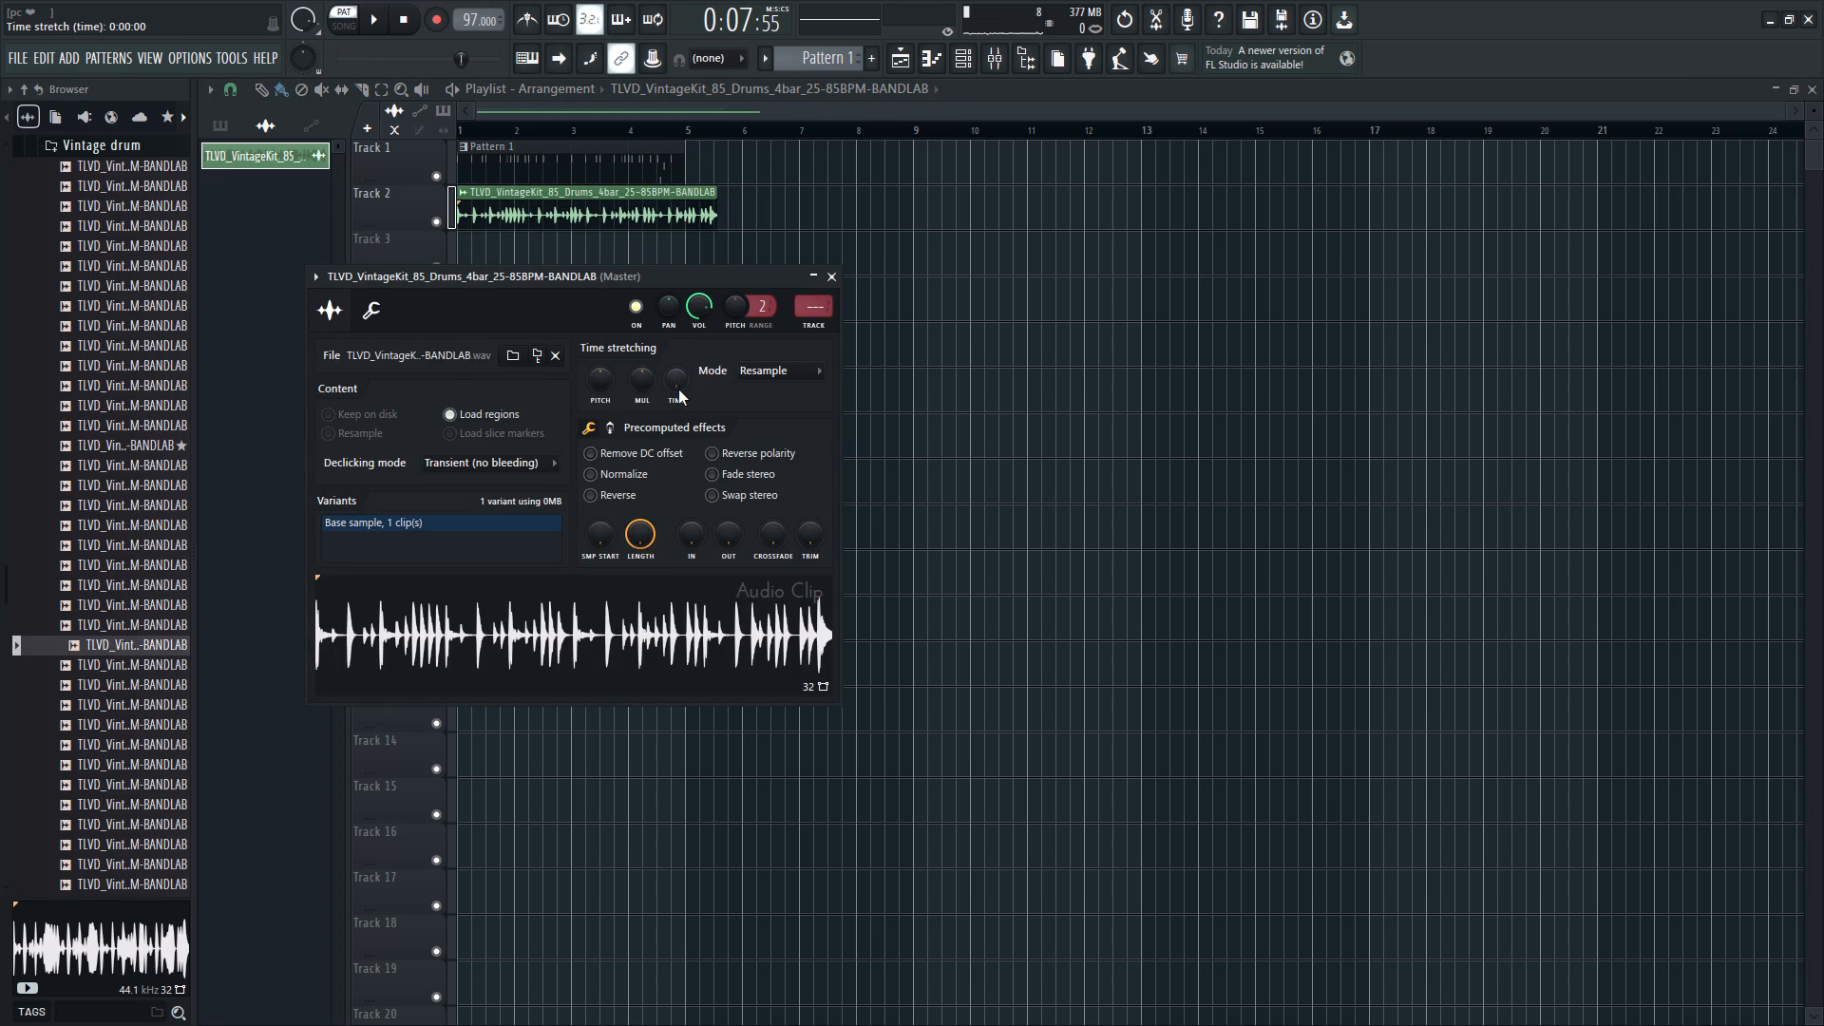
left_click_drag(618, 277, 805, 297)
left_click(519, 410)
right_click(679, 377)
left_click_drag(797, 272, 819, 277)
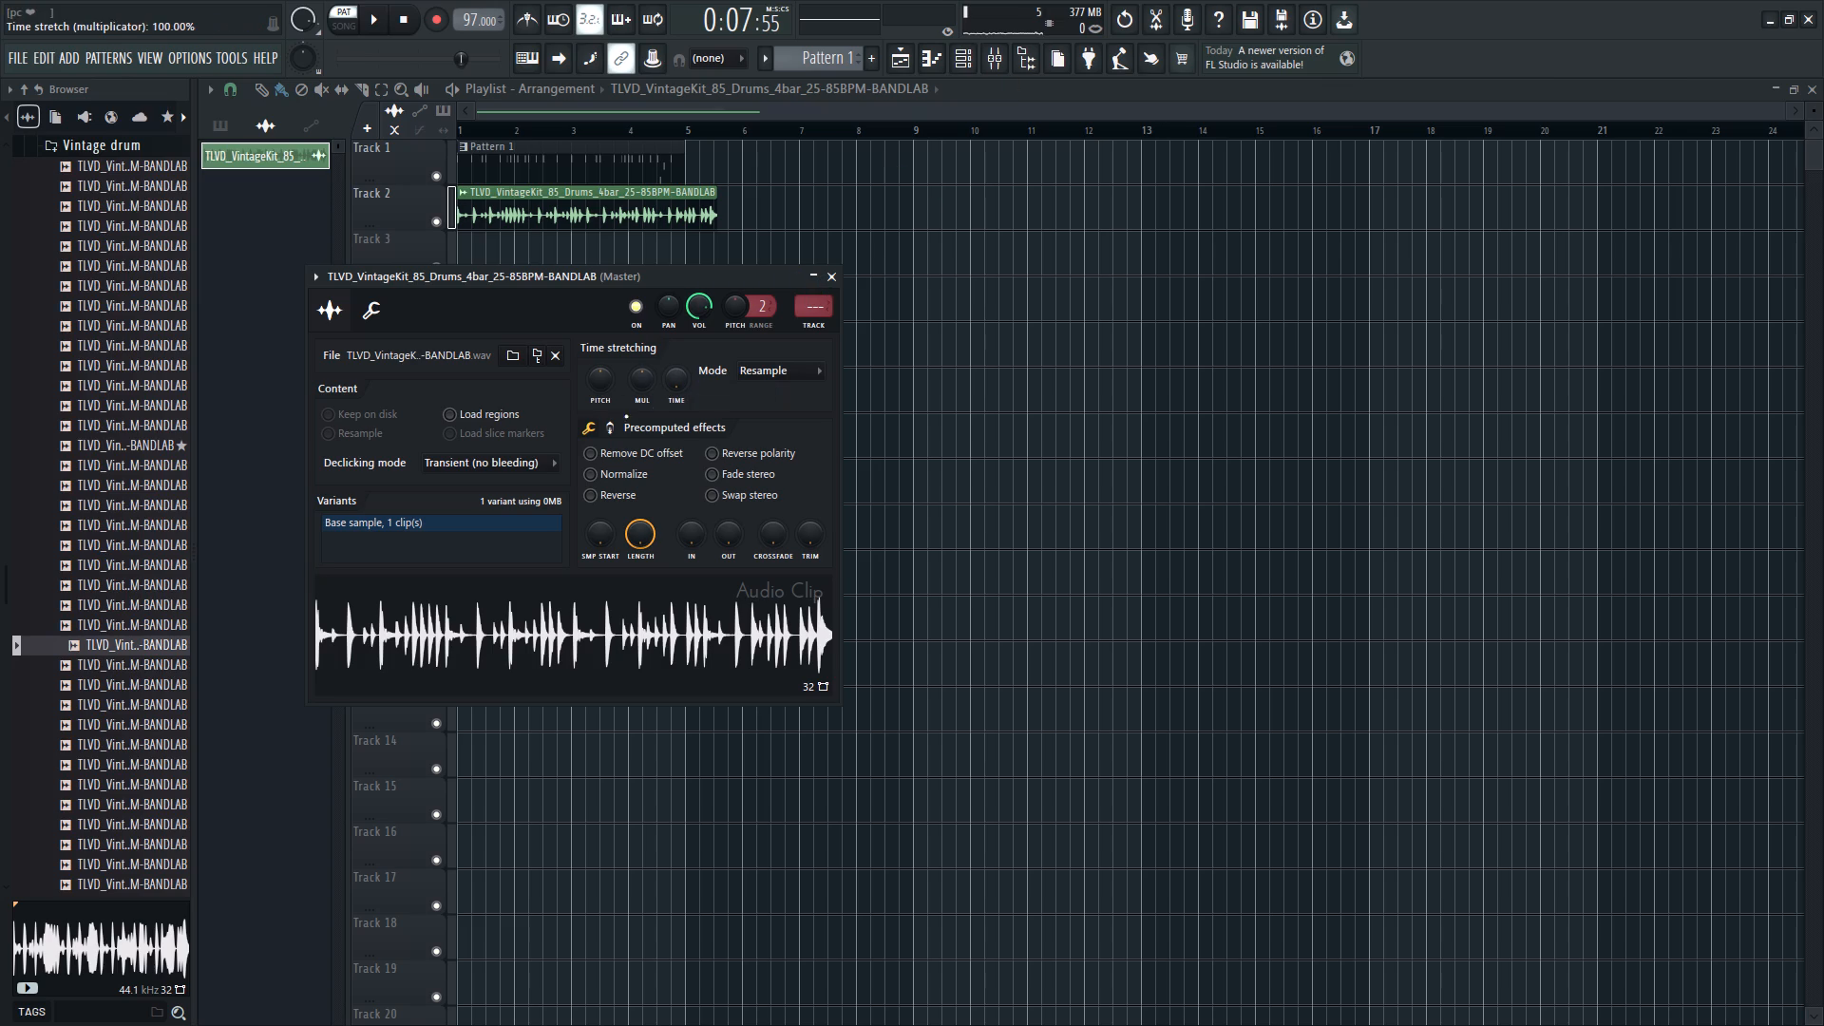
right_click(676, 377)
left_click(702, 535)
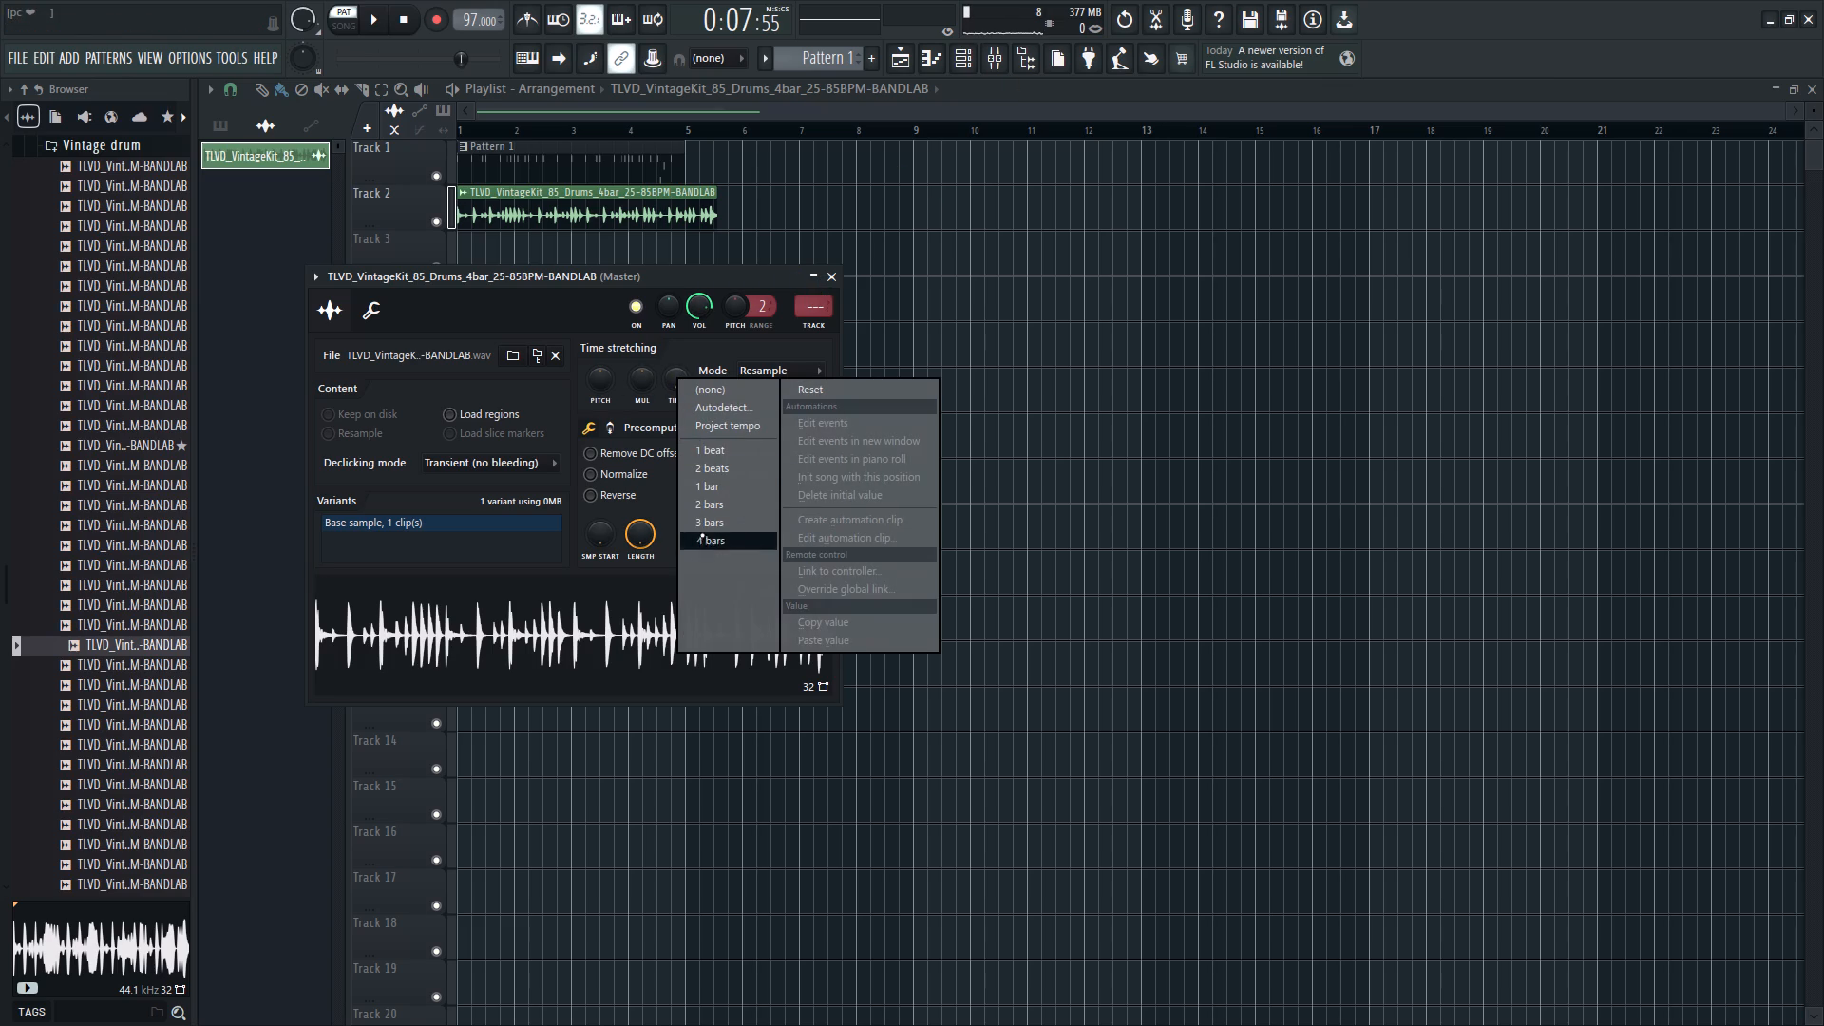
Set the loop clip's stretching mode to Auto and close its settings.
left_click(769, 373)
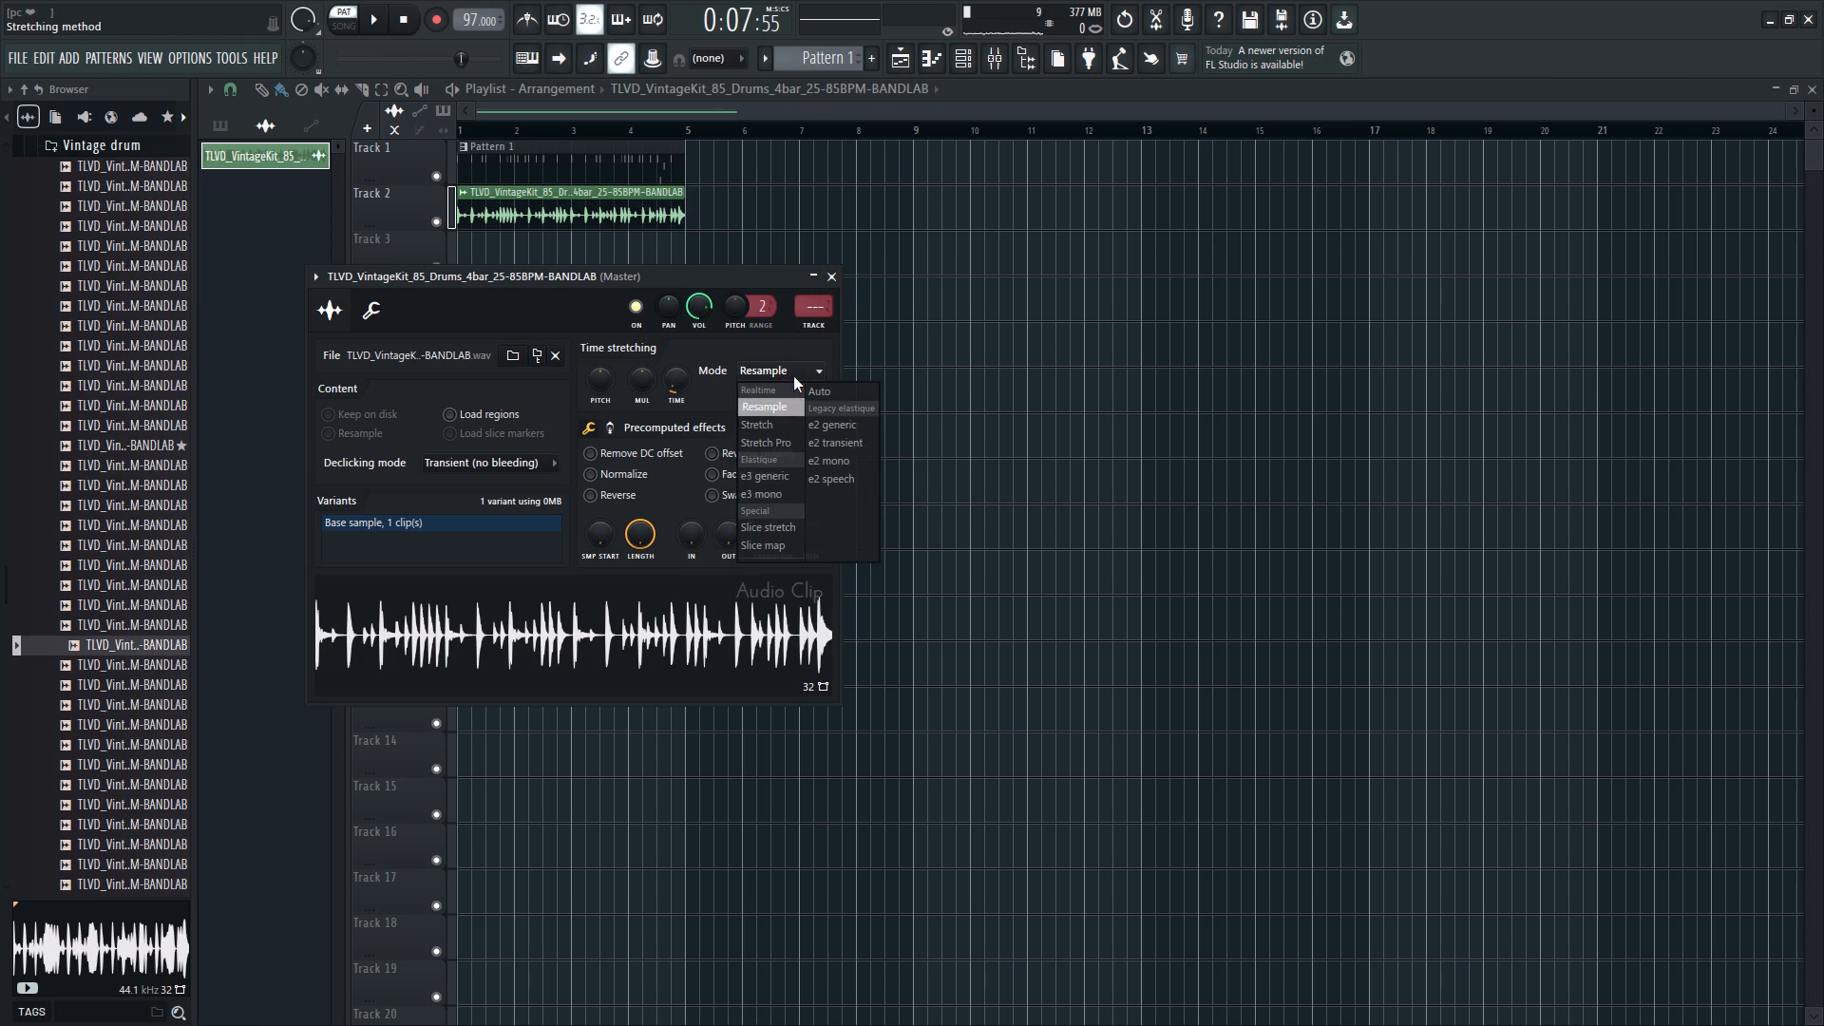
left_click(818, 389)
right_click_drag(934, 318, 917, 316)
Solo Track 2 and play the drum loop from bar 1 to find a section worth keeping.
right_click(439, 227)
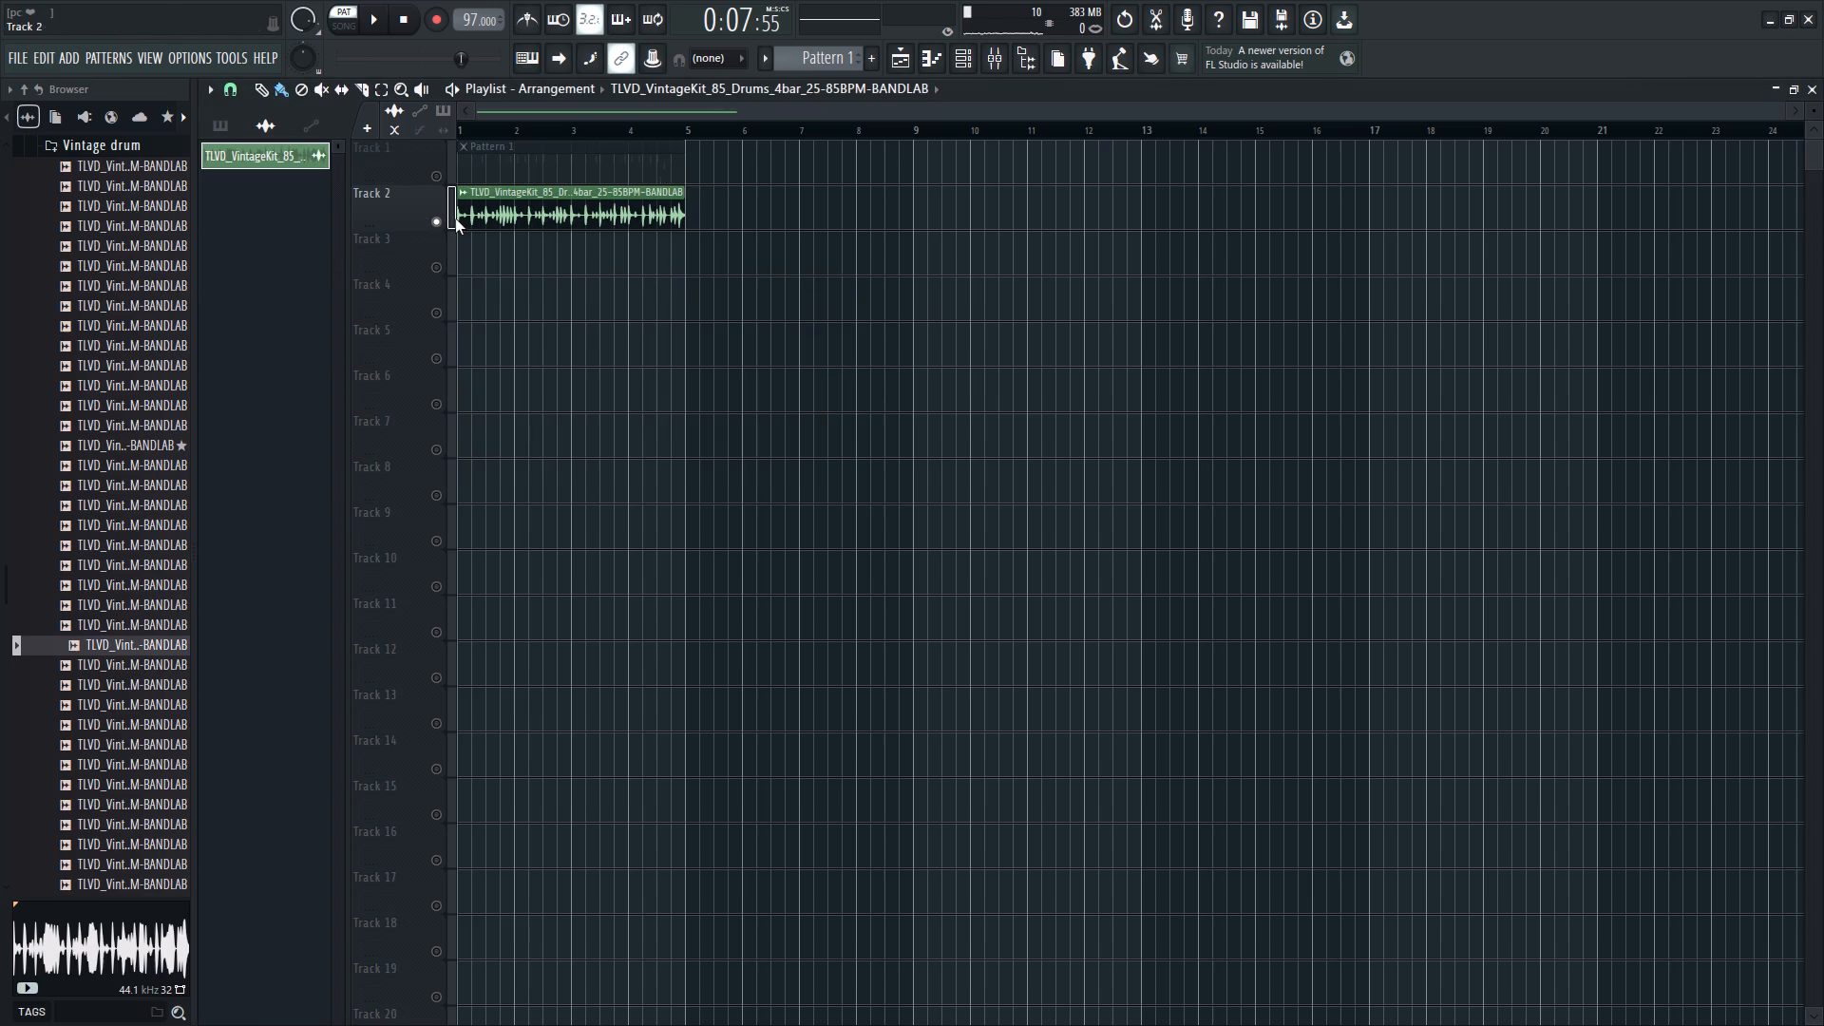
key("space")
scroll(478, 127, "up", 3)
key("space")
left_click_drag(527, 115, 289, 127)
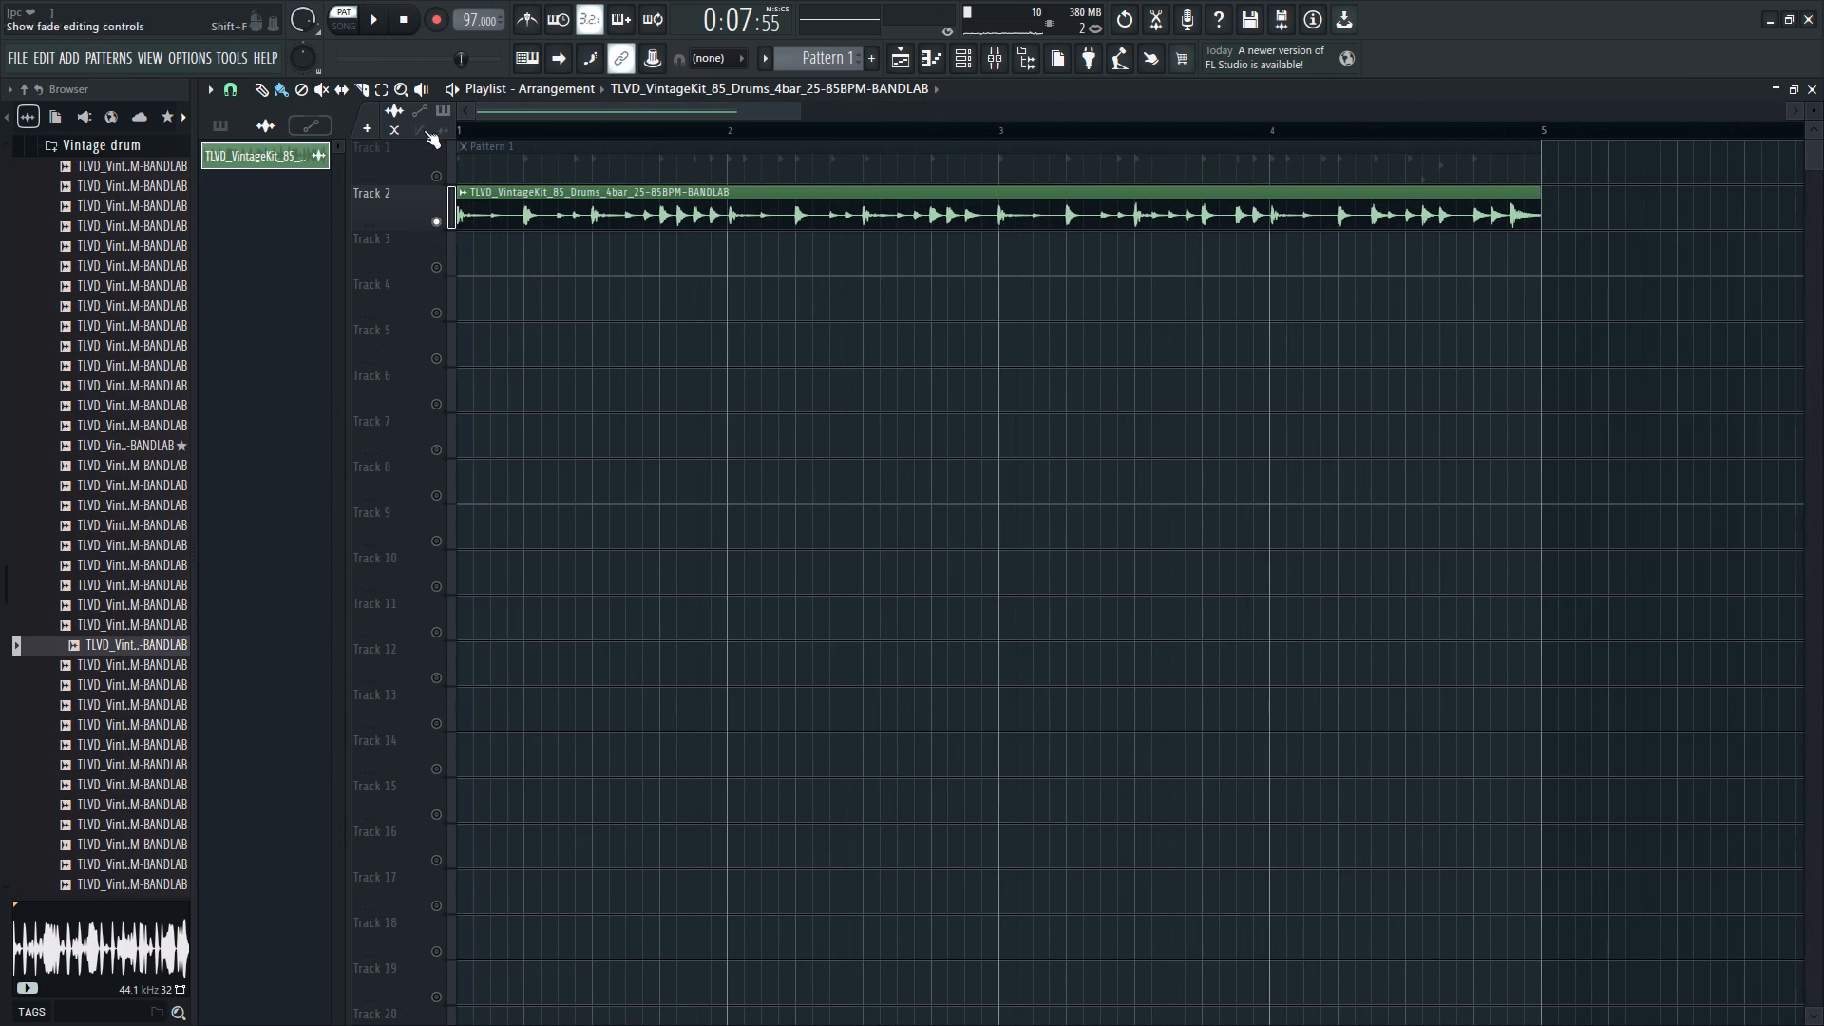
left_click_drag(466, 125, 123, 127)
key("space")
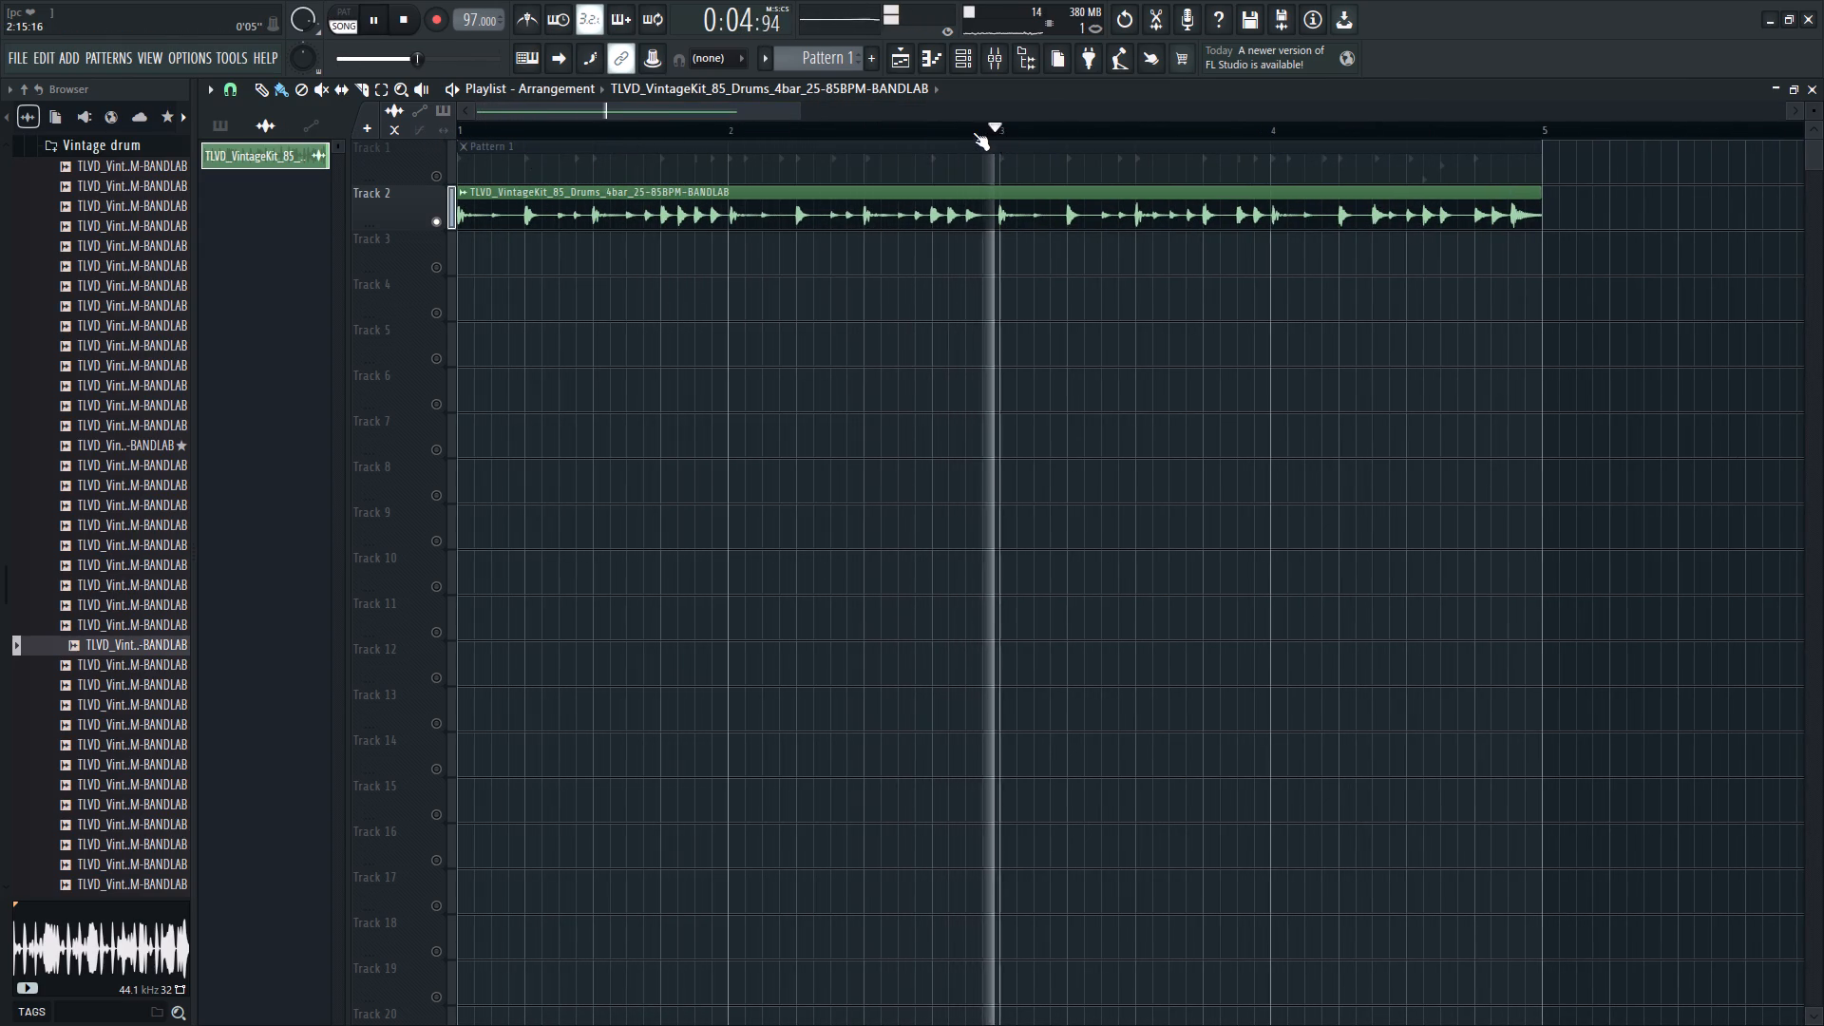
key("space")
Slice the Track 2 loop at step 11 of bar 2 and delete the part before the cut.
scroll(948, 124, "up", 2)
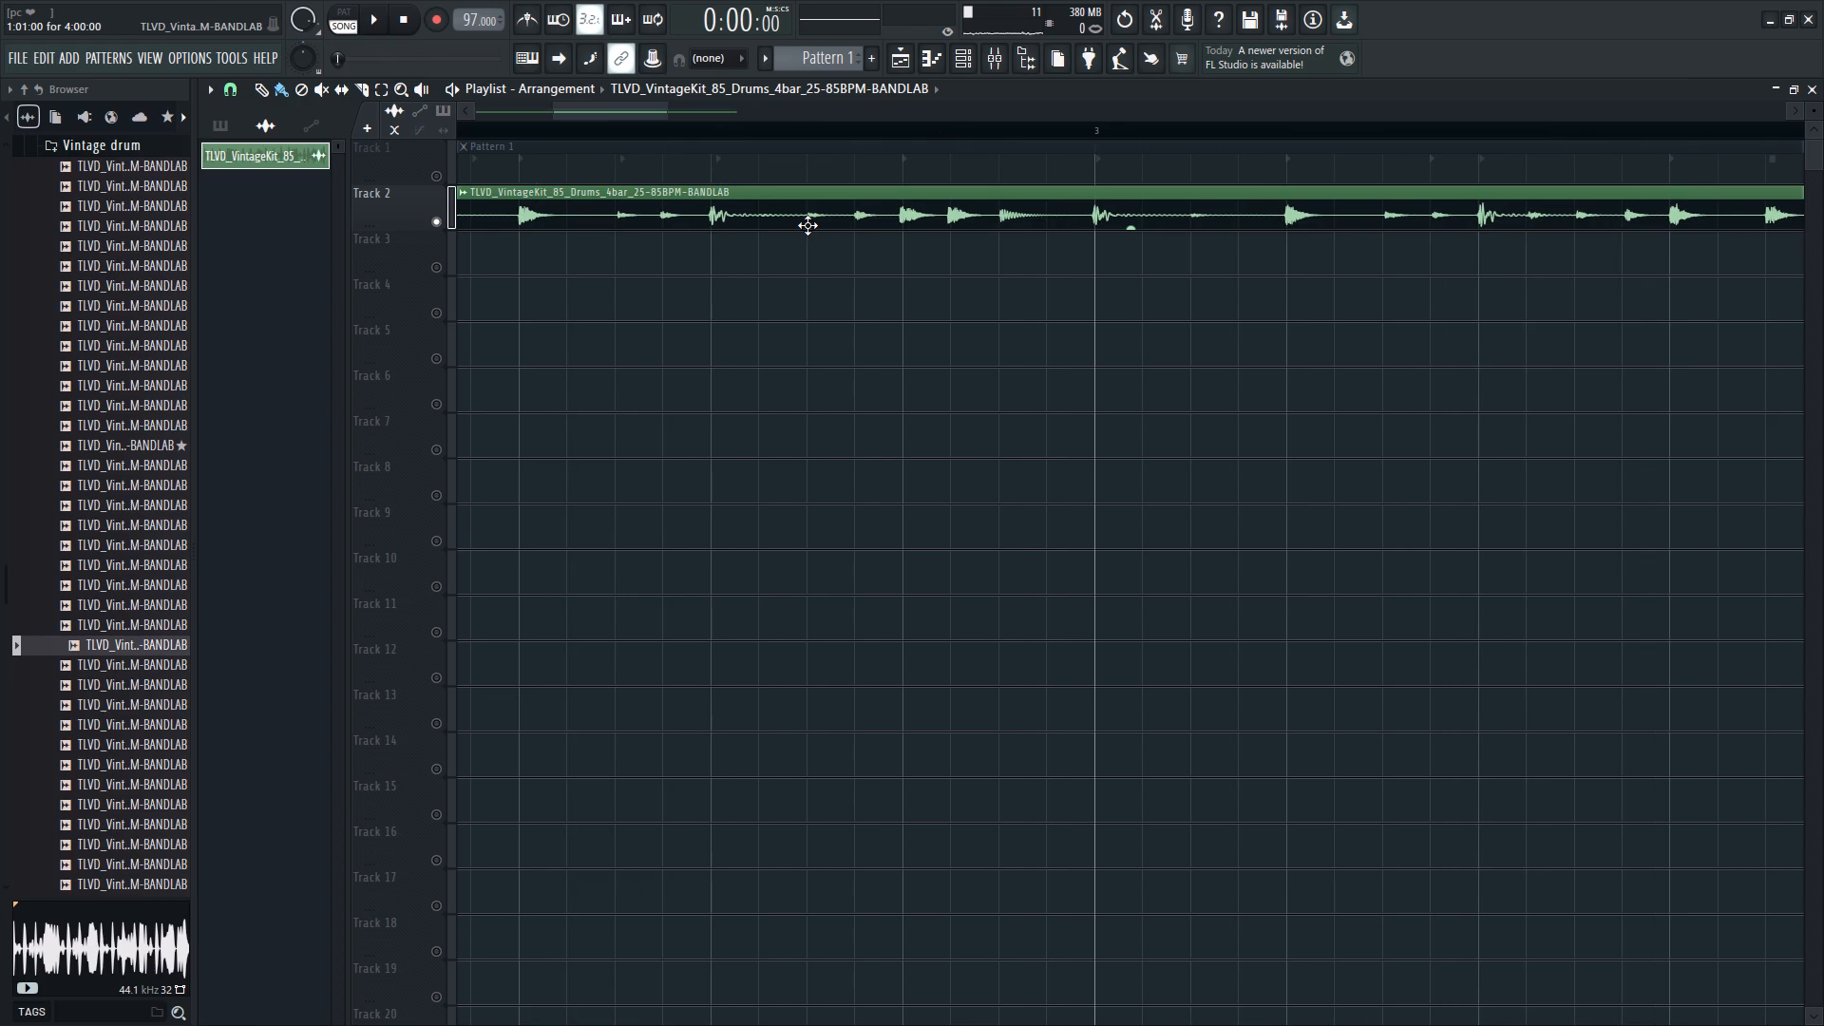
key("c")
left_click(807, 225)
left_click(682, 127)
key("space")
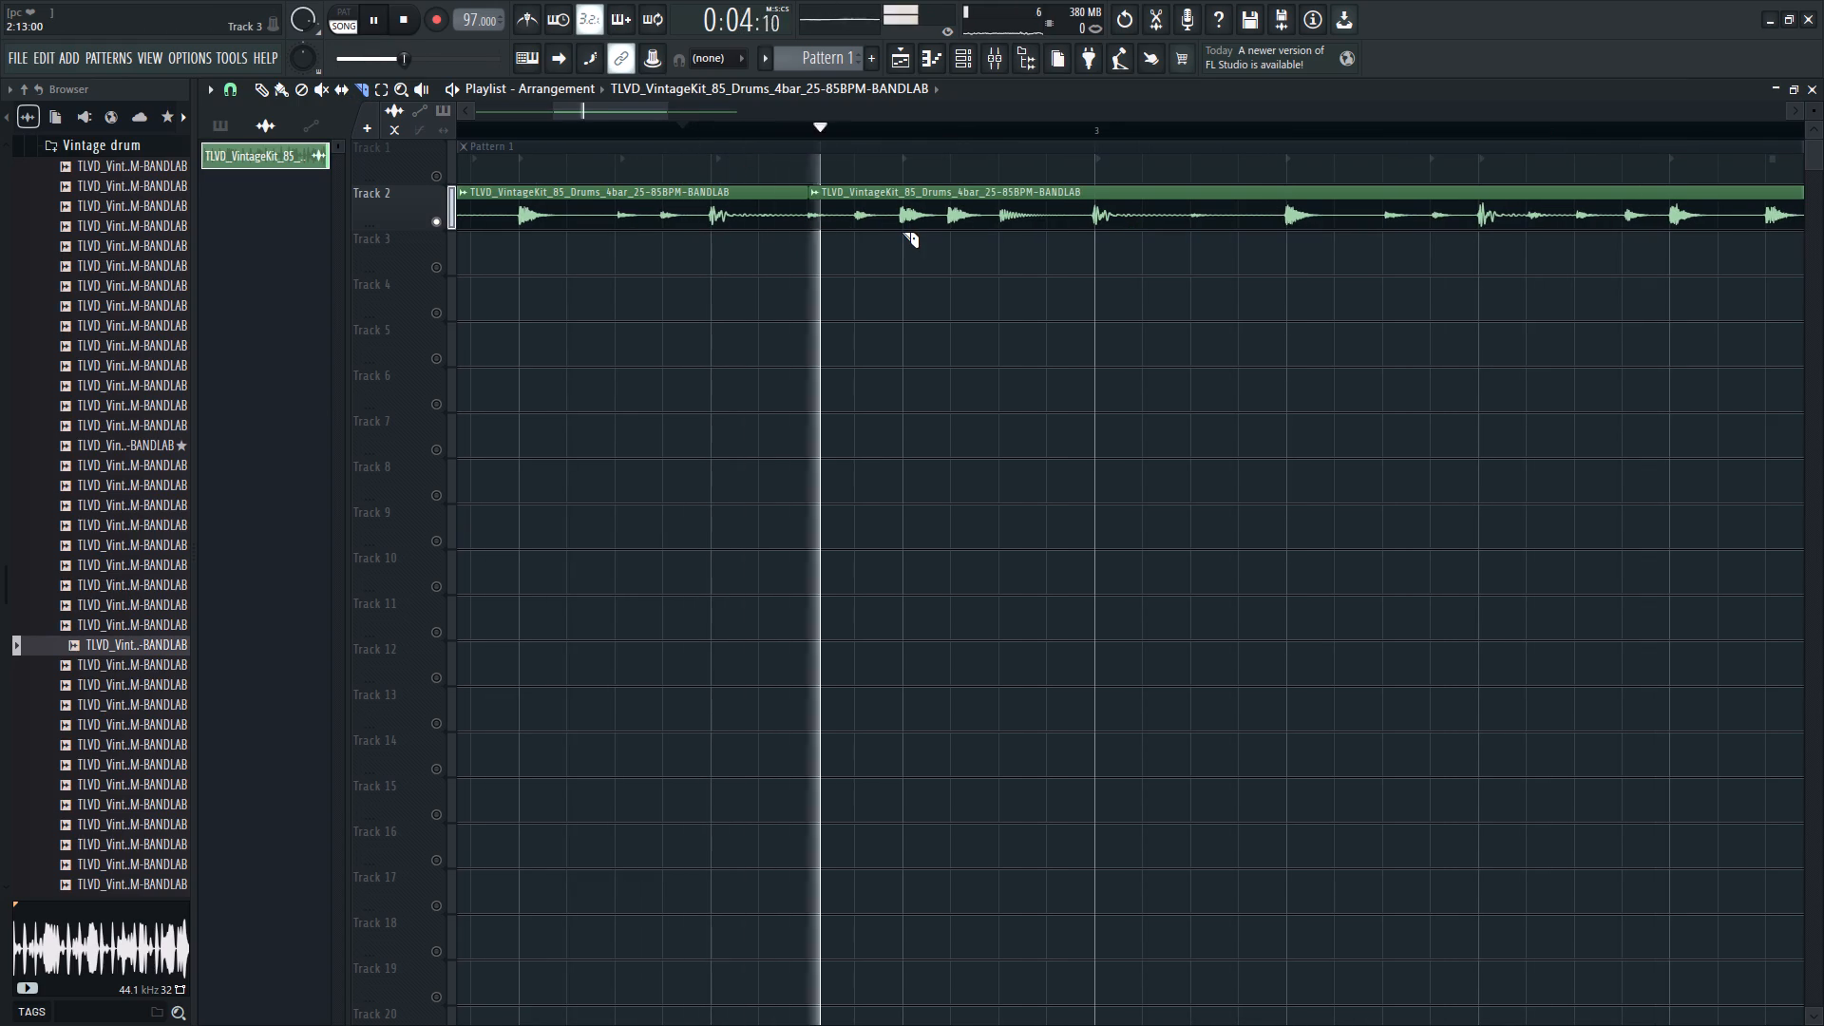
key("space")
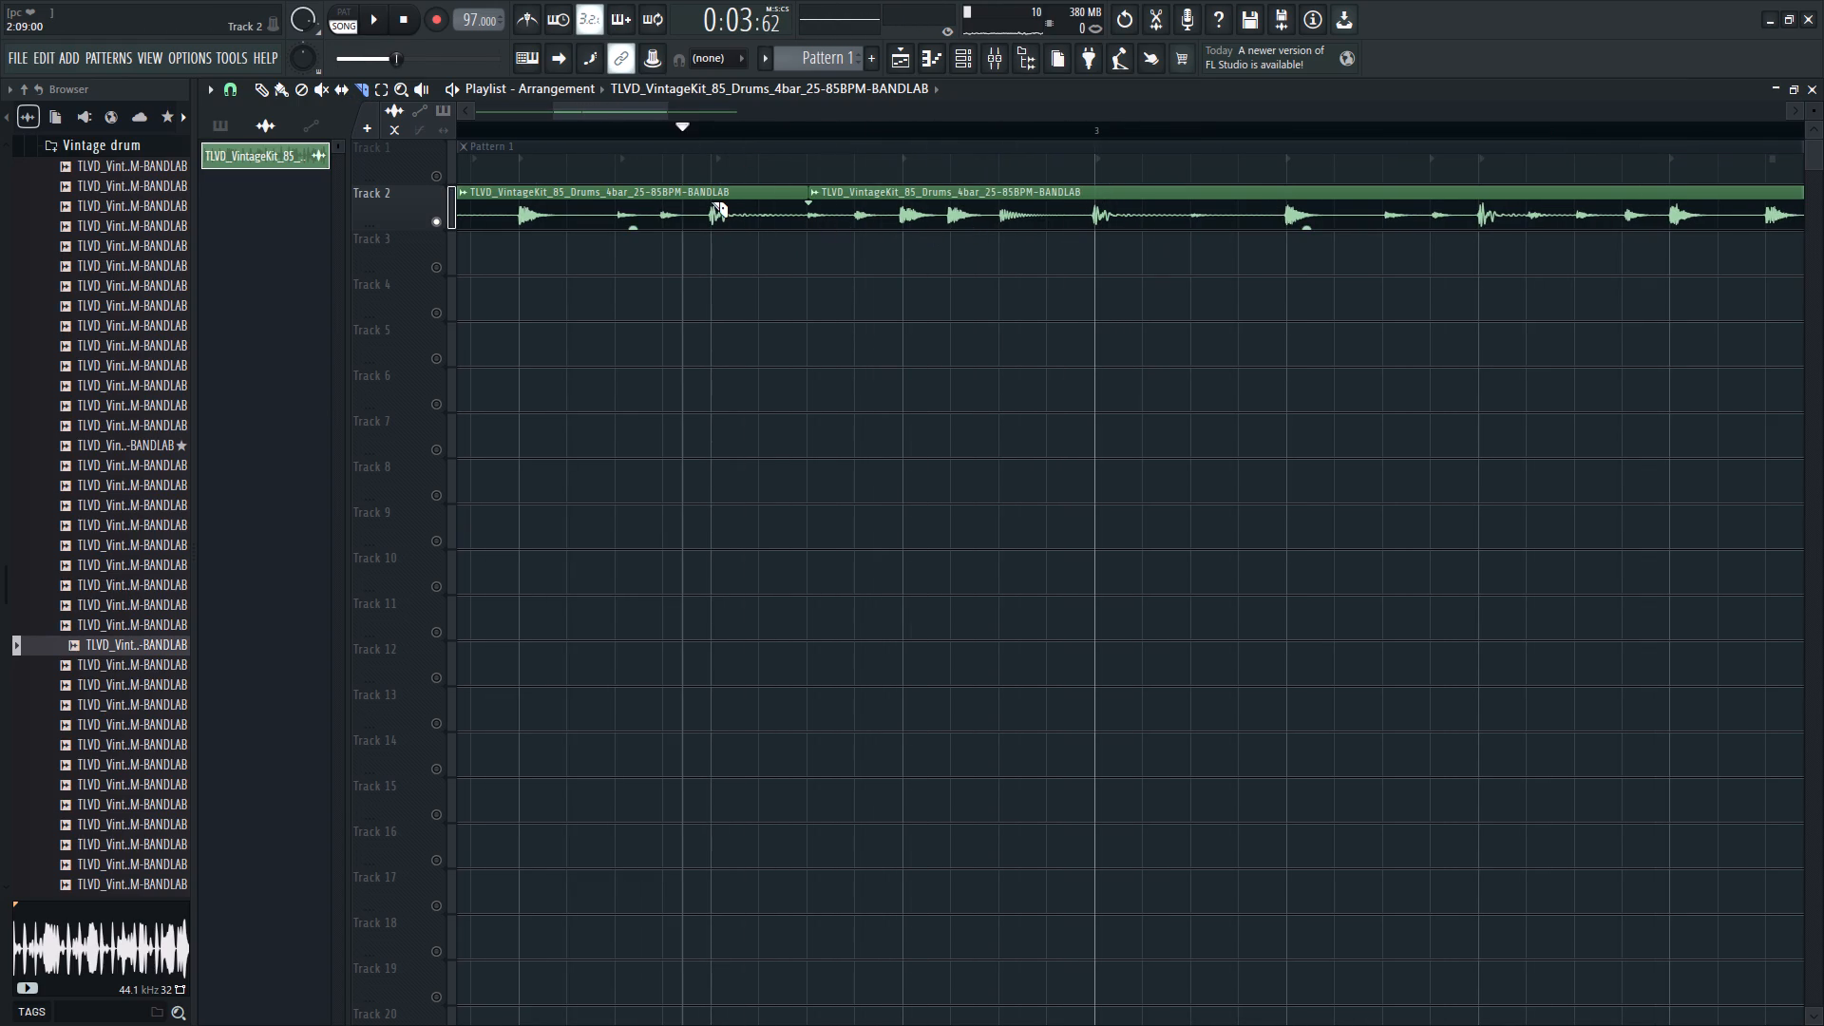
key("p")
right_click(711, 201)
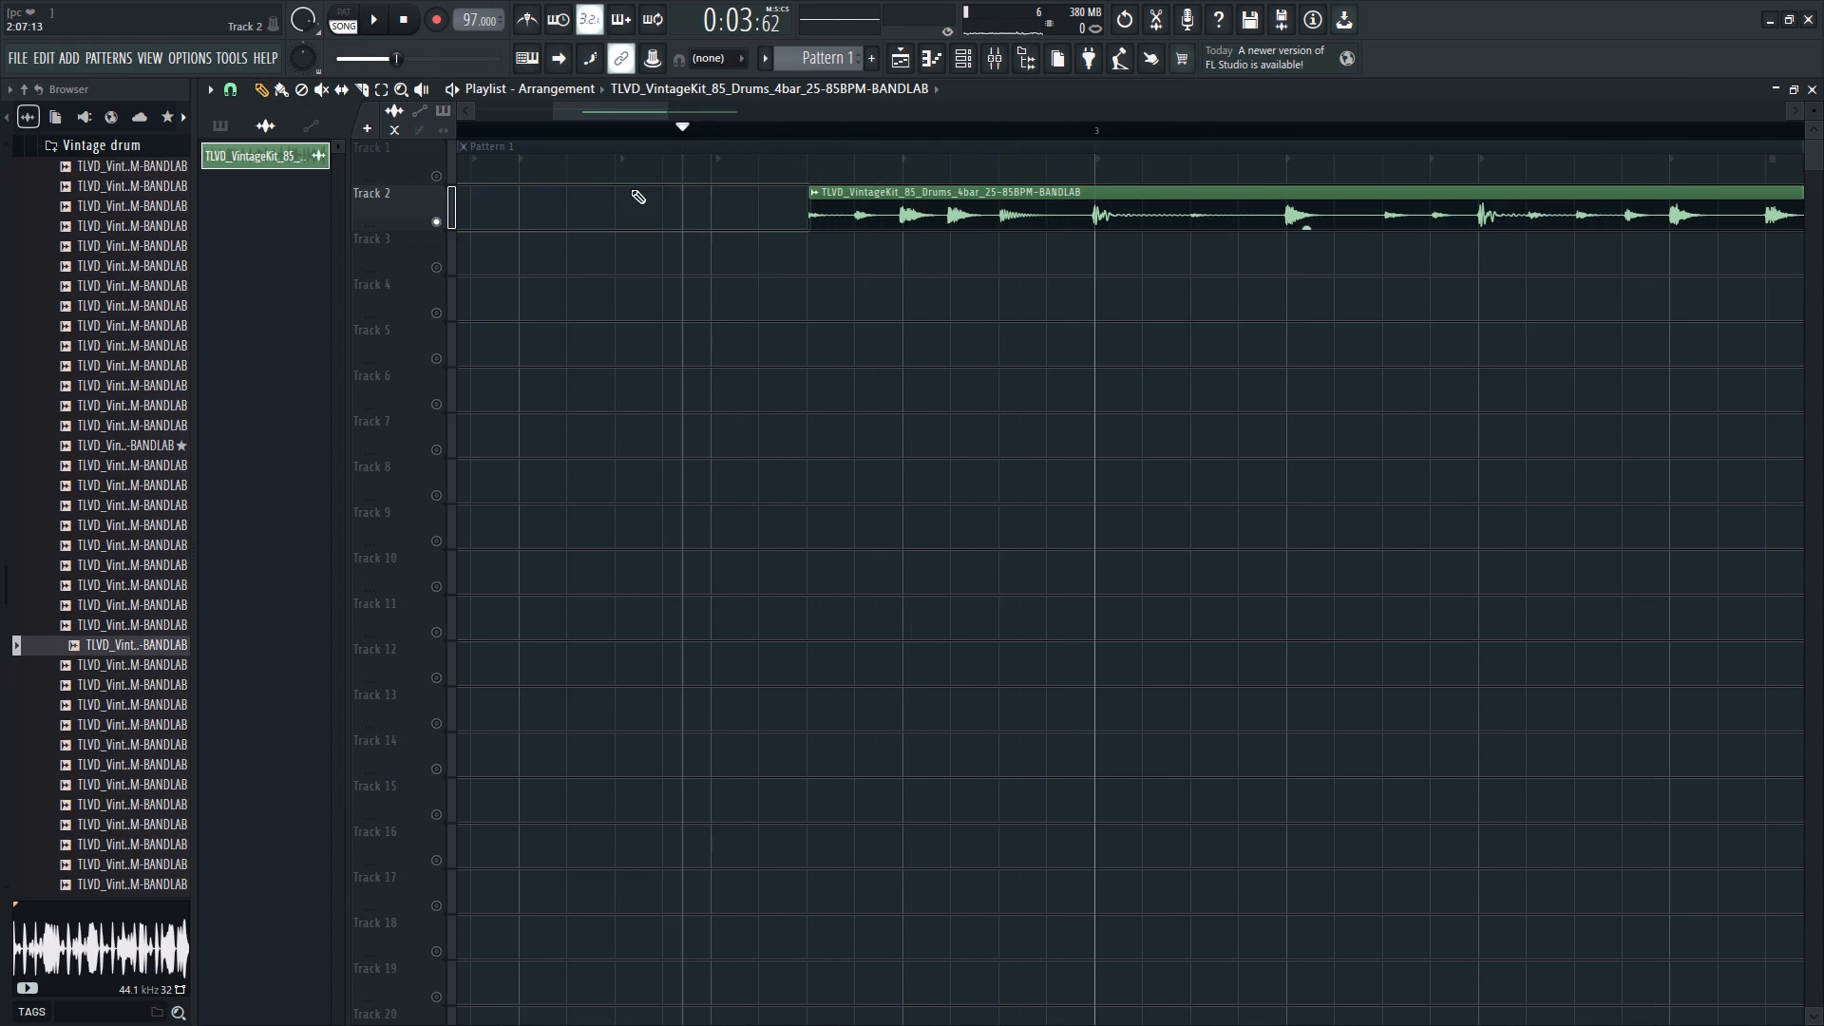
Unmute Track 1 and listen to Pattern 1 together with the remaining loop on Track 2.
left_click(438, 175)
left_click_drag(757, 175, 737, 177)
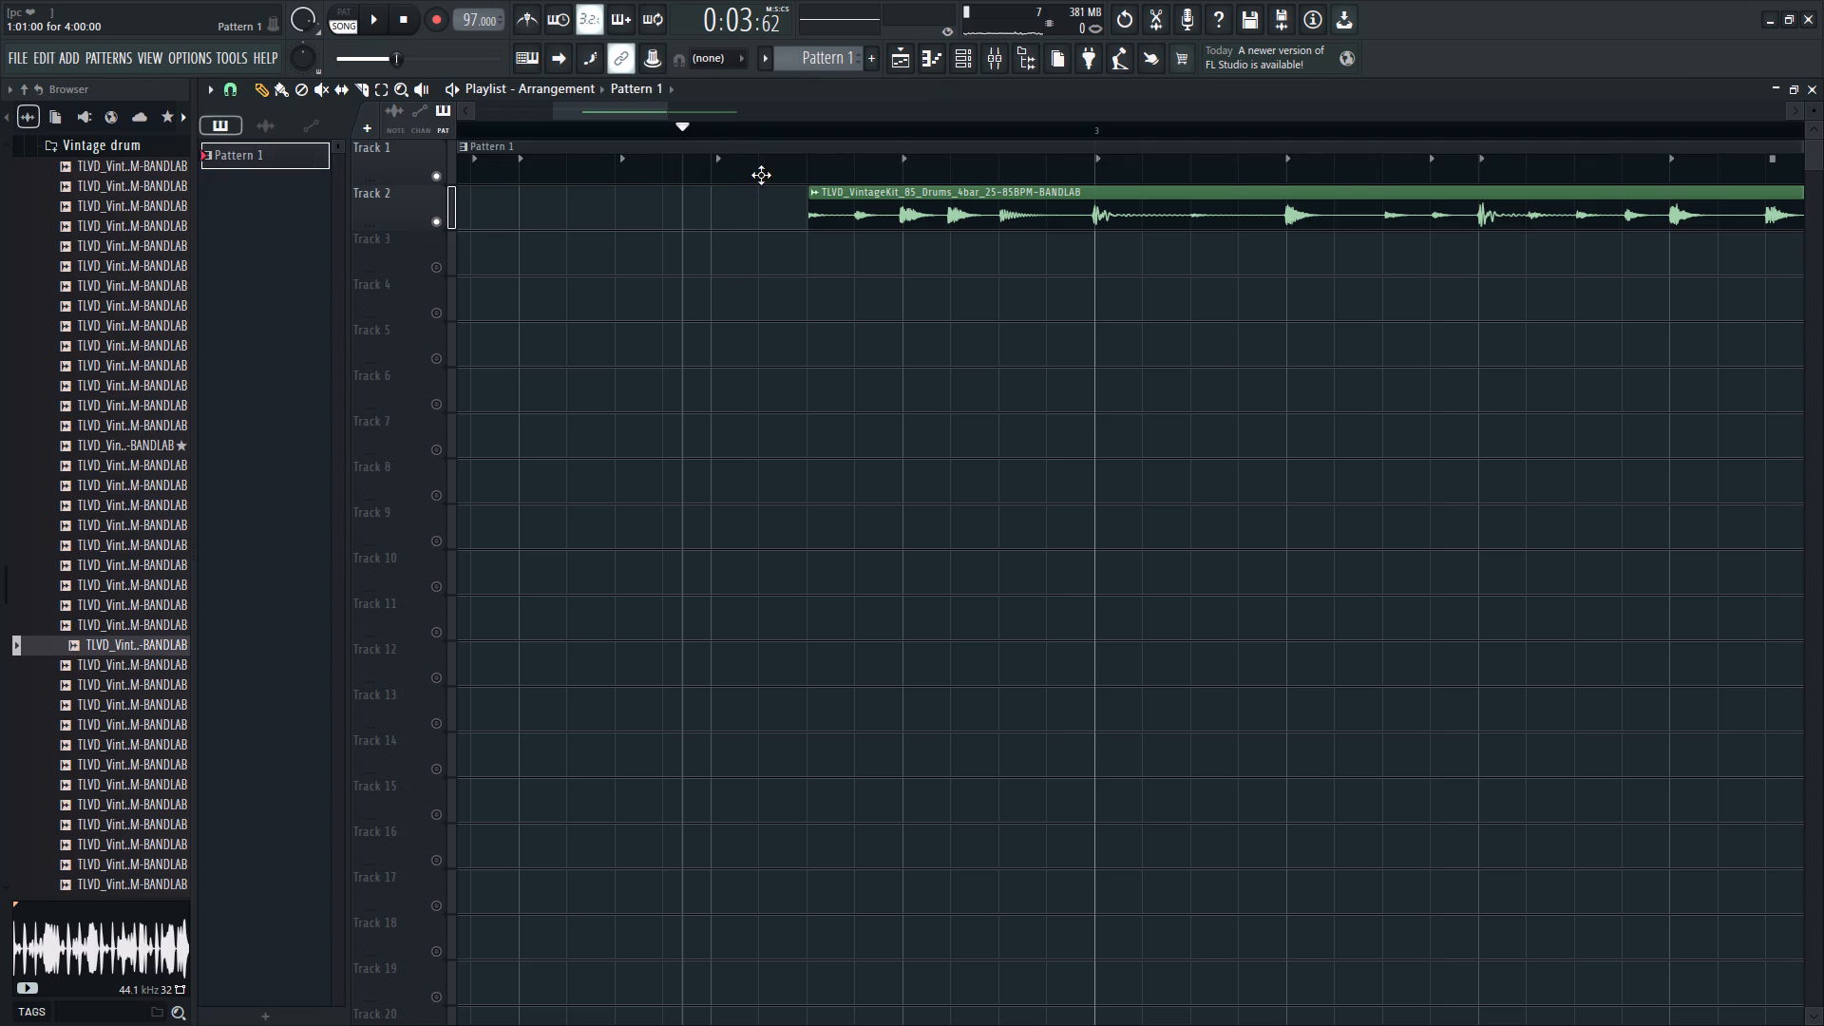
key("space")
key("space")
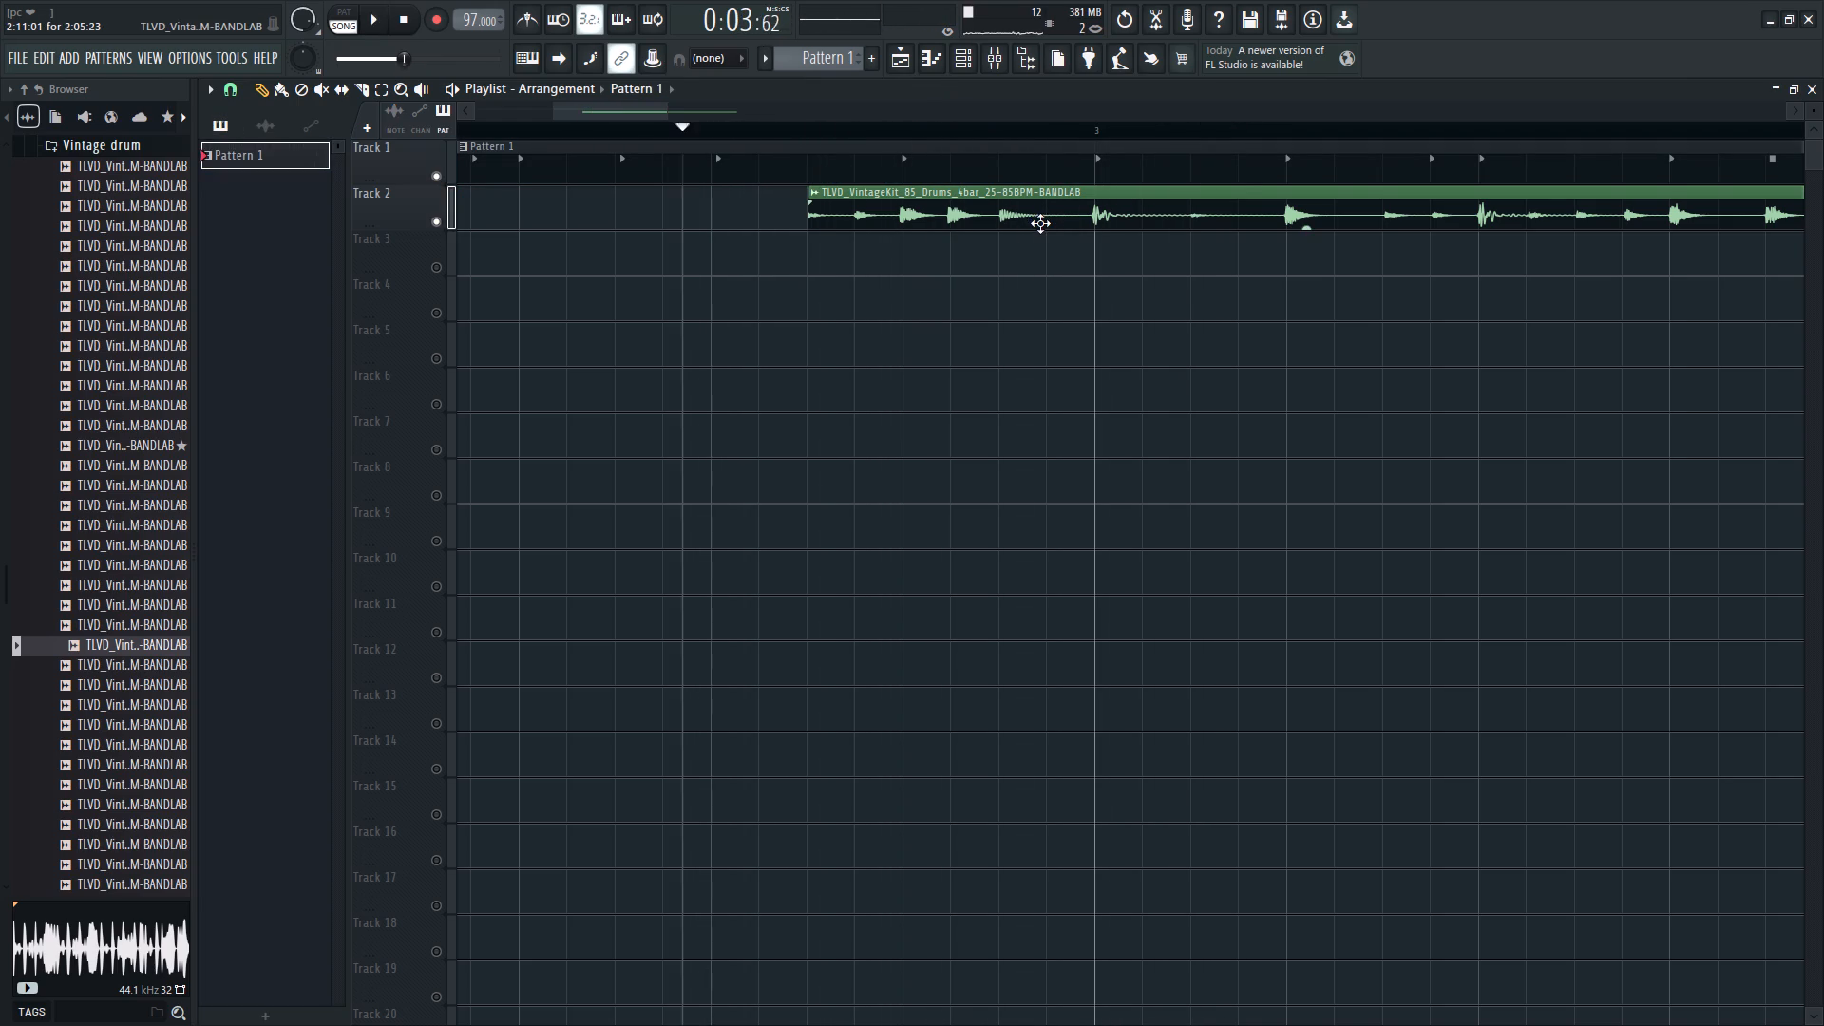
key("space")
key("space")
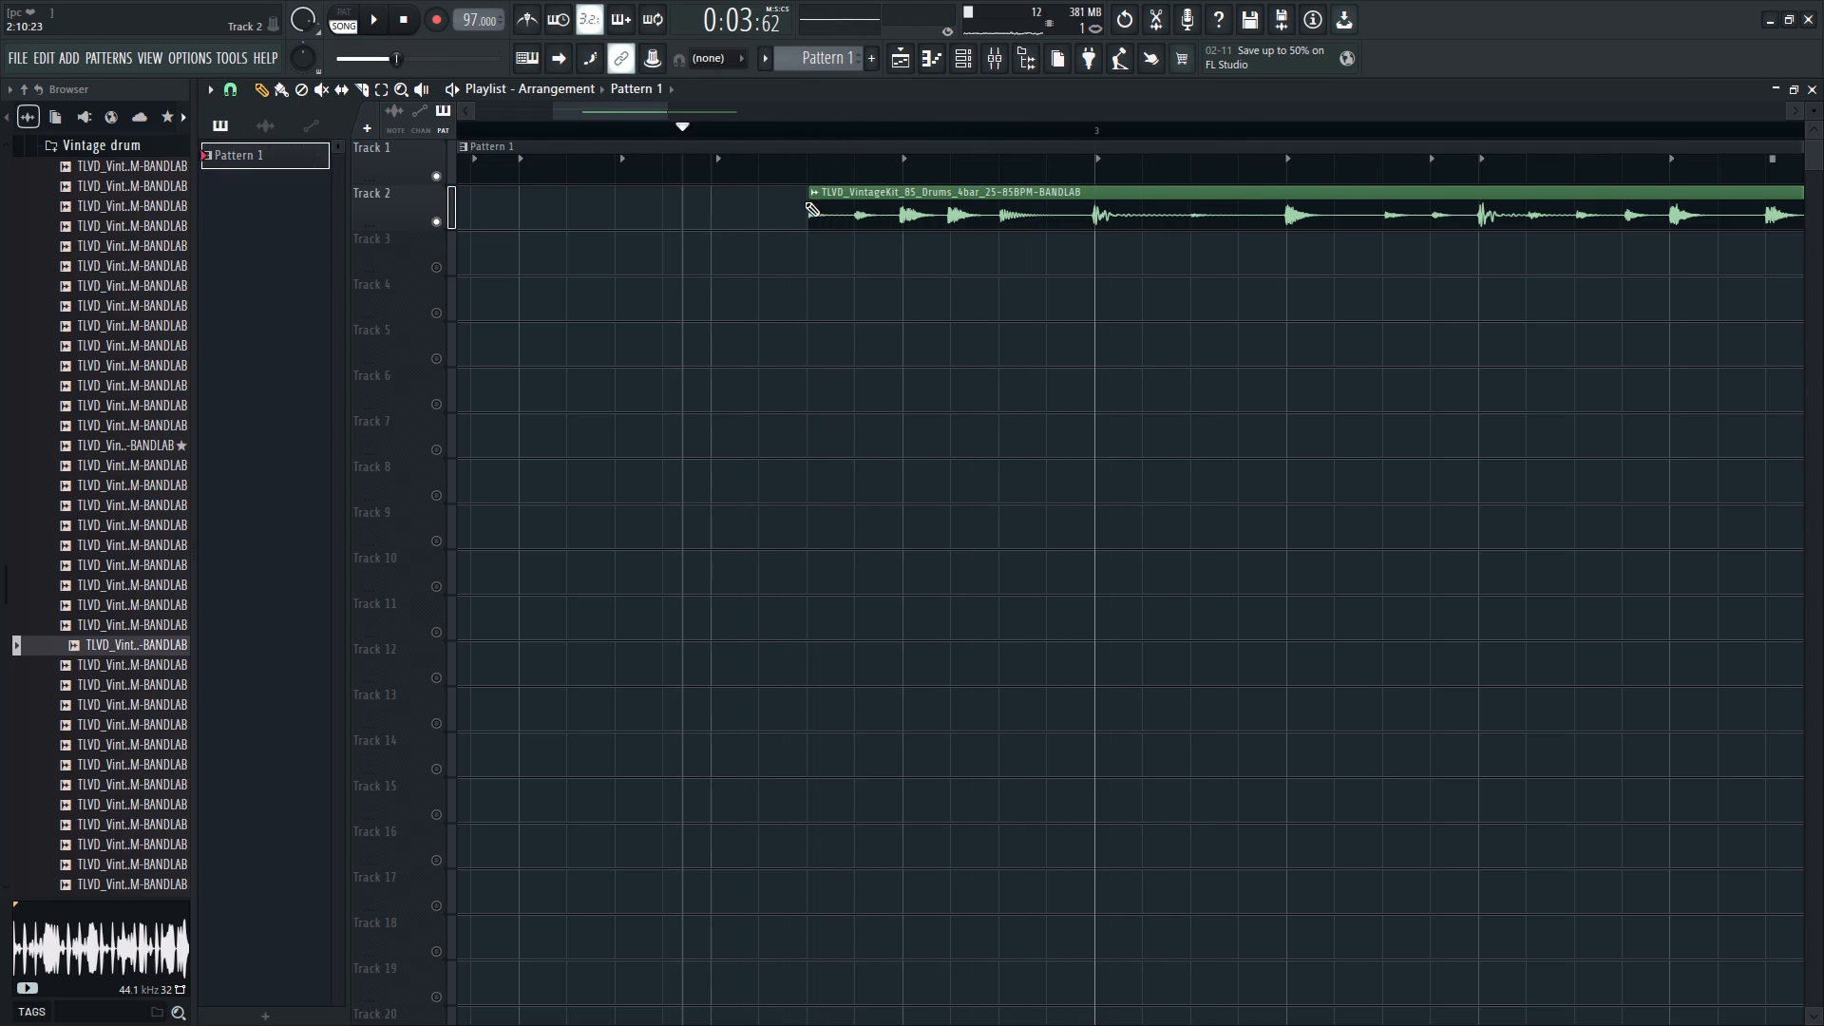
Trim the start of the Track 2 loop clip to step 12 of bar 2 and listen.
left_click_drag(808, 190, 852, 191)
key("space")
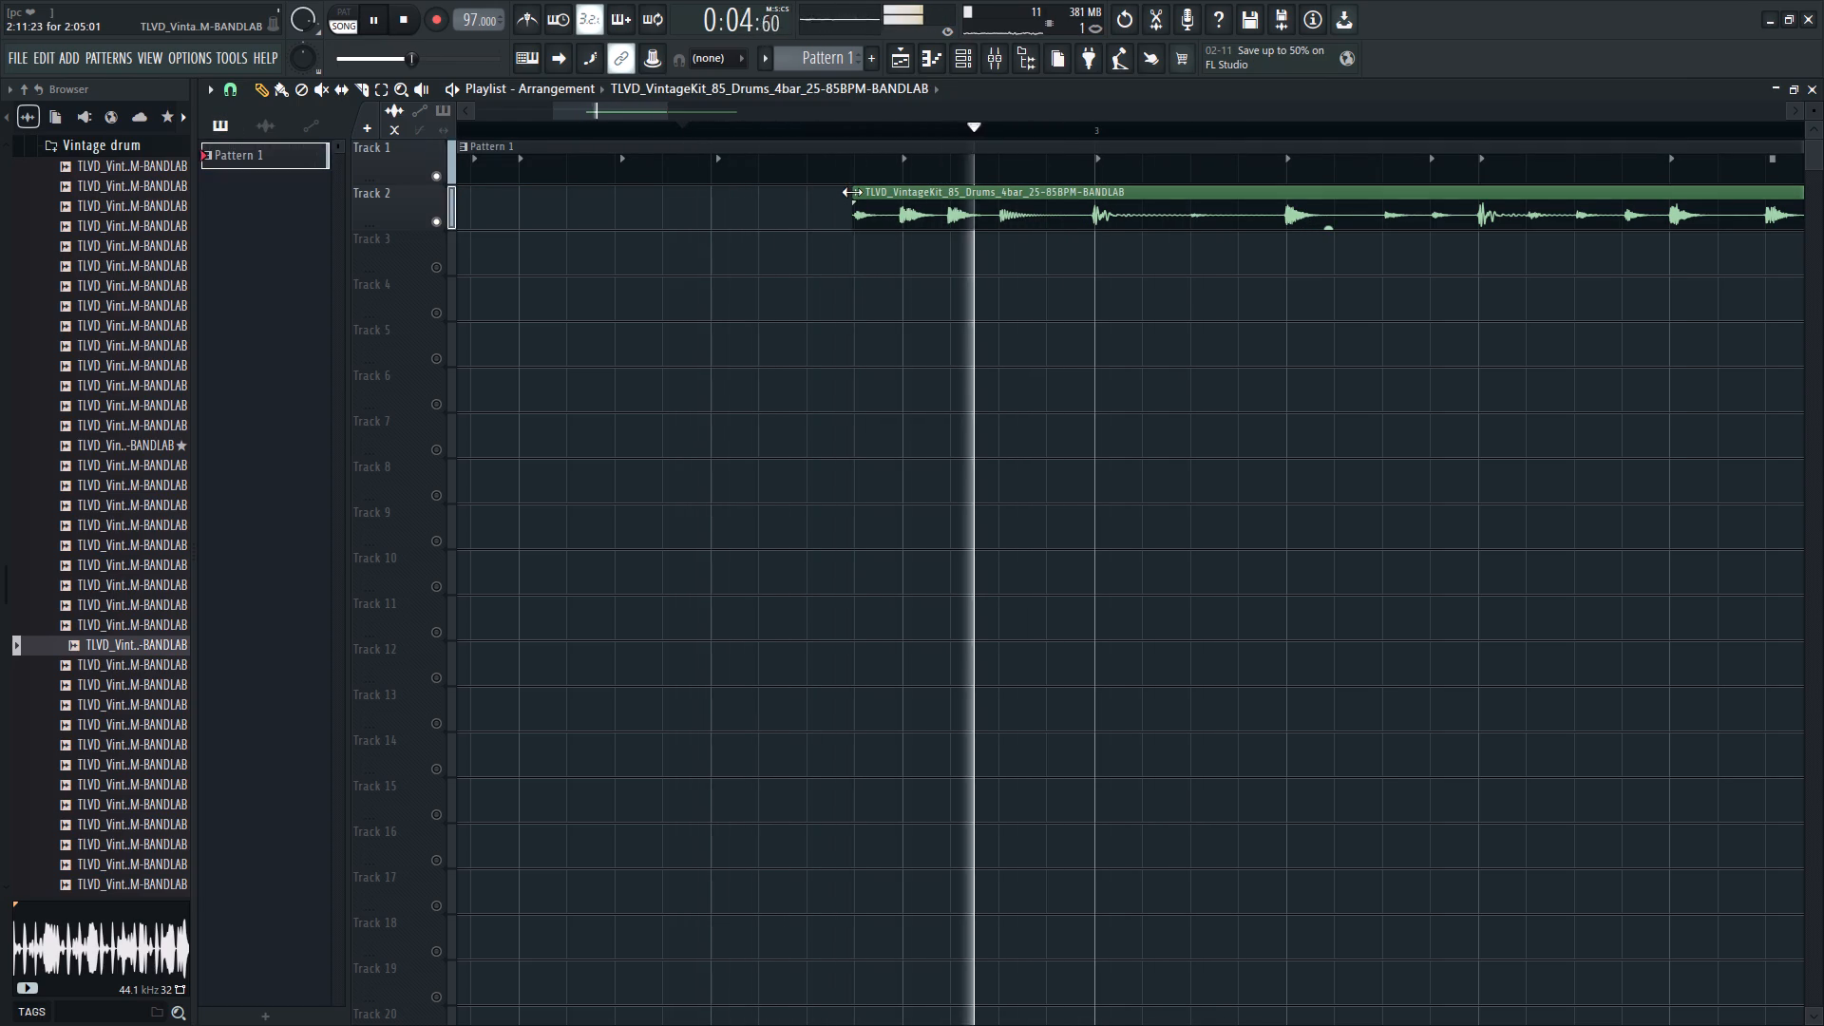
key("space")
left_click(921, 206)
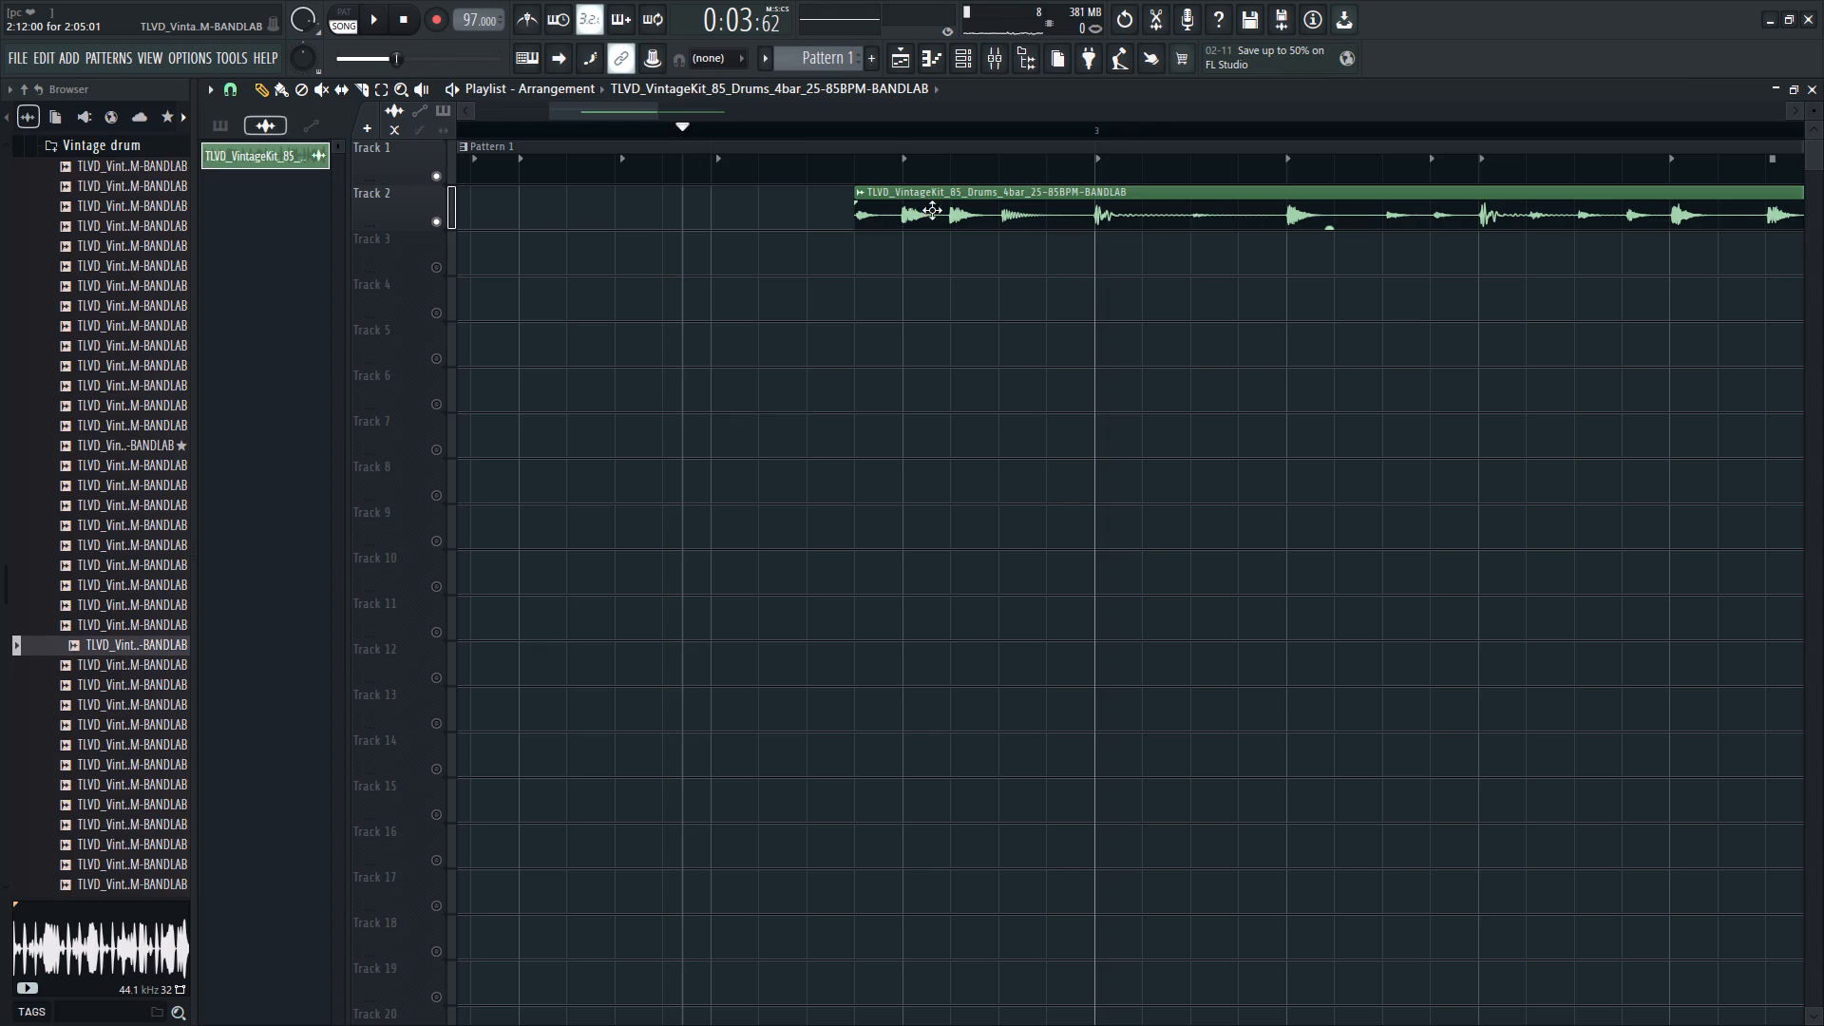
Slice the Track 2 loop clip at the start of bar 3.
key("space")
type("c")
key("space")
left_click(1092, 225)
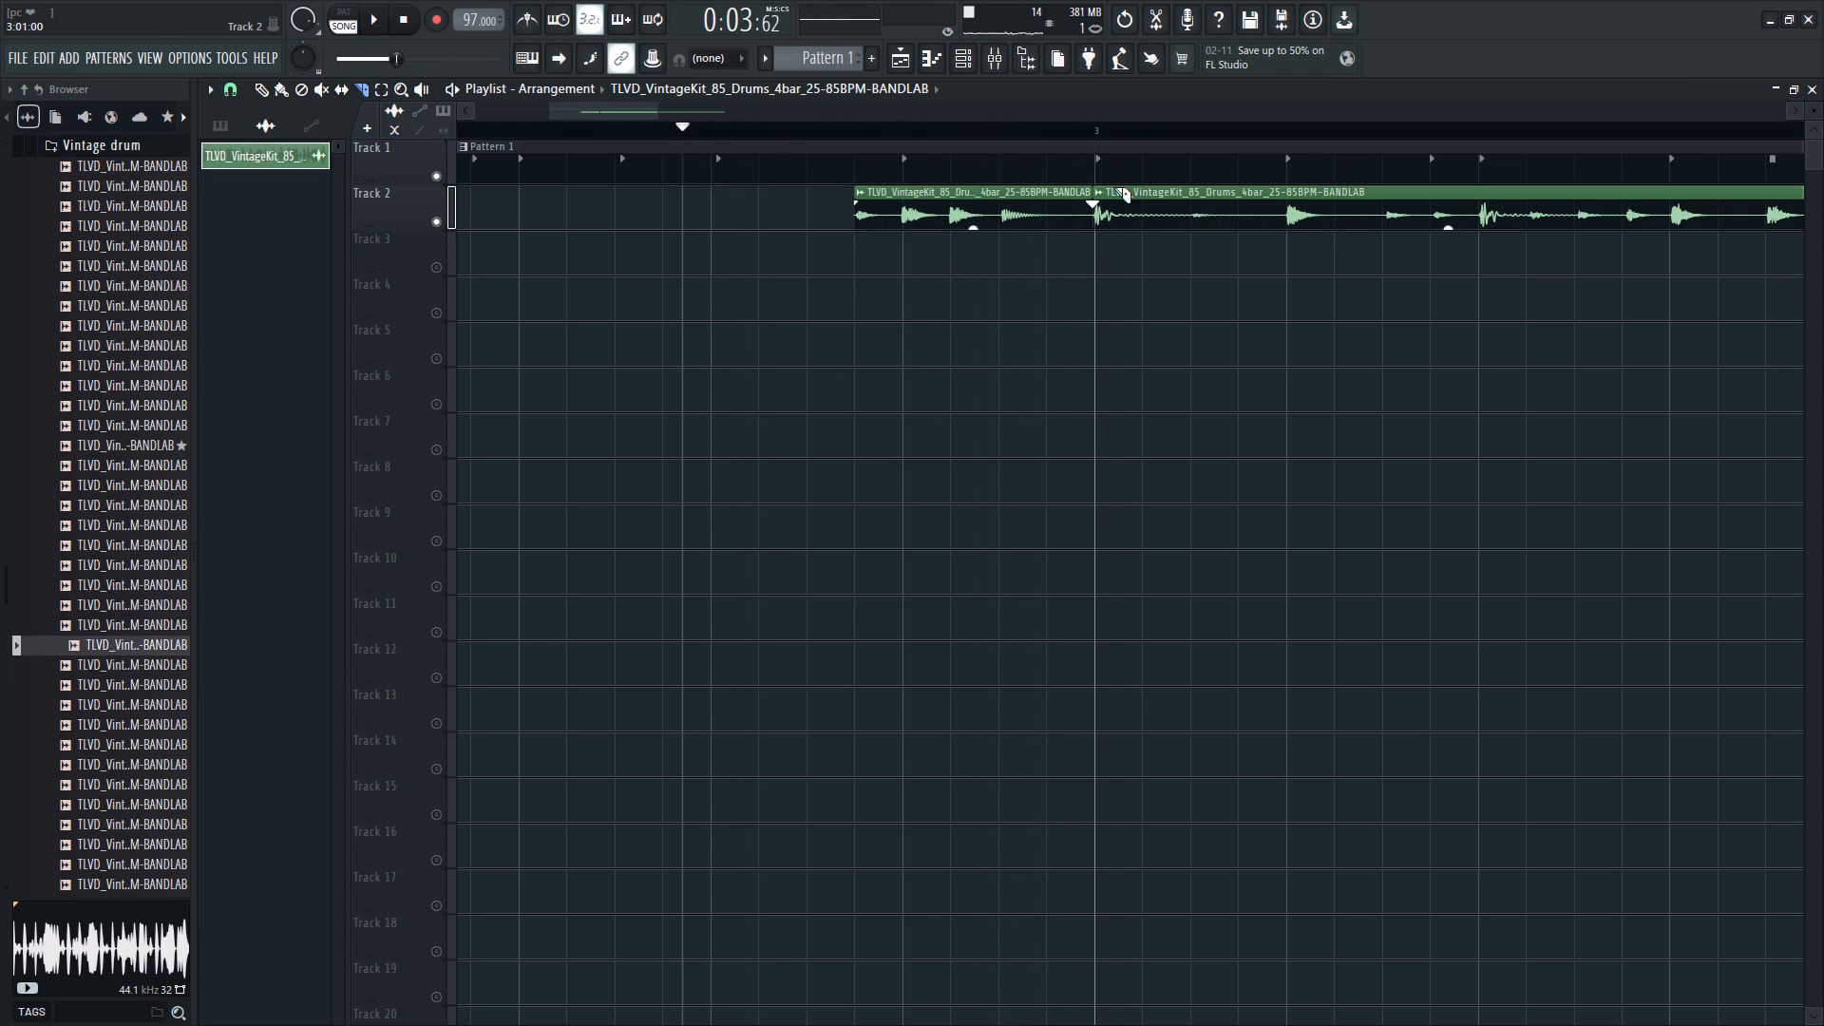
Solo Track 2 and play the loop from bar 3 to find another section to keep.
scroll(1130, 120, "down", 4)
right_click_drag(441, 225, 454, 222)
left_click(932, 134)
right_click(434, 219)
key("space")
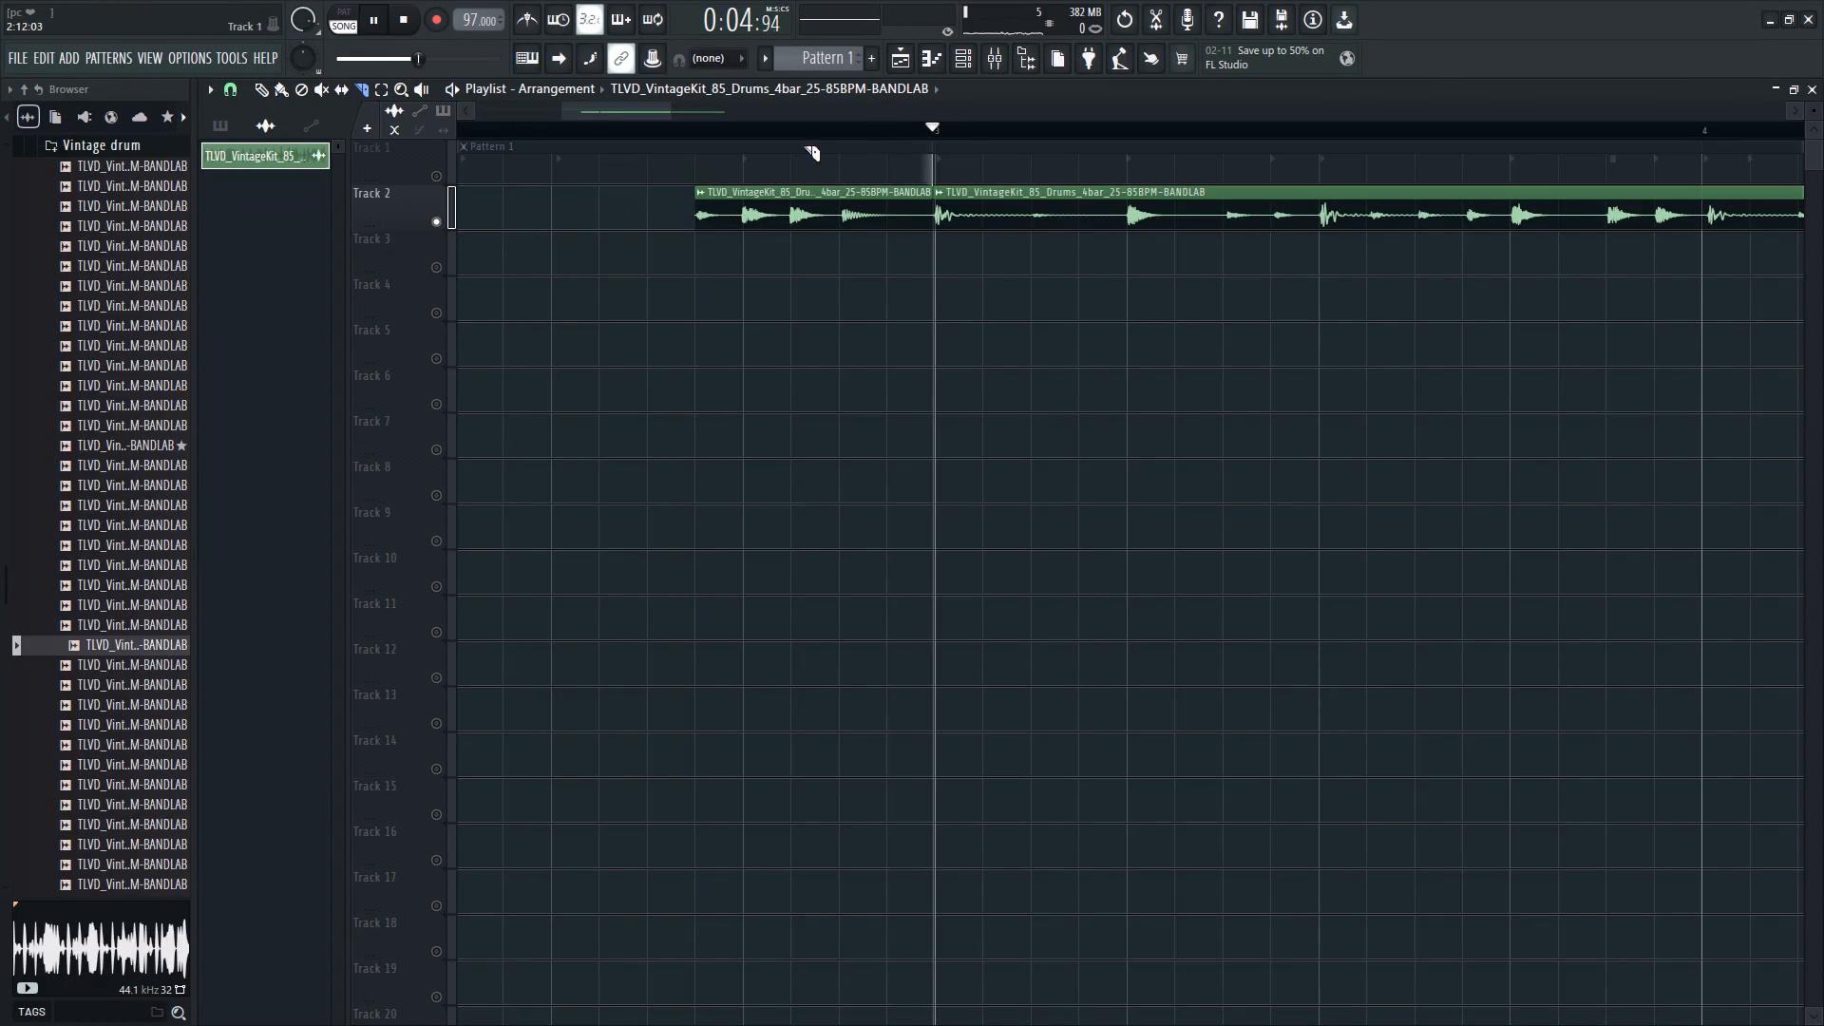
scroll(1123, 122, "down", 2)
scroll(1205, 139, "down", 1)
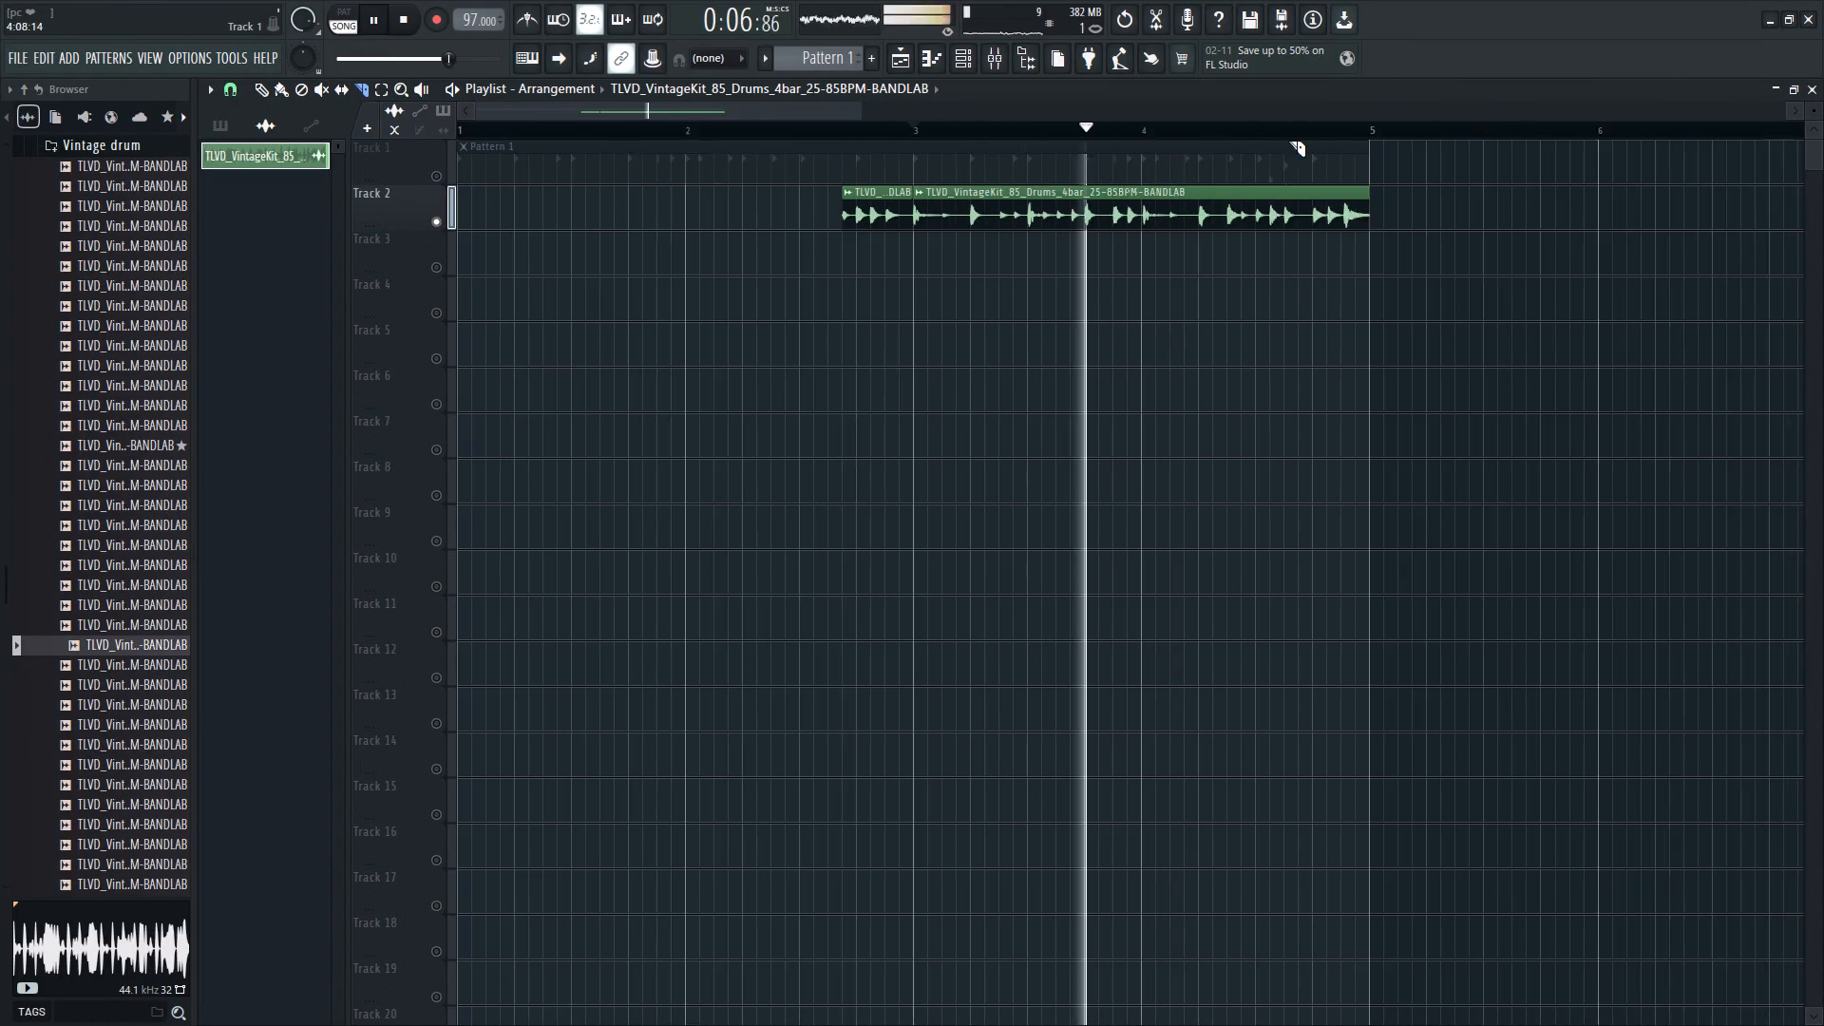
Slice the Track 2 loop at step 7 of bar 4 and delete the section between bar 3 and the cut.
scroll(1279, 132, "up", 1)
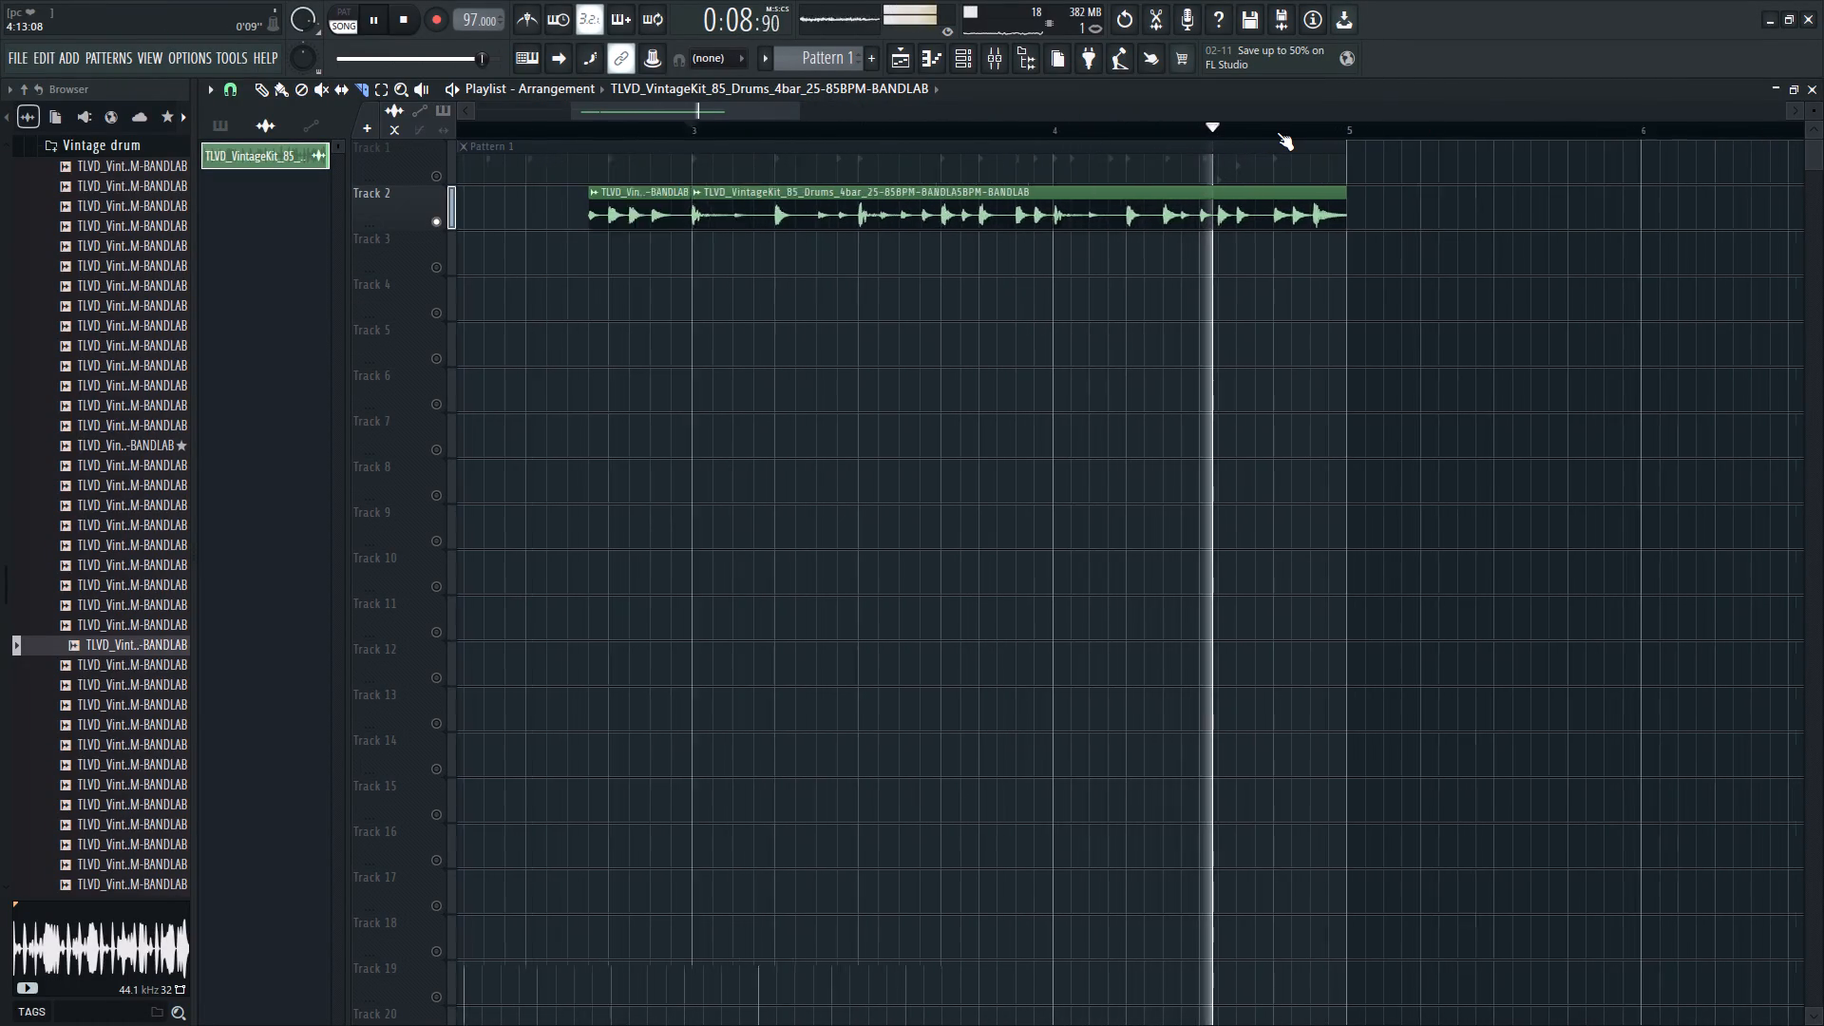
scroll(1143, 132, "up", 1)
key("space")
left_click(1126, 225)
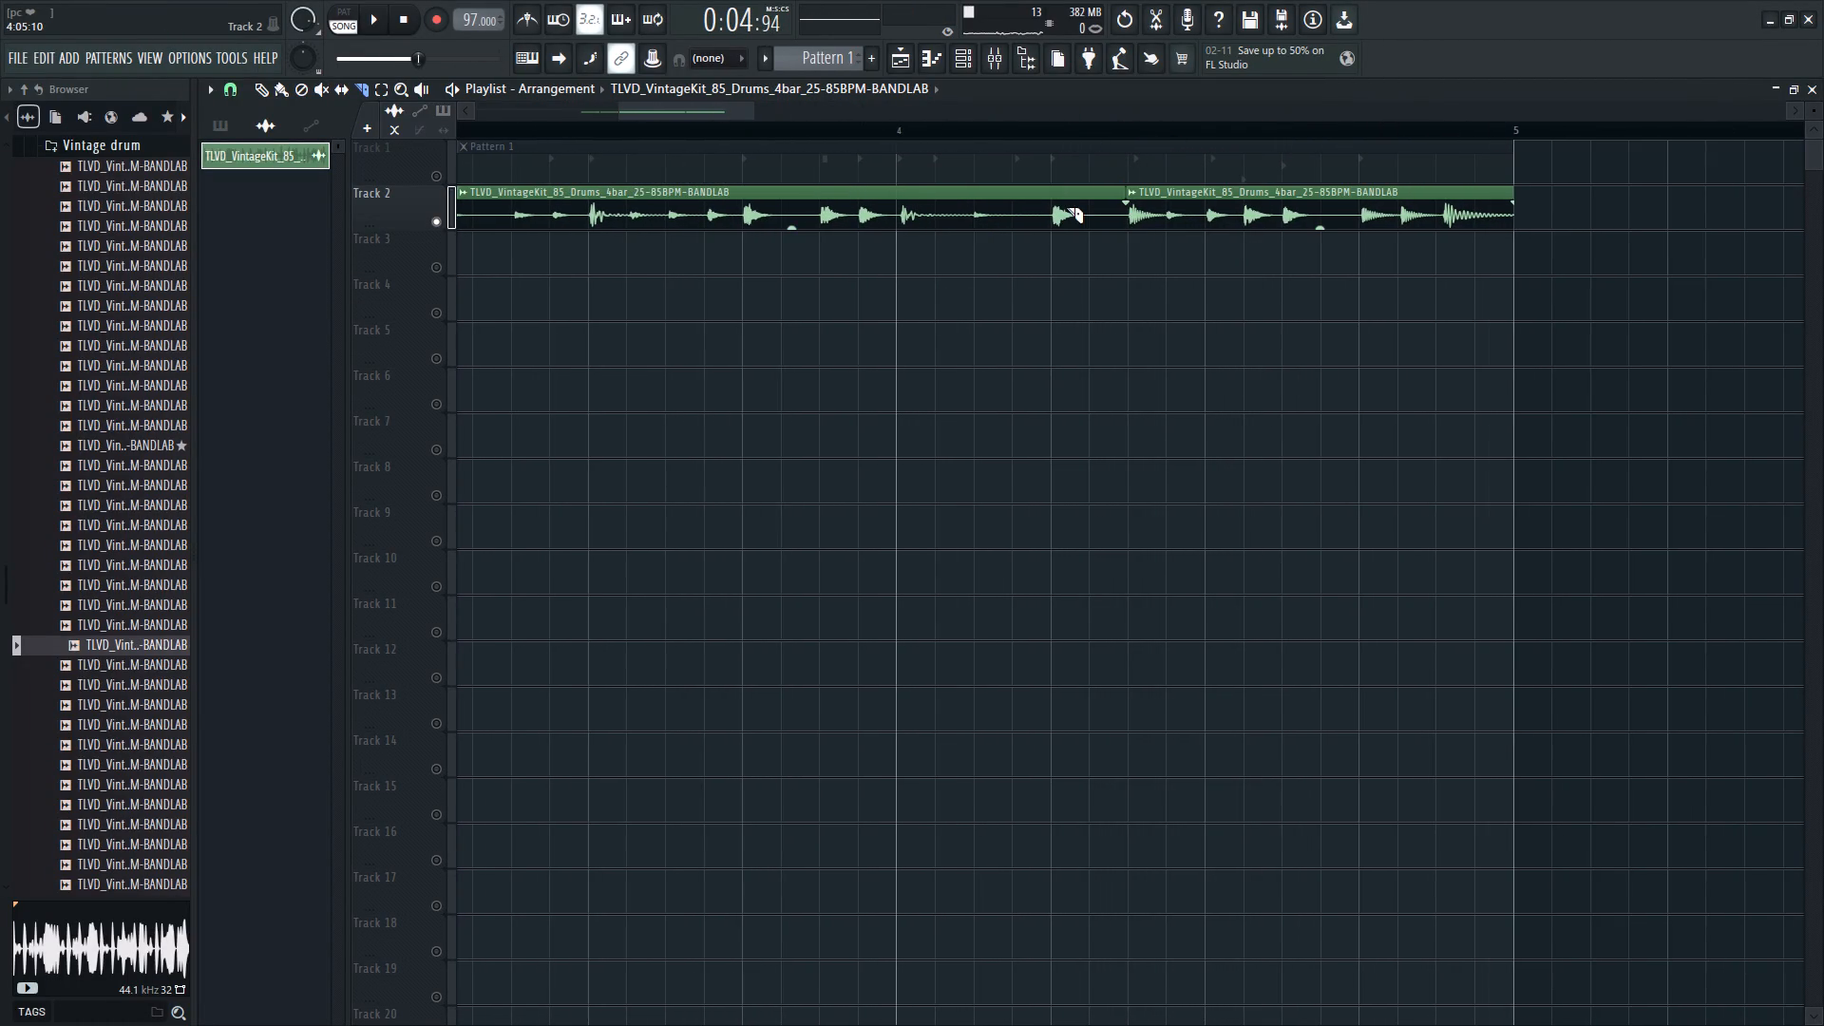
key("p")
right_click(1064, 207)
Unmute Track 1 and listen to Pattern 1 with the Track 2 loop fill at the end of bar 4.
key("space")
left_click(437, 175)
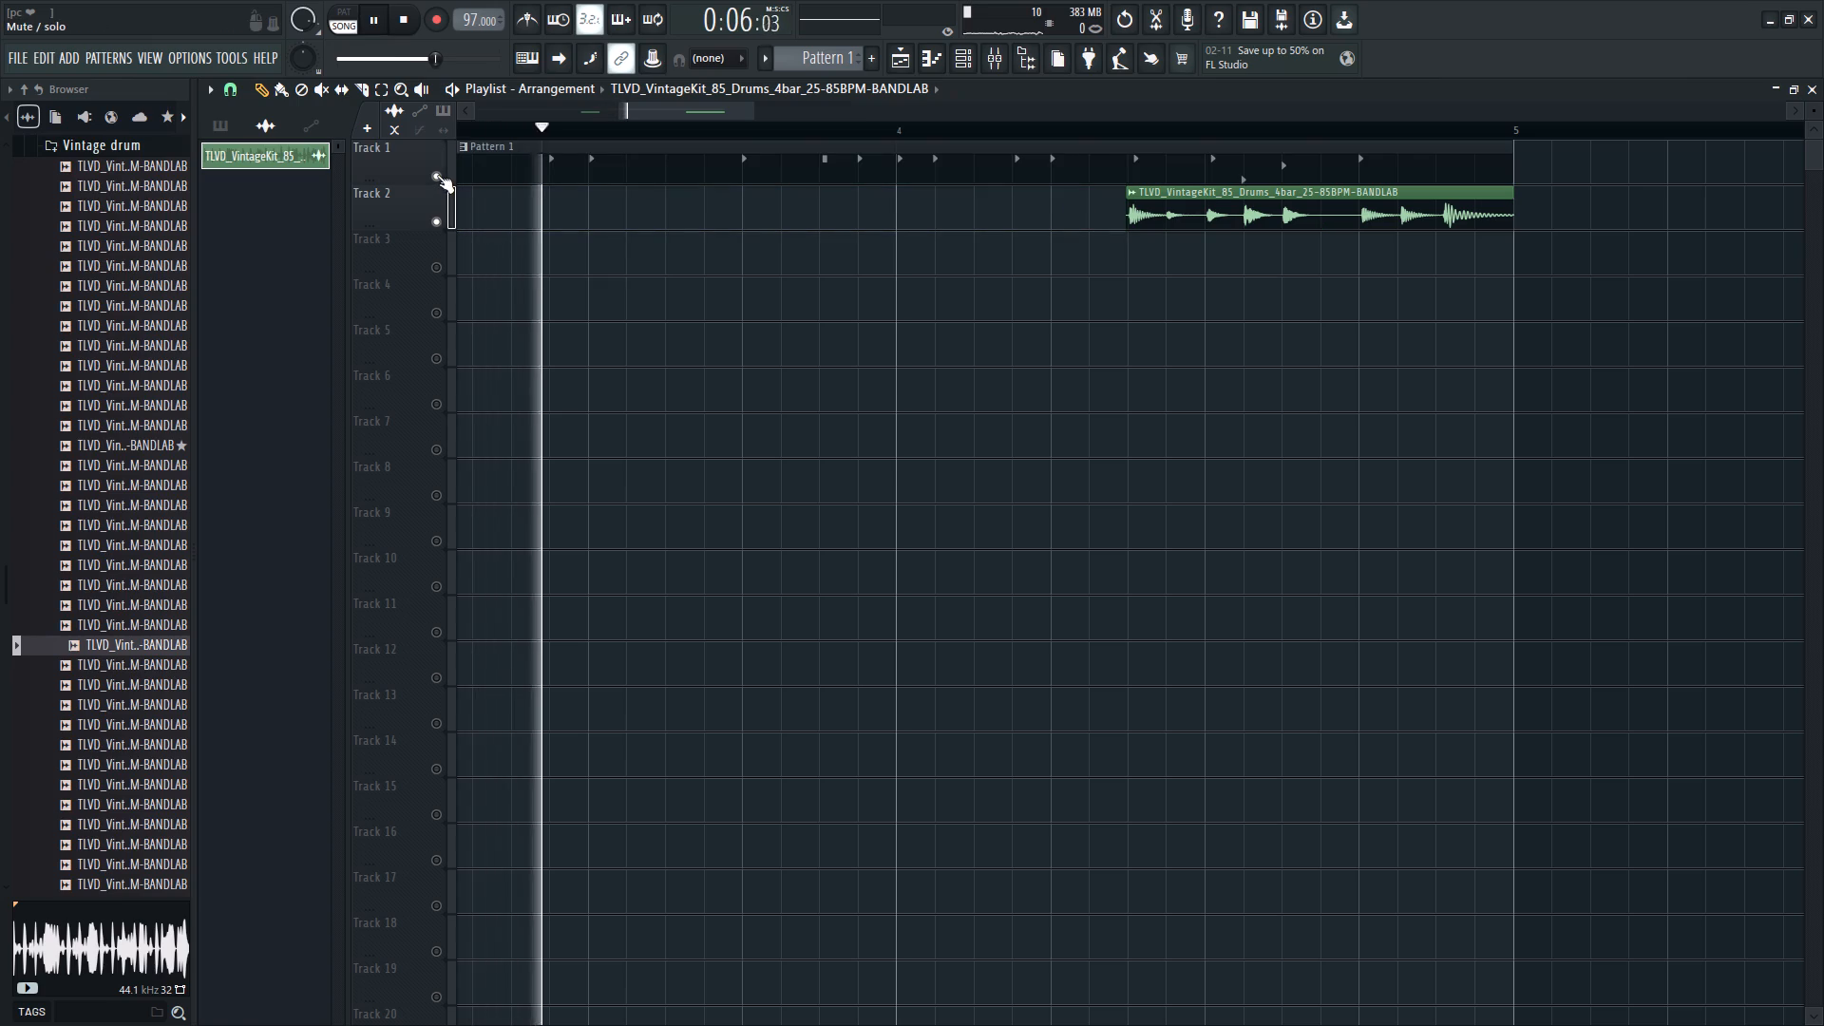
left_click(992, 66)
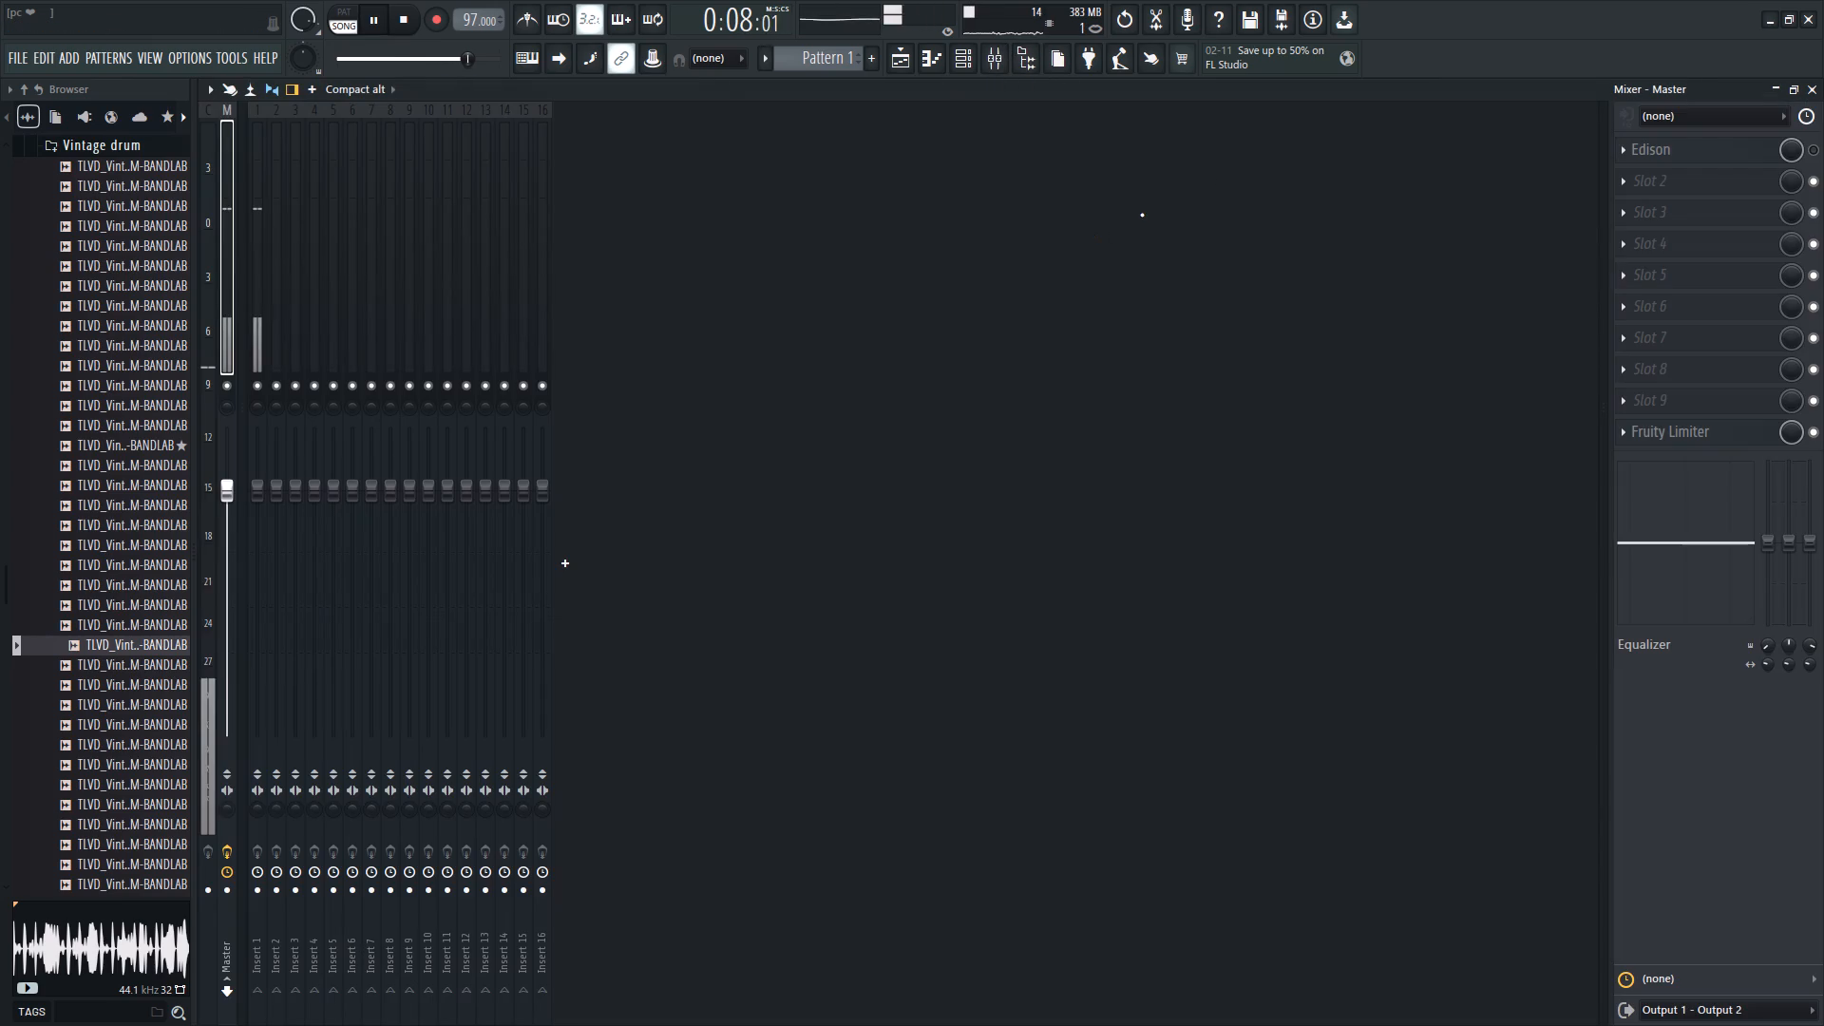
left_click(991, 69)
key("space")
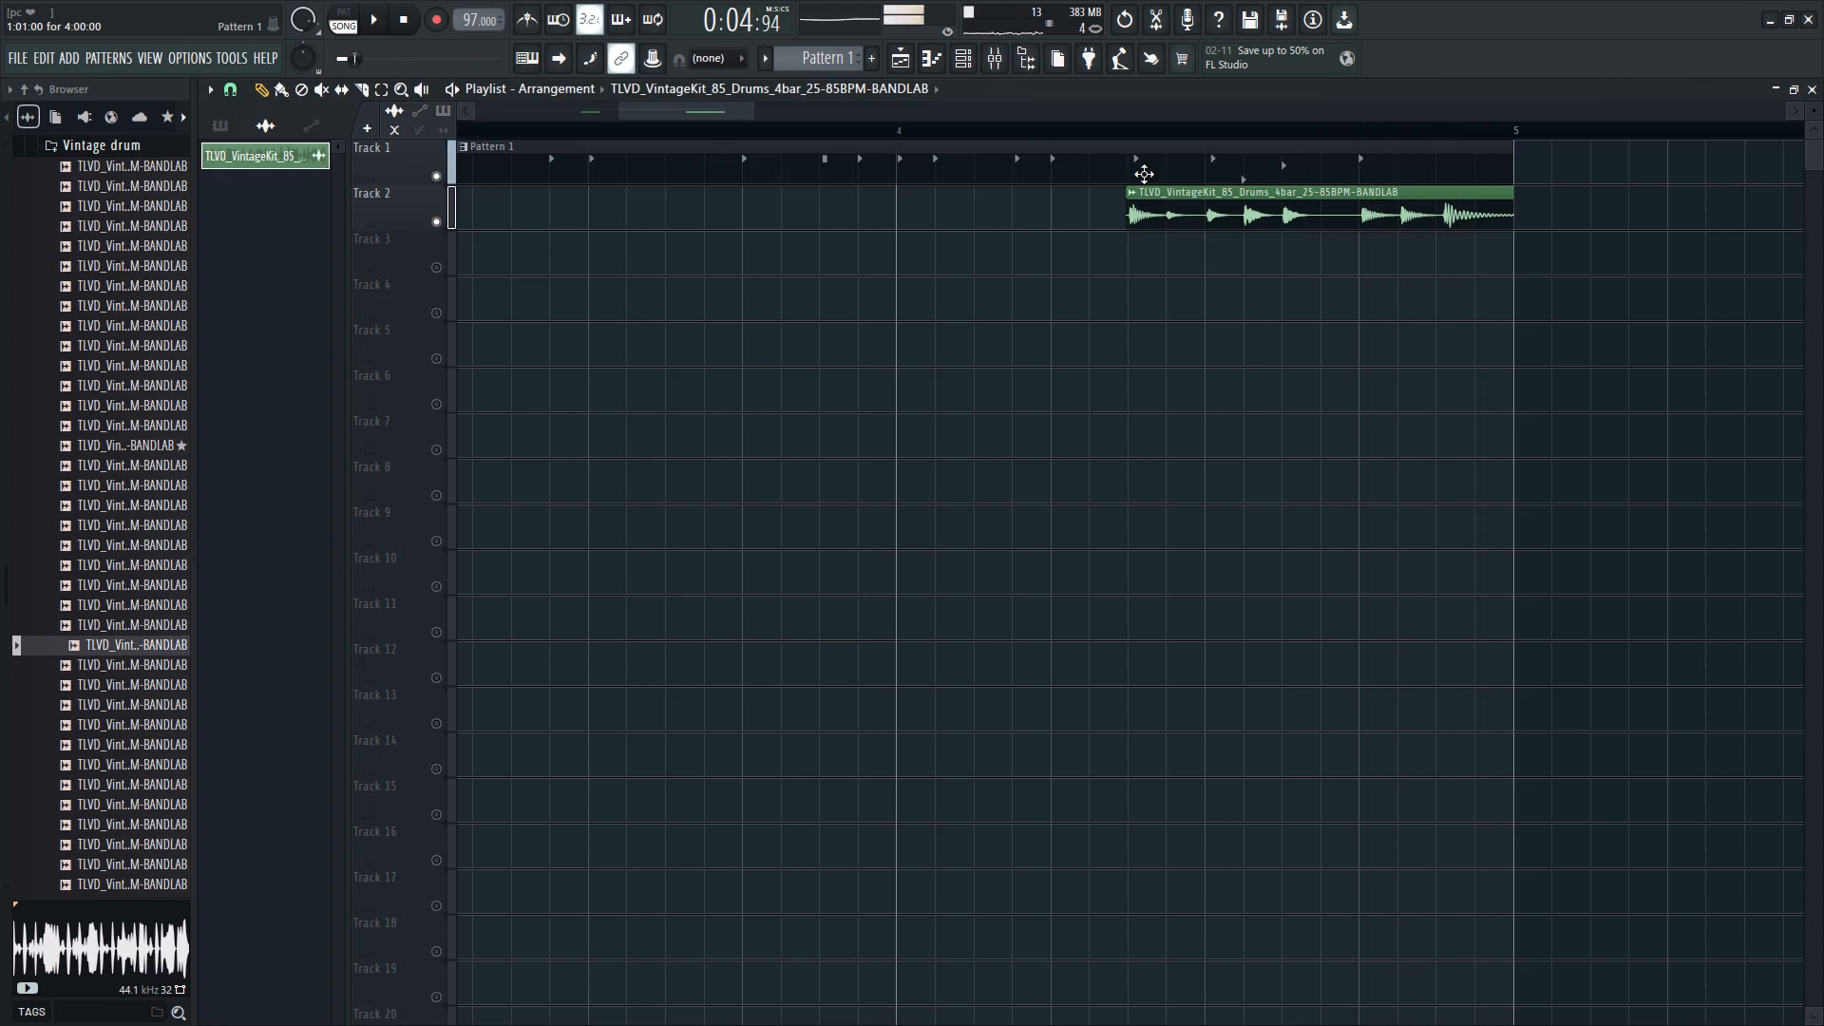
Delete the A4, B4 and last C5 notes in bar 4 of Pattern 1's BANDLAB_3 channel, listening to the result.
double_click(1147, 172)
key("space")
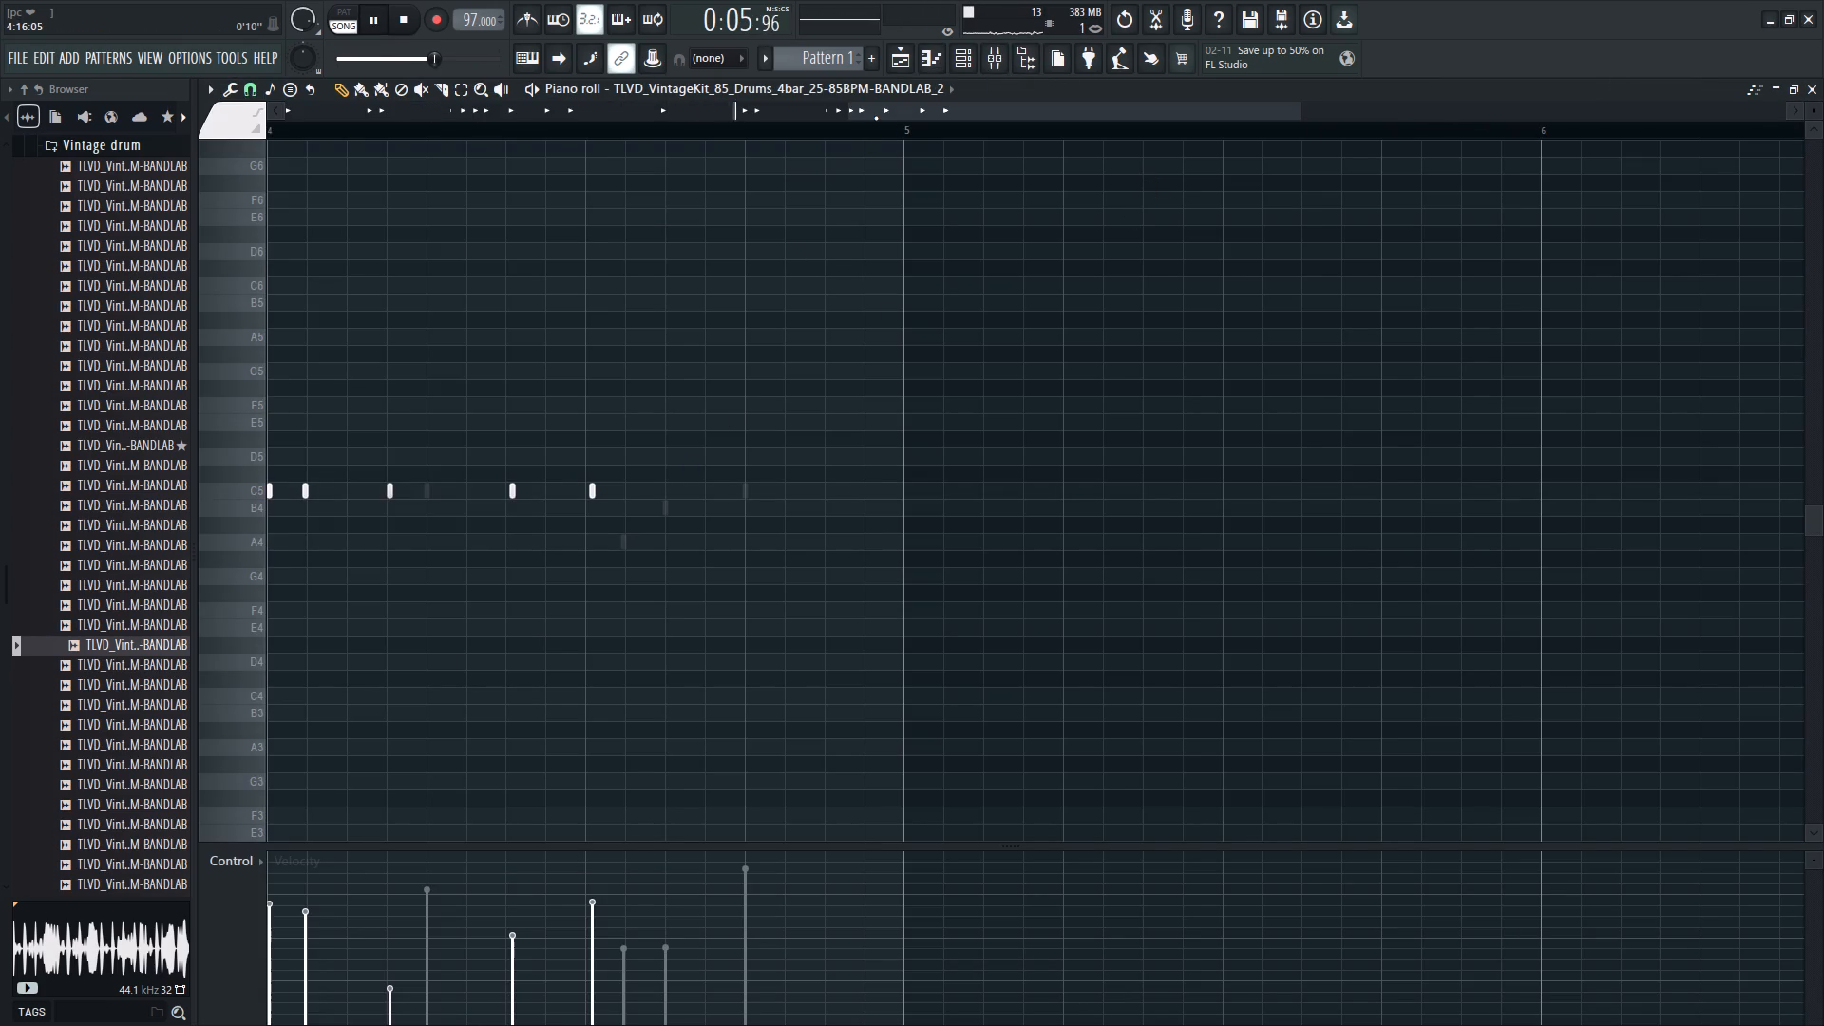
scroll(861, 124, "down", 1)
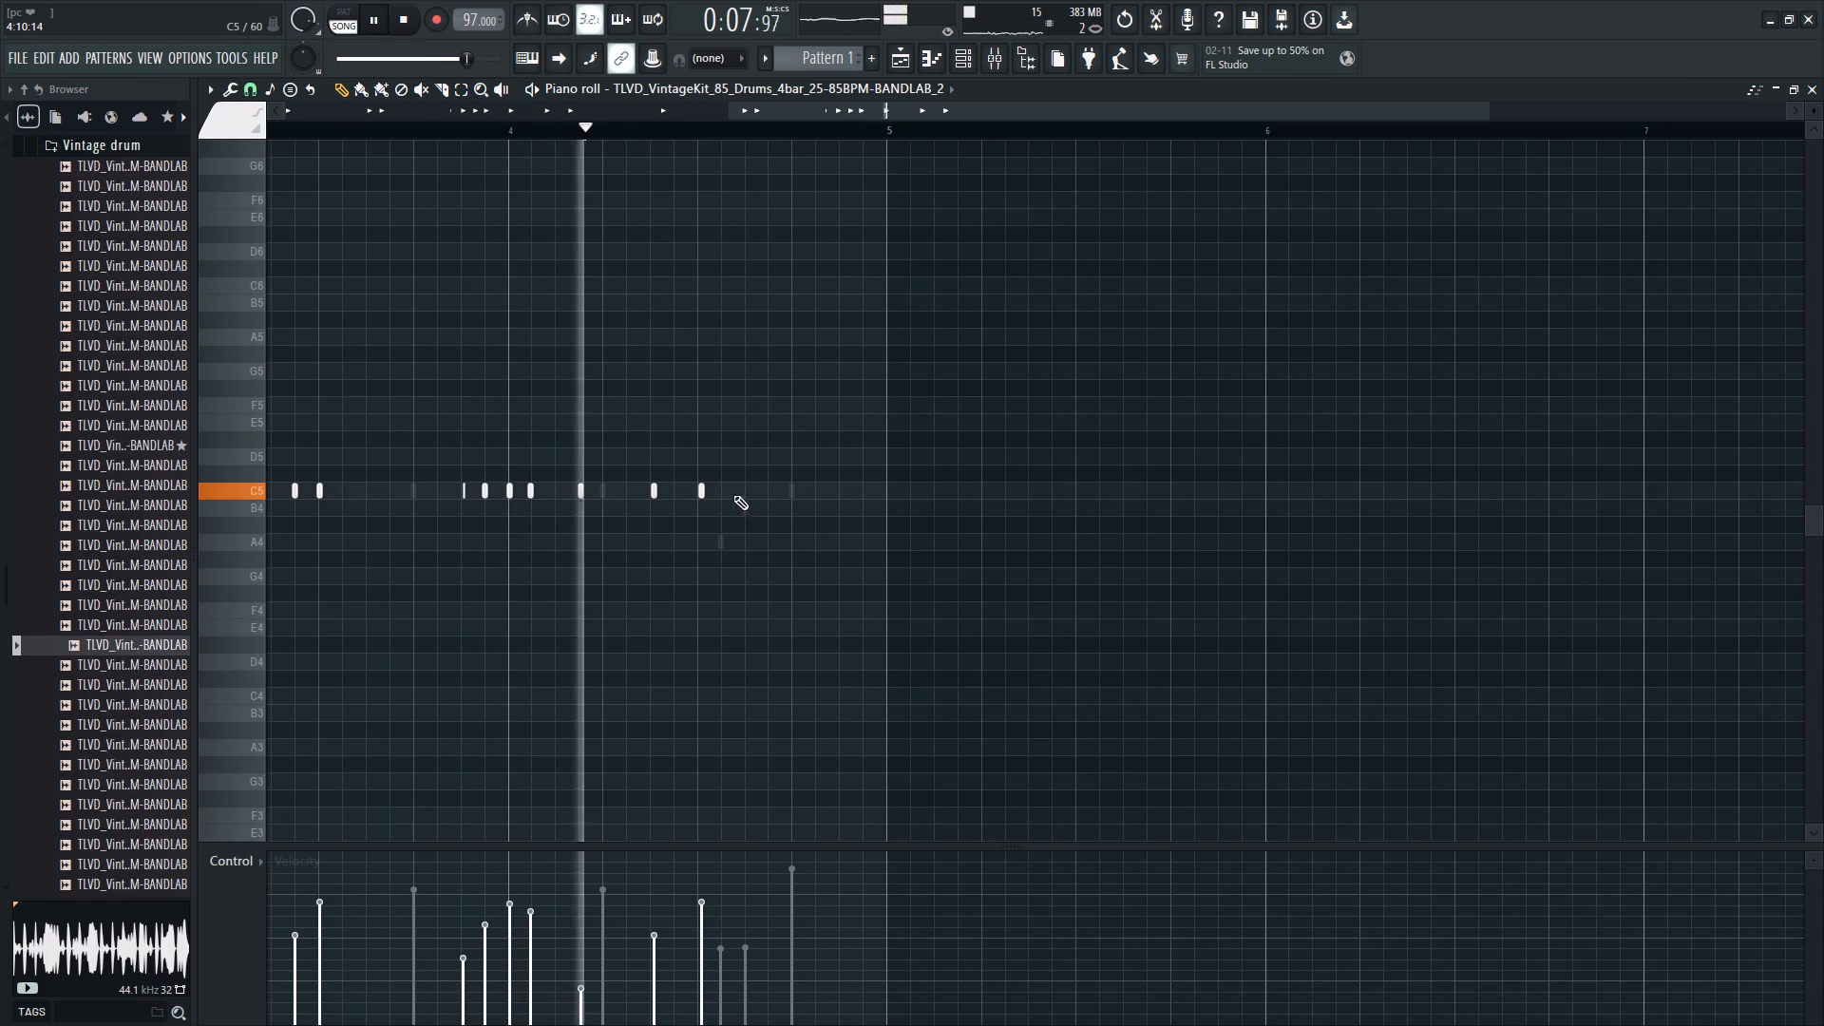
key("space")
scroll(850, 87, "down", 1)
key("space")
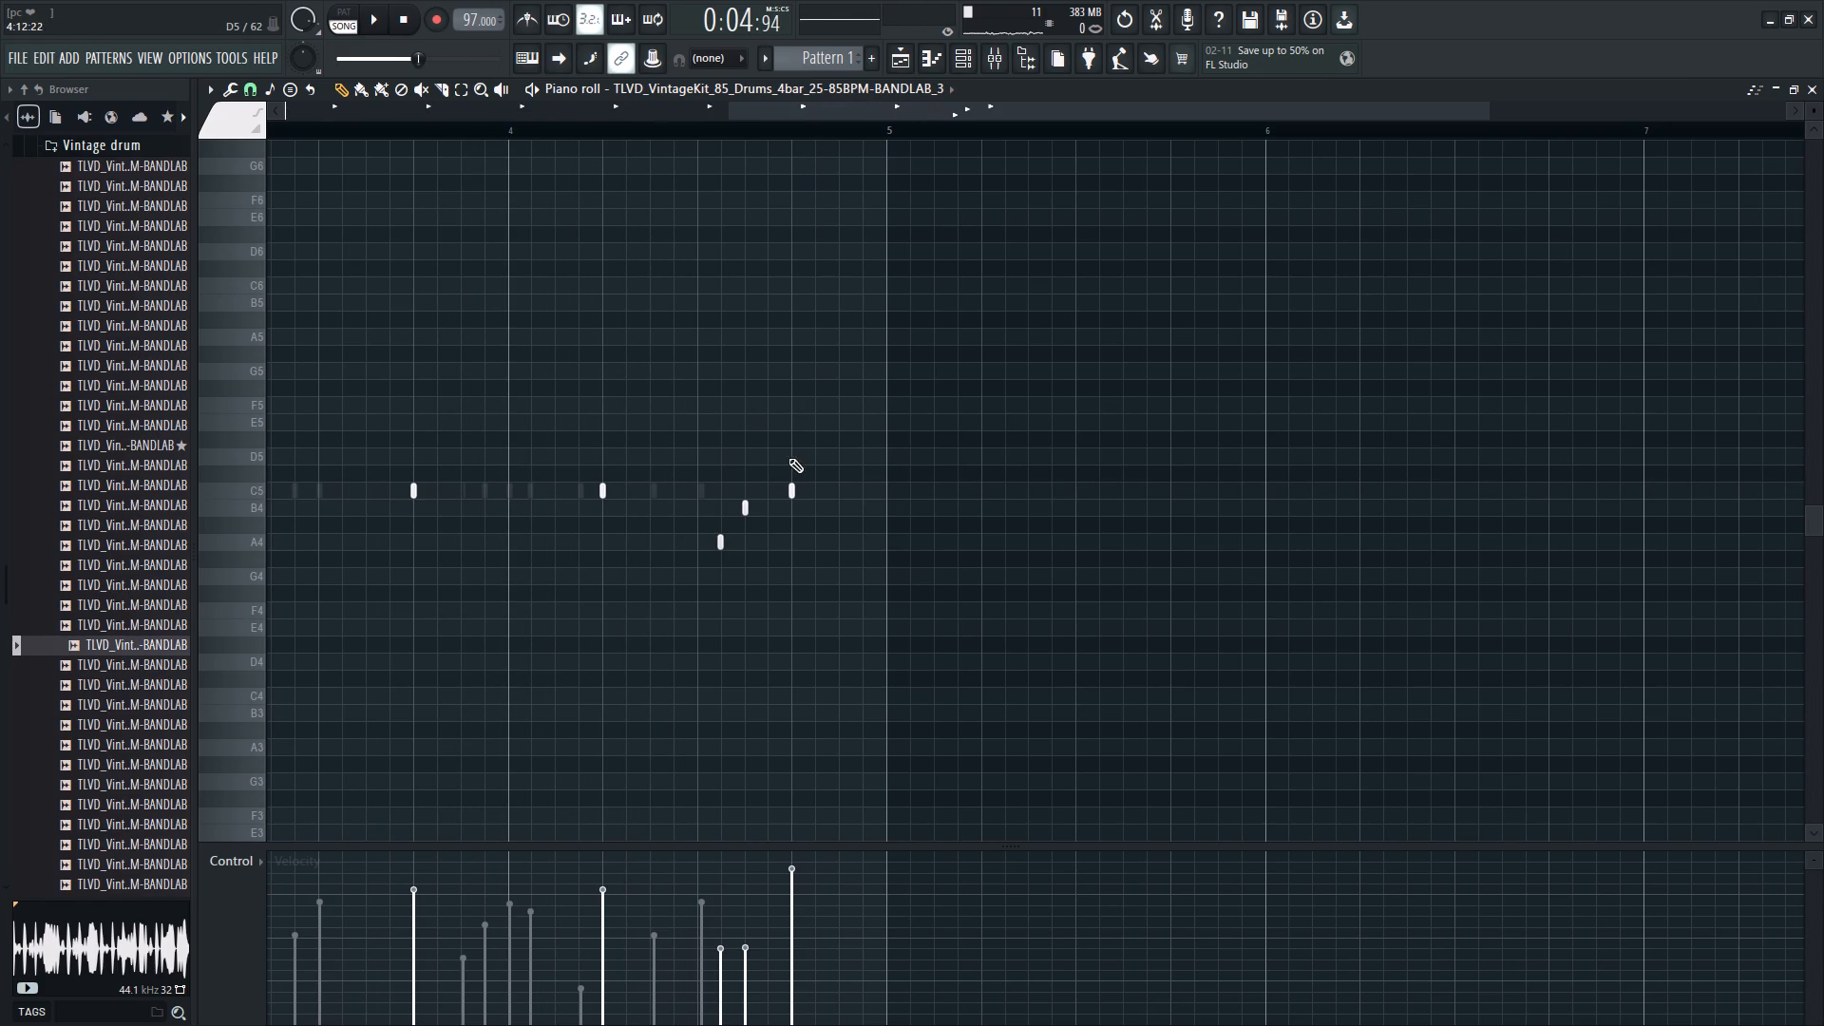
right_click_drag(757, 501, 737, 526)
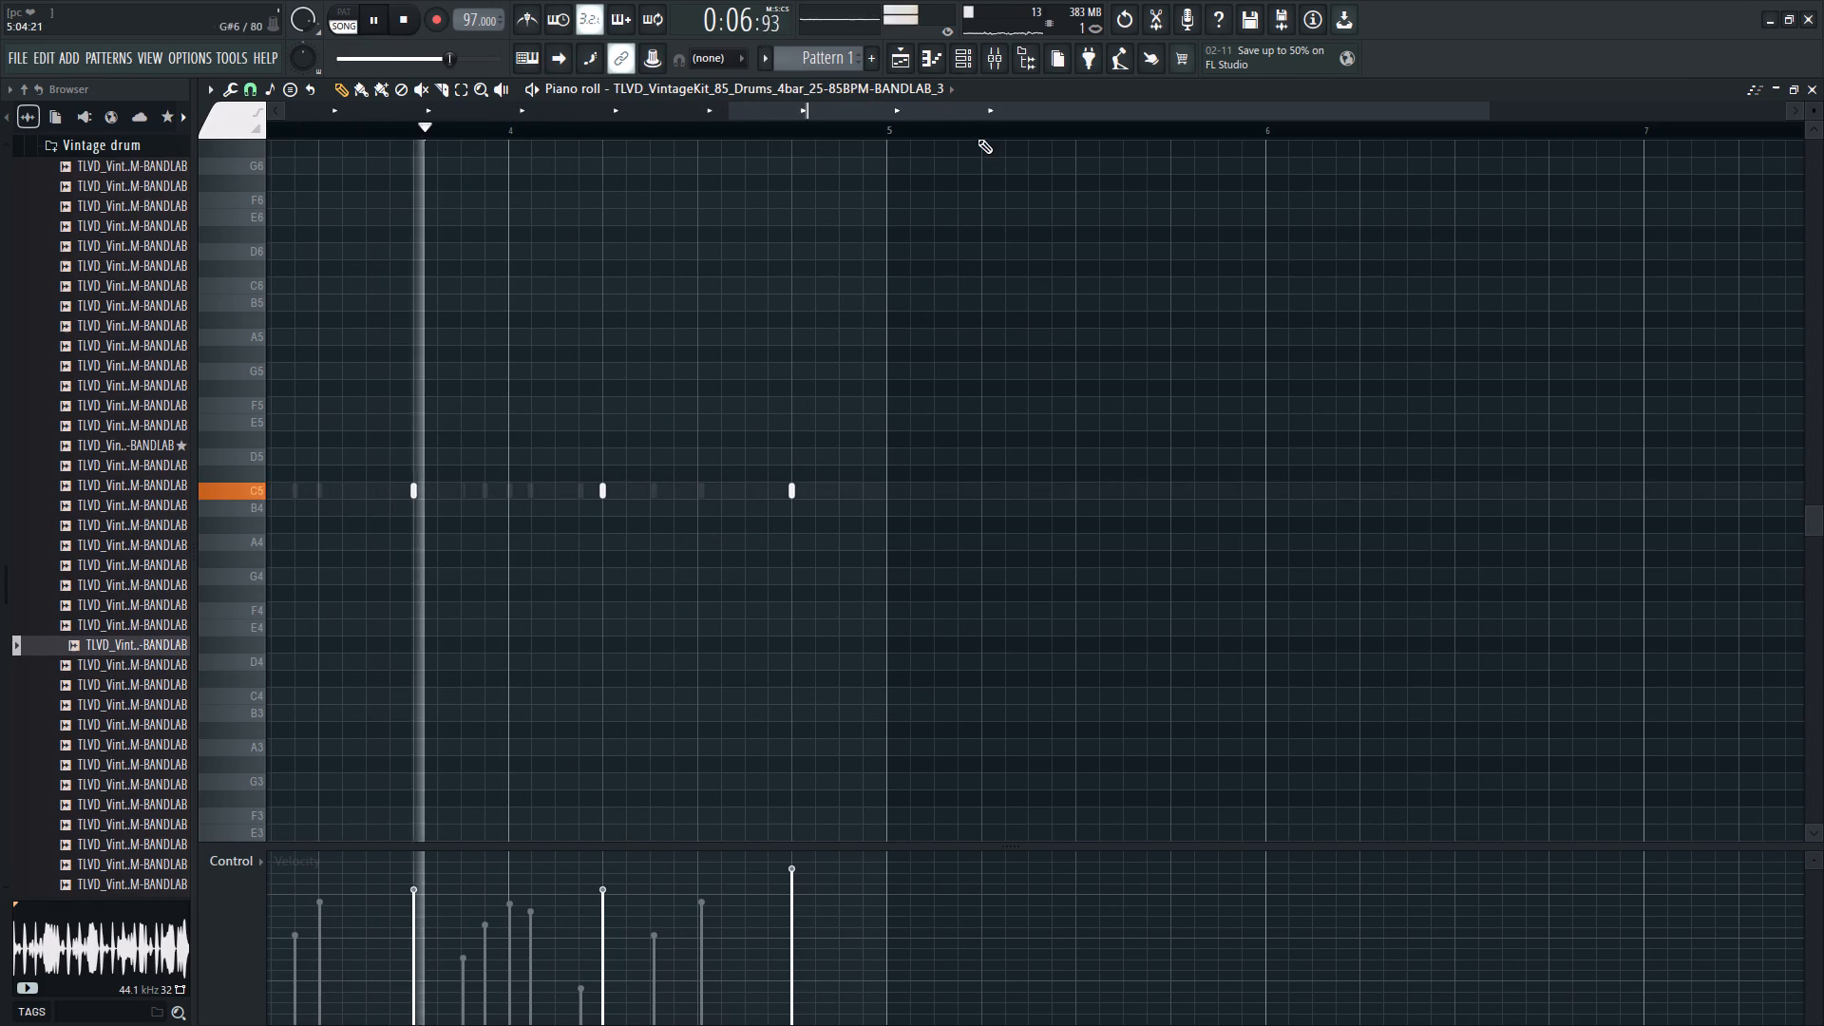
right_click_drag(809, 487, 710, 490)
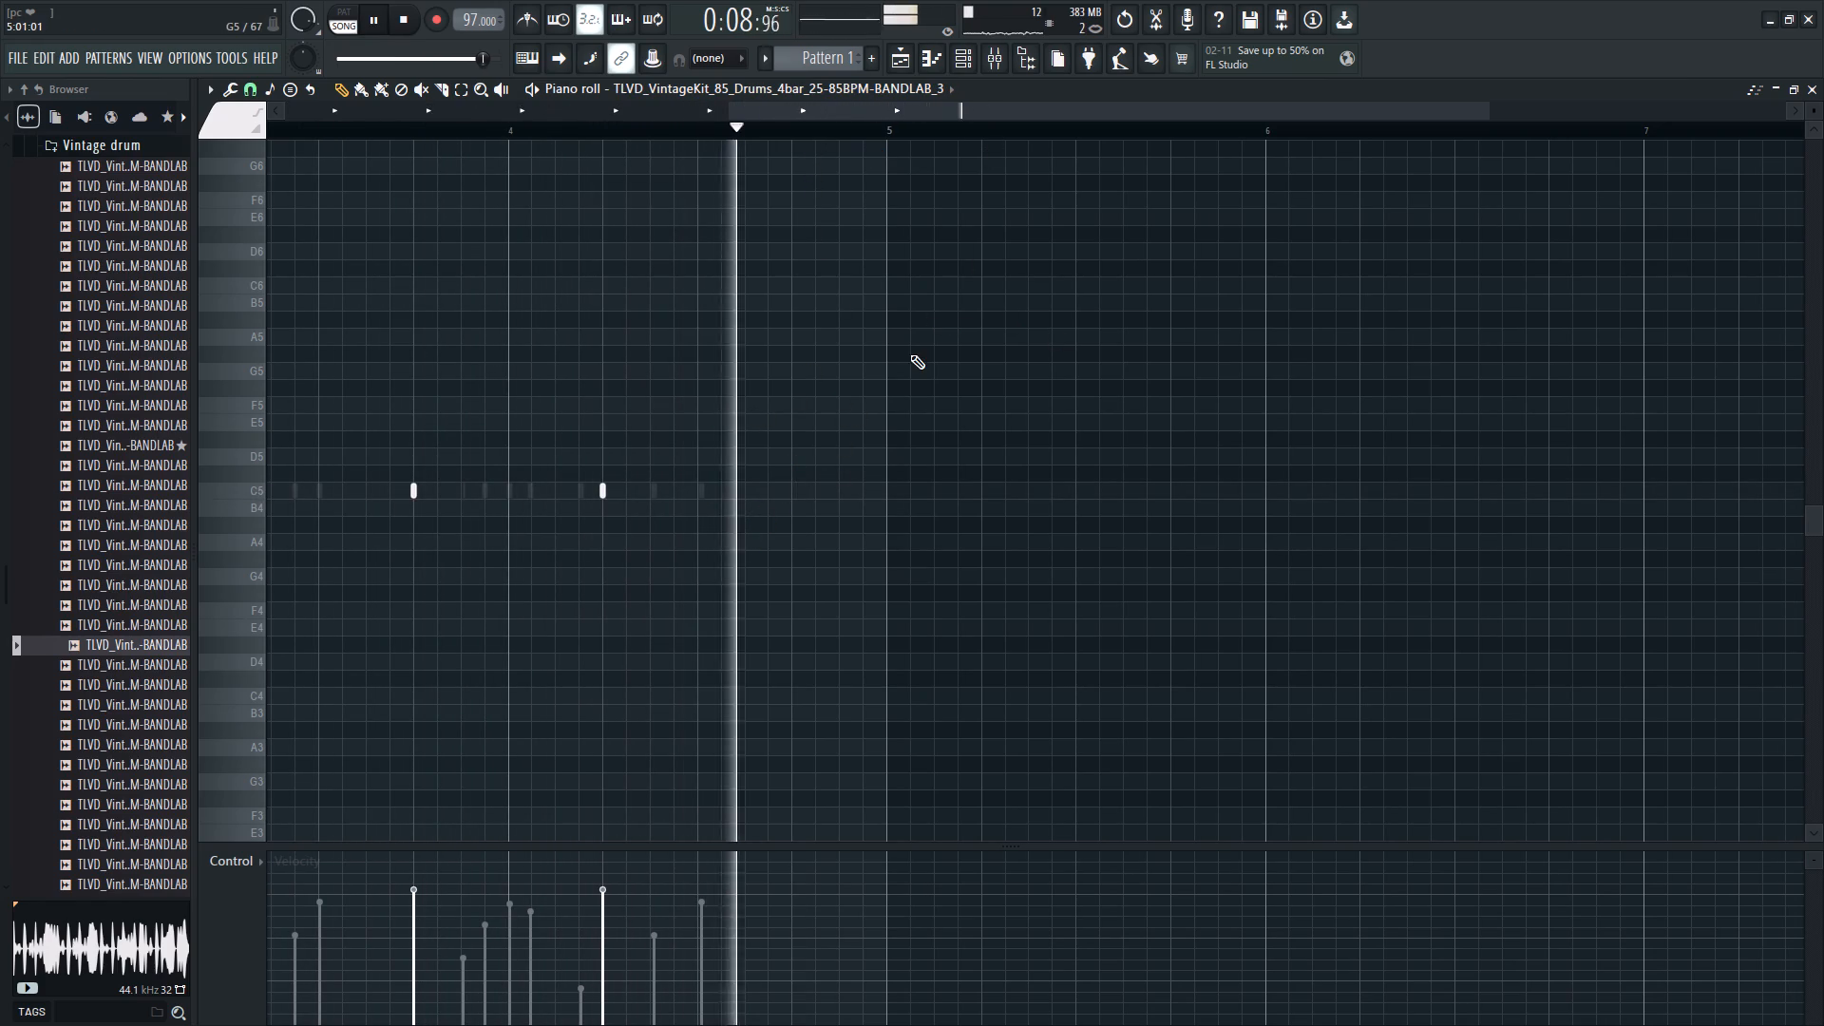
key("space")
Play bar 4 and compare the timing of Pattern 1's notes with the Track 2 loop fill.
left_click(902, 61)
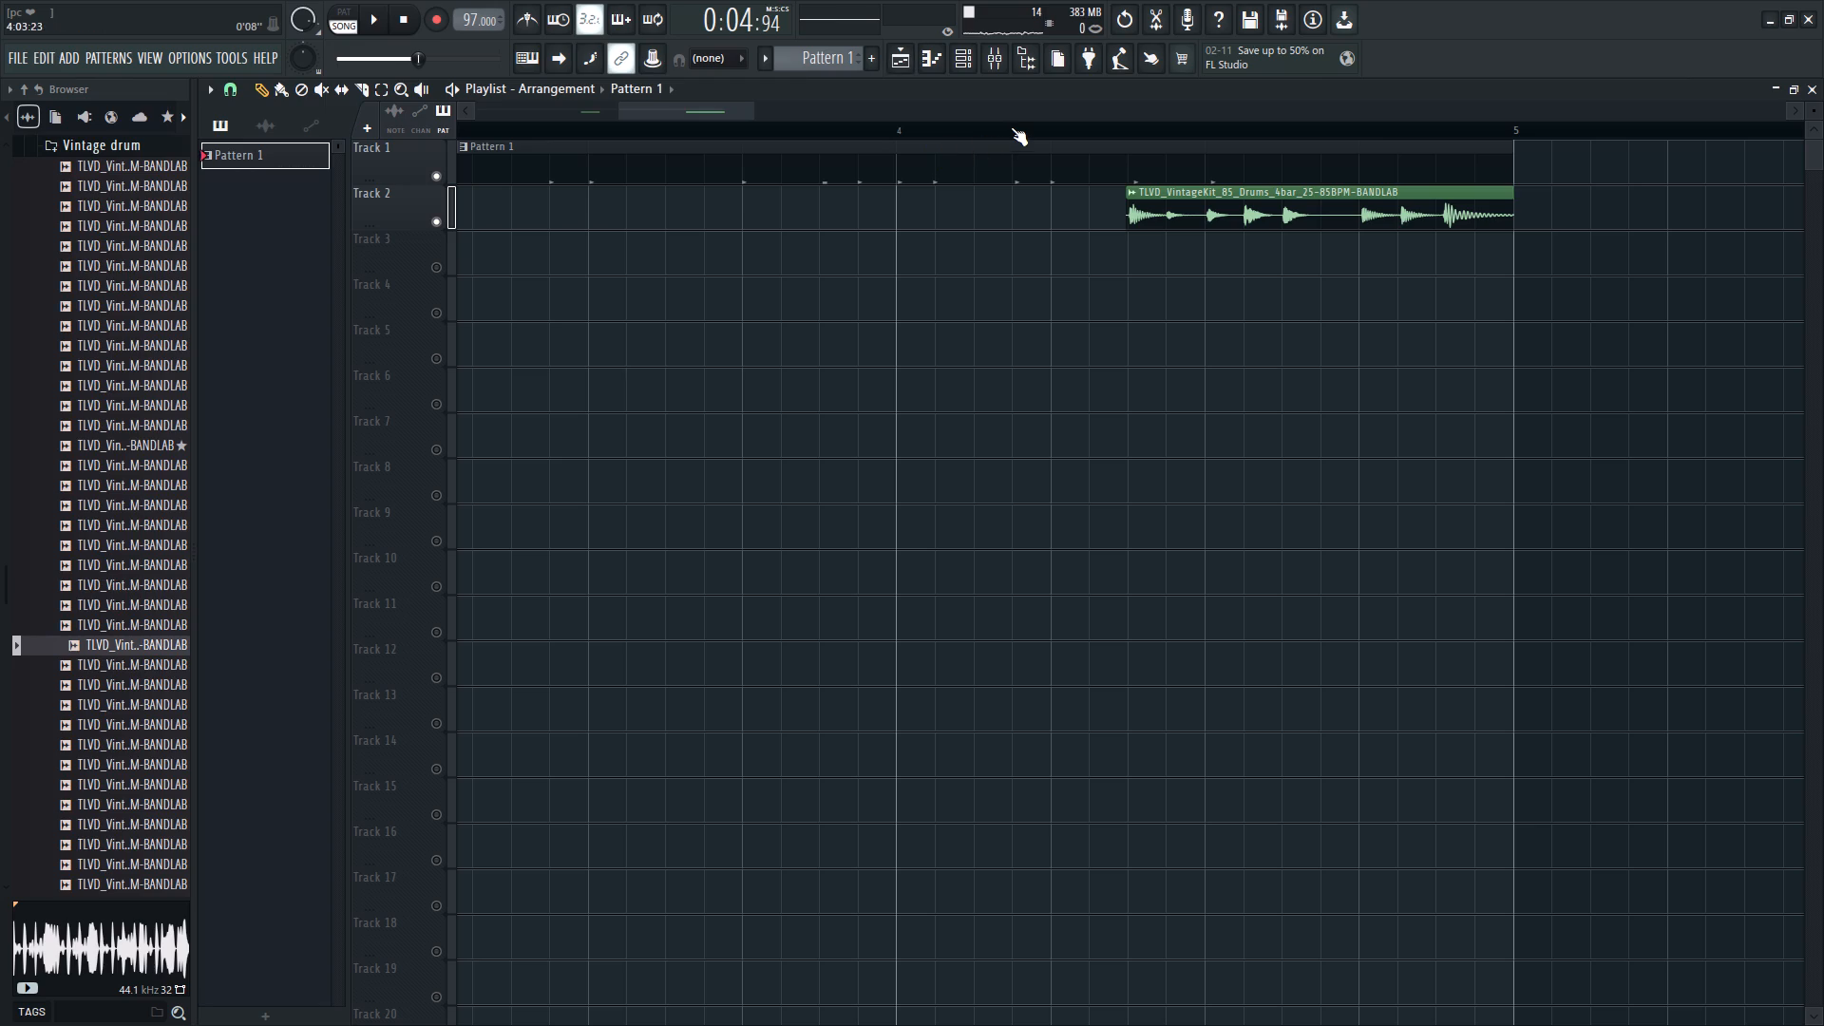
left_click(1016, 123)
left_click_drag(1173, 151, 1161, 153)
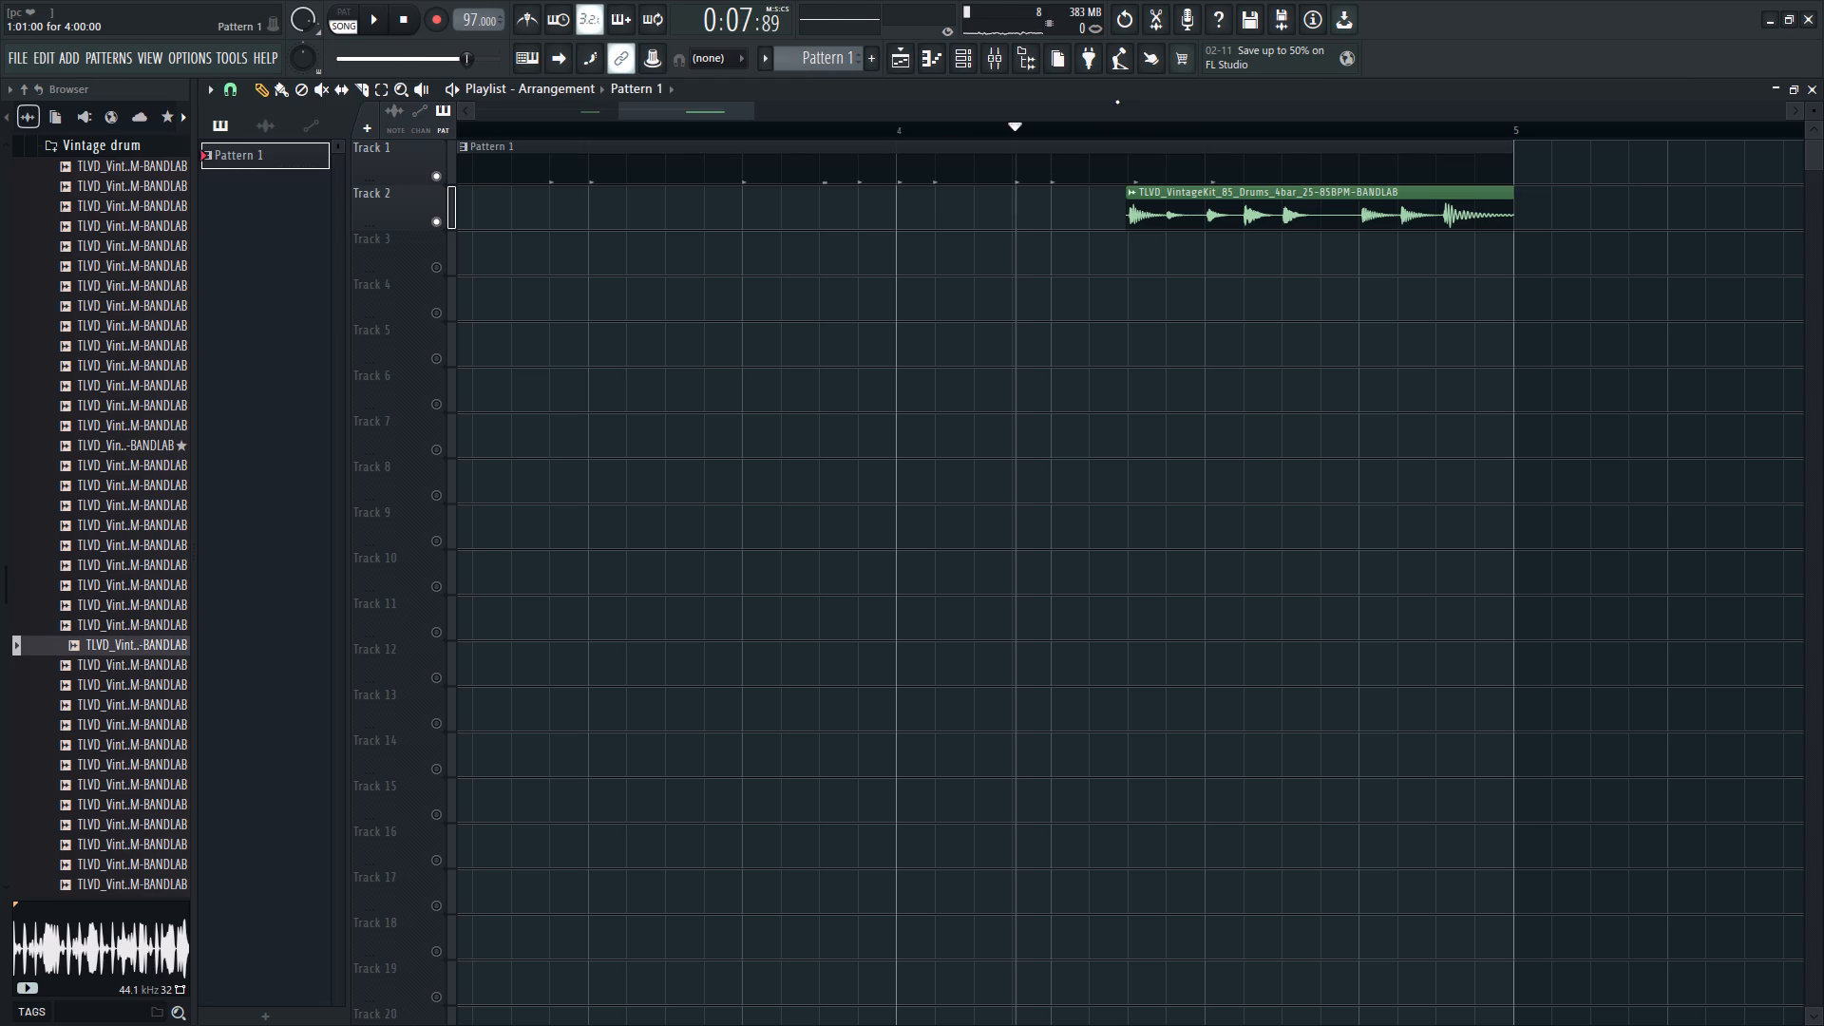
left_click(992, 59)
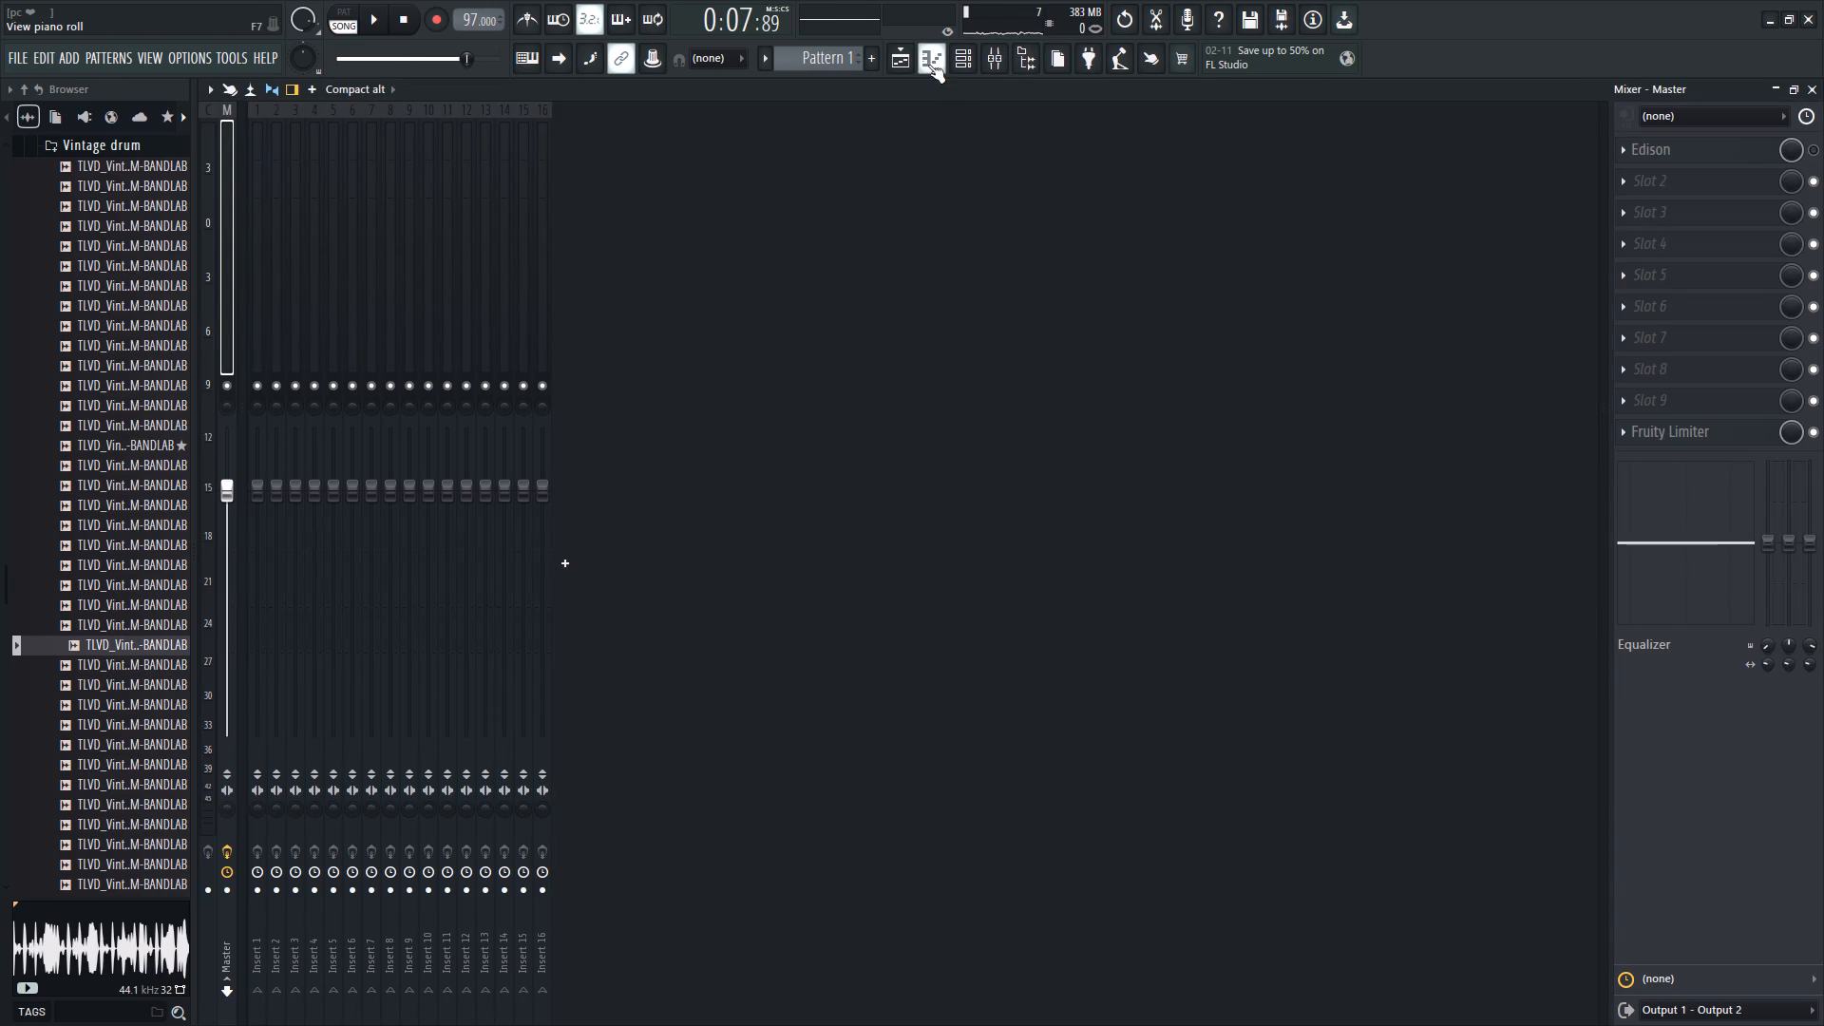
left_click(949, 67)
left_click_drag(1229, 284, 1237, 370)
key("space")
left_click(901, 65)
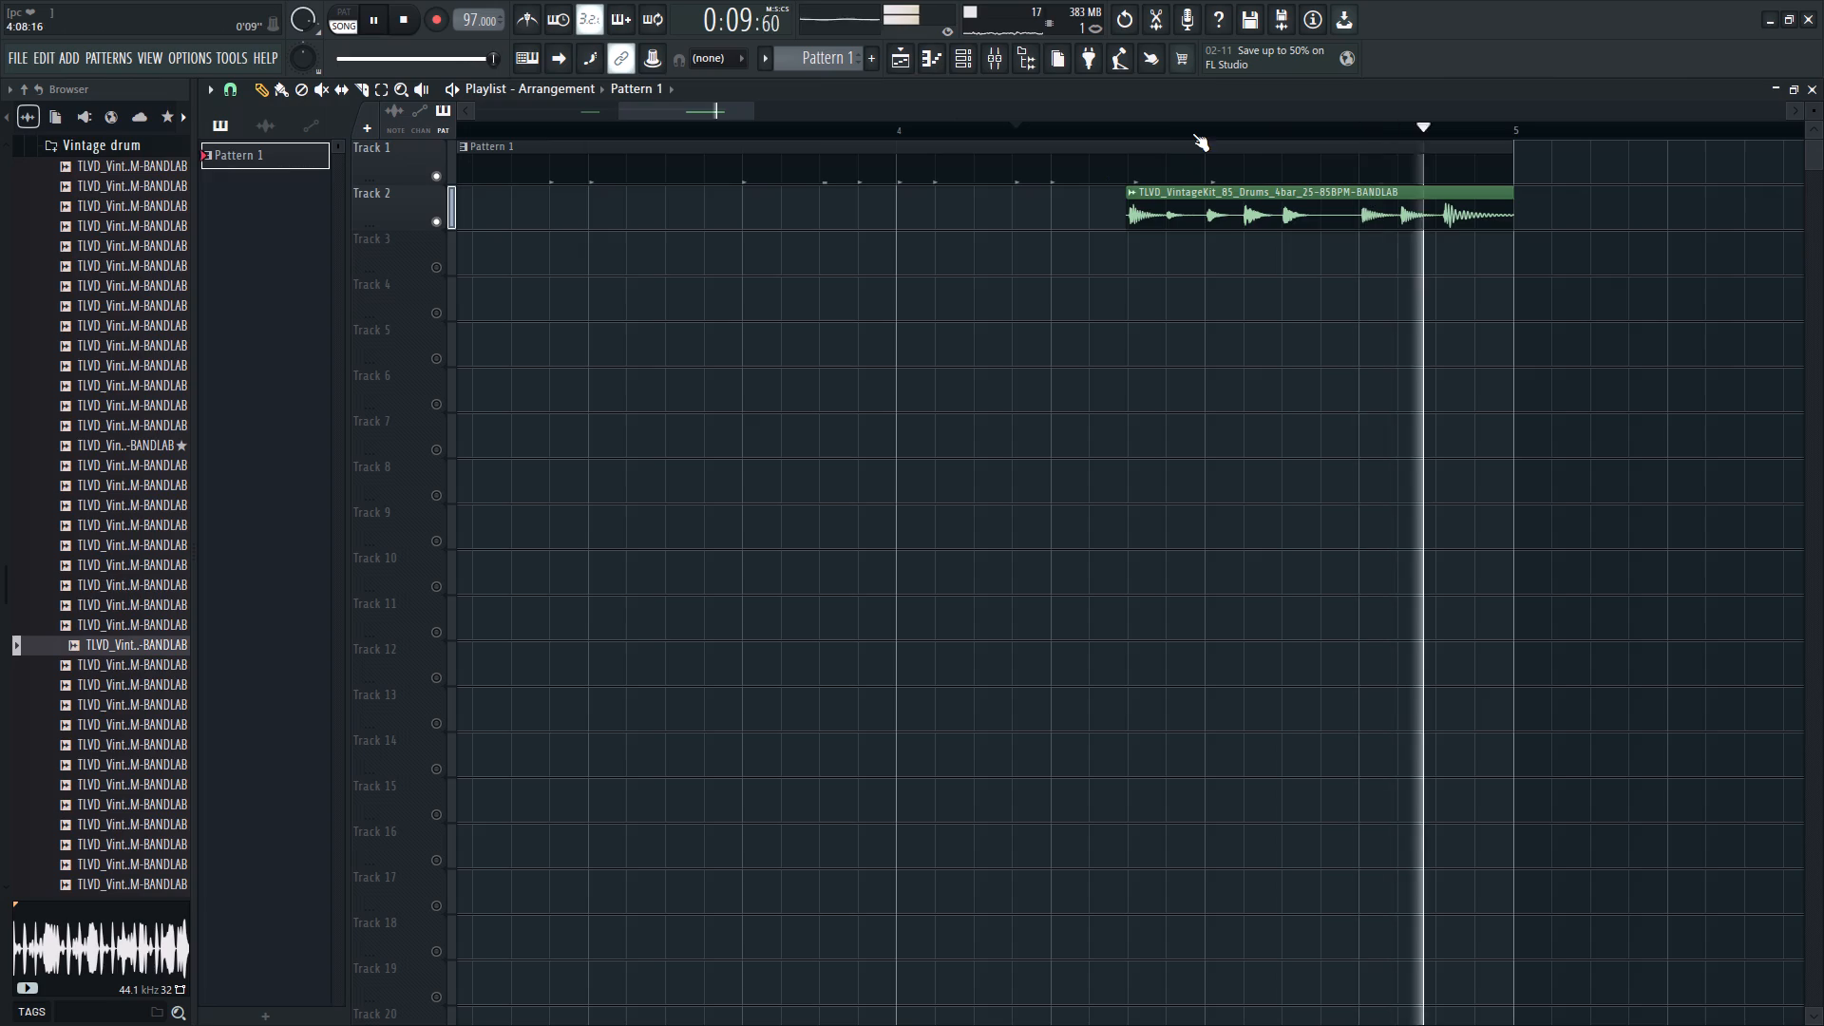
scroll(1193, 128, "up", 3)
key("space")
left_click_drag(1317, 226, 1305, 229)
key("space")
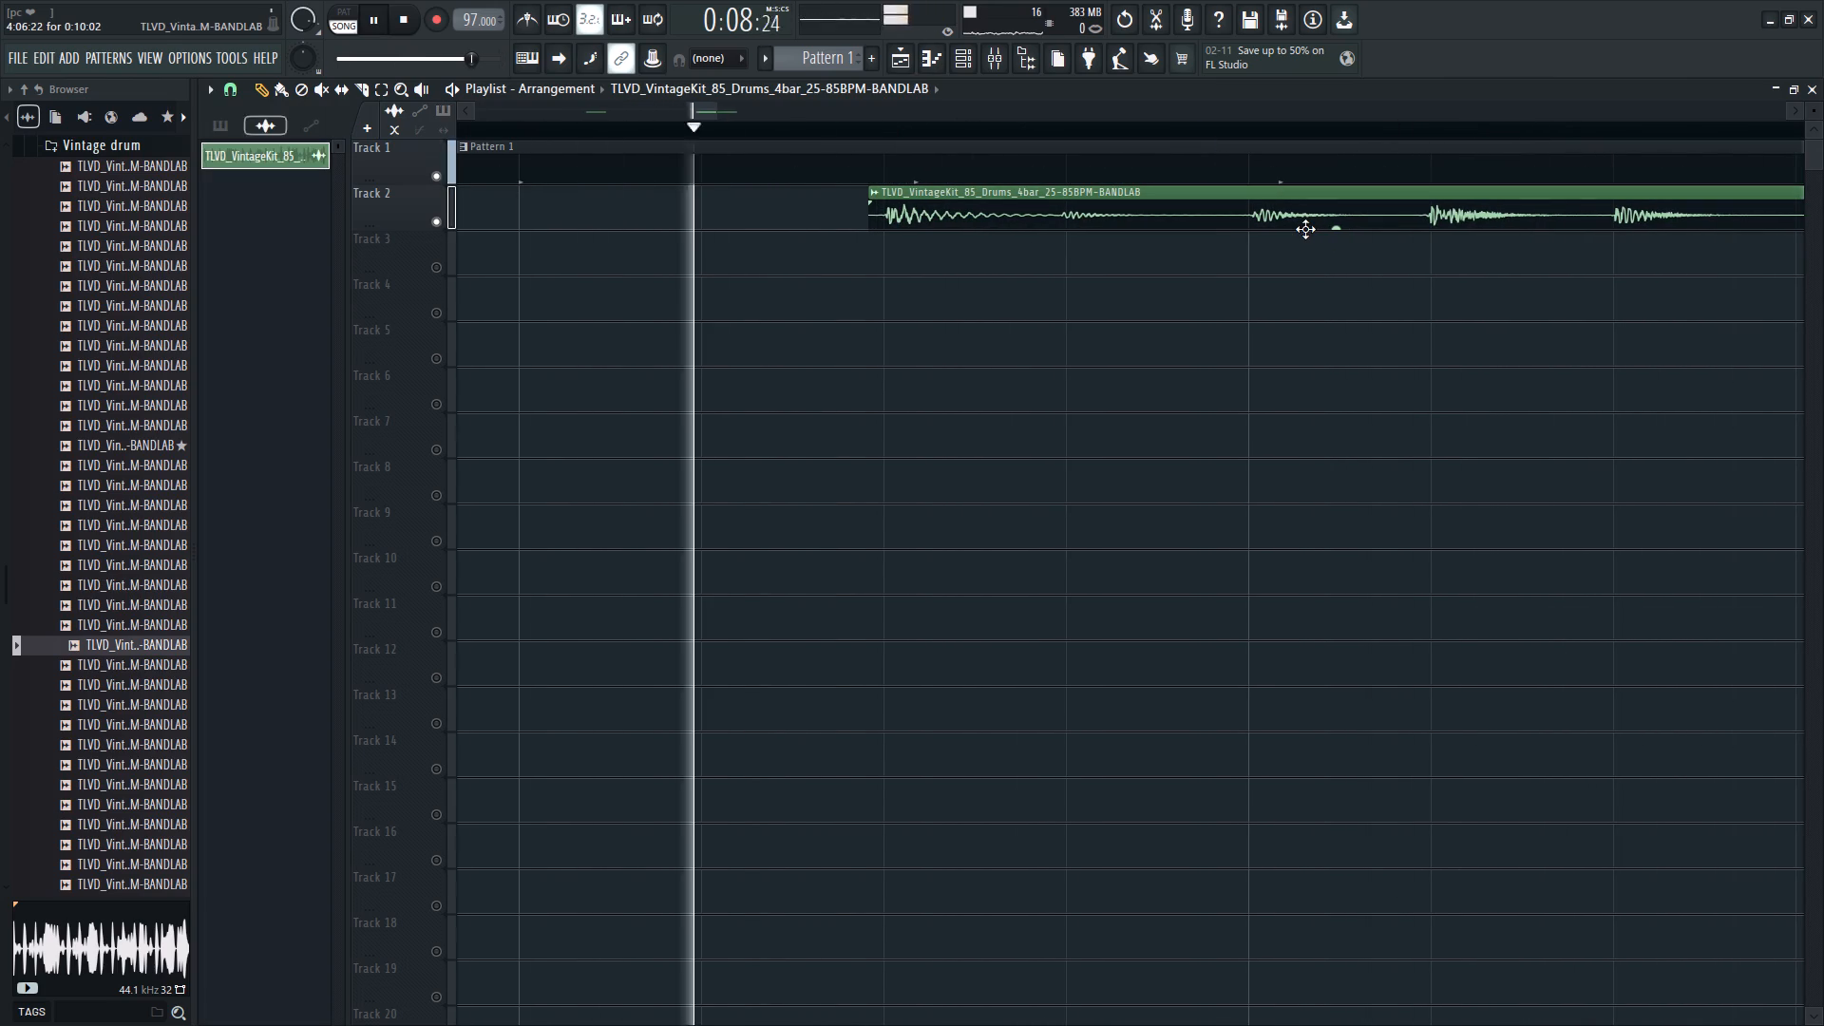
Move the last two C5 notes of Pattern 1's BANDLAB_2 channel earlier, onto steps 7 and 9 of bar 4.
left_click(1116, 154)
key("space")
double_click(1111, 155)
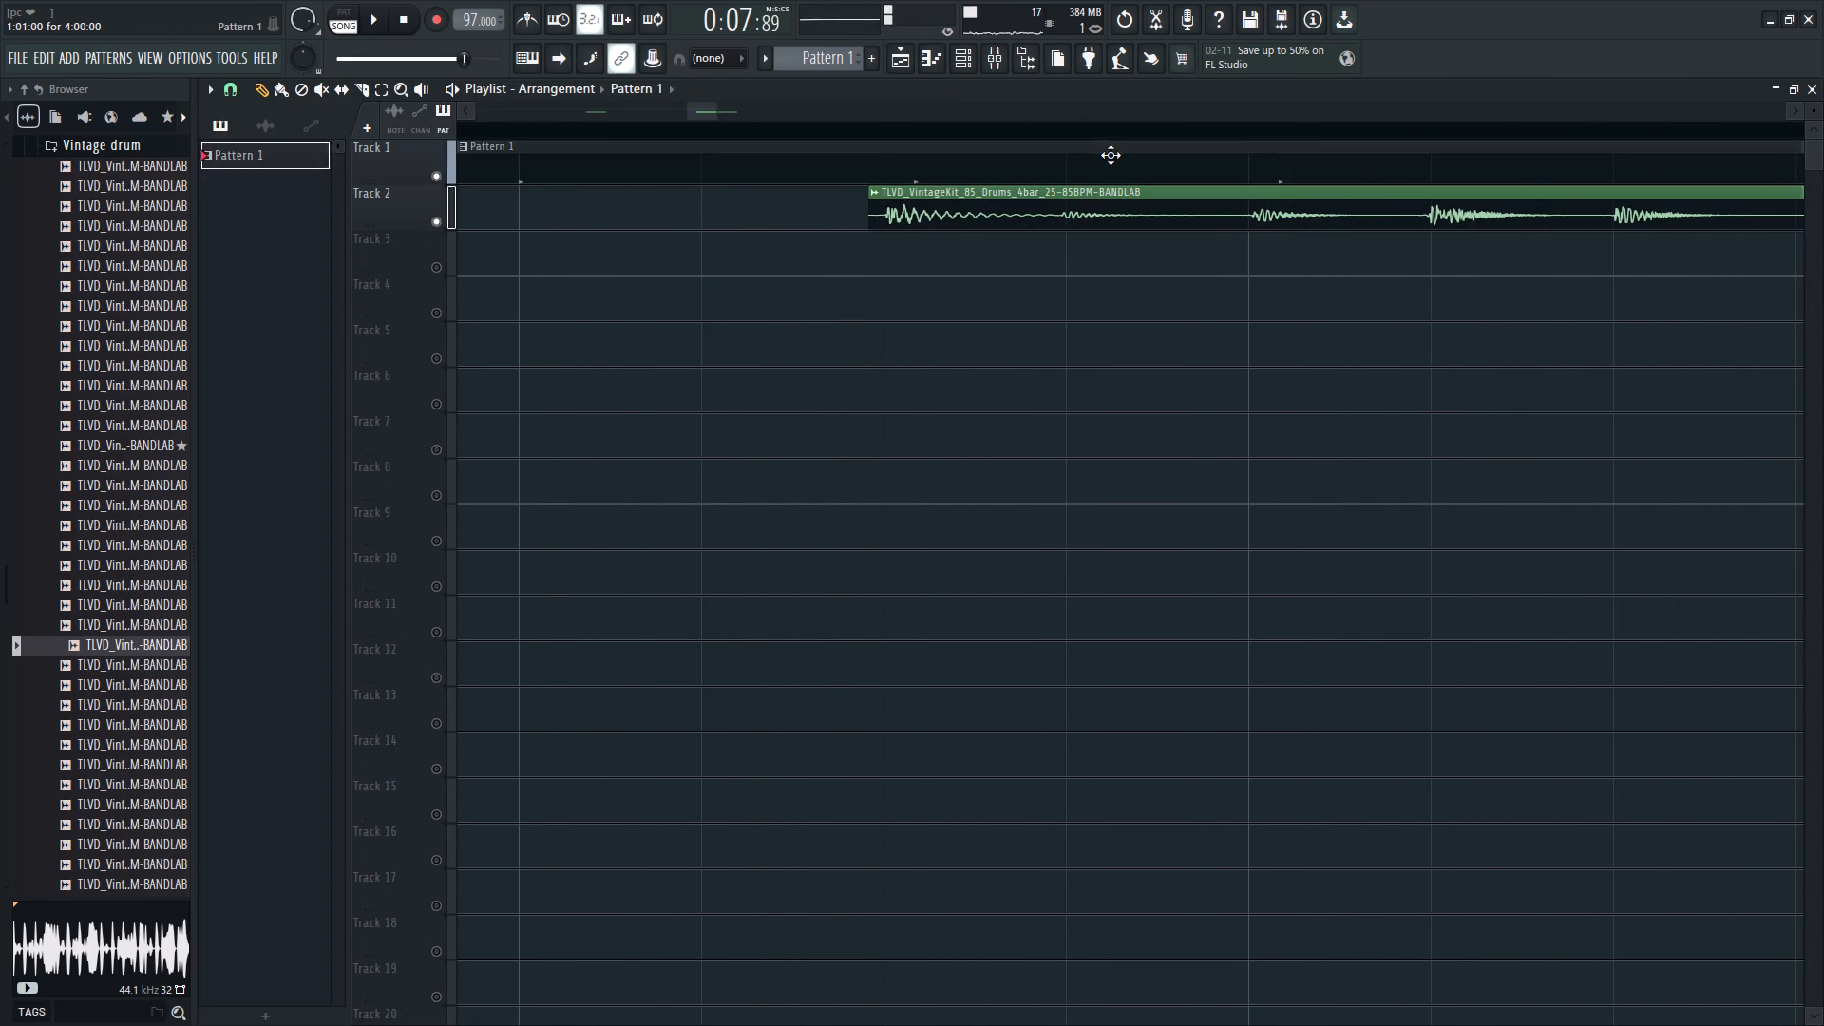
key("space")
key("space")
scroll(376, 128, "up", 4)
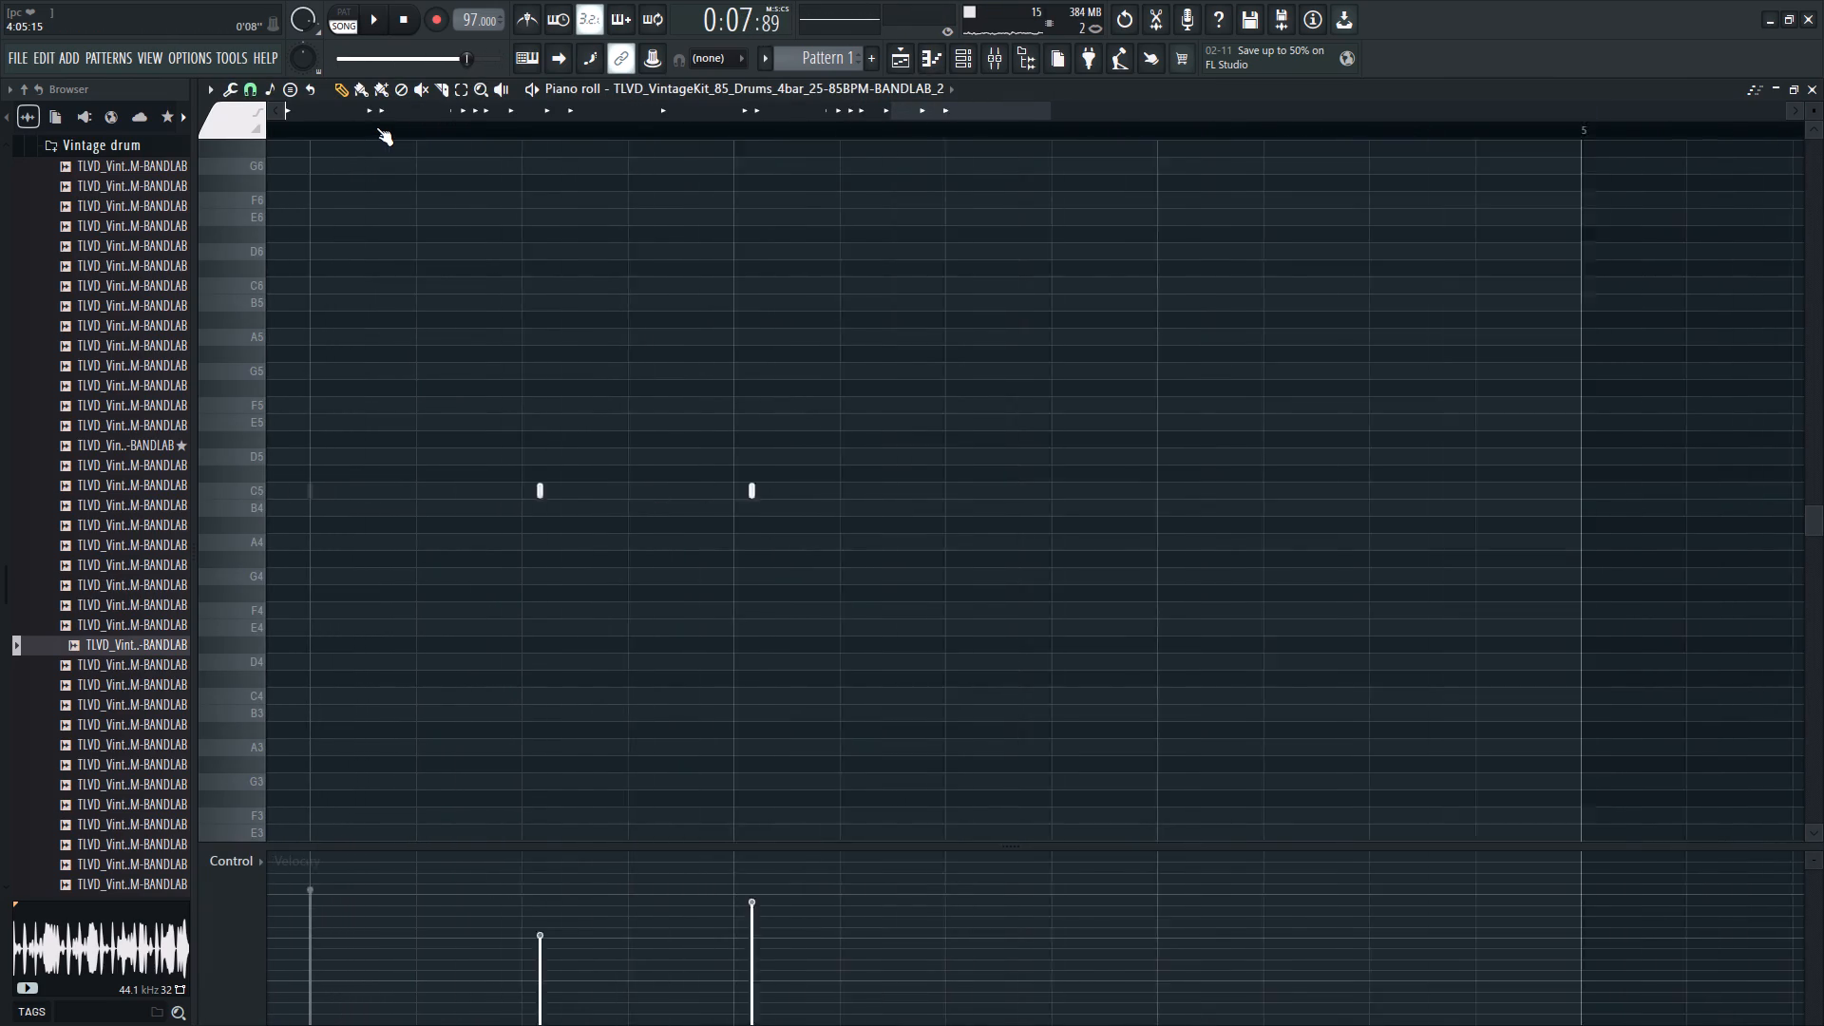
left_click_drag(1092, 464, 618, 535, "ctrl")
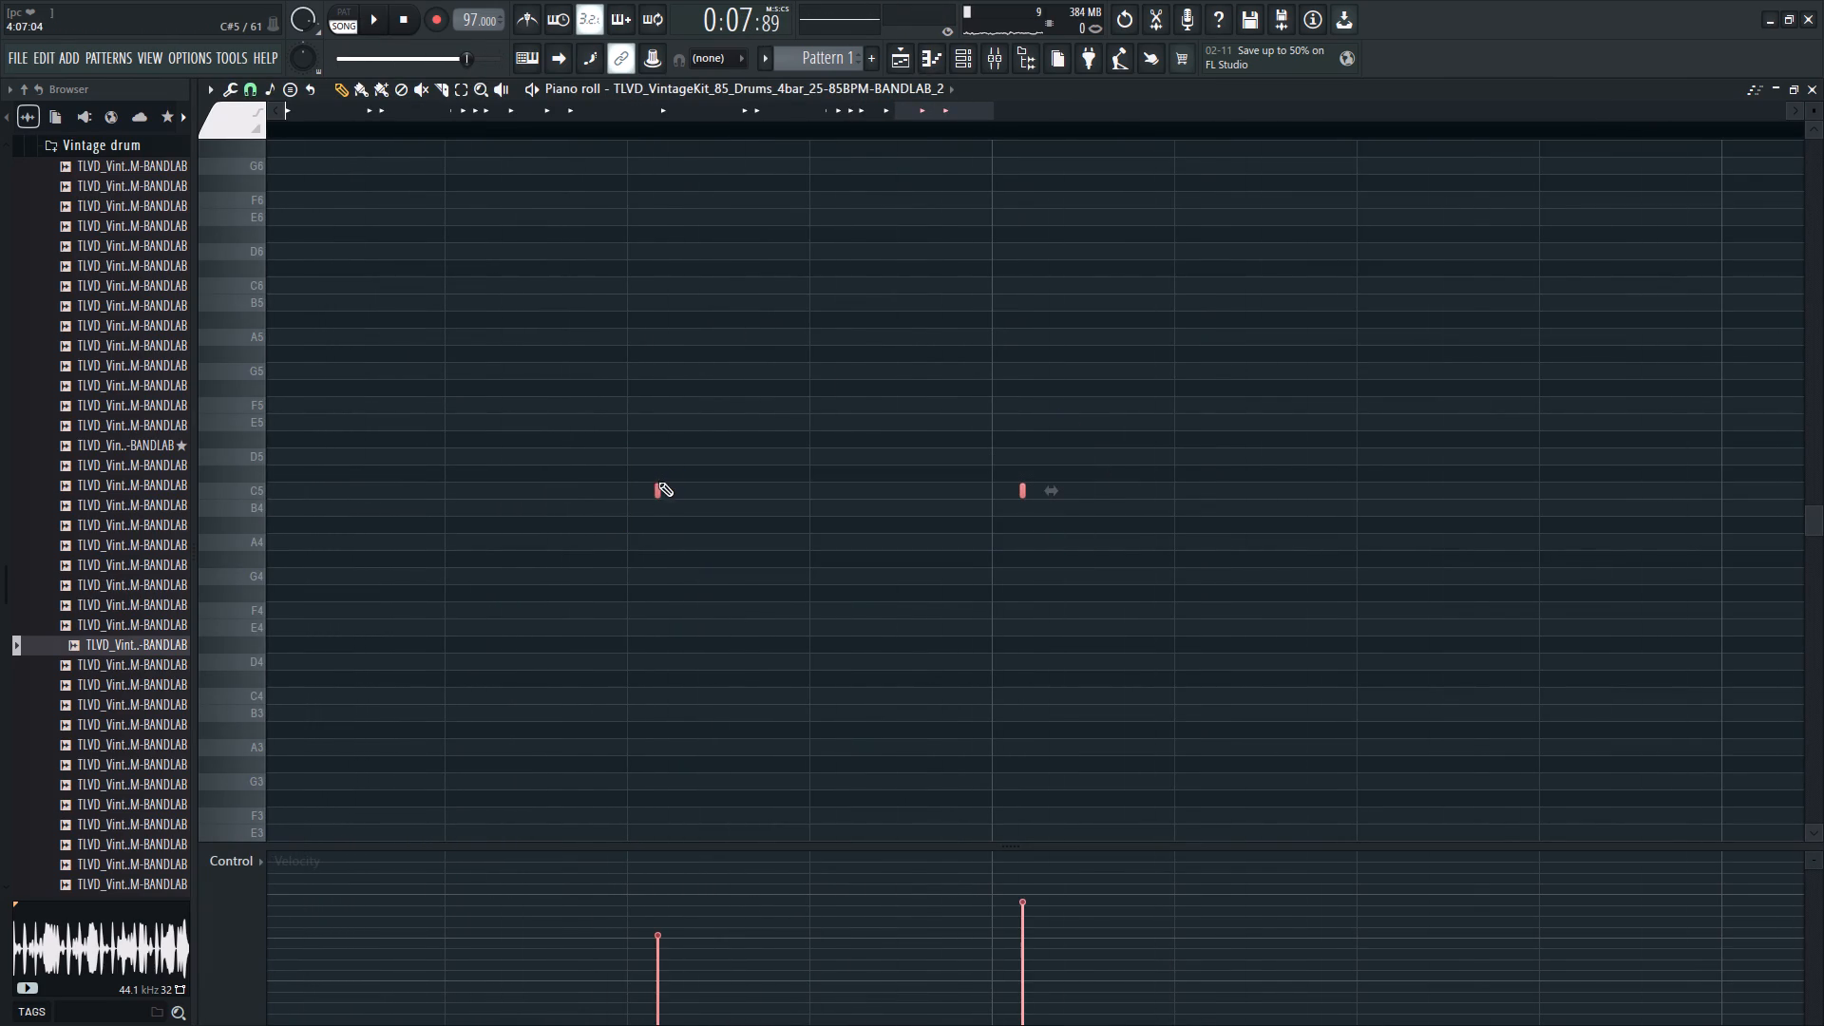
left_click_drag(655, 484, 624, 485)
key("space")
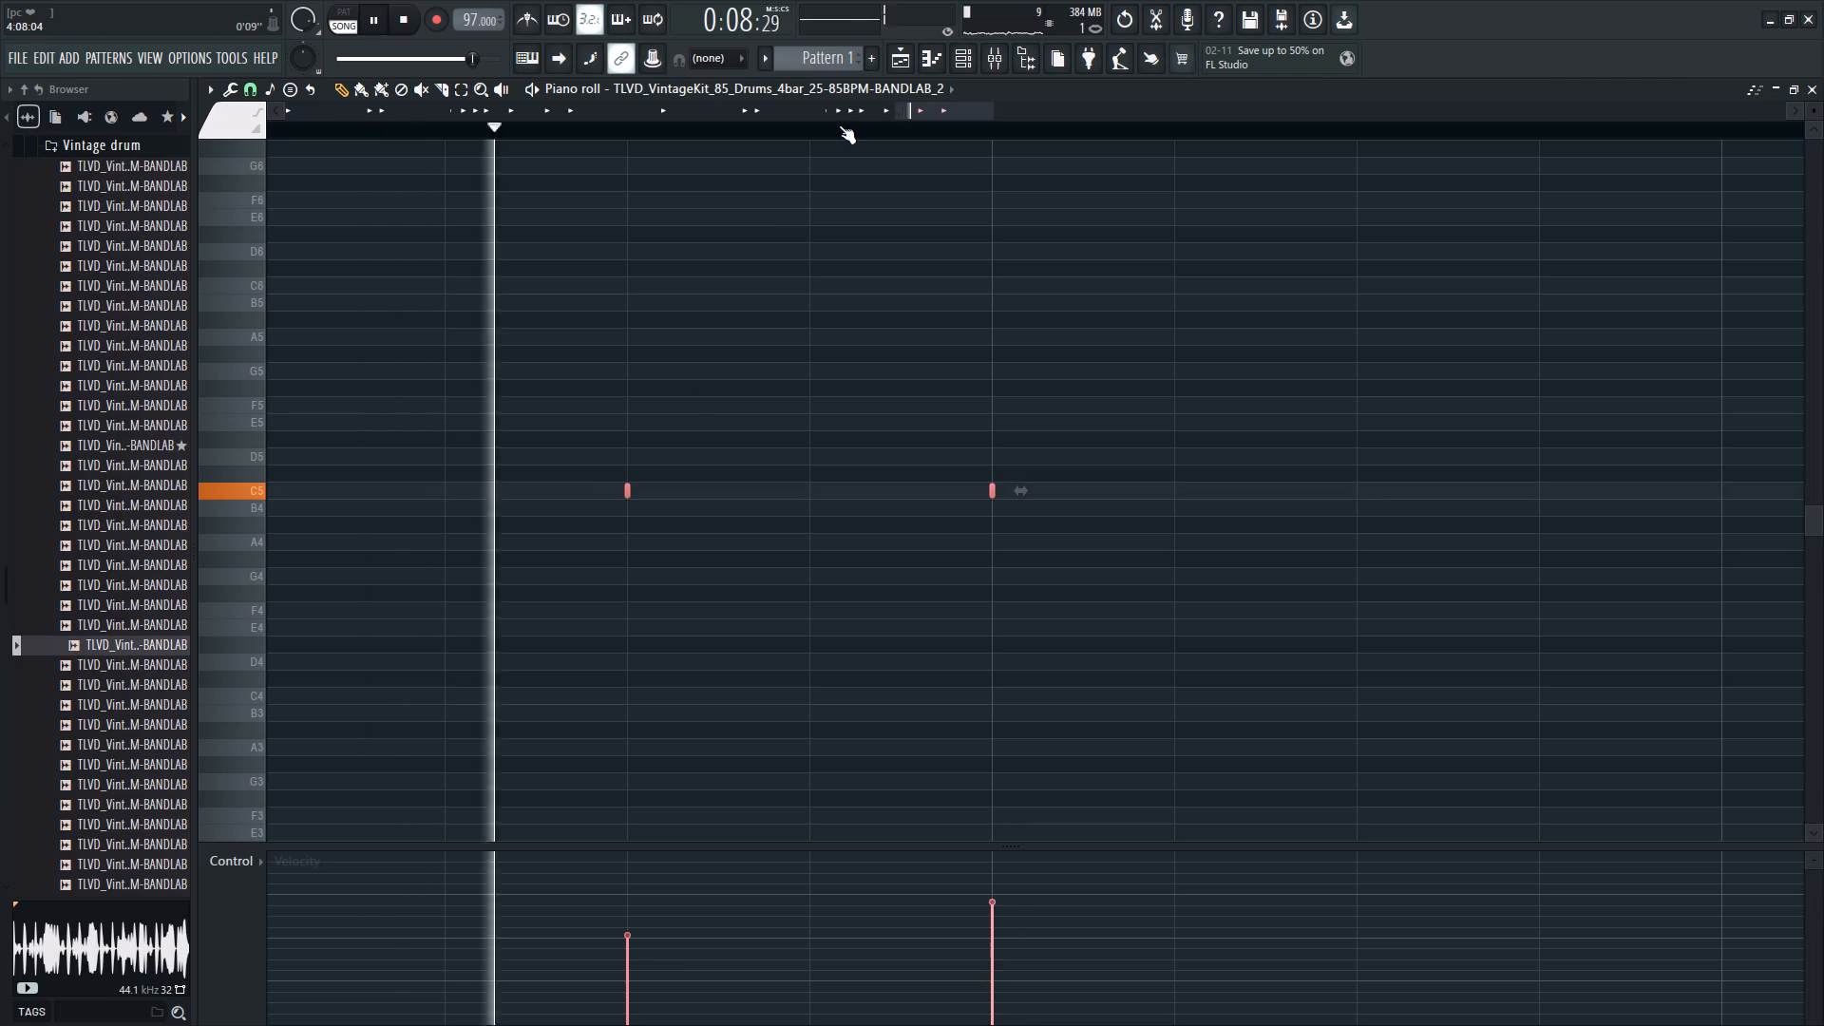
Shift the five BANDLAB_2 C5 notes around the start of bar 4 slightly earlier, placing the third on the bar line.
scroll(839, 125, "down", 3)
left_click(461, 133)
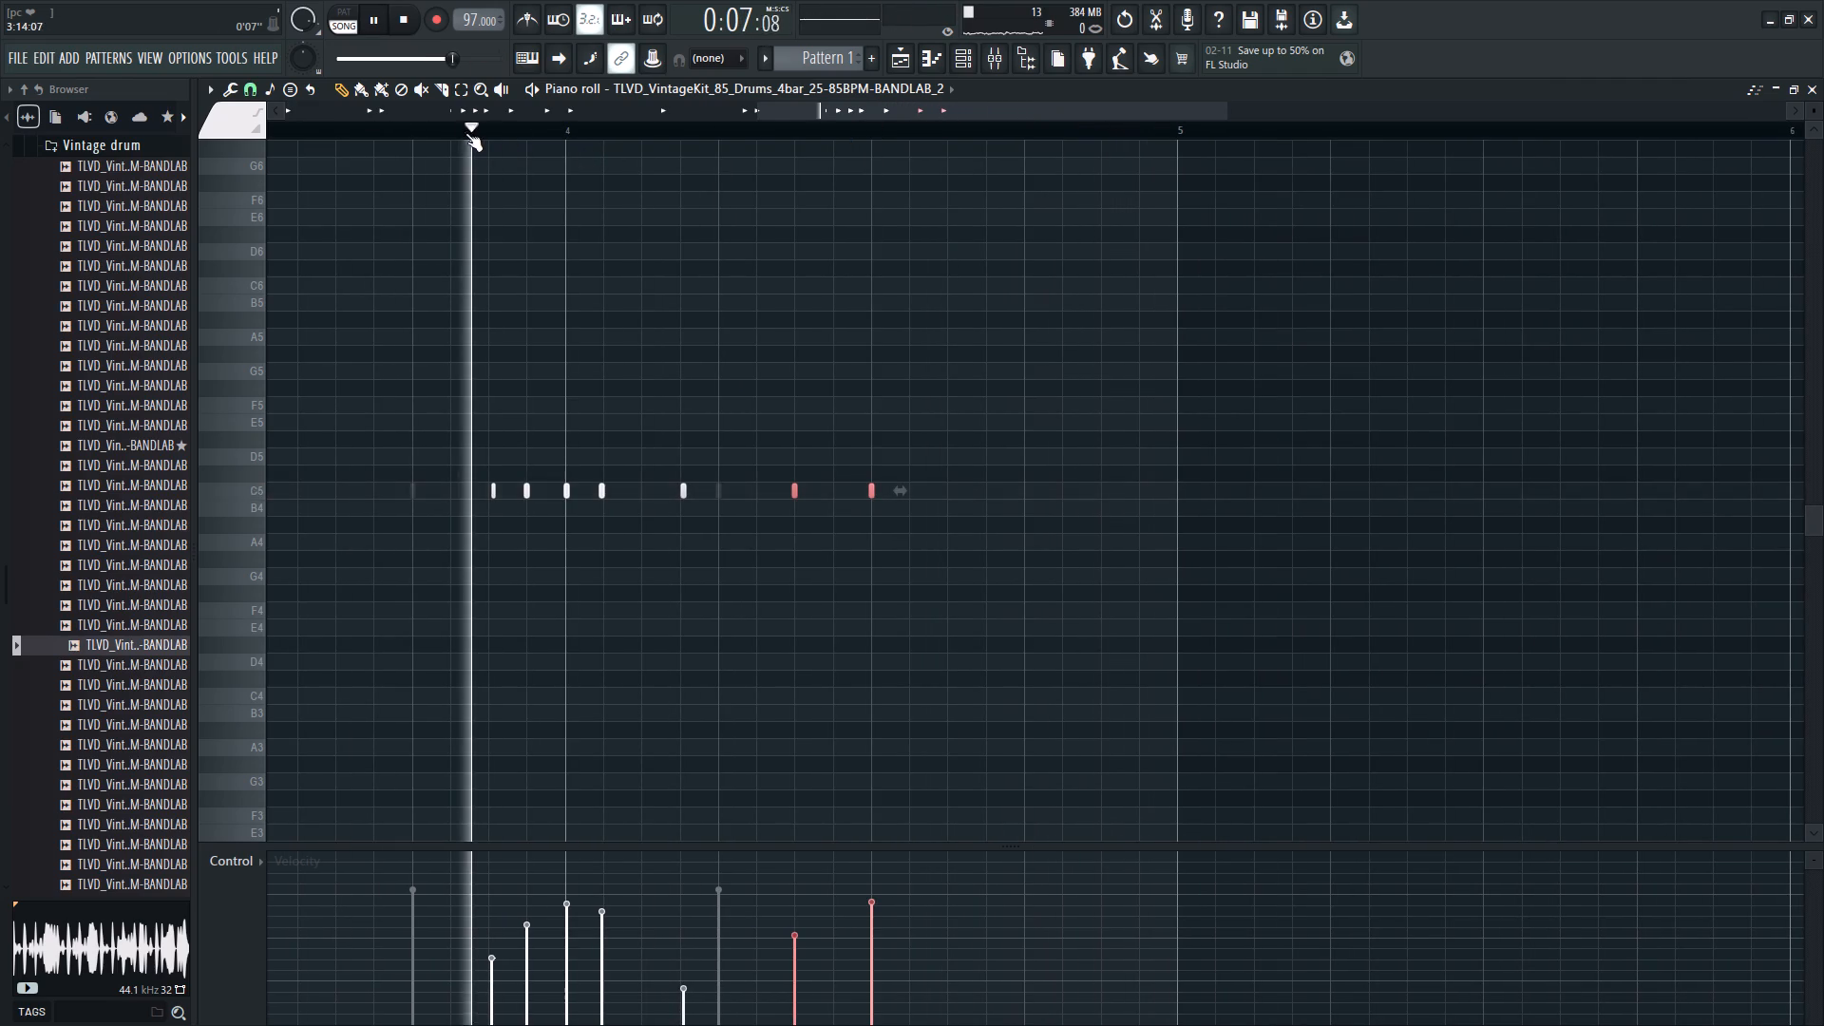
scroll(480, 129, "up", 3)
key("space")
left_click_drag(1493, 473, 445, 498, "ctrl")
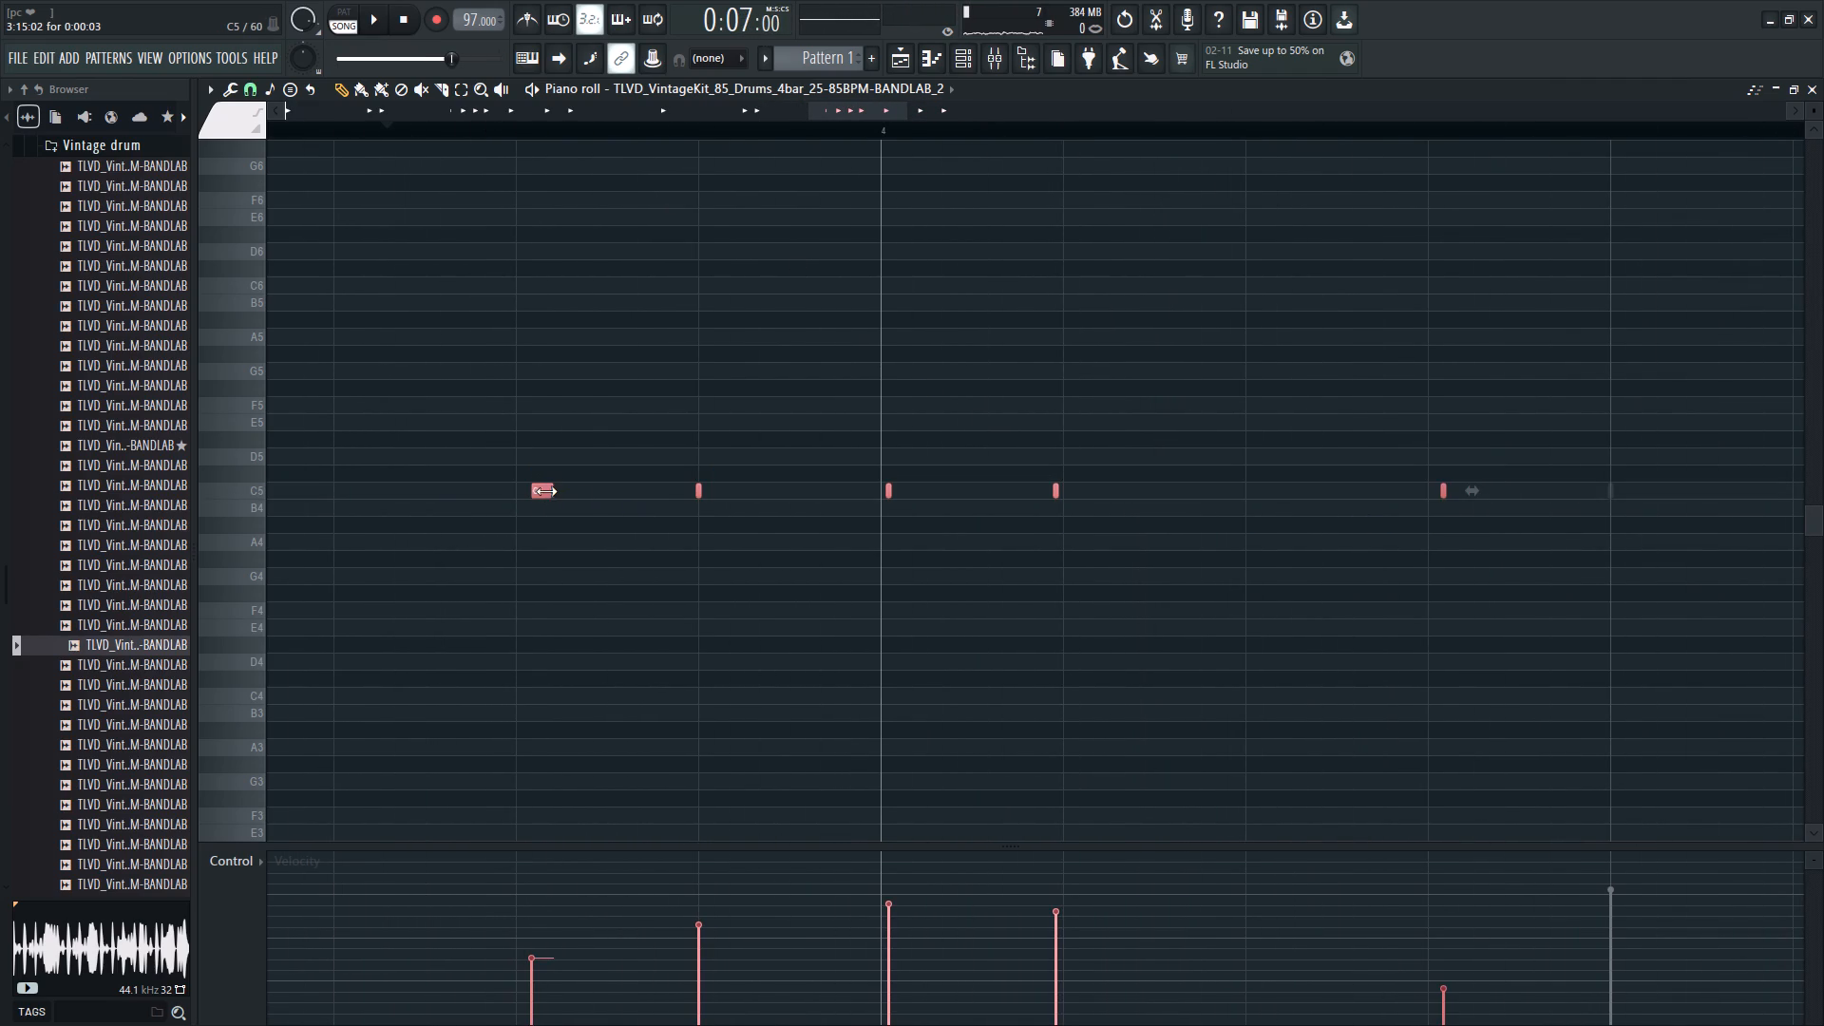
left_click_drag(544, 491, 536, 493)
key("space")
right_click_drag(1136, 655, 1127, 648)
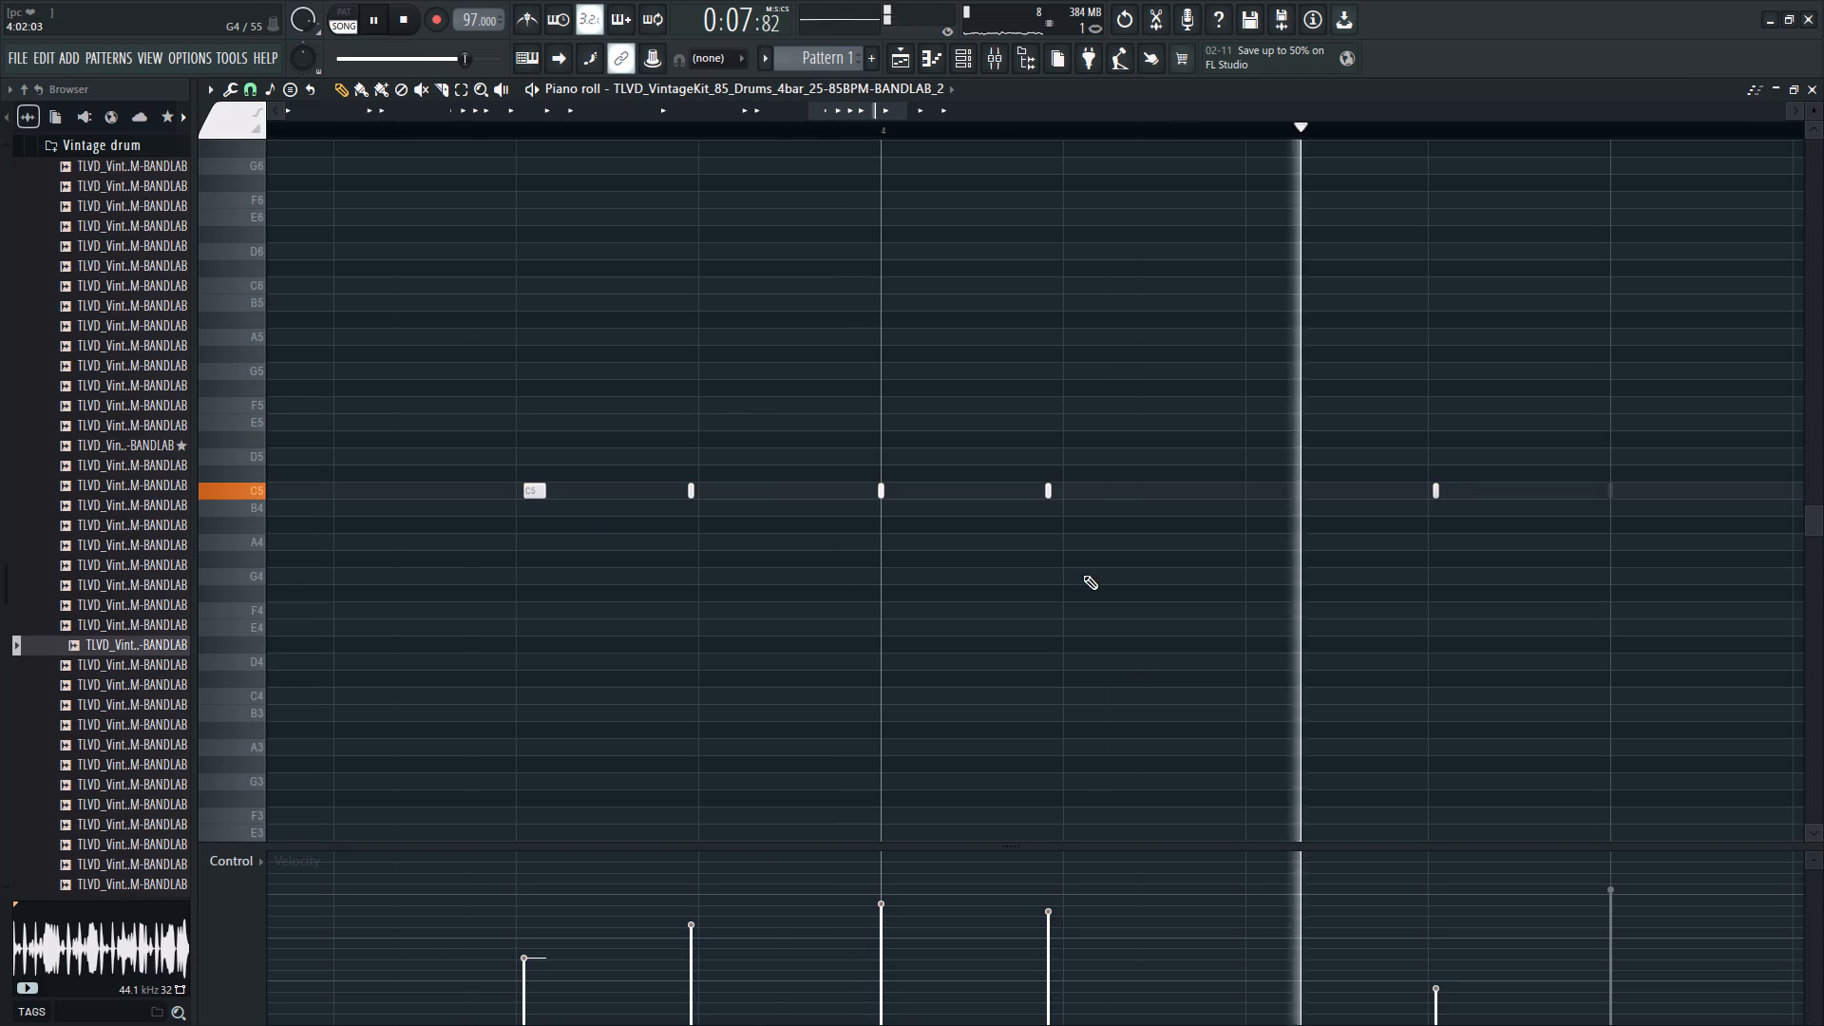
right_click(1141, 596)
Move the C5 note near step 4 of bar 4 exactly onto step 4 and listen to the result.
key("space")
left_click(1434, 492)
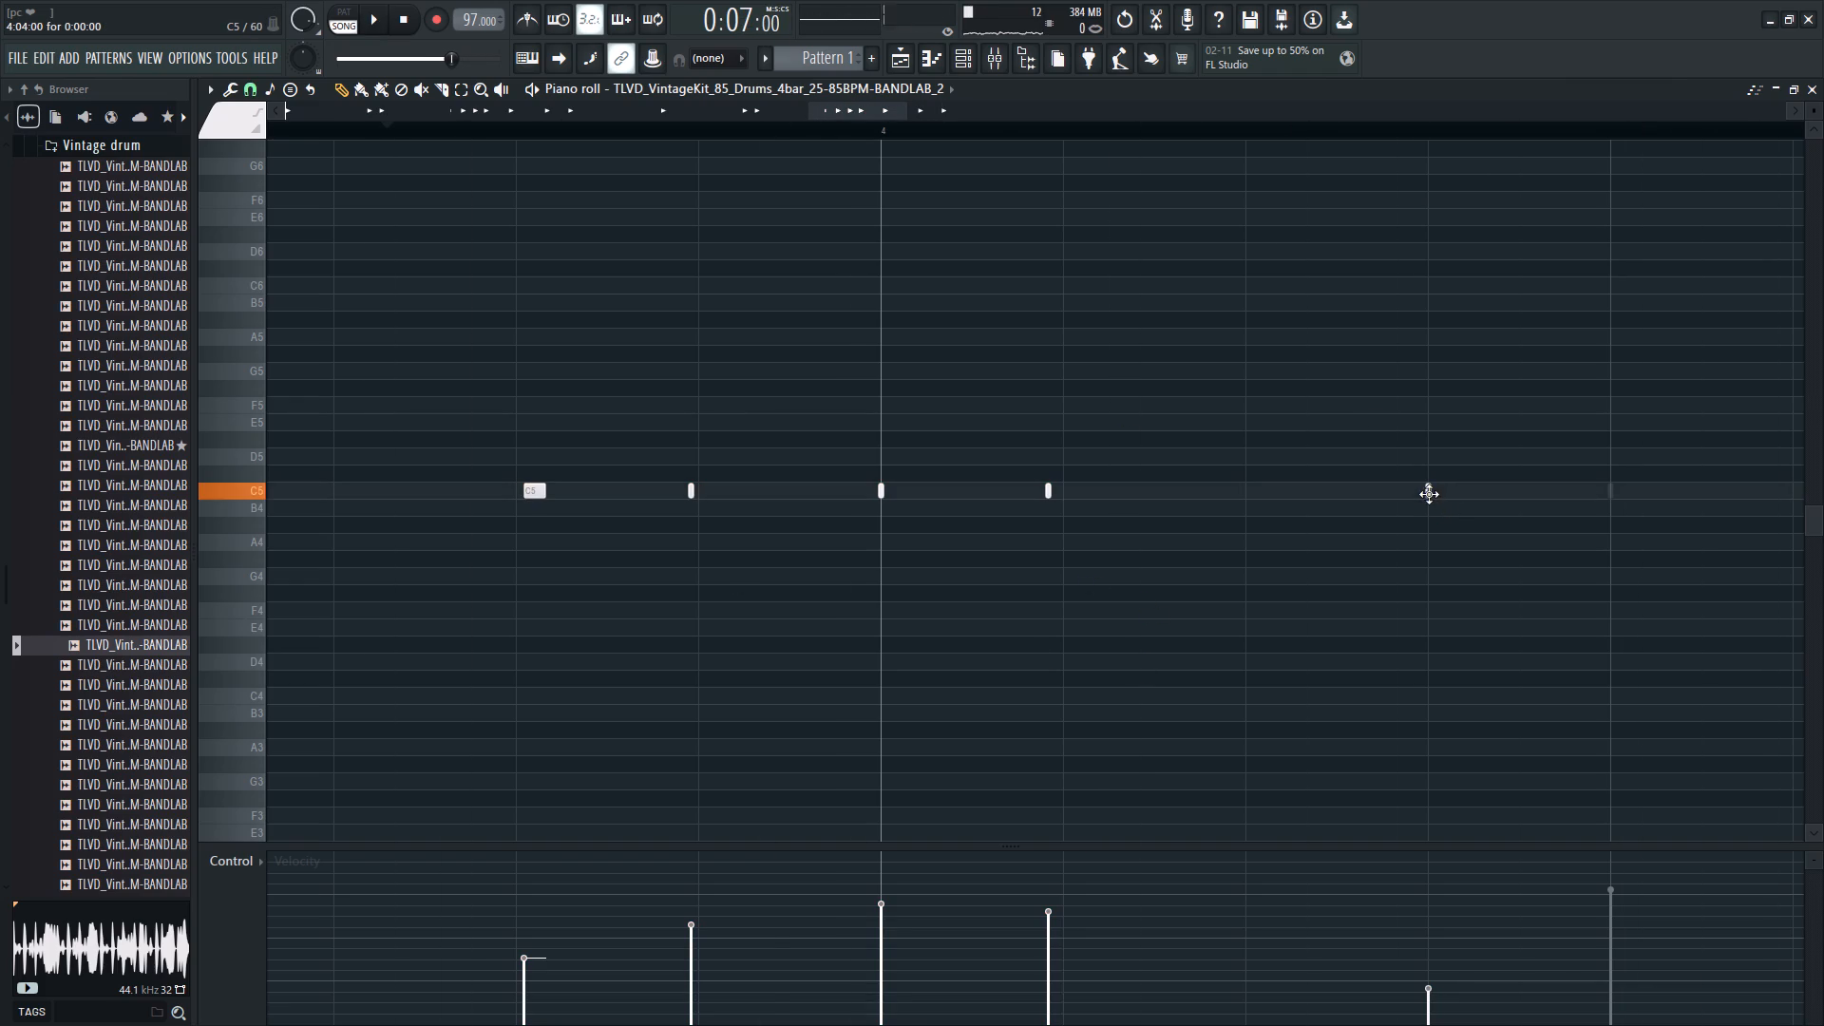
key("space")
right_click(1401, 568)
Listen to the realigned Pattern 1 in the arrangement together with the Track 2 loop fills.
scroll(1000, 125, "down", 1)
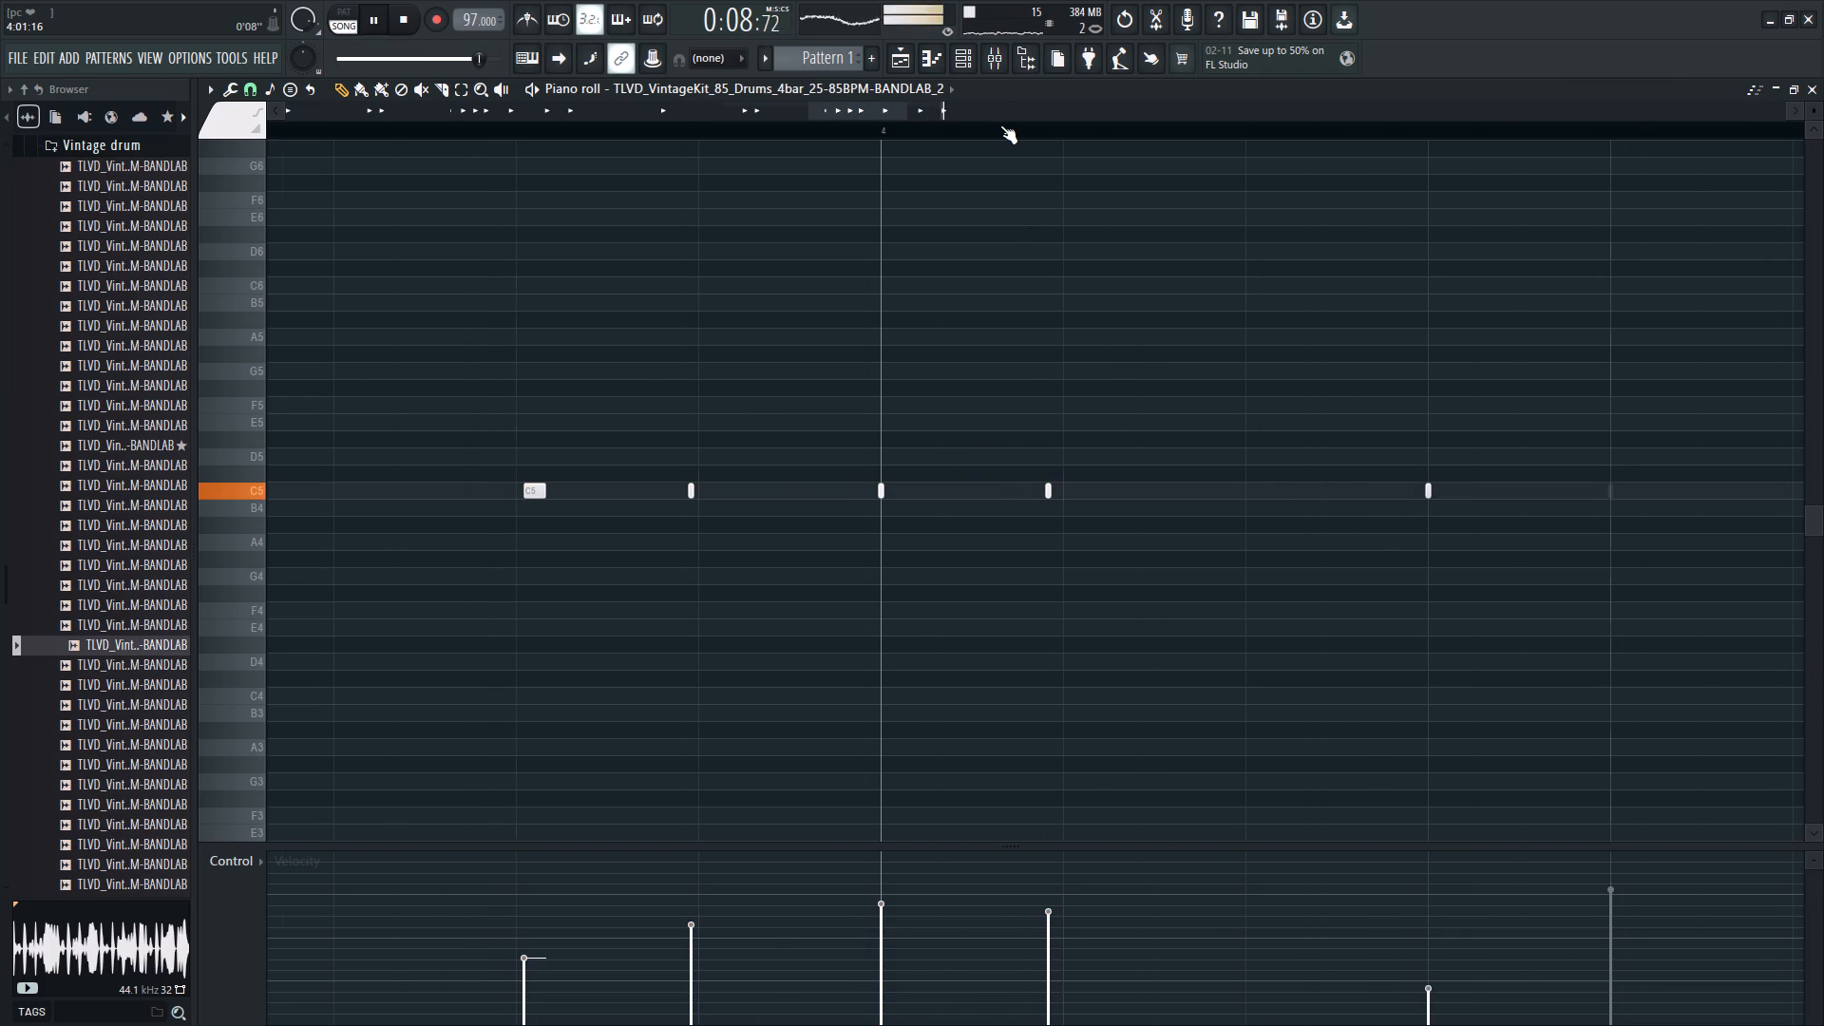
scroll(1000, 125, "down", 6)
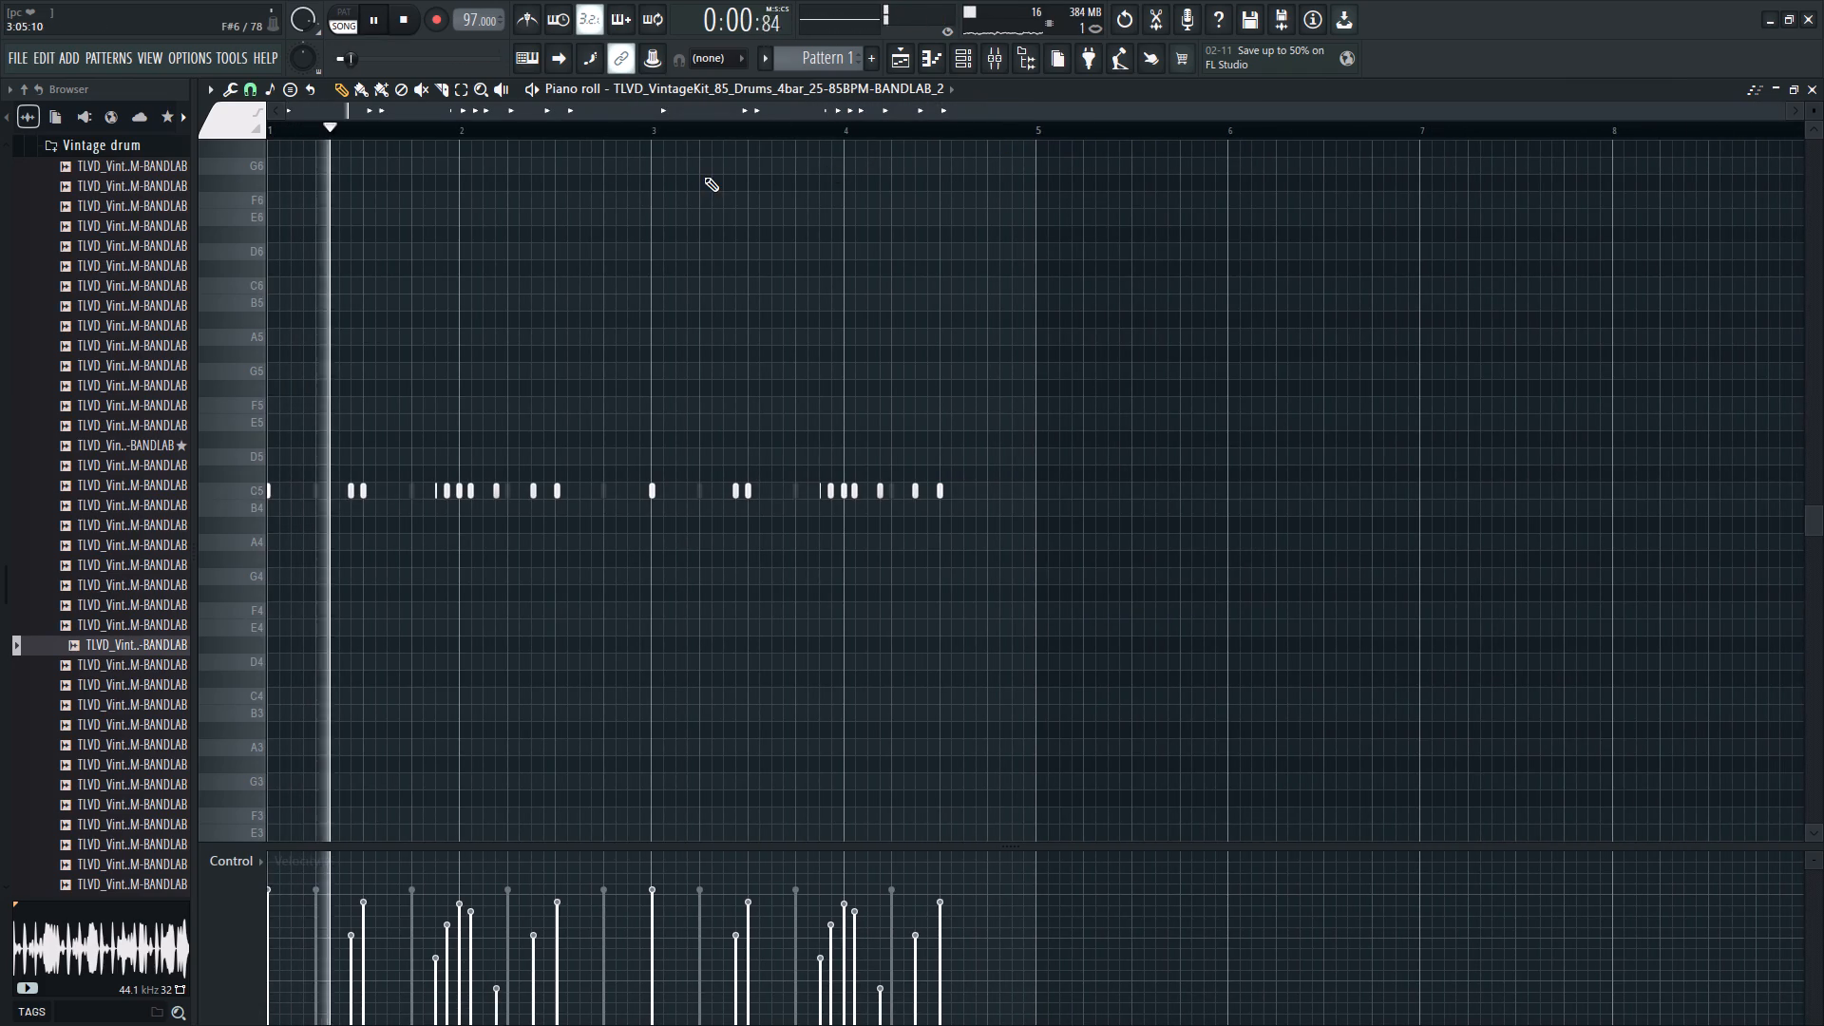
left_click(900, 65)
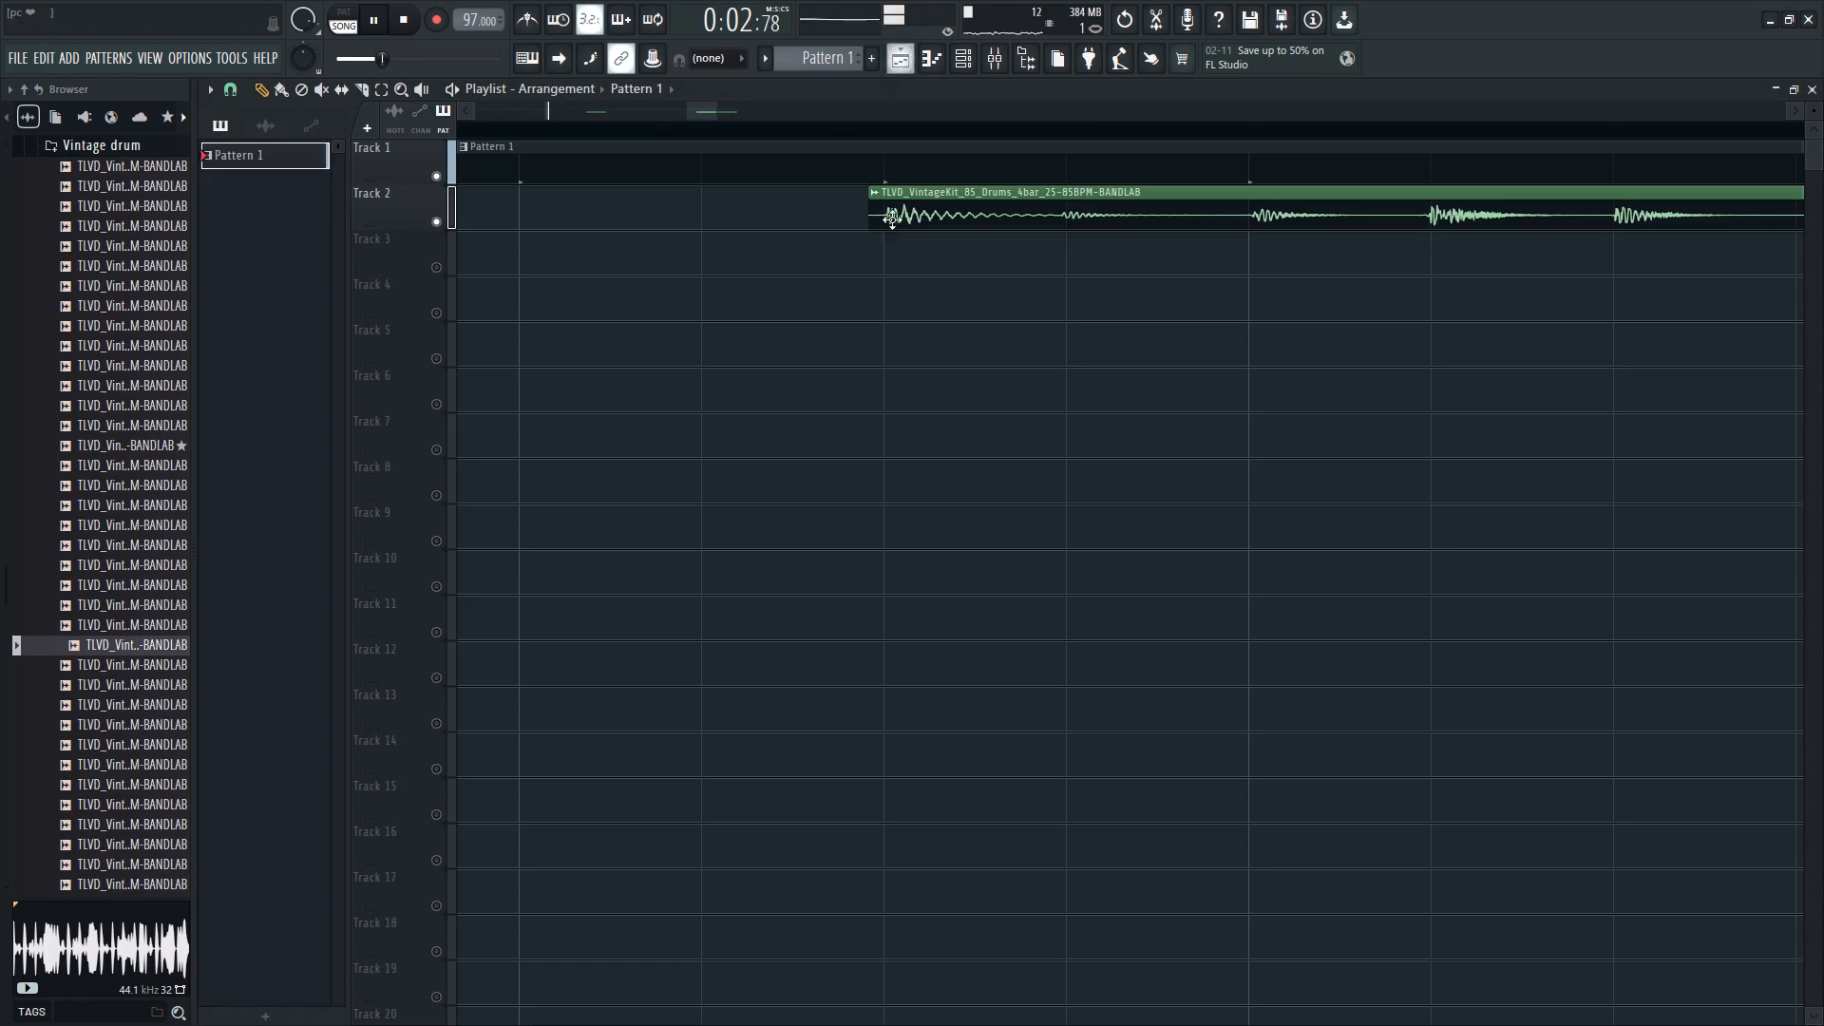
right_click_drag(952, 389, 927, 332)
scroll(883, 138, "down", 4)
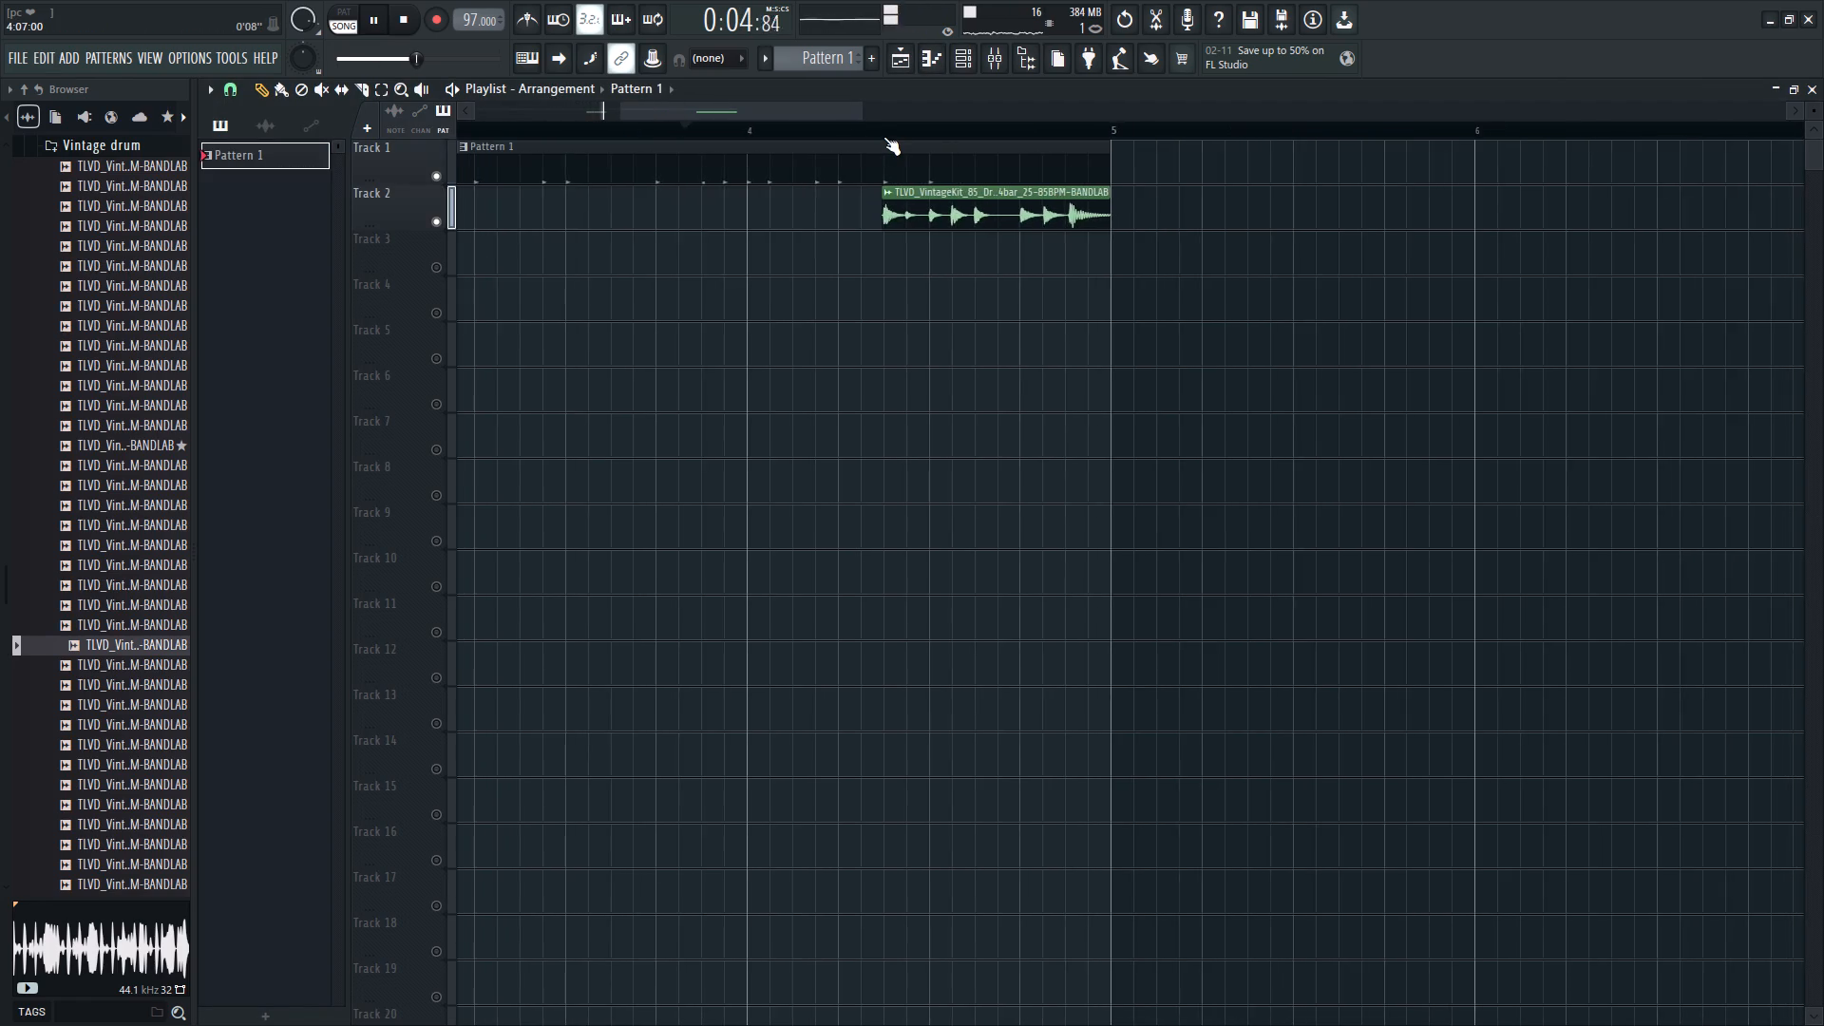
scroll(883, 137, "down", 3)
Lower the volume of the Track 2 loop's audio clip while the arrangement plays.
key("space")
double_click(619, 203)
key("space")
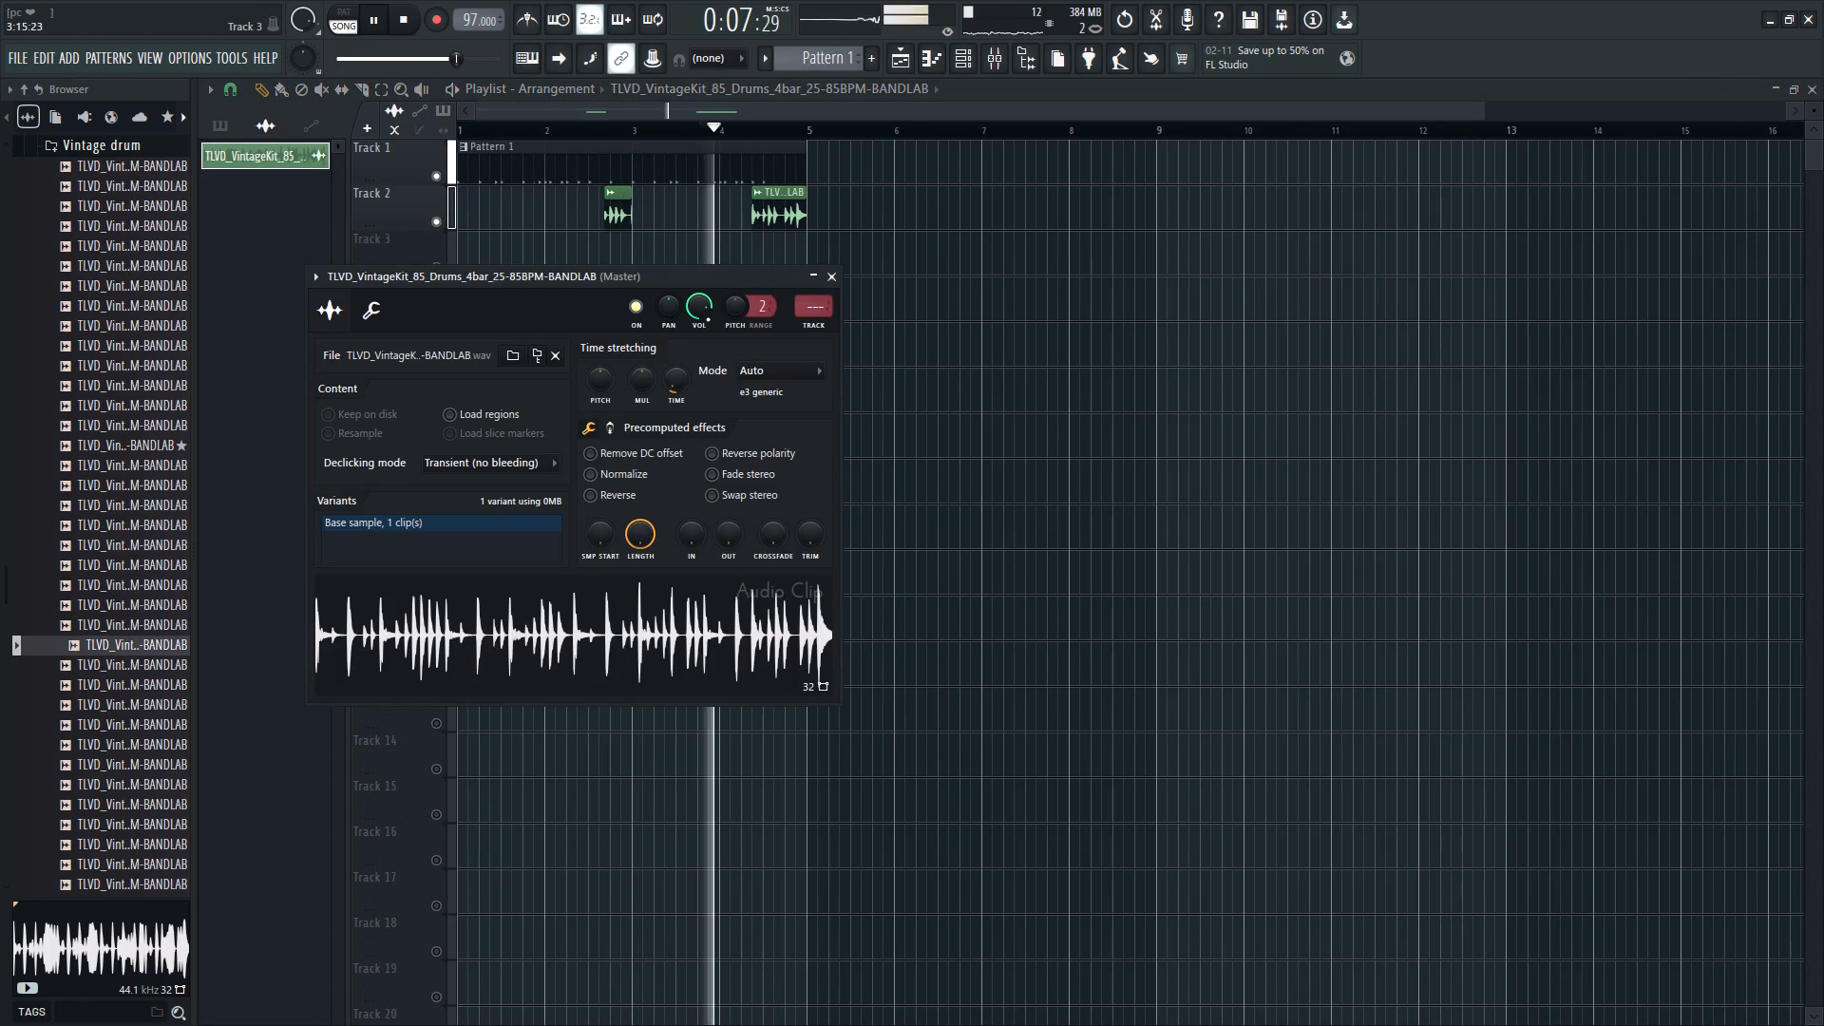
scroll(708, 319, "down", 5)
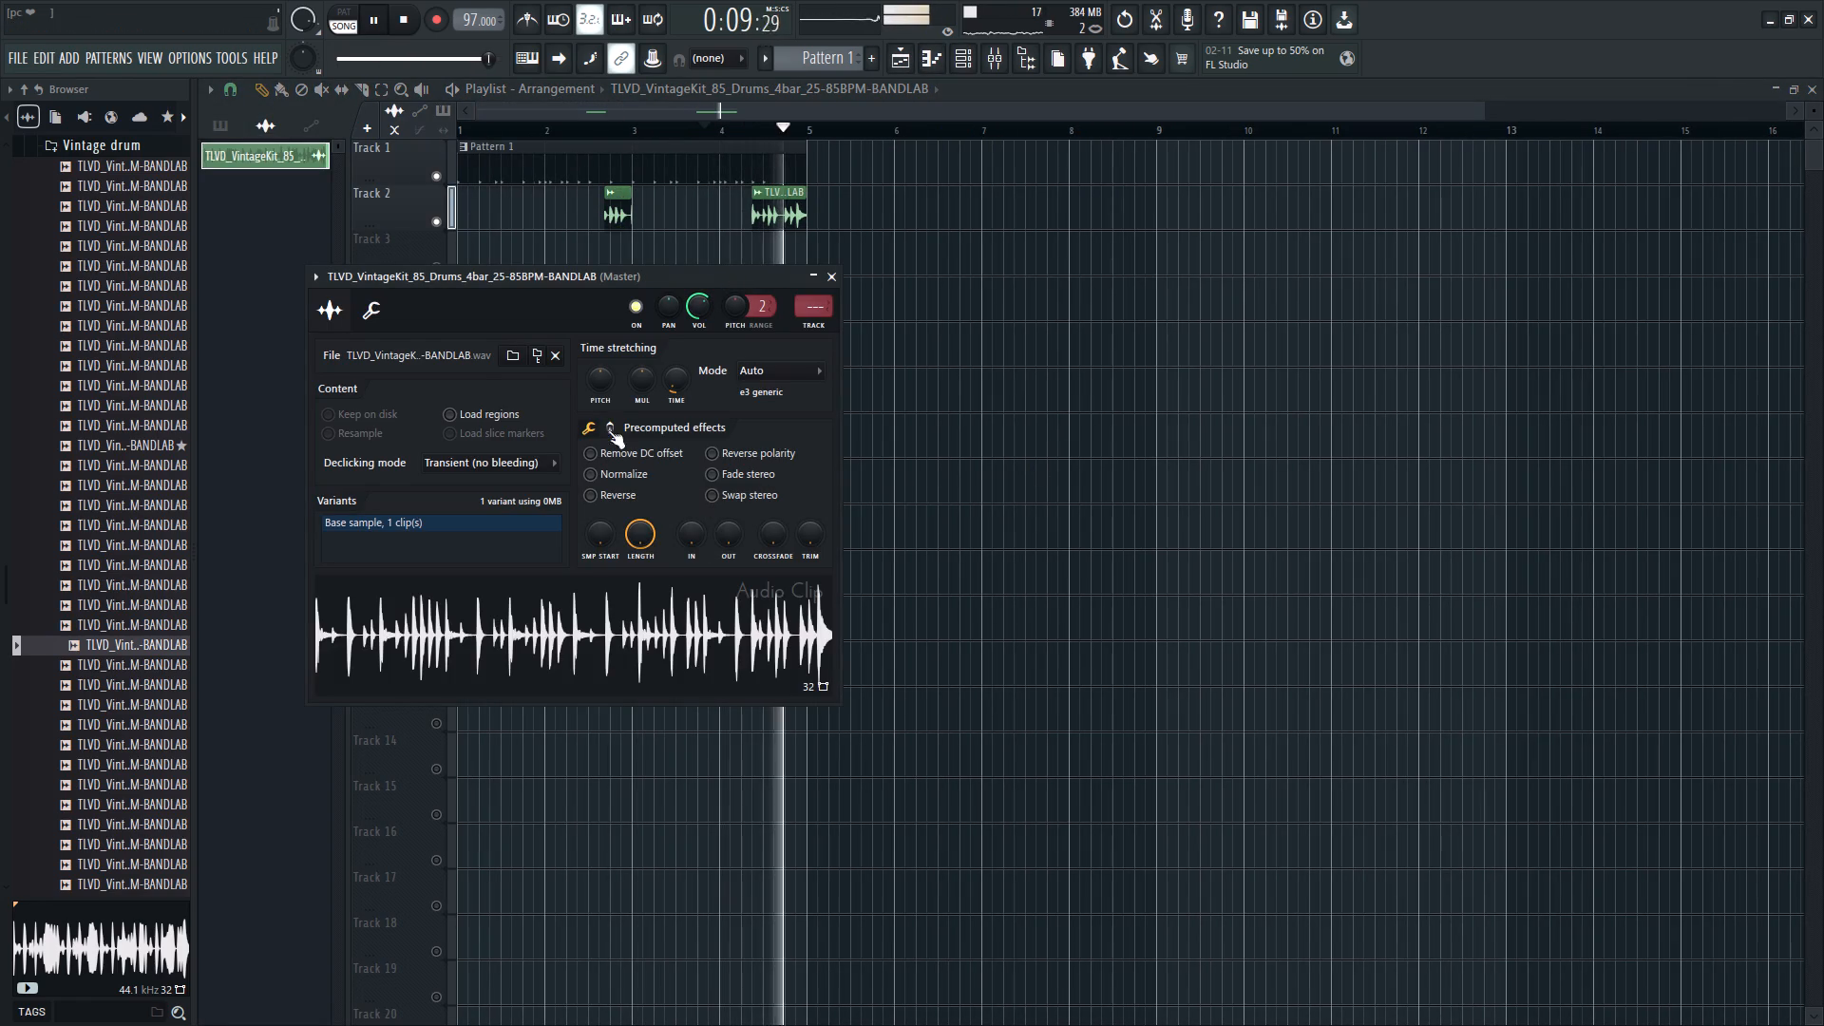
left_click(604, 428)
right_click(1145, 548)
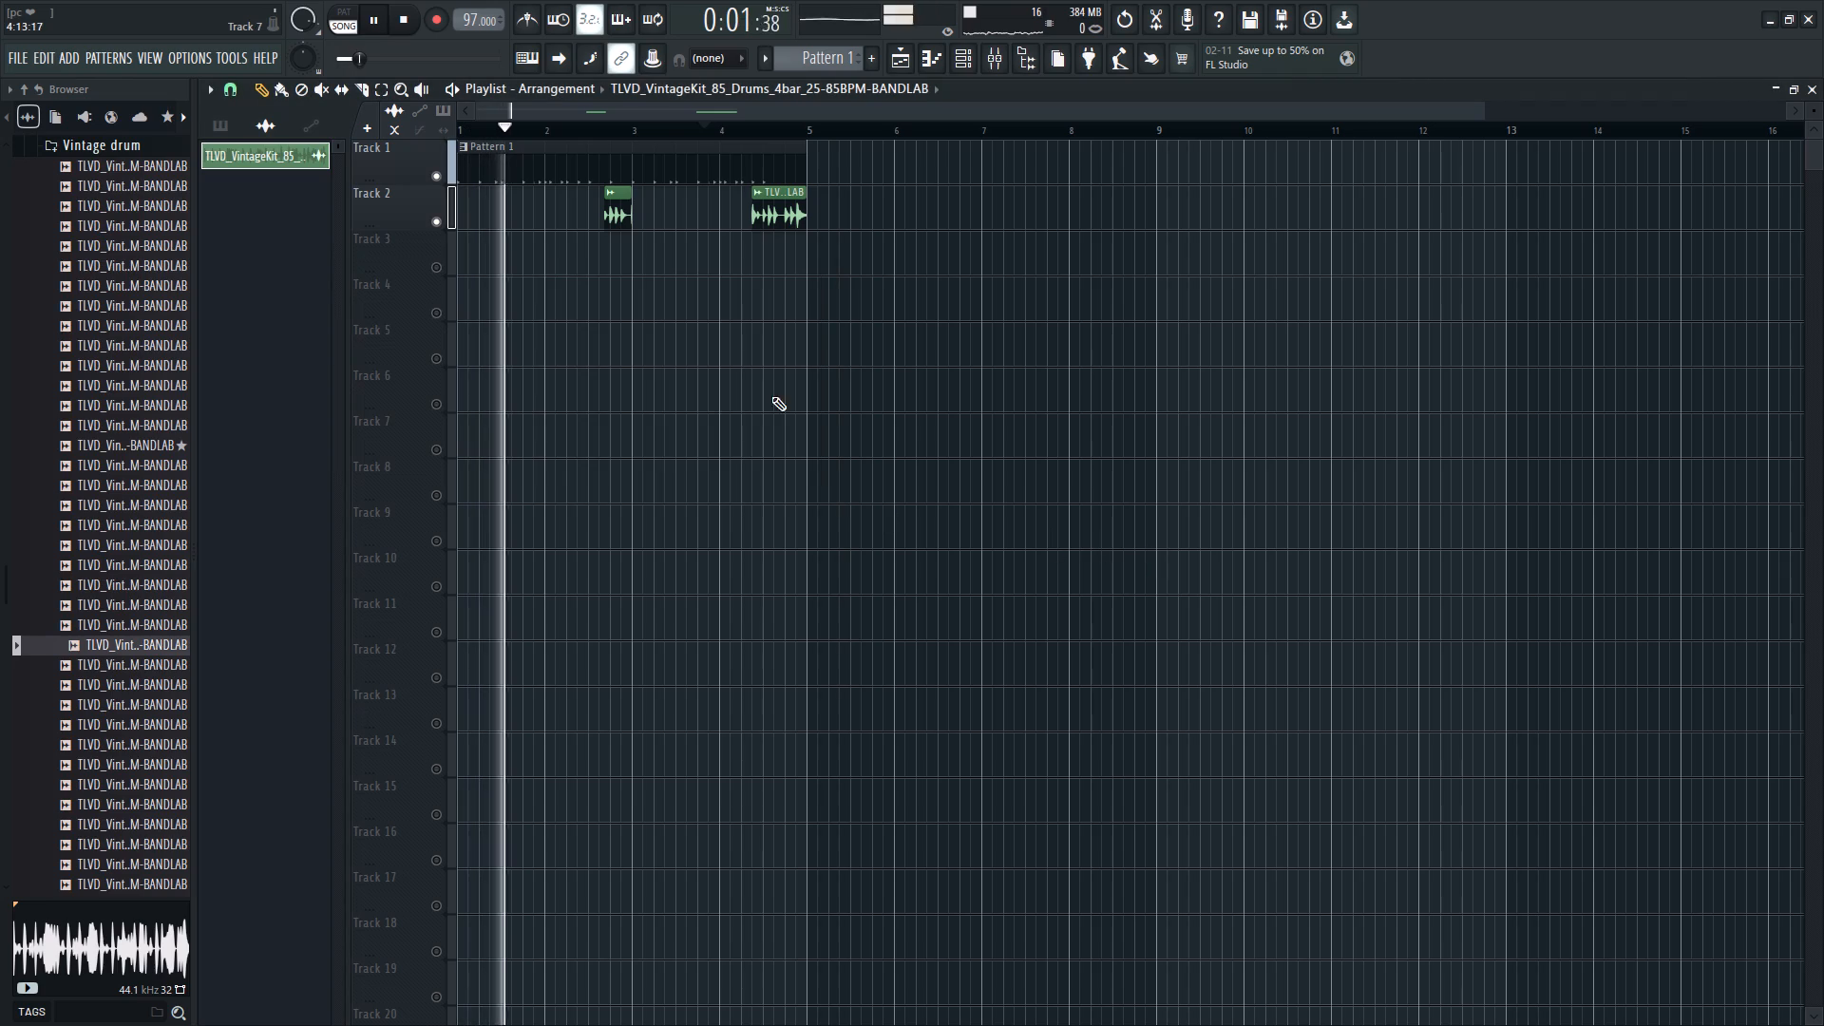
Listen to the four-bar beat from the start, checking both Track 2 fills against Pattern 1.
scroll(595, 132, "up", 2)
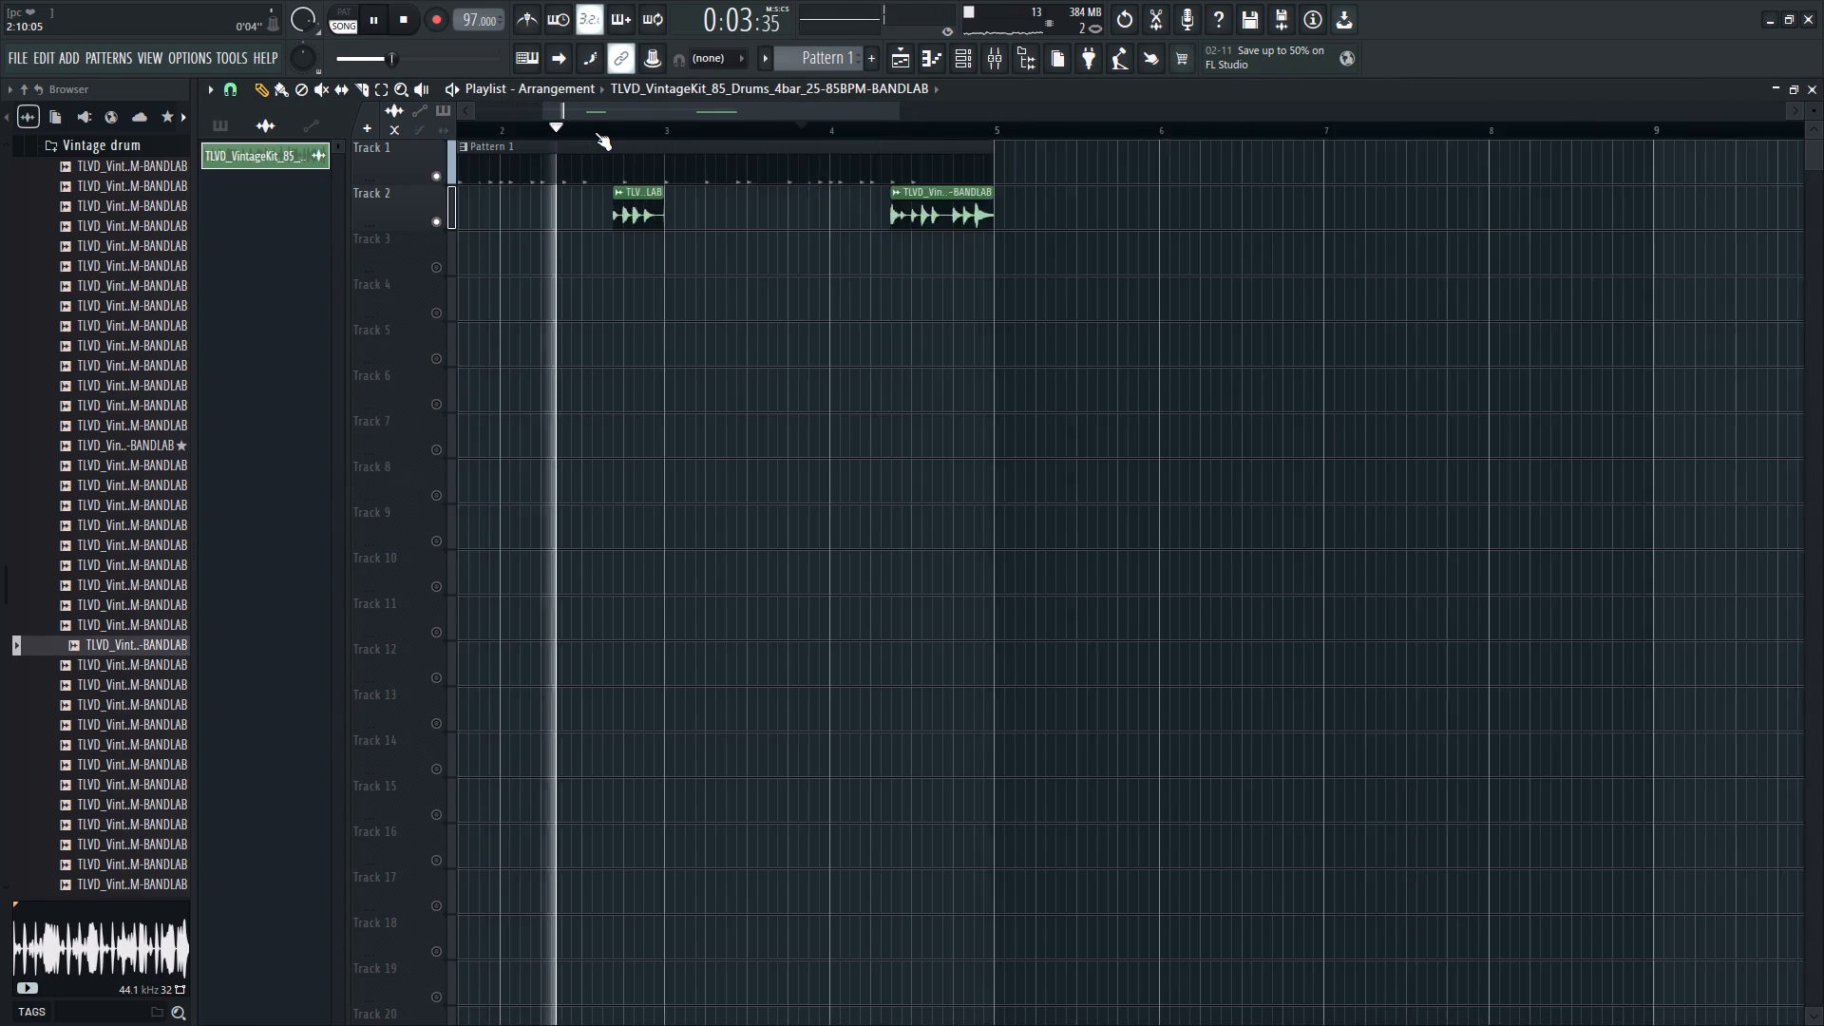
scroll(595, 132, "up", 1)
scroll(655, 128, "down", 3)
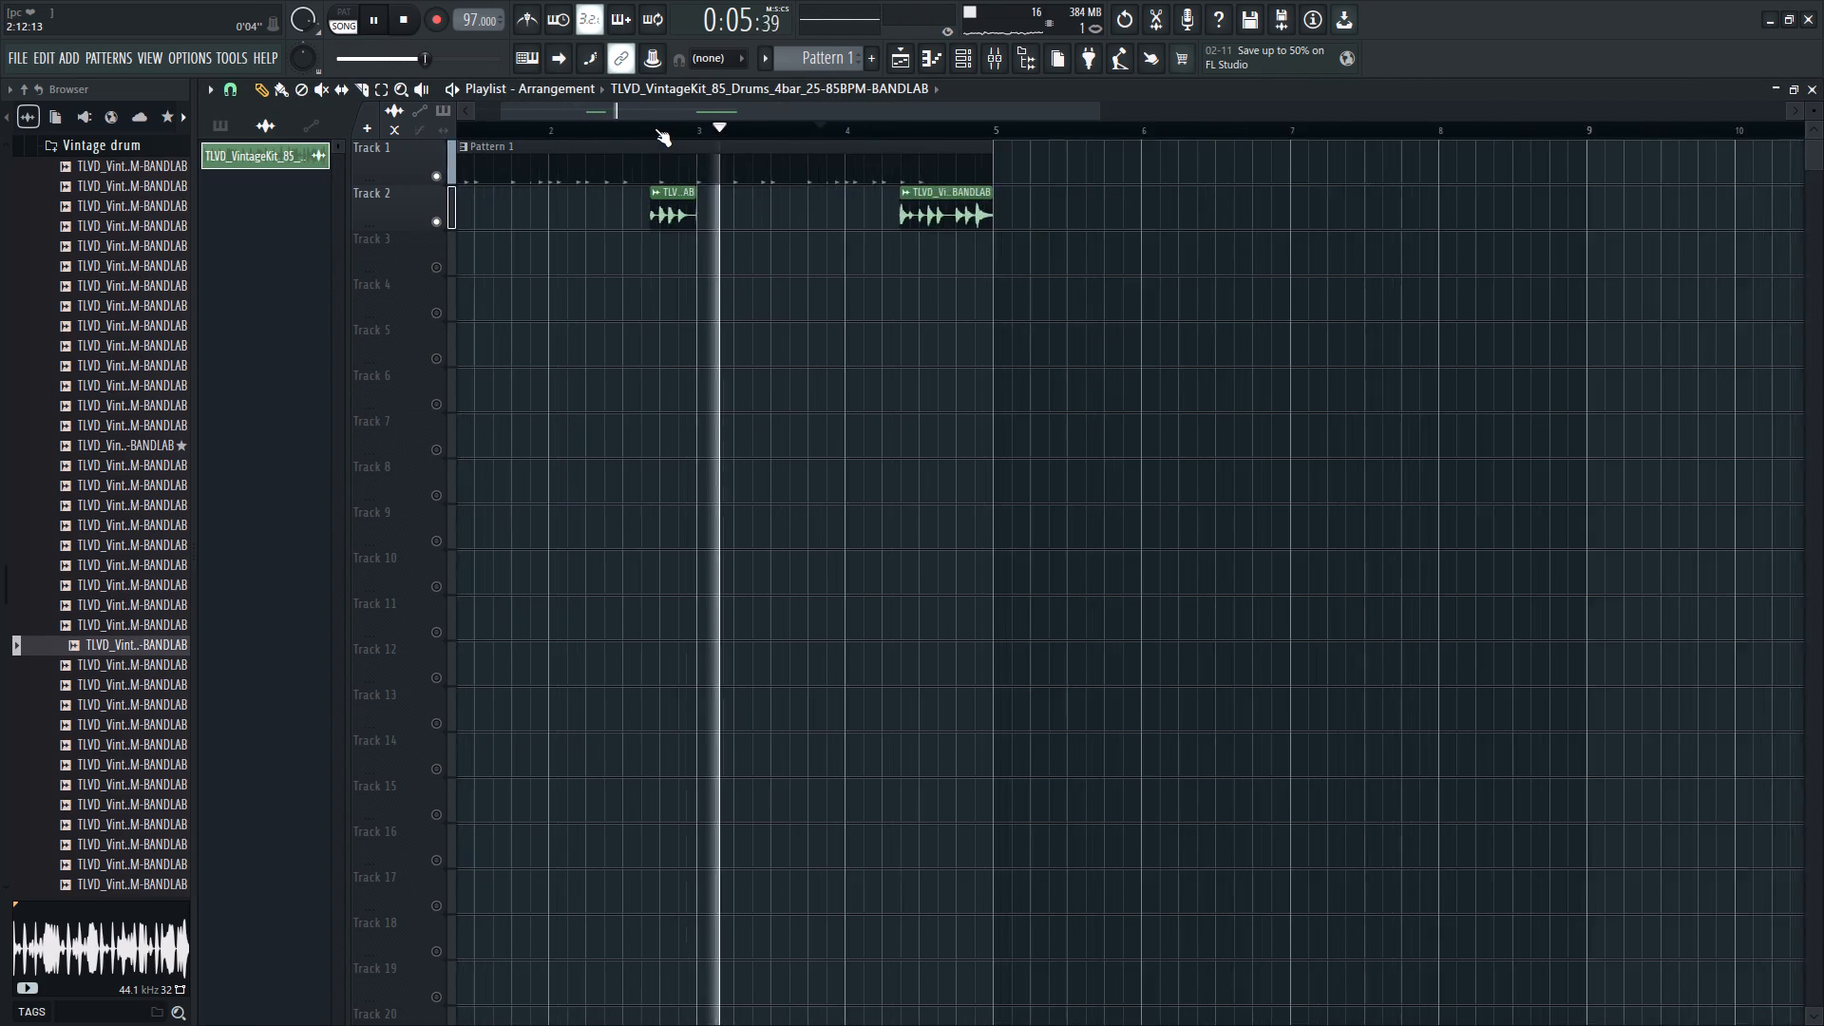
scroll(655, 128, "down", 1)
right_click(817, 275)
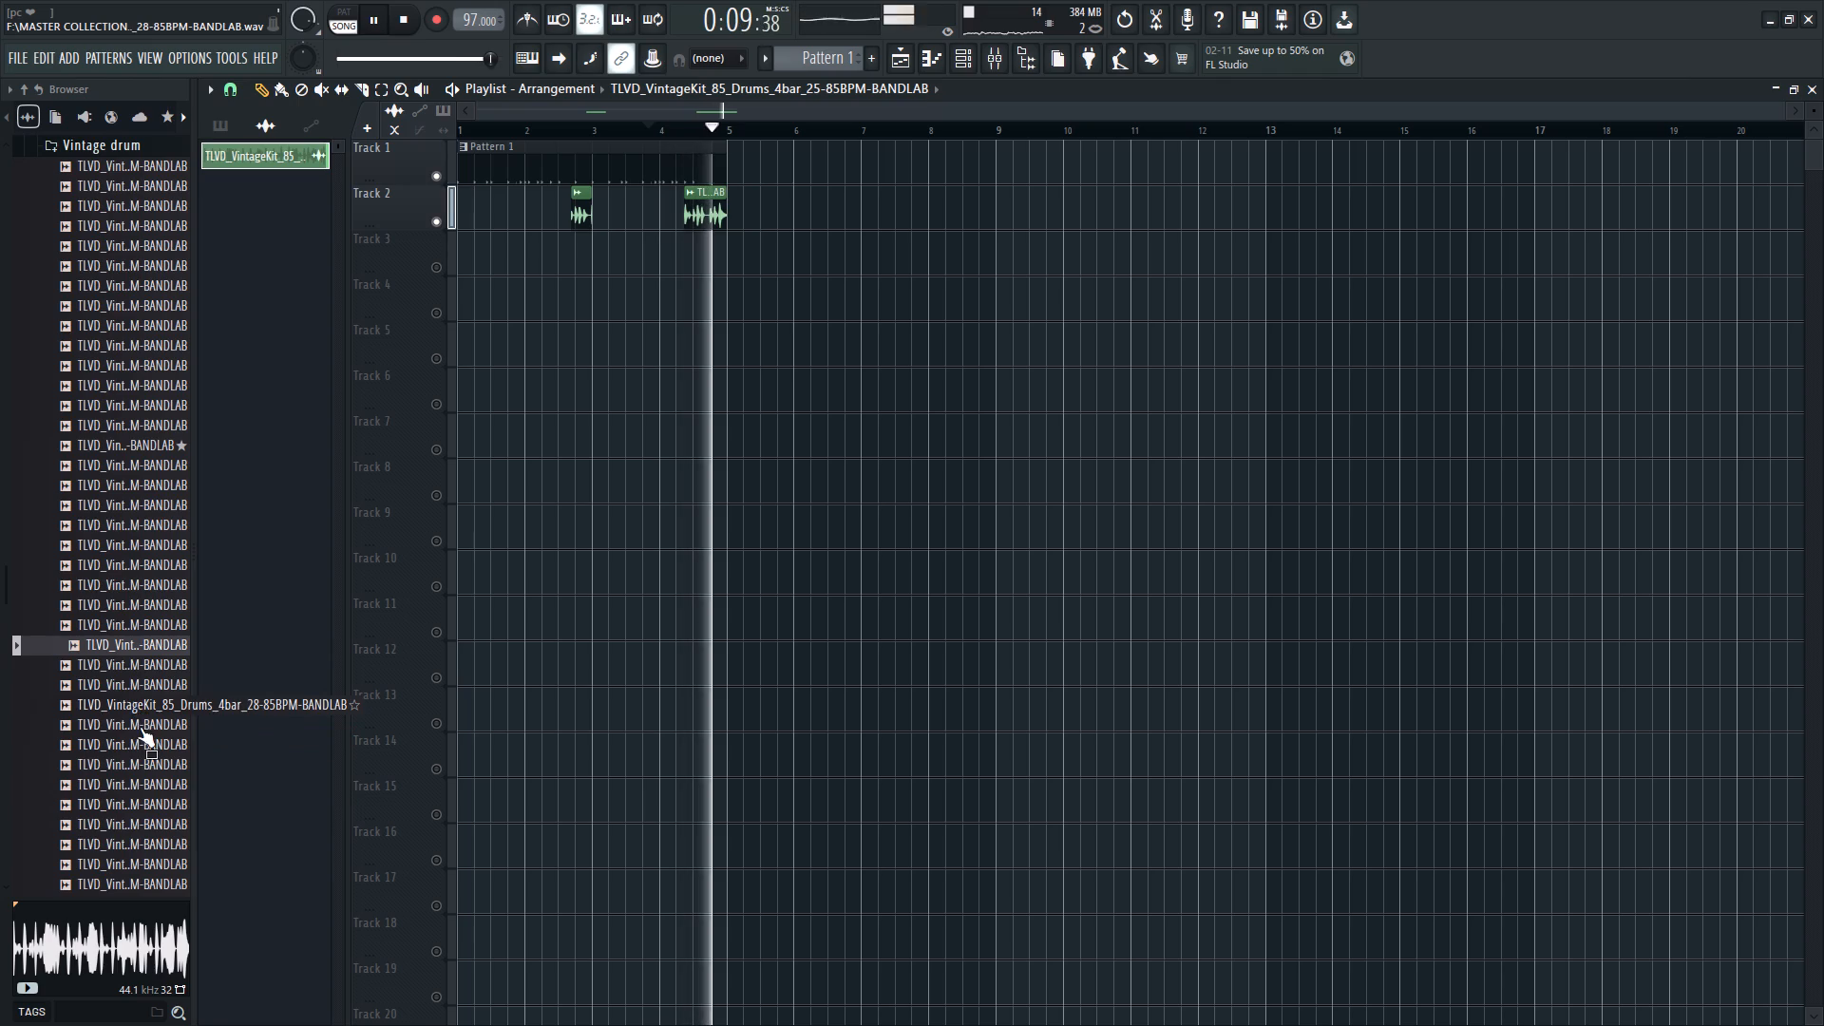
key("space")
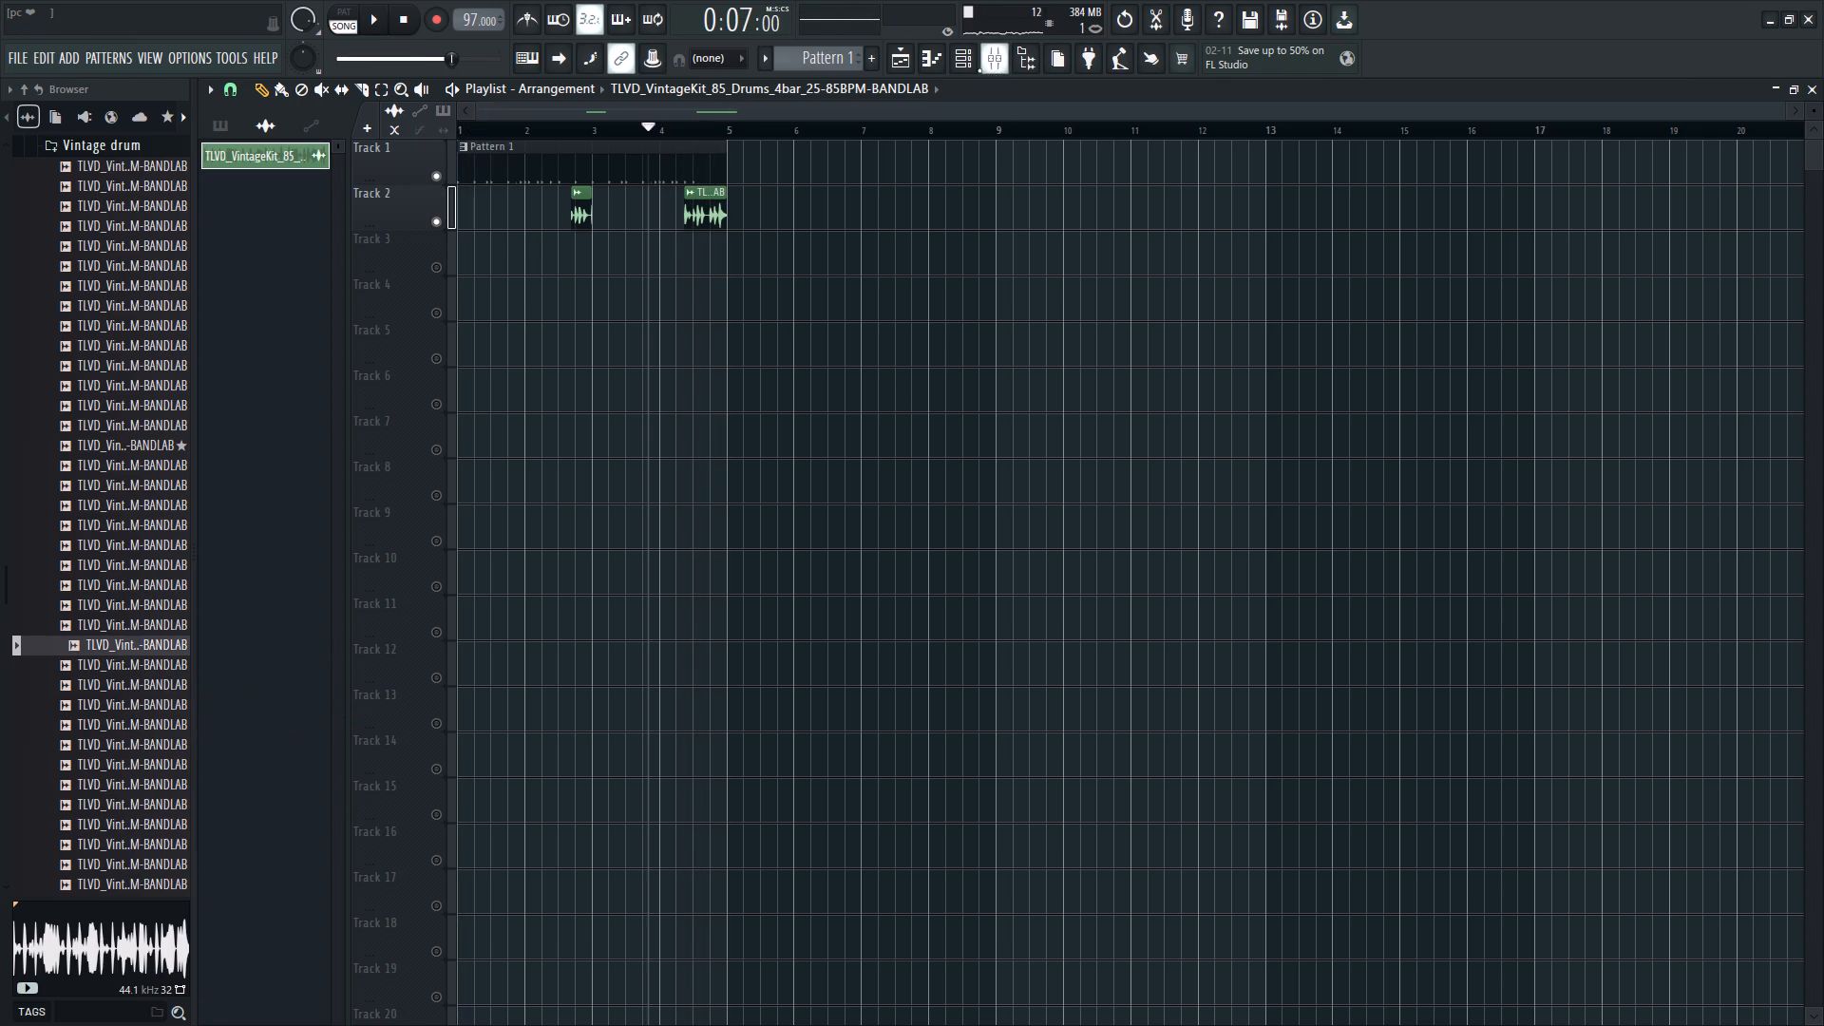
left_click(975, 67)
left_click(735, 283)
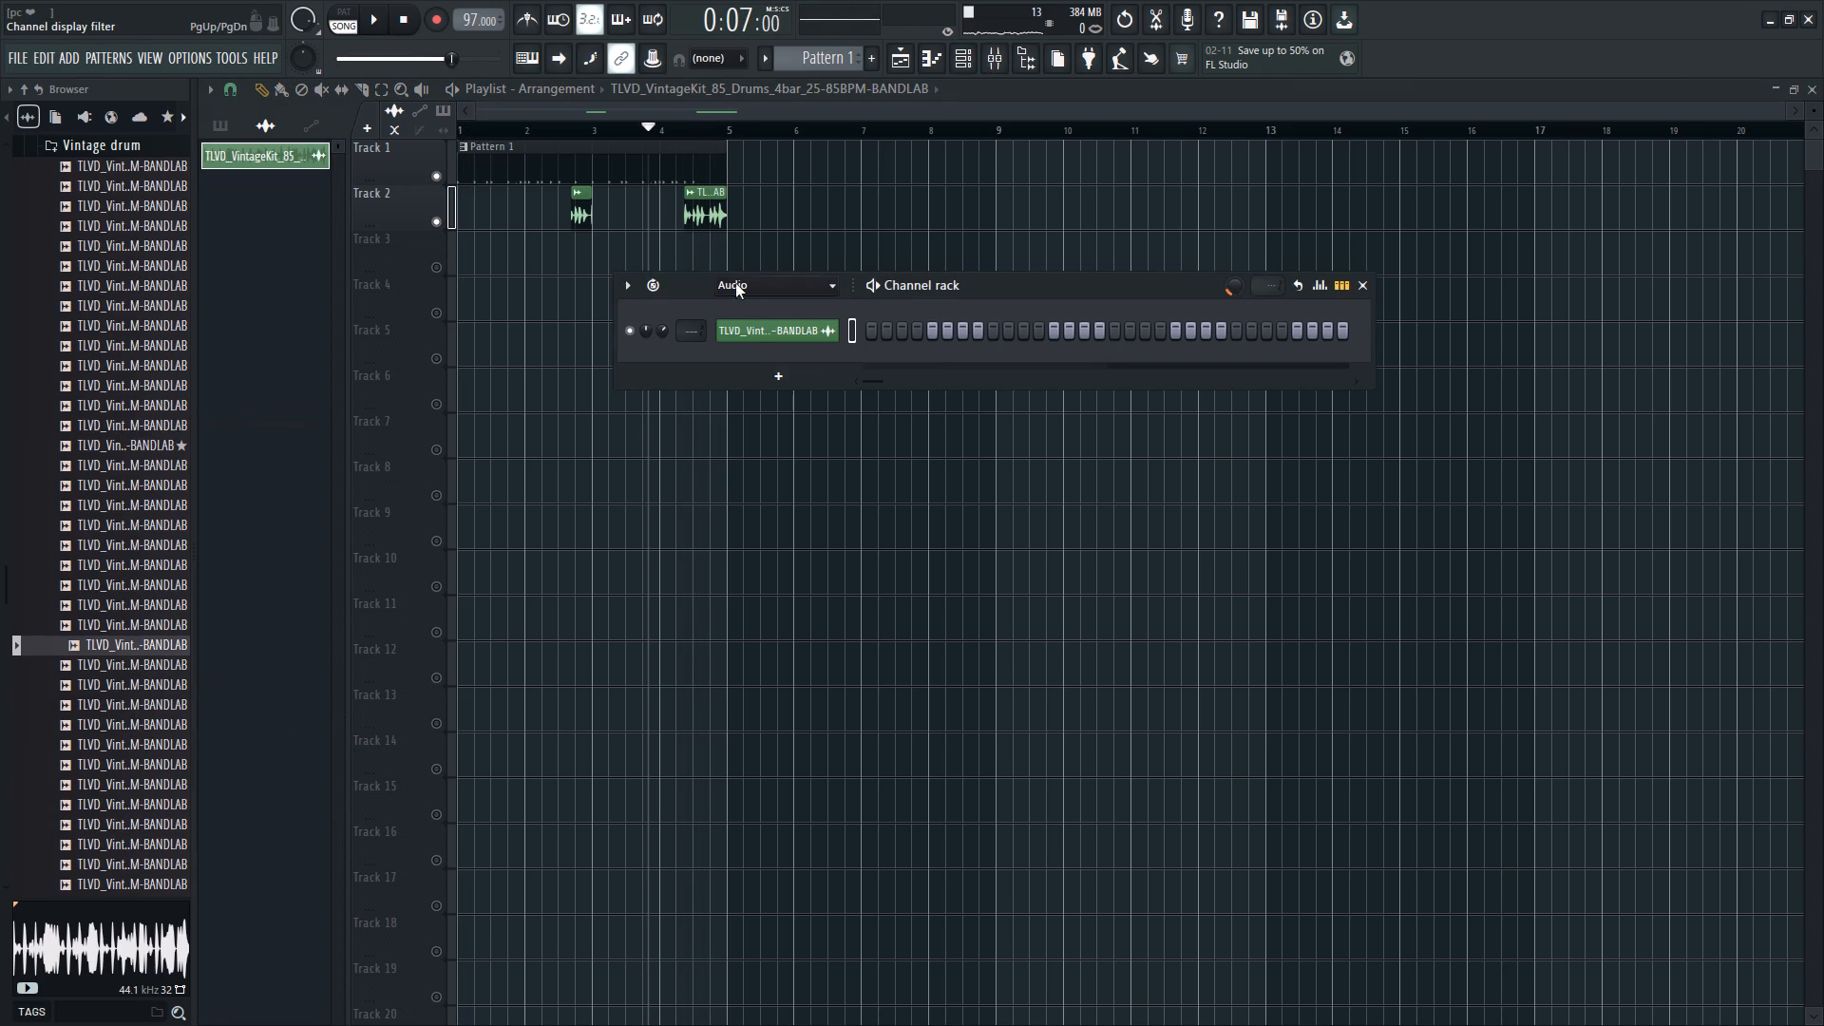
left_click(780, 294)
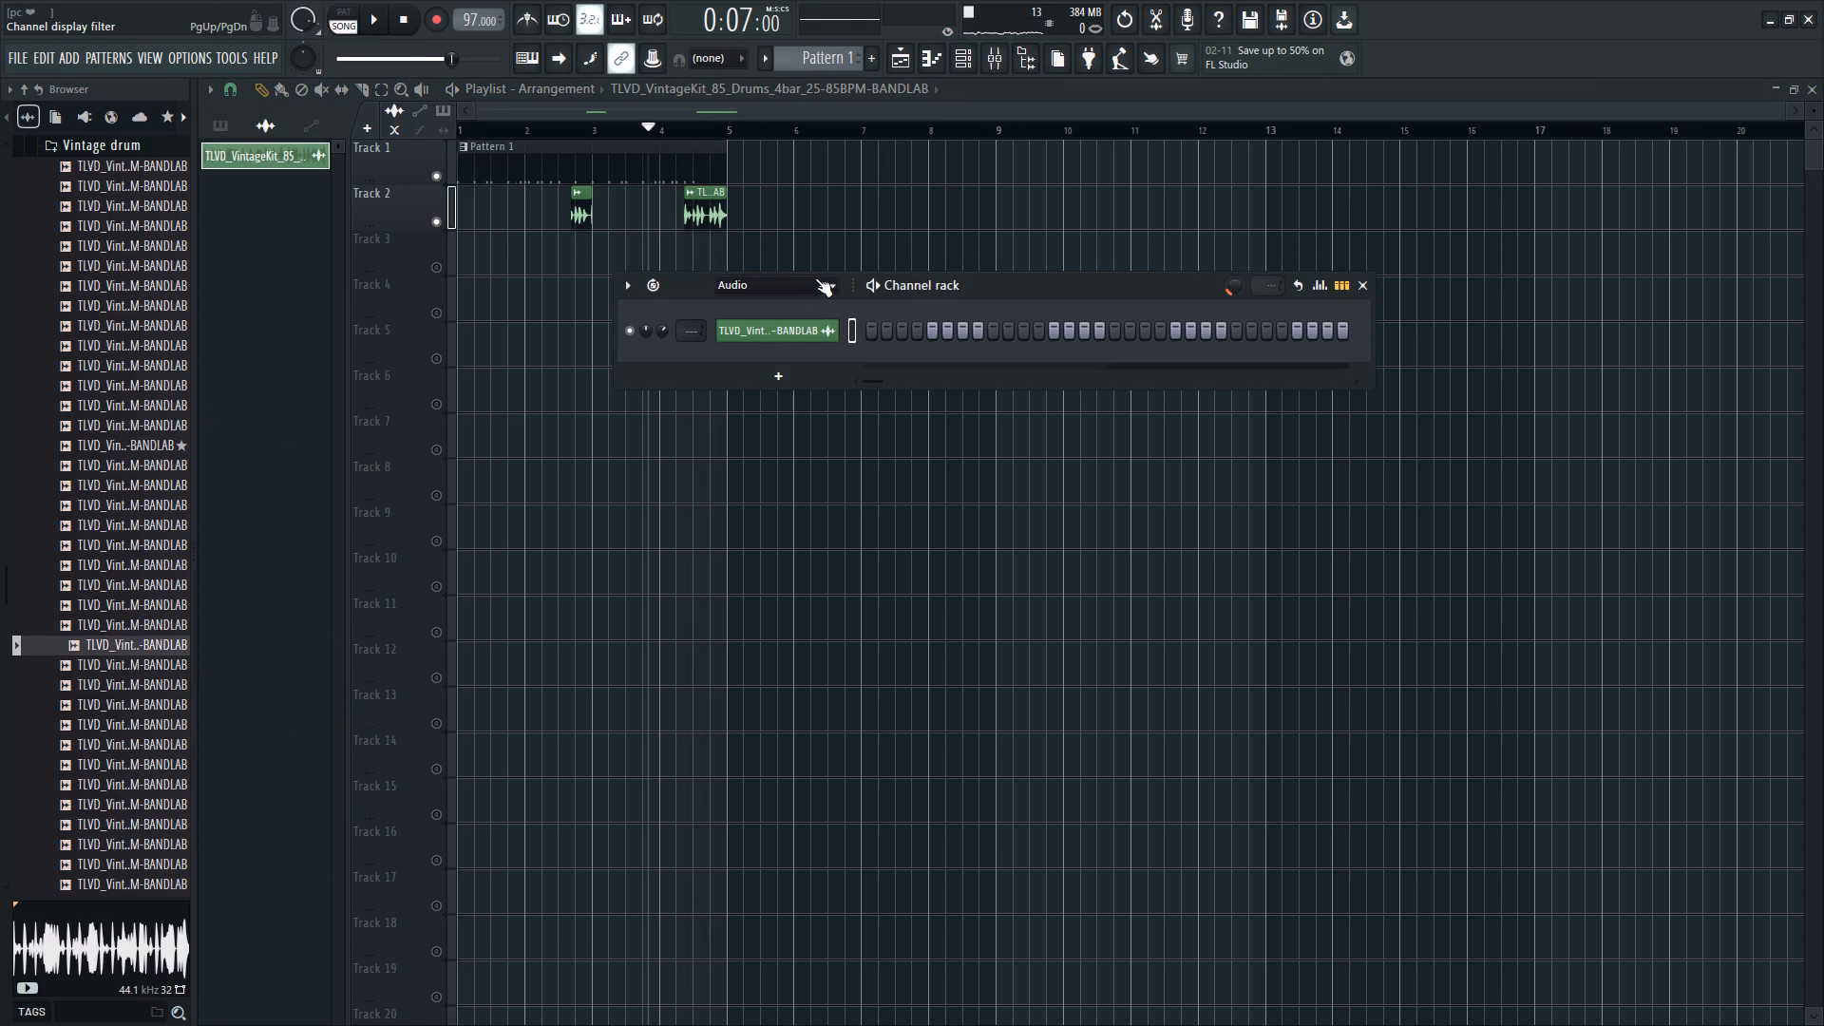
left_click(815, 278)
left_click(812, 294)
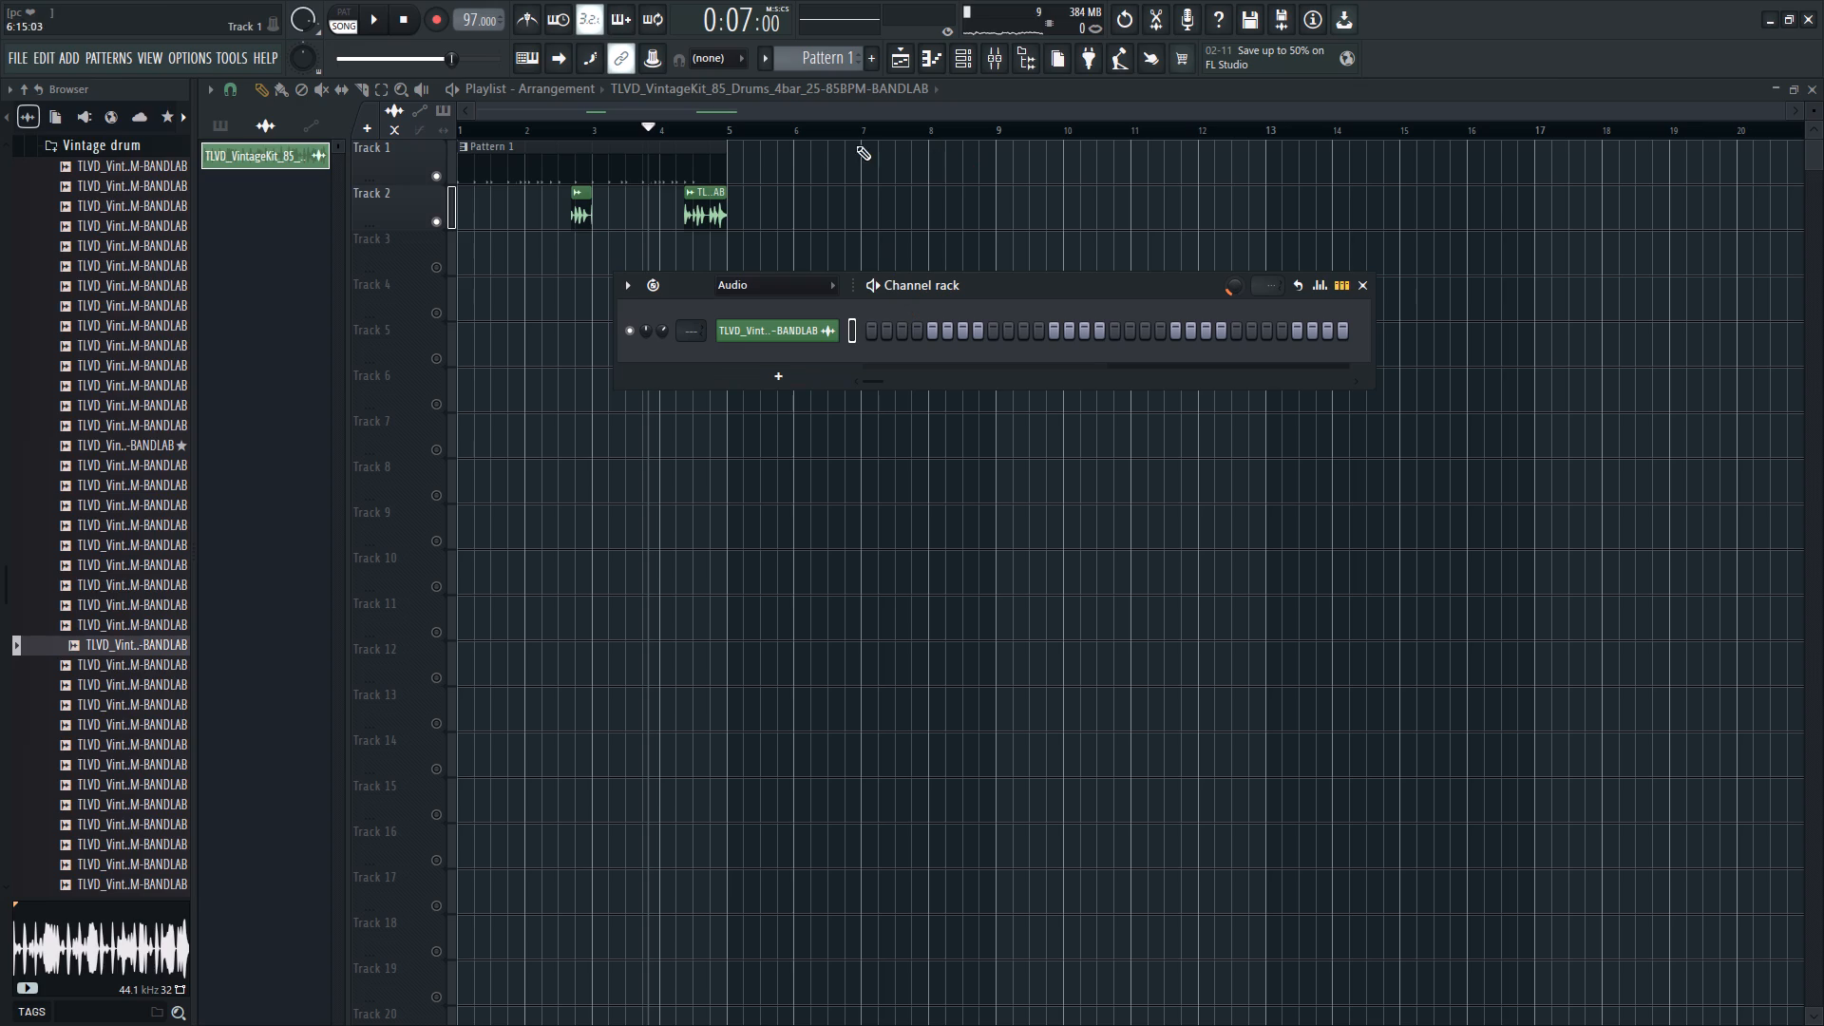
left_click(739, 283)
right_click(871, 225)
Collapse the ROCK BASS & DRUM and Vintage drum folders and open the 90's Drum Kit folder in the sample browser.
scroll(247, 417, "up", 1)
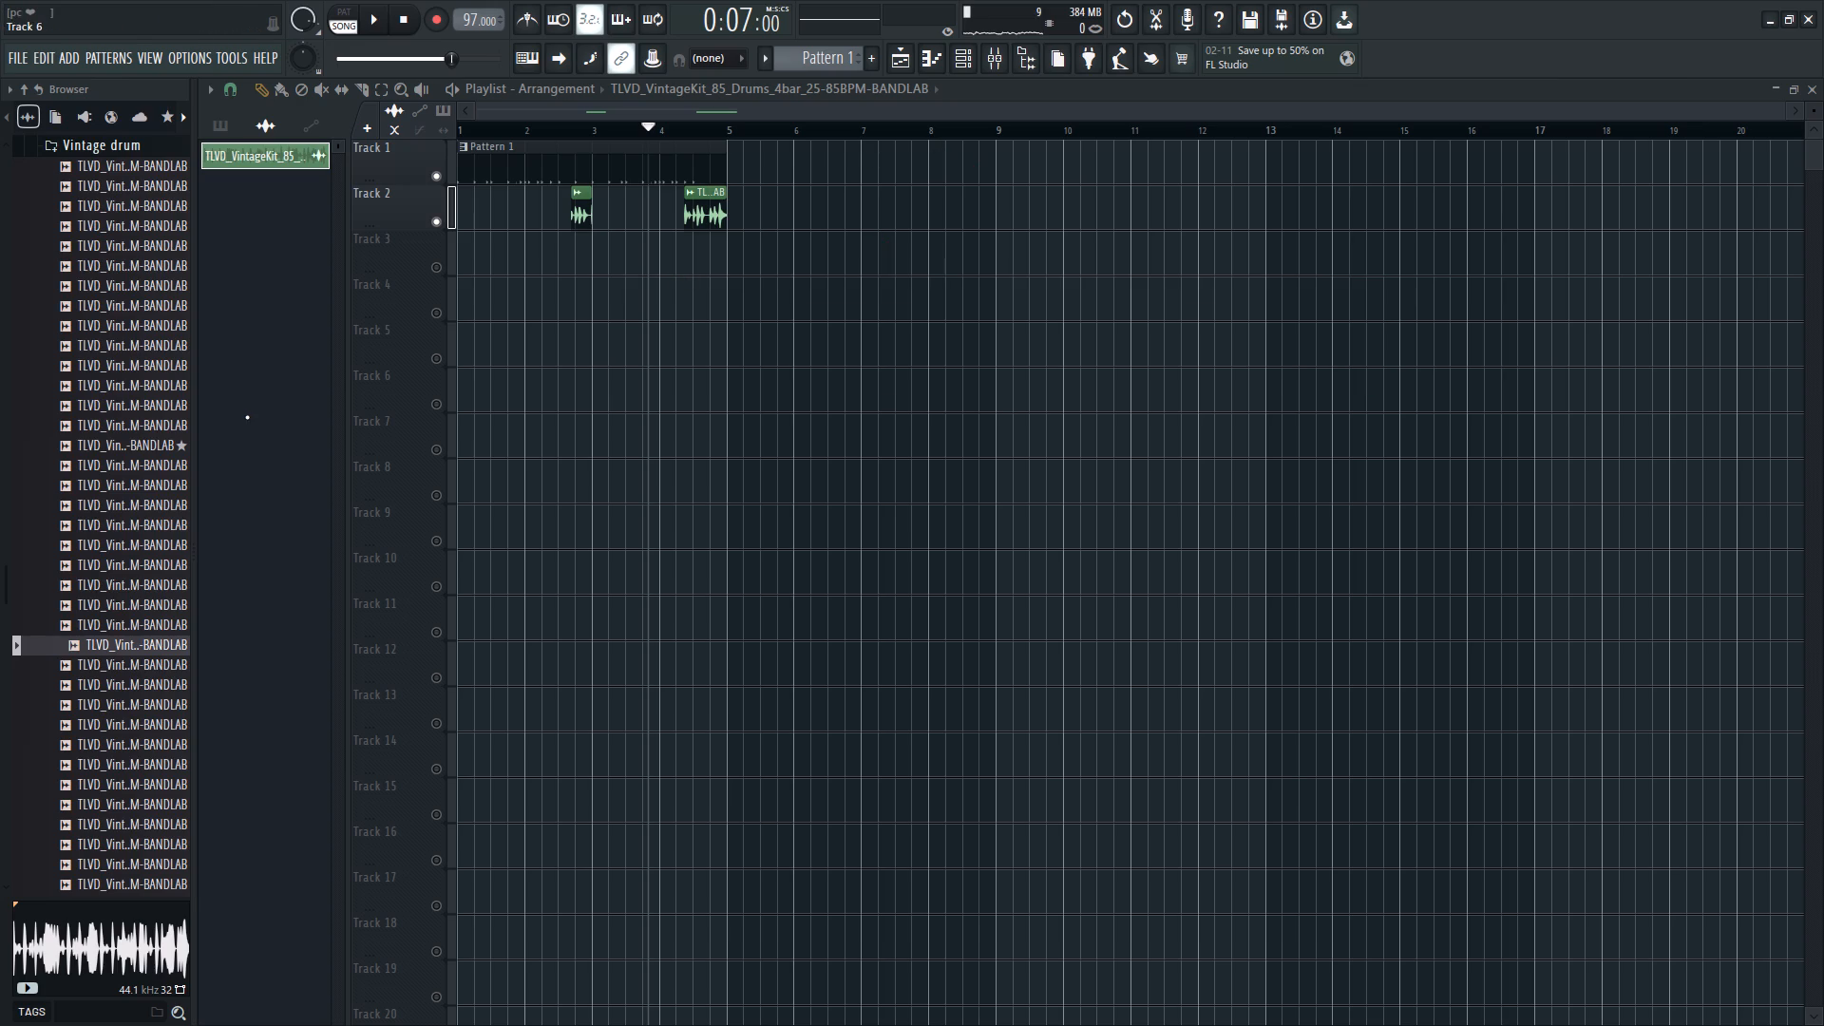
scroll(247, 417, "up", 6)
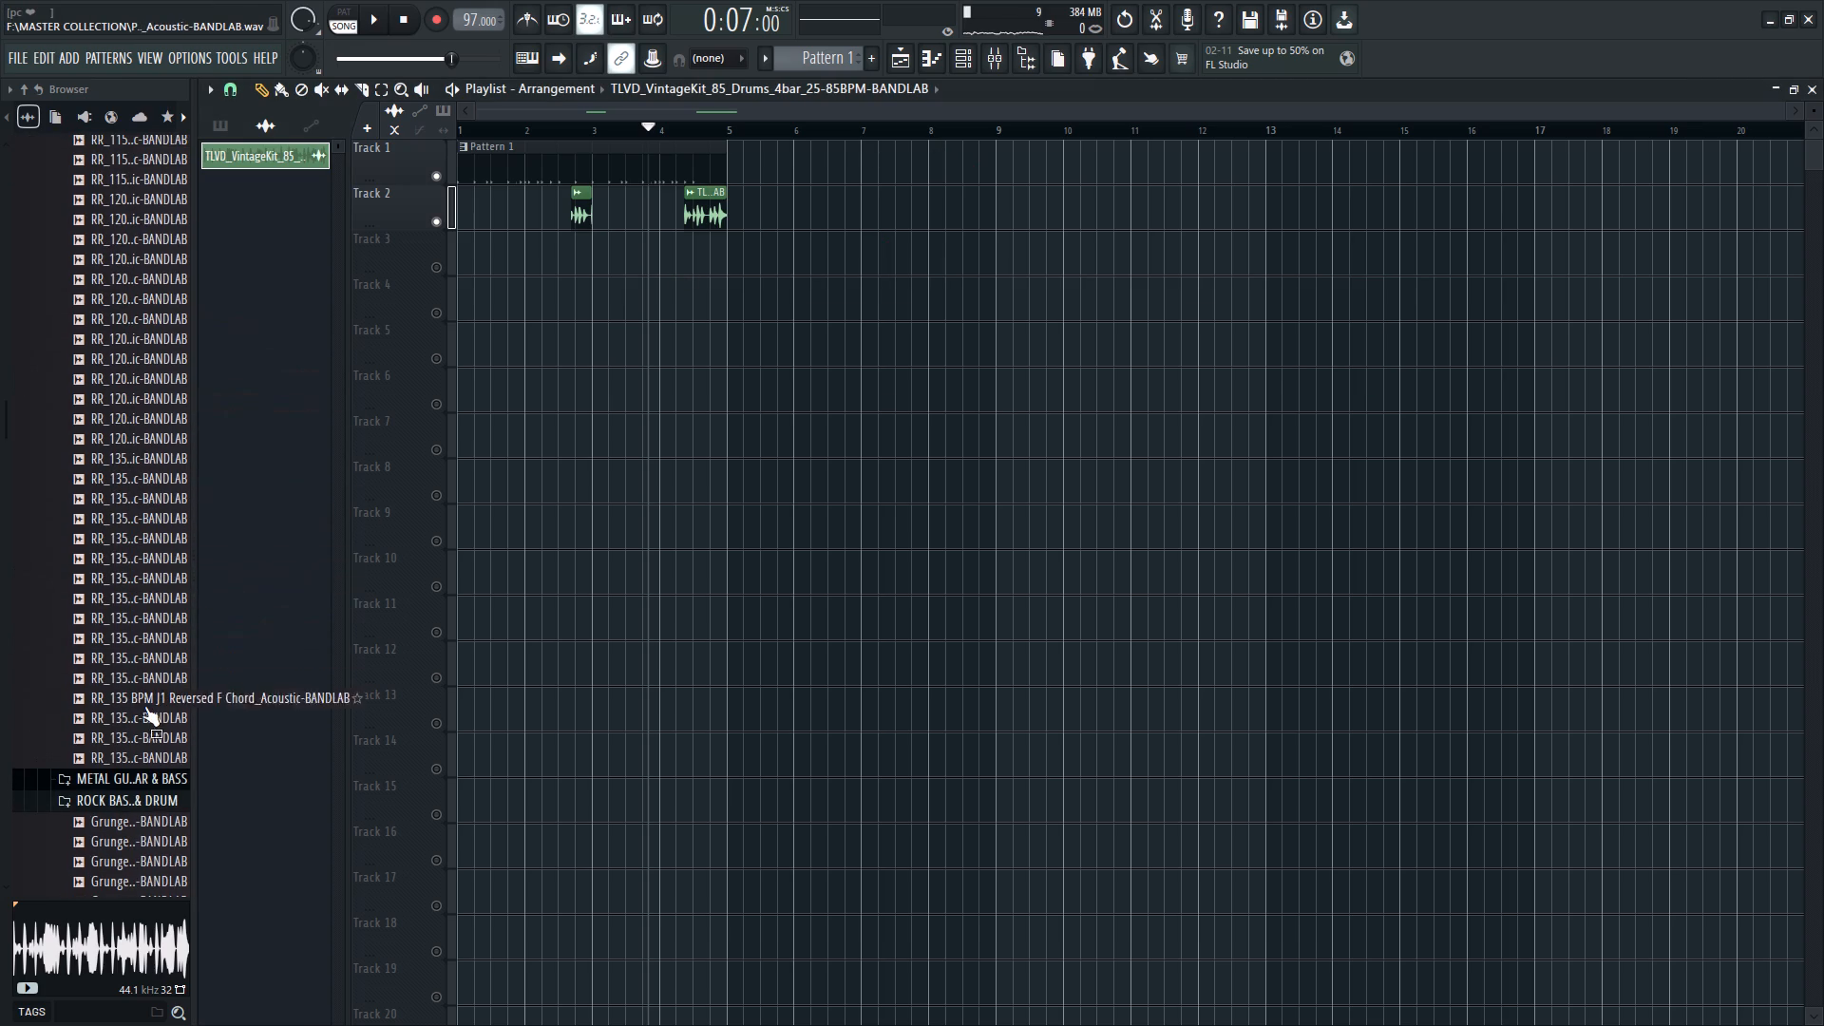
left_click(147, 801)
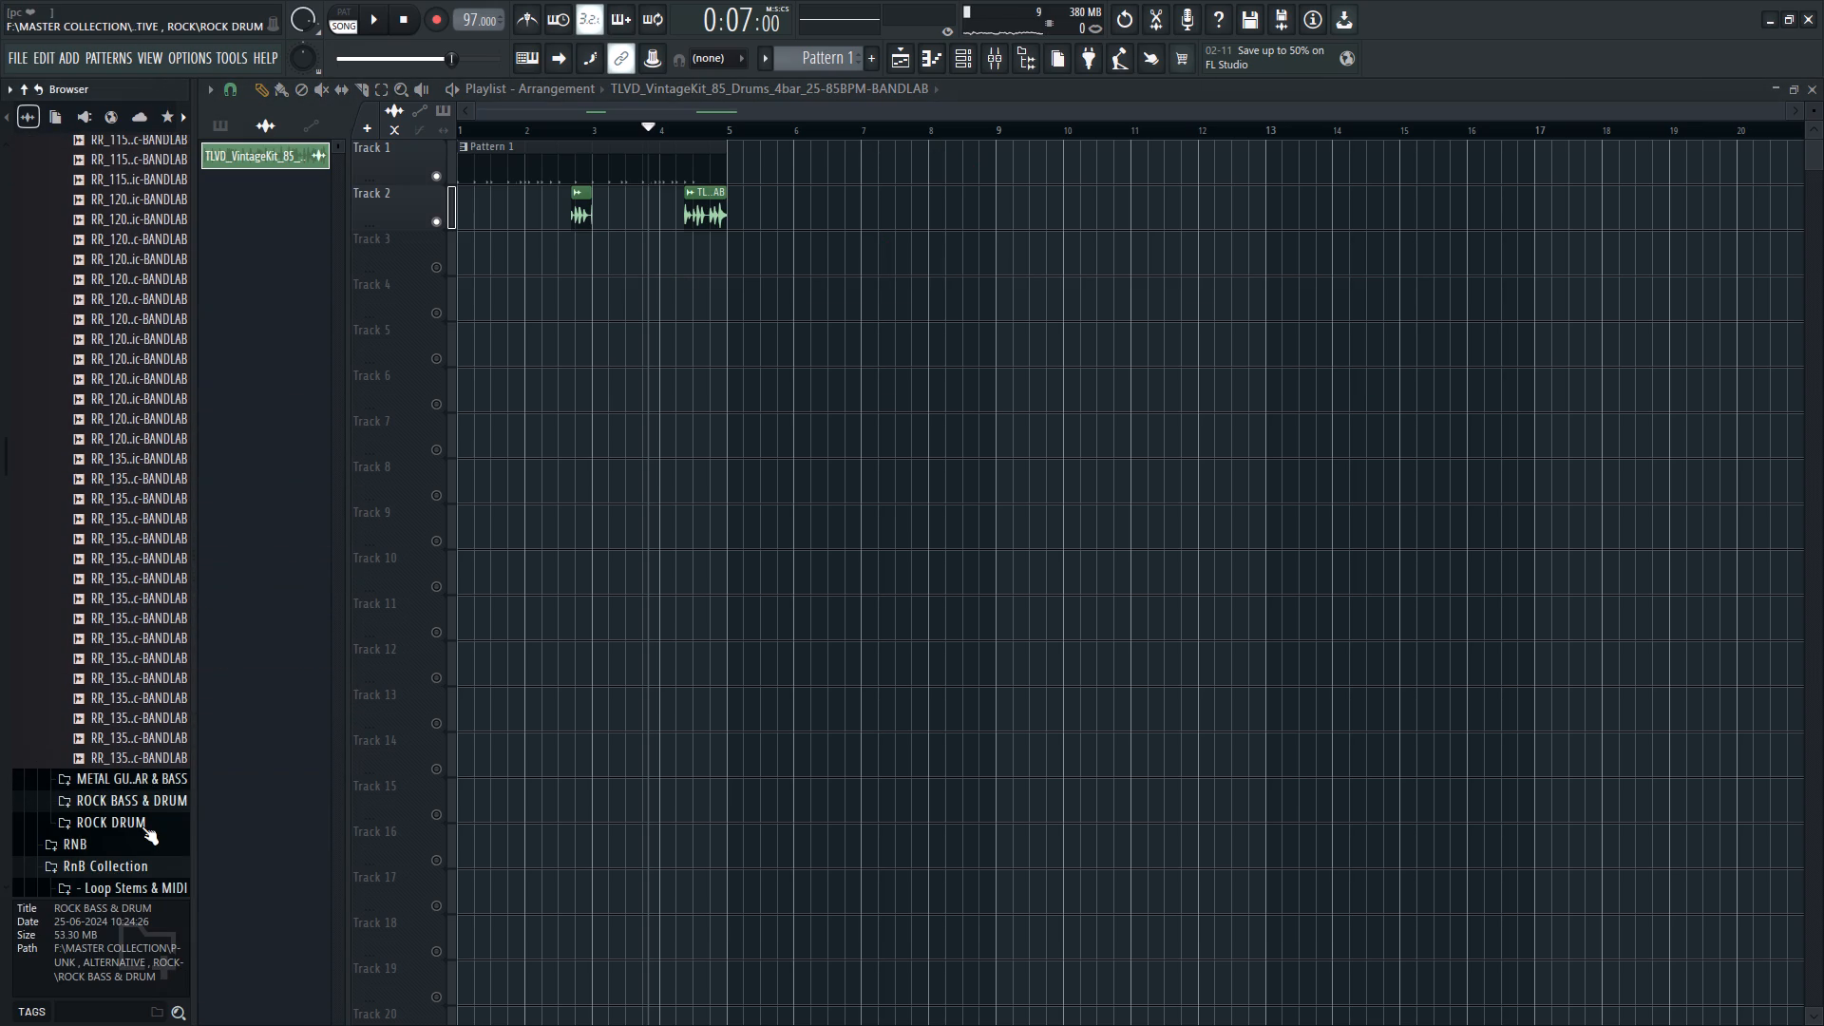
scroll(143, 822, "down", 1)
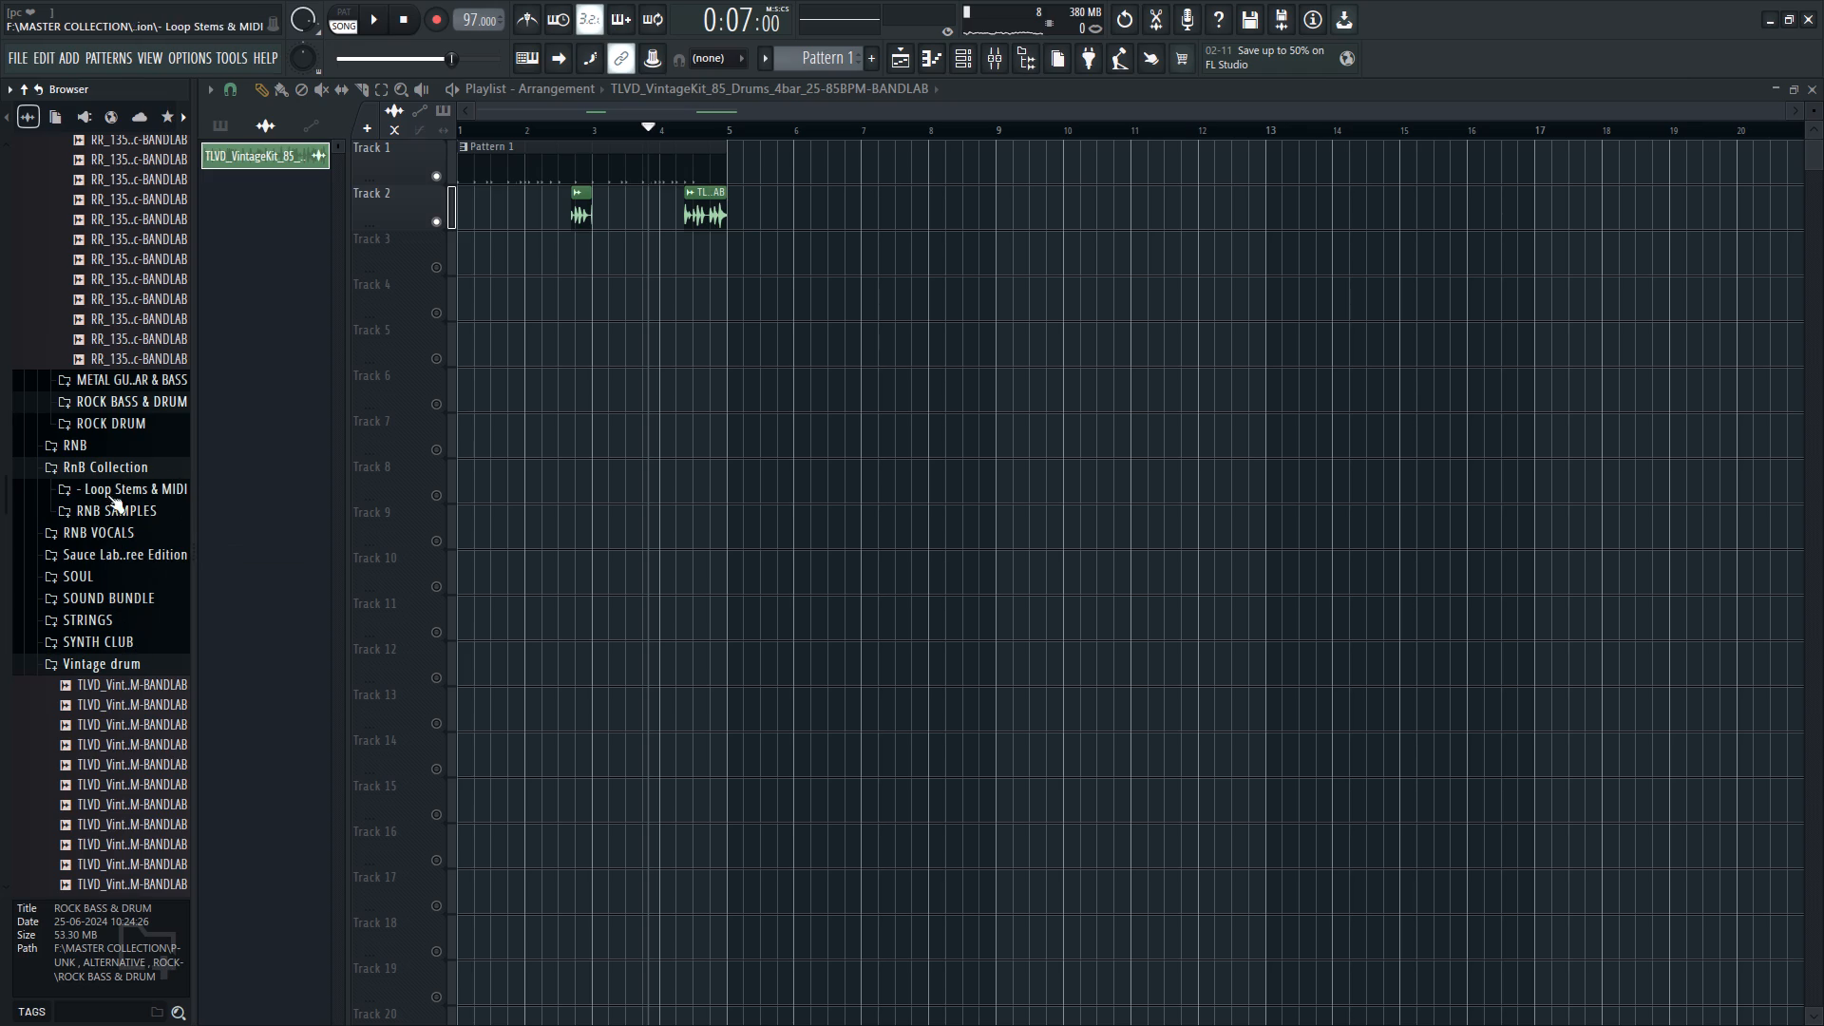
left_click(117, 662)
scroll(116, 683, "down", 1)
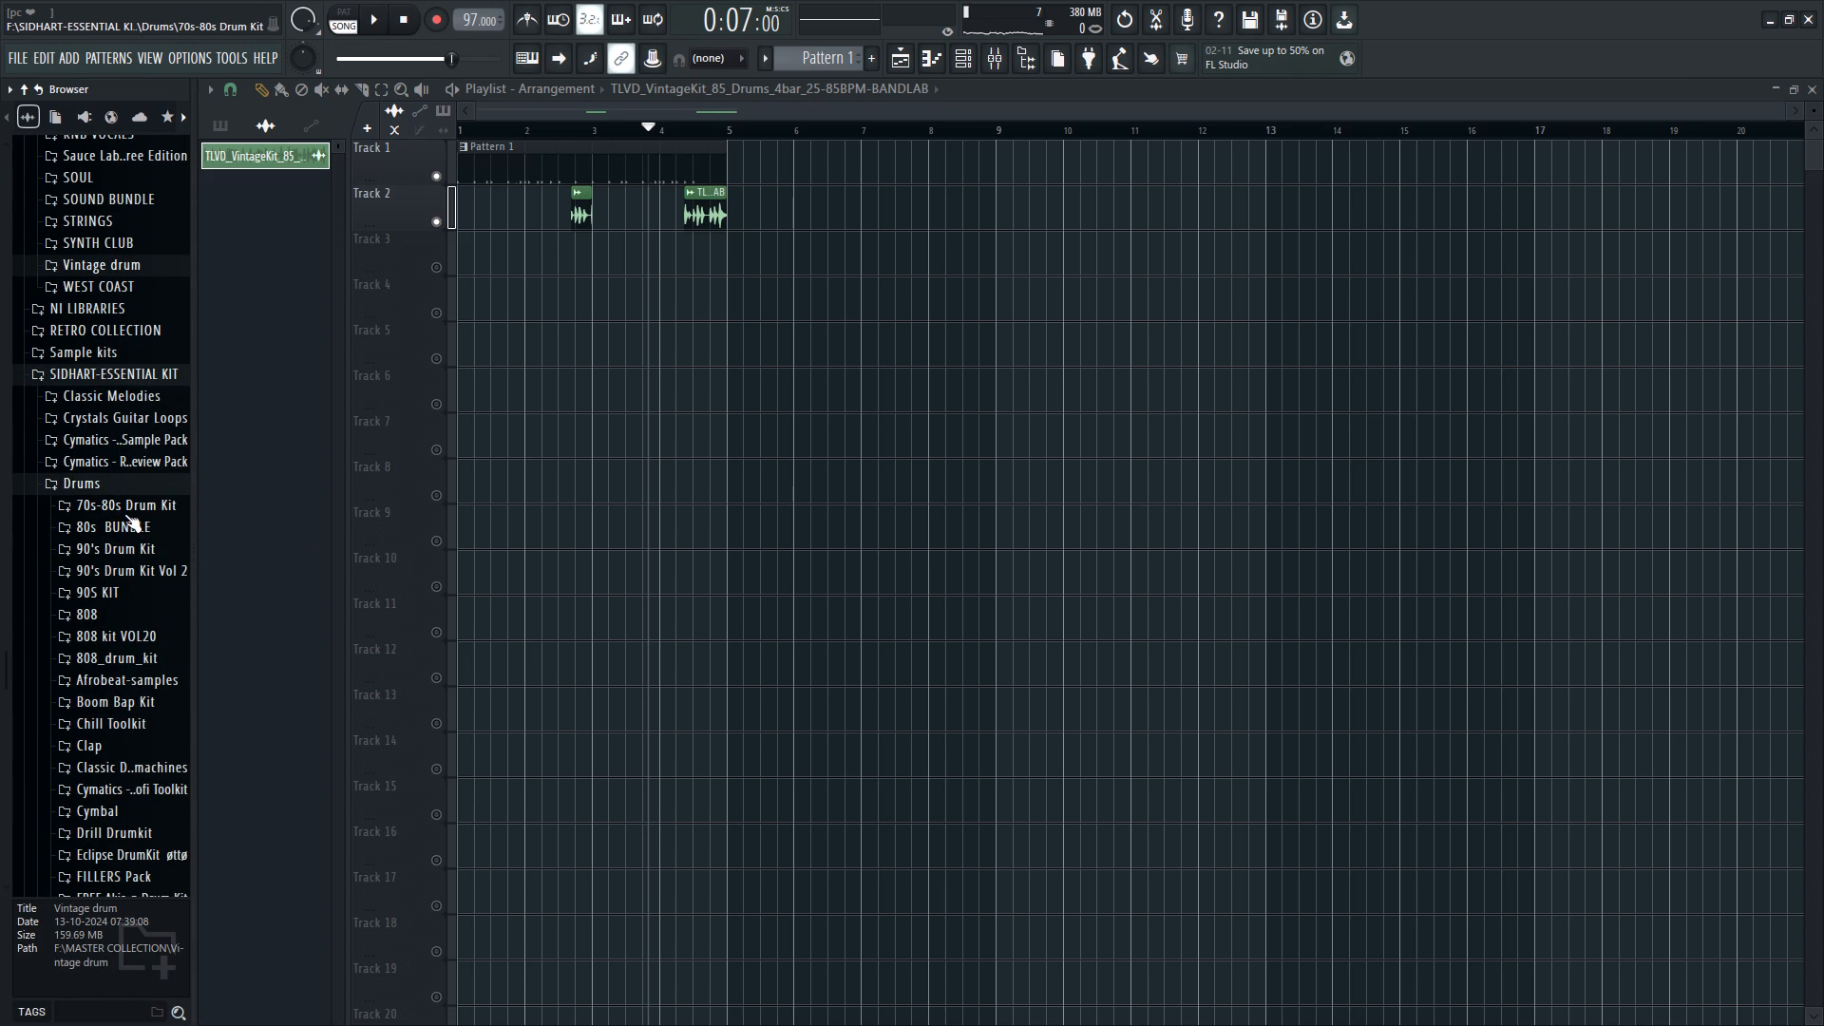
left_click(127, 545)
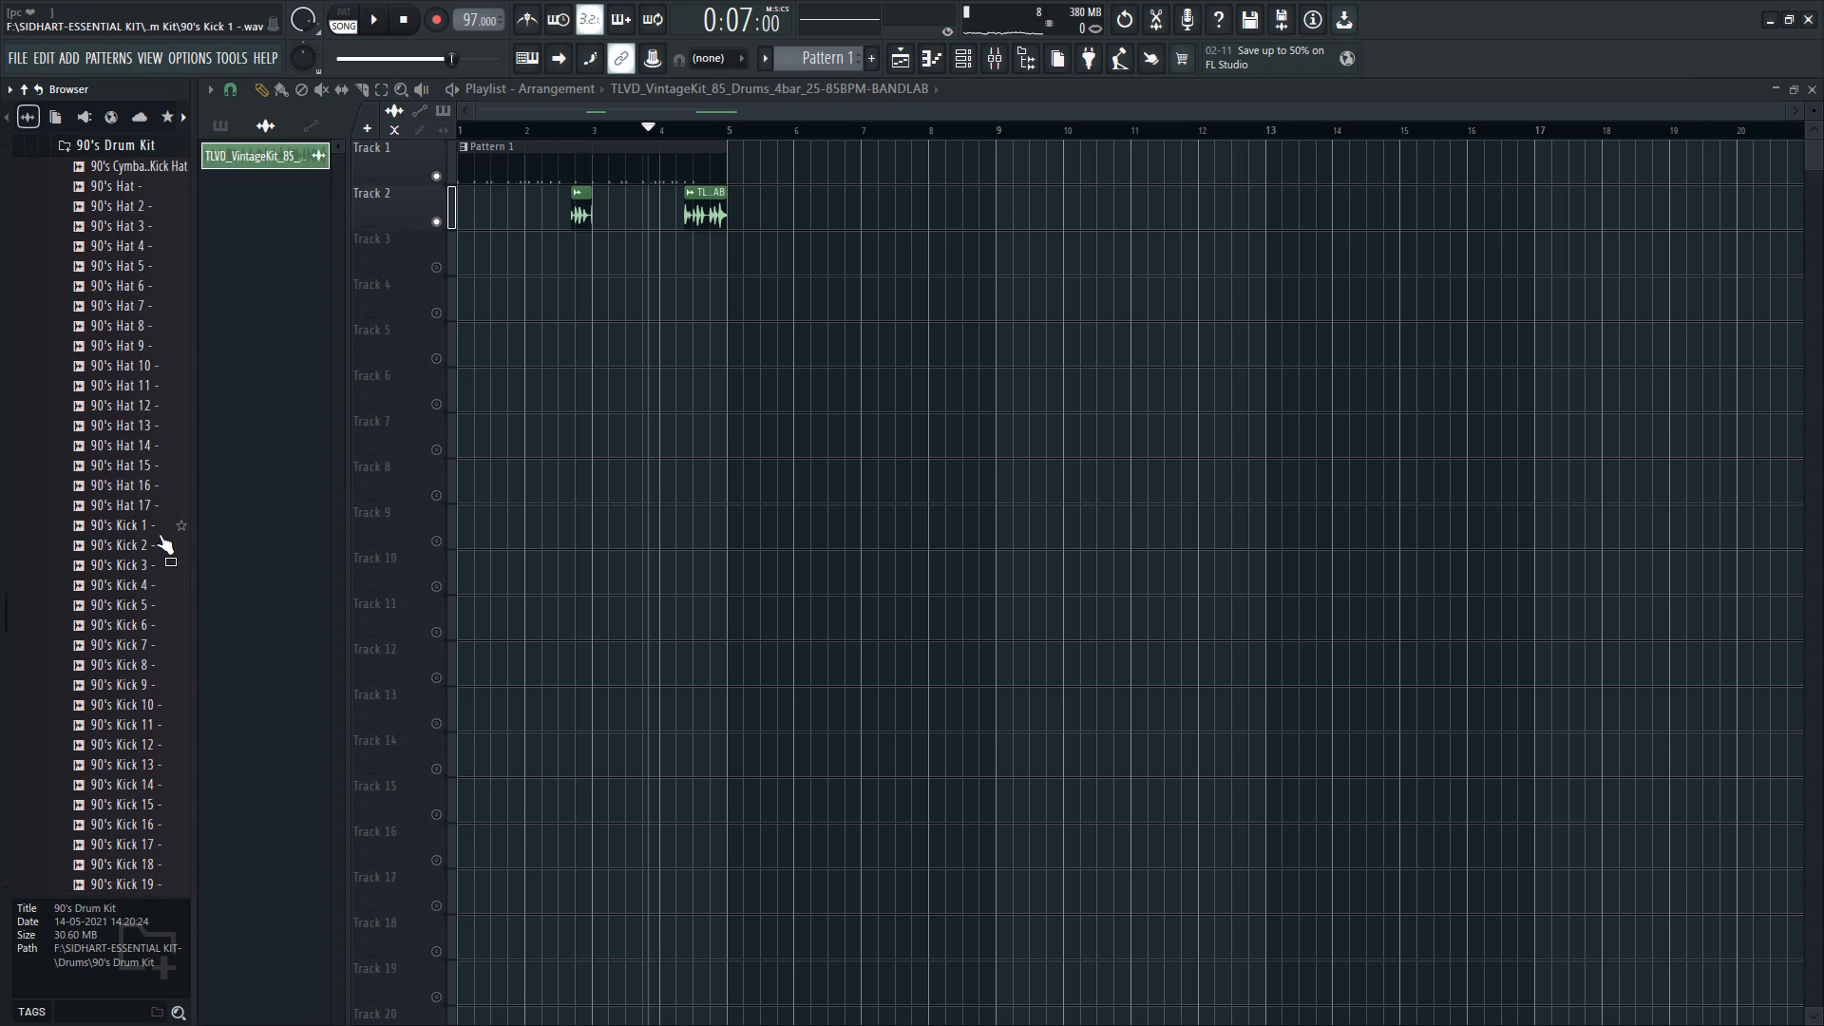
Audition a range of hat, kick, roll and snare samples in the 90's Drum Kit folder.
left_click(159, 534)
left_click(130, 491)
left_click(121, 575)
left_click(121, 602)
left_click(119, 636)
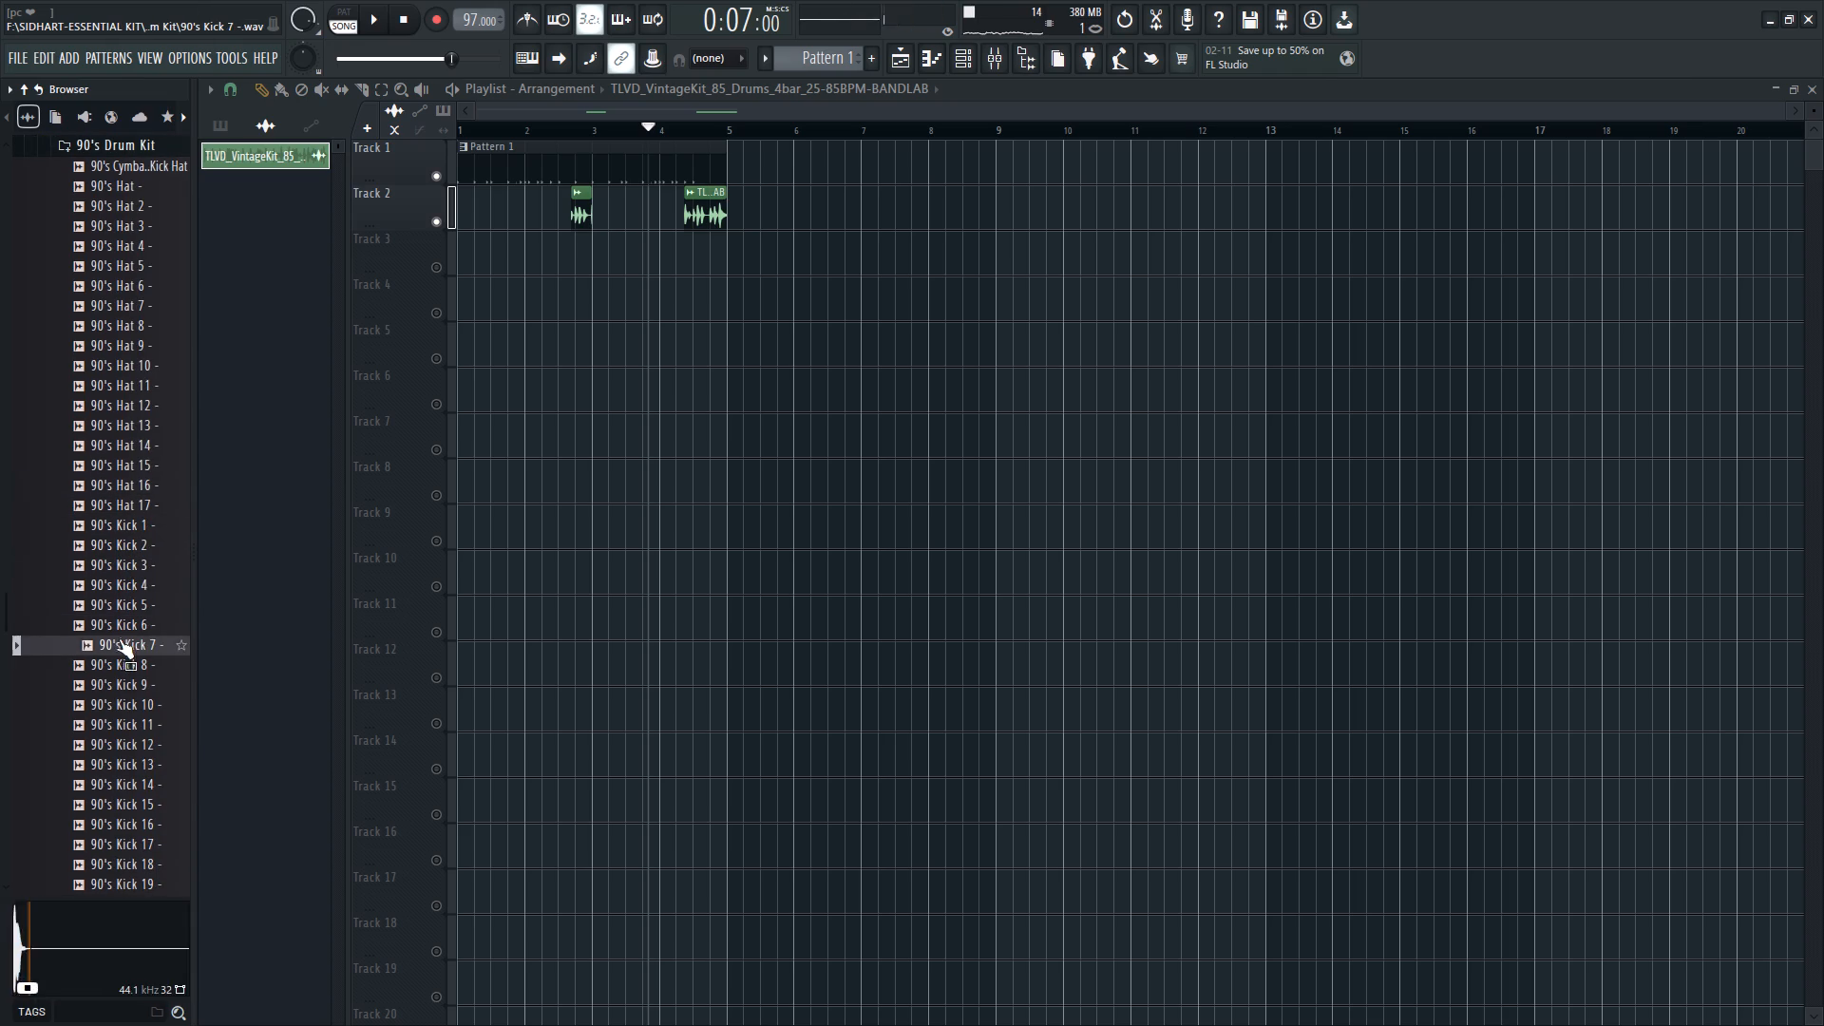
left_click(122, 676)
left_click(123, 707)
left_click(123, 754)
left_click(127, 809)
scroll(125, 802, "down", 2)
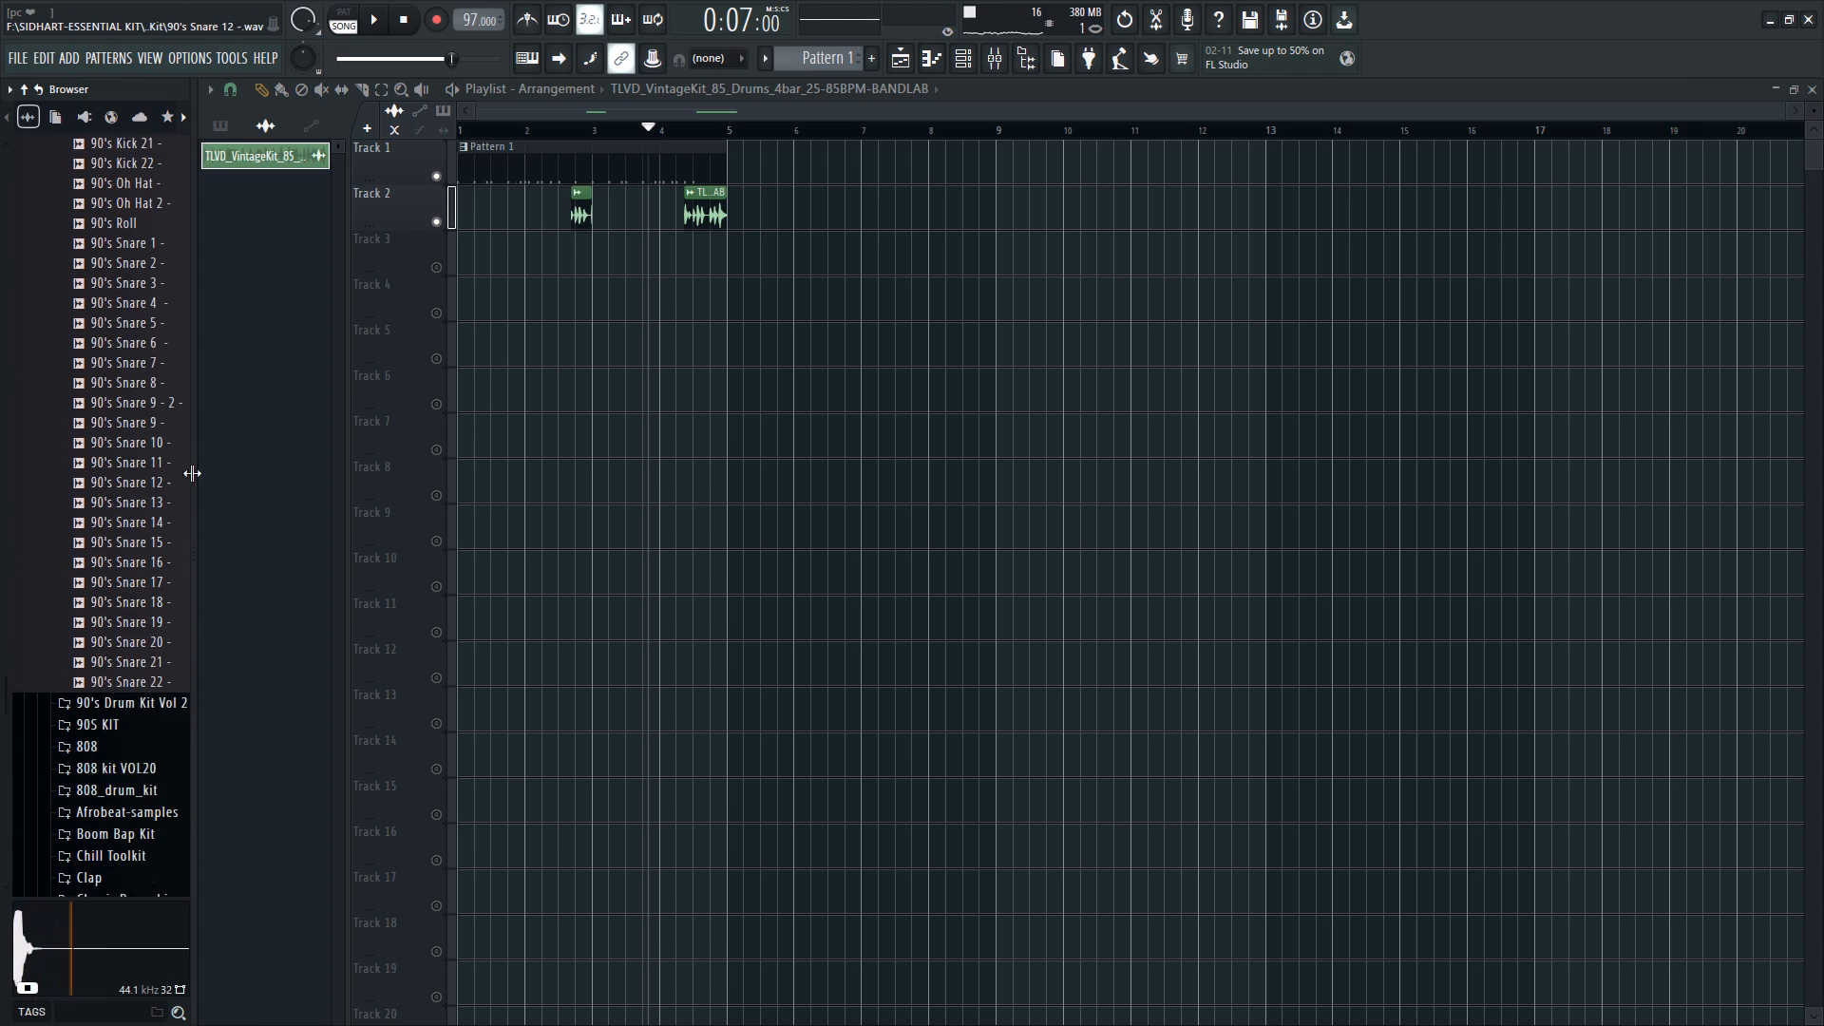
left_click(135, 193)
left_click(128, 205)
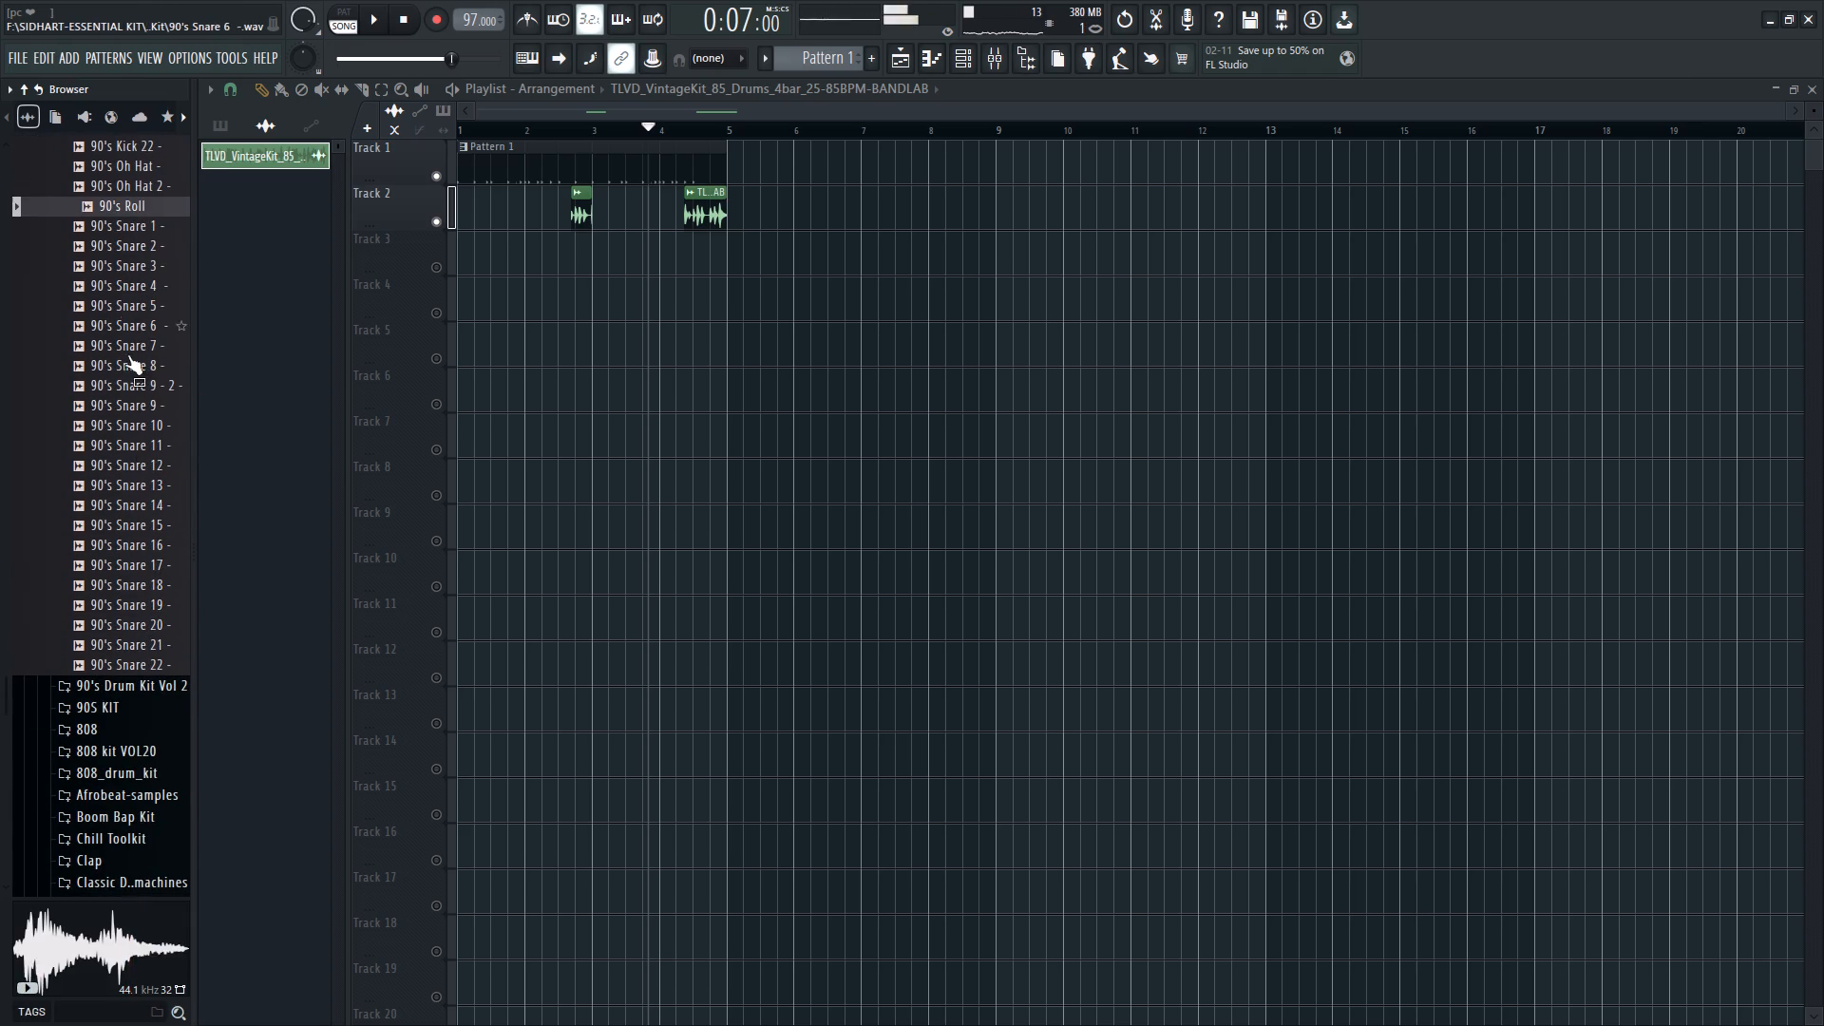
left_click(133, 562)
left_click(147, 658)
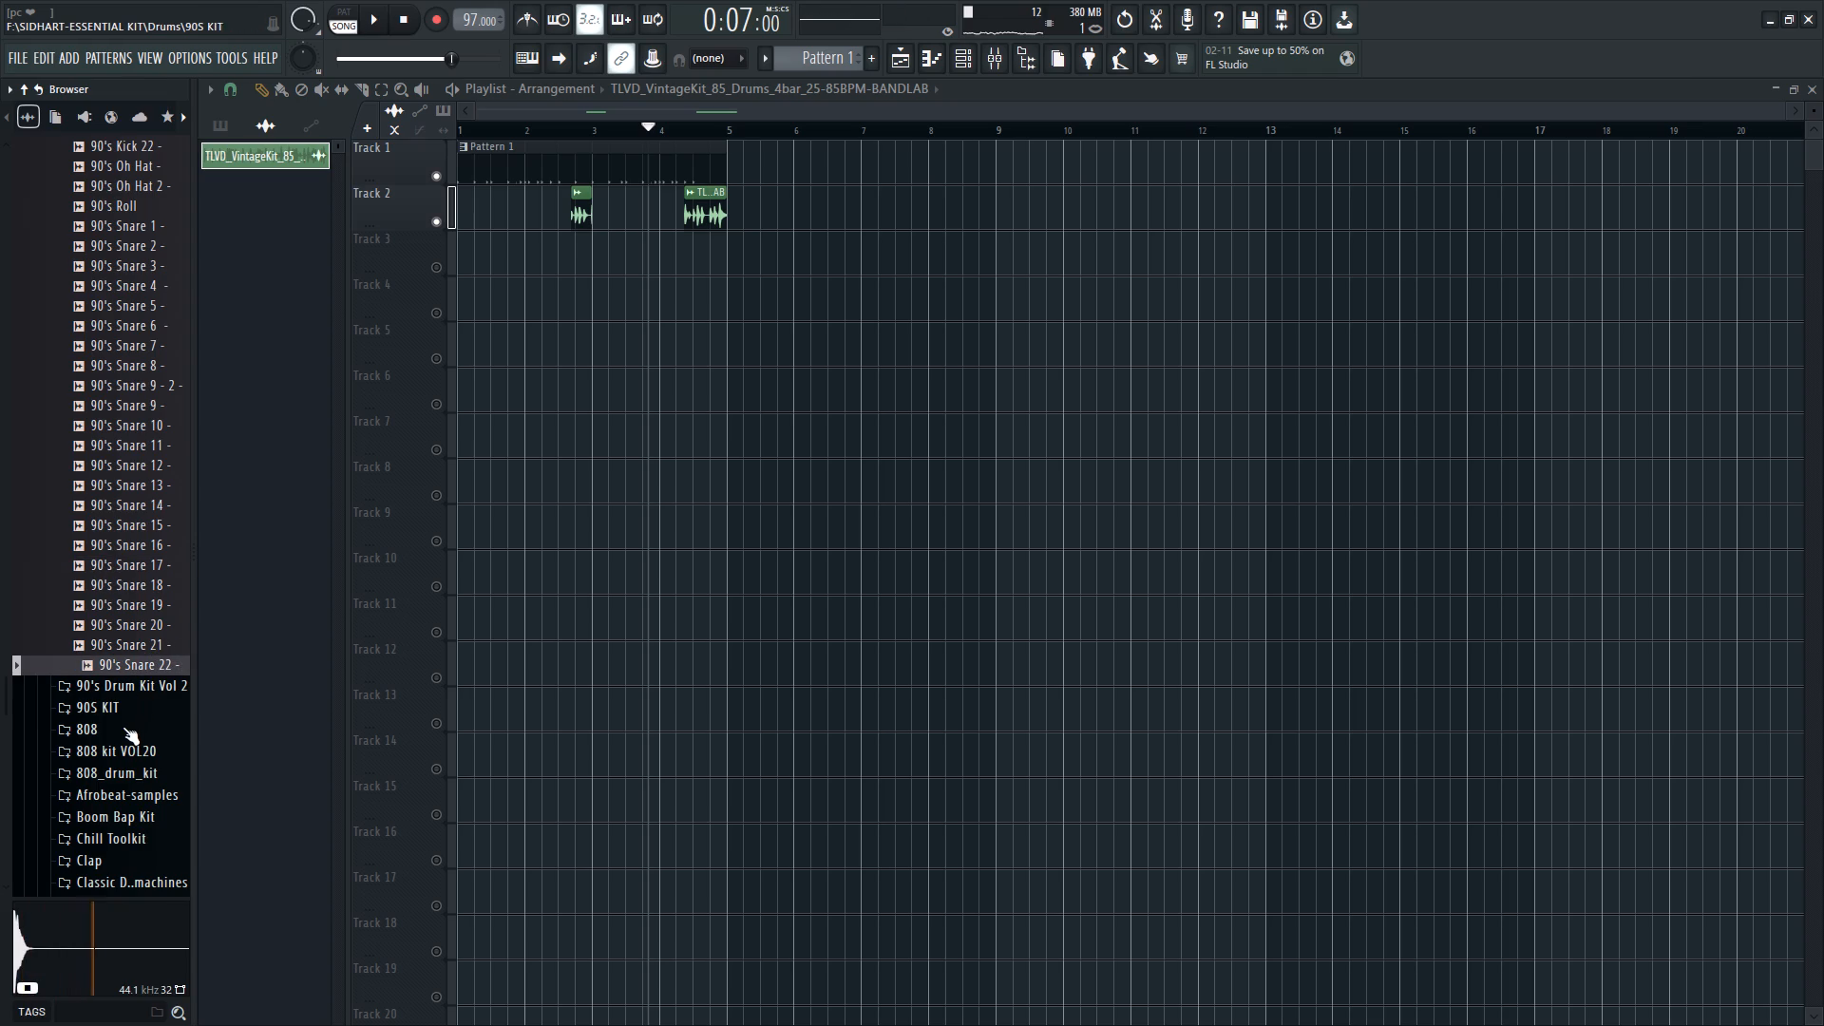
Open the Kicks folder inside Drums - One Shots of the Cymatics Lofi Toolkit.
scroll(126, 739, "down", 1)
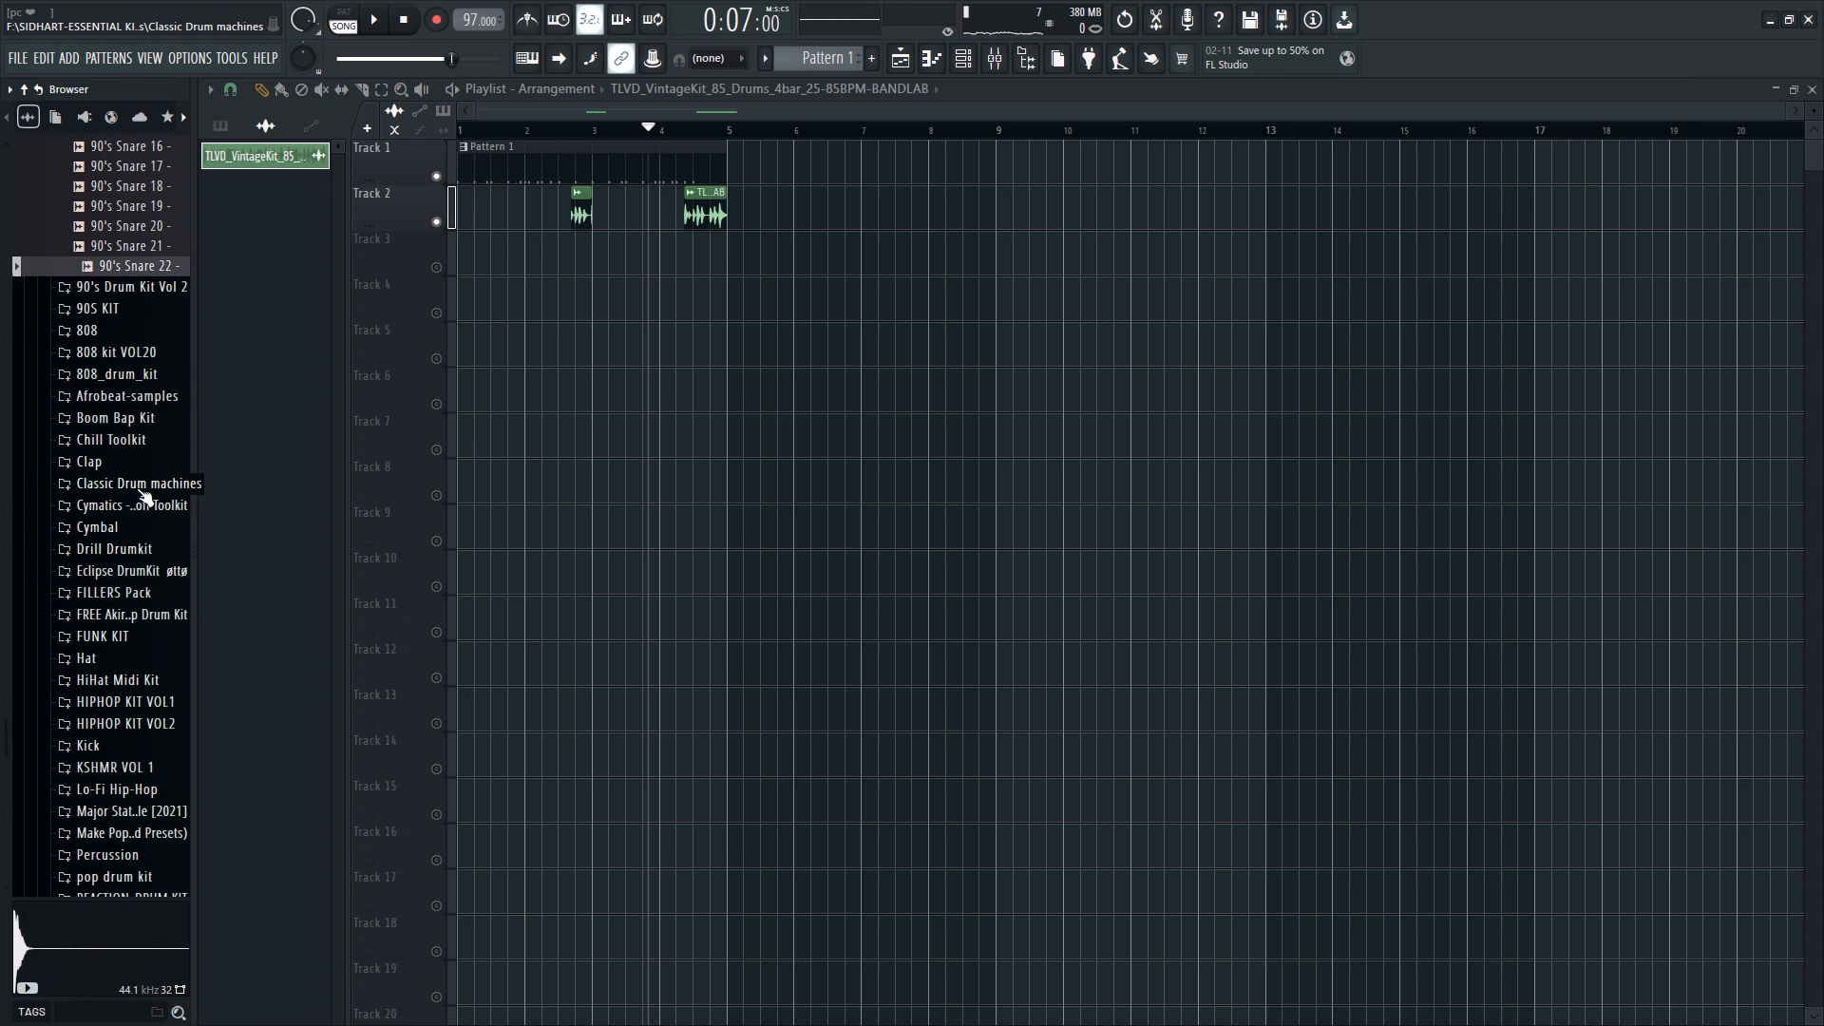
left_click(137, 488)
left_click(129, 487)
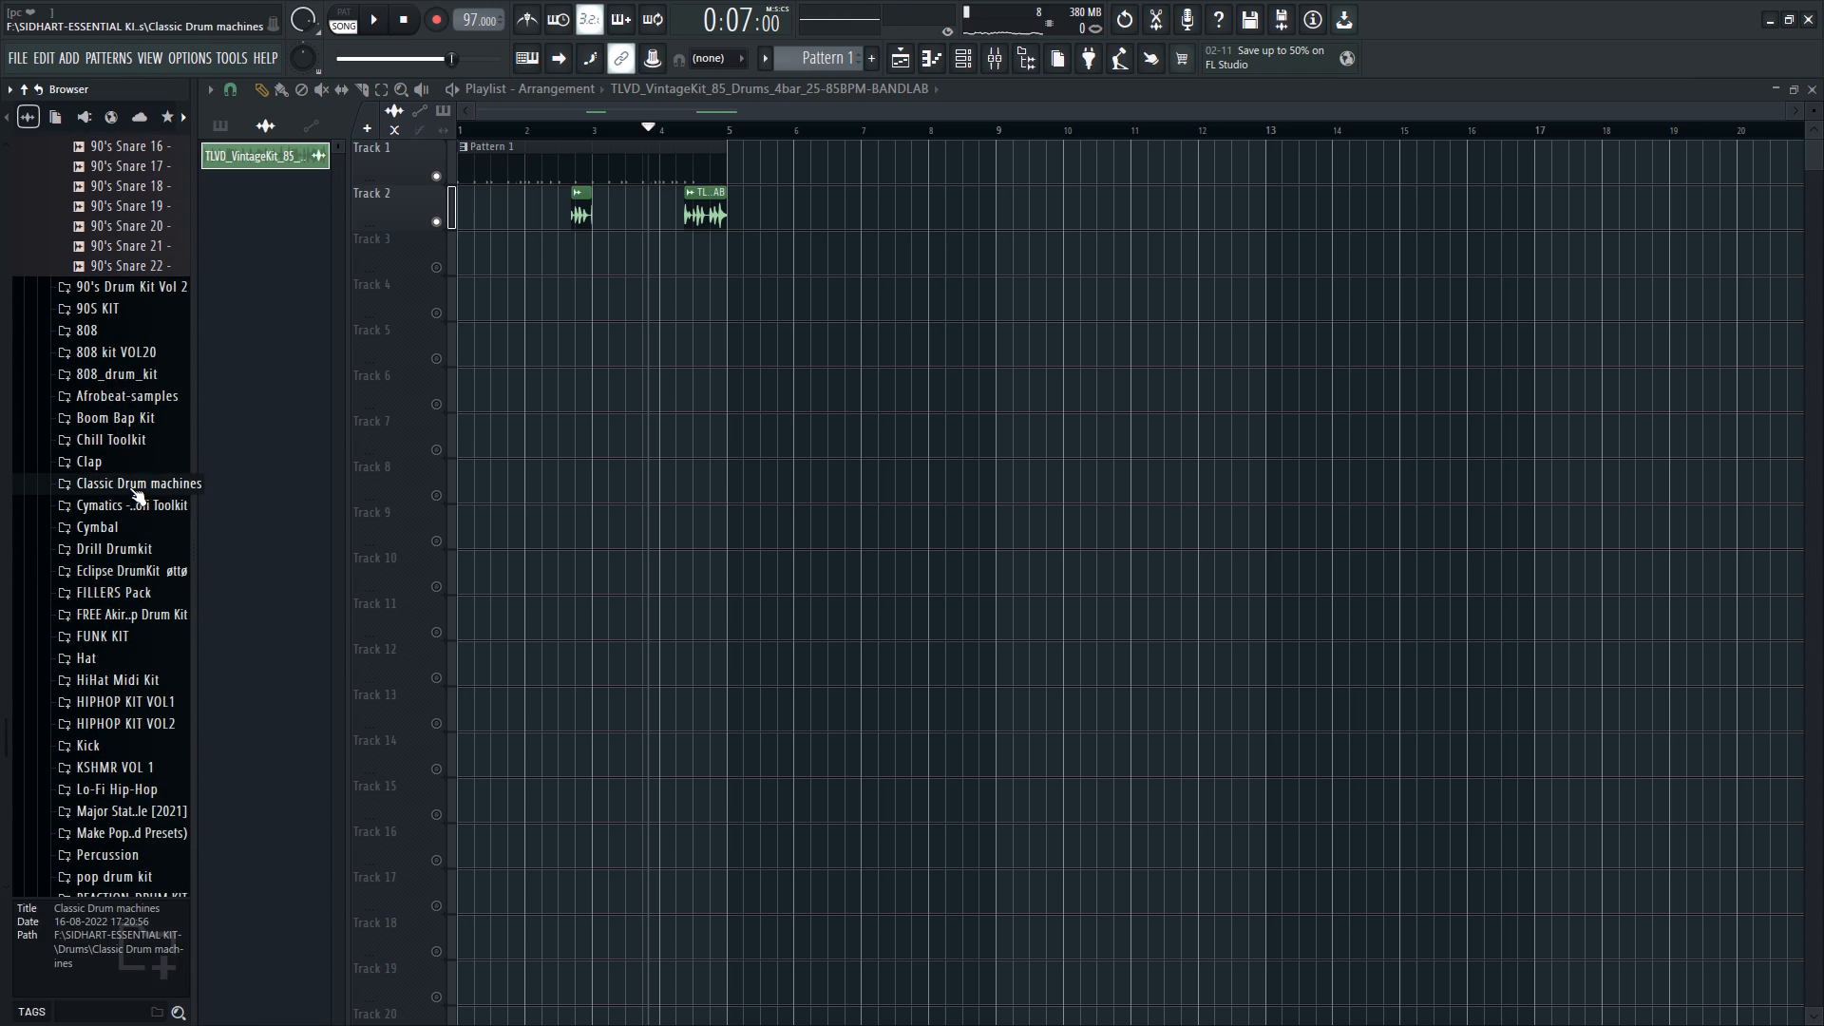
left_click(129, 487)
left_click(129, 509)
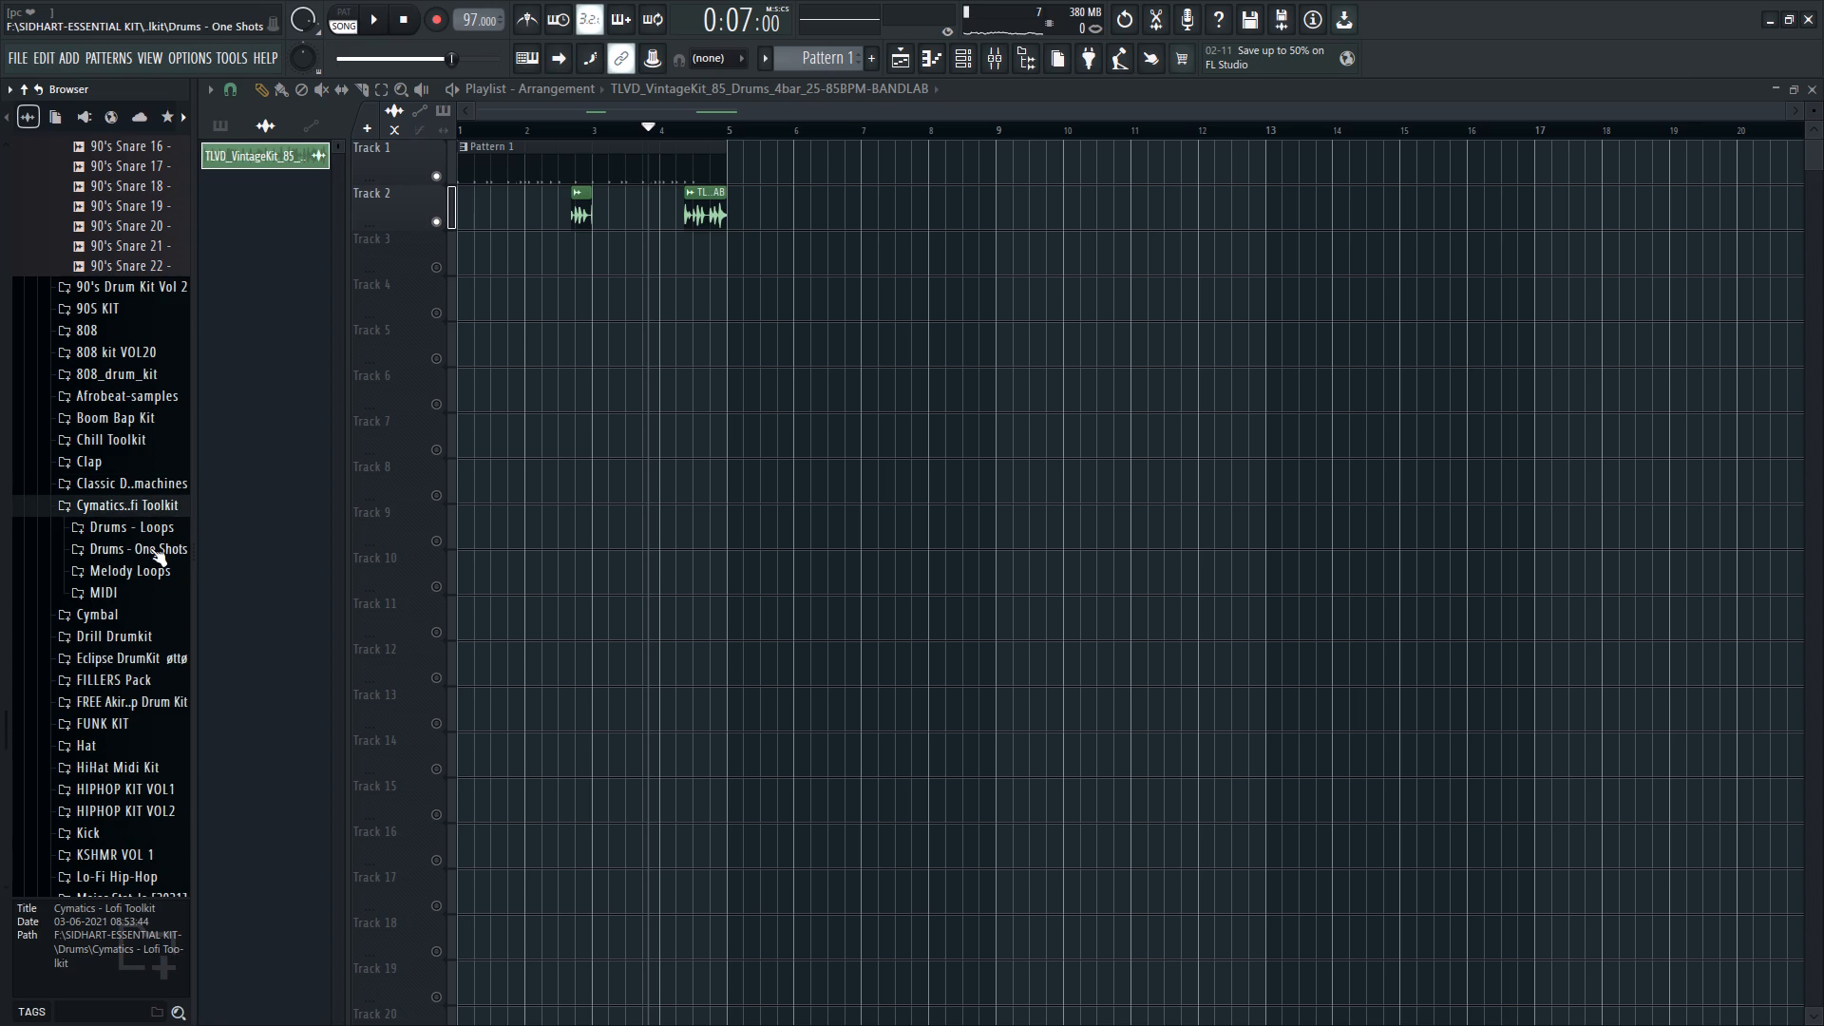
left_click(150, 548)
left_click(139, 609)
Audition the Cymatics Lofi kick samples from Kick 1 through Kick 15.
left_click(141, 607)
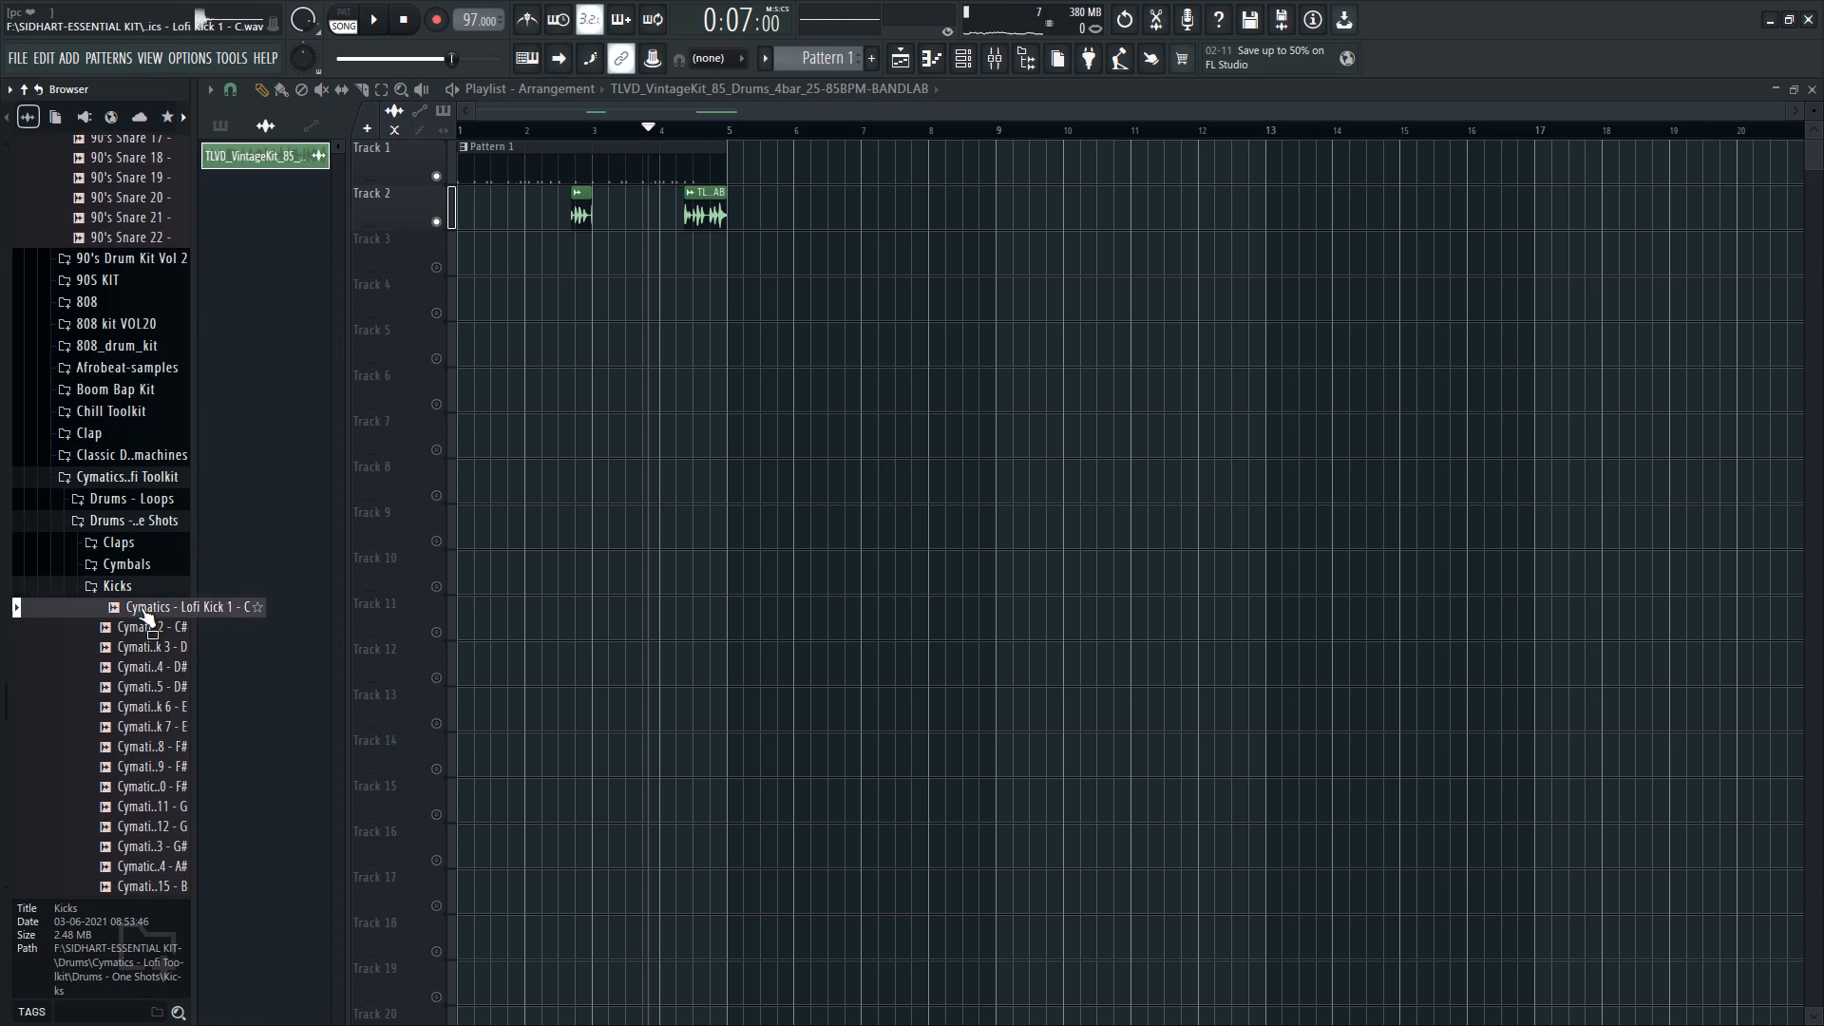
left_click(141, 630)
left_click(138, 664)
left_click(142, 696)
left_click(142, 725)
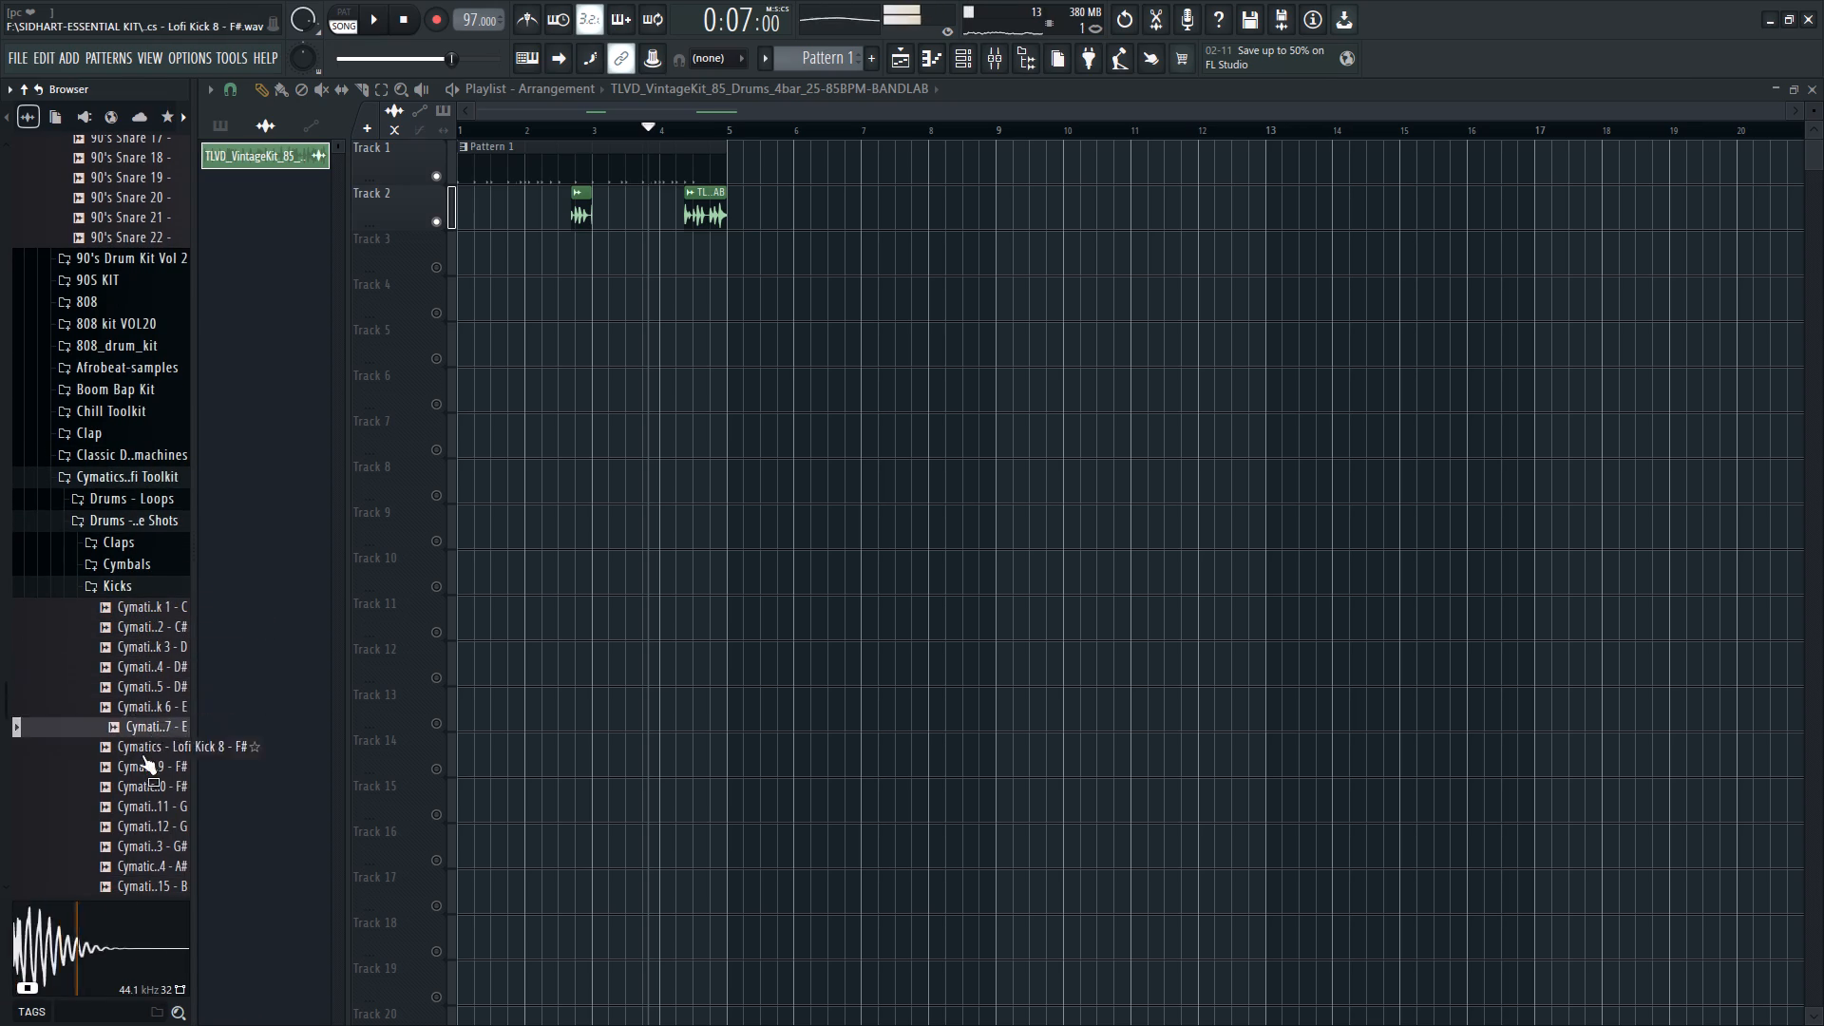
left_click(142, 754)
left_click(142, 777)
scroll(142, 777, "down", 1)
left_click(160, 463)
left_click(158, 451)
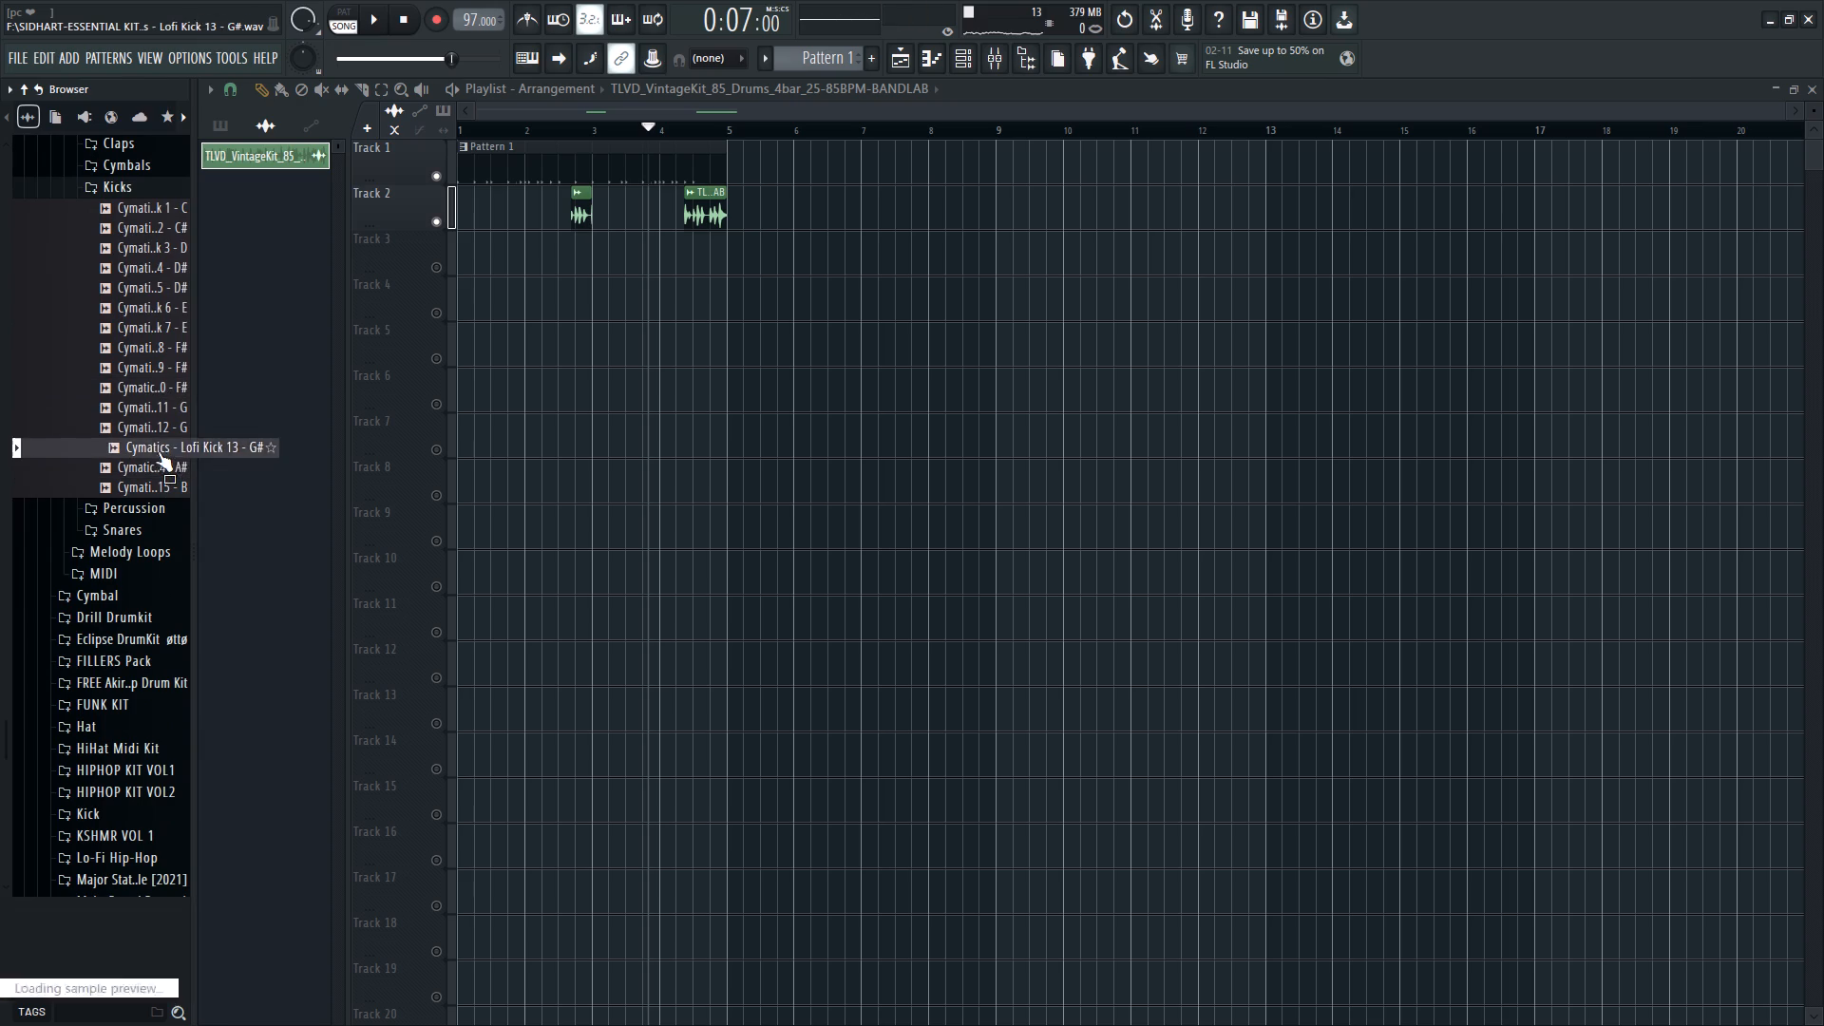
left_click(153, 429)
left_click(142, 488)
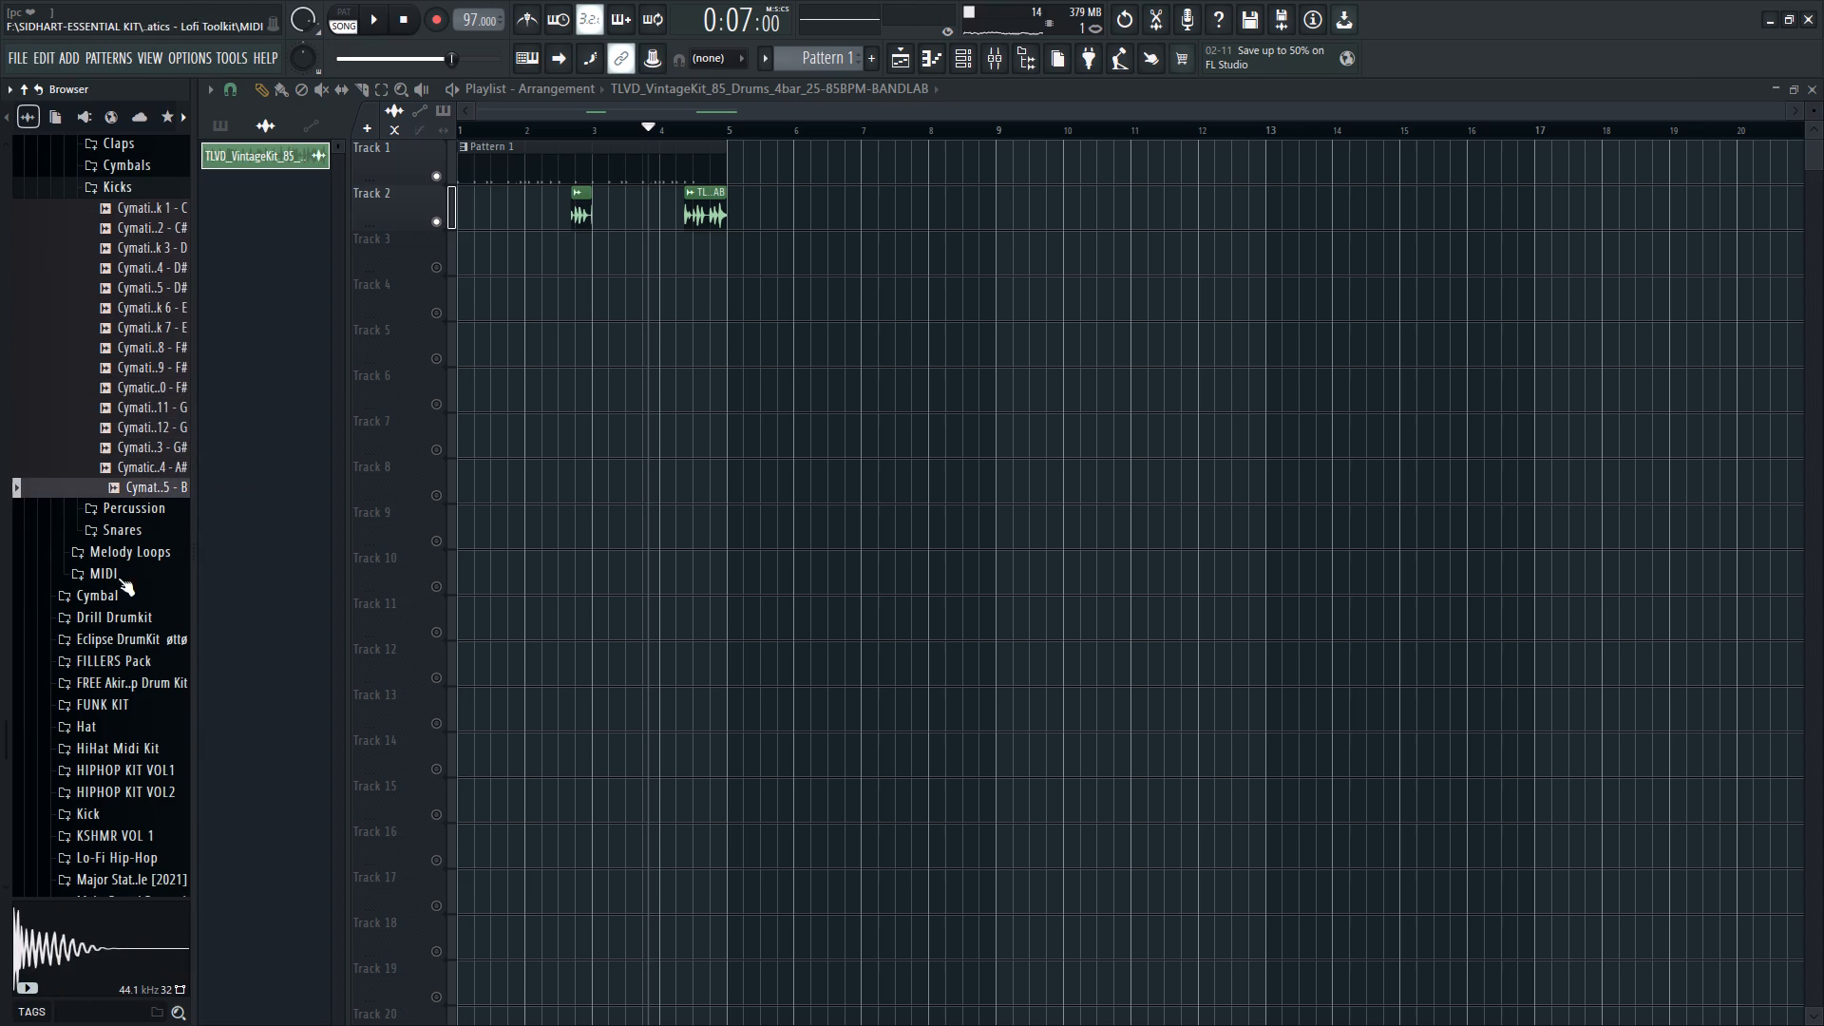
Open the Kick folder under Drums and audition the Dev_Next_Level kick samples across its boom bap, lofi and punch types.
scroll(135, 718, "down", 1)
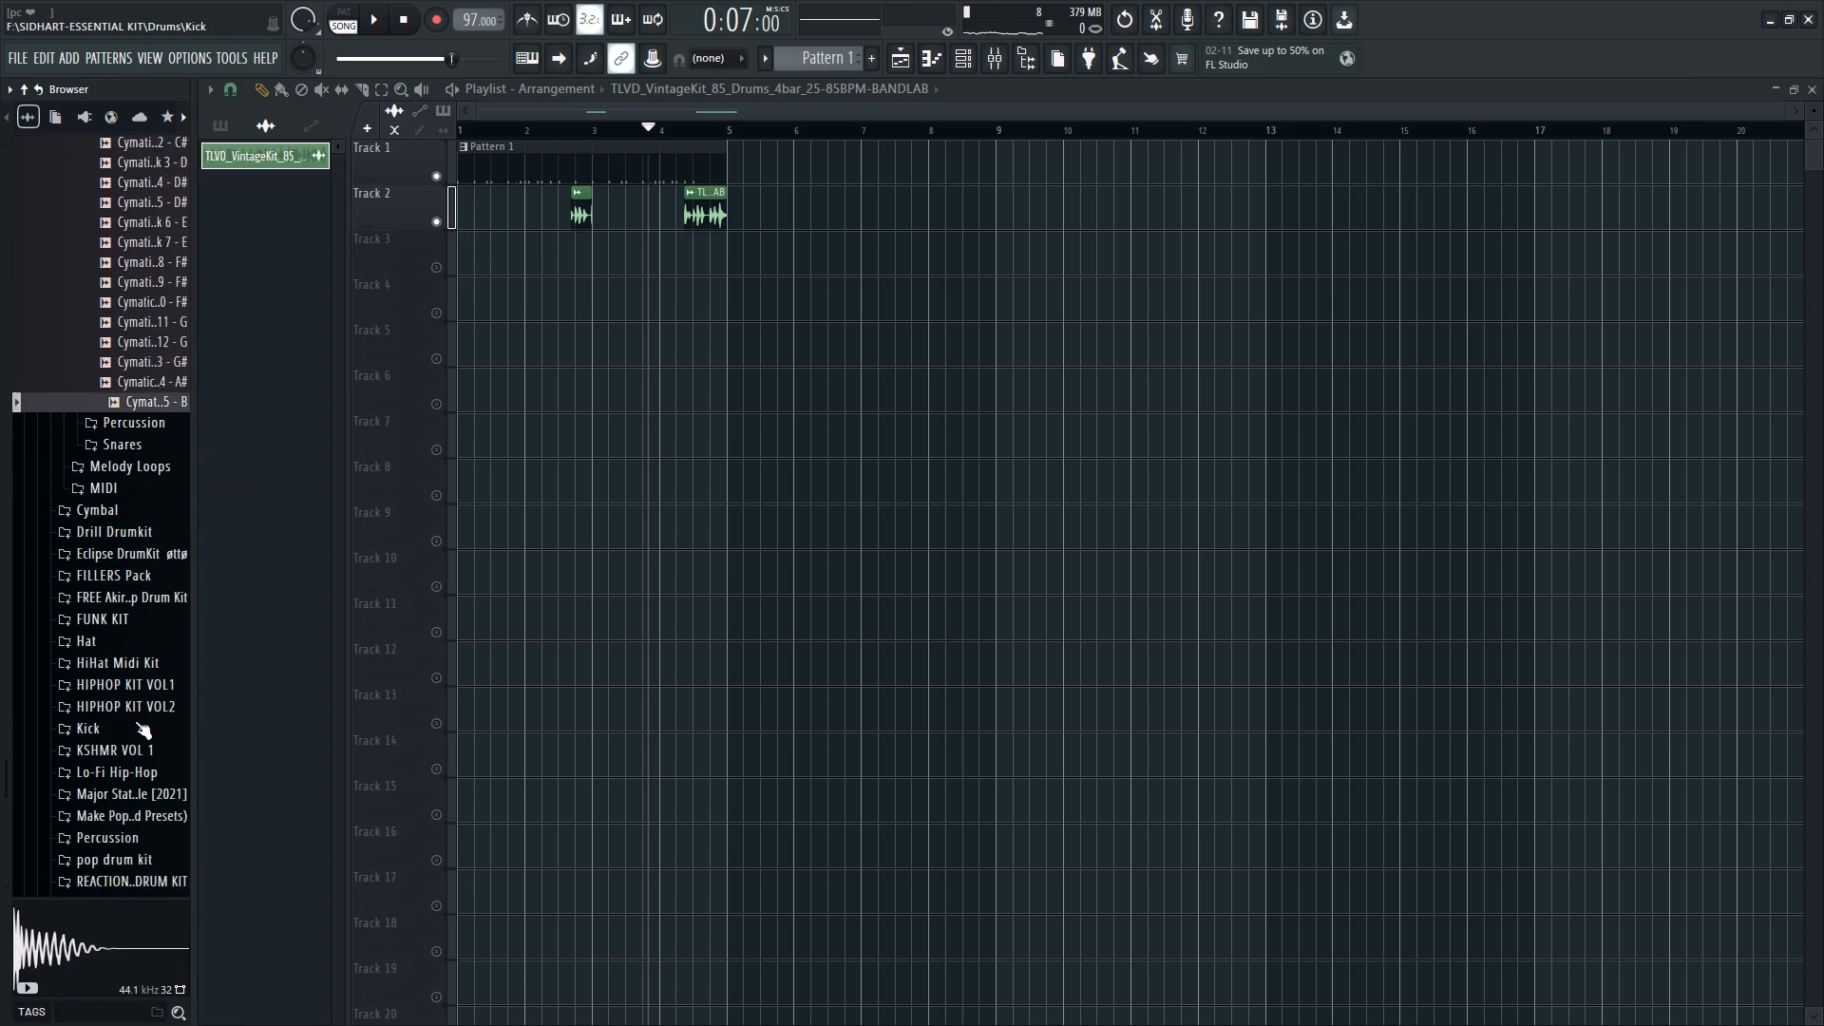
left_click(123, 413)
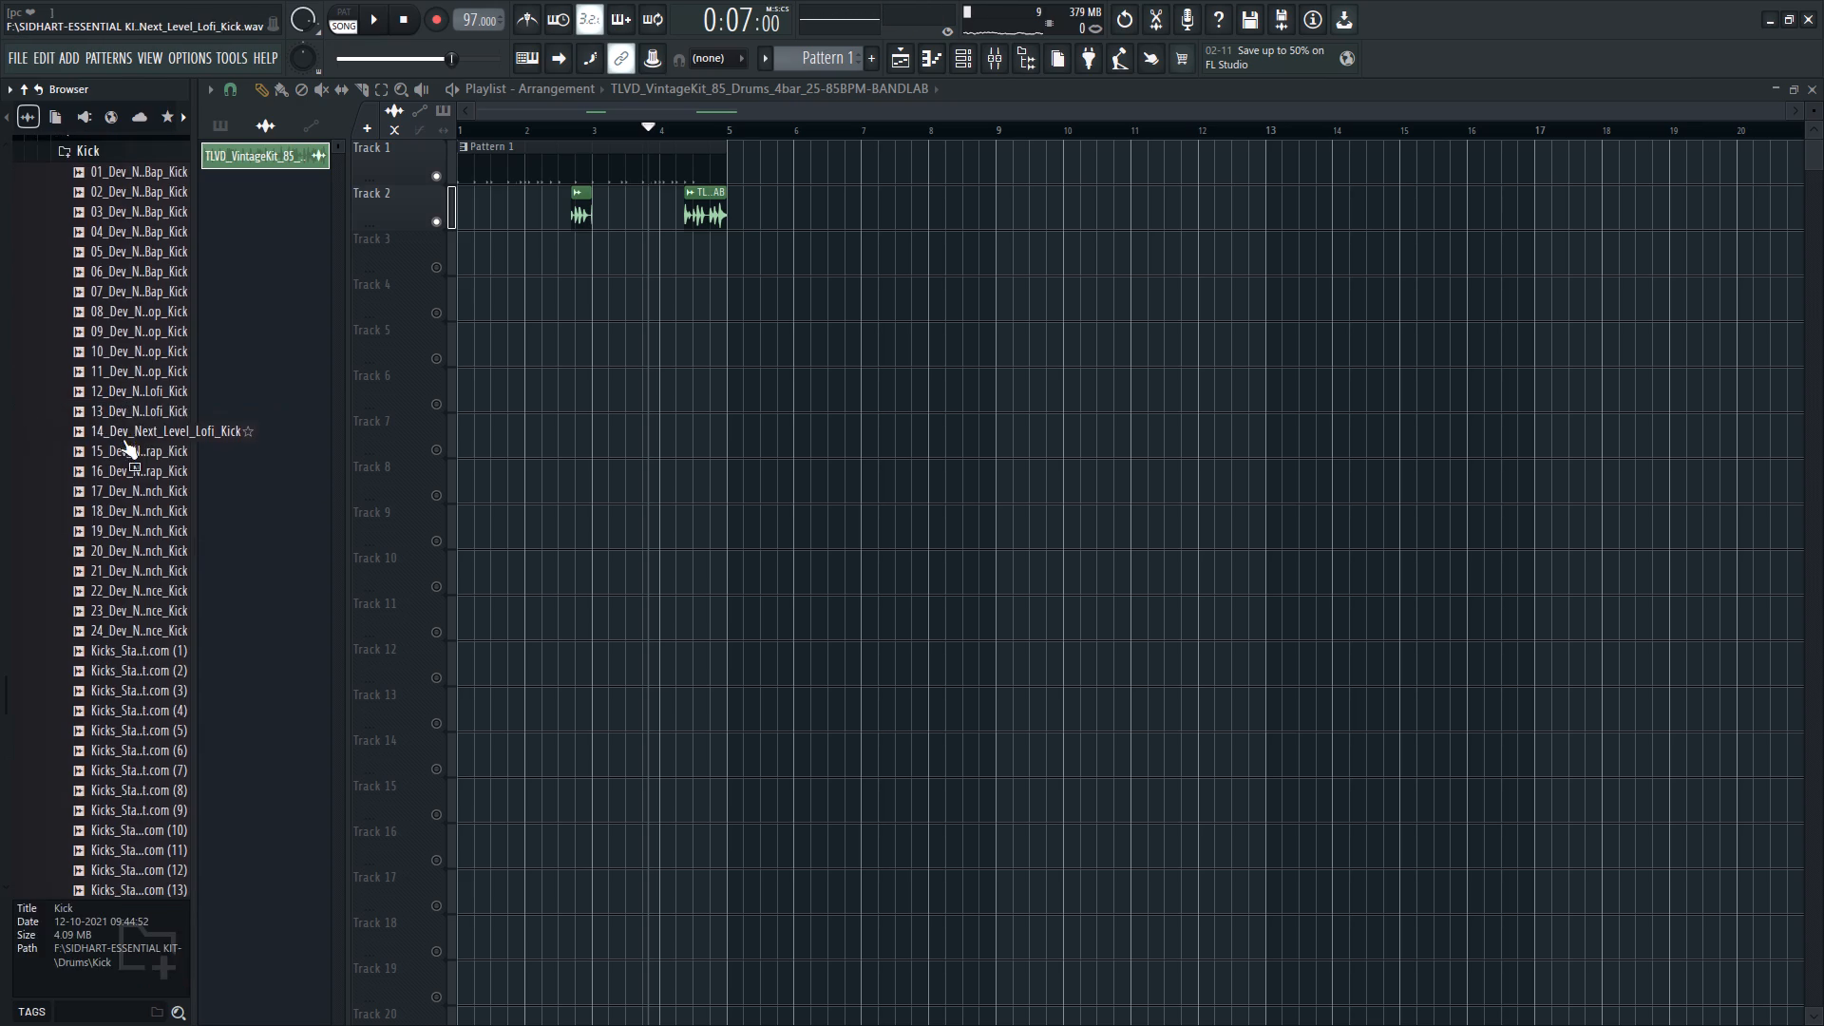
left_click(127, 427)
left_click(130, 361)
left_click(132, 275)
left_click(142, 206)
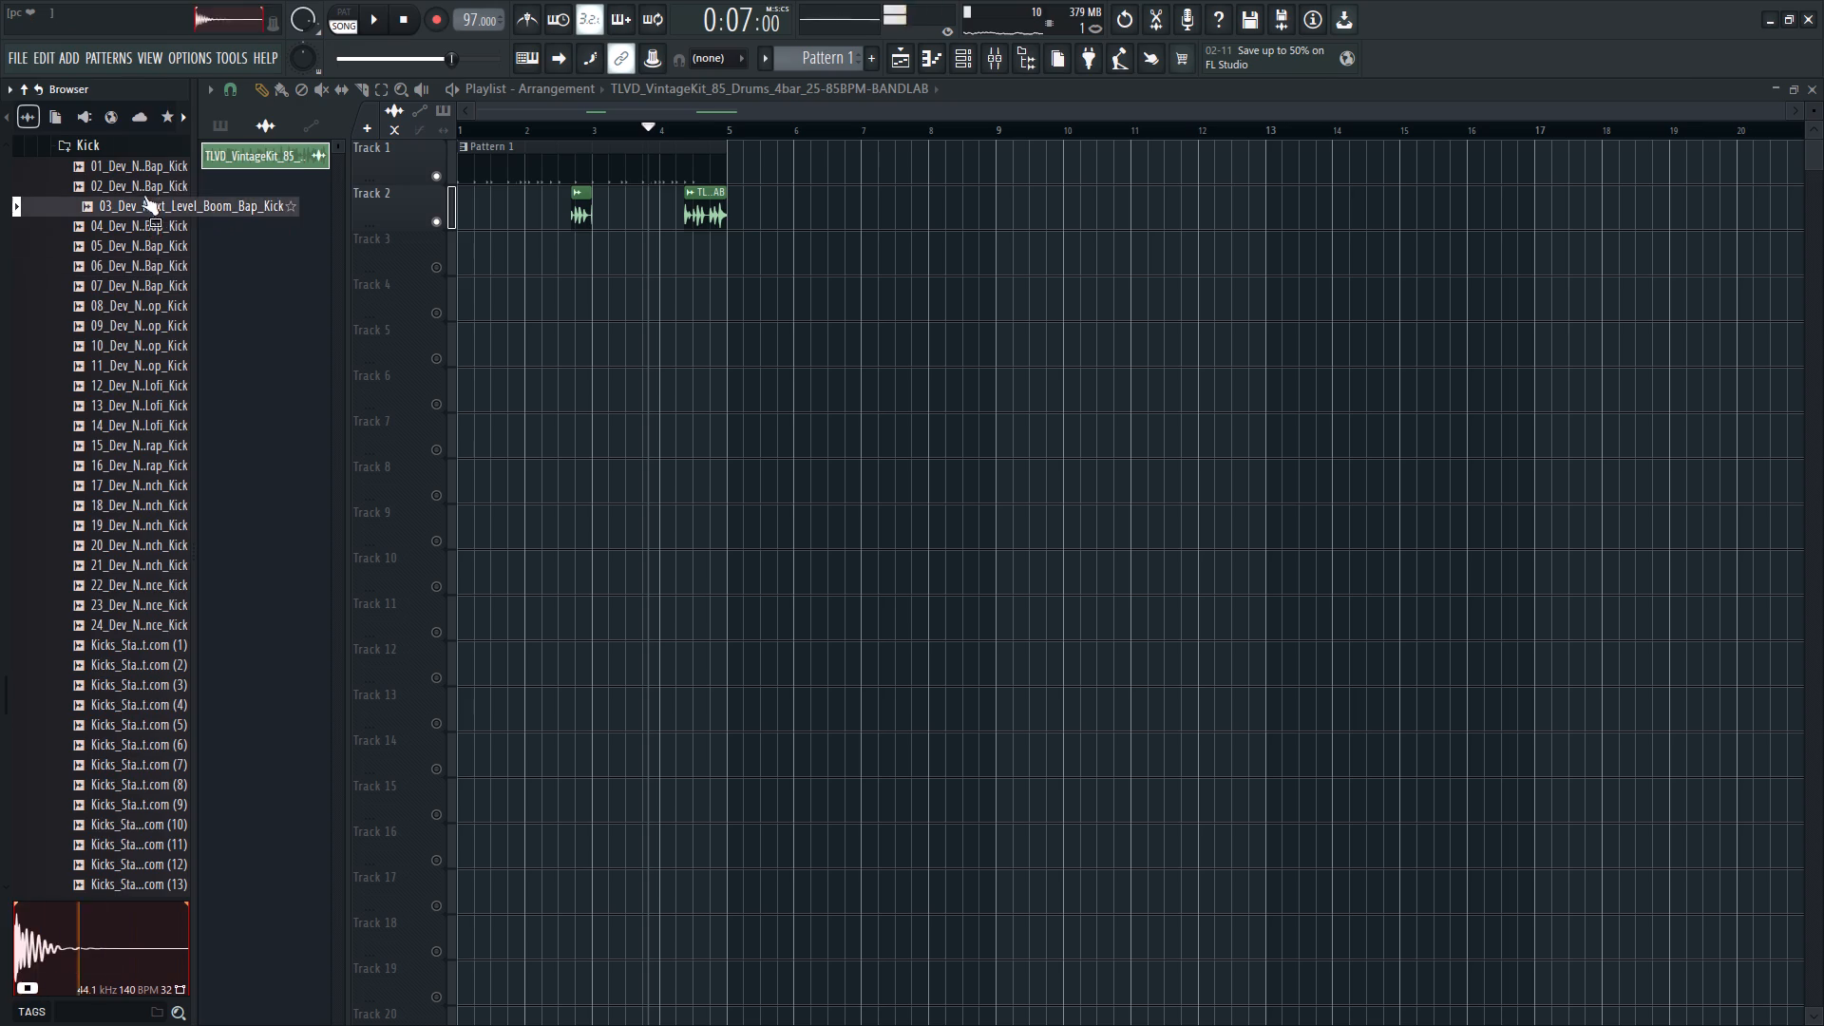
left_click(147, 182)
left_click(145, 299)
left_click(146, 393)
left_click(146, 453)
left_click(146, 522)
left_click(146, 559)
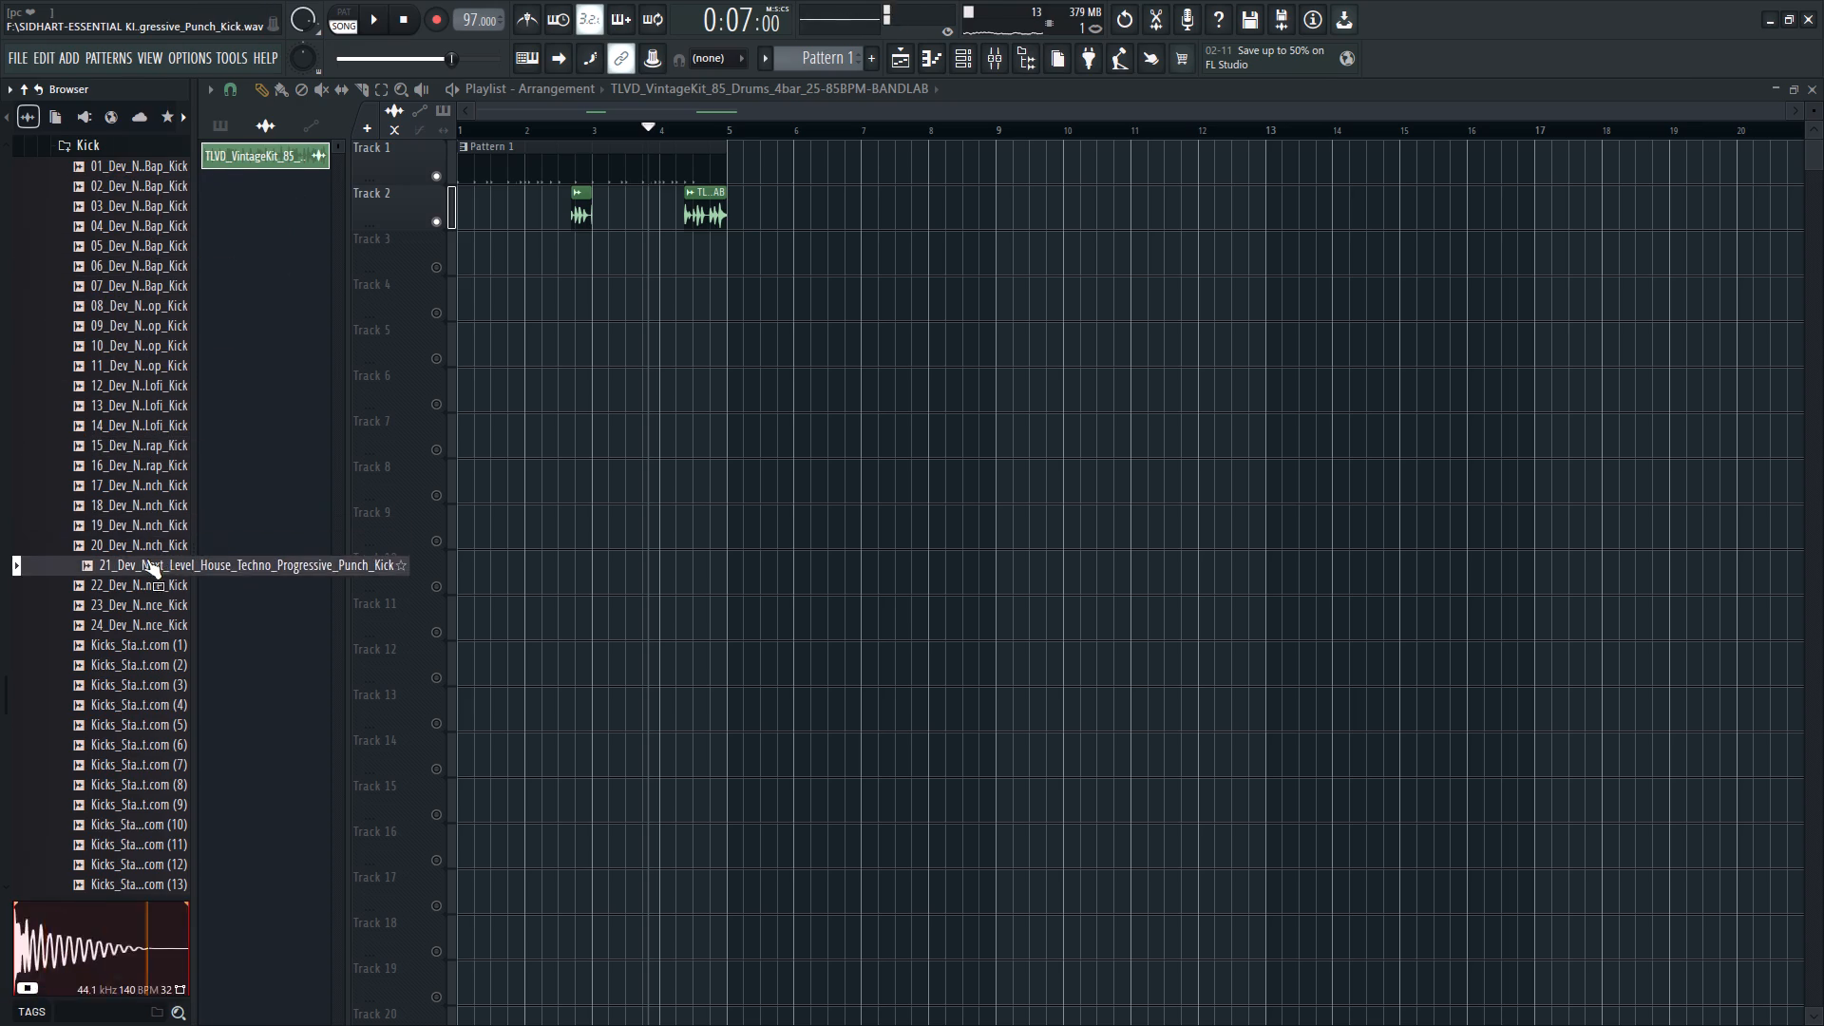
left_click(146, 599)
left_click(146, 630)
Audition the Kicks_StayOnBeat.com samples up to number 20, comparing number 17 with its neighbours.
left_click(149, 670)
left_click(148, 704)
left_click(148, 736)
left_click(146, 784)
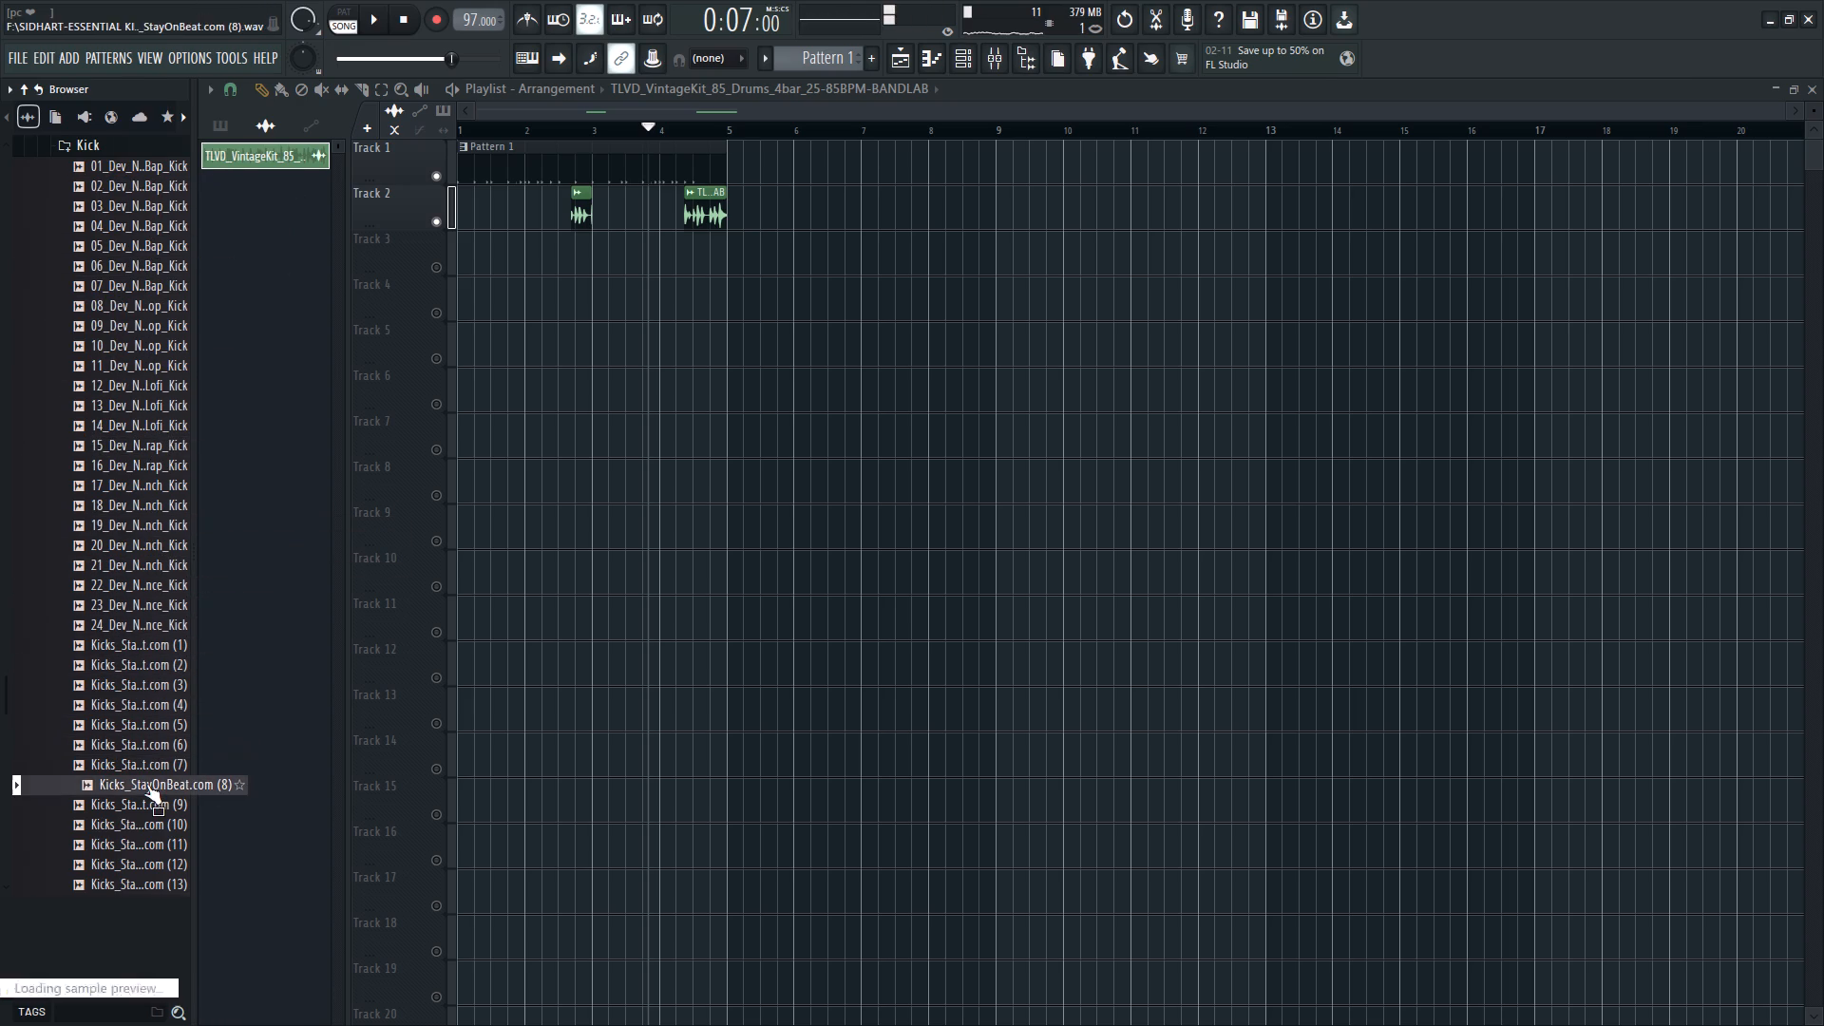
scroll(144, 771, "down", 1)
left_click(153, 436)
left_click(153, 428)
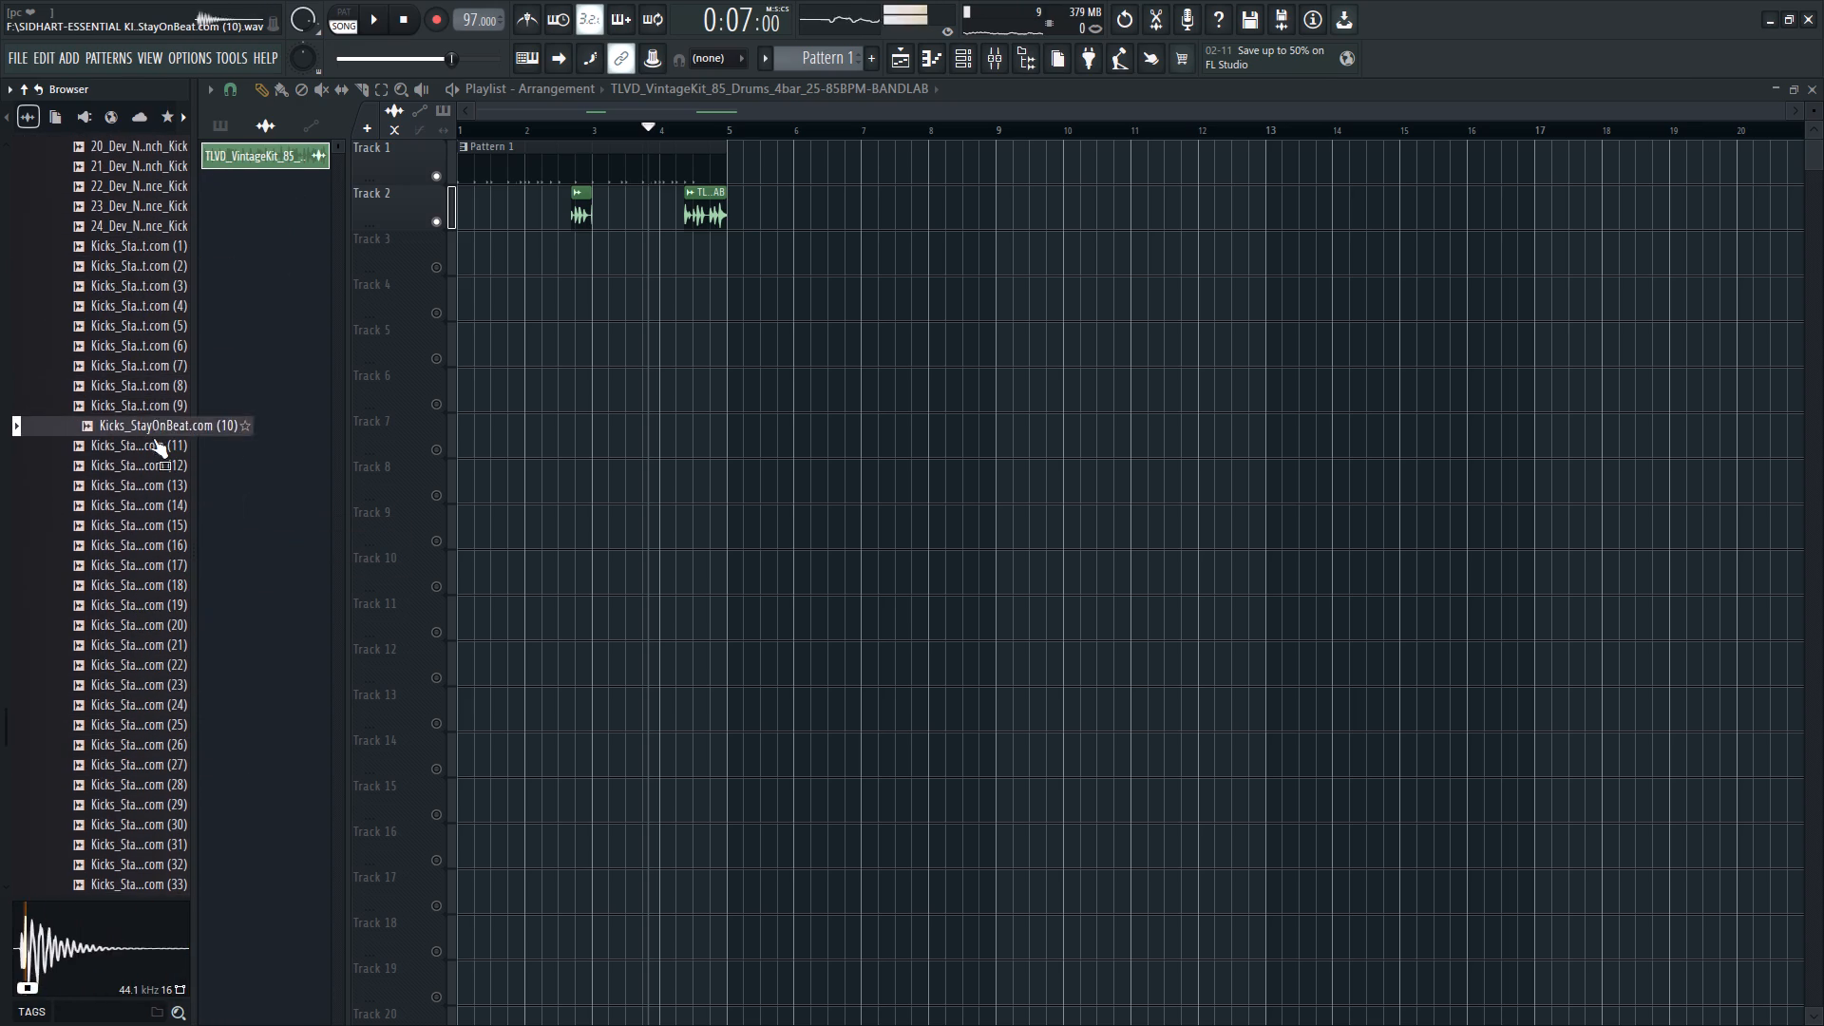
left_click(144, 507)
left_click(143, 540)
left_click(147, 574)
left_click(147, 598)
left_click(150, 566)
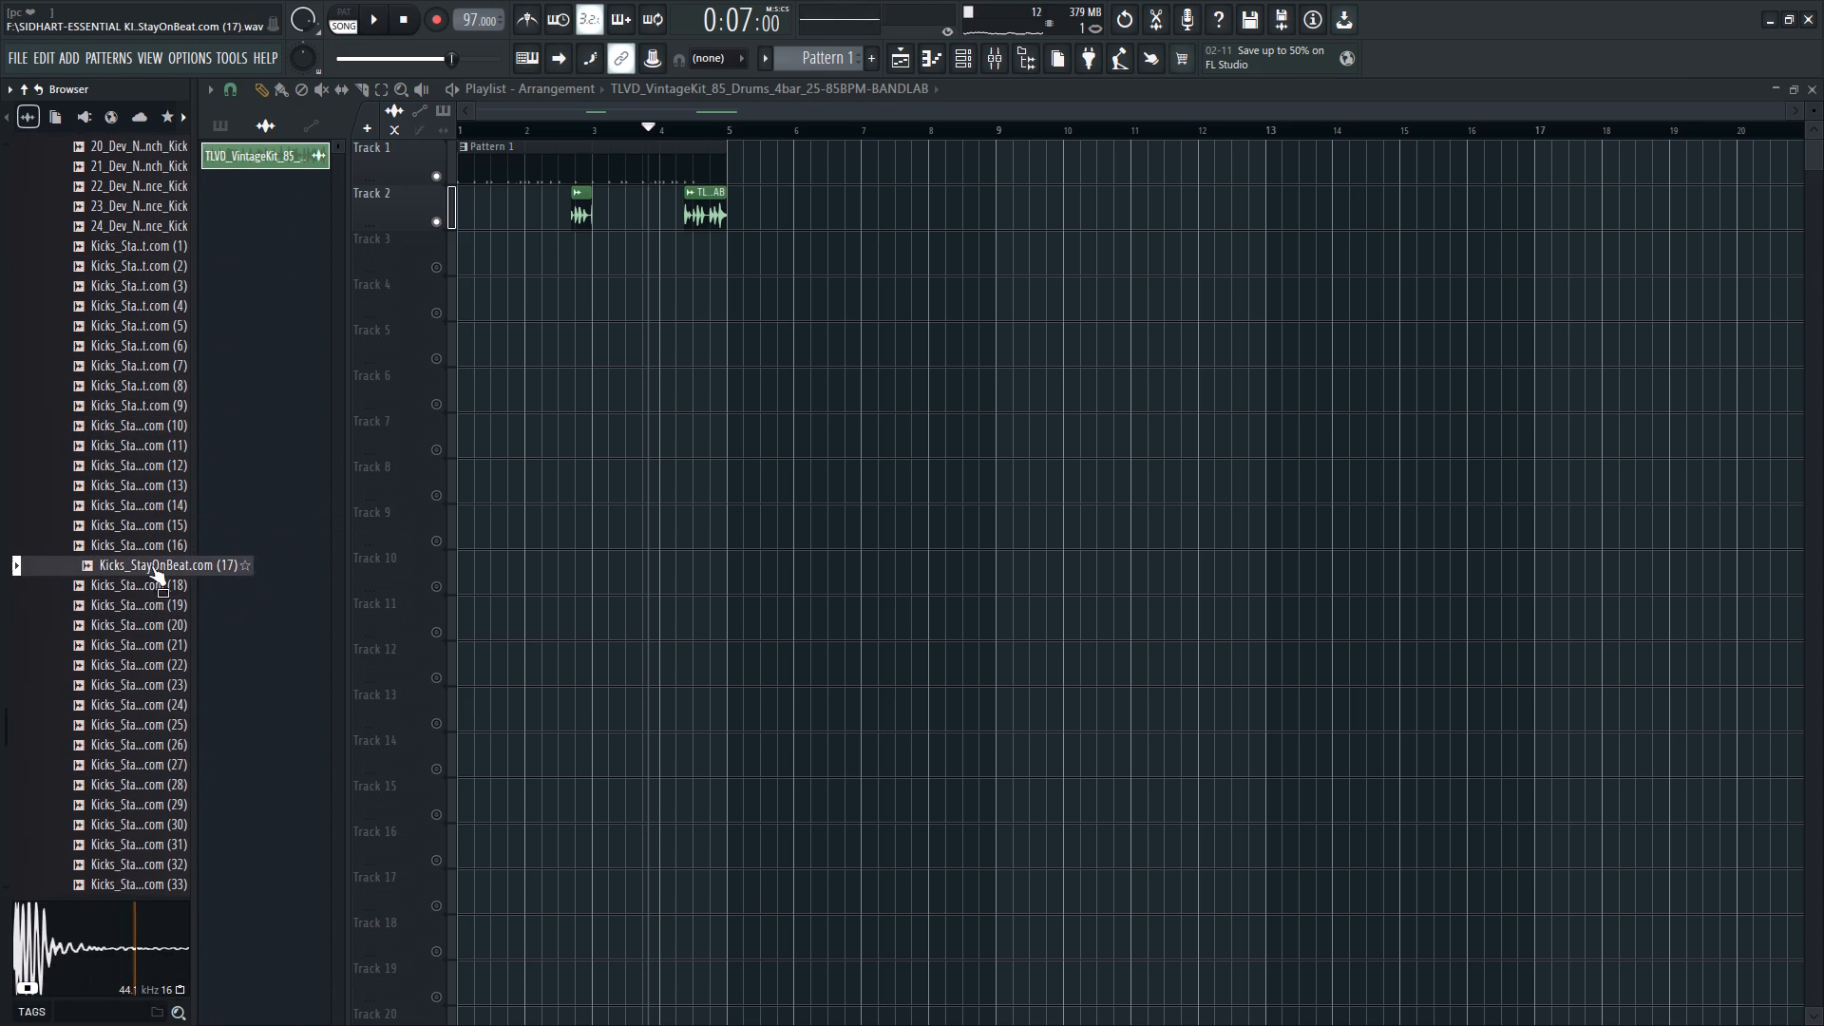
left_click(156, 558)
left_click(150, 617)
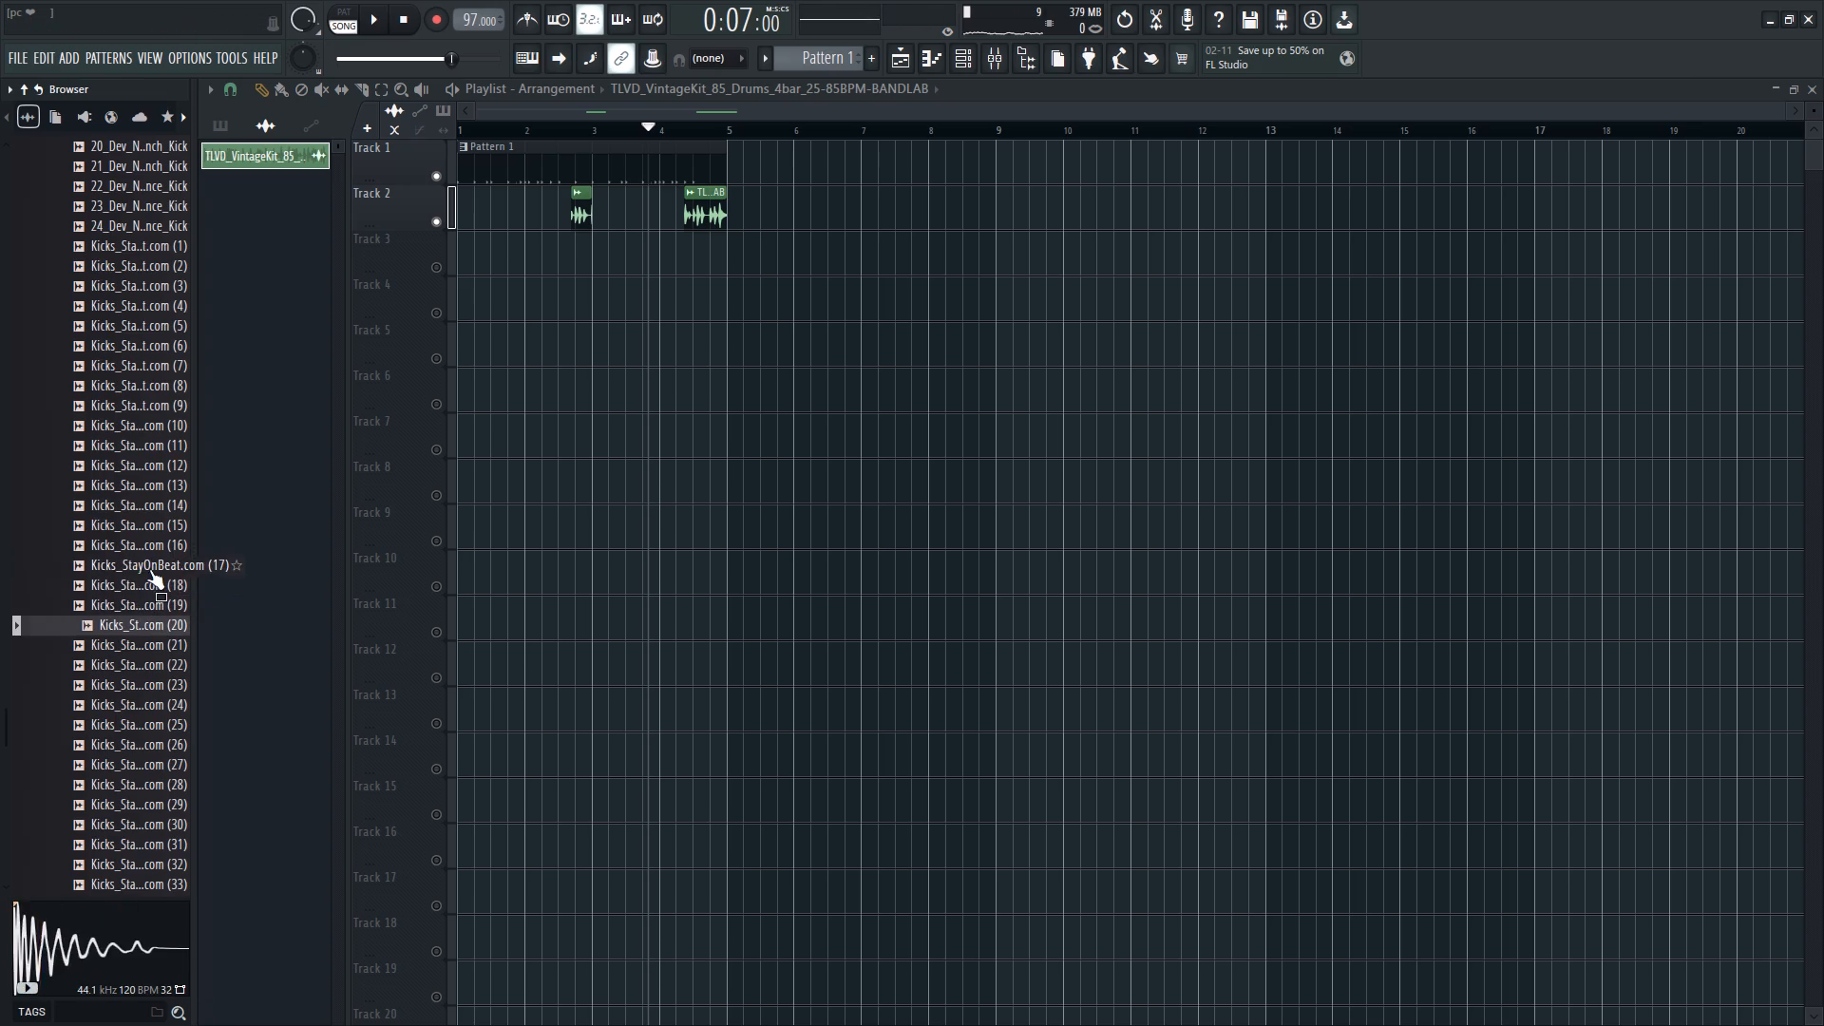
left_click(149, 569)
Open the Channel rack and show the Unsorted channel group.
left_click(970, 69)
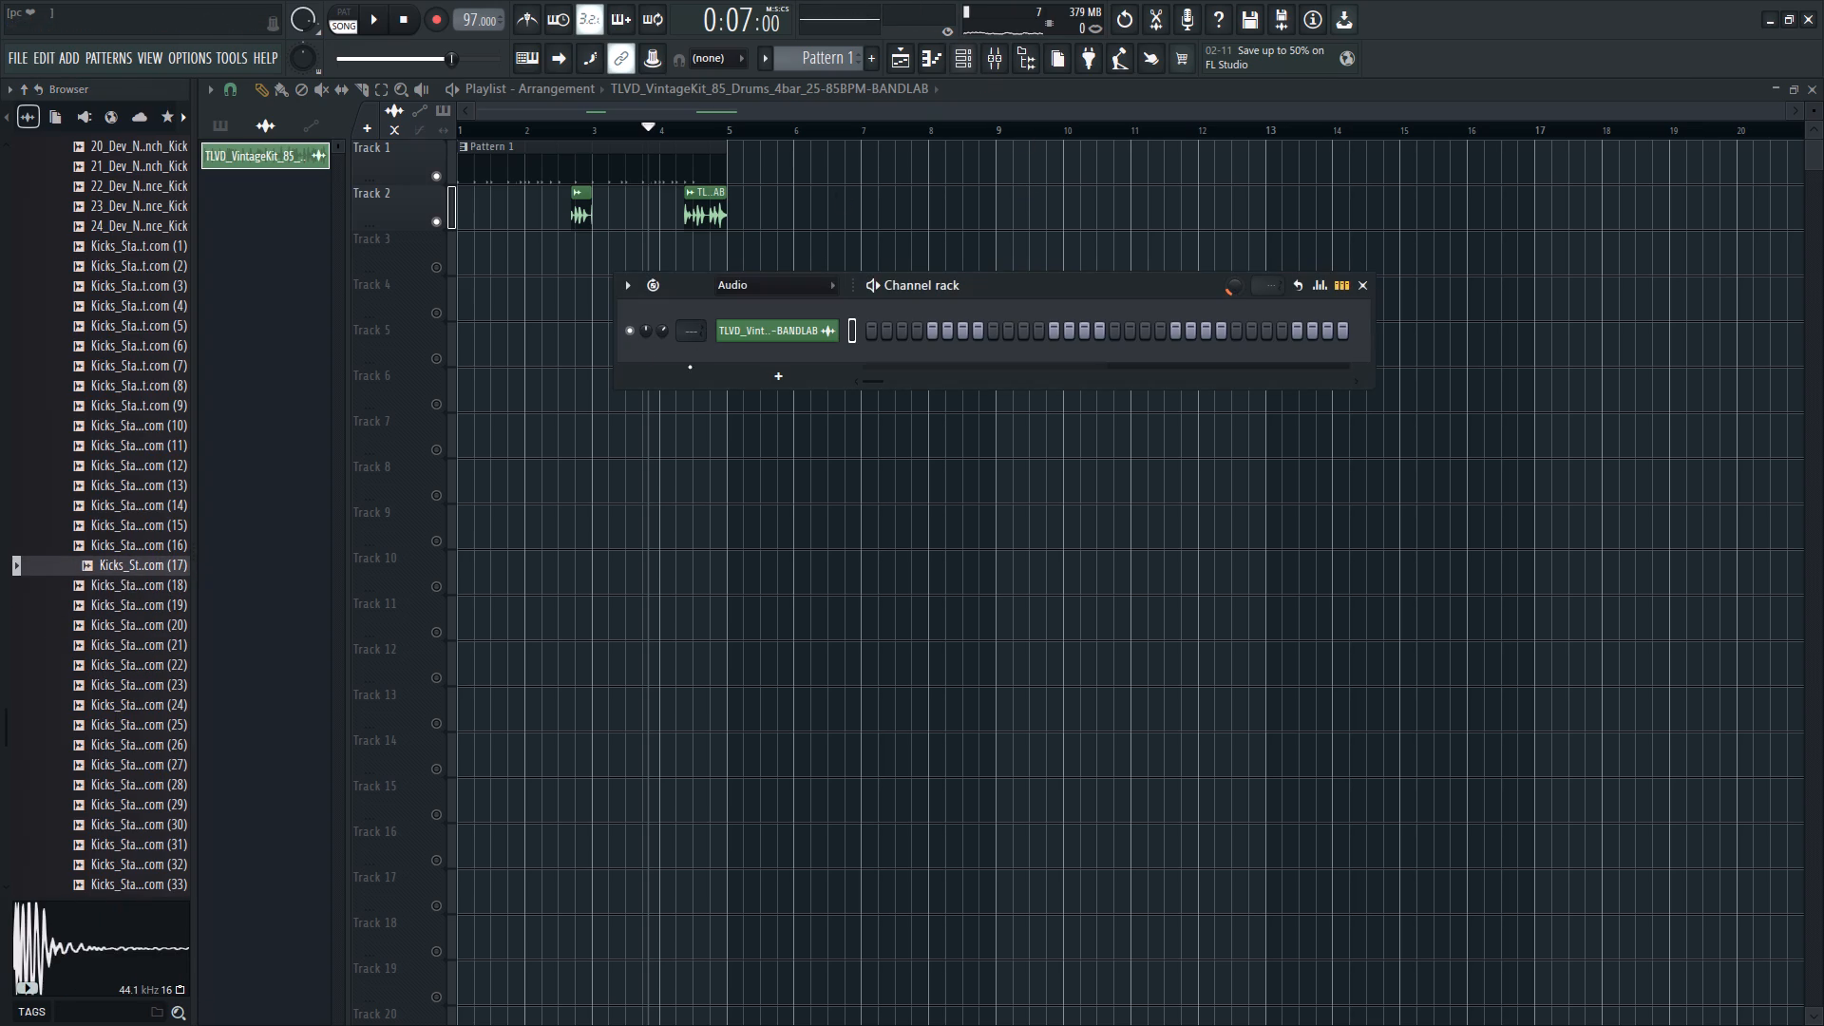
left_click(807, 290)
left_click(776, 350)
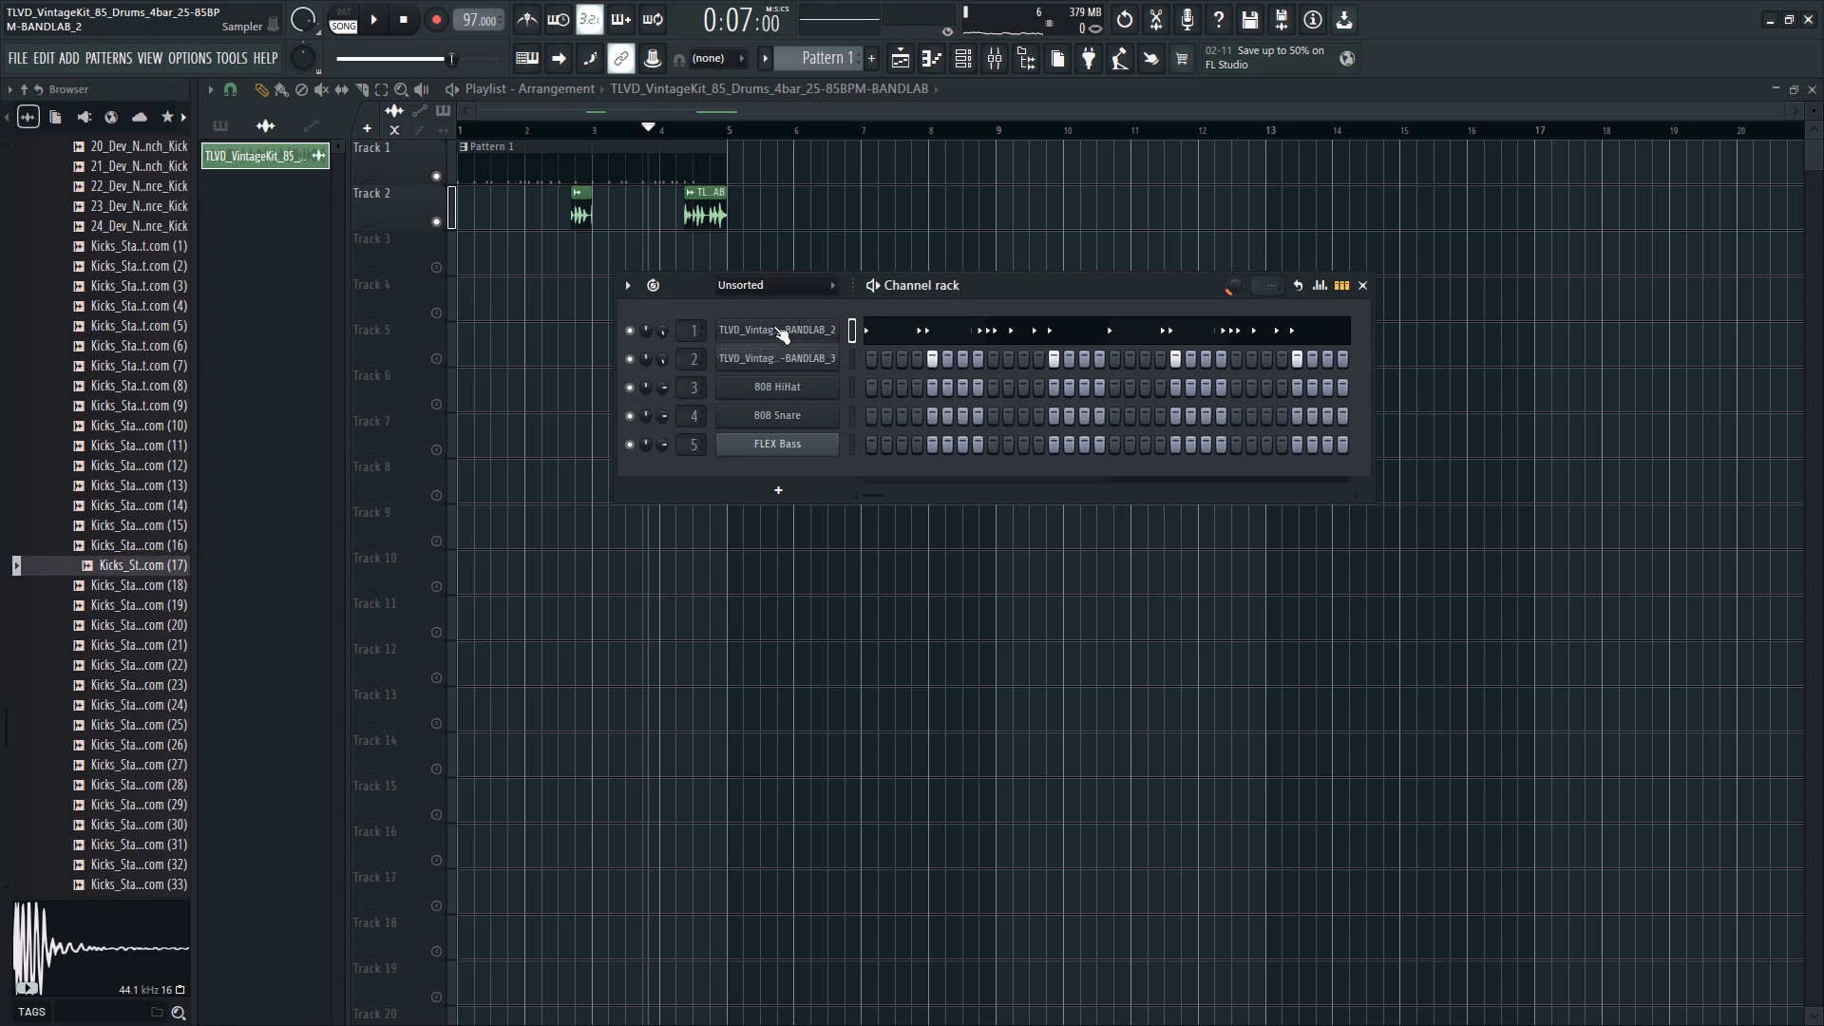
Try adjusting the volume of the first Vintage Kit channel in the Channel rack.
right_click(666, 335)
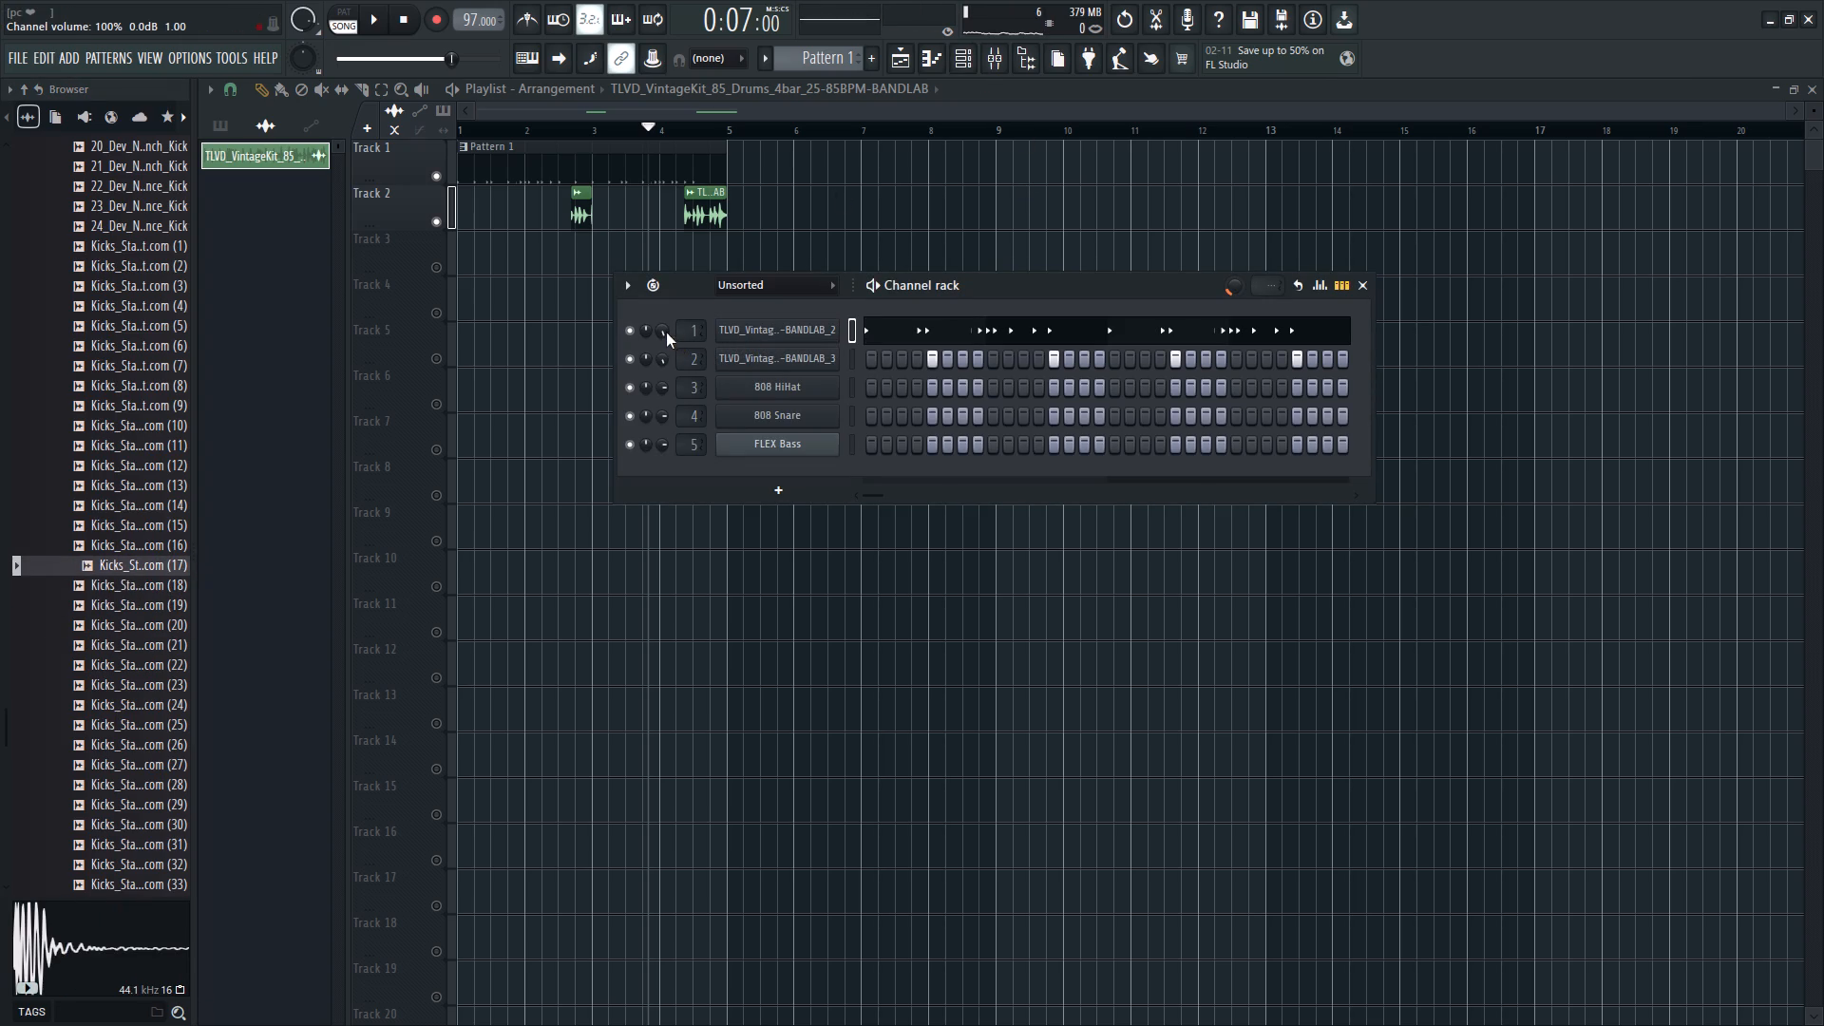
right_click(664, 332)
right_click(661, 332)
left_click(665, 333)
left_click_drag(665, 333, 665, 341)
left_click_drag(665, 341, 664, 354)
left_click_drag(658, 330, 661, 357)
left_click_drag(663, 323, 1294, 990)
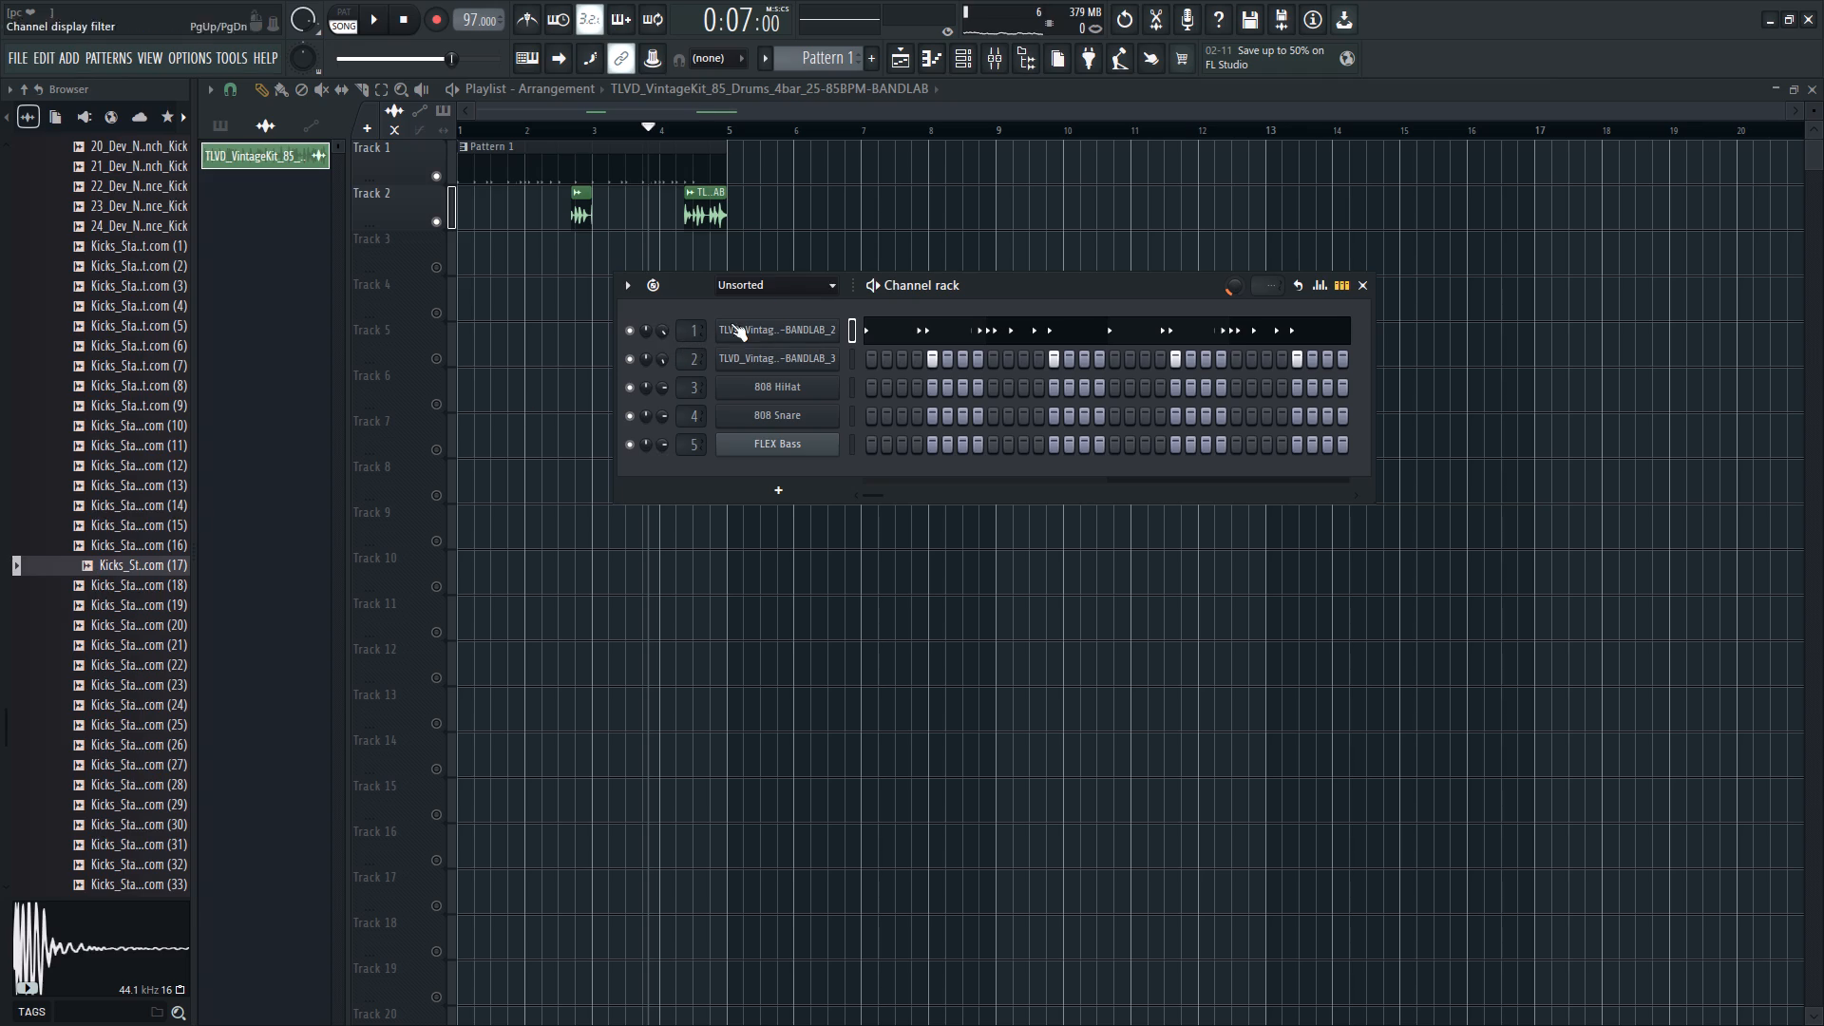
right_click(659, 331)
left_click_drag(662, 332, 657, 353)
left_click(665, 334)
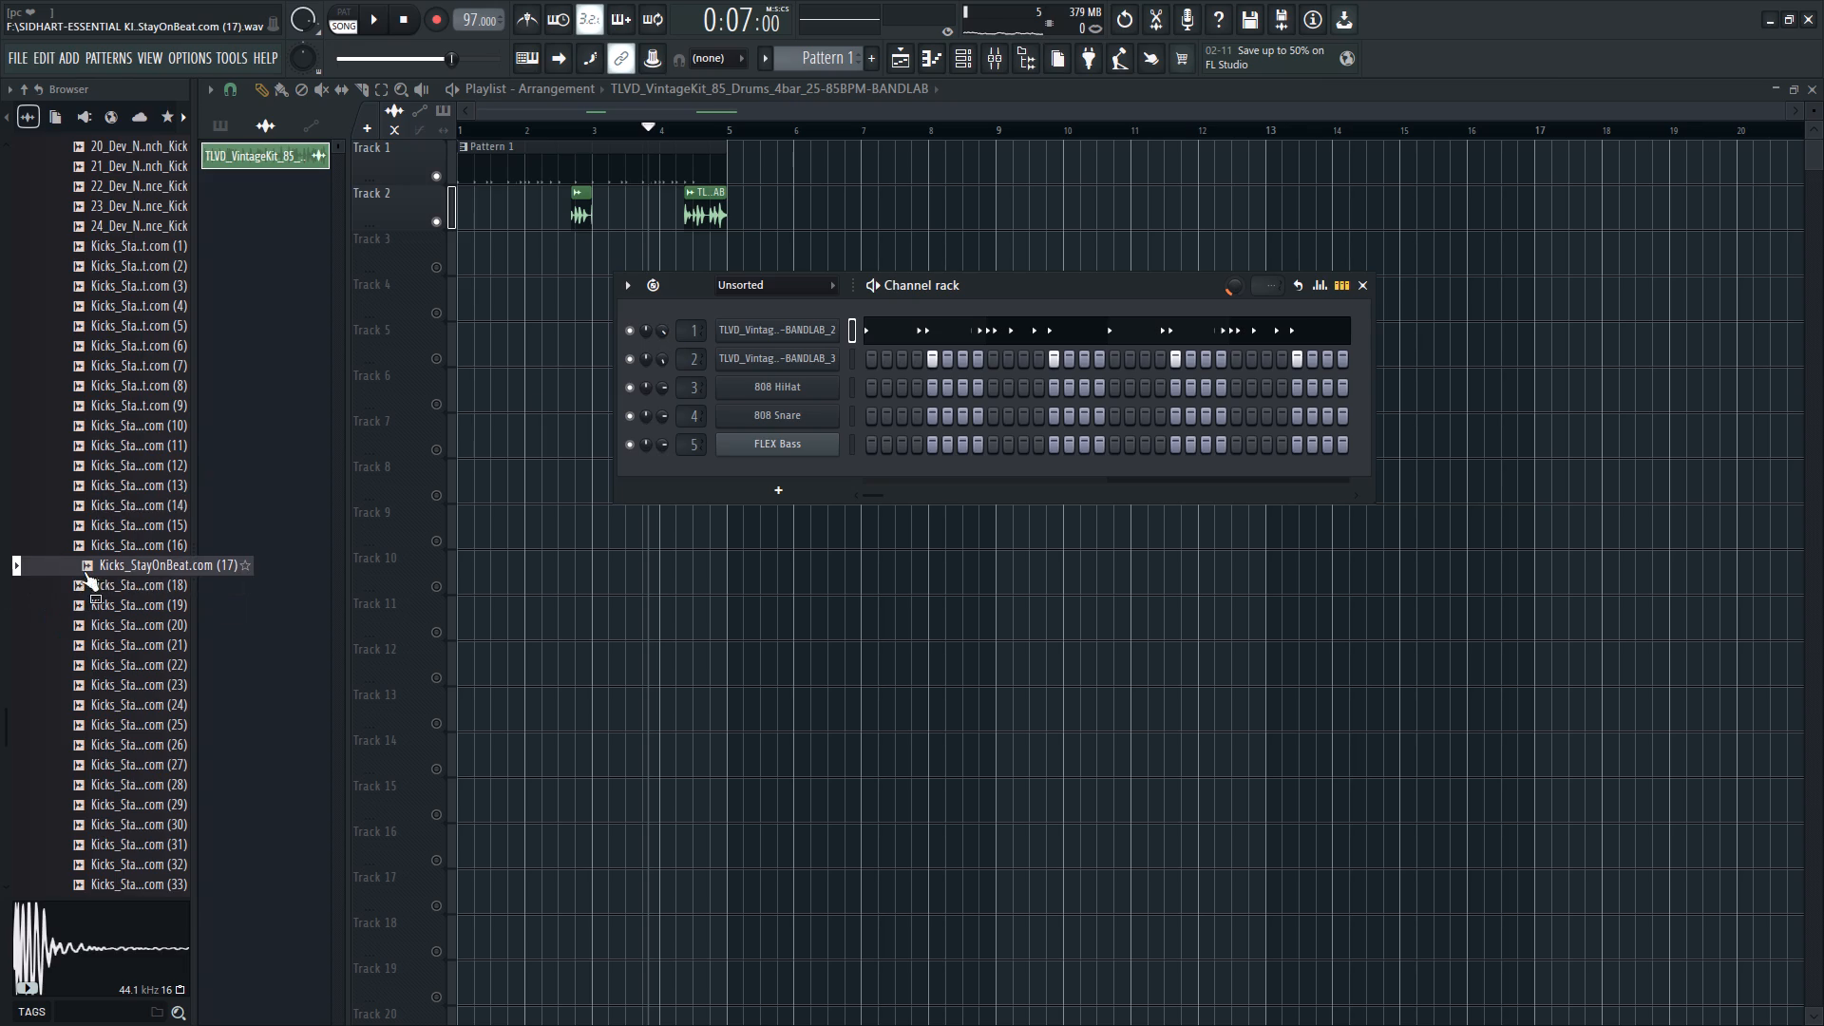
Replace the first channel's sample with Kicks_StayOnBeat.com (17), keeping its existing notes.
left_click_drag(91, 563, 742, 335)
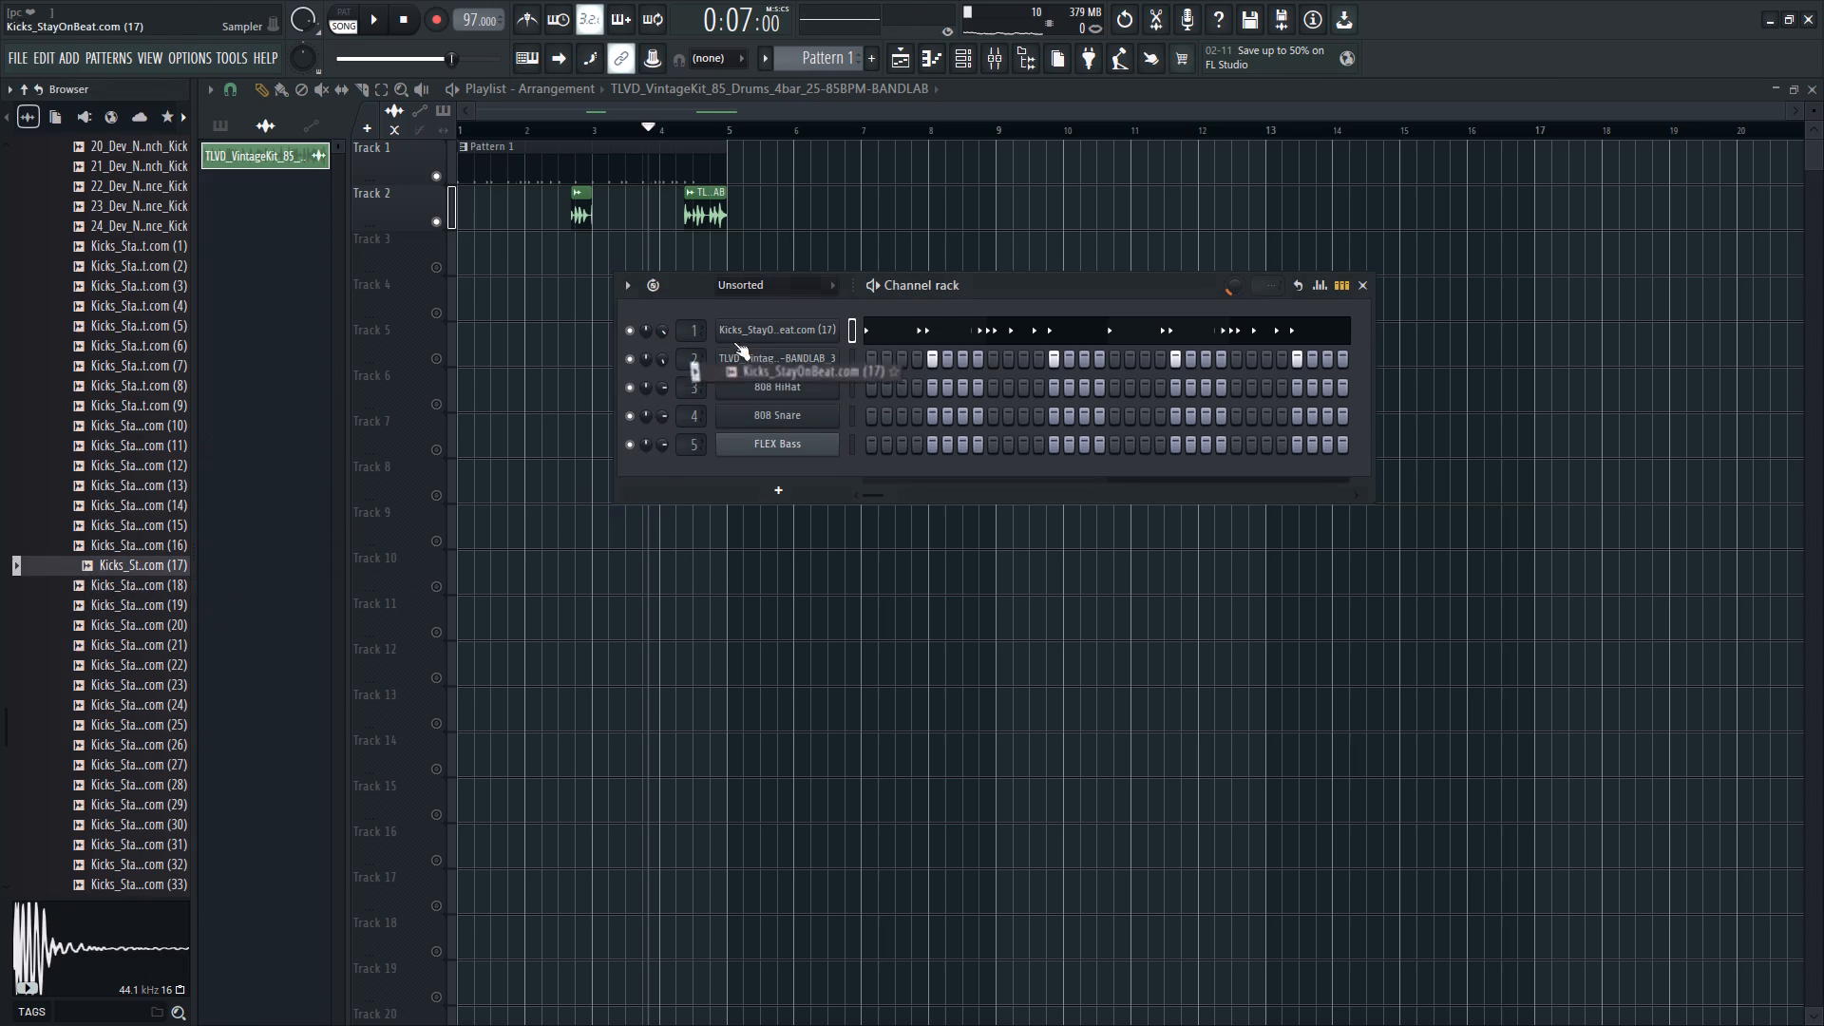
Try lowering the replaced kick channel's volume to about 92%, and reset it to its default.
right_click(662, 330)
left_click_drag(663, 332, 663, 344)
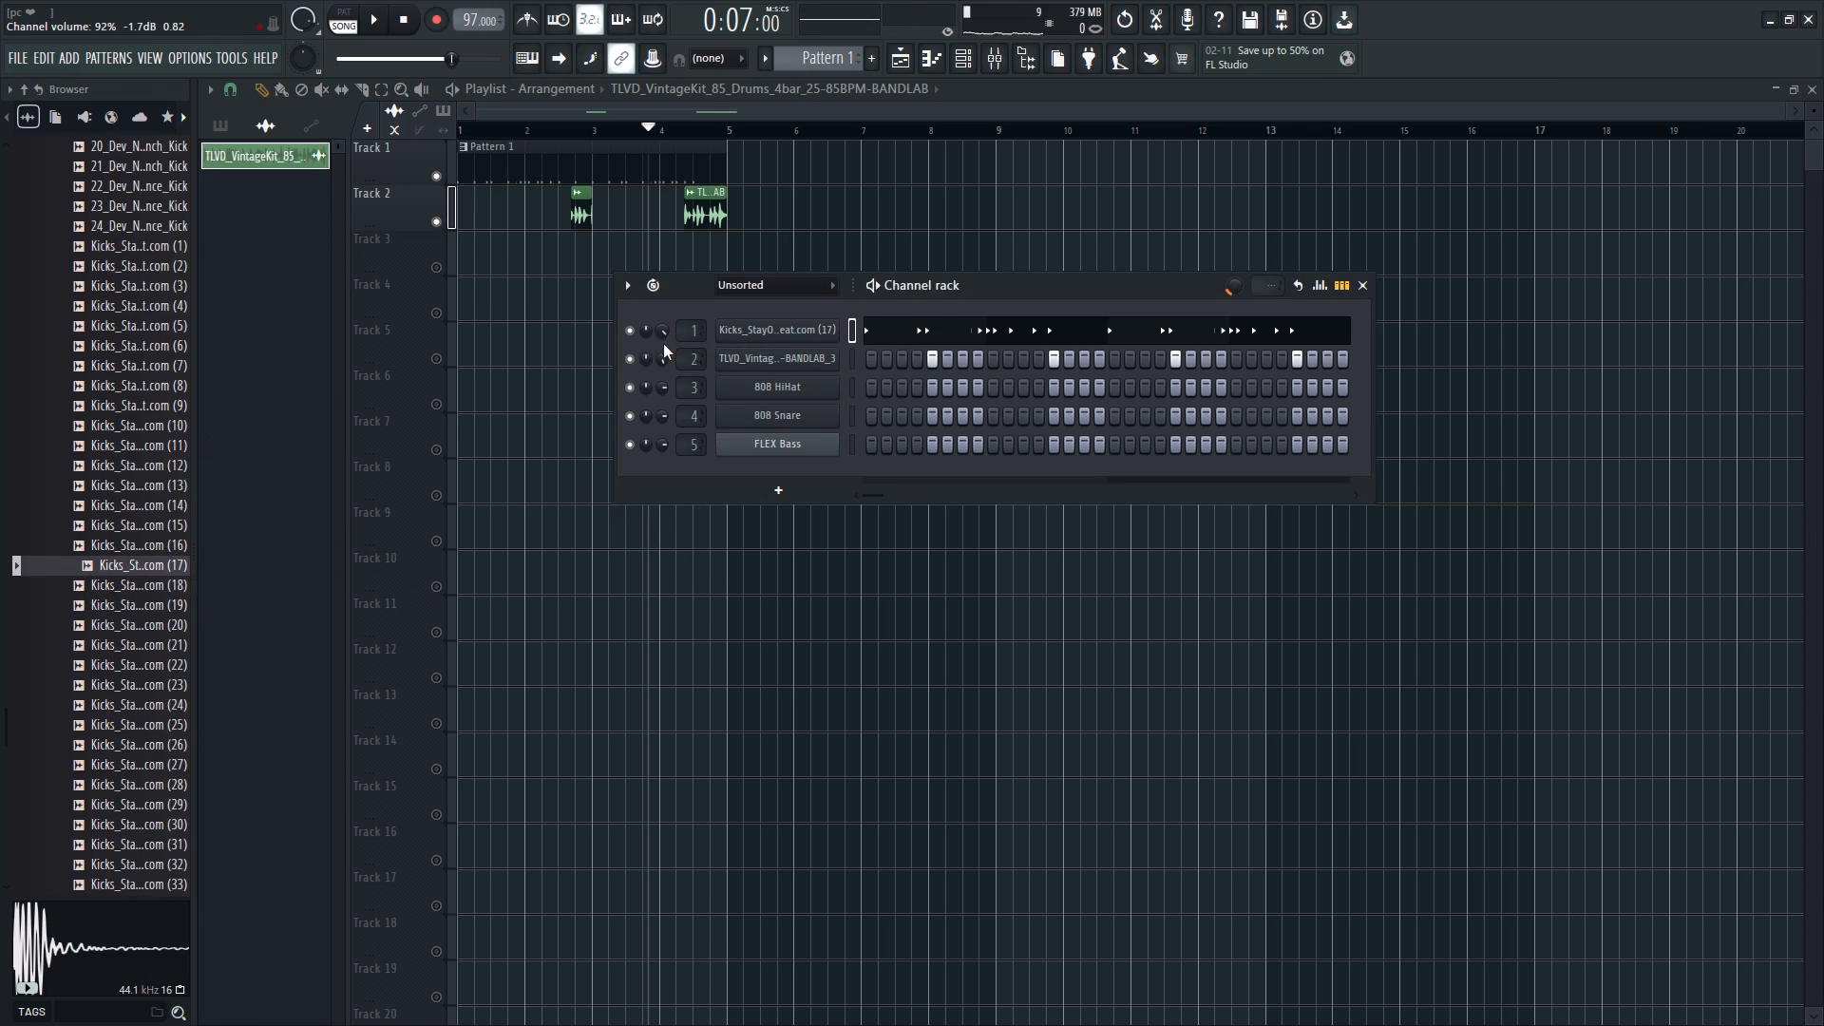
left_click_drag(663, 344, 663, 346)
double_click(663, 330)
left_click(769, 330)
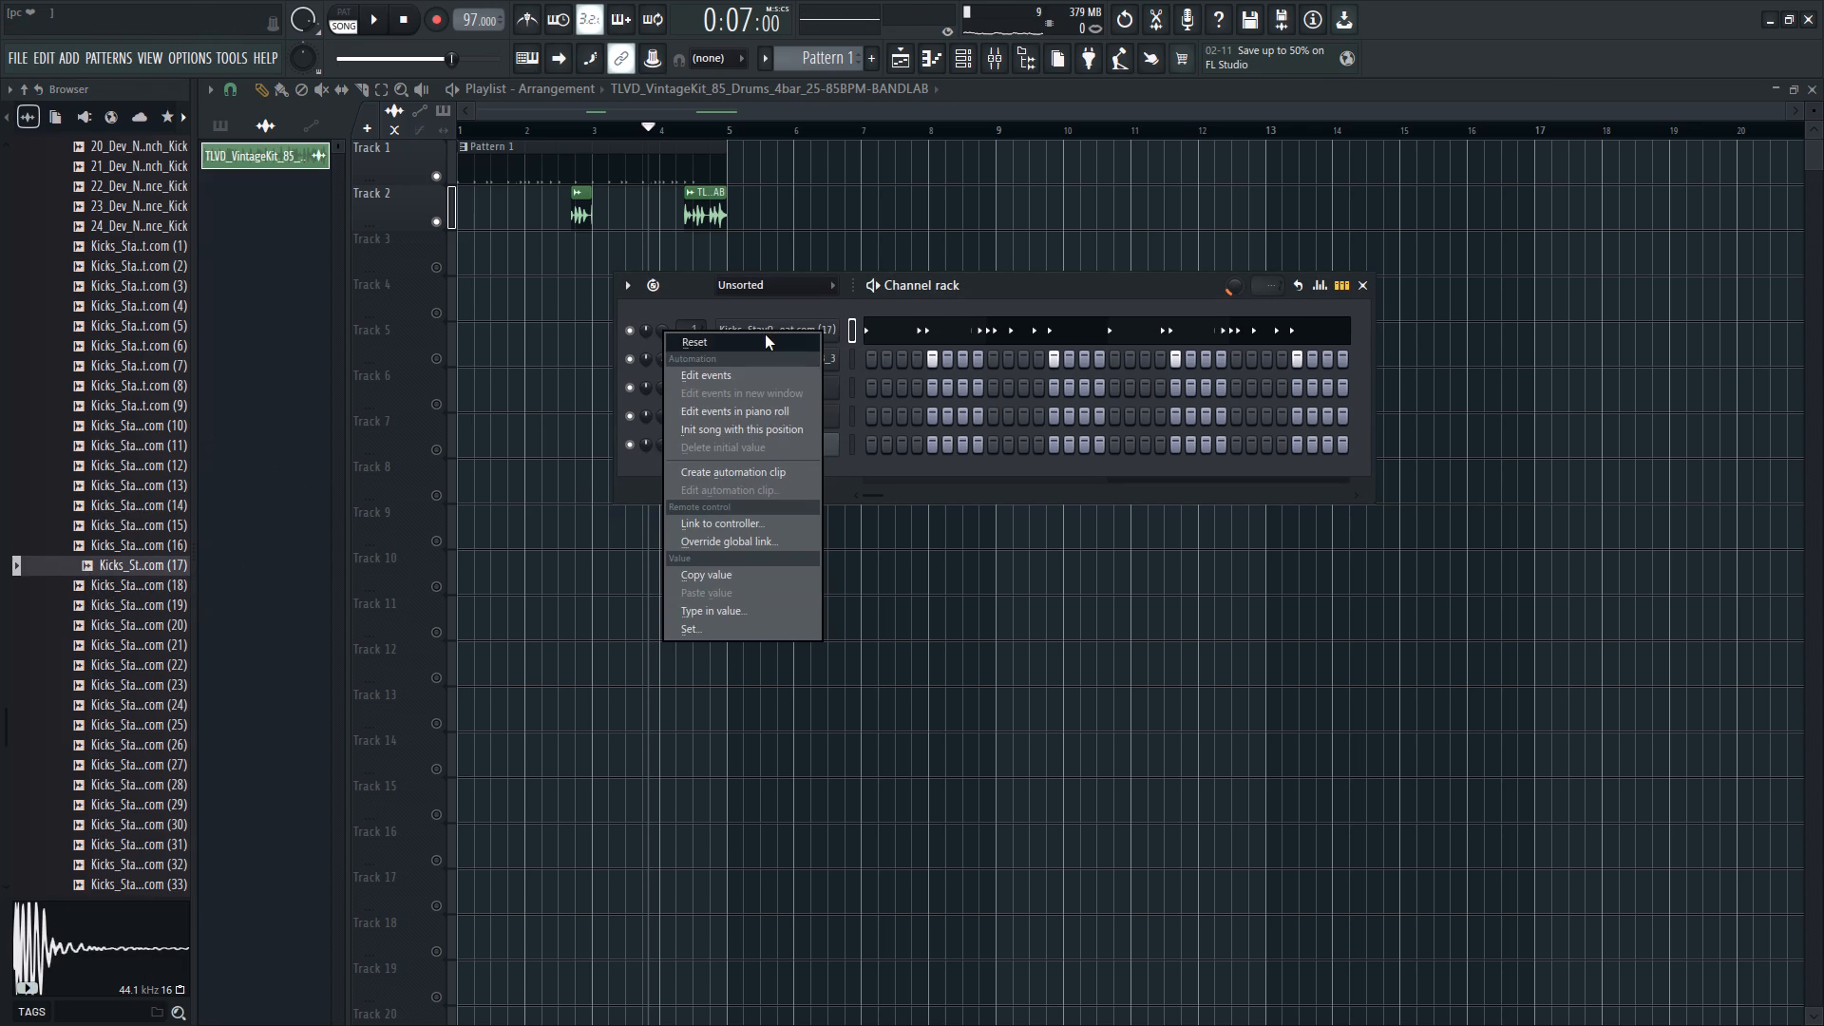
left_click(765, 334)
Open the Kicks_StayOnBeat.com (17) channel's sampler settings and reset the Boost in its precomputed effects.
double_click(765, 334)
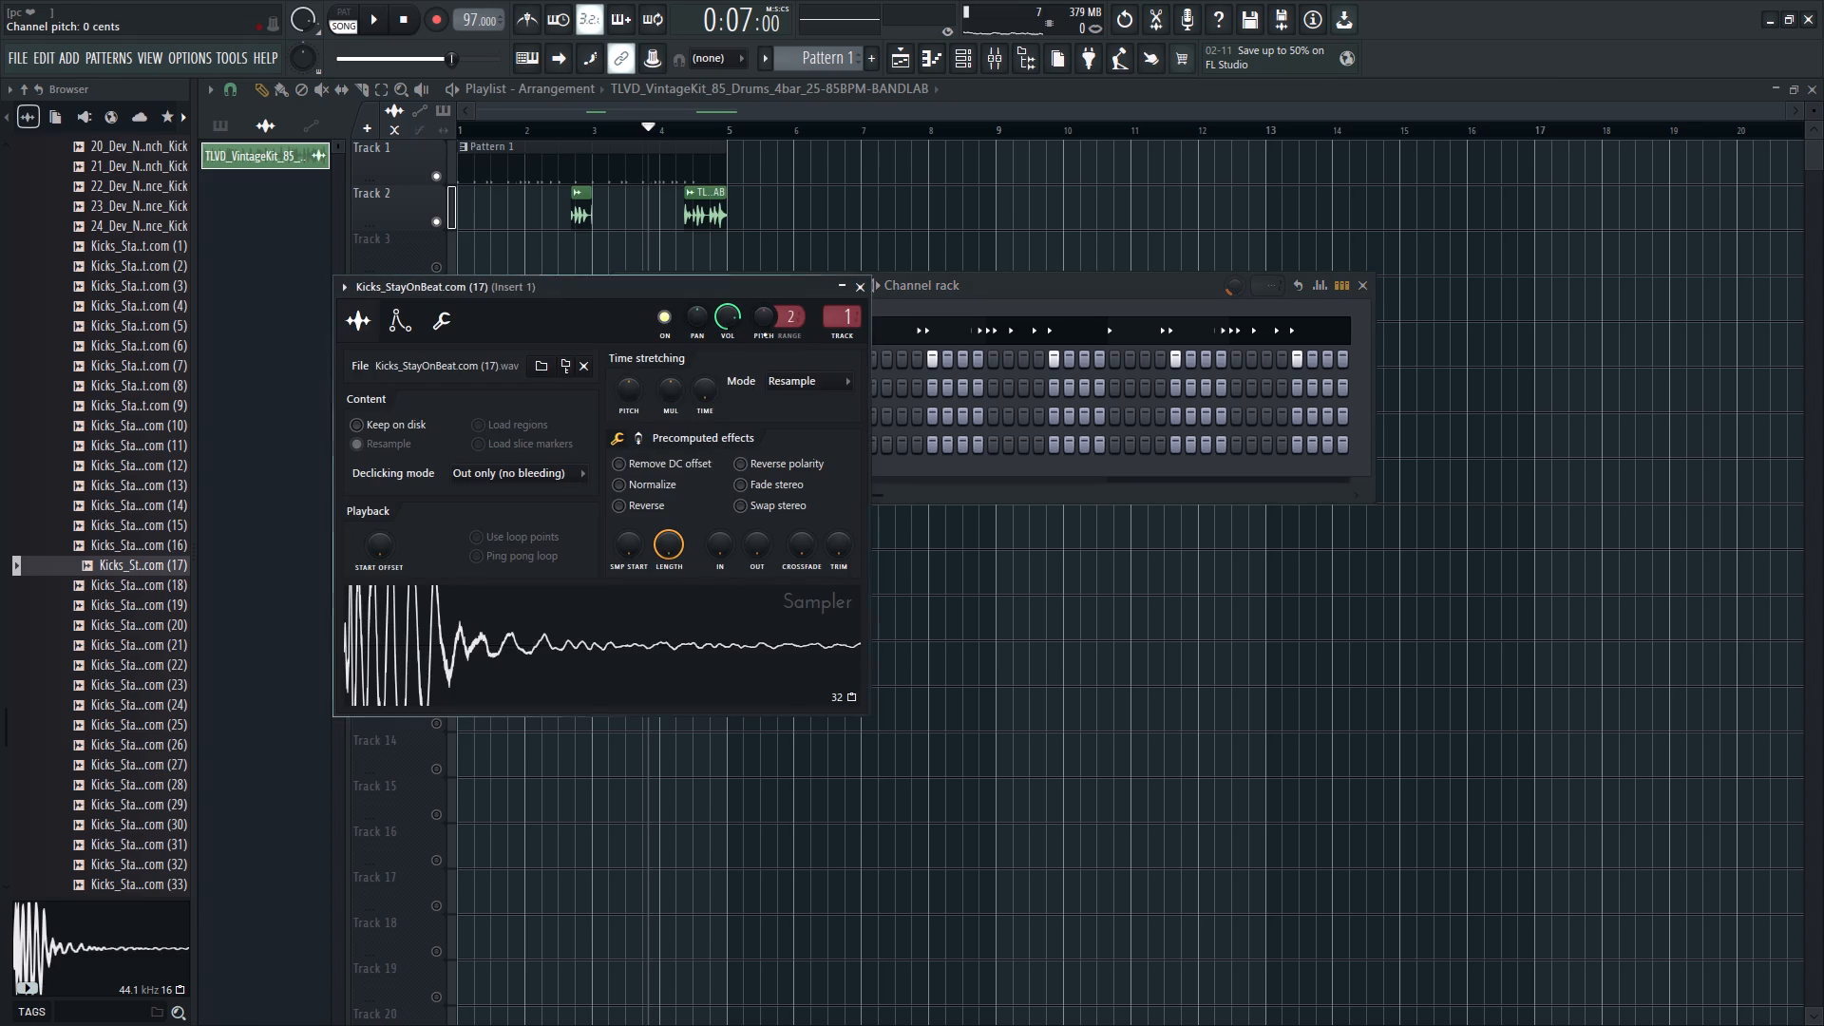
left_click(634, 437)
right_click(623, 476)
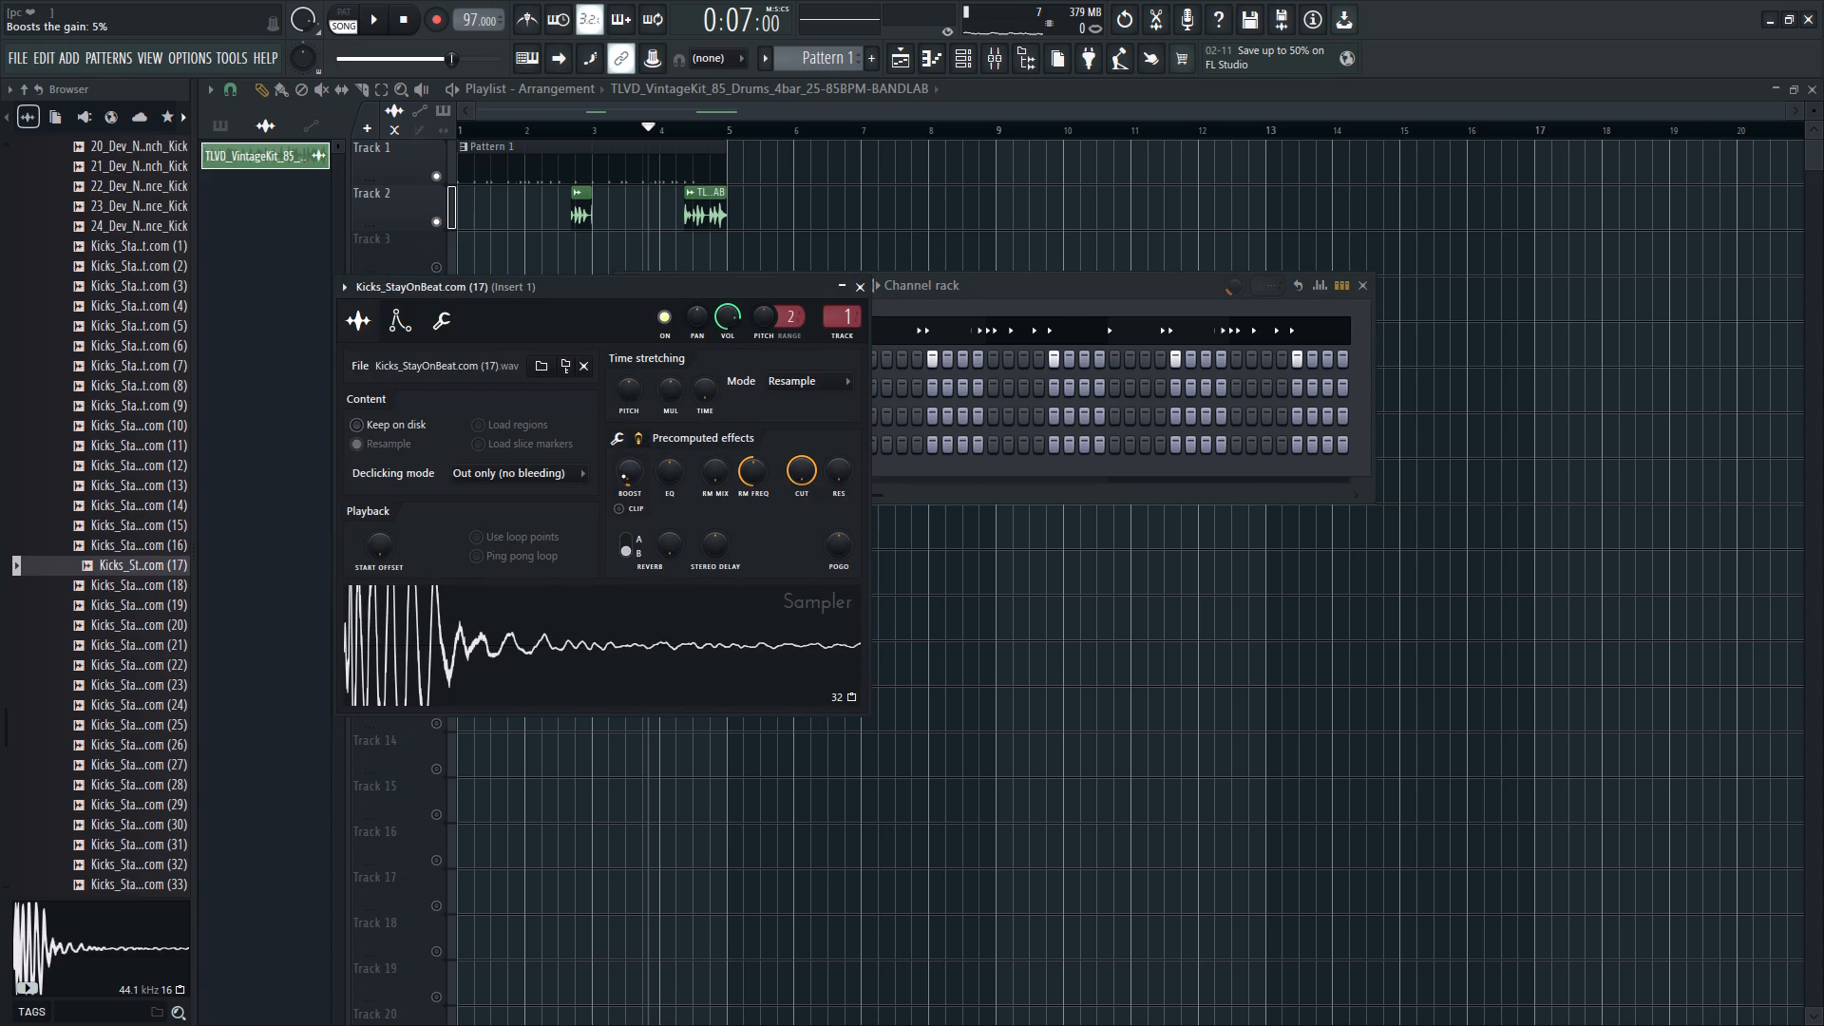
left_click(639, 485)
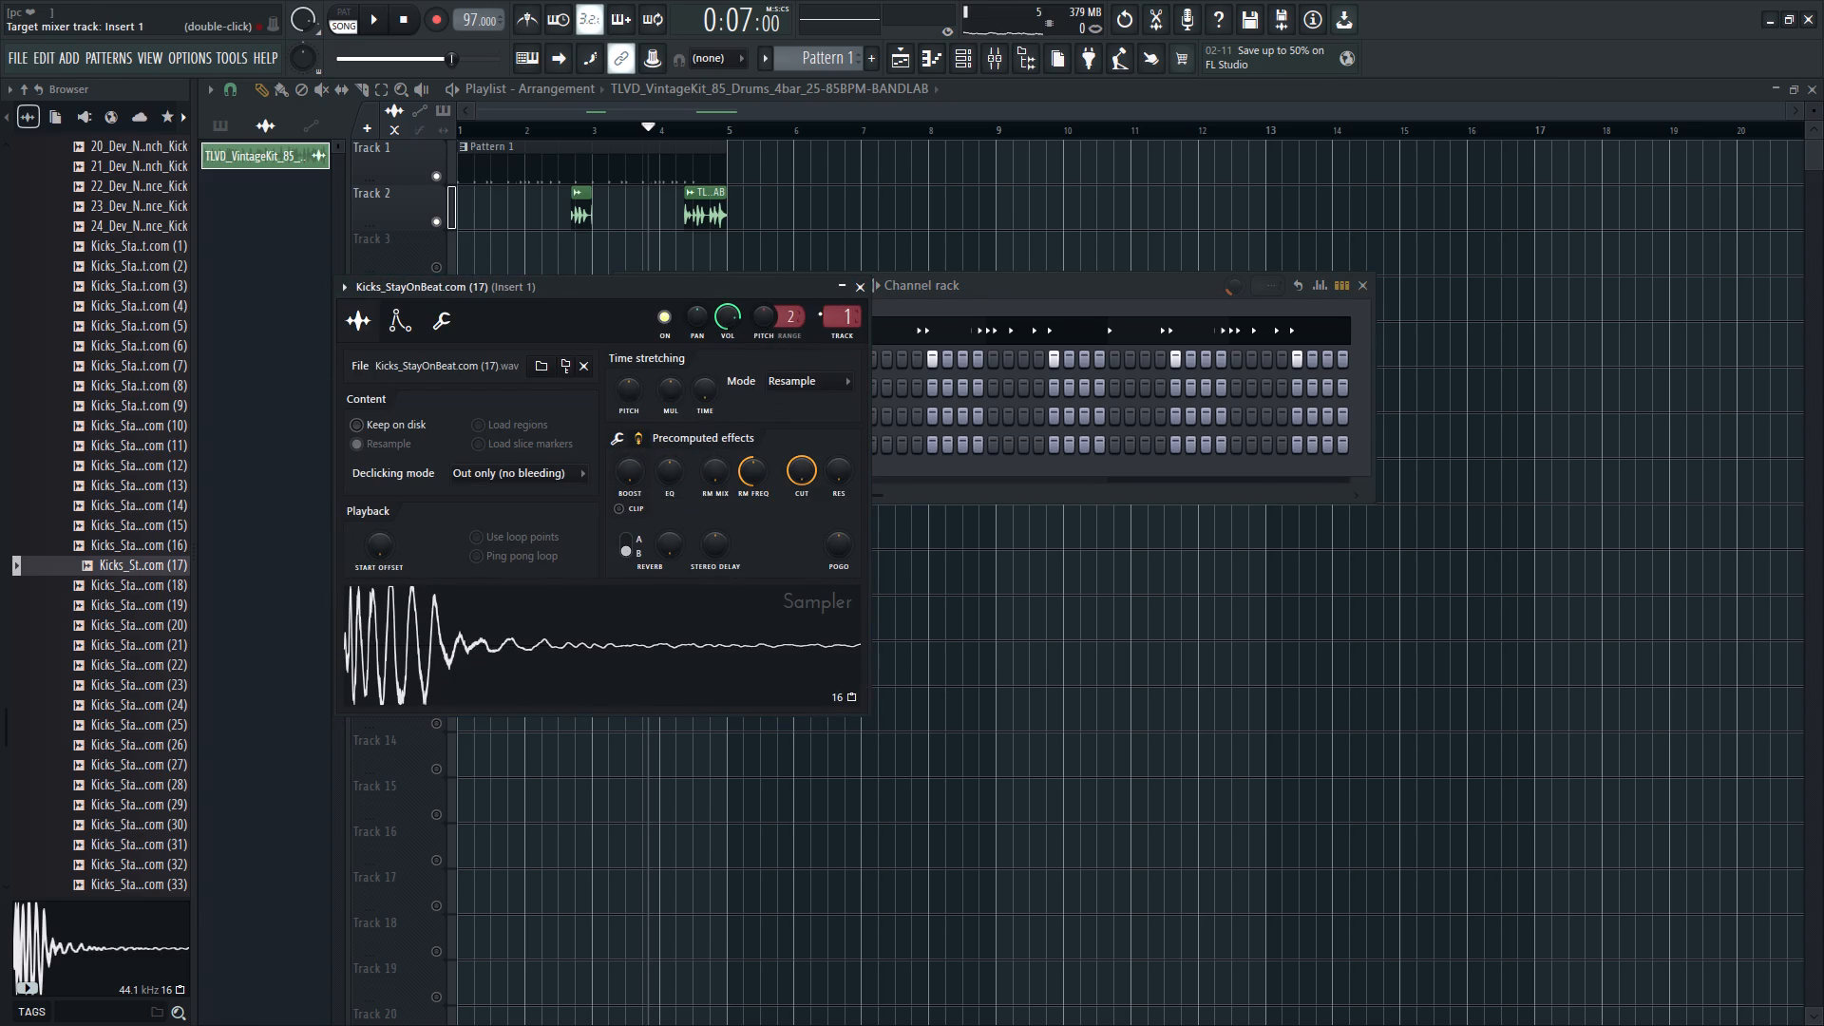
Play the arrangement with the sampler settings closed and balance the kick channel's volume, raising it to 100% before bringing it back down.
key("space")
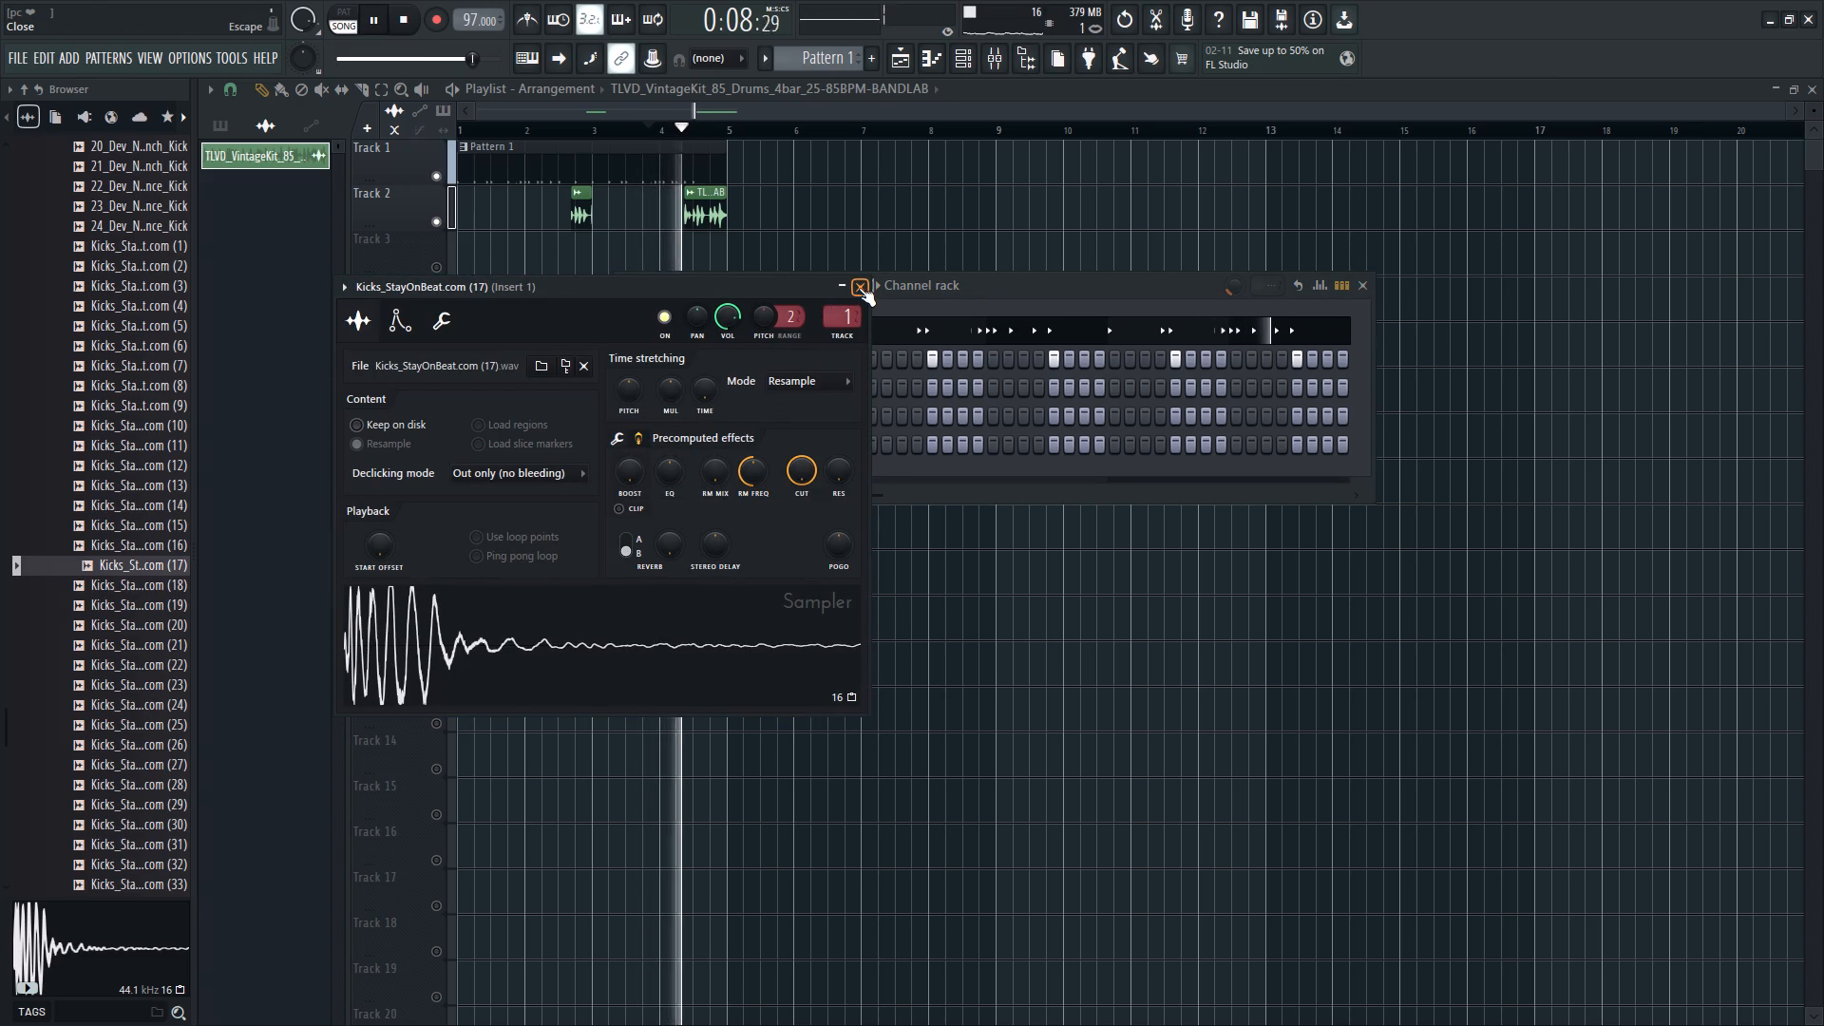
left_click(859, 288)
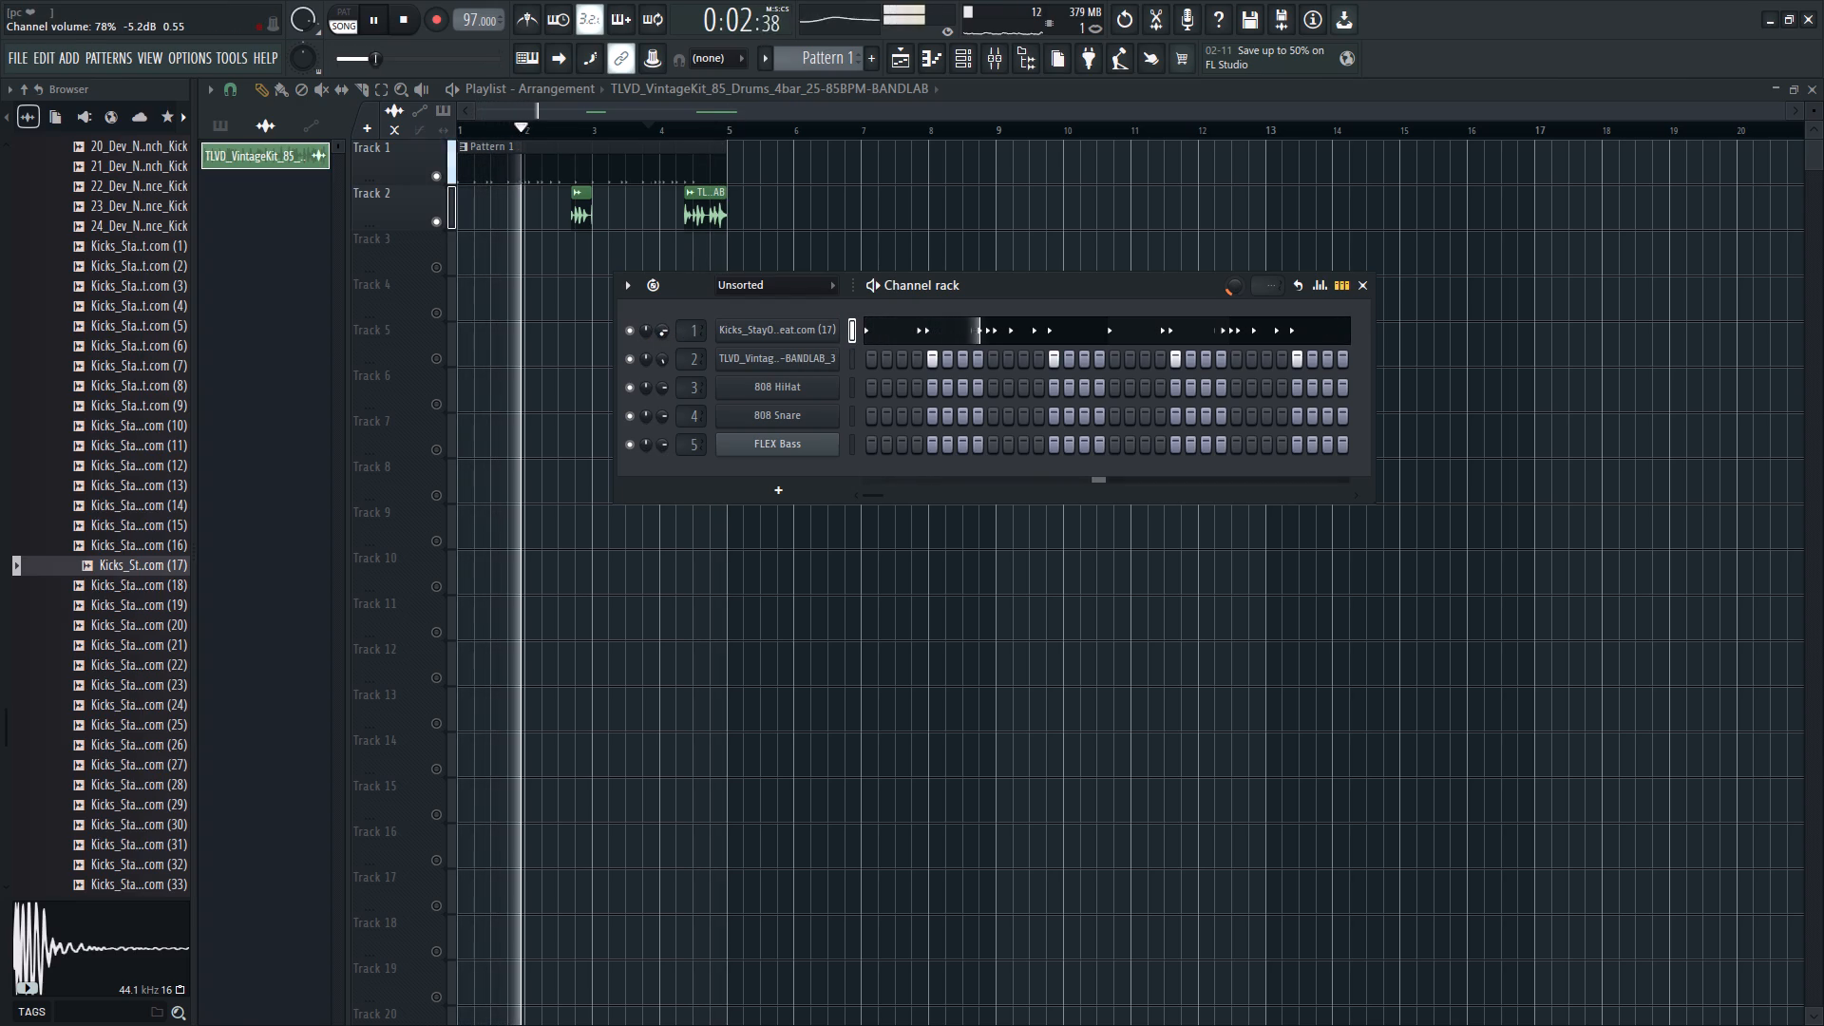
scroll(661, 333, "up", 7)
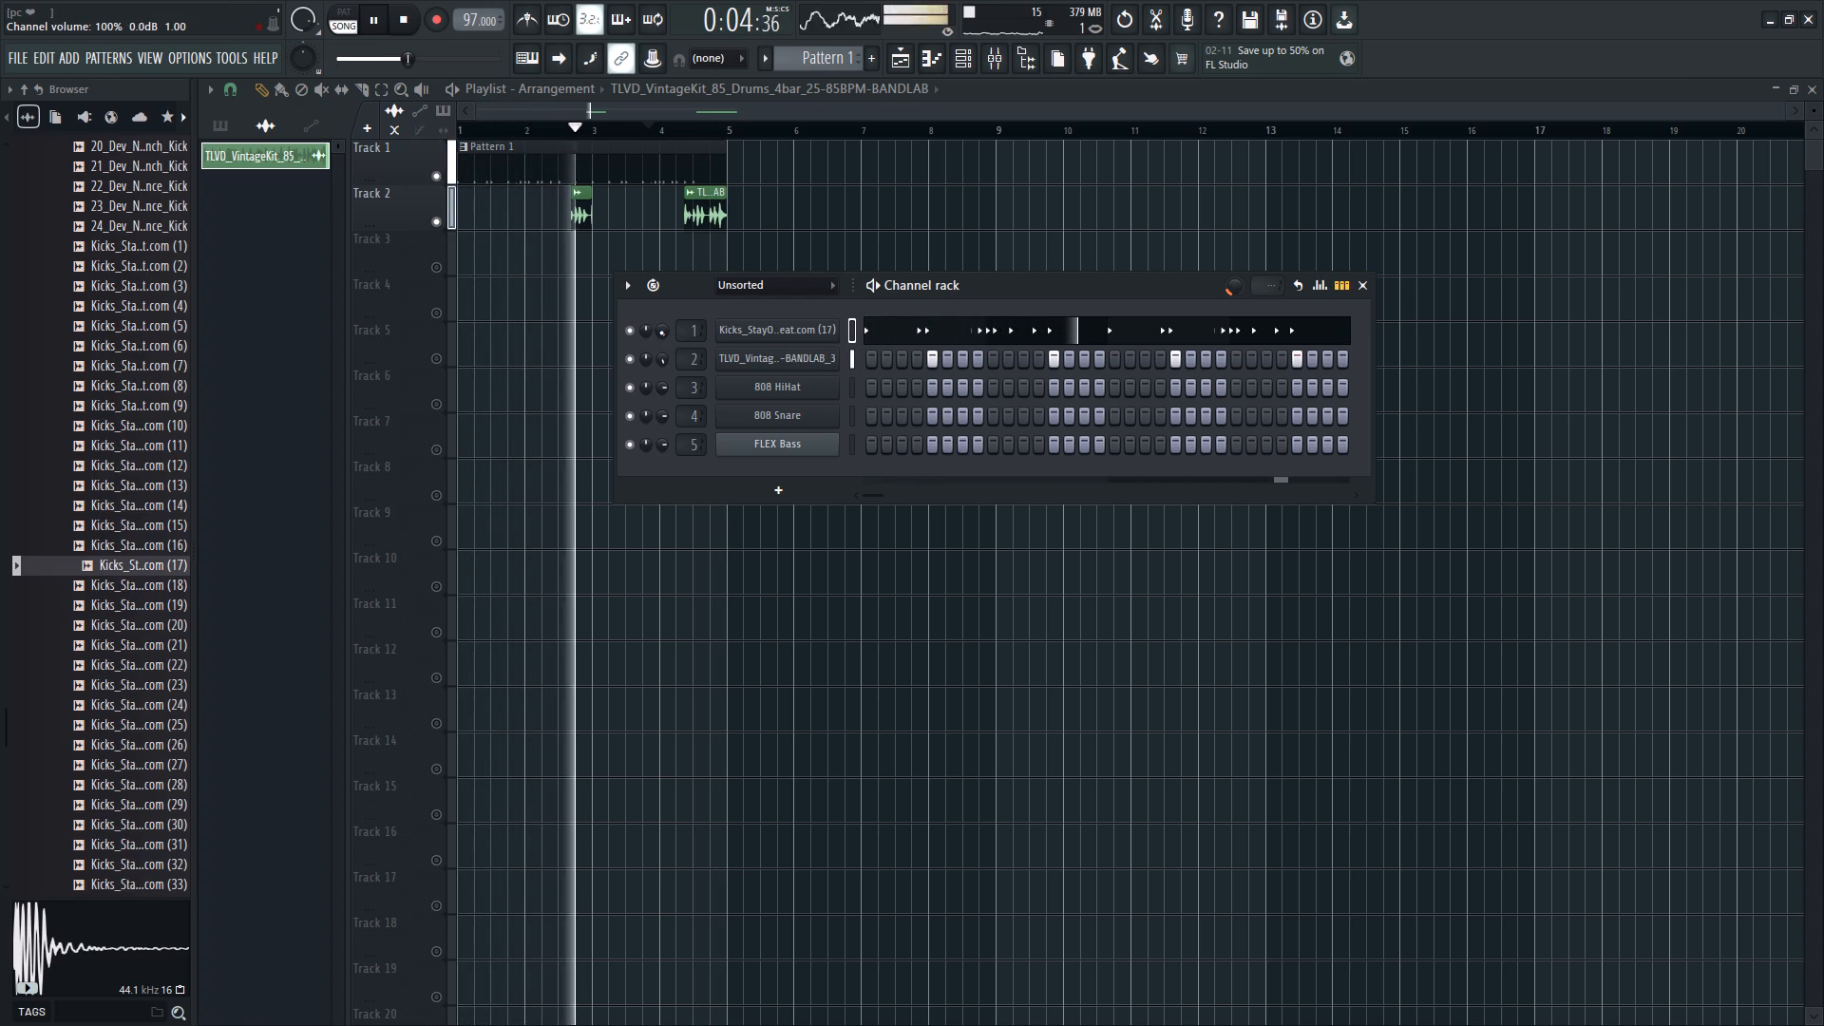
scroll(661, 332, "down", 2)
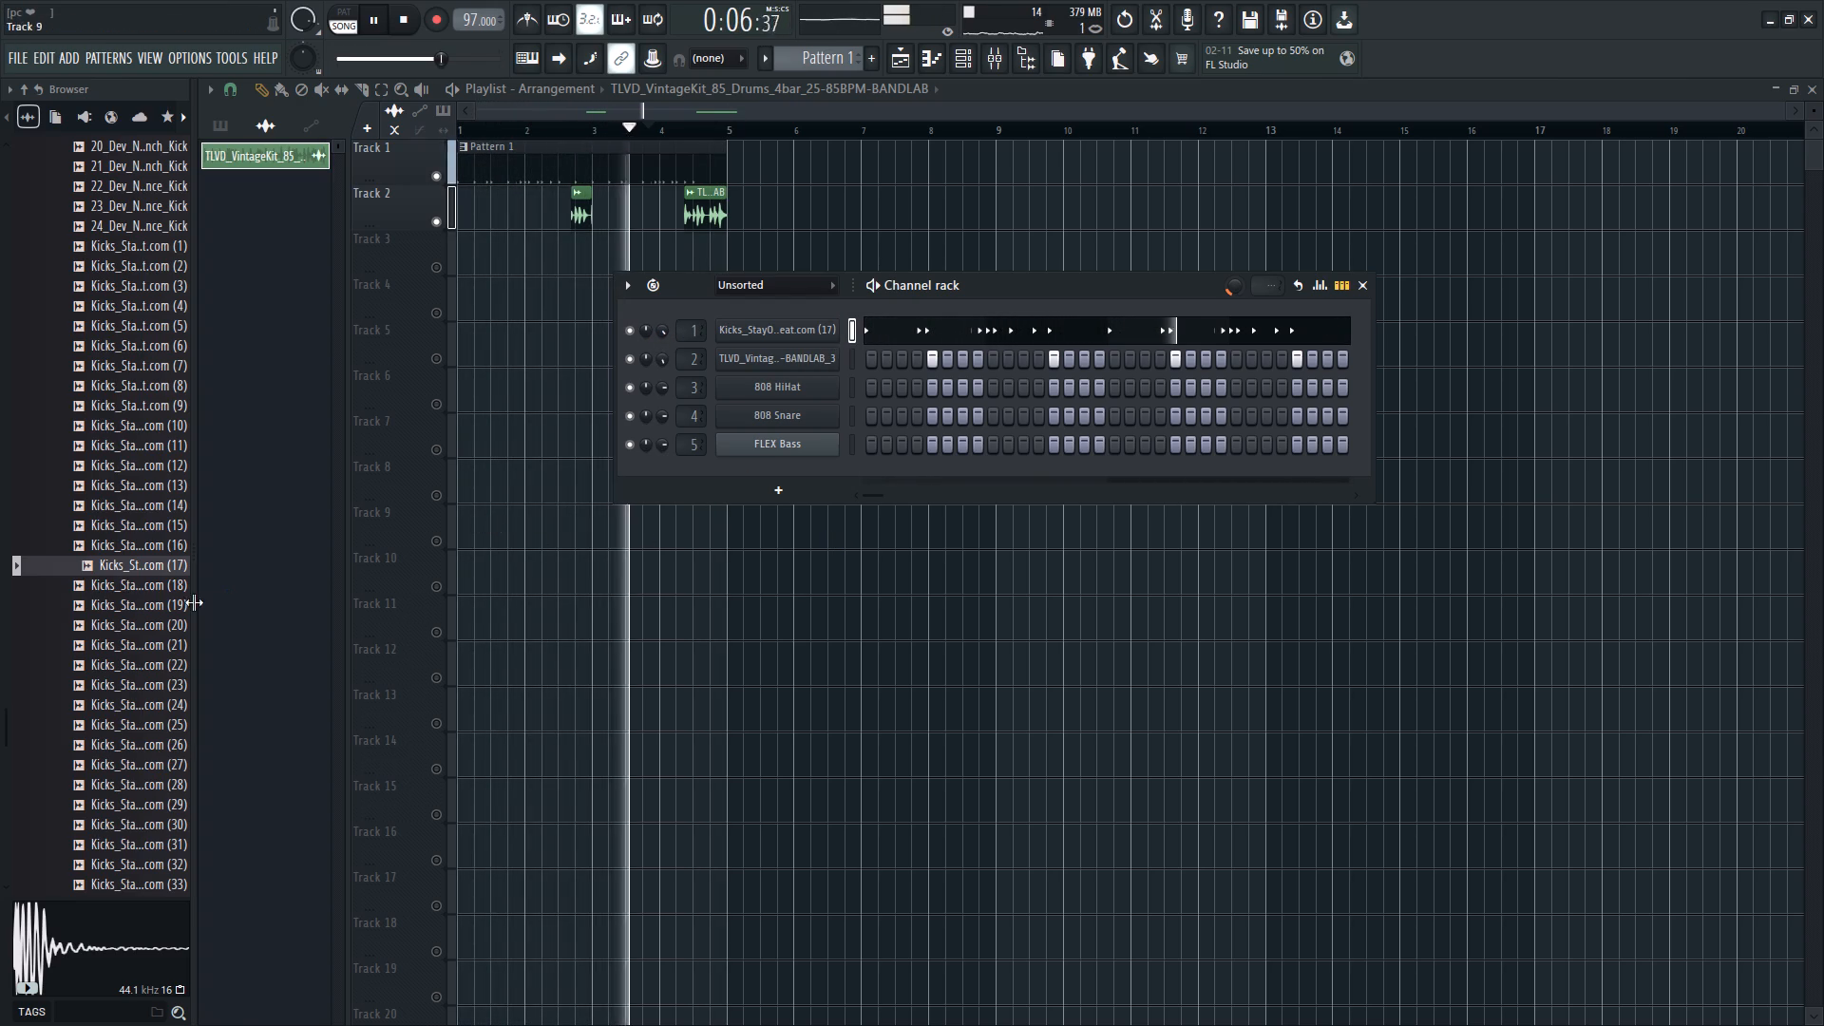
Stop playback and audition Kicks_StayOnBeat.com (42) and (50) from the drum samples.
key("space")
scroll(109, 695, "down", 1)
left_click(115, 662)
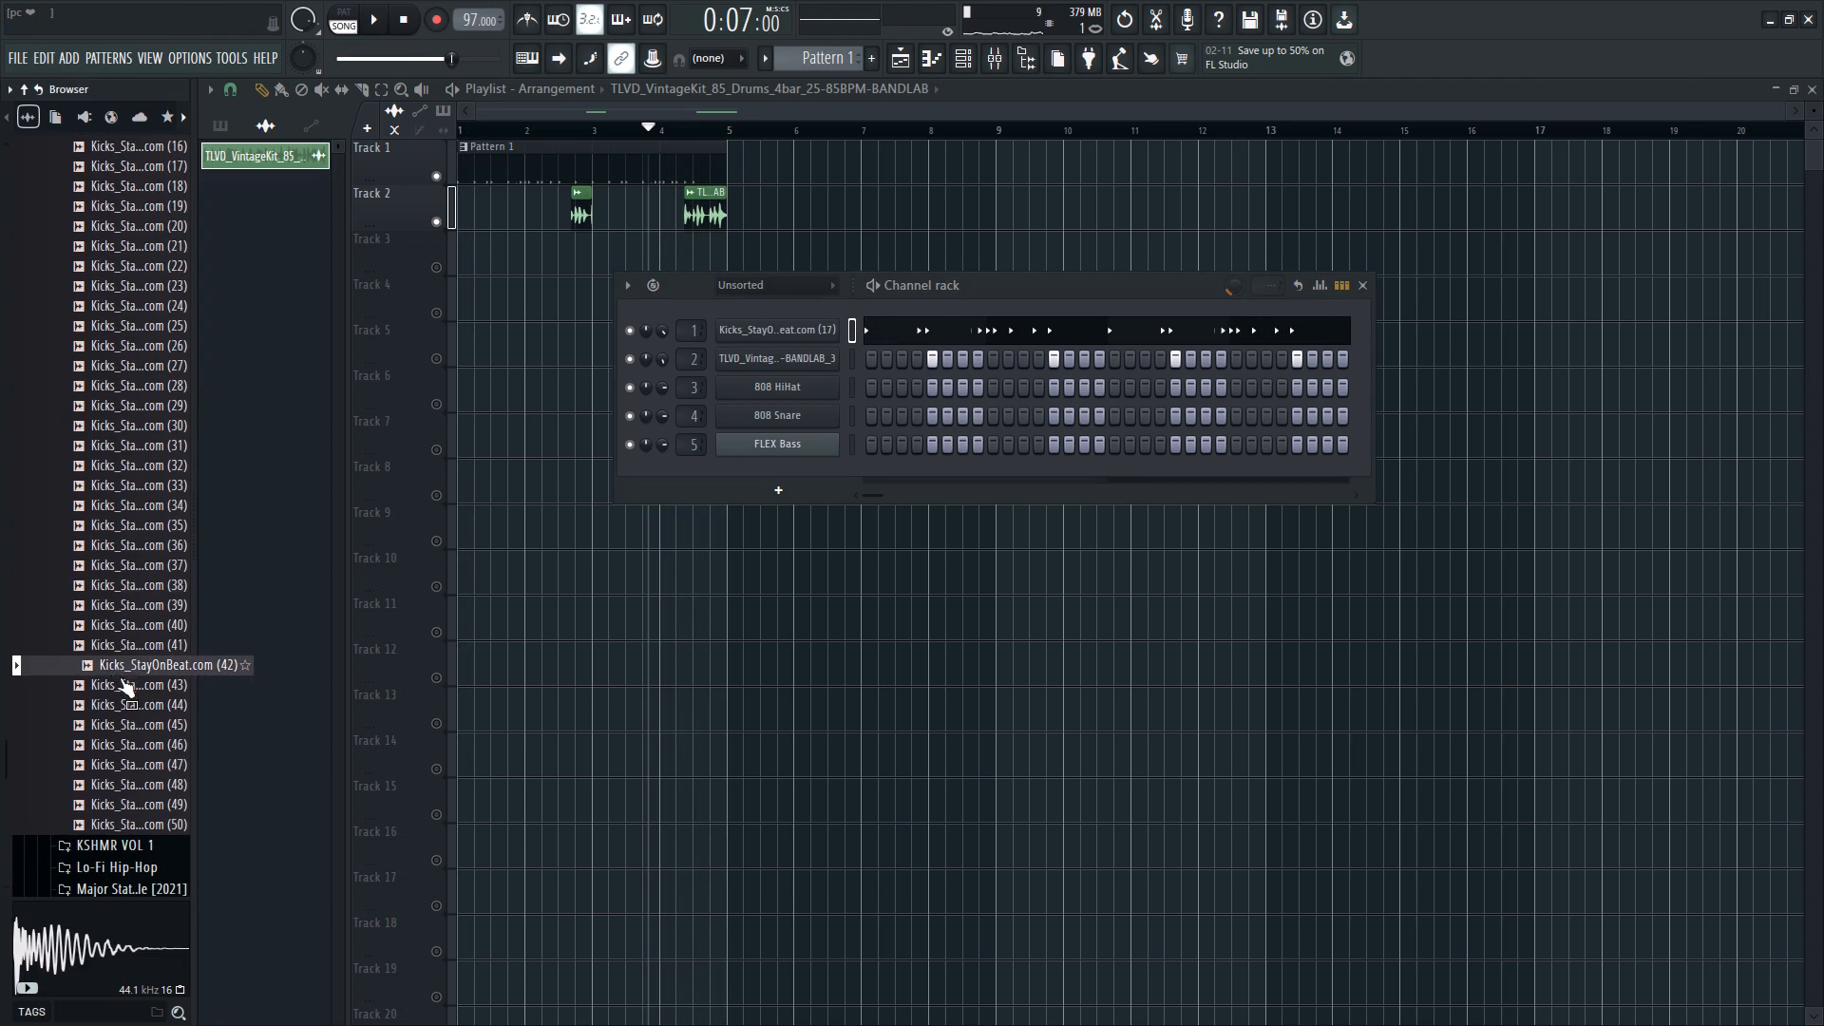
scroll(120, 677, "down", 1)
left_click(121, 428)
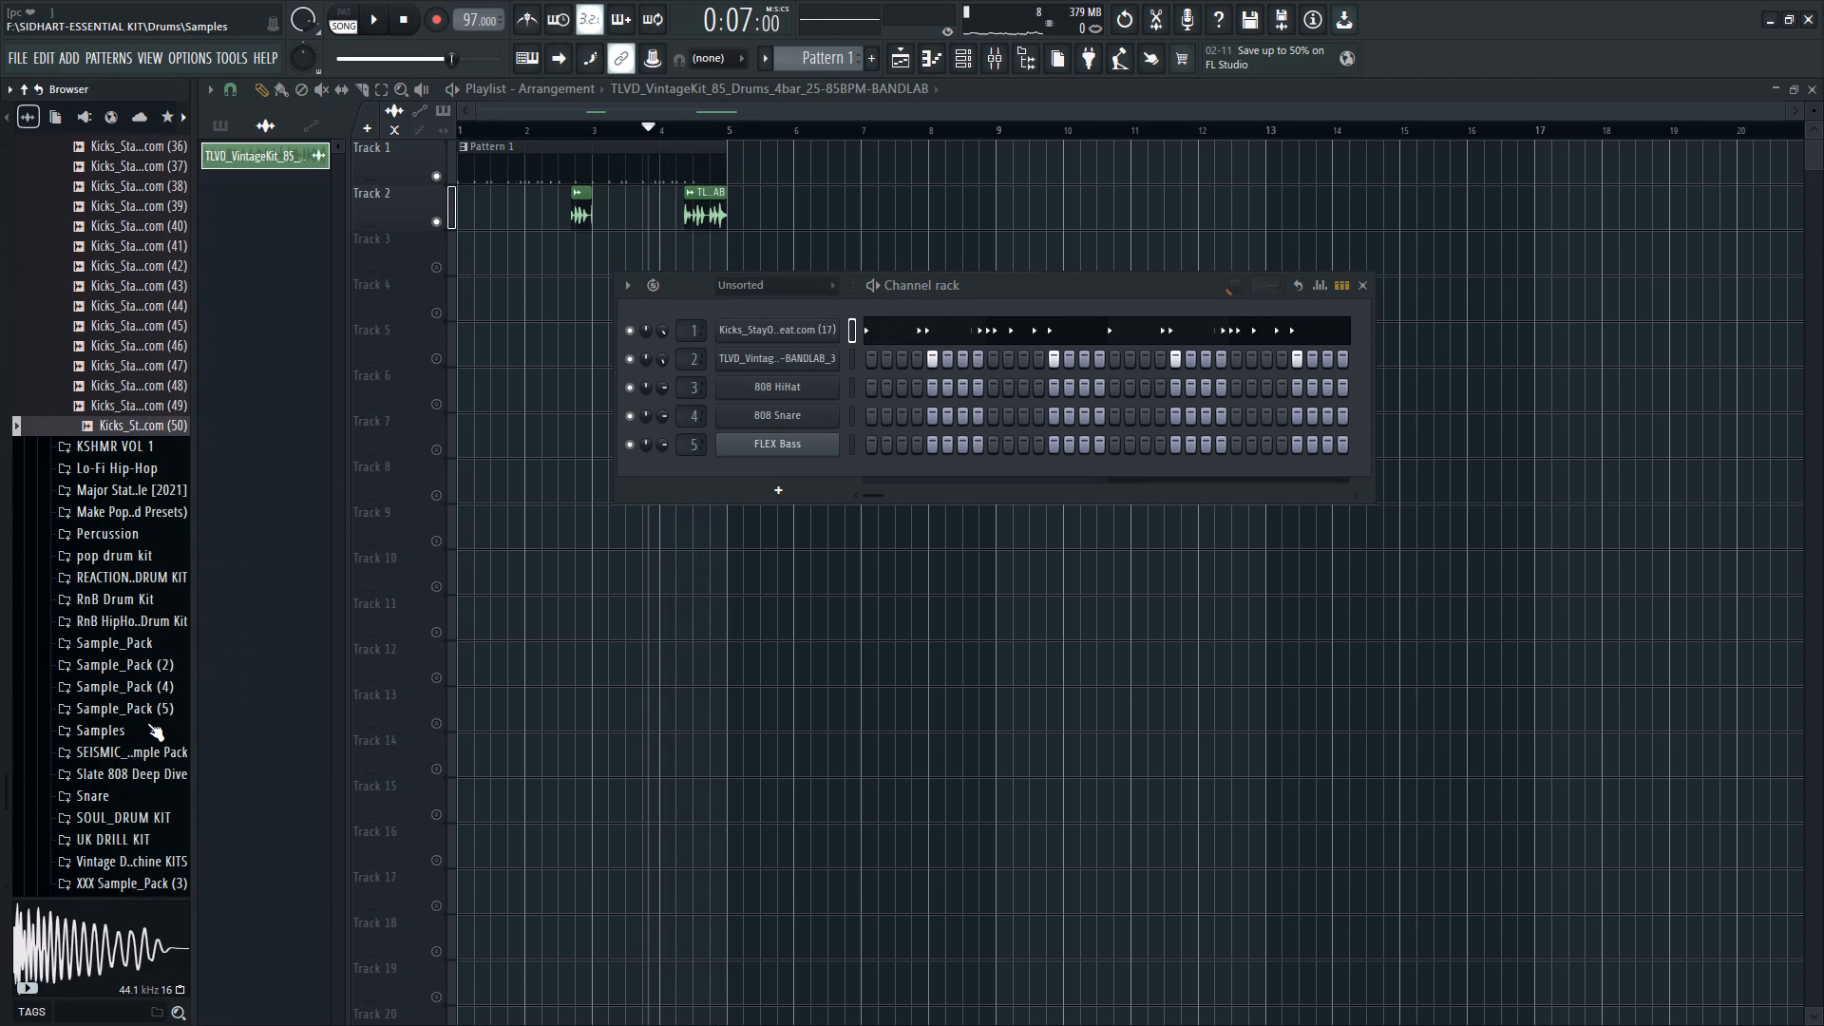
Audition the crack, dell, uno and vex kicks in the kick folder of SOUL_DRUM KIT.
scroll(147, 723, "down", 1)
left_click(146, 422)
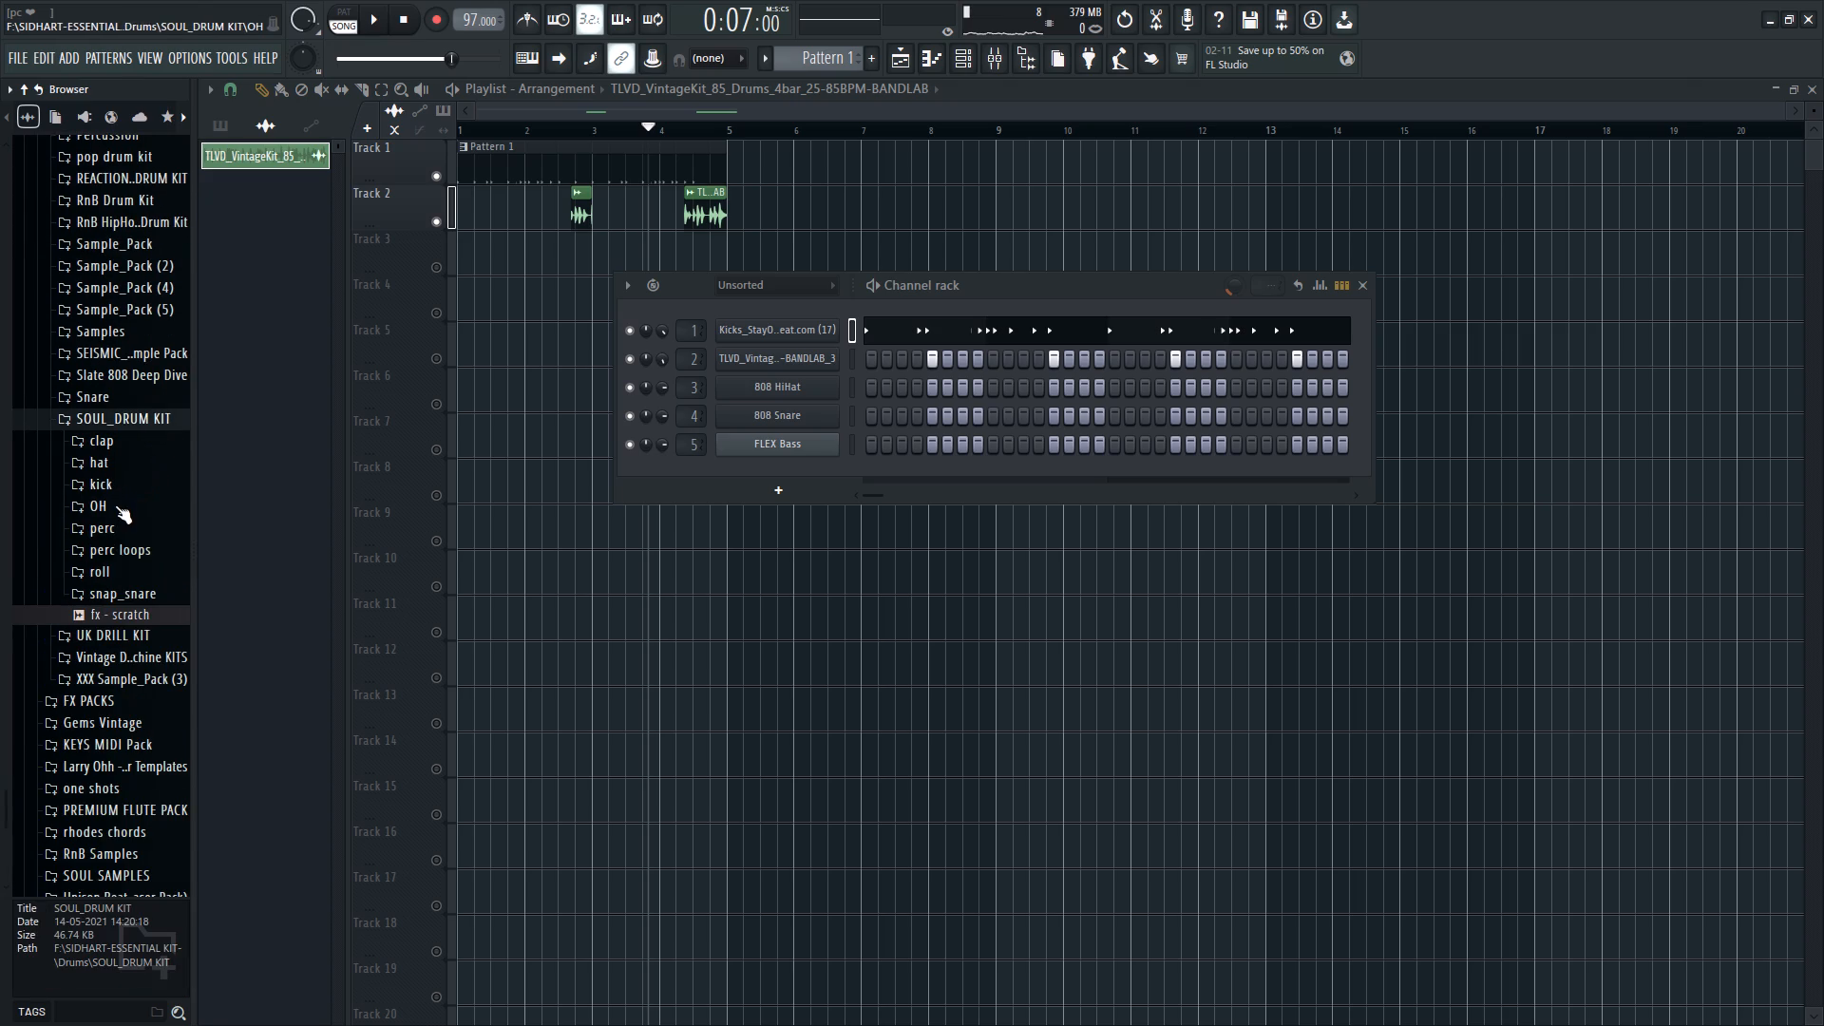
left_click(122, 482)
left_click(122, 506)
left_click(129, 525)
left_click(133, 544)
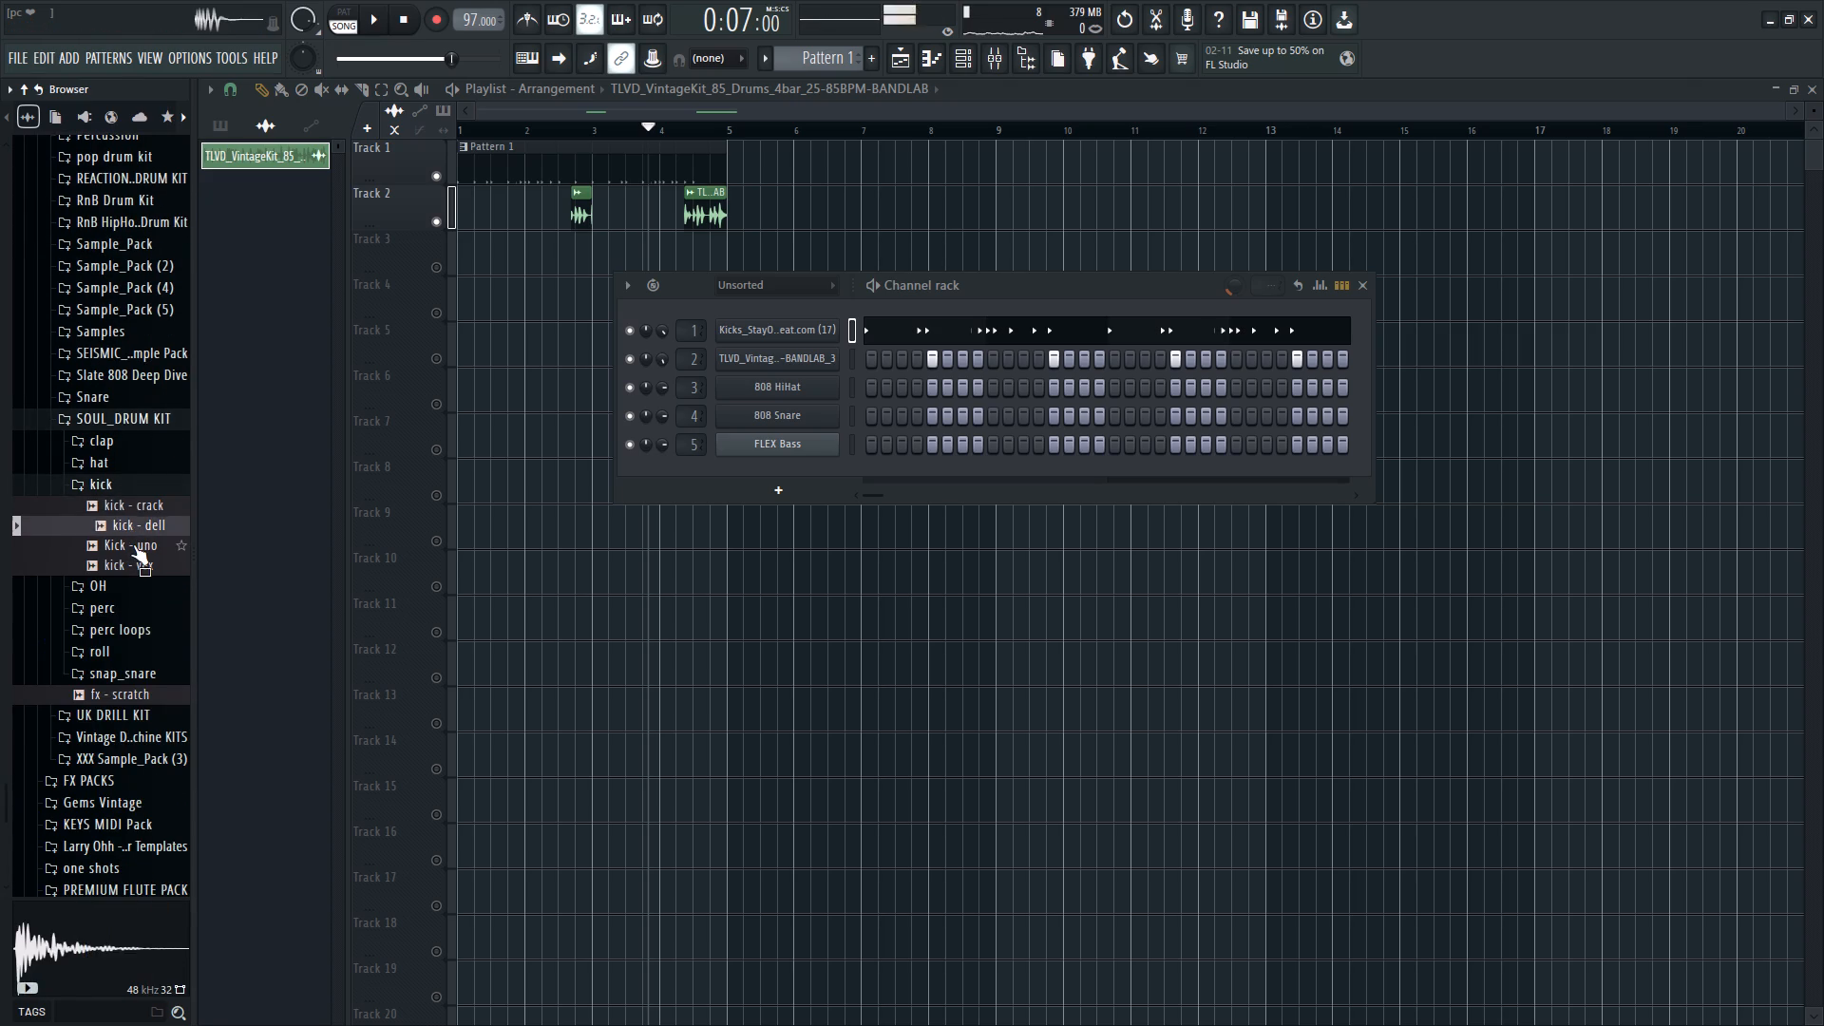
left_click(133, 560)
left_click(151, 502)
left_click(139, 520)
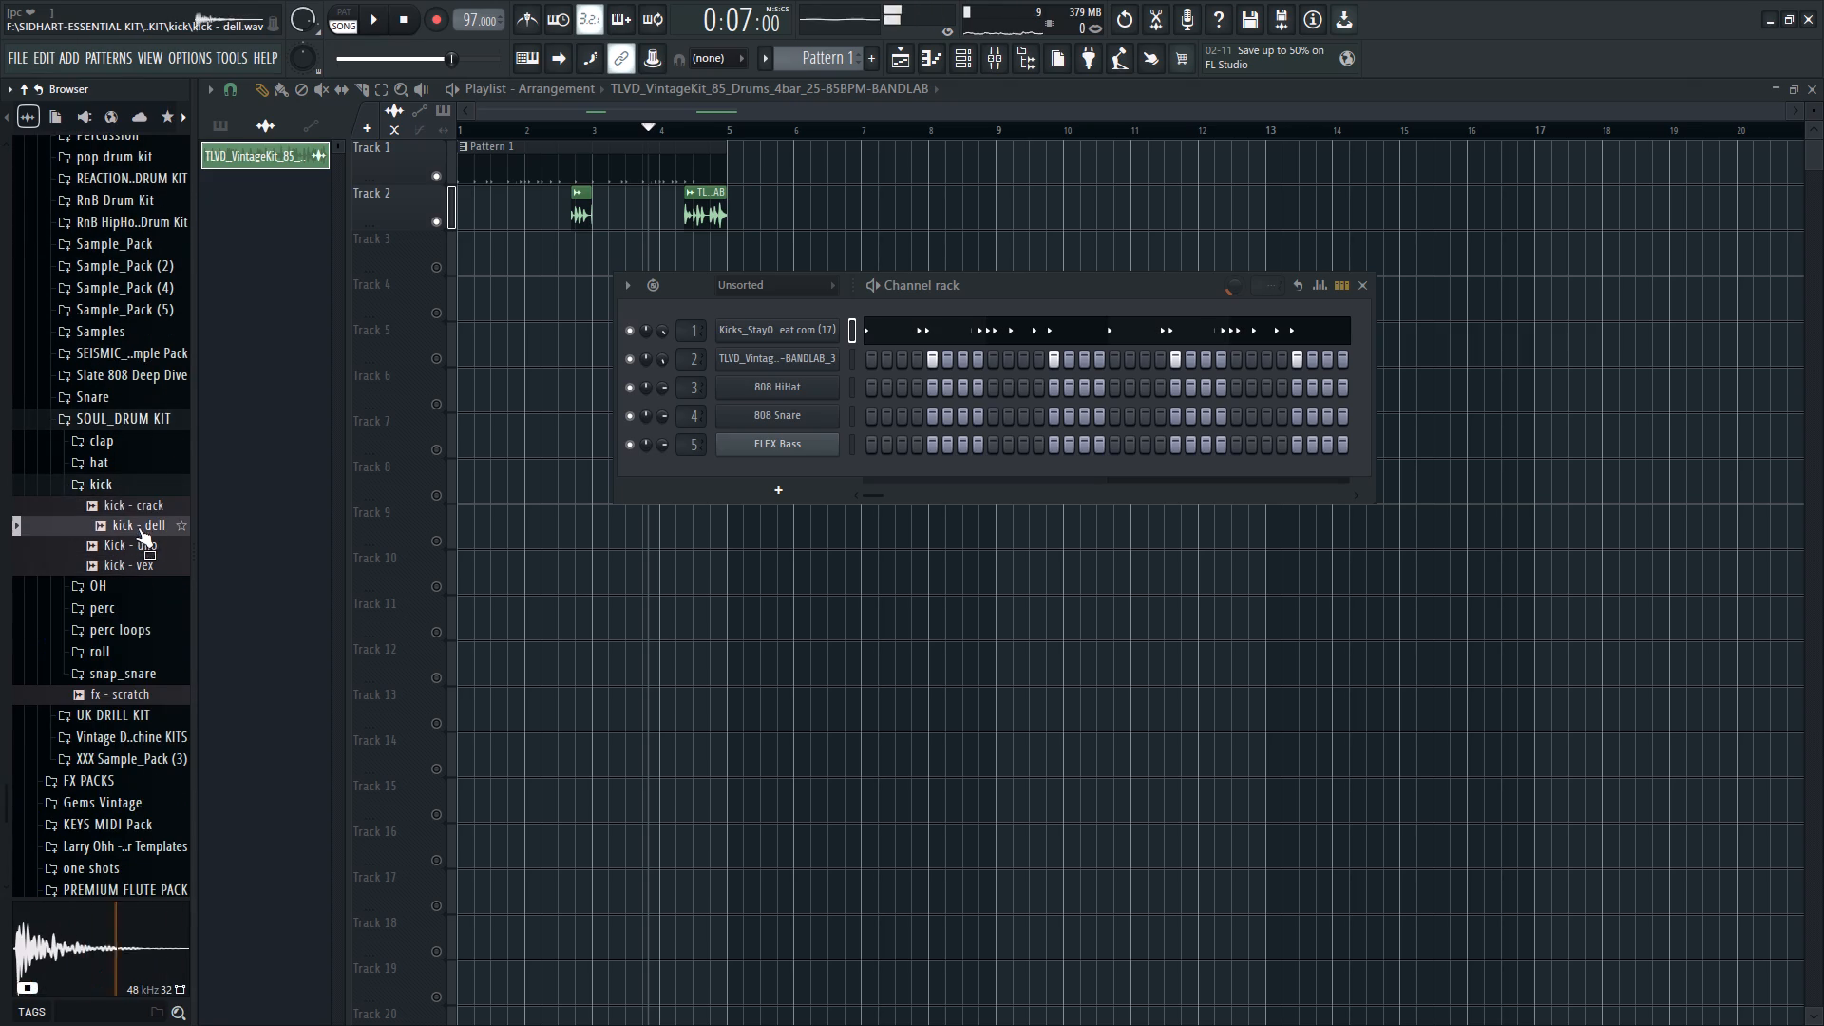
left_click(137, 522)
Replace the 808 HiHat channel's sample with CDS_DEAD_HAT_ONE_SHOT_TAPED_SOFT from the most used folder in 80s POP.
scroll(135, 533, "up", 4)
scroll(100, 437, "up", 4)
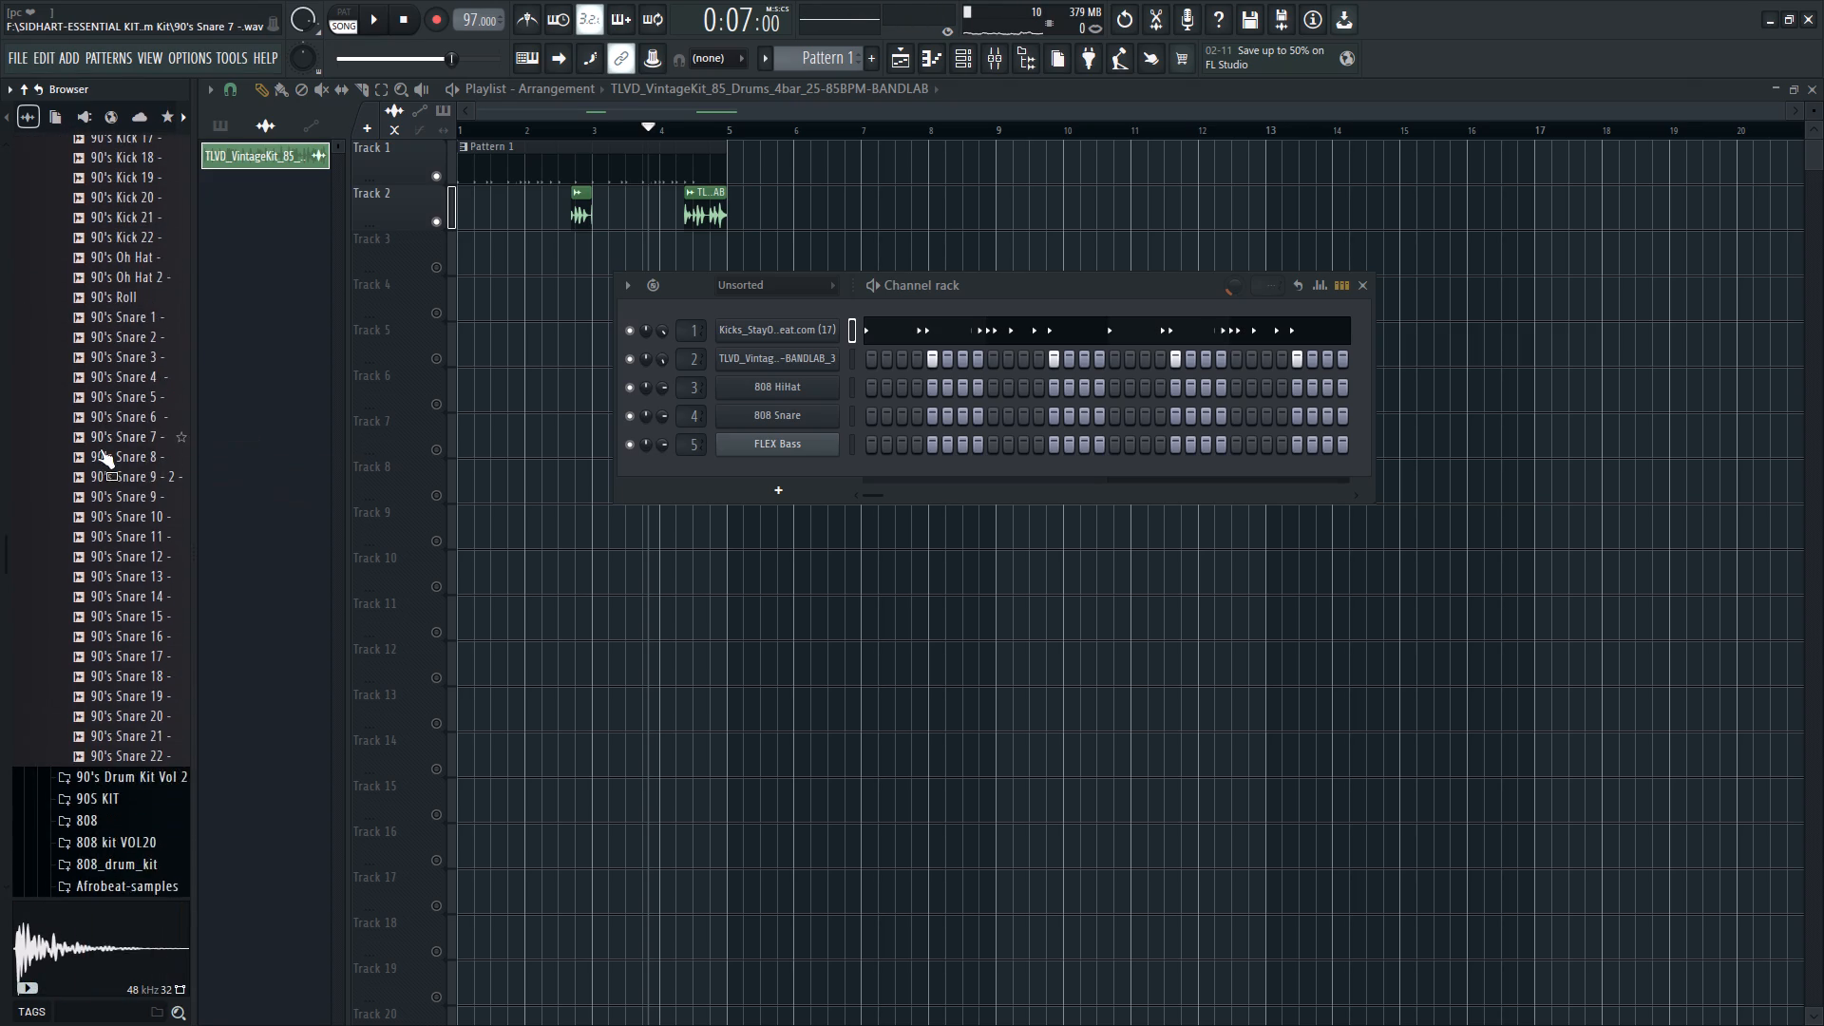
scroll(97, 466, "up", 4)
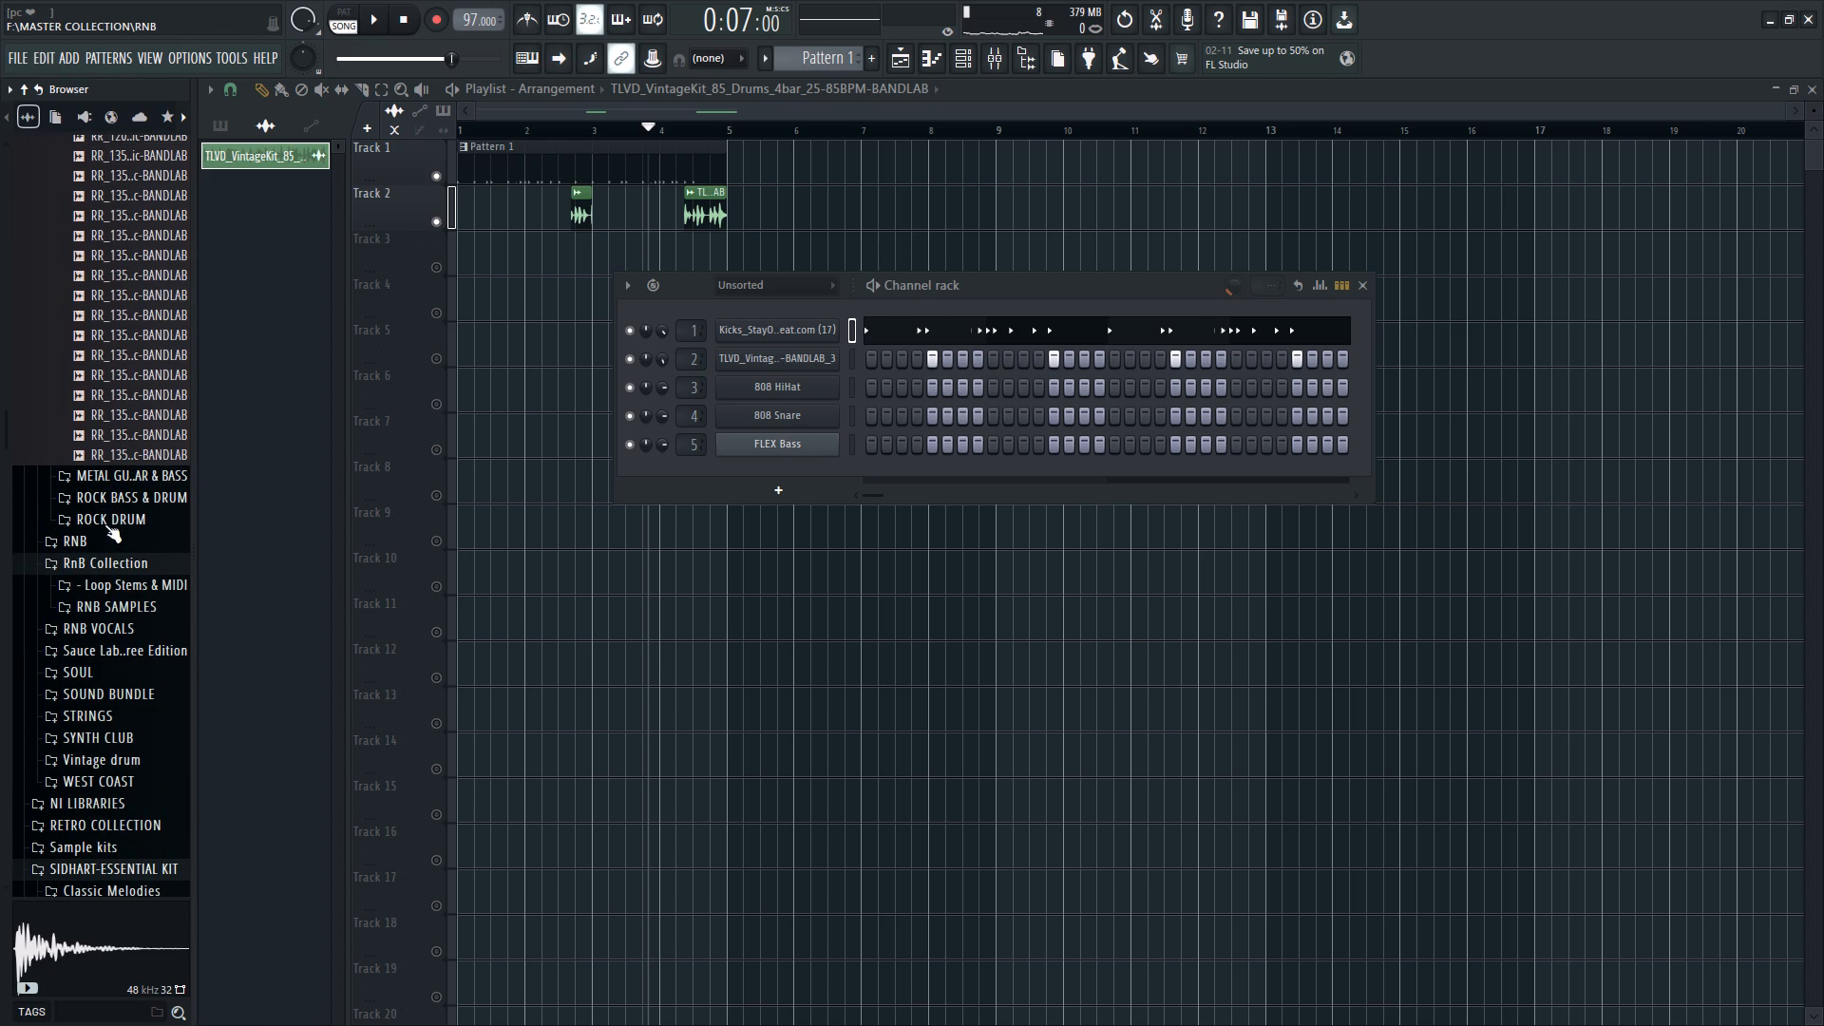
scroll(106, 519, "up", 6)
scroll(95, 537, "down", 1)
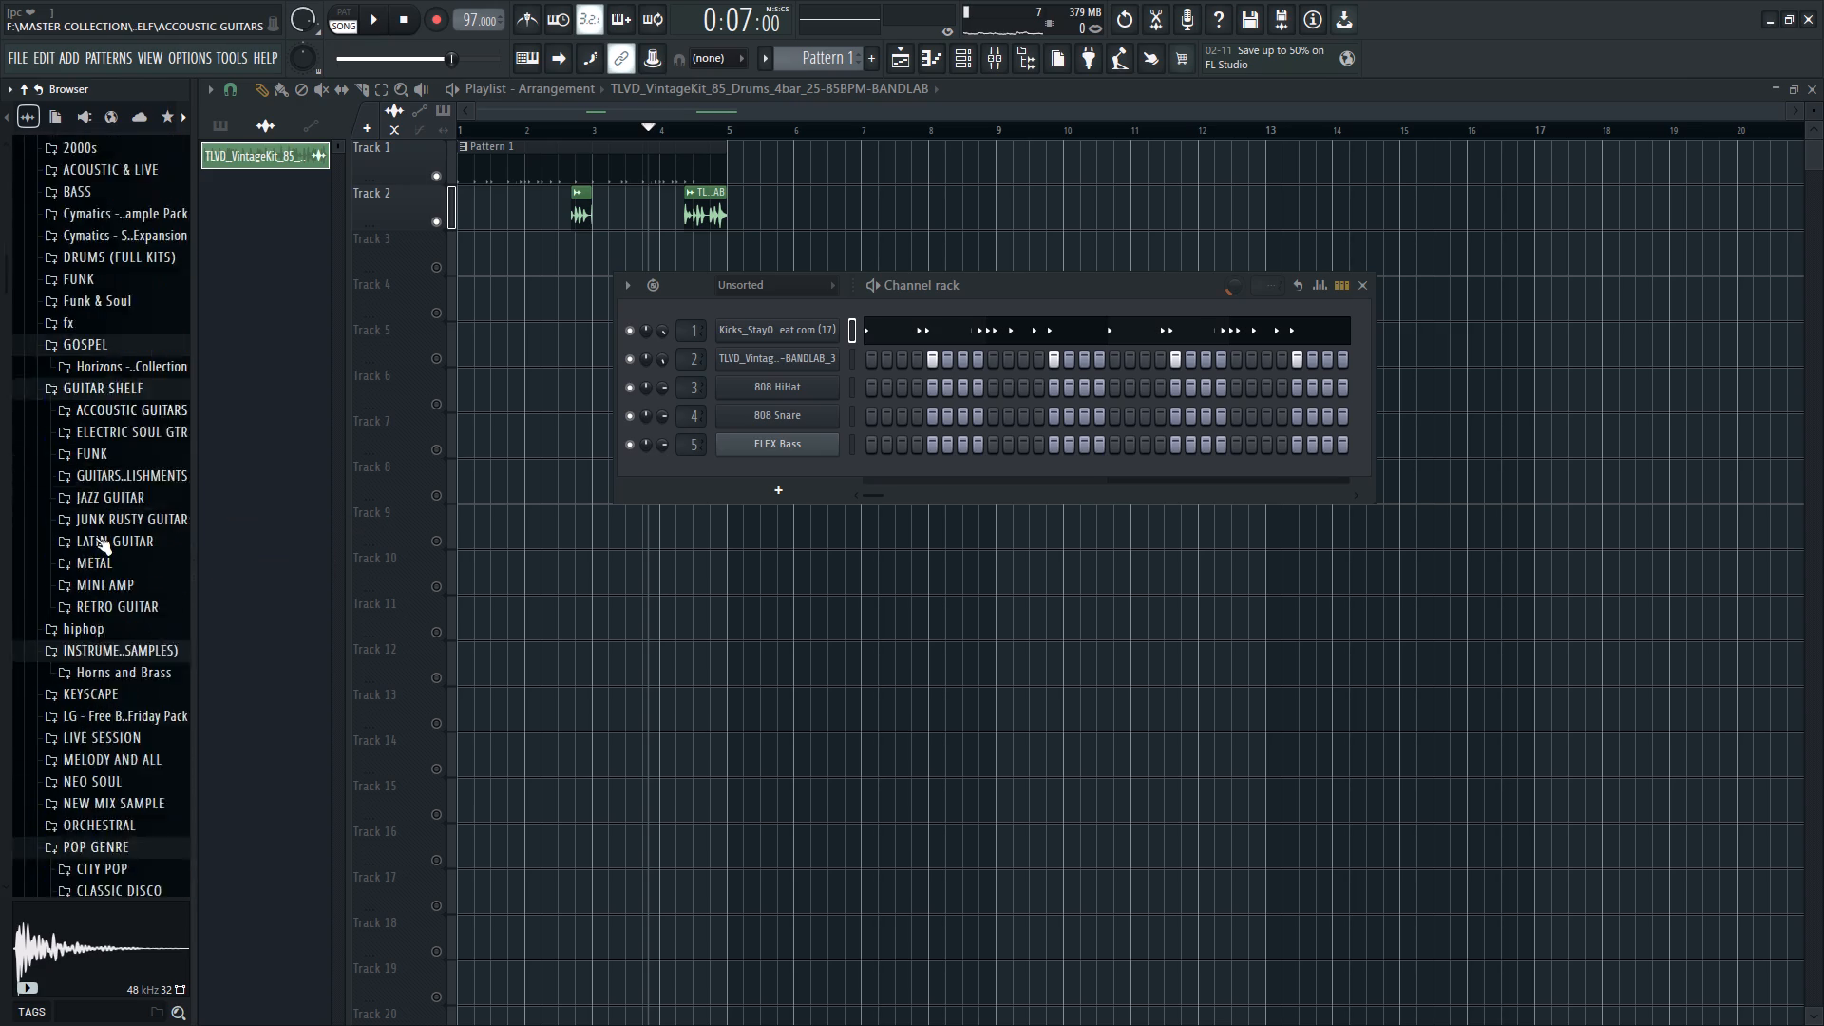
scroll(121, 371, "up", 1)
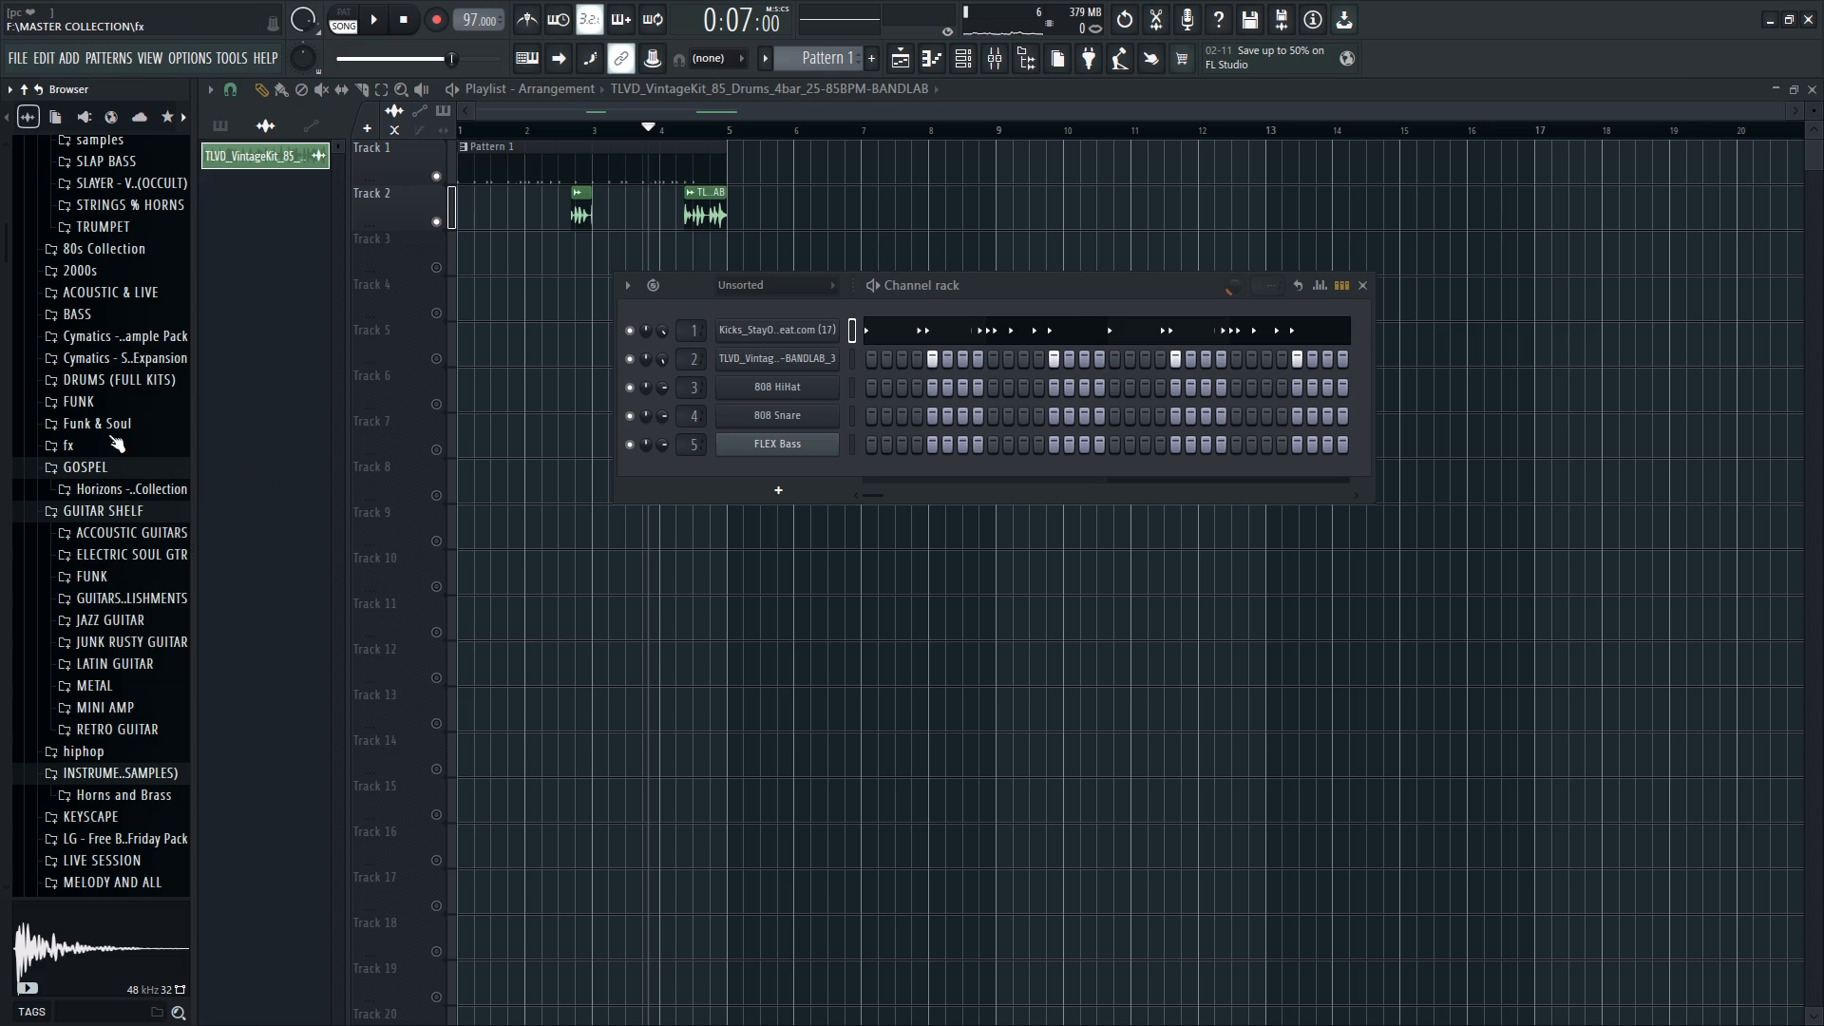
scroll(114, 374, "up", 2)
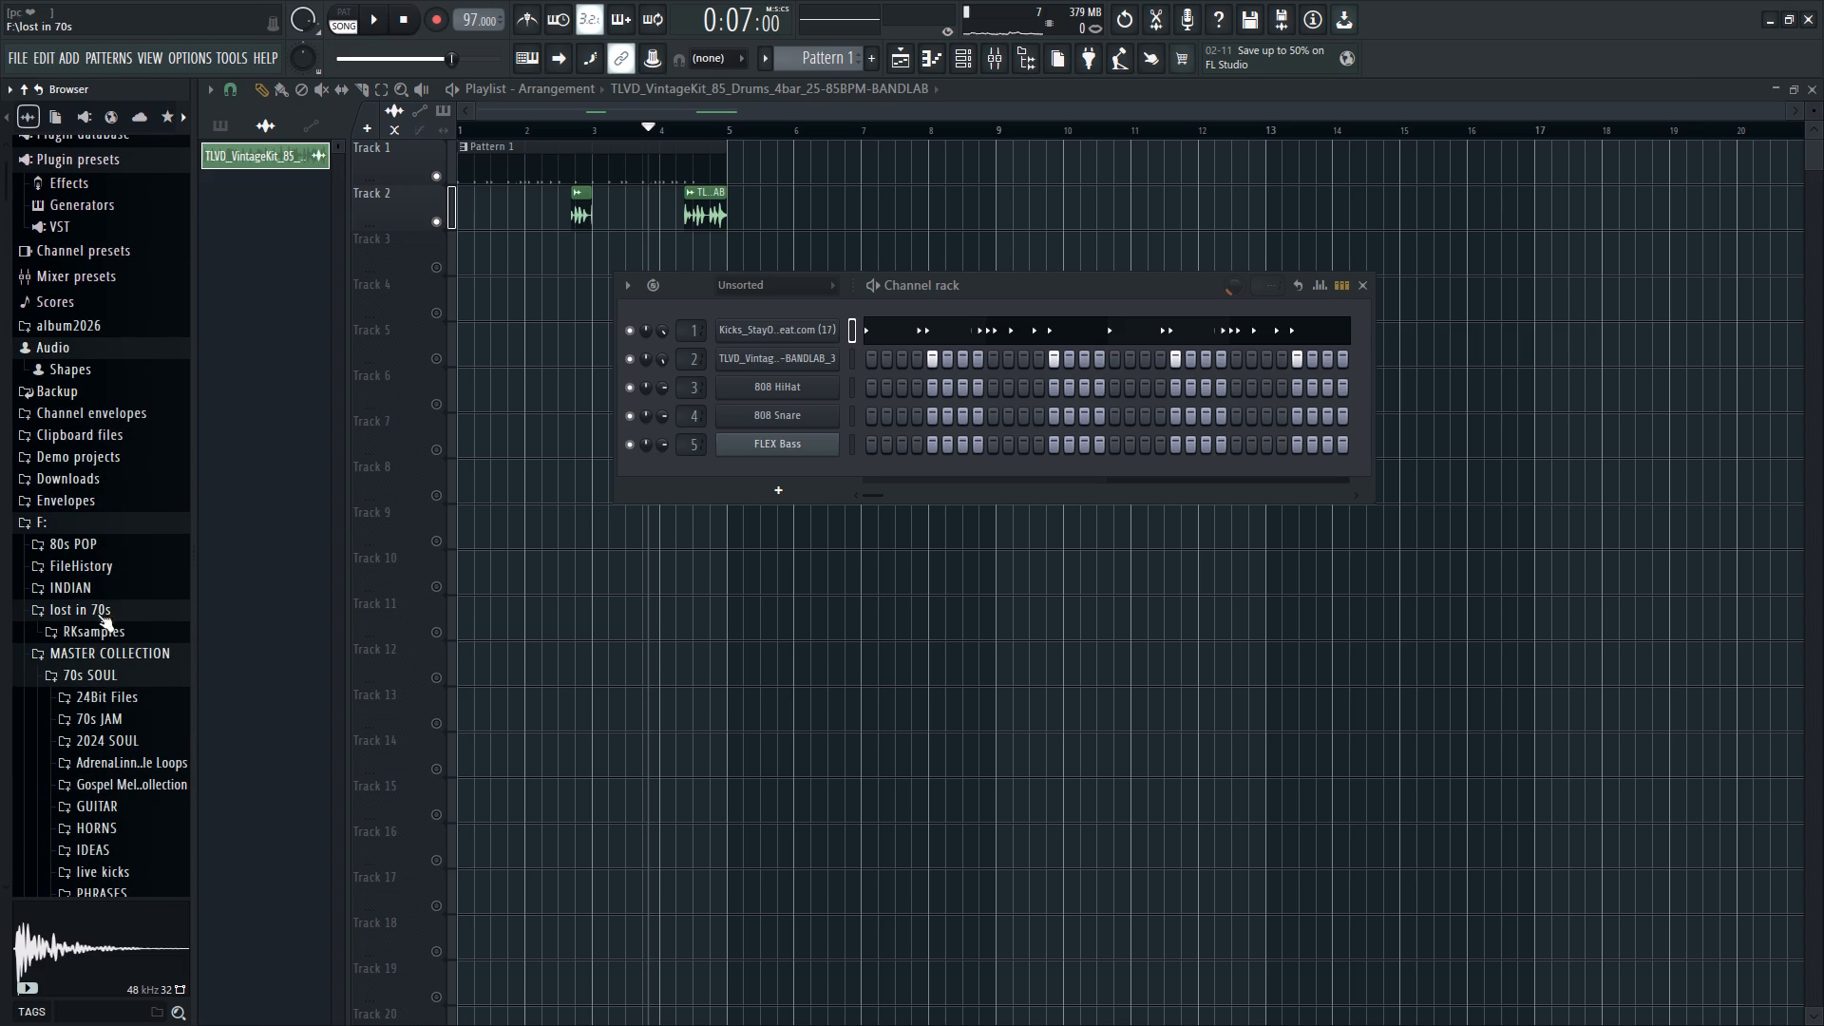
left_click(111, 541)
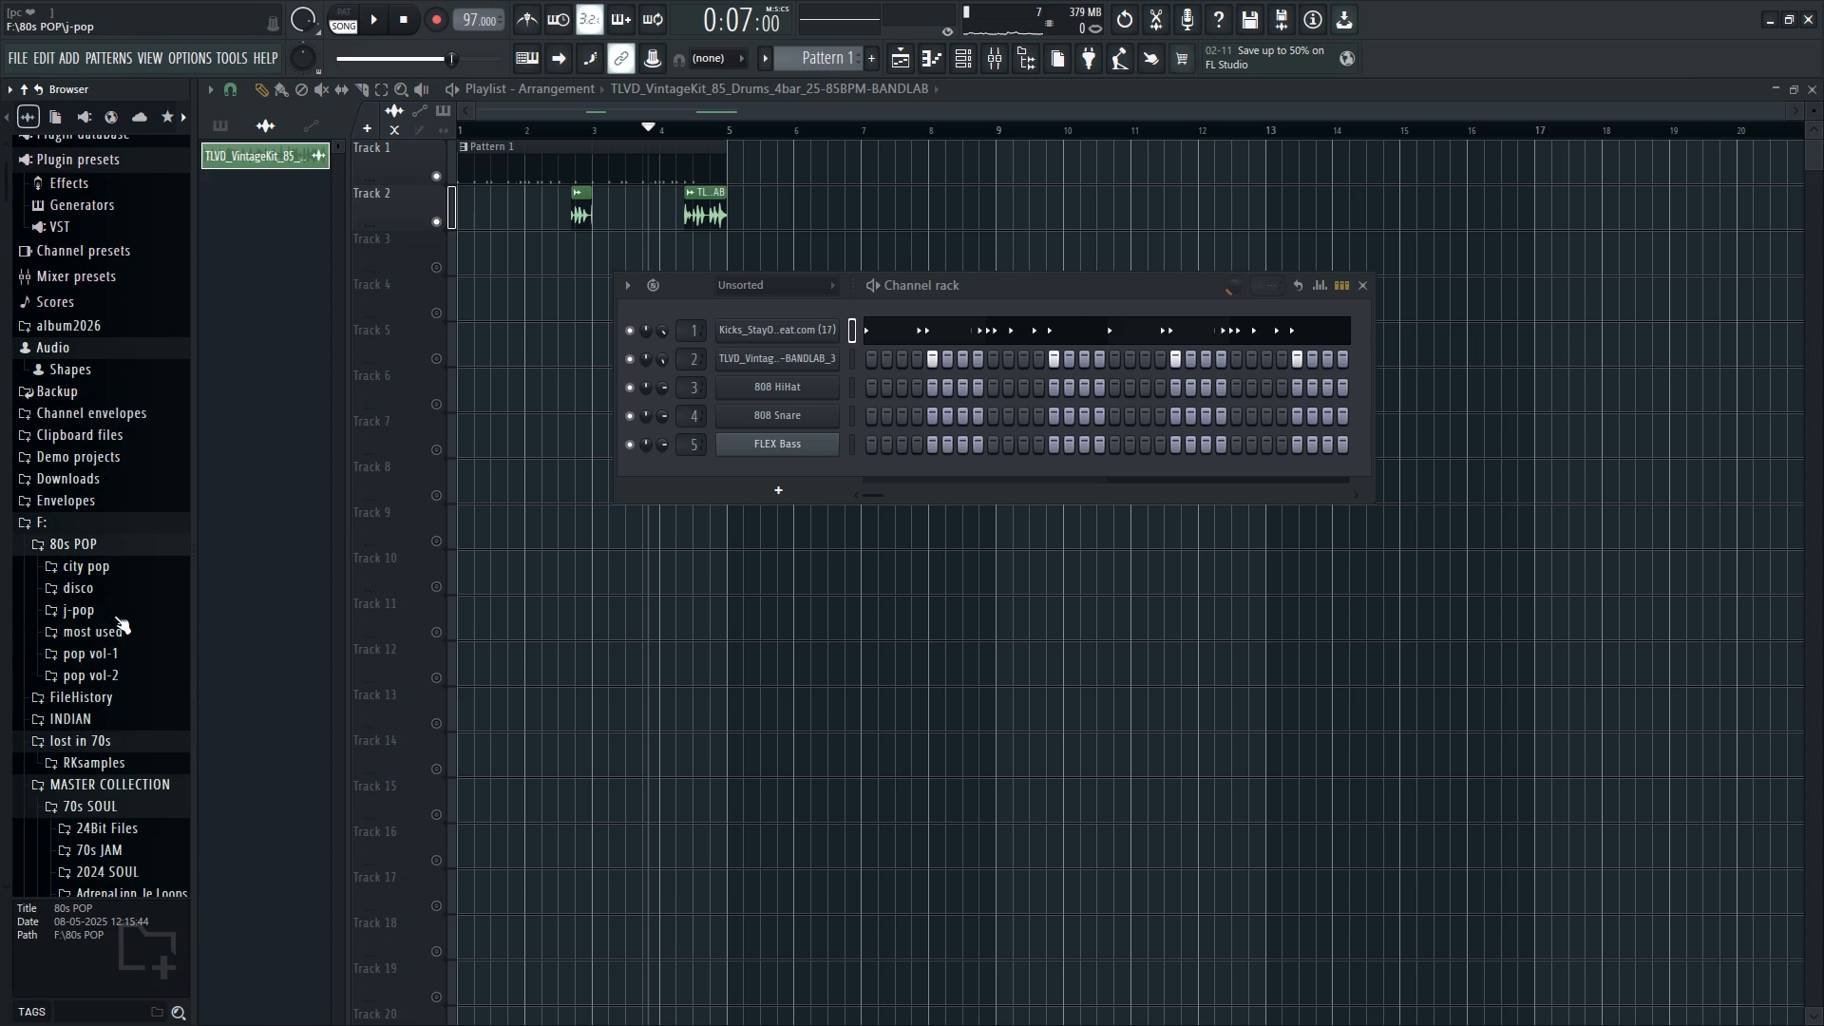
left_click(121, 626)
left_click(142, 447)
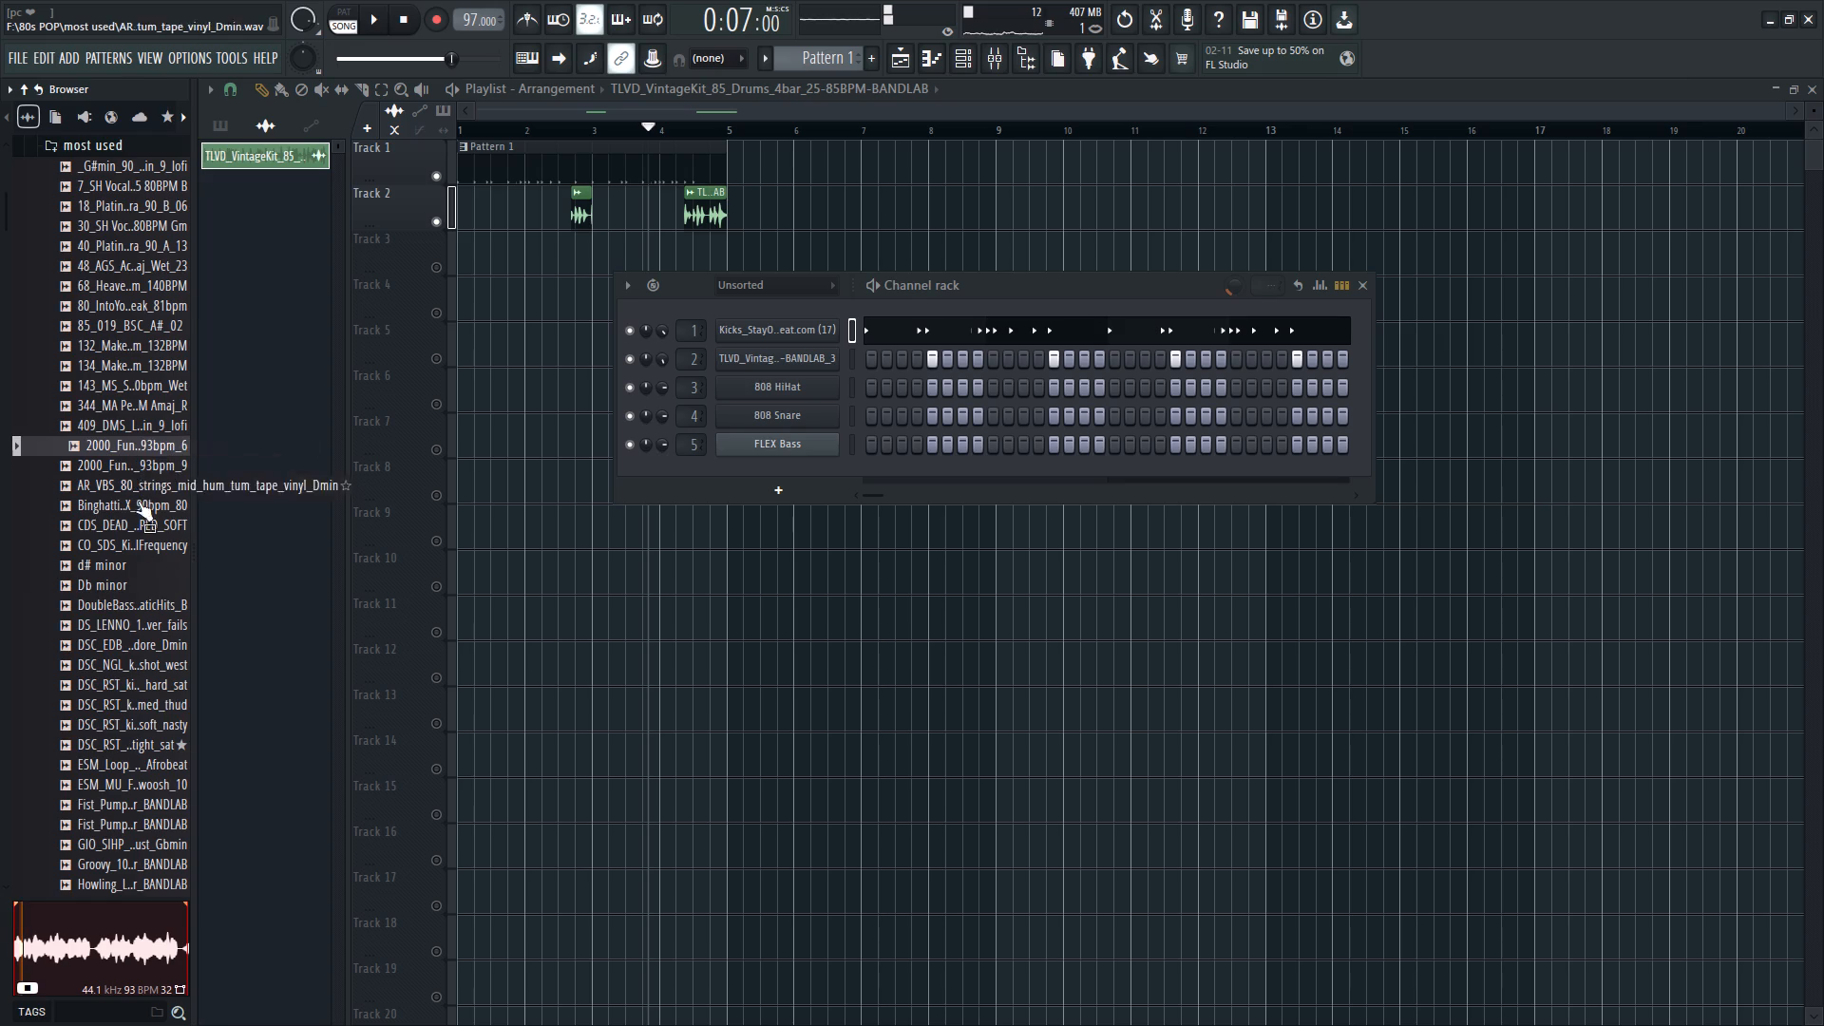
left_click(134, 522)
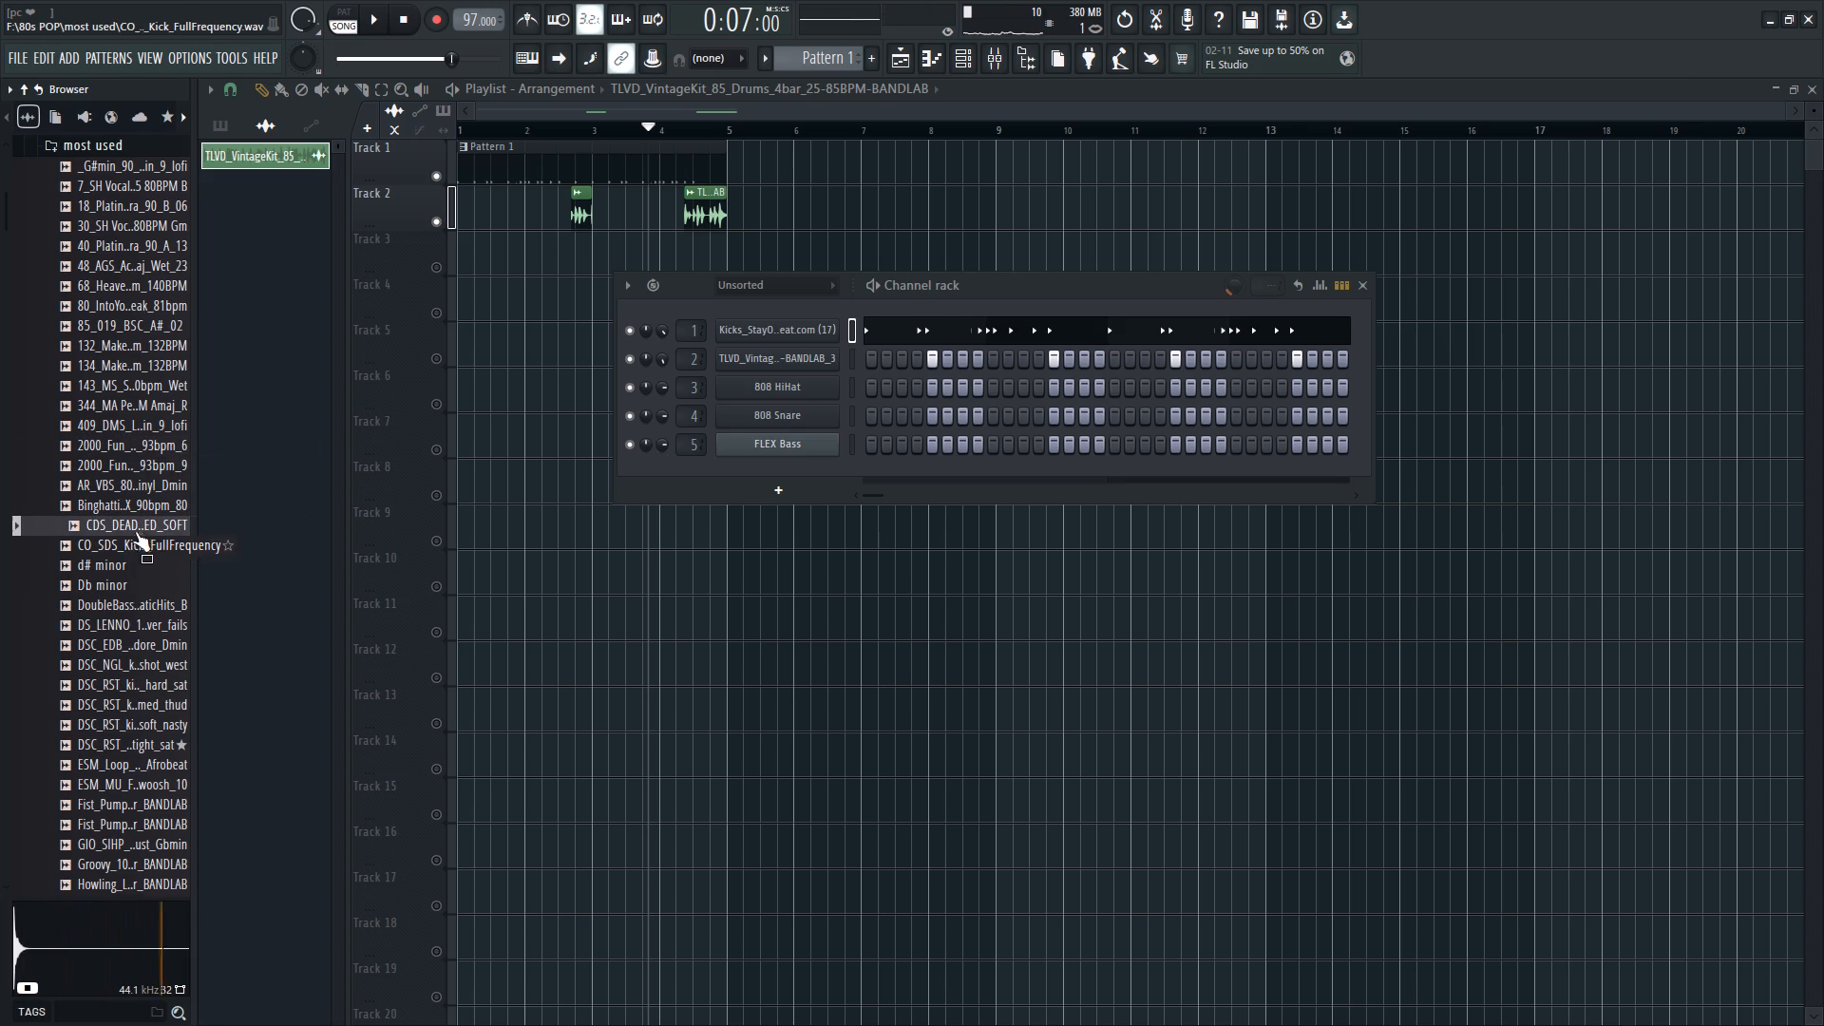
left_click_drag(136, 529, 796, 351)
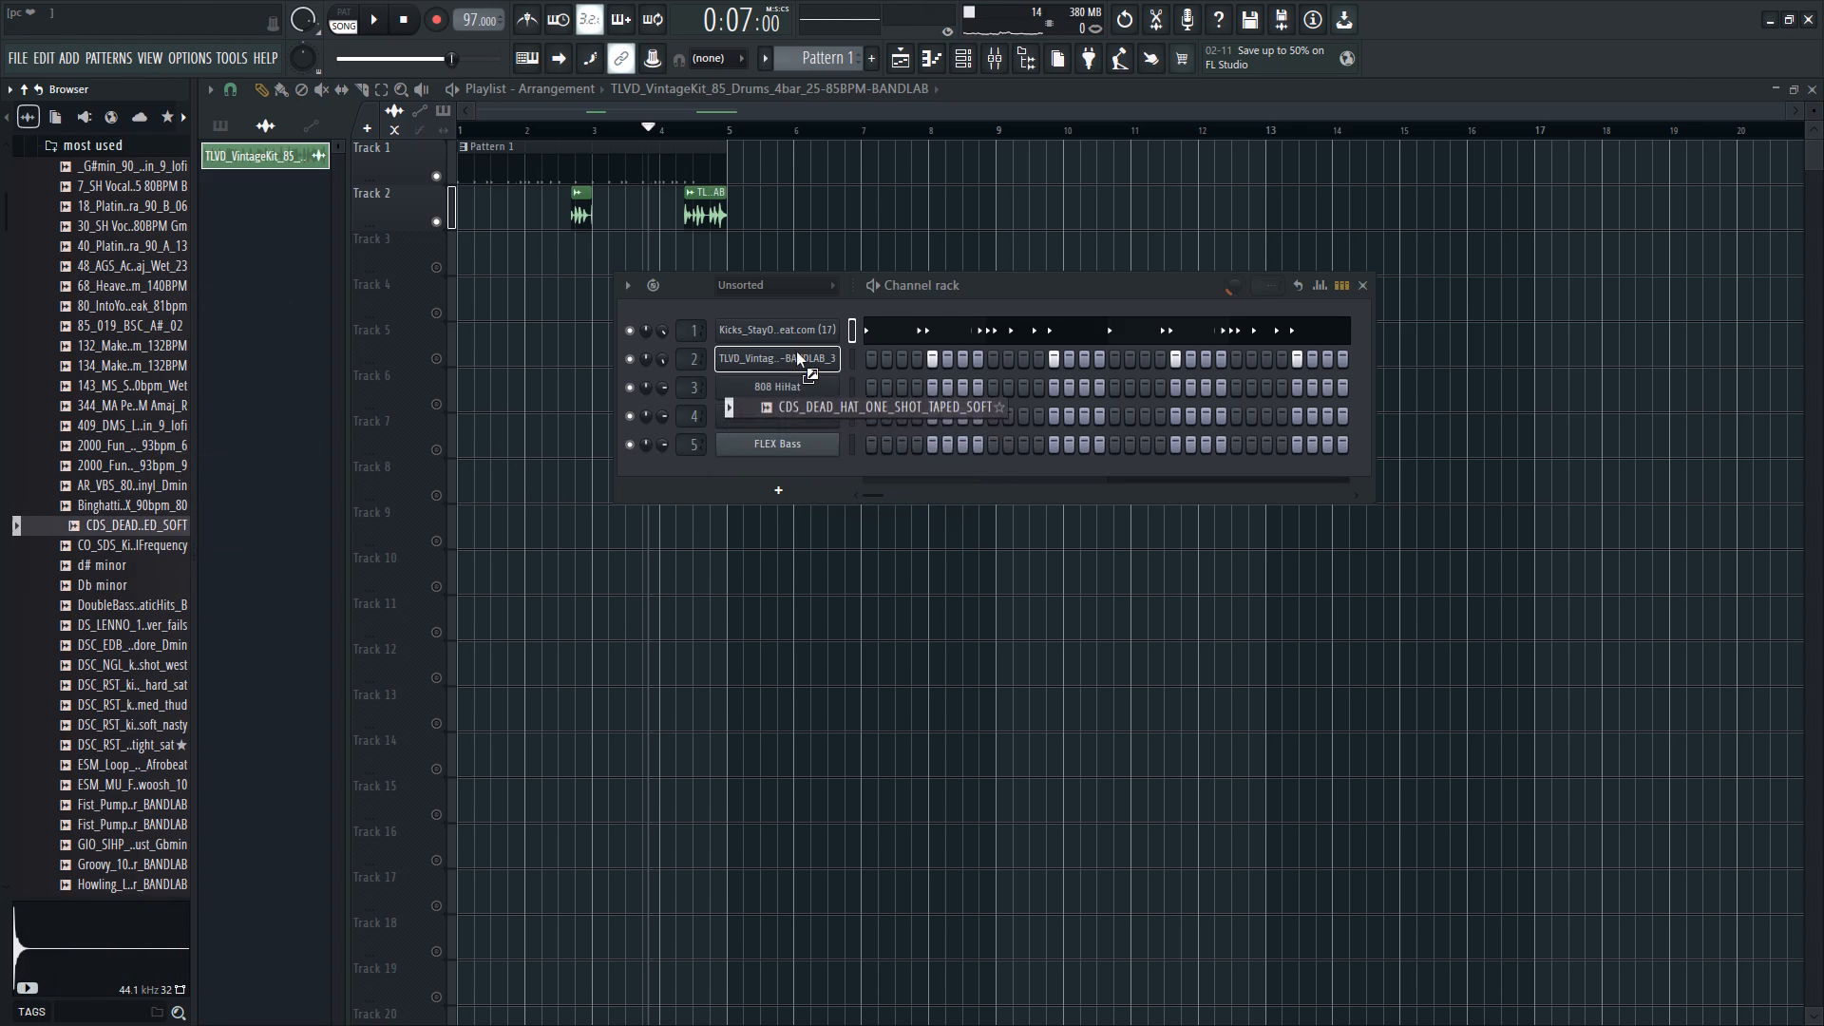
left_click_drag(796, 351, 791, 386)
Open the new hat channel in the piano roll and switch playback to pattern mode.
right_click(795, 390)
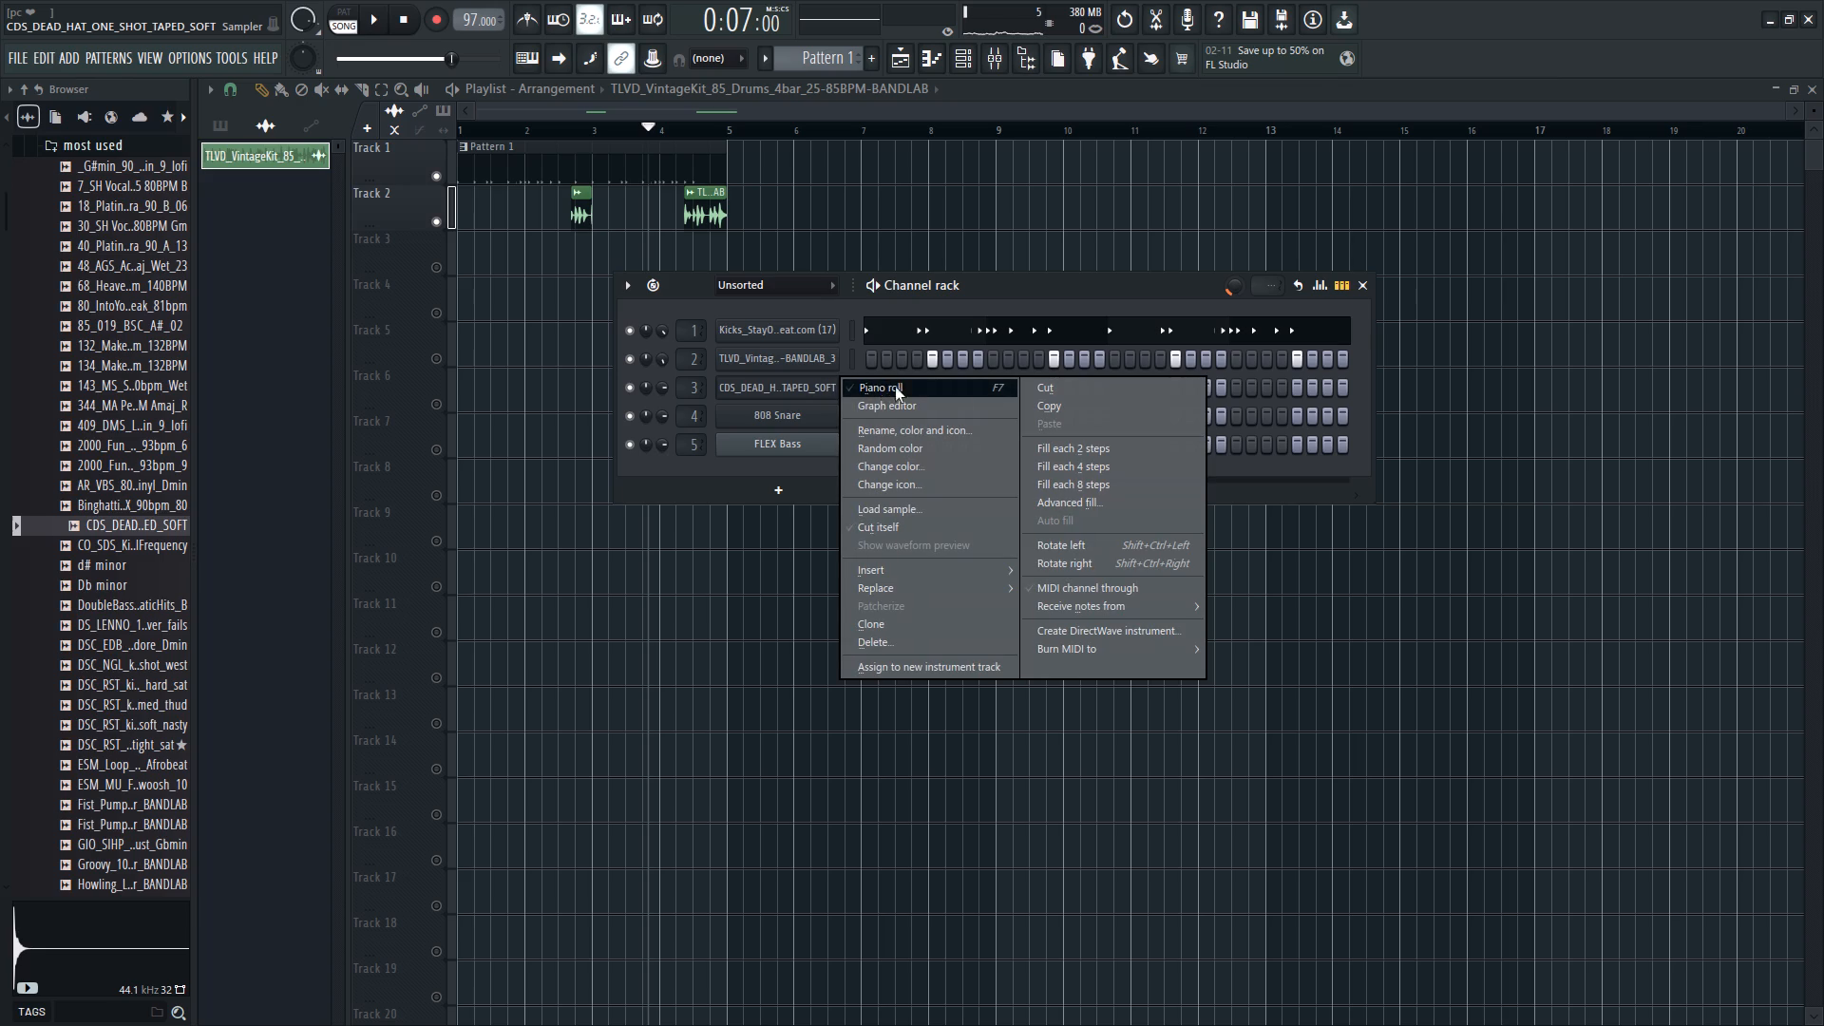
right_click(738, 389)
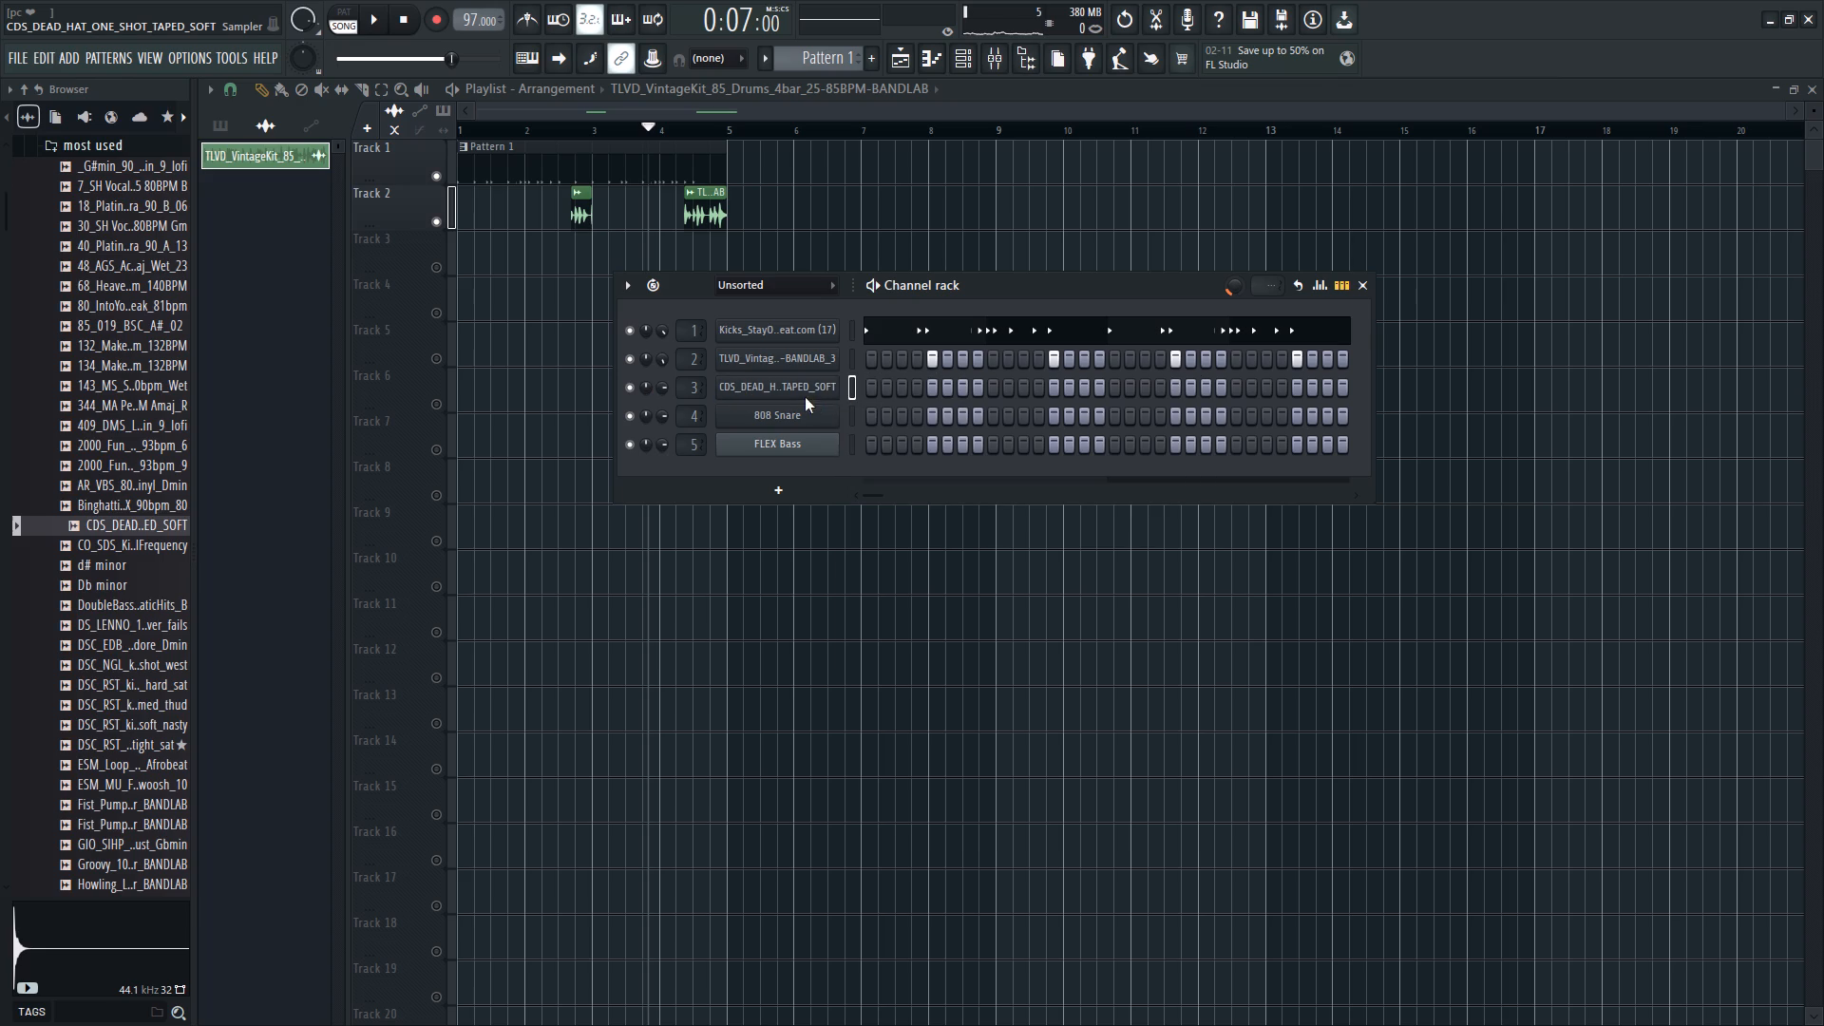
right_click(805, 397)
left_click(881, 389)
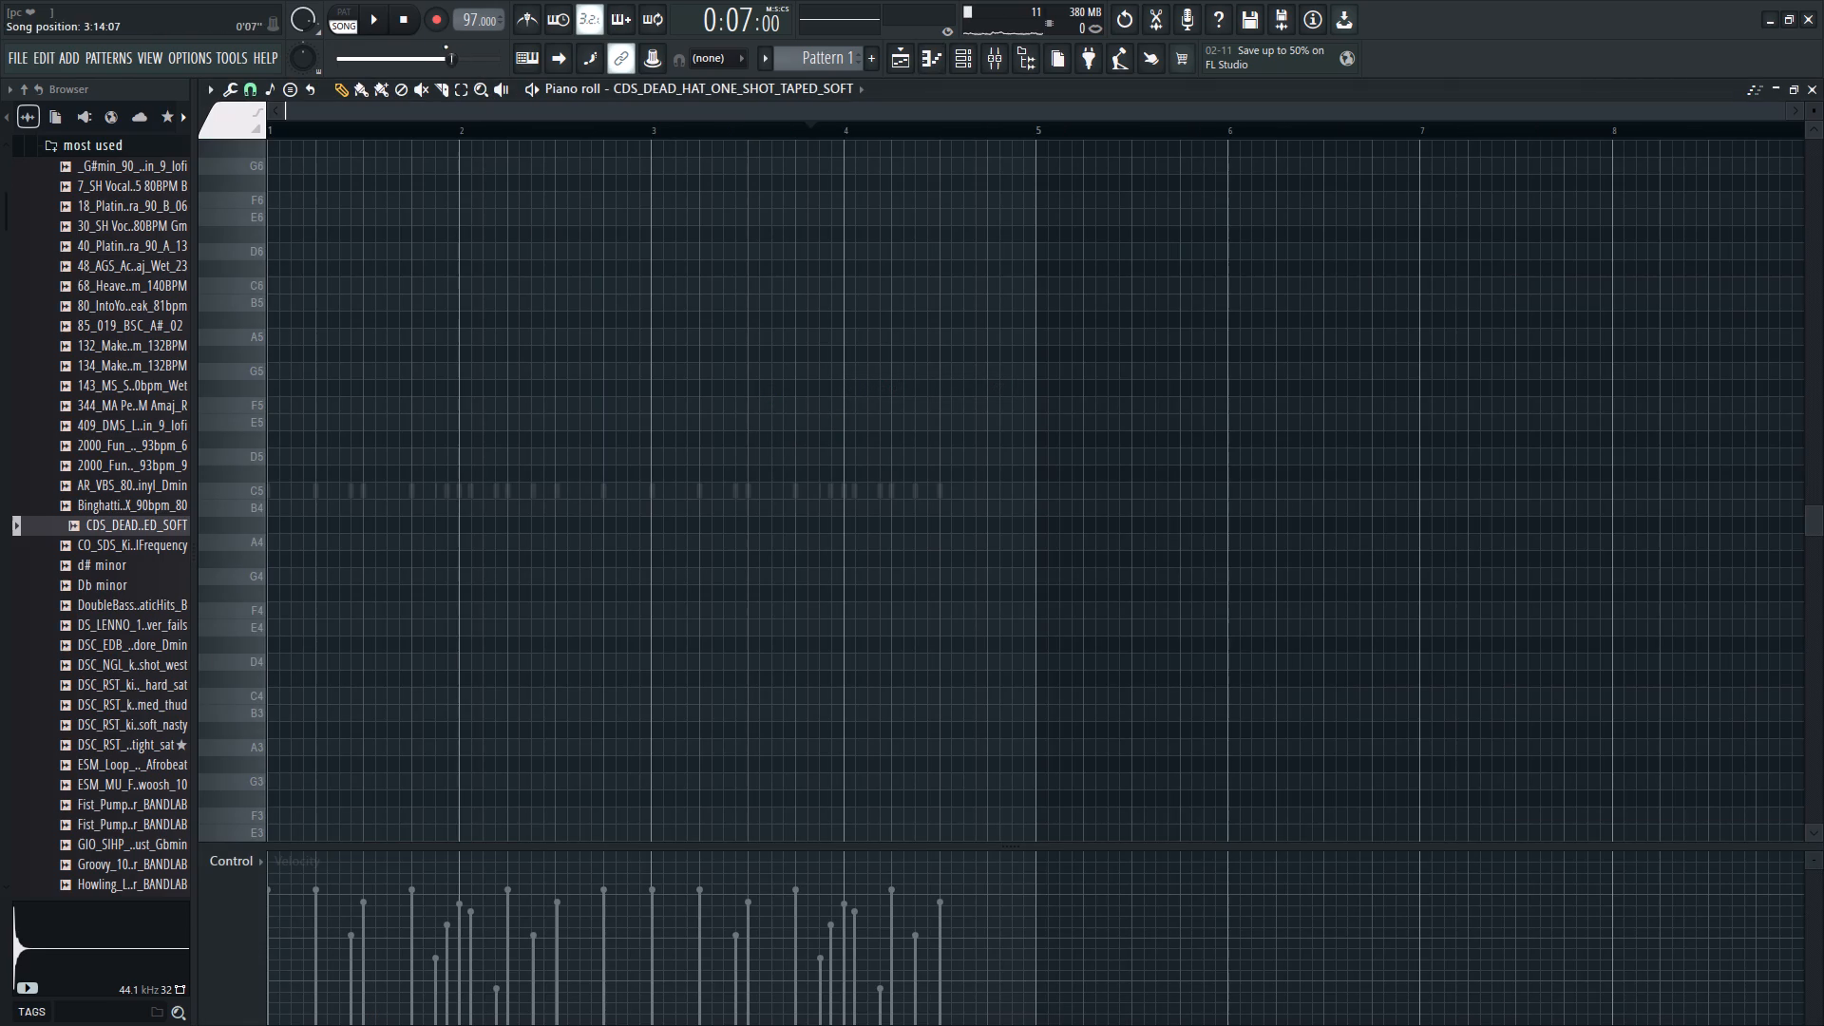
left_click(344, 13)
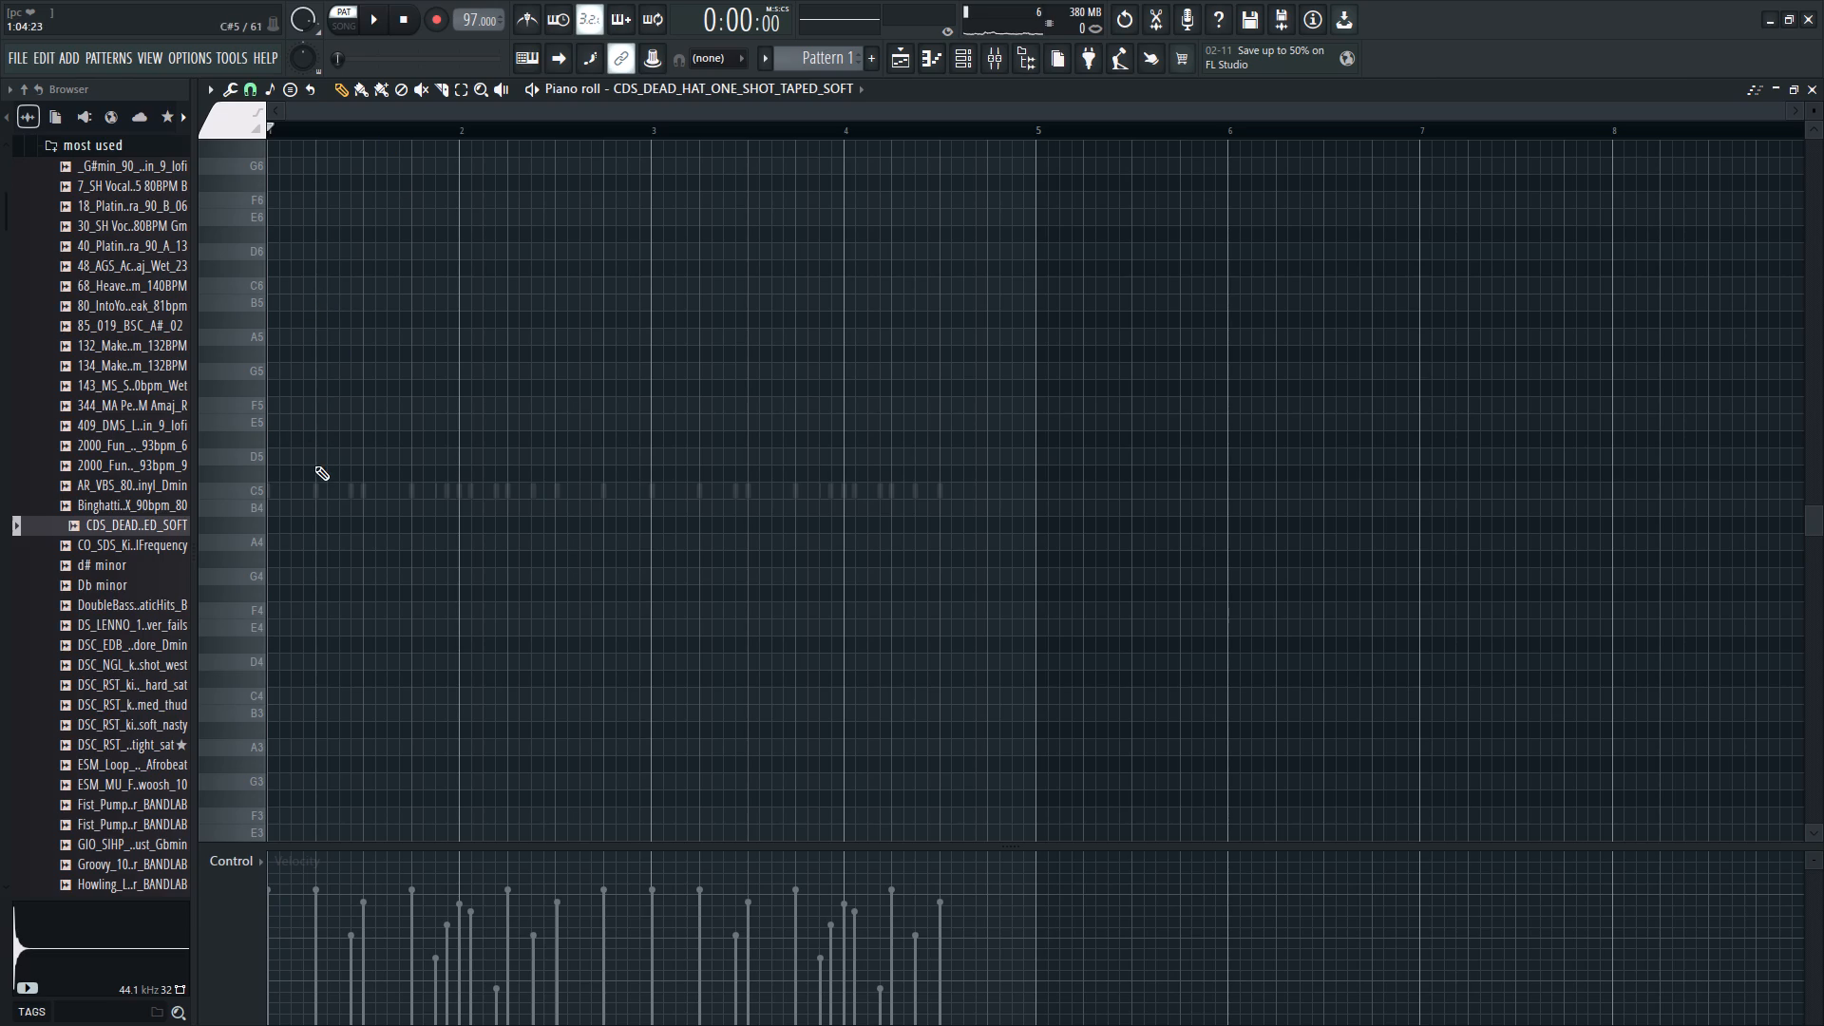
Add a C5 hat note on step 3 of bar 1 and balance its velocity by ear against the beat.
key("space")
key("space")
scroll(294, 139, "up", 3)
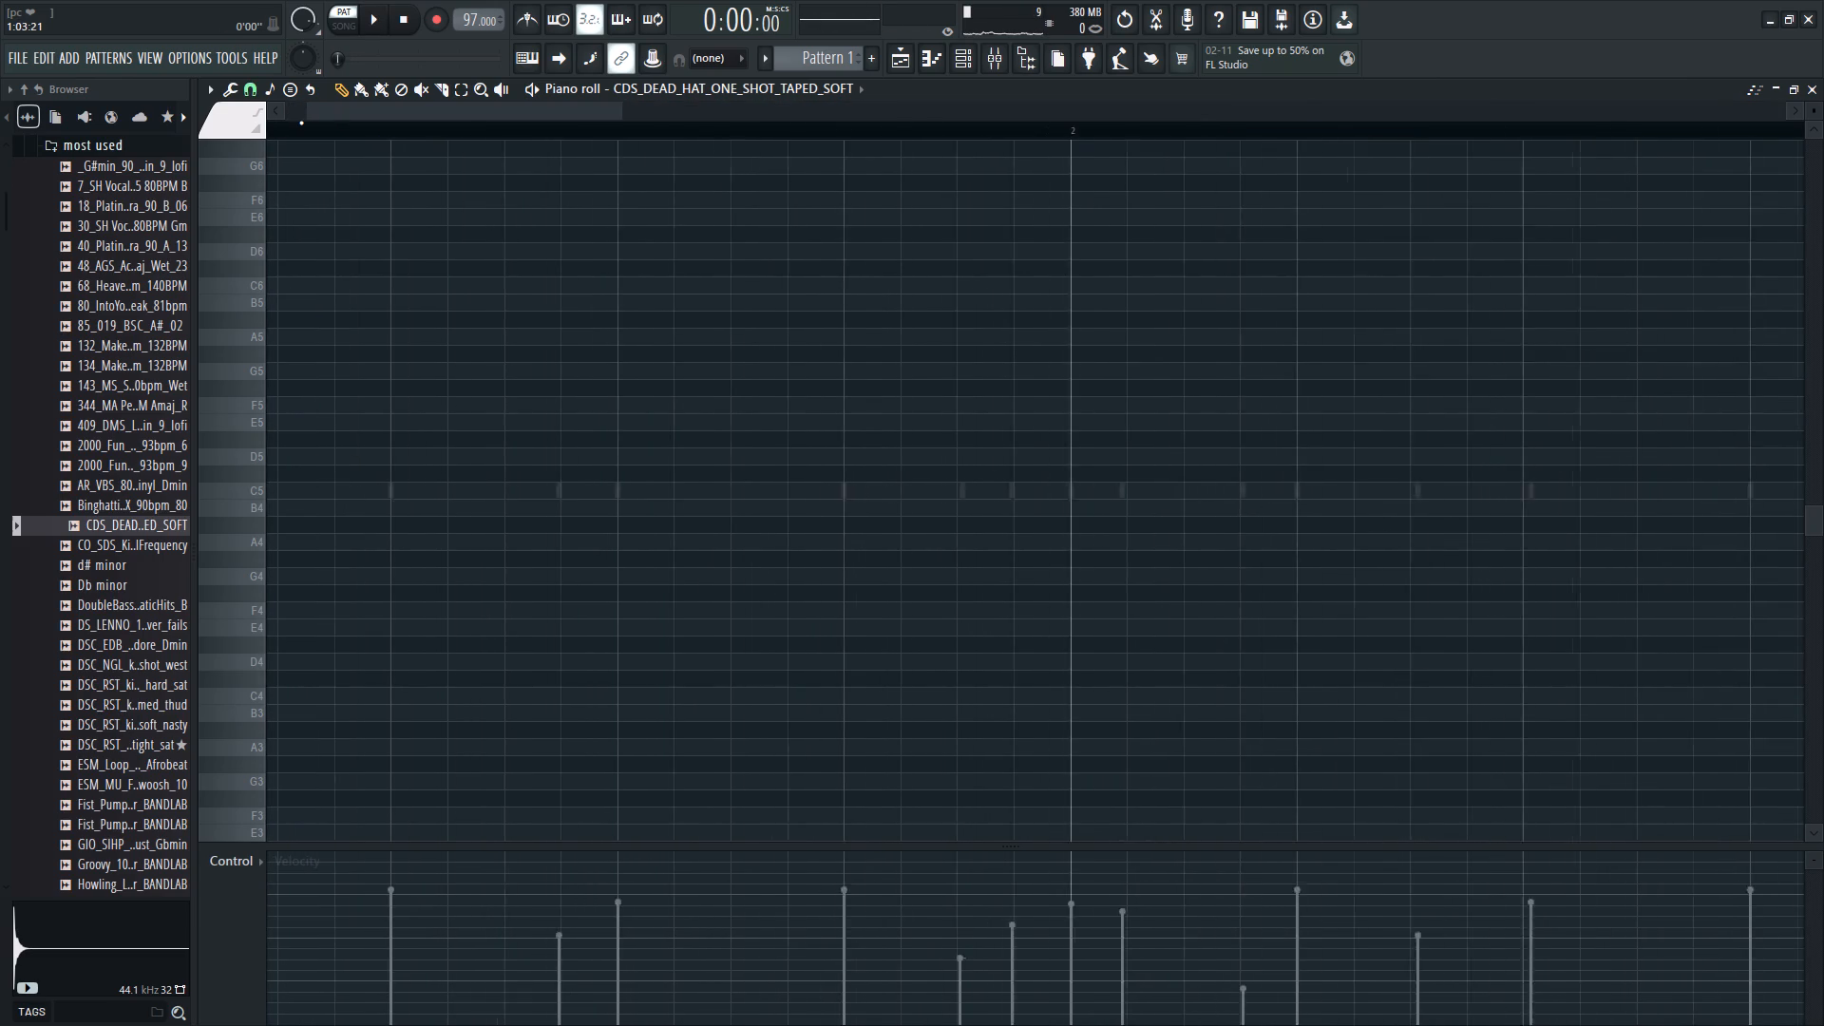
left_click_drag(341, 109, 0, 209)
key("space")
left_click(381, 493)
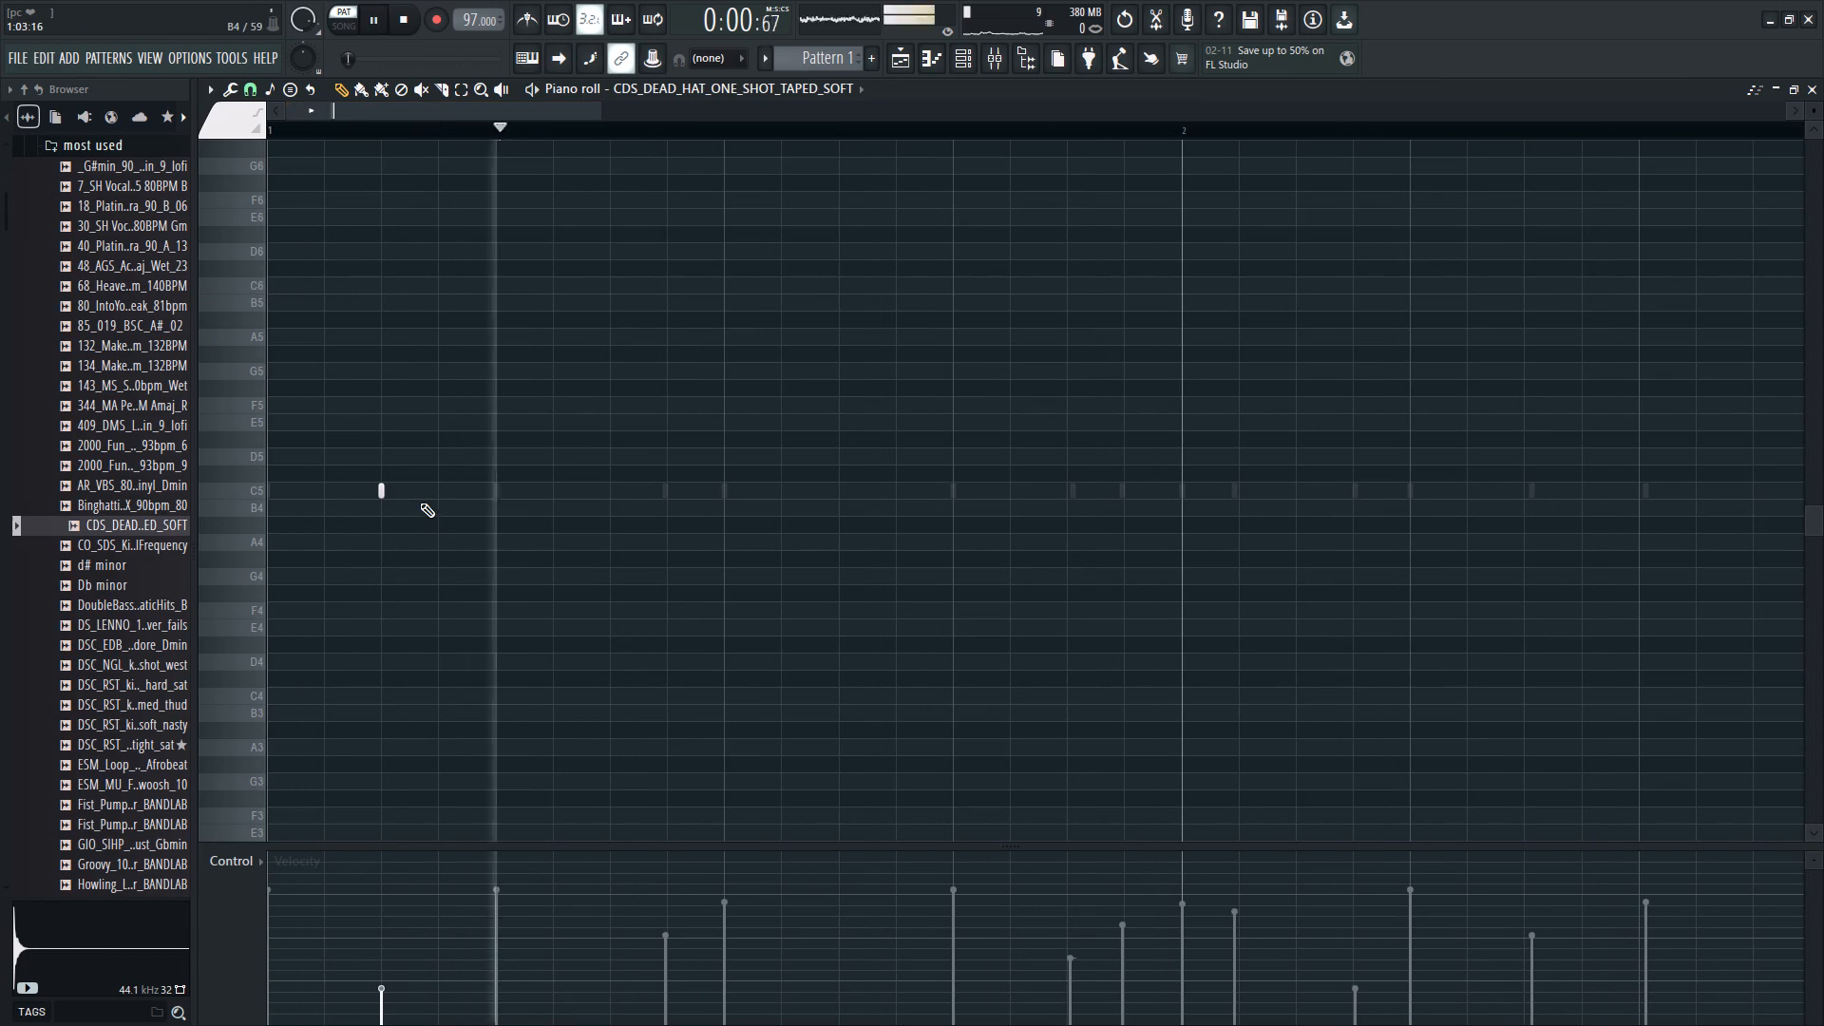
key("space")
key("space")
key("space")
left_click(377, 935)
key("space")
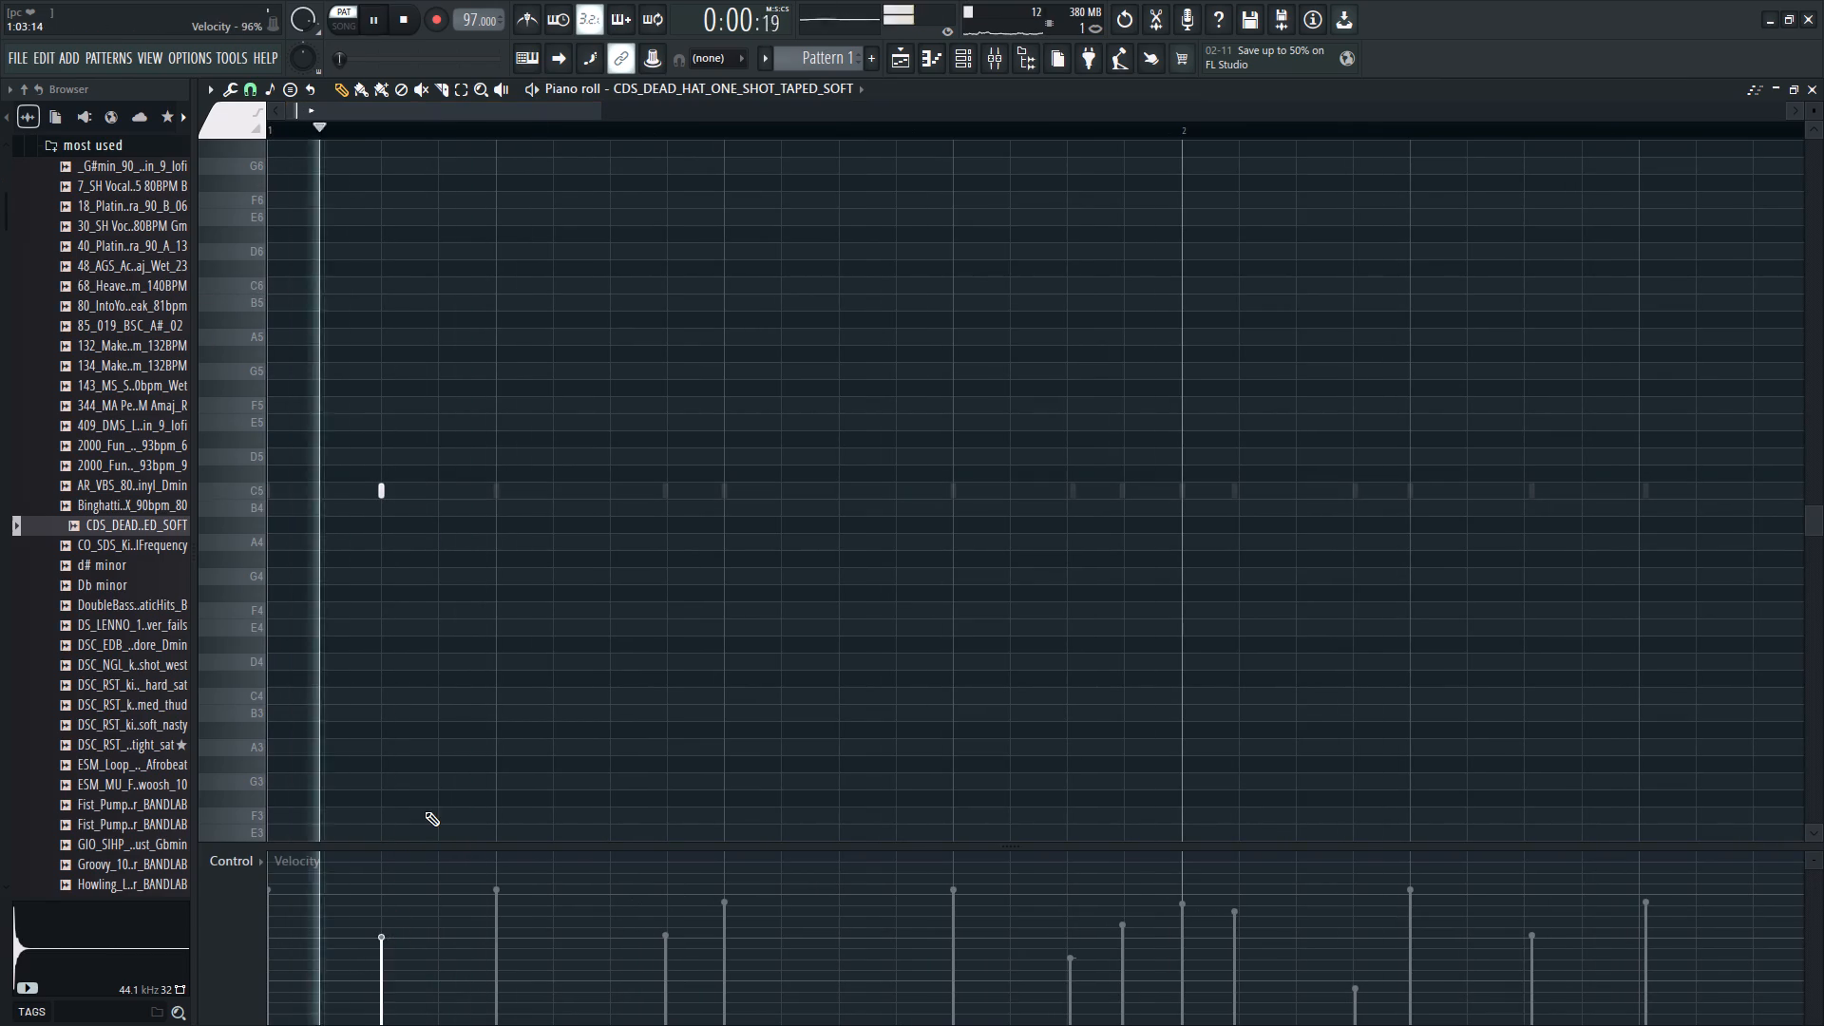
key("space")
key("space")
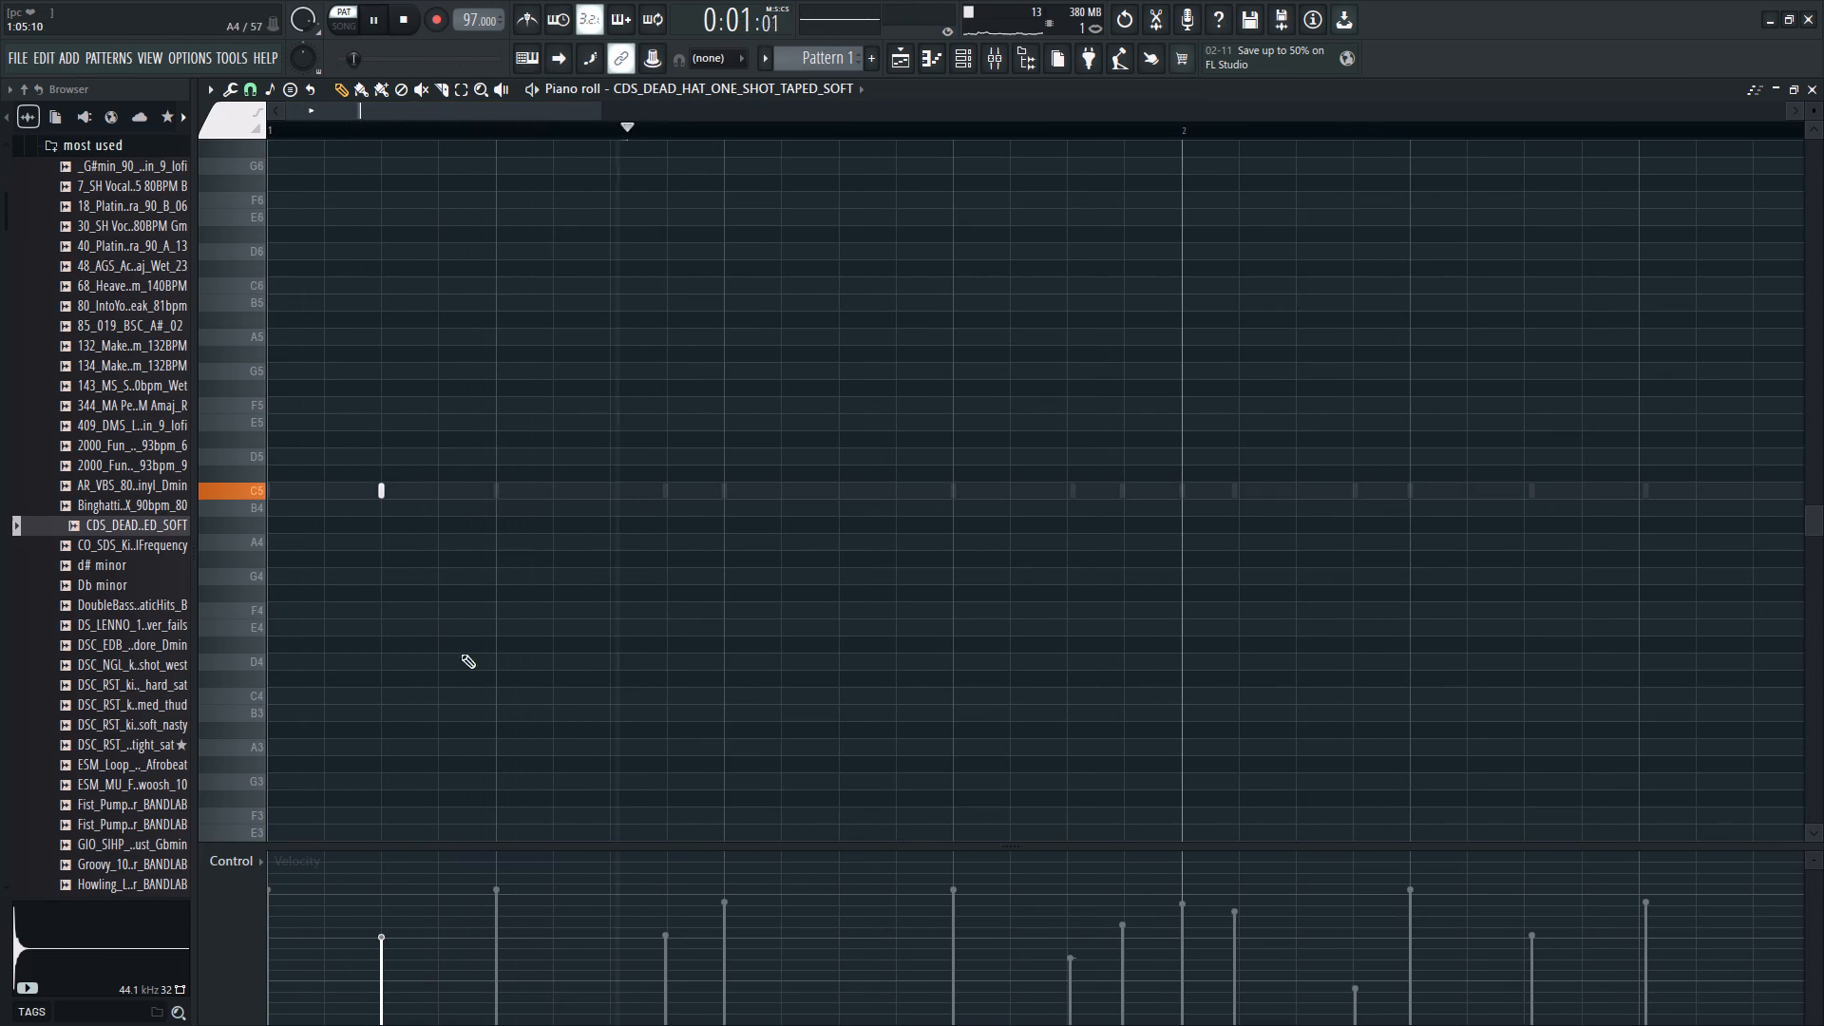
key("space")
left_click(379, 964)
key("space")
key("space")
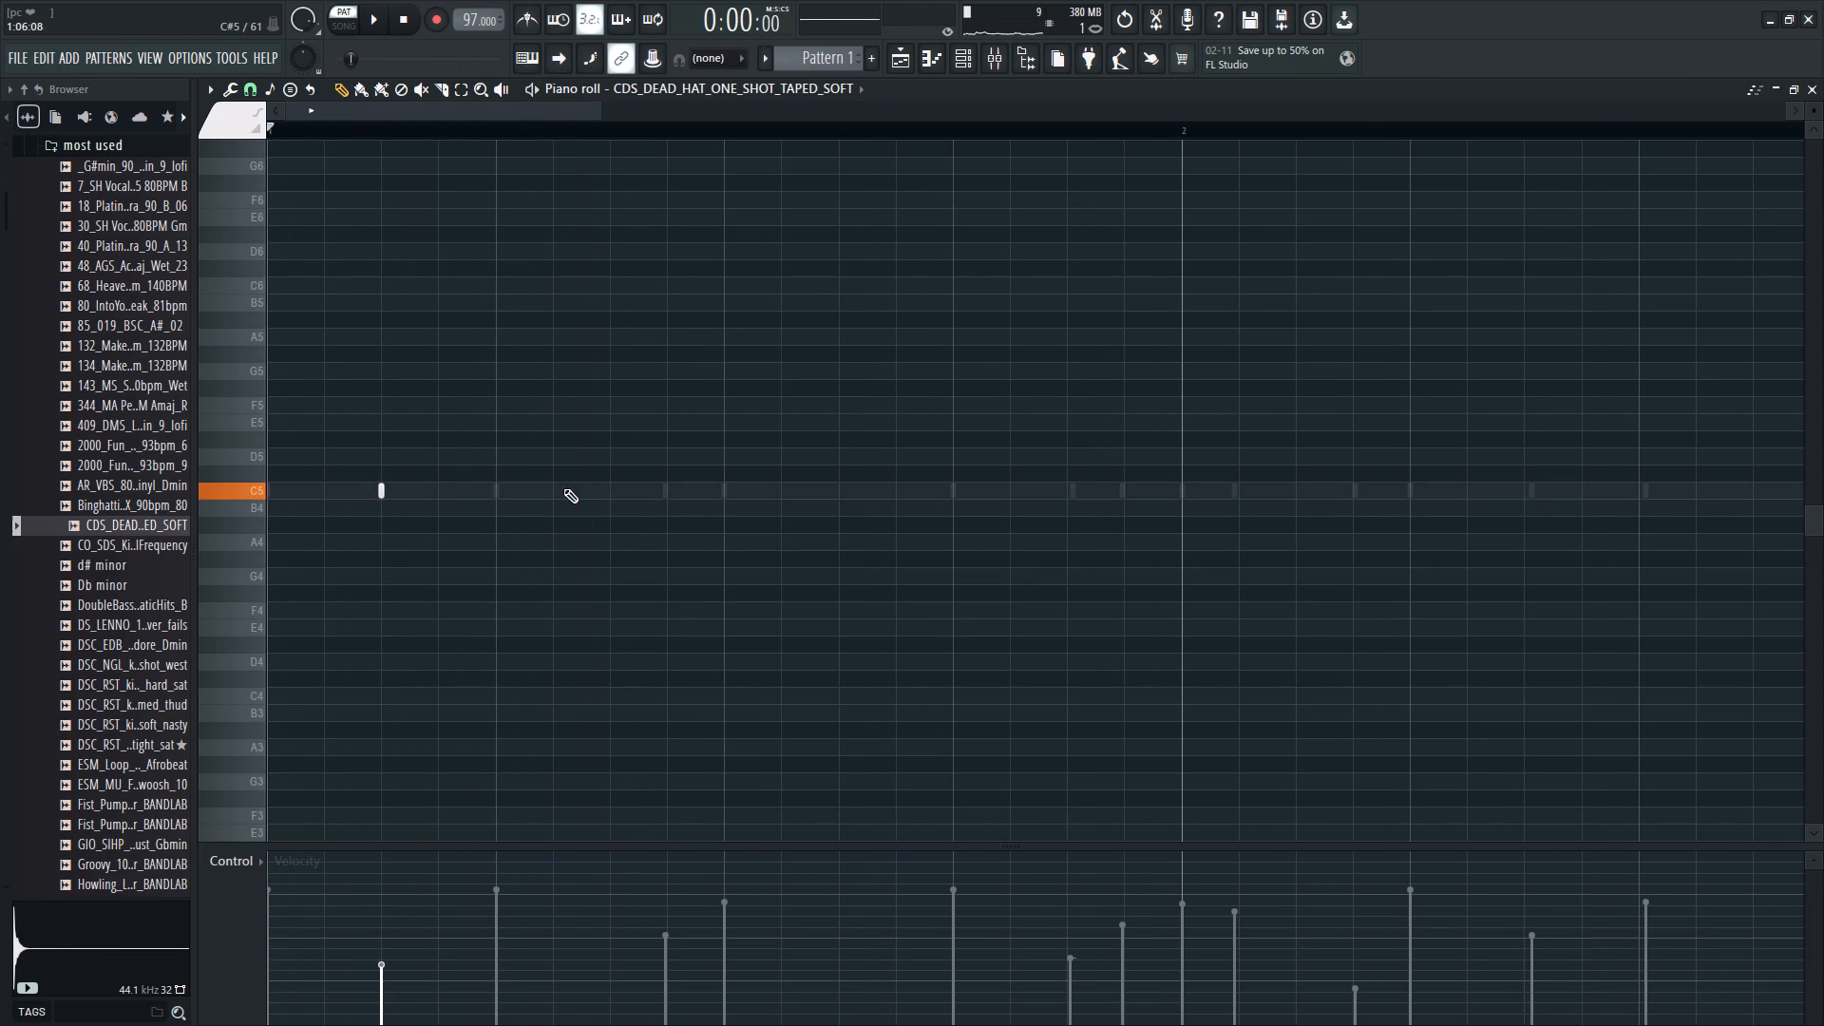
Add a second C5 hat note in bar 1 and shift it onto step 7, listening to the pattern.
key("space")
key("space")
left_click(550, 495)
key("space")
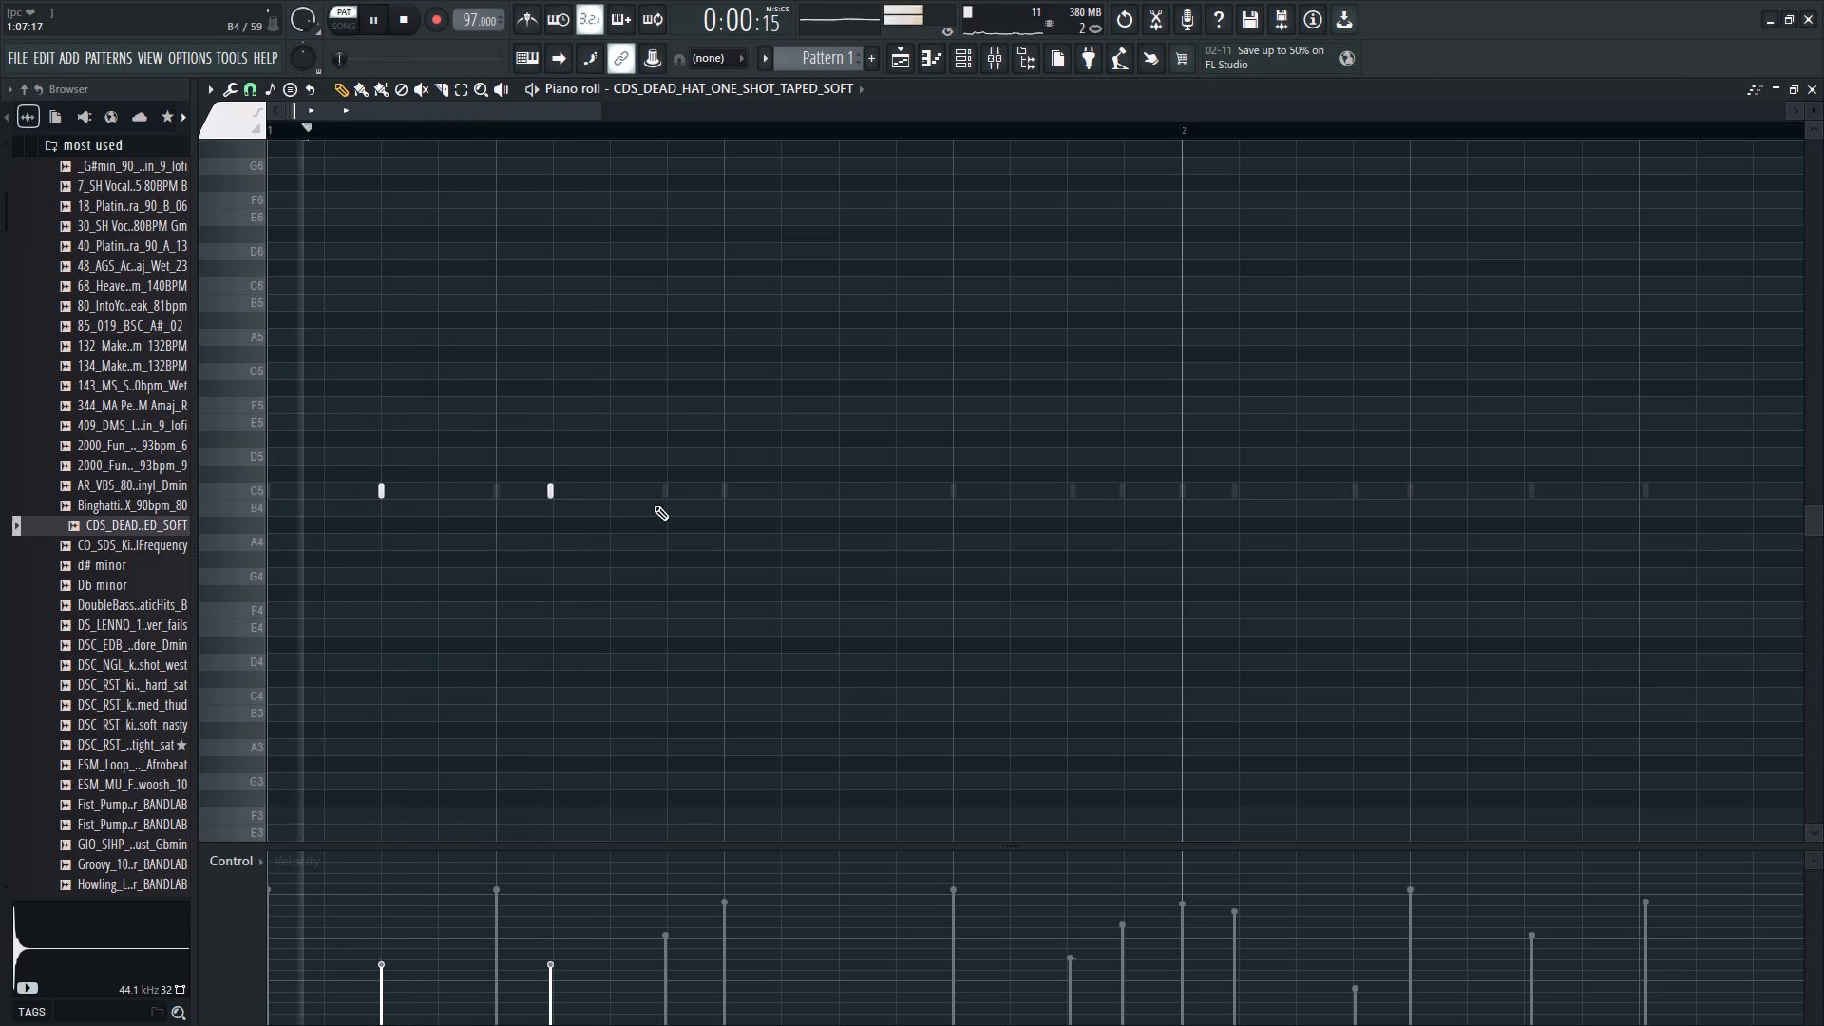
key("space")
left_click_drag(549, 494, 613, 503)
key("space")
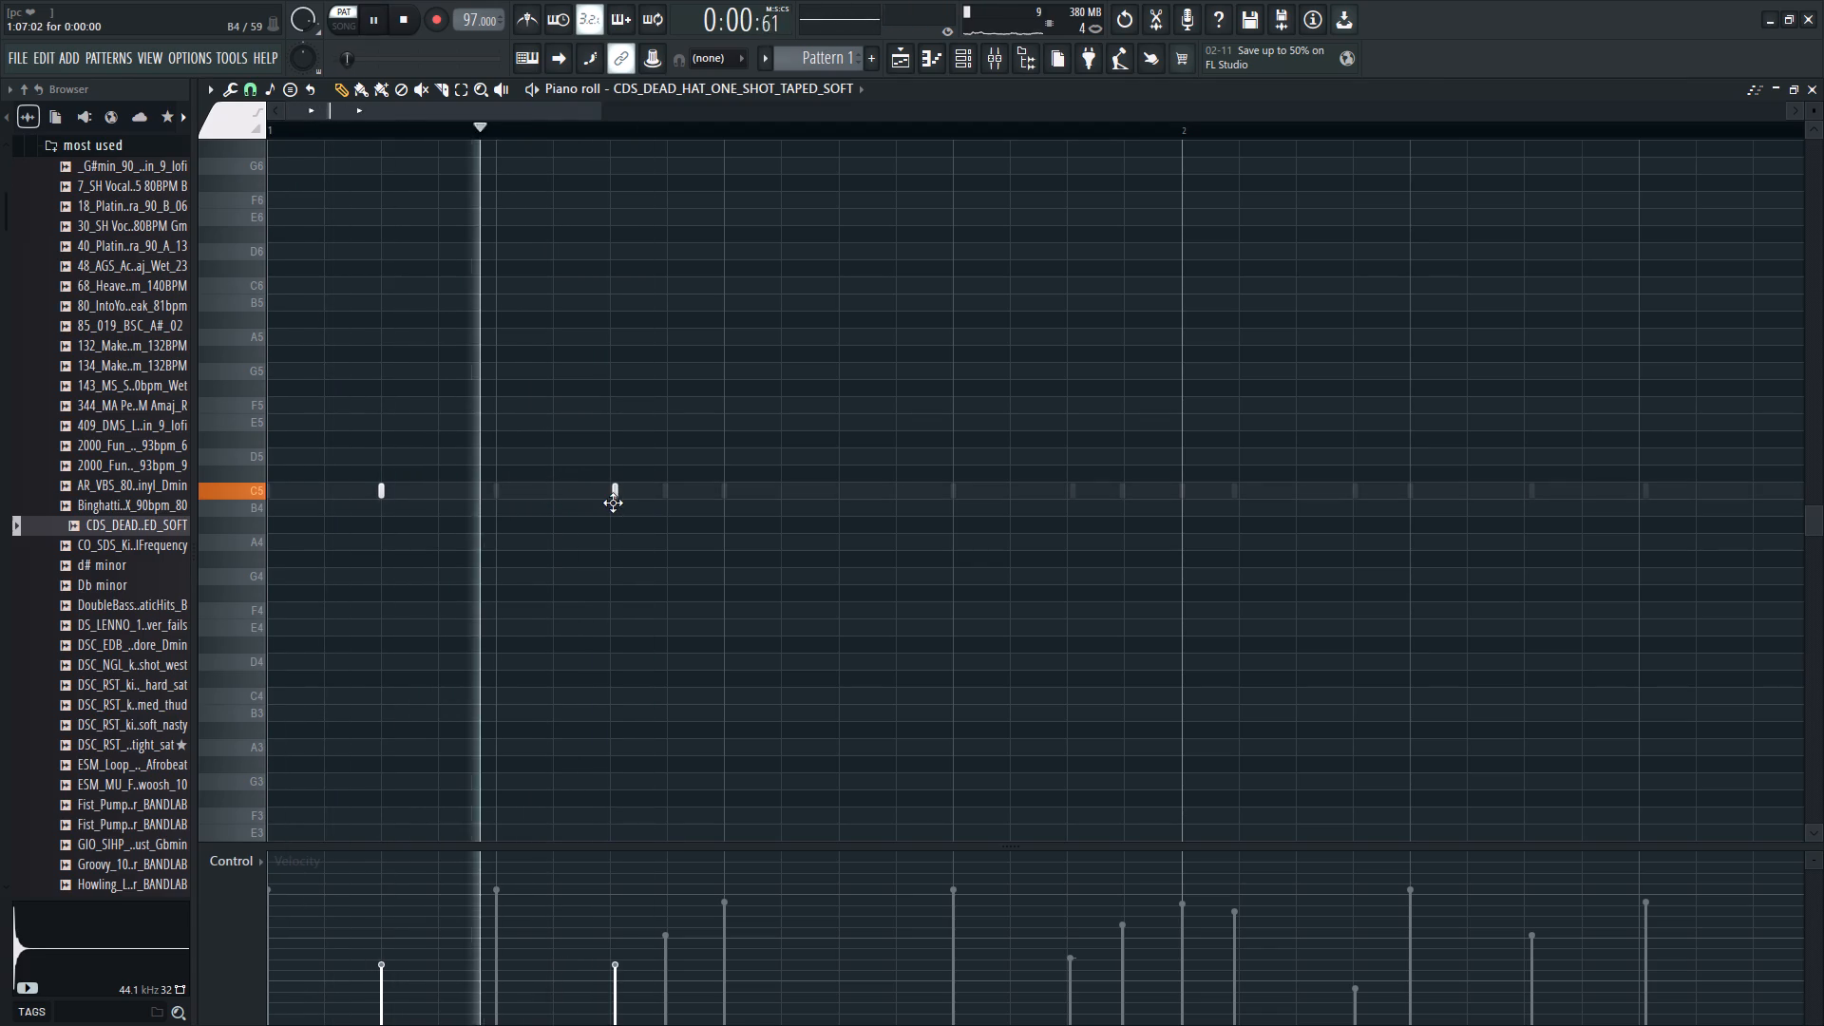
left_click_drag(613, 503, 609, 504)
key("space")
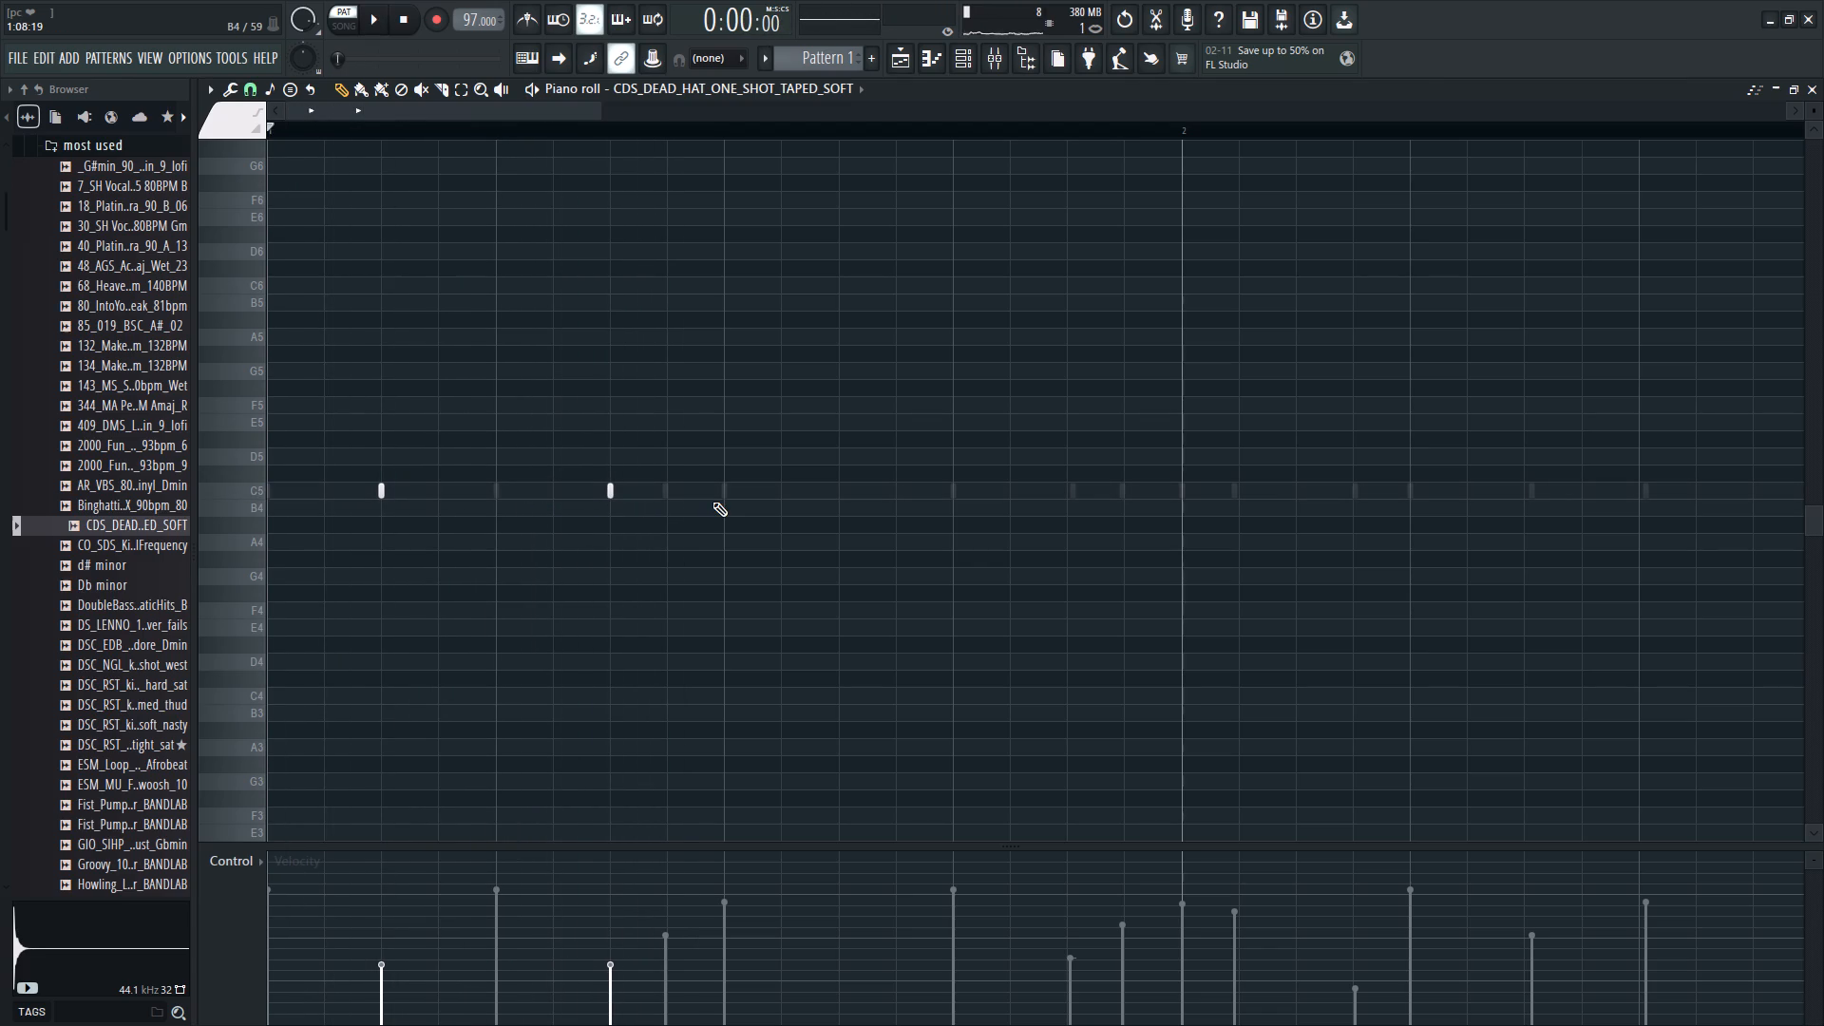
Add a C5 hat note in bar 1 and align it to step 11 while checking it against the beat.
key("space")
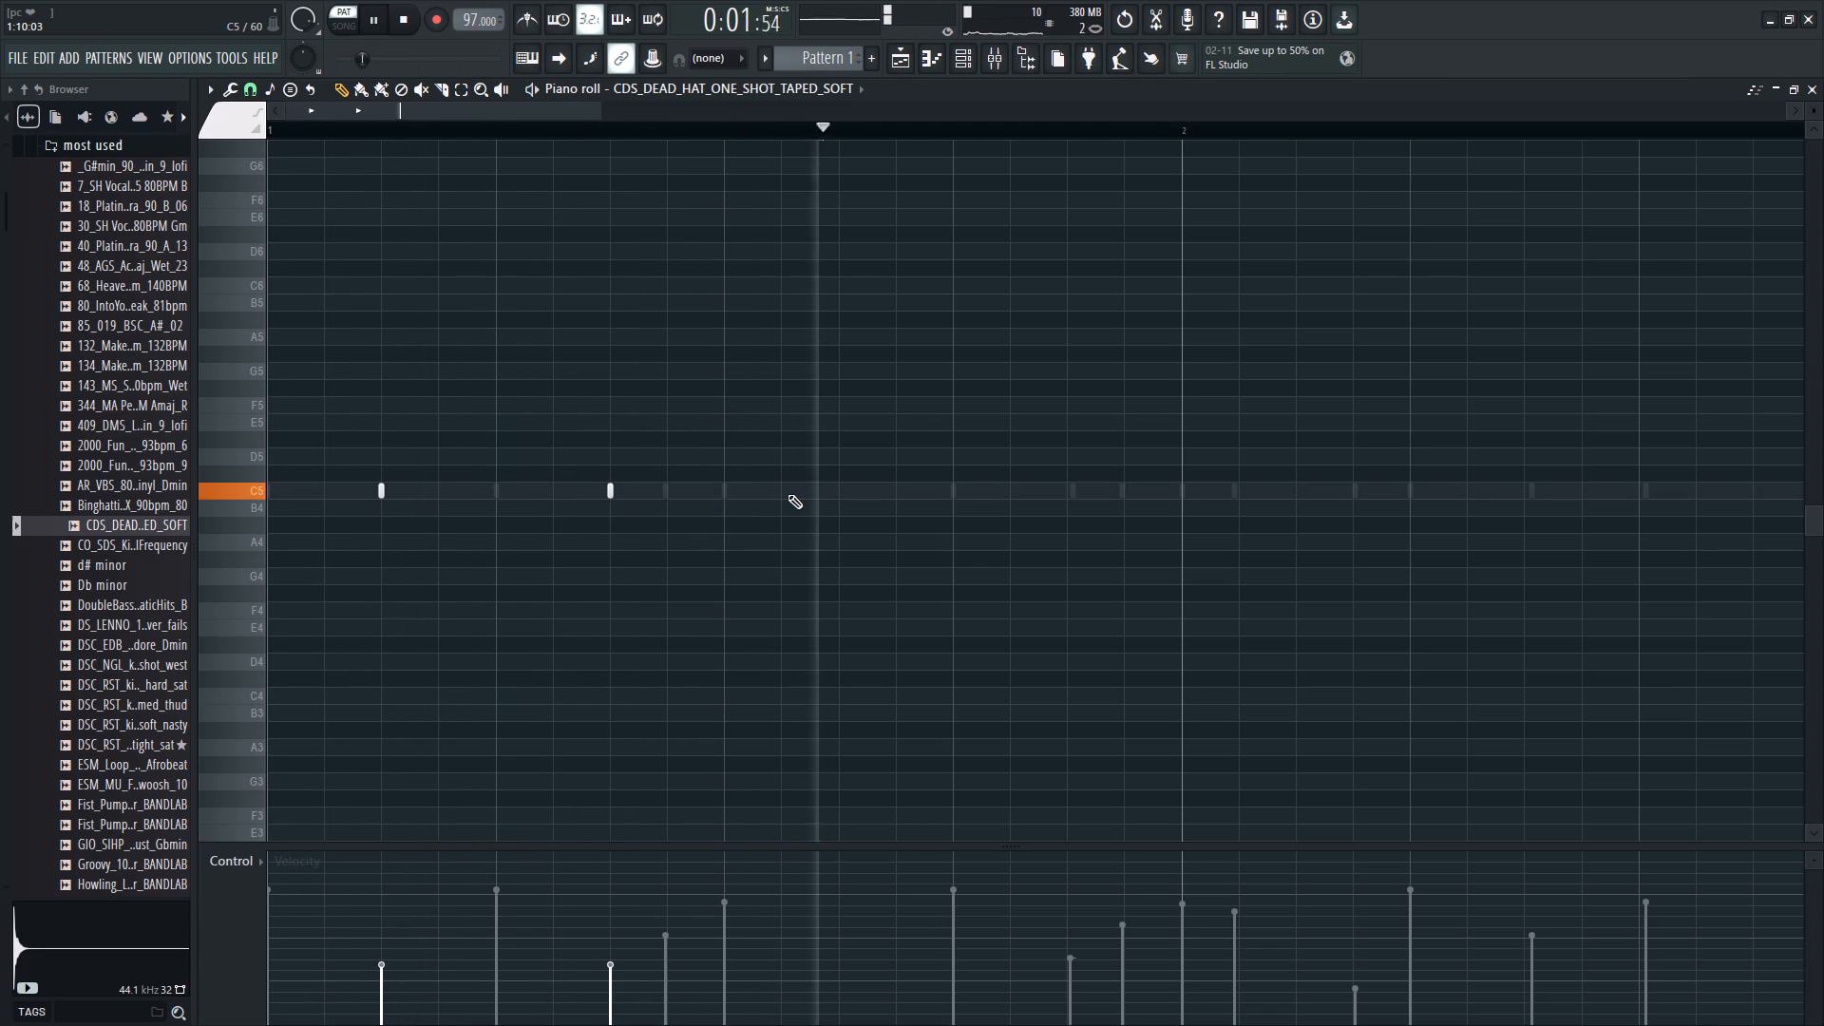
key("space")
key("space")
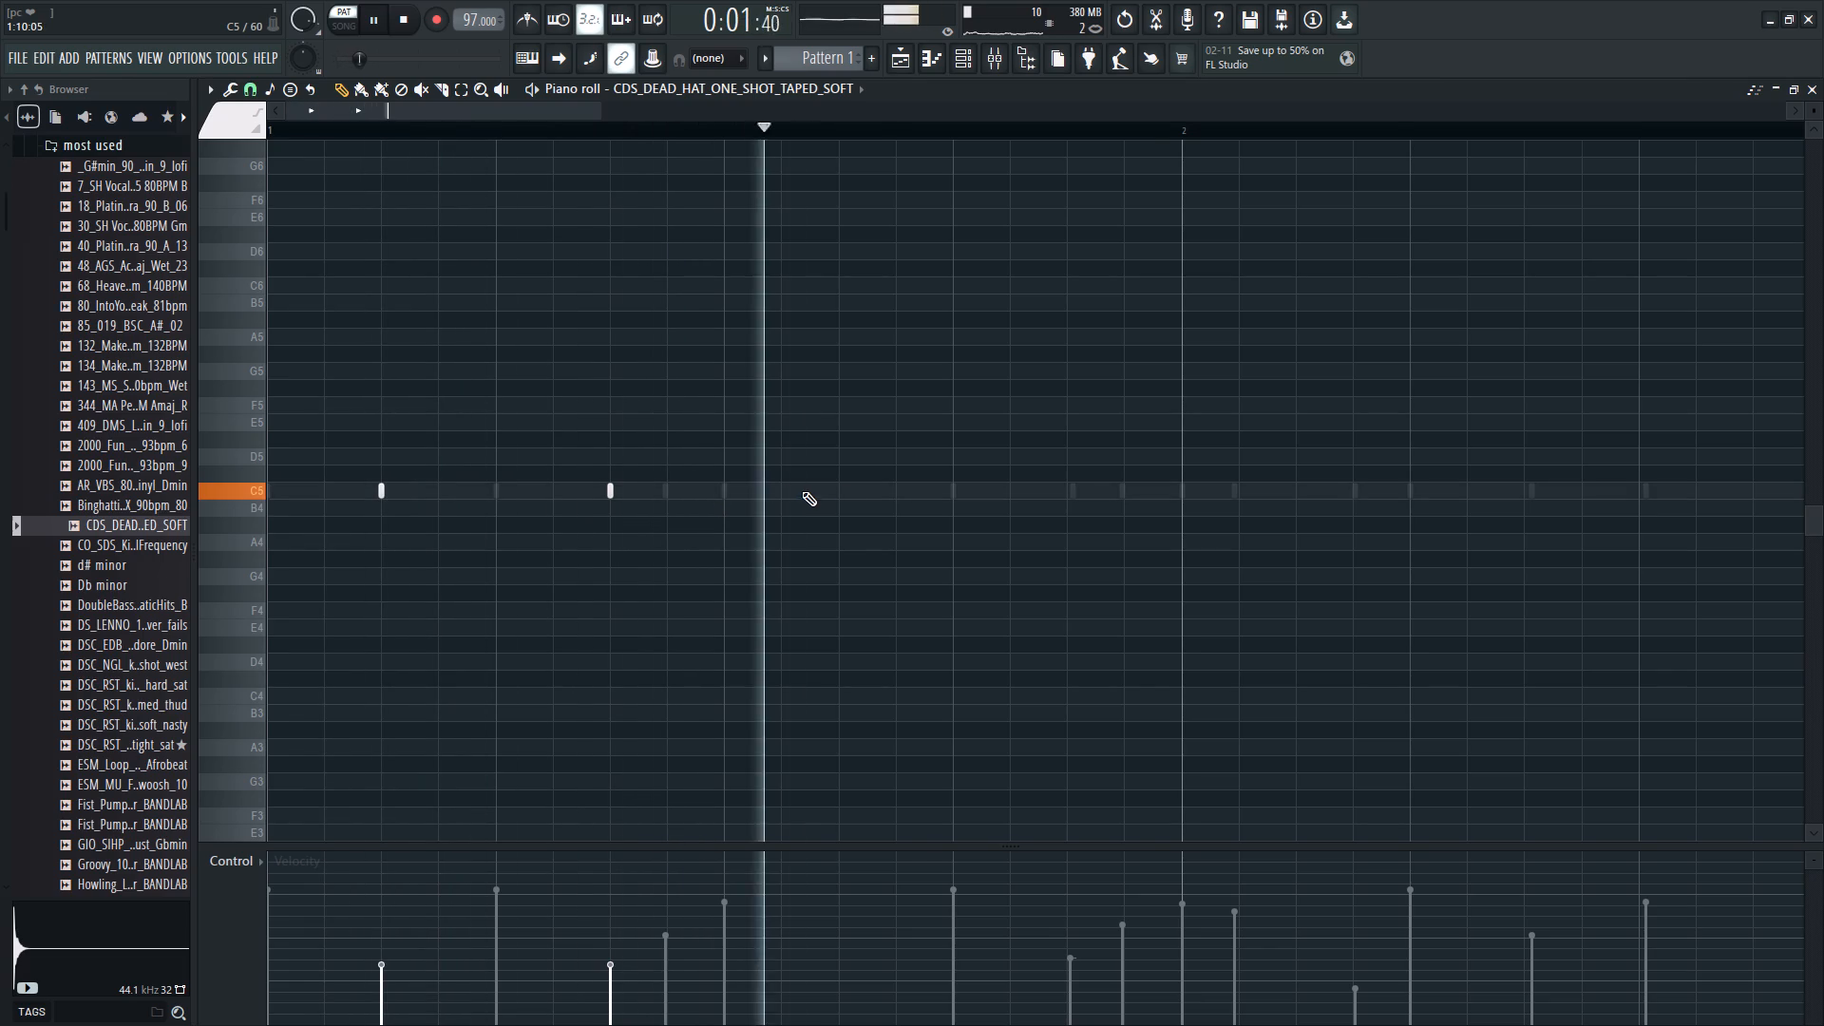
key("space")
key("space")
left_click(833, 490)
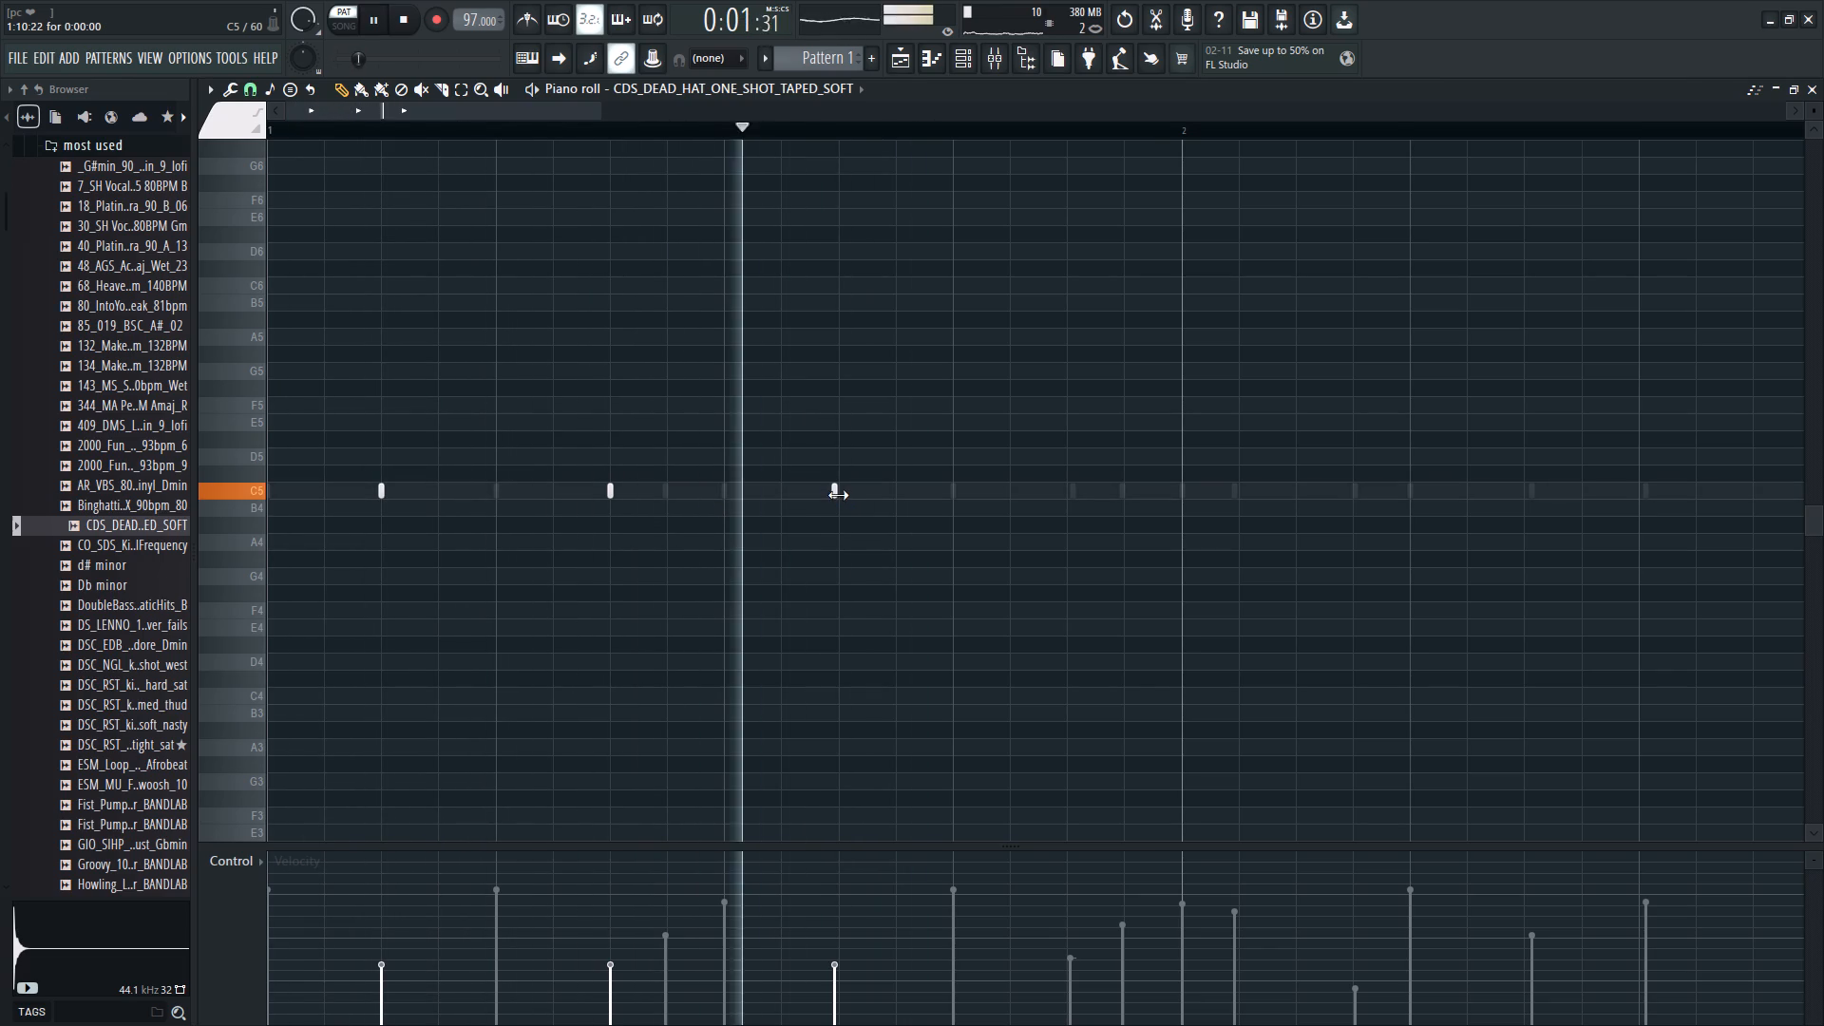
key("space")
left_click(834, 497)
key("space")
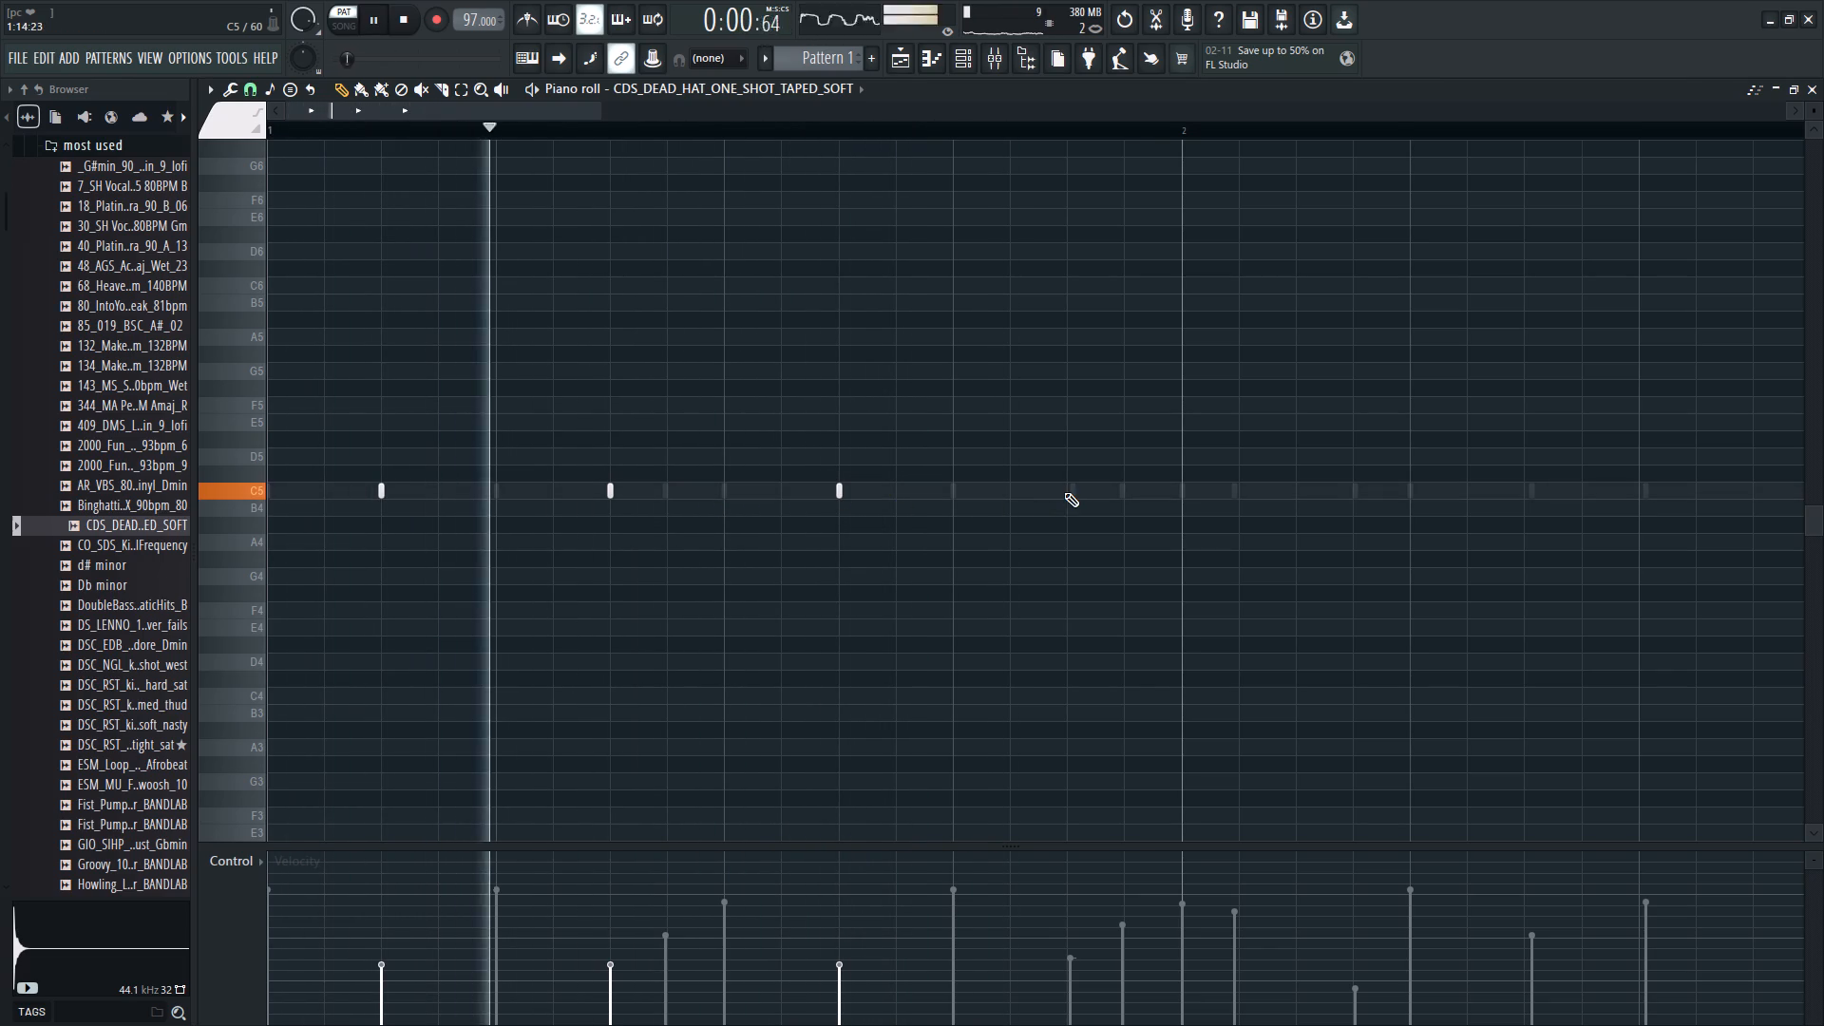
Add two C5 hat notes on steps 15 and 16 at the end of bar 1.
left_click(1068, 492)
left_click(1121, 491)
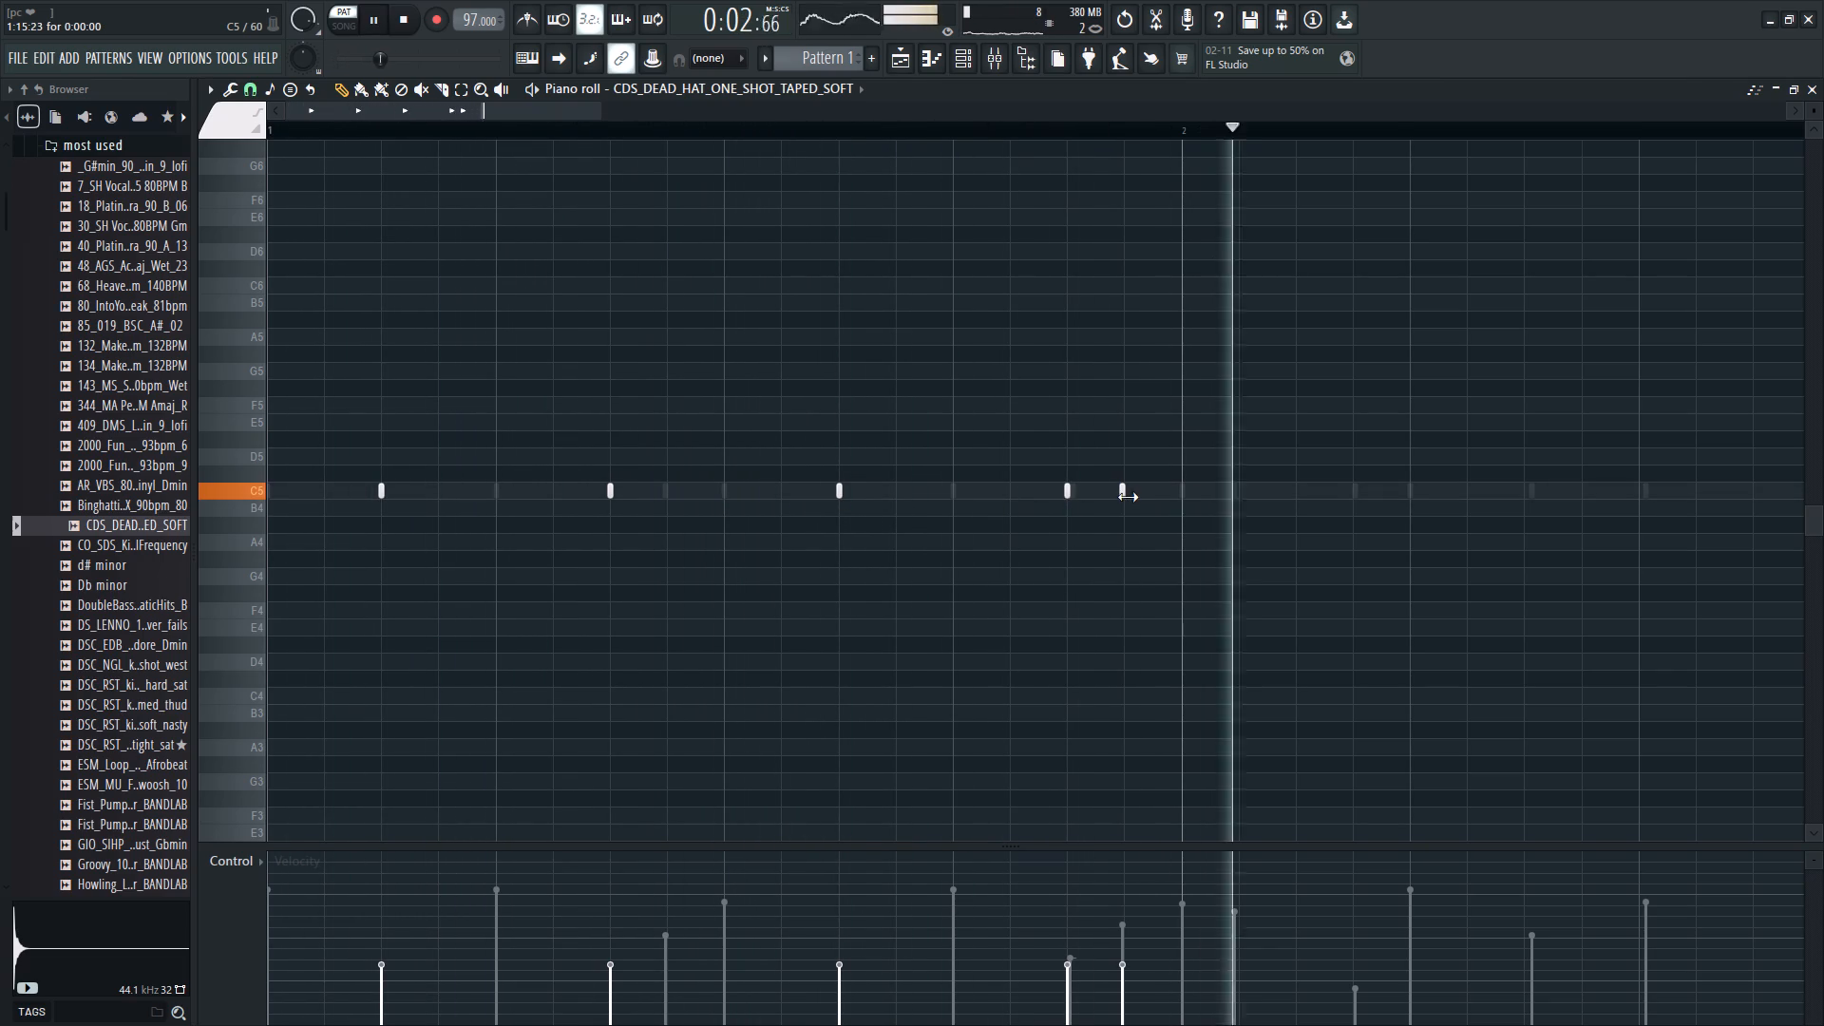
key("space")
left_click(1123, 495)
key("space")
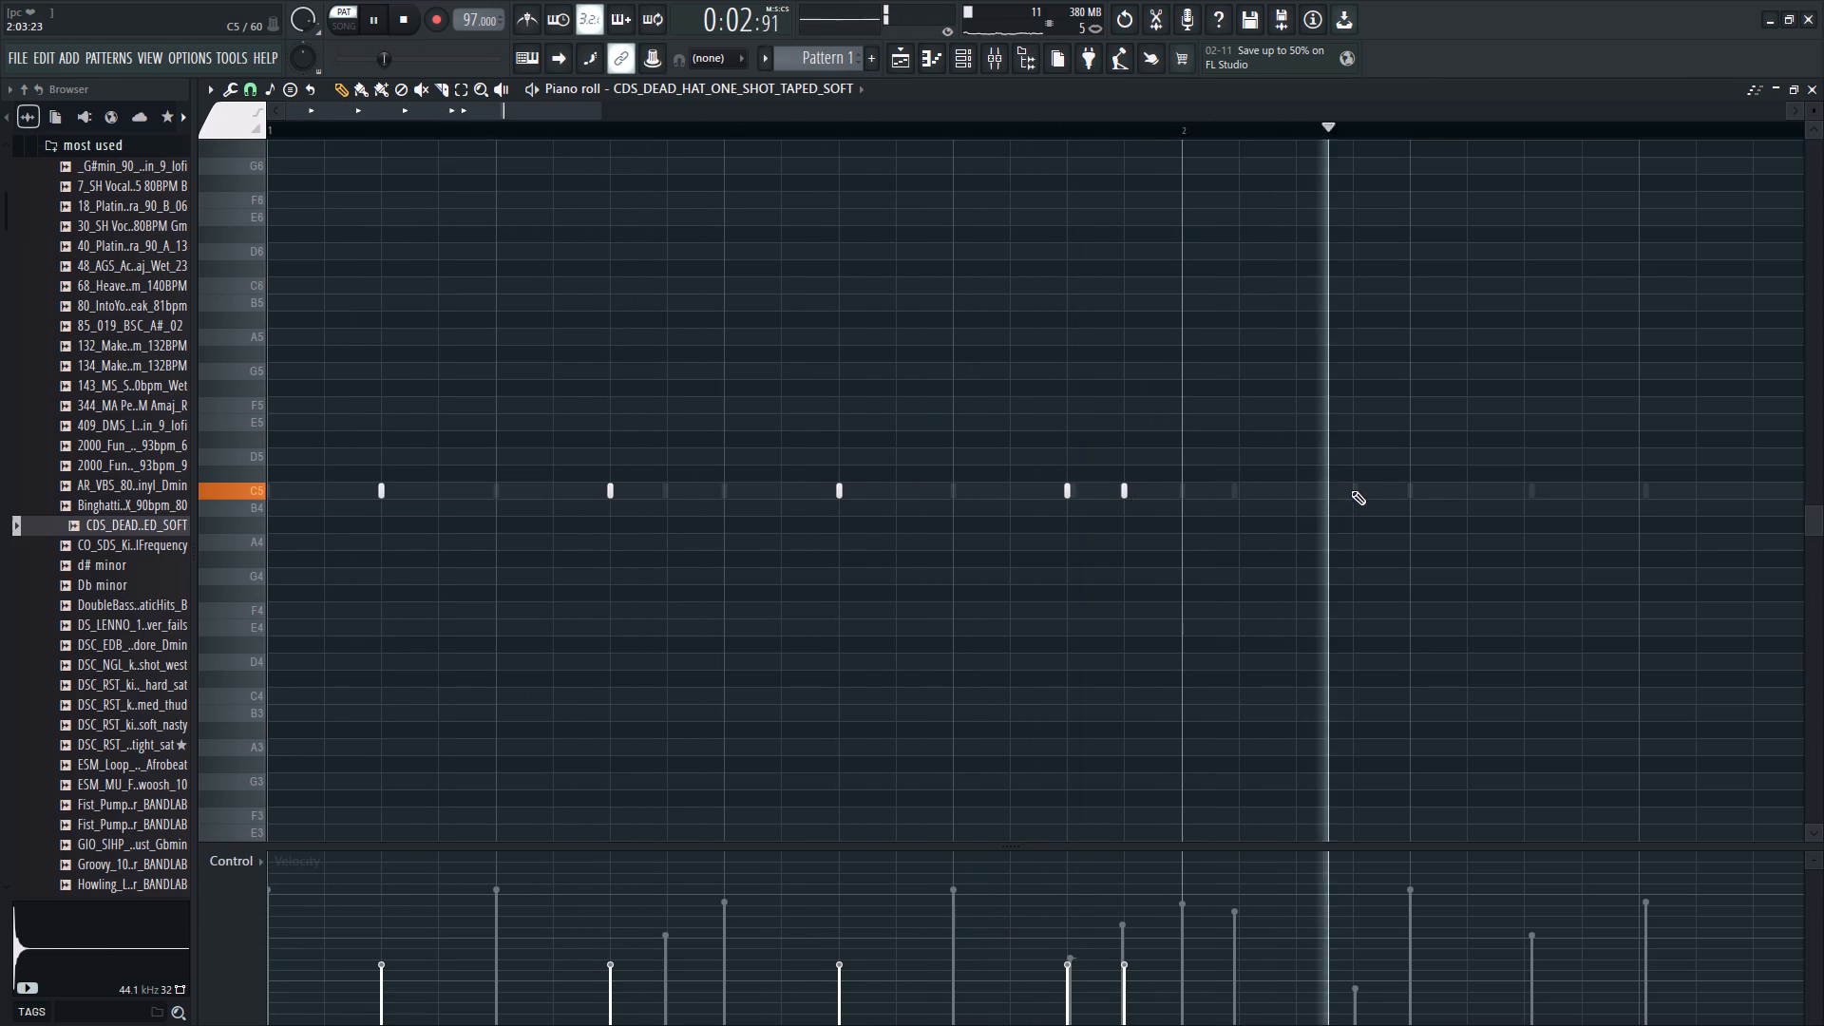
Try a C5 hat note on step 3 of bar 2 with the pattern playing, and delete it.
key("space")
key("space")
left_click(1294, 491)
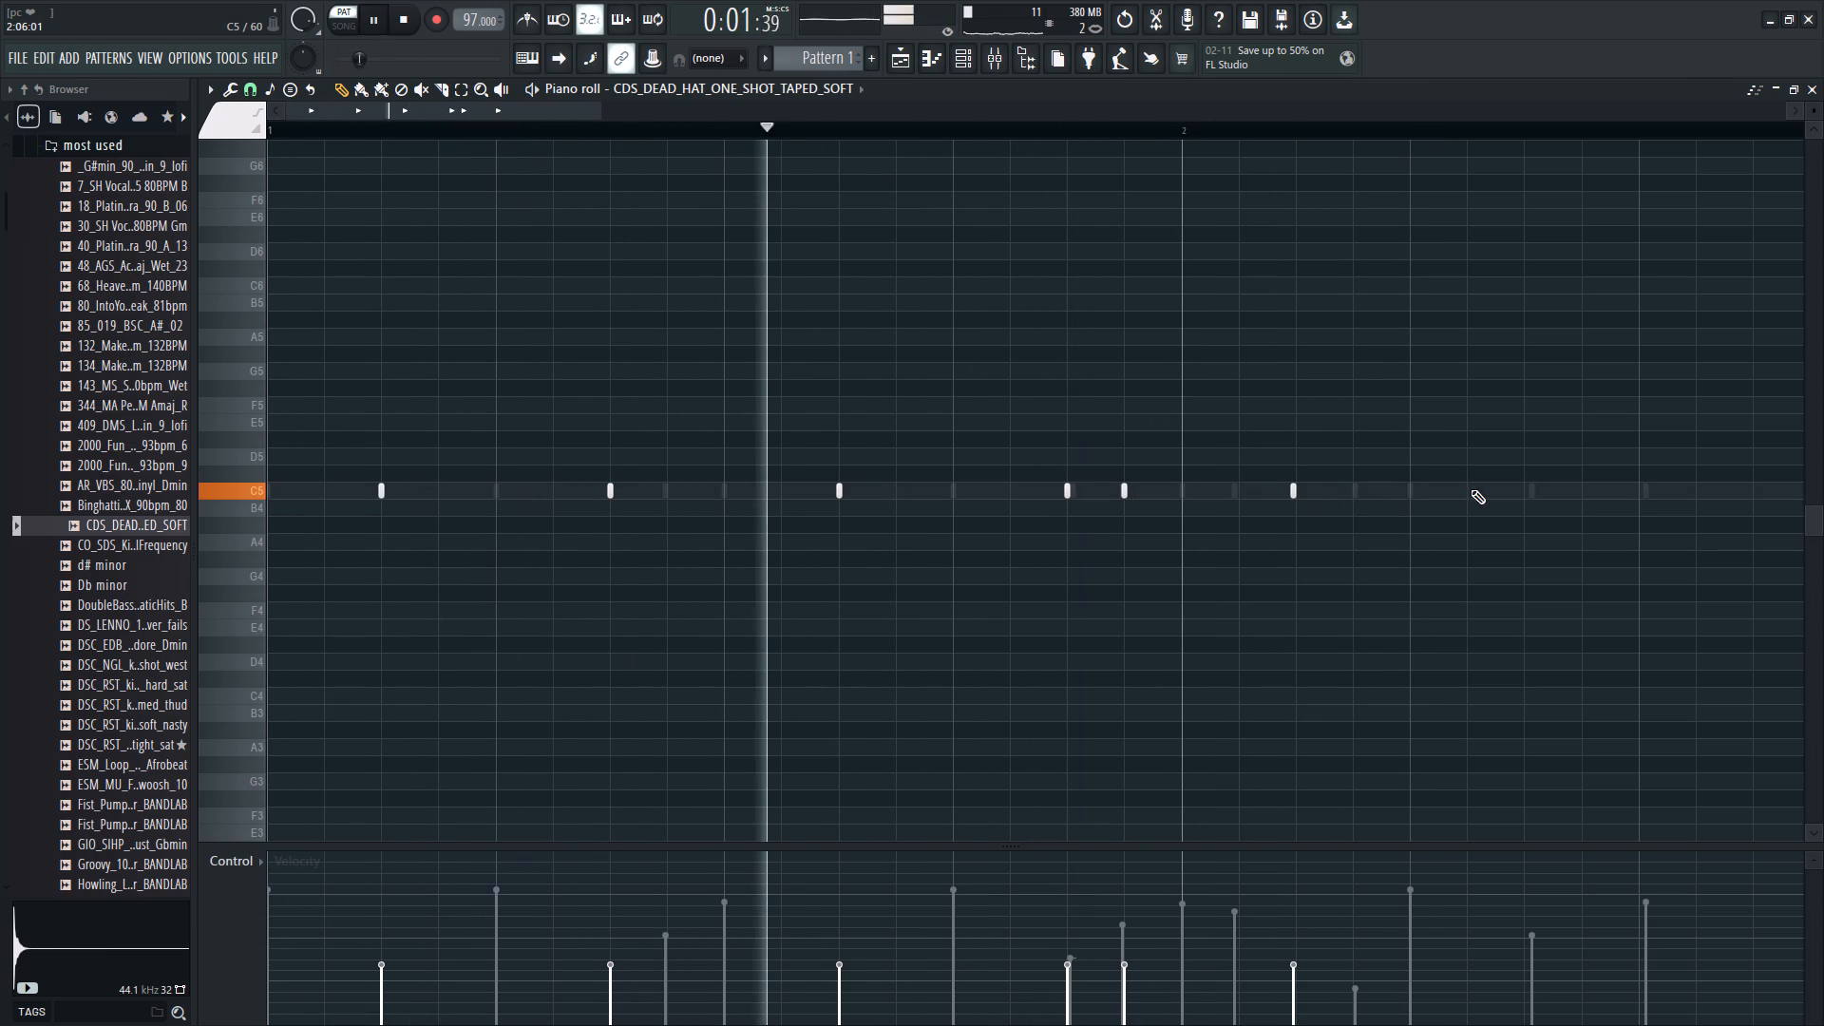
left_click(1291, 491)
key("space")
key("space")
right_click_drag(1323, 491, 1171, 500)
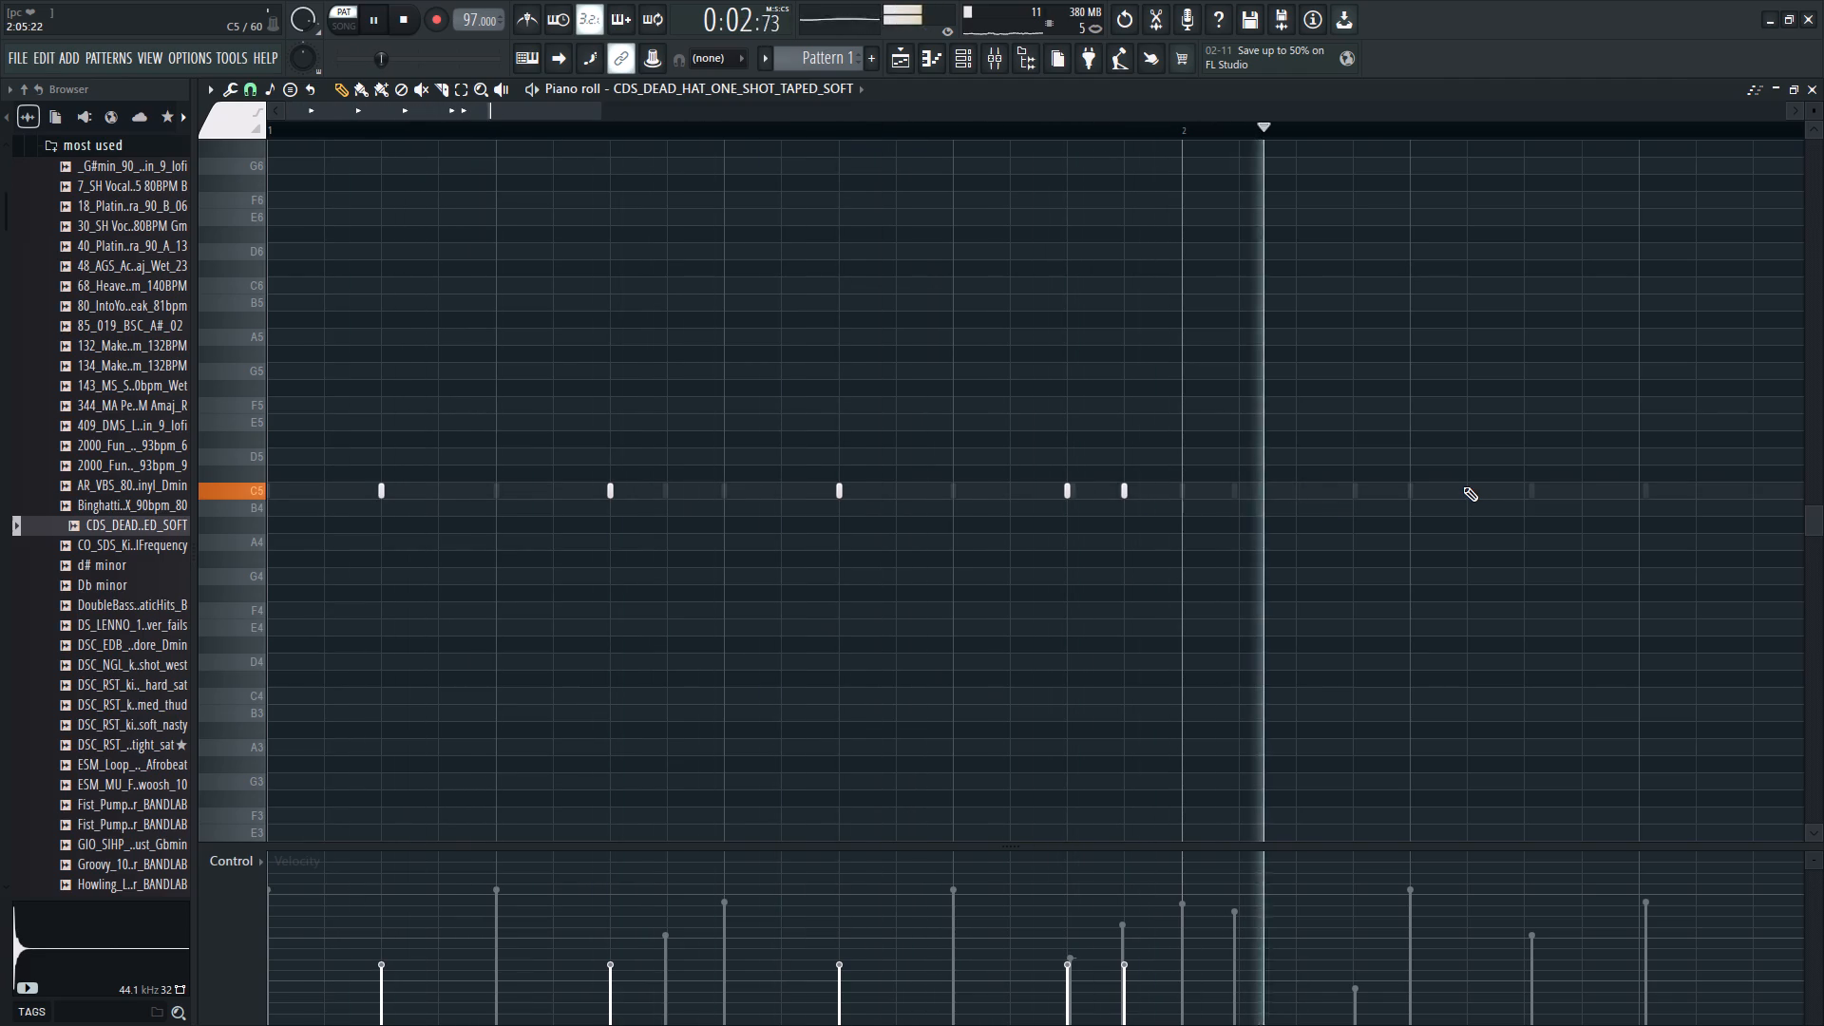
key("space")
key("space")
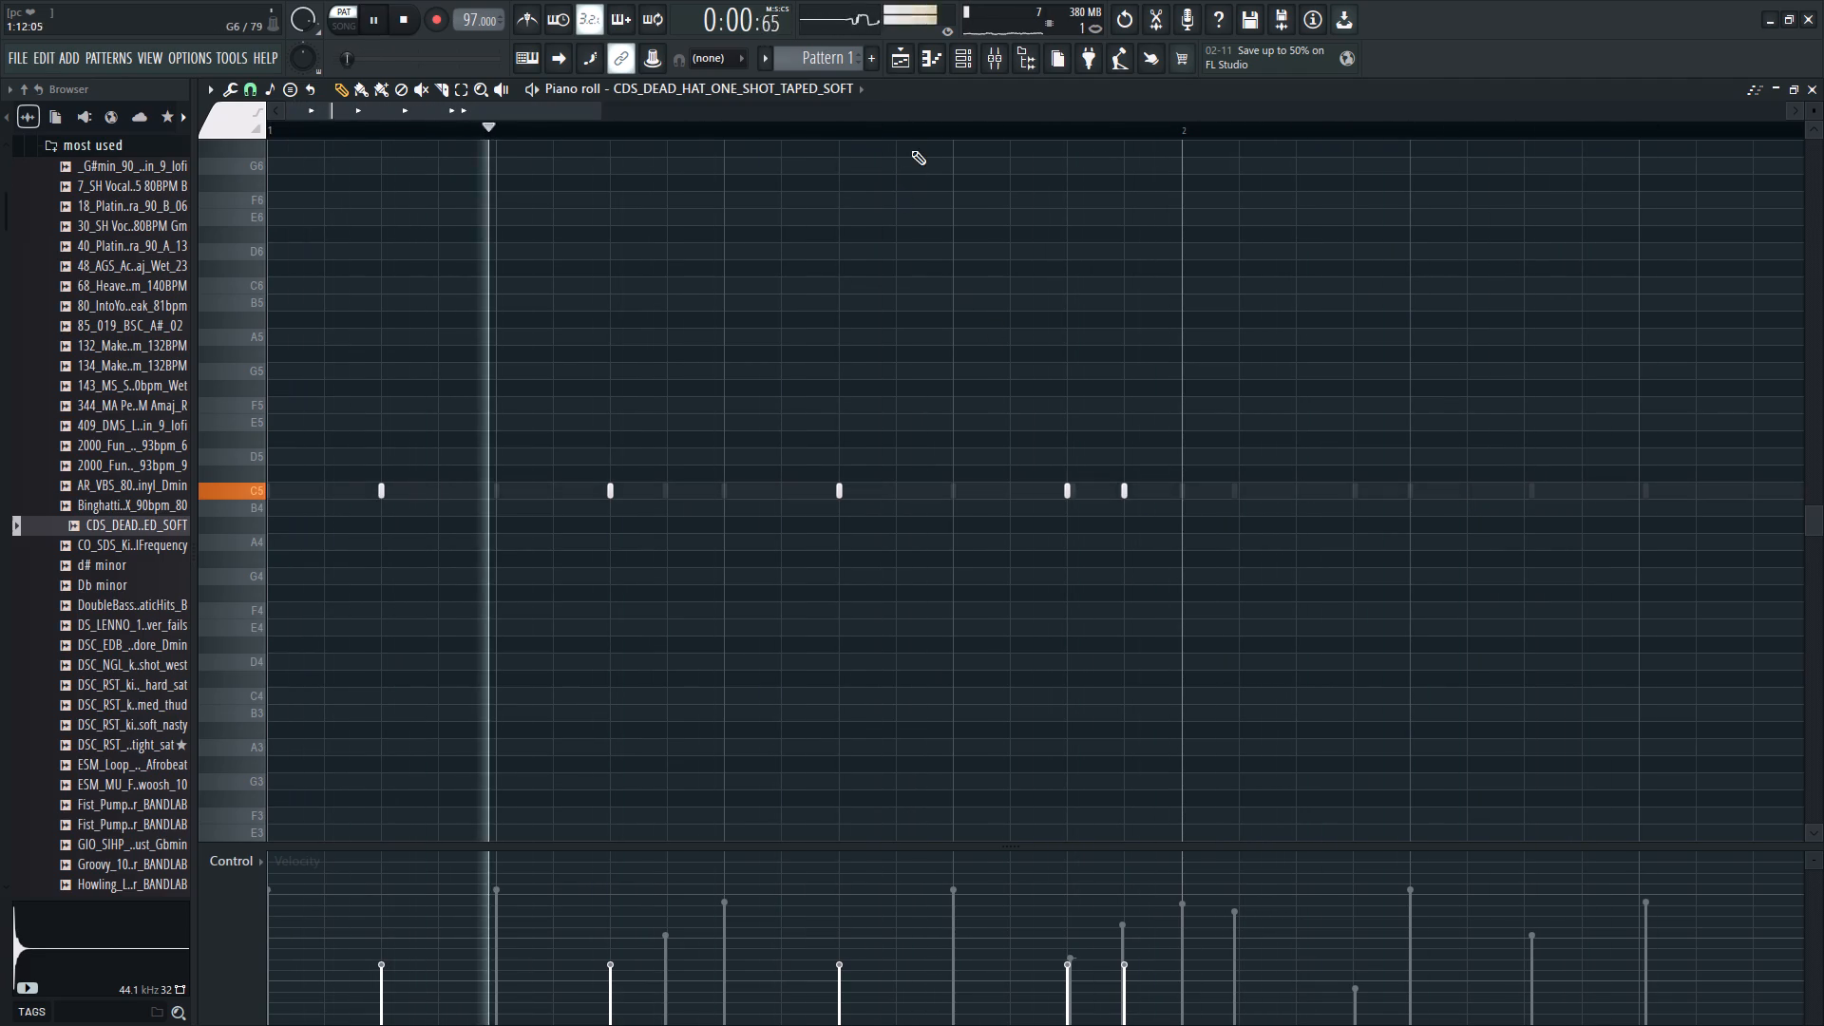
Delete the first hat note, on step 3 of bar 1, and play the pattern to check the groove.
scroll(921, 124, "down", 3)
key("space")
key("space")
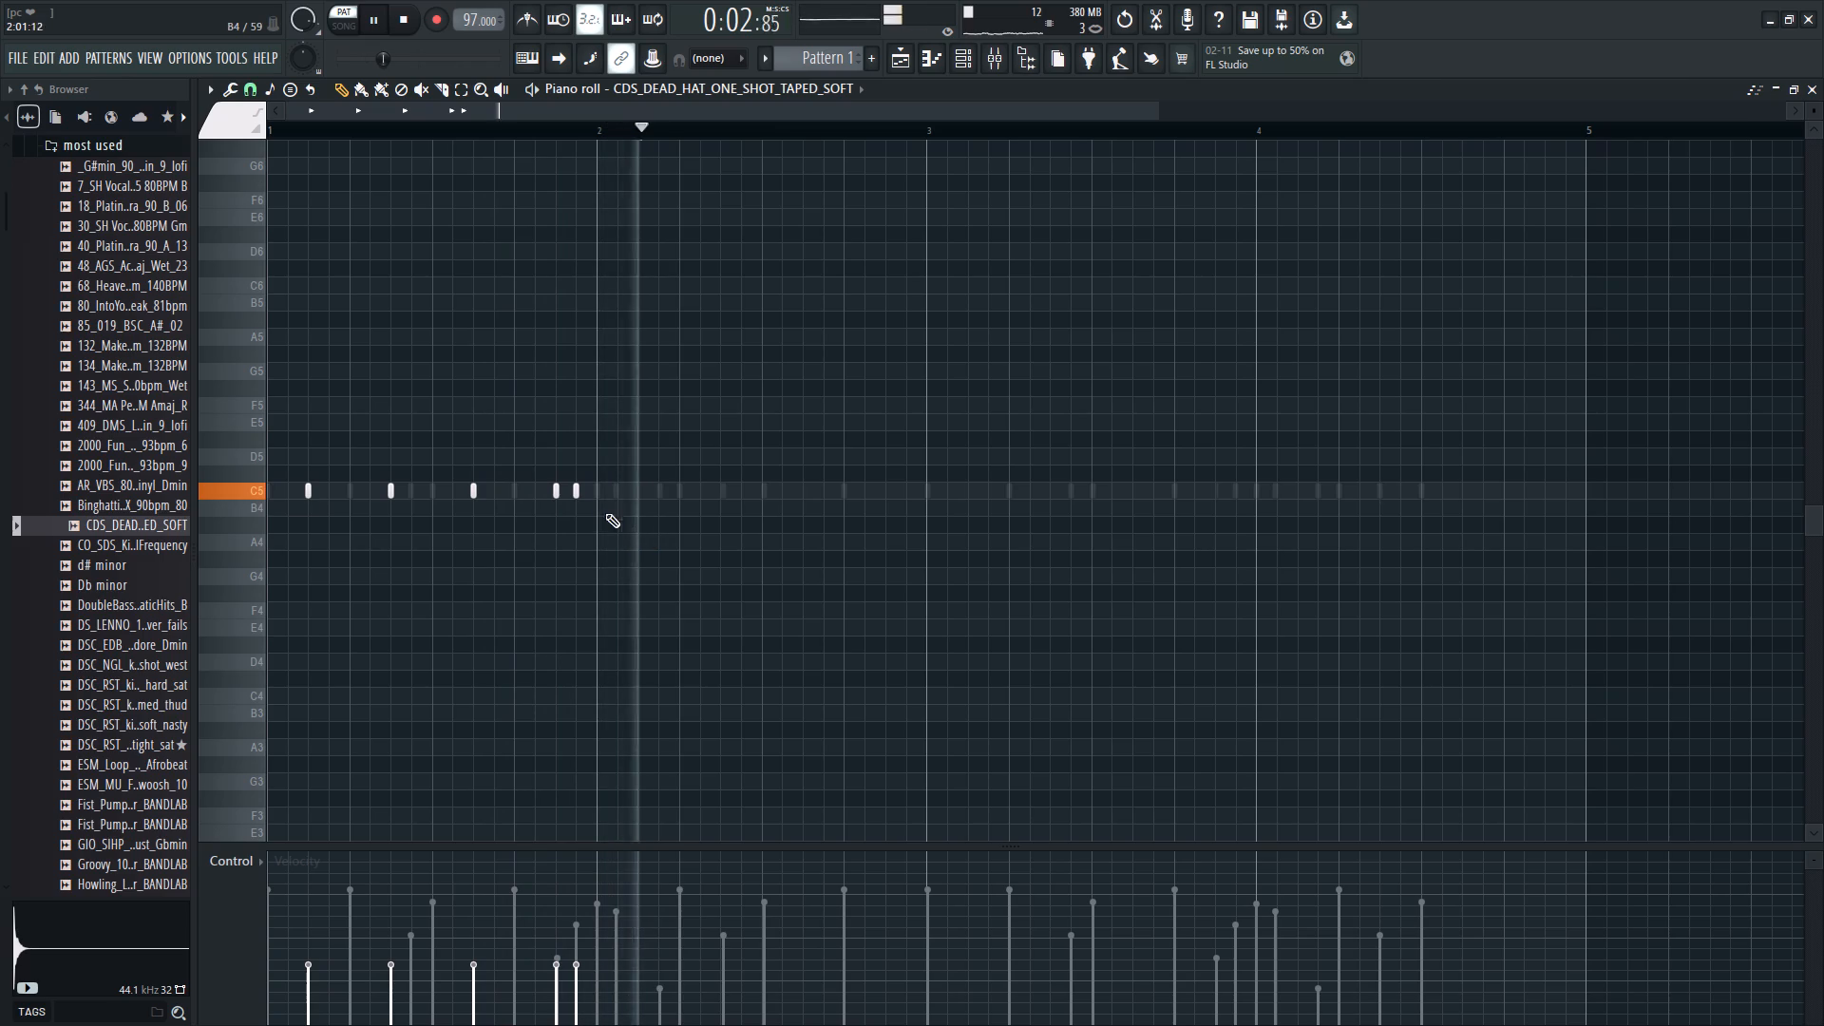
key("space")
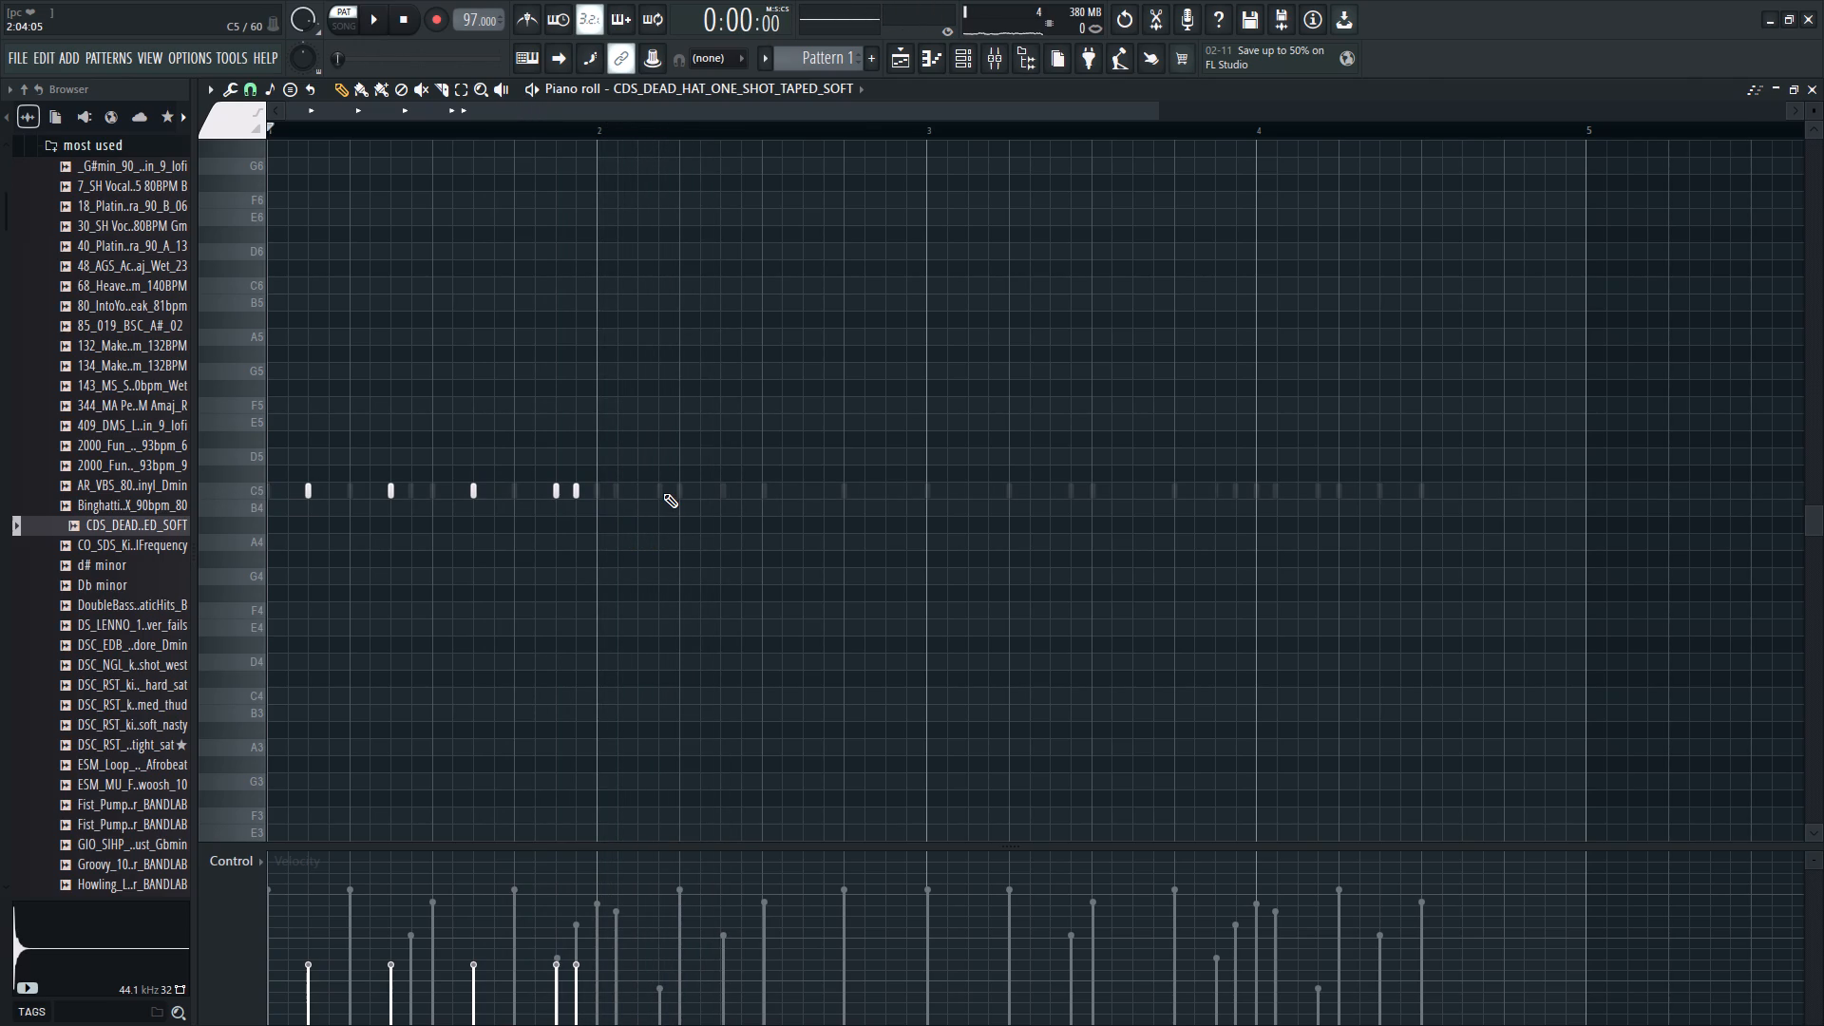
right_click_drag(309, 486, 281, 510)
key("space")
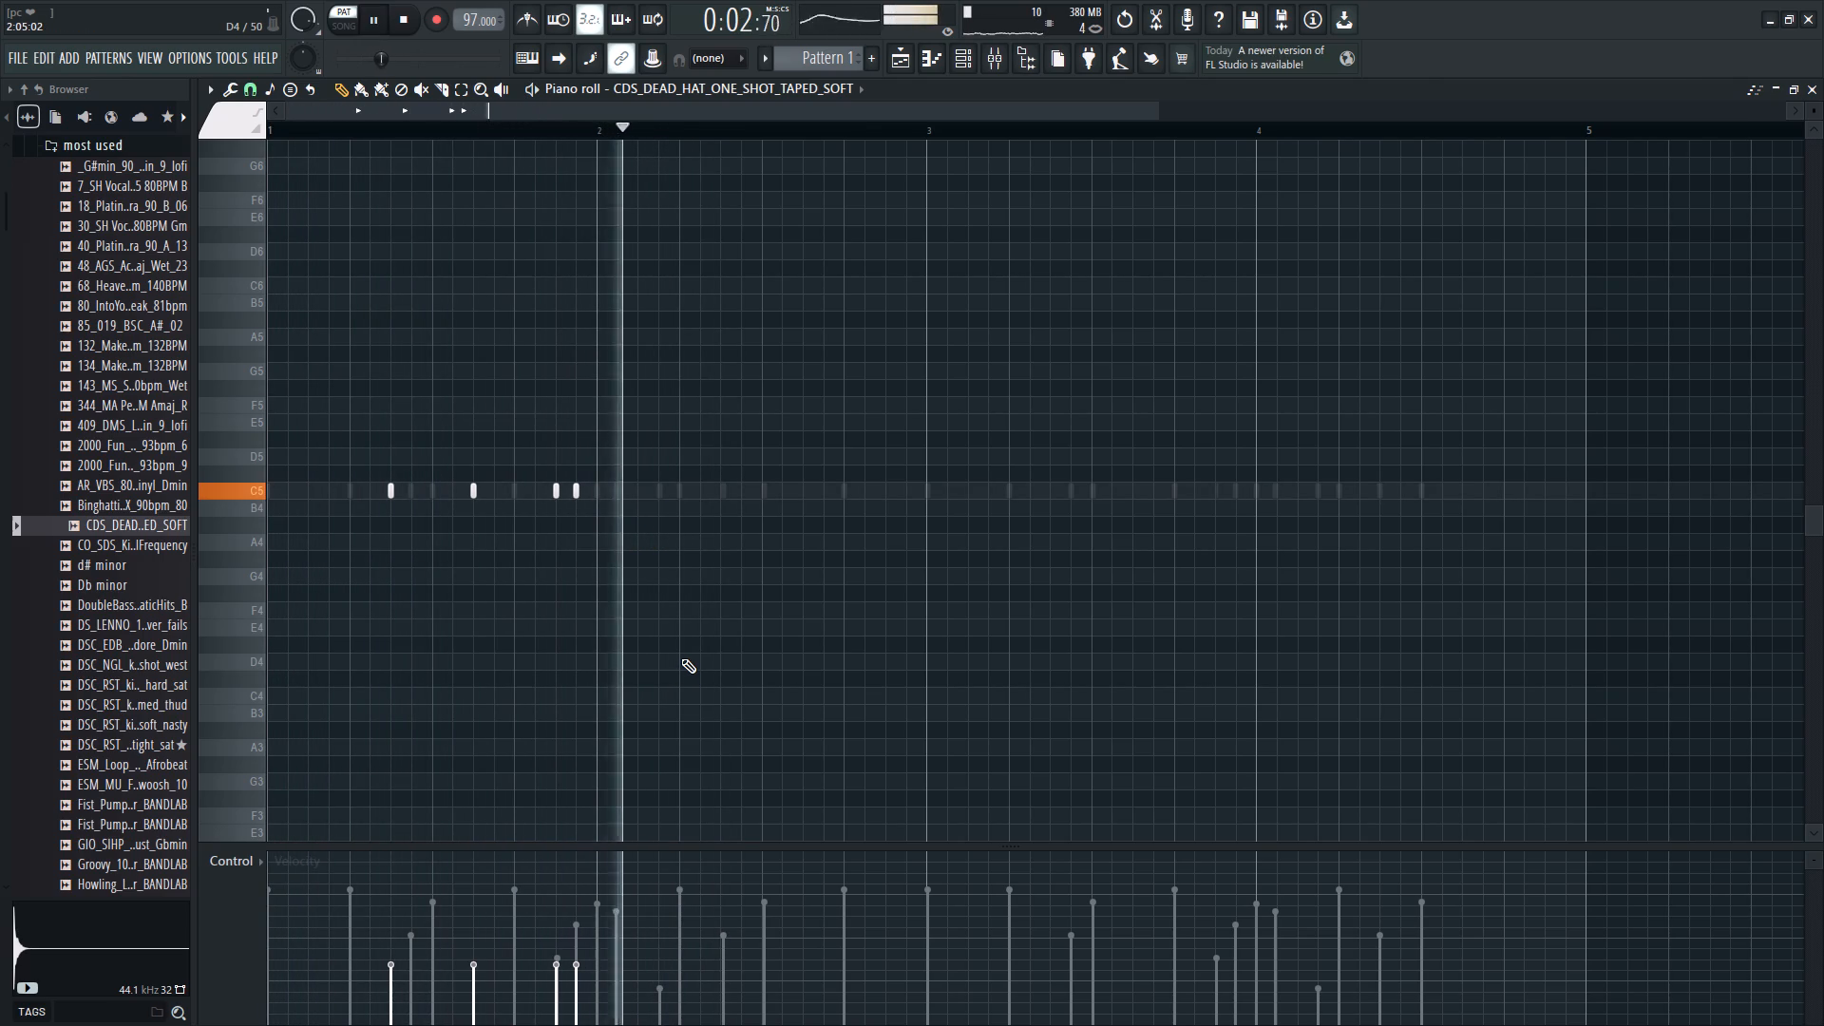
key("space")
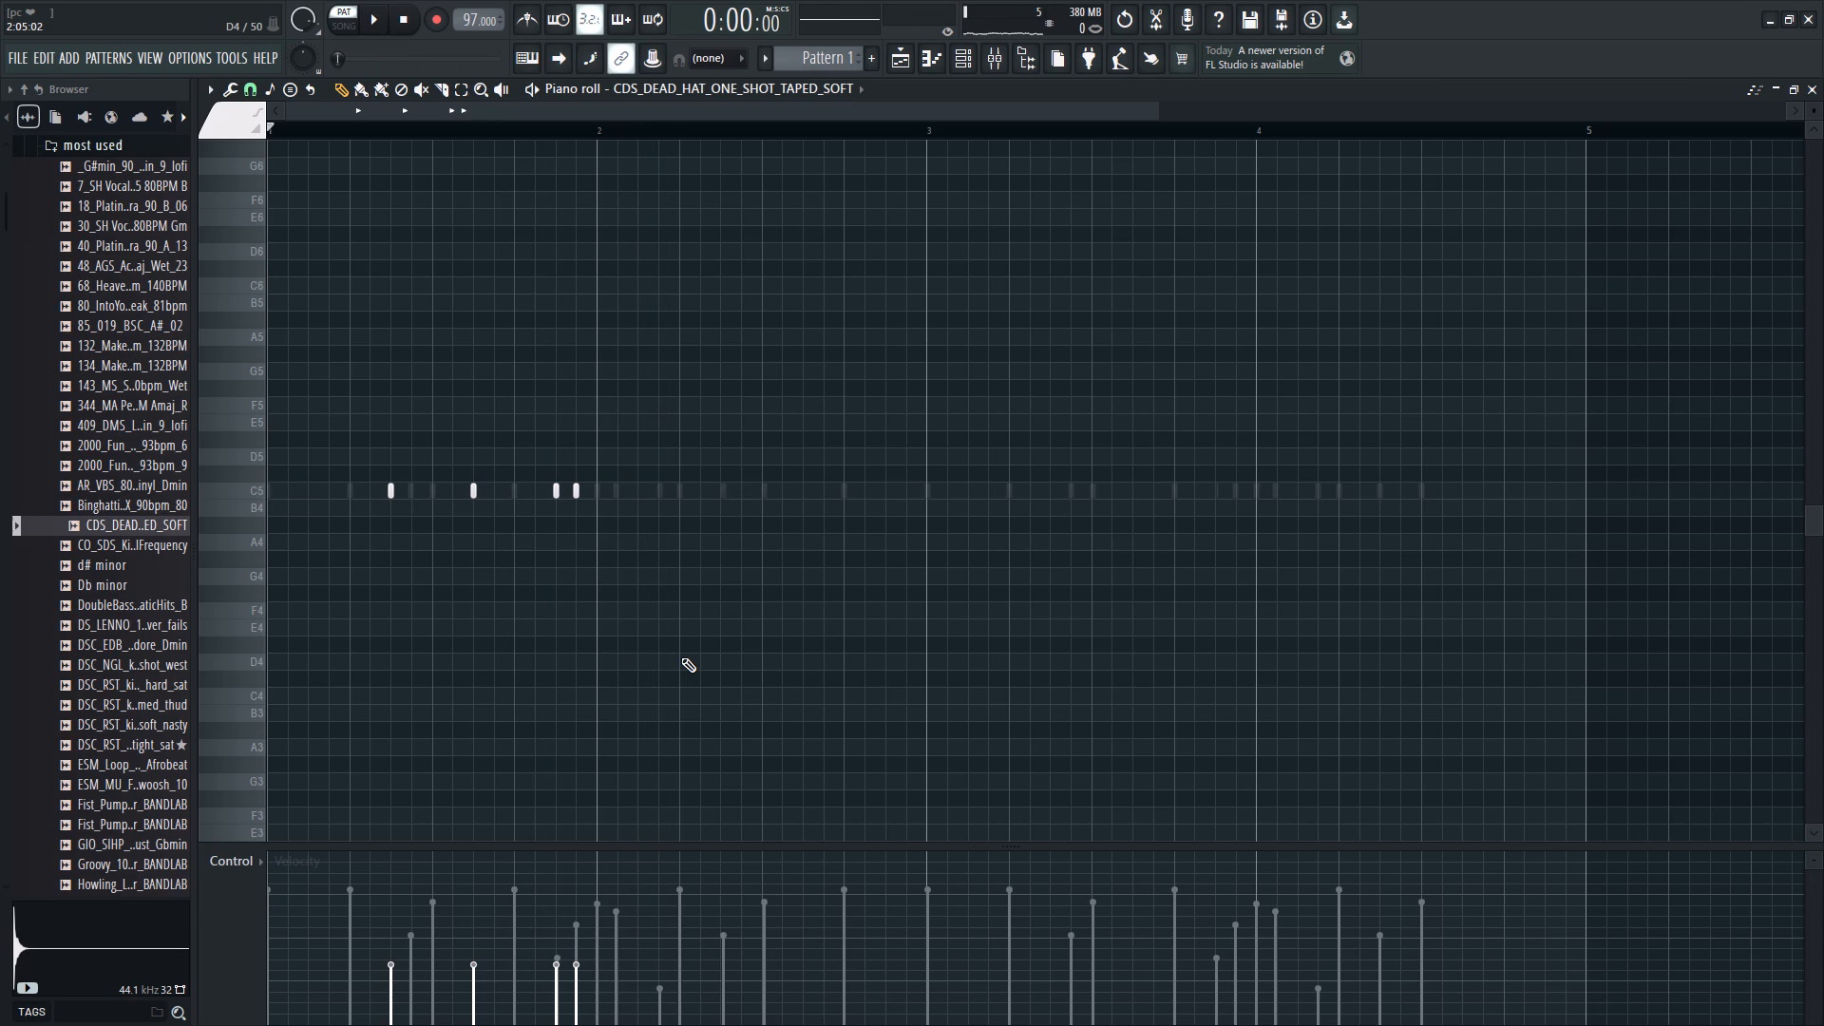
key("space")
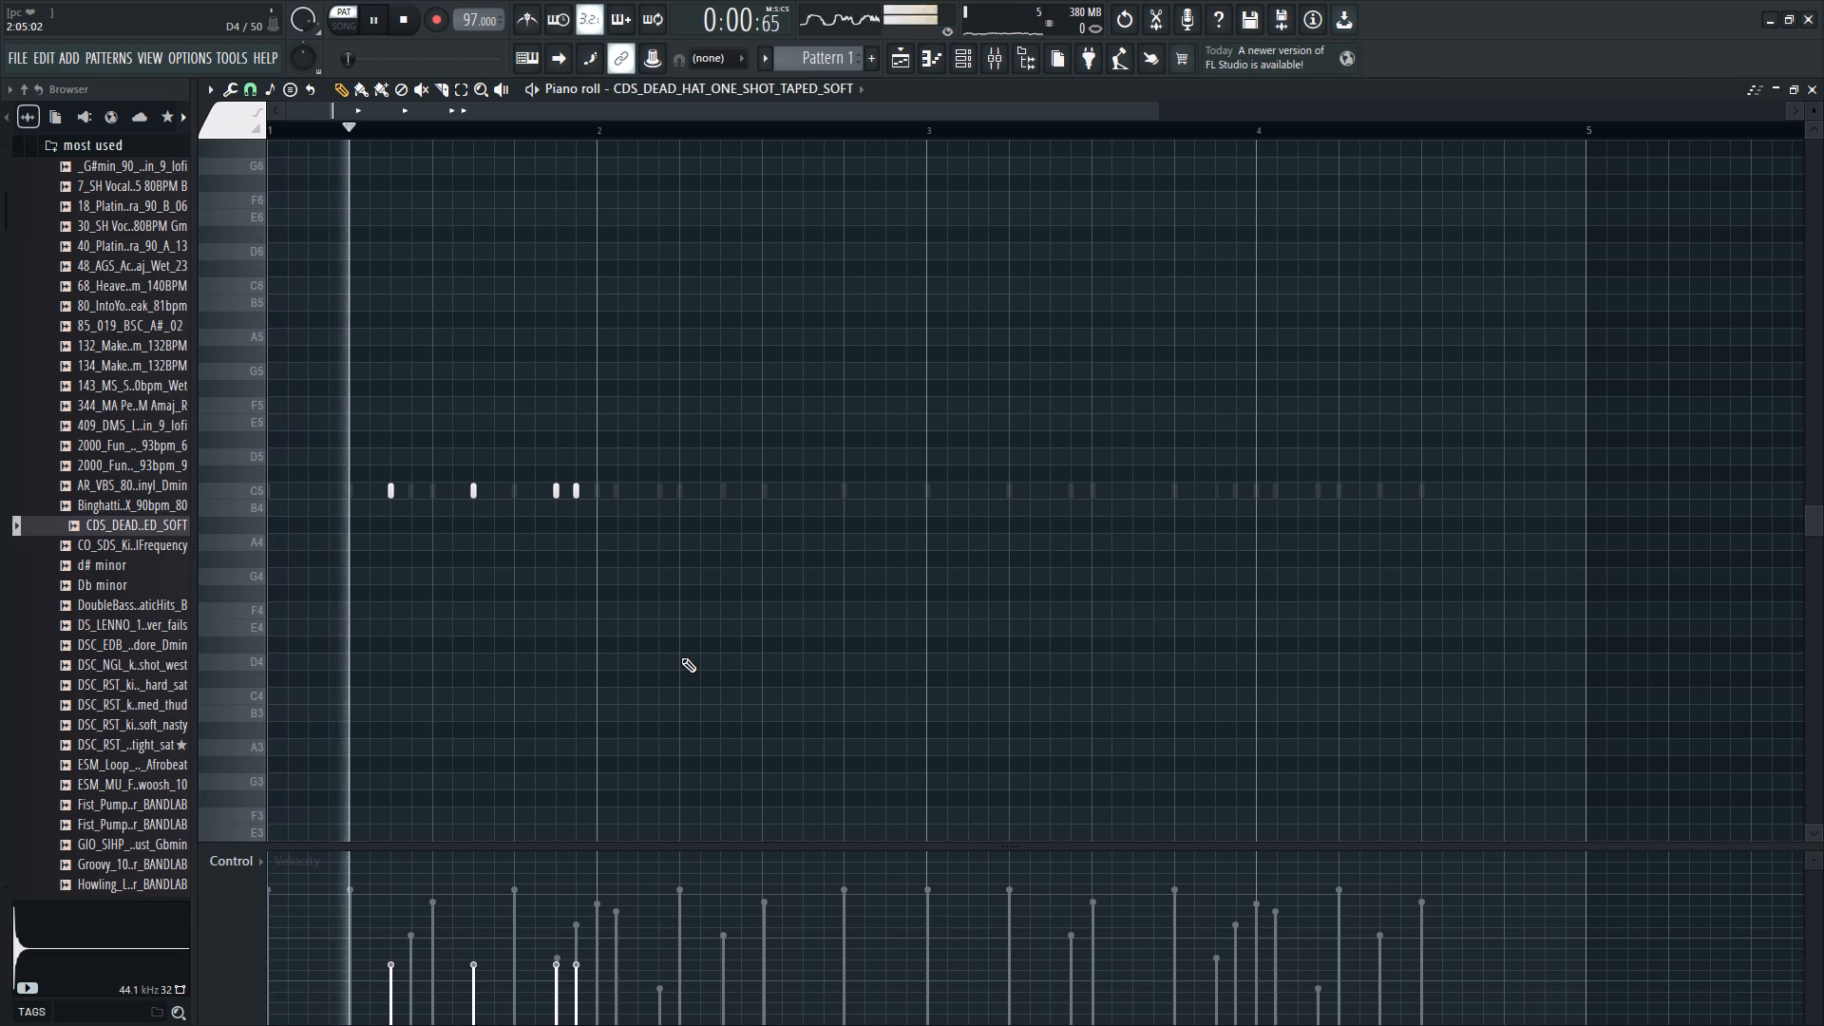
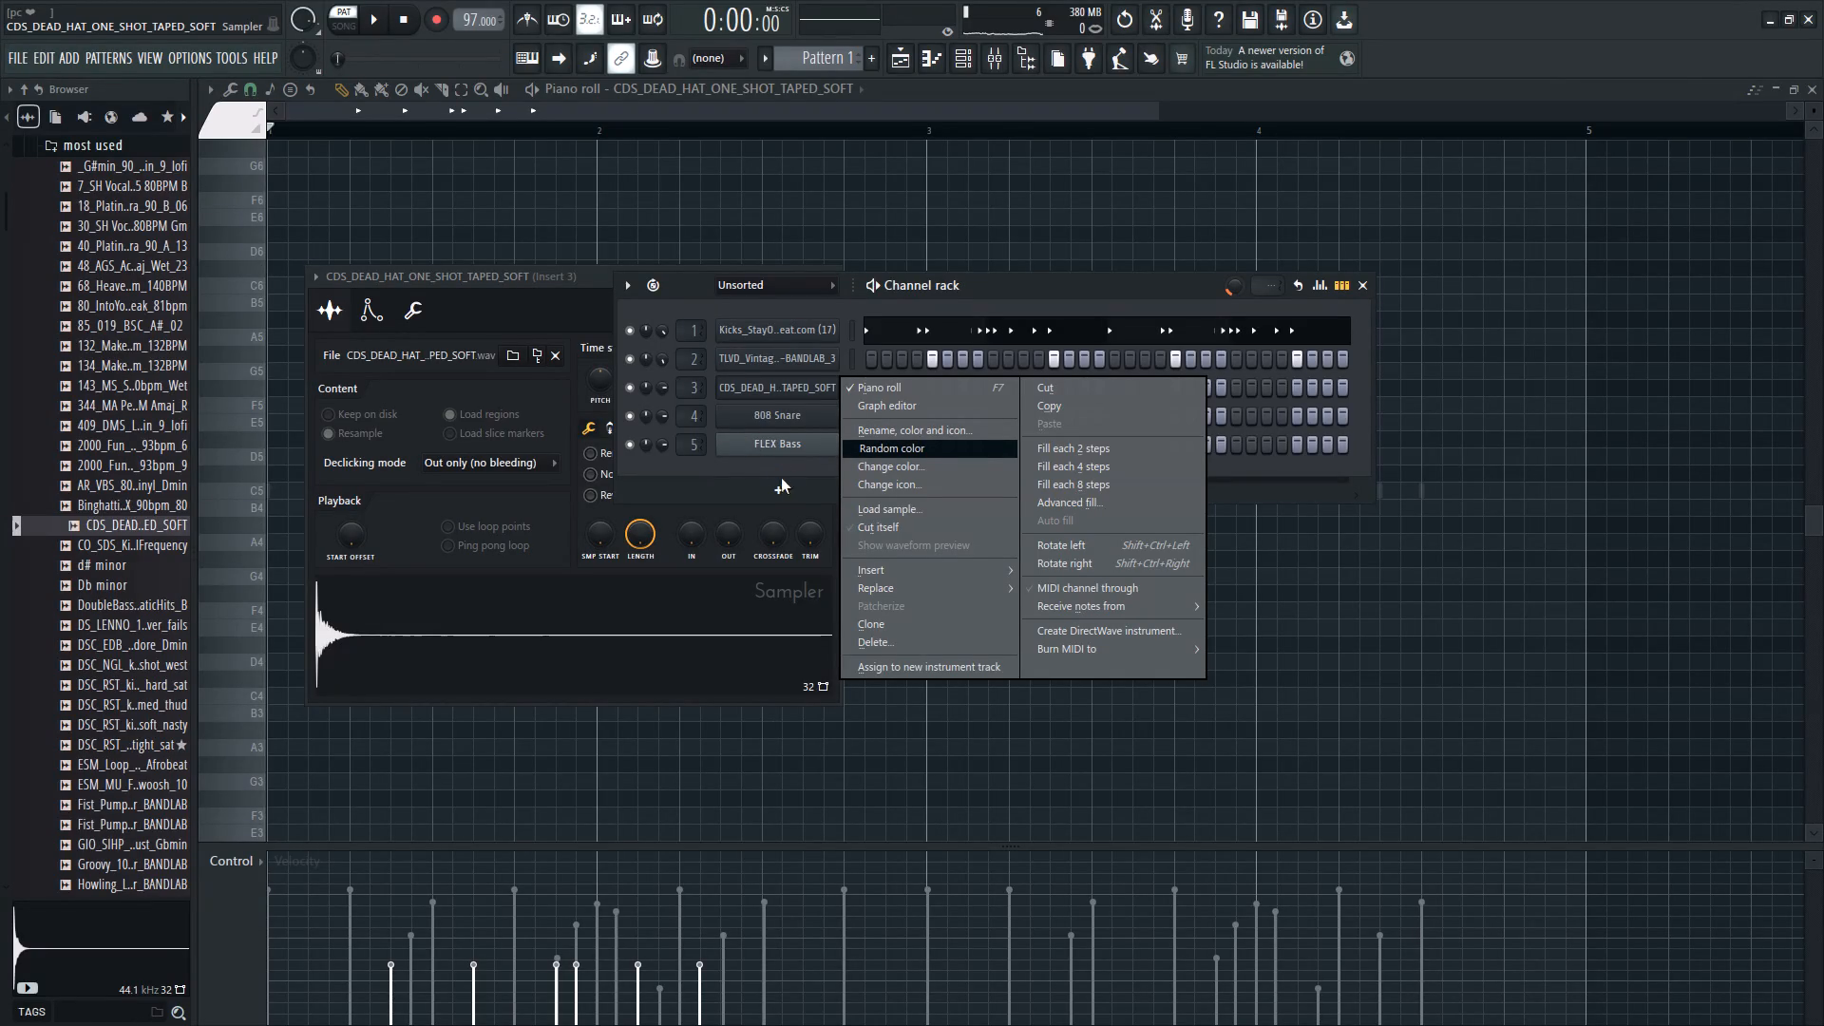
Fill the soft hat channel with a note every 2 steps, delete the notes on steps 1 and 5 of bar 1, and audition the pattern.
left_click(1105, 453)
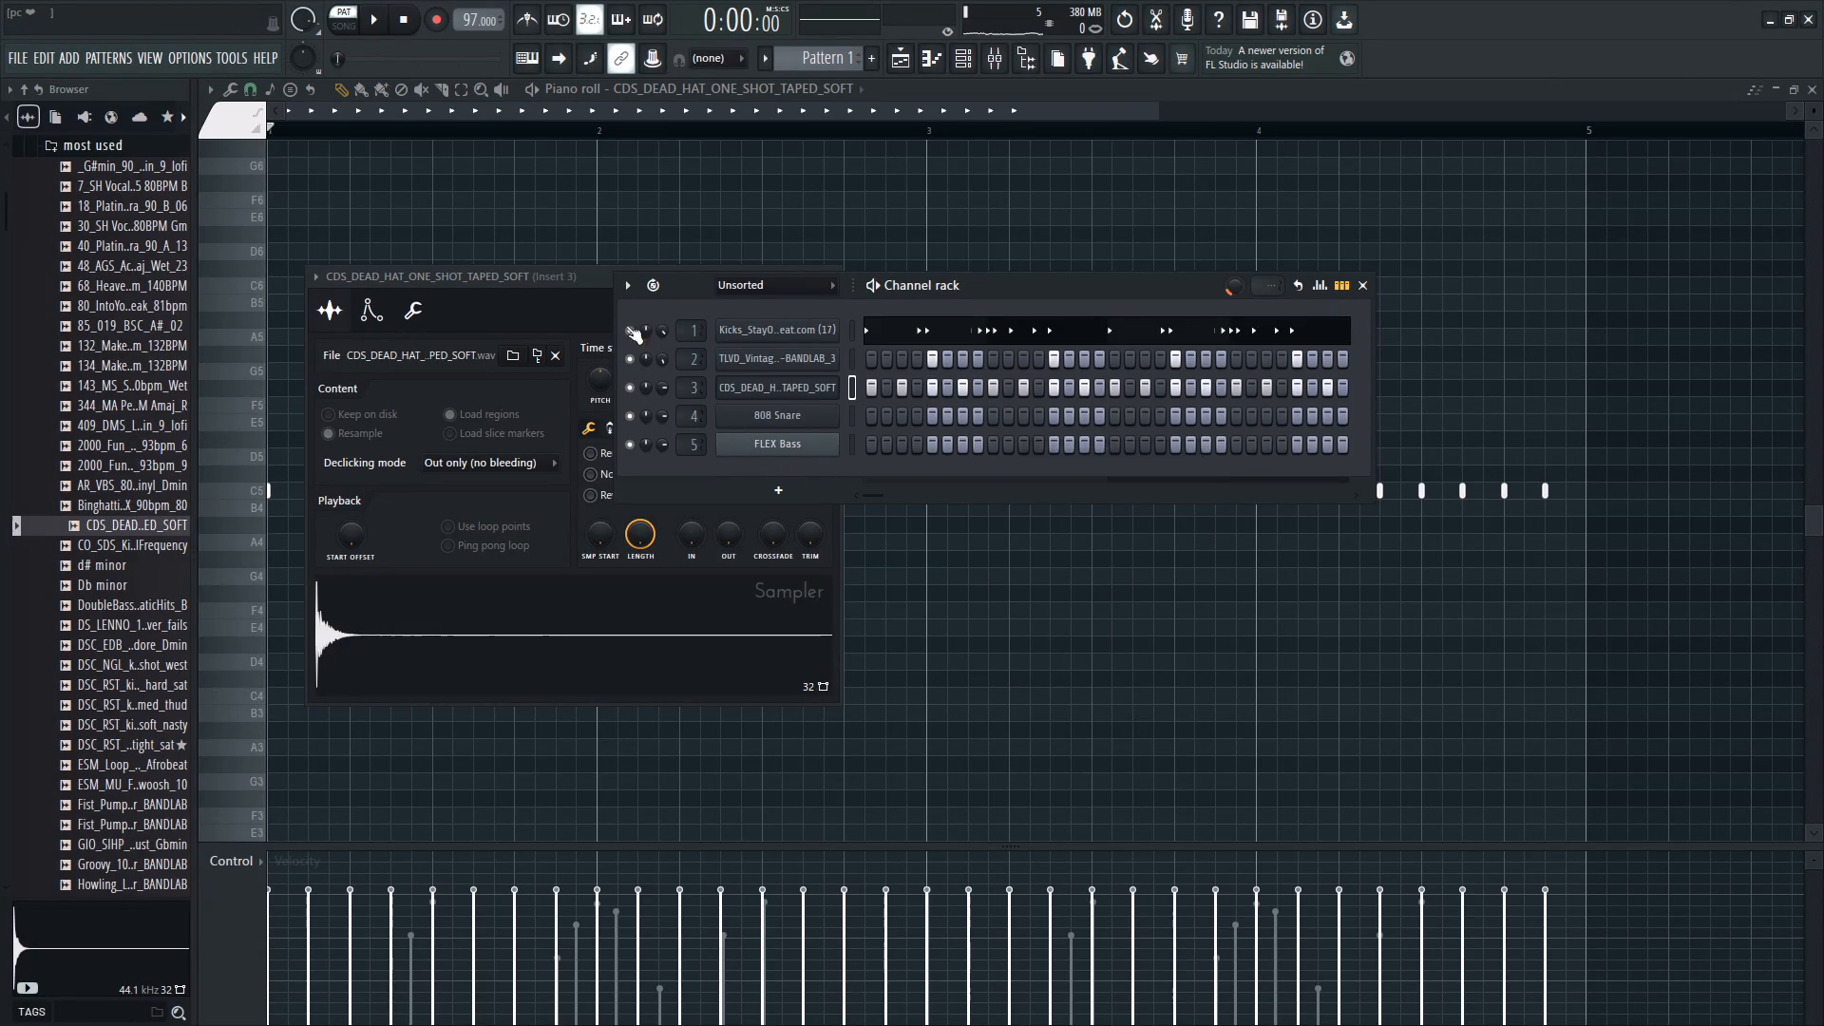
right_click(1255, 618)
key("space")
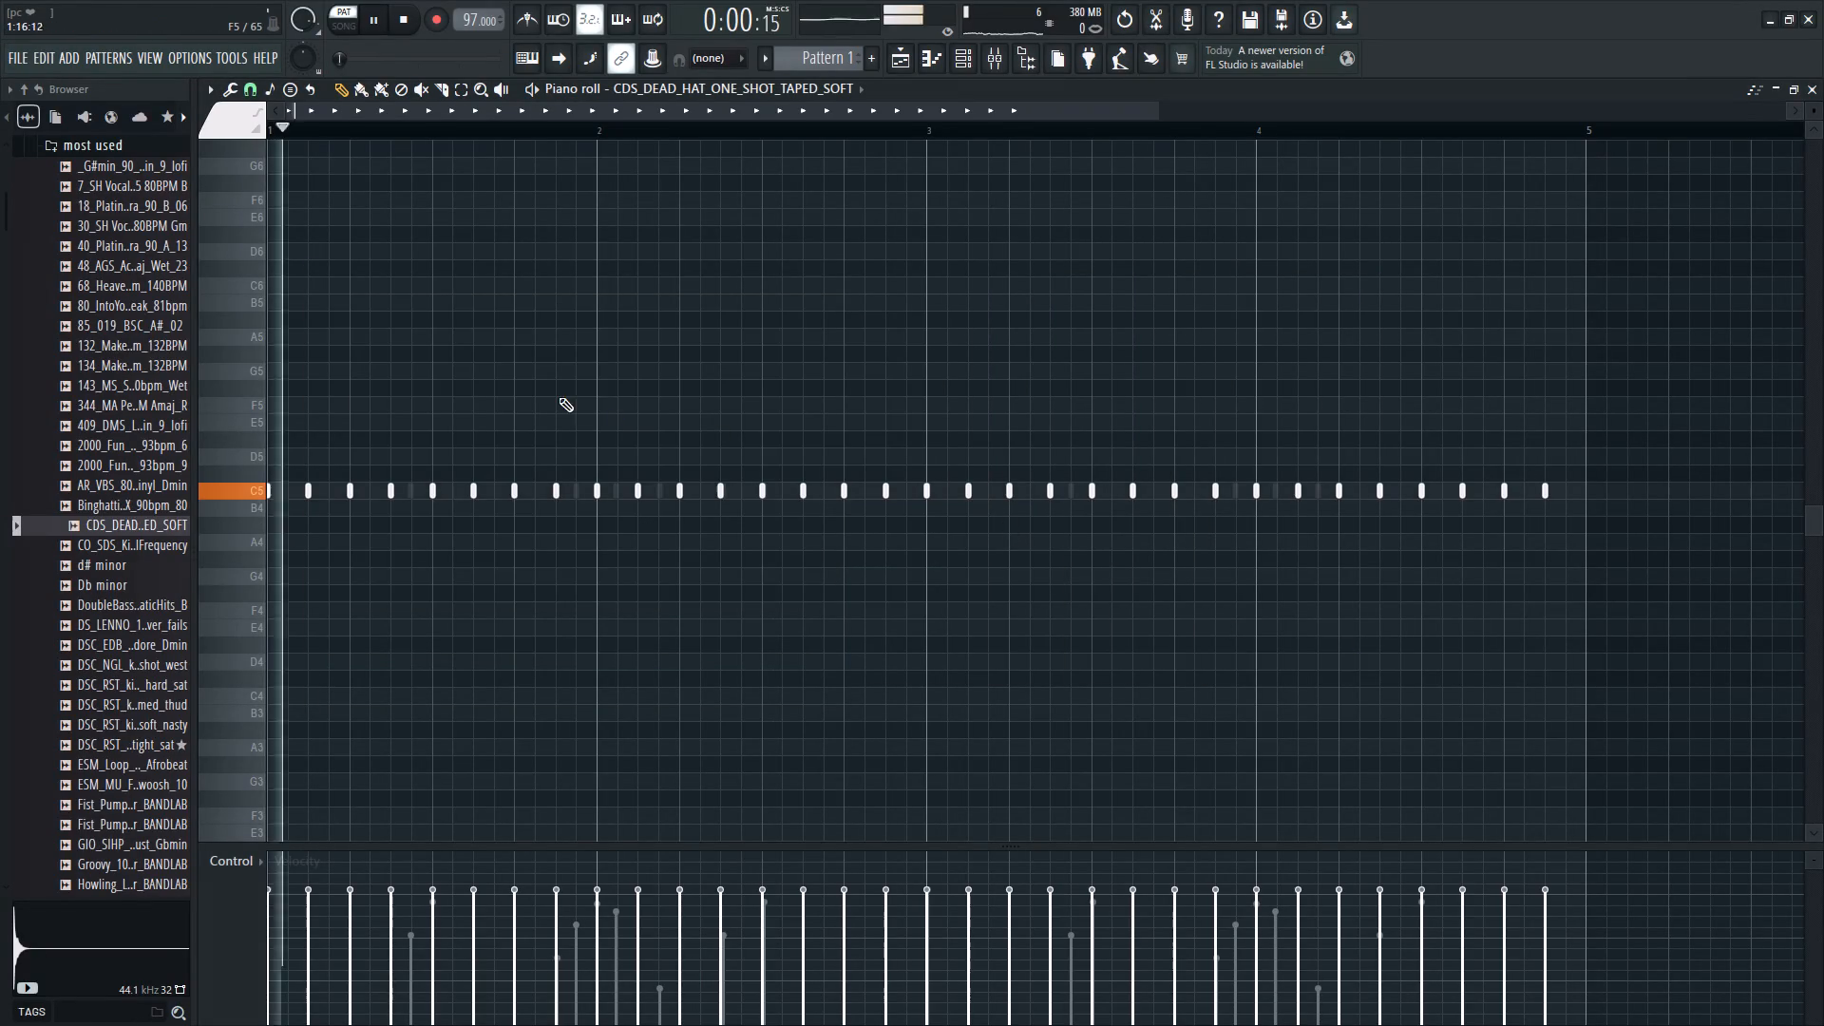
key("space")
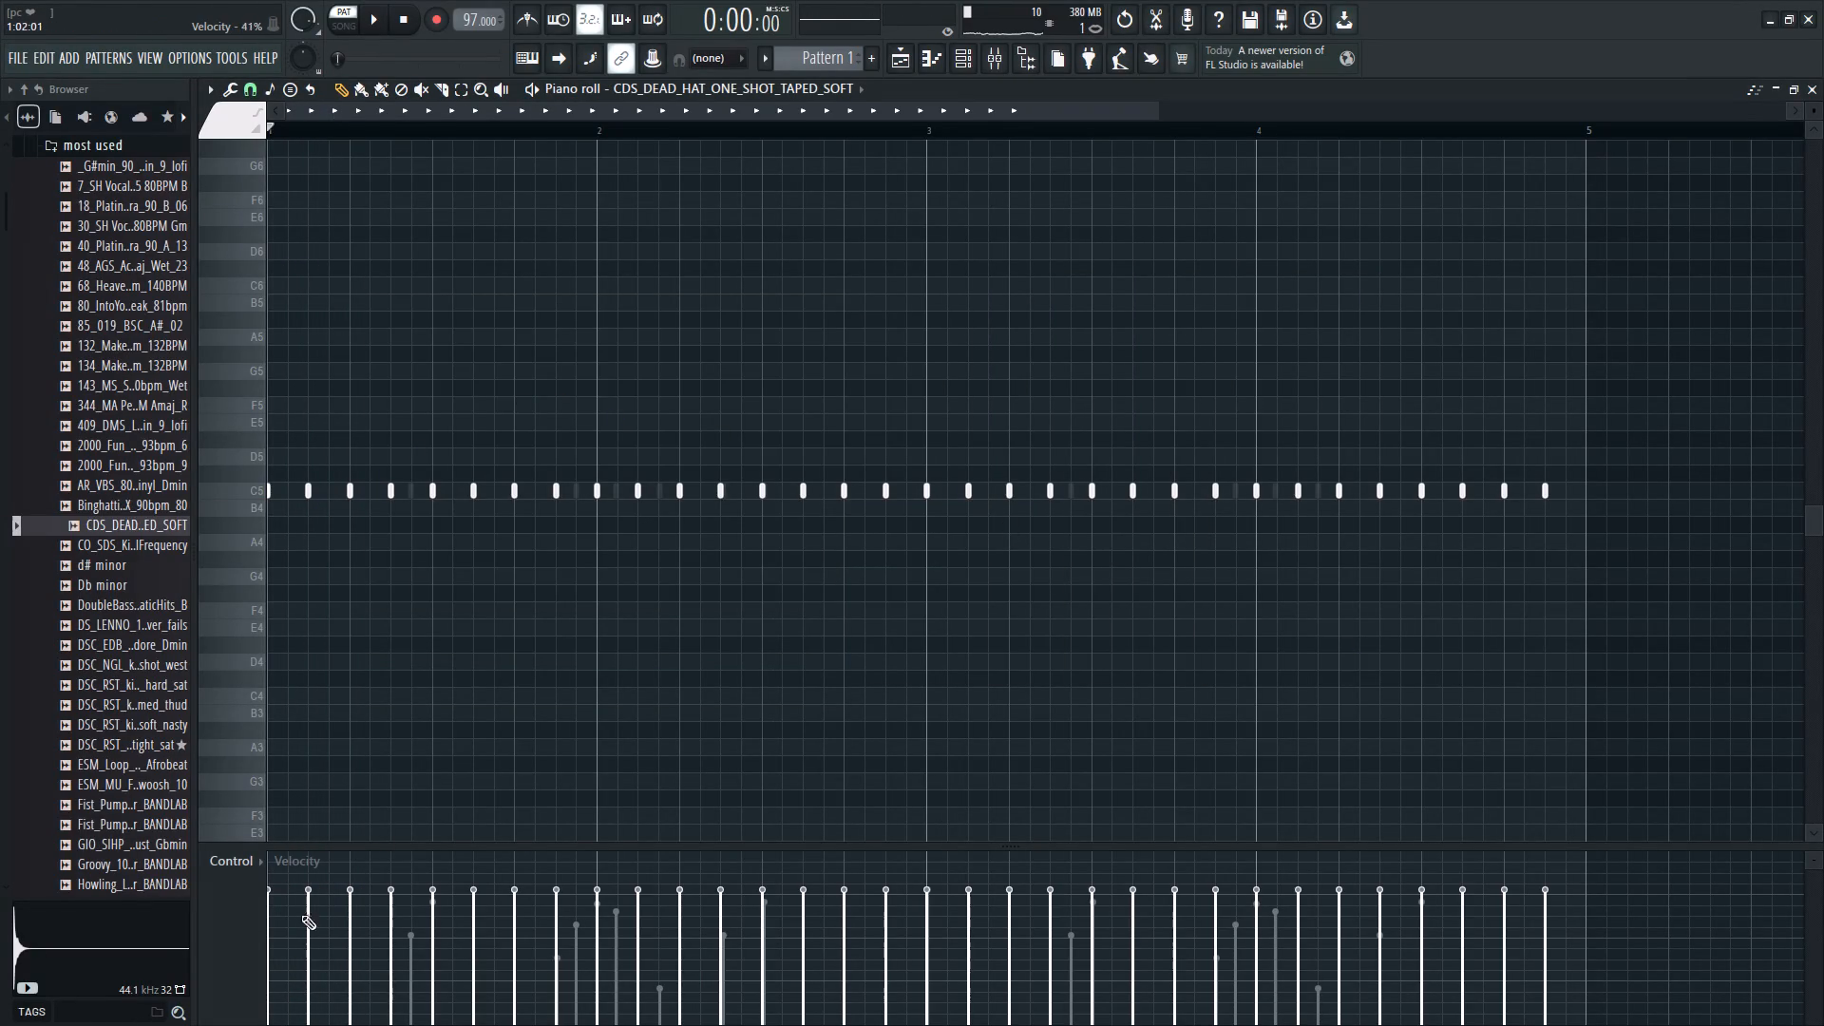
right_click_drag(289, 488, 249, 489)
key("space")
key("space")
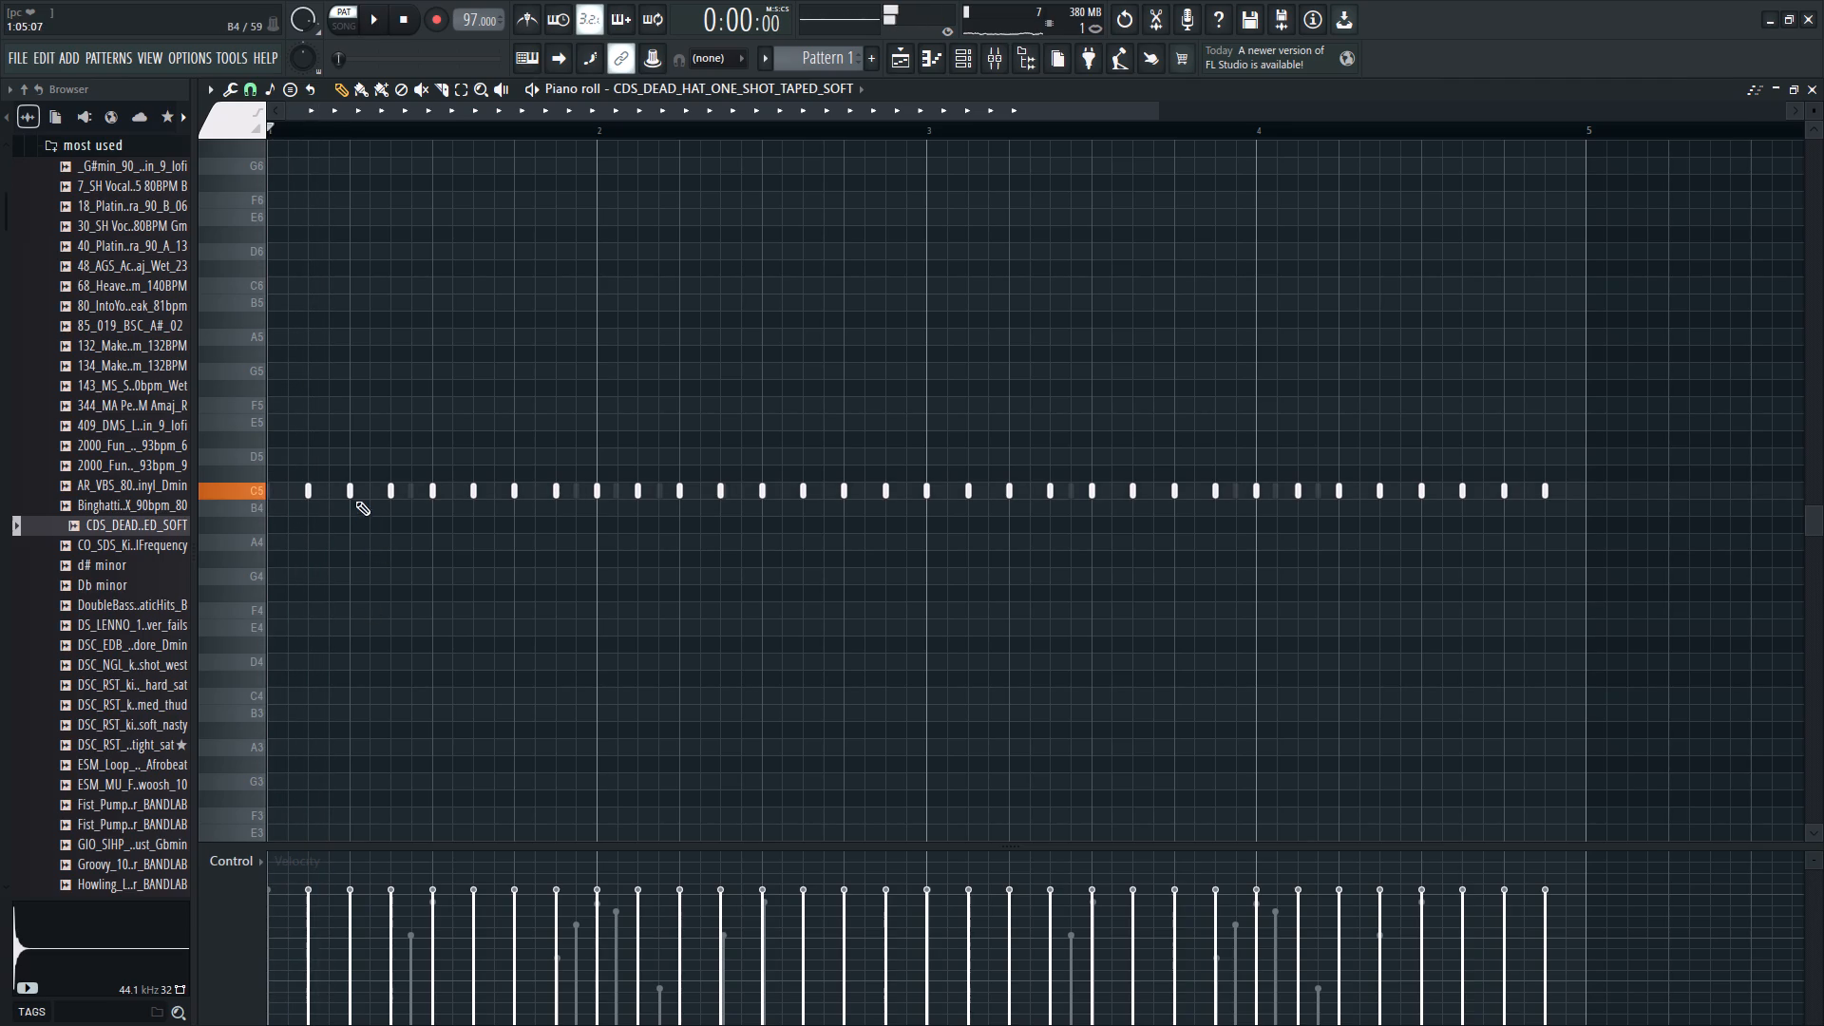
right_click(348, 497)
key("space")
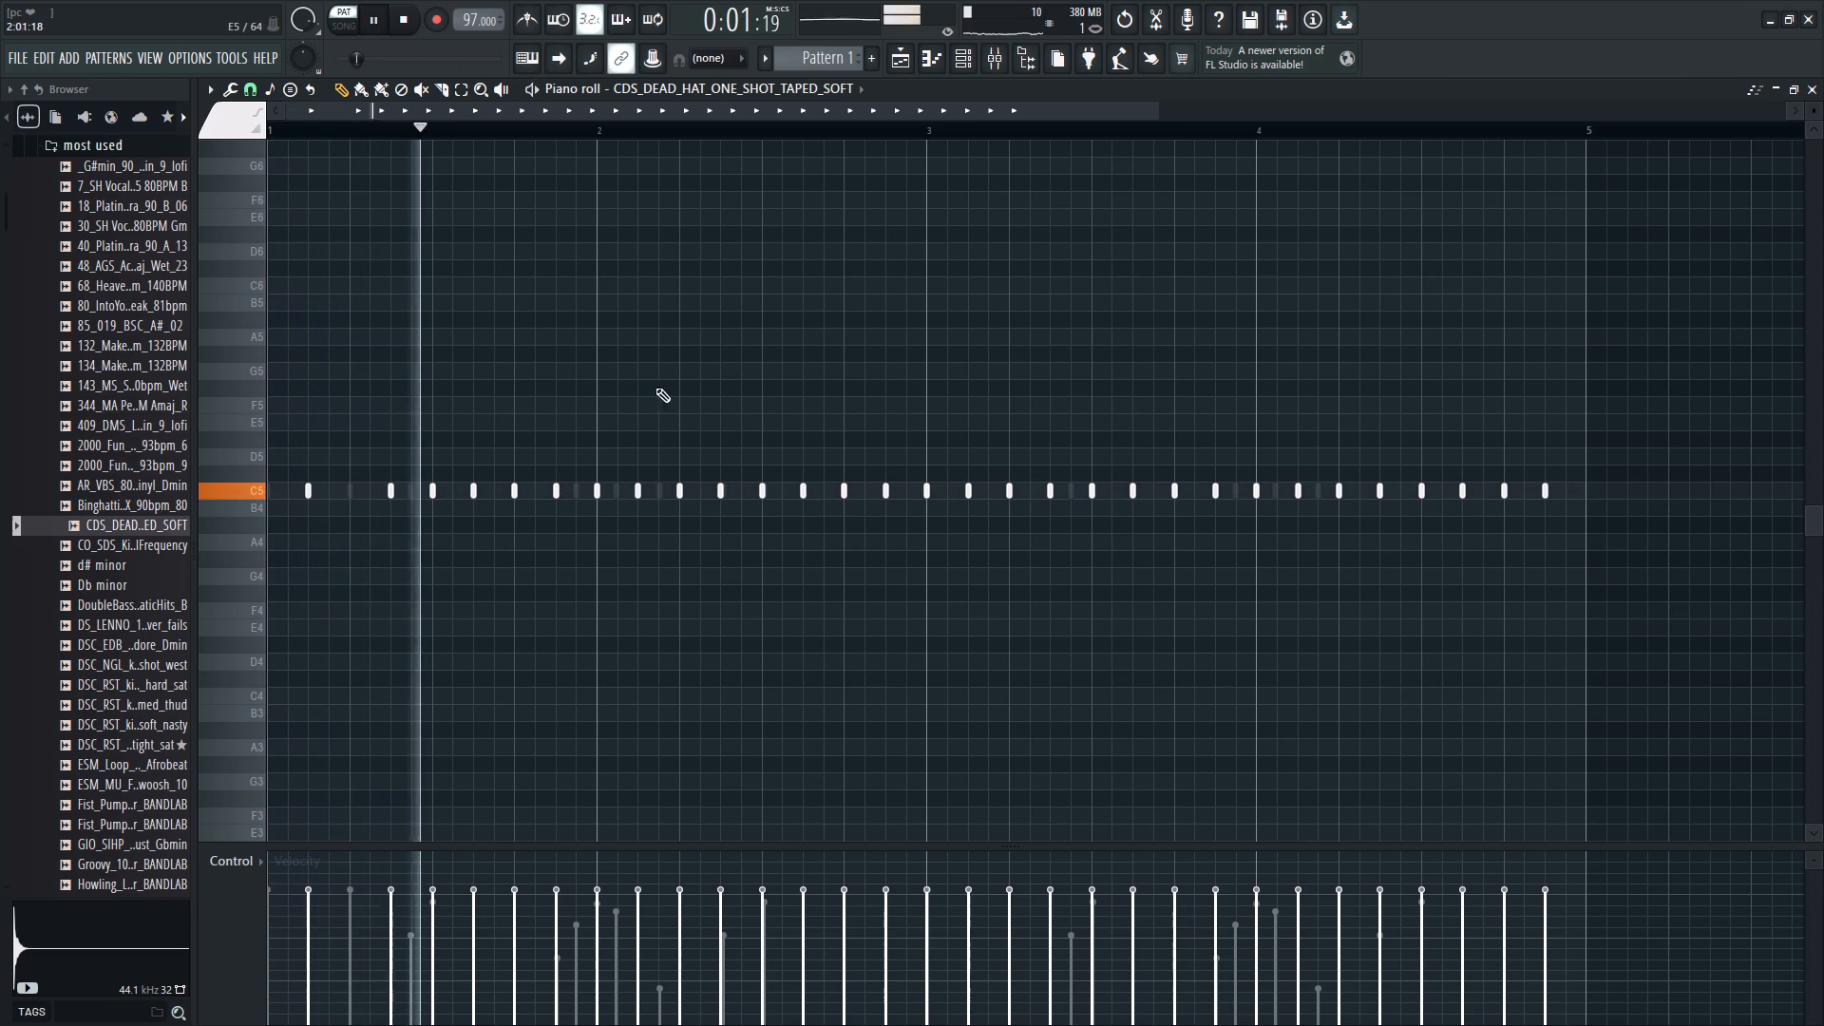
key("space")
Refill the soft hat channel with a note every 4 steps and delete its first note at the start of bar 1.
left_click(966, 63)
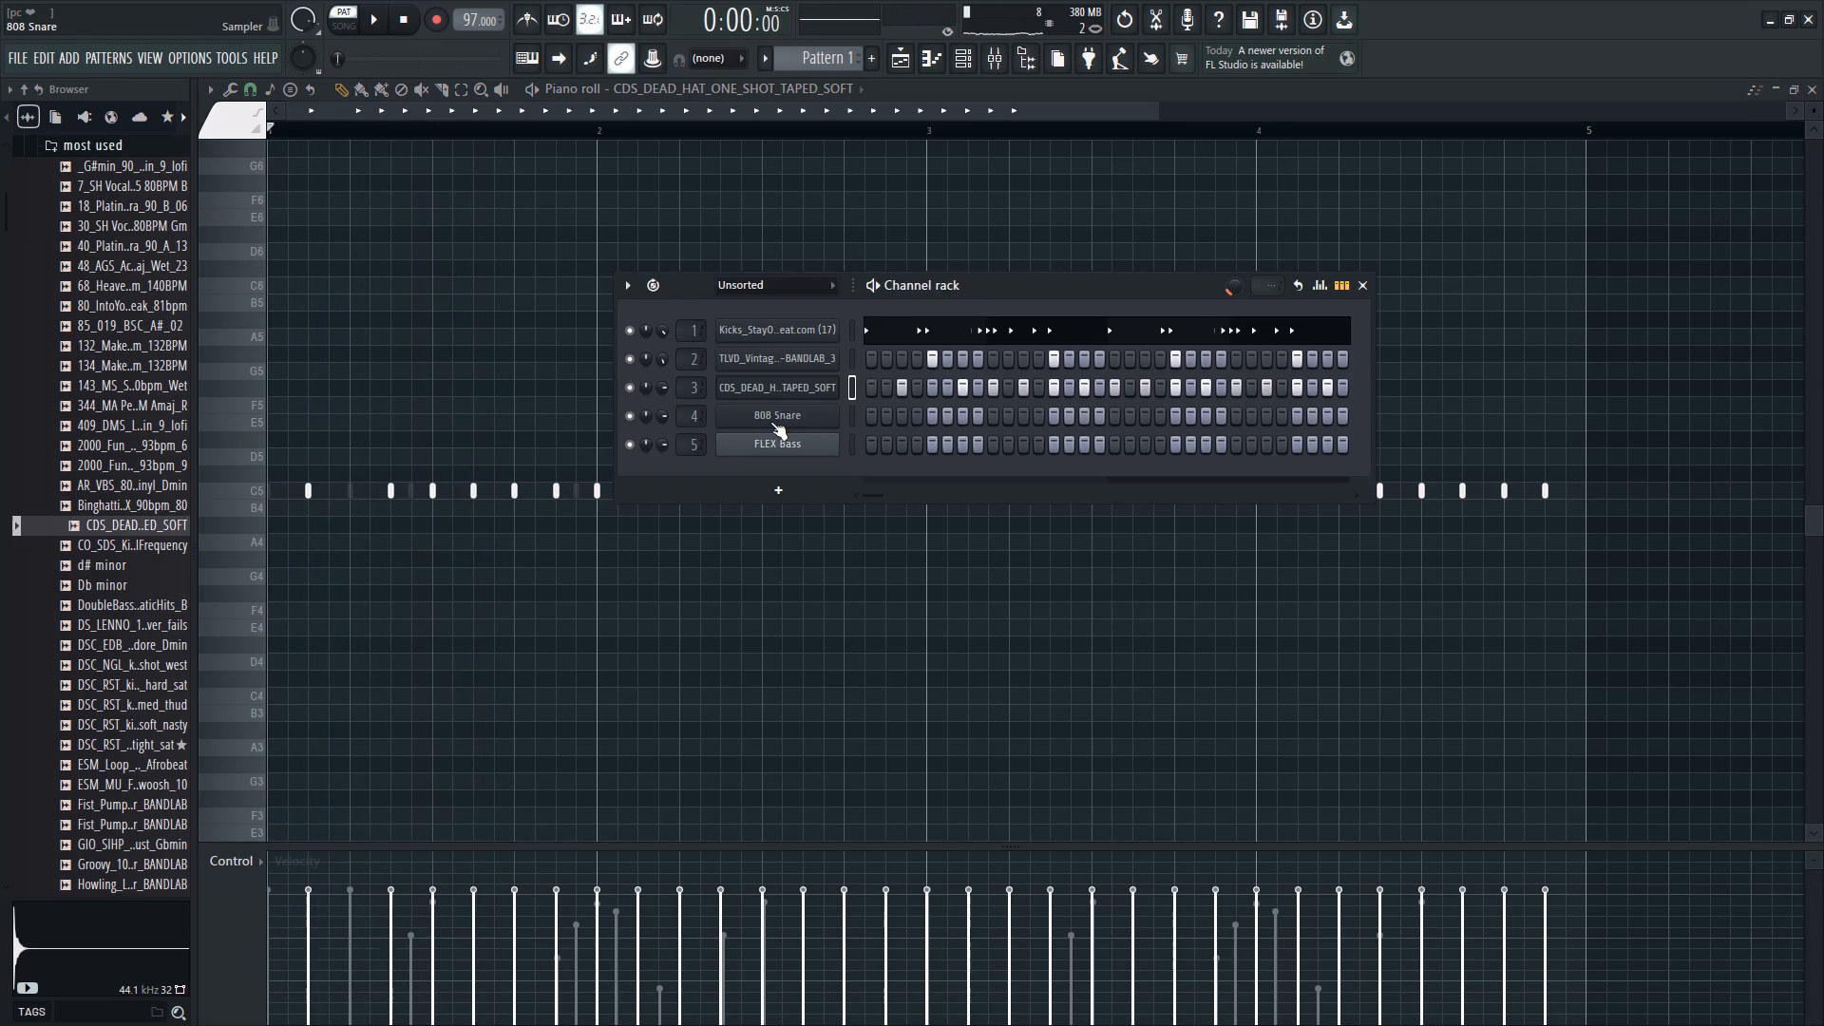
right_click(790, 389)
left_click(1051, 470)
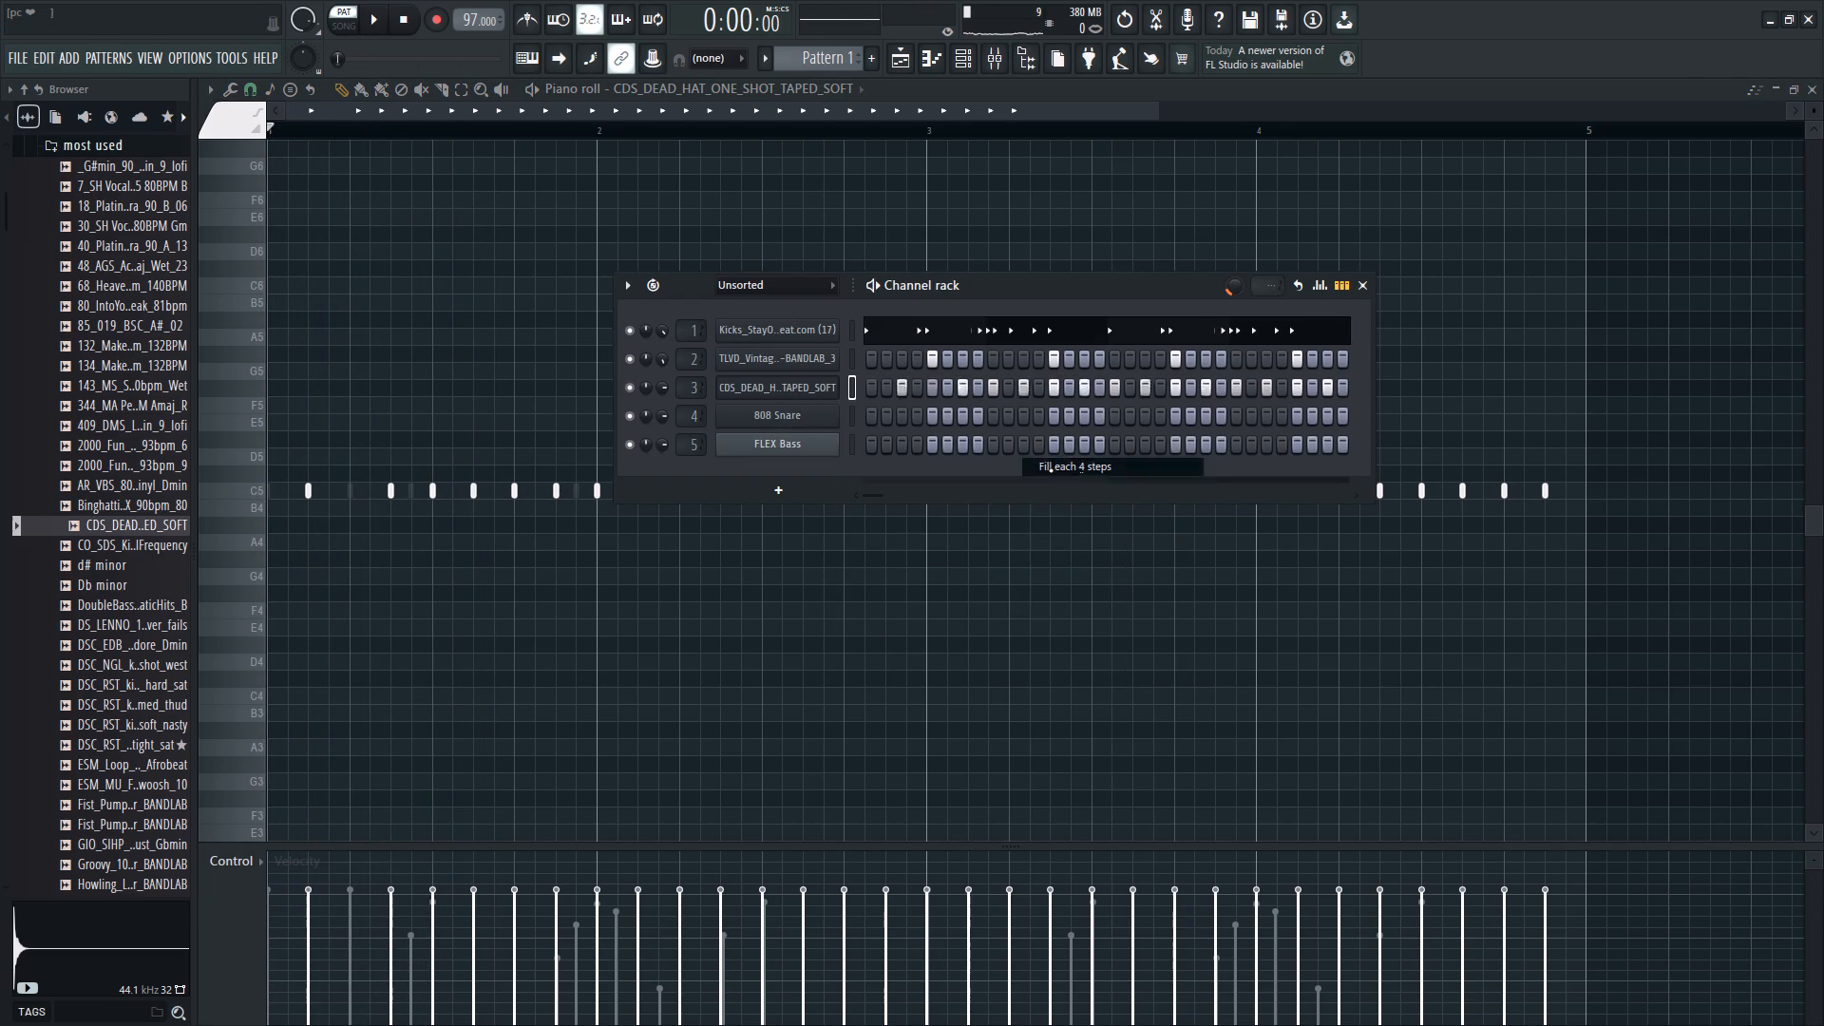
right_click_drag(429, 524, 416, 529)
key("space")
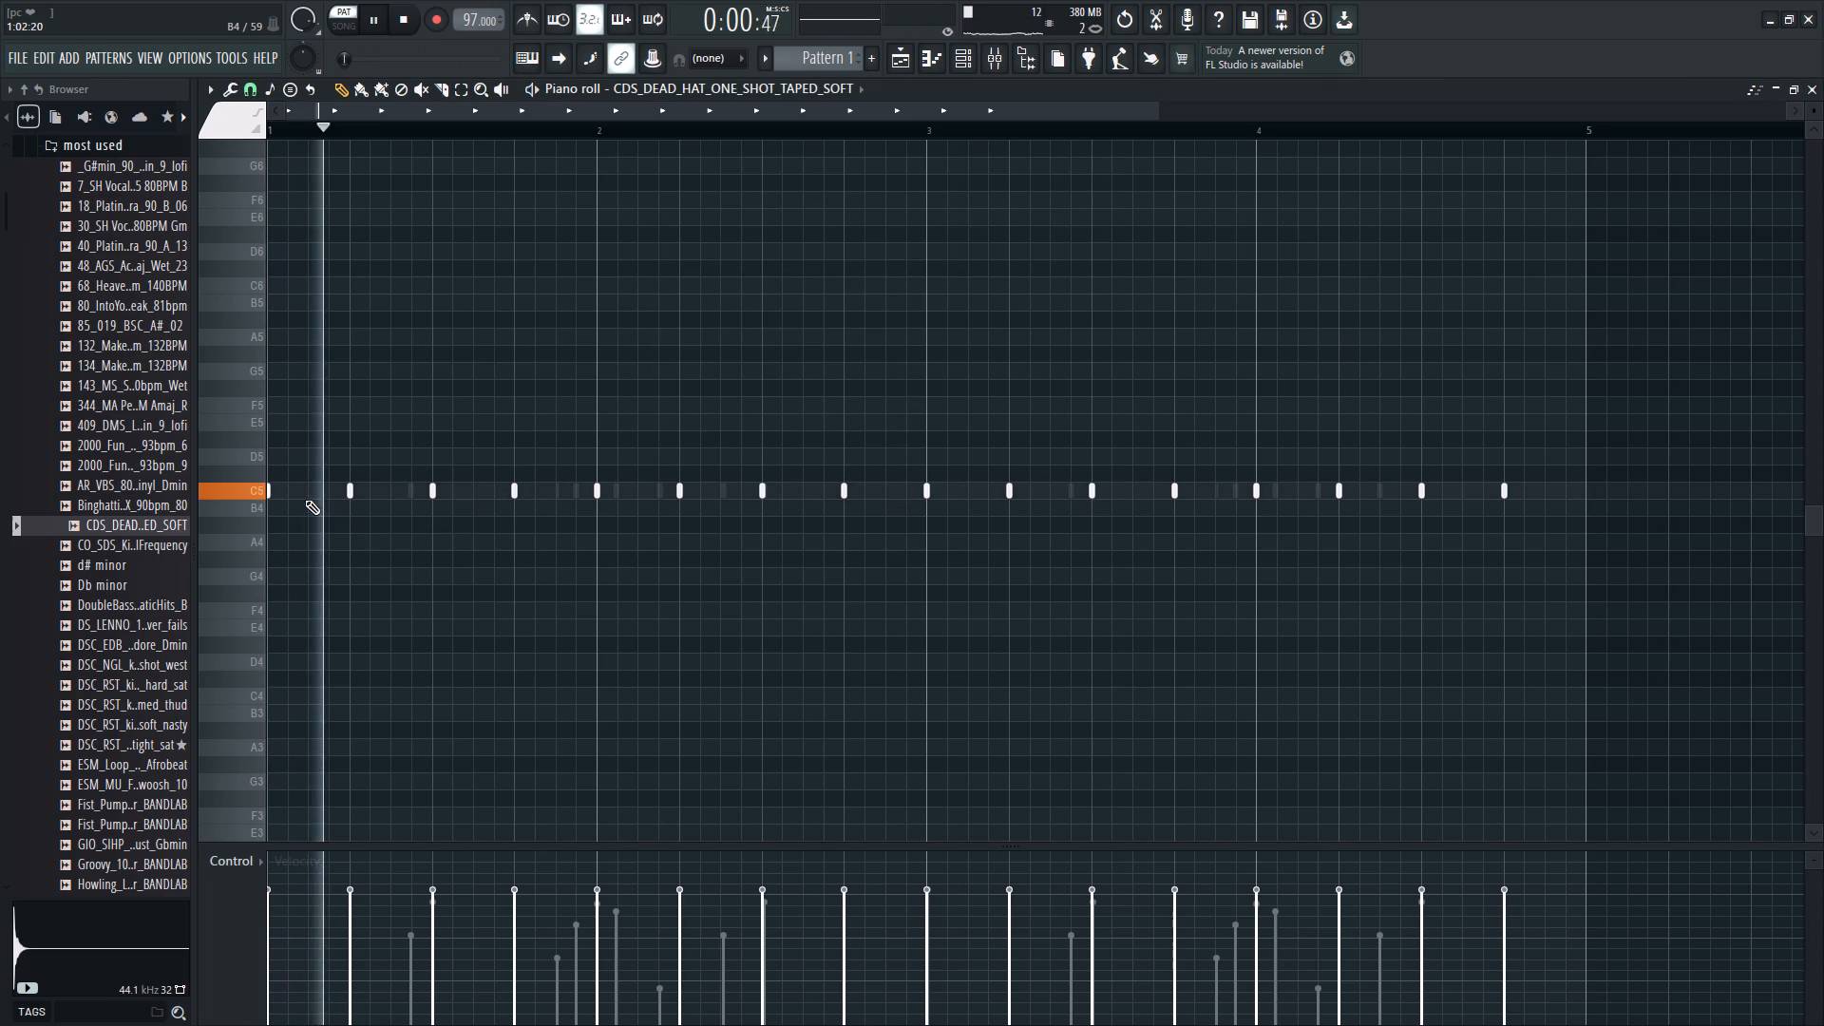
right_click_drag(293, 494, 263, 499)
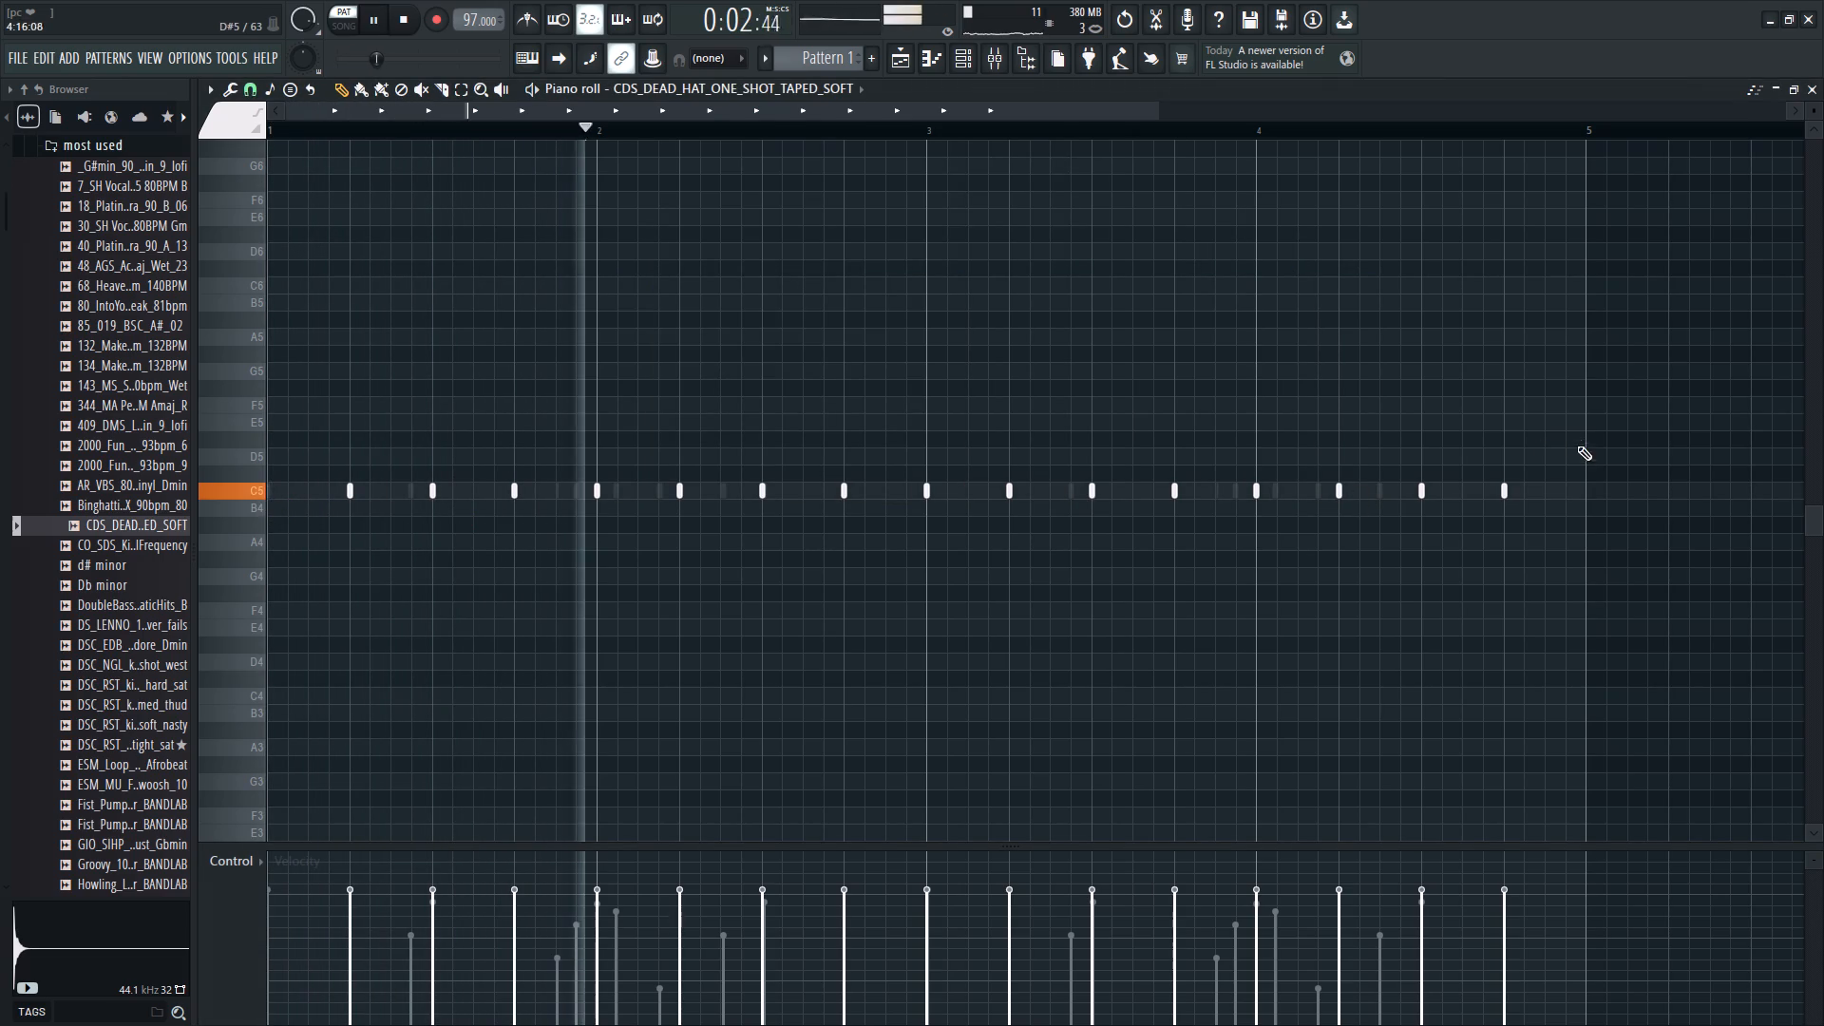
Move all remaining hat notes two steps later on C5, starting from step 7 of bar 1, and check the timing in playback.
left_click_drag(1548, 484, 334, 541, "ctrl")
key("space")
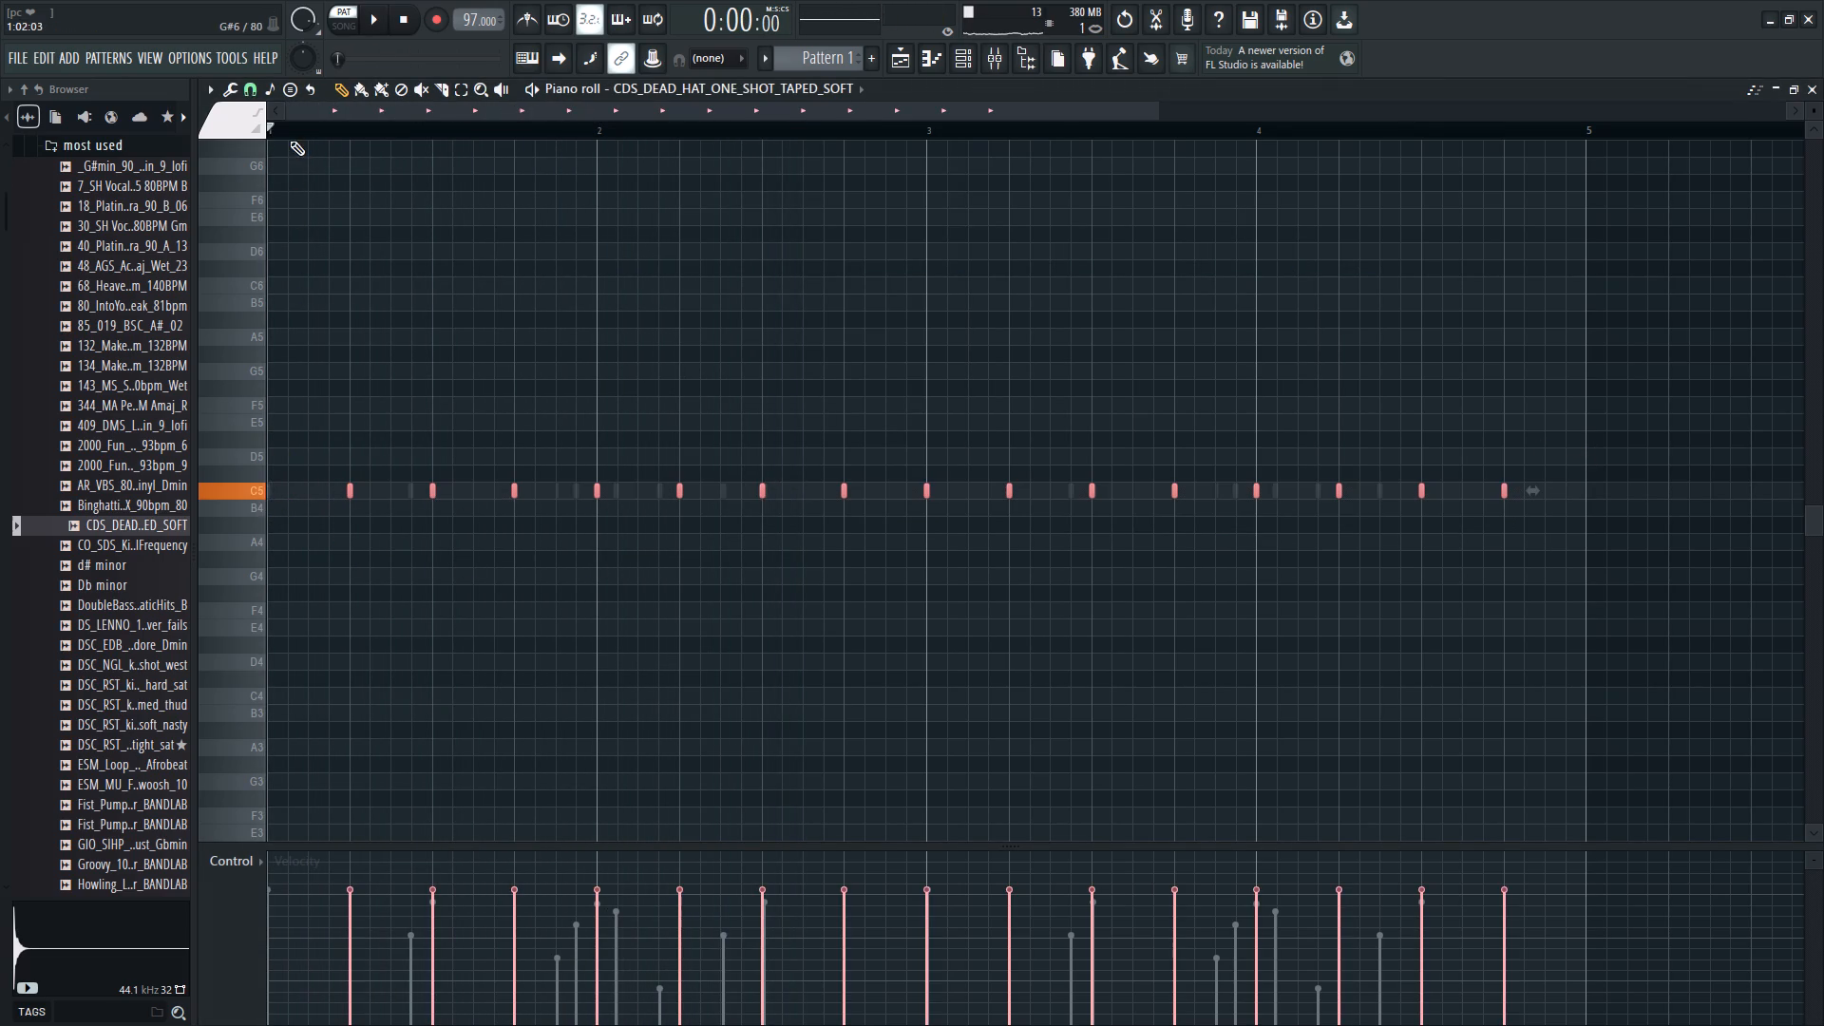
scroll(290, 139, "up", 2)
left_click_drag(455, 493, 476, 493)
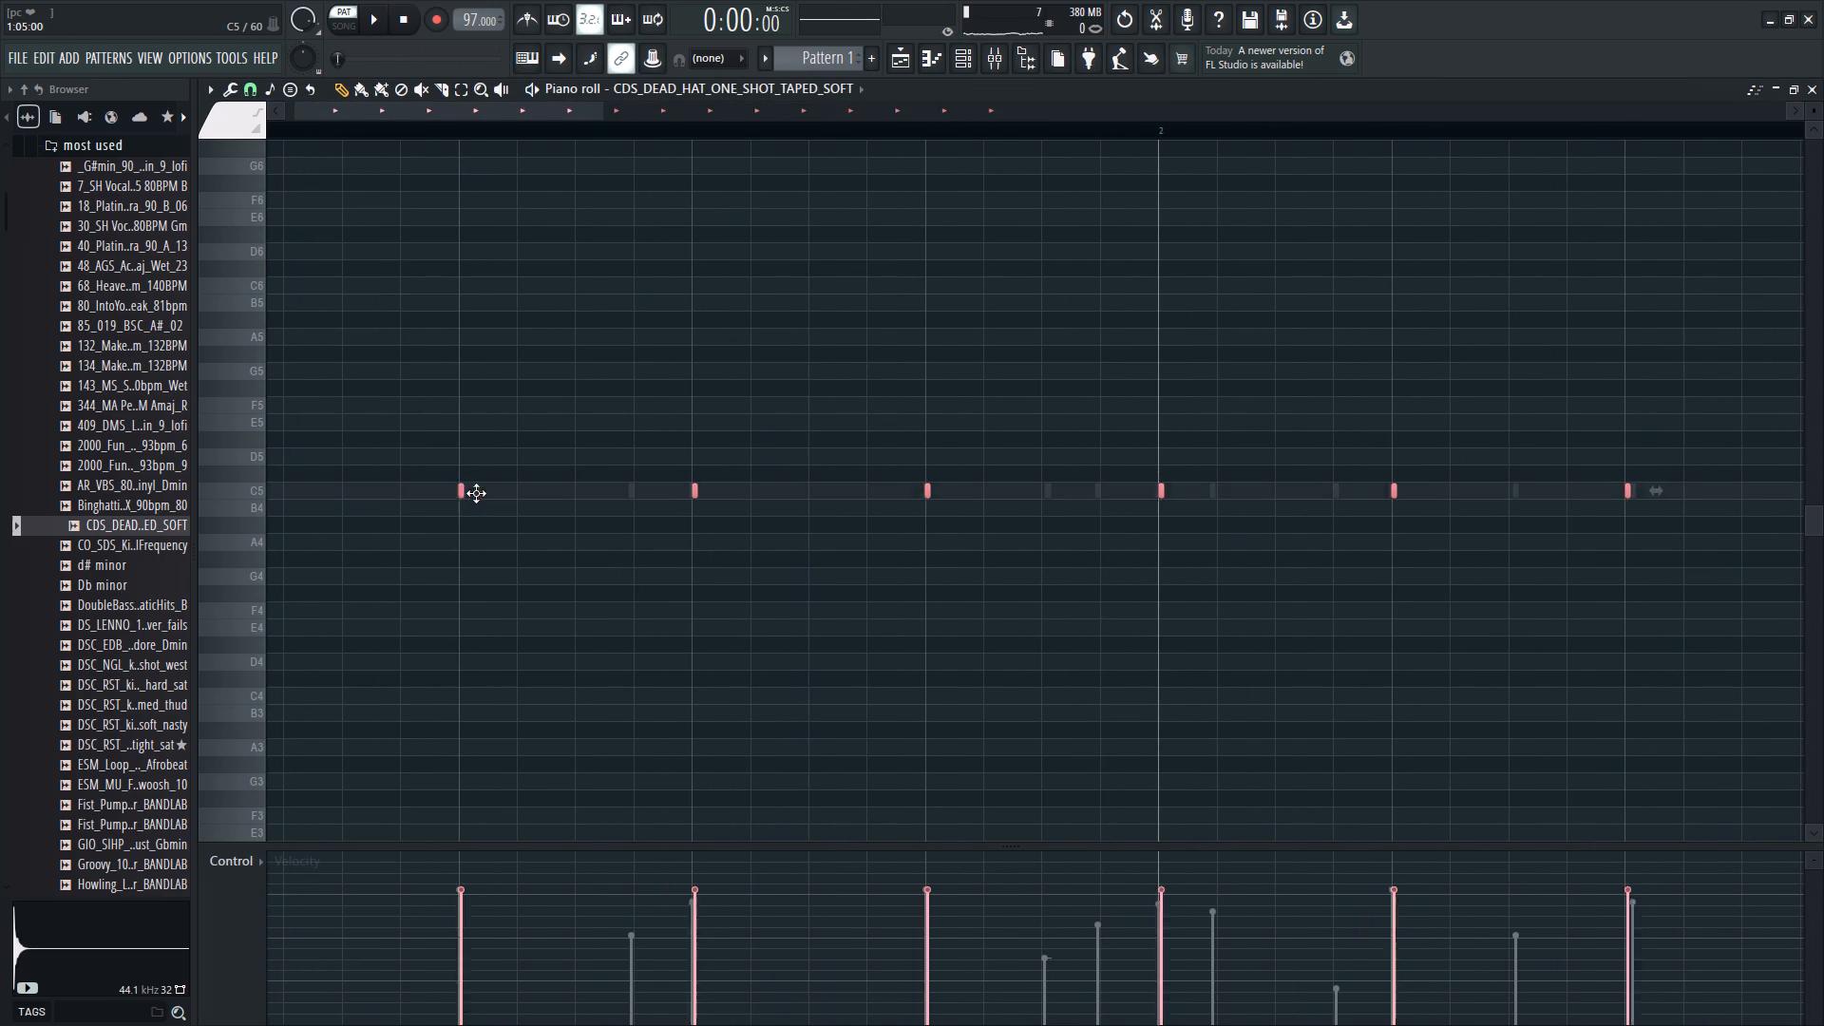
left_click_drag(476, 493, 575, 497)
key("space")
key("space")
key("space")
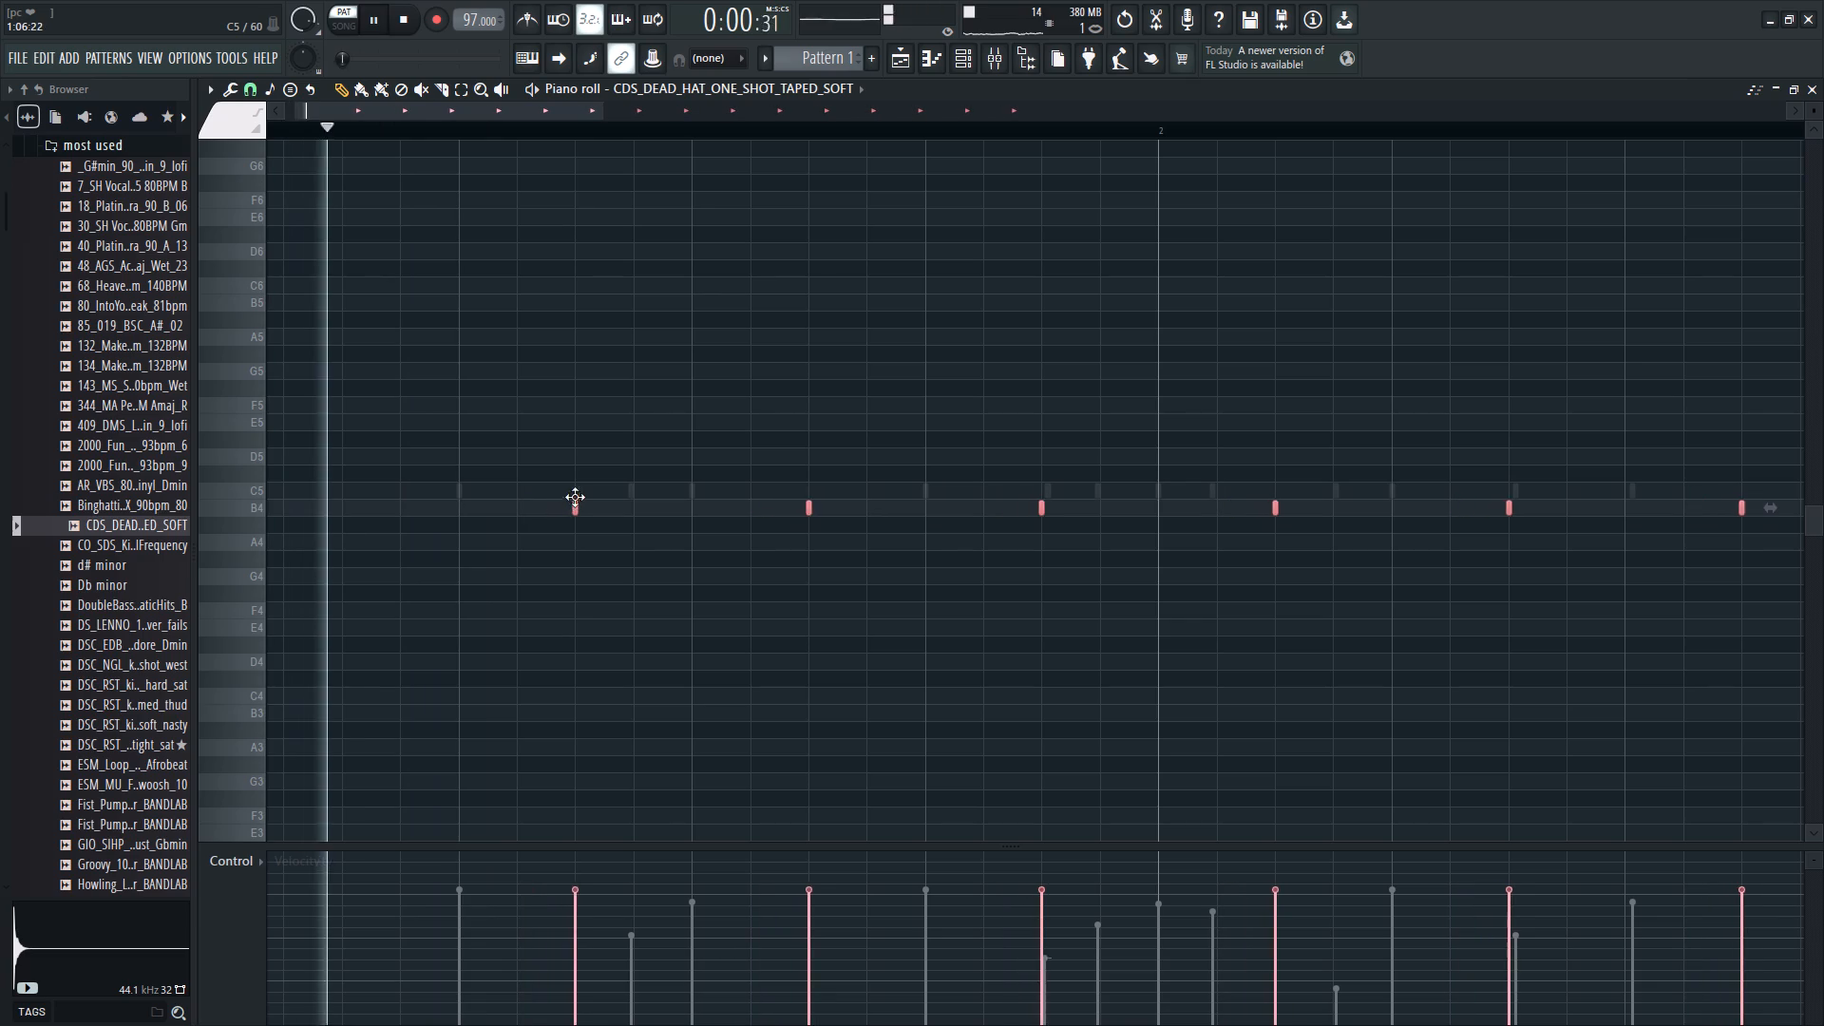
left_click_drag(575, 497, 575, 489)
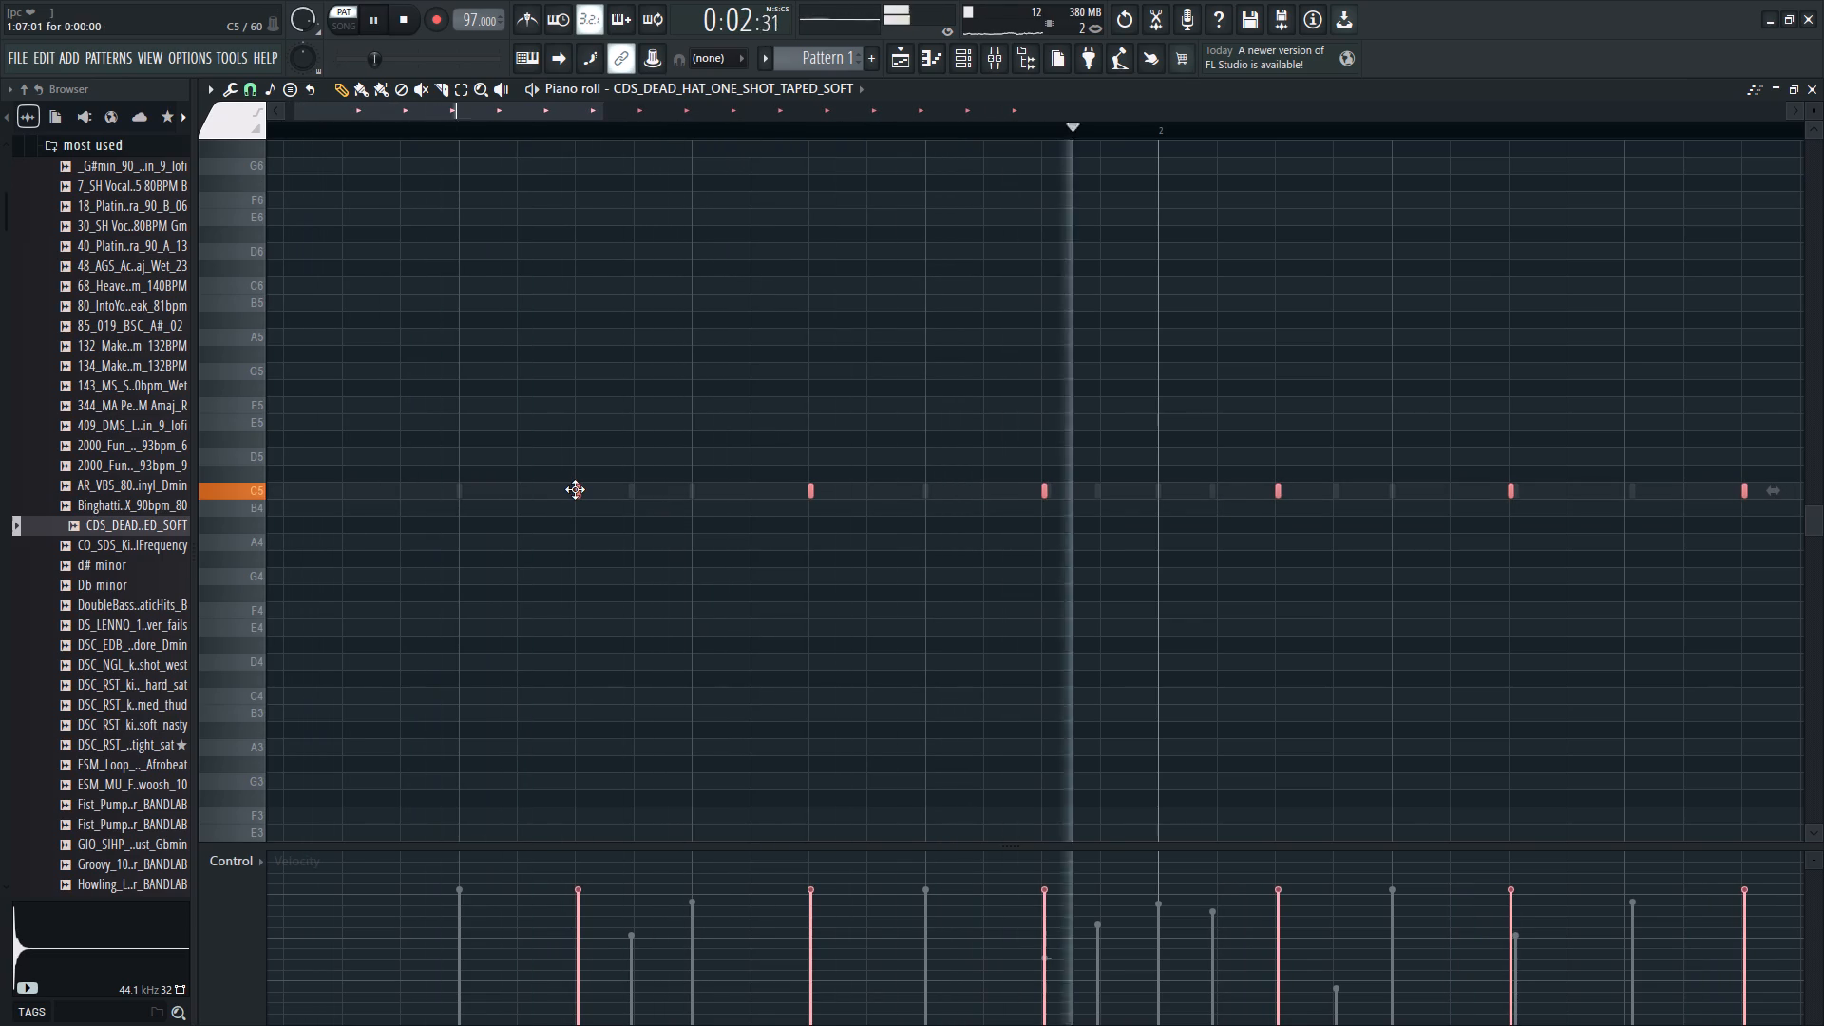
key("space")
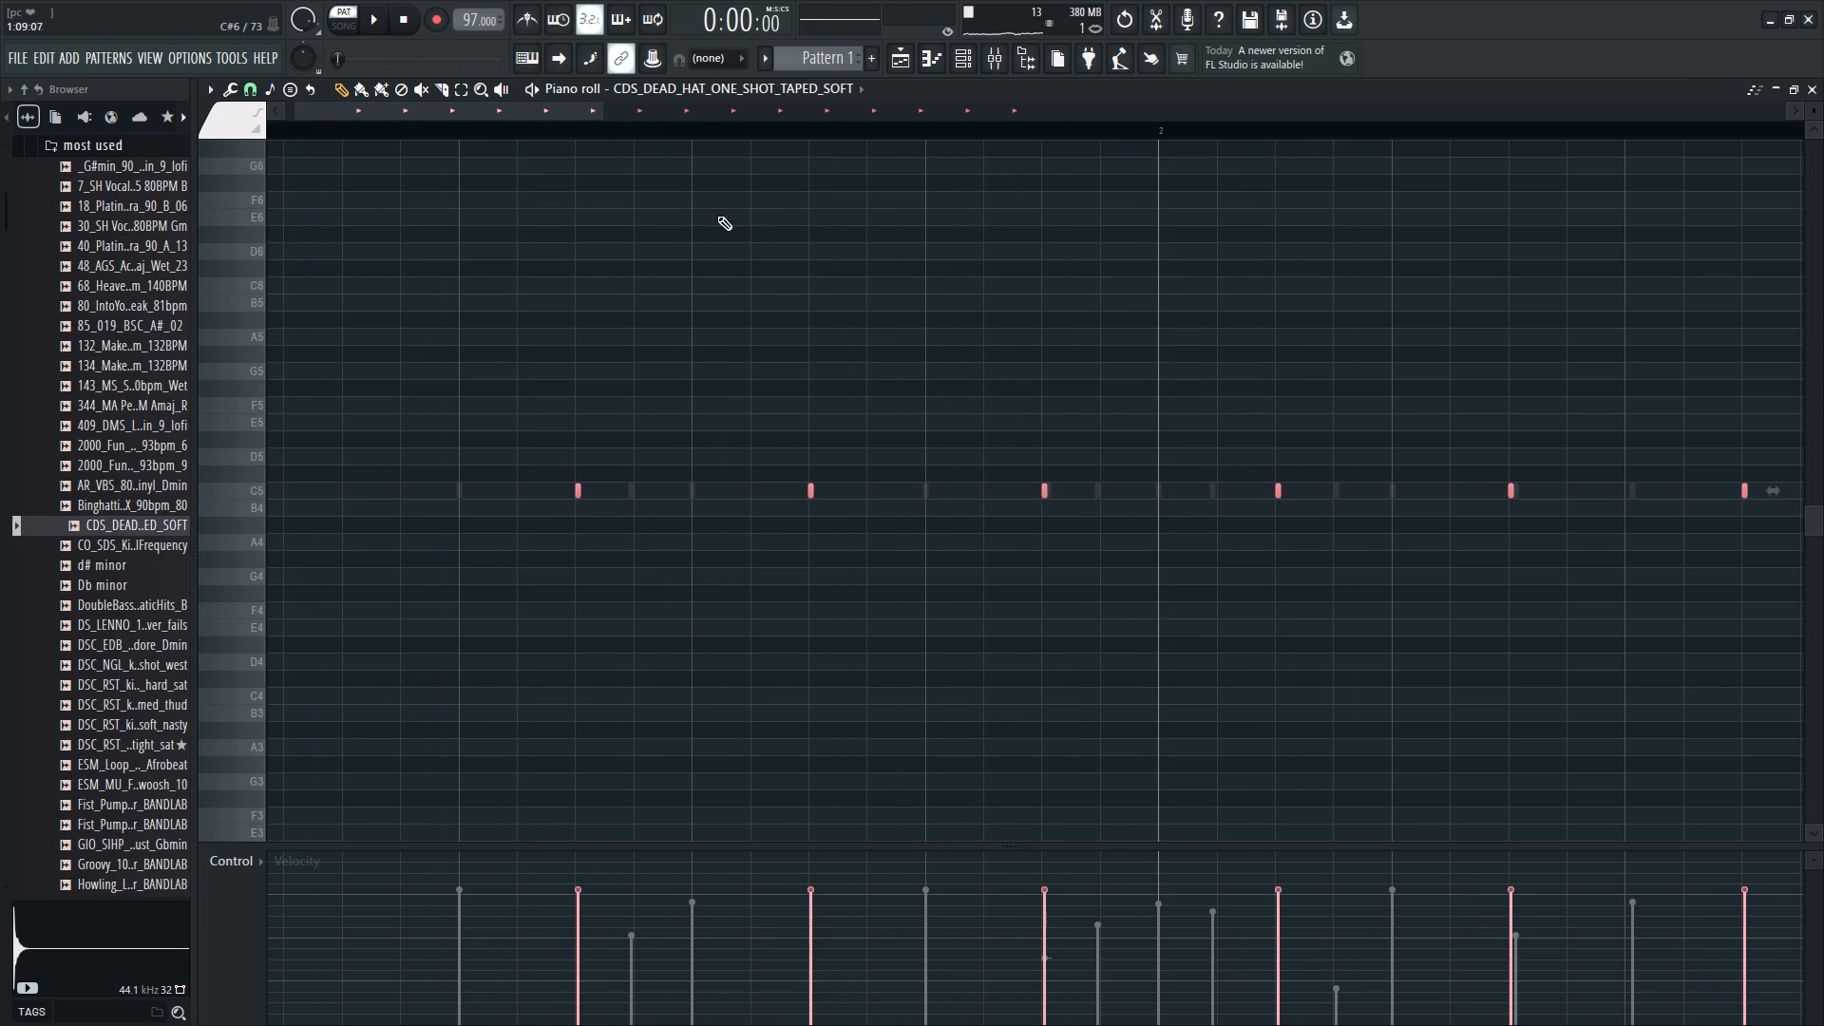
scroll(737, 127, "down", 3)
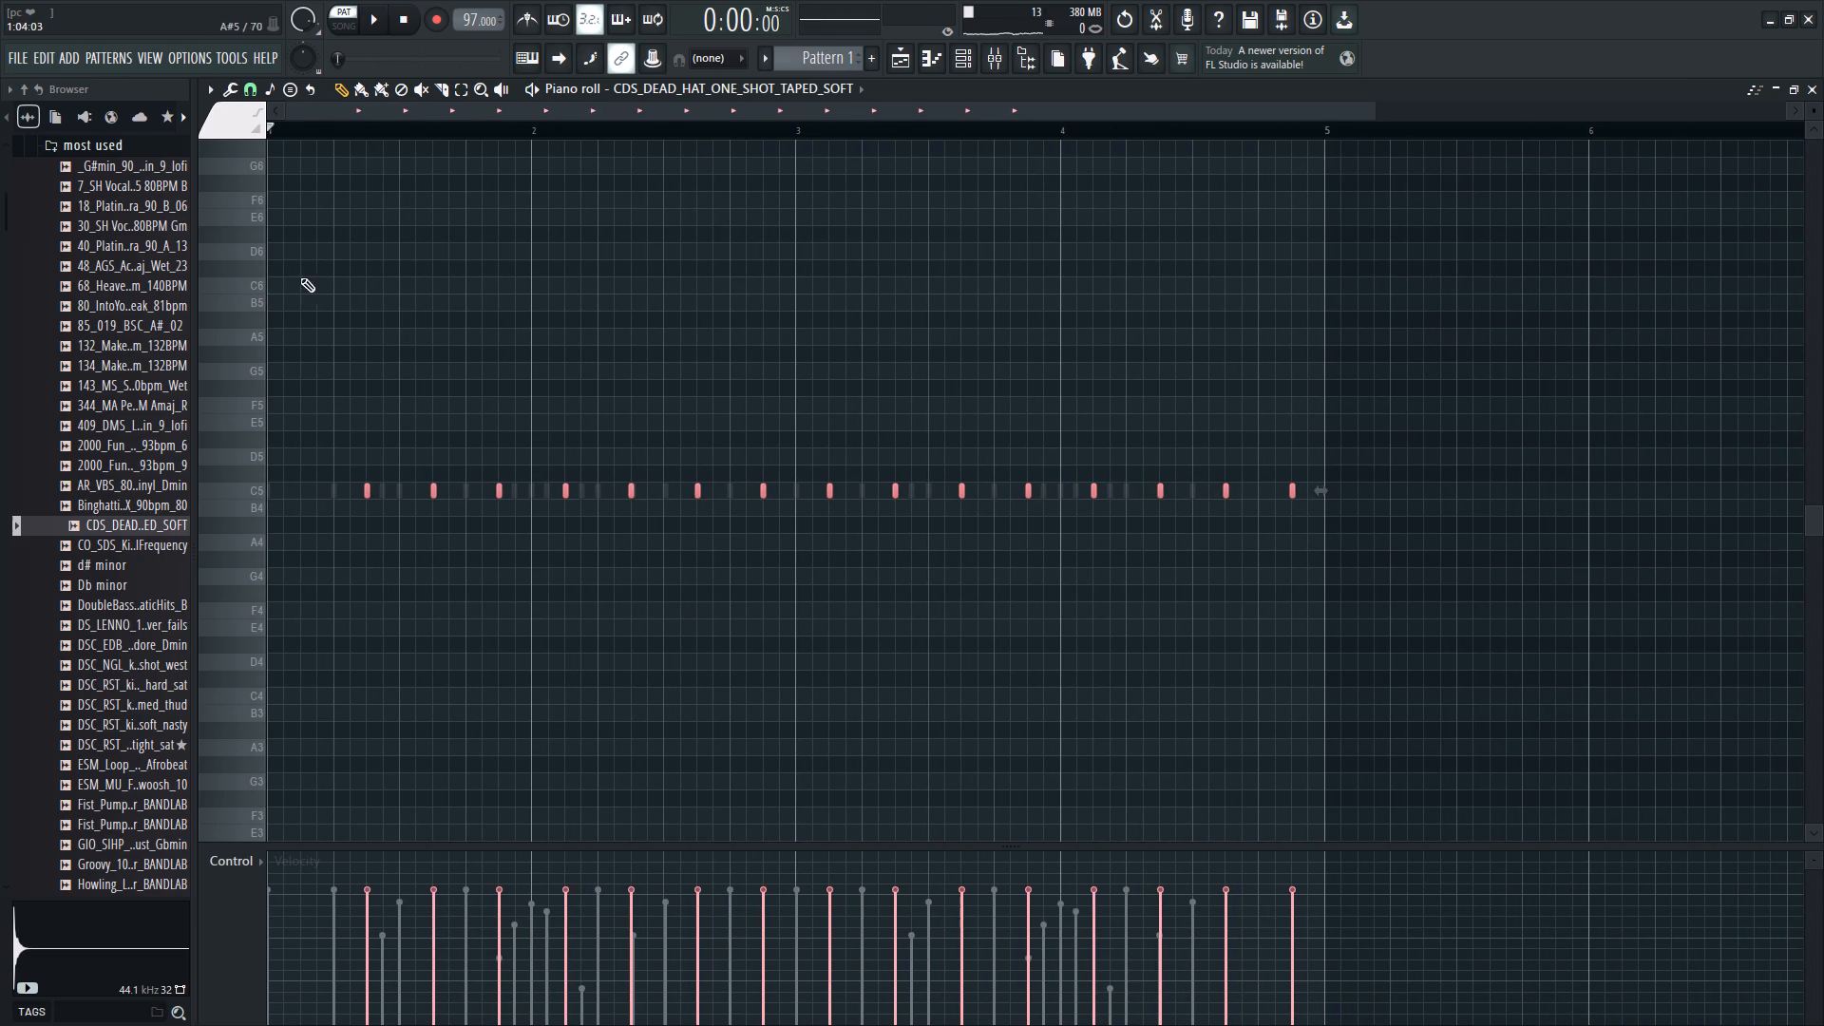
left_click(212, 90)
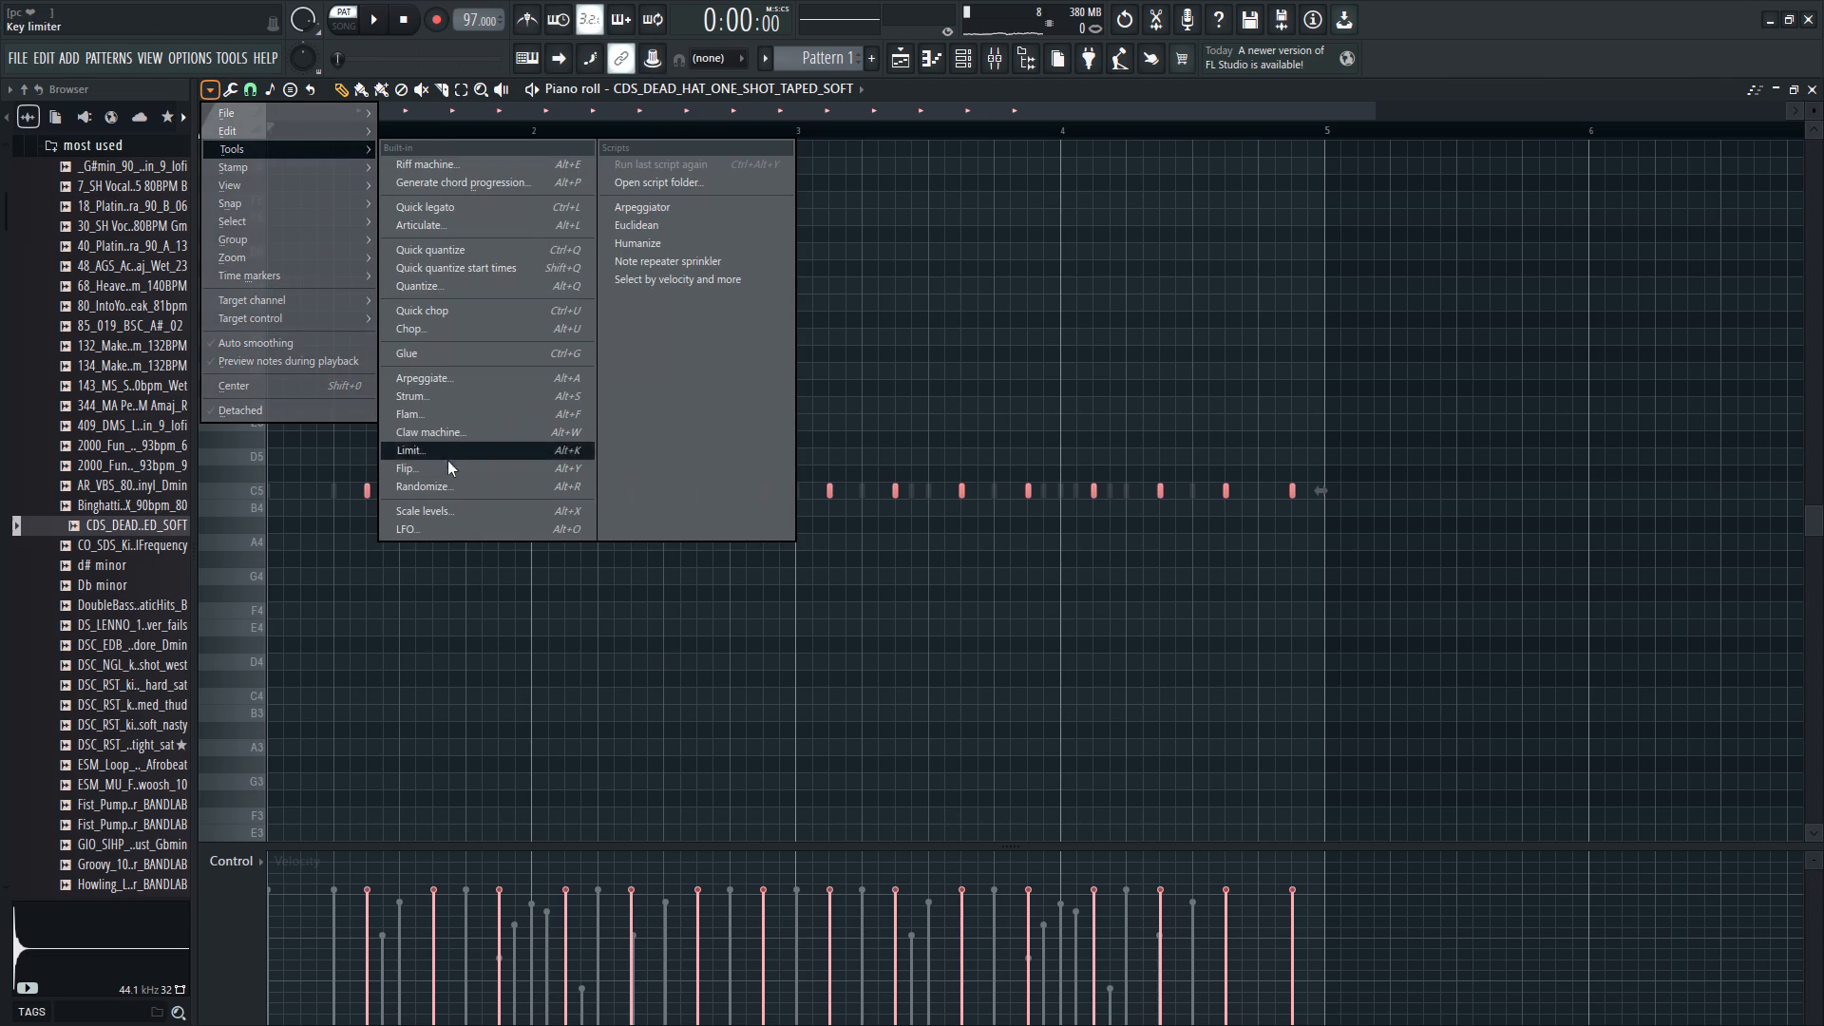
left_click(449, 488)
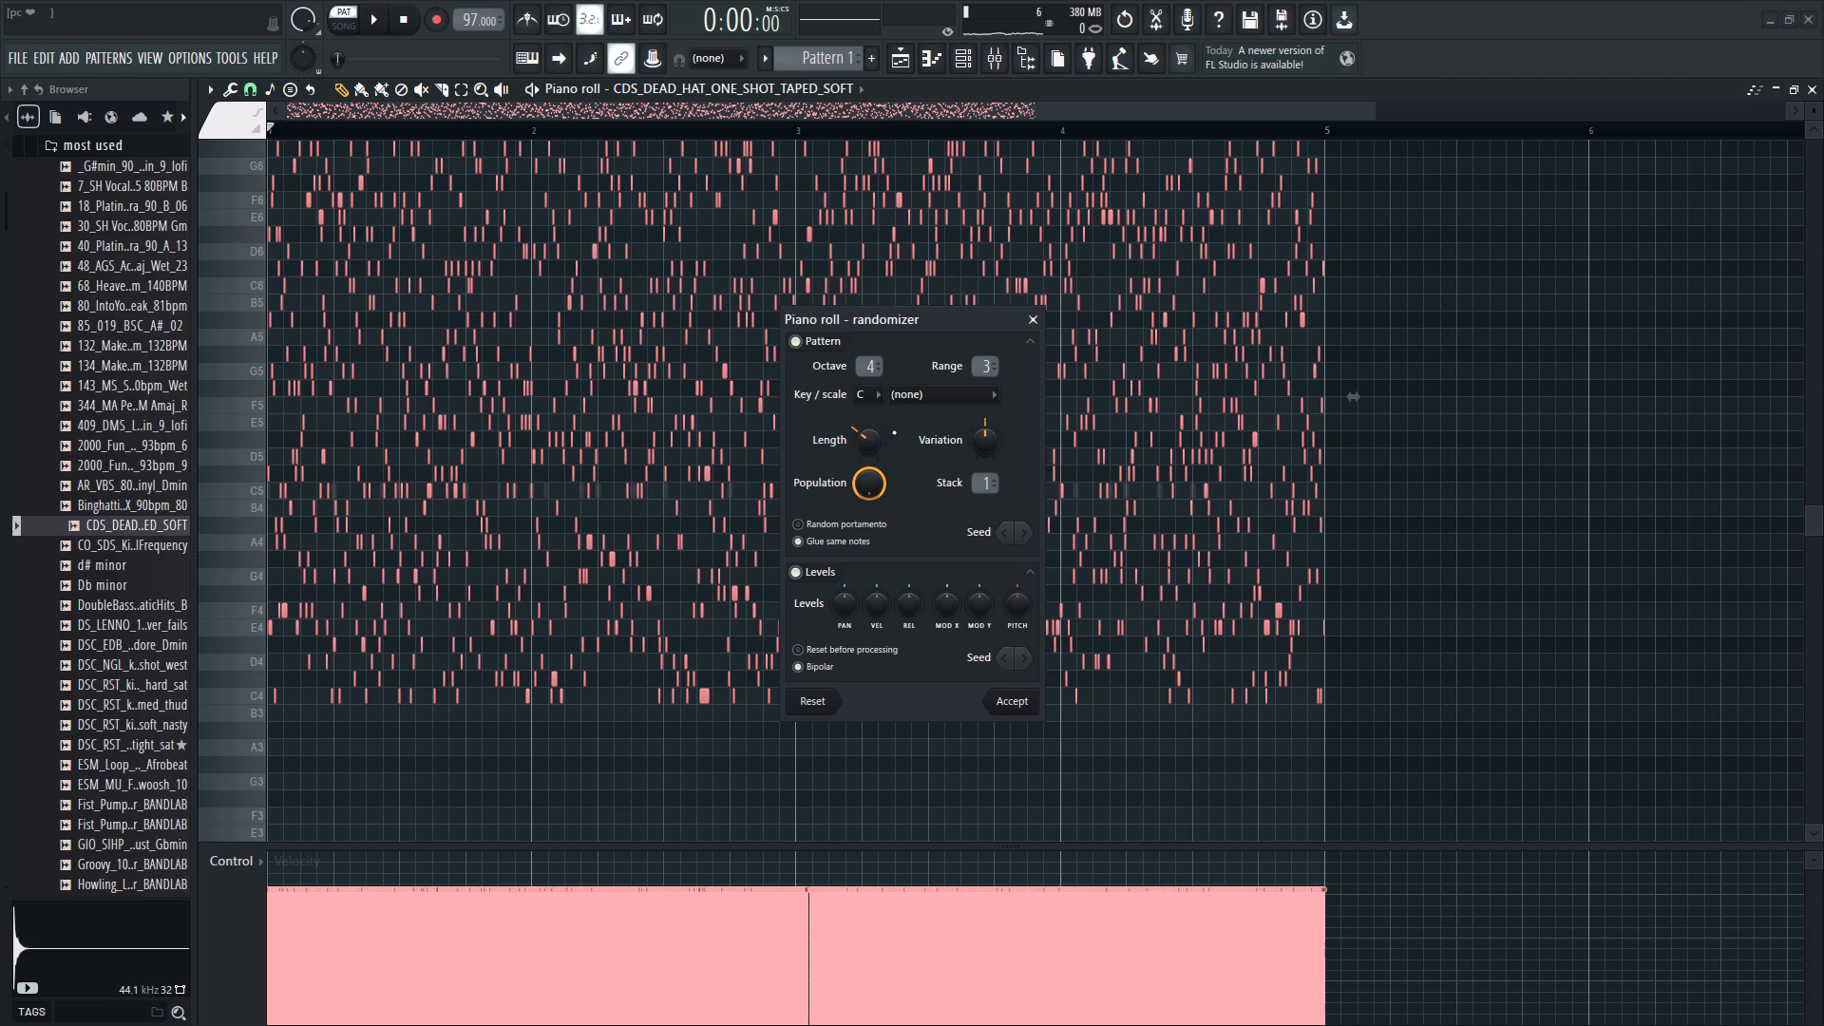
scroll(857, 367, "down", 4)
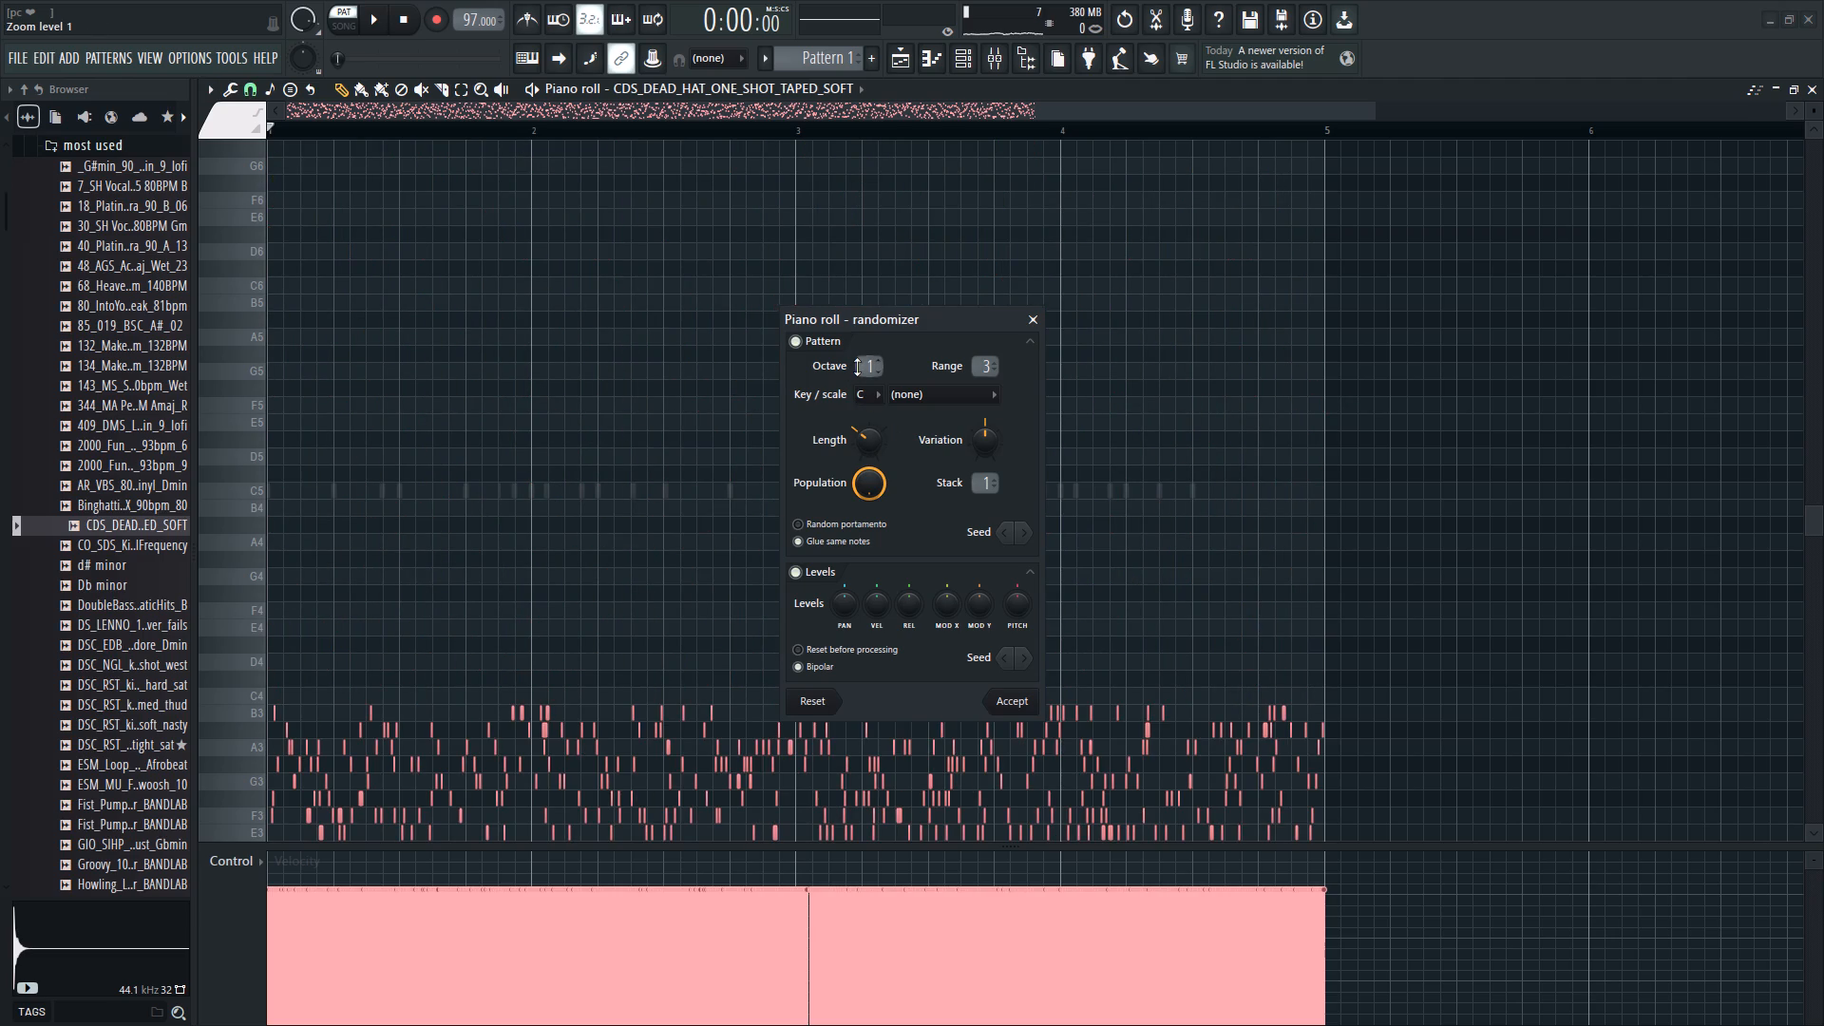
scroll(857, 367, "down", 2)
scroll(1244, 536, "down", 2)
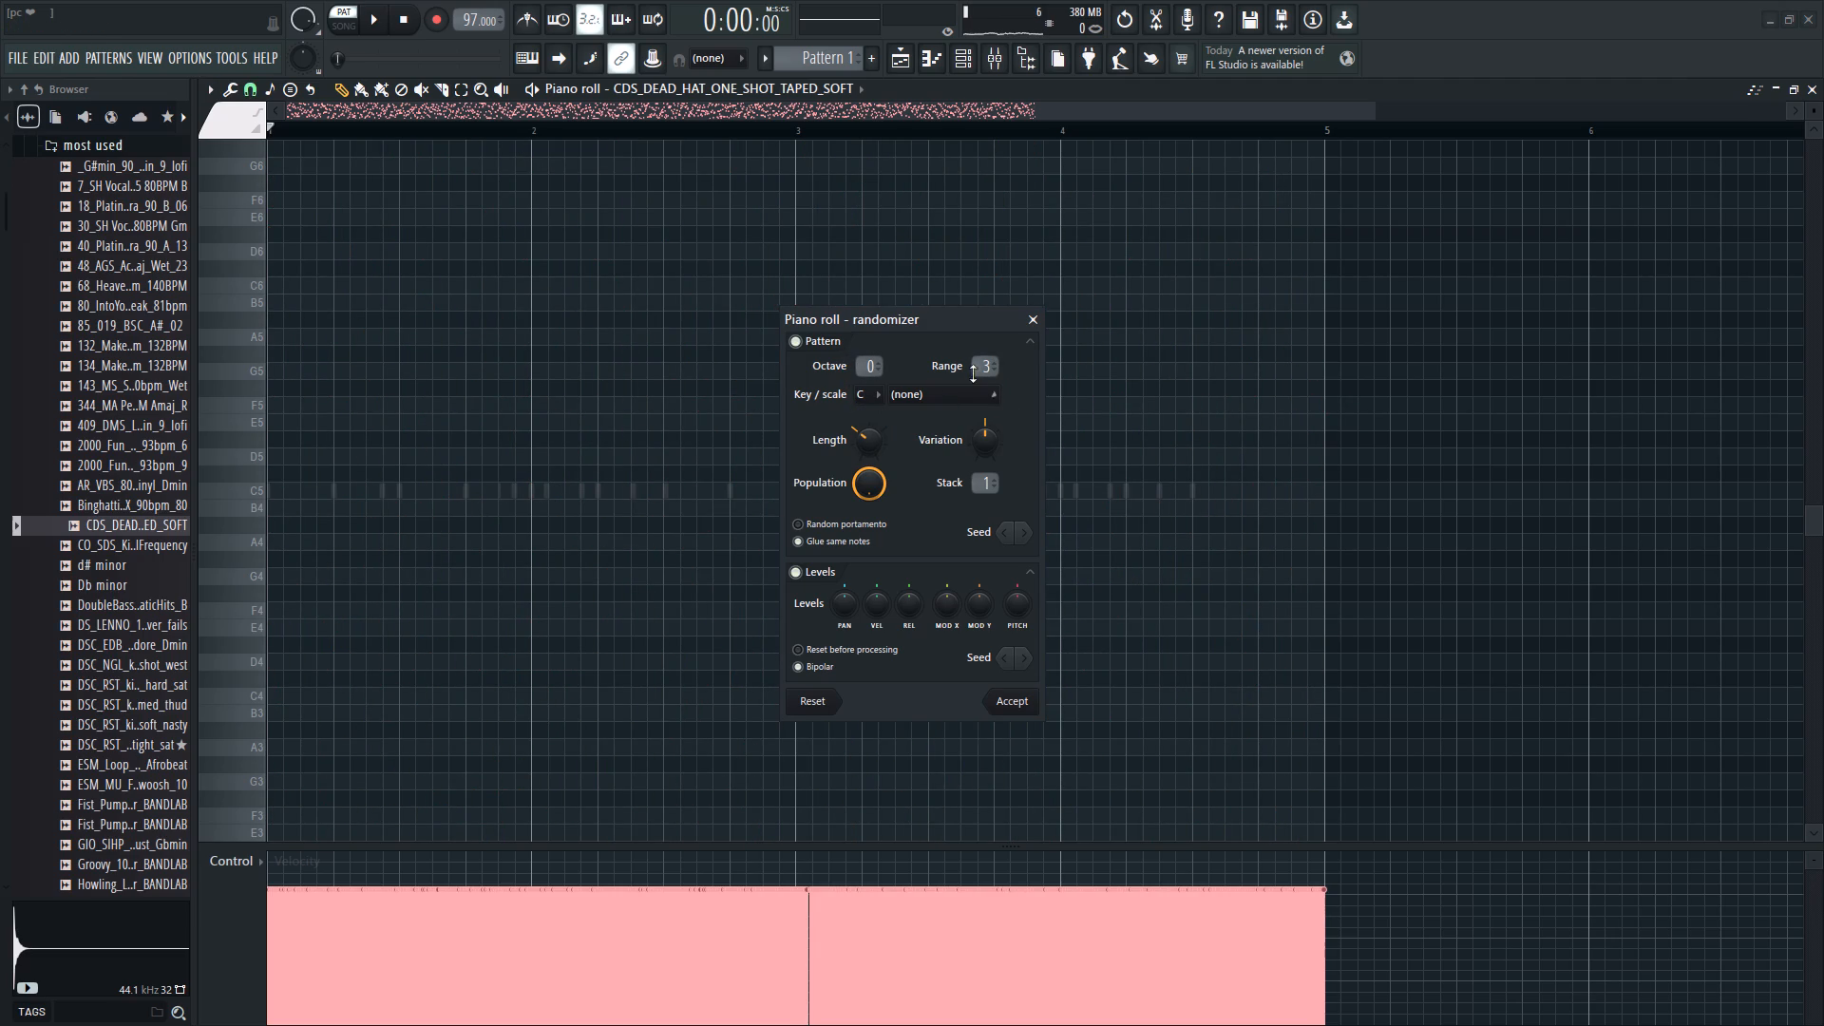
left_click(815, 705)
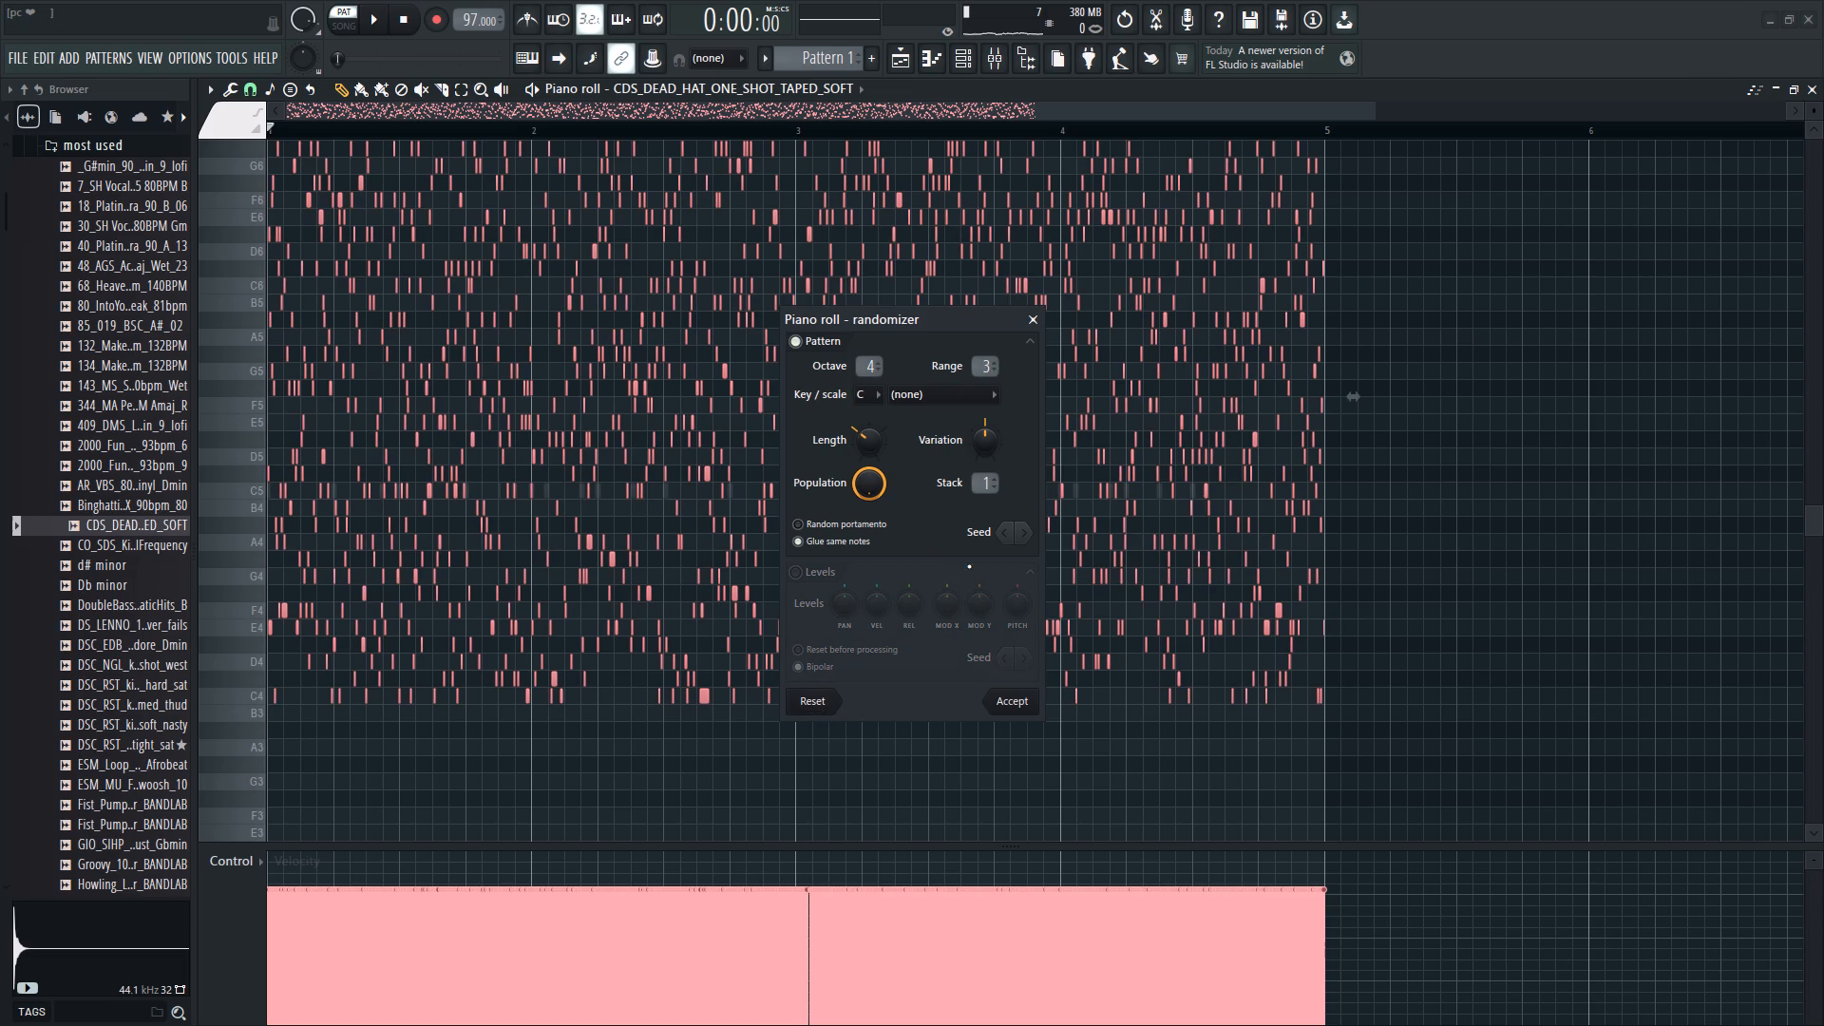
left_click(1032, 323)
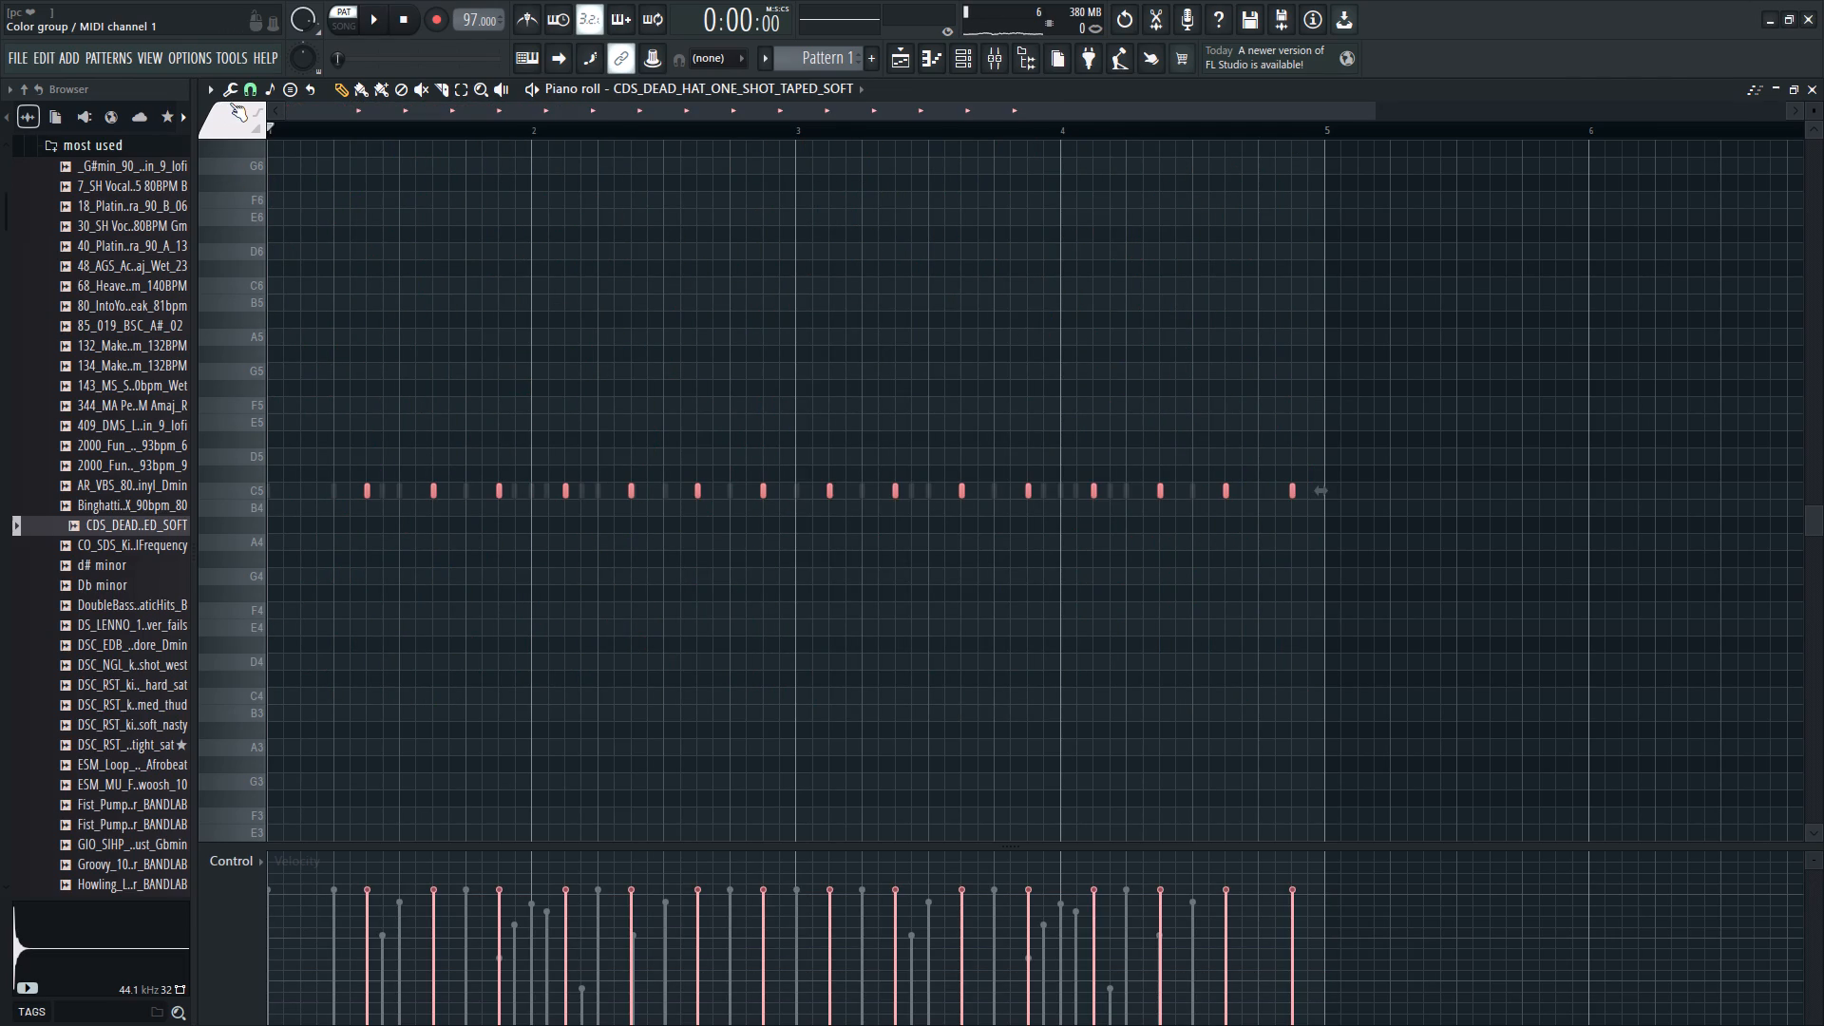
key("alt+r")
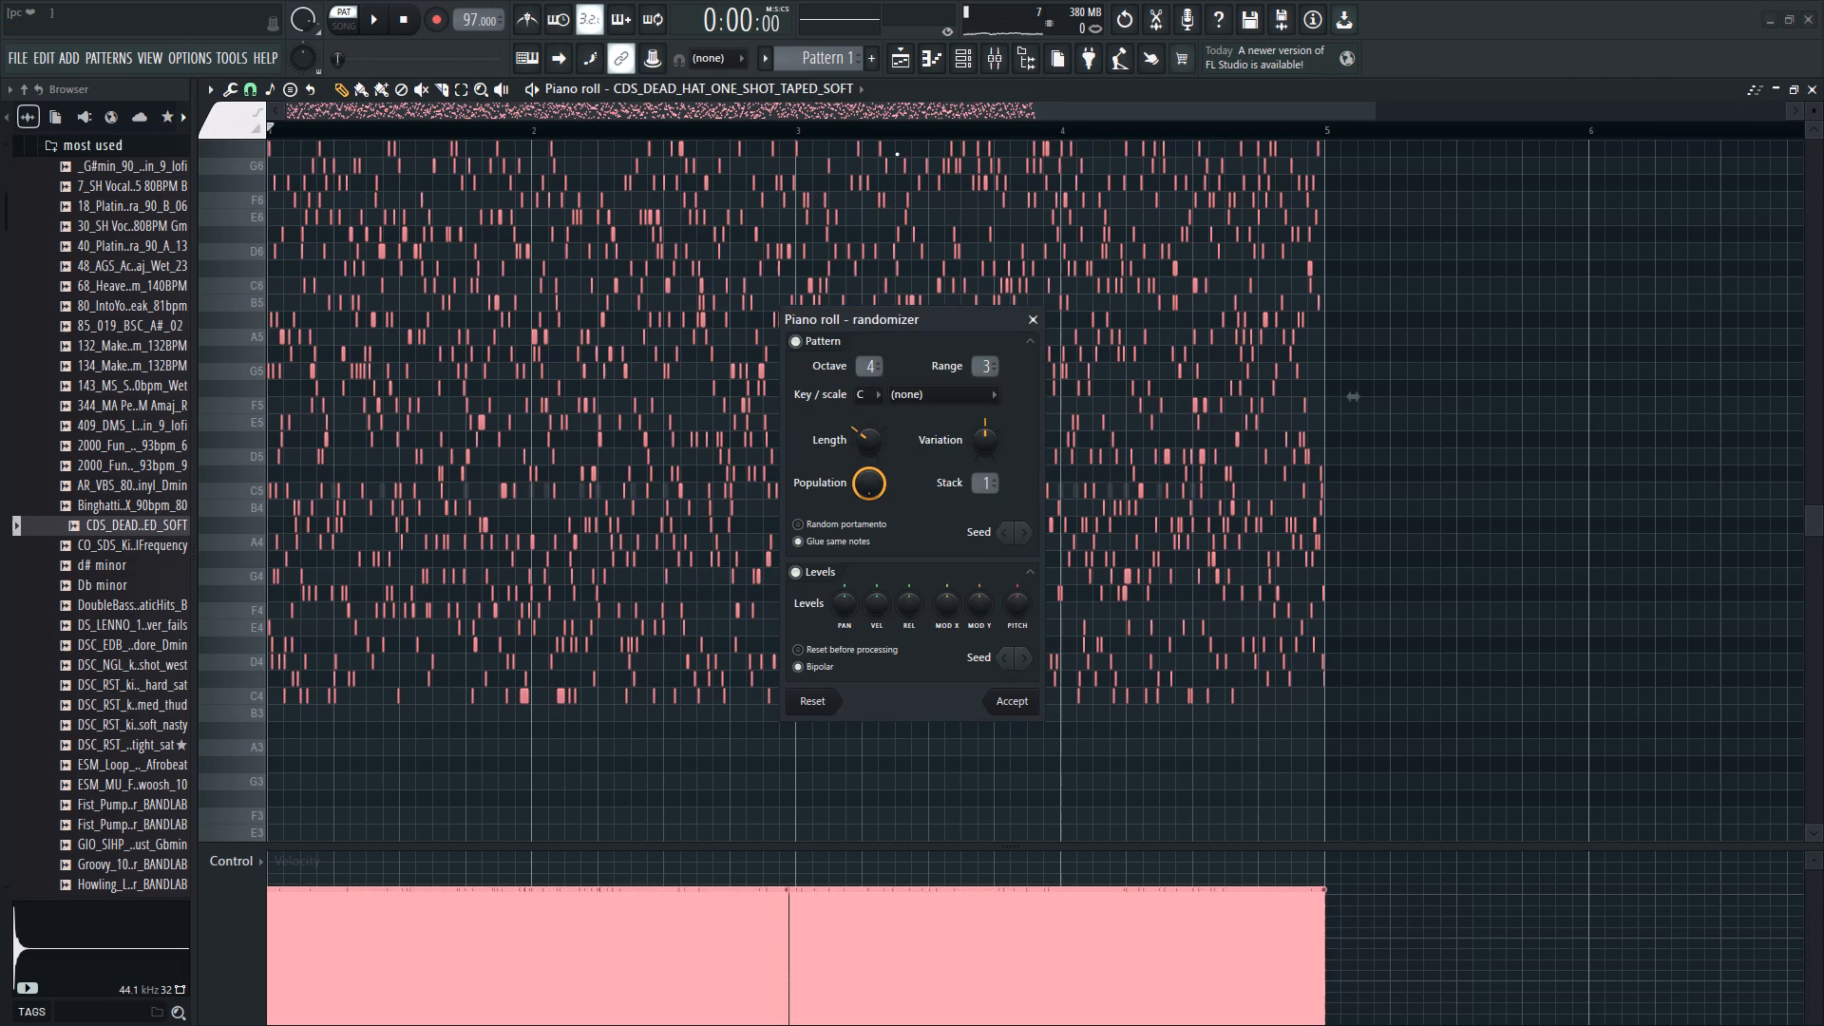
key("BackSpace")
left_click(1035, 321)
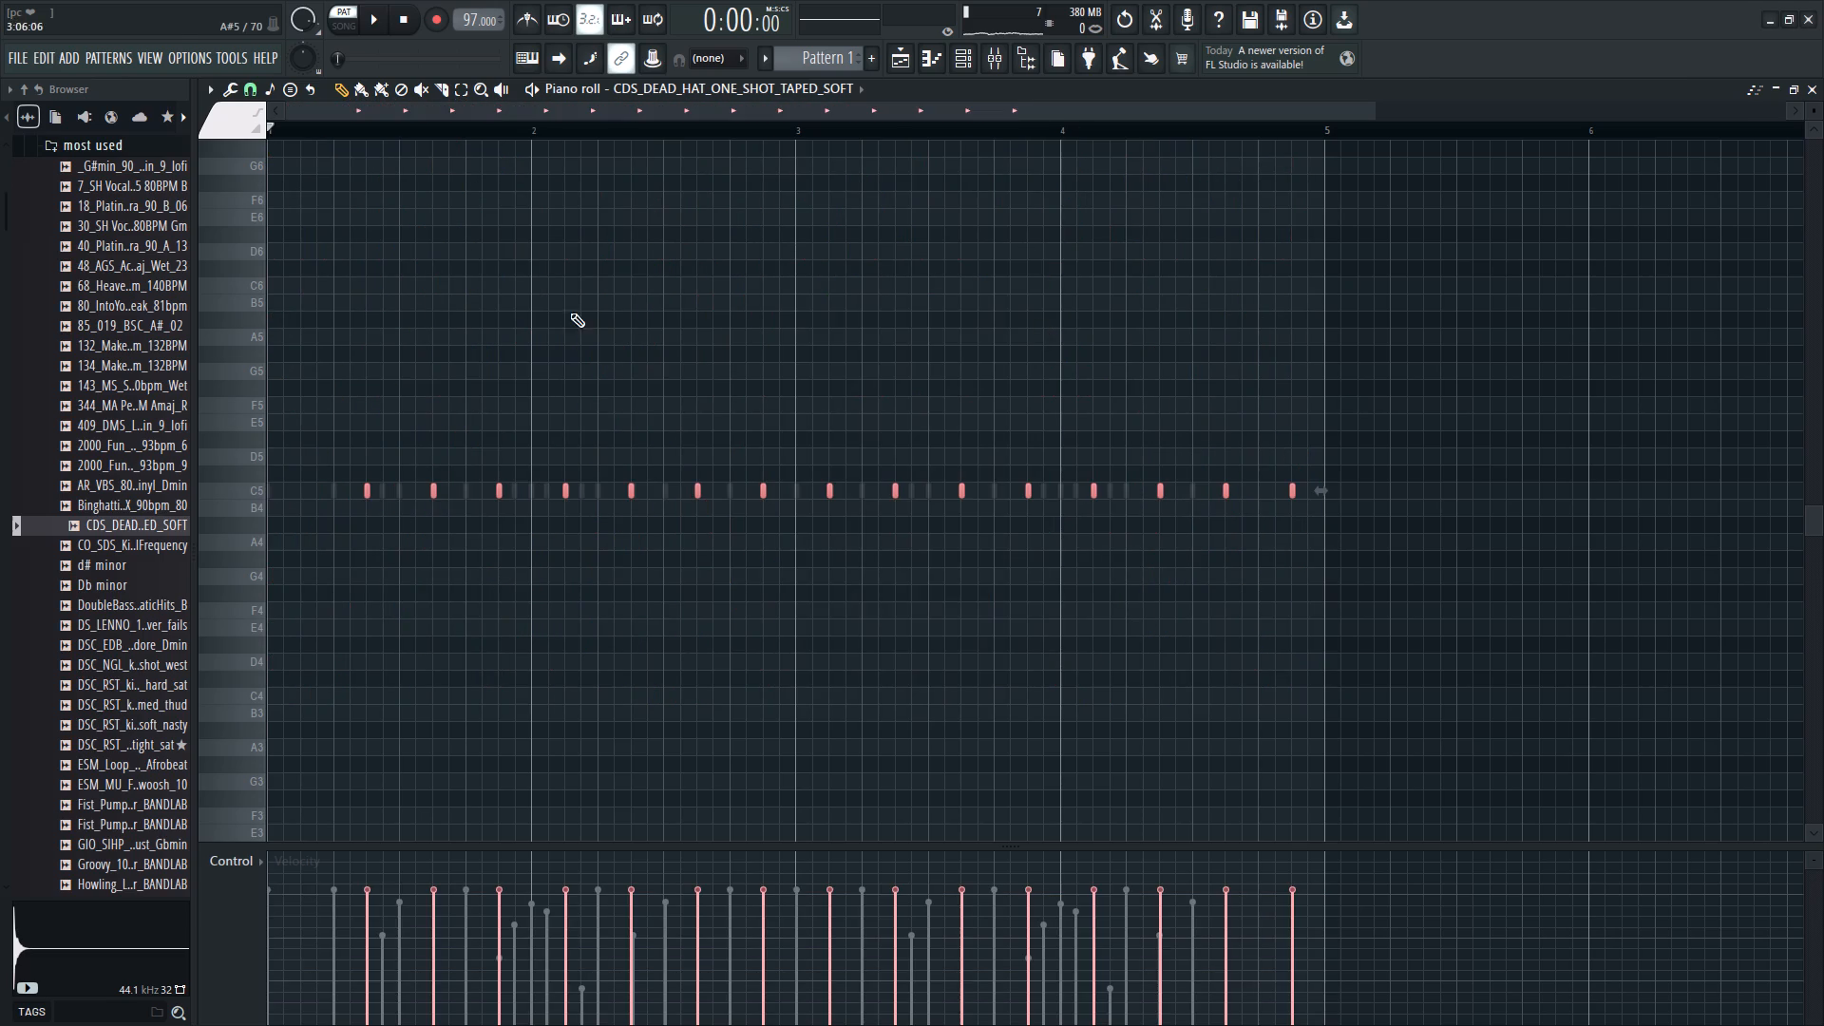
Humanize the hat notes with start time range 0.100, duration range 0.183 and velocity range 0.267.
left_click(208, 94)
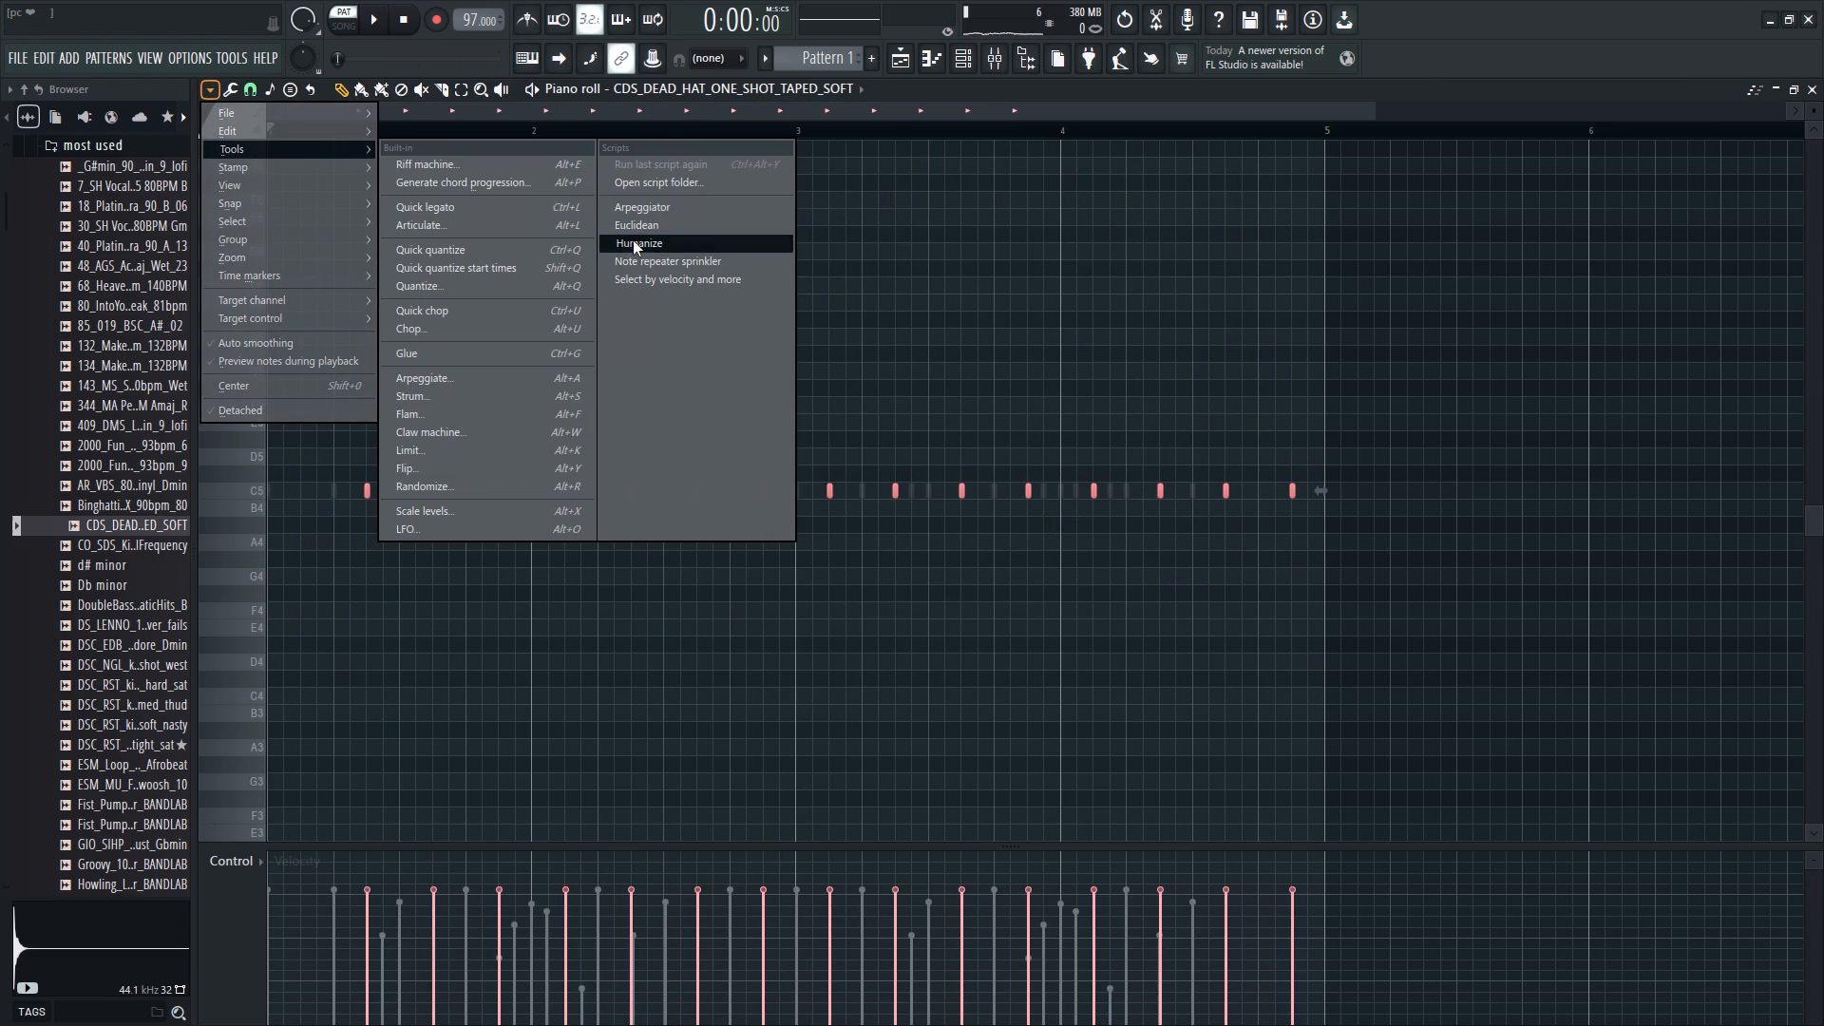
left_click(633, 240)
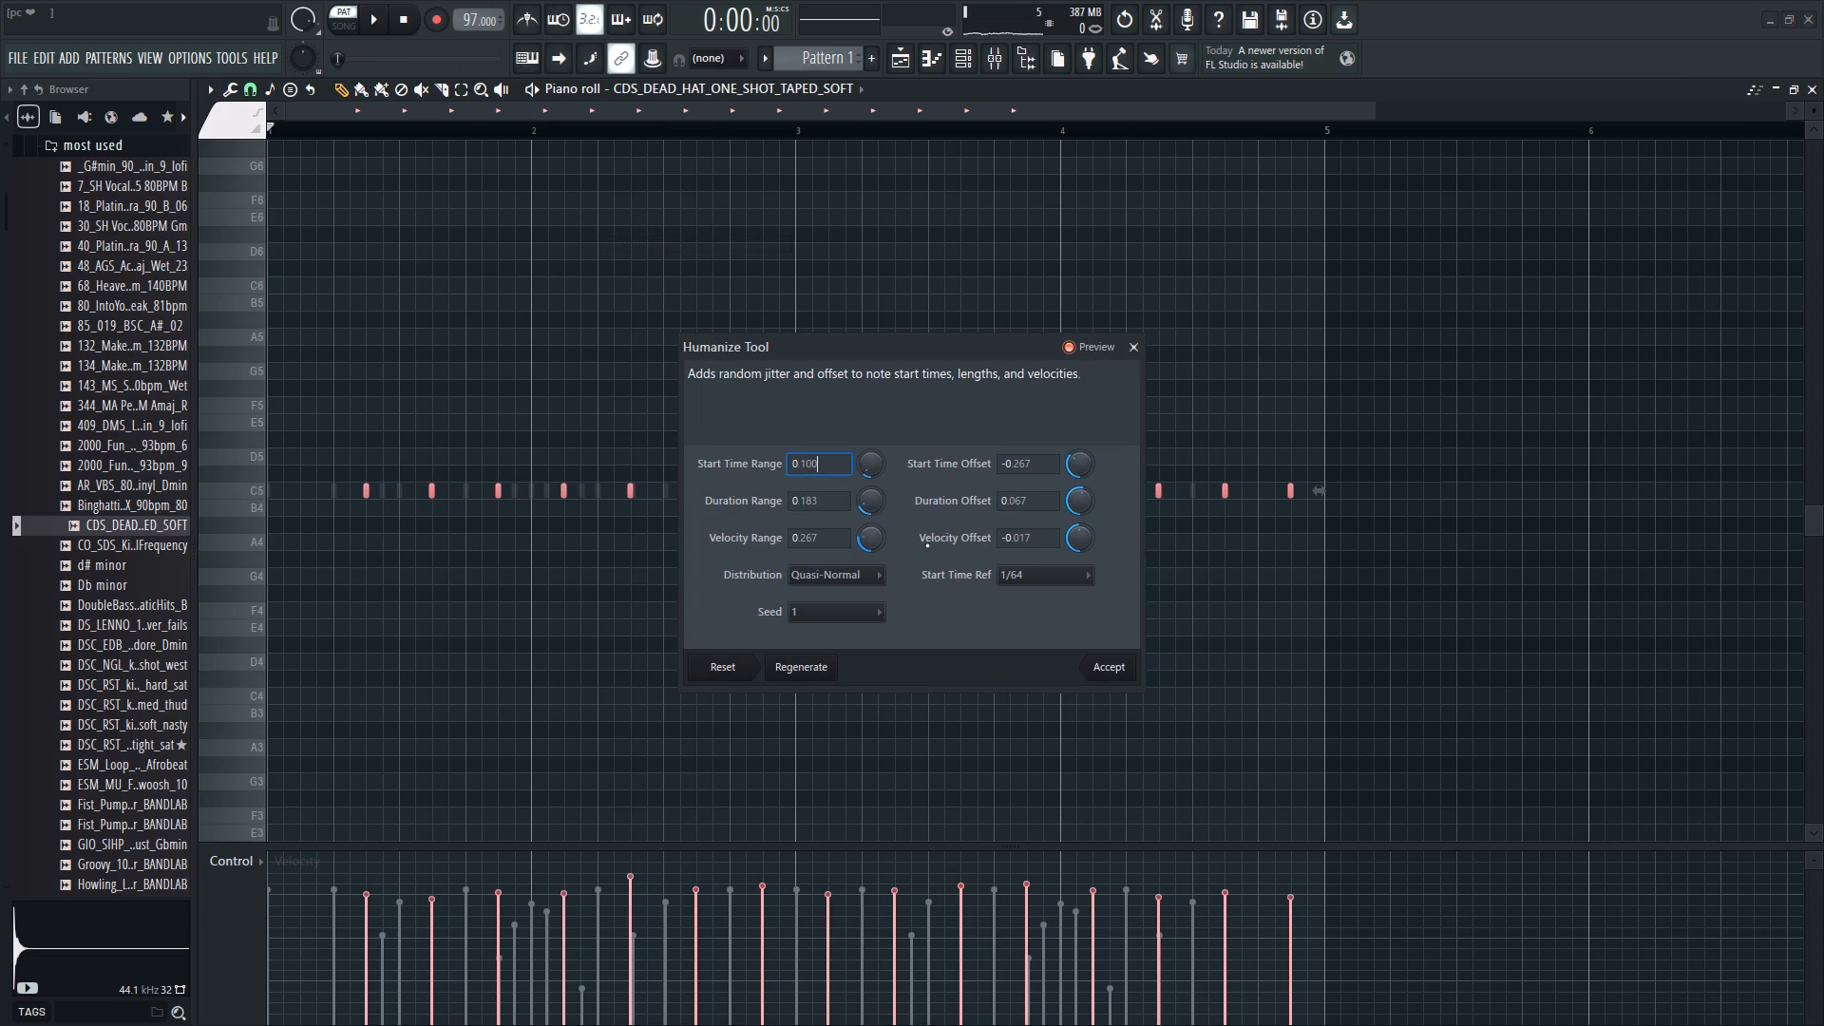
left_click(1113, 666)
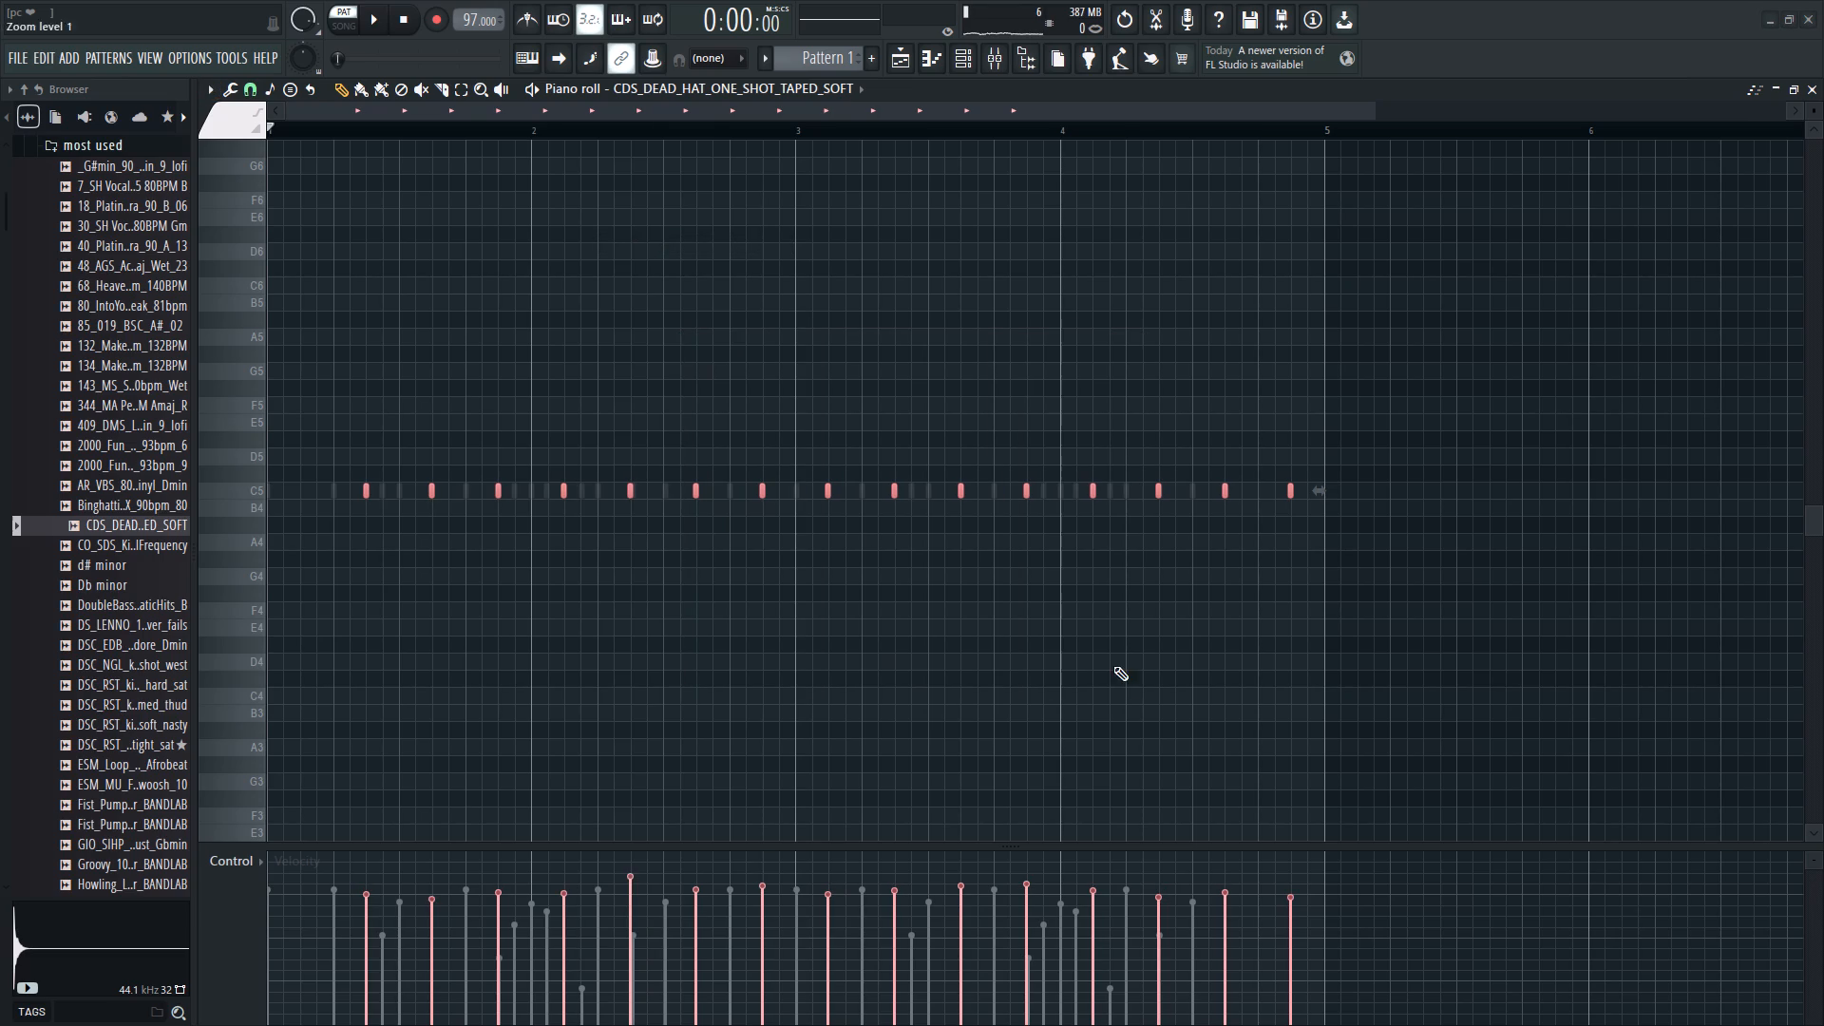
Lower the velocities of all hat notes to uneven levels of about 25 to 40% while listening to the beat.
left_click(369, 955)
left_click_drag(379, 960, 382, 964)
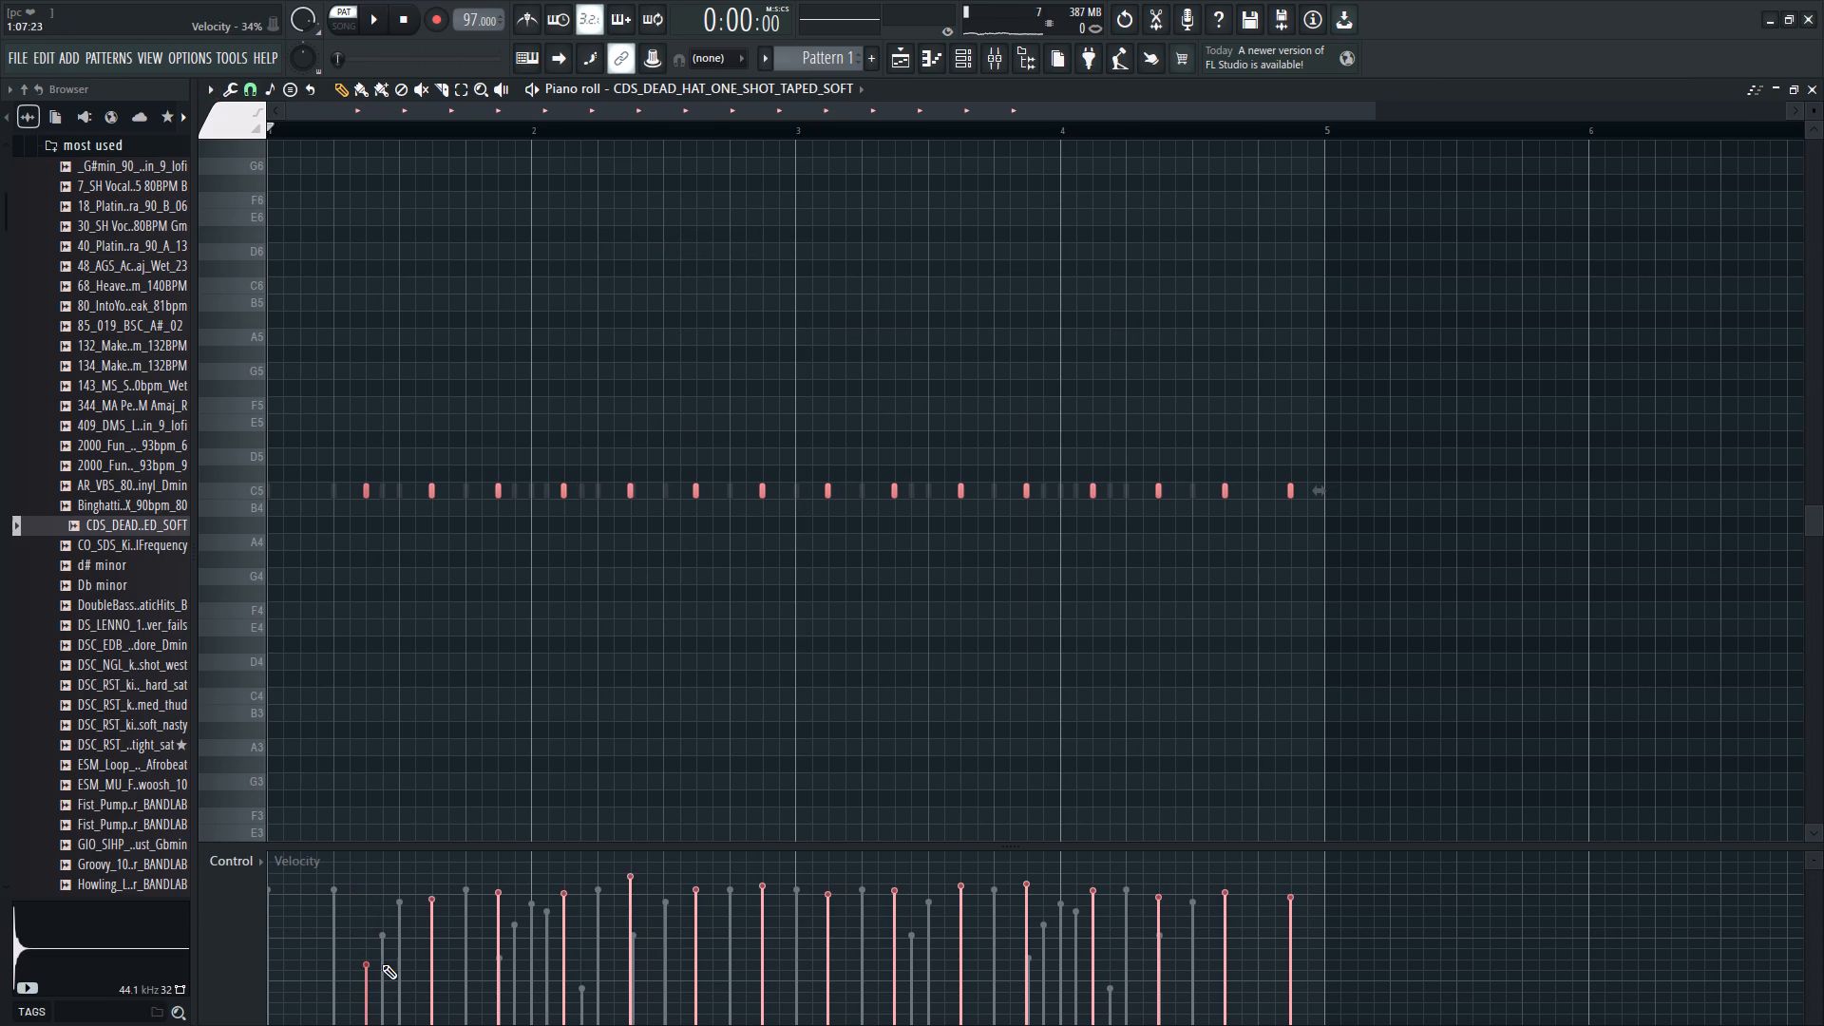
left_click_drag(382, 964, 1167, 972)
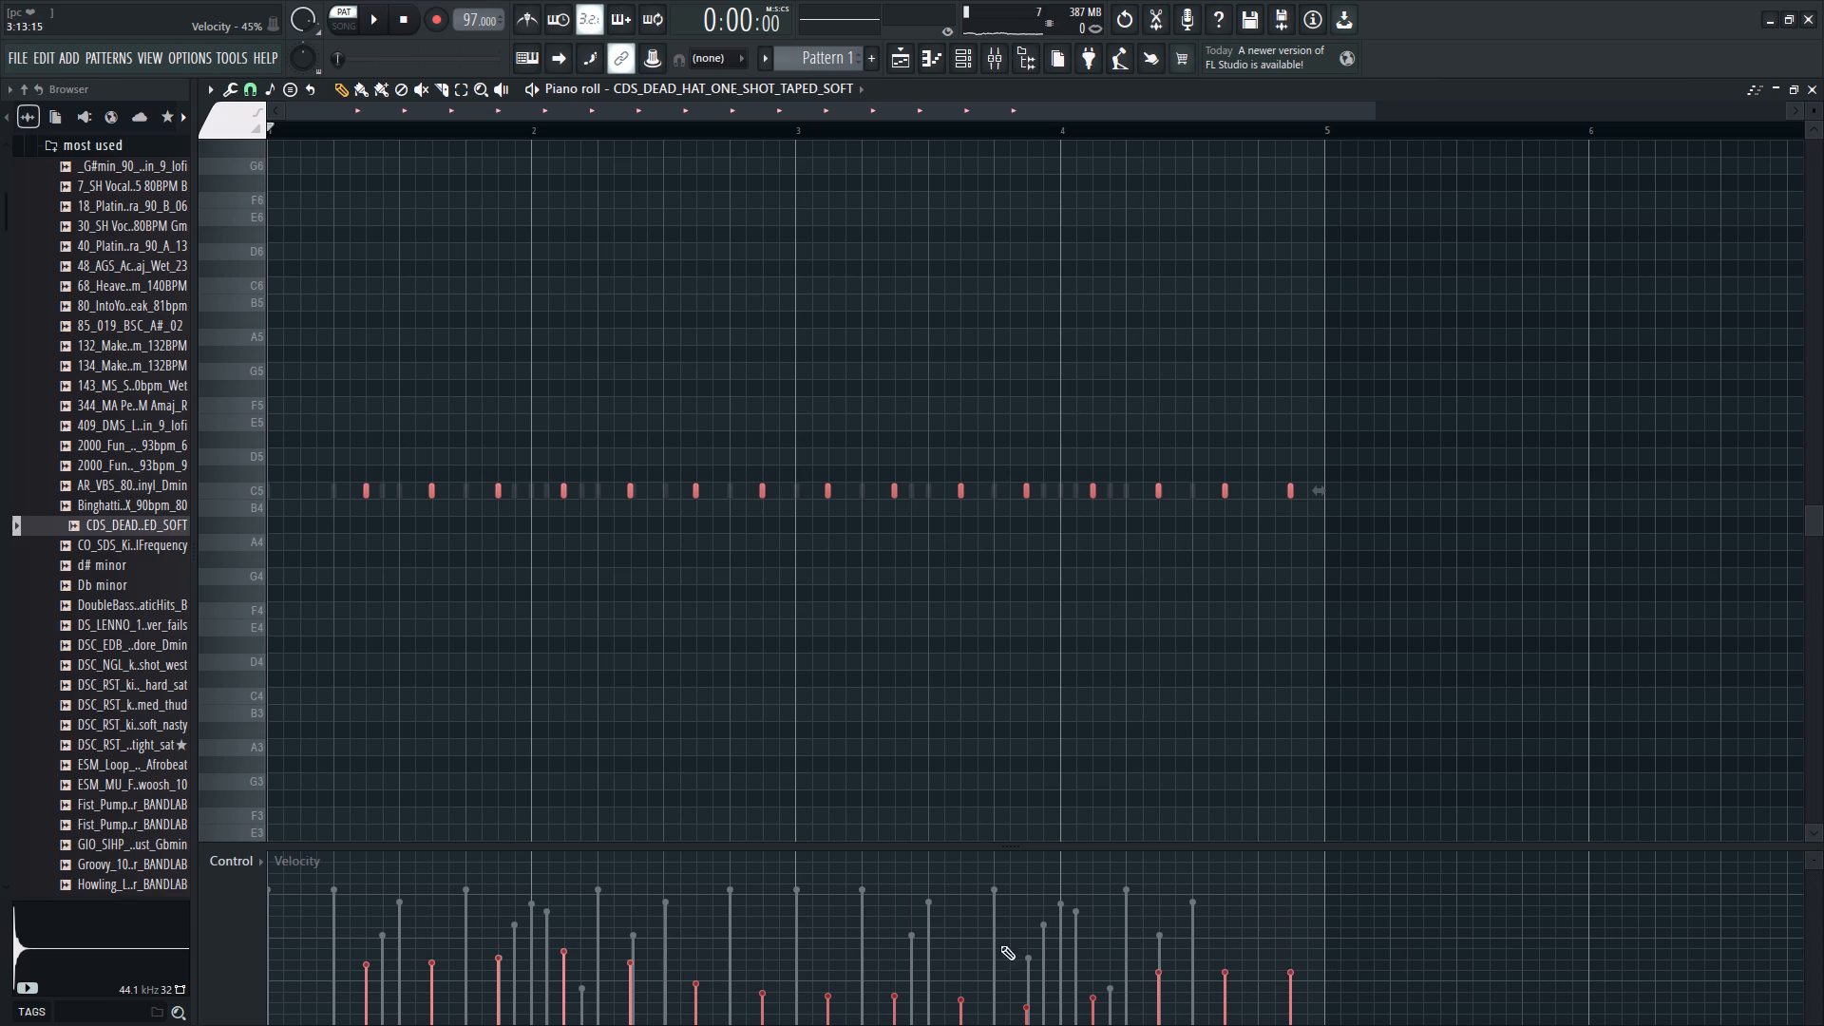
left_click_drag(376, 998, 479, 994)
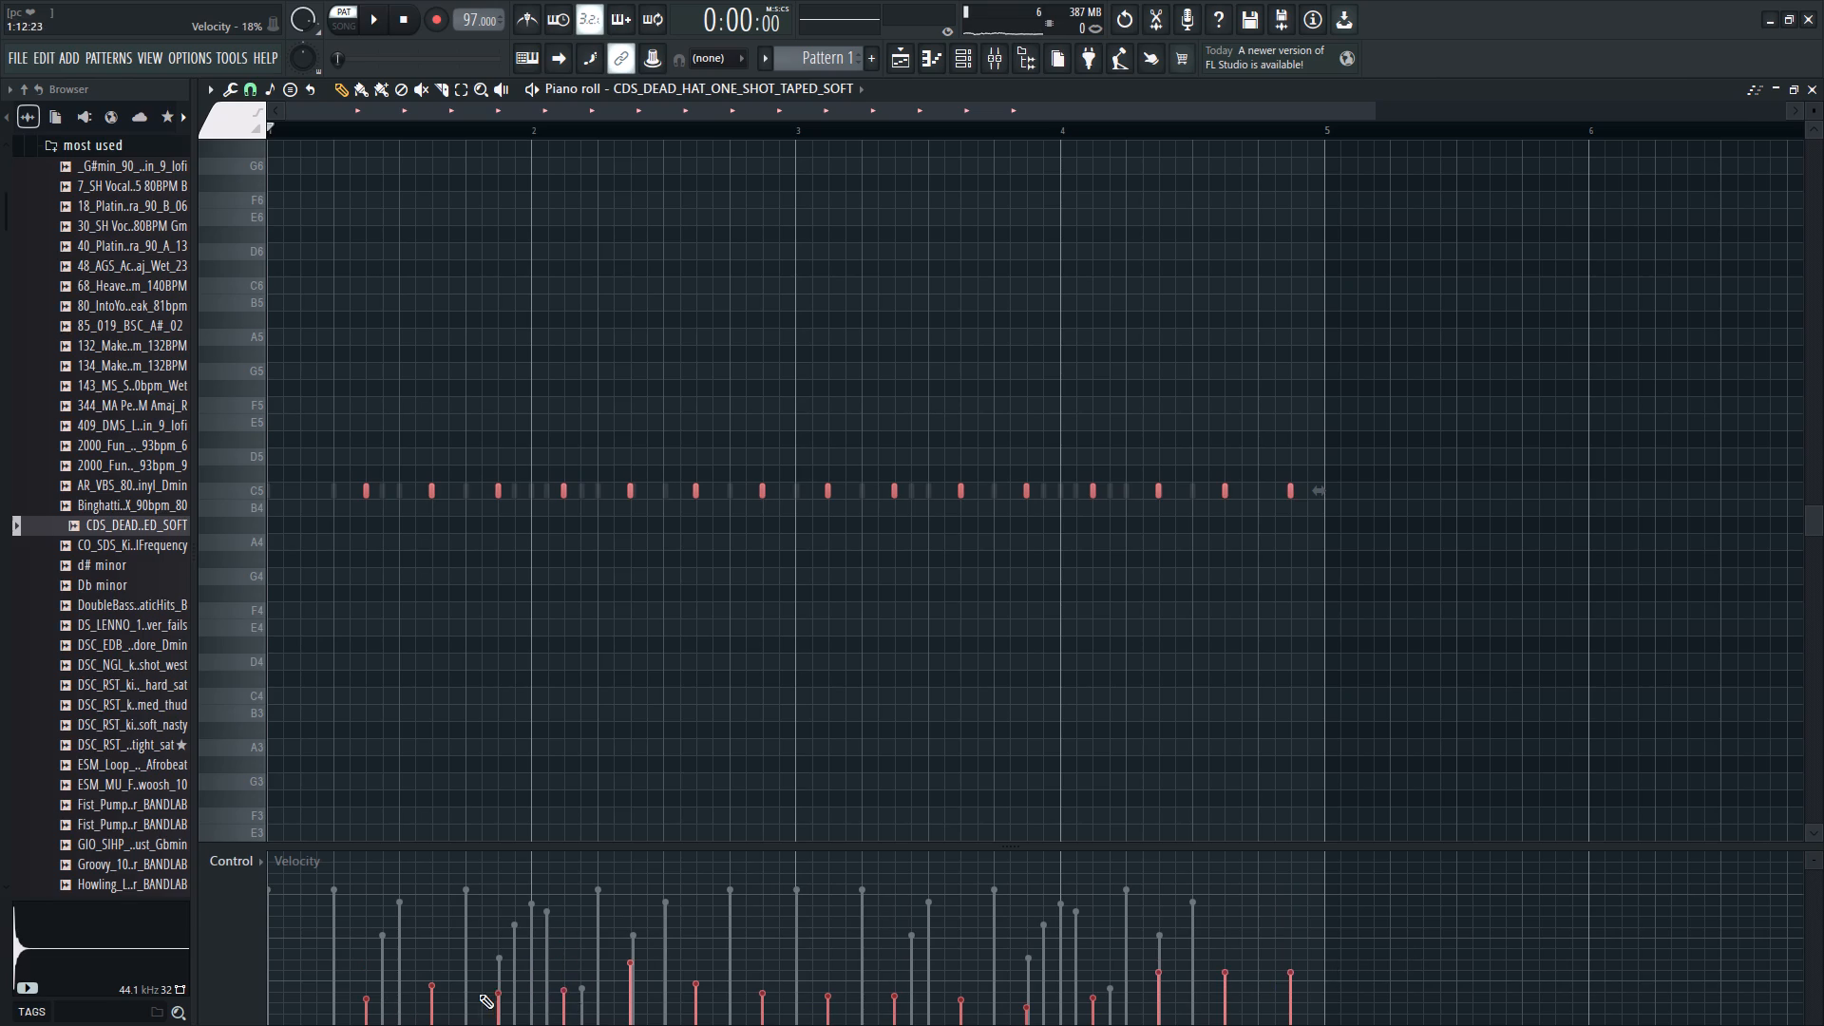
left_click_drag(479, 994, 1285, 978)
key("space")
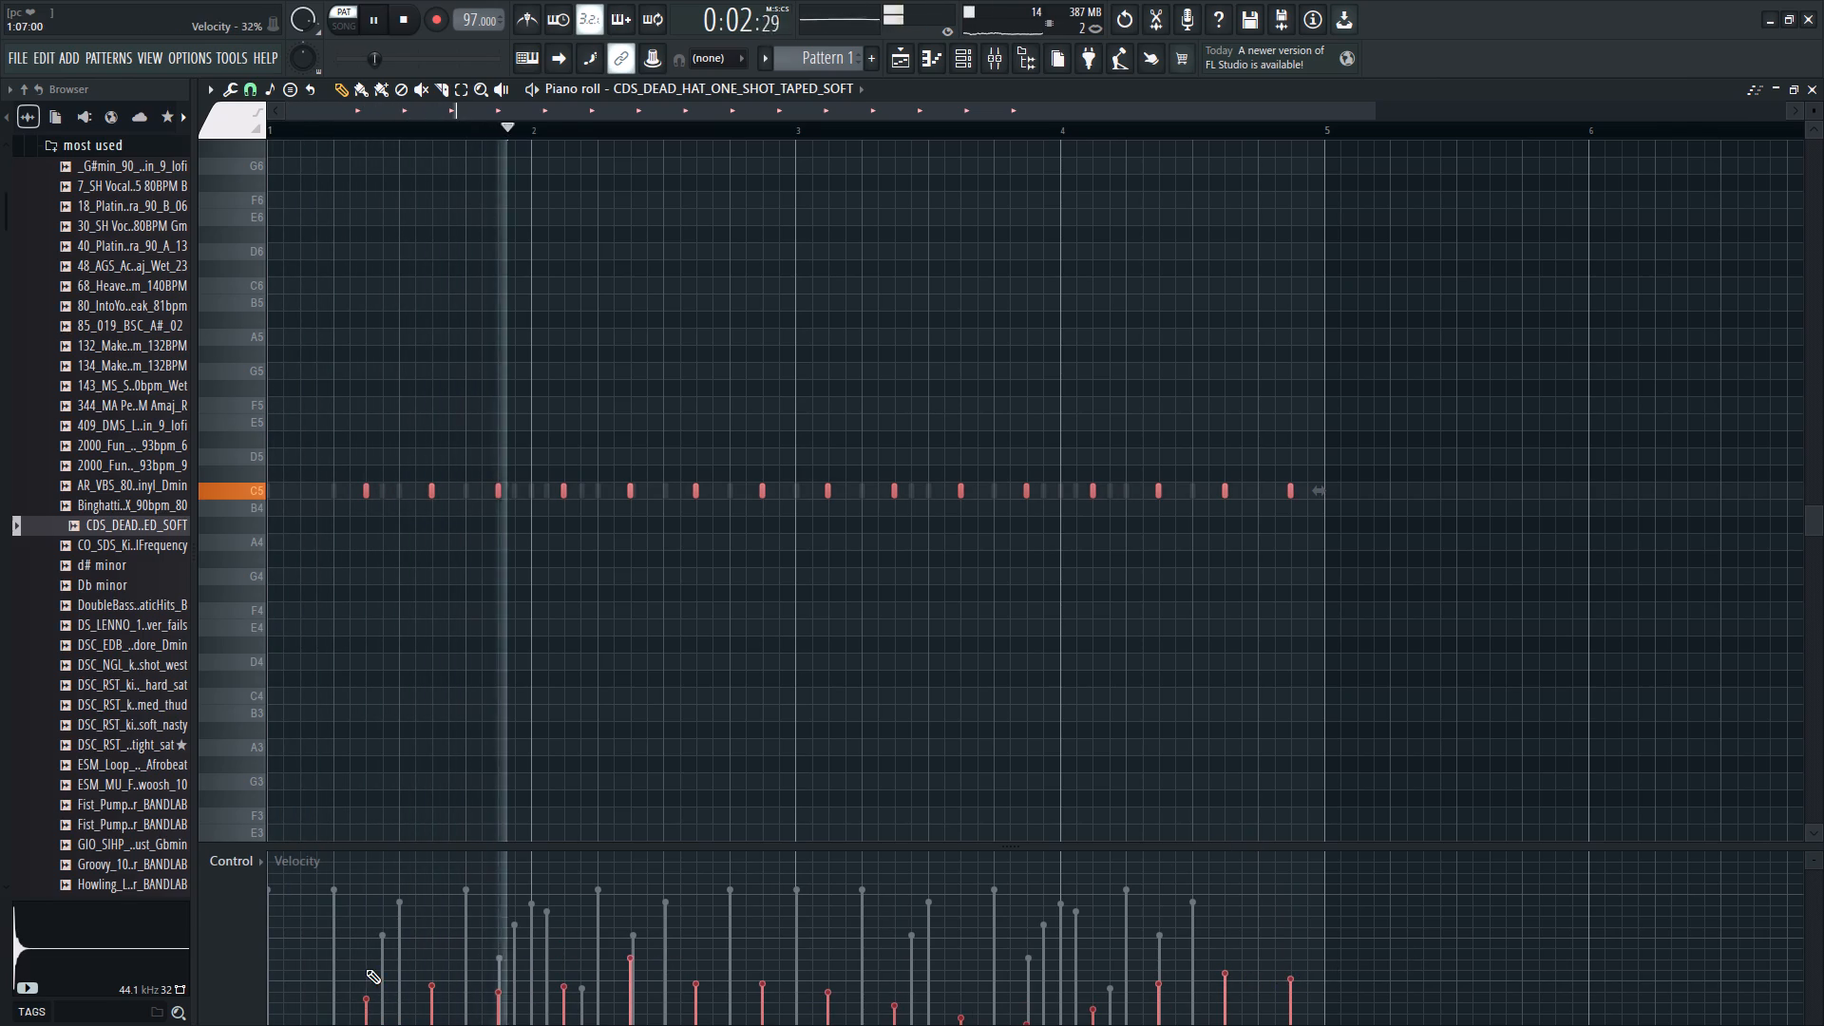
left_click_drag(374, 969, 953, 983)
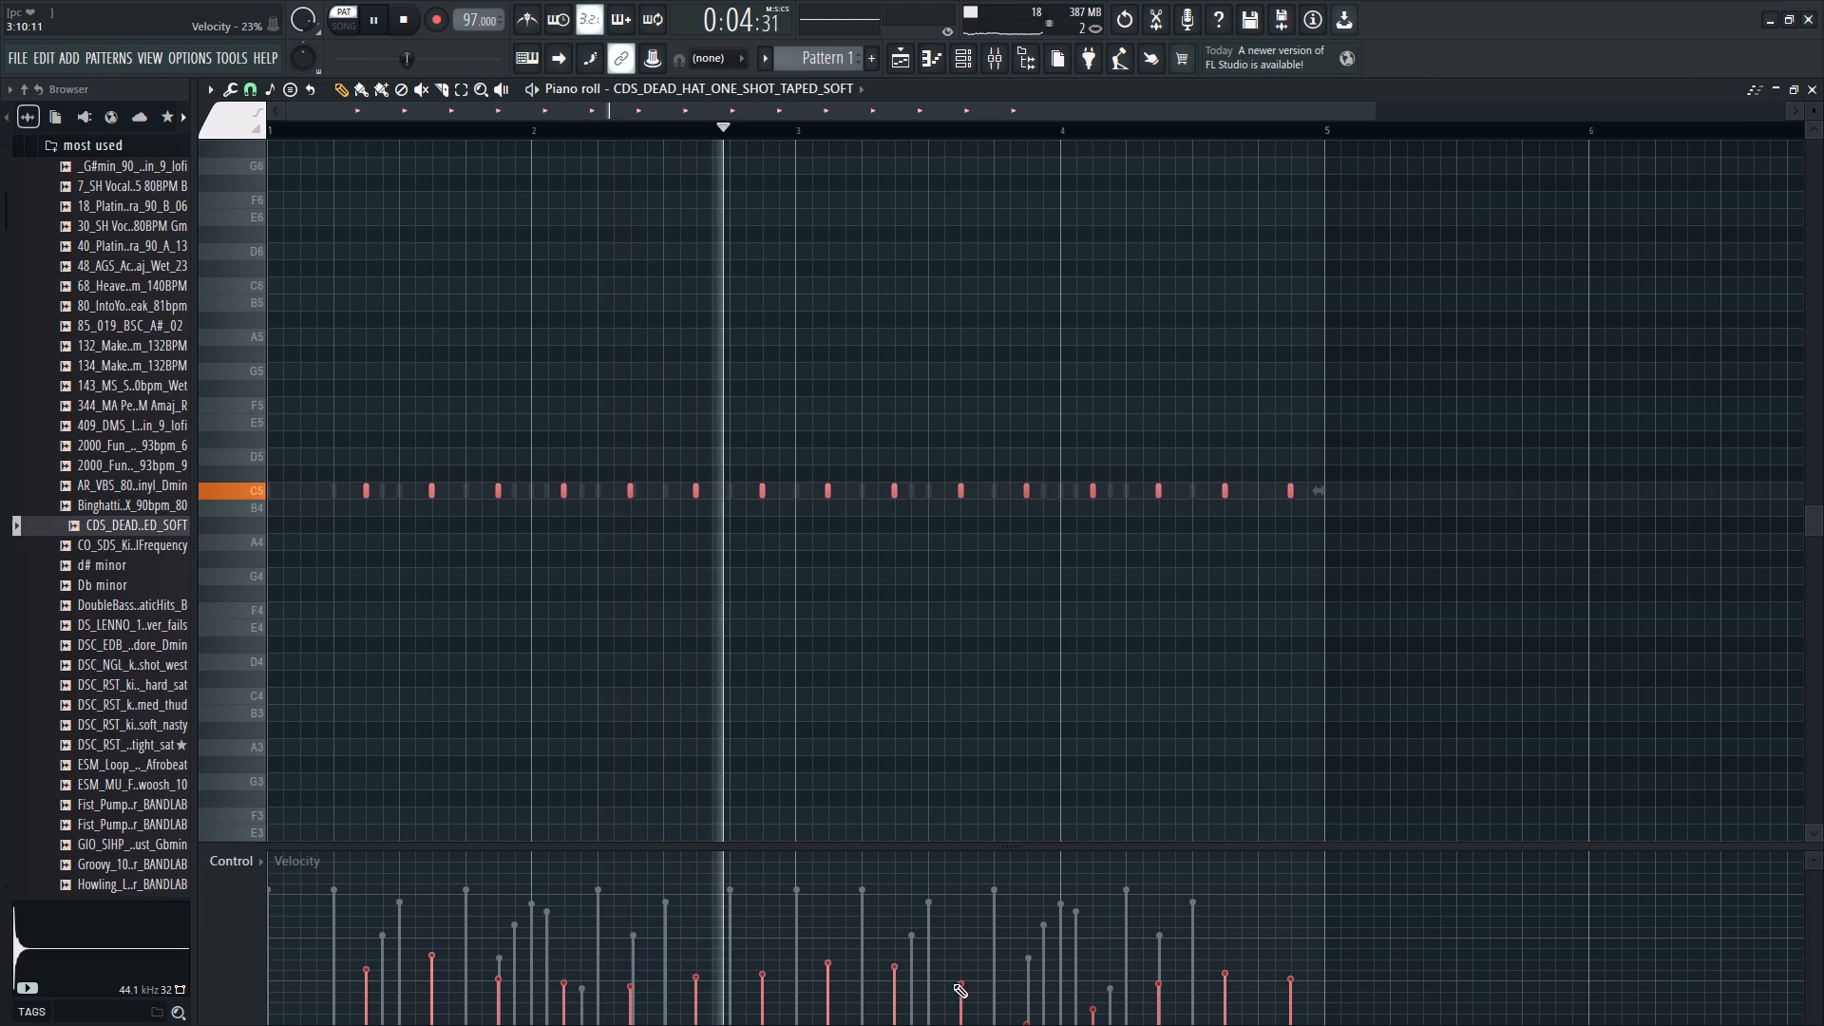
left_click_drag(953, 983, 1255, 968)
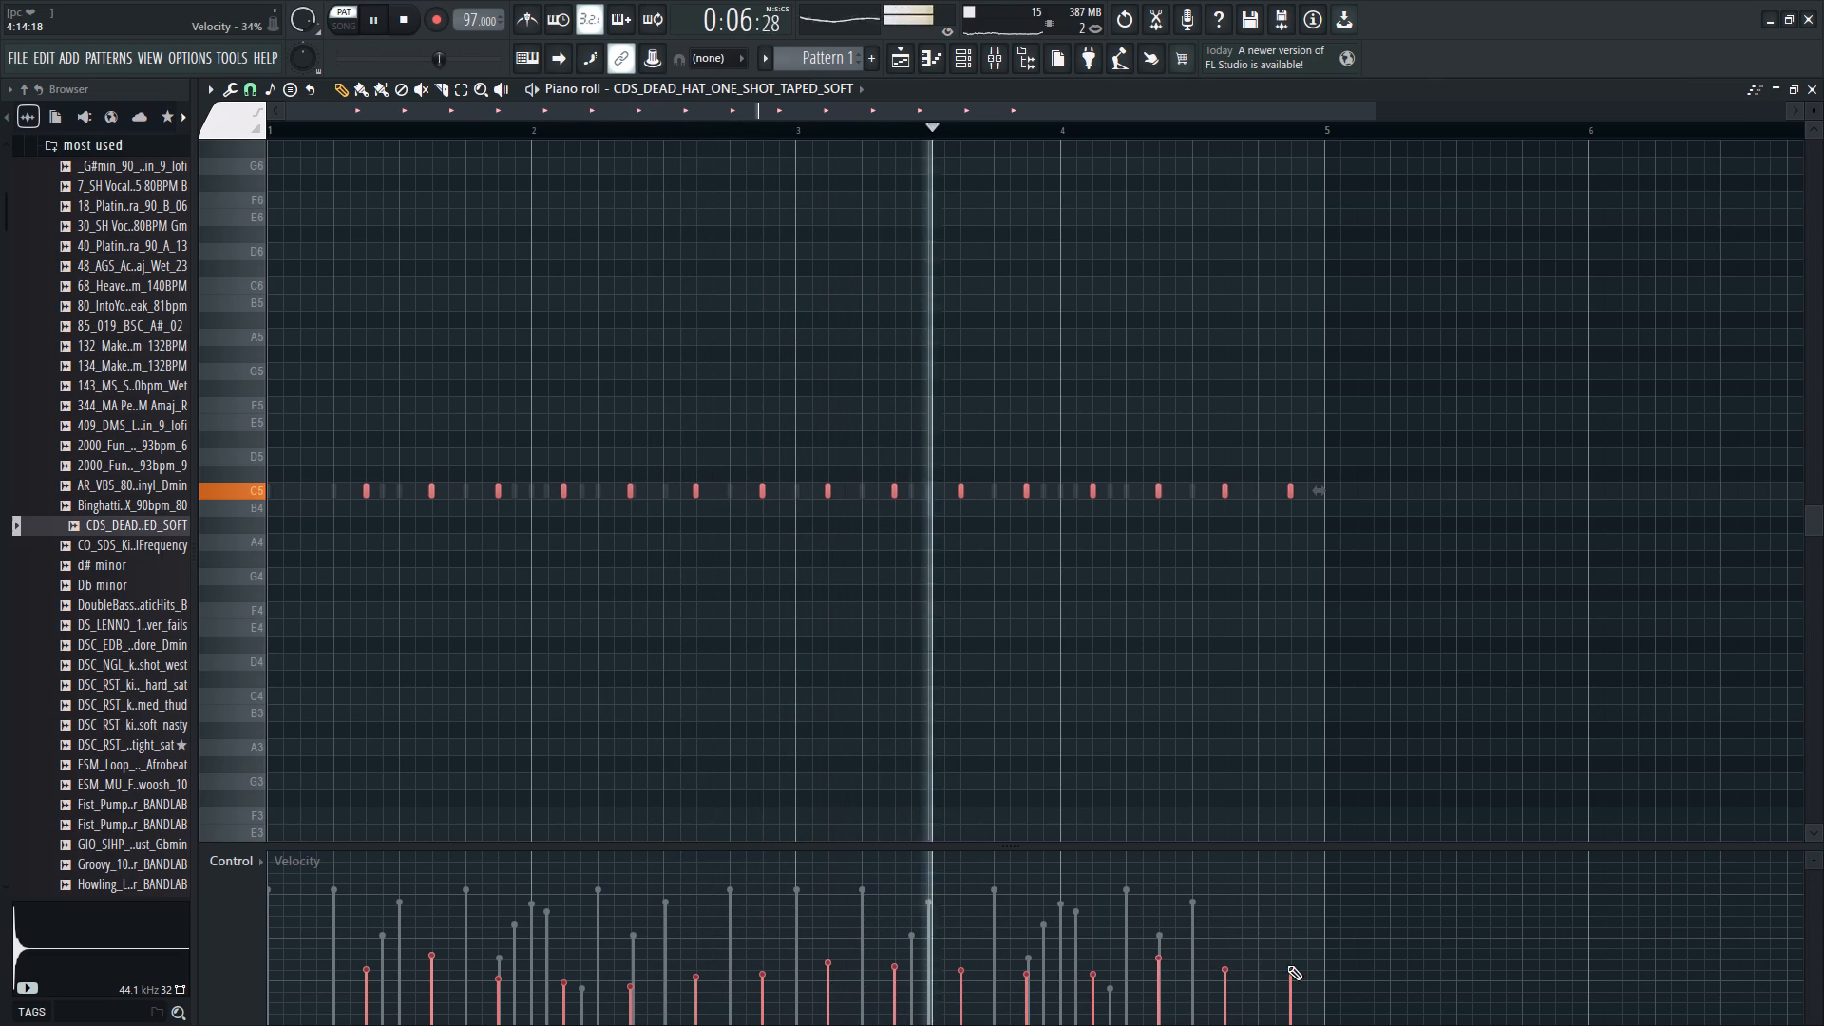
Deselect the hat notes, delete the last one near the end of bar 4, and play the pattern.
right_click(1329, 766)
right_click_drag(1307, 498, 1283, 498)
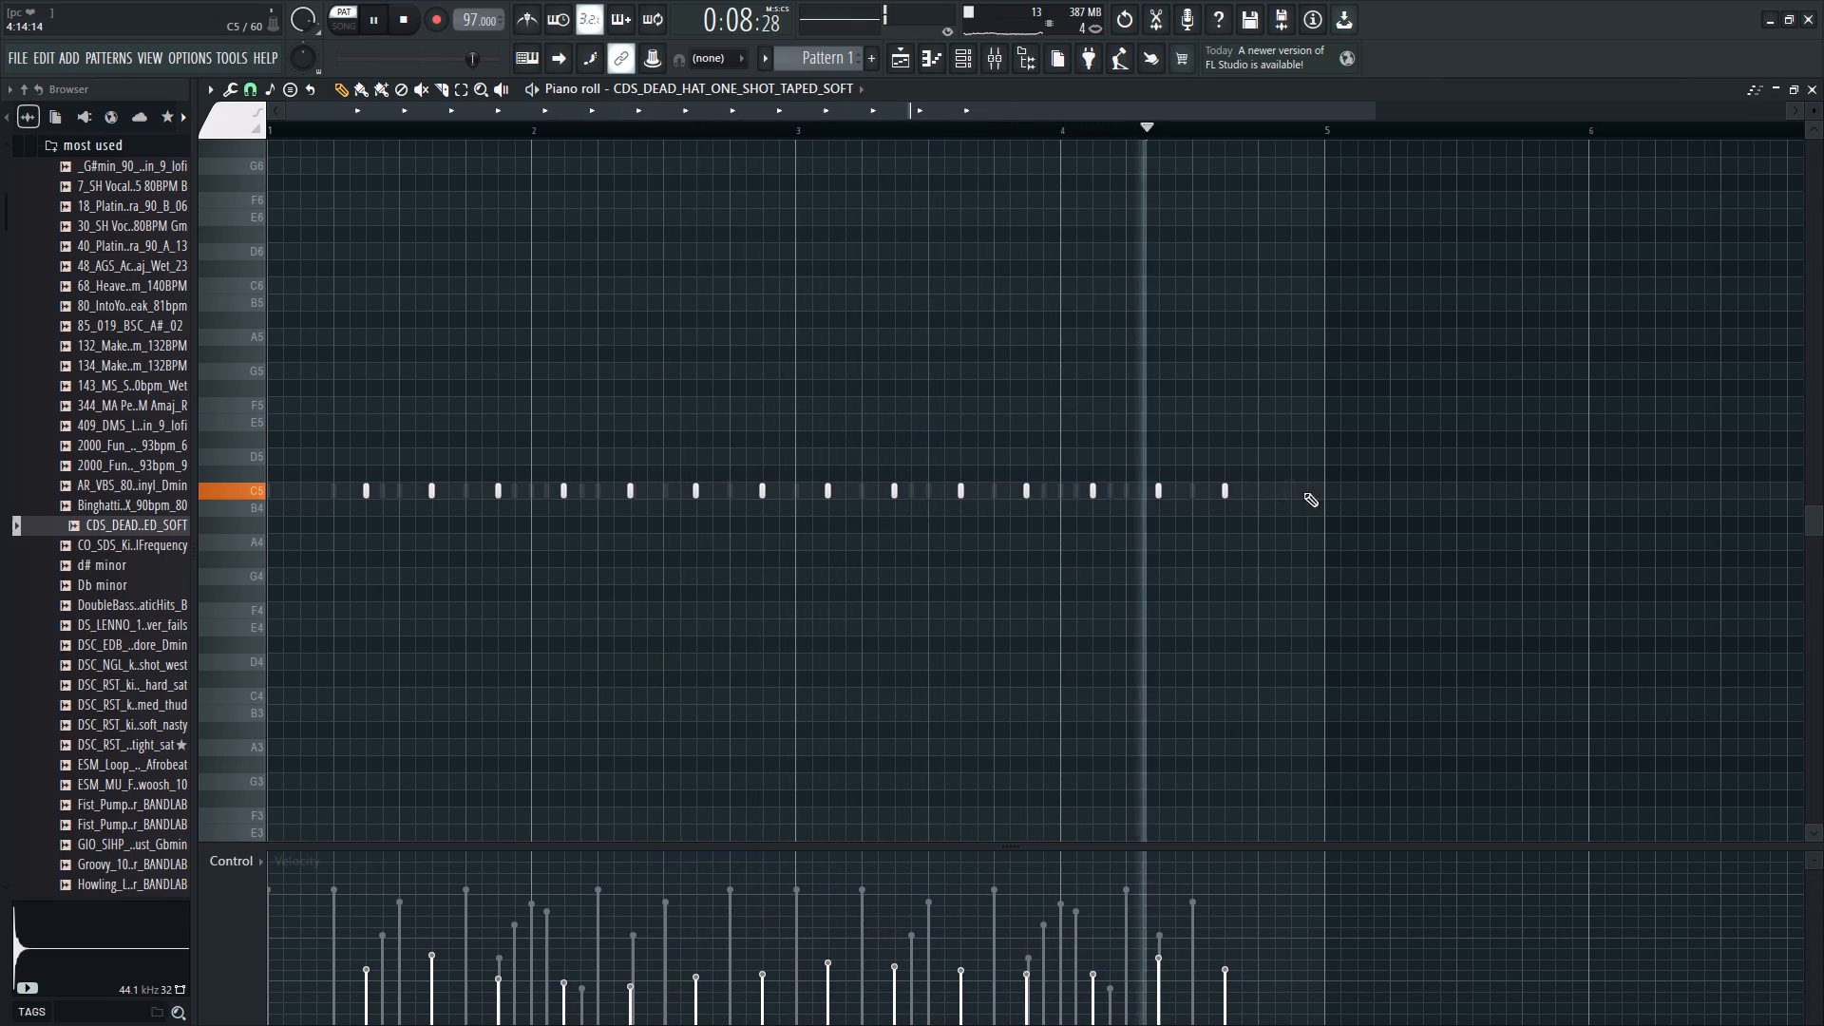
key("space")
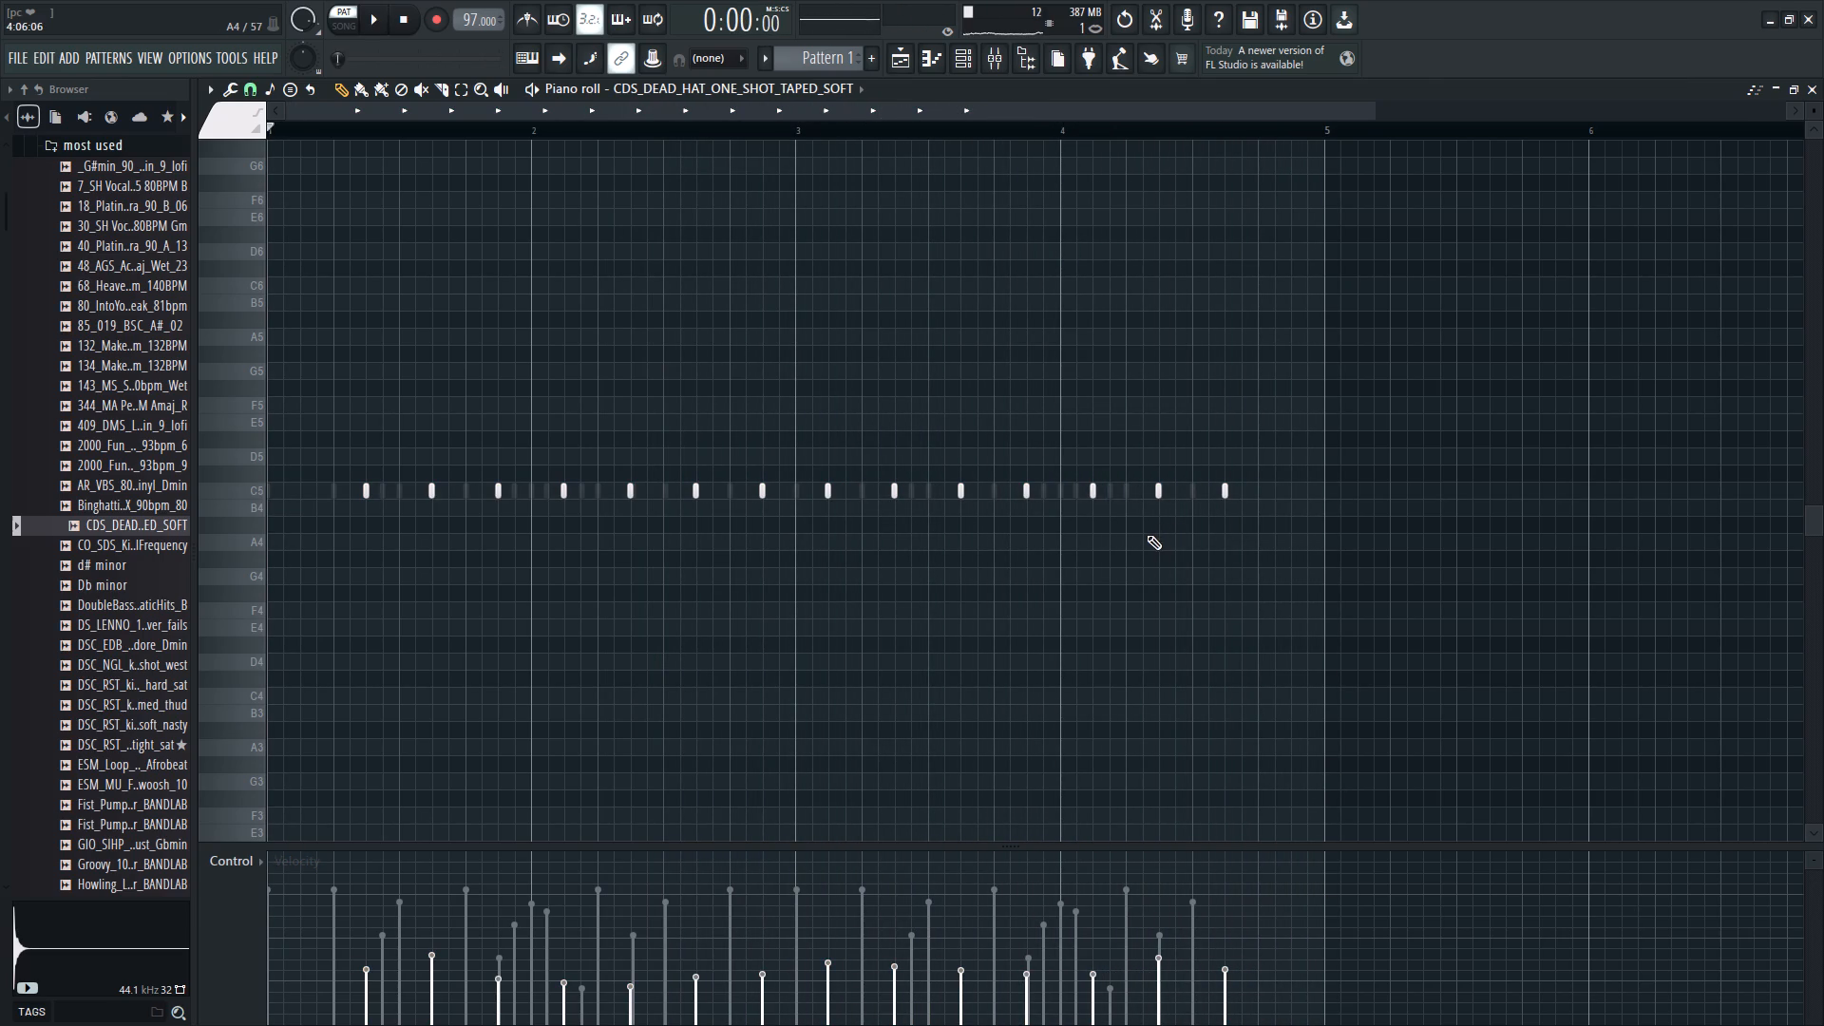
key("space")
key("space")
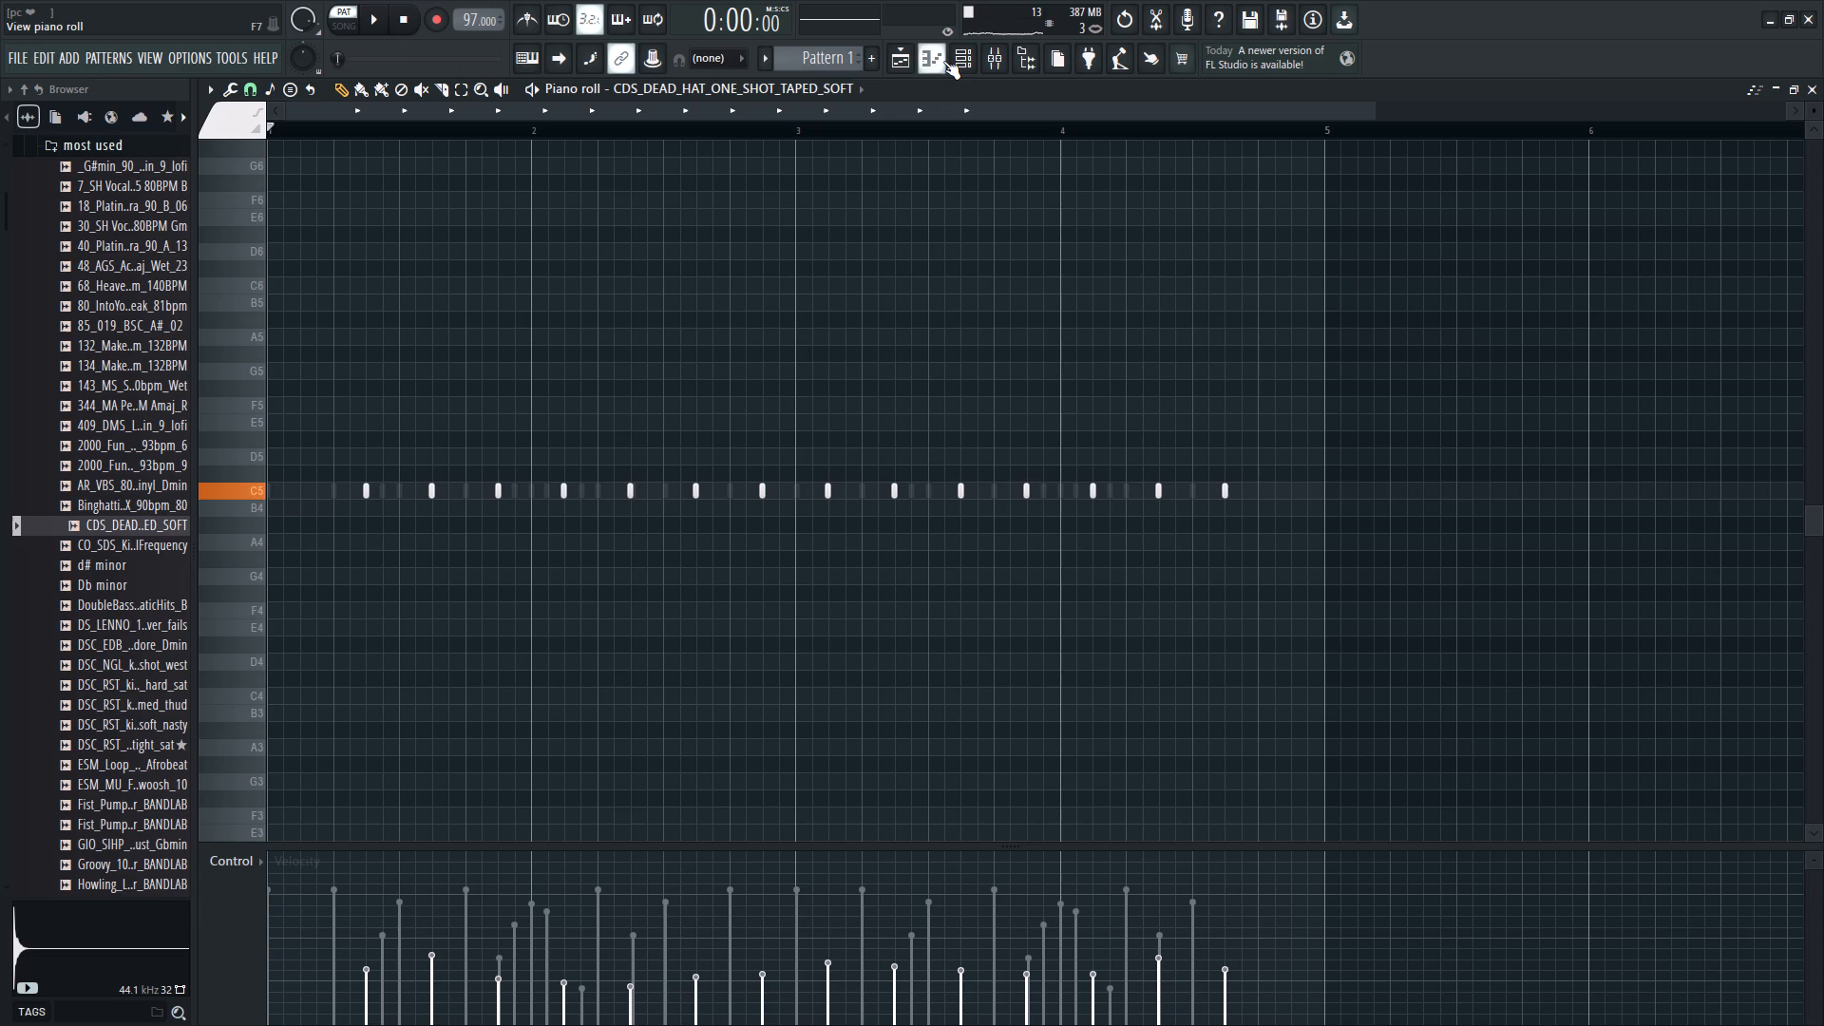
Play the arrangement in the playlist from the start to hear the hat pattern together with the drum clips.
left_click(959, 60)
left_click(902, 50)
key("space")
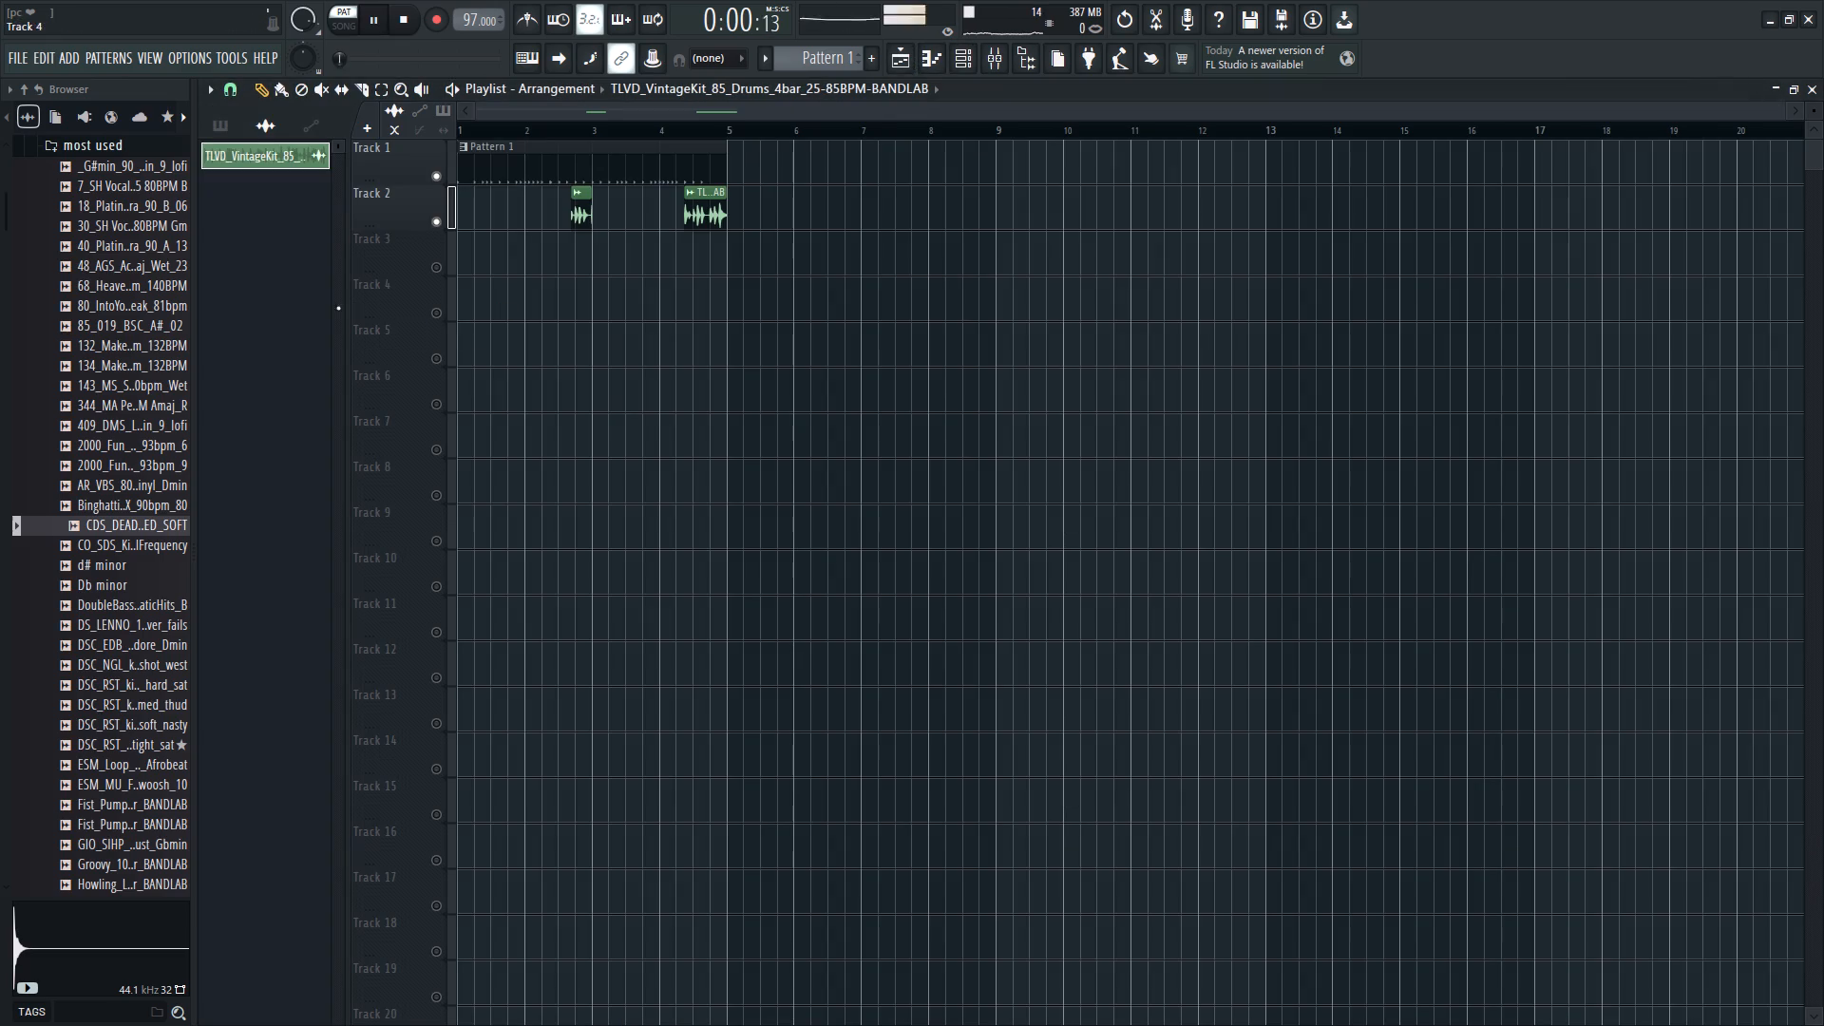
key("space")
left_click_drag(470, 126, 128, 184)
key("space")
right_click(586, 456)
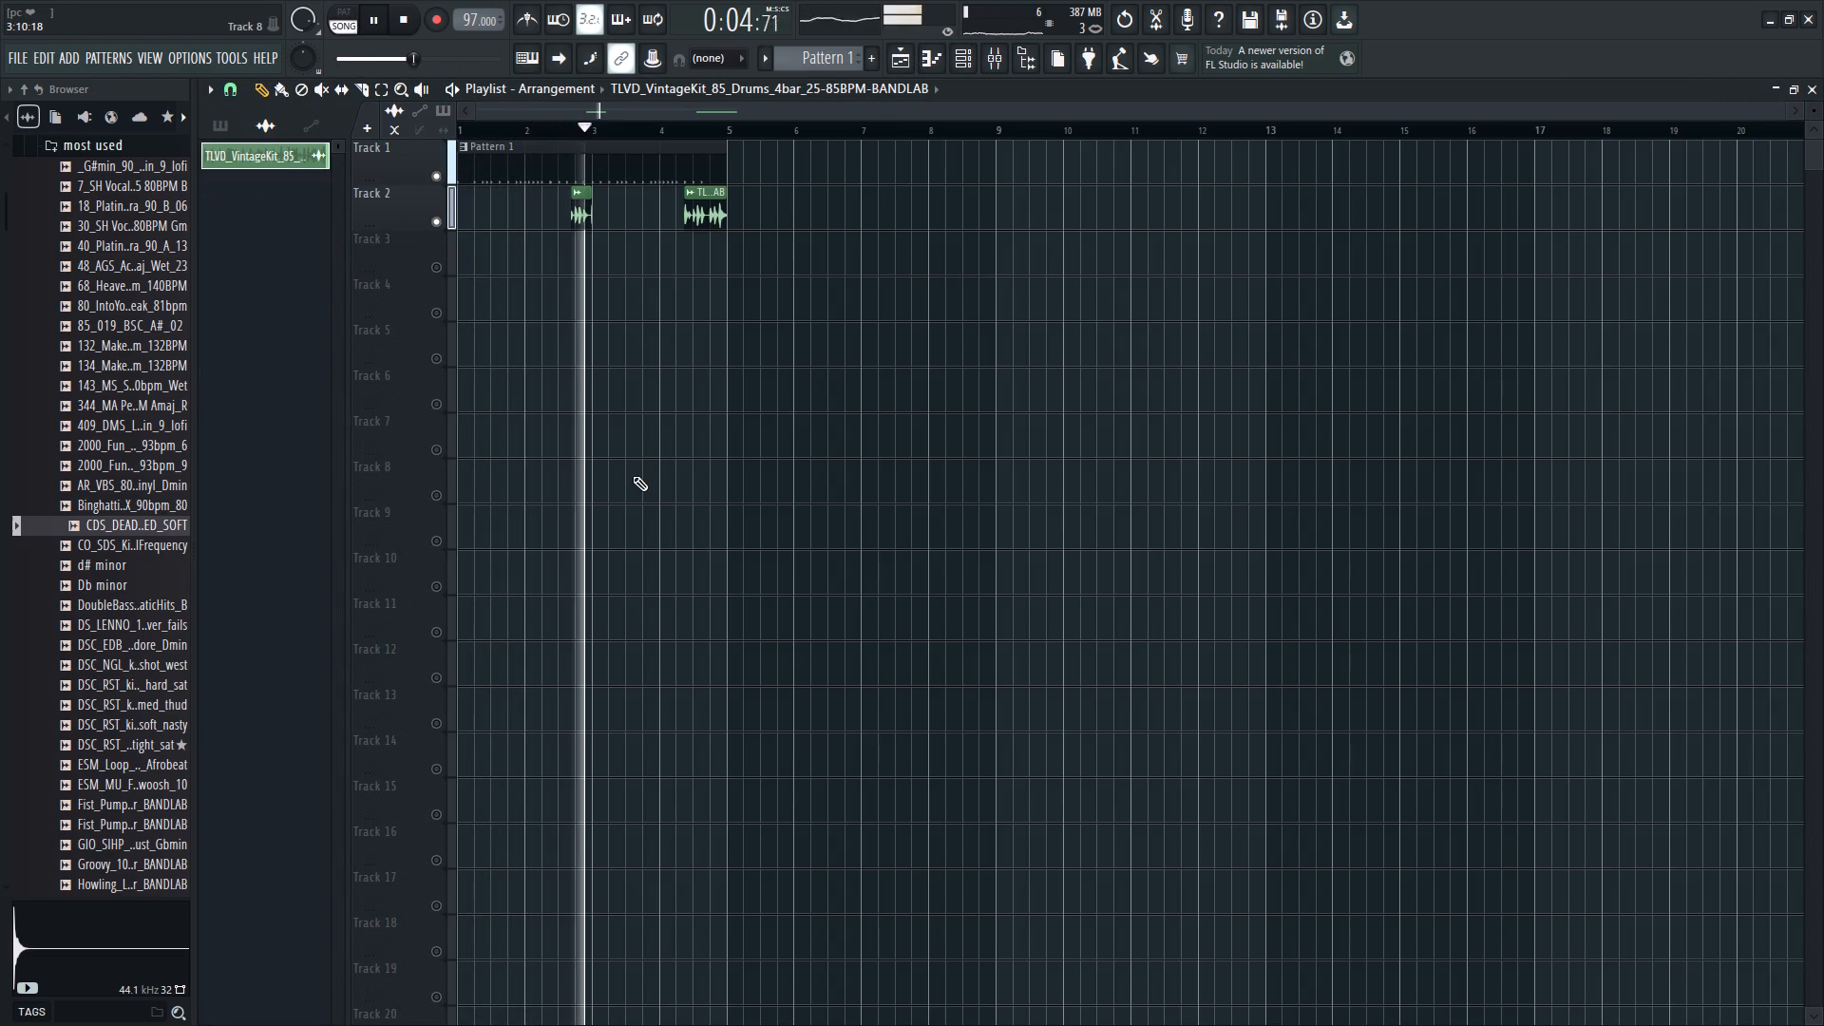
key("space")
key("space")
Review Pattern 1's kick, drum slice and hi-hat notes one channel after another in the piano roll during playback.
double_click(588, 163)
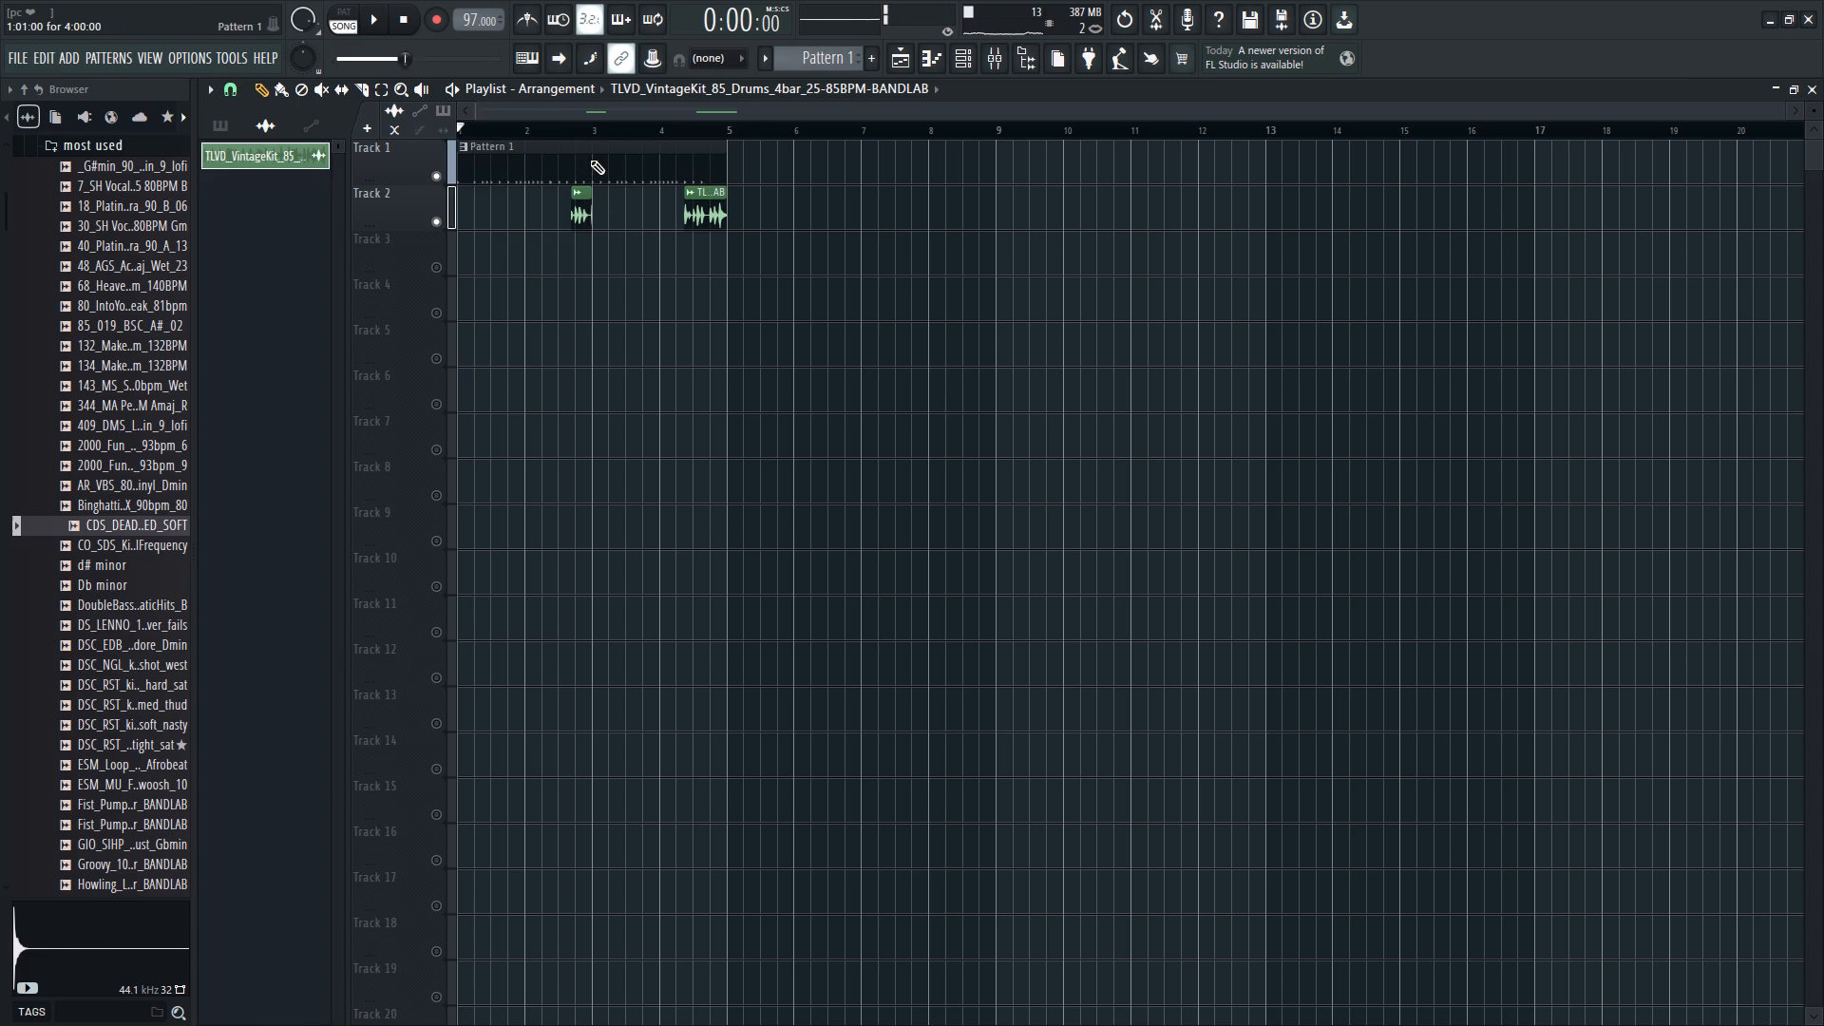
scroll(622, 135, "down", 2)
scroll(446, 136, "up", 2)
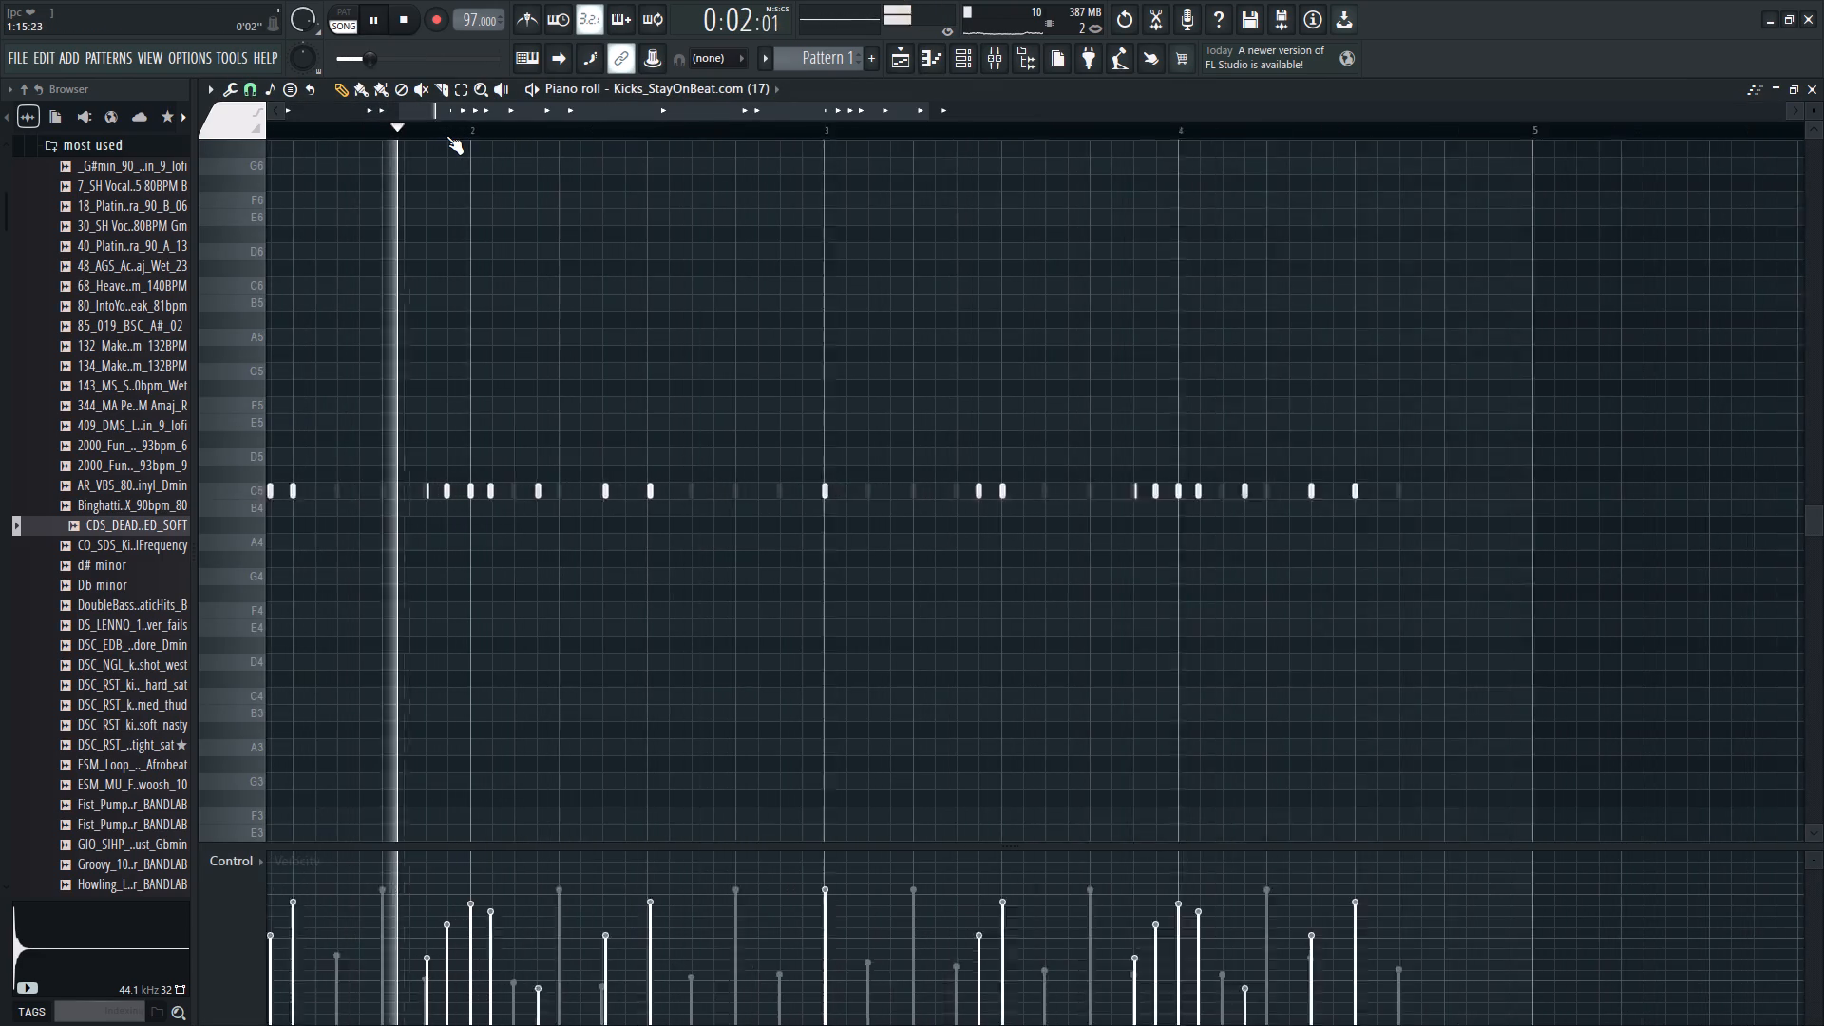
scroll(446, 136, "up", 1)
key("space")
key("space")
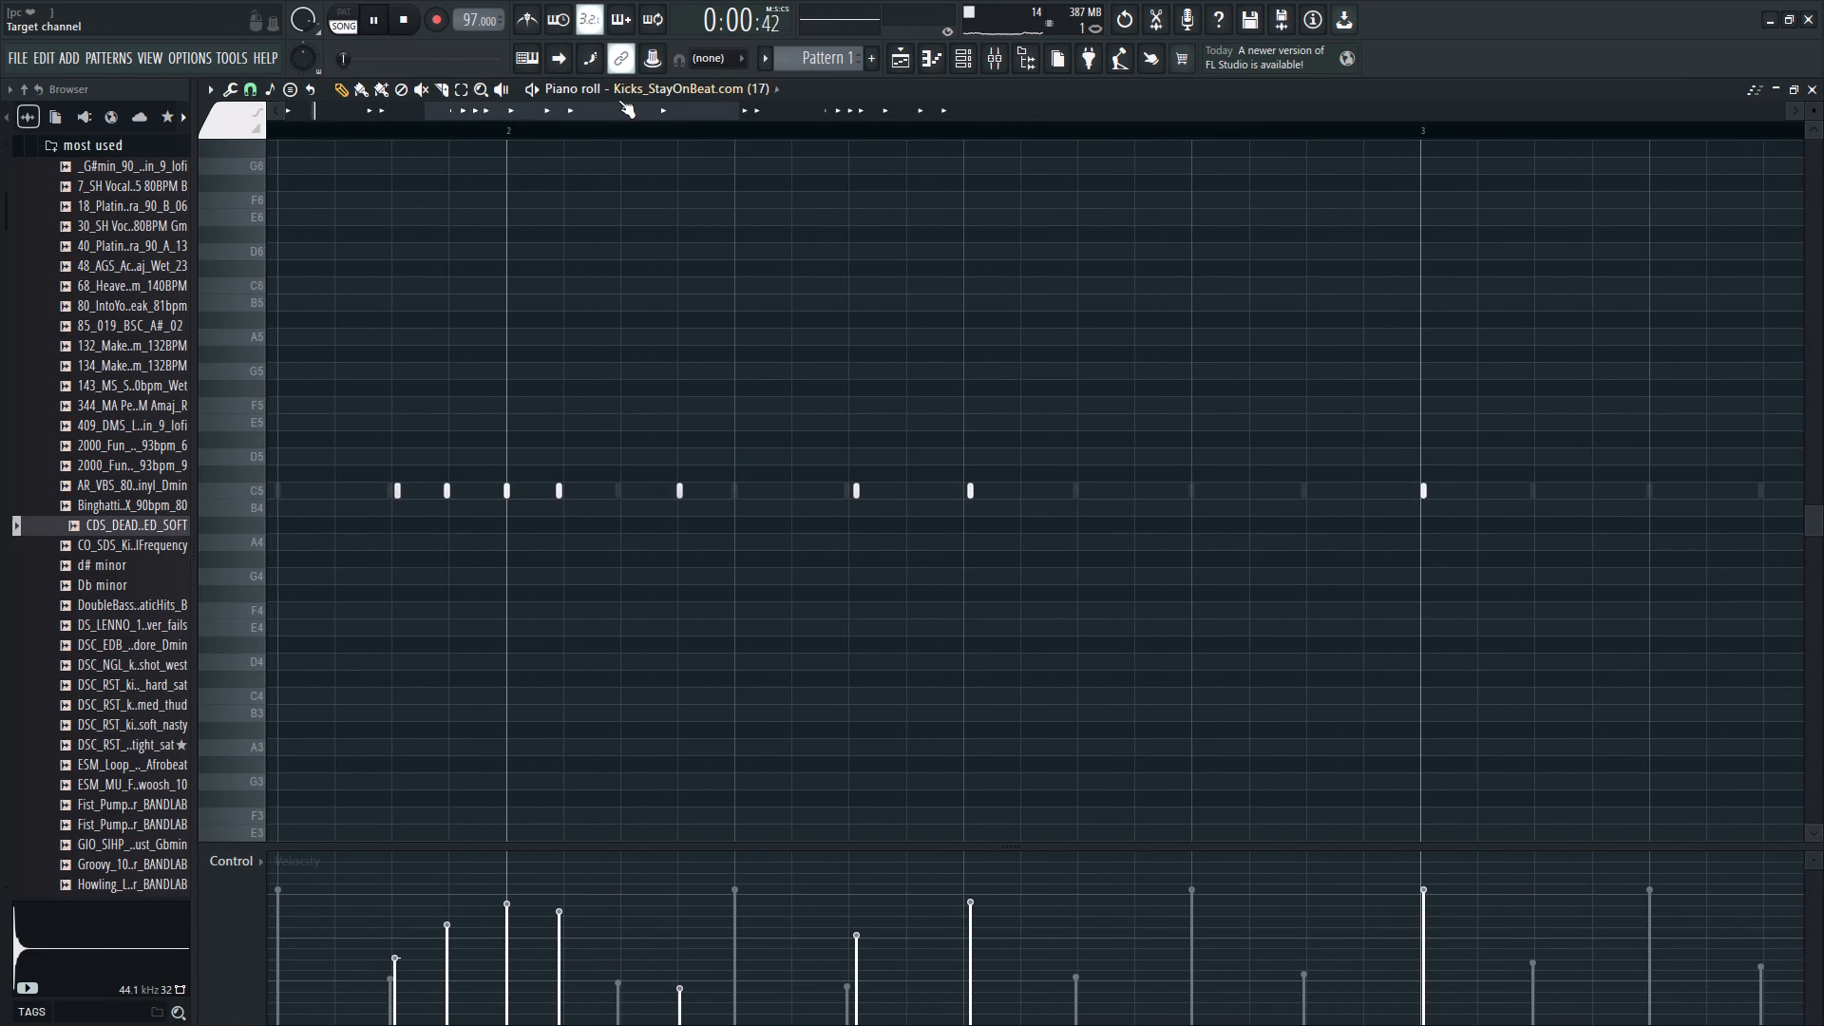
scroll(724, 81, "down", 1)
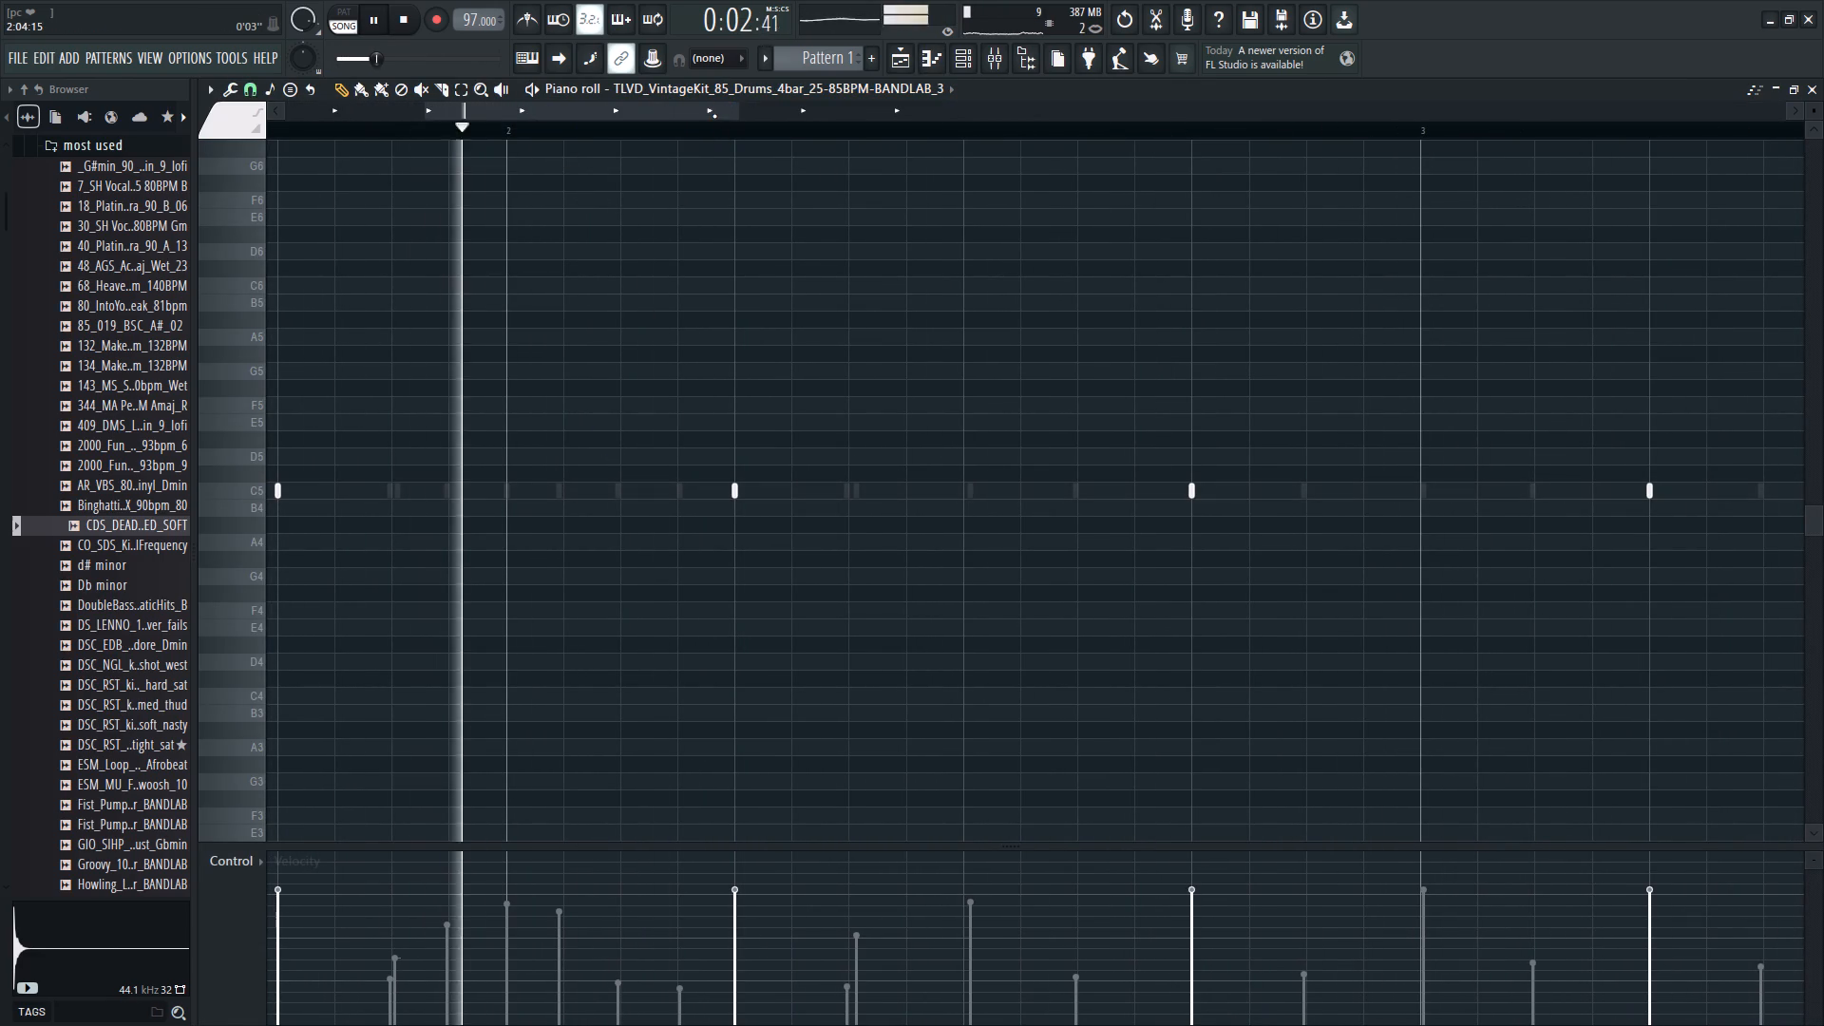
scroll(769, 94, "down", 1)
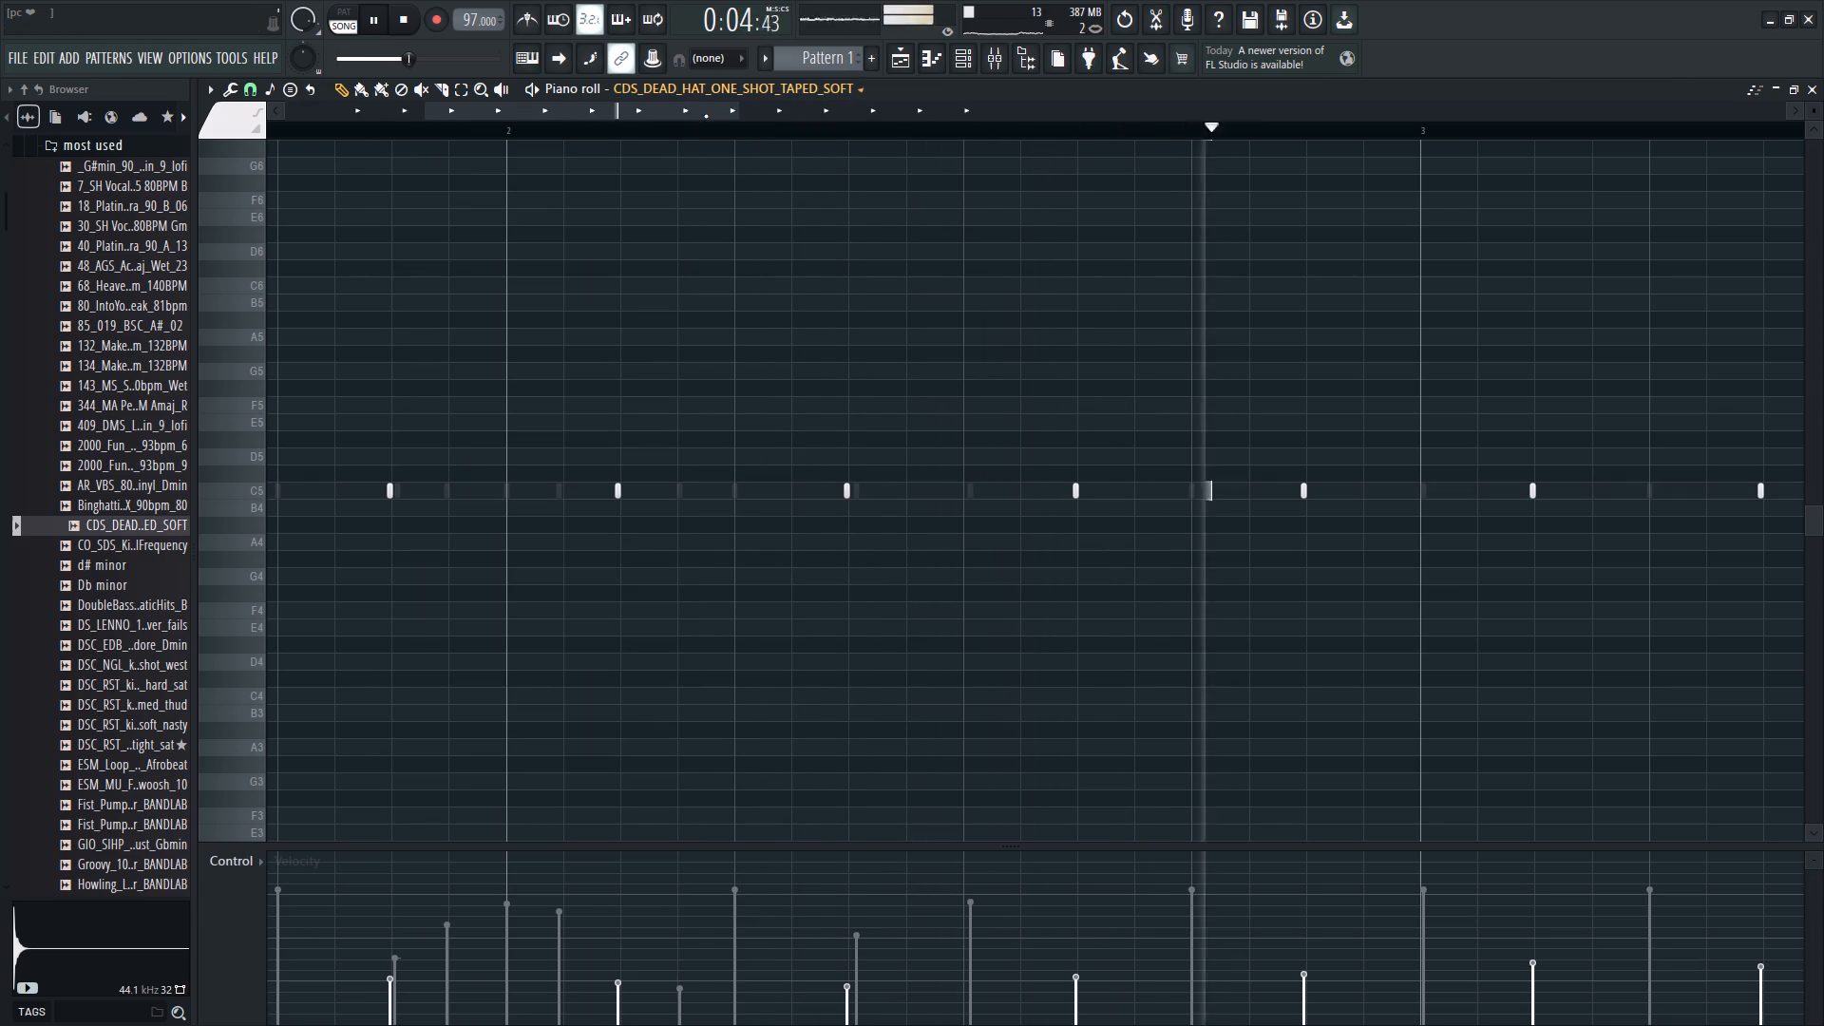
key("space")
key("space")
Delete the hat notes on step 15 of bar 1 and step 15 of bar 2, checking the result in playback.
left_click_drag(666, 117, 493, 142)
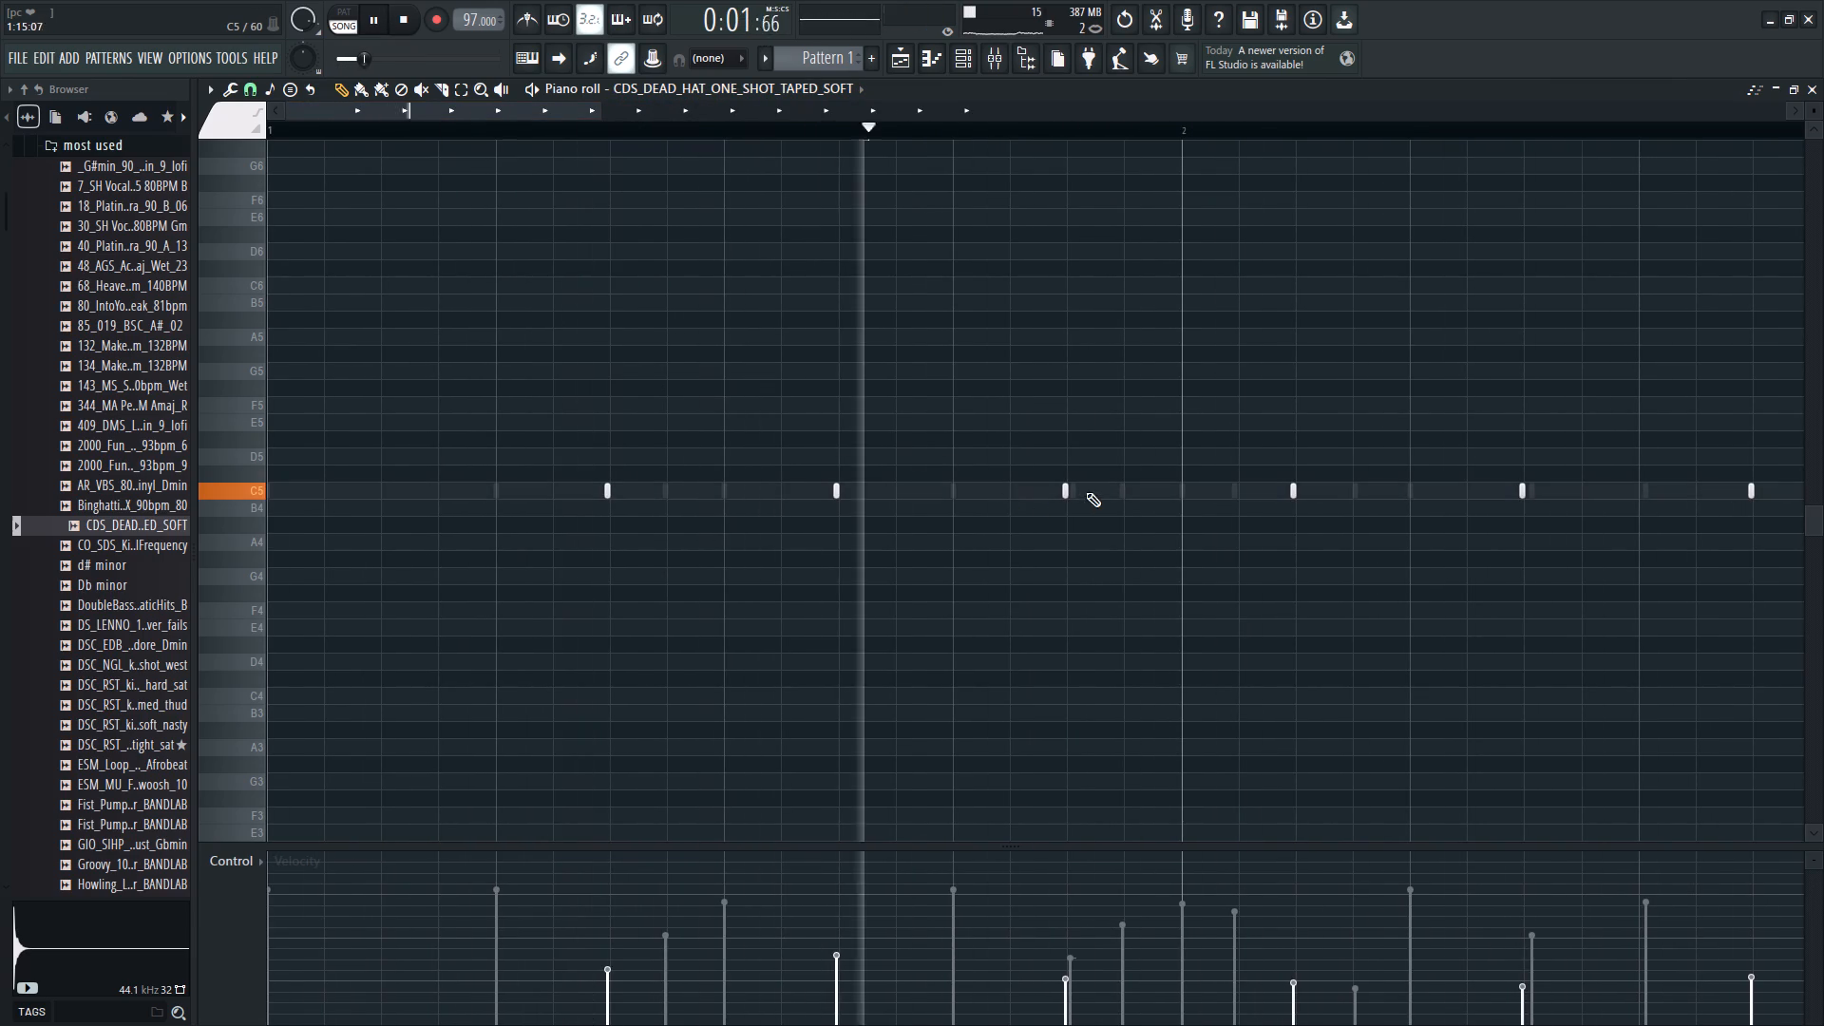
right_click_drag(1084, 490, 956, 491)
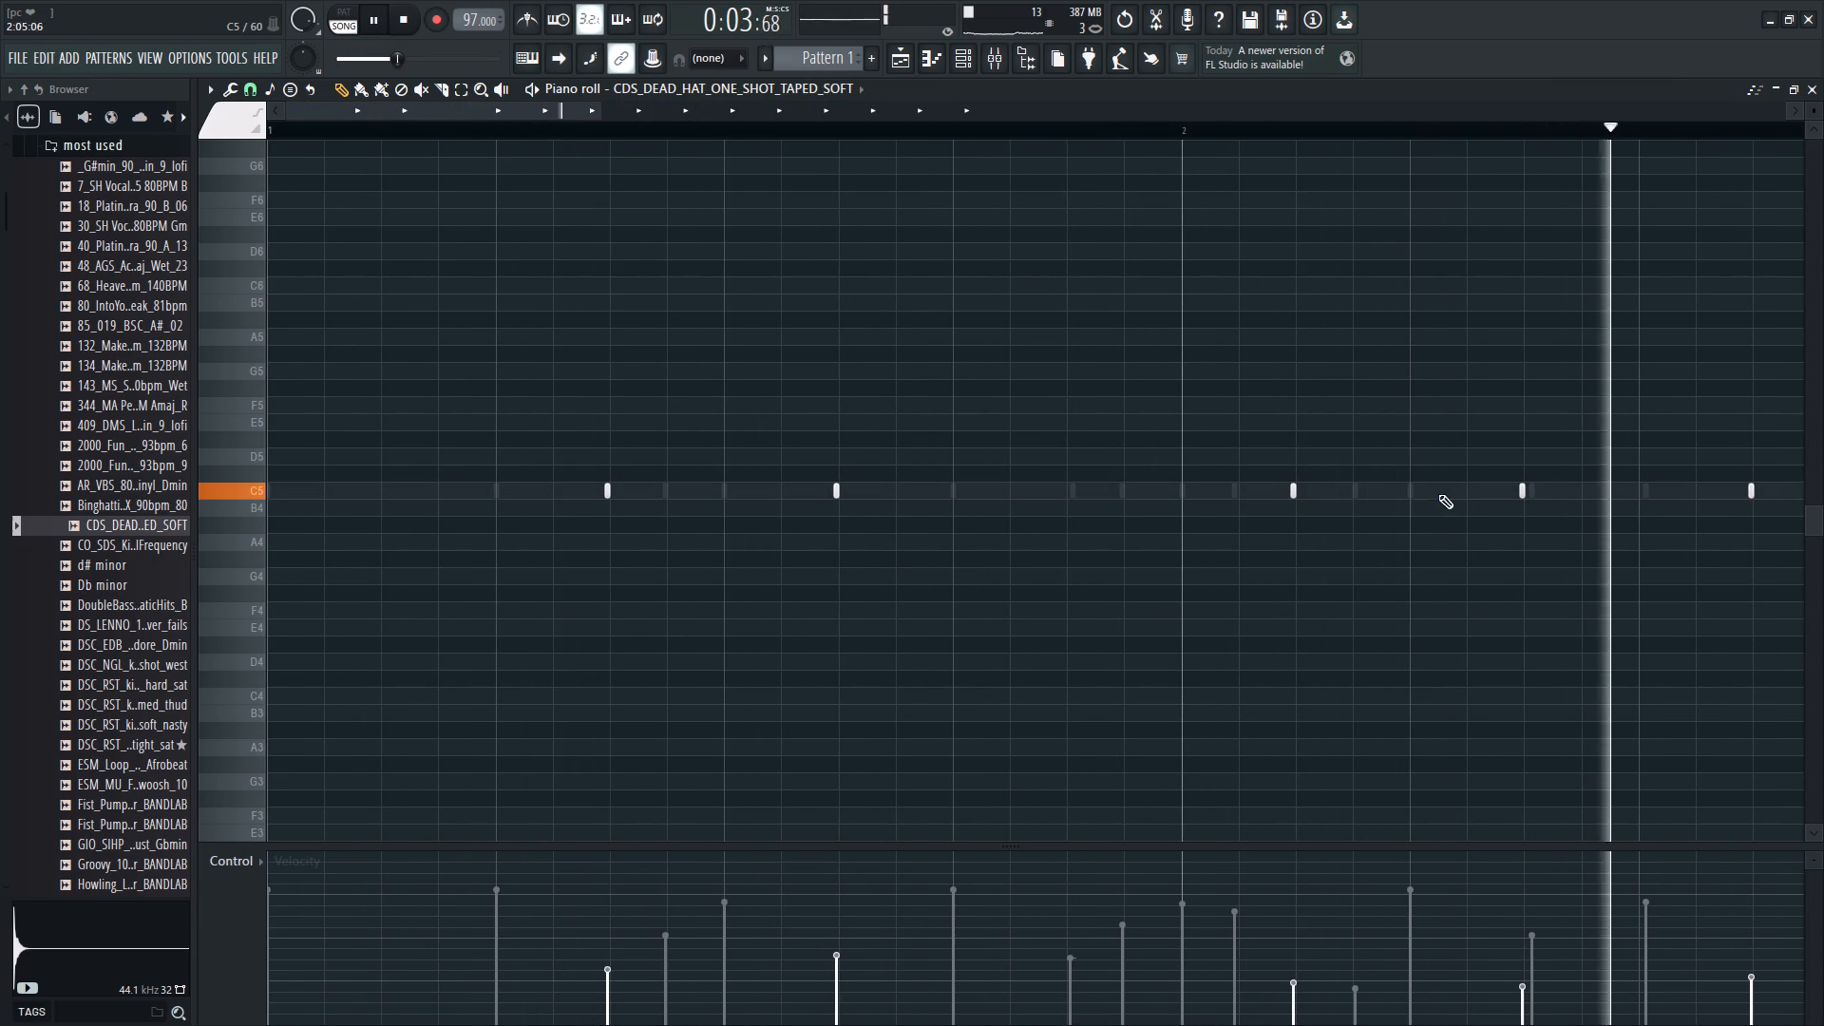
scroll(848, 122, "down", 2)
key("space")
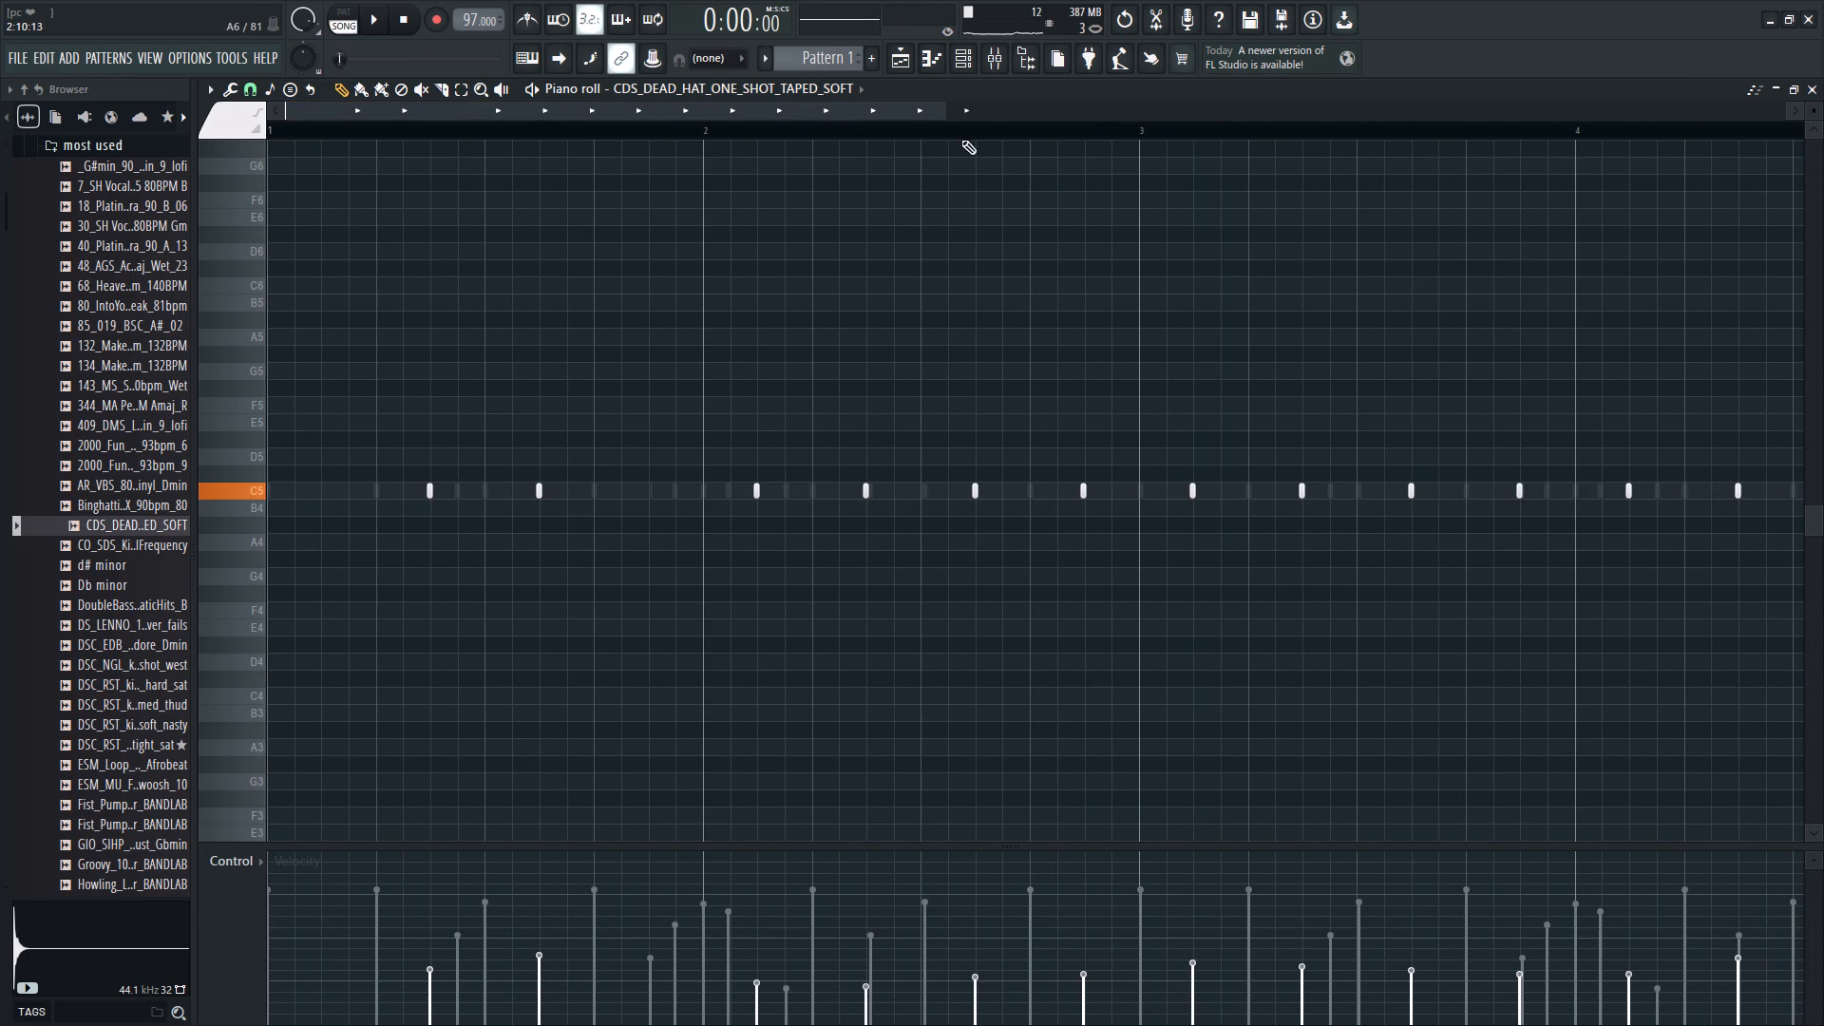
left_click(937, 121)
key("space")
right_click_drag(1099, 472, 1037, 502)
right_click_drag(1092, 476, 1081, 485)
key("space")
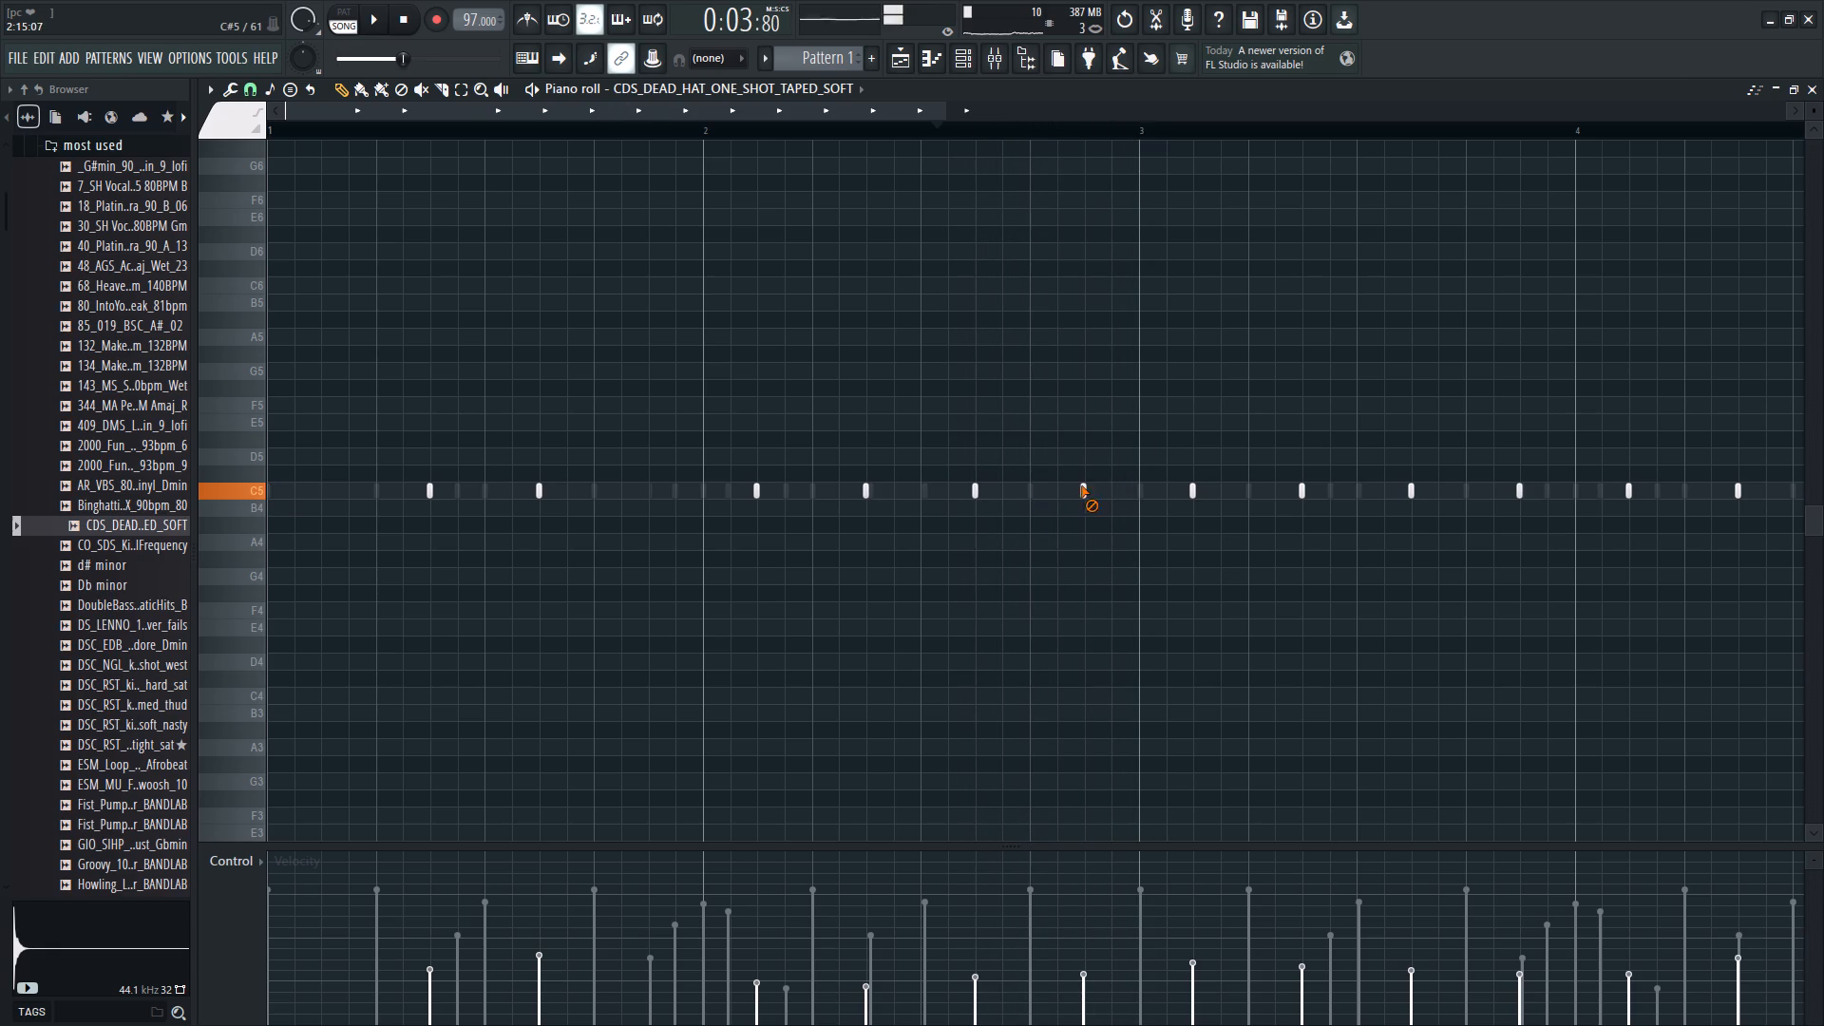
right_click_drag(1081, 485, 1051, 502)
key("space")
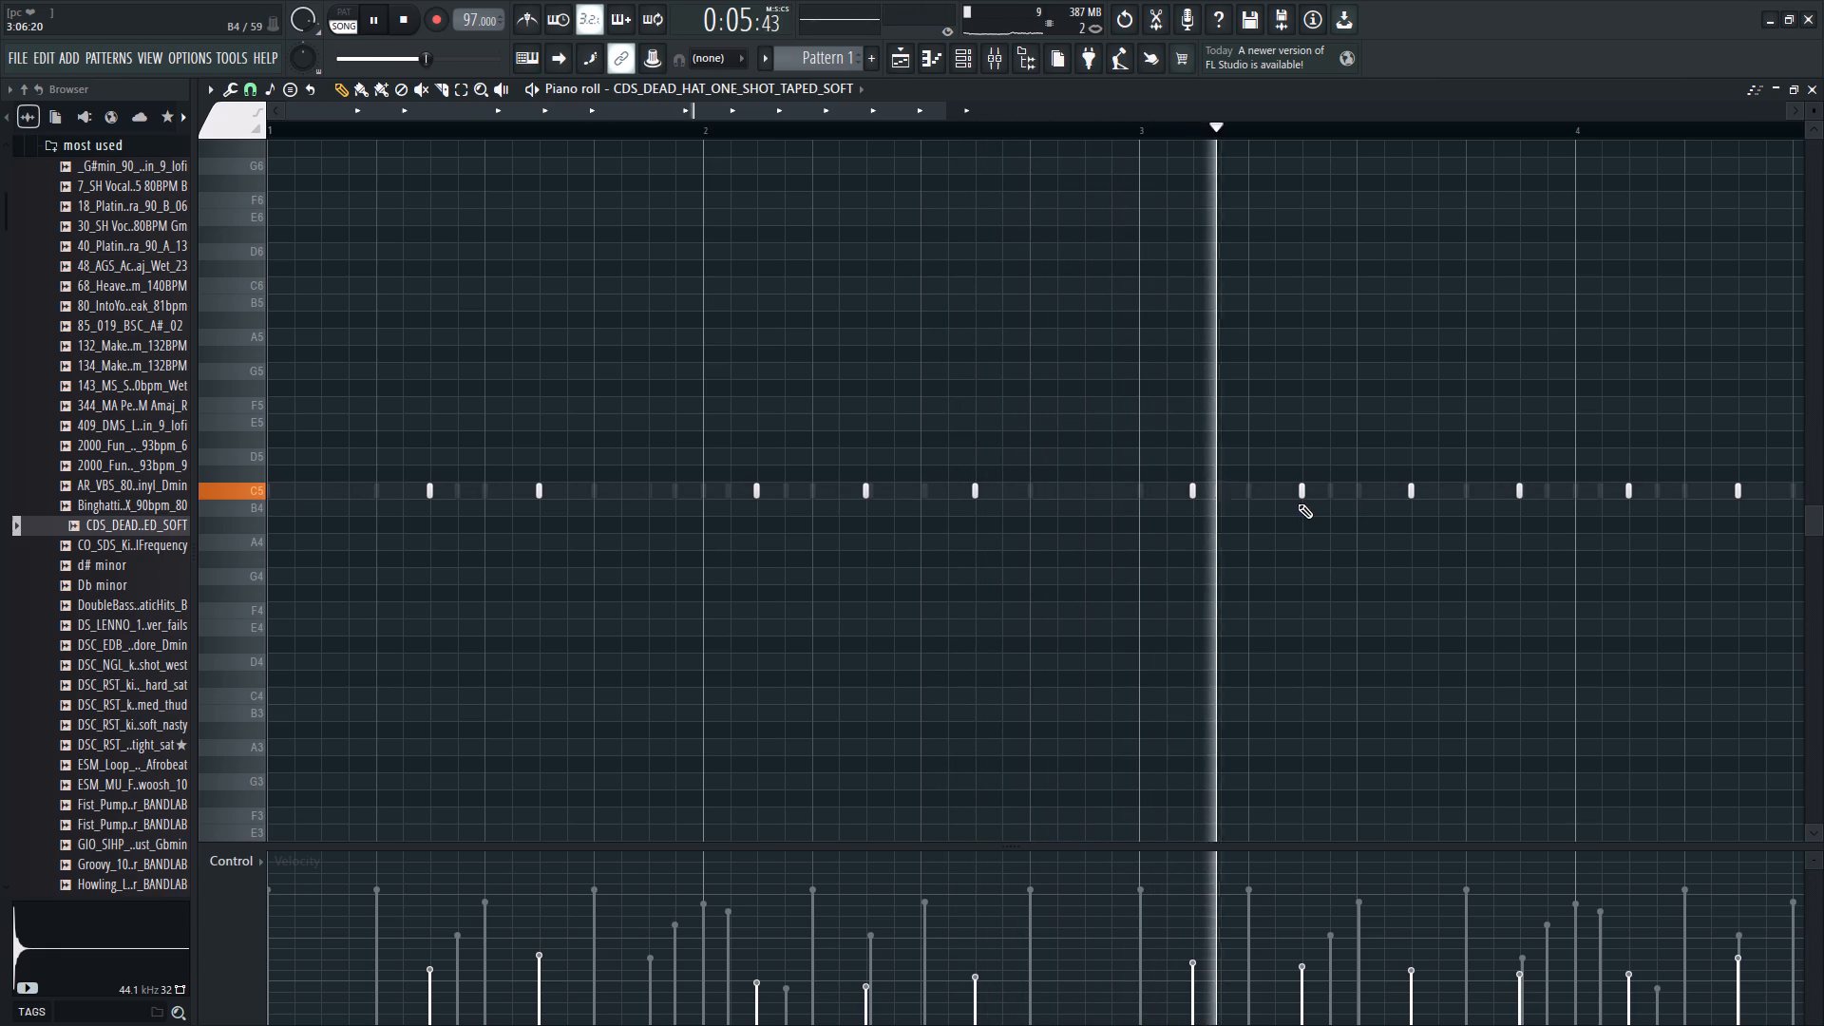
Add two hat notes on C5 at steps 8 and 9 of bar 3, aligning the second to the grid, and listen to them.
key("space")
left_click(1266, 124)
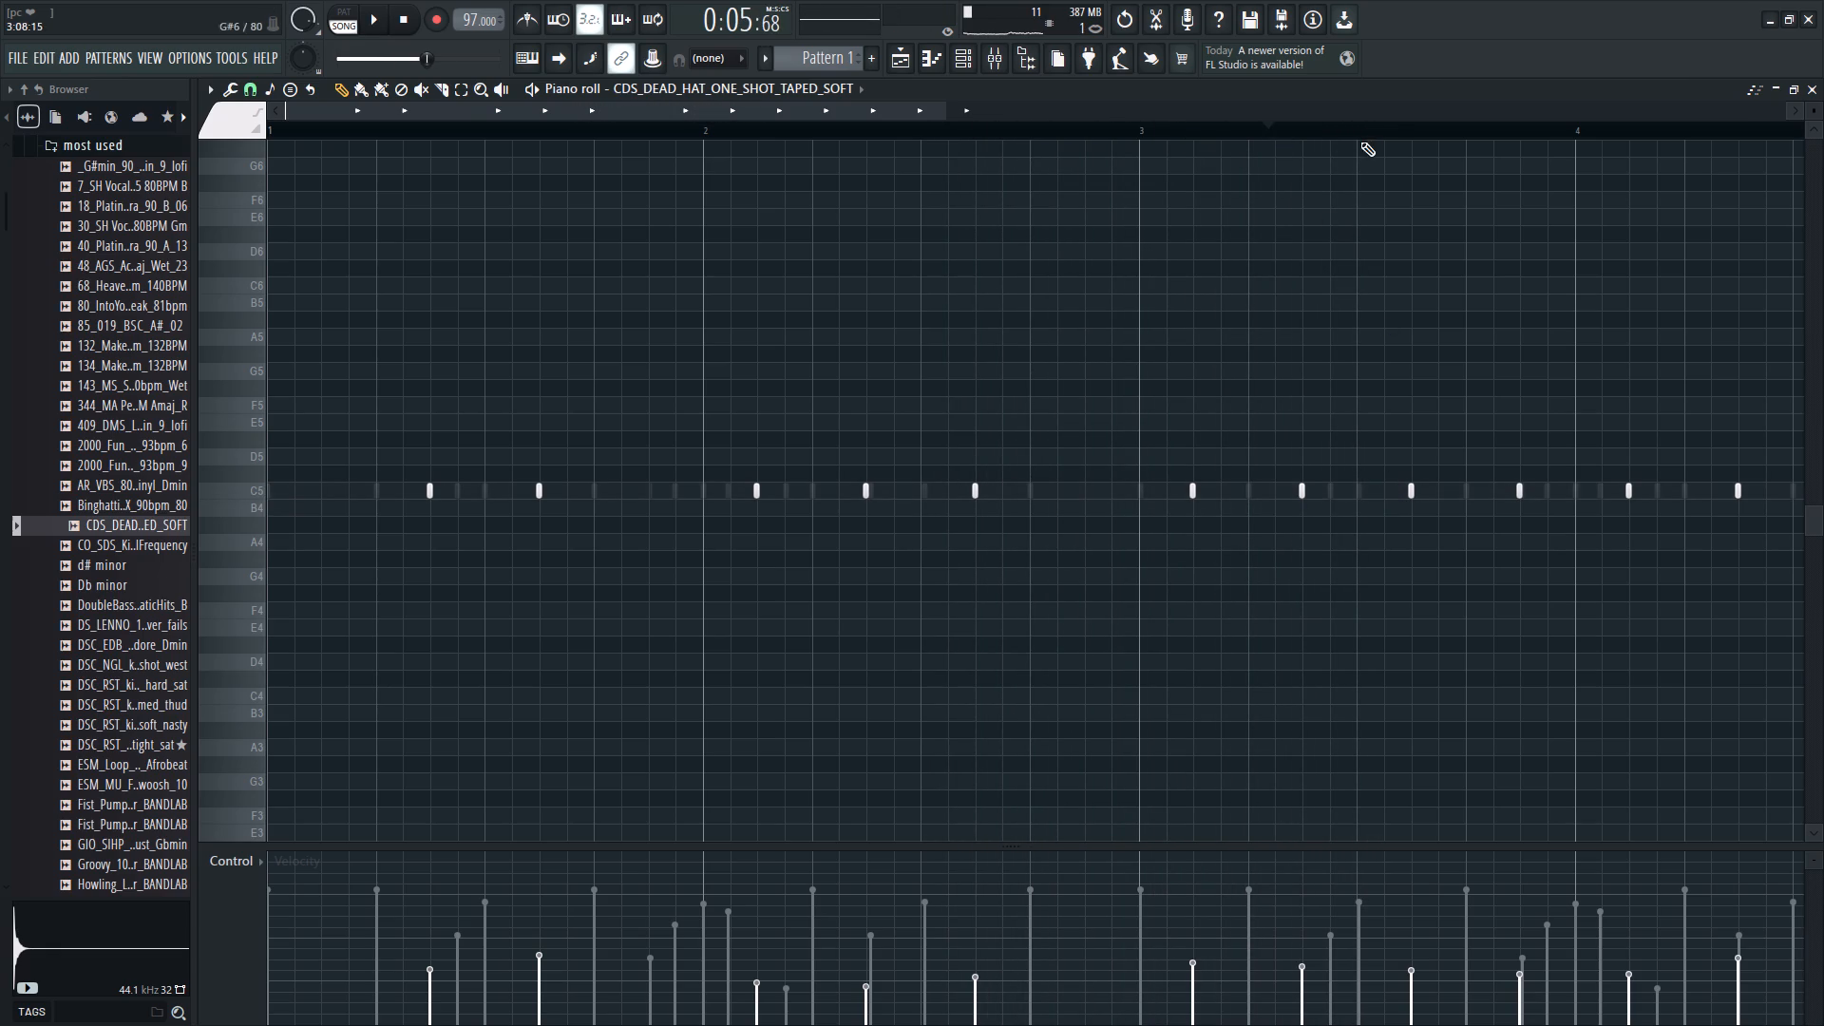
scroll(1367, 133, "up", 2)
key("space")
key("space")
left_click(1182, 491)
key("space")
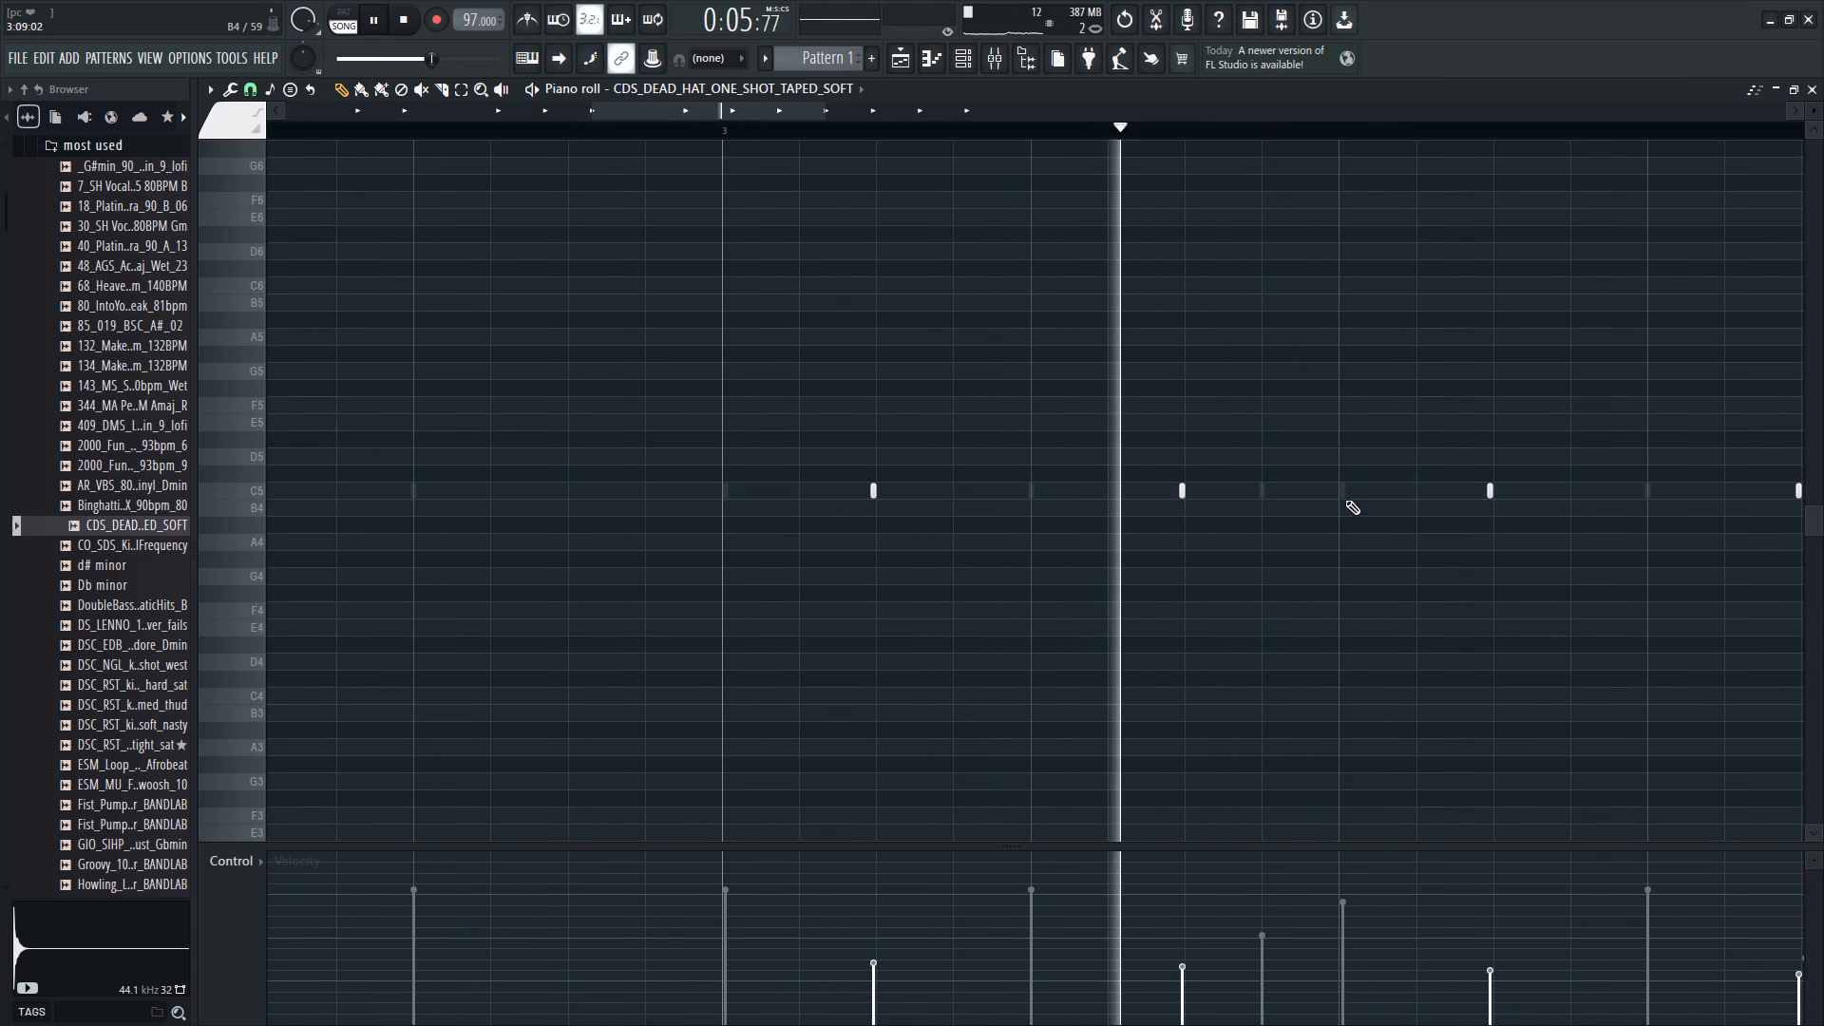
key("space")
left_click(1336, 490)
key("space")
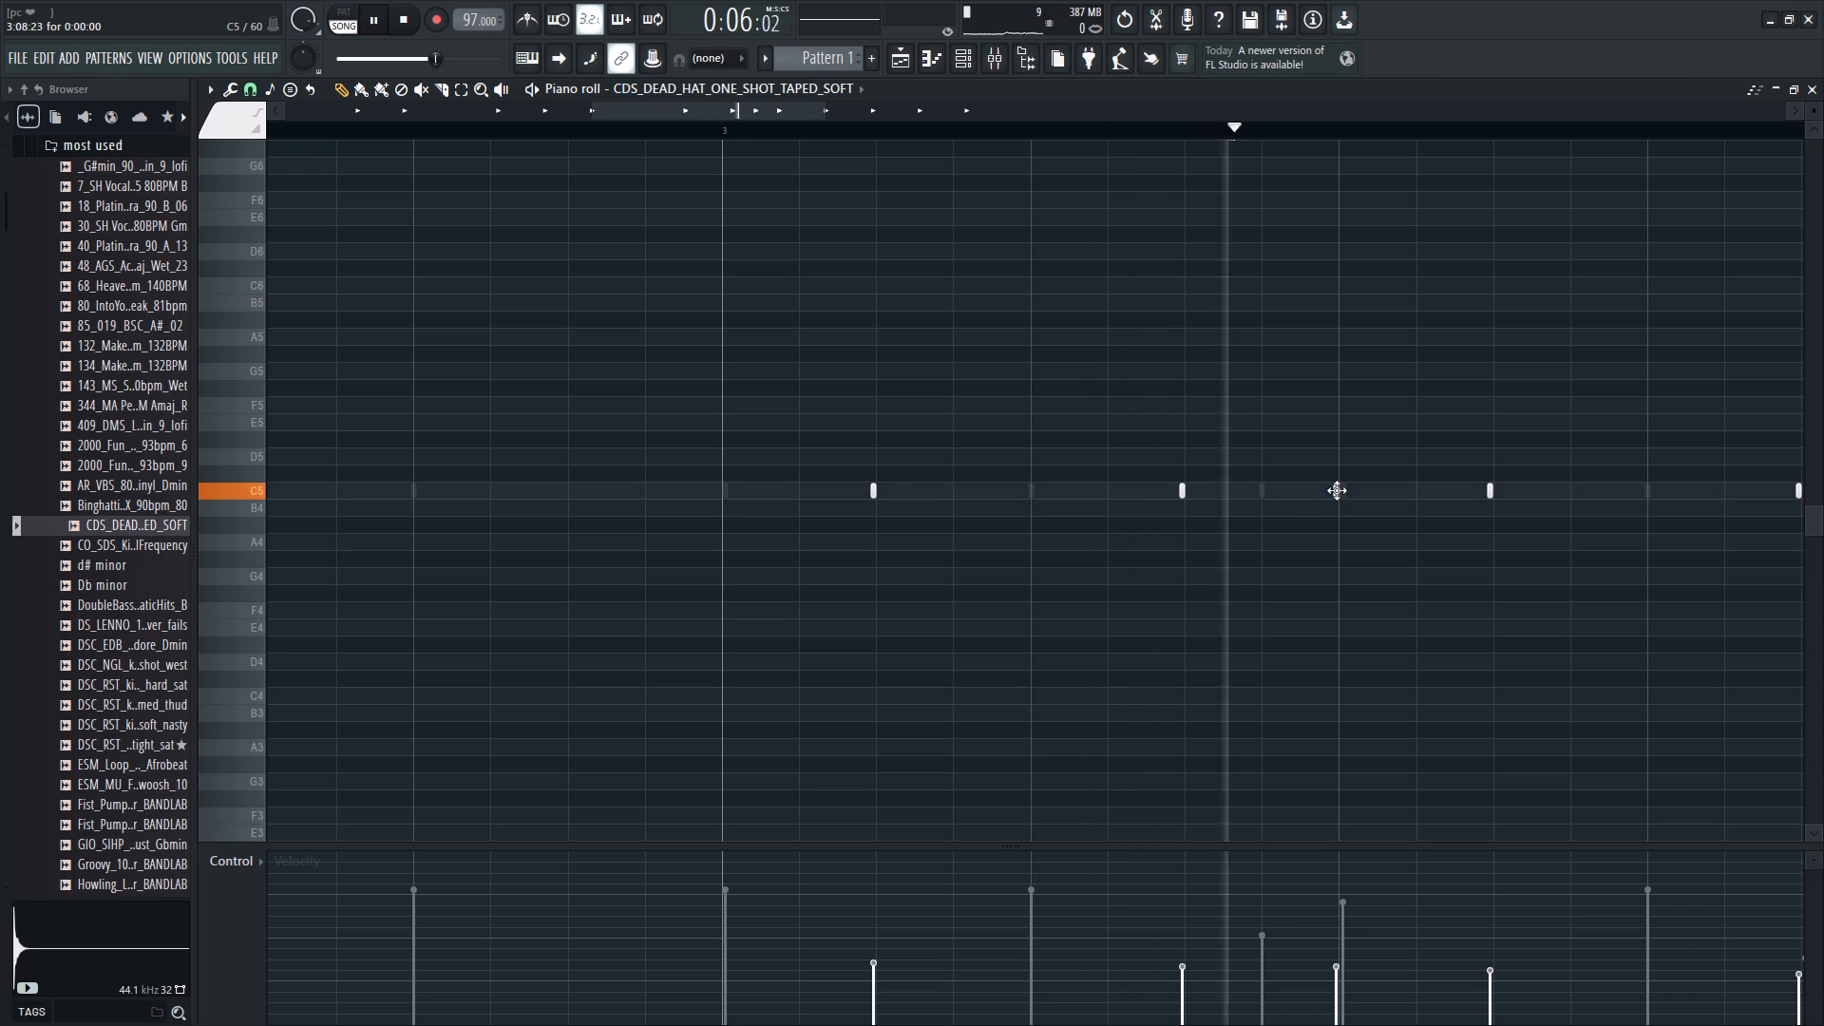
key("space")
left_click(1262, 494)
key("space")
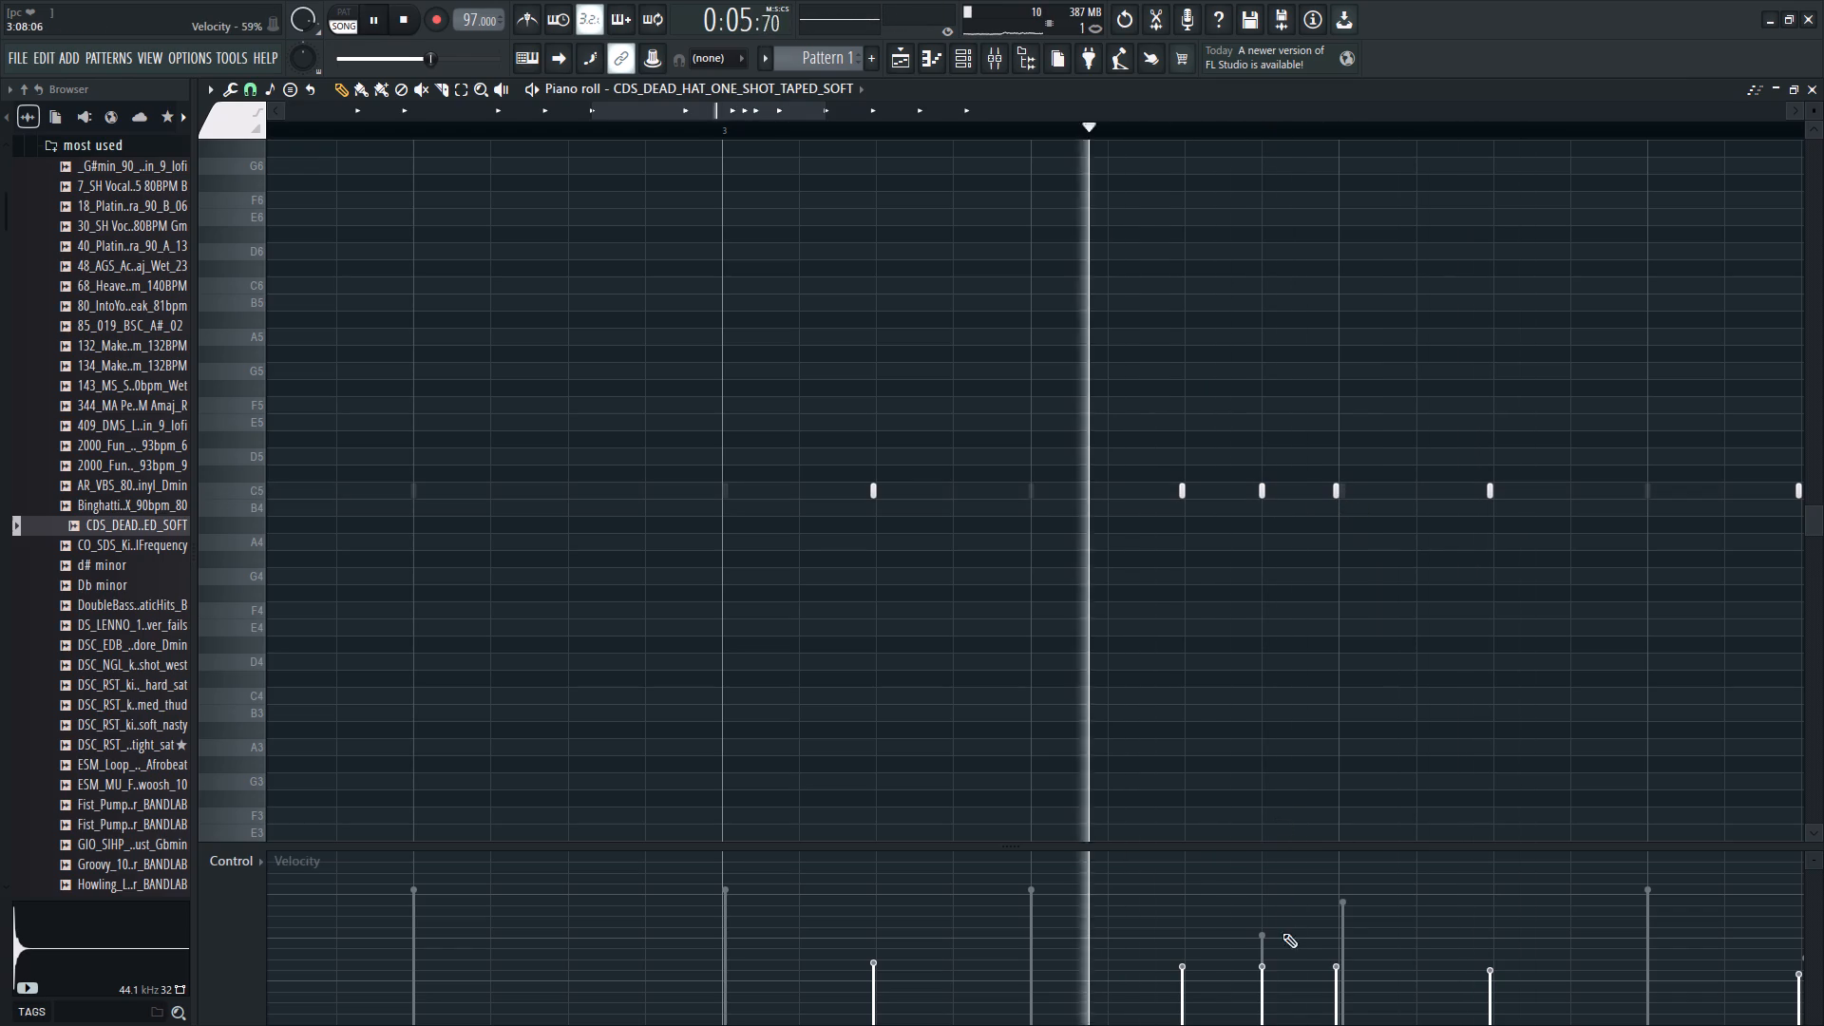
key("space")
left_click(1337, 486)
key("space")
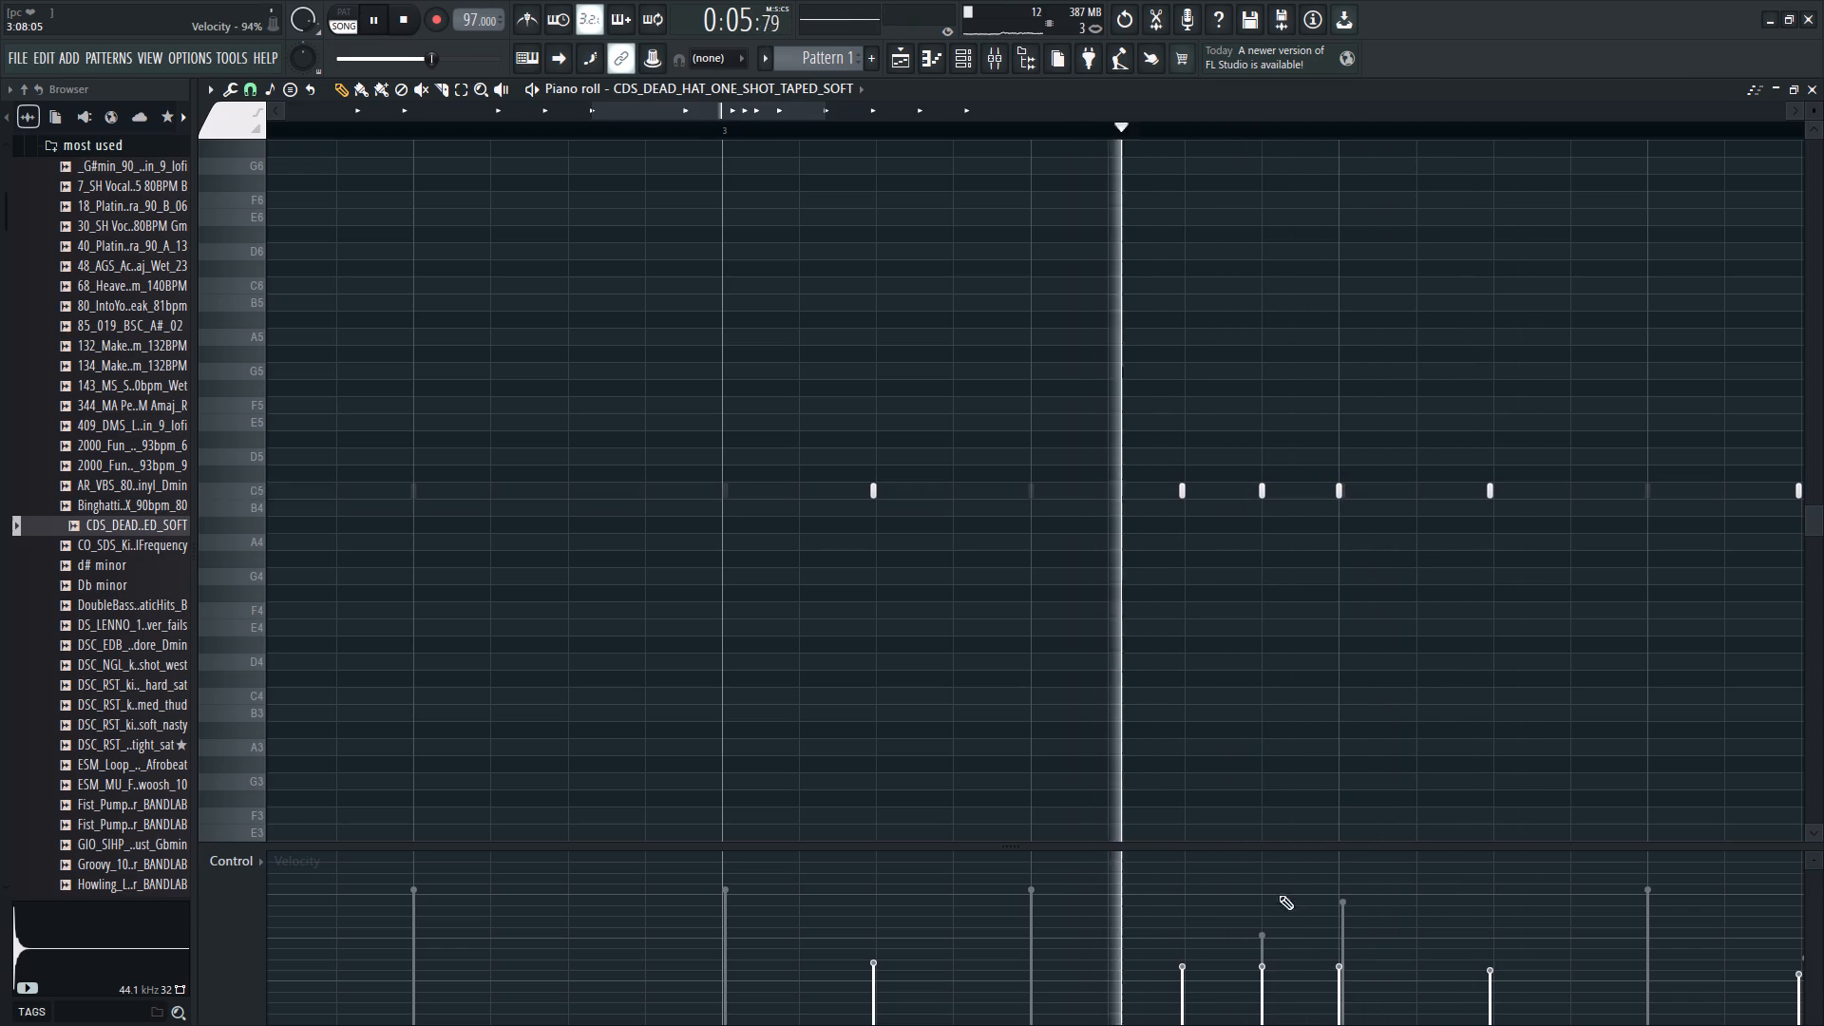
key("space")
key("space")
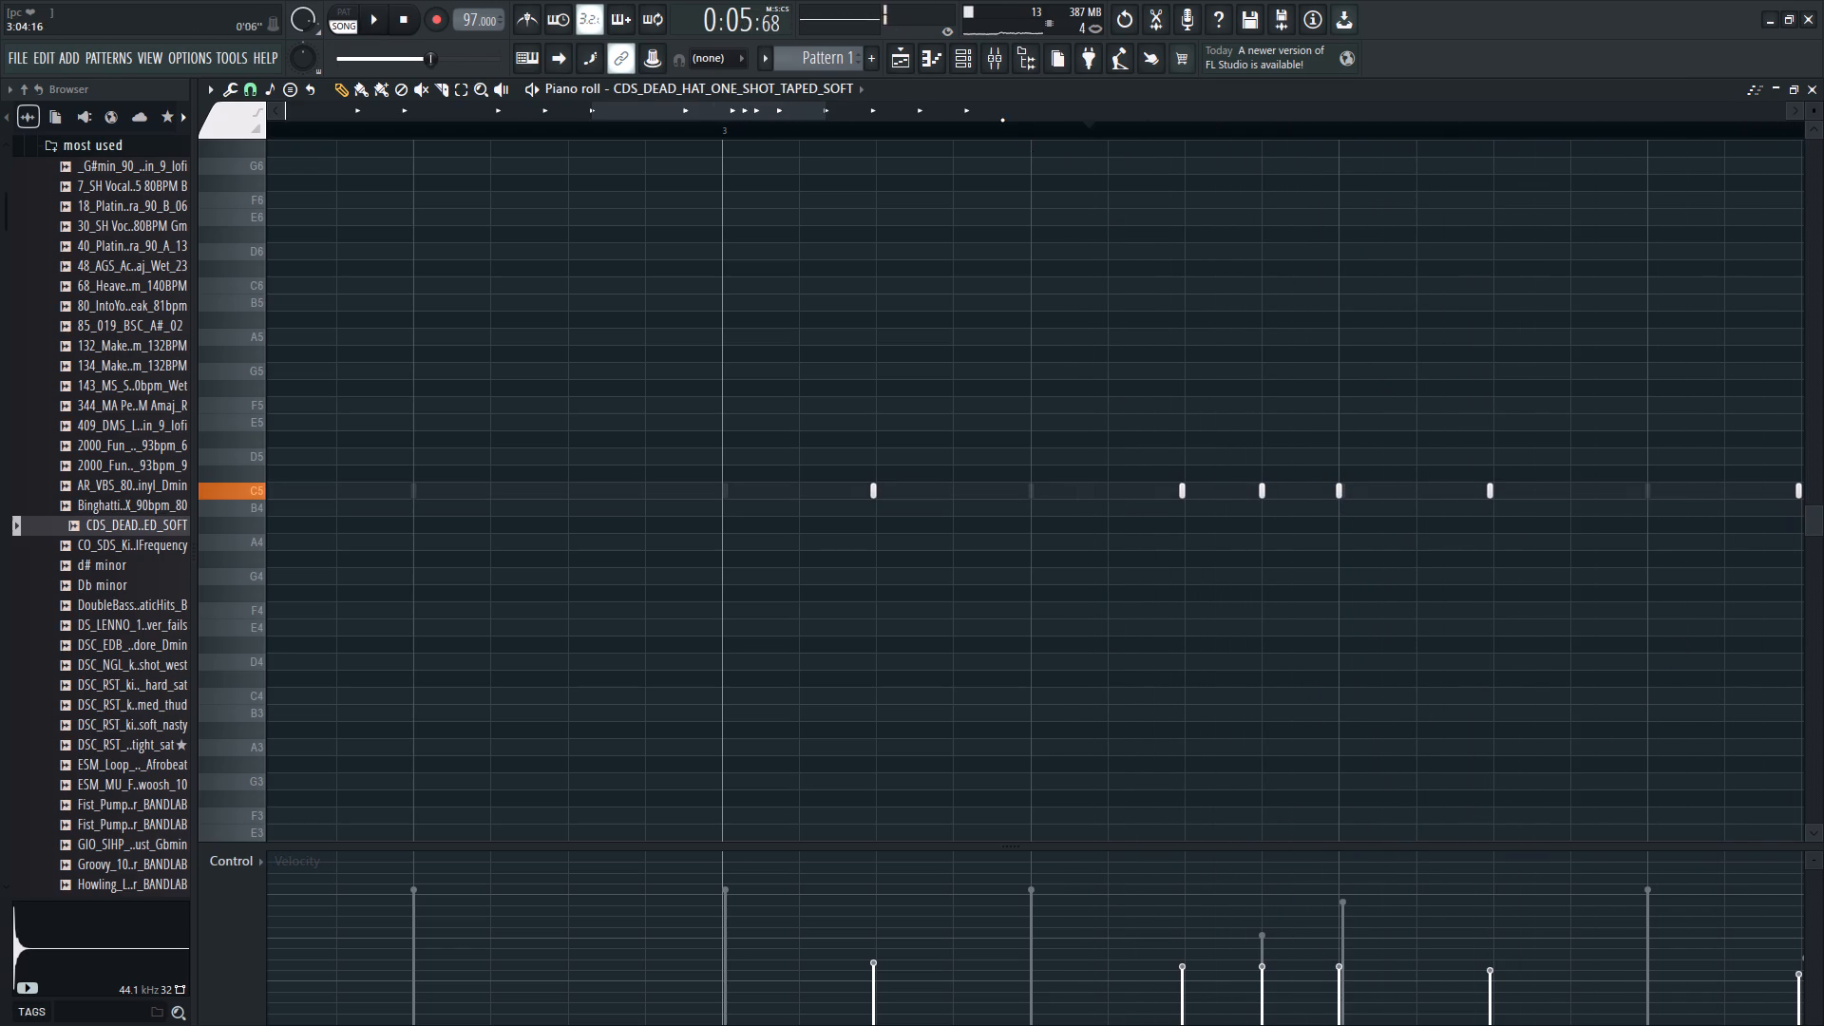
scroll(999, 123, "down", 2)
key("space")
Move the hat note near the end of bar 3 to step 14 and add another C5 hat on step 15.
scroll(1282, 133, "up", 2)
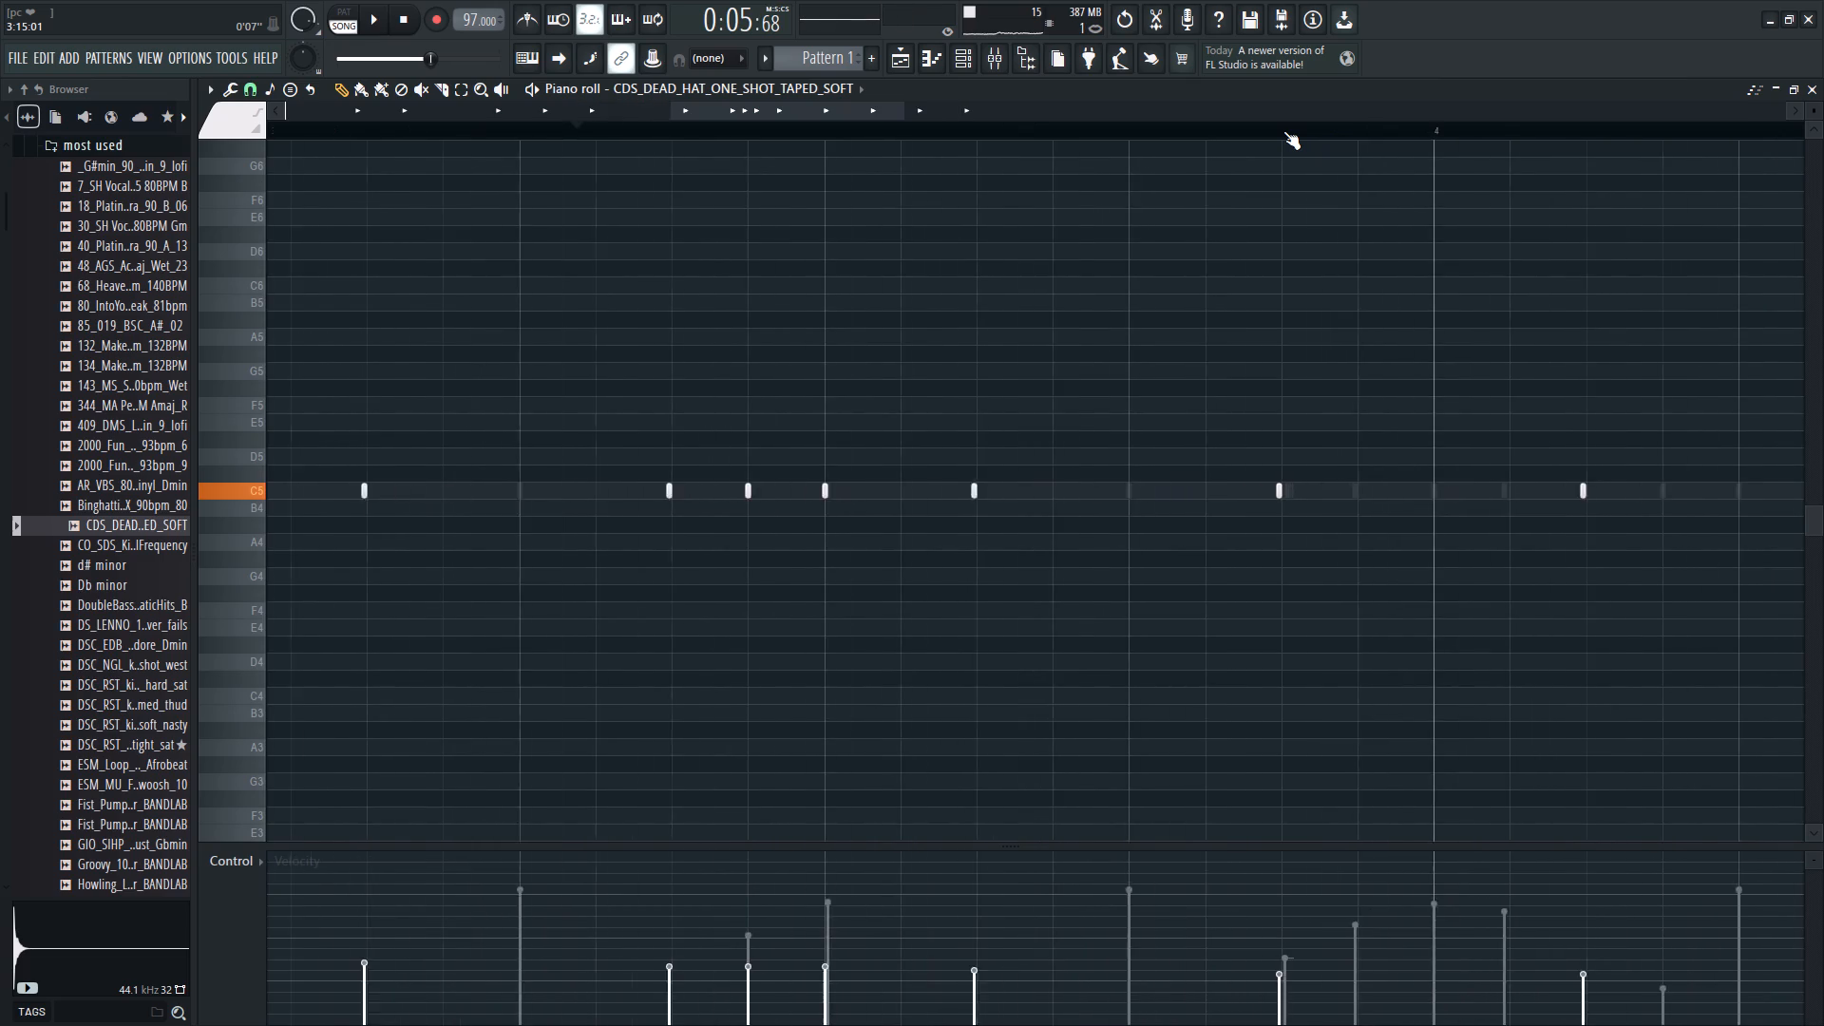
scroll(1283, 131, "up", 1)
left_click_drag(1271, 491, 1162, 499)
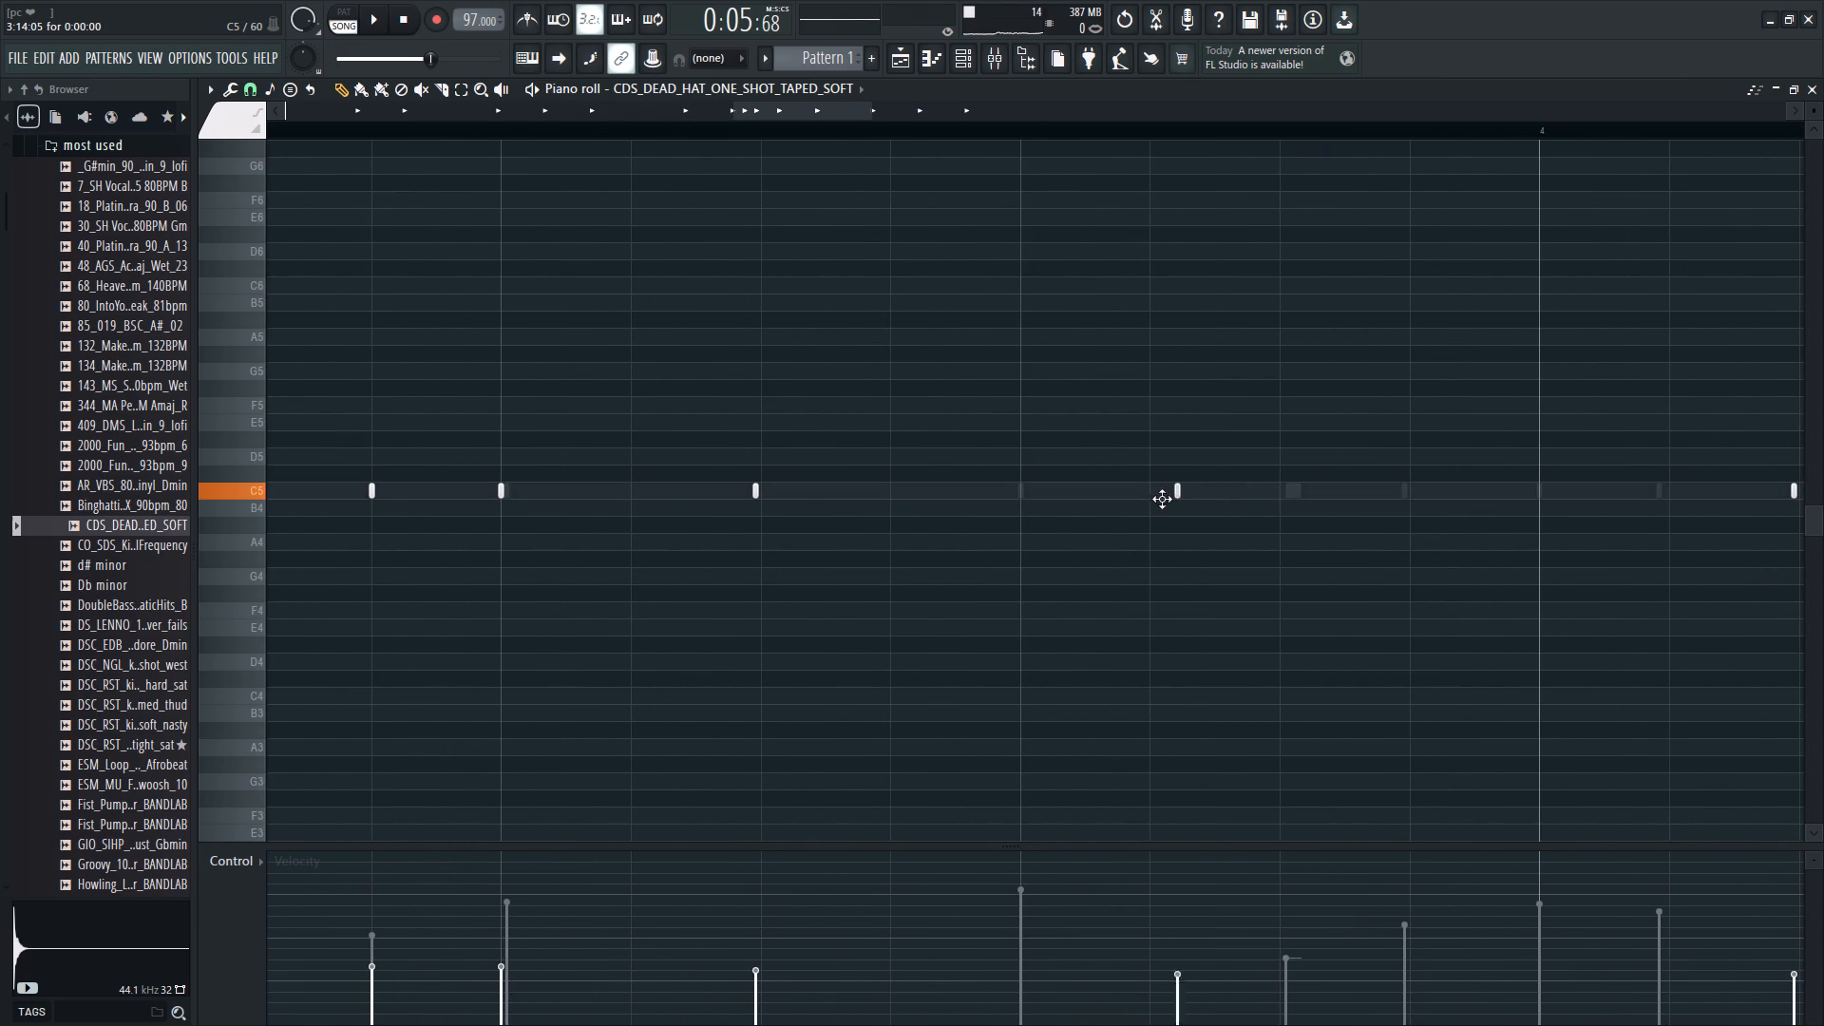
left_click_drag(1162, 499, 1149, 501)
left_click(1155, 494)
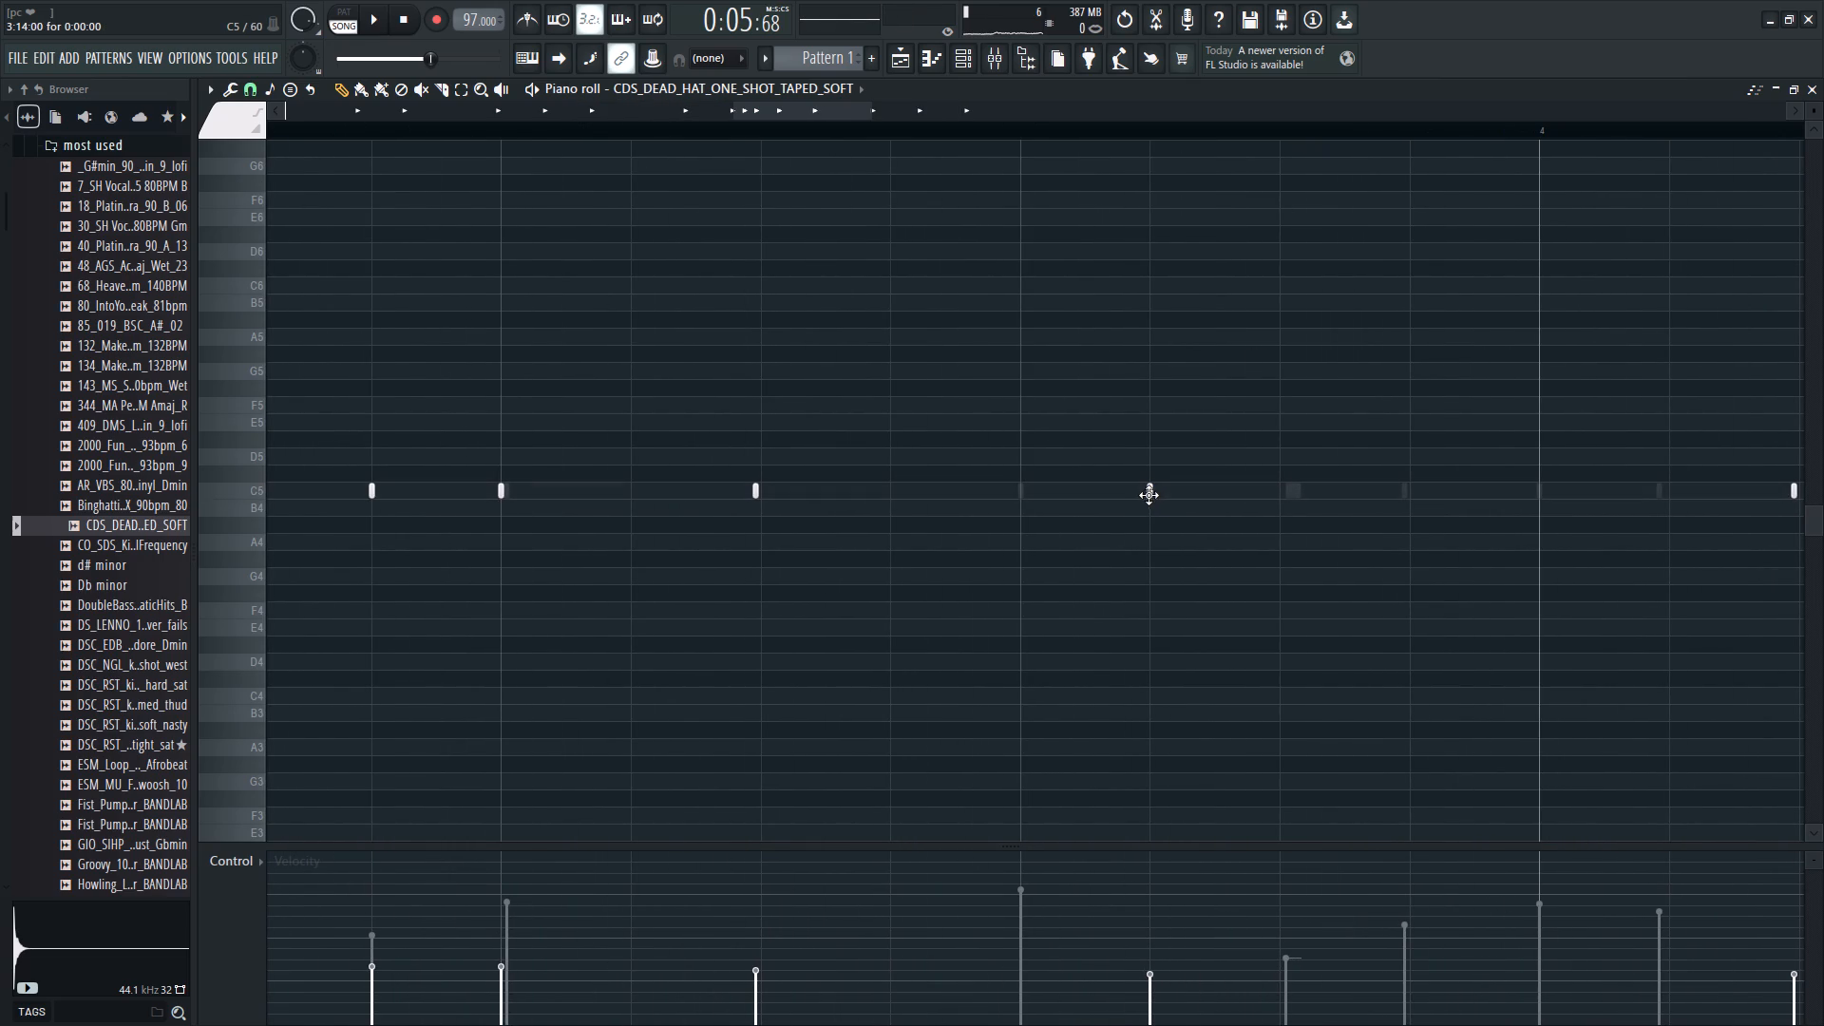
left_click(1280, 490)
Lengthen the hat note on step 14 of bar 3 to a full step so it reaches the following hat.
left_click_drag(1153, 490, 1172, 491, "ctrl")
left_click_drag(1153, 493, 1256, 494)
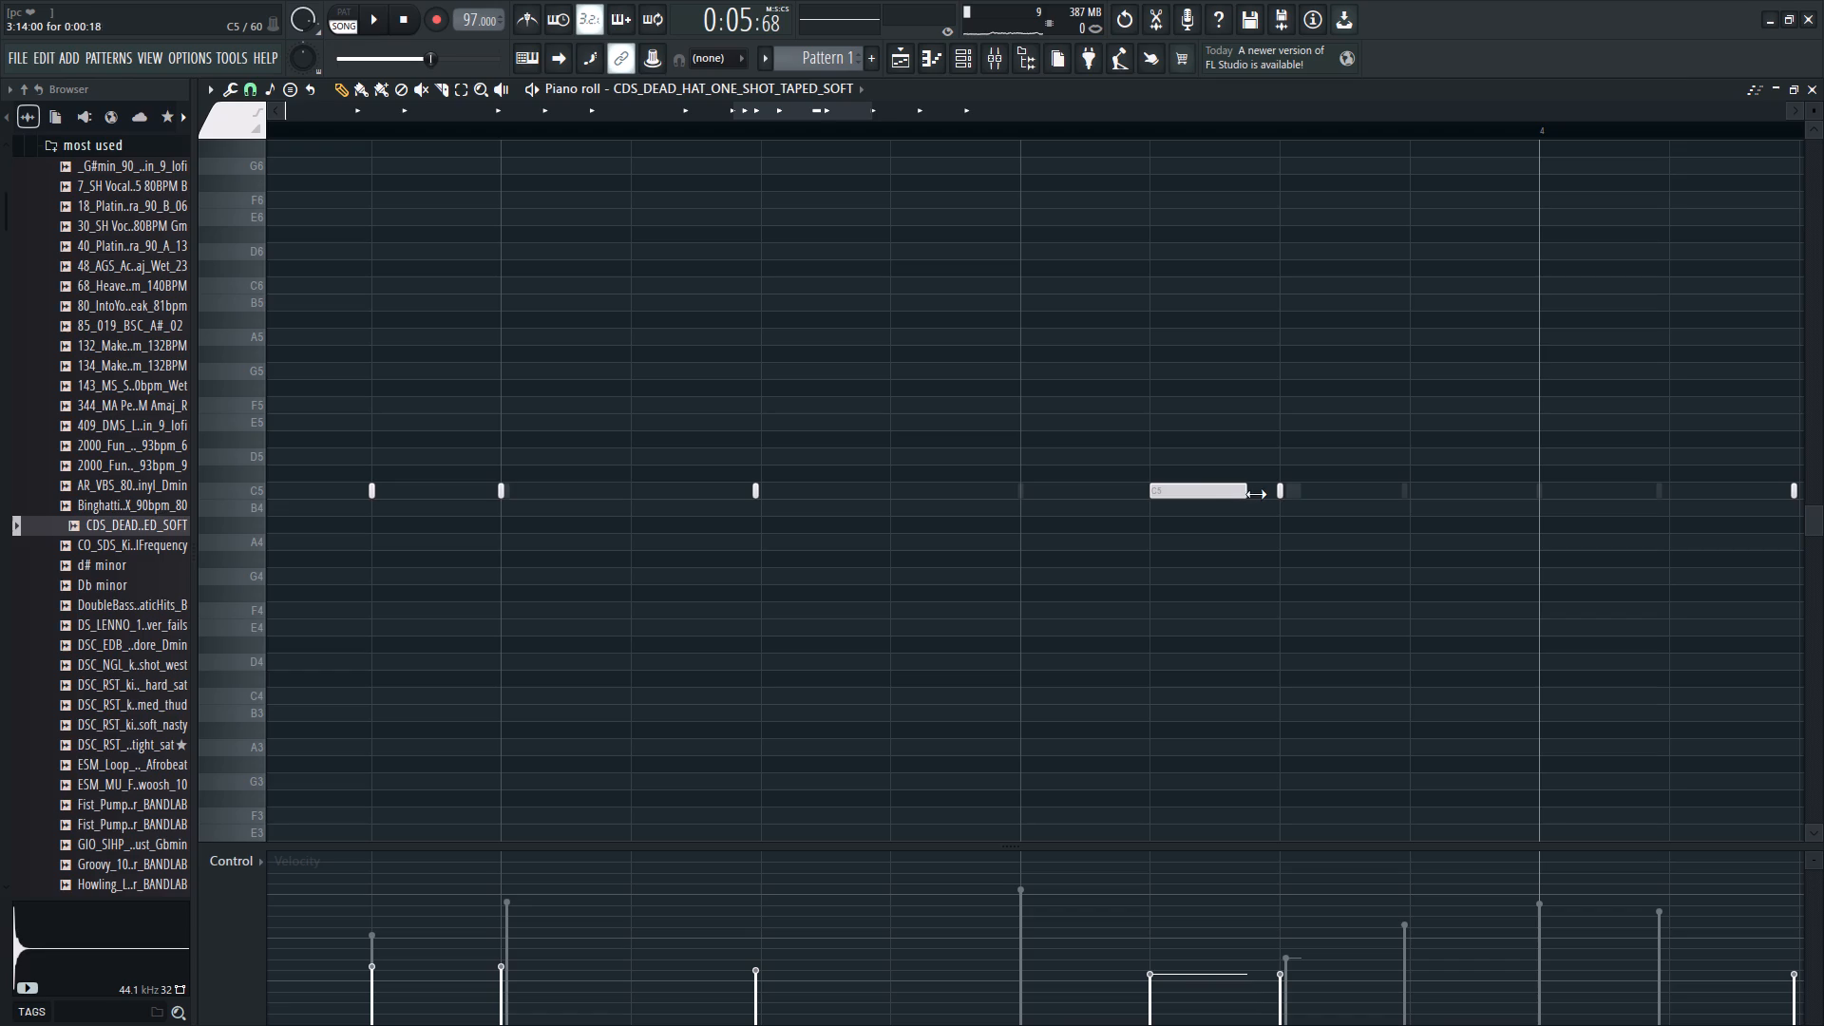
left_click_drag(1256, 494, 1281, 494)
left_click_drag(1281, 494, 1281, 496)
Select the lengthened hat note on step 14 of bar 3 and look through chopping patterns for it in the Chop tool.
left_click_drag(1238, 512, 1228, 476, "ctrl")
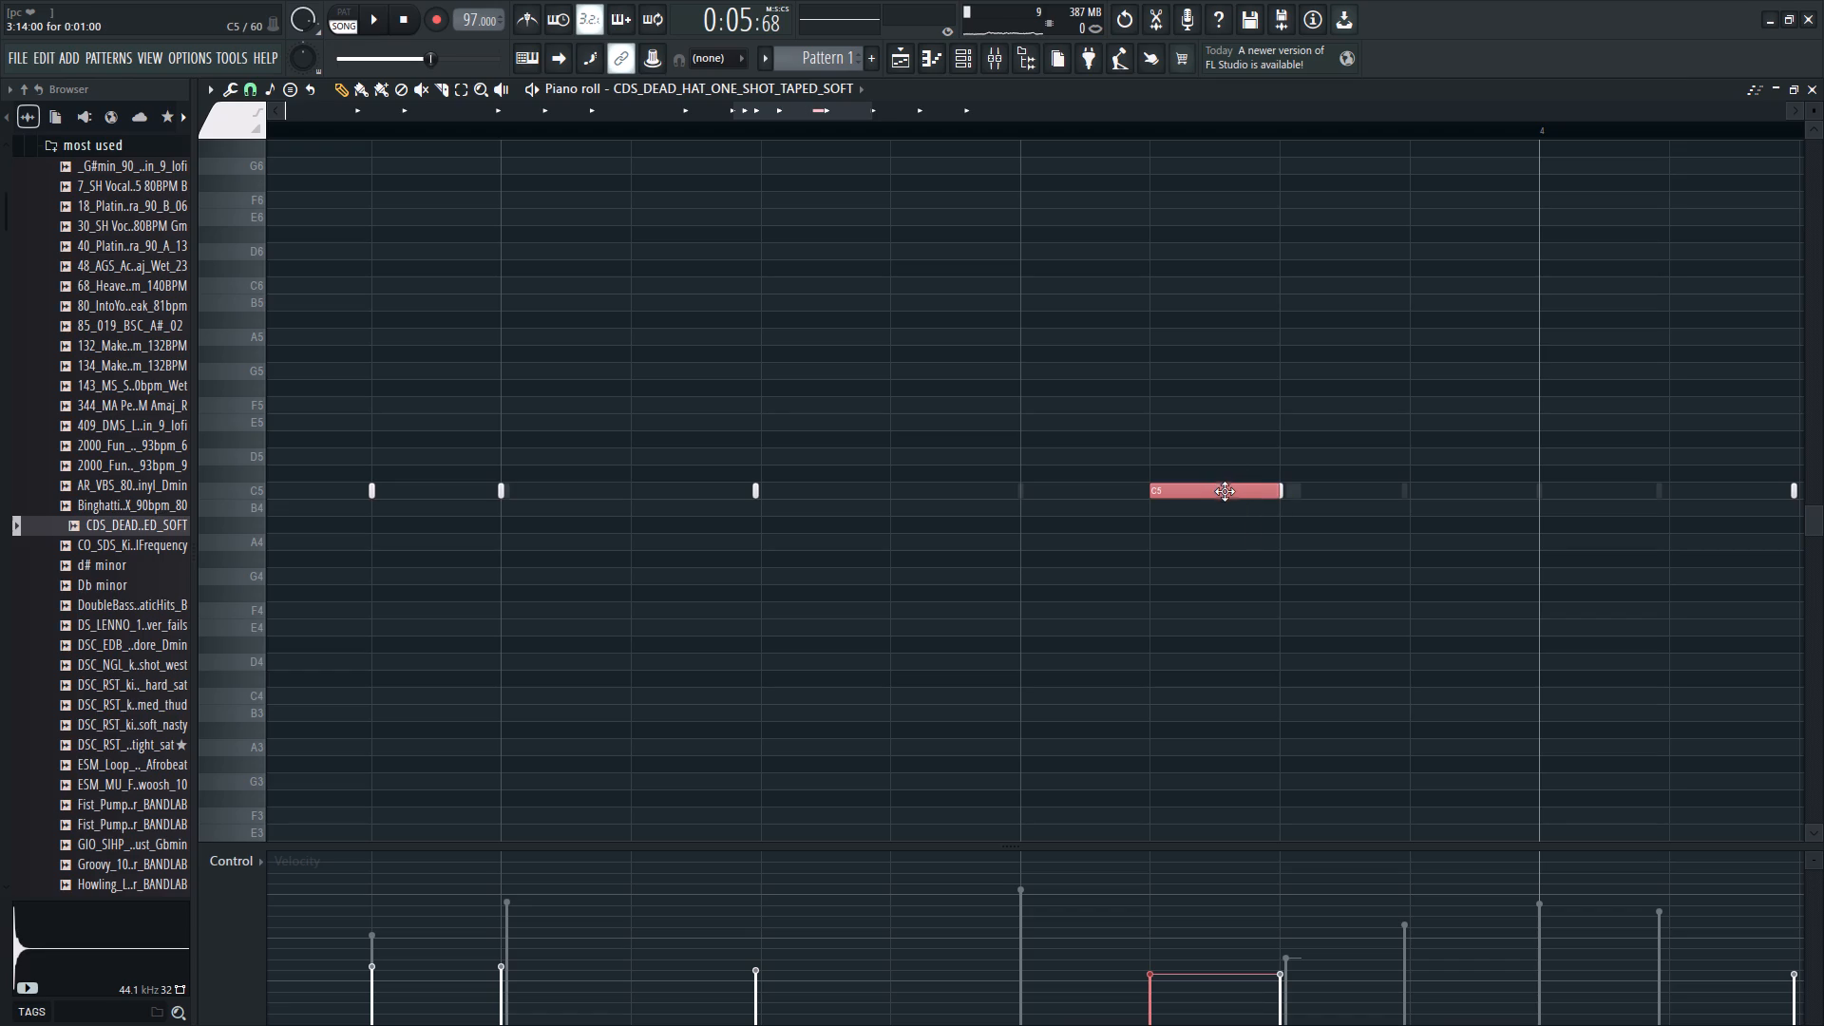
key("alt+u")
left_click(215, 95)
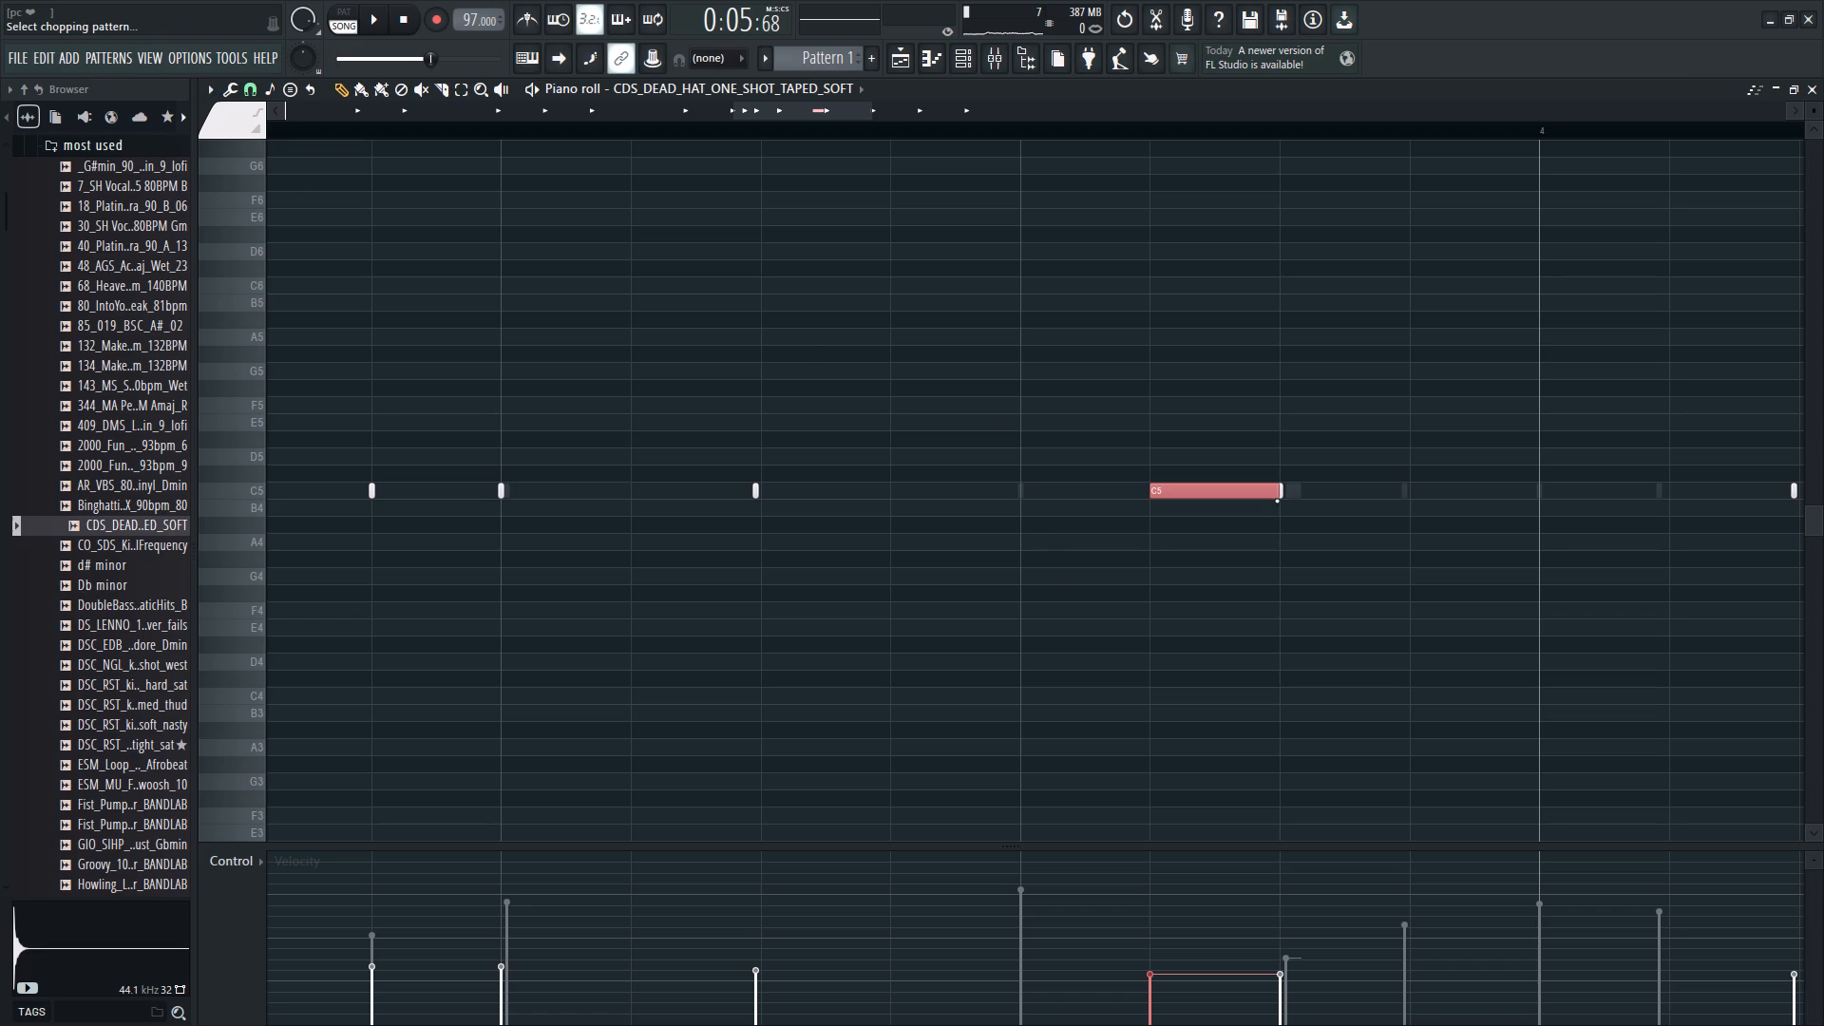
scroll(1194, 489, "down", 1)
scroll(1194, 489, "up", 1)
scroll(1244, 754, "down", 1)
scroll(1273, 687, "up", 1)
scroll(1349, 580, "up", 1)
double_click(1238, 498)
left_click(209, 92)
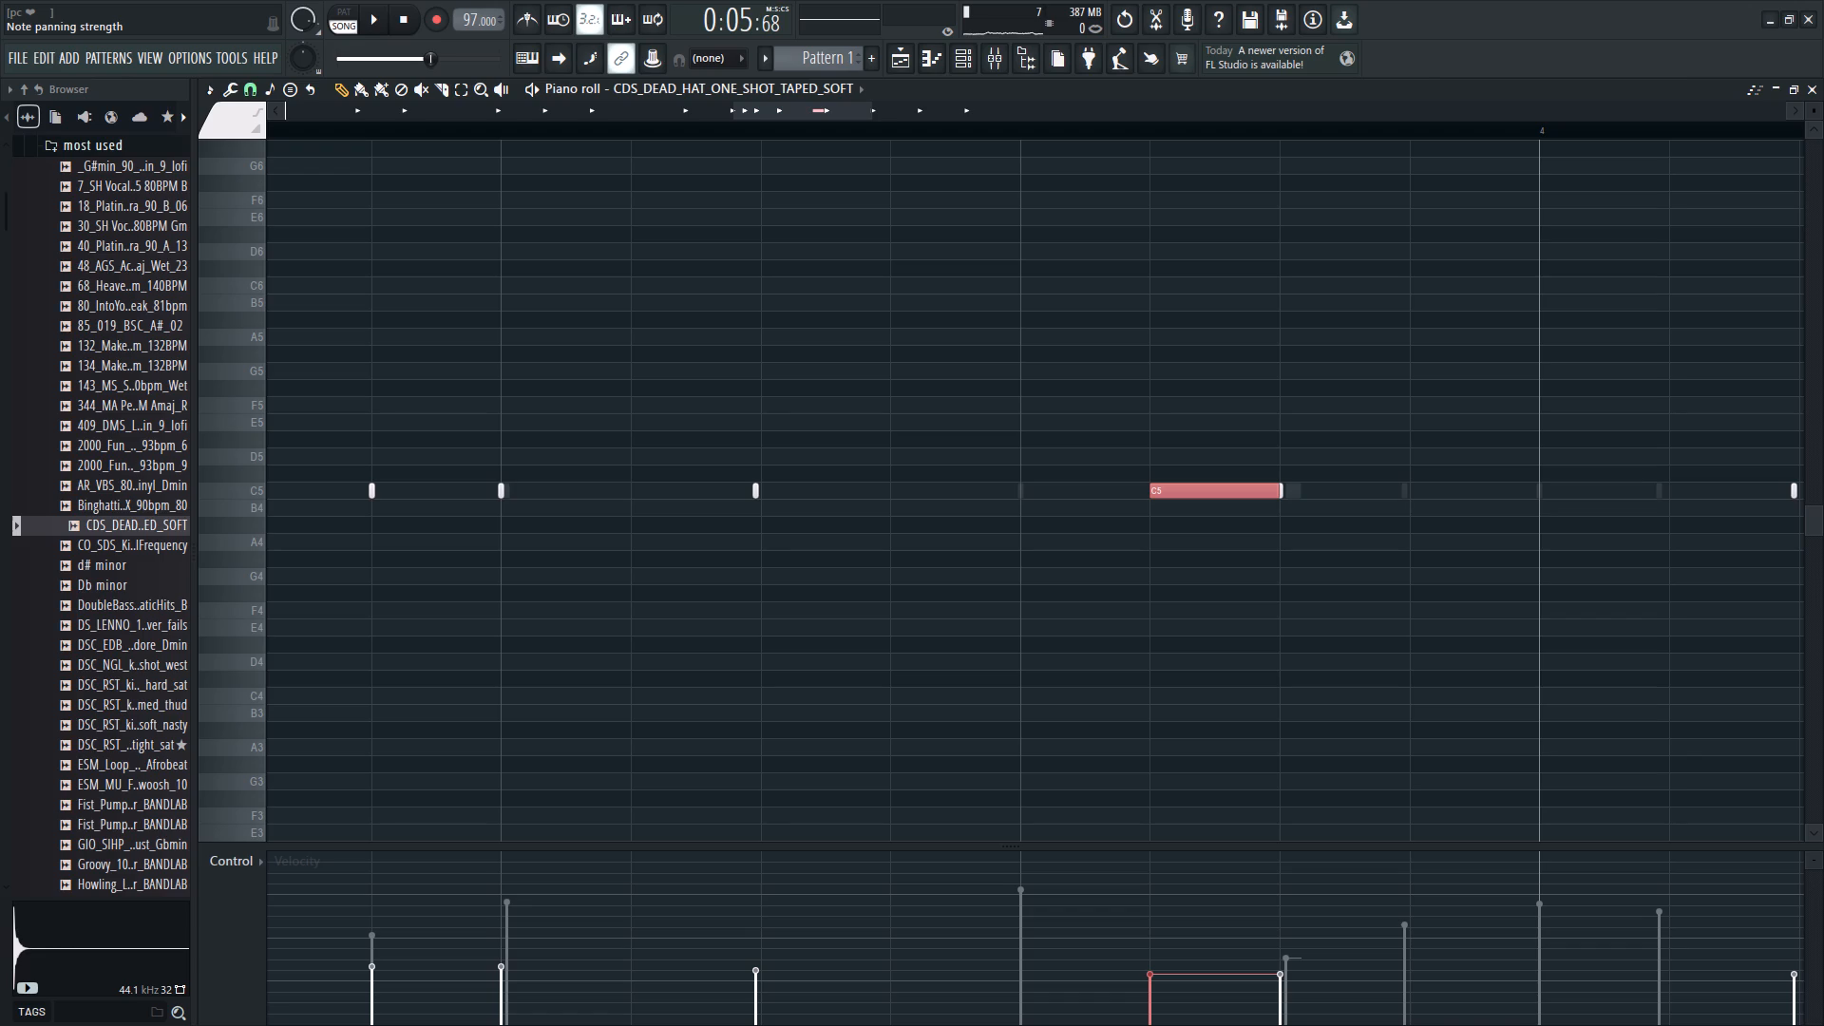
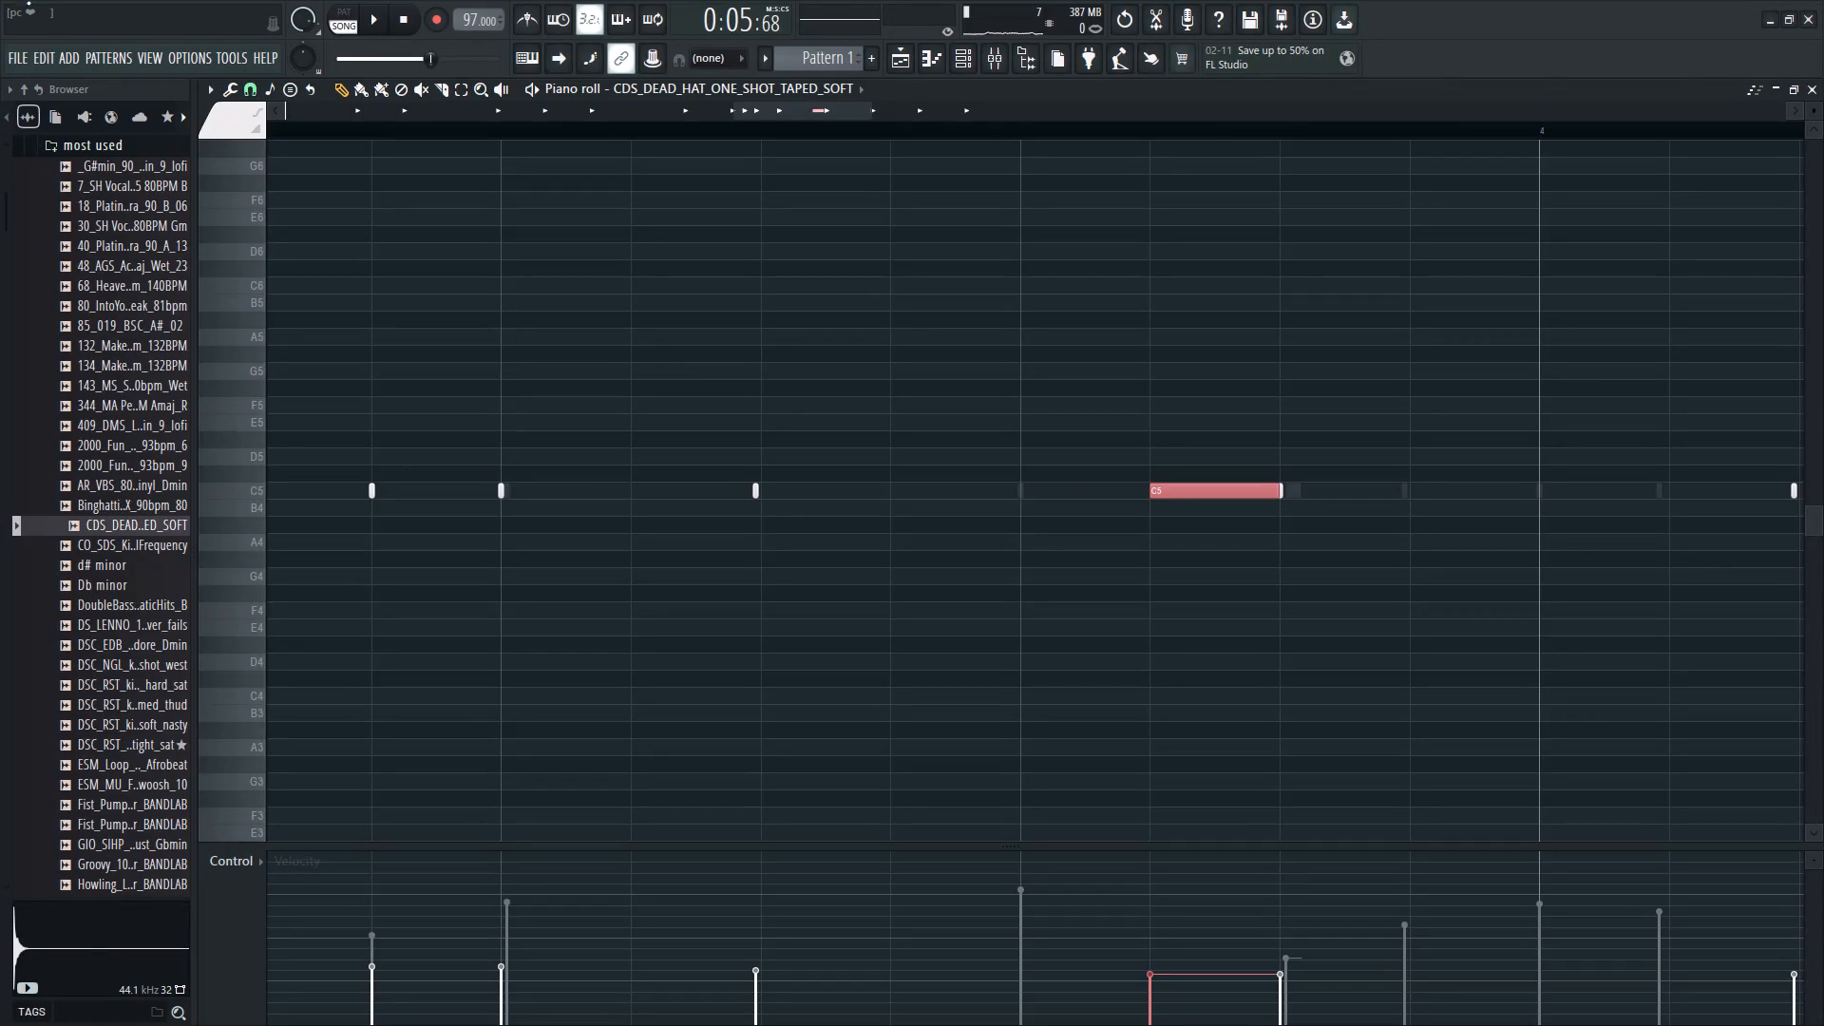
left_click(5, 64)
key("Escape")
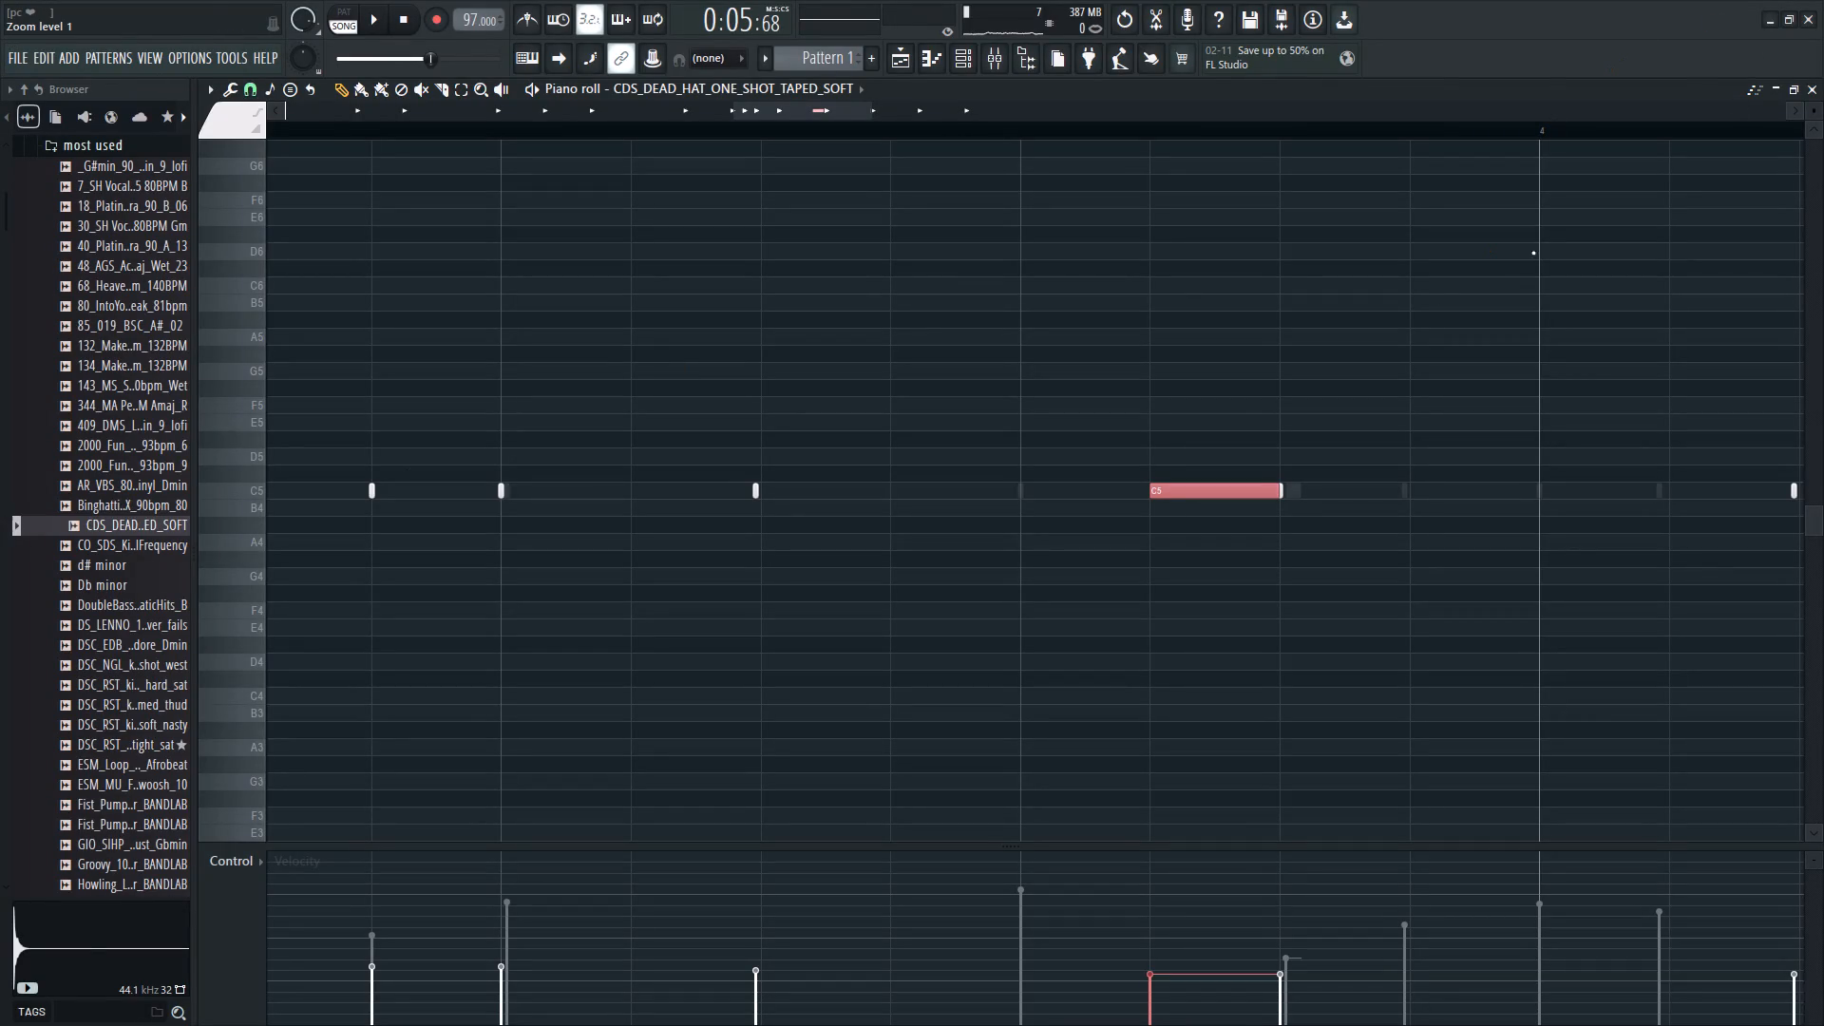
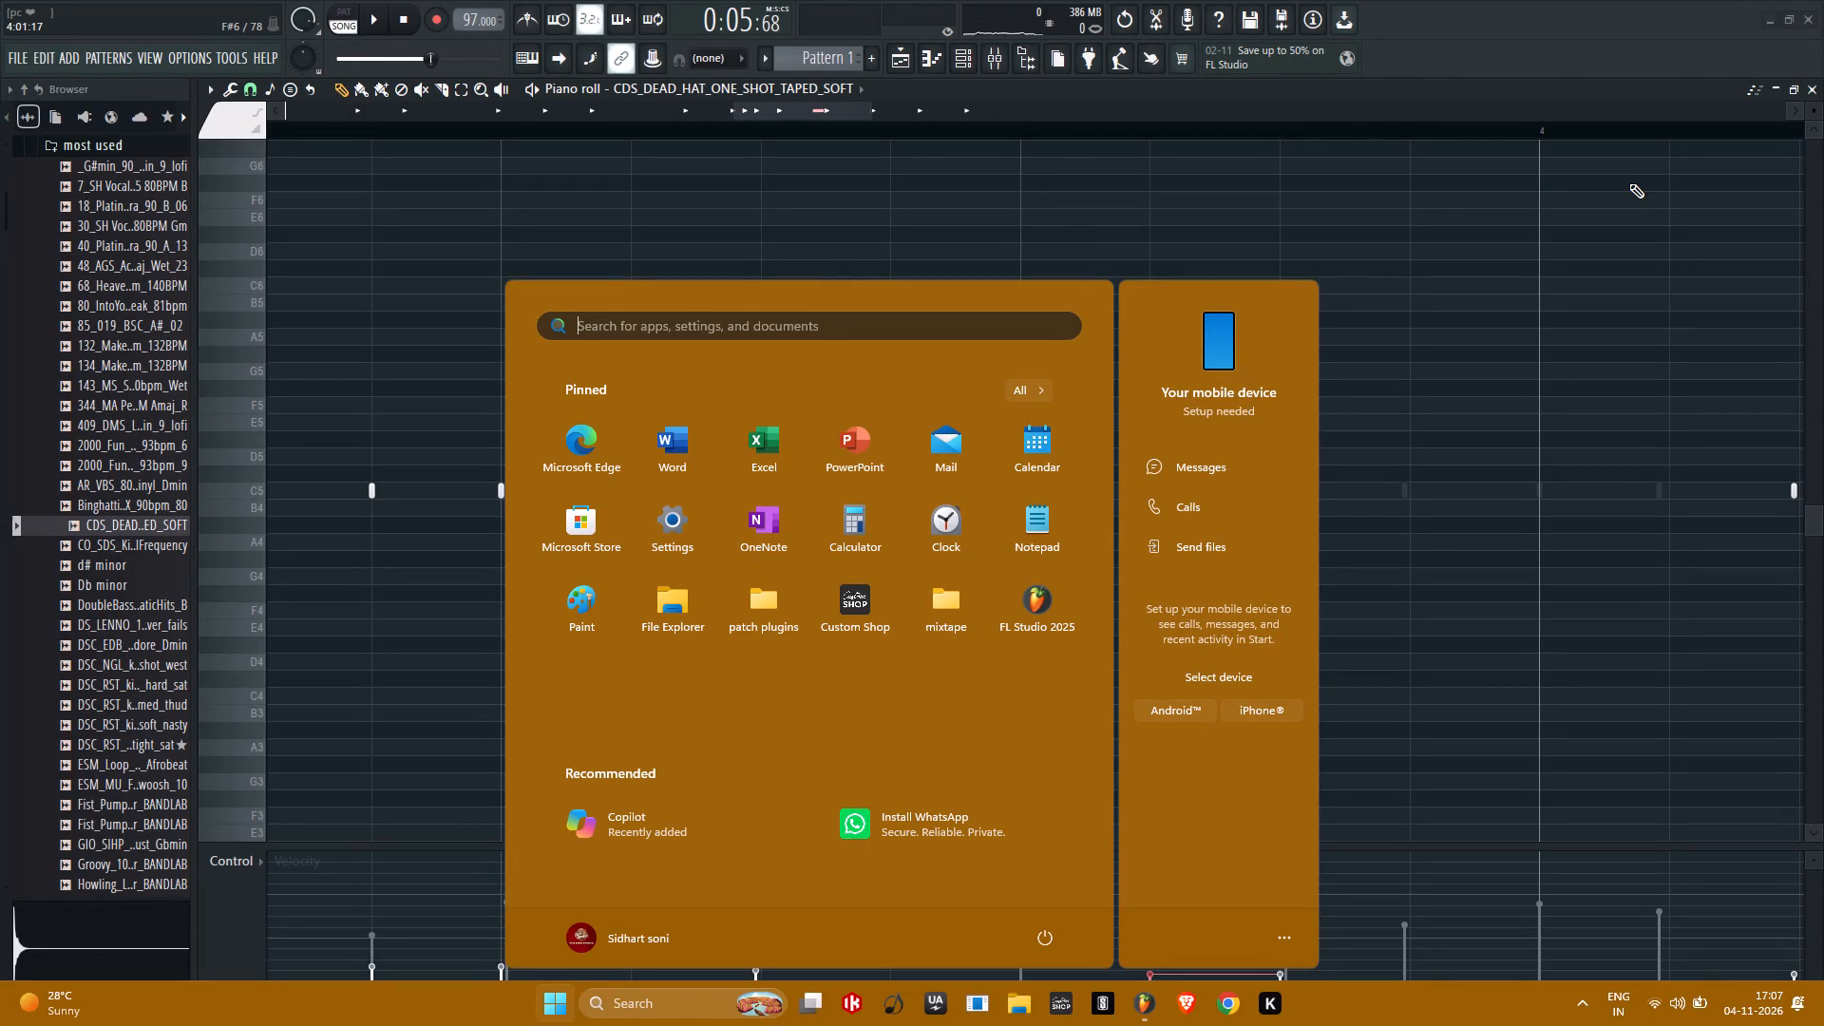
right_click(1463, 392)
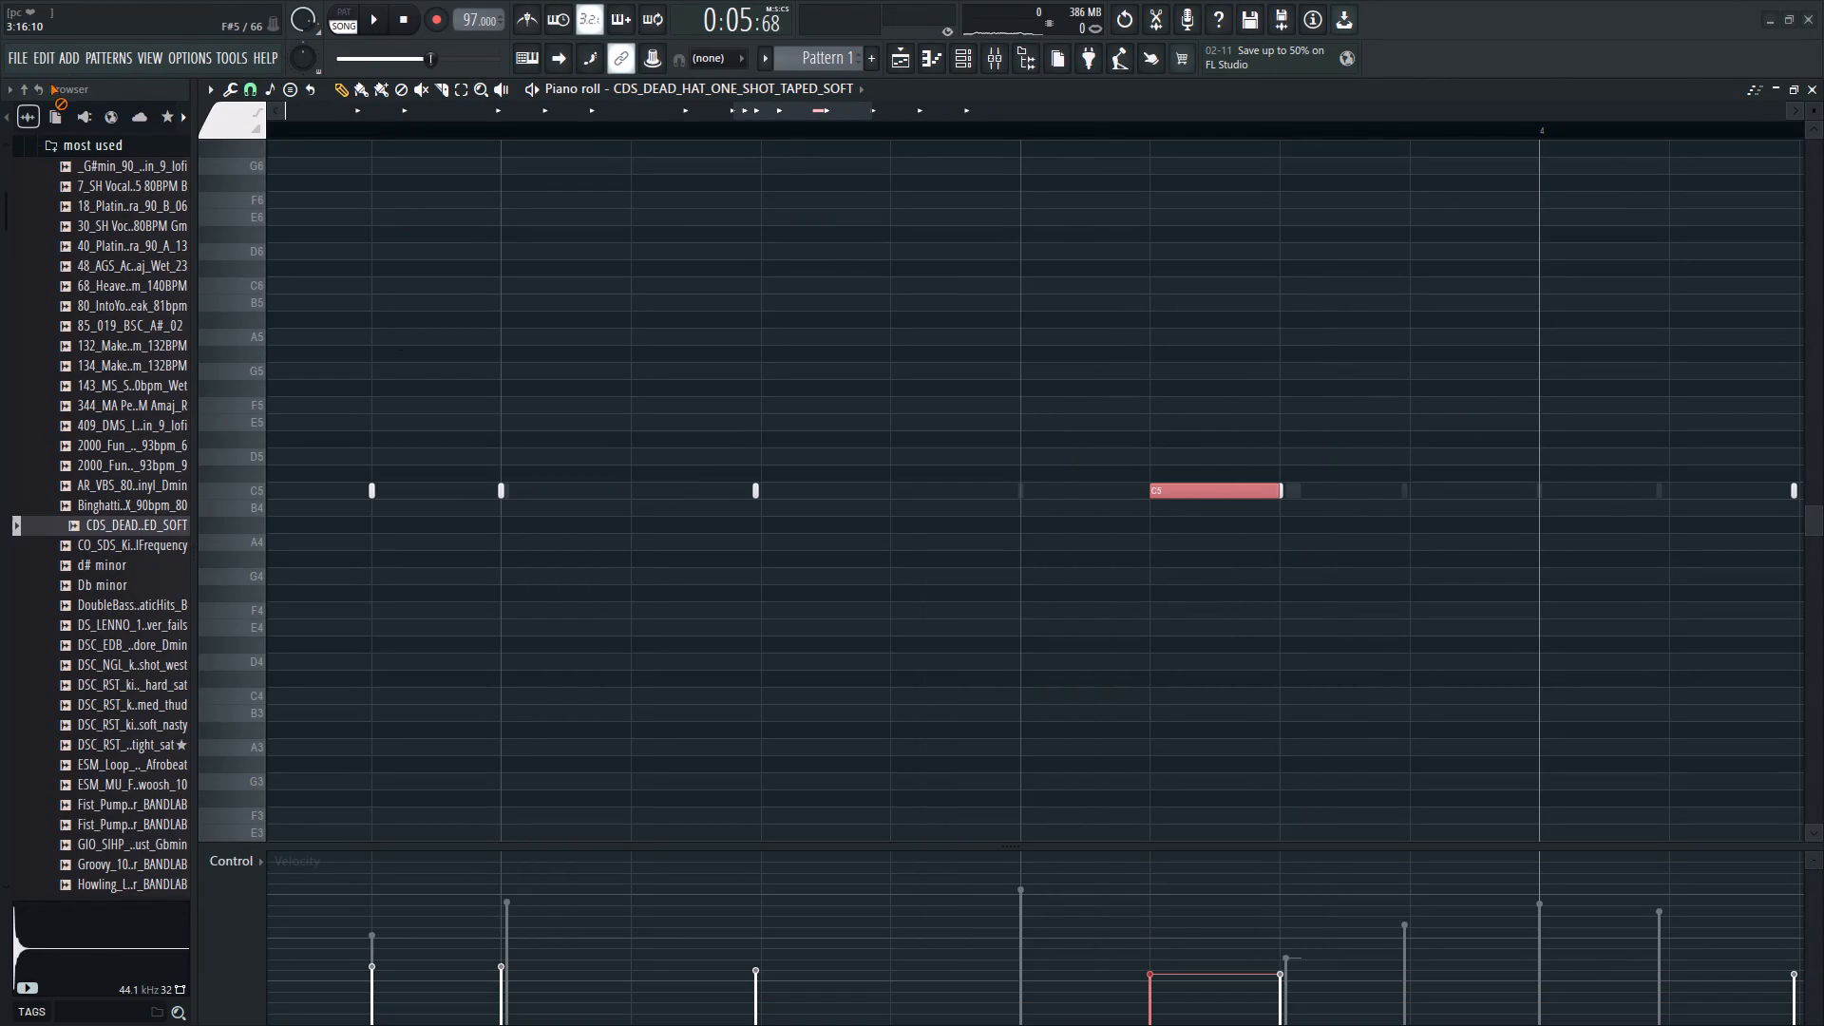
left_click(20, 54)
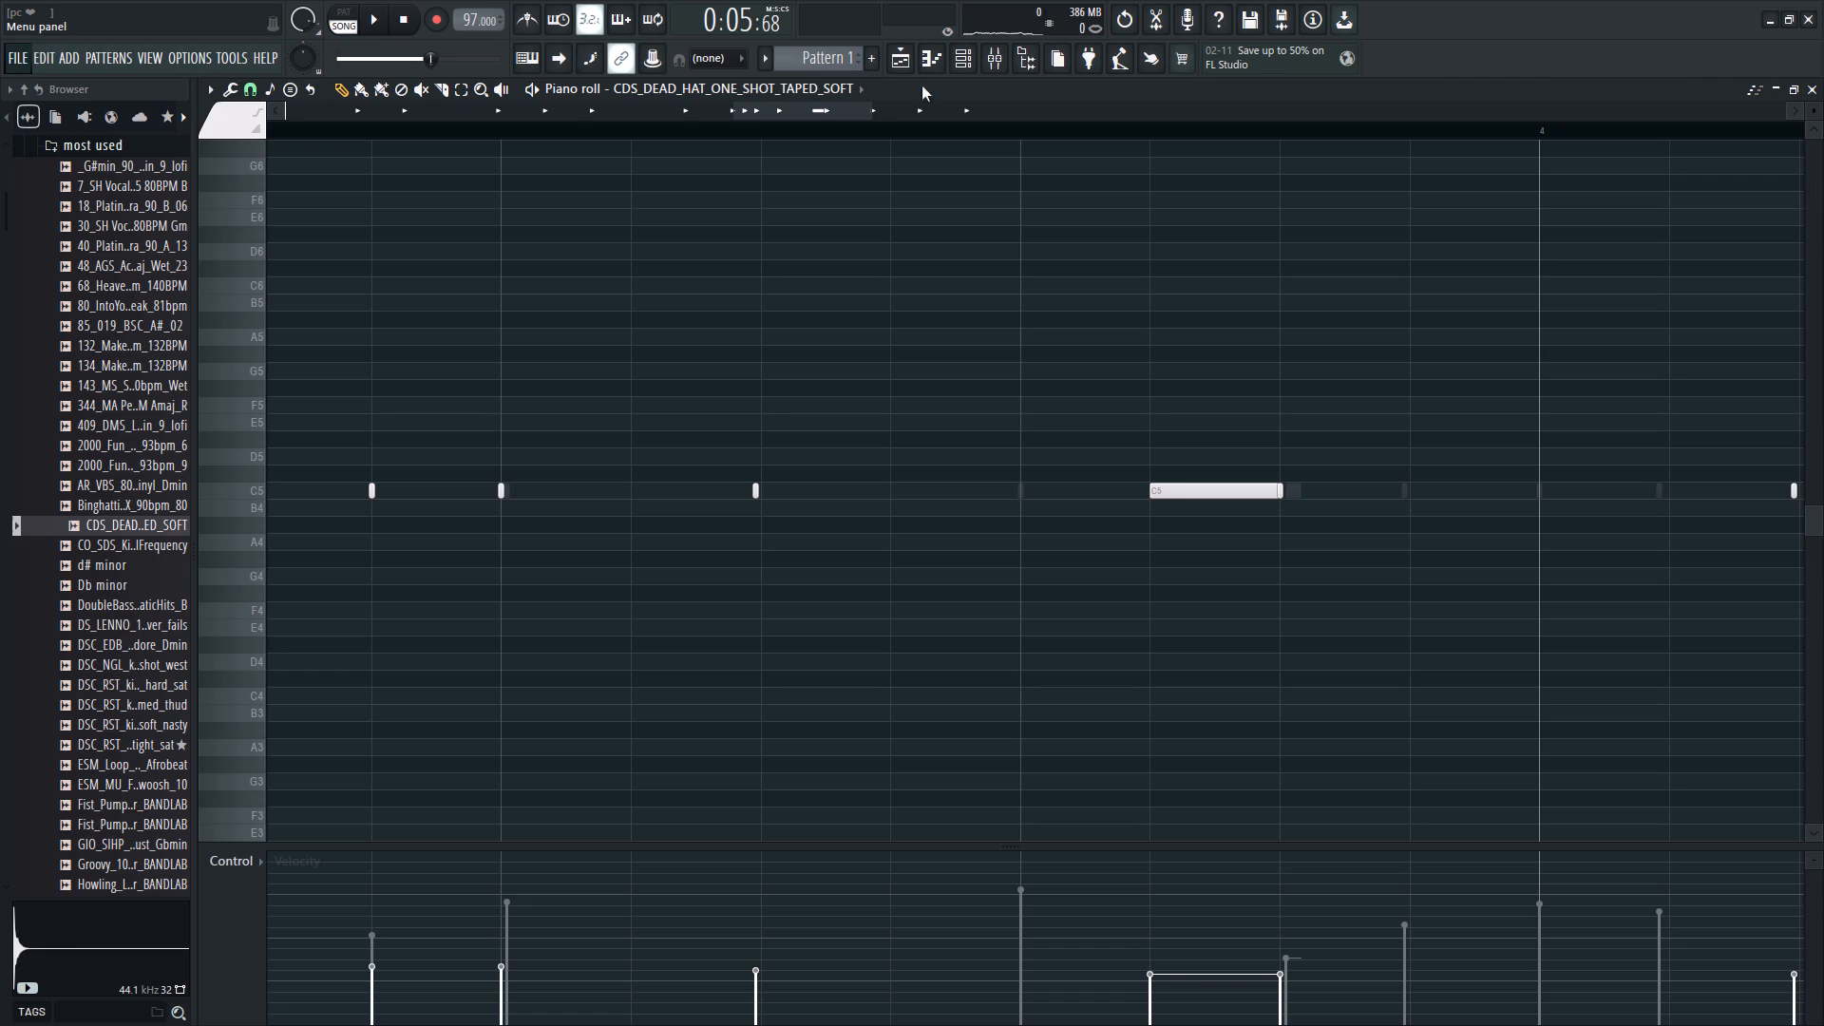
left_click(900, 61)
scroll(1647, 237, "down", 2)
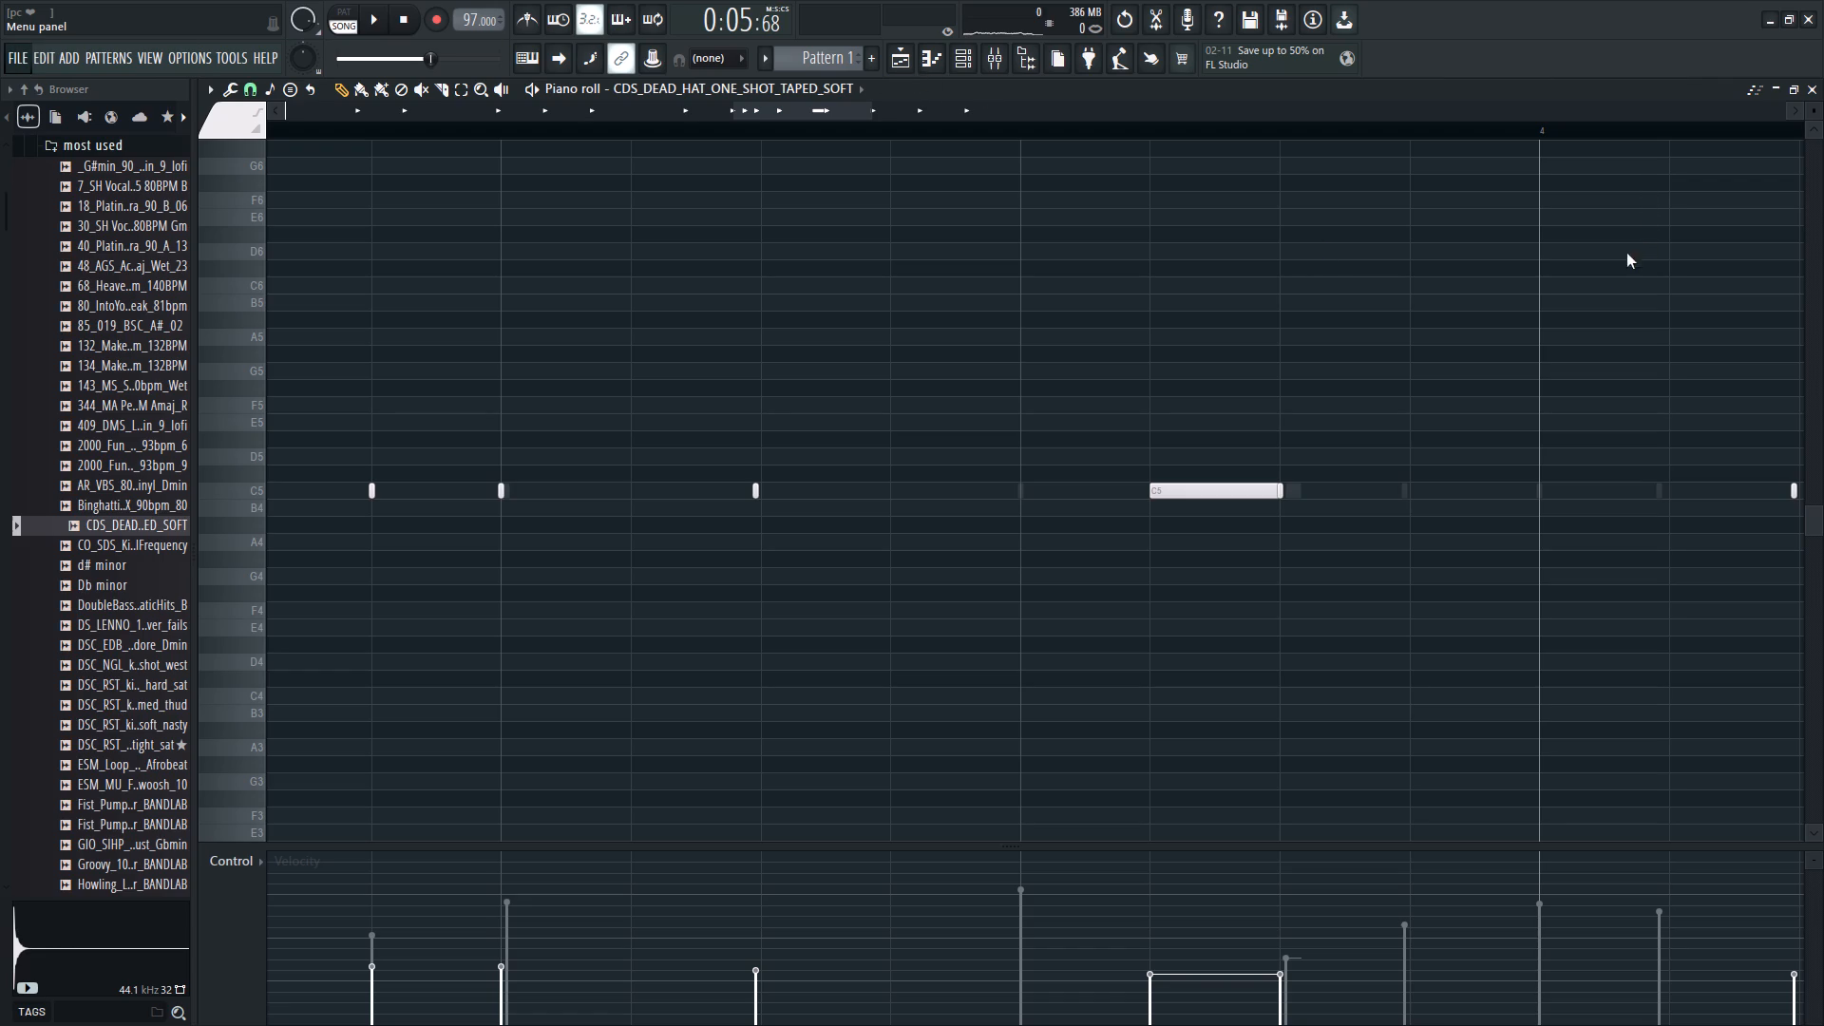
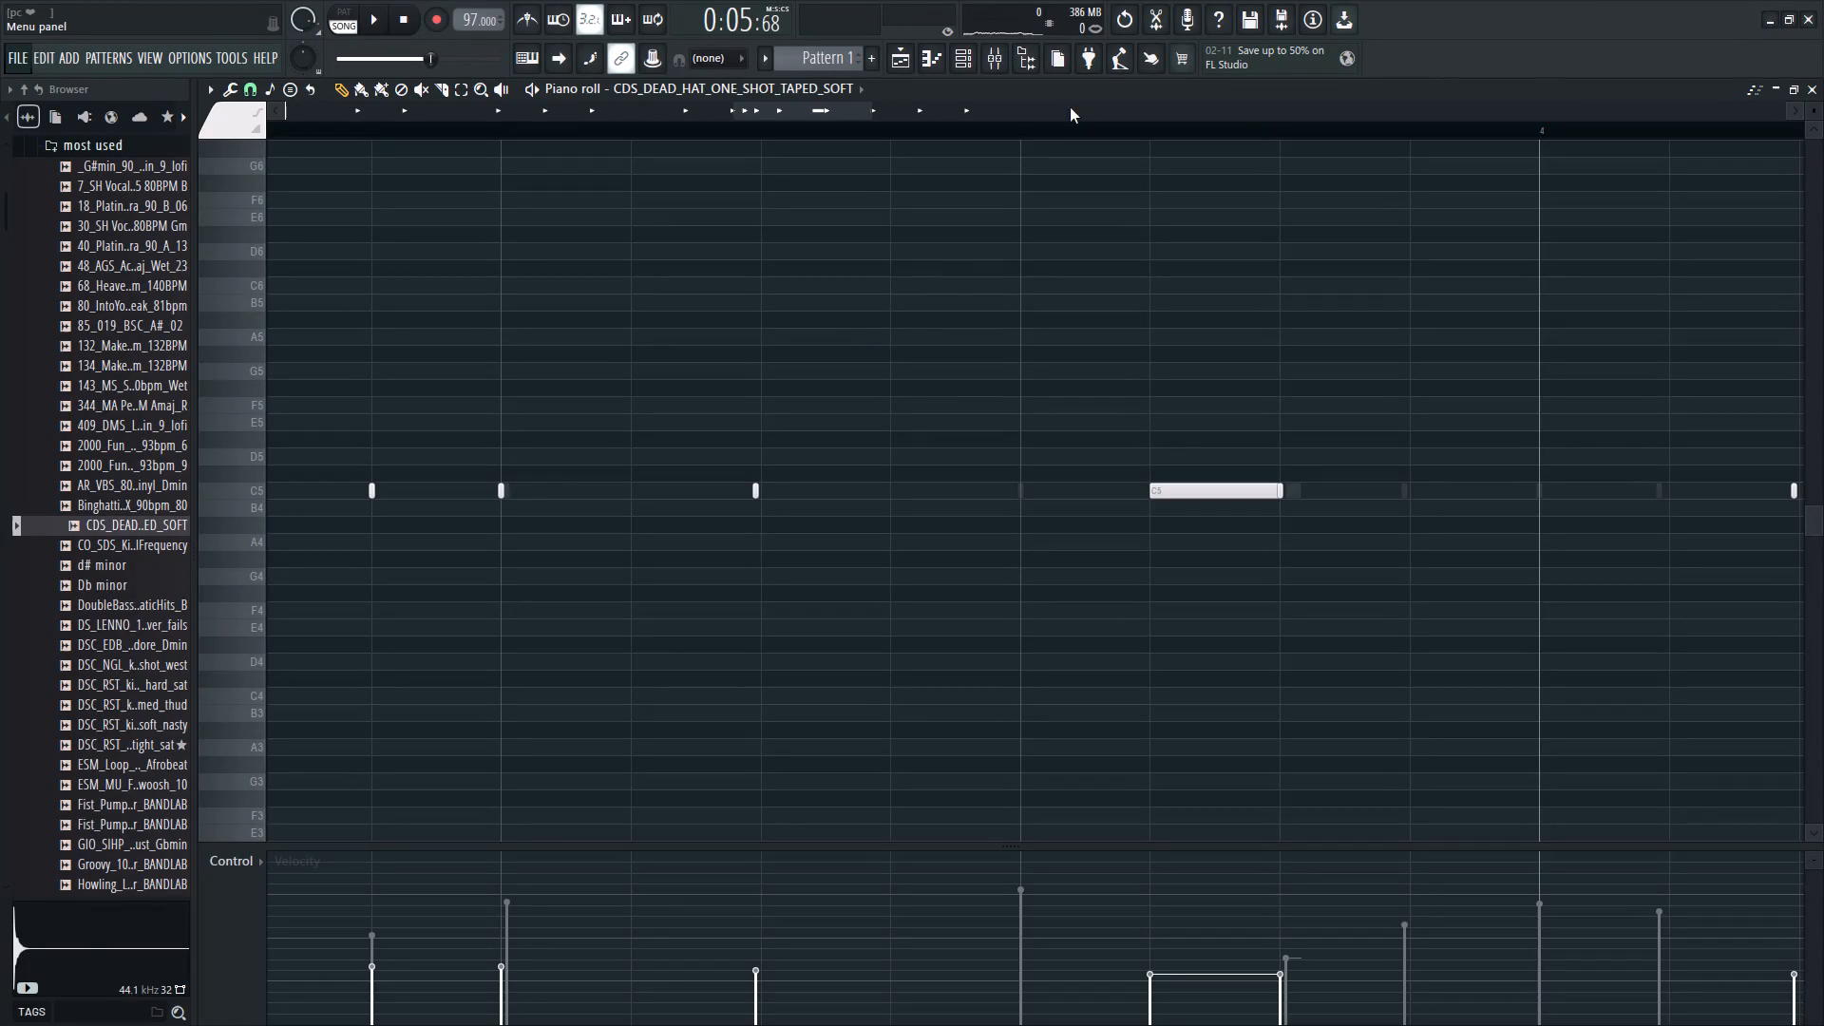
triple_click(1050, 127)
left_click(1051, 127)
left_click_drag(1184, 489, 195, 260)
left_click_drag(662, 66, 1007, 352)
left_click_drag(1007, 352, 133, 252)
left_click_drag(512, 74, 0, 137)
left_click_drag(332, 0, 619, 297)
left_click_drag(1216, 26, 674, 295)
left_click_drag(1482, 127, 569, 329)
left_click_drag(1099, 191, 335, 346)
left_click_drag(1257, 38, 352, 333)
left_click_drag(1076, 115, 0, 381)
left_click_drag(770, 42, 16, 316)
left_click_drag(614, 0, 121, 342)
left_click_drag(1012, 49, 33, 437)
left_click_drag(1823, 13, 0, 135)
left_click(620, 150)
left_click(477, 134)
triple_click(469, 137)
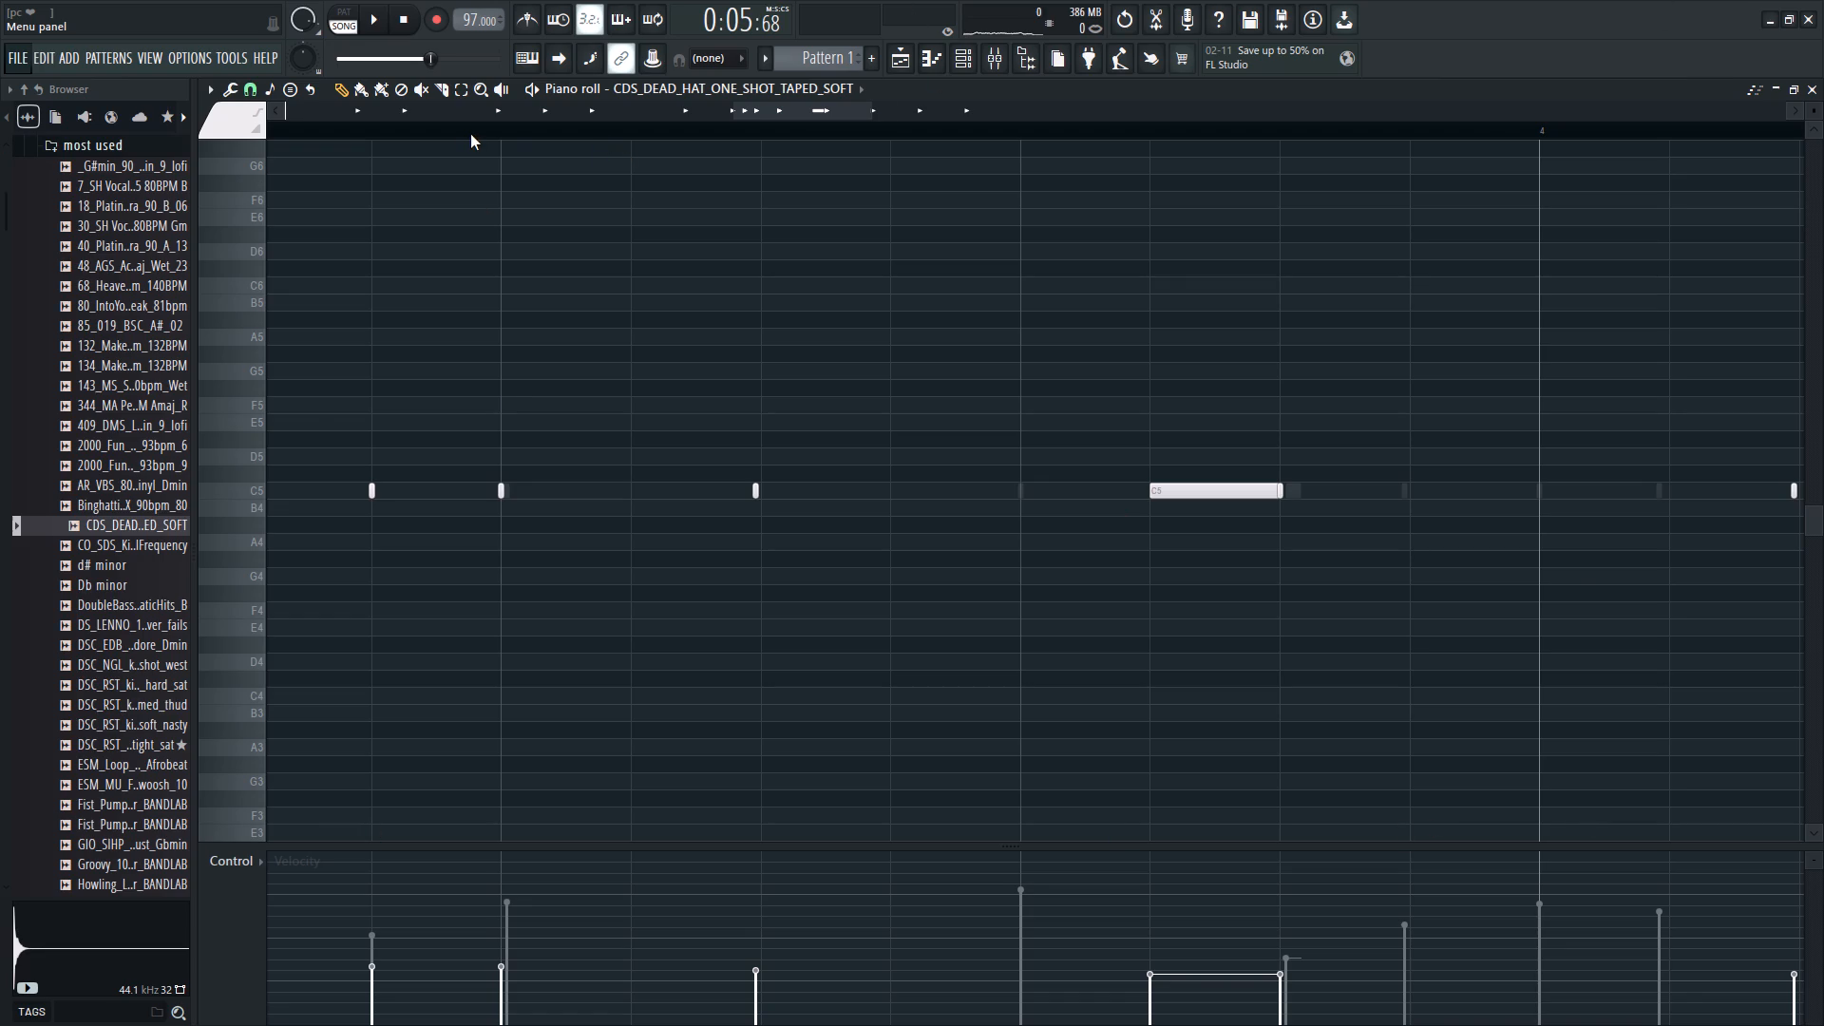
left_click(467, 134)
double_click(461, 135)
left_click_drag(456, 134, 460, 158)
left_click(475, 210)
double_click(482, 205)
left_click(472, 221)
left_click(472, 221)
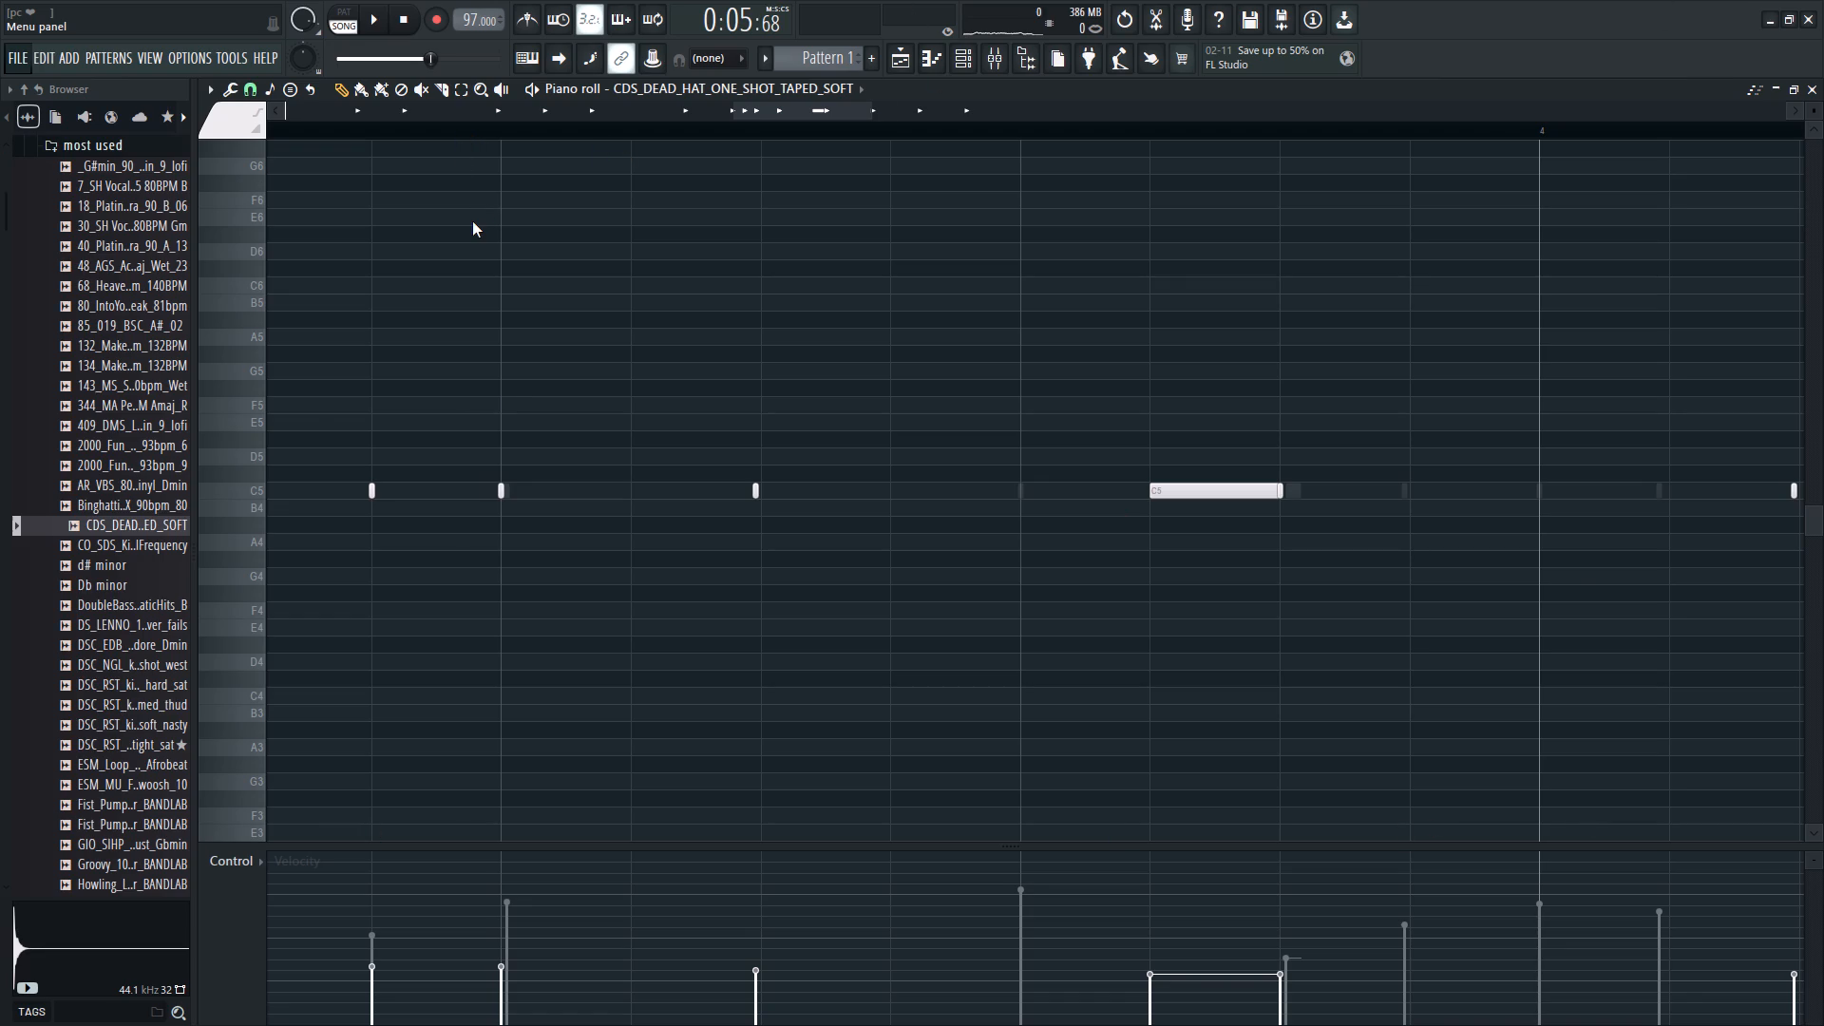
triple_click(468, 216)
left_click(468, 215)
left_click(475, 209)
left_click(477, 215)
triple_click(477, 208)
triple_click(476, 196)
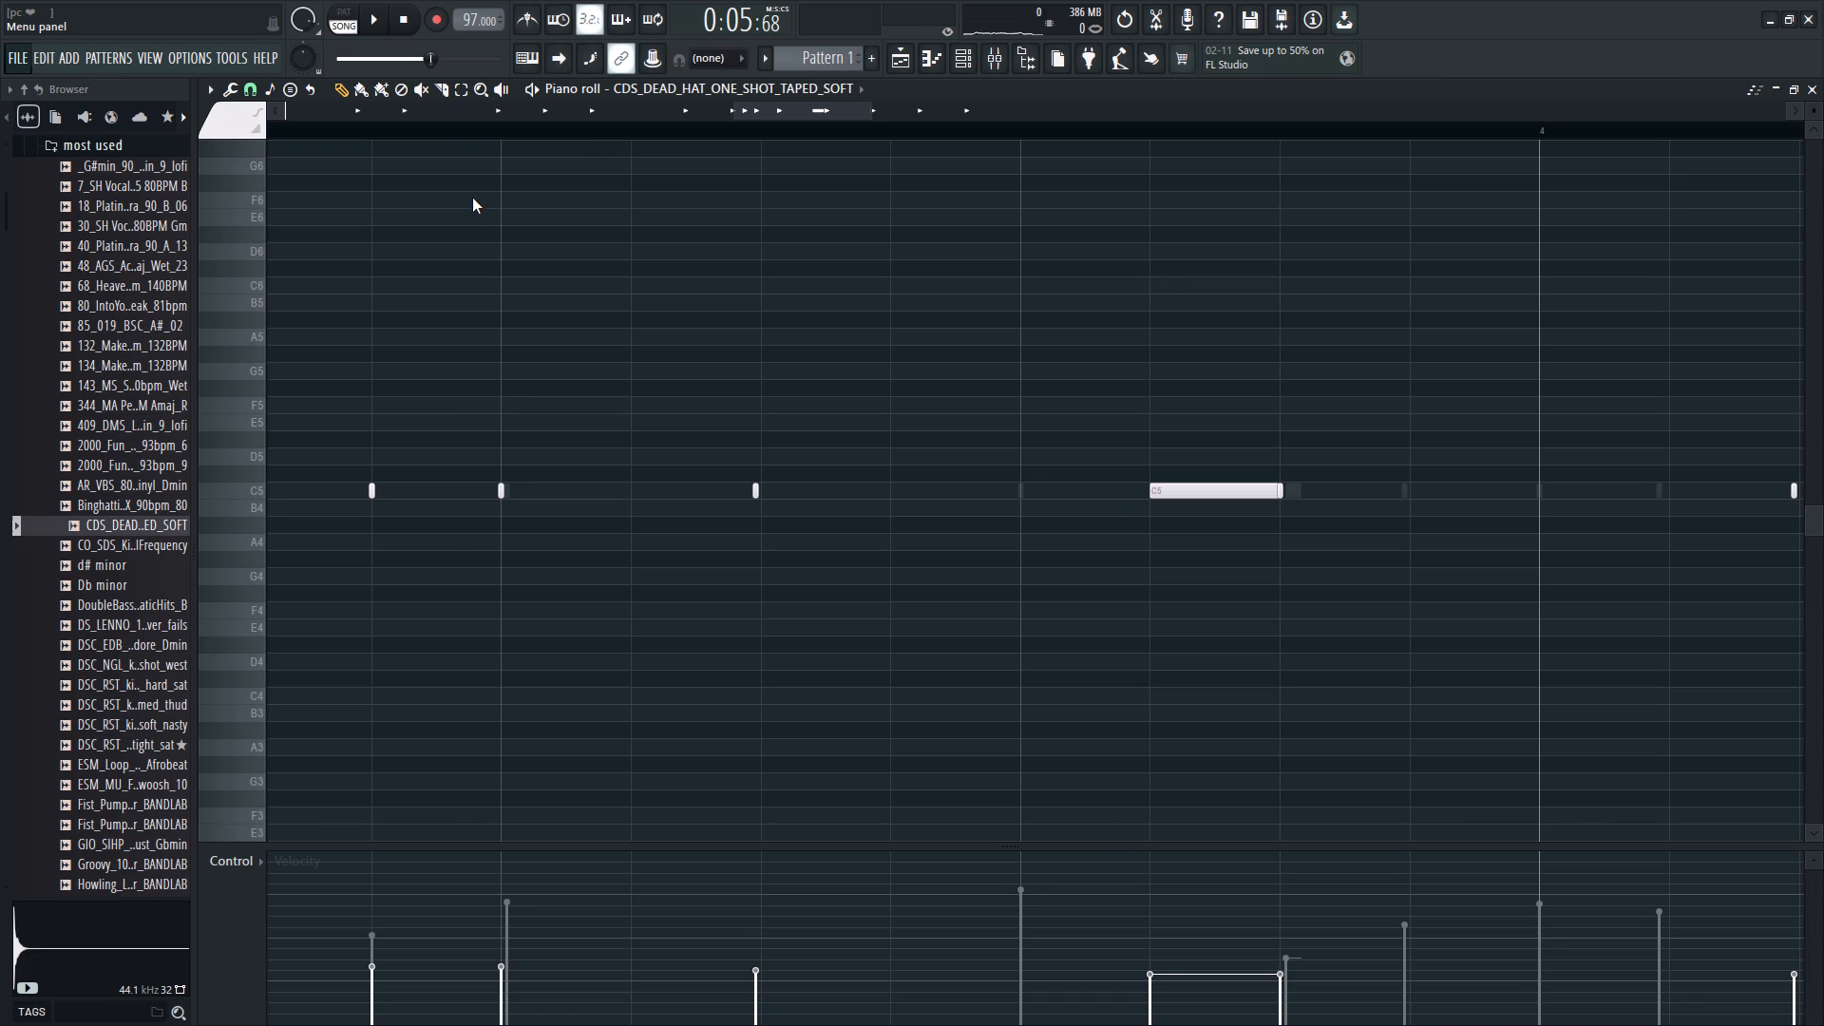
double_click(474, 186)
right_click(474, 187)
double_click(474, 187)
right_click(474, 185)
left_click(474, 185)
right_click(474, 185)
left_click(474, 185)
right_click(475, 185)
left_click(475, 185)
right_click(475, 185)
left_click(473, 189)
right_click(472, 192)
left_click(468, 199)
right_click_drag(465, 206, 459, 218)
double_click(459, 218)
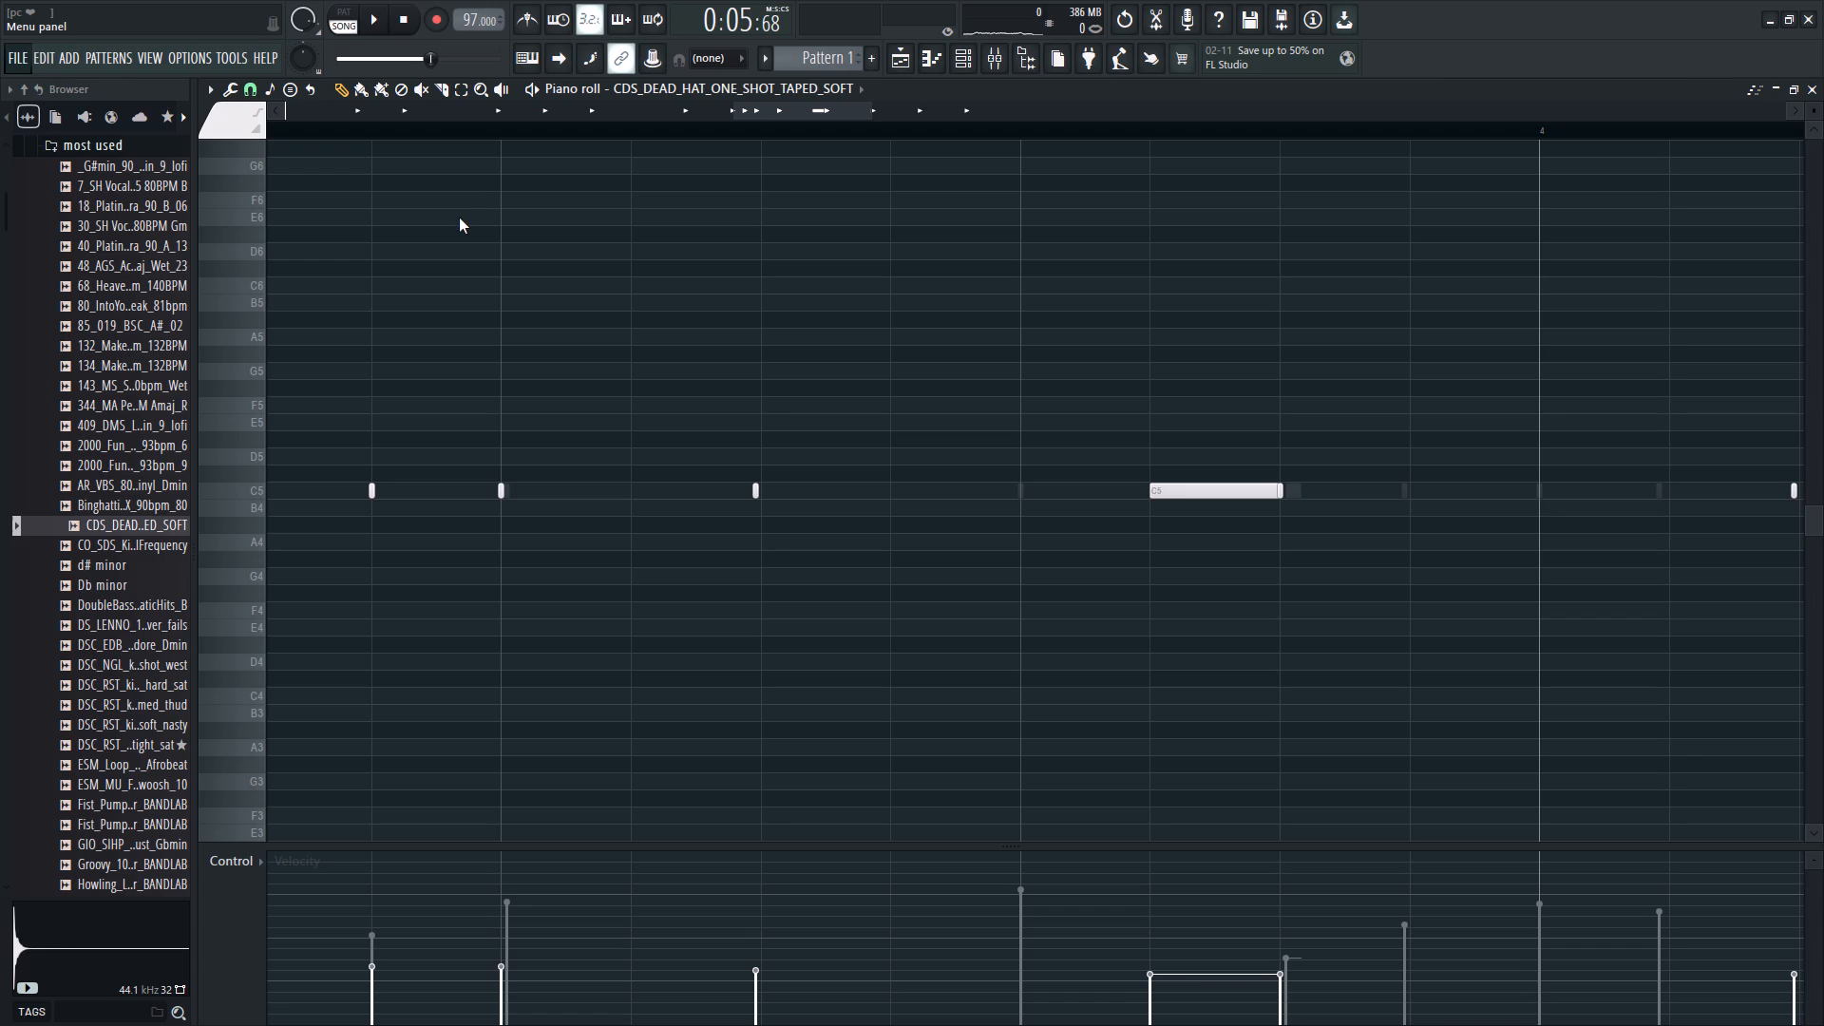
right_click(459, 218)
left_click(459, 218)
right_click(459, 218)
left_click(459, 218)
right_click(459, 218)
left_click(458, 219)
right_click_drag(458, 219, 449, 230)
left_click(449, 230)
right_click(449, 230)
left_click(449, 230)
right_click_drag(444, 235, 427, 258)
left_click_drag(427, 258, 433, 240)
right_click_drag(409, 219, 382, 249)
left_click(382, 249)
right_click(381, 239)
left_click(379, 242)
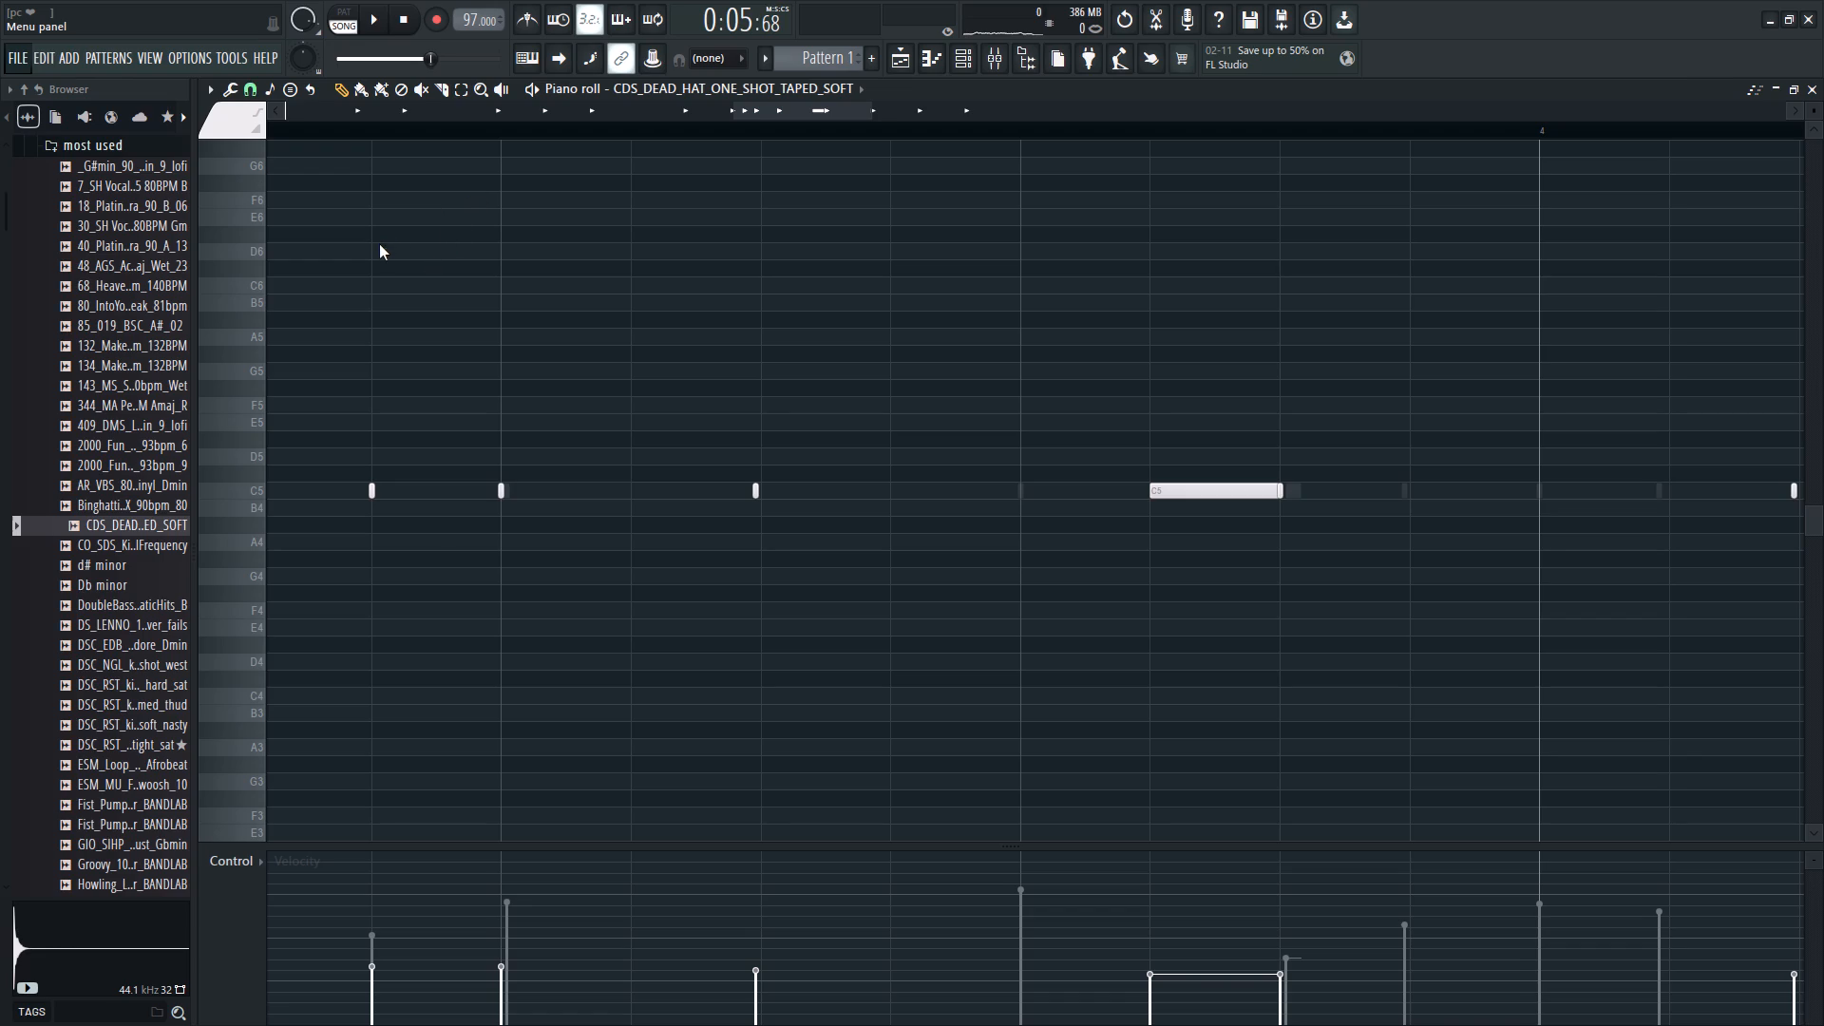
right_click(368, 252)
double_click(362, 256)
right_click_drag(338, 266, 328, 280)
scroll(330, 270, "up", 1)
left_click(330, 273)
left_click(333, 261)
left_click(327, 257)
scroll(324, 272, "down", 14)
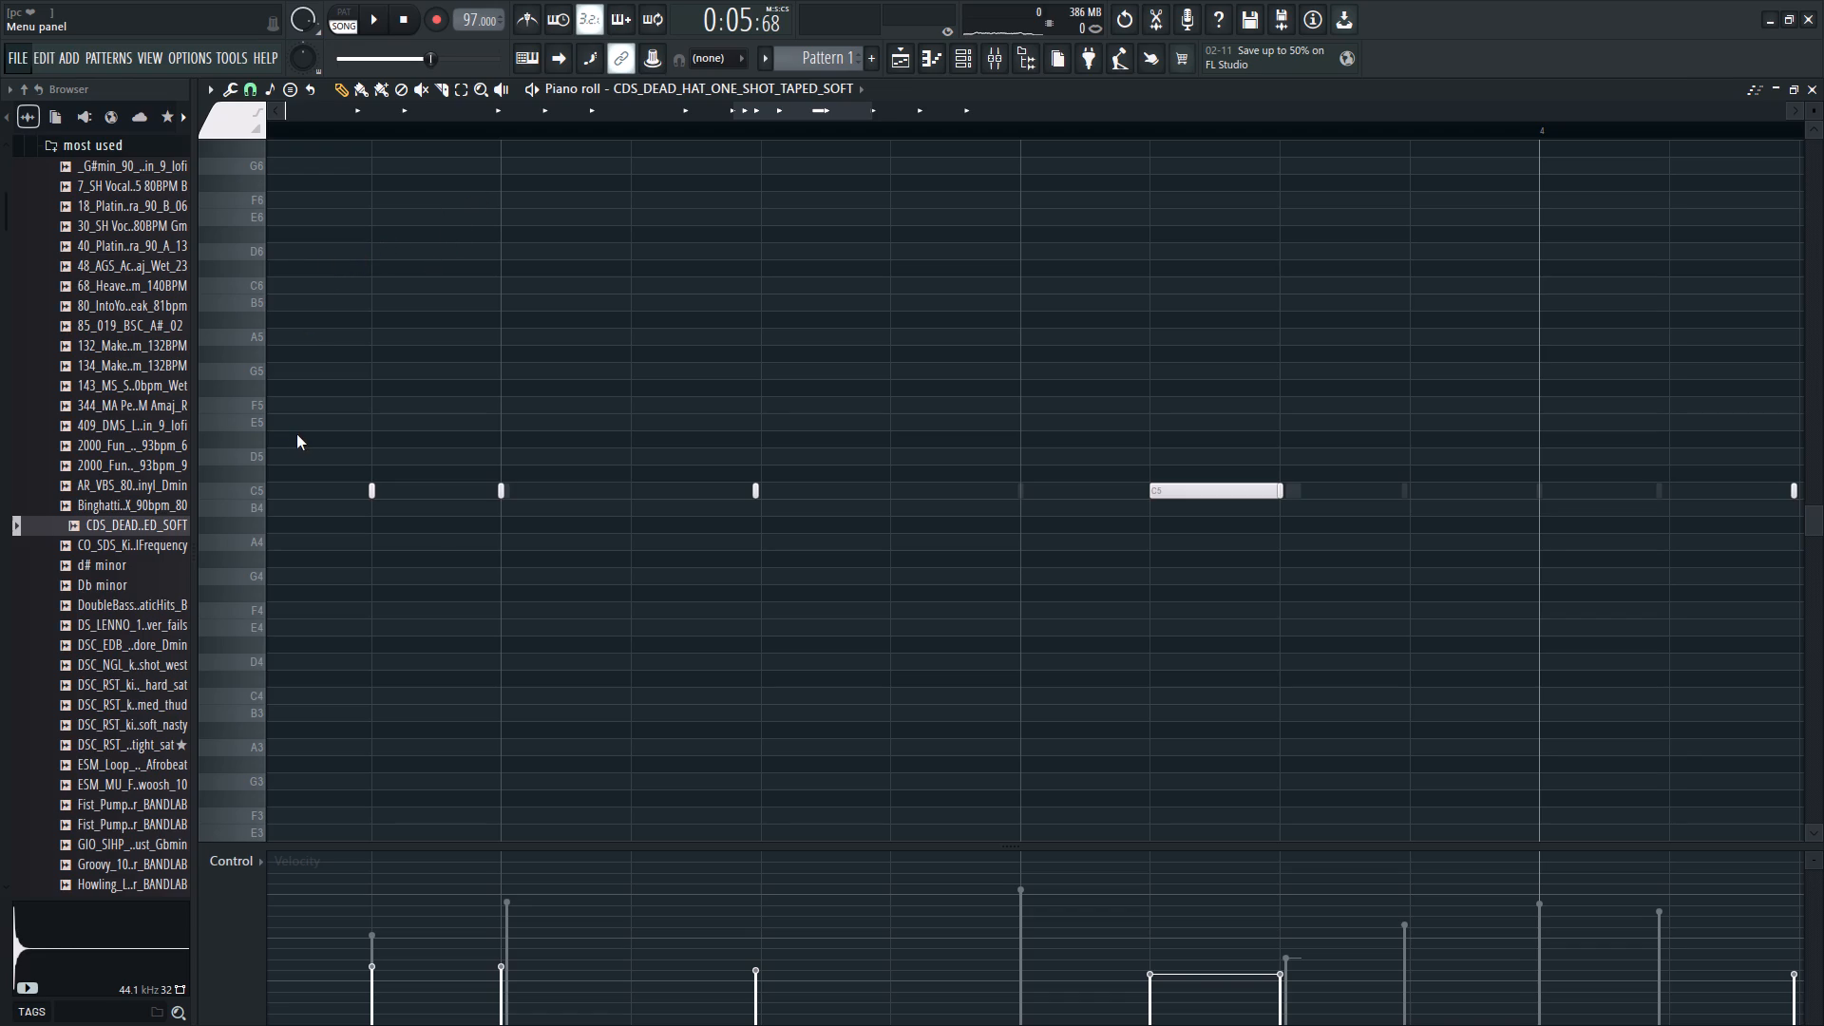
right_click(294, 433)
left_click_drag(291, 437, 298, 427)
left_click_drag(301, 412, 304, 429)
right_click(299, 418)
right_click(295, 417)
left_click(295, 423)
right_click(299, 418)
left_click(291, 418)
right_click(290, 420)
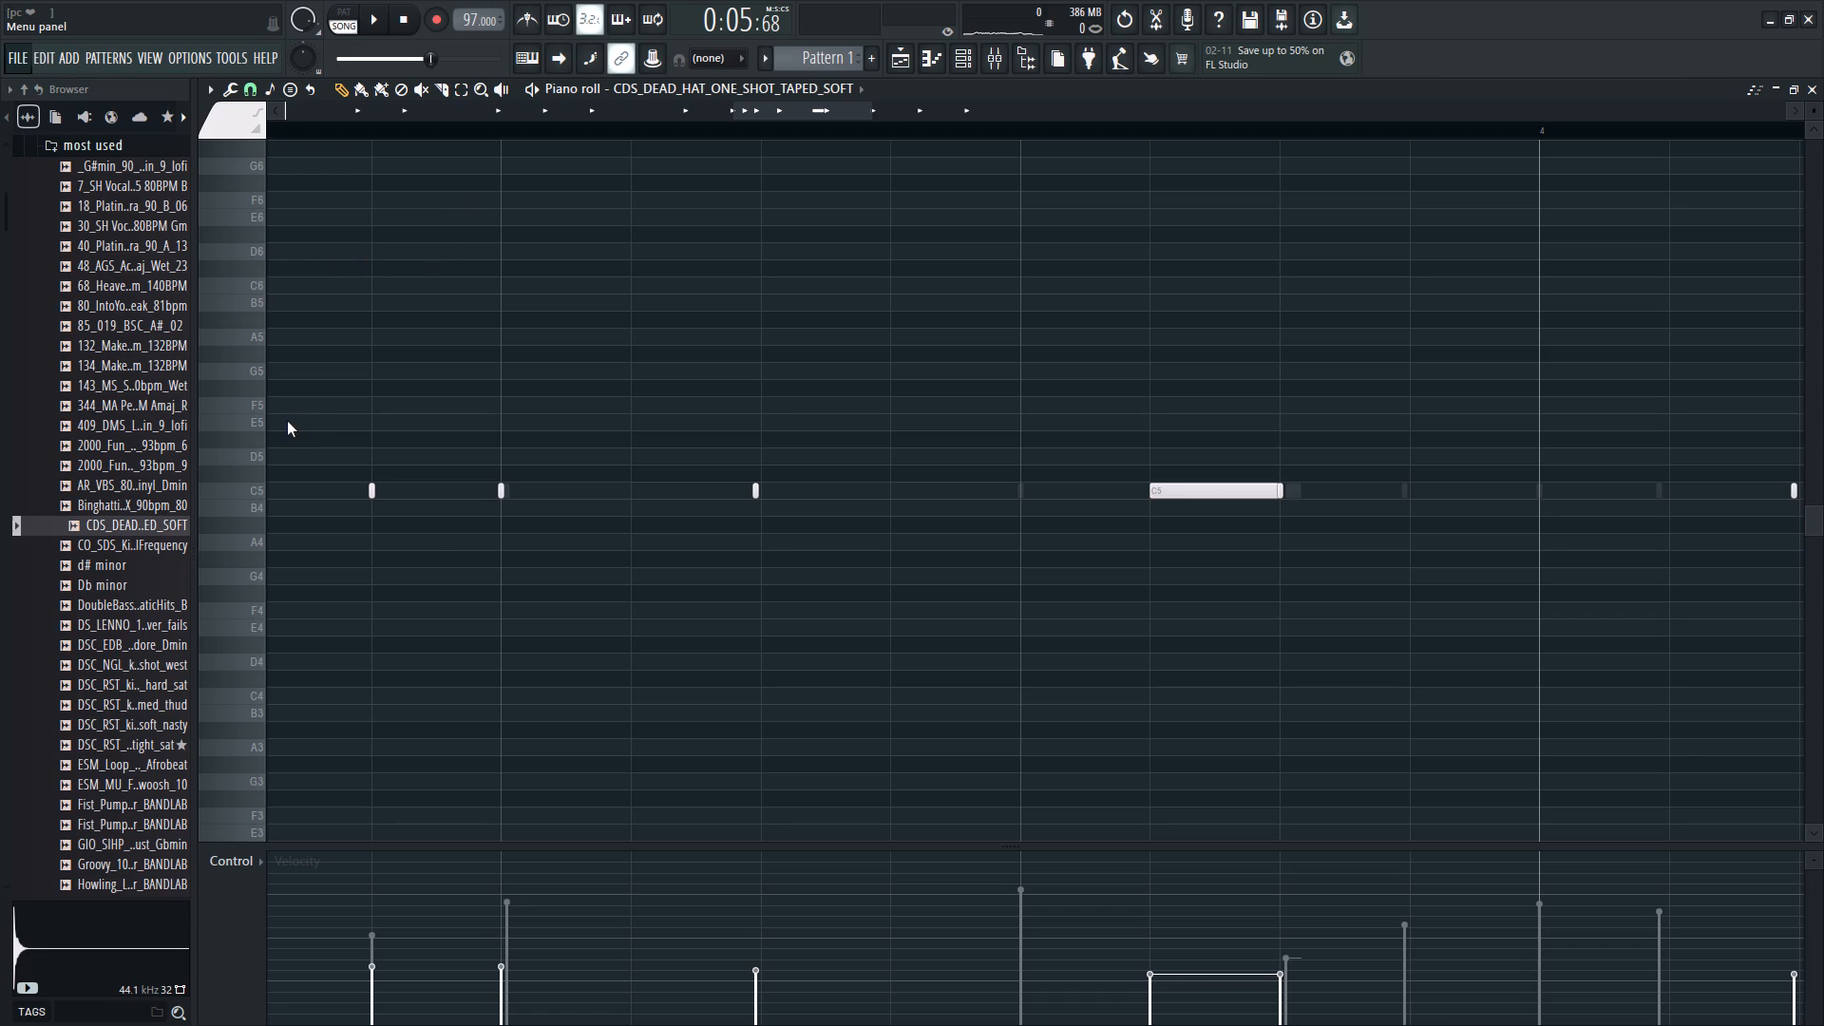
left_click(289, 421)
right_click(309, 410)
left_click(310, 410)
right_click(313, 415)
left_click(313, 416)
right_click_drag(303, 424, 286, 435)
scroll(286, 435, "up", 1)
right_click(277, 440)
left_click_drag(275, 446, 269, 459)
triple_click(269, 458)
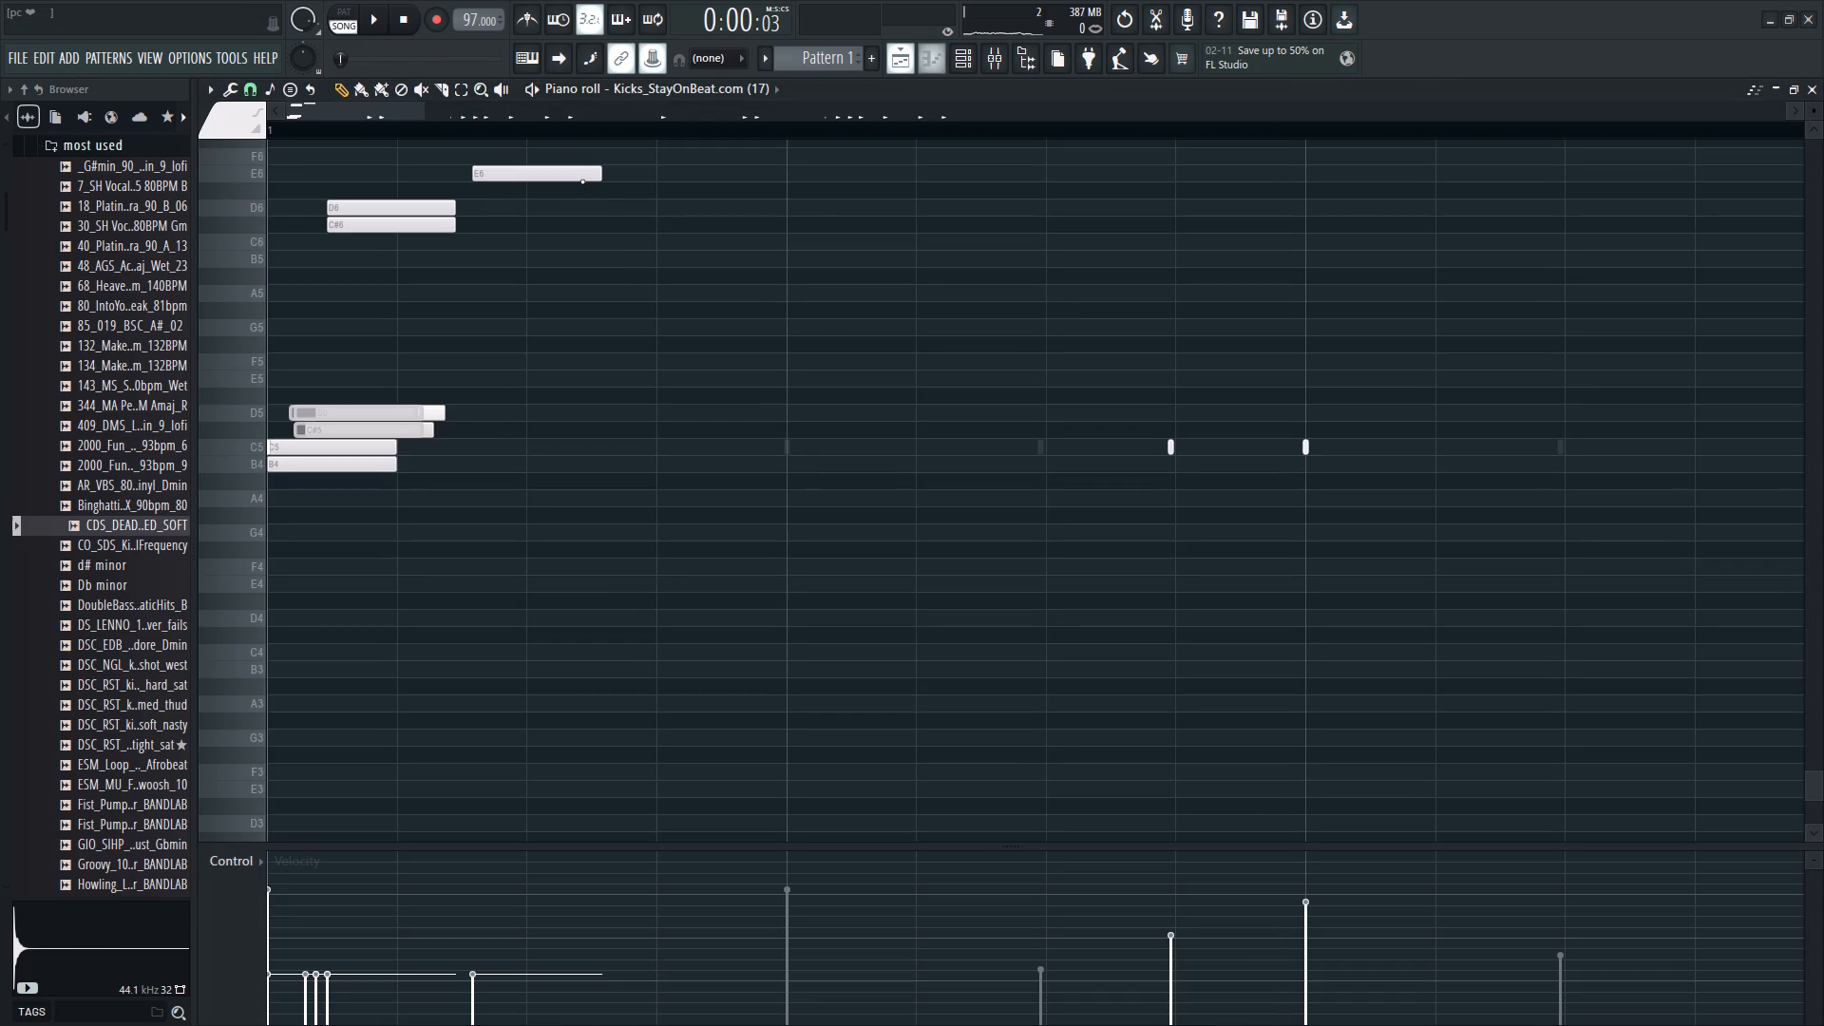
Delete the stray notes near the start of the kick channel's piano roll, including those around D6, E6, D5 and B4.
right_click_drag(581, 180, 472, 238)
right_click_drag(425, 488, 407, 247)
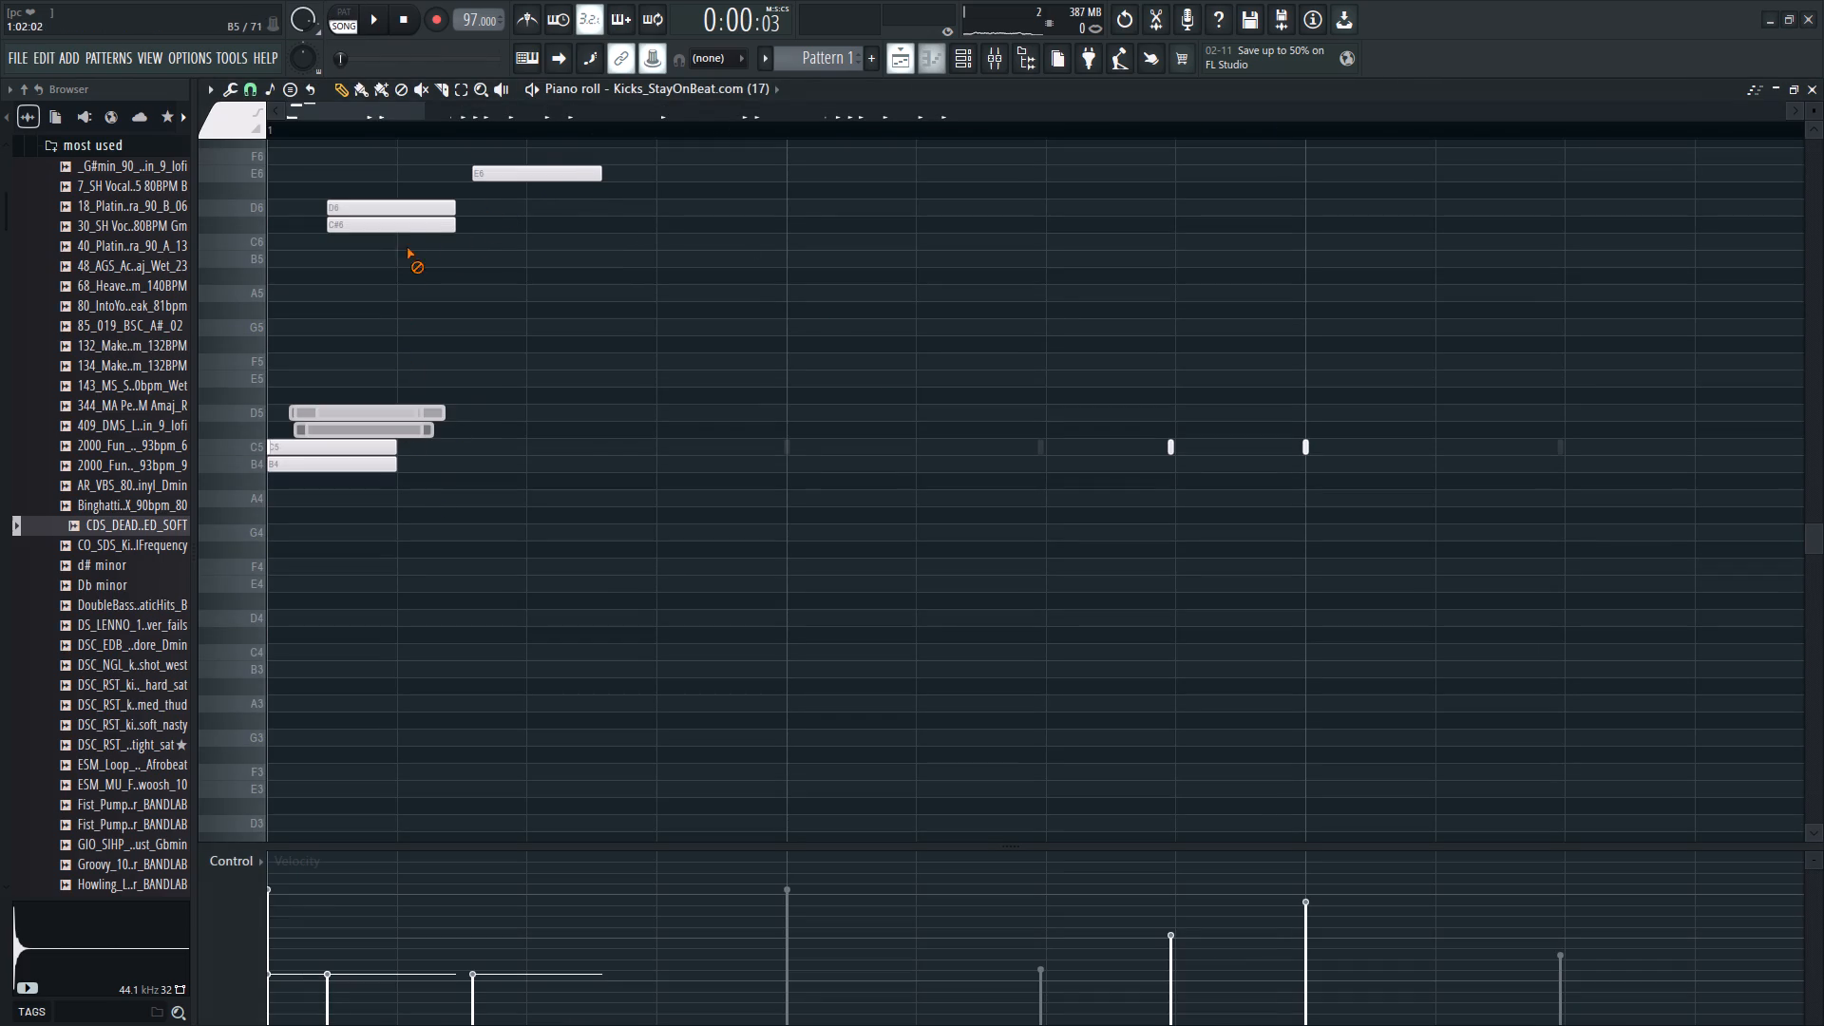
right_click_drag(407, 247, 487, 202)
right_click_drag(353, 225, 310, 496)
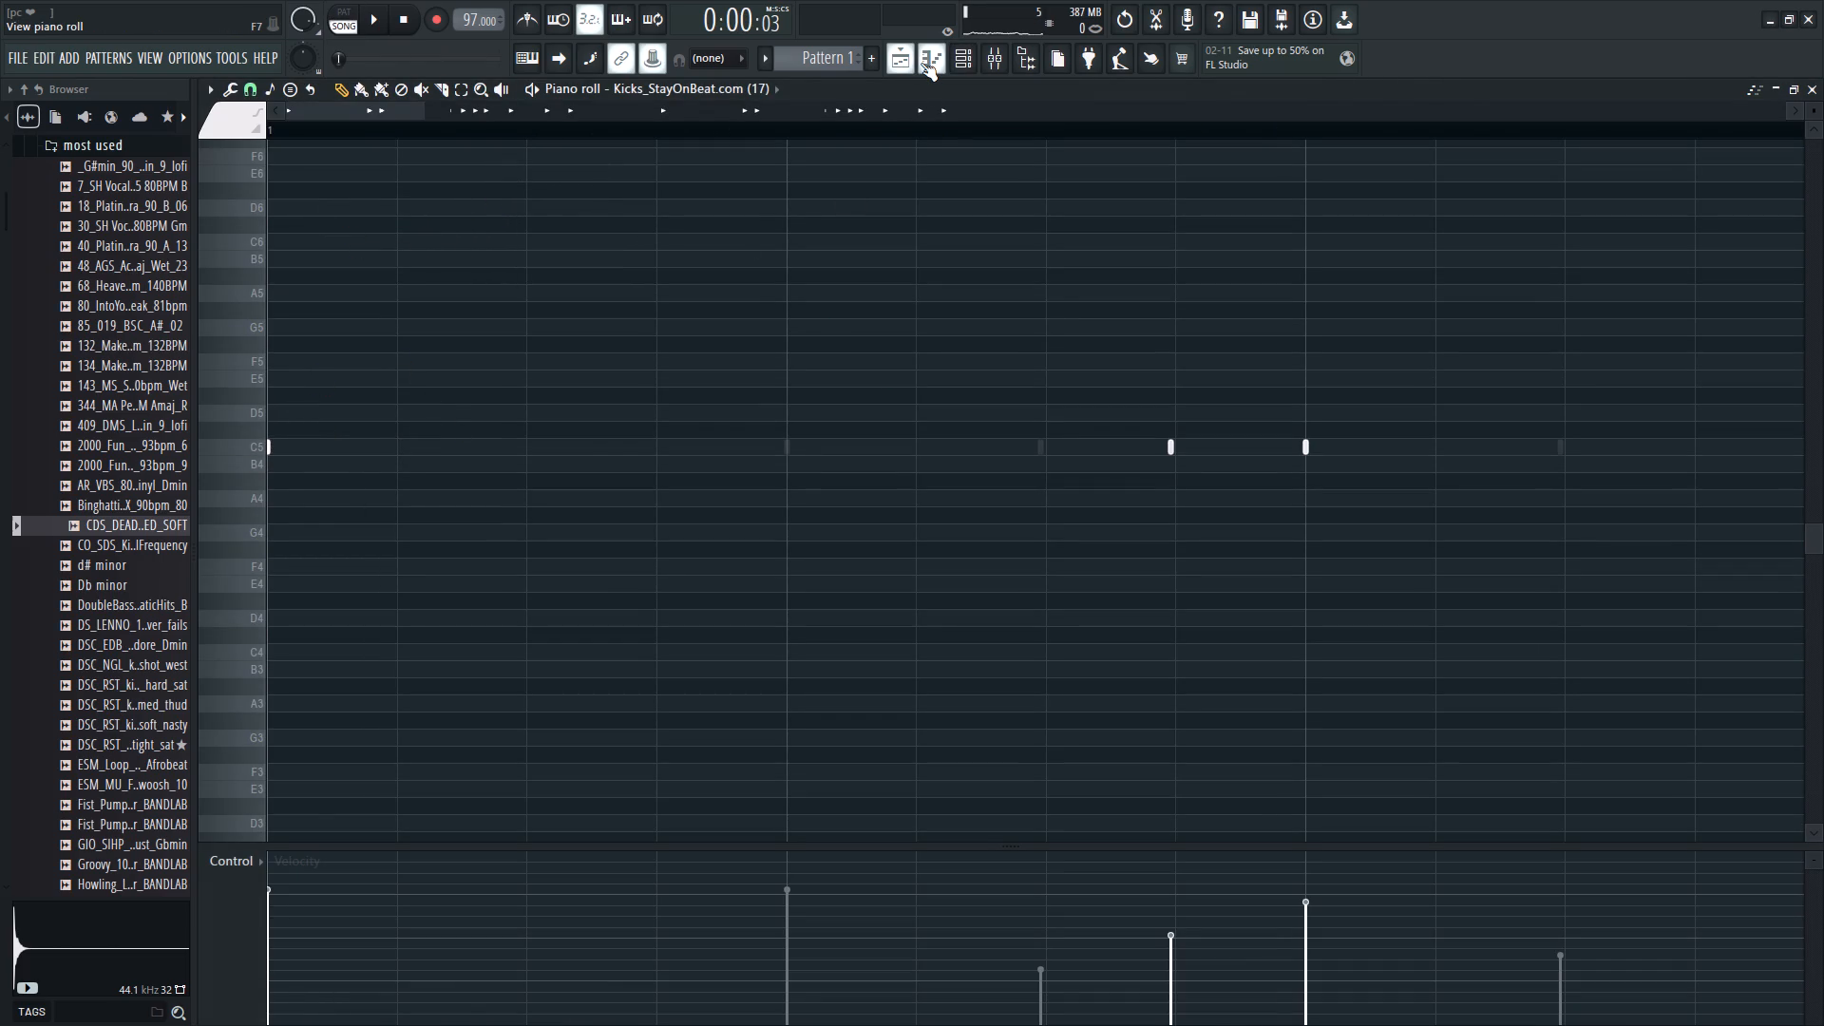
Undo the recent note deletions, additions and moves in the kick's piano roll, back to before the stray notes.
key("ctrl+z")
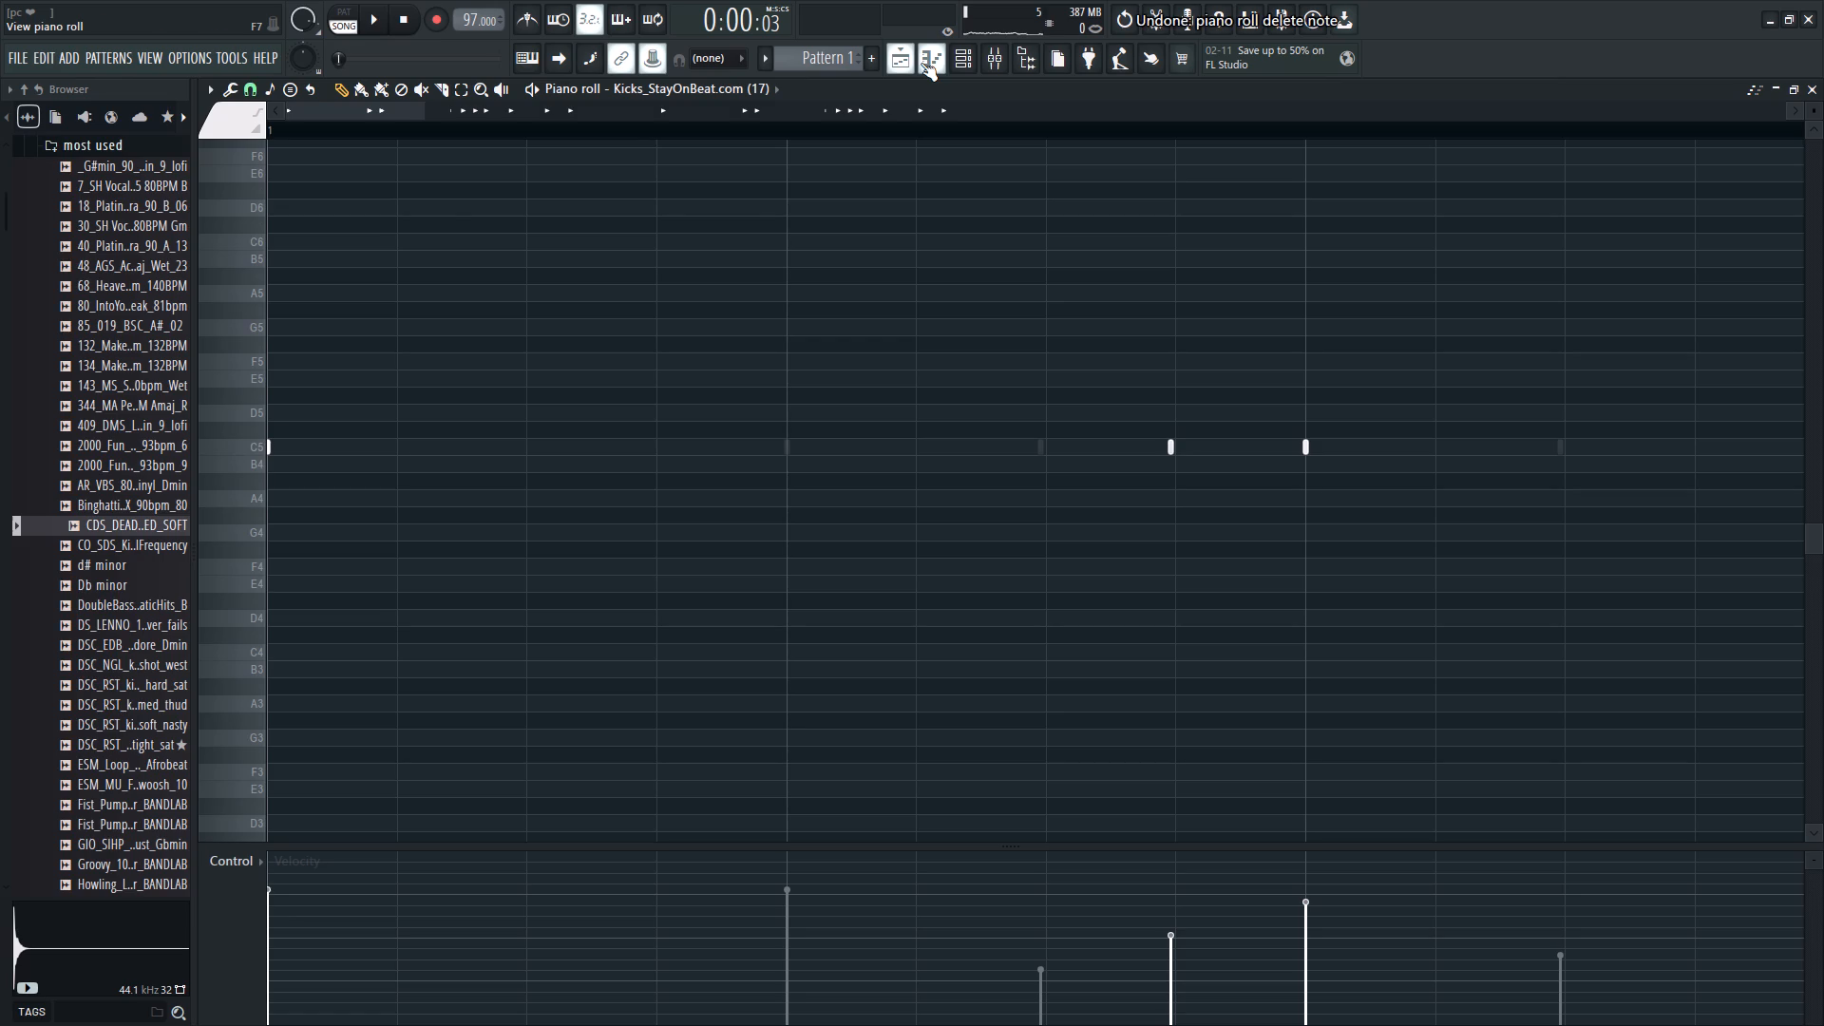
key("ctrl+z")
key("ctrl+z")
key("ctrl+z")
key("ctrl+z")
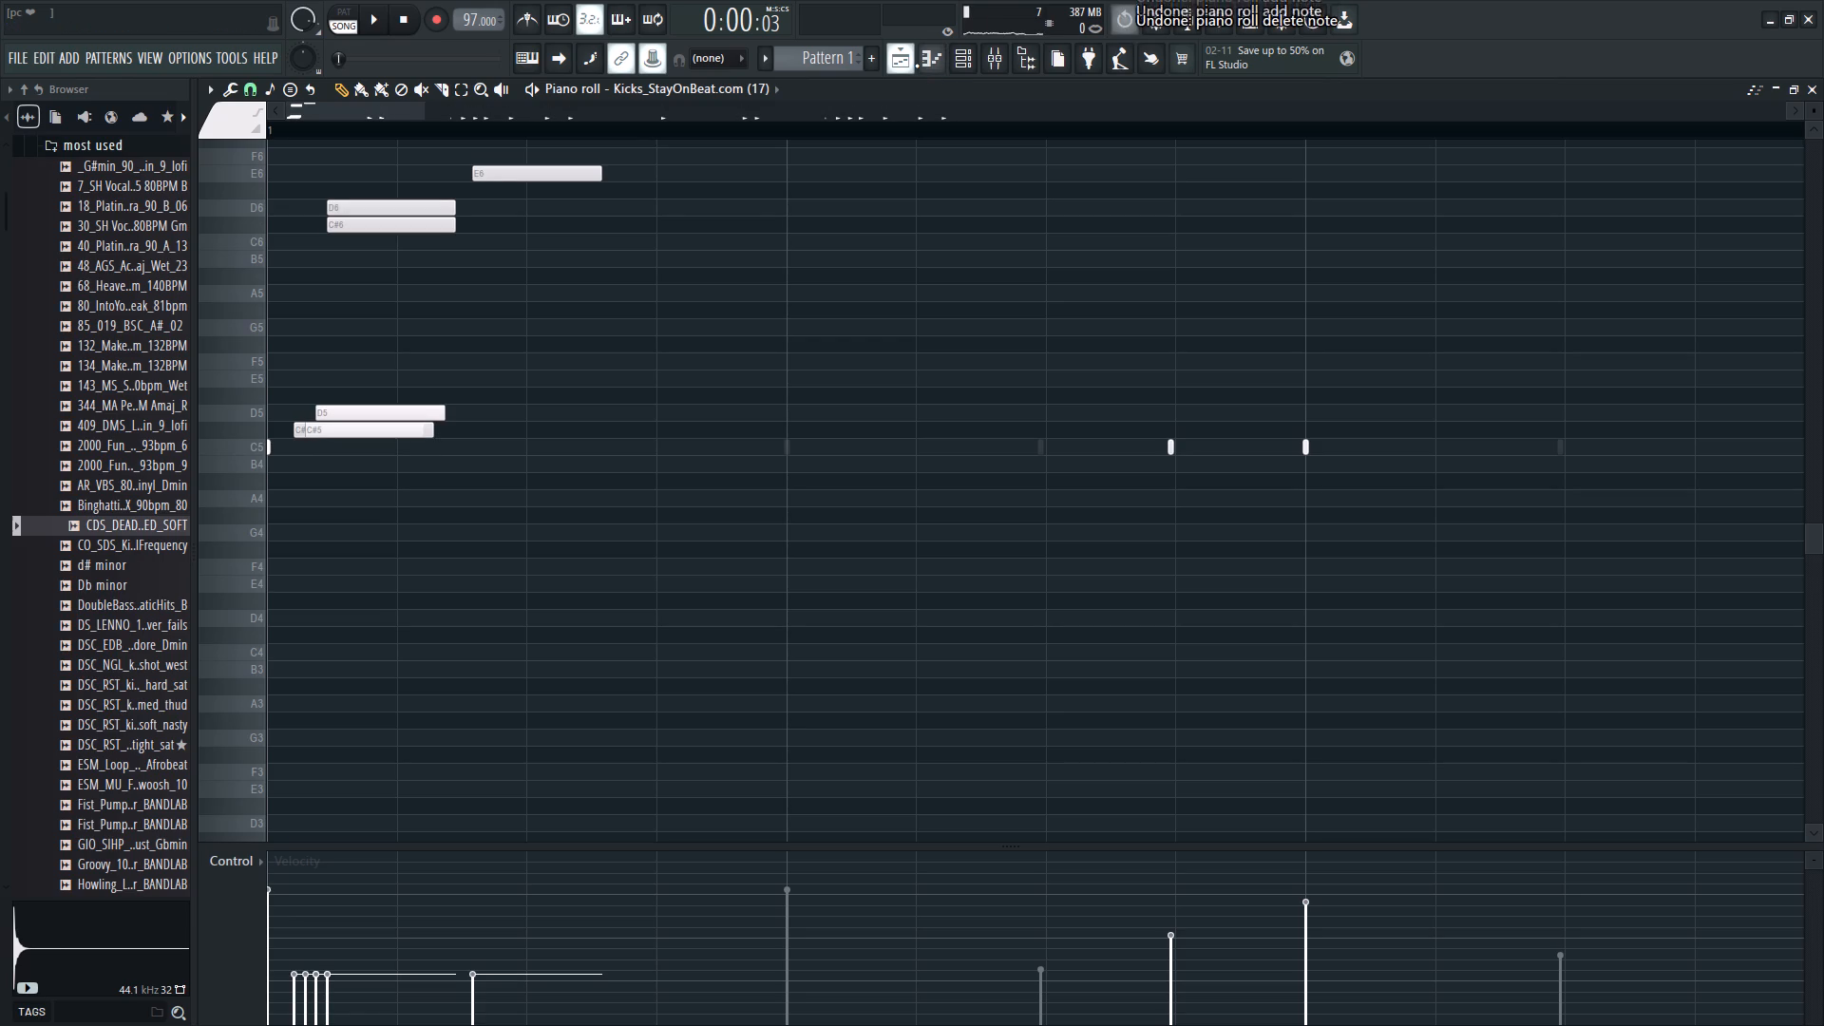
key("ctrl+z")
key("ctrl+z")
key("ctrl+z")
key("ctrl+z")
key("ctrl+z")
key("ctrl+z")
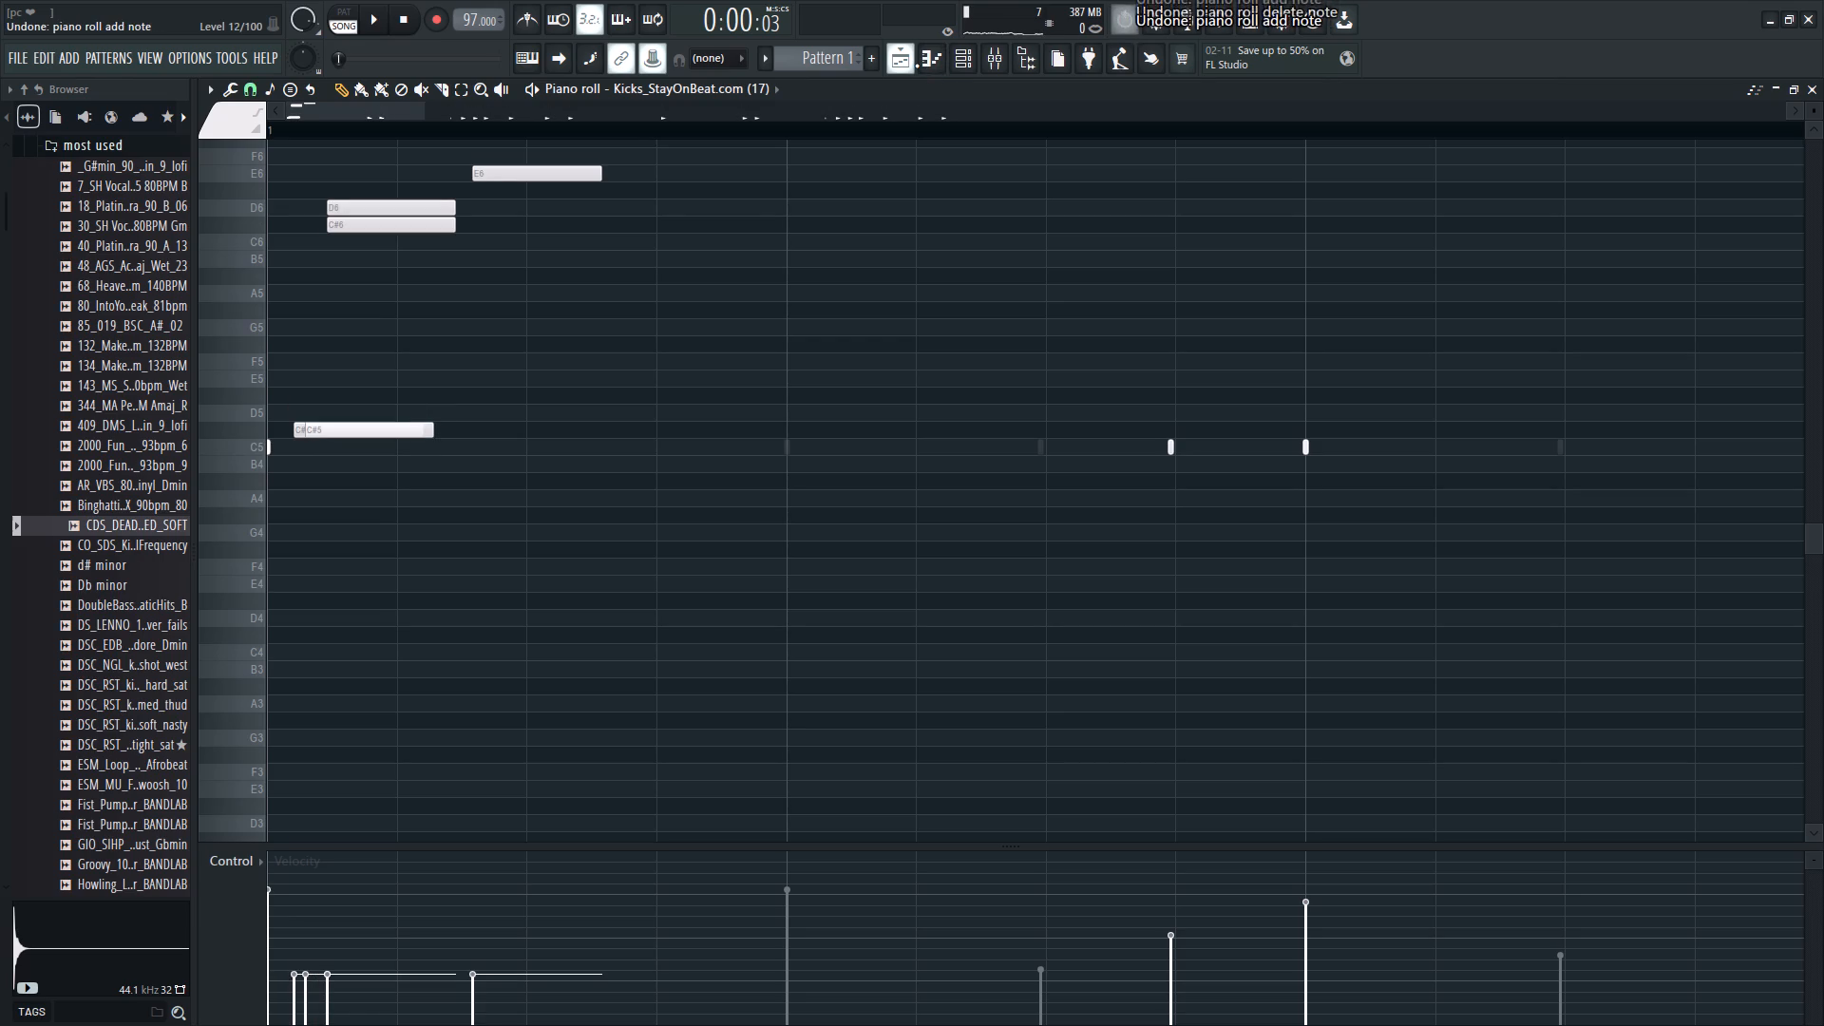
key("ctrl+z")
key("ctrl+z")
key("ctrl+z")
key("ctrl+z")
key("ctrl+z")
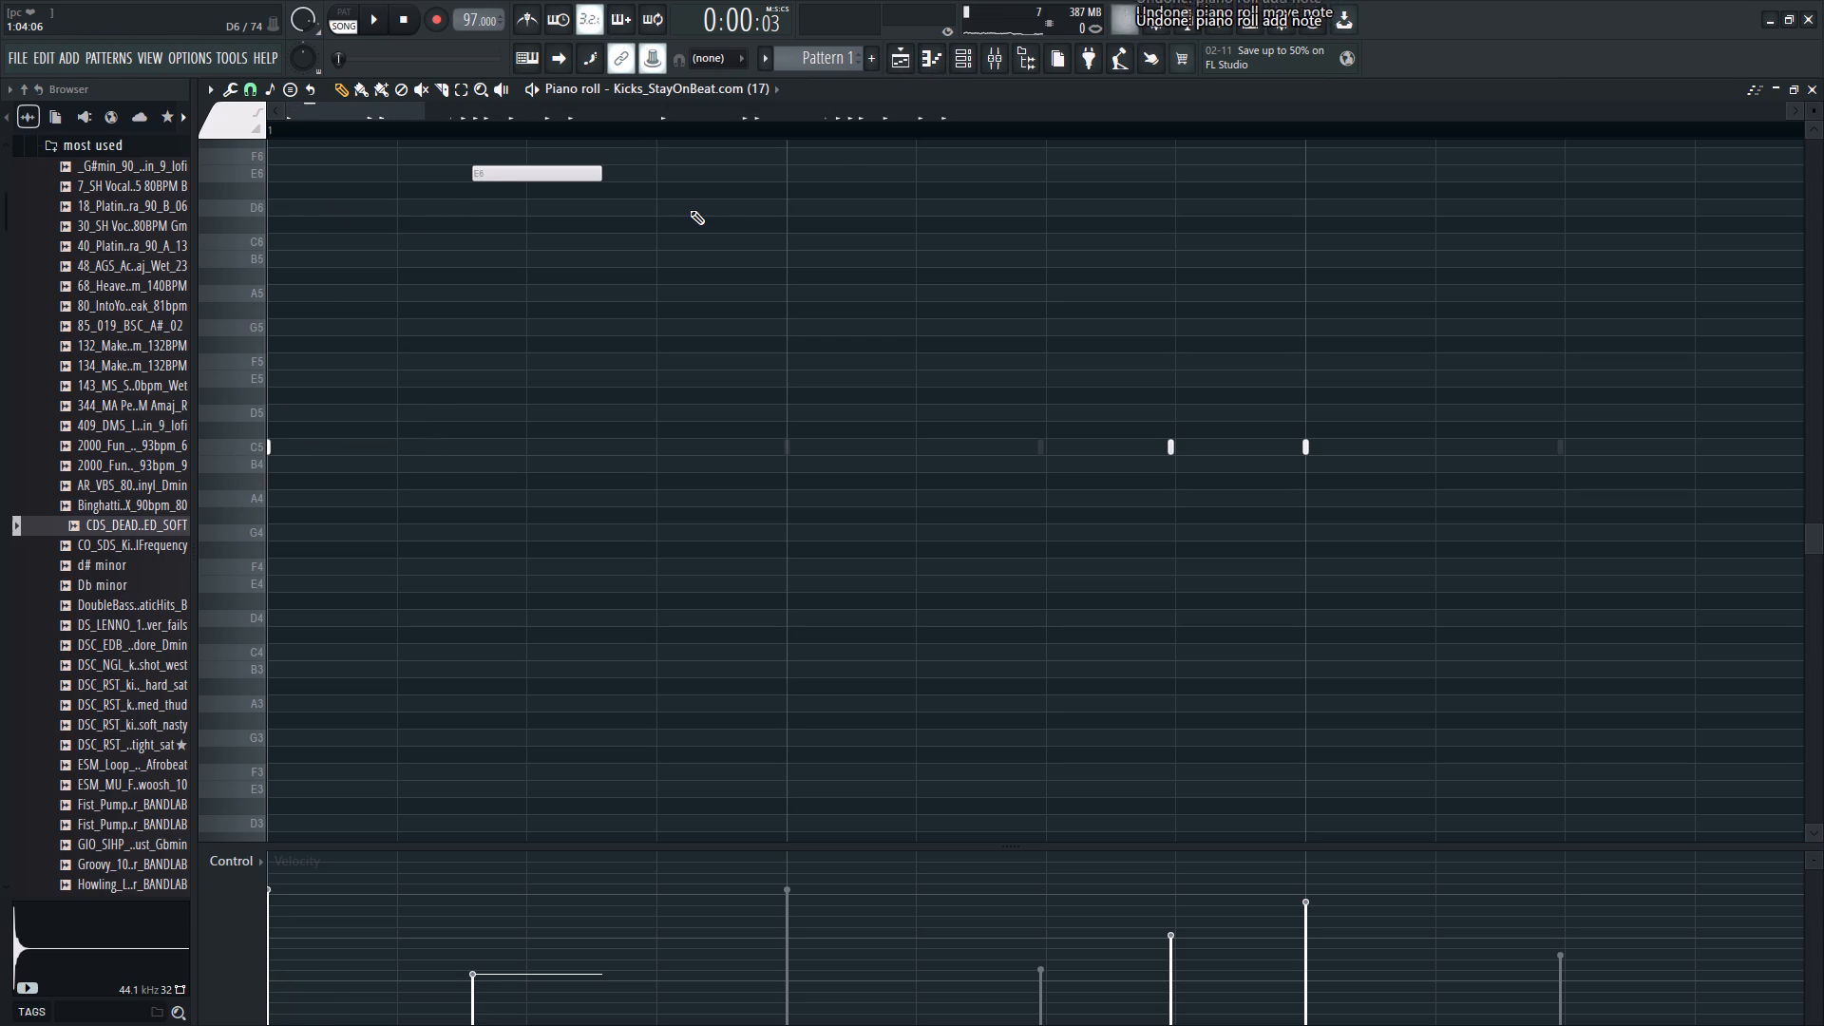
key("ctrl+z")
key("ctrl+z")
Play the arrangement from the start and delete the muted Pattern 1 clips on Tracks 3 and 5.
left_click(902, 62)
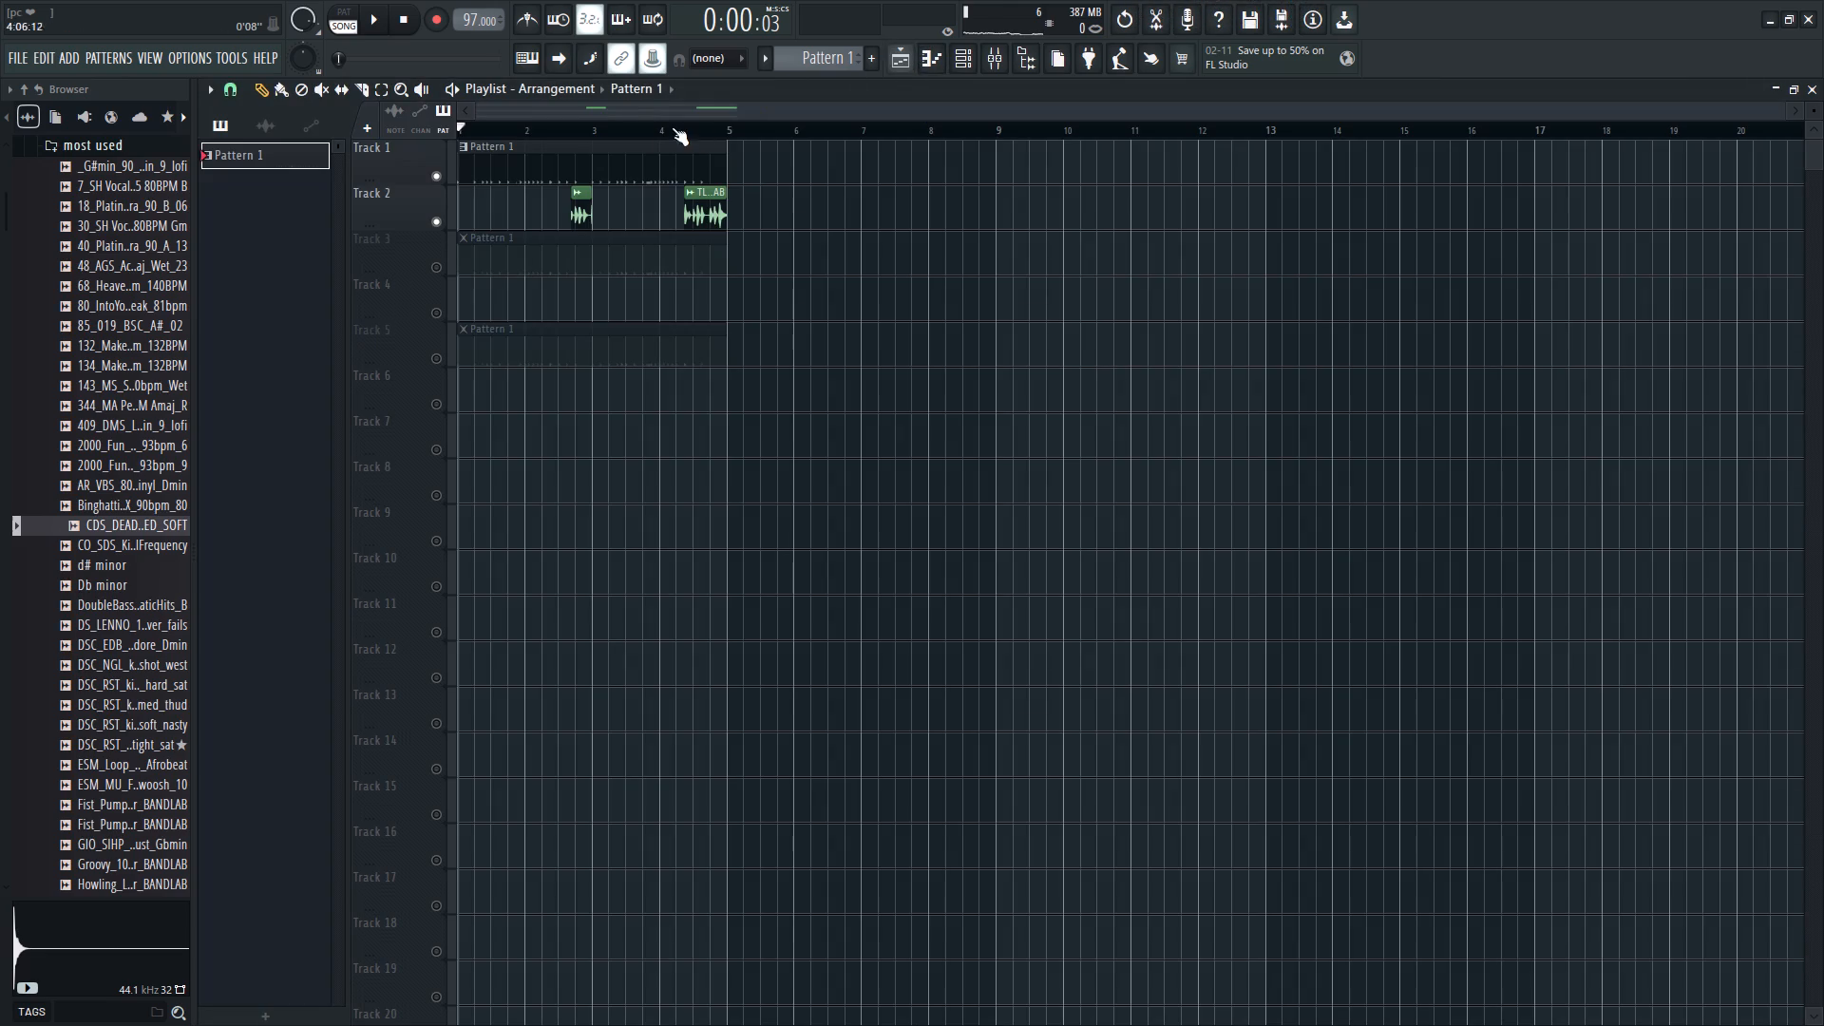
left_click_drag(513, 126, 0, 166)
key("space")
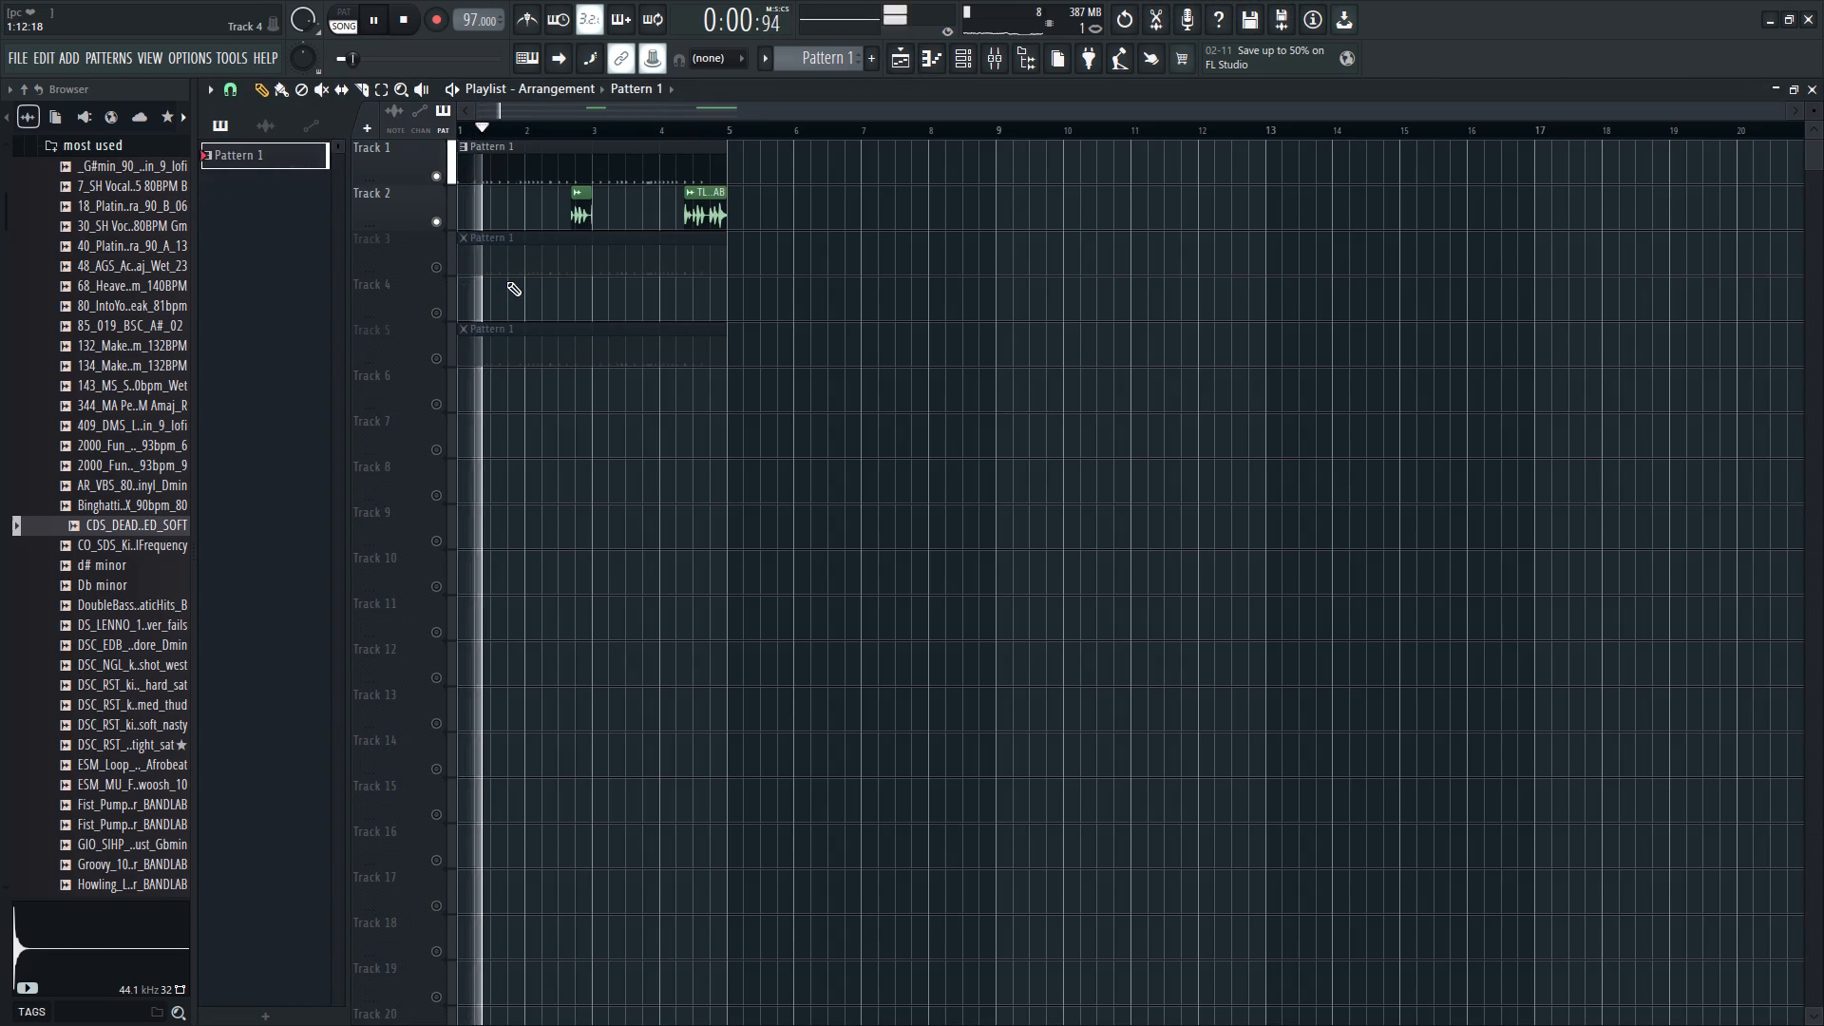
right_click(506, 280)
right_click_drag(722, 264, 587, 264)
right_click_drag(570, 313, 562, 354)
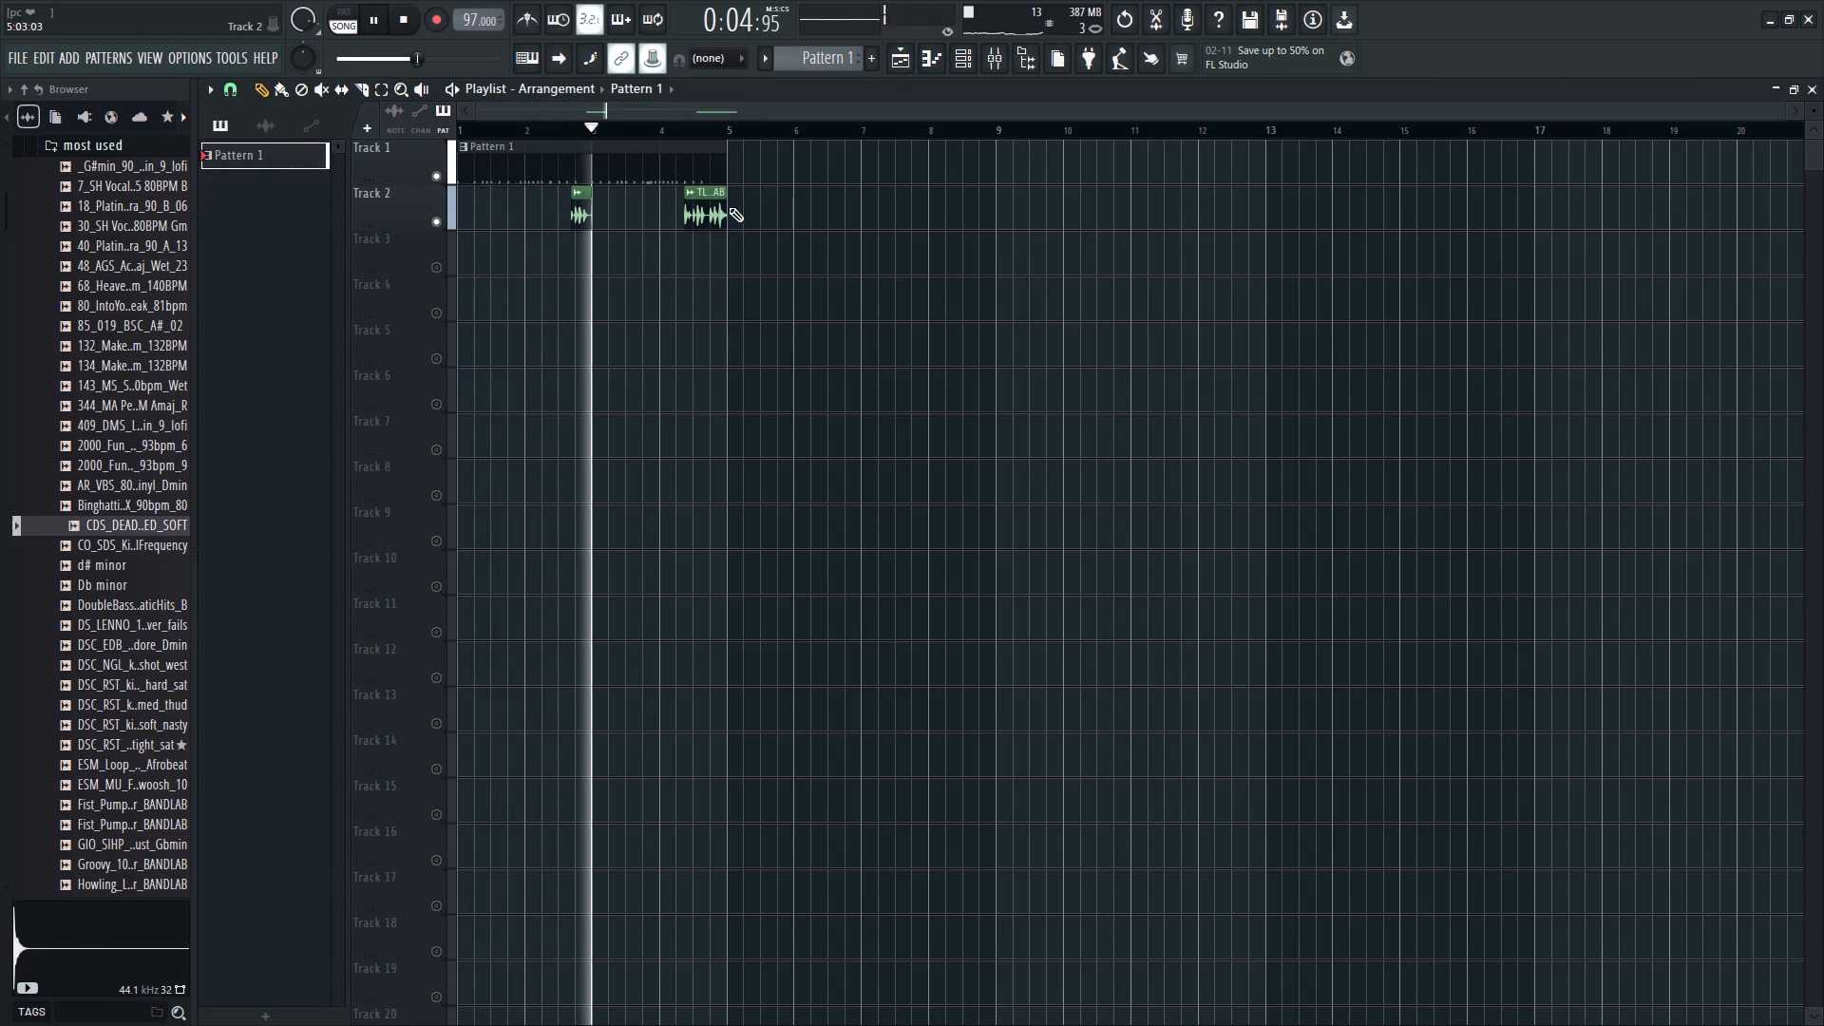
Restart playback and lower the CDS_DEAD_HAT channel's volume to 66% in the channel rack.
key("space")
key("space")
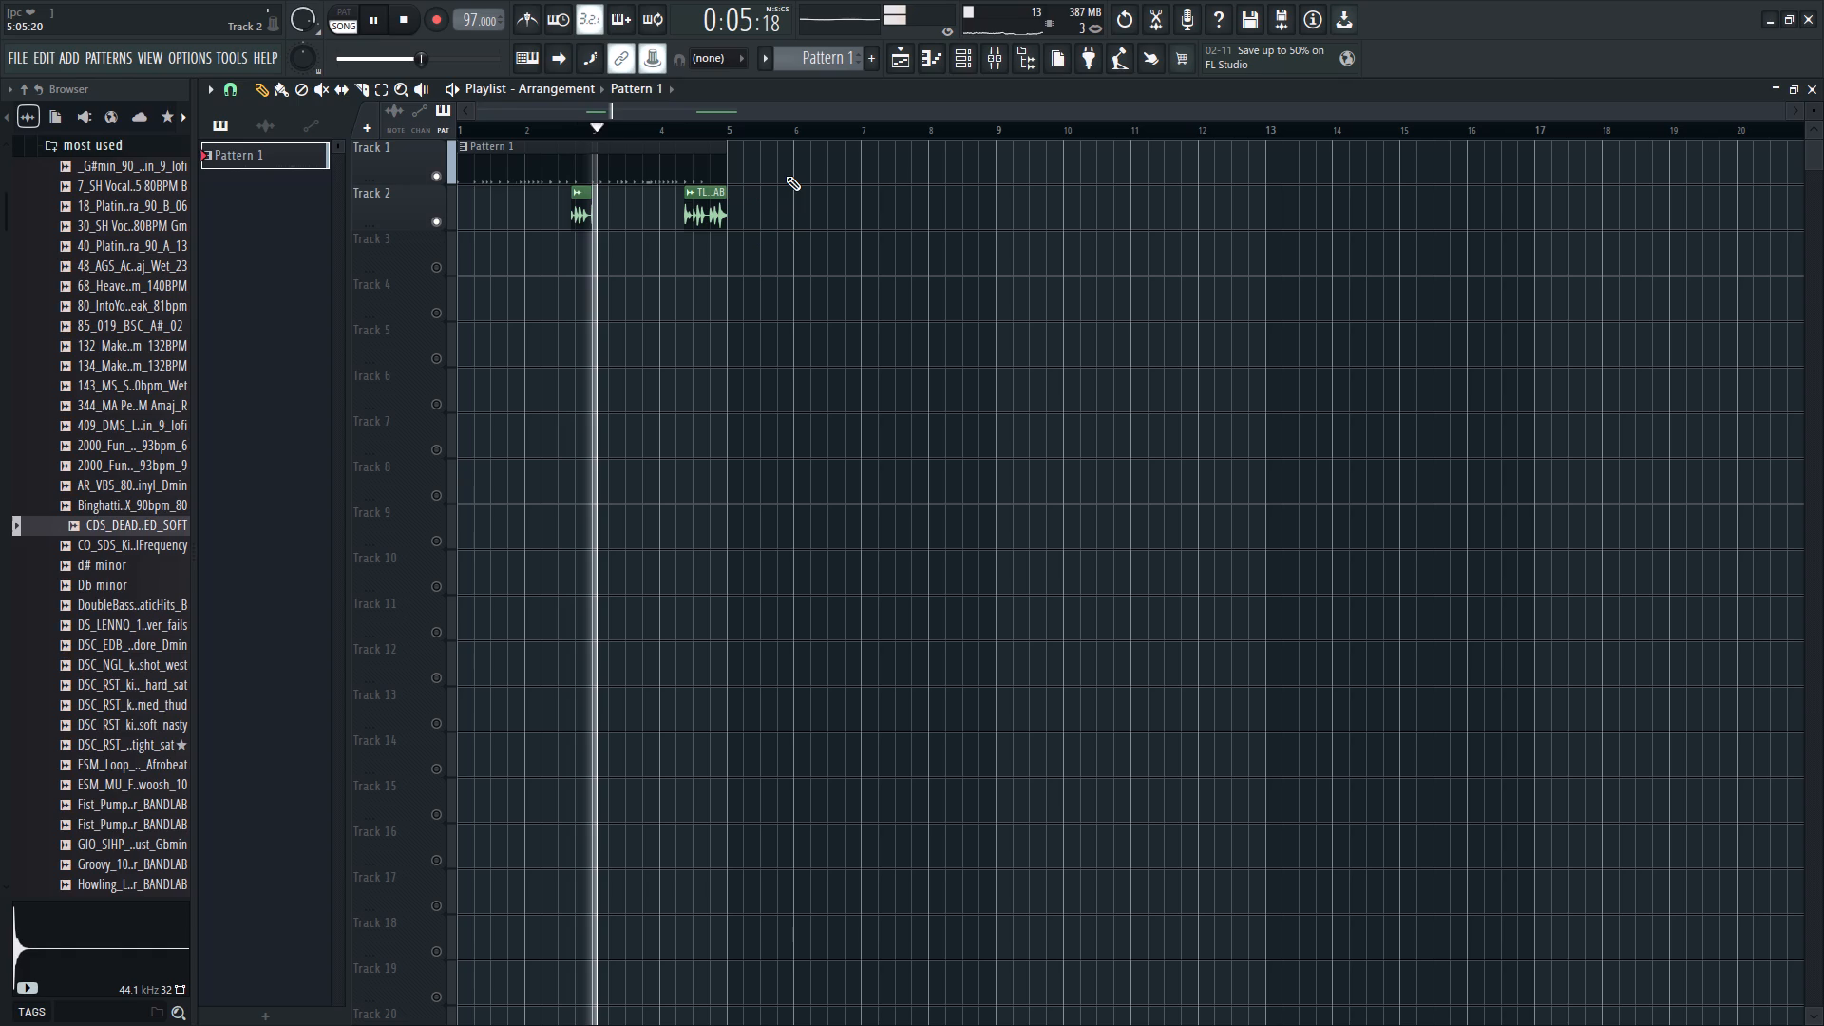
left_click(958, 69)
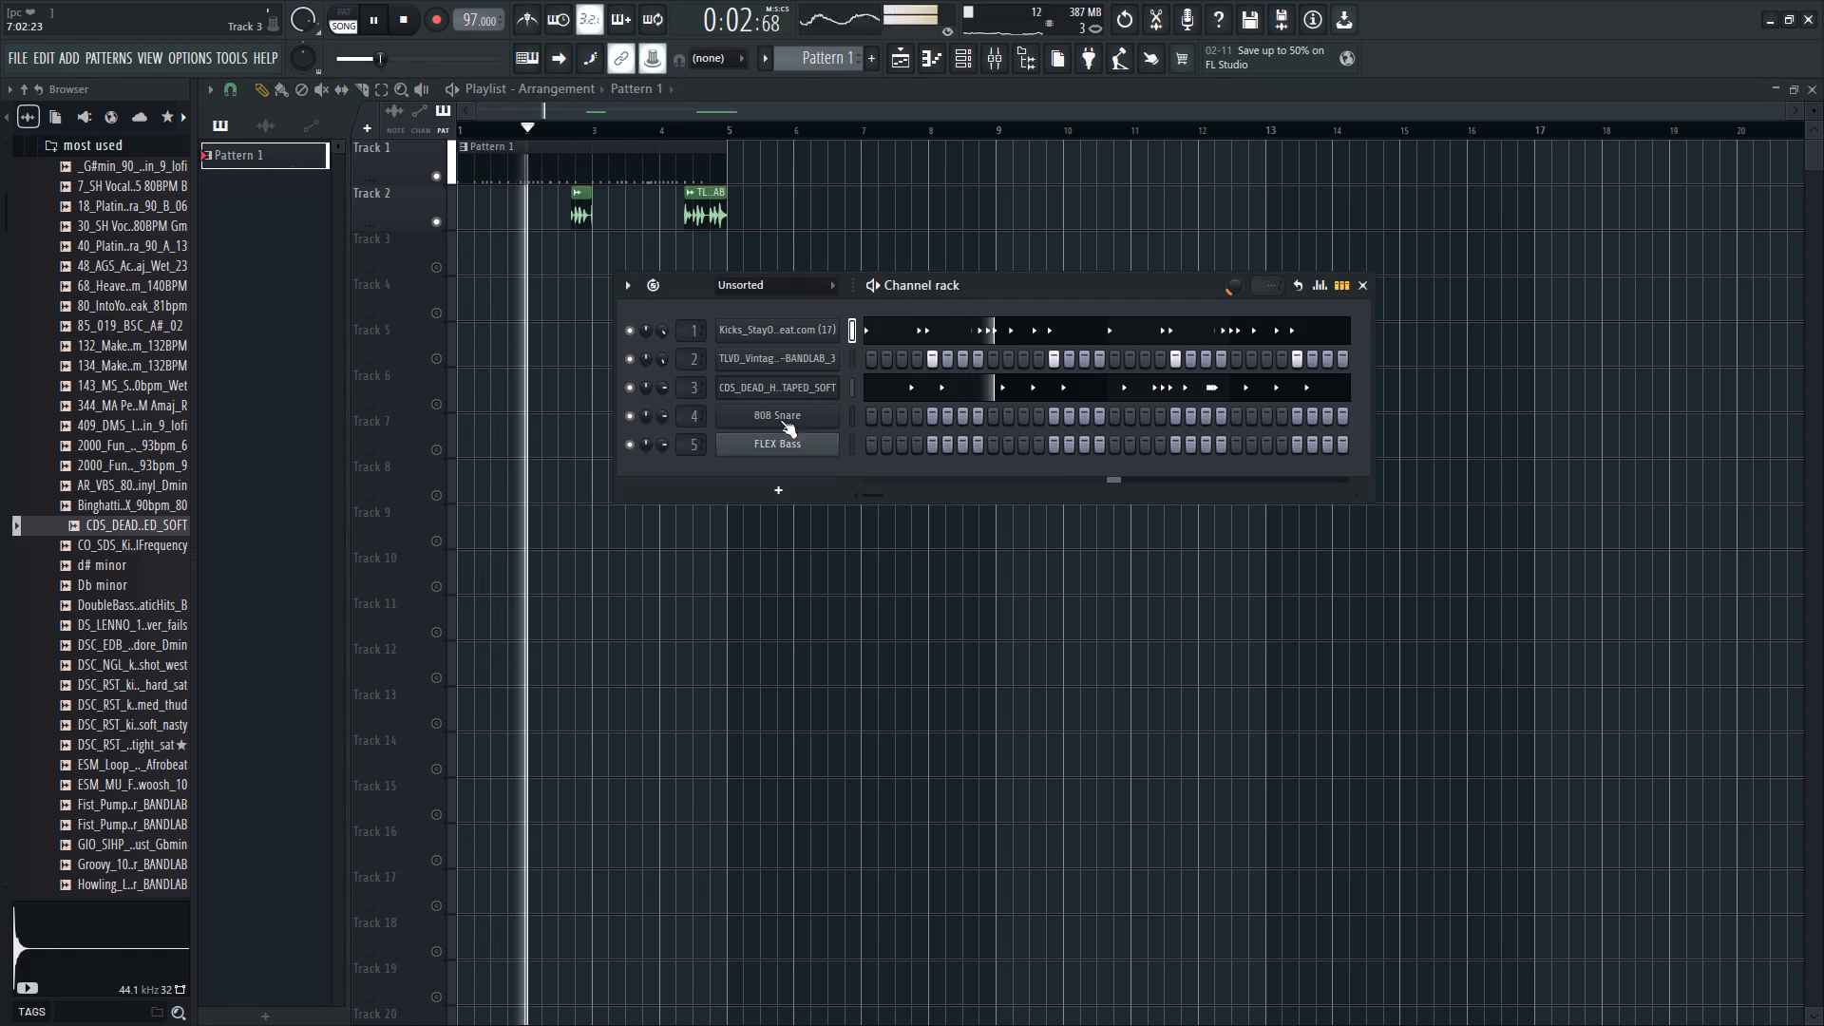
scroll(660, 391, "down", 4)
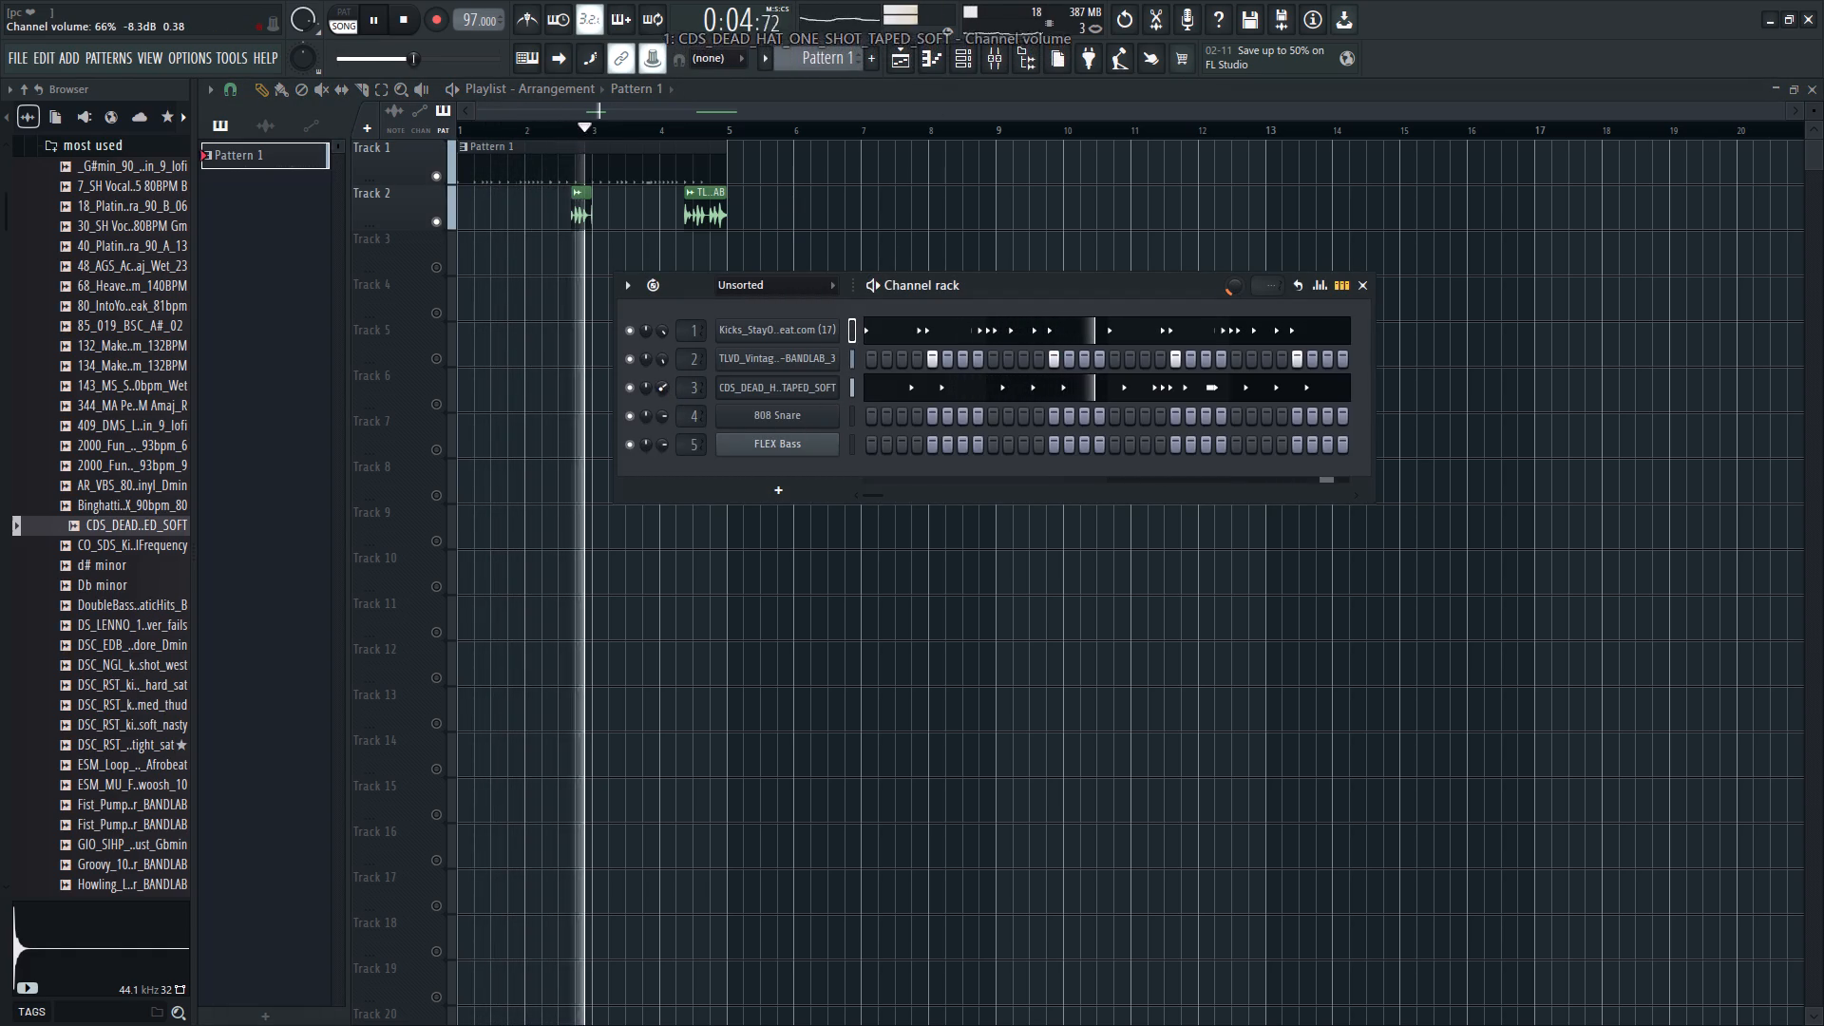
Set the main swing to 34% while the beat plays, then close the channel rack and stop playback.
scroll(1236, 286, "up", 4)
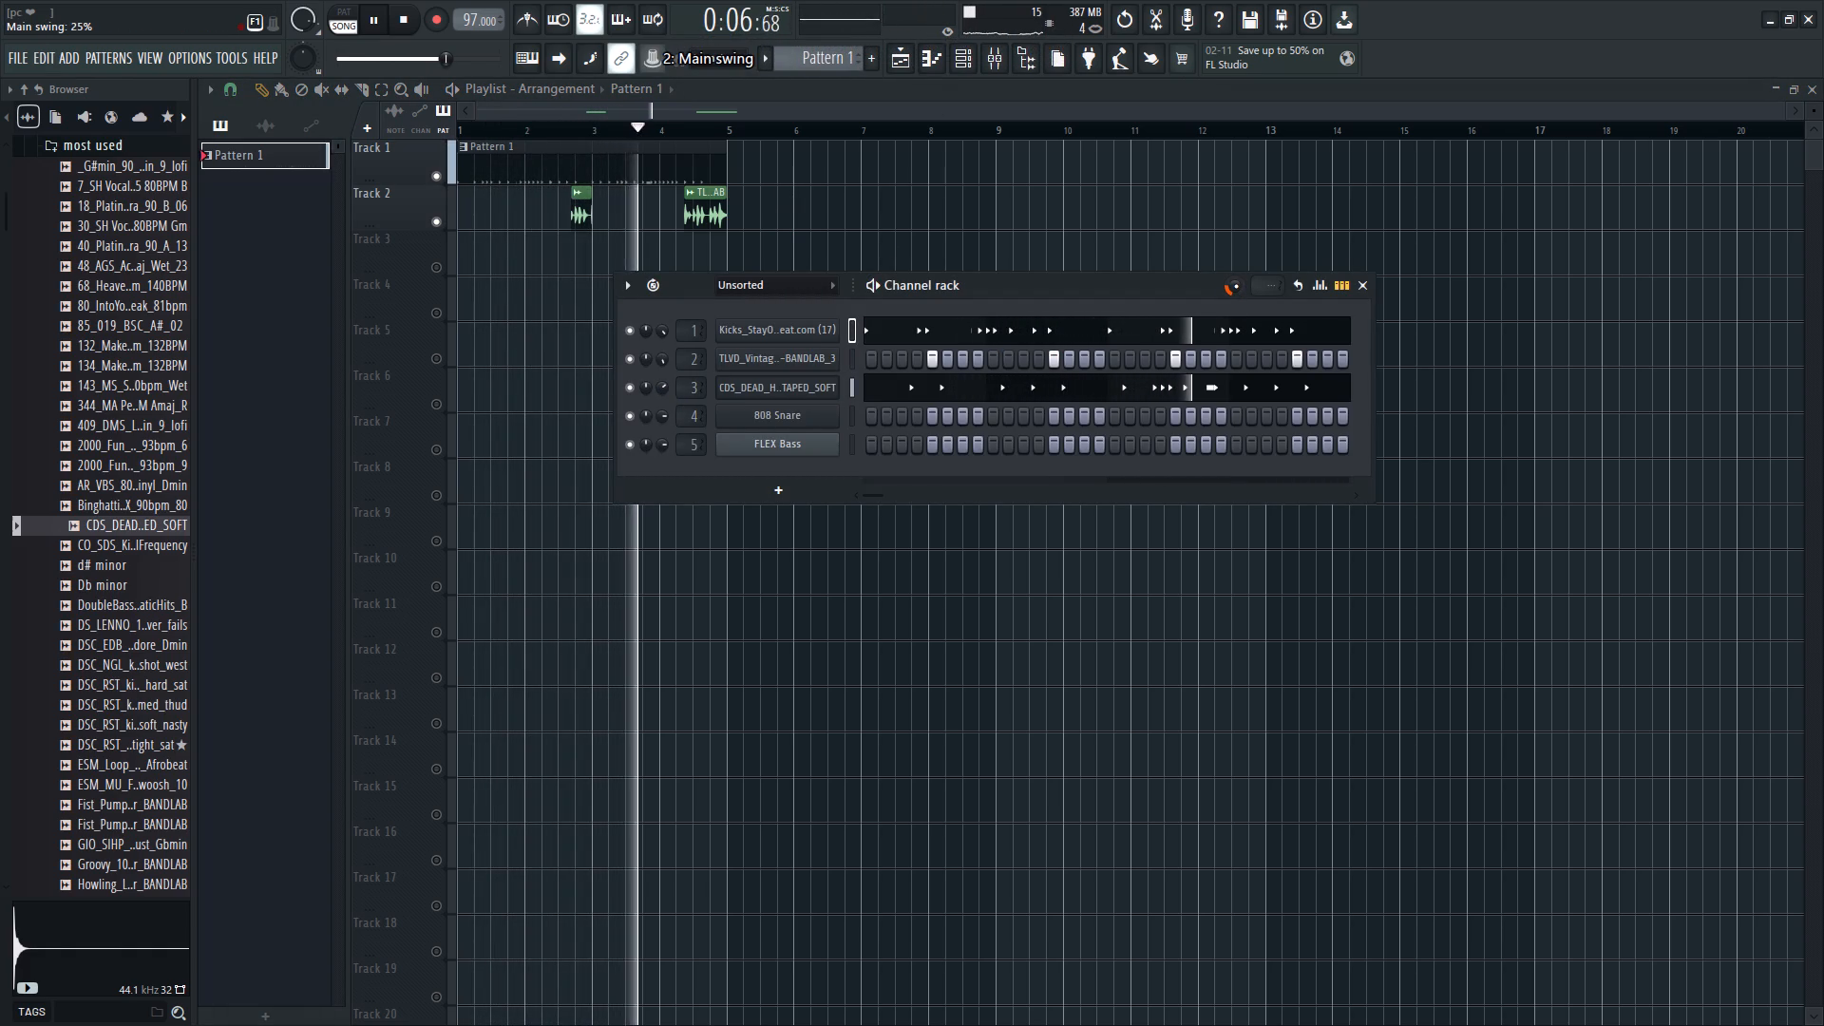
scroll(1236, 286, "up", 4)
scroll(1236, 286, "down", 2)
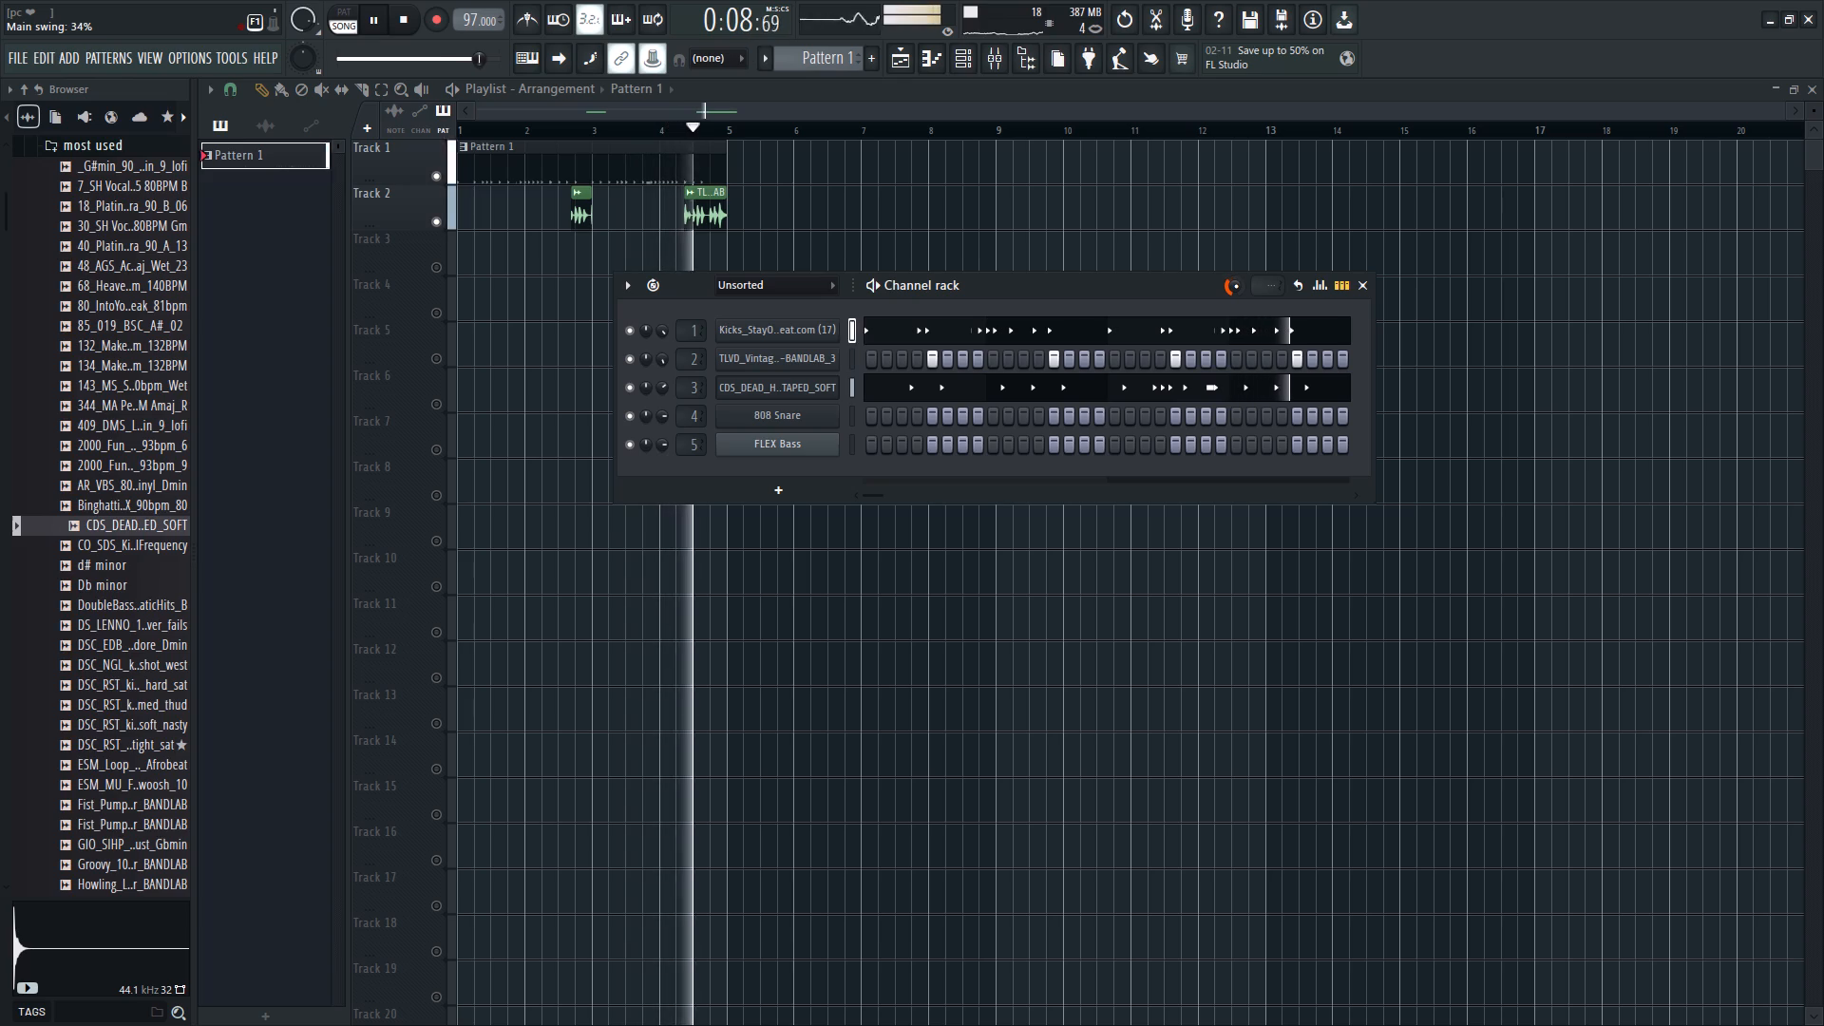
right_click(1643, 636)
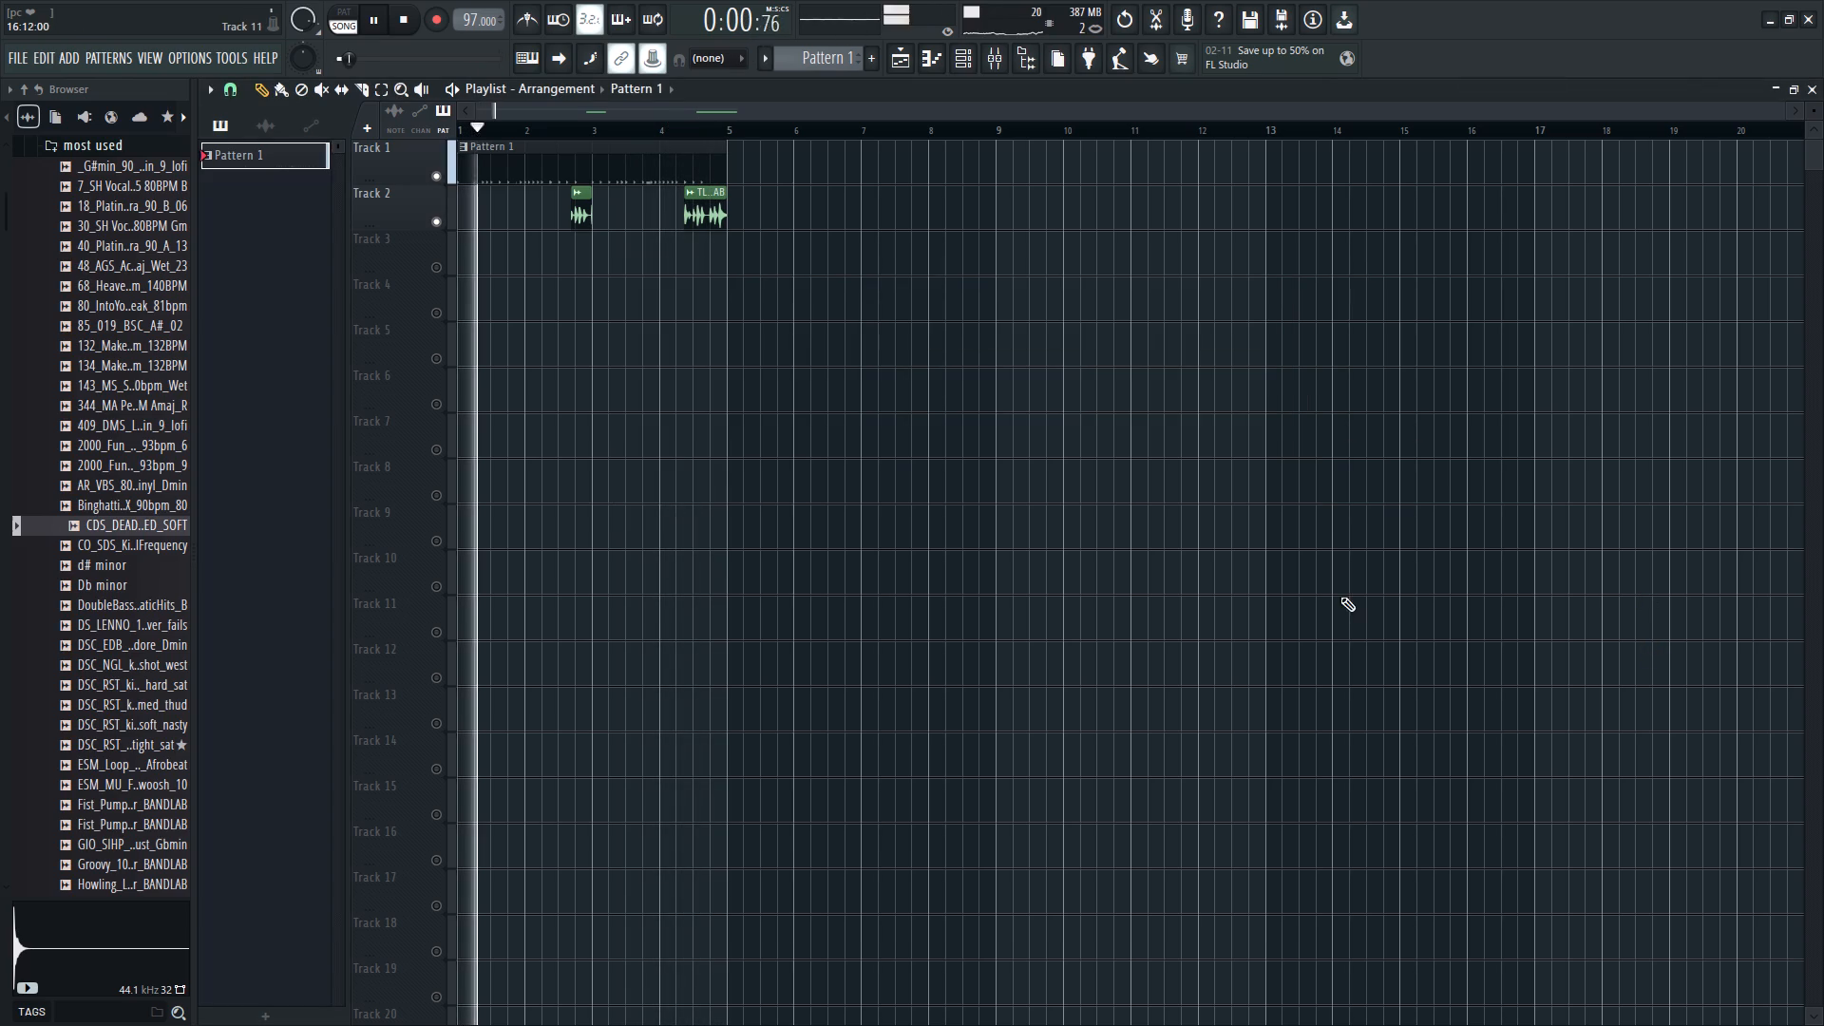
key("space")
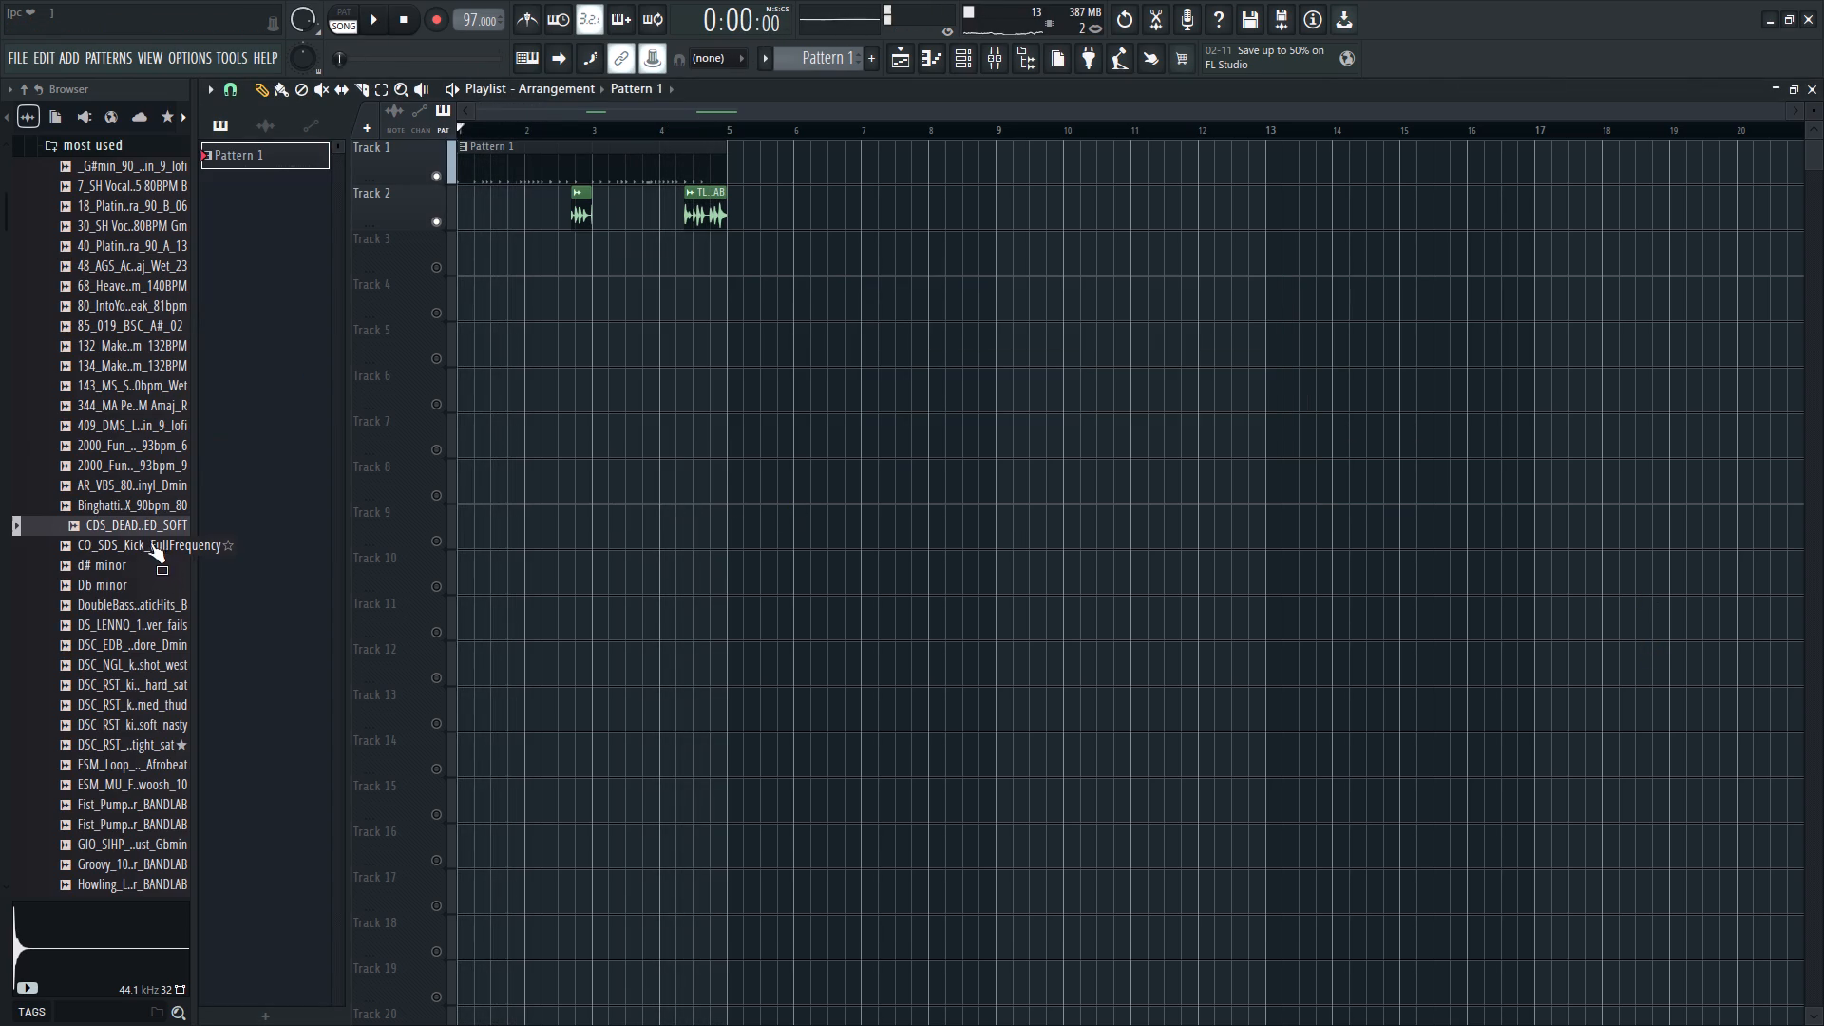
Preview the ESM_Loop_100 hybrid guitar Afrobeat loop and place it on Track 3 starting at bar 1.
left_click(124, 760)
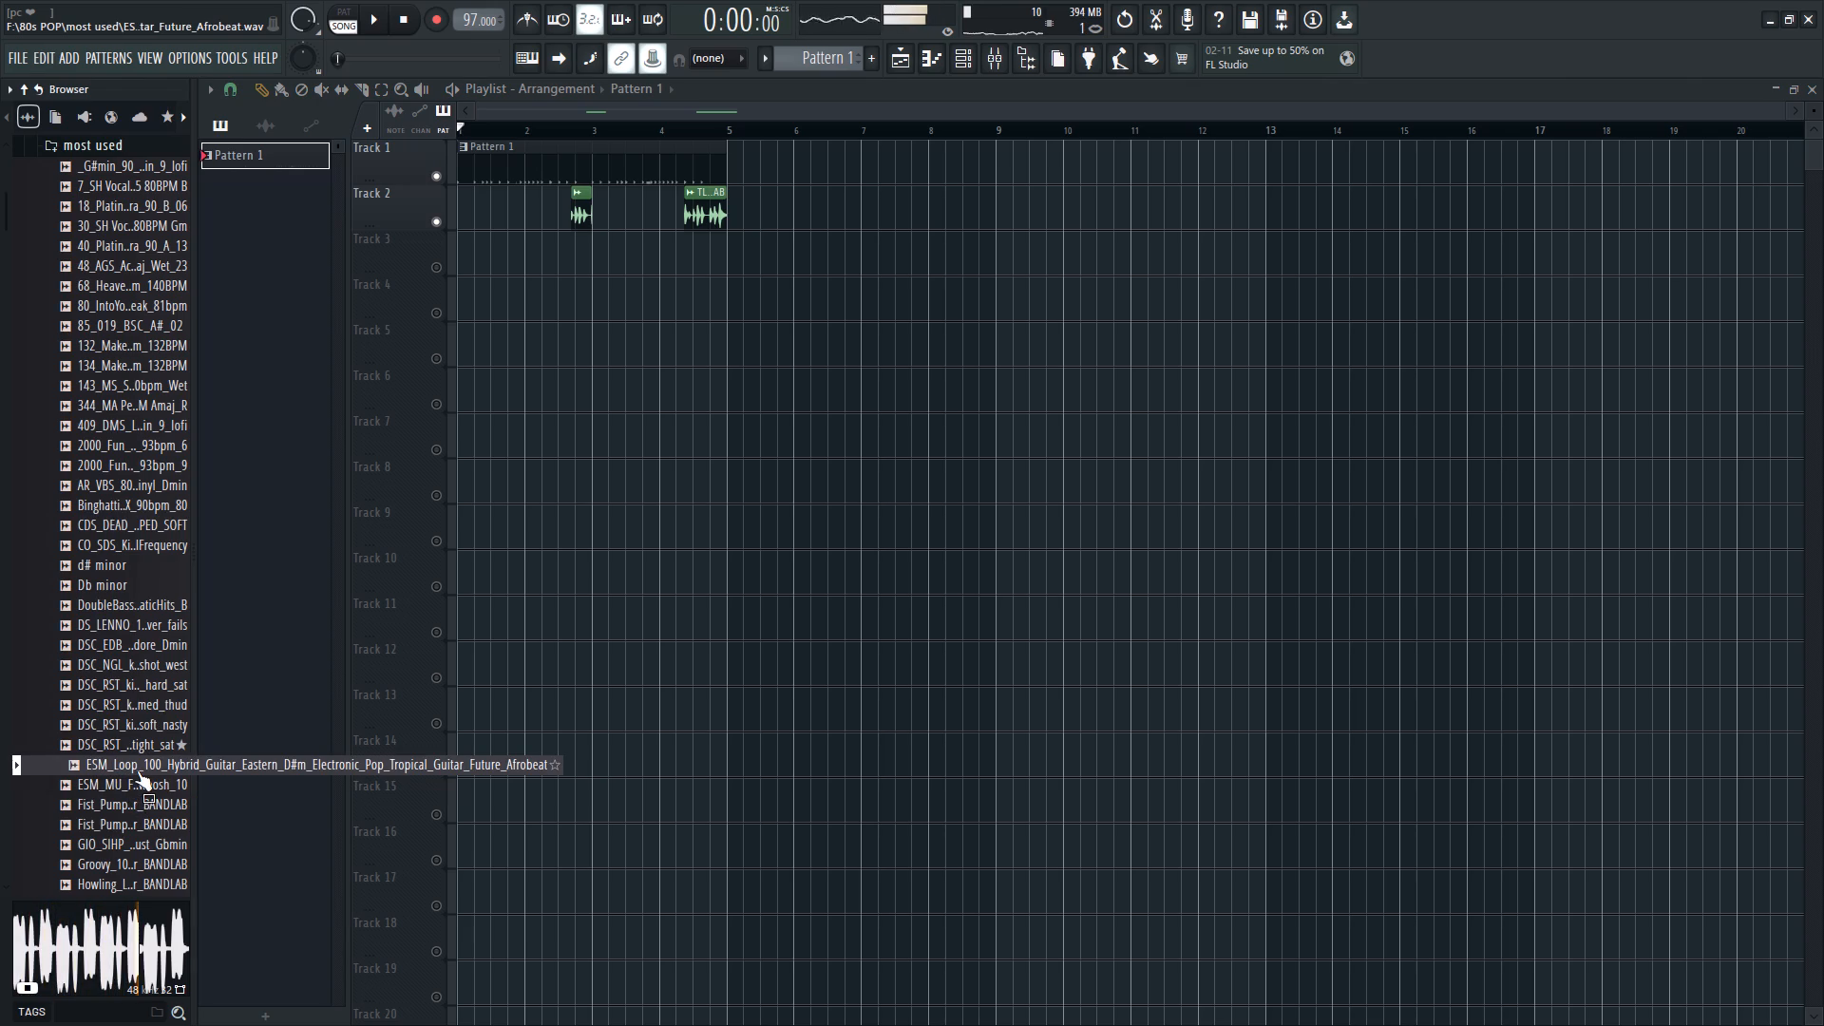
left_click_drag(137, 769, 532, 298)
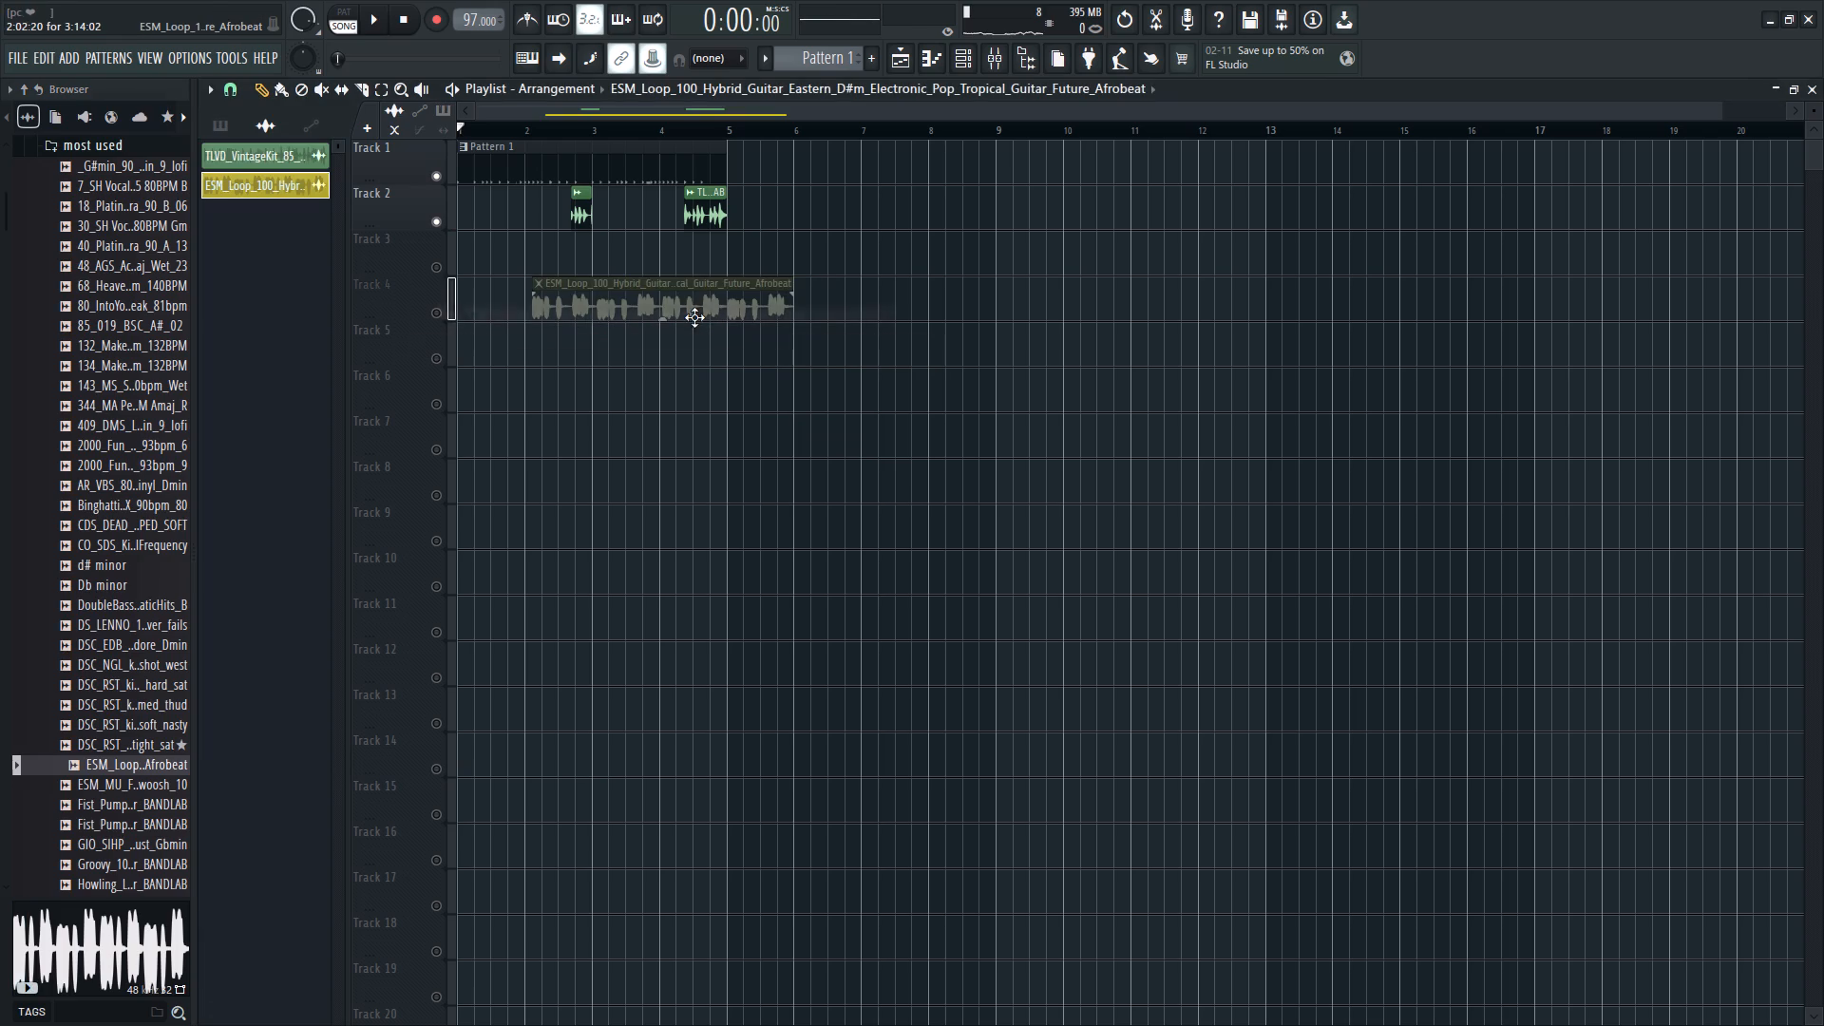
left_click_drag(677, 294, 445, 269)
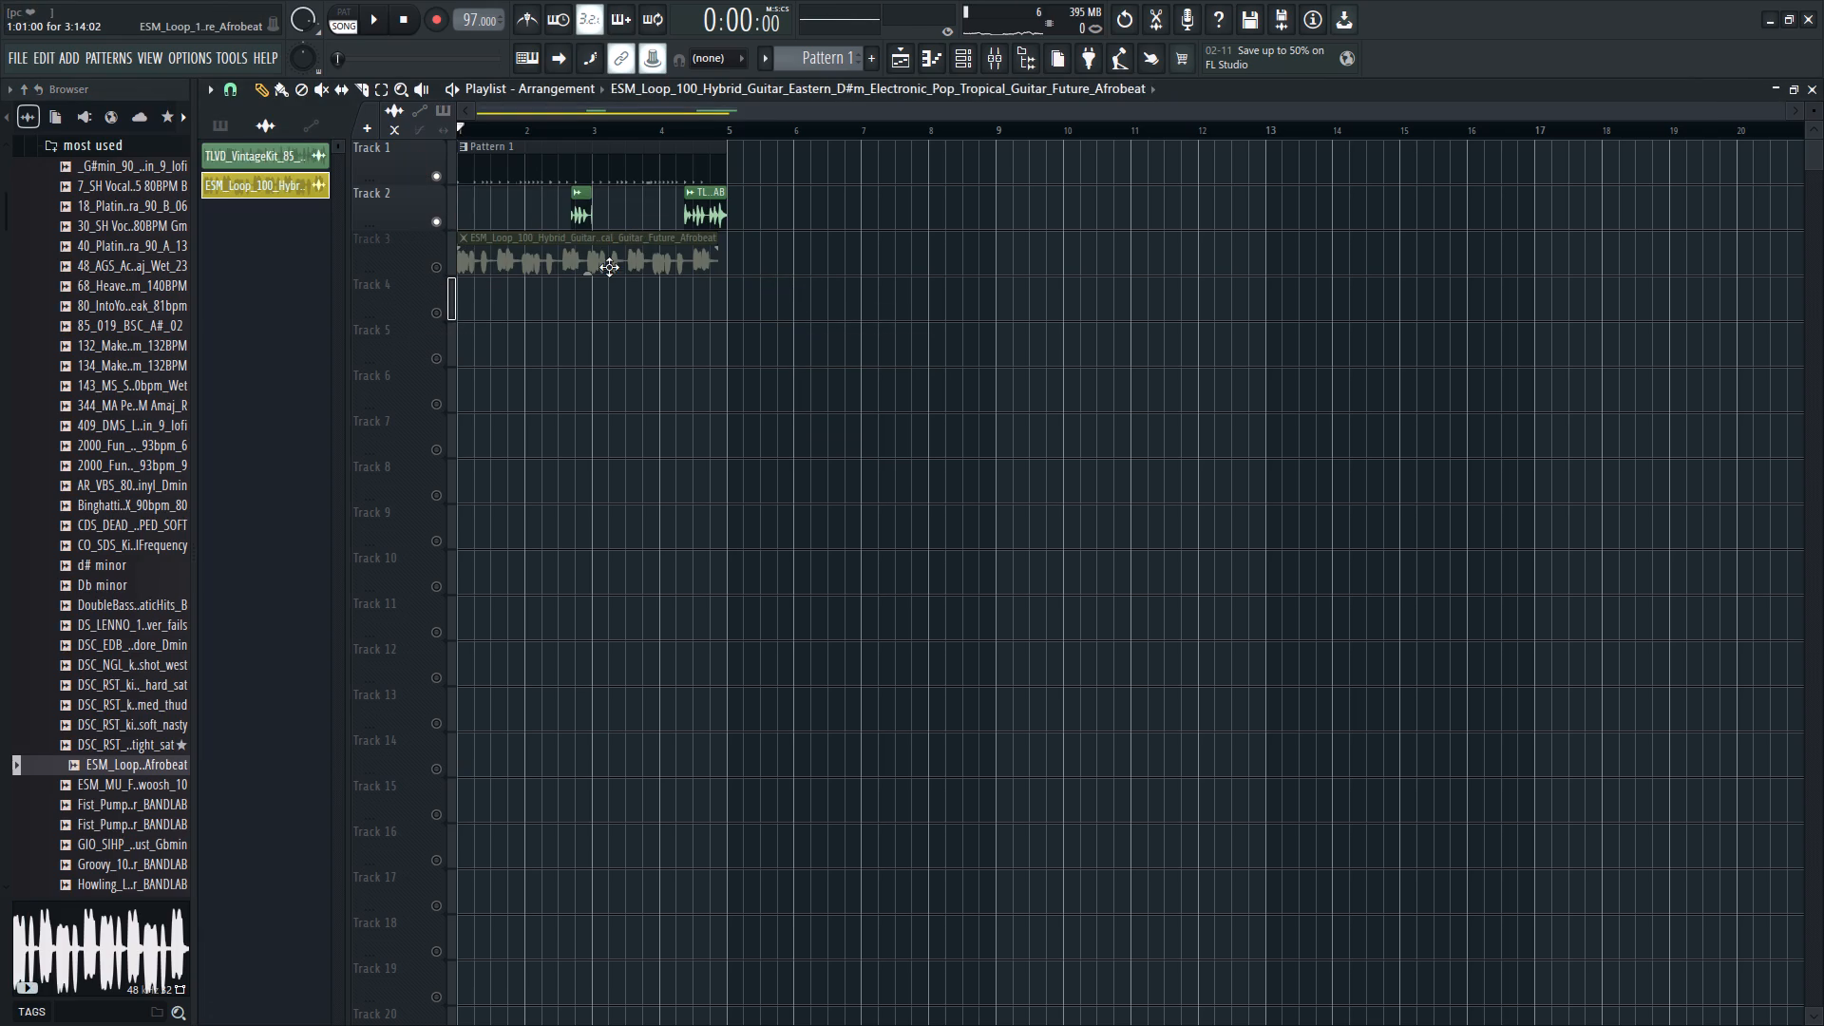
Open the guitar loop's sample settings and time-stretch it to fill exactly four bars.
double_click(609, 273)
left_click(676, 270)
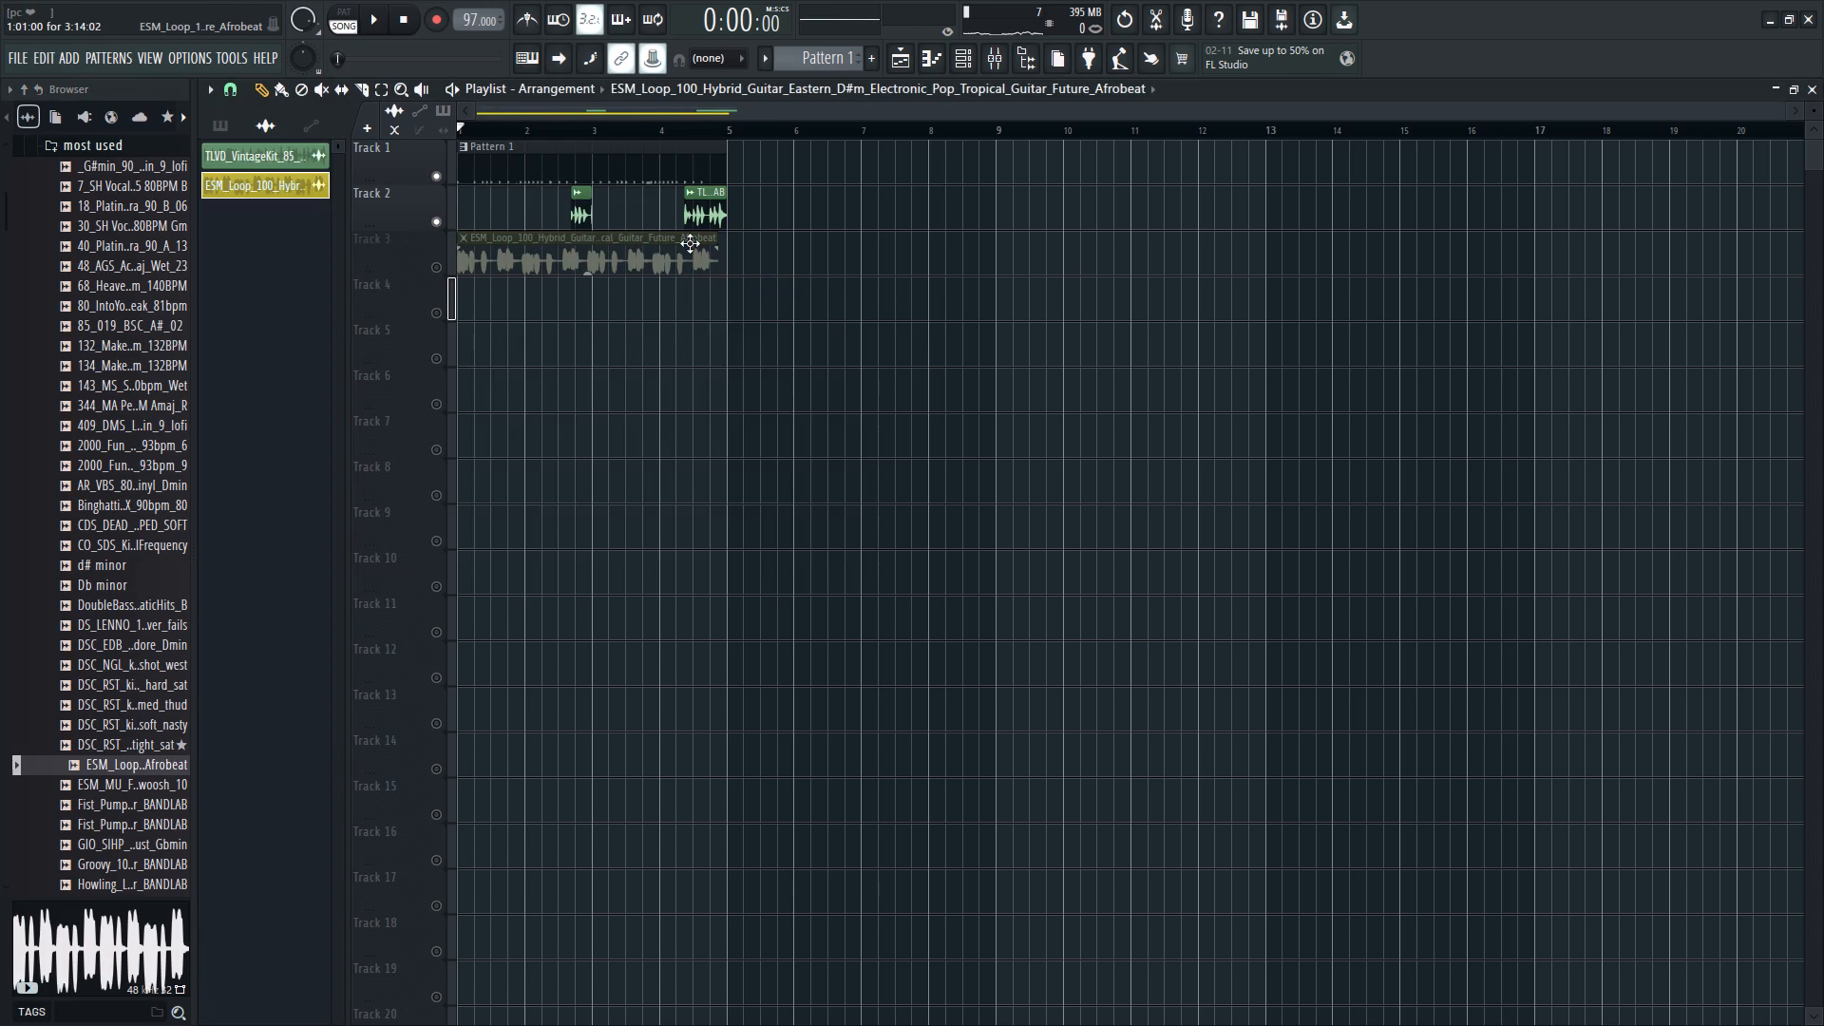
double_click(690, 243)
right_click(729, 439)
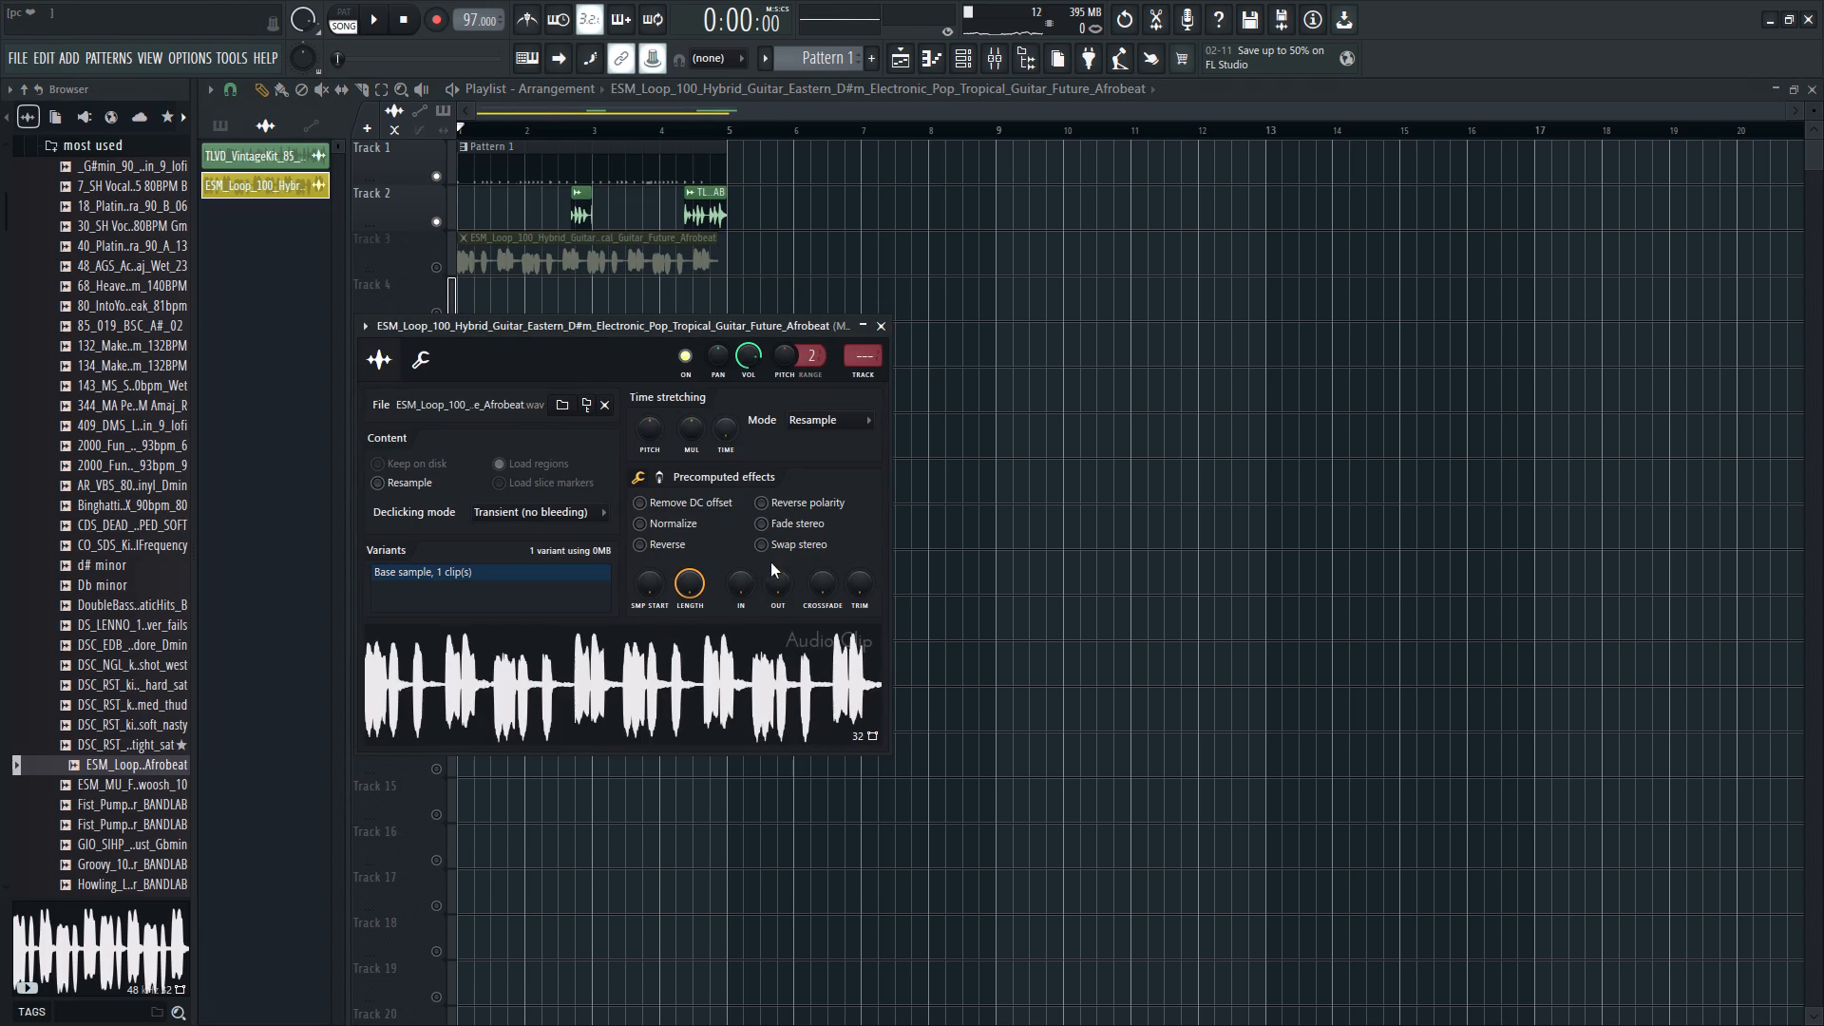
left_click_drag(771, 592, 775, 600)
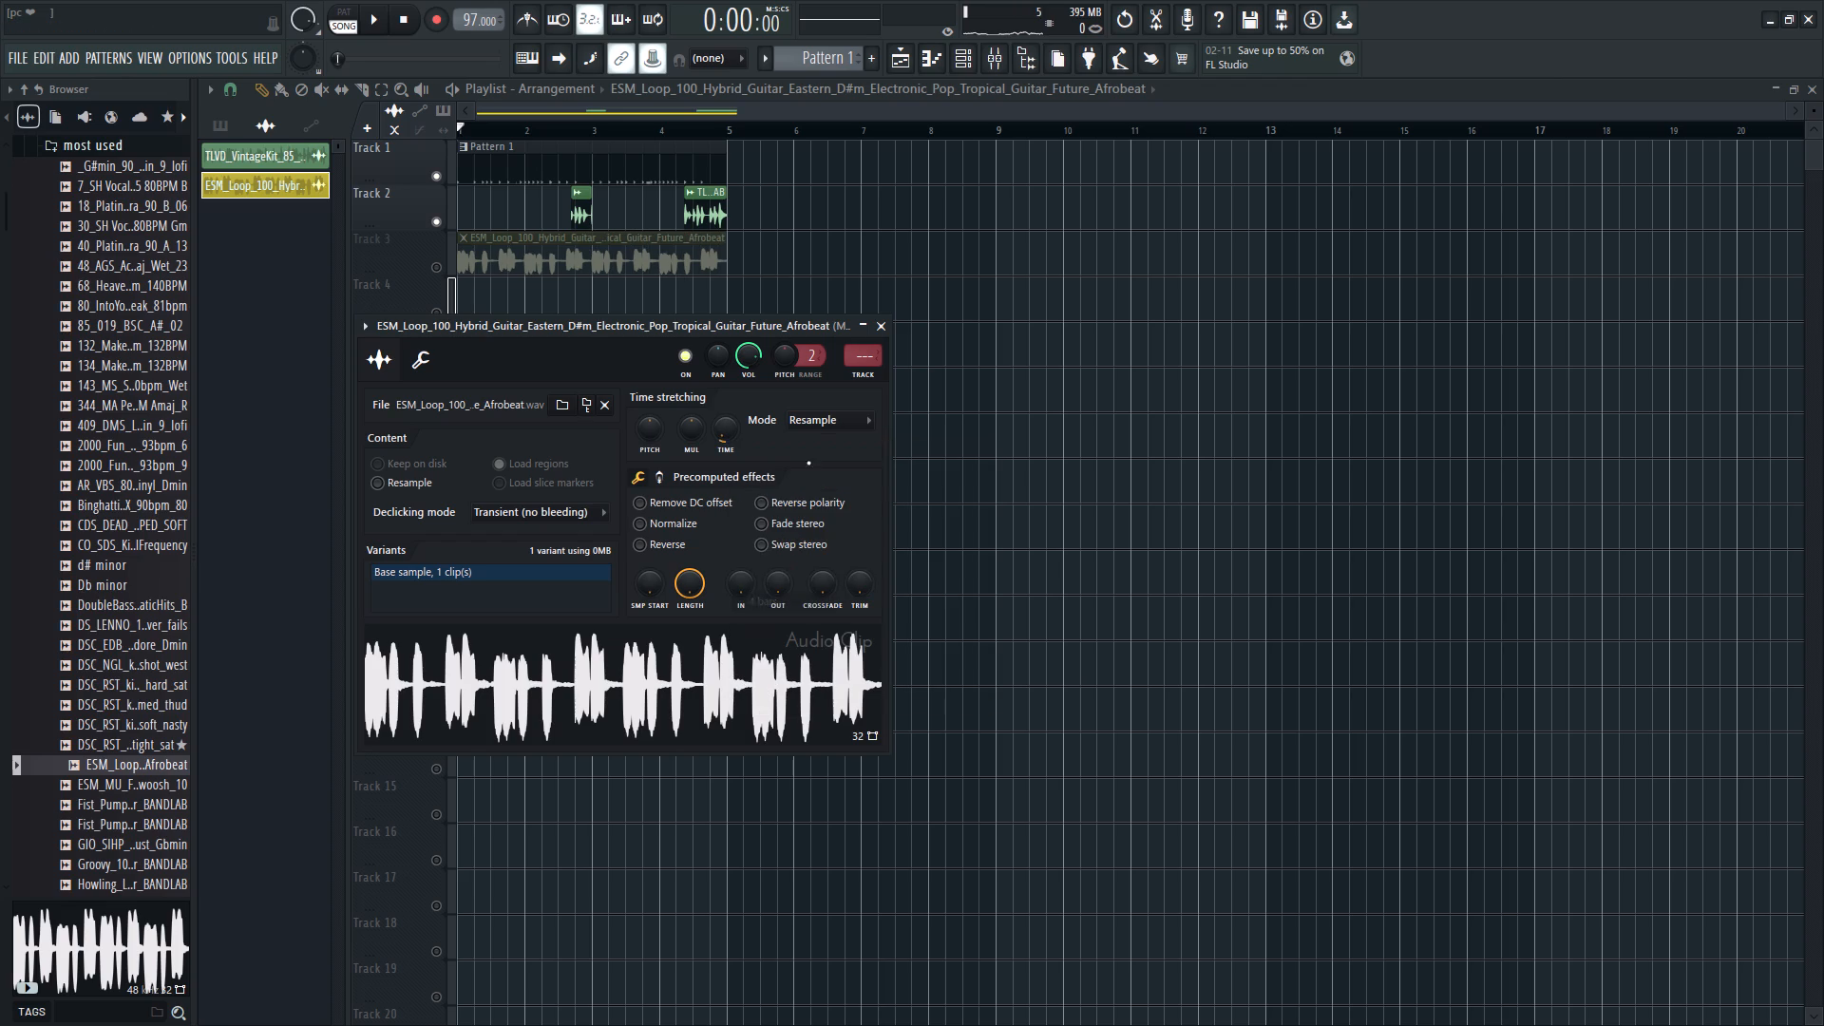
Set the guitar loop's time-stretching mode to Auto.
left_click(819, 421)
left_click(856, 425)
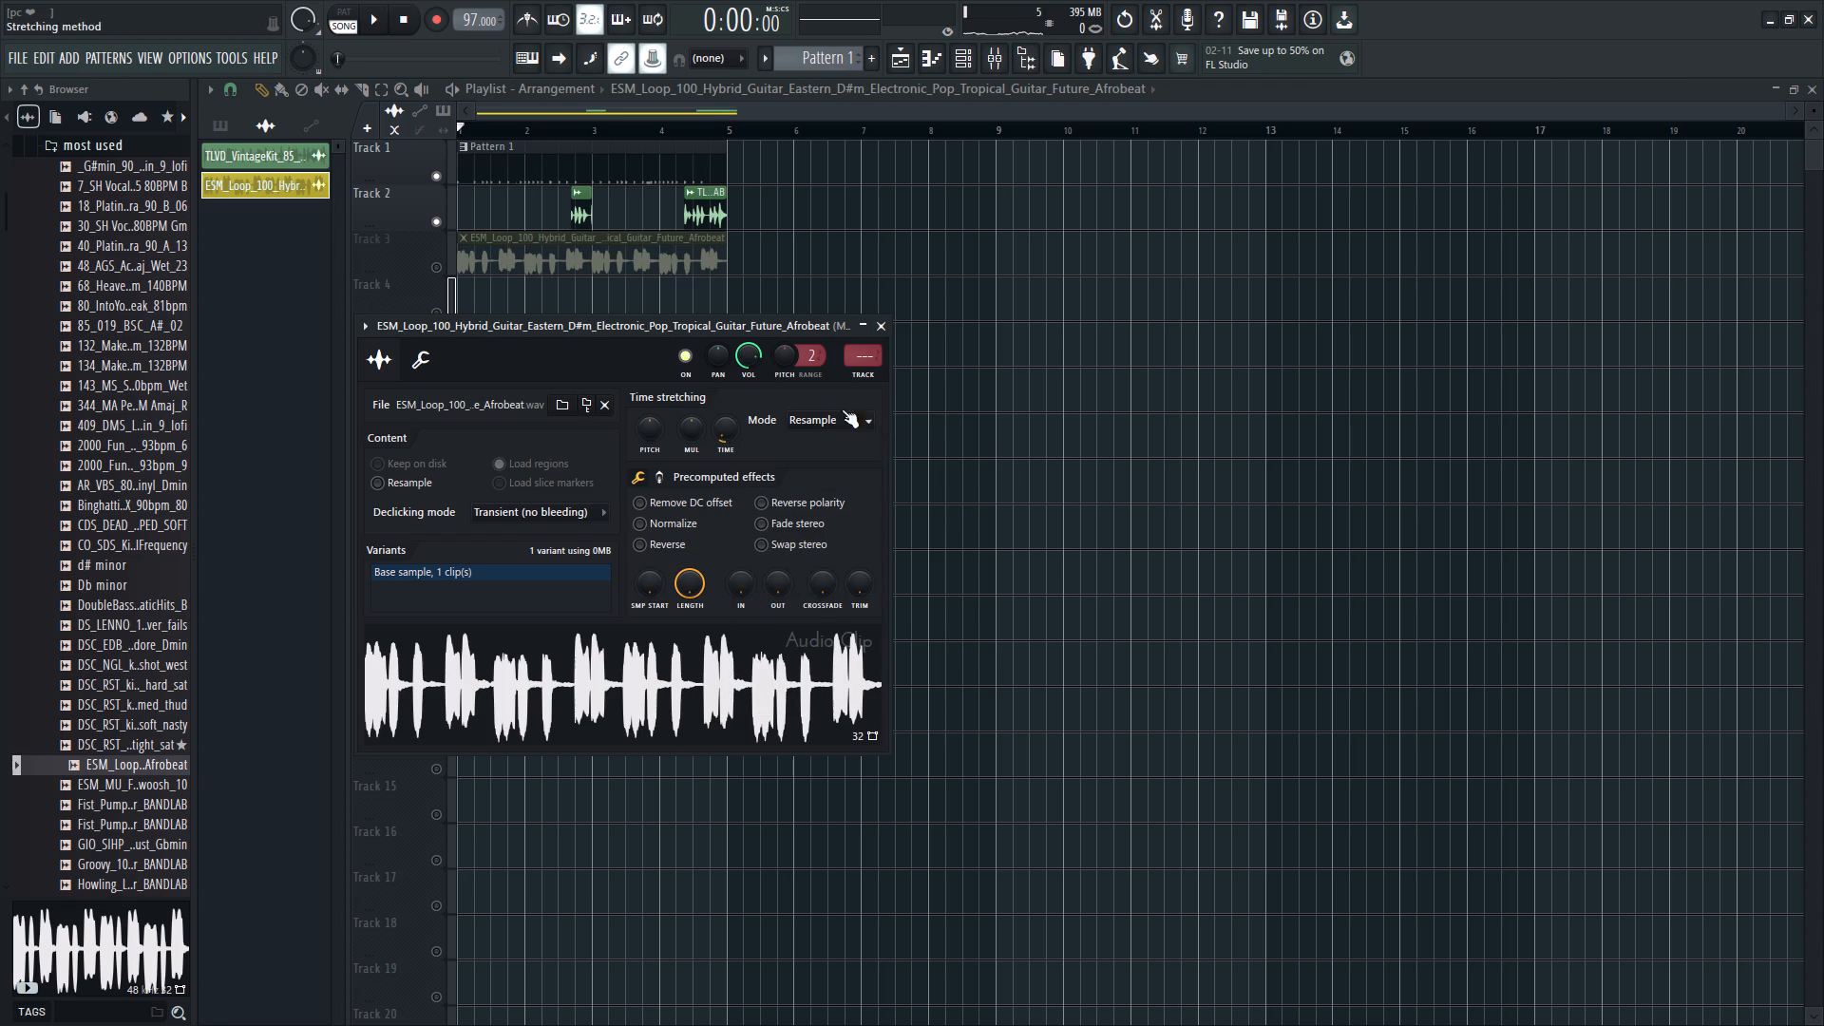
left_click(854, 419)
left_click(895, 442)
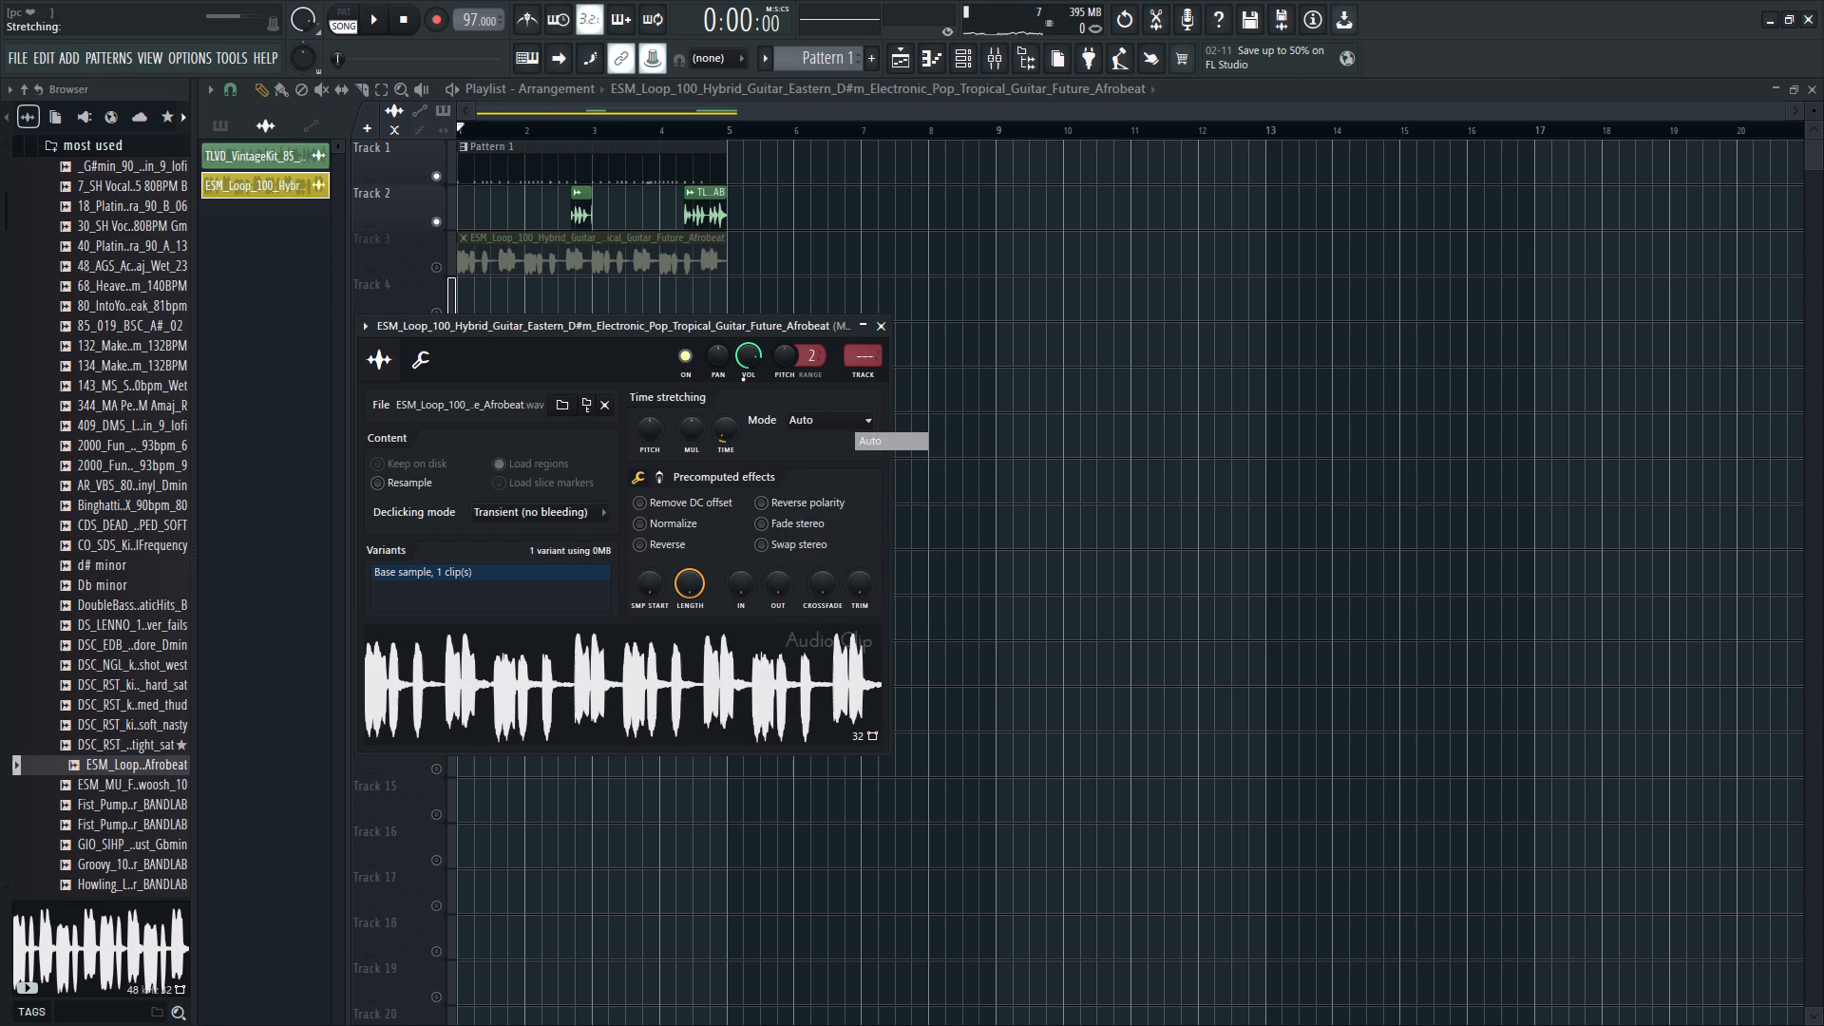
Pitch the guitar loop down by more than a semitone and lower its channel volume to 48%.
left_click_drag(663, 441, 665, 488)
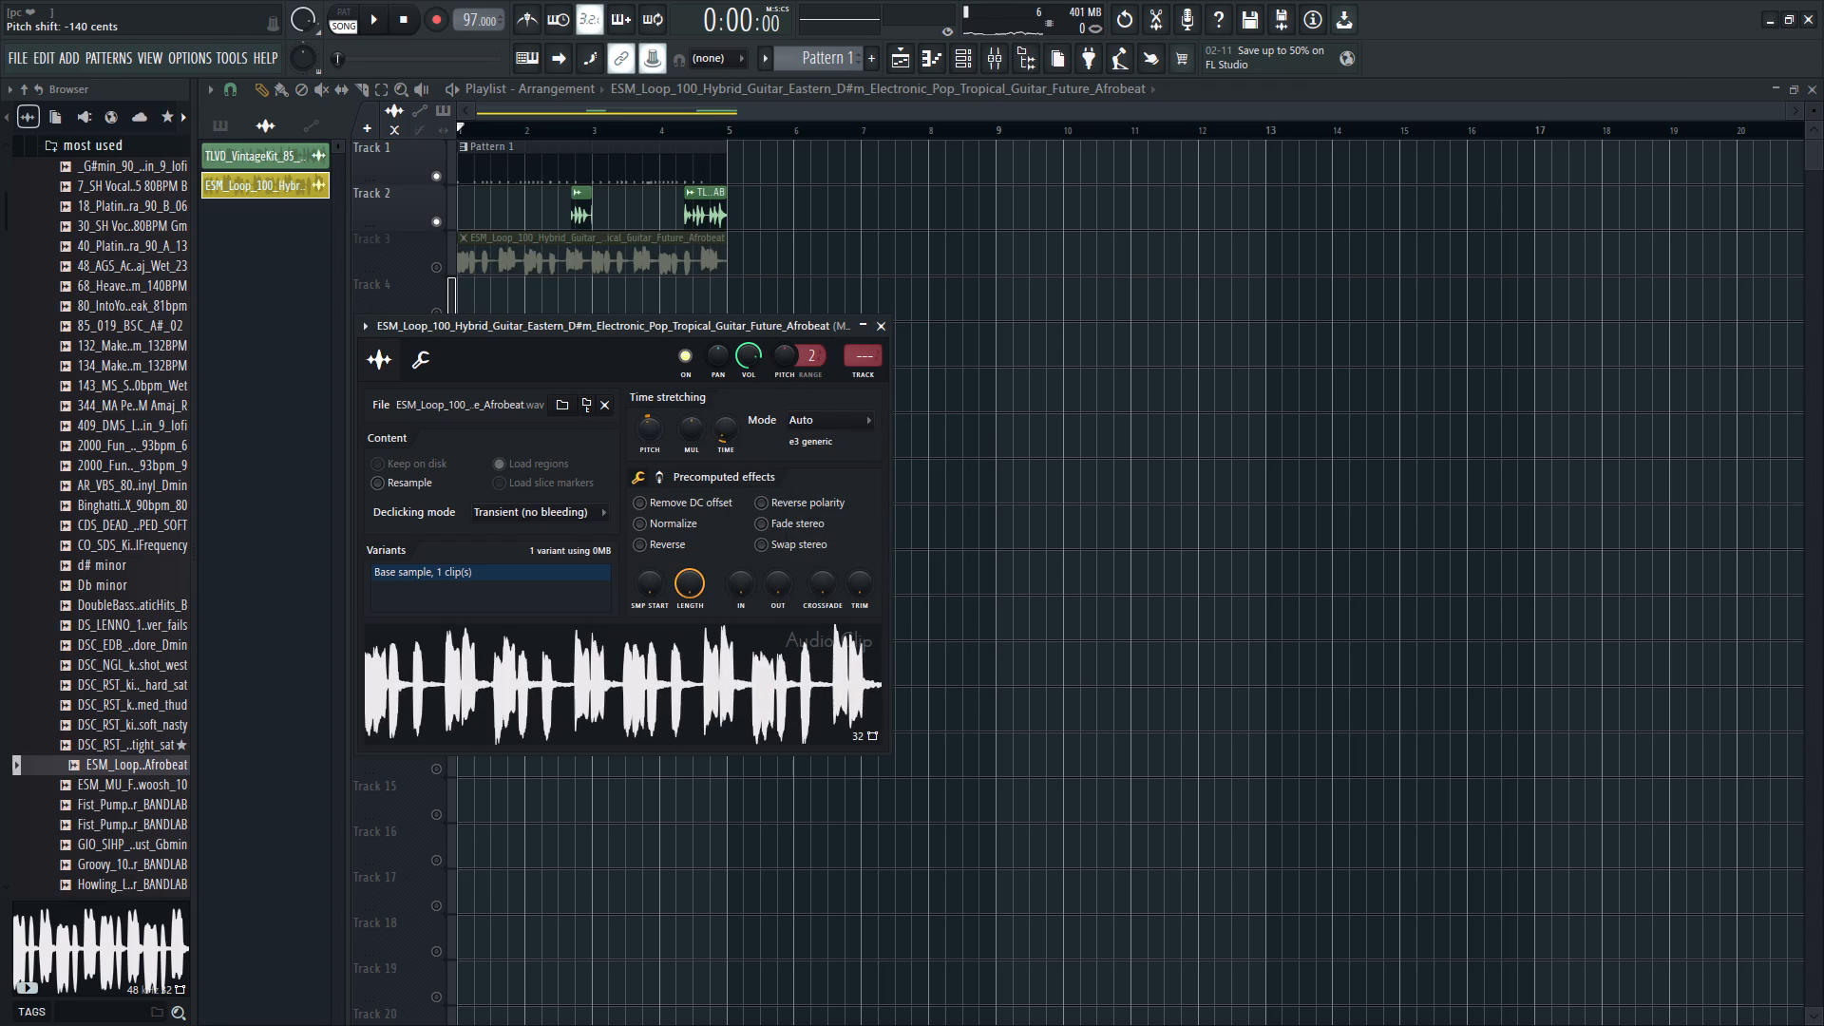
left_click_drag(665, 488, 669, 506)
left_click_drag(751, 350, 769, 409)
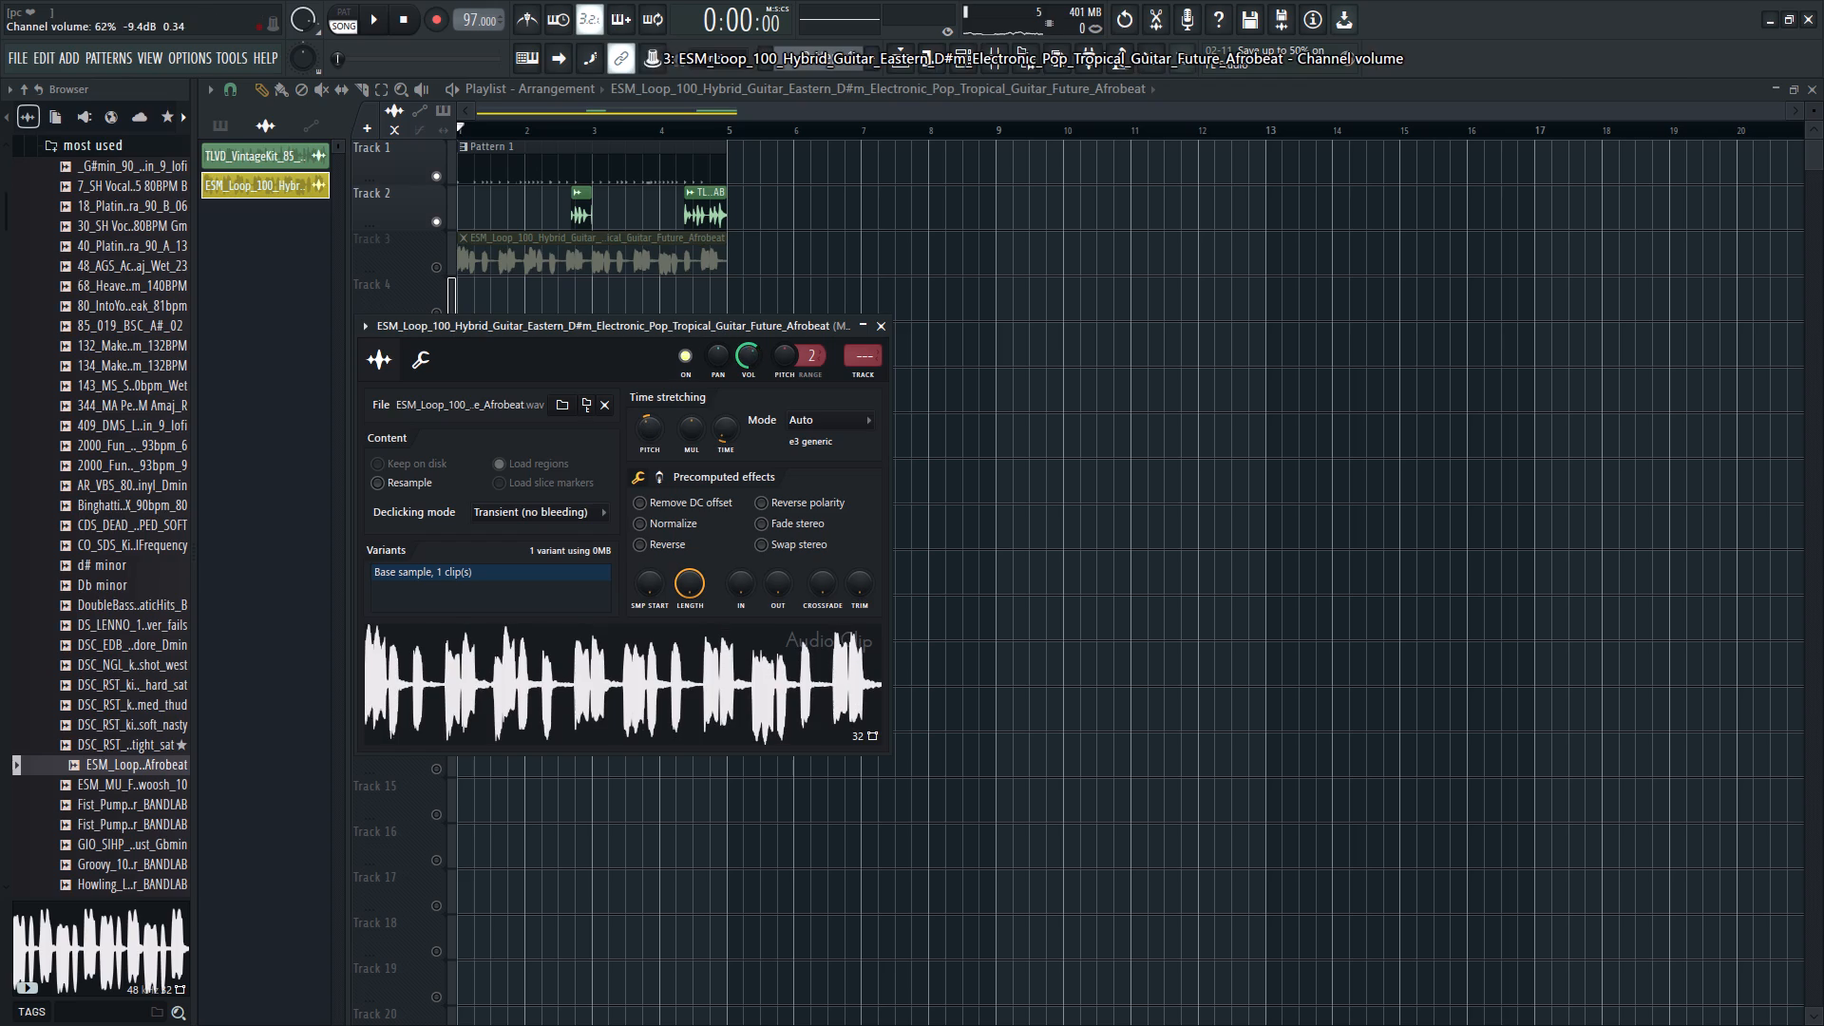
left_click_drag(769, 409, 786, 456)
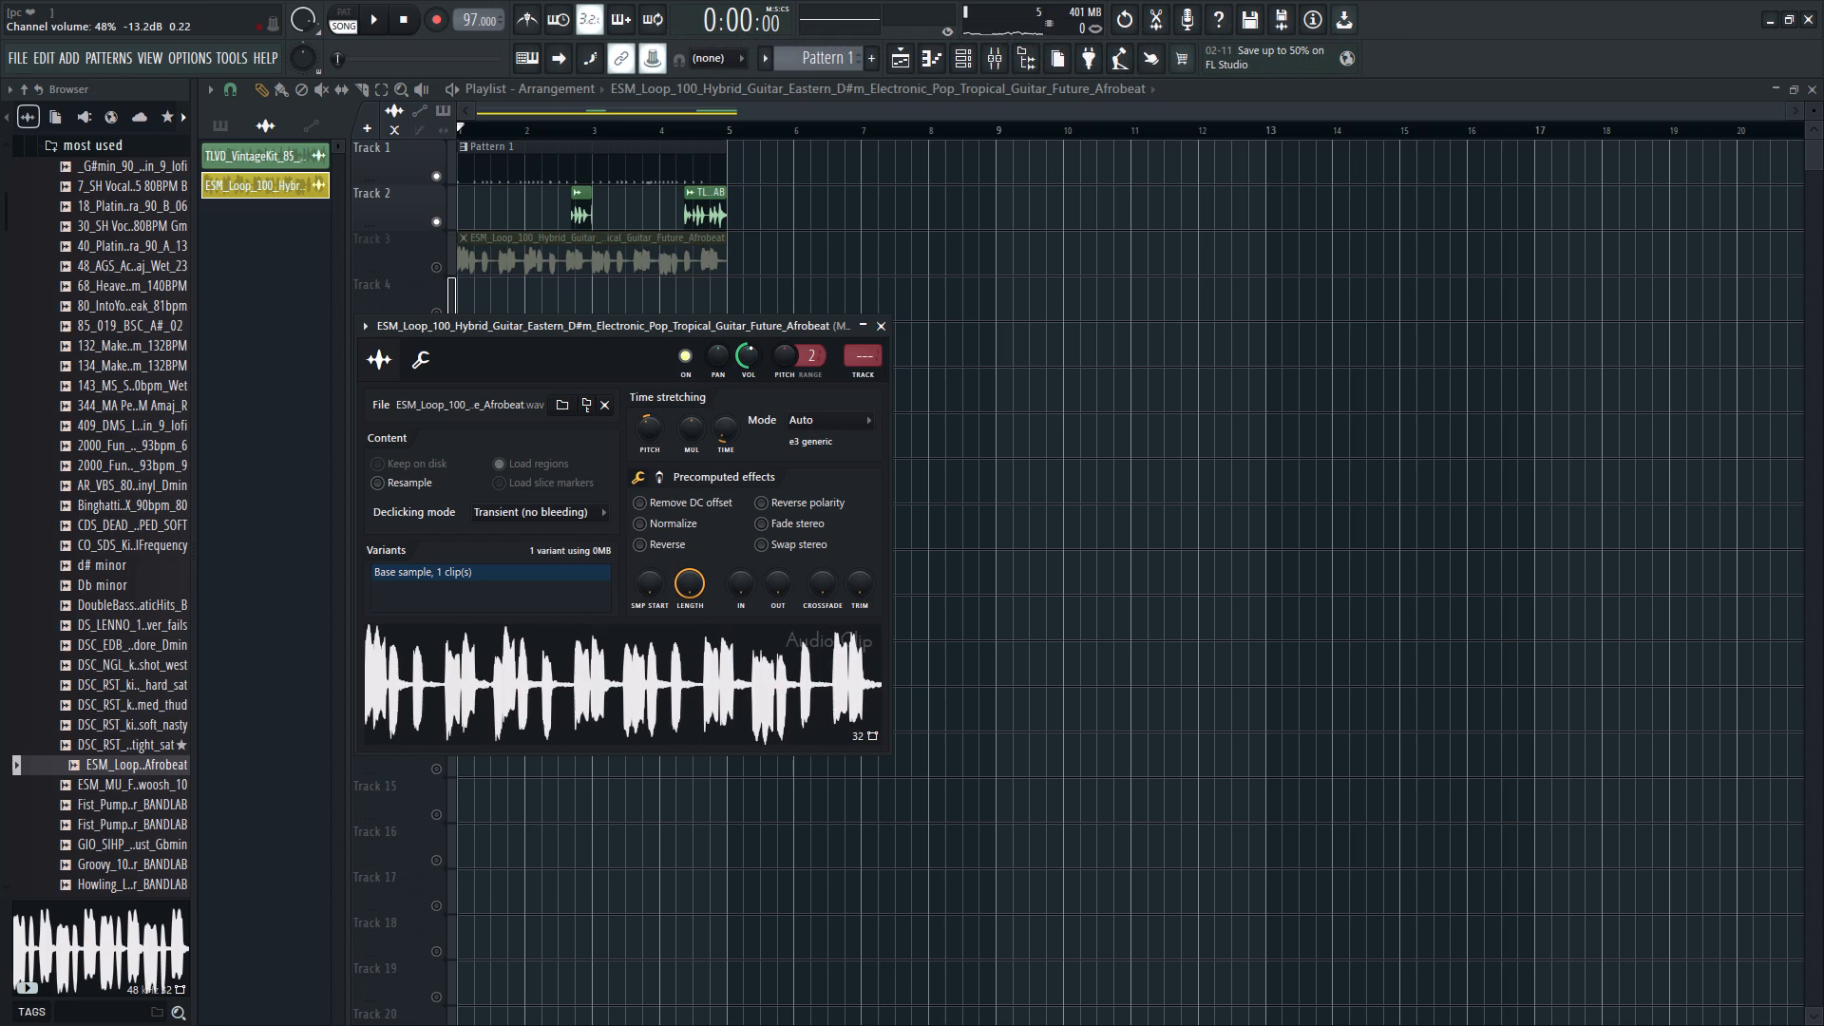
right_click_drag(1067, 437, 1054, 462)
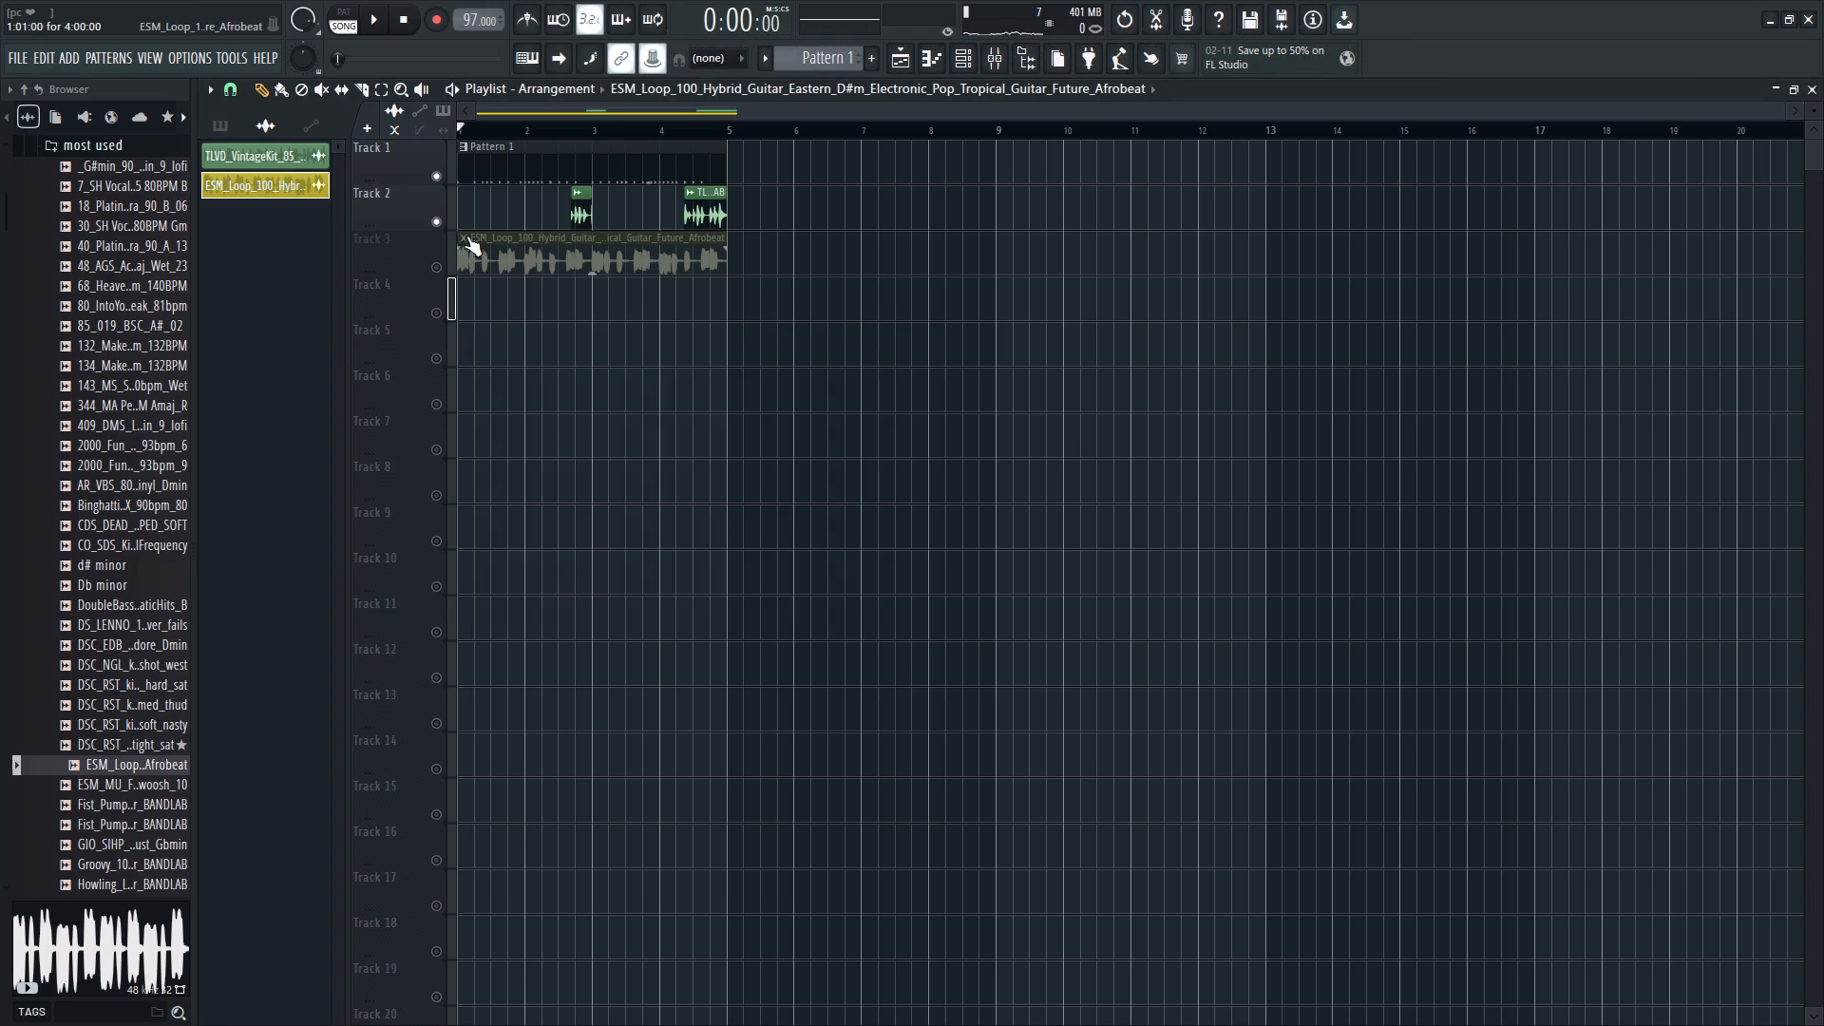
Unmute Track 3 and play the arrangement from bar 1 to hear the guitar loop with the drums.
left_click(436, 269)
left_click_drag(482, 129, 300, 180)
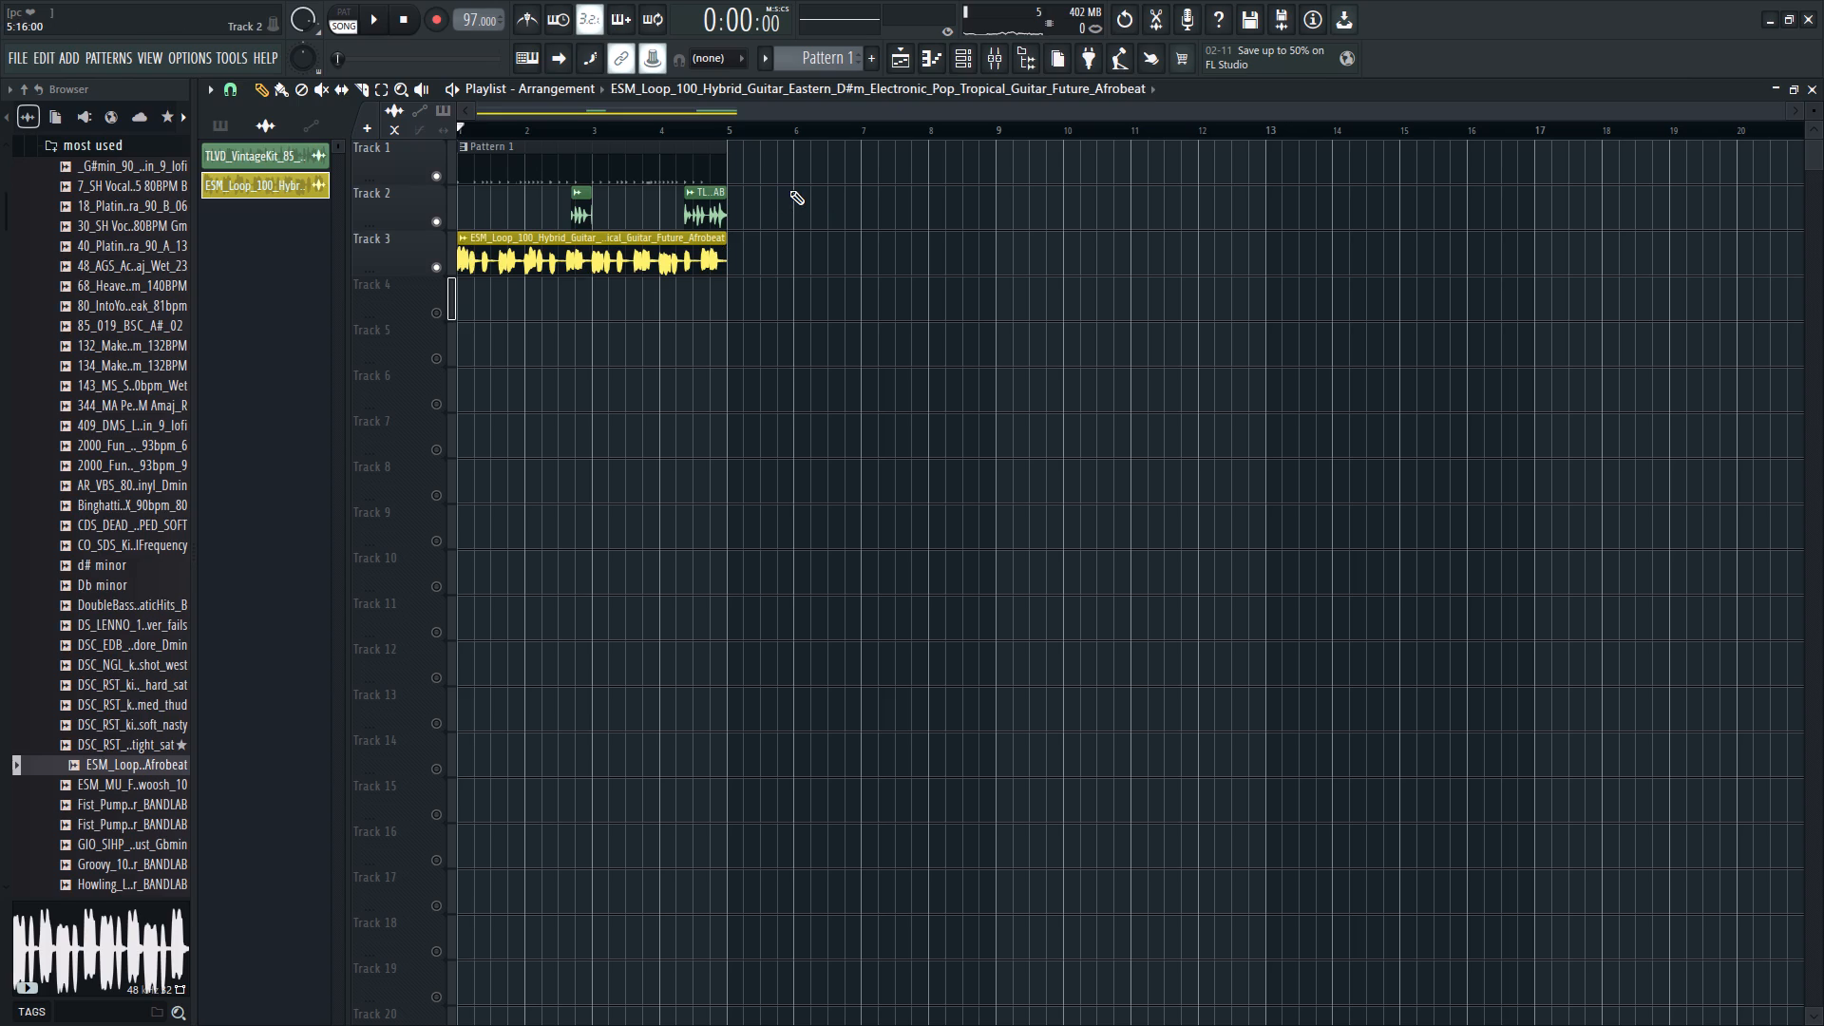
key("space")
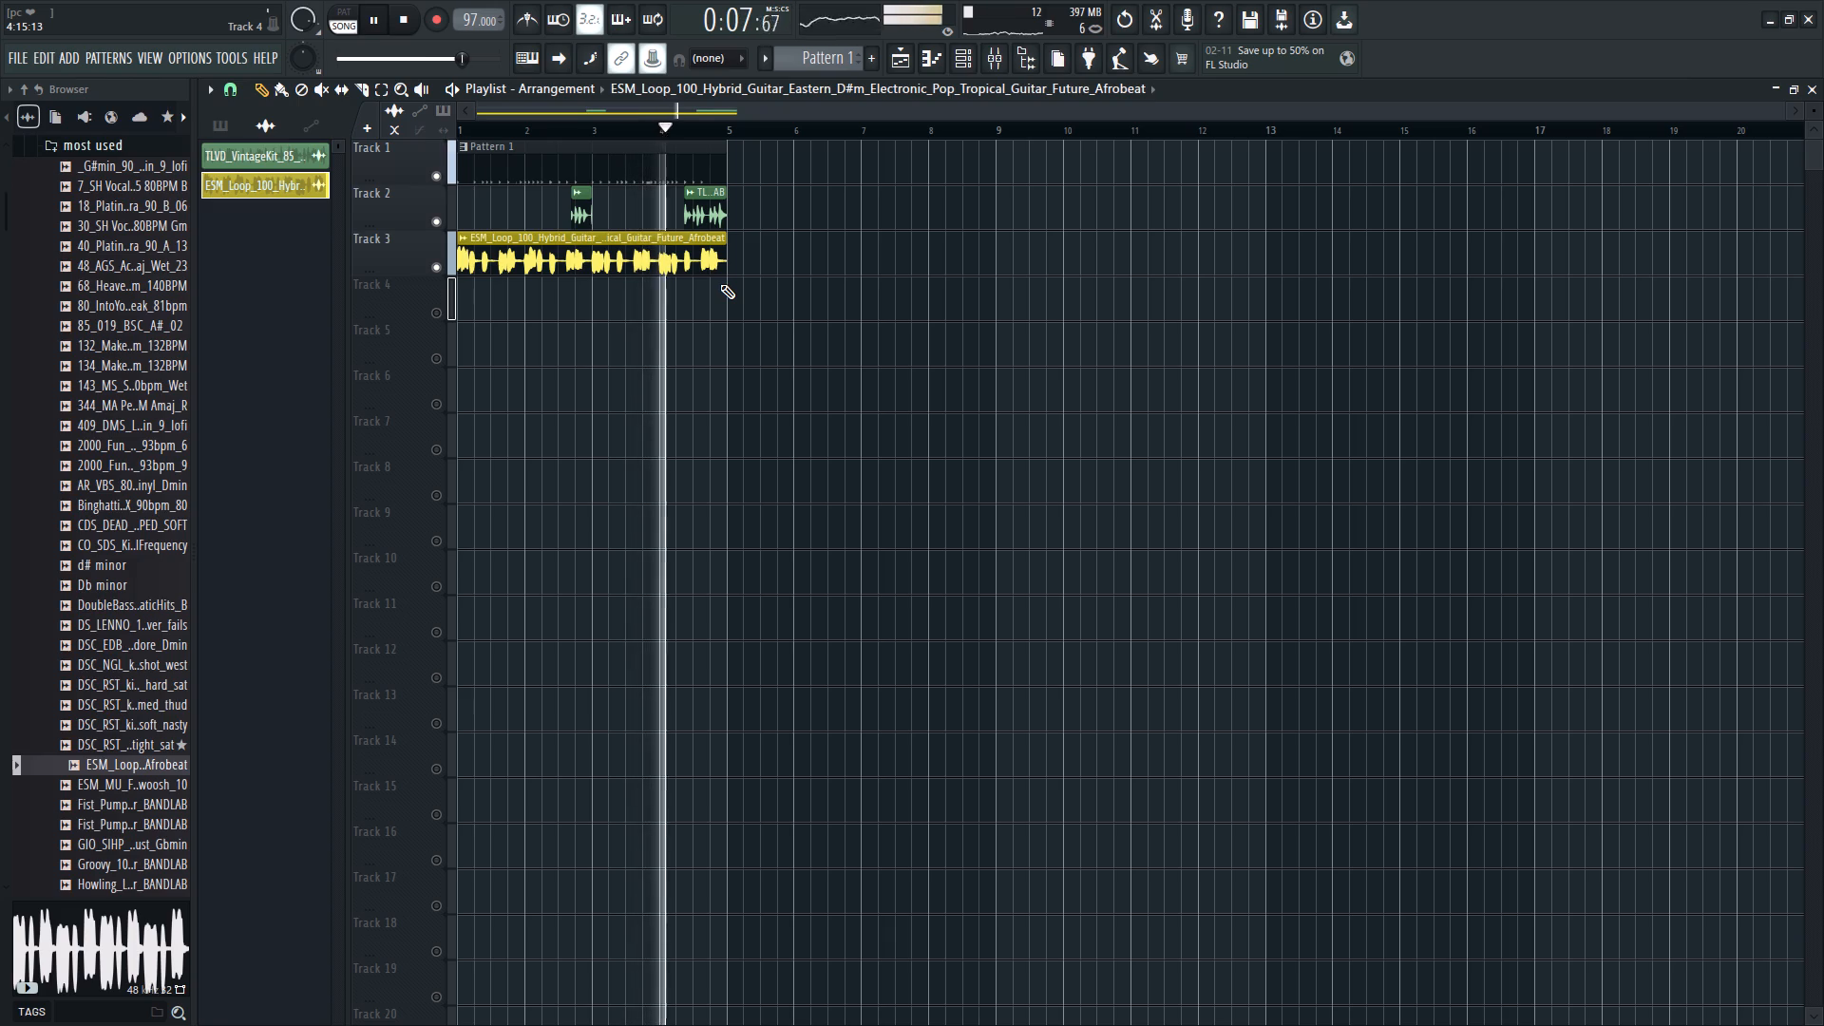
key("space")
Delete the guitar loop clip from Track 3.
right_click(664, 260)
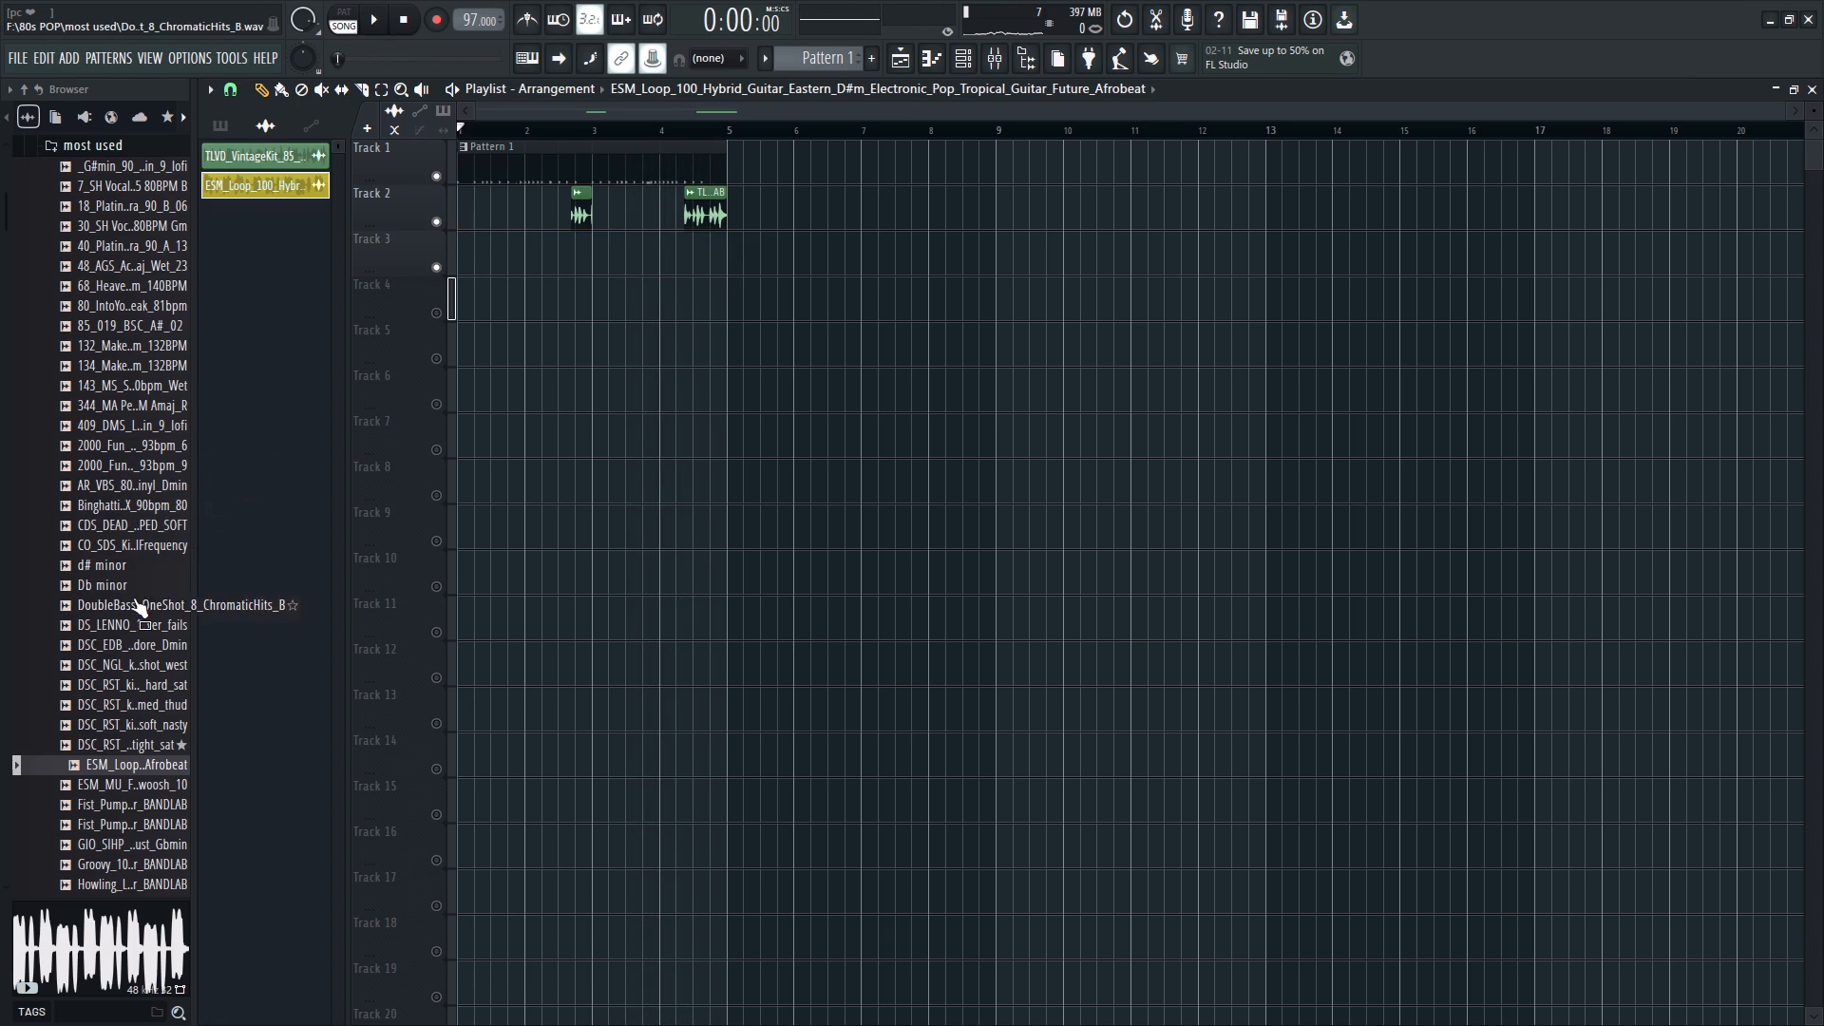
Preview bass, guitar, brass, string and kick samples in the most used folder, down to JJP_60SS_kick_door.
left_click(133, 616)
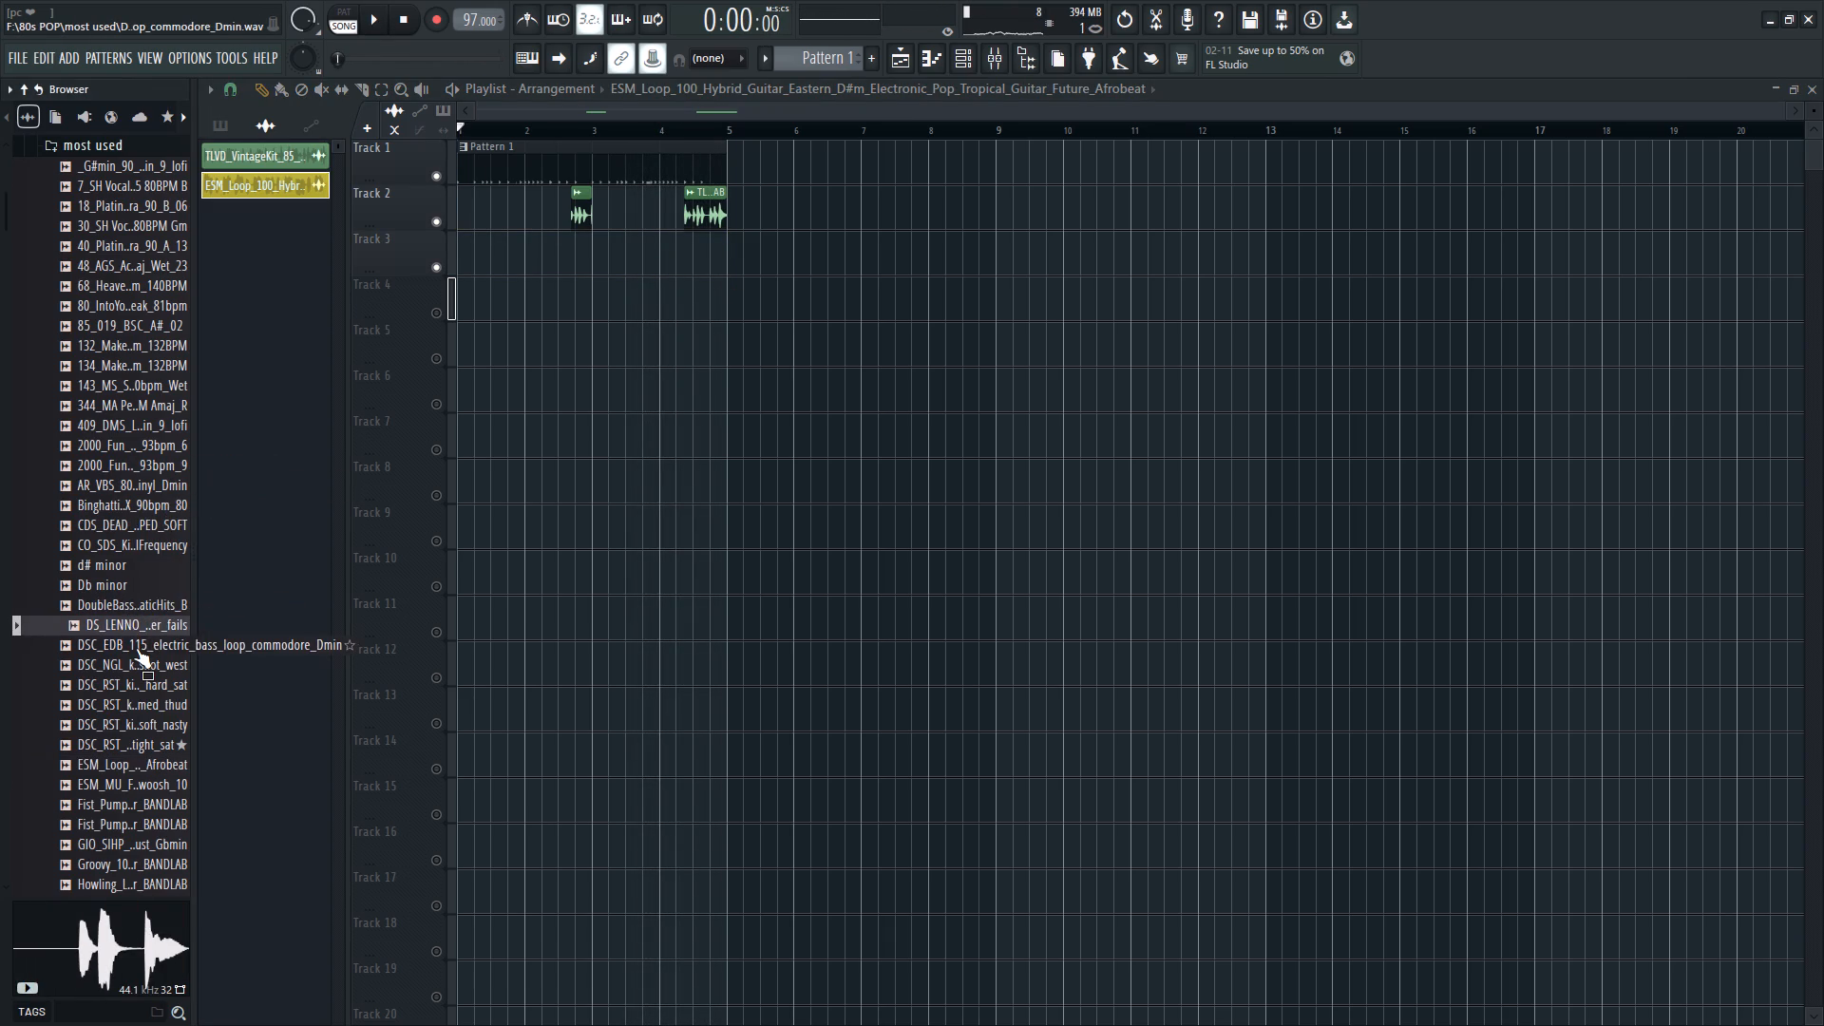
left_click(136, 648)
left_click(133, 672)
left_click(130, 703)
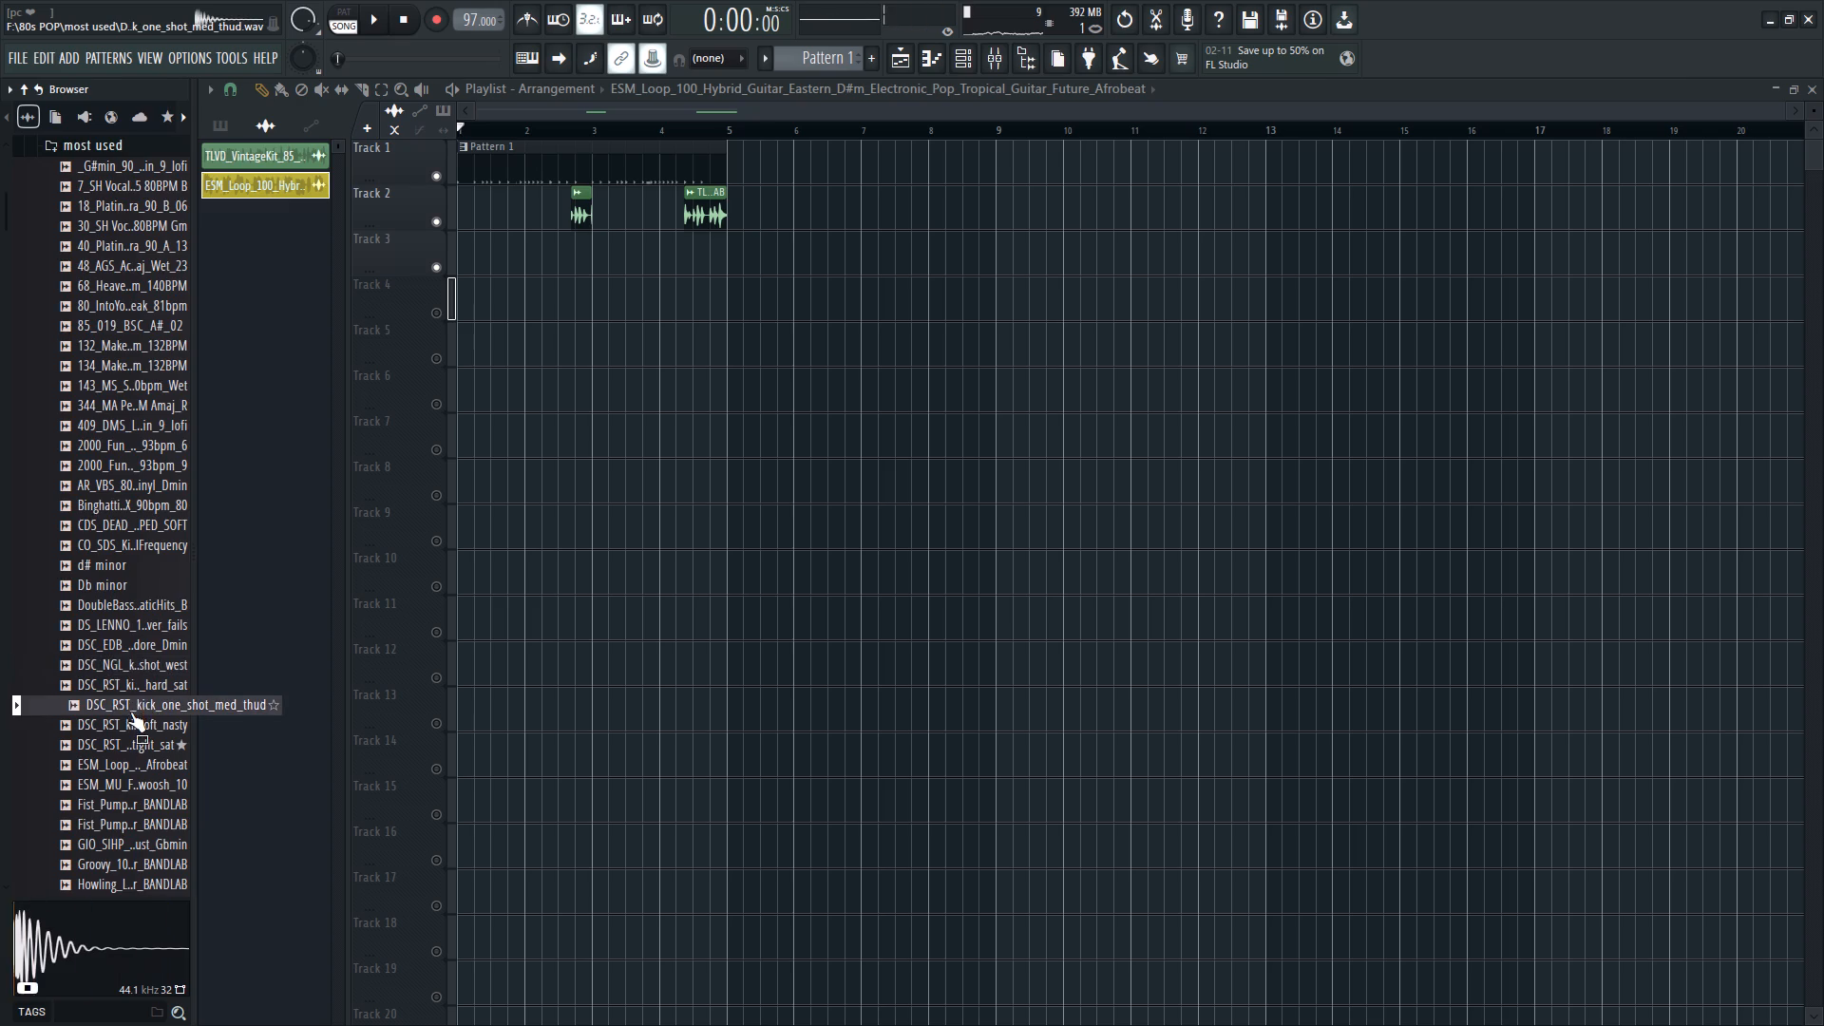
scroll(130, 712, "down", 1)
left_click(64, 469)
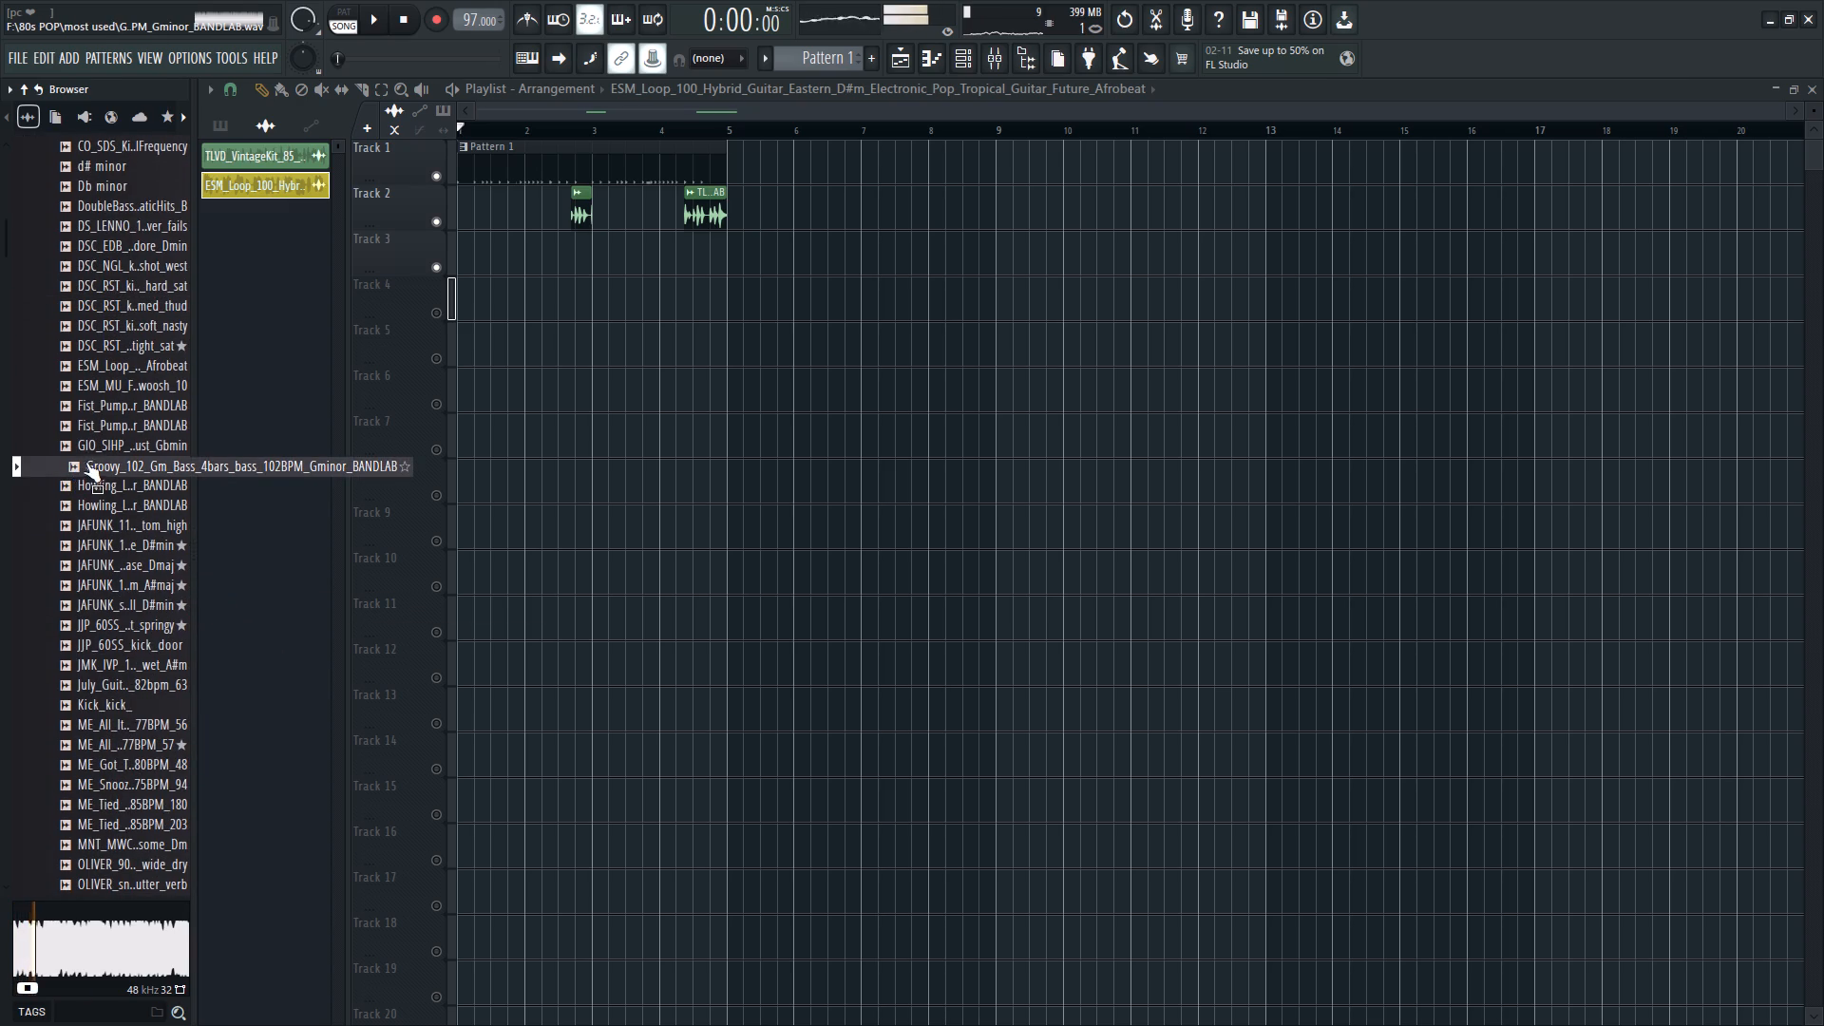
left_click(98, 449)
left_click(106, 493)
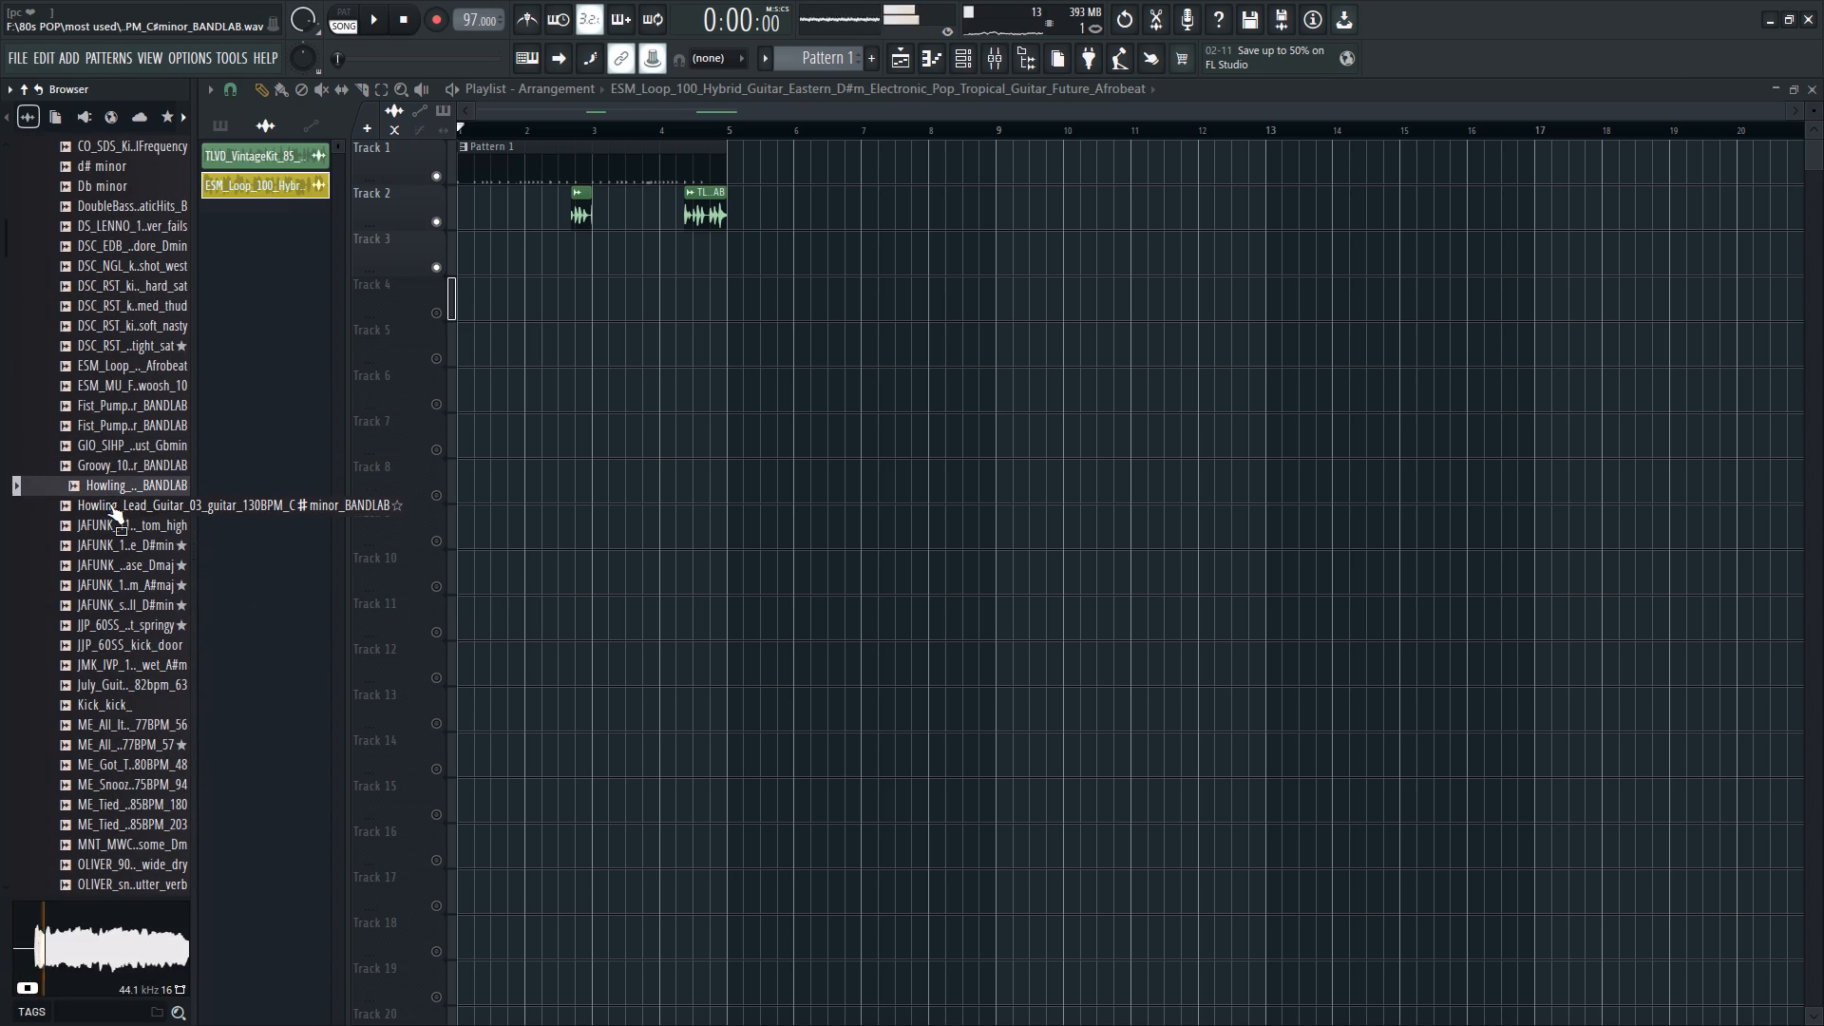
left_click(115, 503)
left_click(123, 538)
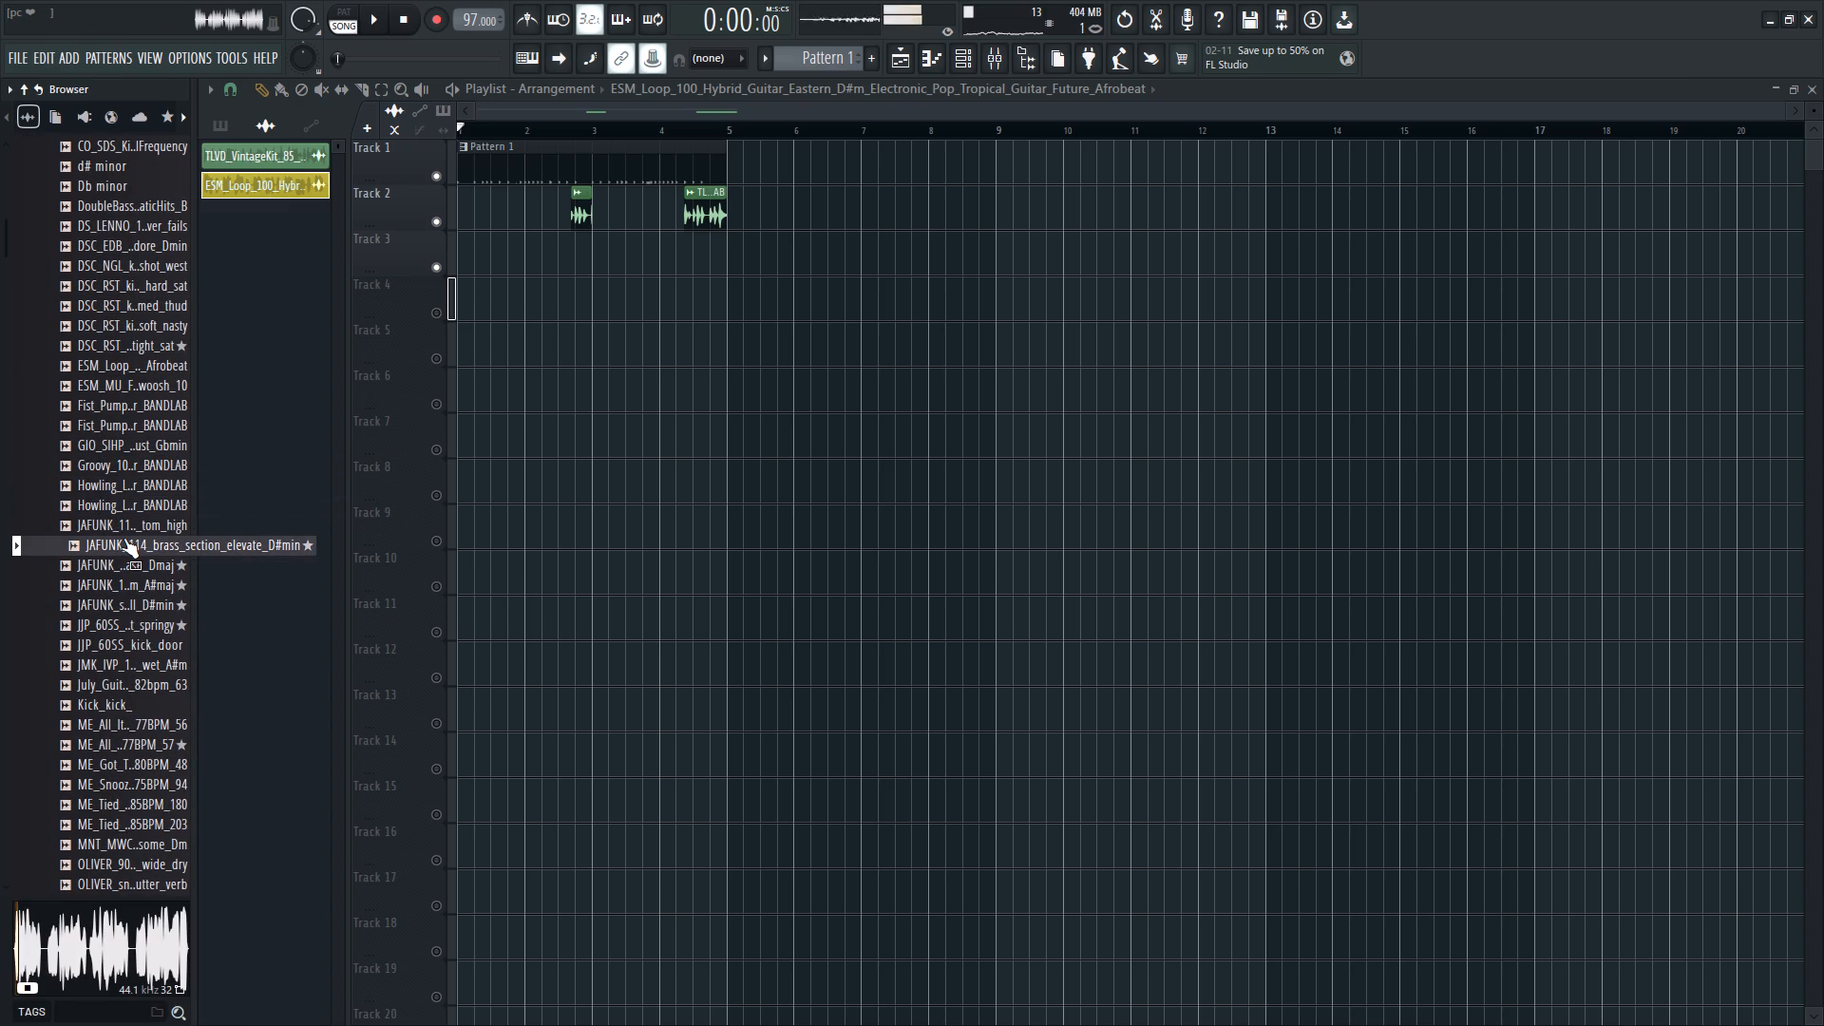
left_click(134, 564)
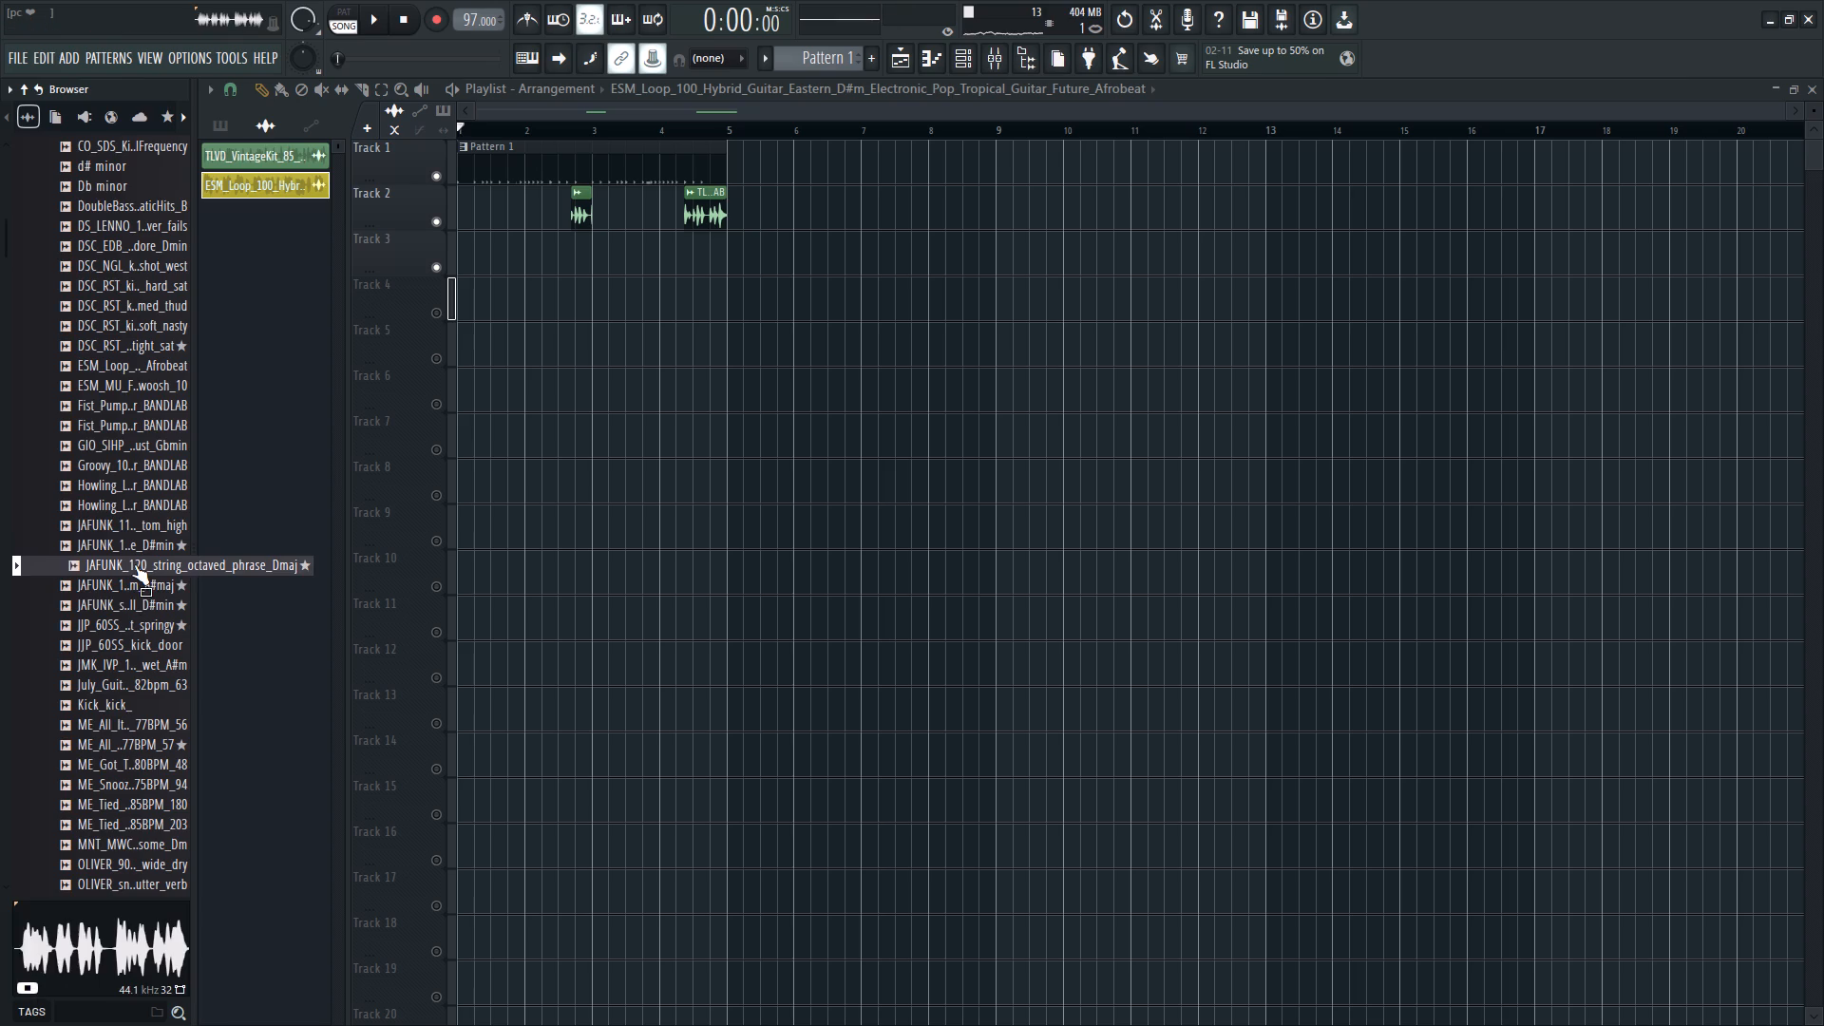
left_click(131, 588)
left_click(123, 640)
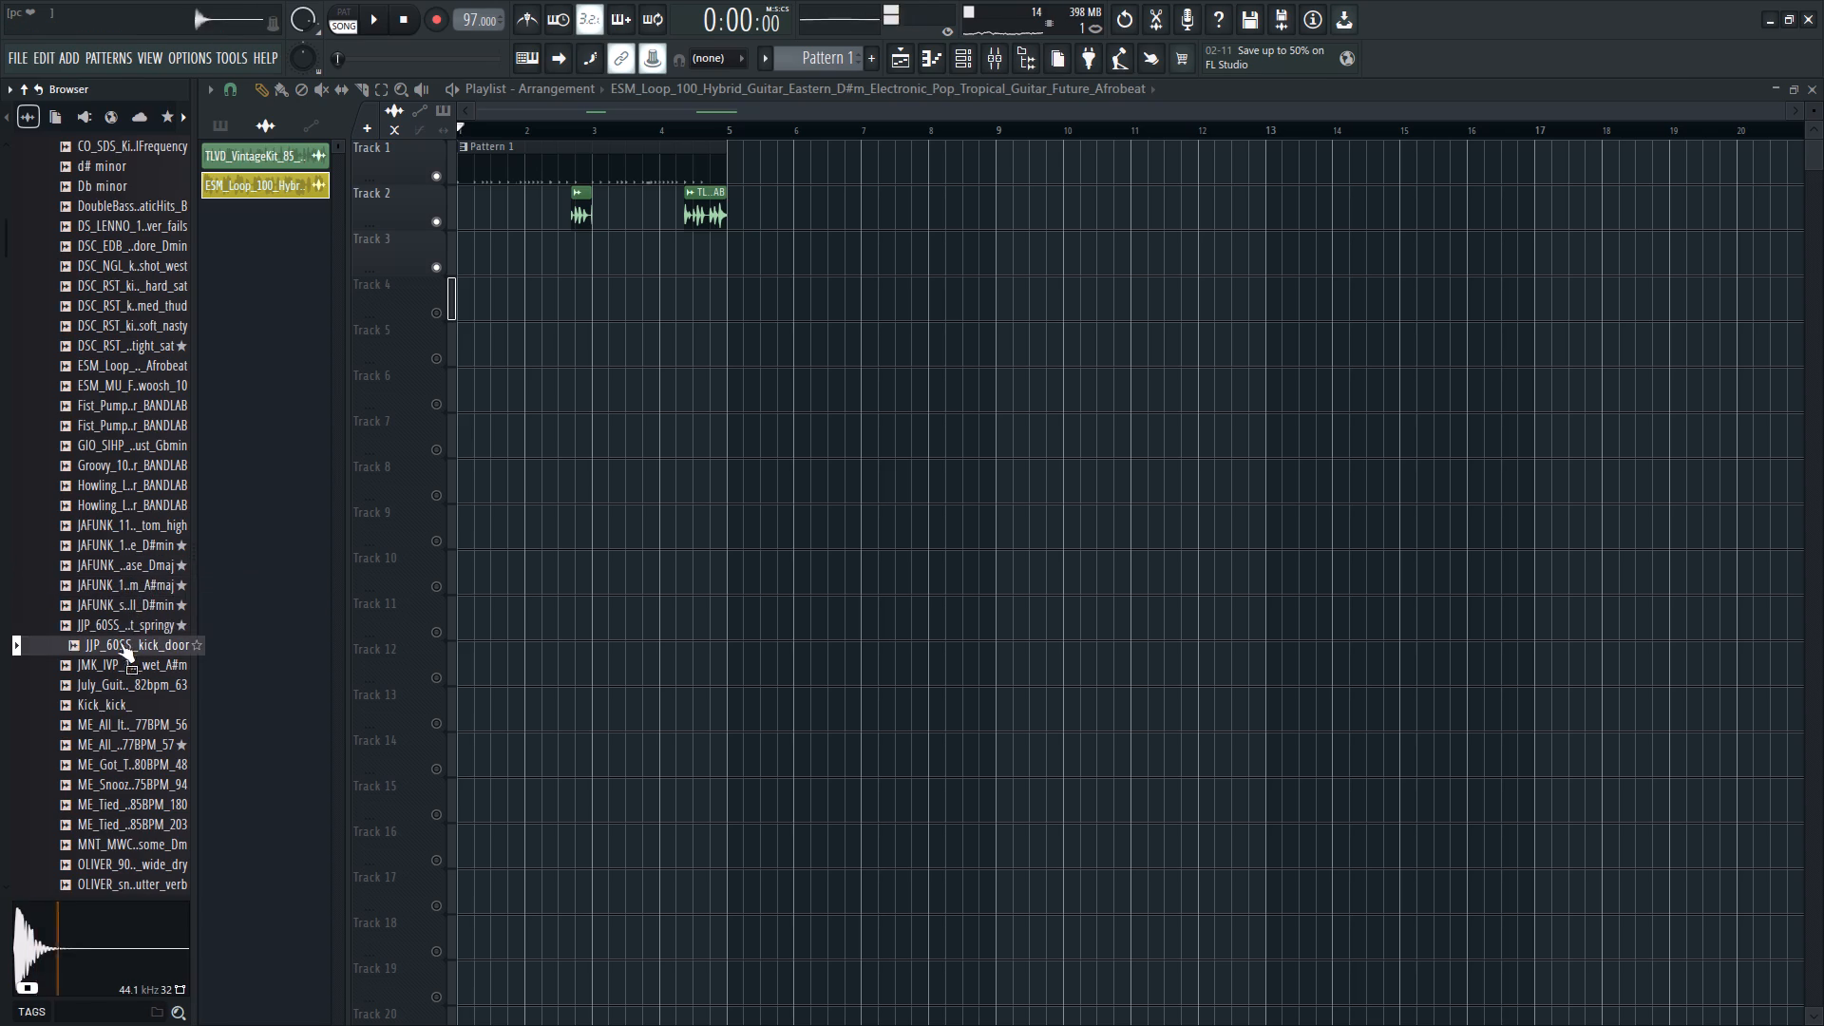
scroll(120, 658, "down", 1)
left_click(150, 247)
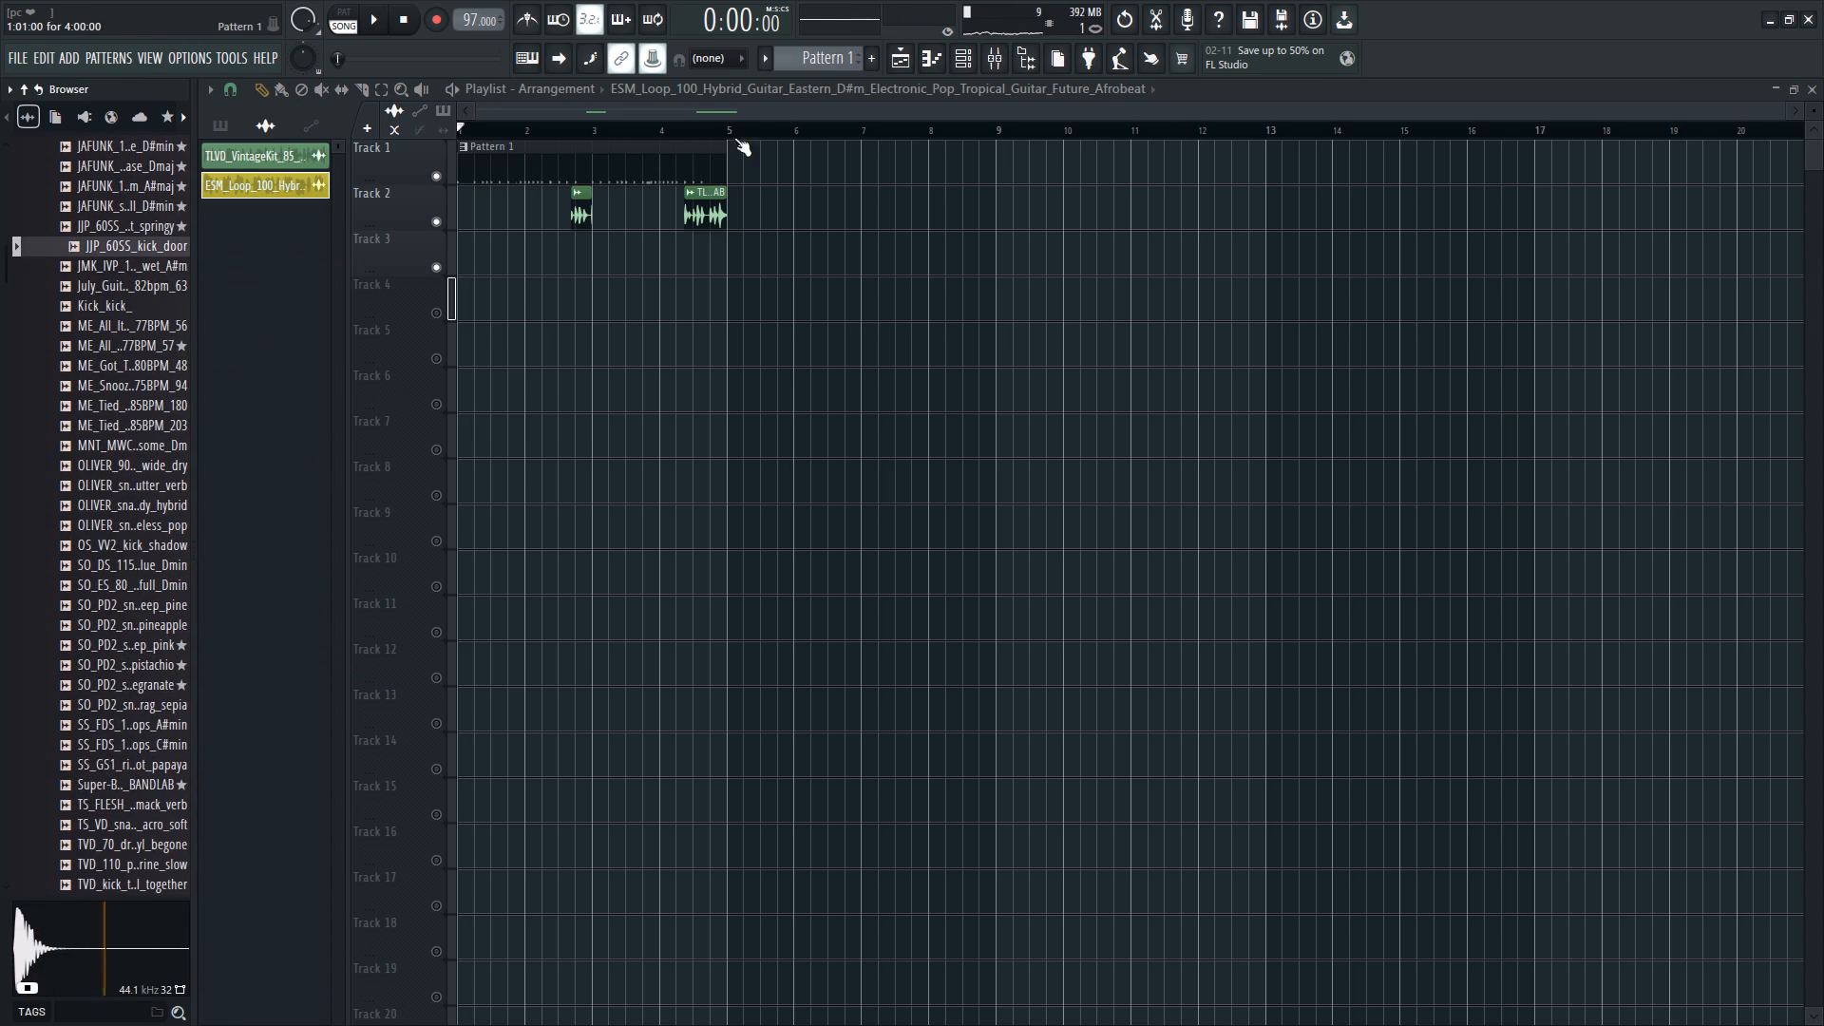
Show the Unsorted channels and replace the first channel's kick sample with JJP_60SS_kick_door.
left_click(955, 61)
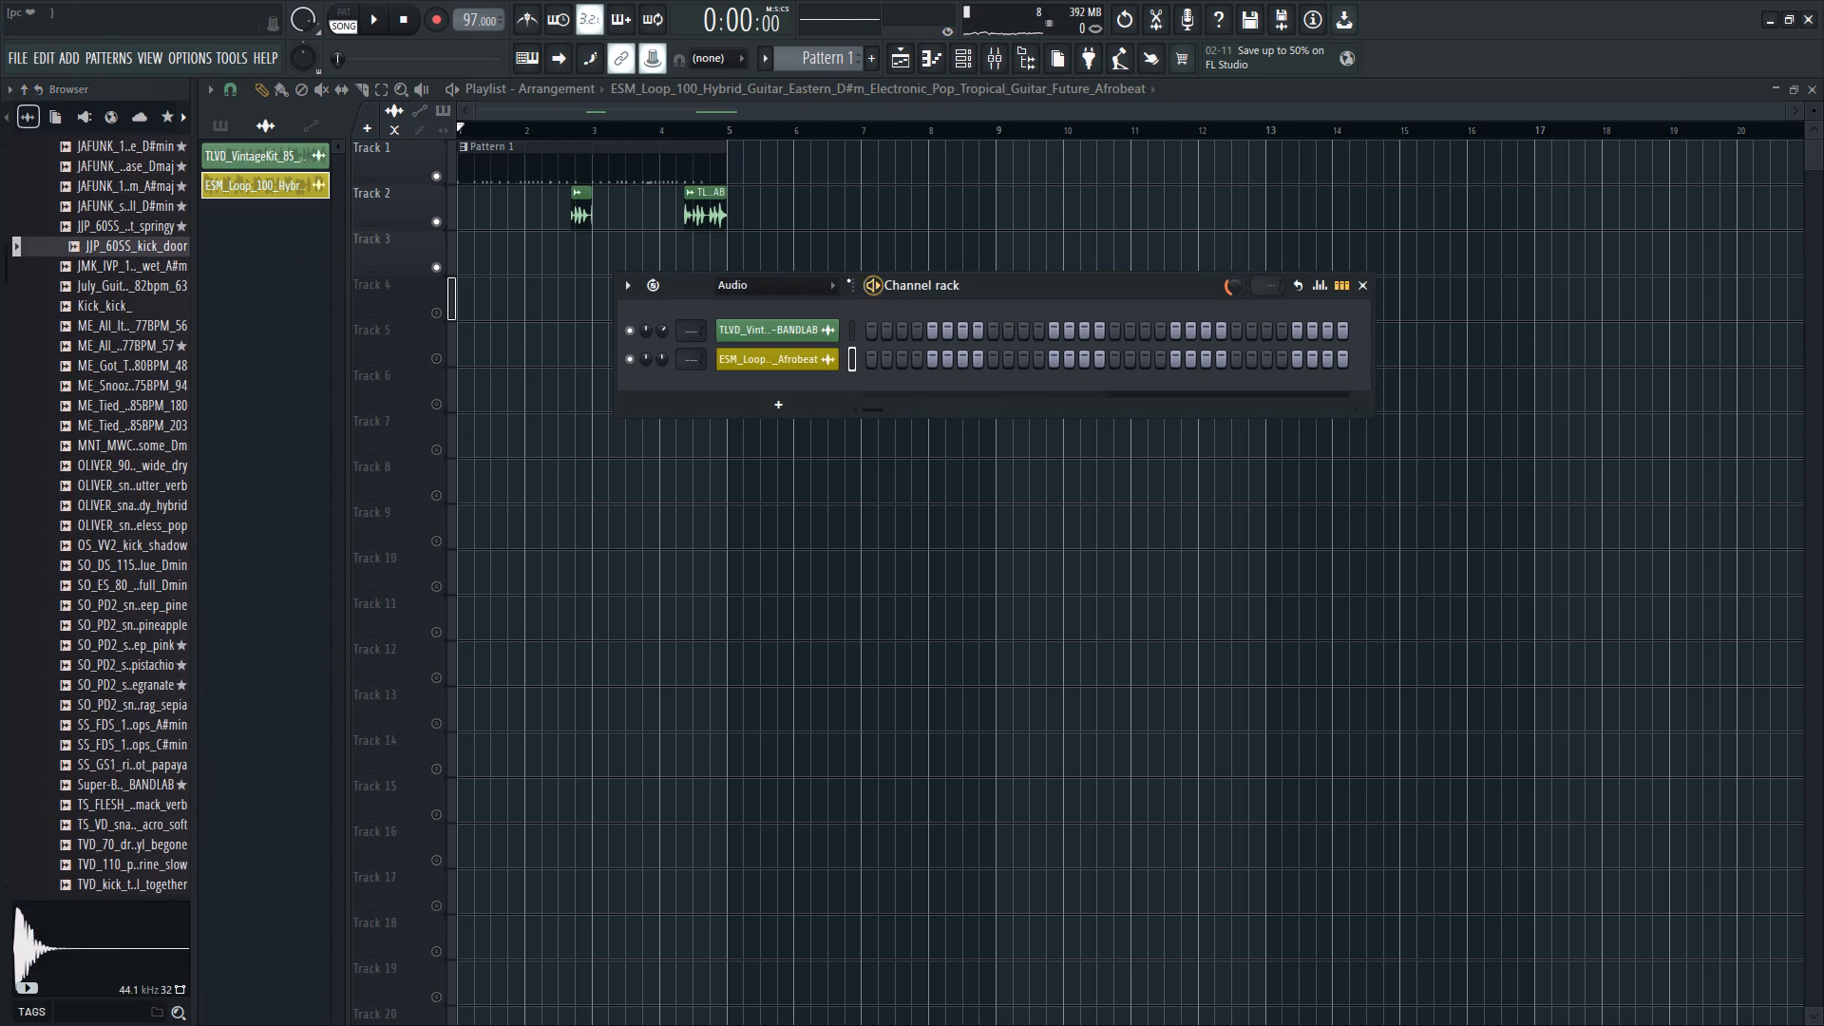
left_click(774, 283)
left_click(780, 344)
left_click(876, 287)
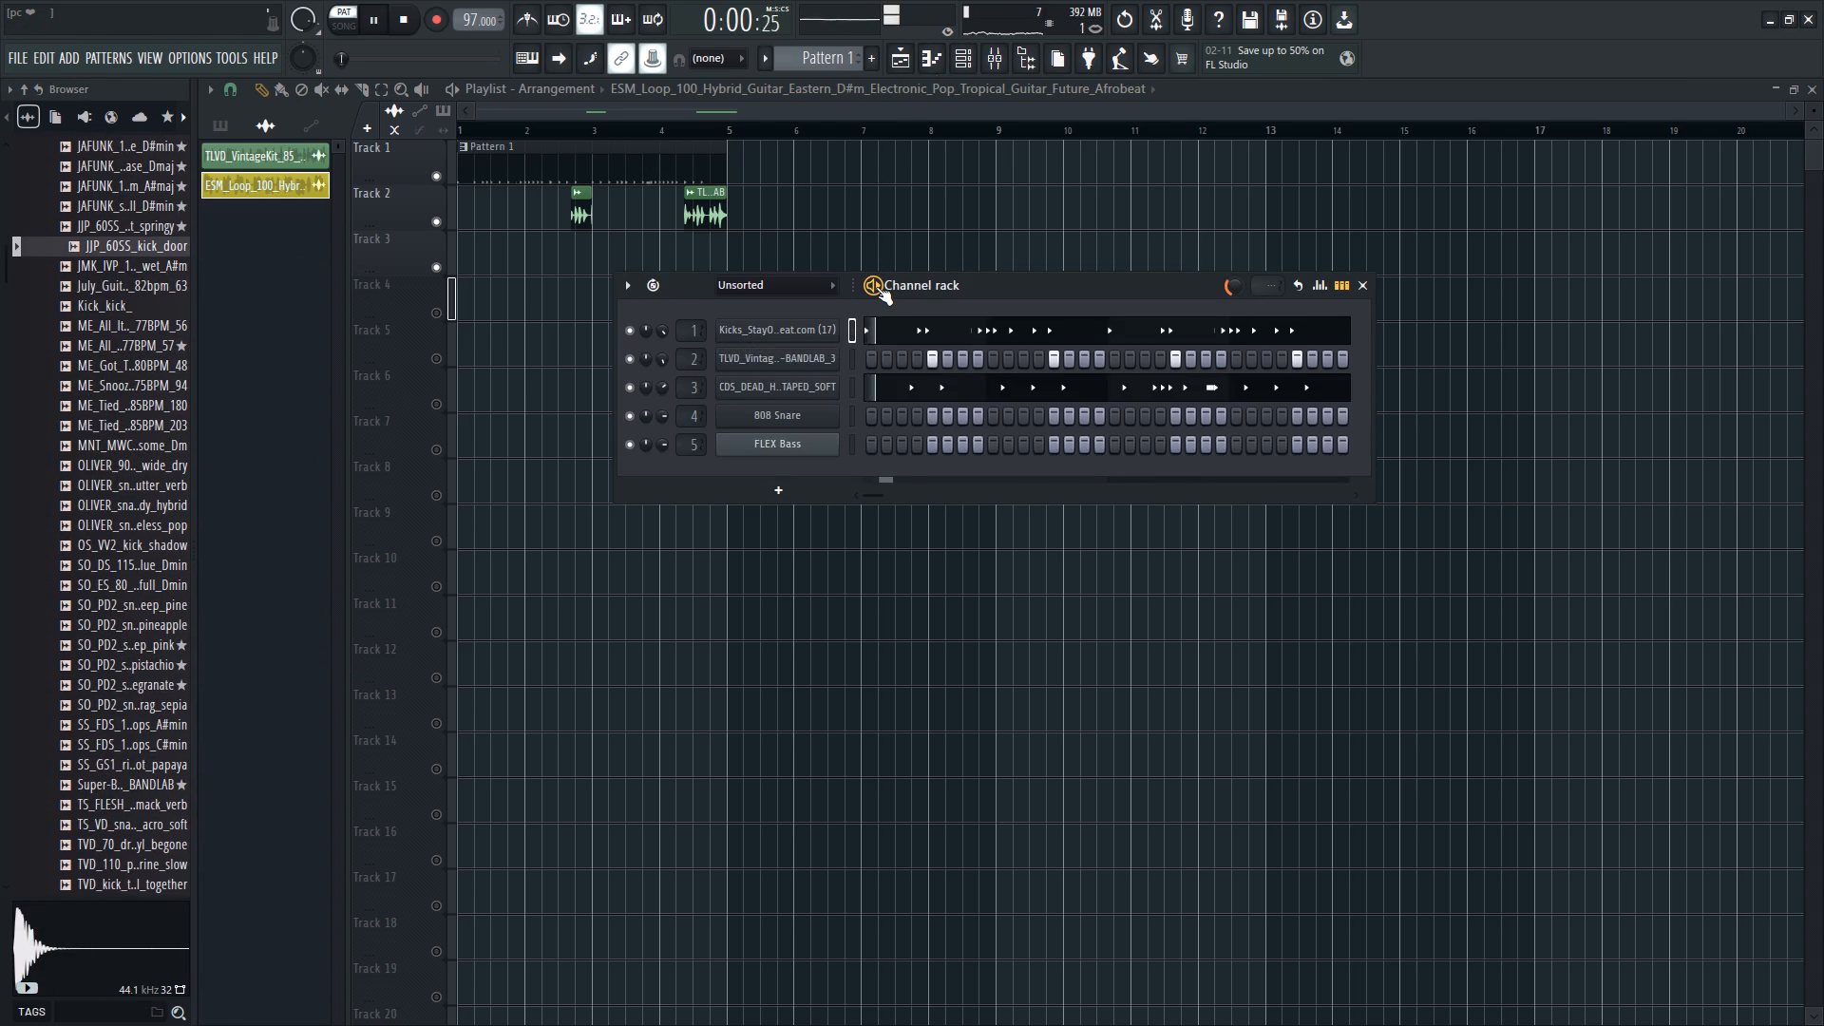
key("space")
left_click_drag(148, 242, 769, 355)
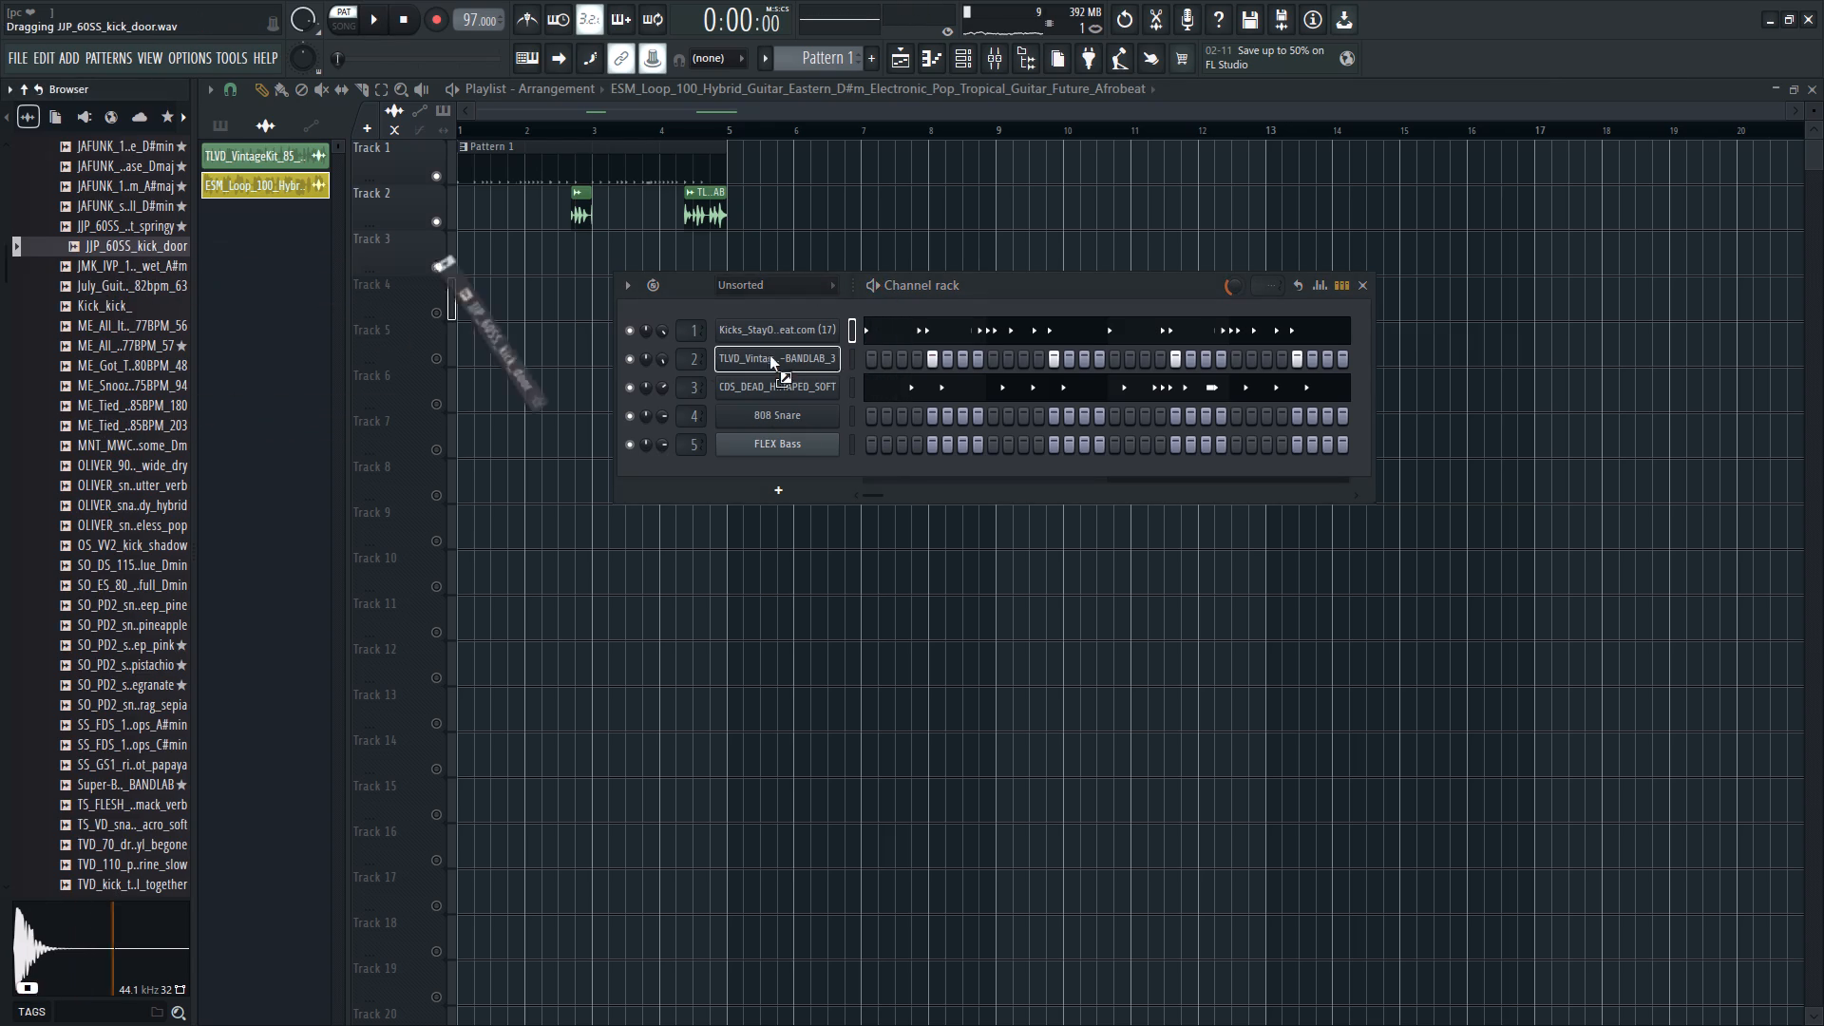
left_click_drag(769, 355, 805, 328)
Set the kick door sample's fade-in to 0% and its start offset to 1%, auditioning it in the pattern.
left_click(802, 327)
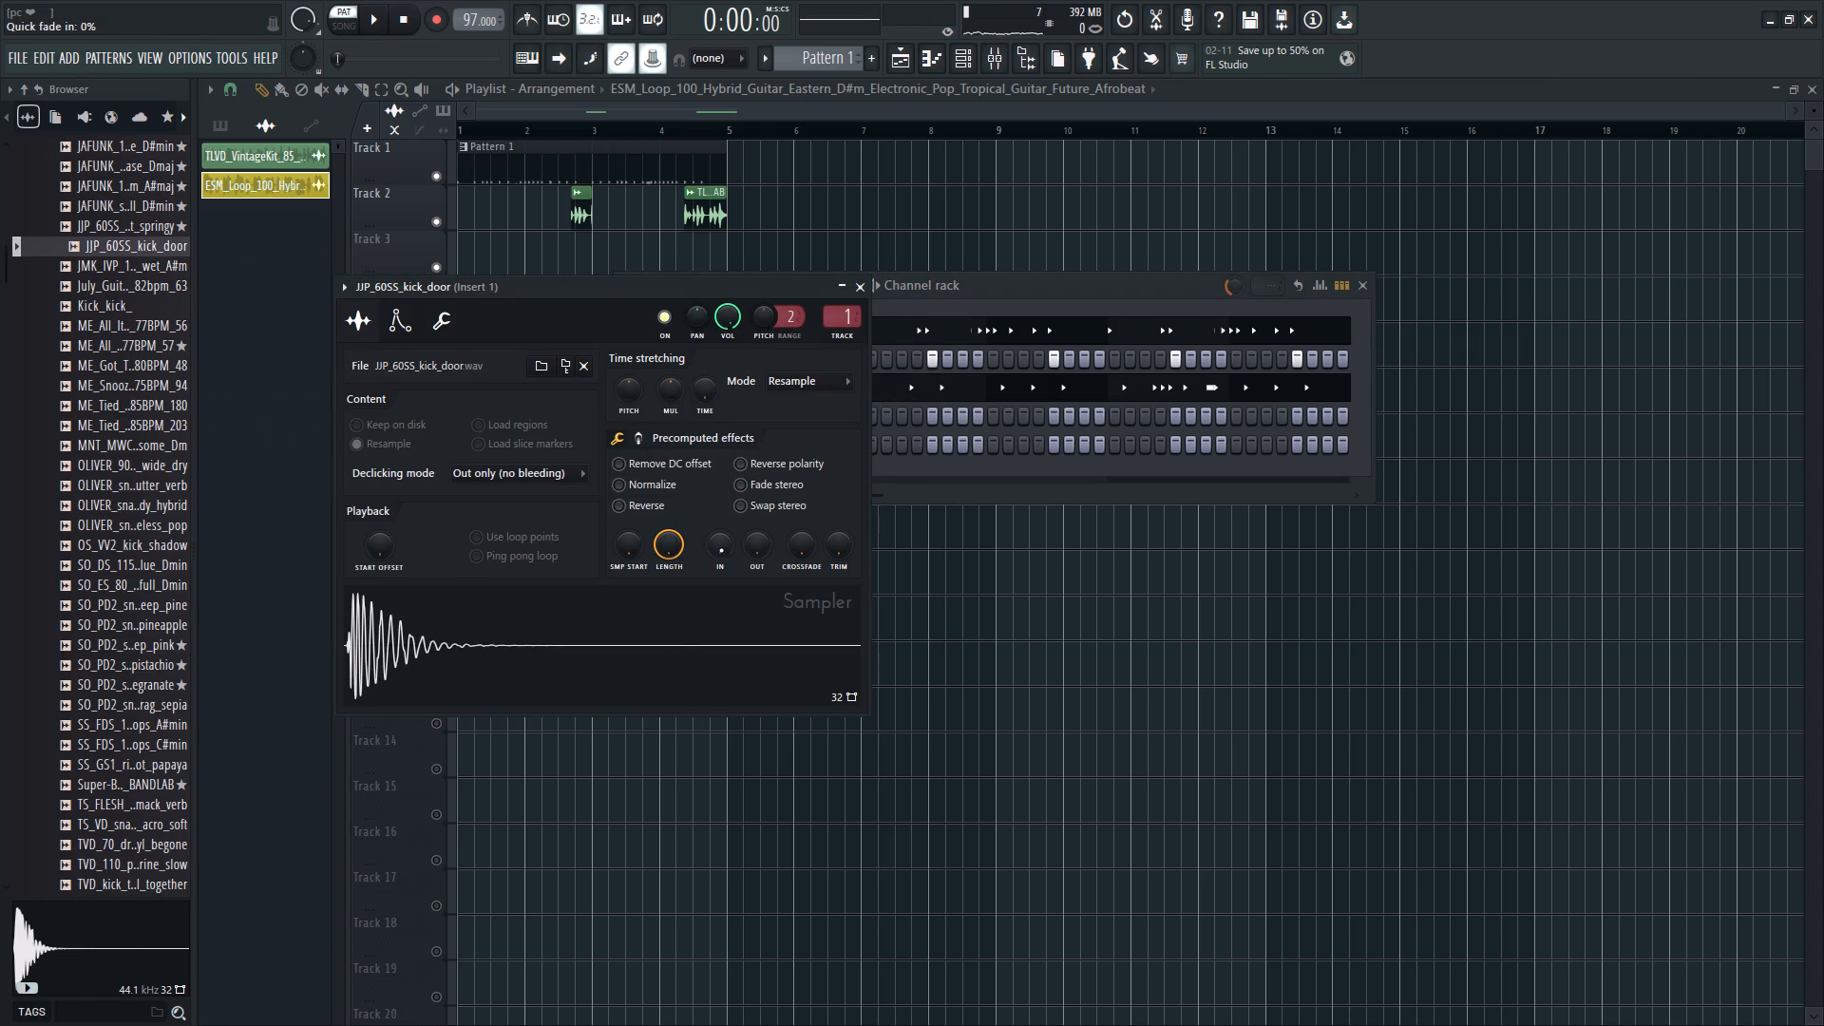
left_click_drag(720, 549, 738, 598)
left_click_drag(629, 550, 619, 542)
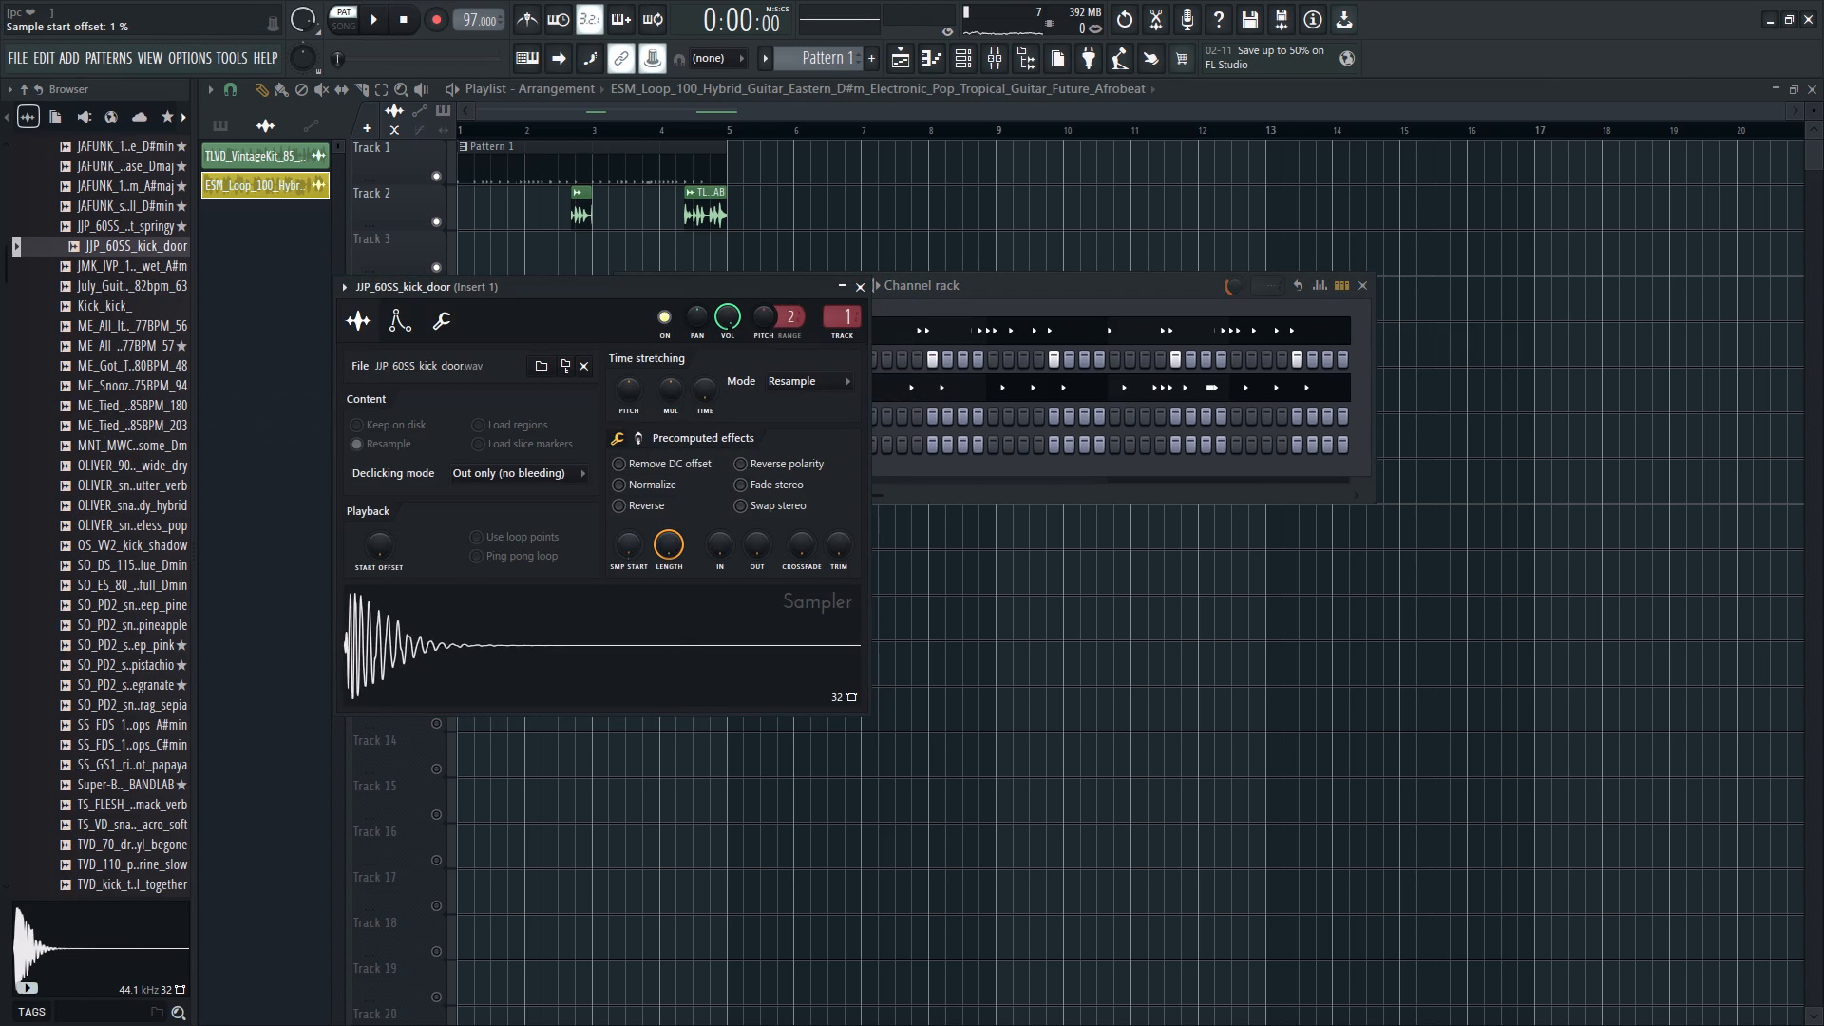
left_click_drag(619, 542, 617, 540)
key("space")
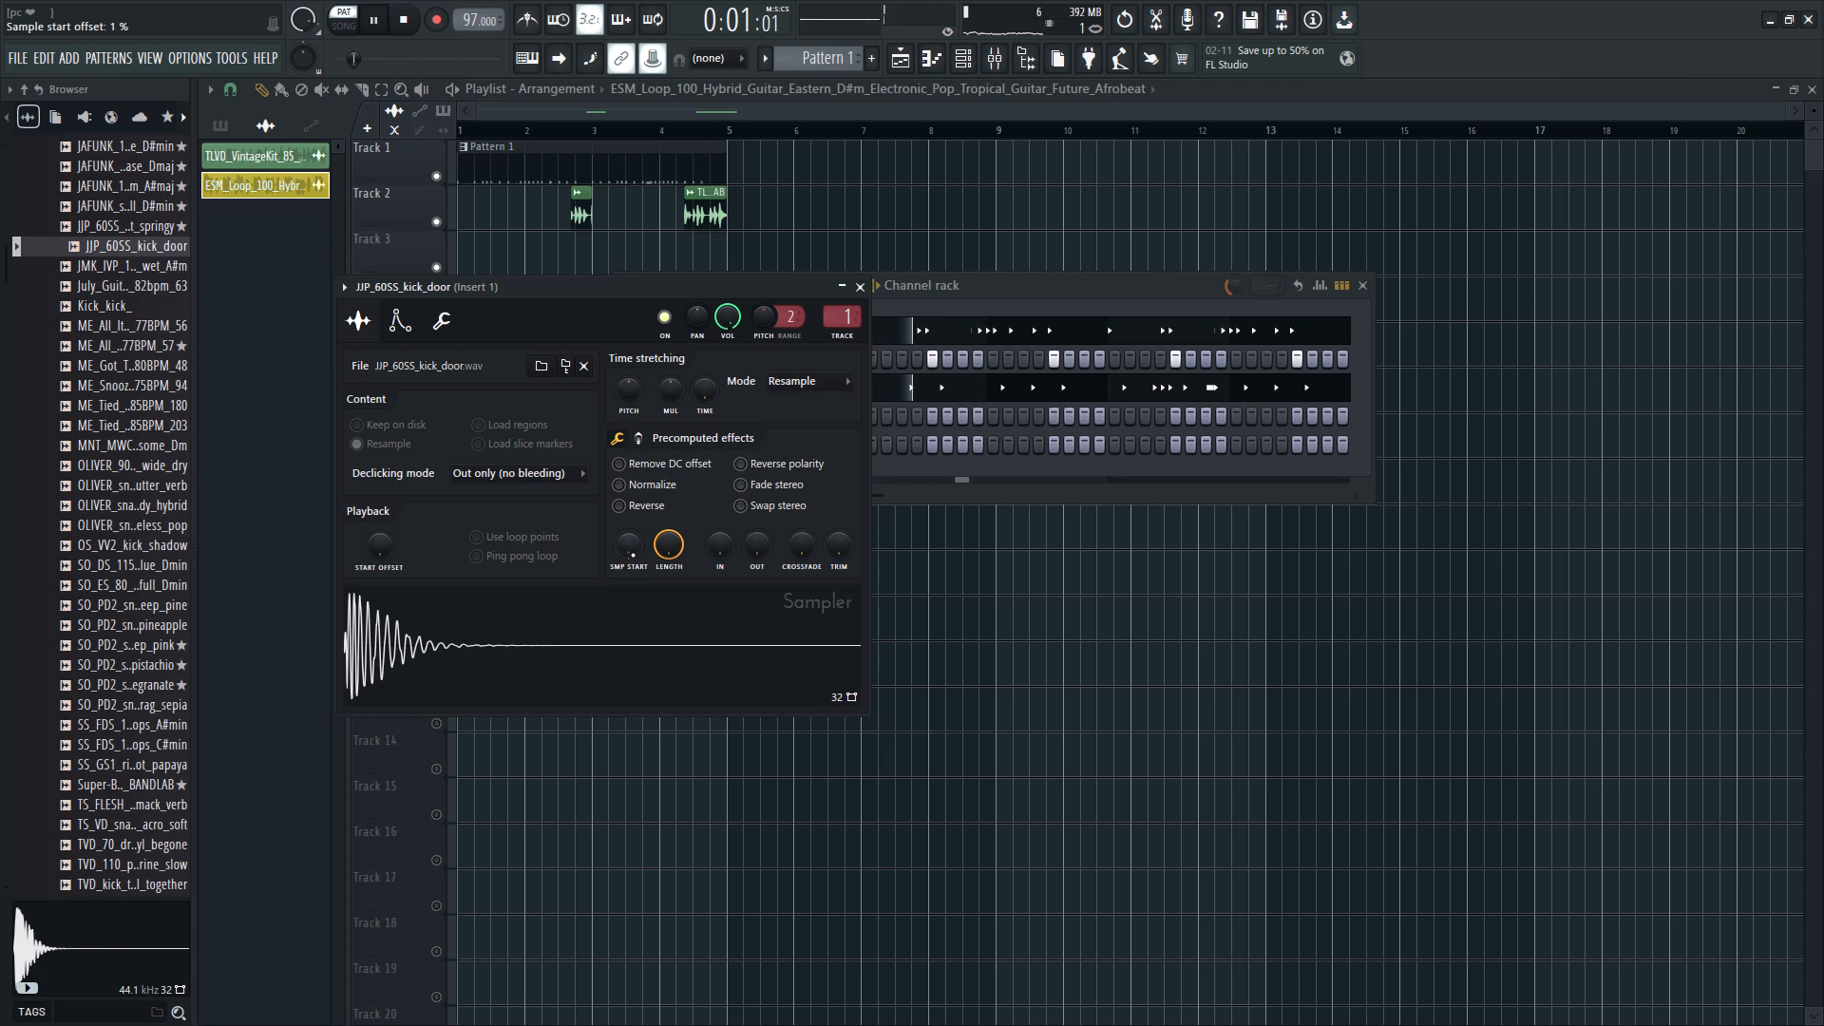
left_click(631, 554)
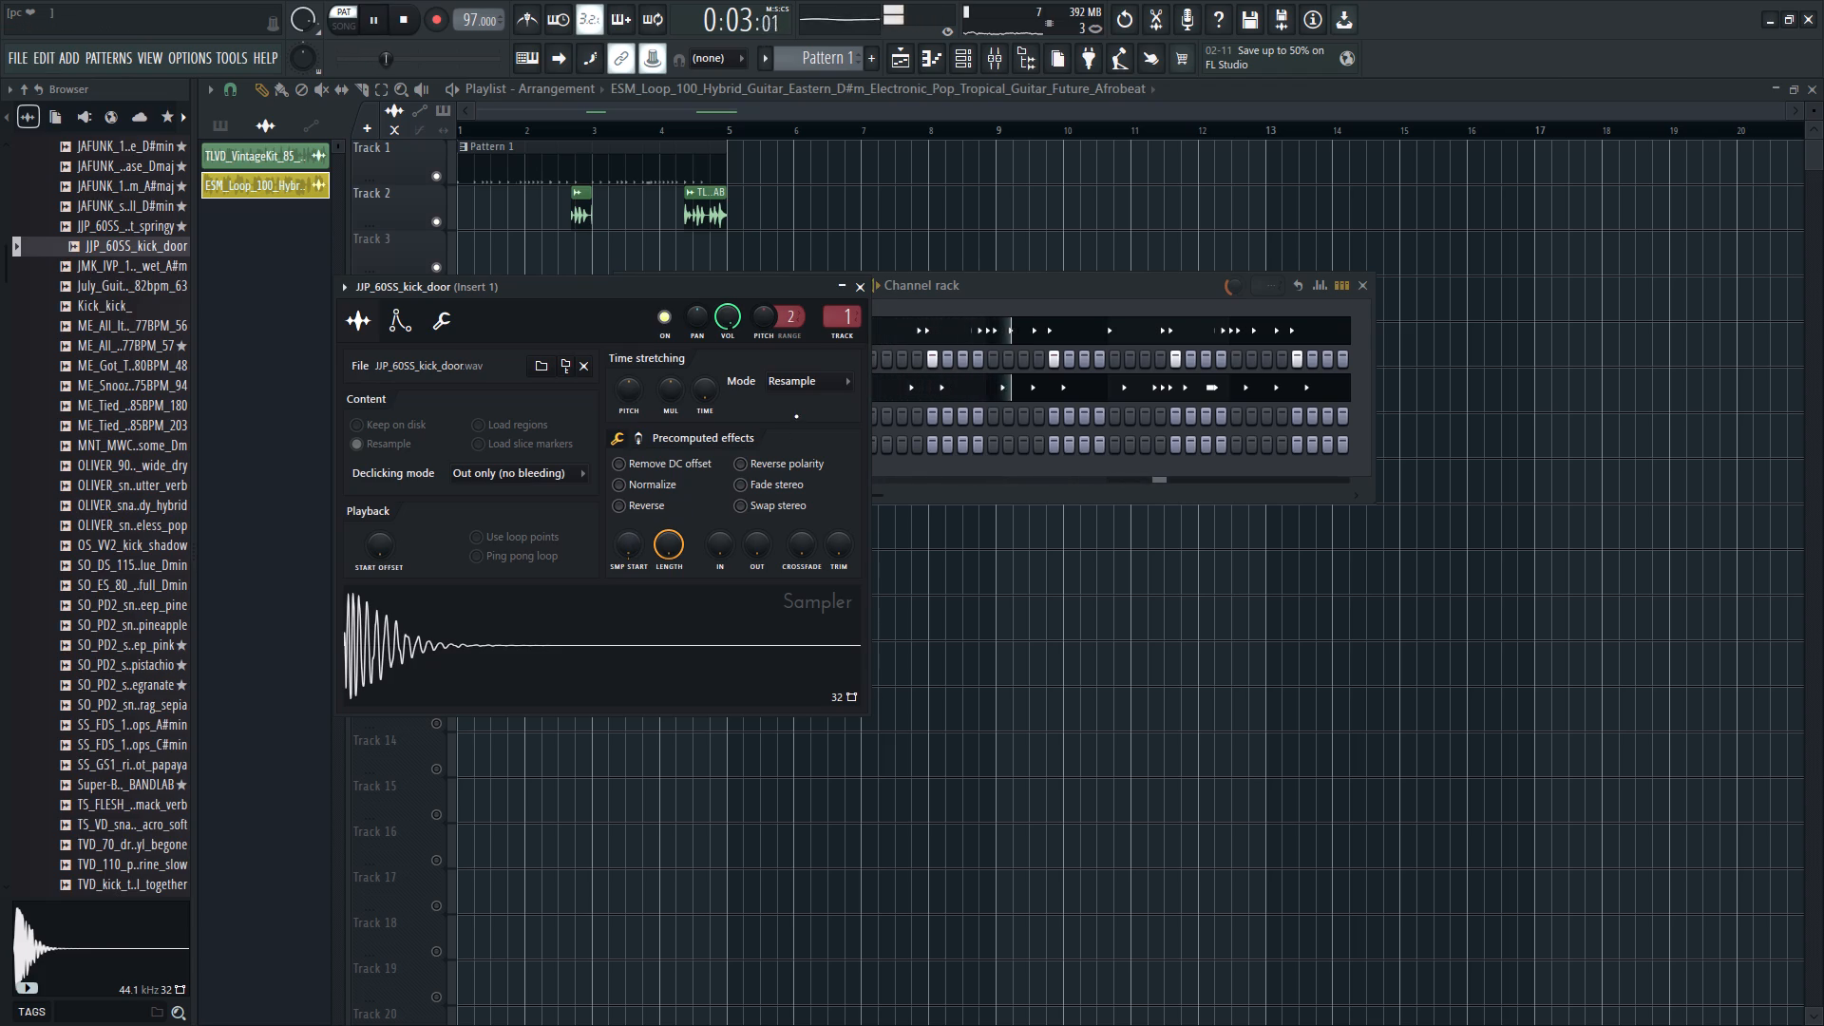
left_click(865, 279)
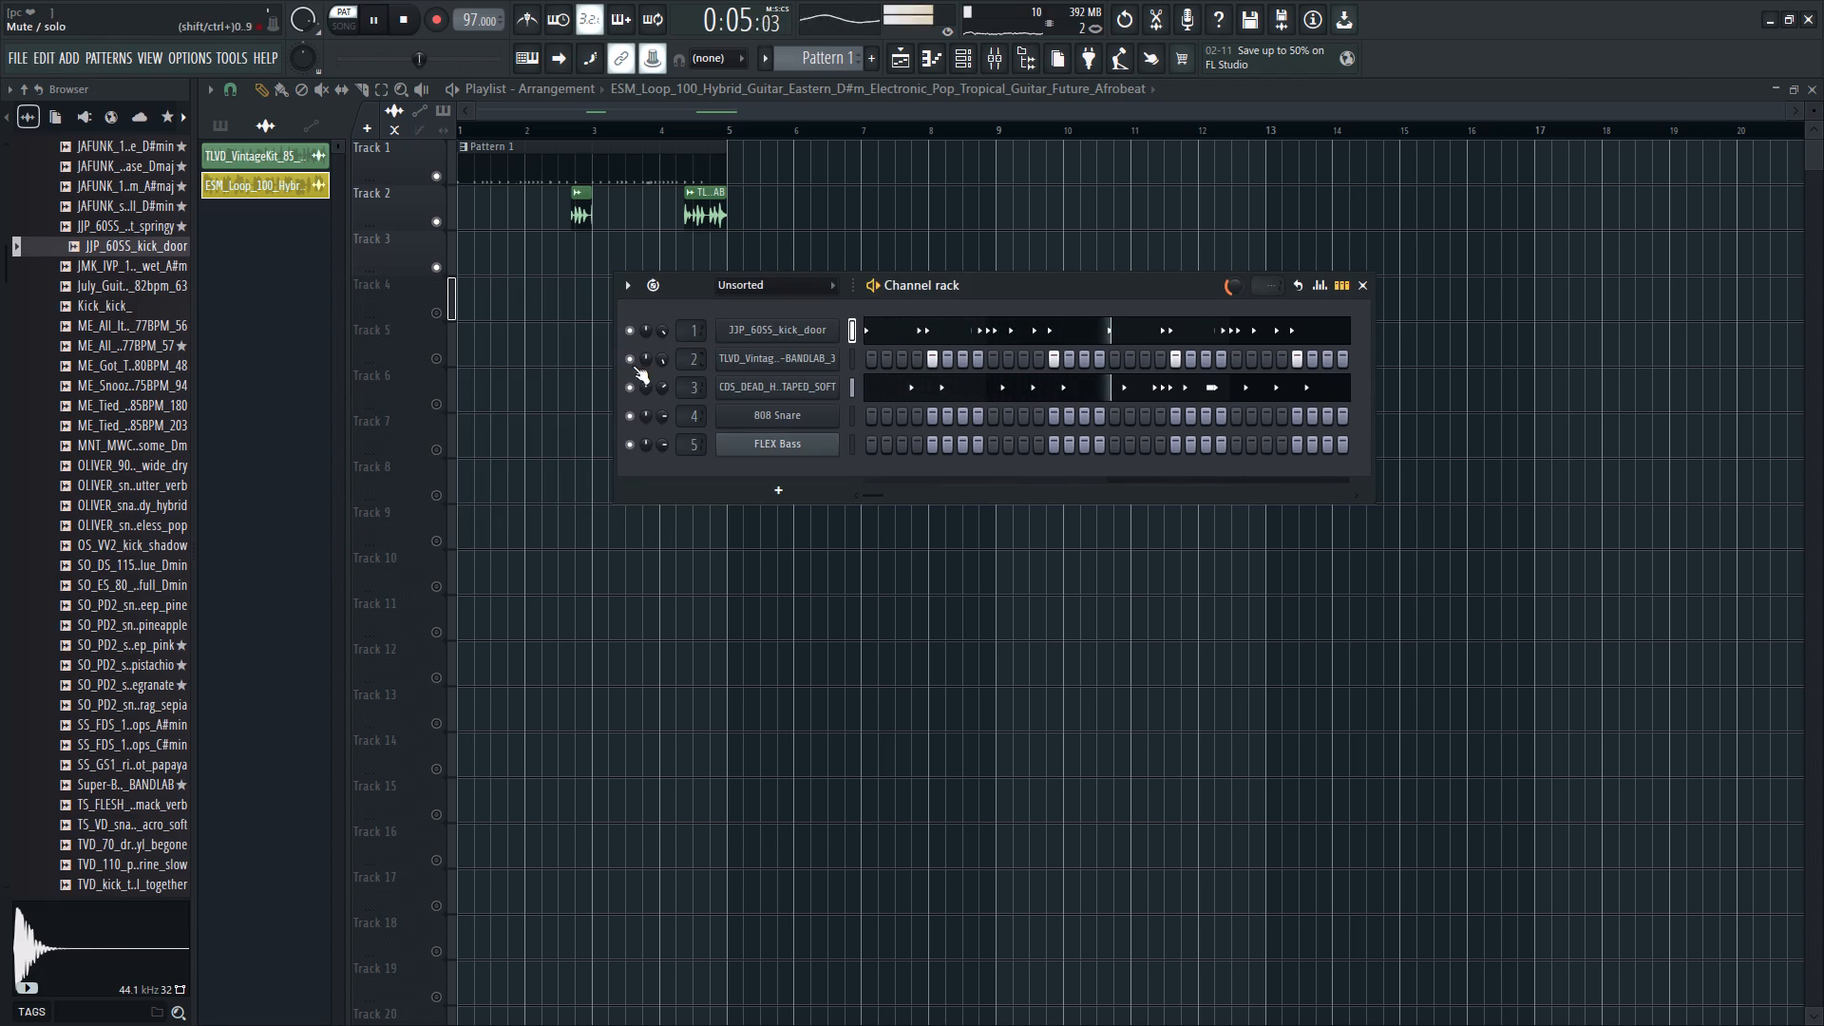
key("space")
Play the arrangement from bar 1 to hear the replaced kick, and return to the channel rack.
right_click(525, 282)
left_click_drag(485, 123, 0, 232)
key("space")
right_click(812, 459)
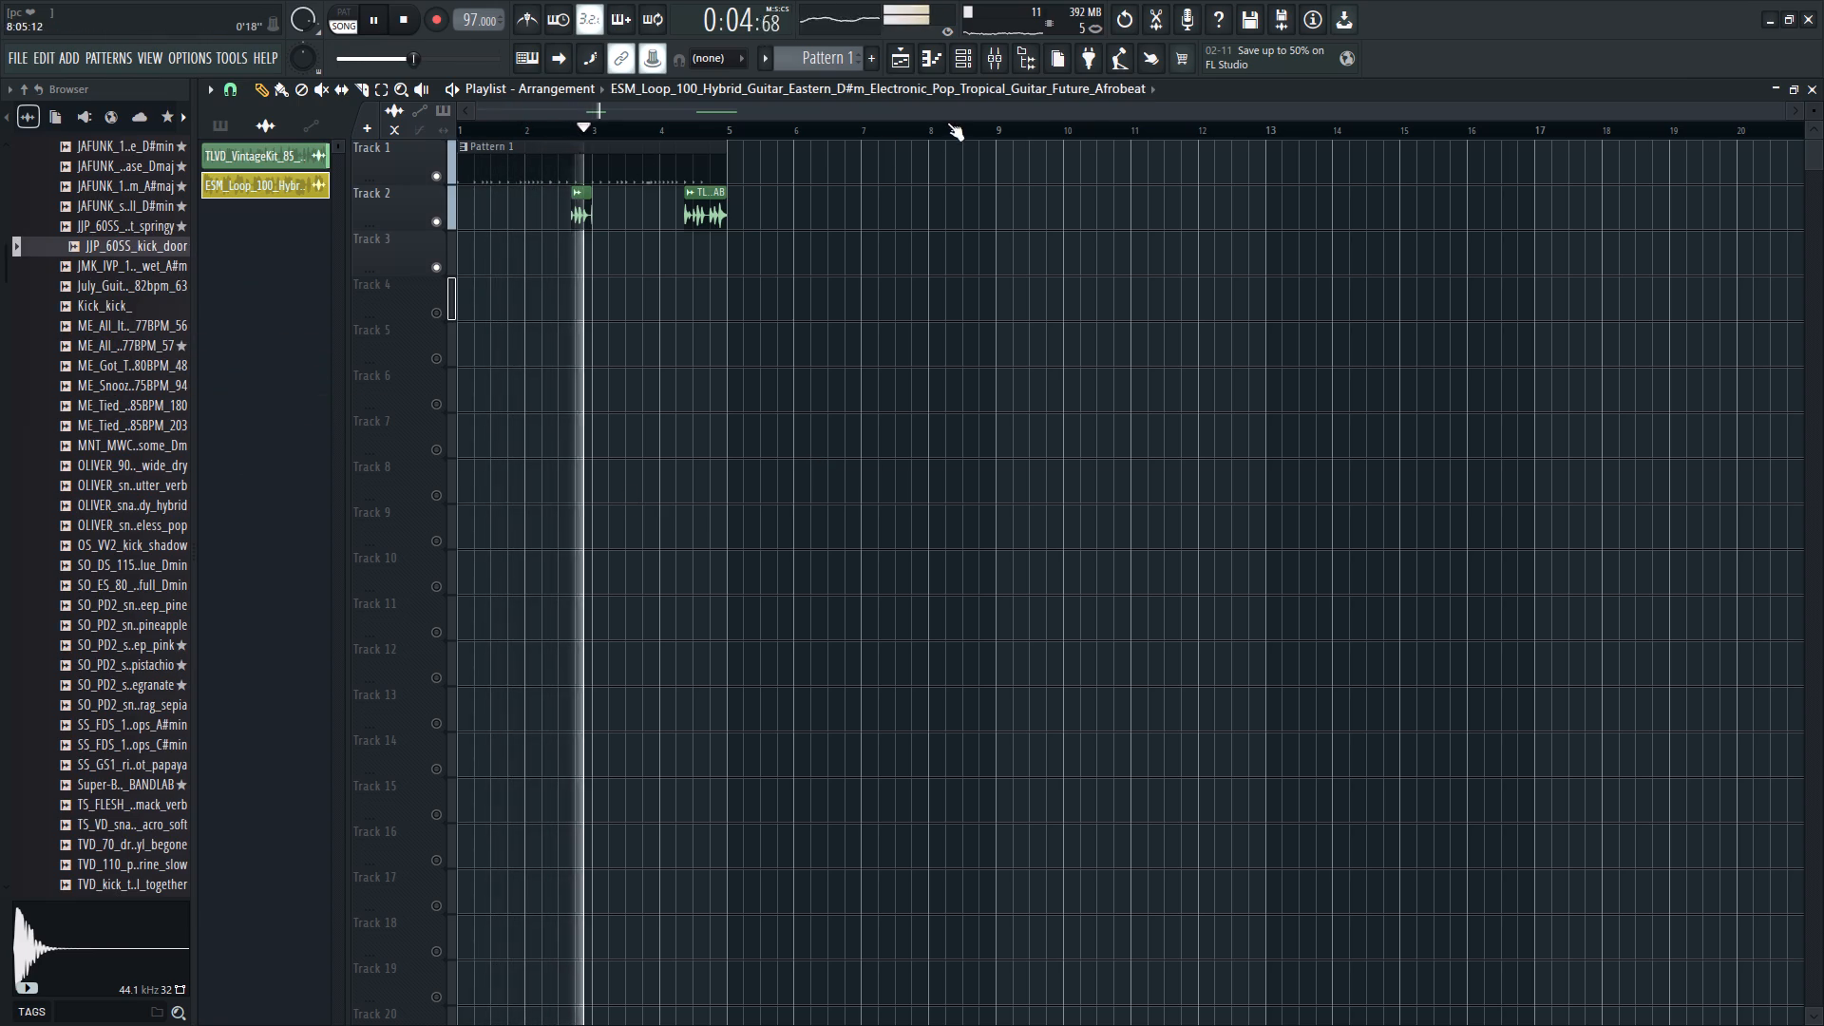
left_click(967, 59)
key("space")
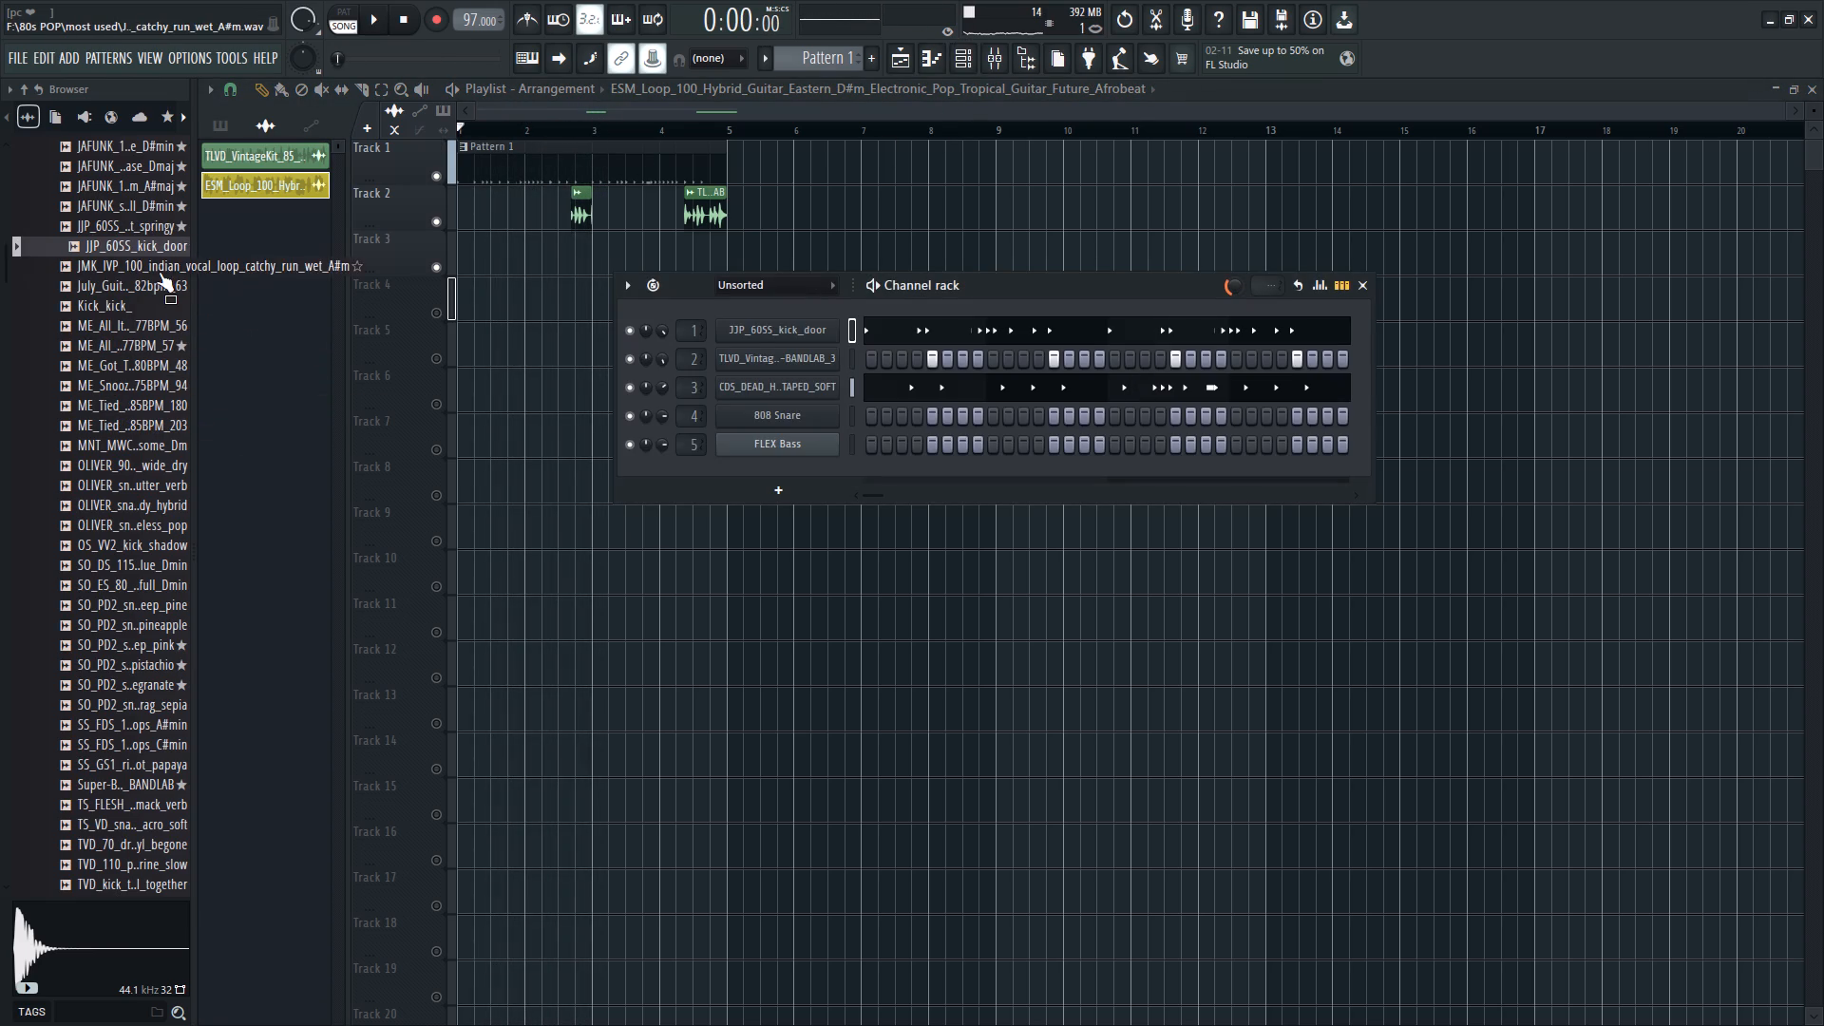
Preview more samples in the most used folder, from the JMK_IVP vocal loop to the SO_DS_115 string stack.
left_click(159, 272)
left_click(152, 282)
left_click(147, 313)
left_click(152, 322)
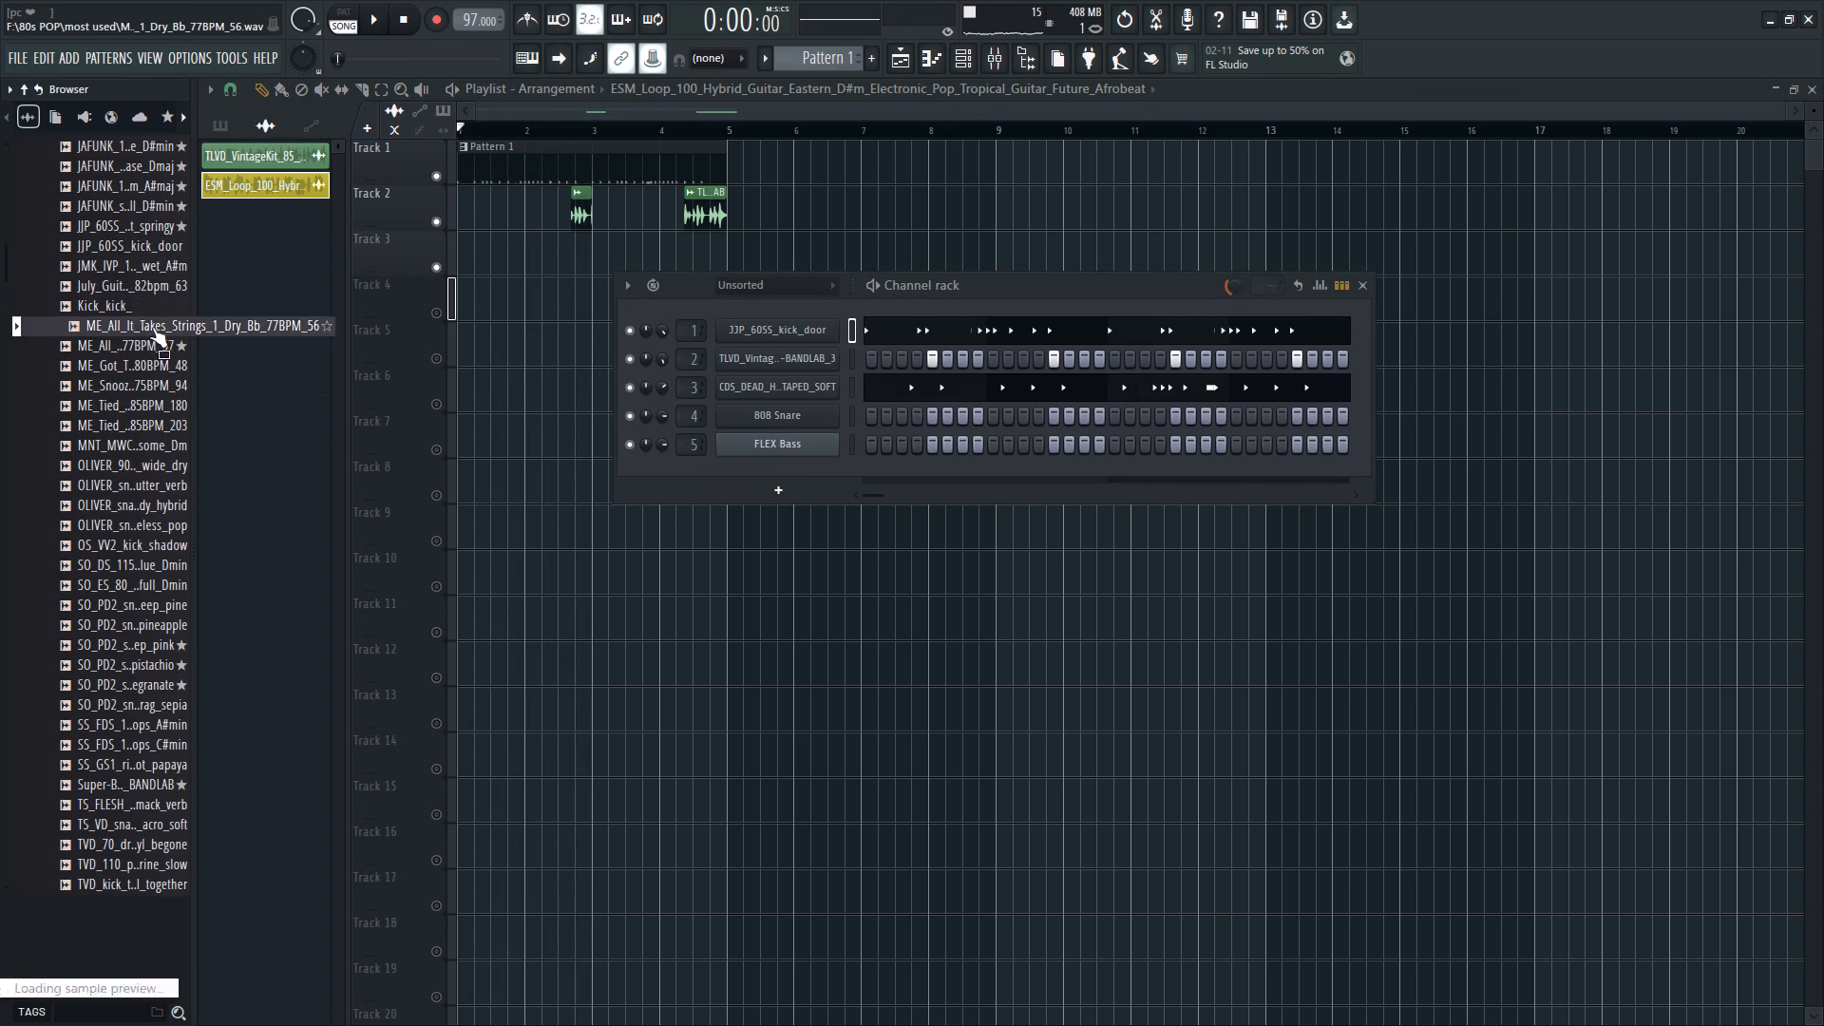
left_click(153, 342)
left_click(151, 358)
left_click(150, 397)
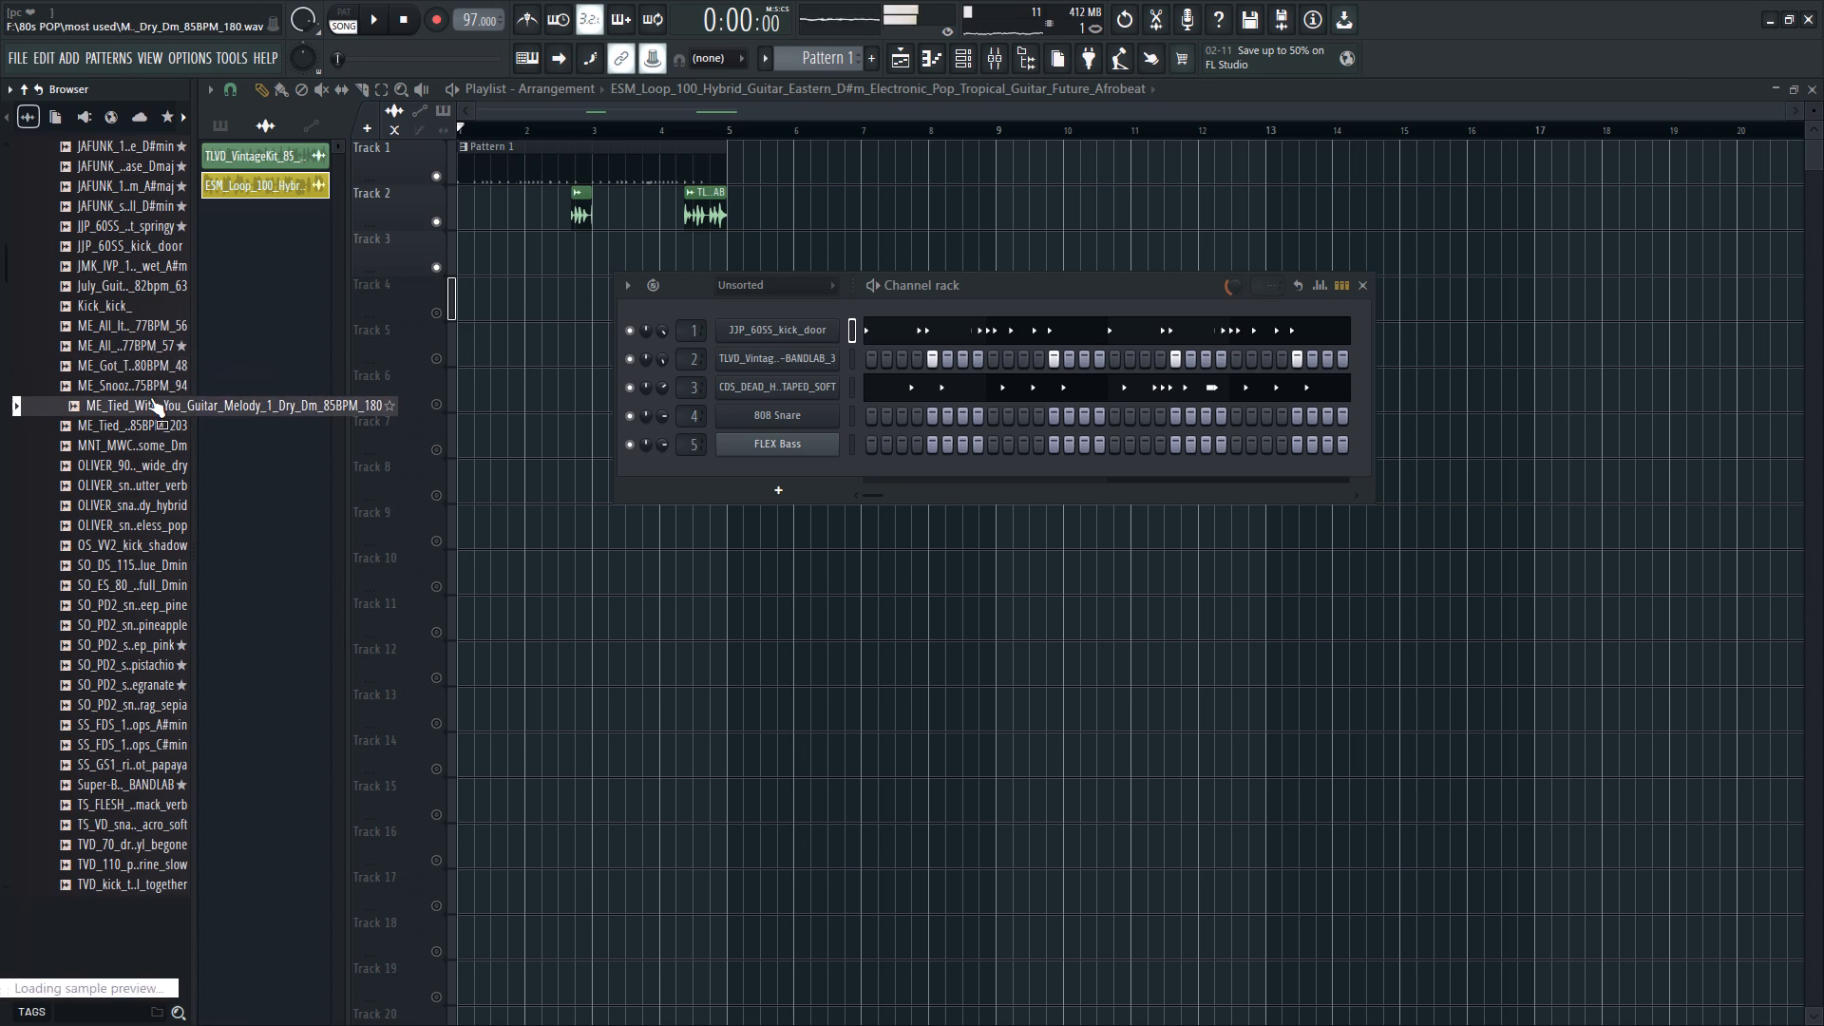
left_click(163, 369)
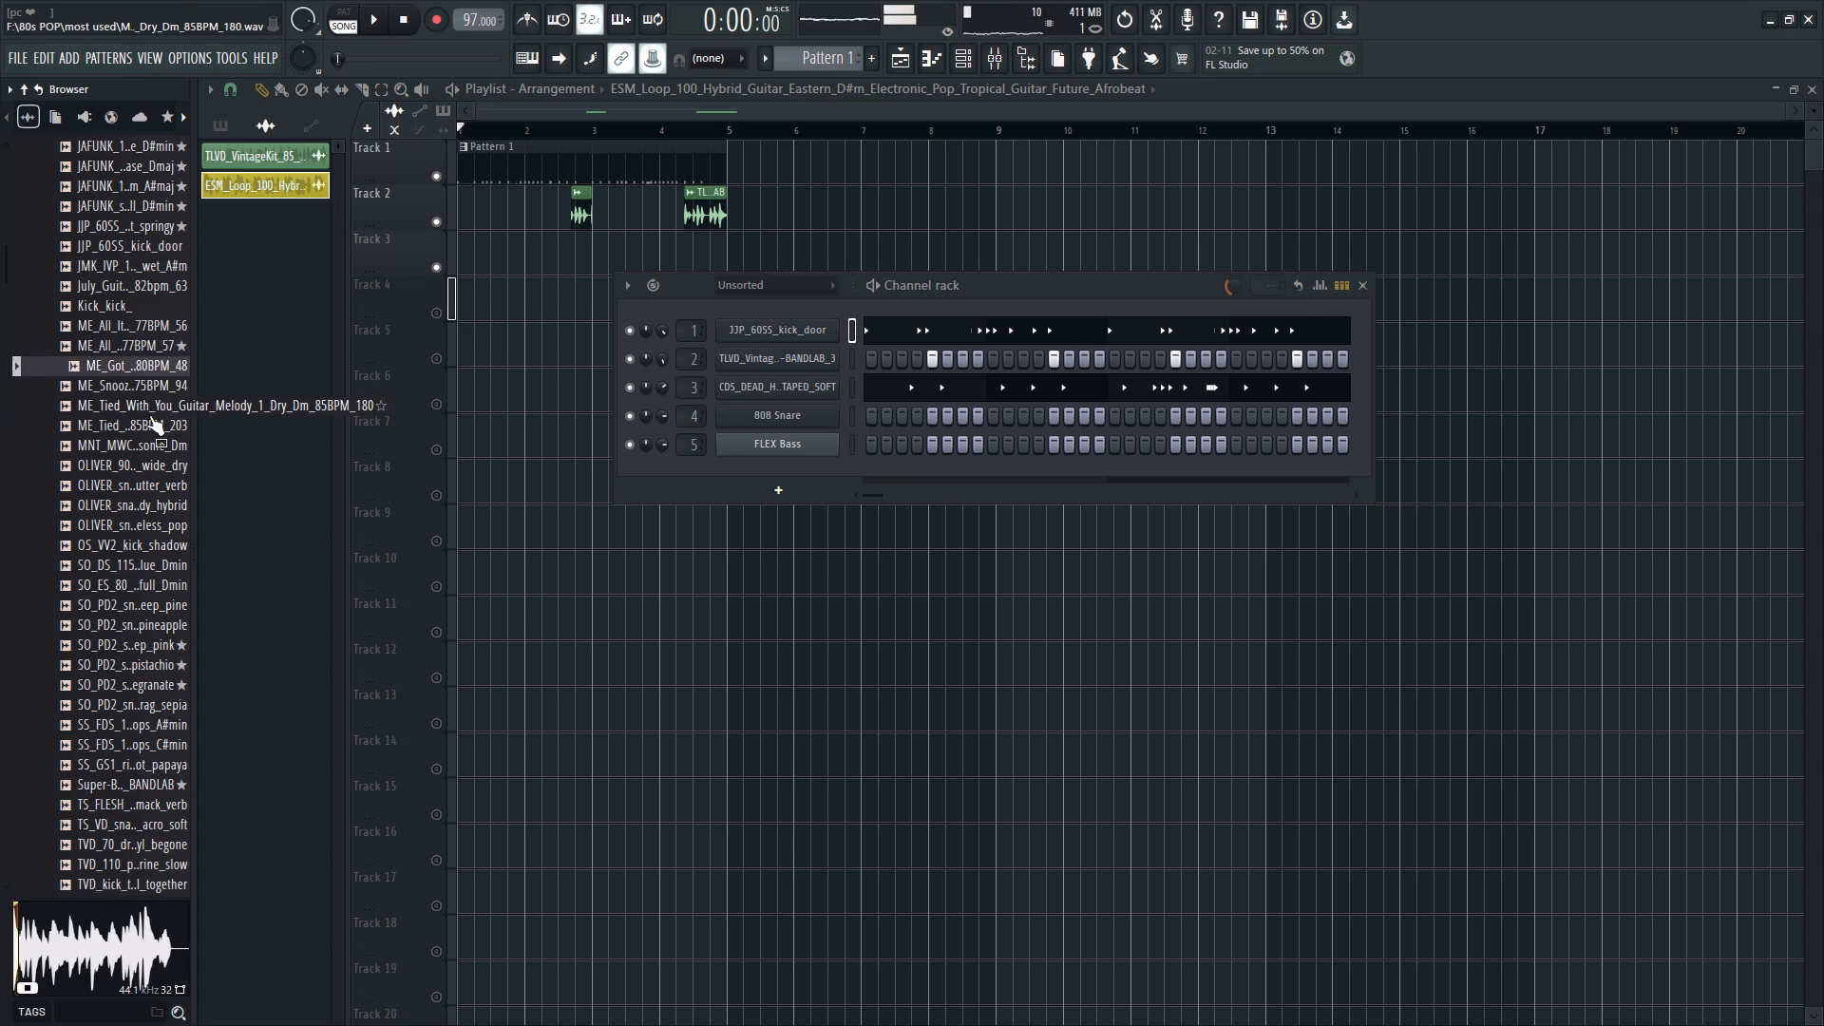
left_click(149, 423)
left_click(149, 442)
left_click(147, 470)
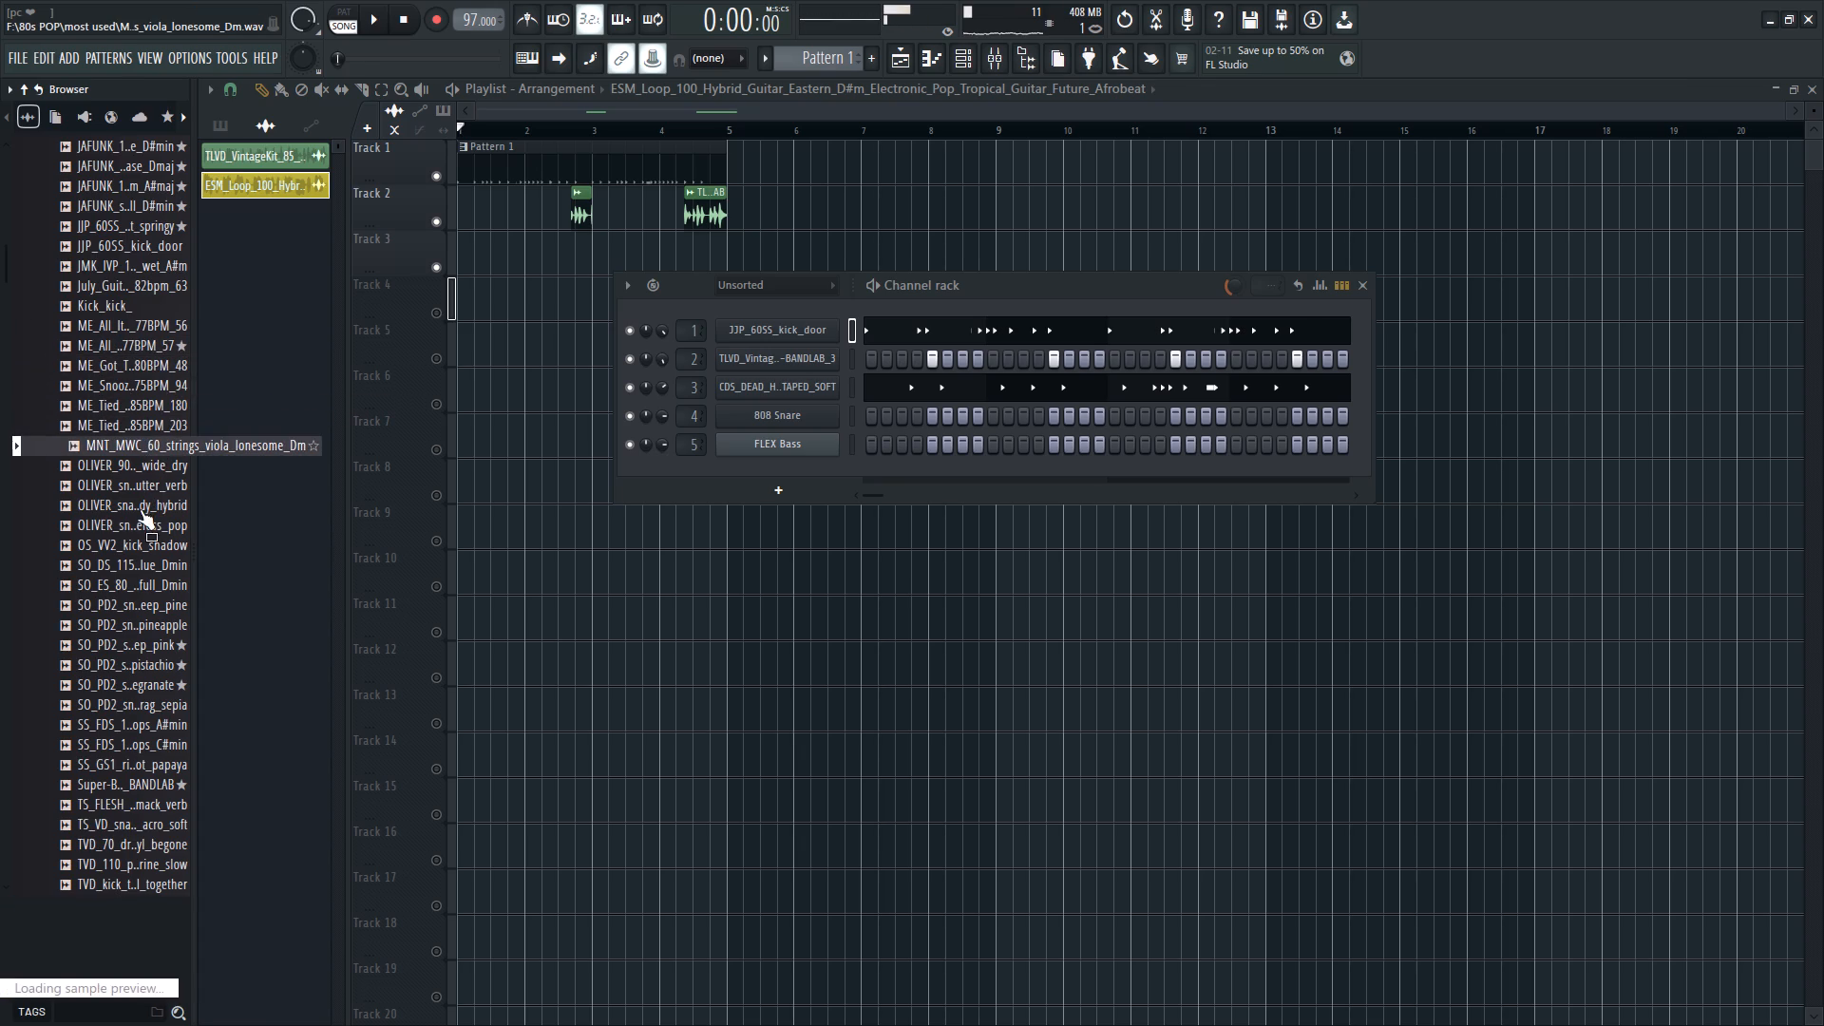
left_click(141, 502)
left_click(139, 479)
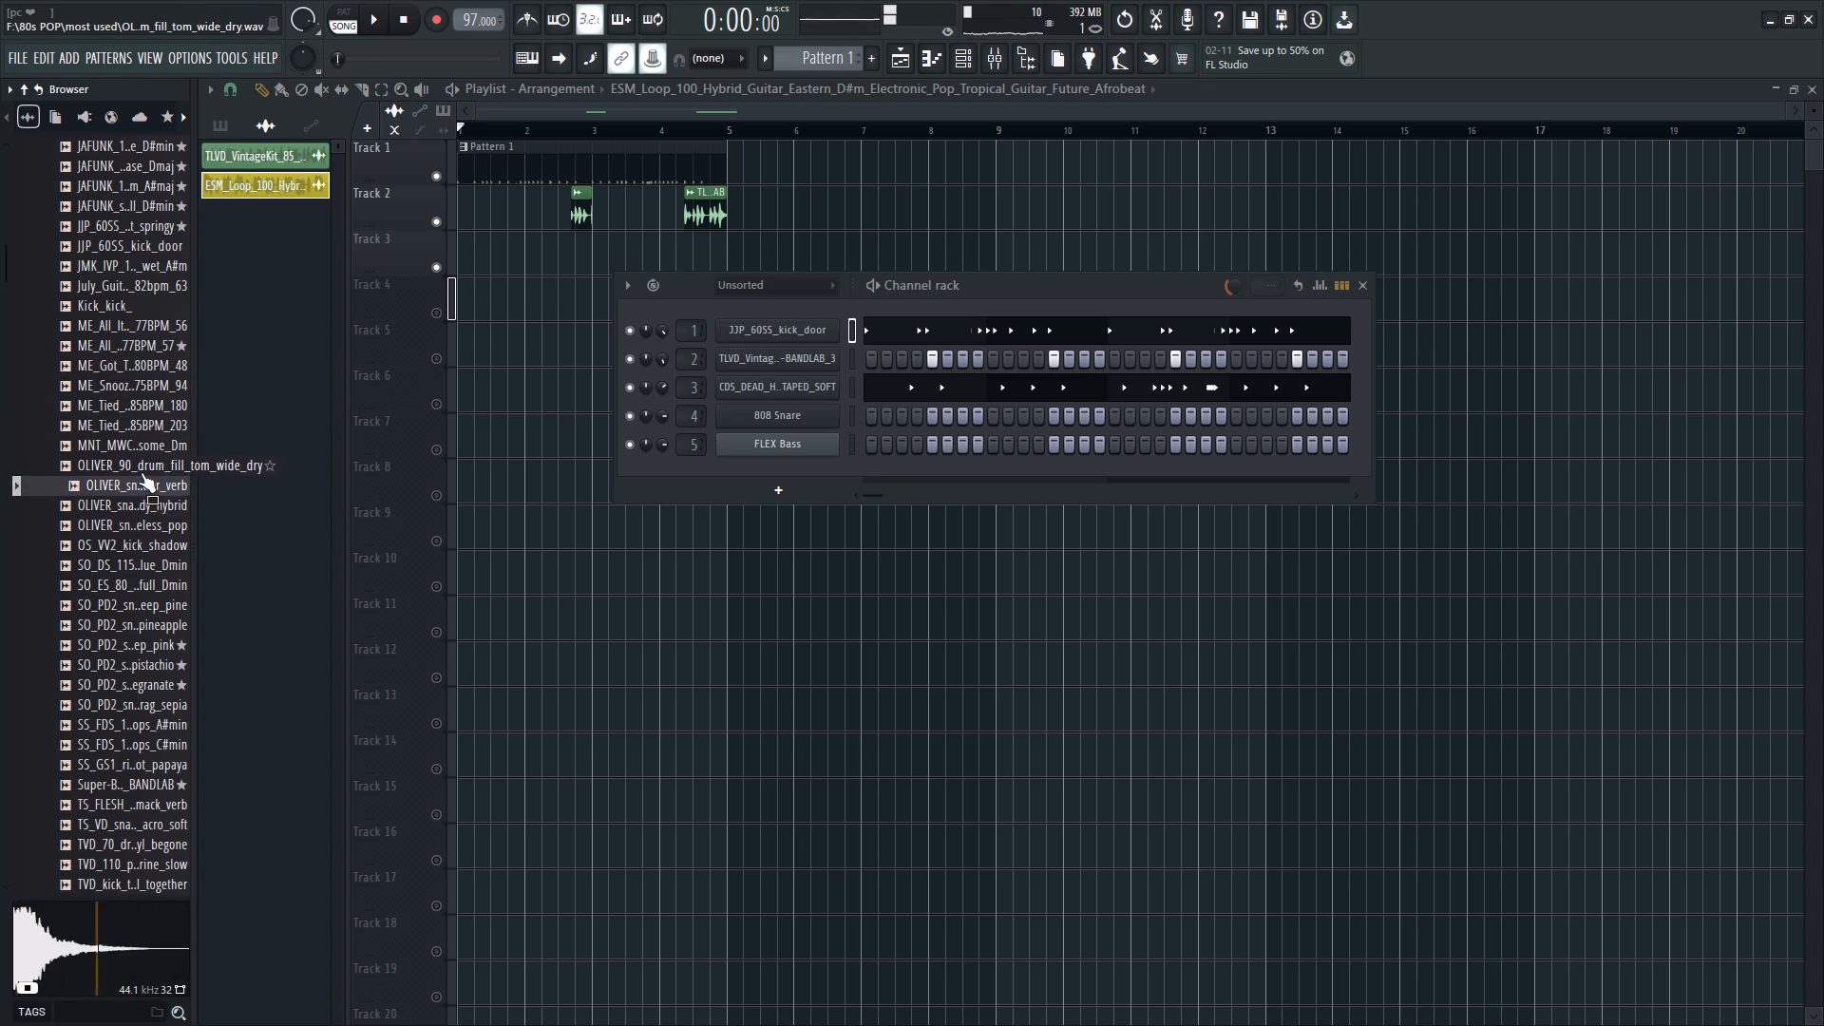
left_click(142, 471)
left_click(143, 526)
left_click(142, 541)
left_click(136, 562)
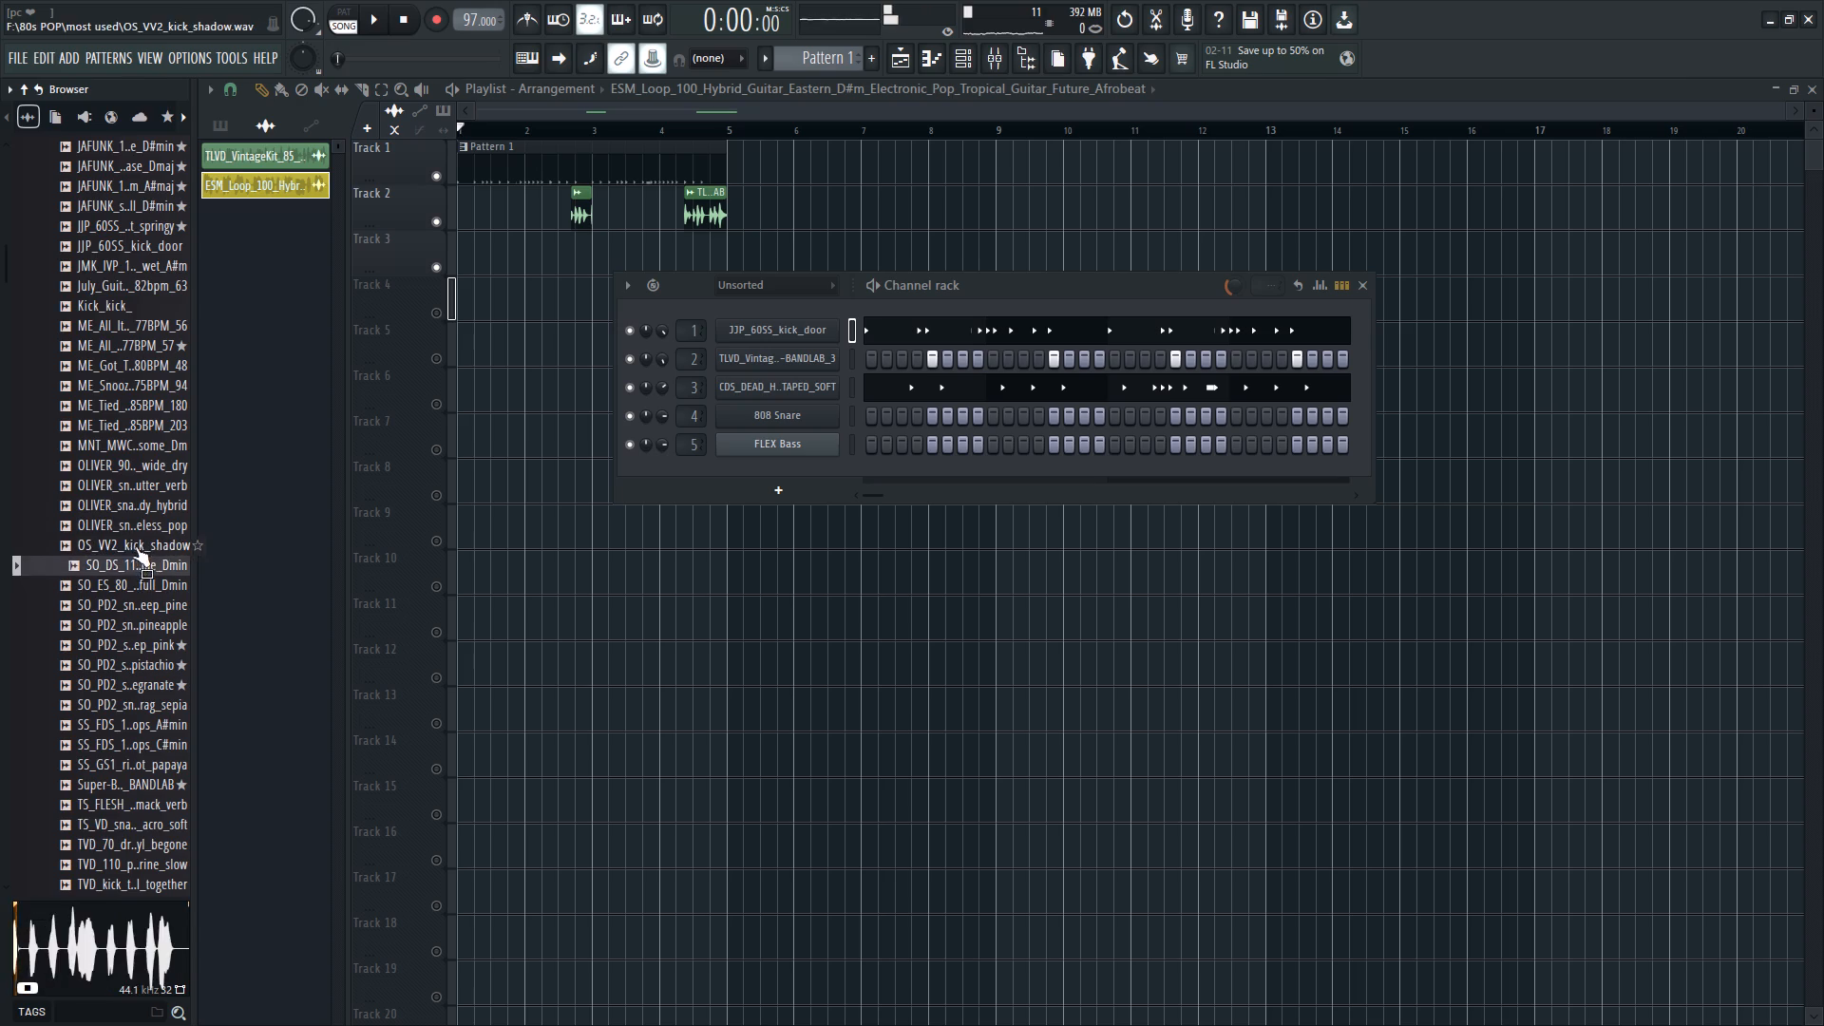
Replace the first channel's kick sample with OS_VV2_kick_shadow and play the beat with it.
left_click(133, 544)
left_click_drag(137, 548, 773, 334)
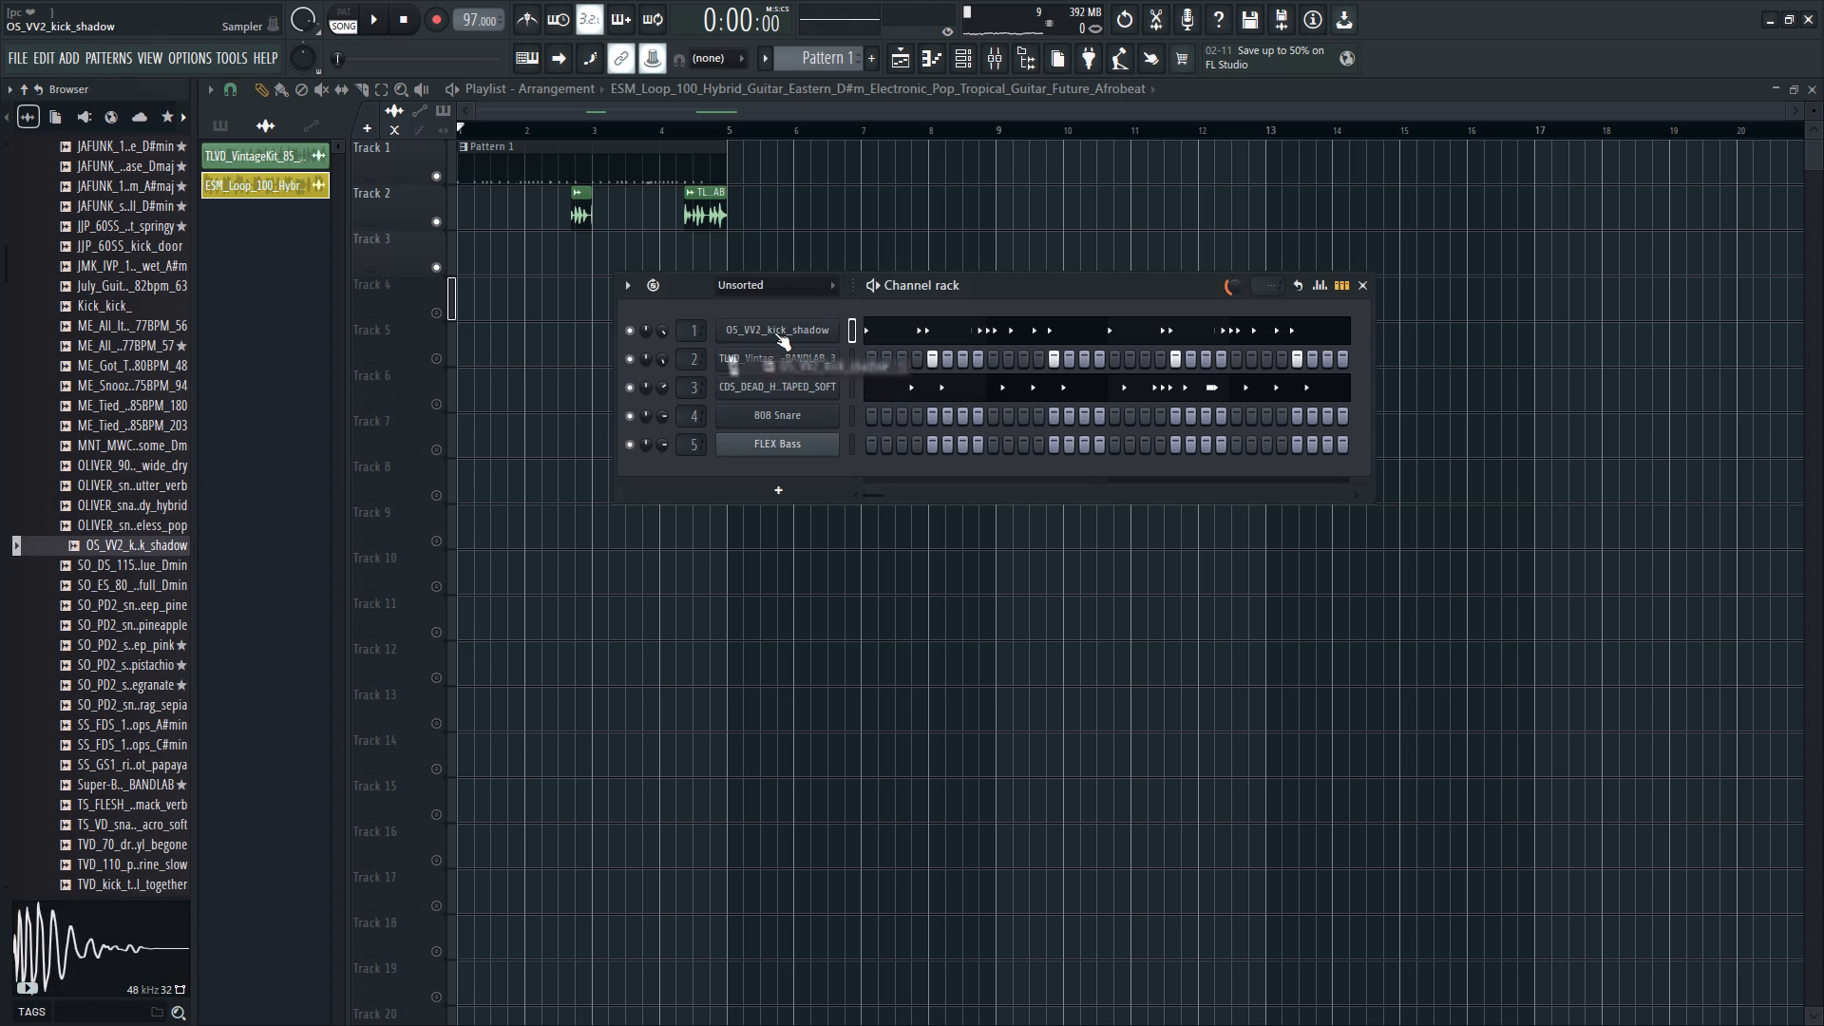
key("space")
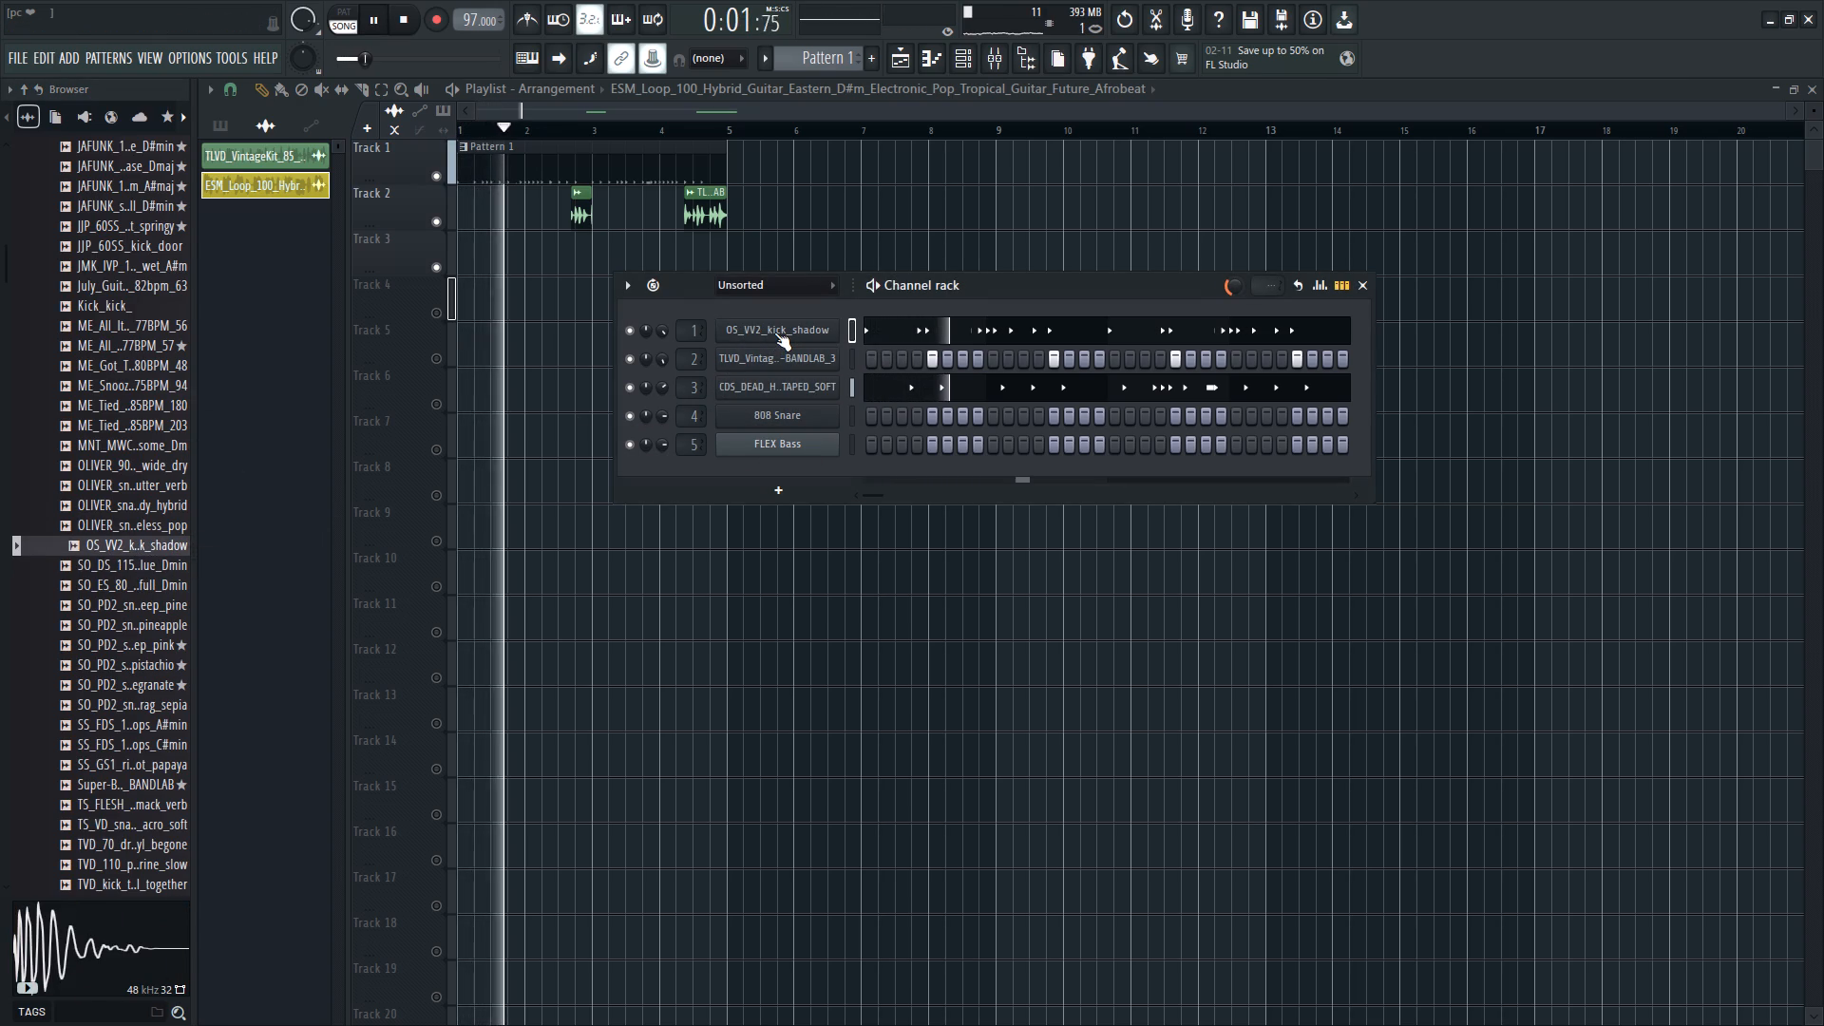
key("space")
Preview more samples in the most used folder, from the SO_PD2 snares down to the TVD kick and snare.
left_click(161, 605)
left_click(158, 571)
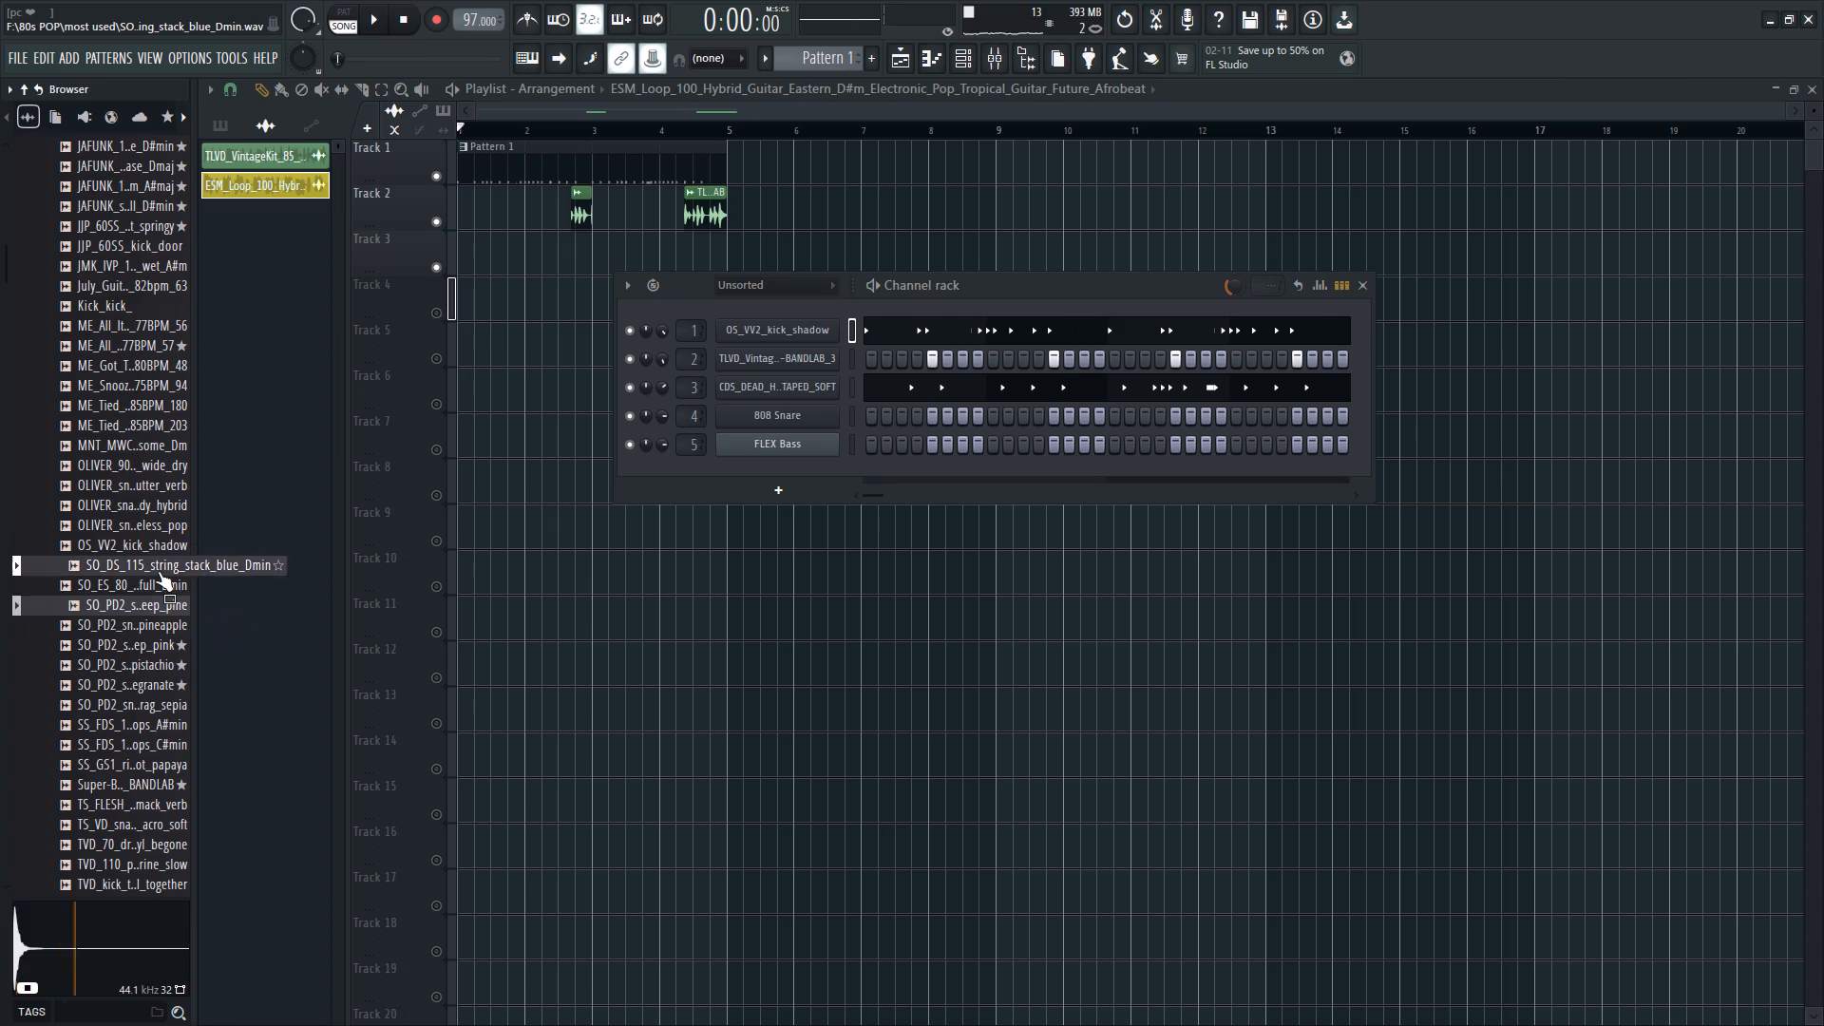
left_click(157, 603)
left_click(152, 686)
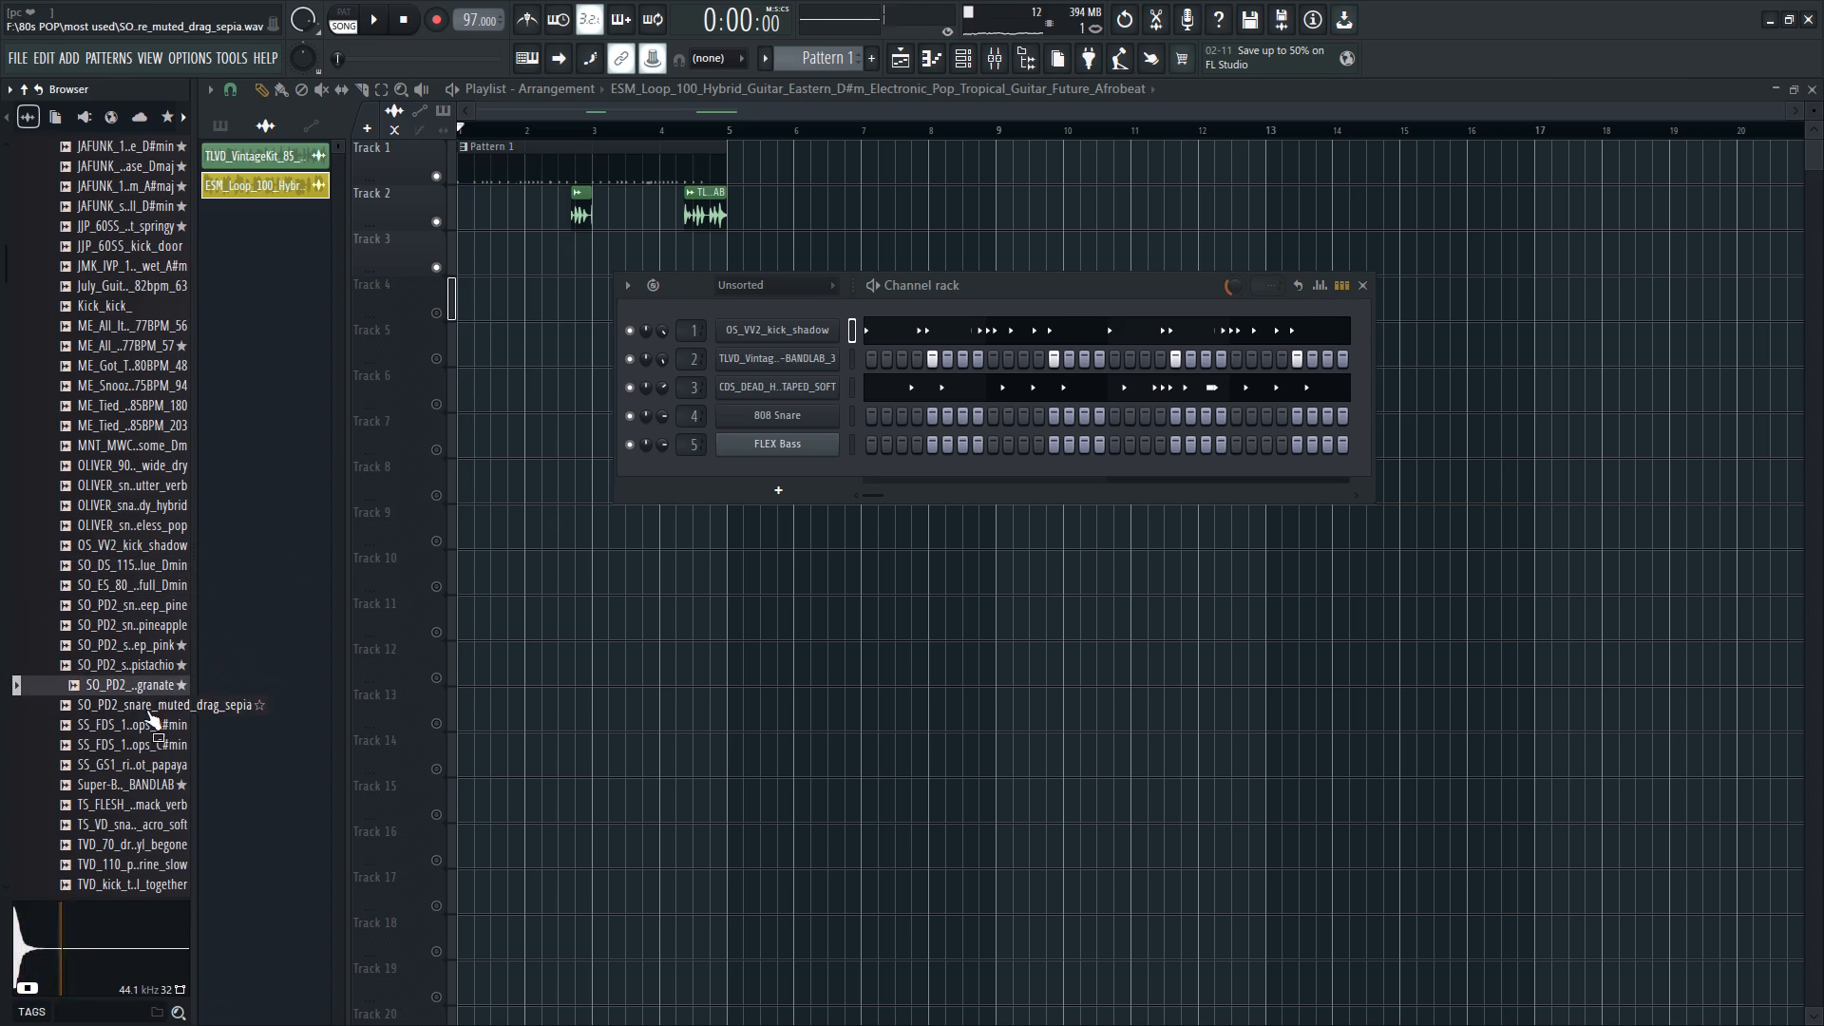
left_click(146, 710)
left_click(144, 739)
left_click(138, 774)
left_click(138, 804)
scroll(138, 784, "down", 1)
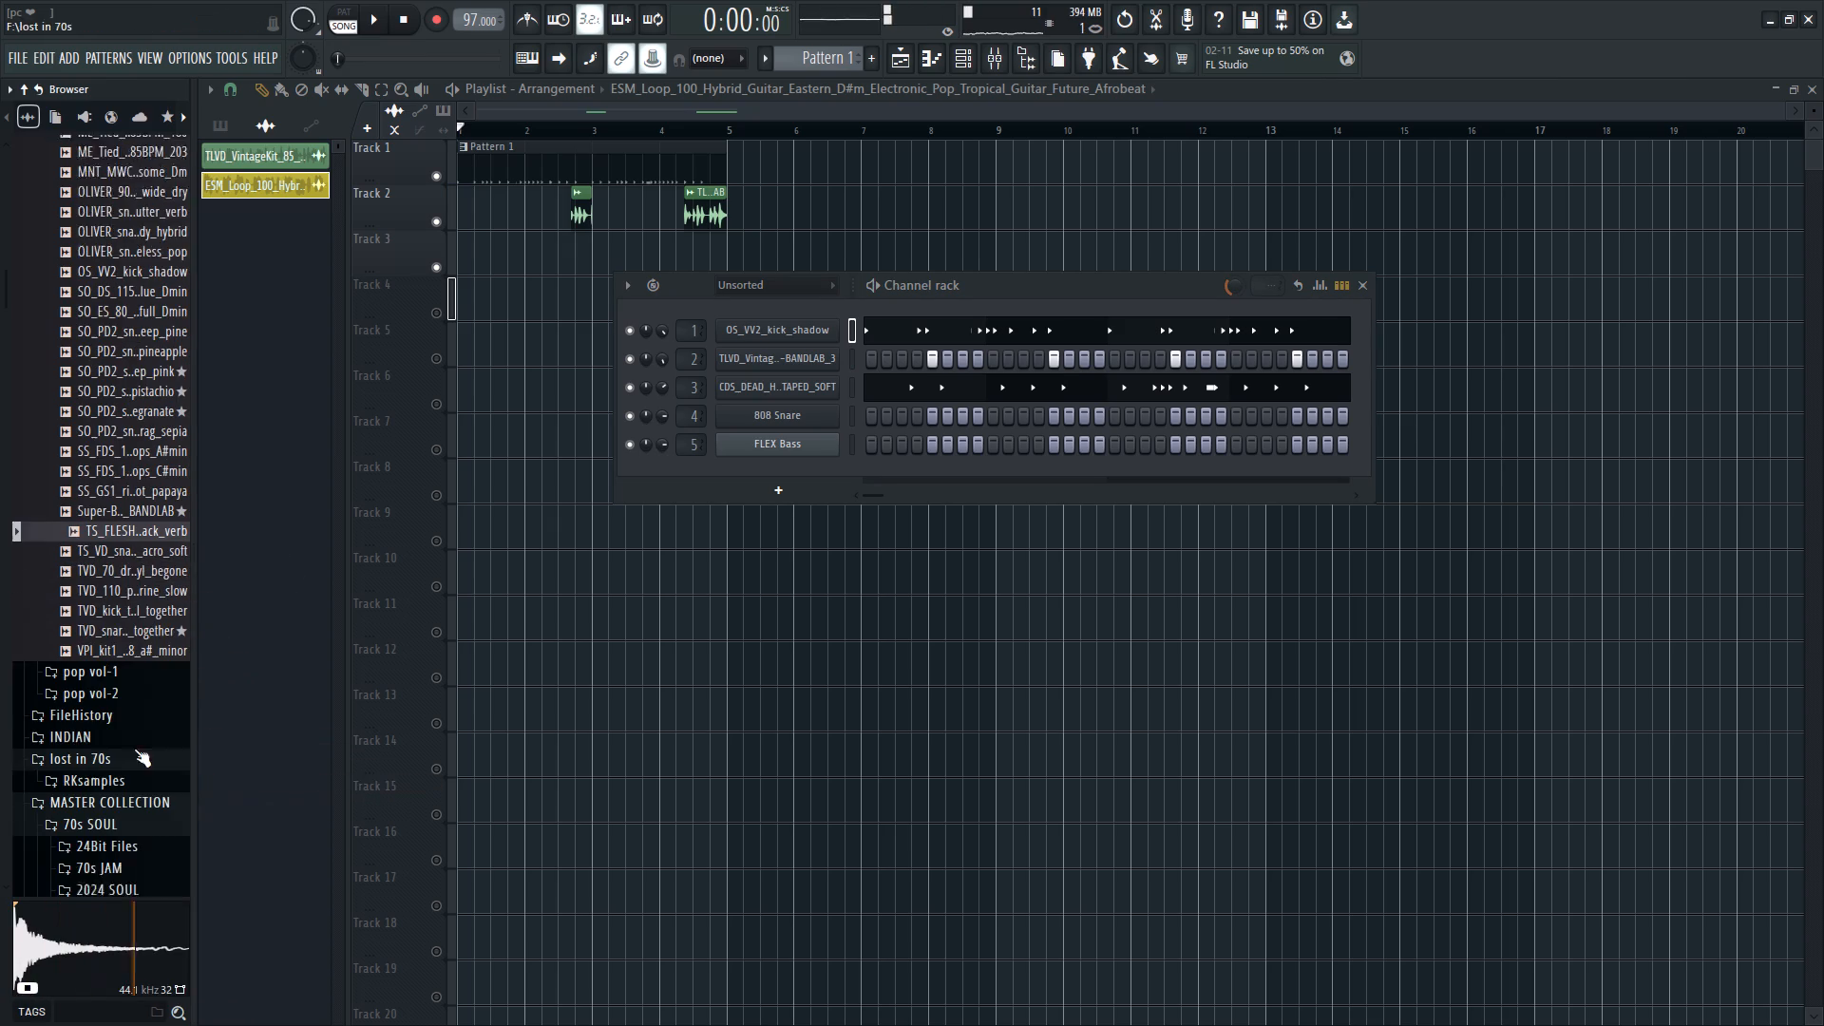
left_click(113, 450)
left_click(122, 471)
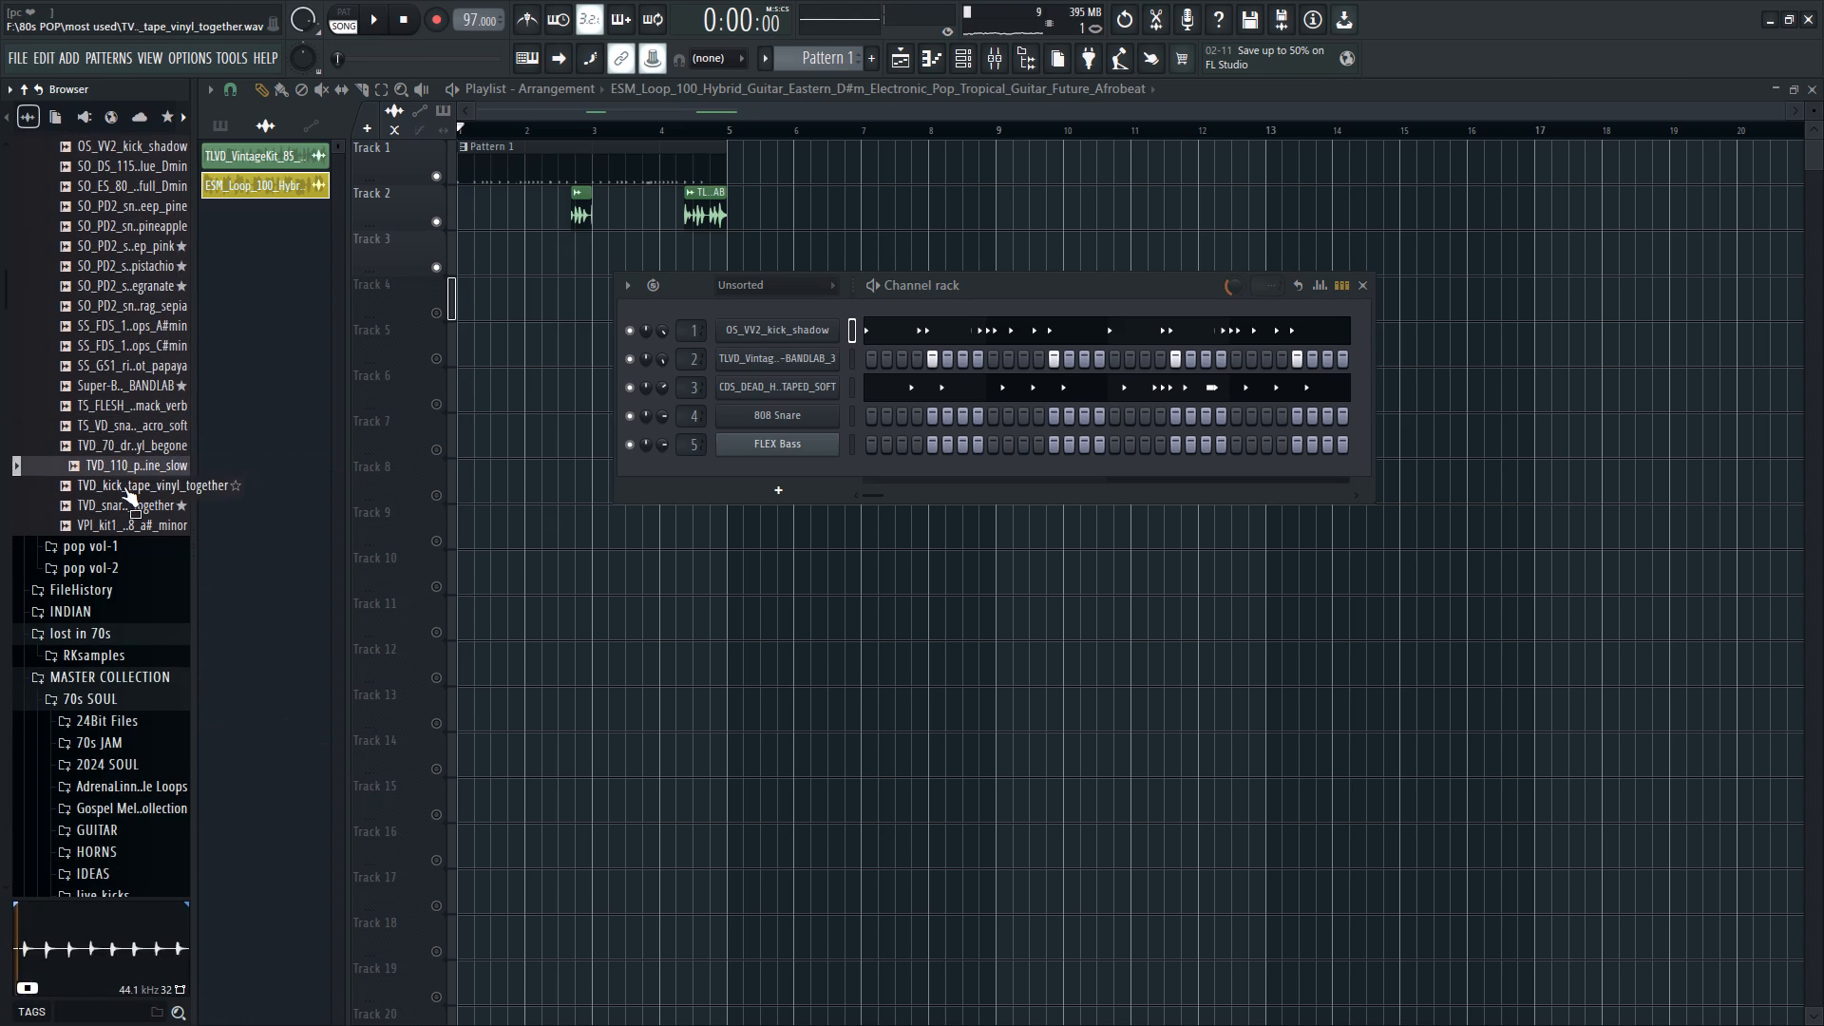
left_click(123, 486)
left_click(129, 502)
Replace the first channel's kick sample with TVD_kick_tape_vinyl_together and play the beat with it.
left_click(132, 488)
double_click(133, 487)
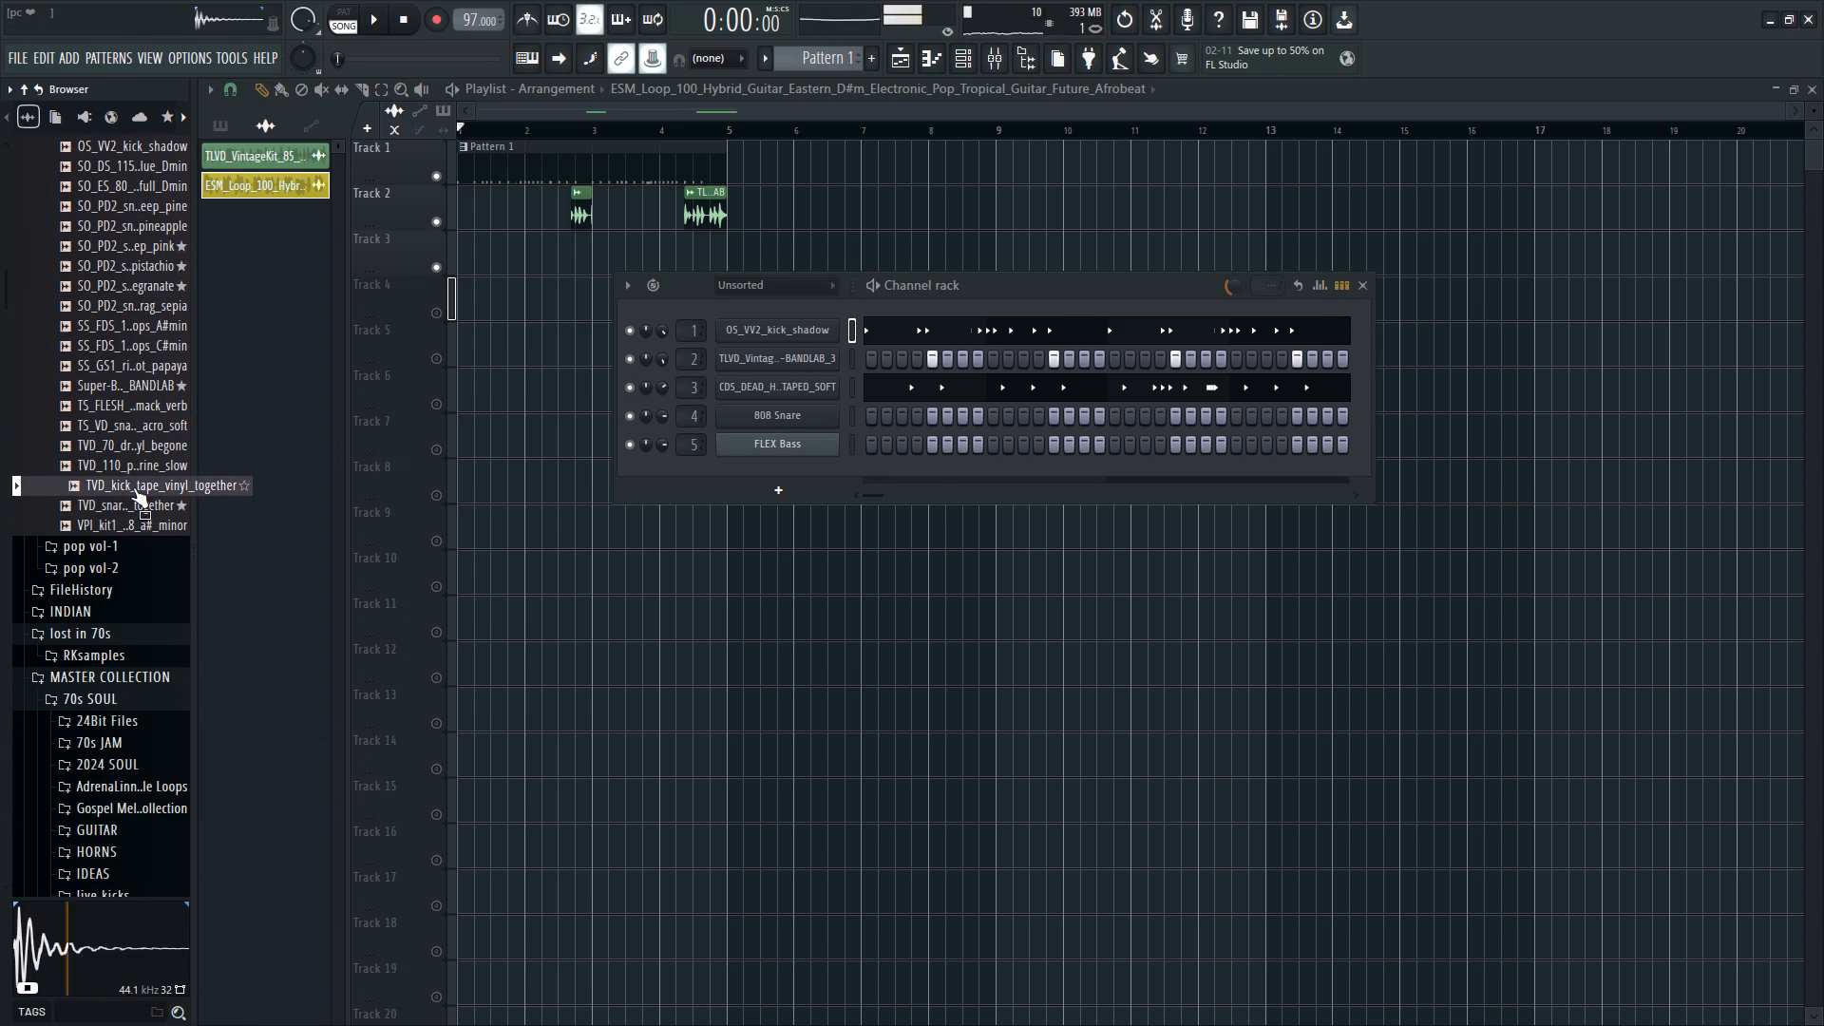
left_click_drag(133, 487, 814, 336)
key("space")
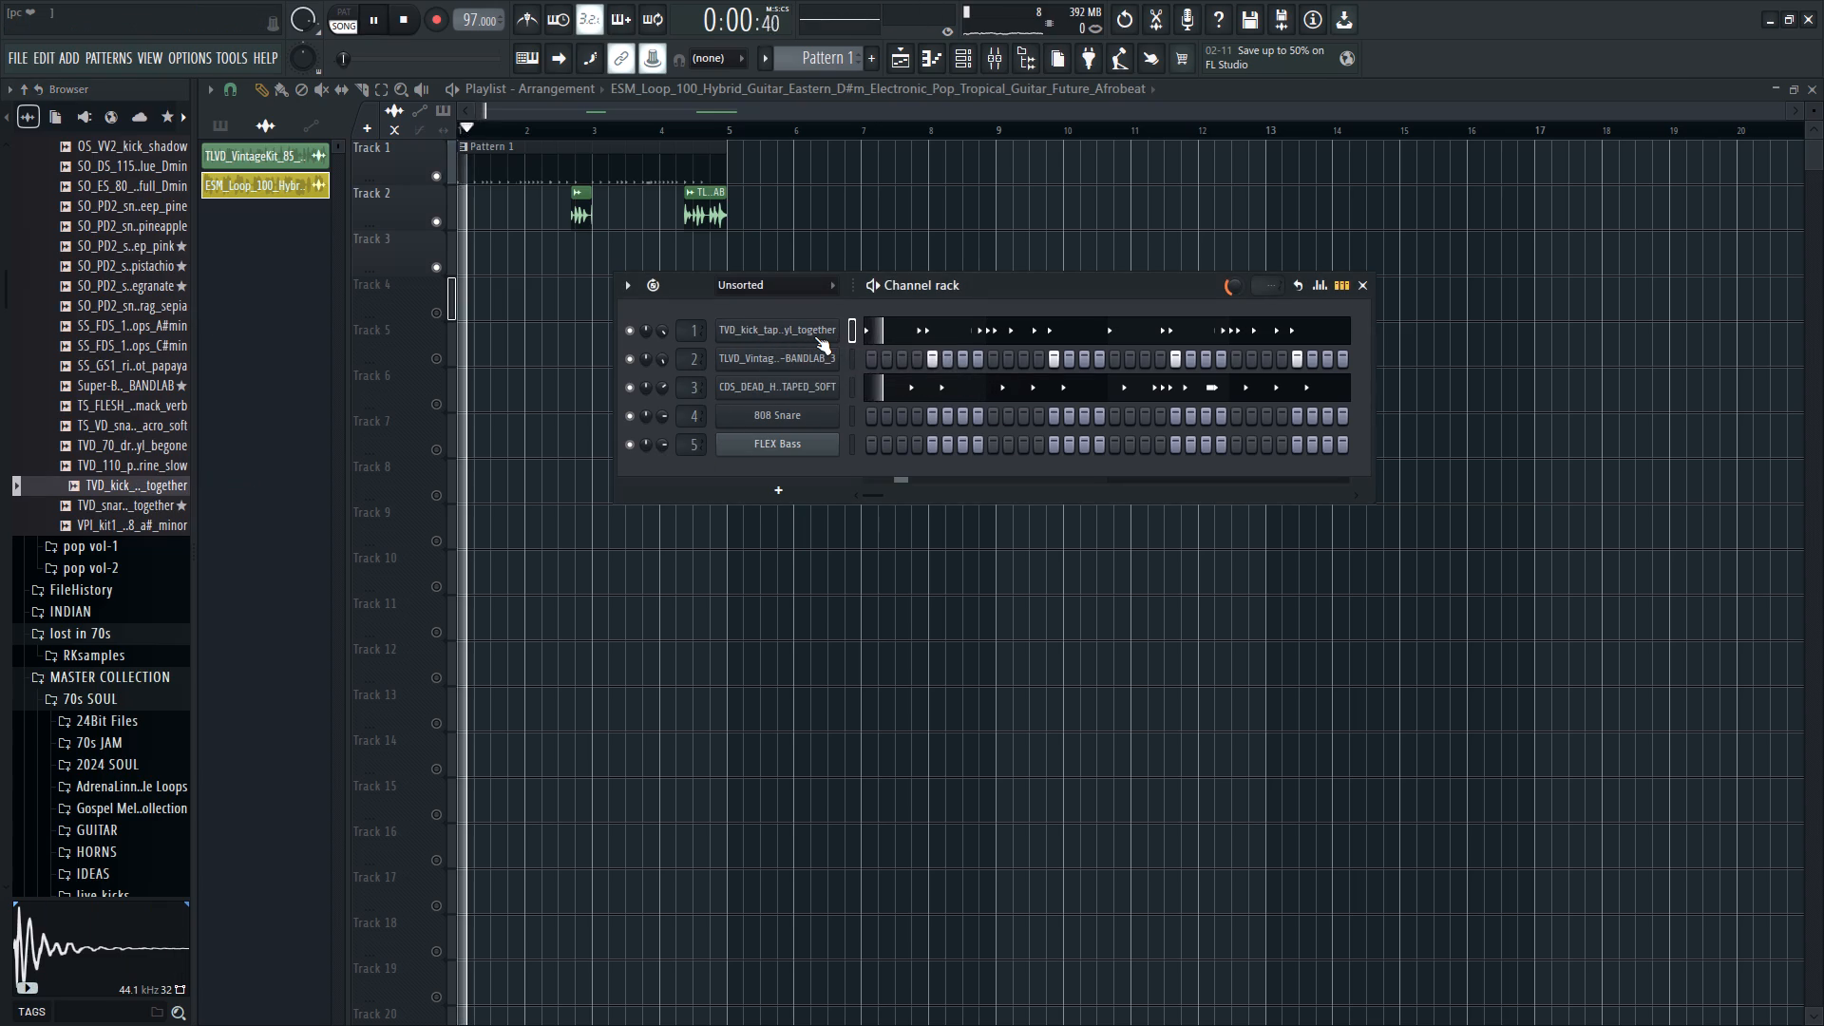
Raise the new kick's channel volume and add a slight precomputed gain boost while the beat plays.
left_click(776, 337)
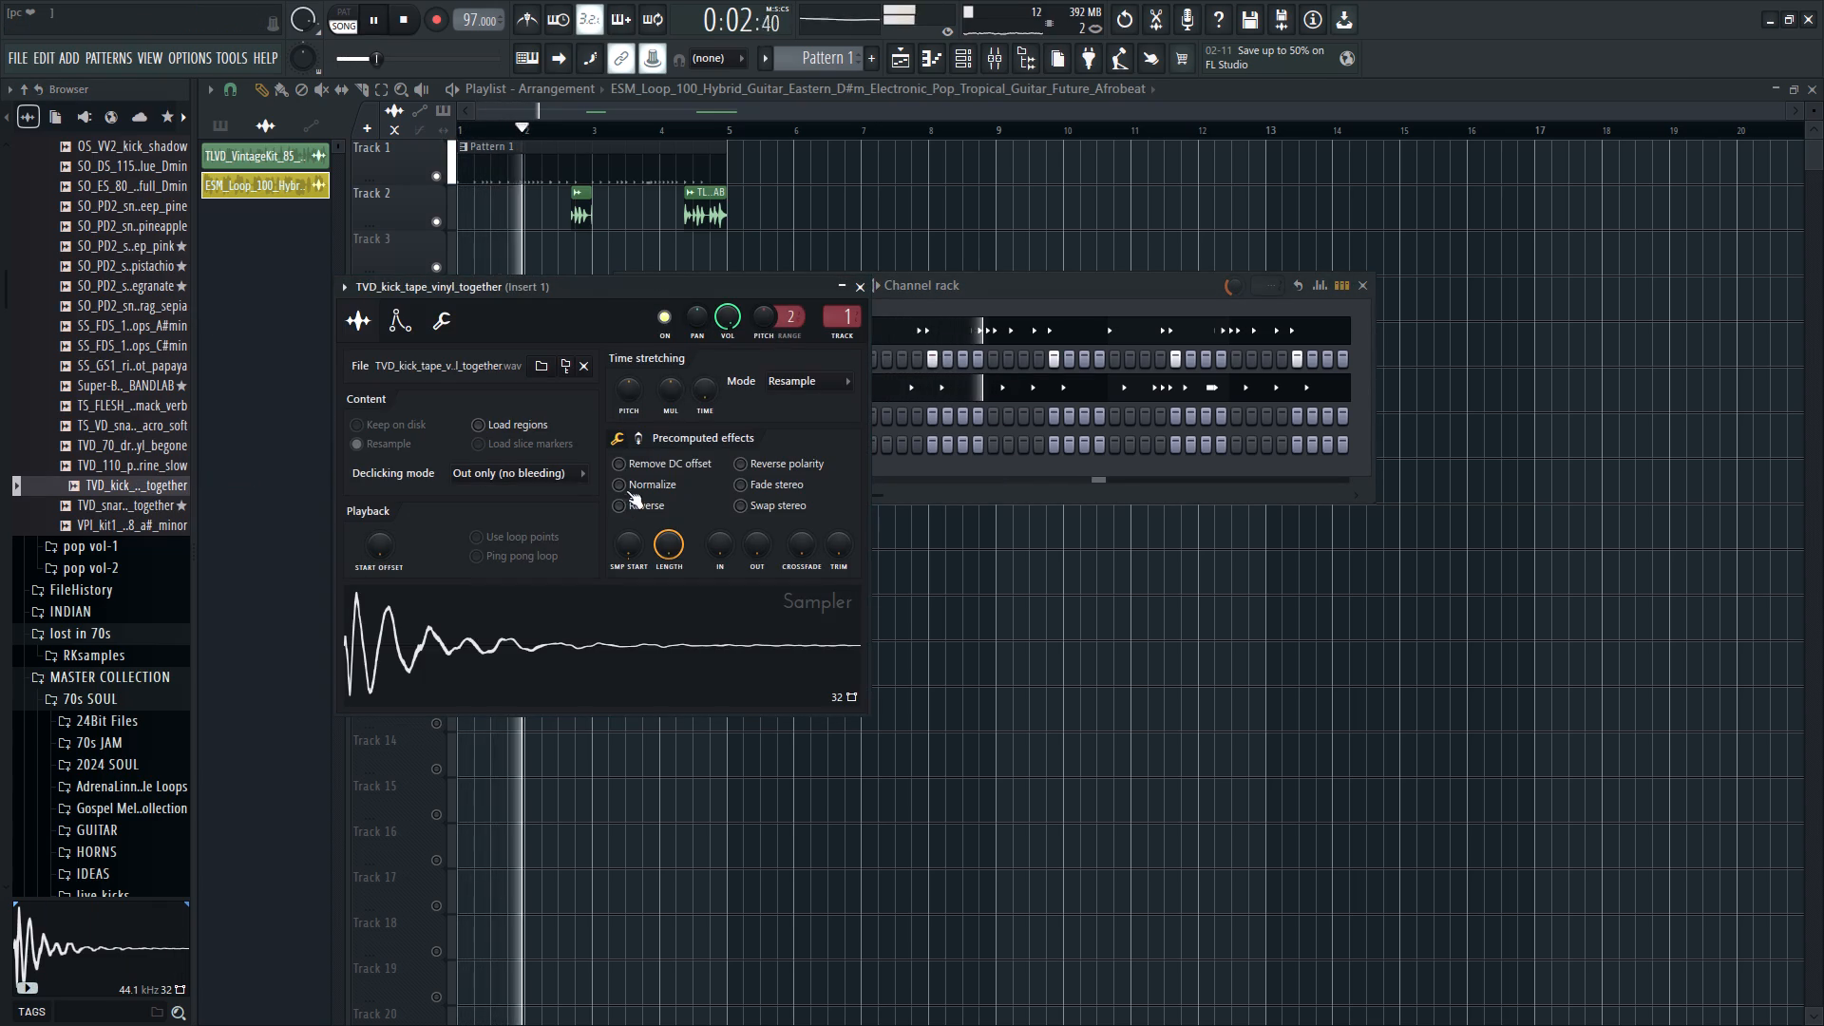
scroll(732, 321, "up", 1)
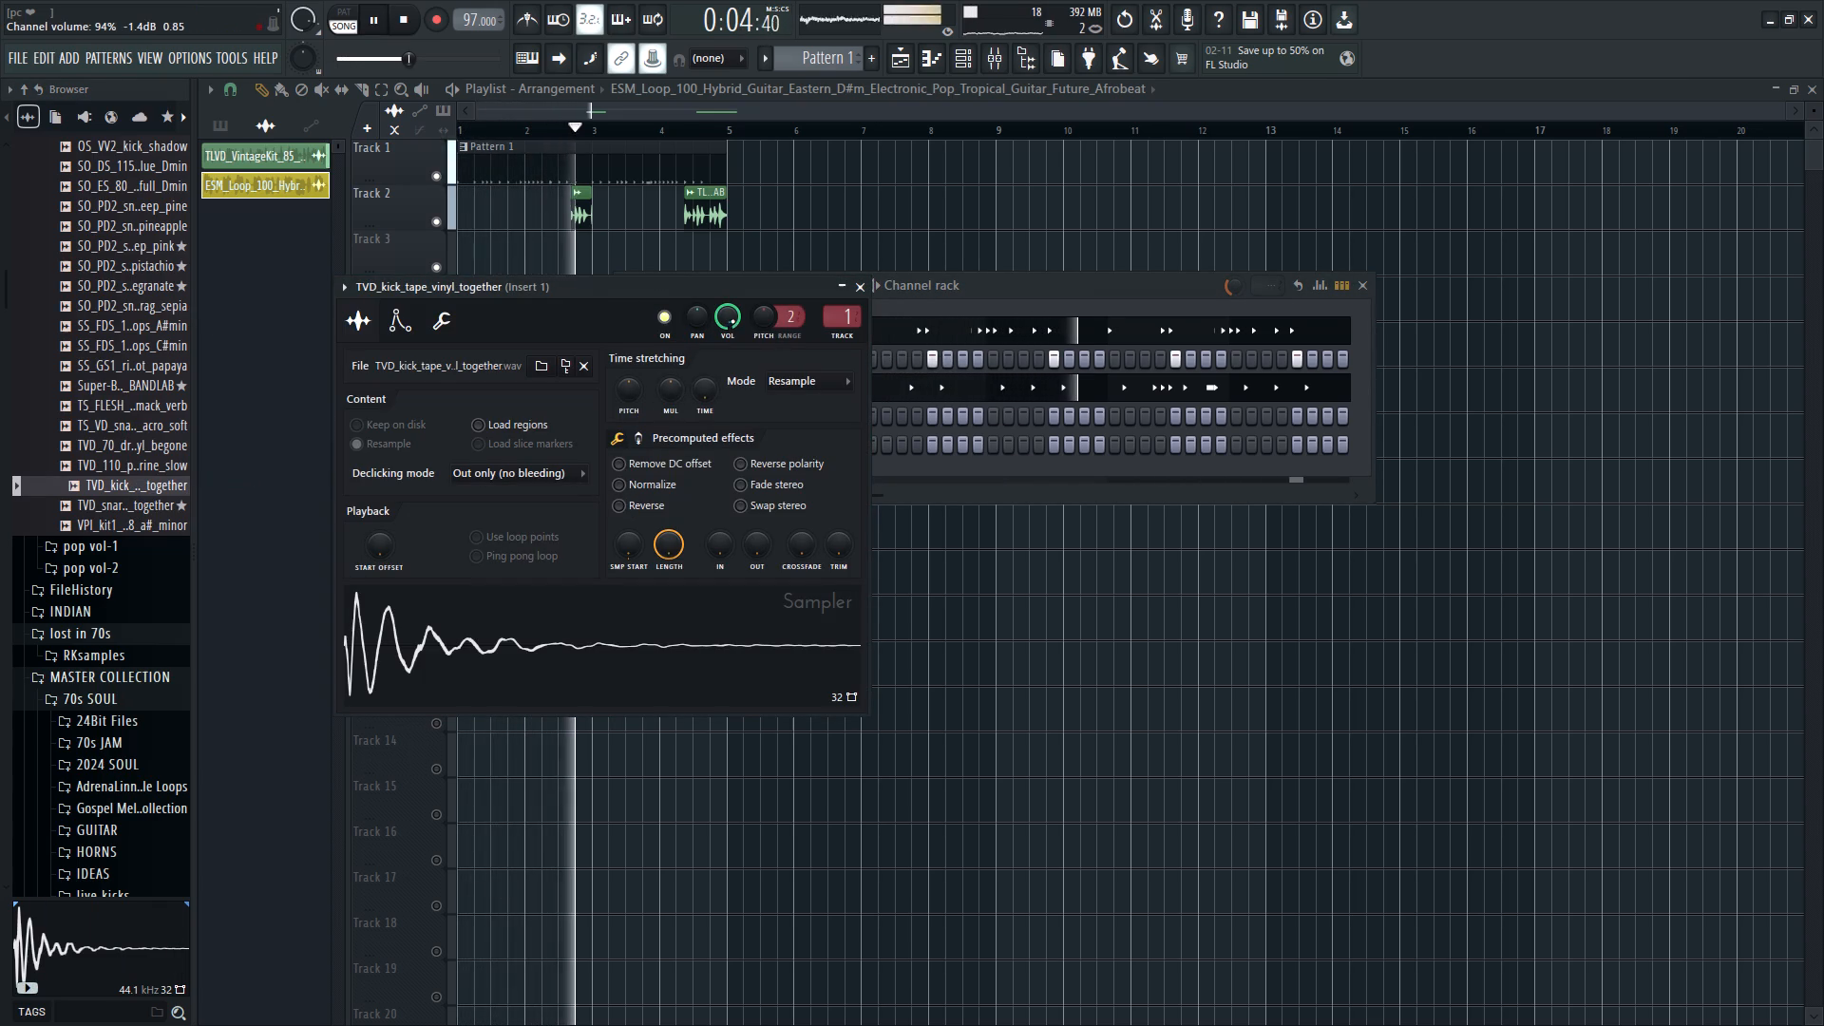
scroll(732, 321, "up", 4)
left_click(640, 438)
left_click(636, 481)
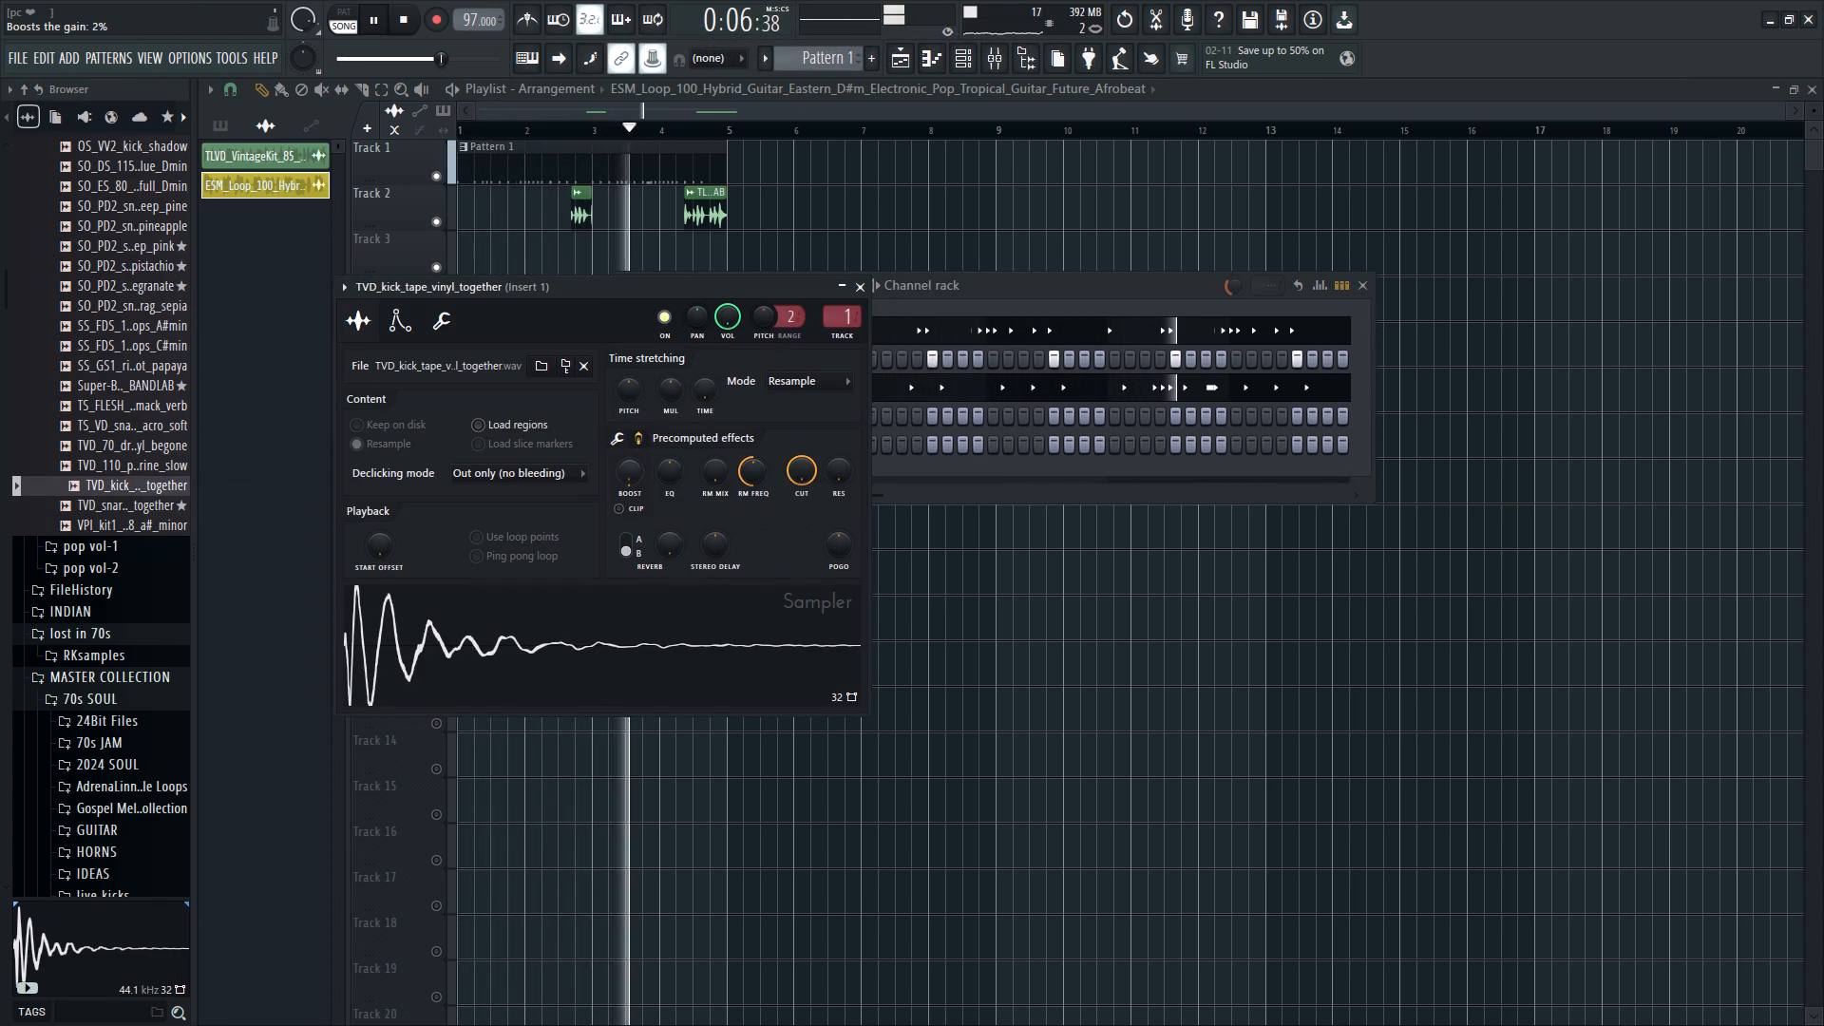
left_click(636, 481)
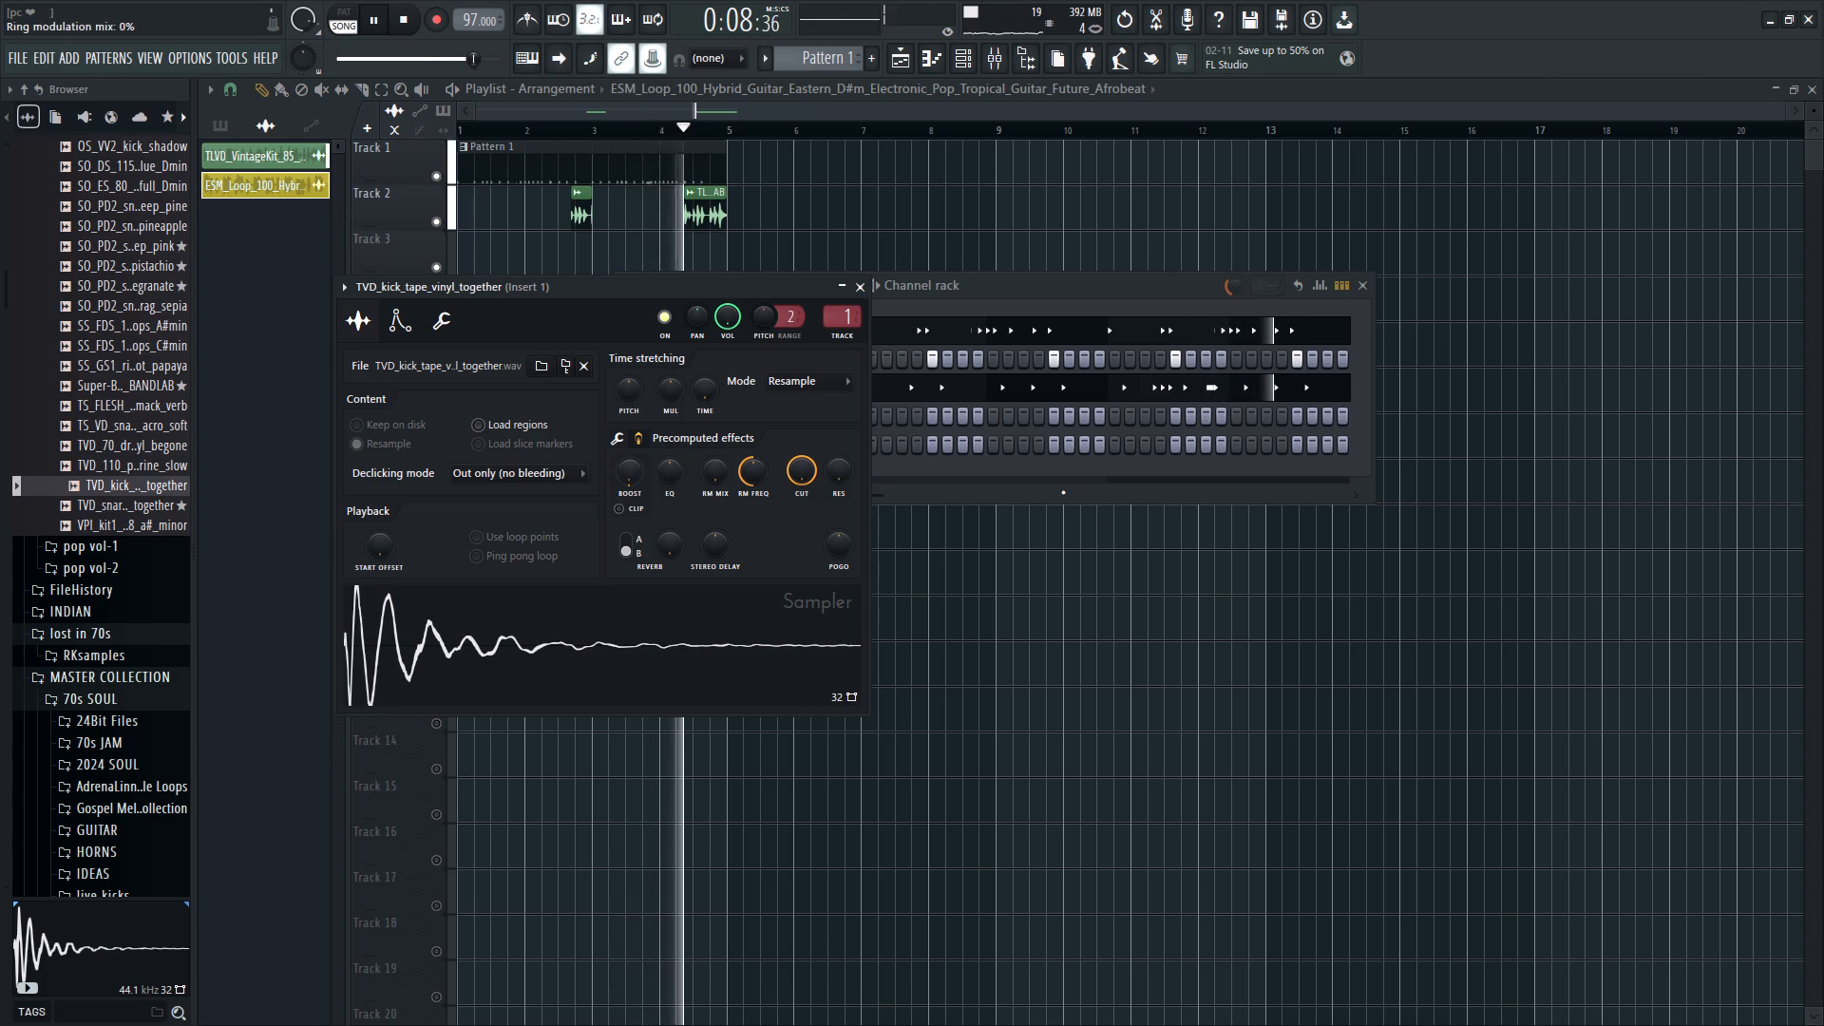
right_click(1143, 569)
scroll(871, 456, "up", 3)
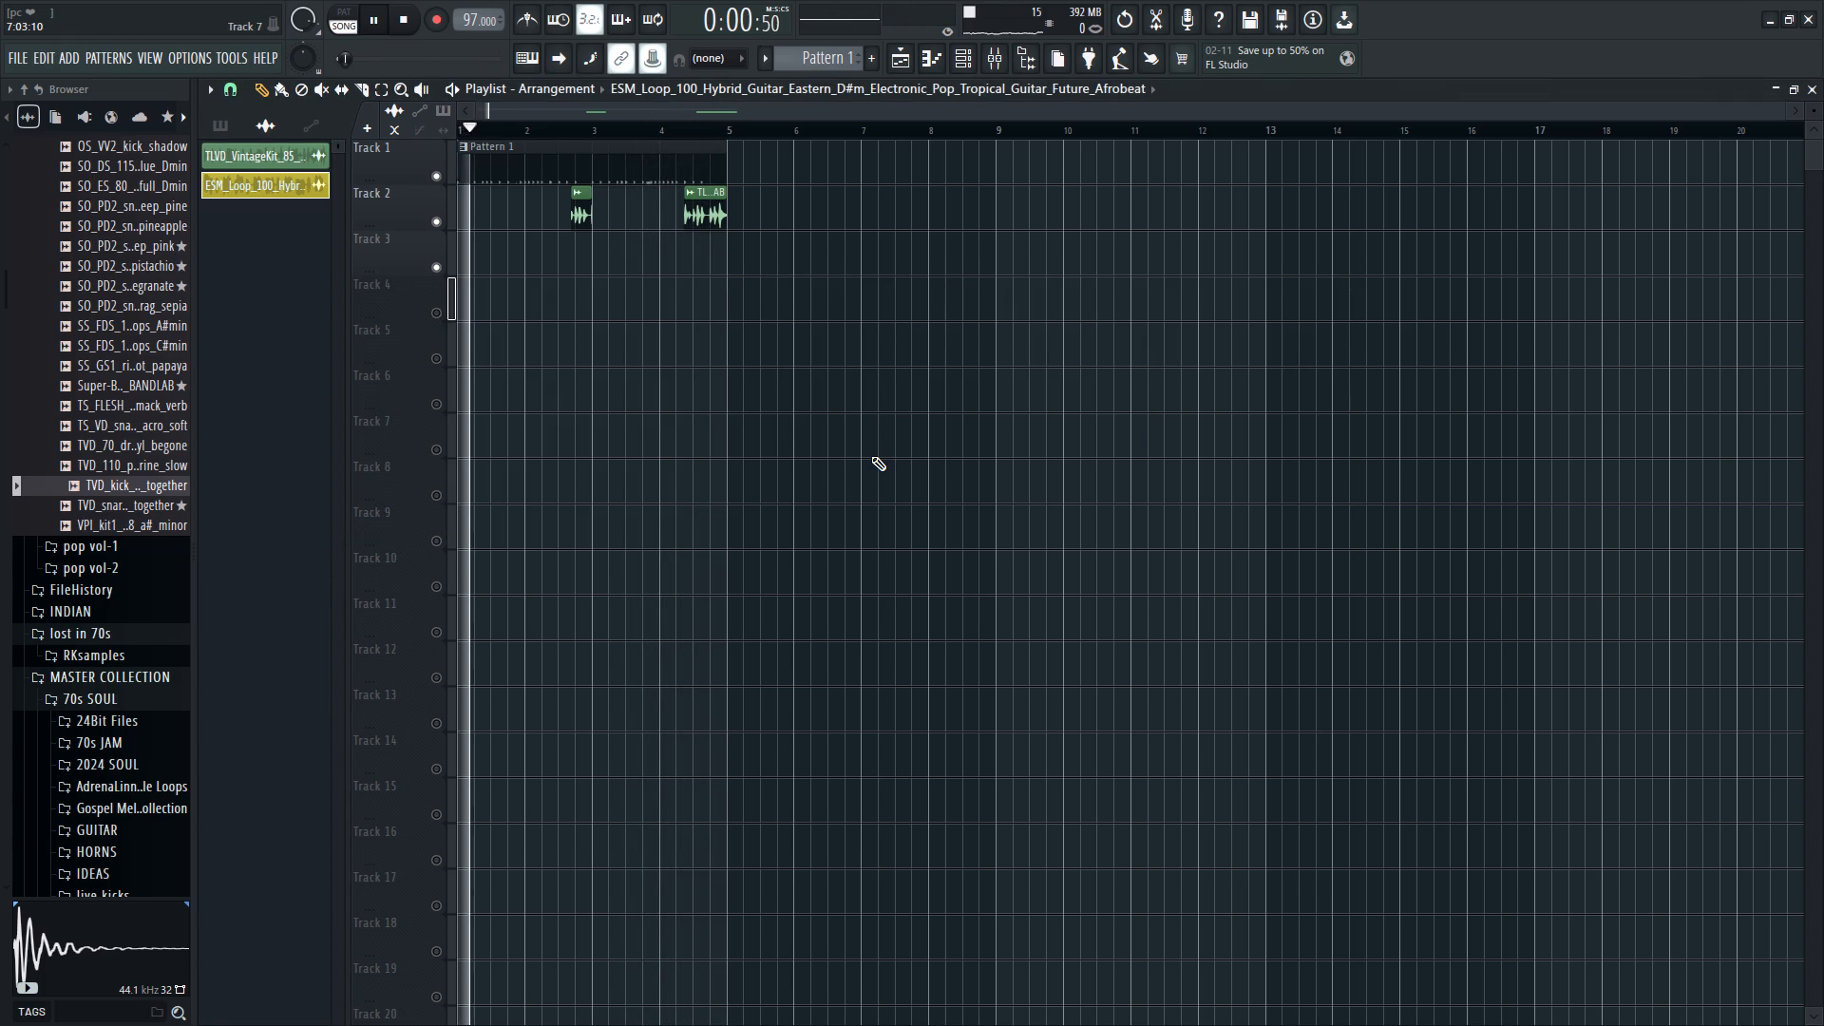
scroll(871, 456, "up", 2)
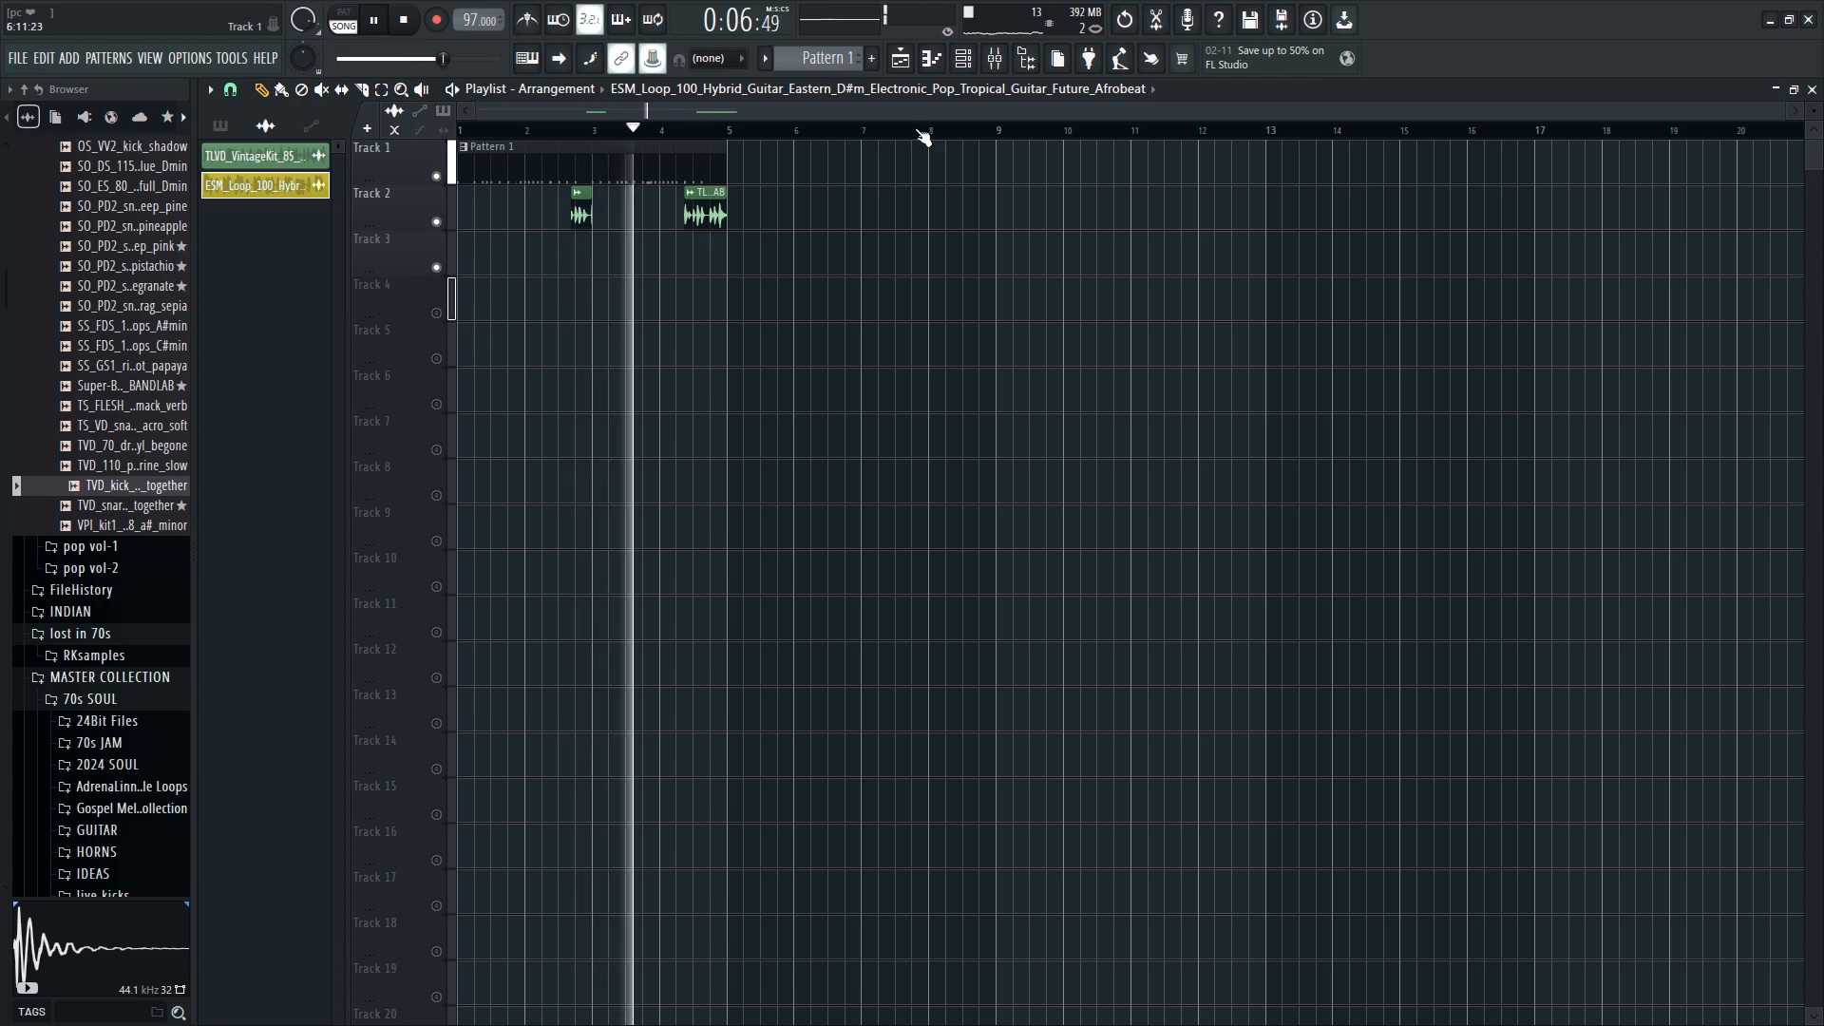
Assign the TLVD_VintageKit_85 drum loop clip on Track 2 to mixer Insert 4.
left_click(953, 62)
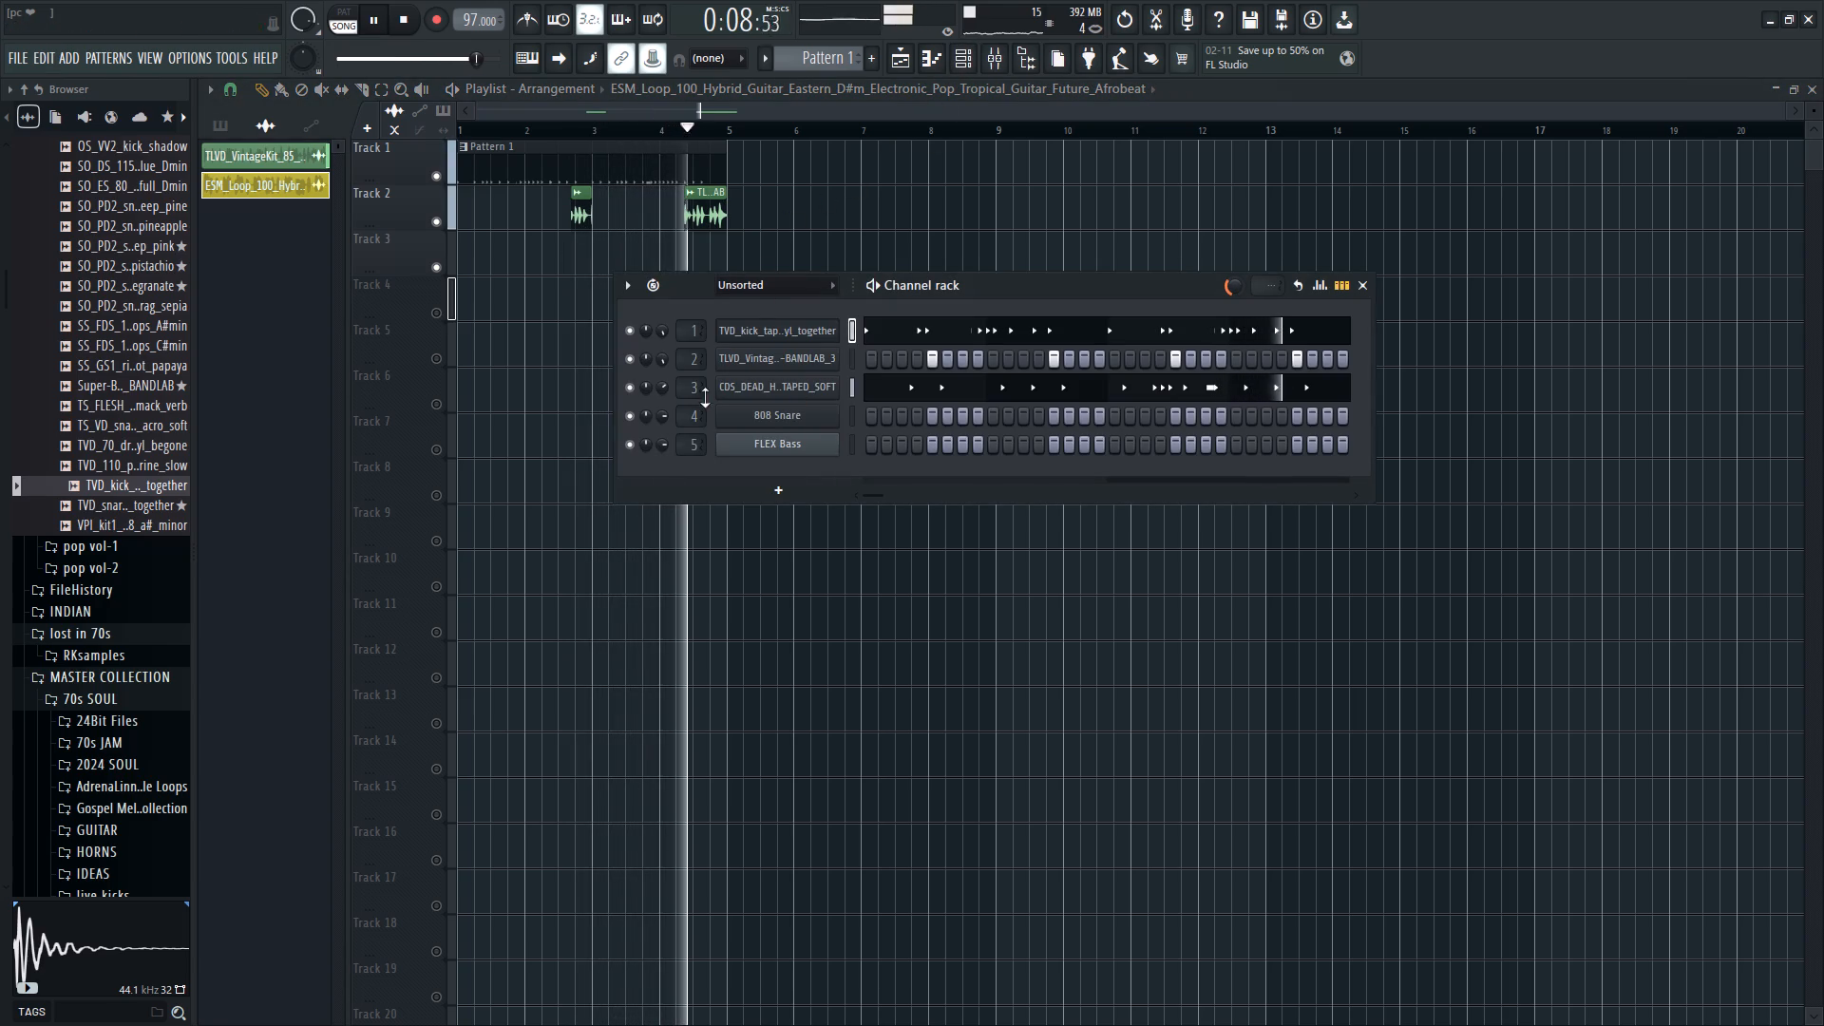
right_click(865, 210)
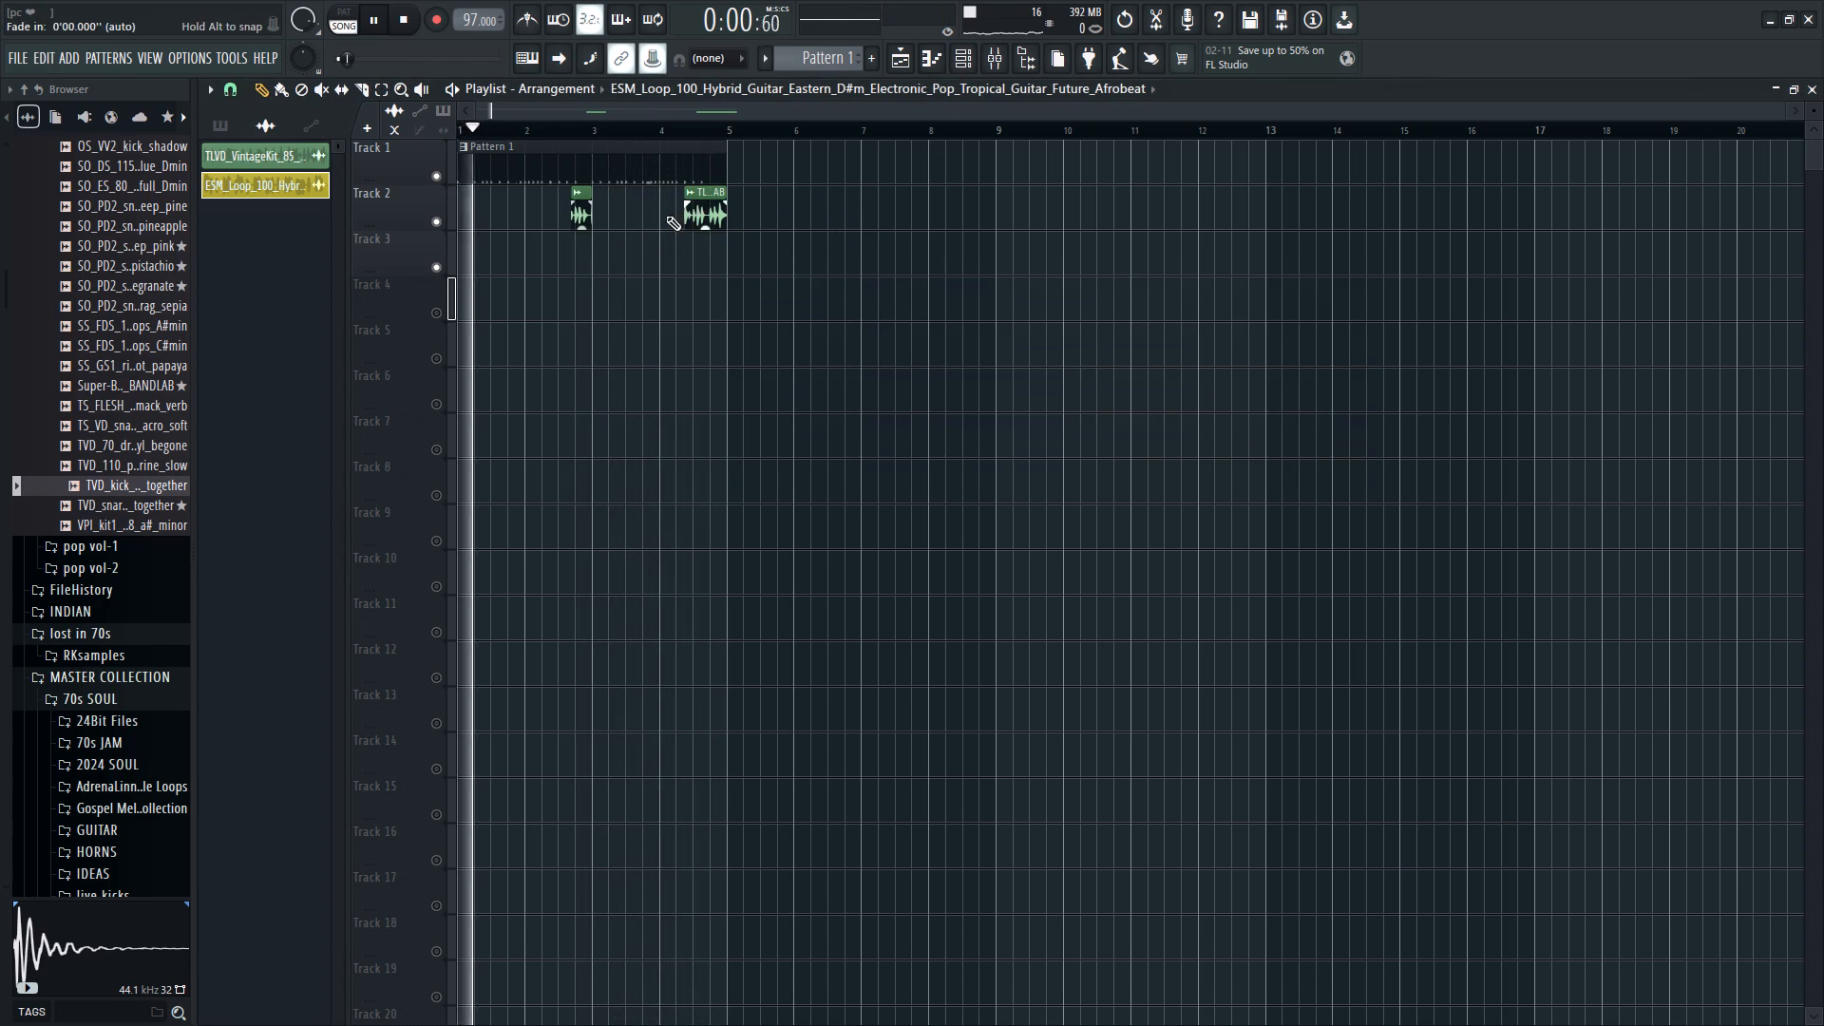
scroll(560, 118, "up", 6)
double_click(592, 199)
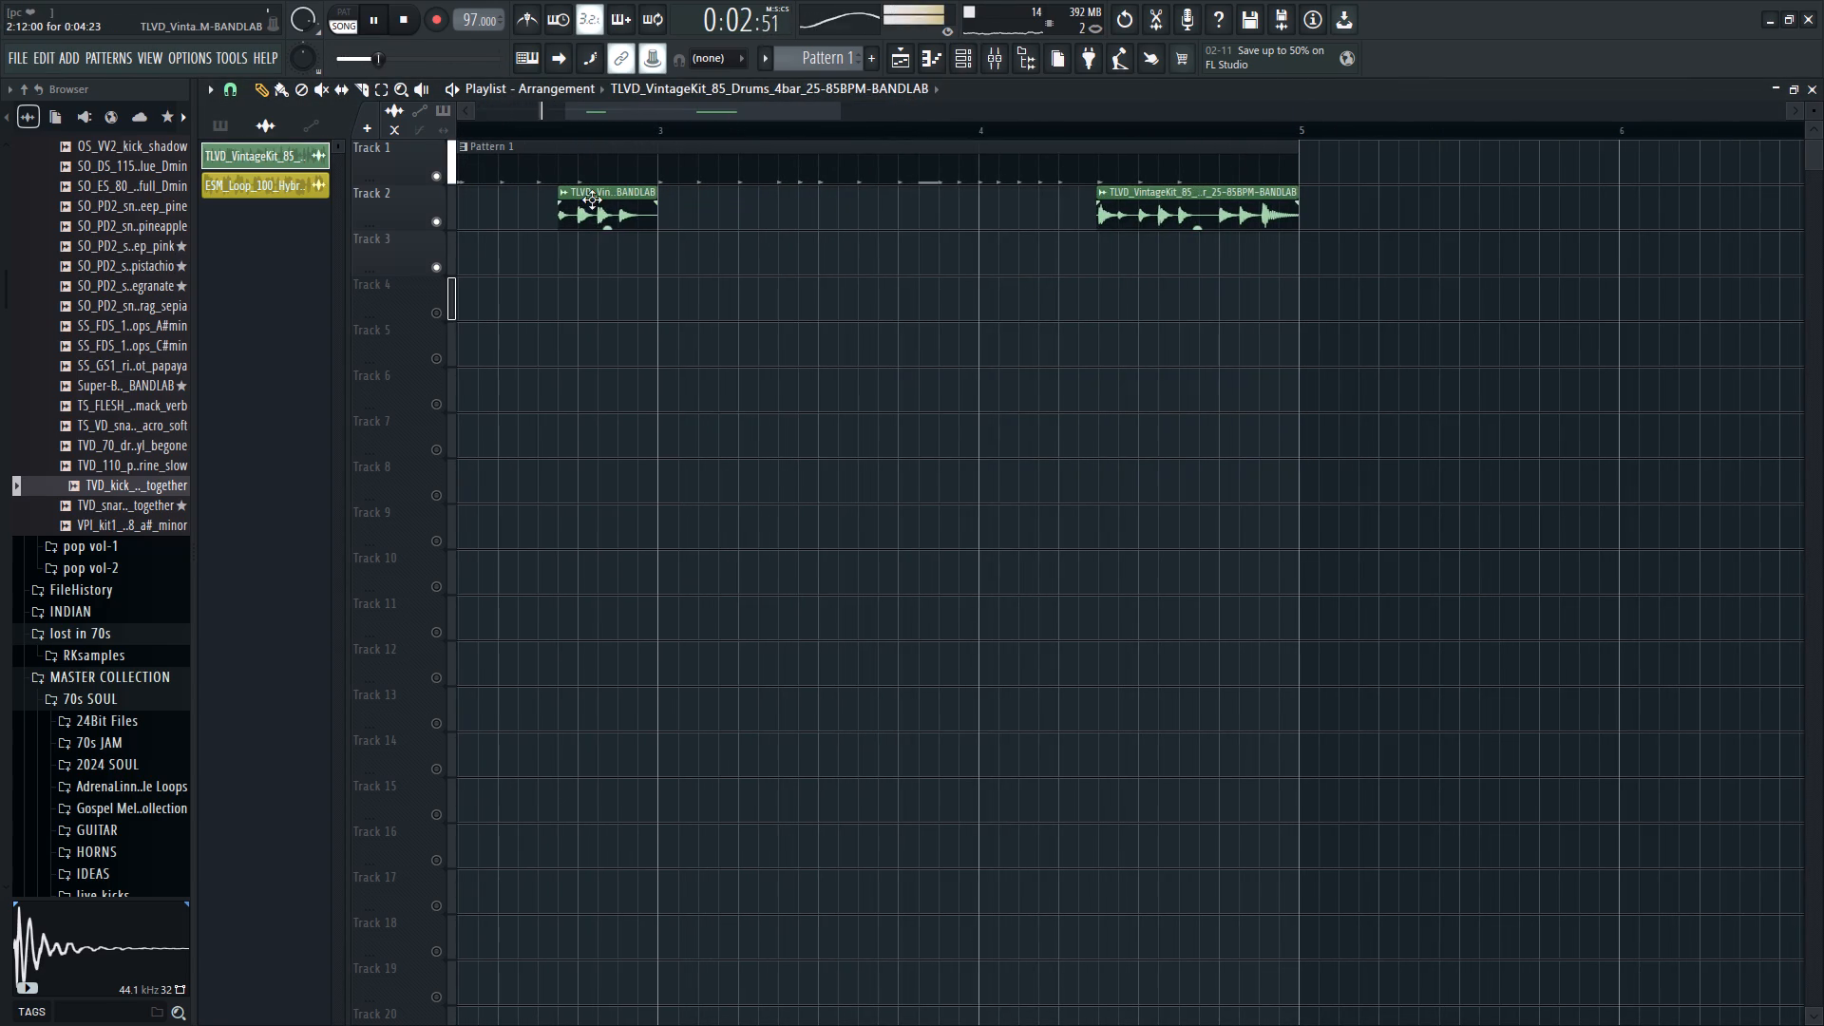
scroll(796, 300, "up", 4)
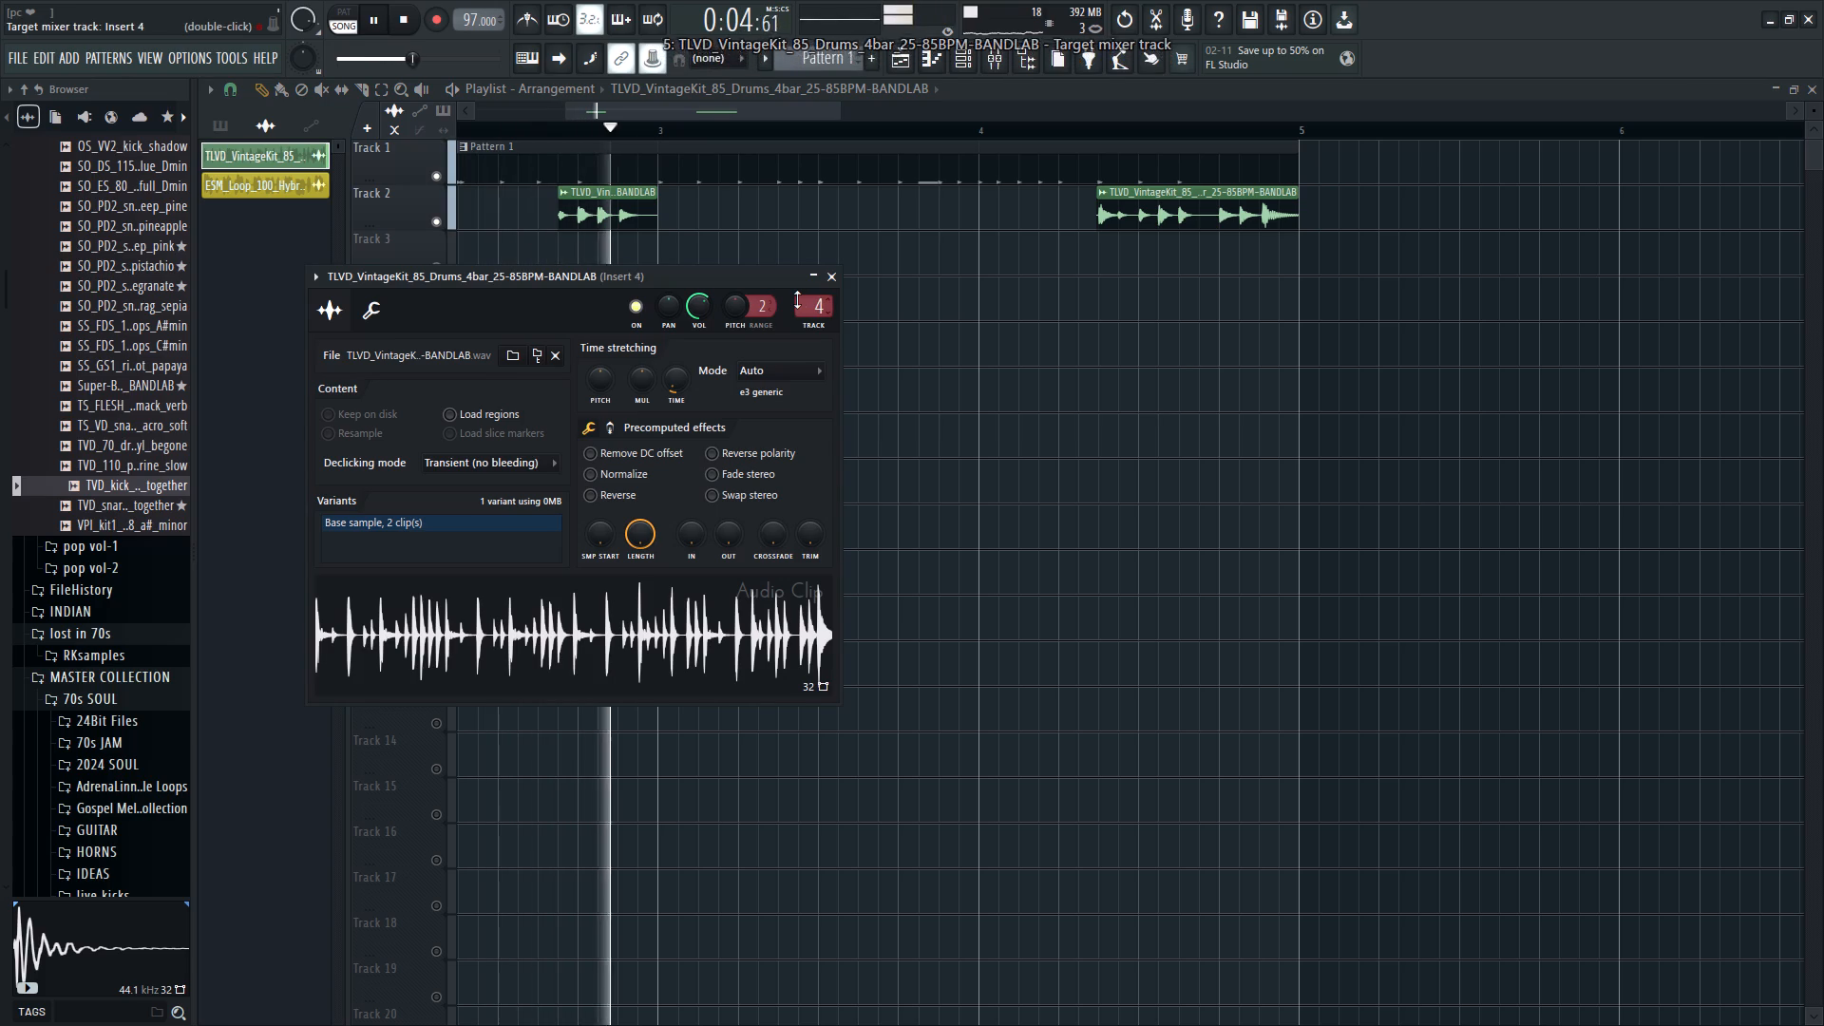
Select mixer Inserts 1 to 5 and route them only to Insert 10 as a drum bus.
left_click(990, 66)
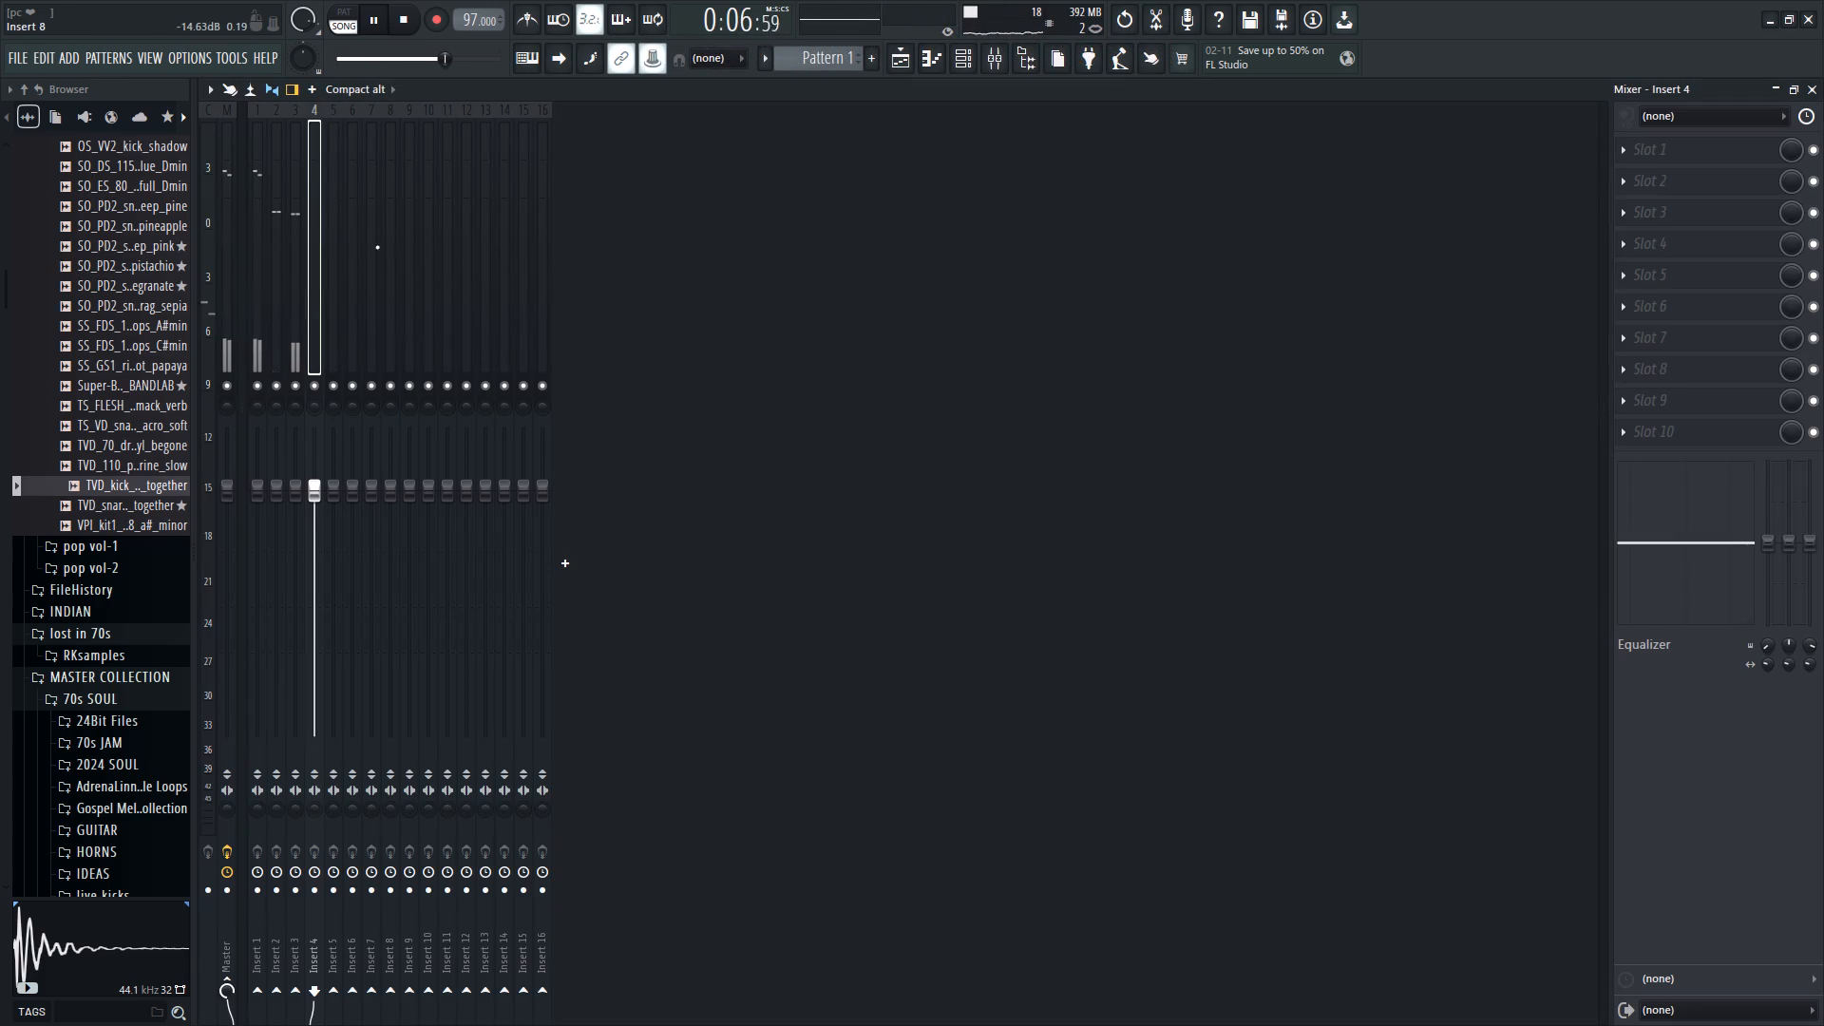
left_click(427, 199)
left_click_drag(261, 208, 322, 208, "ctrl")
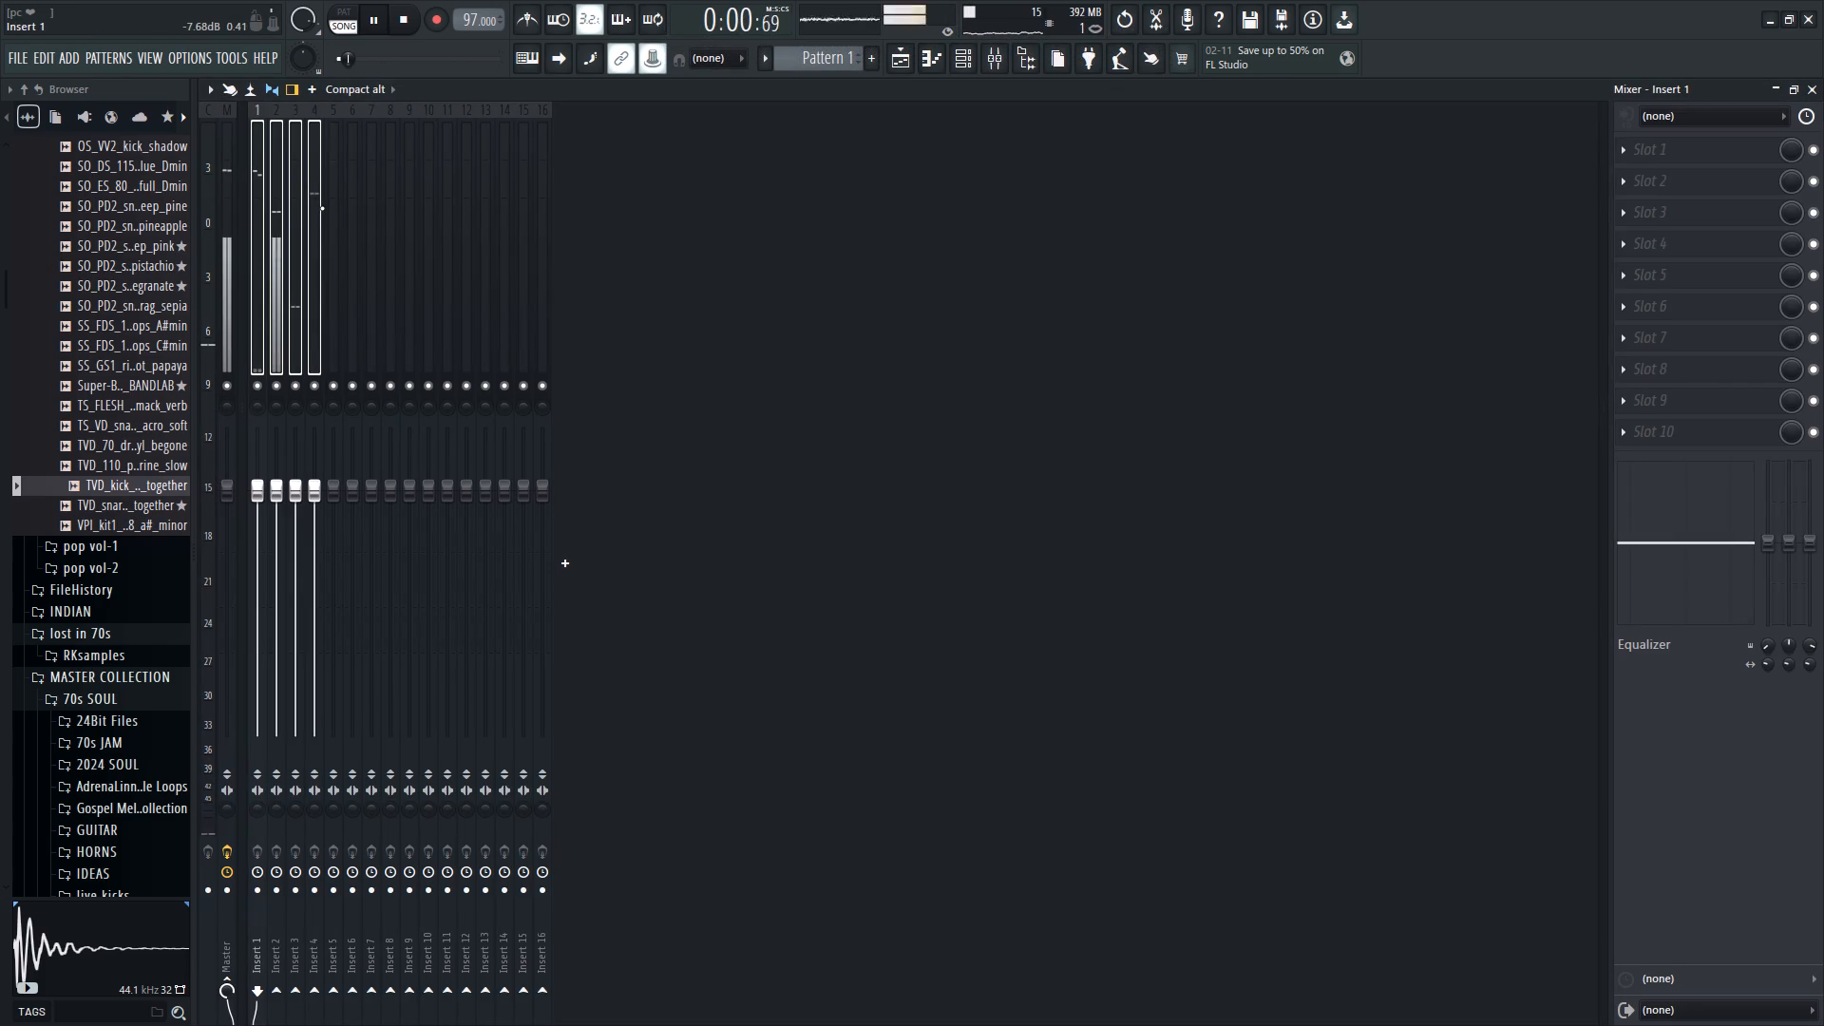
left_click_drag(322, 208, 329, 210, "ctrl")
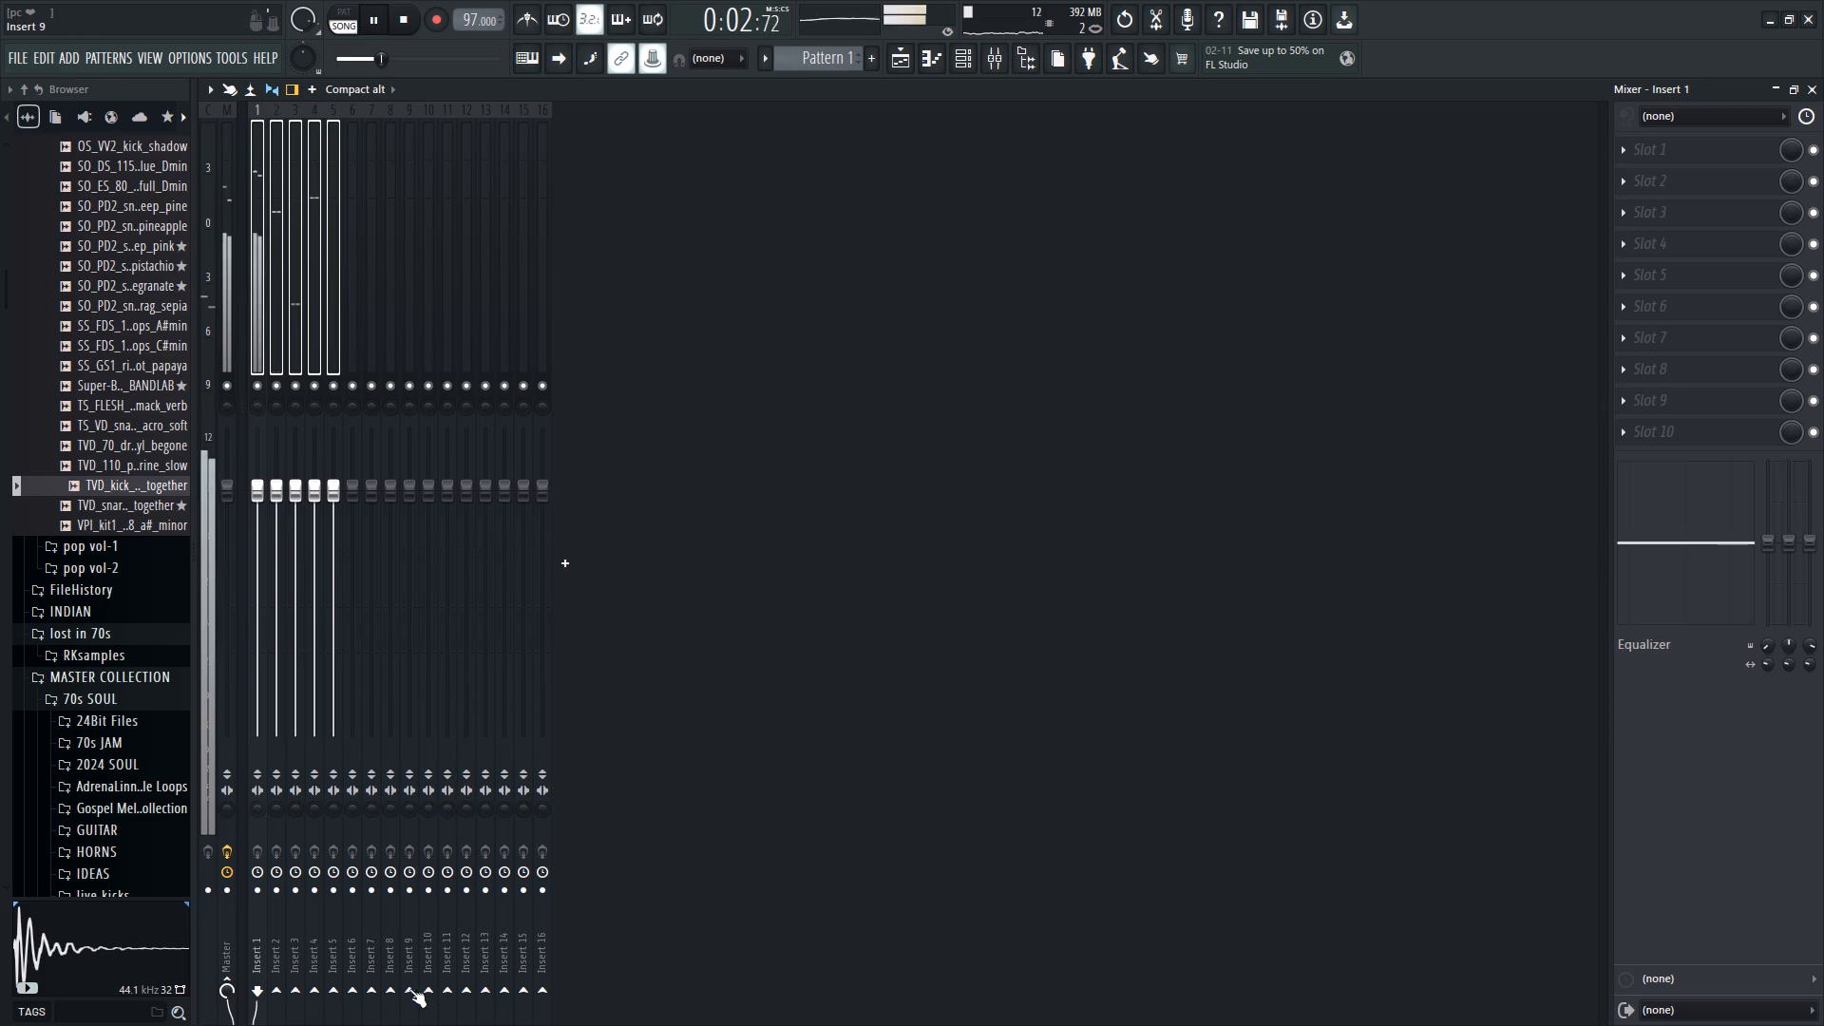
right_click(427, 984)
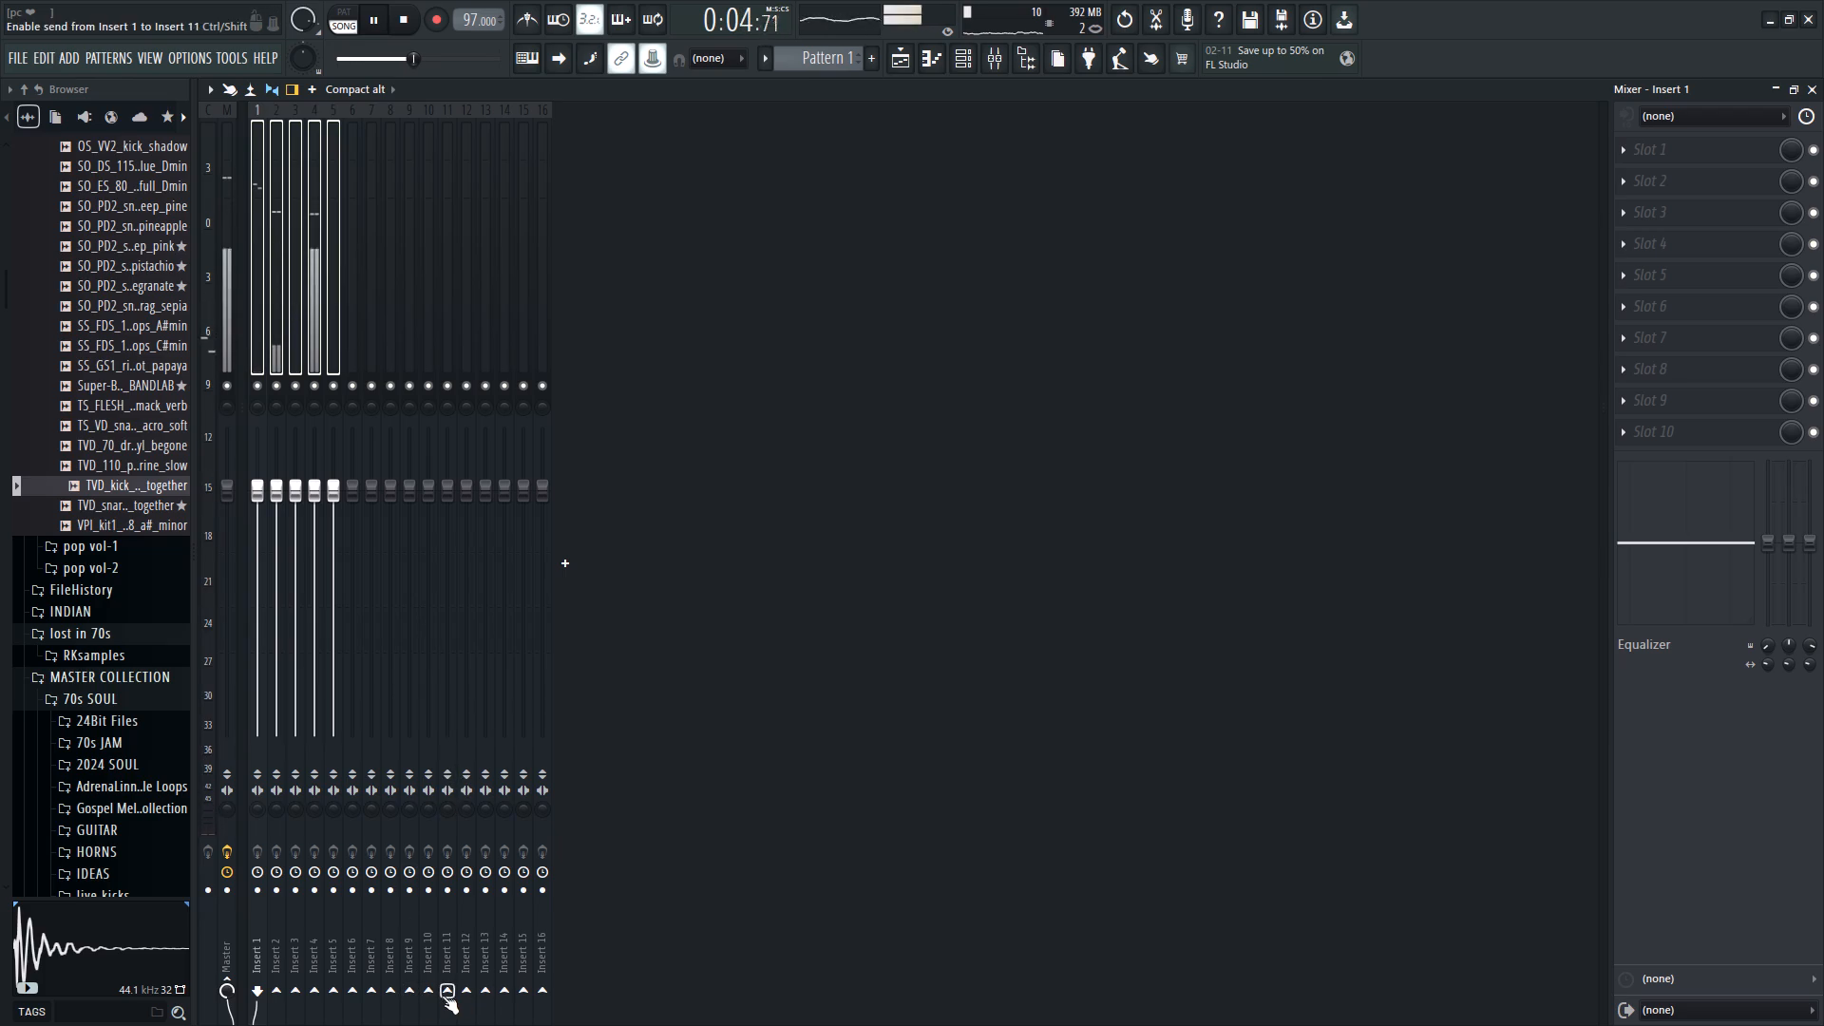
right_click(429, 991)
left_click(482, 960)
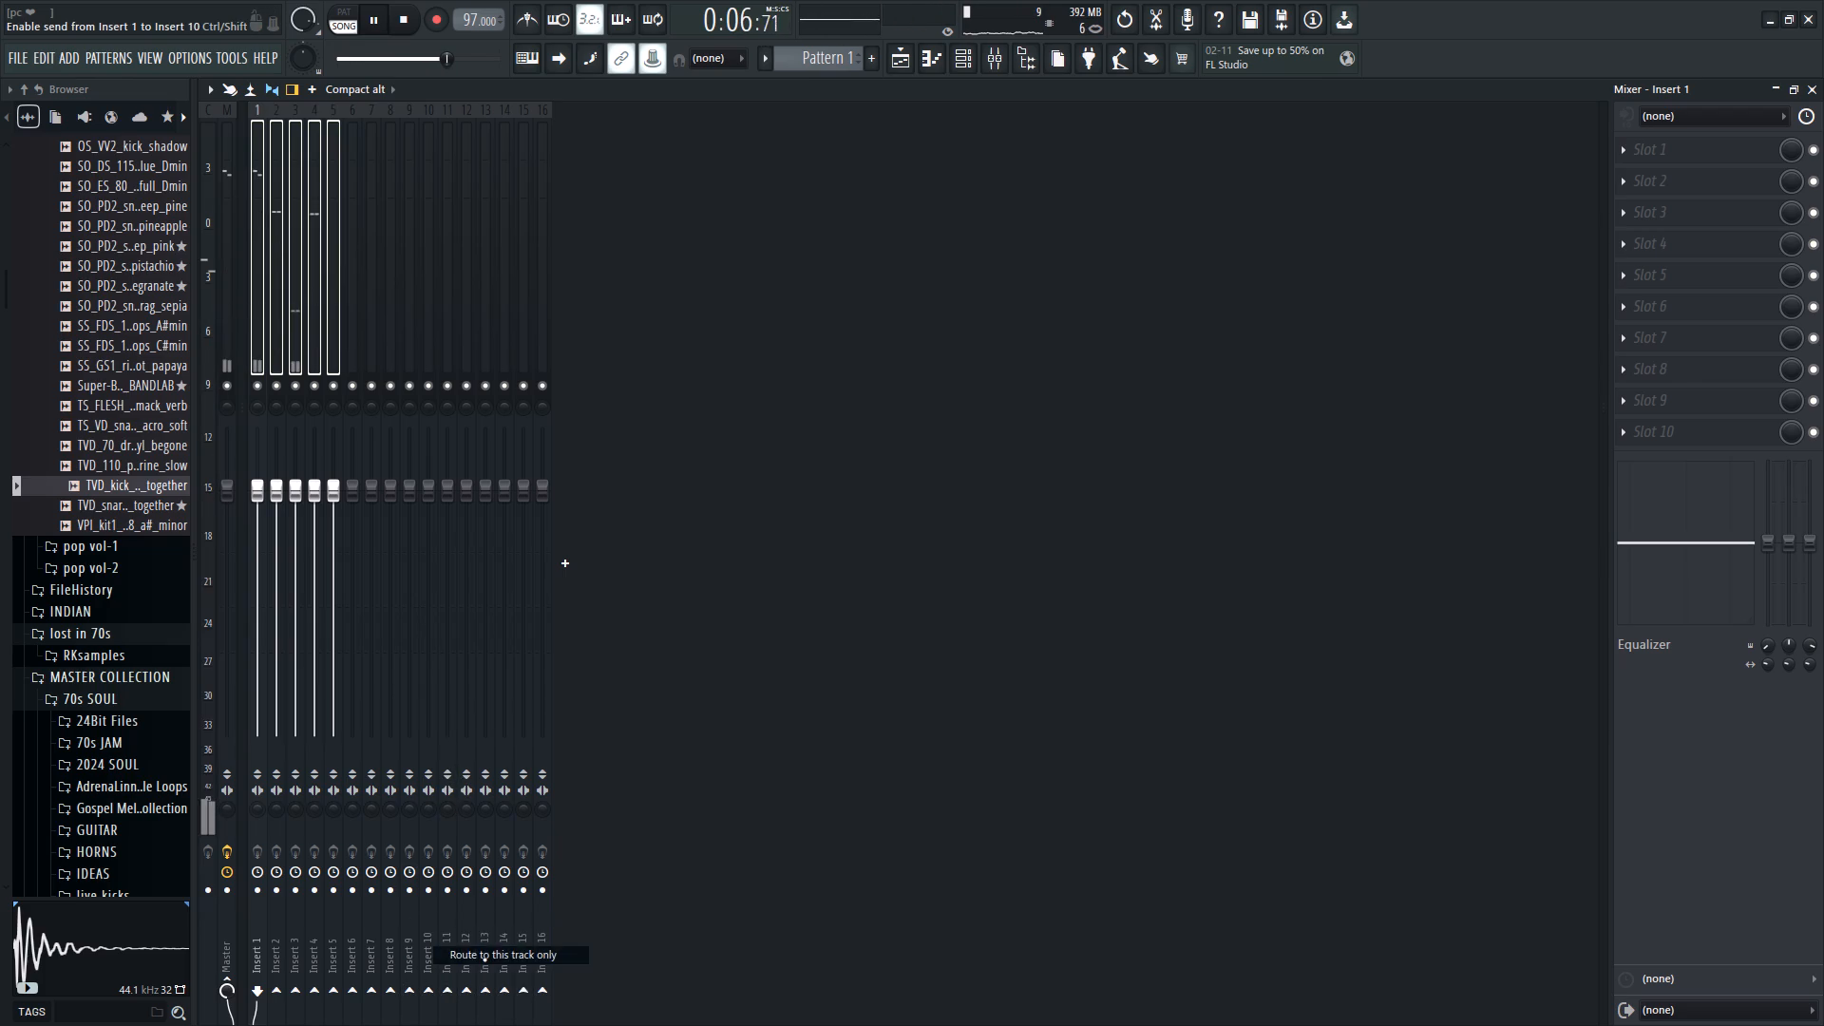
Load the LuxeVerb reverb into the first effect slot of Insert 10.
left_click(428, 334)
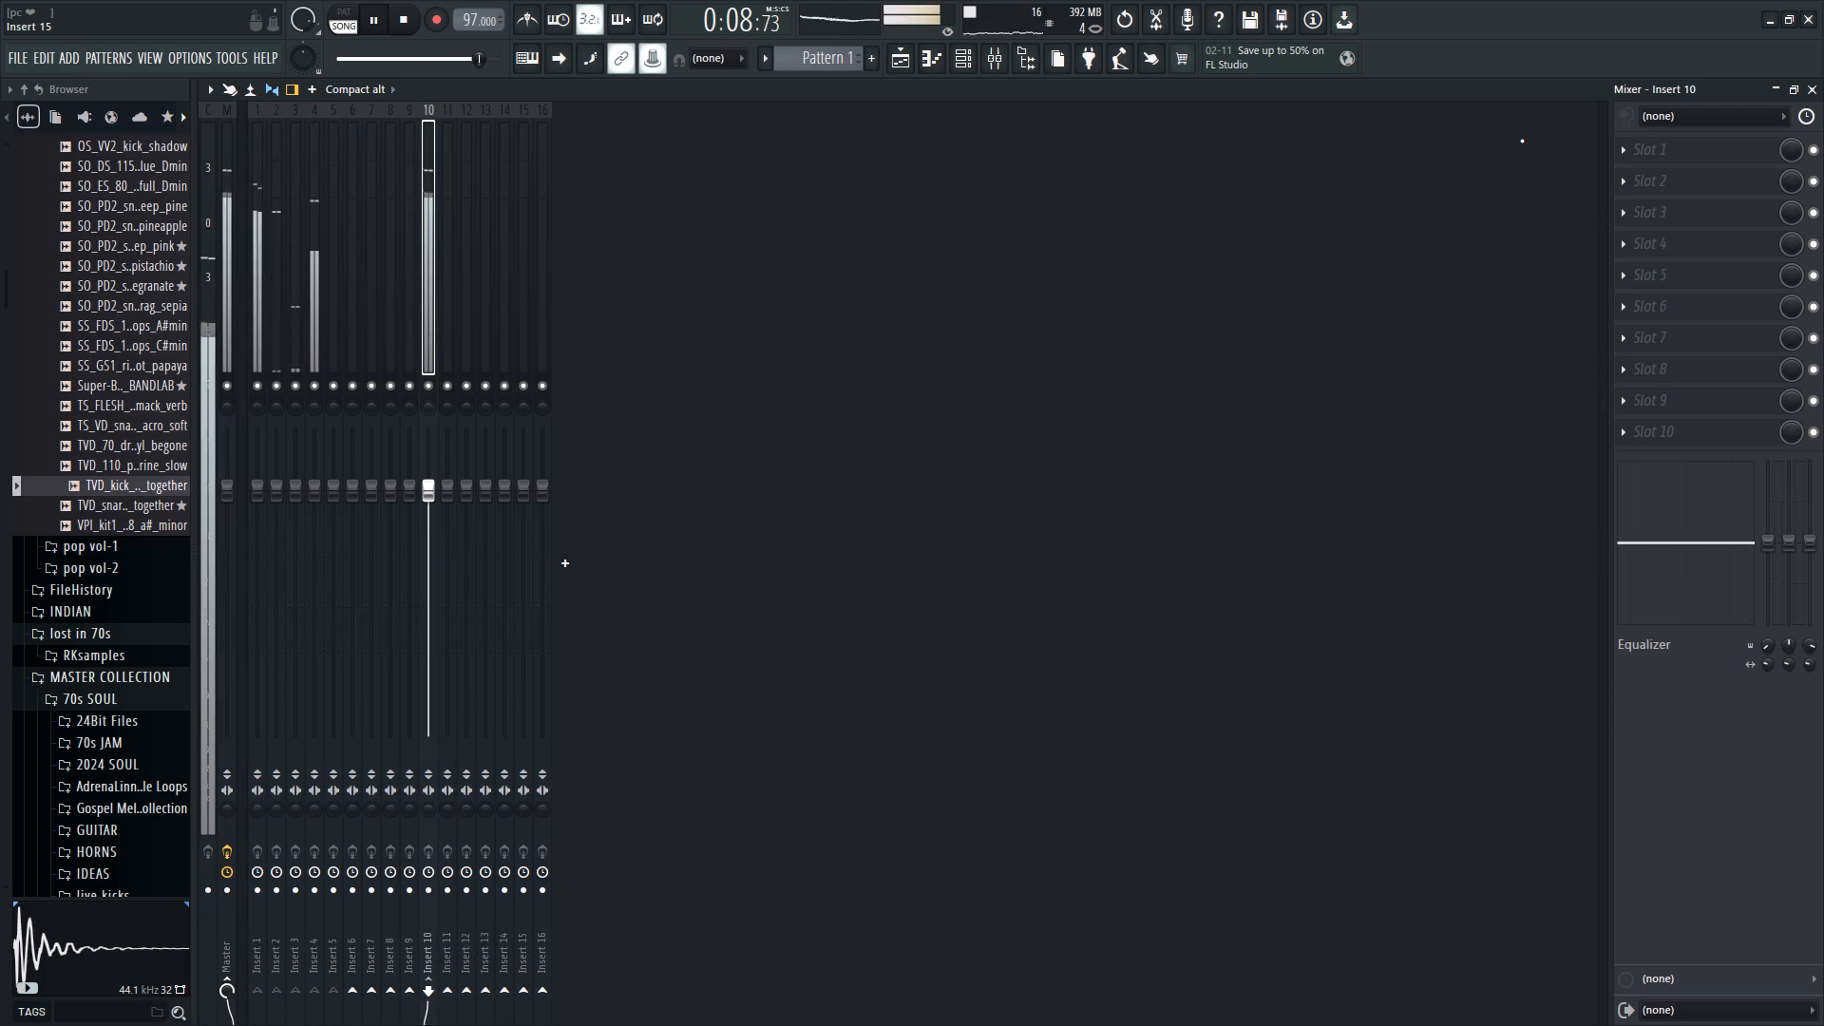
left_click(1624, 149)
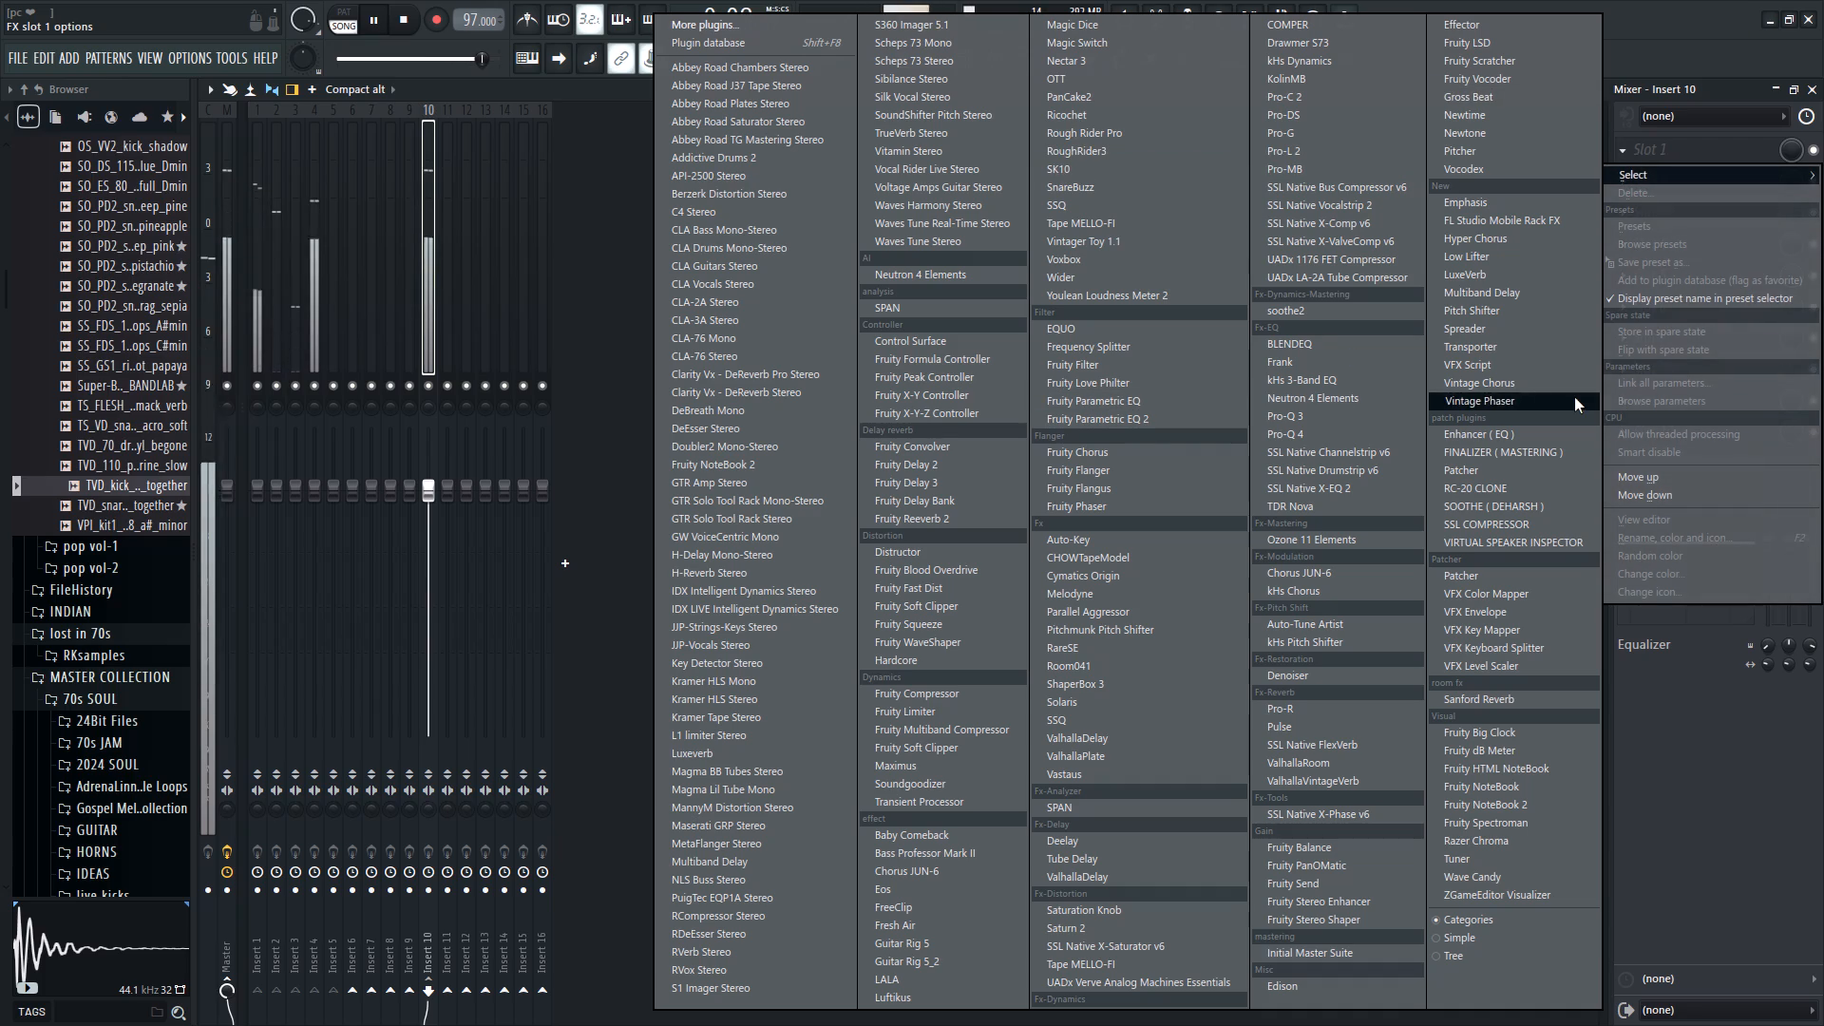
left_click(1467, 281)
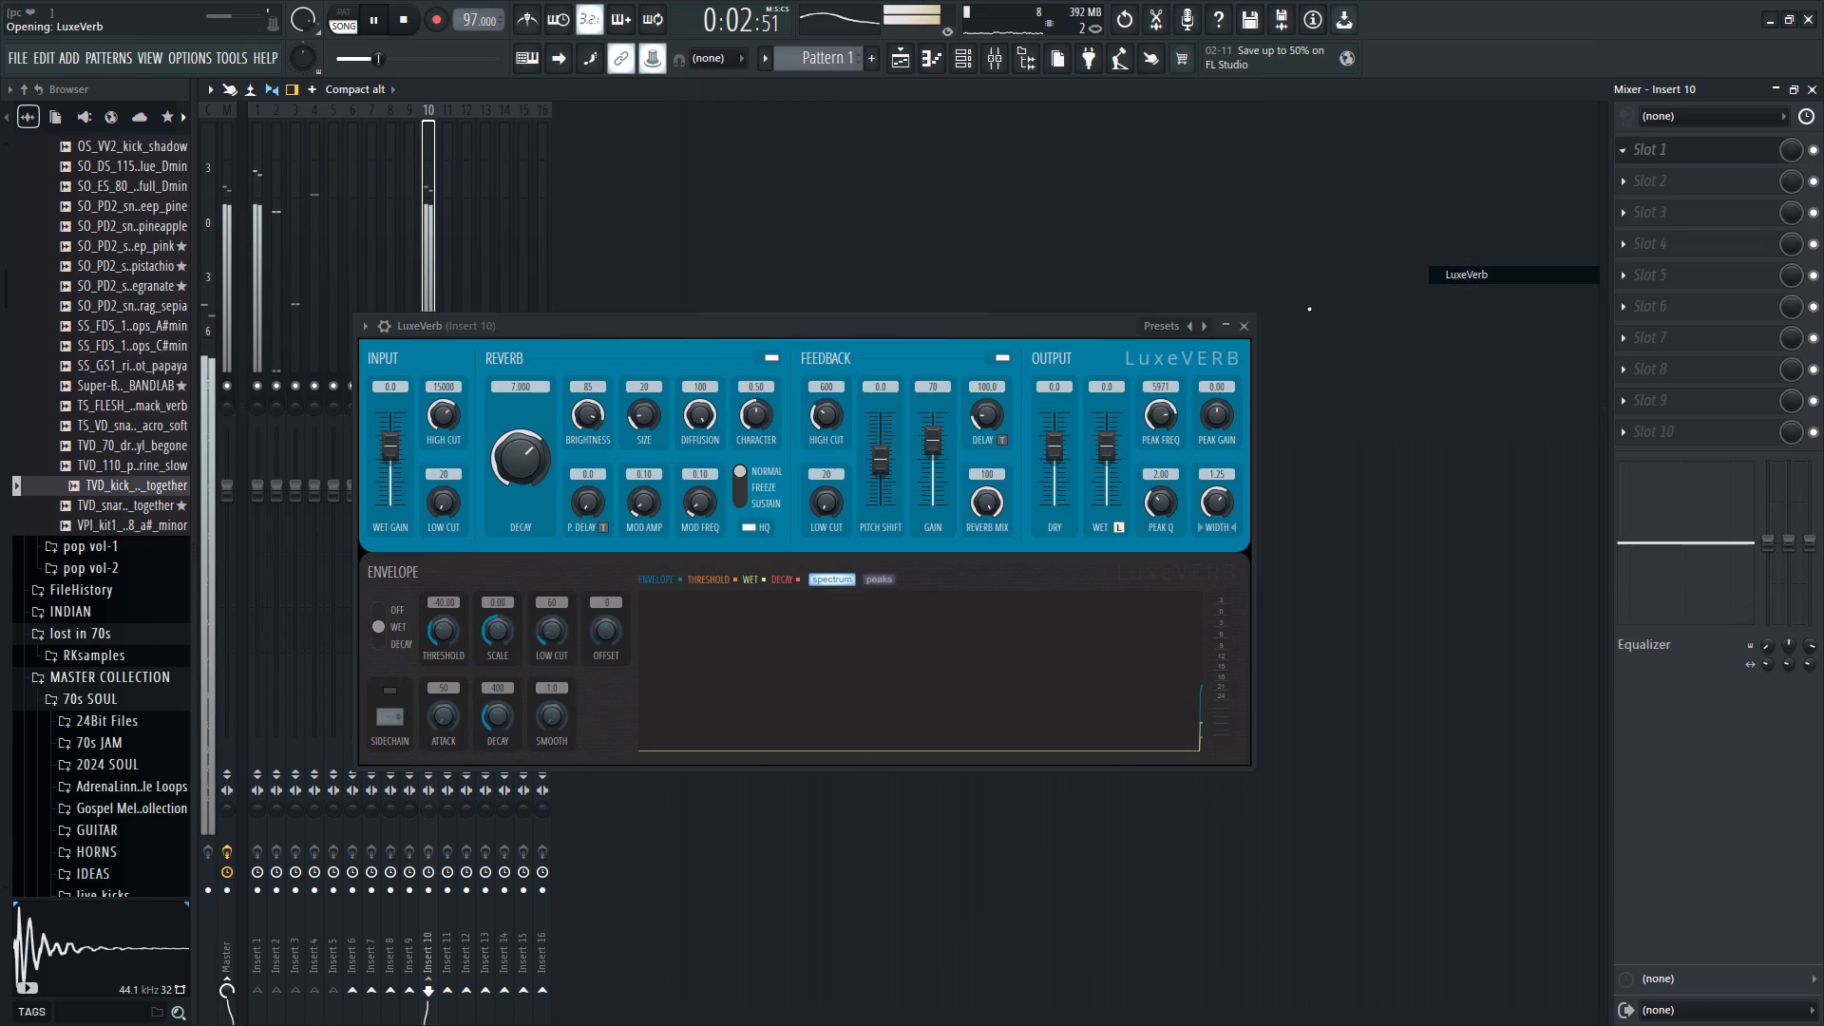
Audition LuxeVerb's Room presets from Damped Drum Room onward, settle on Live Drum Room, and close the plugin.
right_click(1206, 321)
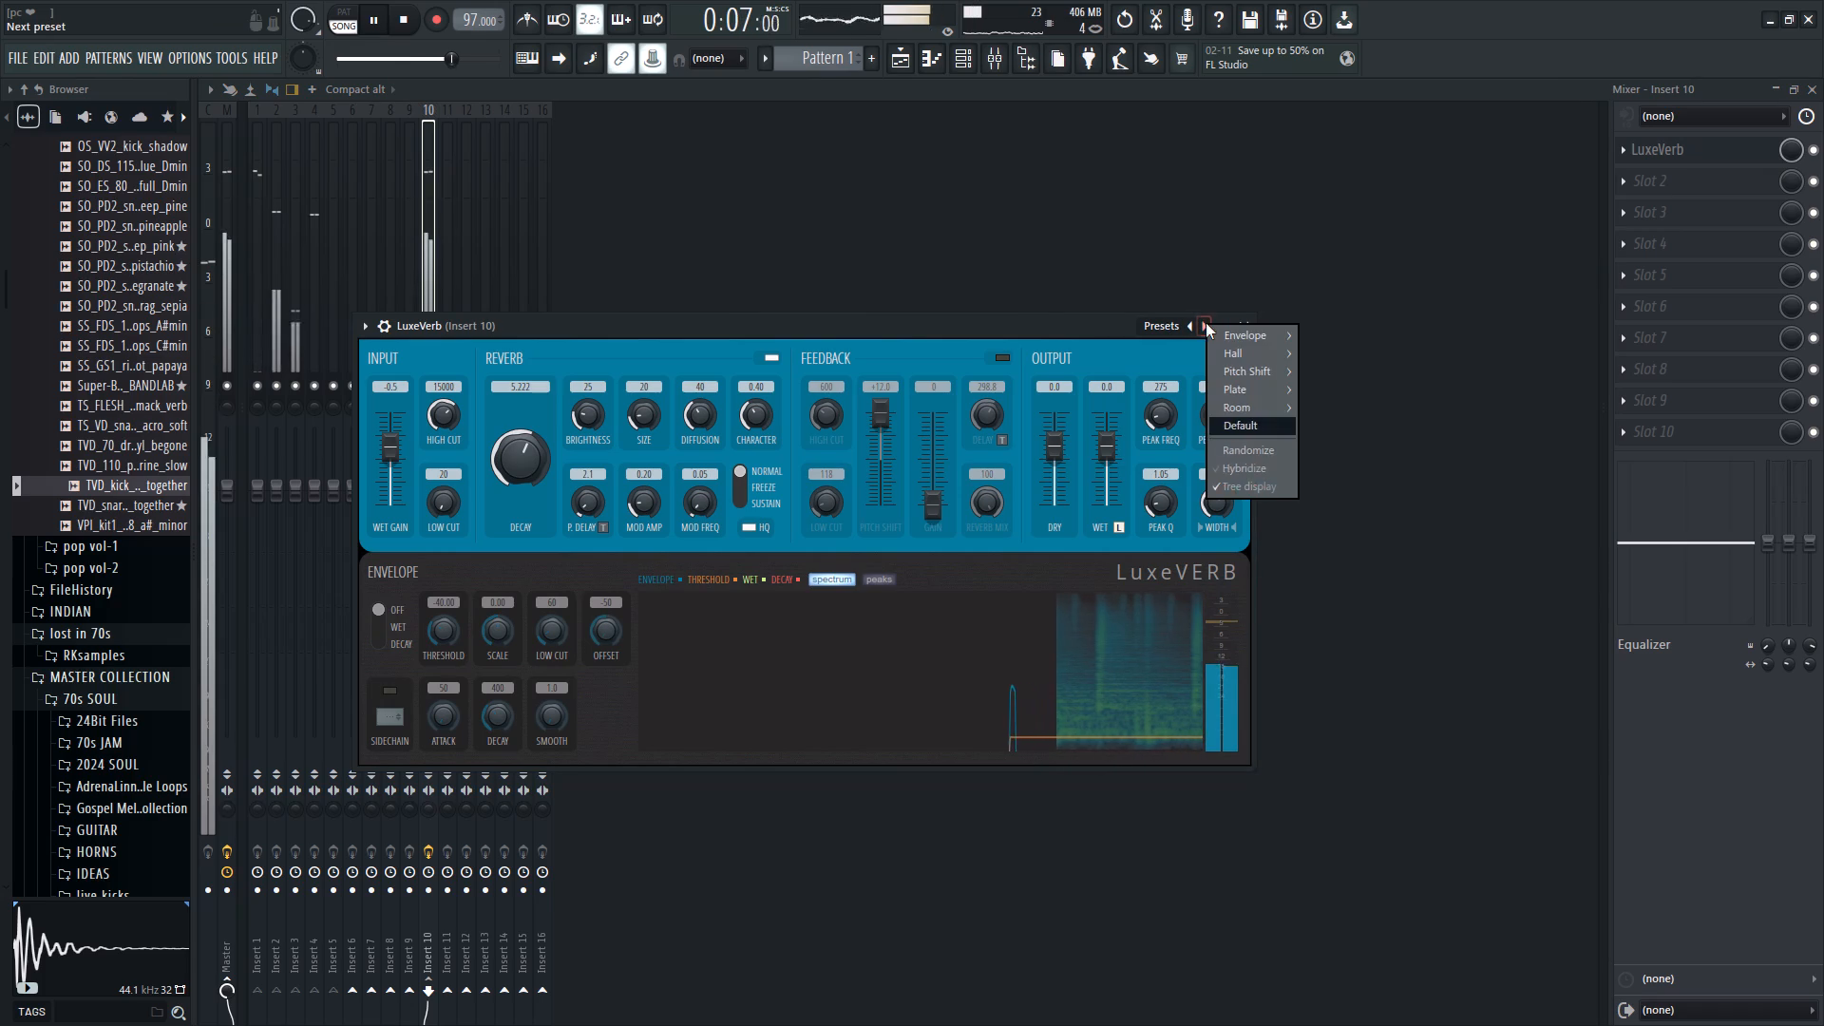
left_click(1271, 407)
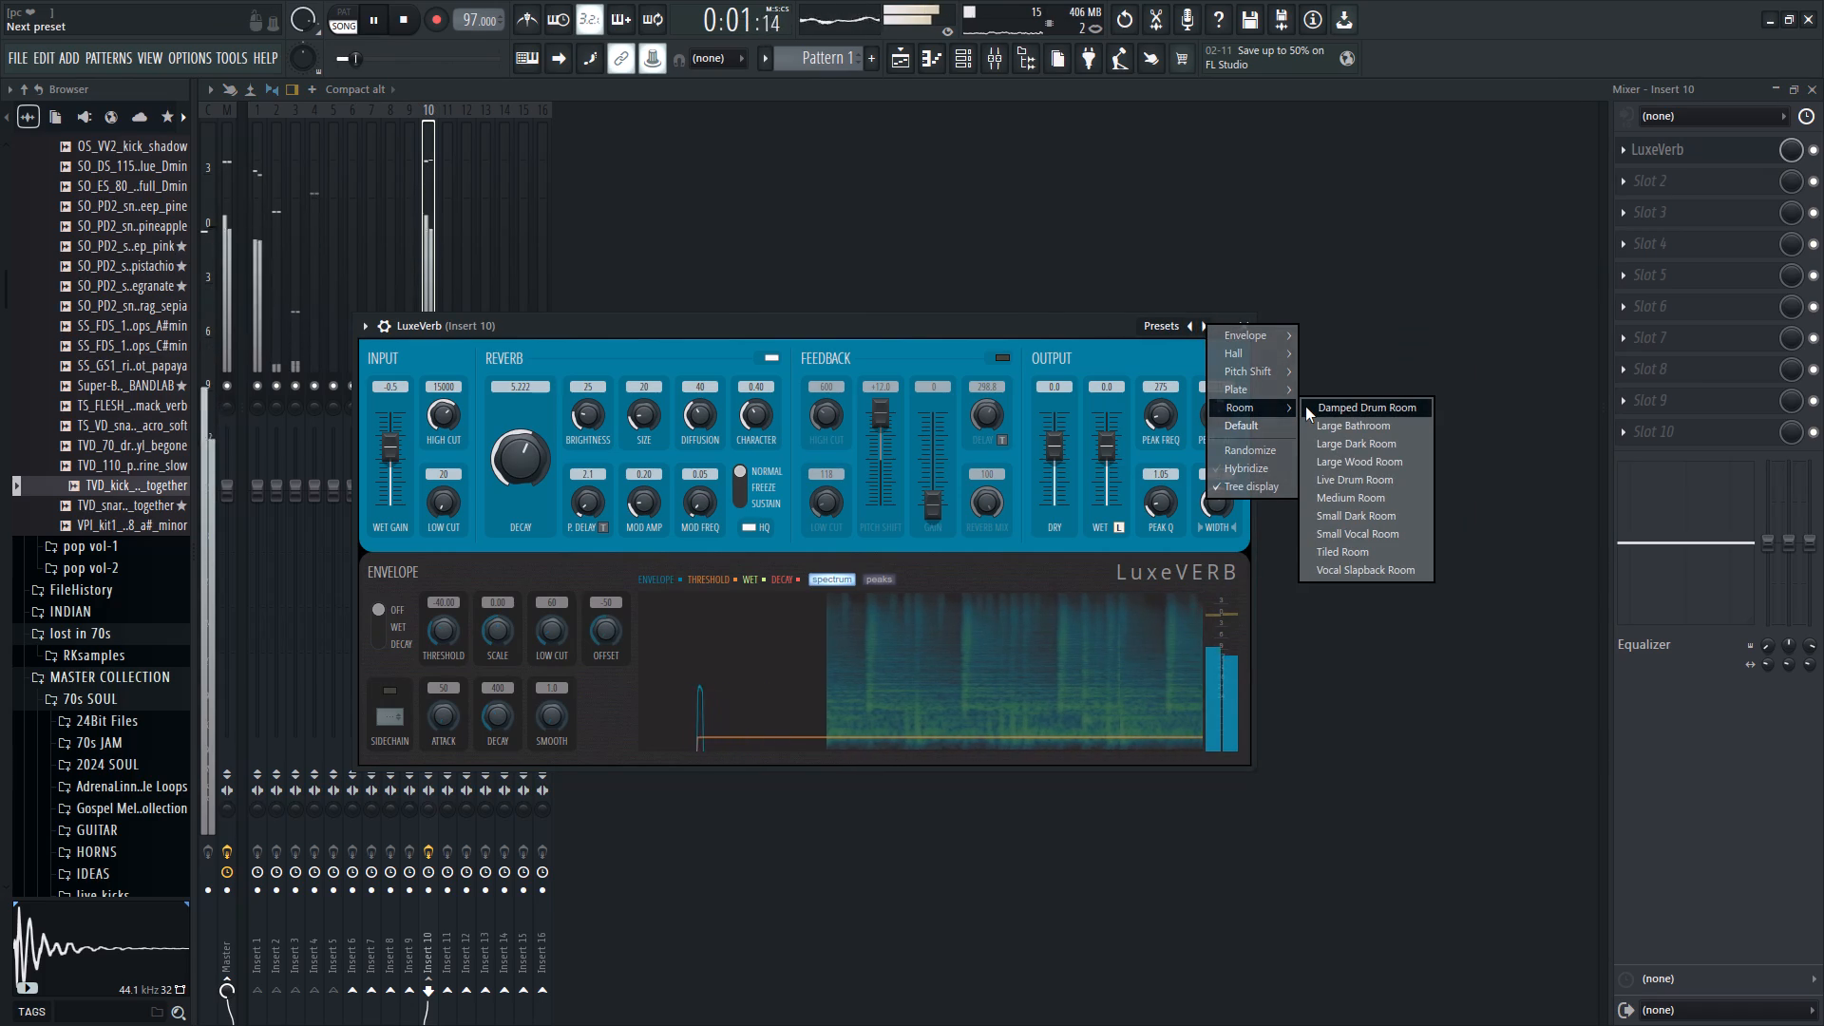
left_click(1305, 407)
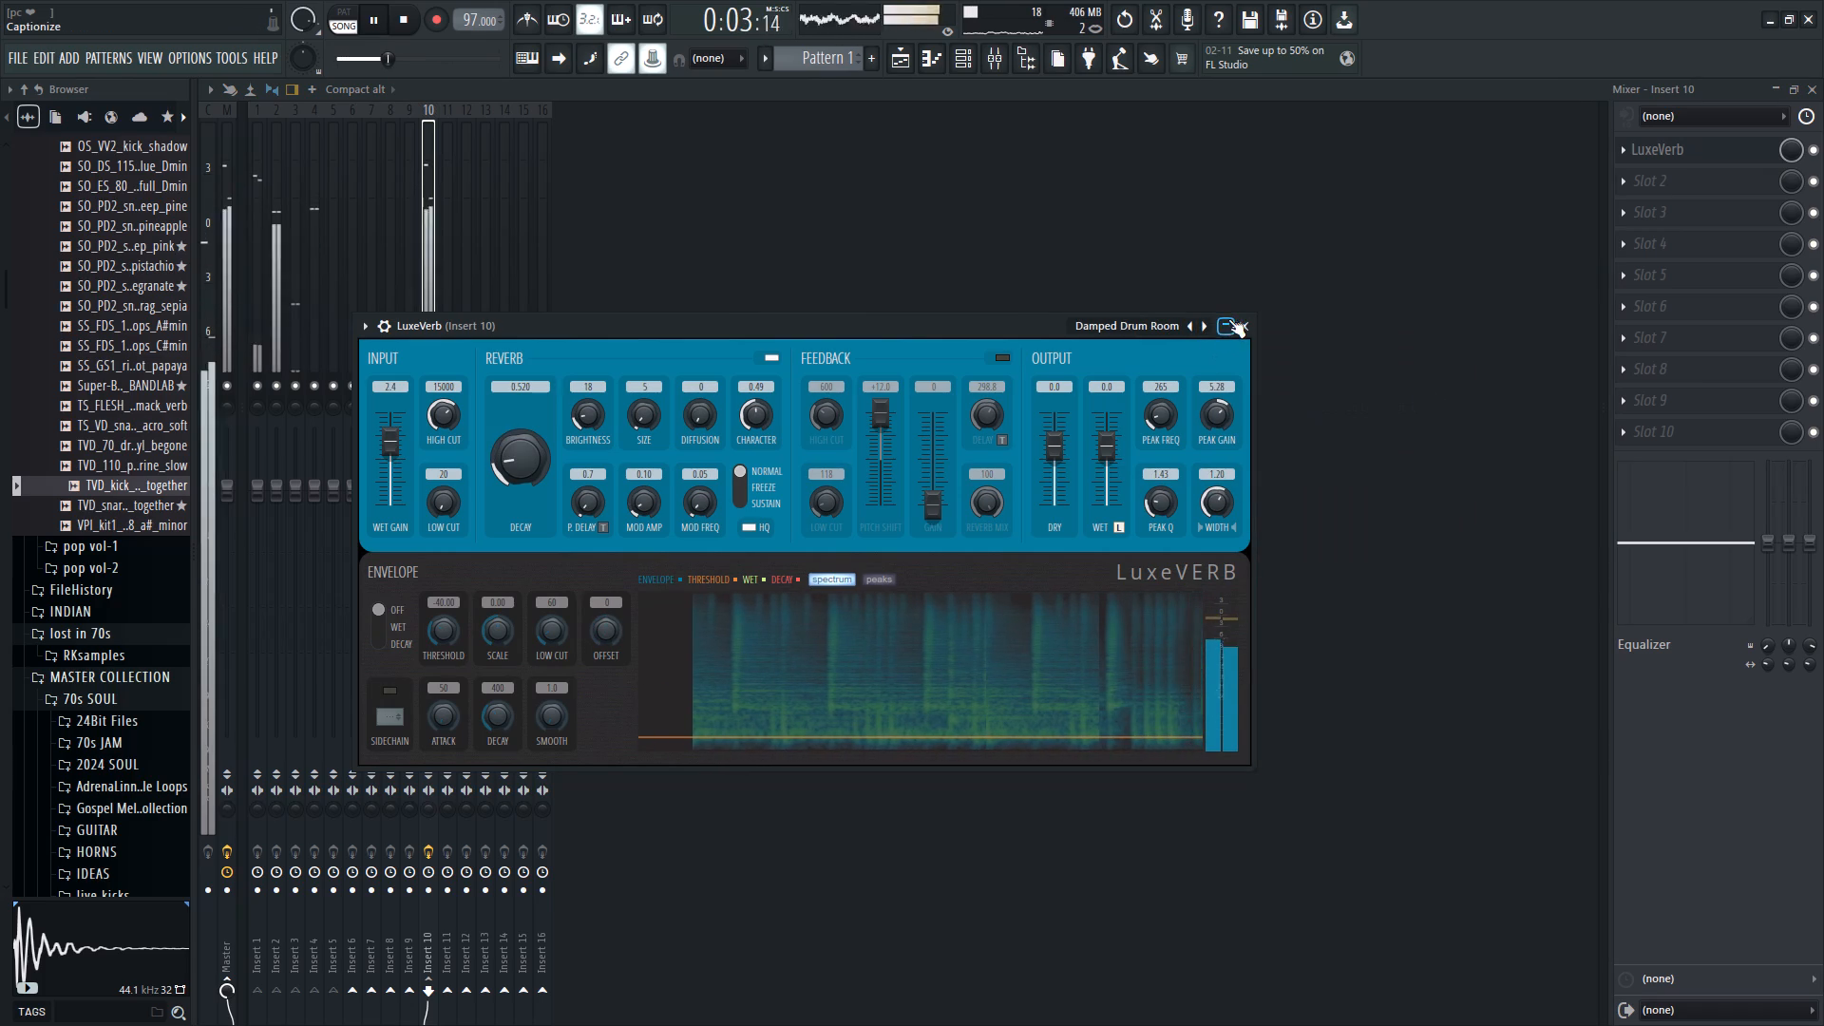
left_click(1200, 327)
left_click(1200, 327)
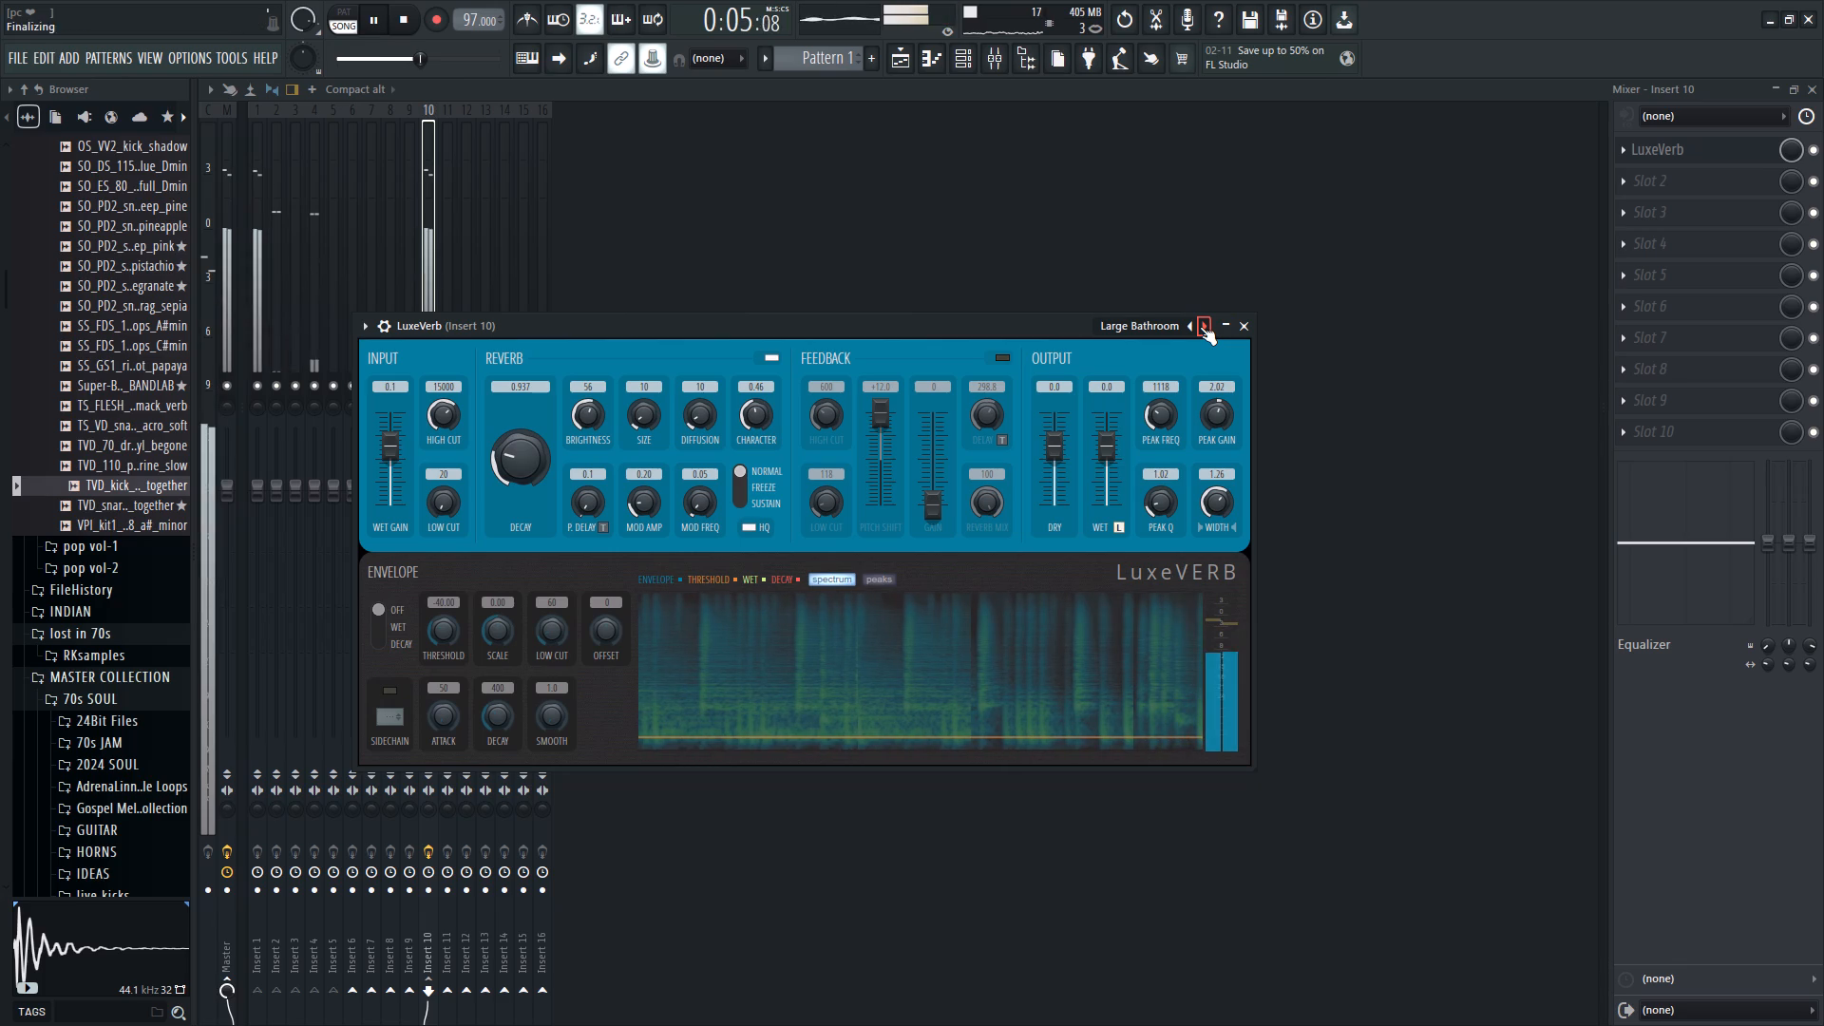
left_click(1200, 327)
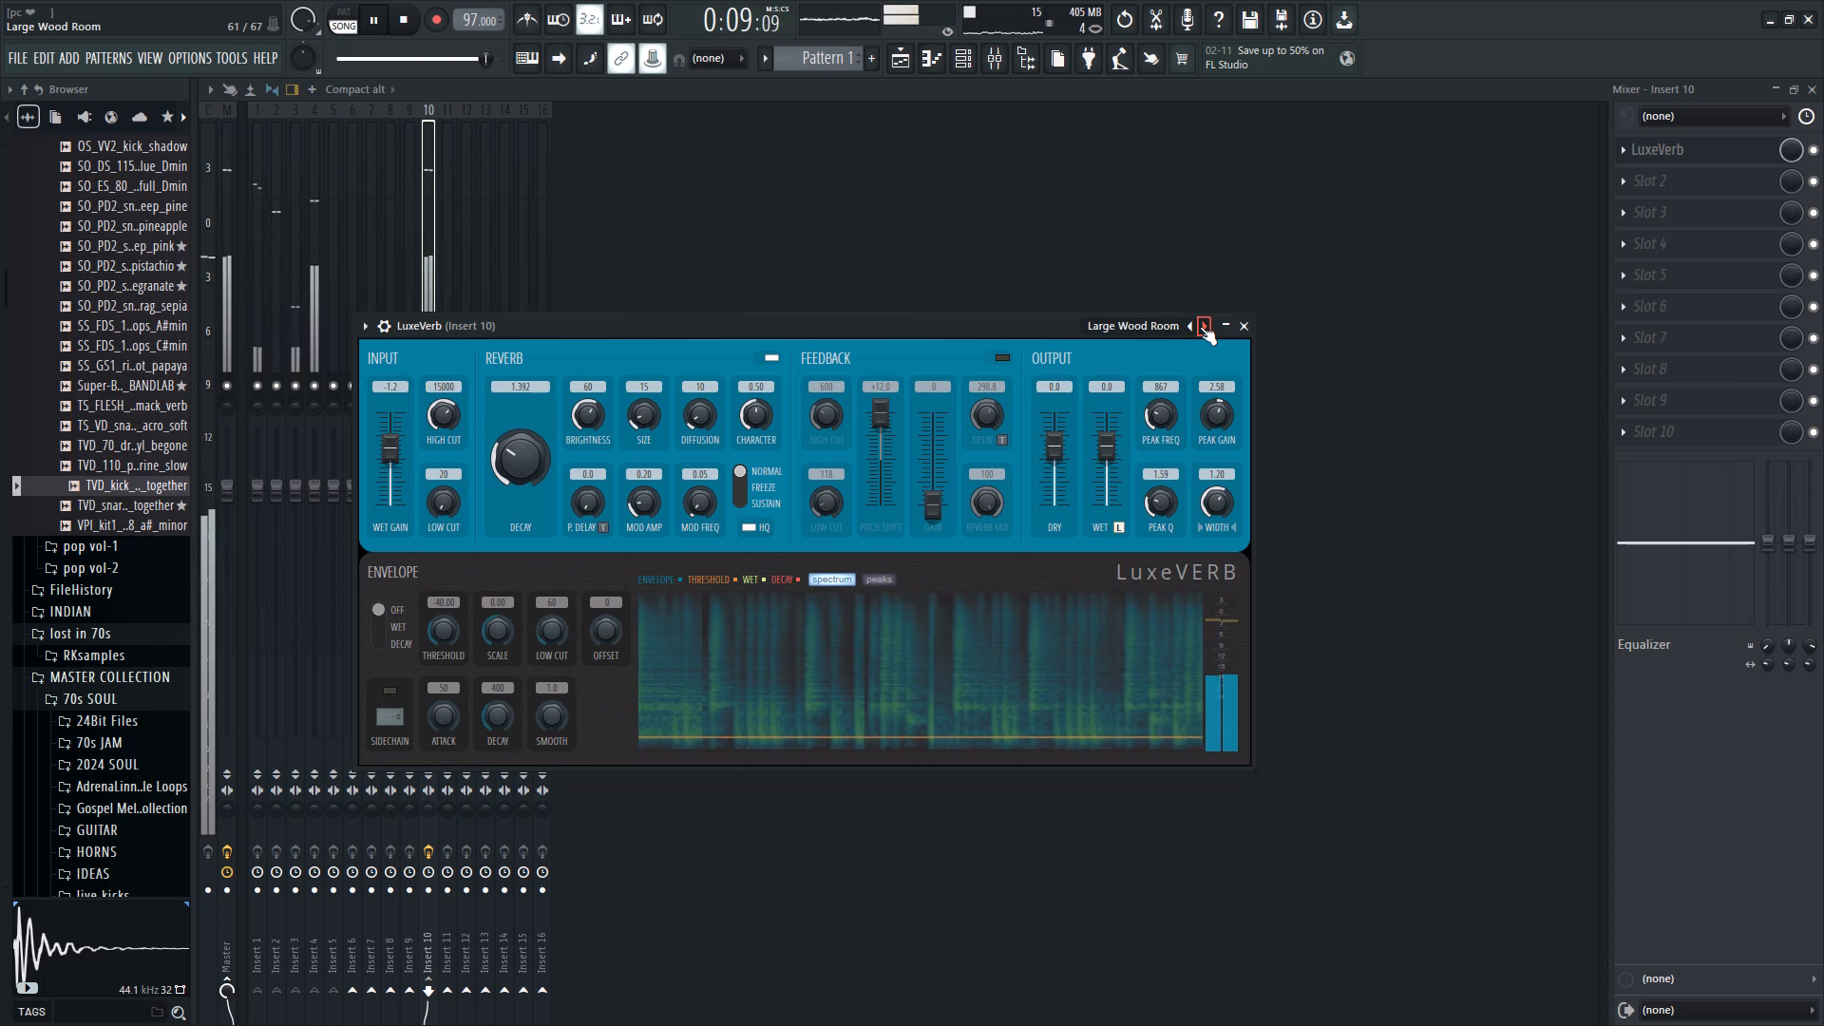
left_click(1200, 327)
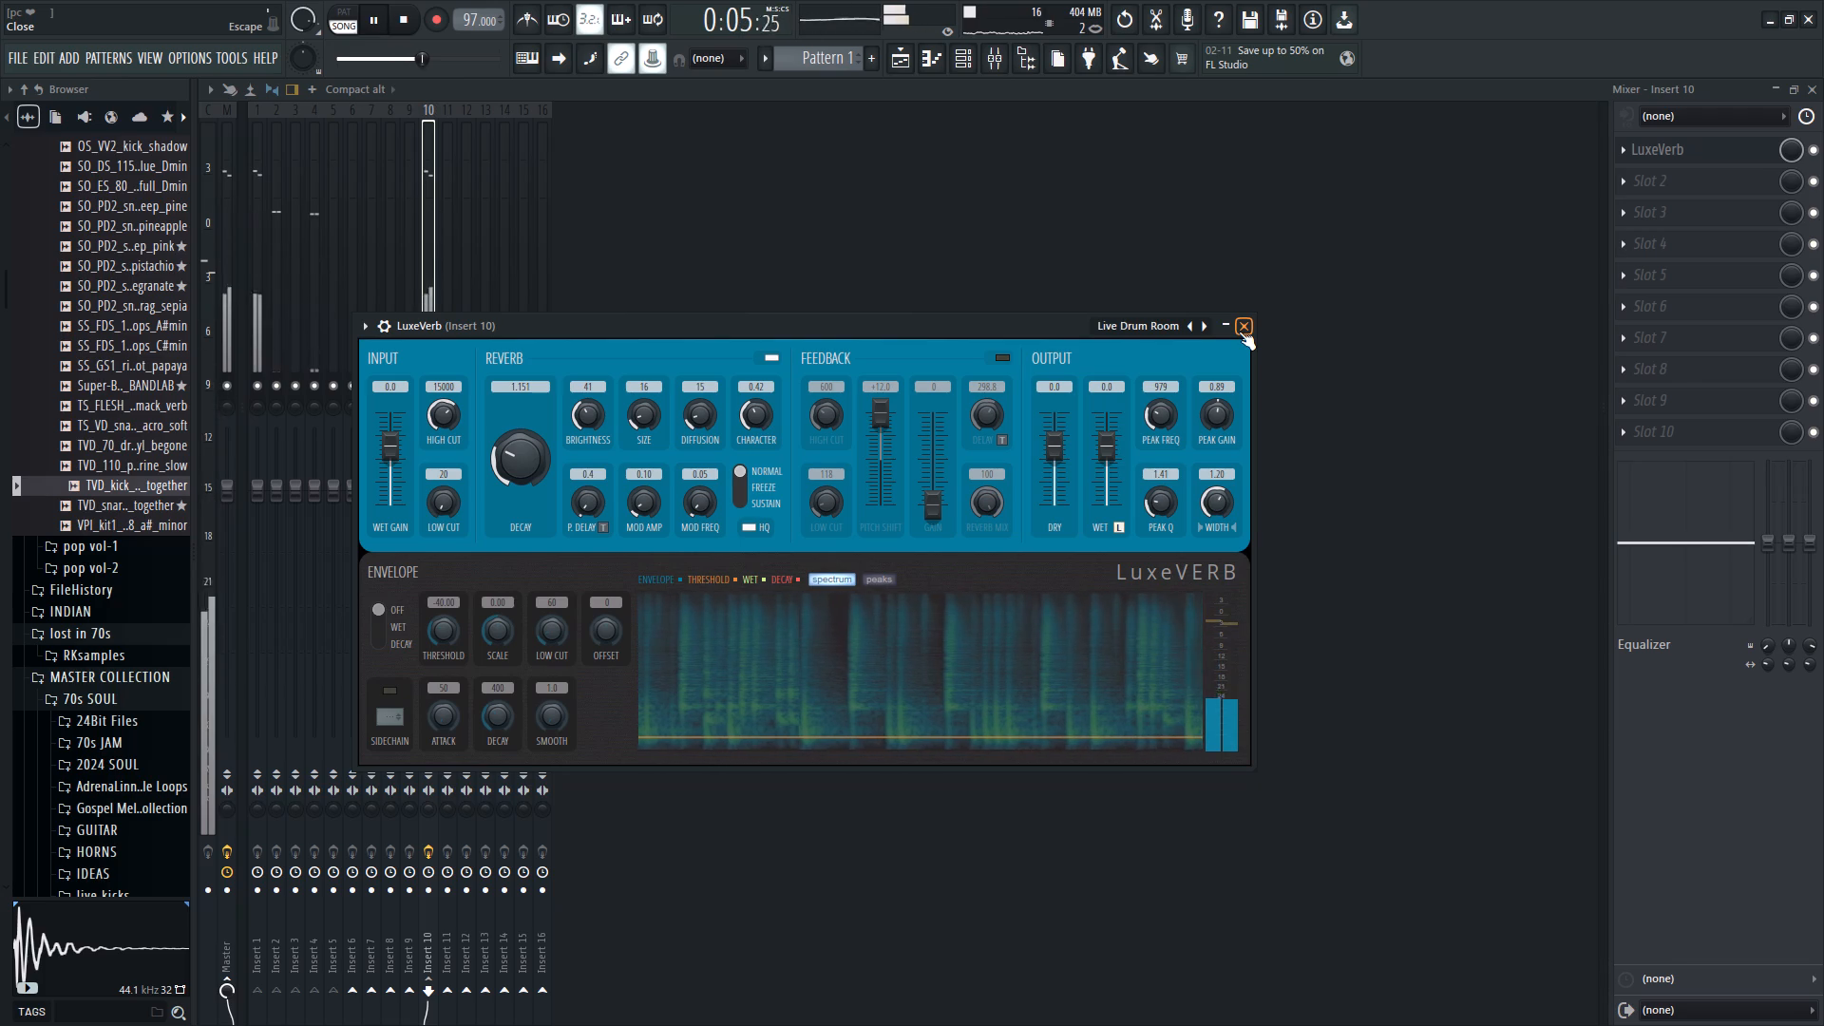
left_click(1239, 332)
Lower LuxeVerb's mix level on Insert 10 to around 56%, fine-tuning it by ear during playback.
left_click_drag(1791, 158, 50, 298)
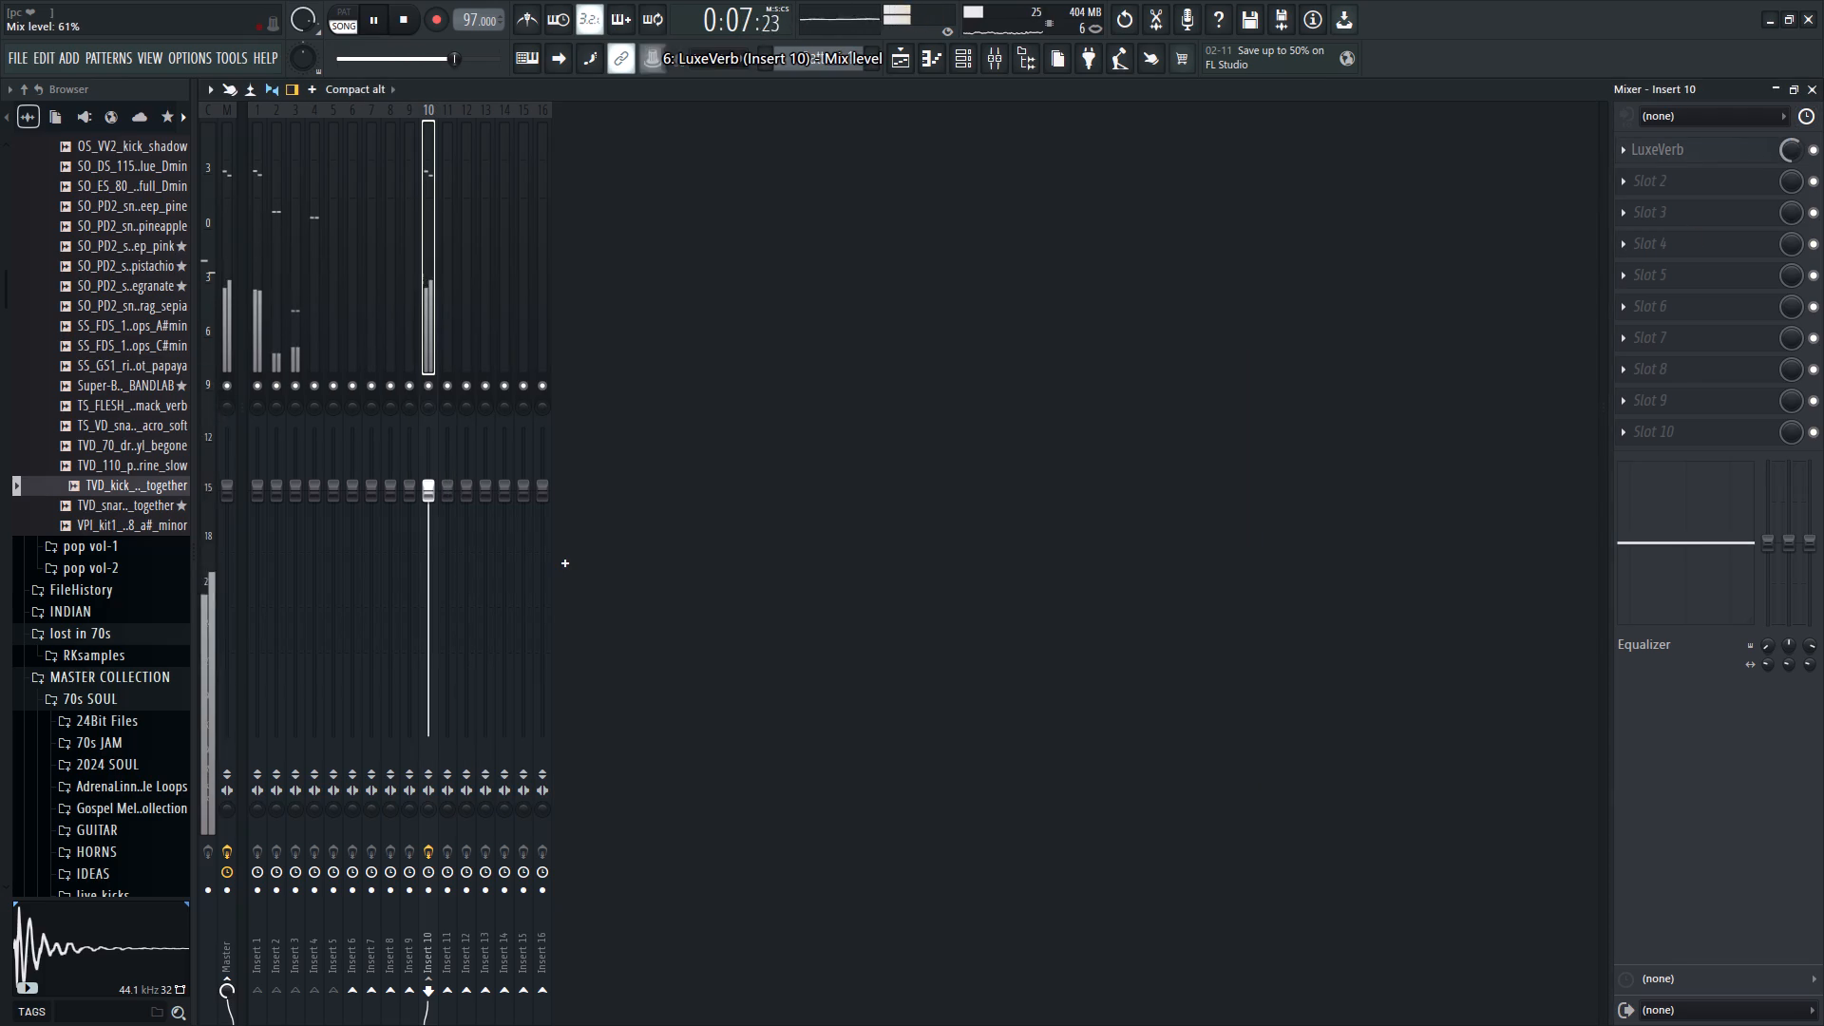
left_click_drag(50, 298, 51, 303)
scroll(1791, 158, "up", 1)
scroll(1791, 158, "down", 1)
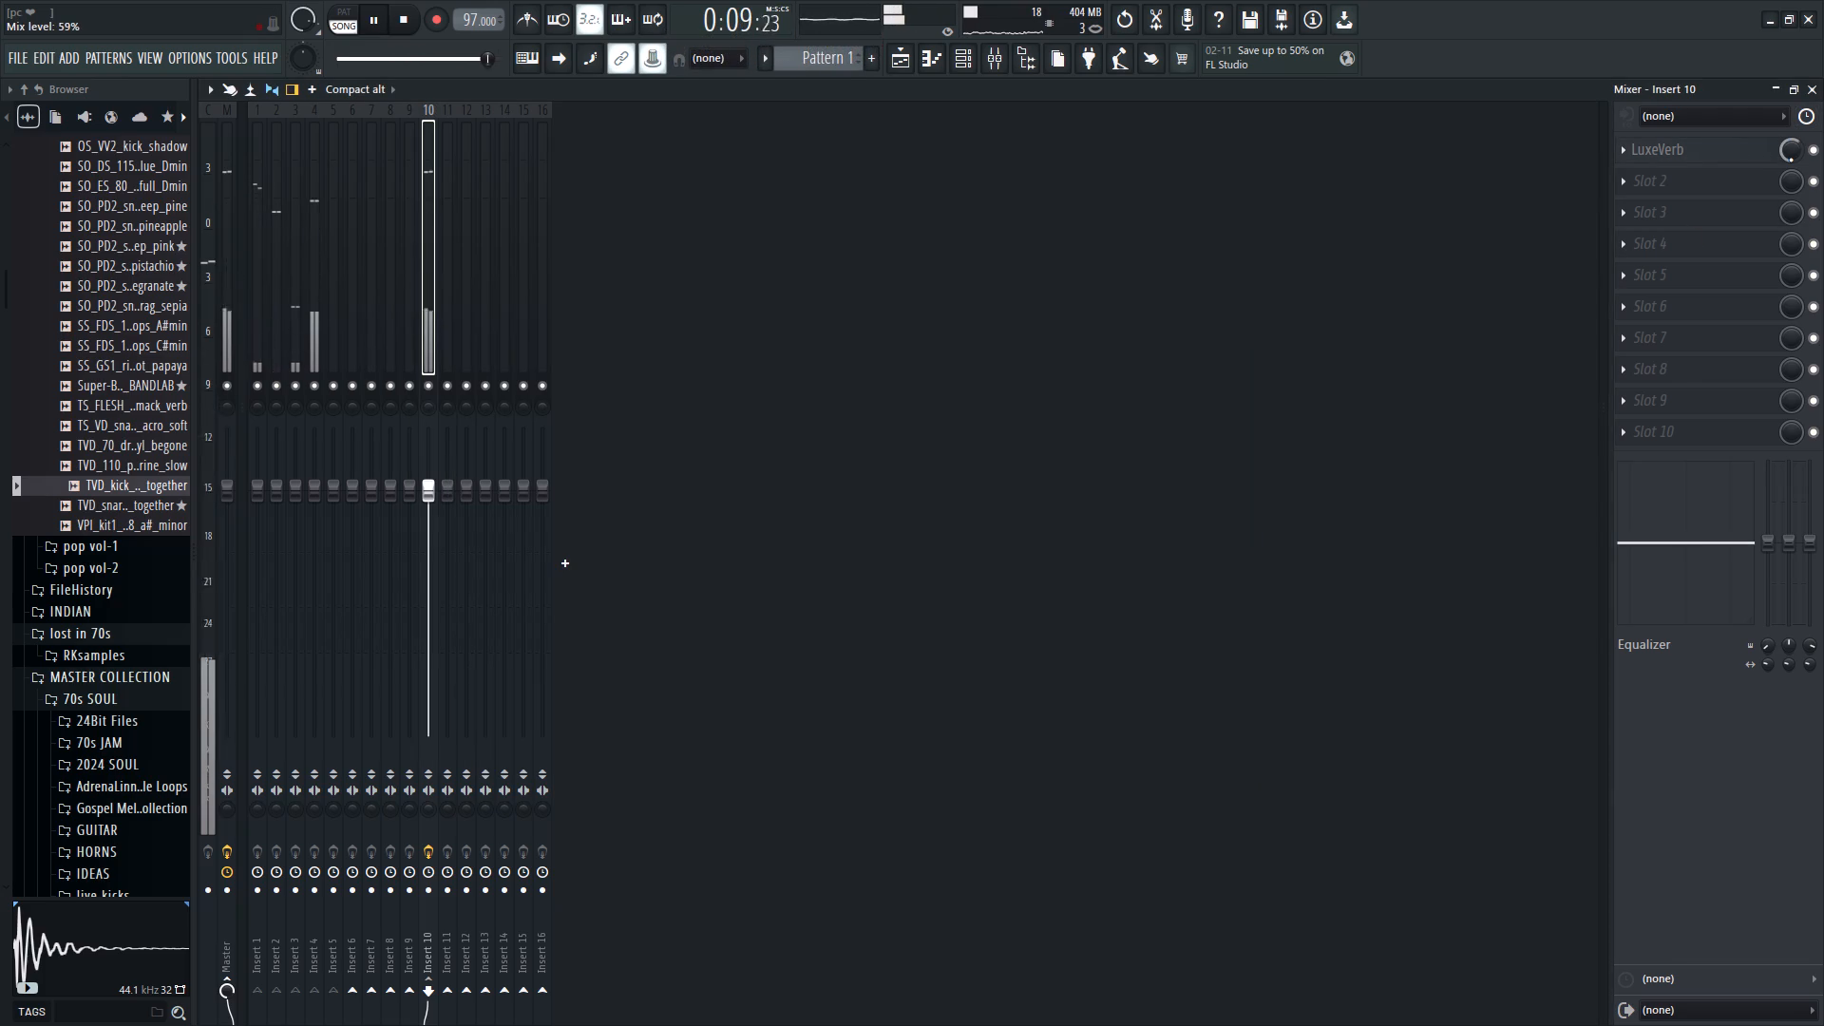
scroll(1791, 160, "down", 3)
scroll(1791, 160, "up", 2)
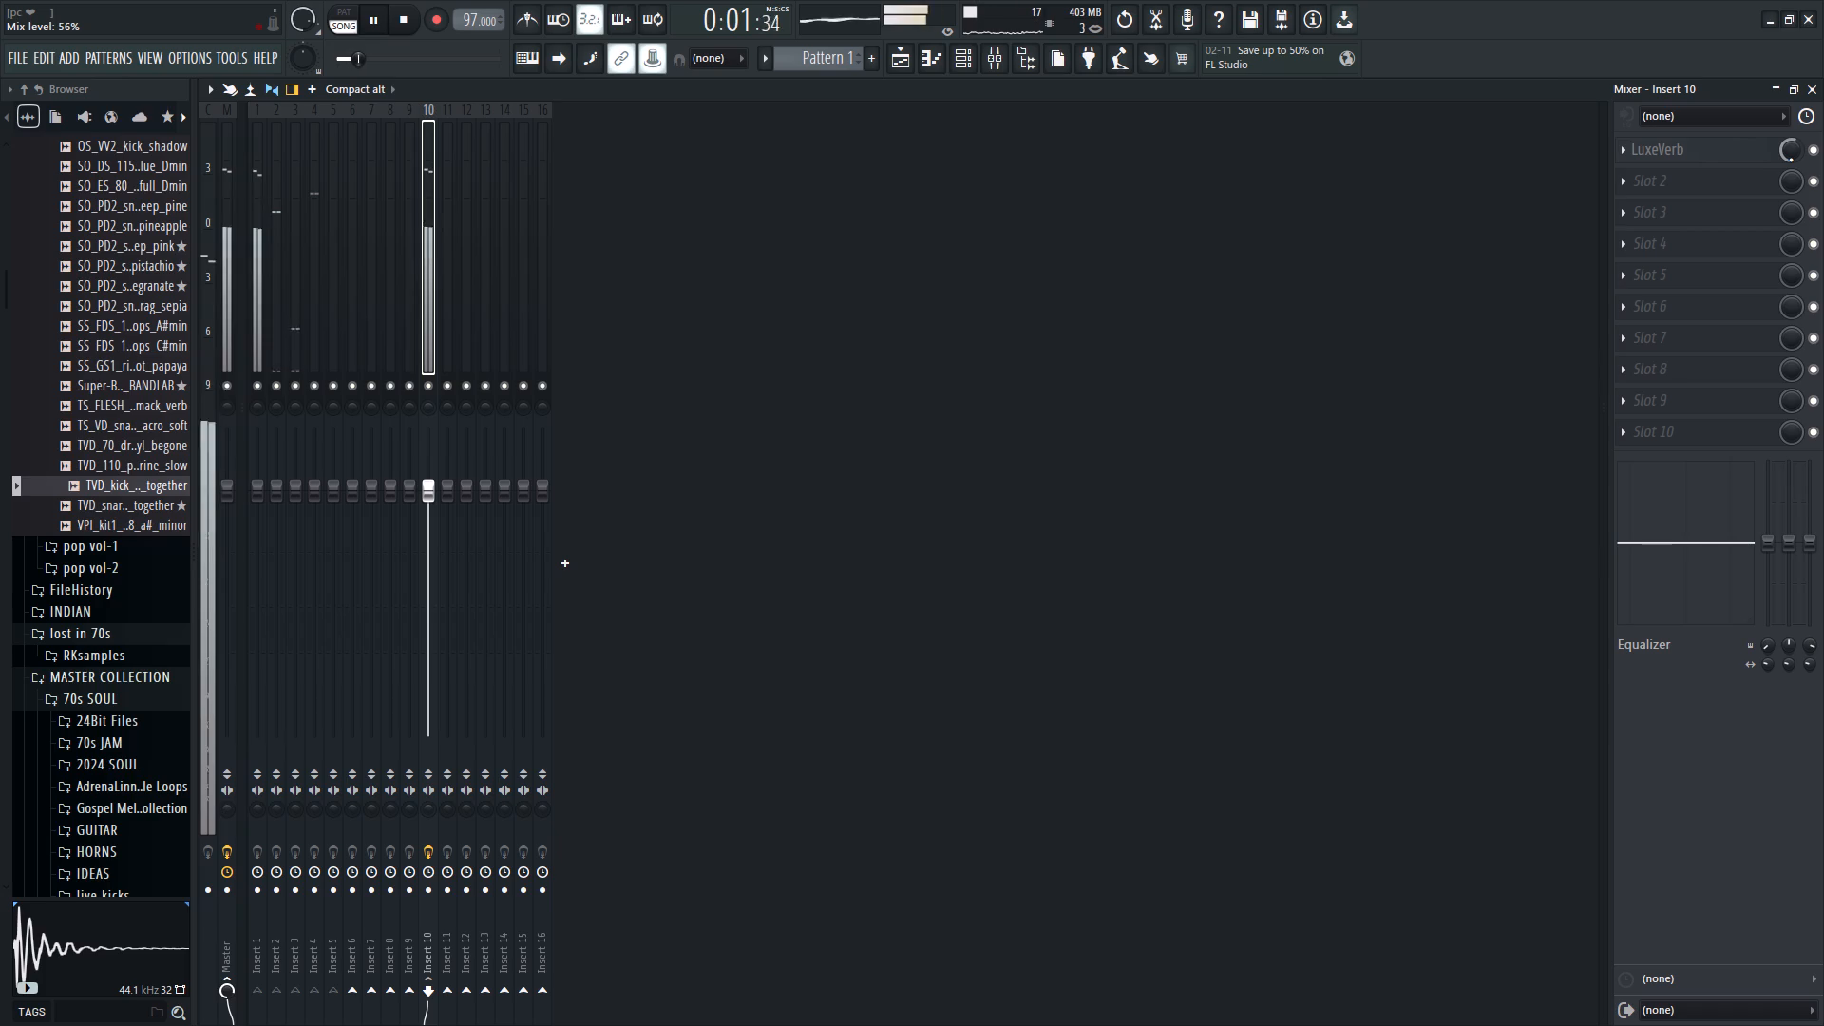
scroll(1791, 160, "down", 1)
scroll(1789, 161, "up", 2)
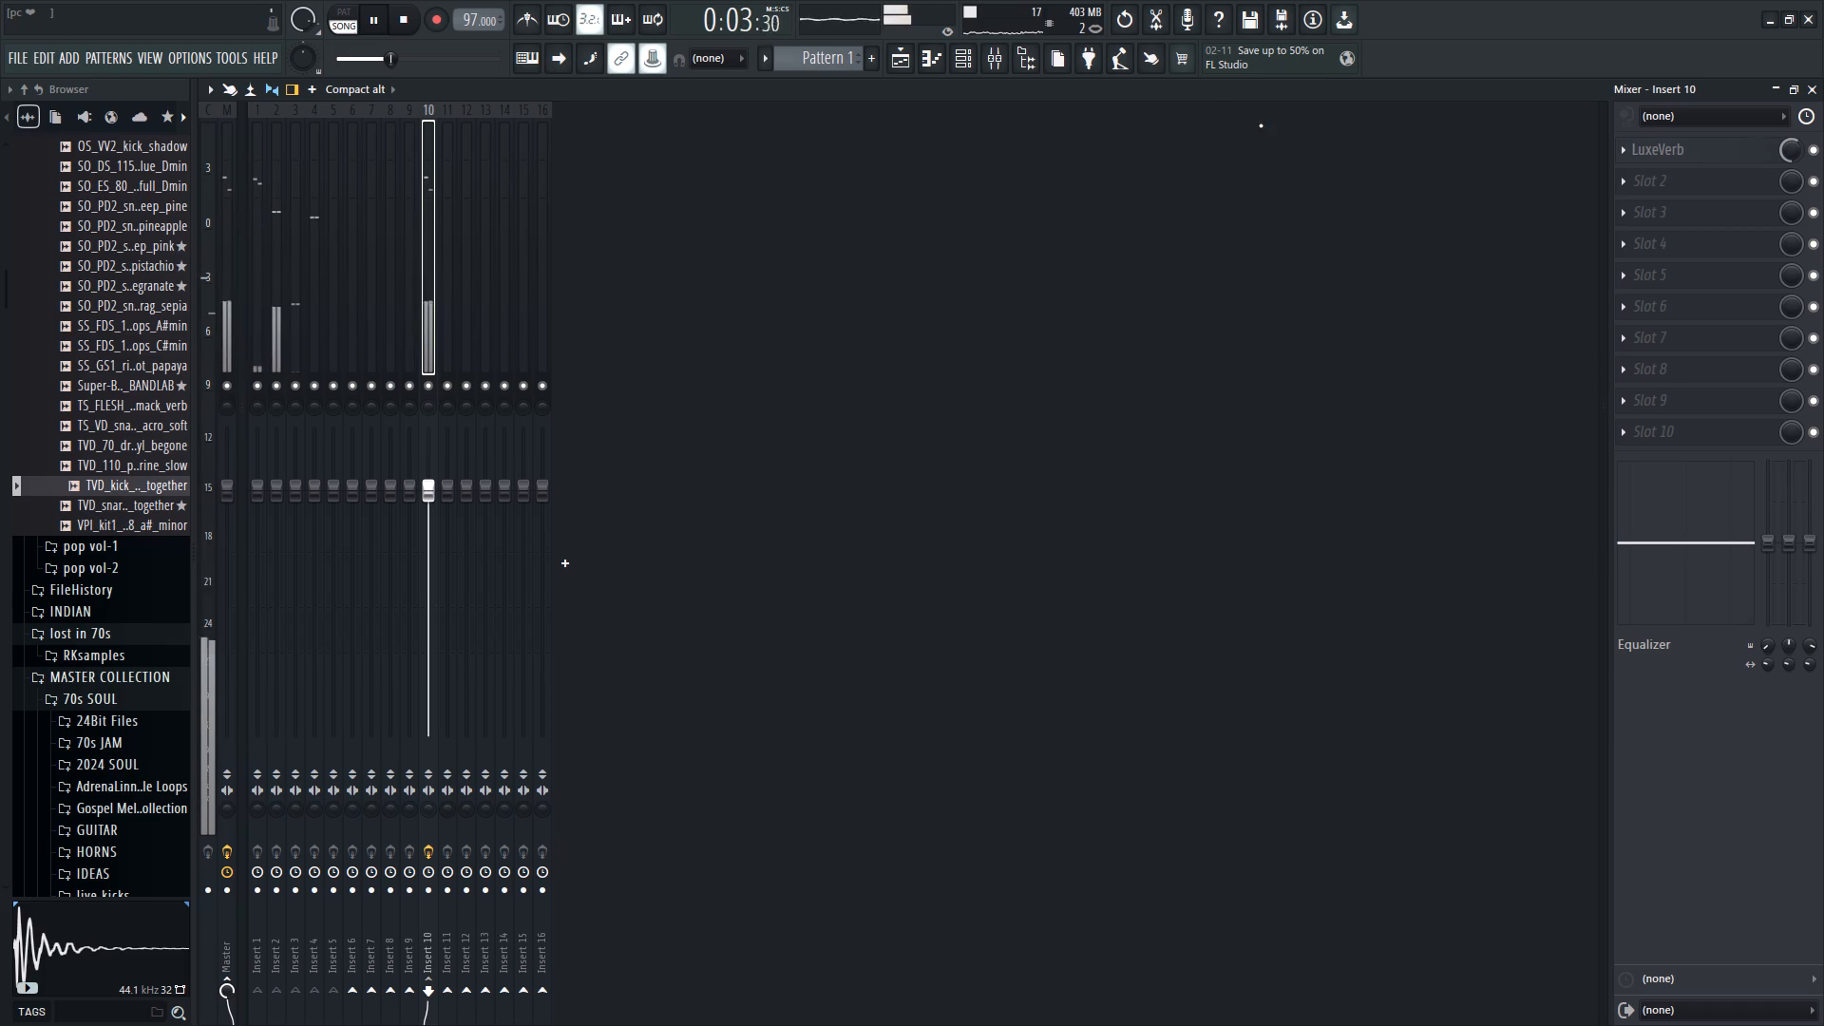
Return to the playlist to hear the arrangement with the drum bus reverb.
left_click(902, 67)
scroll(876, 126, "down", 7)
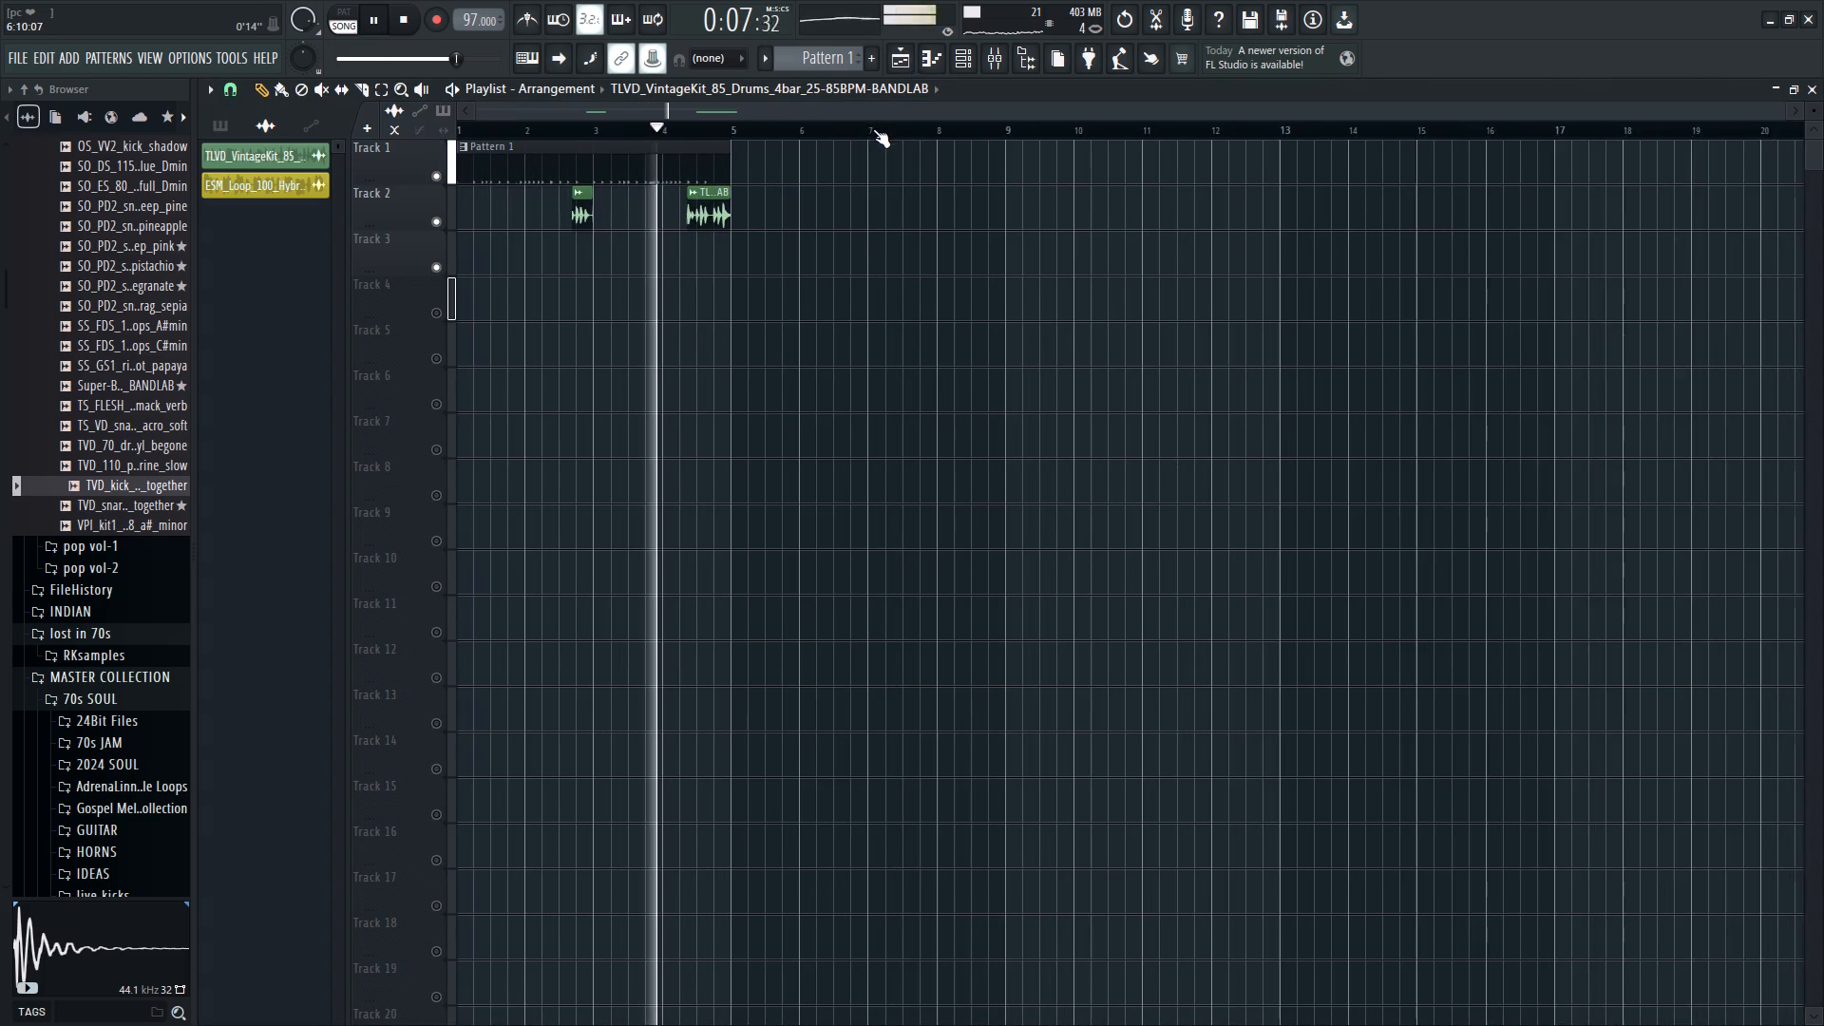
Play the four-bar arrangement repeatedly from the start to judge the drum beat with its reverb.
key("space")
left_click_drag(563, 123, 13, 241)
left_click_drag(745, 176, 323, 330, "ctrl")
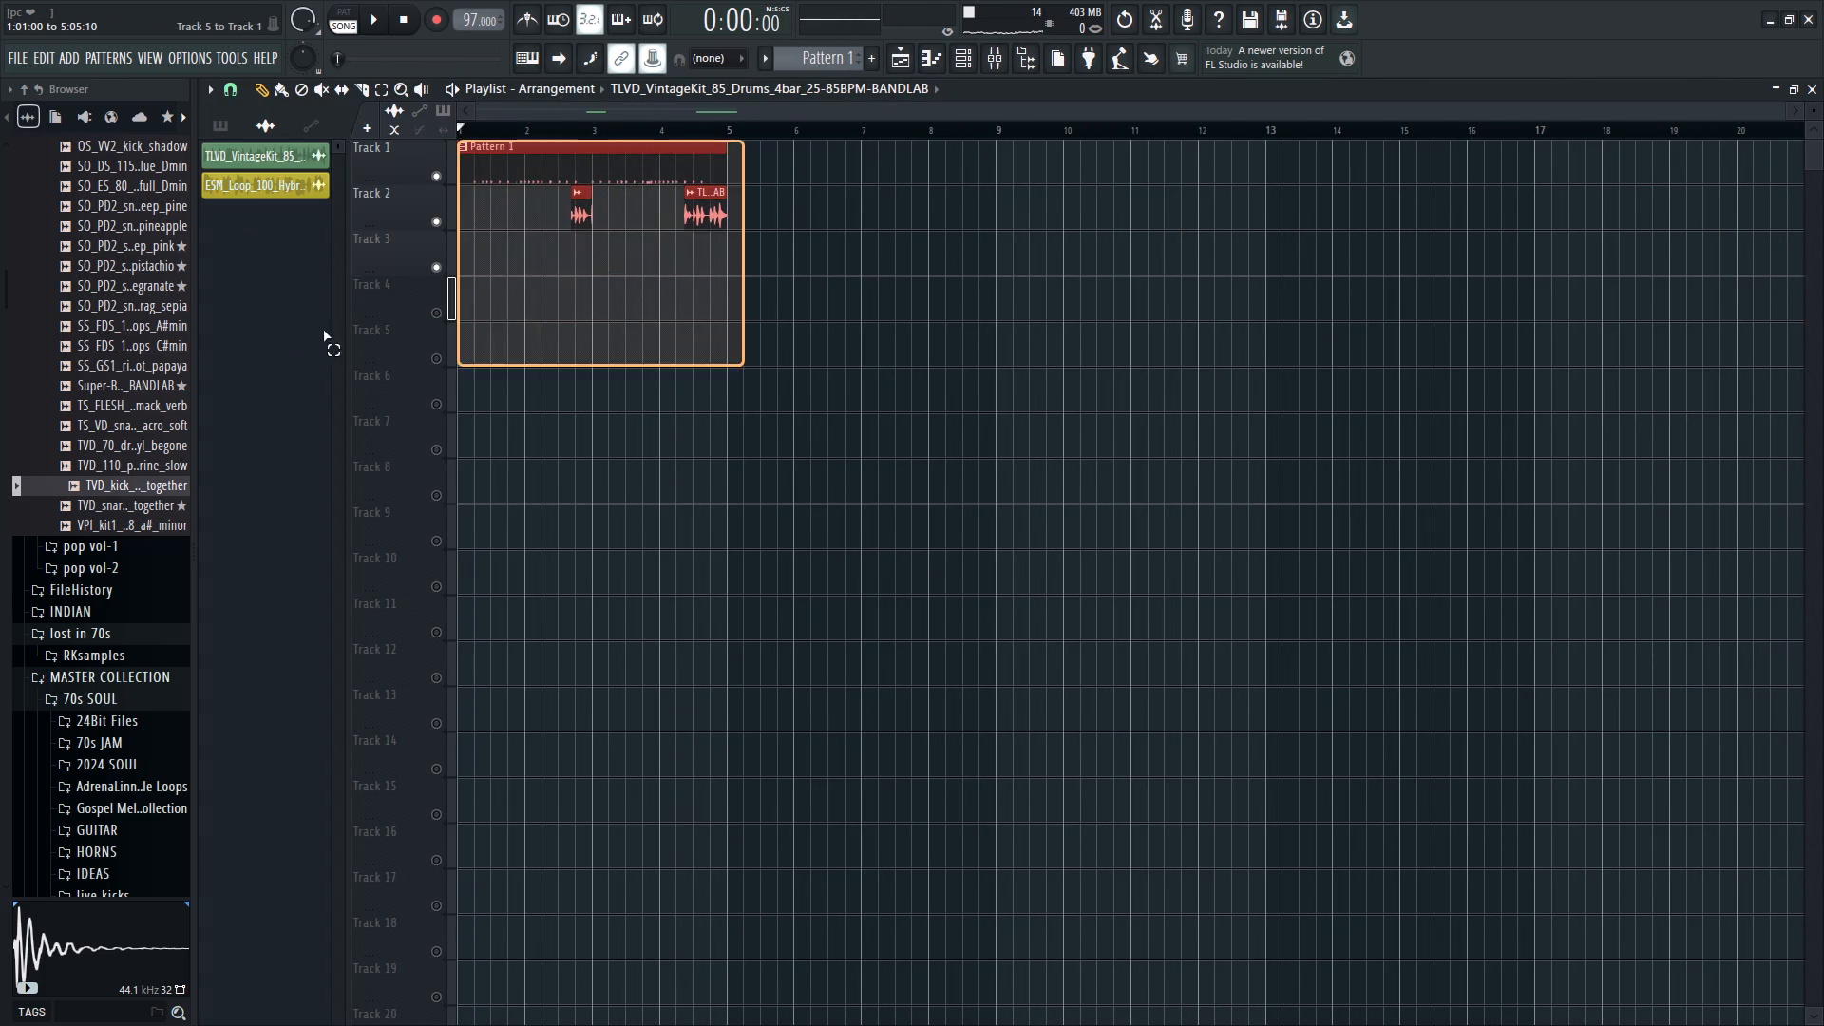
left_click_drag(323, 330, 299, 332, "ctrl")
key("space")
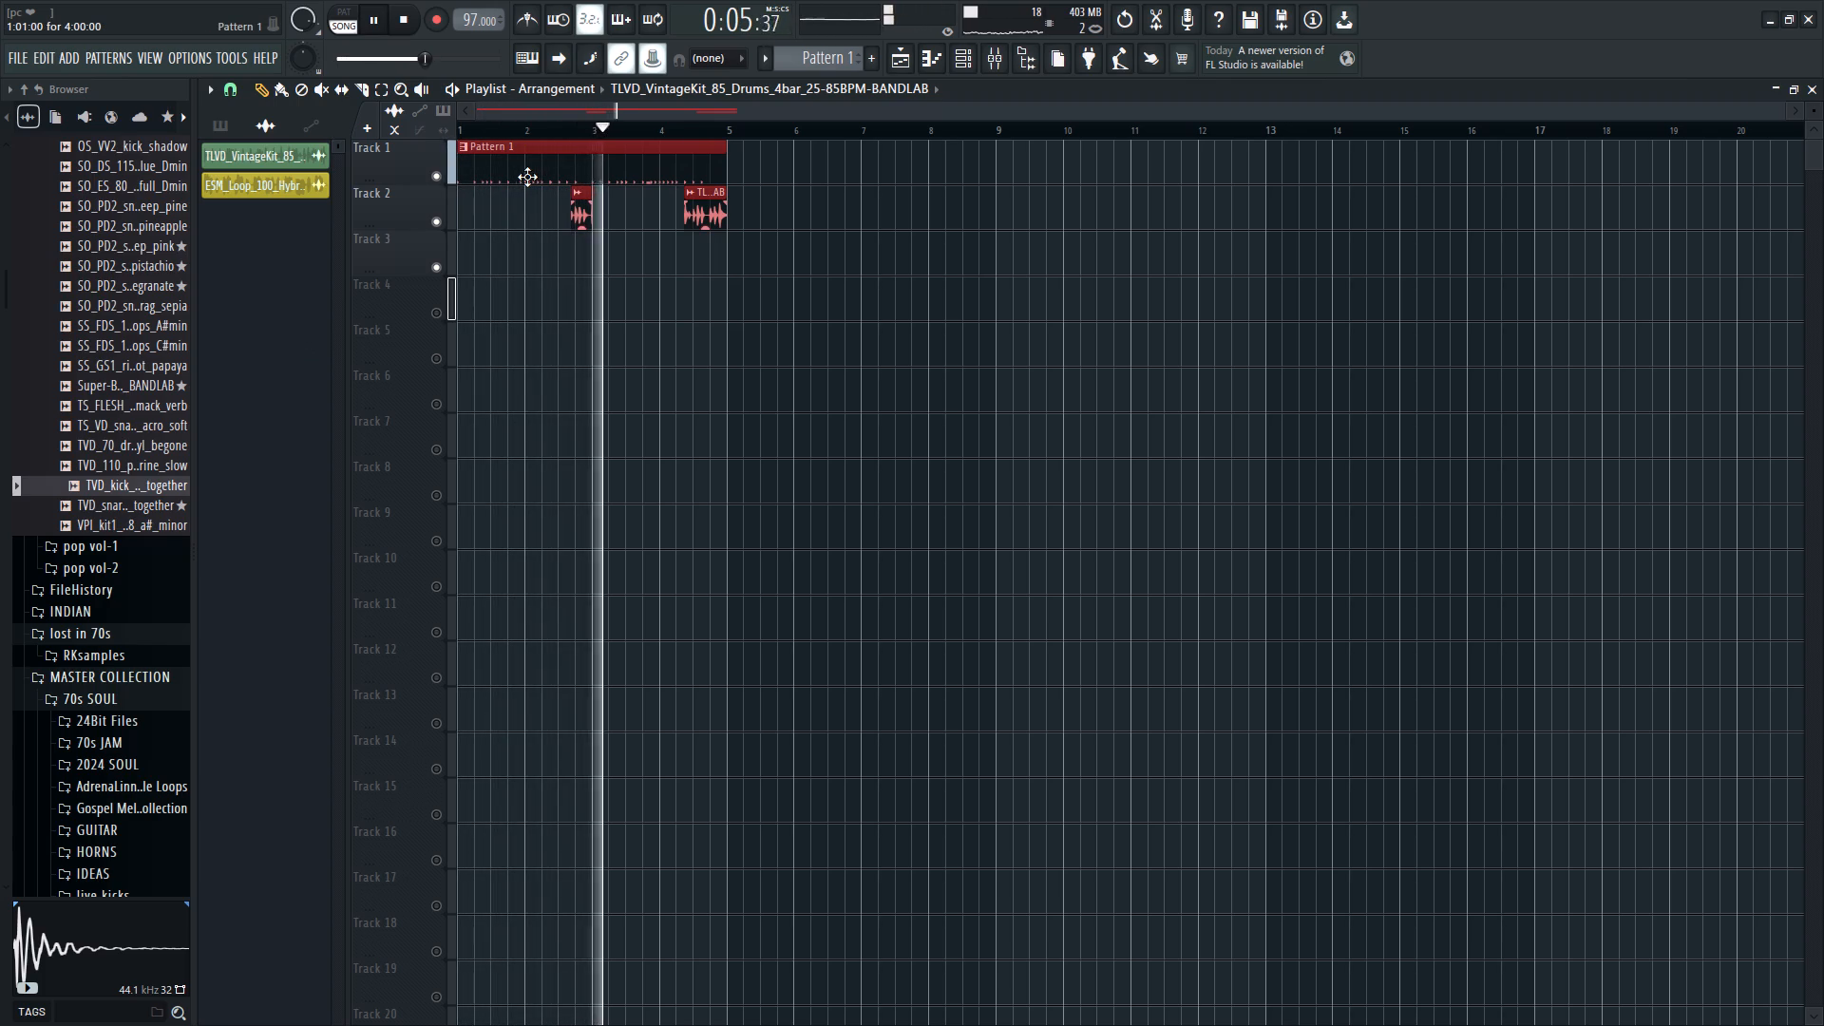
key("space")
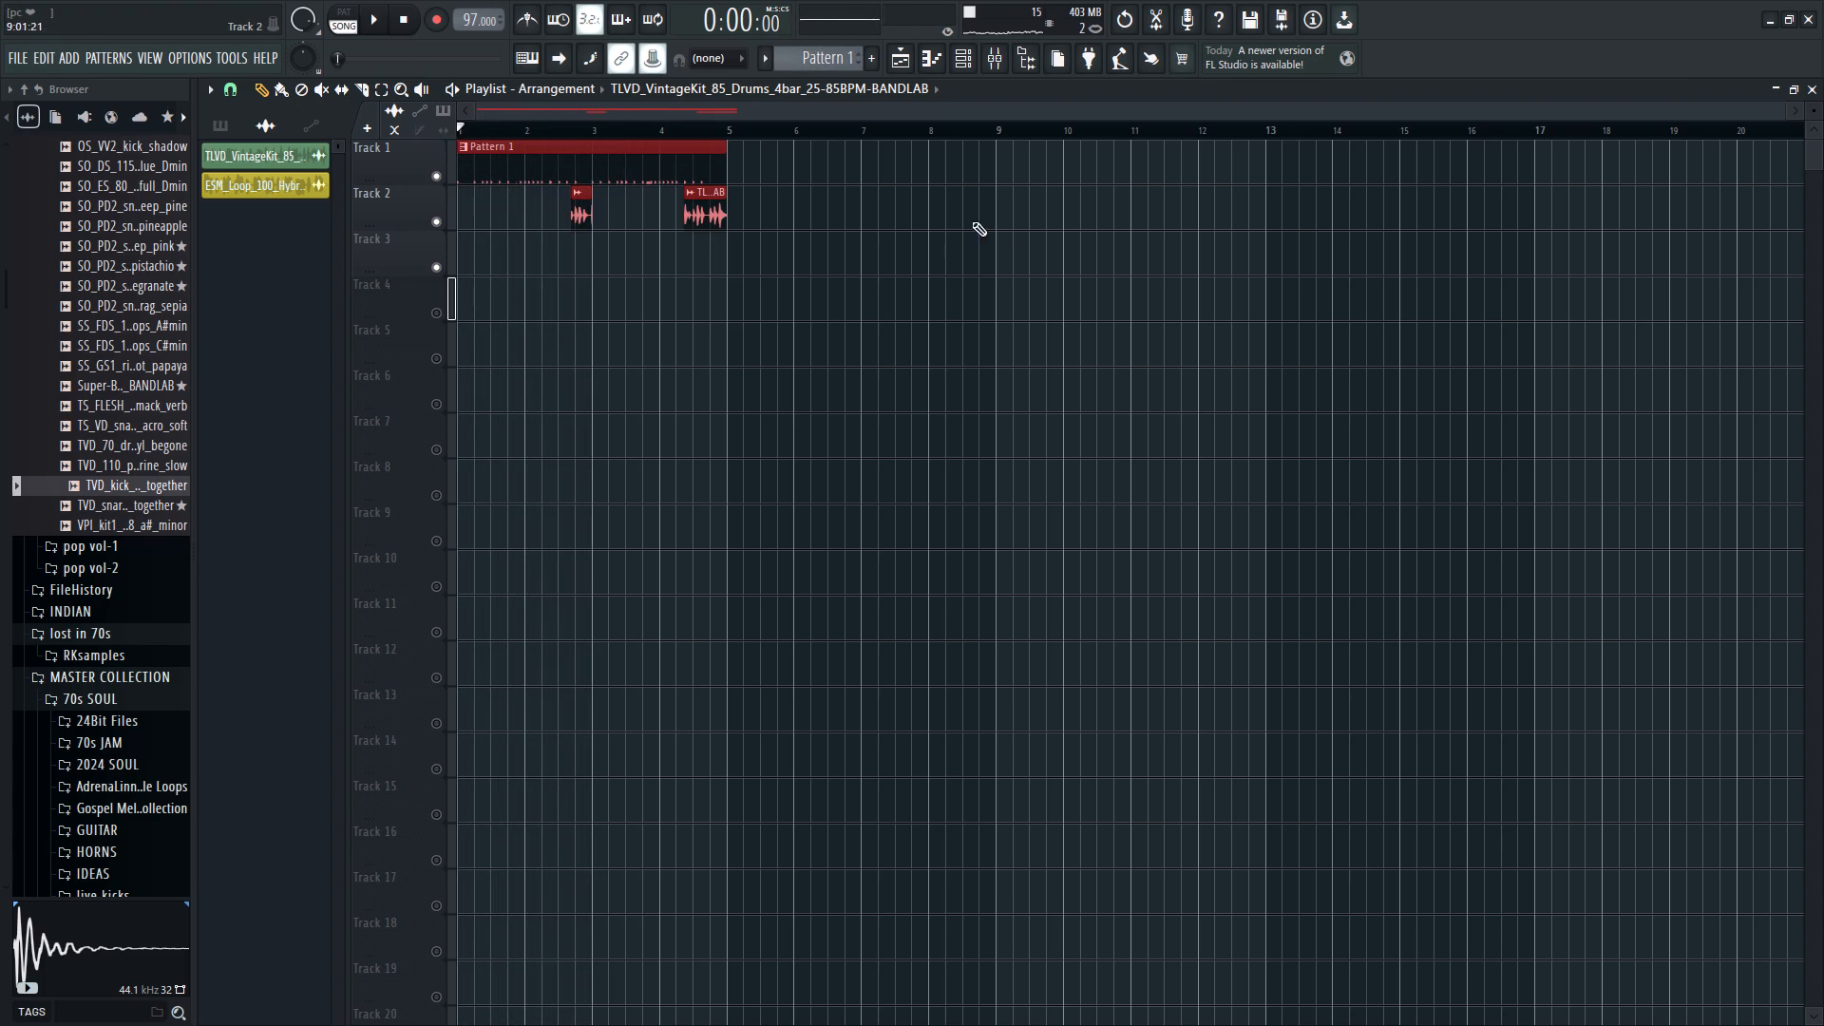
key("space")
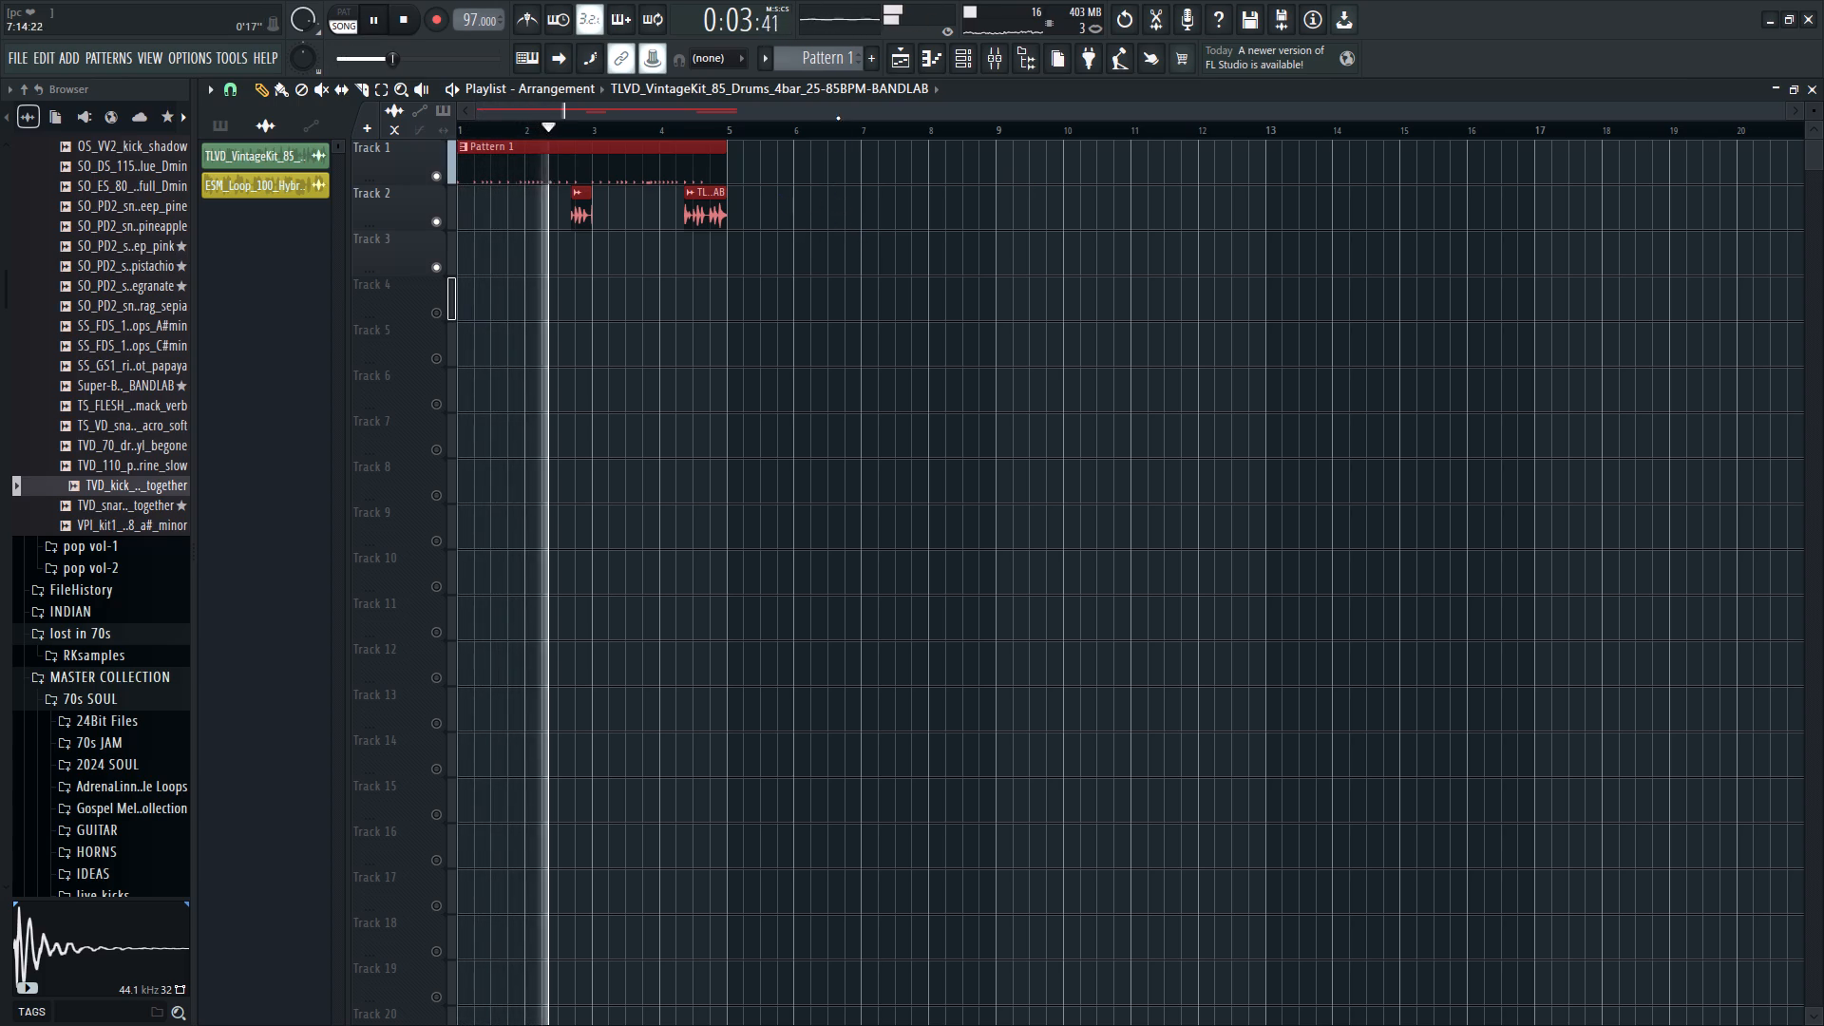
key("space")
key("space")
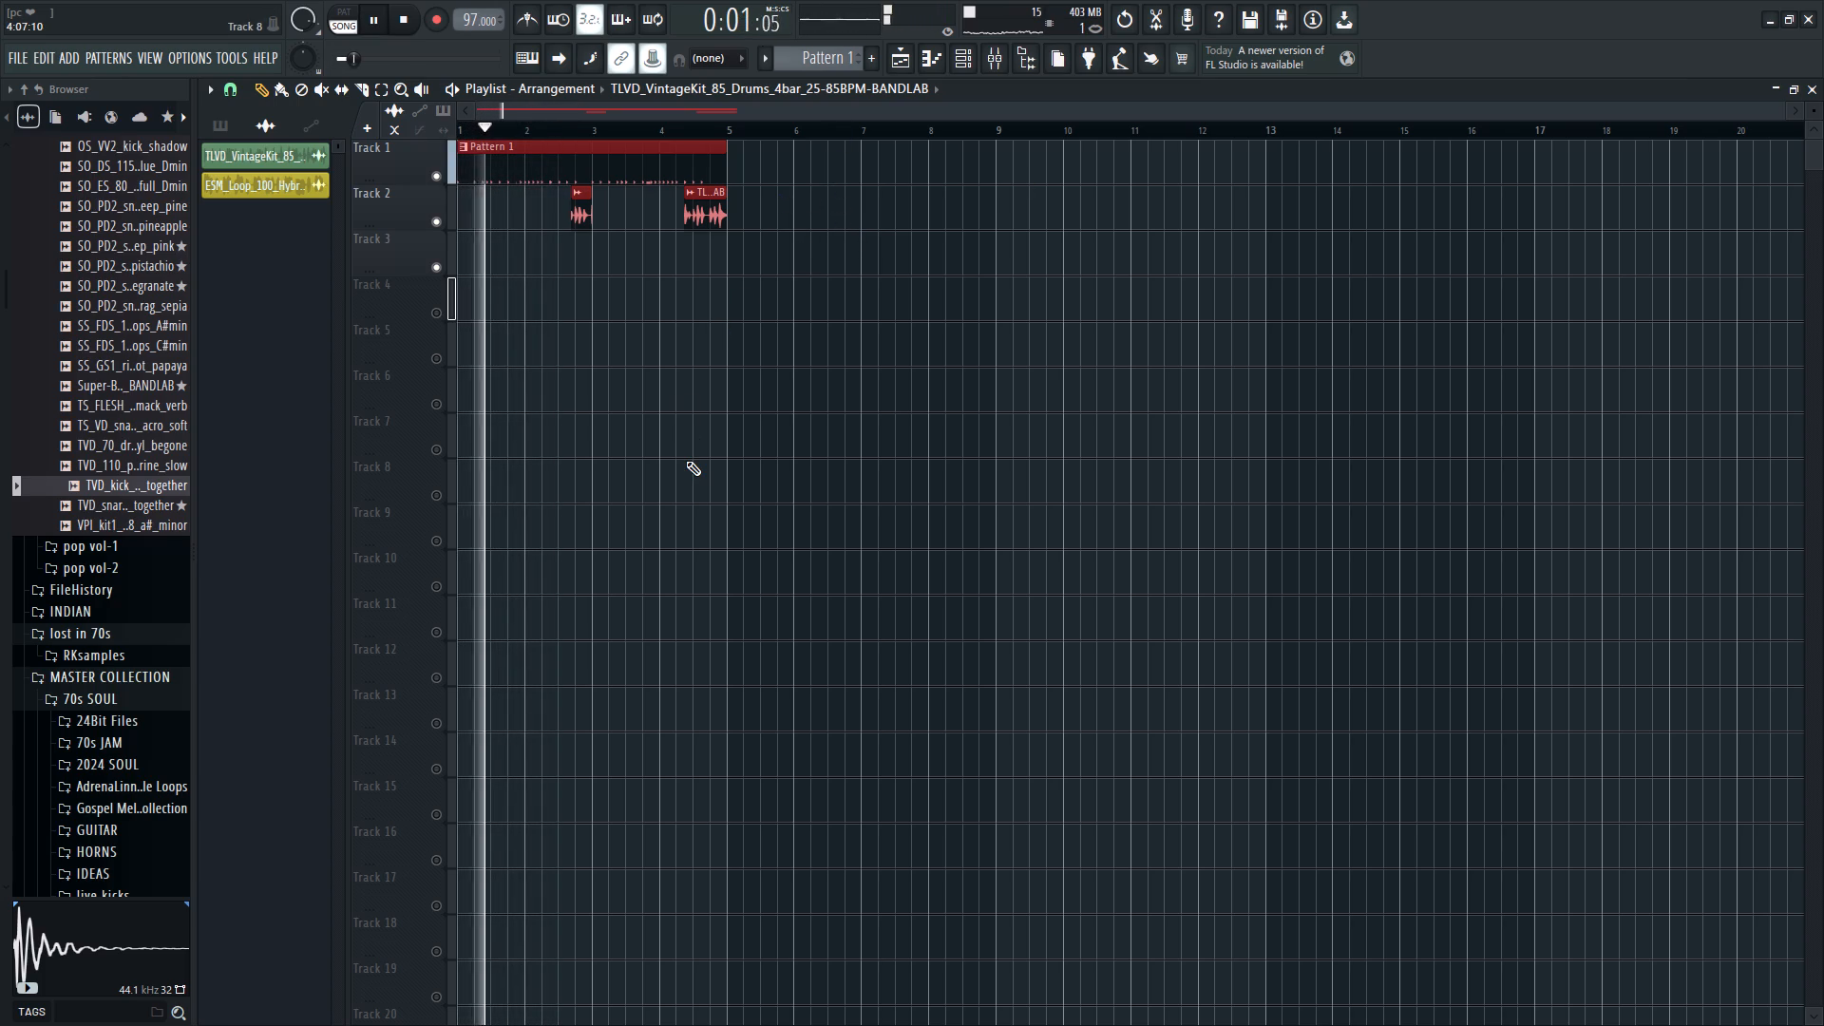
right_click(777, 289)
key("space")
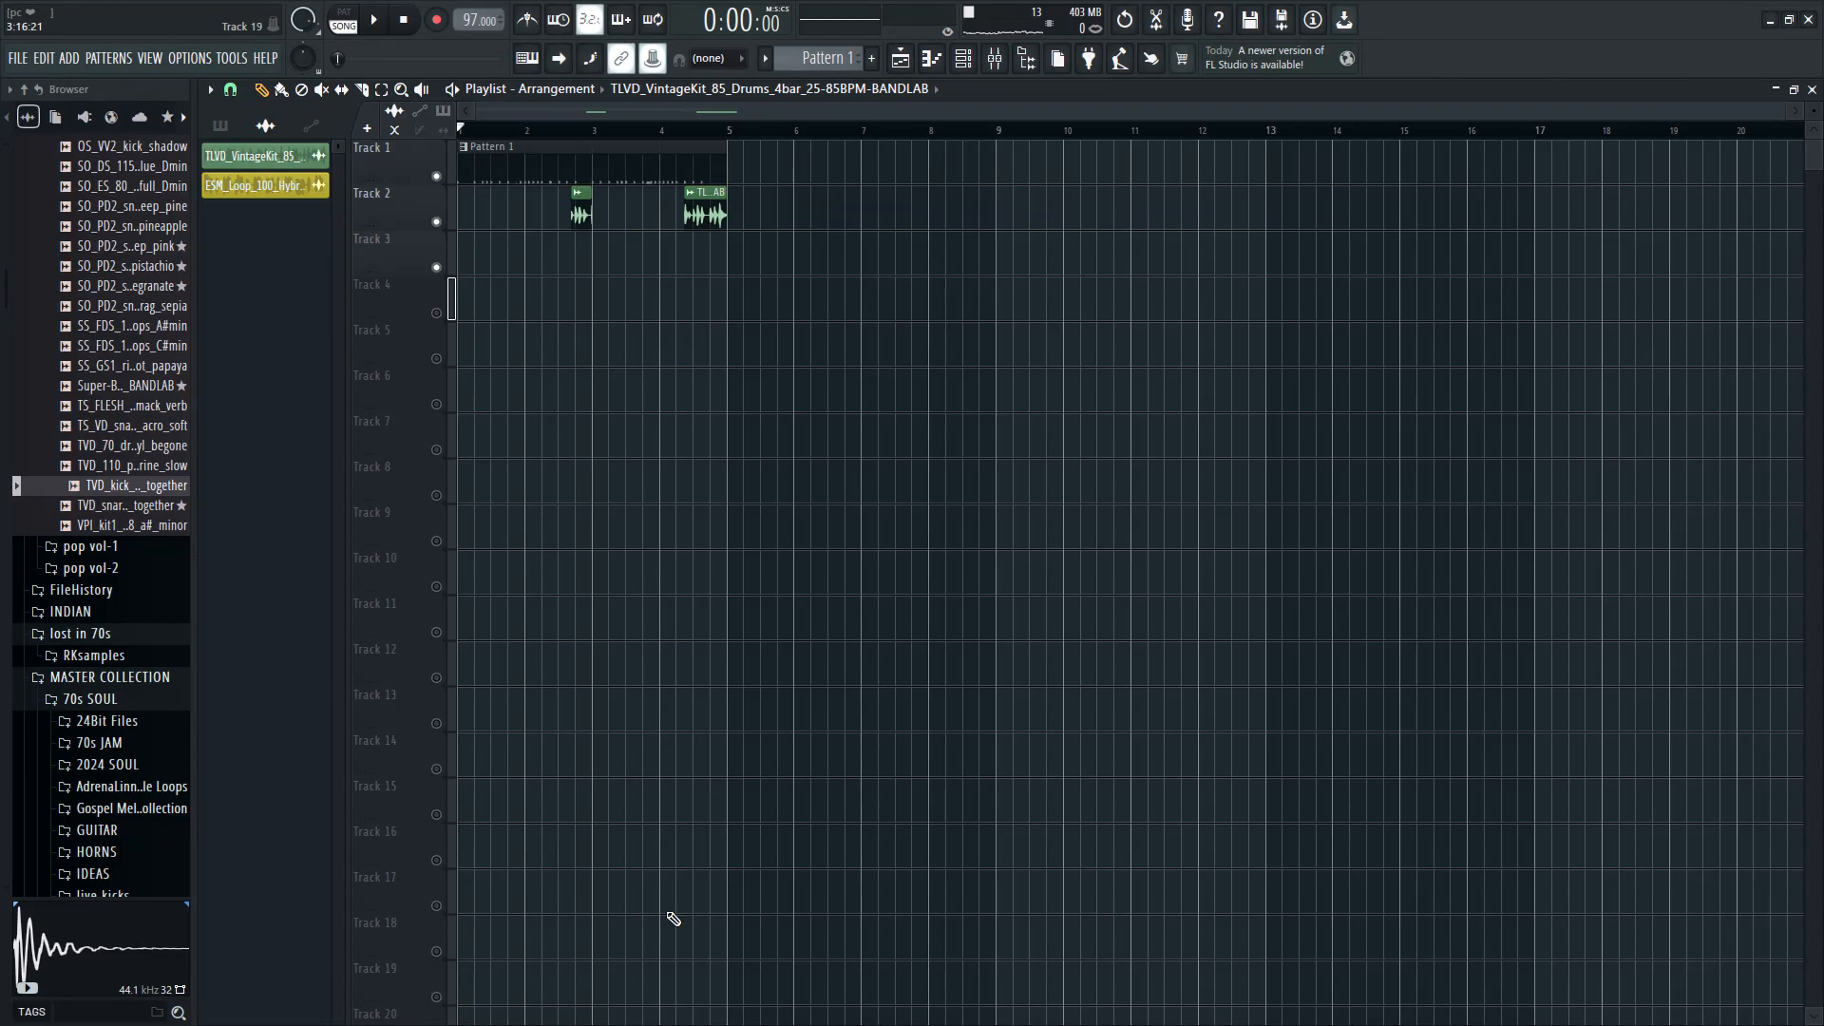
key("space")
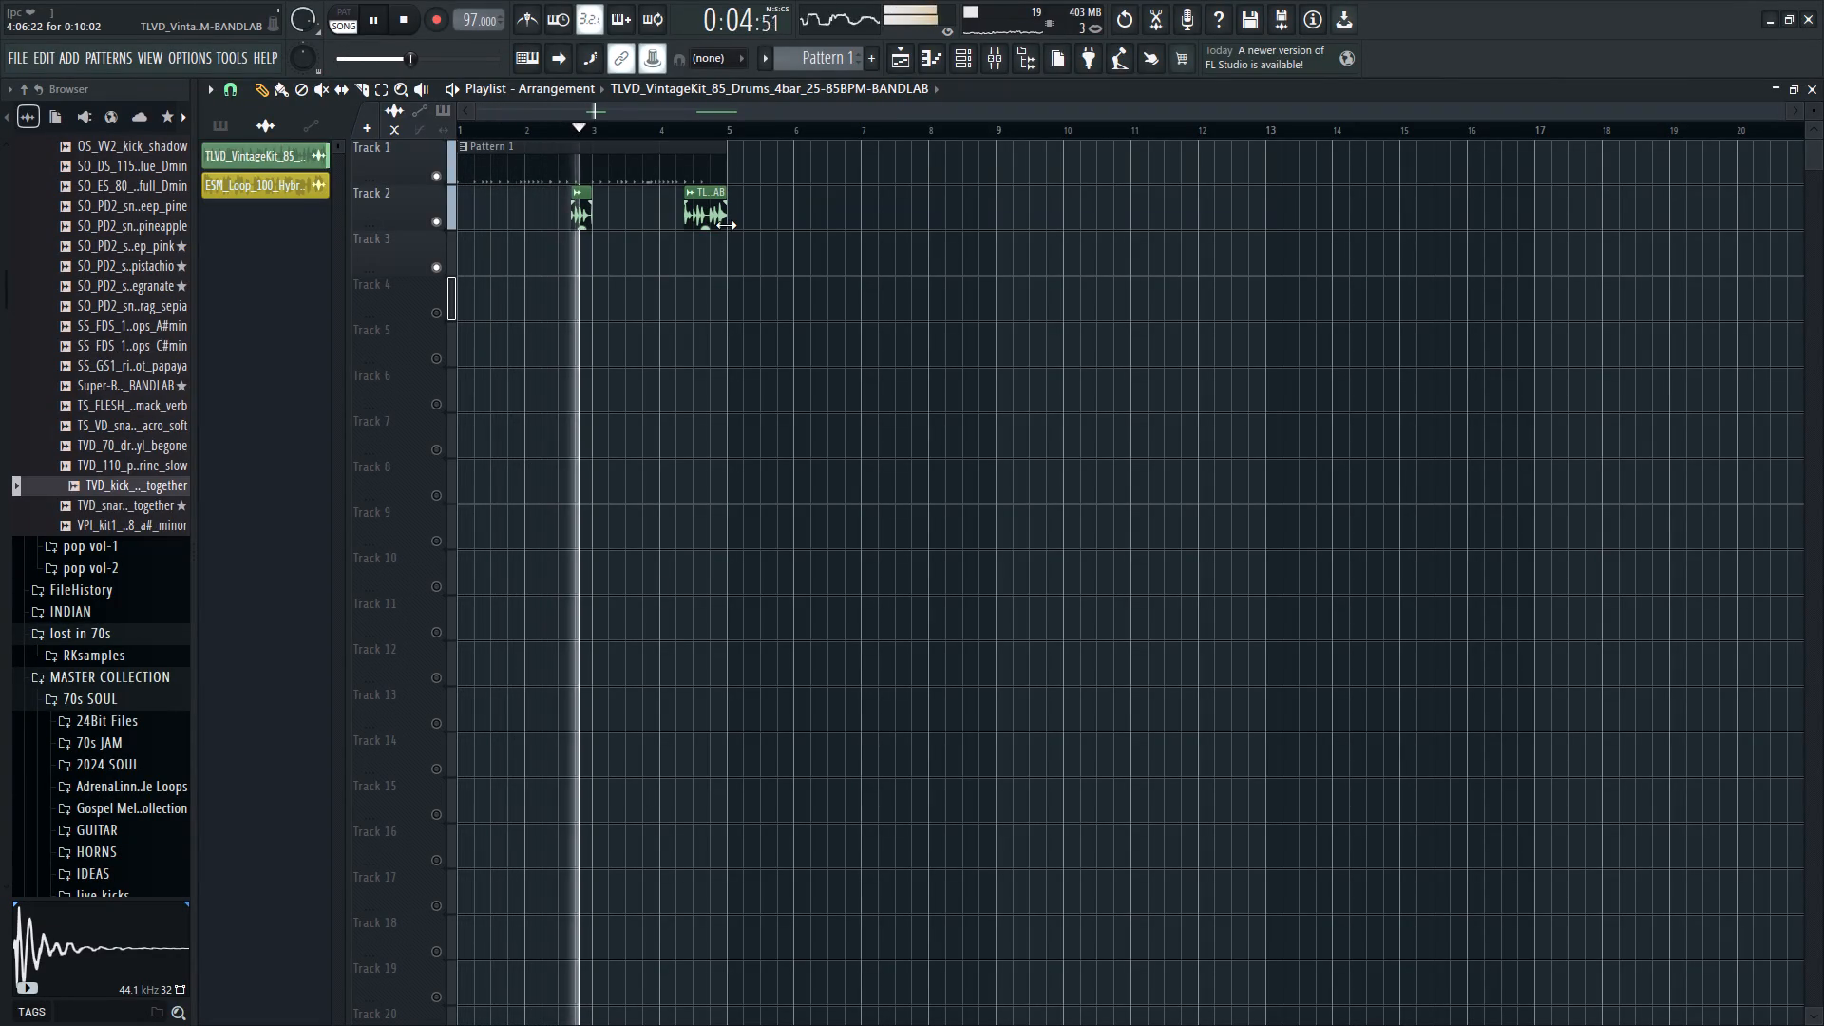
key("space")
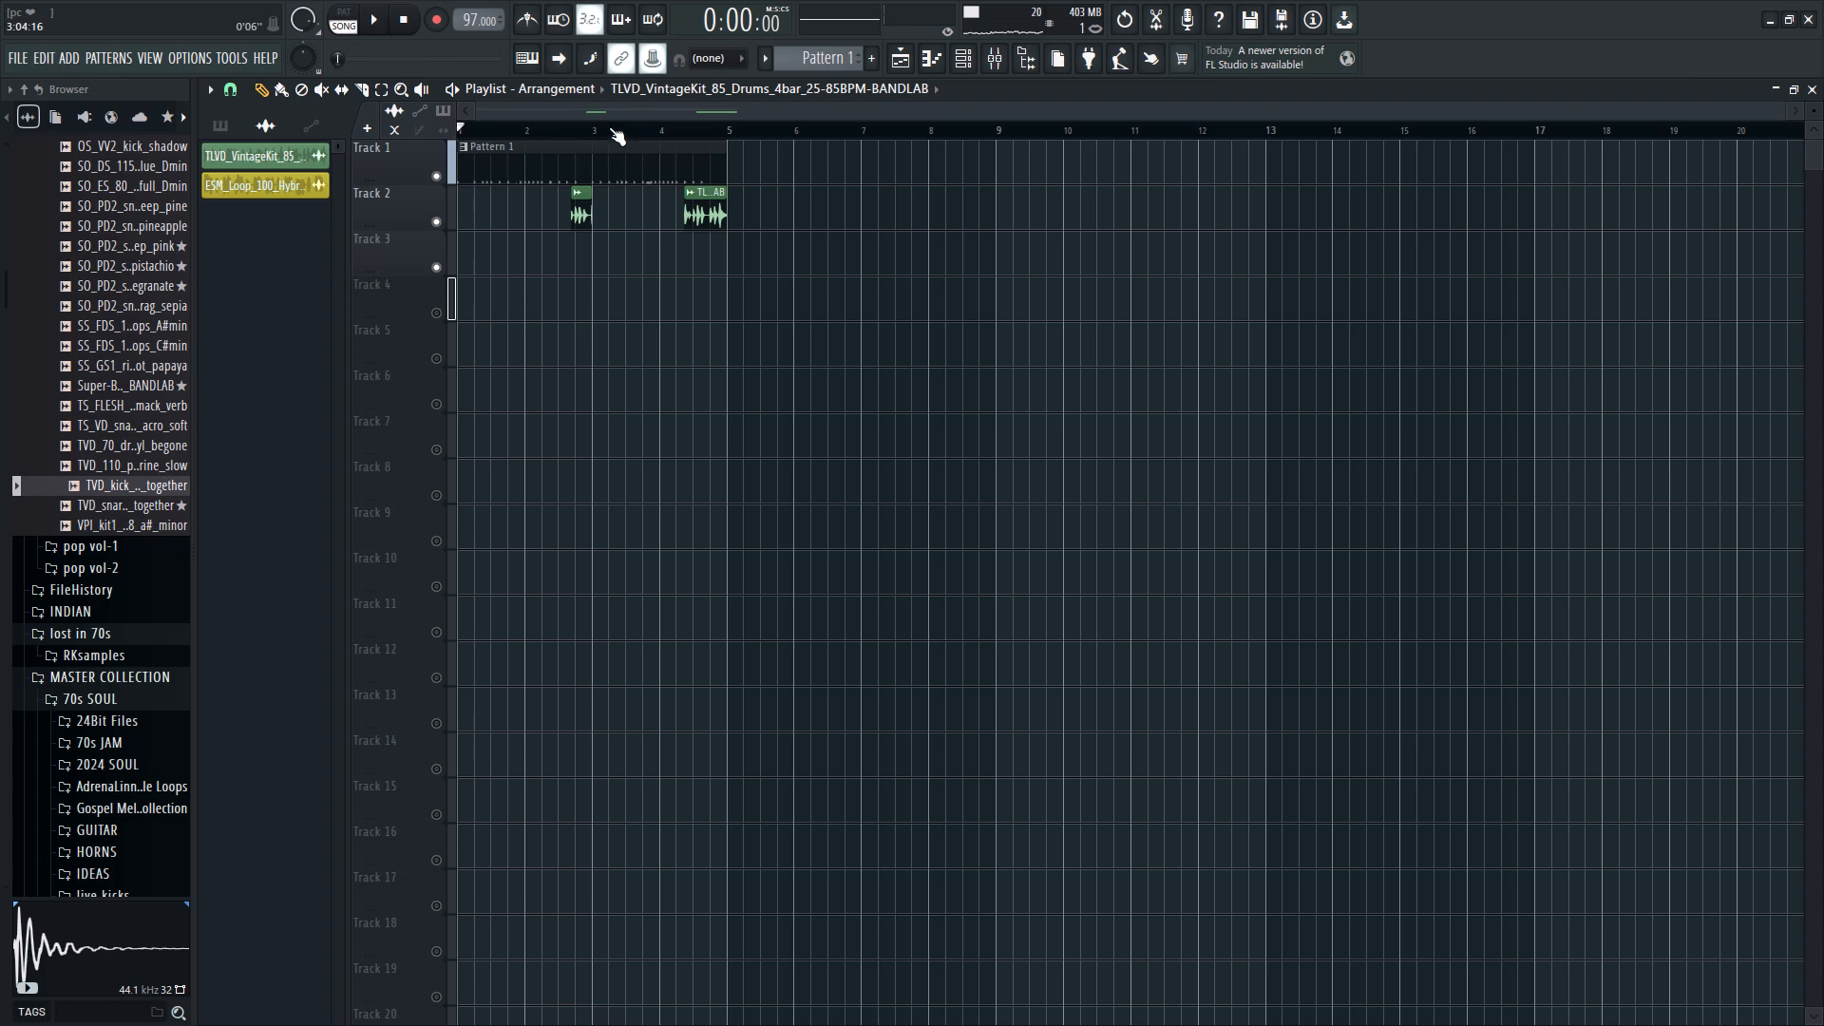
left_click_drag(603, 123, 0, 290)
key("space")
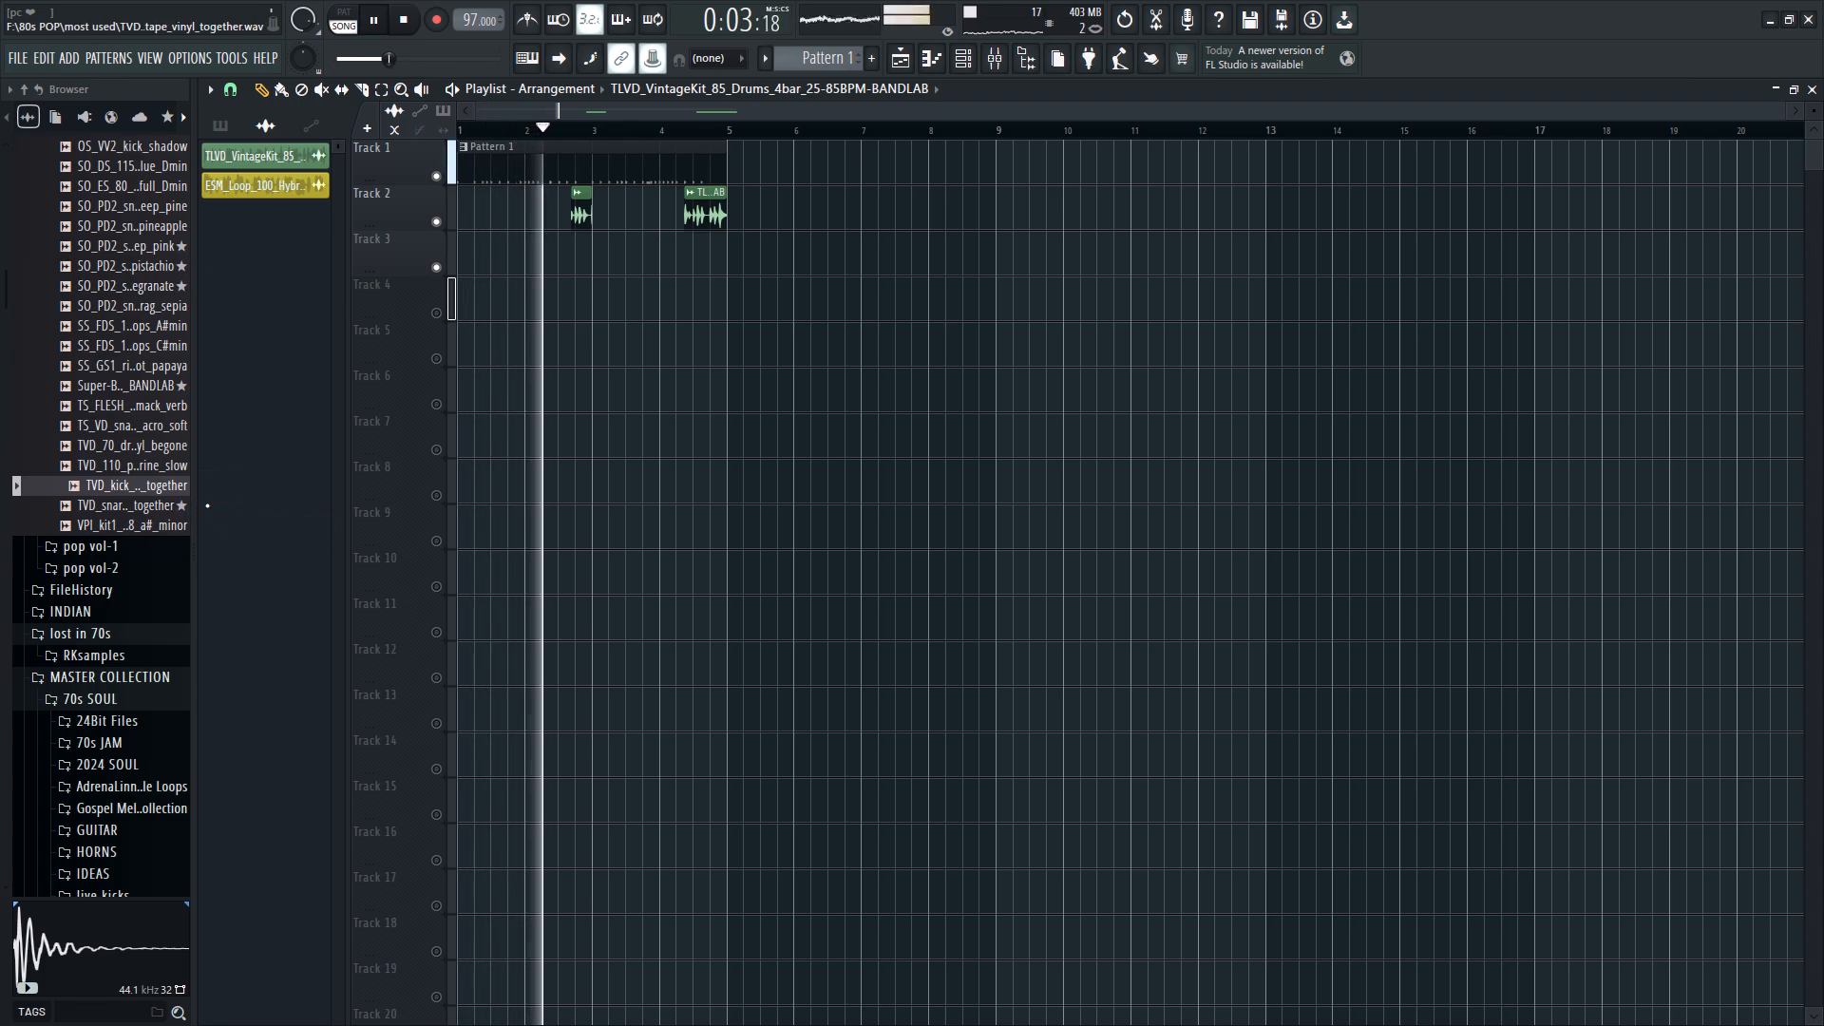
key("space")
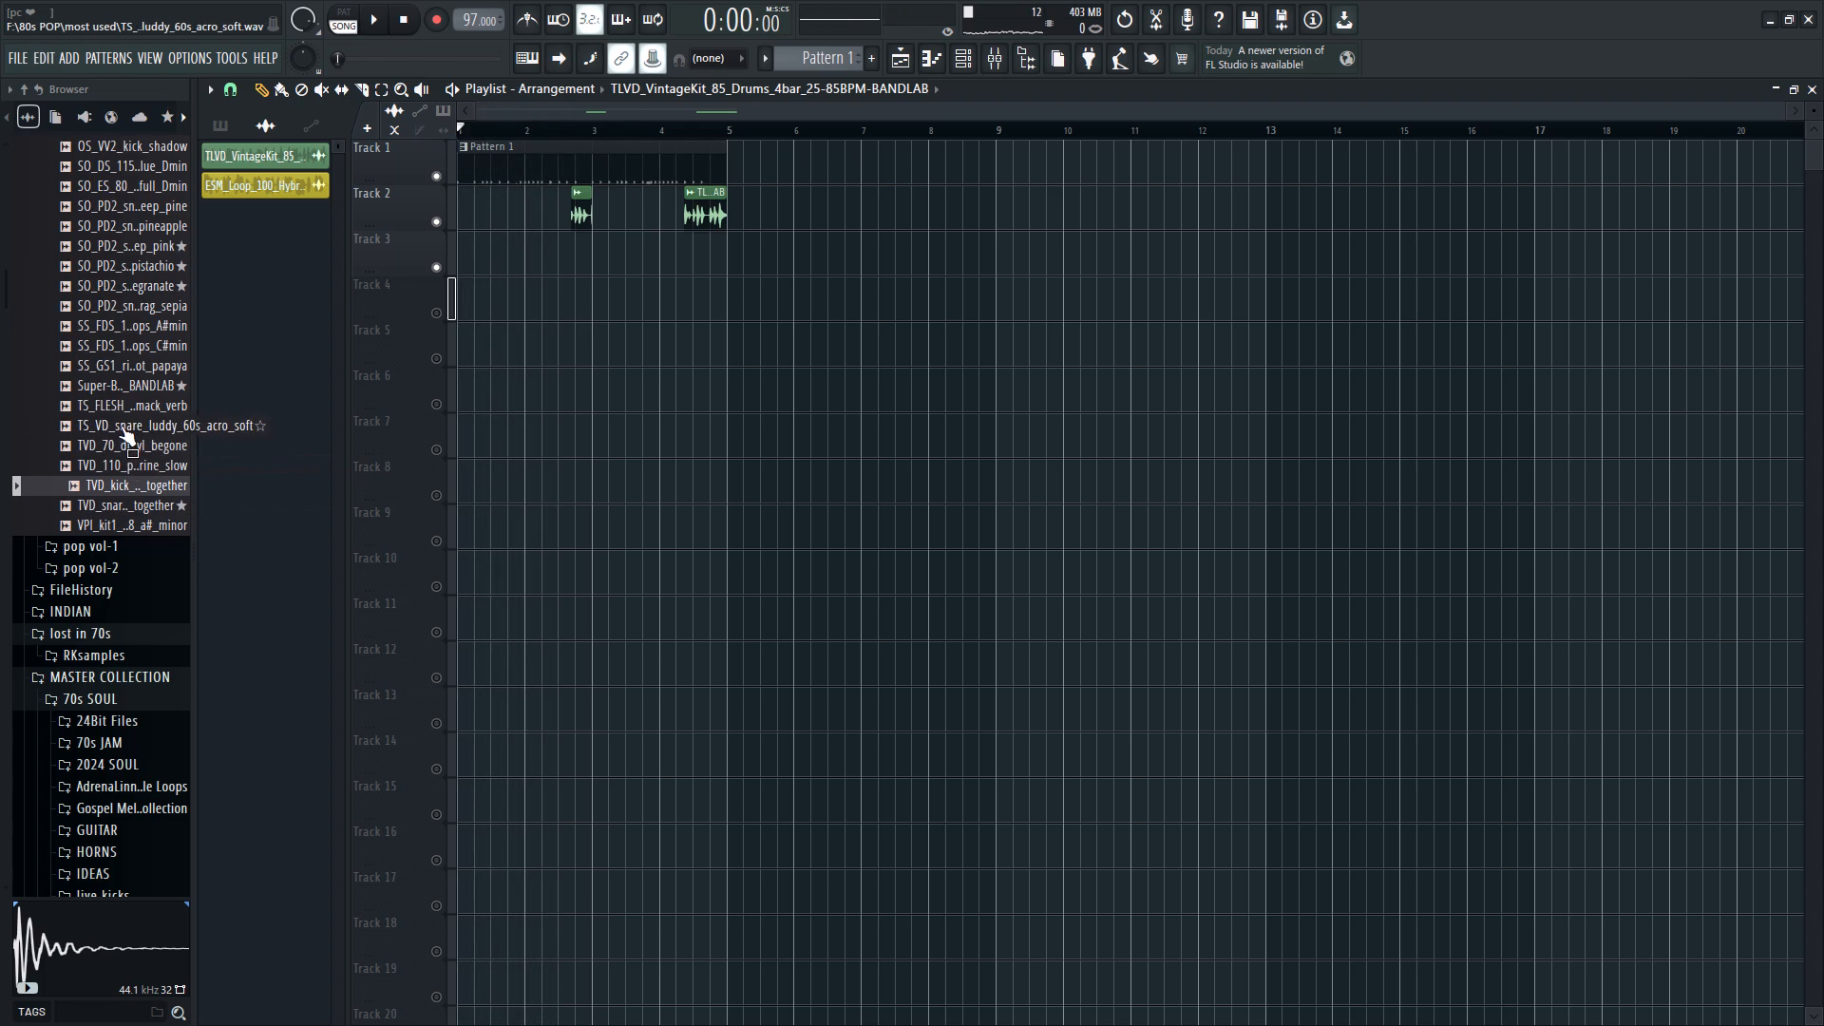
Audition the snare and percussion samples, and place TVD_110_percussion_tape_vinyl_bongoboy_tambourine_slow on Track 3 starting at bar 1.
left_click(121, 412)
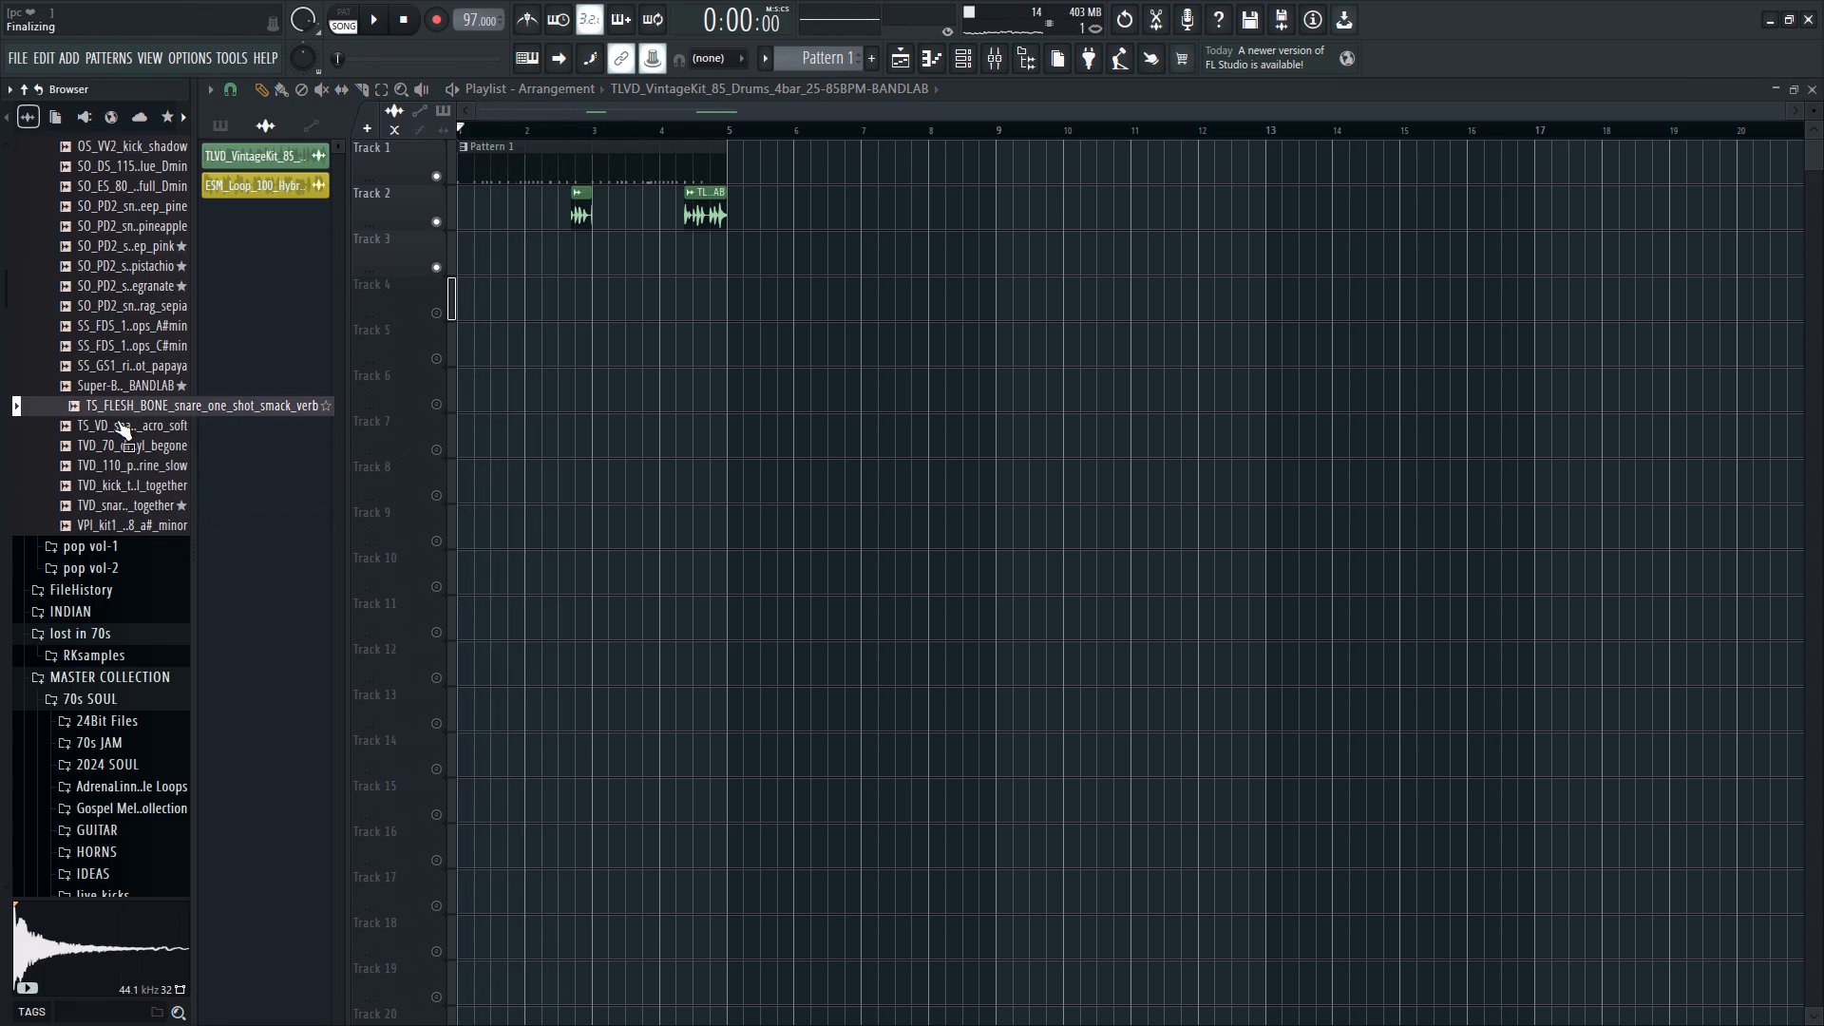
left_click(117, 420)
left_click(129, 430)
left_click(134, 410)
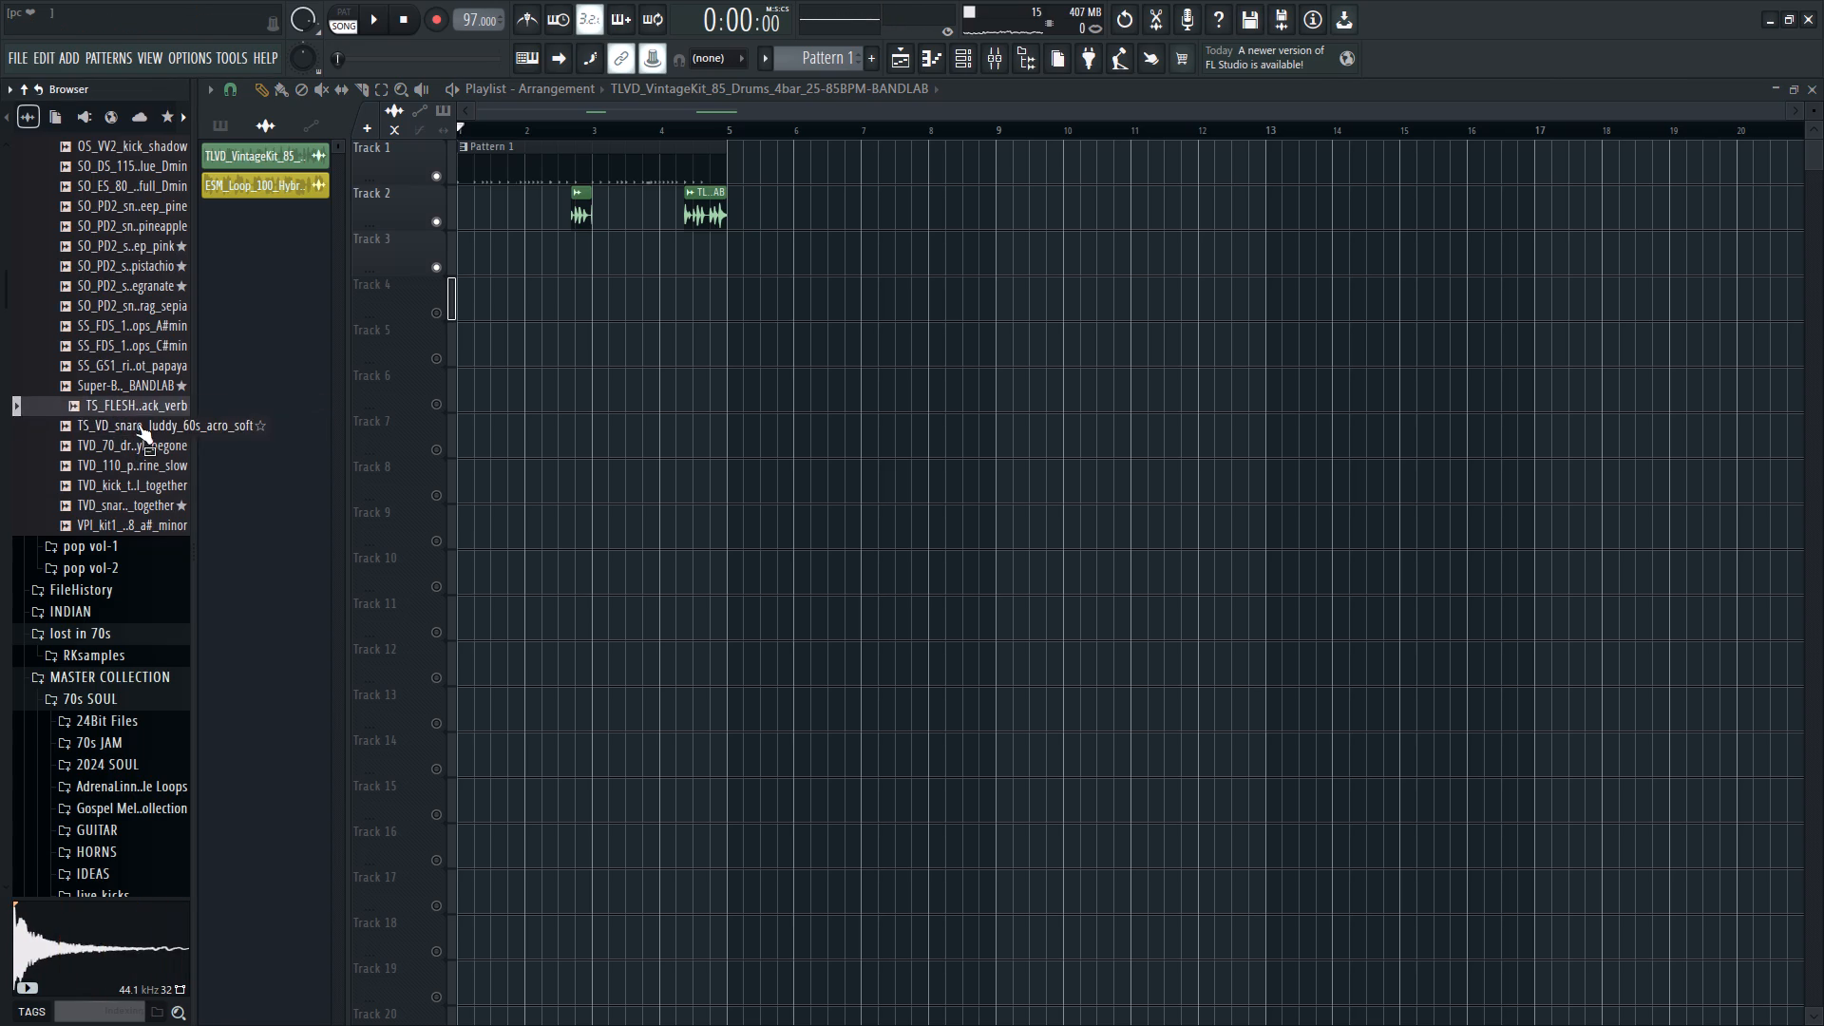
left_click(138, 424)
left_click(147, 465)
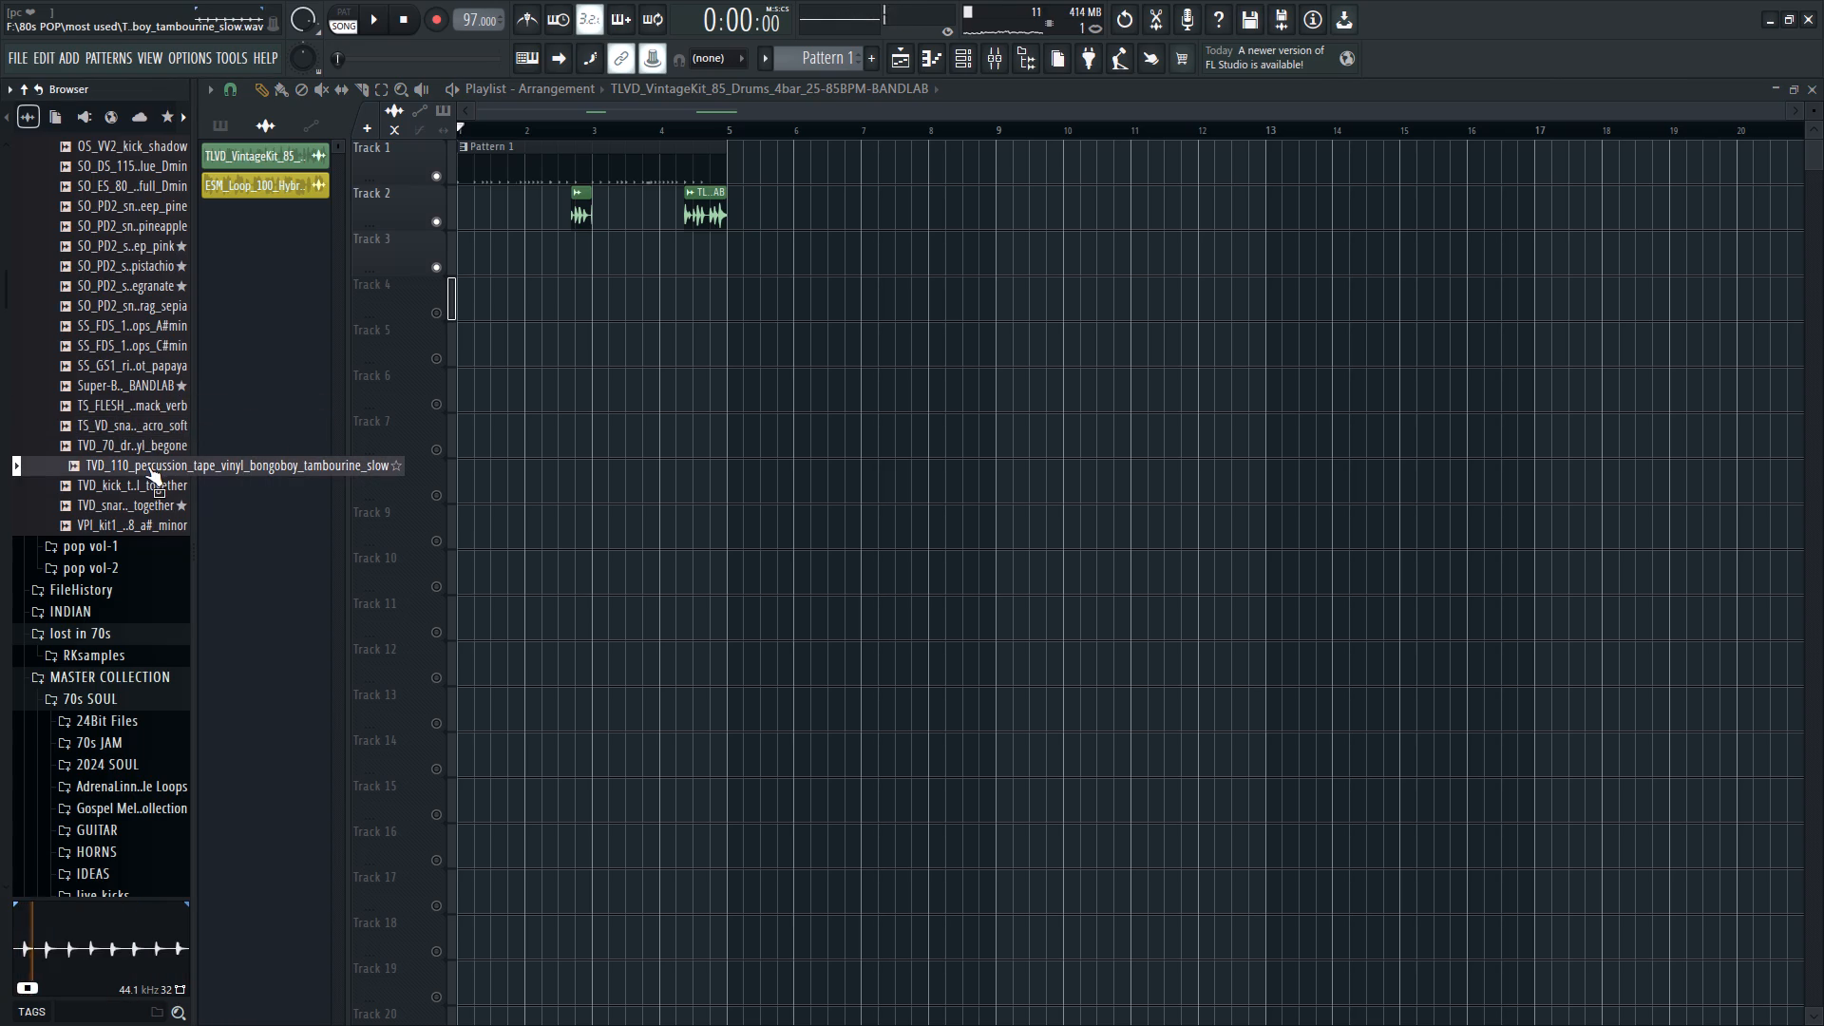
left_click_drag(149, 462, 499, 263)
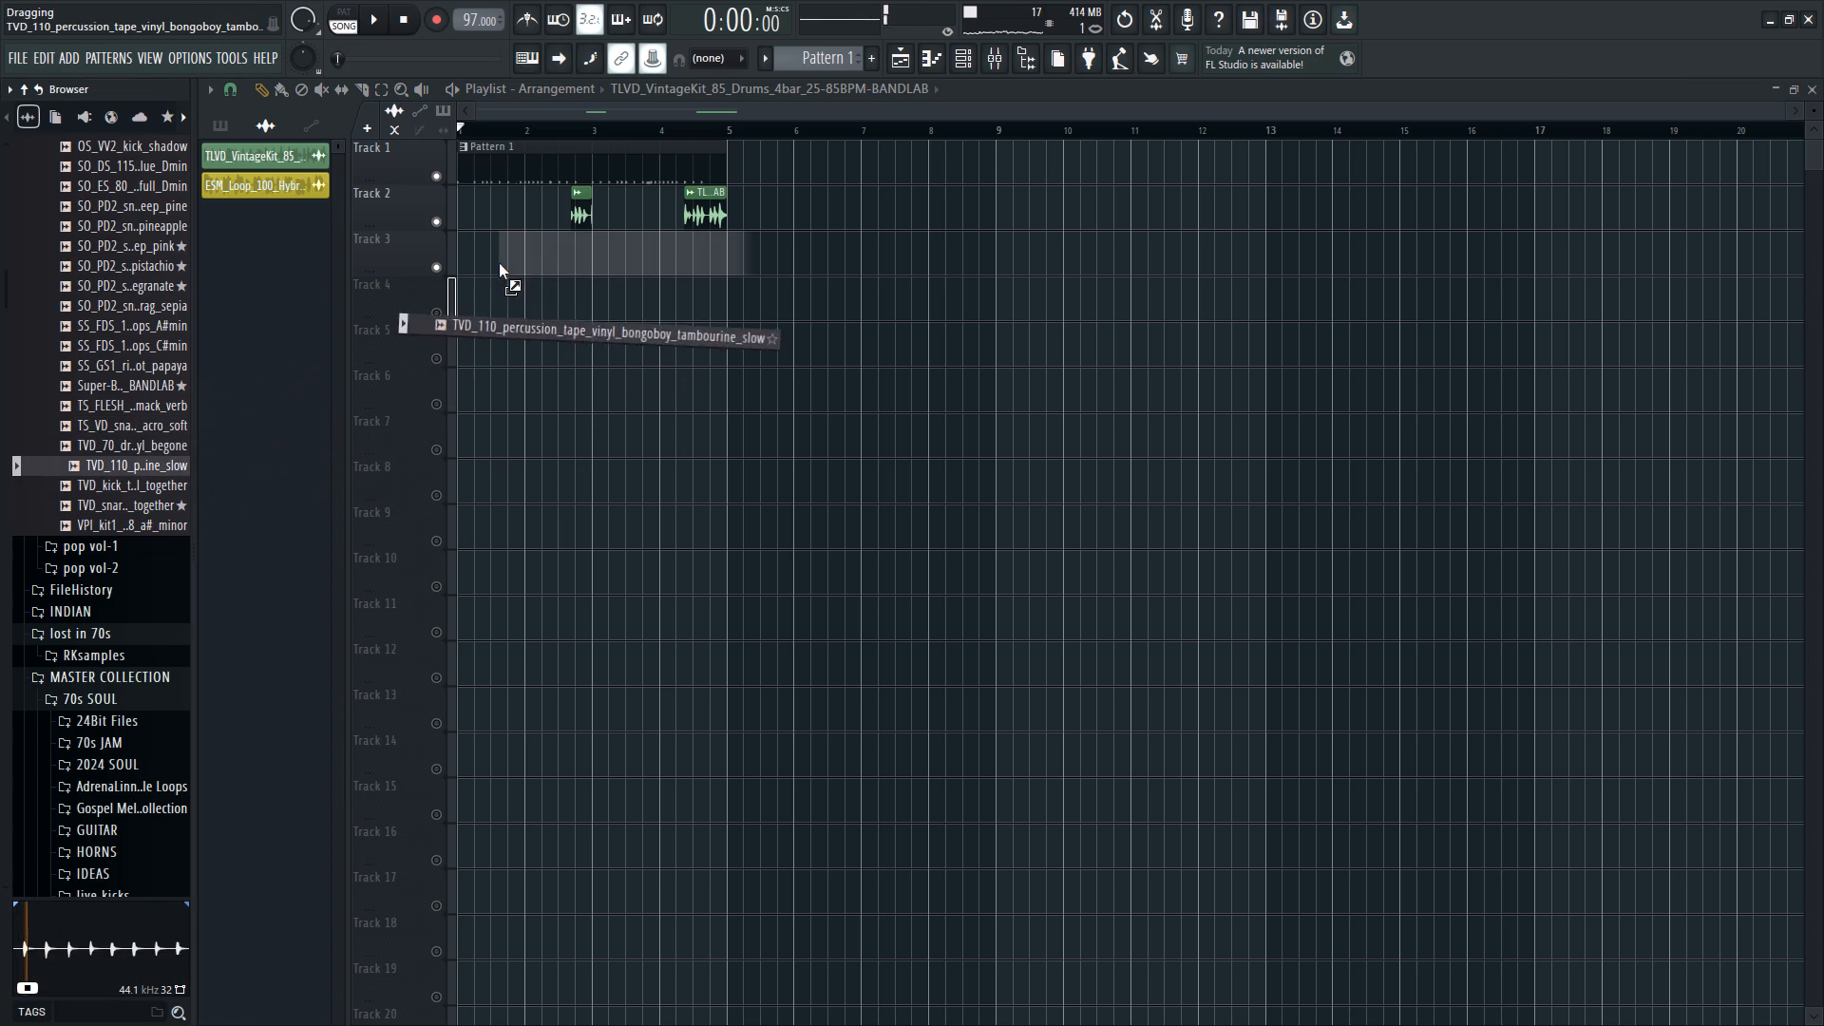
left_click_drag(499, 263, 498, 256)
left_click_drag(597, 255, 487, 259)
Set the time stretch of the tambourine percussion clip on Track 3 to 4 bars.
double_click(528, 259)
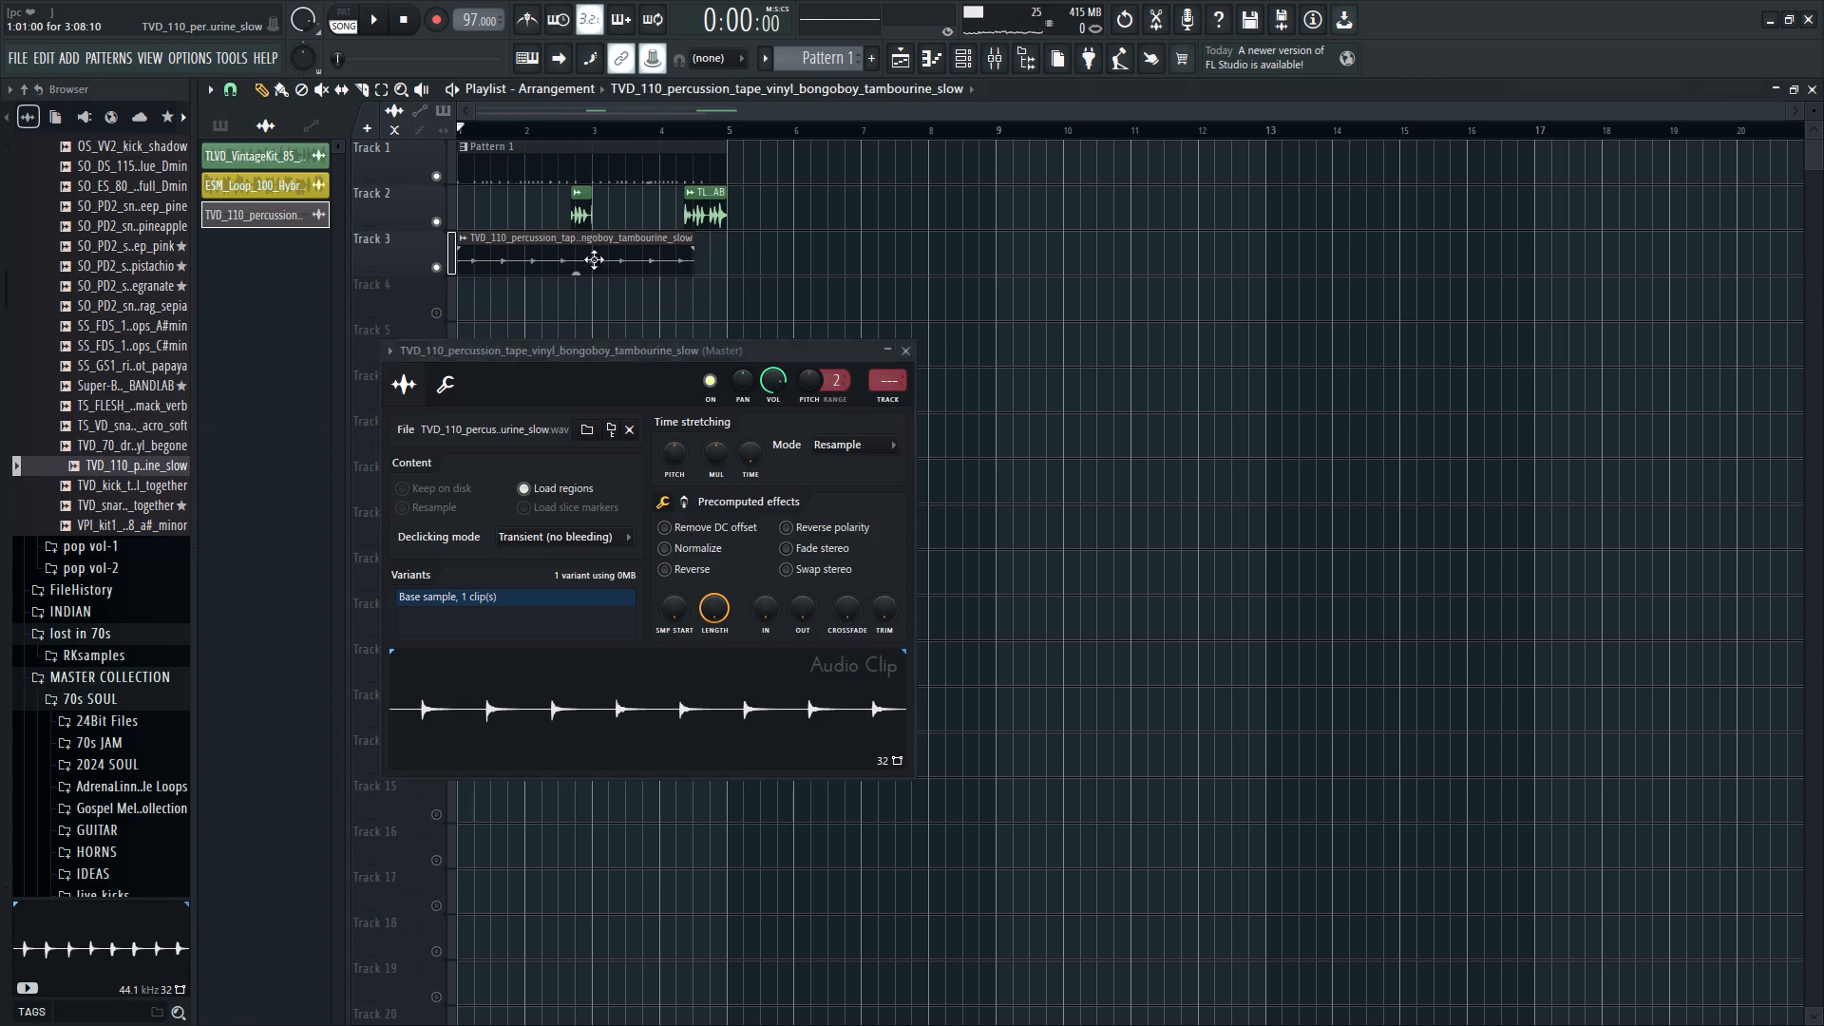
right_click_drag(757, 459, 745, 450)
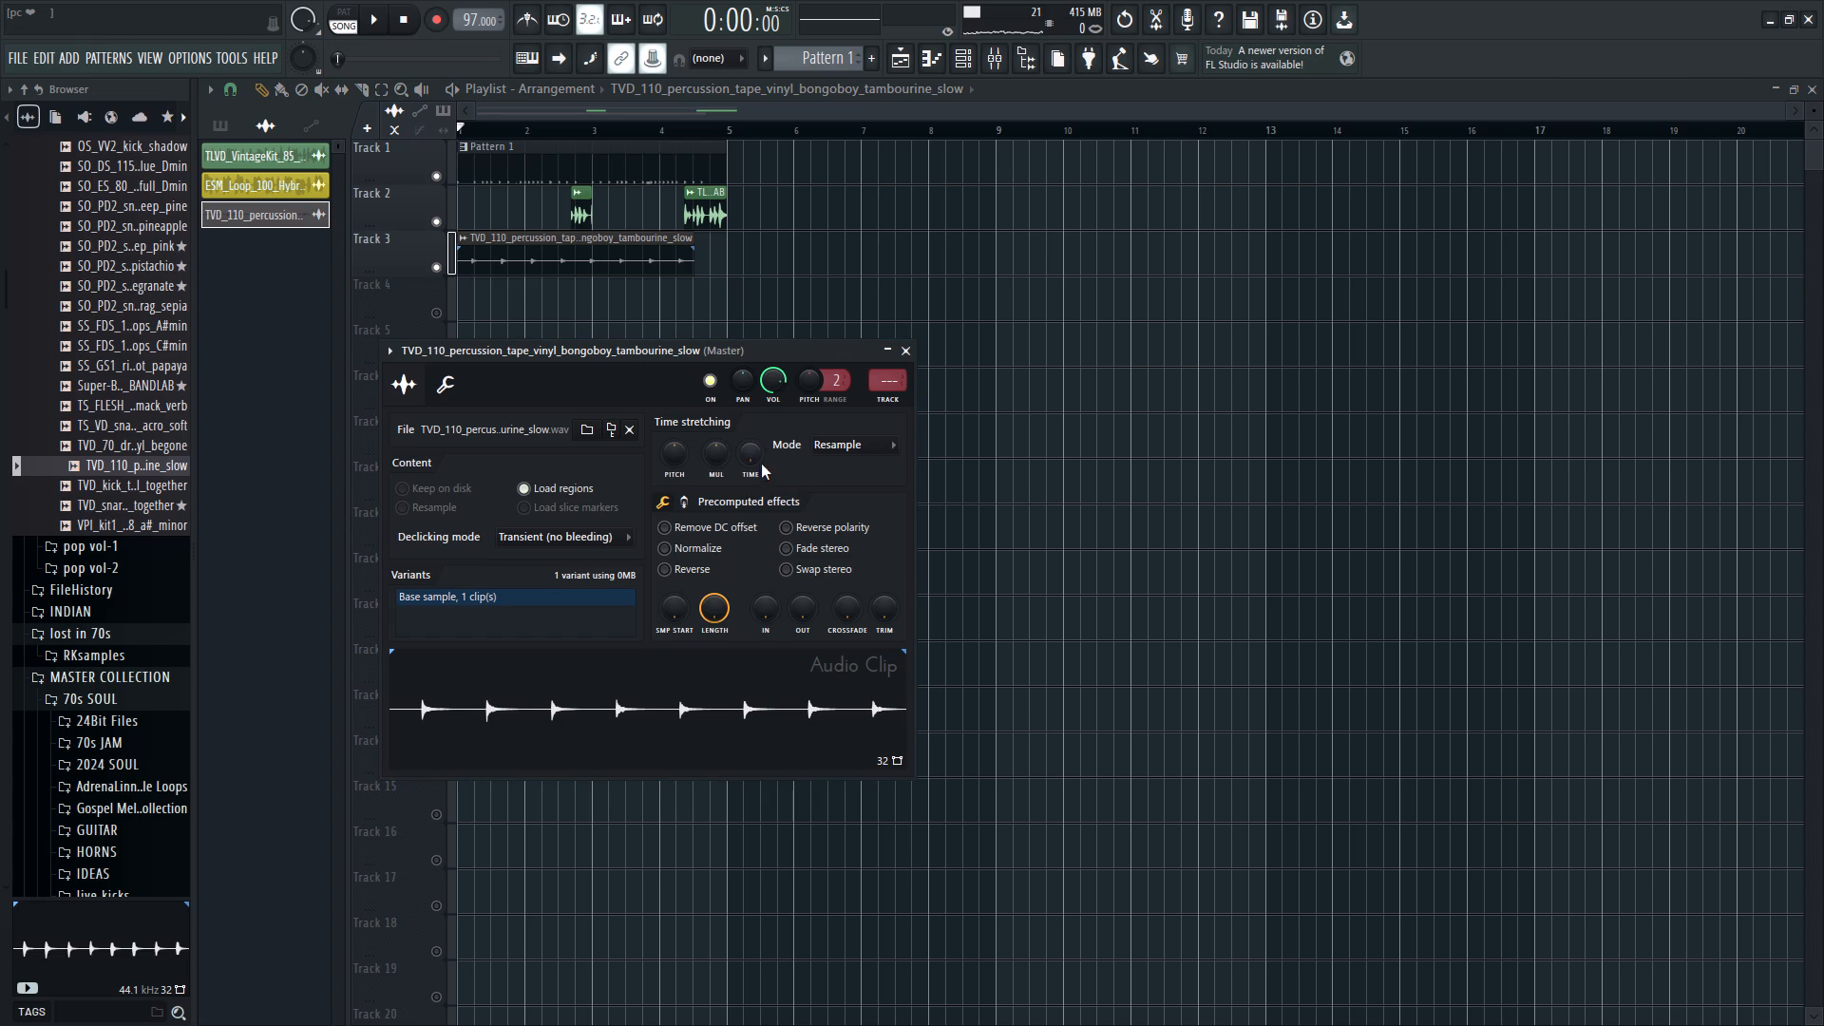
right_click(752, 455)
right_click(750, 458)
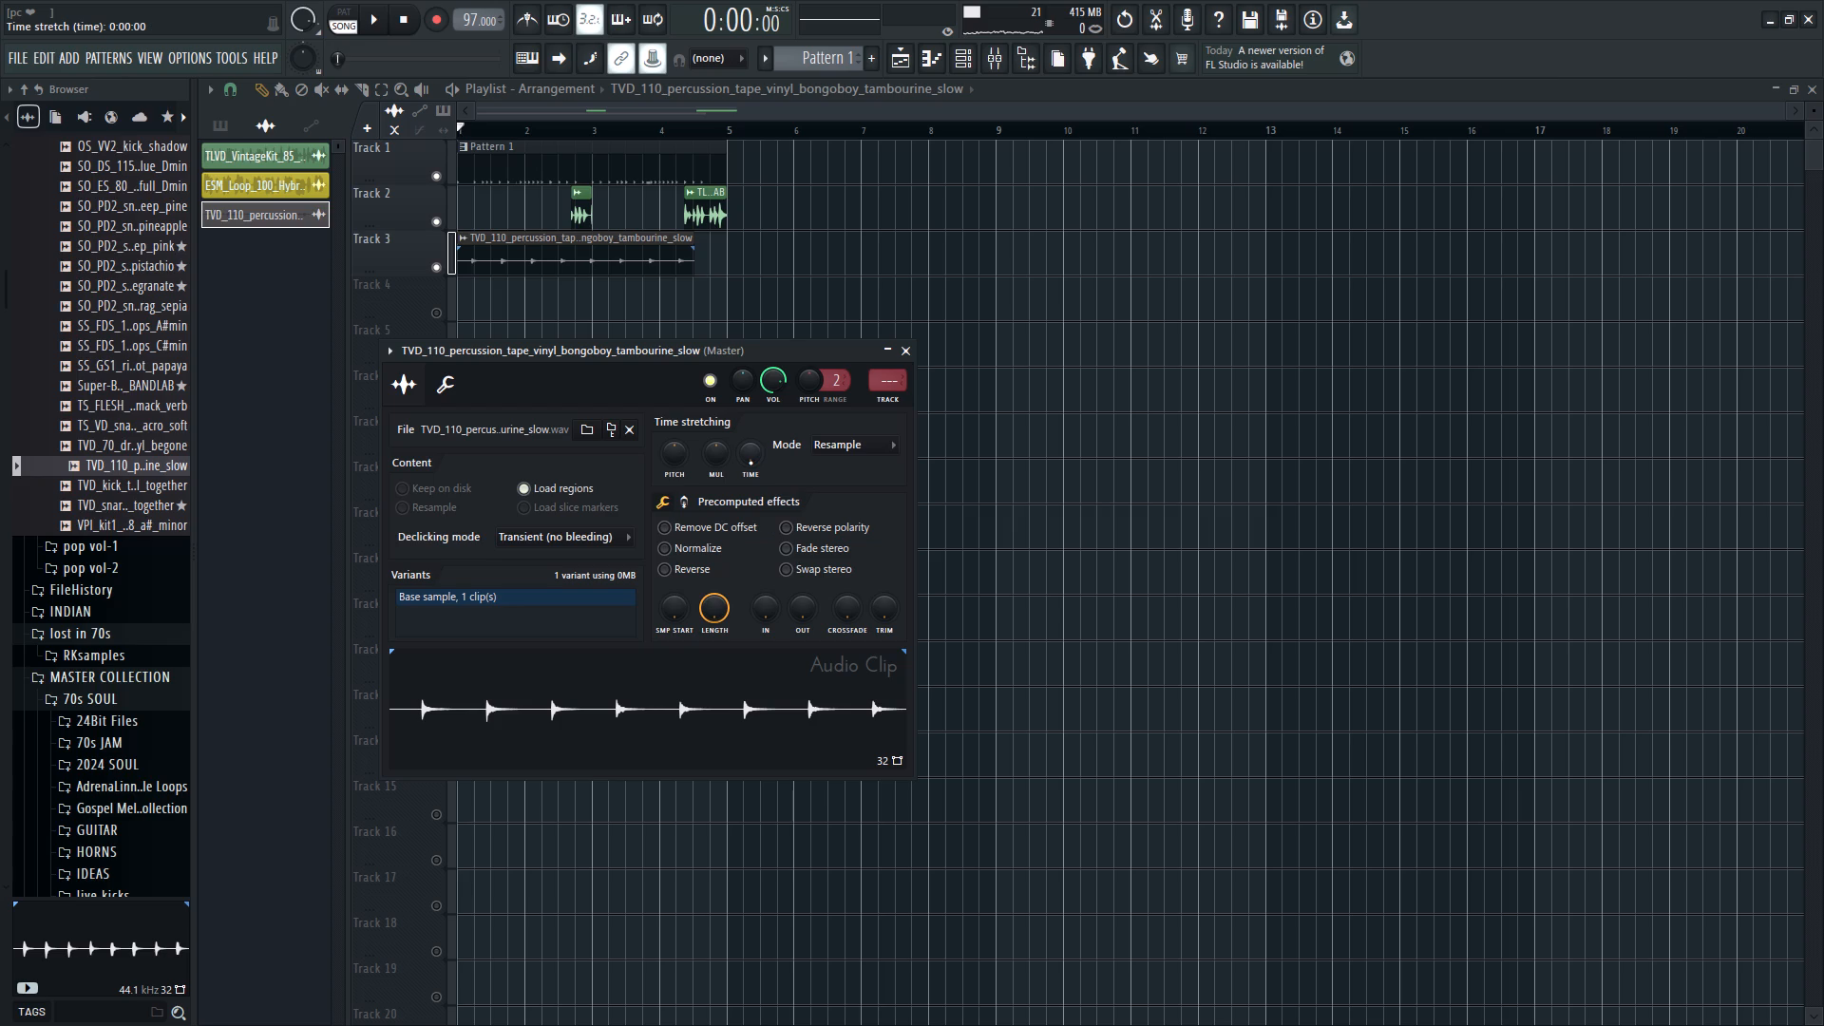
right_click(750, 462)
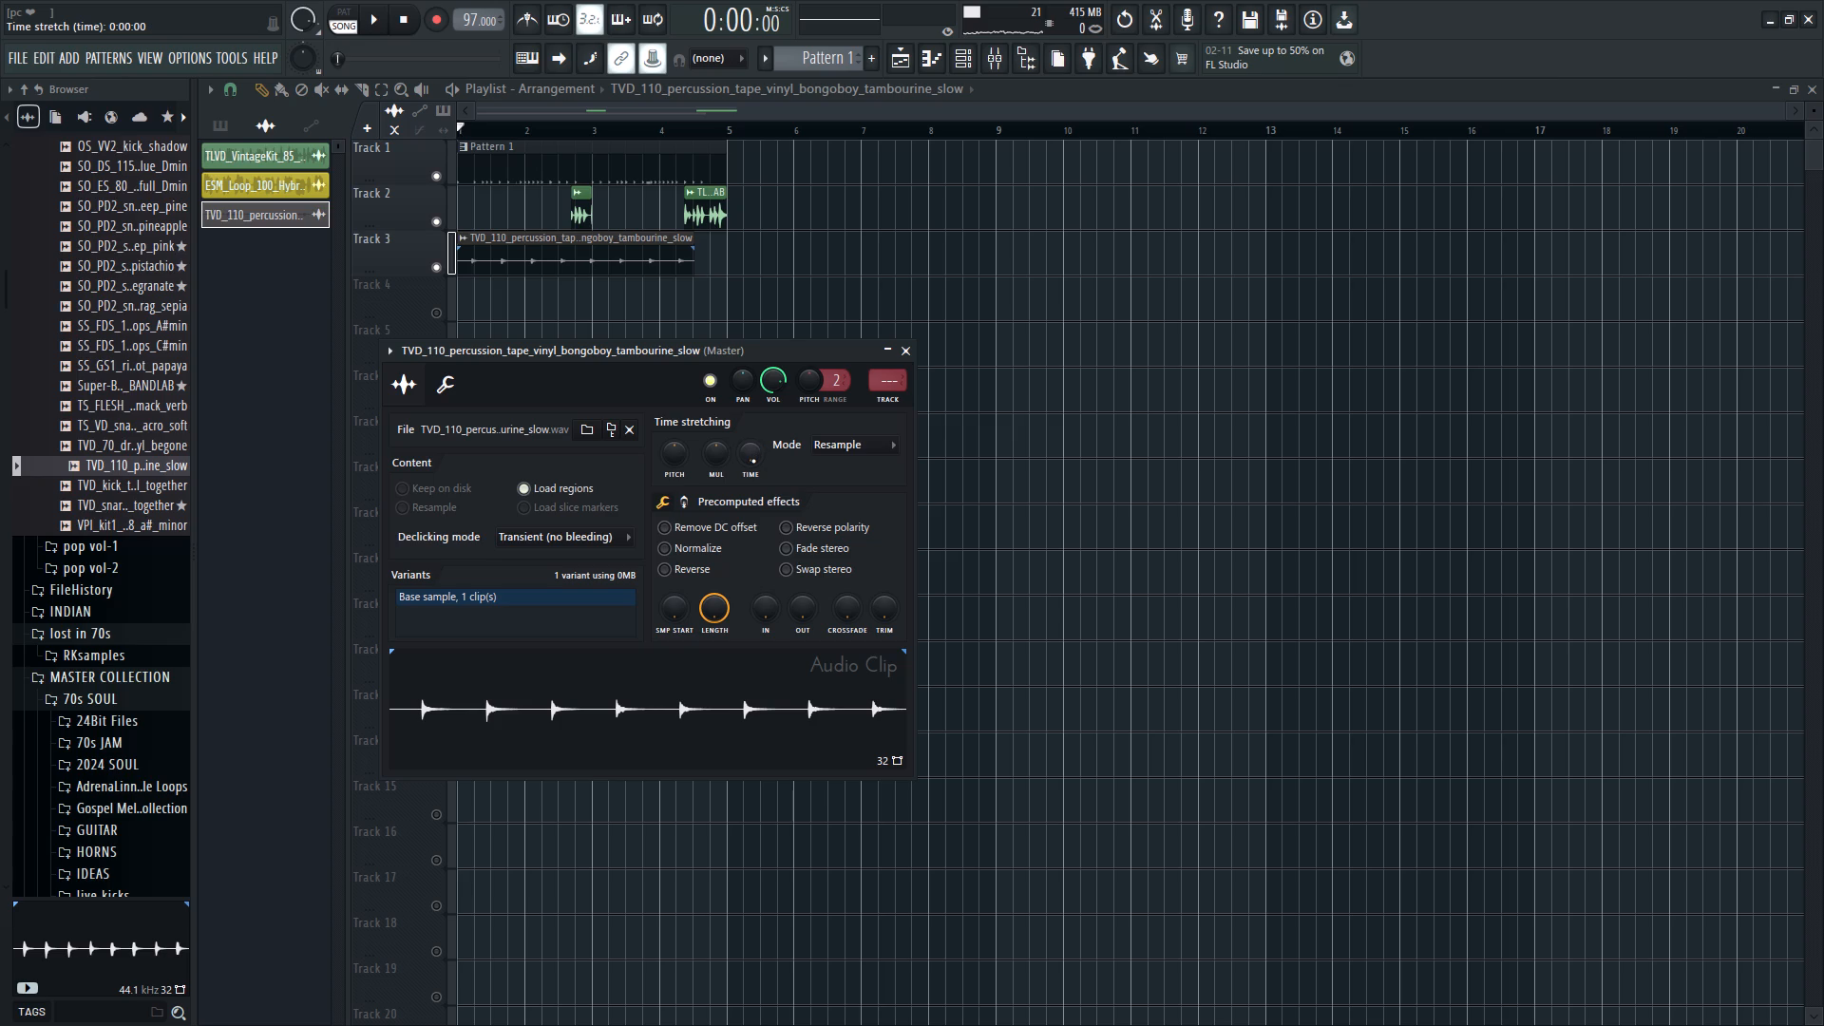
right_click(755, 464)
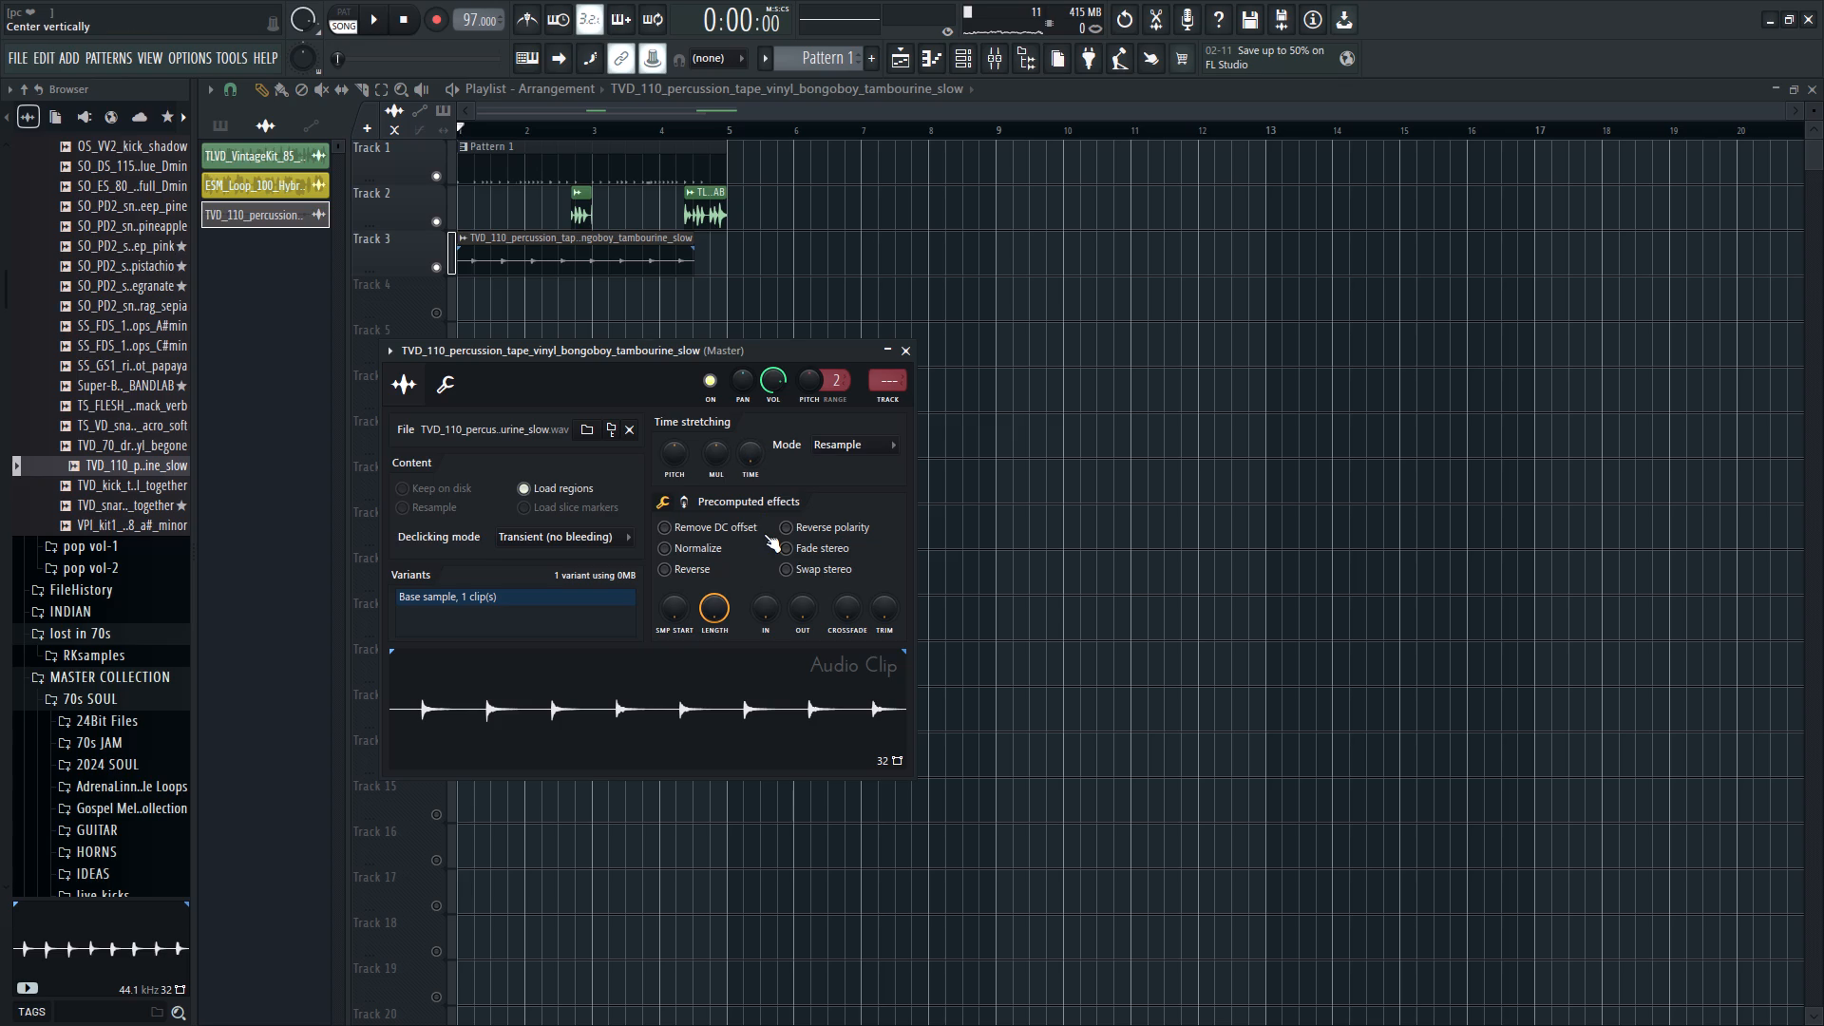
right_click(750, 464)
right_click(752, 453)
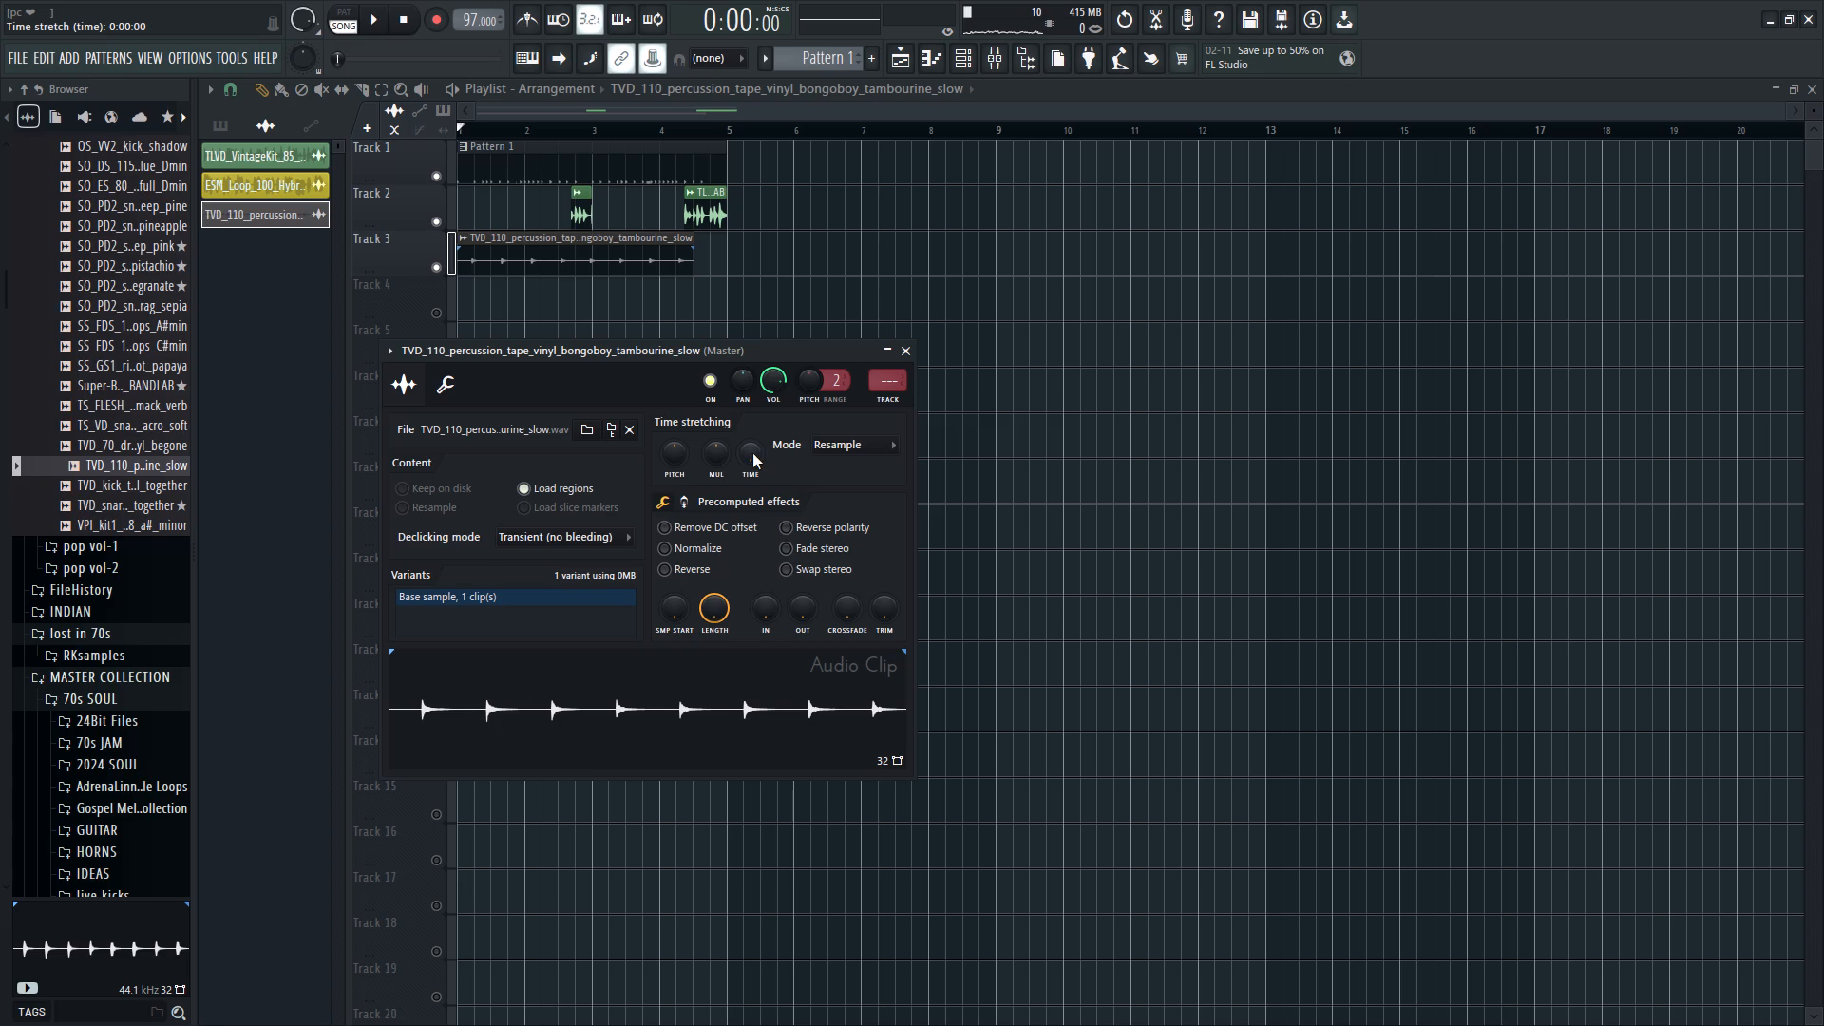
right_click(752, 453)
right_click(752, 453)
left_click_drag(740, 354, 767, 363)
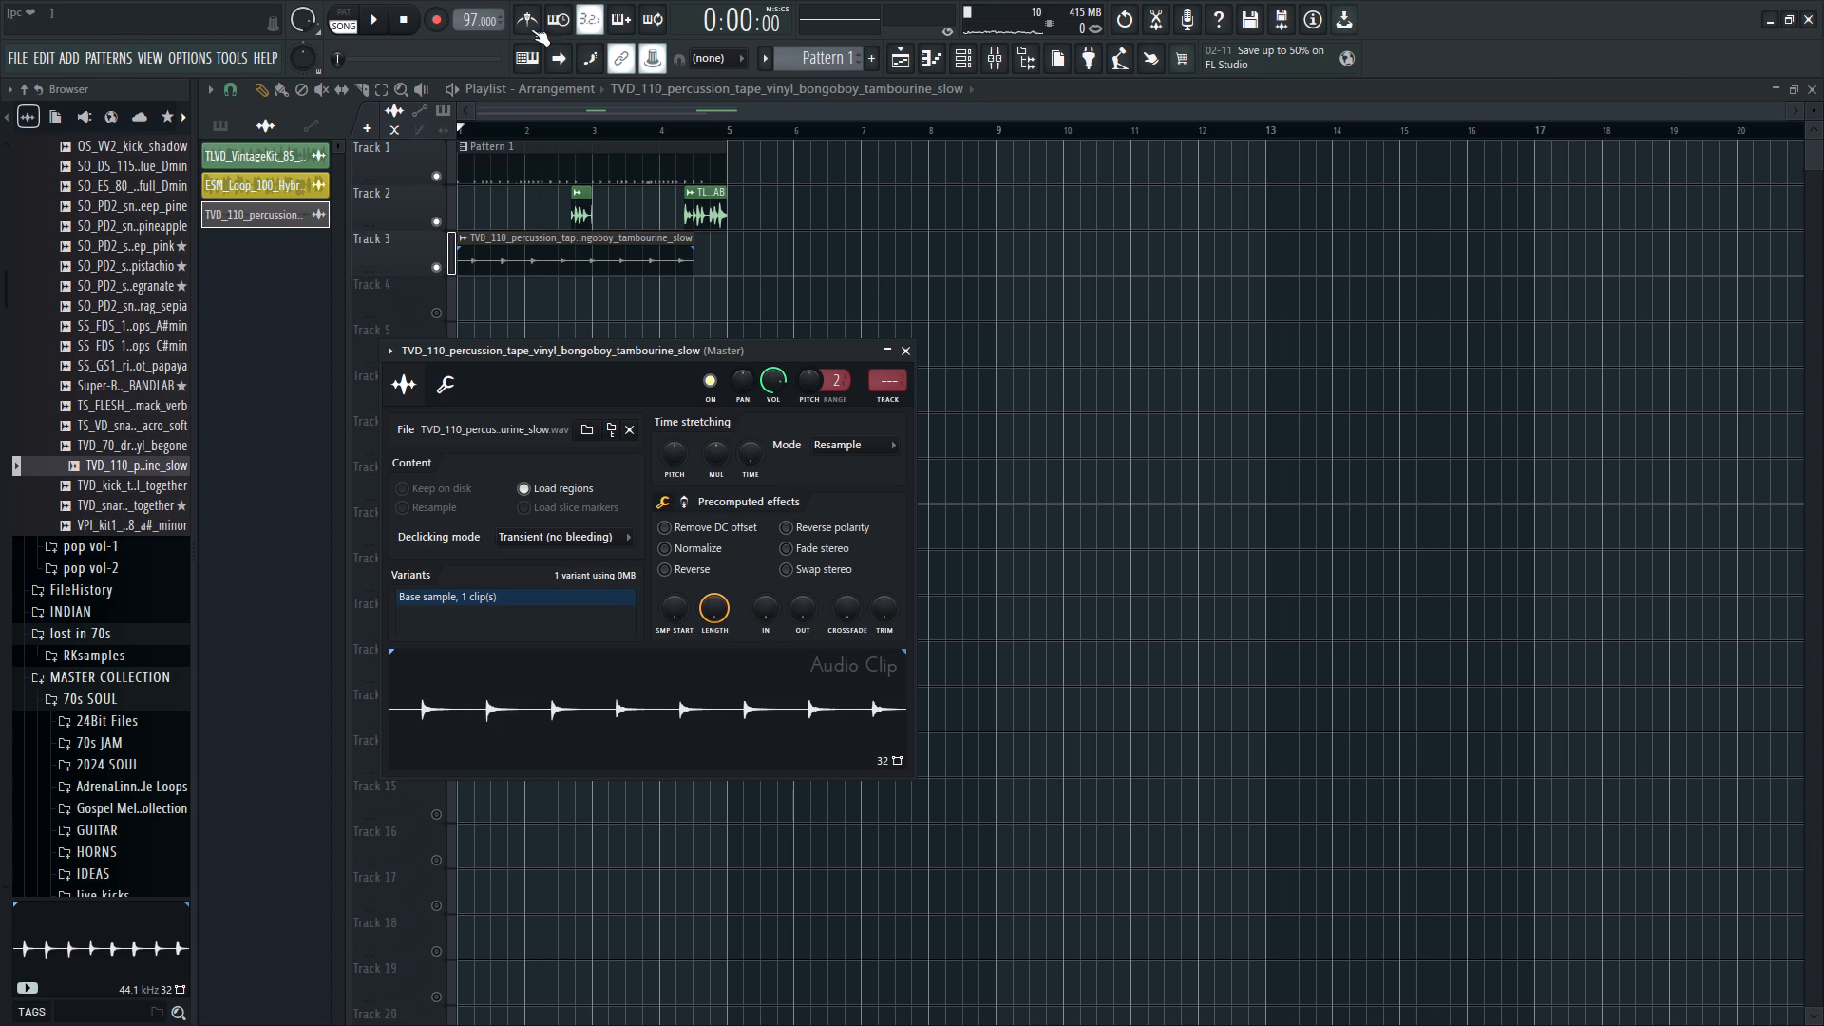
right_click(754, 457)
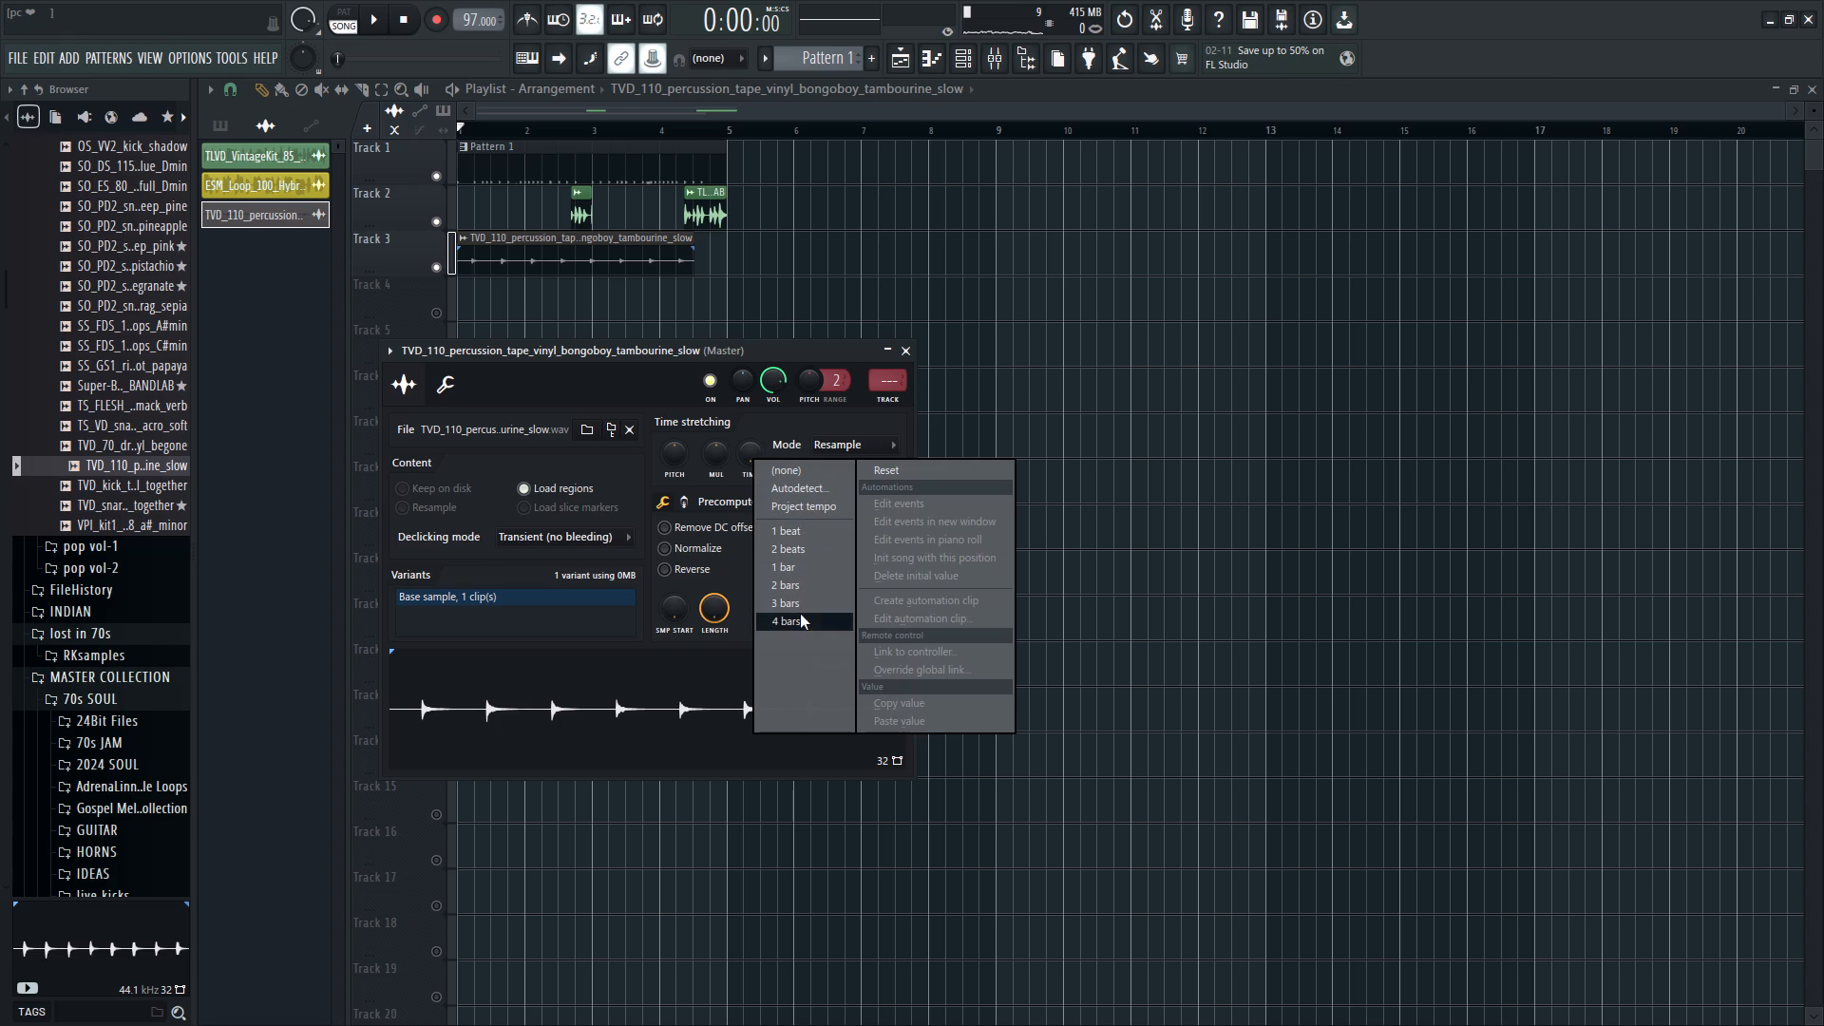
left_click(800, 614)
Change the percussion clip's stretch mode to Auto and close its settings.
left_click(875, 454)
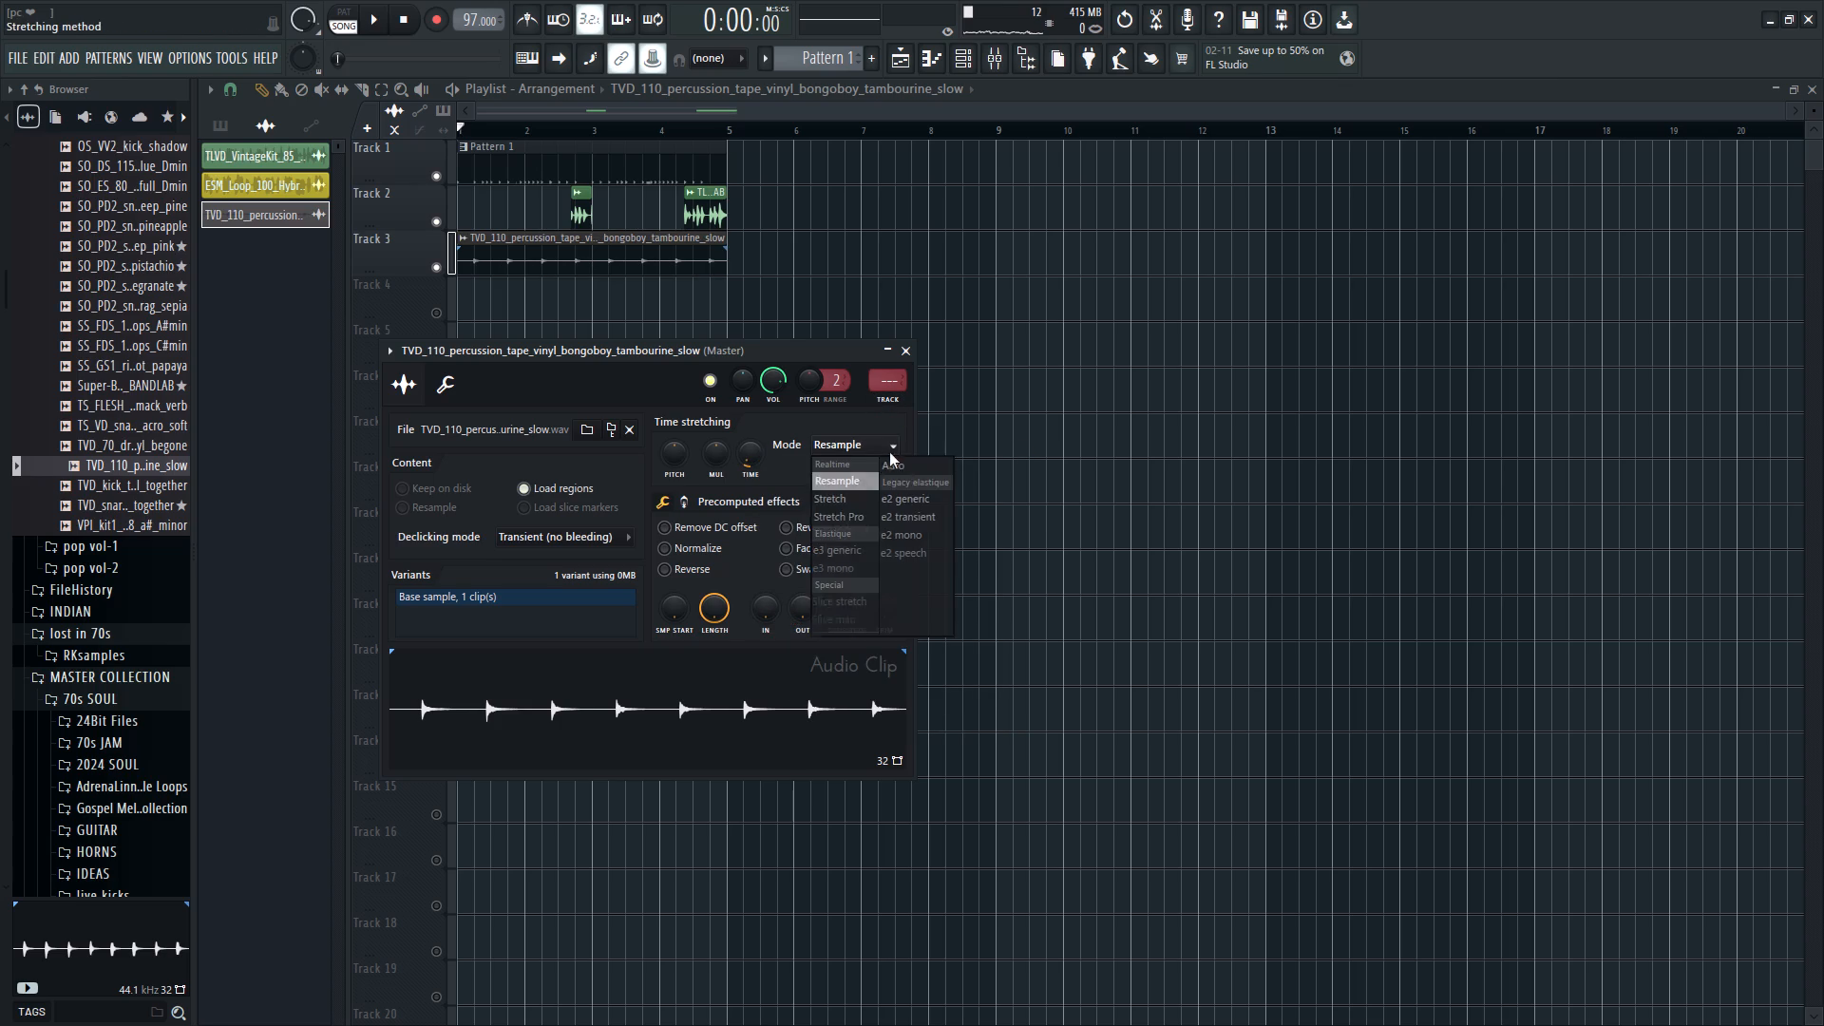
left_click(912, 464)
left_click(911, 348)
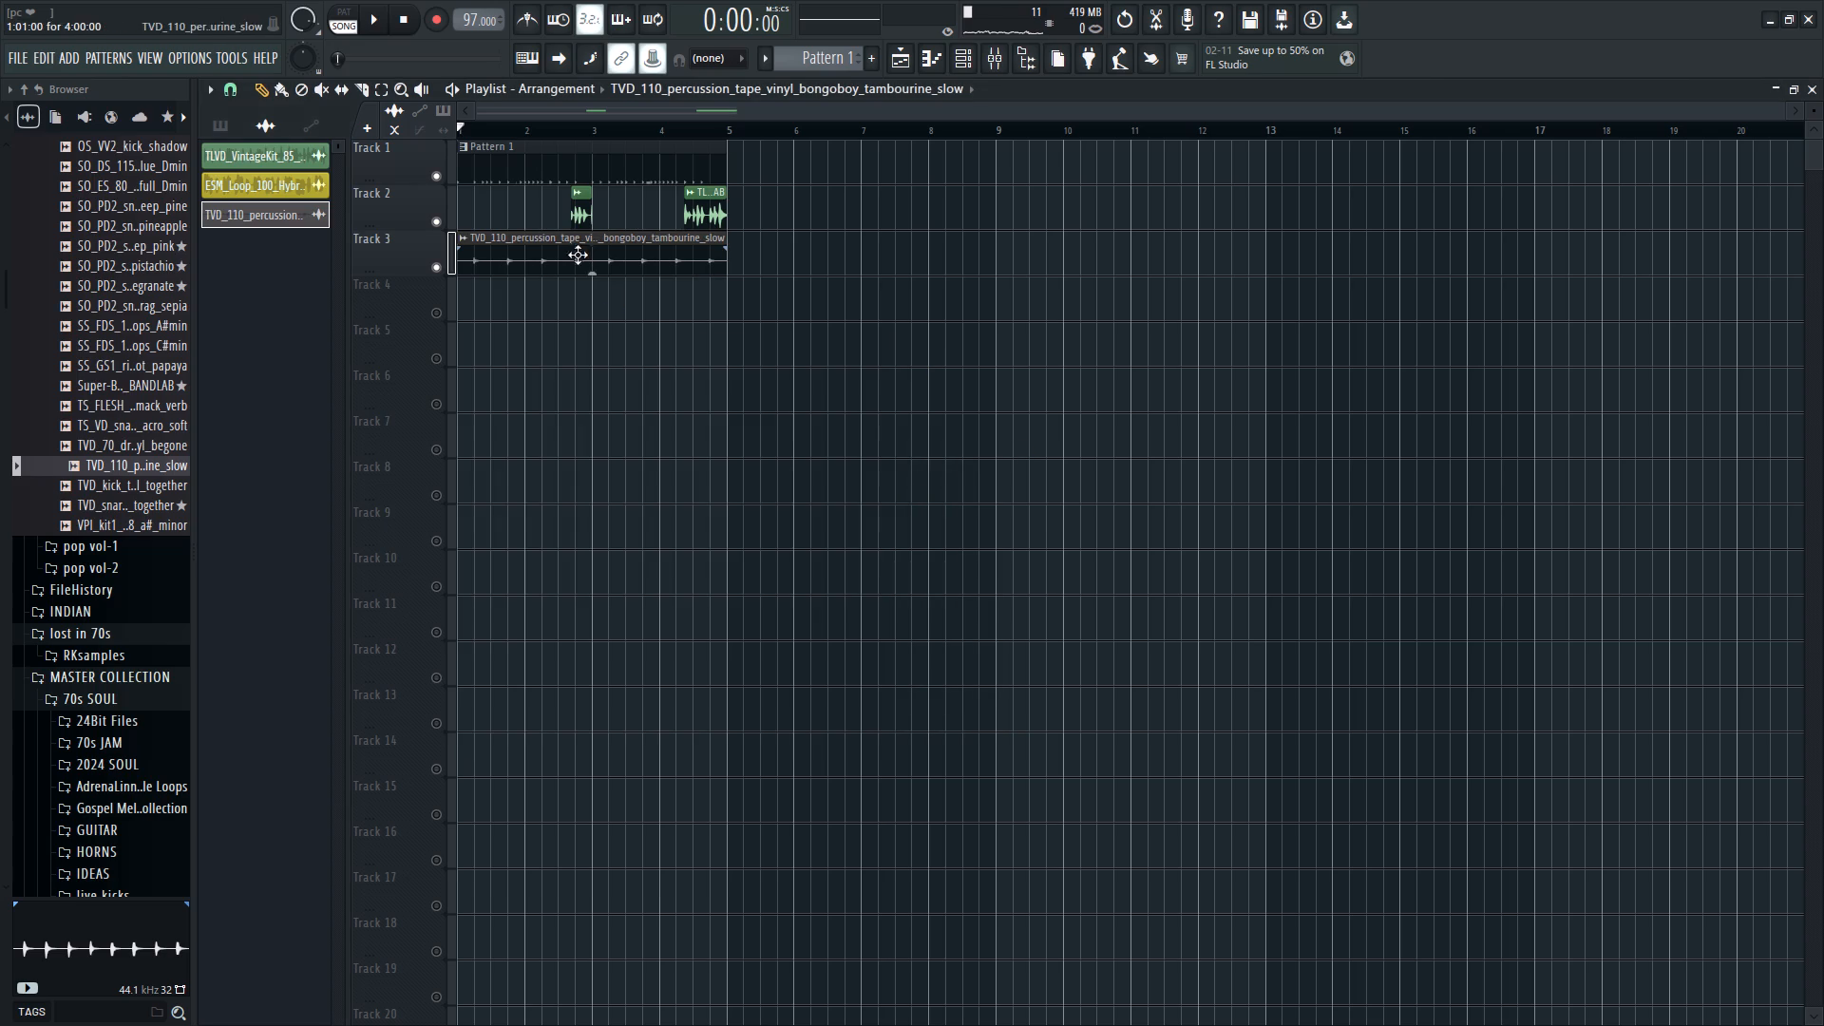
Play the arrangement from the start to hear the stretched percussion loop with the beat.
left_click_drag(483, 123, 81, 294)
key("space")
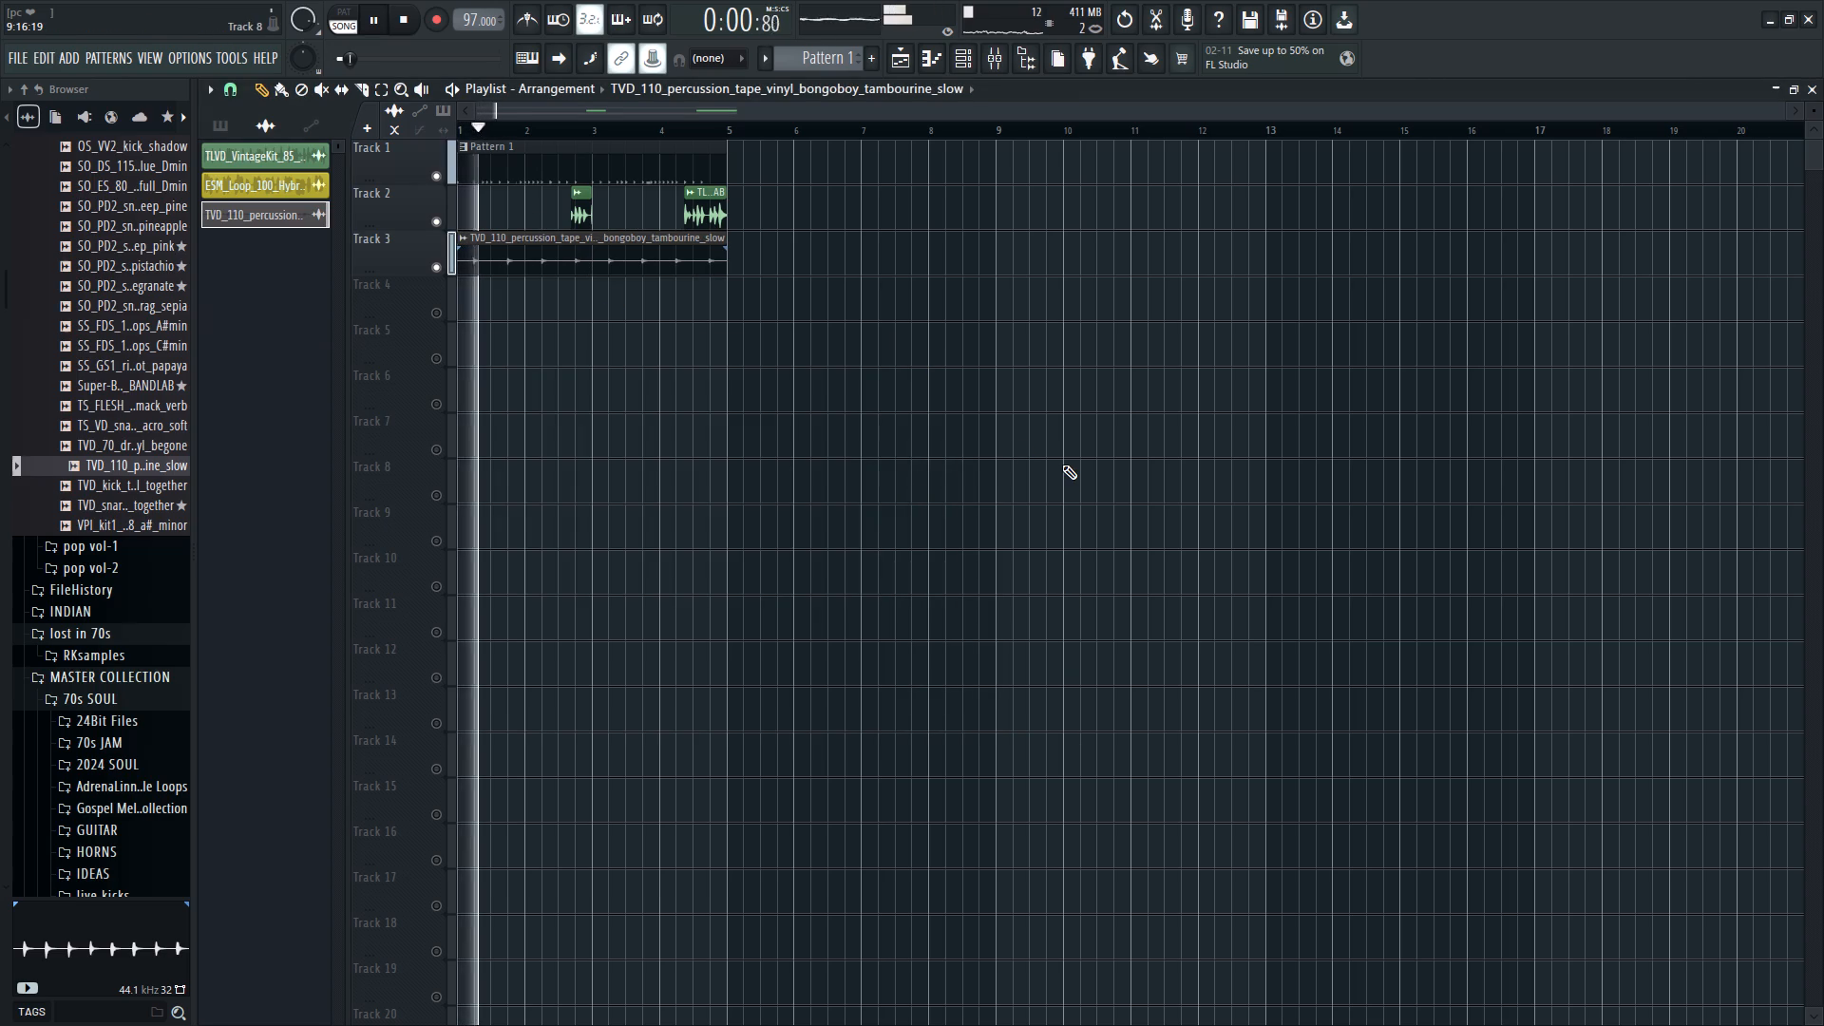
Reopen the percussion clip's settings, stop playback and route the clip to mixer track 6.
double_click(656, 245)
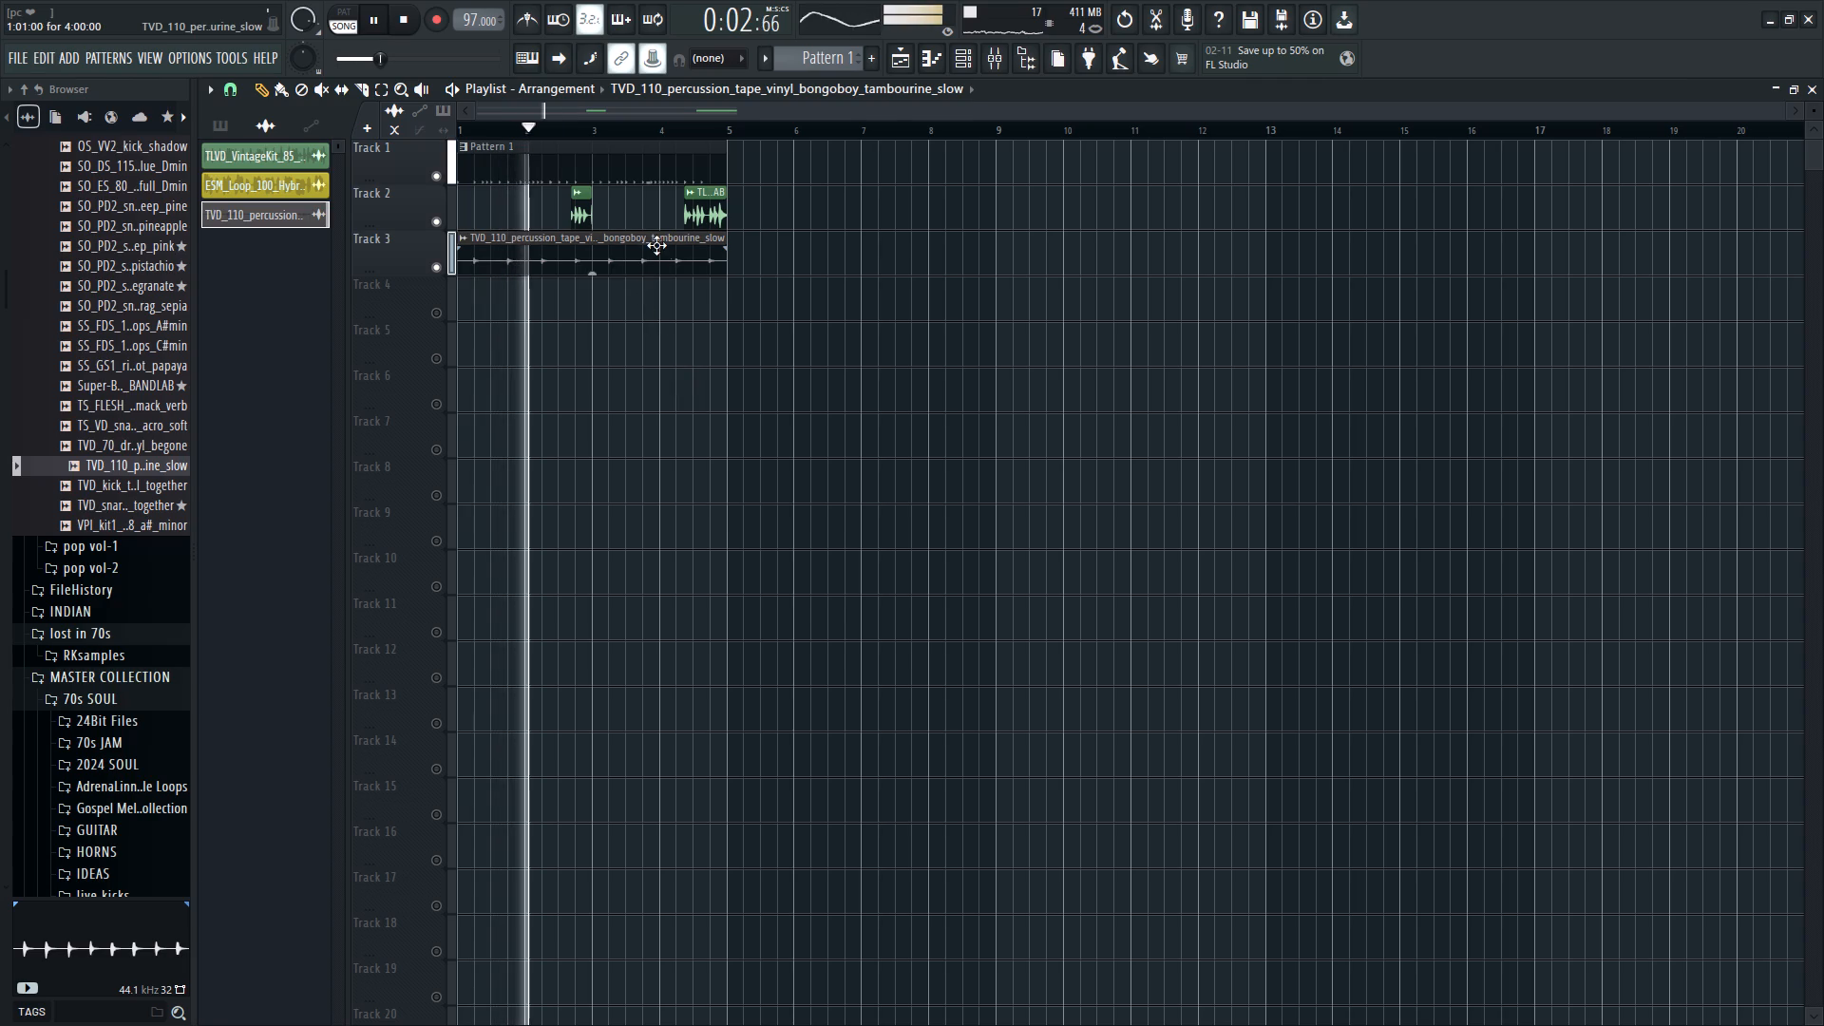
key("space")
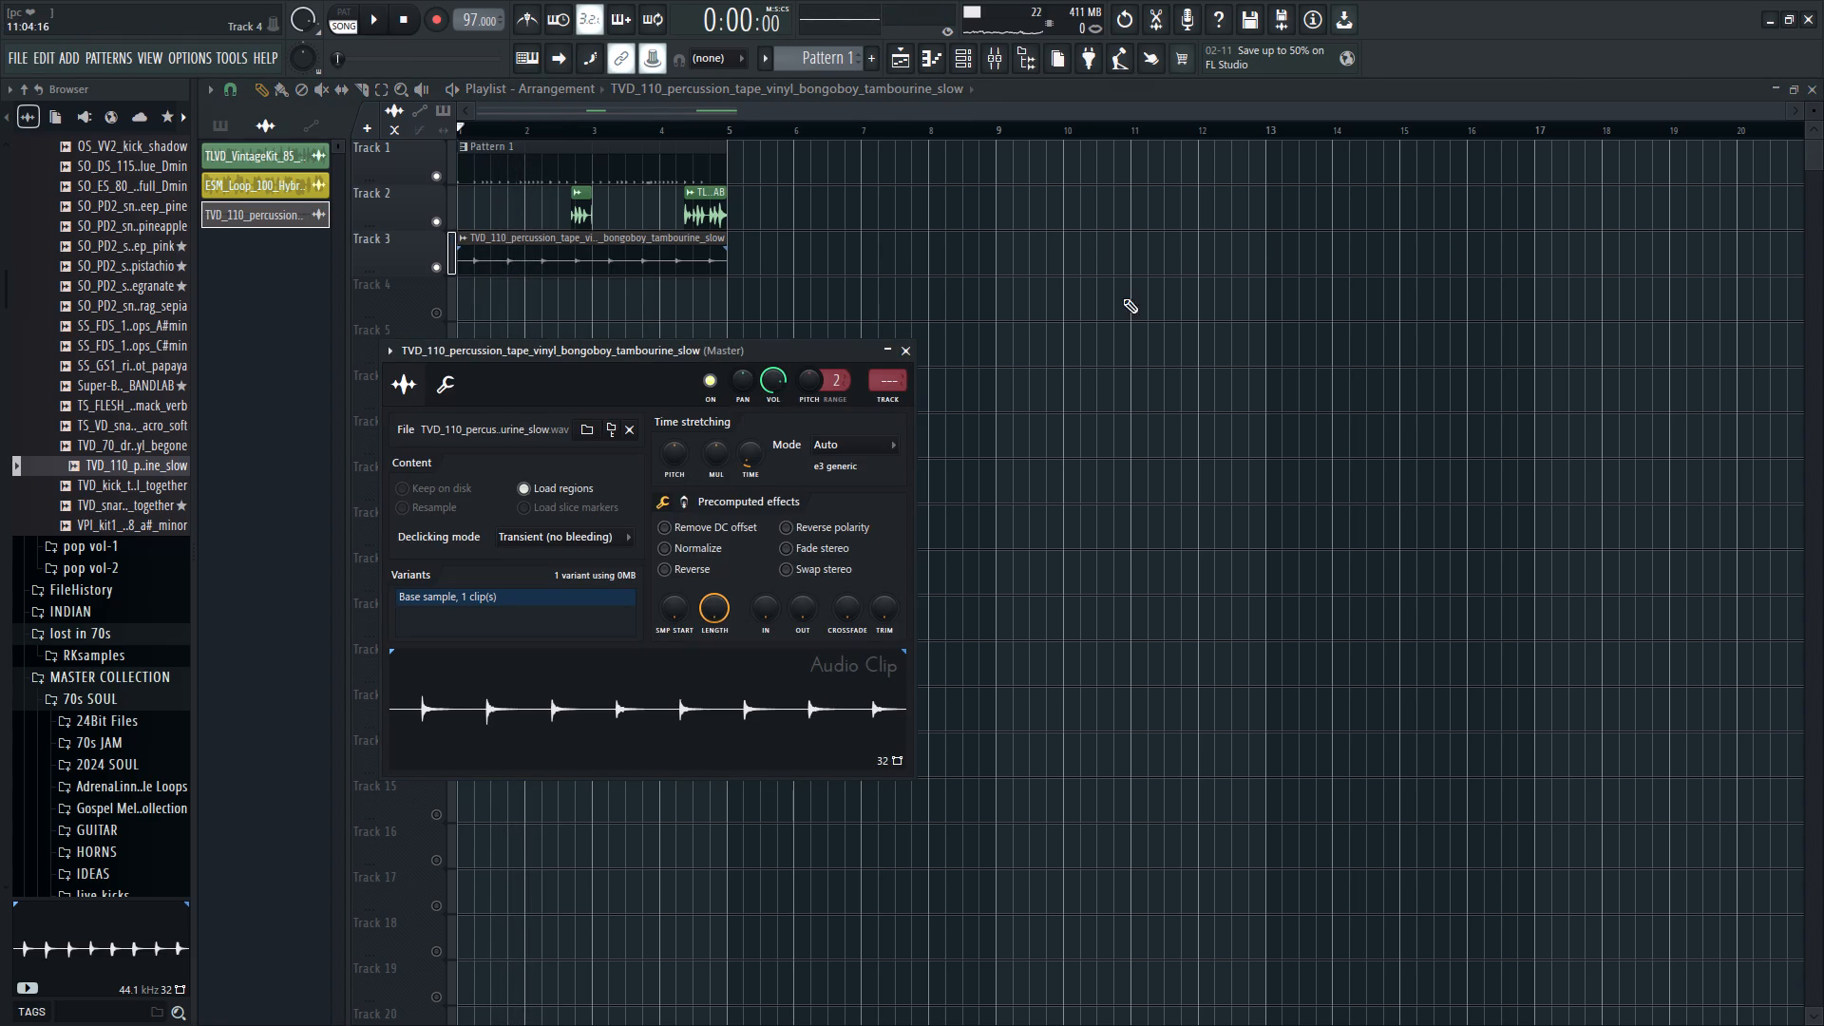
scroll(873, 379, "up", 2)
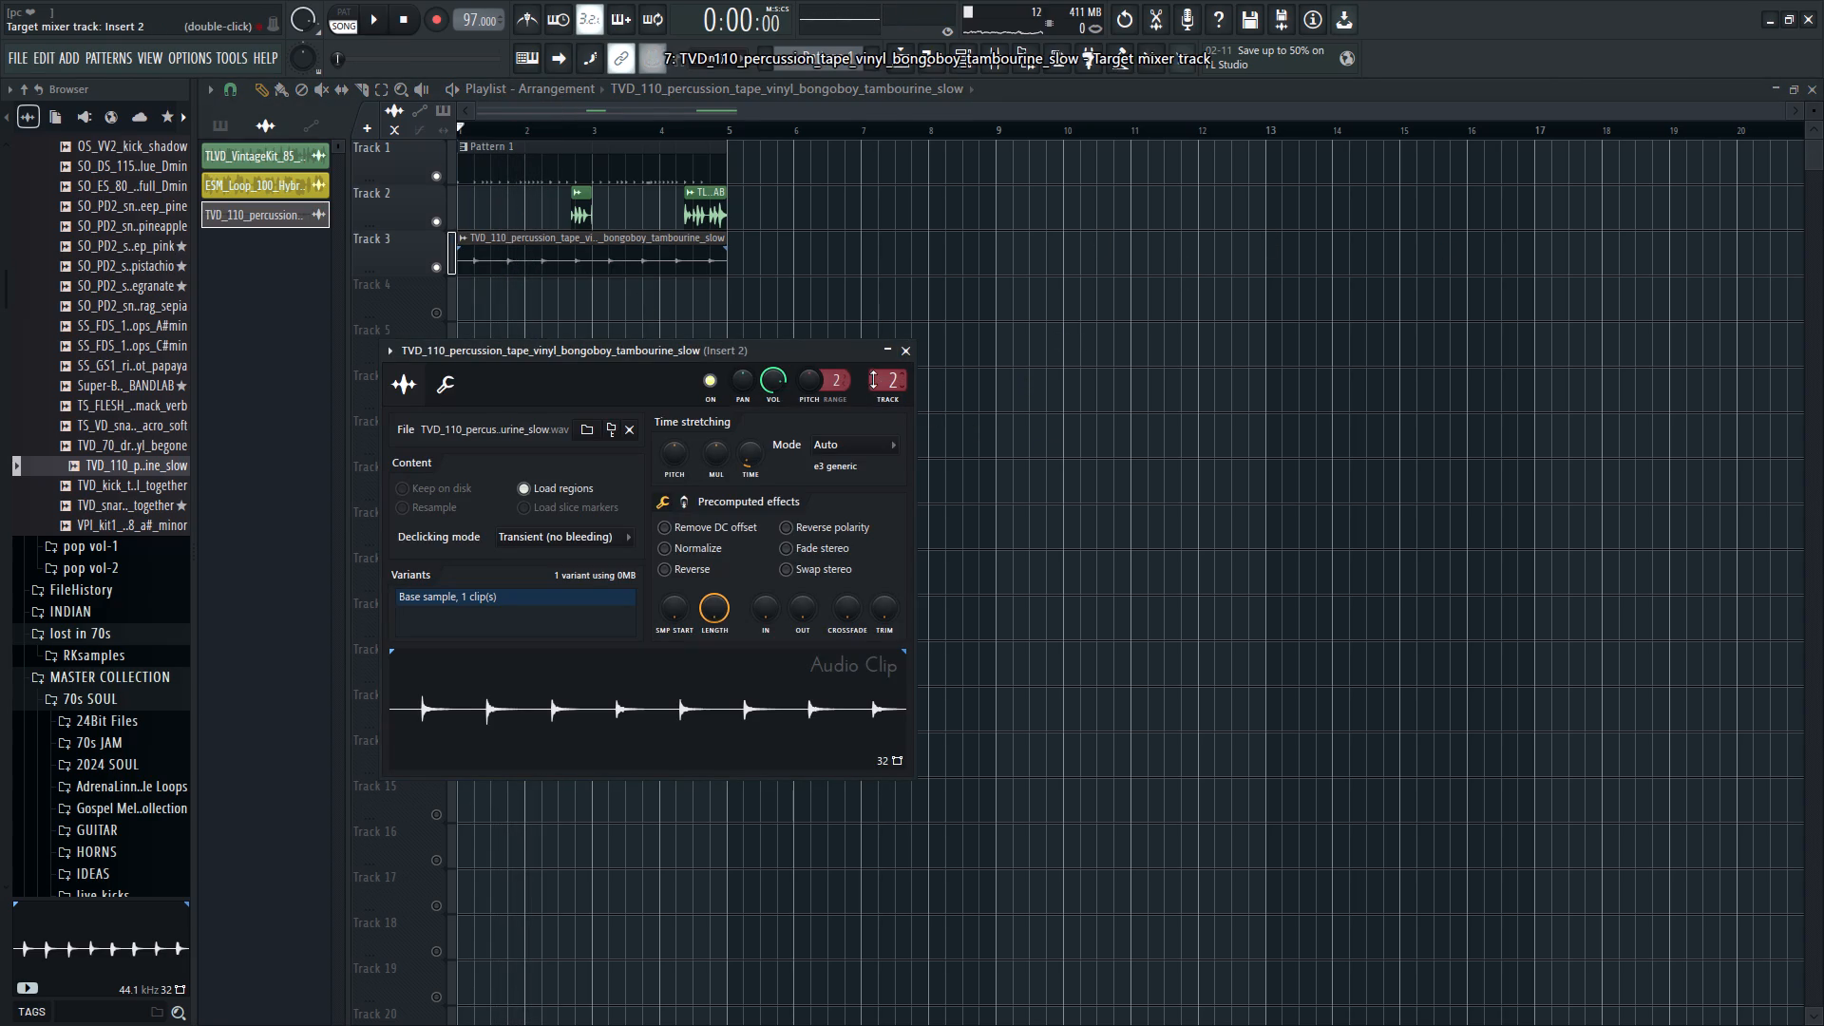
scroll(873, 379, "up", 4)
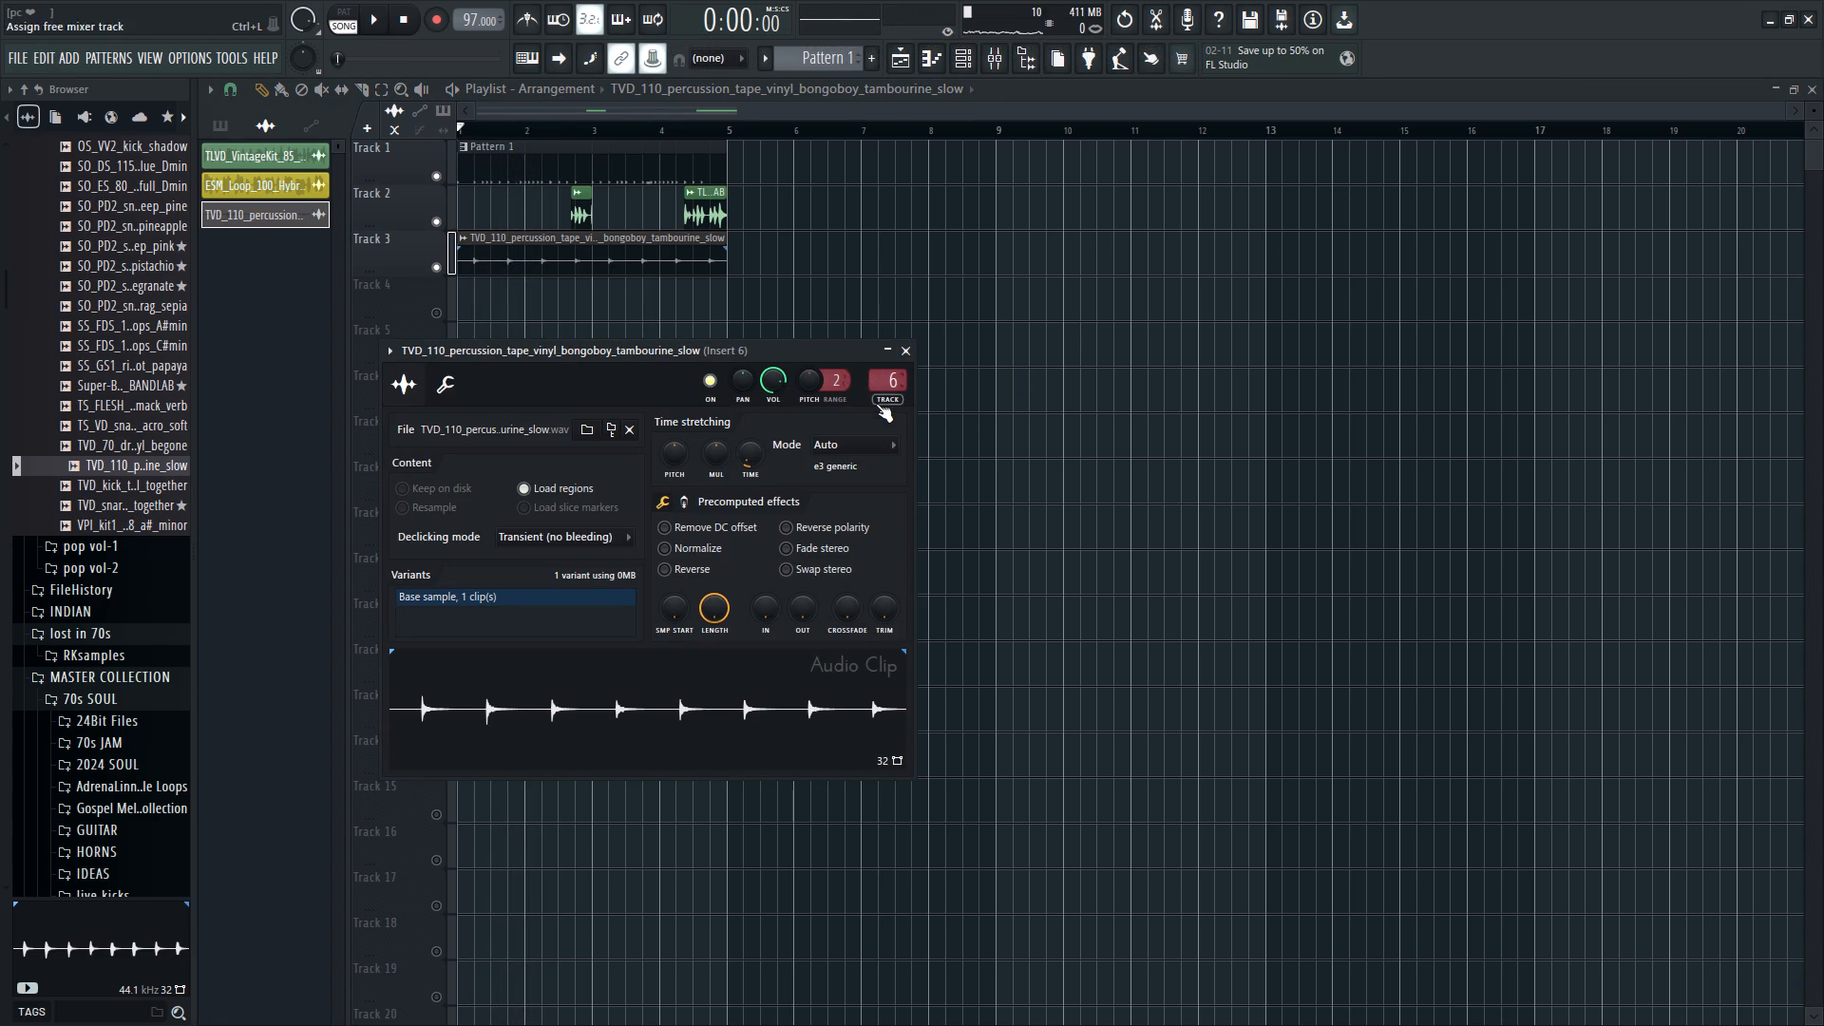
Lower the percussion clip's channel volume to 53% during playback, nudge it back up slightly, and close the clip settings.
scroll(777, 385, "down", 5)
key("space")
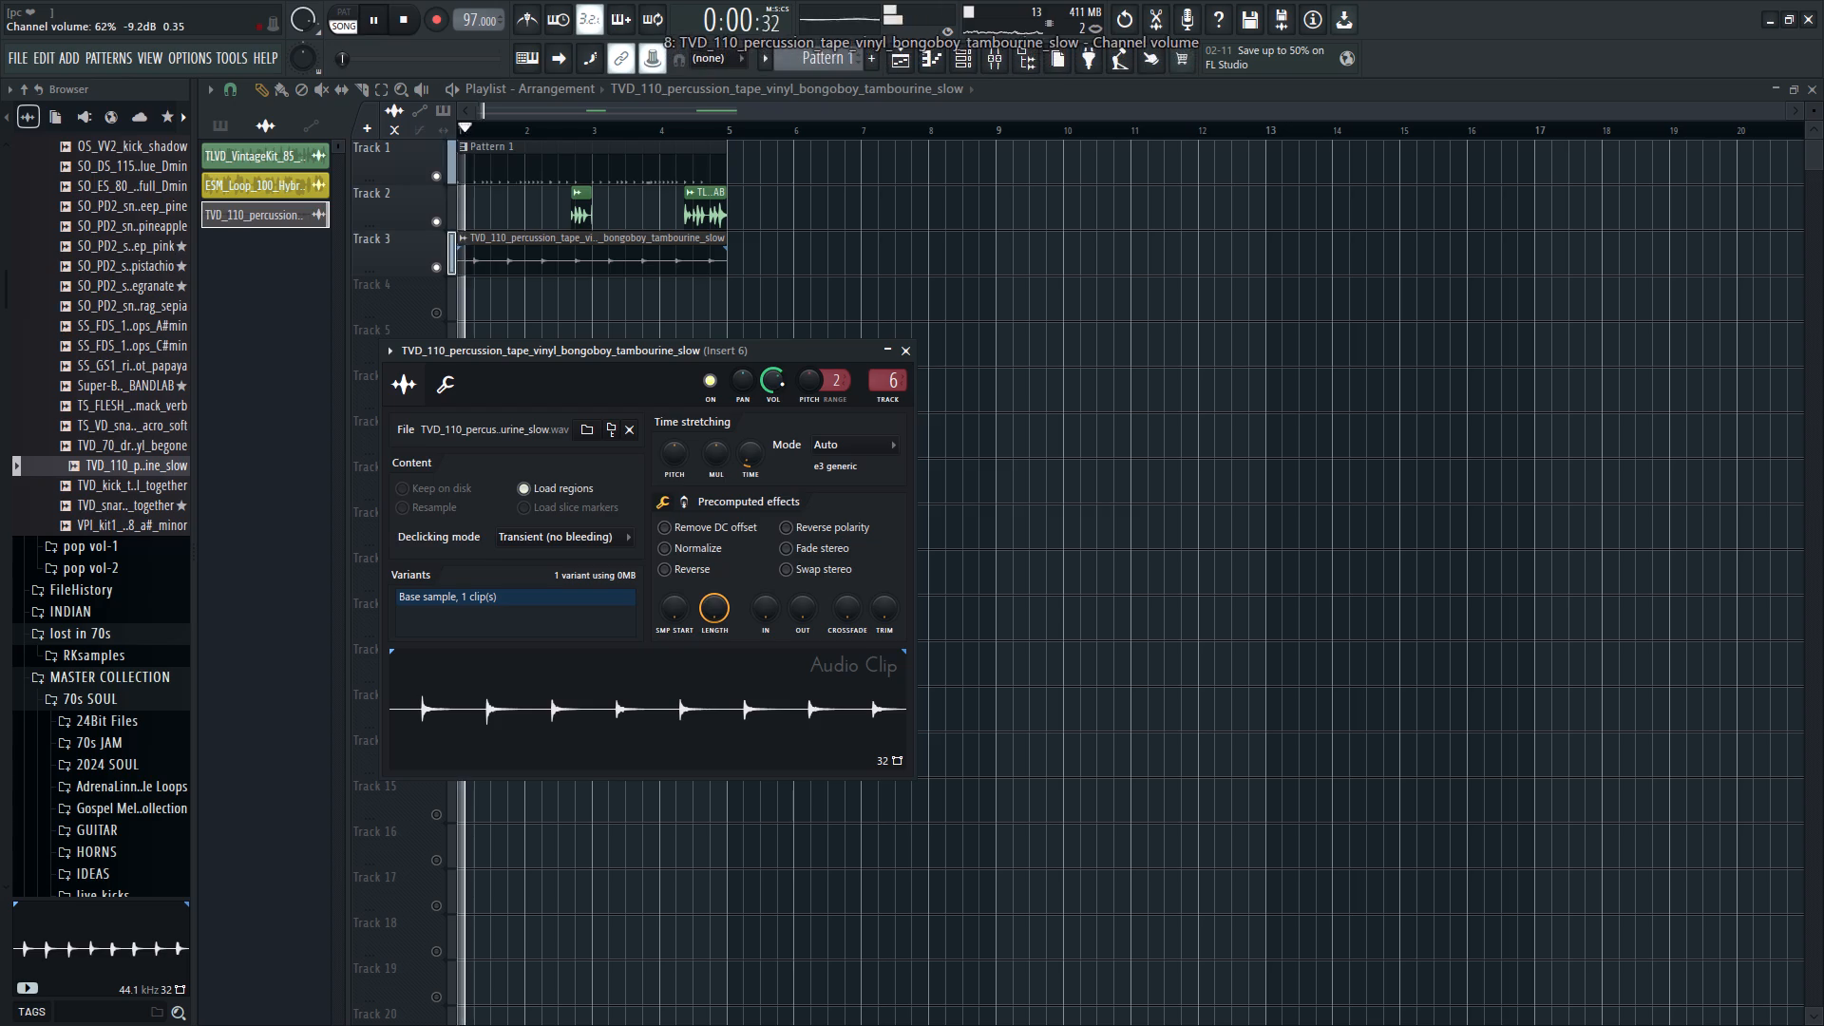
scroll(782, 384, "down", 3)
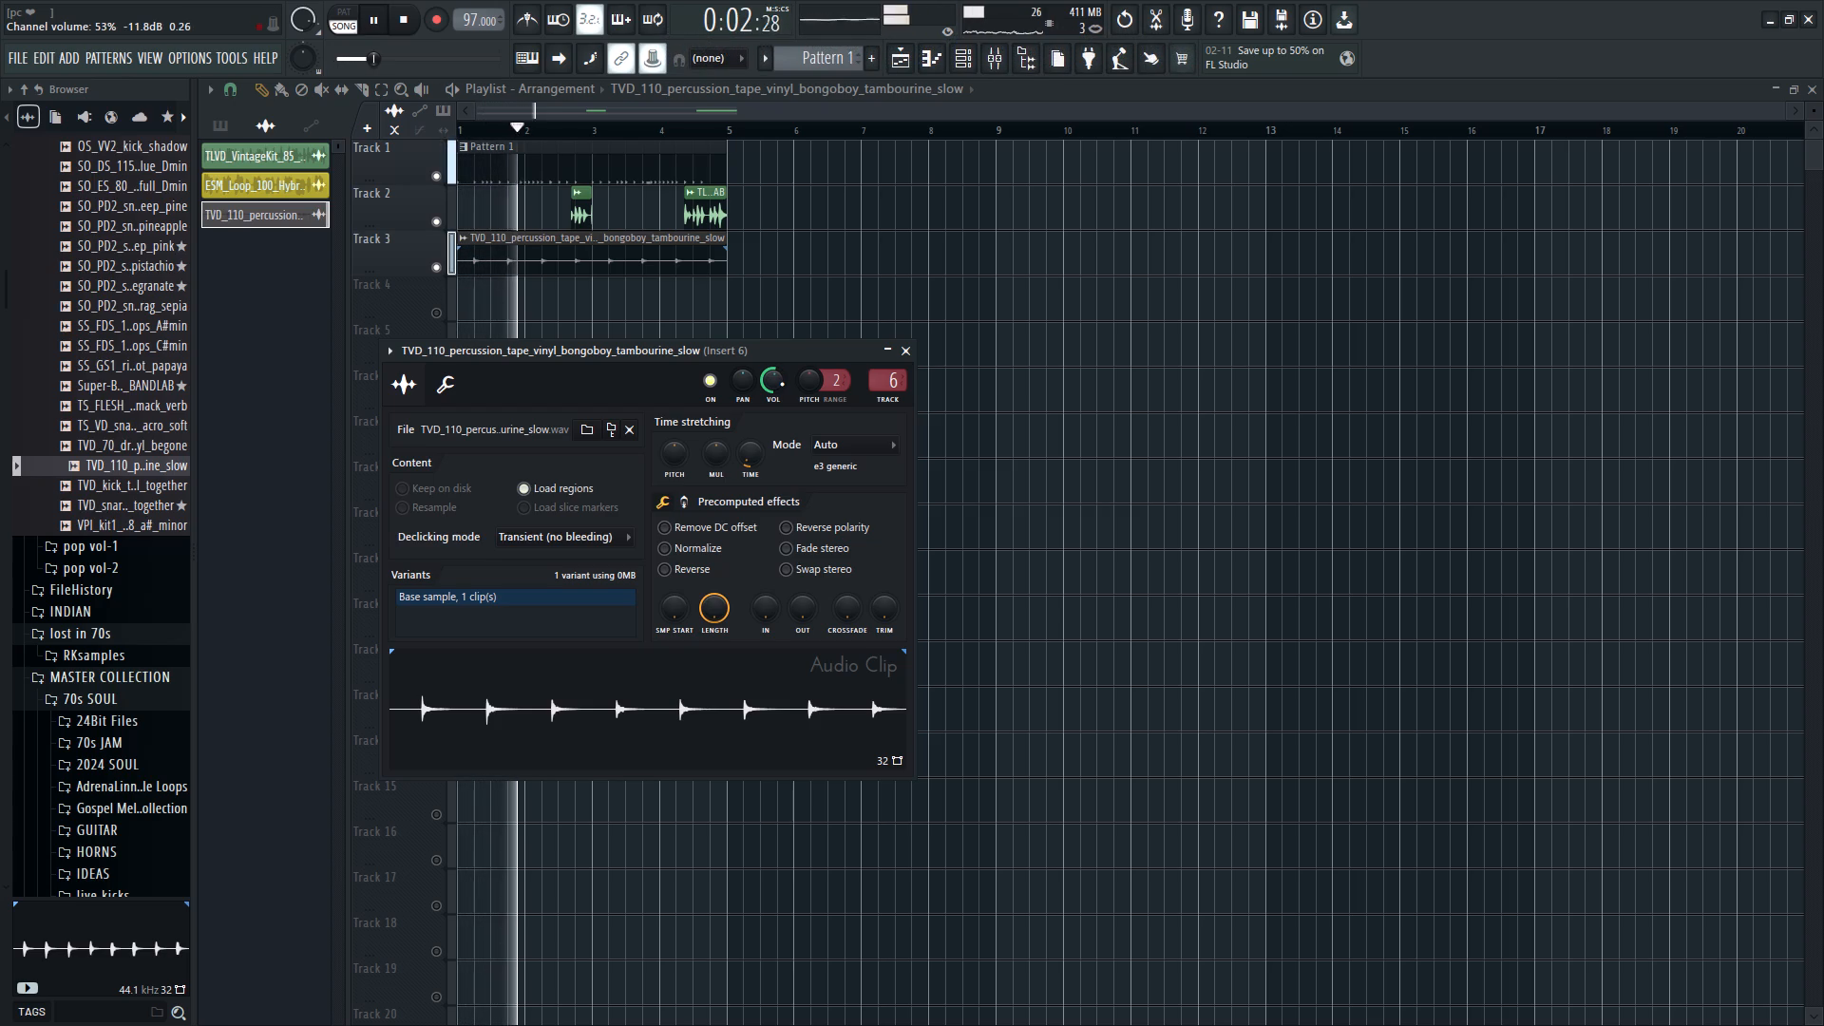
scroll(782, 384, "up", 1)
right_click(1039, 414)
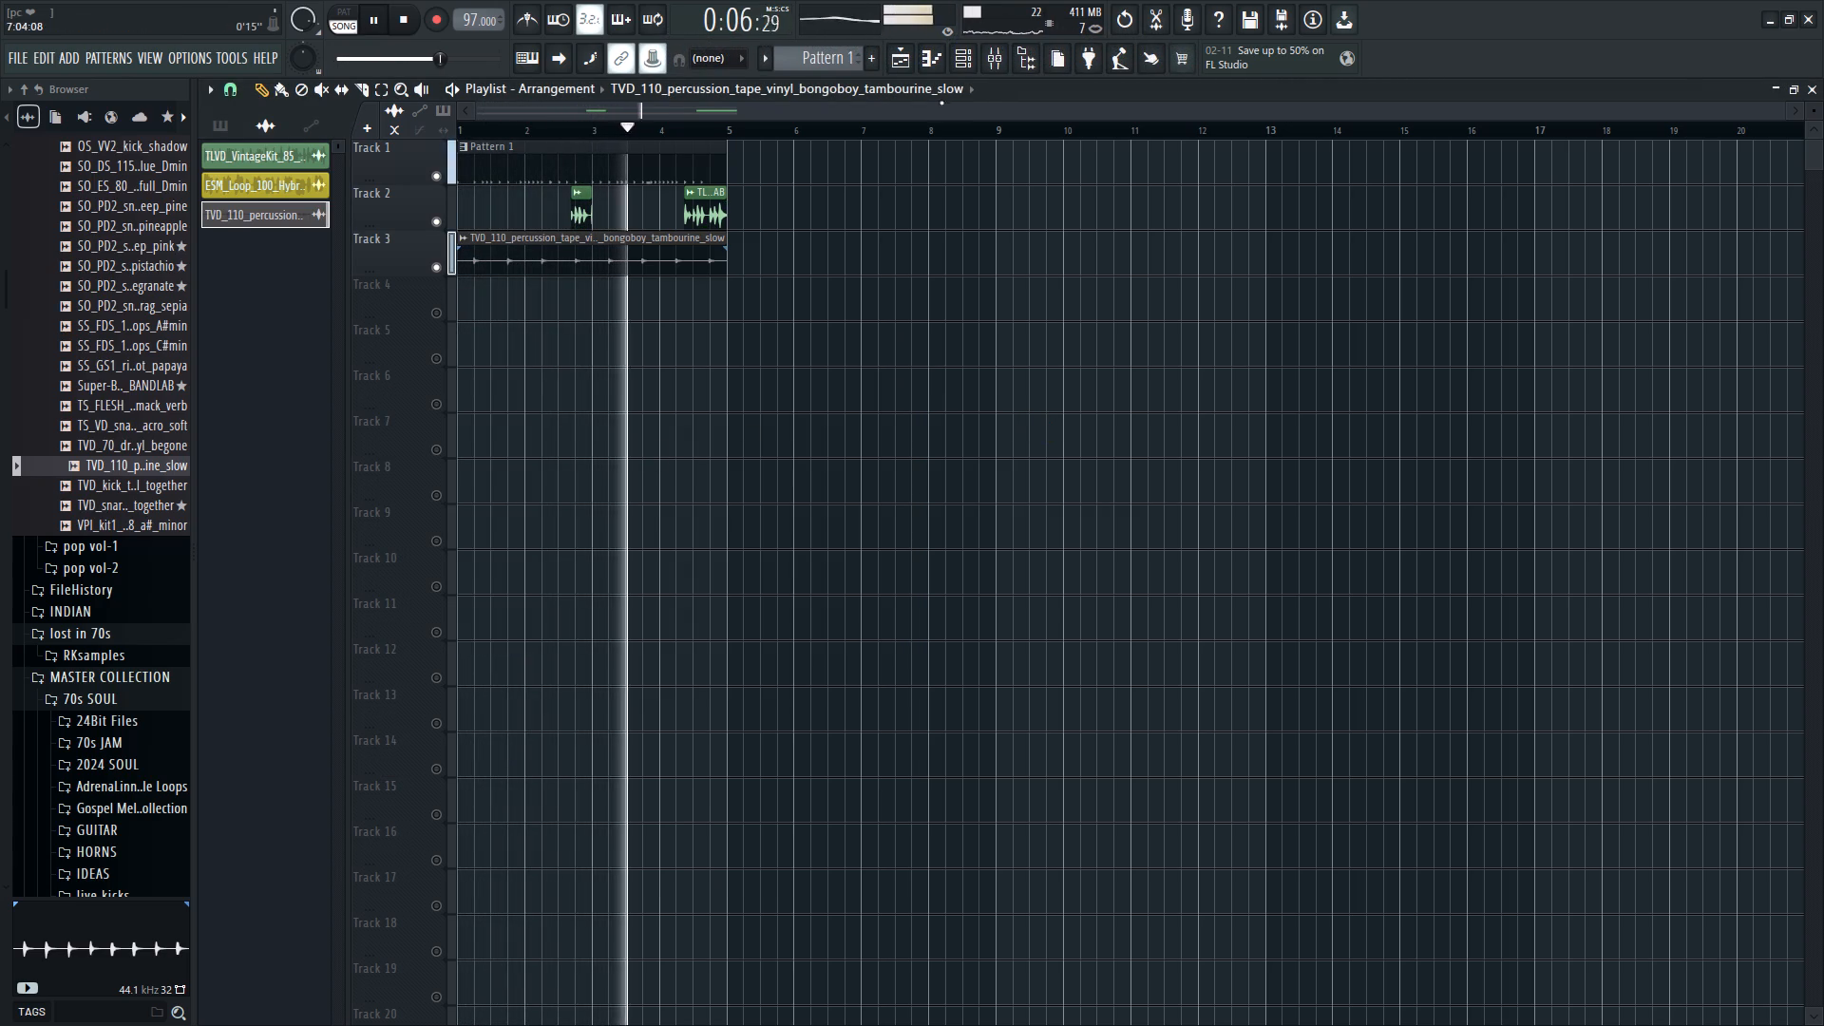
Lower Insert 4's volume in the mixer to 65% (-8.6 dB) while the arrangement plays.
left_click(989, 65)
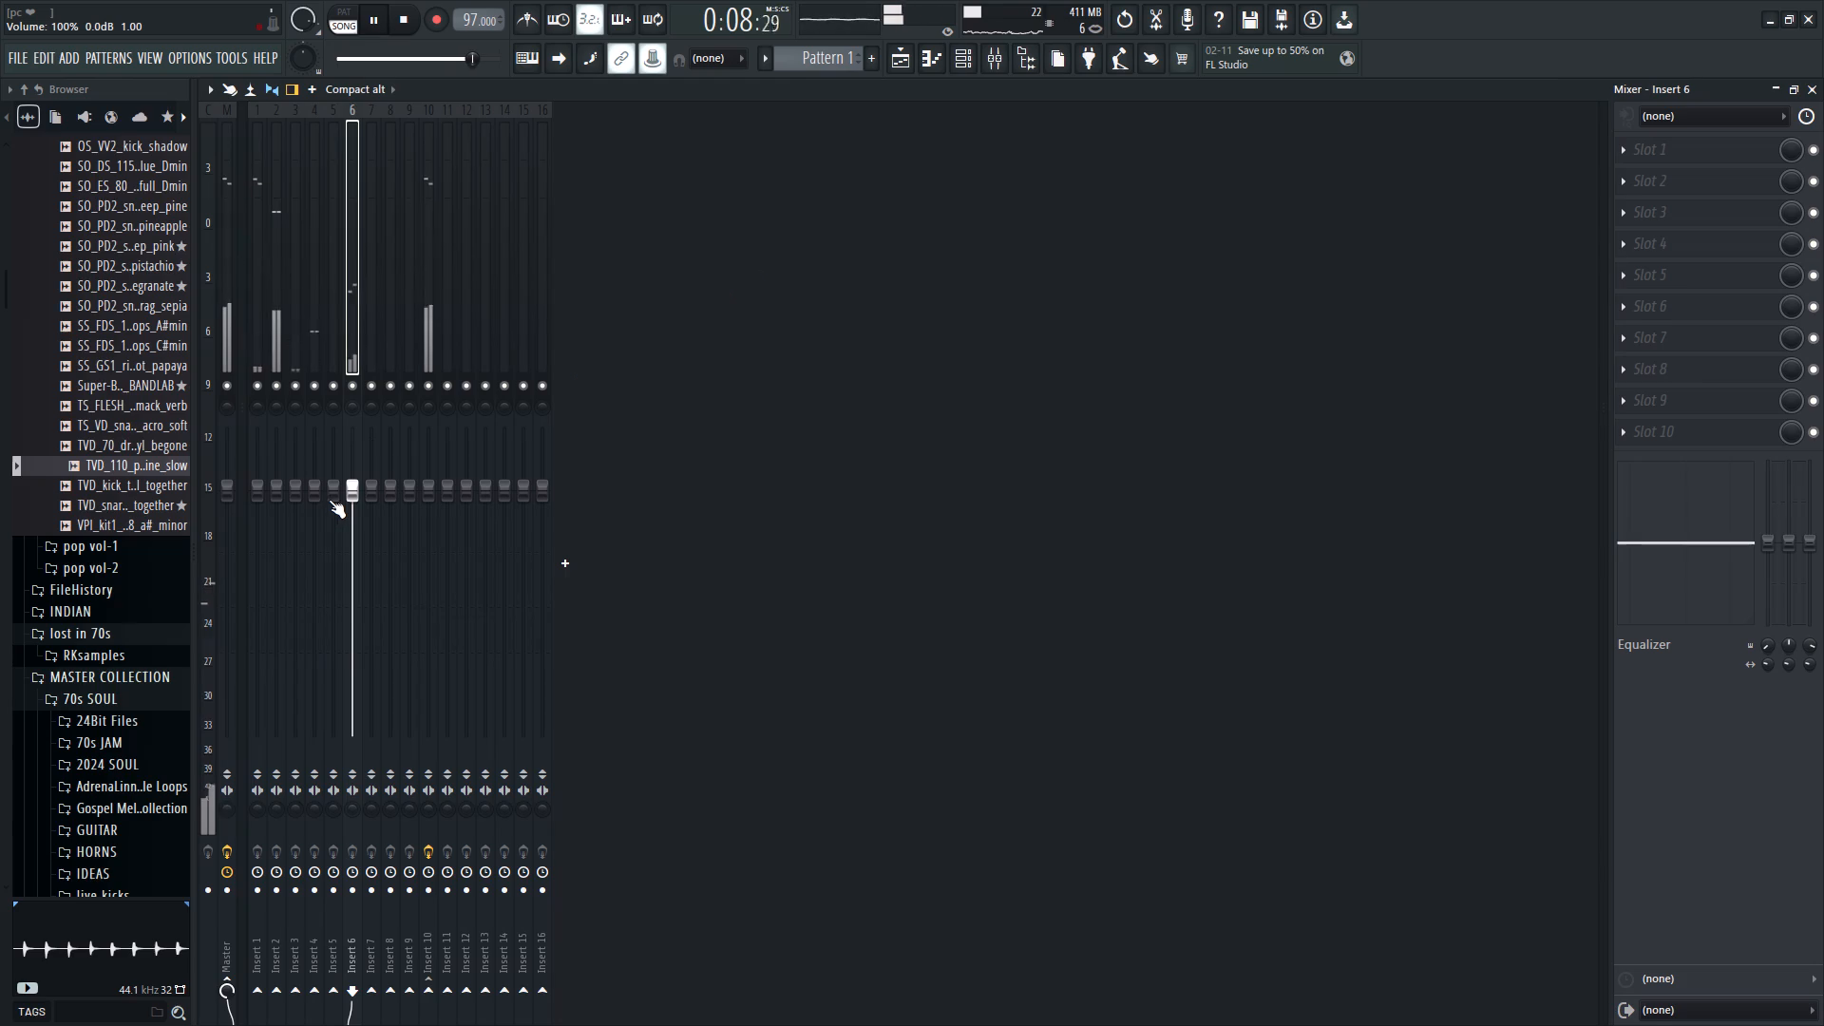
left_click(314, 335)
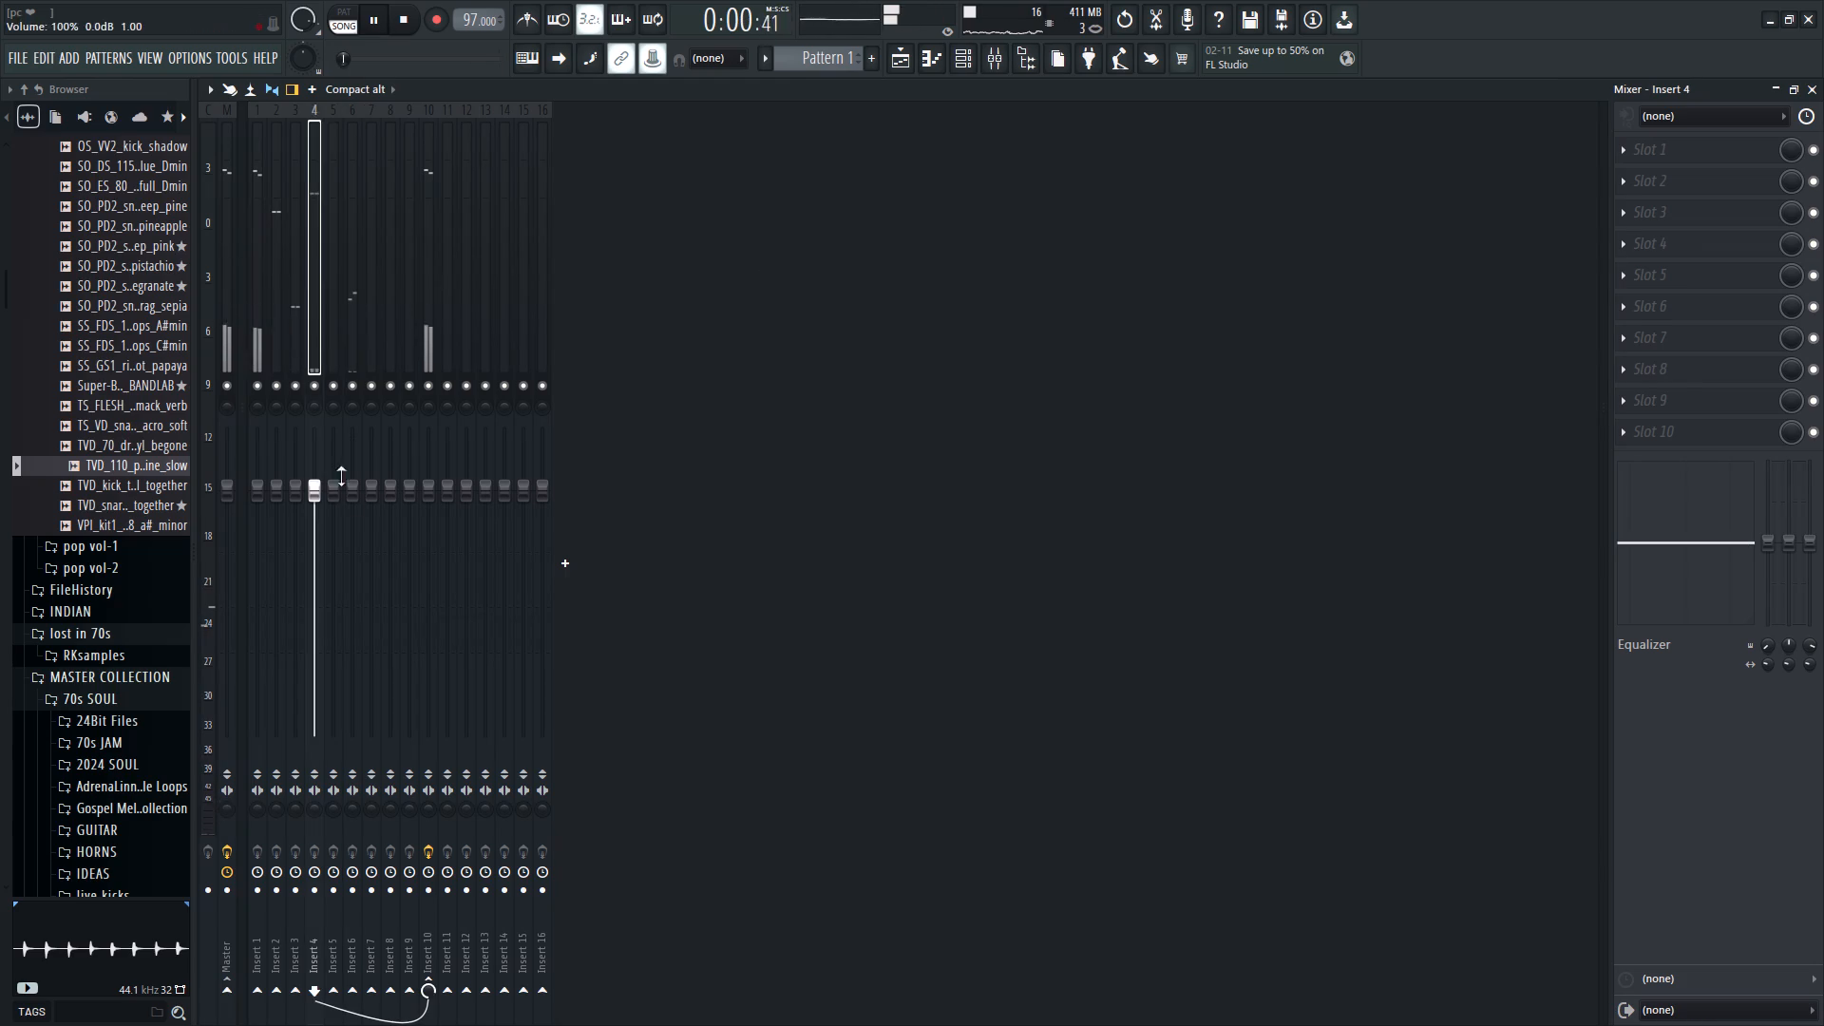
key("space")
left_click_drag(320, 498, 329, 582)
key("space")
scroll(320, 532, "down", 3)
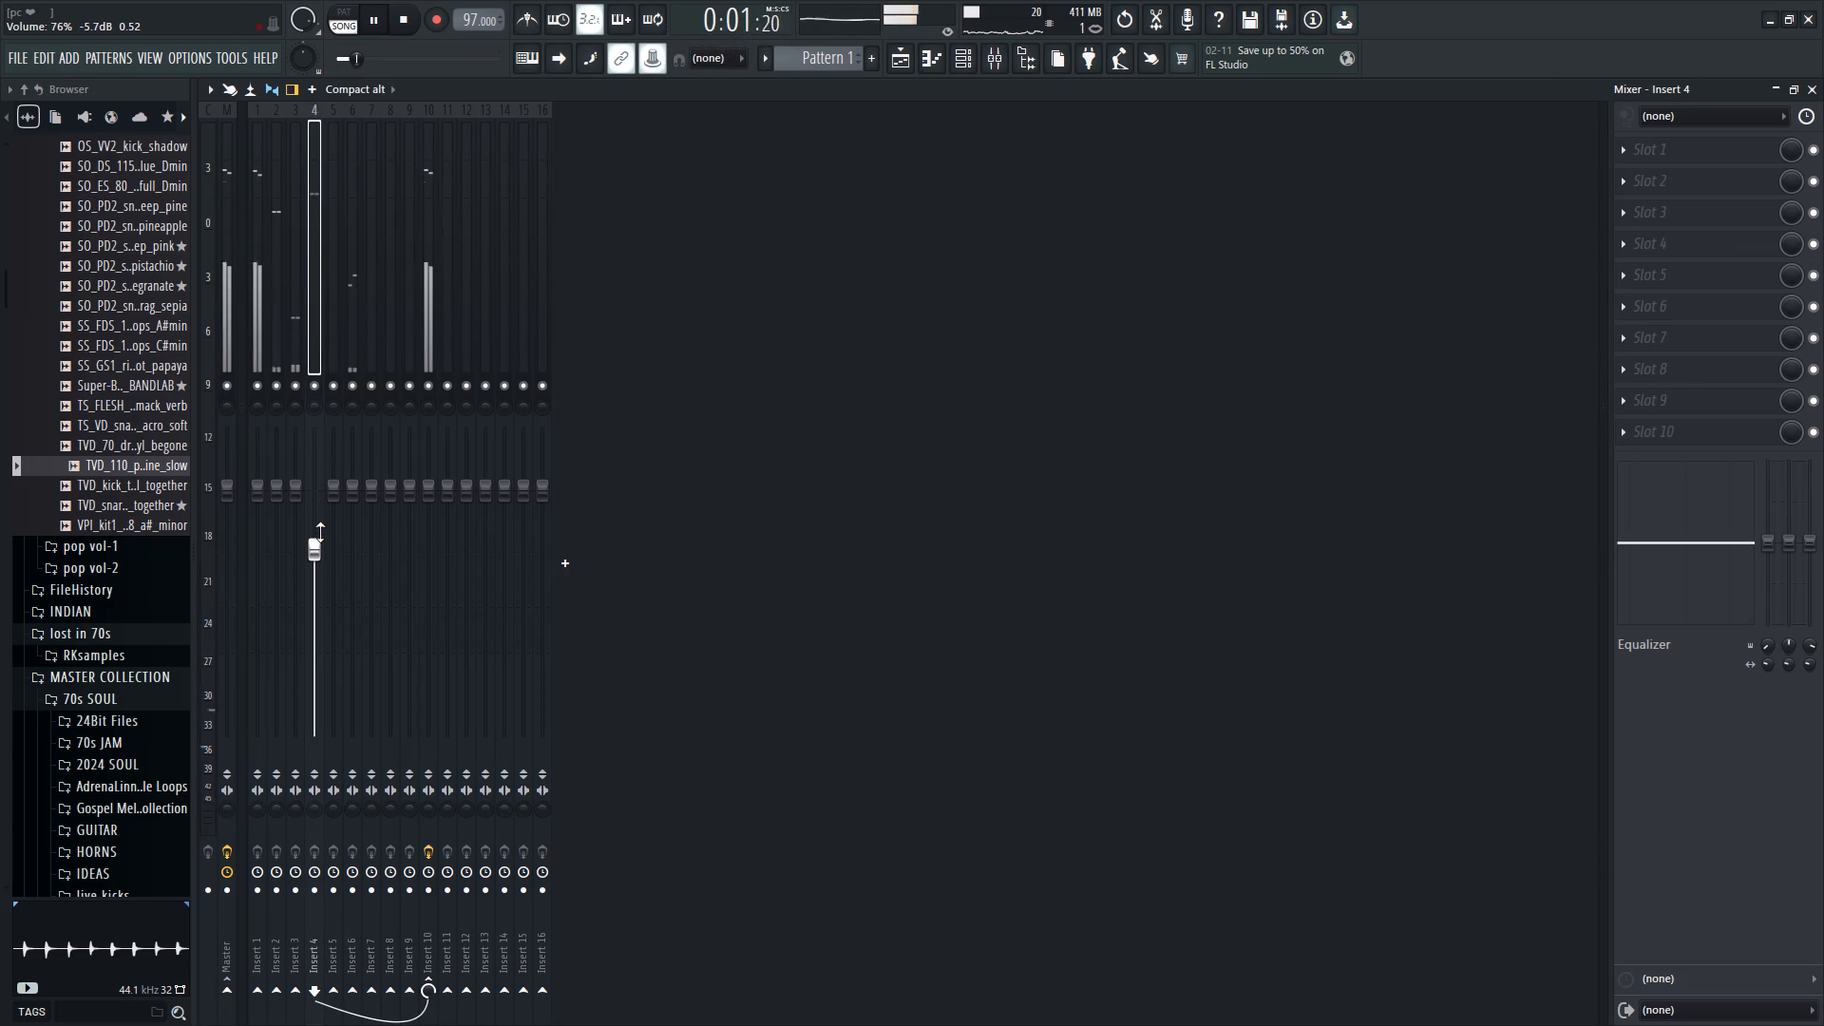
scroll(320, 532, "down", 5)
scroll(320, 532, "up", 2)
scroll(320, 532, "down", 1)
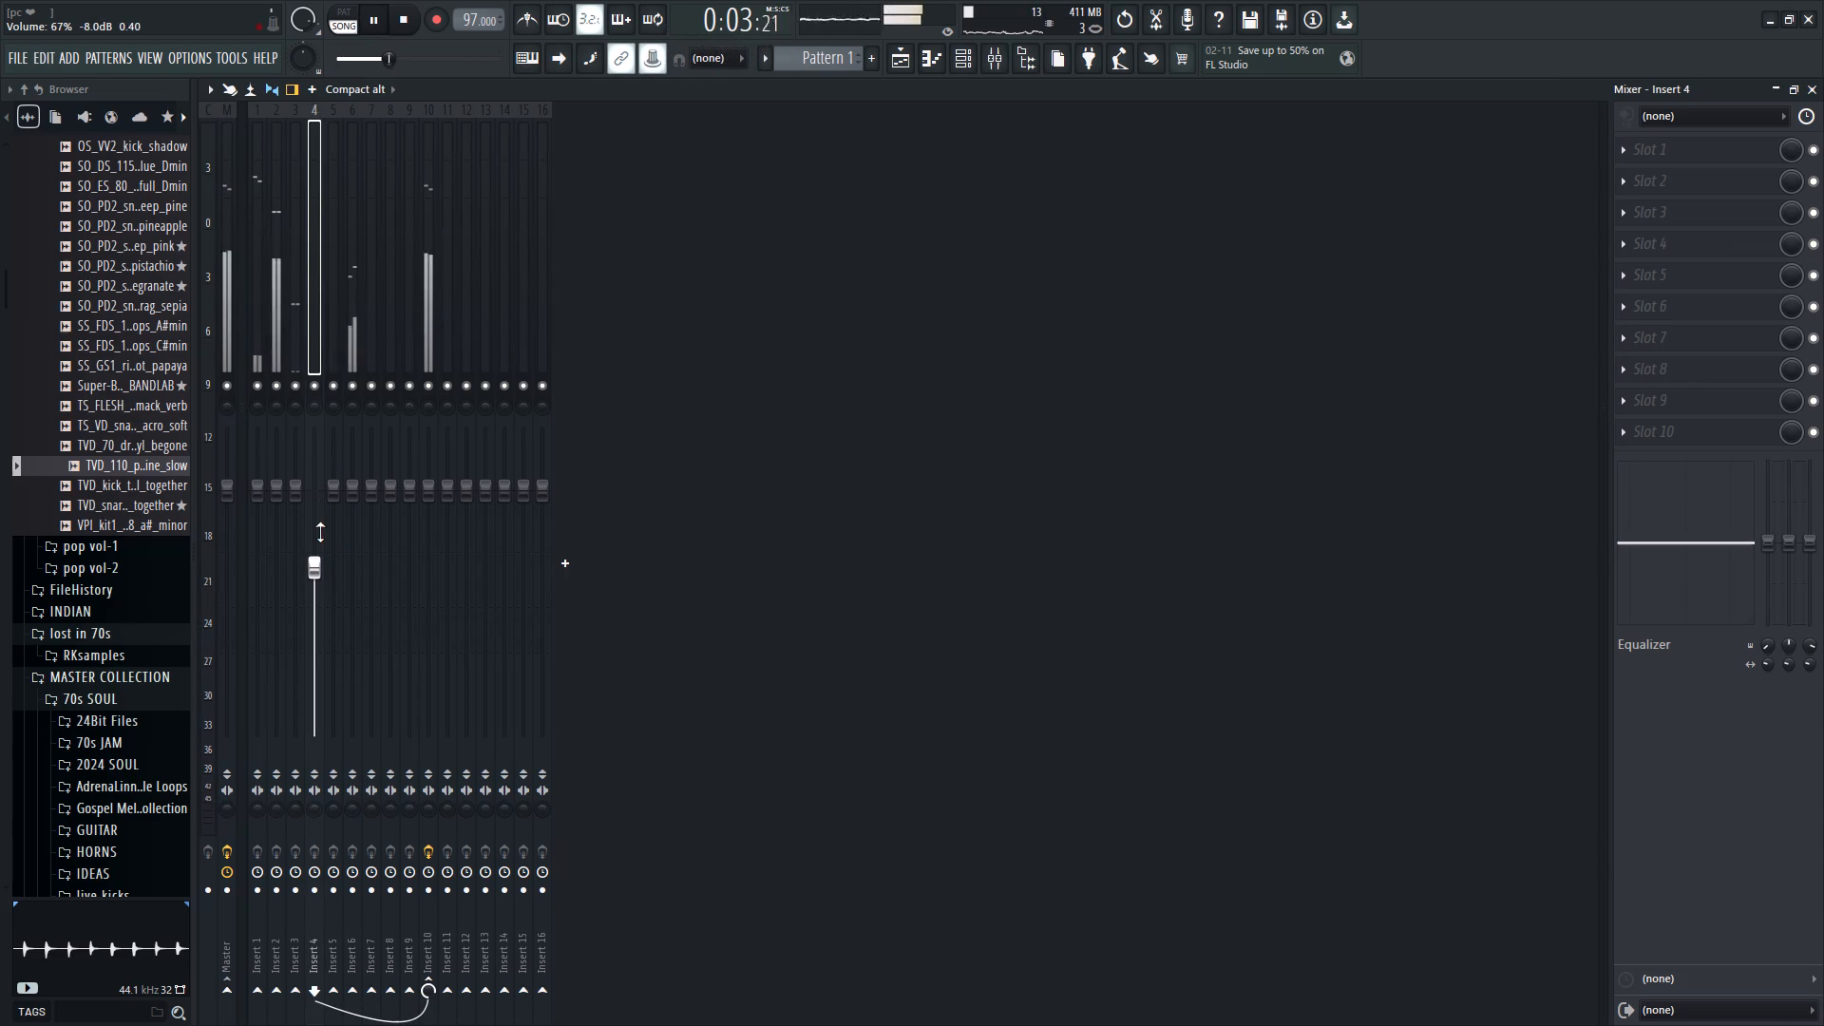
scroll(320, 532, "down", 2)
scroll(320, 532, "up", 1)
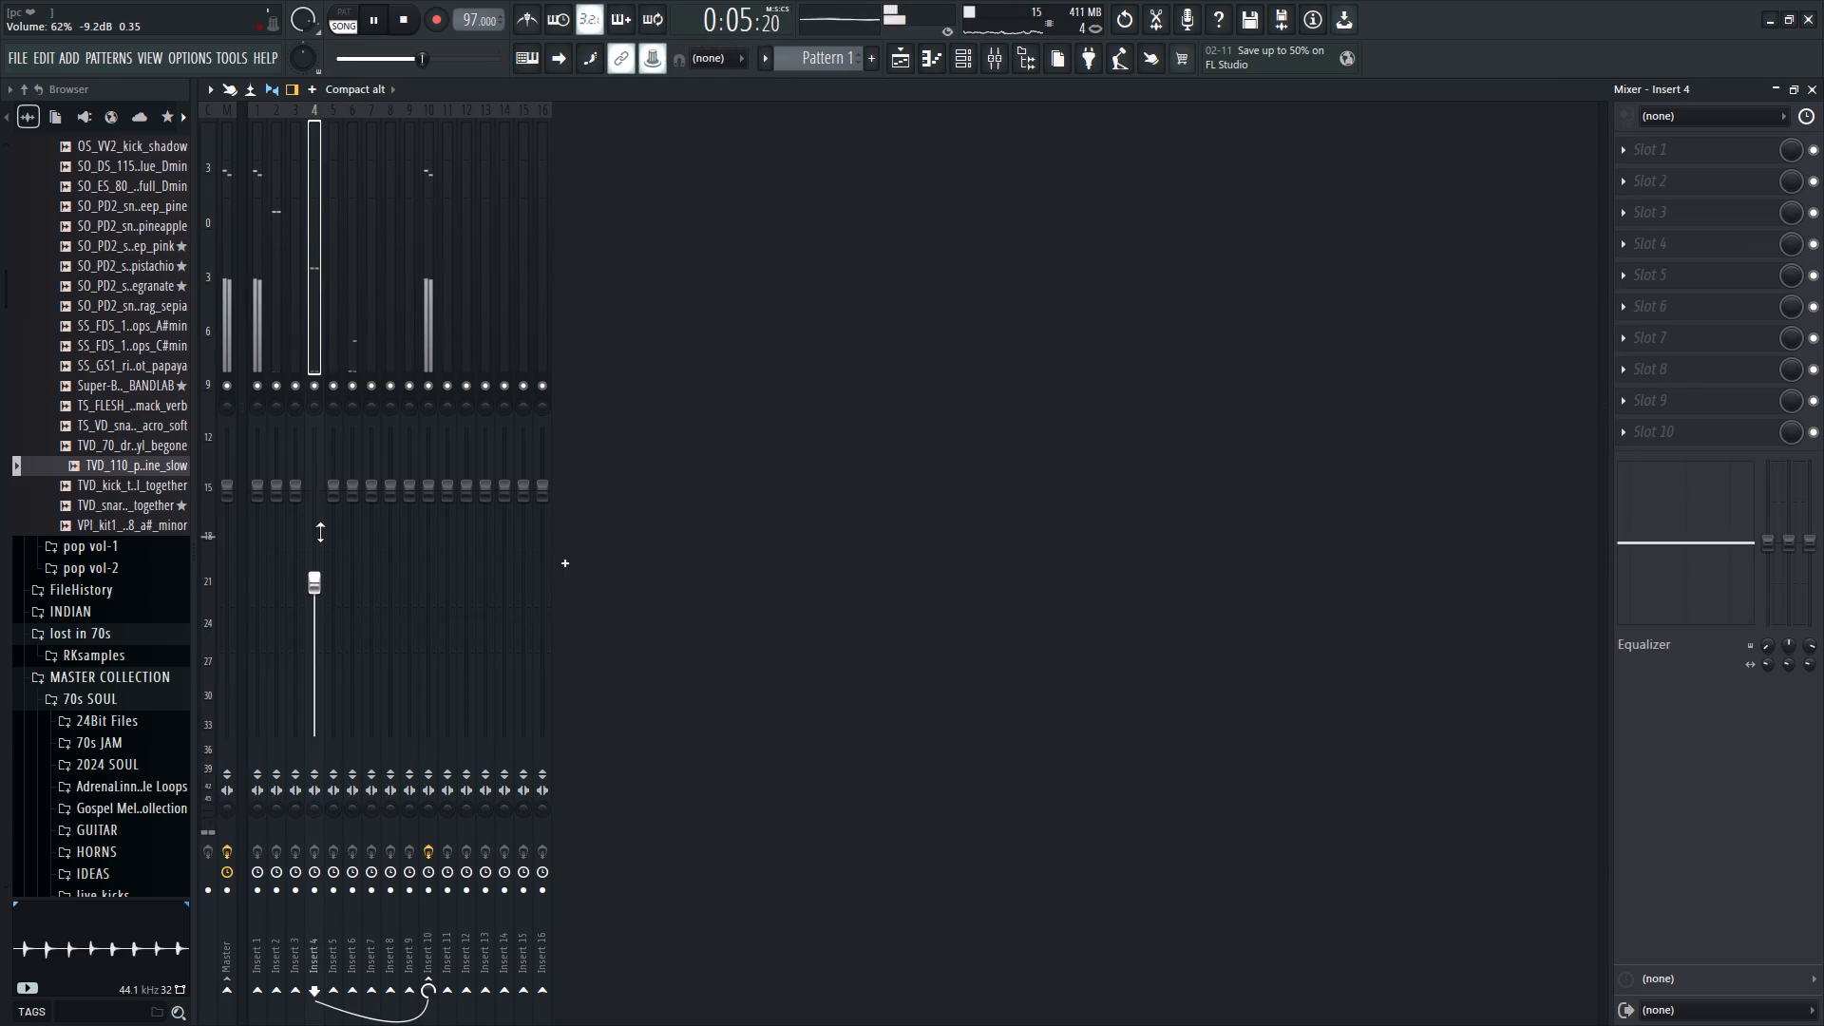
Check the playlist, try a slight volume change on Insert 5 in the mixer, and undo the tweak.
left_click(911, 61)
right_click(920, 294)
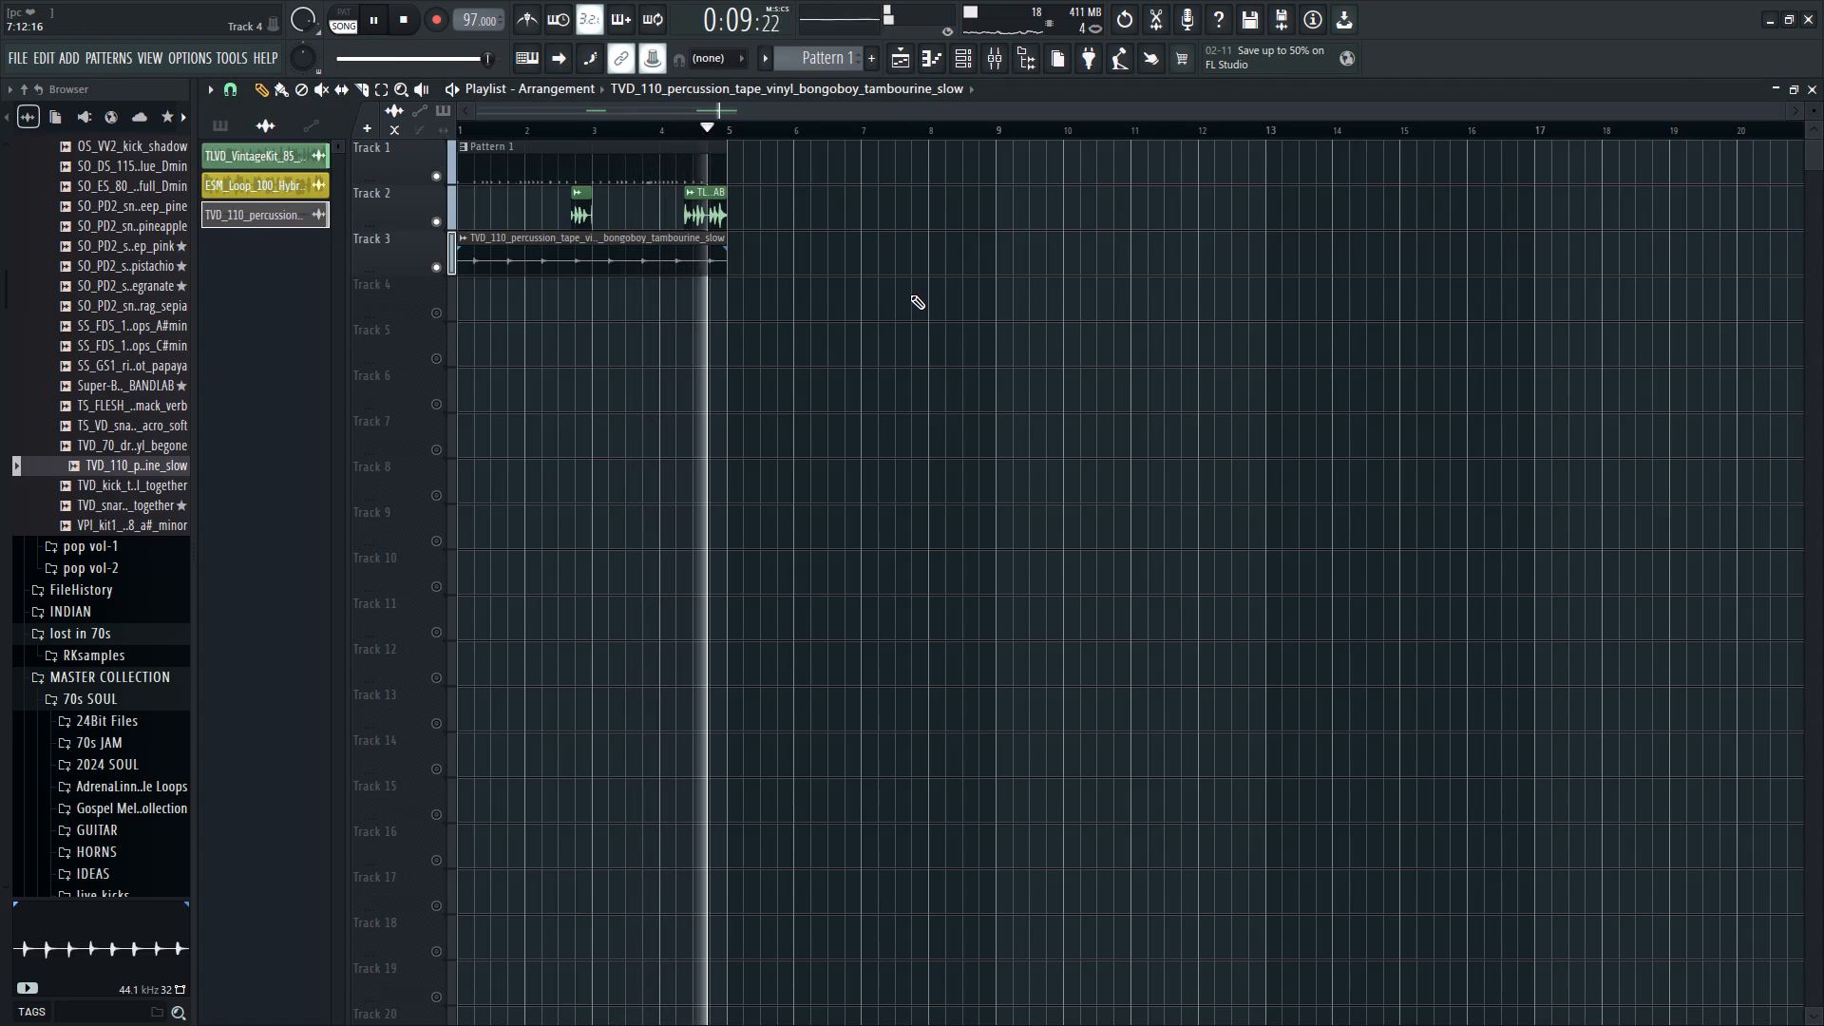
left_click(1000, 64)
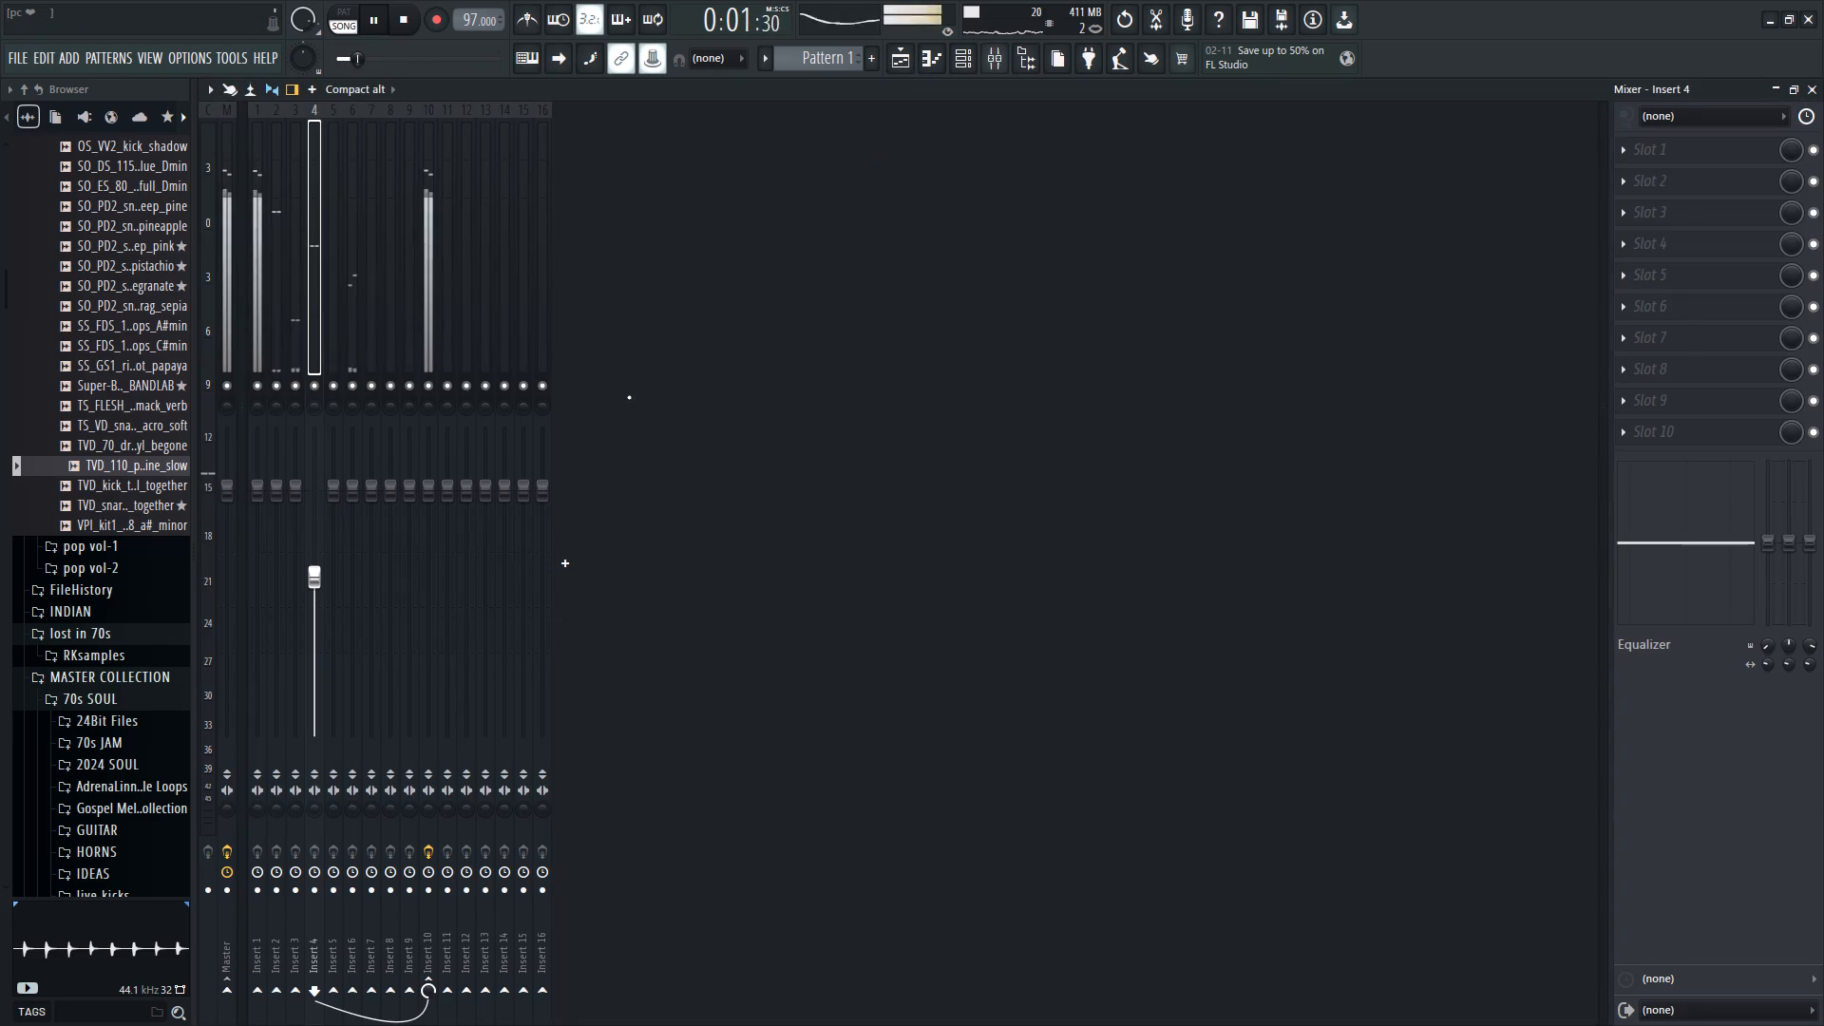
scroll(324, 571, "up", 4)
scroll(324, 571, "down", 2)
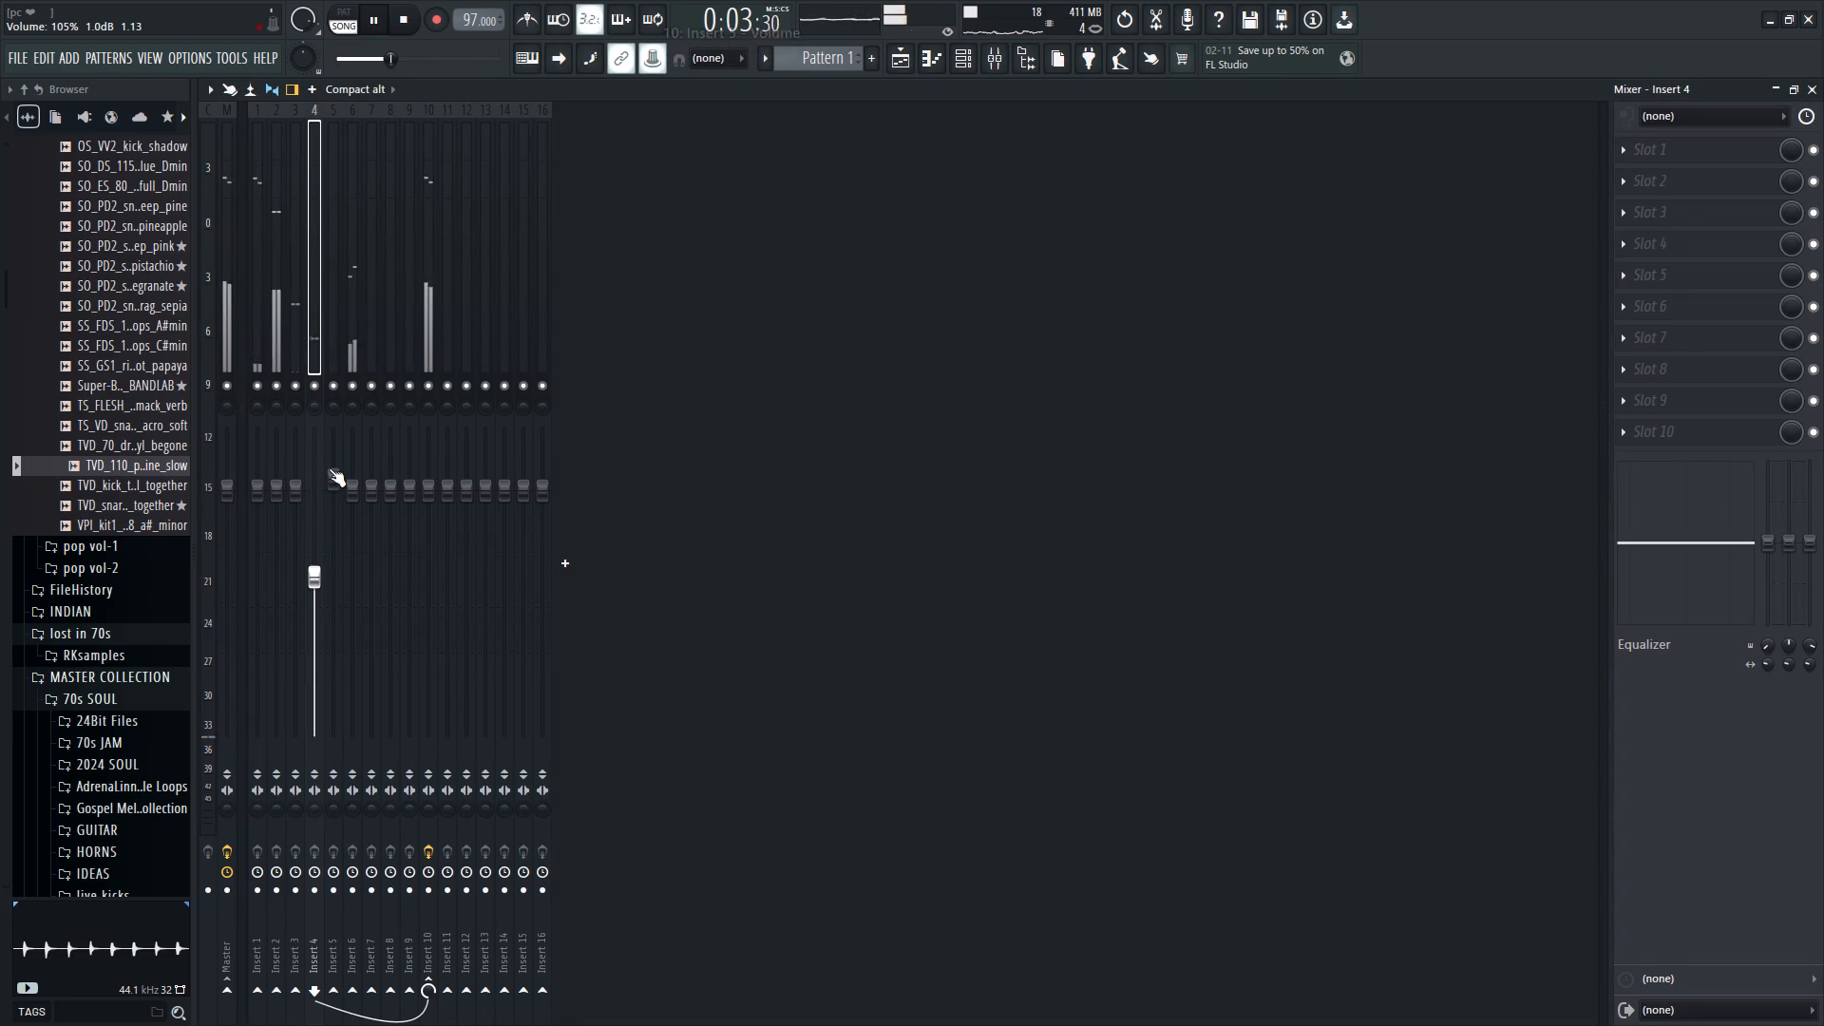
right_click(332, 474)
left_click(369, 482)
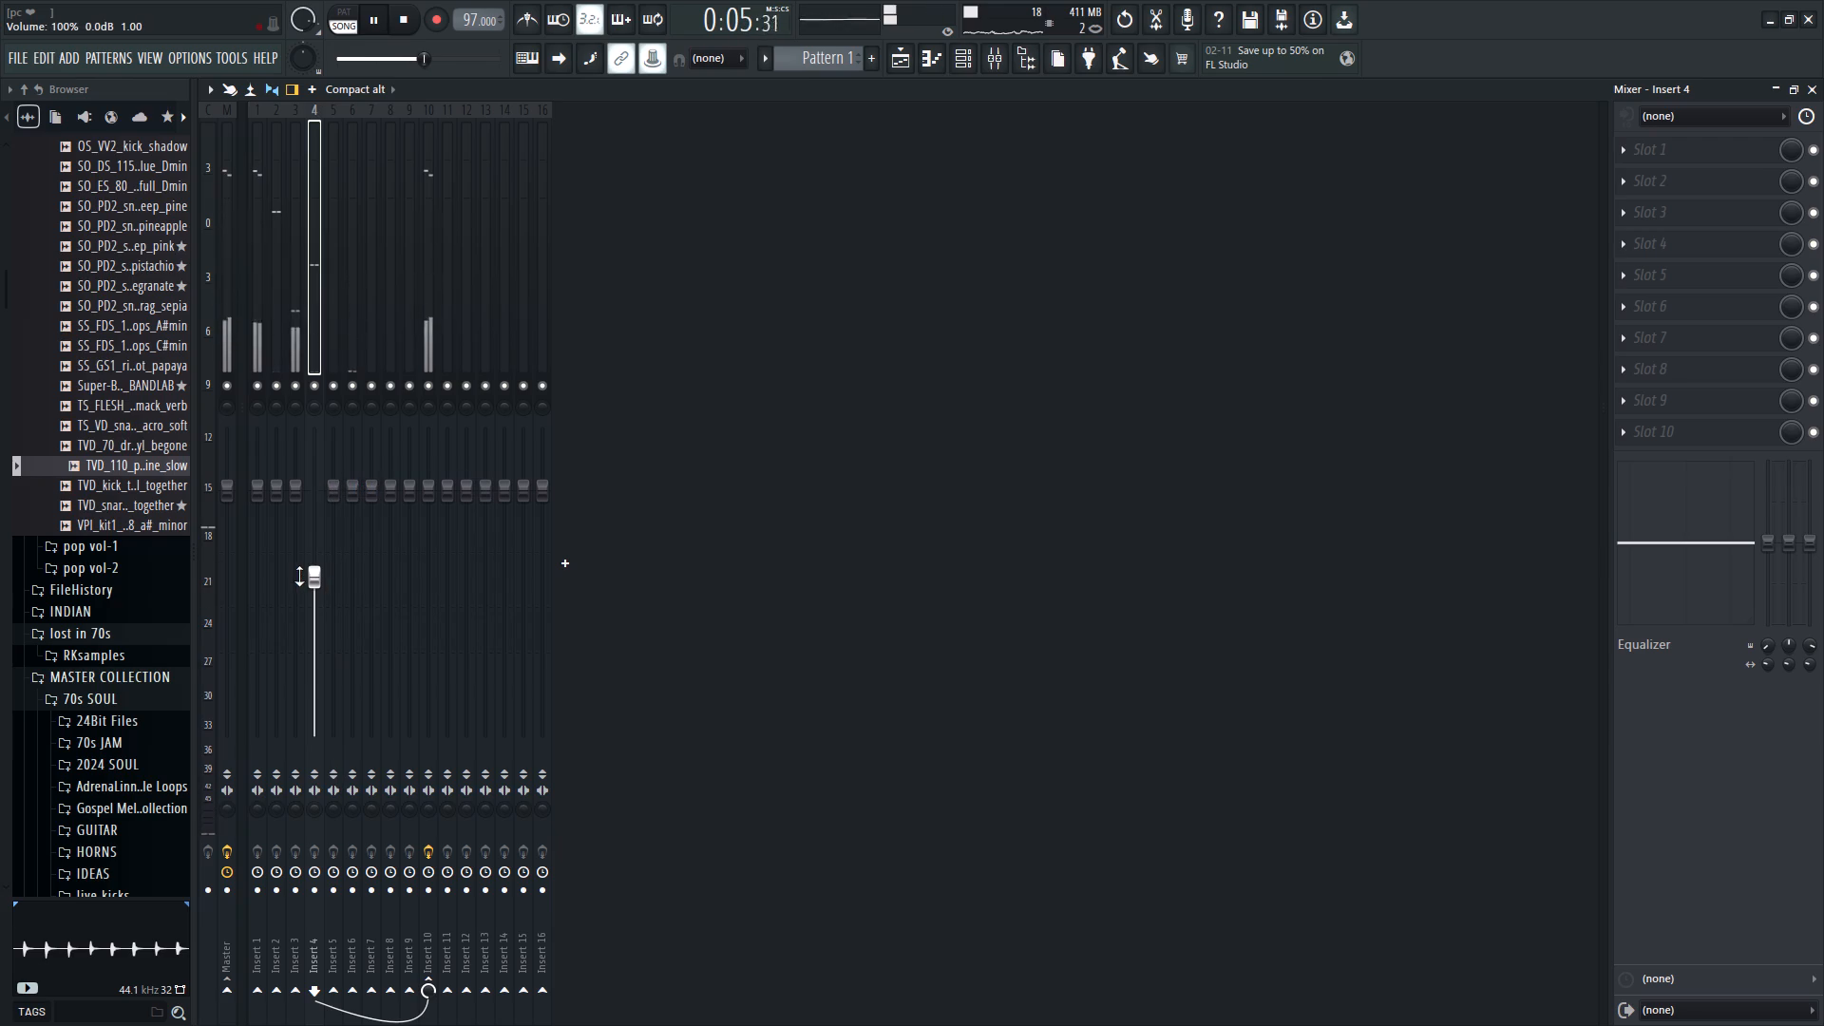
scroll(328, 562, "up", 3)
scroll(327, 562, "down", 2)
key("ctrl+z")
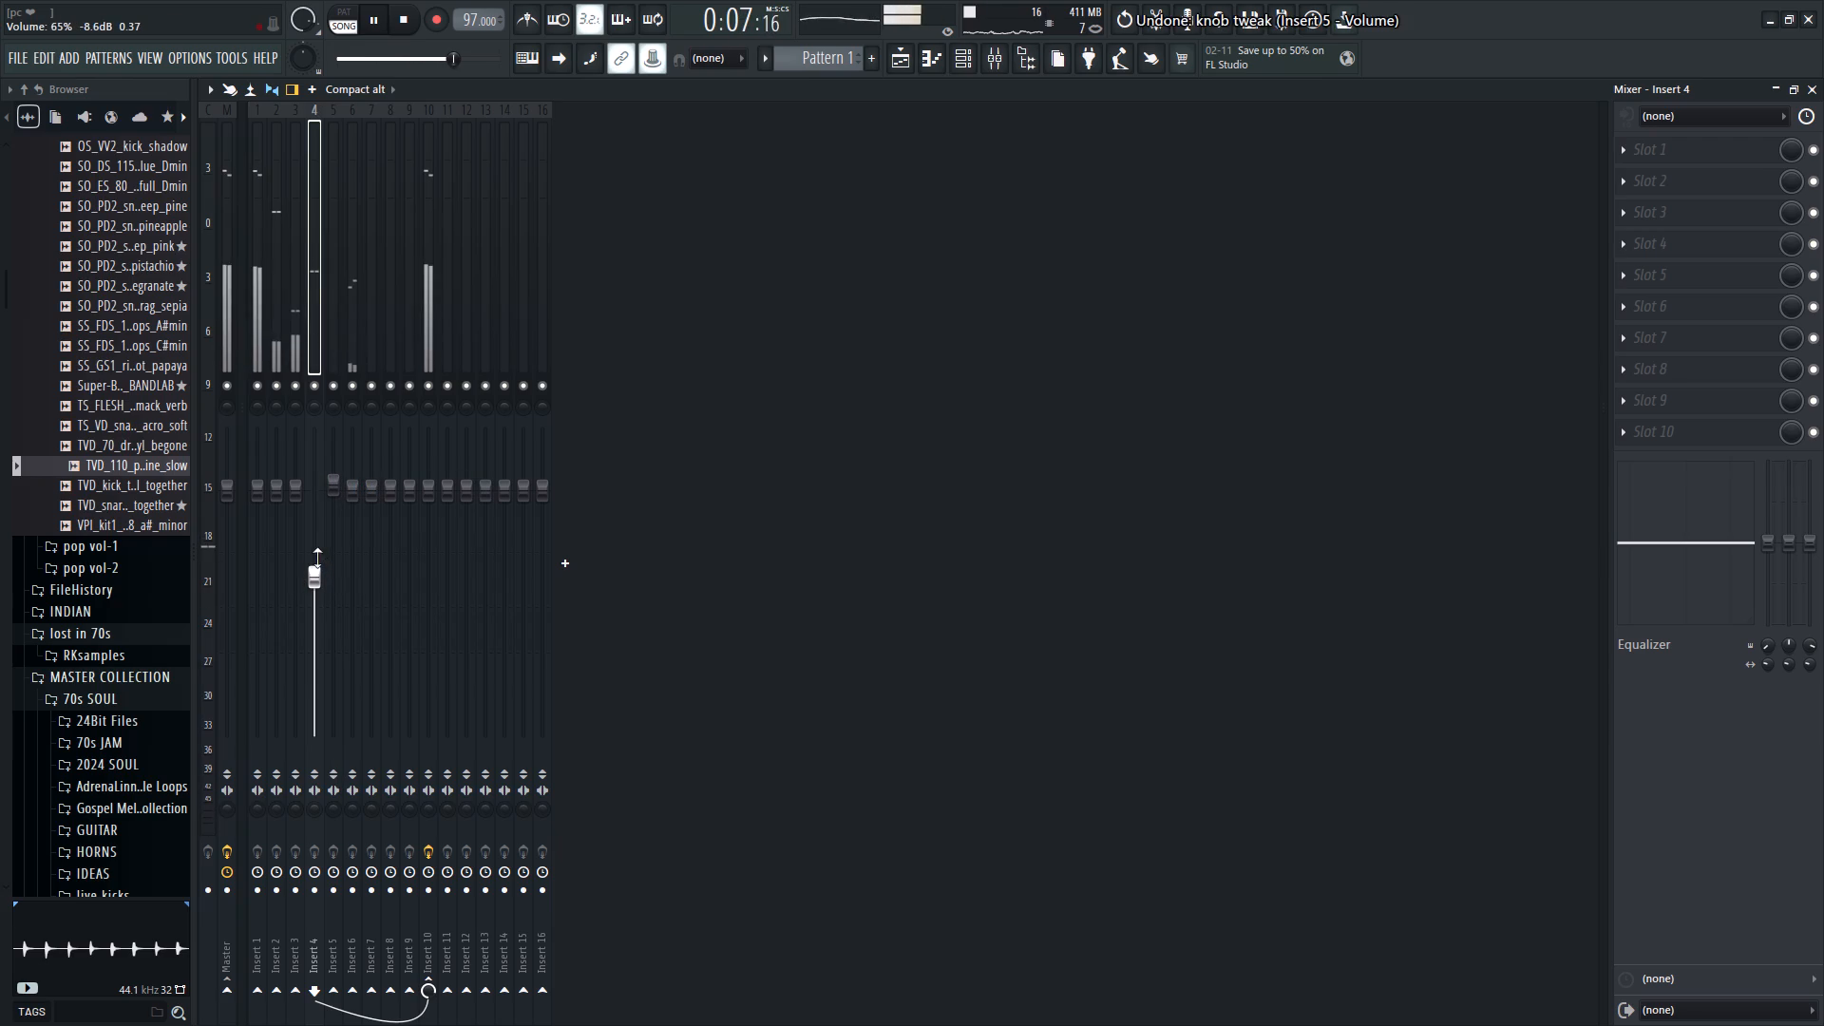
Raise Insert 4's volume to slightly above 78% and stop playback.
scroll(315, 566, "up", 6)
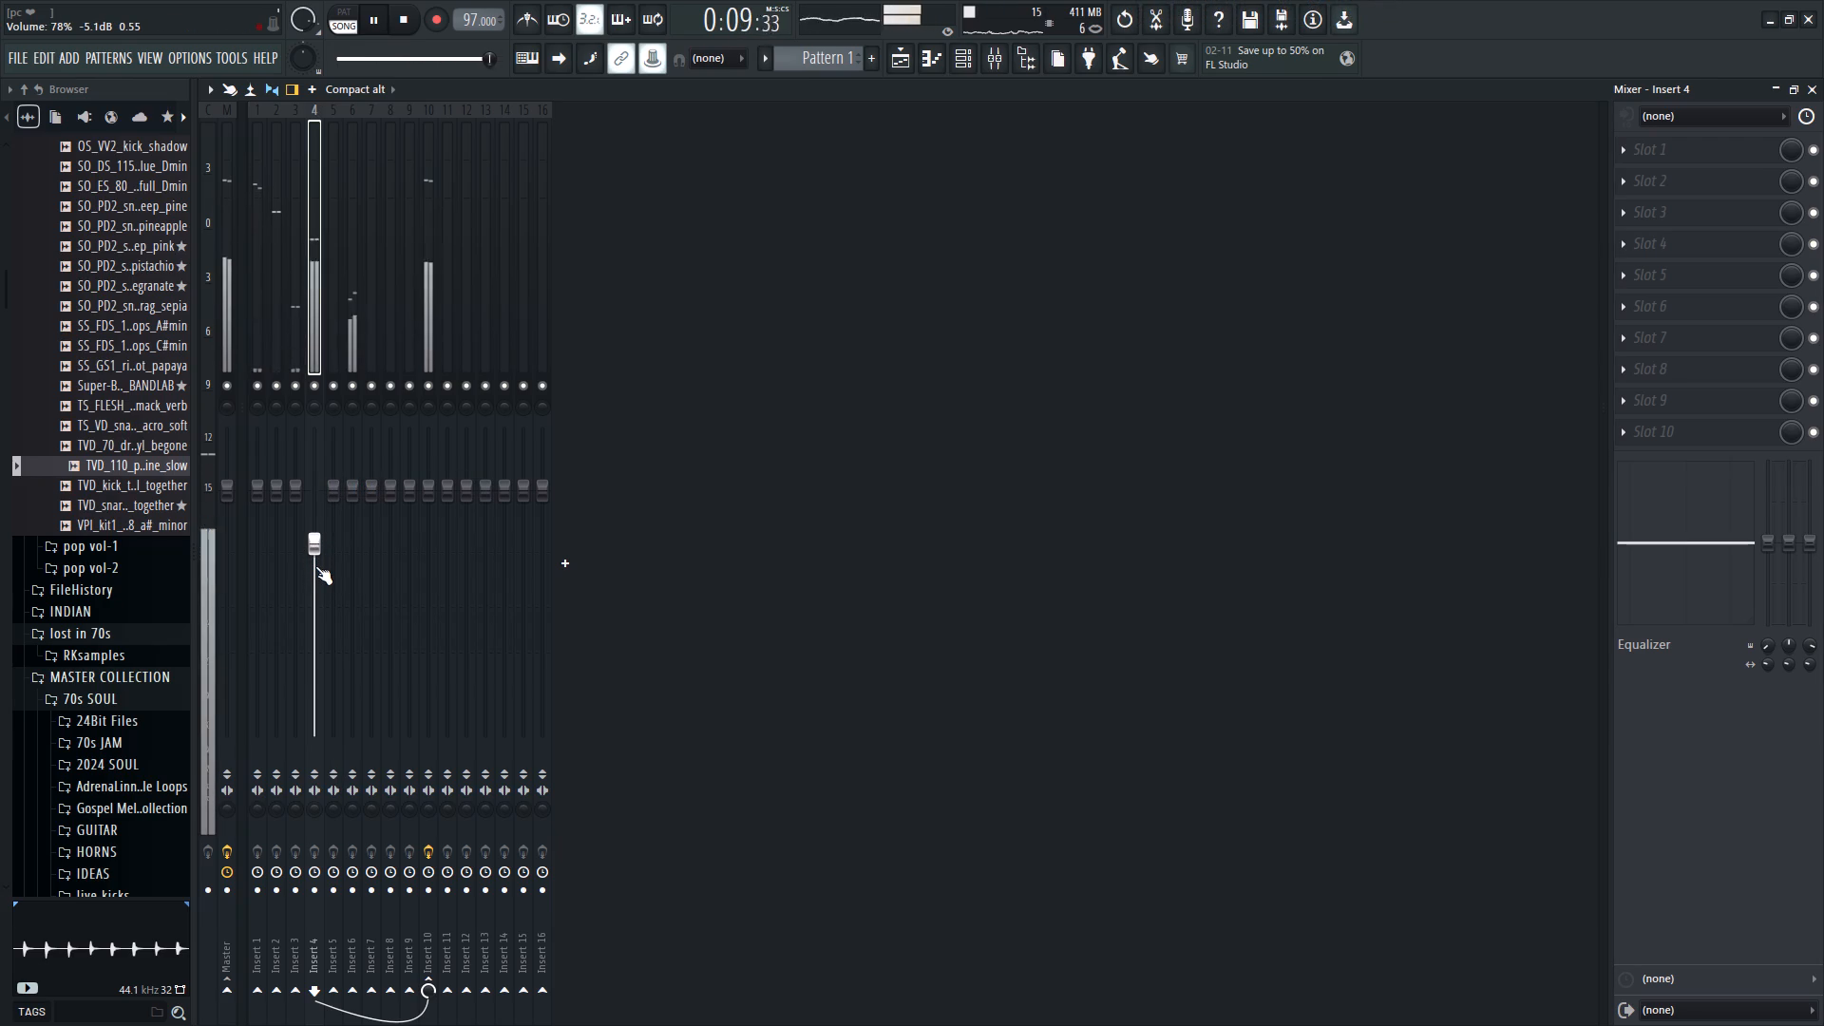
scroll(315, 566, "up", 2)
key("space")
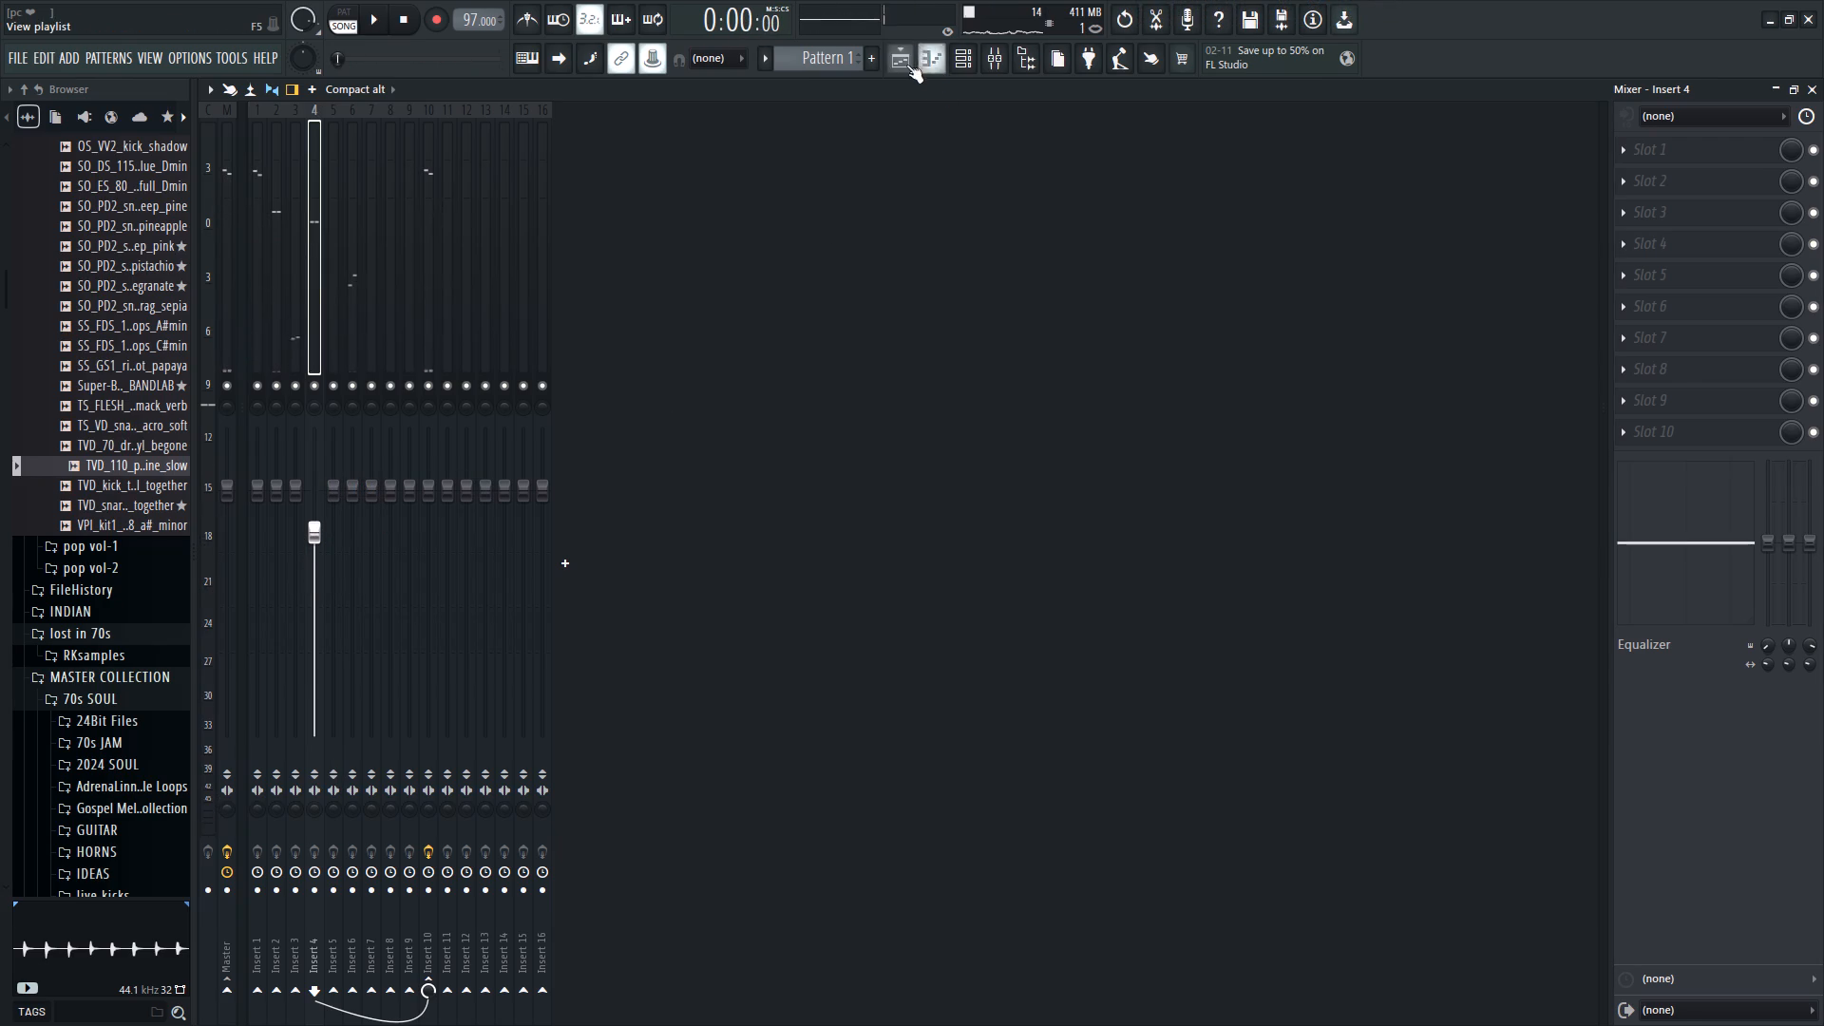
Play the arrangement from the playlist to hear the adjusted mix balance.
left_click(900, 66)
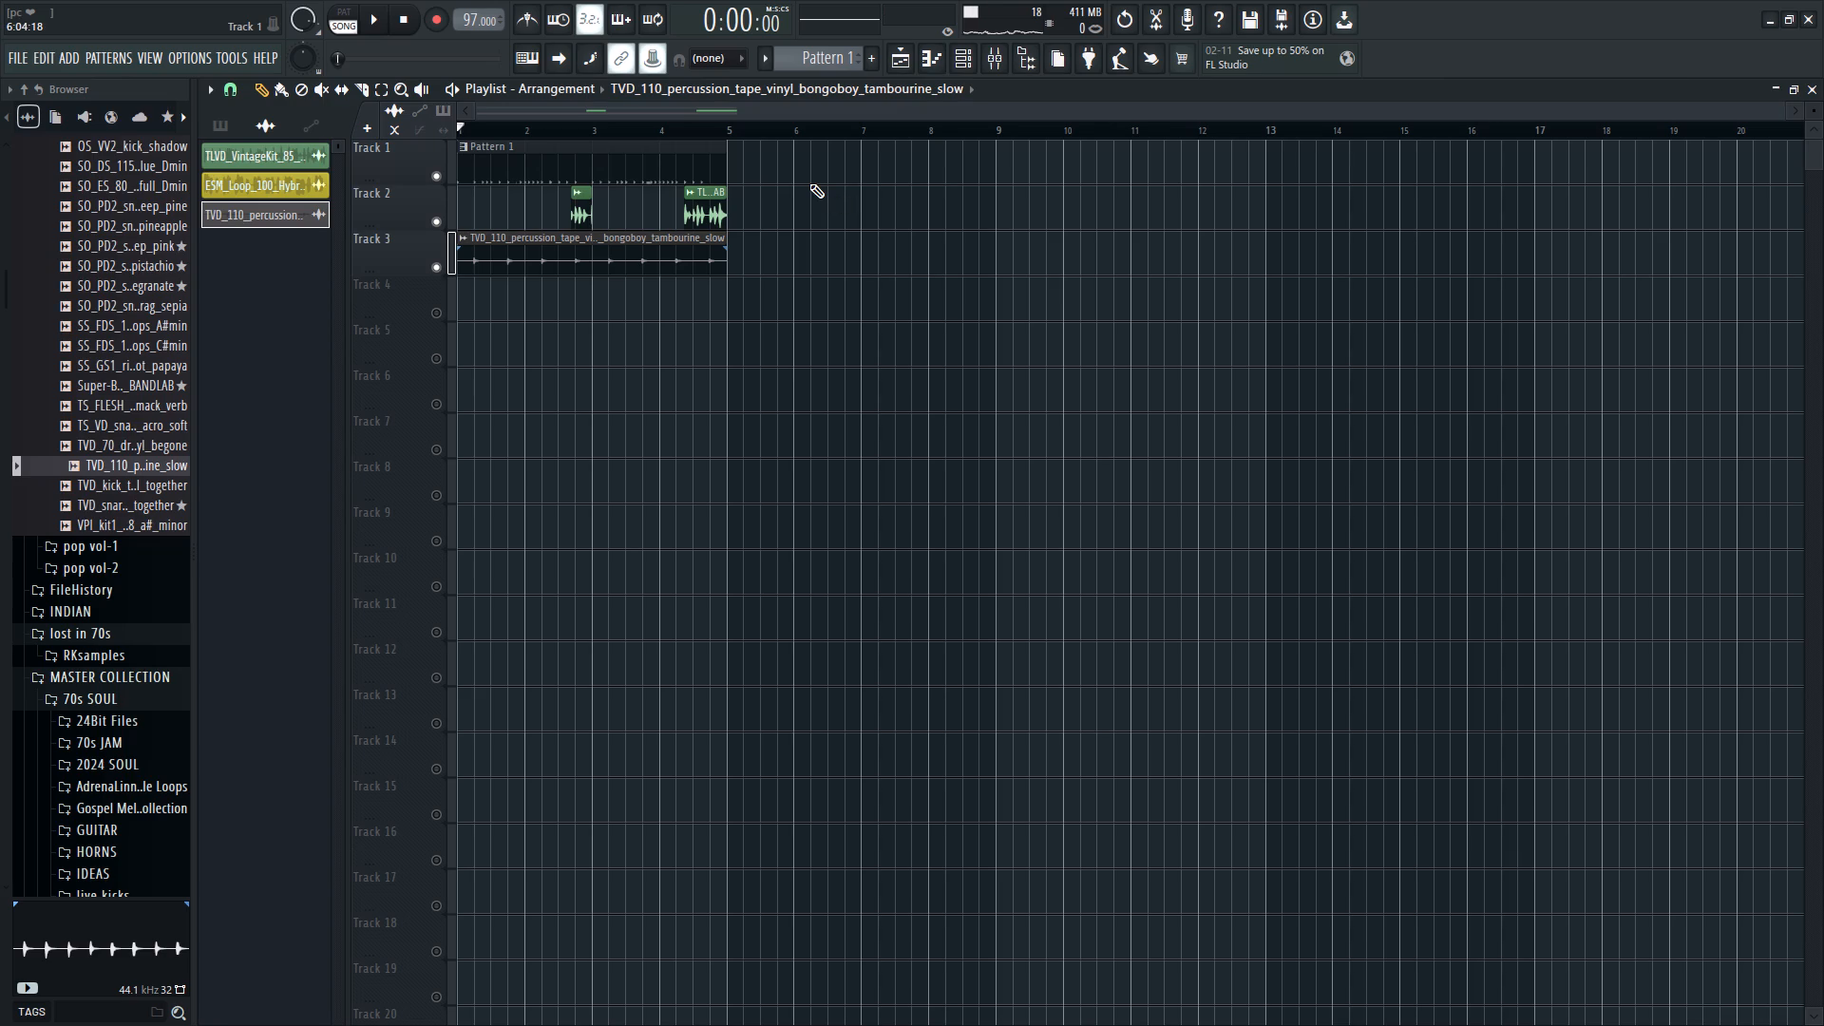
key("space")
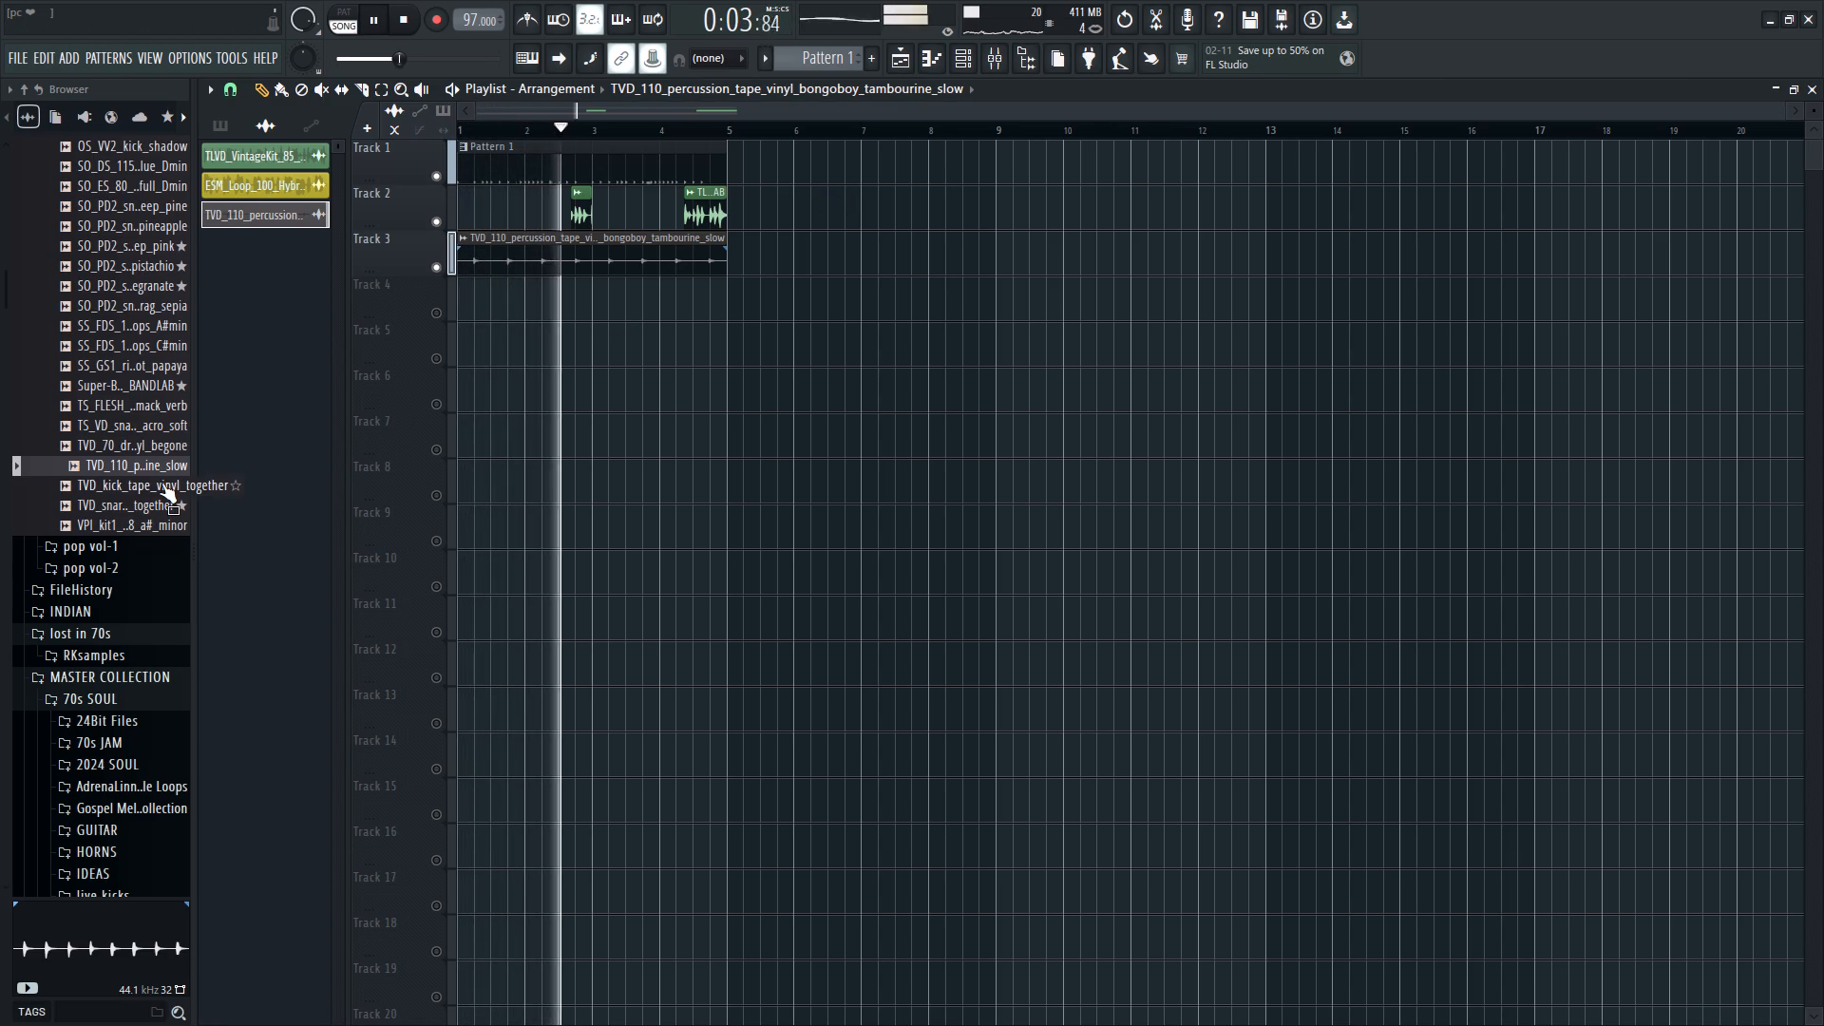
key("space")
key("space")
Open Pattern 1's kick notes in the piano roll and delete the quiet kick just before bar 2's second beat.
double_click(573, 160)
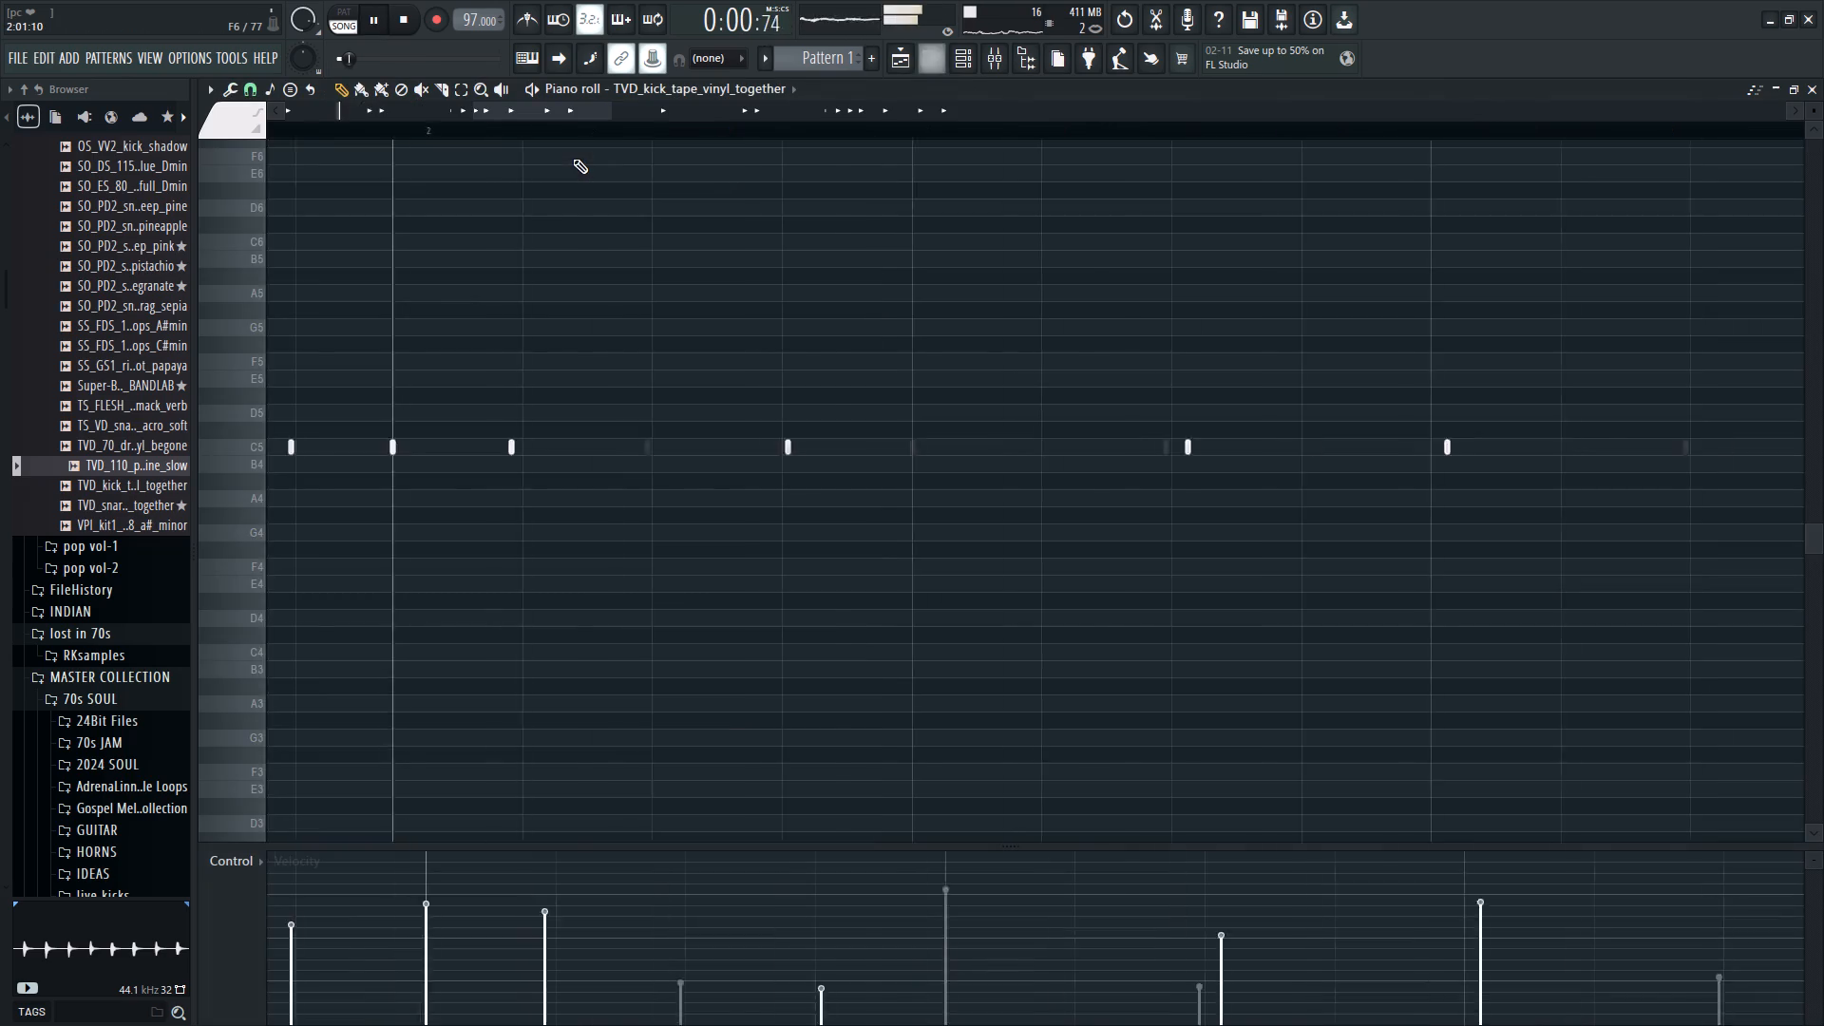
scroll(572, 140, "down", 8)
scroll(637, 242, "up", 3)
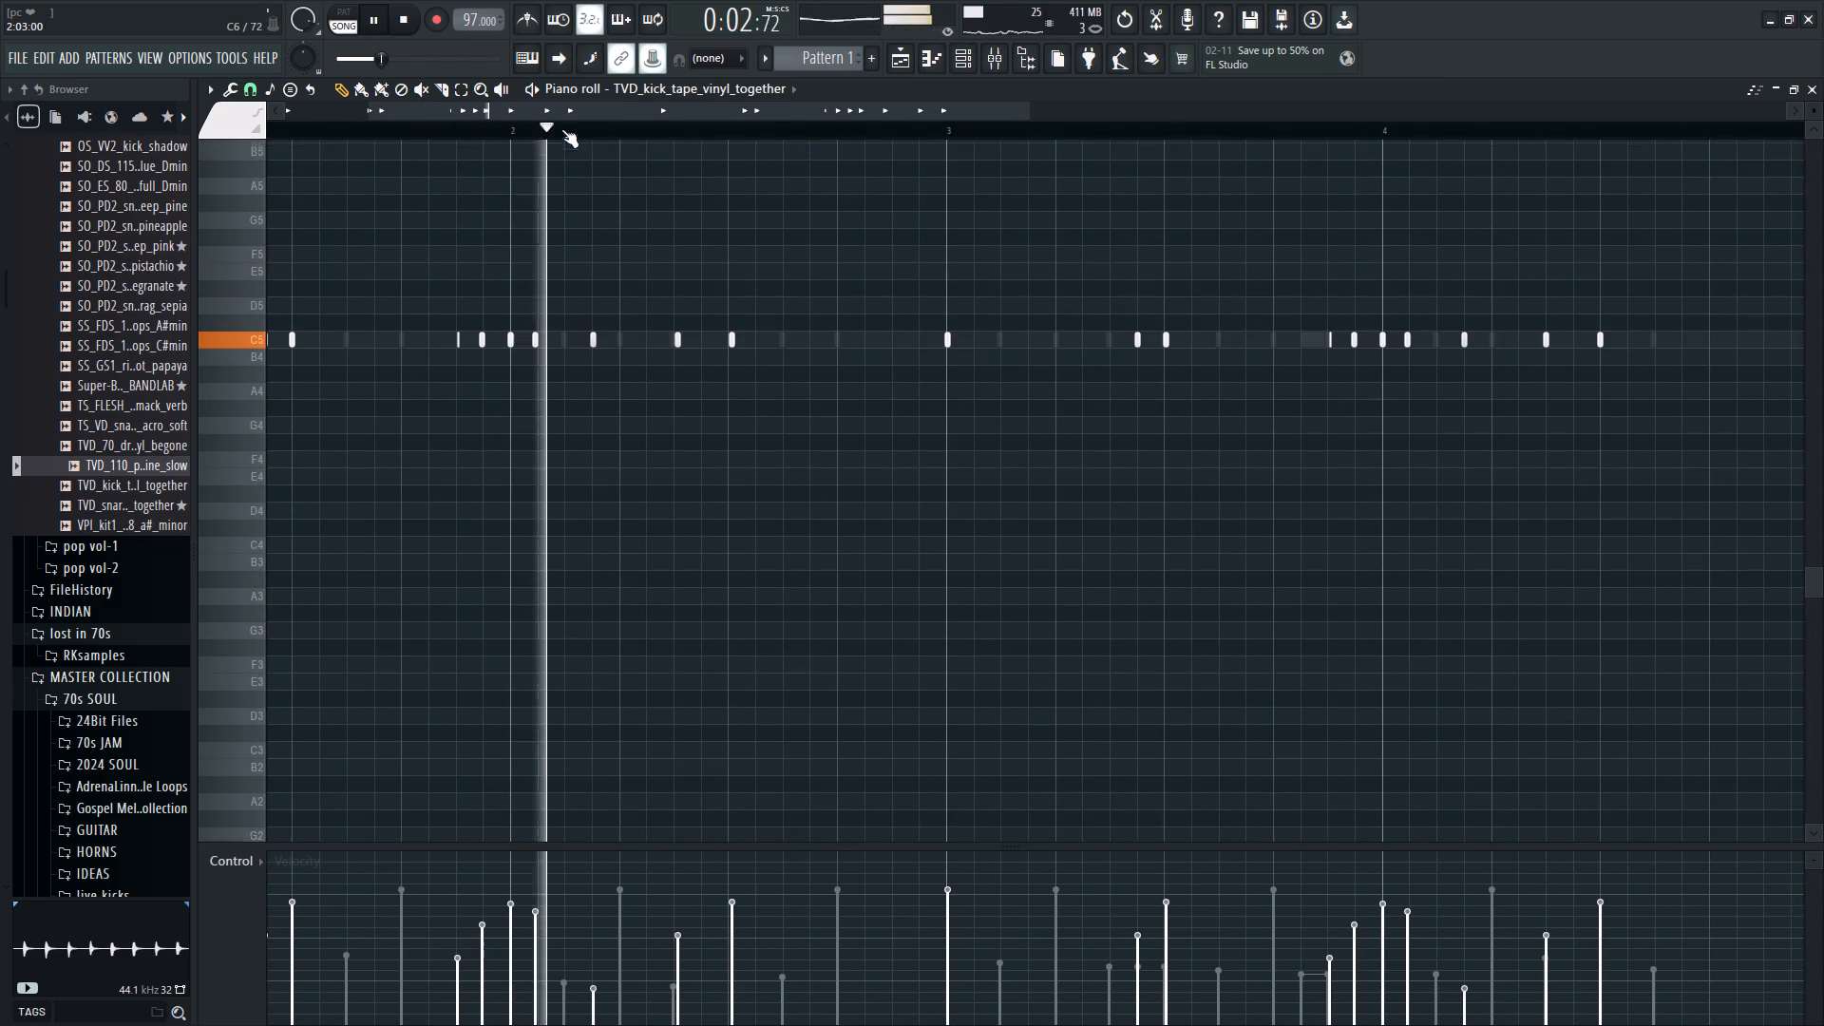
scroll(565, 116, "up", 2)
key("space")
right_click_drag(662, 320, 619, 351)
key("space")
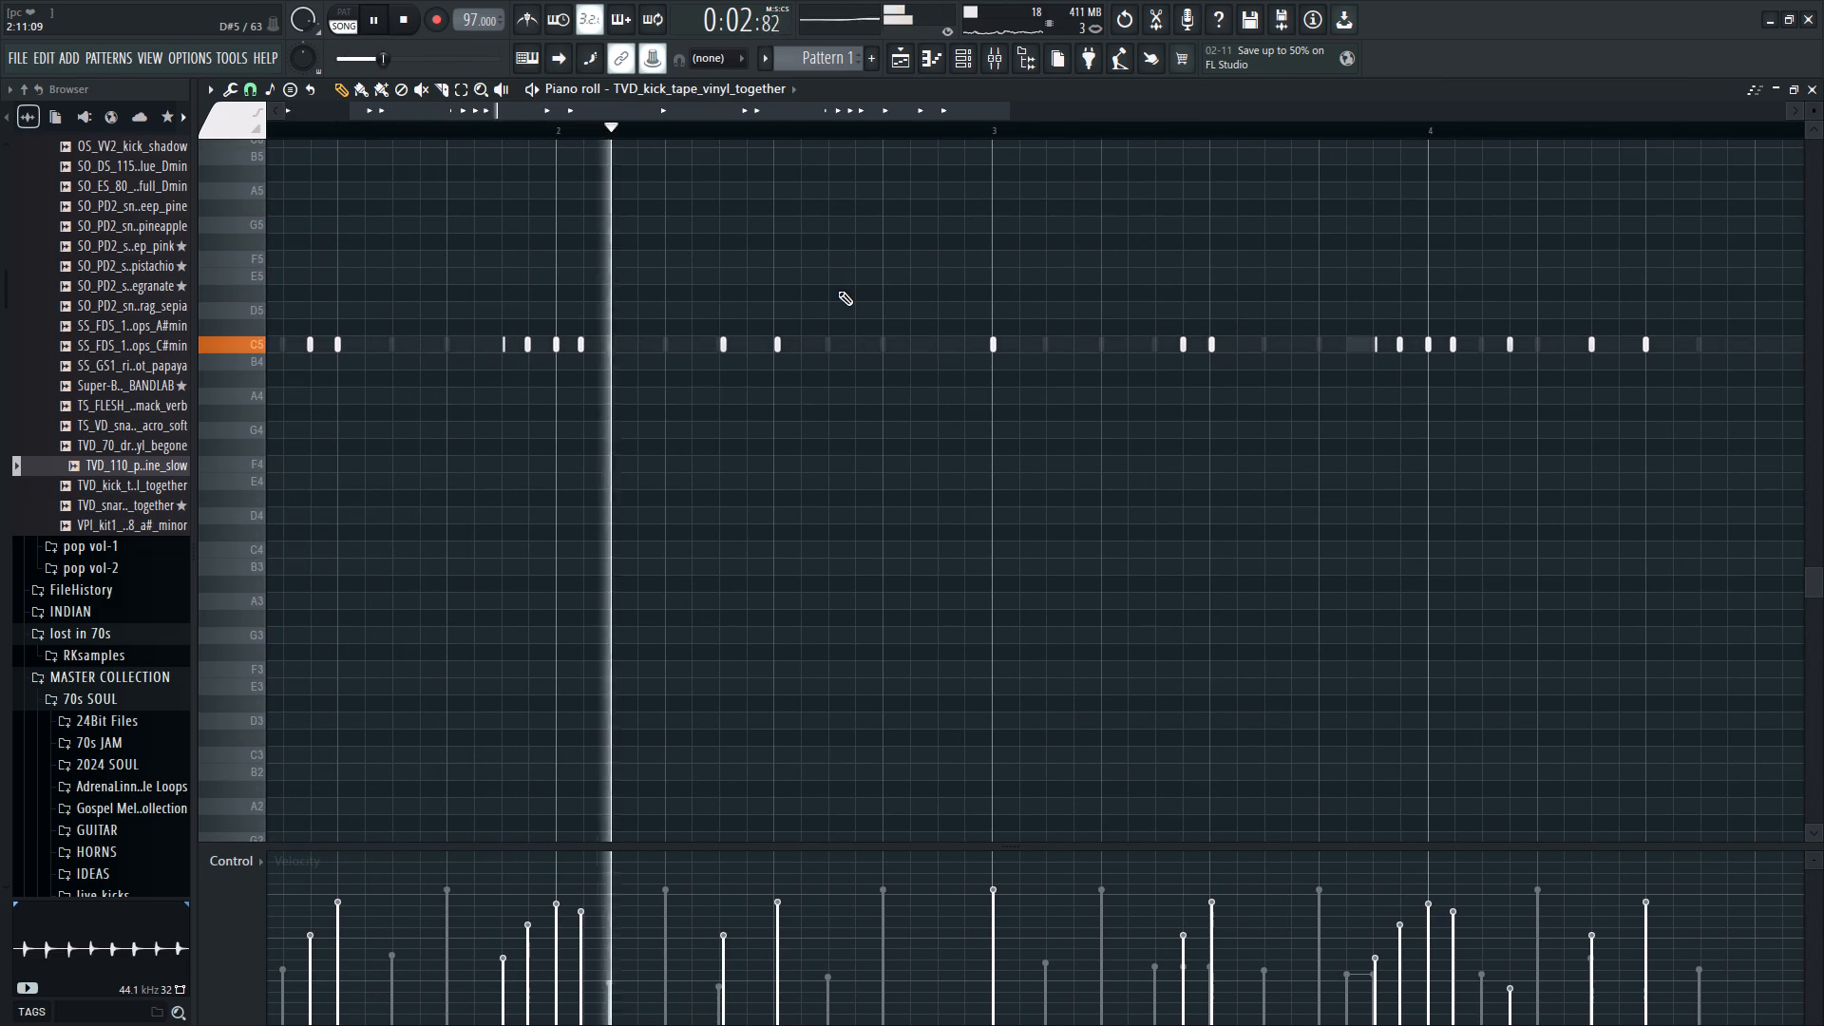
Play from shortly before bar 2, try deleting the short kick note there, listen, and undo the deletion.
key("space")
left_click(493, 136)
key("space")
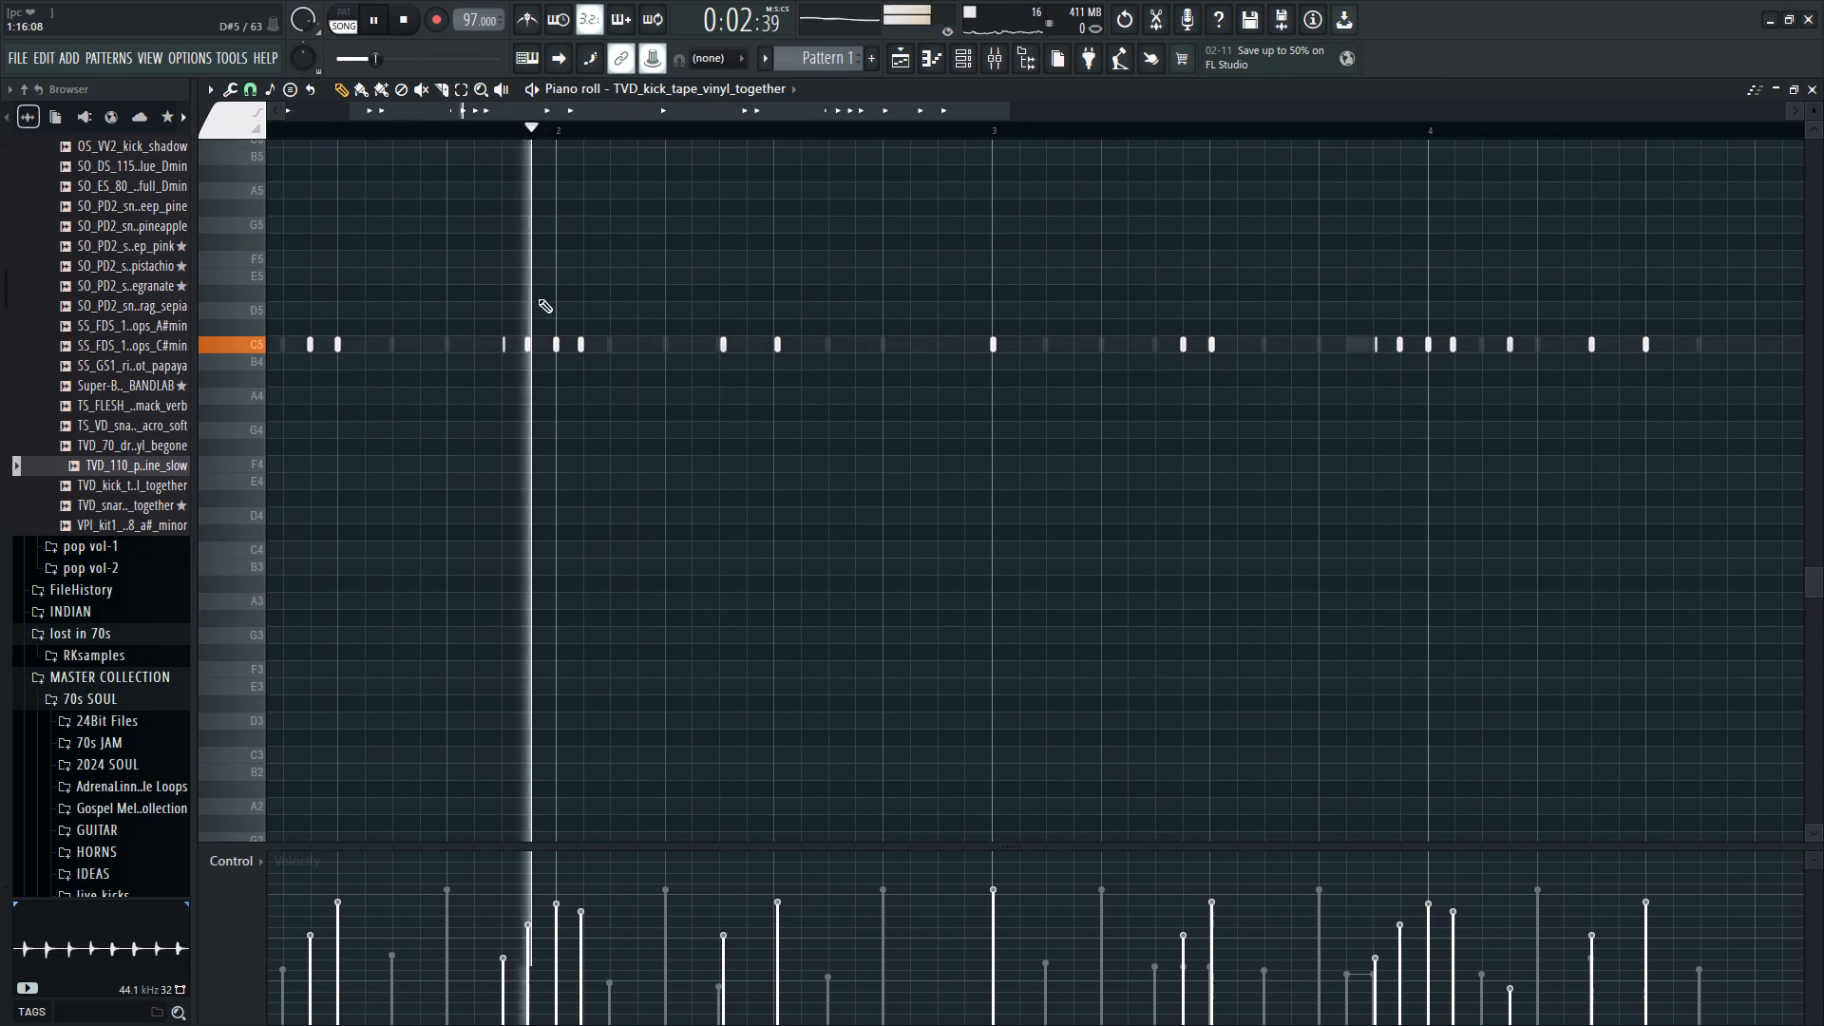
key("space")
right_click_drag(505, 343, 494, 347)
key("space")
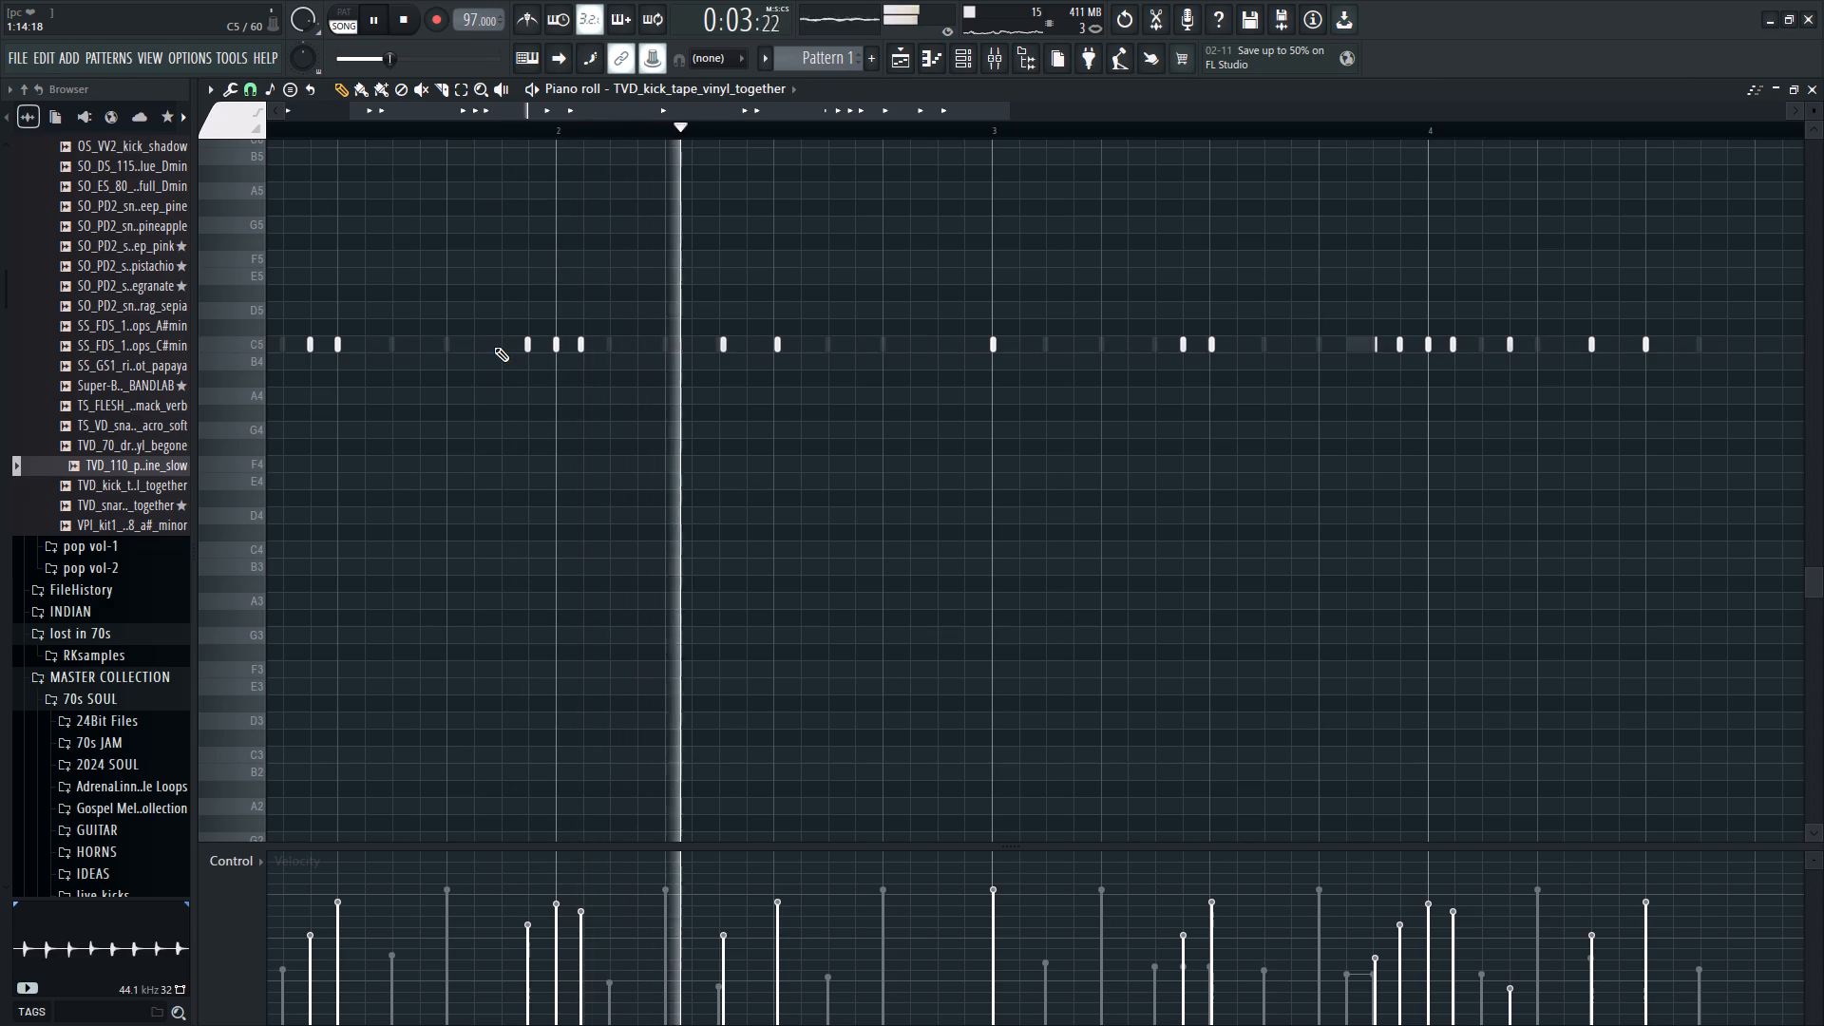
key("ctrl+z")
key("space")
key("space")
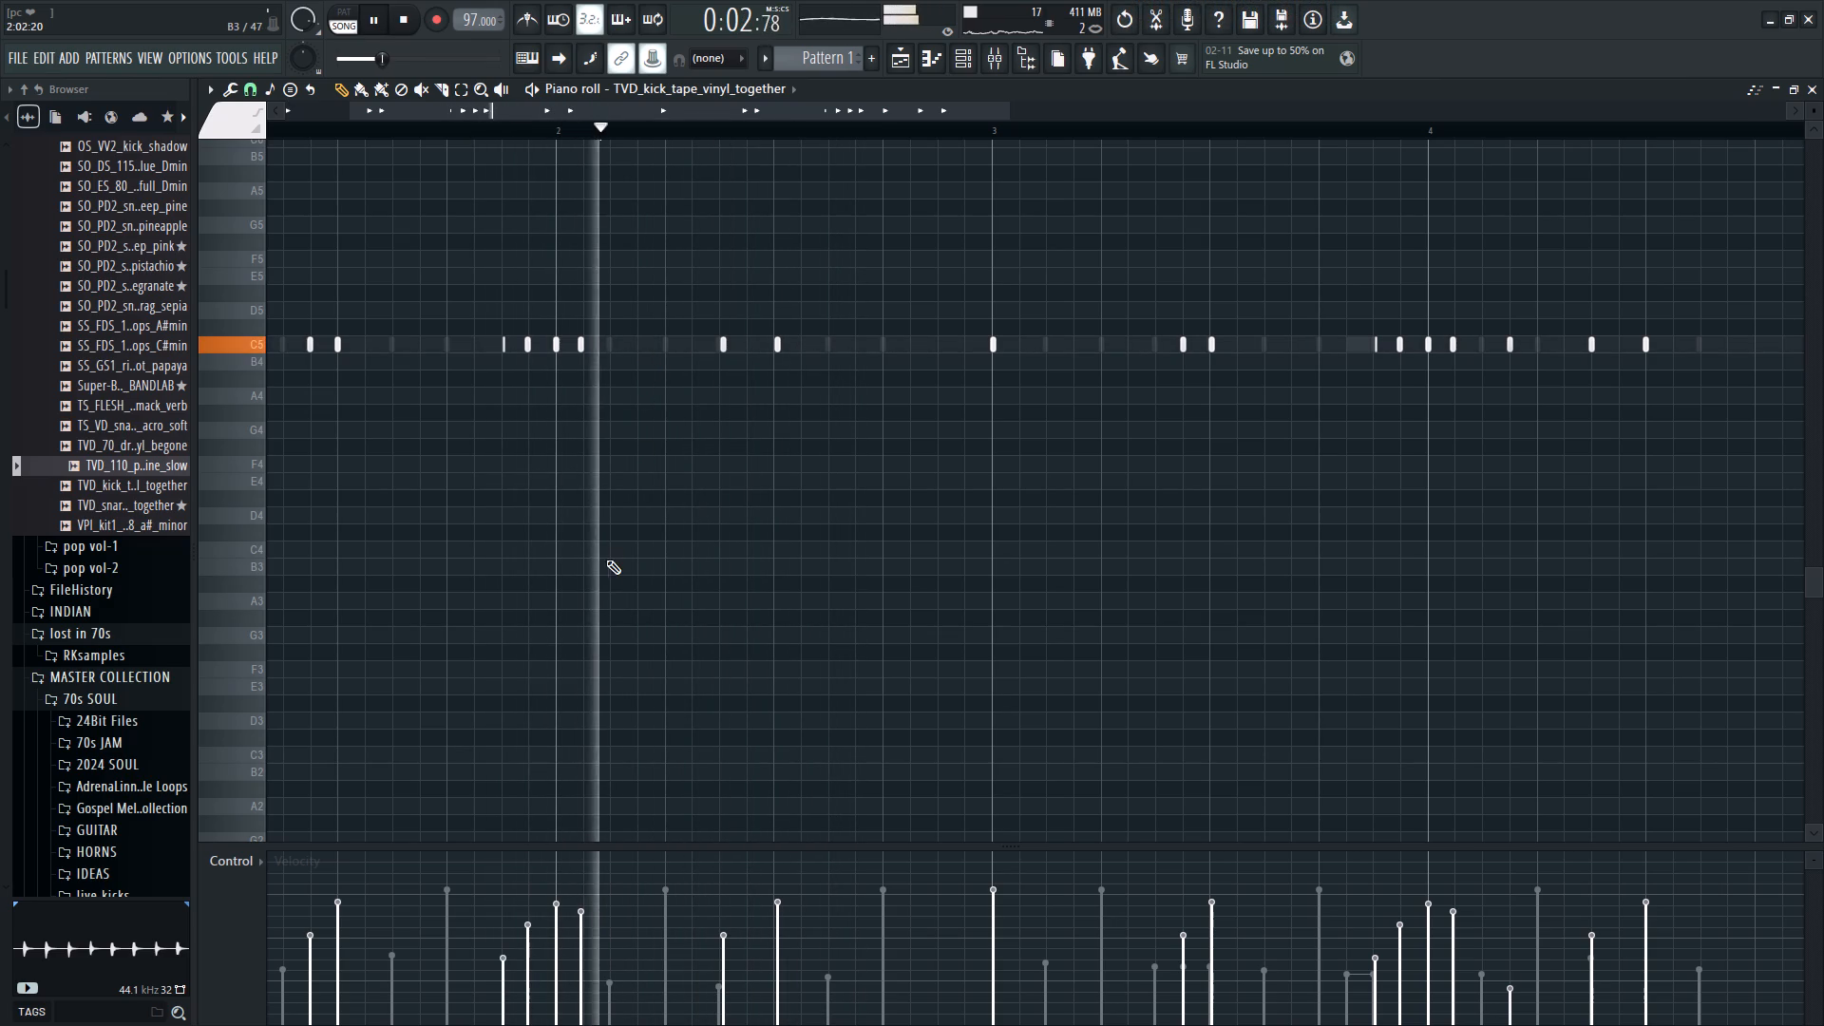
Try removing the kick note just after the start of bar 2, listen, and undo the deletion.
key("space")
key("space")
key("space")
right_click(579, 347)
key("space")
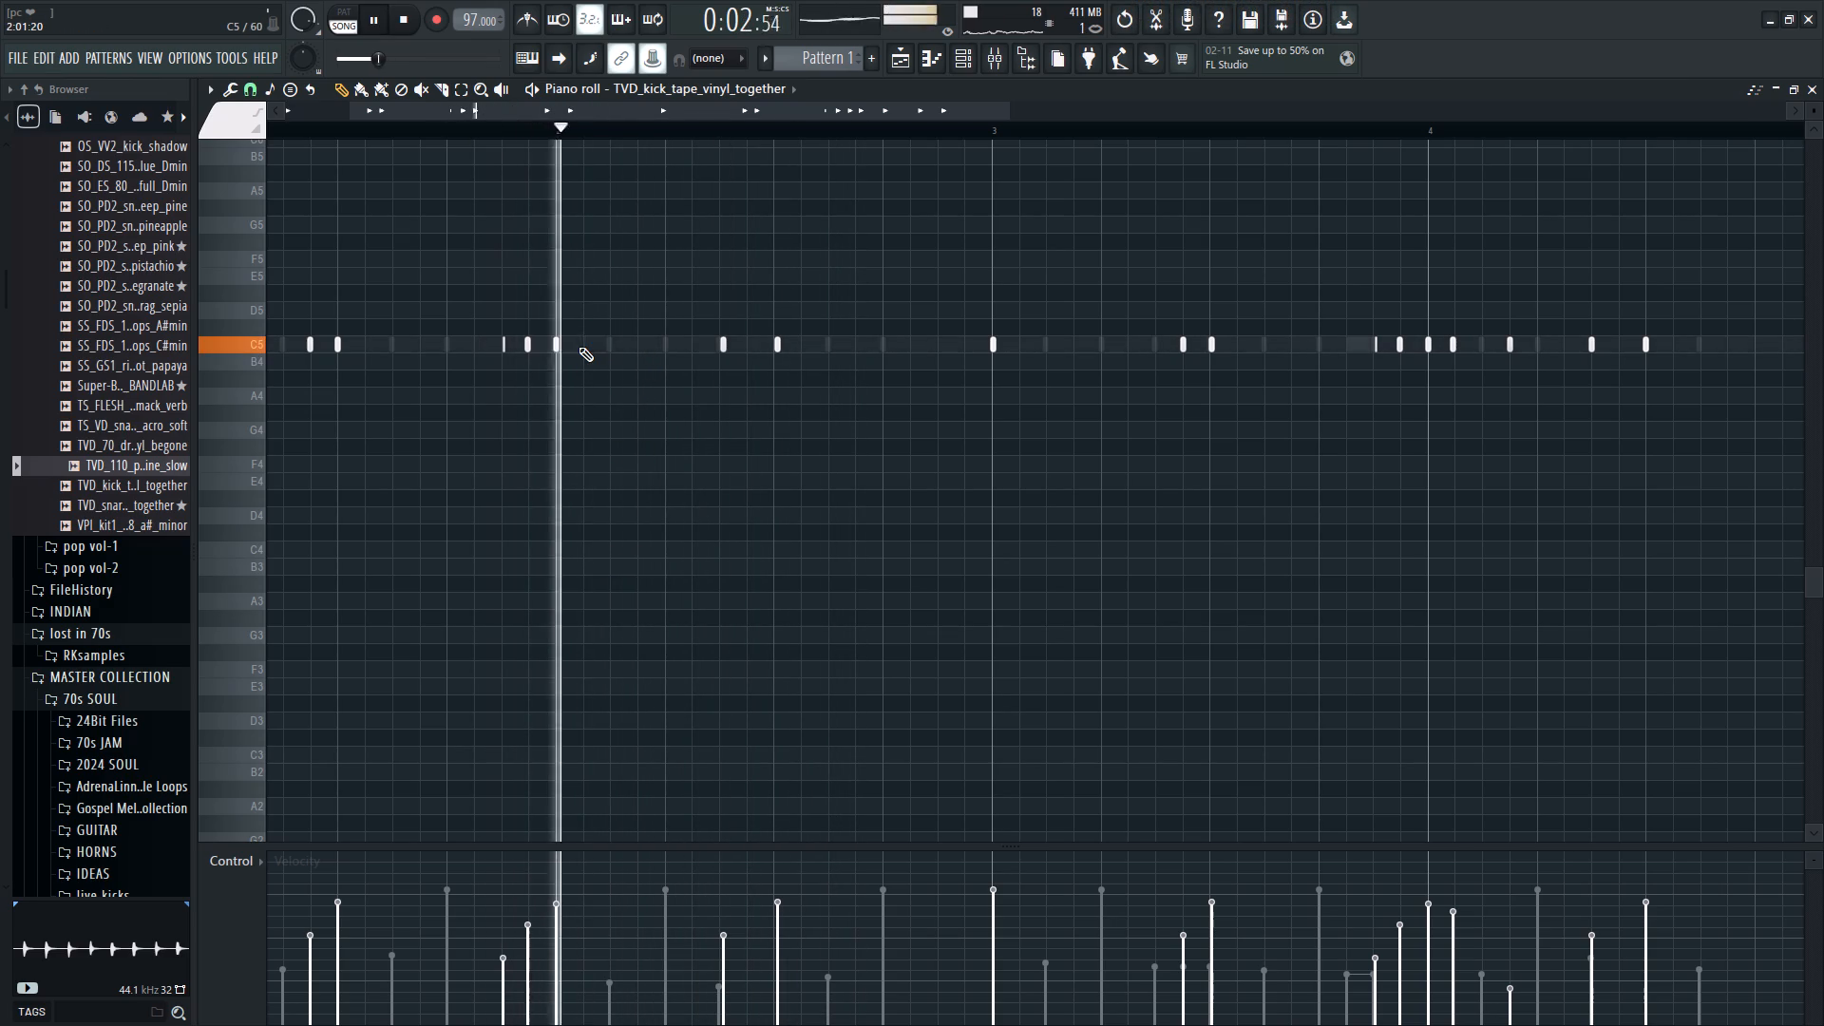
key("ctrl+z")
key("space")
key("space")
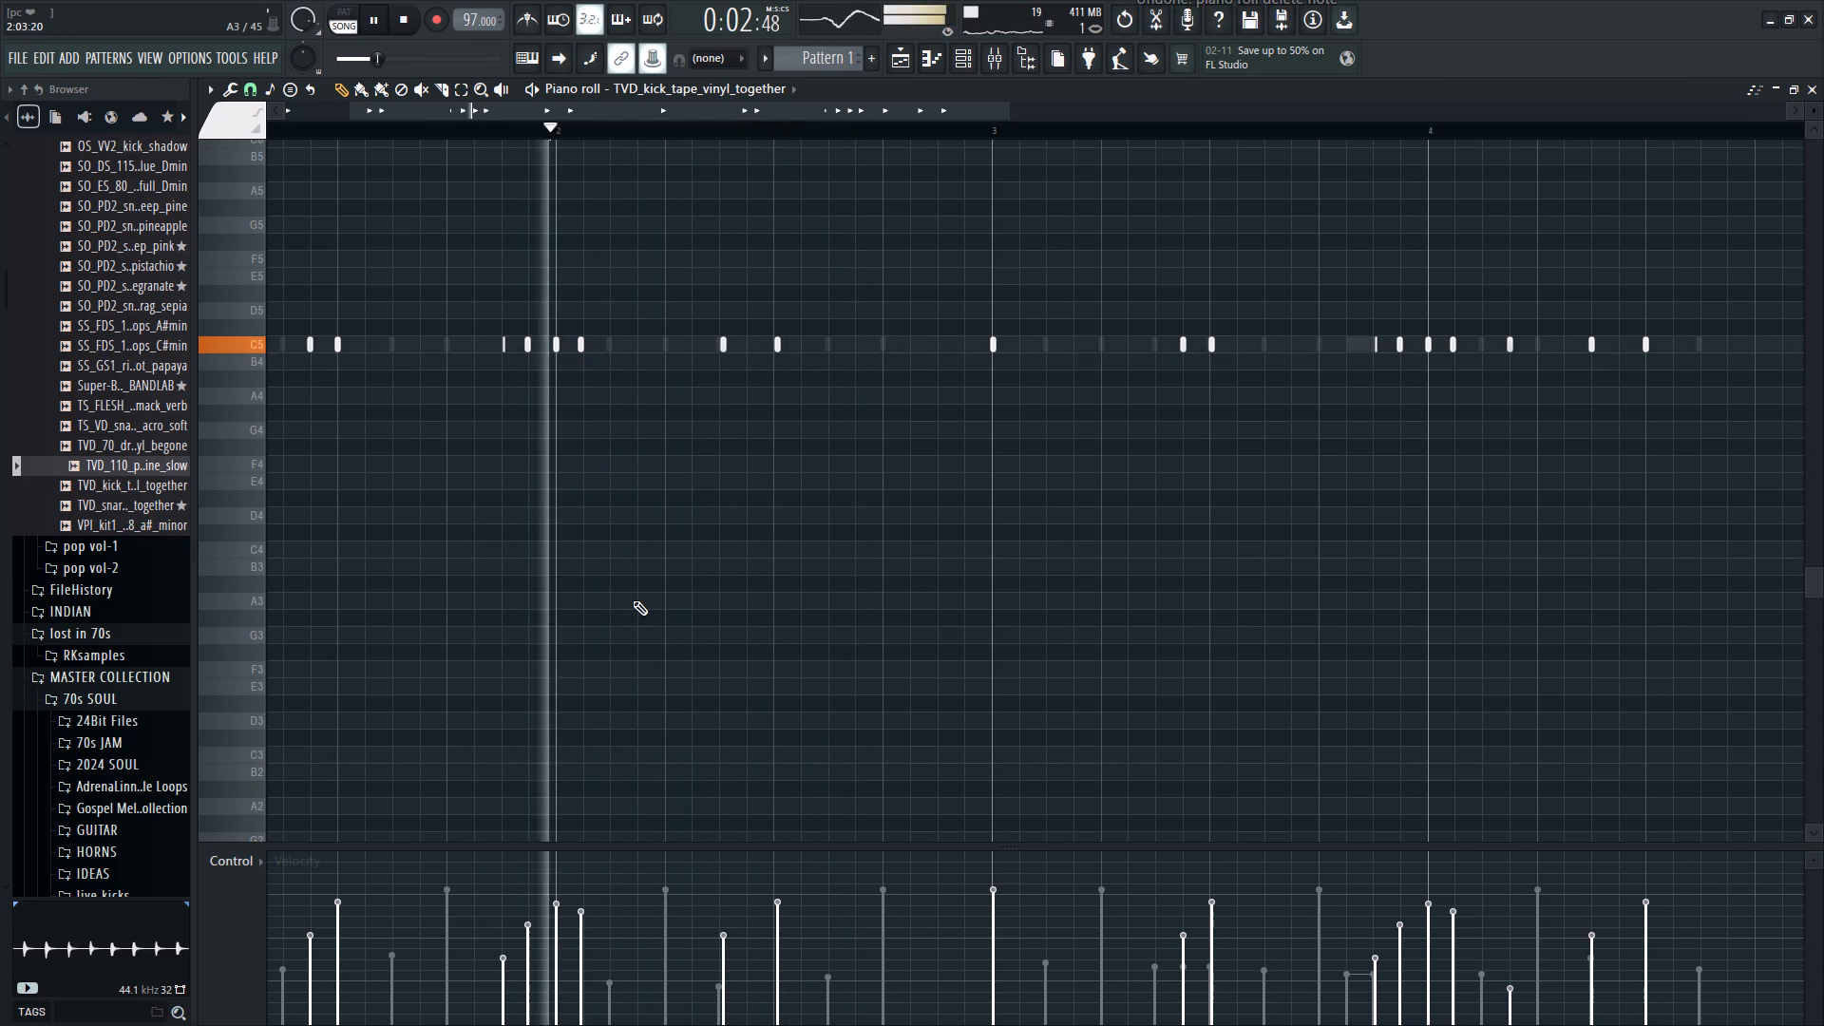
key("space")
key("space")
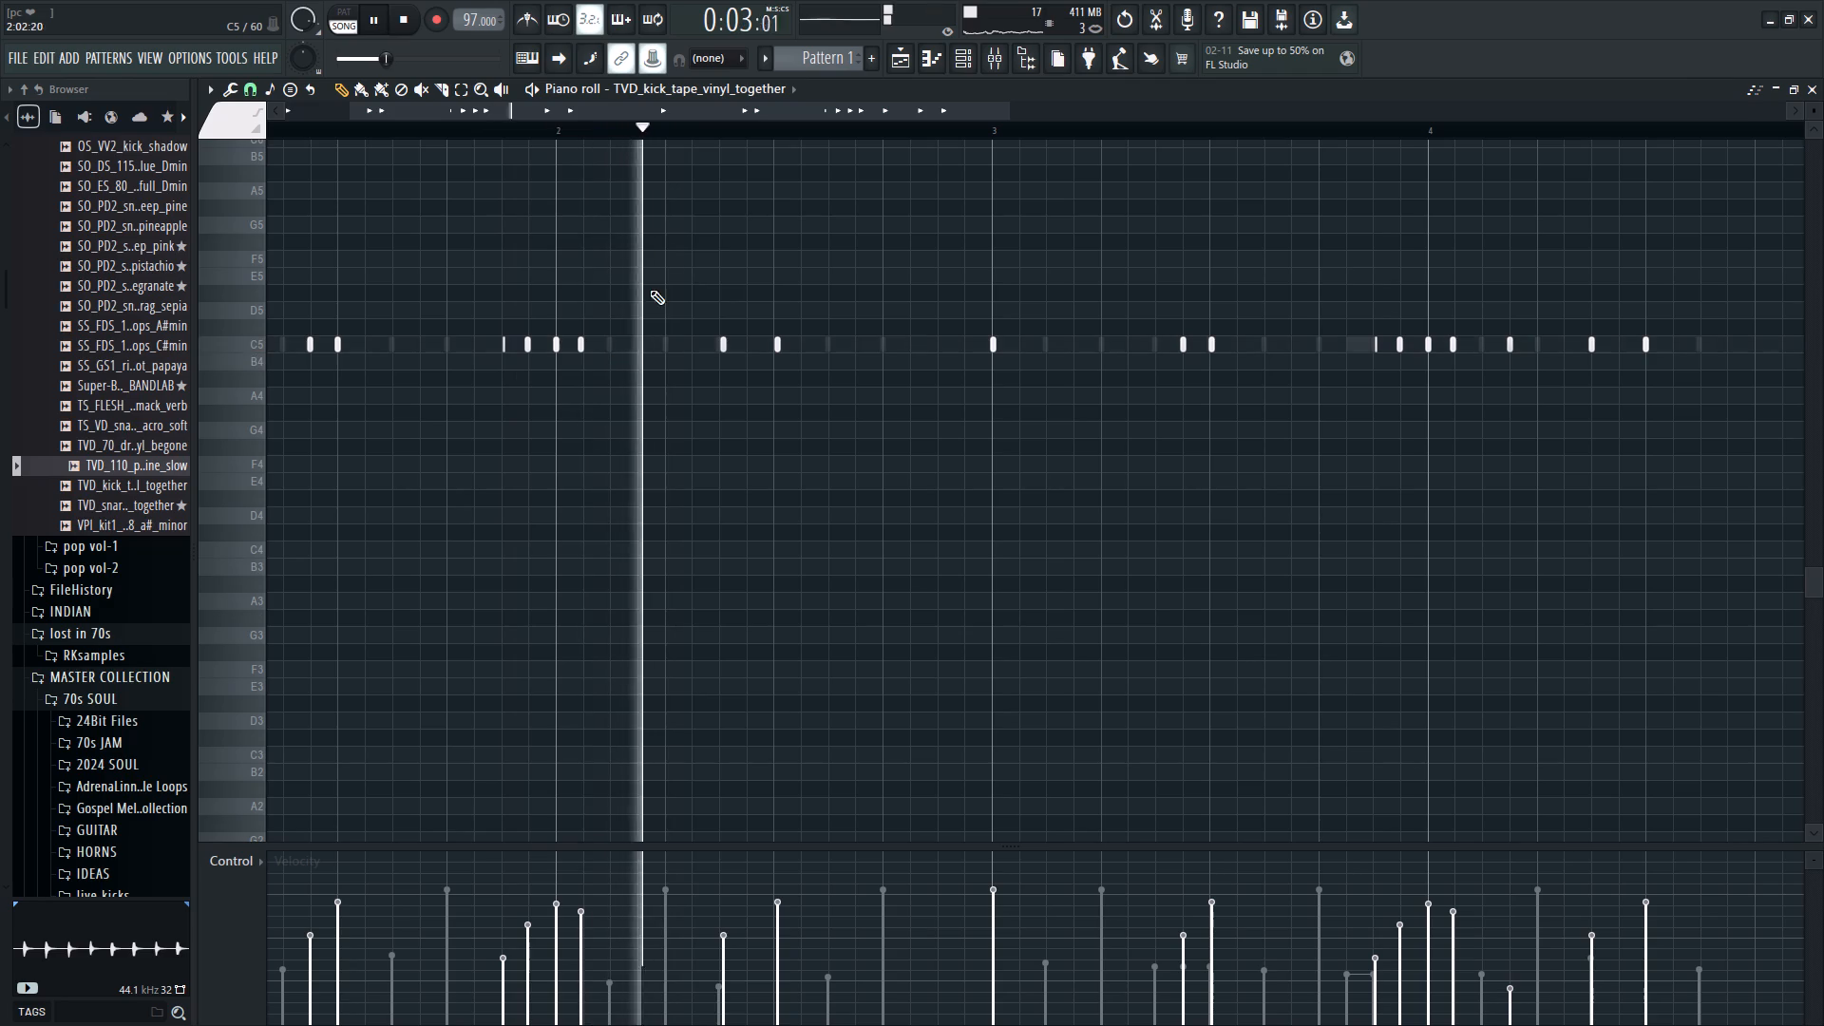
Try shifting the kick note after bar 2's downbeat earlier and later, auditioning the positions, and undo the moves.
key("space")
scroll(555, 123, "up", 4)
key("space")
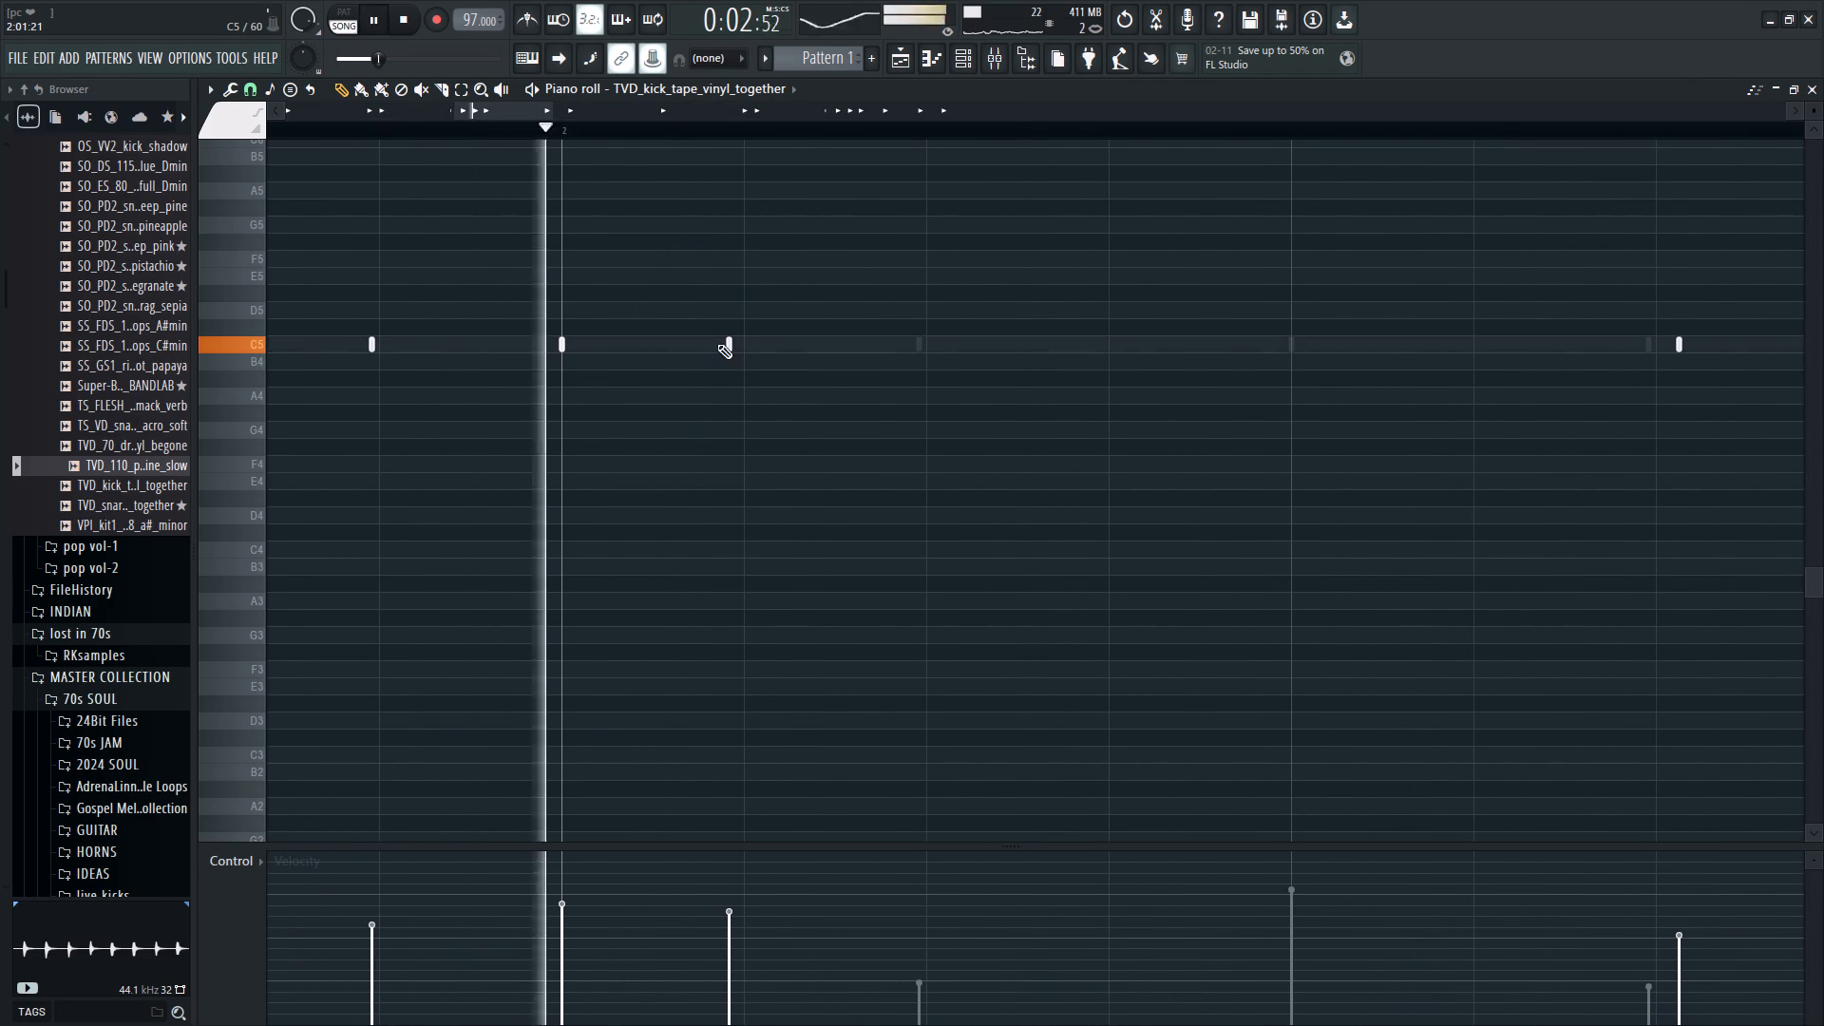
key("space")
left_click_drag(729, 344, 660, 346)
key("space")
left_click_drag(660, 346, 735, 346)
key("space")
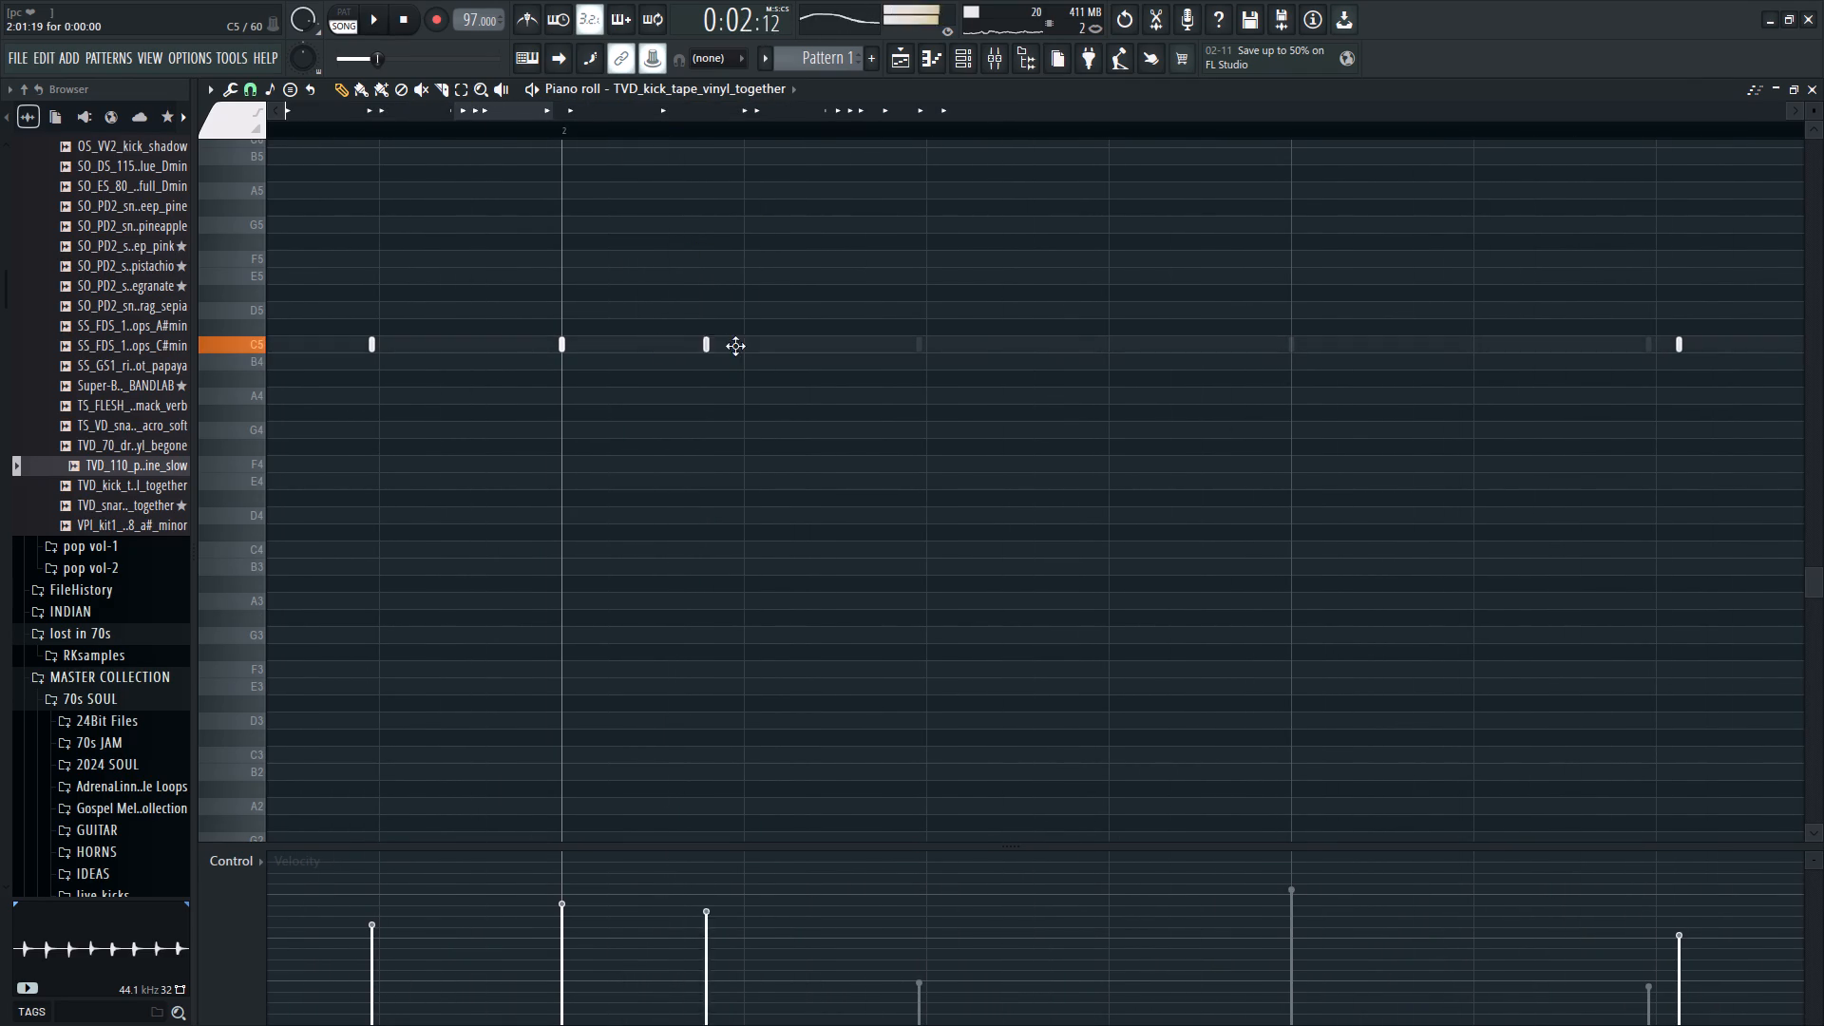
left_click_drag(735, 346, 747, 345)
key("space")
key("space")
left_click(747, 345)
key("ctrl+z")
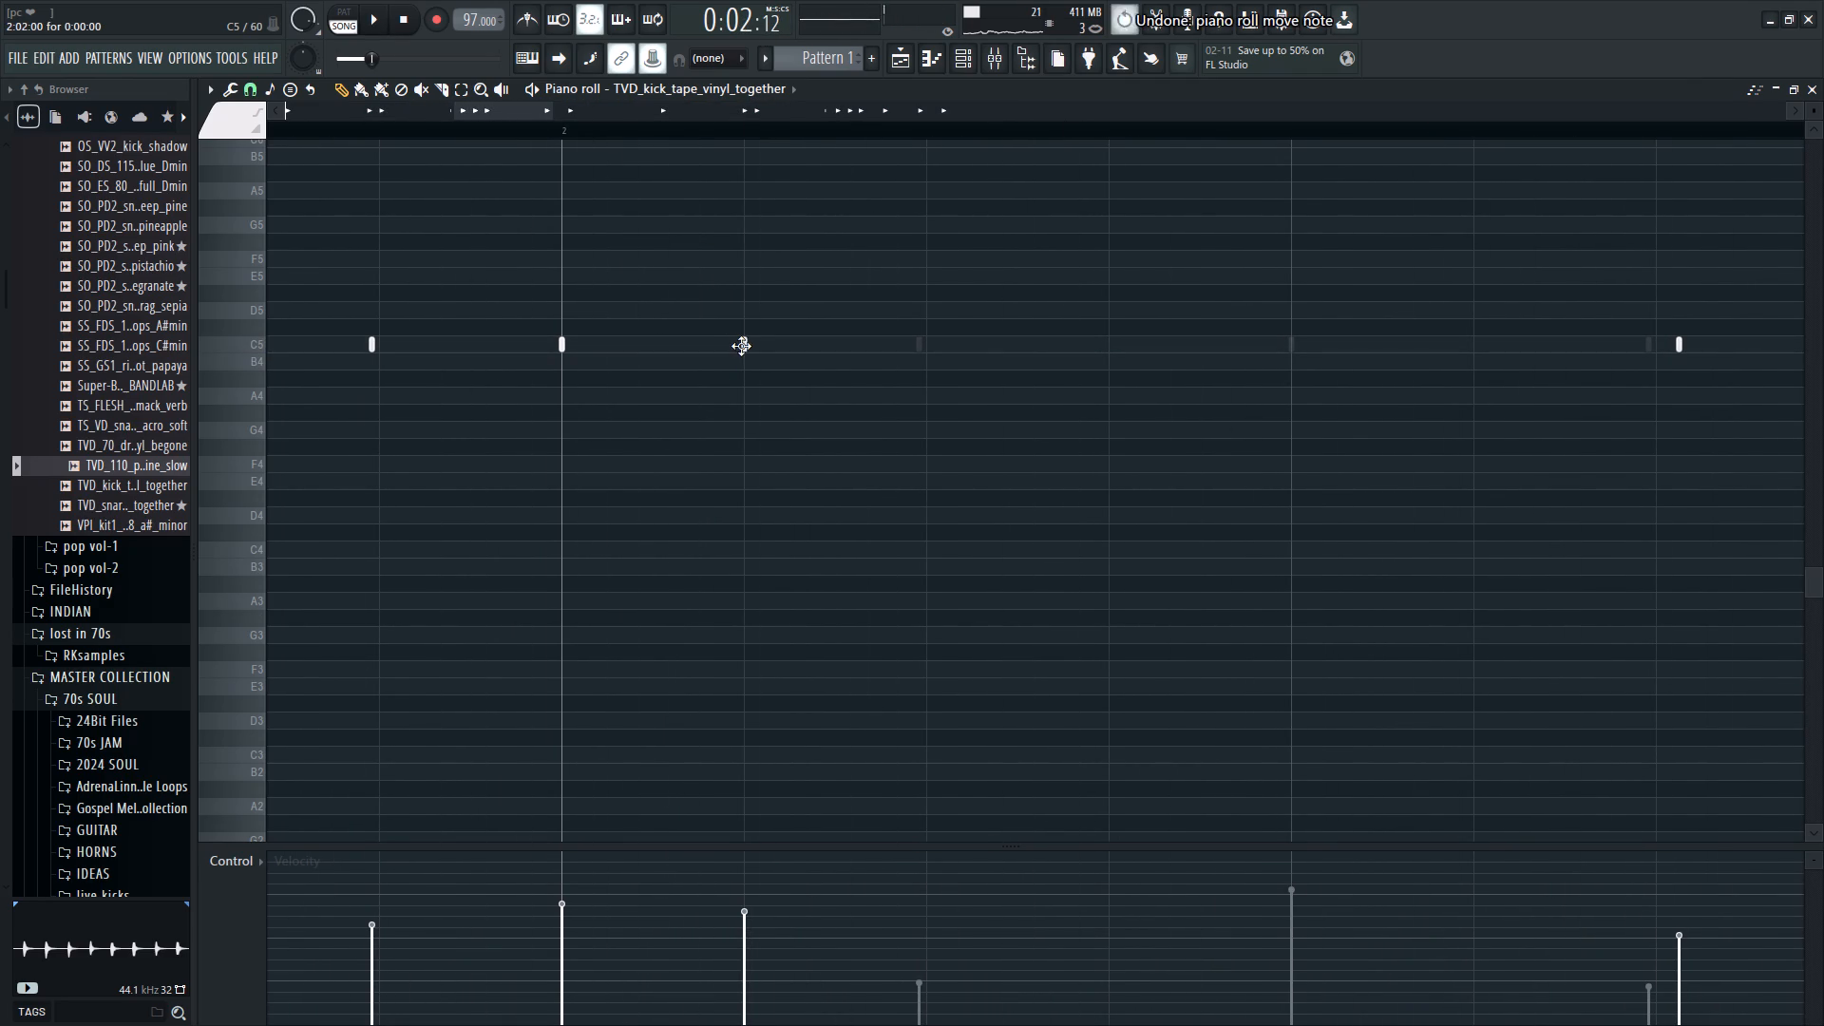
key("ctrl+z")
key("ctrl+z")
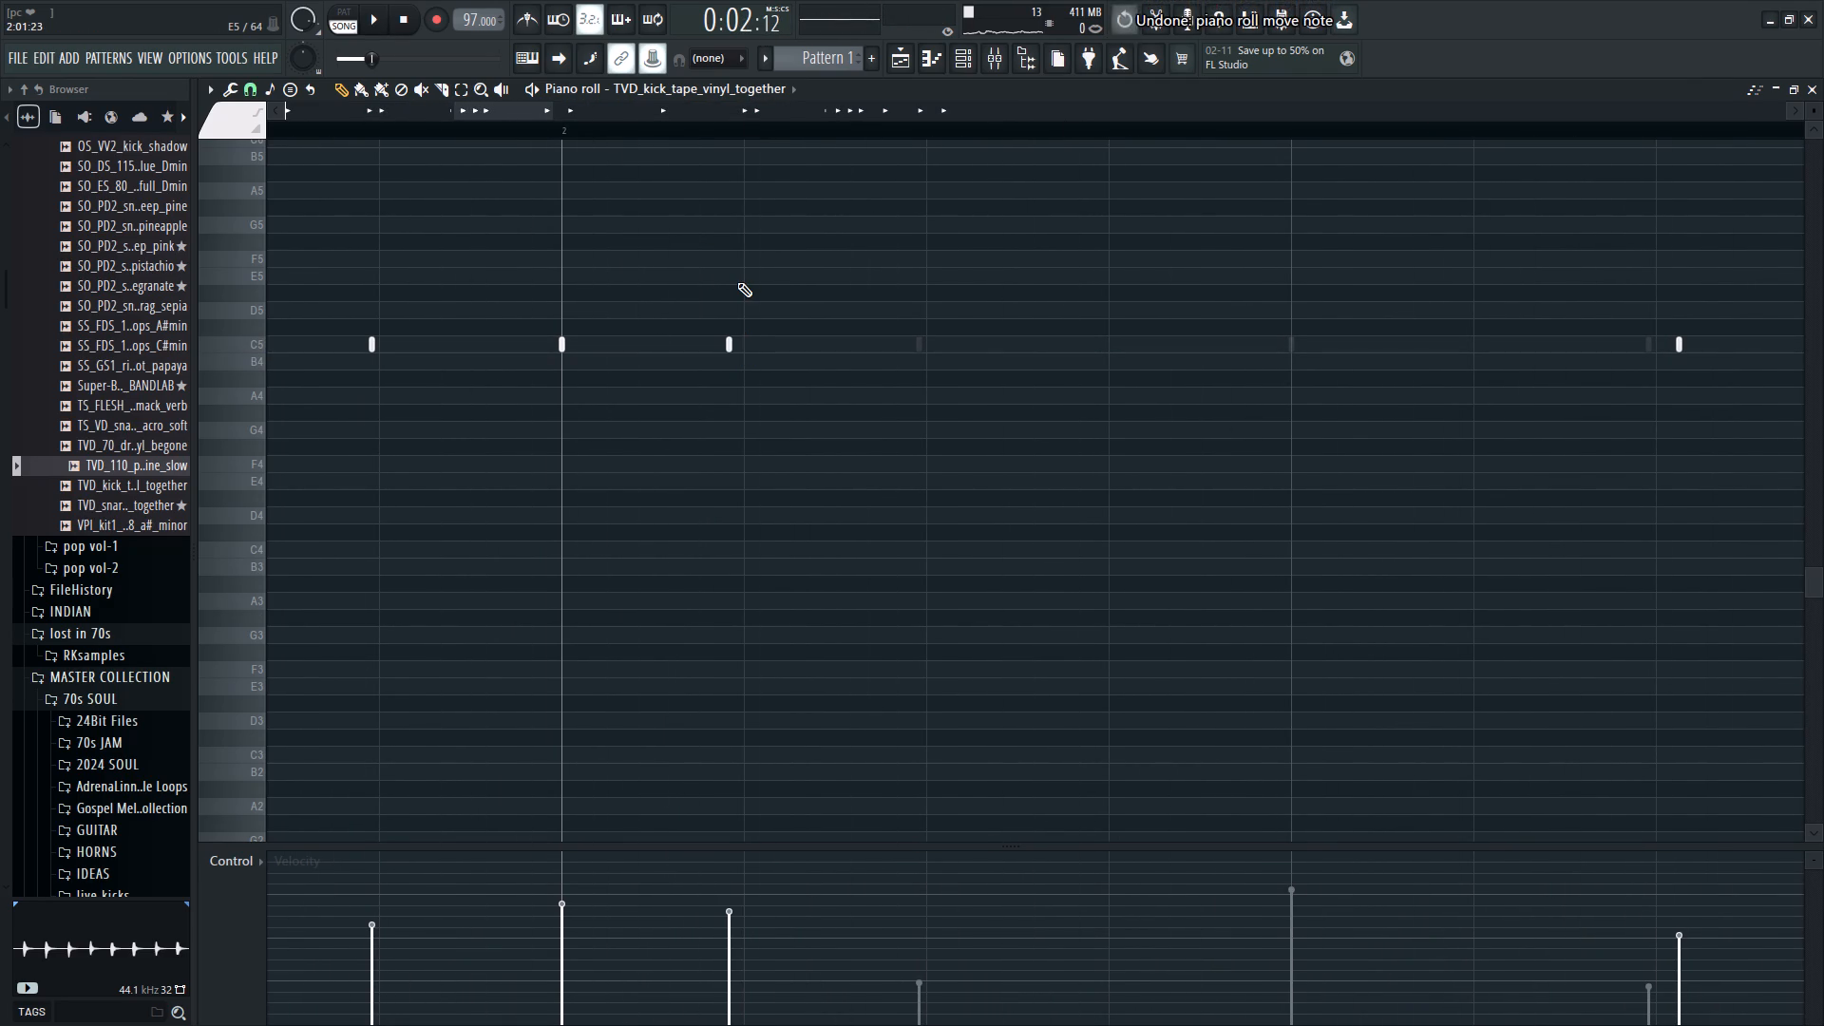
Play the kick part and full arrangement from just before bar 2 to judge the groove.
key("space")
key("space")
scroll(822, 142, "down", 14)
key("space")
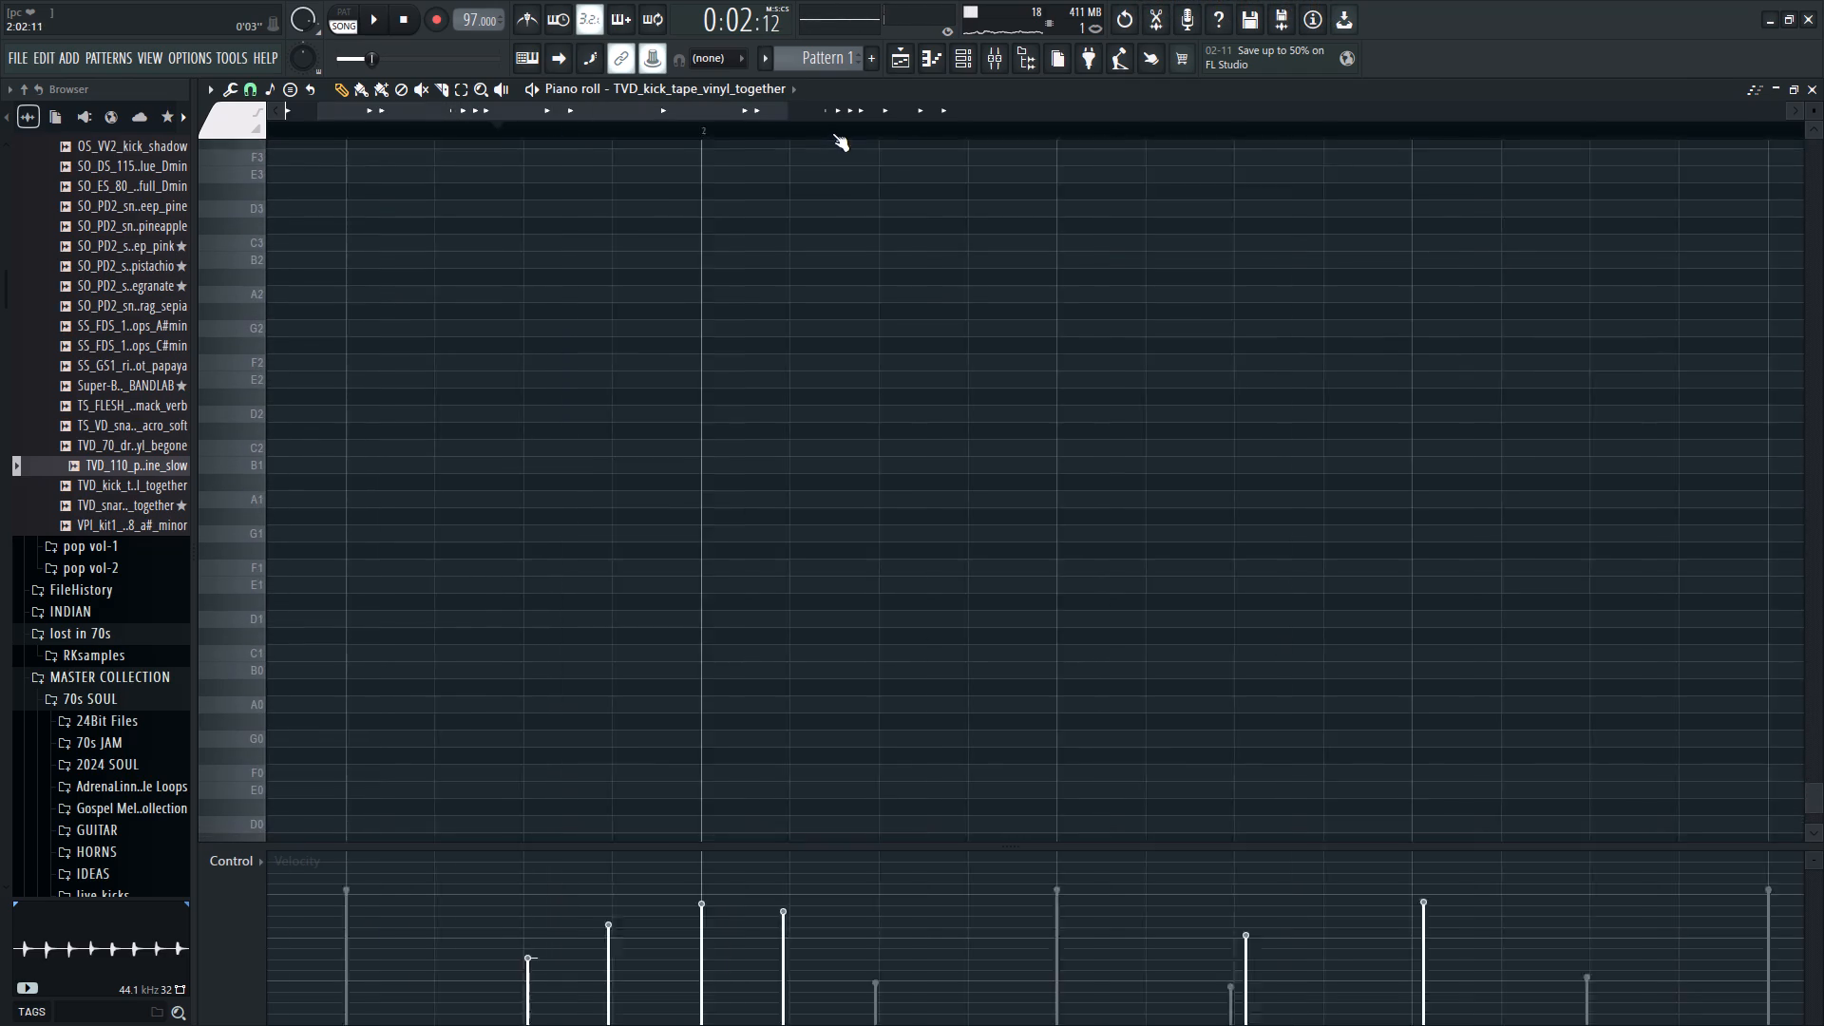
left_click(902, 48)
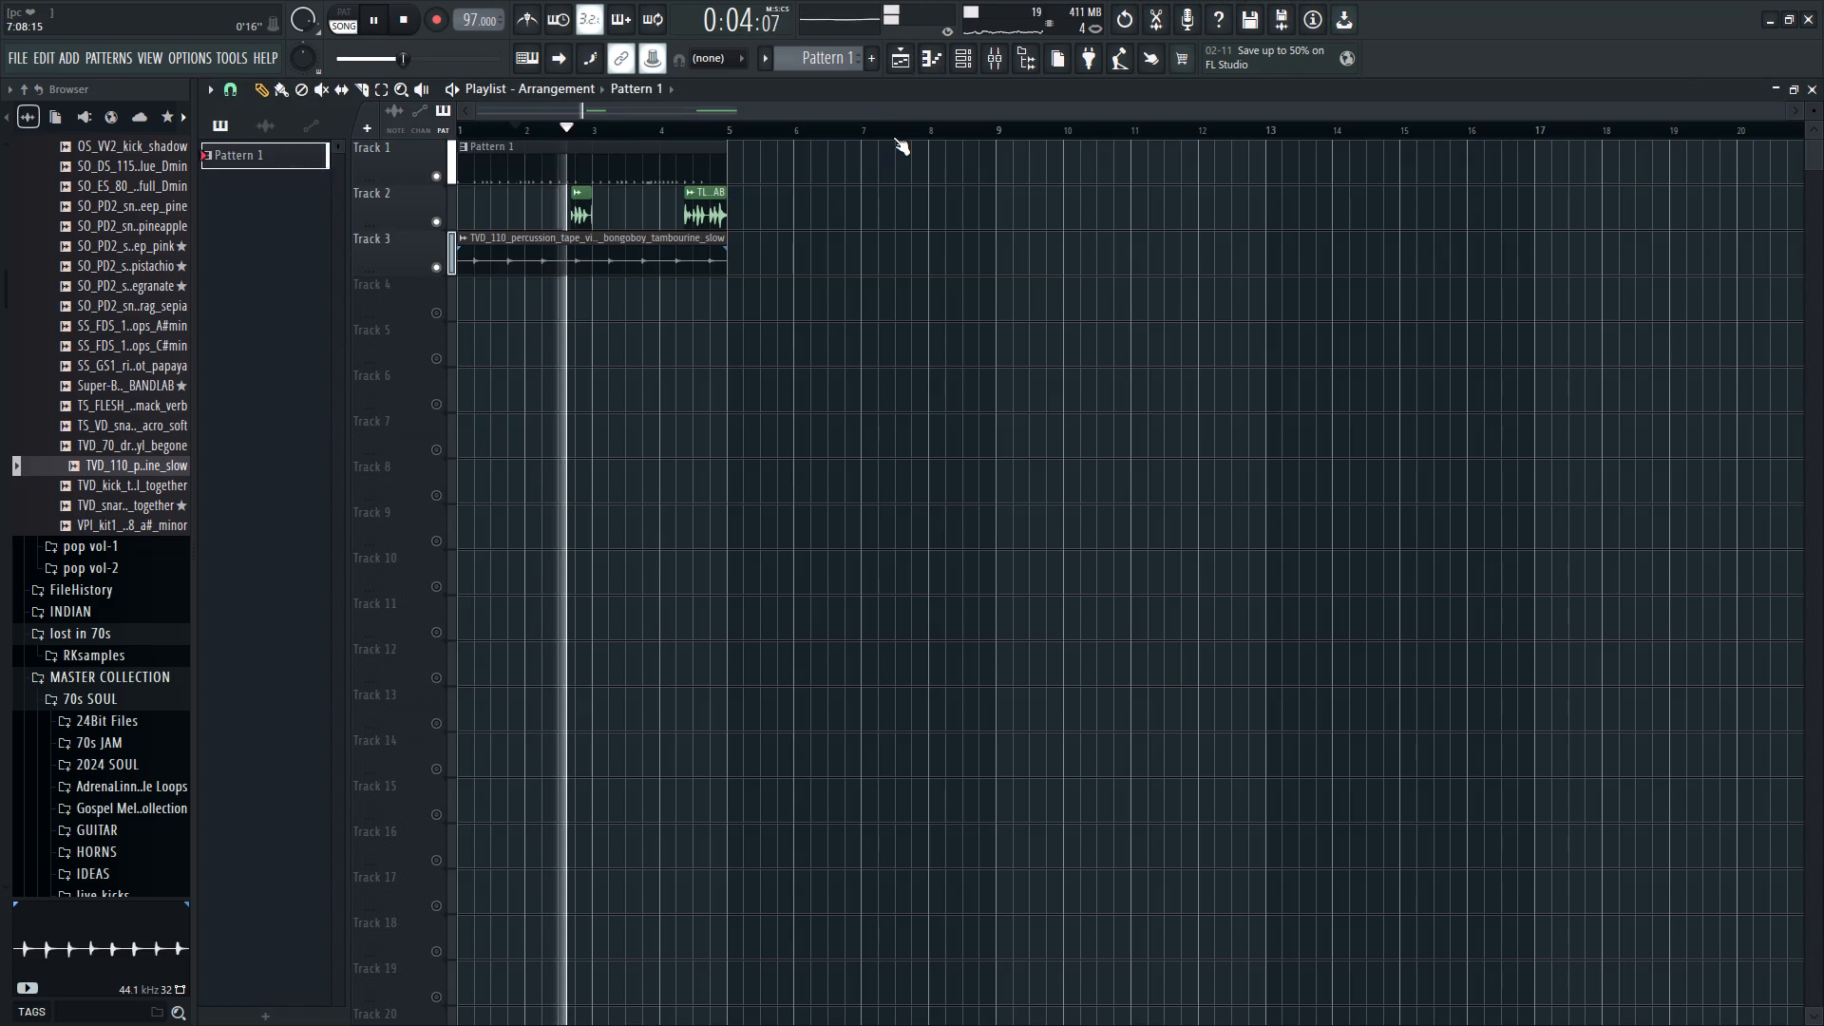
scroll(893, 135, "down", 4)
scroll(864, 256, "up", 4)
key("space")
Select all the playlist clips and move them together one bar later so they start at bar 2.
left_click_drag(786, 158, 448, 368, "ctrl")
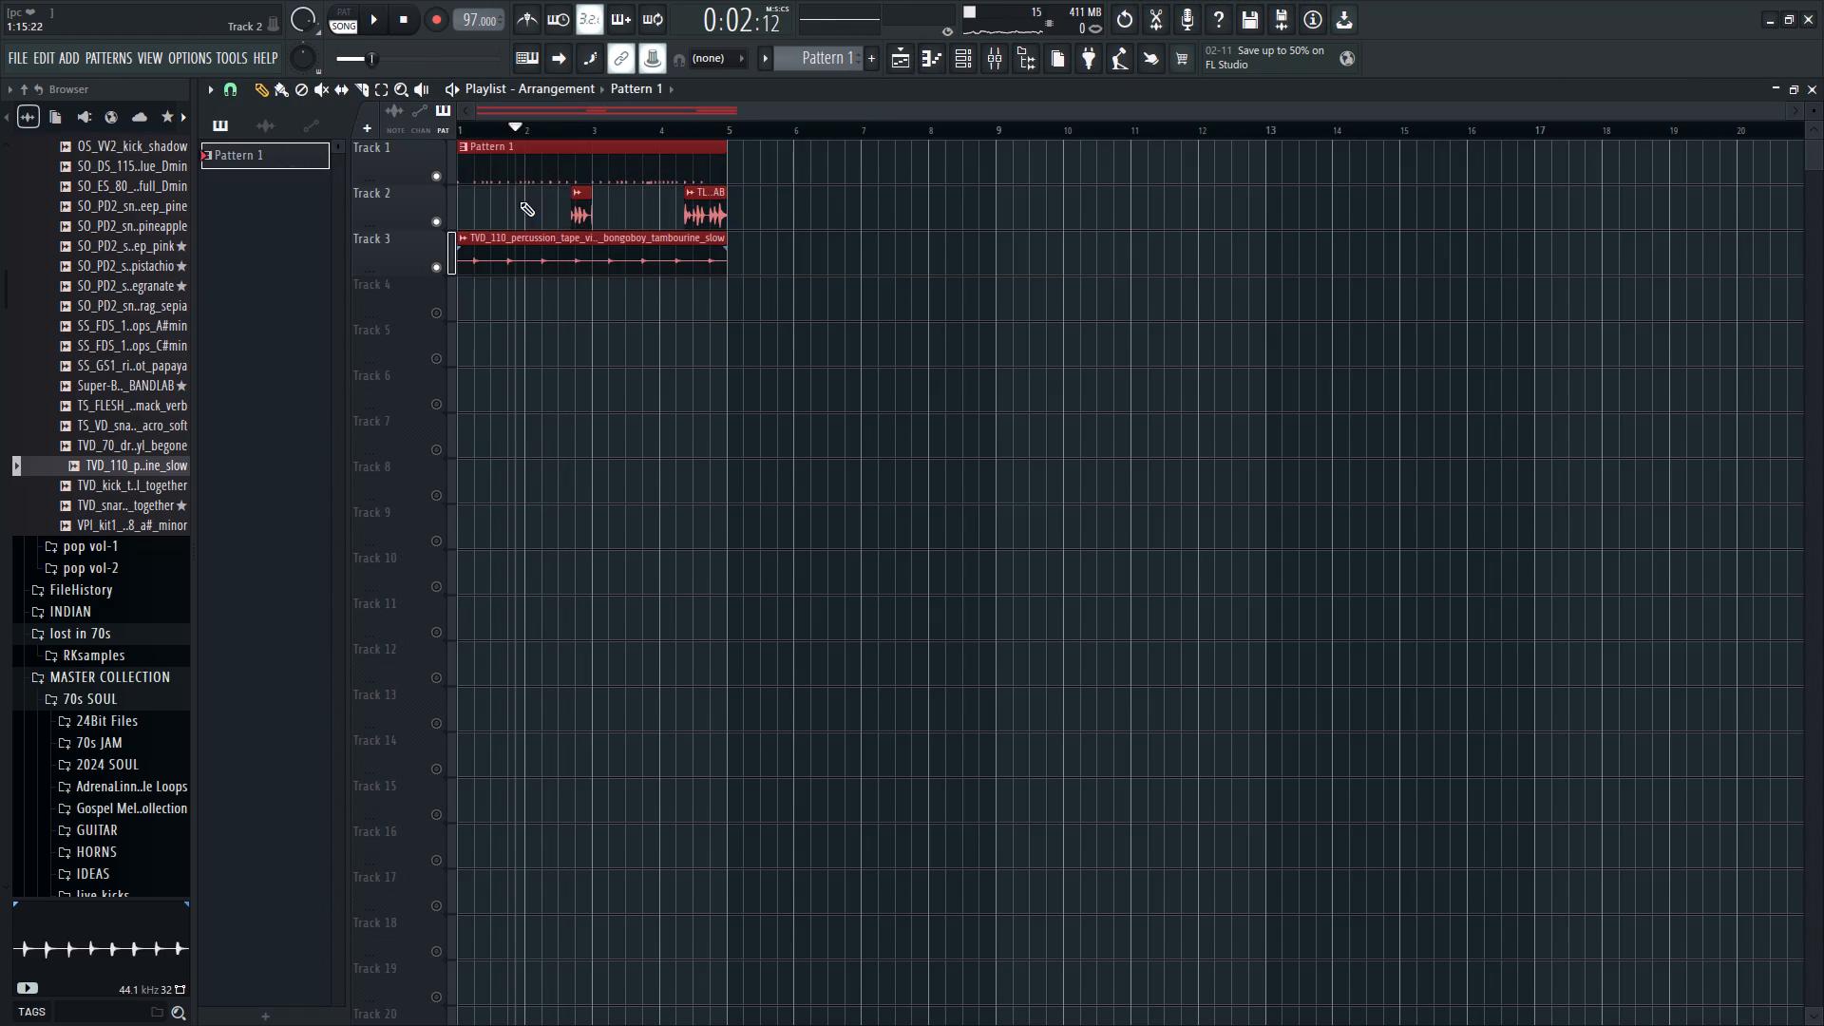
left_click_drag(510, 174, 592, 190)
left_click_drag(464, 134, 413, 144)
key("space")
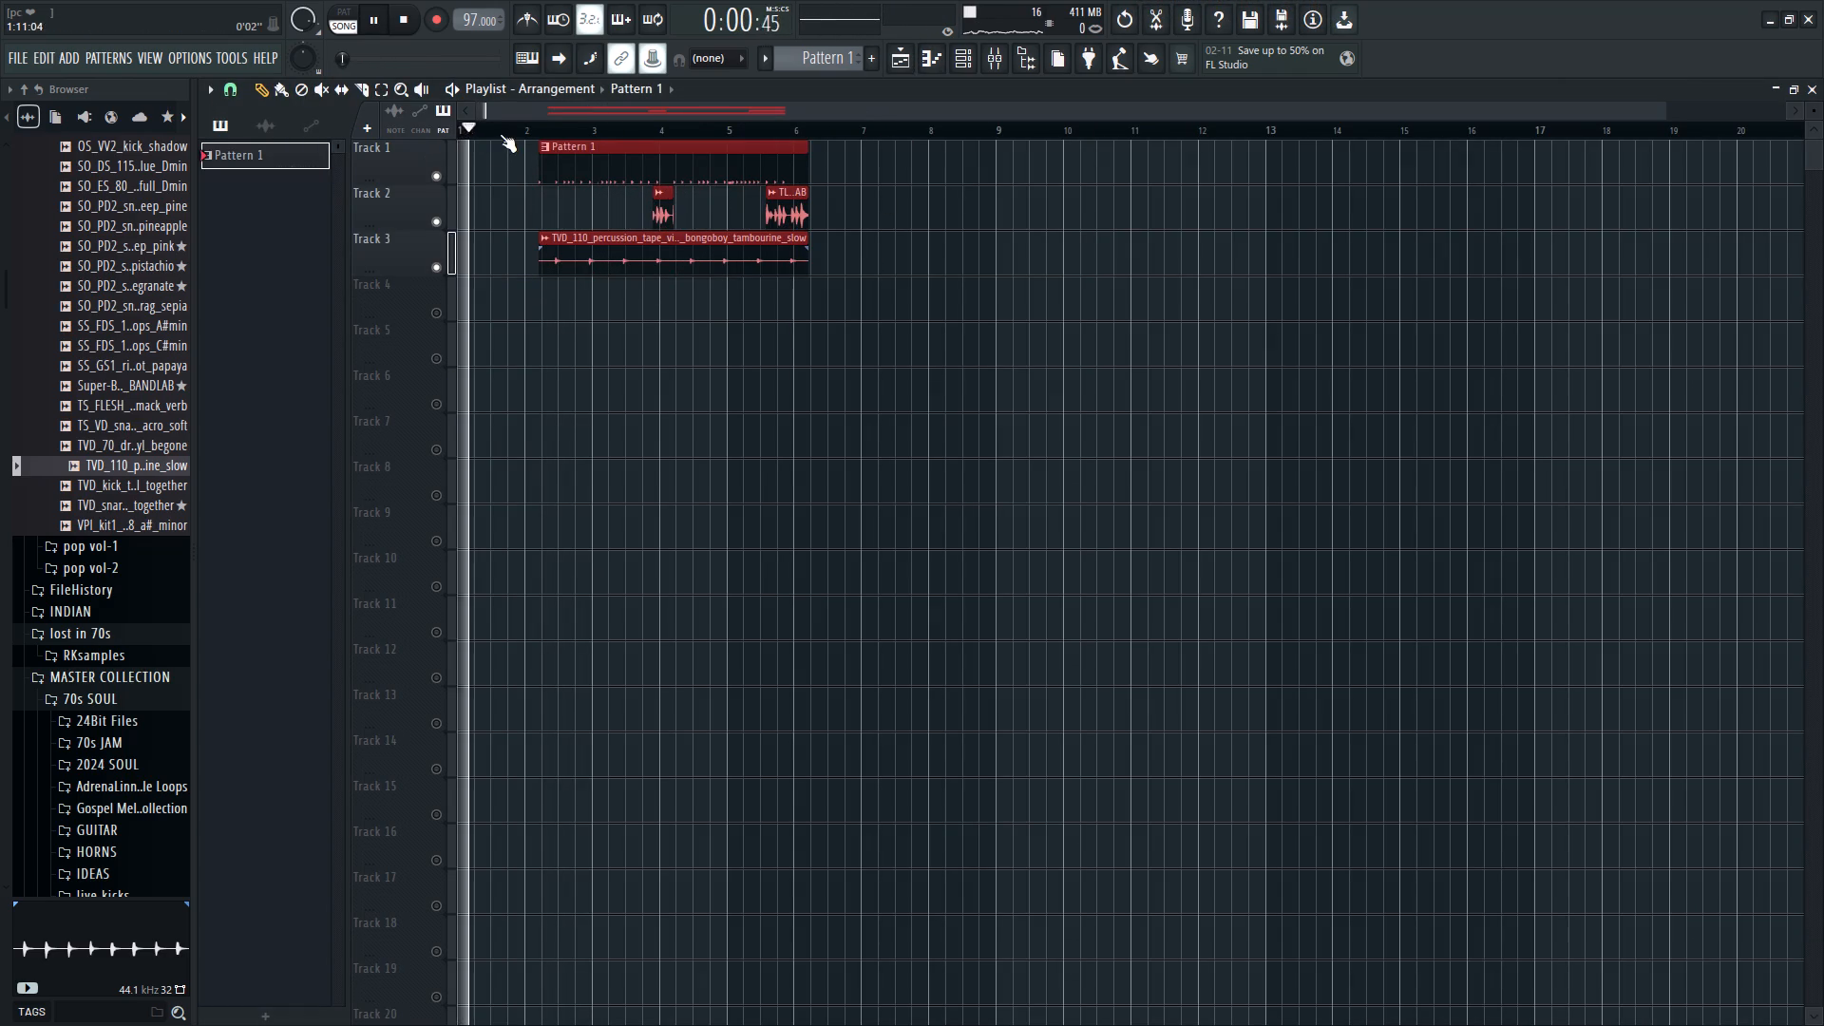
scroll(499, 130, "up", 3)
key("space")
left_click_drag(754, 157, 684, 166)
key("space")
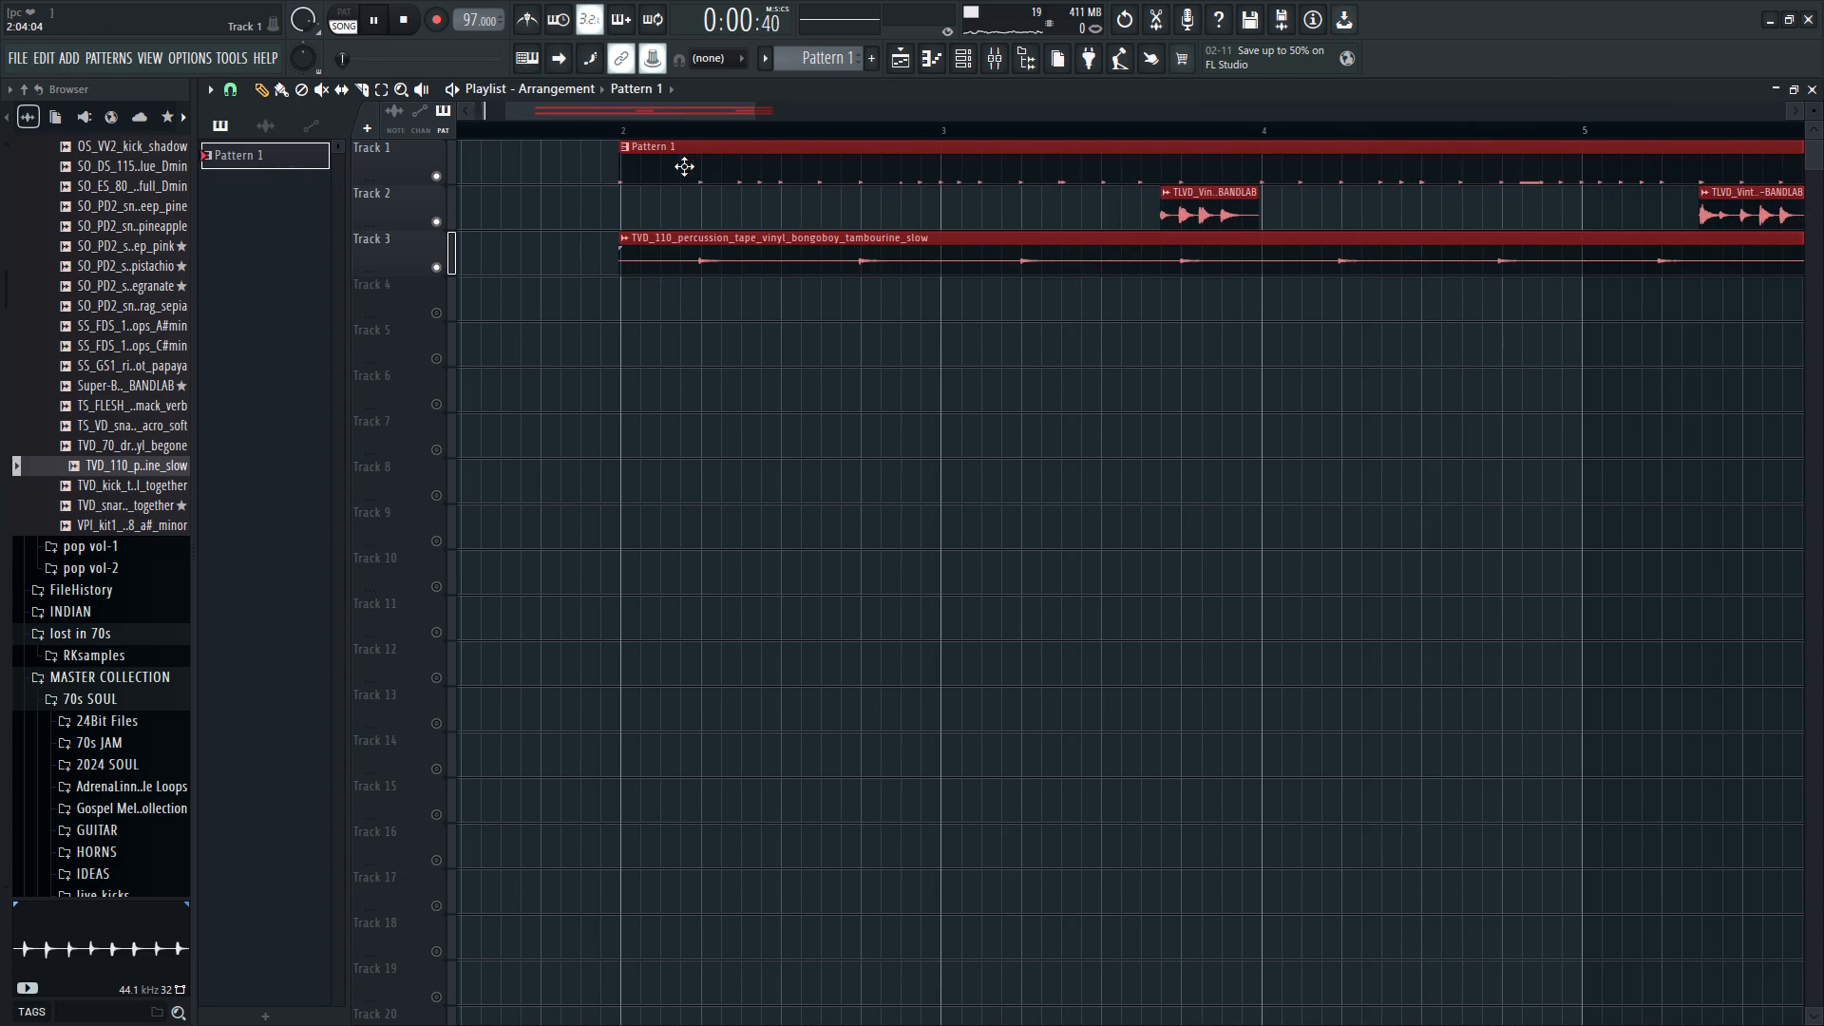
left_click_drag(684, 166, 687, 168)
key("space")
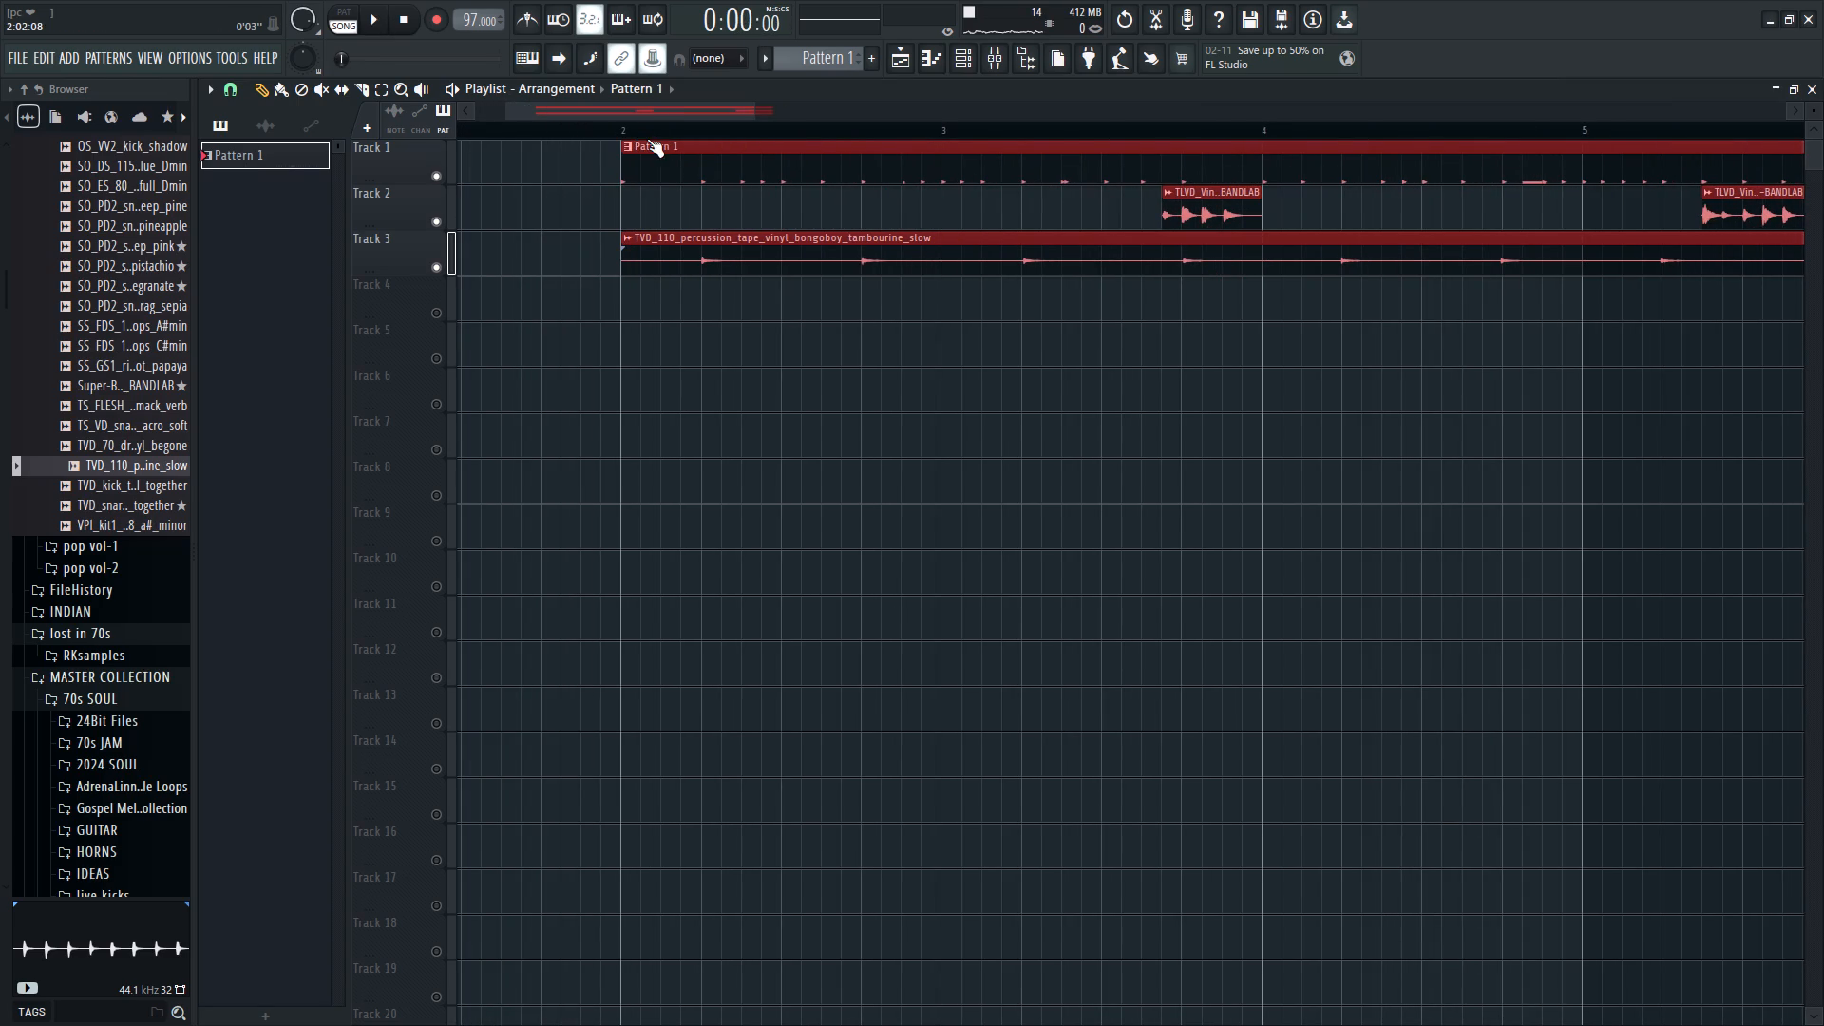
Play the arrangement from just before bar 2 to hear how the moved clips begin.
scroll(629, 123, "up", 2)
left_click(599, 127)
left_click(649, 154)
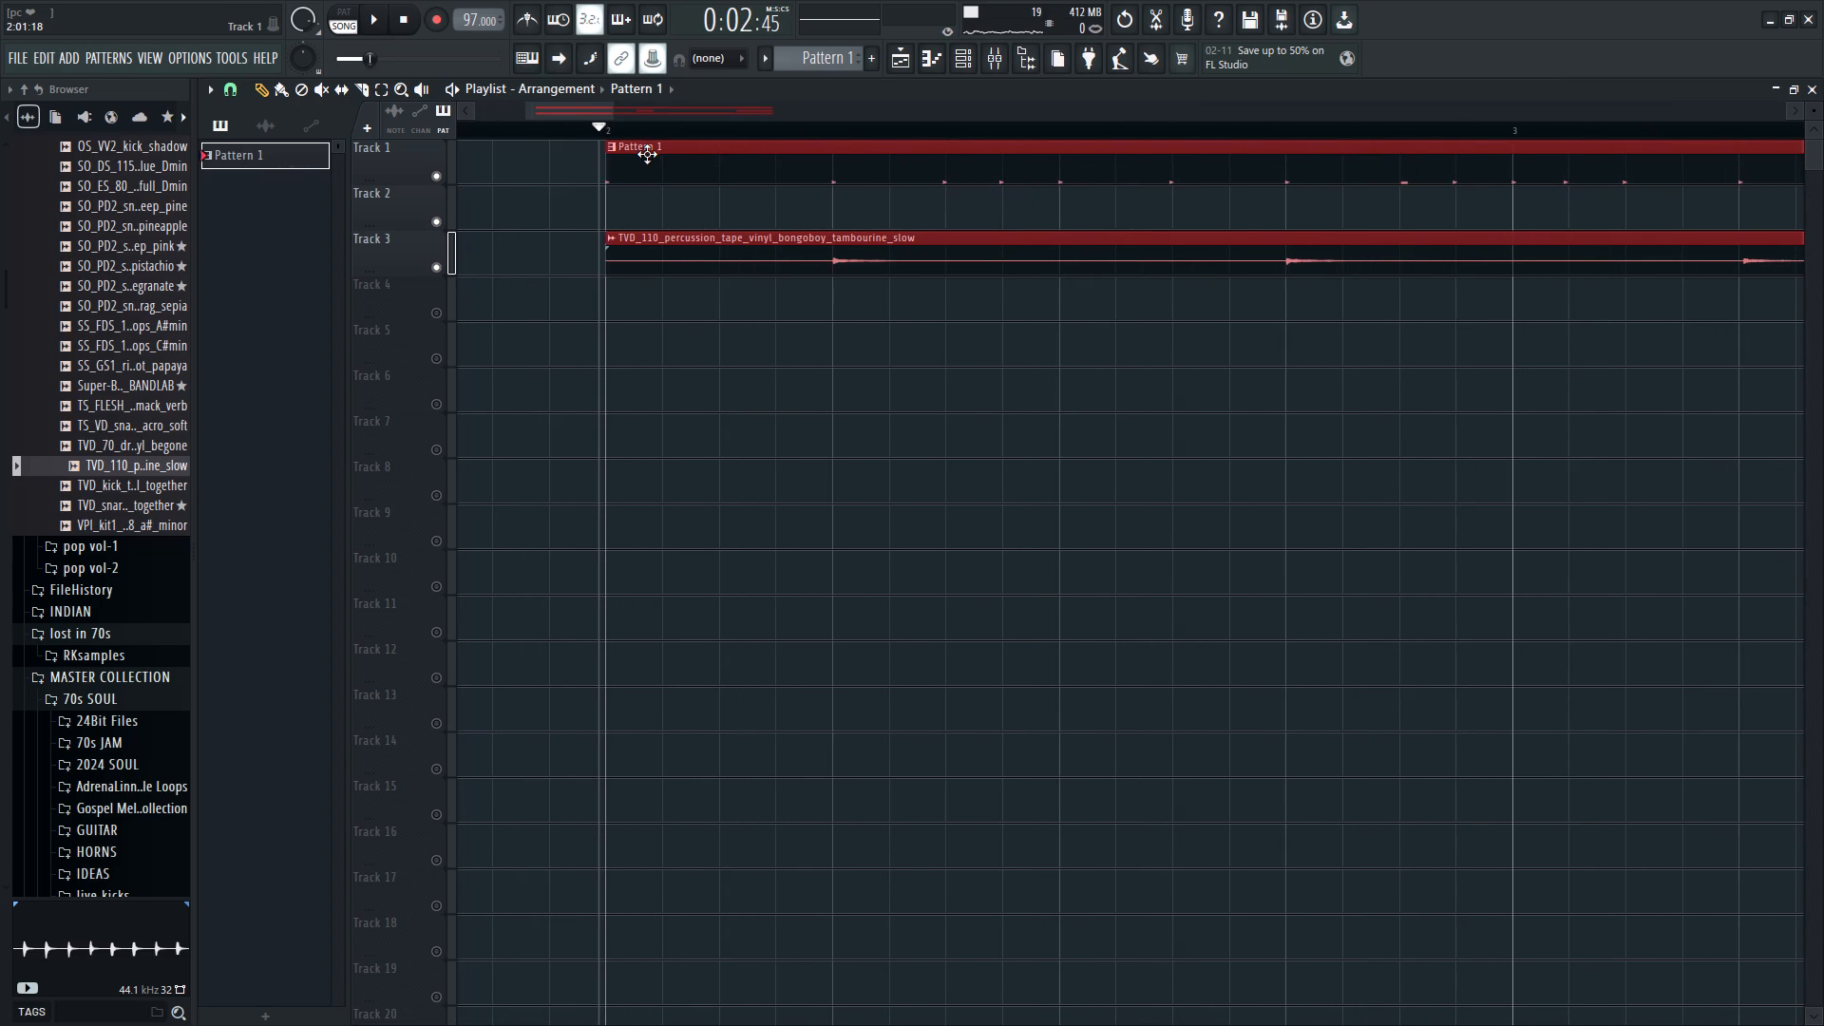
key("space")
key("space")
scroll(580, 131, "down", 3)
key("space")
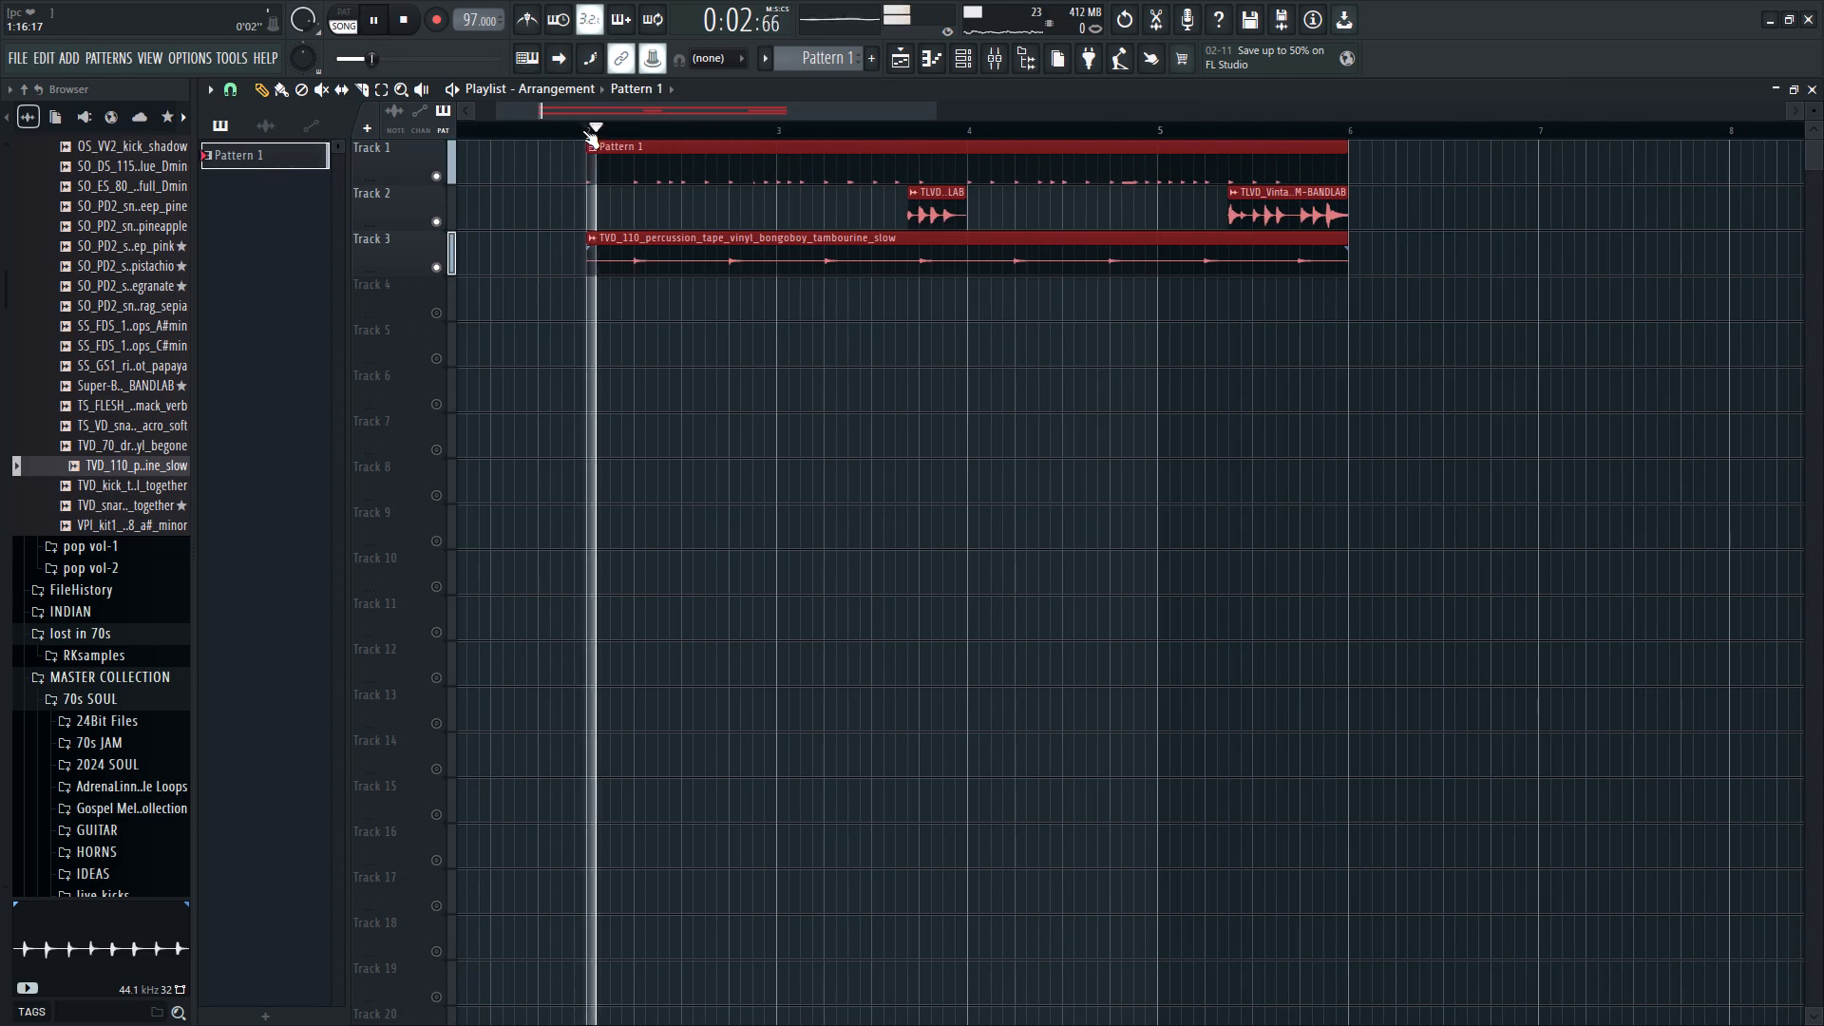
Deselect the playlist clips and play the arrangement from bar 2 to check the moved clips.
scroll(928, 302, "down", 1)
right_click(1006, 360)
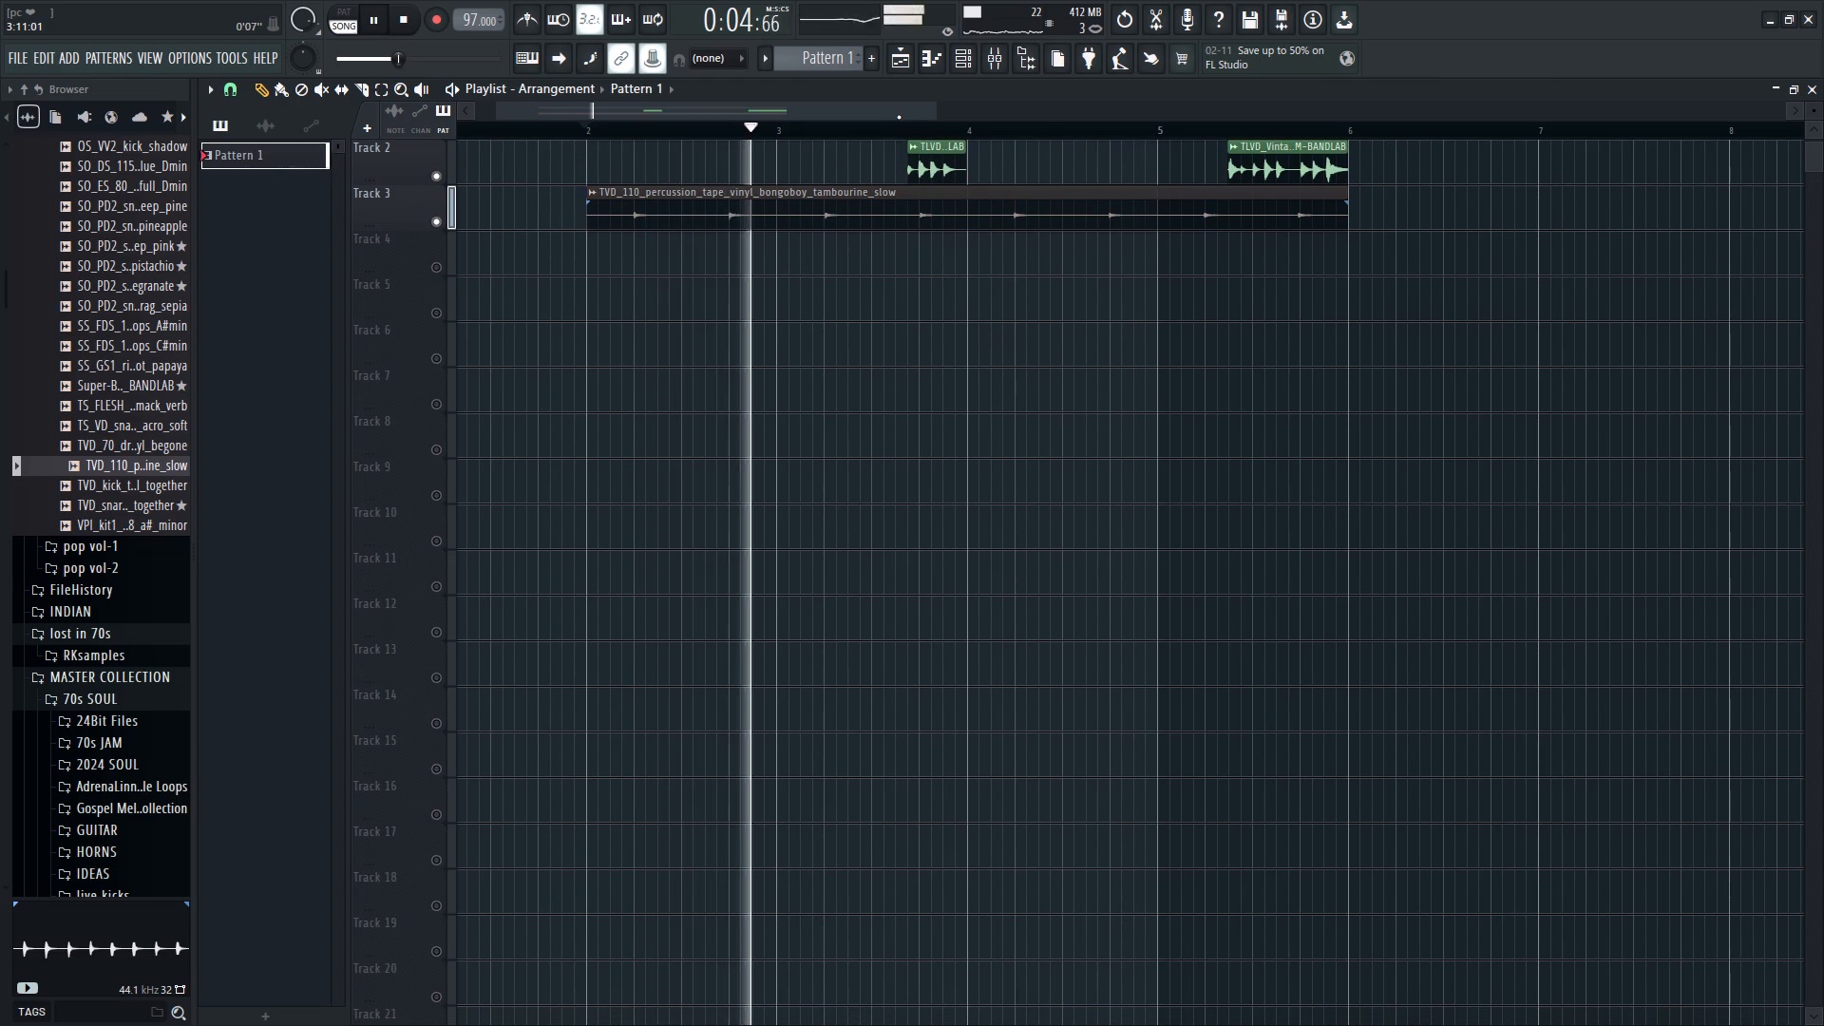
scroll(899, 117, "down", 2)
scroll(1035, 320, "up", 3)
scroll(1198, 389, "up", 2)
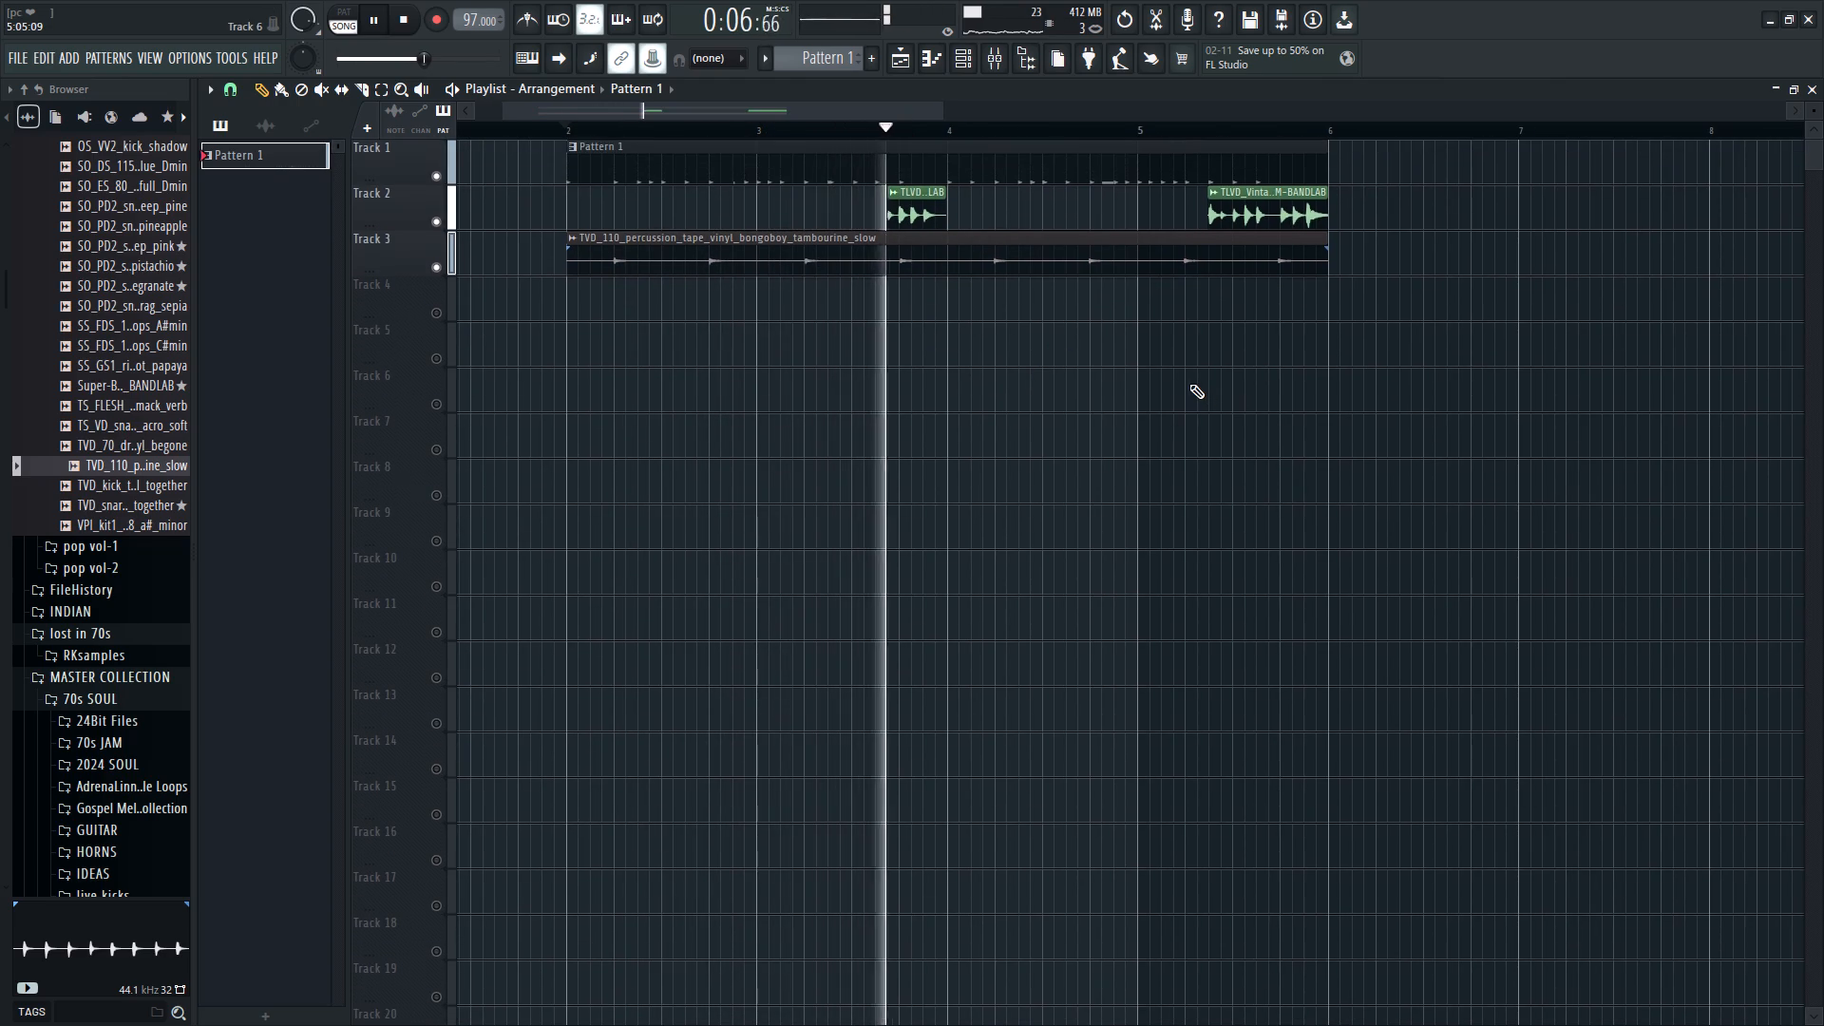
key("space")
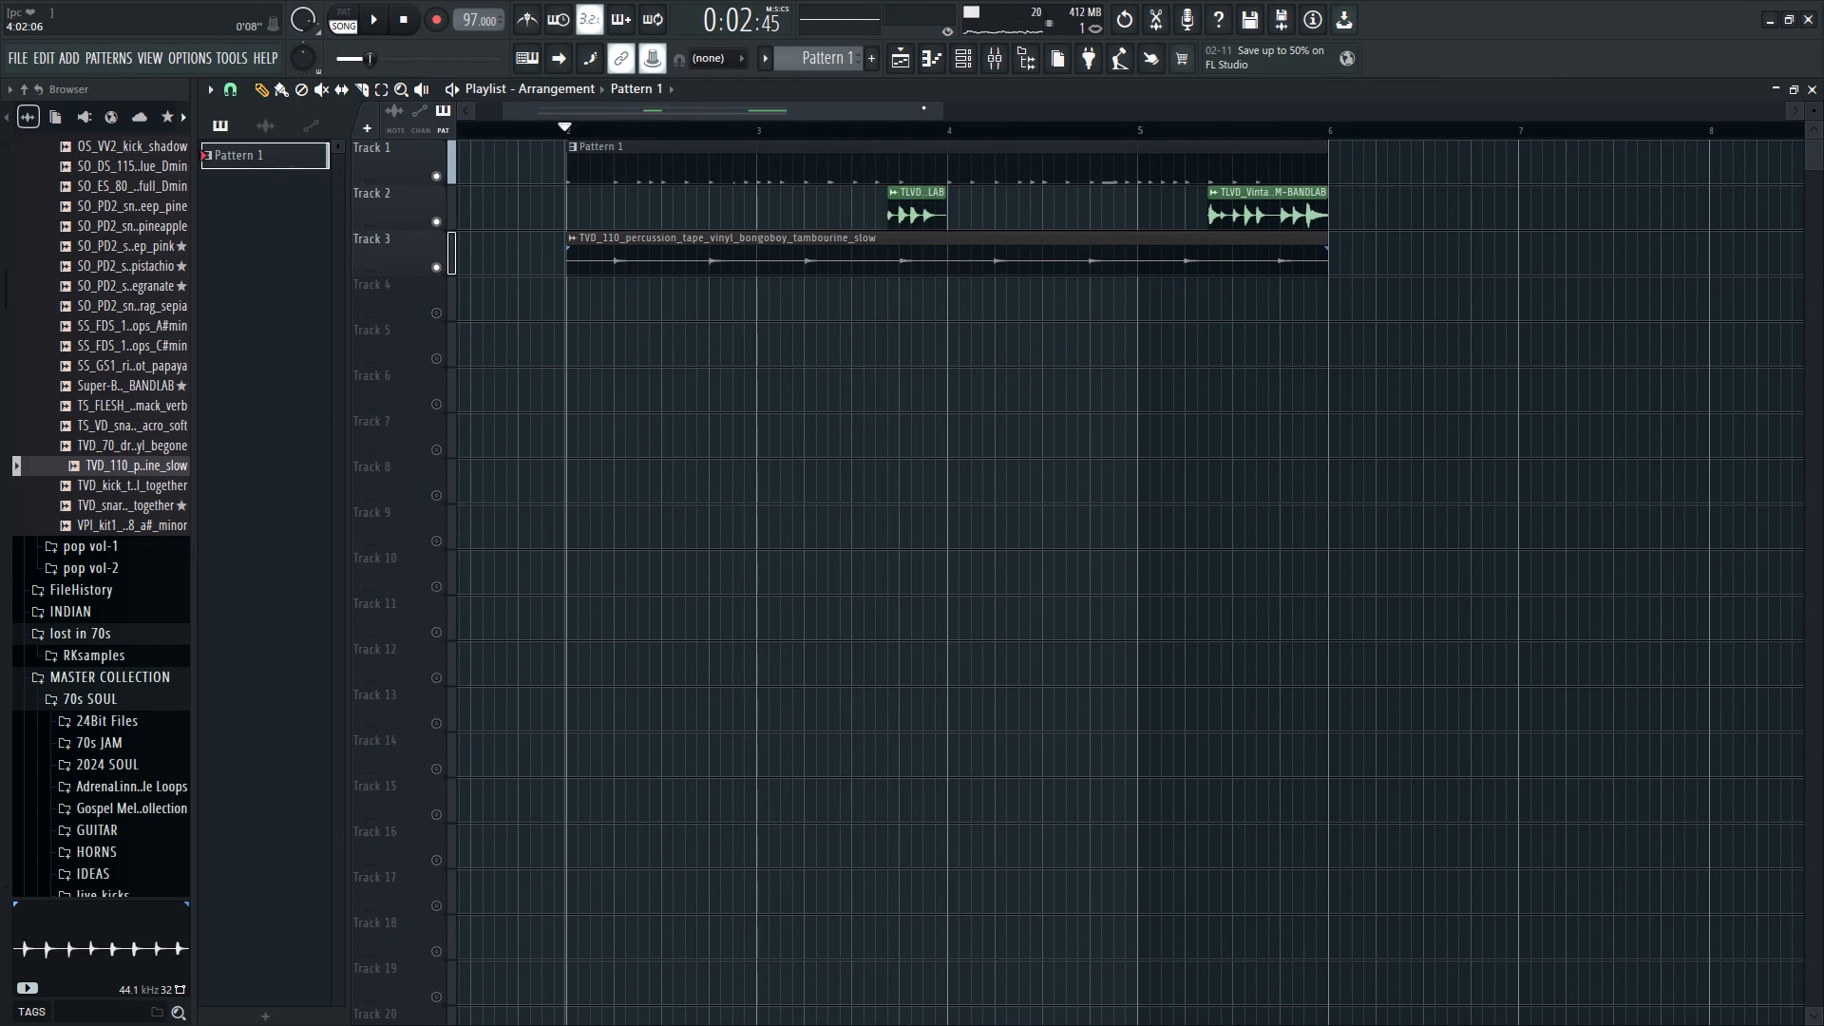
key("space")
scroll(923, 109, "down", 1)
key("space")
Copy the short TLVD_VintageKit drum fill clip on track 2 to about 1:12:00, leading into bar 2, and audition it.
left_click_drag(911, 201, 537, 224)
key("ctrl+z")
left_click_drag(887, 210, 627, 227, "shift")
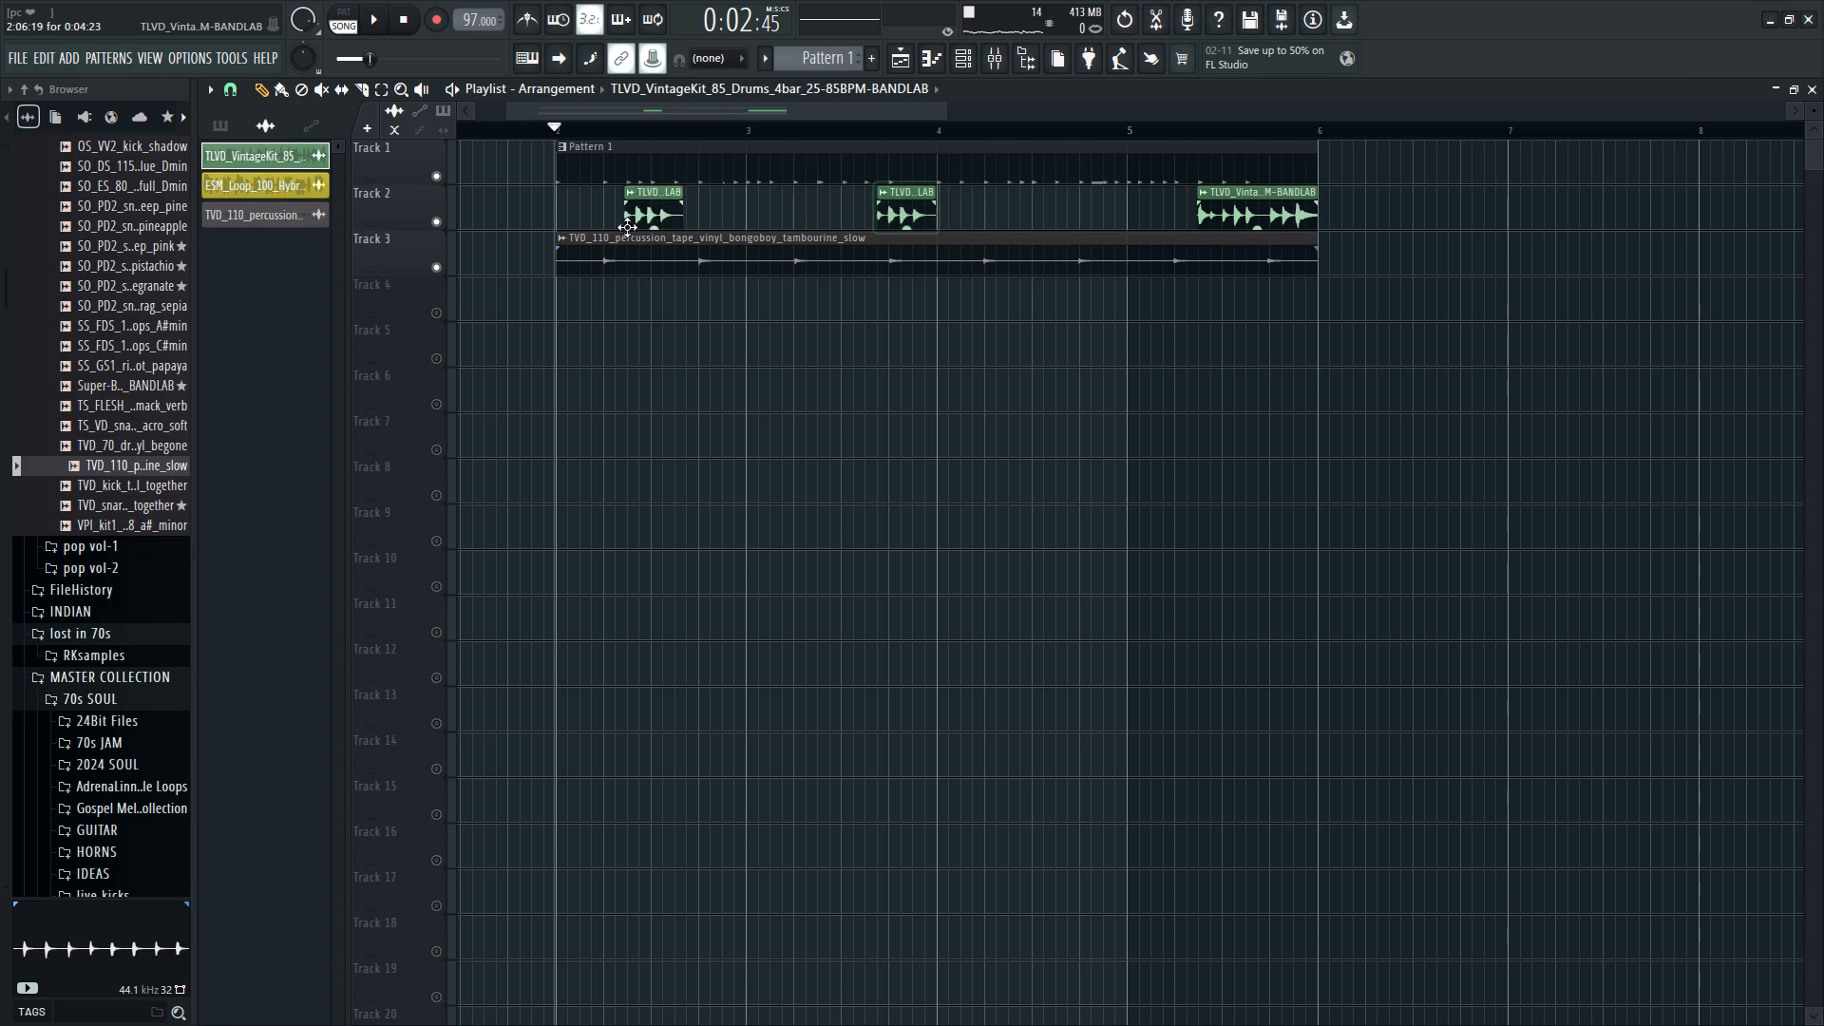
left_click_drag(627, 227, 521, 228, "shift")
left_click(463, 136)
scroll(474, 128, "up", 3)
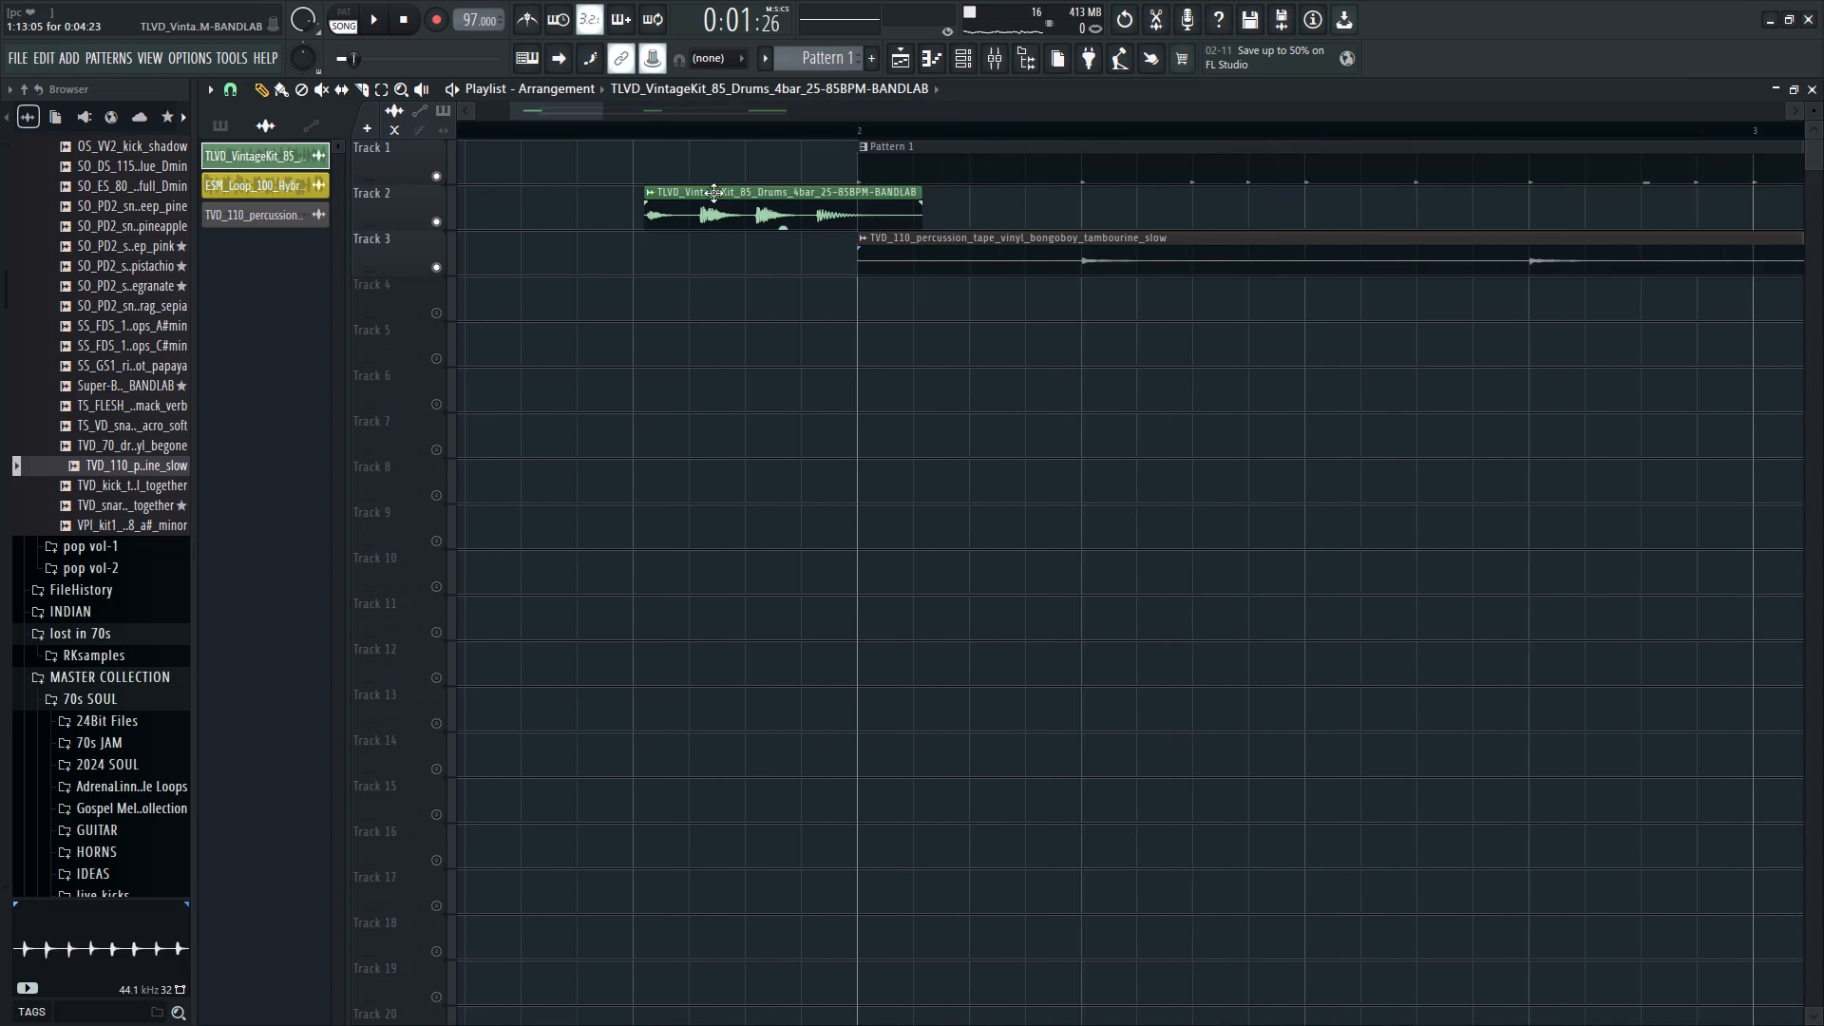
left_click_drag(714, 193, 701, 200)
left_click_drag(548, 125, 408, 159)
key("space")
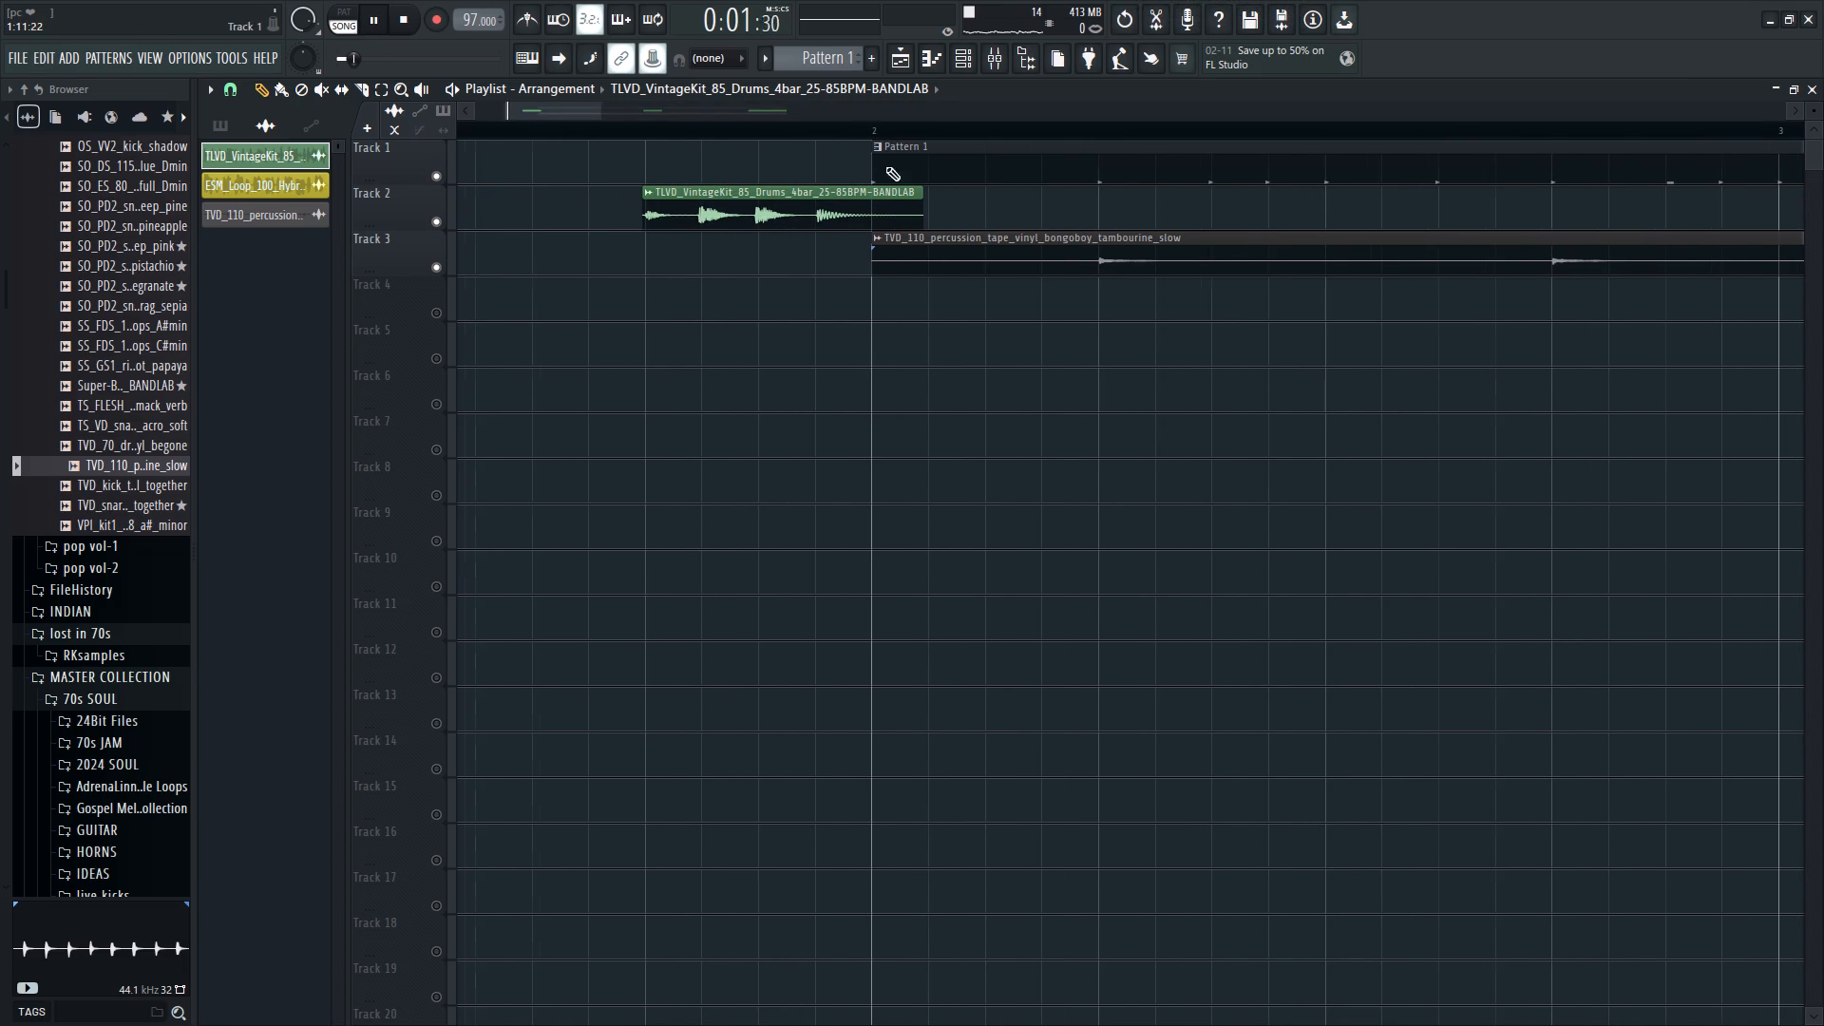
left_click(853, 192)
key("space")
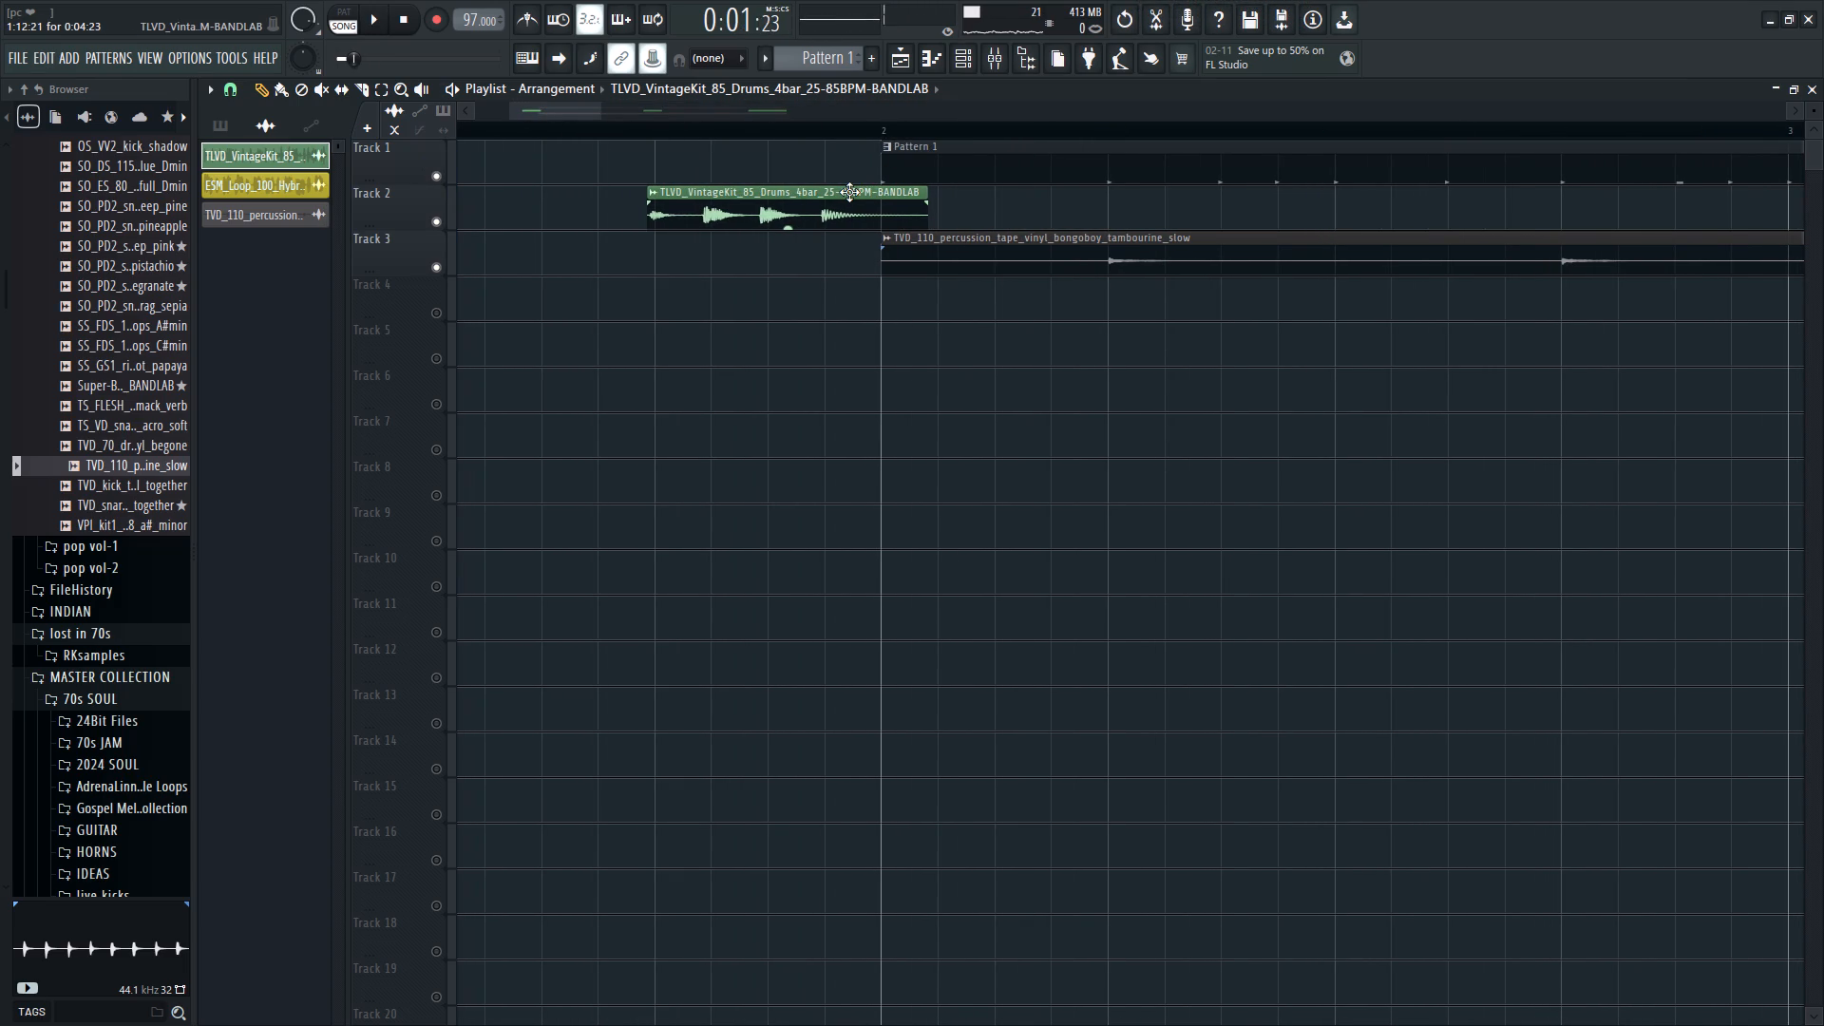
key("space")
left_click_drag(849, 193, 800, 205)
key("space")
key("space")
Audition the opening fill and extend its clip to a length of 0:05:00, ending at bar 2.
scroll(899, 132, "down", 5)
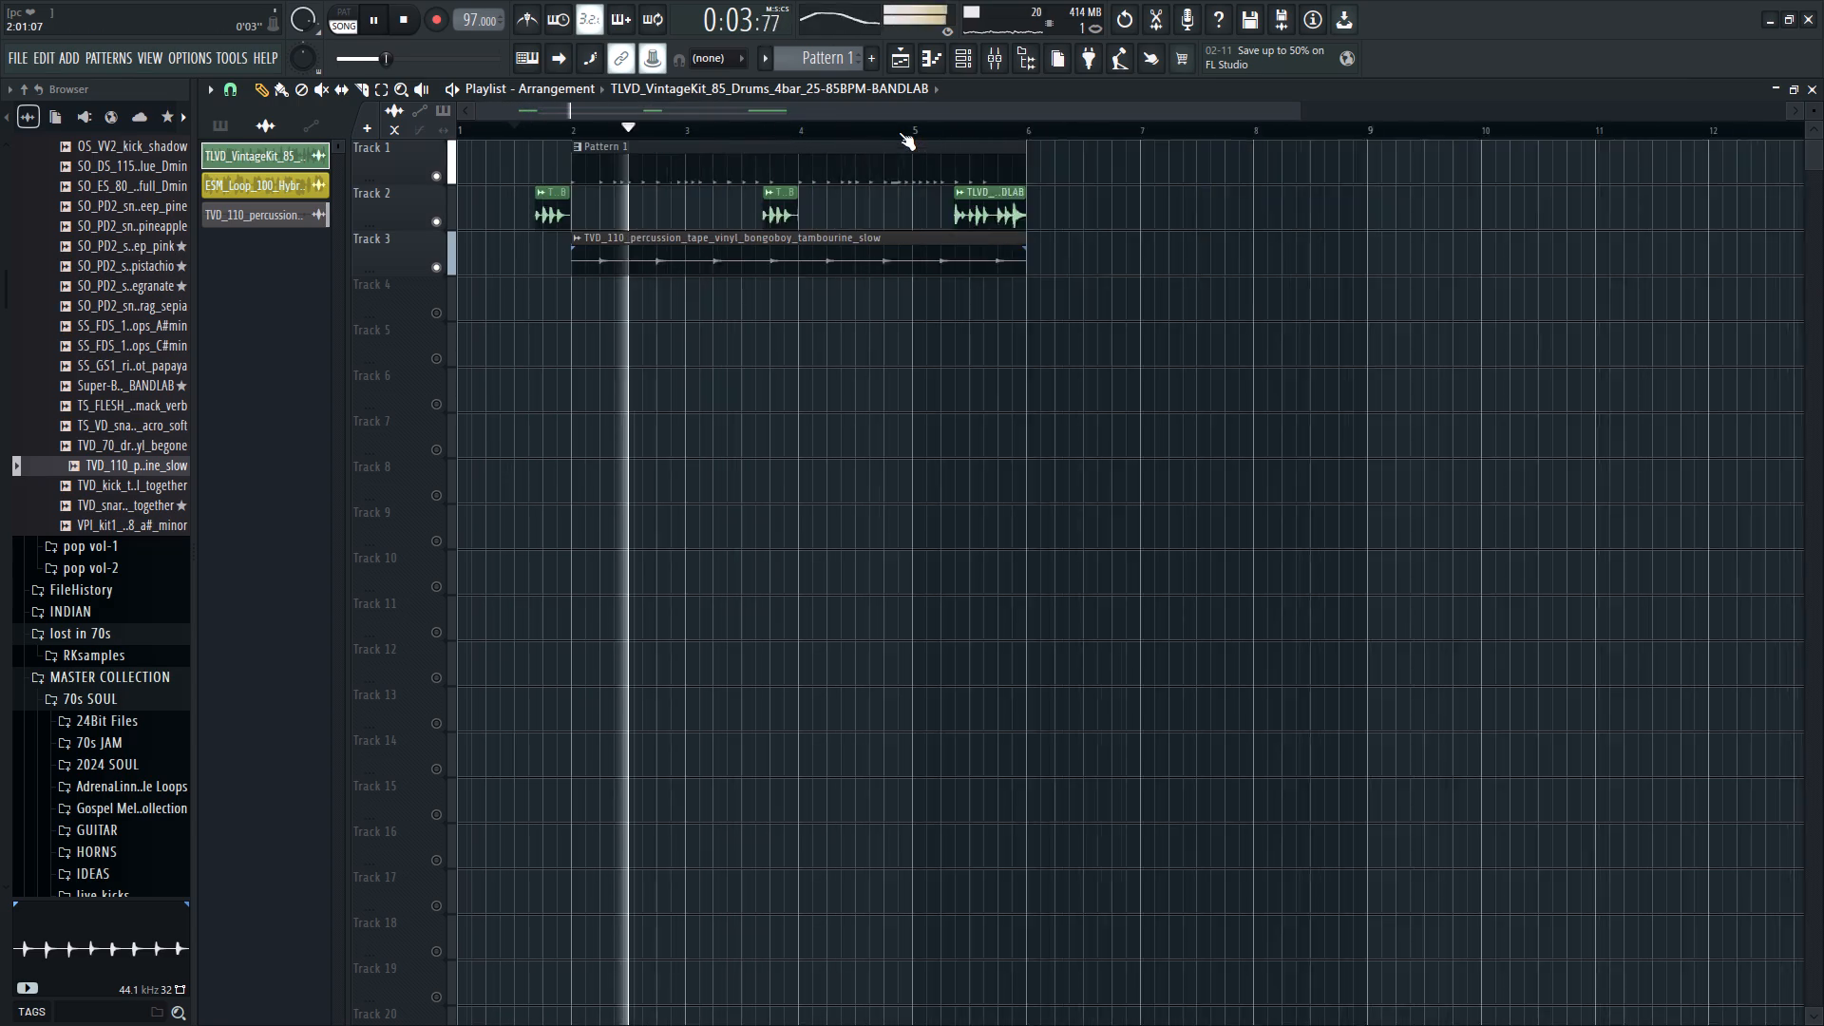
left_click_drag(979, 181, 577, 271, "ctrl")
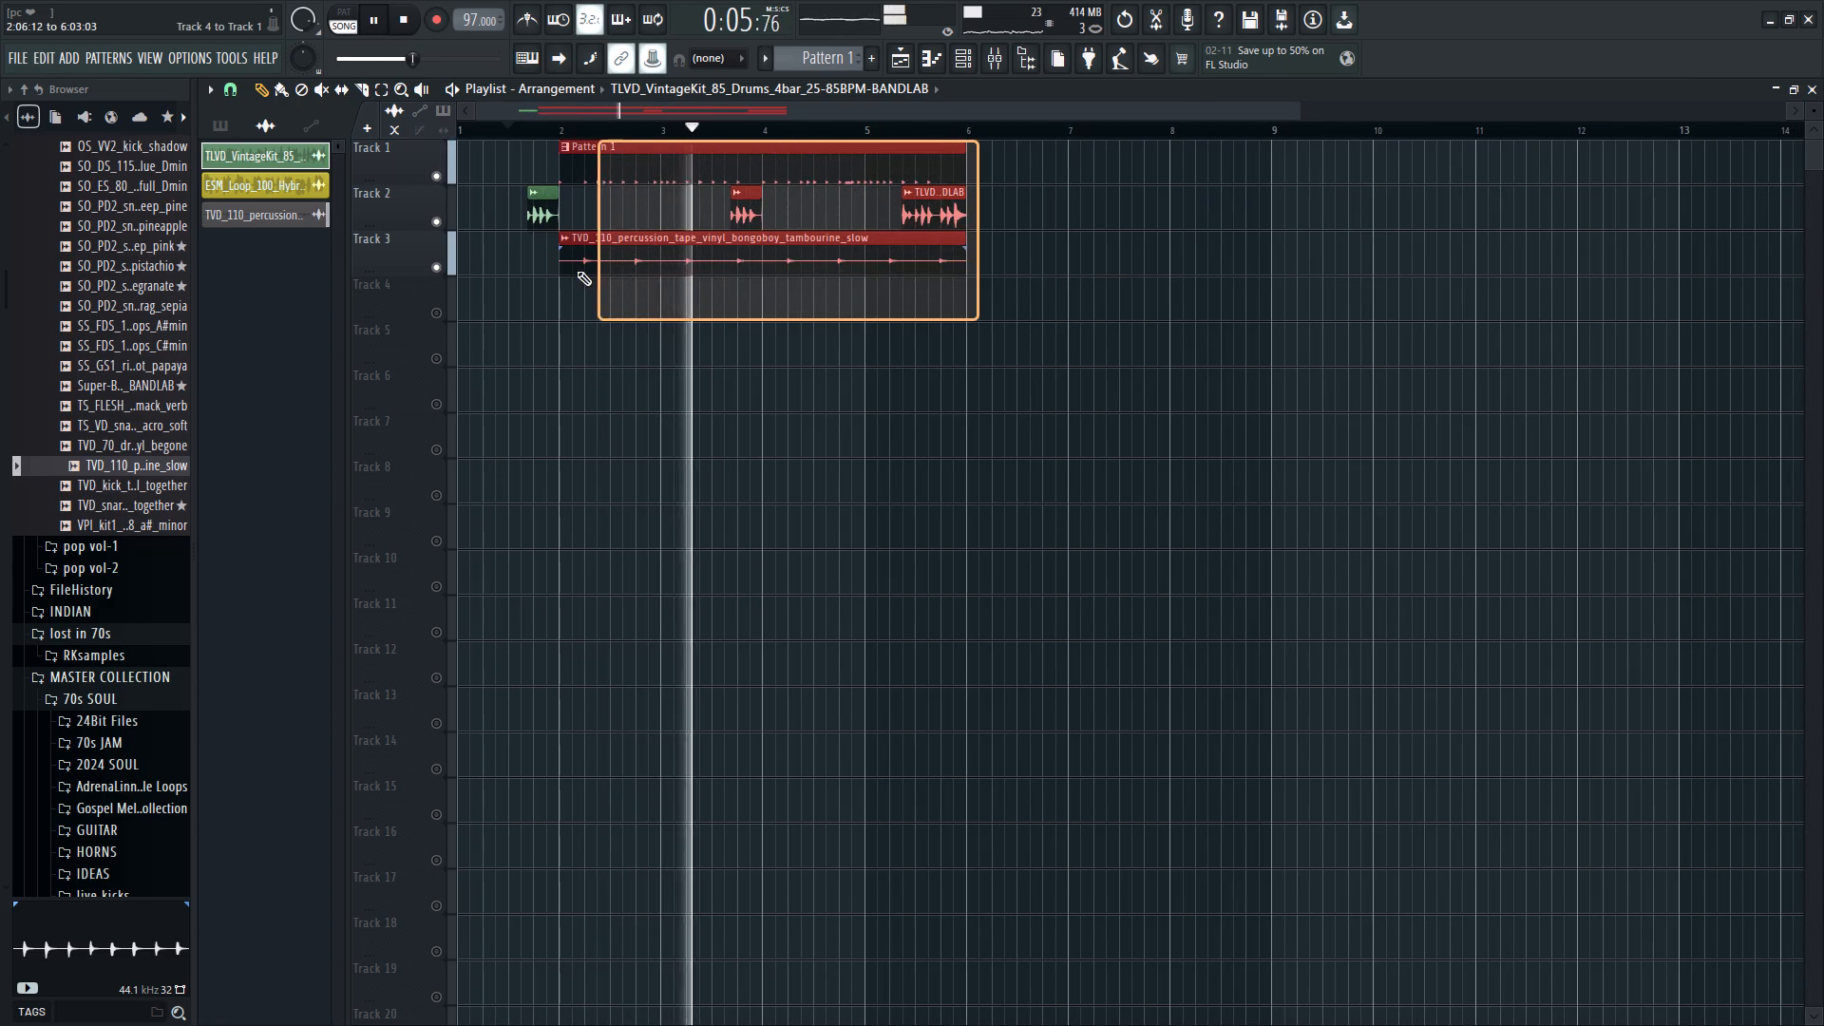
left_click_drag(577, 271, 584, 278, "ctrl")
key("space")
scroll(522, 121, "up", 6)
left_click(1384, 161)
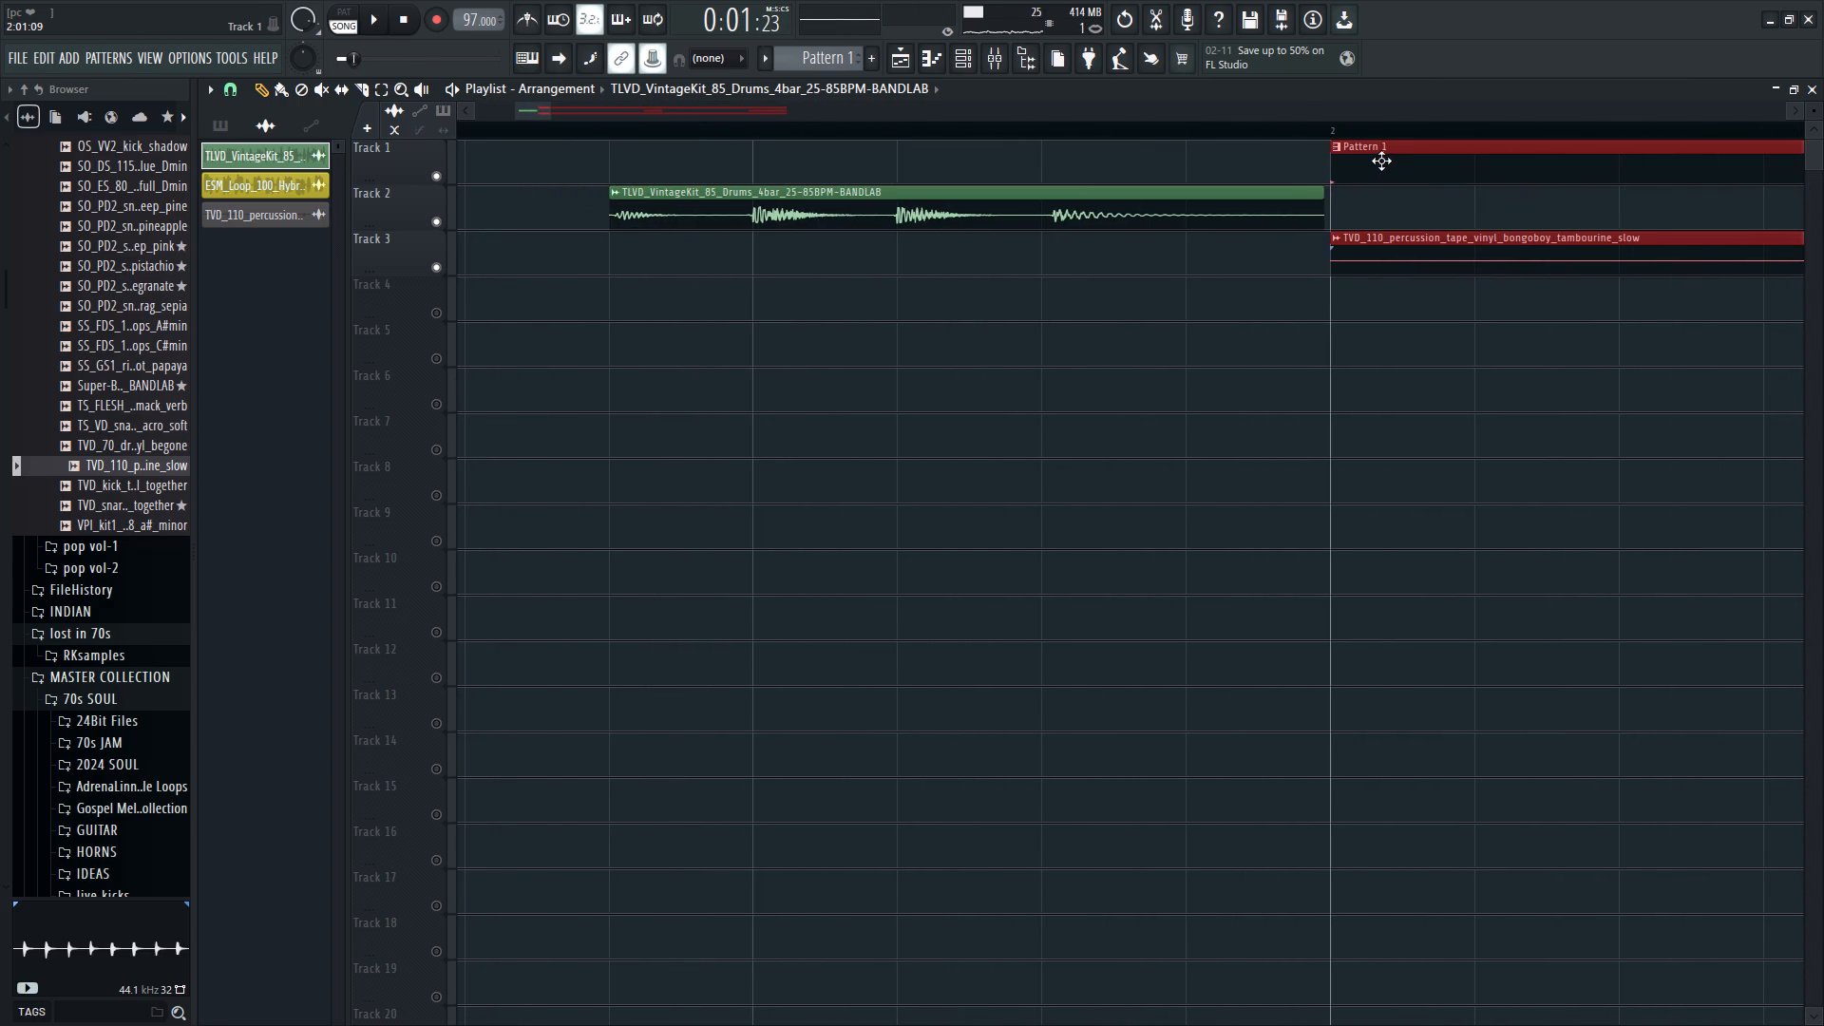
key("space")
right_click(1268, 271)
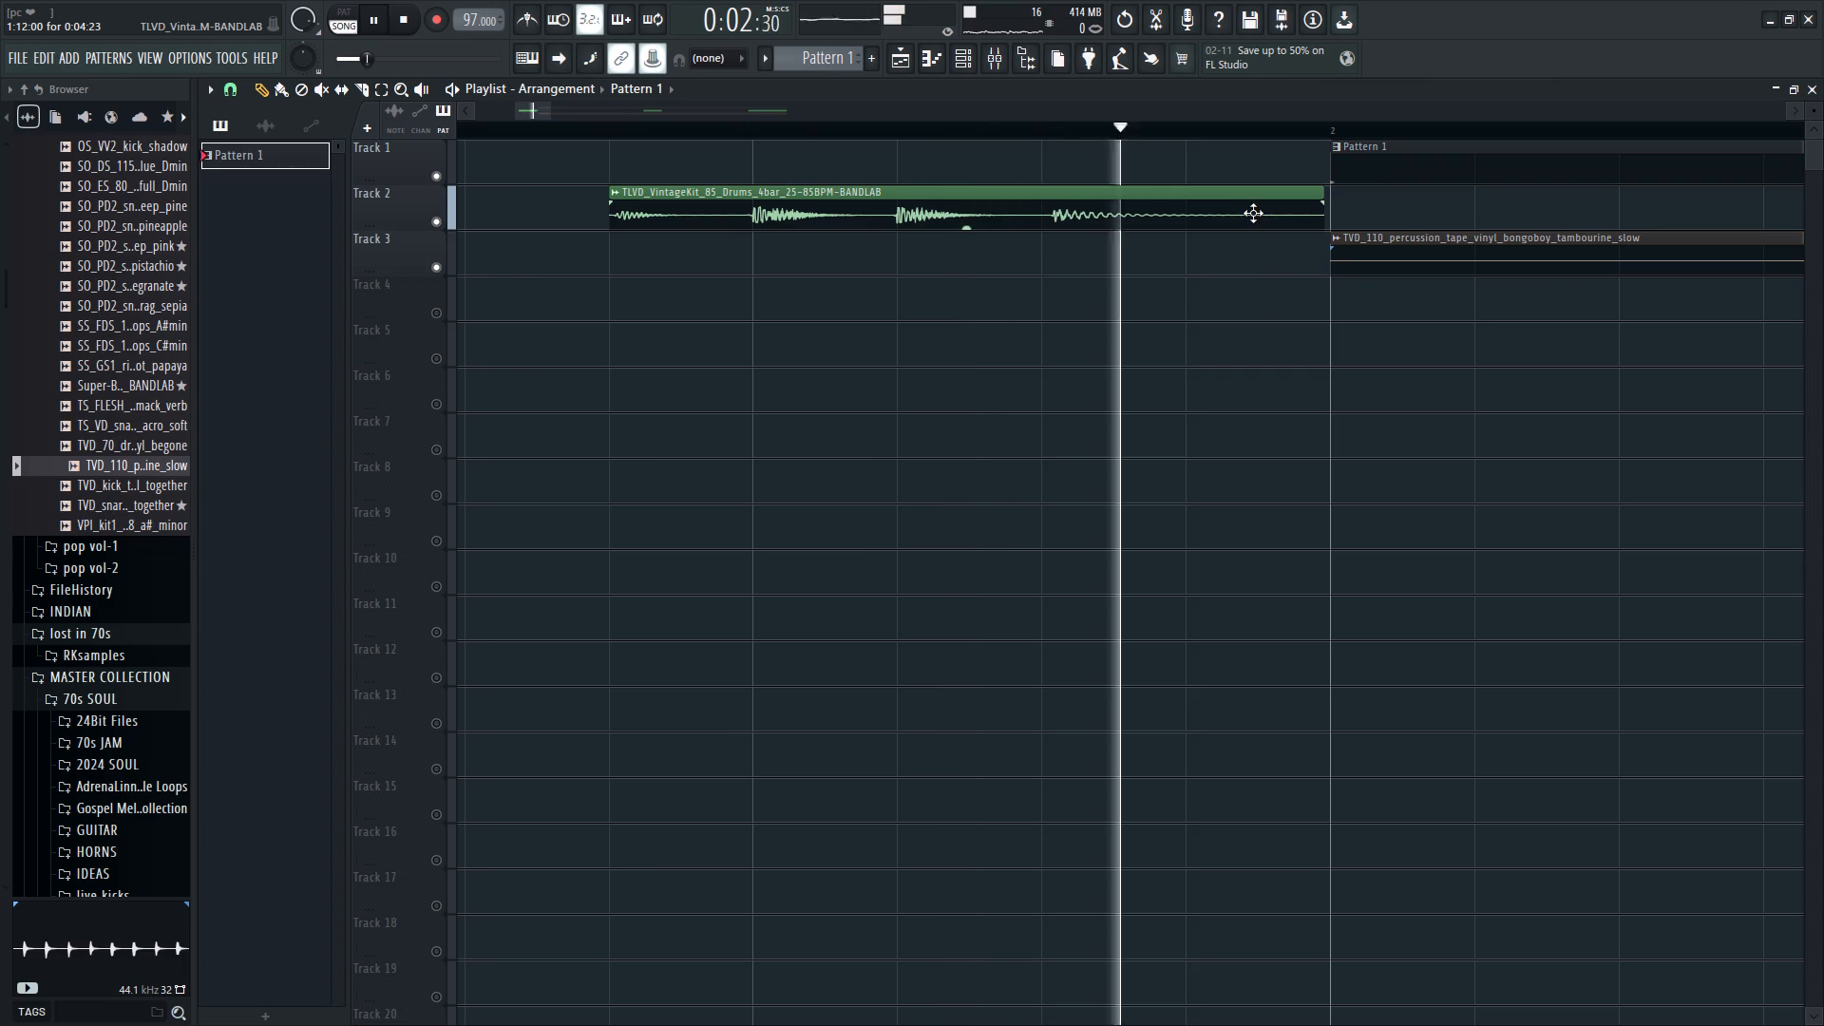
left_click(1320, 187)
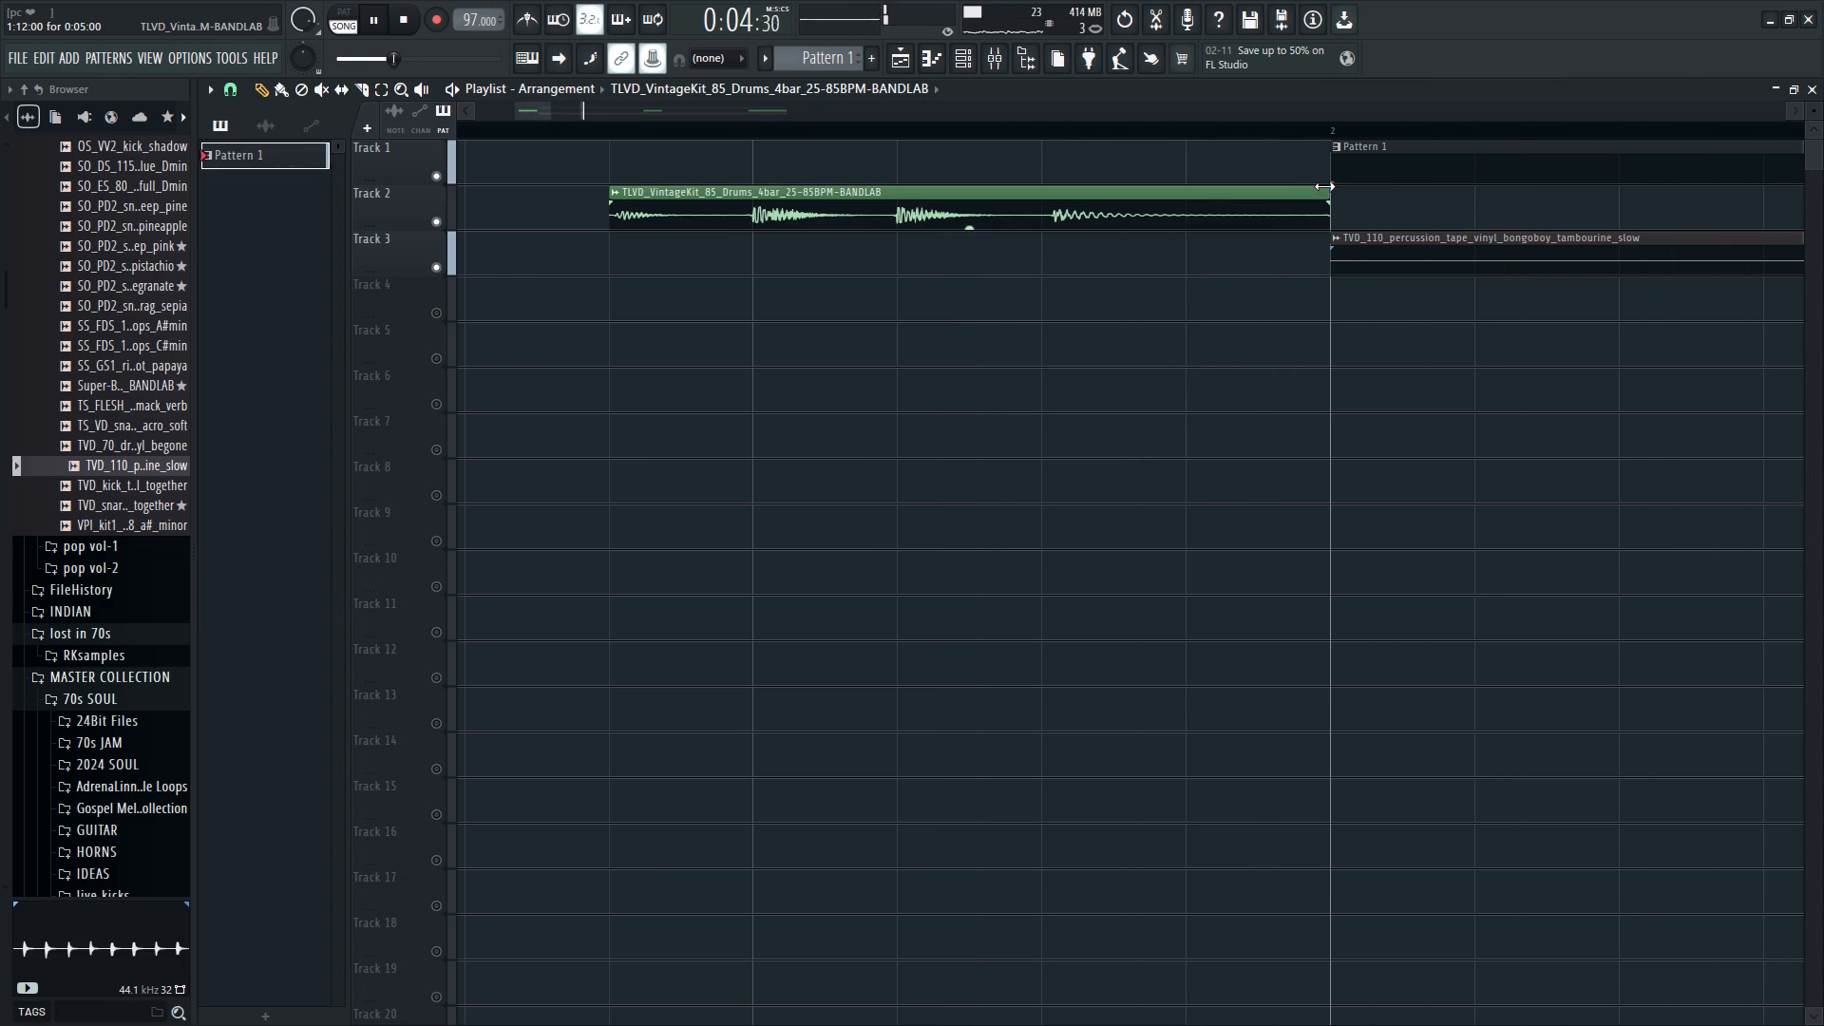
Play the arrangement from just before bar 3 to check the groove.
scroll(1245, 124, "down", 5)
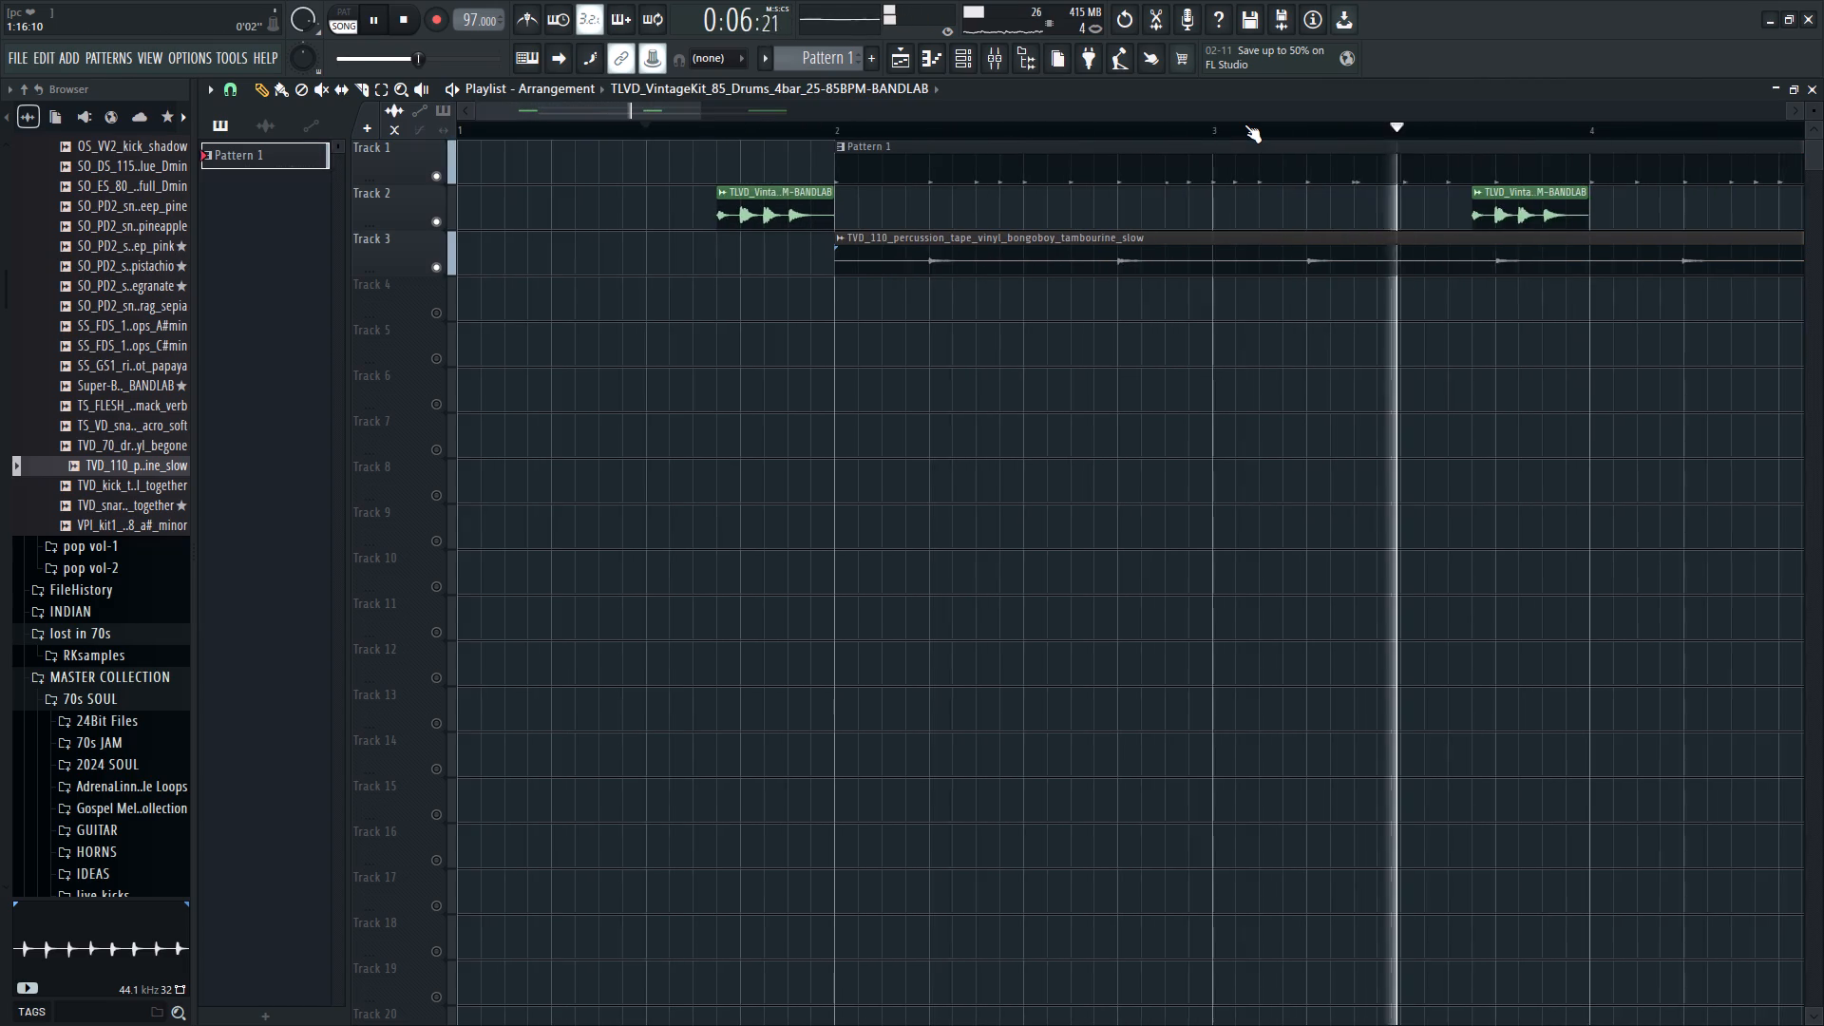
key("space")
left_click(1163, 124)
key("space")
Open the CDS_DEAD_HAT_ONE_SHOT_TAPED_SOFT channel's notes and delete the C5 hat note just after bar 2's downbeat.
double_click(1209, 163)
key("space")
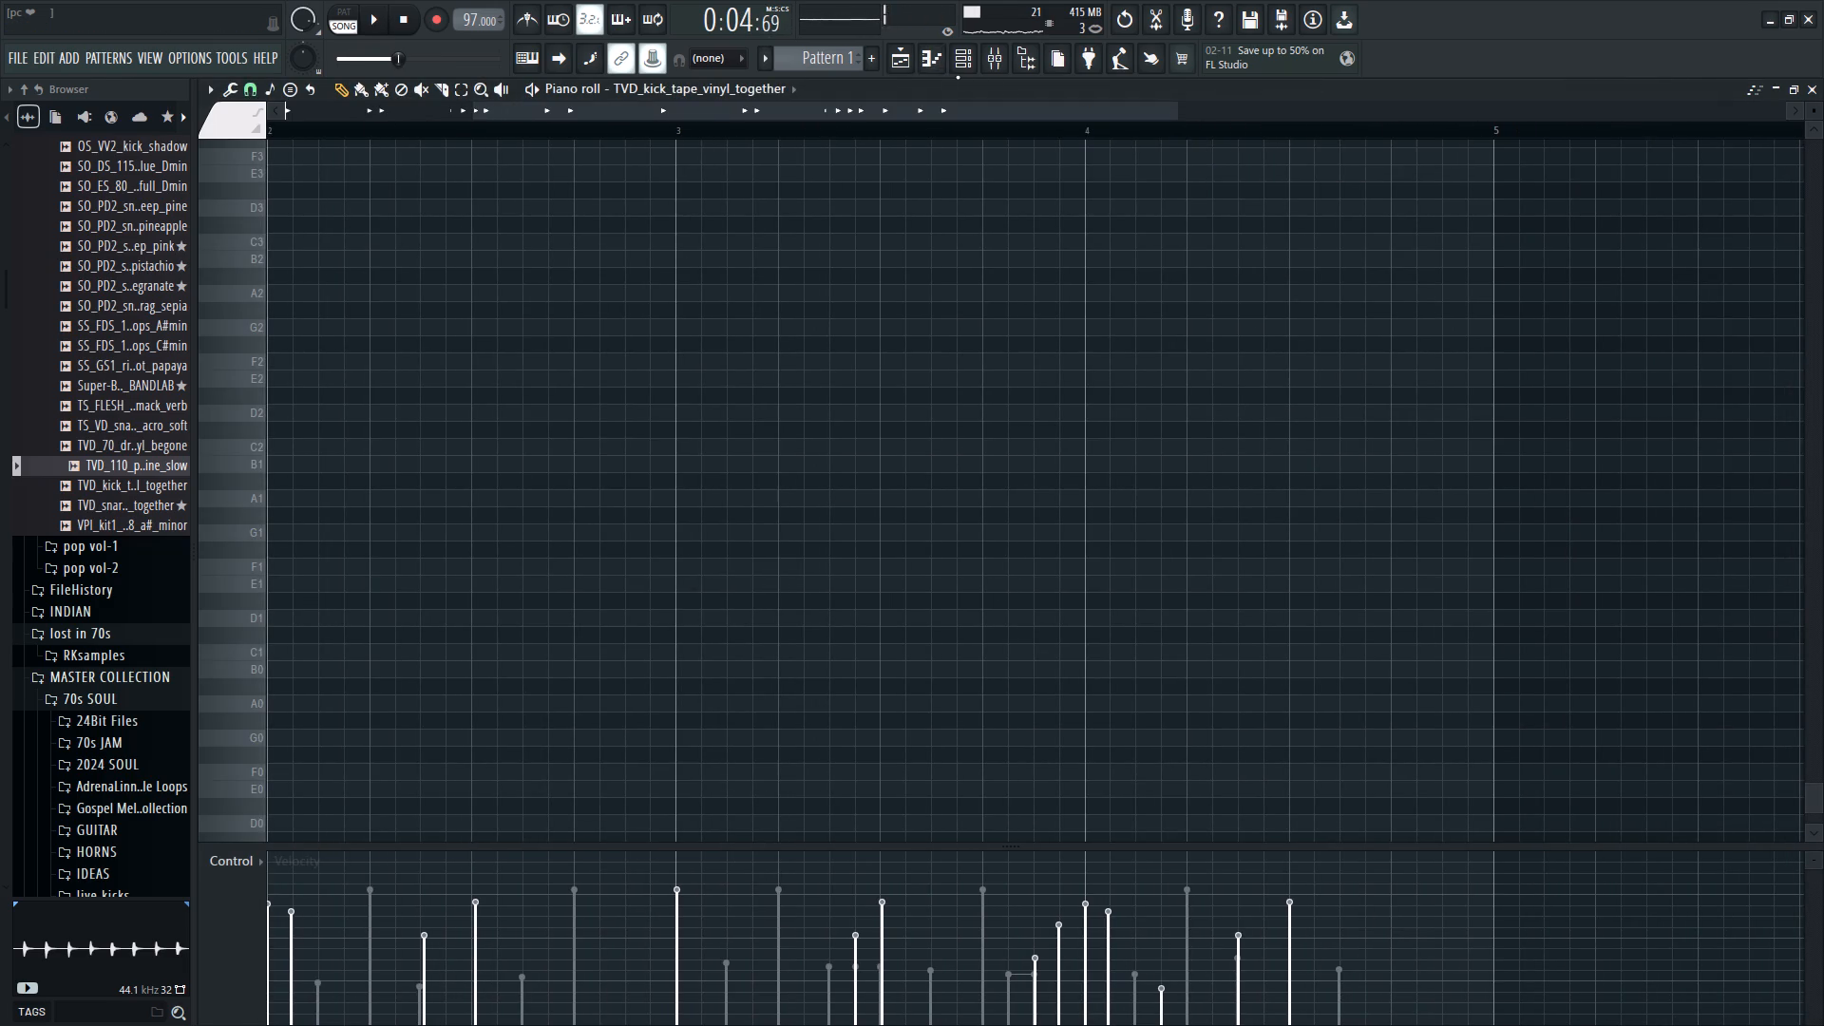
left_click(969, 60)
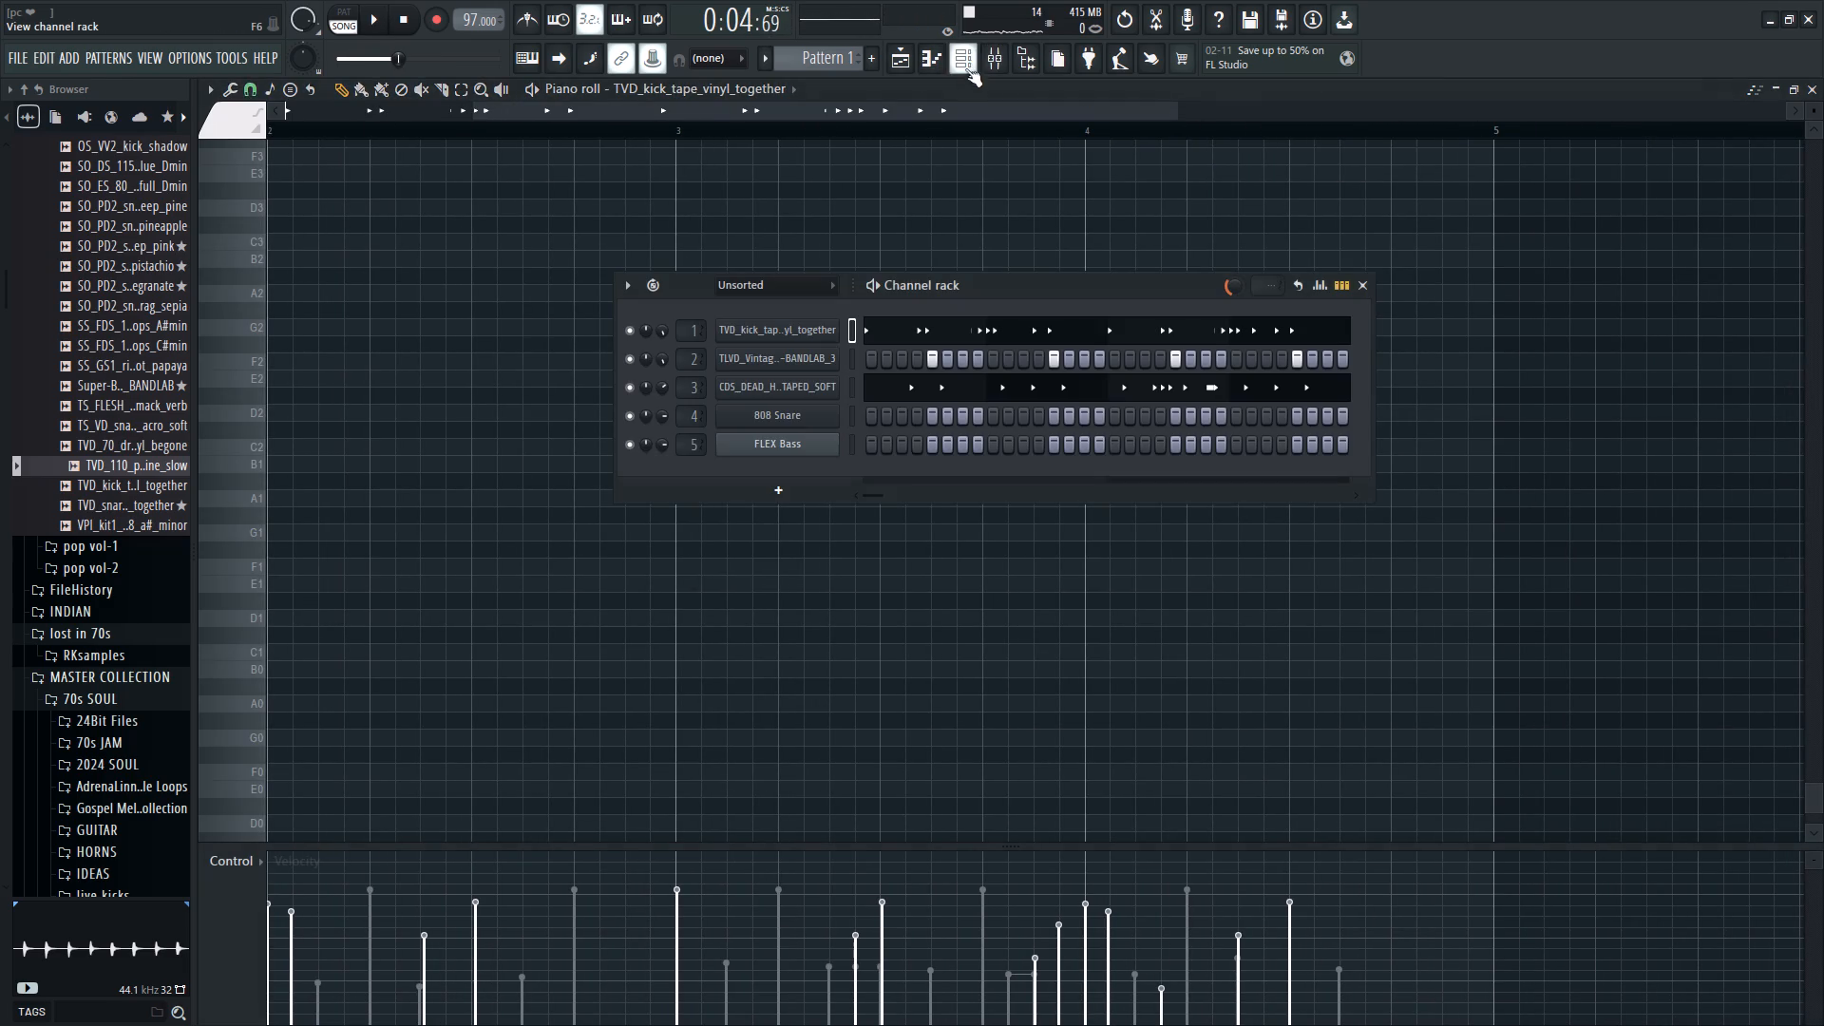
key("space")
key("space")
left_click(1023, 387)
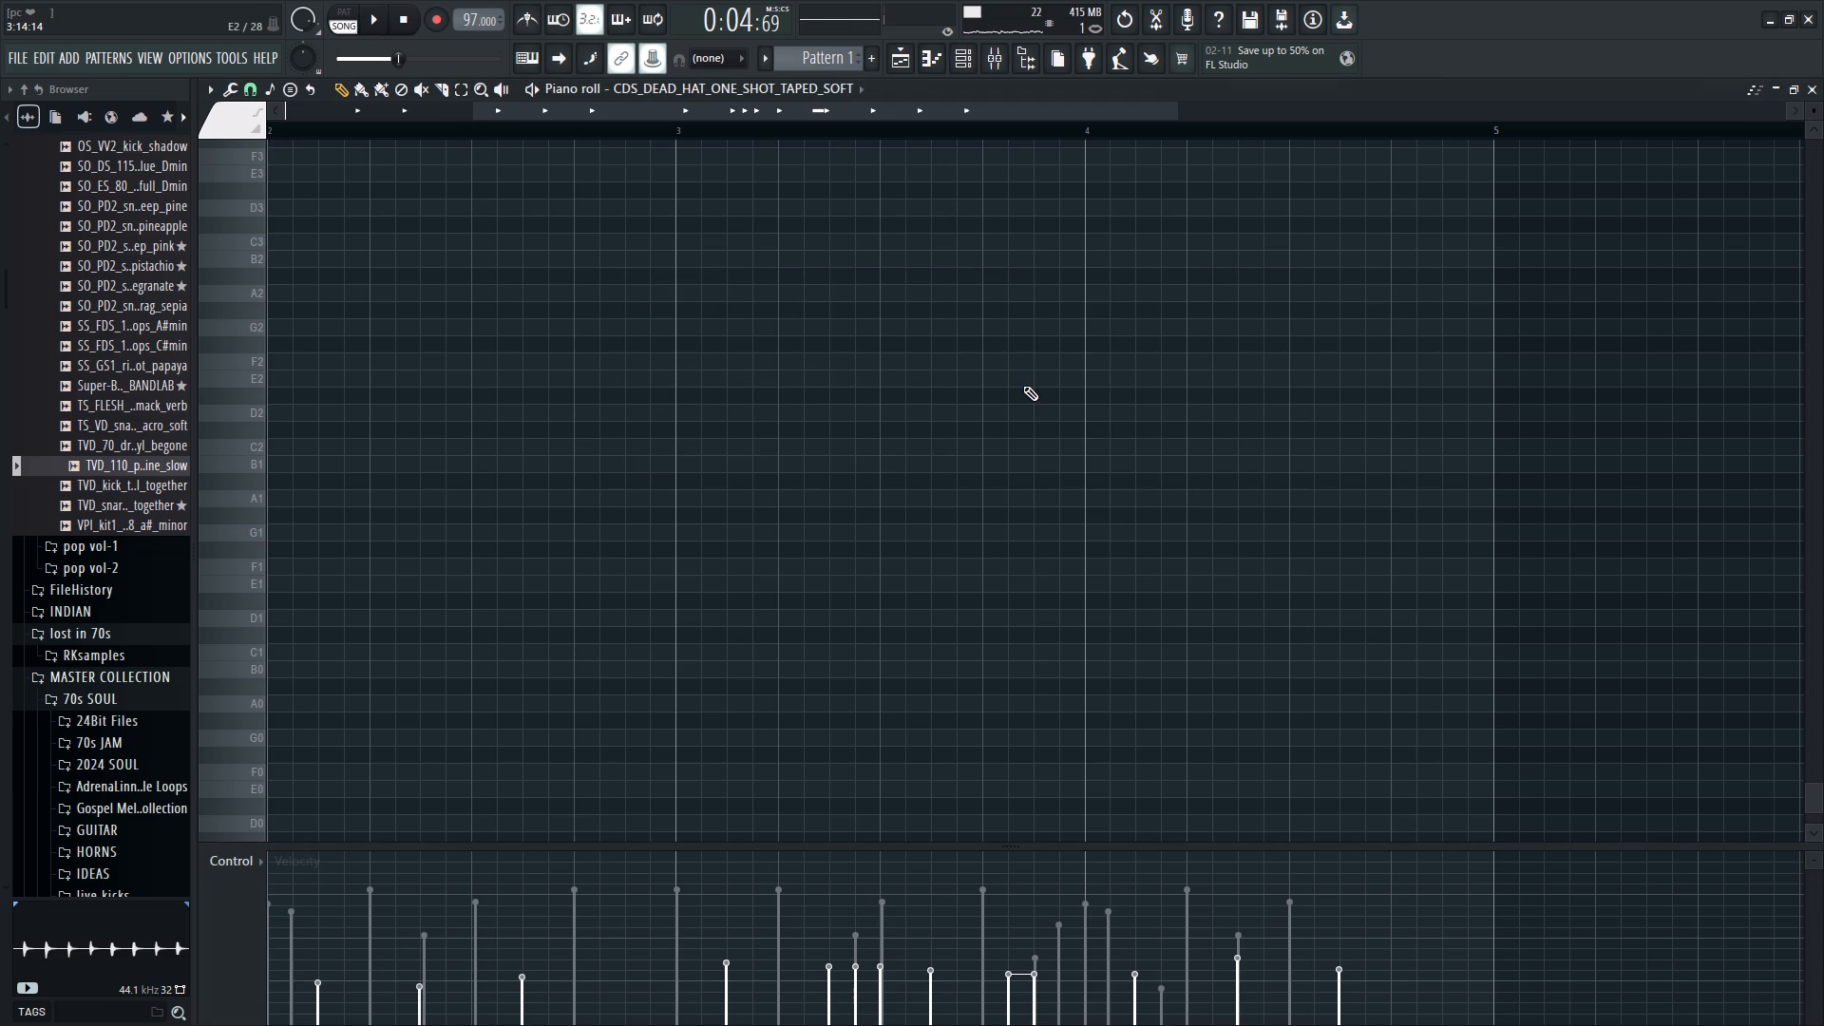
key("space")
scroll(918, 136, "down", 2)
scroll(867, 340, "up", 9)
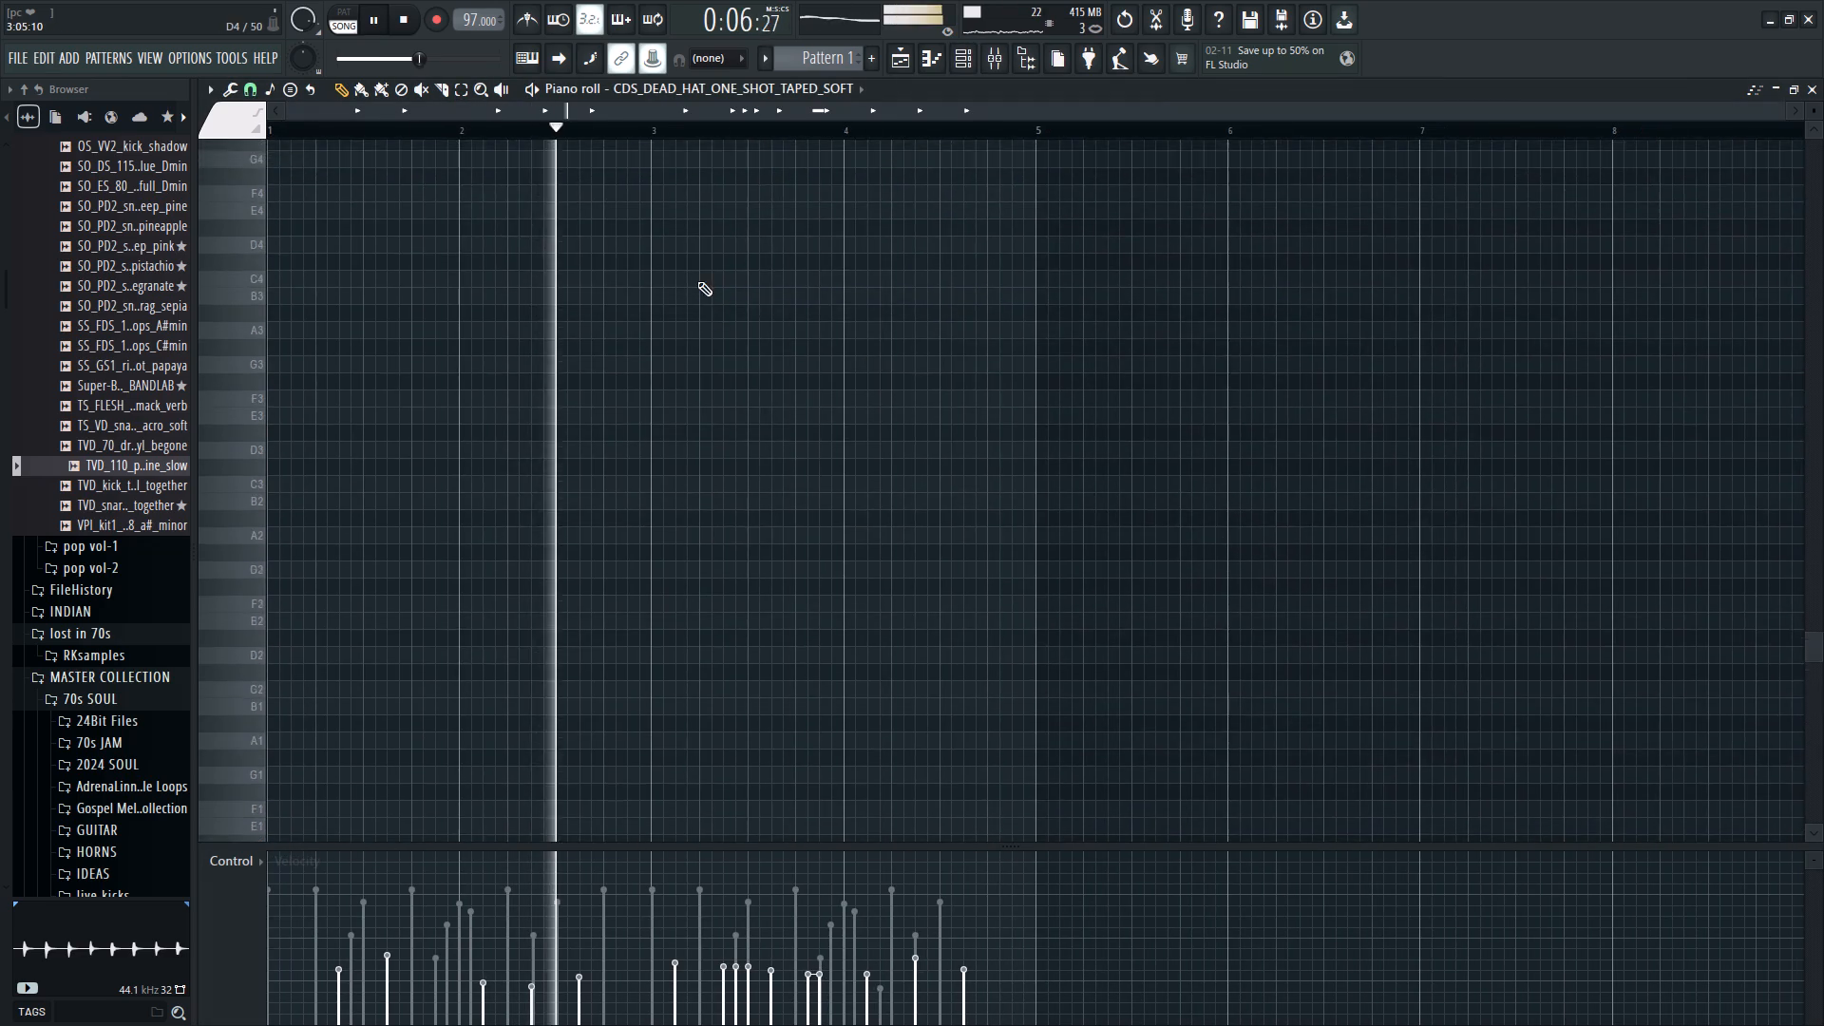
scroll(697, 281, "up", 2)
key("space")
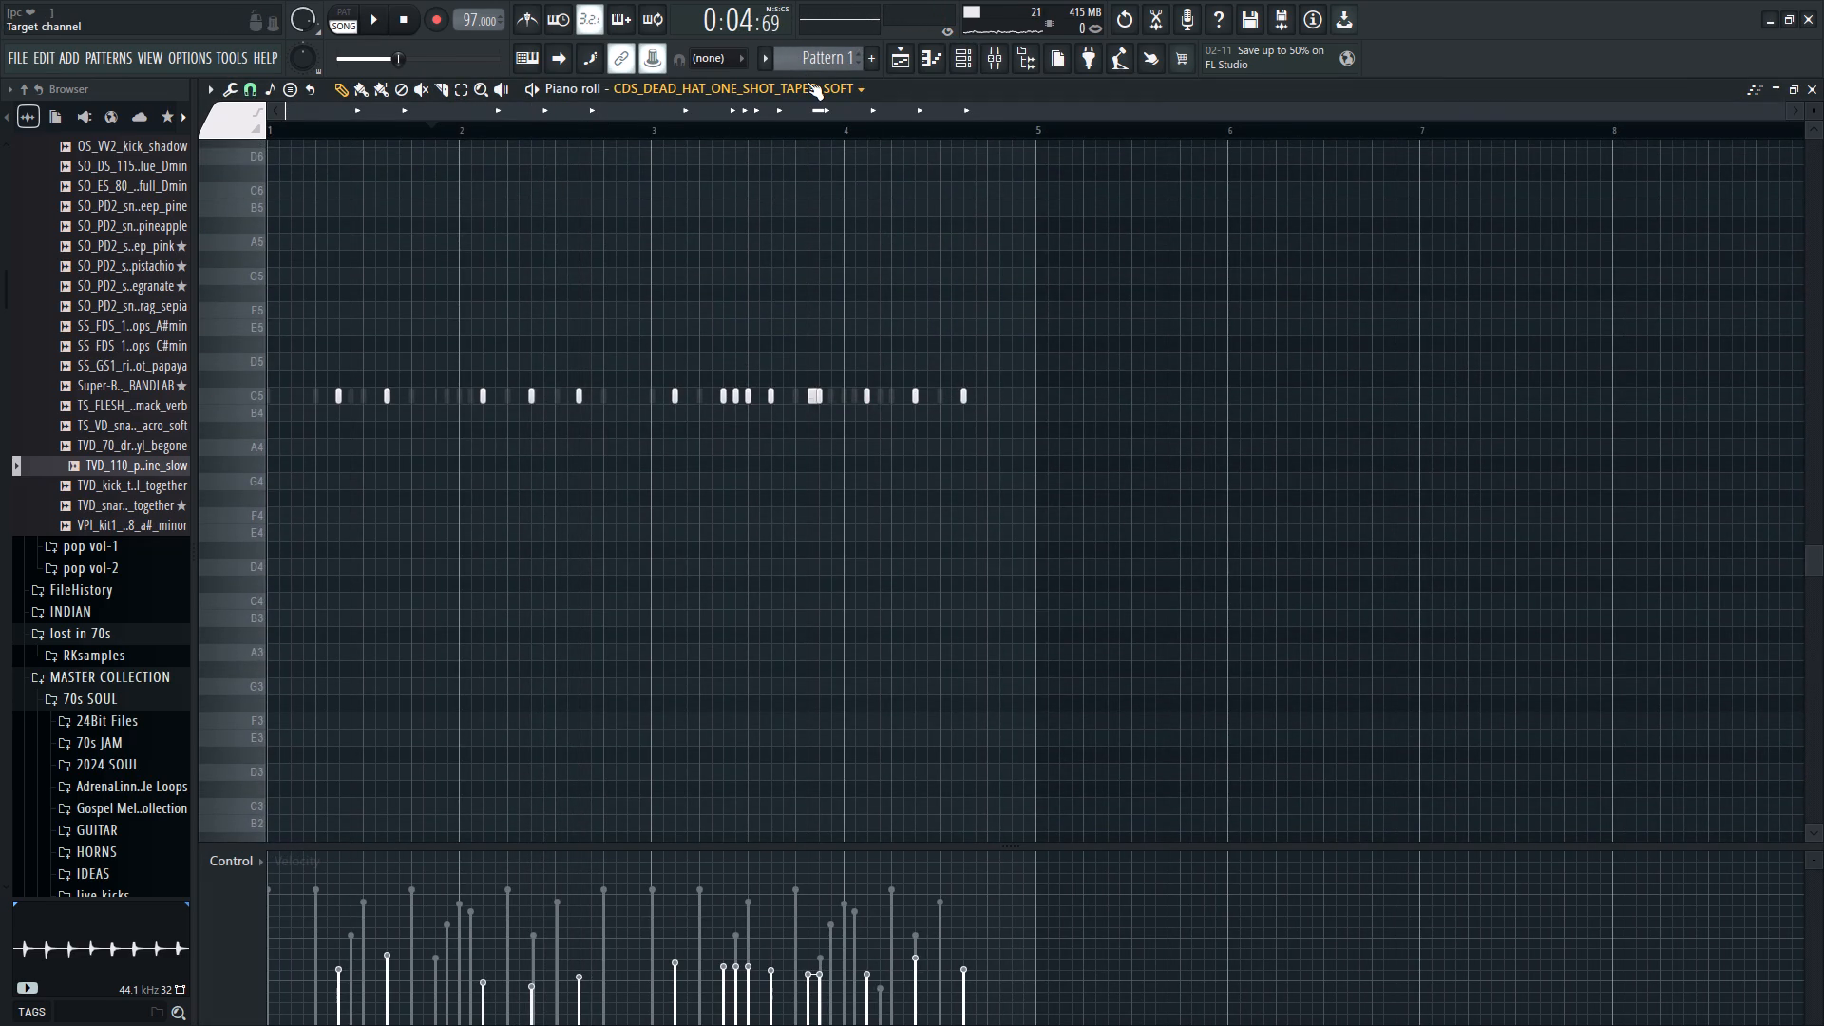
key("space")
key("space")
right_click_drag(495, 400, 491, 399)
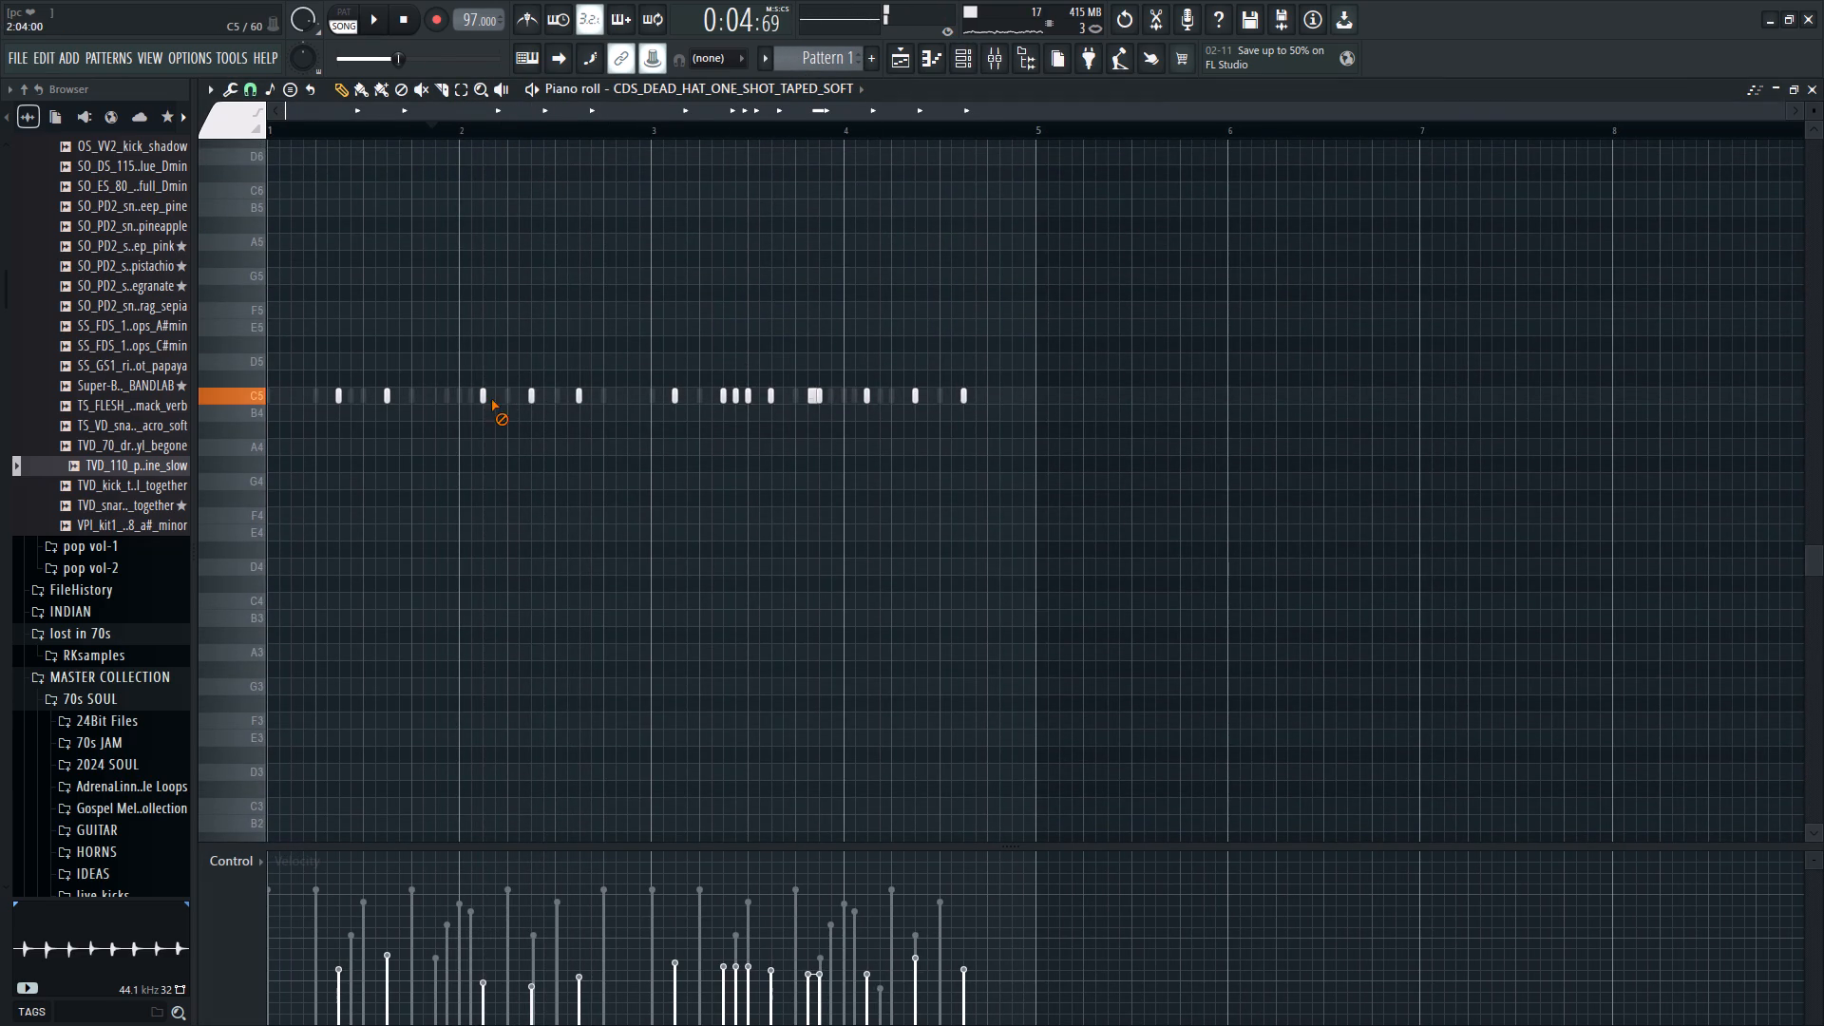
right_click_drag(491, 399, 458, 405)
Play the beat through the pattern's bar 2 to hear the hats without the deleted note.
key("space")
key("space")
key("space")
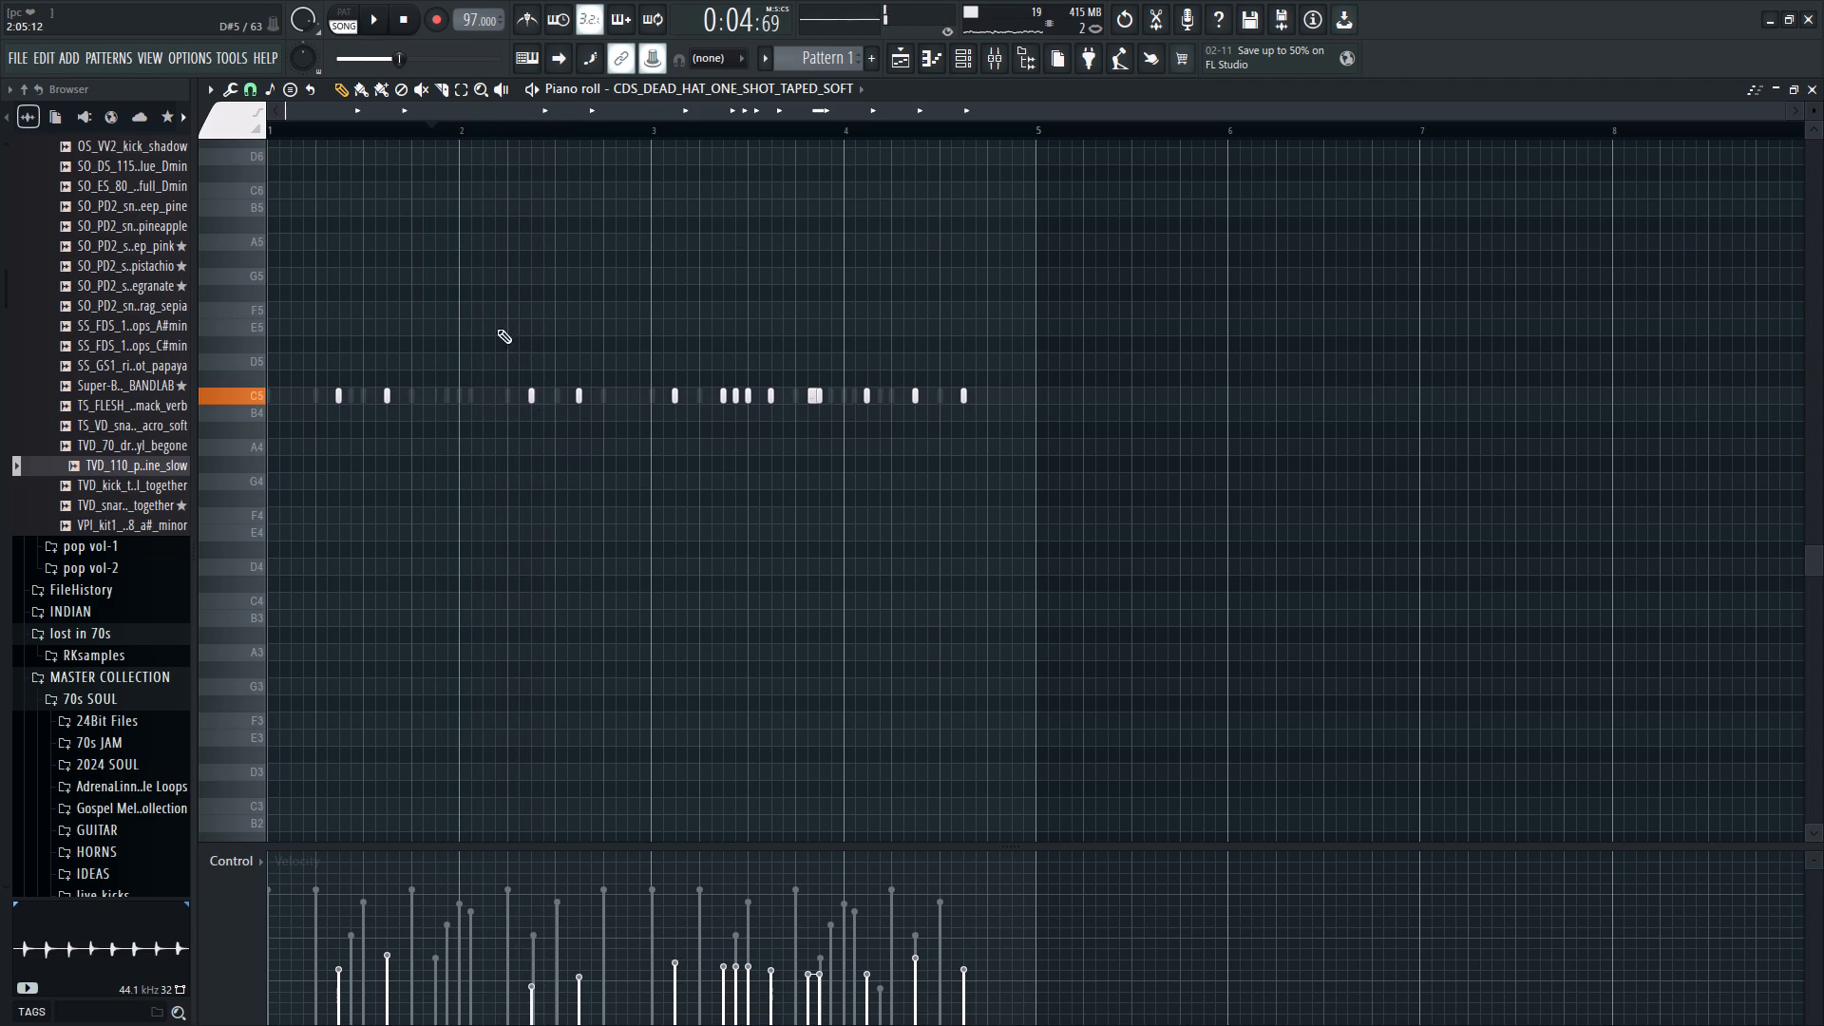
key("space")
left_click_drag(387, 129, 112, 213)
key("space")
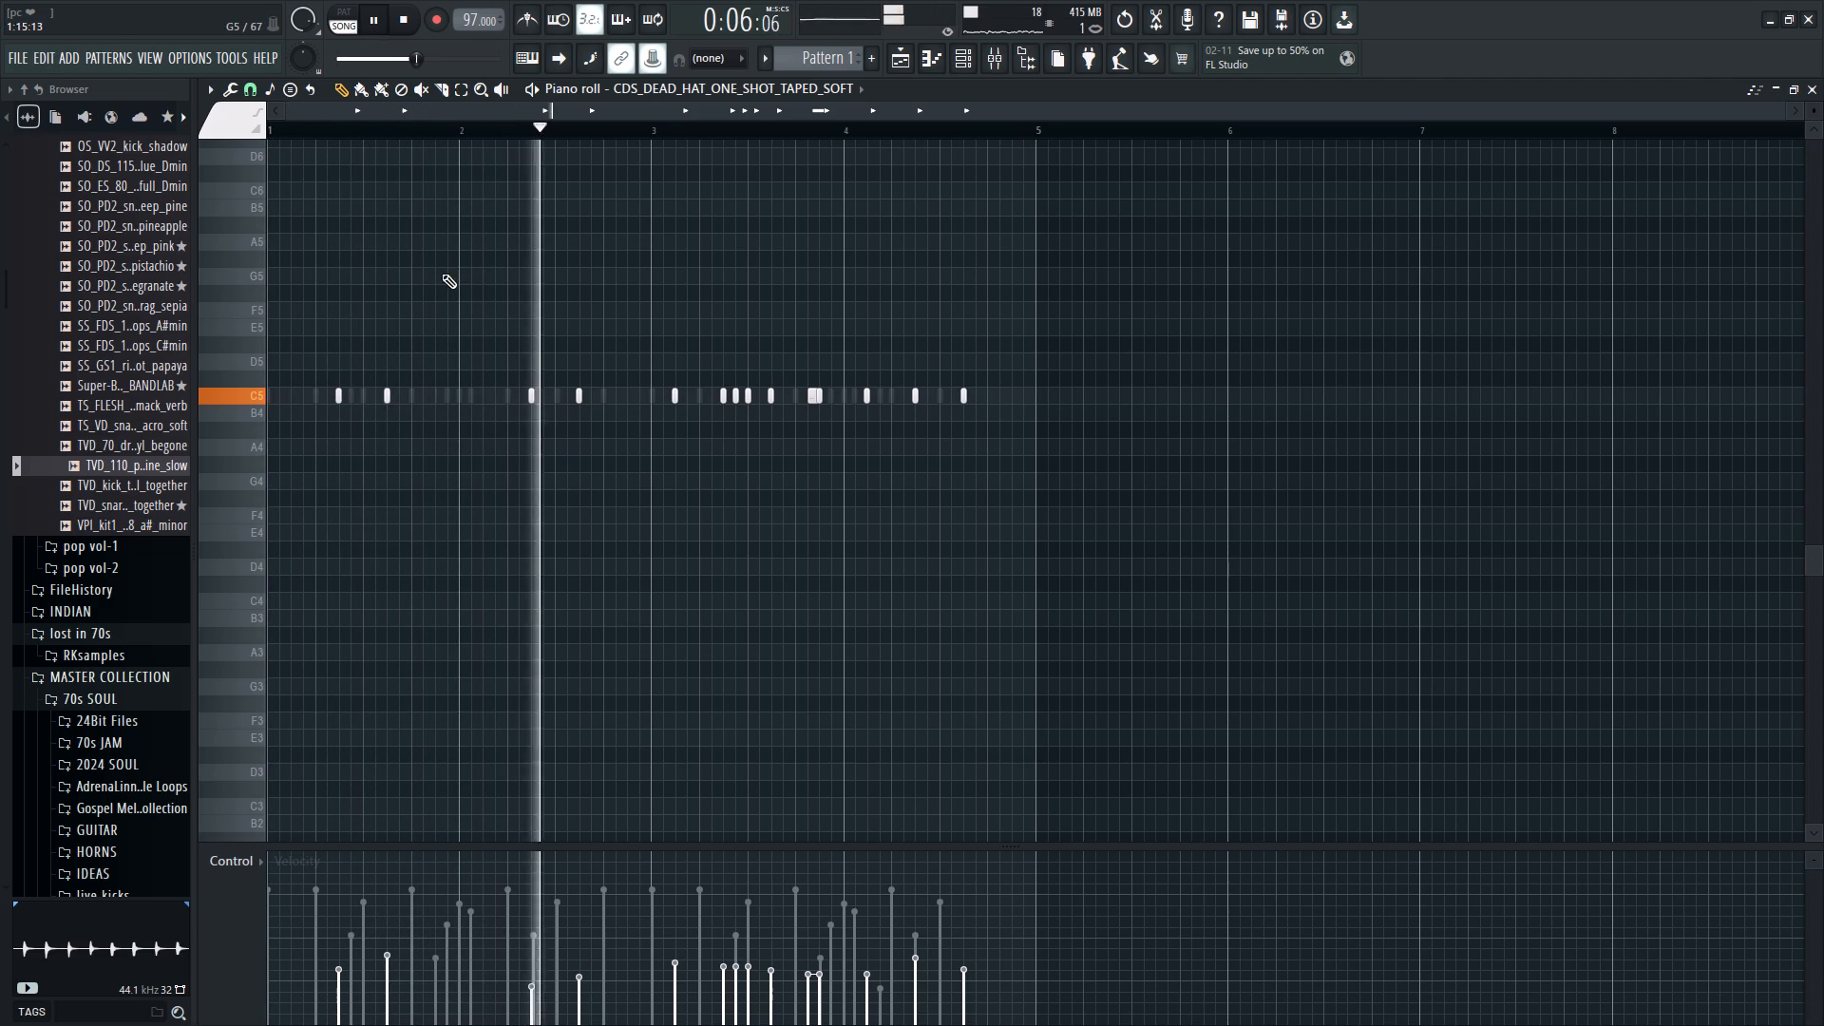
key("space")
Add a C5 hat note at 2:03:00 and play it back.
scroll(447, 136, "up", 2)
key("space")
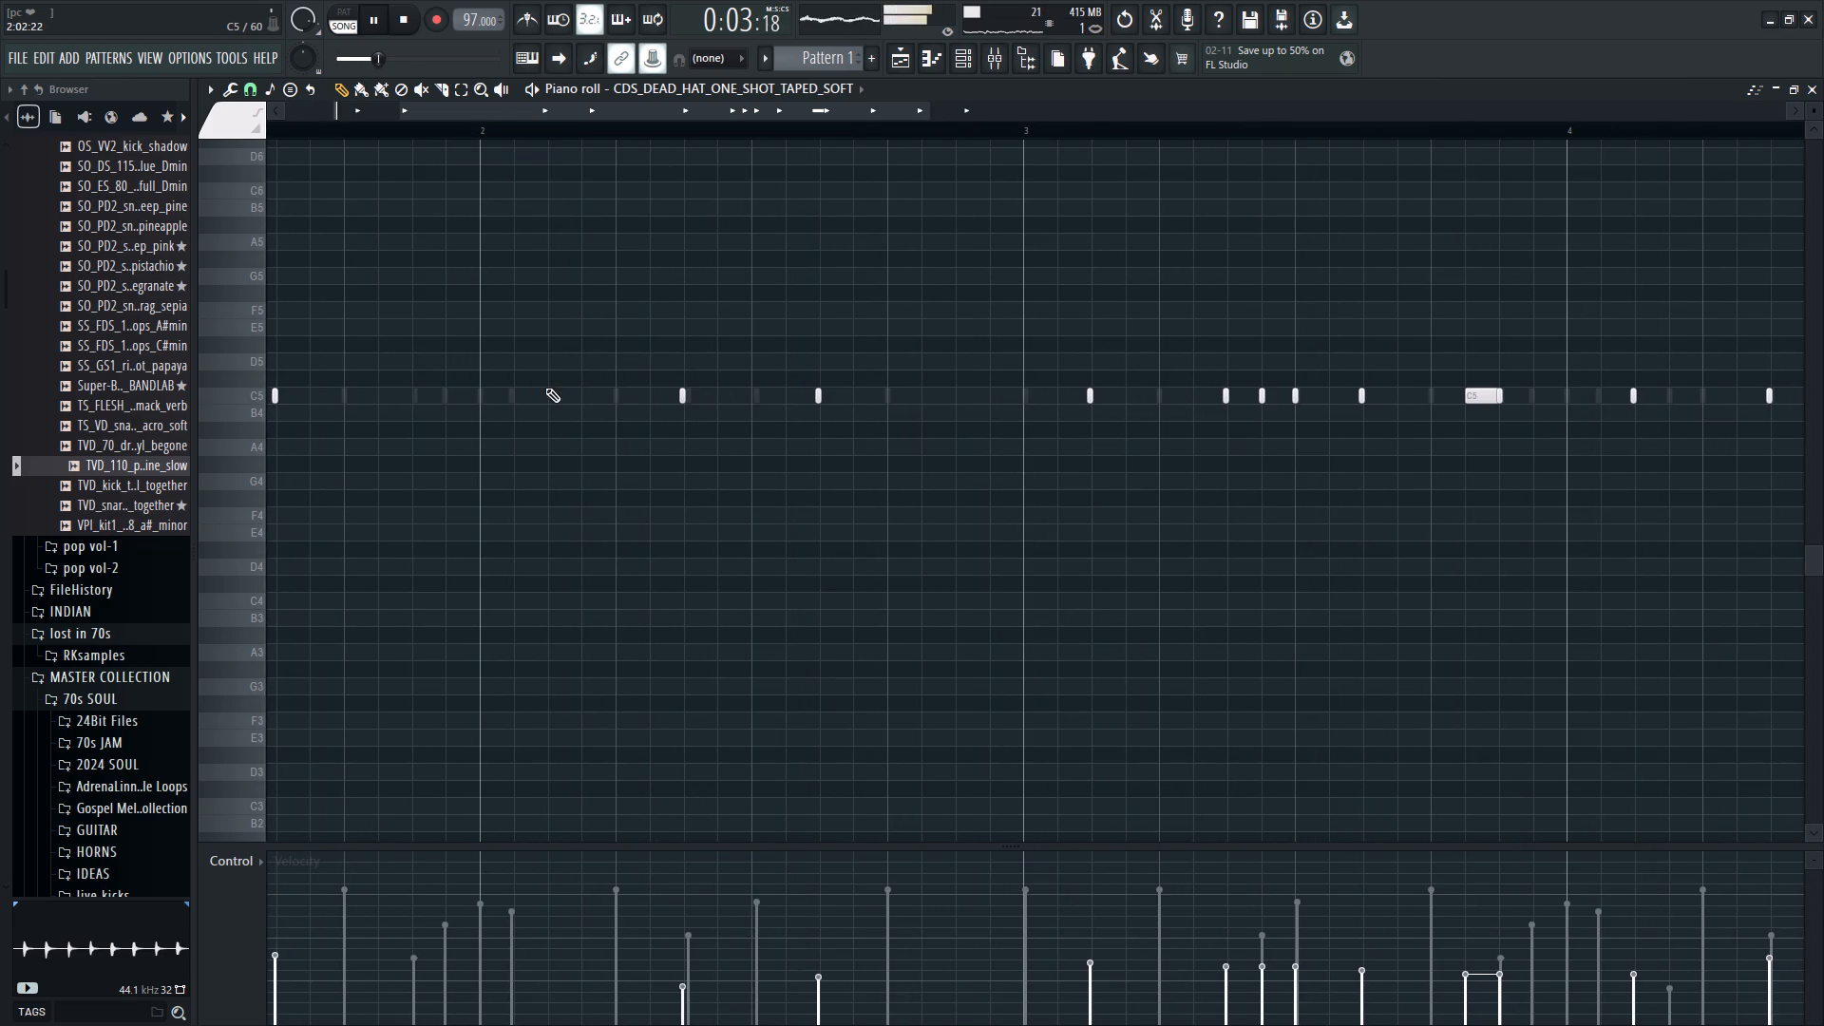
left_click(546, 388)
left_click(545, 399)
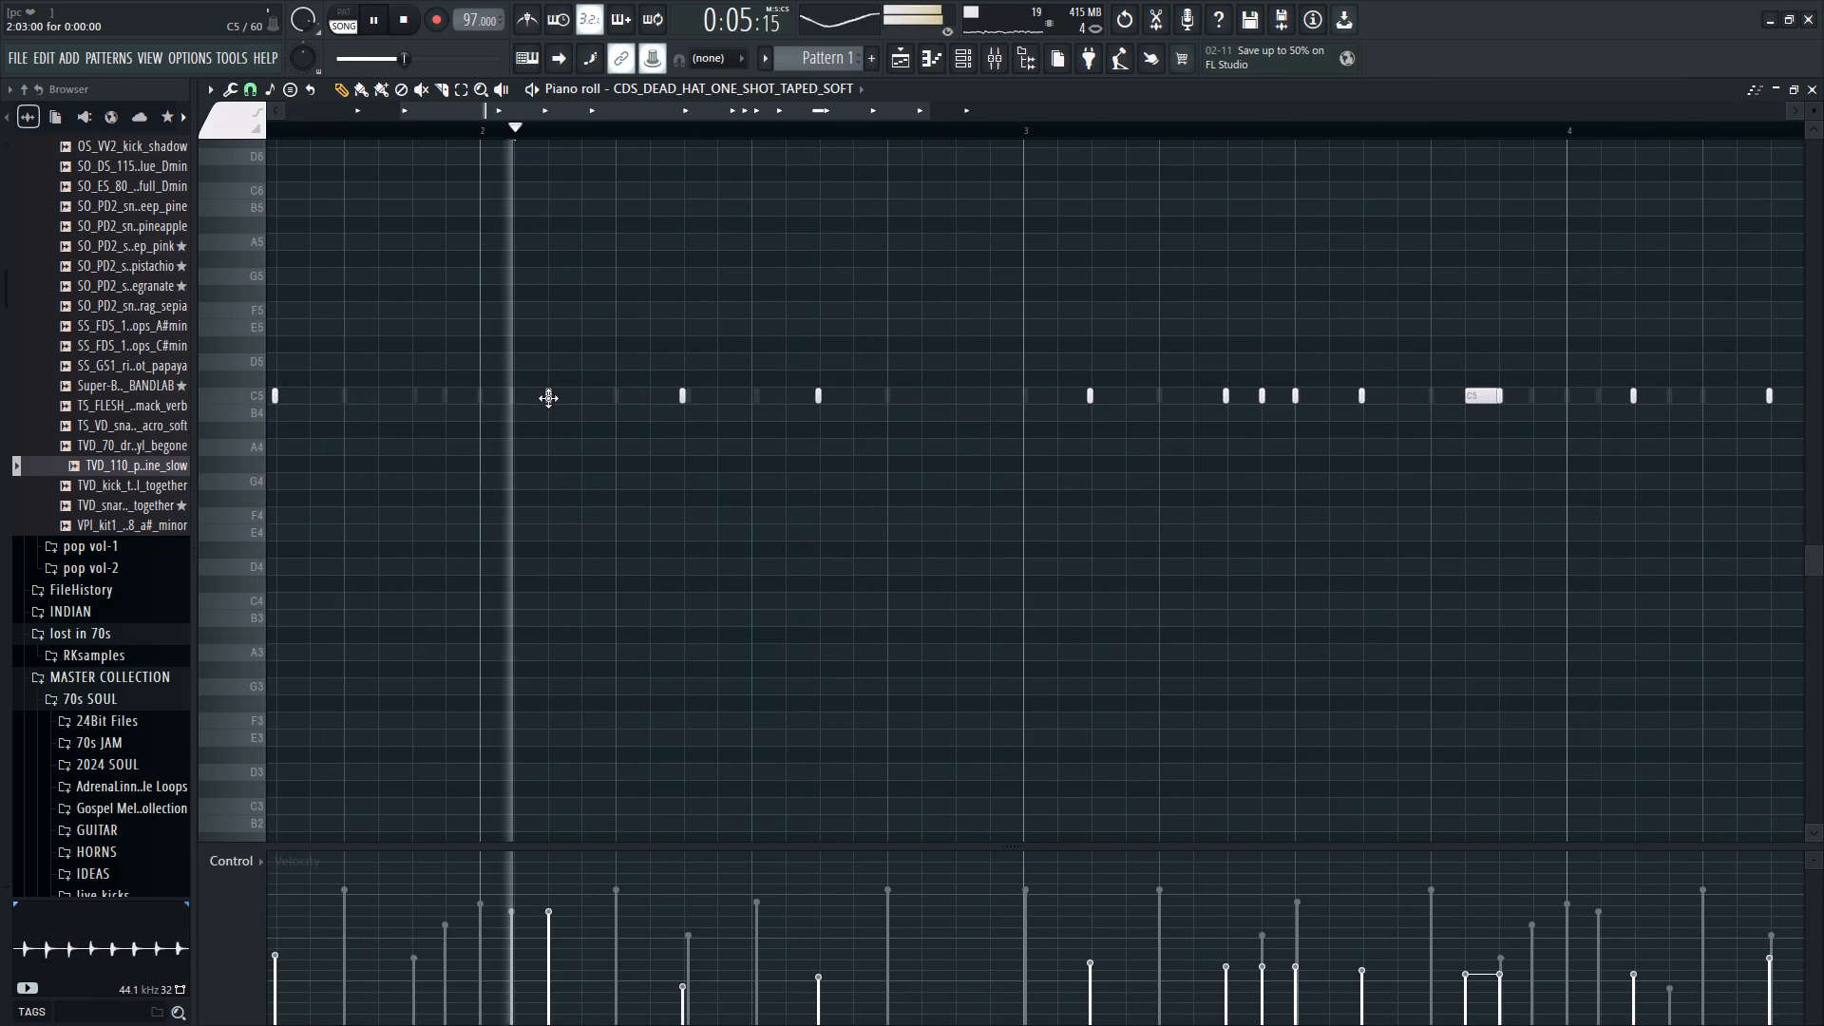
key("space")
key("space")
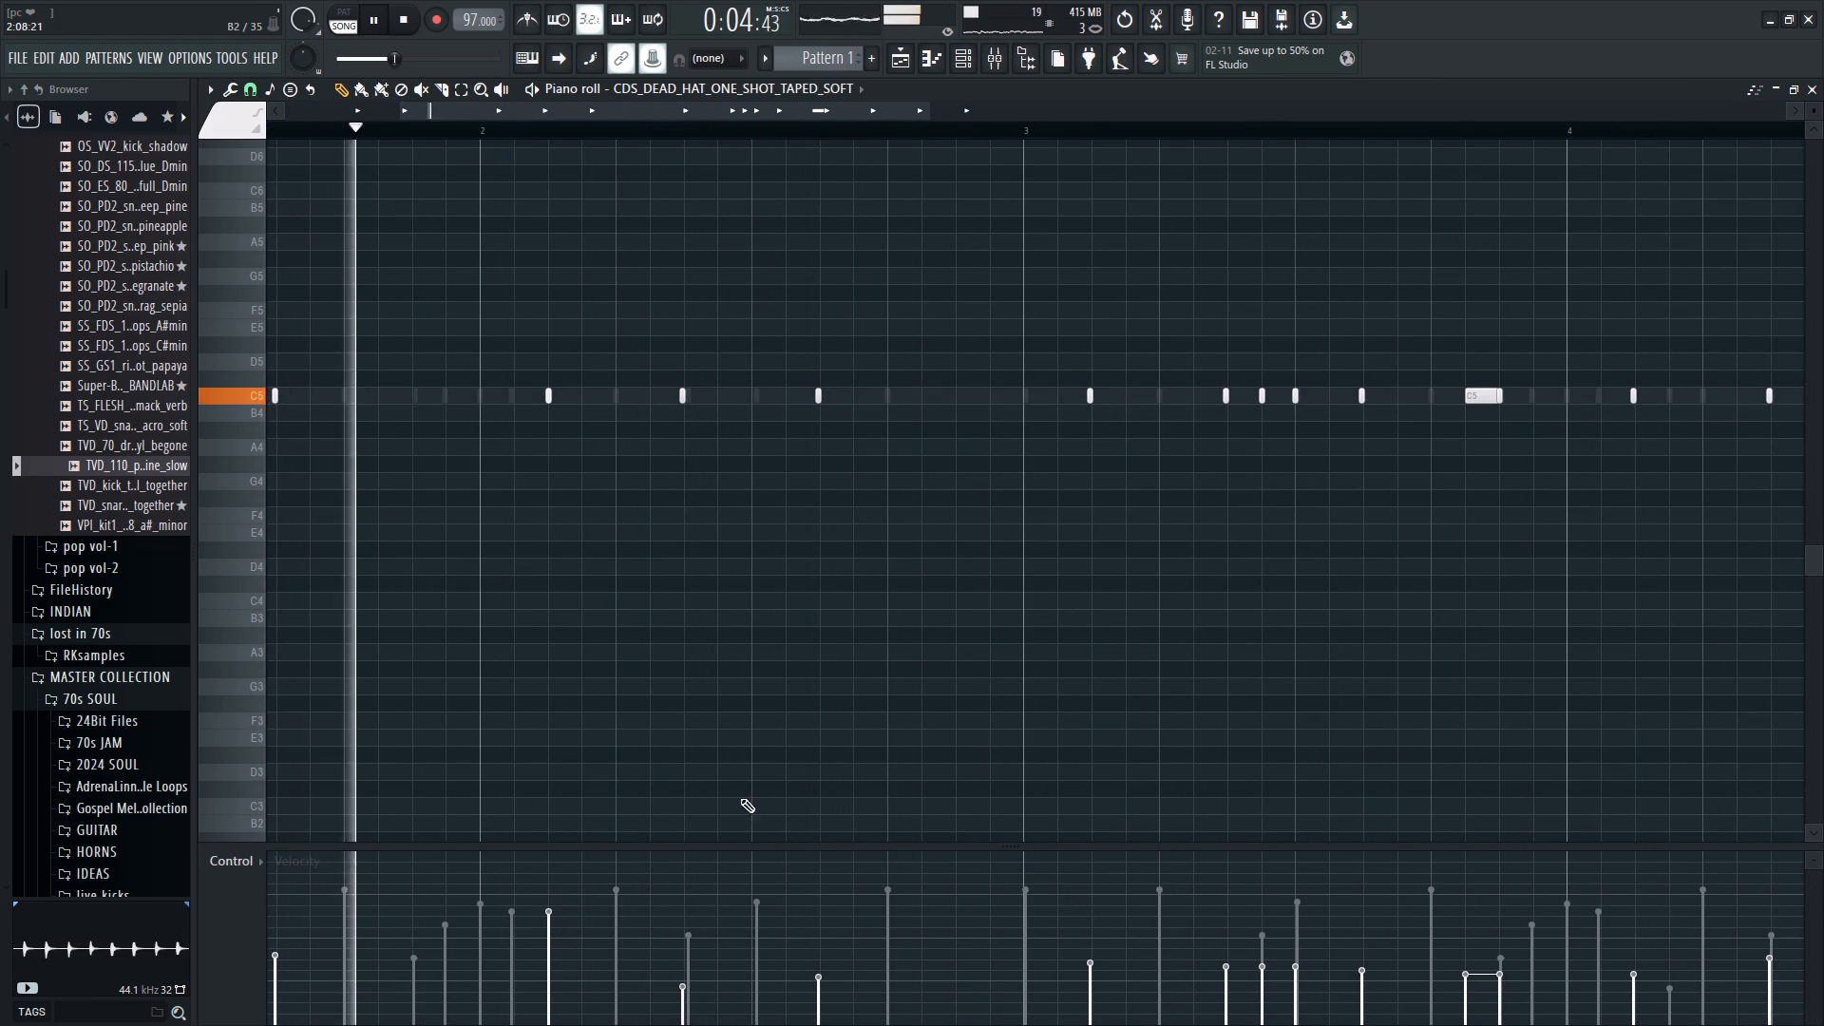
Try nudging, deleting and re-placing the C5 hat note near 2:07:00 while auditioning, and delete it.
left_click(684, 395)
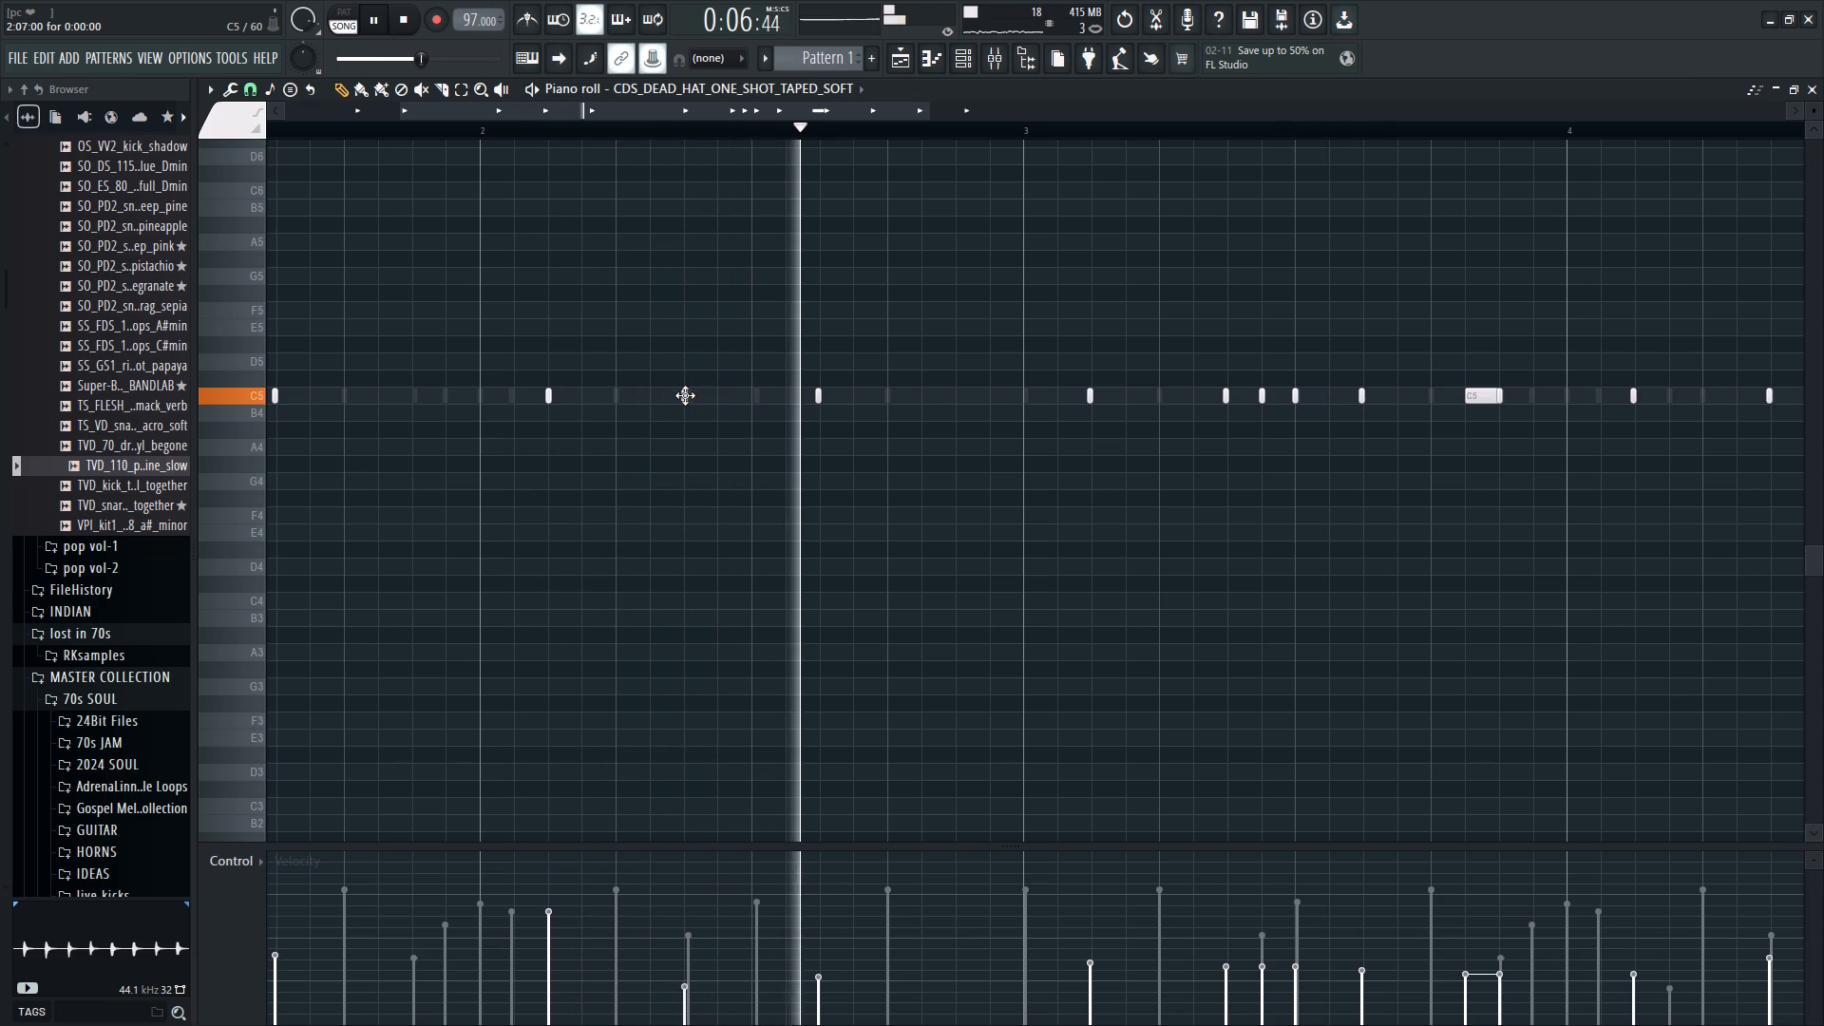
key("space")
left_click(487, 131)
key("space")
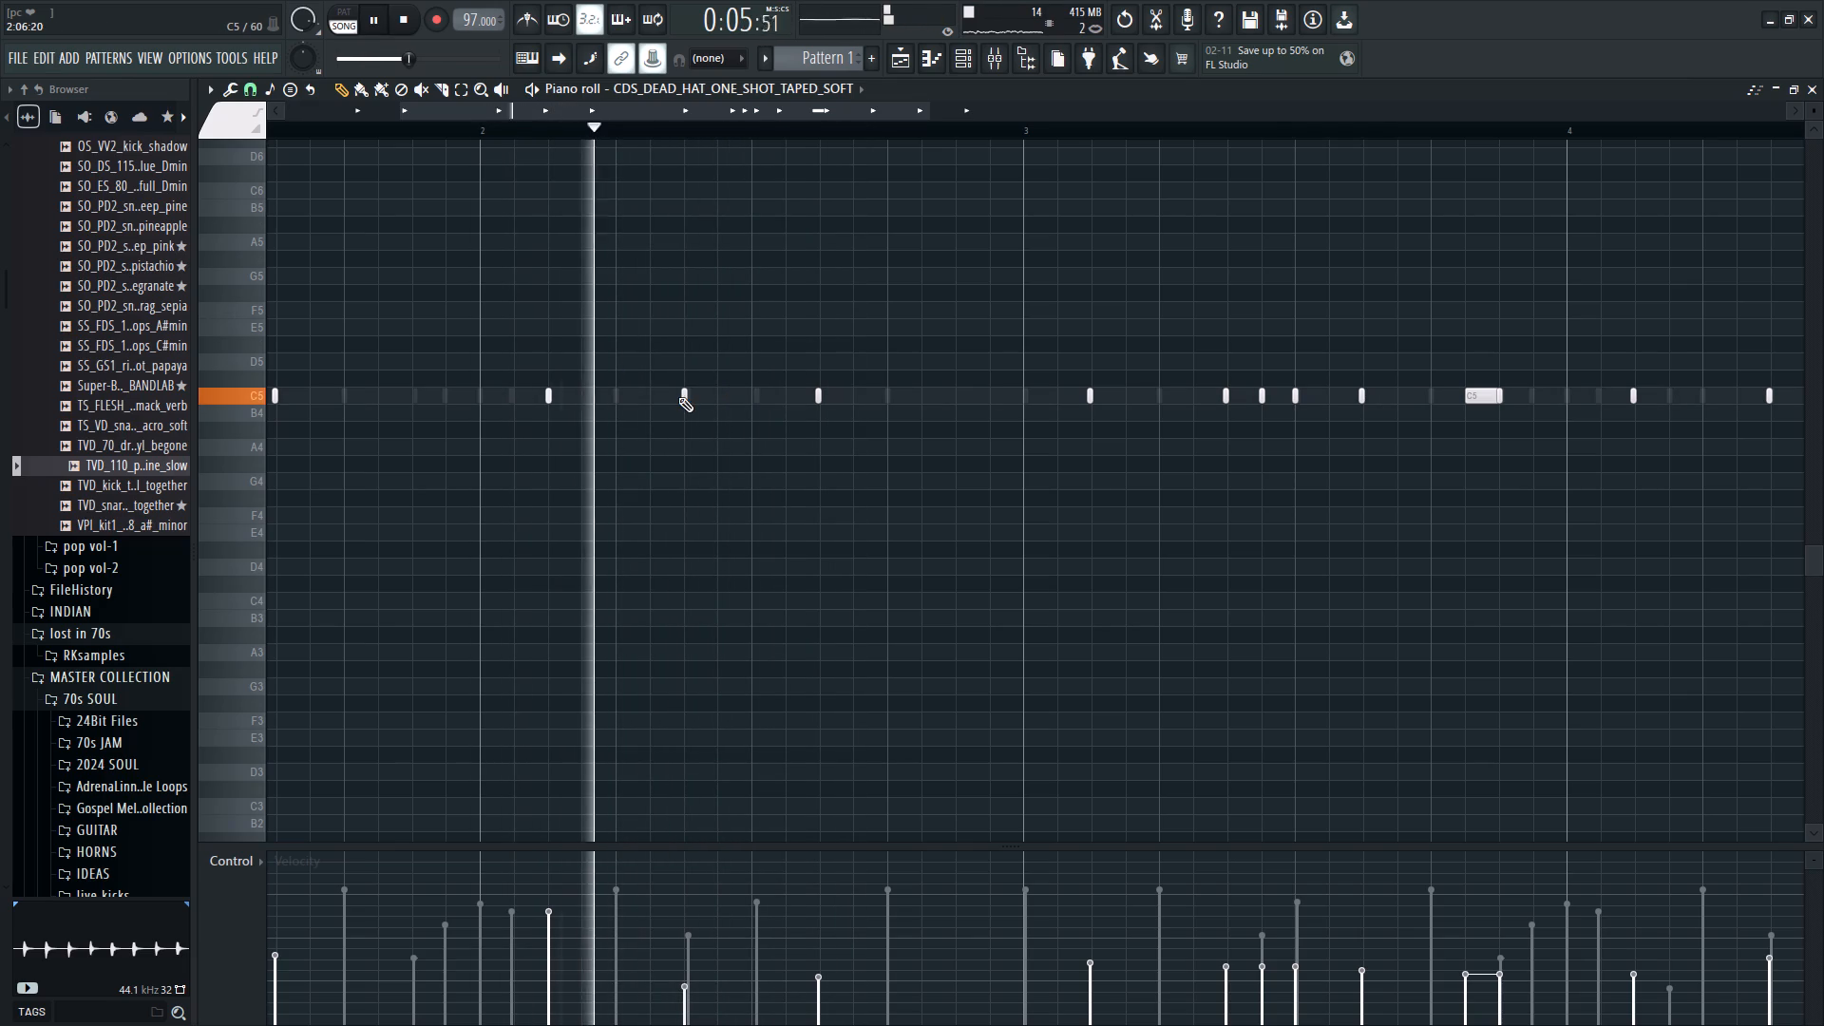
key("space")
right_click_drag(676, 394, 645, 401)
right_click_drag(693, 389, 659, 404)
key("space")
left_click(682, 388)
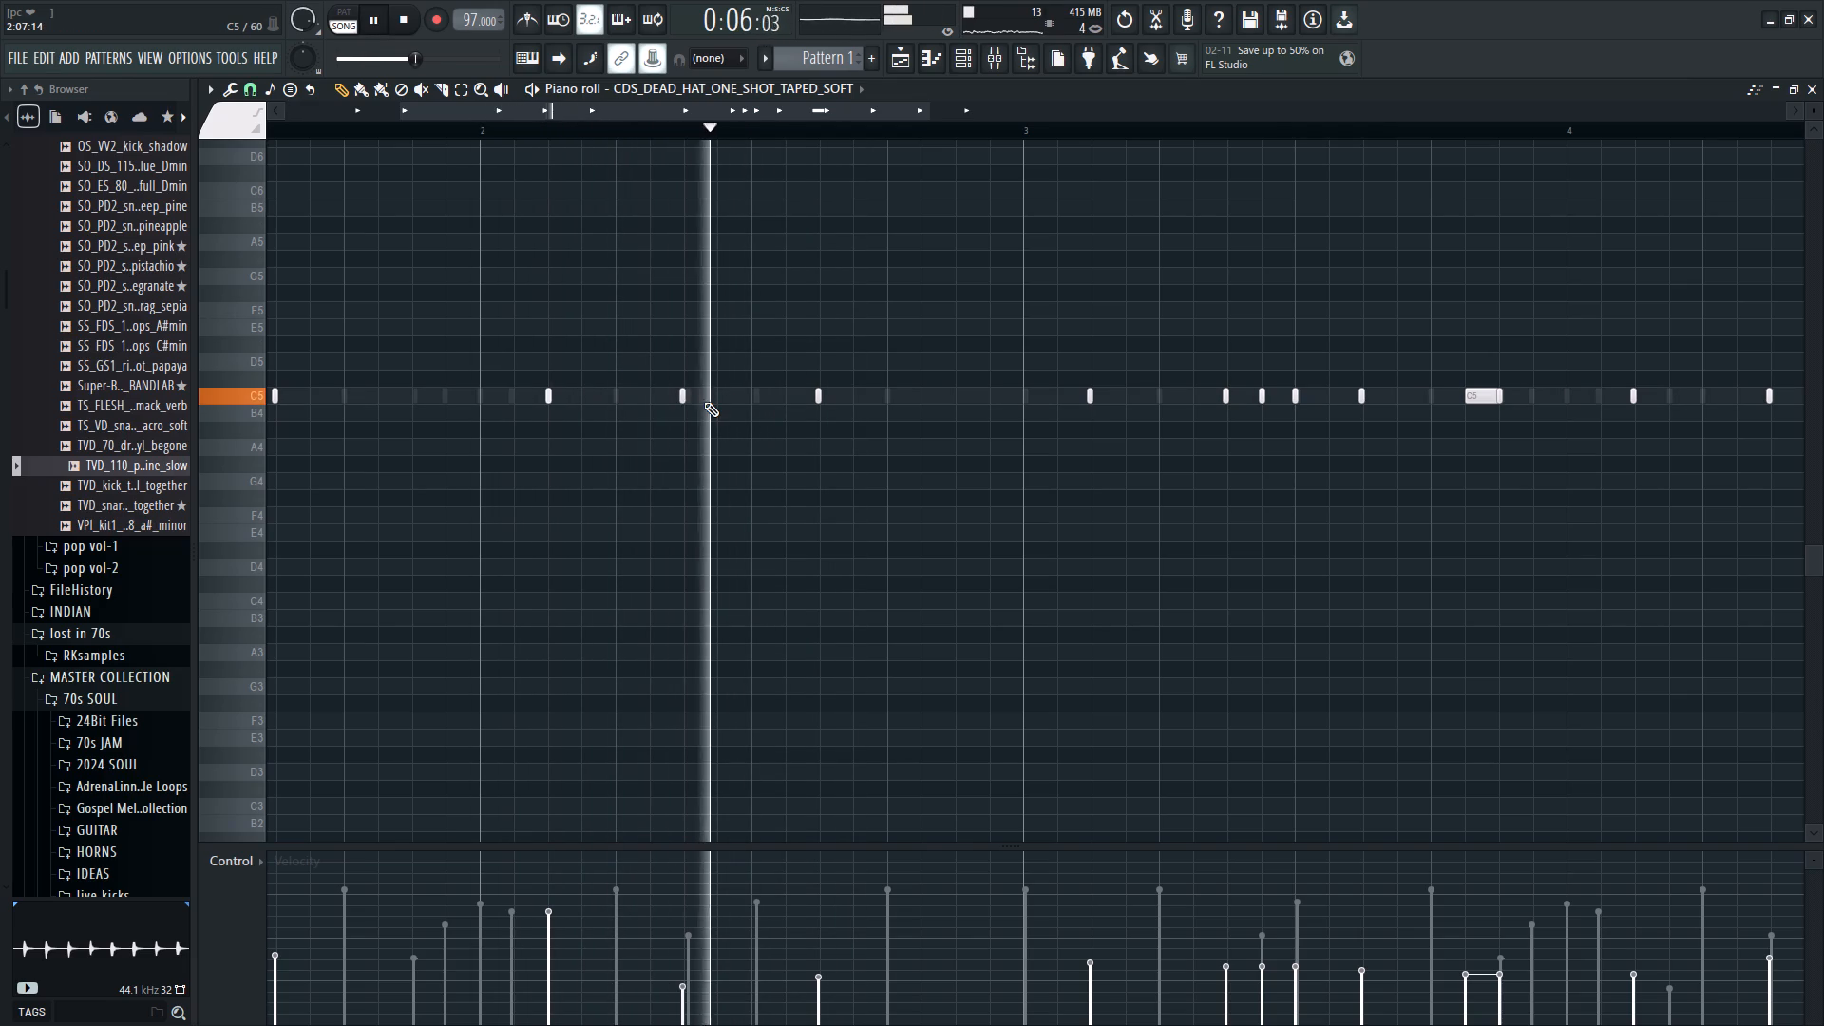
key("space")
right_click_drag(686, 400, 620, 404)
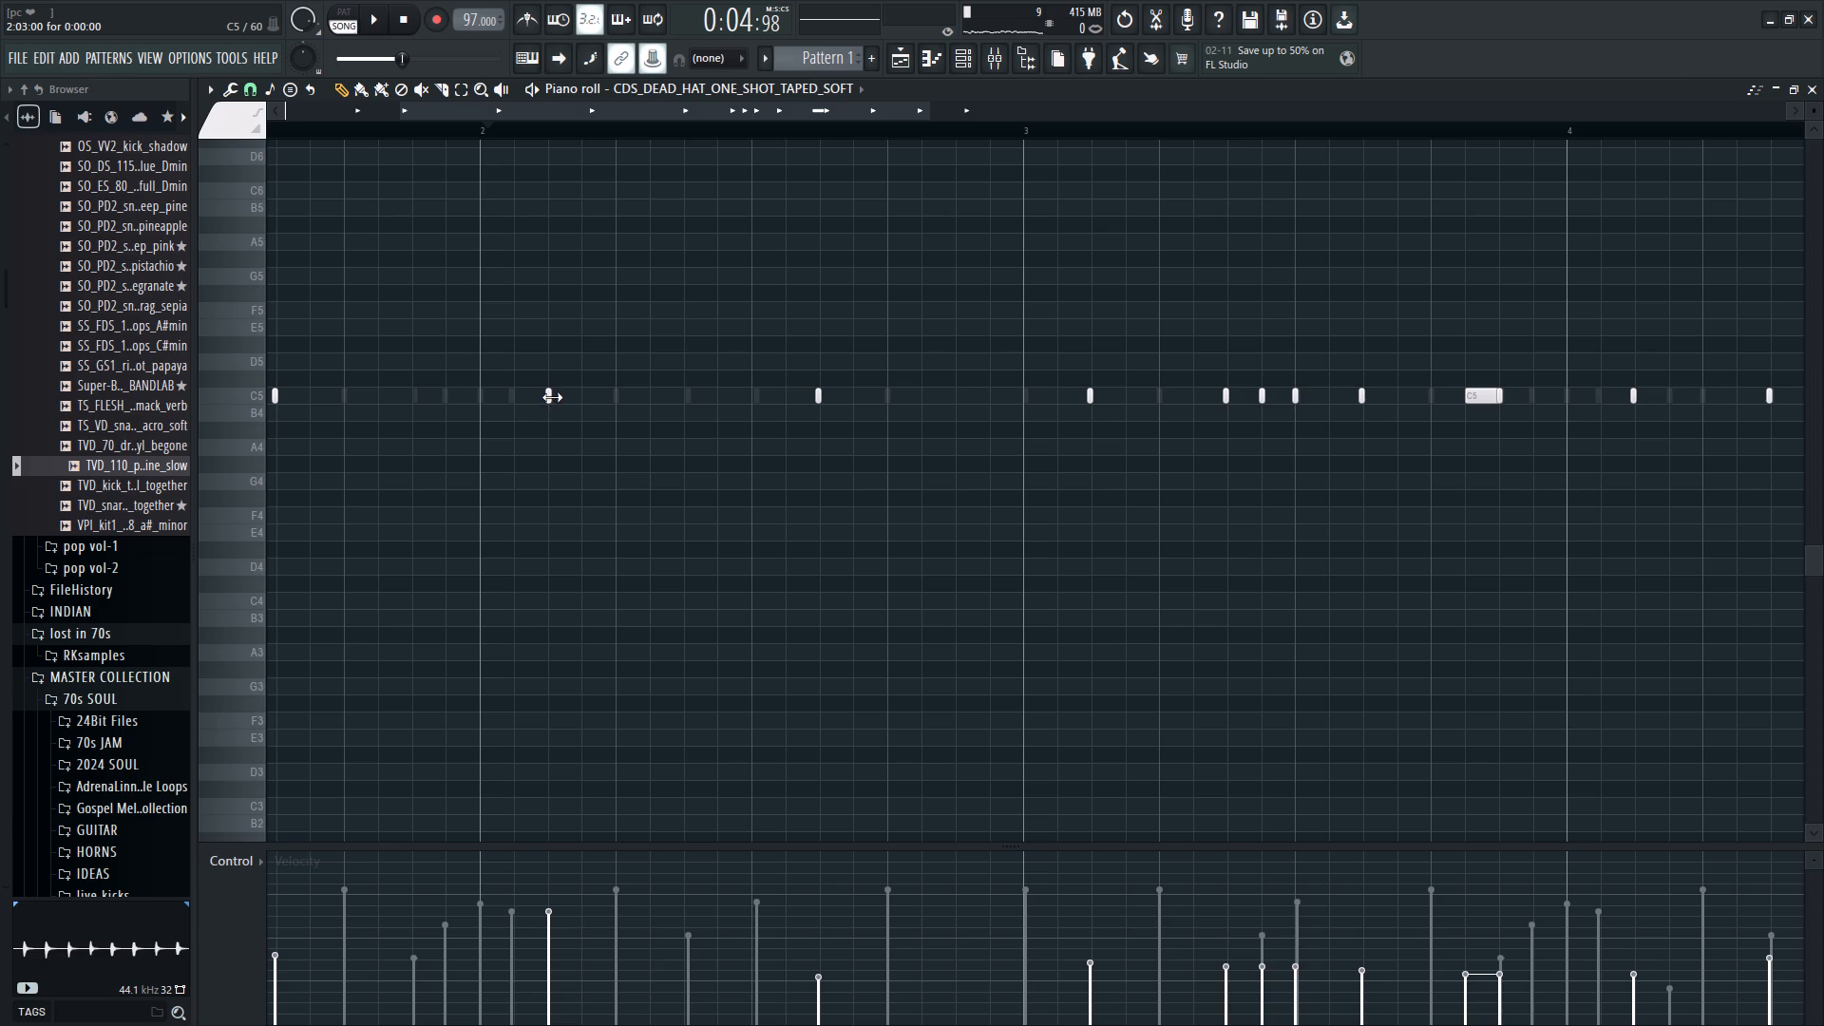
Add a new C5 hat note near 2:07:00, lower its velocity, and nudge it slightly later while auditioning.
left_click(552, 397)
key("space")
left_click(684, 390)
left_click(684, 391)
key("space")
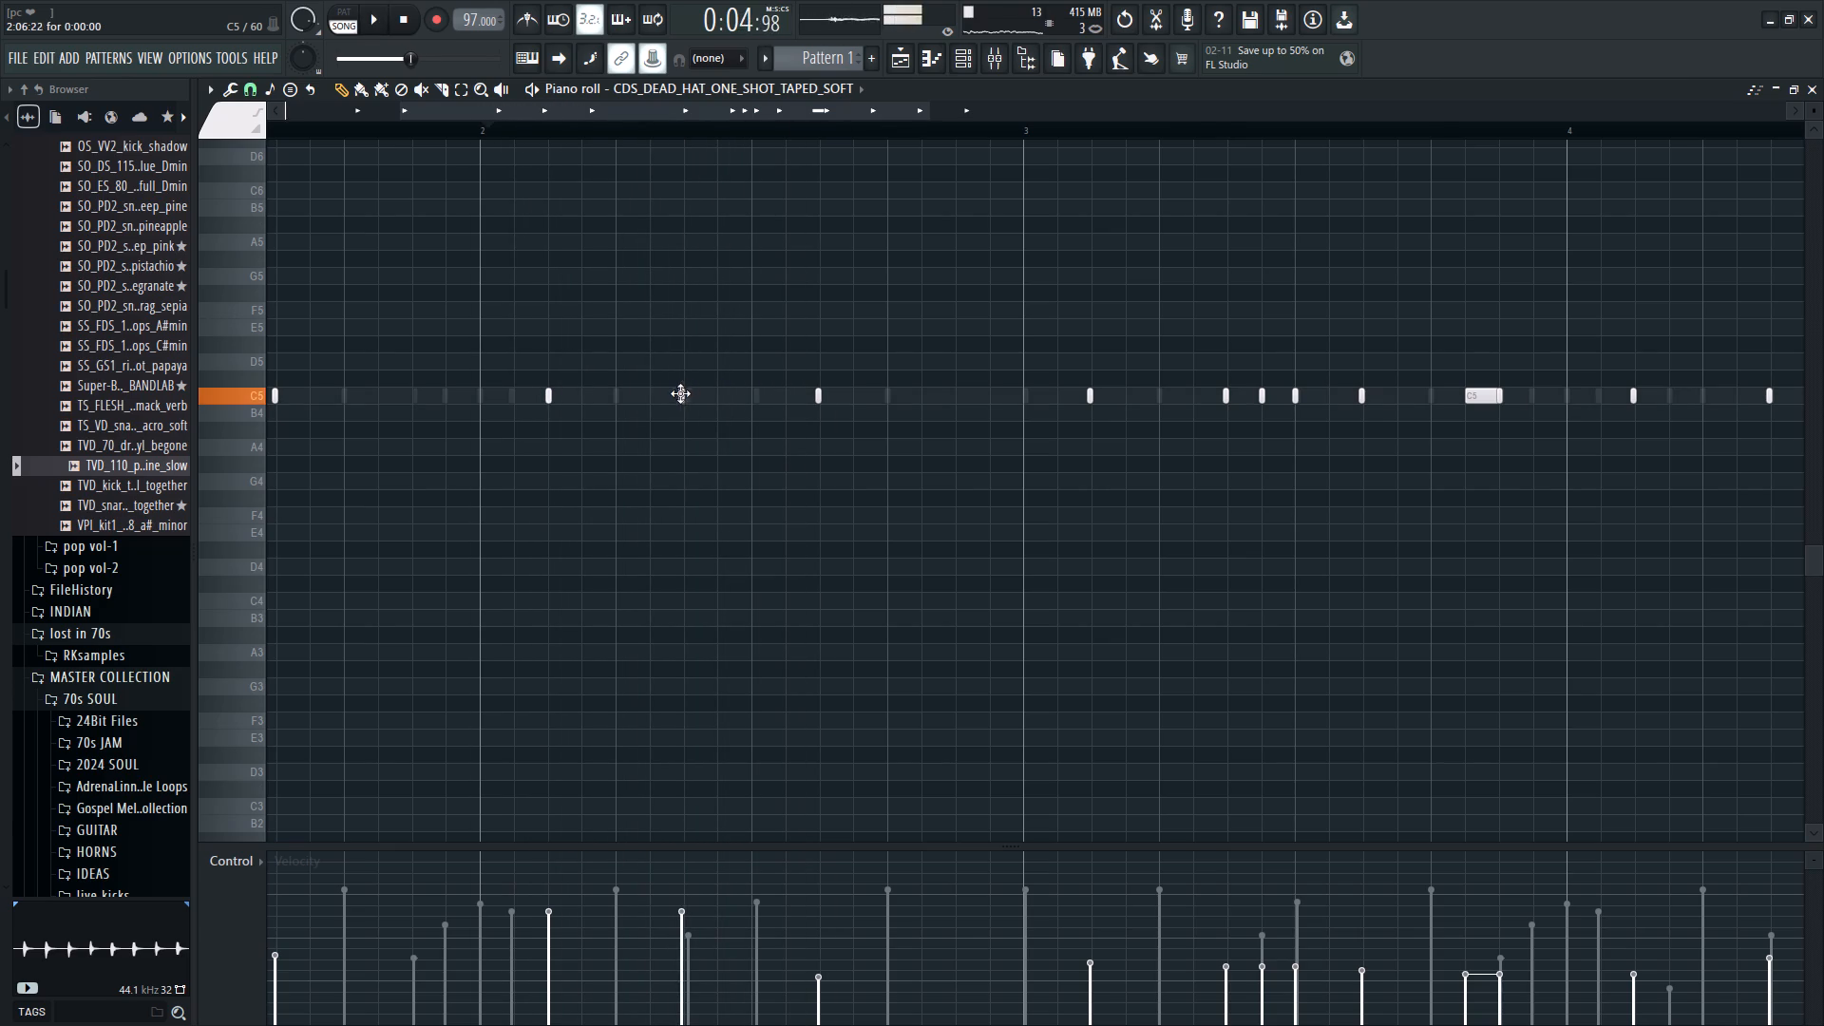
key("space")
left_click(690, 957)
key("space")
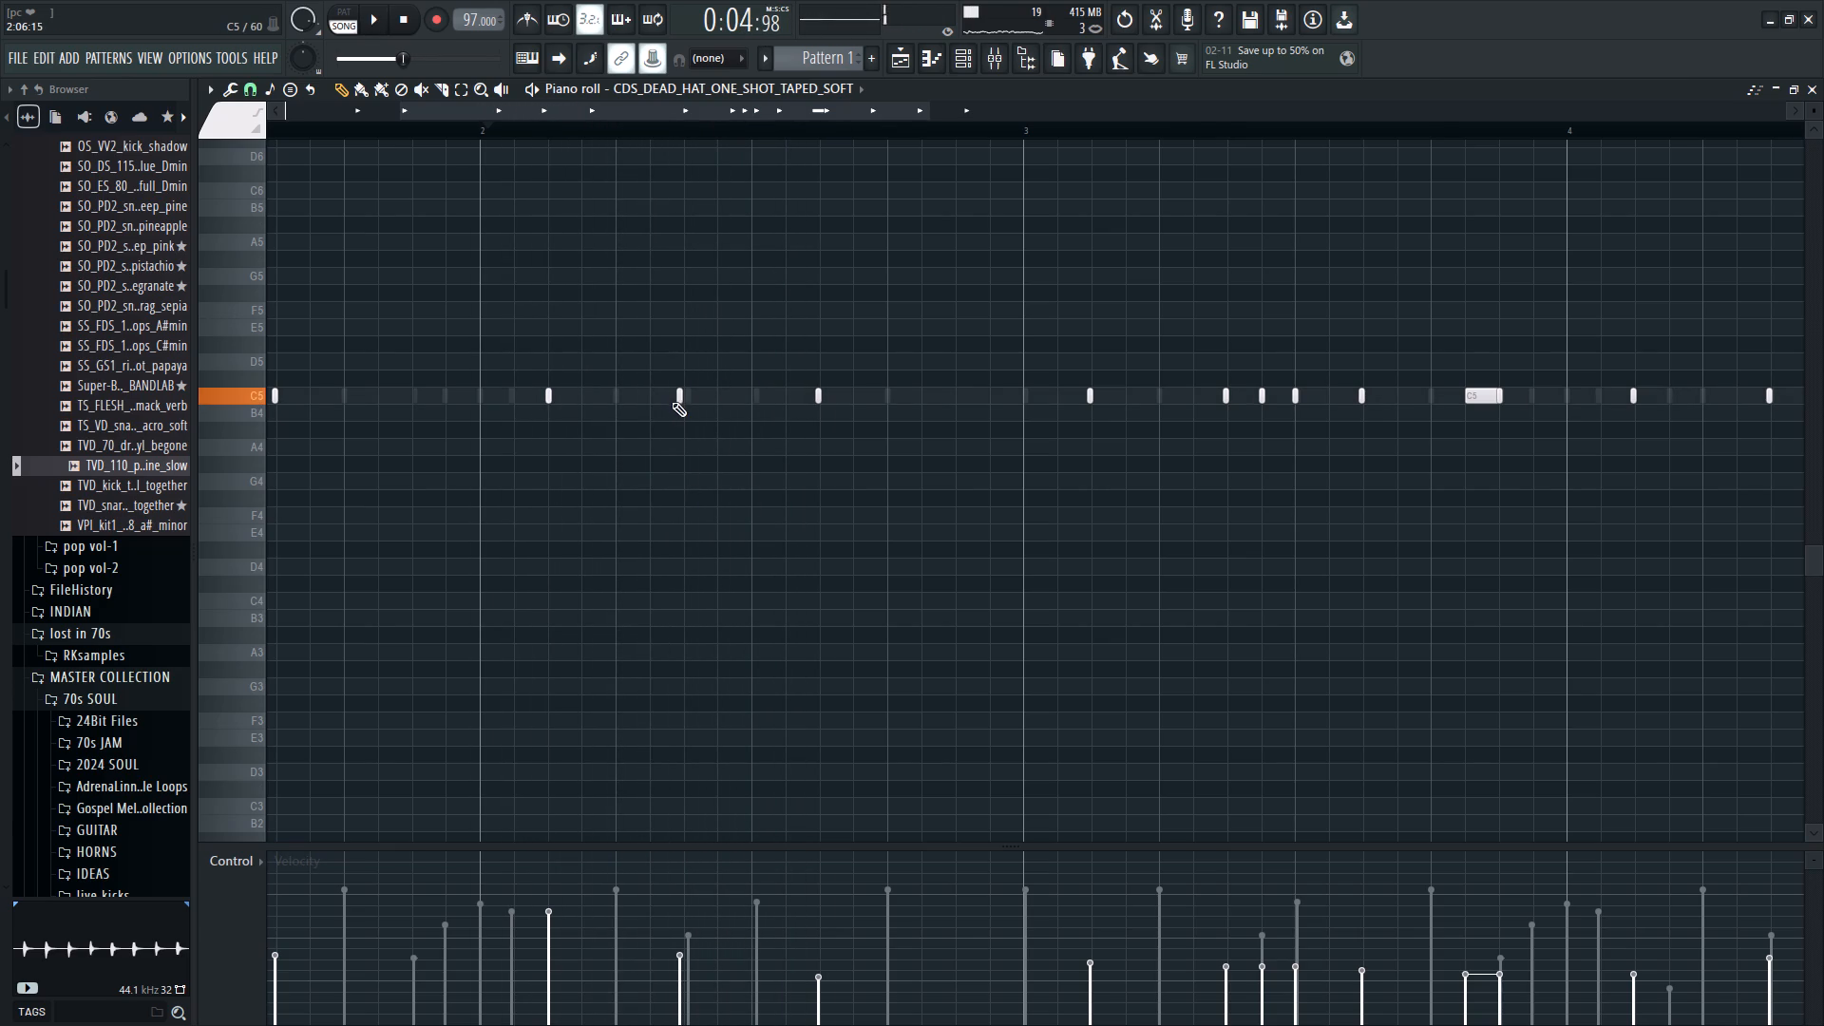
left_click(678, 394)
key("space")
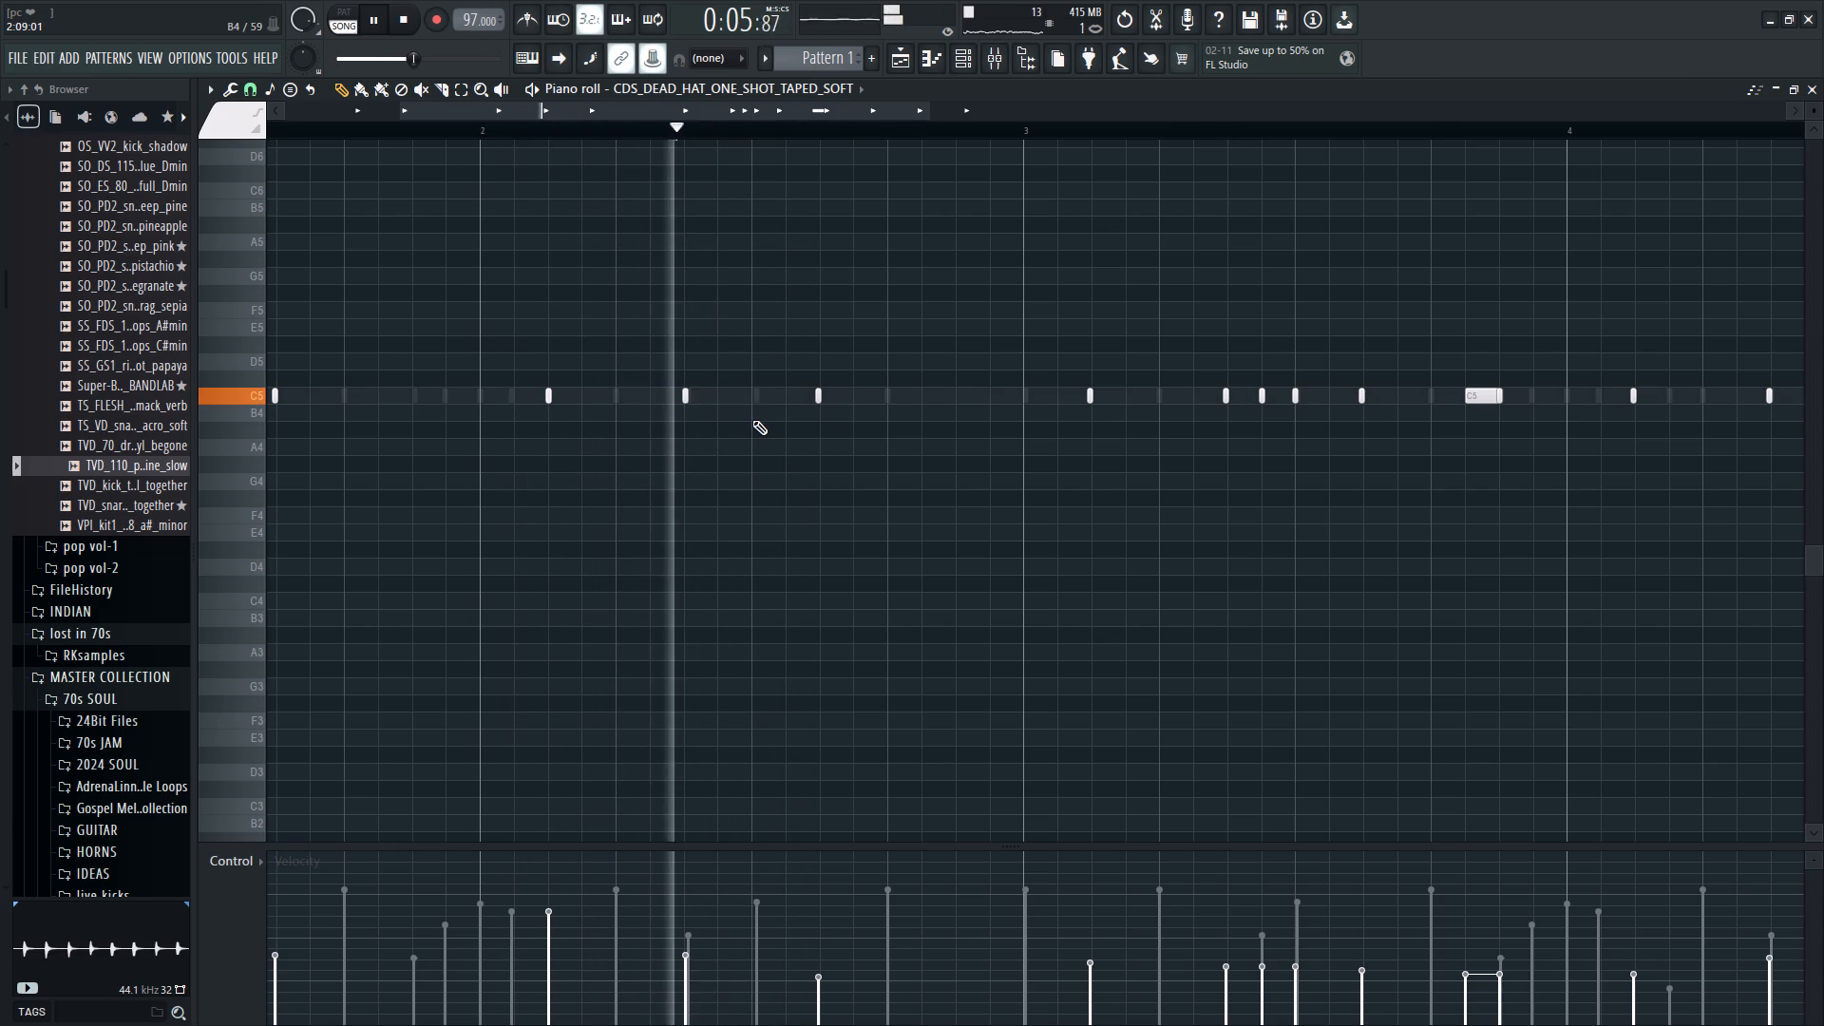
Return to the playlist and play the full arrangement from the start of bar 1.
left_click(896, 55)
scroll(918, 135, "down", 3)
key("space")
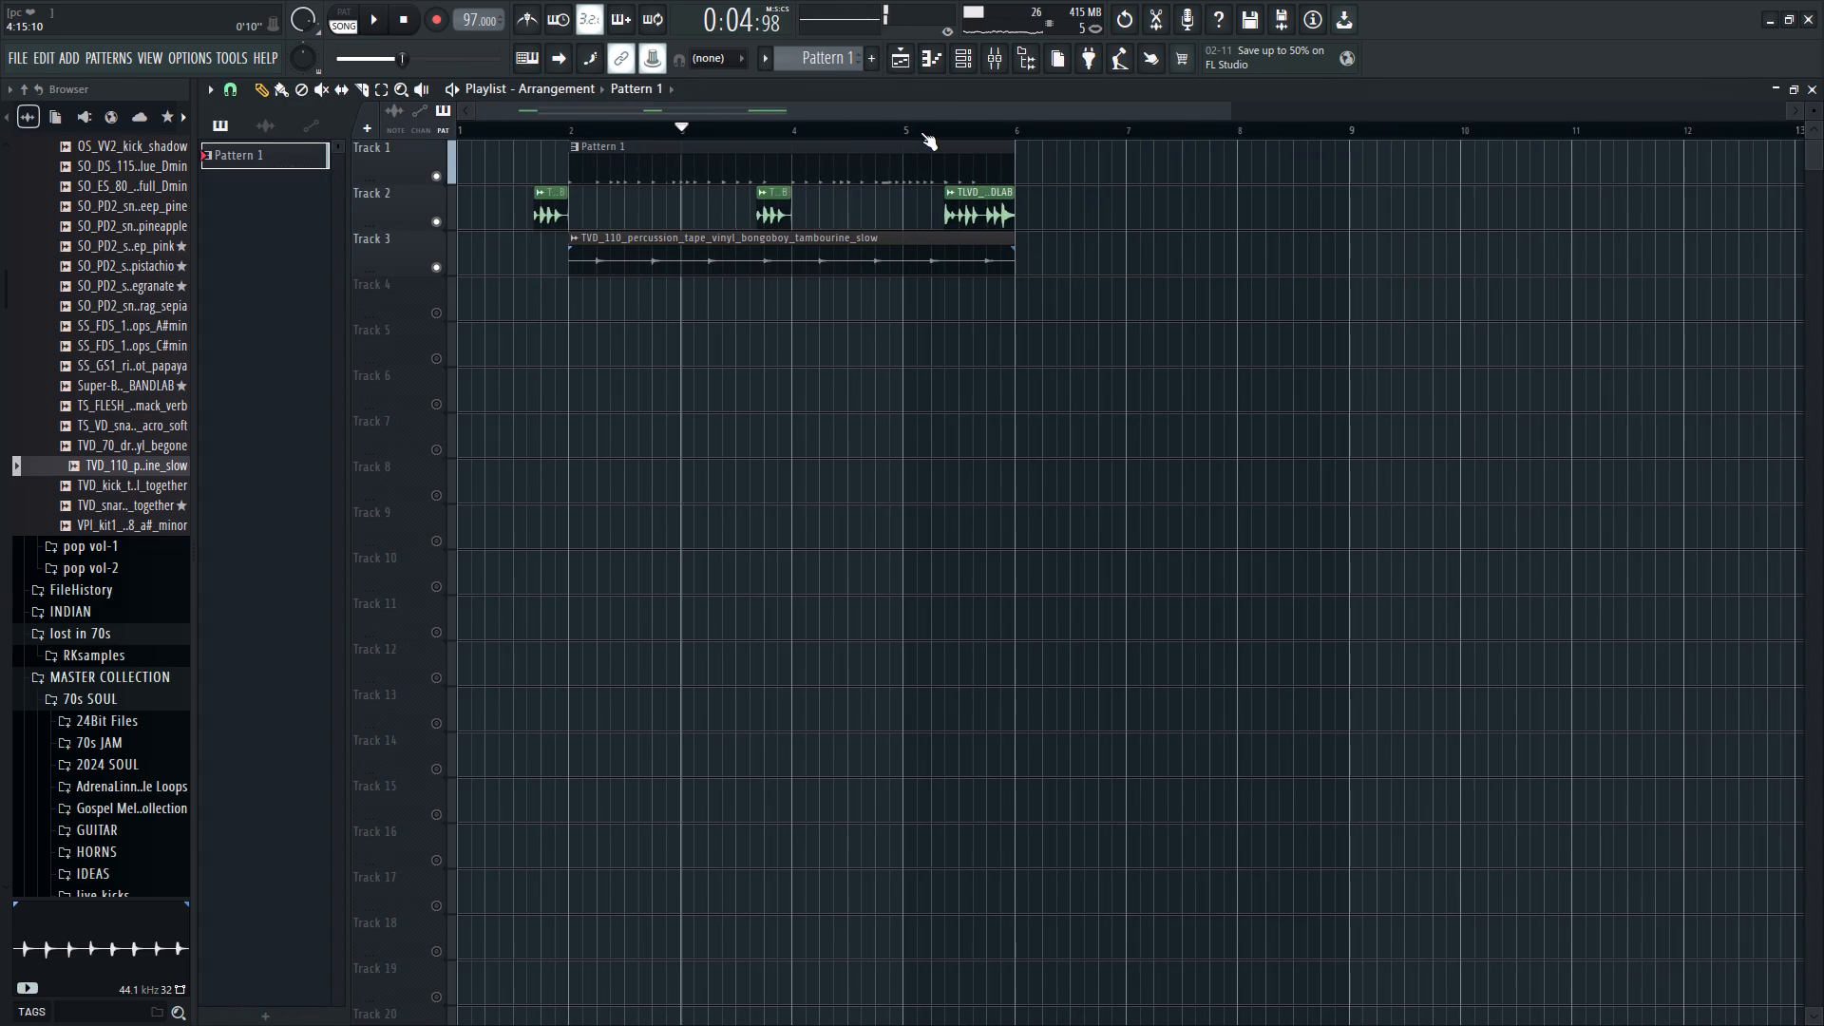
left_click_drag(921, 130, 0, 269)
key("space")
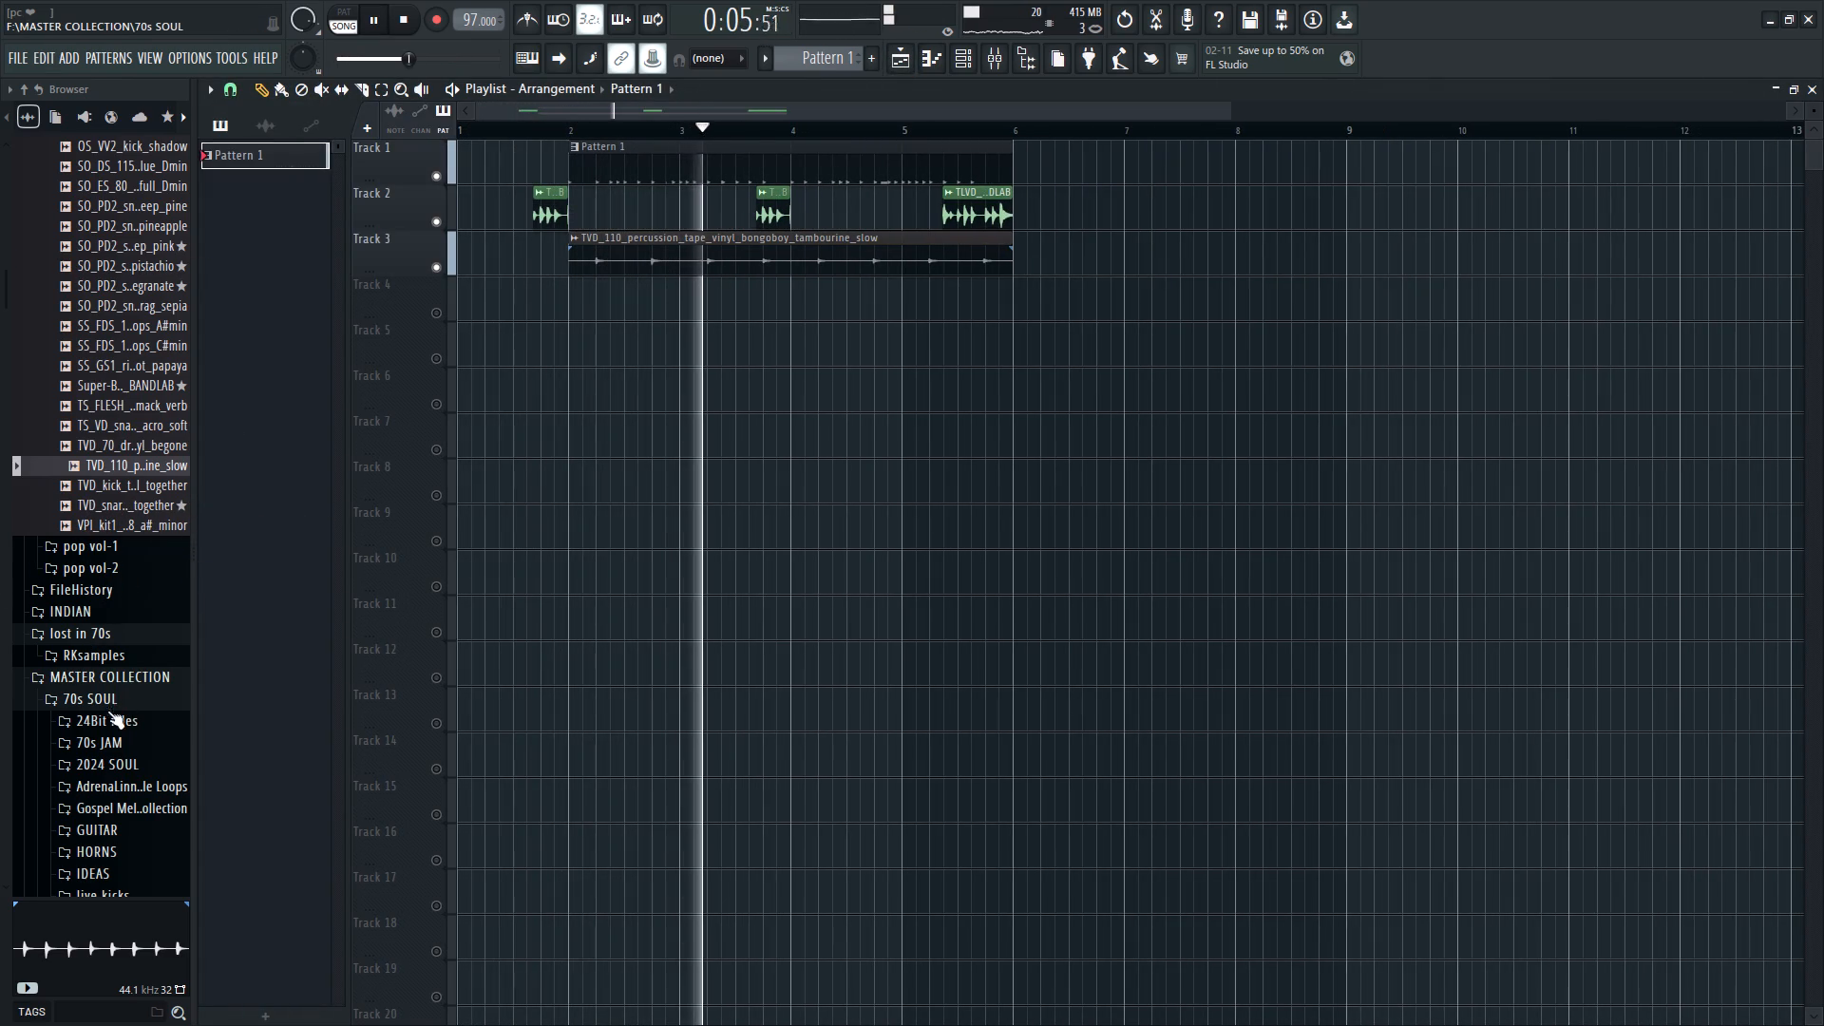
Open the Funk Bass folder under Master Collection's BASS and audition its Mr. Funkytown, Business Suit, Squid and Zip Zap bass loops.
scroll(112, 735, "down", 1)
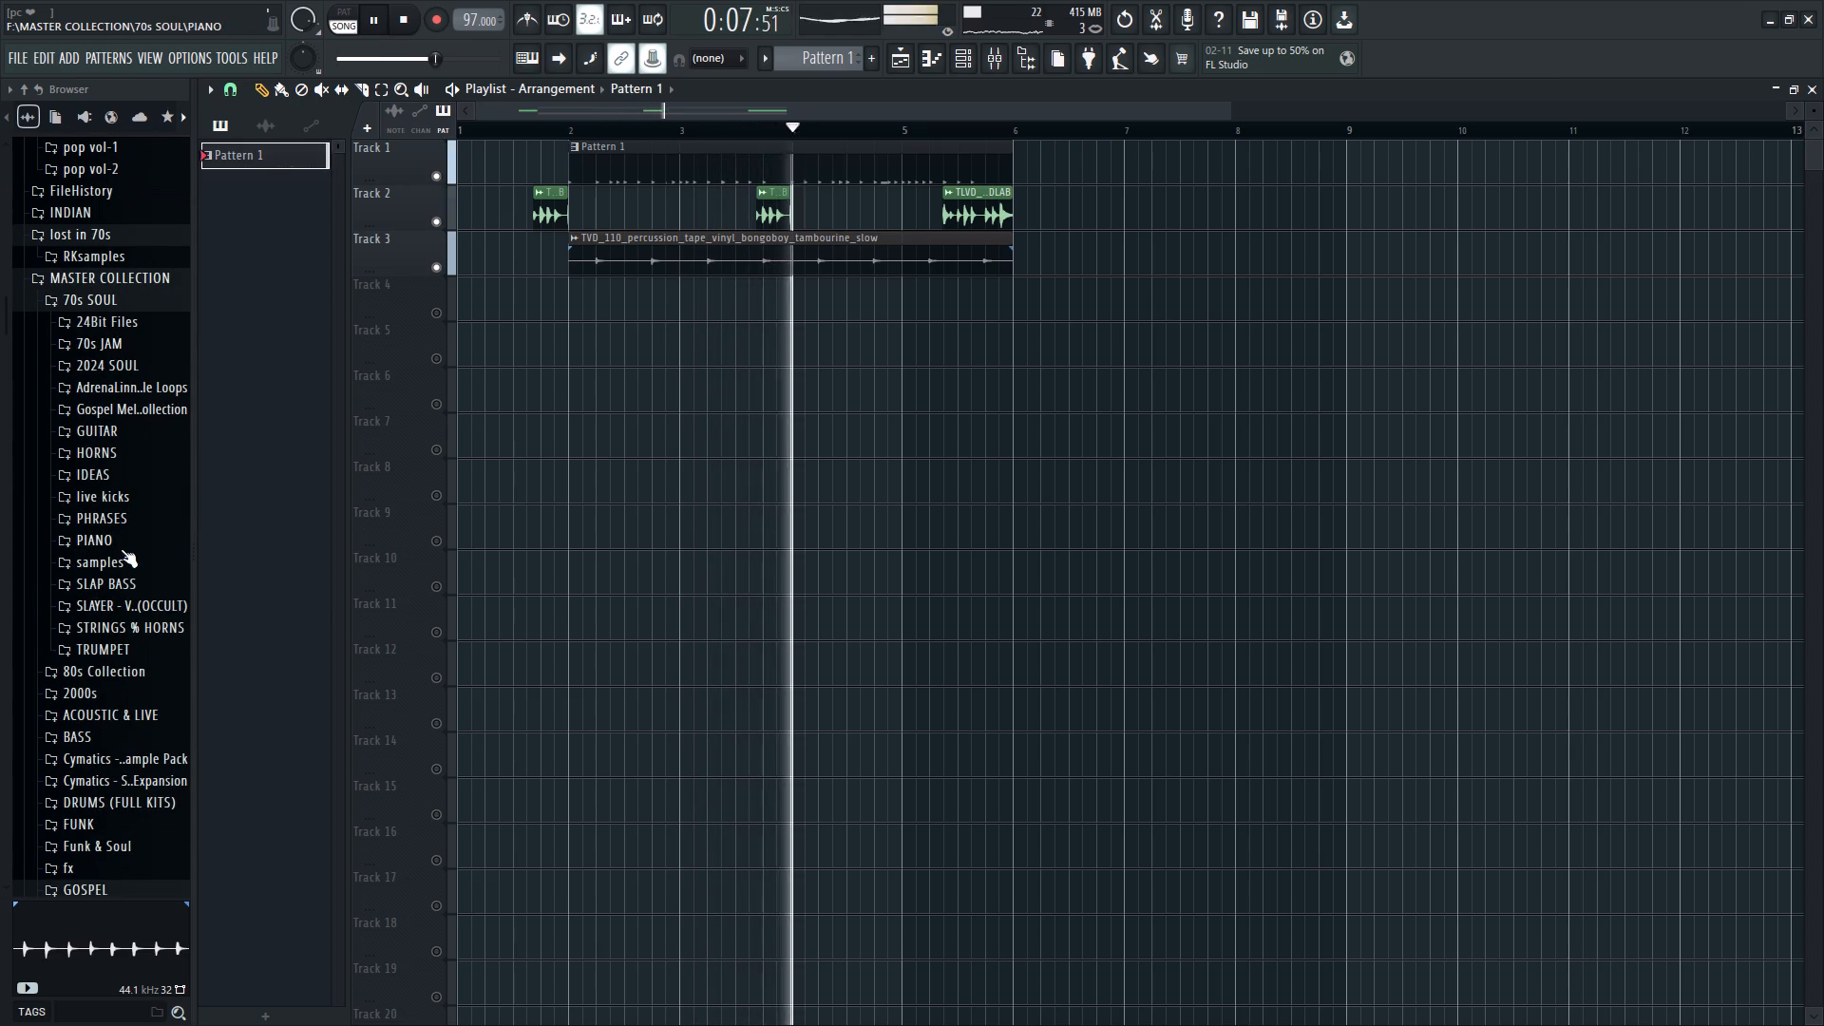
left_click(130, 732)
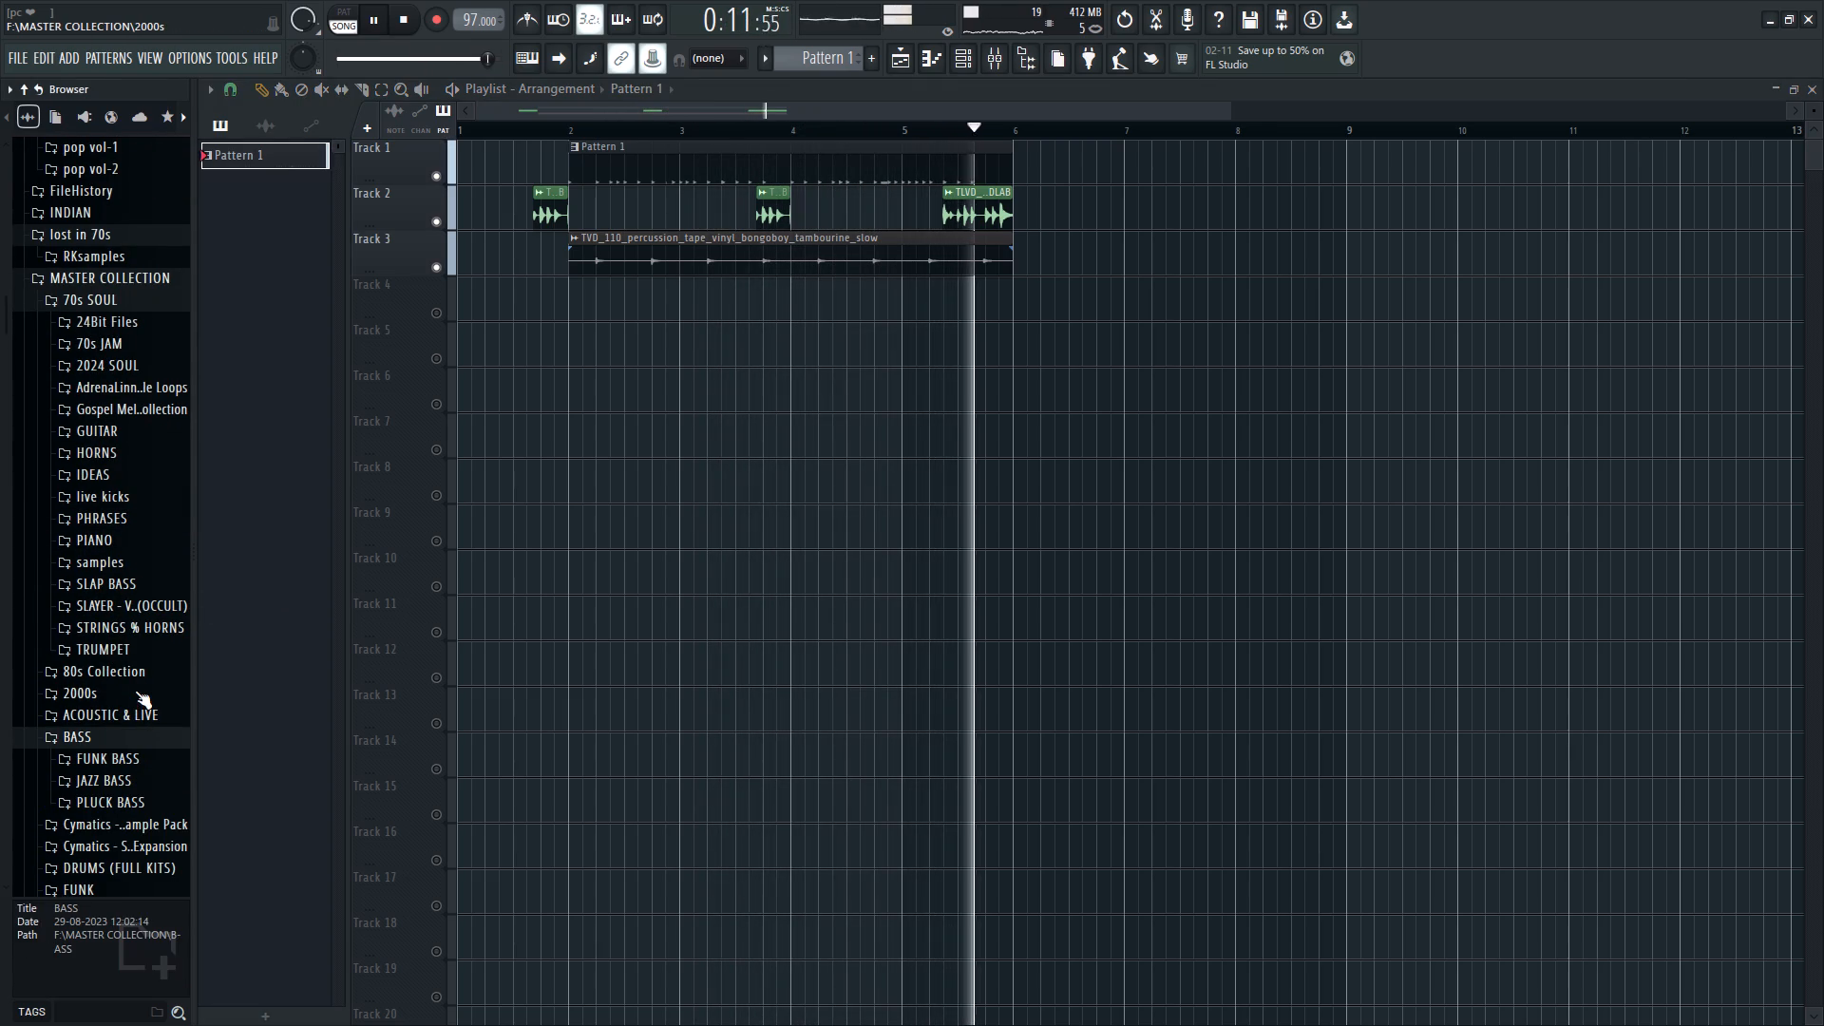
key("space")
left_click(141, 763)
left_click(140, 513)
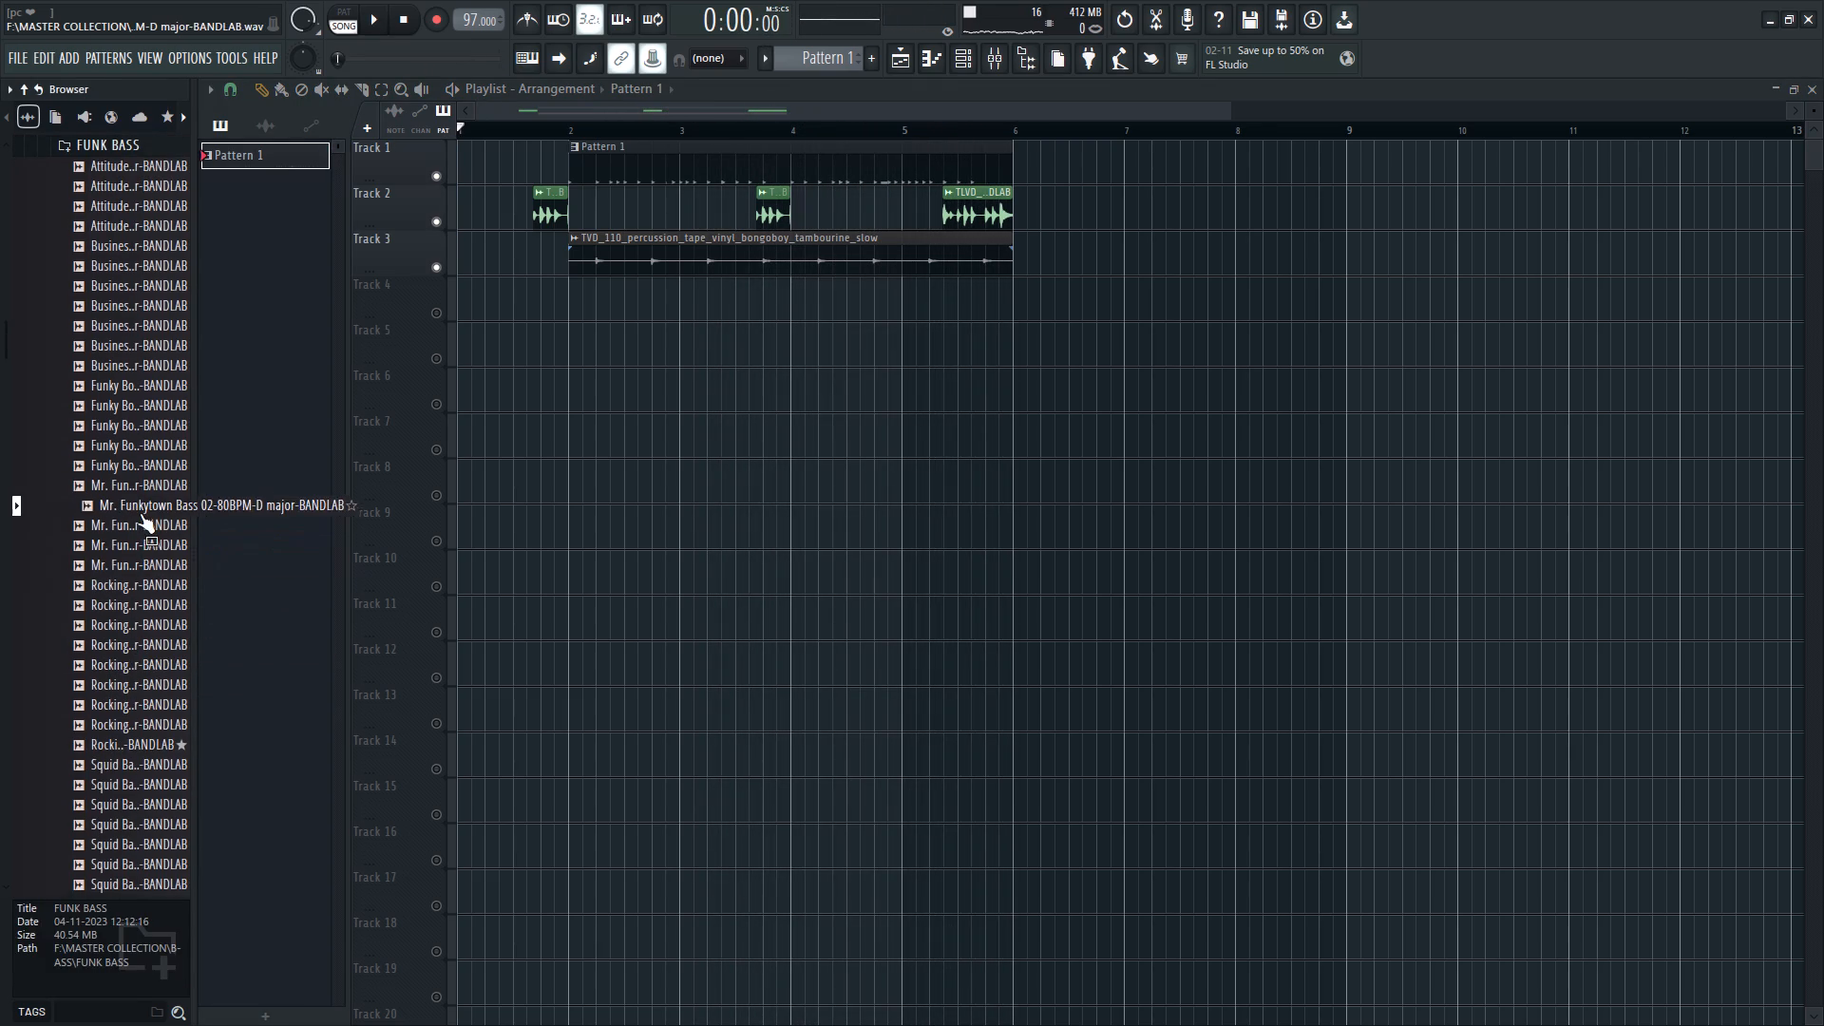
left_click(130, 370)
left_click(142, 294)
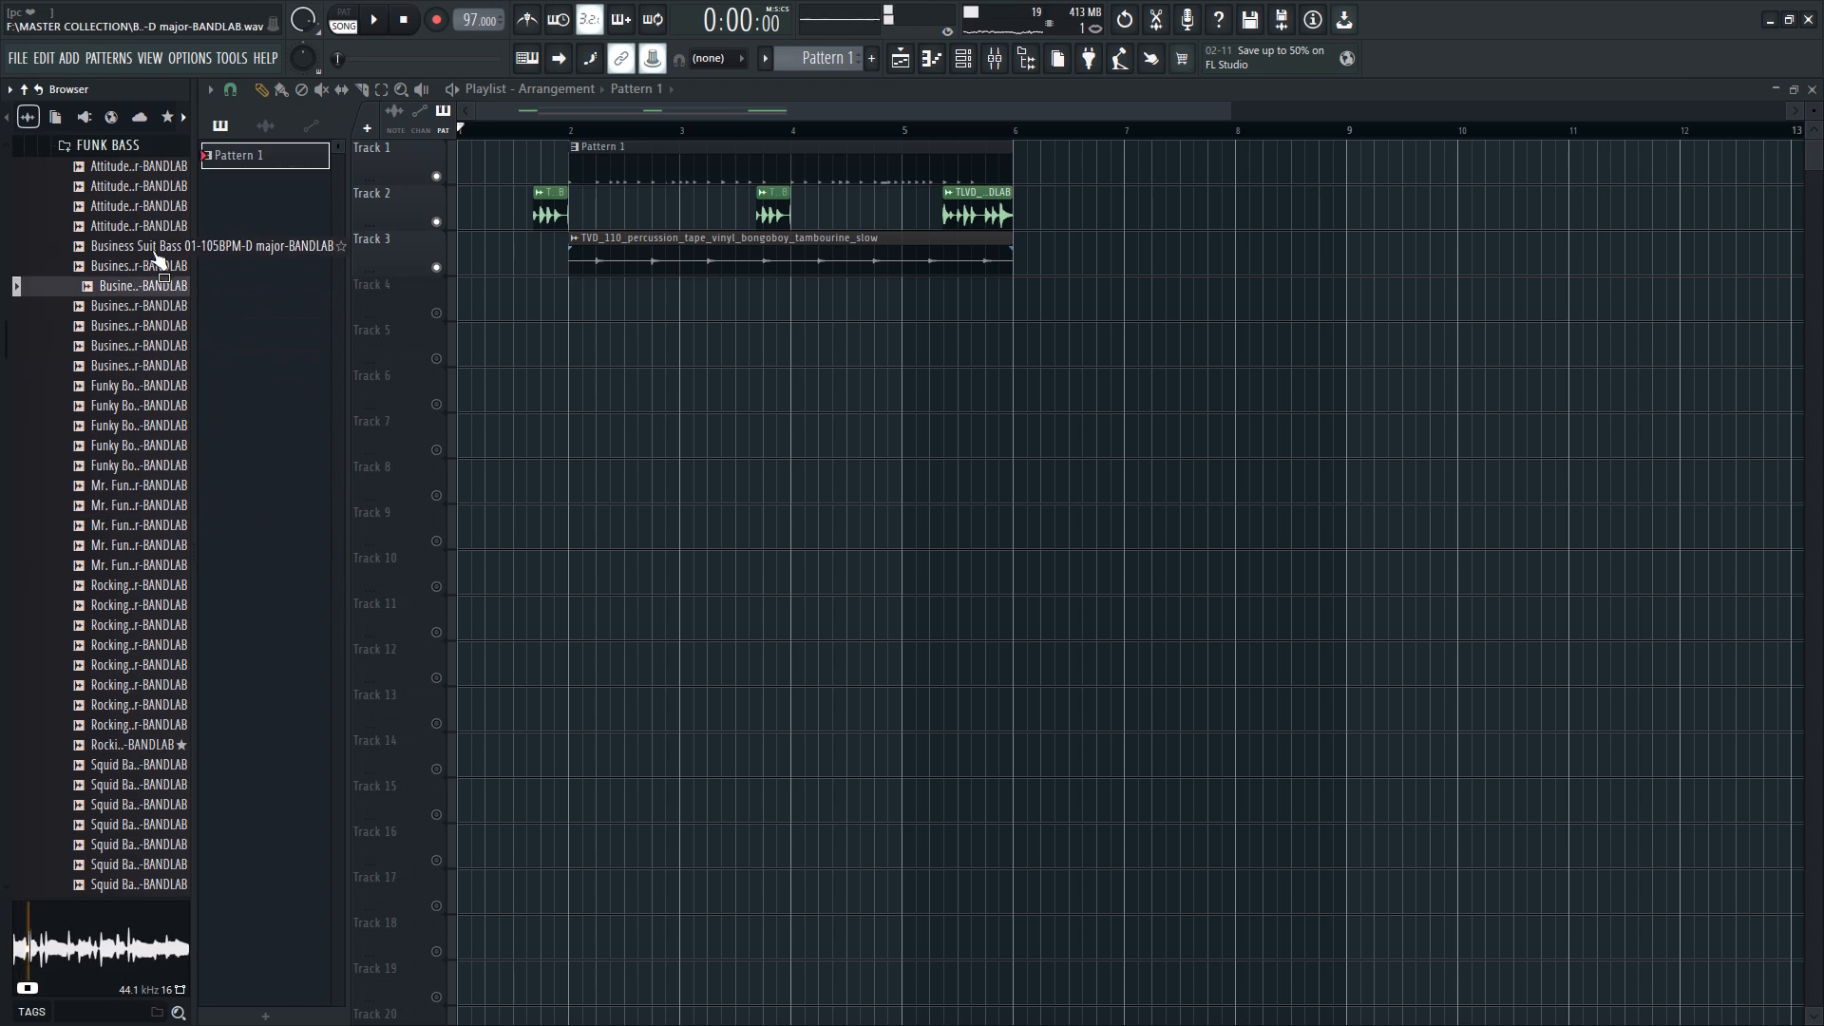
left_click(152, 249)
left_click(110, 485)
scroll(112, 490, "down", 1)
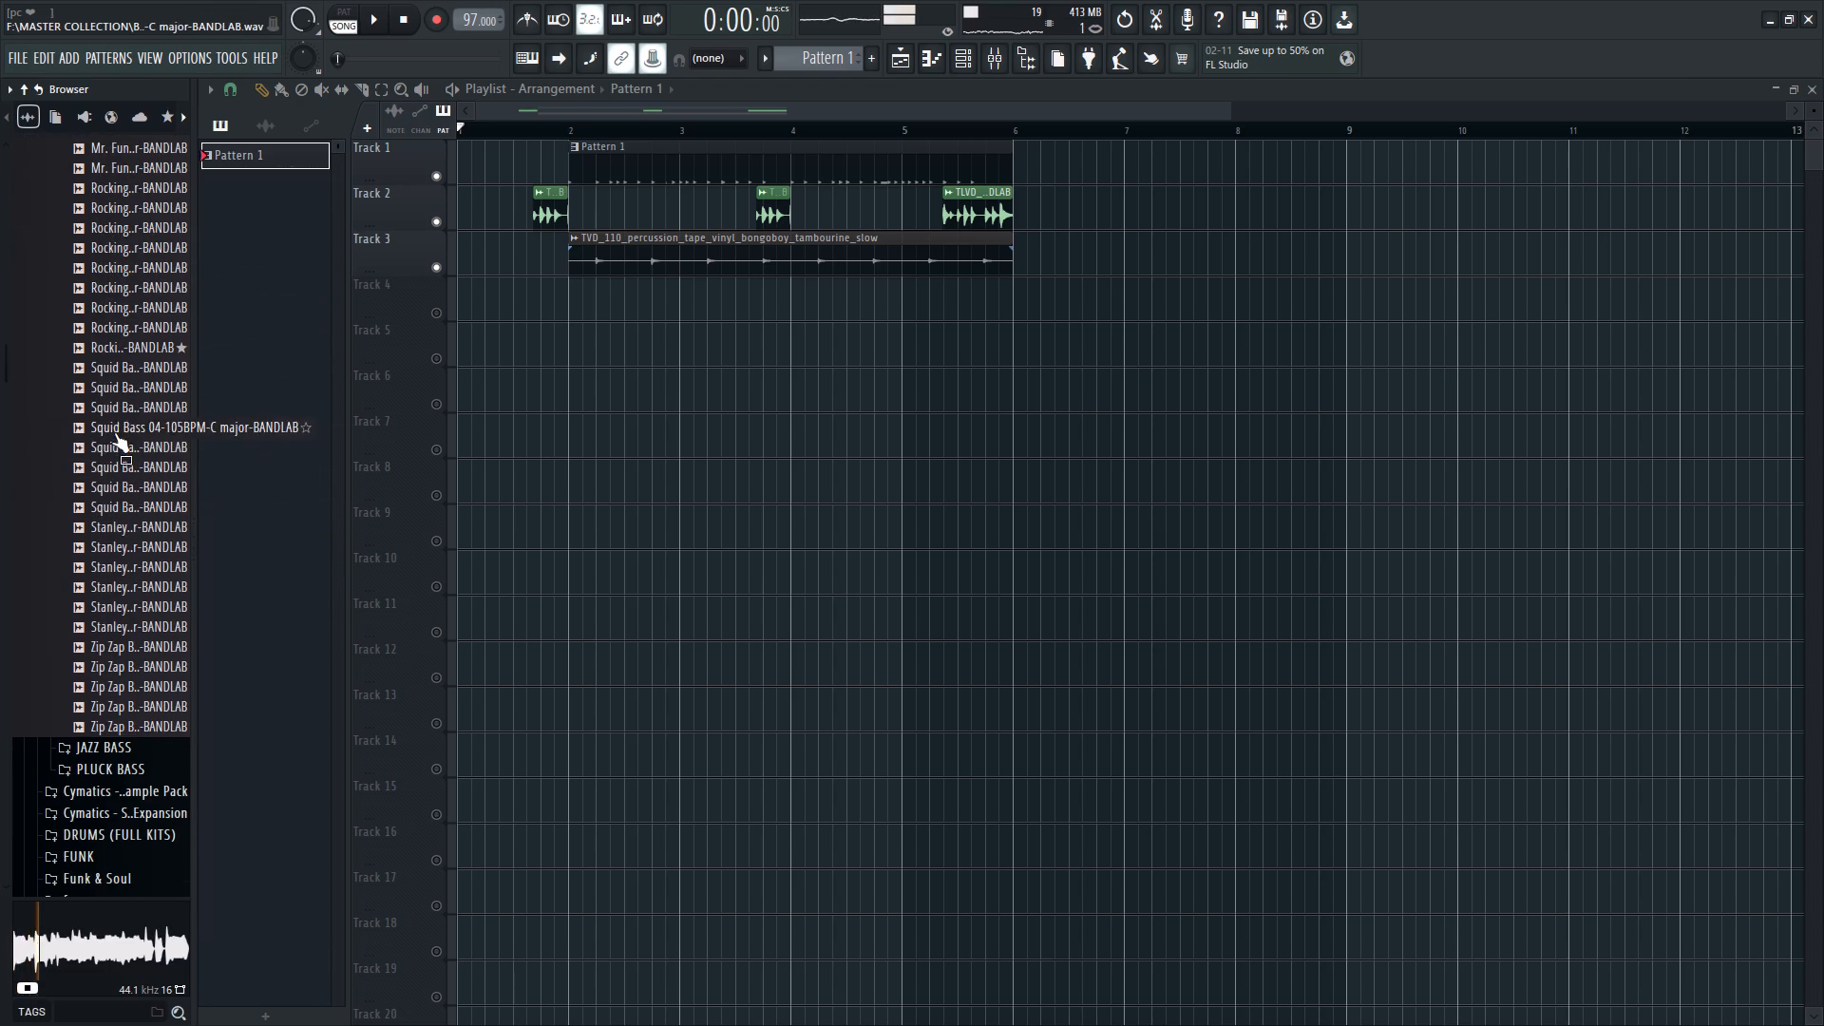
left_click(114, 431)
left_click(124, 499)
scroll(128, 503, "down", 1)
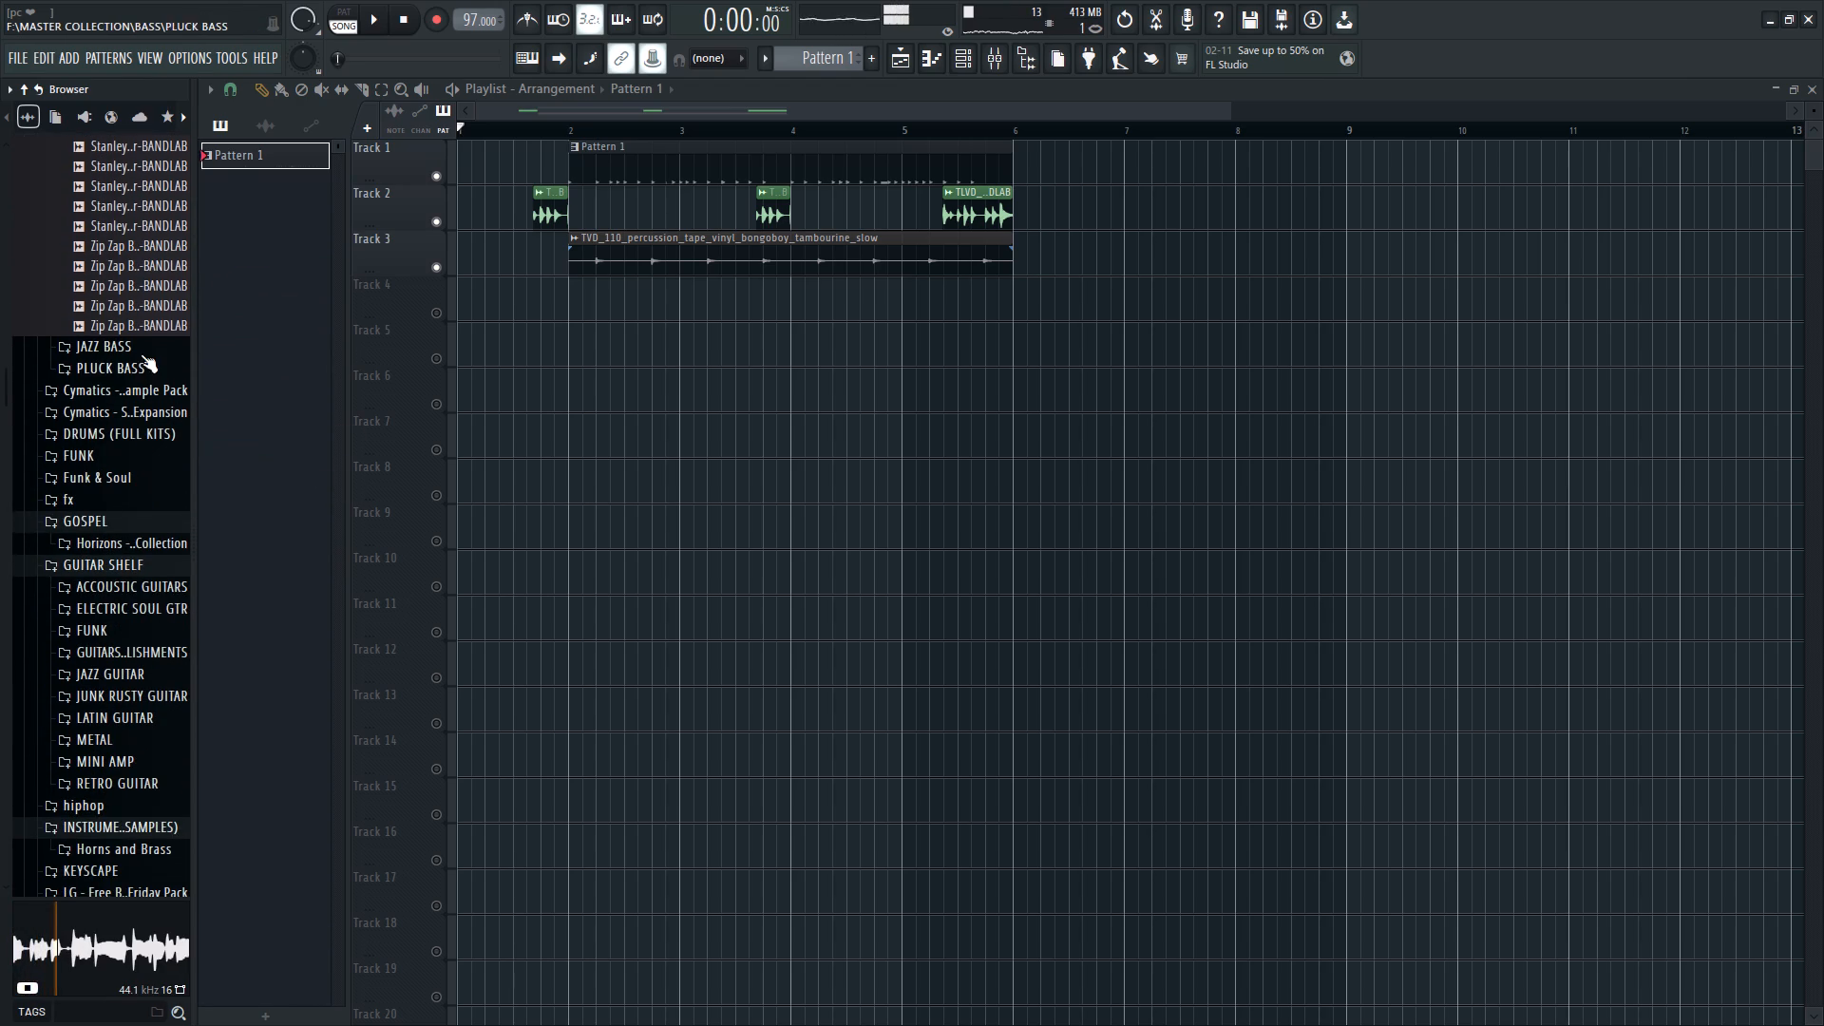
left_click(149, 333)
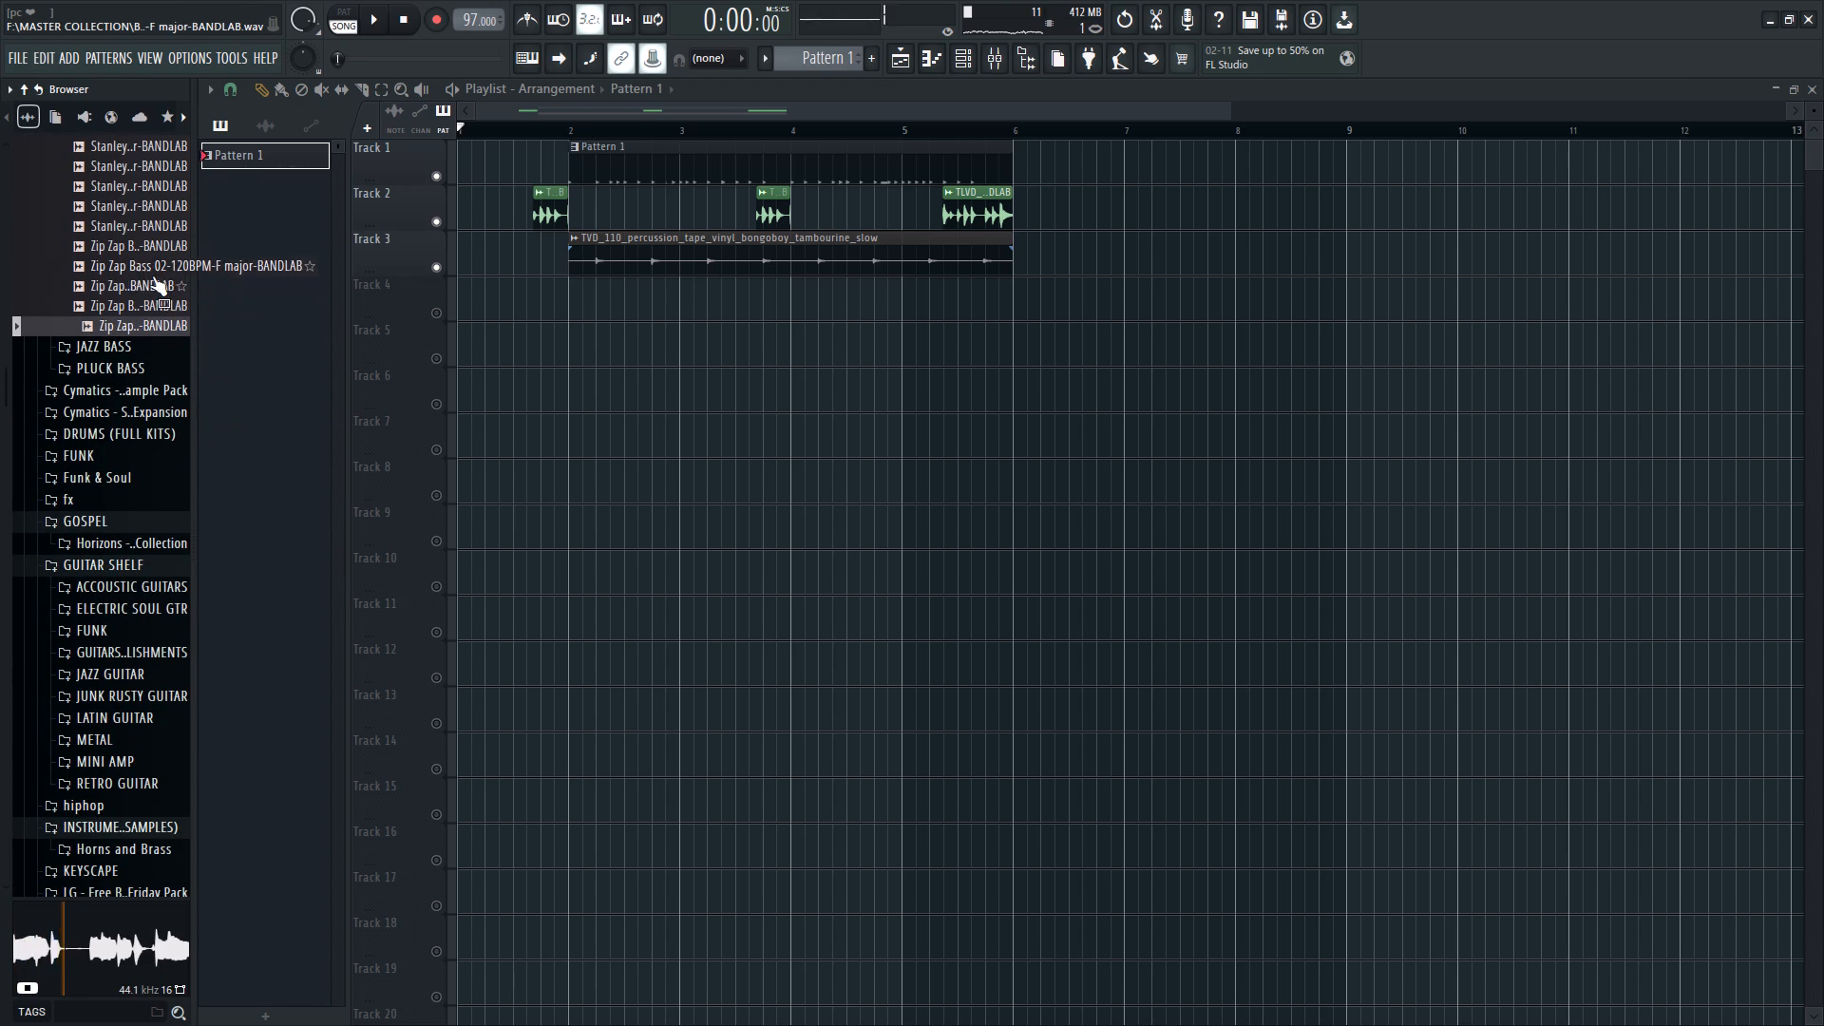
left_click(152, 274)
Audition the Stanley, Squid and Rocking Bay bass loops in the Funk Bass folder, finishing on Rocking Bay Bass 04-95BPM-C major.
scroll(152, 274, "up", 1)
left_click(104, 571)
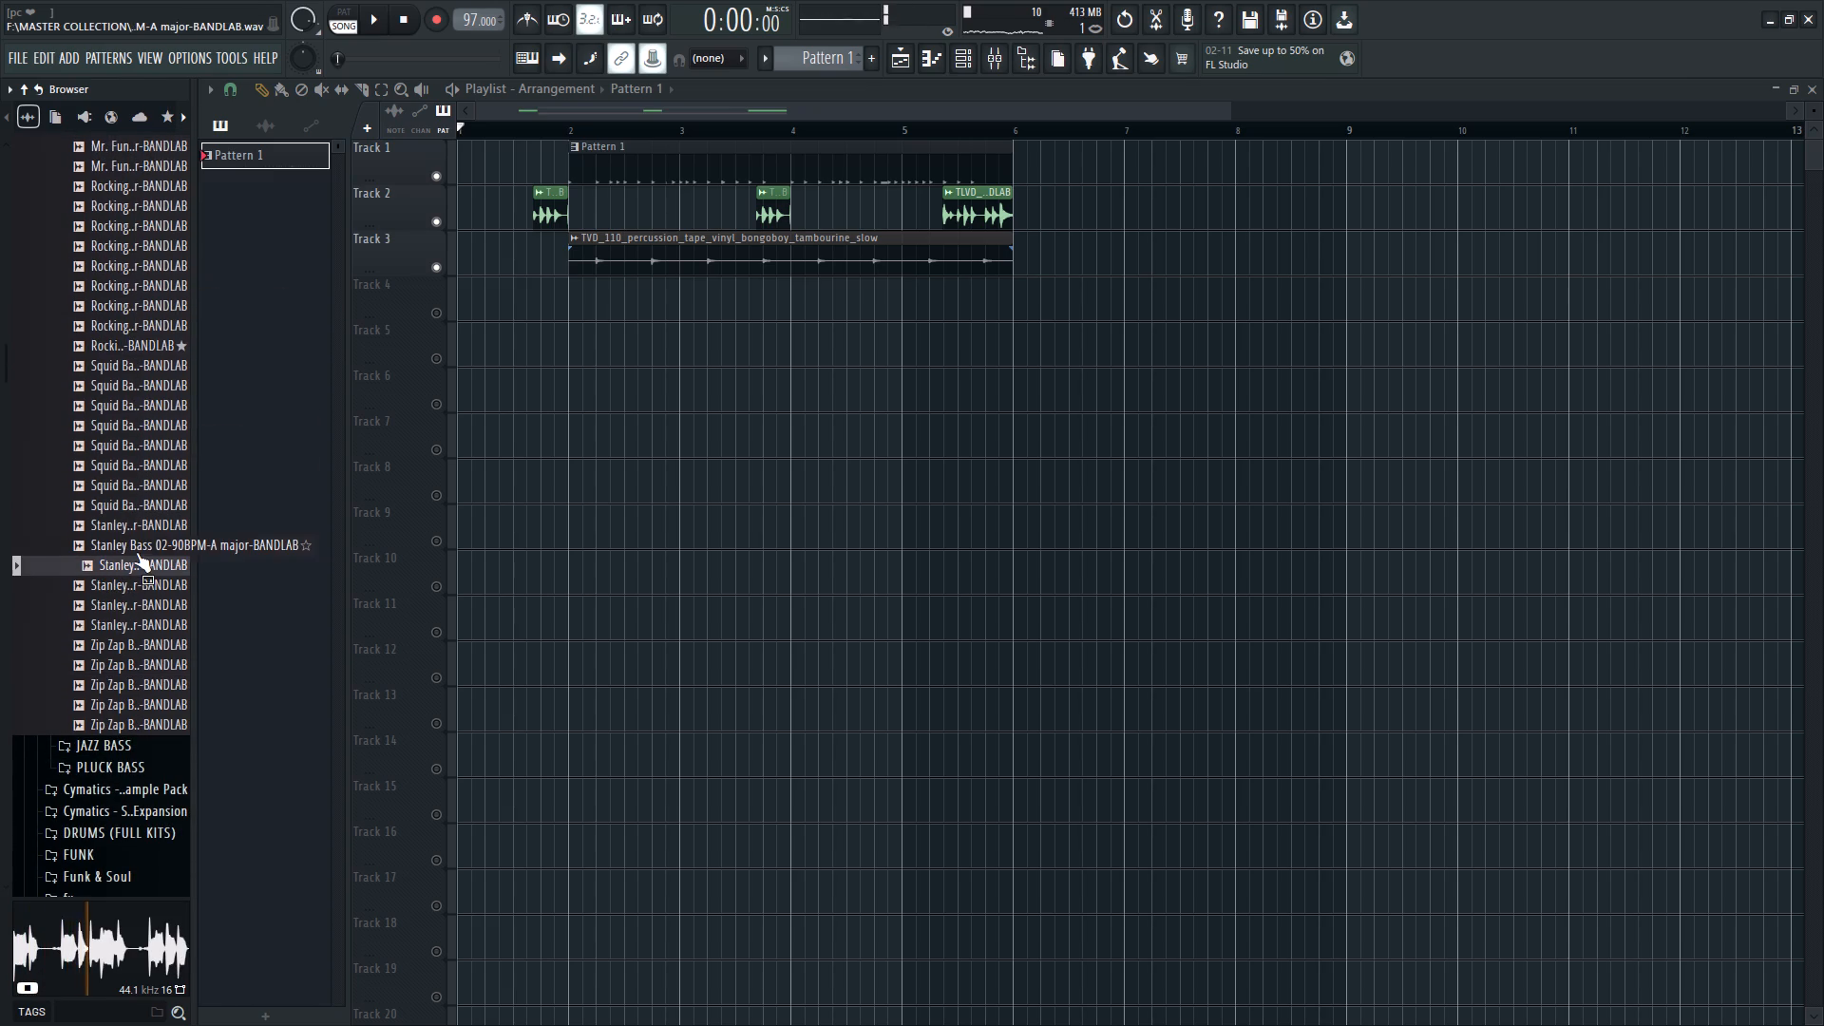
left_click(137, 551)
left_click(139, 523)
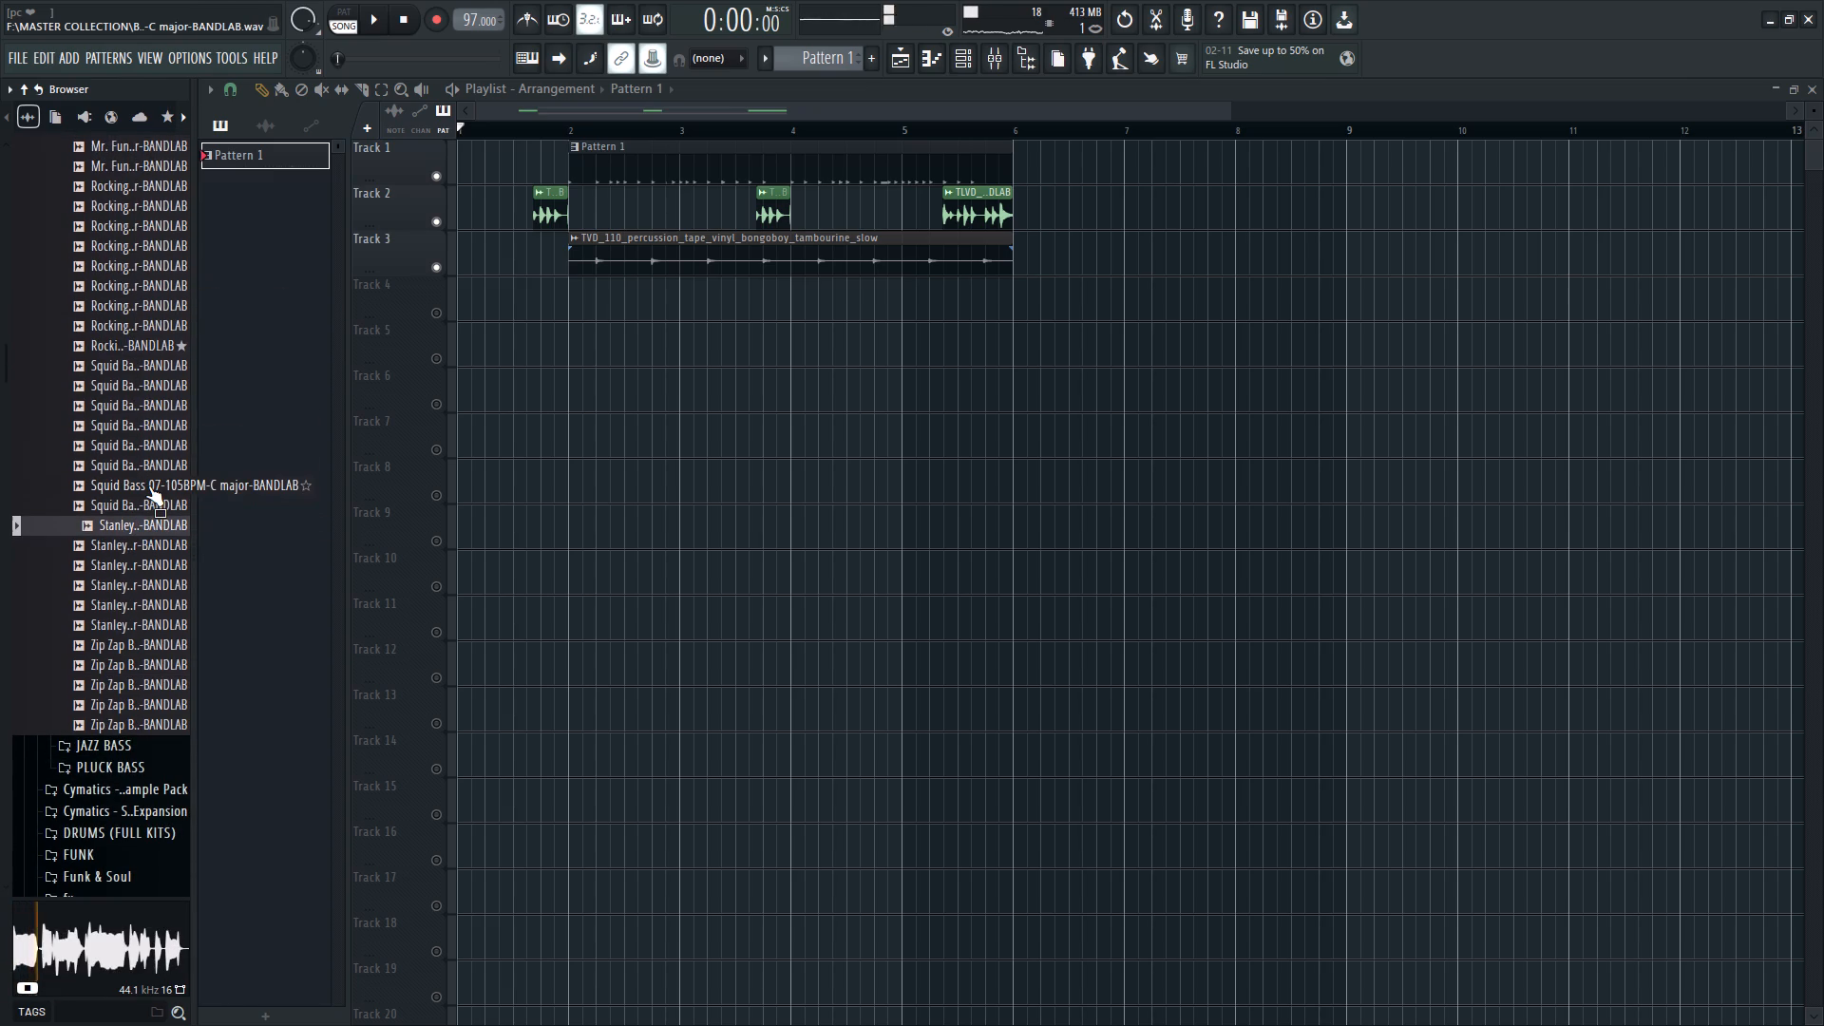
left_click(154, 490)
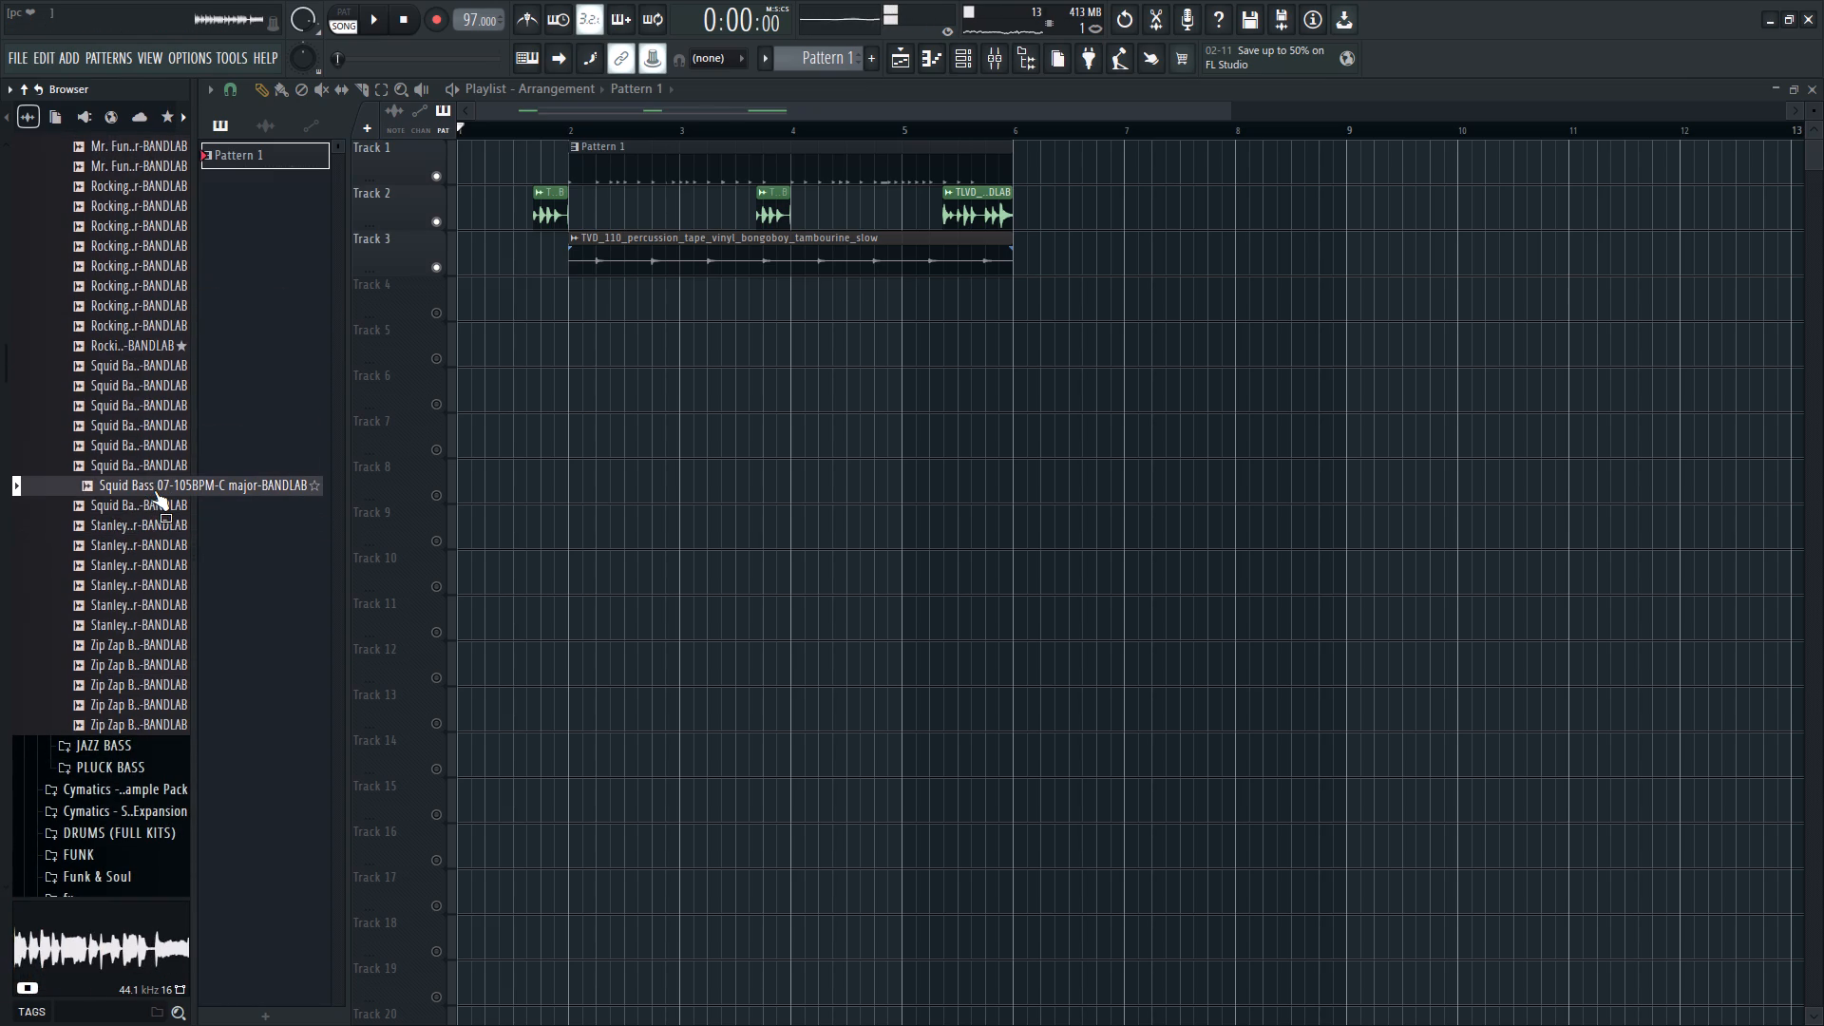
left_click(159, 462)
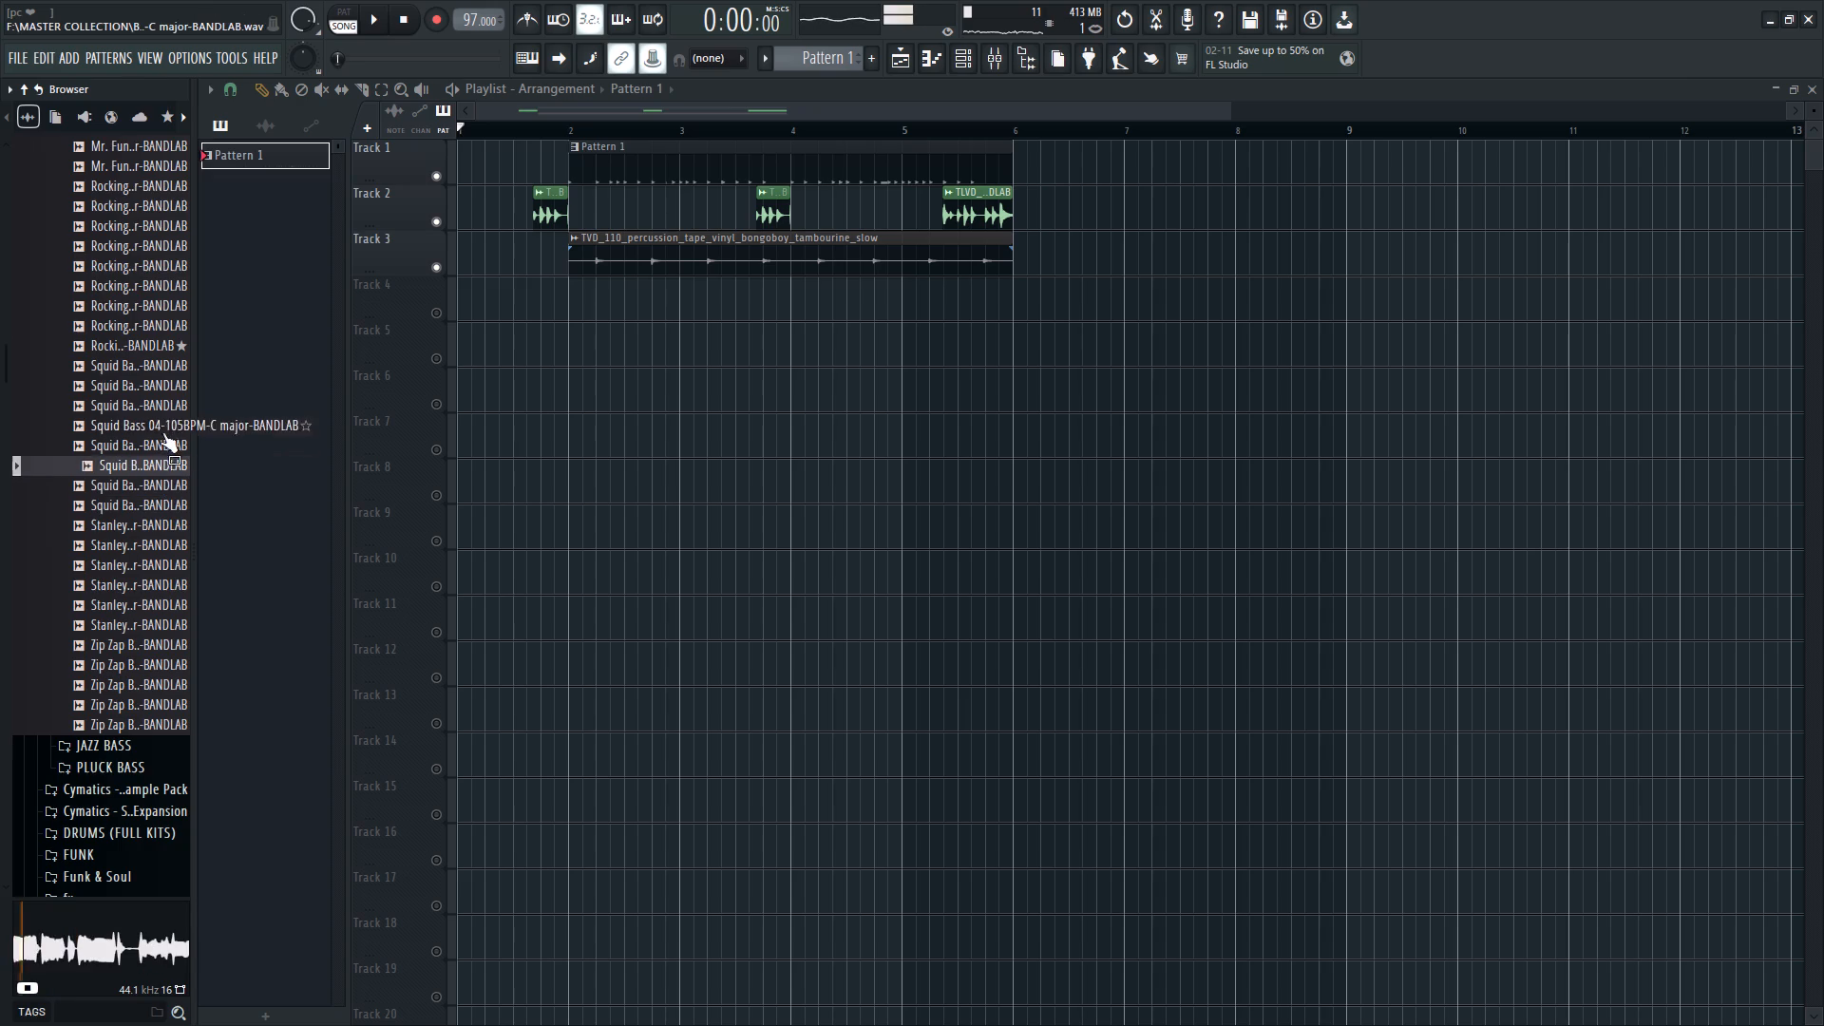
left_click(162, 430)
left_click(162, 401)
left_click(162, 370)
left_click(170, 337)
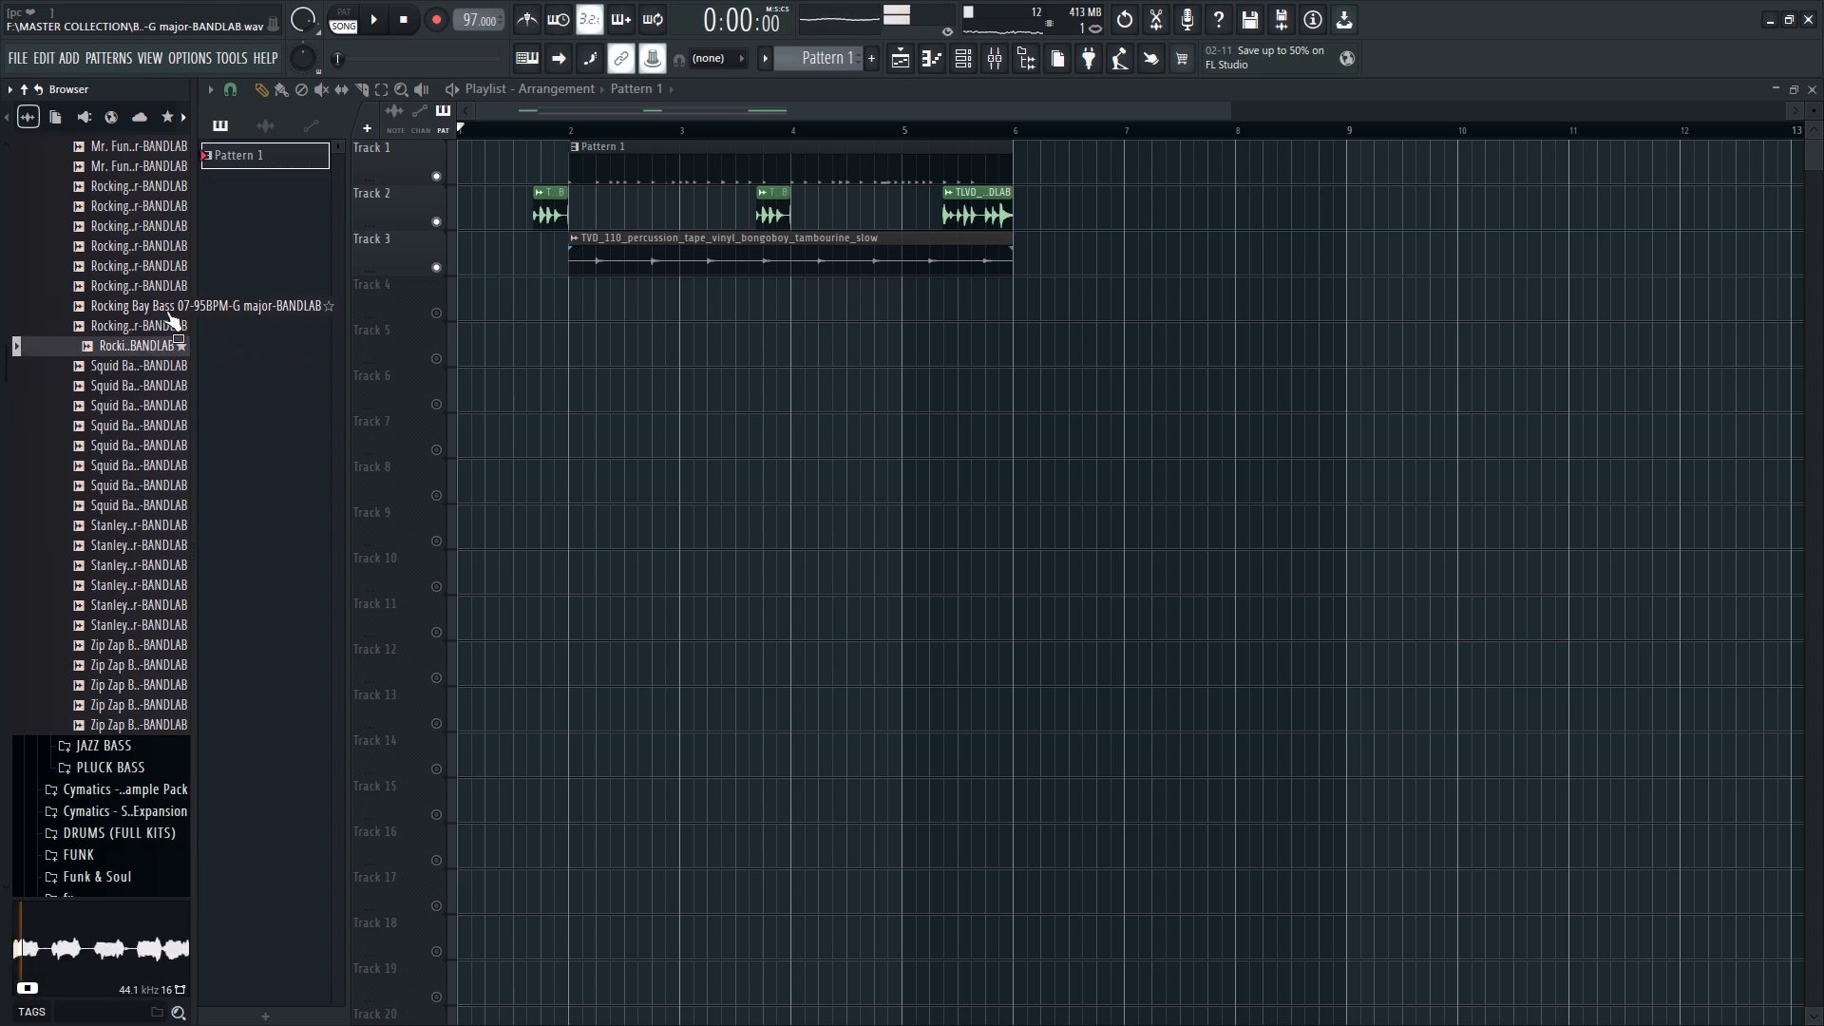
left_click(166, 311)
left_click(166, 281)
left_click_drag(160, 252, 161, 262)
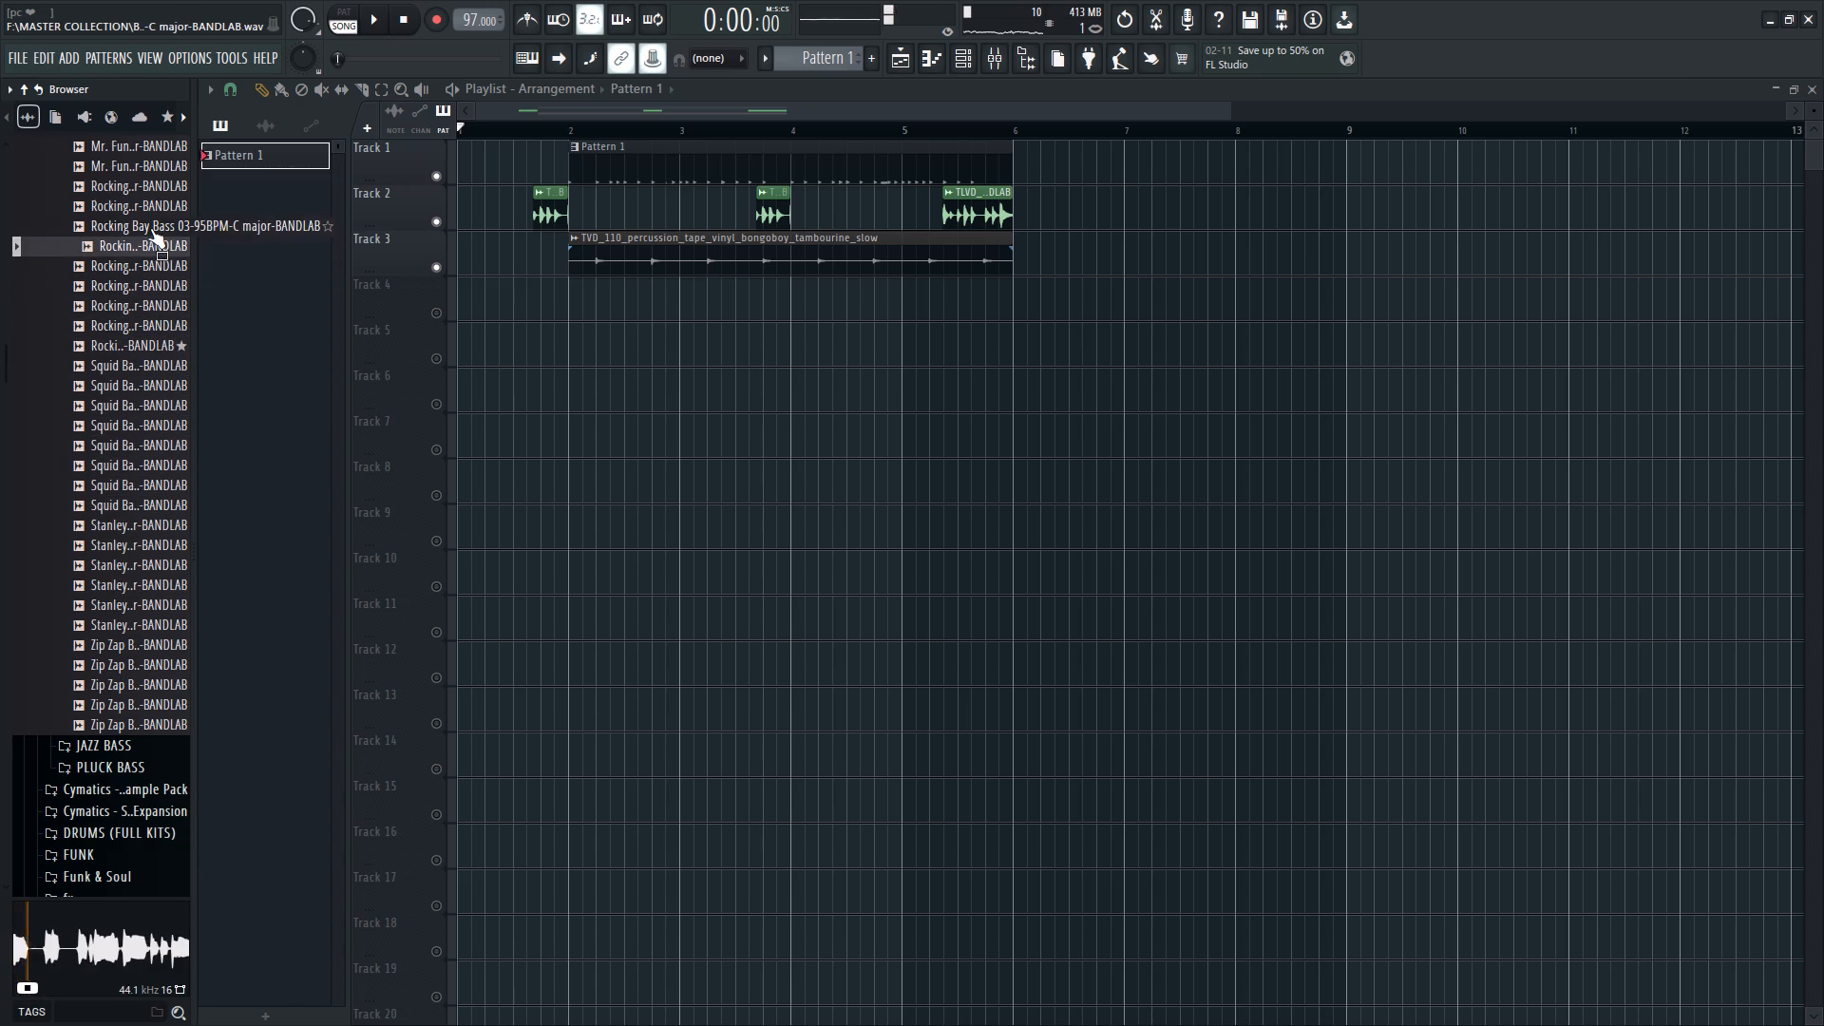
left_click(150, 227)
left_click(149, 258)
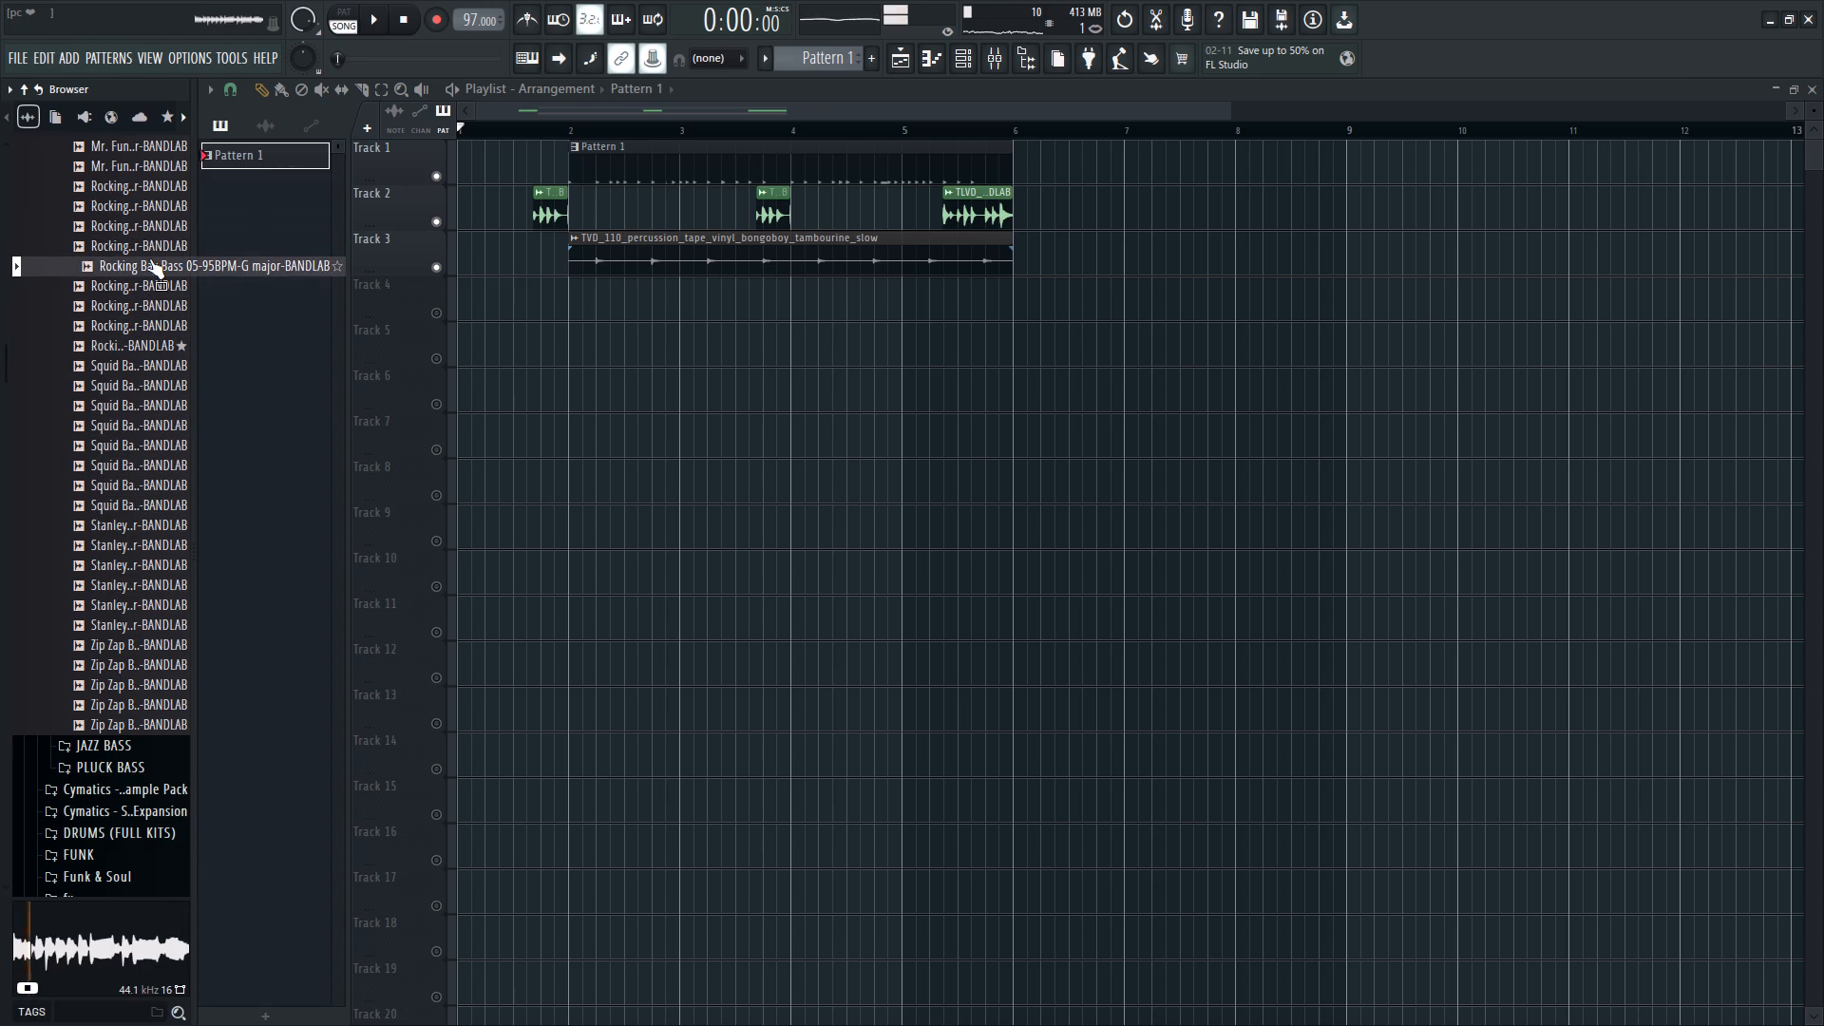
left_click(152, 246)
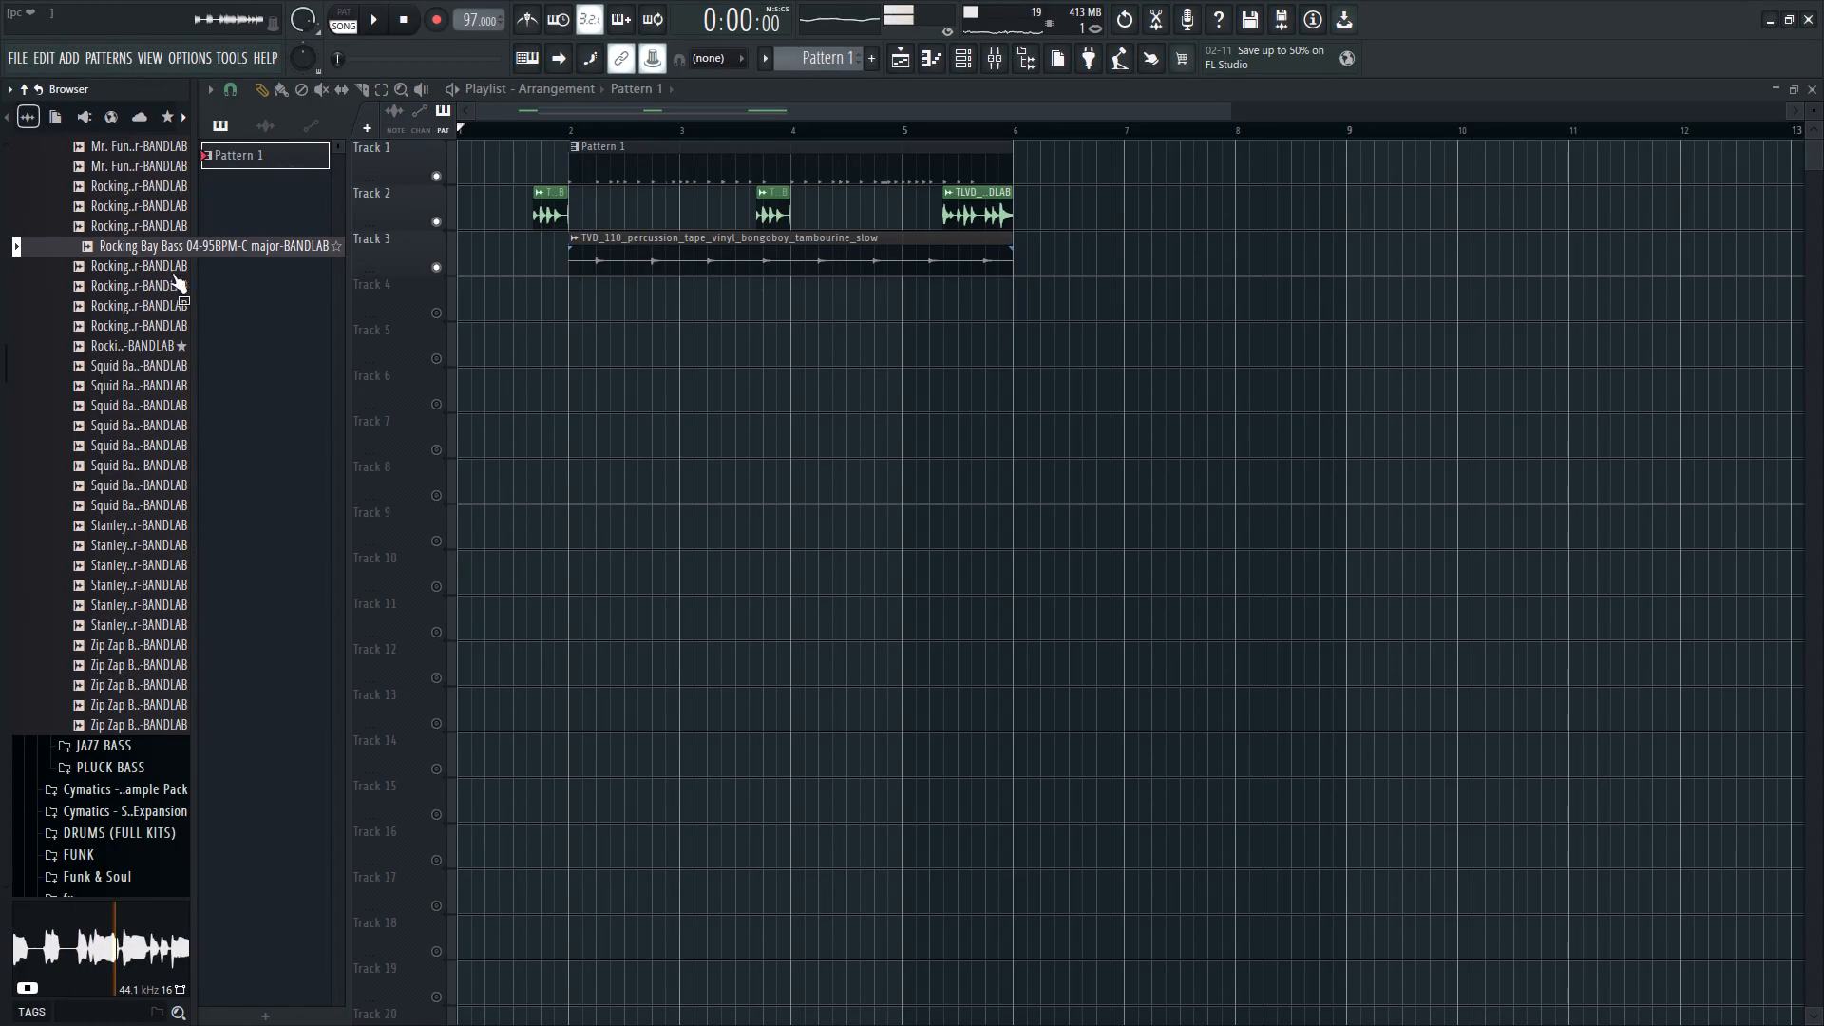
Play the full drum arrangement from the start, restart it for a second listen, and stop playback.
left_click_drag(614, 134, 92, 255)
key("space")
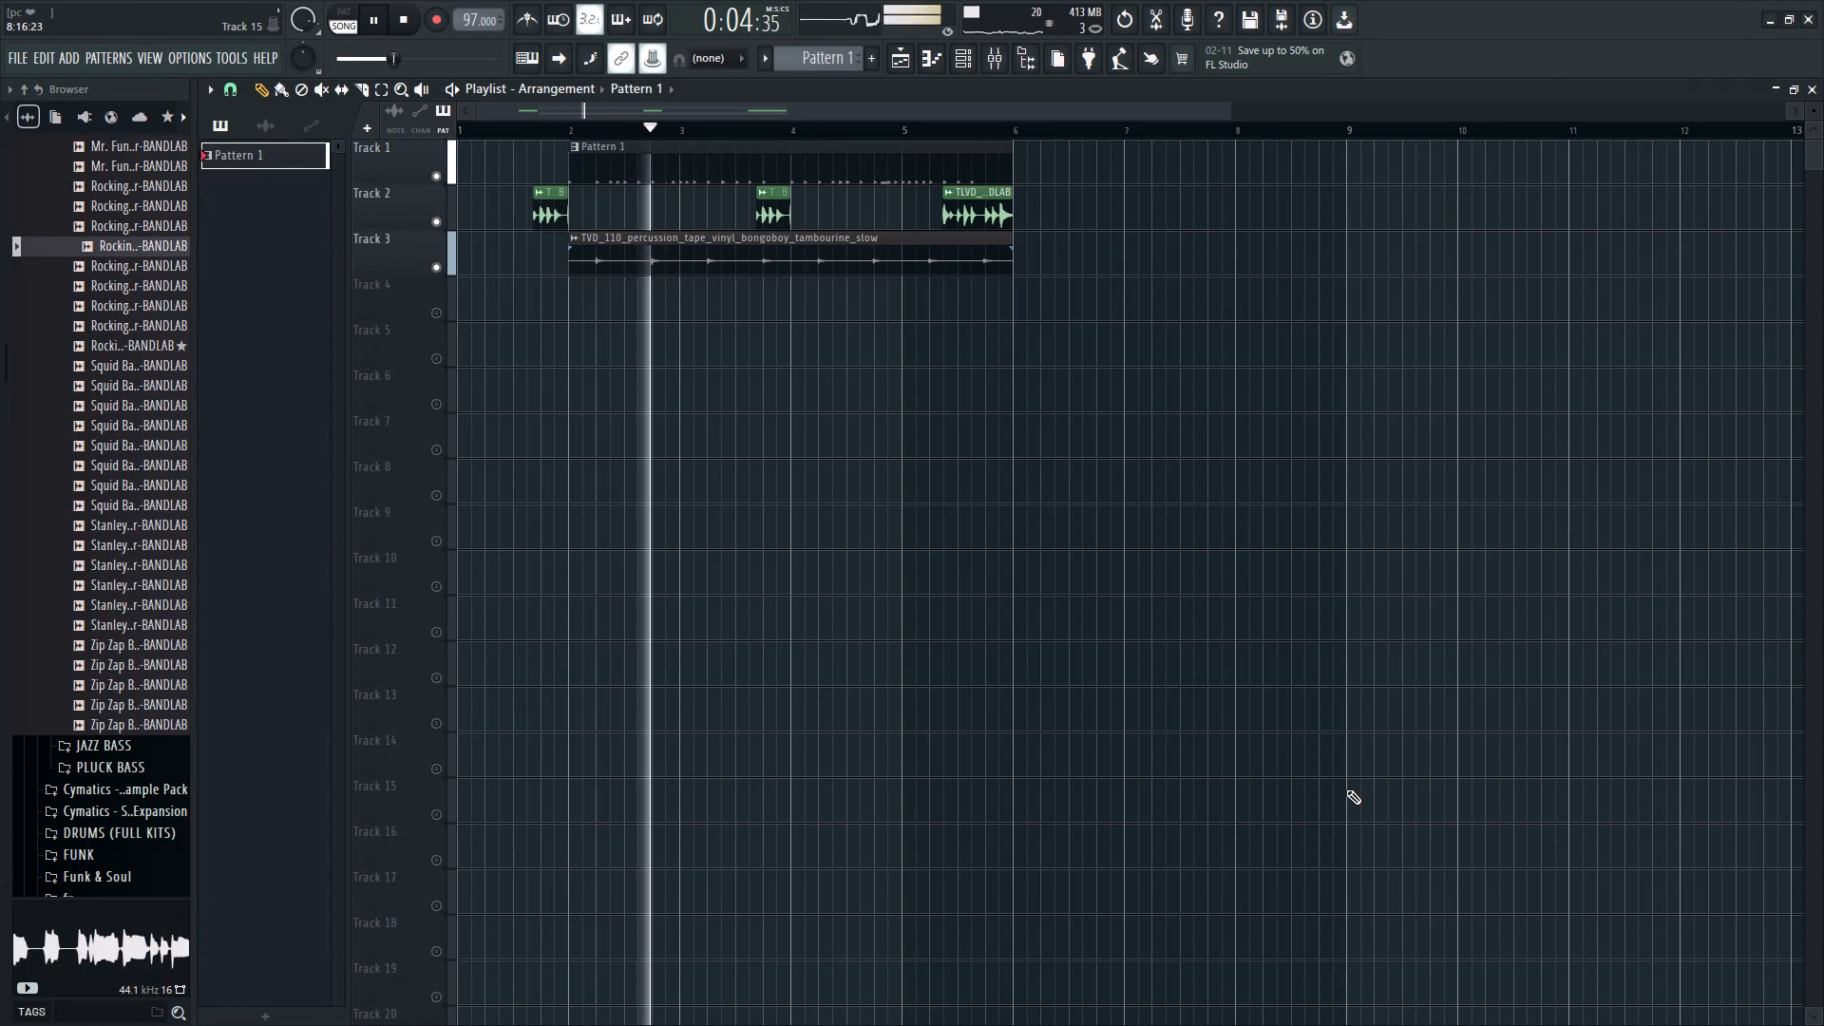
key("space")
key("space")
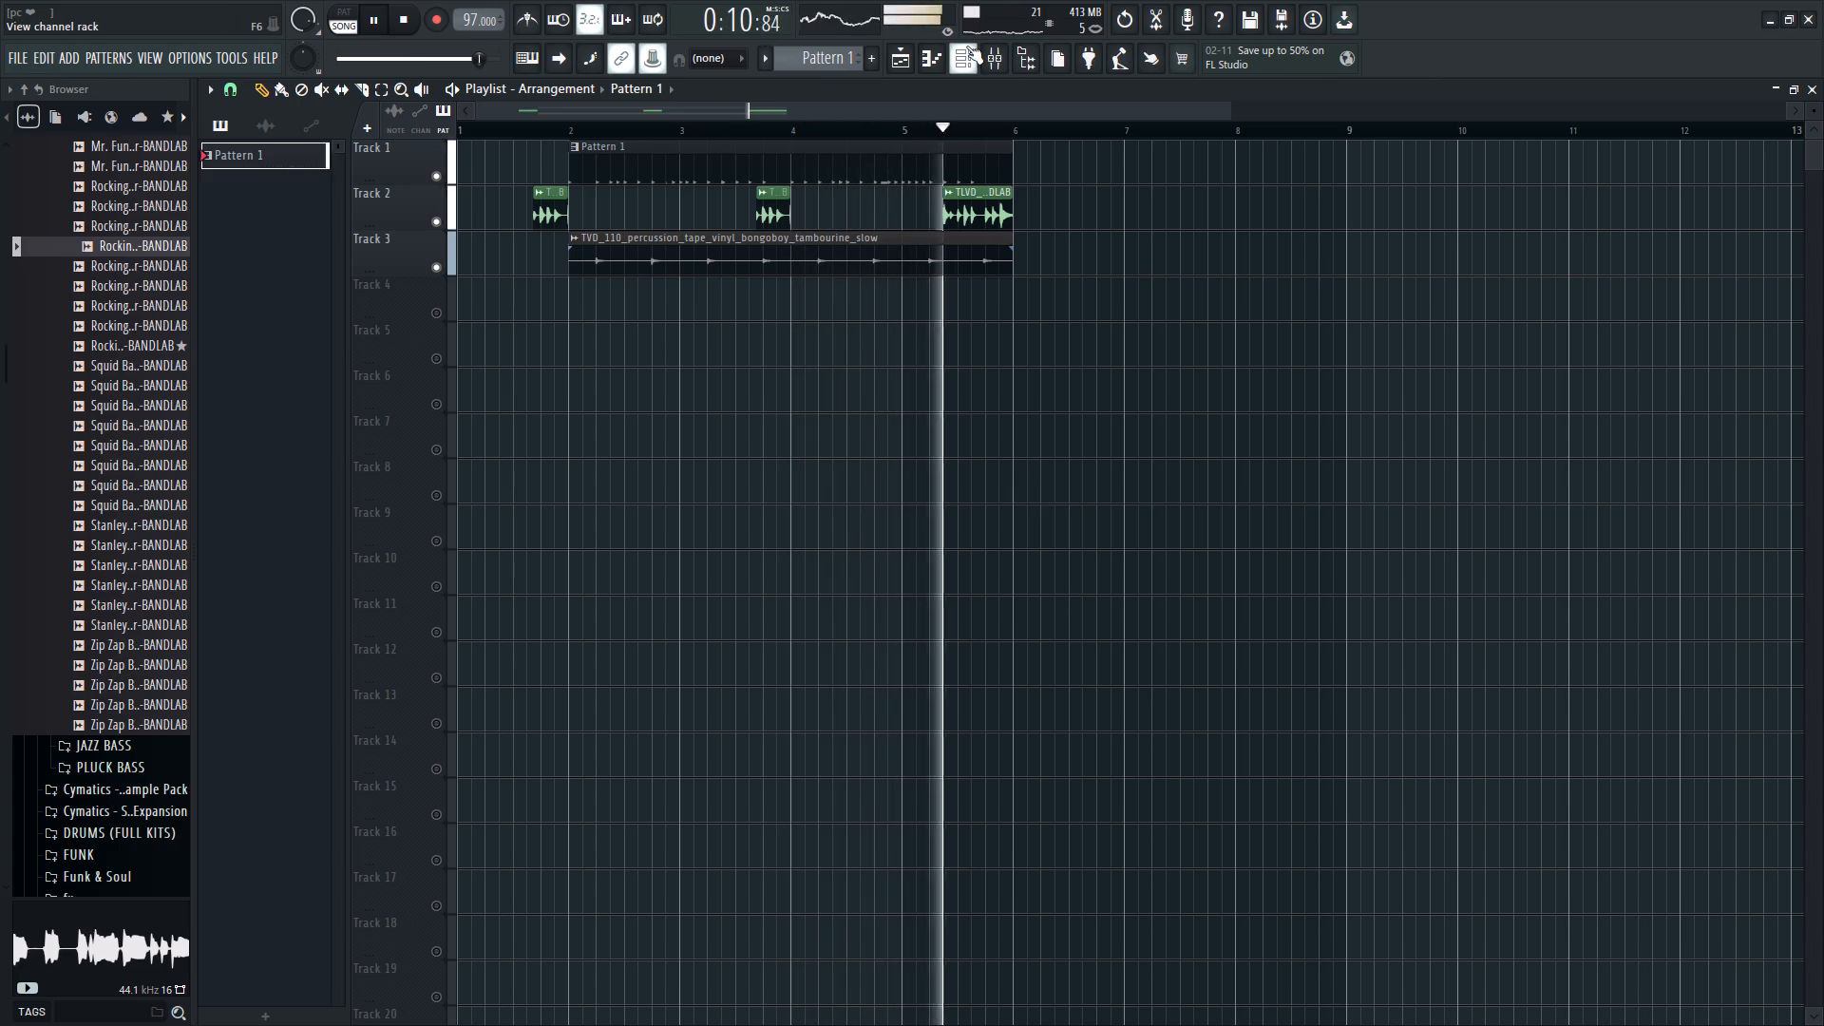
key("space")
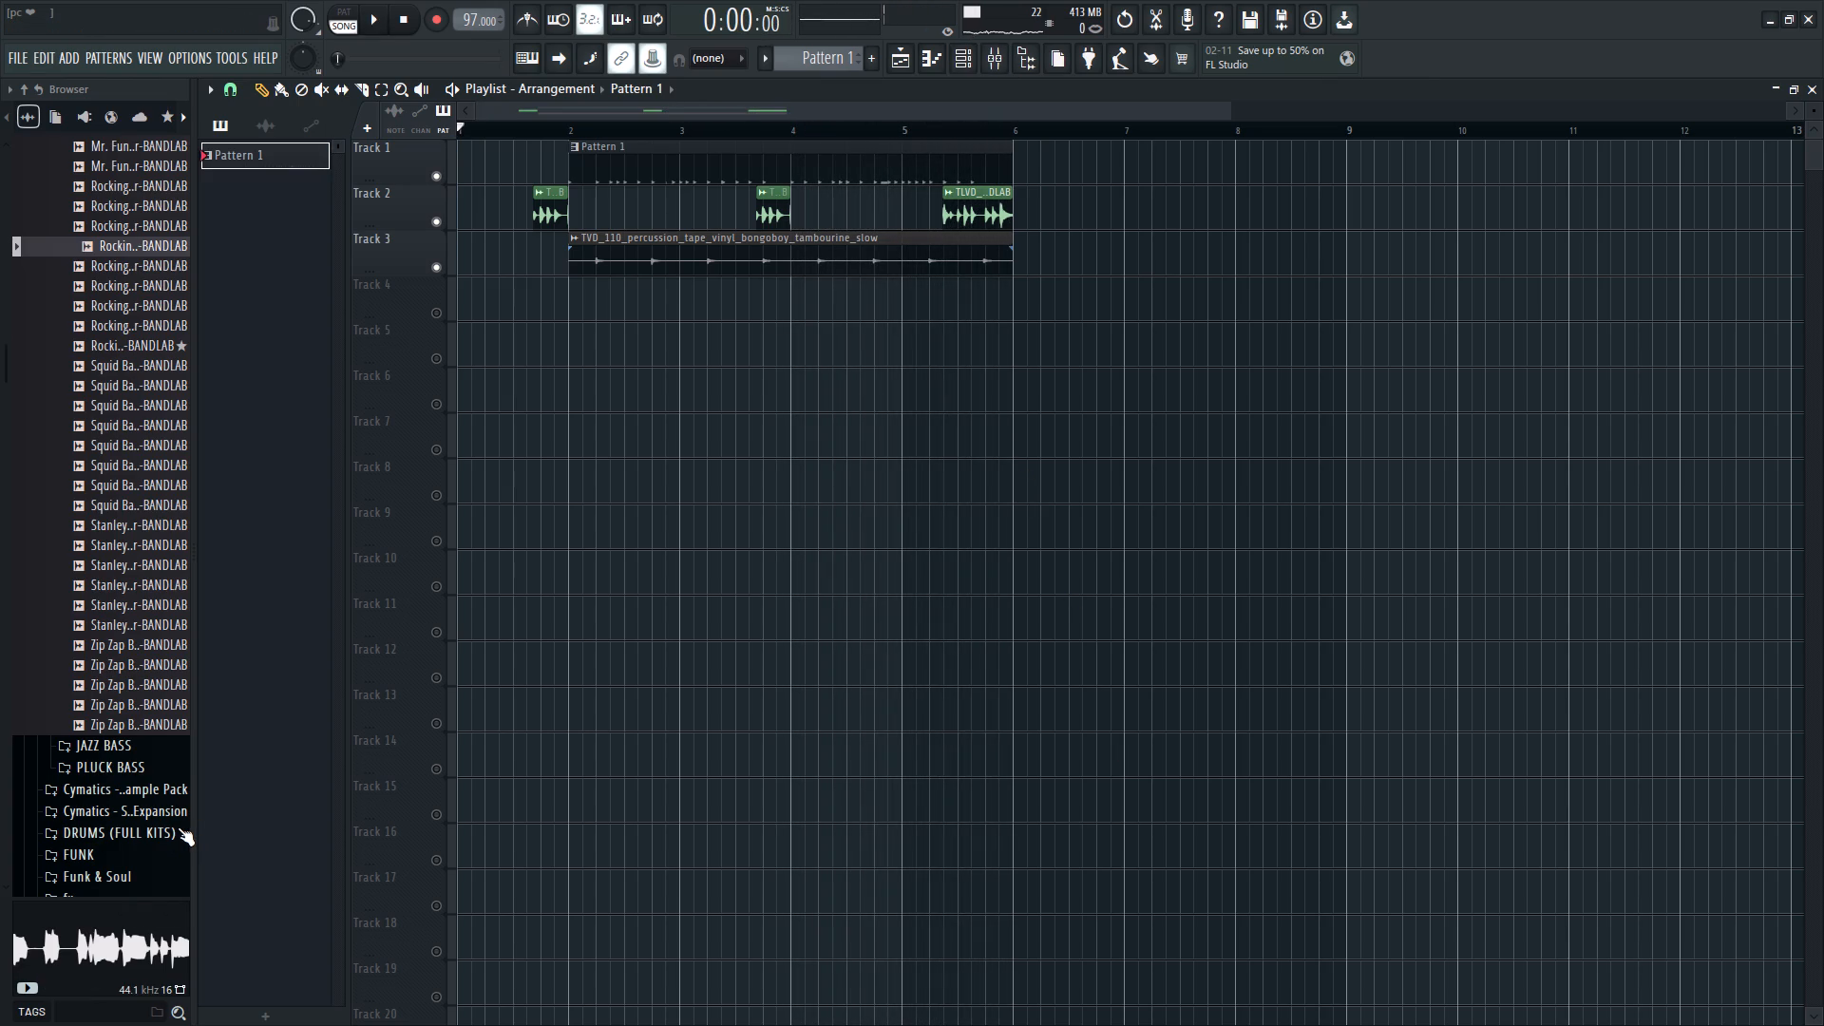
Open DRUMS (FULL KITS) and browse its Fill 70 bpm and Fill 80 bpm folders, auditioning the Woodstock 80 fills.
left_click(178, 827)
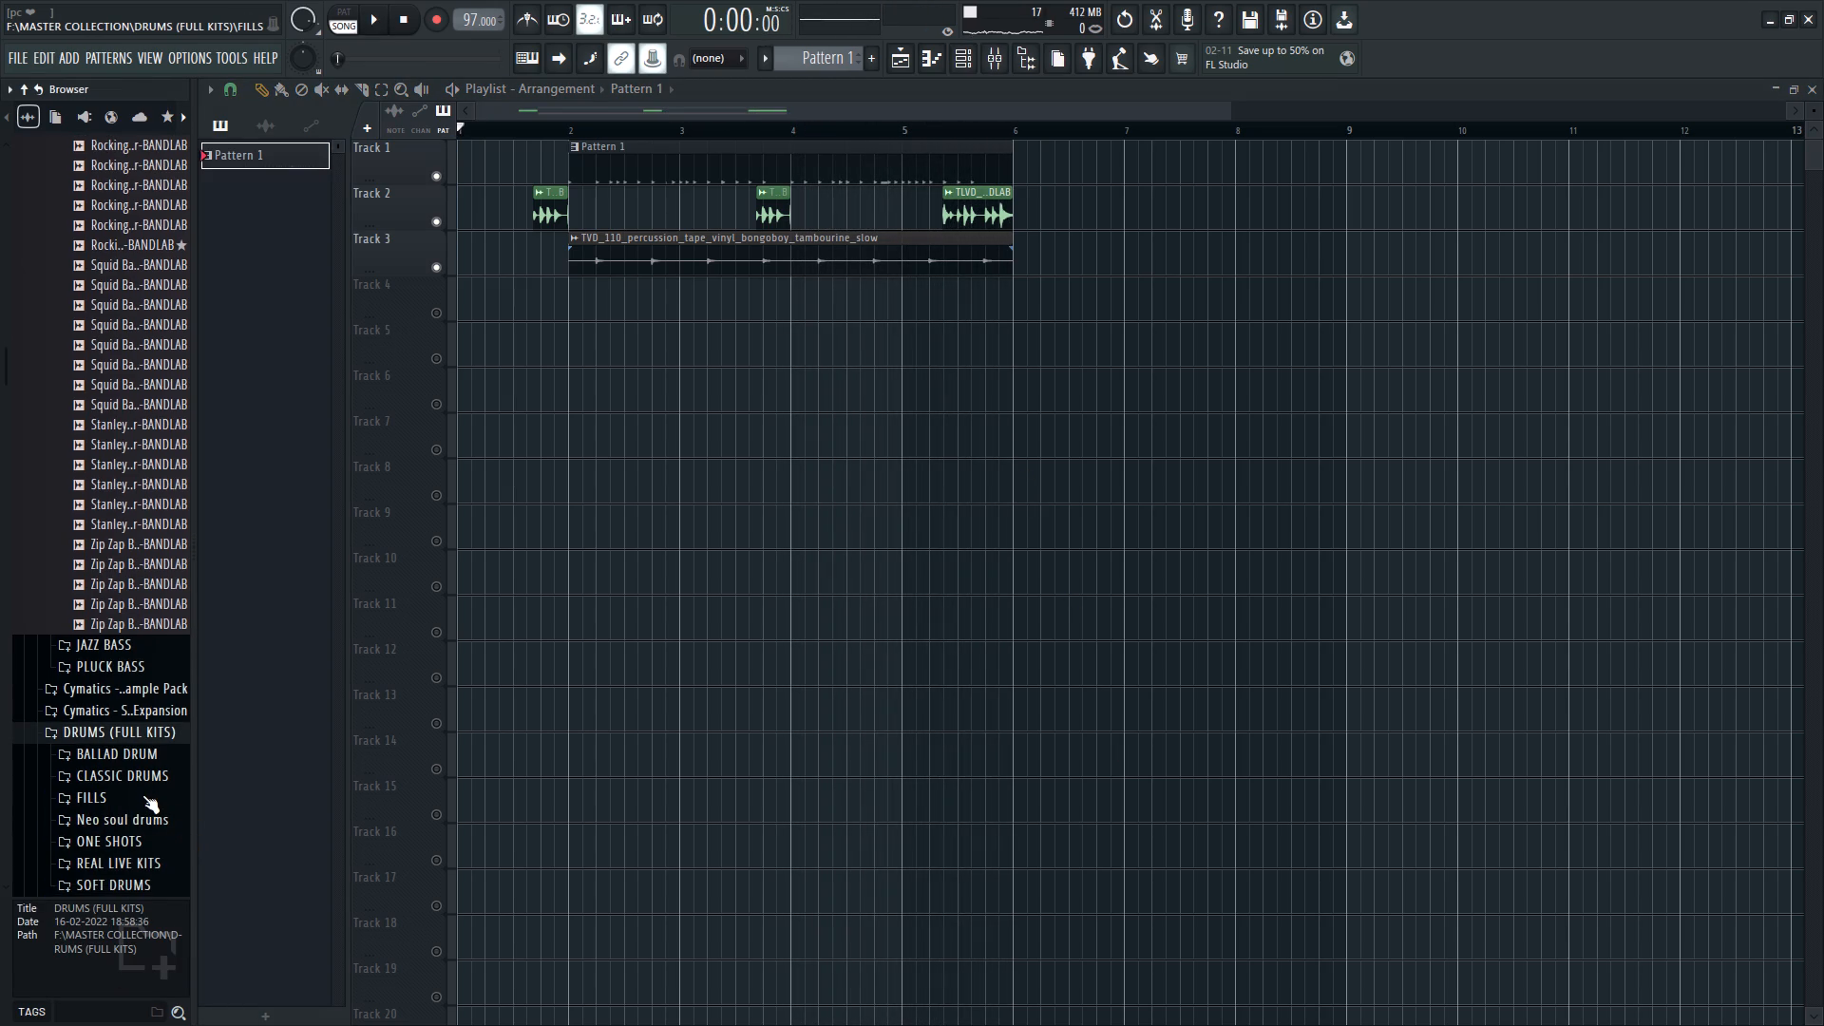
left_click(142, 795)
left_click(144, 805)
left_click(145, 831)
scroll(145, 831, "down", 1)
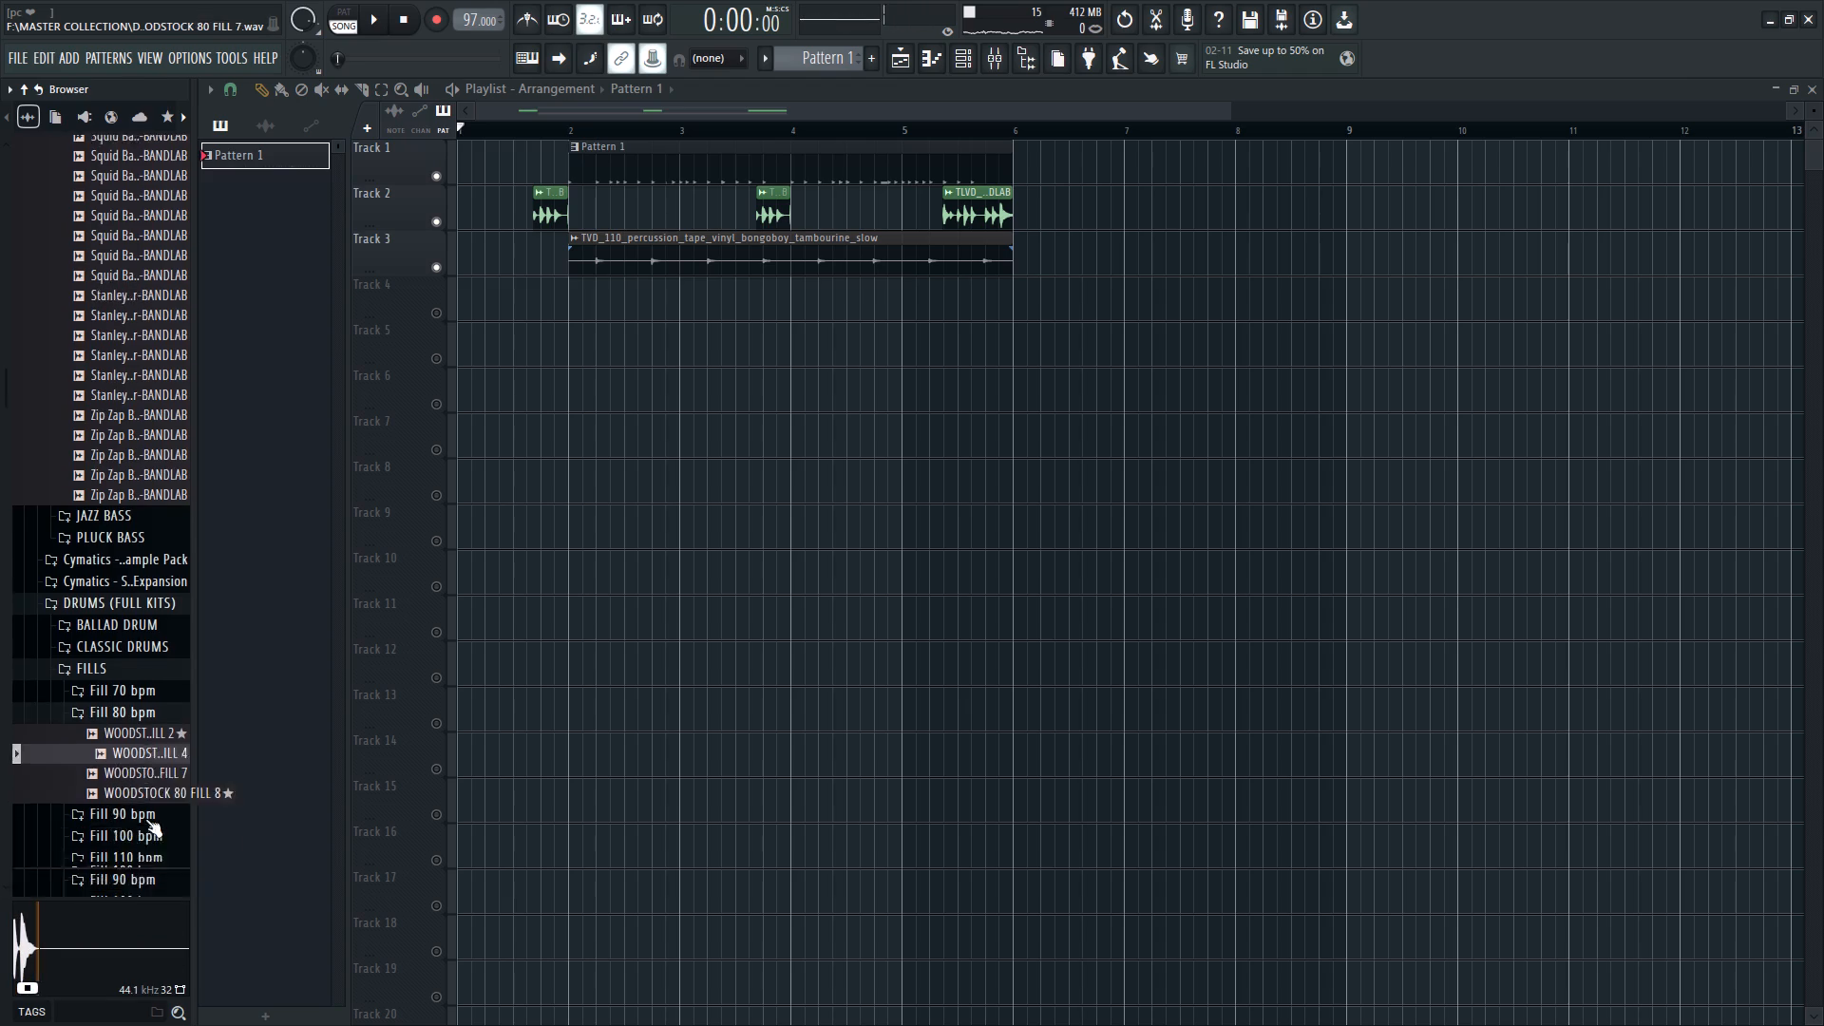
left_click(148, 465)
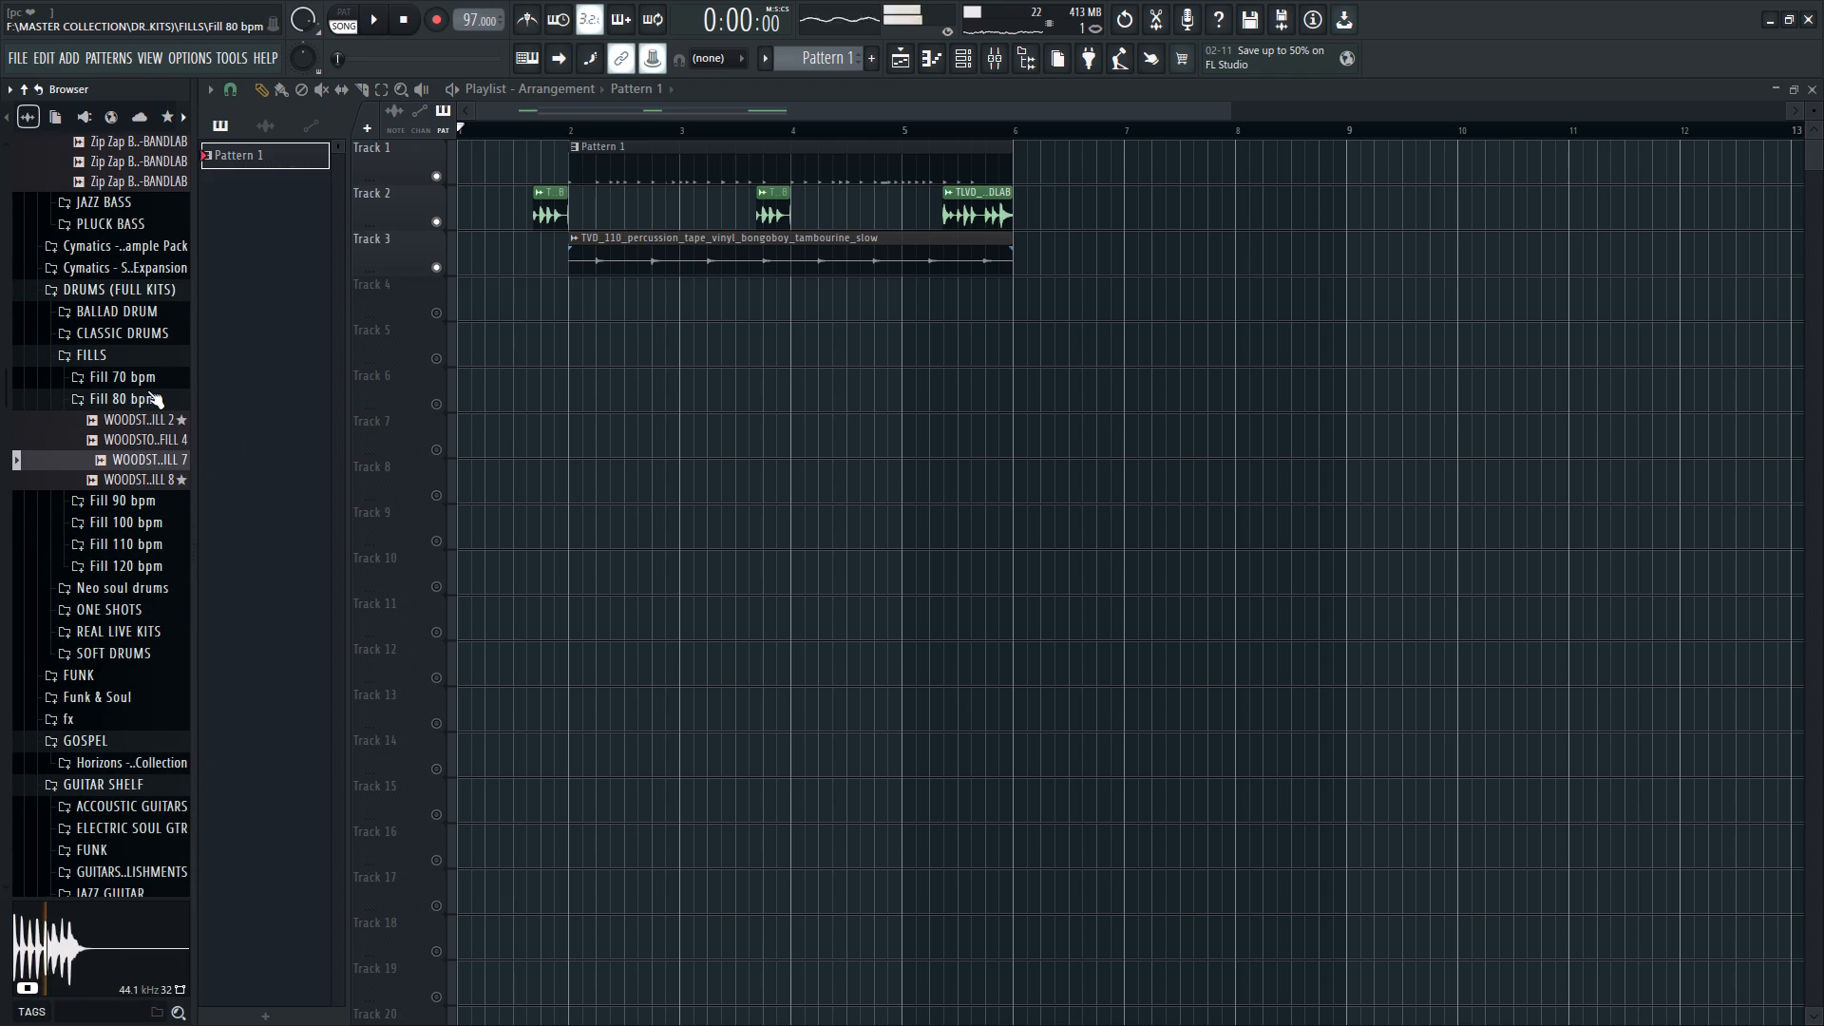
left_click(147, 381)
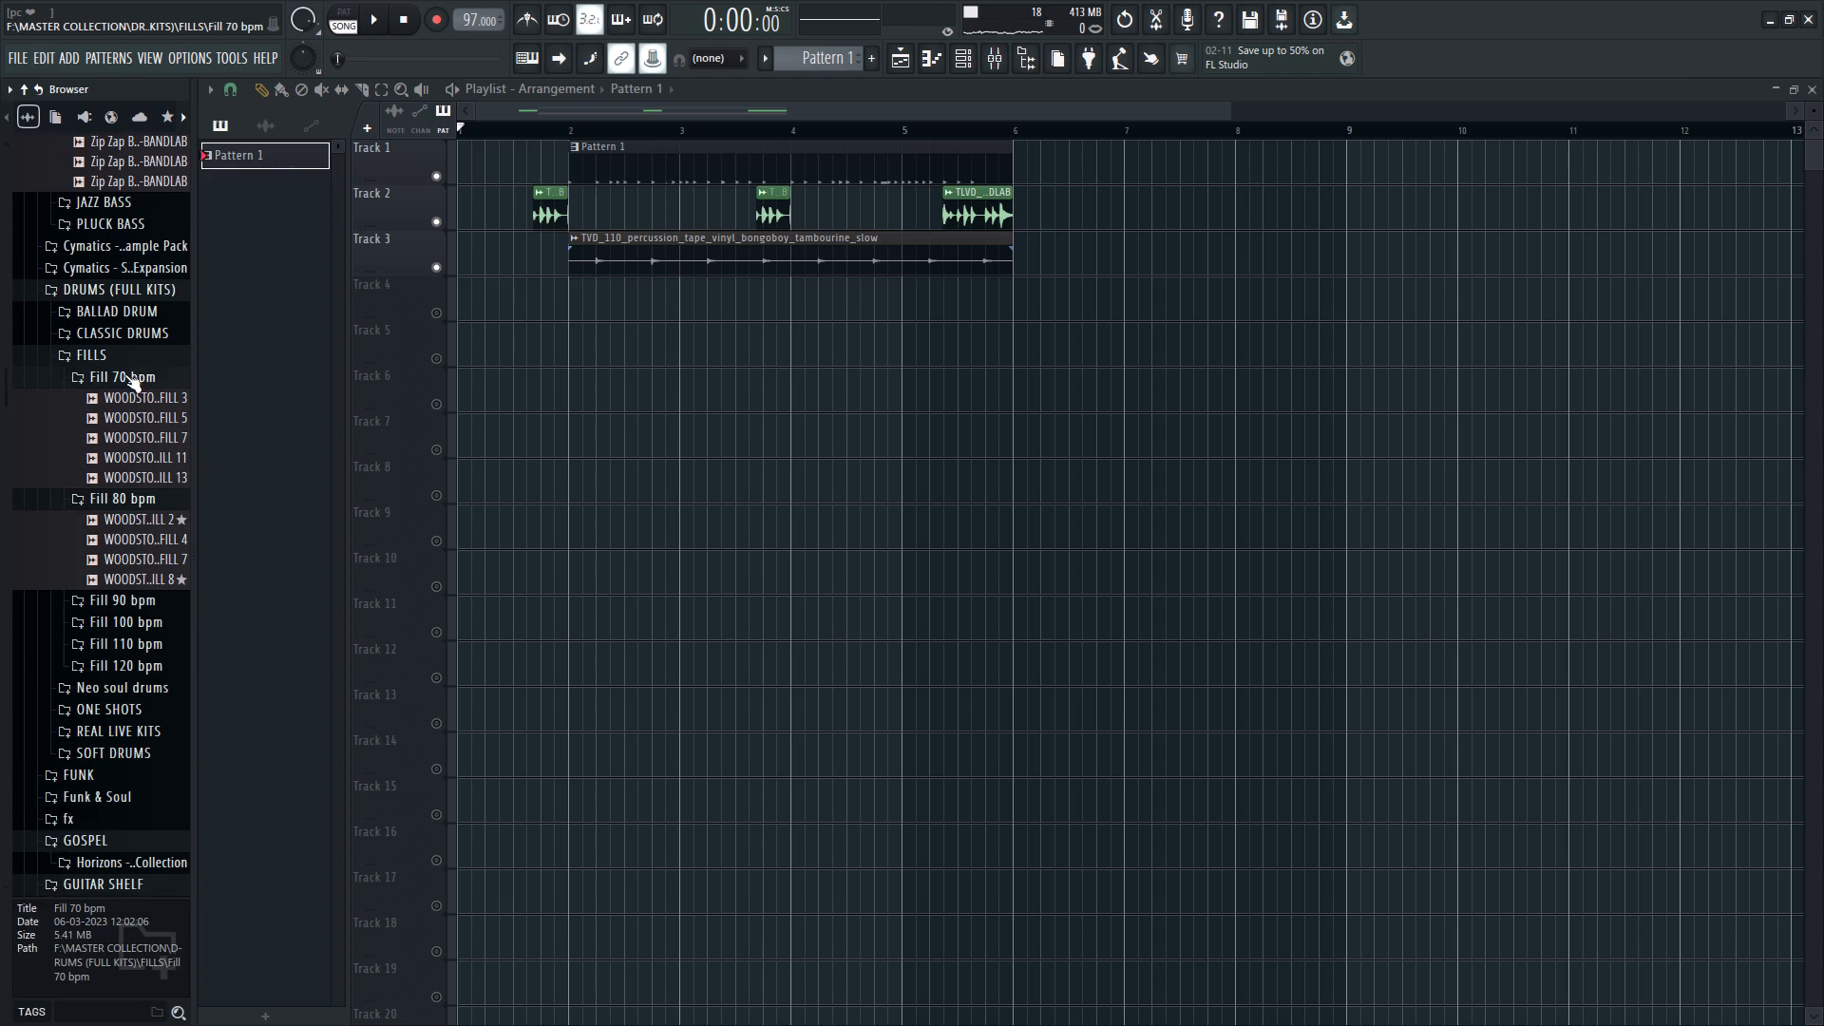
left_click(124, 374)
Open the Classic Drums folder and audition several TLVD VintageKit 85 BPM four-bar loops, including numbers 13, 18 and 25.
left_click(139, 334)
left_click(142, 366)
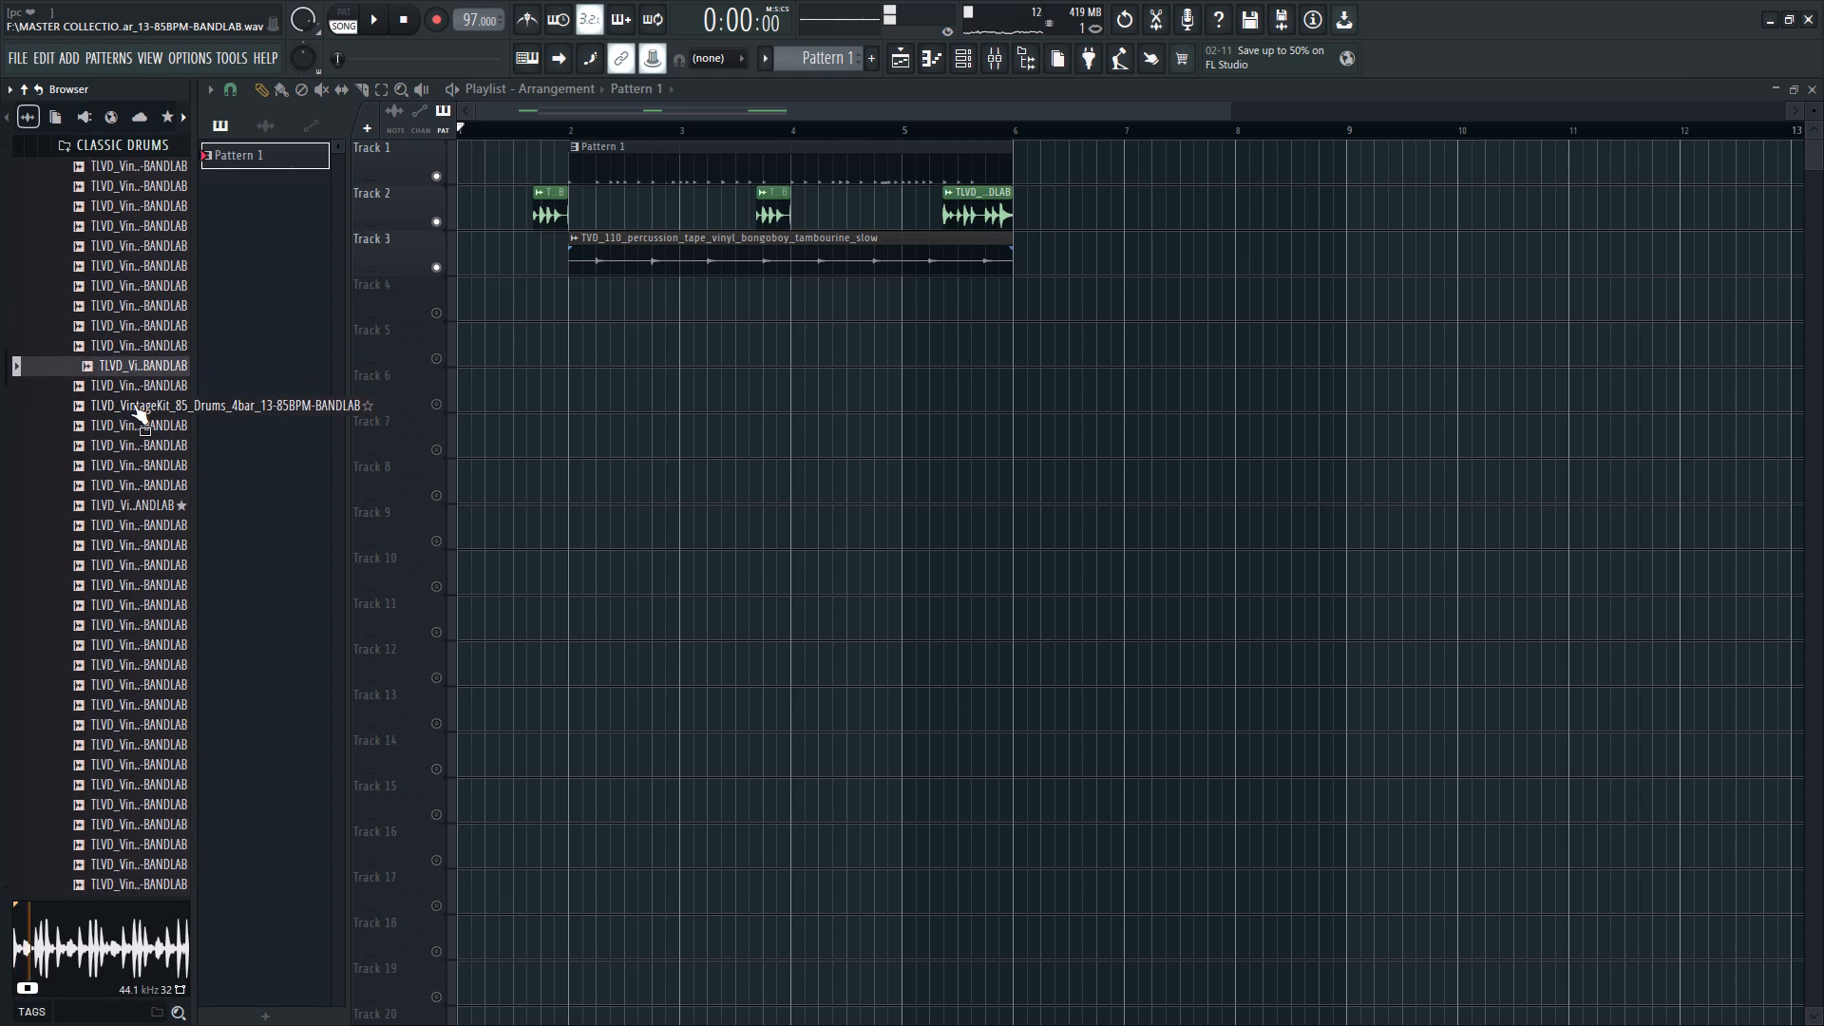
left_click(133, 408)
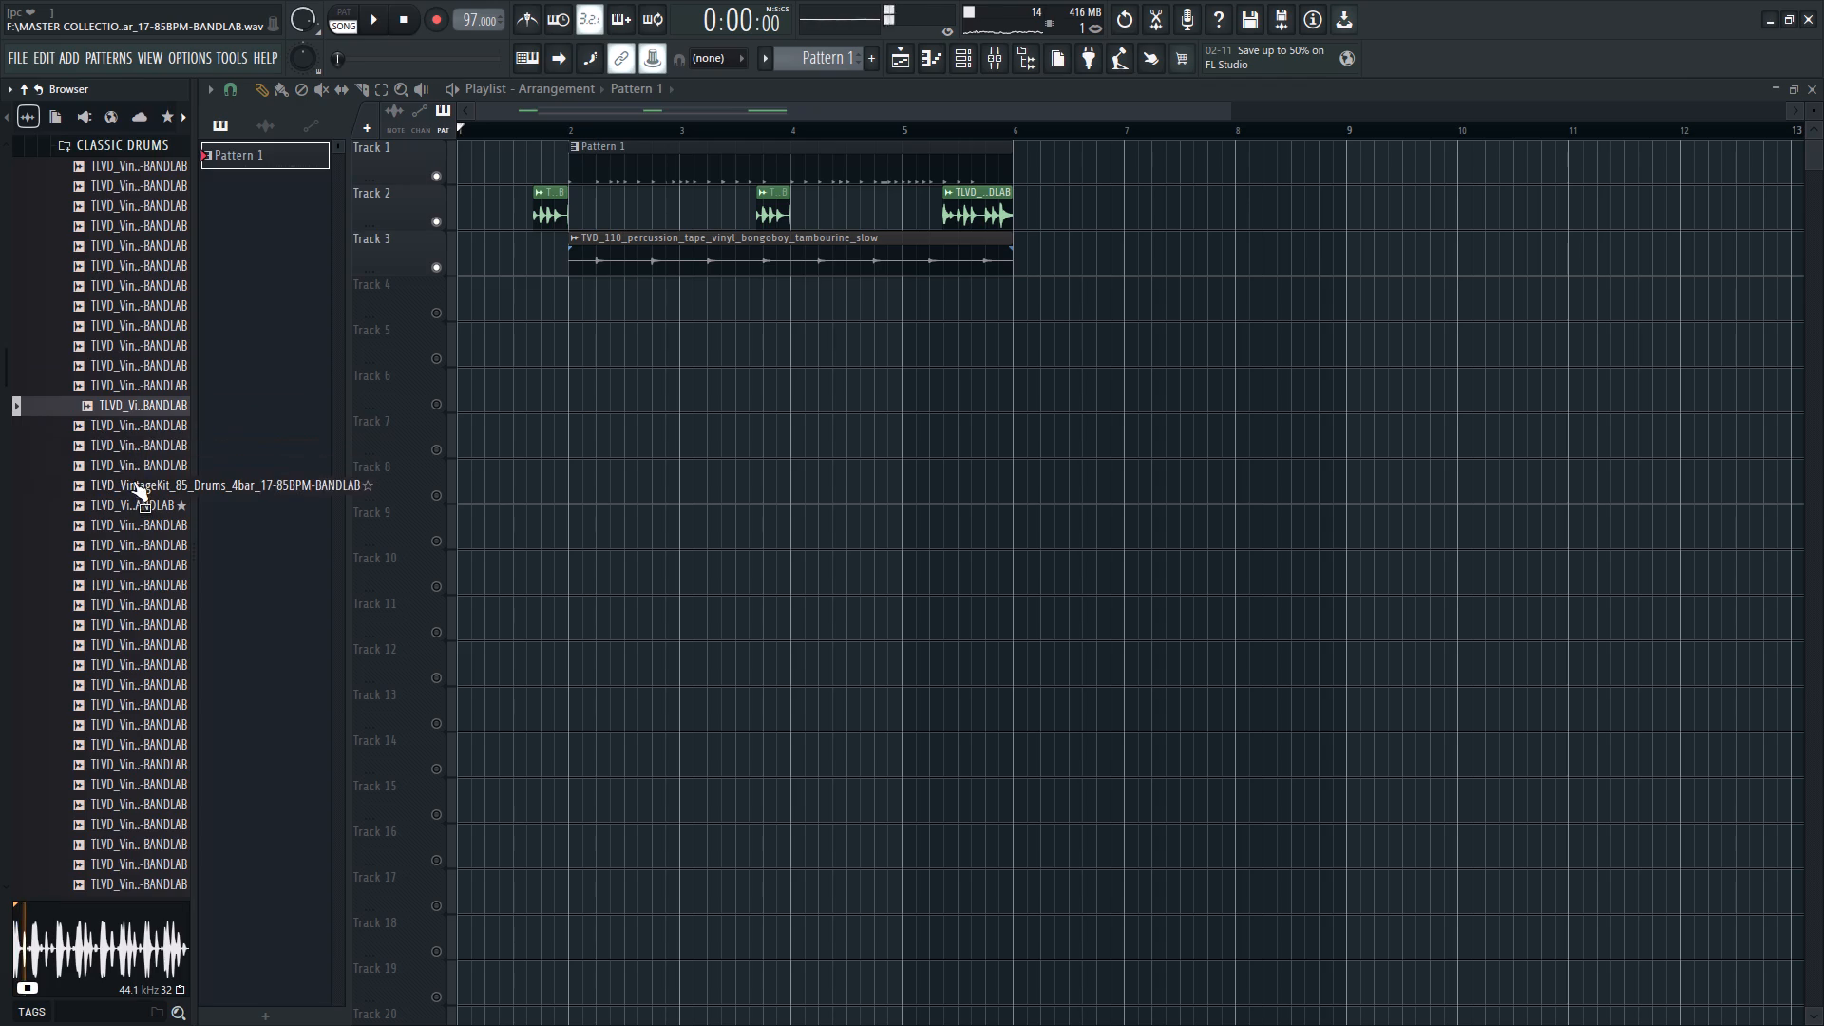
left_click(130, 475)
left_click(126, 498)
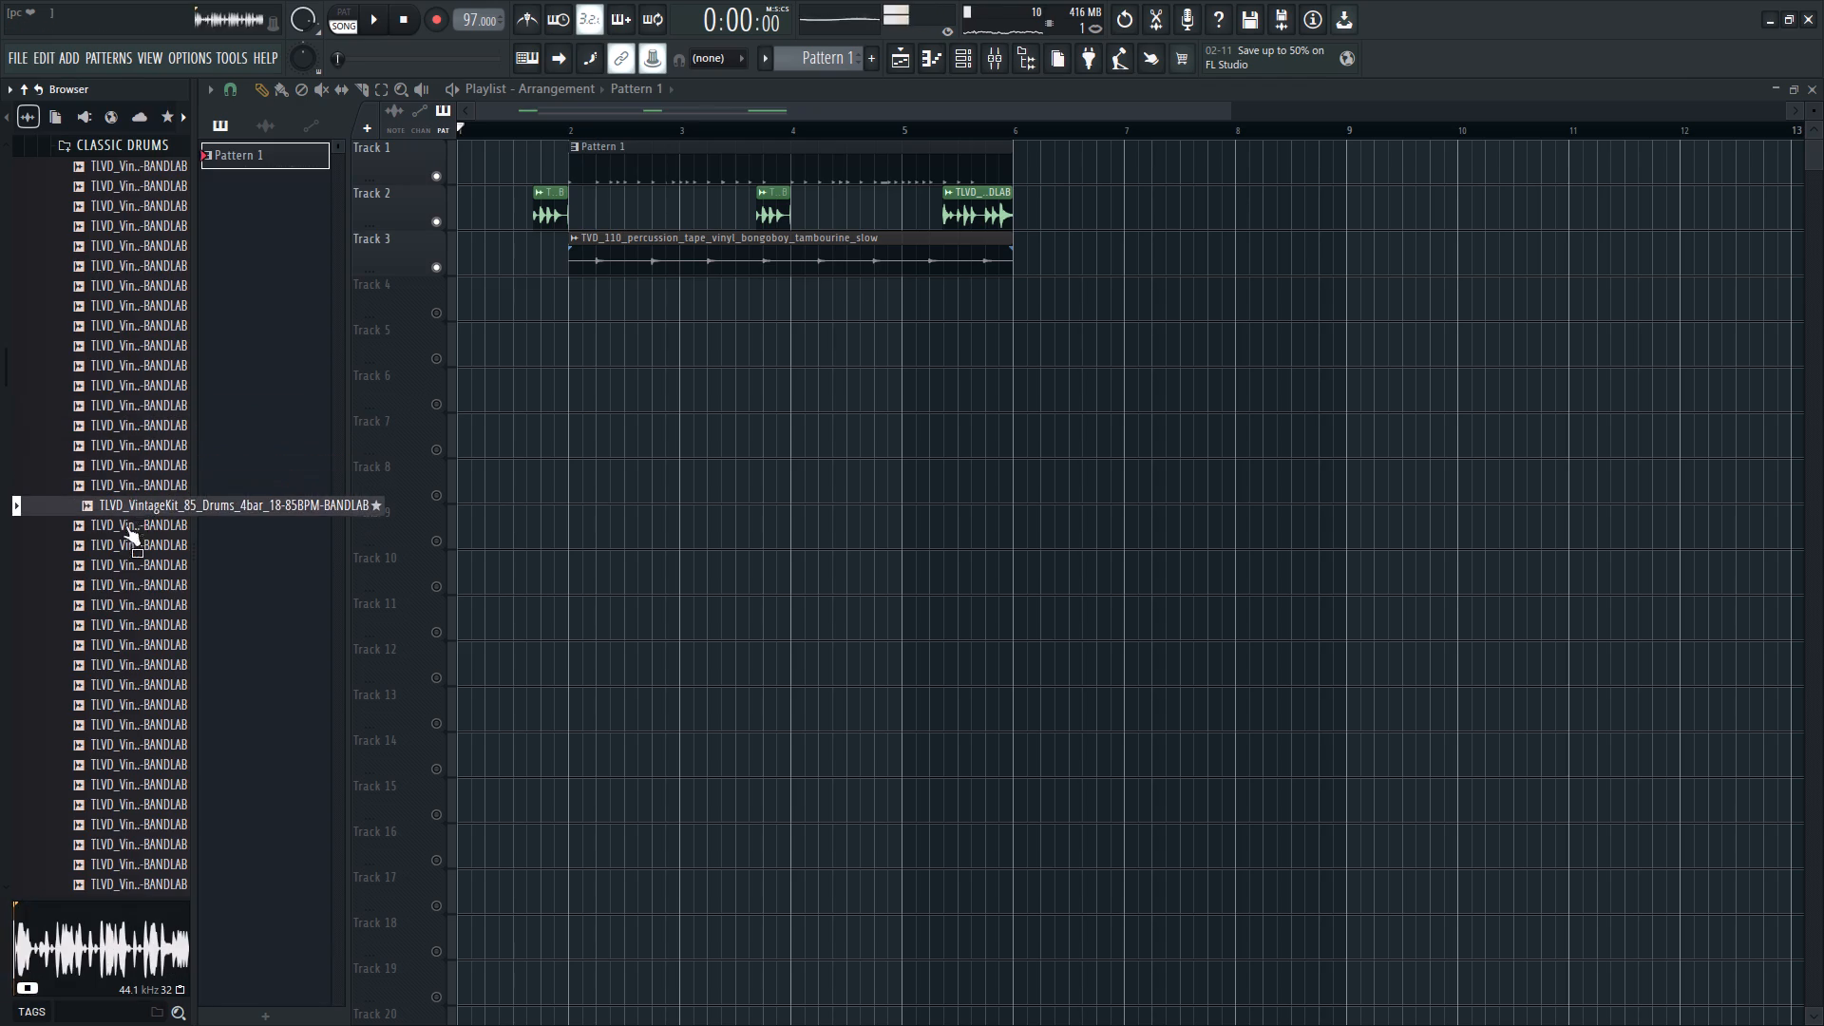
left_click(129, 577)
scroll(118, 581, "up", 1)
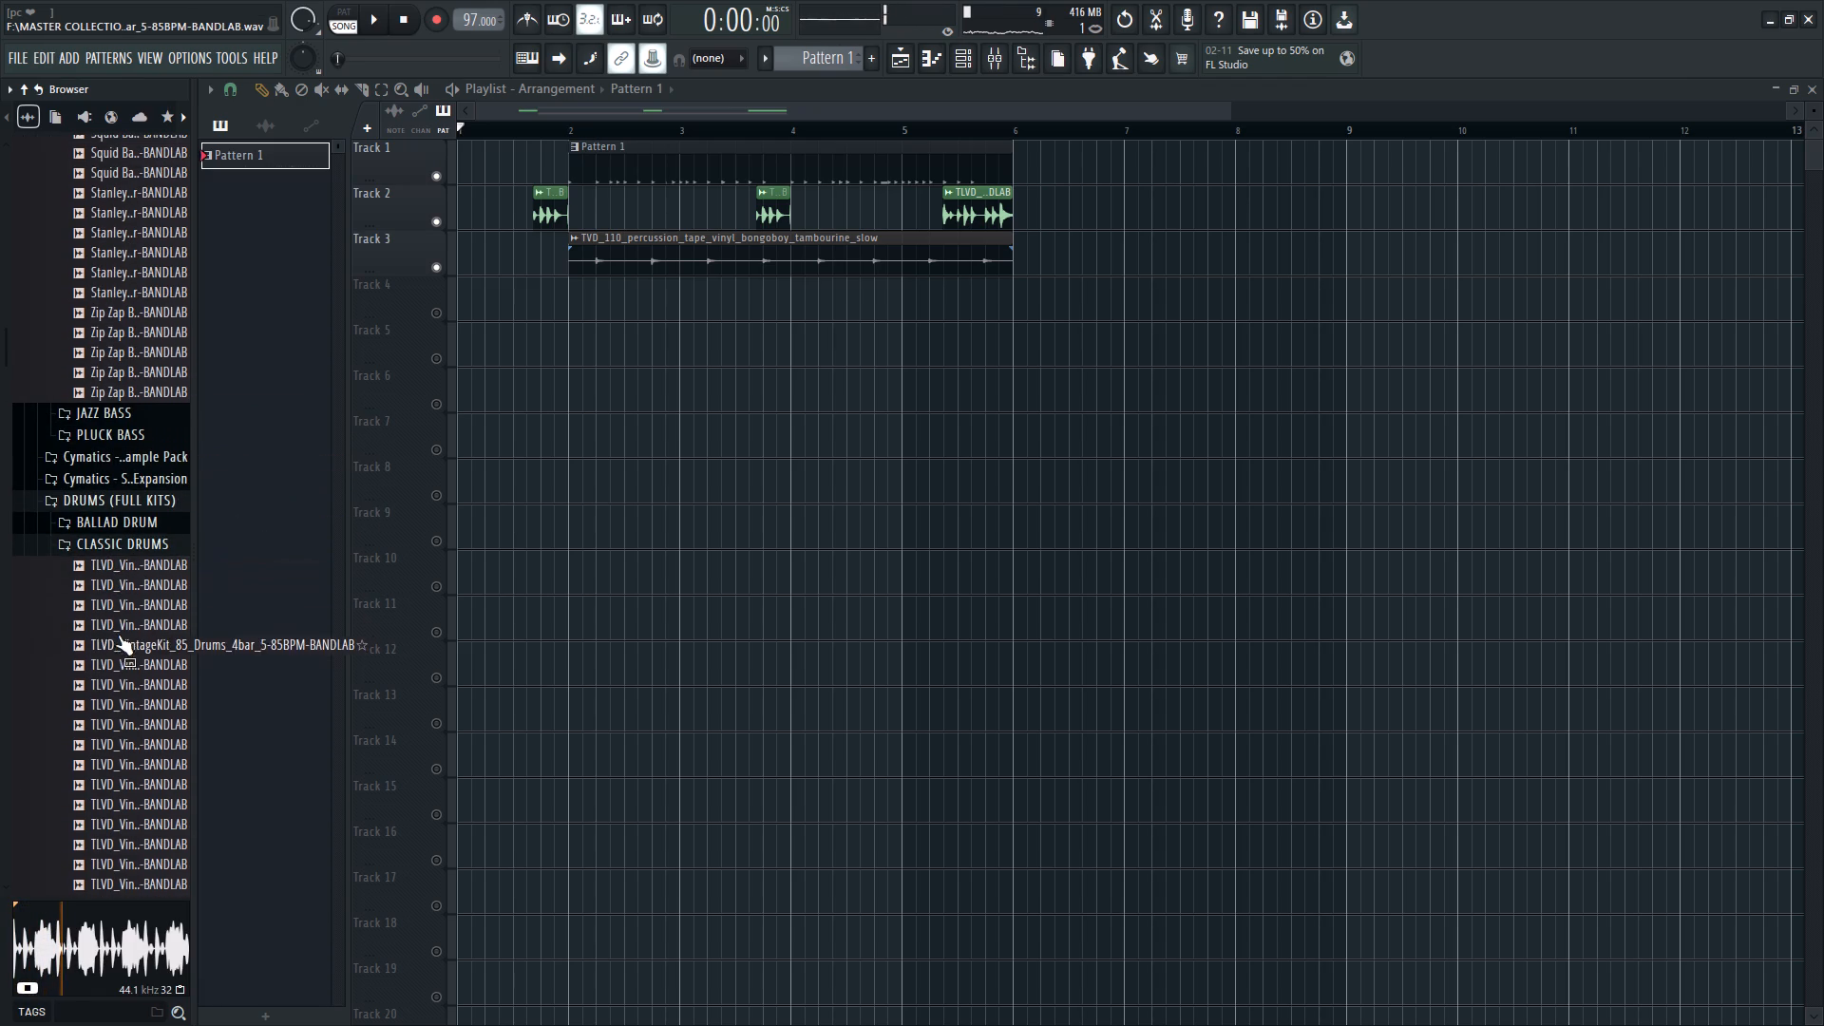
key("space")
scroll(125, 713, "down", 1)
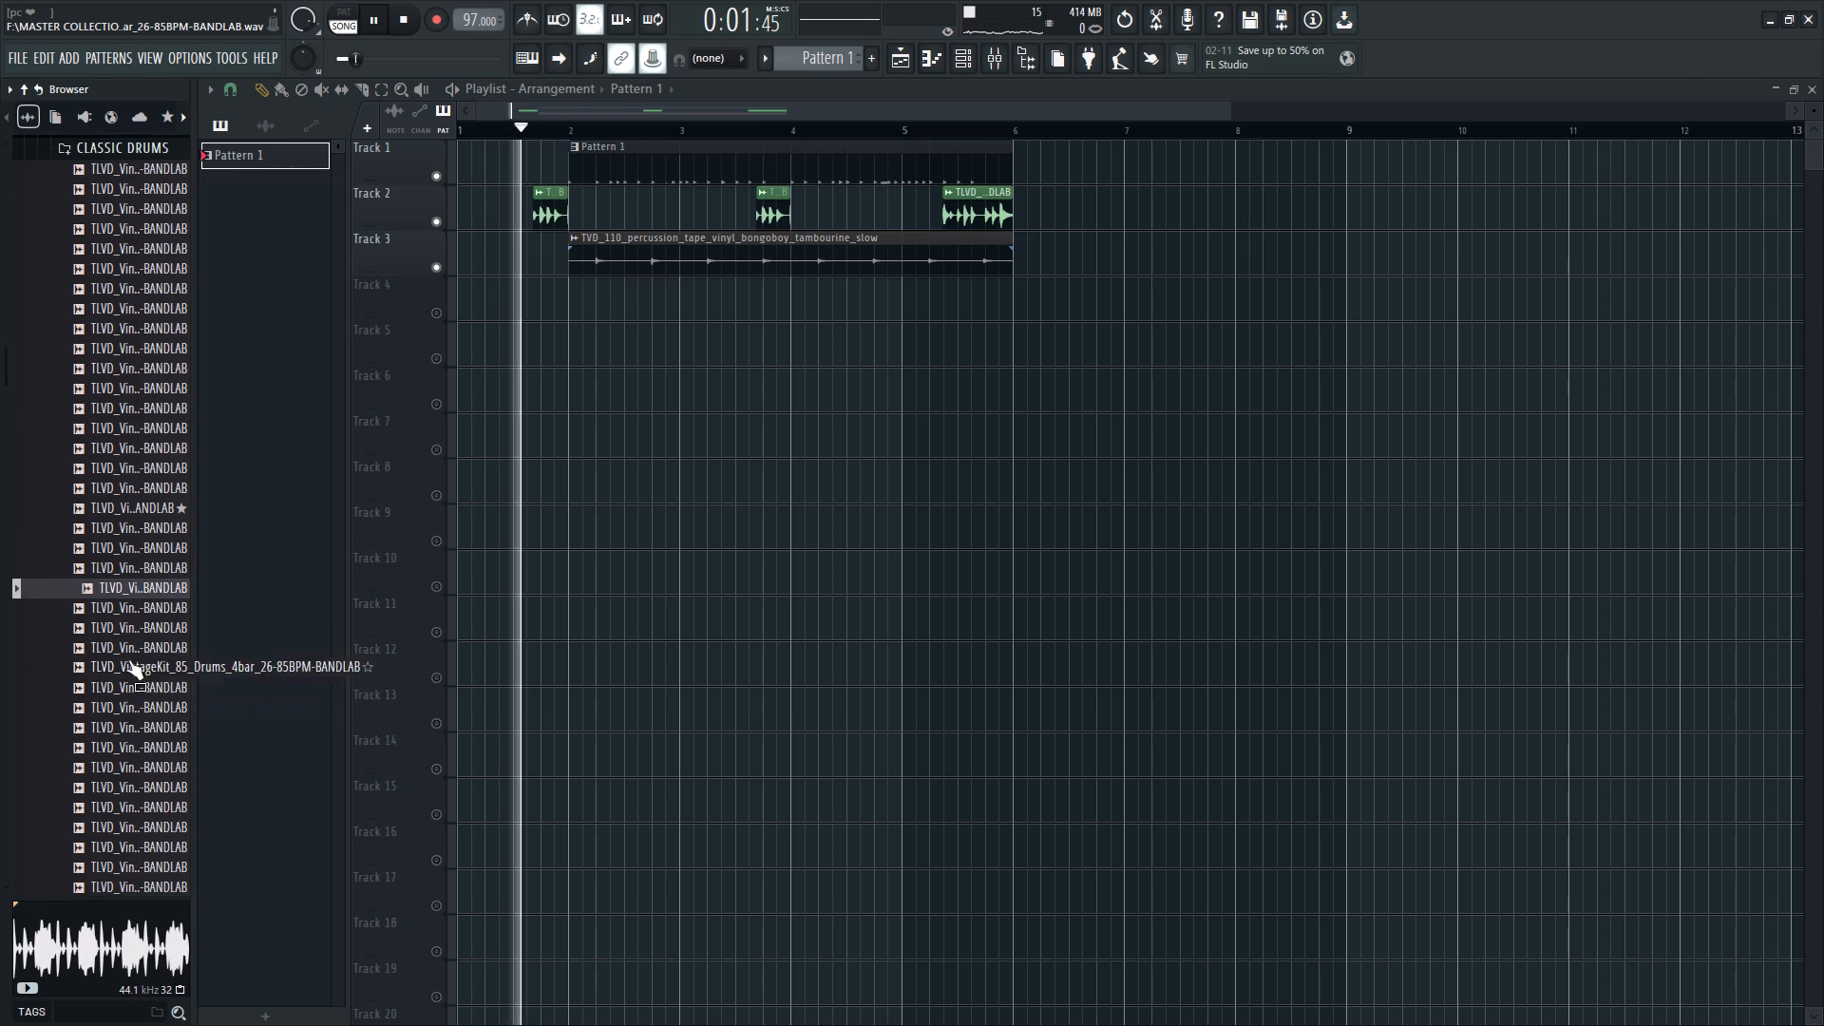
left_click(148, 553)
key("space")
left_click(151, 639)
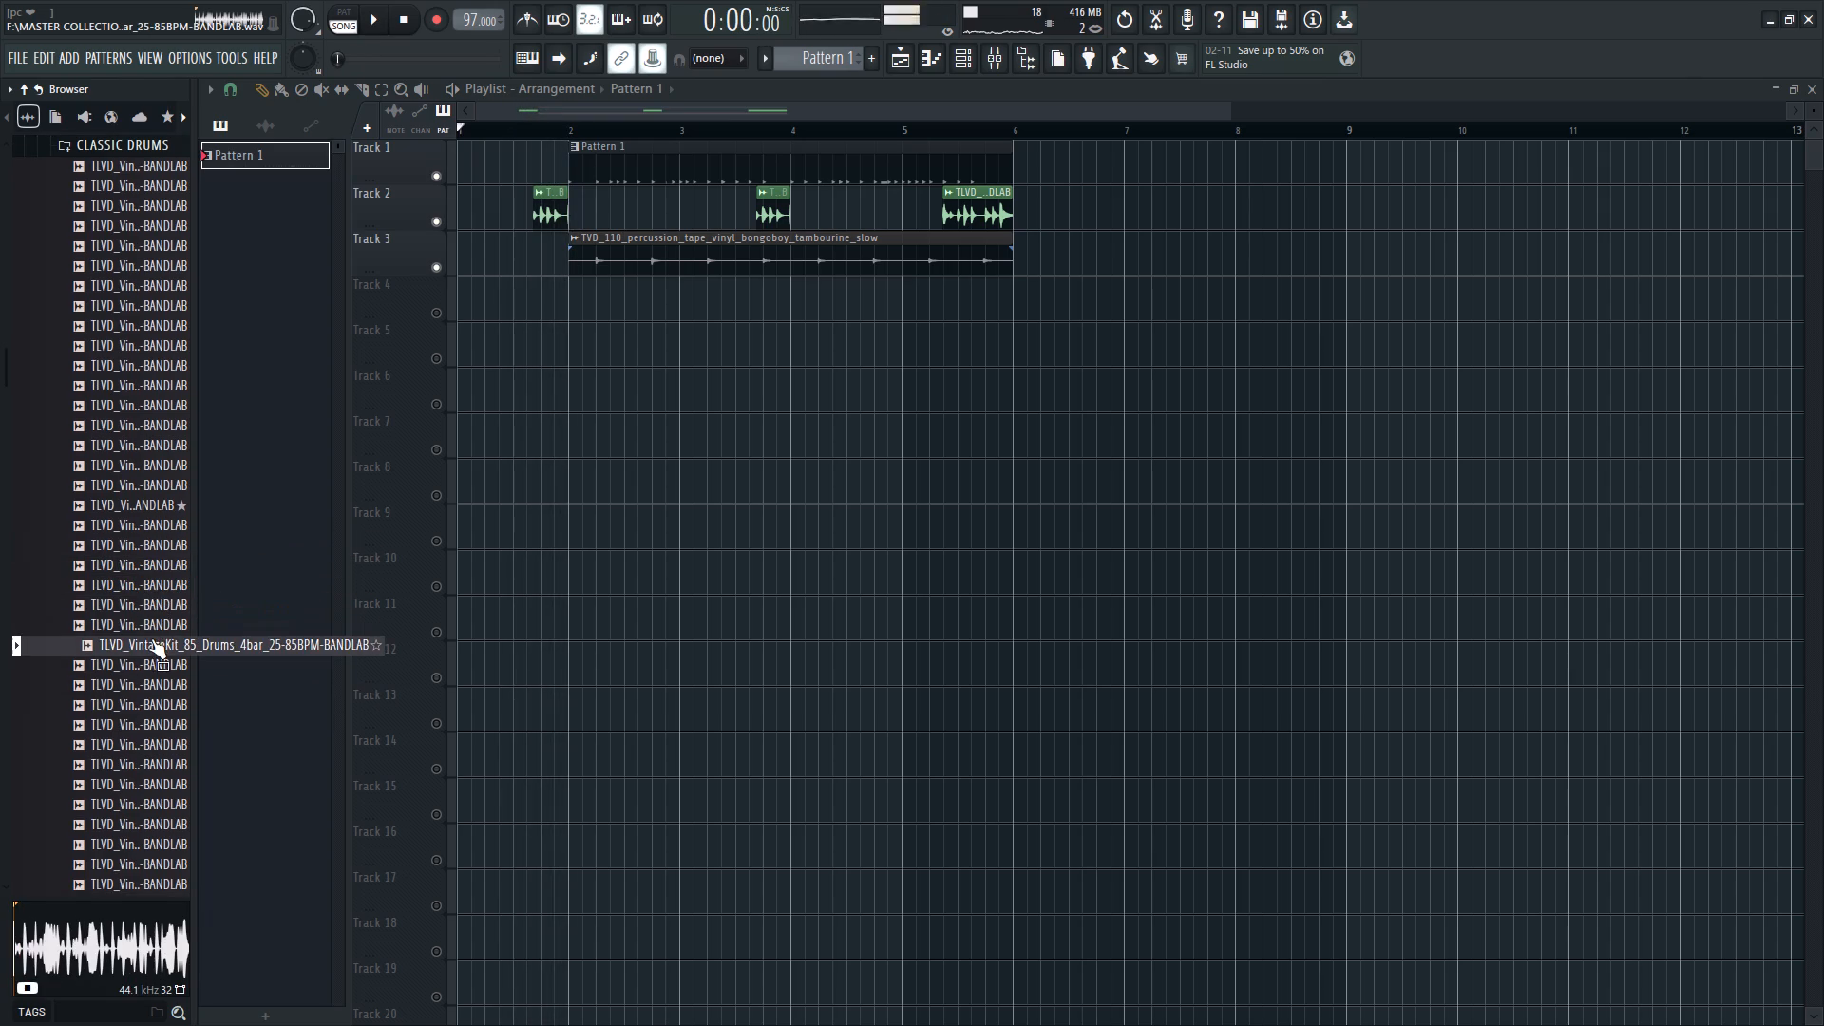
scroll(141, 633, "up", 1)
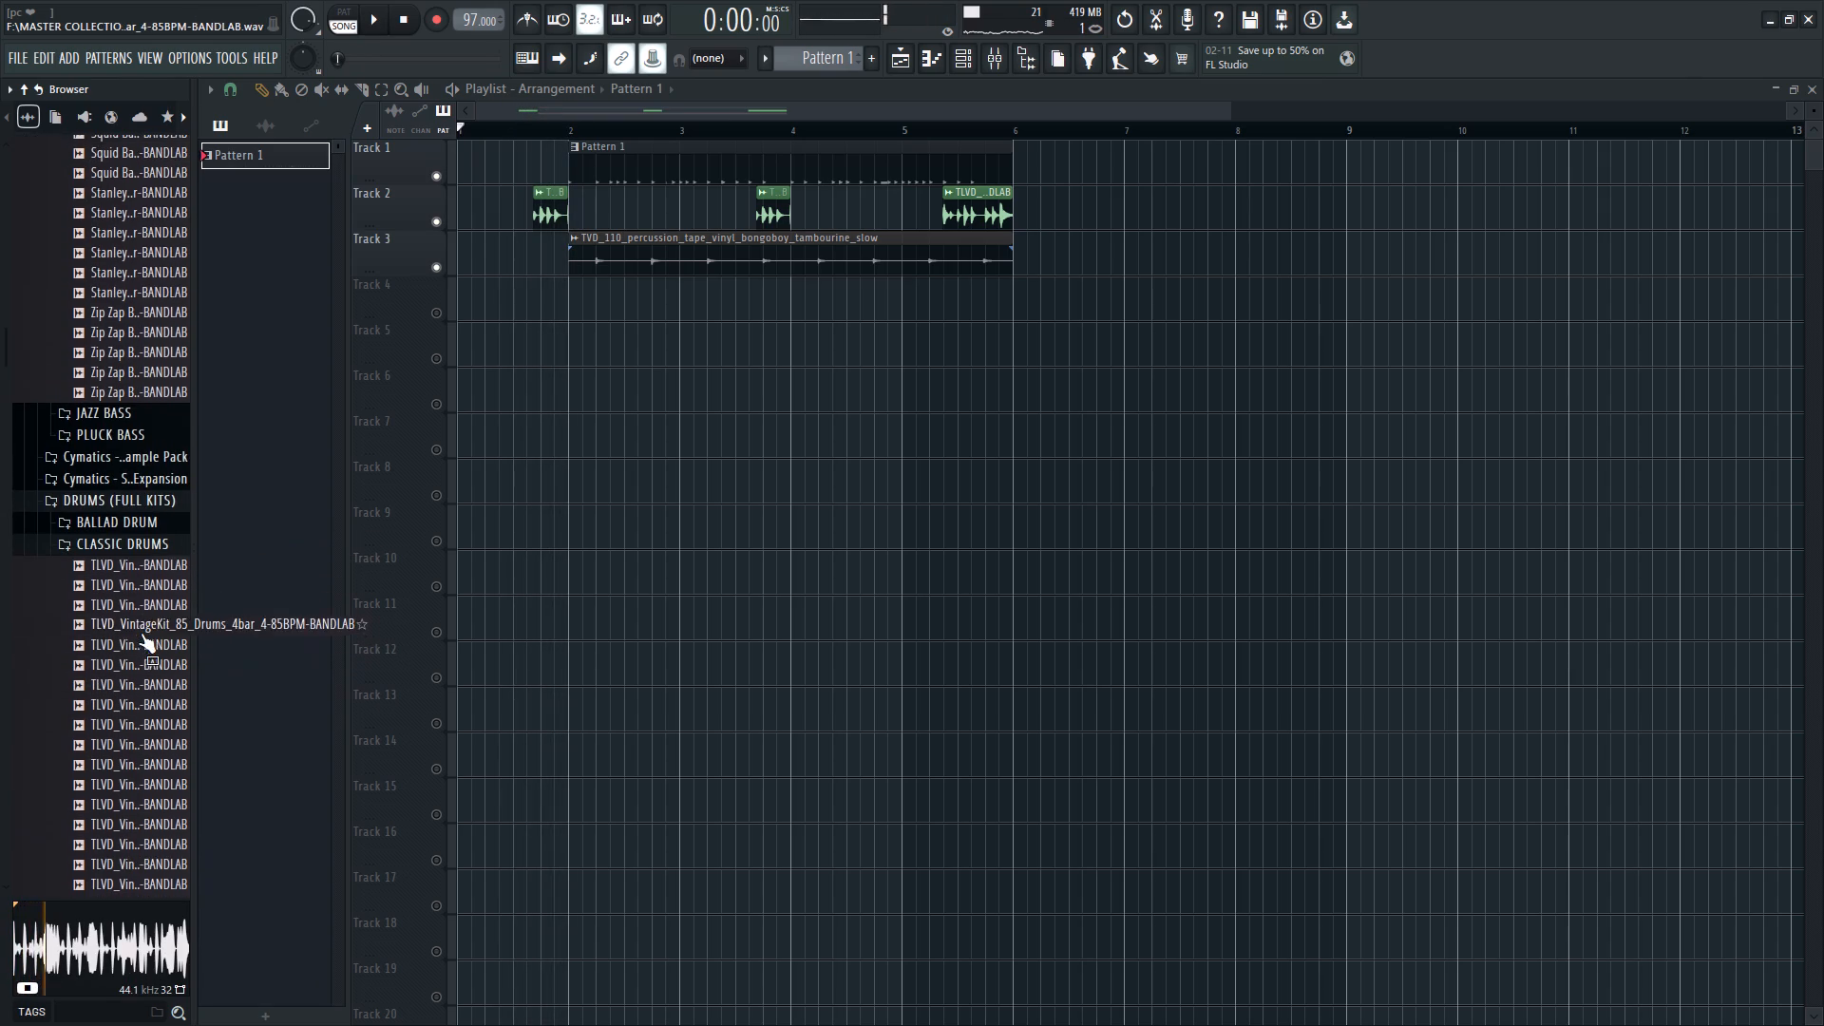
Collapse the Classic Drums, Fill 80 bpm, Fills, Funk Bass and DRUMS (FULL KITS) folders in the sample browser.
left_click(112, 545)
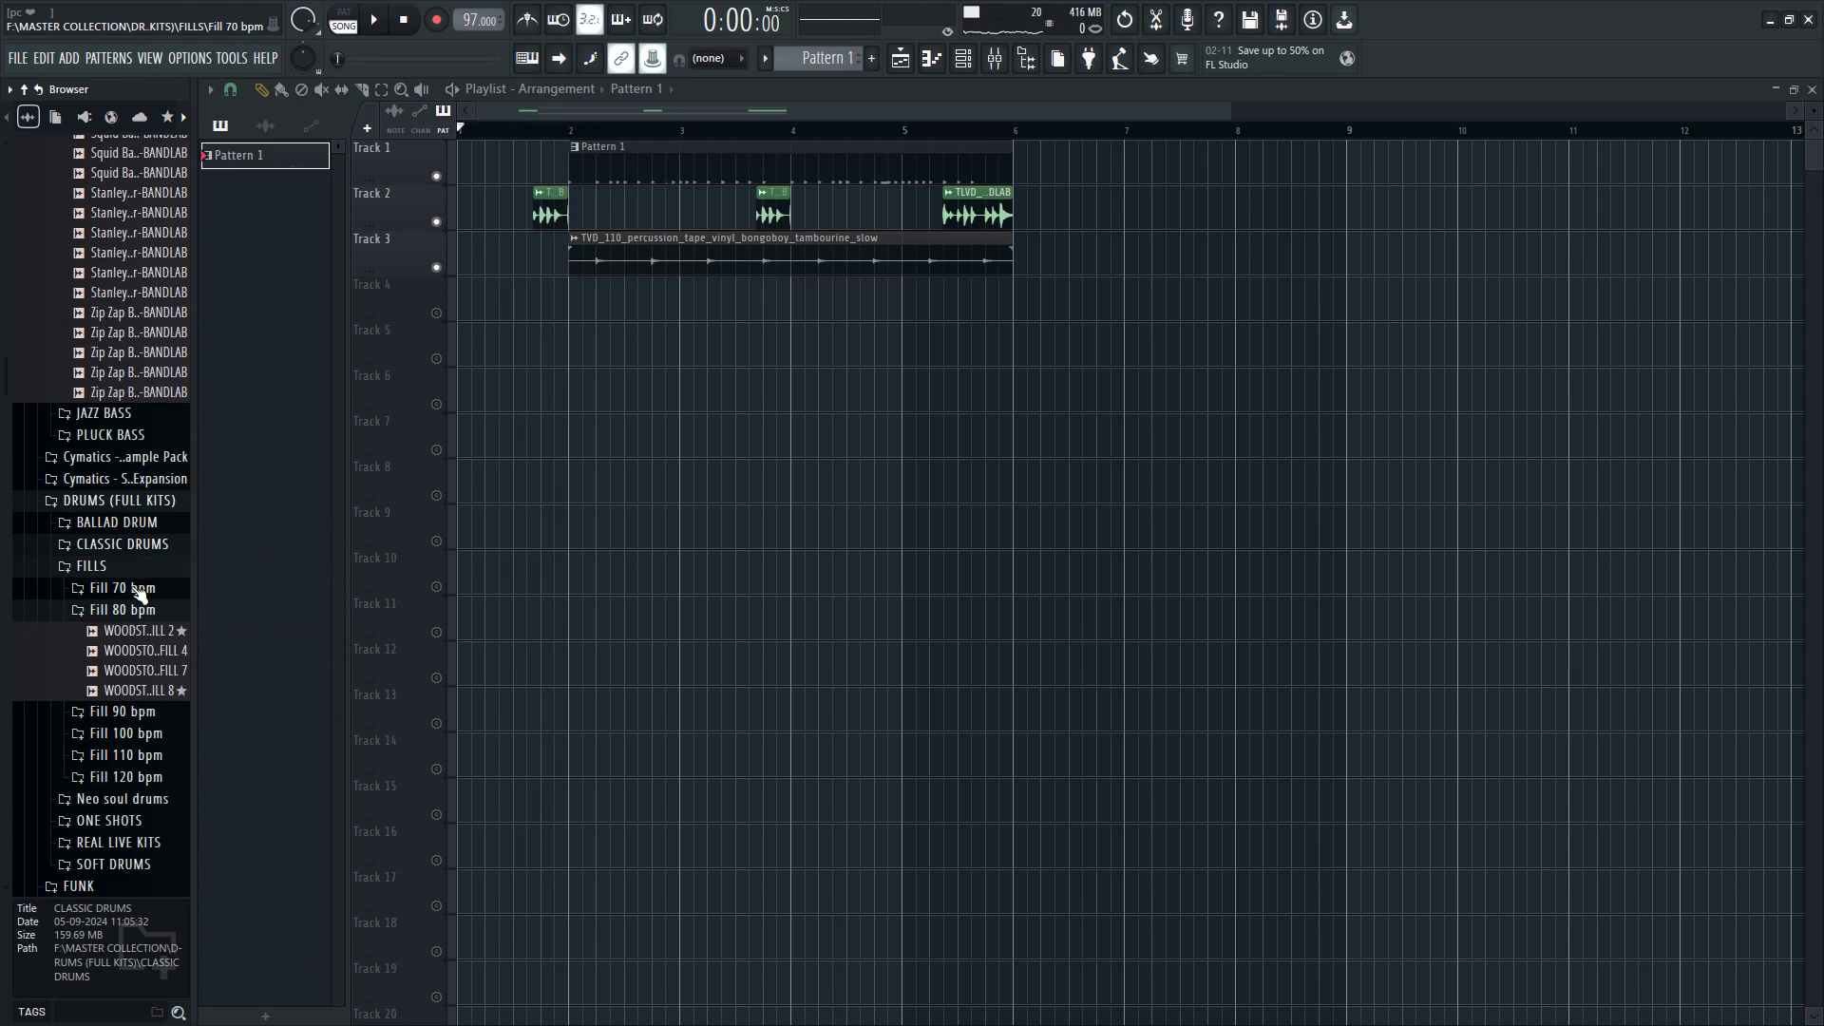
left_click(135, 605)
left_click(144, 568)
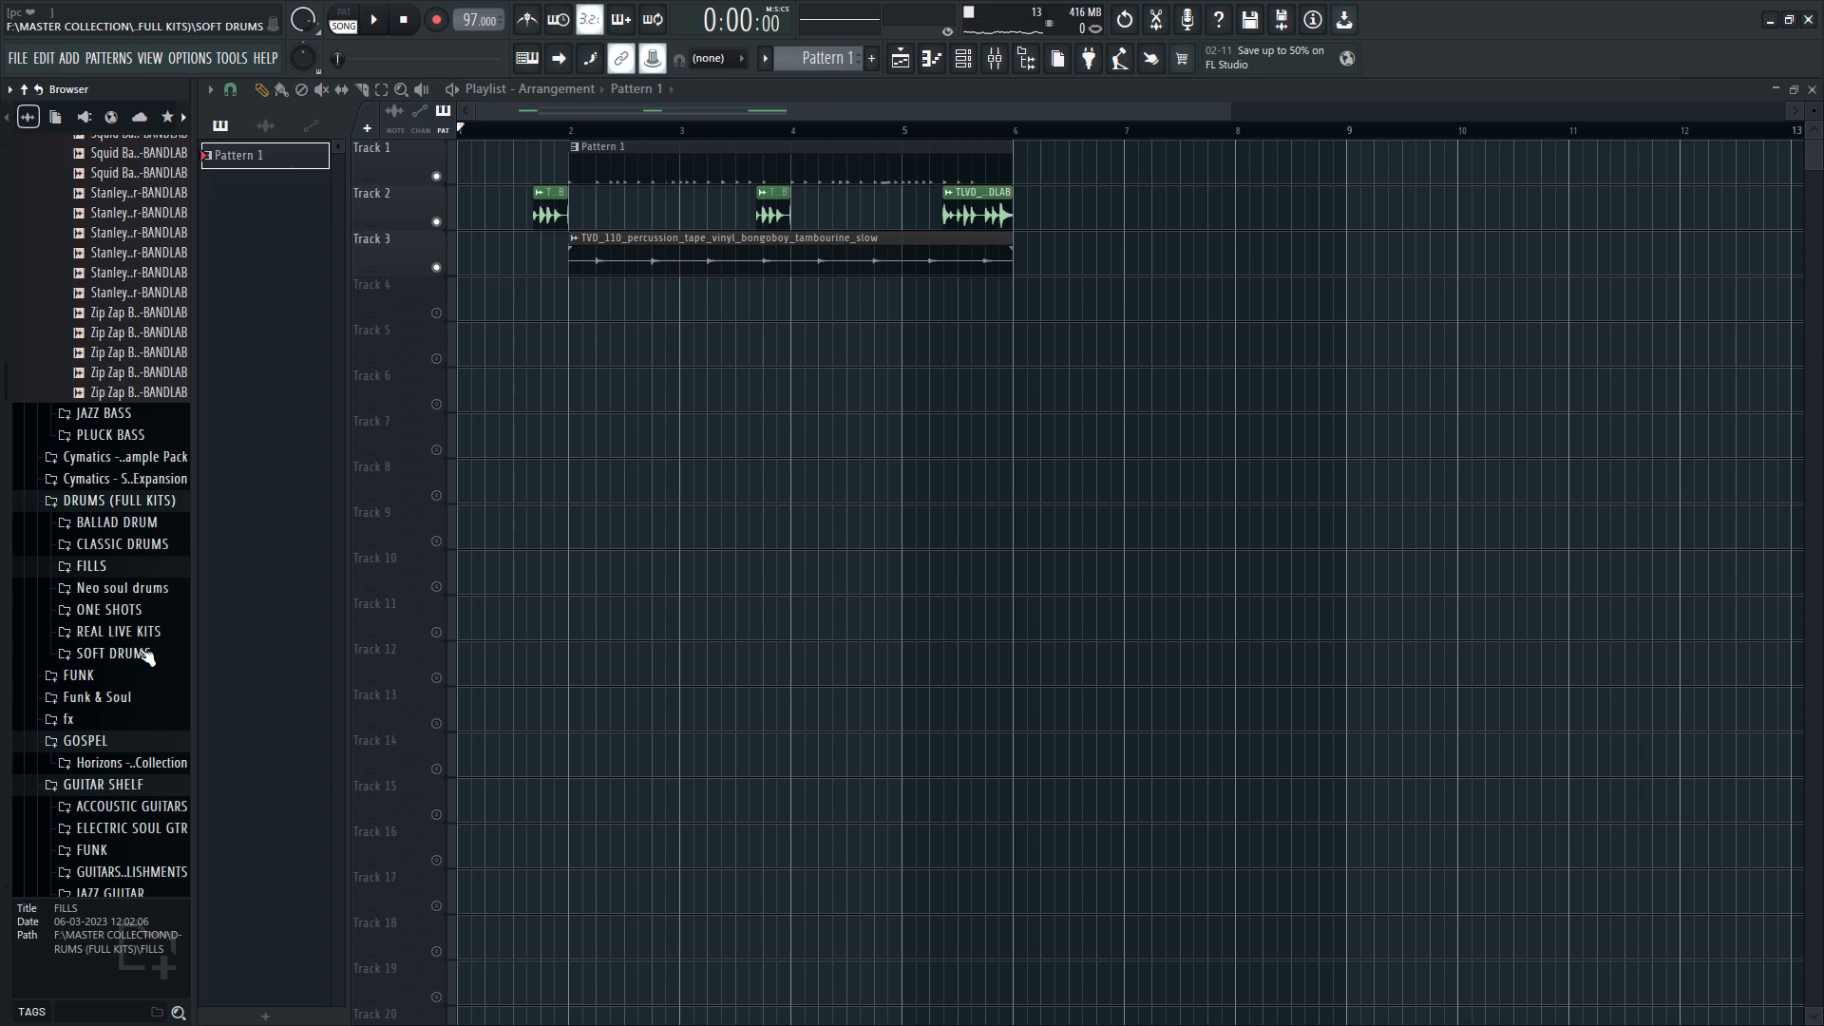
scroll(145, 491, "up", 2)
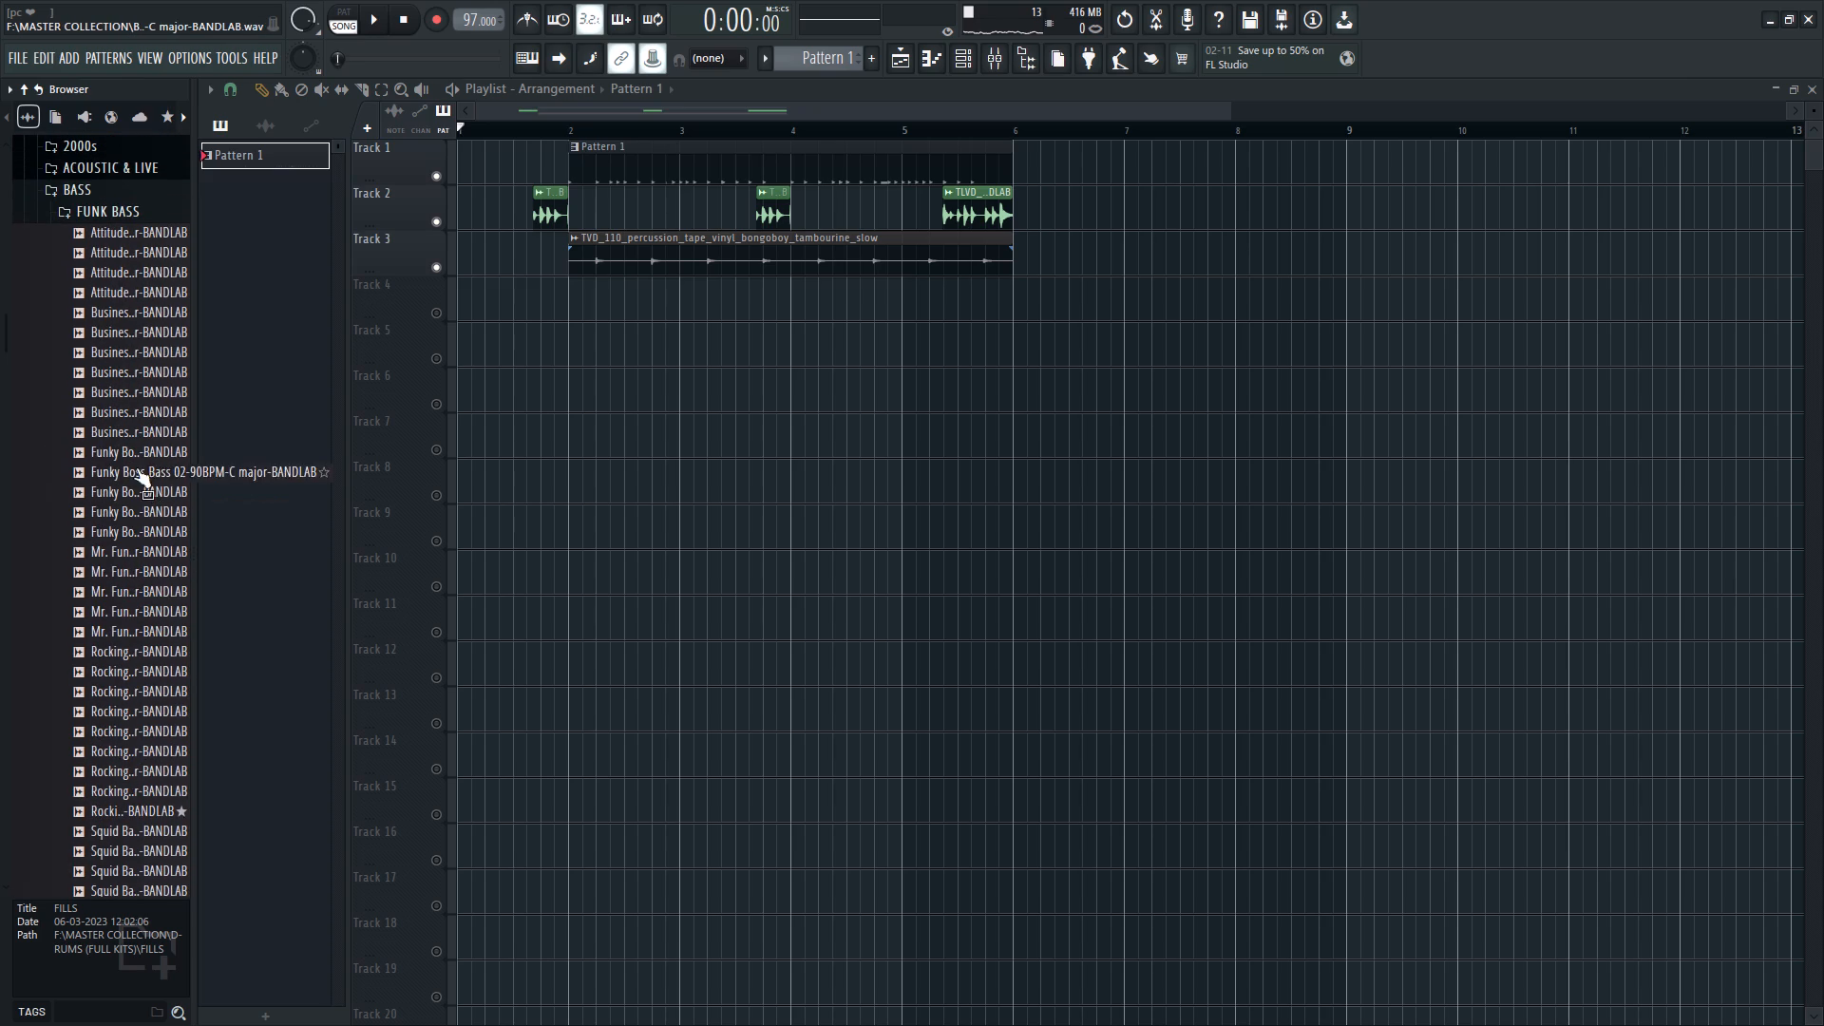
left_click(129, 218)
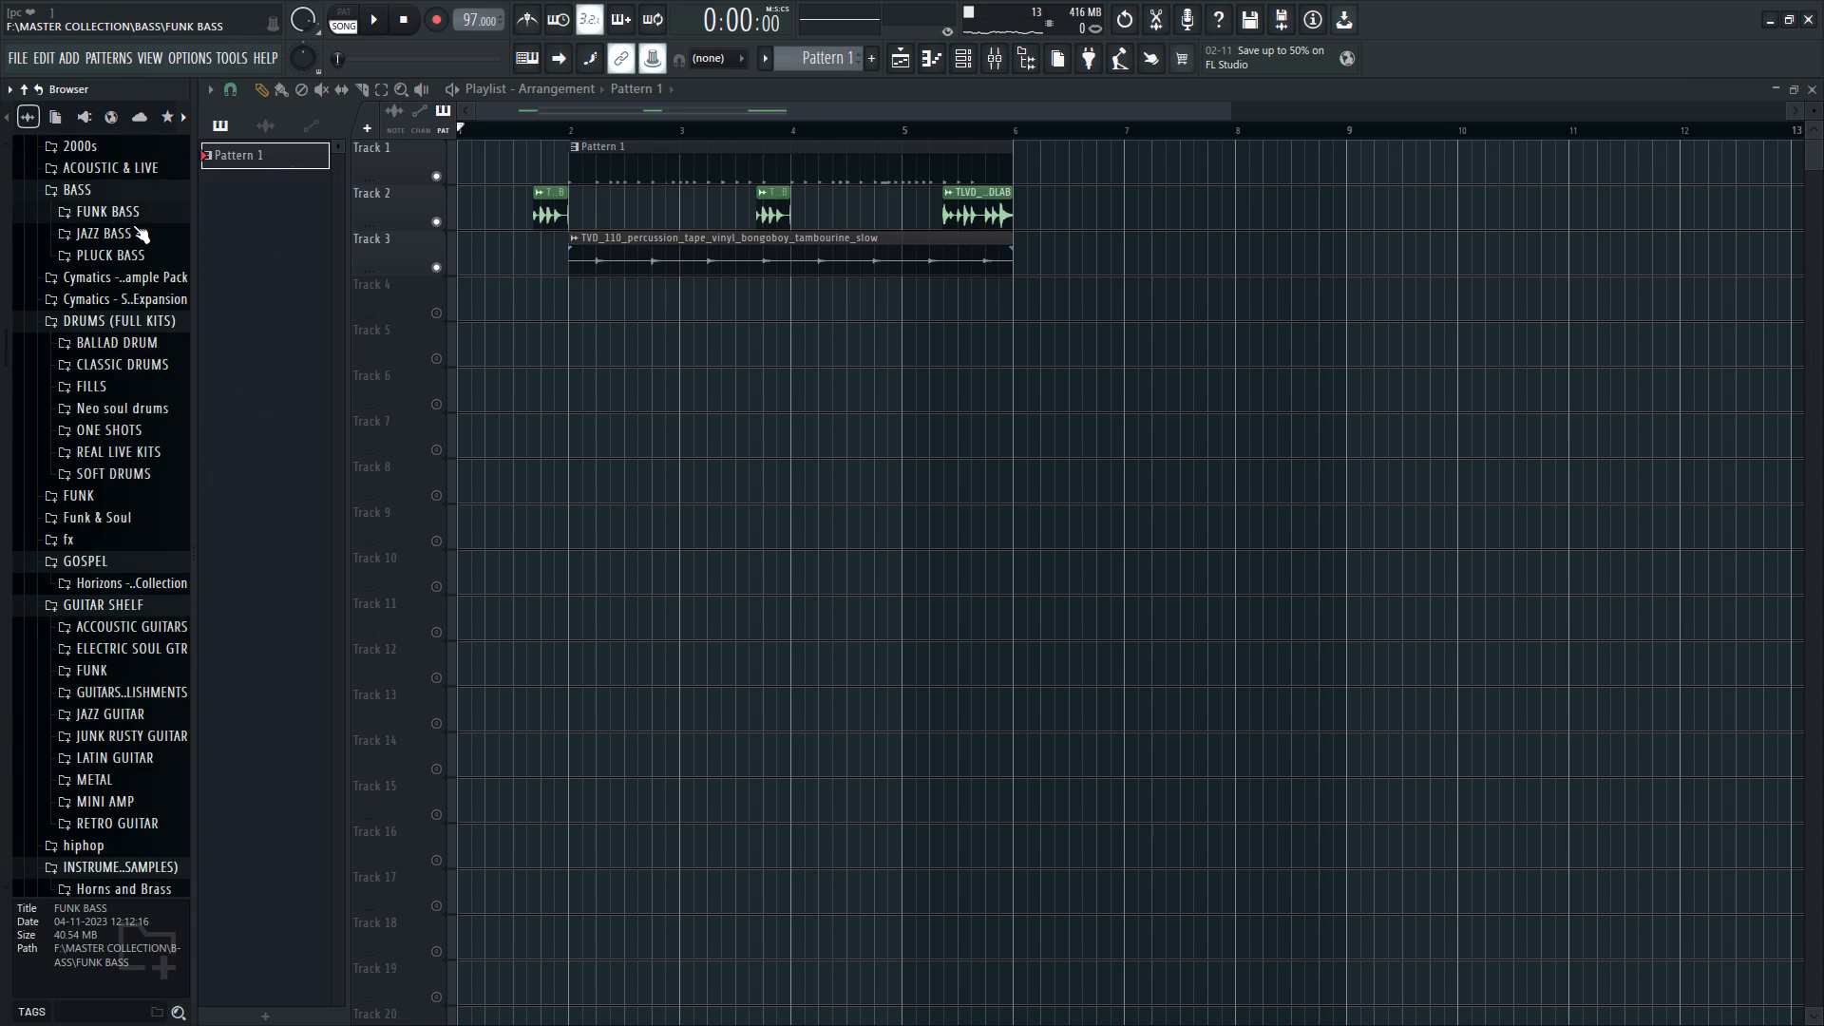
left_click(129, 327)
Open the Funk & Soul sample folder and look through its packs while playing the drum arrangement from the start.
key("space")
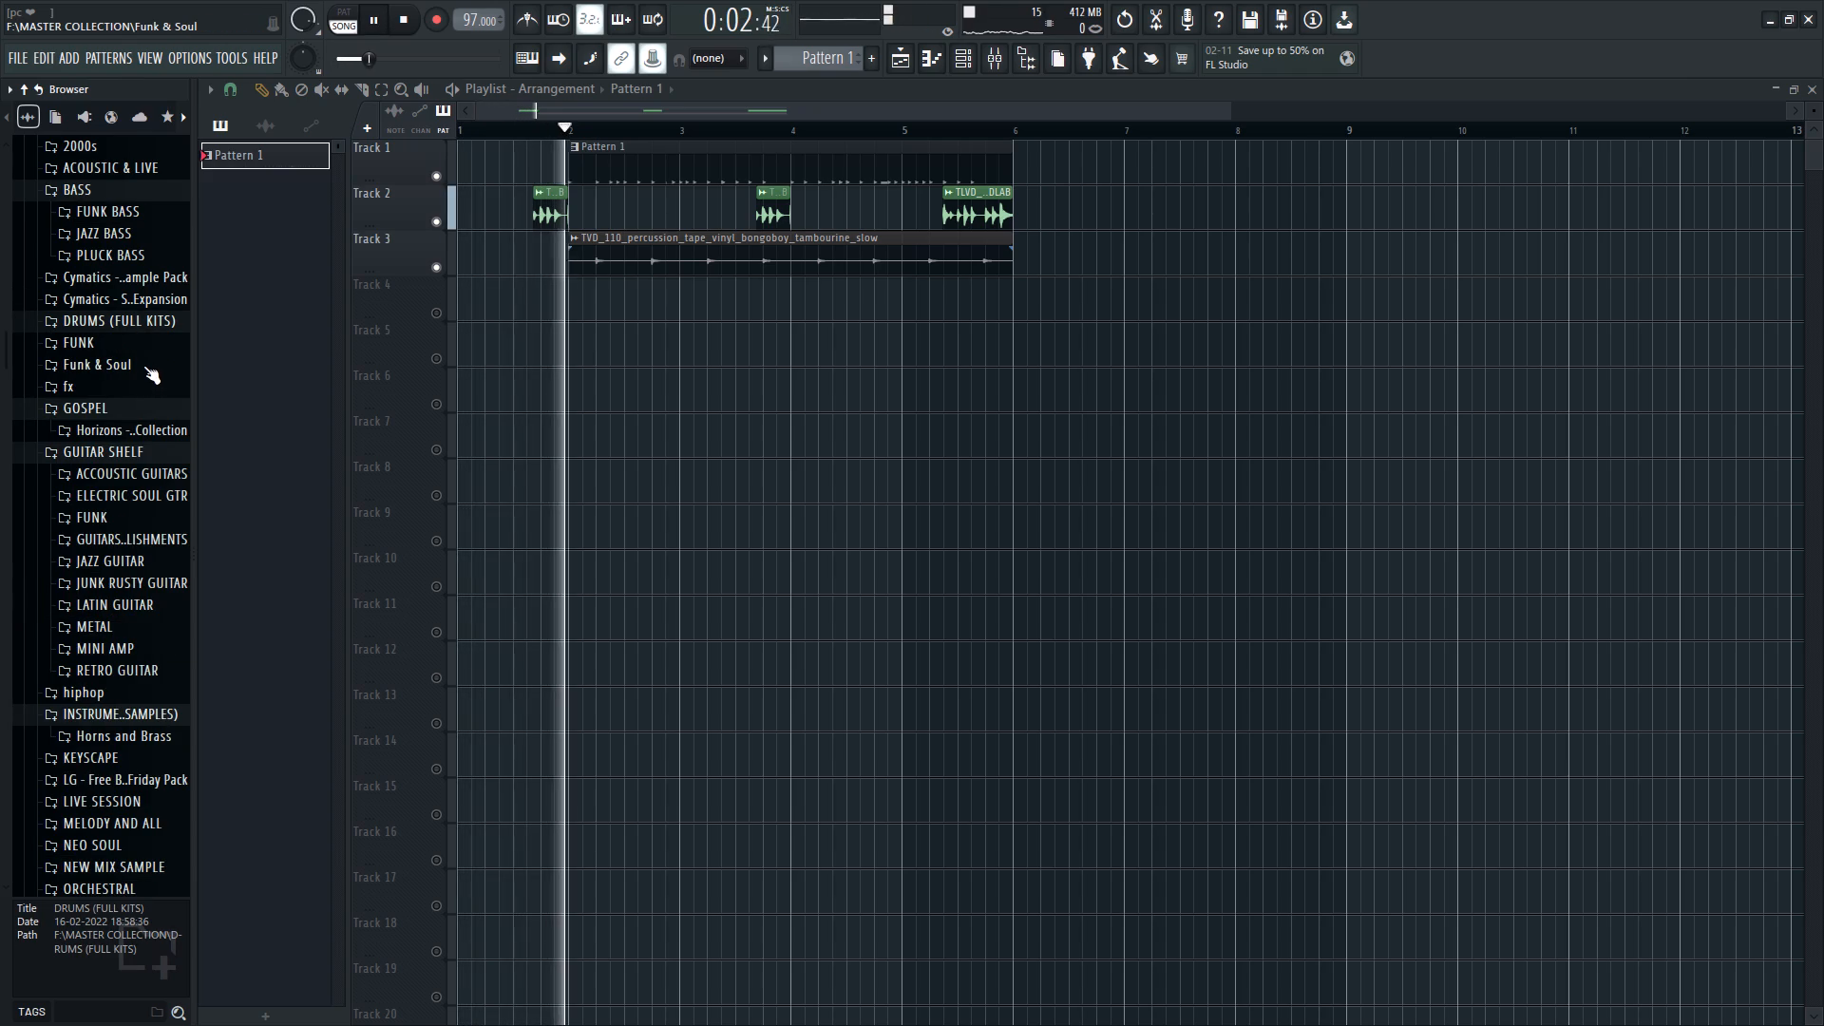
left_click(143, 366)
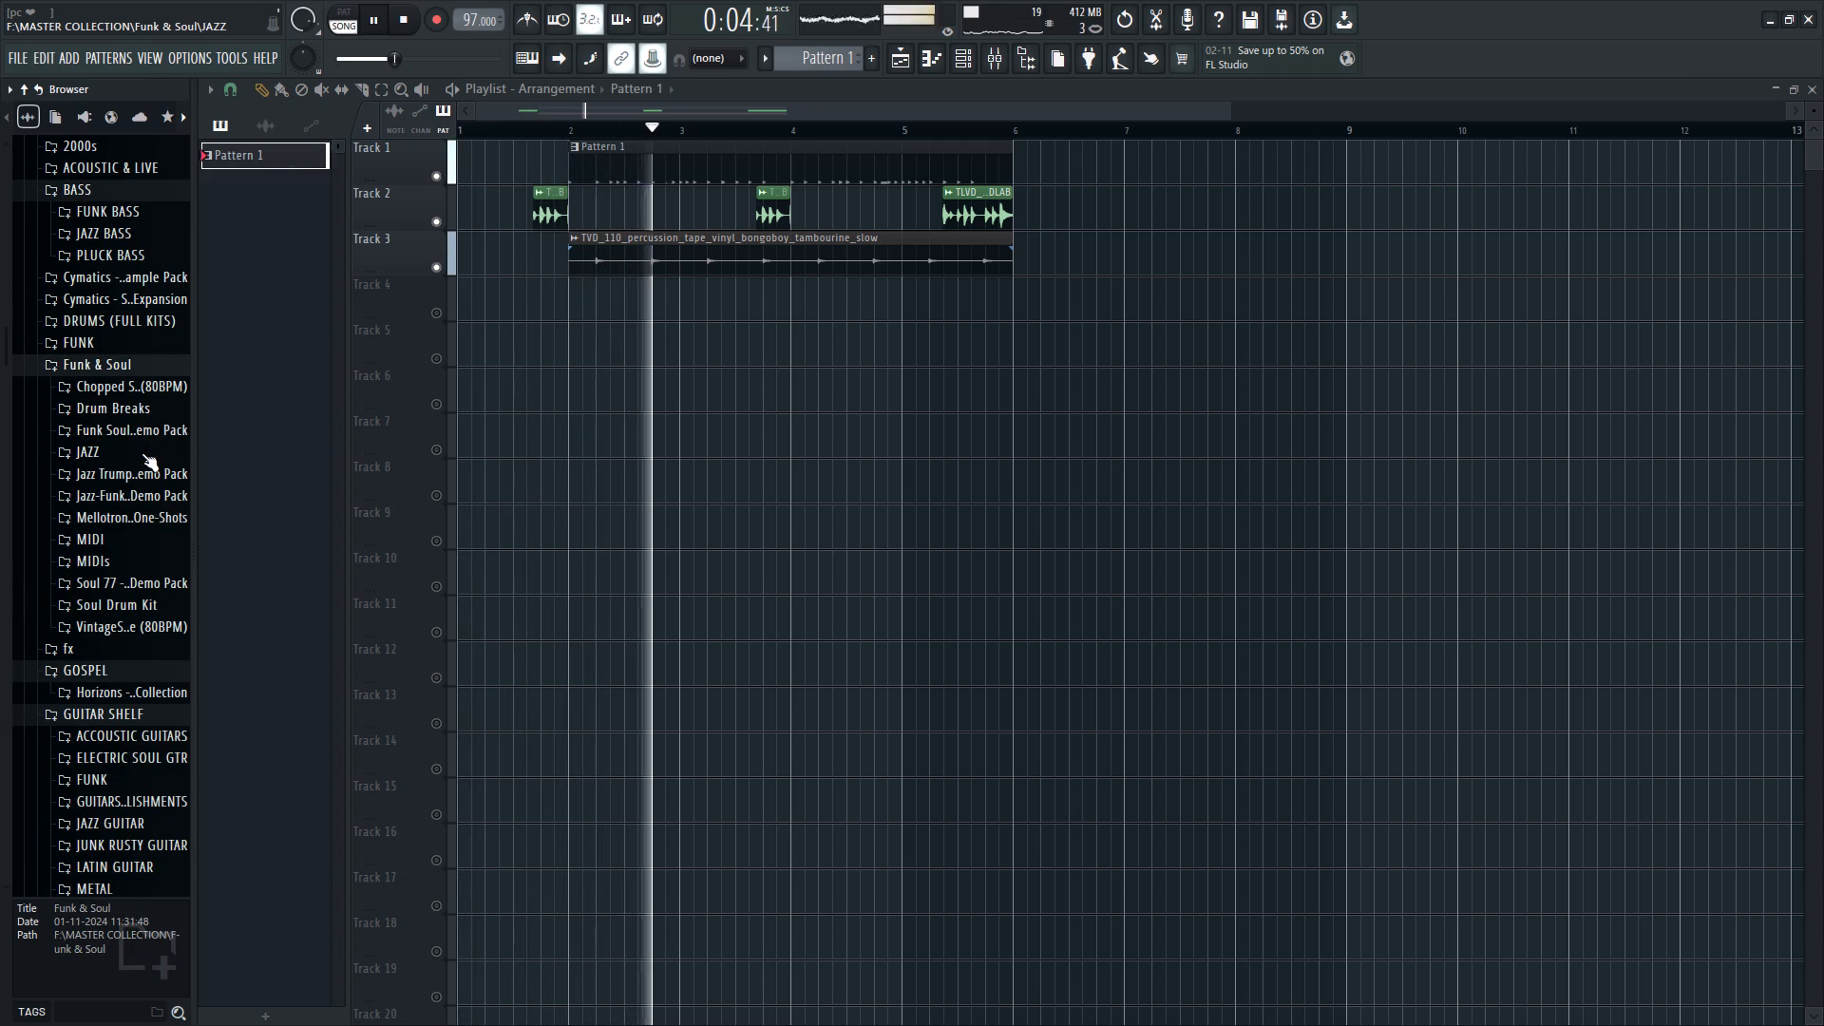
key("space")
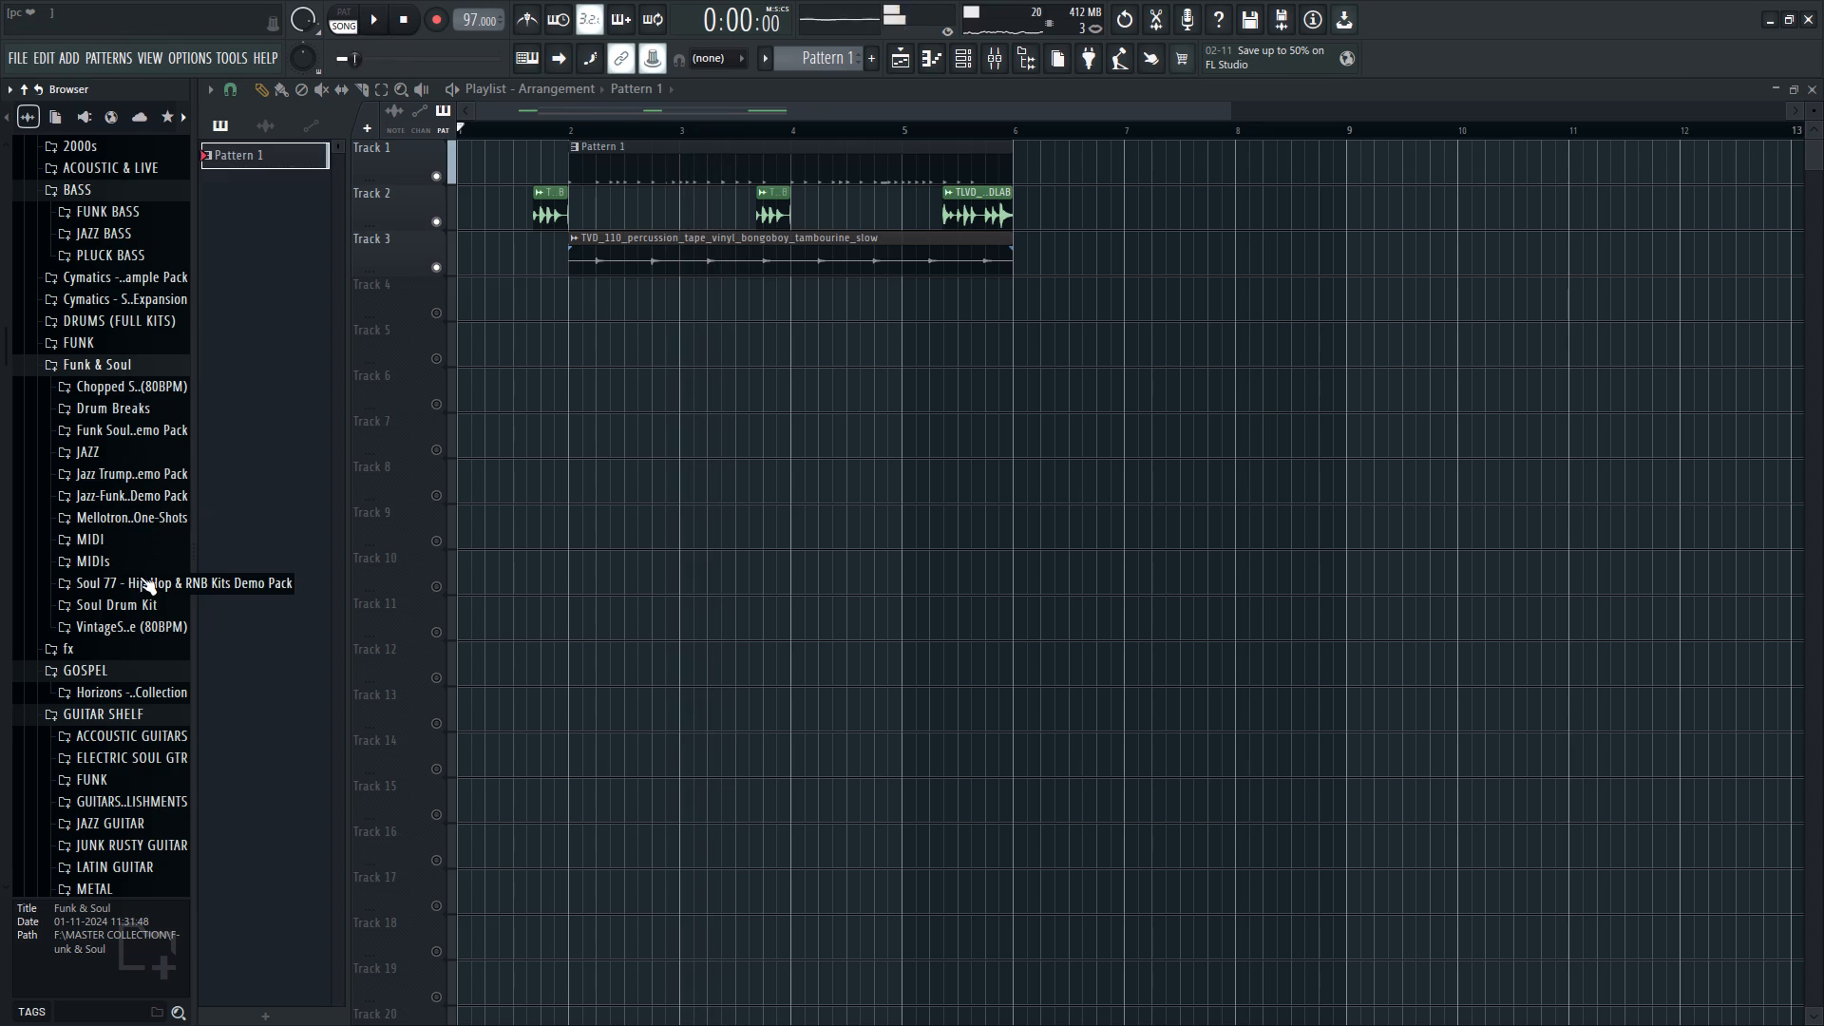
key("space")
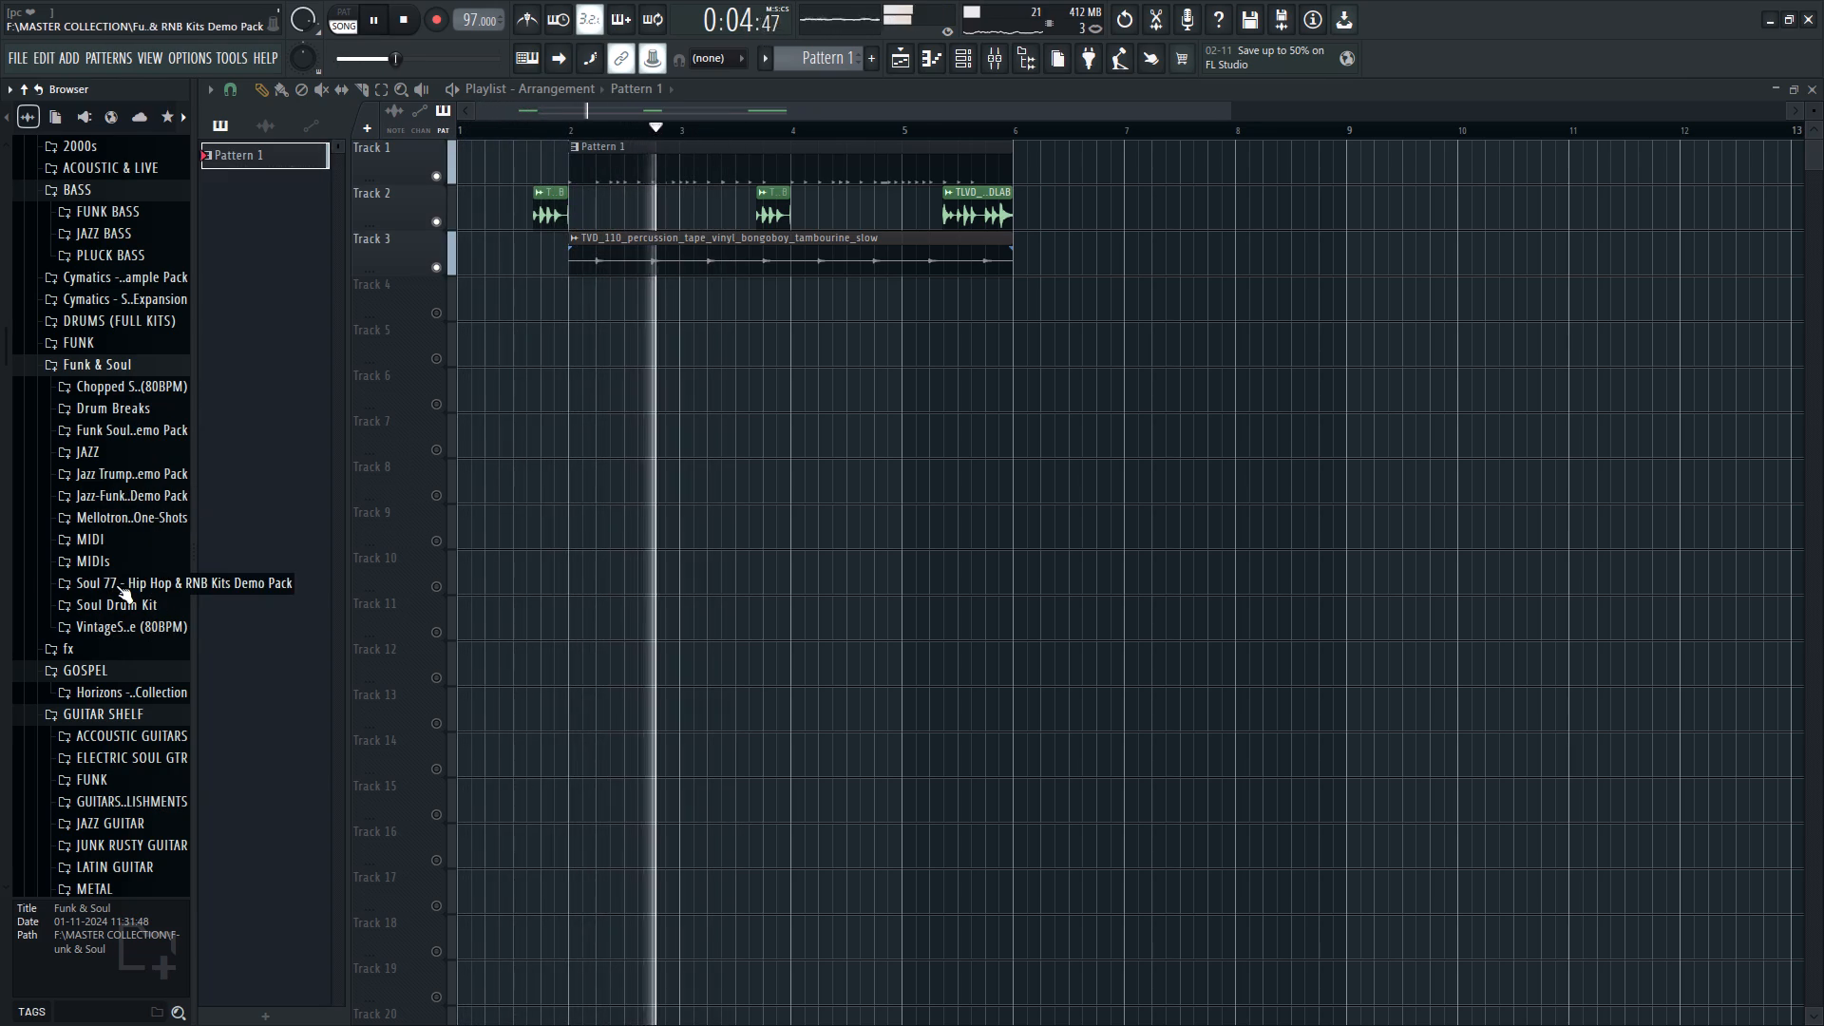
key("space")
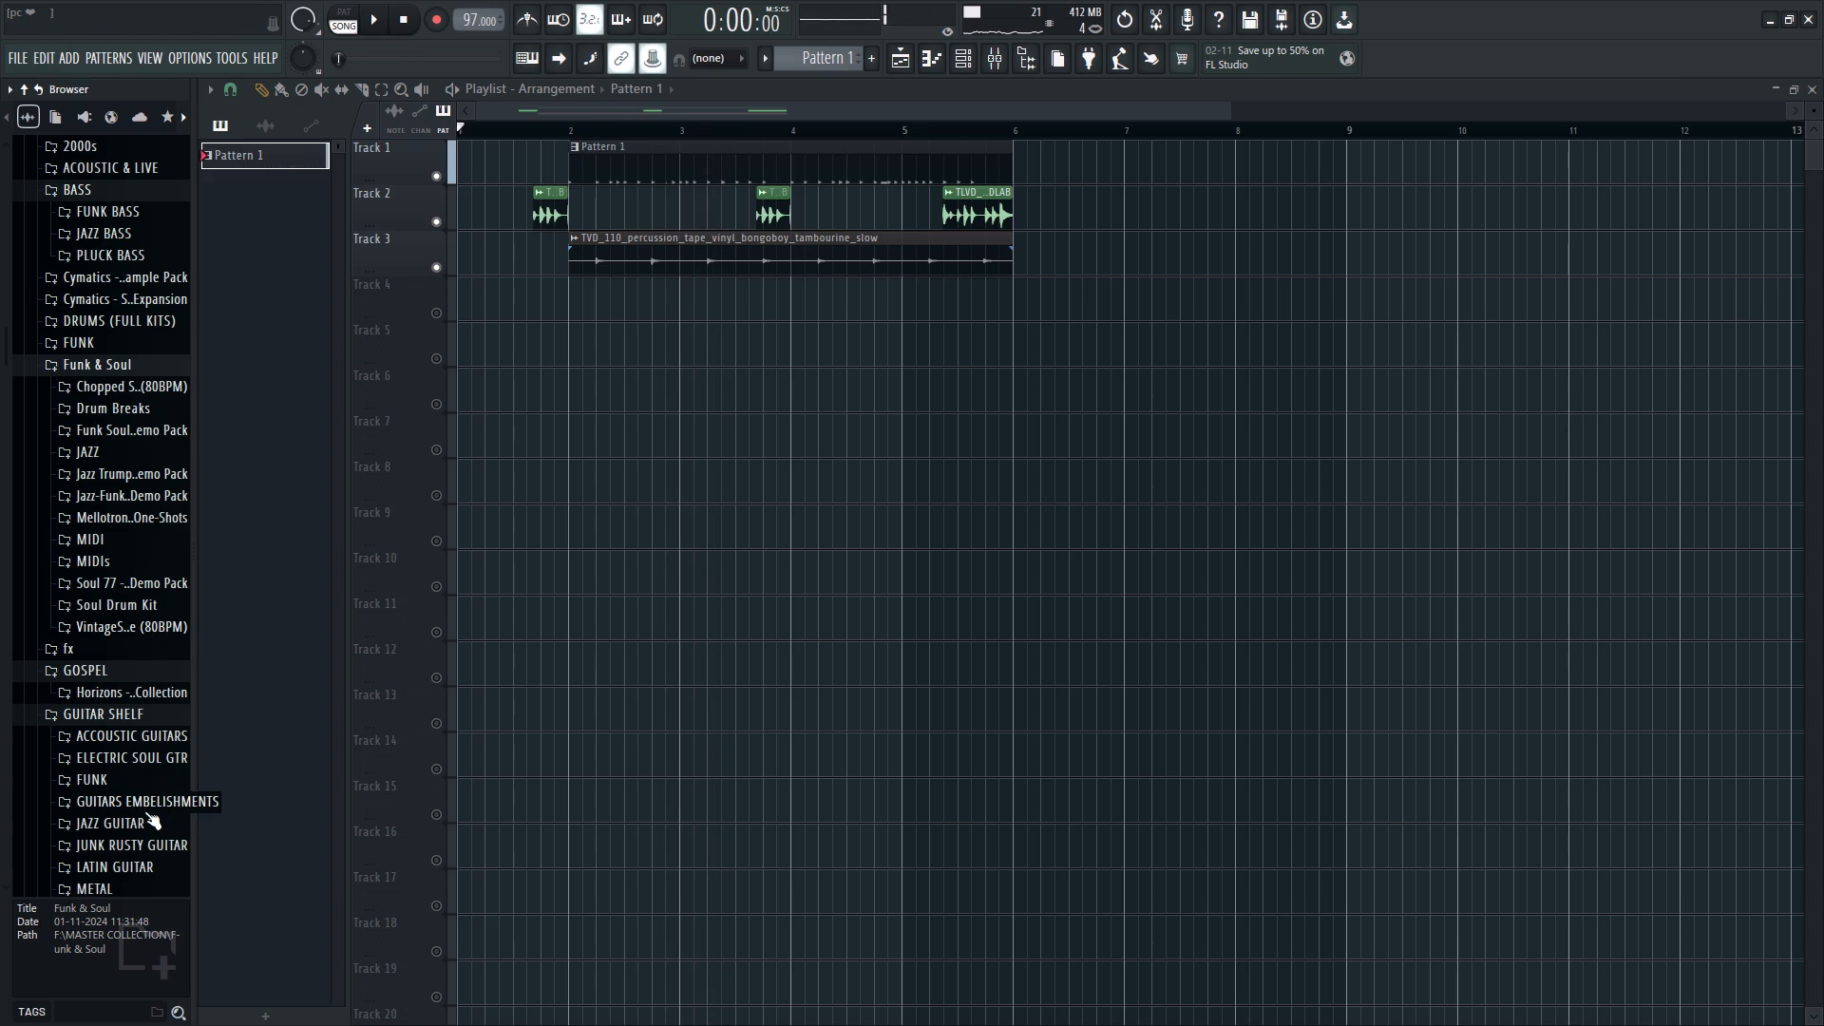
Open the Jazz Guitar folder in Guitar Shelf and audition its samples, including JazzGuitars_Chords_CMajor7_B-BANDLAB.
scroll(138, 743, "down", 1)
left_click(142, 420)
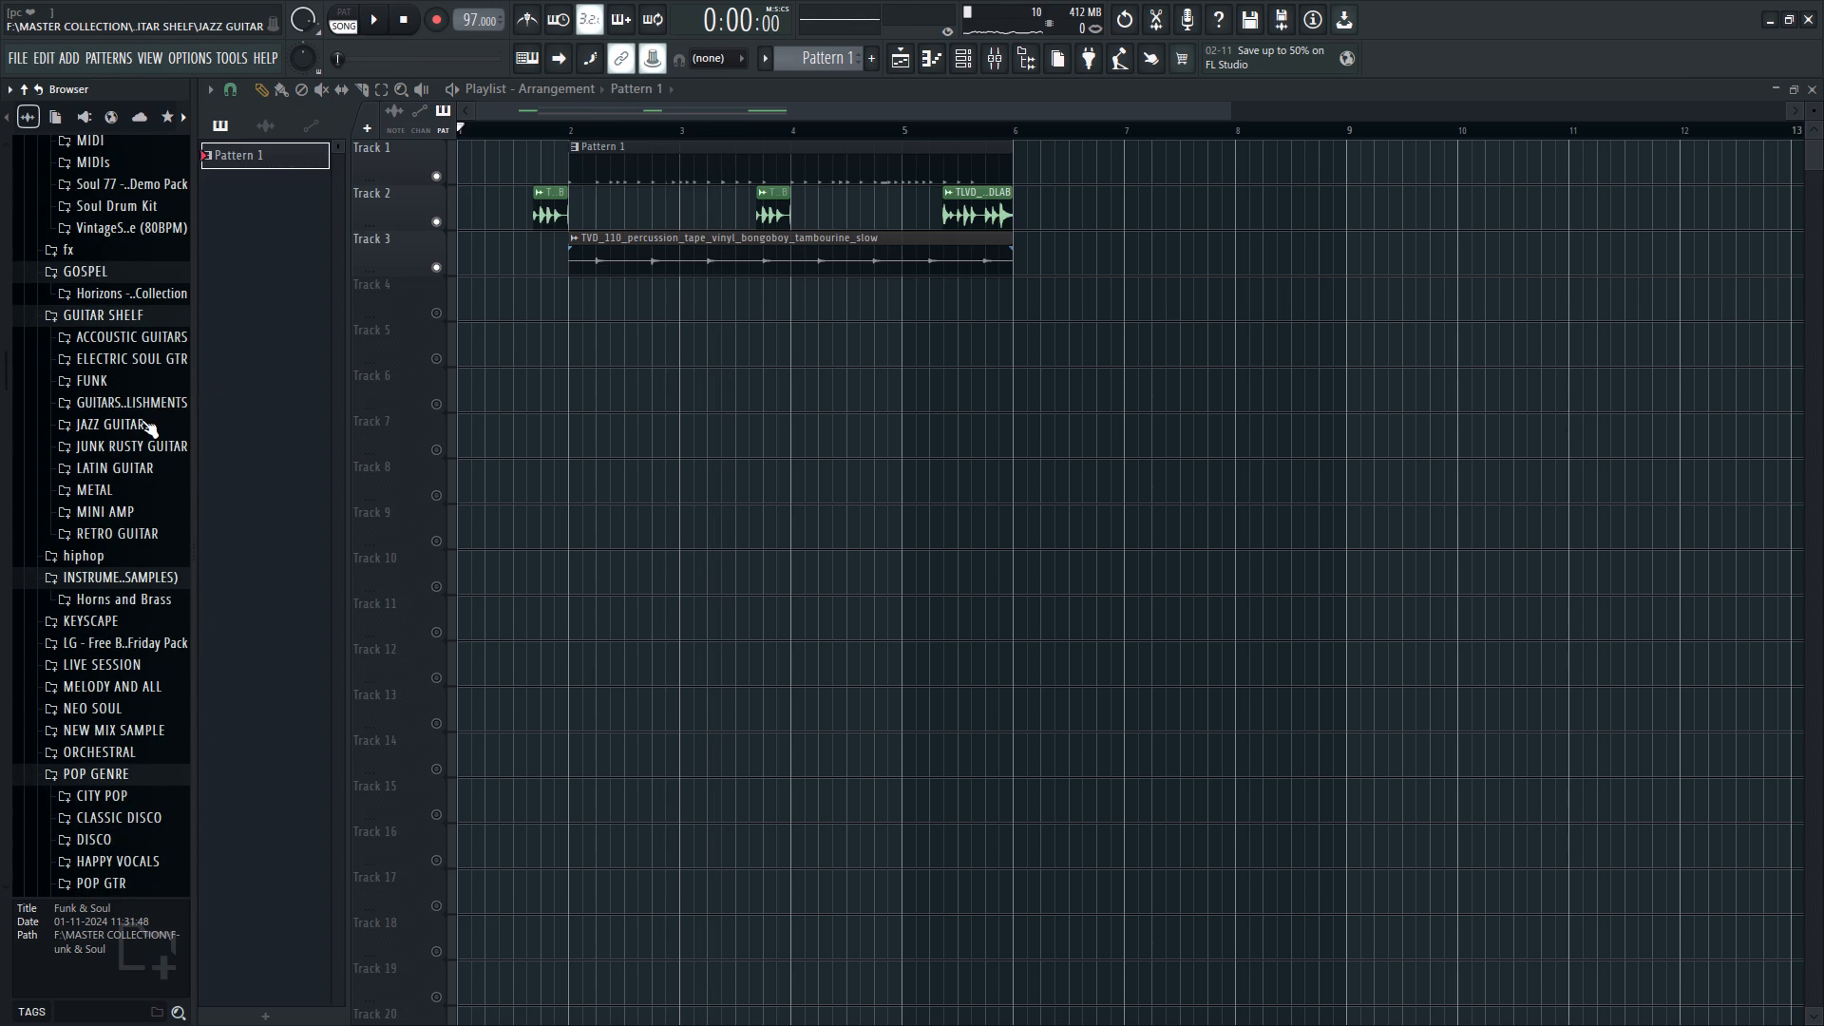
left_click(155, 420)
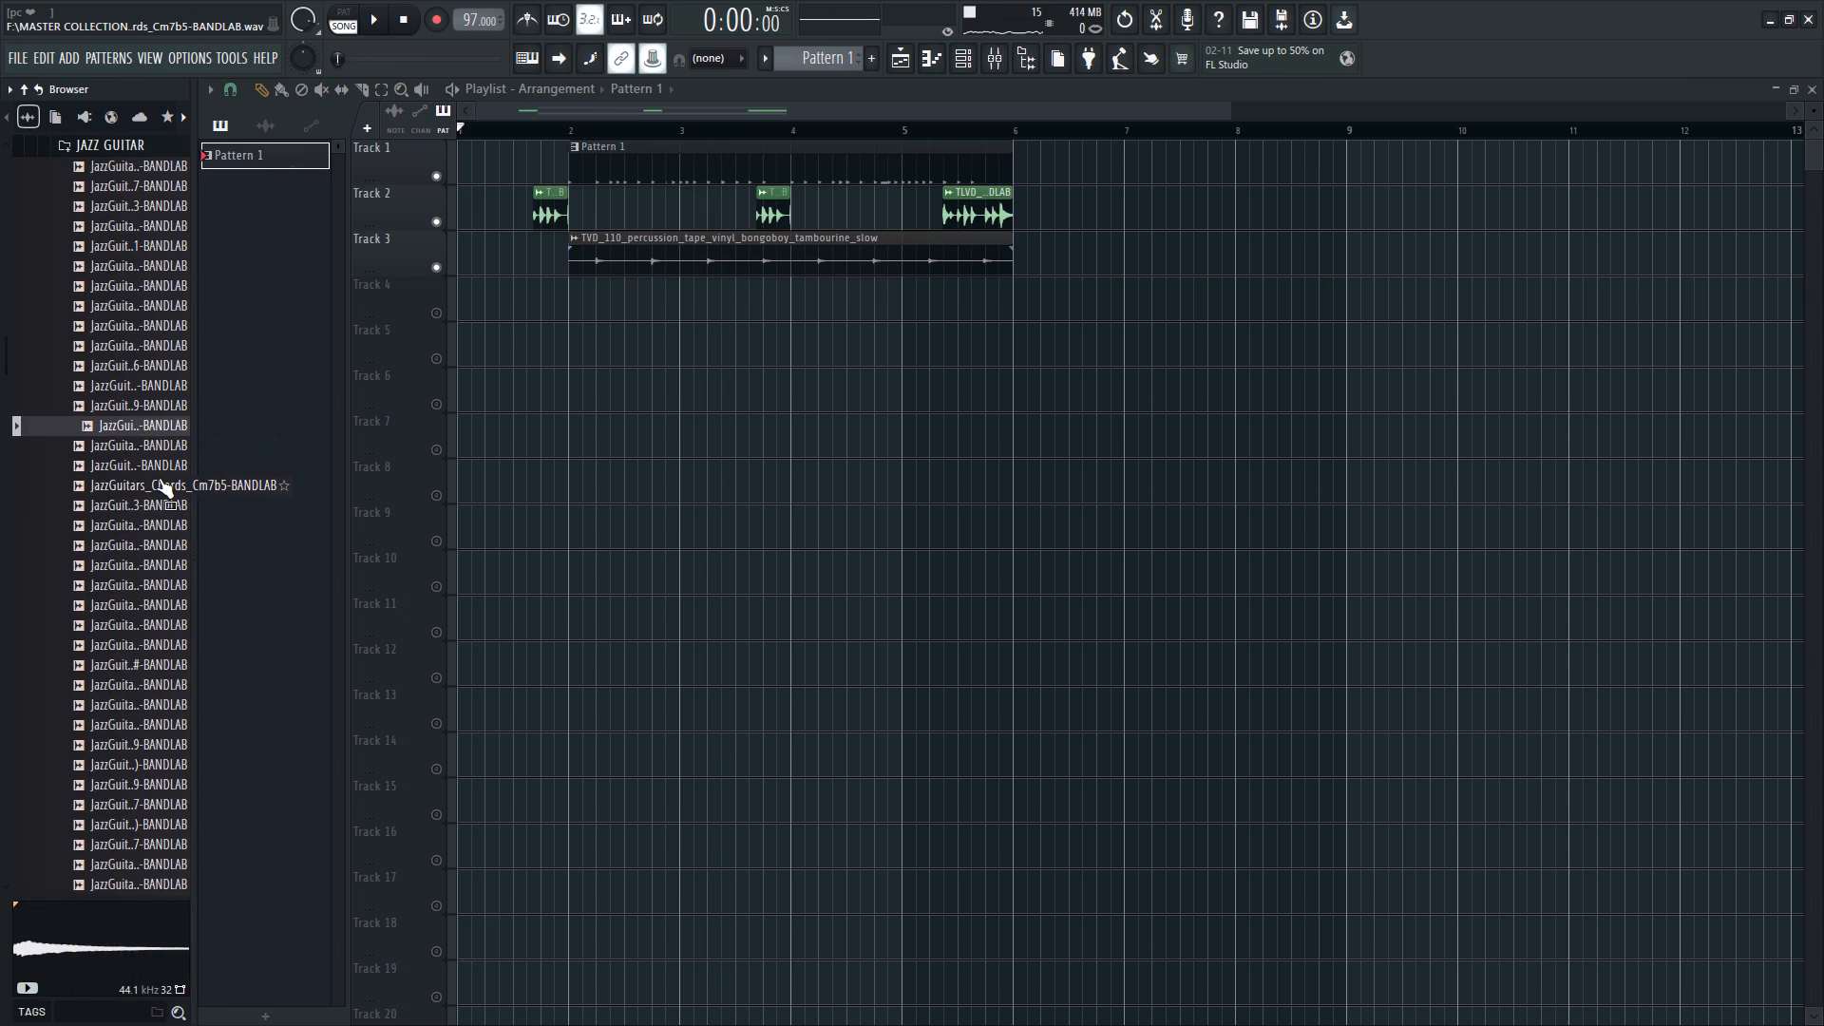
left_click(165, 539)
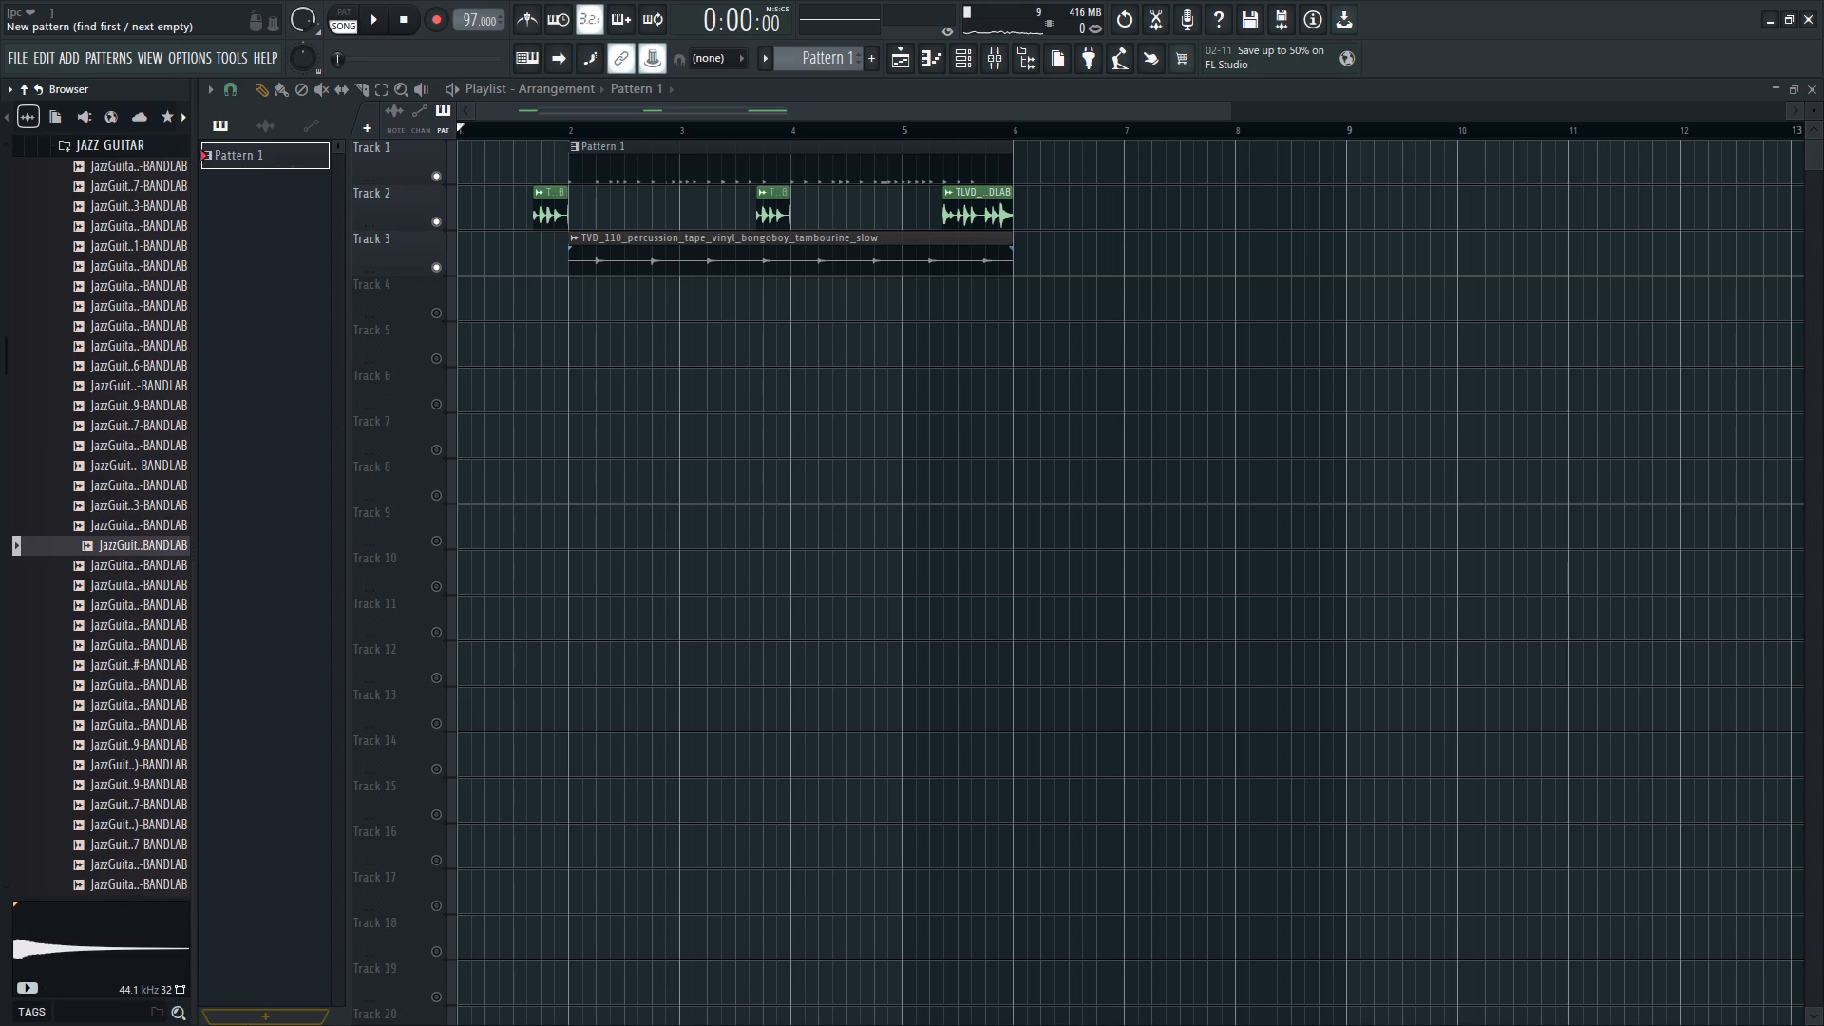
Replay the drum arrangement from the start, then from just before the first fill on Track 2, to judge the fills.
left_click(377, 12)
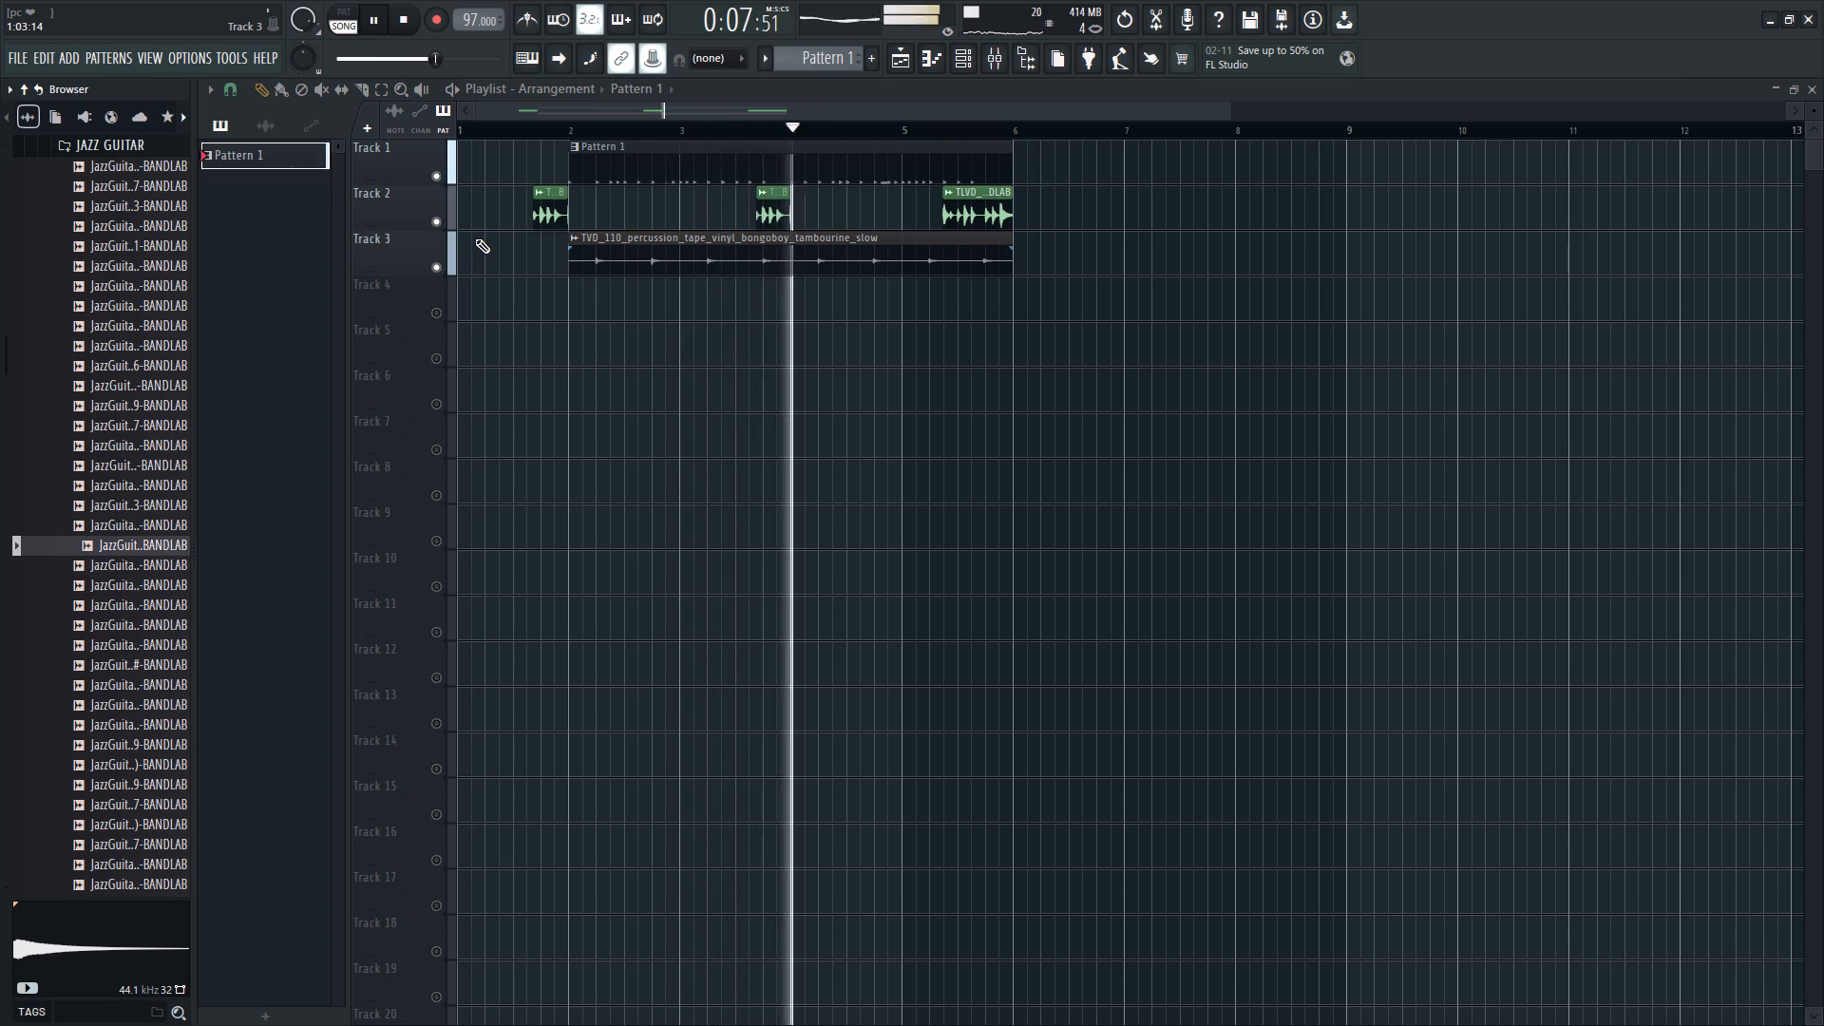
key("space")
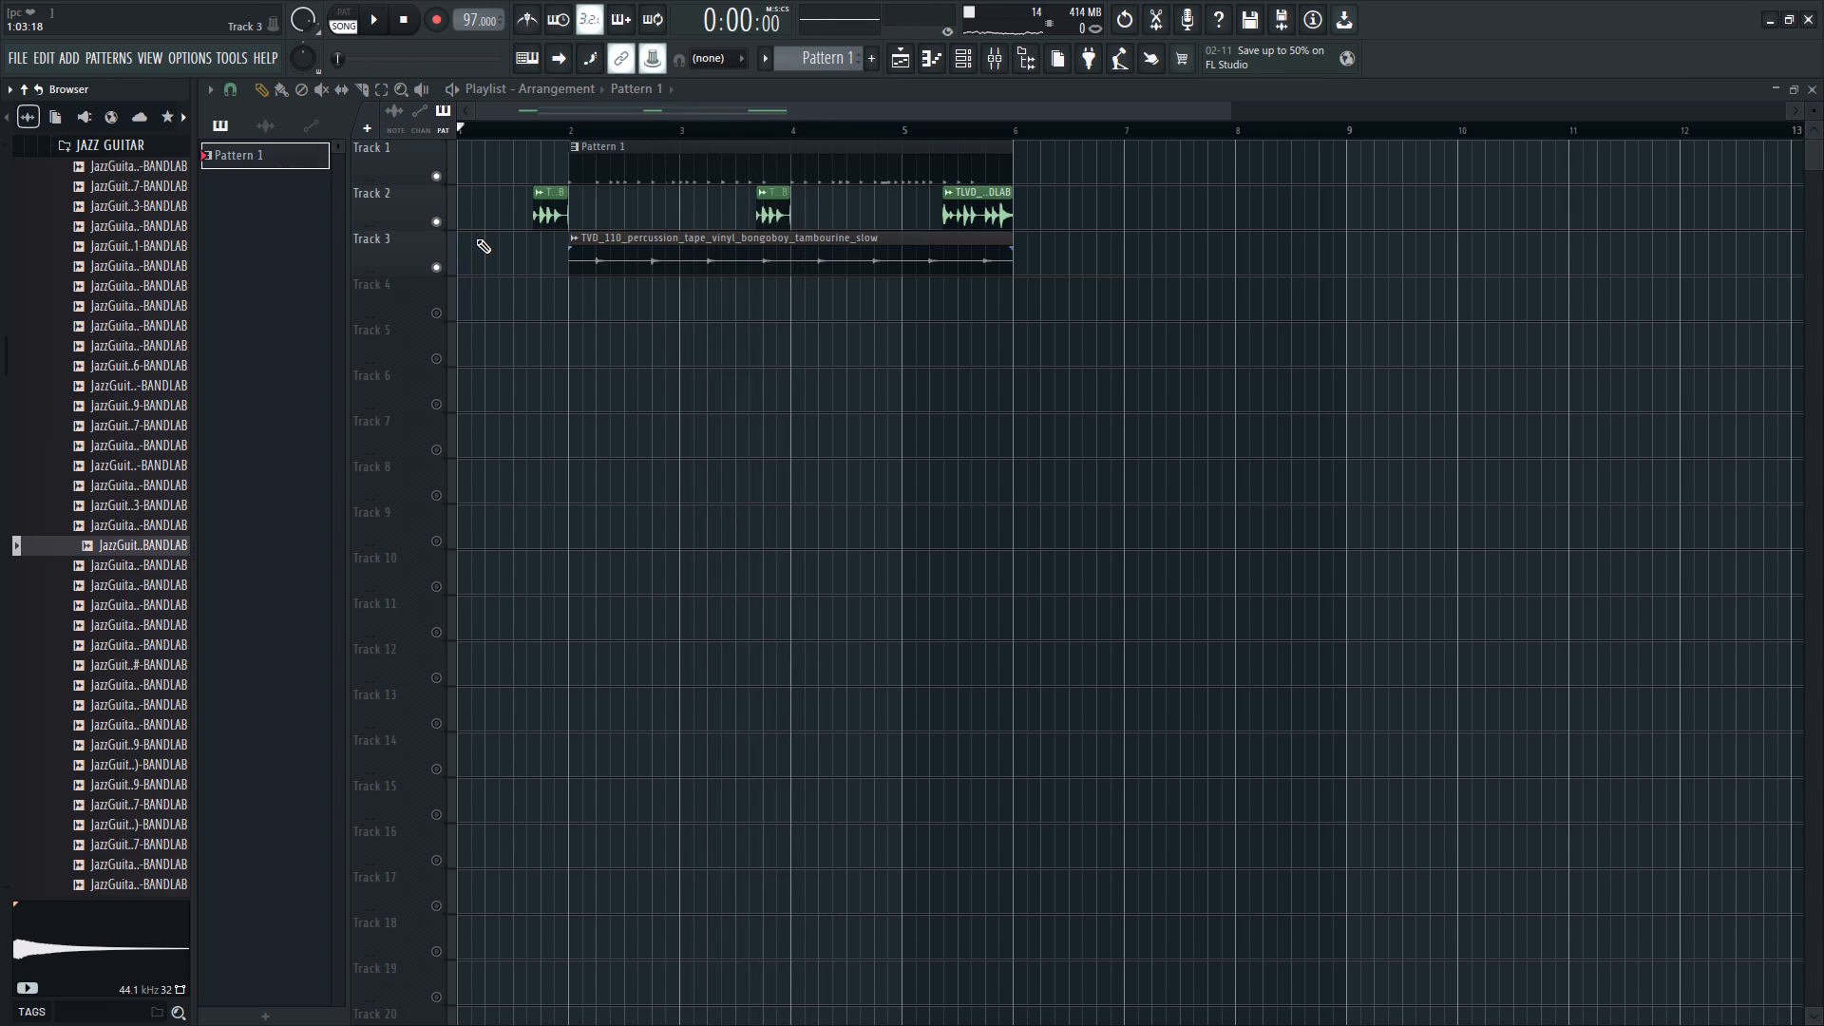
key("space")
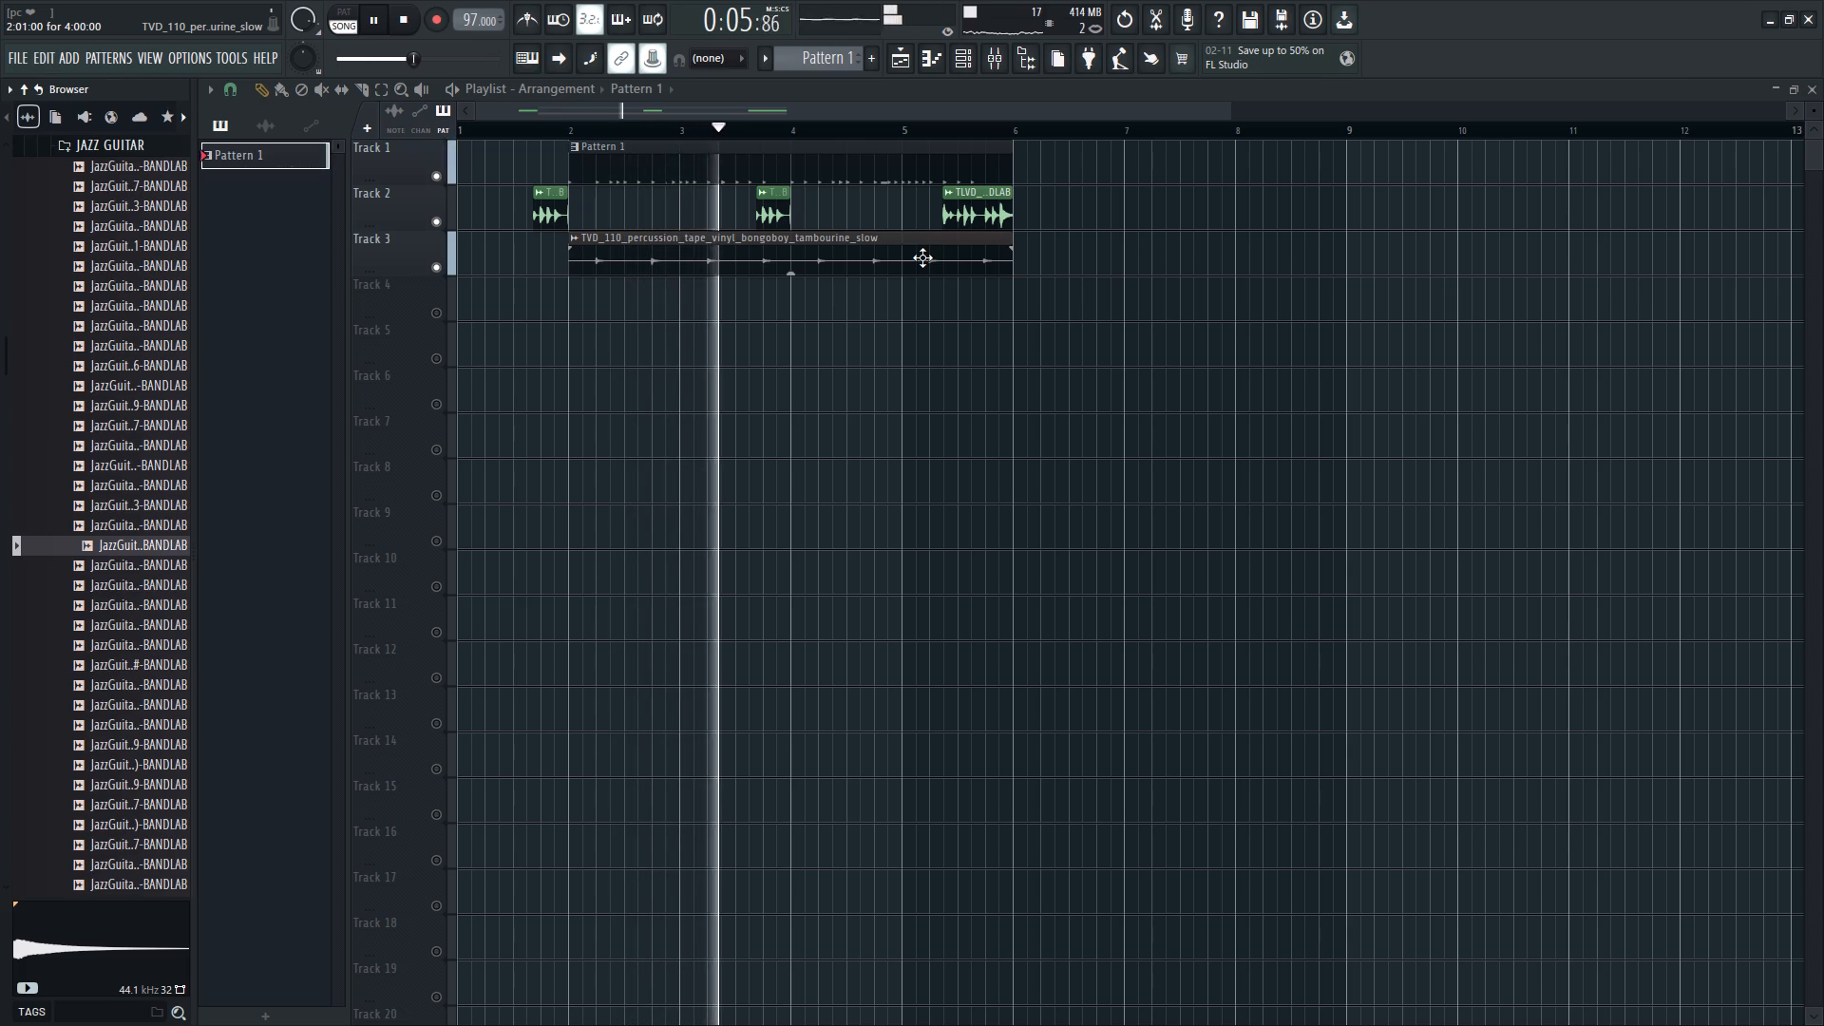
key("space")
left_click(528, 124)
key("space")
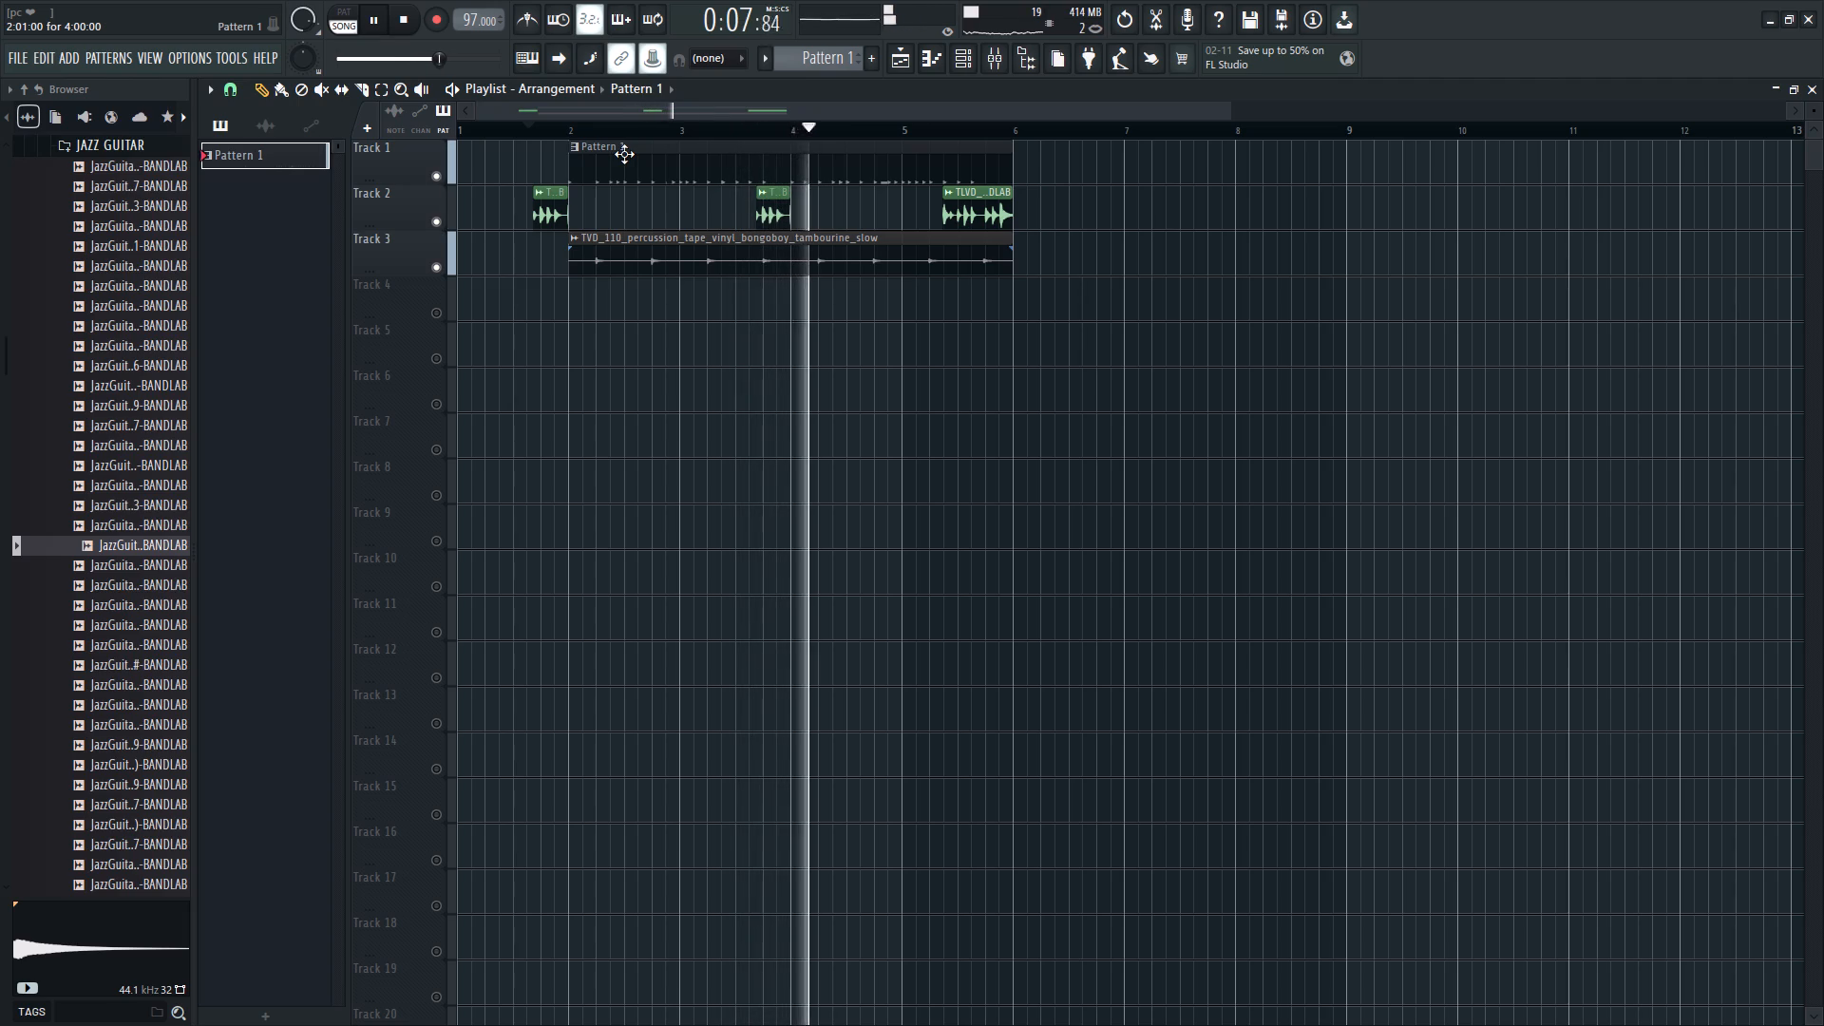
key("space")
Delete the middle fill clip just before bar 4 on Track 2 during playback, and stop playback.
key("space")
right_click(777, 213)
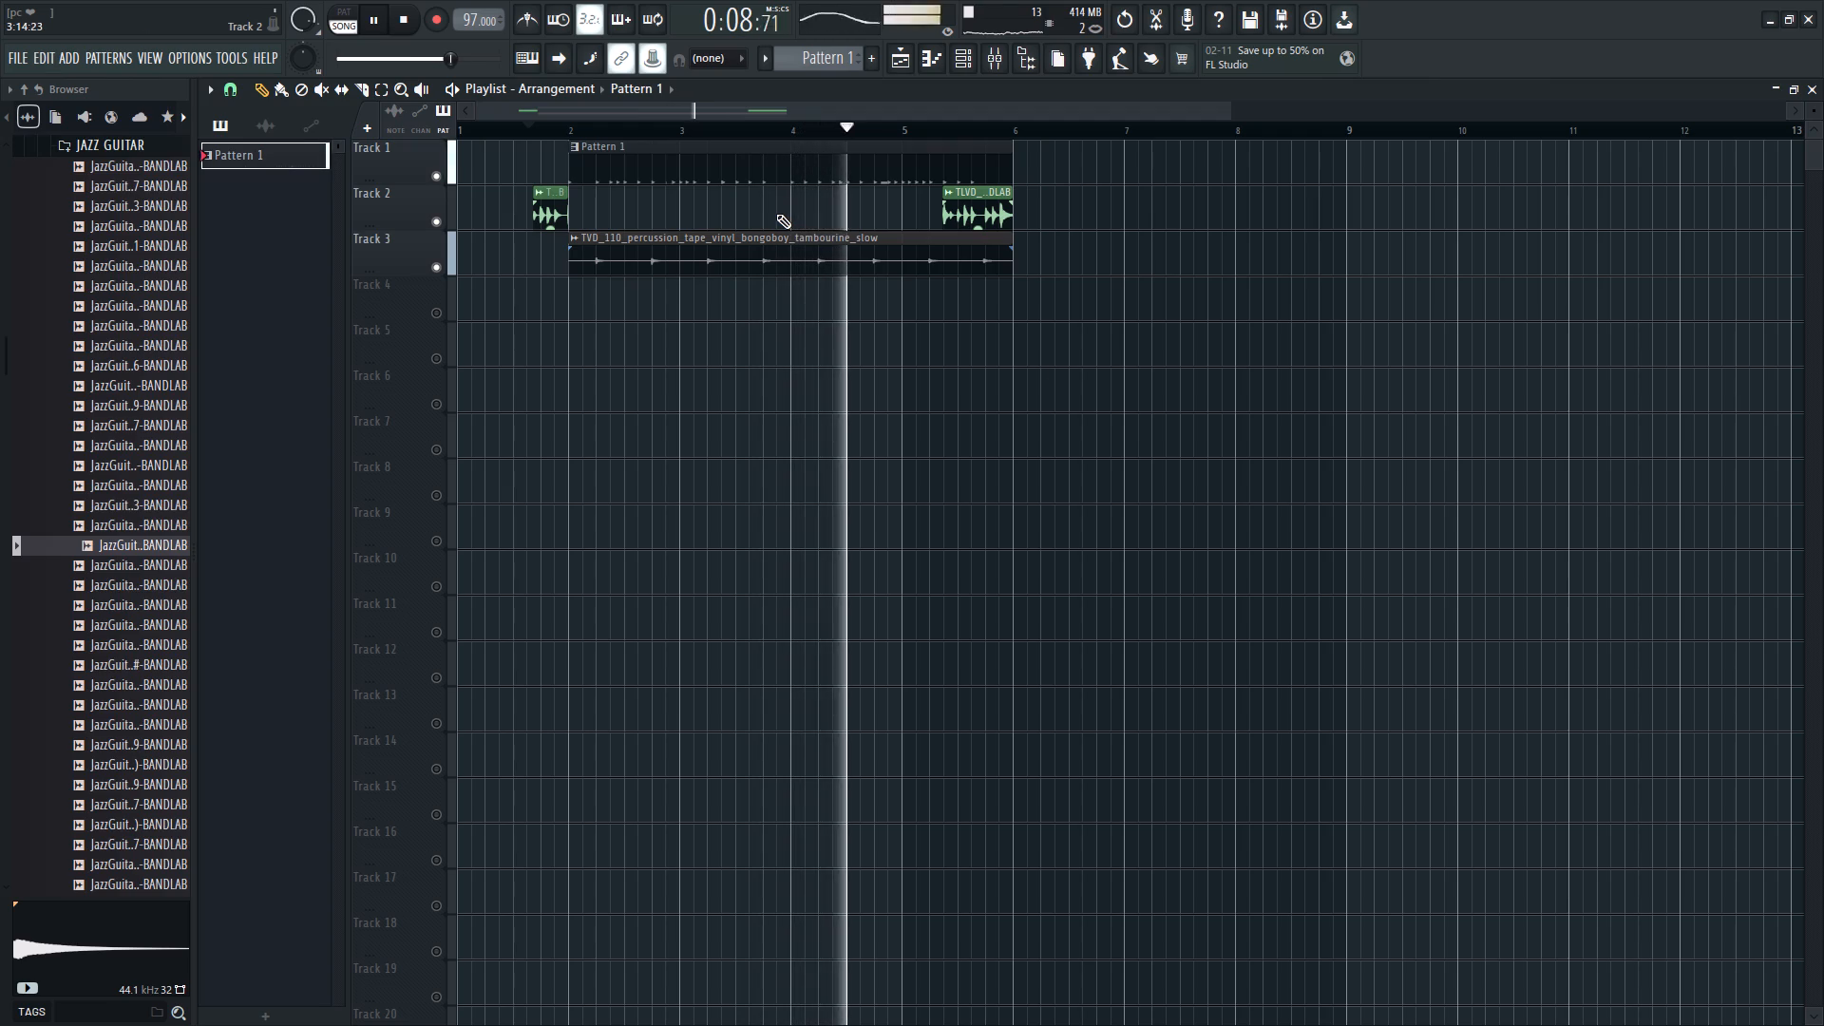
key("space")
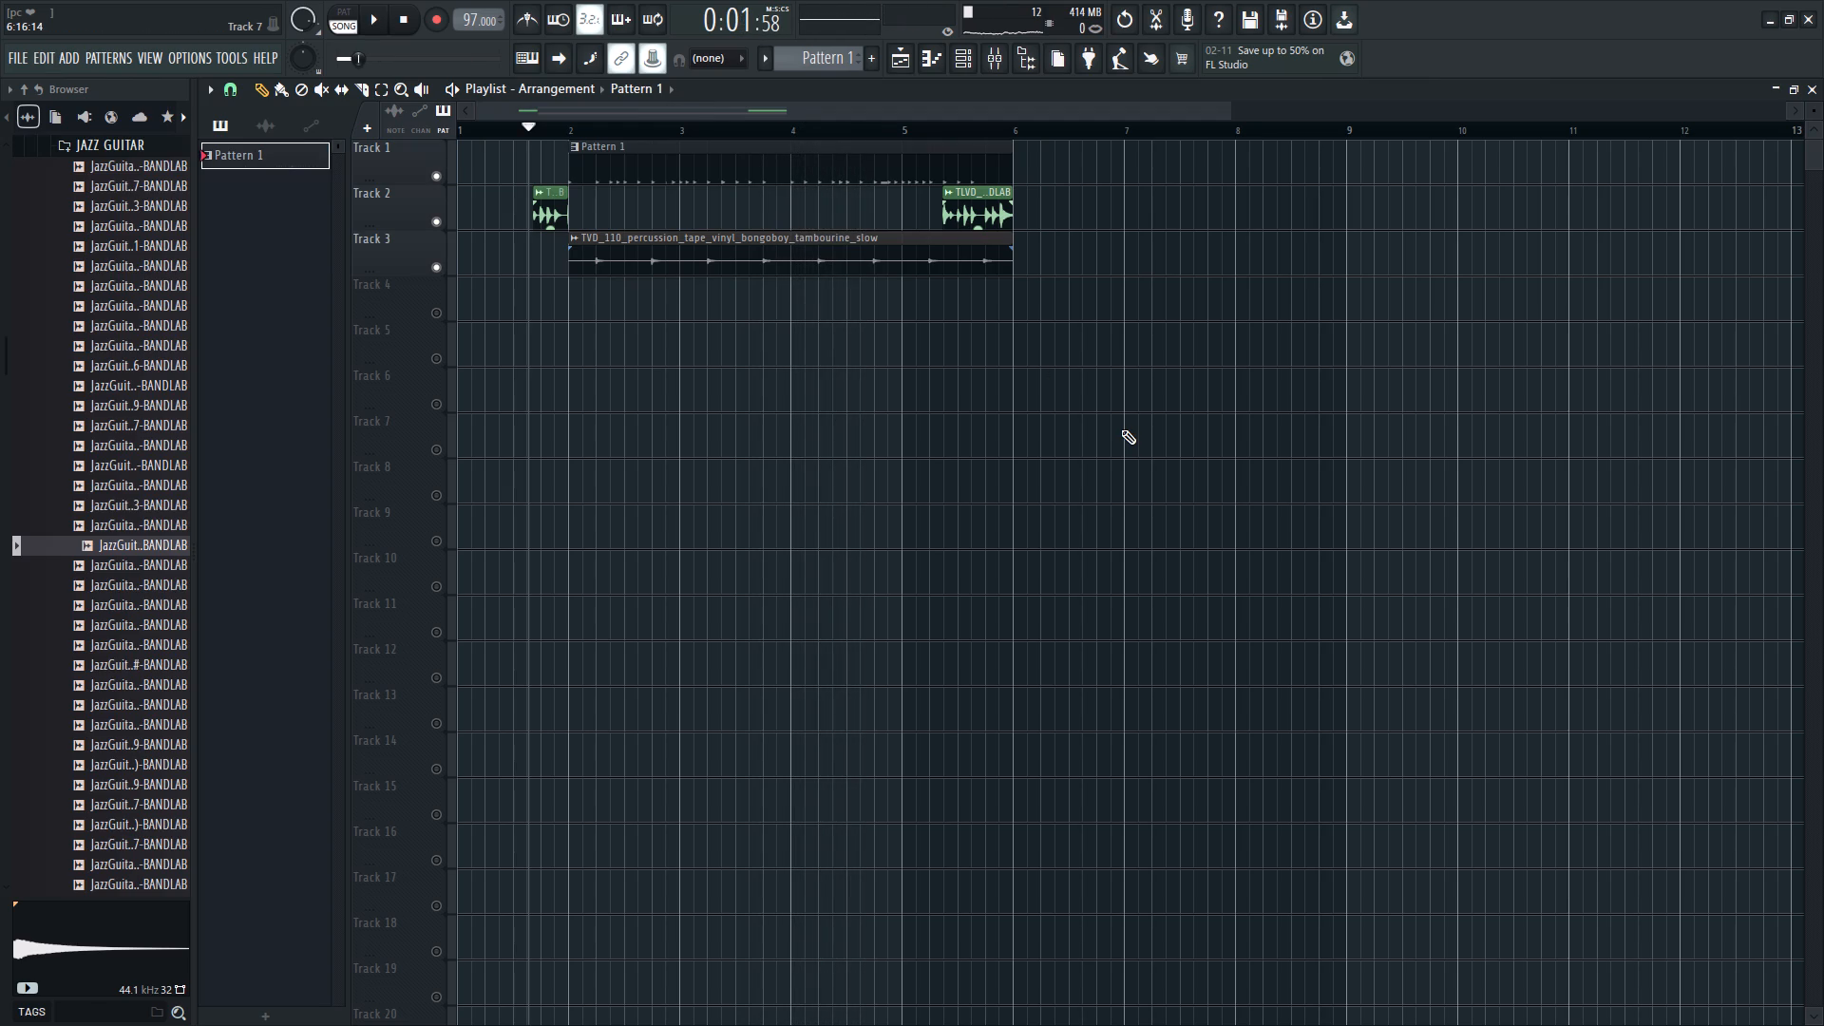
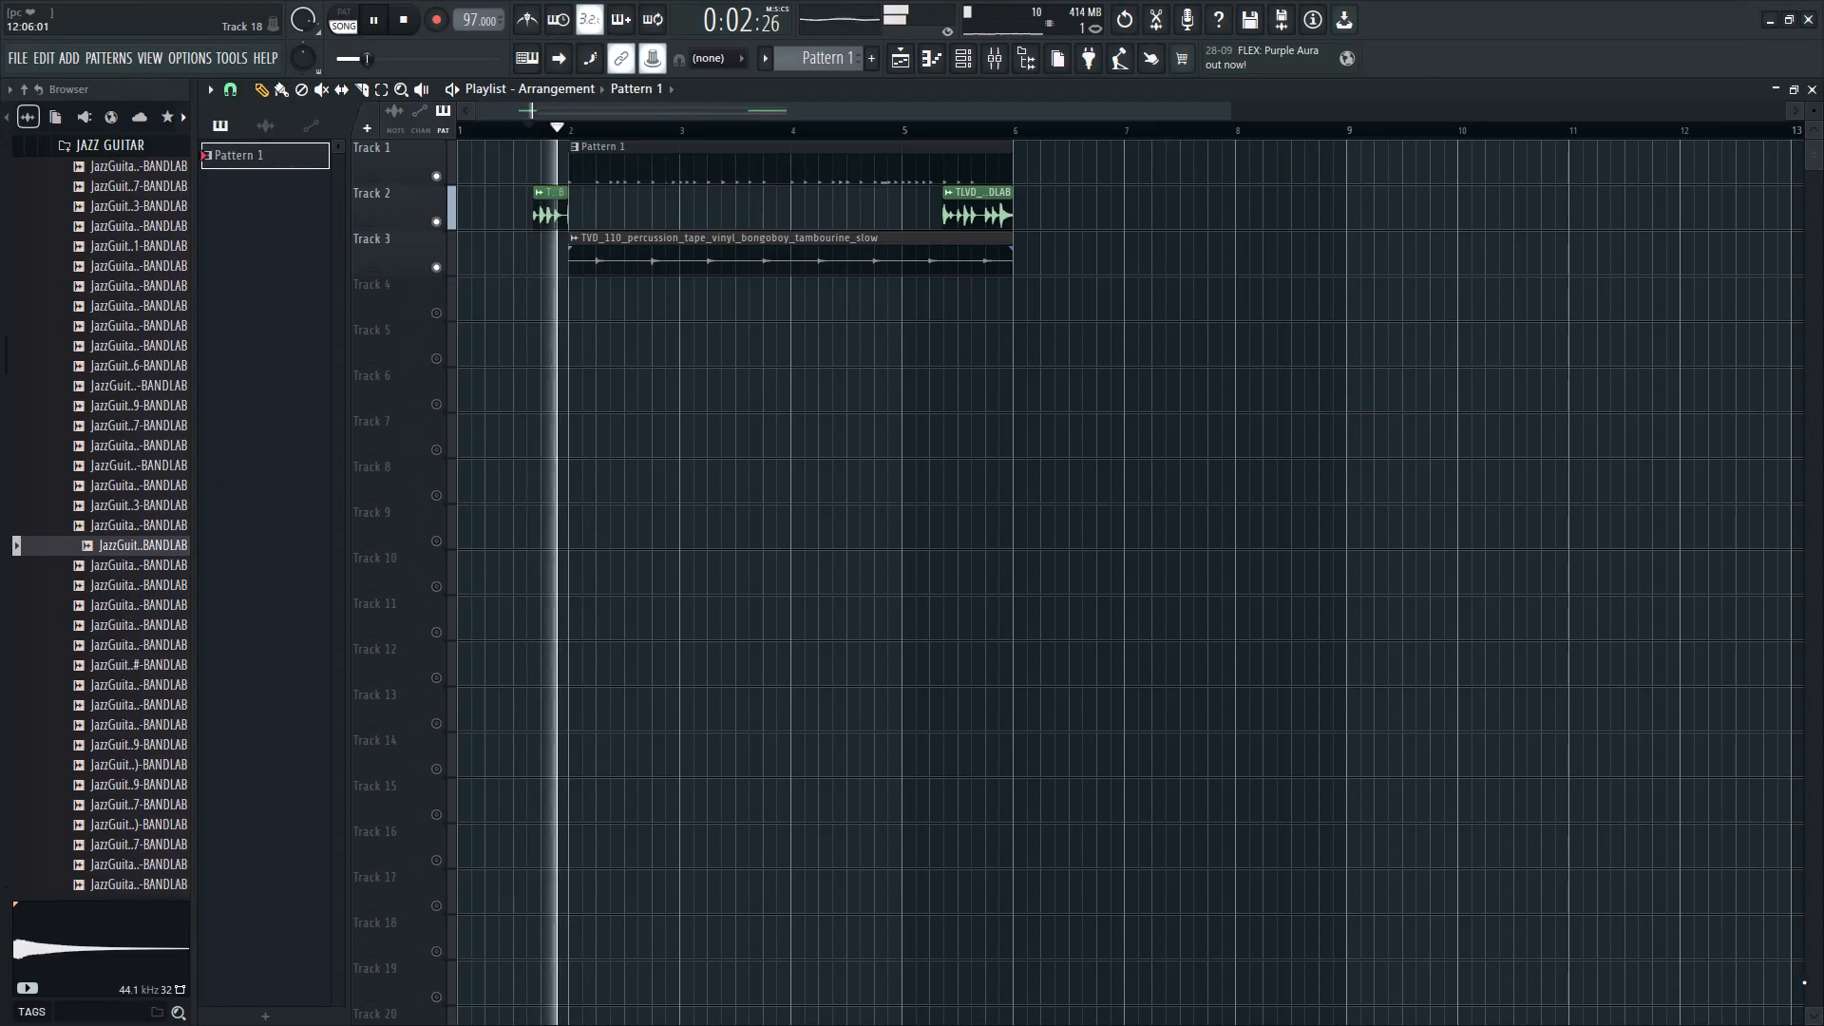
Replay the drum arrangement from just before the first fill on Track 2.
key("space")
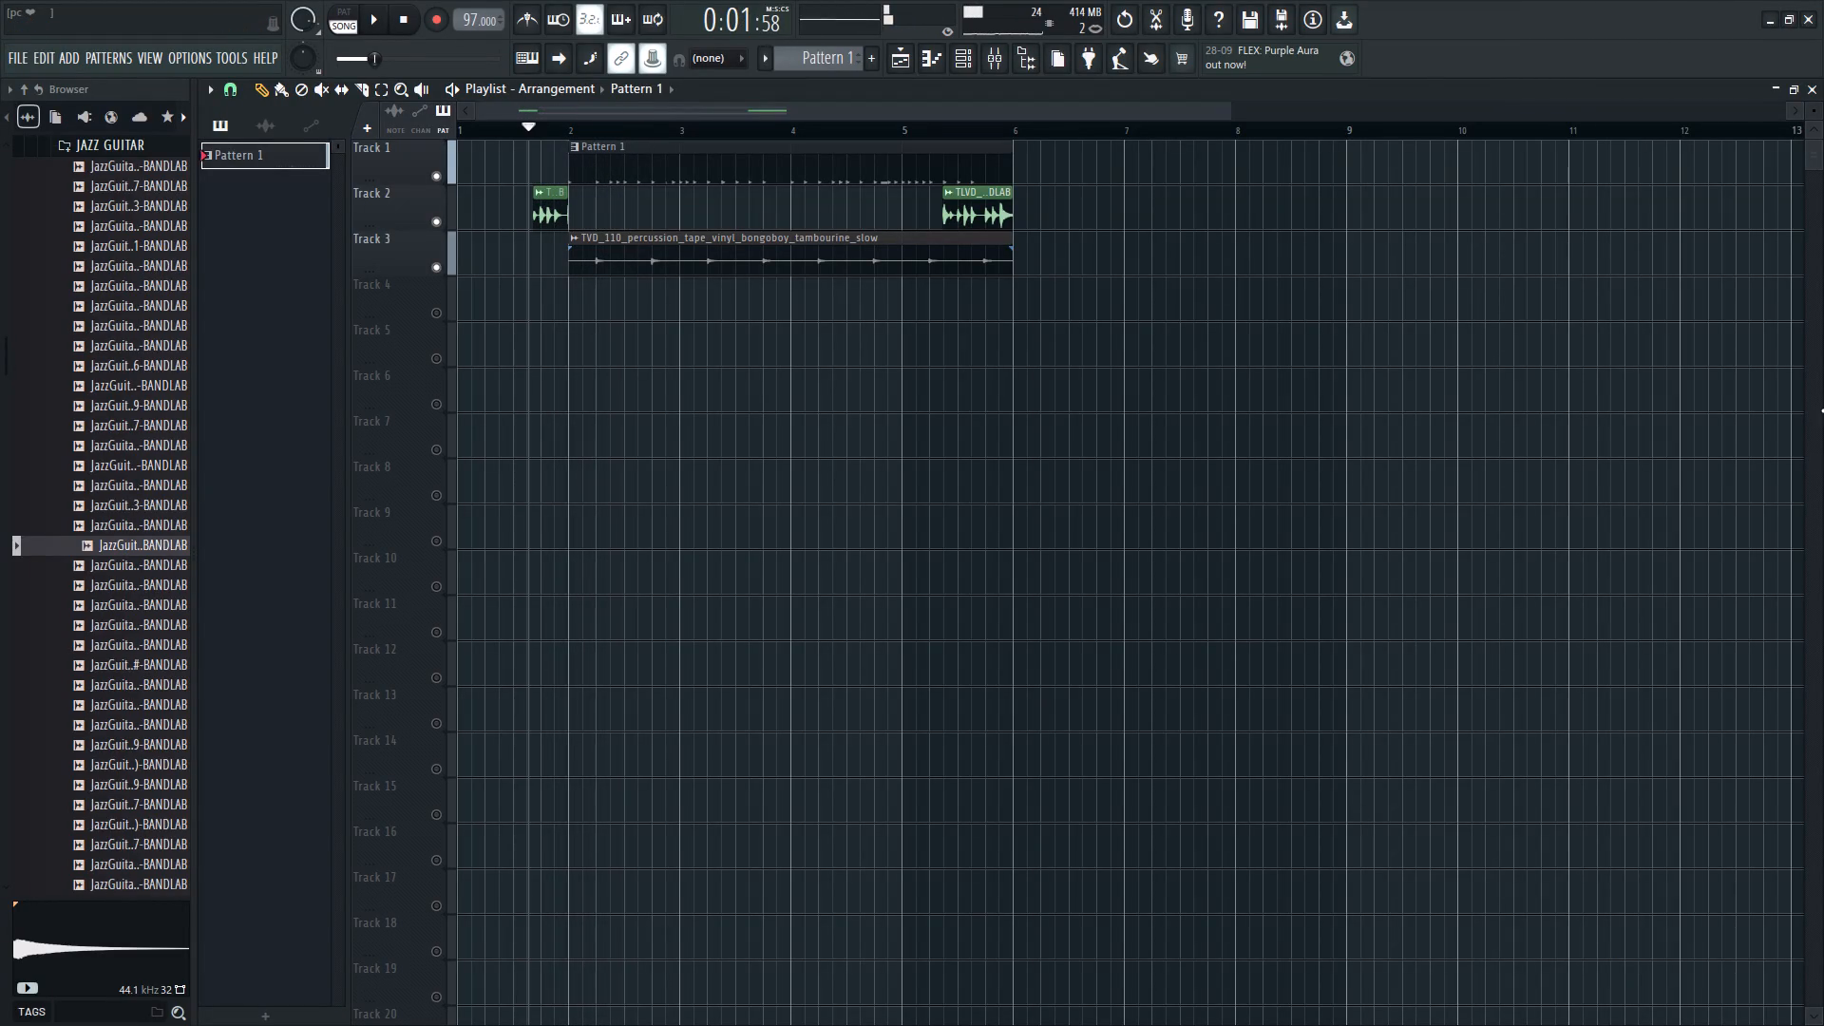
scroll(1823, 644, "up", 1)
key("space")
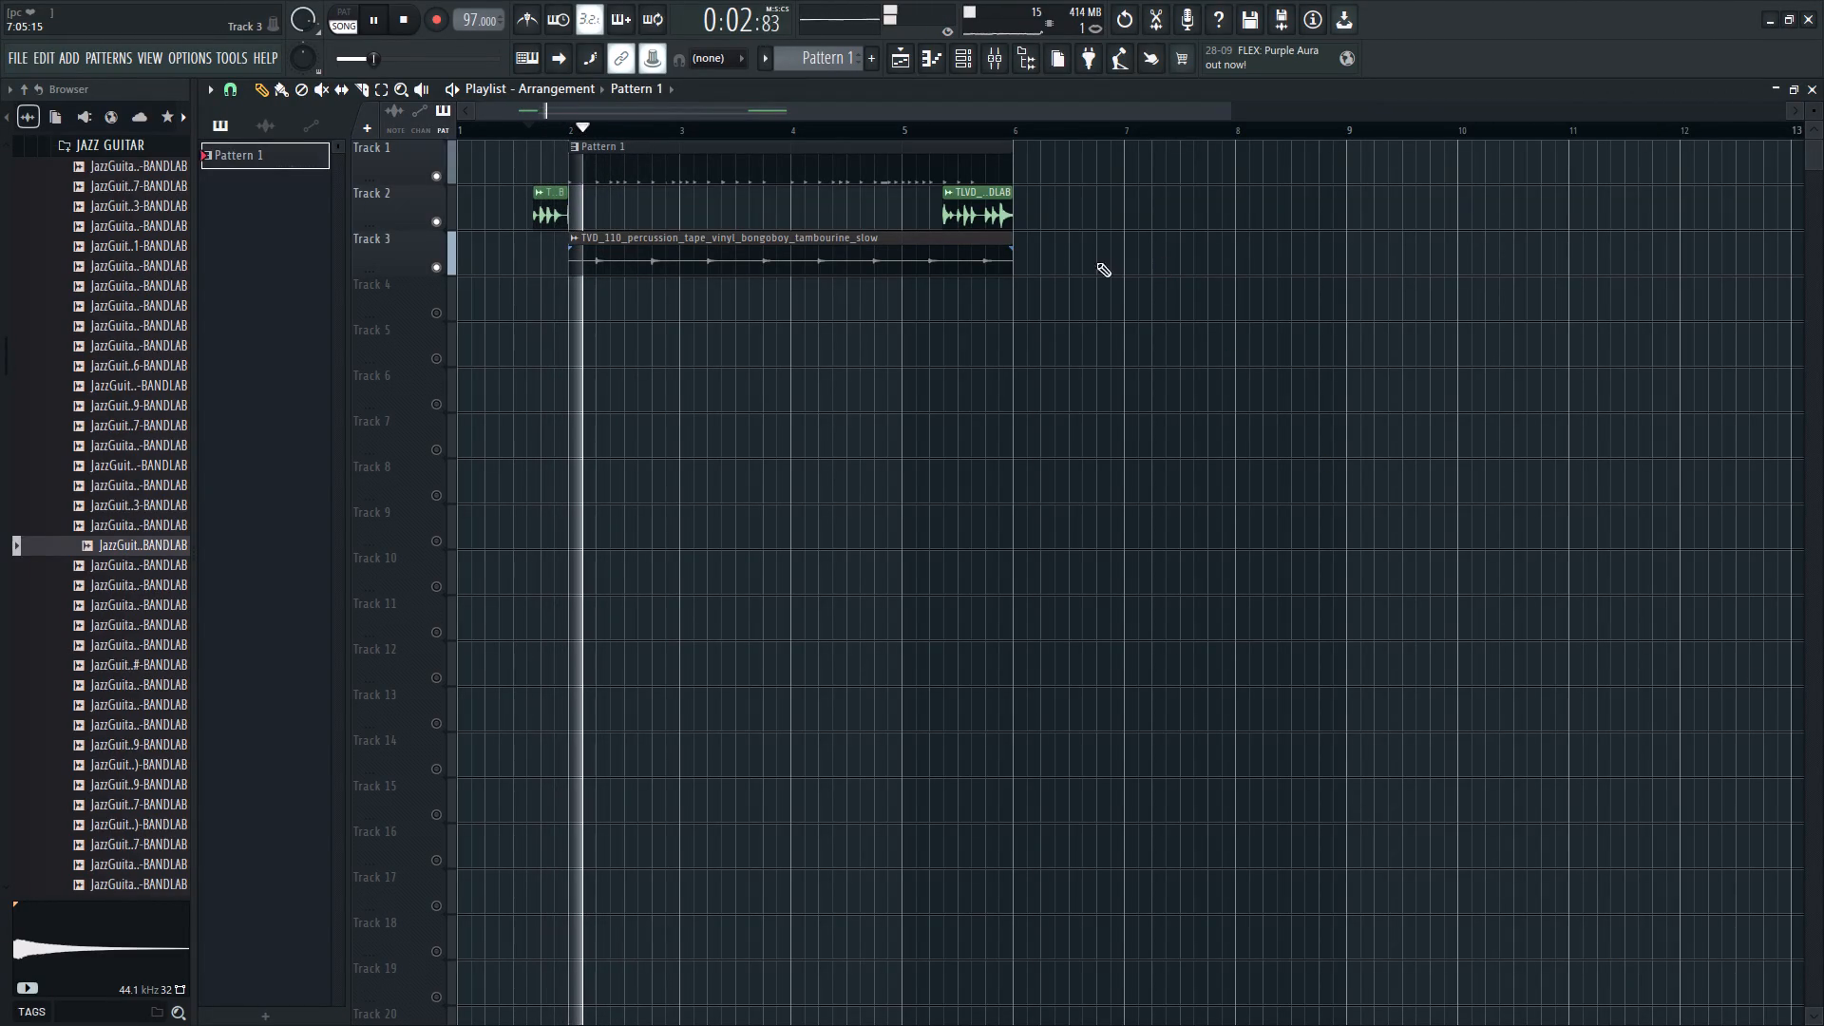
key("space")
Open the FLEX Bass instrument from the channel rack, browse its presets and search them for "bass".
left_click(954, 58)
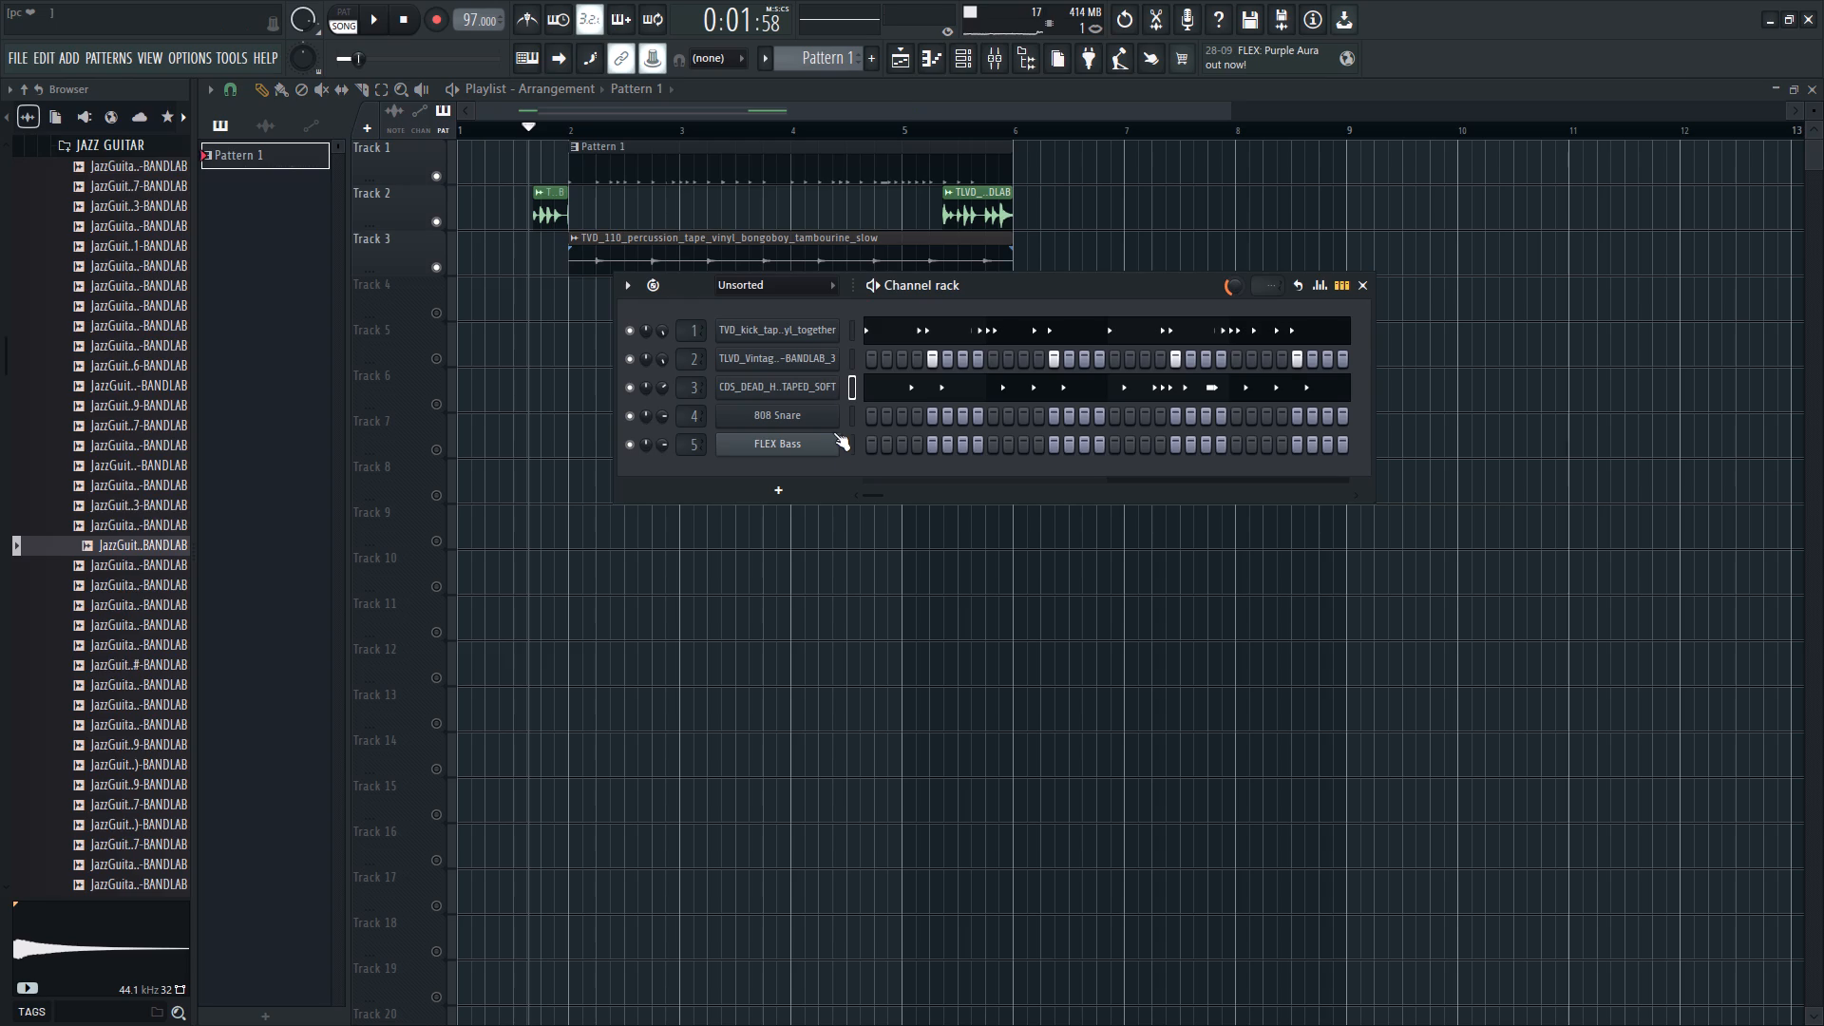
left_click(791, 450)
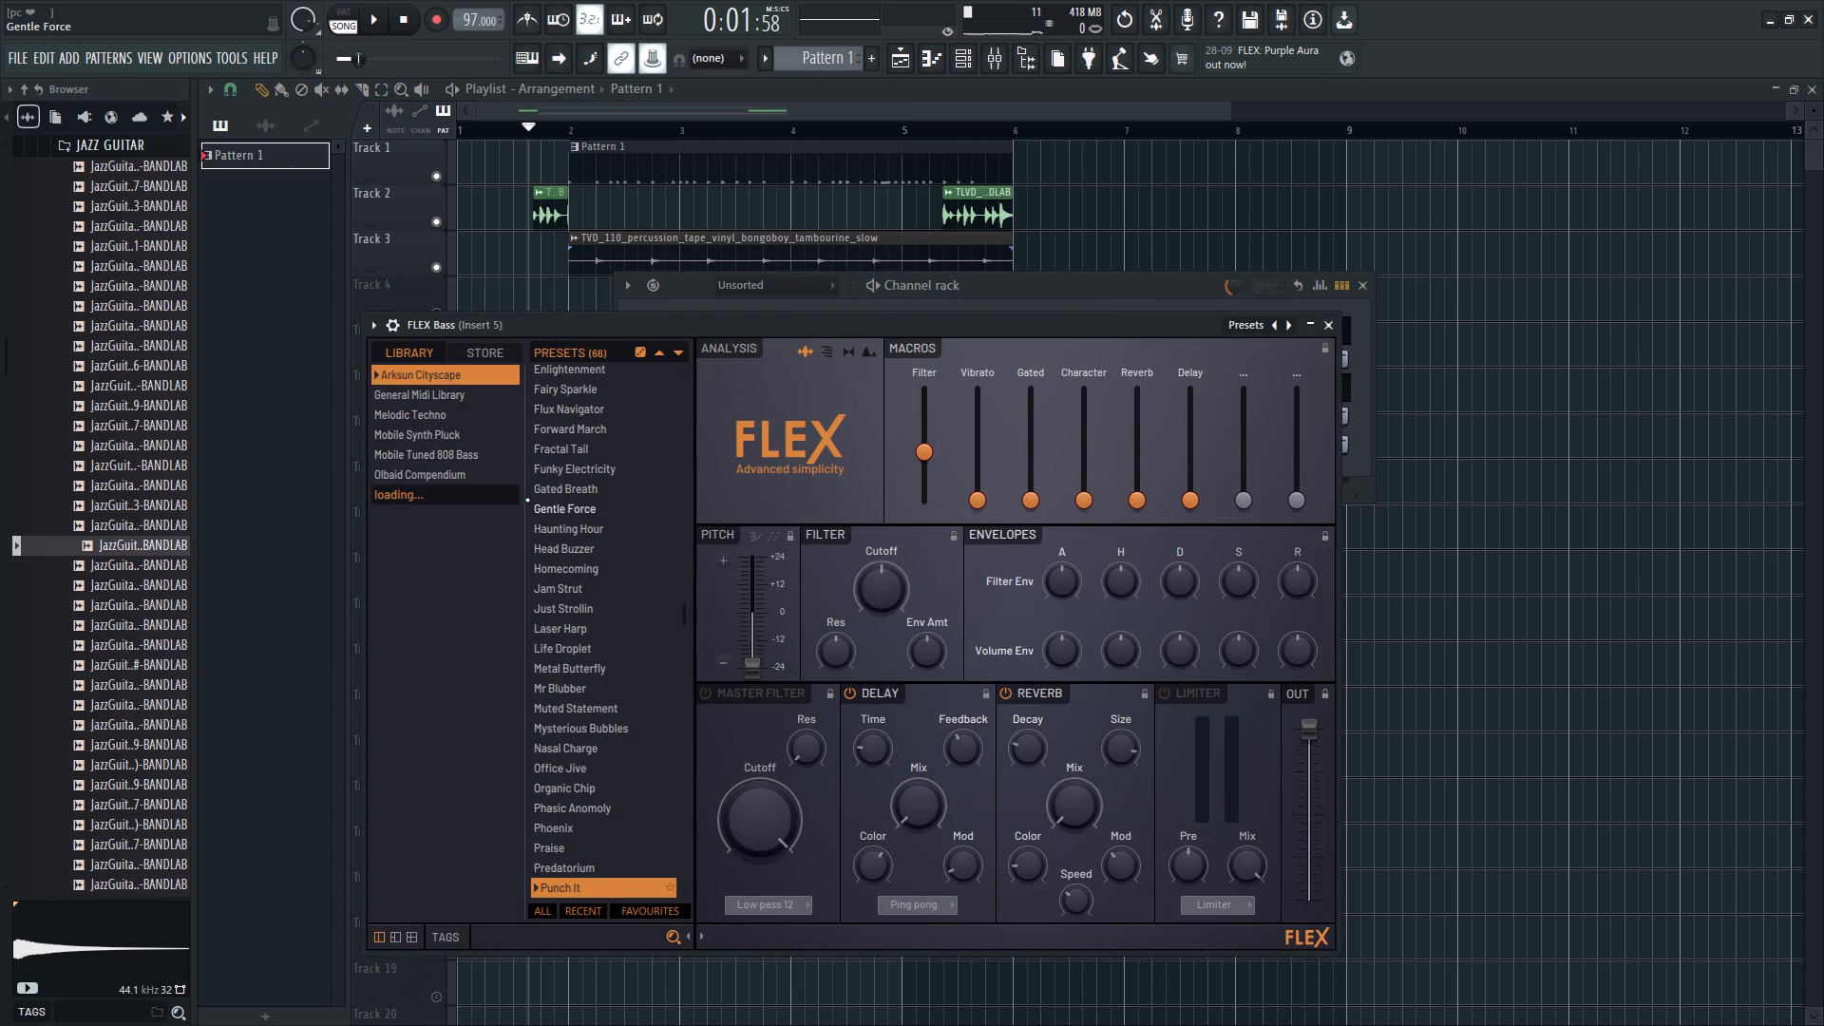
scroll(575, 679, "down", 2)
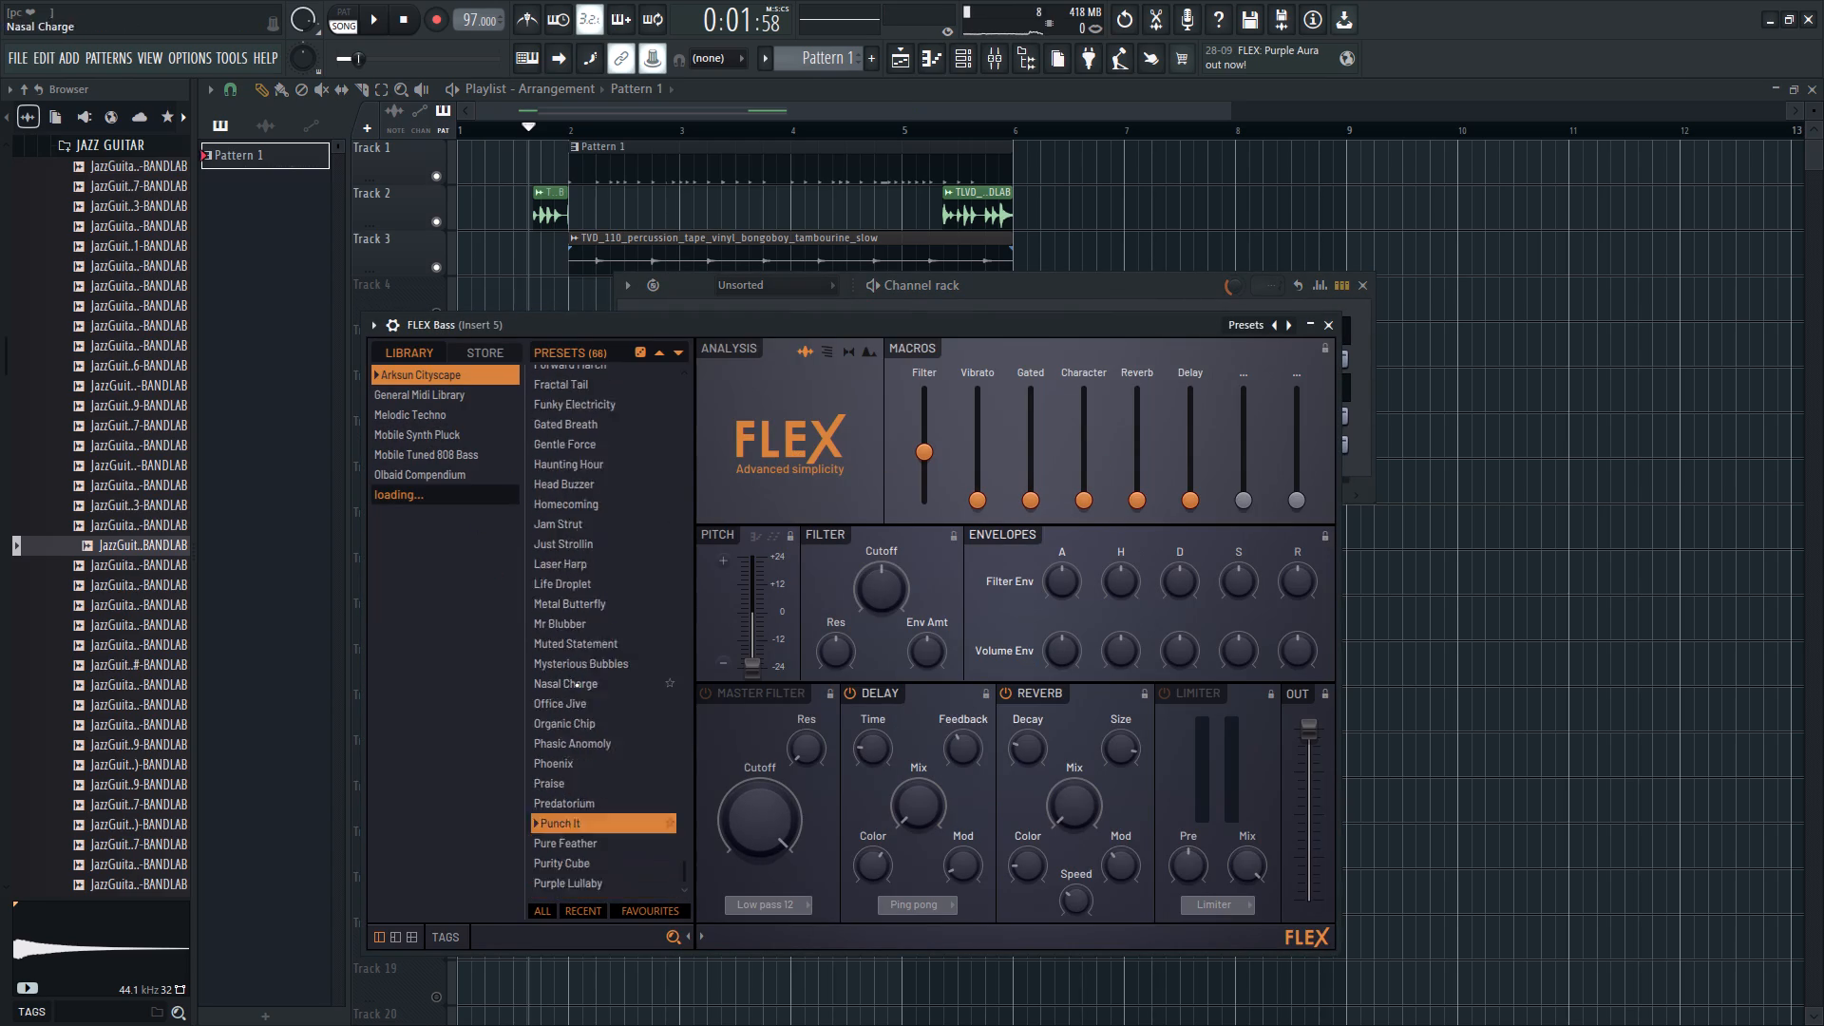
scroll(577, 685, "down", 2)
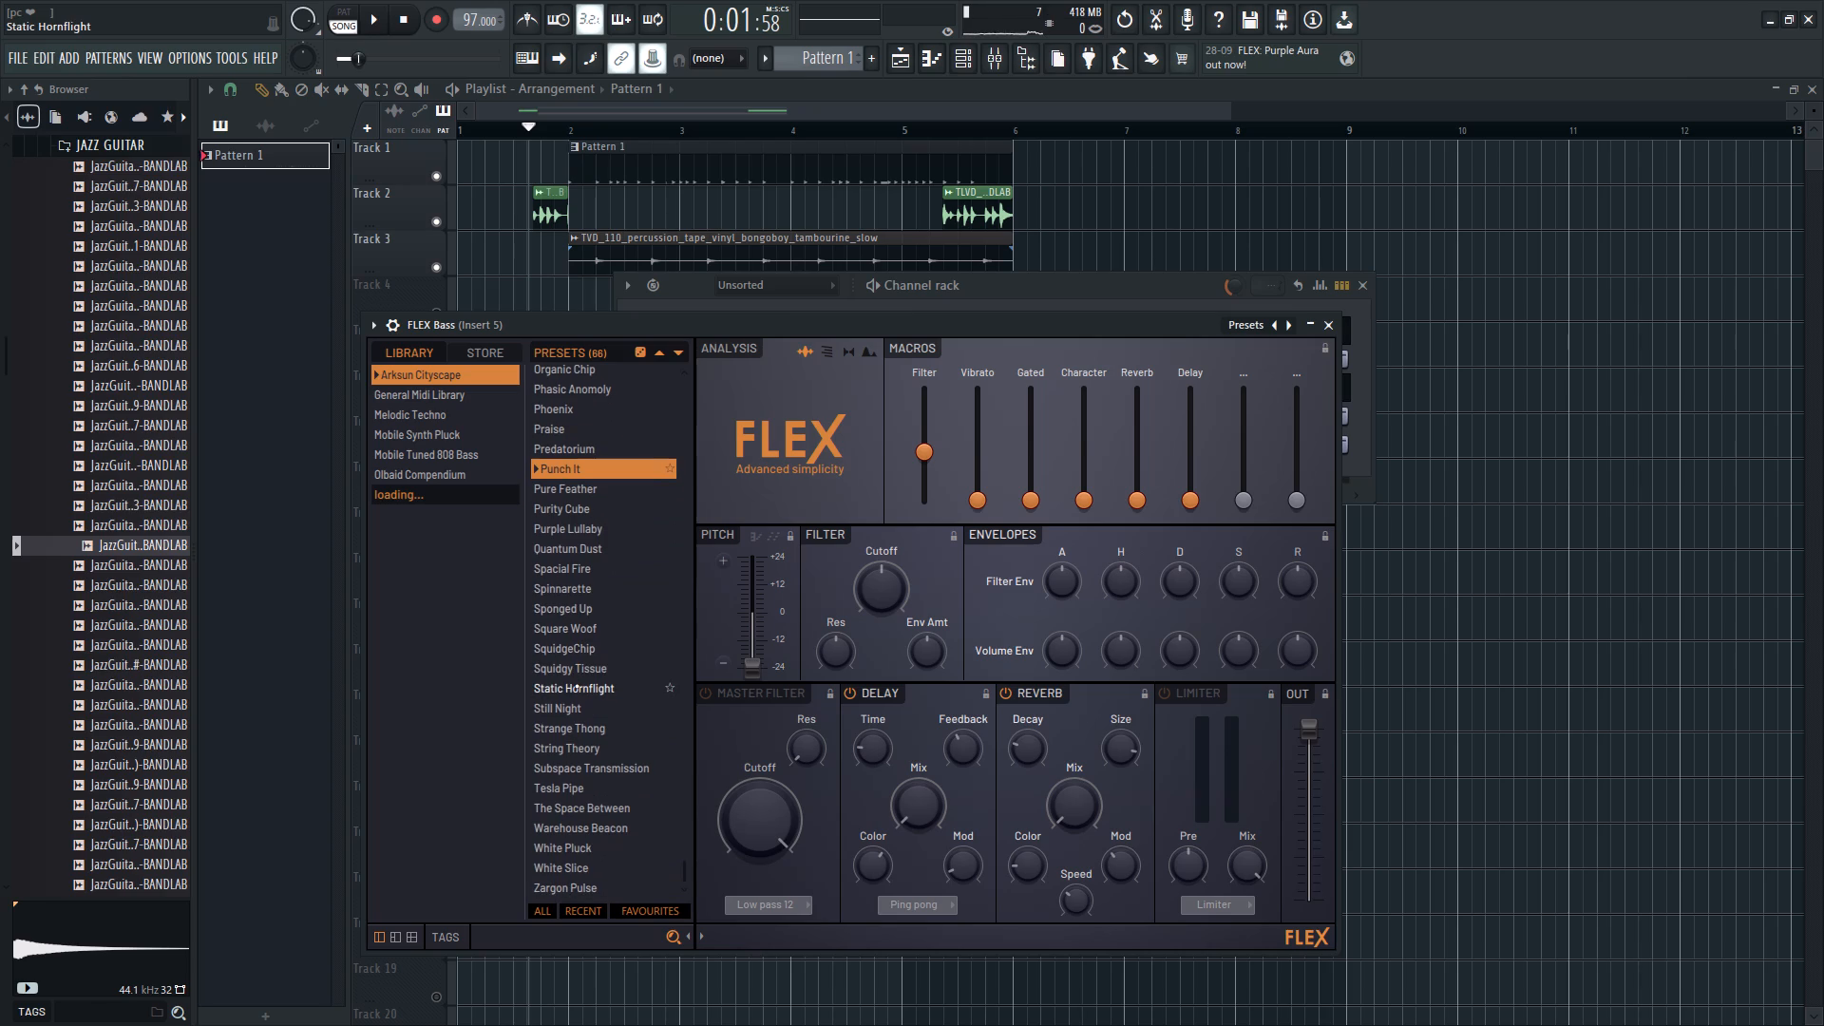
scroll(577, 686, "down", 5)
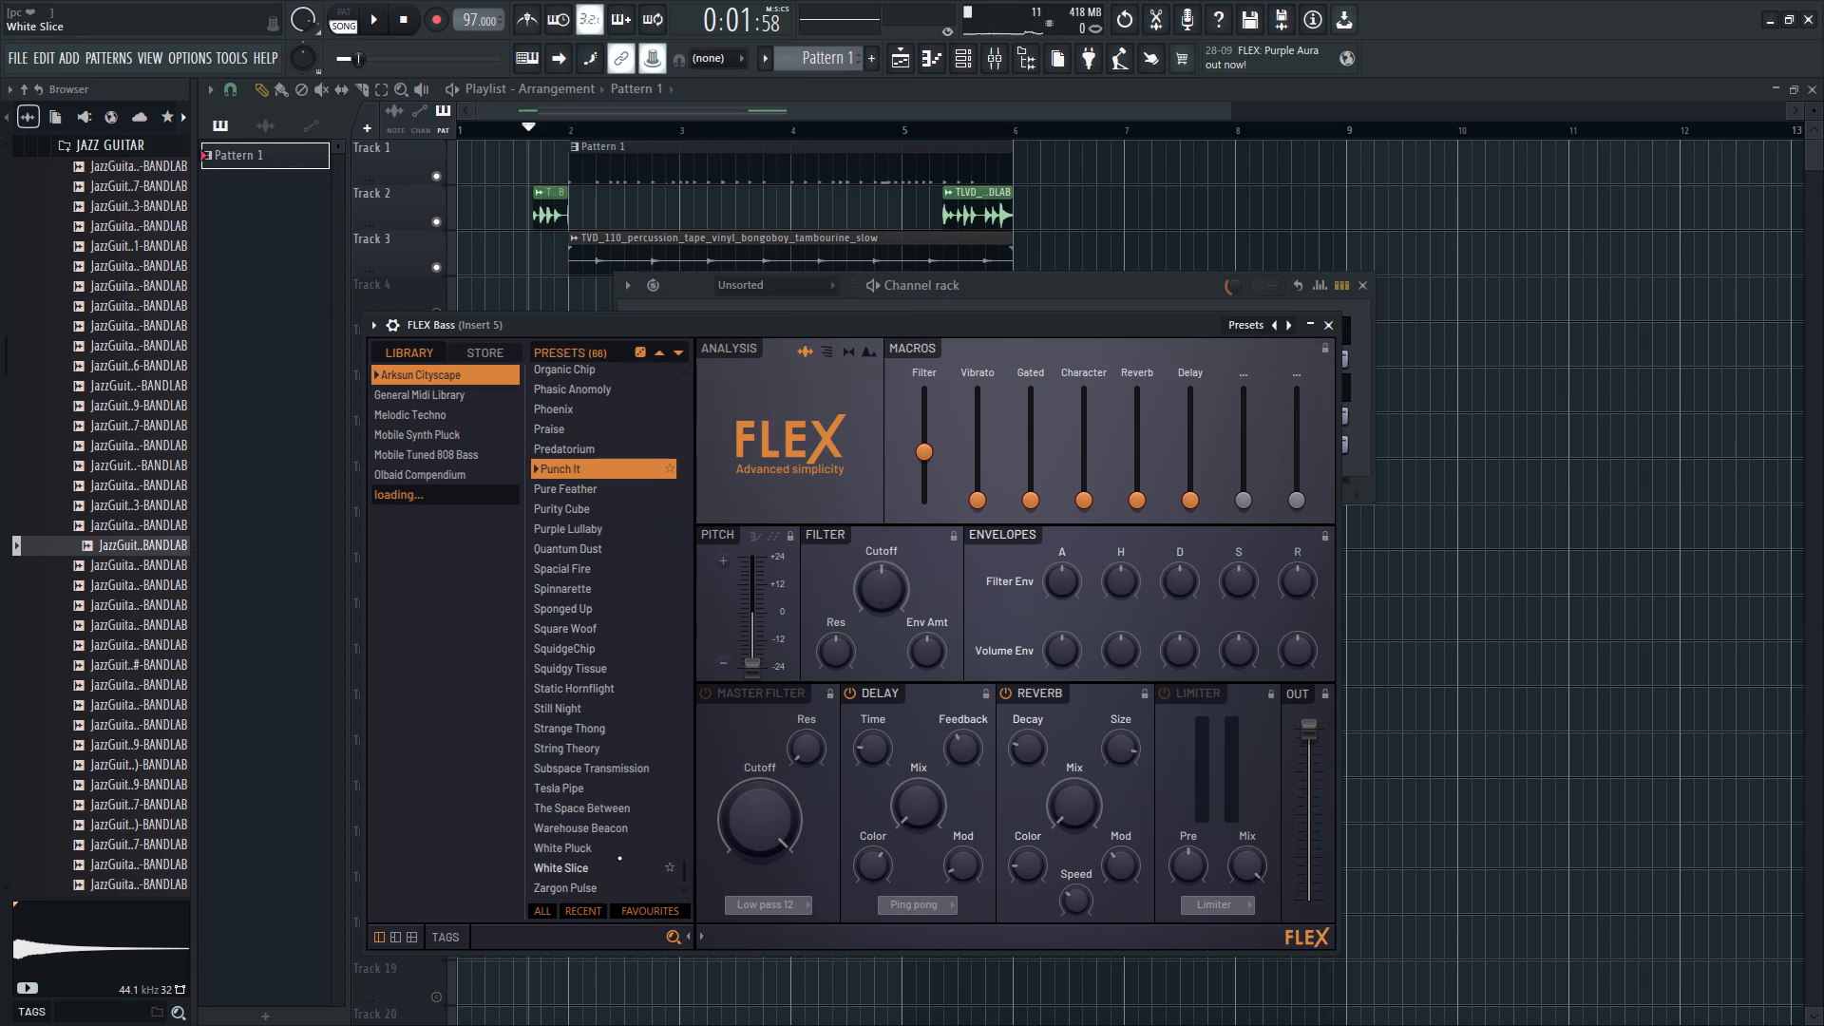
left_click(659, 938)
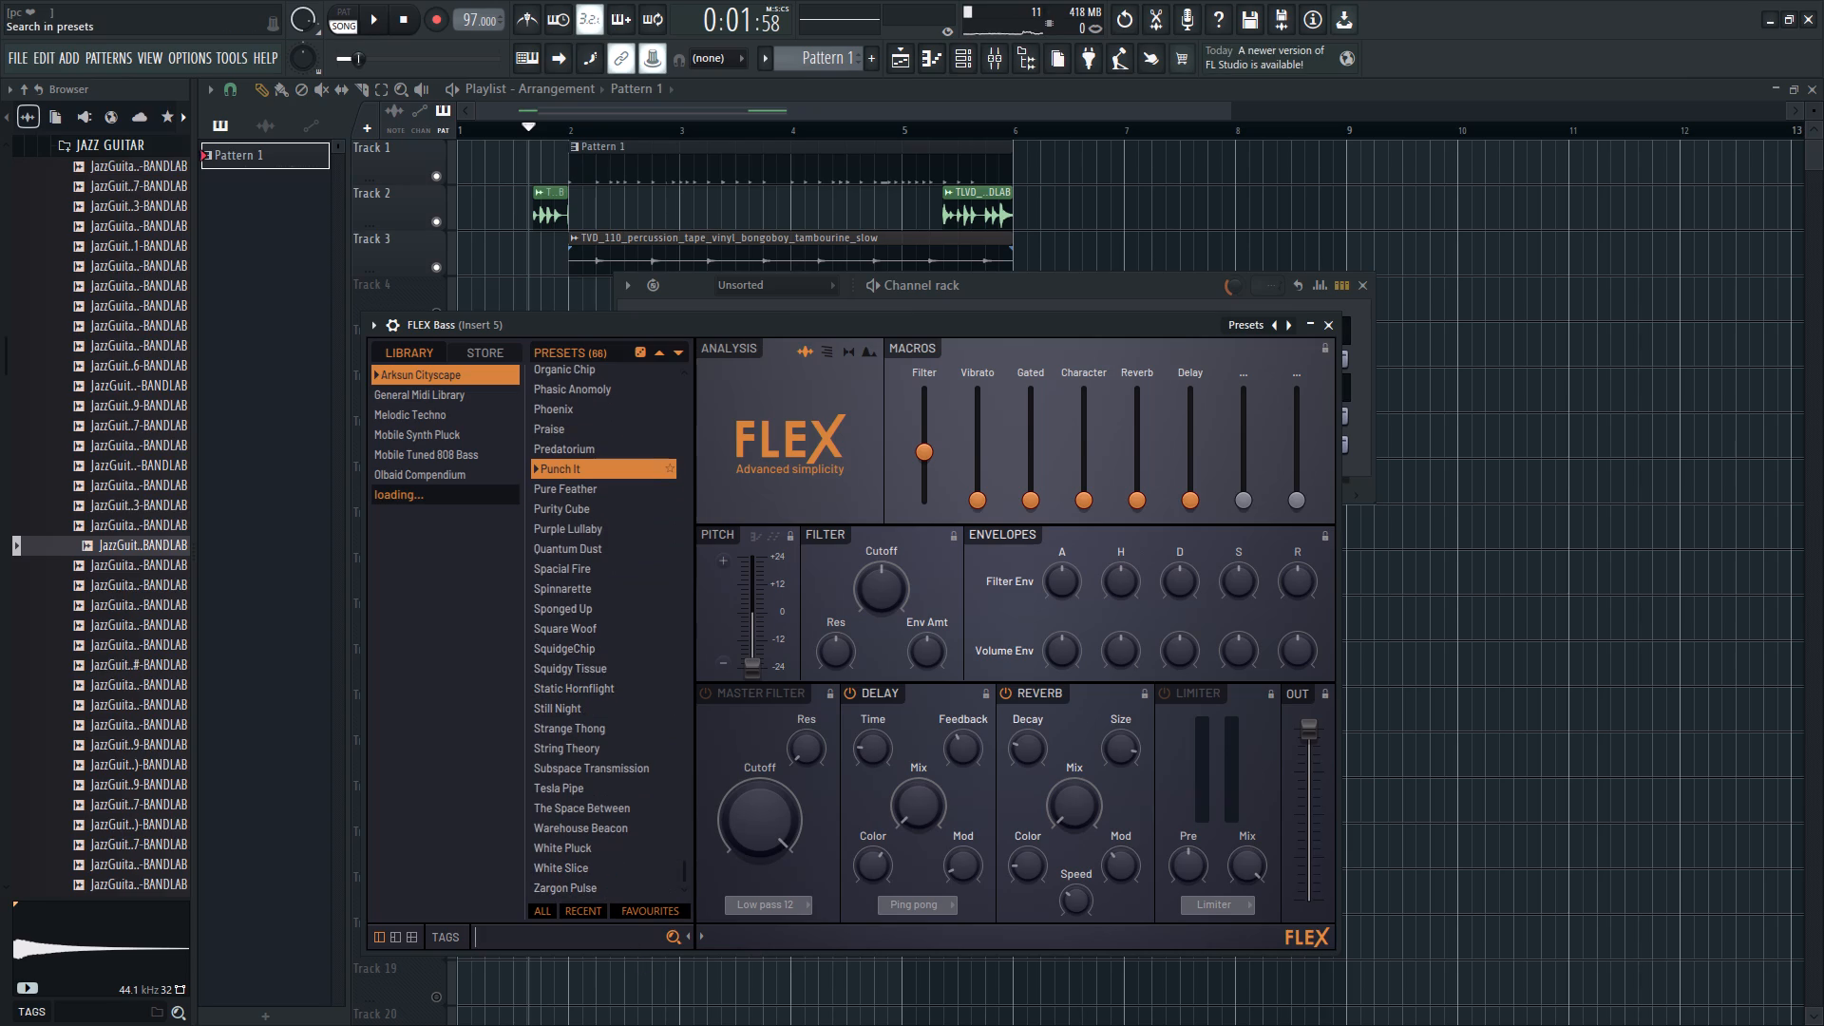
type("bass")
key("Return")
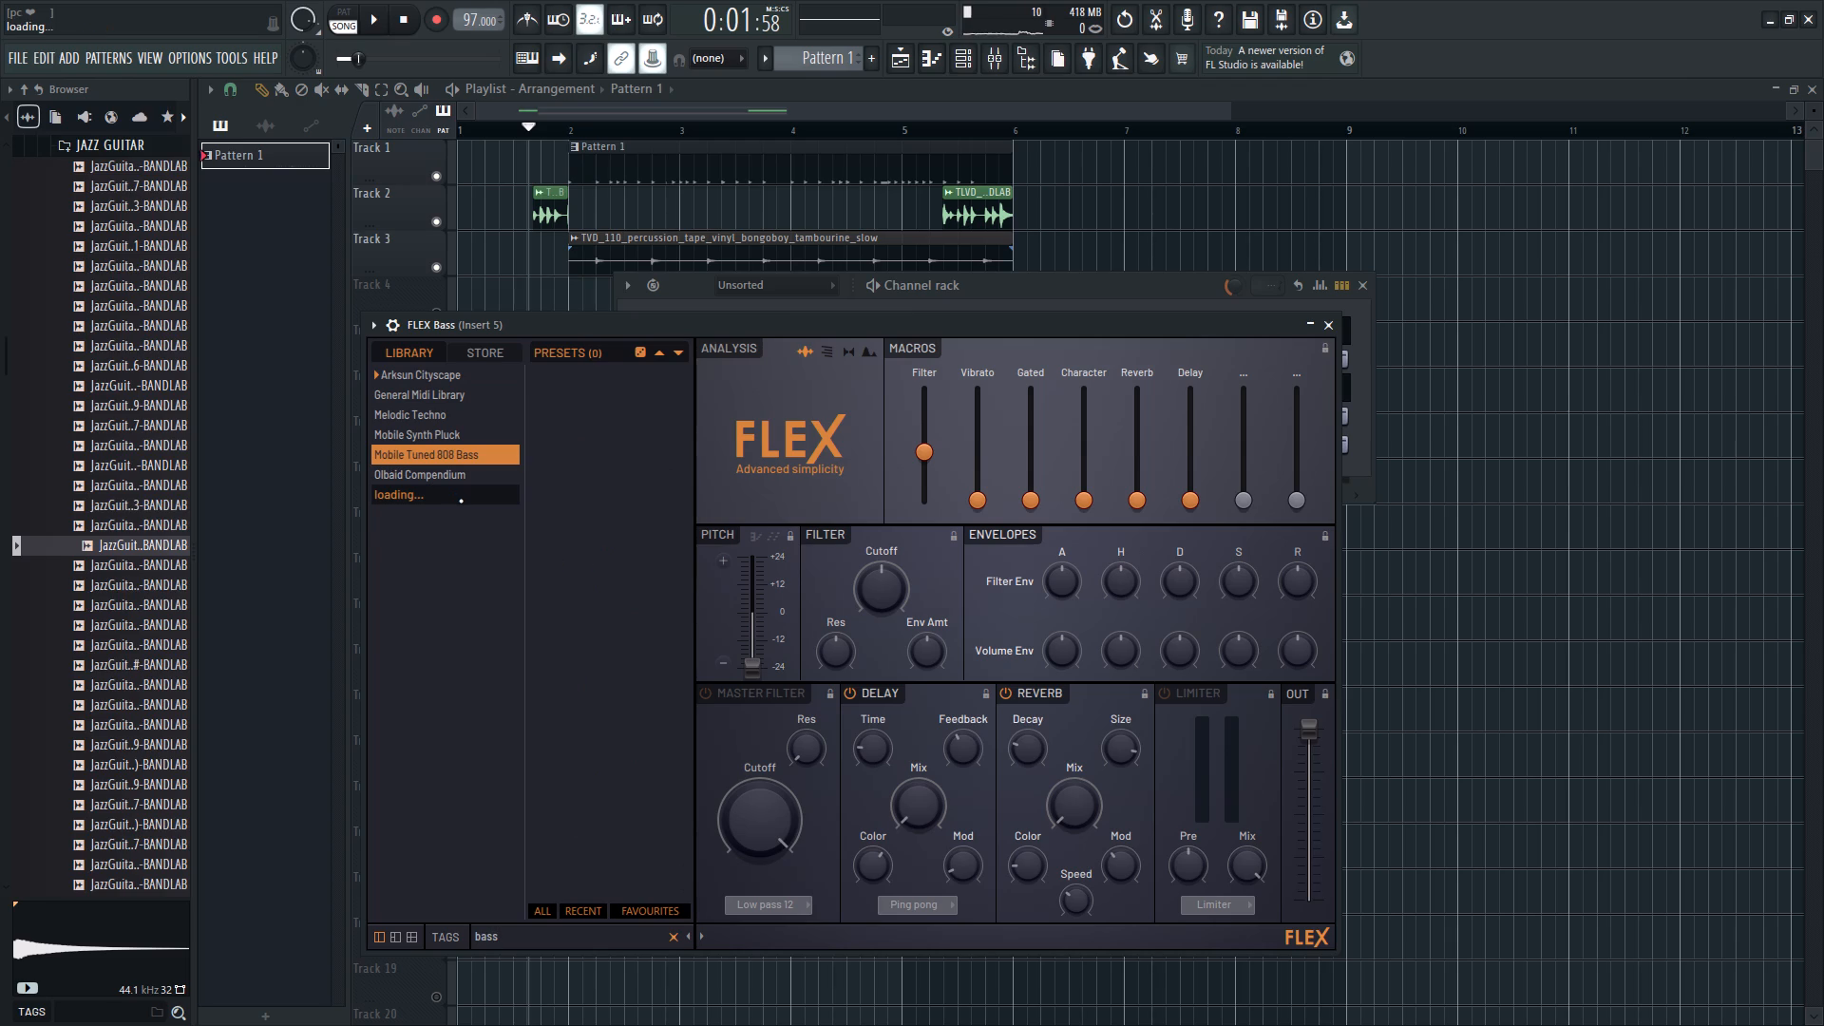
Load the Electric Finger Bass preset from the General Midi Library and close the instrument and channel rack.
left_click(453, 378)
left_click(457, 392)
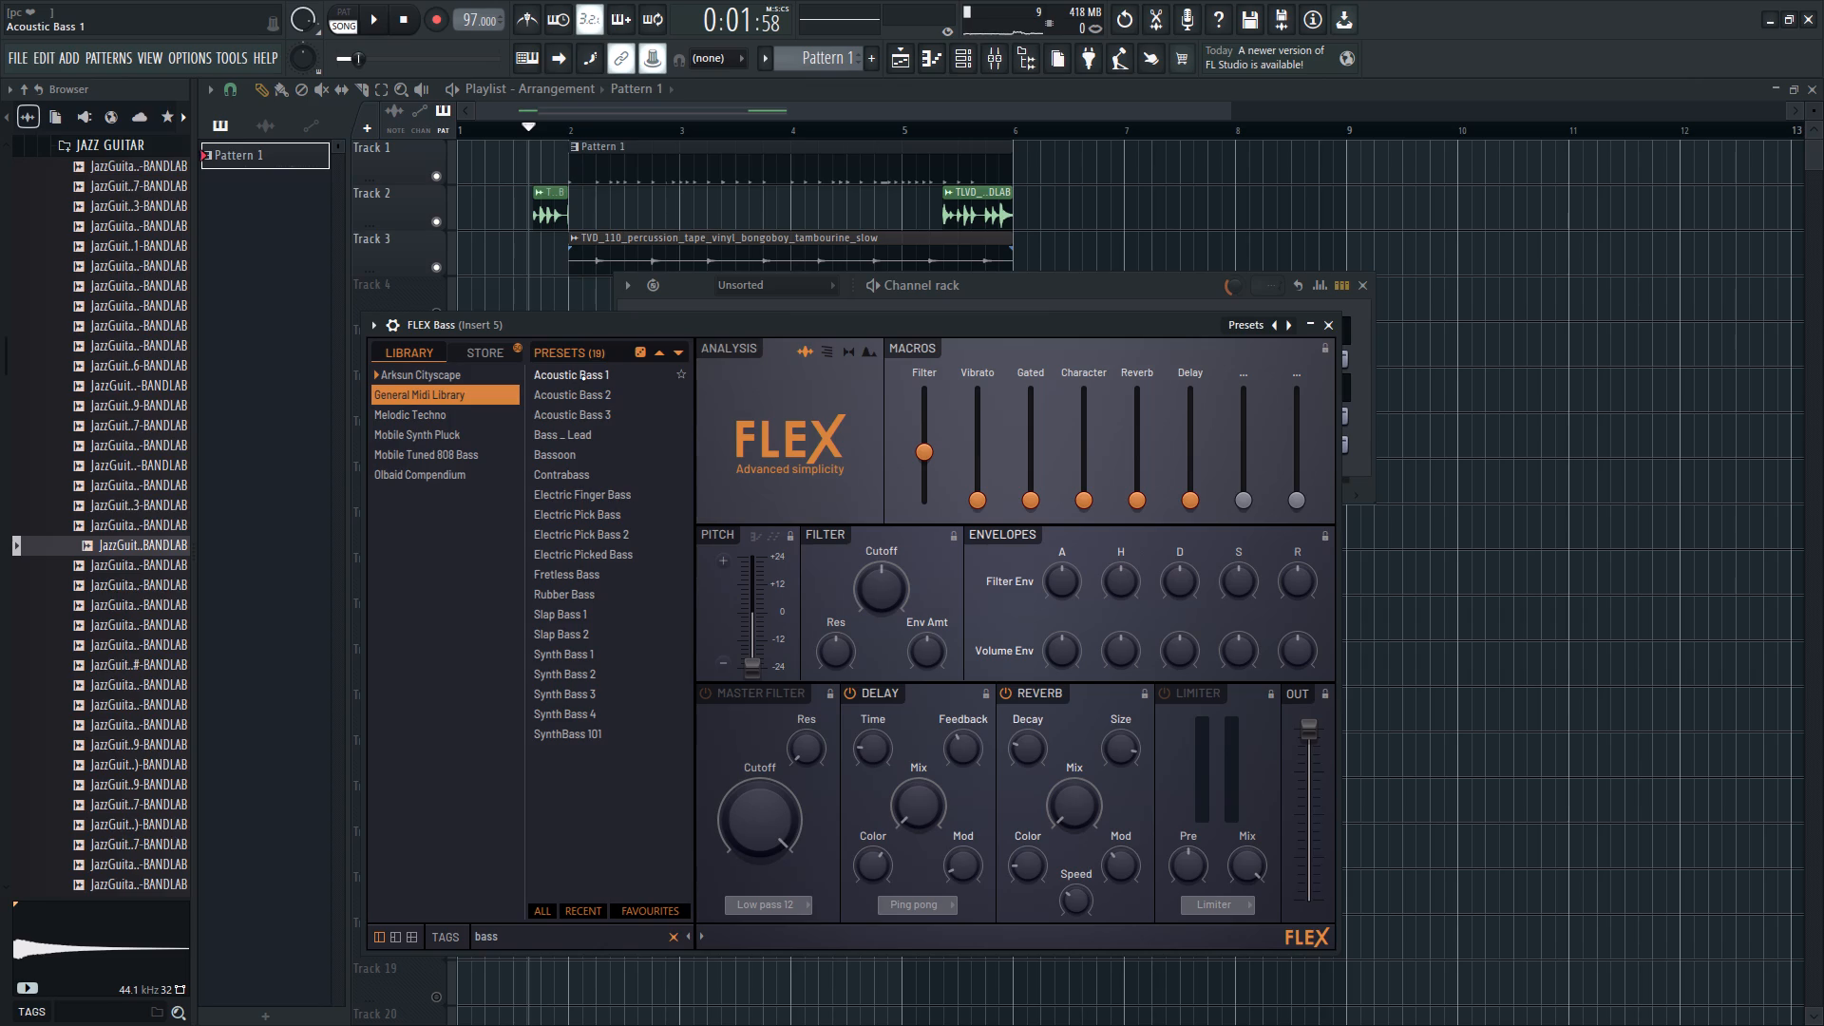
left_click(591, 438)
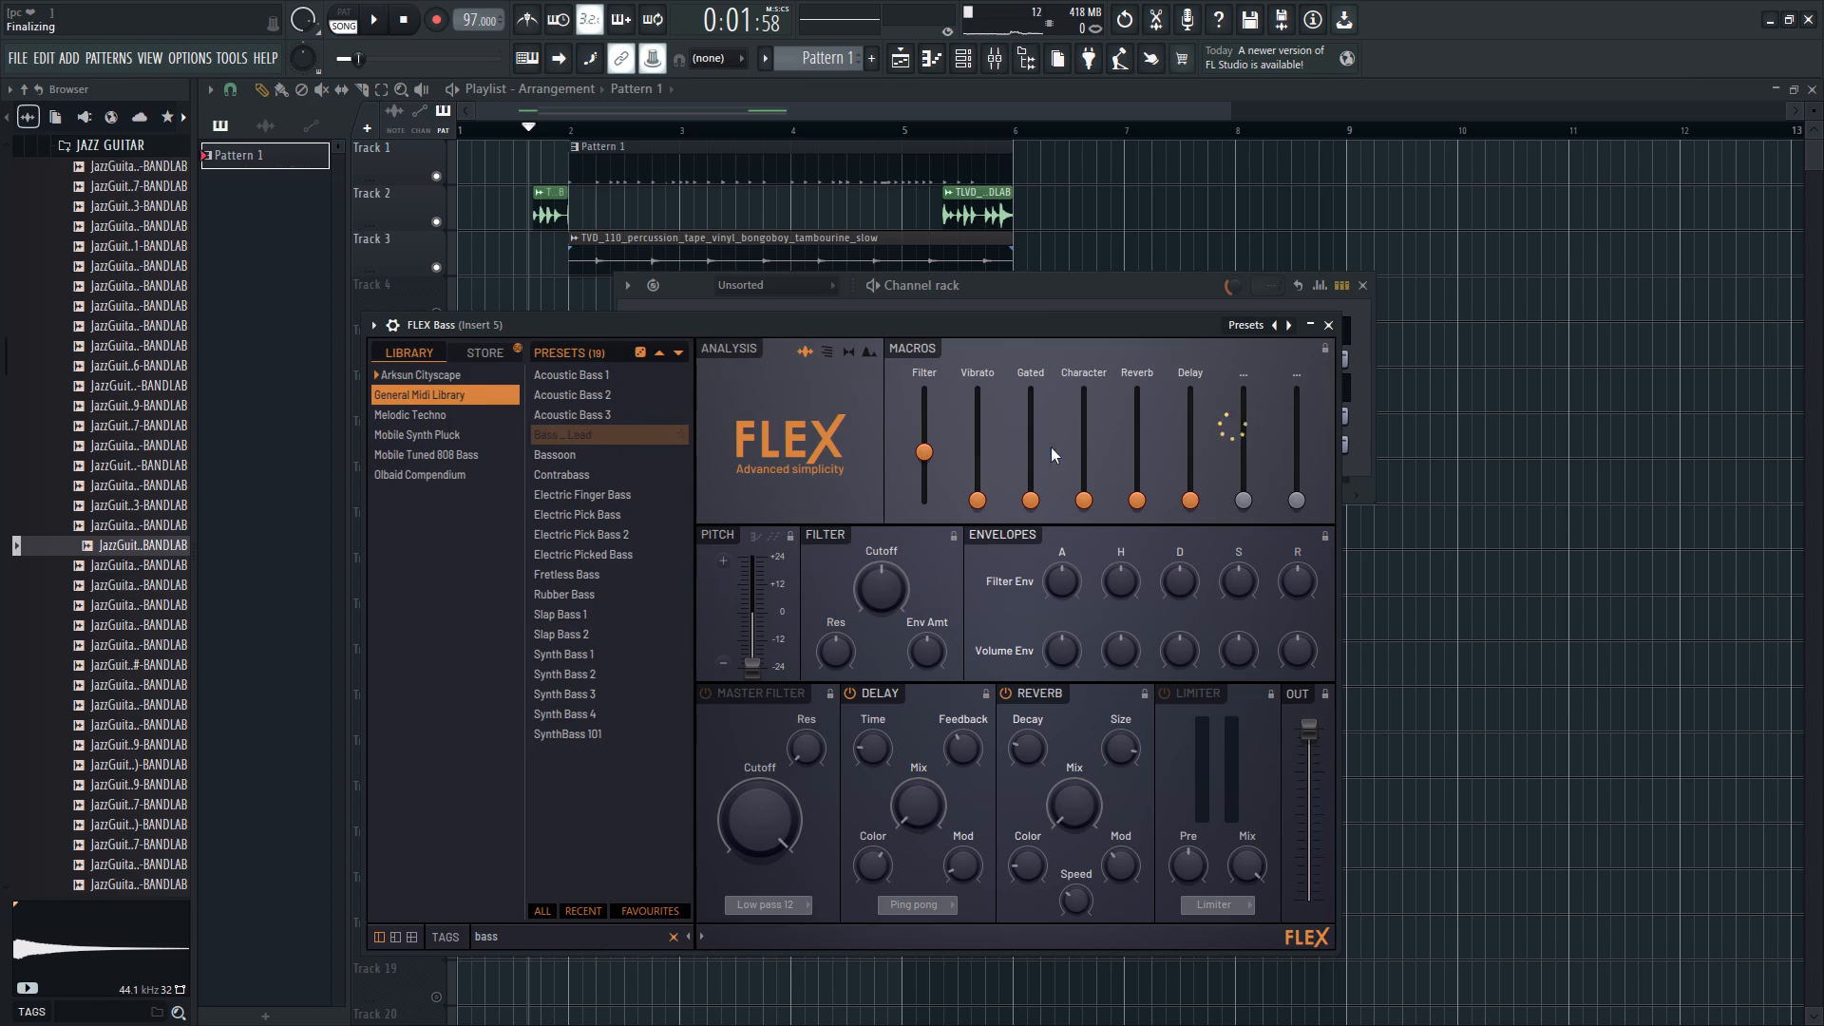
left_click(628, 497)
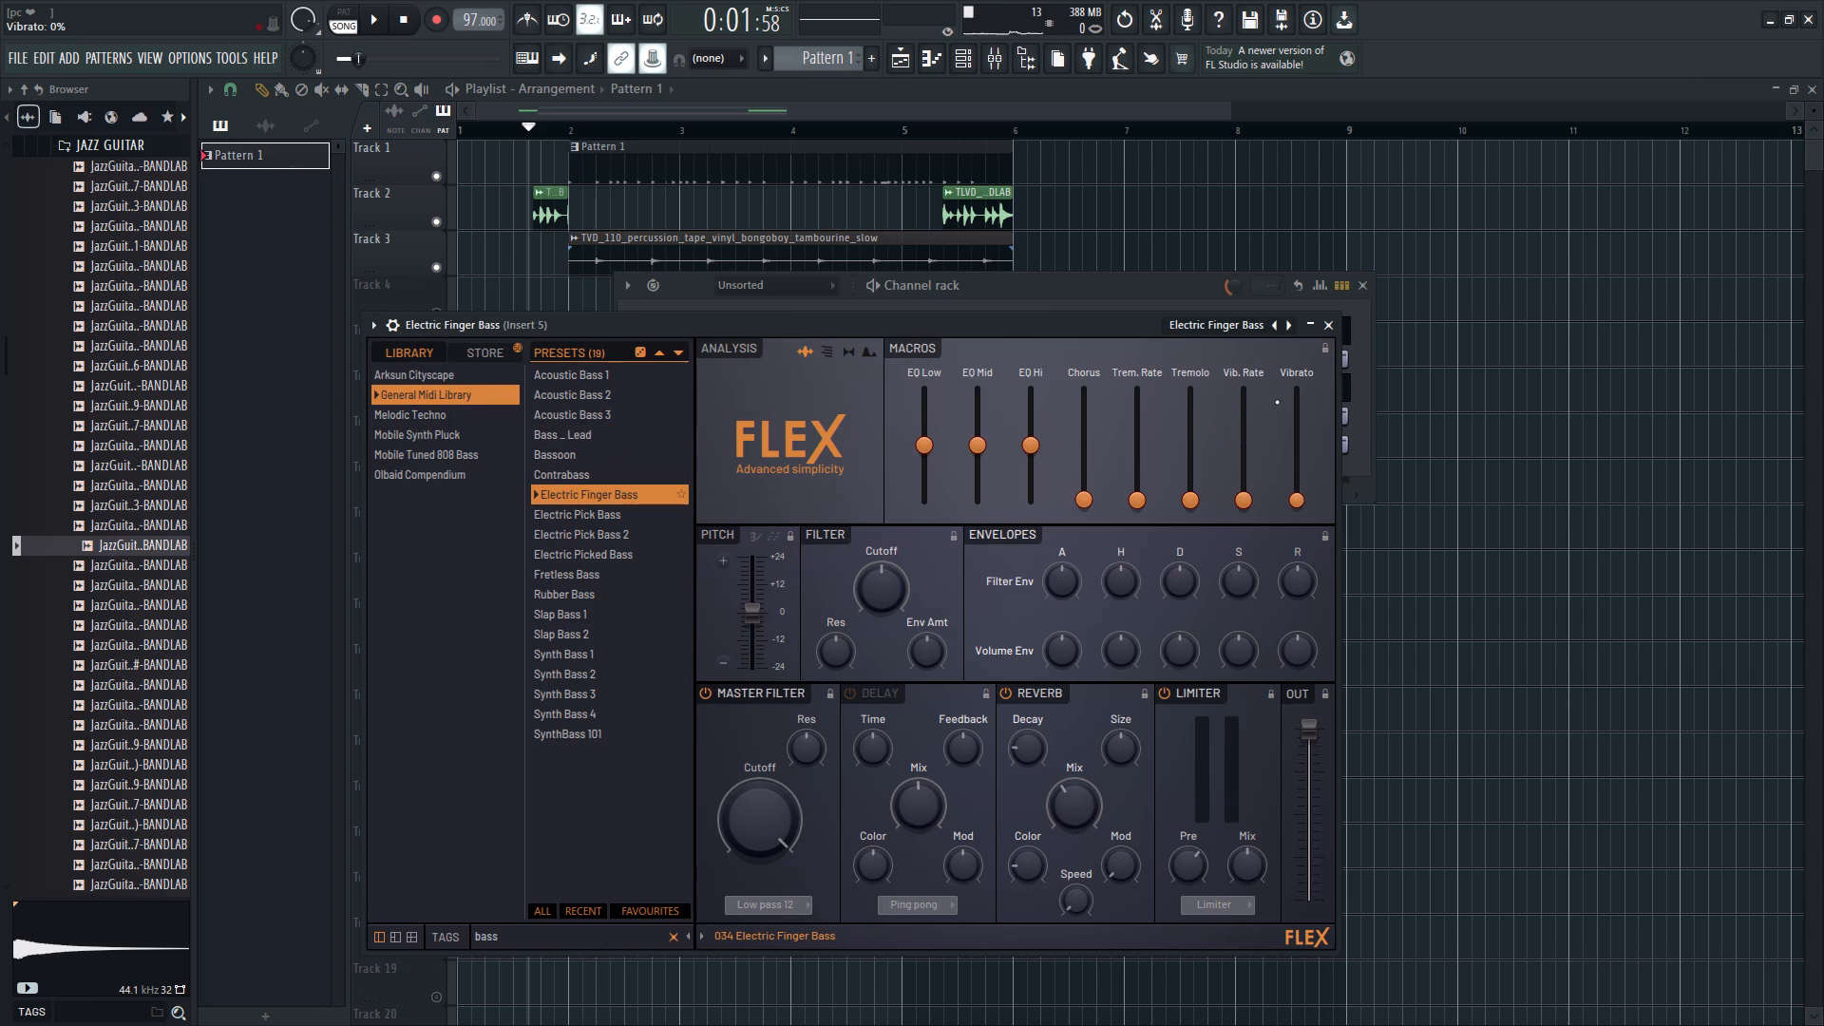
left_click(1367, 286)
left_click(1327, 320)
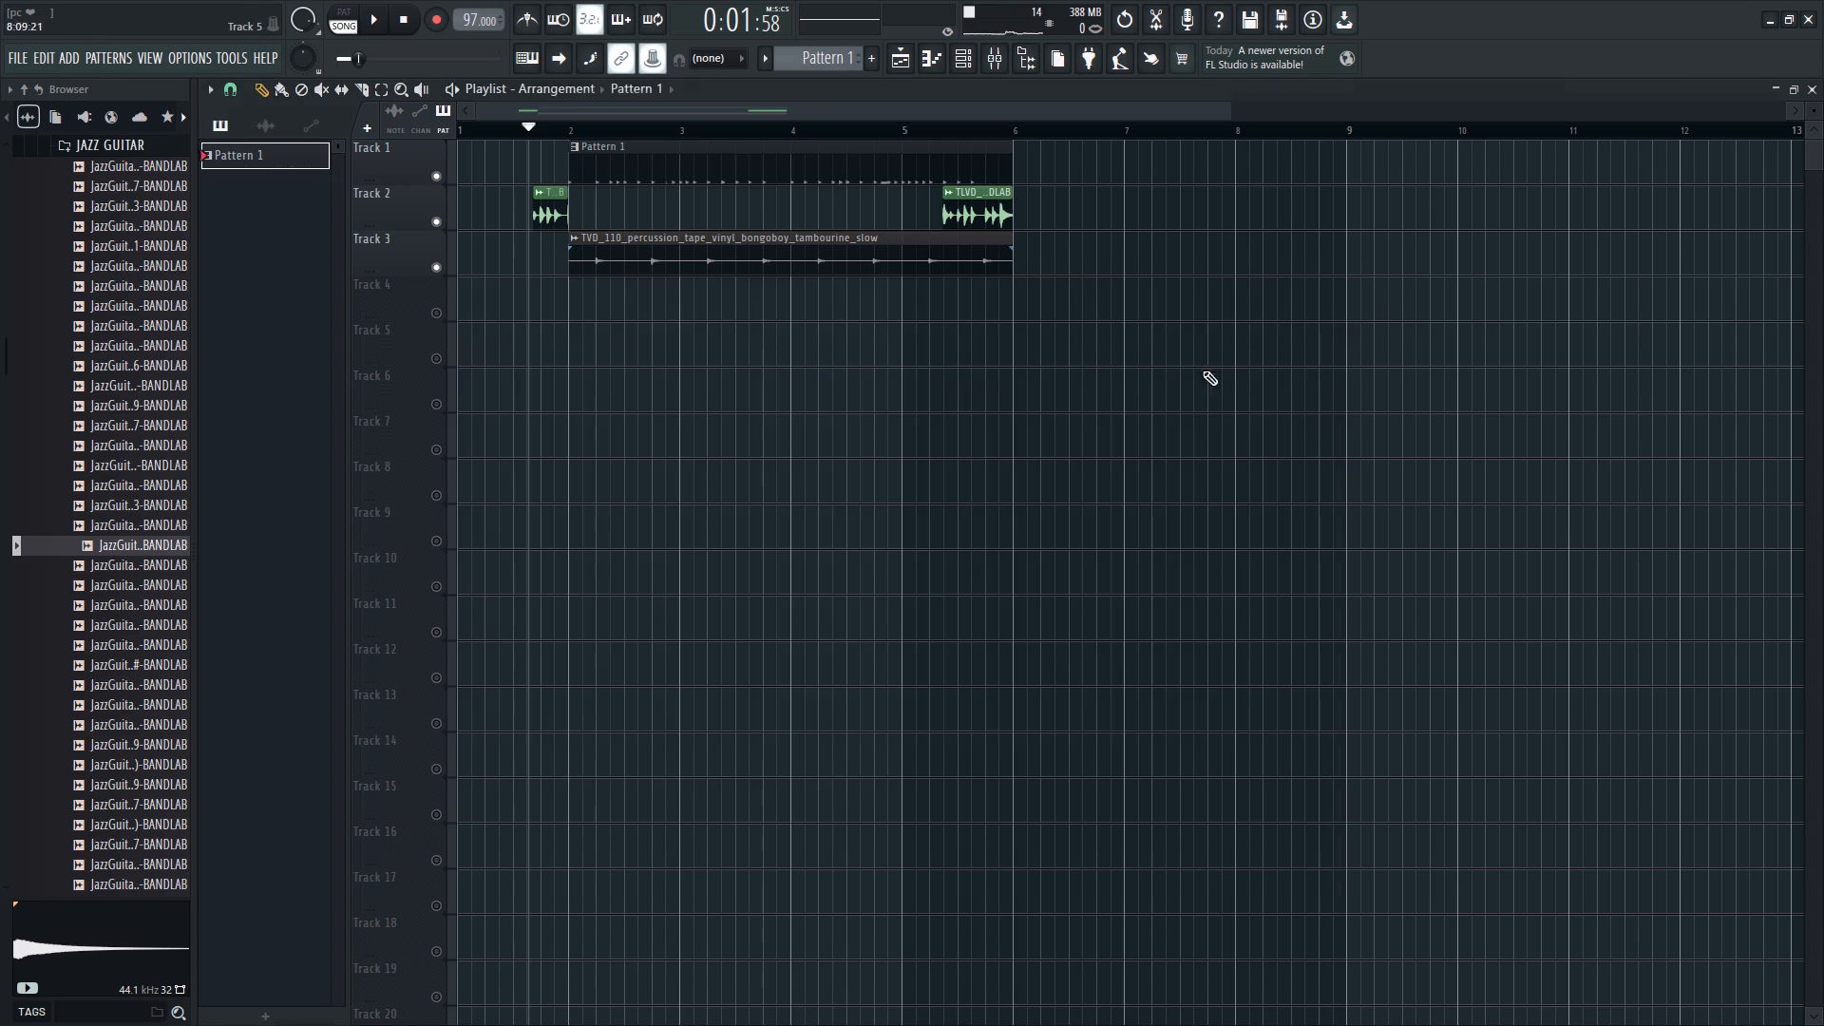
Open the piano roll for the Electric Finger Bass channel.
left_click(957, 56)
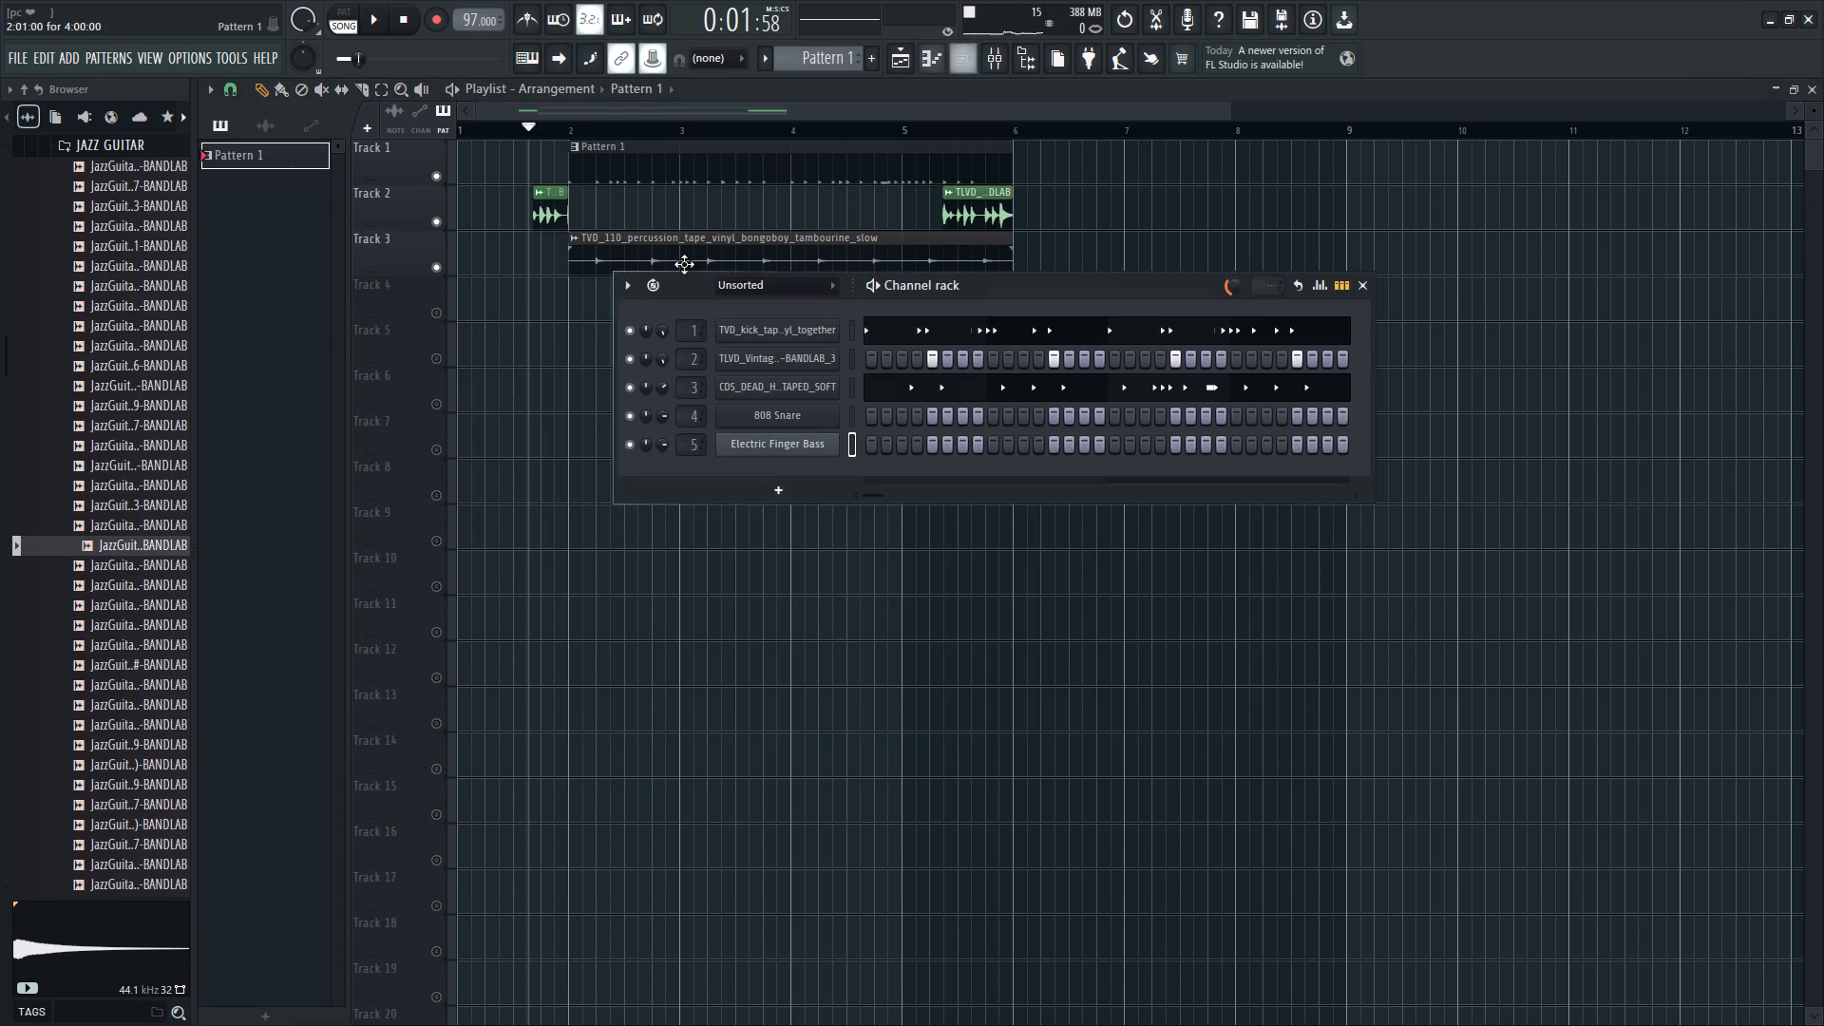
right_click(783, 436)
right_click(792, 457)
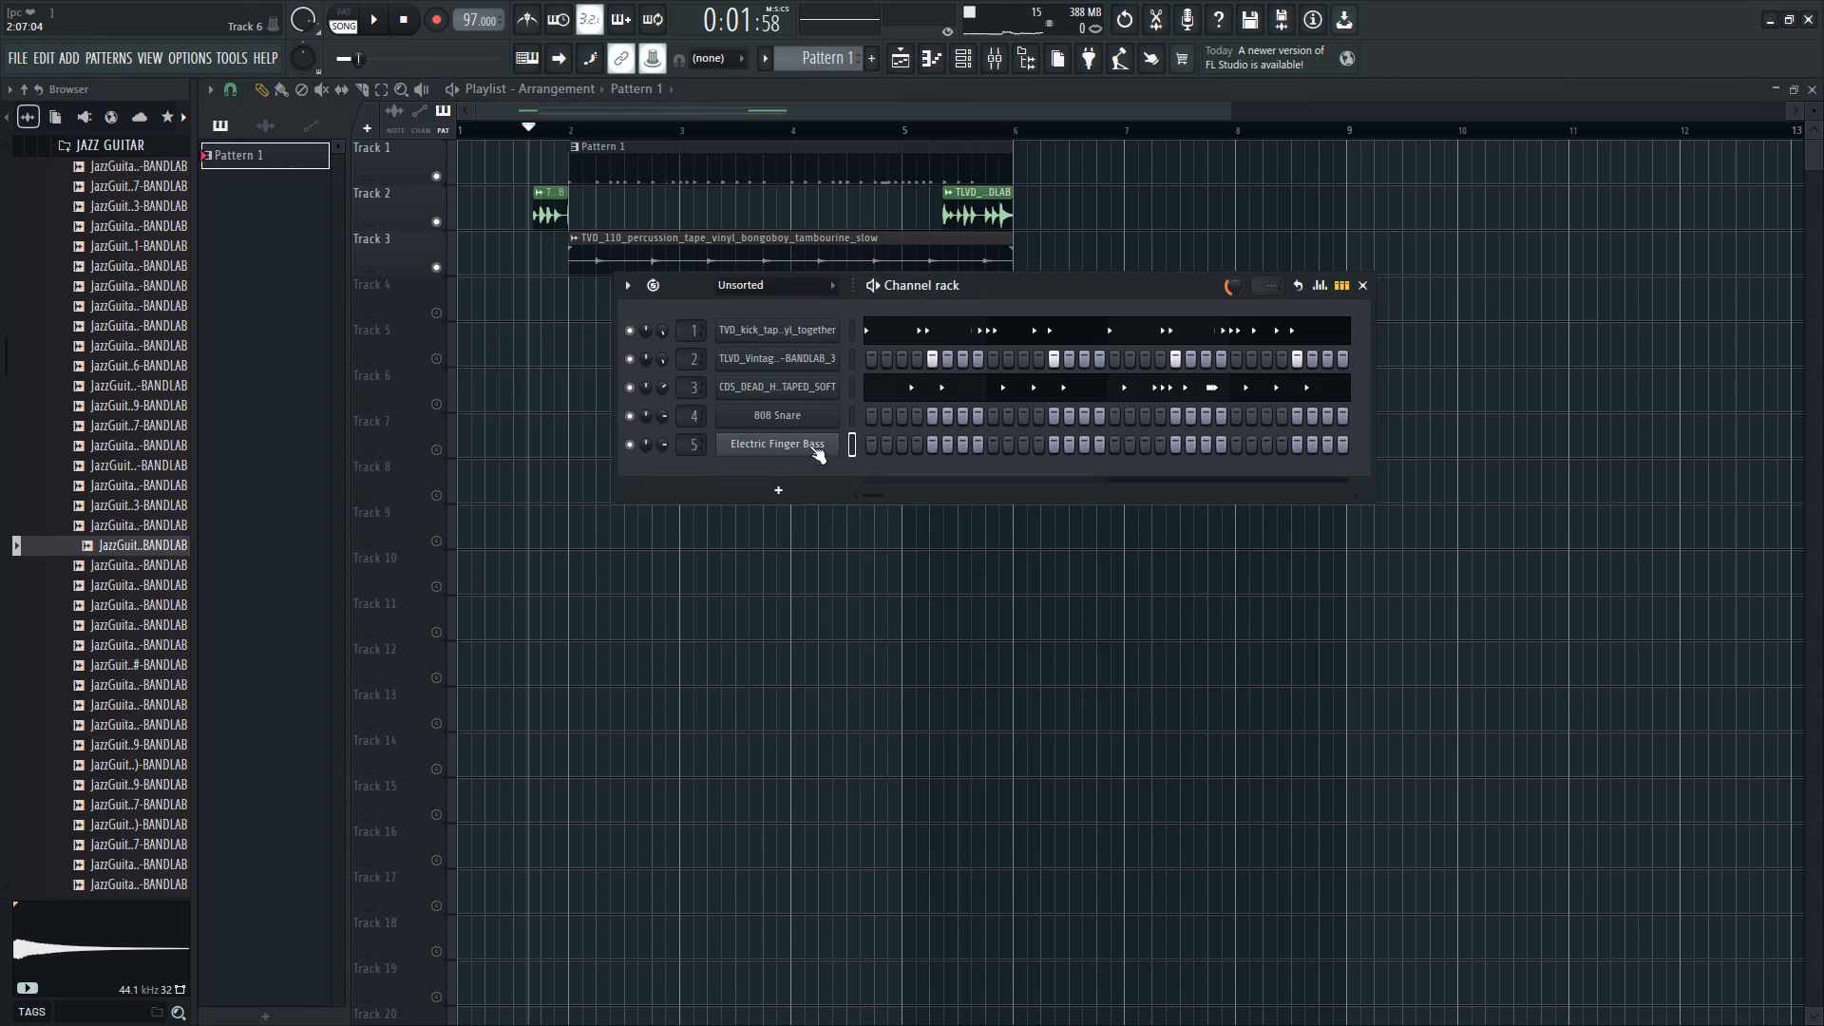
right_click(809, 446)
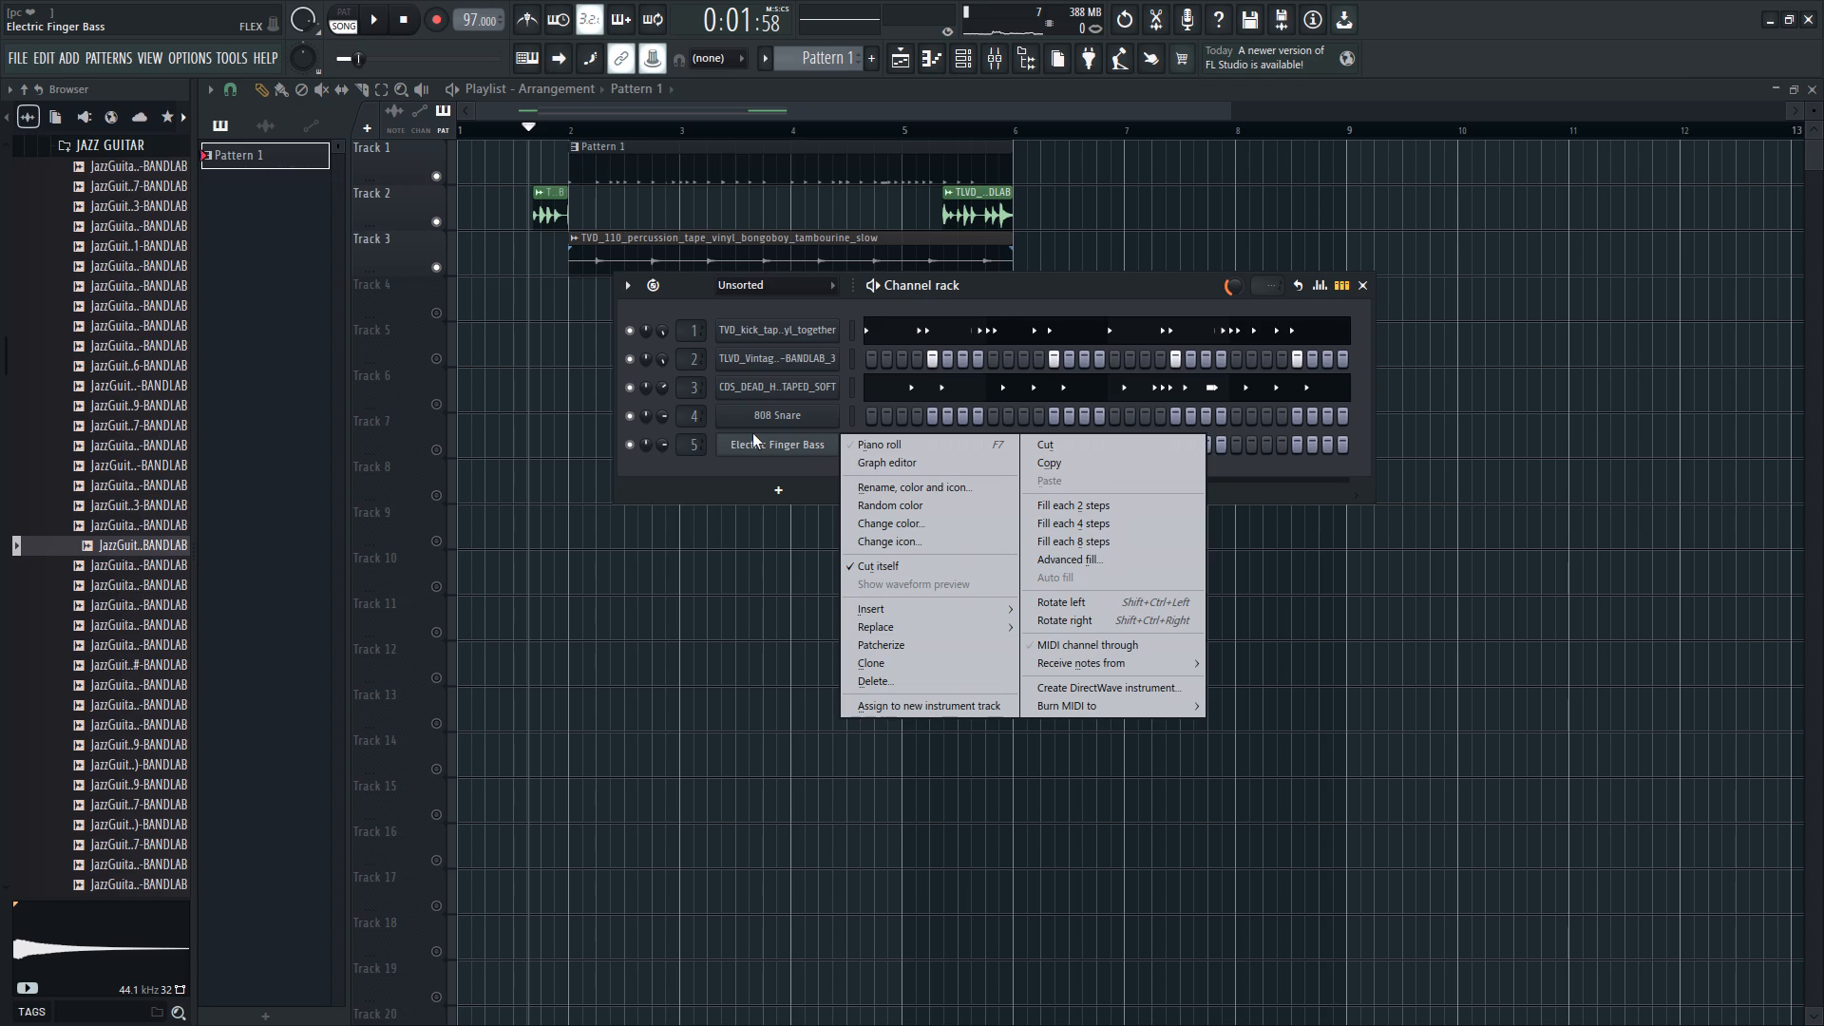
double_click(808, 452)
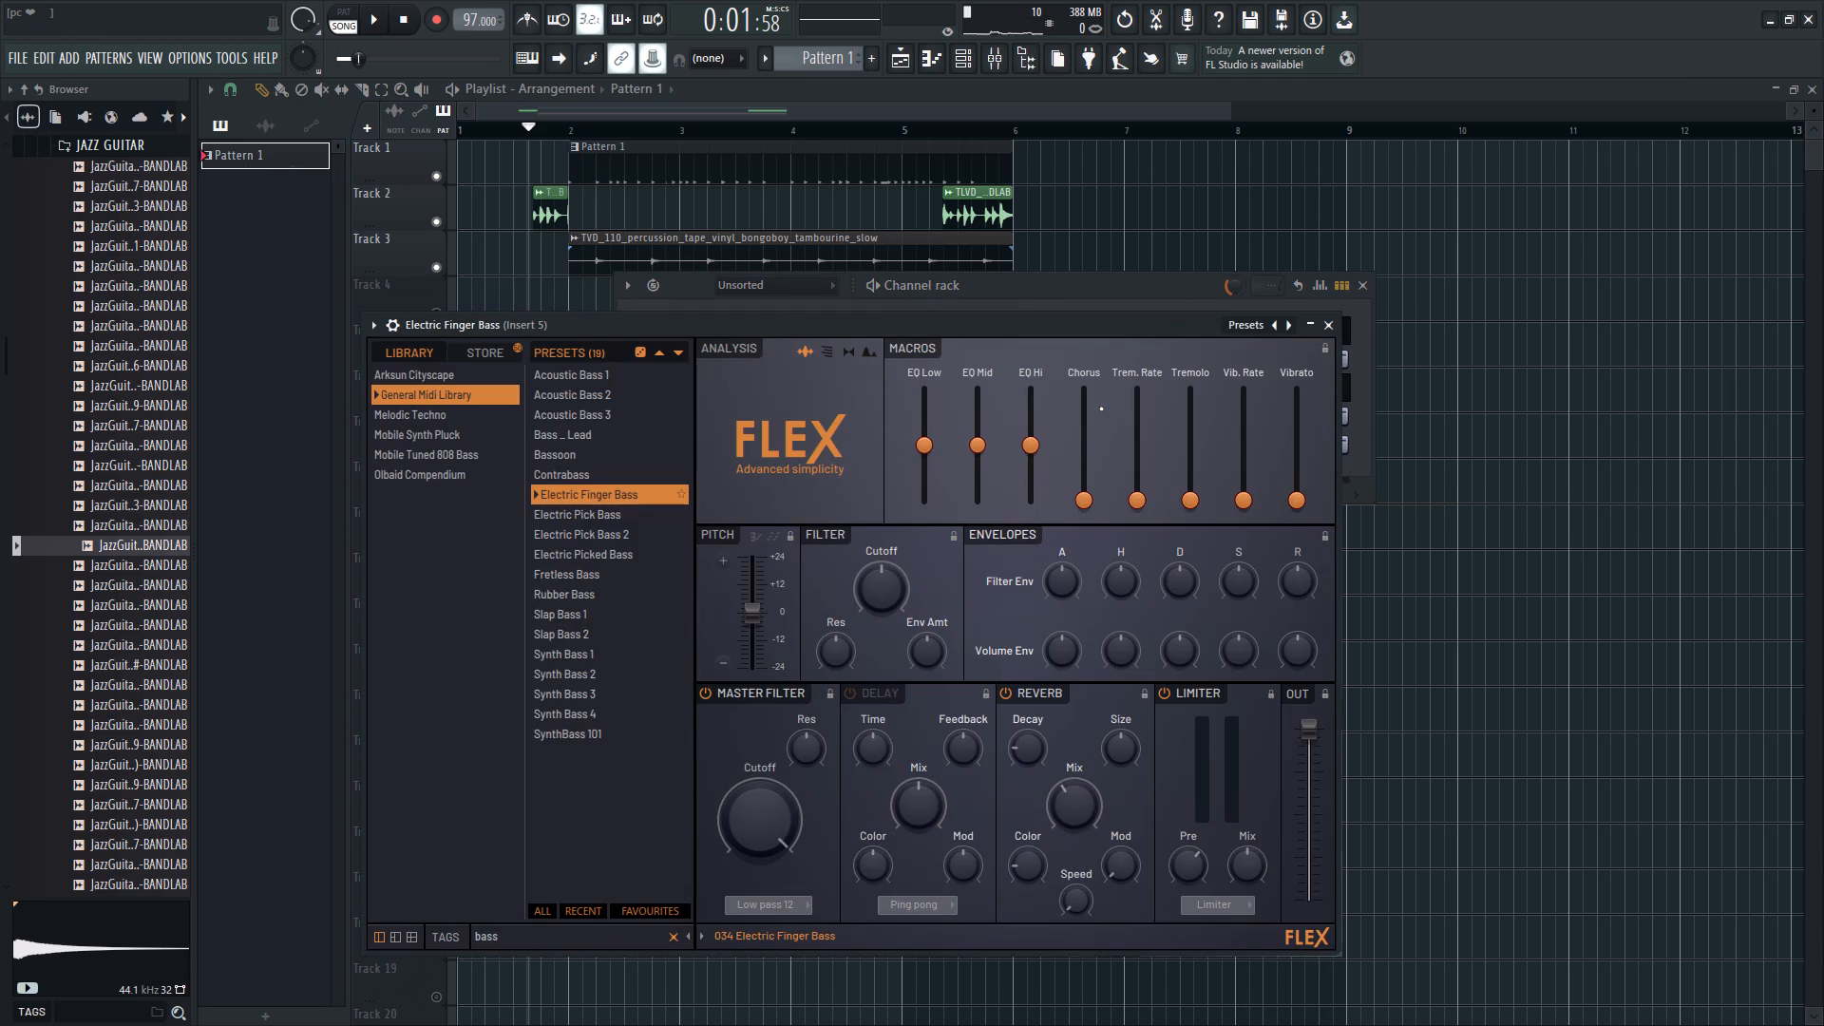
left_click(1327, 326)
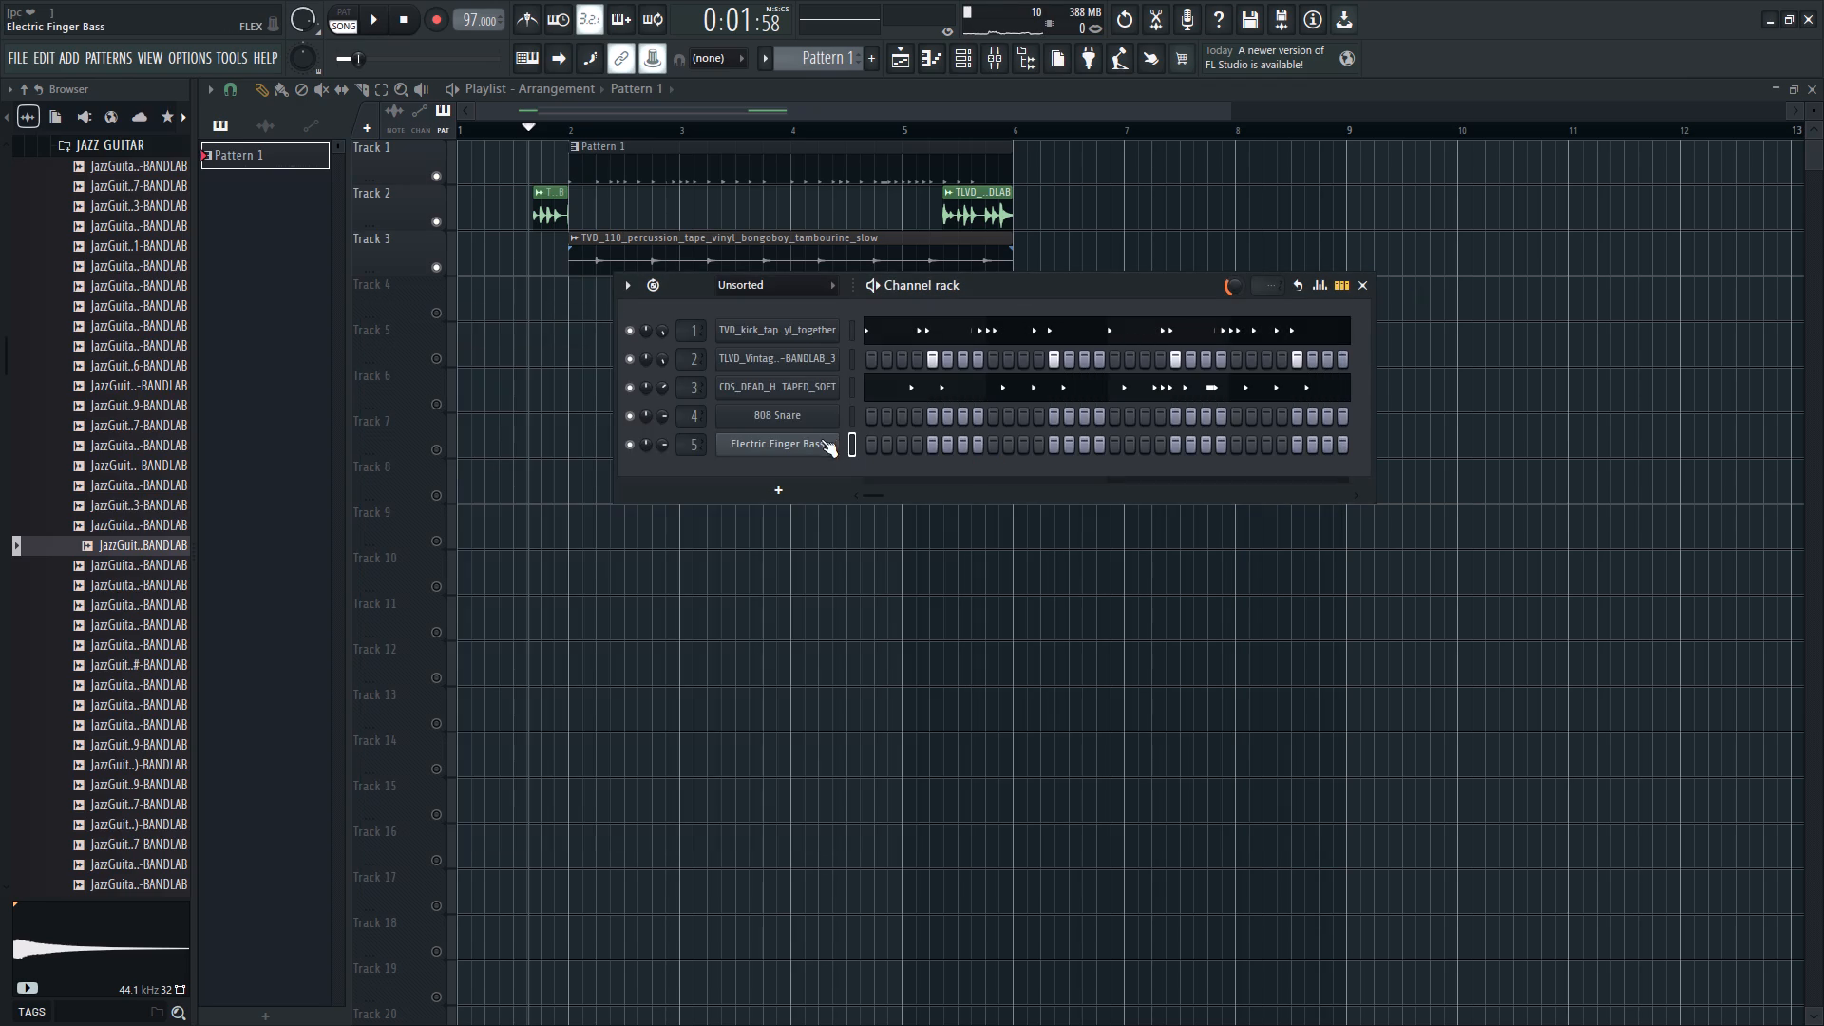
right_click(821, 439)
left_click(965, 448)
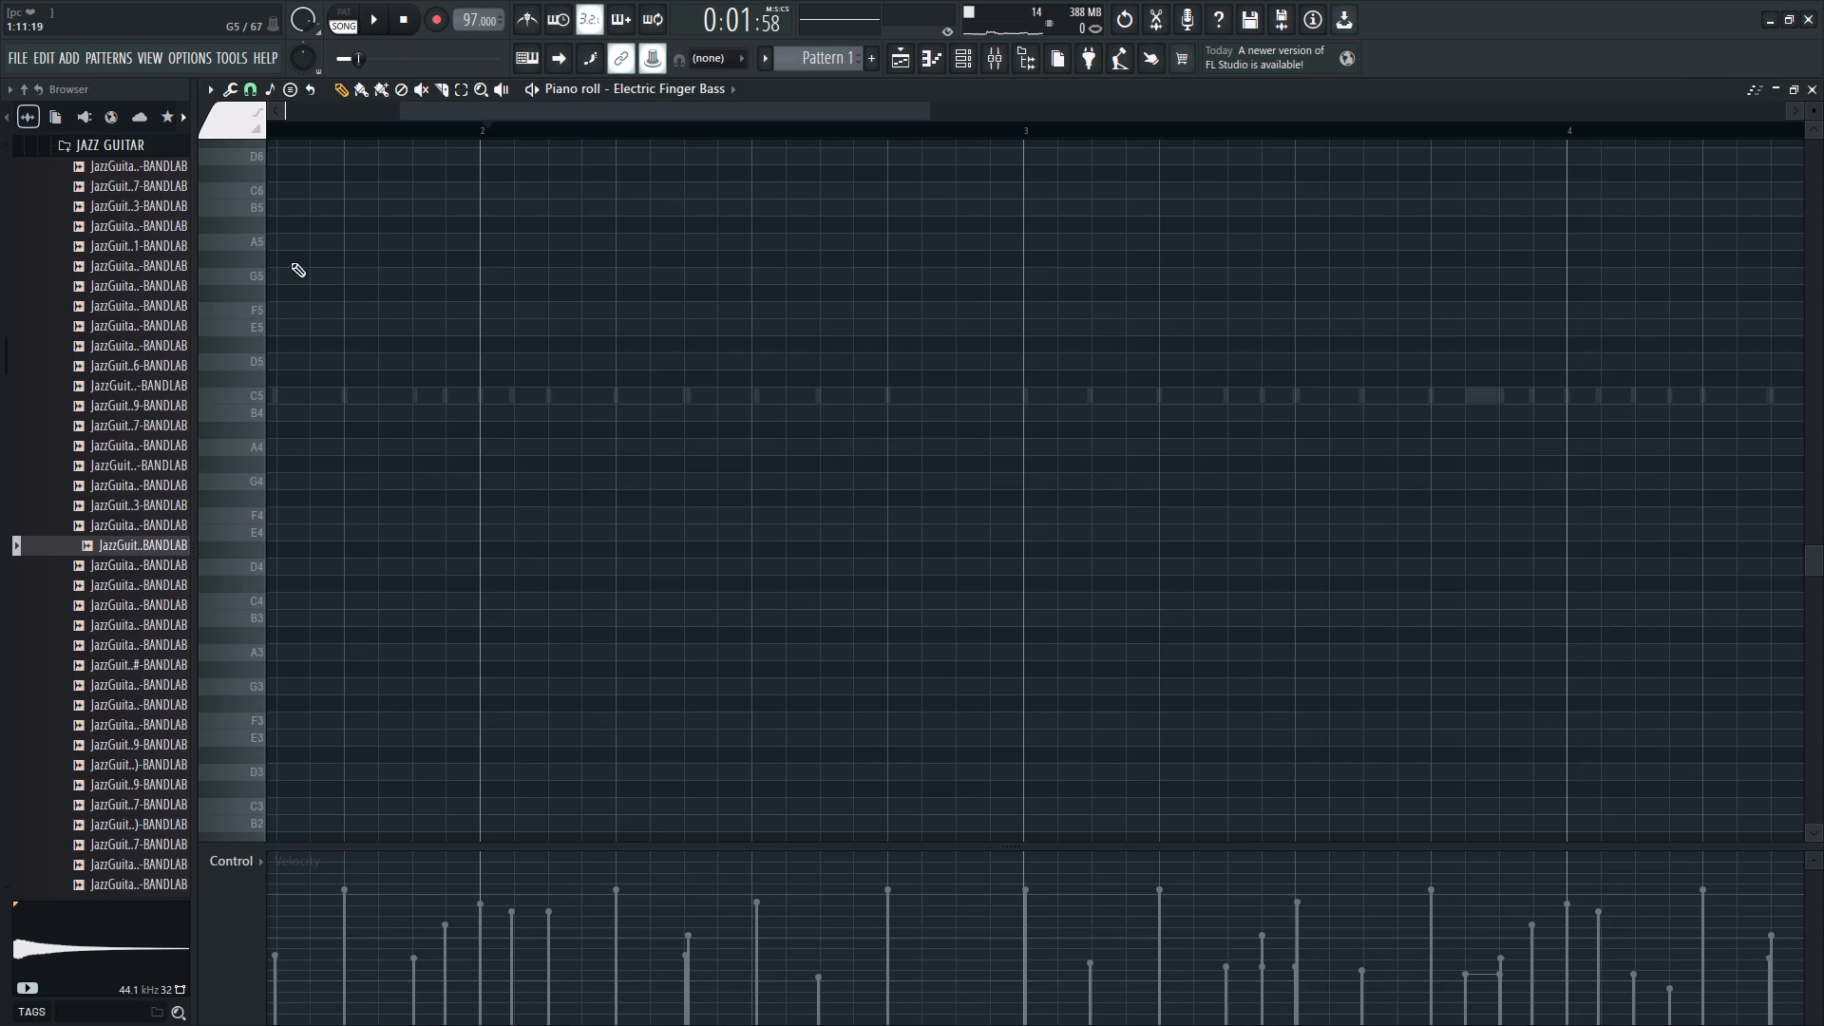
Set the mini piano roll preview to double height.
left_click(202, 92)
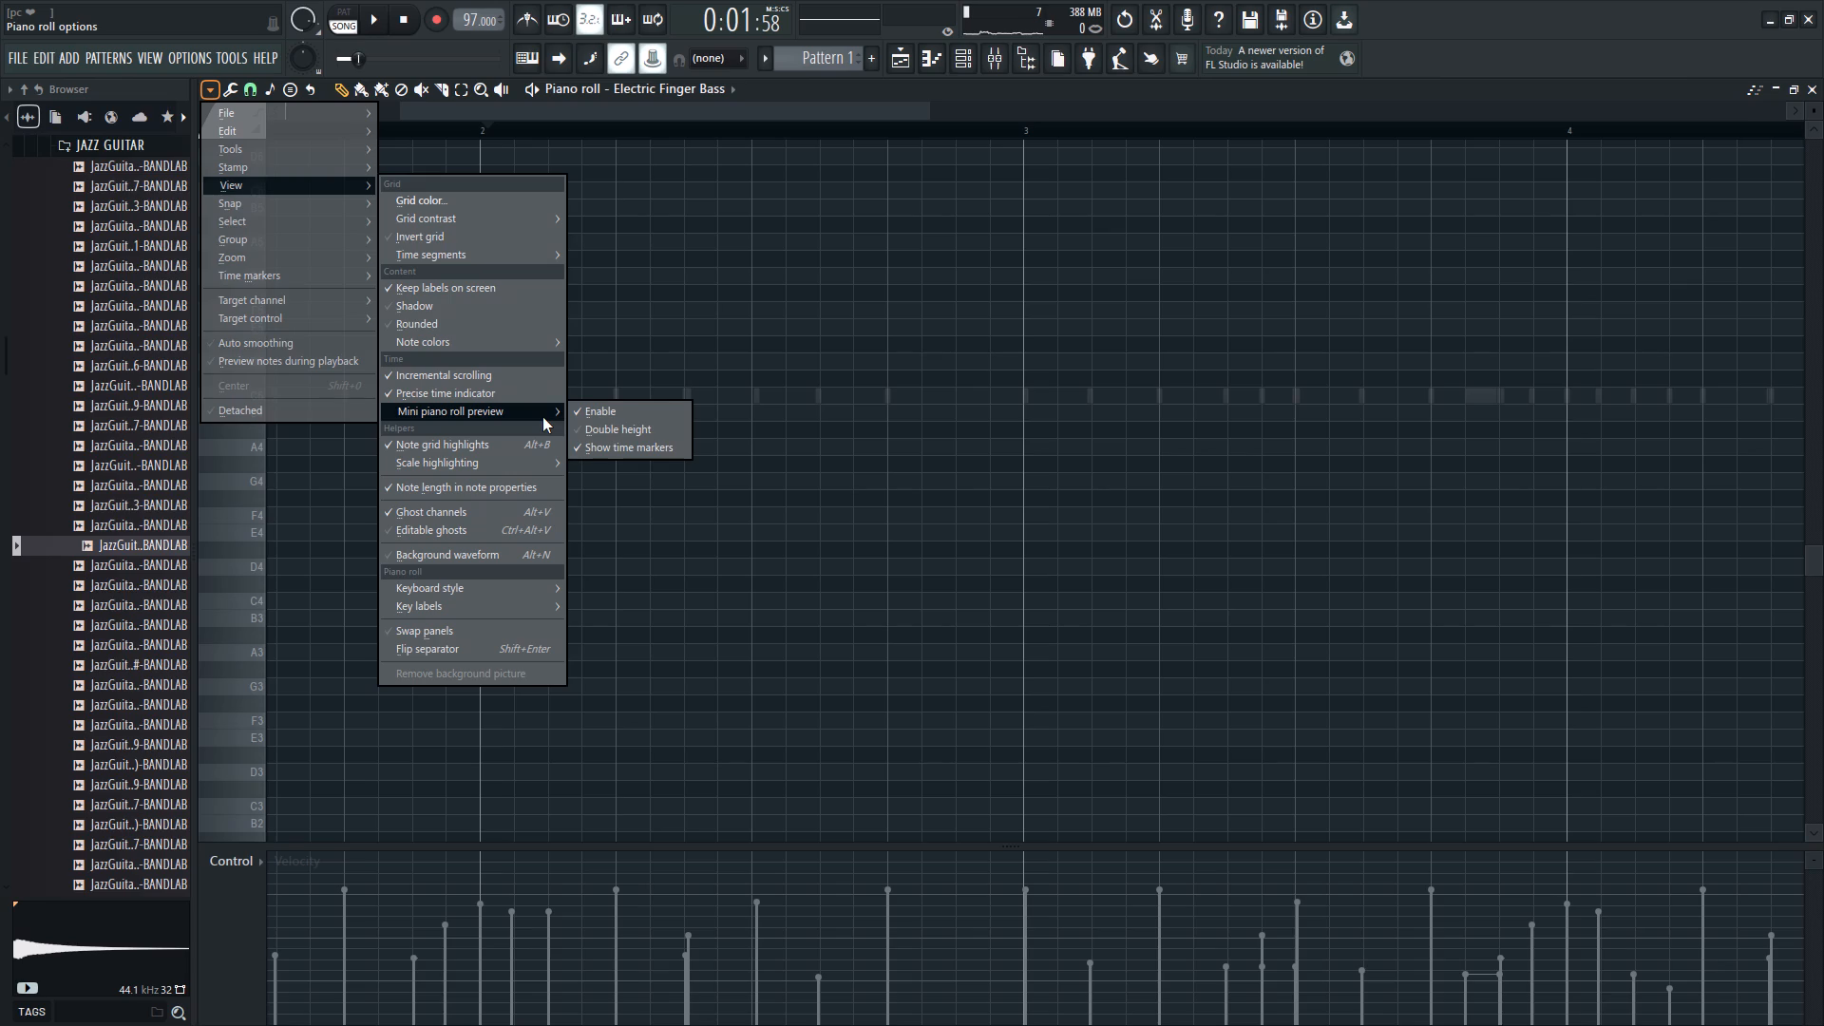
left_click(597, 426)
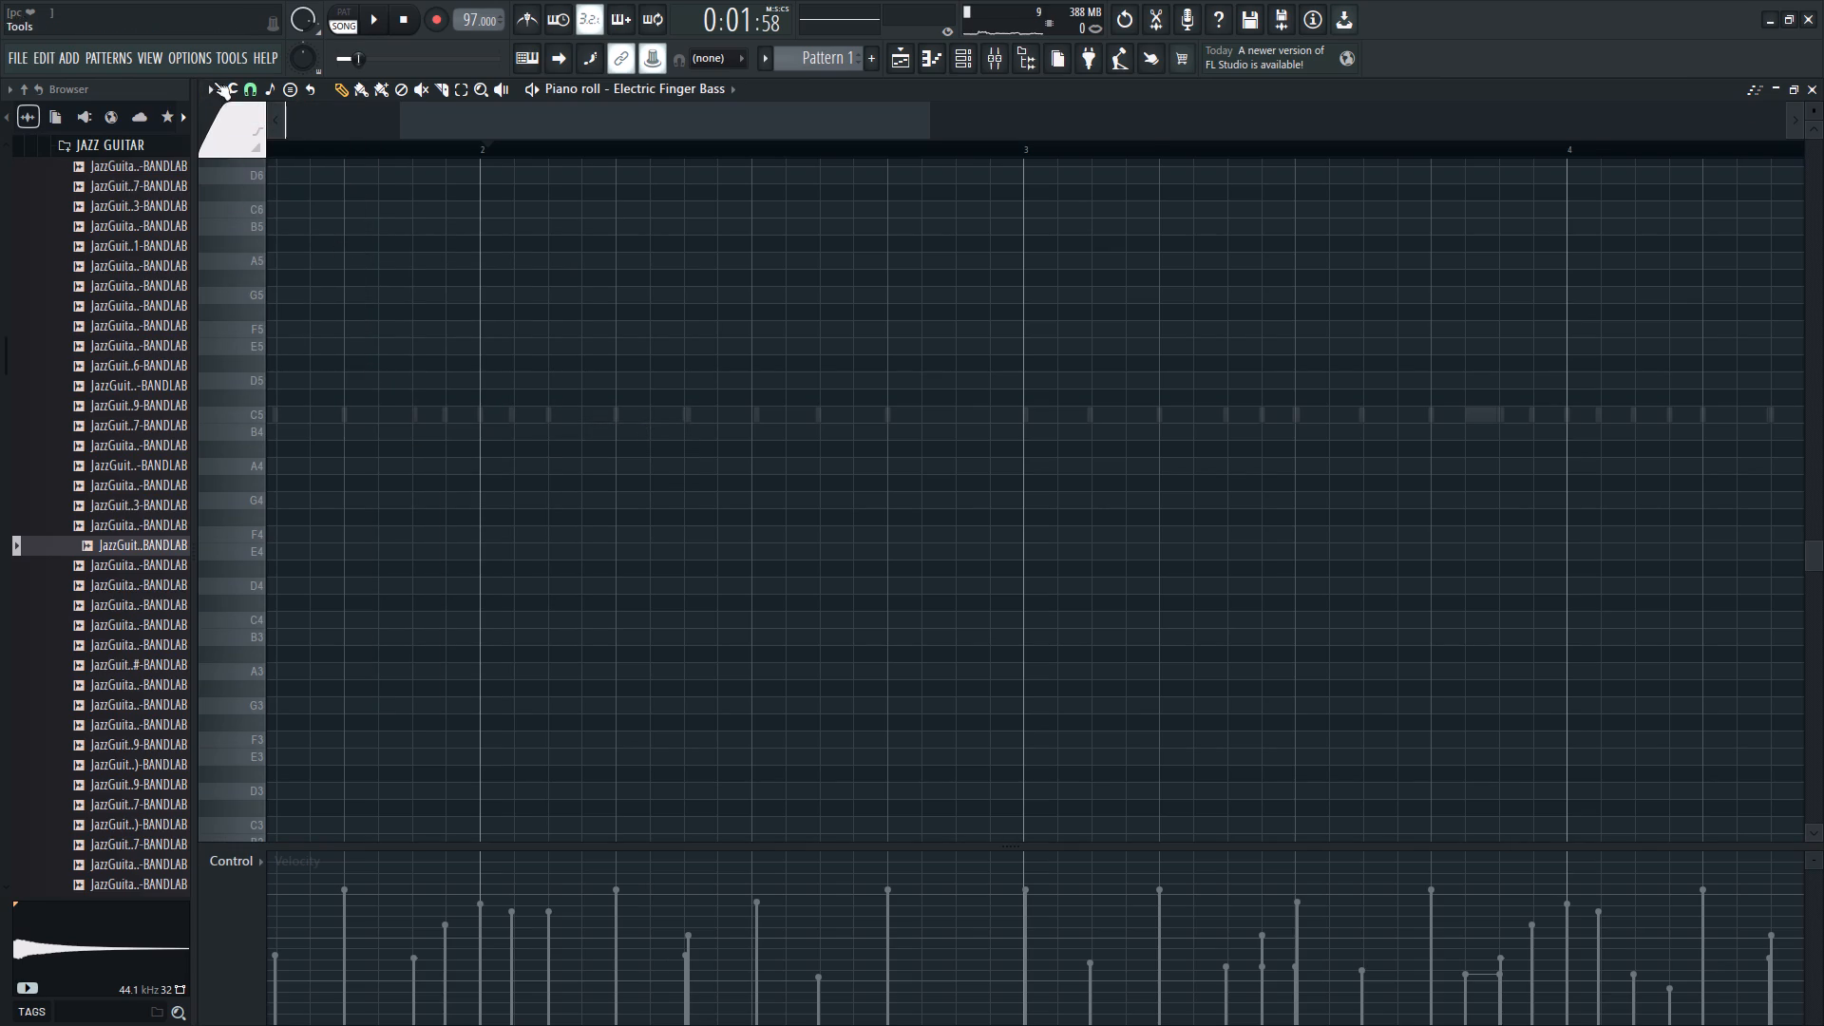
Set the piano roll's scale highlighting to Major (Ionian) with E as the root note.
left_click(213, 89)
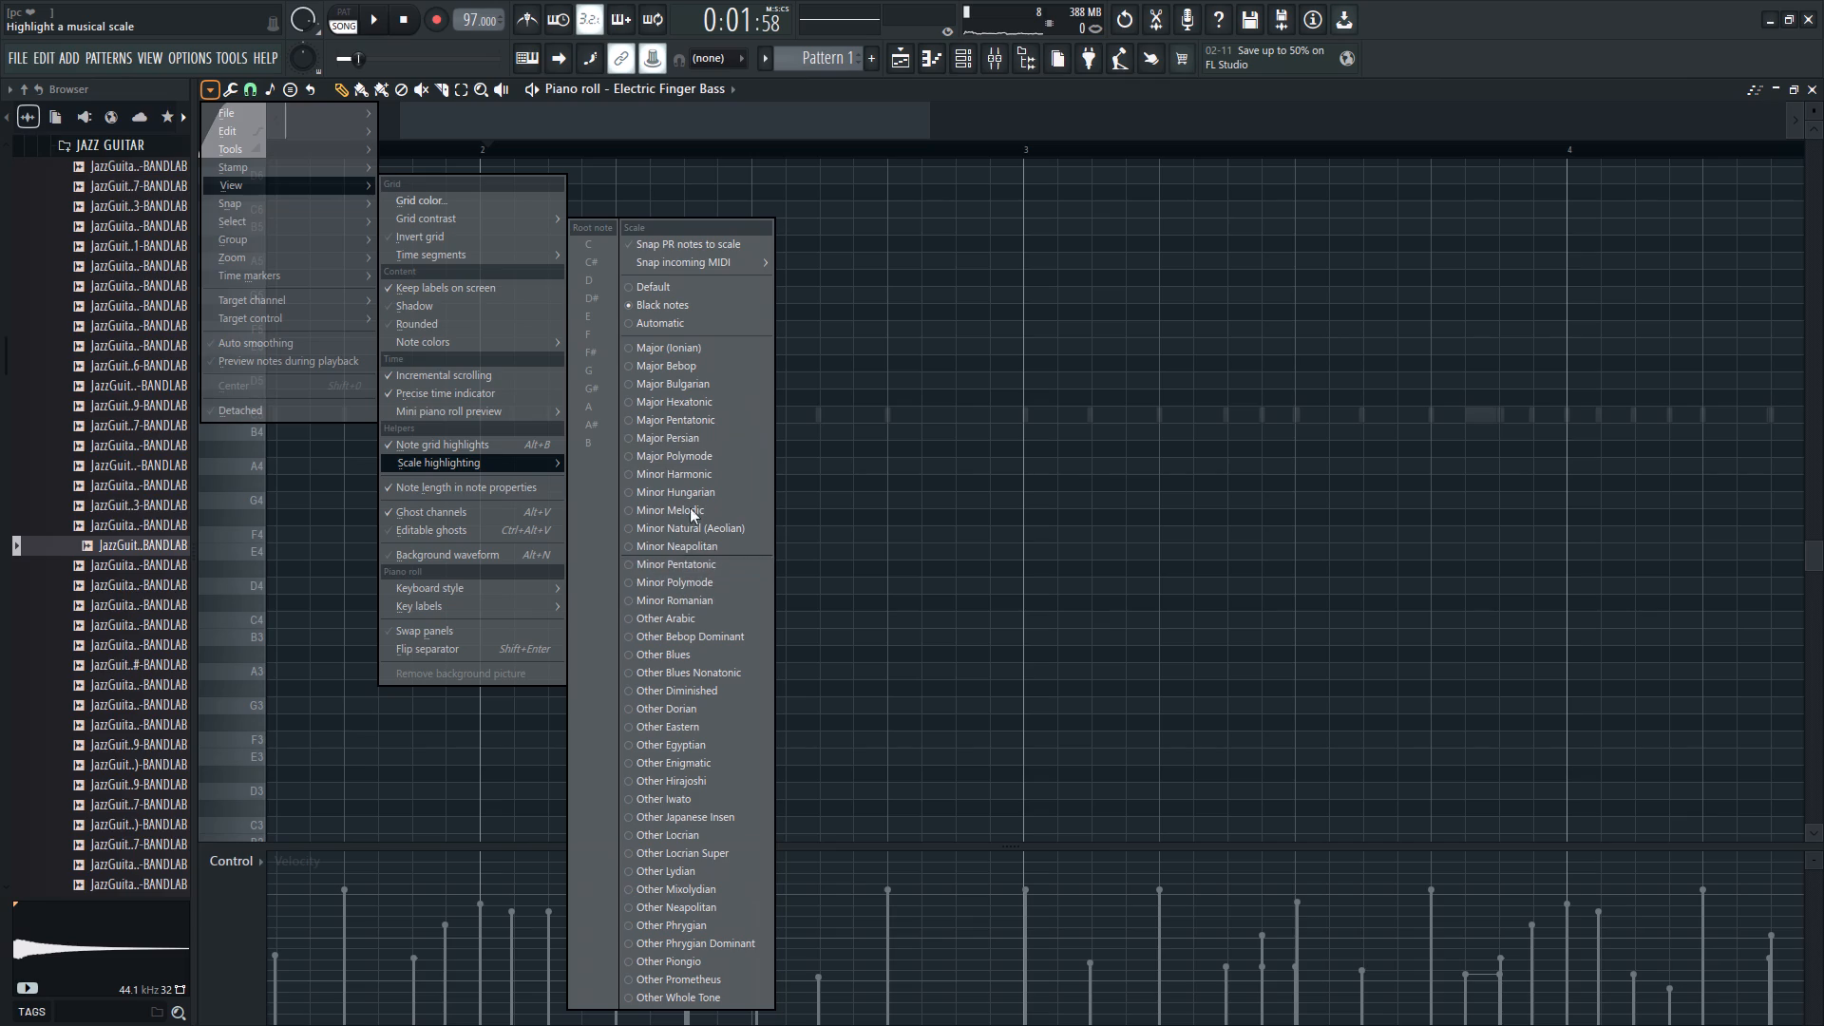
left_click(694, 353)
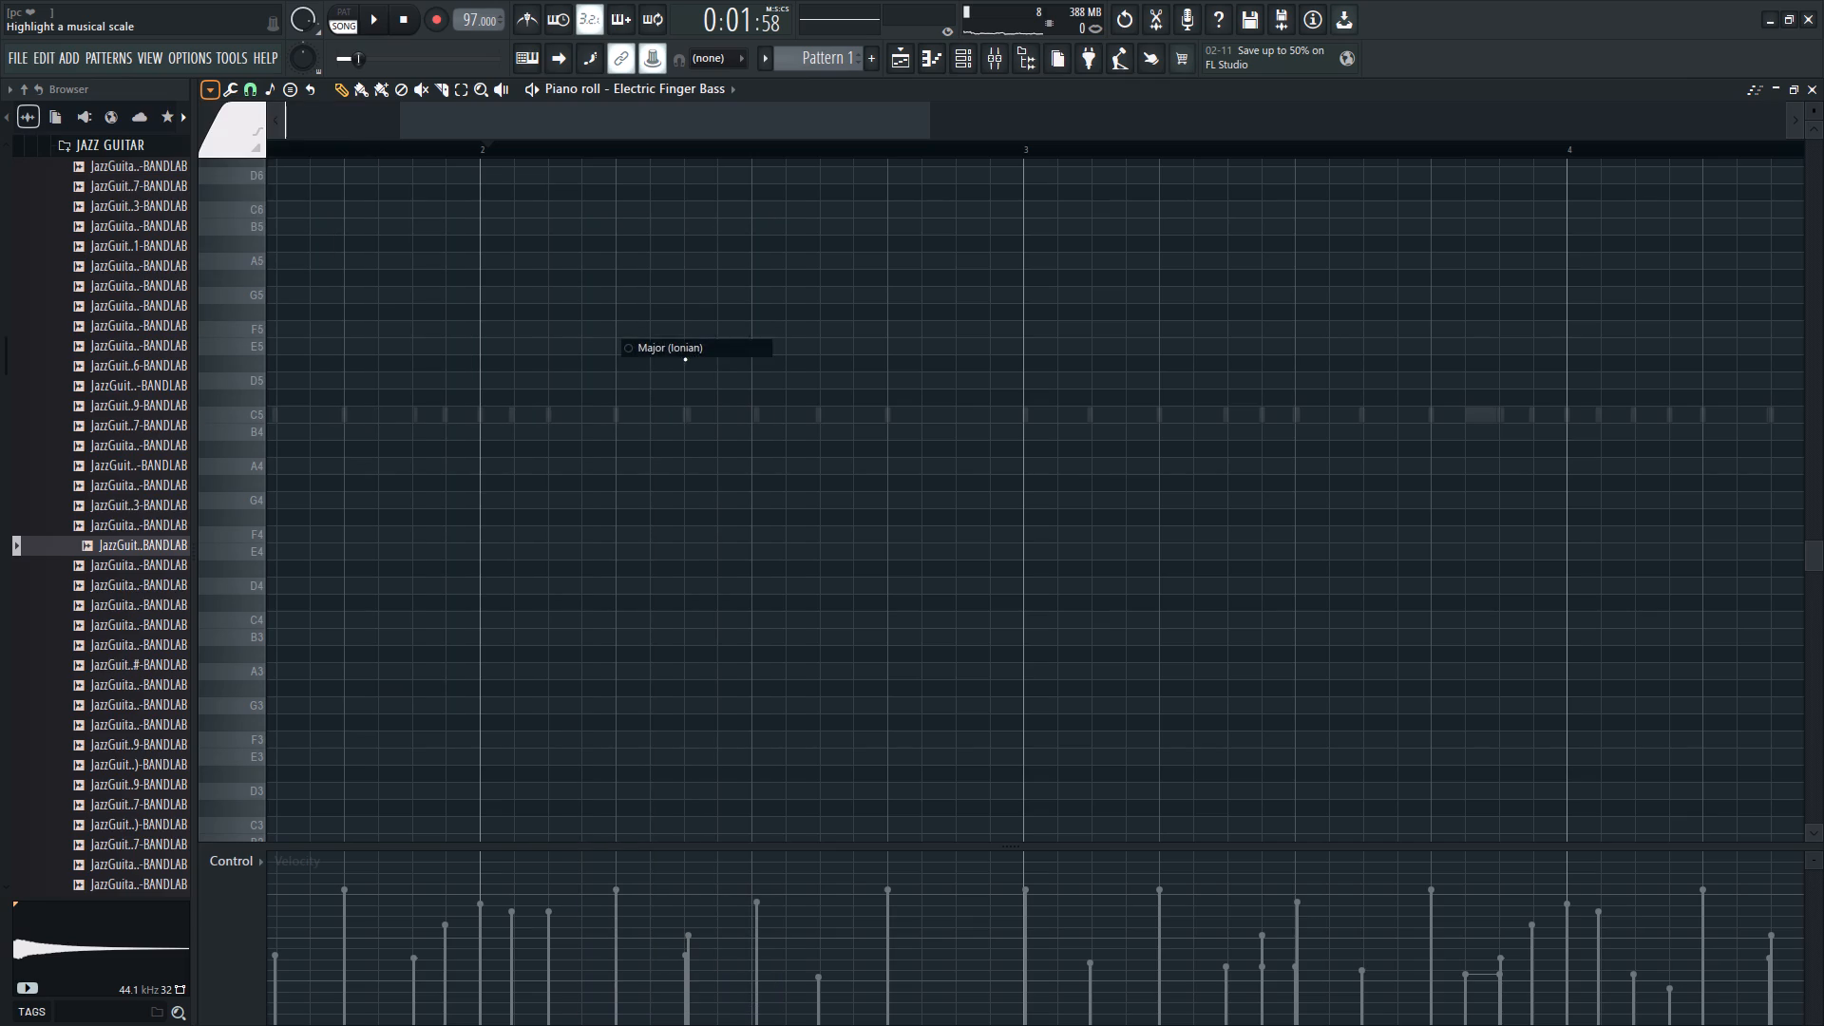
left_click(208, 100)
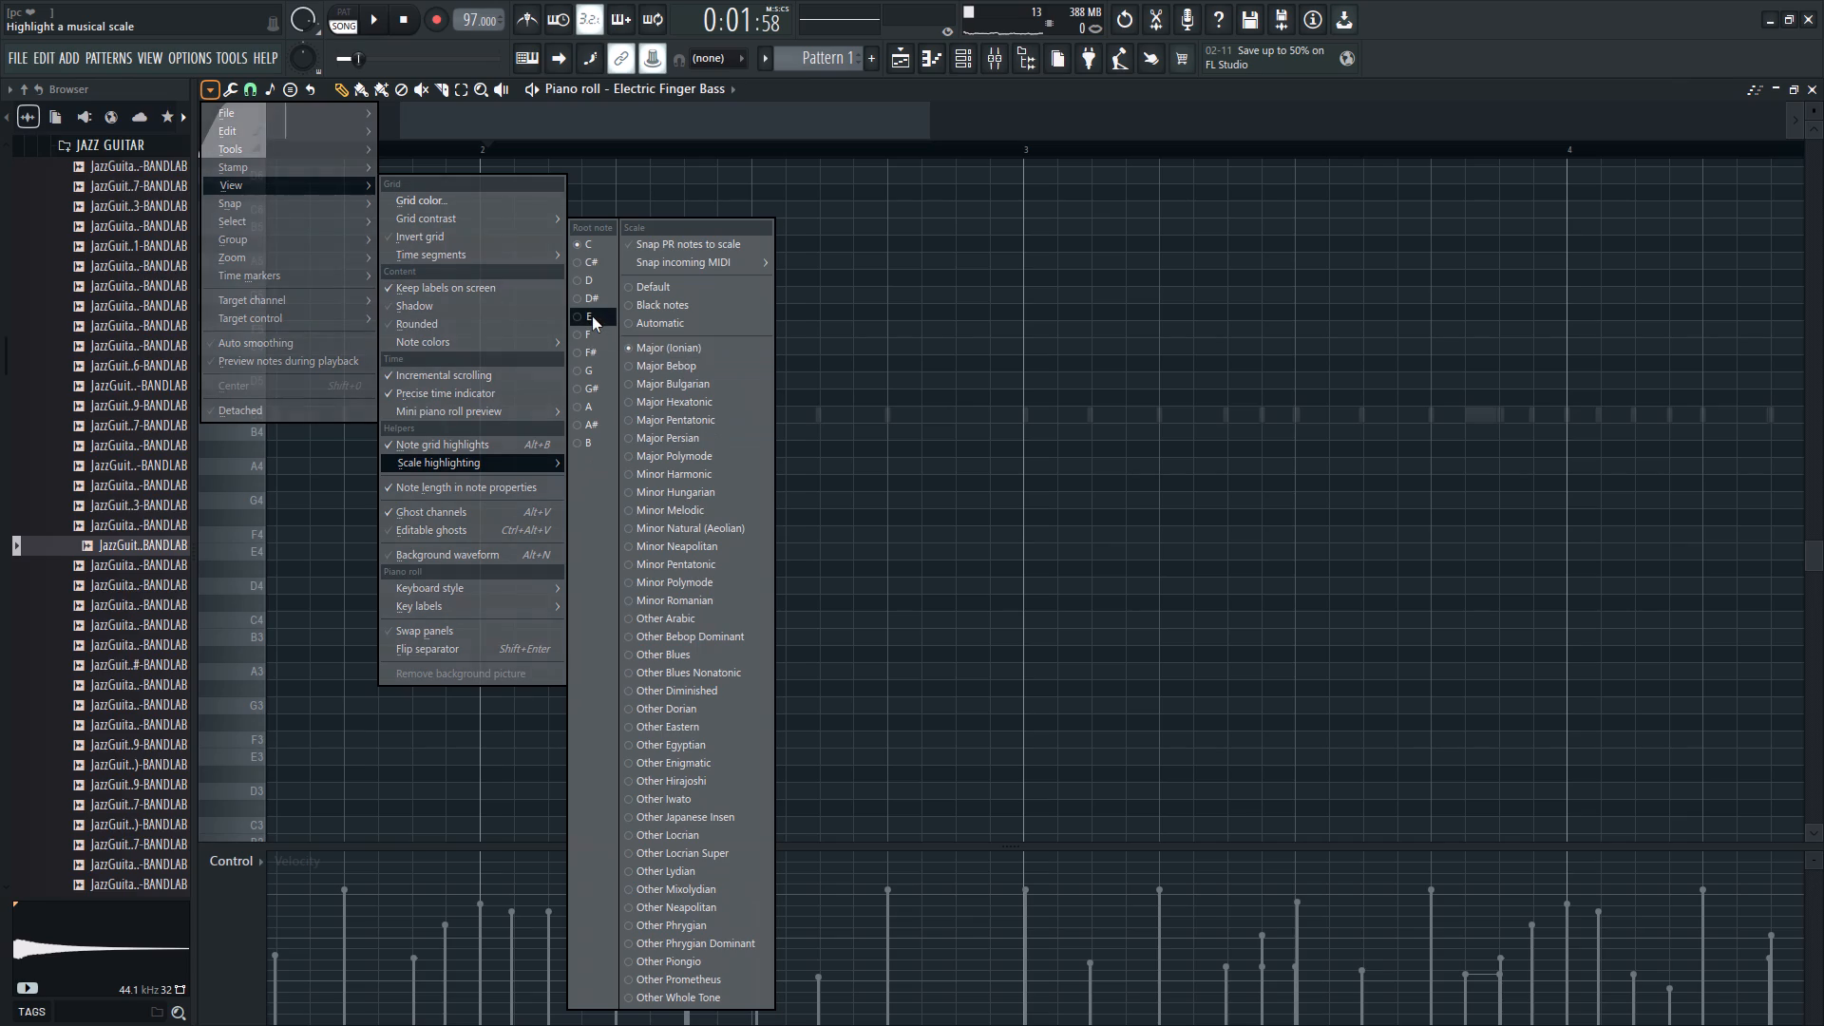
left_click(592, 315)
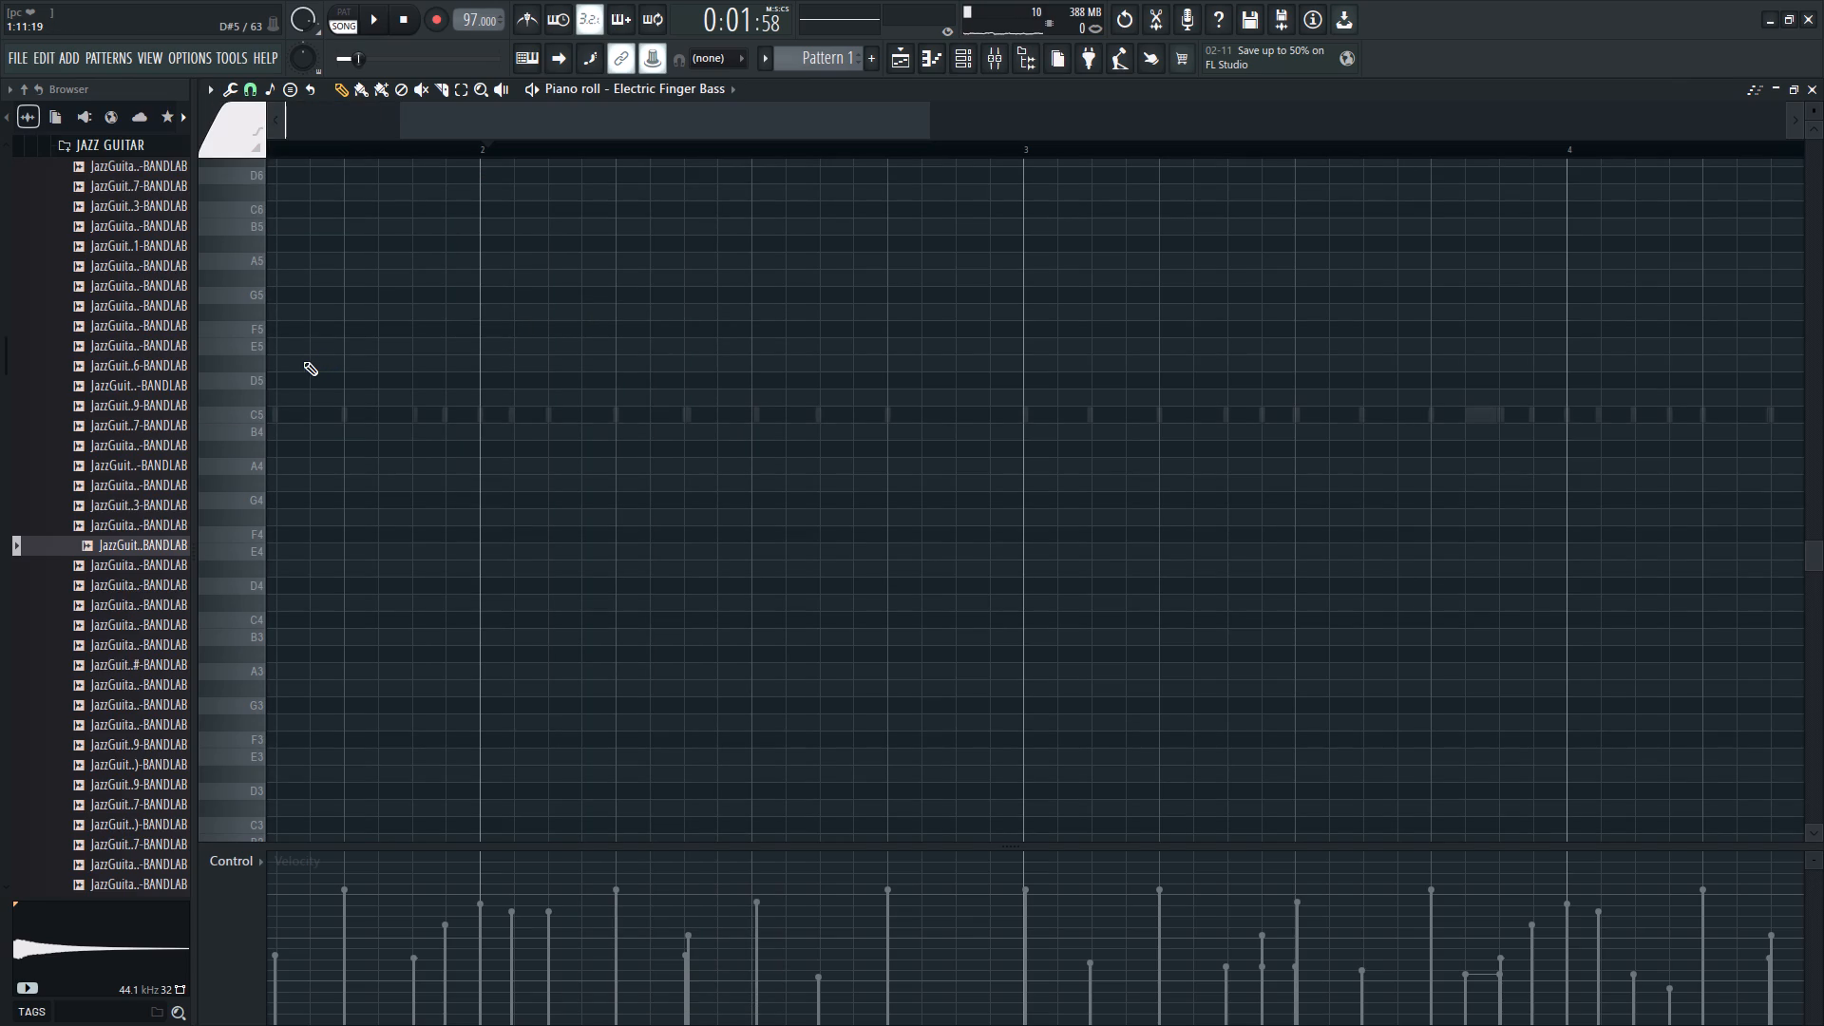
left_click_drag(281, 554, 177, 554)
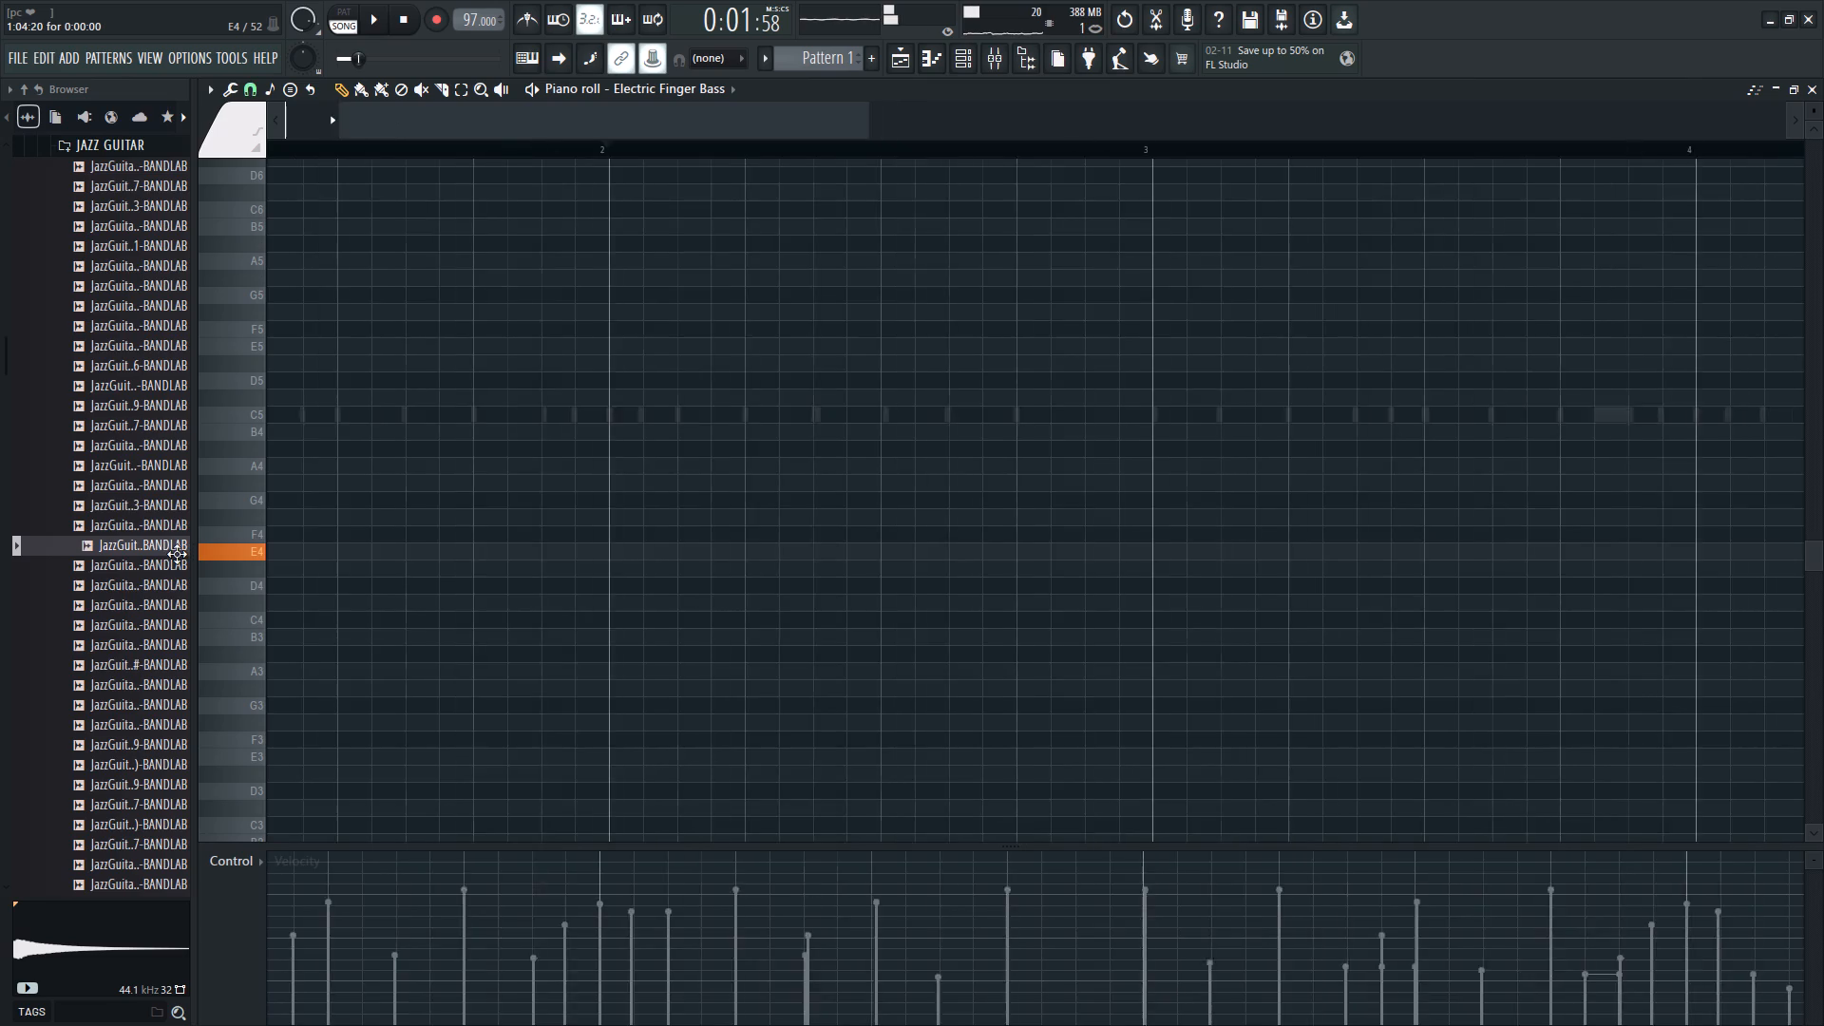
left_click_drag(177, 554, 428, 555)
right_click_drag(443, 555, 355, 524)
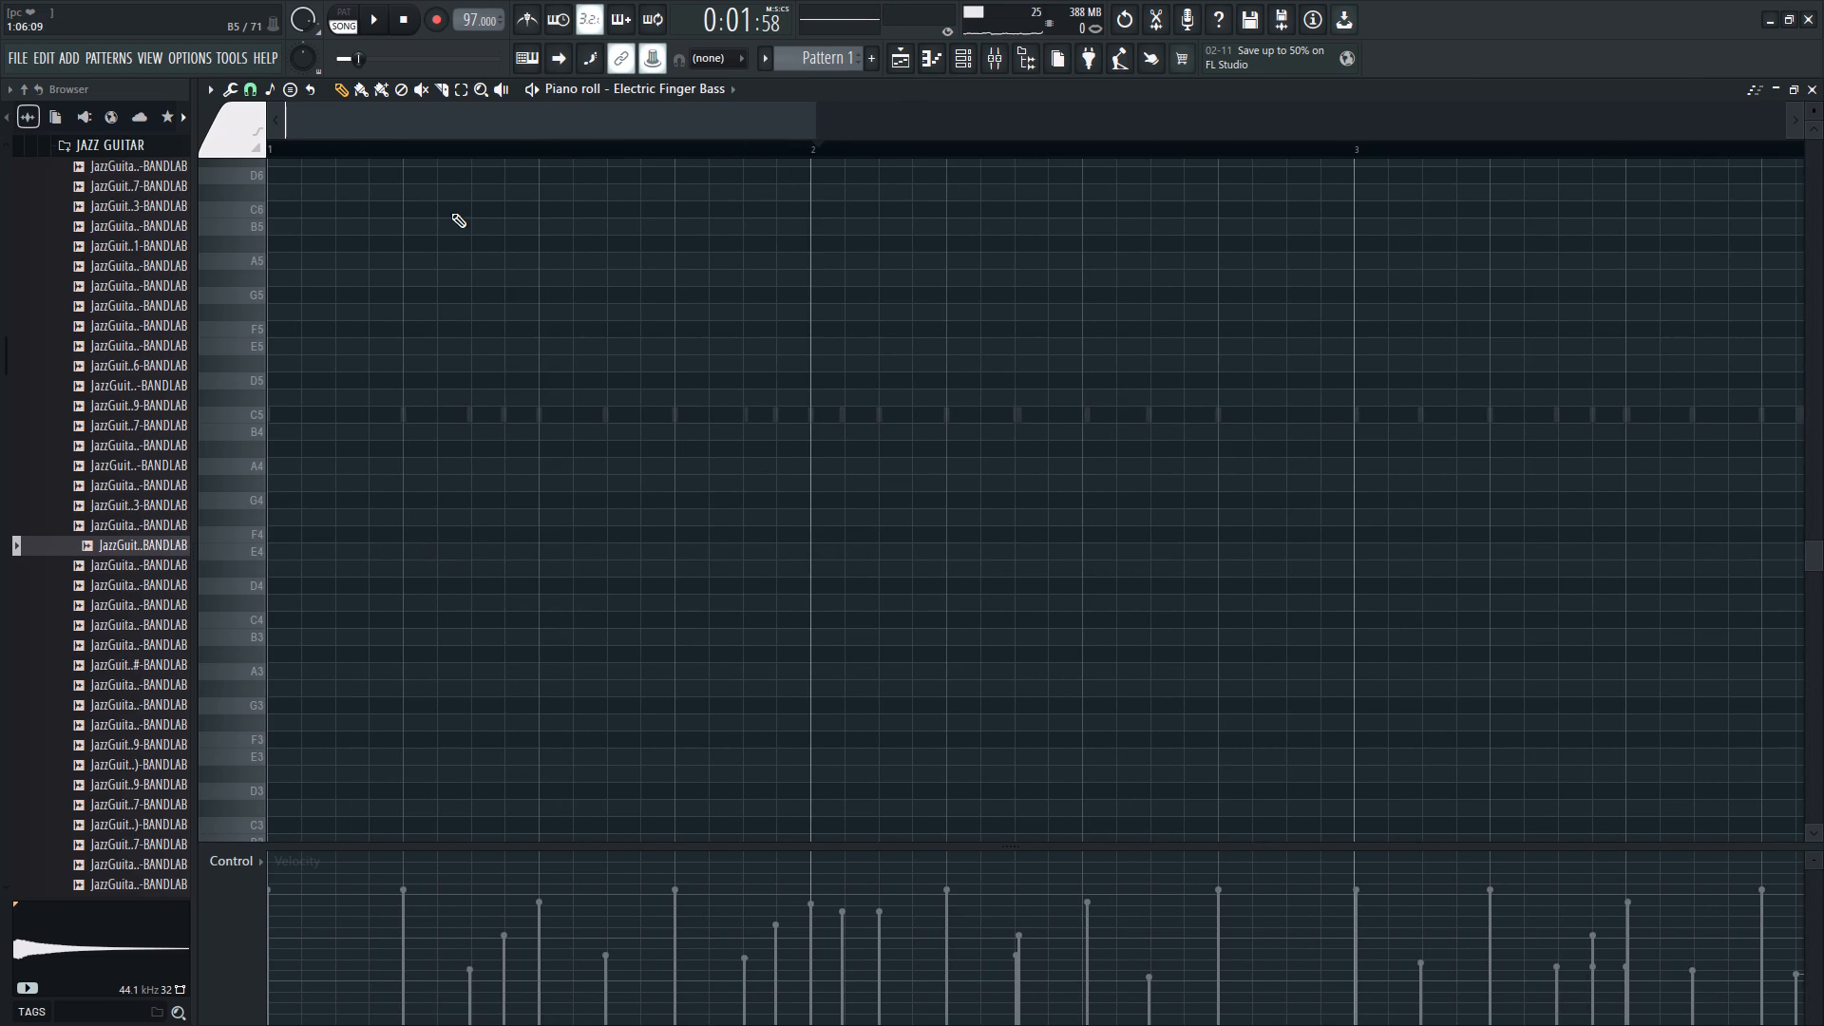
Draw an E3 bass note about three steps long at the start of bar 1 and audition it in pattern playback mode.
left_click_drag(509, 123, 0, 126)
scroll(446, 344, "down", 3)
scroll(361, 488, "down", 2)
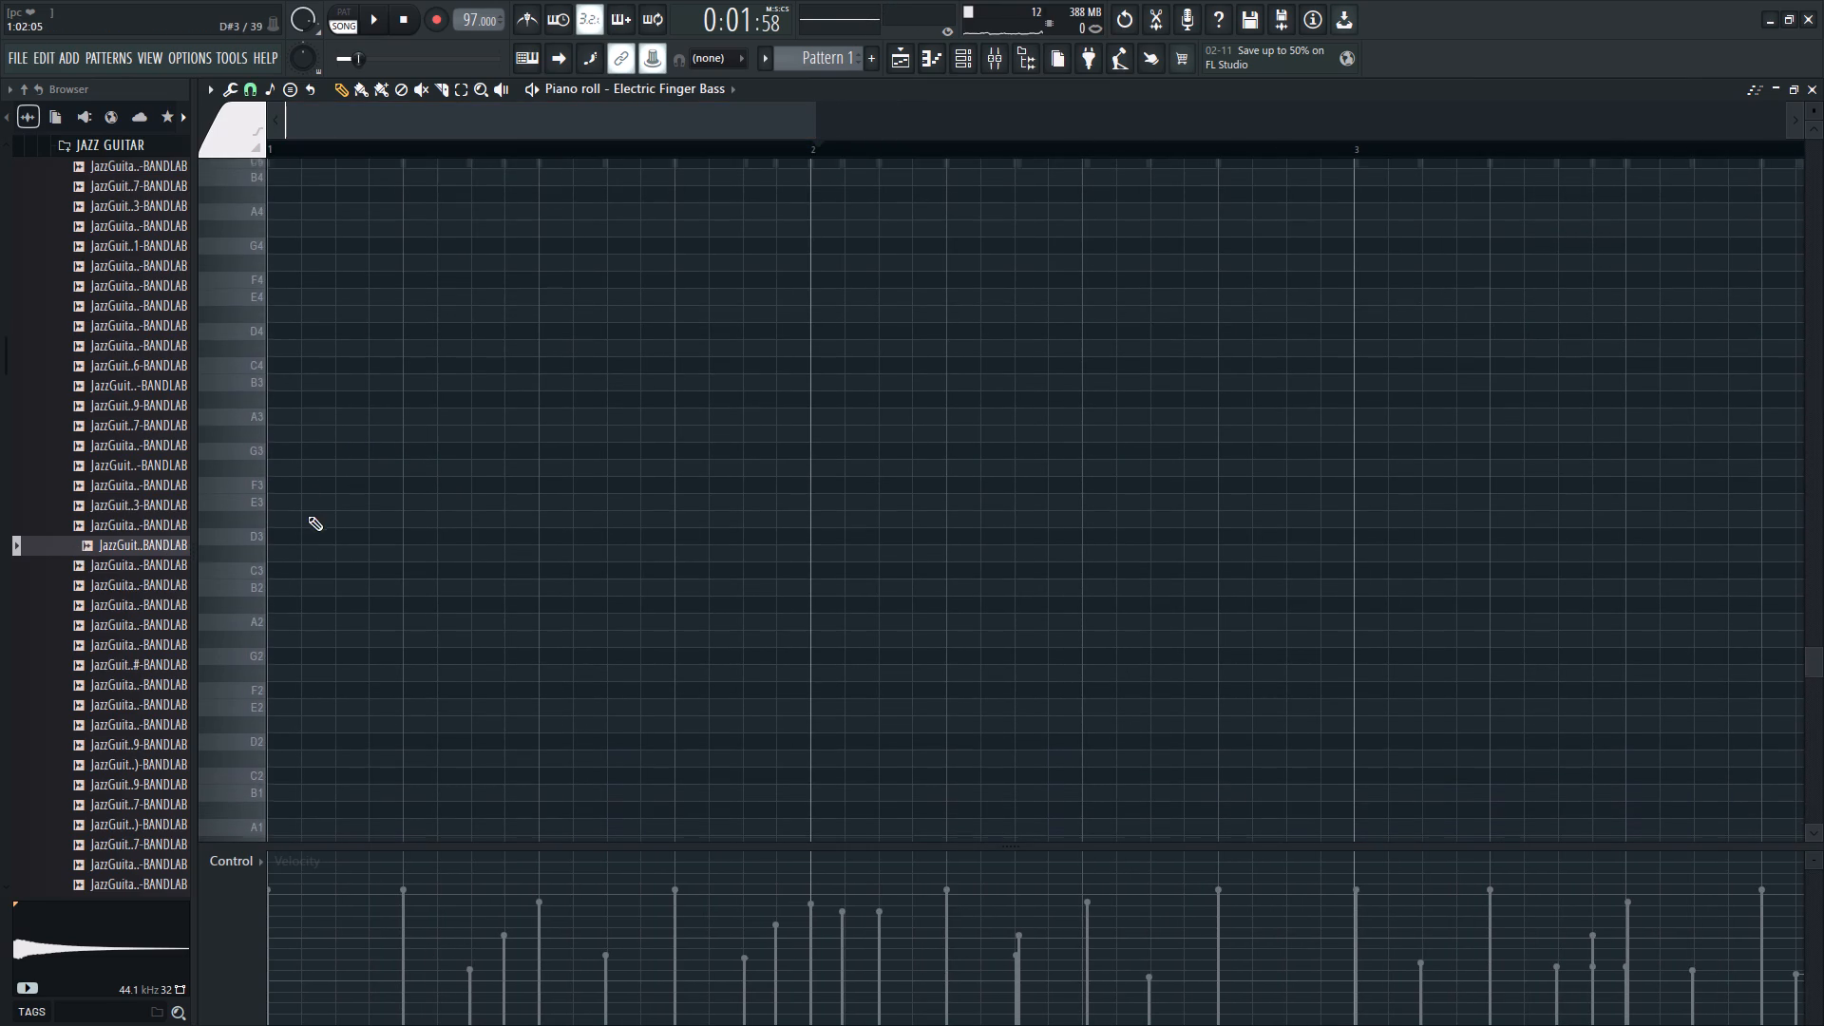
left_click_drag(275, 506, 47, 507)
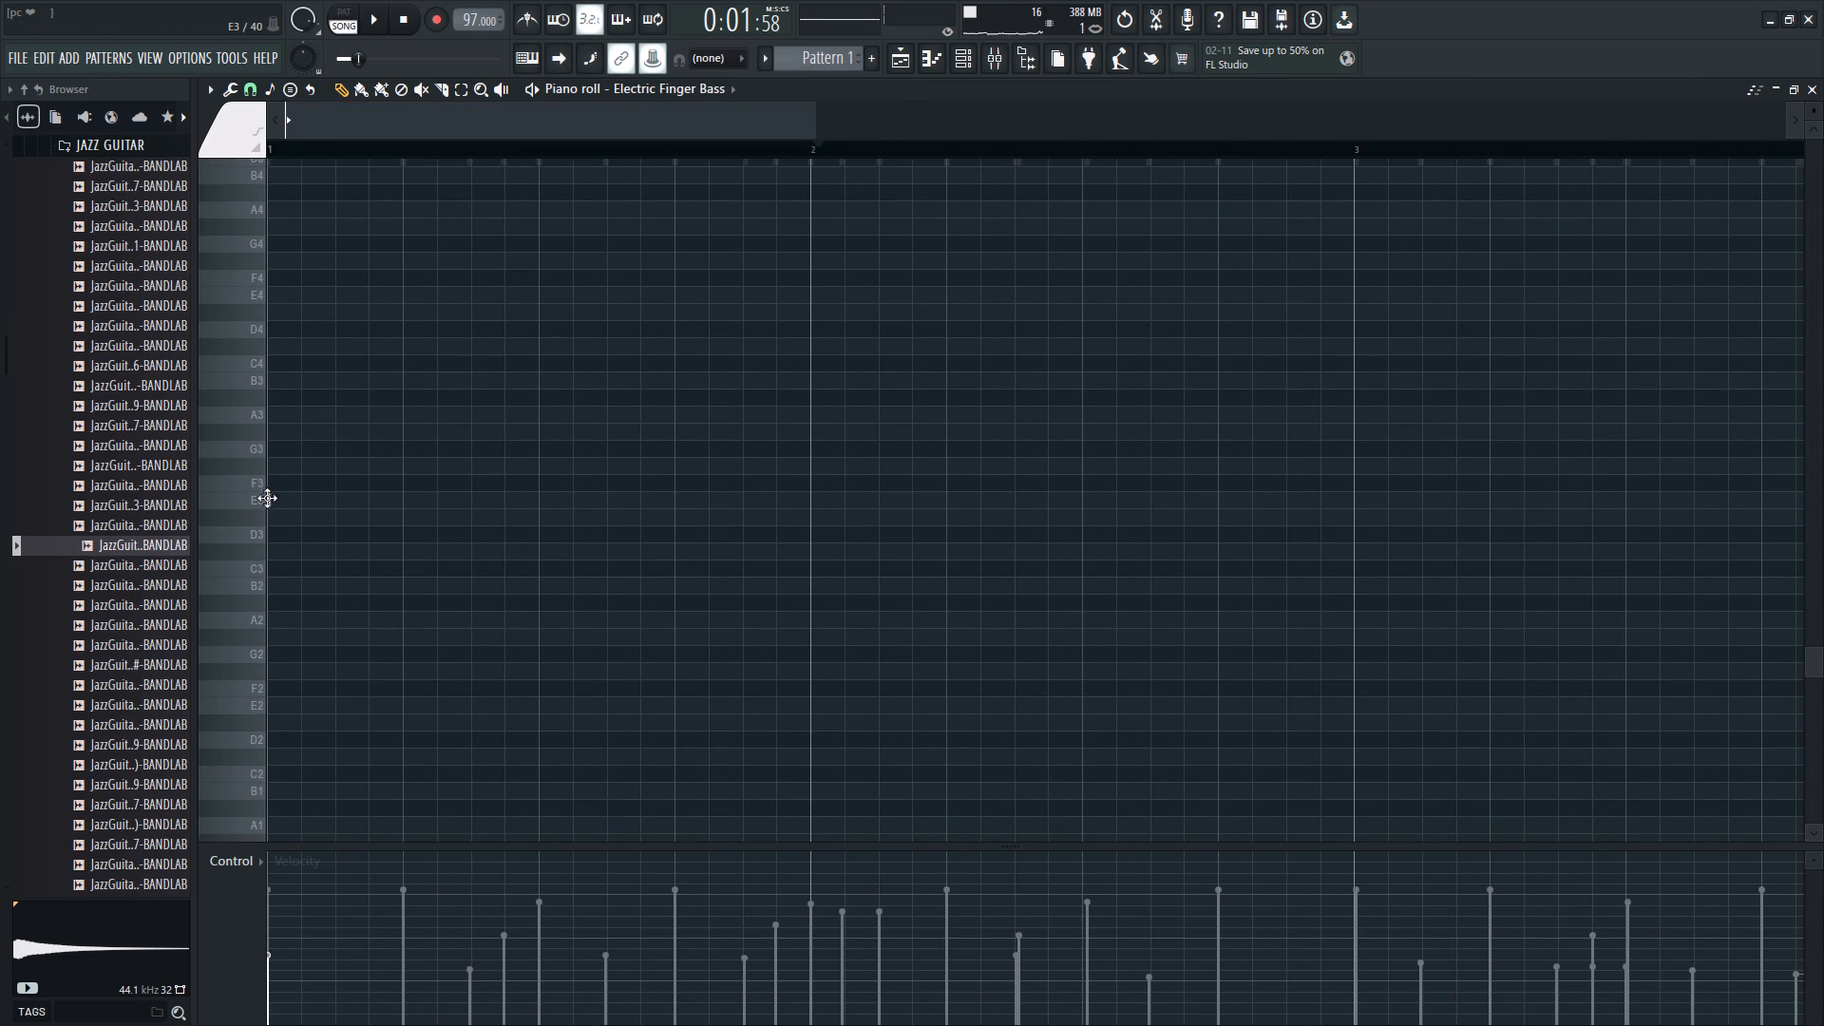
left_click(339, 11)
key("space")
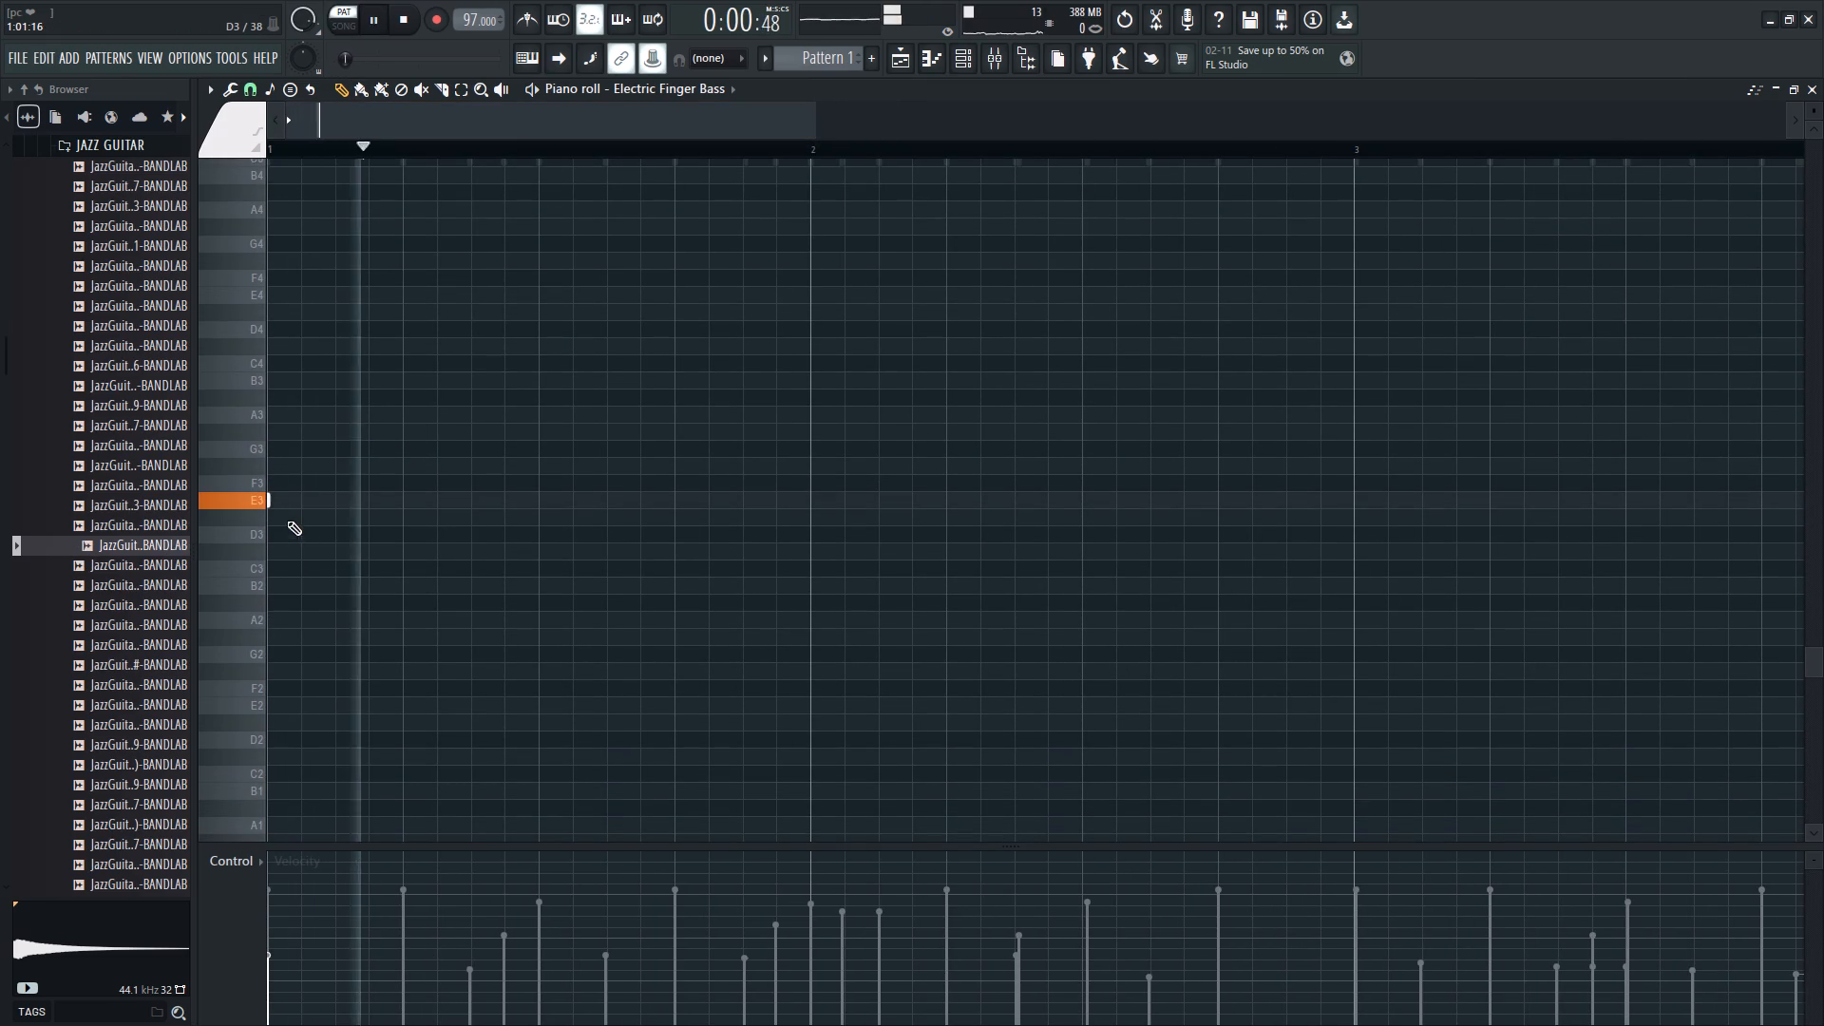
key("space")
left_click_drag(273, 503, 381, 504)
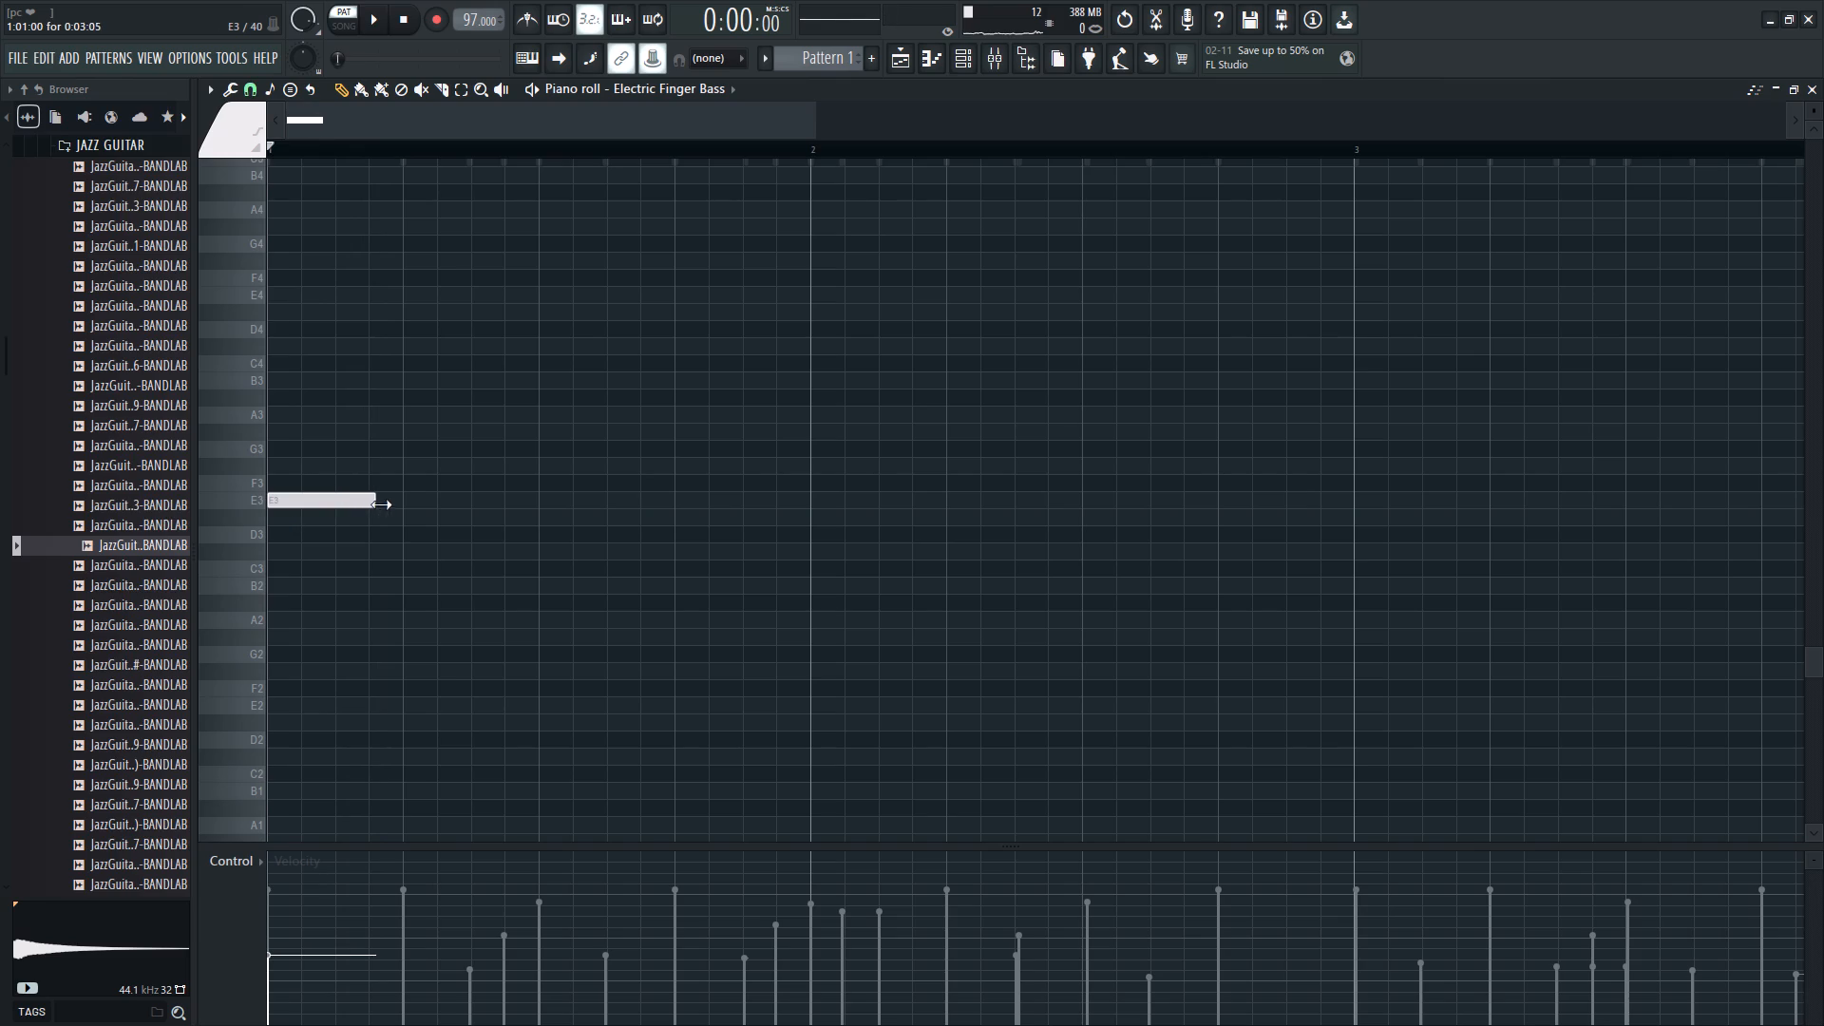
left_click_drag(381, 504, 382, 507)
key("space")
key("space")
Raise the first E3 note's velocity and shorten it to about two steps, checking it against the drums.
left_click_drag(278, 896, 256, 902)
key("space")
key("space")
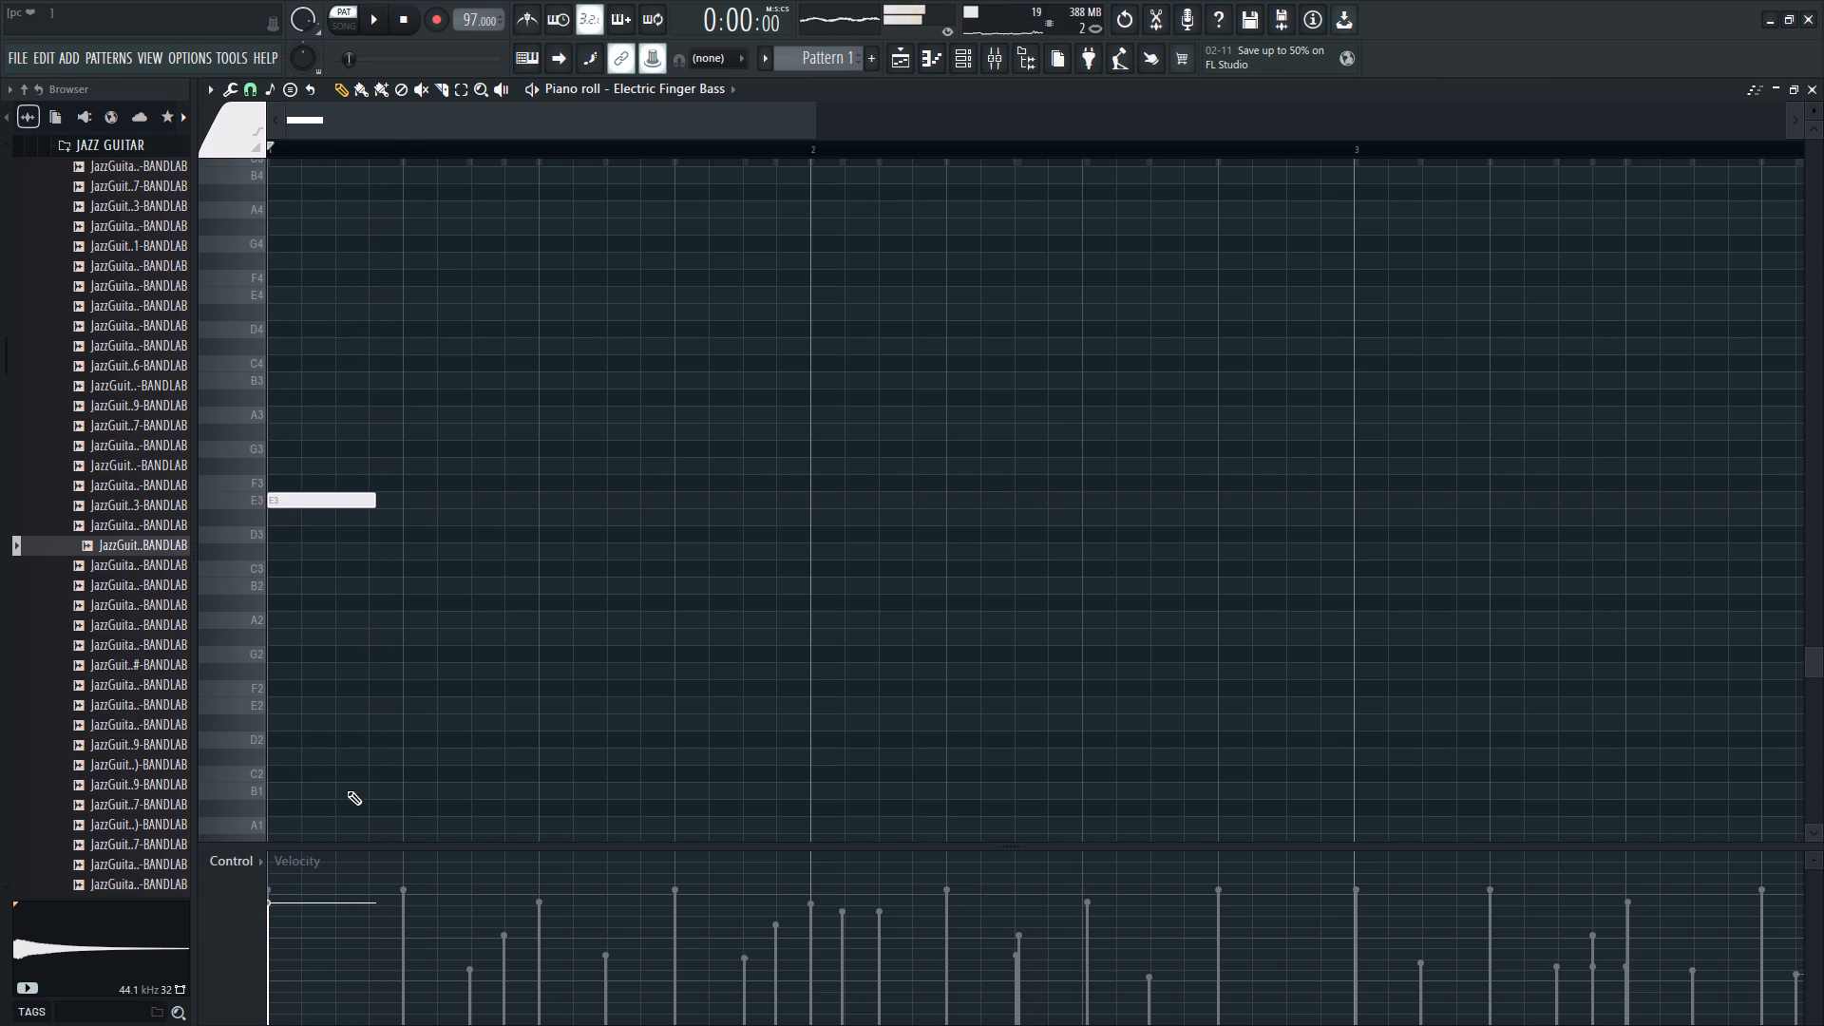
left_click_drag(372, 502, 329, 512)
key("space")
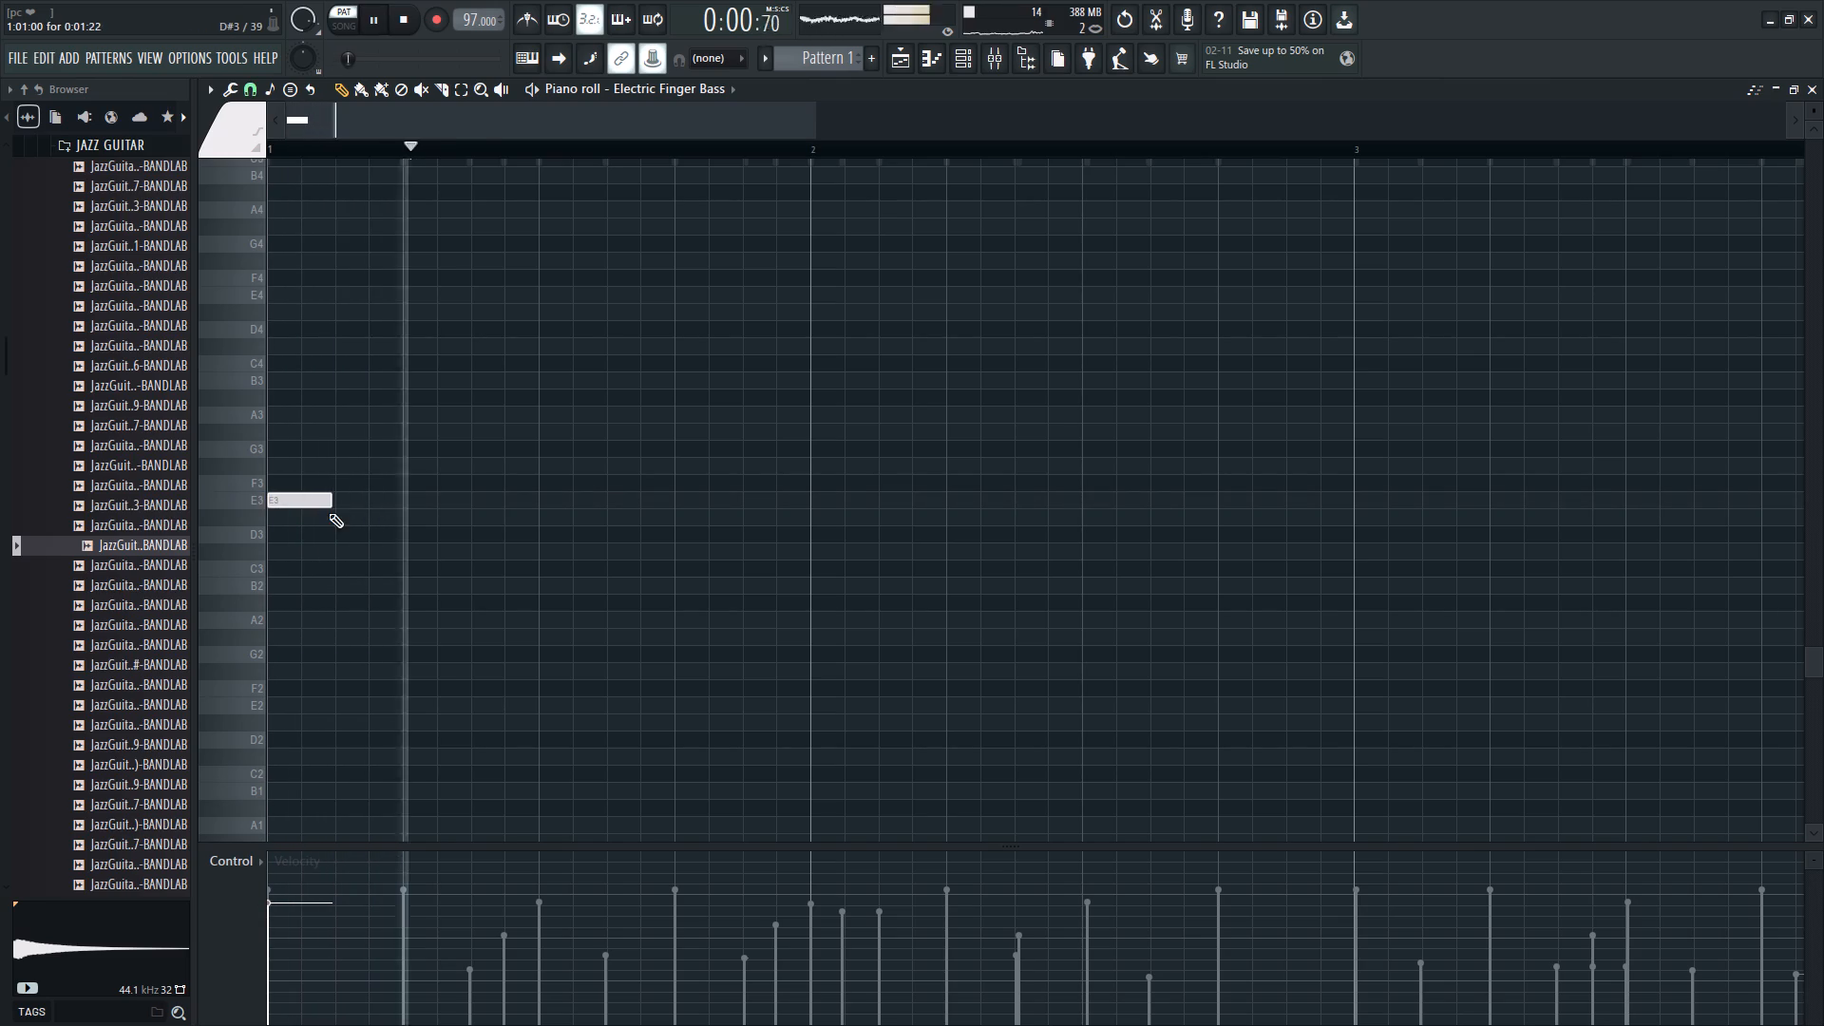
key("space")
key("space")
Add a second E3 note near the seventh step of bar 1, nudge it slightly early and shorten it to one step.
left_click(469, 500)
key("space")
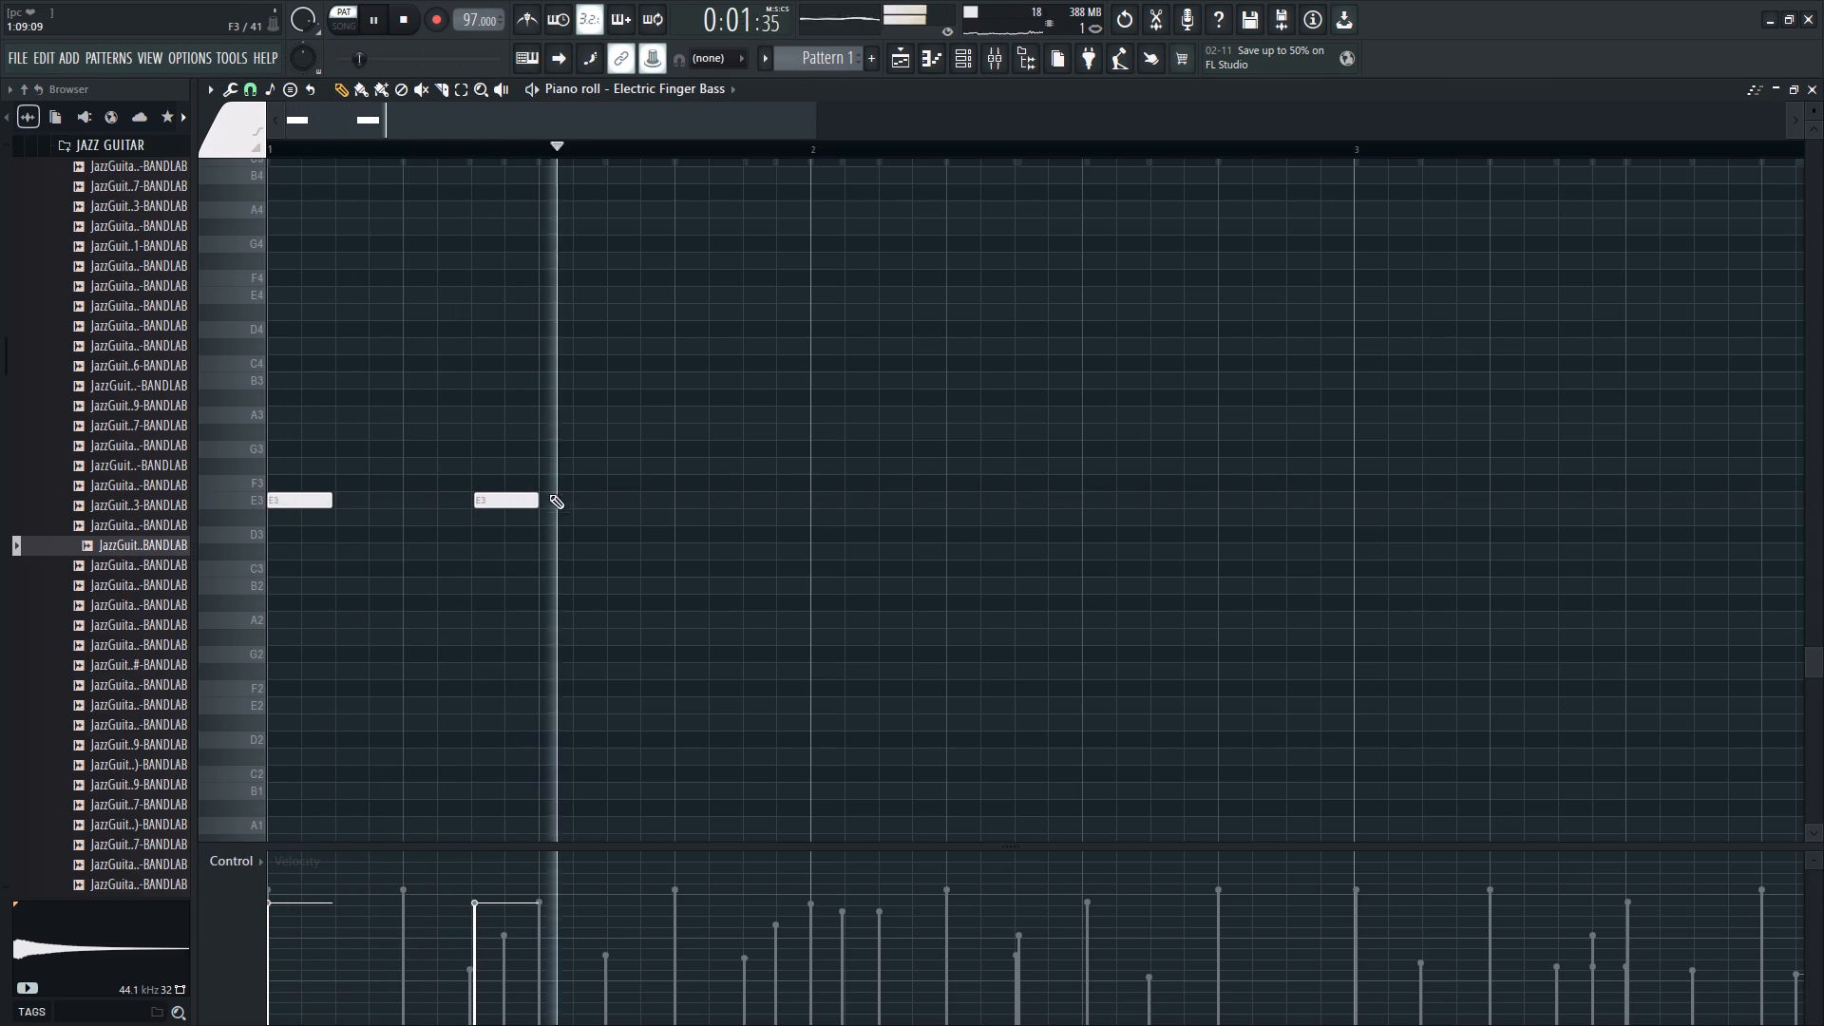
left_click(518, 501)
key("space")
key("space")
left_click_drag(531, 504, 500, 510)
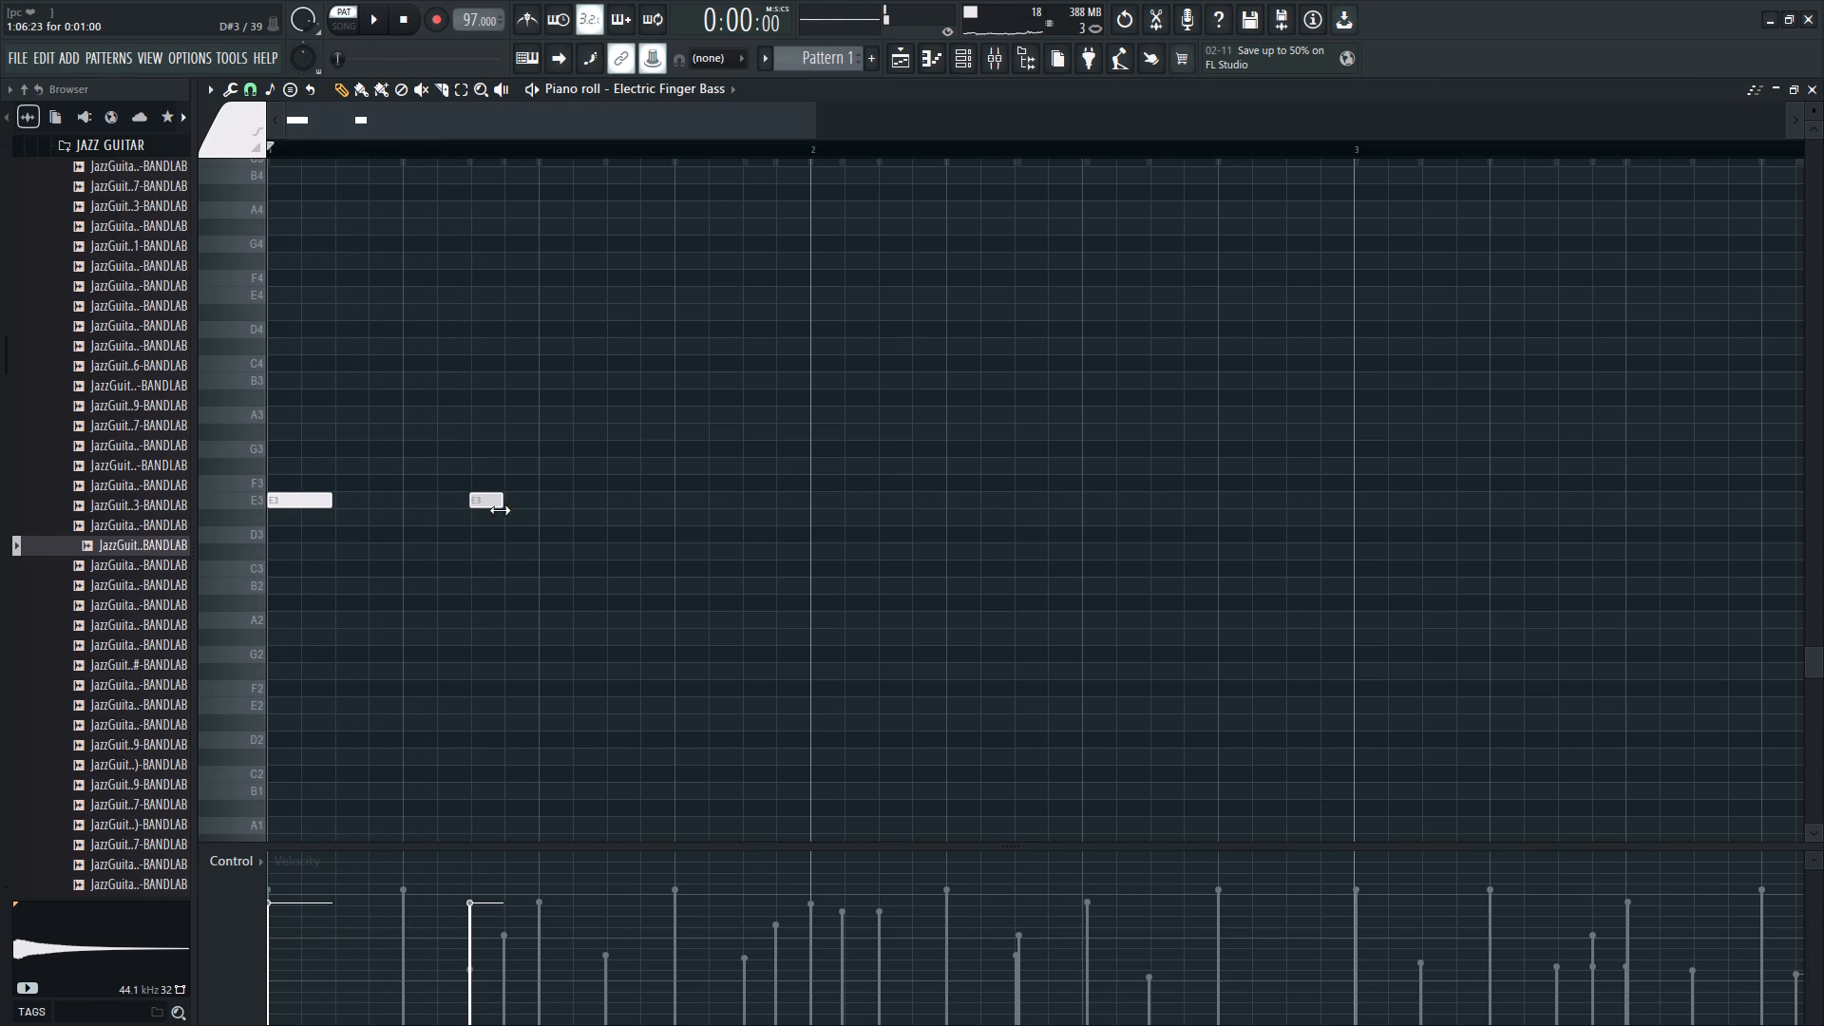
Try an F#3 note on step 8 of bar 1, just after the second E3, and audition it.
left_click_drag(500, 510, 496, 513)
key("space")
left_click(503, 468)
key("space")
Delete the notes around steps 7 and 8 of bar 1, keeping only the opening E3.
right_click_drag(529, 459, 473, 504)
key("space")
left_click(316, 507)
key("space")
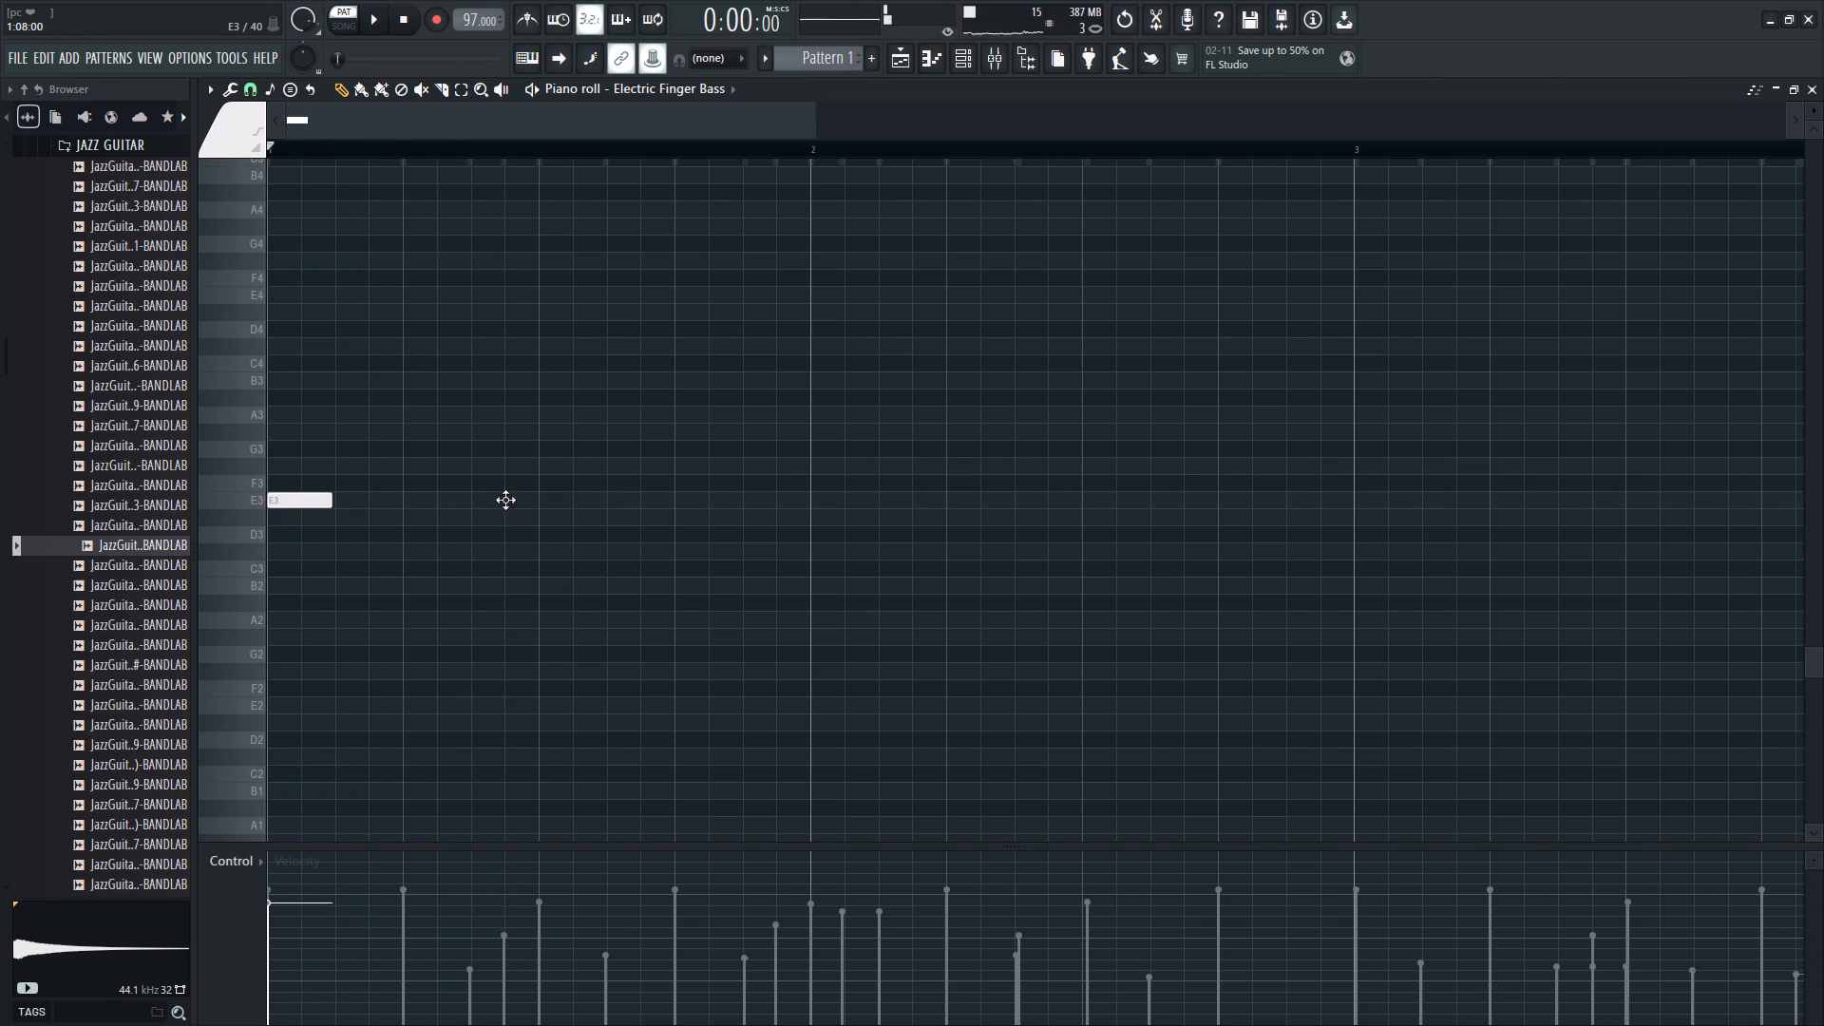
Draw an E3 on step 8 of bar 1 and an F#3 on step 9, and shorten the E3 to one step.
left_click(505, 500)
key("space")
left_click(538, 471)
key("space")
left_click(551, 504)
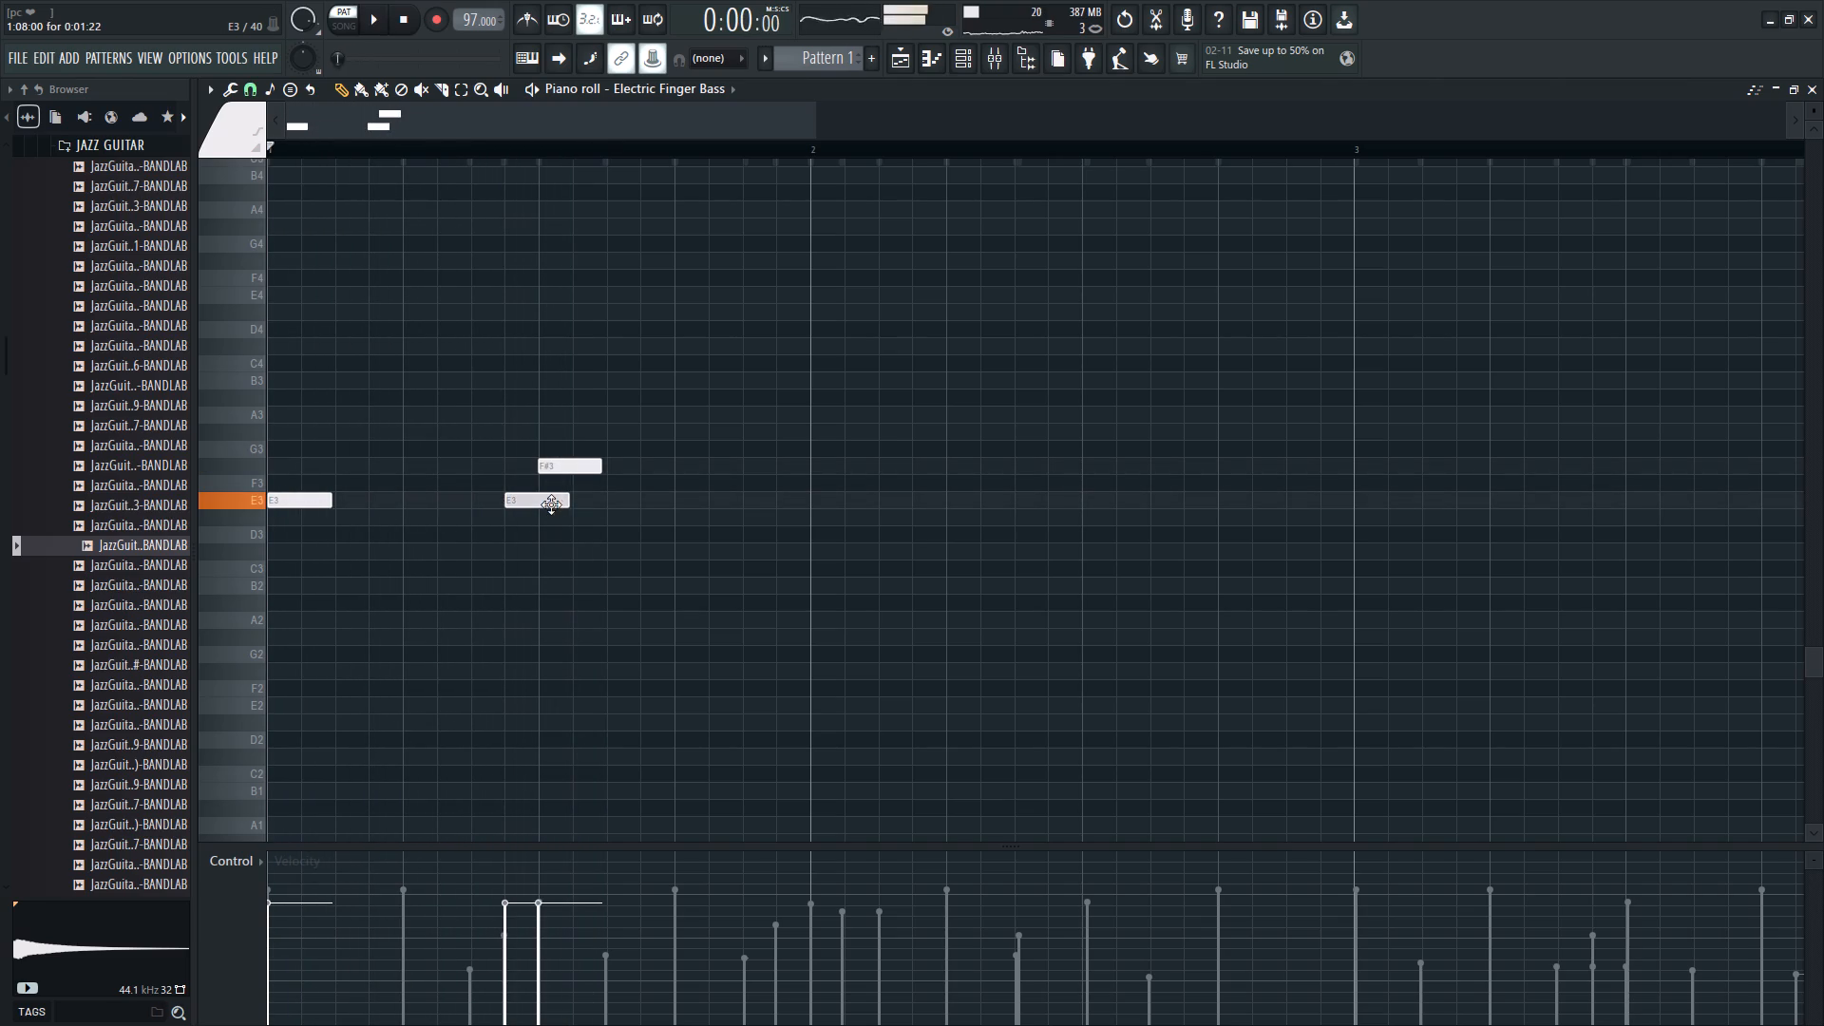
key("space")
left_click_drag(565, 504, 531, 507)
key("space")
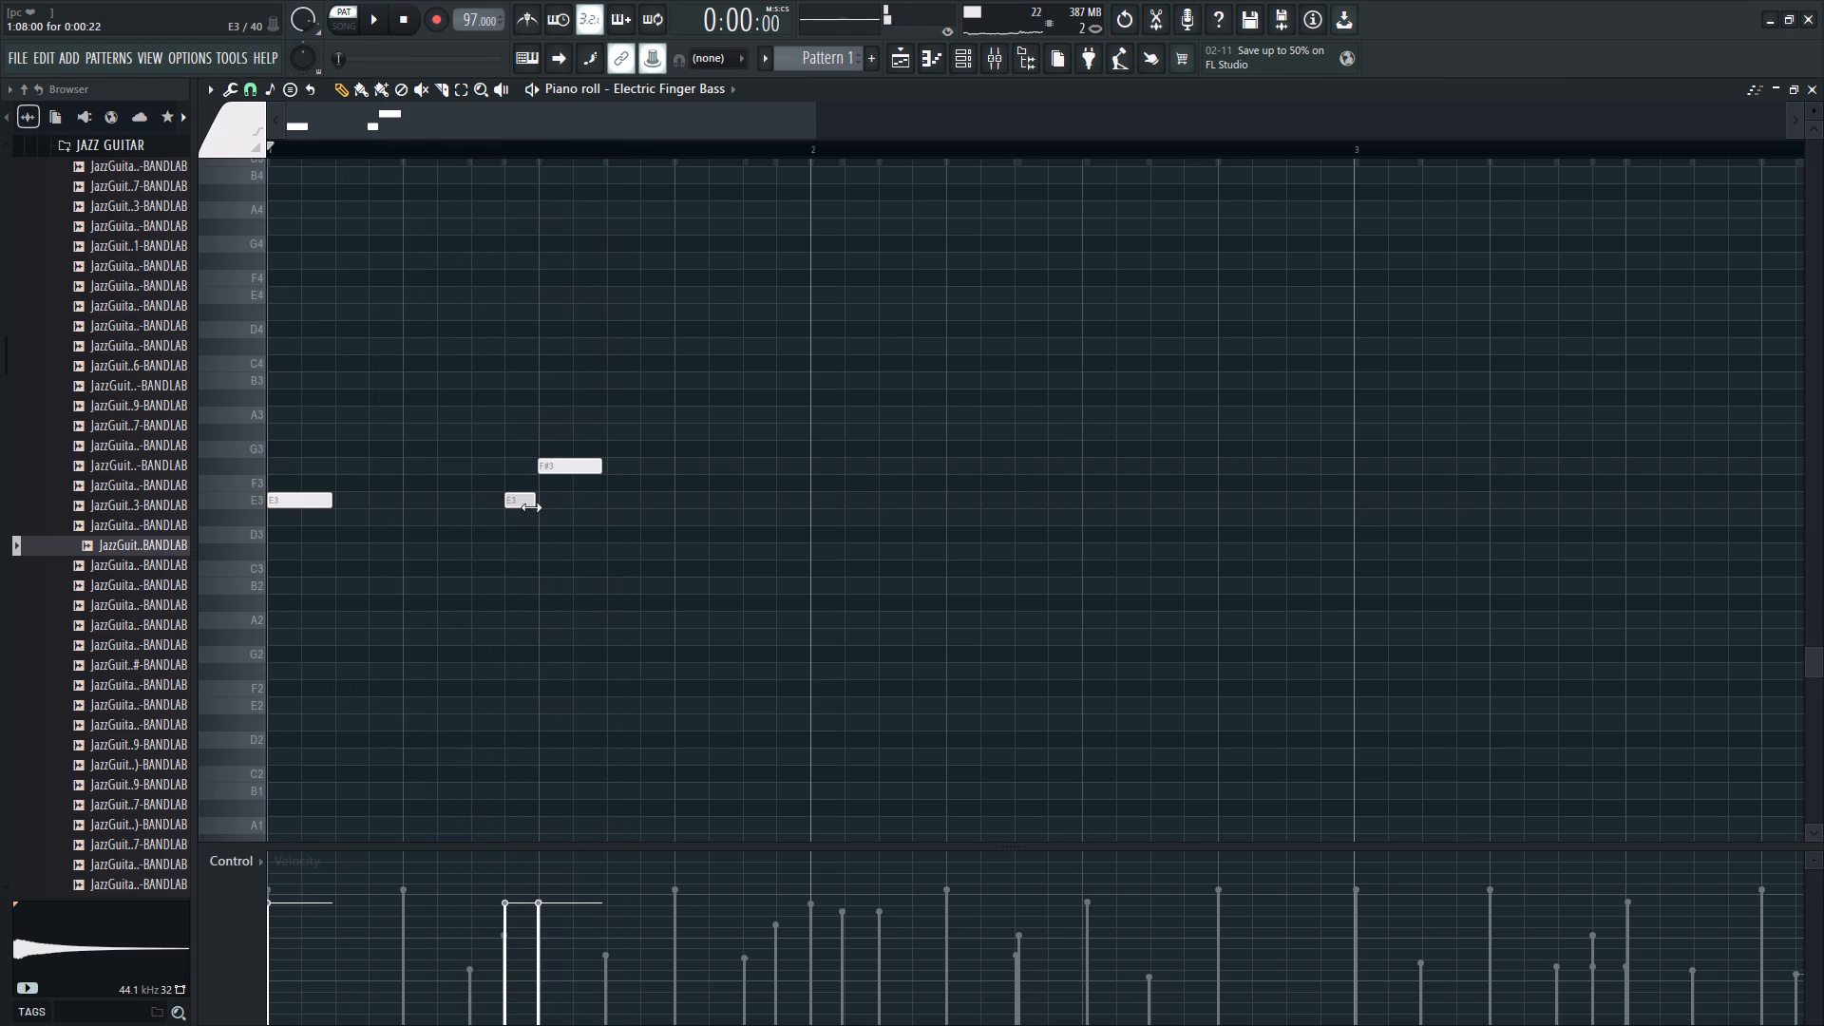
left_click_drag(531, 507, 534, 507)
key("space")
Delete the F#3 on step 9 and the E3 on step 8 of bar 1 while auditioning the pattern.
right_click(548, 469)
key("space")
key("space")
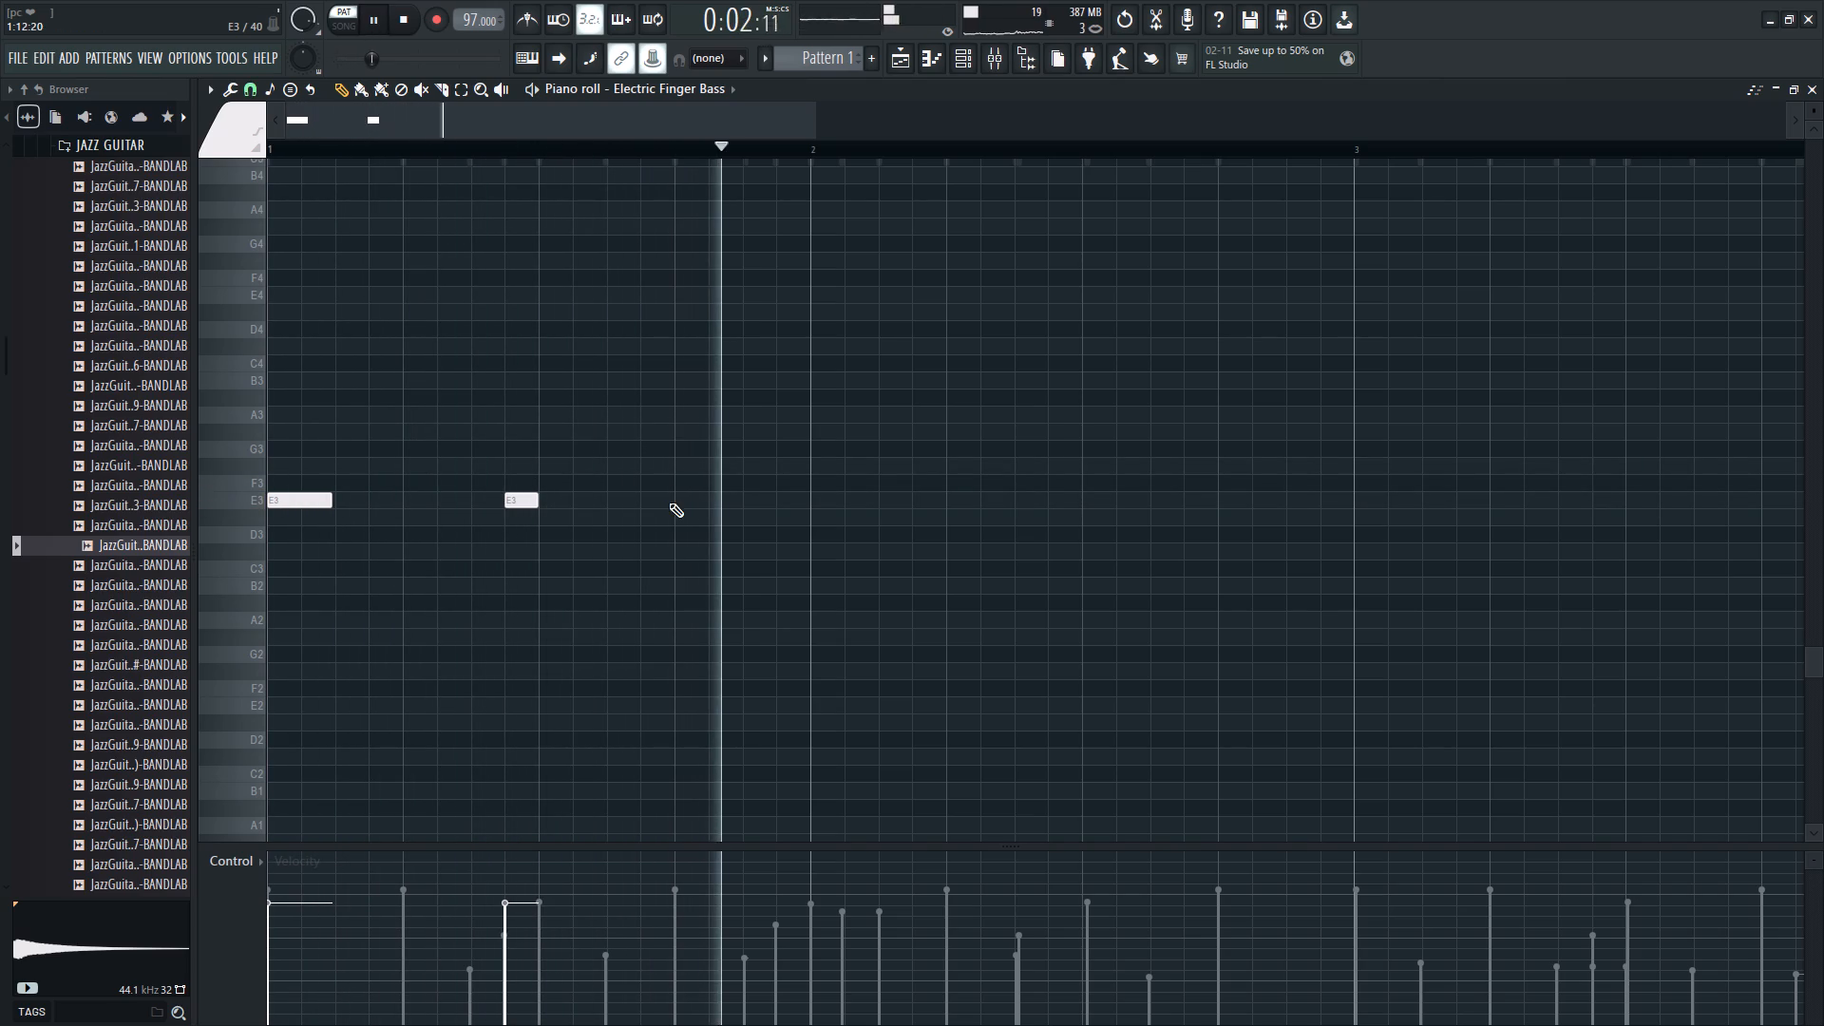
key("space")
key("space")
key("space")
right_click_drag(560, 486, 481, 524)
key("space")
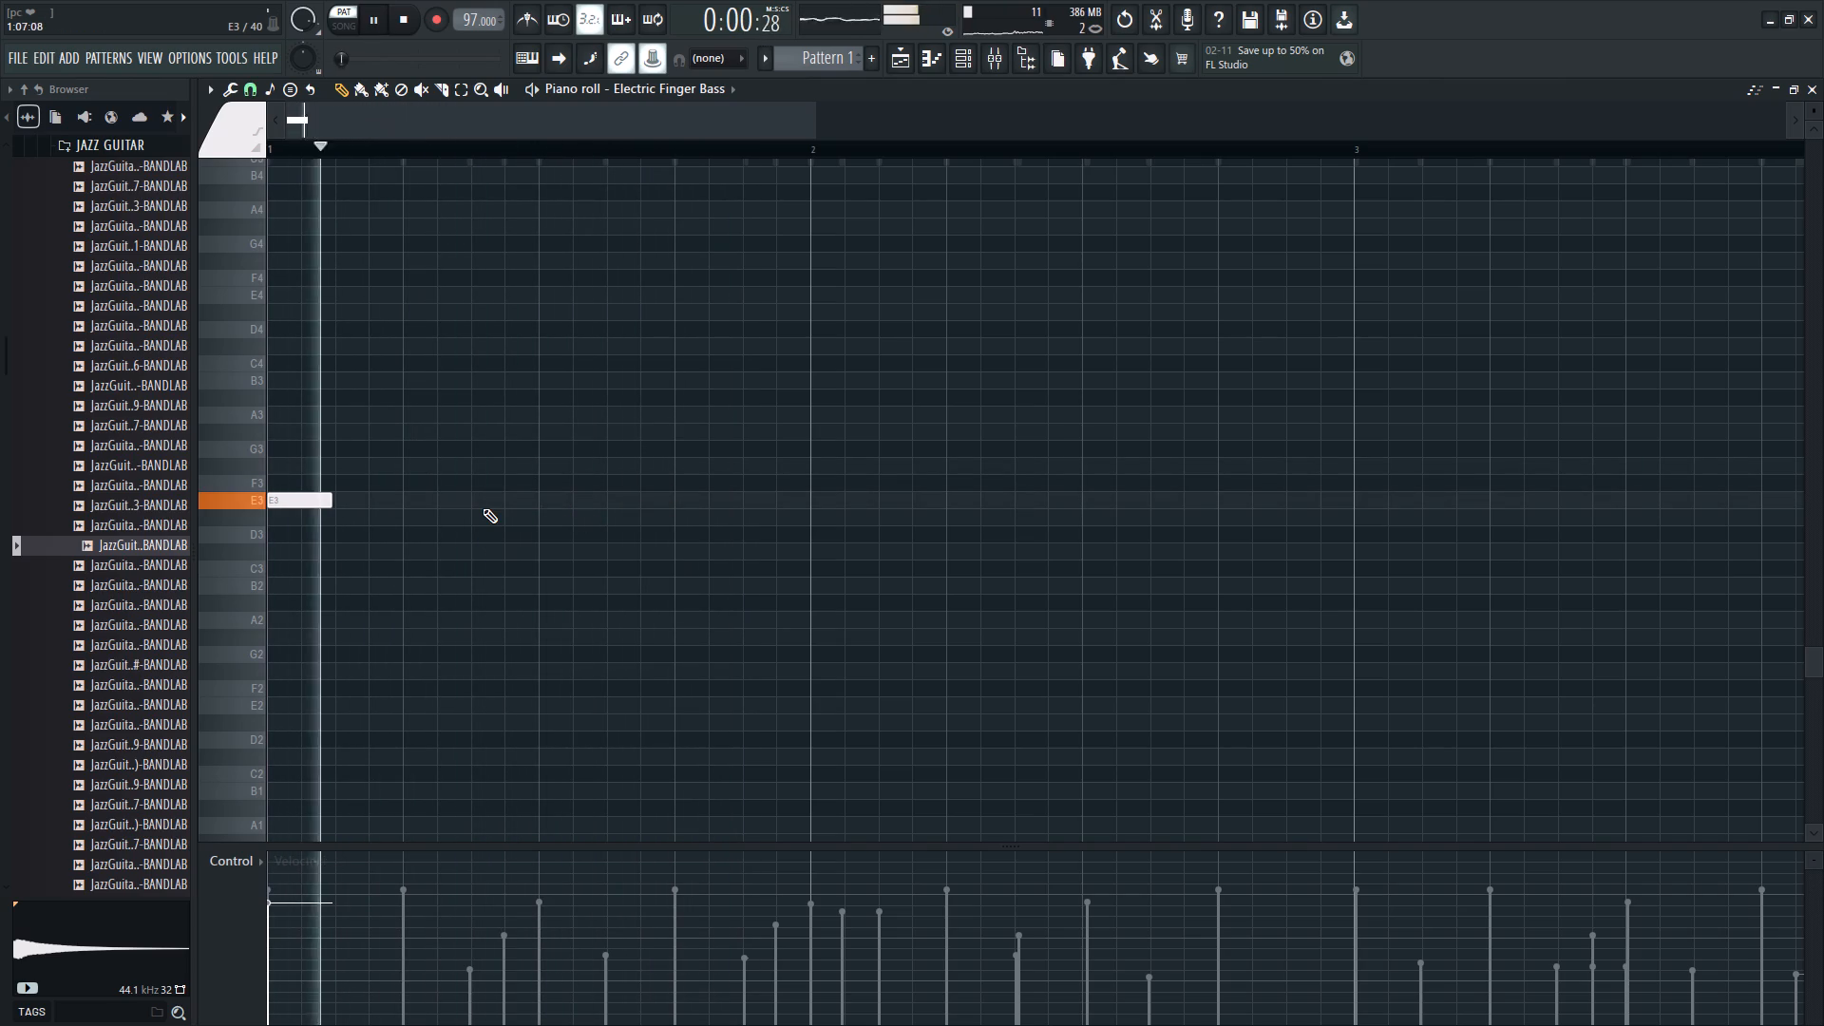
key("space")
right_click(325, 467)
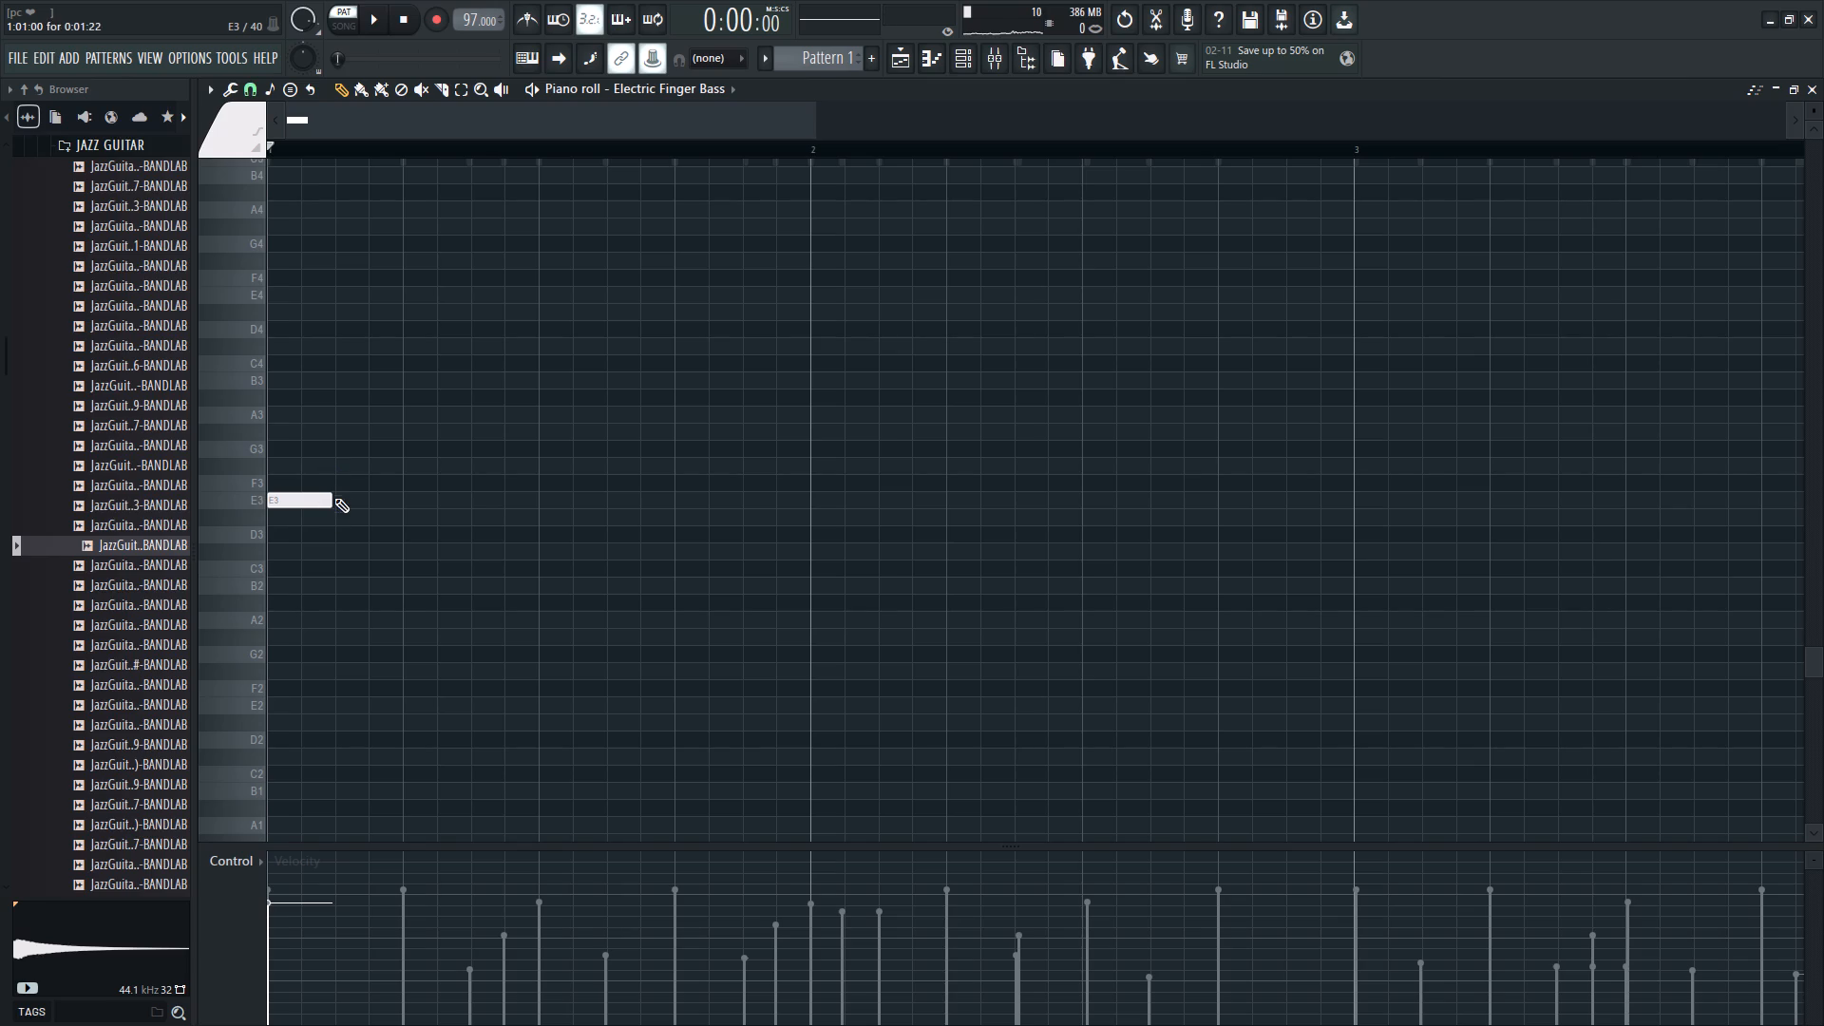
Lengthen the opening E3 note to just over three steps, checking its length against the drums.
left_click_drag(332, 497, 502, 498)
key("space")
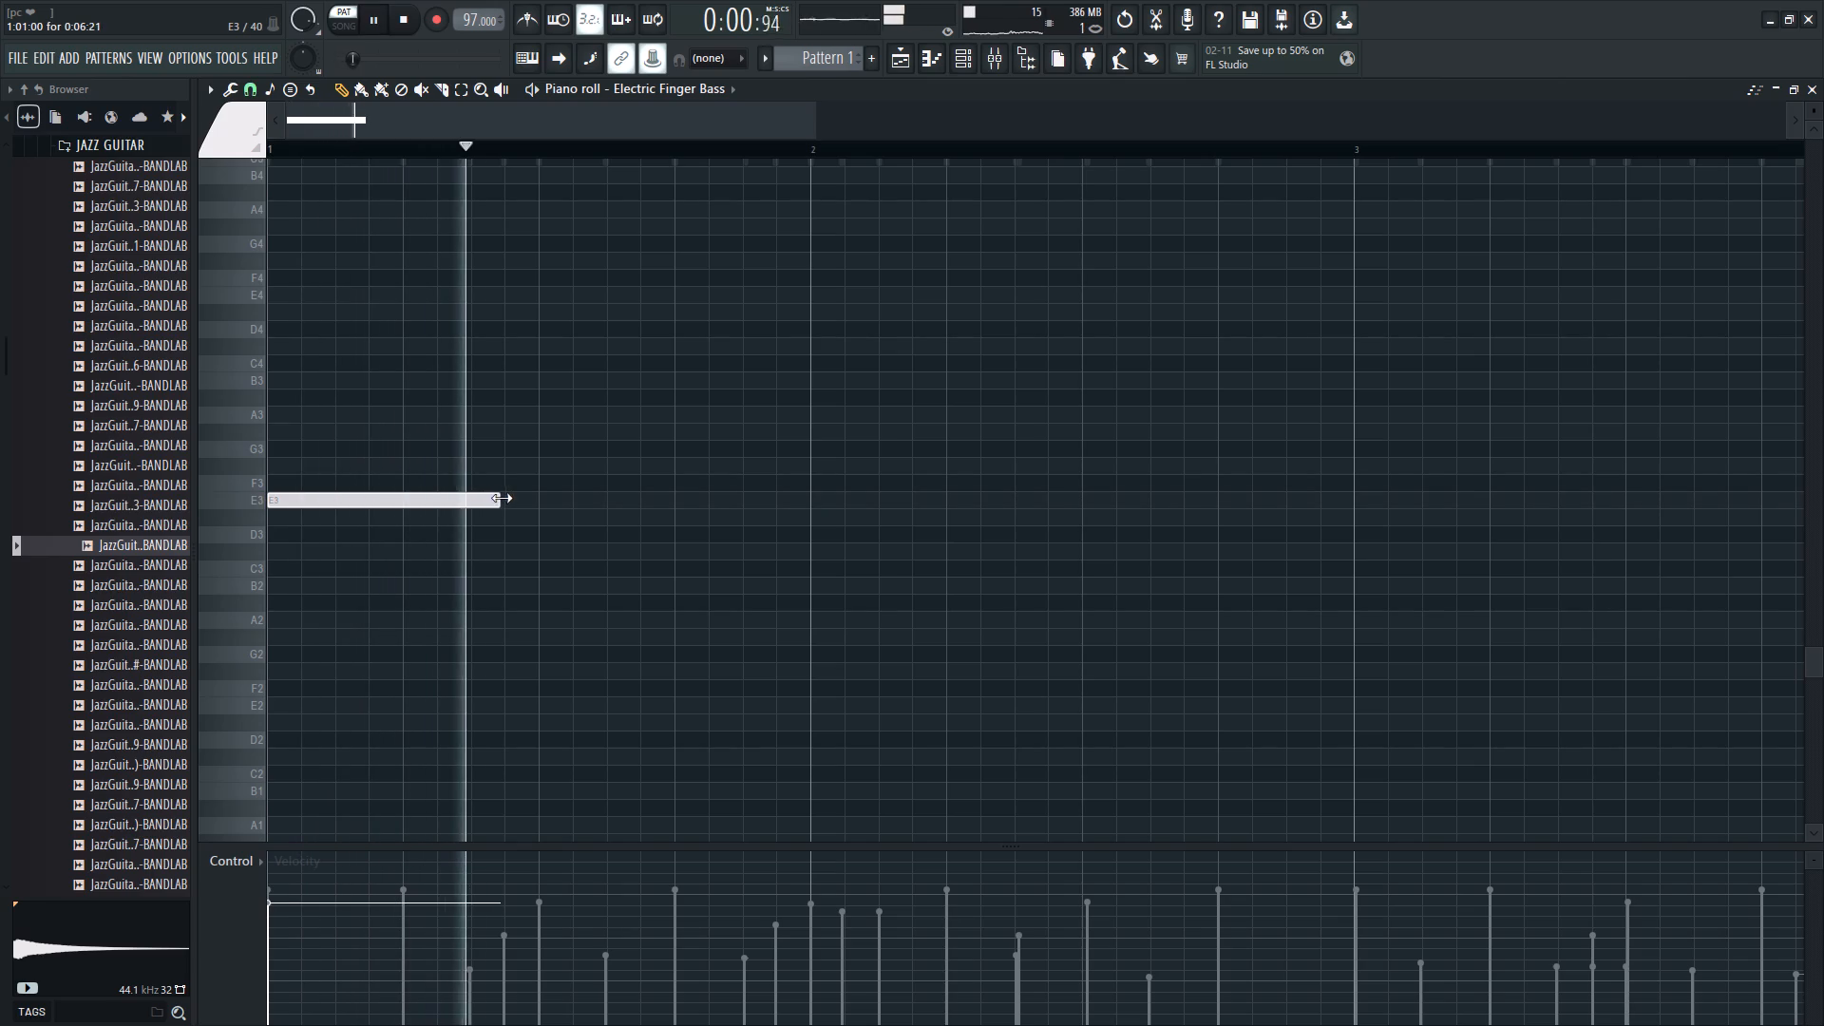
left_click_drag(502, 498, 403, 514)
key("space")
key("space")
key("space")
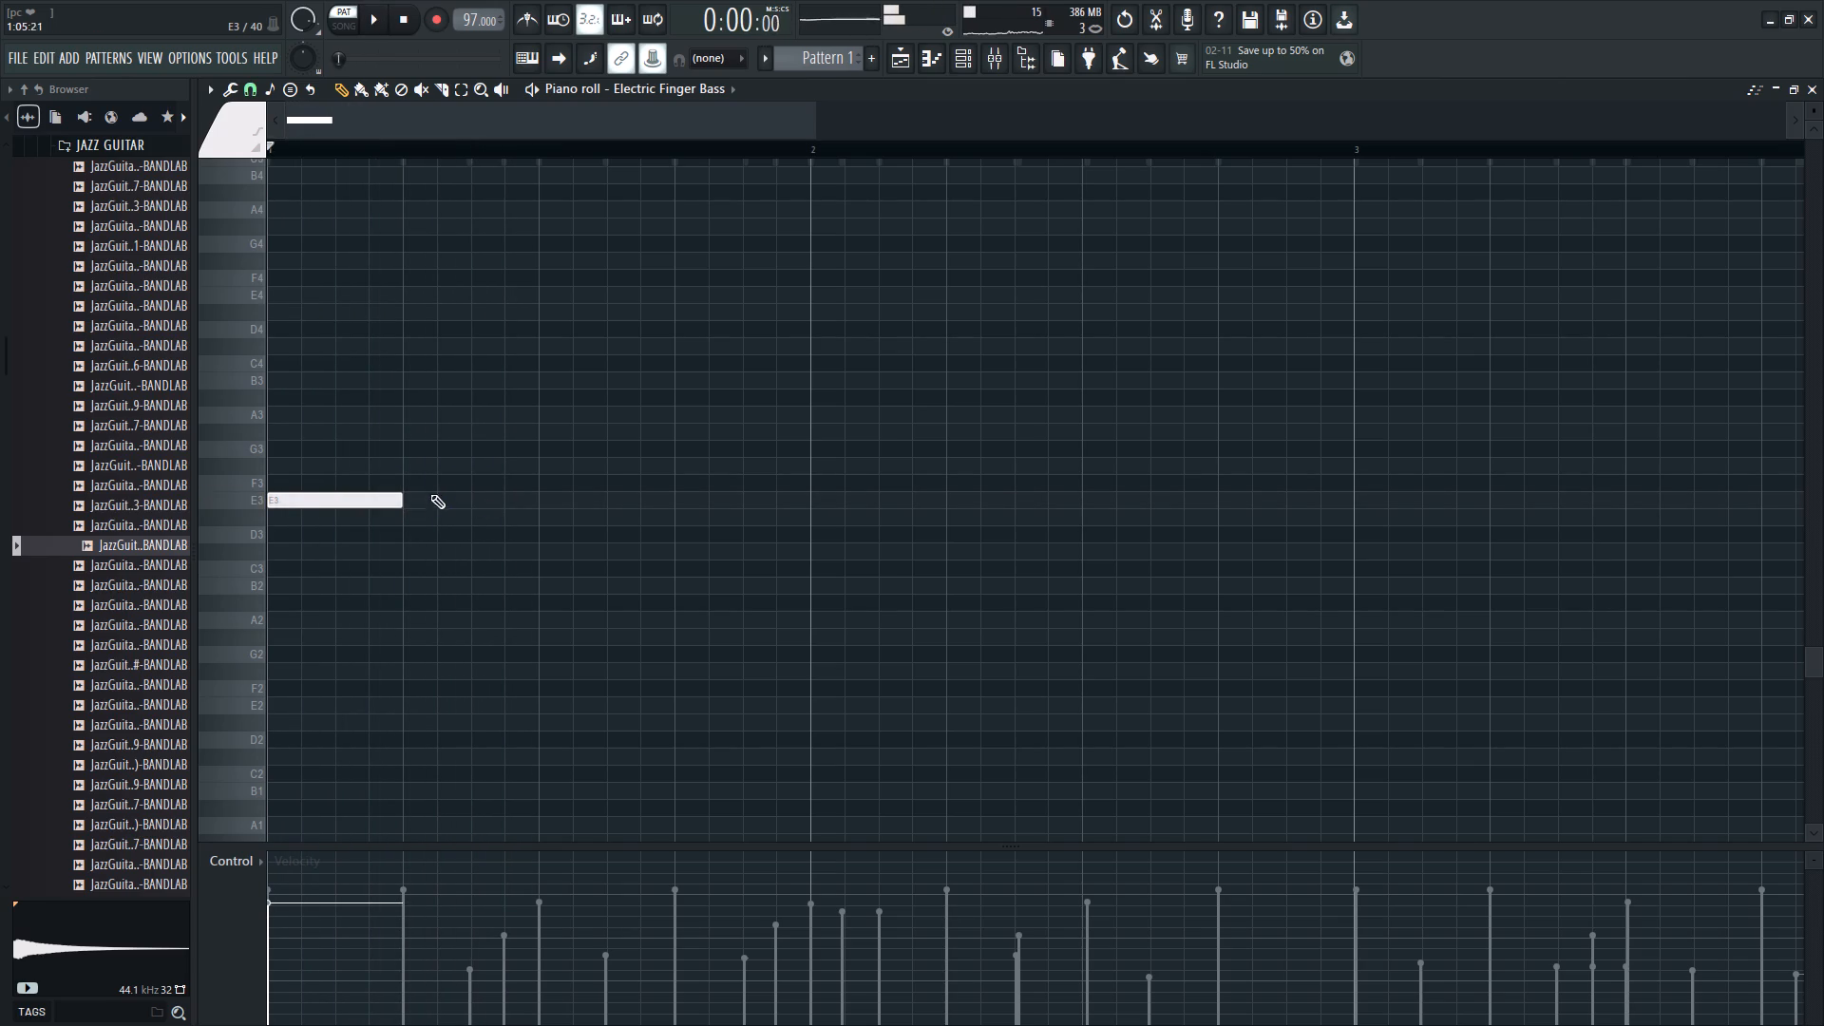
key("space")
key("space")
left_click_drag(398, 503, 370, 505)
key("space")
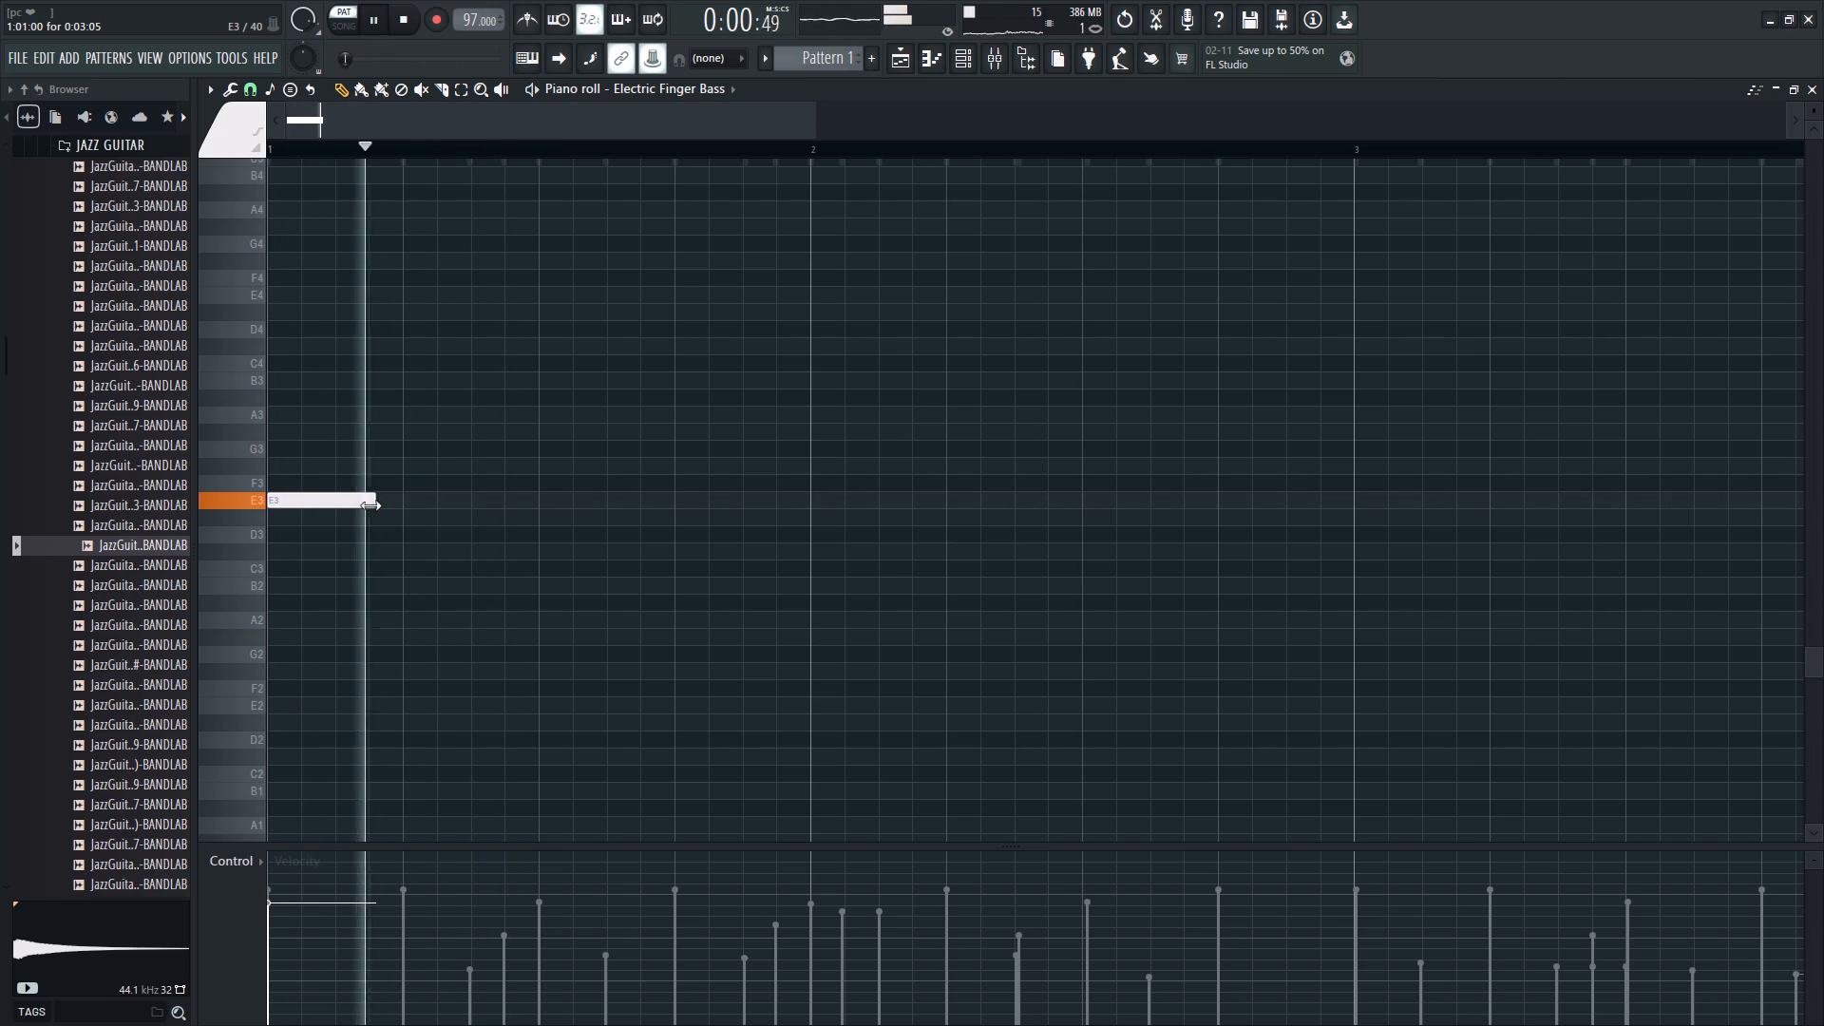
key("space")
key("space")
key("space")
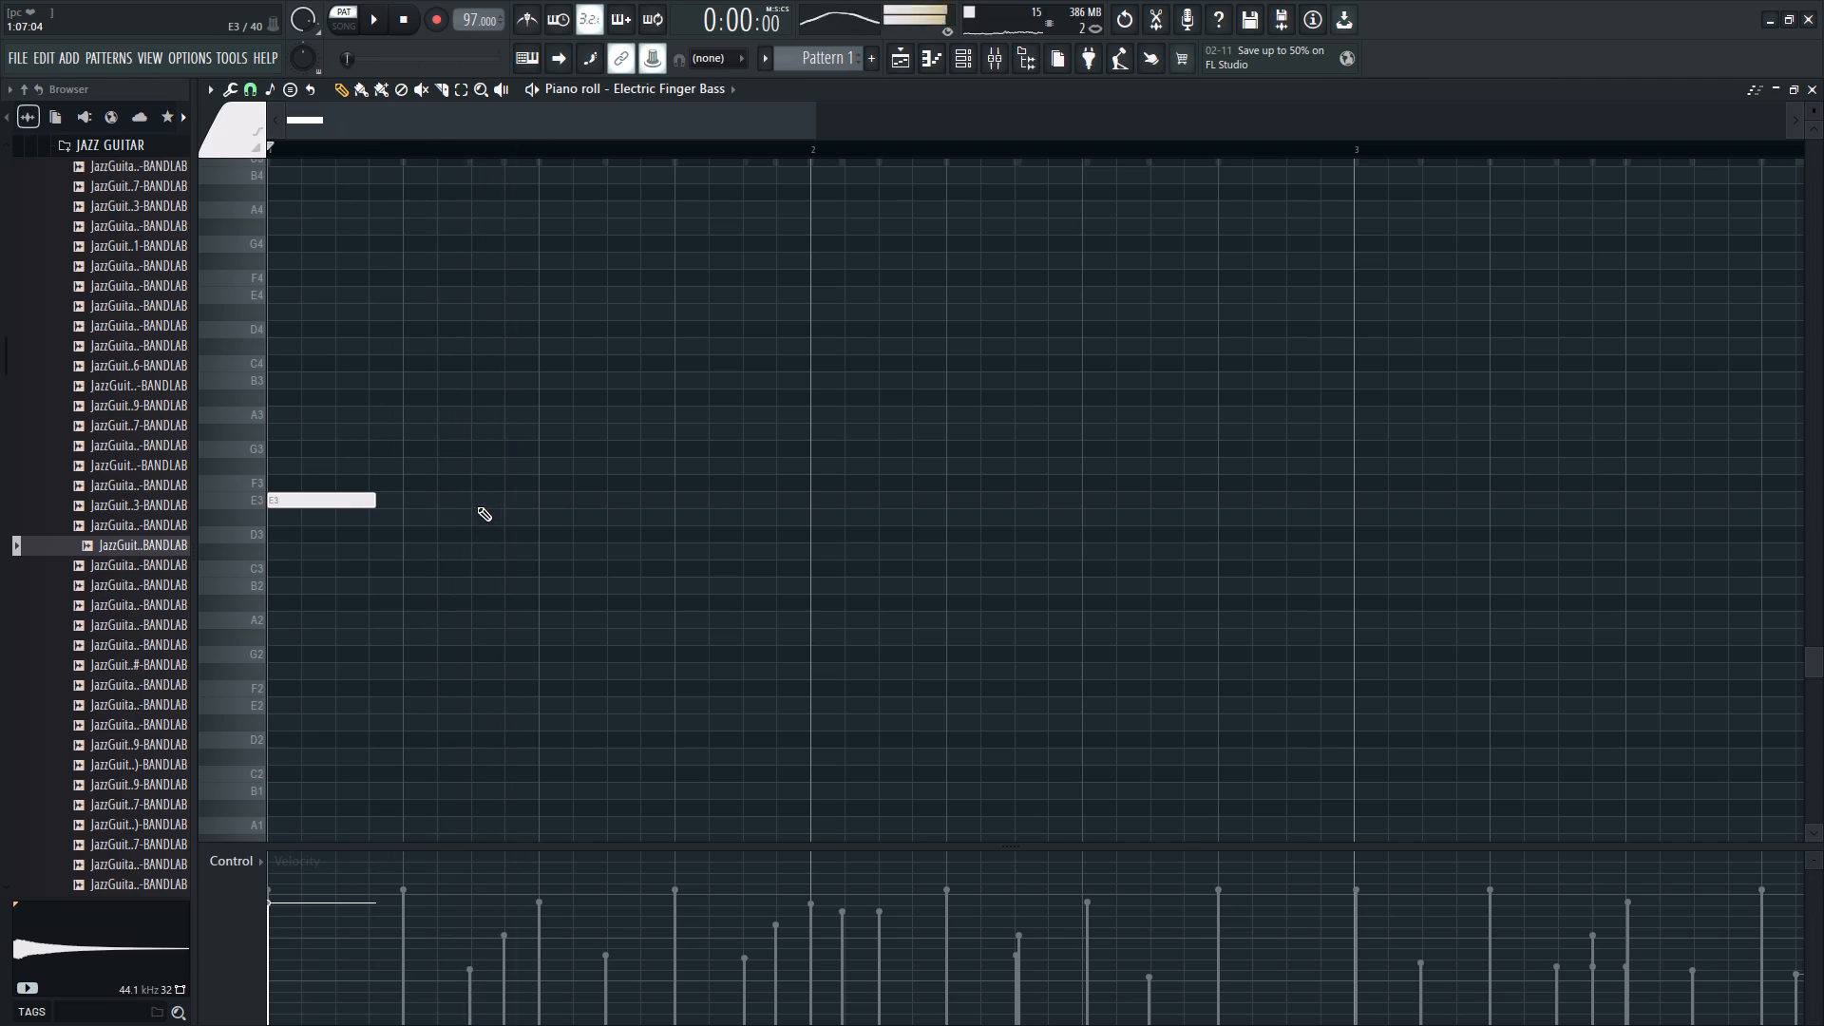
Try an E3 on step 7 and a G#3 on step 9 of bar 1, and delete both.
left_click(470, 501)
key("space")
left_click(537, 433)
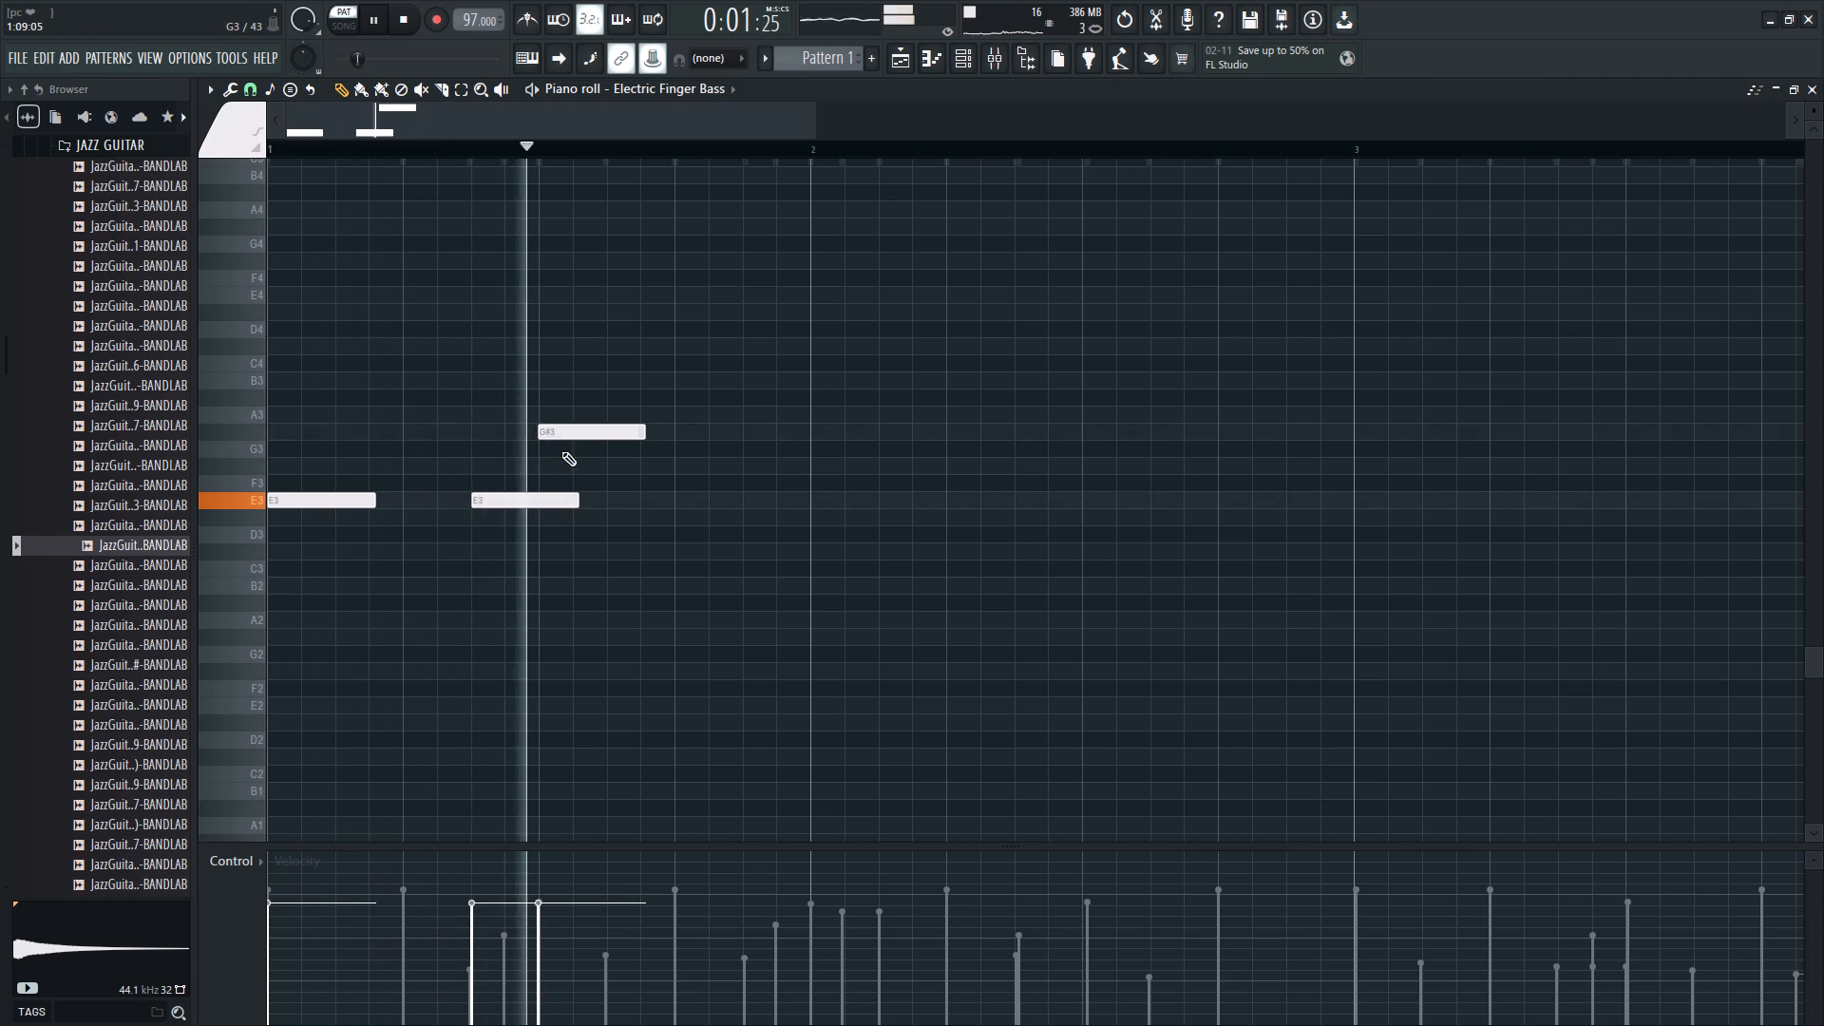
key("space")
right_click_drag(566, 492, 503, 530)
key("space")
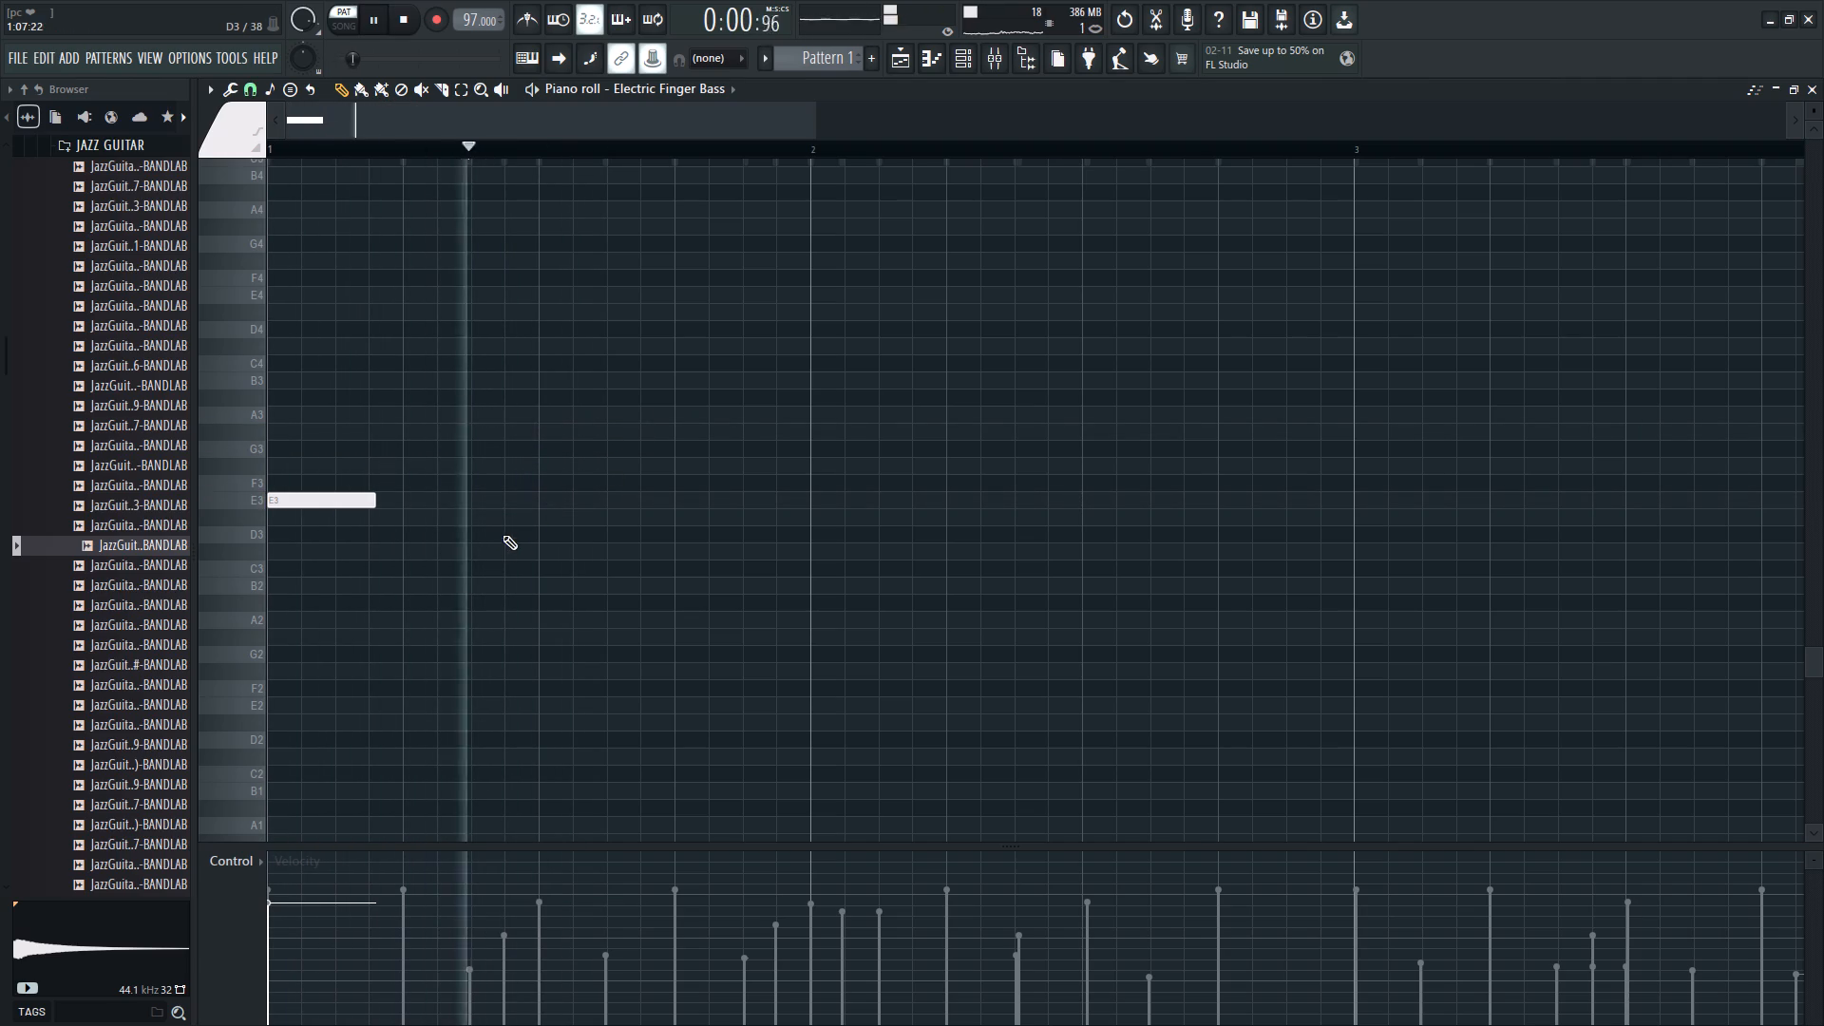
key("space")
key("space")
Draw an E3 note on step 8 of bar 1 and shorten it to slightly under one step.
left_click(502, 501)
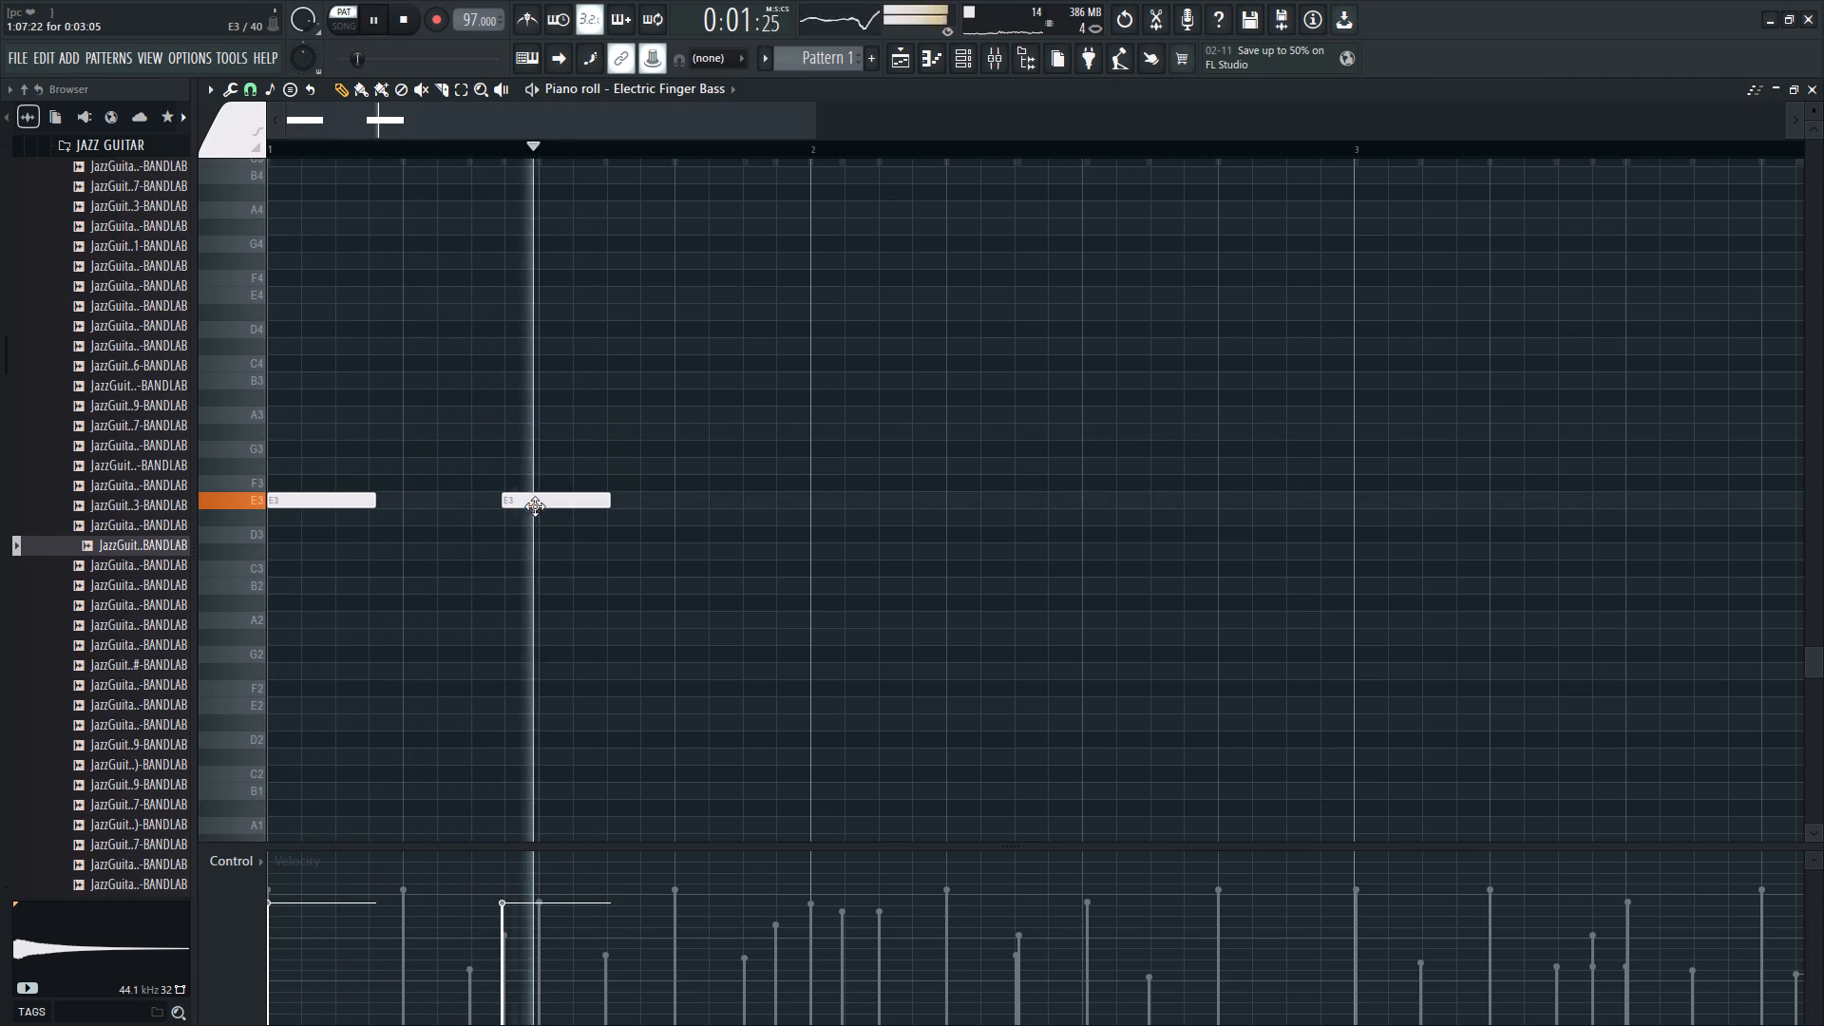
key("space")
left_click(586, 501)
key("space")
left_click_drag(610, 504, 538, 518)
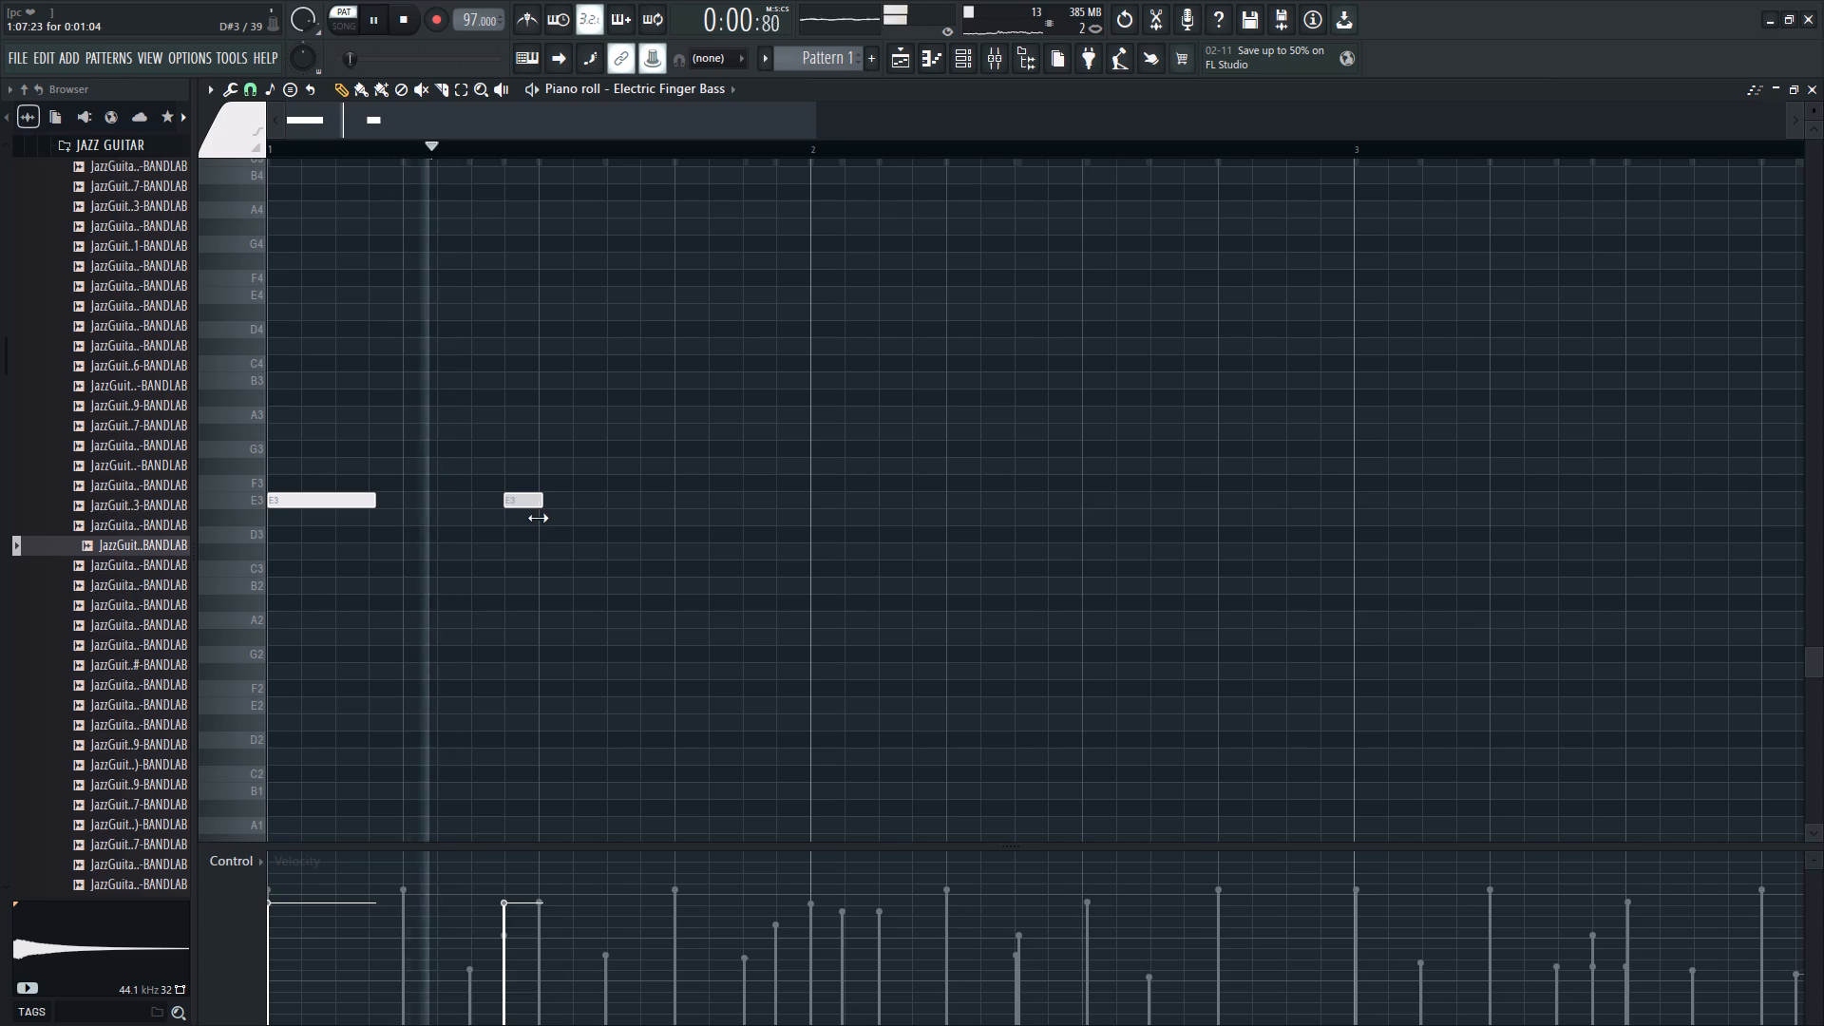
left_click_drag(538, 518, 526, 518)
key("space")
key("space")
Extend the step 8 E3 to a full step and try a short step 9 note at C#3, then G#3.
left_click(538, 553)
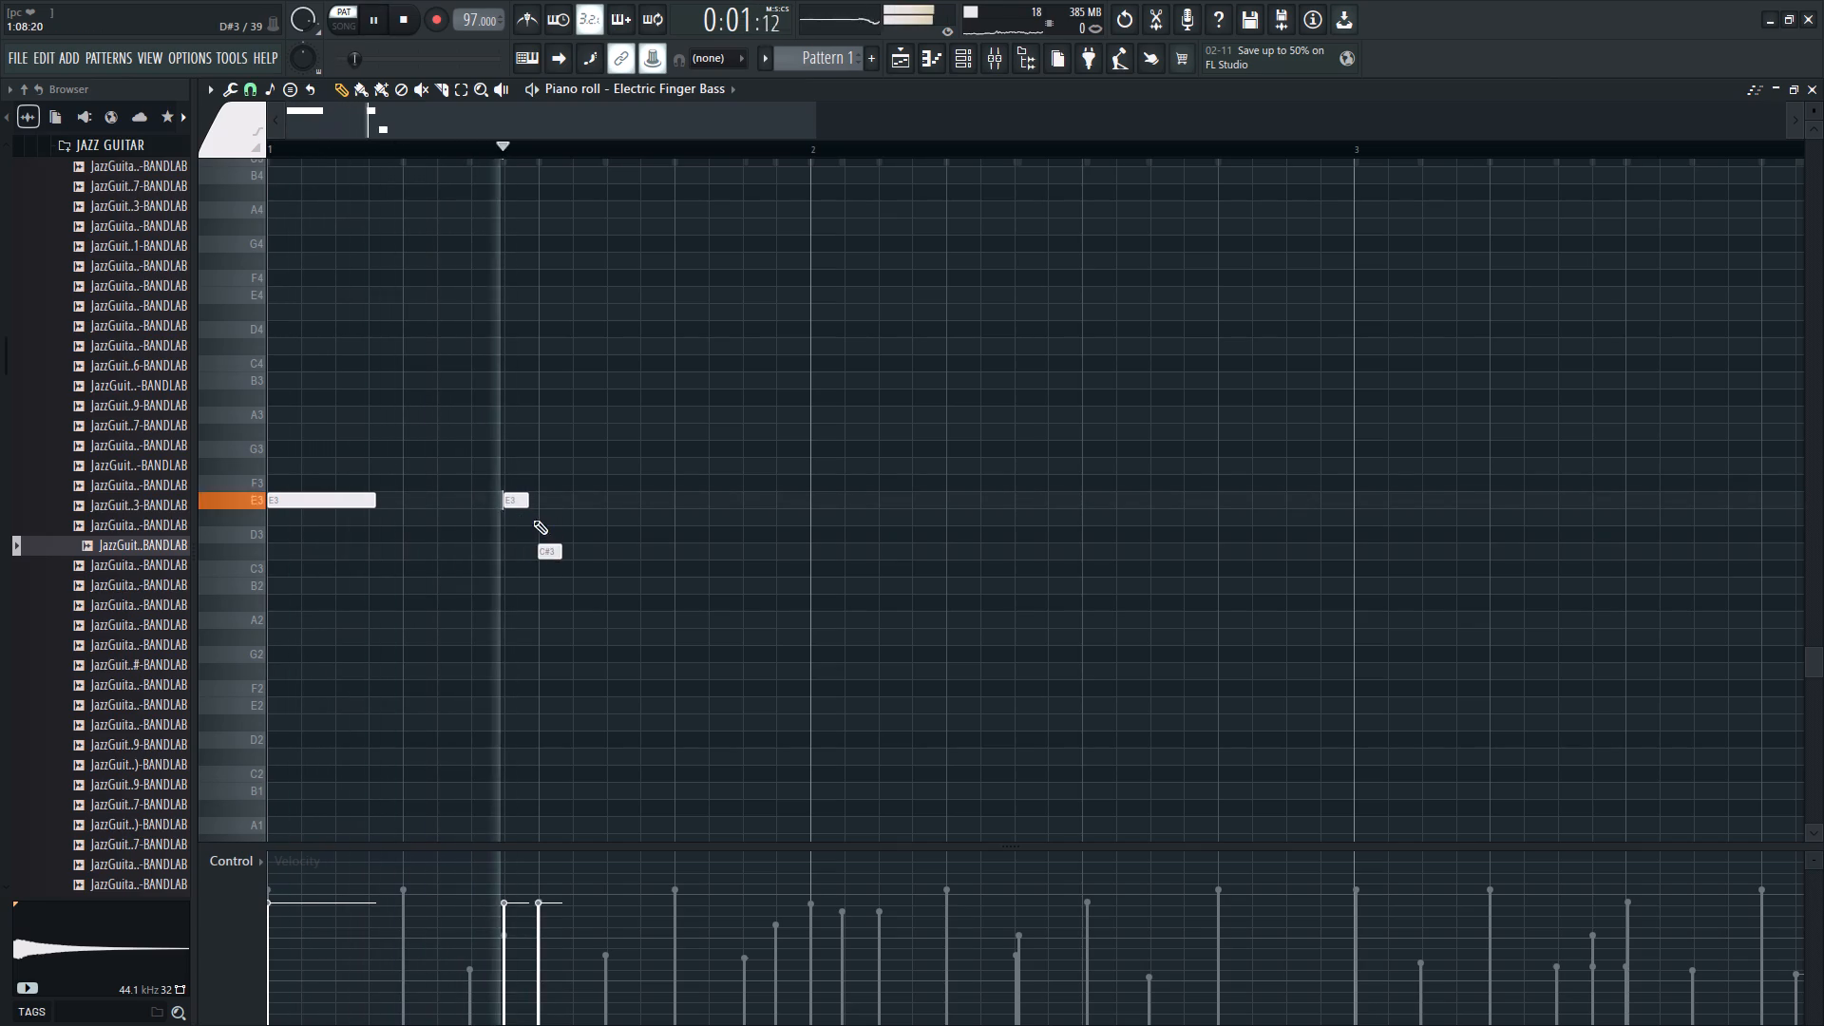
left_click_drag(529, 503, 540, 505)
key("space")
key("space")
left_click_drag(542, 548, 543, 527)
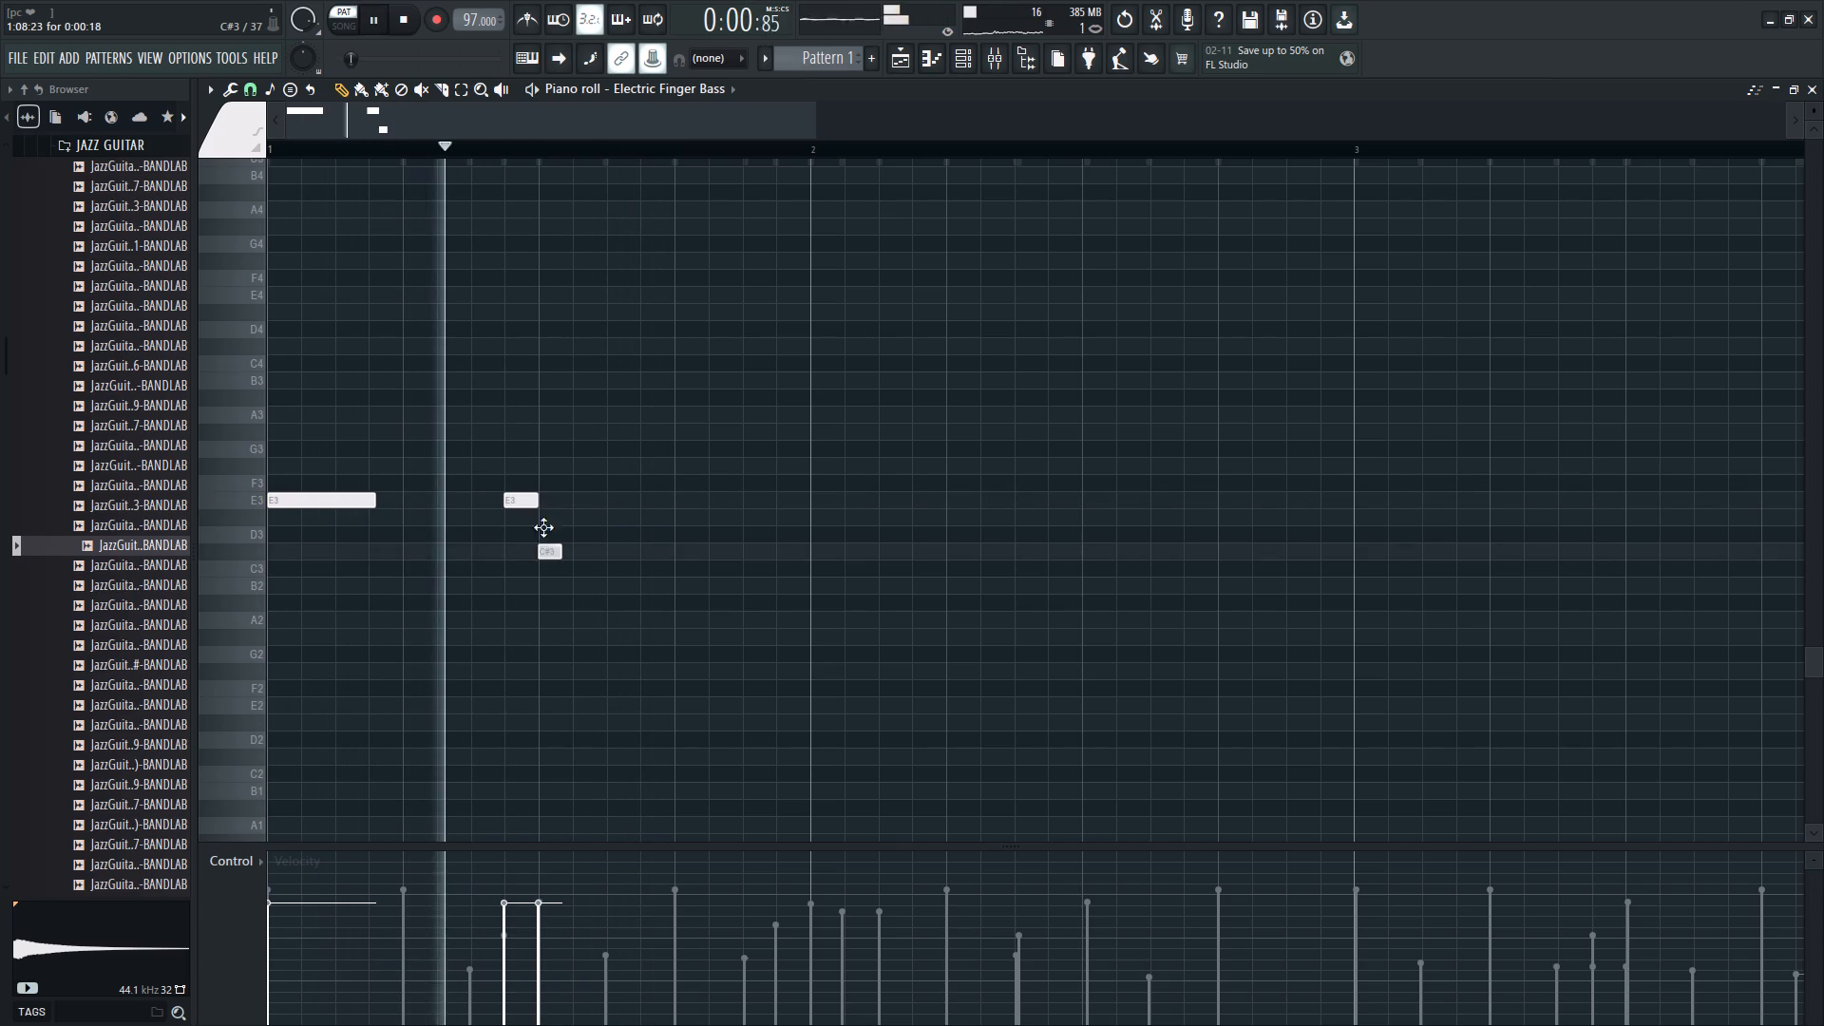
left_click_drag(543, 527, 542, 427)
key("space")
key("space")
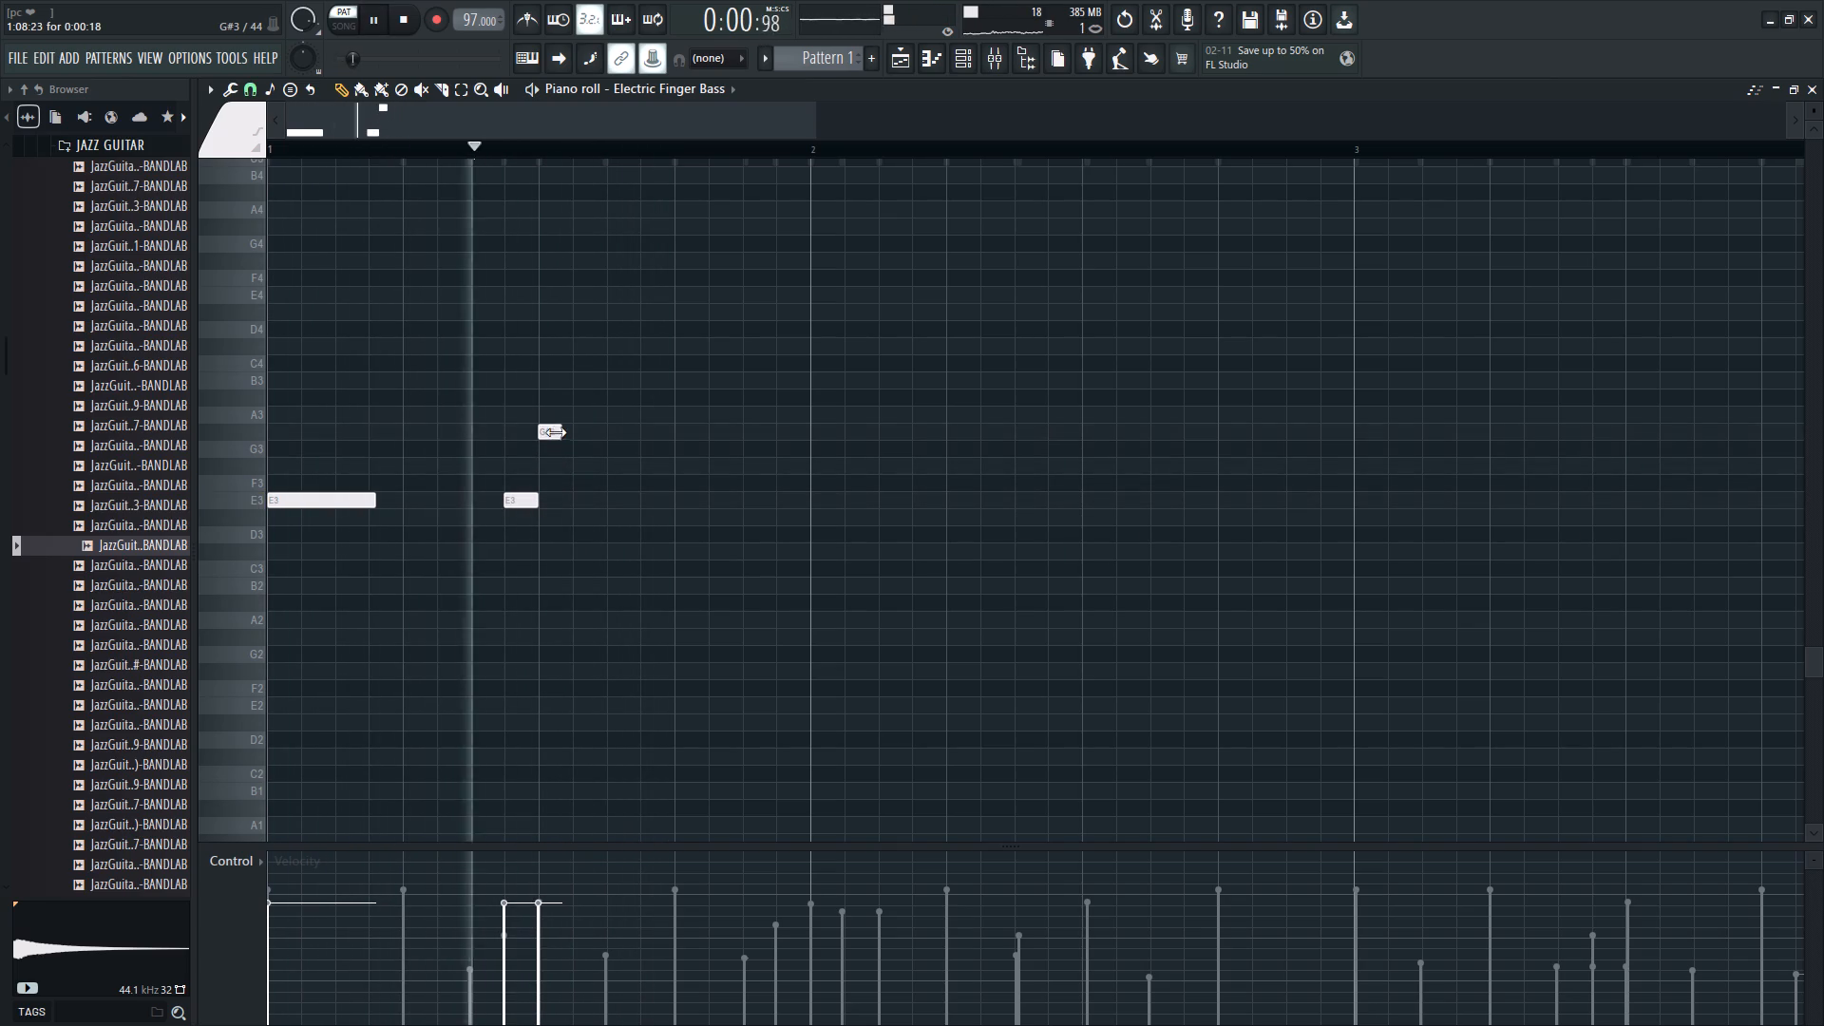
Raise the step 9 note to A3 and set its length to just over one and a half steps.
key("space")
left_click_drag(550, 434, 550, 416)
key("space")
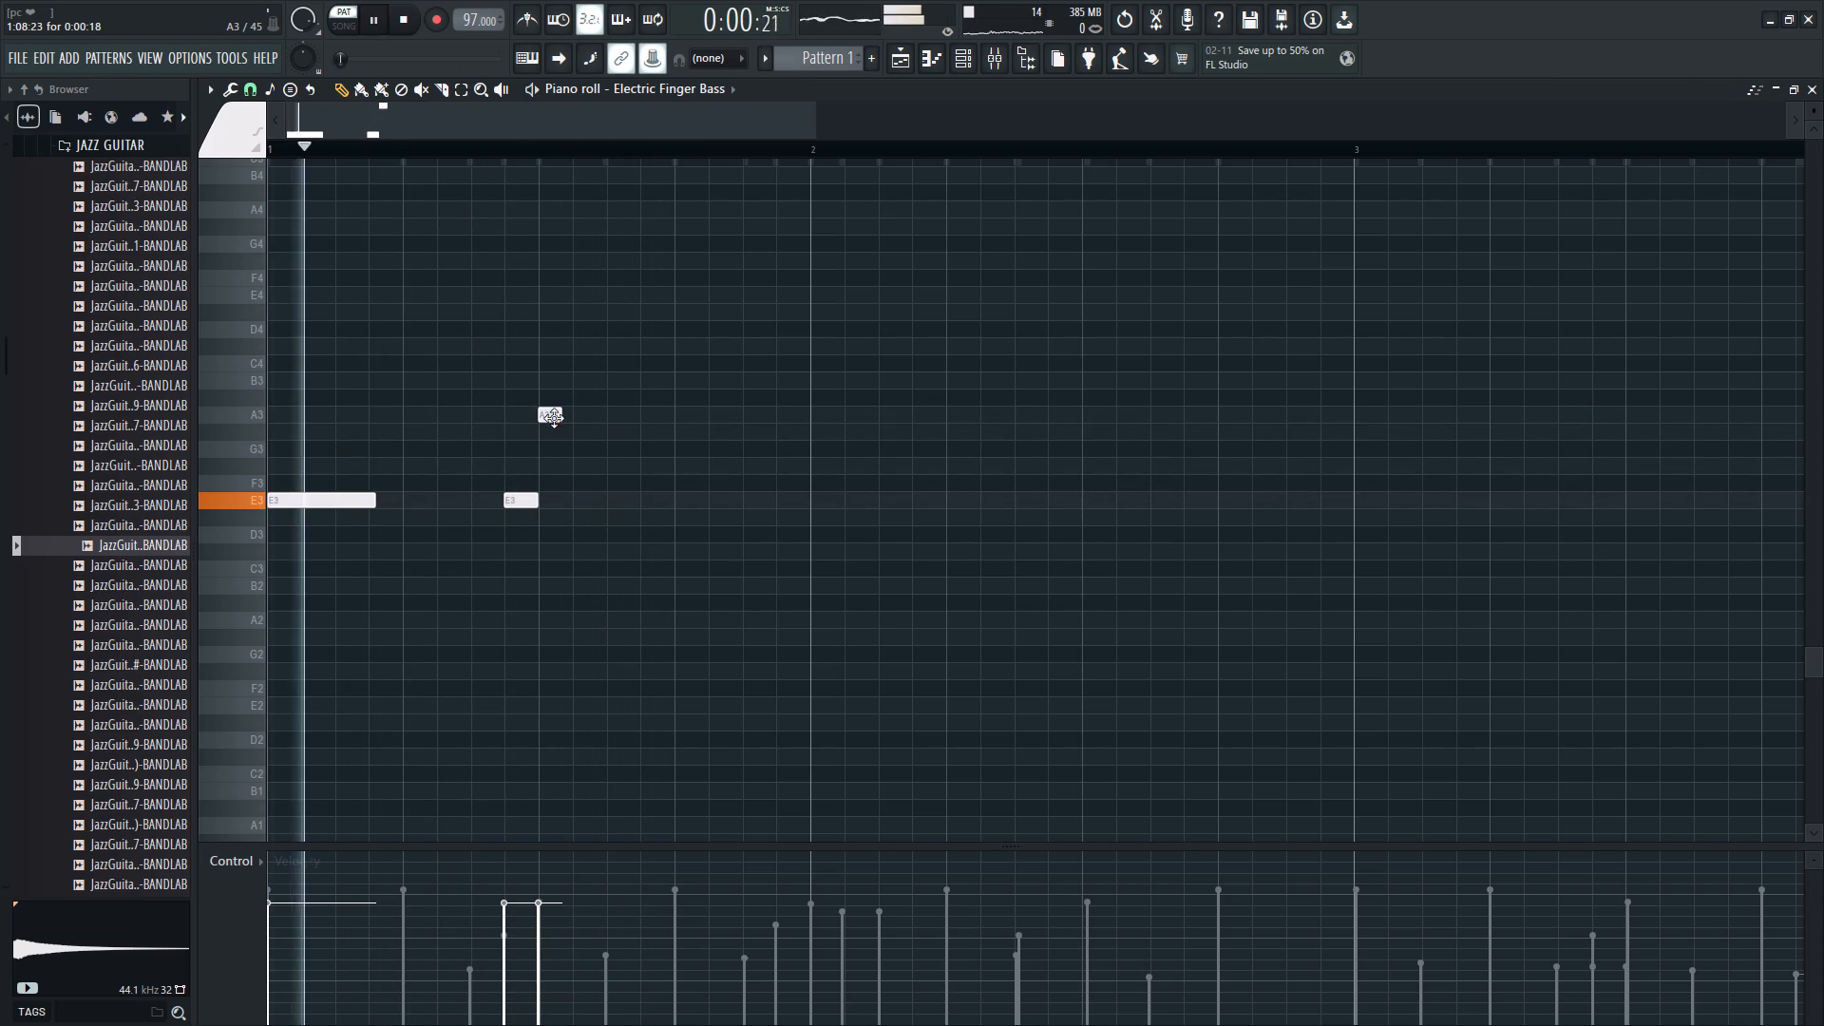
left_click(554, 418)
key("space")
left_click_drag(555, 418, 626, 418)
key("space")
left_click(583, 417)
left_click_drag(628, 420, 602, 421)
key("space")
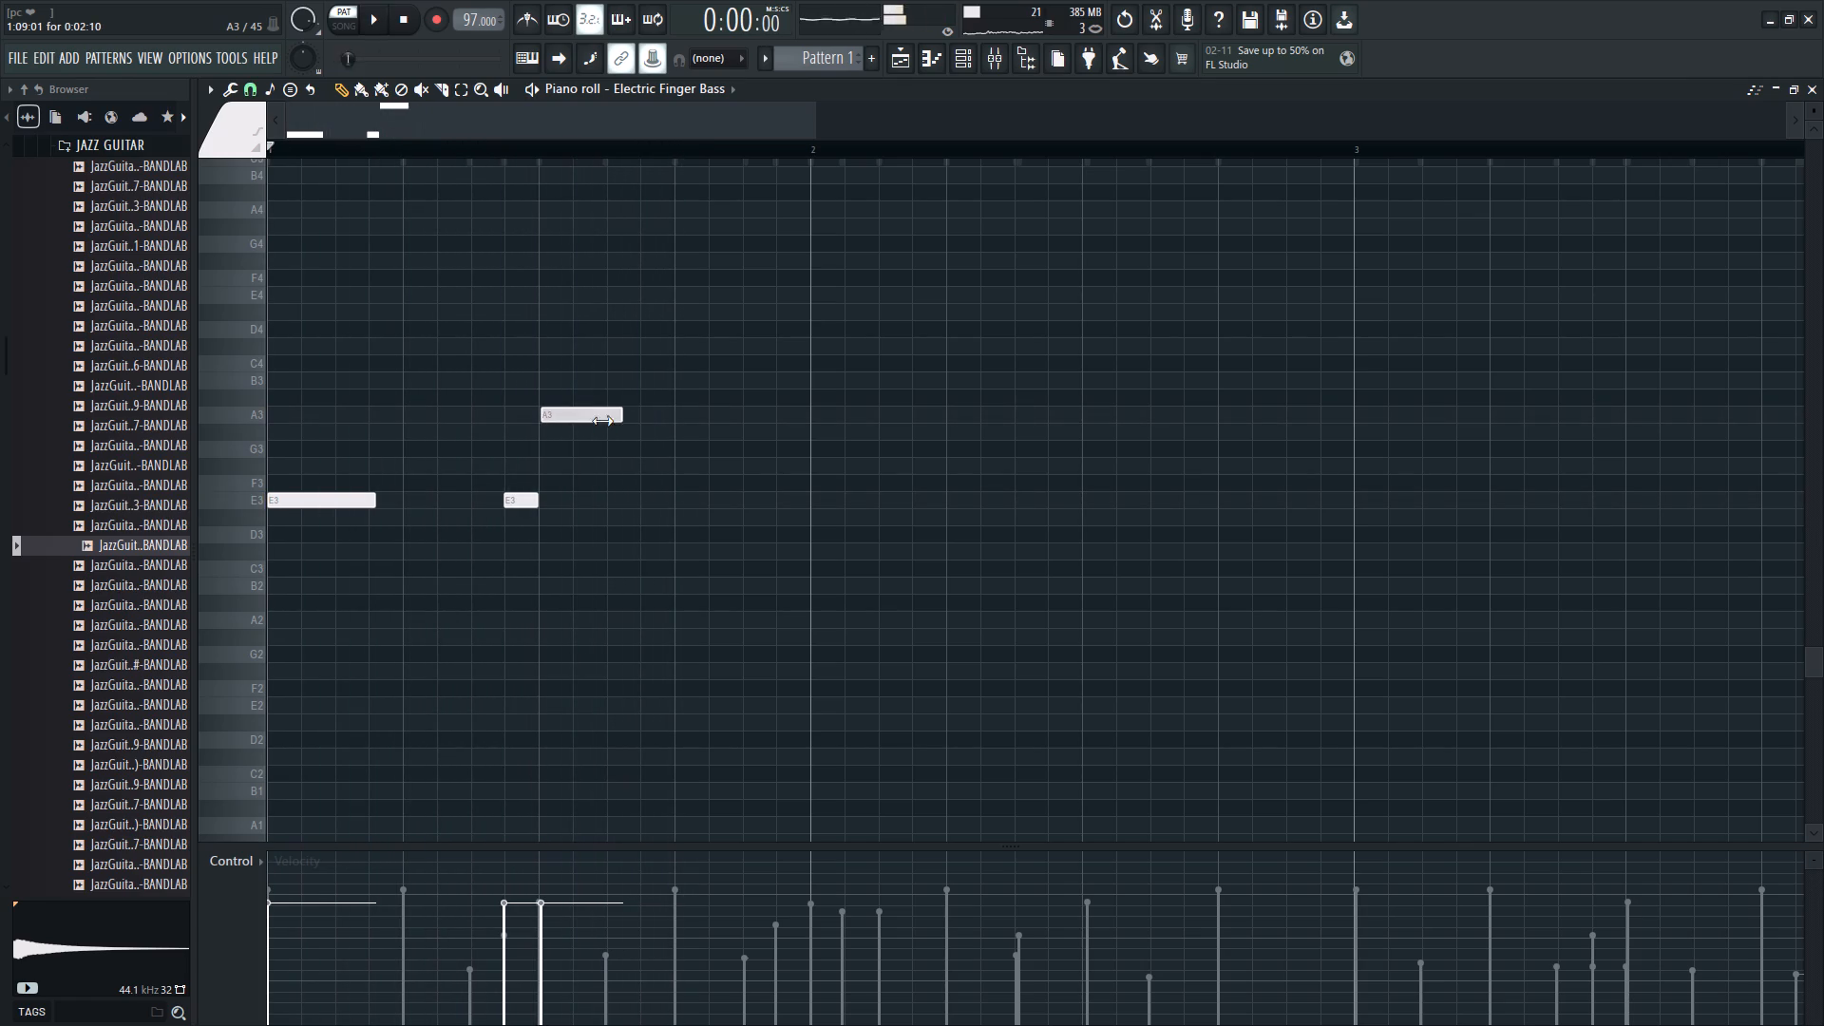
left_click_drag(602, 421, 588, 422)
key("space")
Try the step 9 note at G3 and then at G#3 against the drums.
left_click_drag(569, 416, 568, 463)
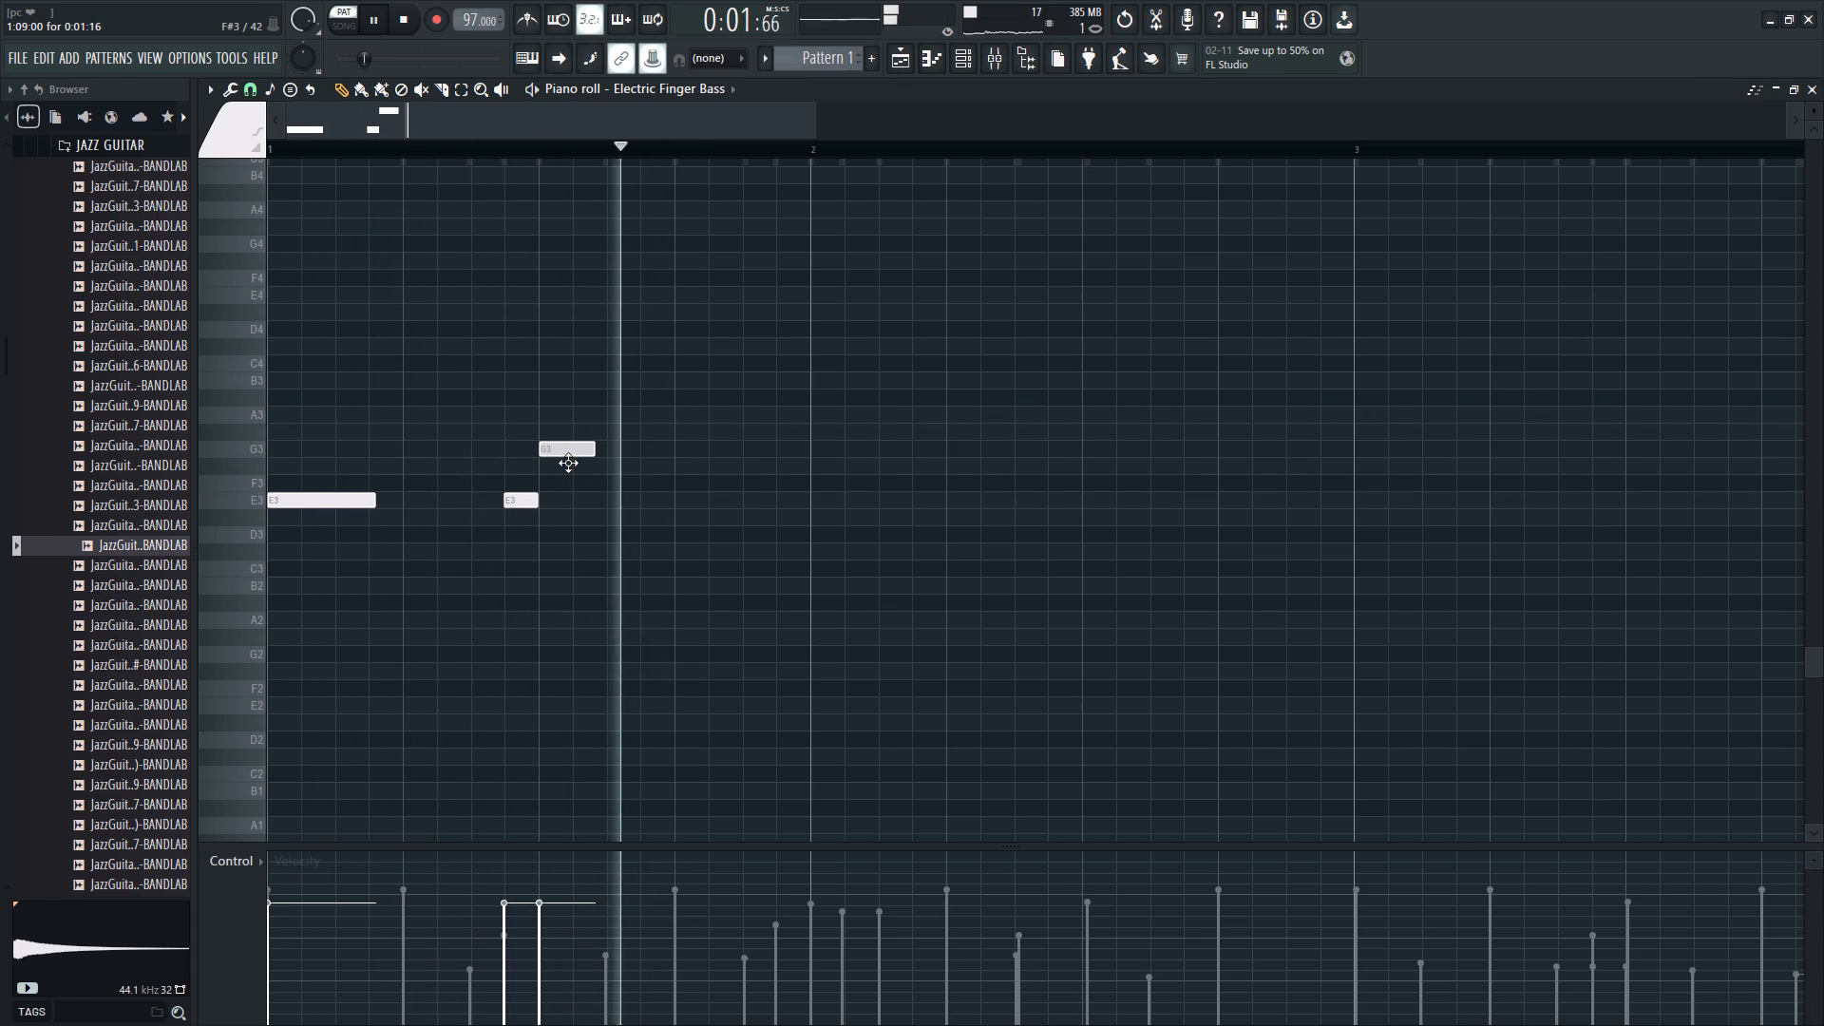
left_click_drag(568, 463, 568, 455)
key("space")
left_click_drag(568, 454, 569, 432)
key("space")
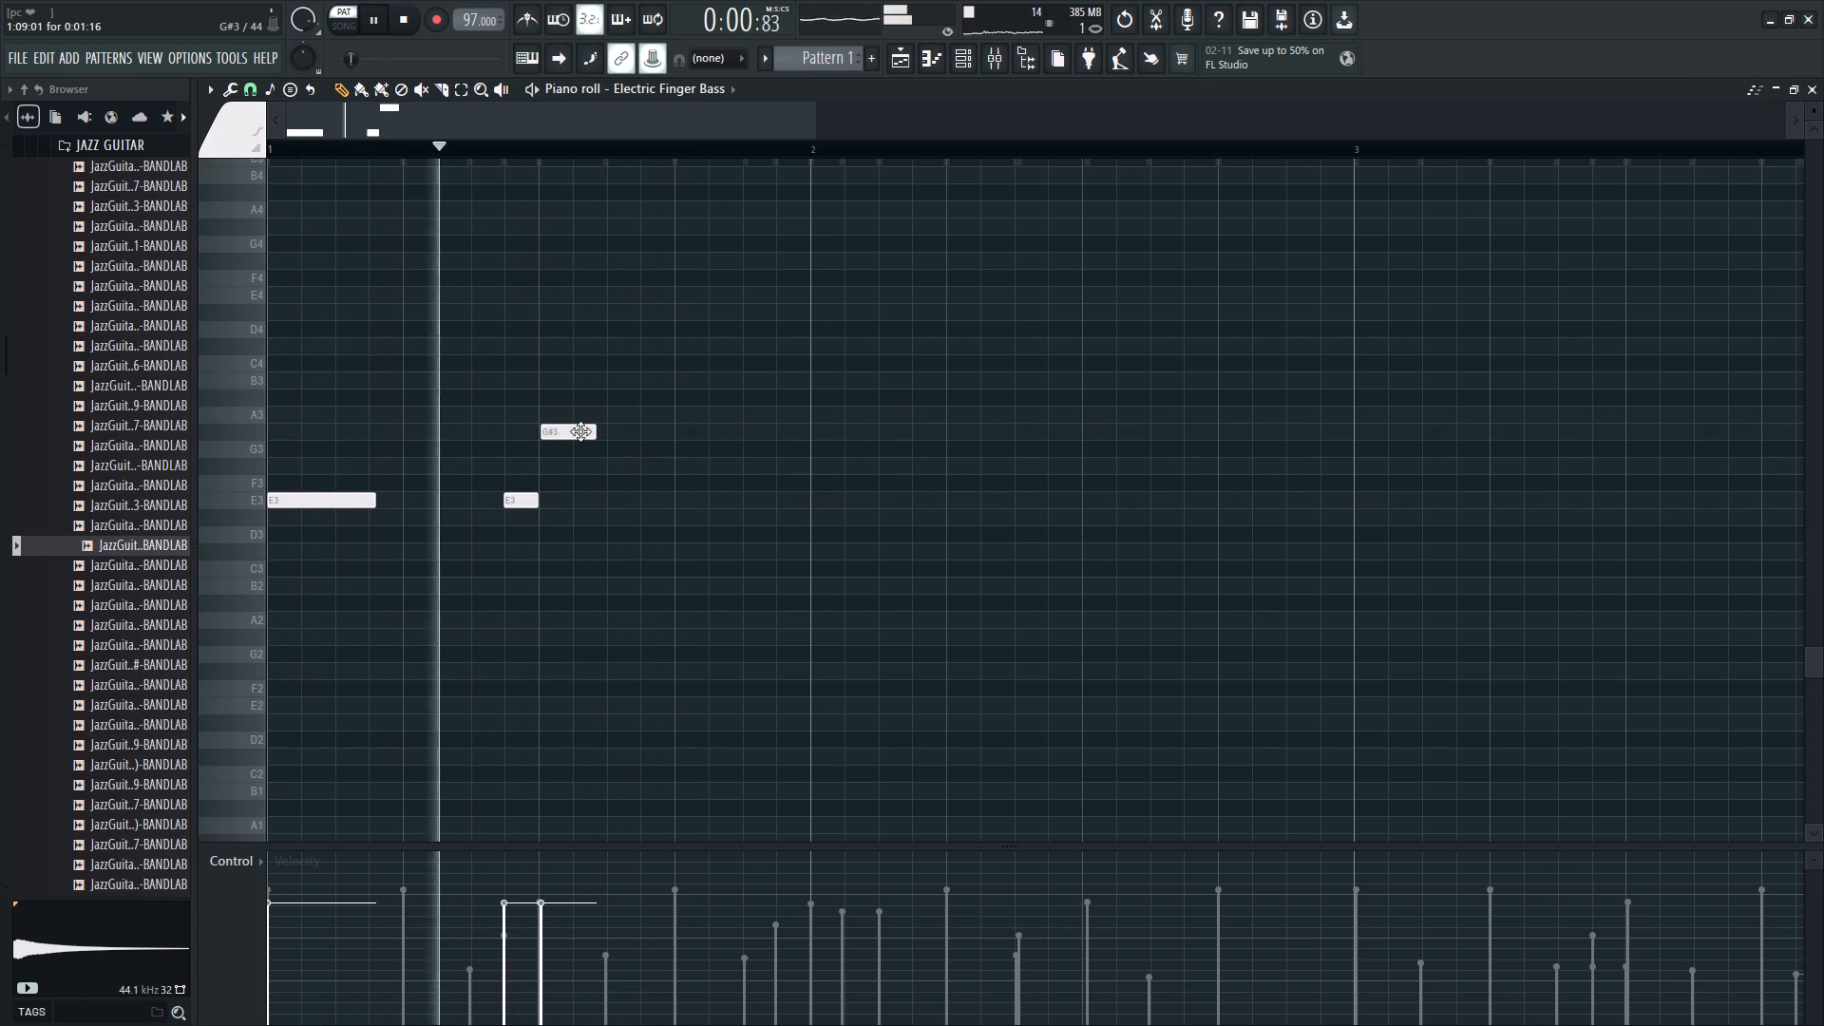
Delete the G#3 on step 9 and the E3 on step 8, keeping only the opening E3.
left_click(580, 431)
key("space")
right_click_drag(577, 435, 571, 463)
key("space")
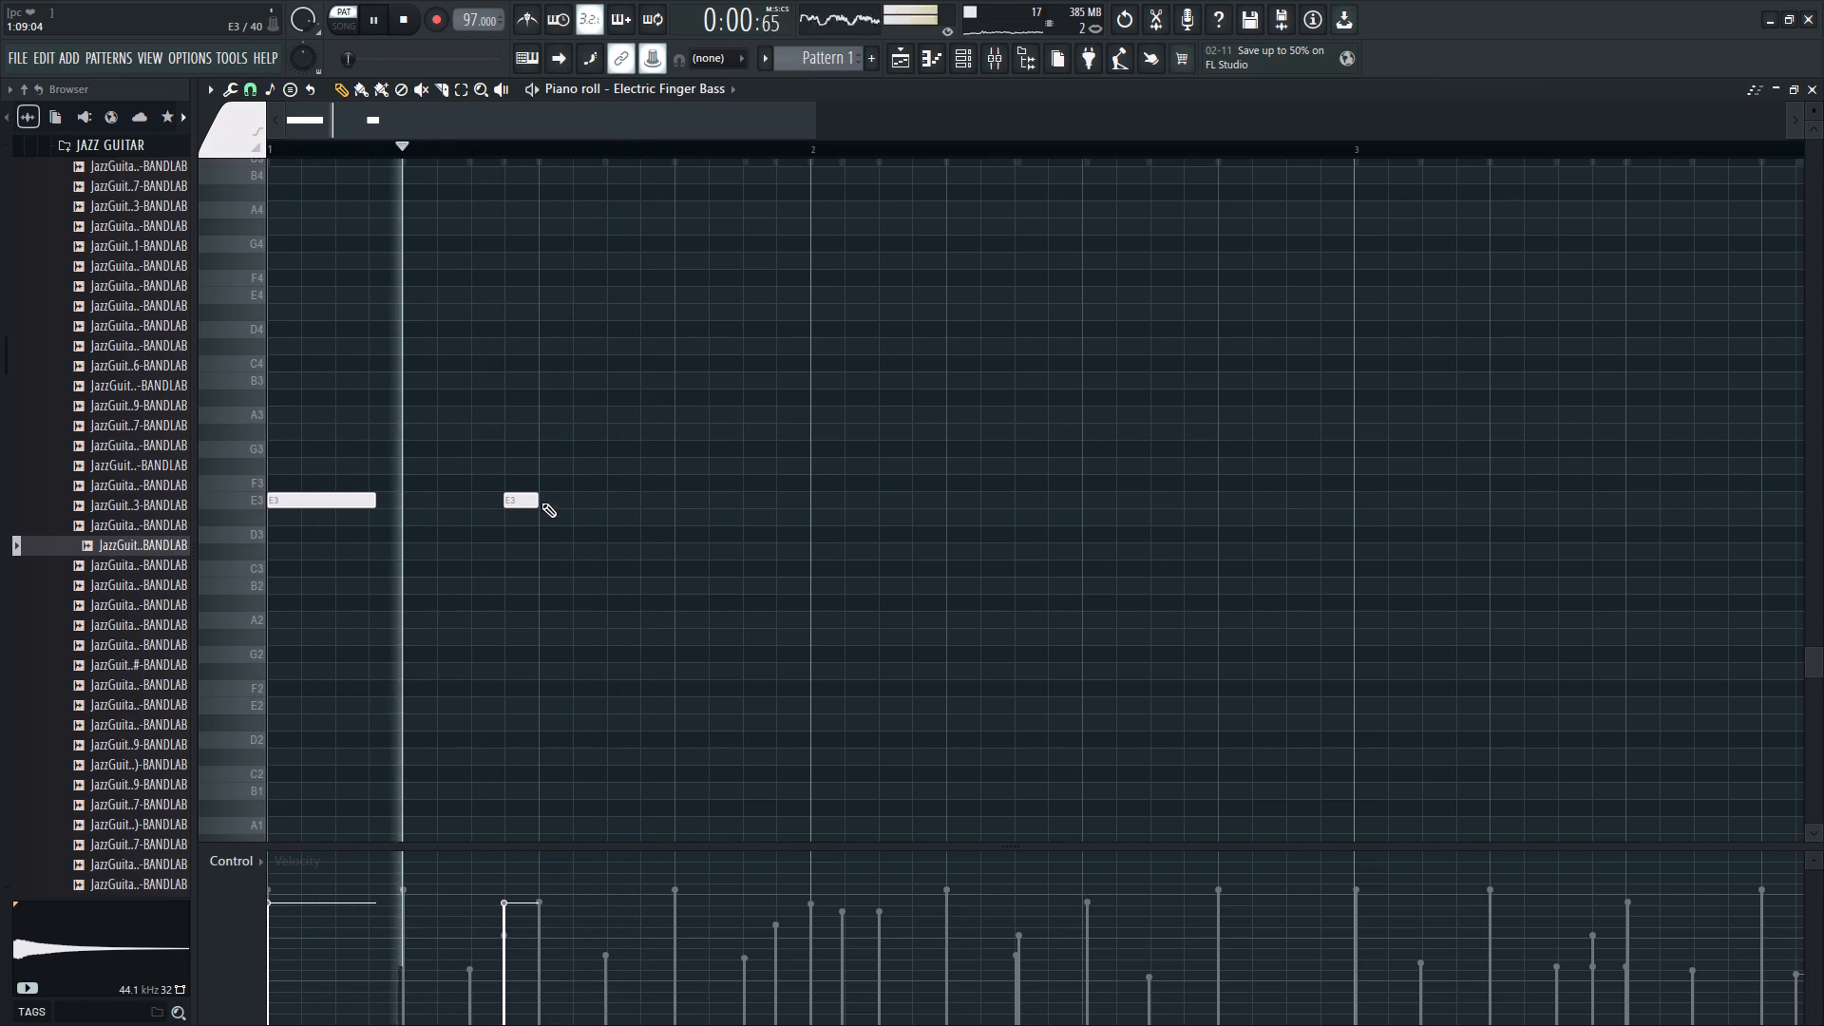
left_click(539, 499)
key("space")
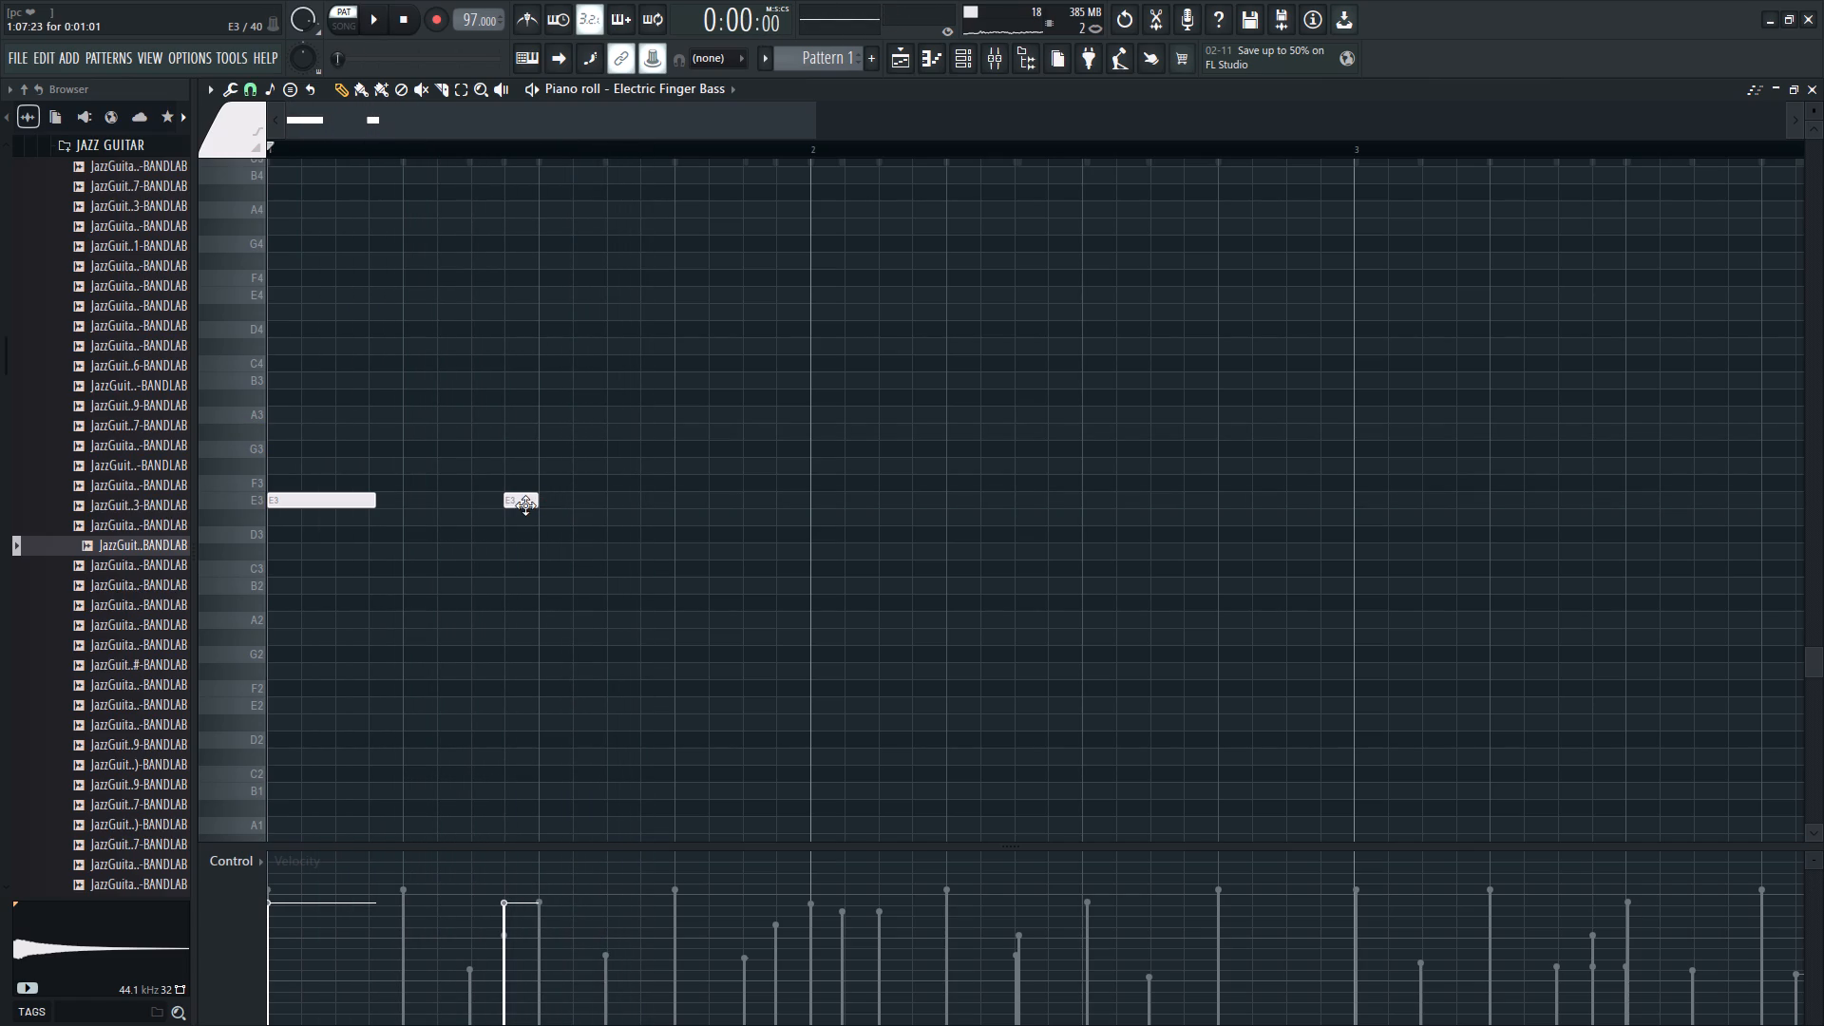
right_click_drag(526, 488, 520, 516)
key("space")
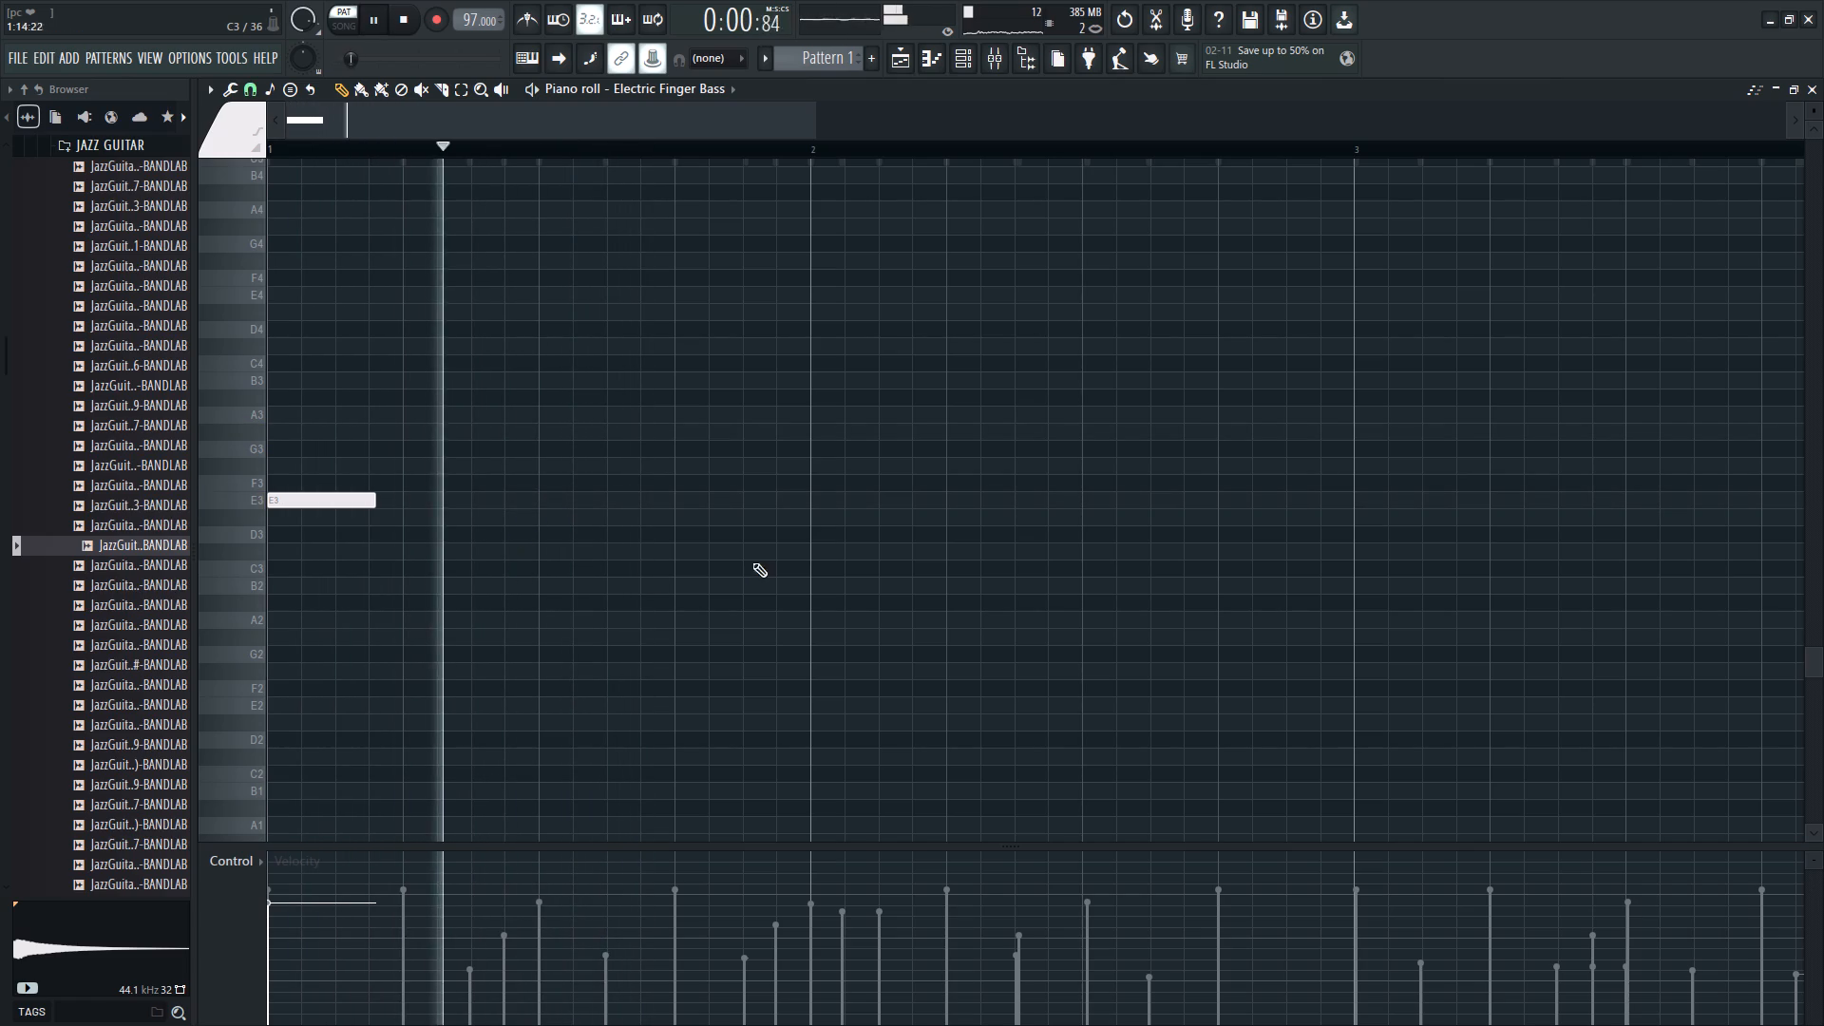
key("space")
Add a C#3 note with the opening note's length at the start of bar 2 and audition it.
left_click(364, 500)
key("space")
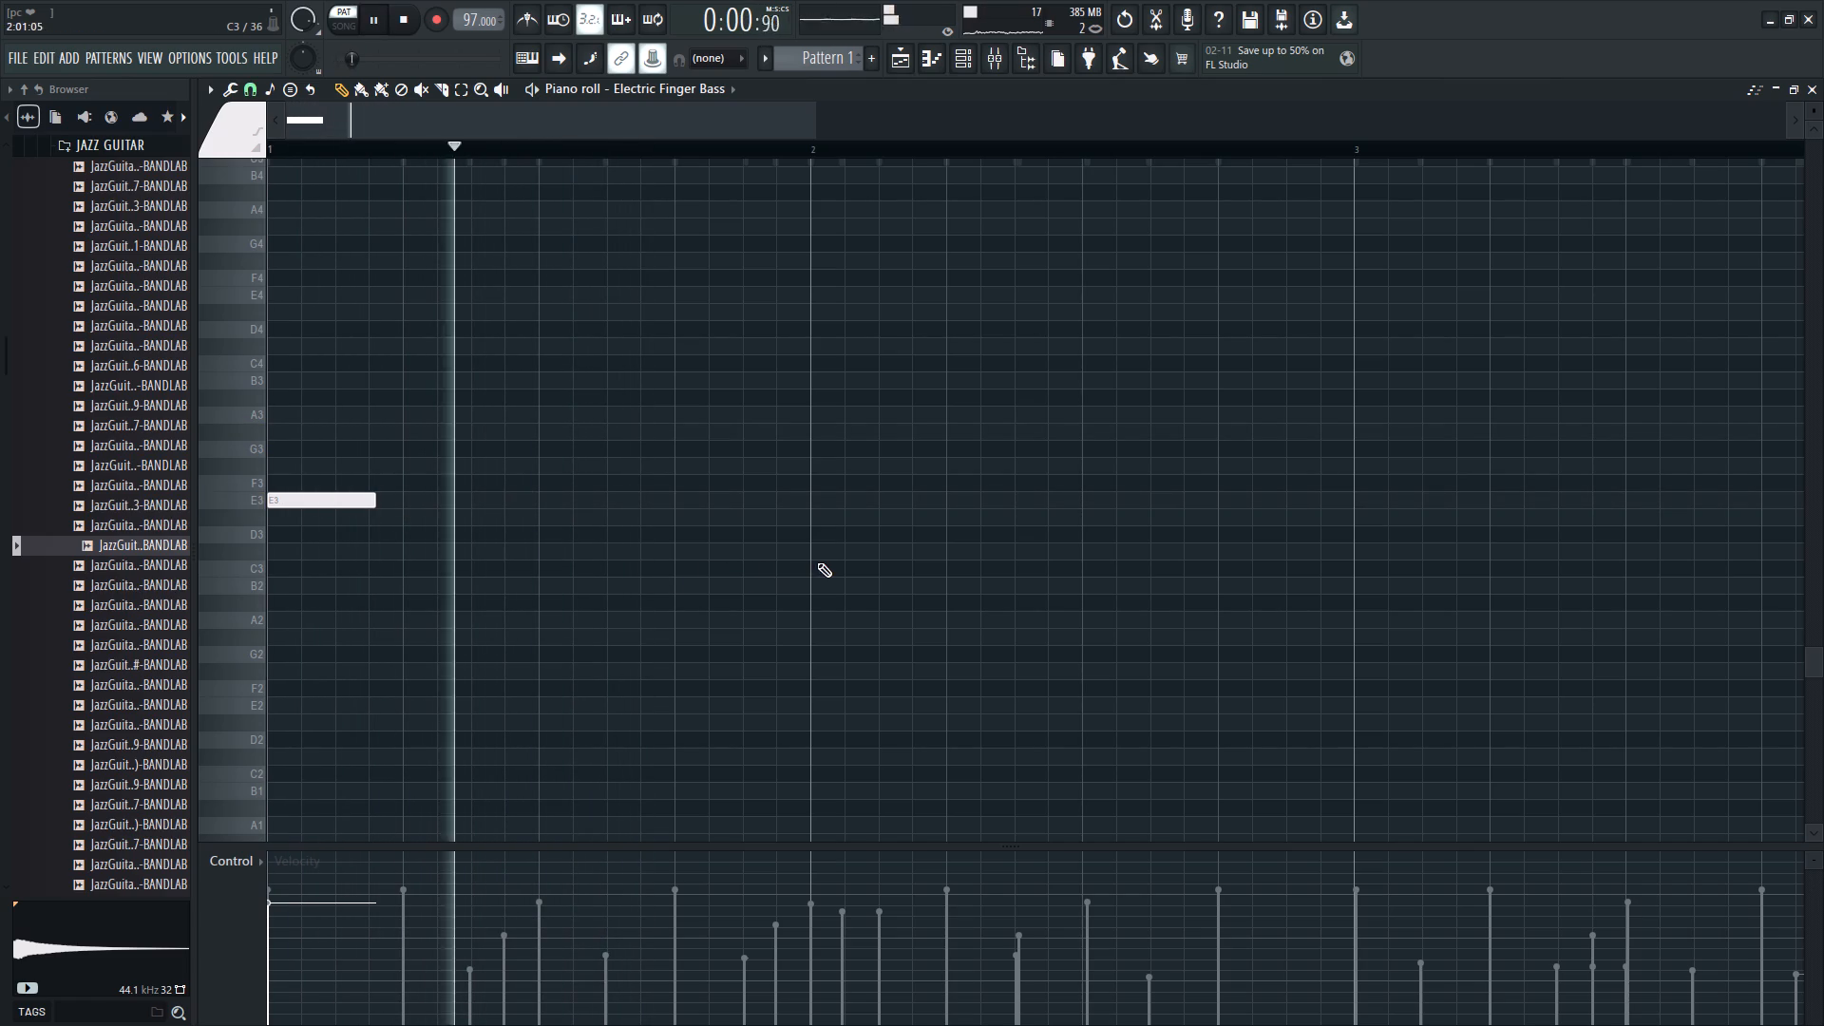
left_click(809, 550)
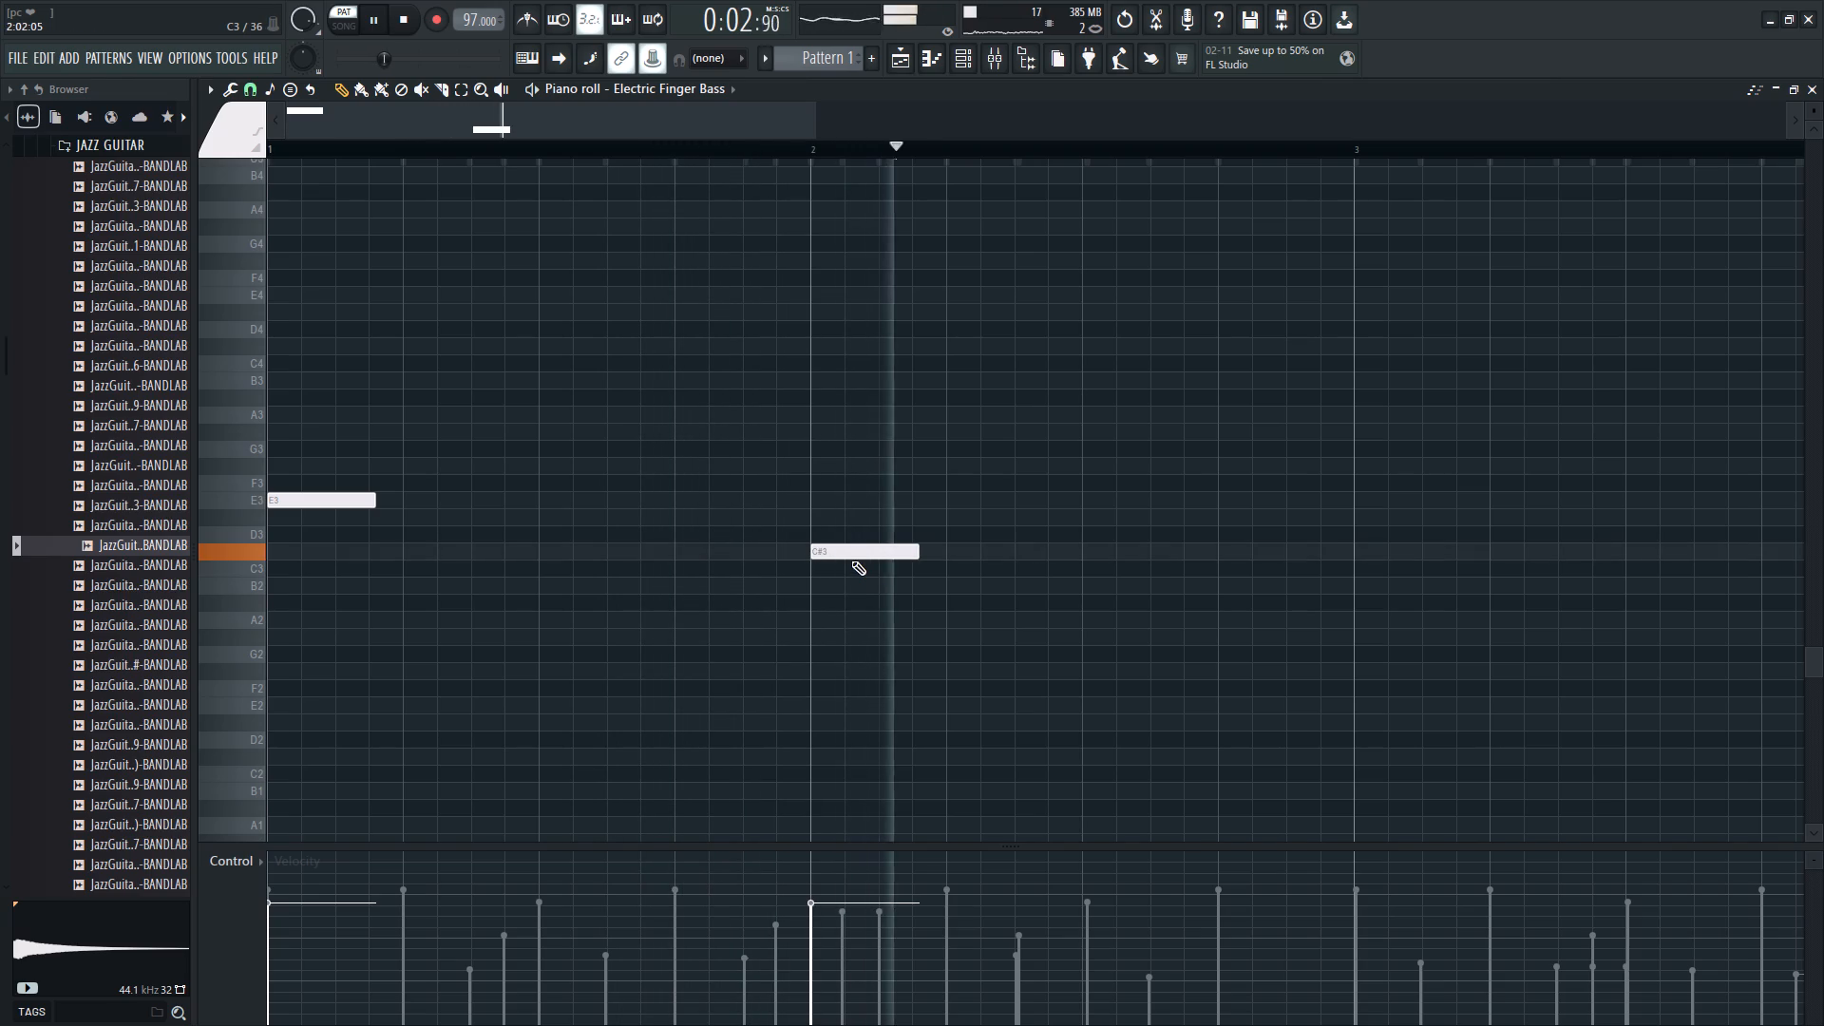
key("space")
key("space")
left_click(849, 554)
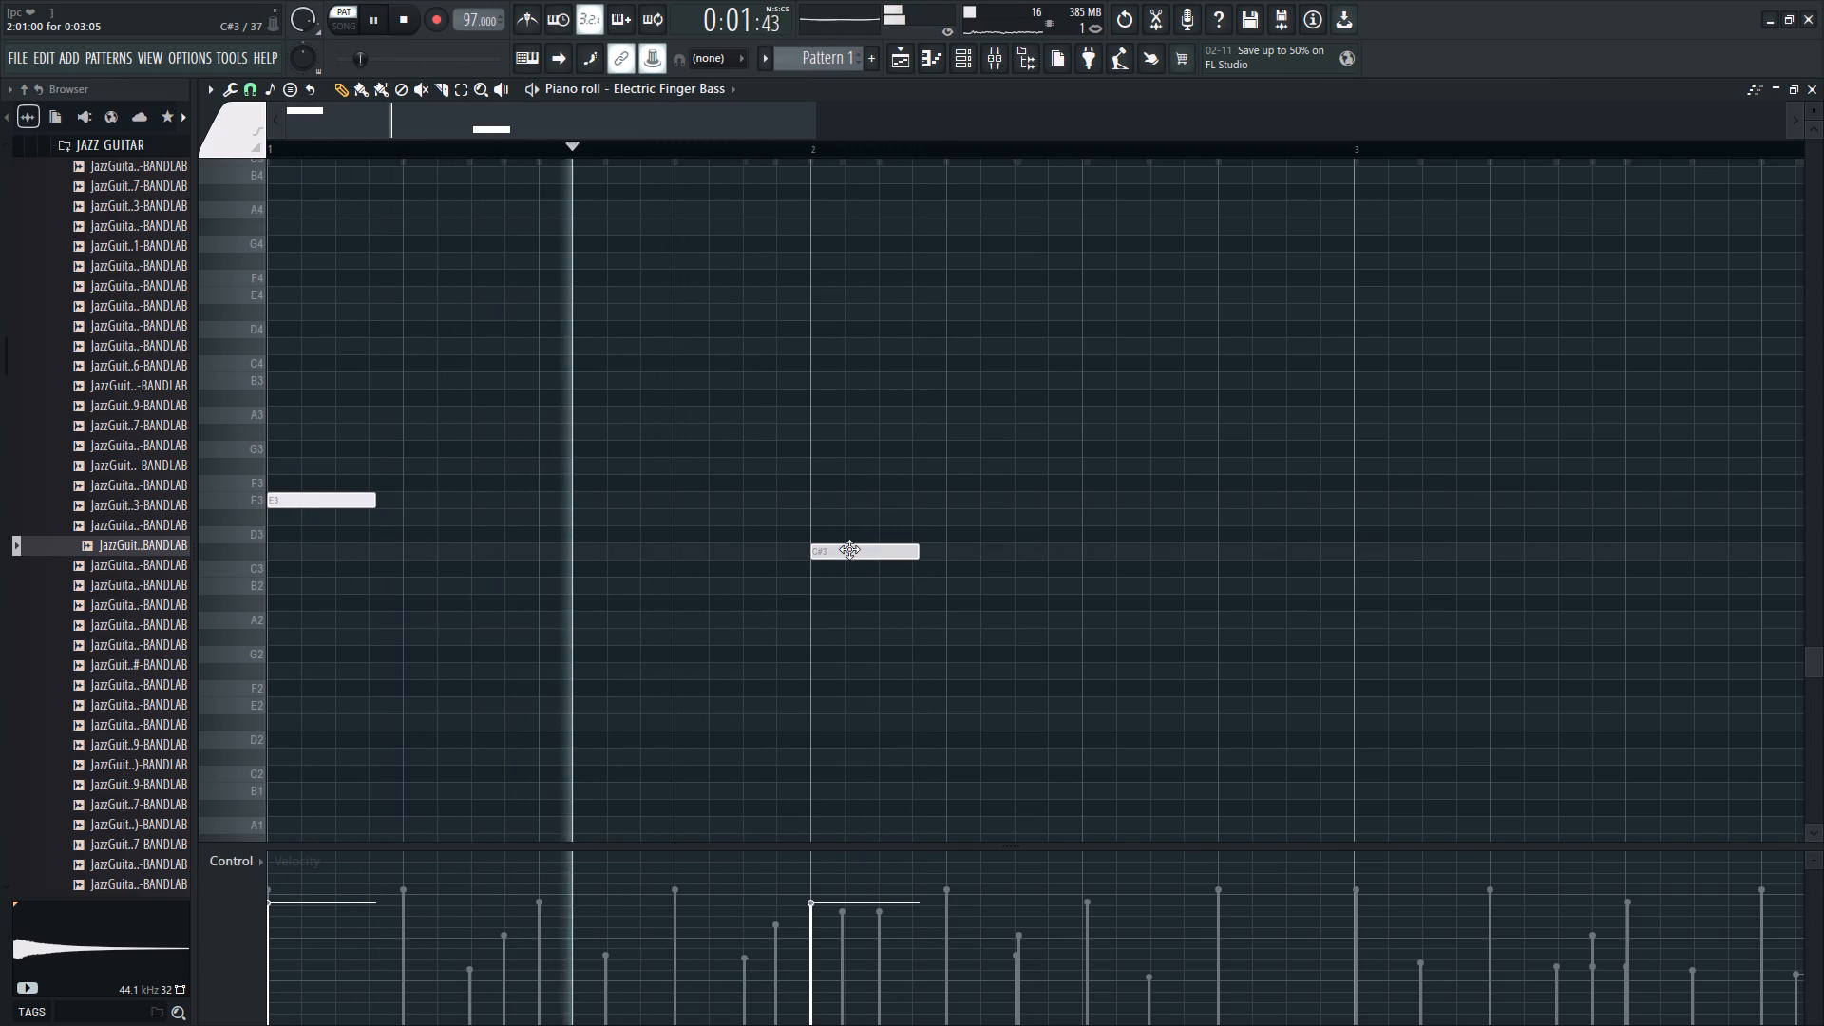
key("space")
Move the opening bar 1 note down to C#3, delete the bar 2 note and audition the result.
left_click_drag(320, 498, 299, 541)
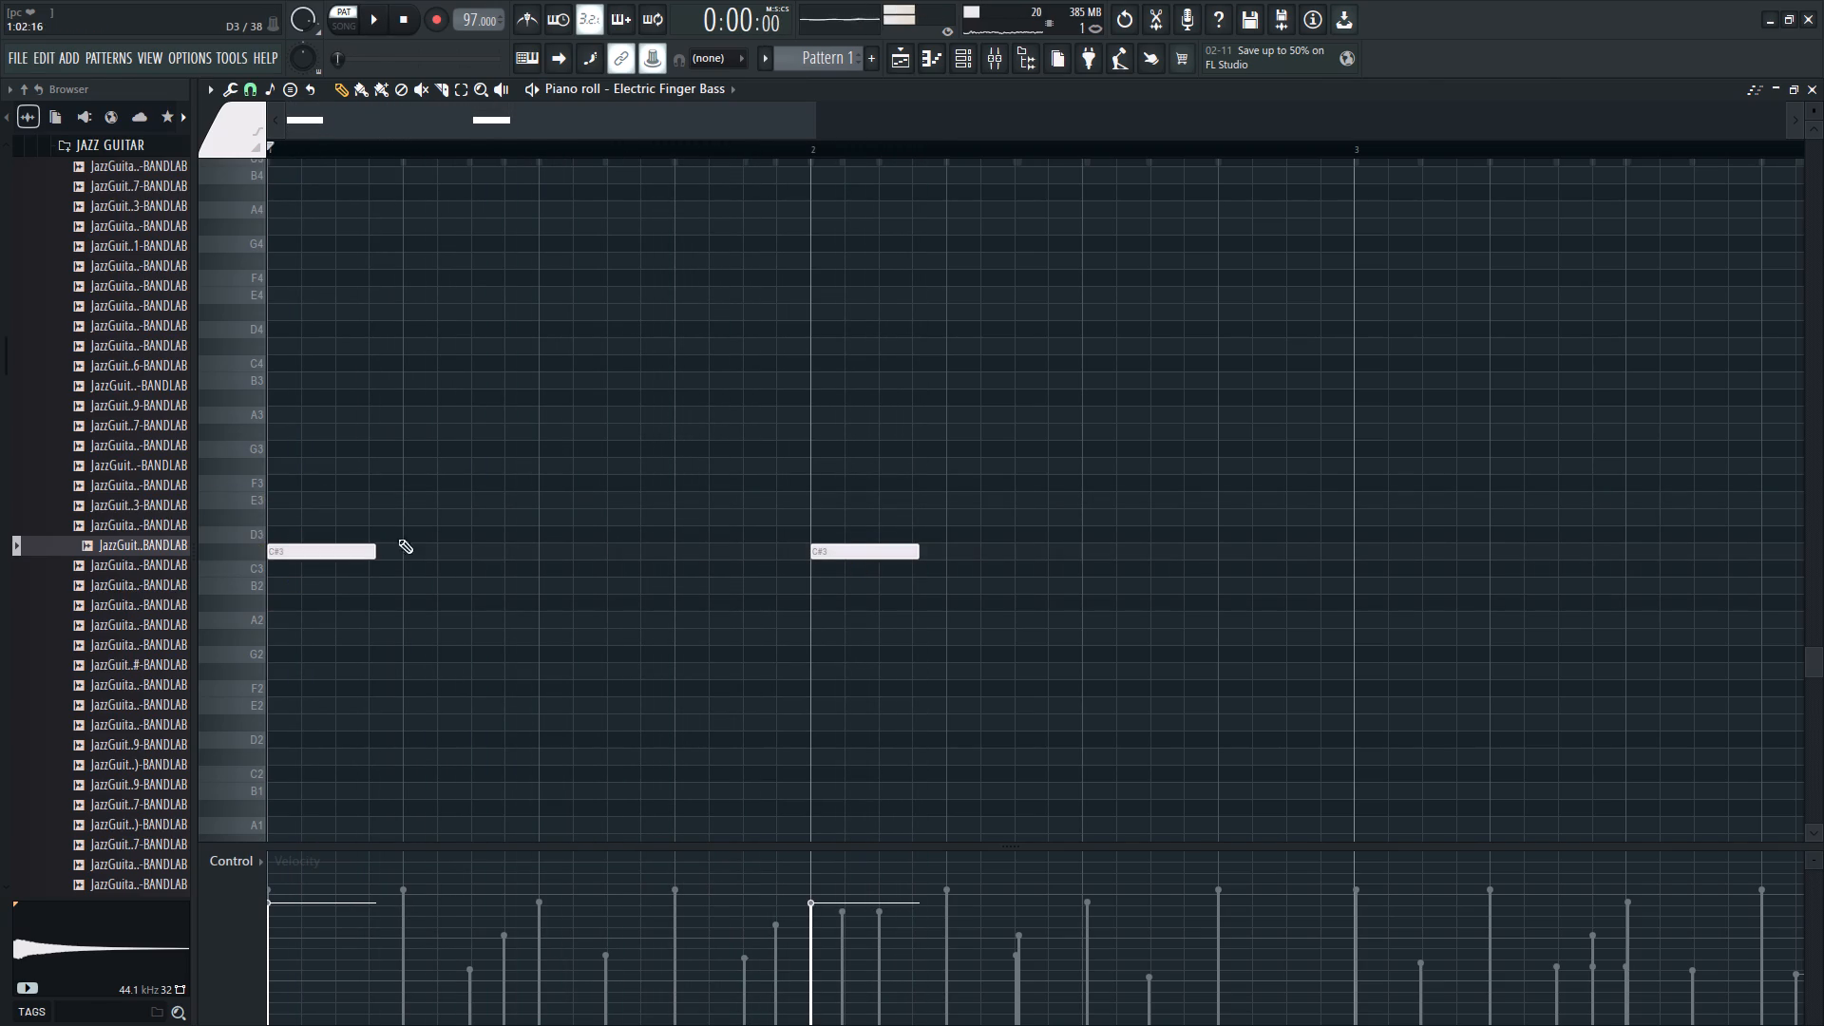
right_click_drag(921, 531, 891, 575)
key("space")
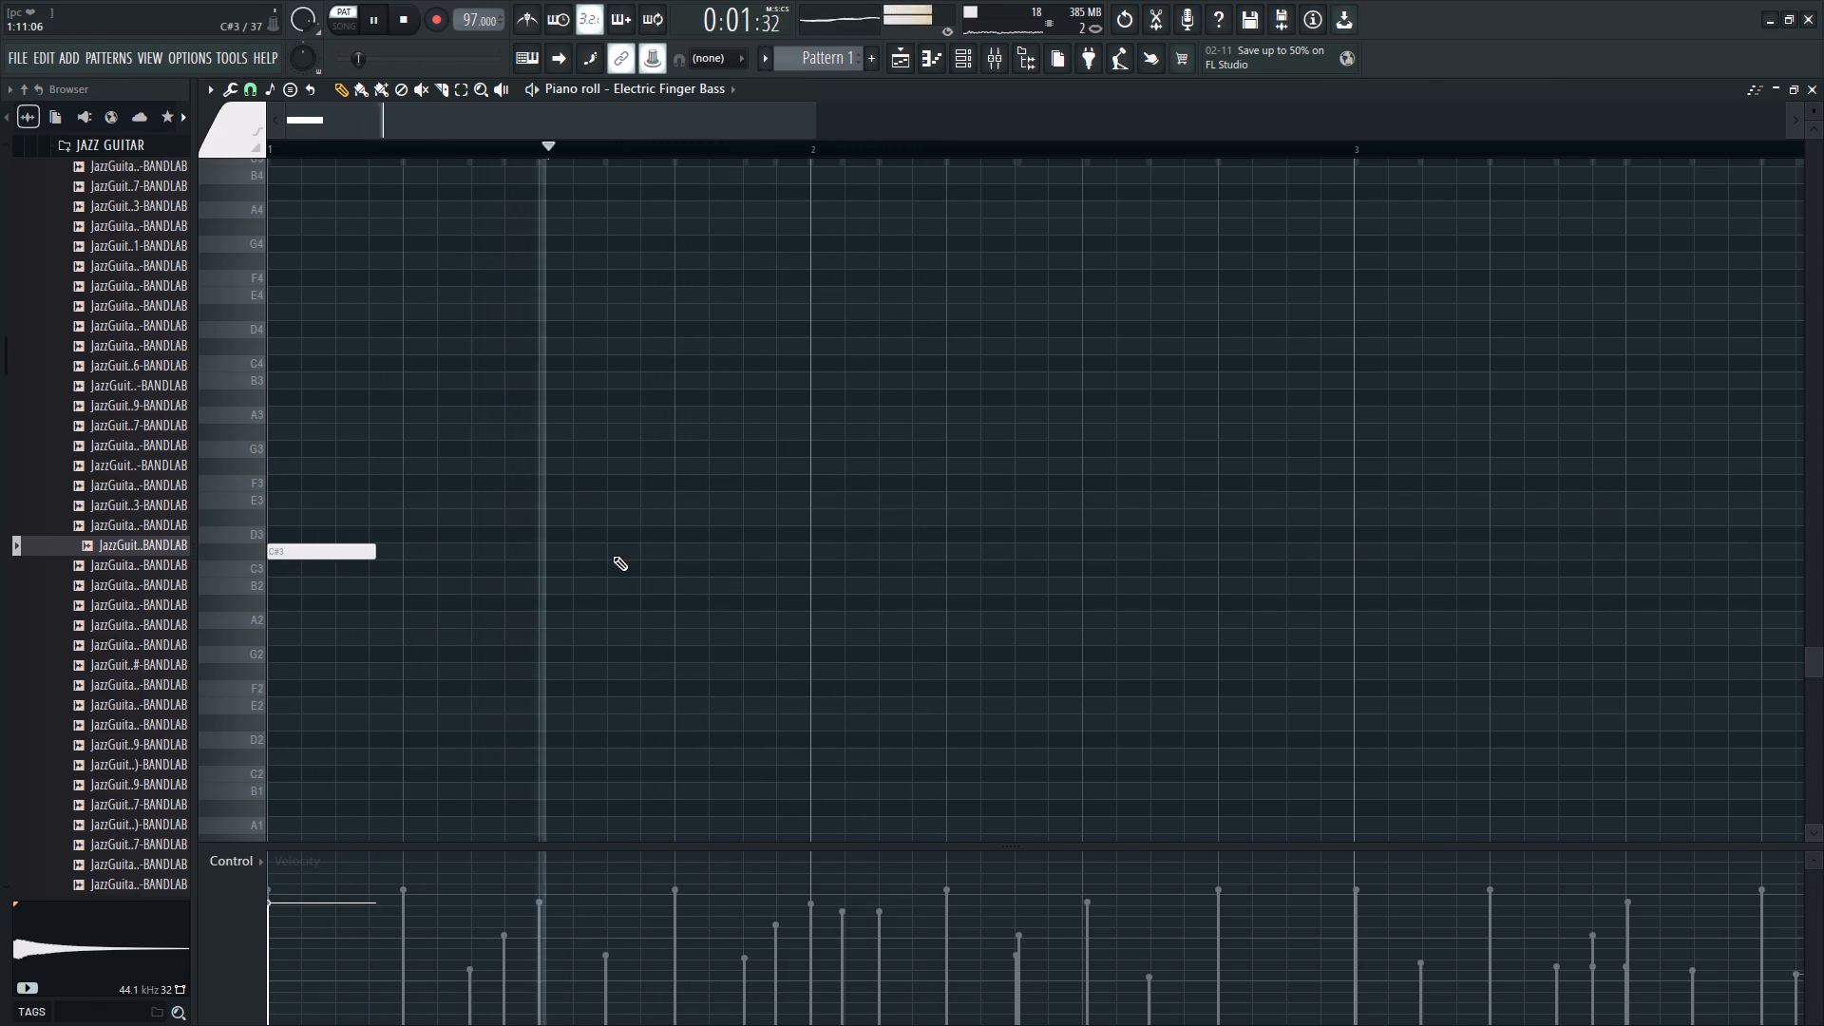
key("space")
key("space")
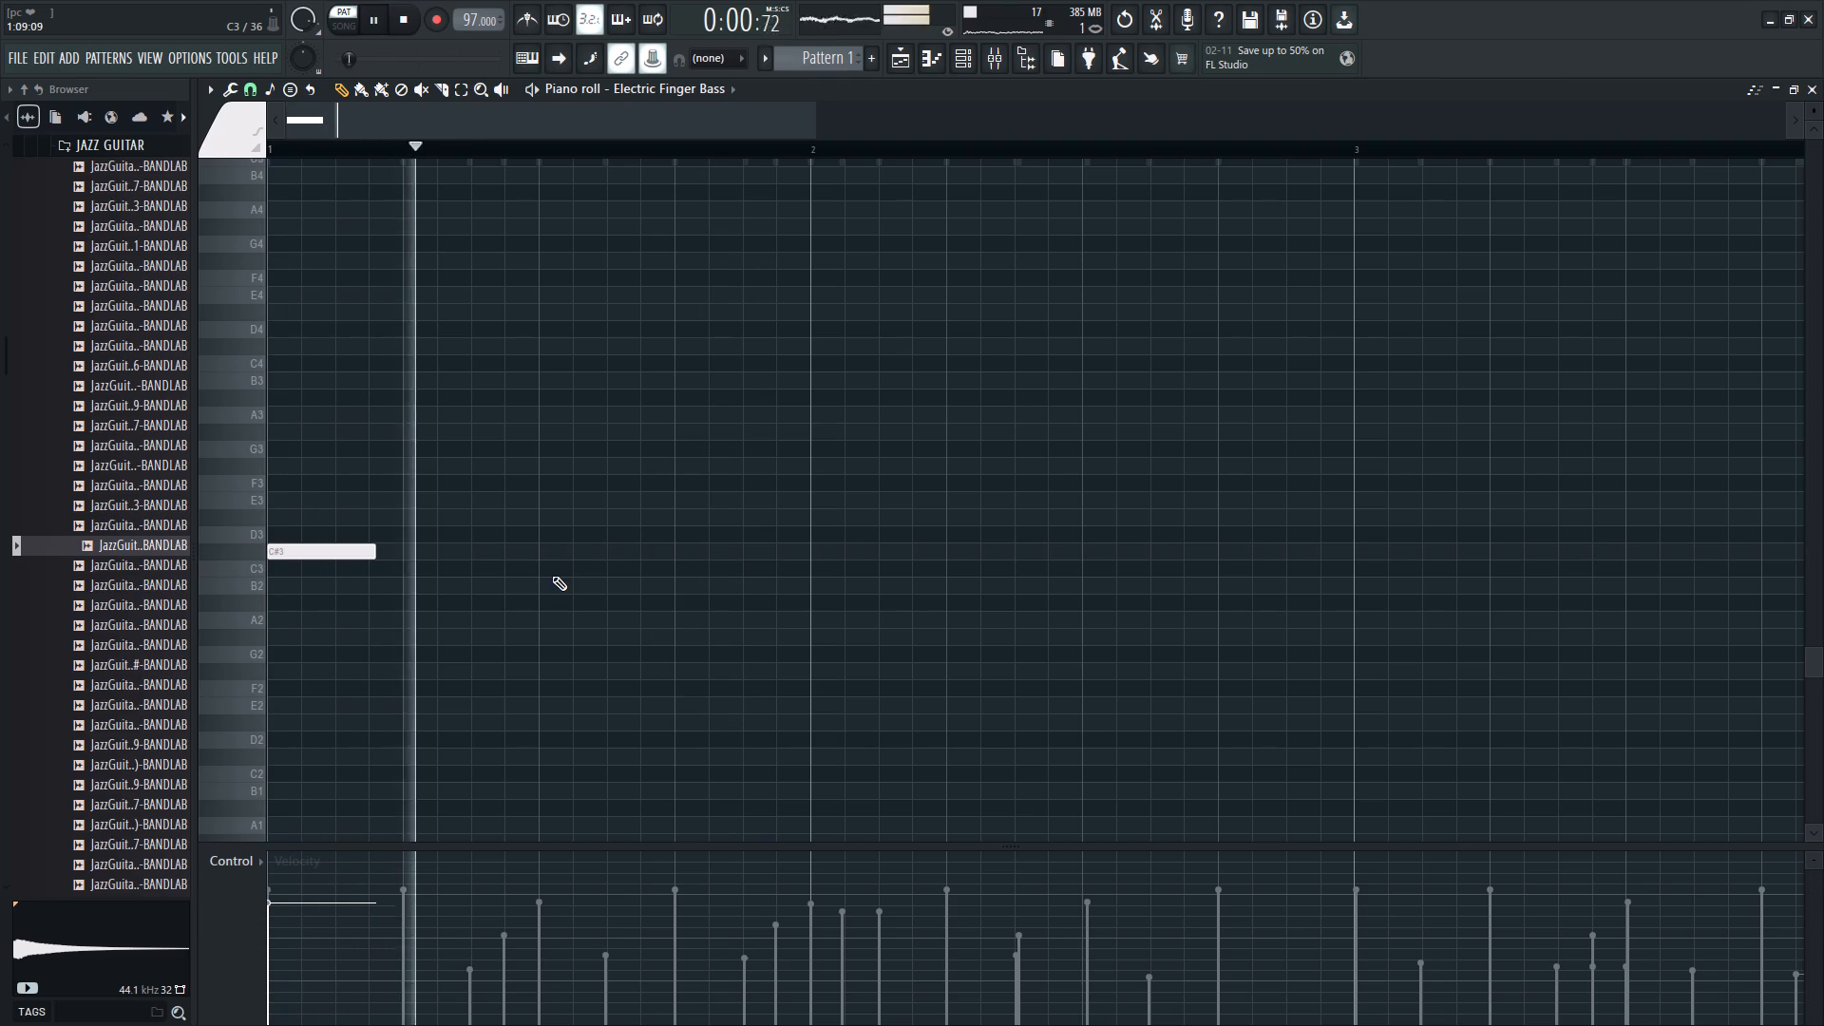
key("space")
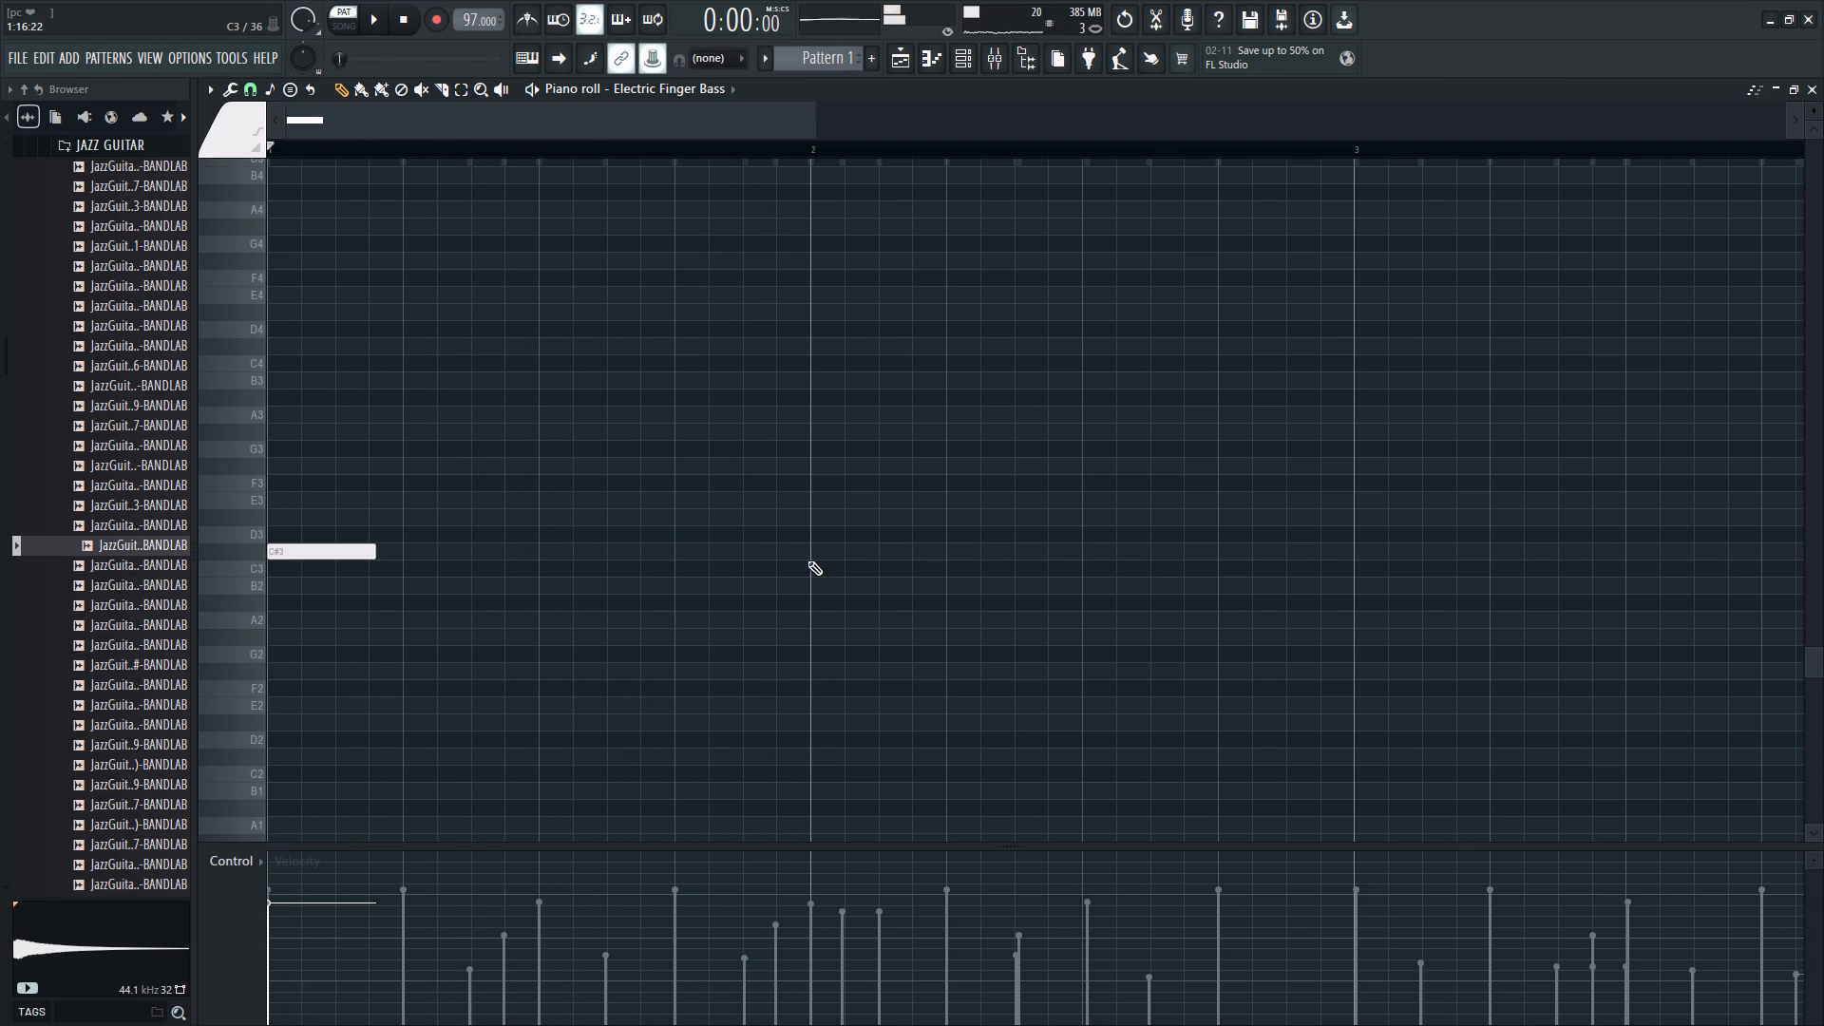
Draw a C#3 note just over three steps long at the start of bar 2 and listen back.
key("space")
left_click(810, 553)
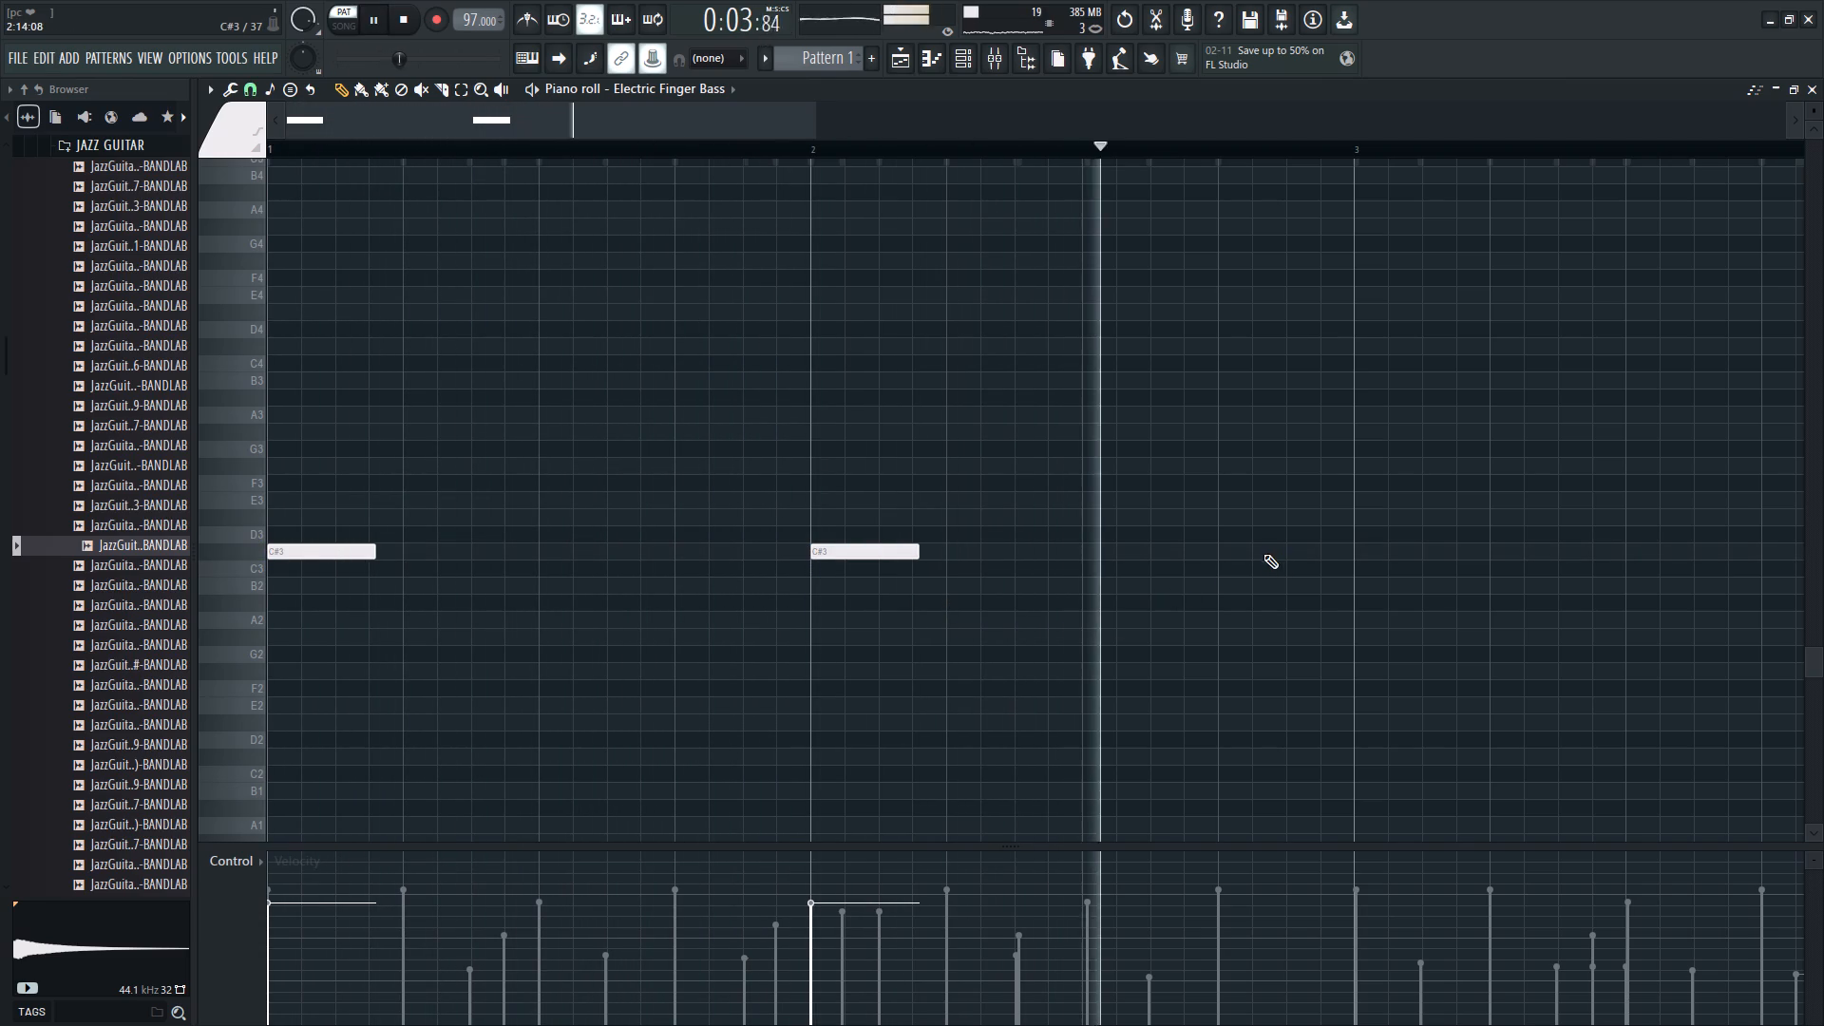
key("space")
key("space")
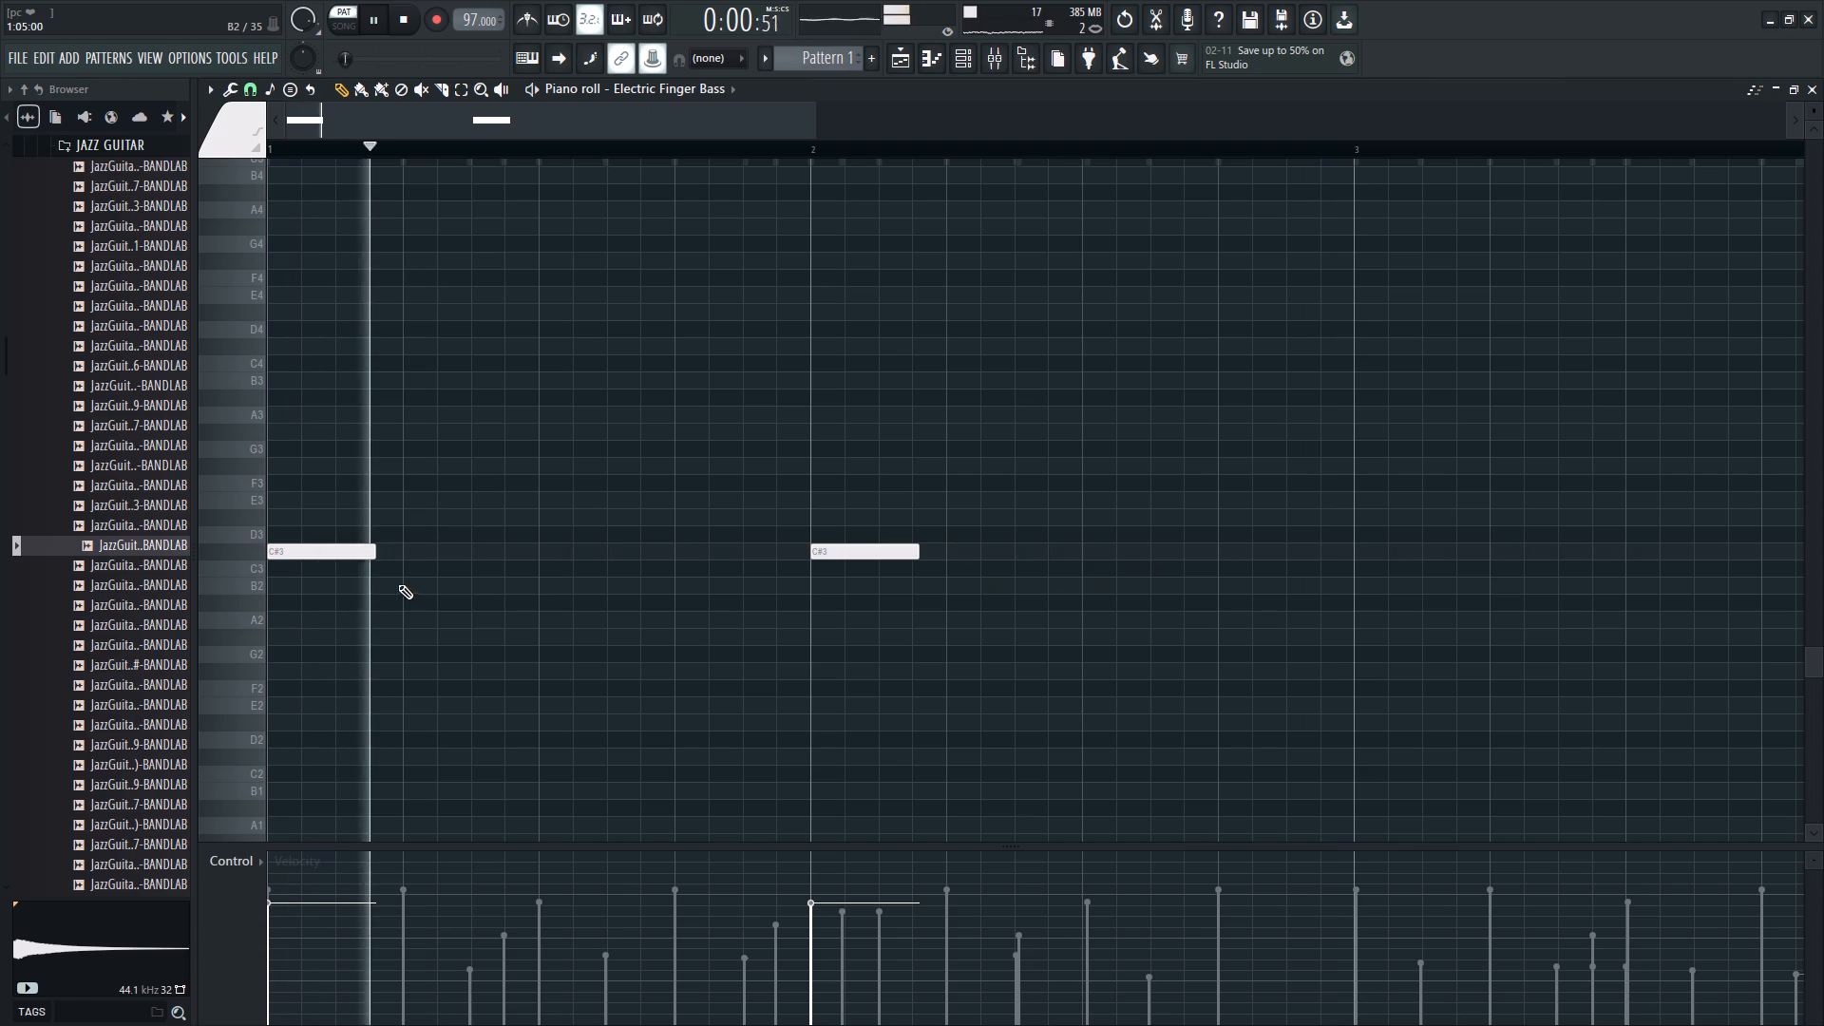
key("space")
Using the opening note's length, add a B2 note on step 8 and a C#3 note on step 9 of bar 1.
left_click(306, 558)
key("space")
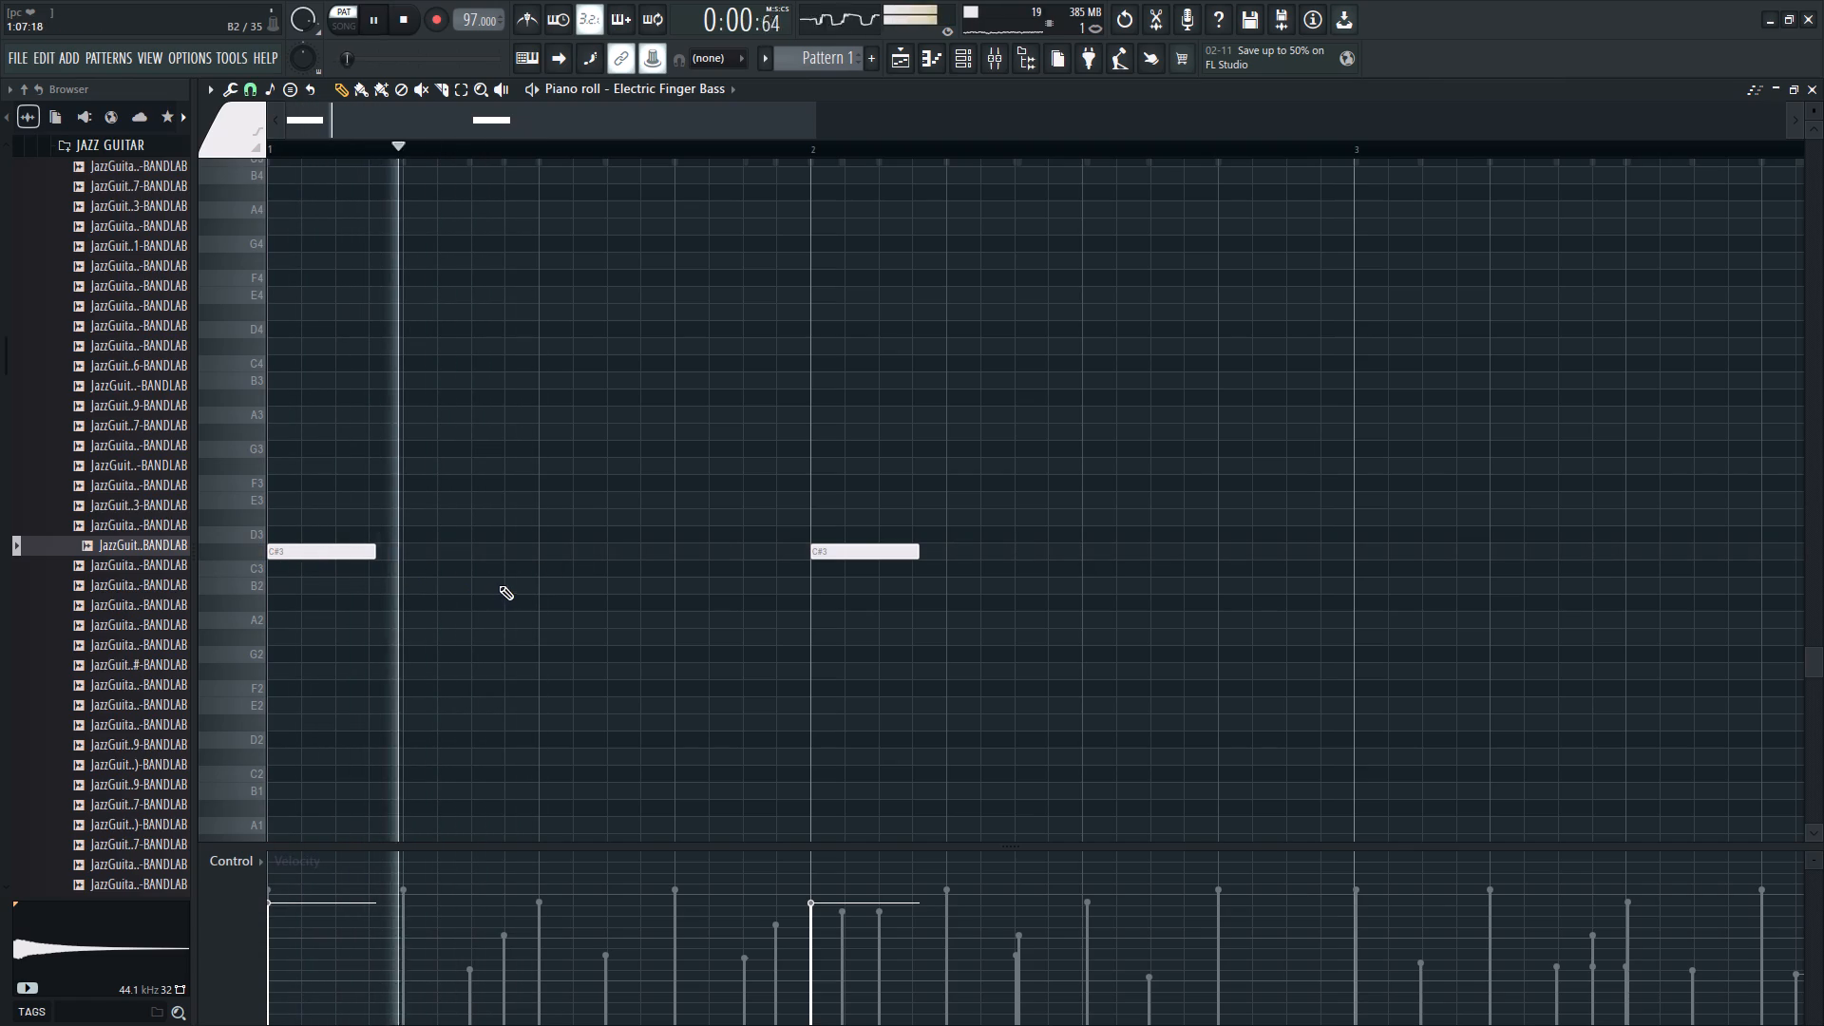
left_click(507, 583)
key("space")
left_click(539, 548)
key("space")
left_click(562, 583)
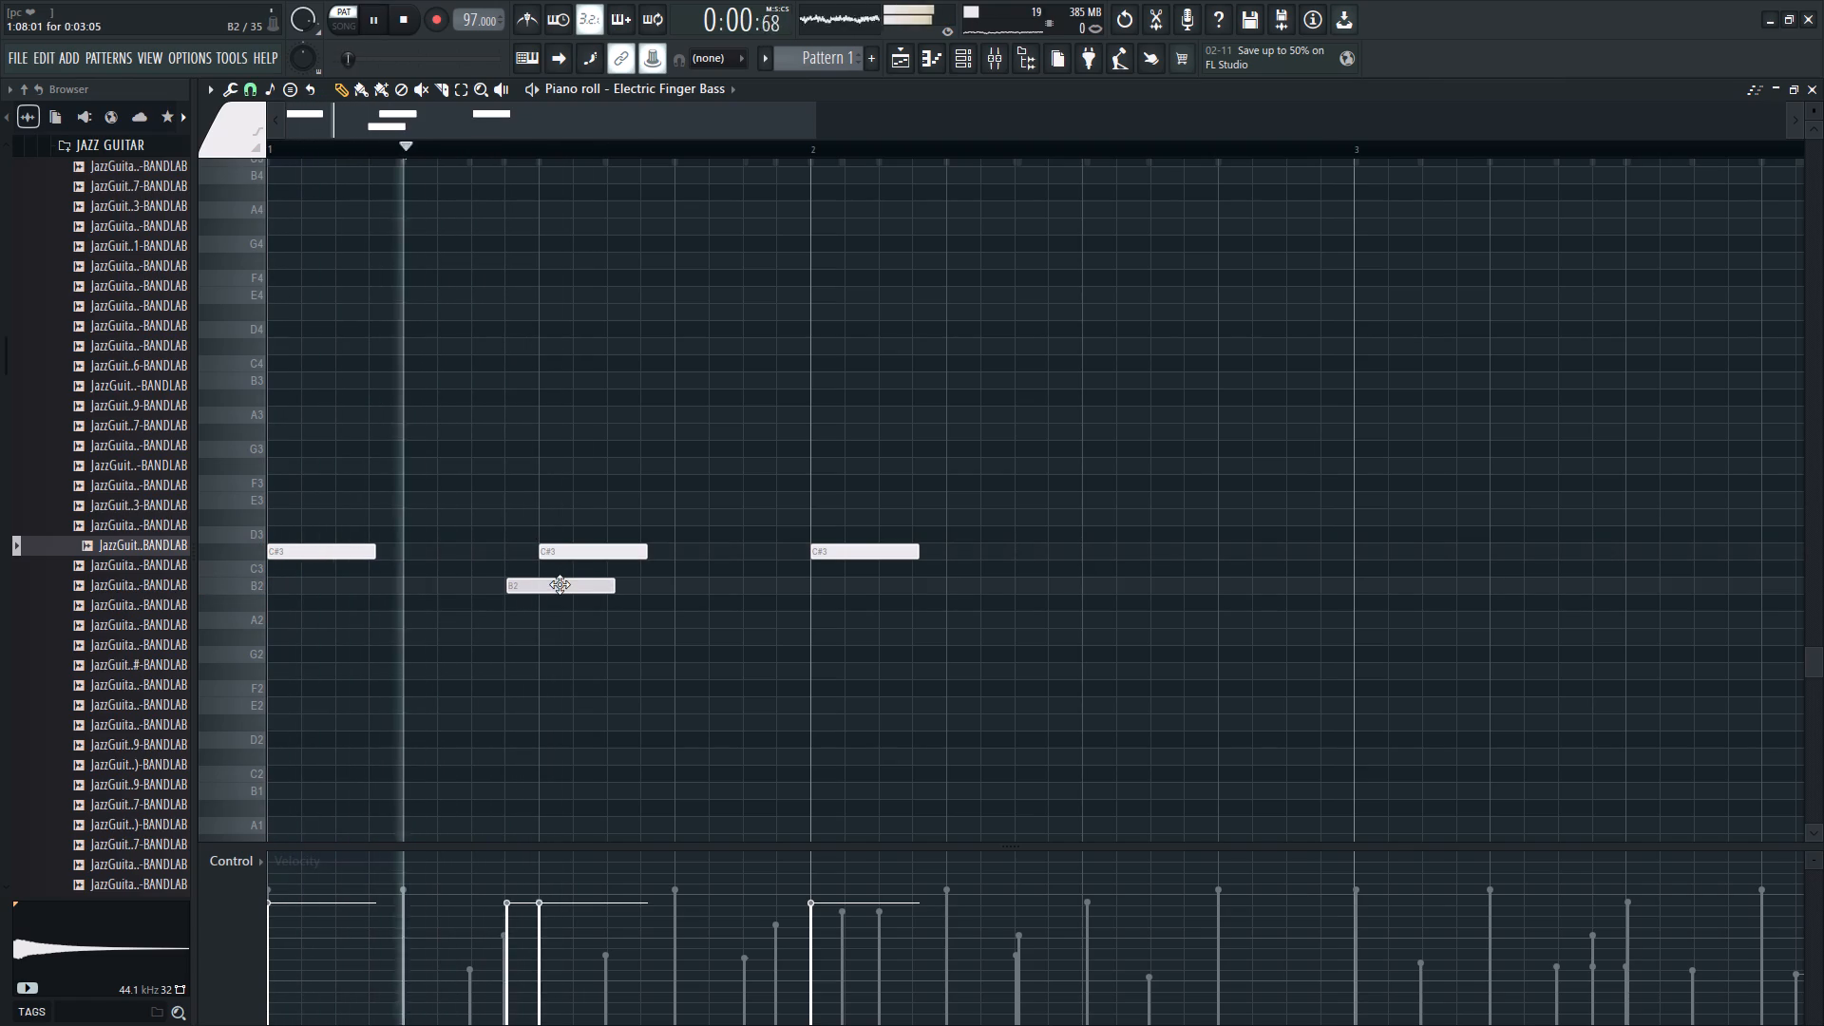
key("space")
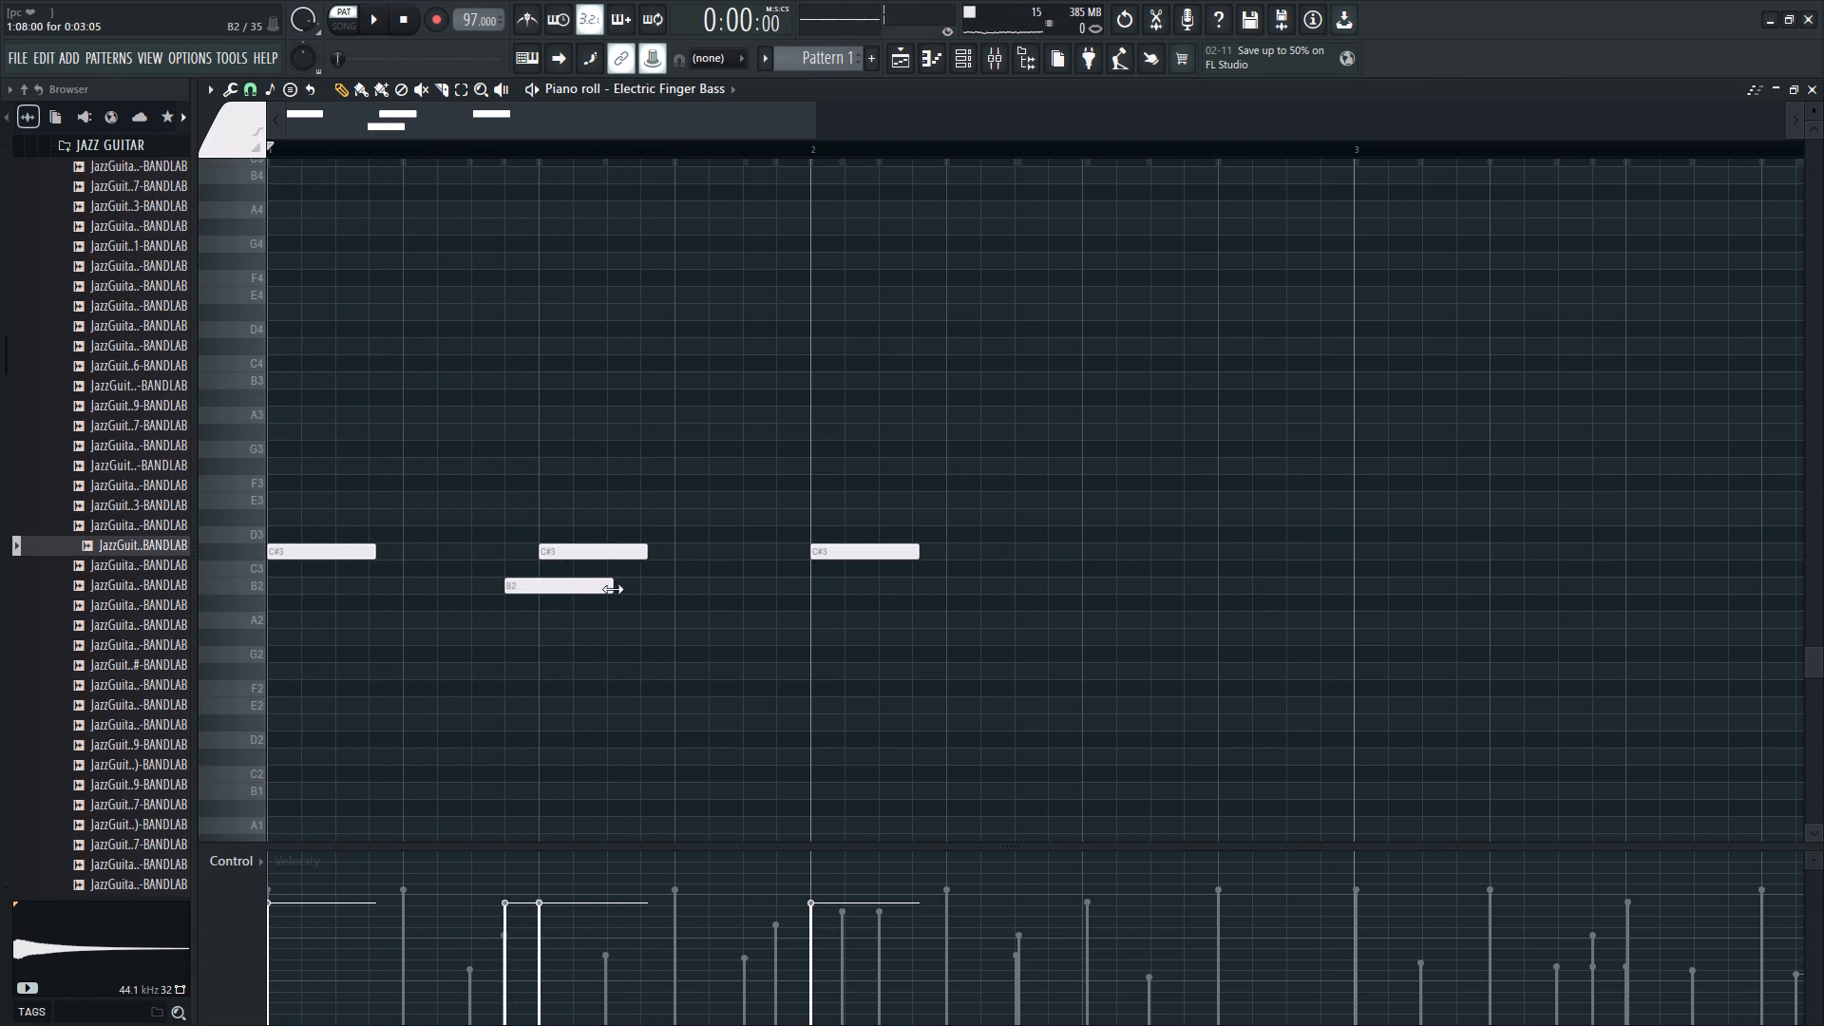
Shorten the B2 on step 8 to about one step and the C#3 on step 9 to just under two, auditioning the result.
left_click_drag(612, 589, 536, 601)
key("space")
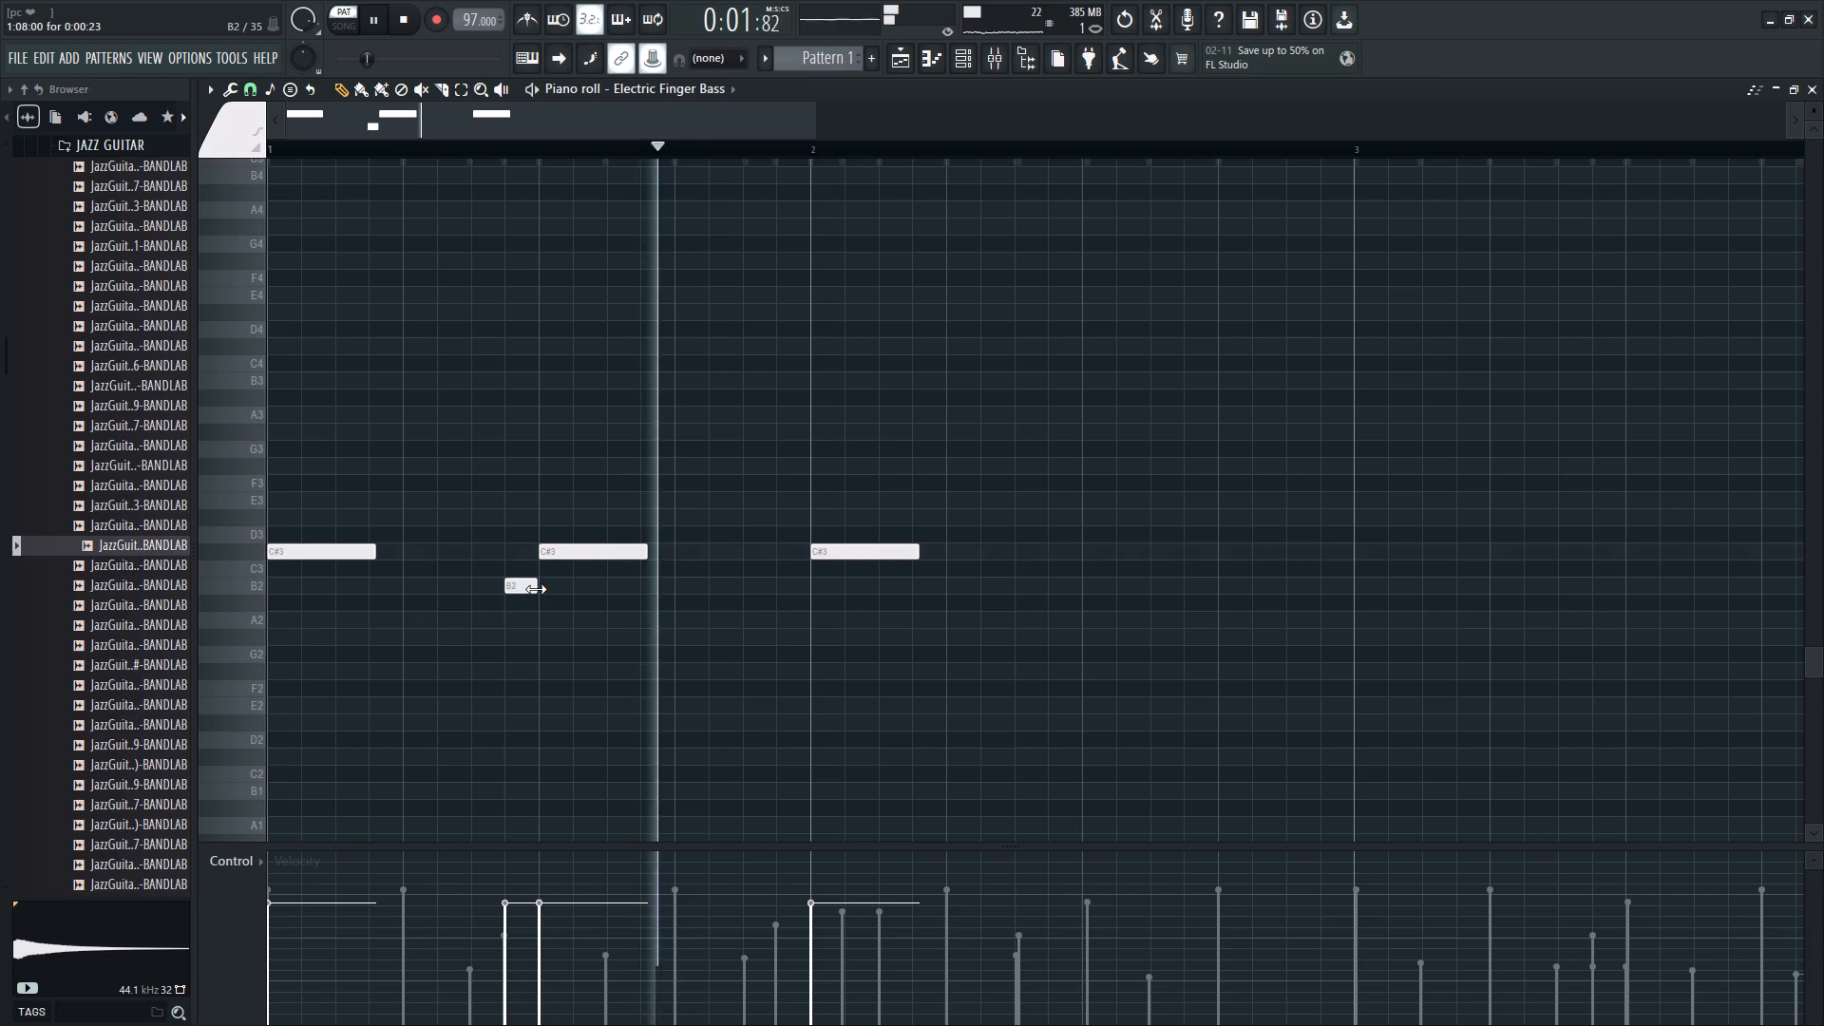
left_click(536, 589)
key("space")
key("space")
left_click_drag(639, 556, 593, 560)
key("space")
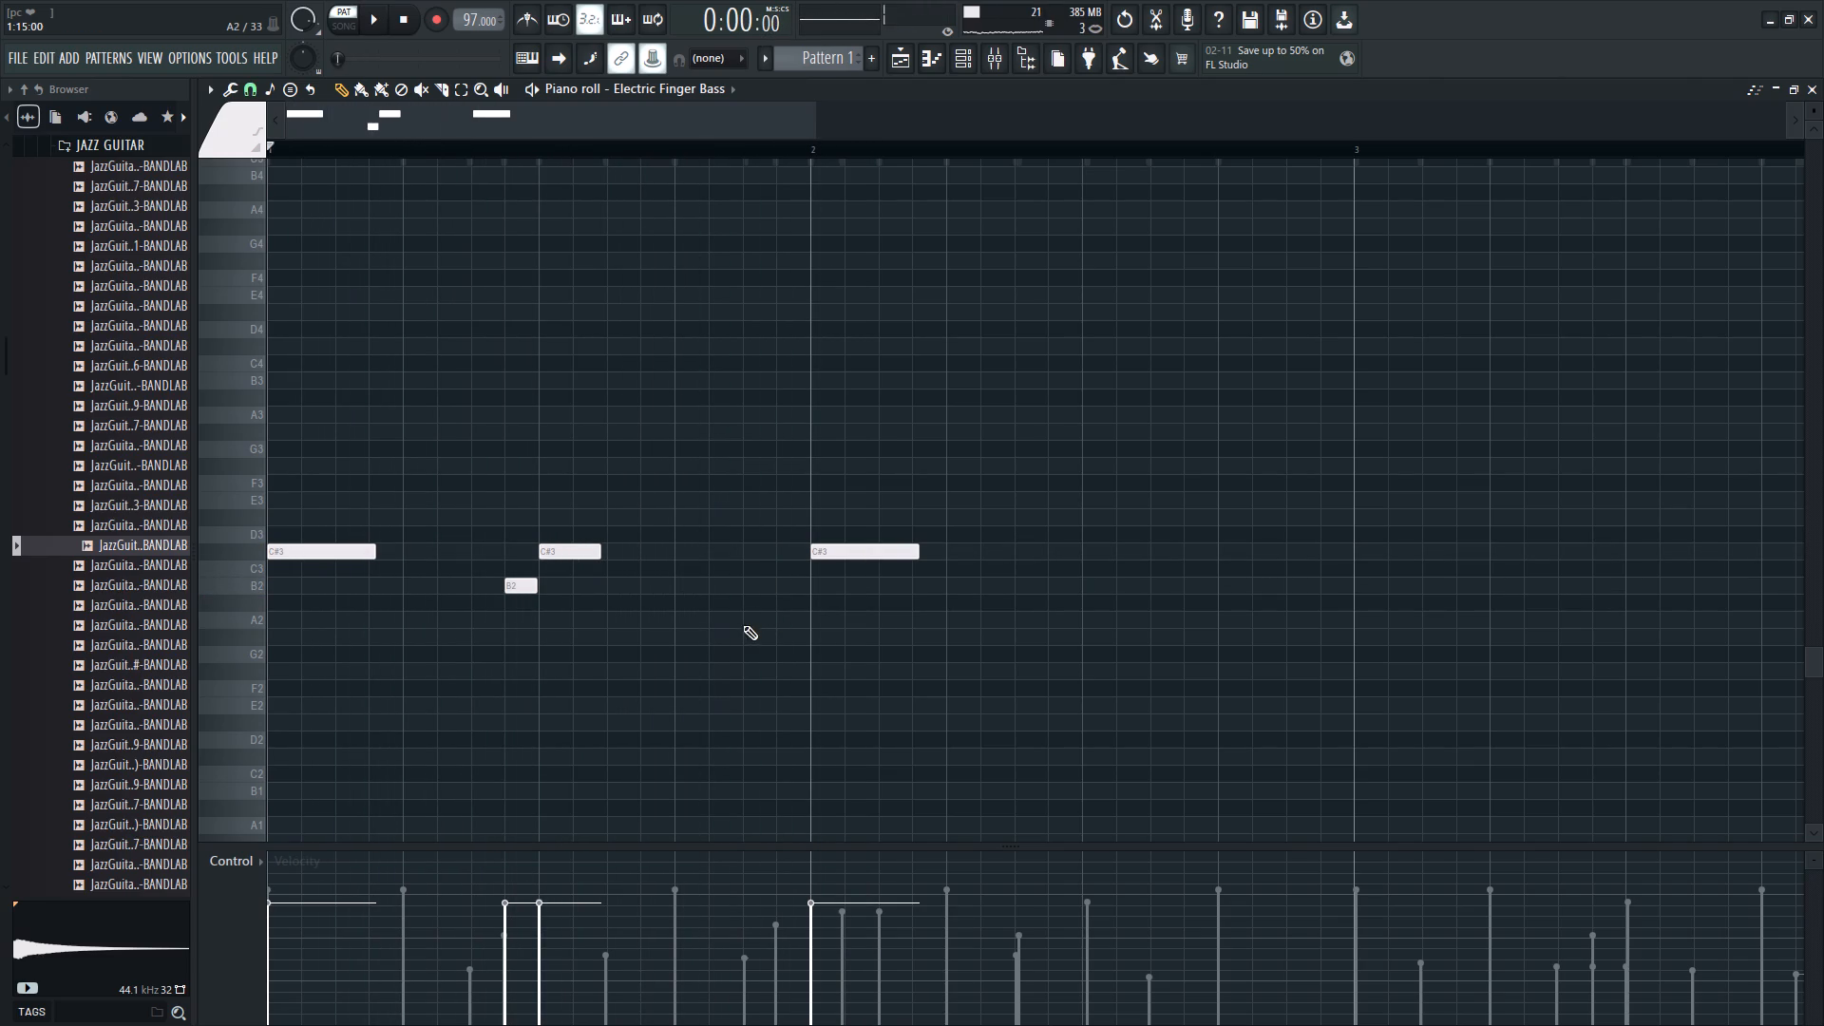
key("space")
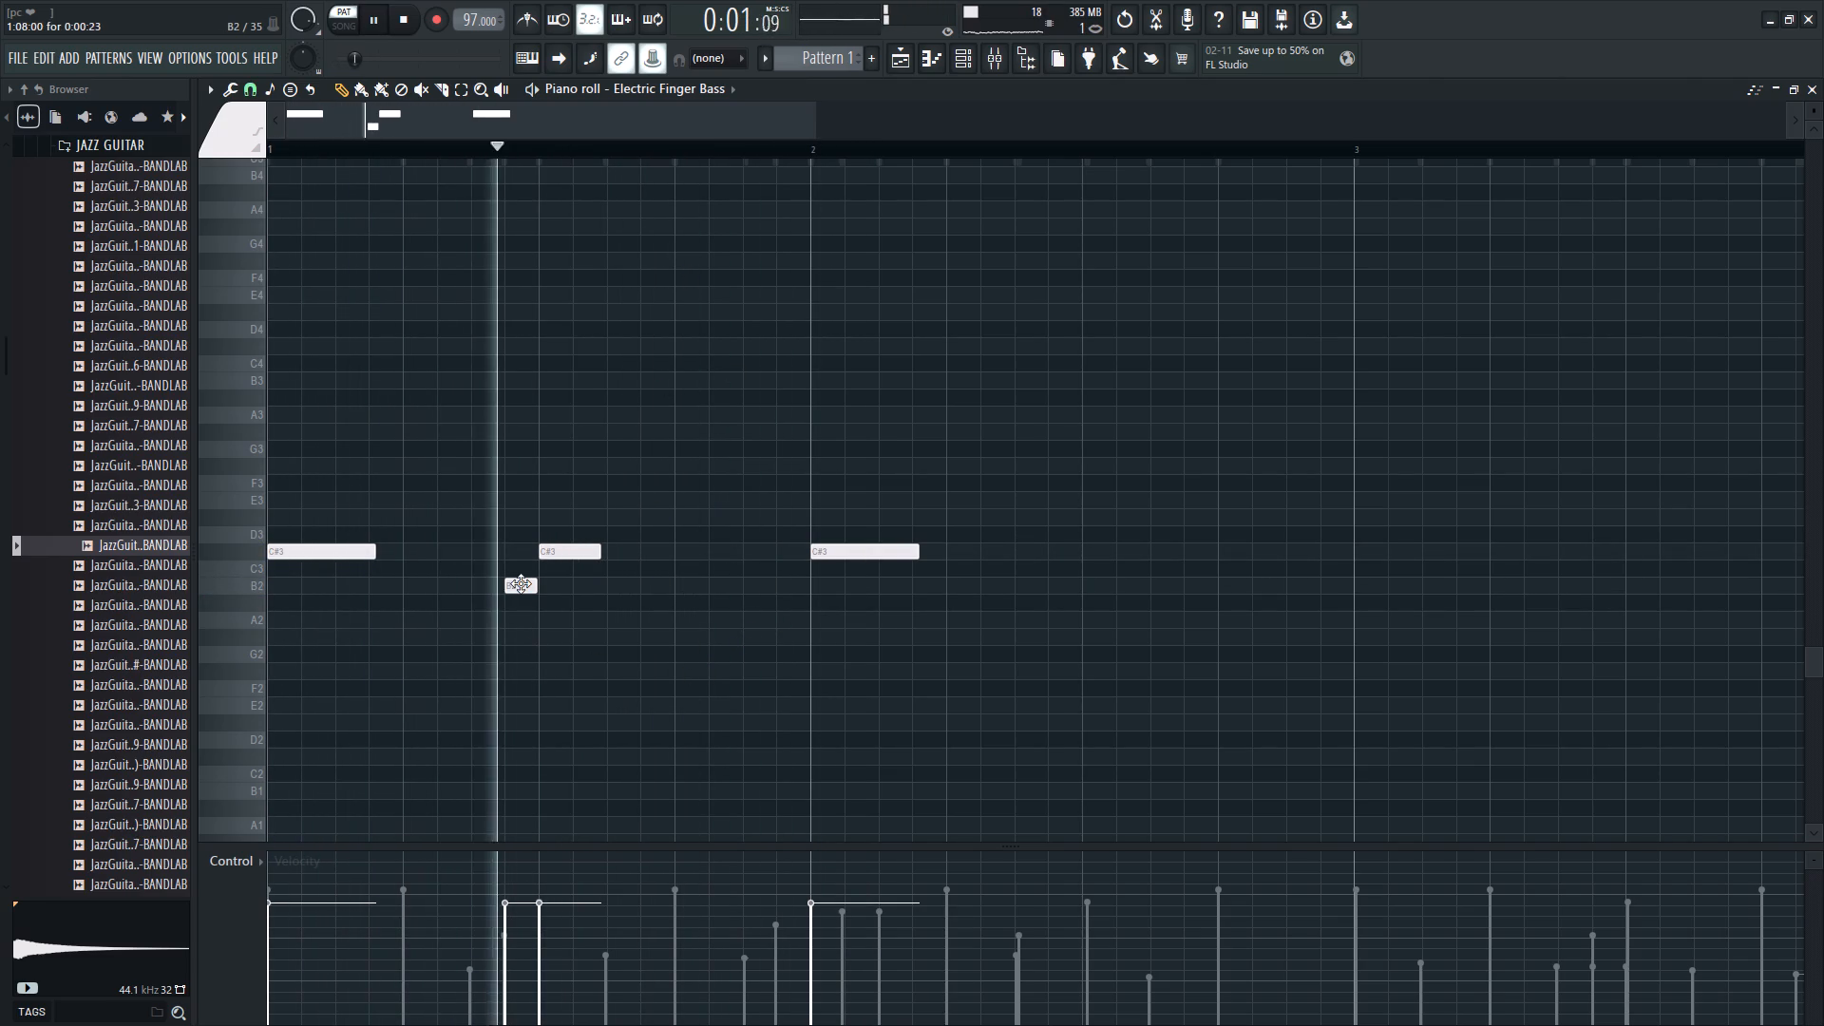
left_click(521, 583)
key("space")
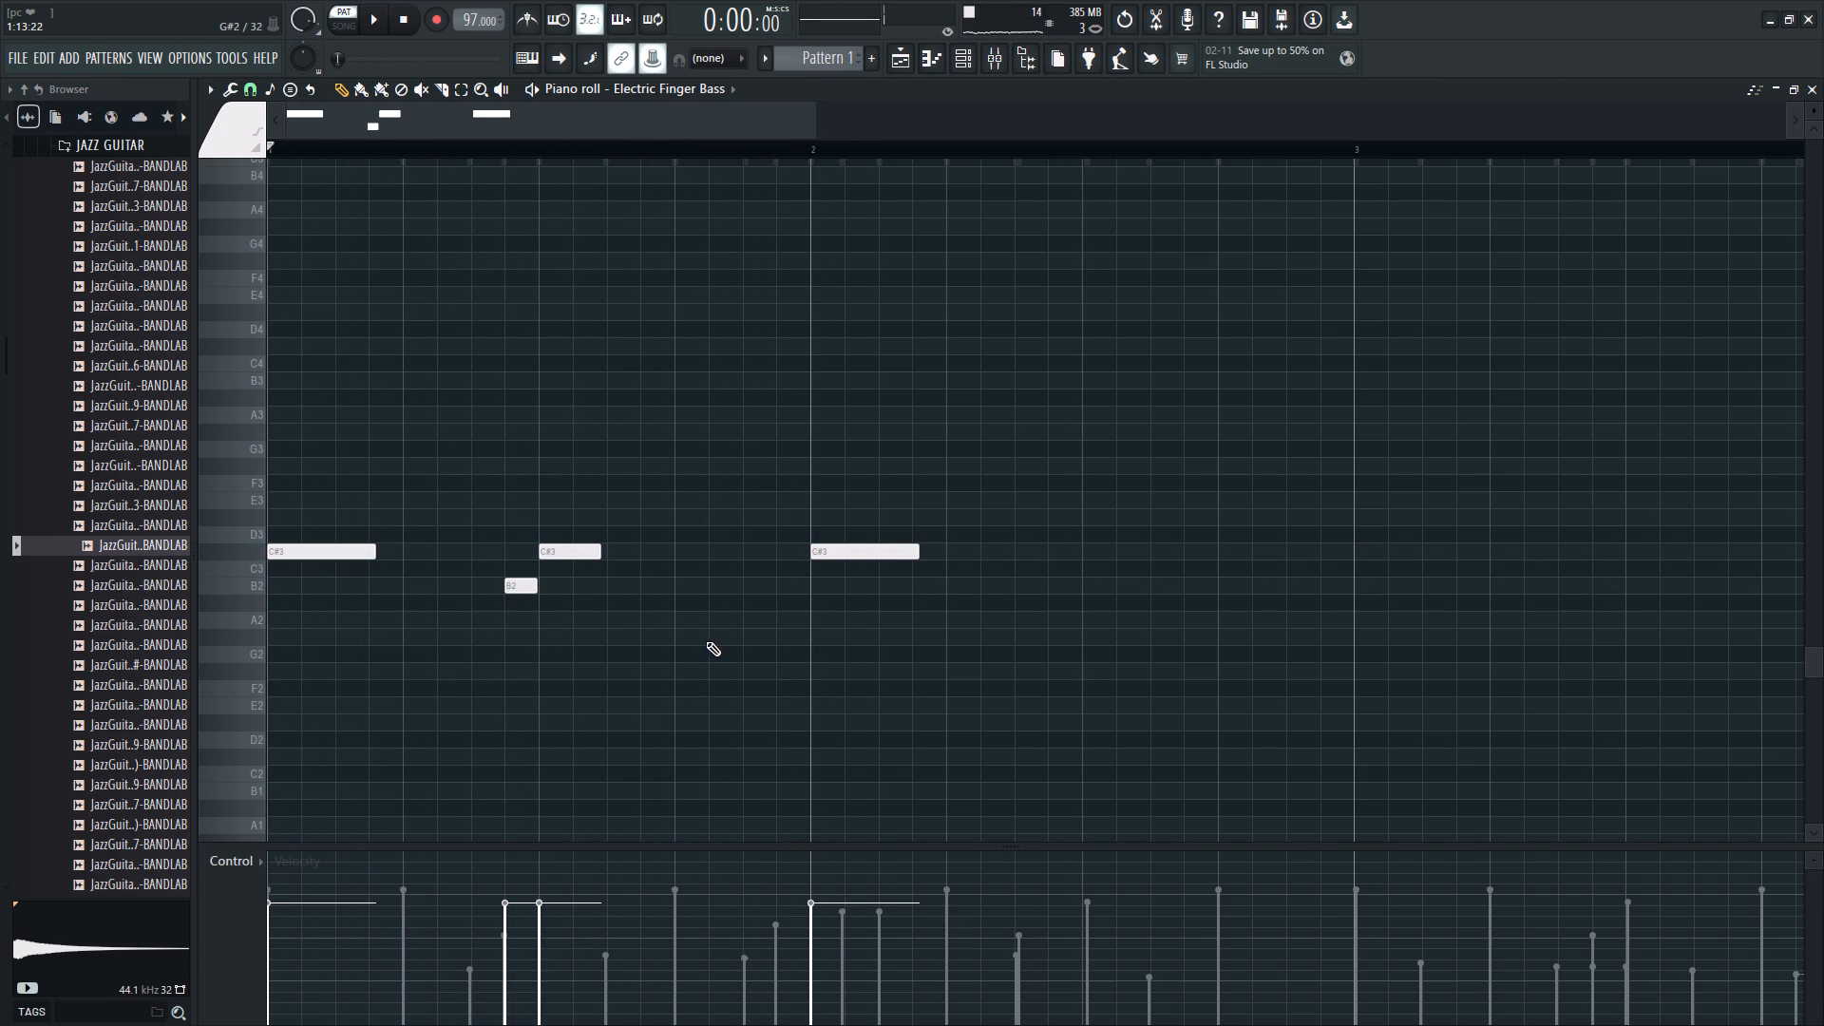
Add one-step notes G#2, B2 and A2 on steps 14, 15 and 16 of bar 1, refine their timing and audition.
left_click(706, 641)
key("space")
left_click(742, 587)
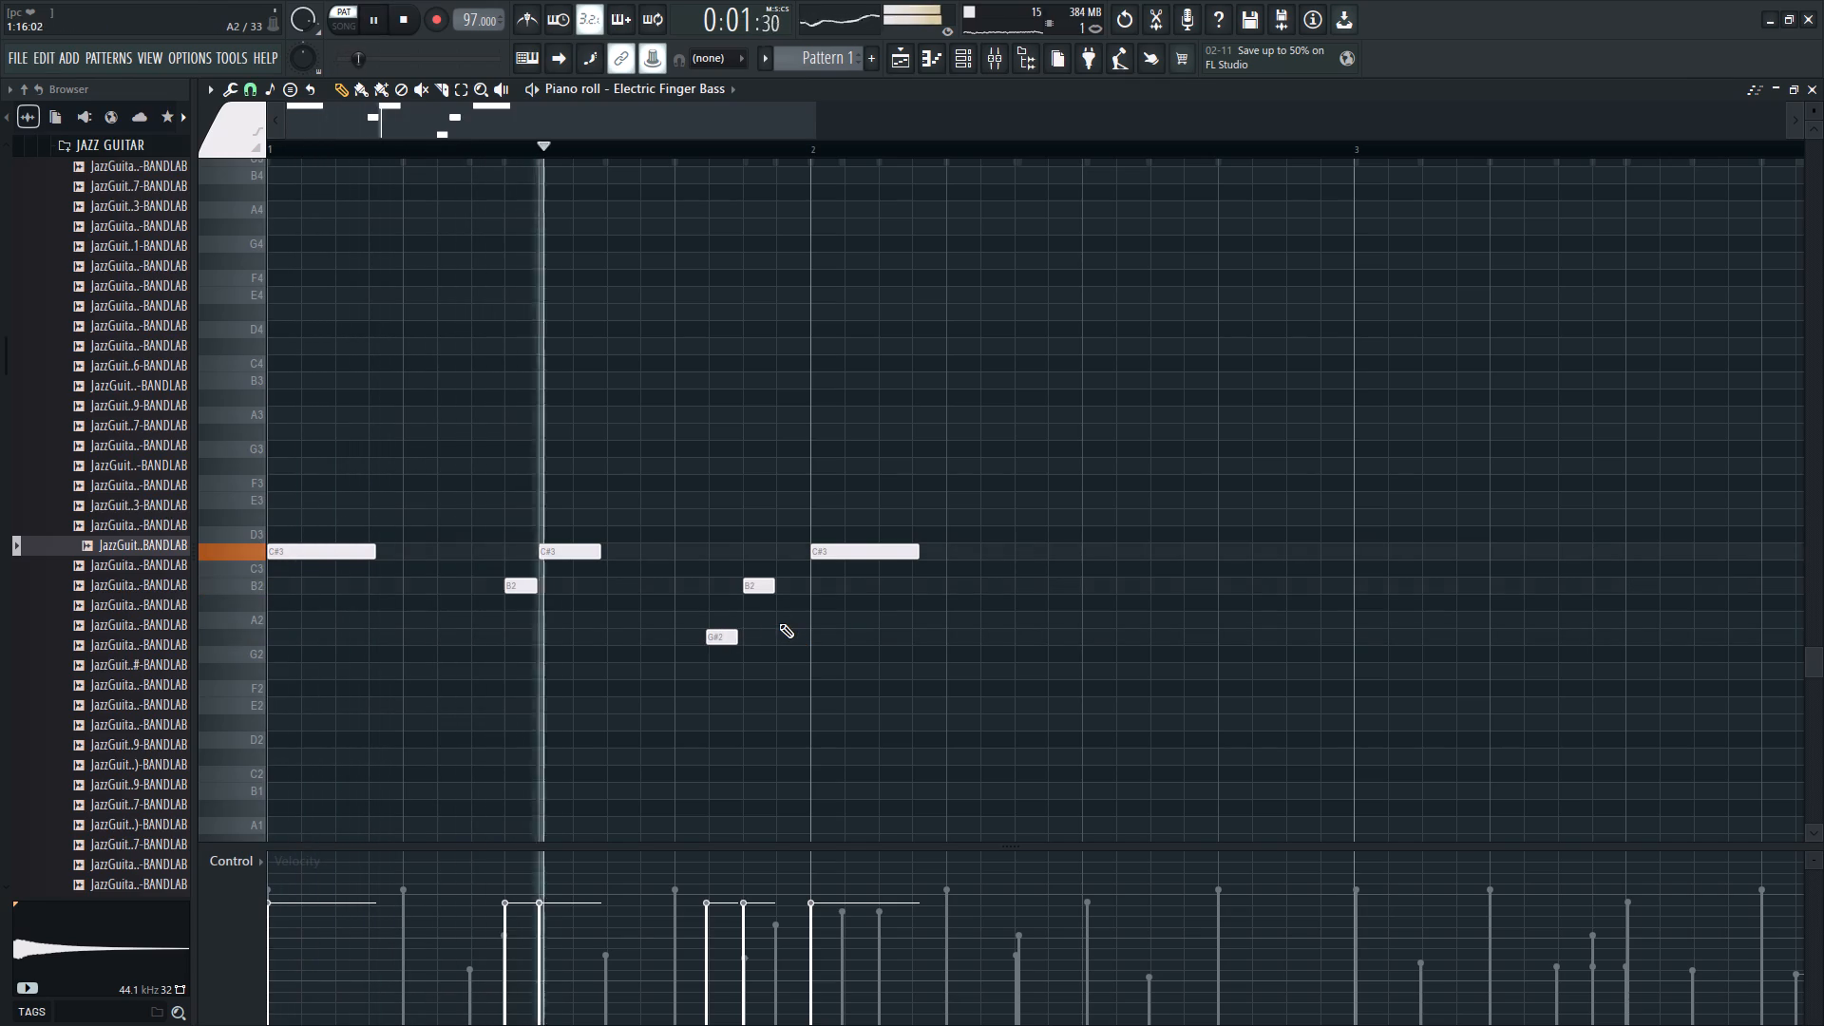
left_click(777, 622)
key("space")
key("space")
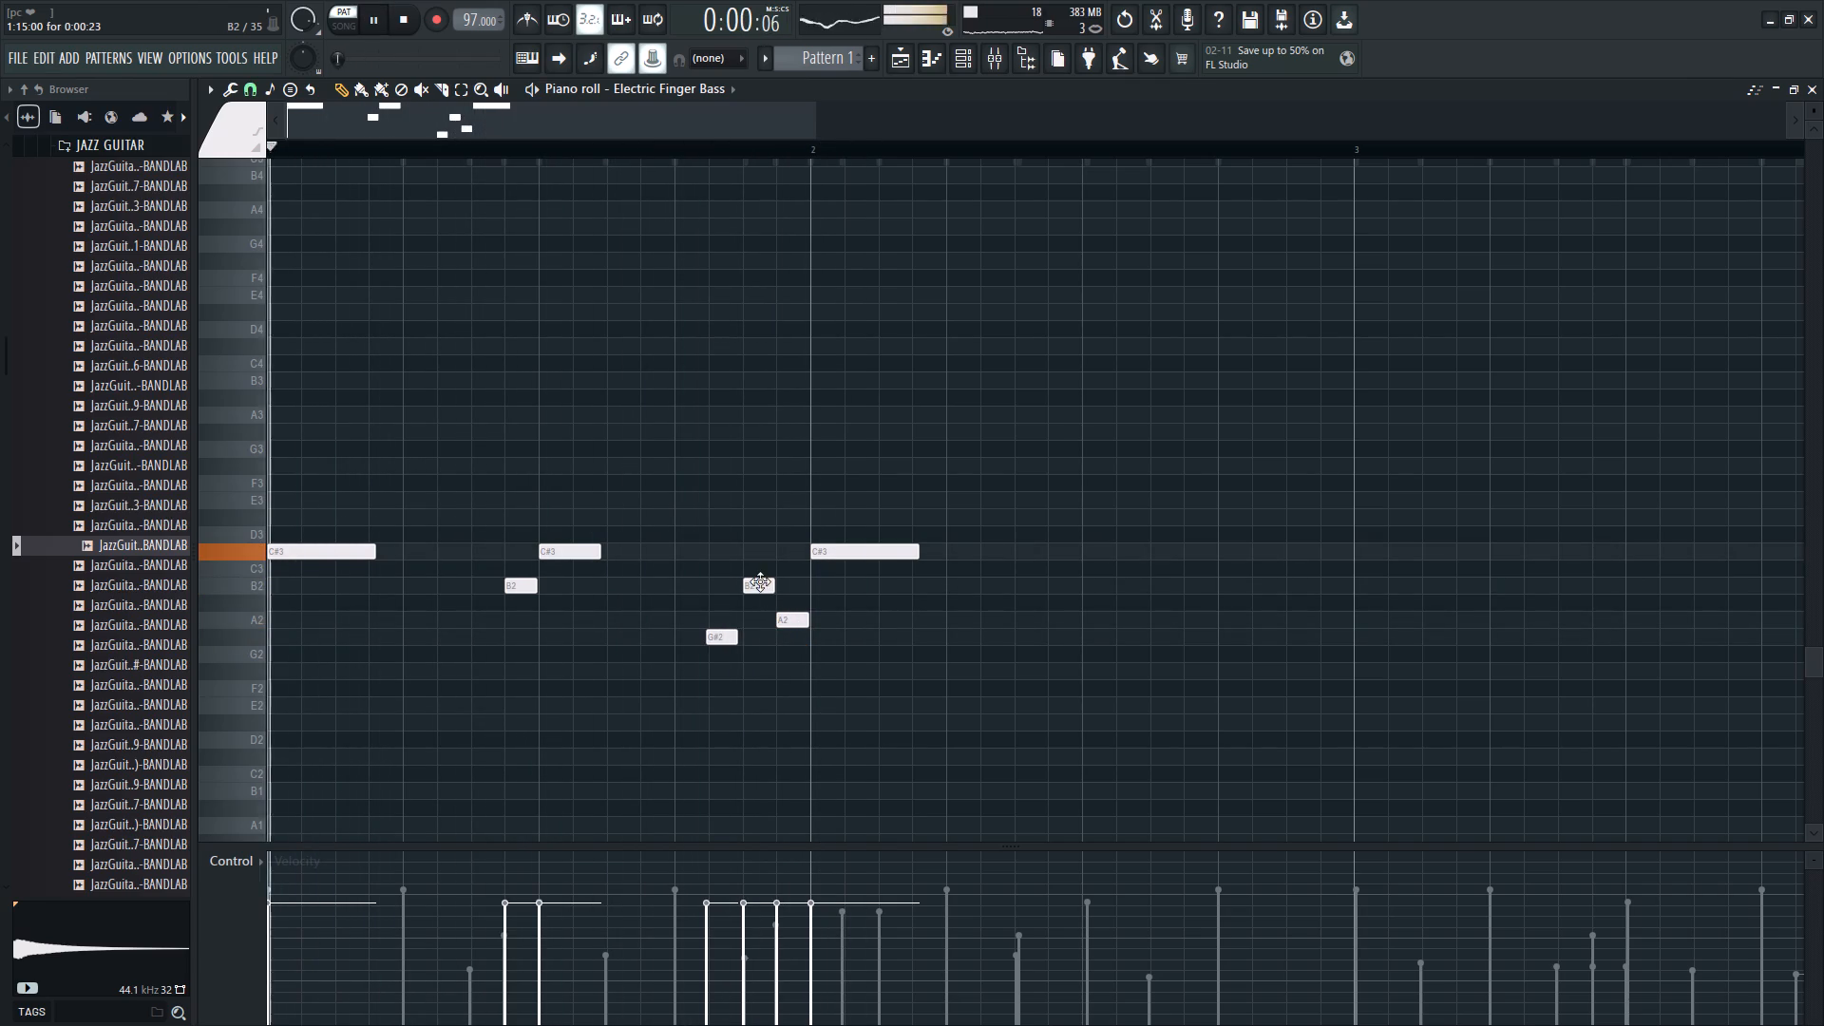
left_click(760, 581)
left_click(722, 636)
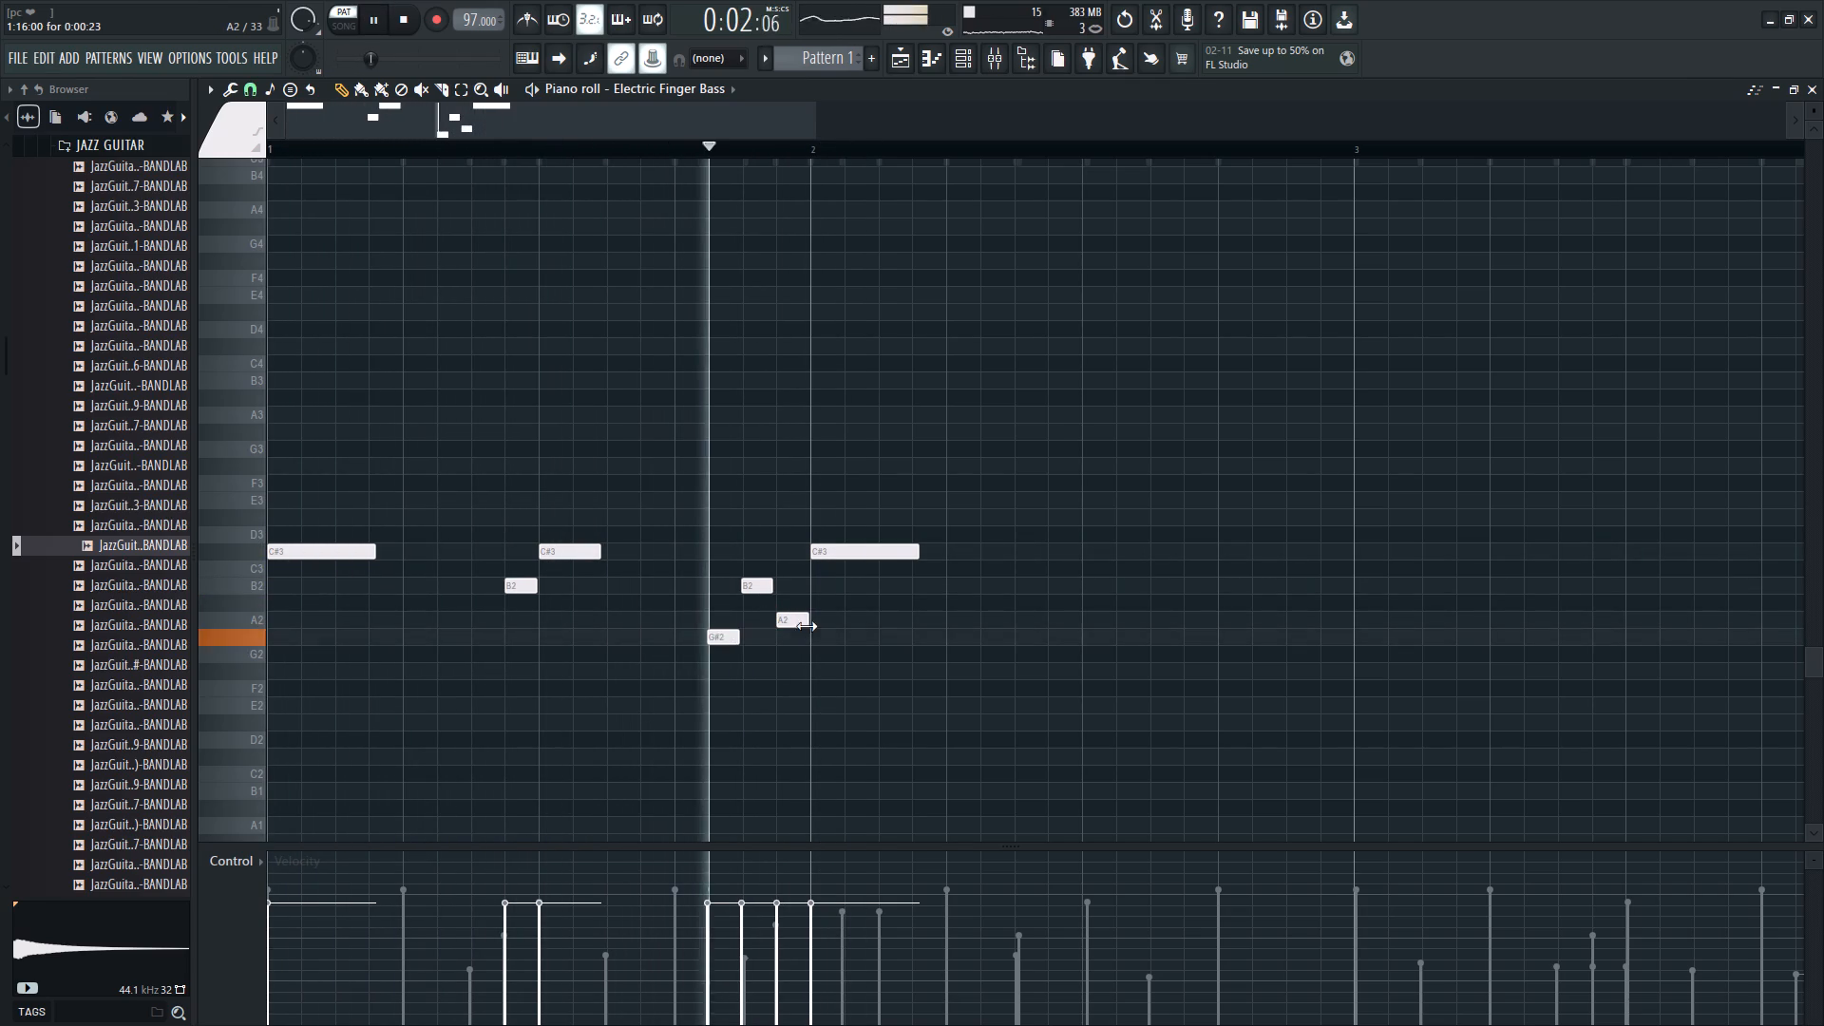
key("space")
key("space")
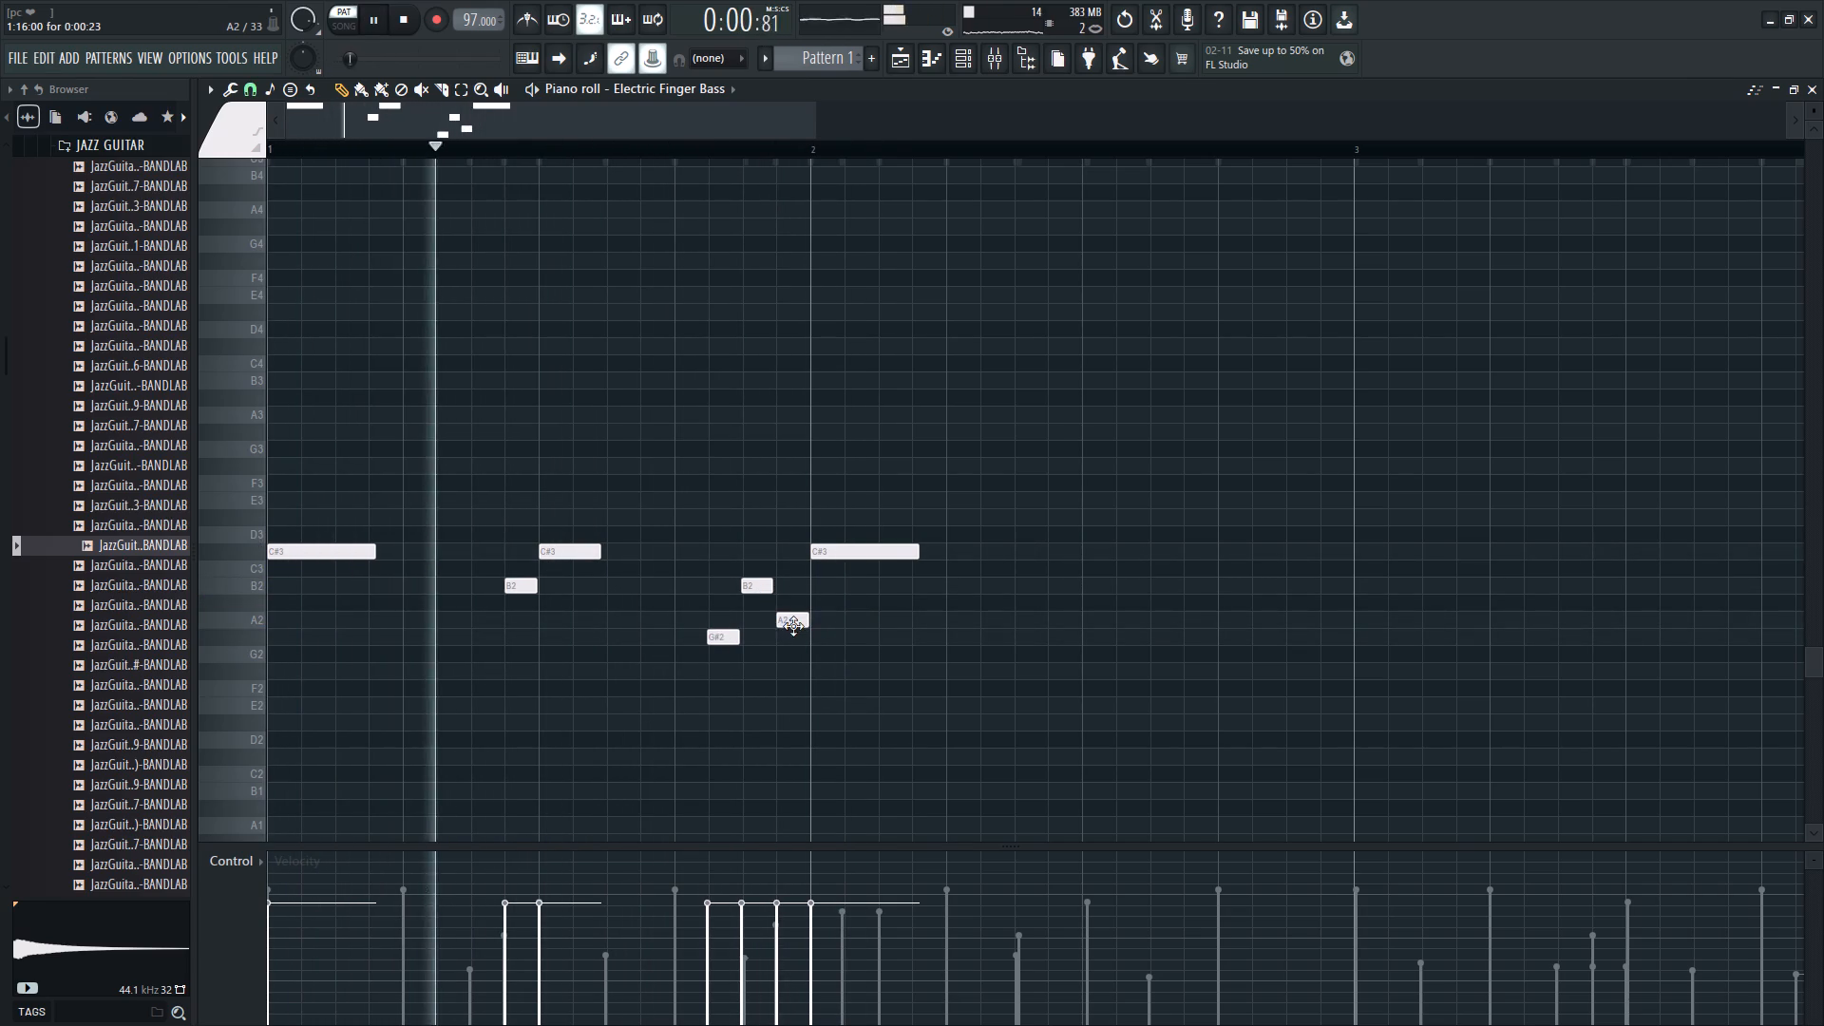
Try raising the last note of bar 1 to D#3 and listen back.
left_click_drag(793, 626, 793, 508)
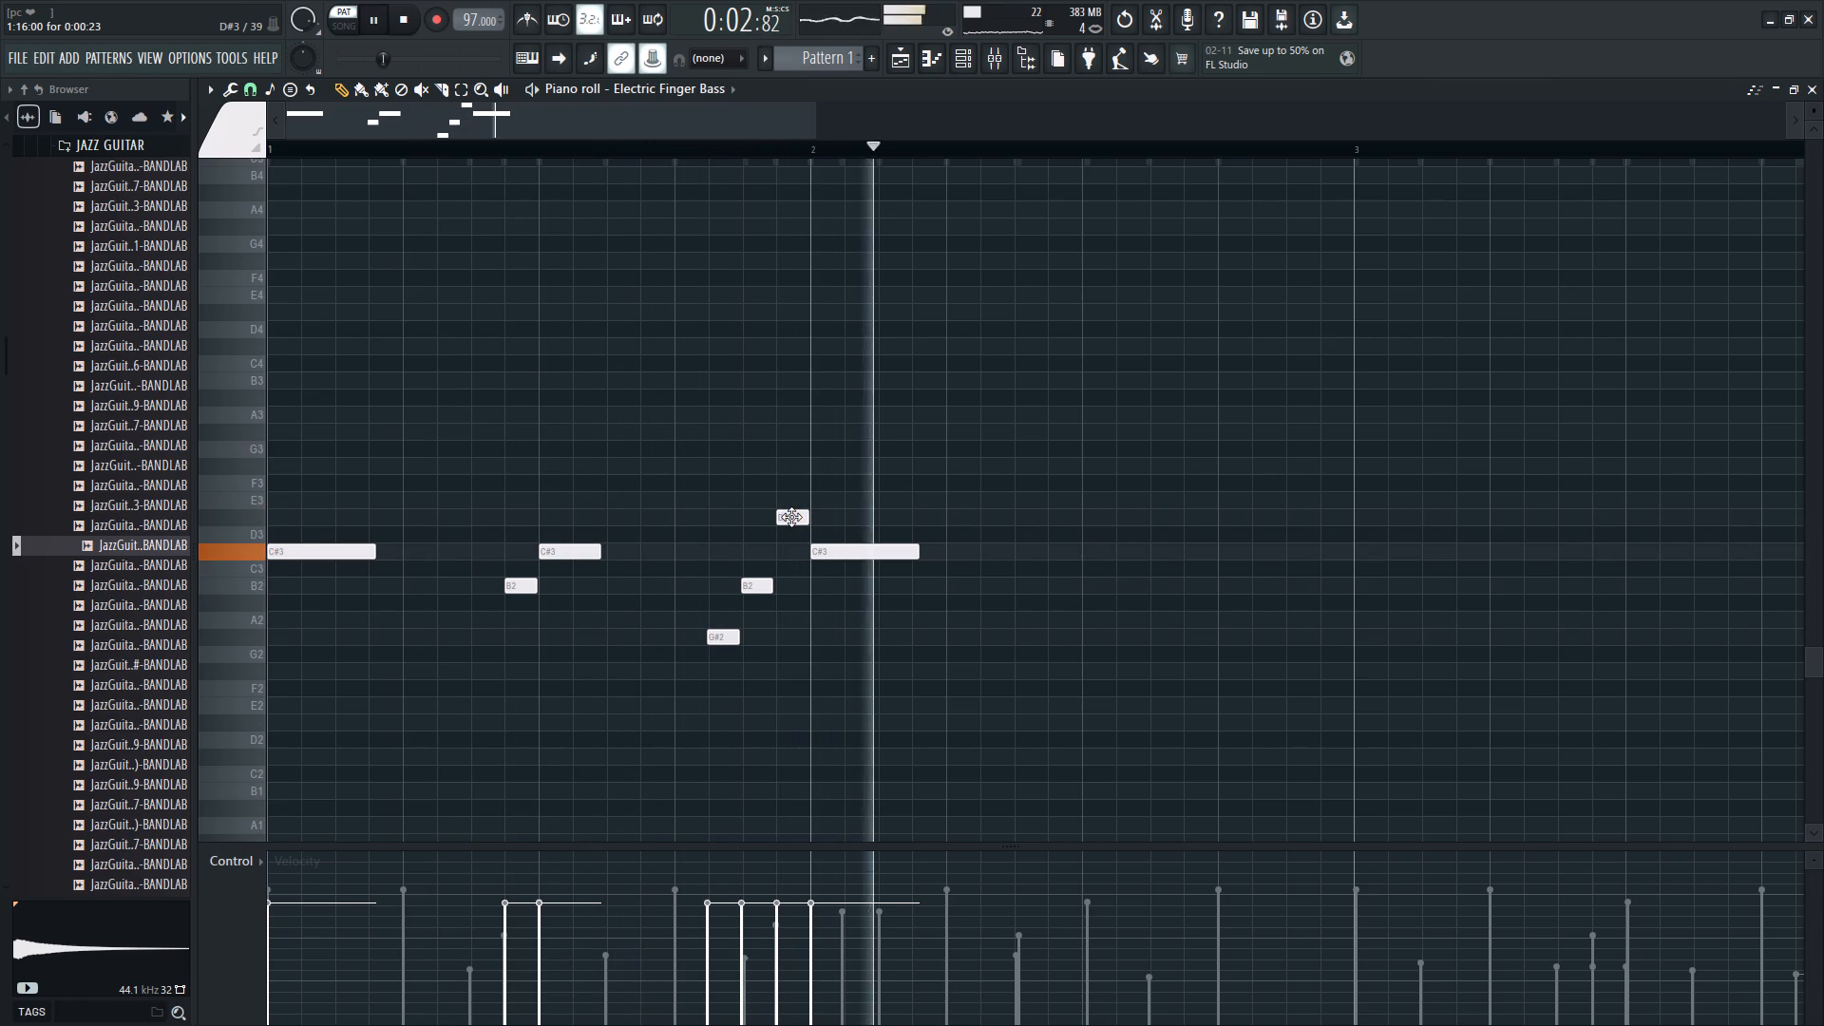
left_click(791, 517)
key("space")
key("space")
Delete the long C#3 note at the start of bar 2.
right_click_drag(827, 545, 823, 566)
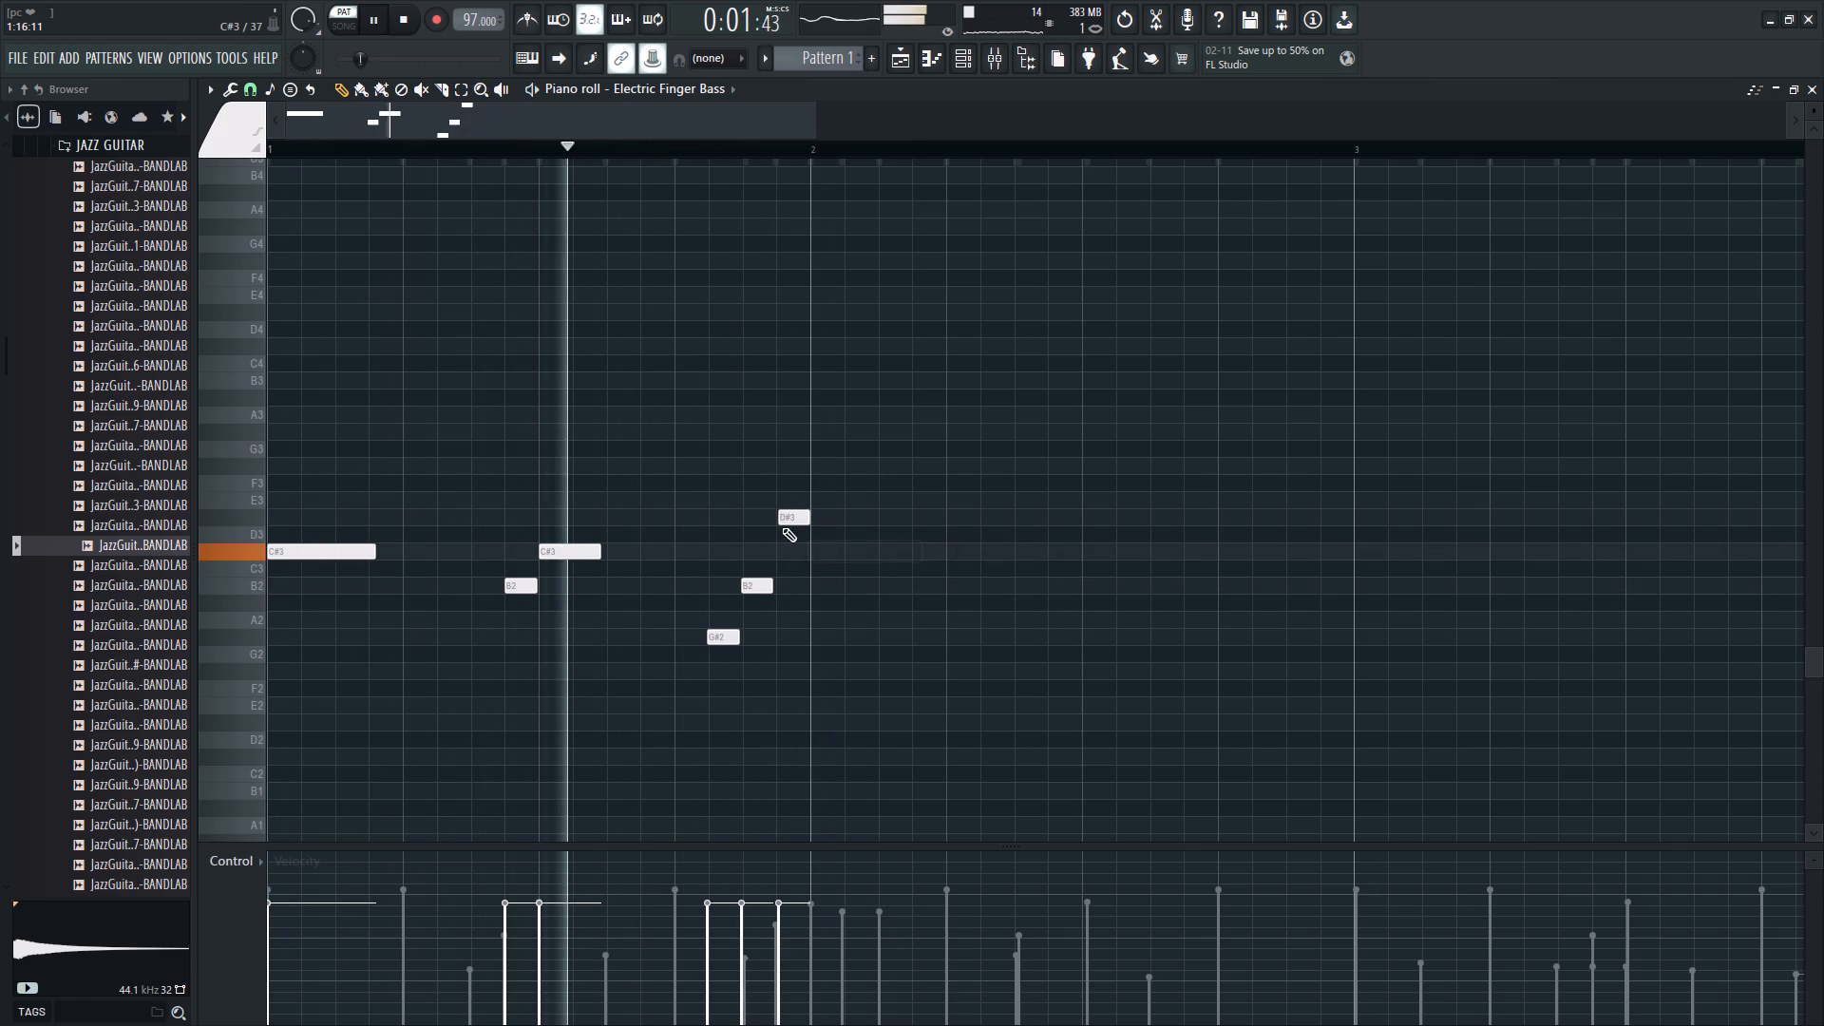
key("space")
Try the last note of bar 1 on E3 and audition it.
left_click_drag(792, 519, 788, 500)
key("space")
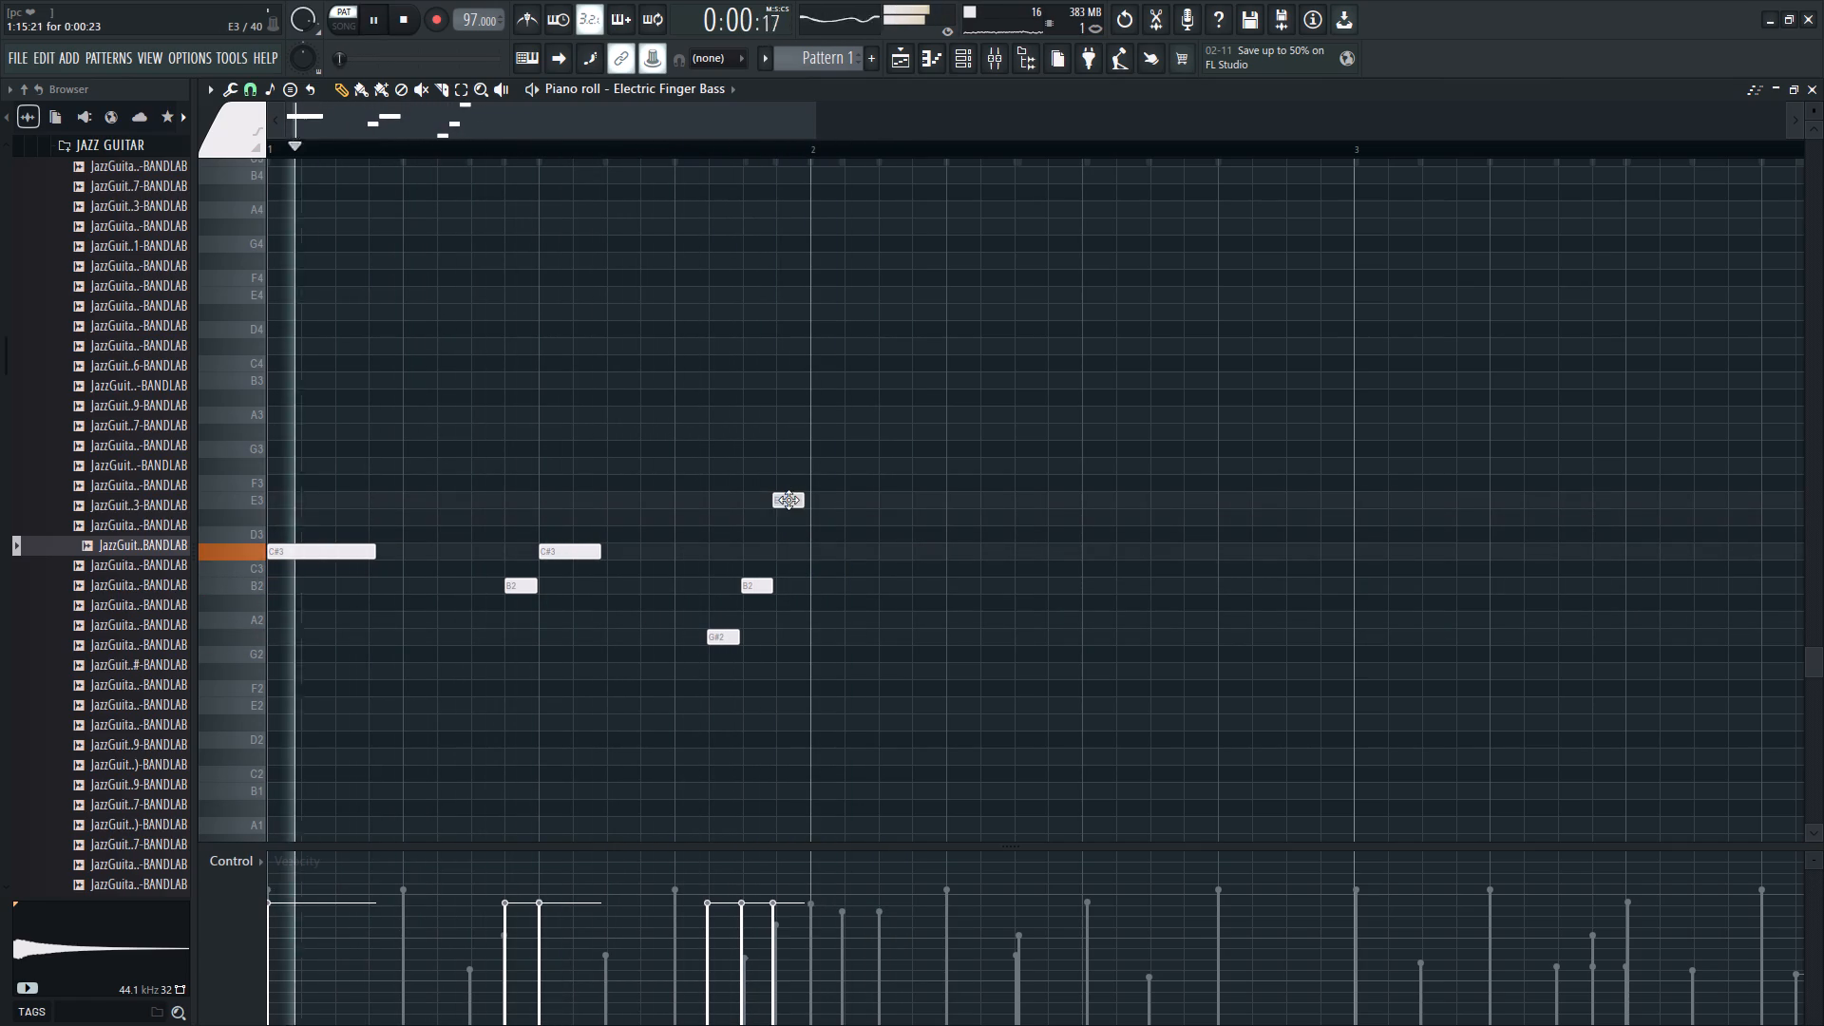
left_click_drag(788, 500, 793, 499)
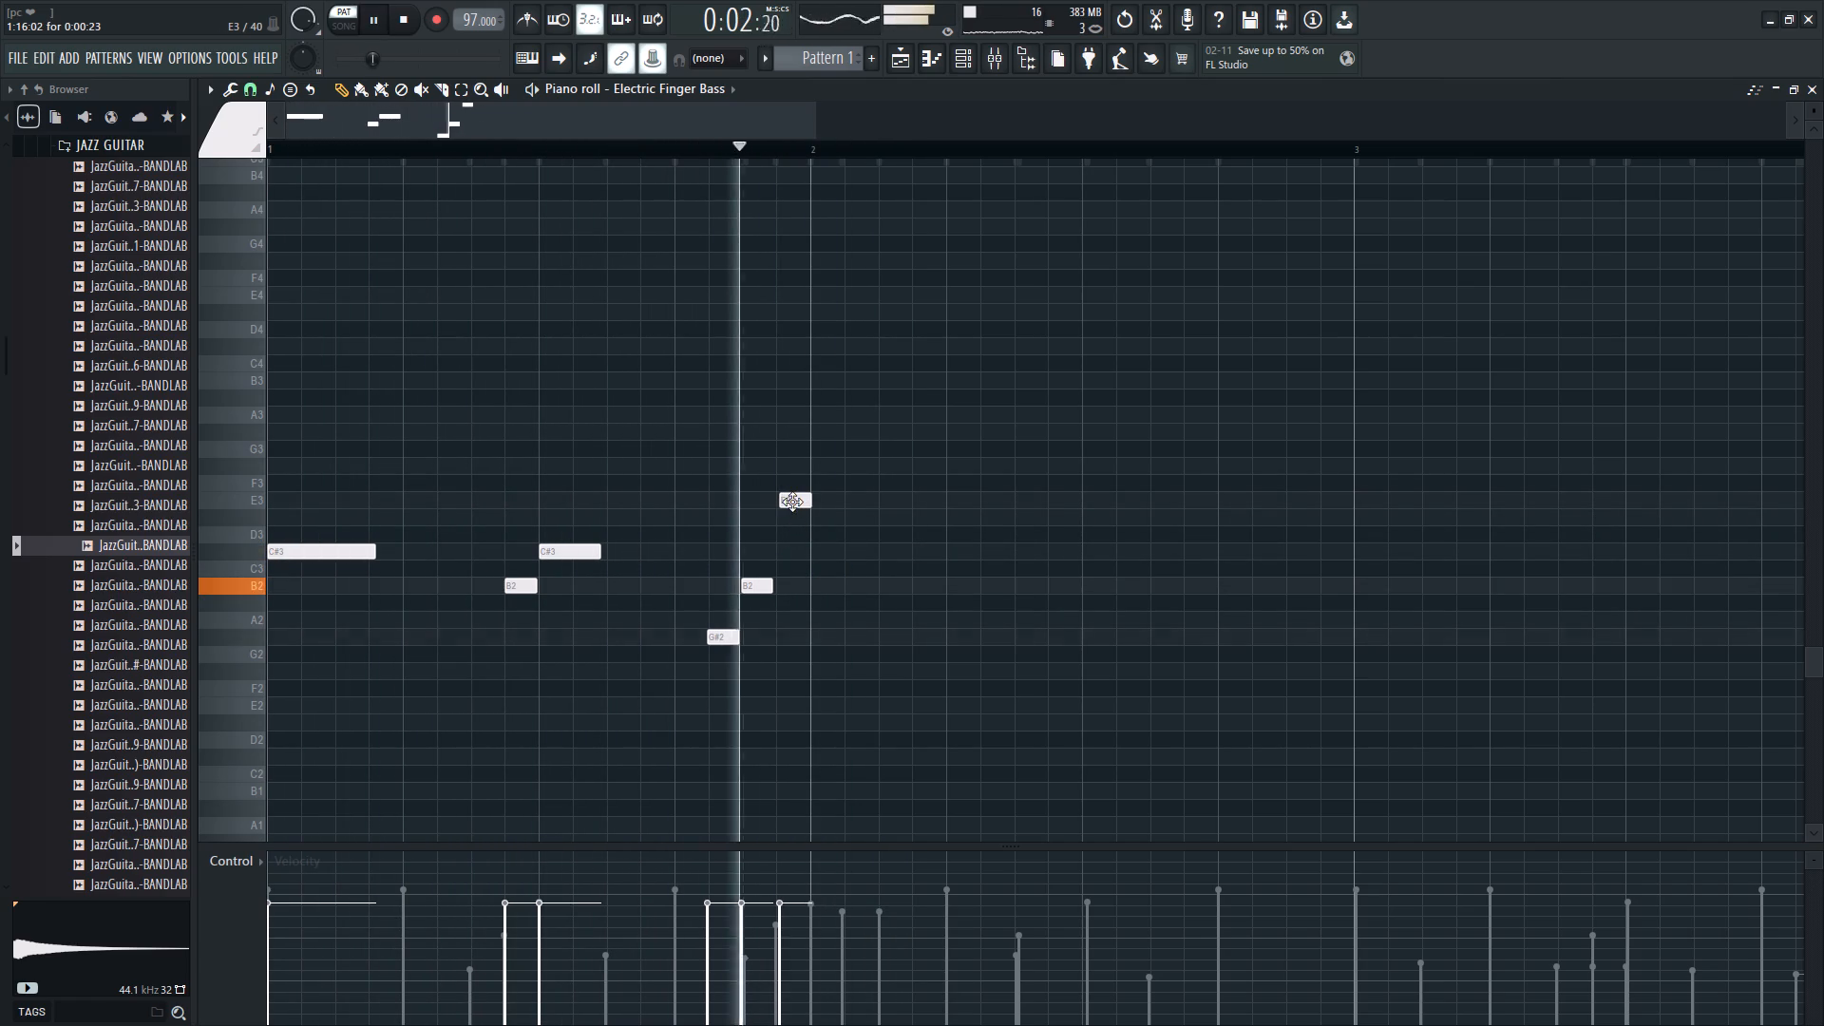
Move the last note of bar 1 to C#3 on step 16 and audition the phrase.
left_click_drag(792, 502, 789, 553)
key("space")
key("space")
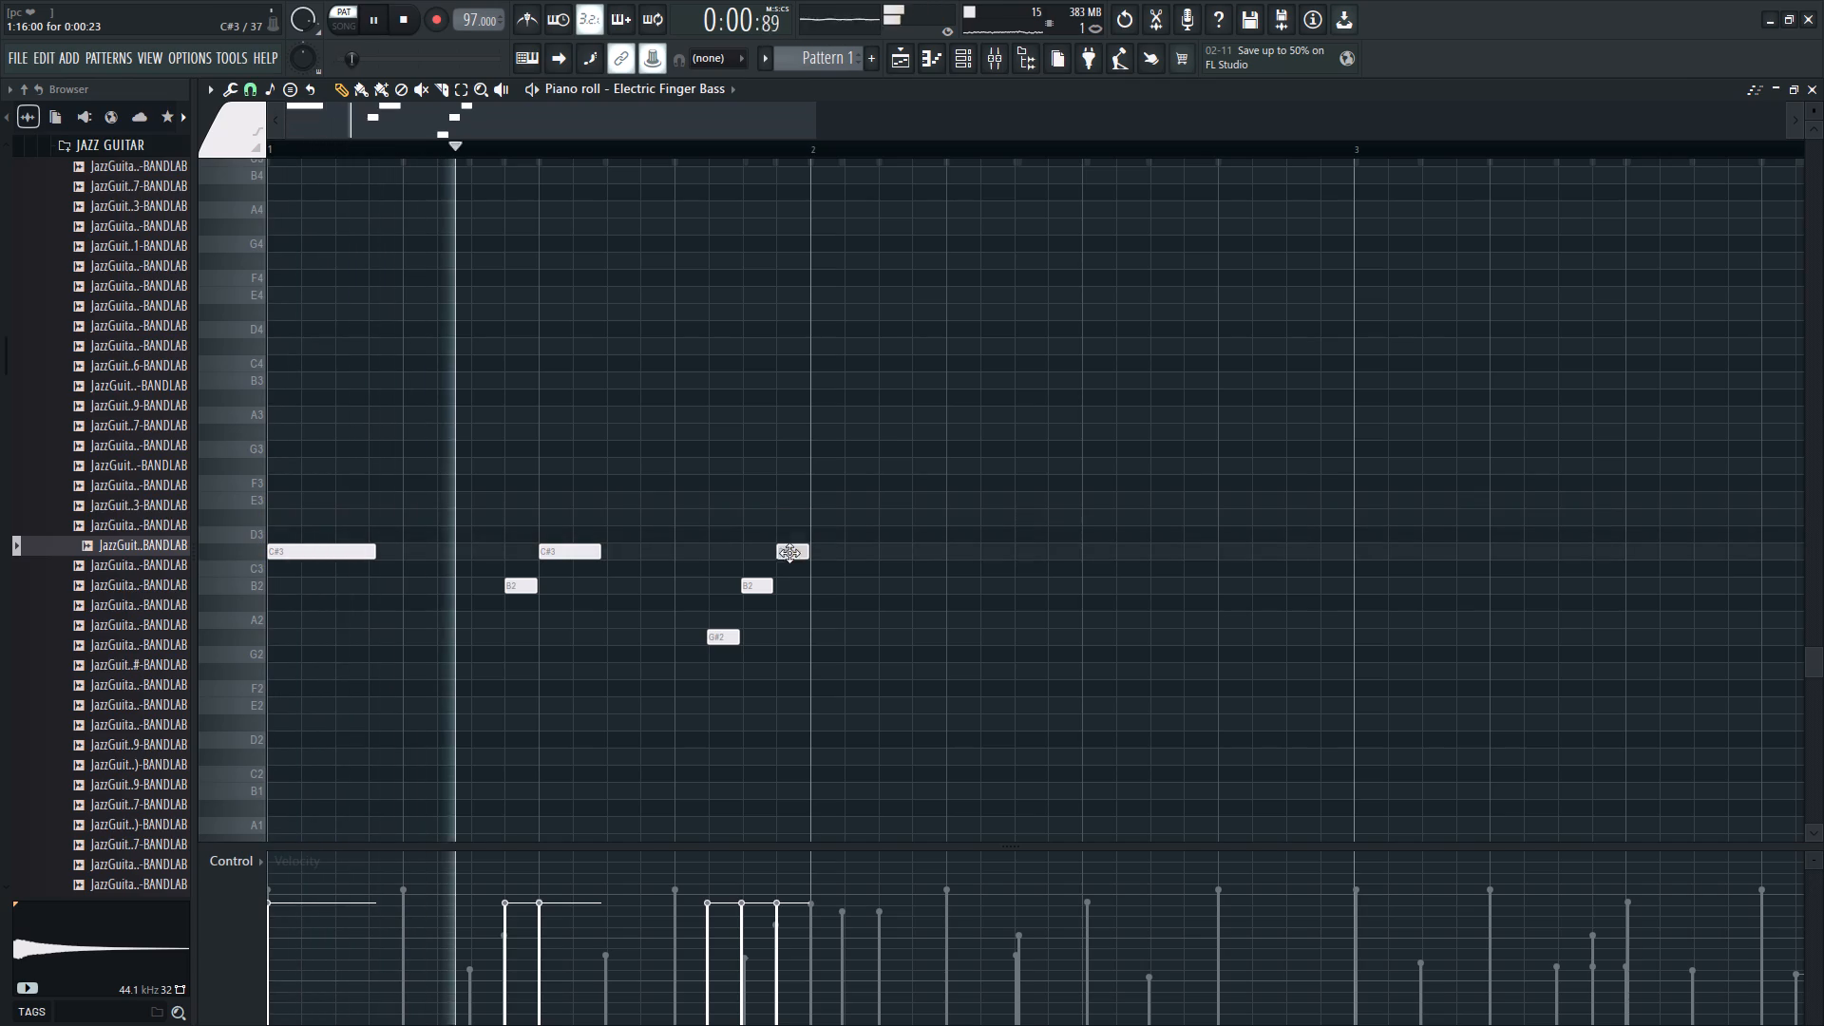
left_click_drag(789, 553, 790, 555)
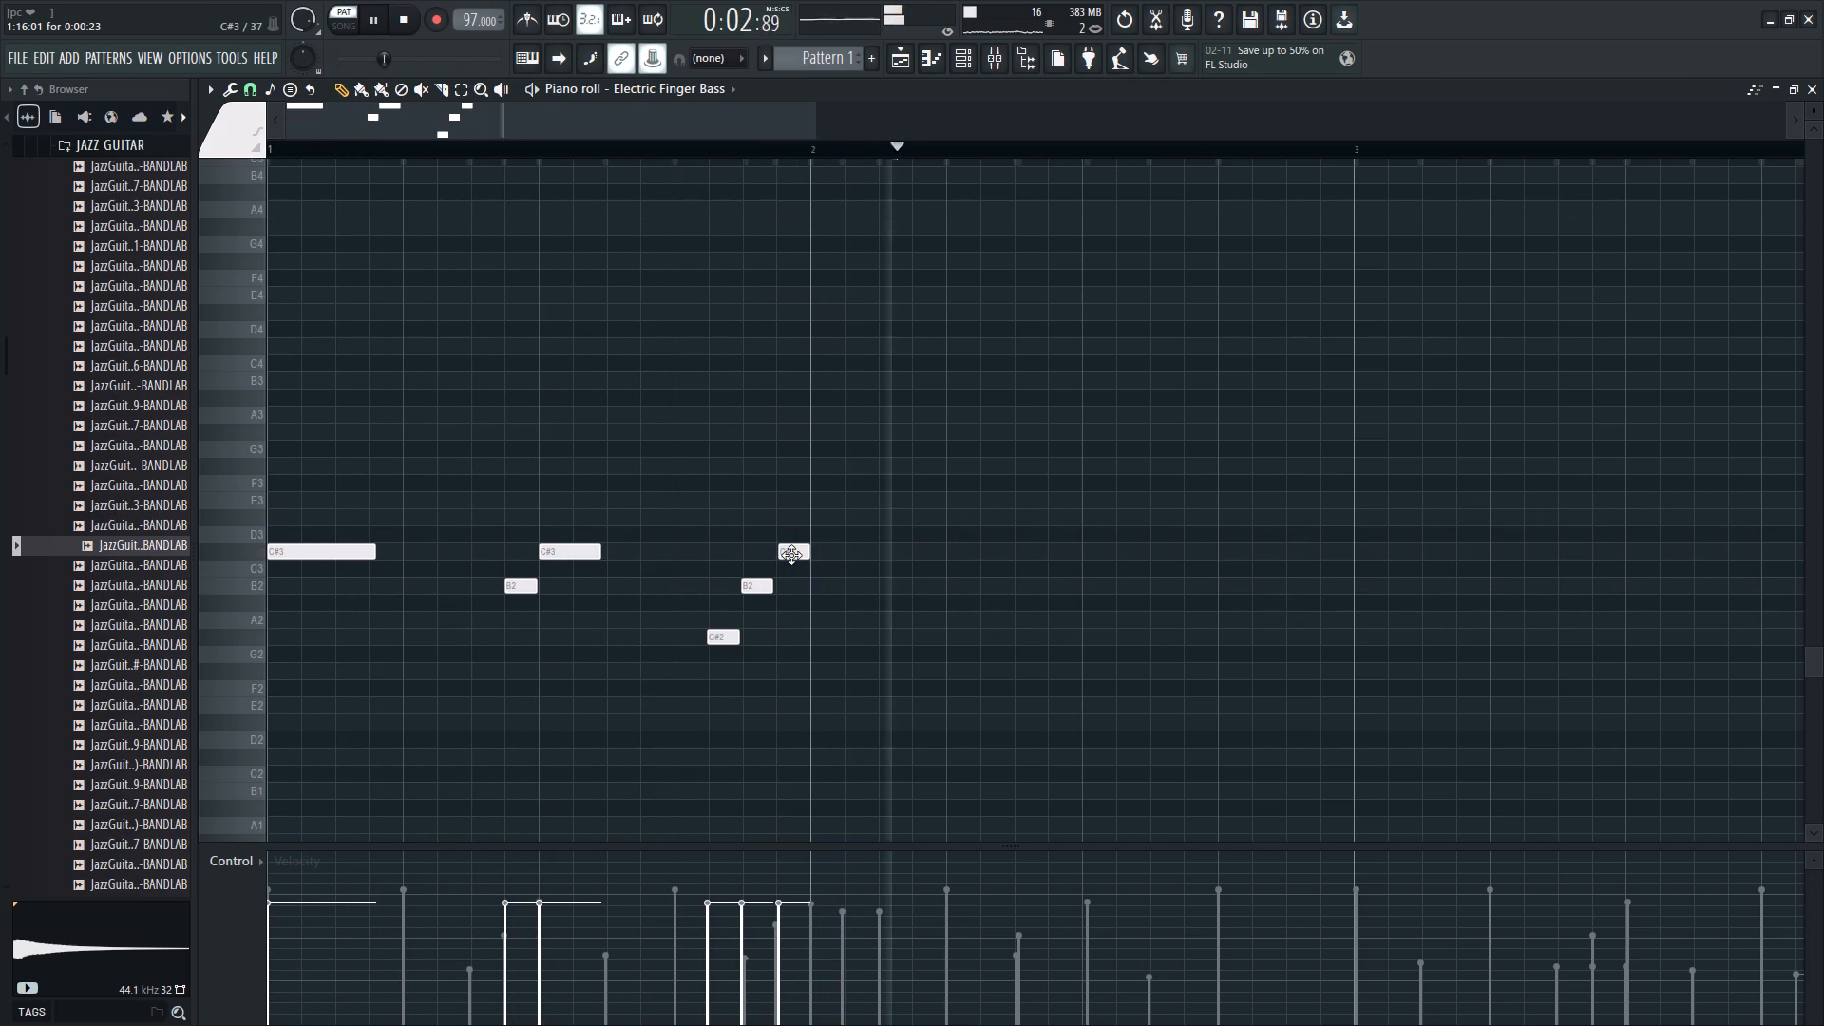
key("space")
left_click(791, 554)
key("space")
Add short C#3 notes on steps 3 and 5 of bar 2, auditioning each addition.
left_click(879, 553)
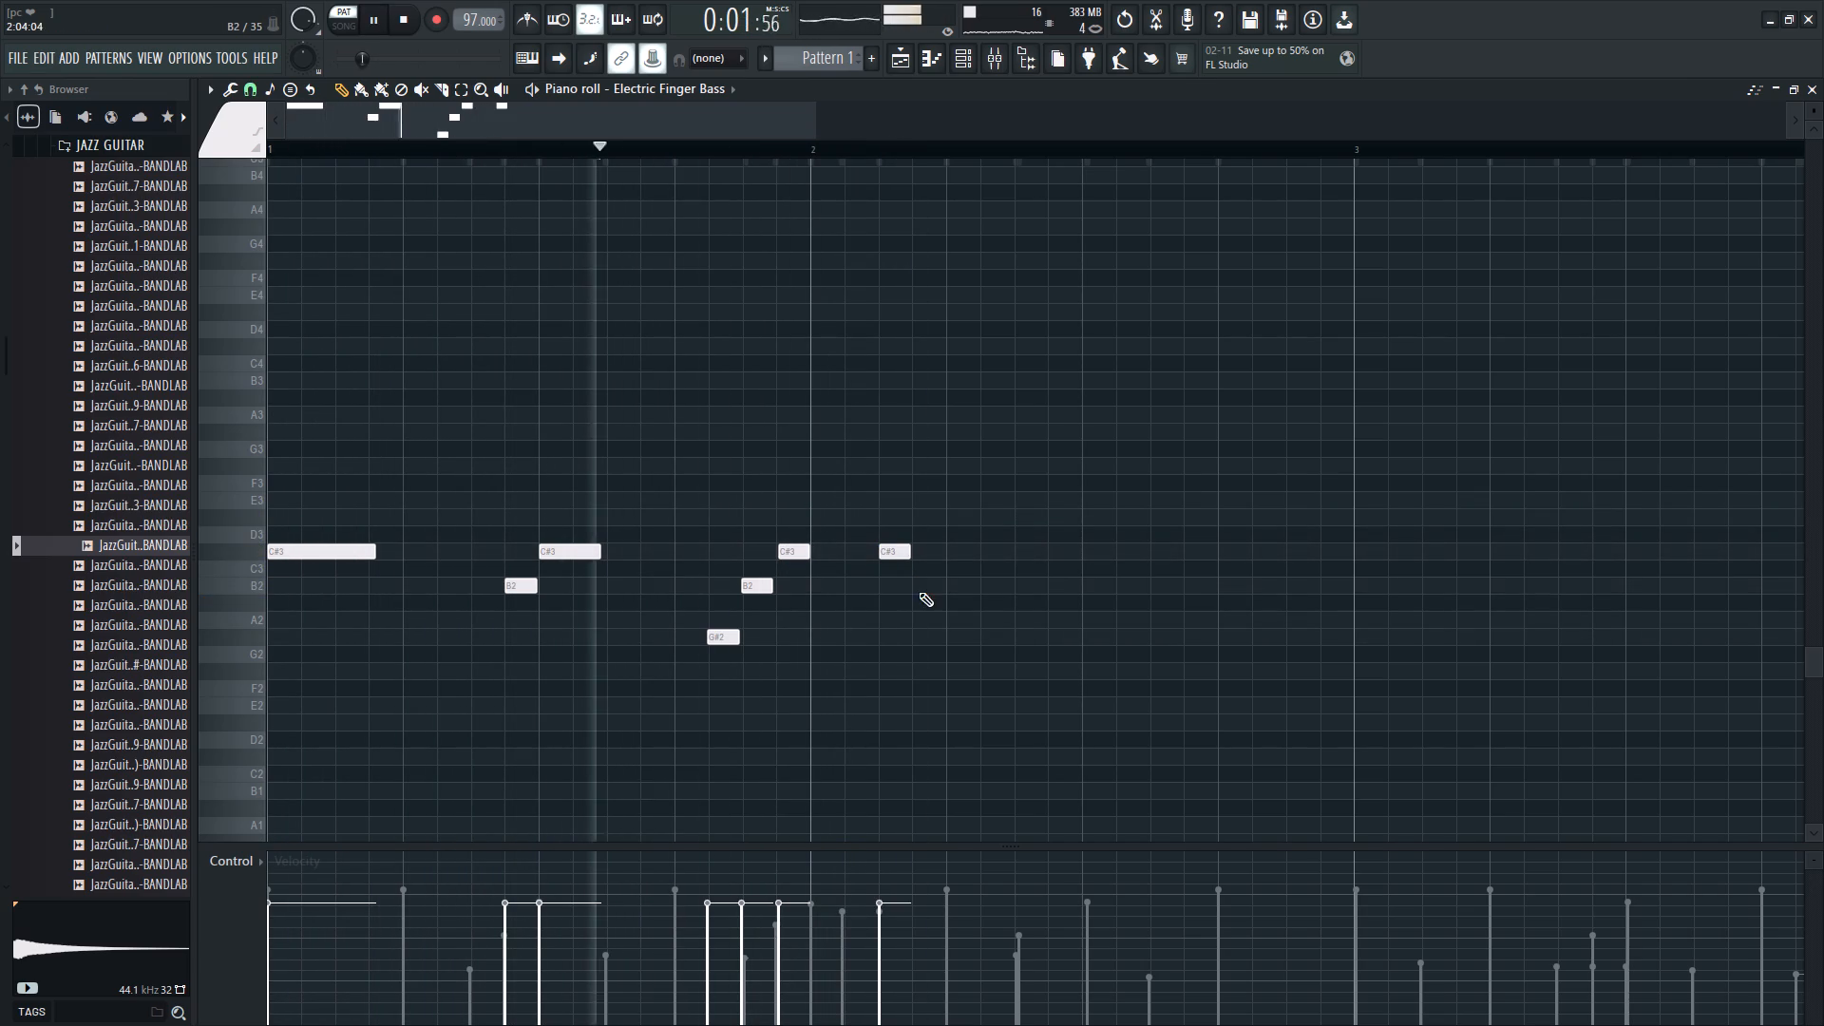
key("space")
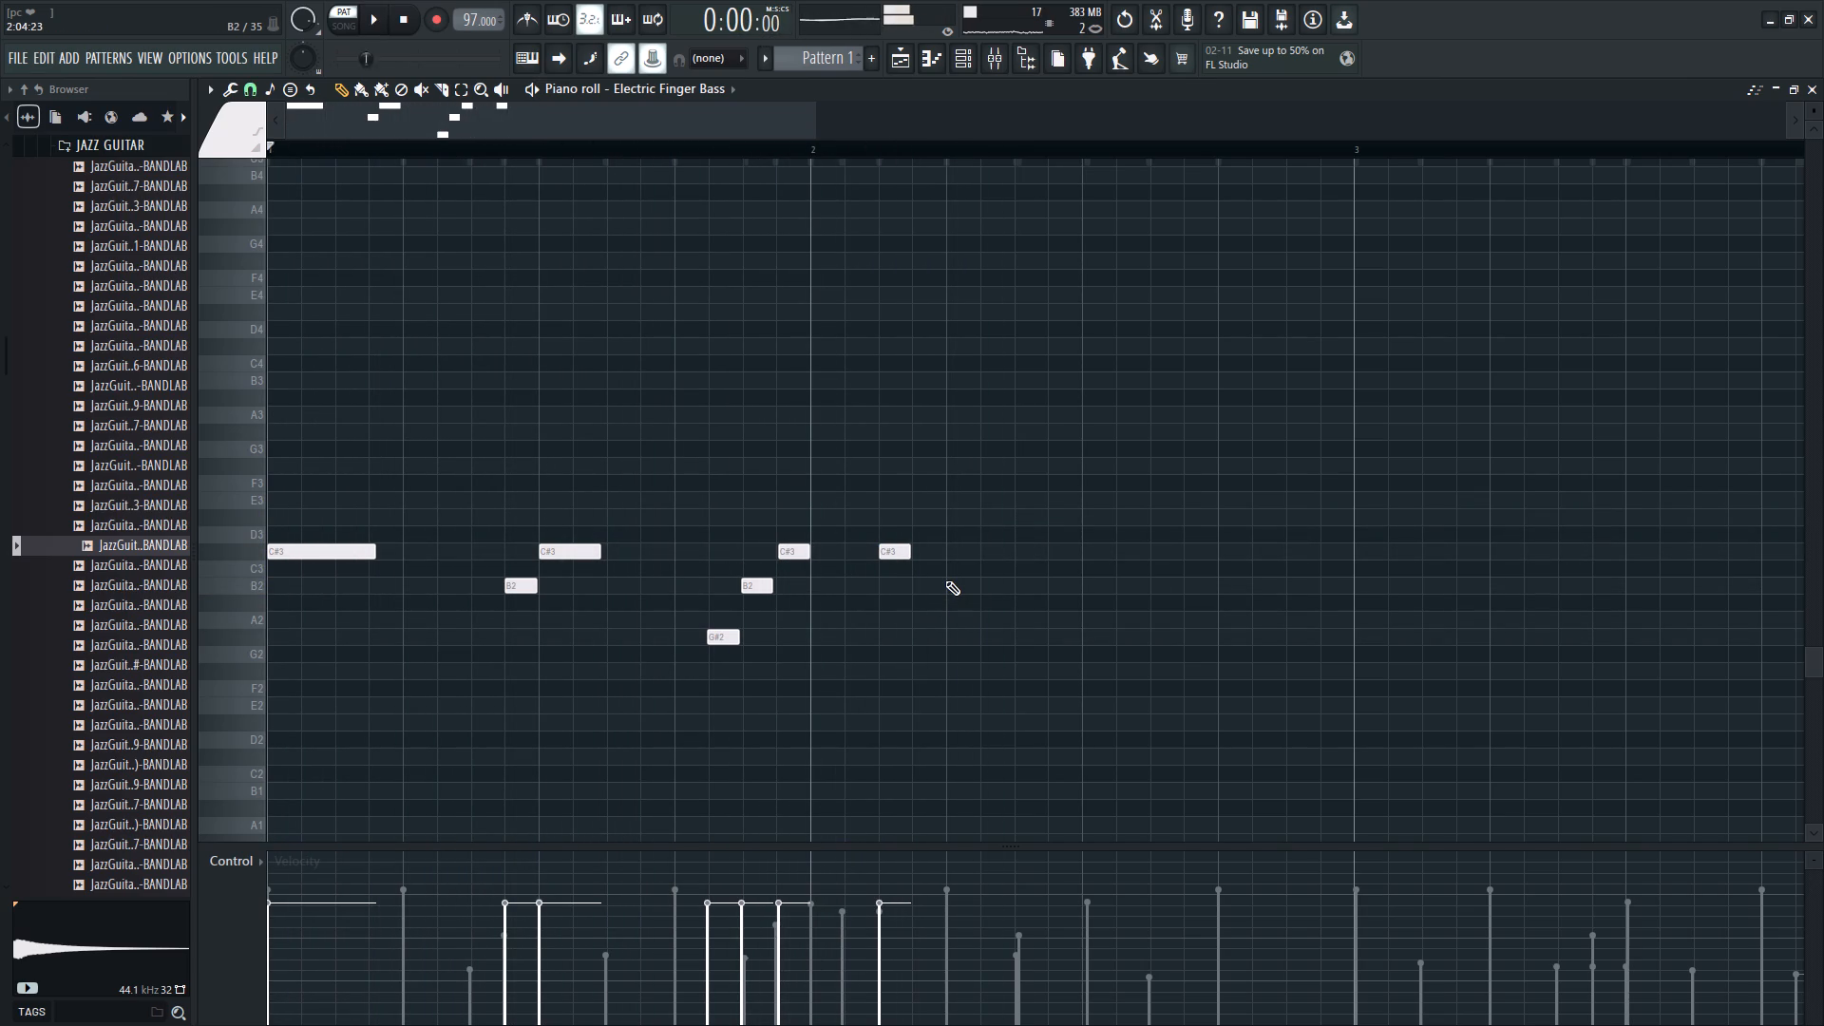
key("space")
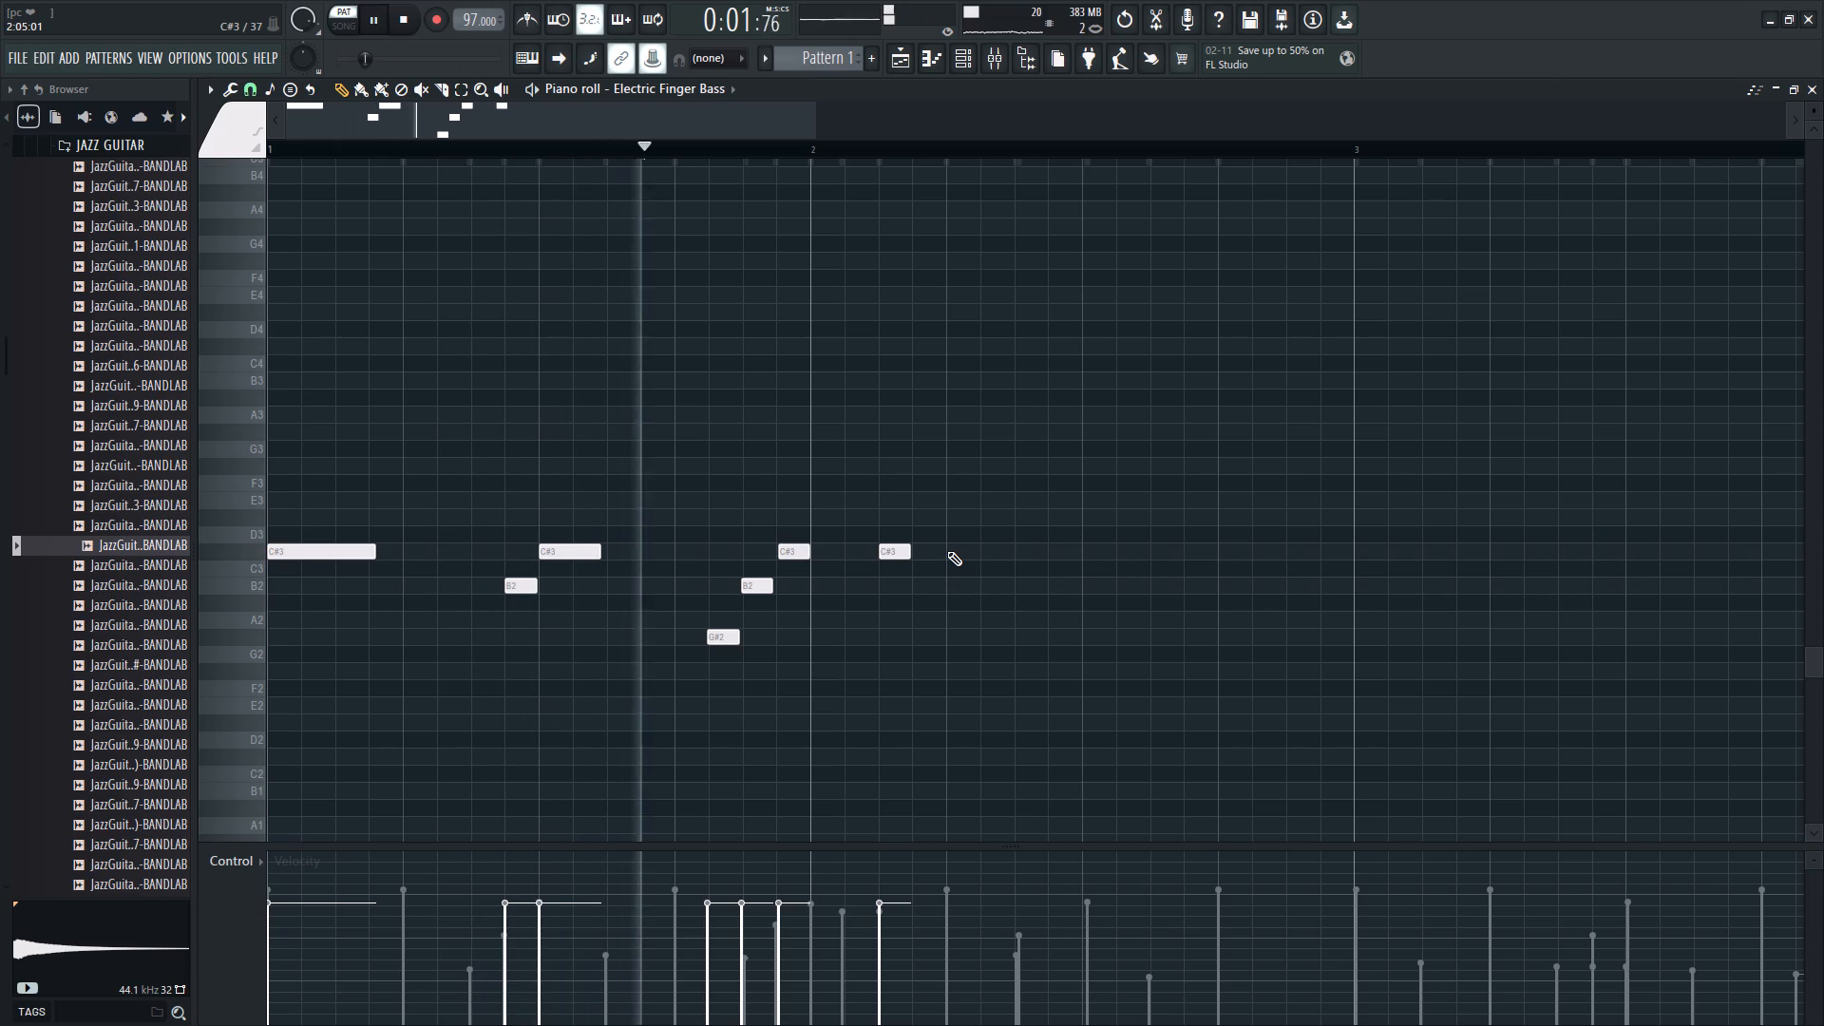
left_click(946, 551)
key("space")
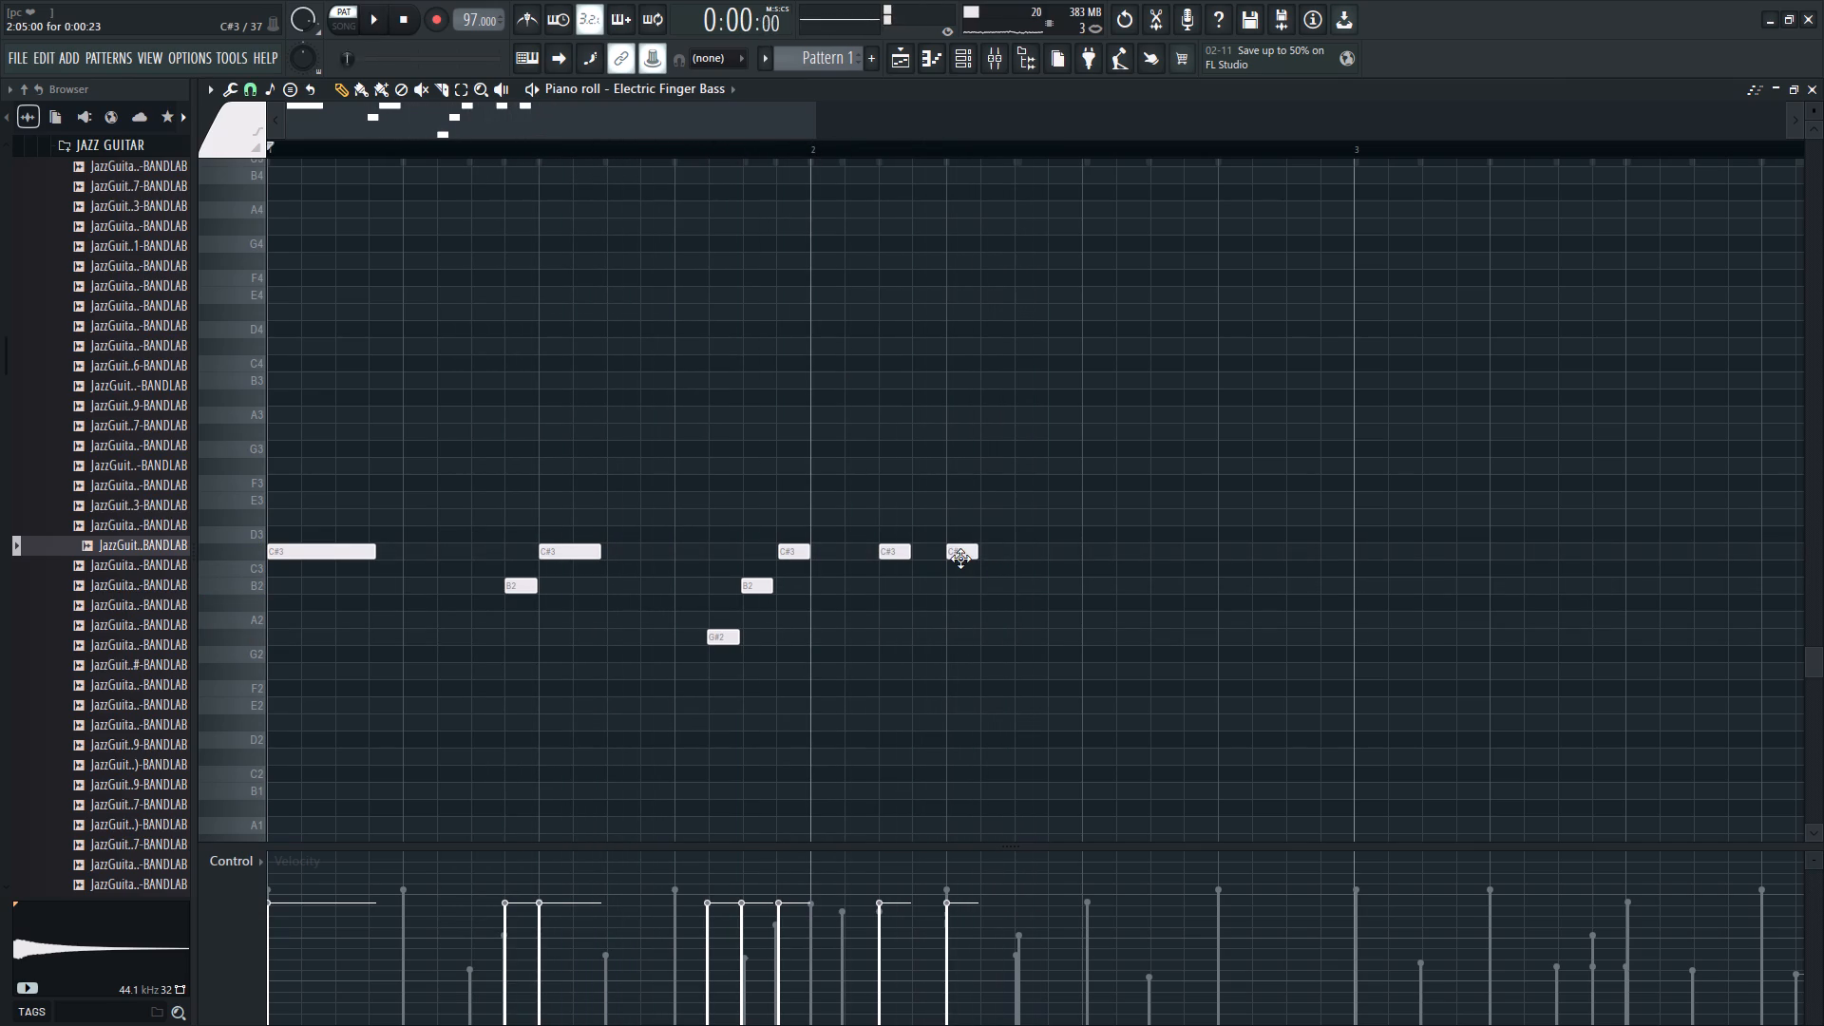
key("space")
left_click(903, 559)
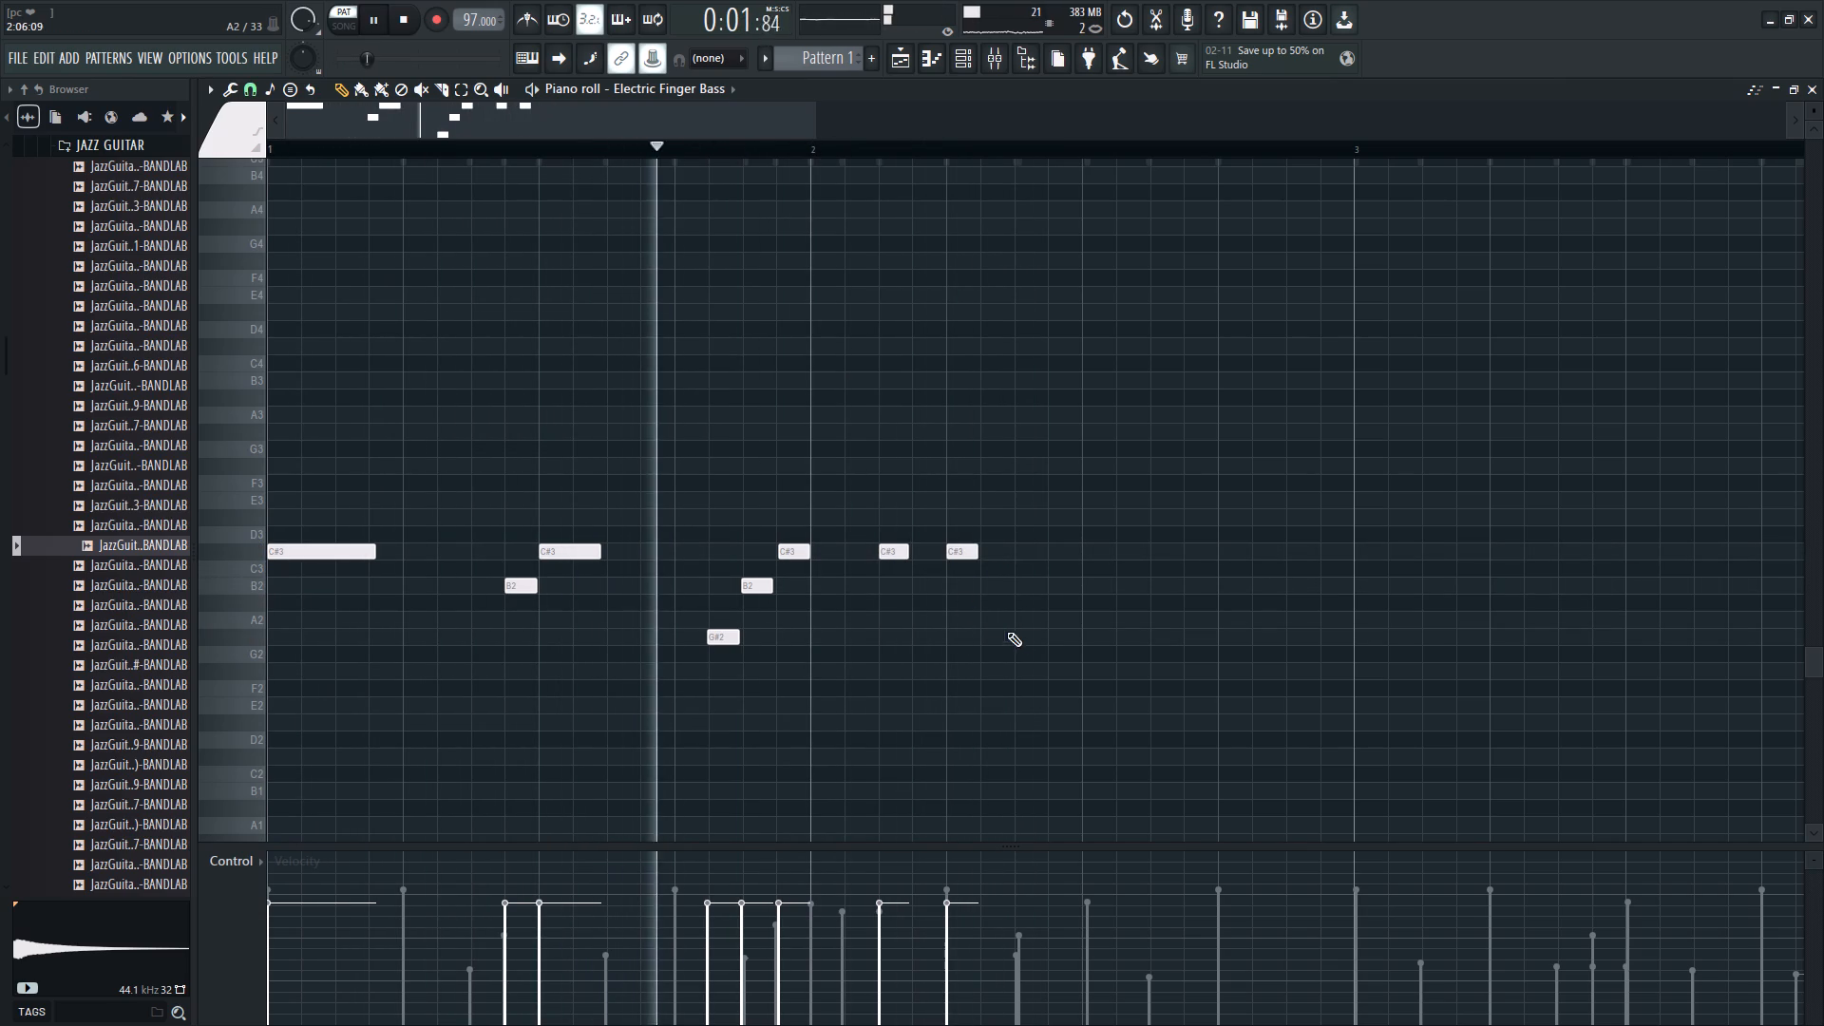
key("space")
key("space")
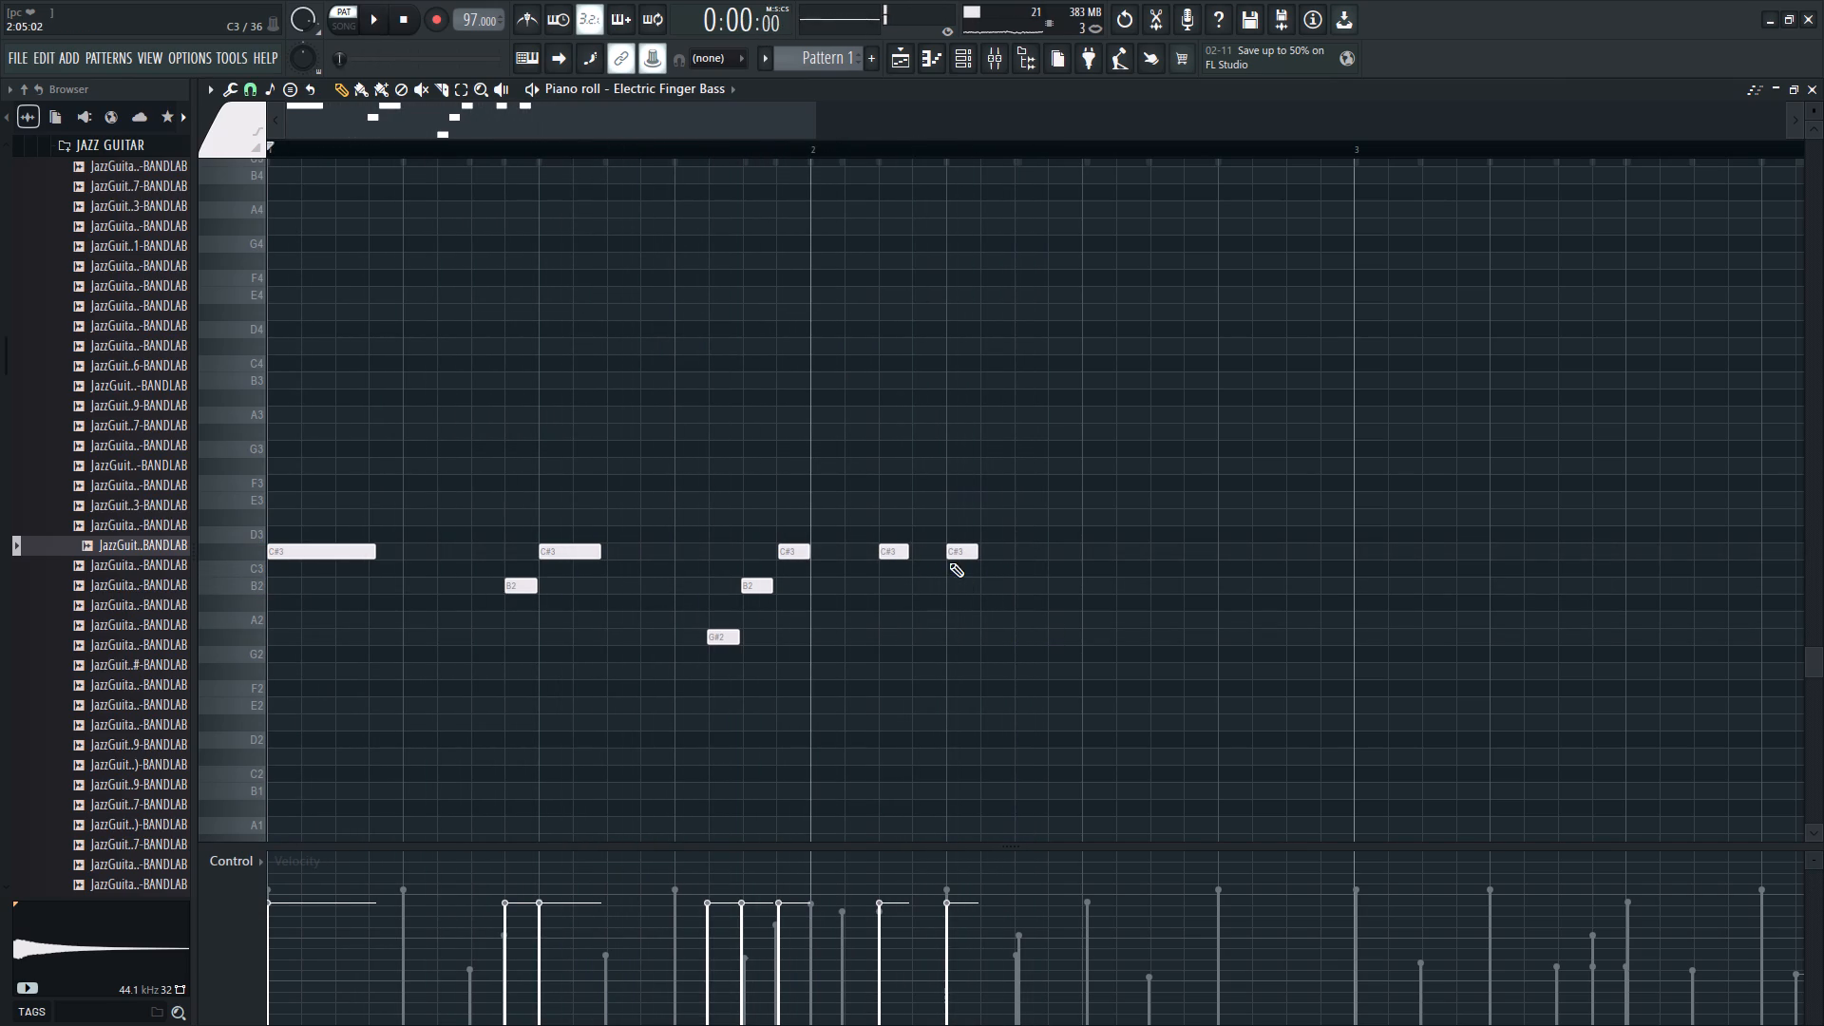
Move the C#3 note on step 5 of bar 2 to step 6 and listen back.
left_click_drag(953, 554, 986, 557)
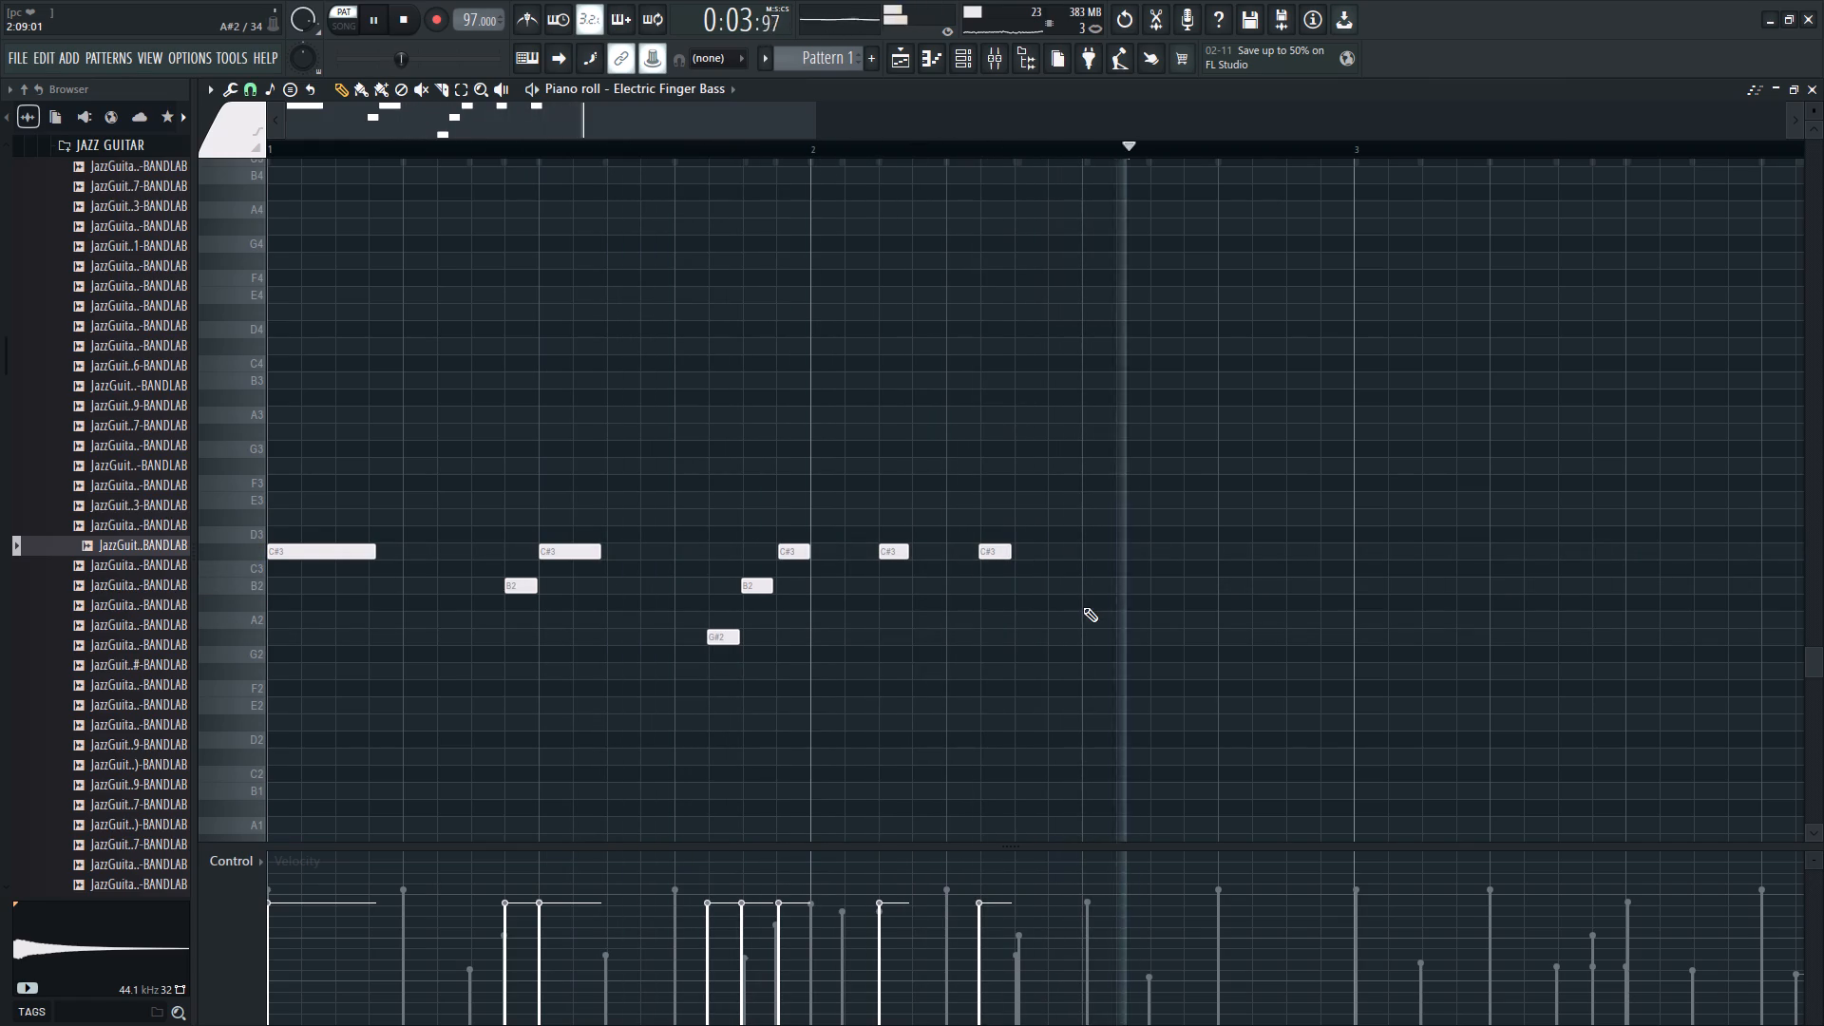
key("space")
key("space")
Using the opening note's length, add an A#2 note at about step 9 of bar 2.
left_click(320, 553)
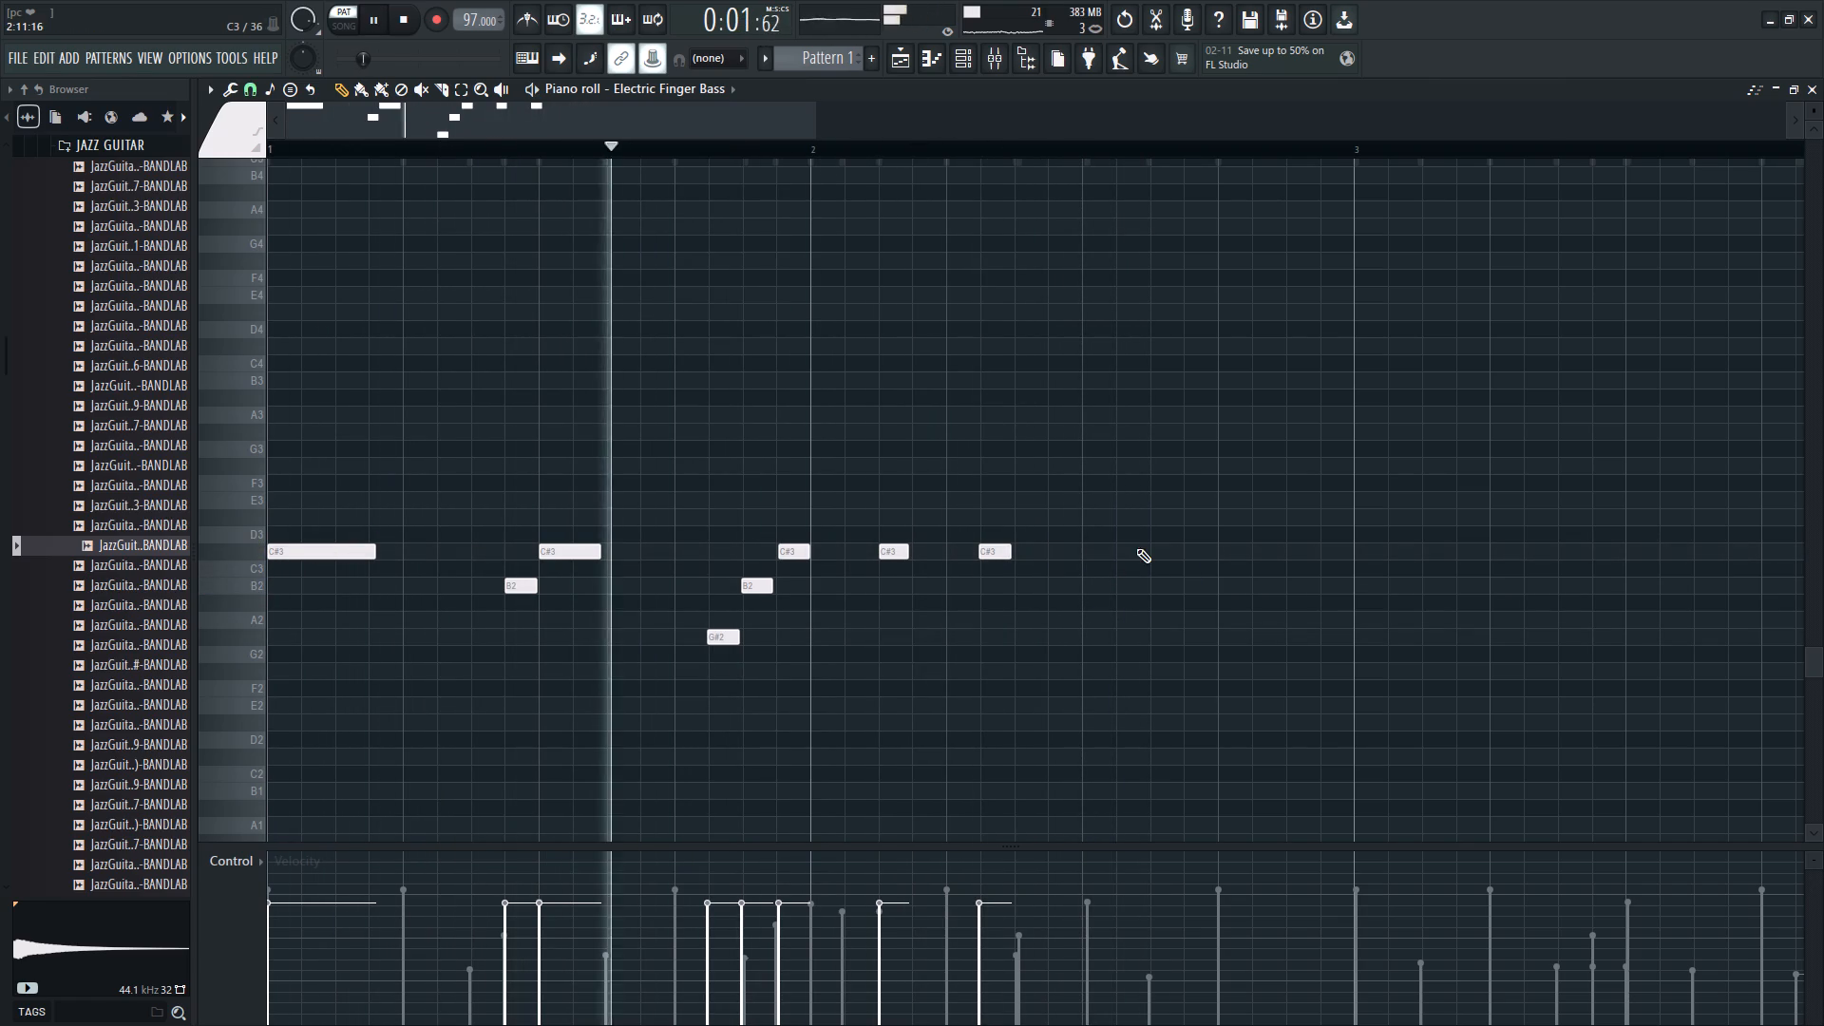
left_click(1079, 605)
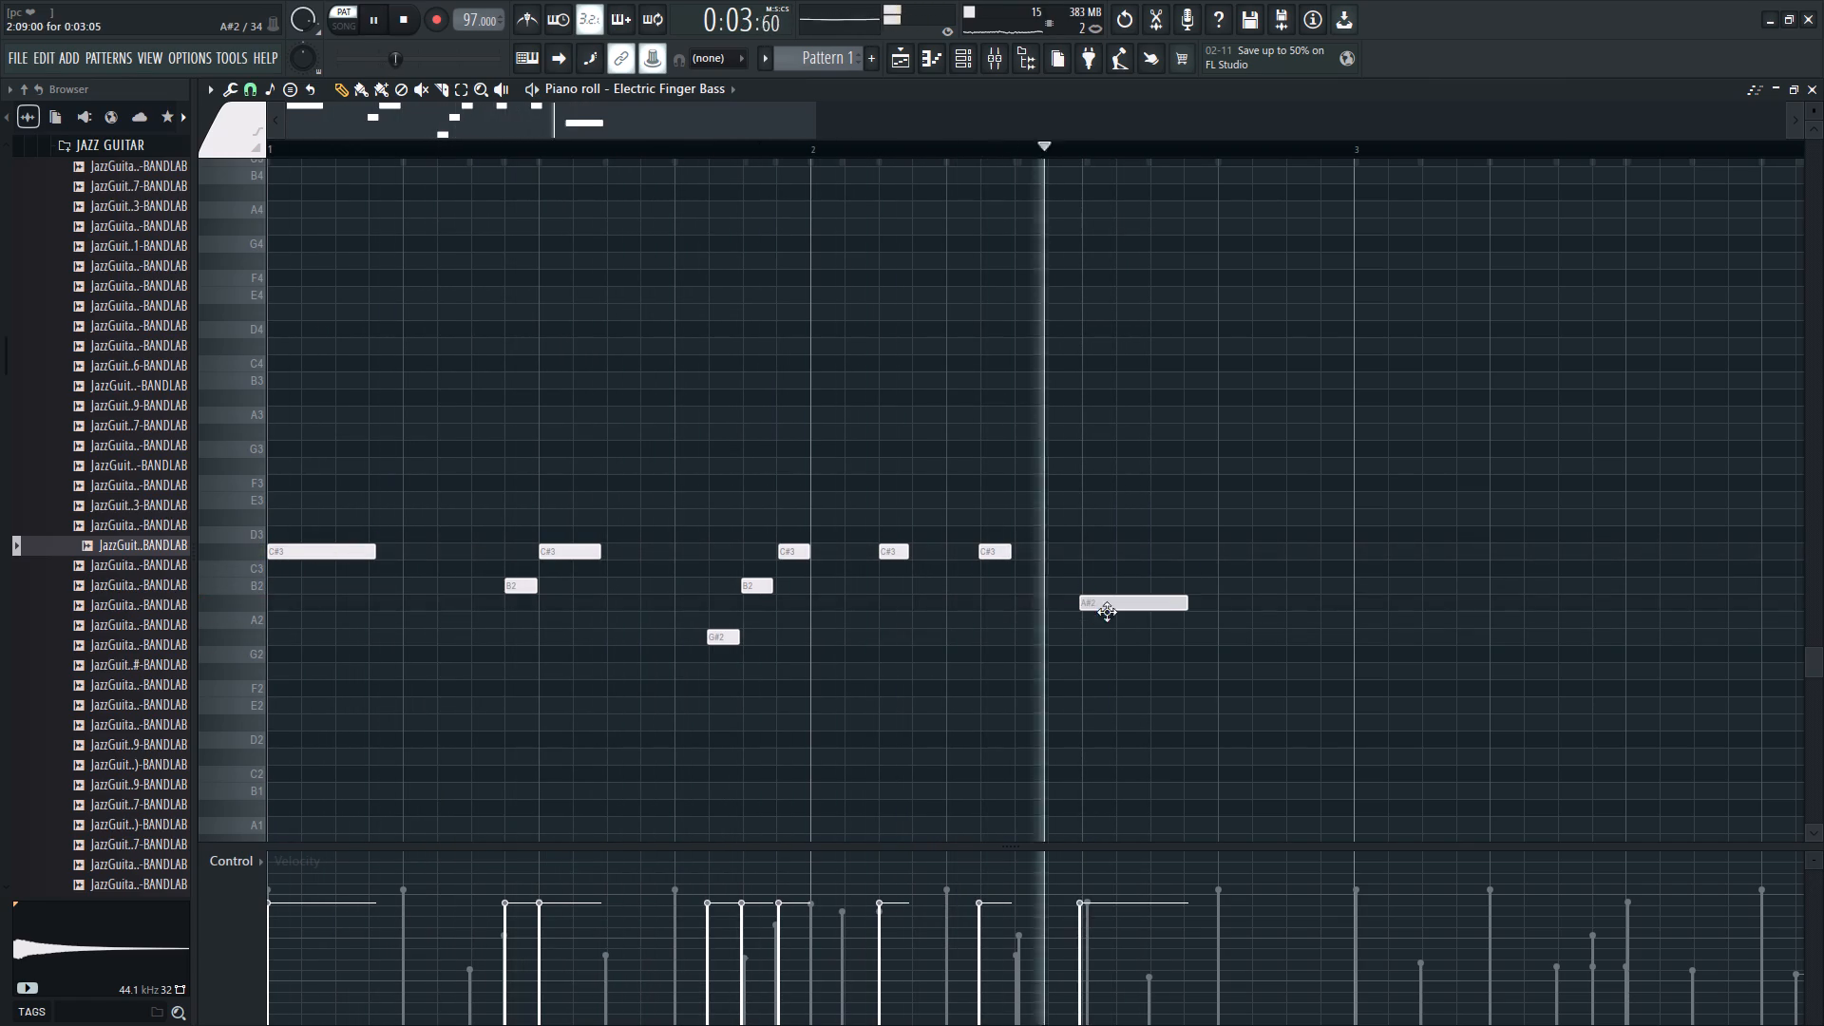
key("space")
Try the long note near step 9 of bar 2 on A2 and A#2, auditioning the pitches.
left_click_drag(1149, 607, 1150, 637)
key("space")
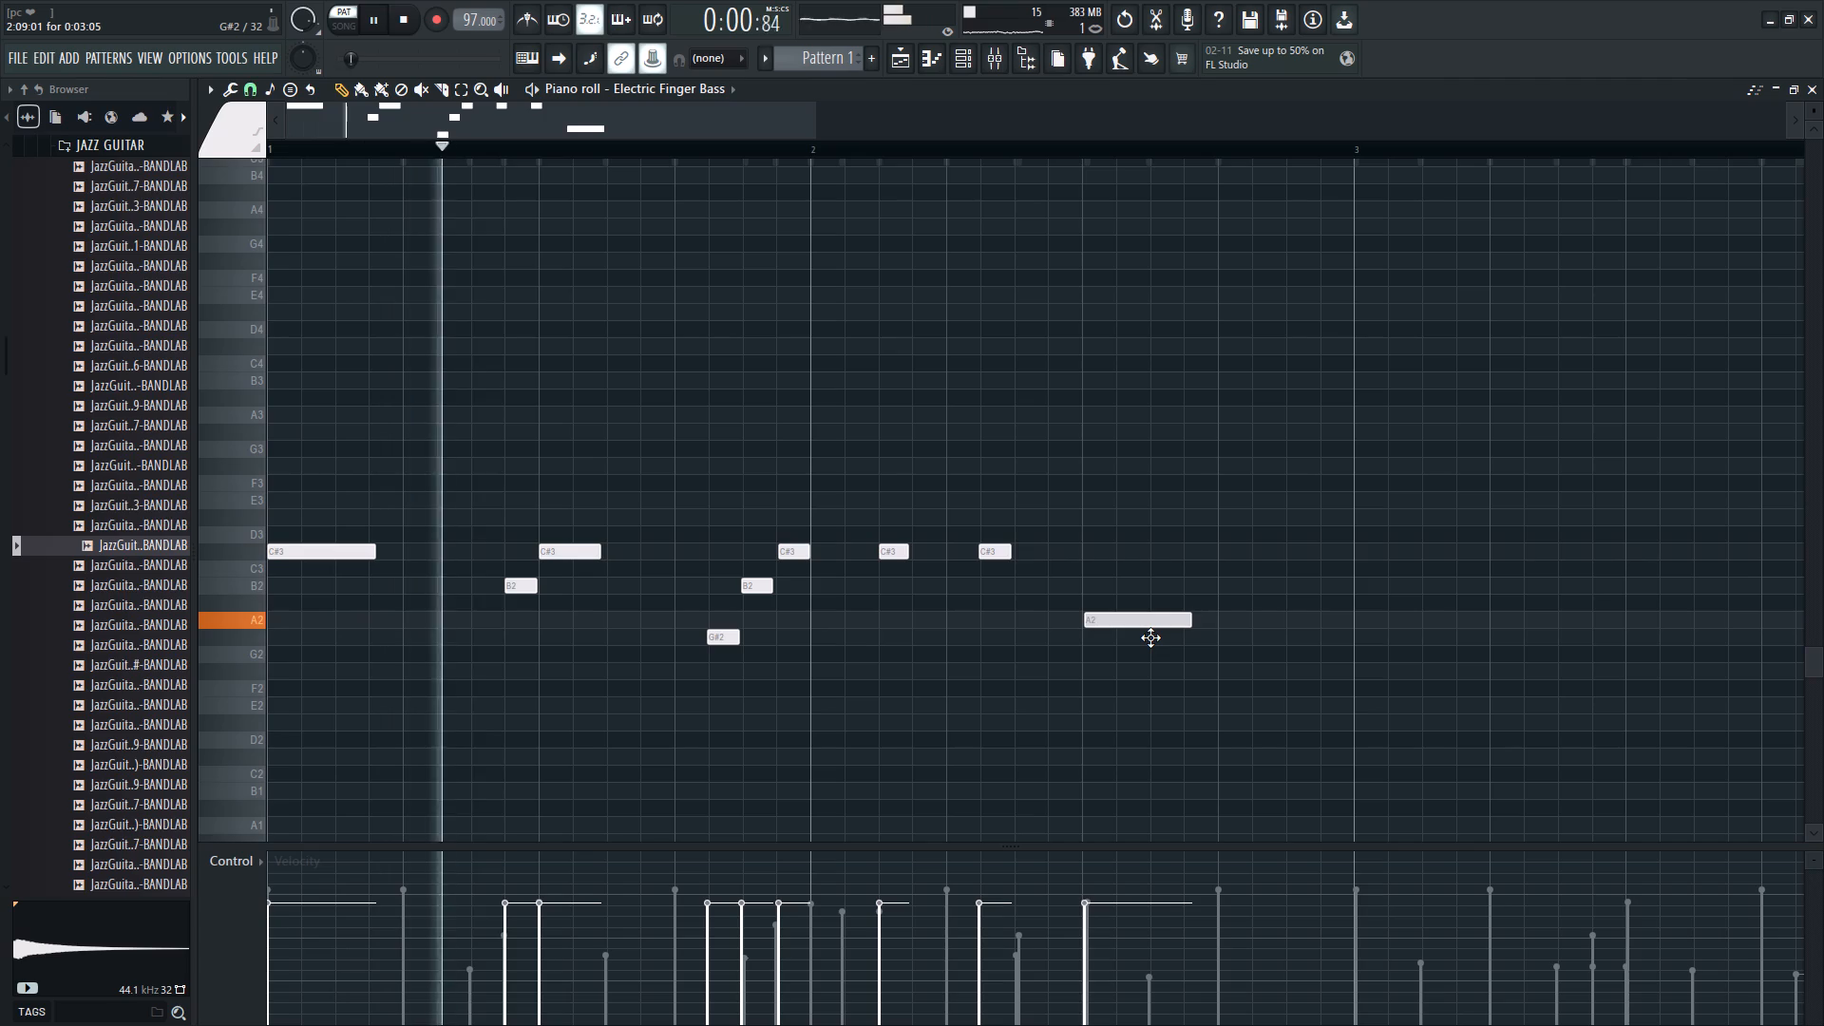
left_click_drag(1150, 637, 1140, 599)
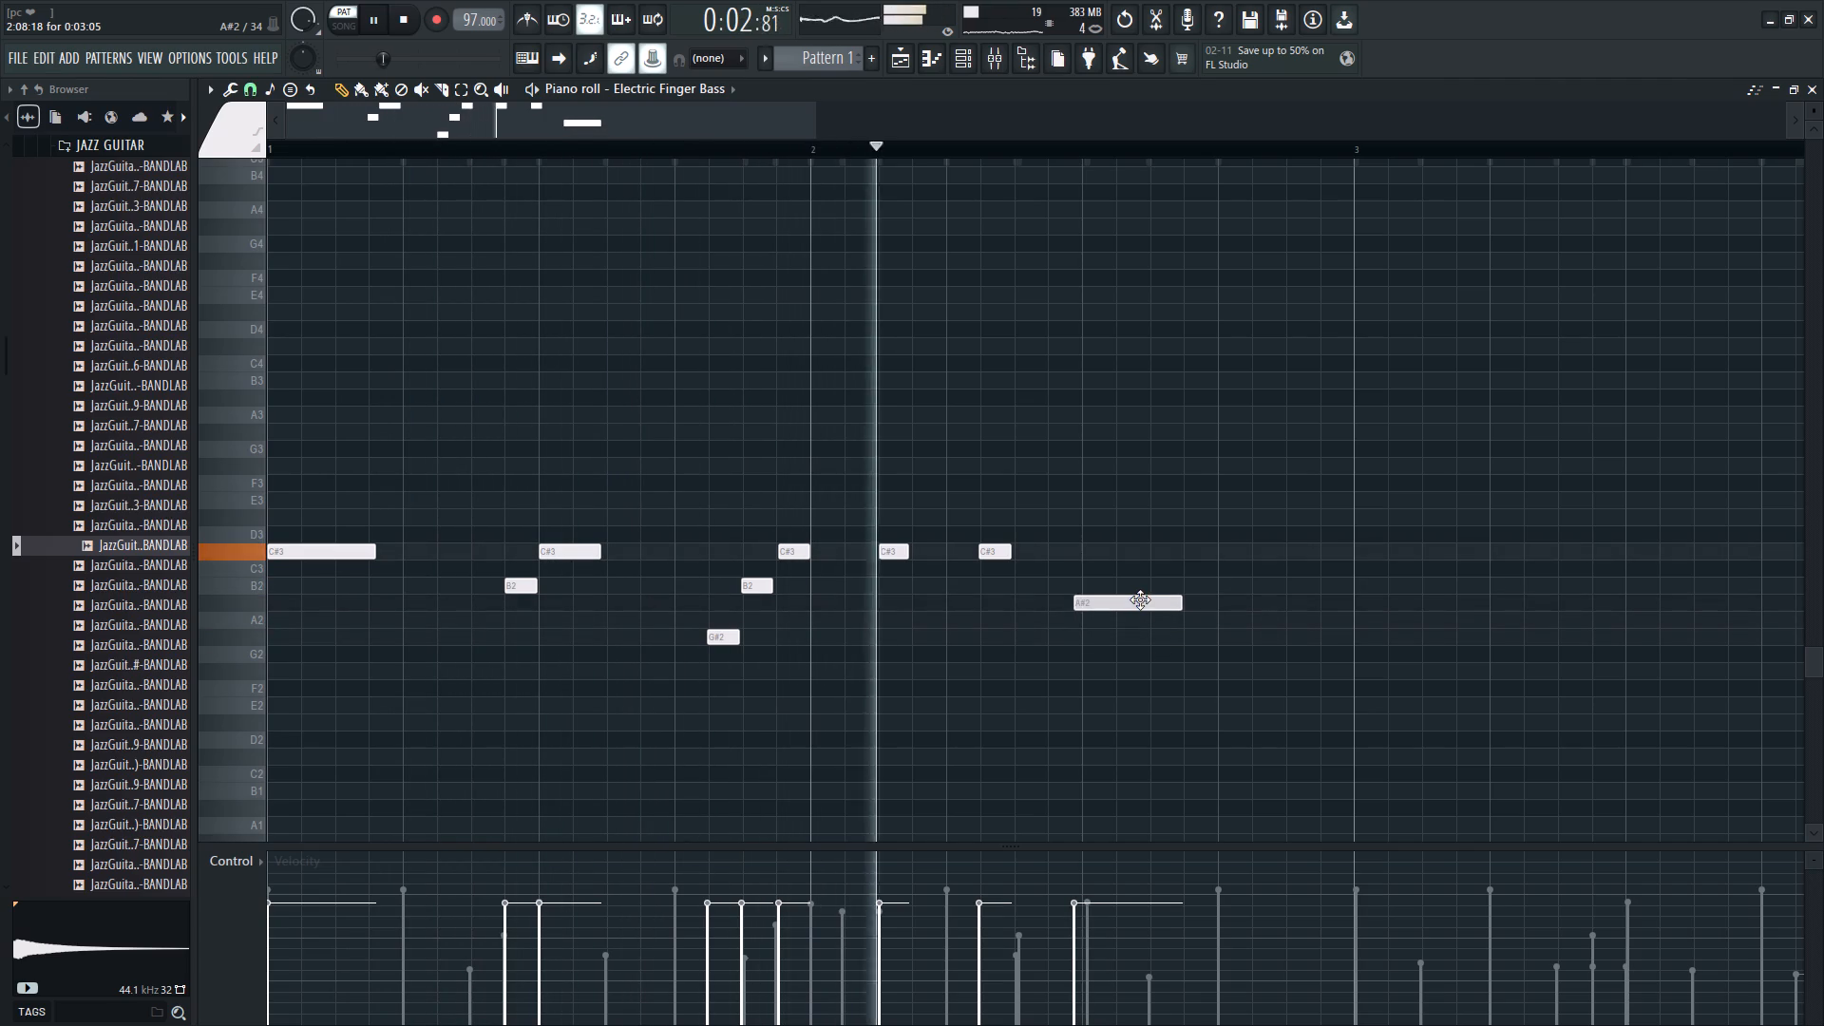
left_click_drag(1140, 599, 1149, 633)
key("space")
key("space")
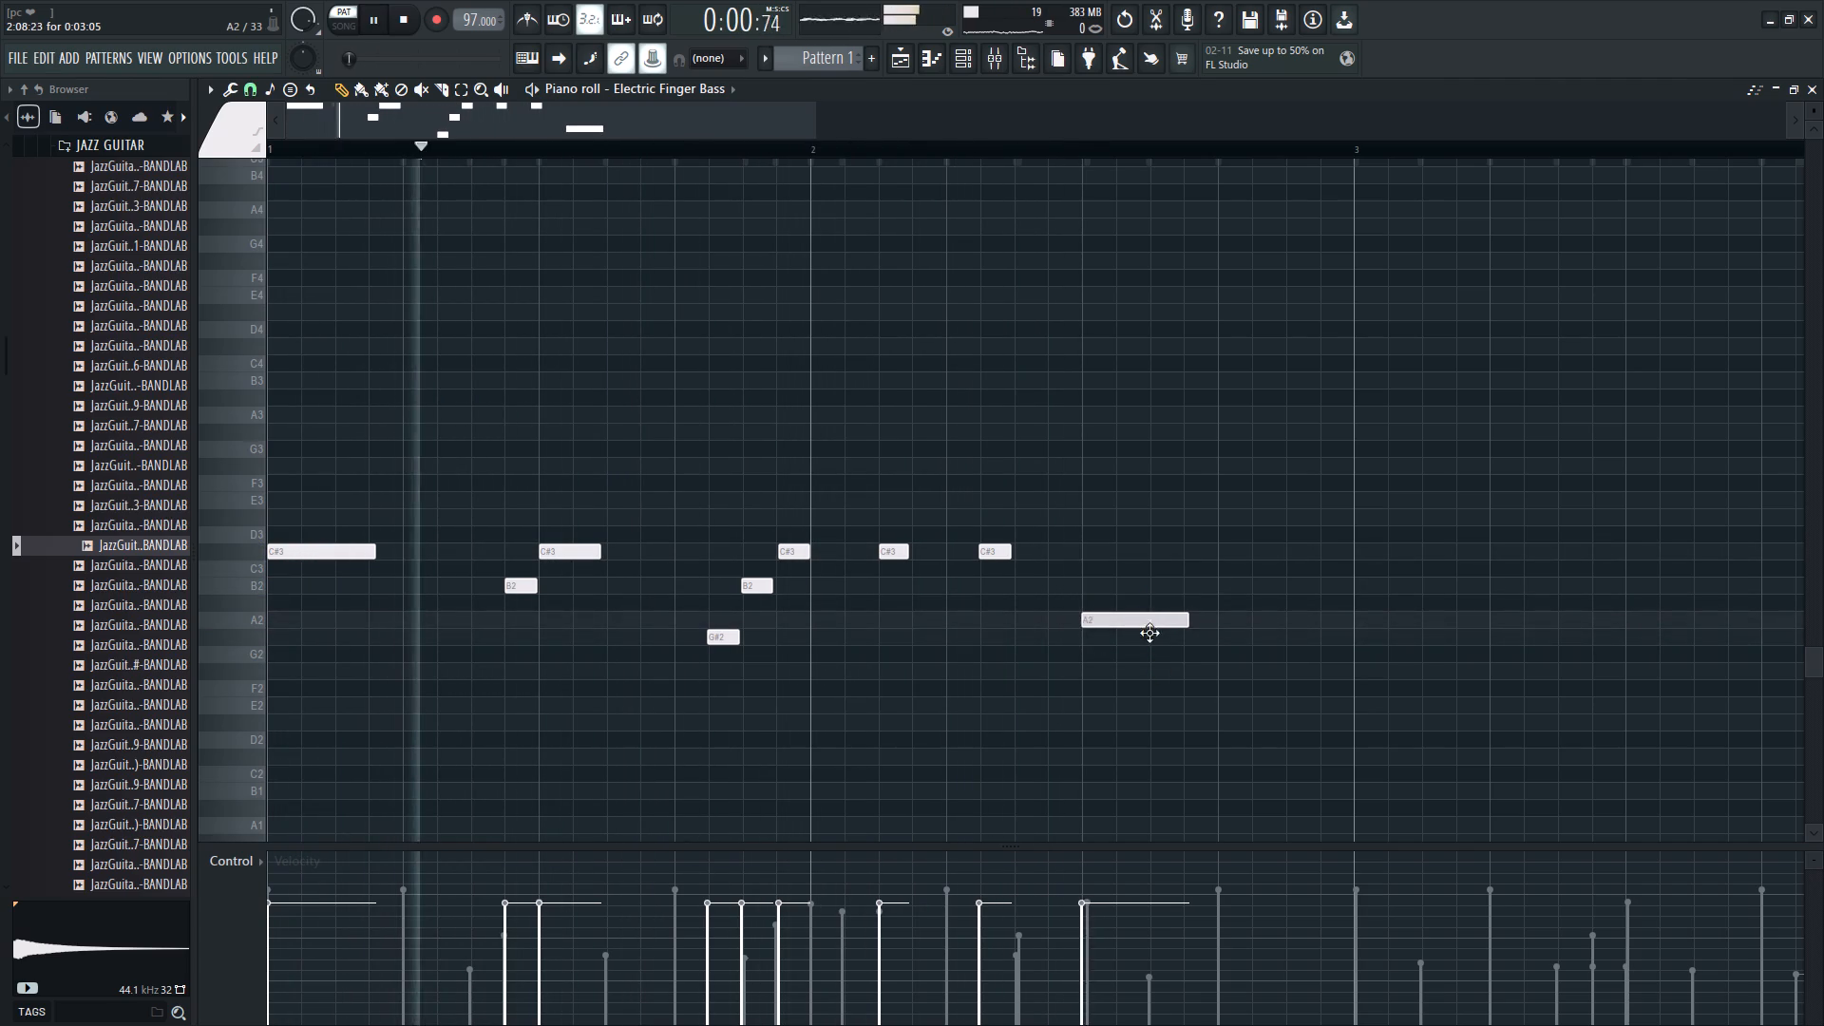
Lower the long note in bar 2 to G#2 on step 9 and audition the line.
left_click_drag(1149, 633, 1149, 651)
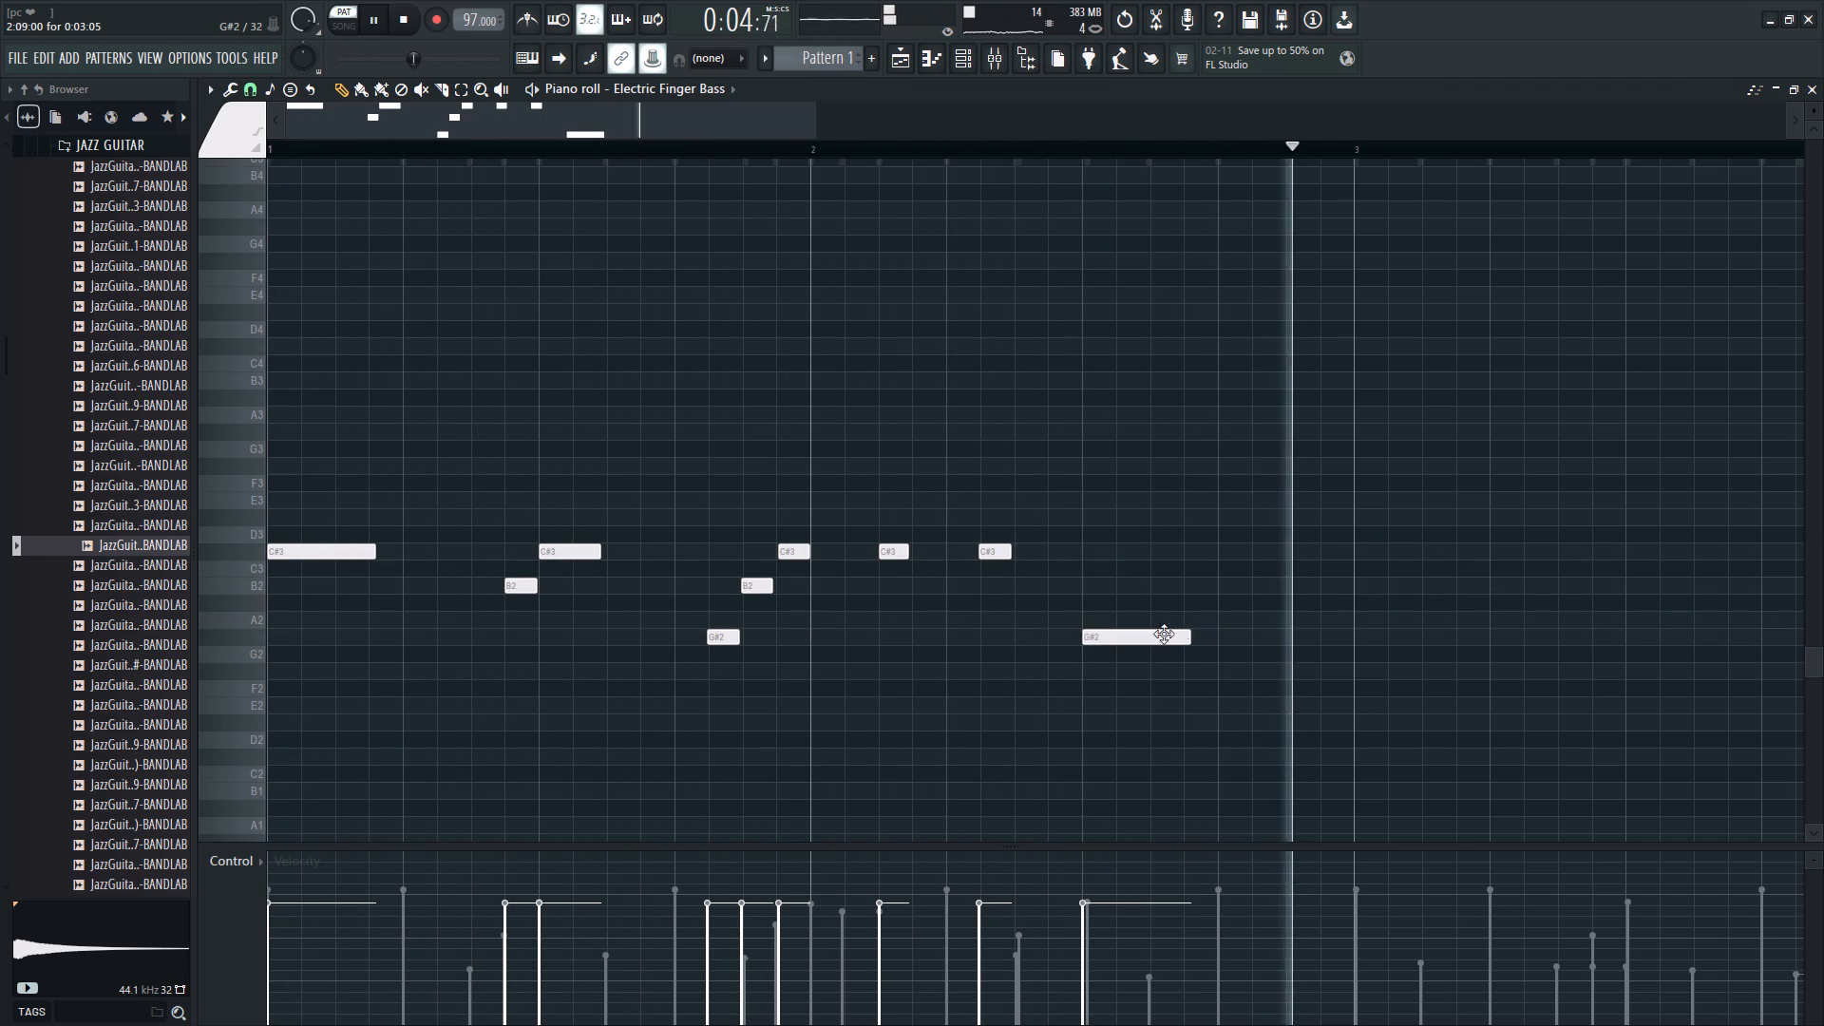
key("space")
key("space")
Select all bass notes in bars 1 and 2 and duplicate them to start at bar 3, listening back.
left_click_drag(1259, 503, 1202, 598, "ctrl")
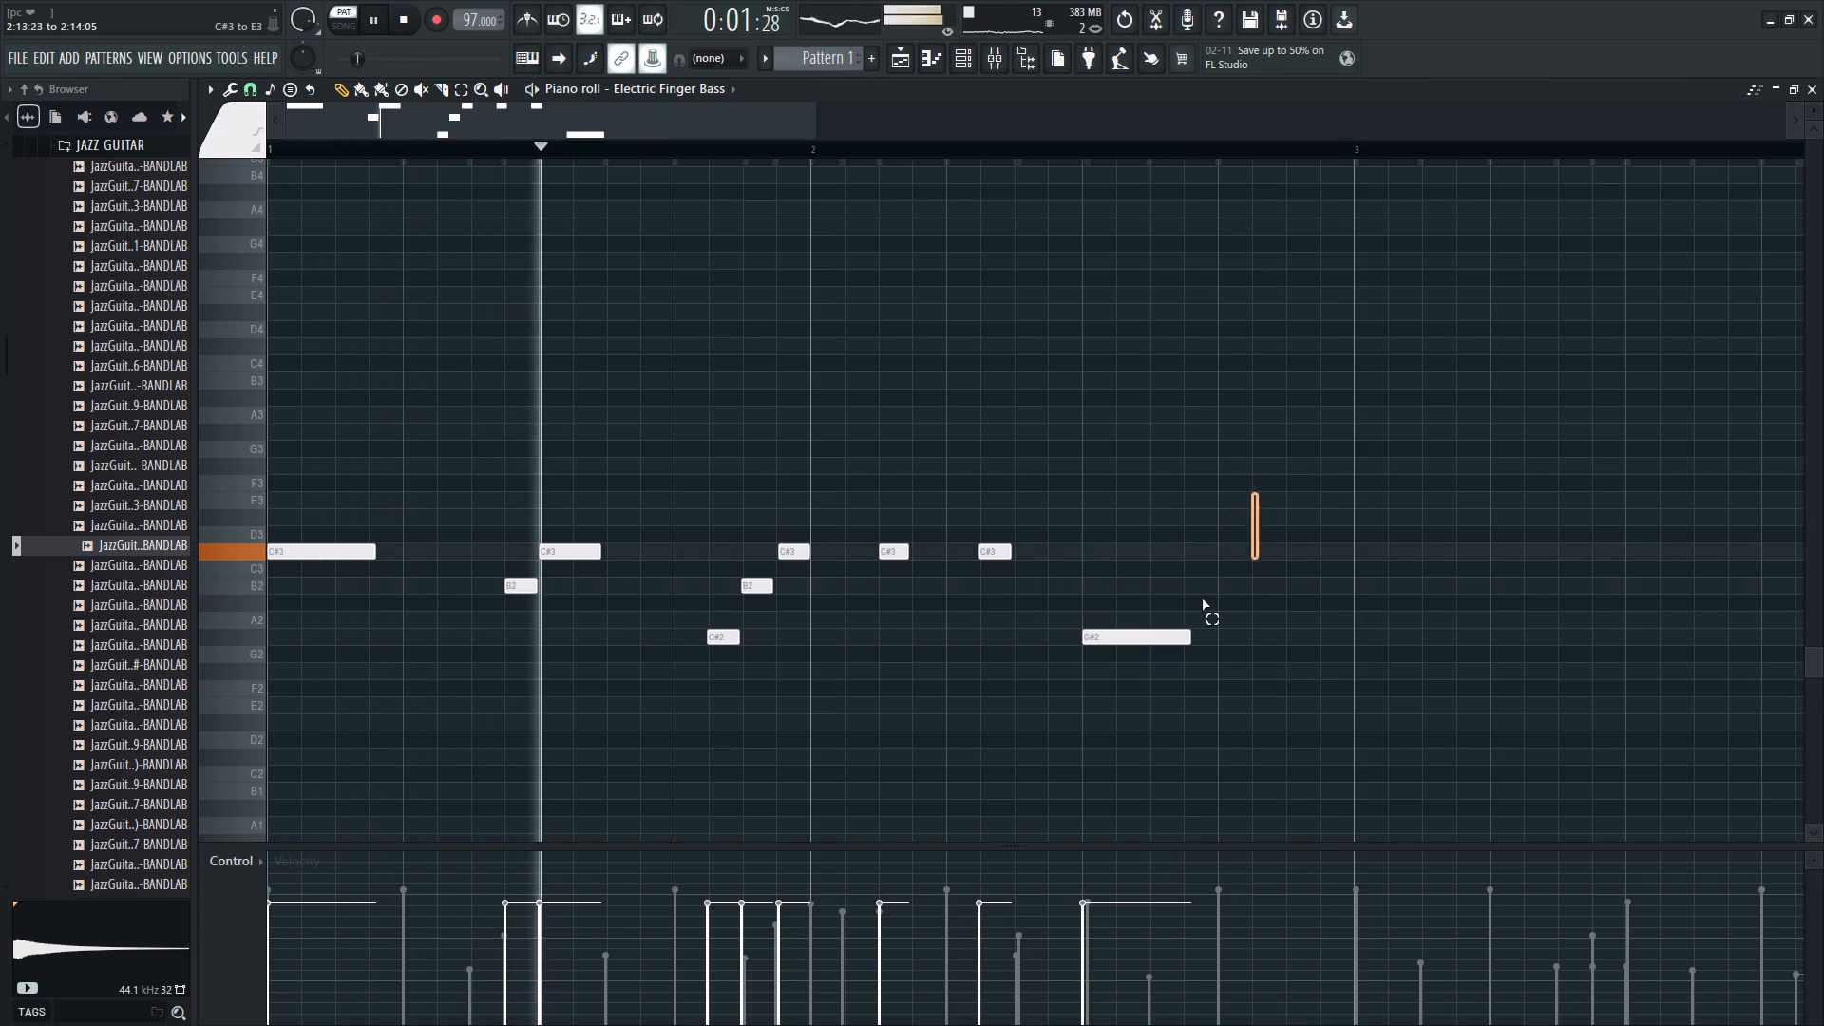
left_click_drag(1202, 598, 226, 756, "ctrl")
left_click_drag(318, 551, 753, 558, "shift")
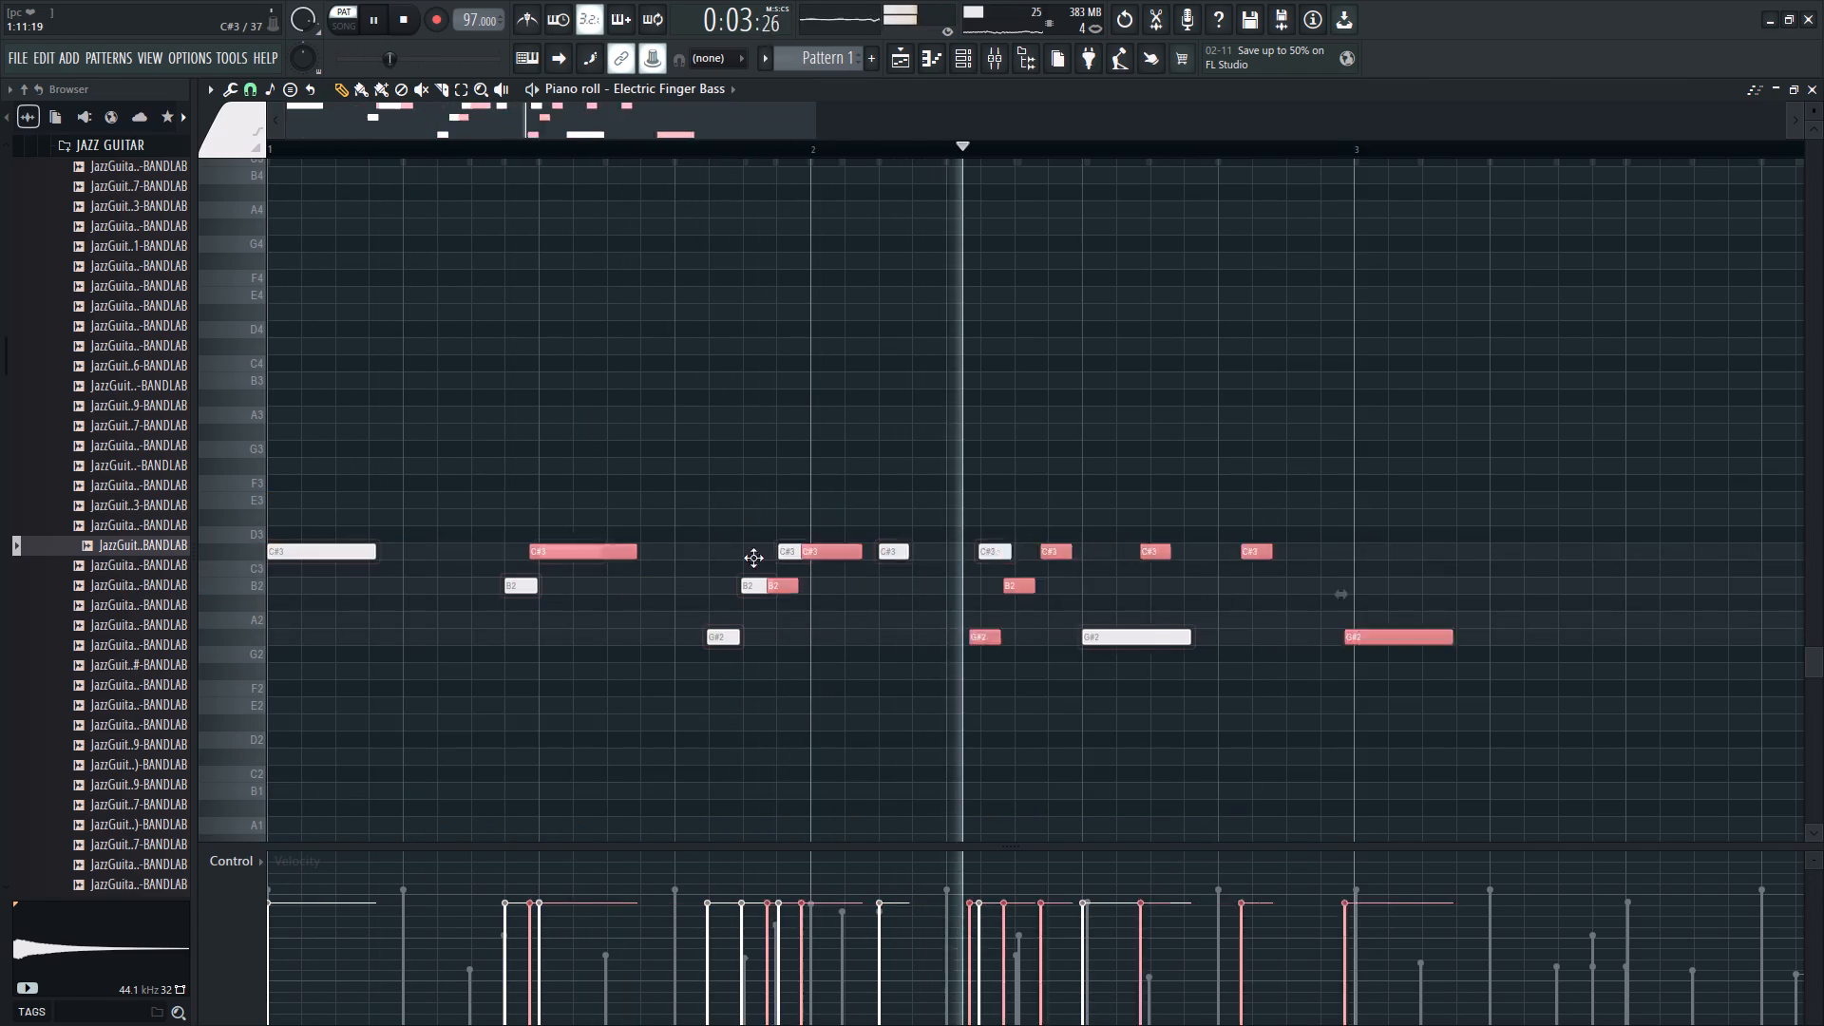
left_click_drag(753, 558, 1405, 555, "shift")
key("space")
key("space")
right_click(1324, 690)
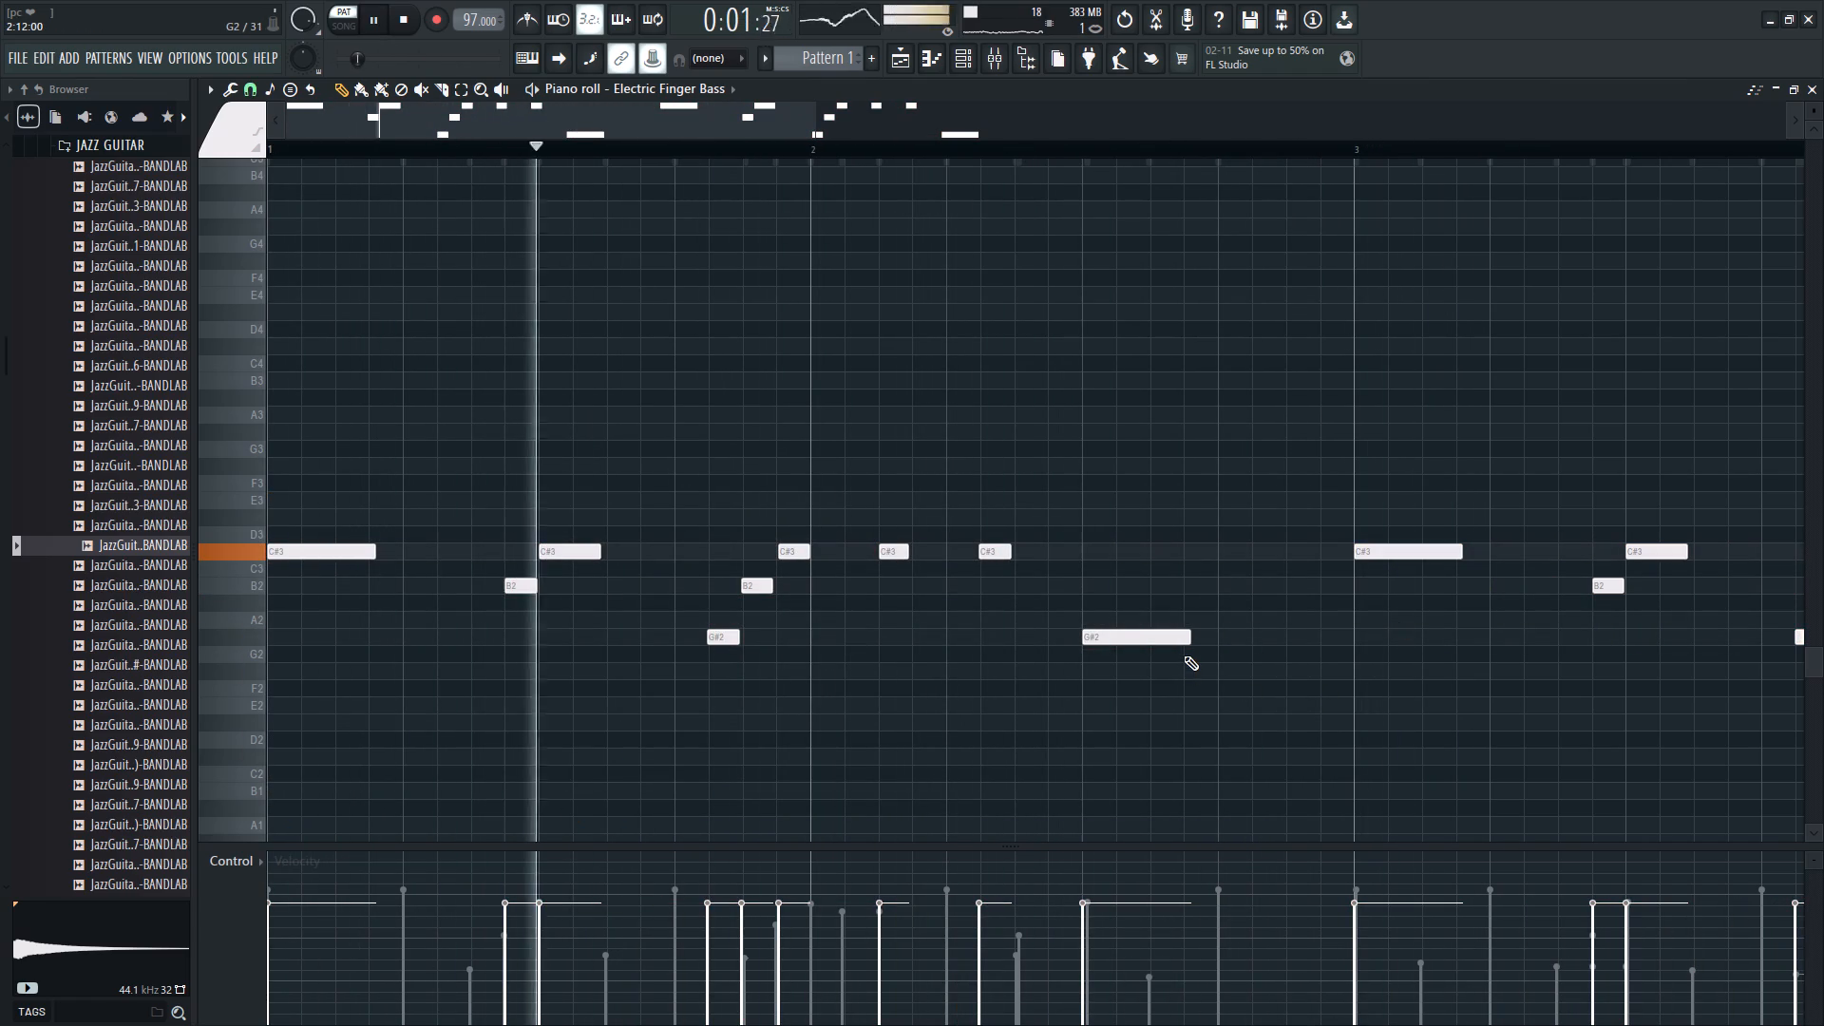
key("space")
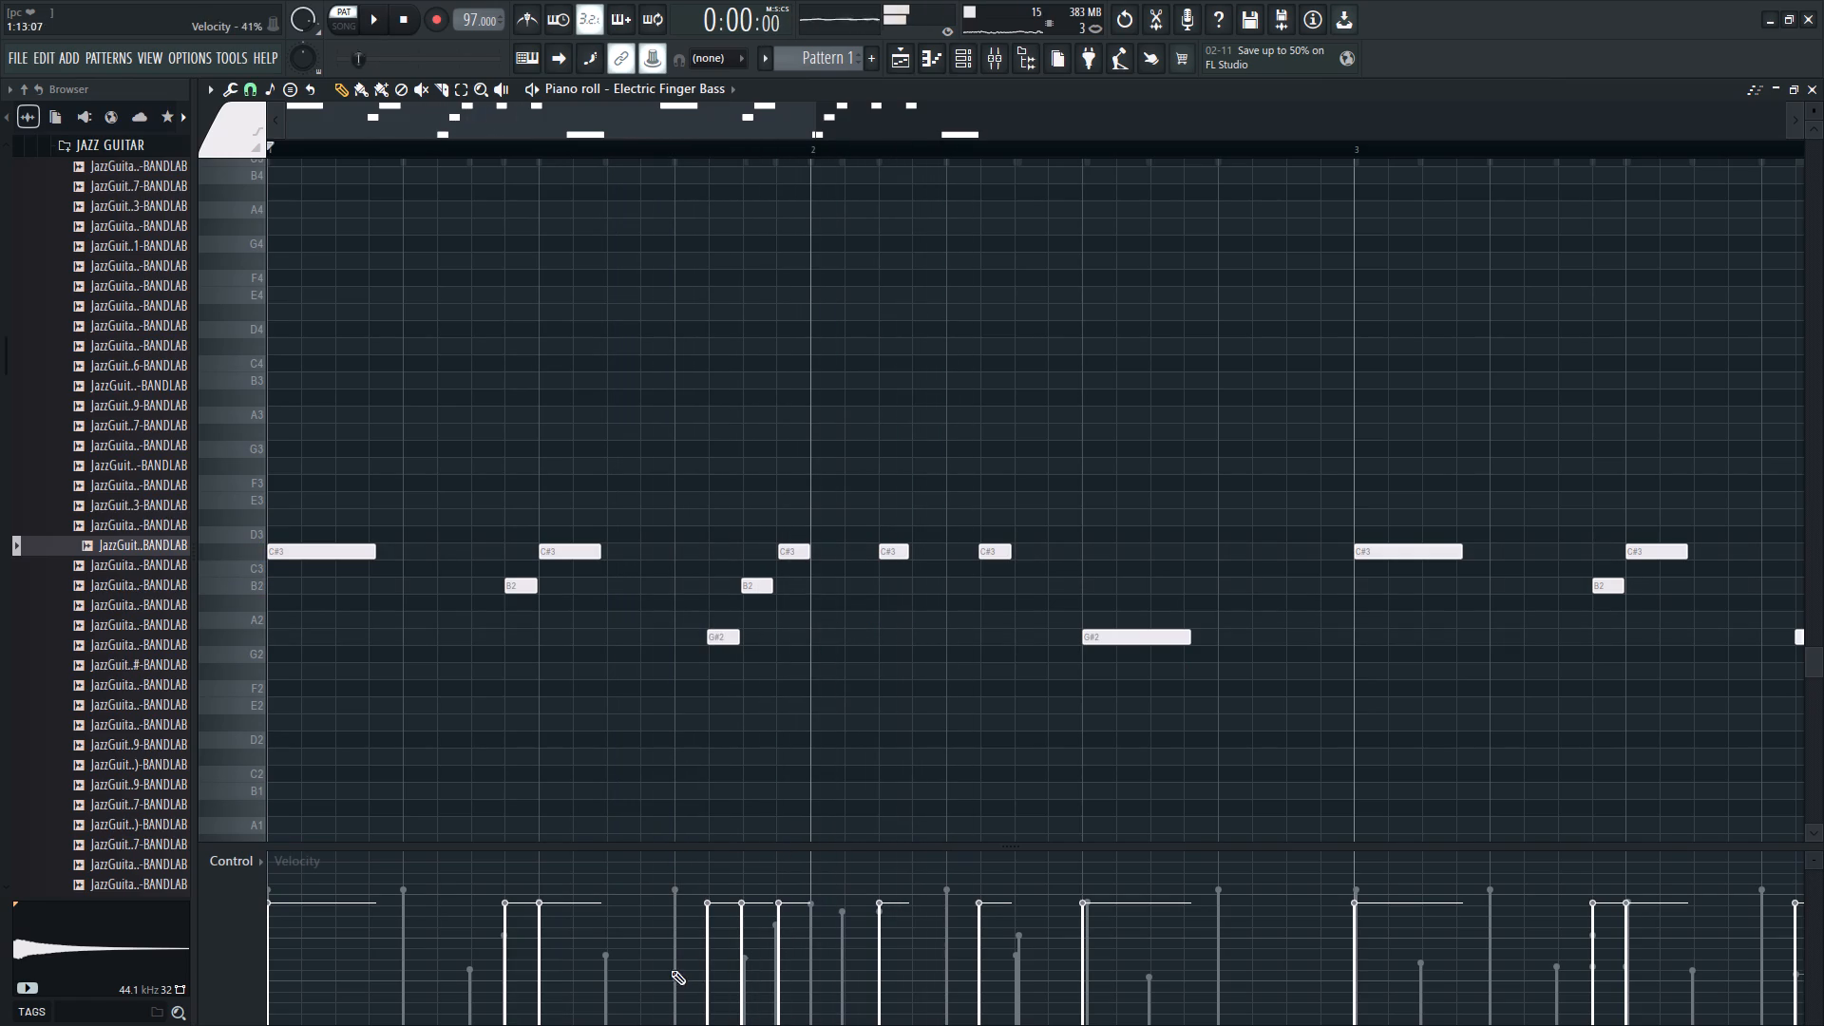
Lower the velocities of the G#2 and B2 notes late in bar 1 slightly, with B2 softer than G#2, auditioning the phrase.
left_click(711, 941)
key("space")
left_click(737, 925)
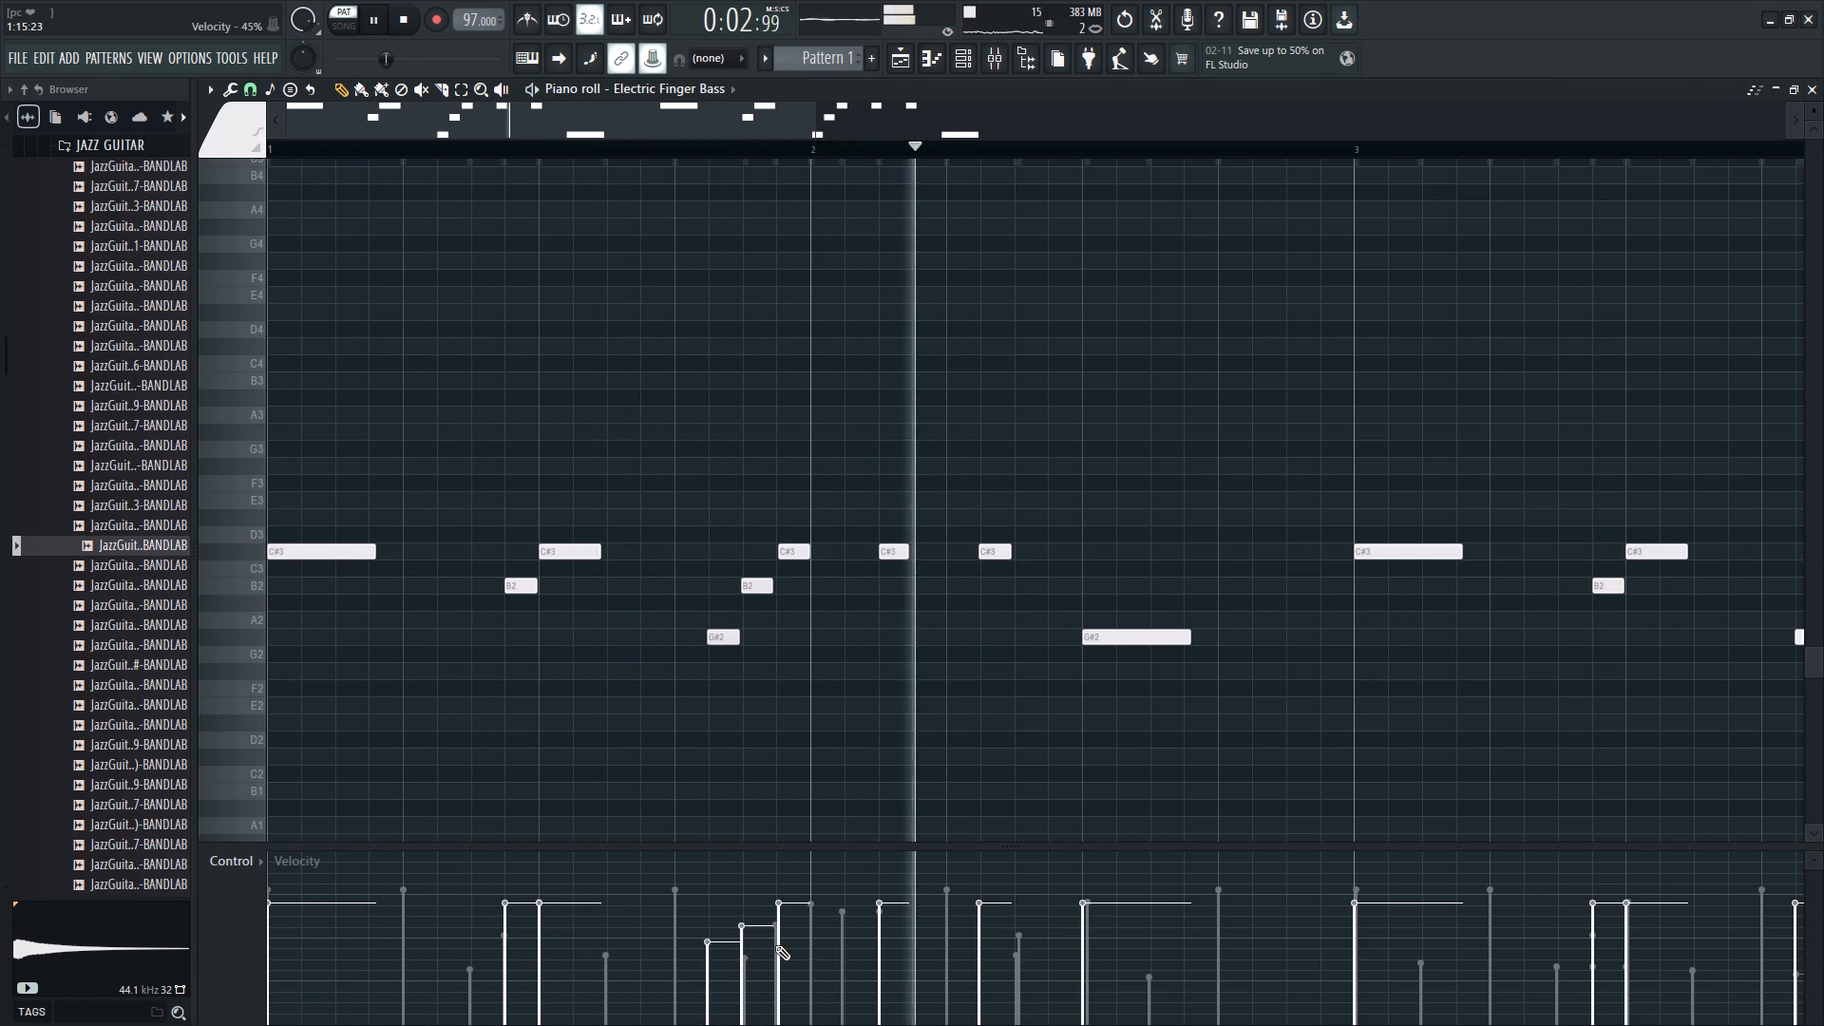
left_click(705, 910)
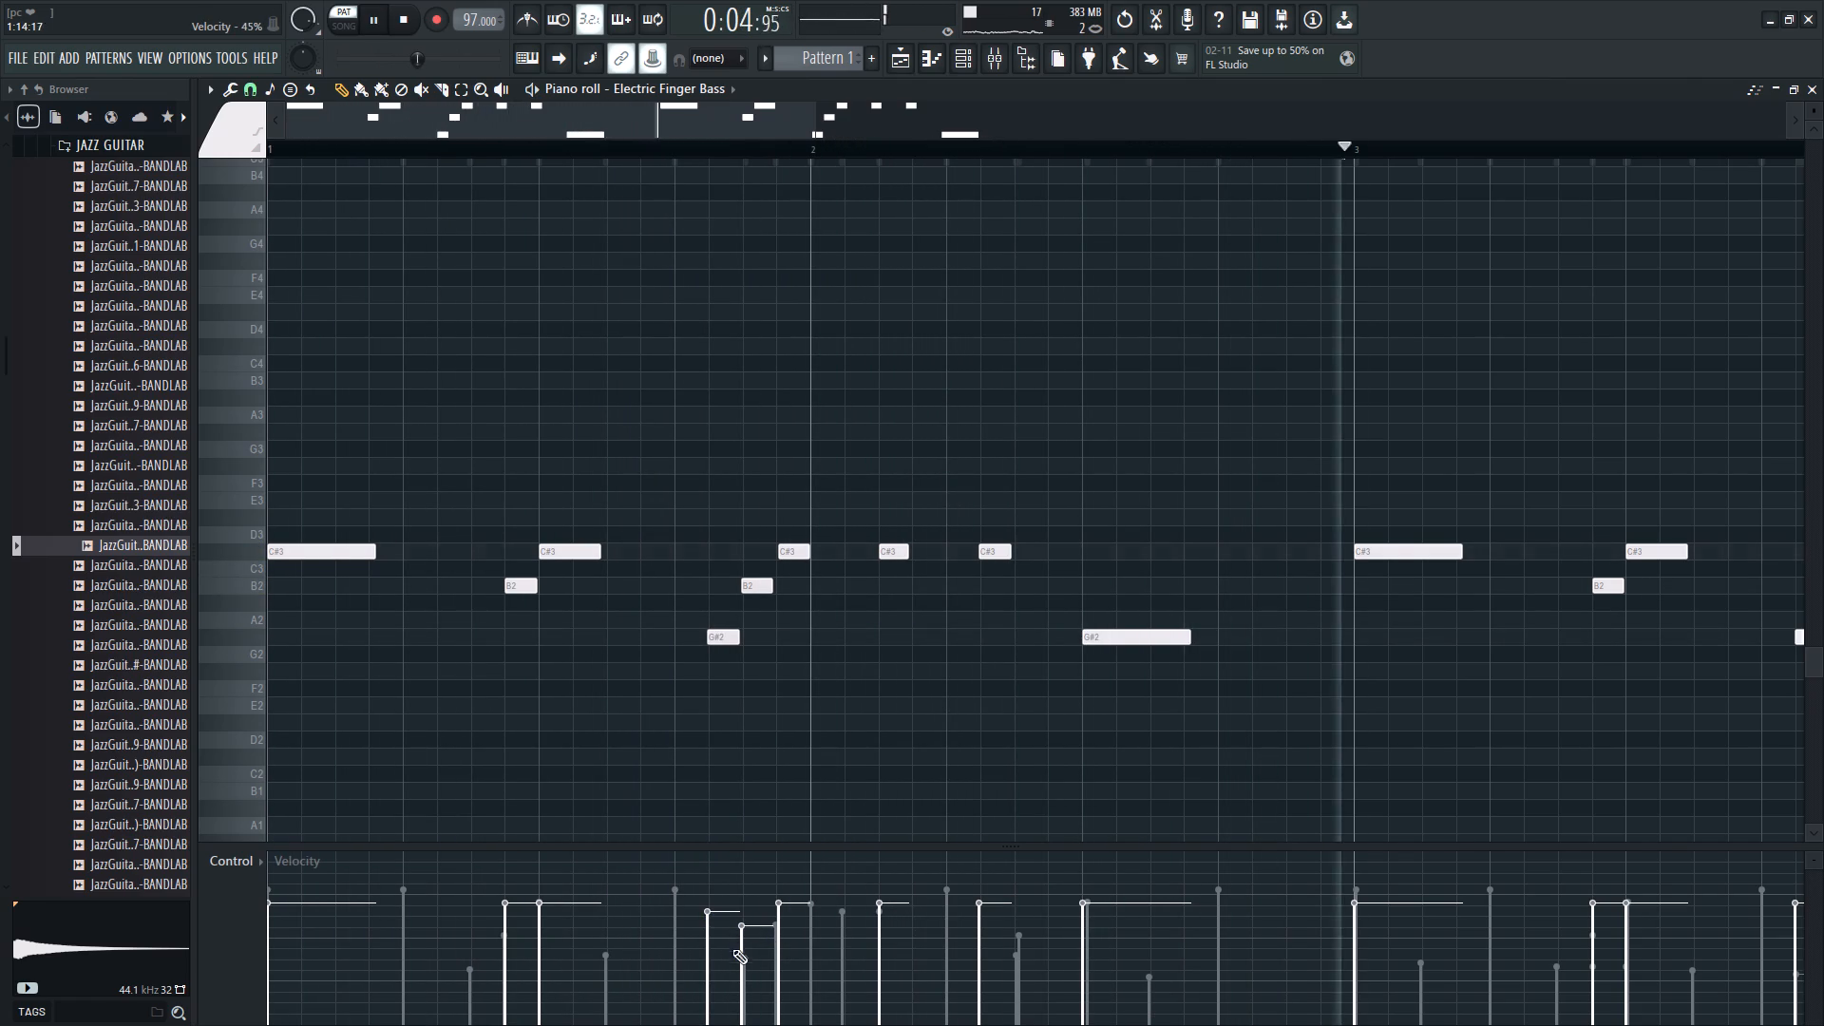
right_click(1107, 786)
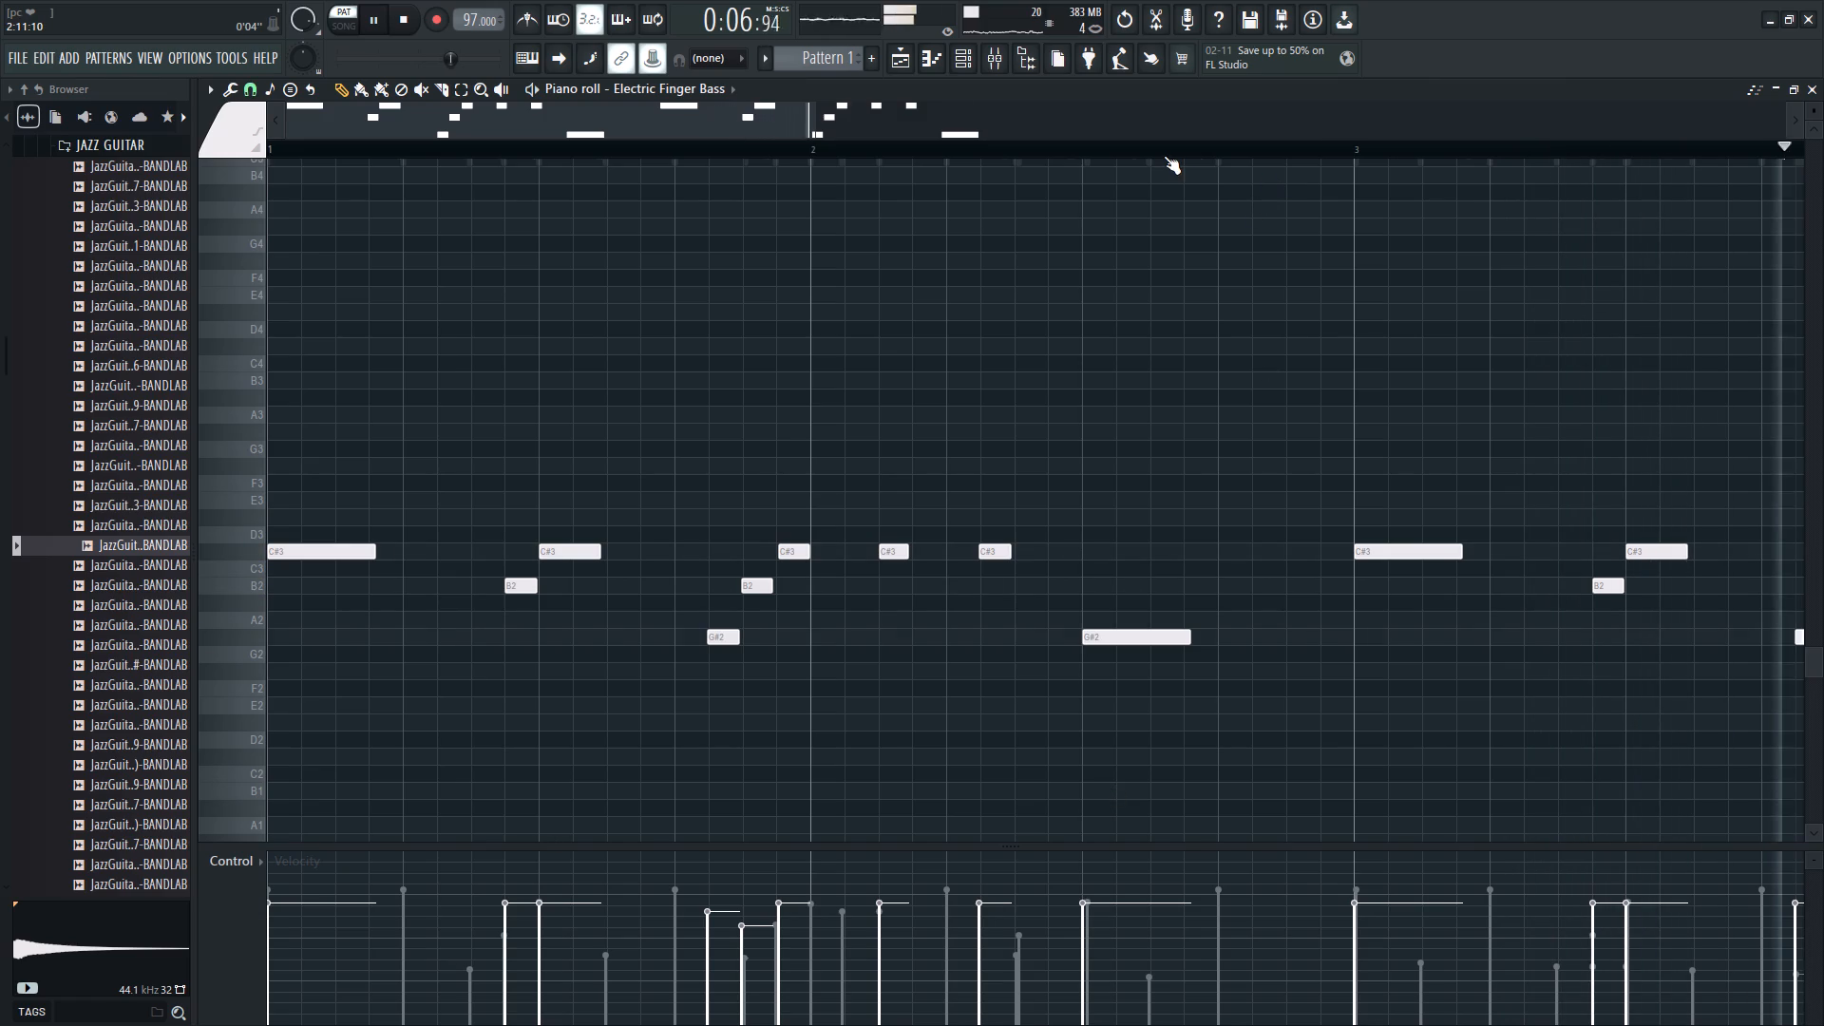
Delete the short G#2, B2 and C#3 notes at the end of bar 3.
scroll(1165, 155, "down", 3)
key("space")
key("space")
right_click_drag(930, 534, 929, 566)
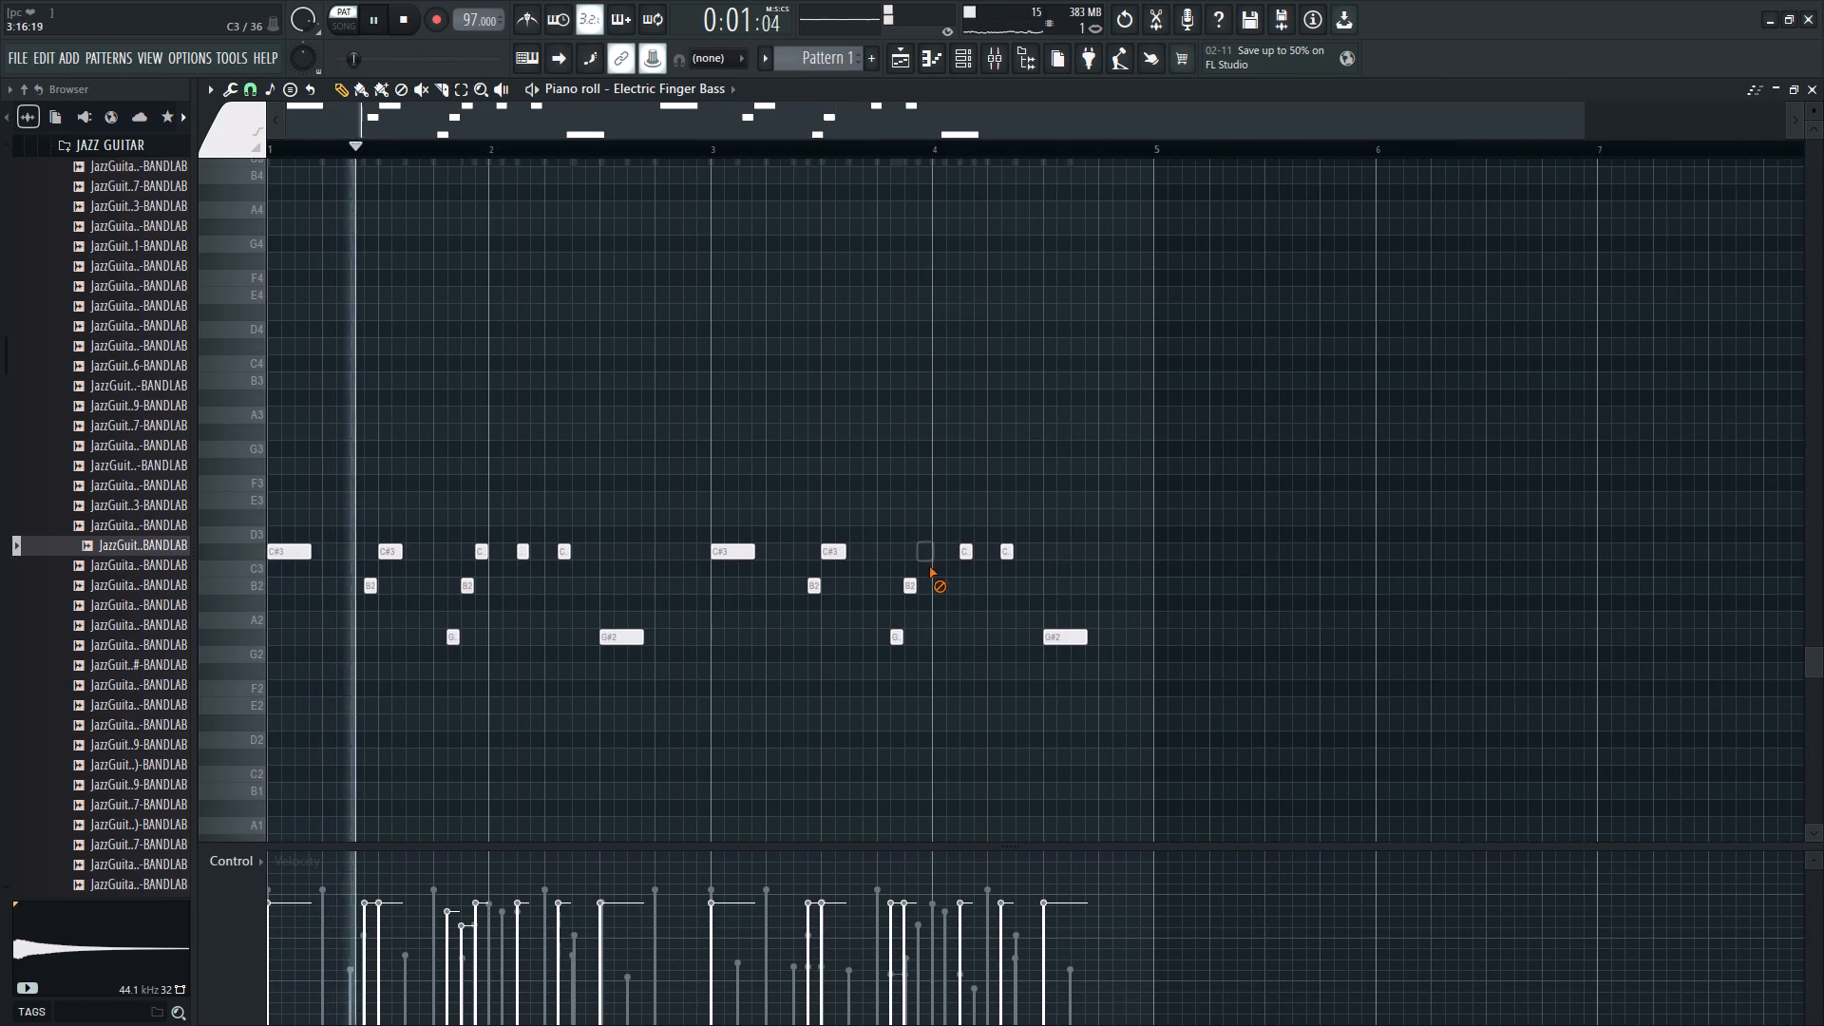
right_click_drag(929, 566, 913, 557)
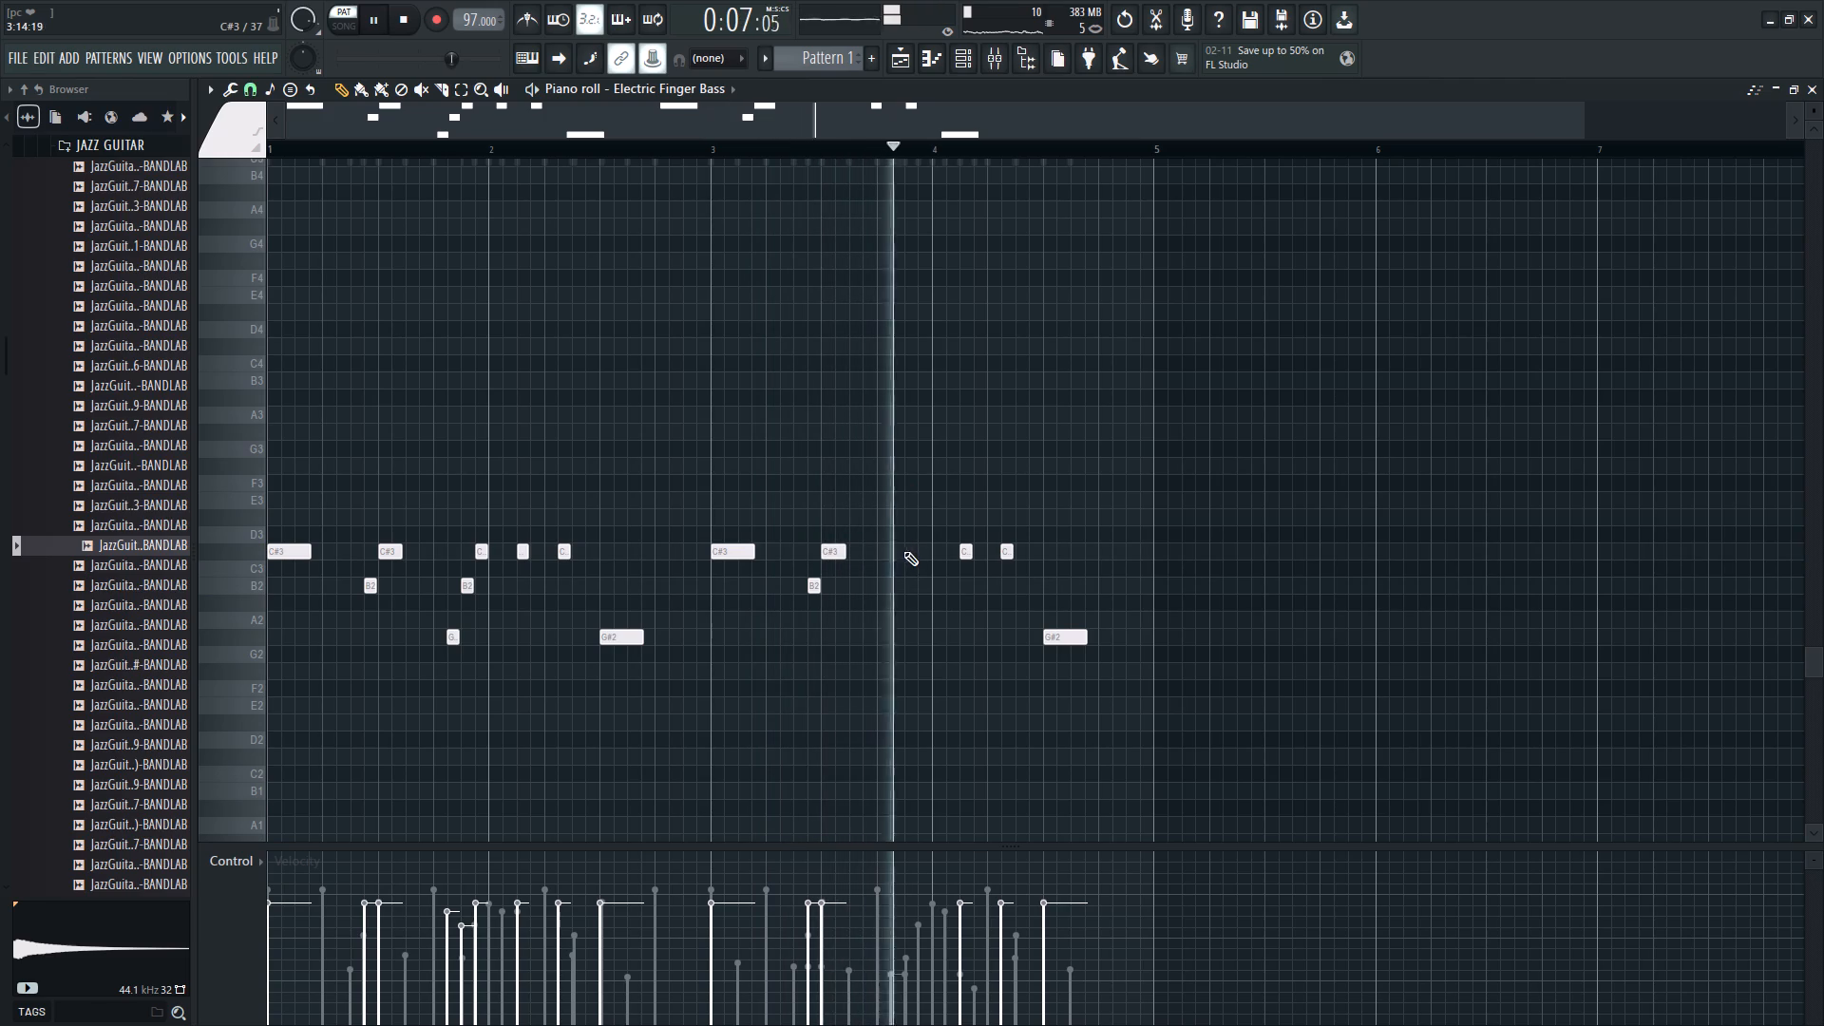
Add a long C#3 note near the end of bar 3 and try it on F#3, auditioning from bar 3.
left_click(904, 554)
key("space")
left_click(803, 149)
key("space")
scroll(846, 142, "up", 2)
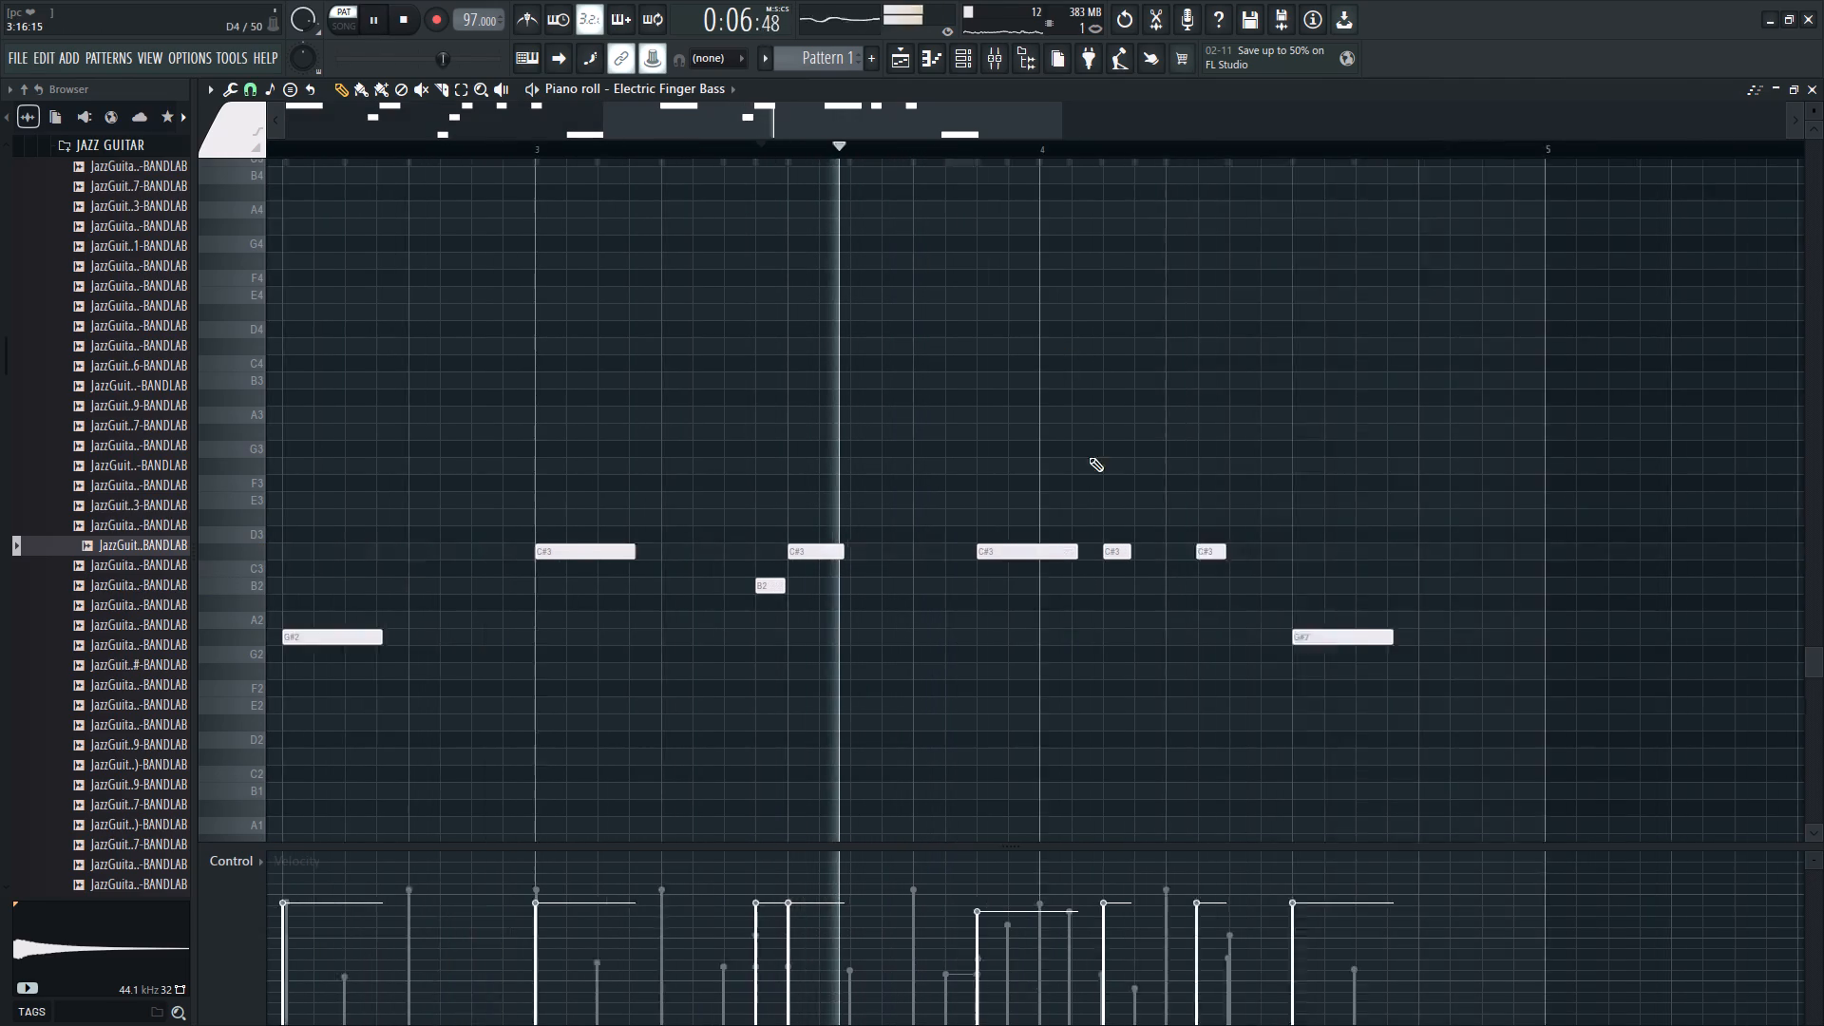
key("space")
left_click_drag(1058, 556, 1043, 468)
key("space")
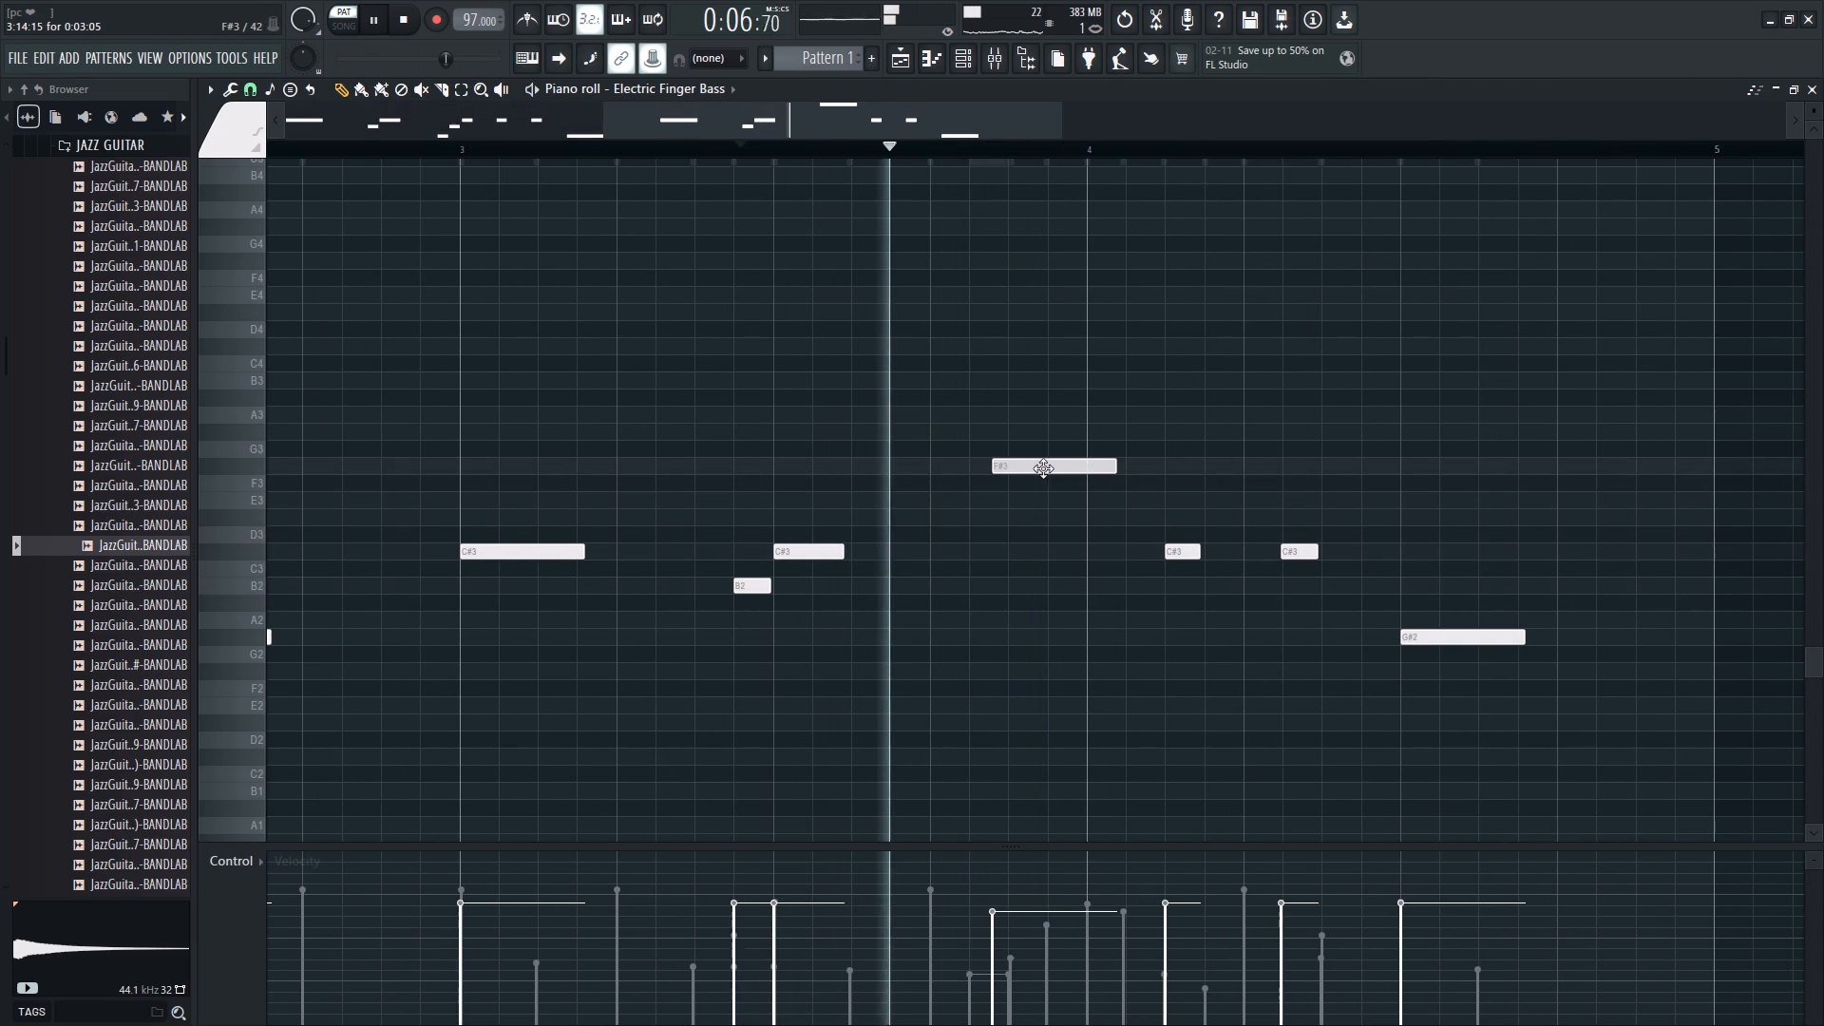
left_click_drag(1043, 468, 1045, 467)
key("space")
Lower the long note near the end of bar 3 to E2, starting around step 15, and audition it.
left_click_drag(1043, 474, 1056, 715)
key("space")
key("space")
key("space")
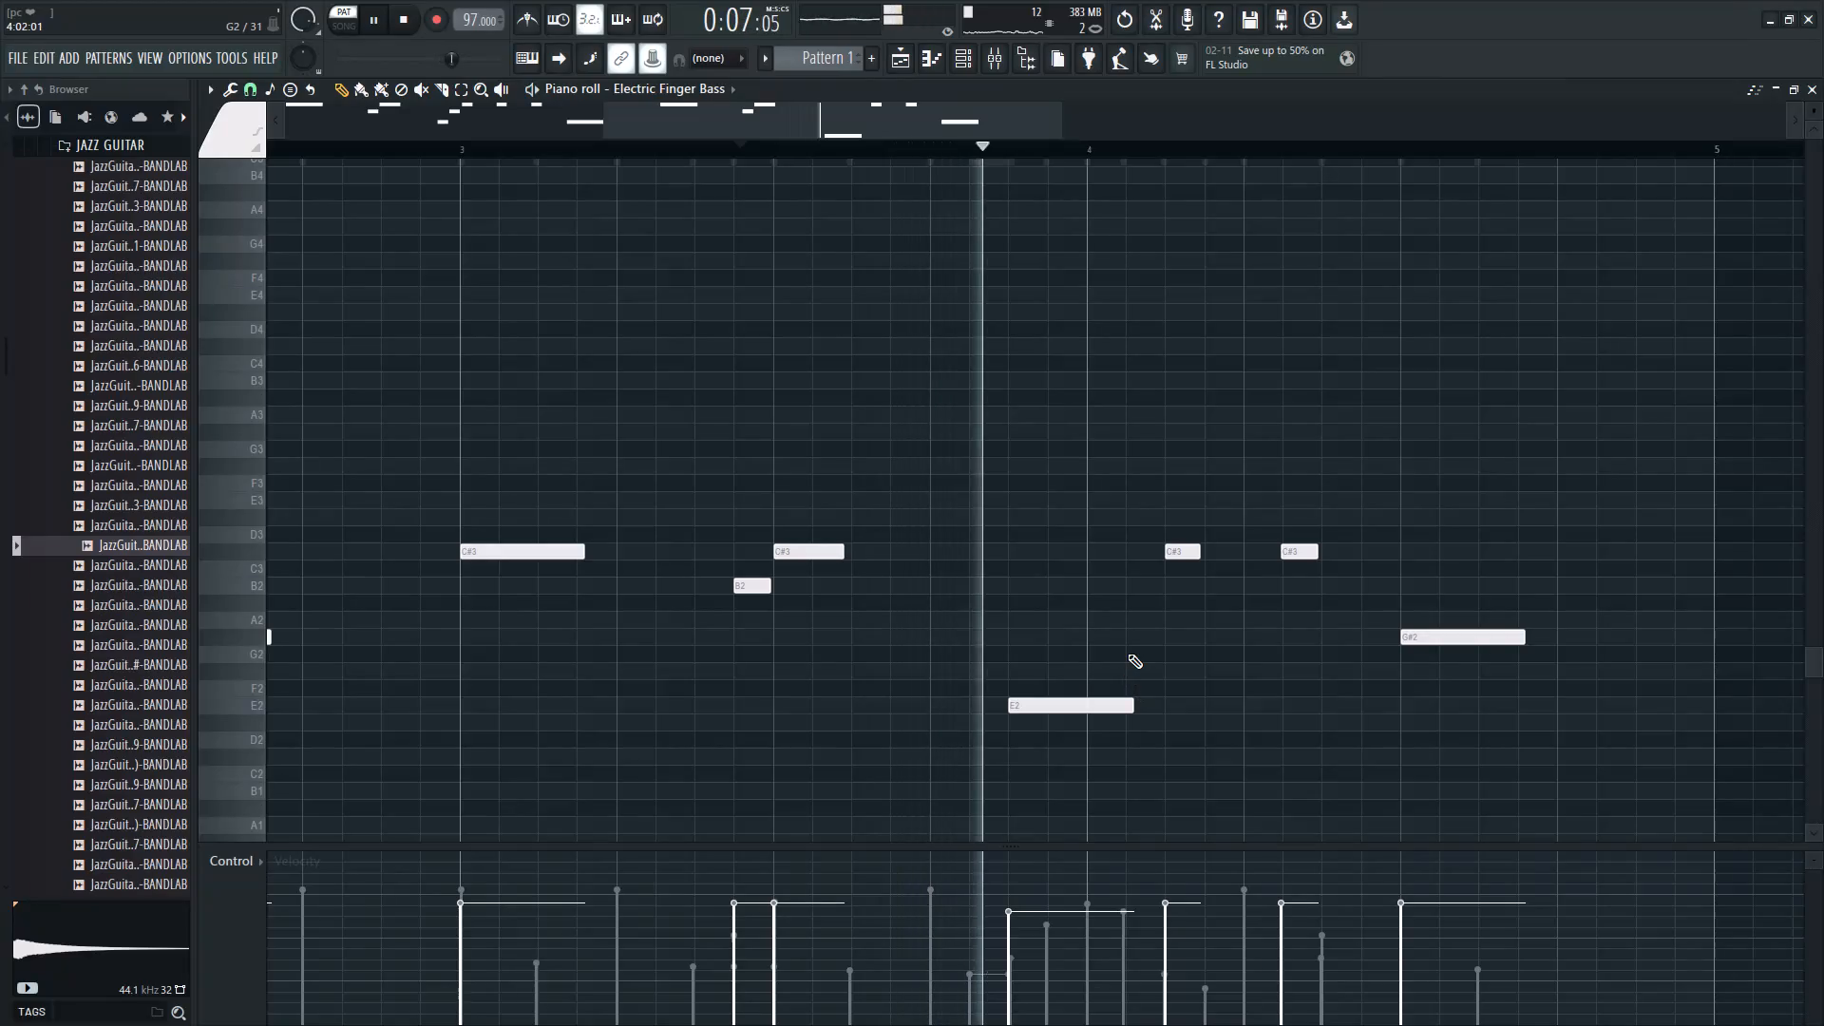
key("space")
Shorten the E2 note at the end of bar 3 to 0:01:09 and nudge its start earlier to 3:14:18.
left_click_drag(1127, 698, 1088, 700)
key("space")
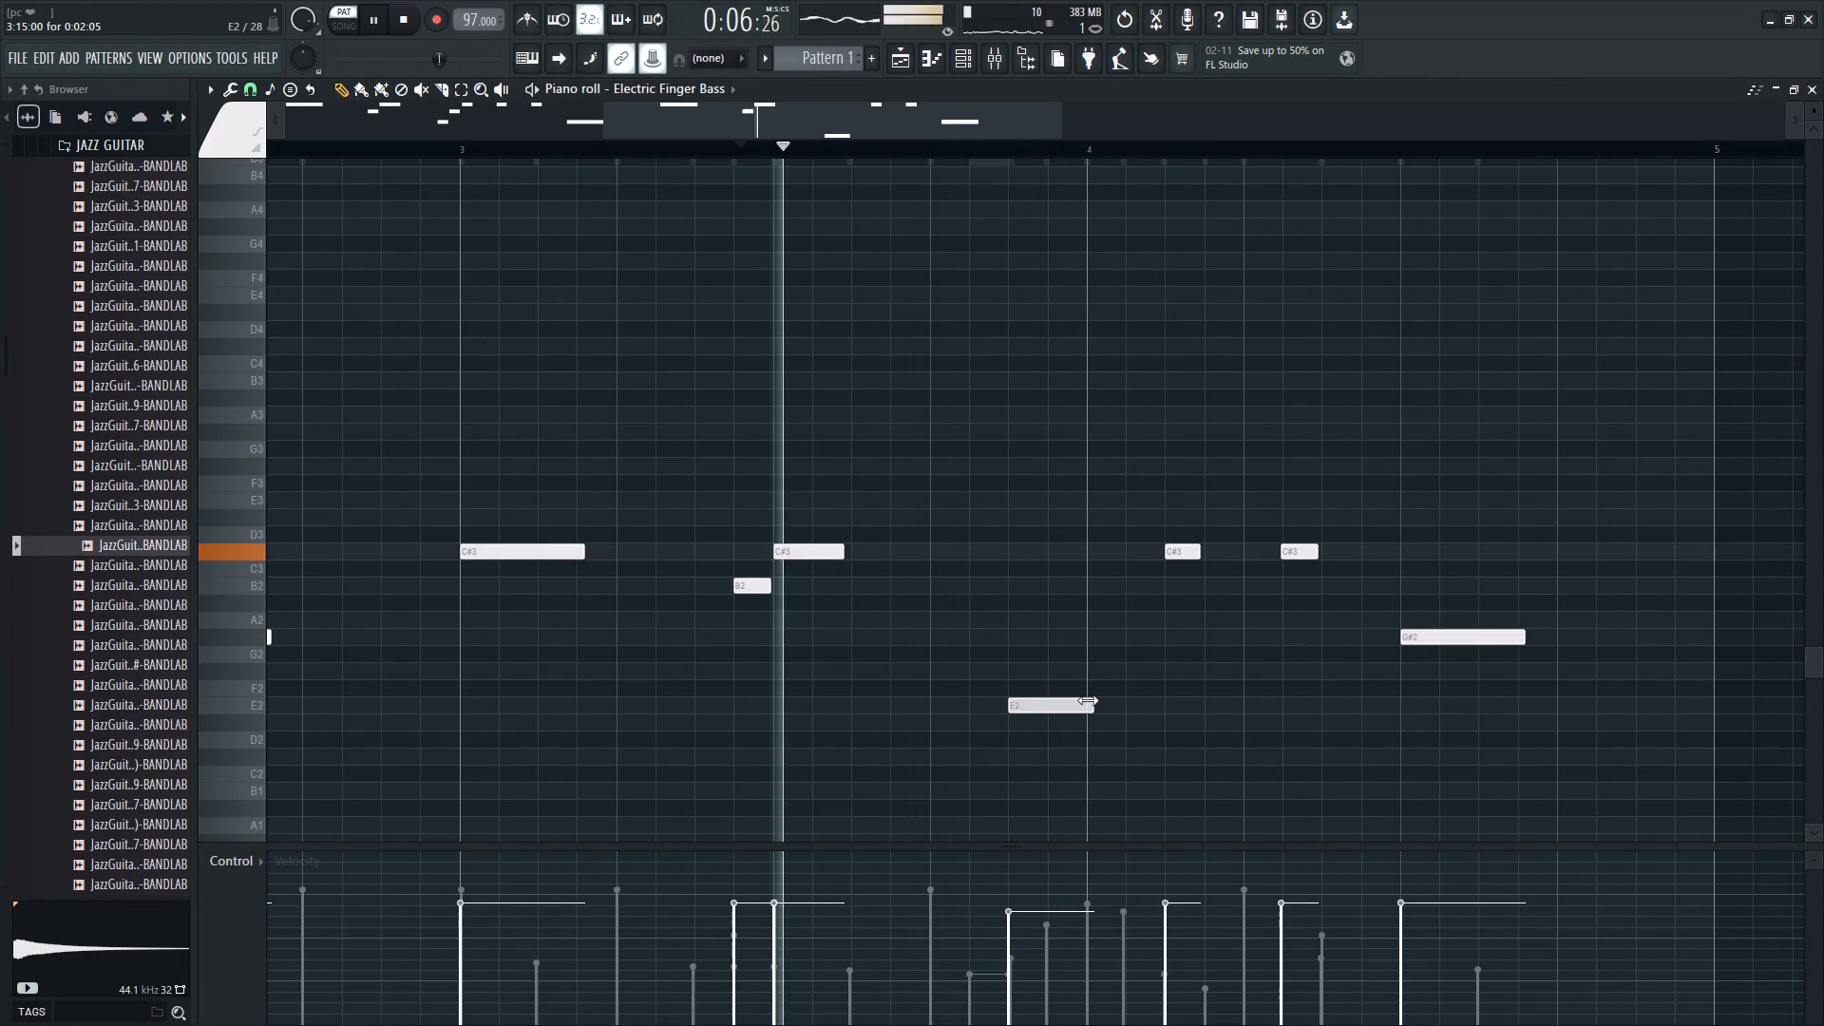
left_click_drag(1088, 700, 1082, 701)
key("space")
left_click_drag(1054, 705, 1048, 708)
key("space")
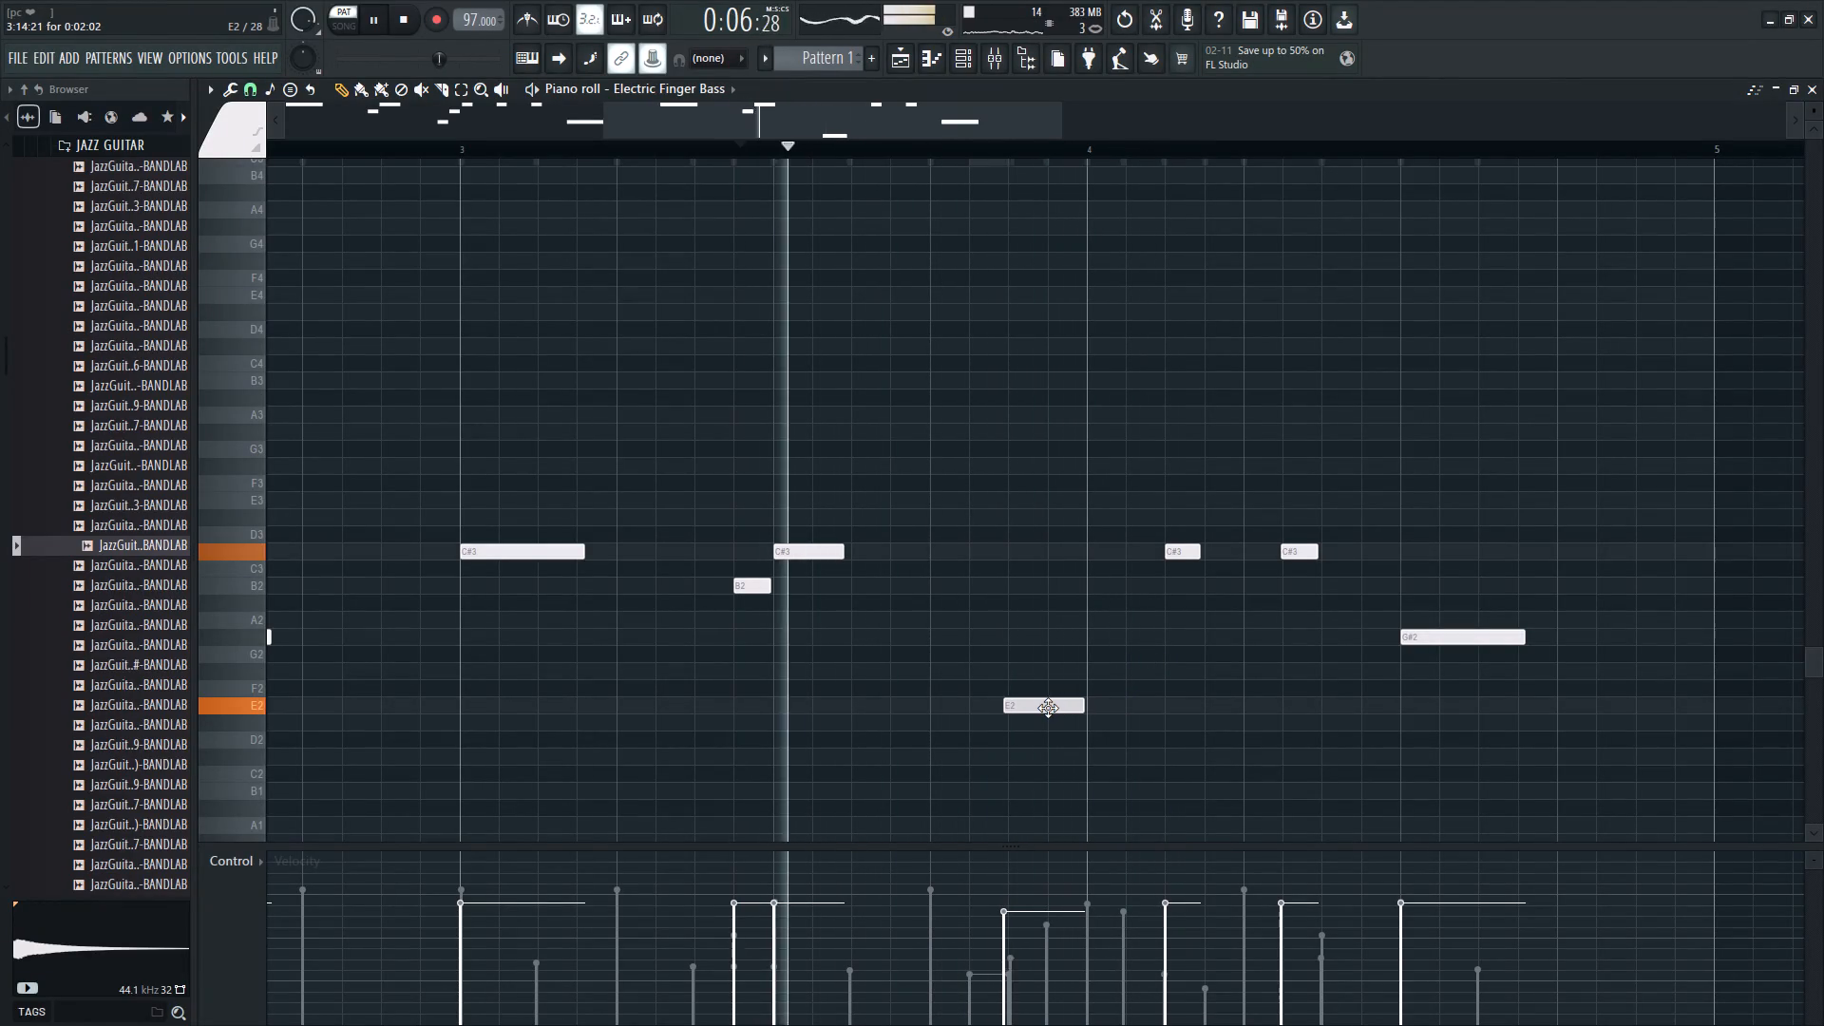
left_click_drag(1048, 708, 1044, 710)
key("space")
left_click_drag(1073, 707, 1047, 704)
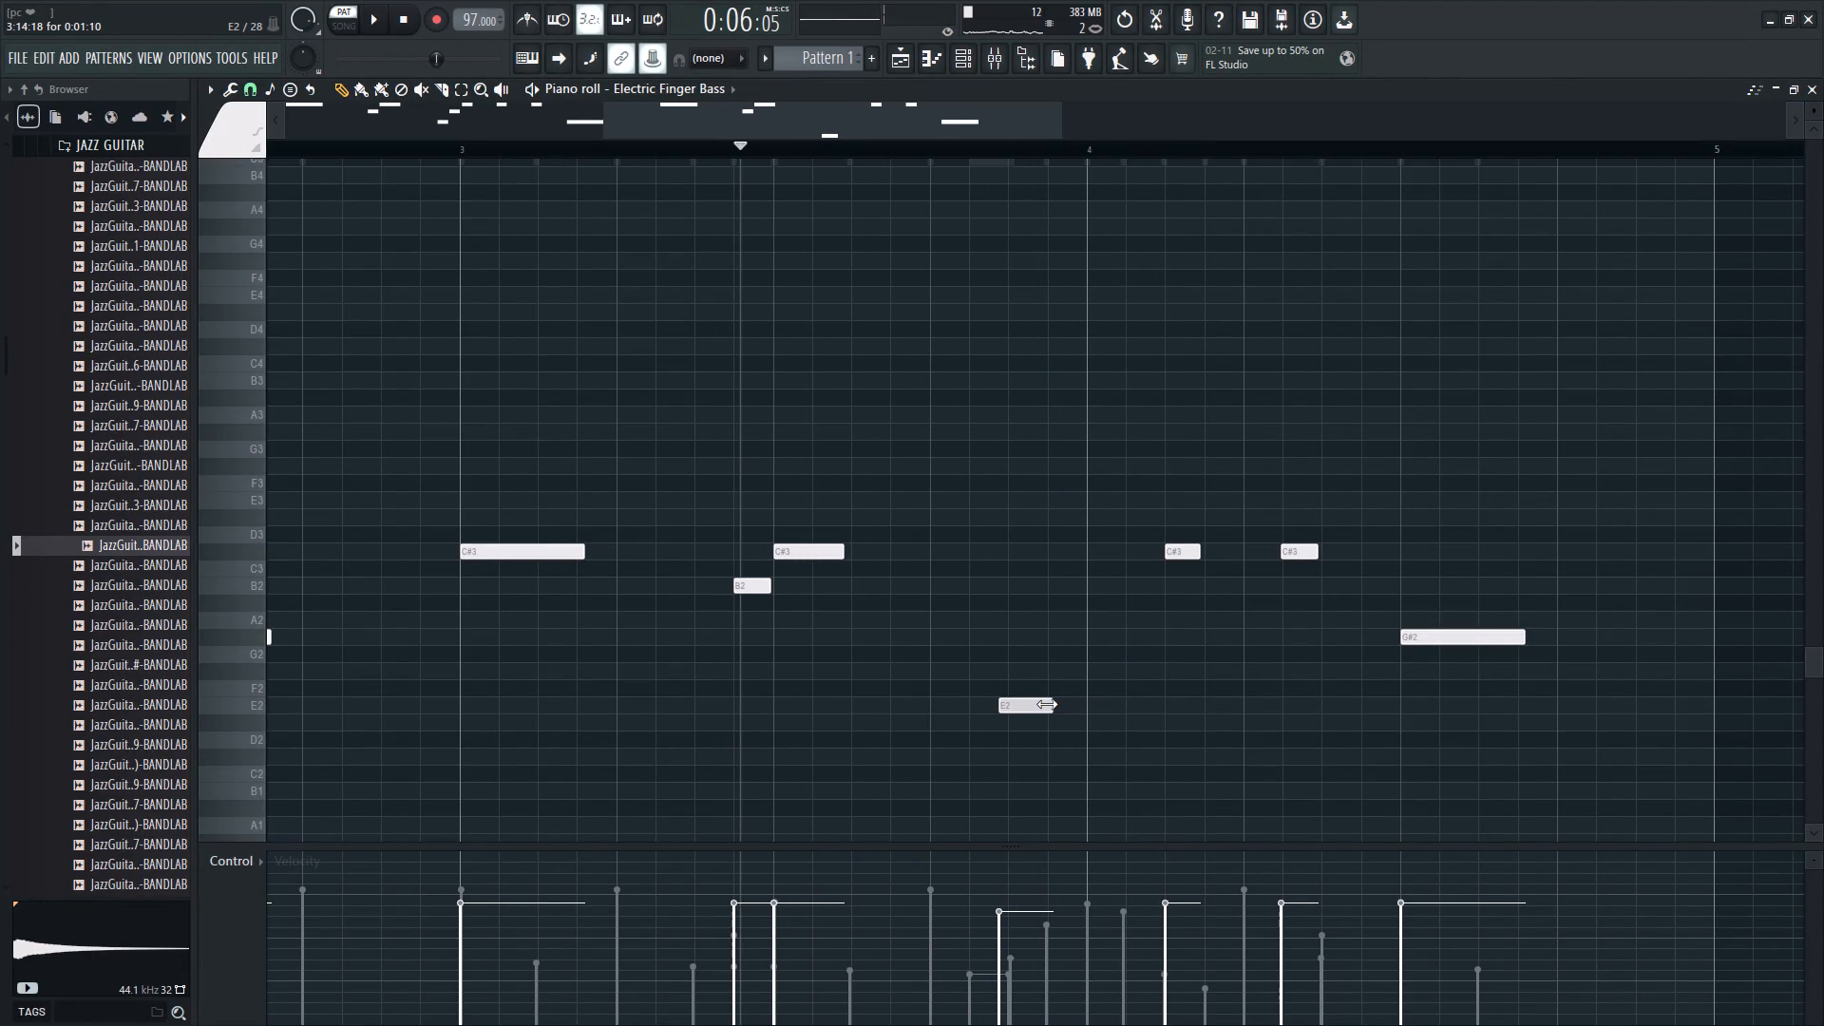
left_click_drag(1047, 704, 1043, 704)
left_click(1043, 704)
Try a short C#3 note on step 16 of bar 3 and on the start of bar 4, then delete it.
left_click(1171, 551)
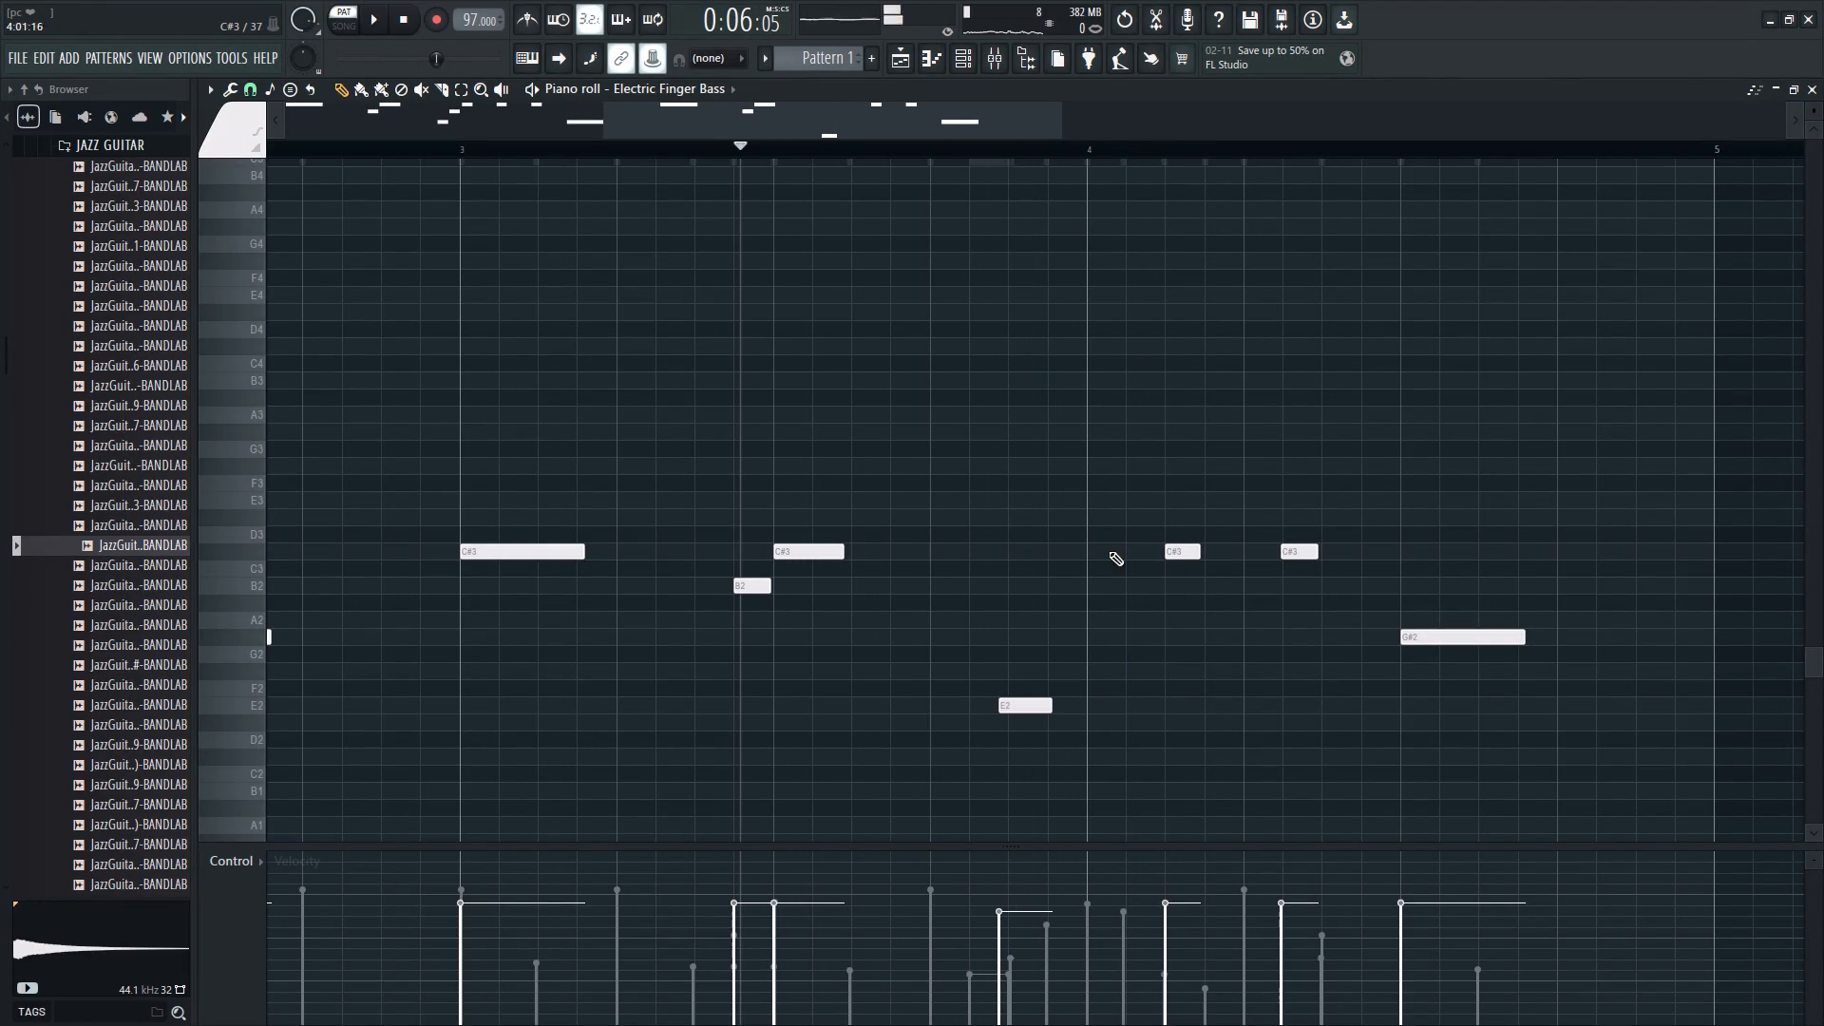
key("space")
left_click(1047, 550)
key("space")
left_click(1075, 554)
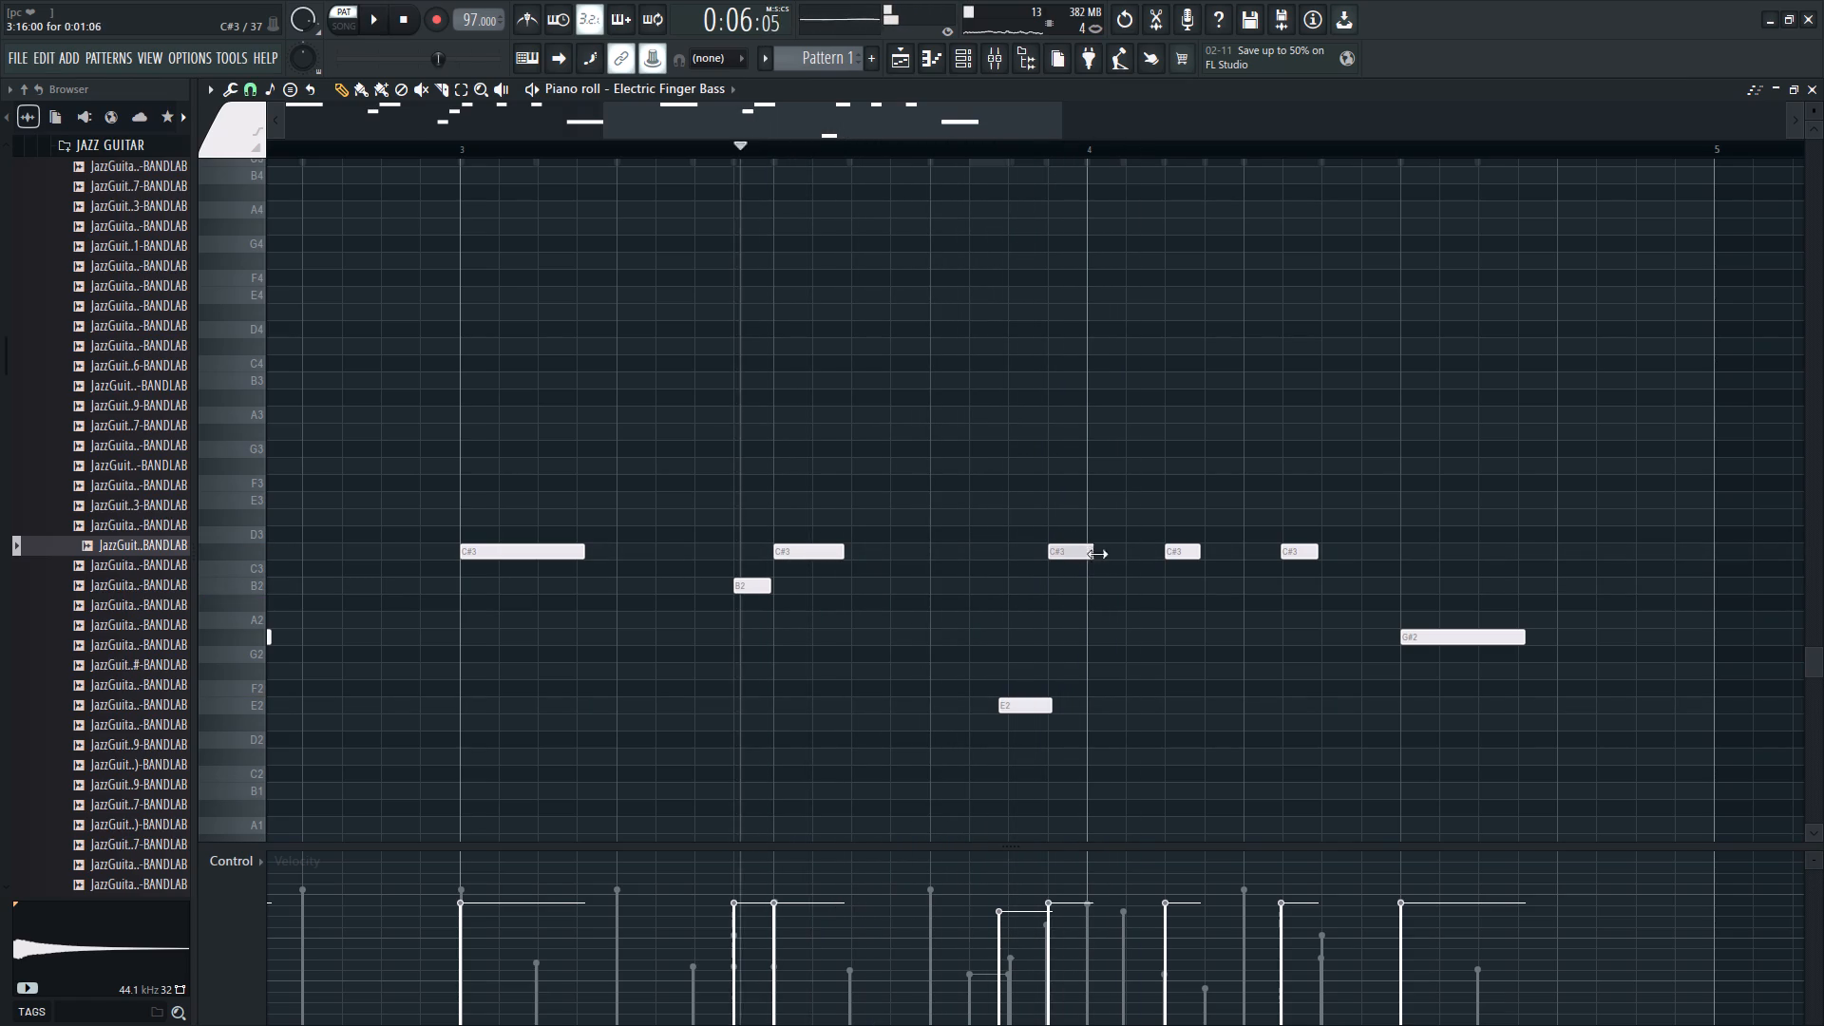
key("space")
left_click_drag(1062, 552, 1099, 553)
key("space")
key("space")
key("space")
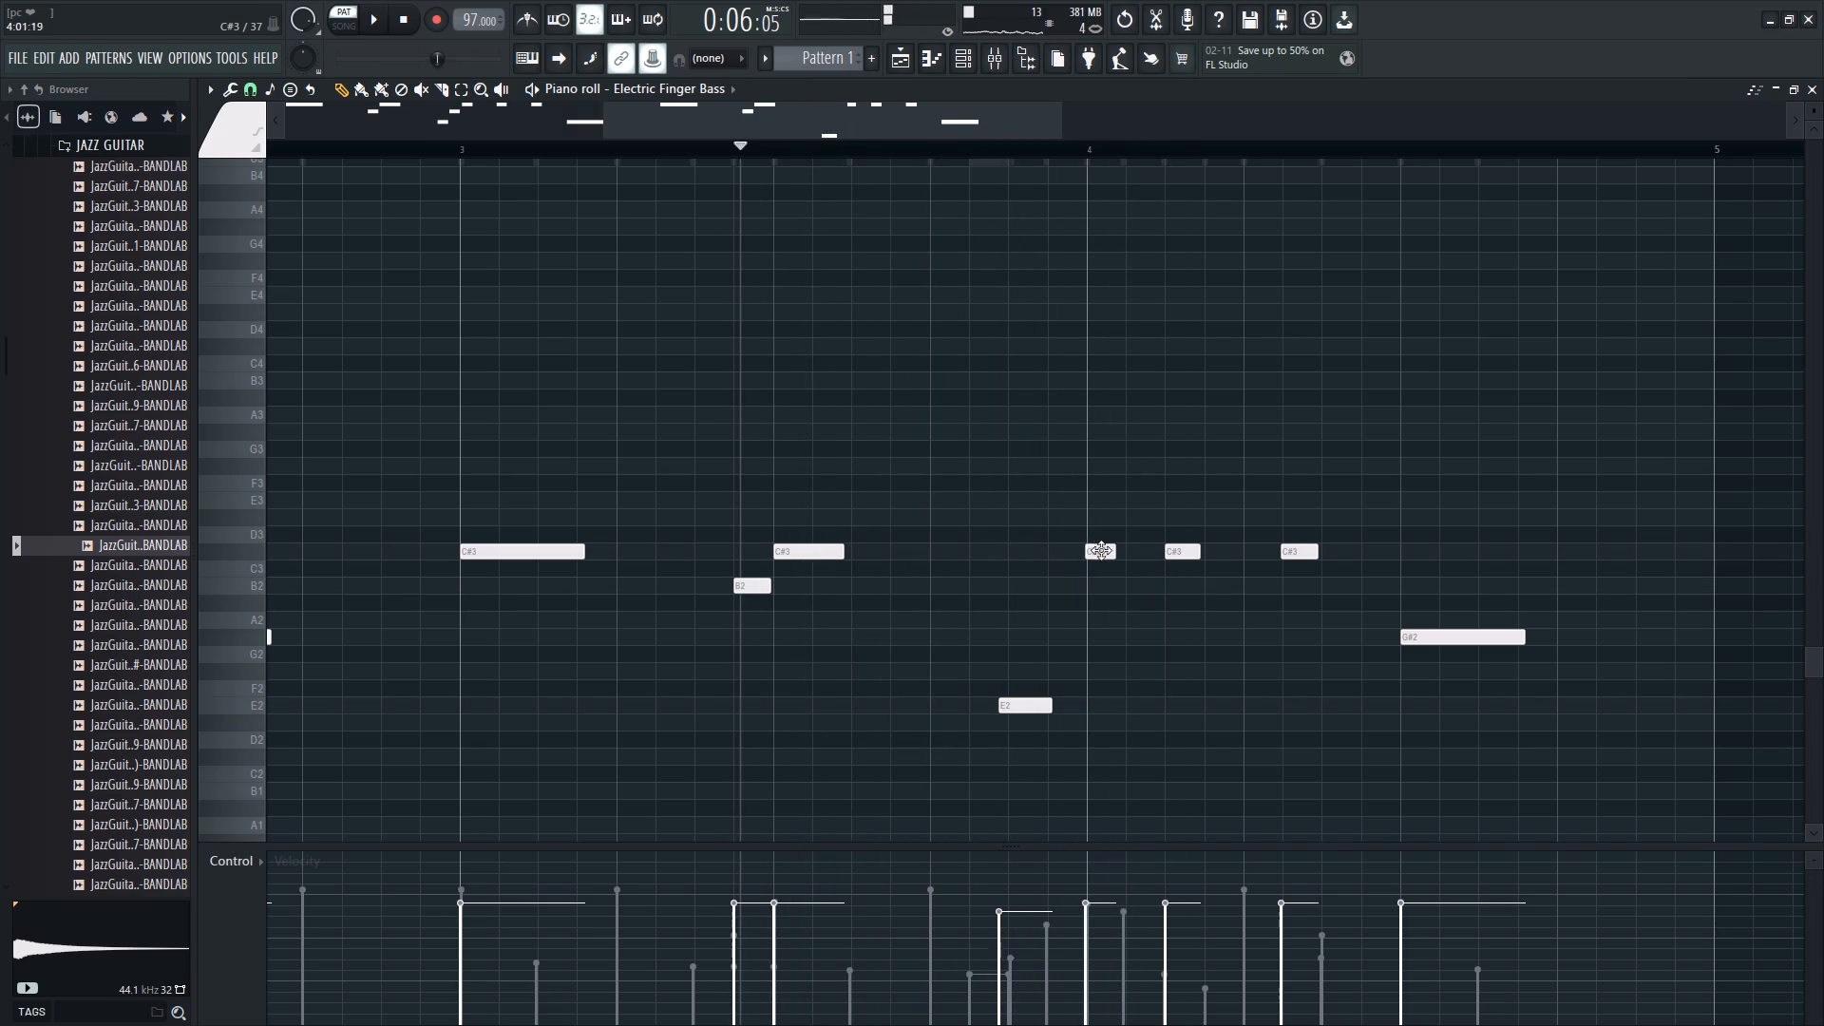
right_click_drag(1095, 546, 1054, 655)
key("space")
Replace the C#3 note around step 3 of bar 4 with an E2 note matching the previous E2's length.
left_click(1030, 709)
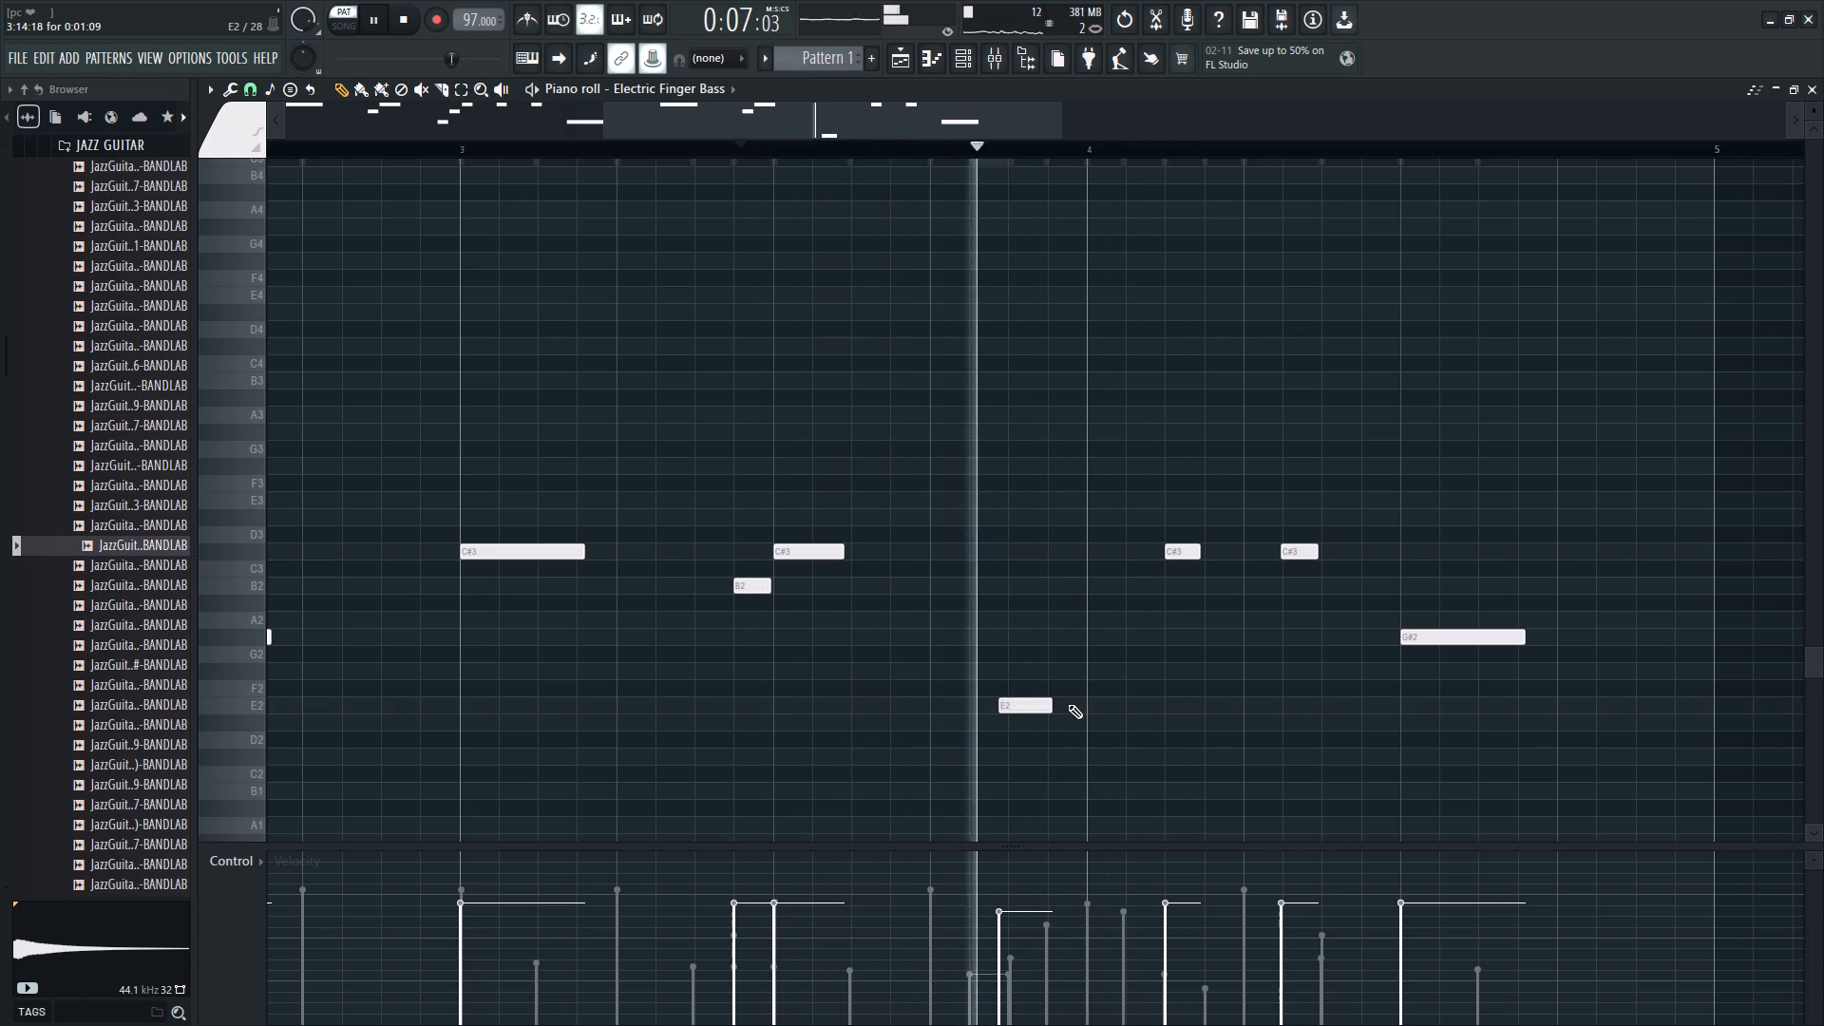
key("space")
key("space")
left_click(1086, 704)
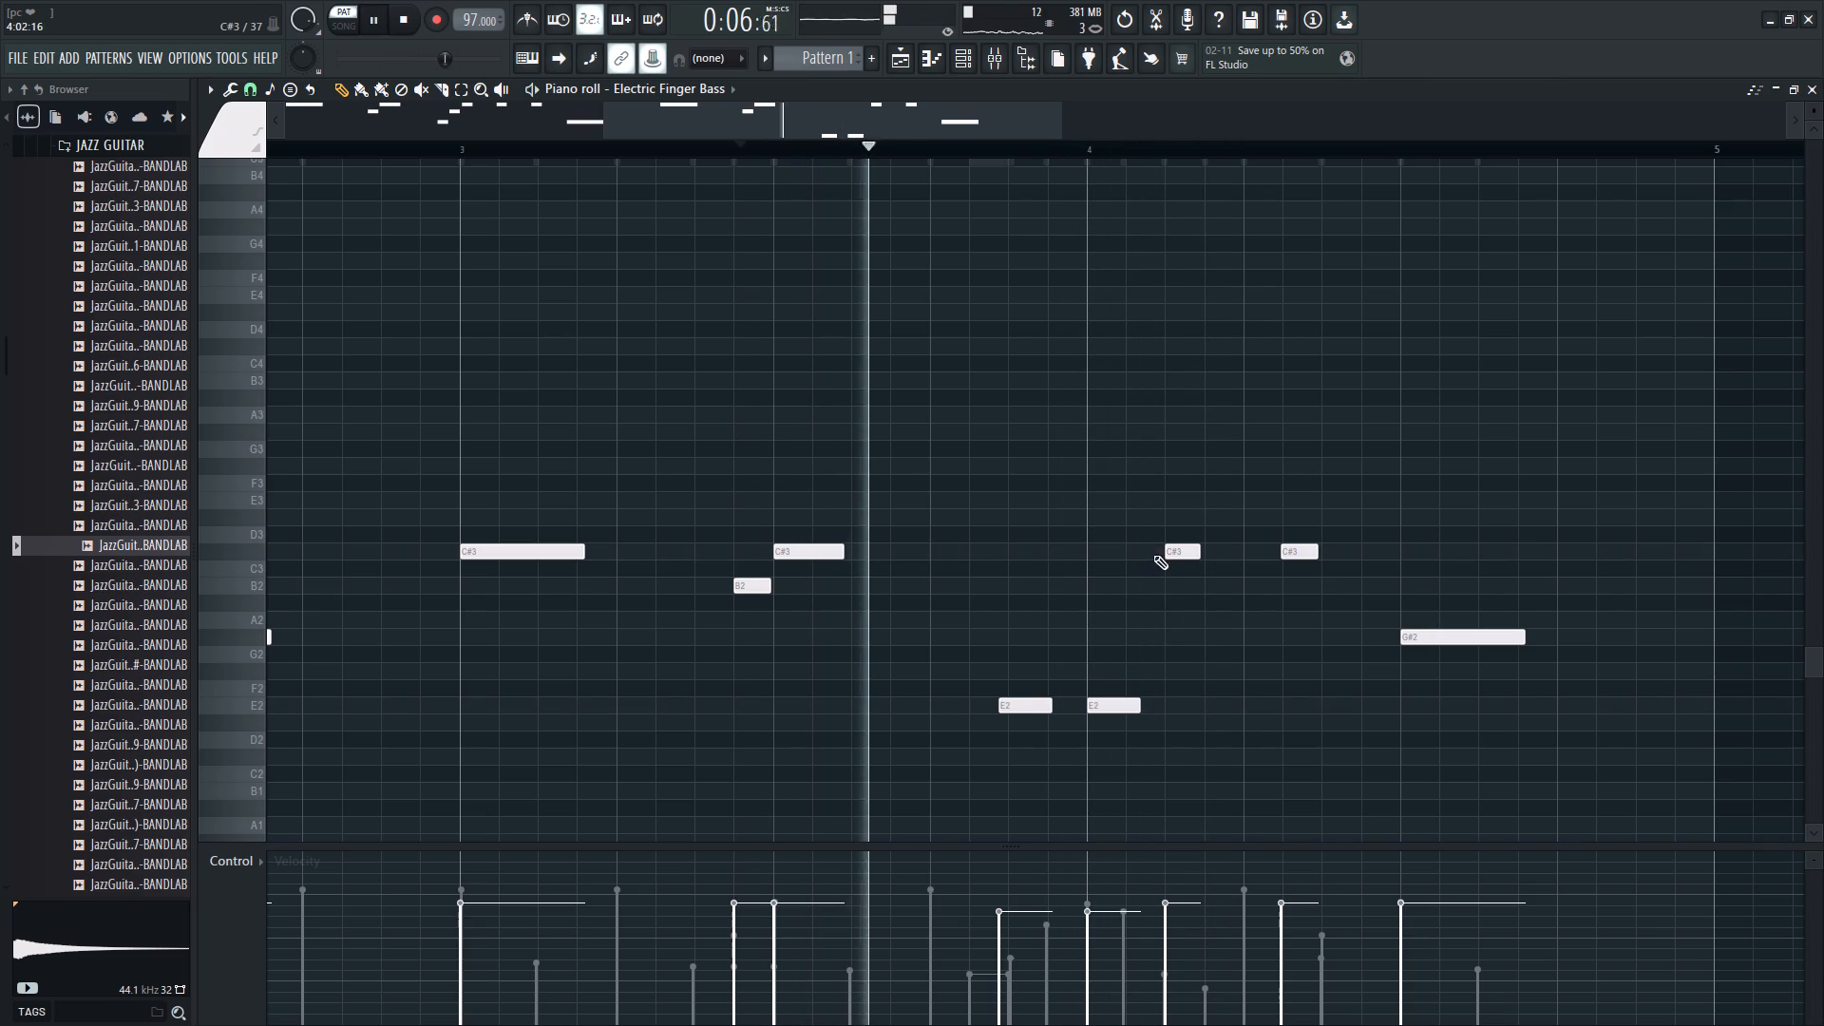
right_click_drag(1168, 544, 1172, 639)
key("space")
left_click_drag(1124, 699, 1163, 698)
key("space")
key("space")
key("space")
left_click_drag(1151, 705, 1189, 704)
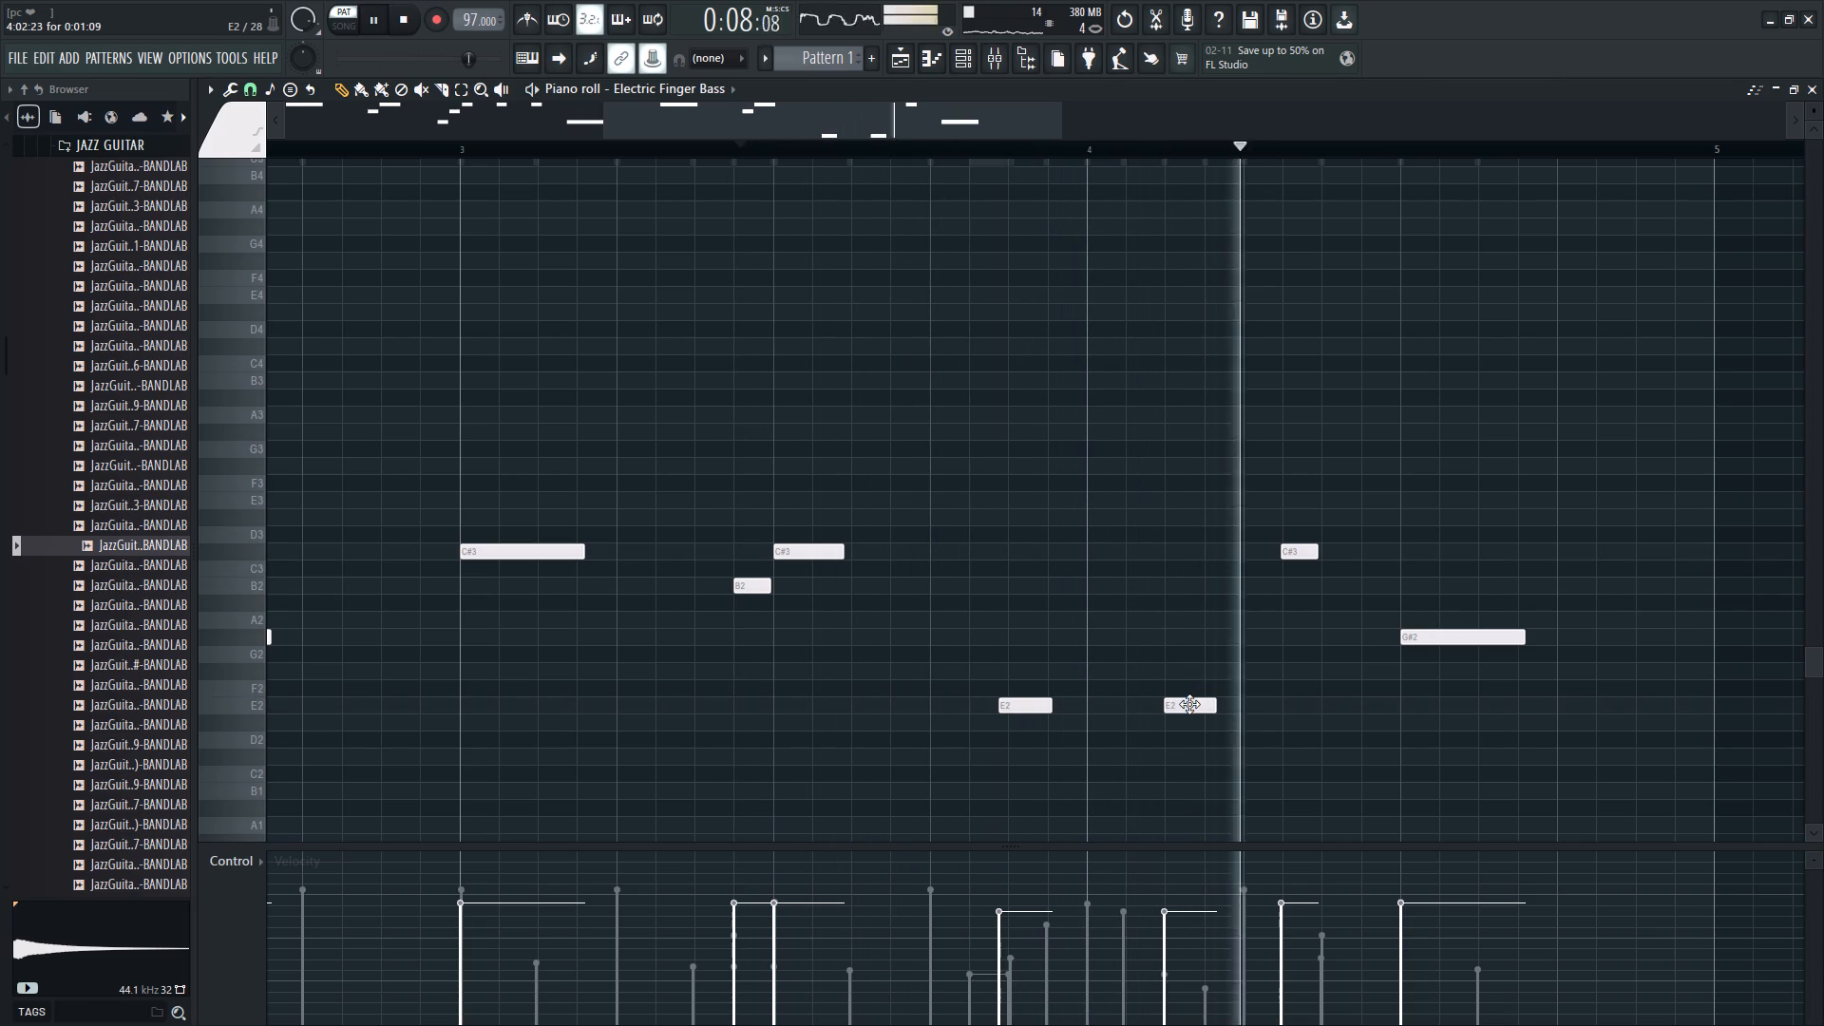
key("space")
left_click(1189, 704)
key("space")
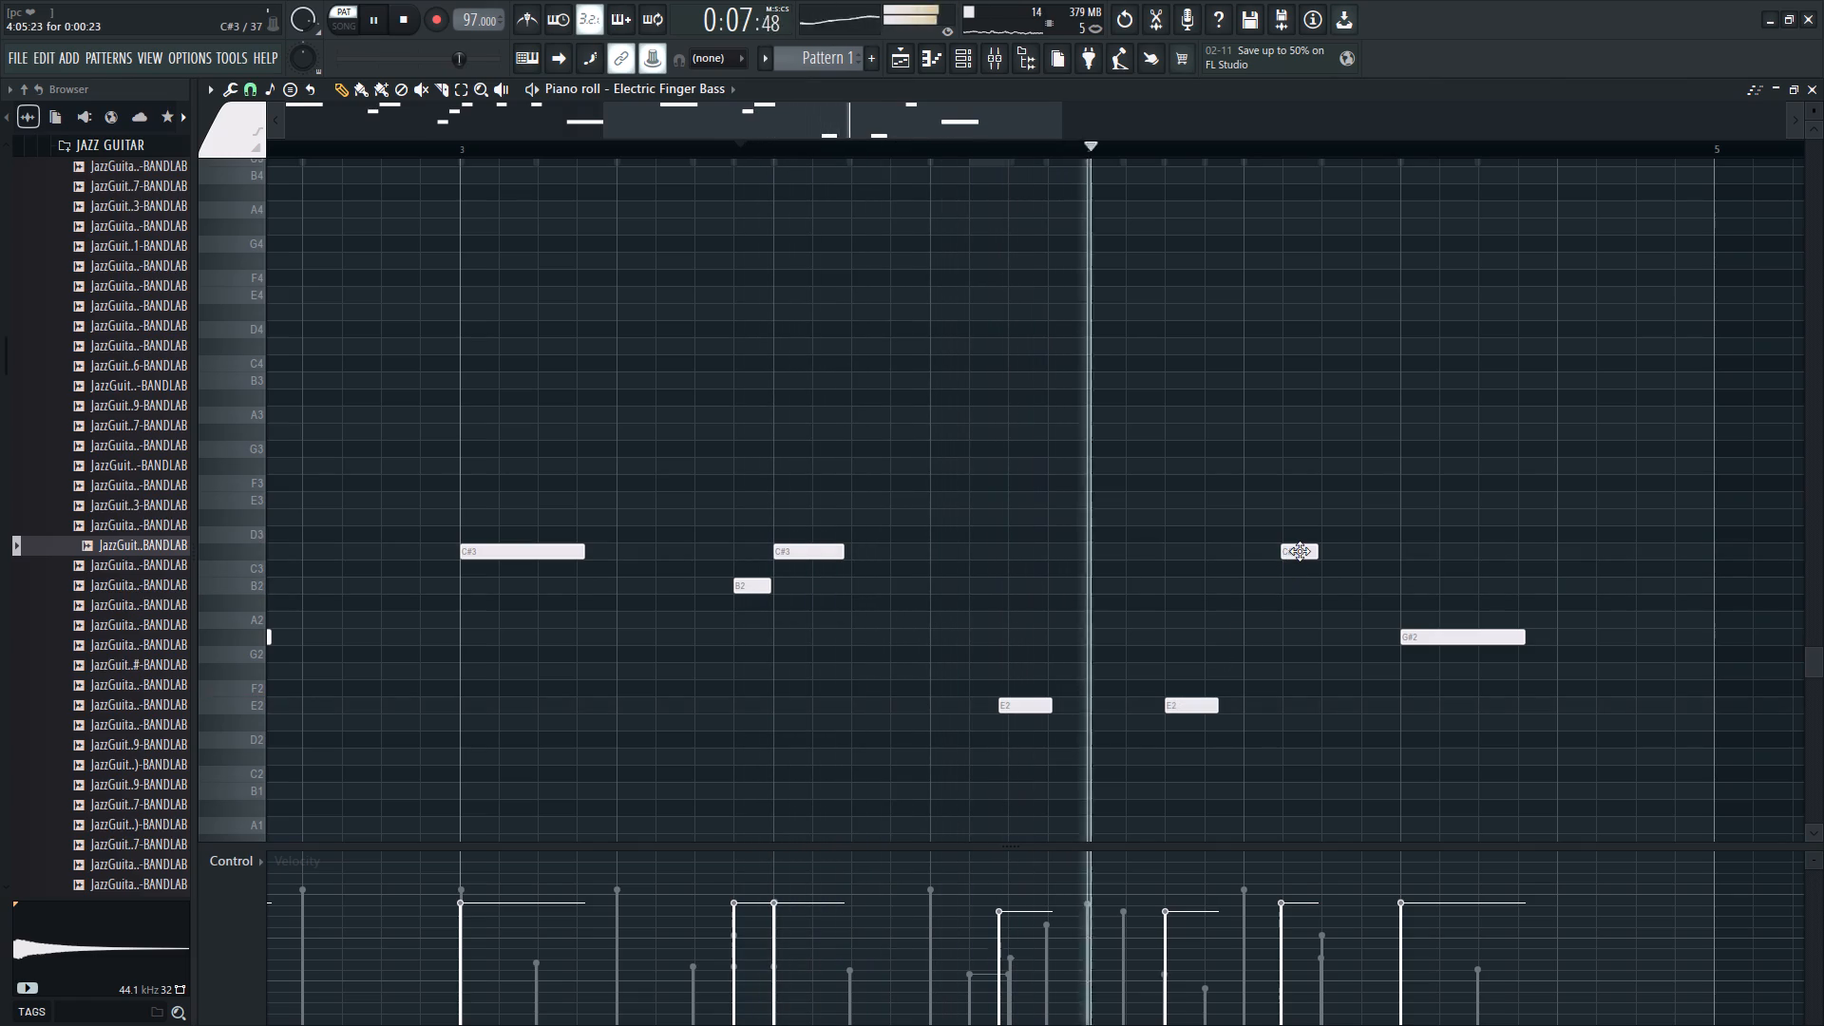
Shift bar 4's short C#3 note earlier to about step 5 and shorten the E2 before it to about one step.
left_click_drag(1300, 551, 1257, 557)
key("space")
key("space")
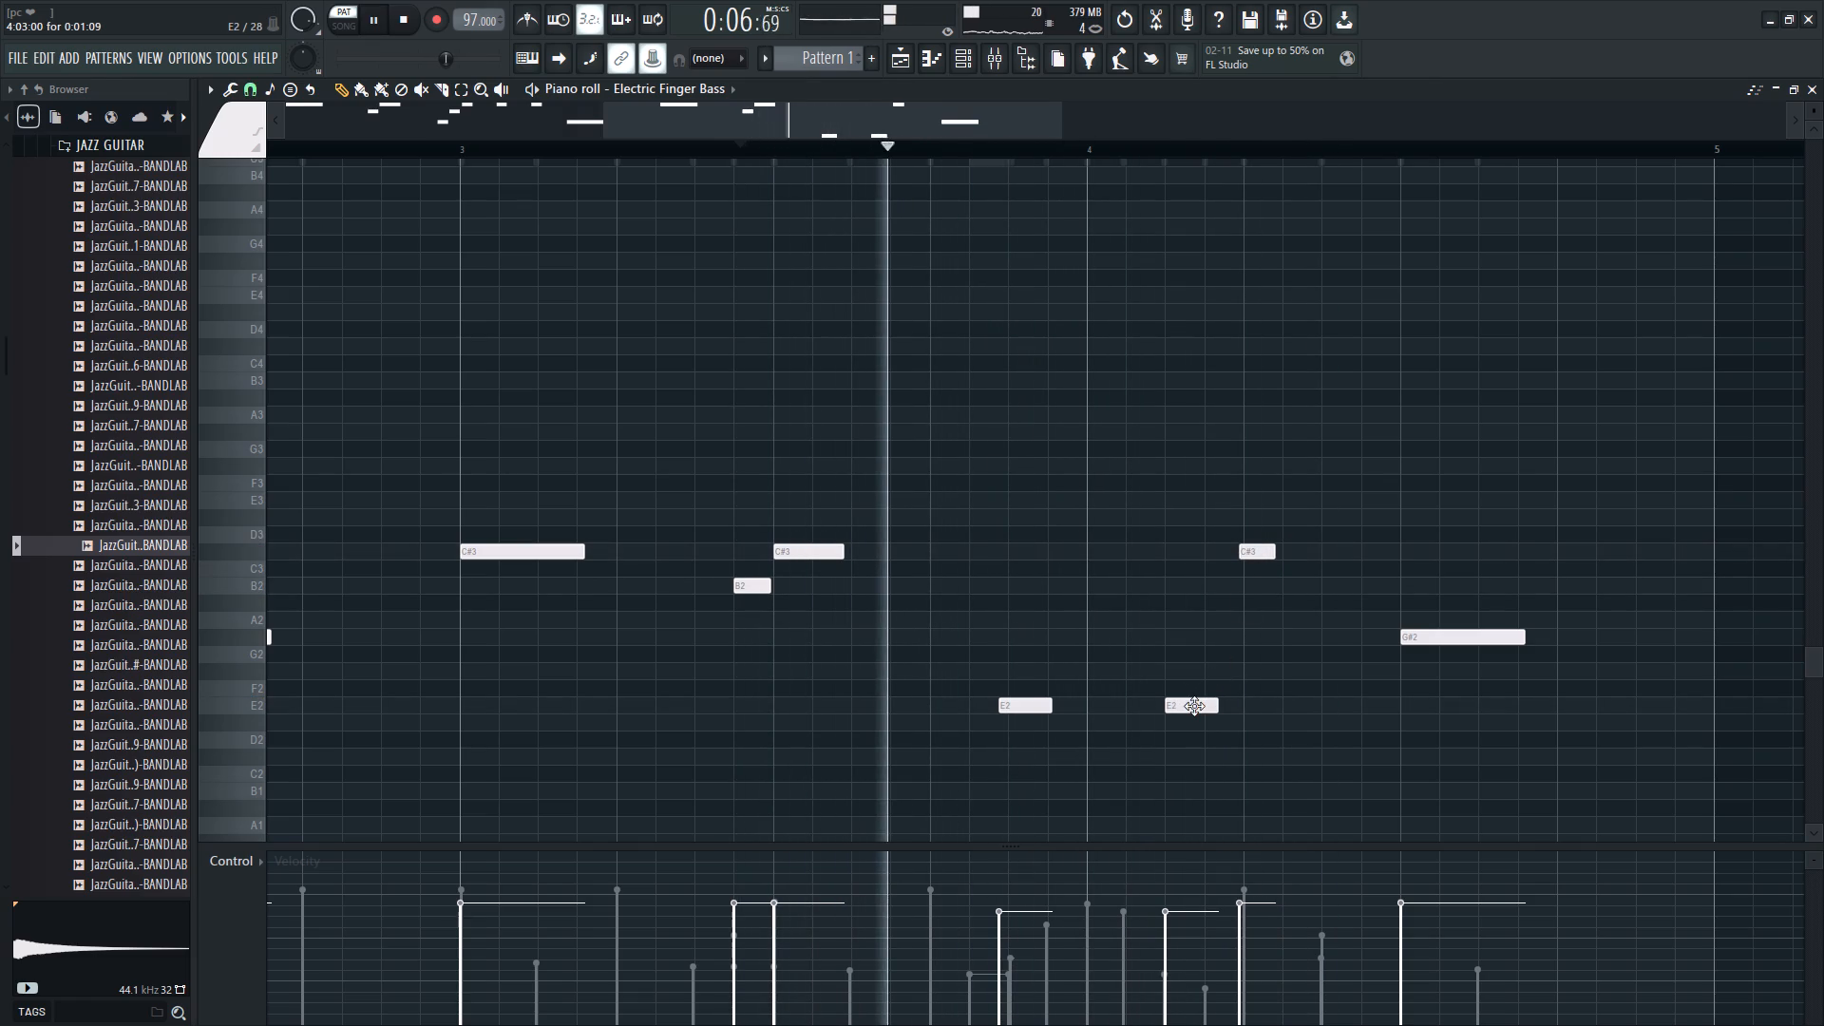
left_click(1194, 706)
left_click_drag(1209, 706, 1211, 707)
key("space")
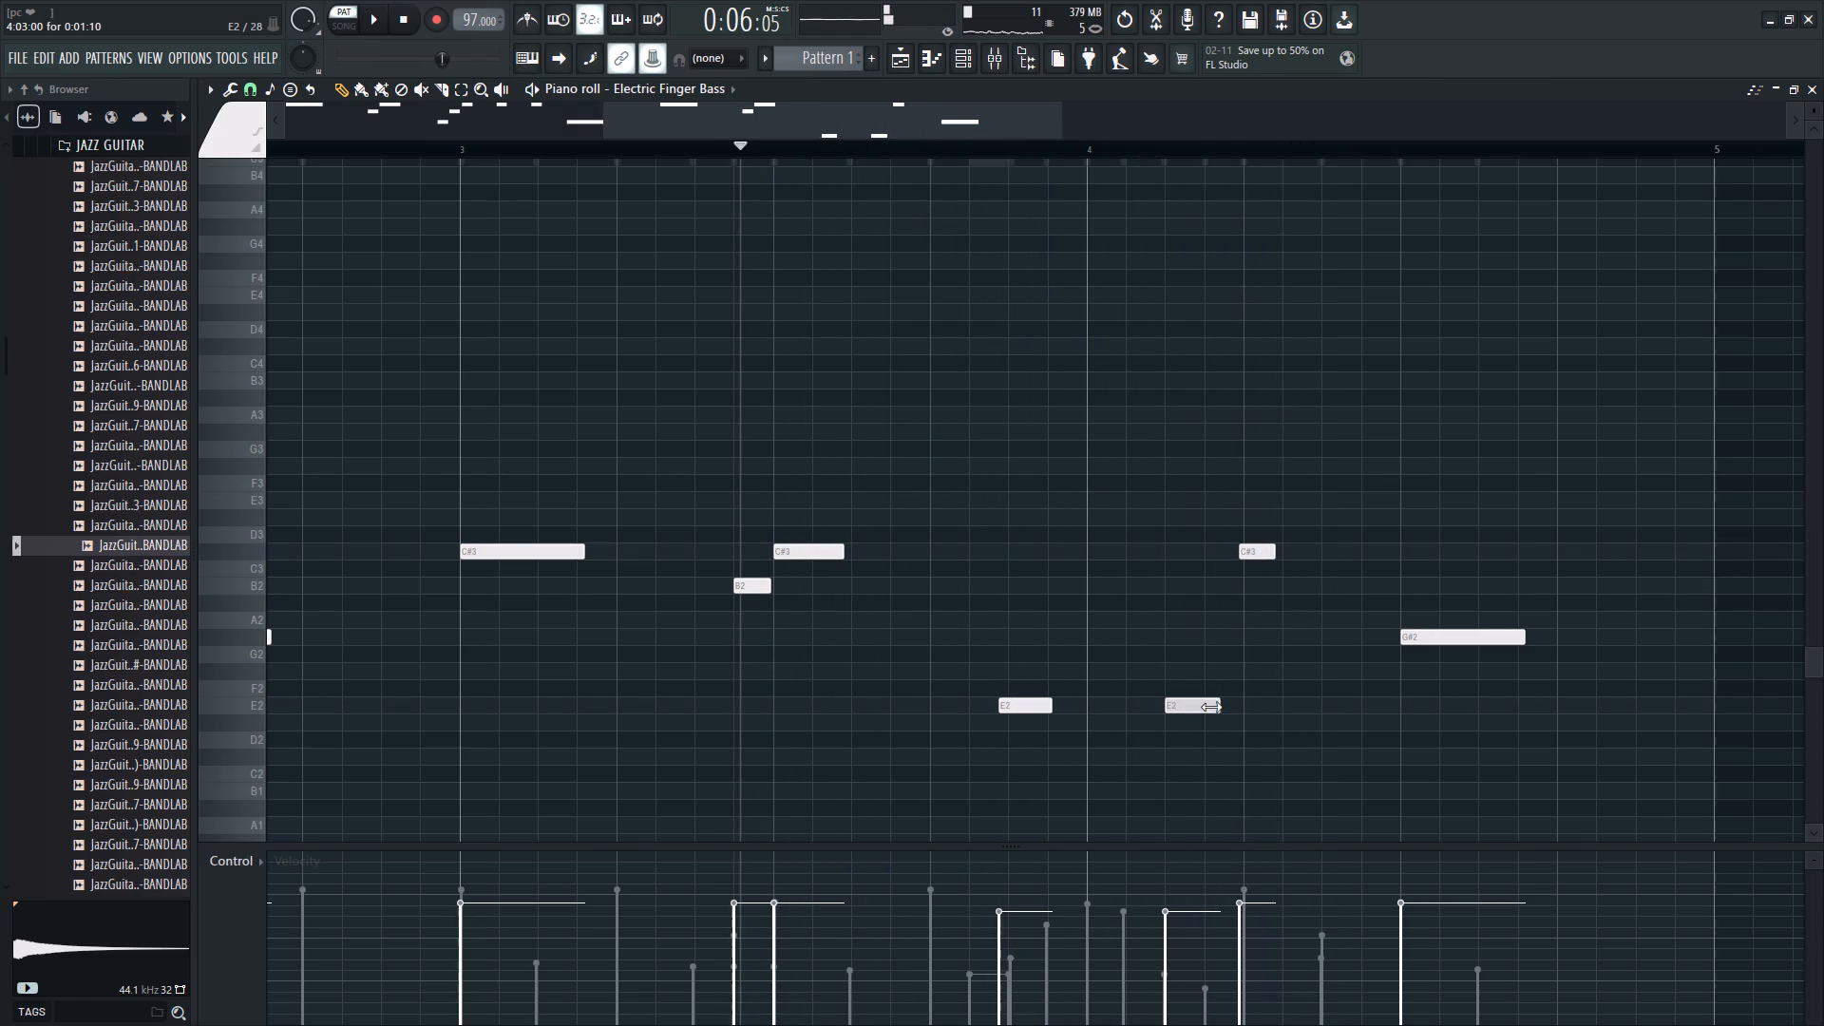
left_click_drag(1211, 707, 1196, 708)
Move bar 4's E2 note to step 5 and its short C#3 note to step 6, auditioning from within bar 4.
left_click(1154, 150)
key("space")
scroll(1206, 151, "up", 2)
key("space")
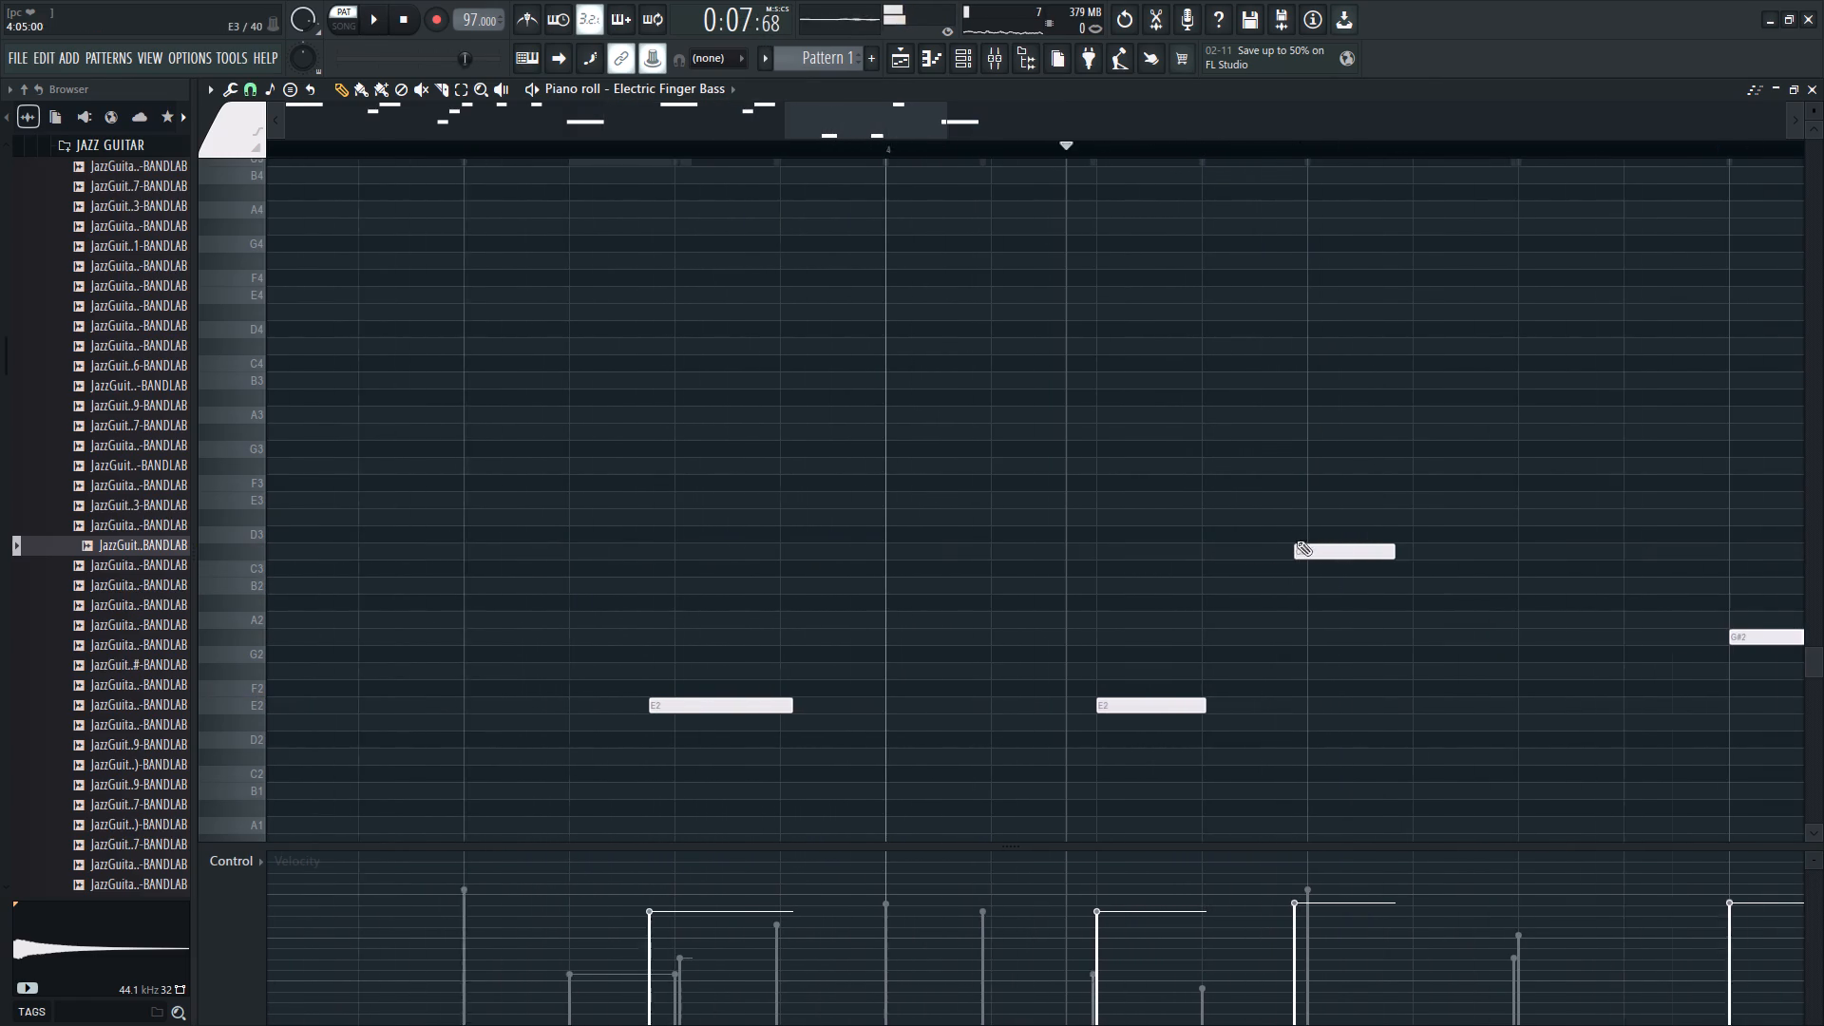
left_click_drag(1161, 698, 1383, 690)
key("space")
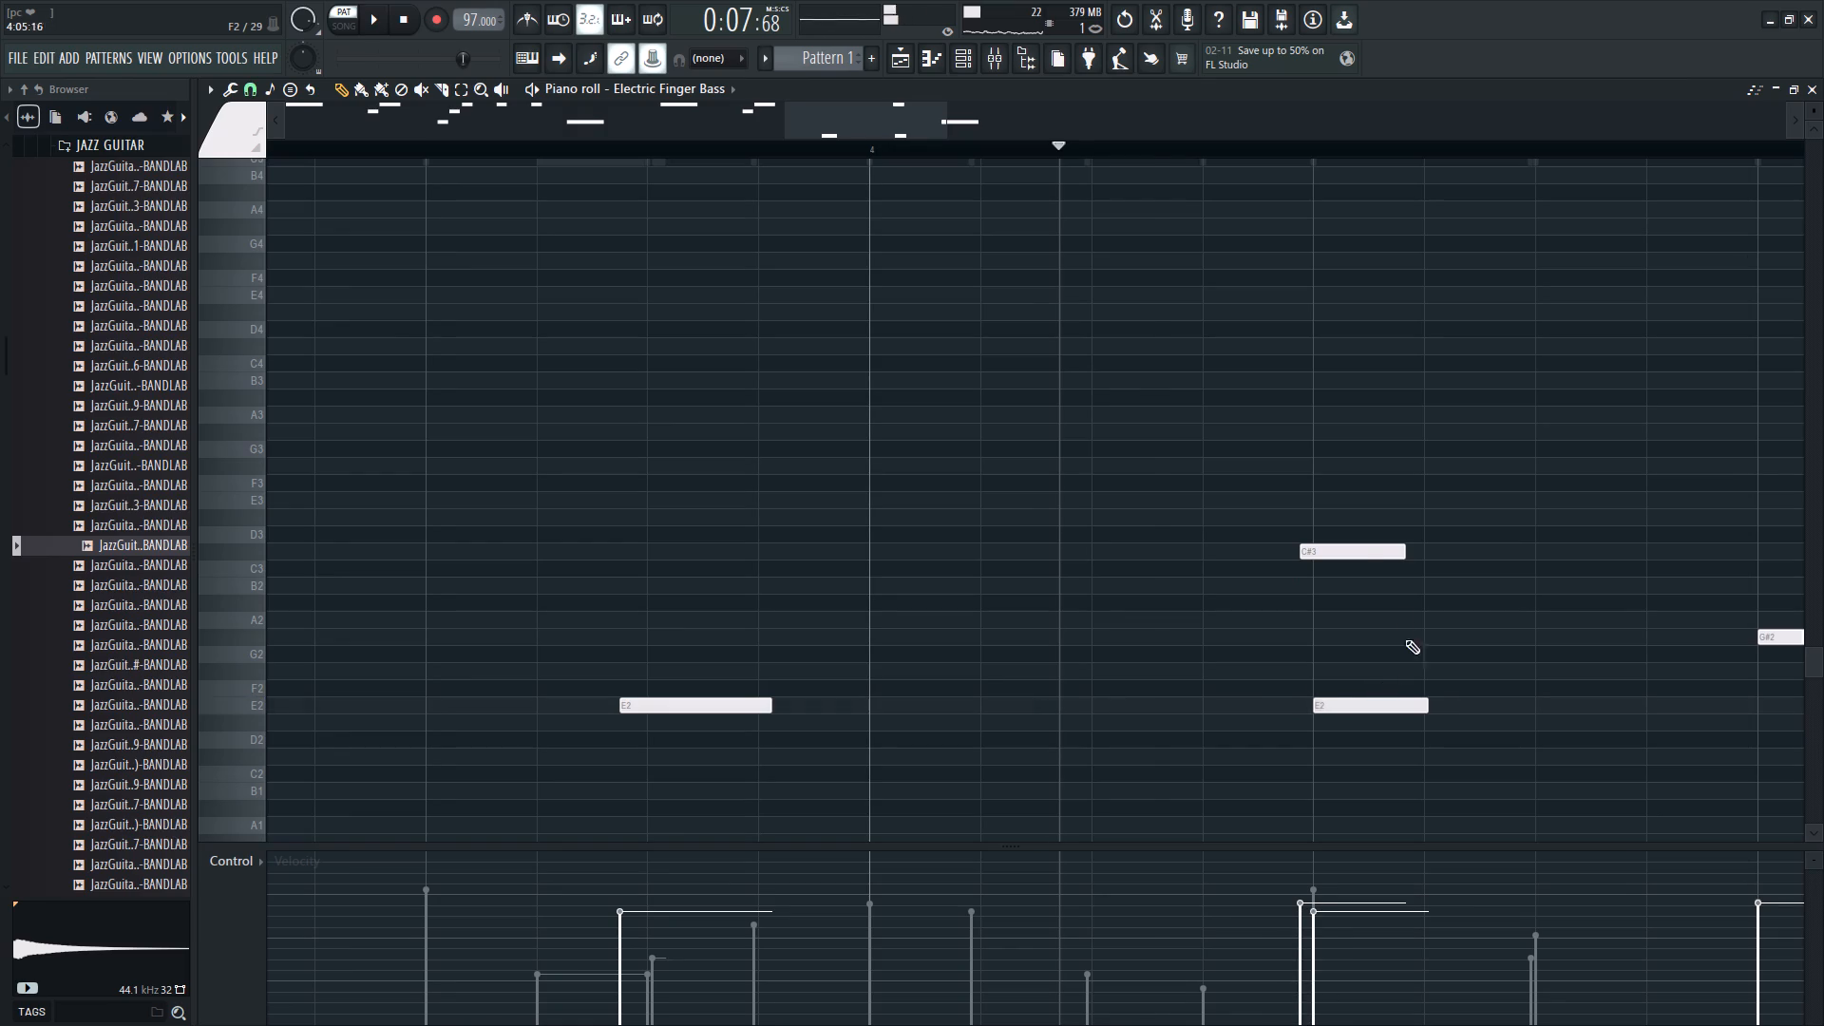
left_click_drag(1358, 548, 1483, 552)
key("space")
key("space")
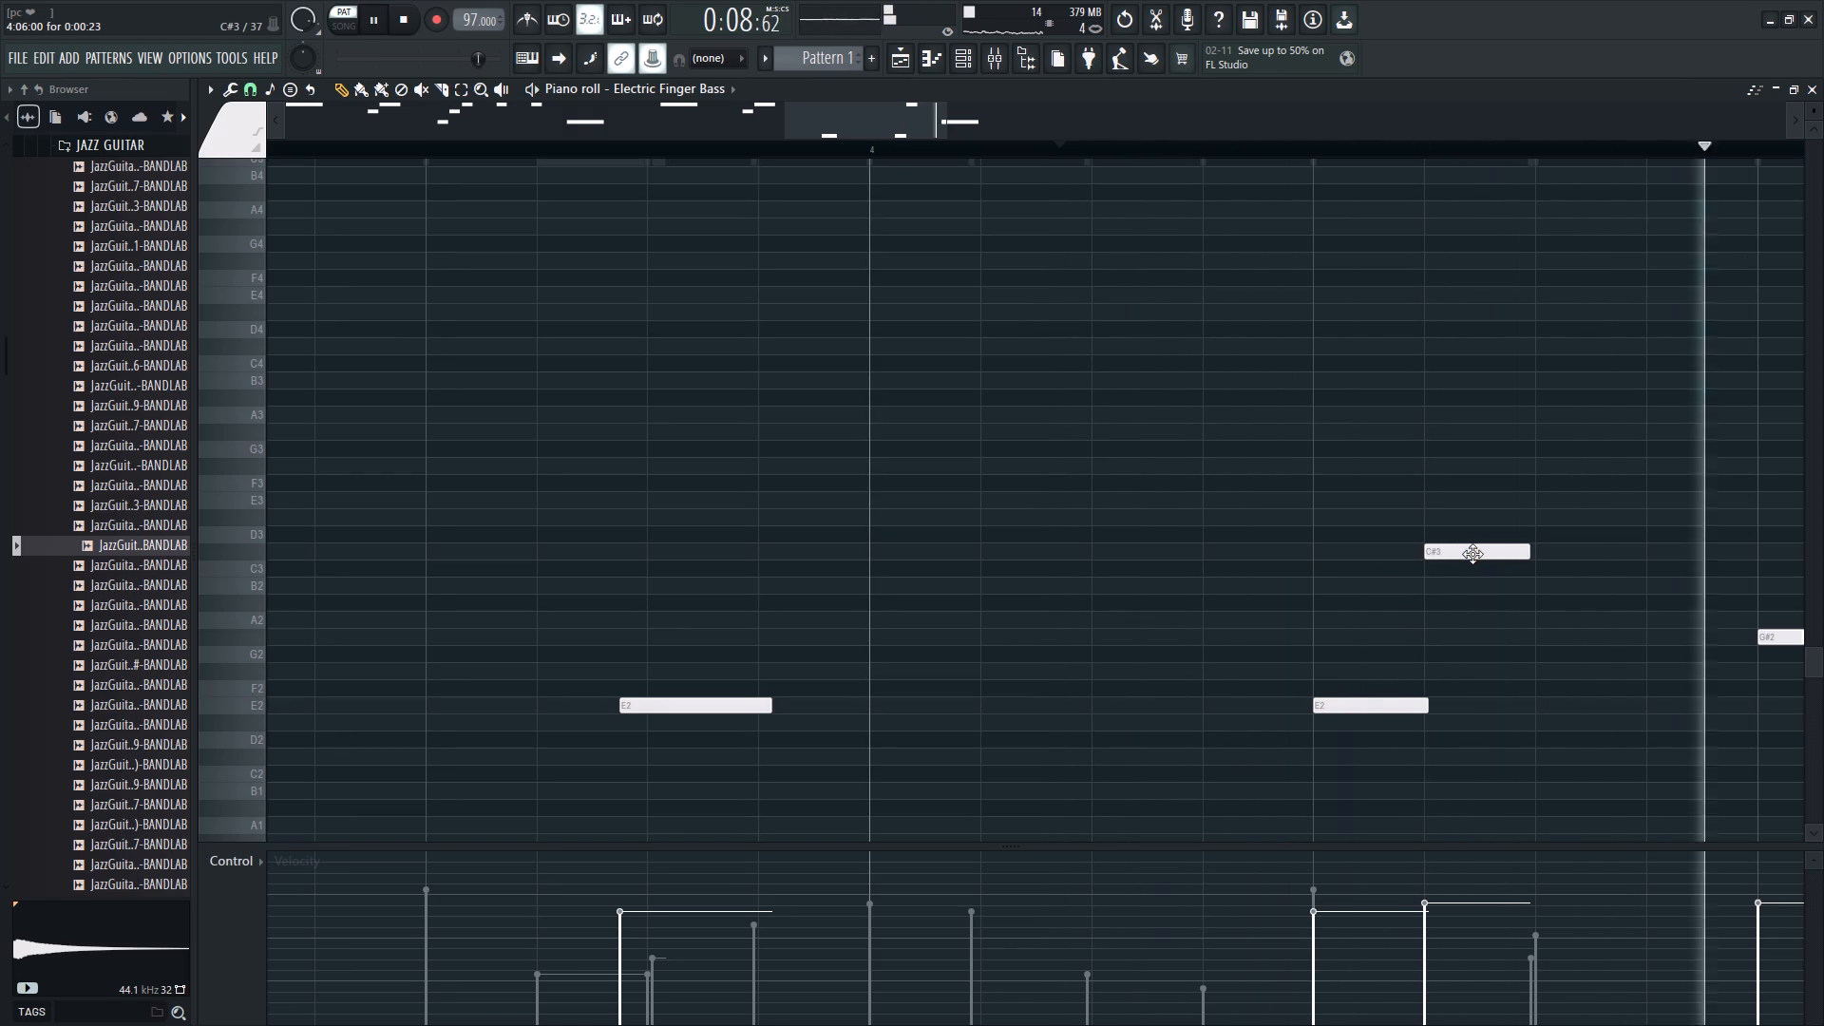
Duplicate bar 4's E2 and C#3 pair to steps 7 and 8, then try the copies about a step later.
key("space")
key("space")
key("space")
left_click_drag(1547, 547, 1374, 721, "ctrl")
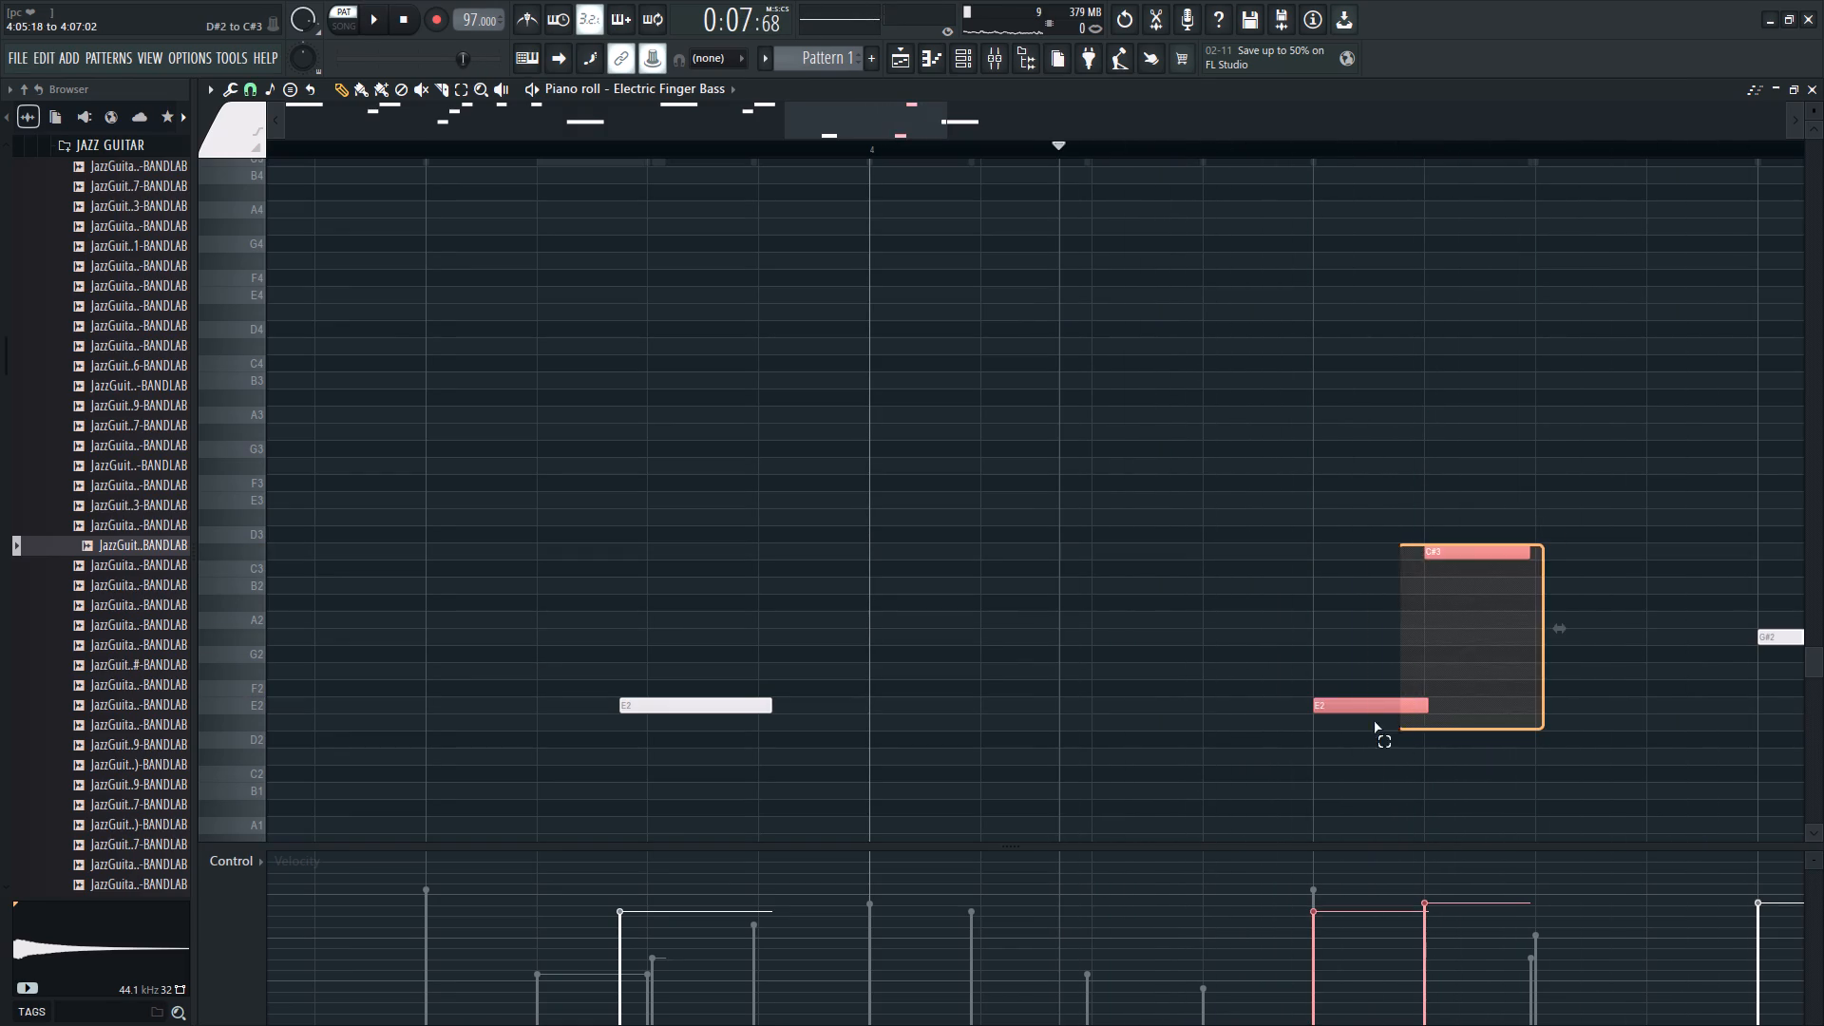
left_click_drag(1374, 721, 1354, 712, "ctrl")
left_click_drag(1356, 711, 1579, 719, "shift")
key("space")
key("space")
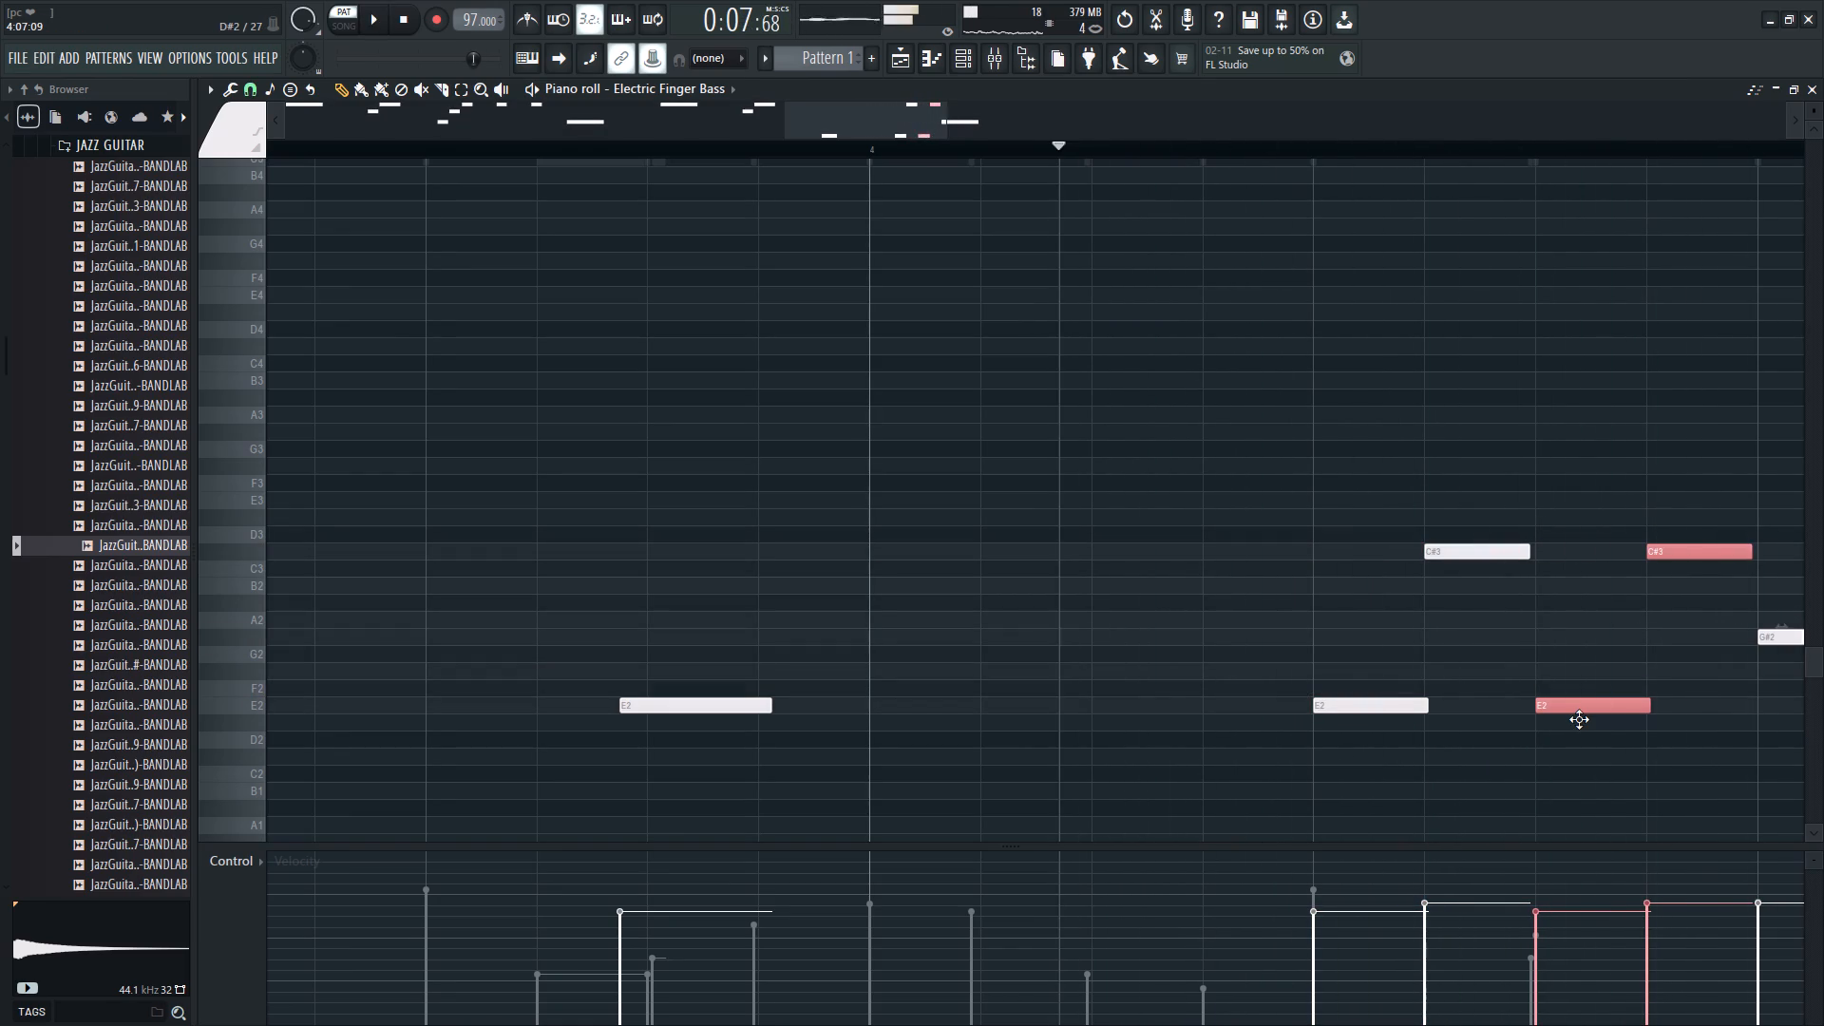
left_click_drag(1579, 719, 1685, 719, "shift")
key("space")
key("space")
key("space")
key("space")
Delete the copied E2 note in bar 4 and move the copied C#3 back to step 8, listening back.
scroll(1047, 159, "down", 3)
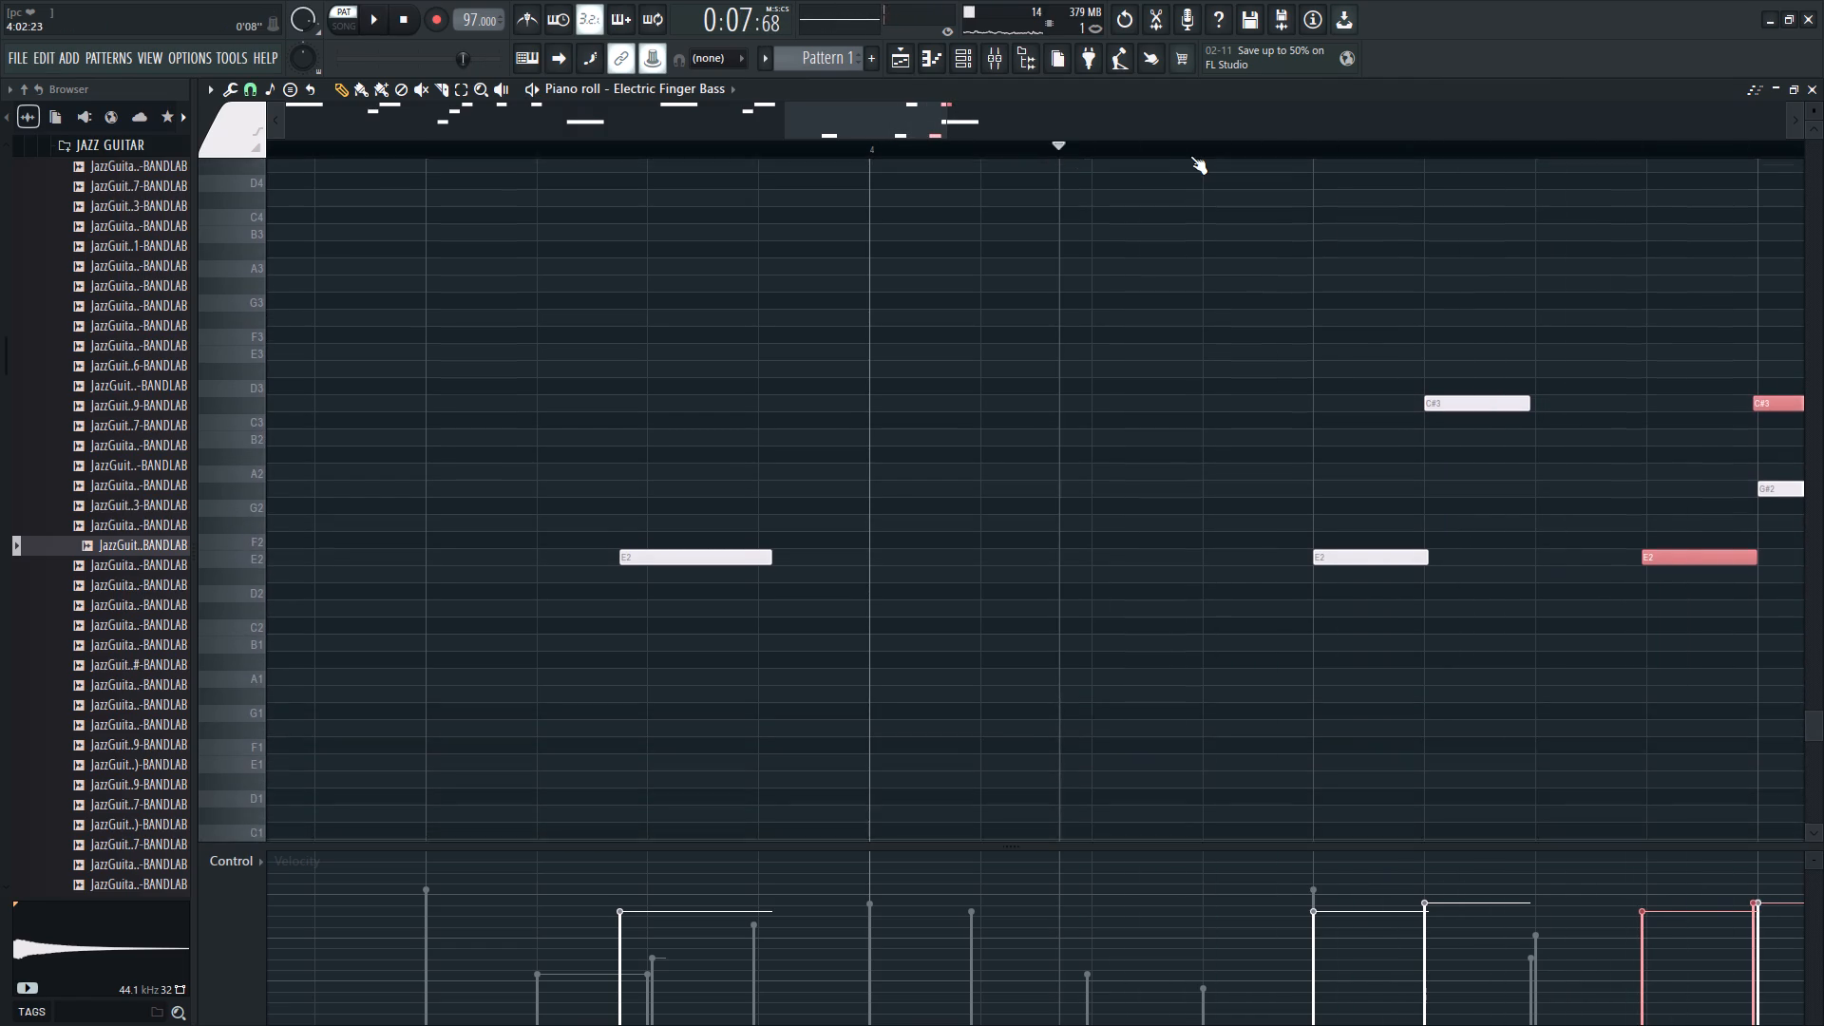
scroll(1196, 151, "down", 3)
scroll(1382, 147, "up", 3)
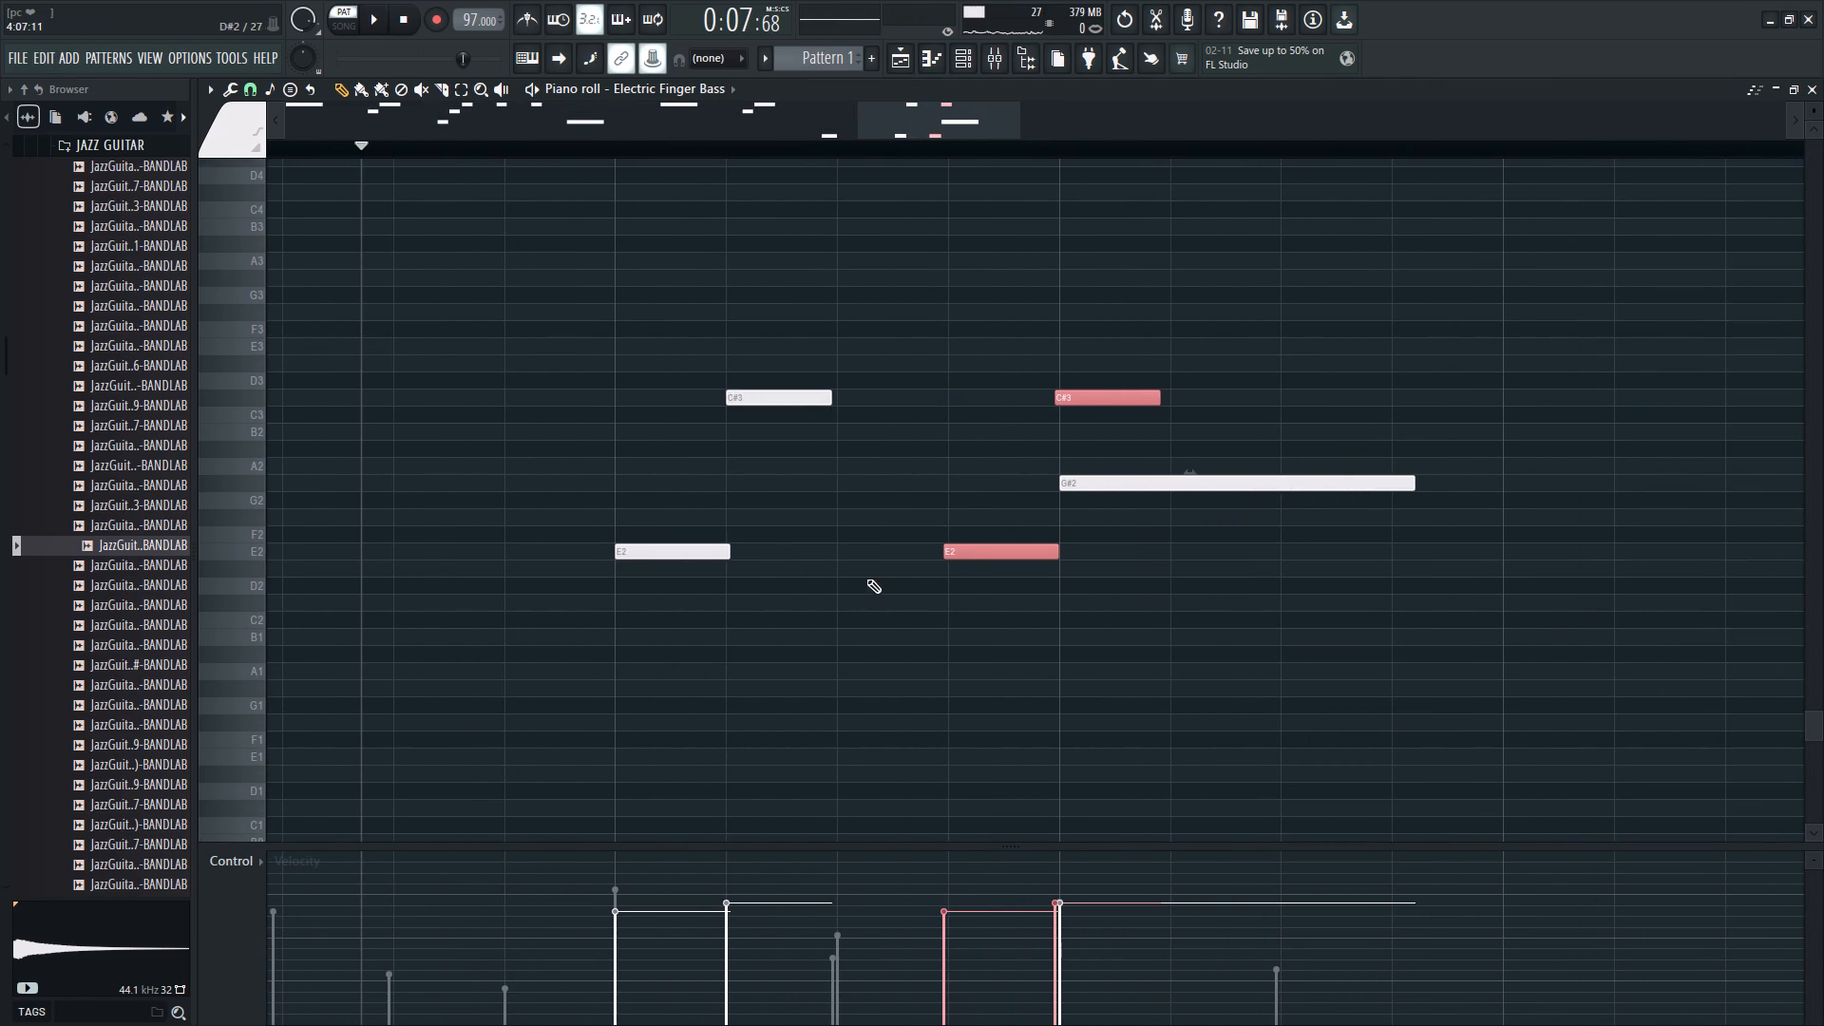
key("space")
key("space")
right_click(982, 555)
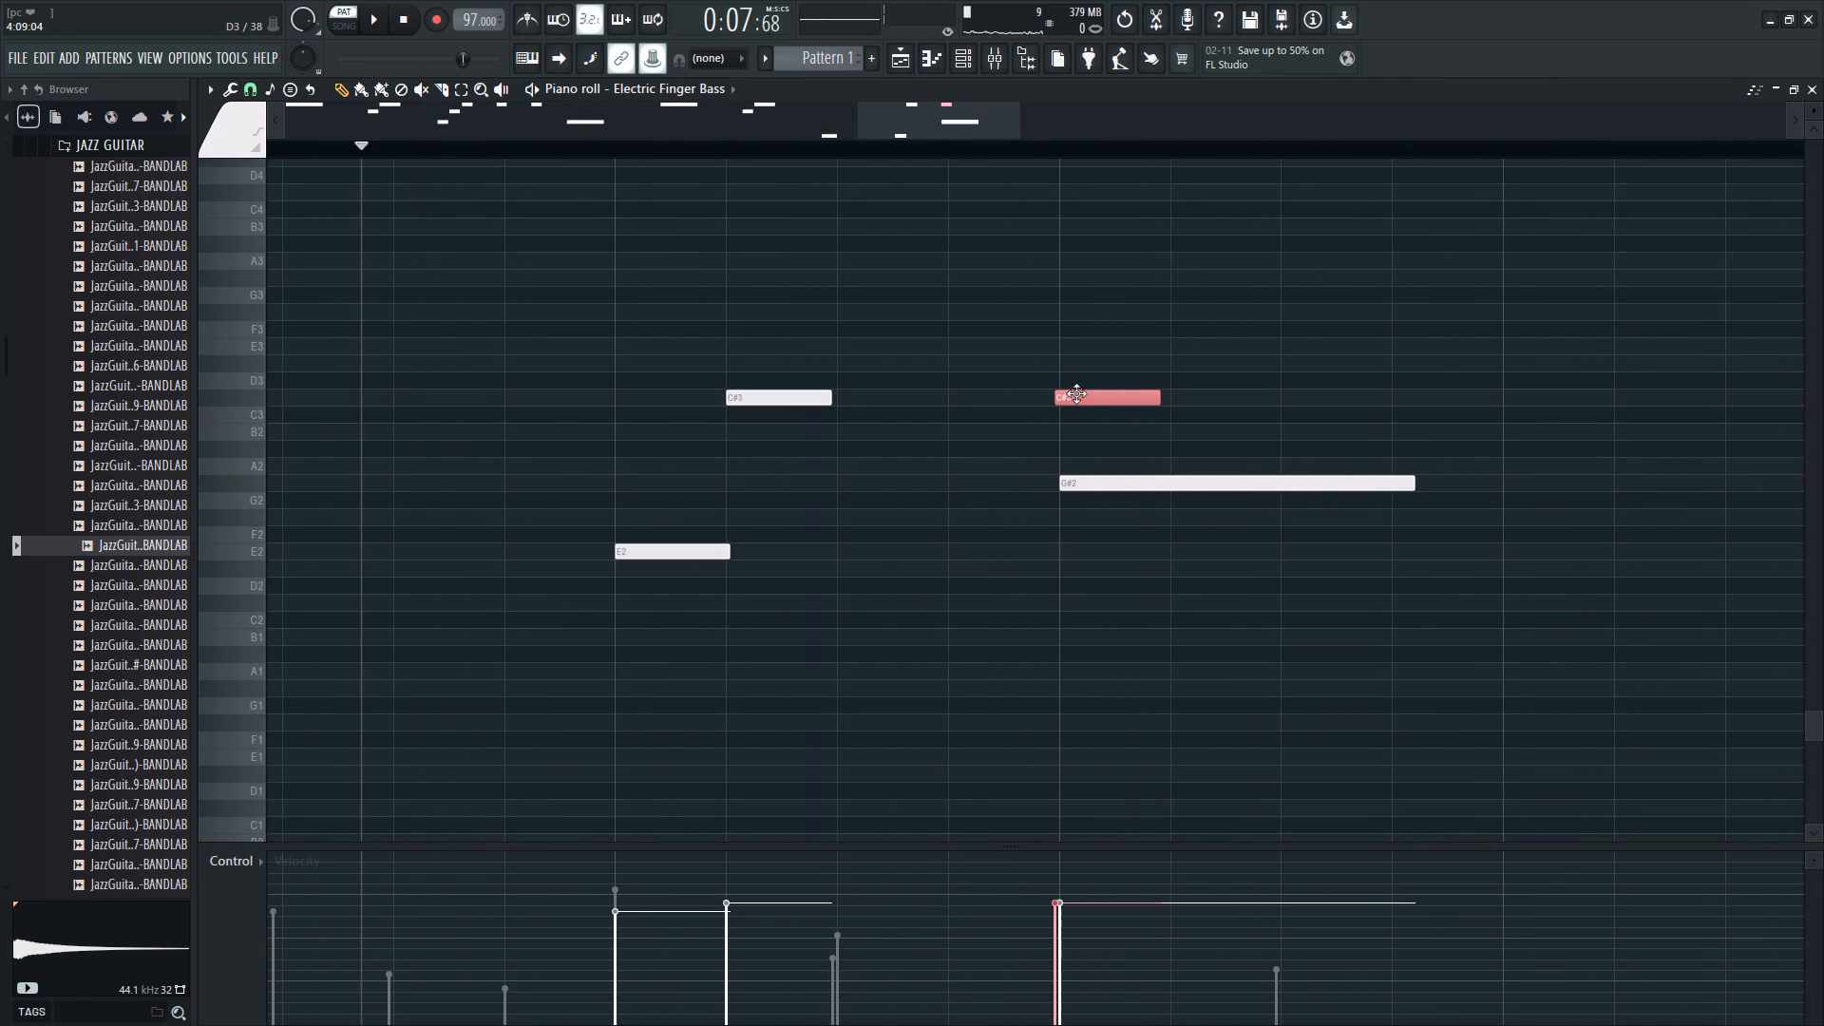
left_click_drag(1076, 394, 968, 397)
key("space")
key("space")
key("space")
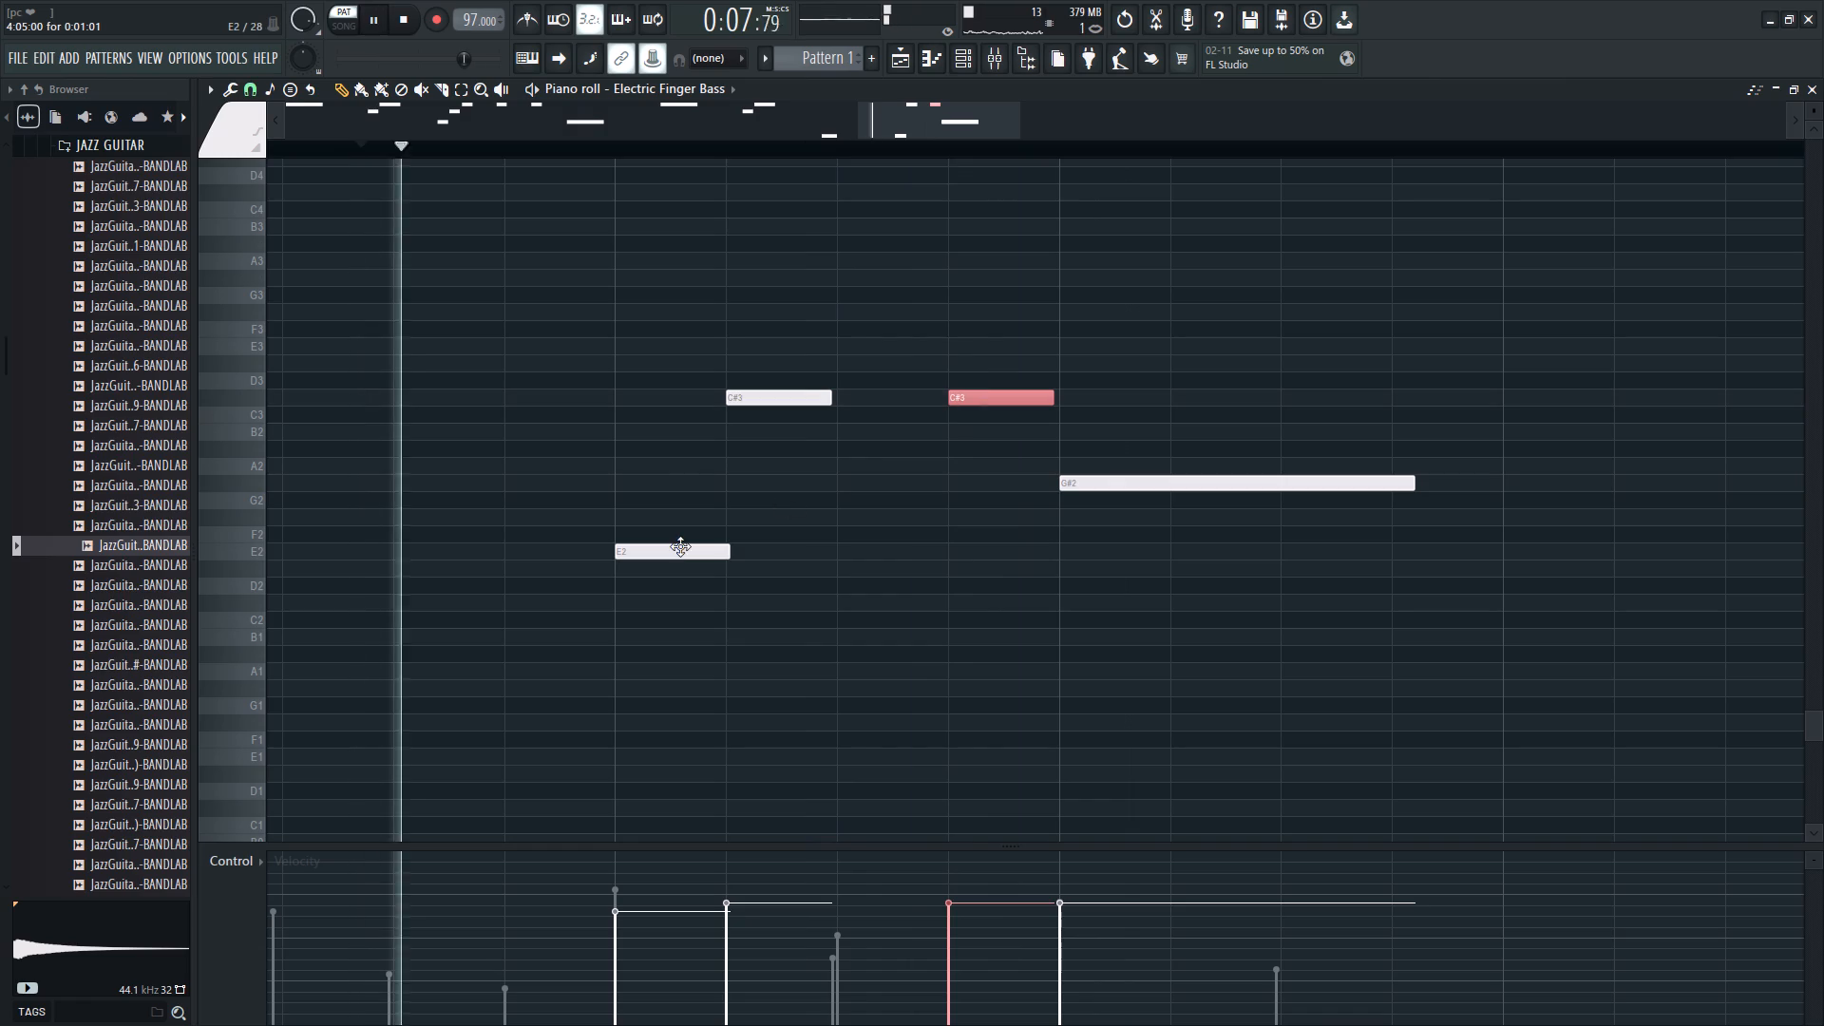
Add a one-step E2 note on step 7 of bar 4, matching the E2 on step 5, and audition it.
left_click(687, 557)
key("space")
key("space")
left_click(839, 550)
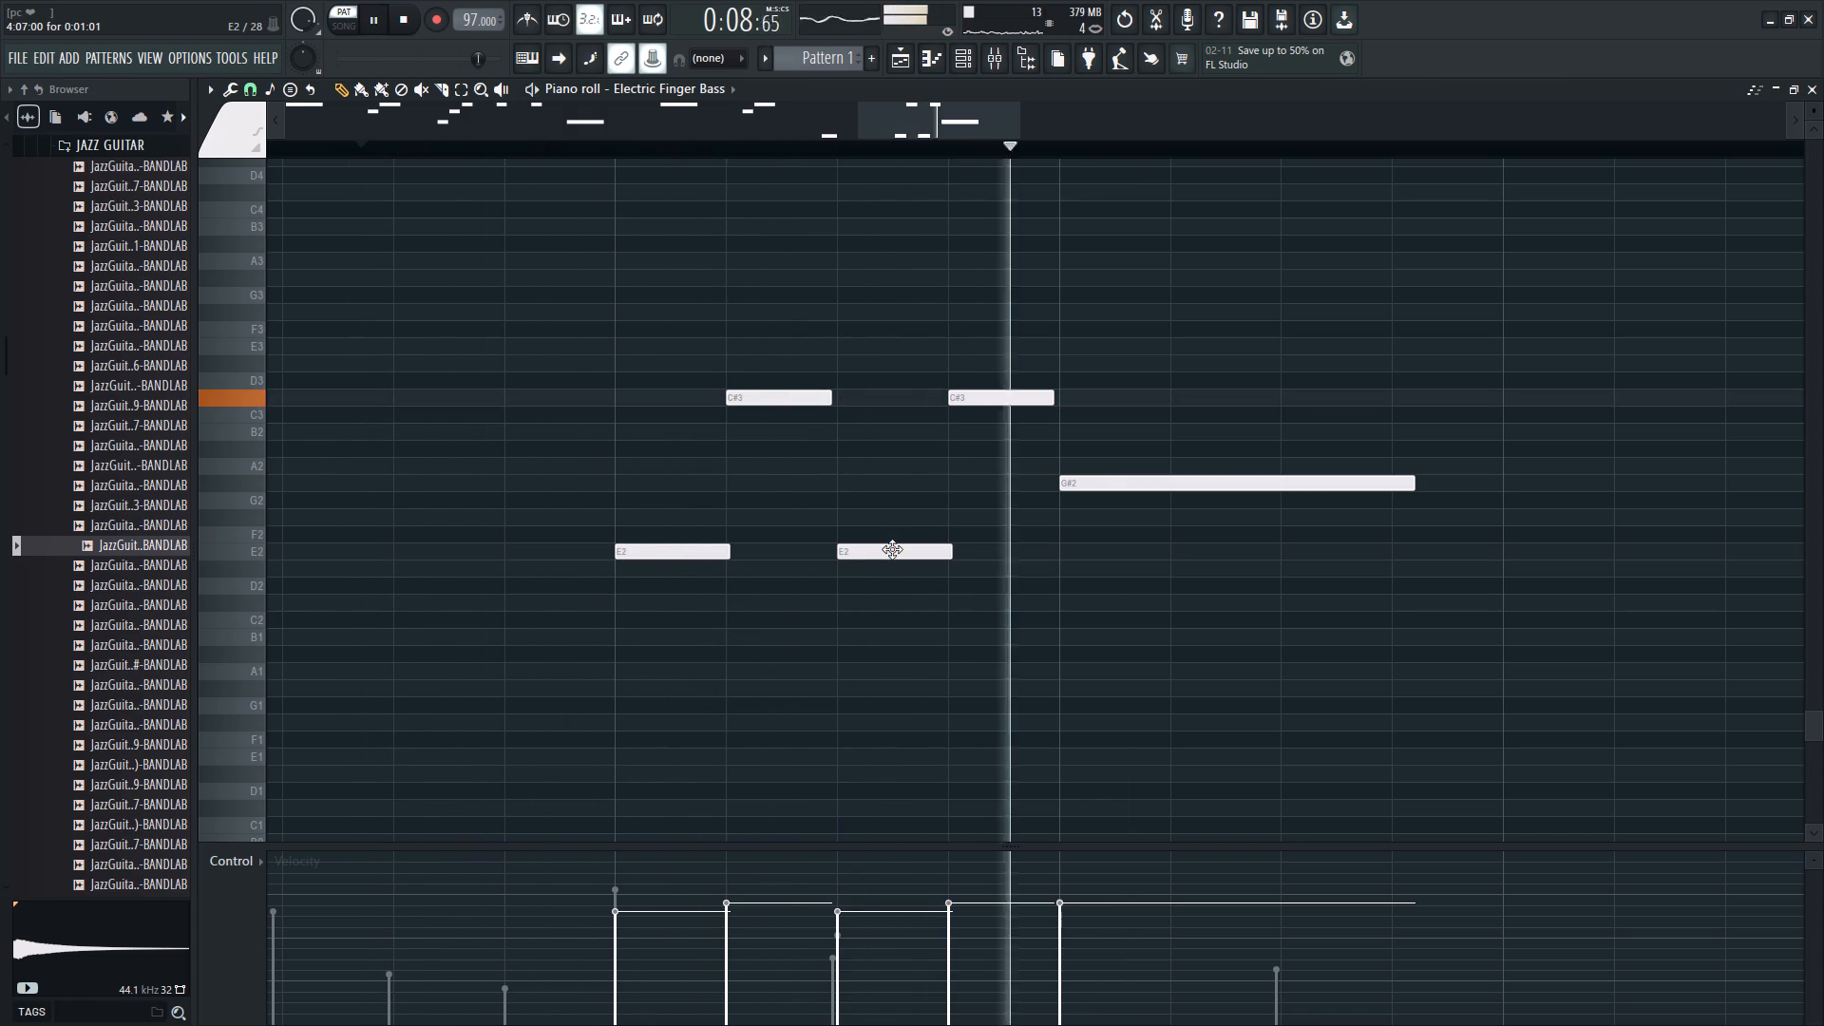
key("space")
key("space")
Delete the long G#2 note on step 9 of bar 4 and replay the ending.
right_click(1105, 486)
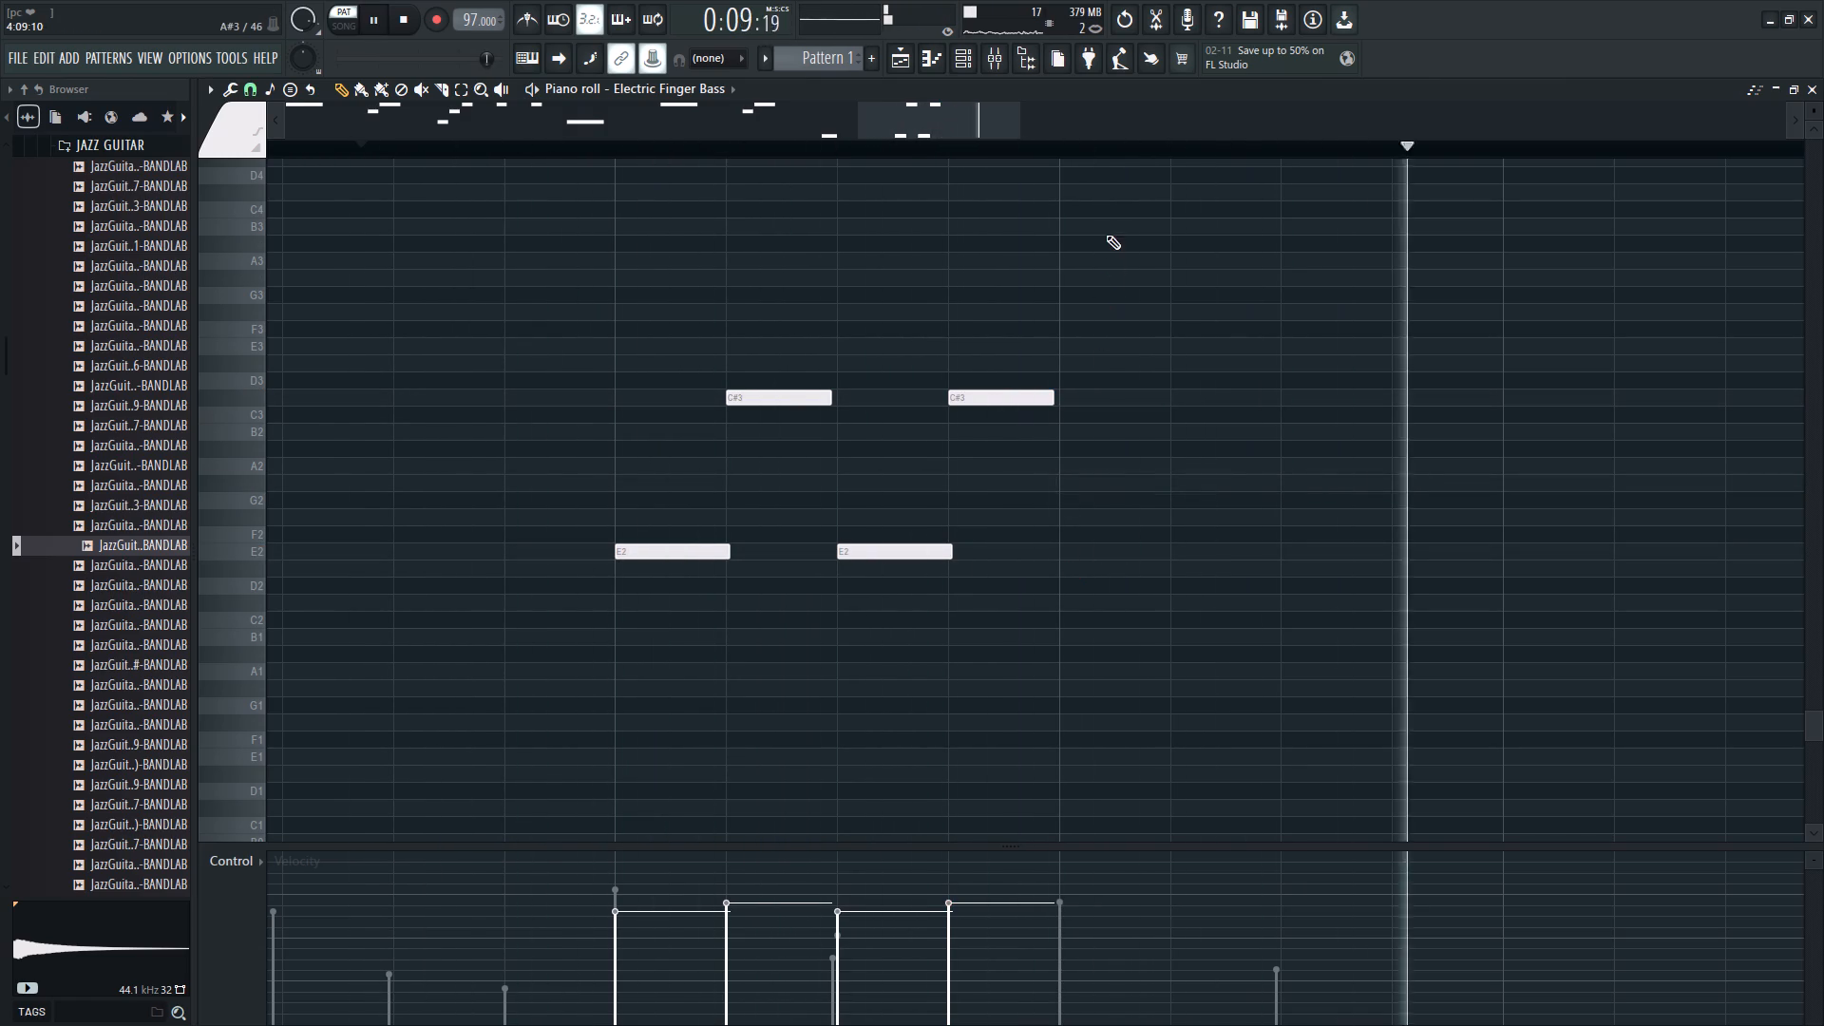
key("space")
key("space")
Add a one-step C#2 note on step 4 of bar 4, leading into the E2, and audition it.
scroll(1097, 159, "down", 7)
key("space")
key("space")
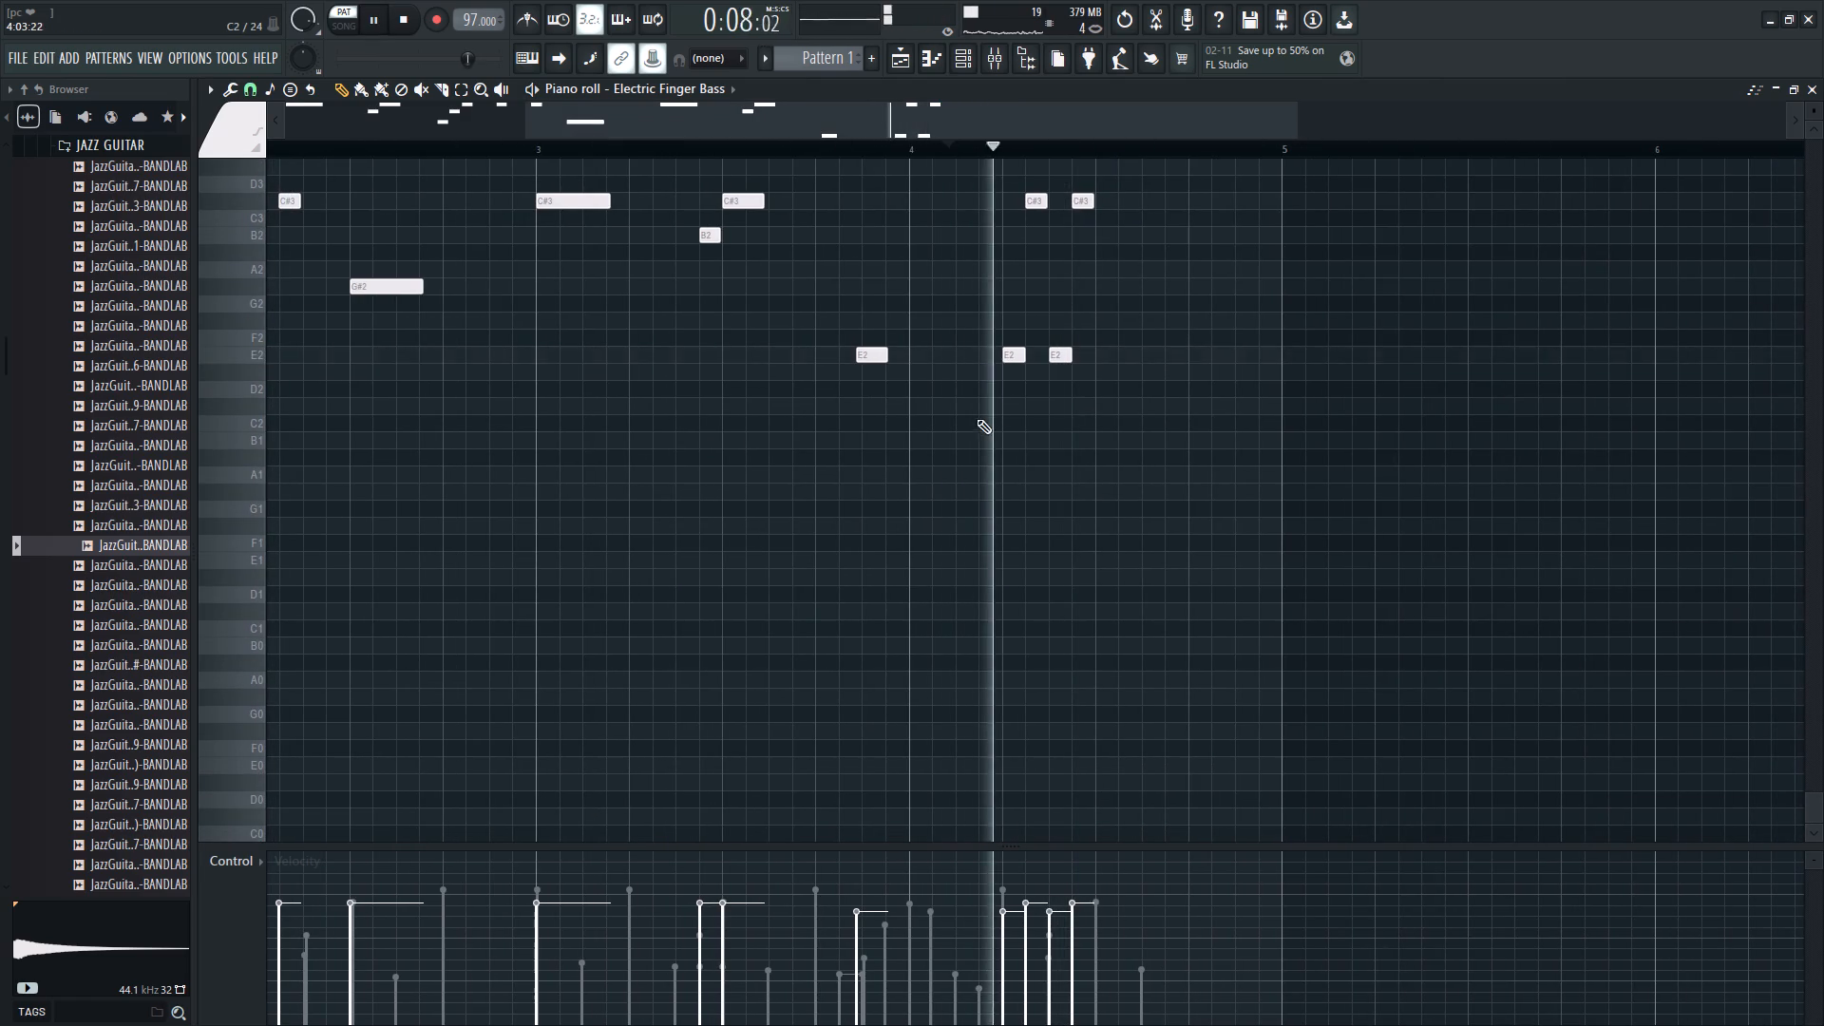
key("space")
left_click(976, 406)
key("space")
scroll(1023, 151, "up", 3)
key("space")
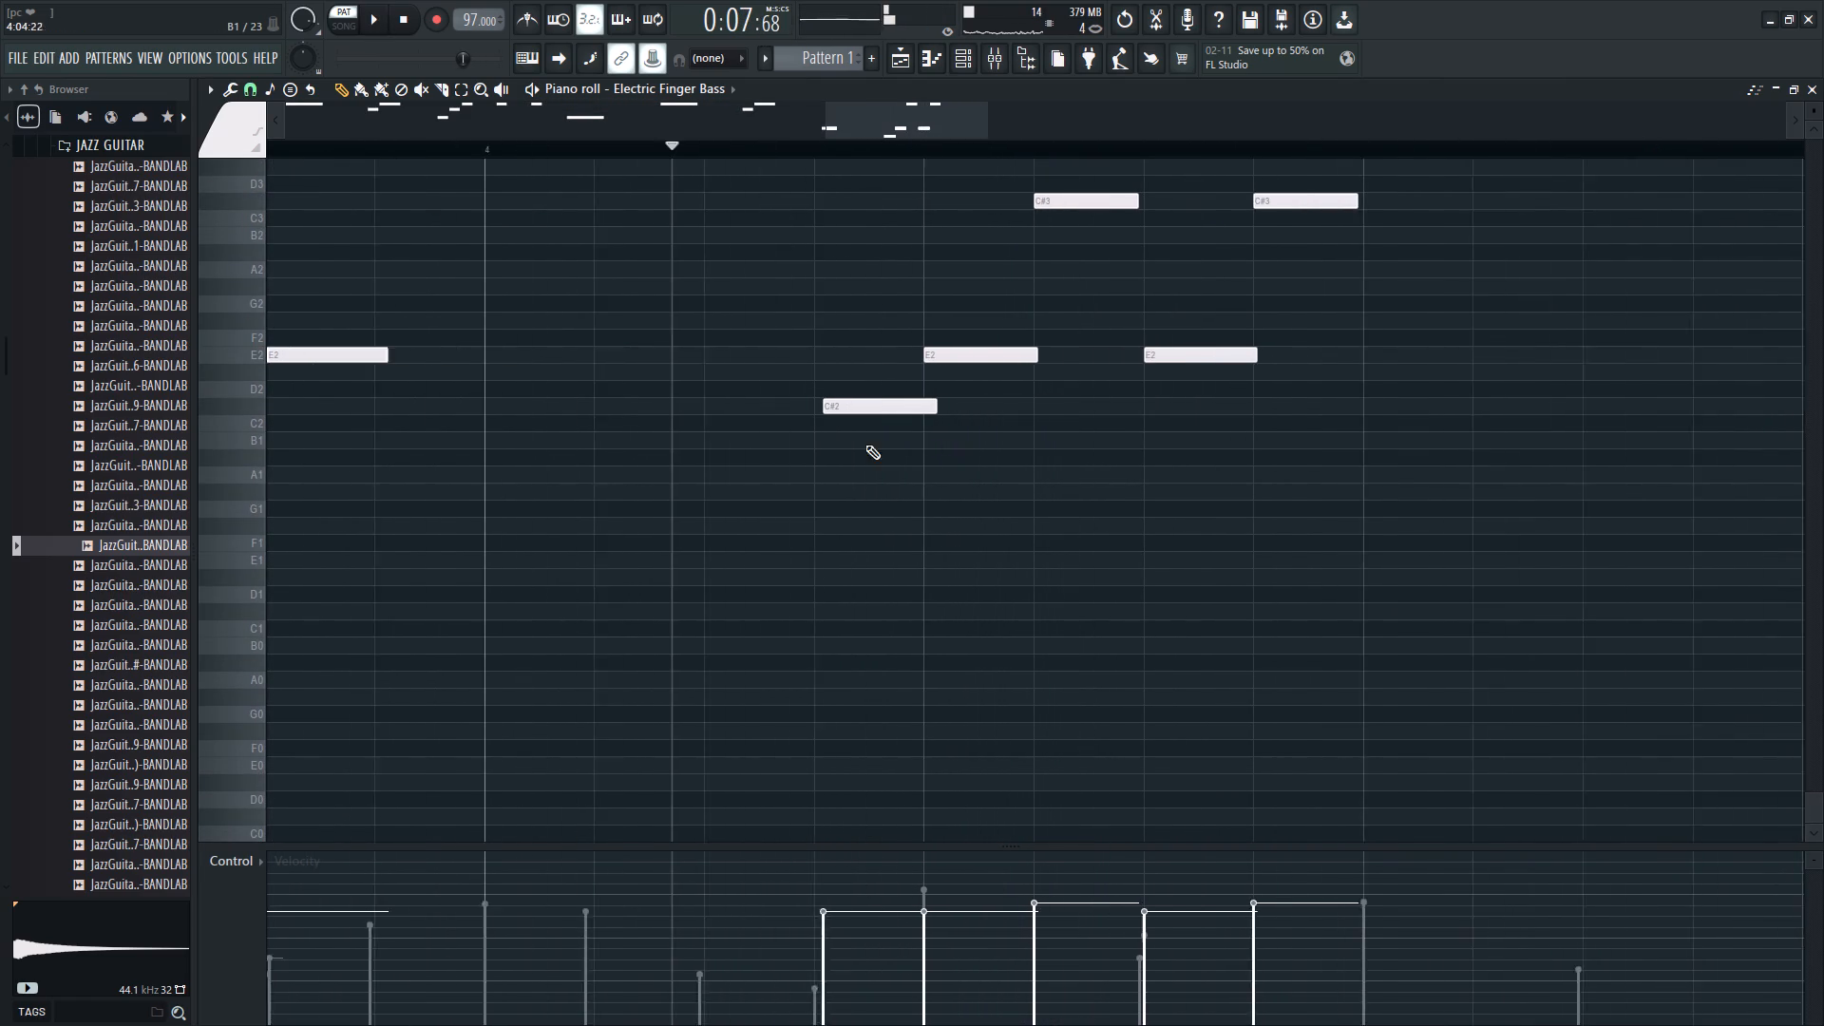
left_click_drag(855, 408, 845, 411)
key("space")
key("space")
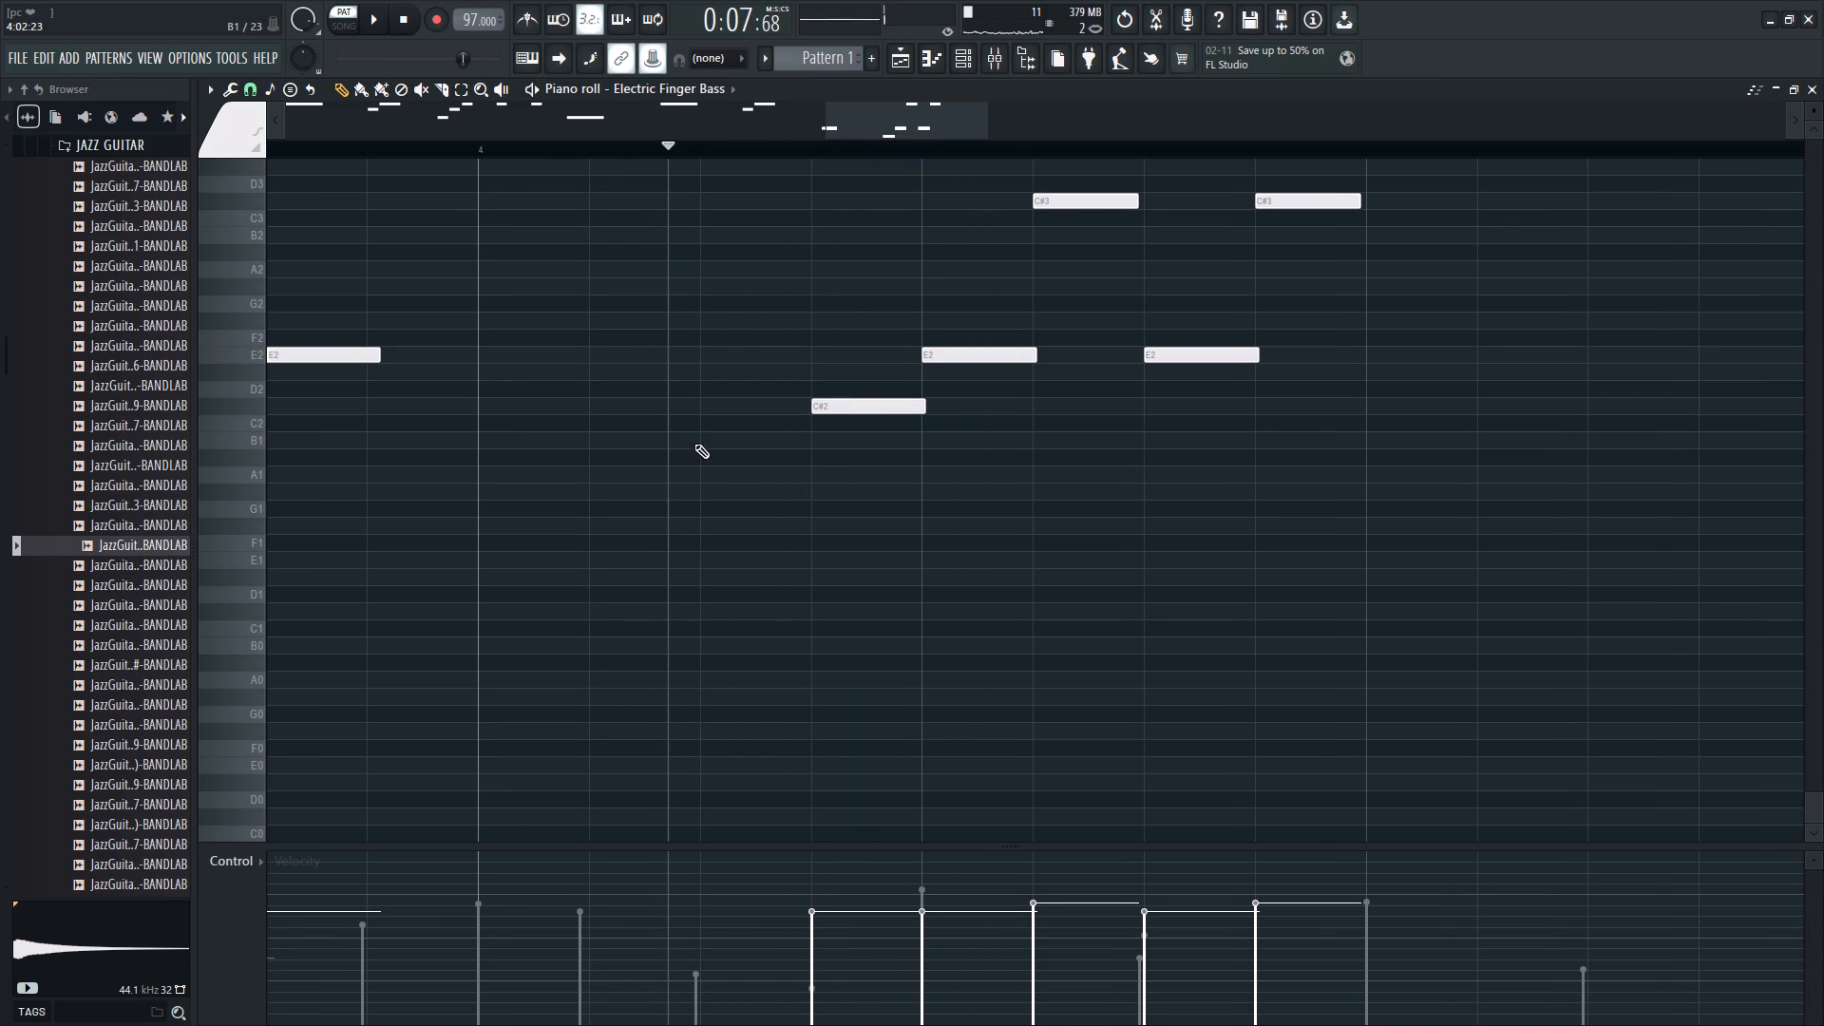
Add a one-step B1 note on step 3 of bar 4, before the C#2, and audition the run.
left_click(699, 438)
key("space")
key("space")
key("space")
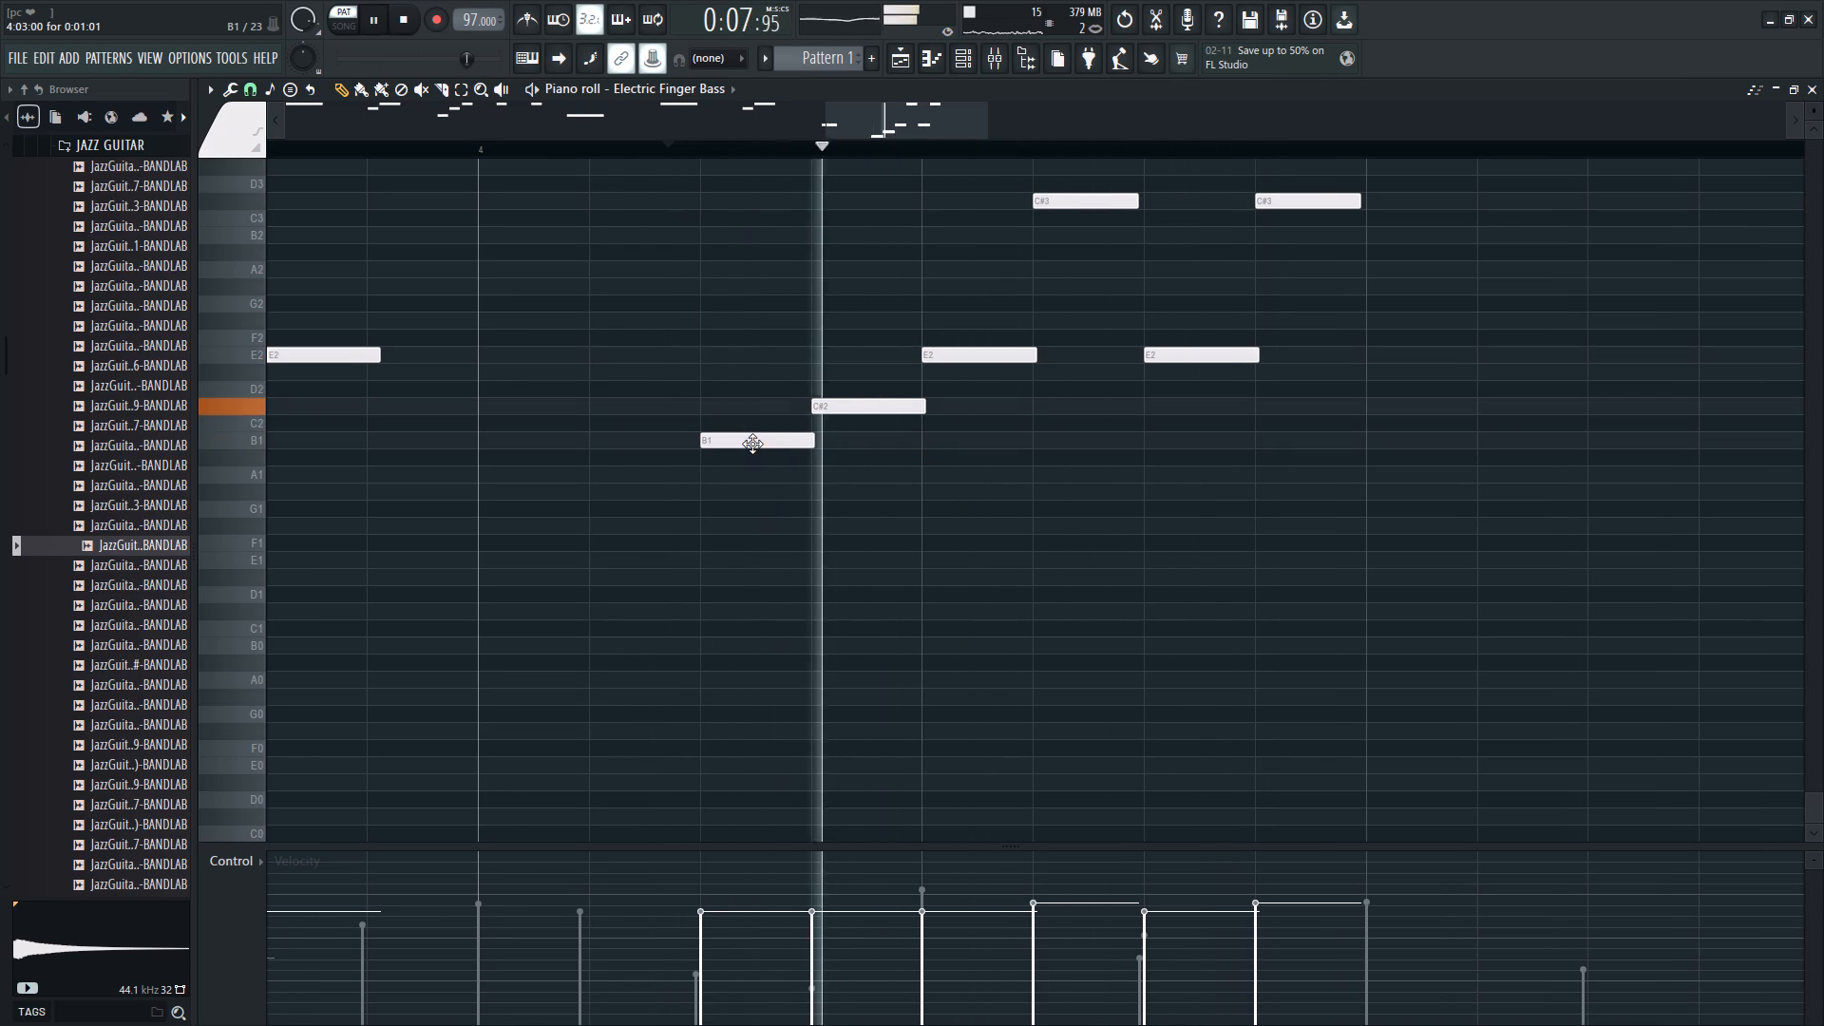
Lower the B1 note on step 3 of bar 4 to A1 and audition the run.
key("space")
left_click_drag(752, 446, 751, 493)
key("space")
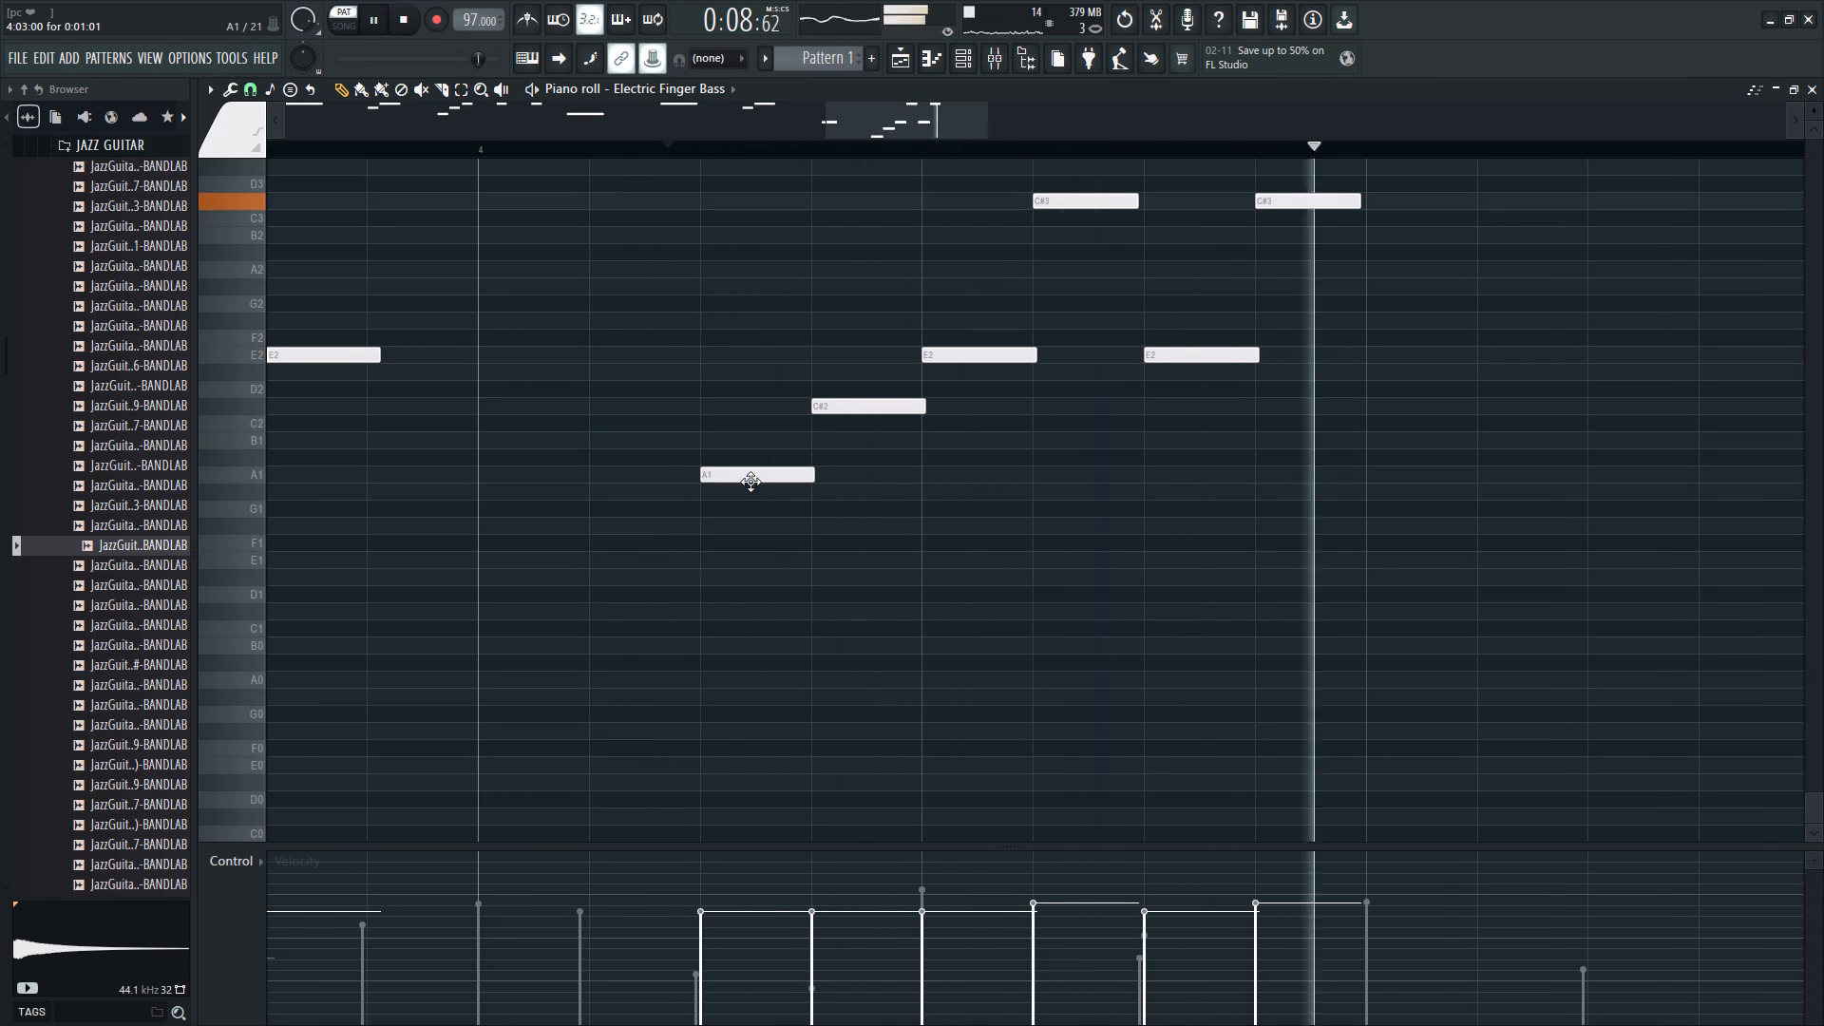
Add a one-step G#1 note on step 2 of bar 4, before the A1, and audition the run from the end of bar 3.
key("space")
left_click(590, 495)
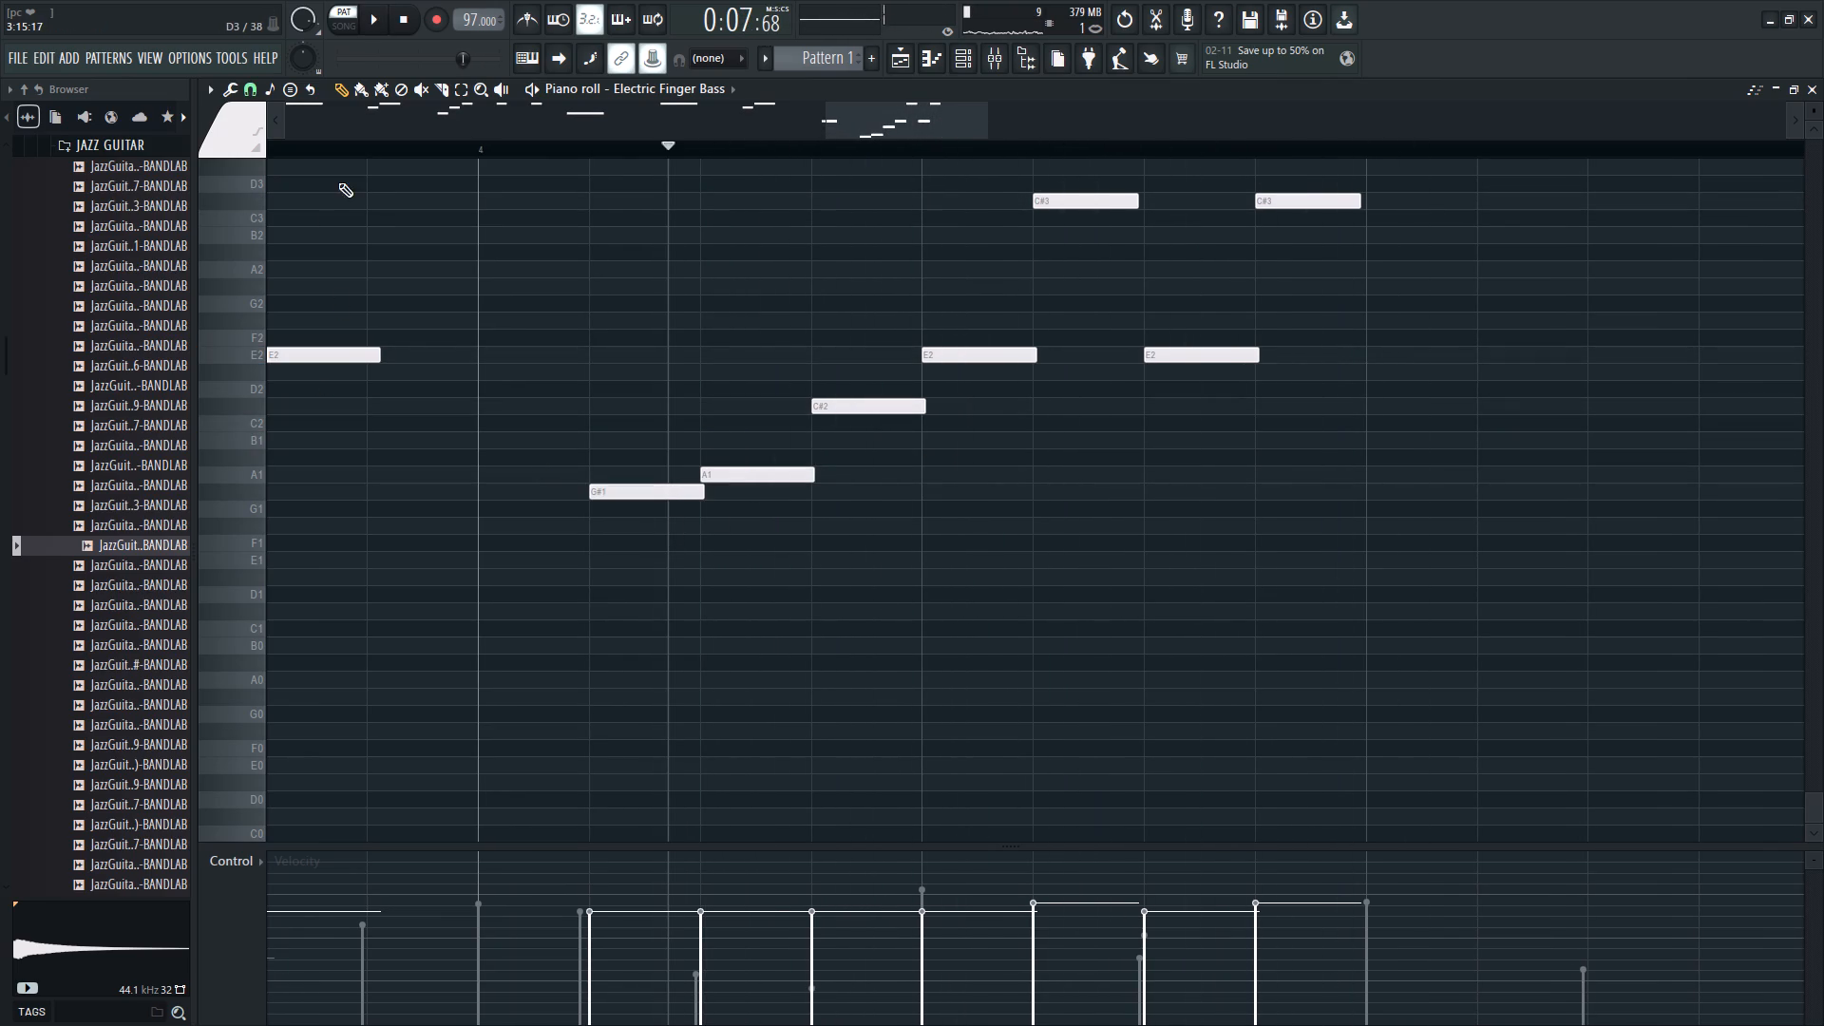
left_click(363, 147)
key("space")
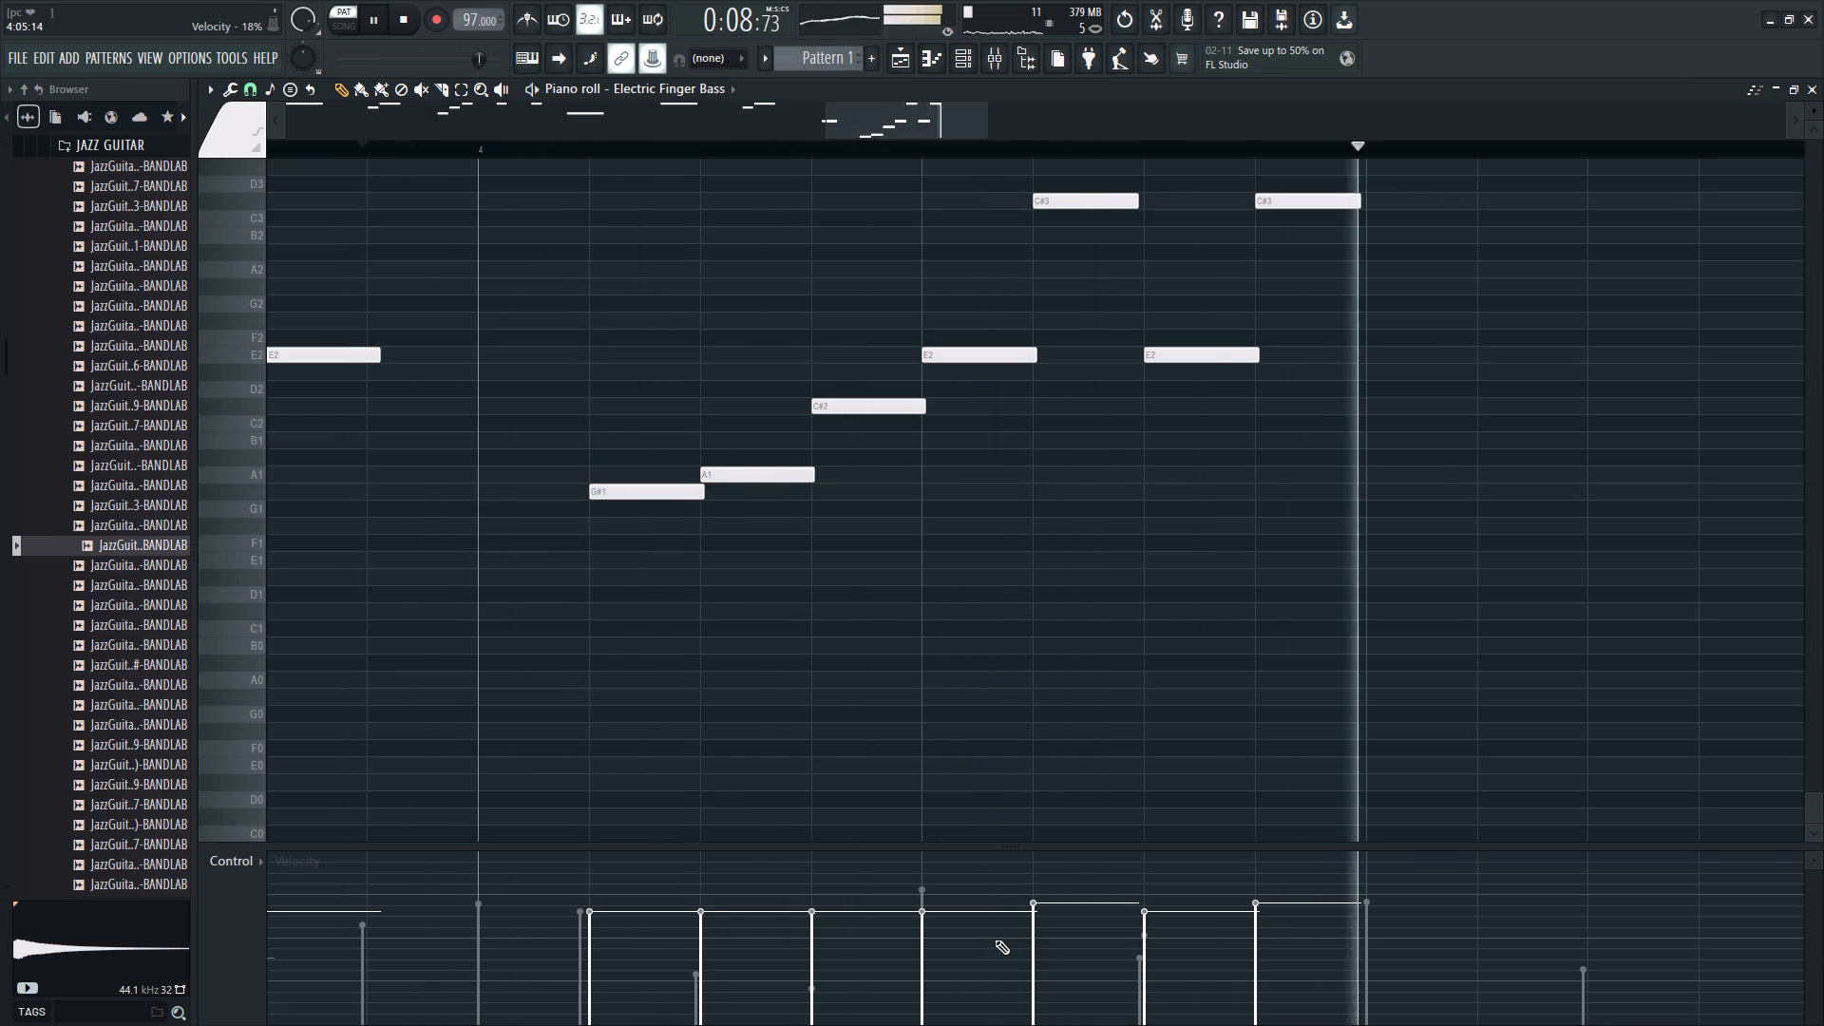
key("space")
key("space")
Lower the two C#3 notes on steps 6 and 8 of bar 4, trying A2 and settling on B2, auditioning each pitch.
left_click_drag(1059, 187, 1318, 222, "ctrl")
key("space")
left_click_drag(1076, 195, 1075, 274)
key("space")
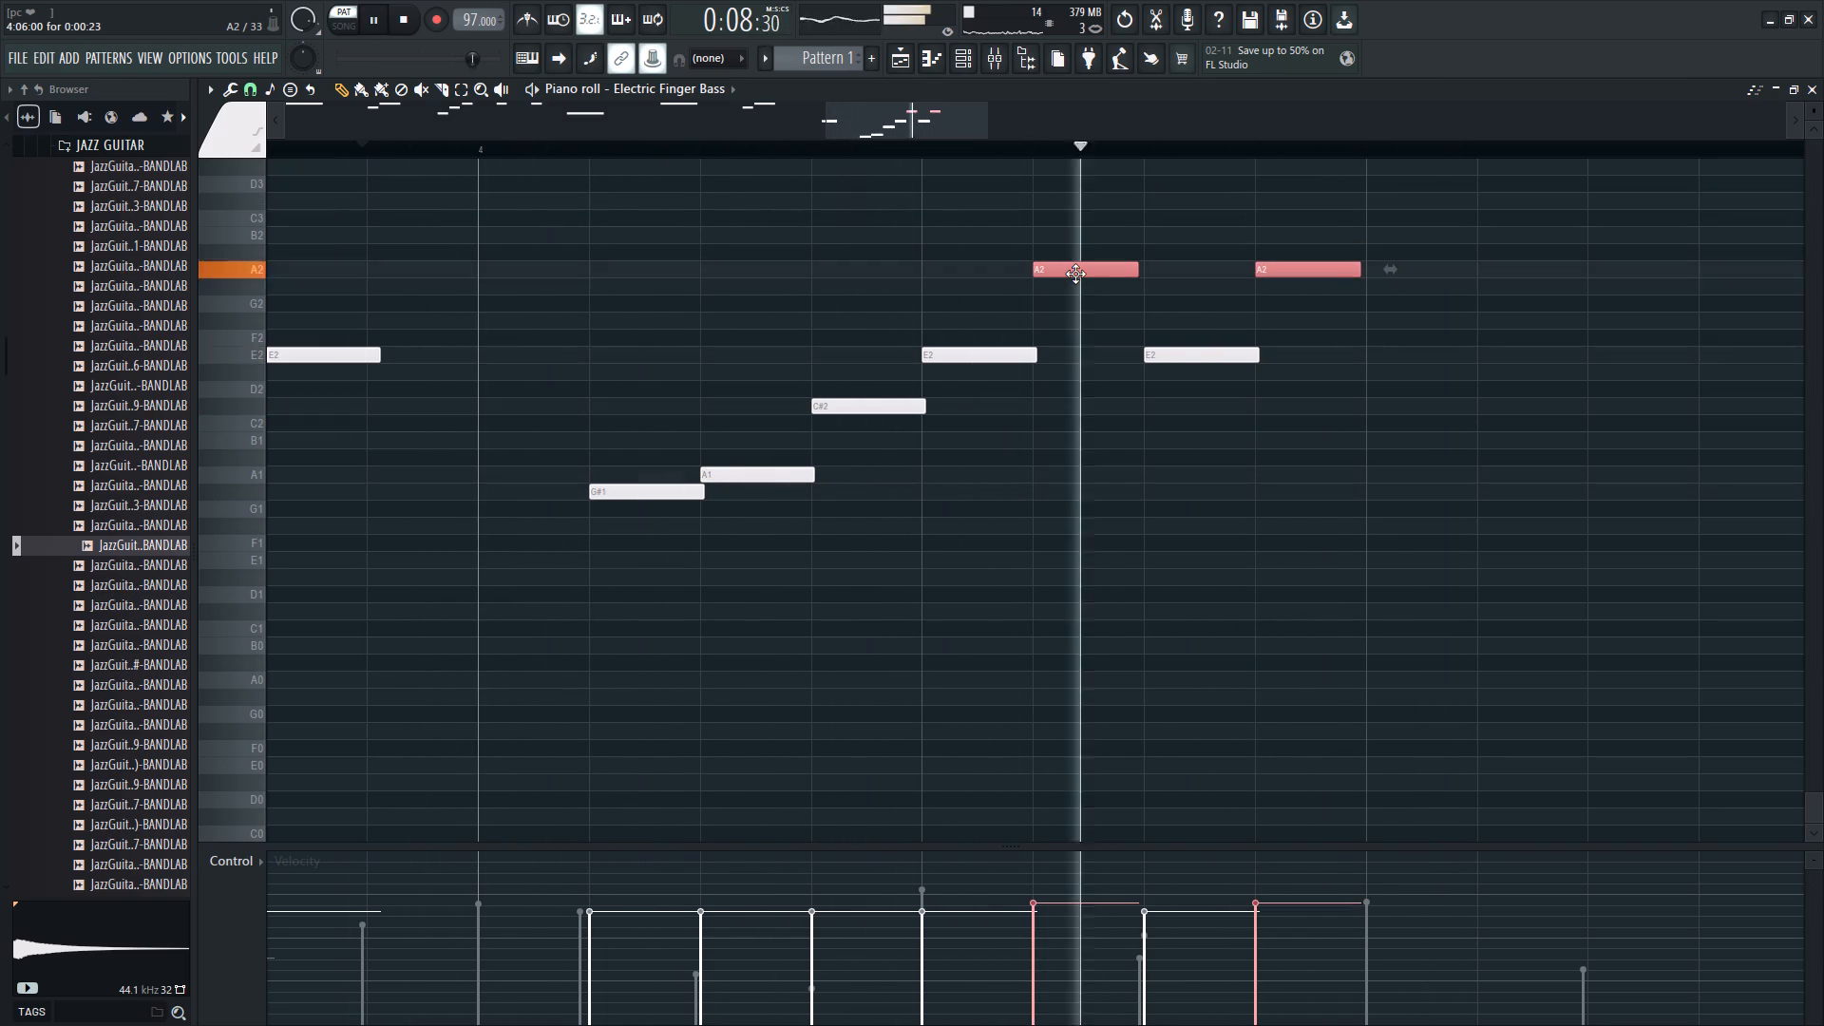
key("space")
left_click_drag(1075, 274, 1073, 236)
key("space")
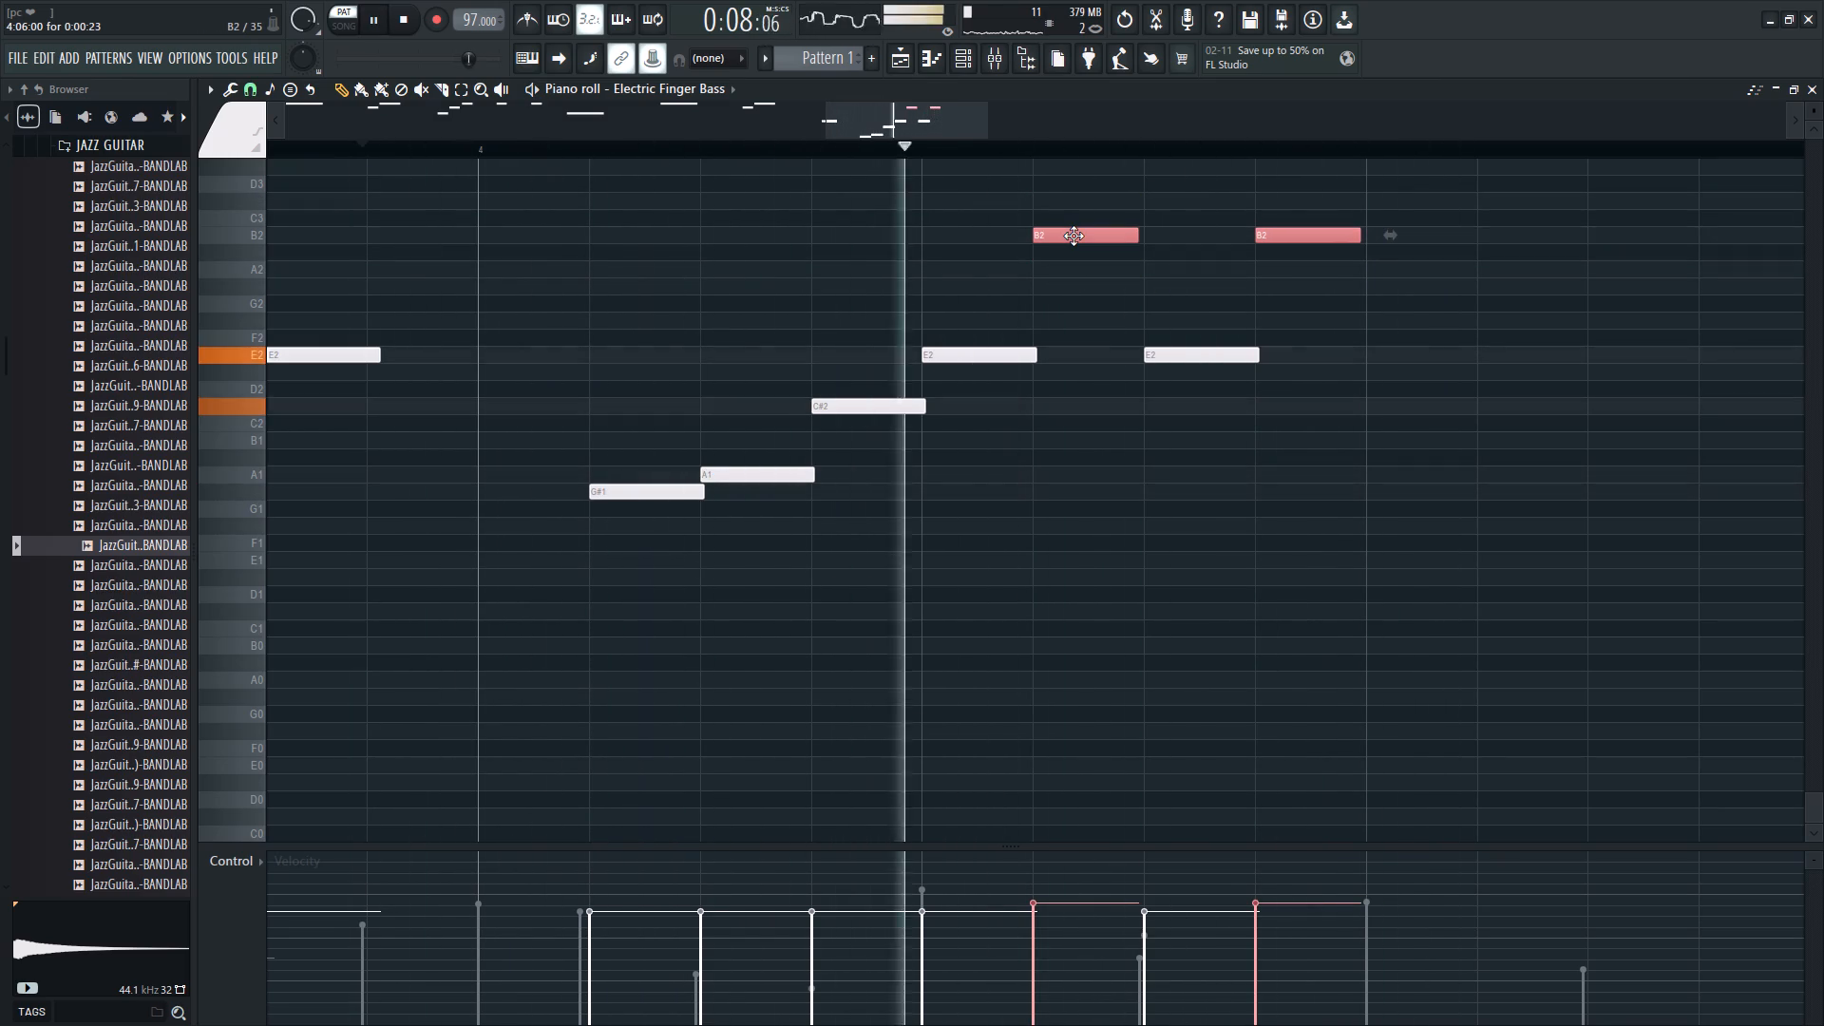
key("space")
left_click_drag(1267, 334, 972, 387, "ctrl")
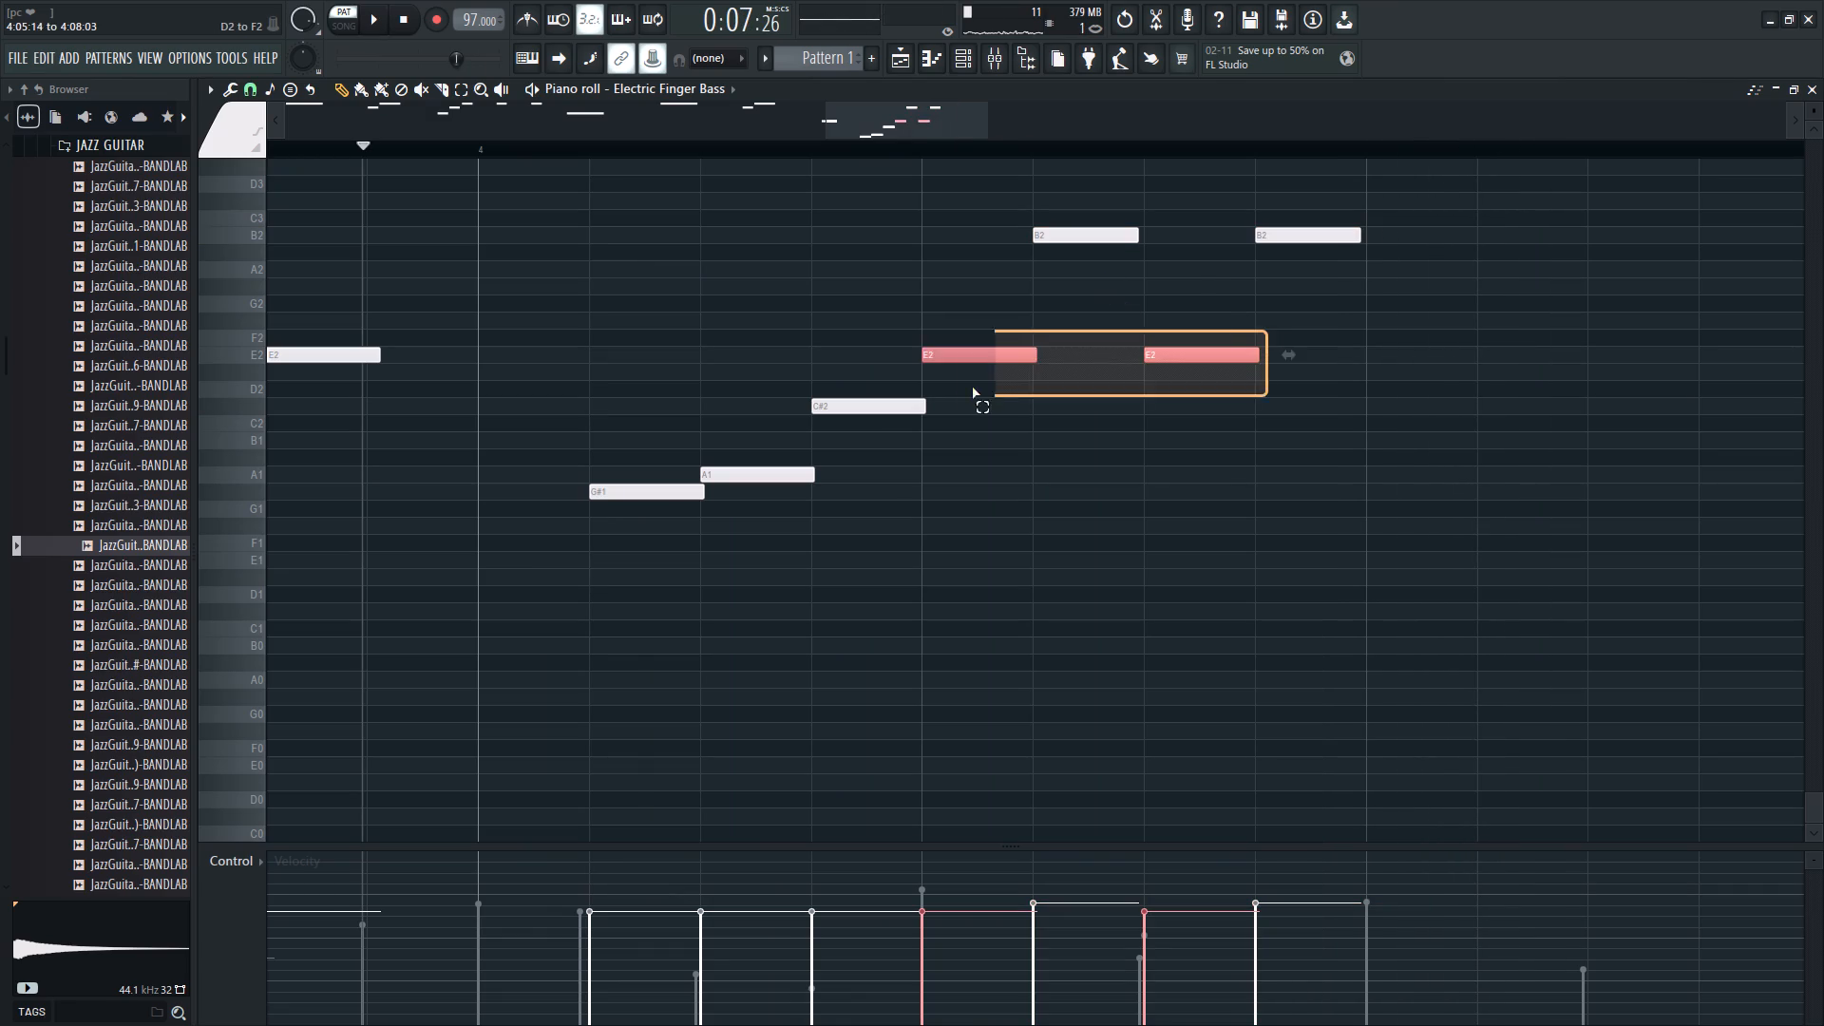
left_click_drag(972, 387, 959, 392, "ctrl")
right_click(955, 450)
Play back the bar 4 ending and the whole bass line from the start of the pattern.
key("space")
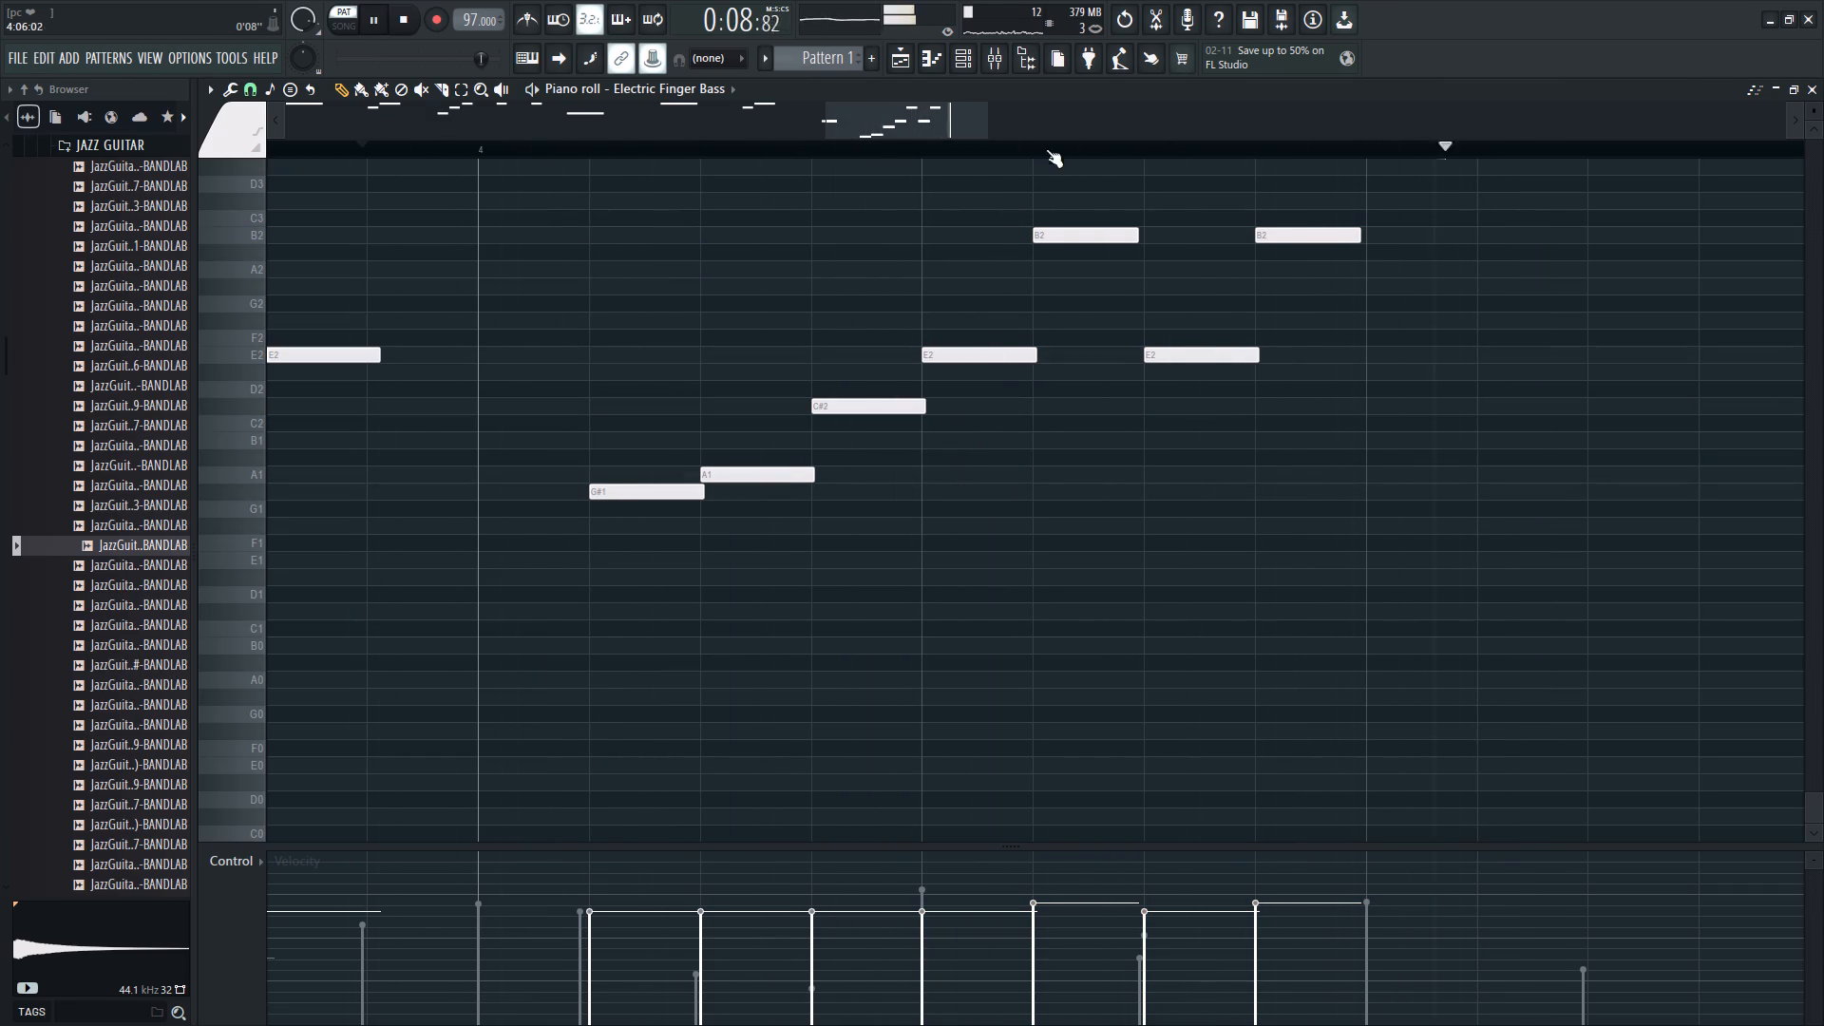
scroll(1057, 137, "down", 9)
key("space")
left_click_drag(1056, 150, 799, 156)
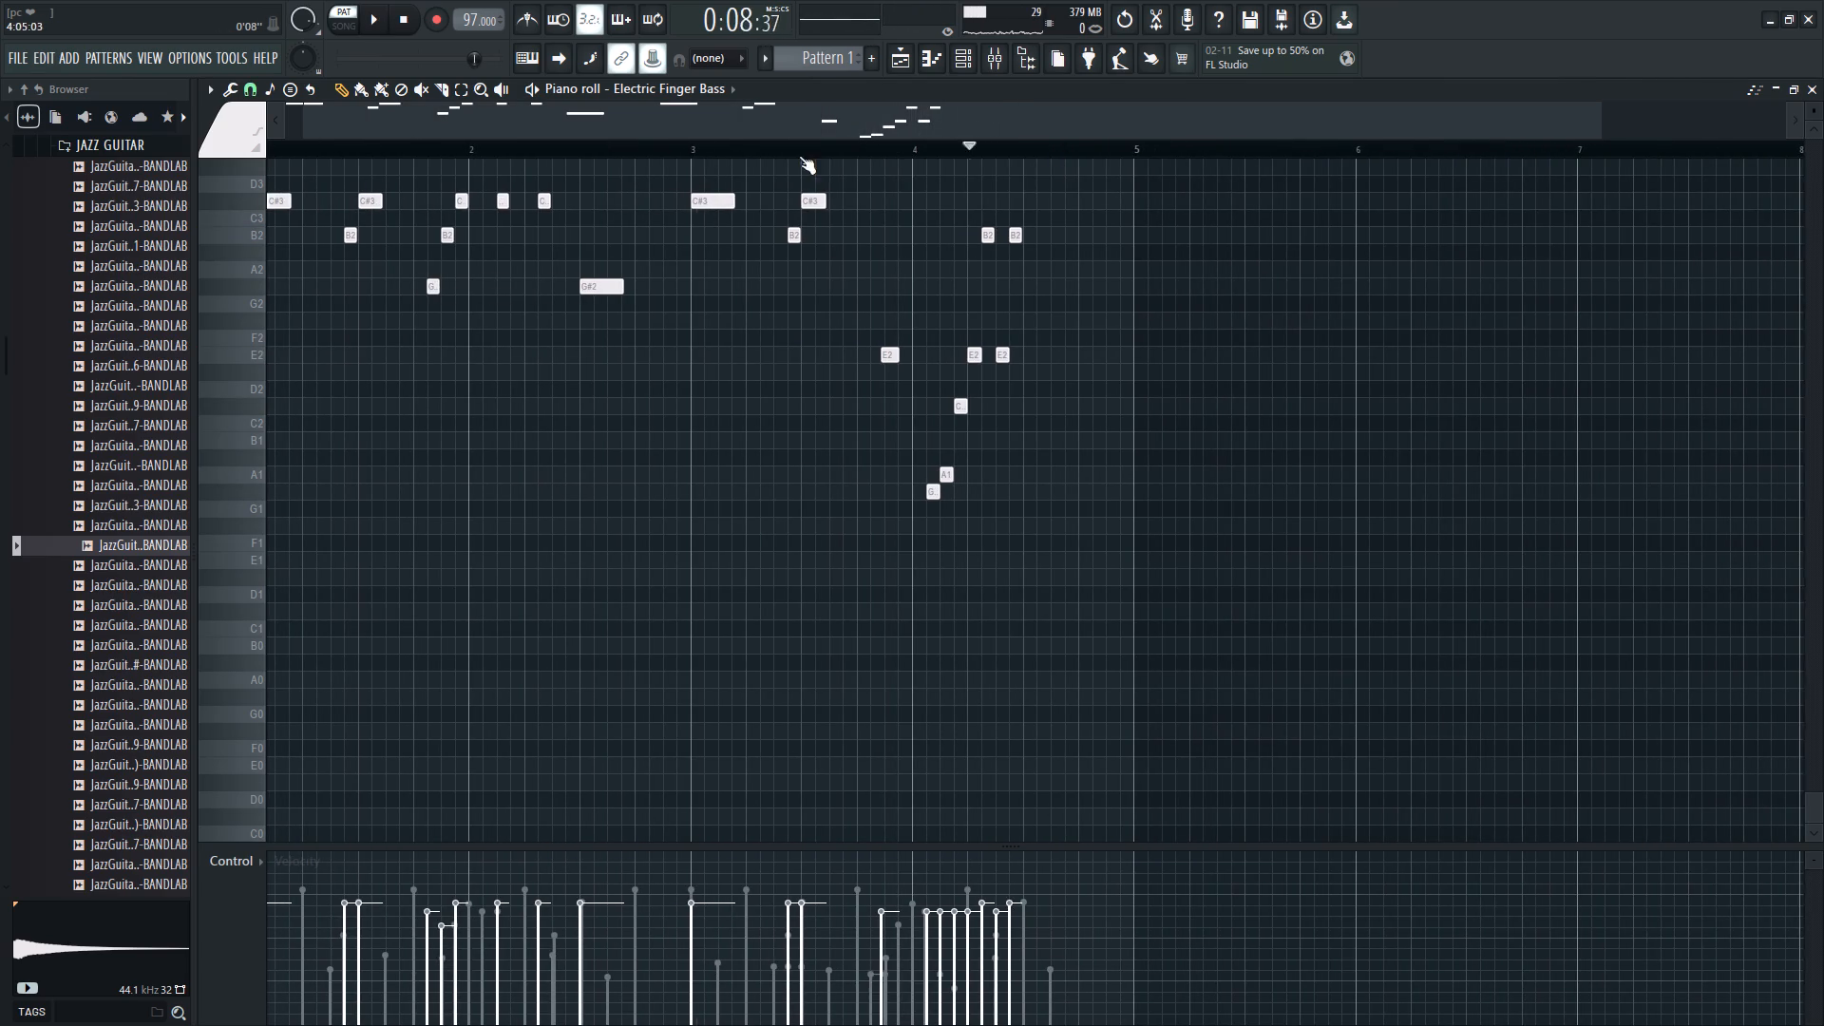
left_click_drag(799, 156, 0, 155)
key("space")
scroll(881, 390, "up", 3)
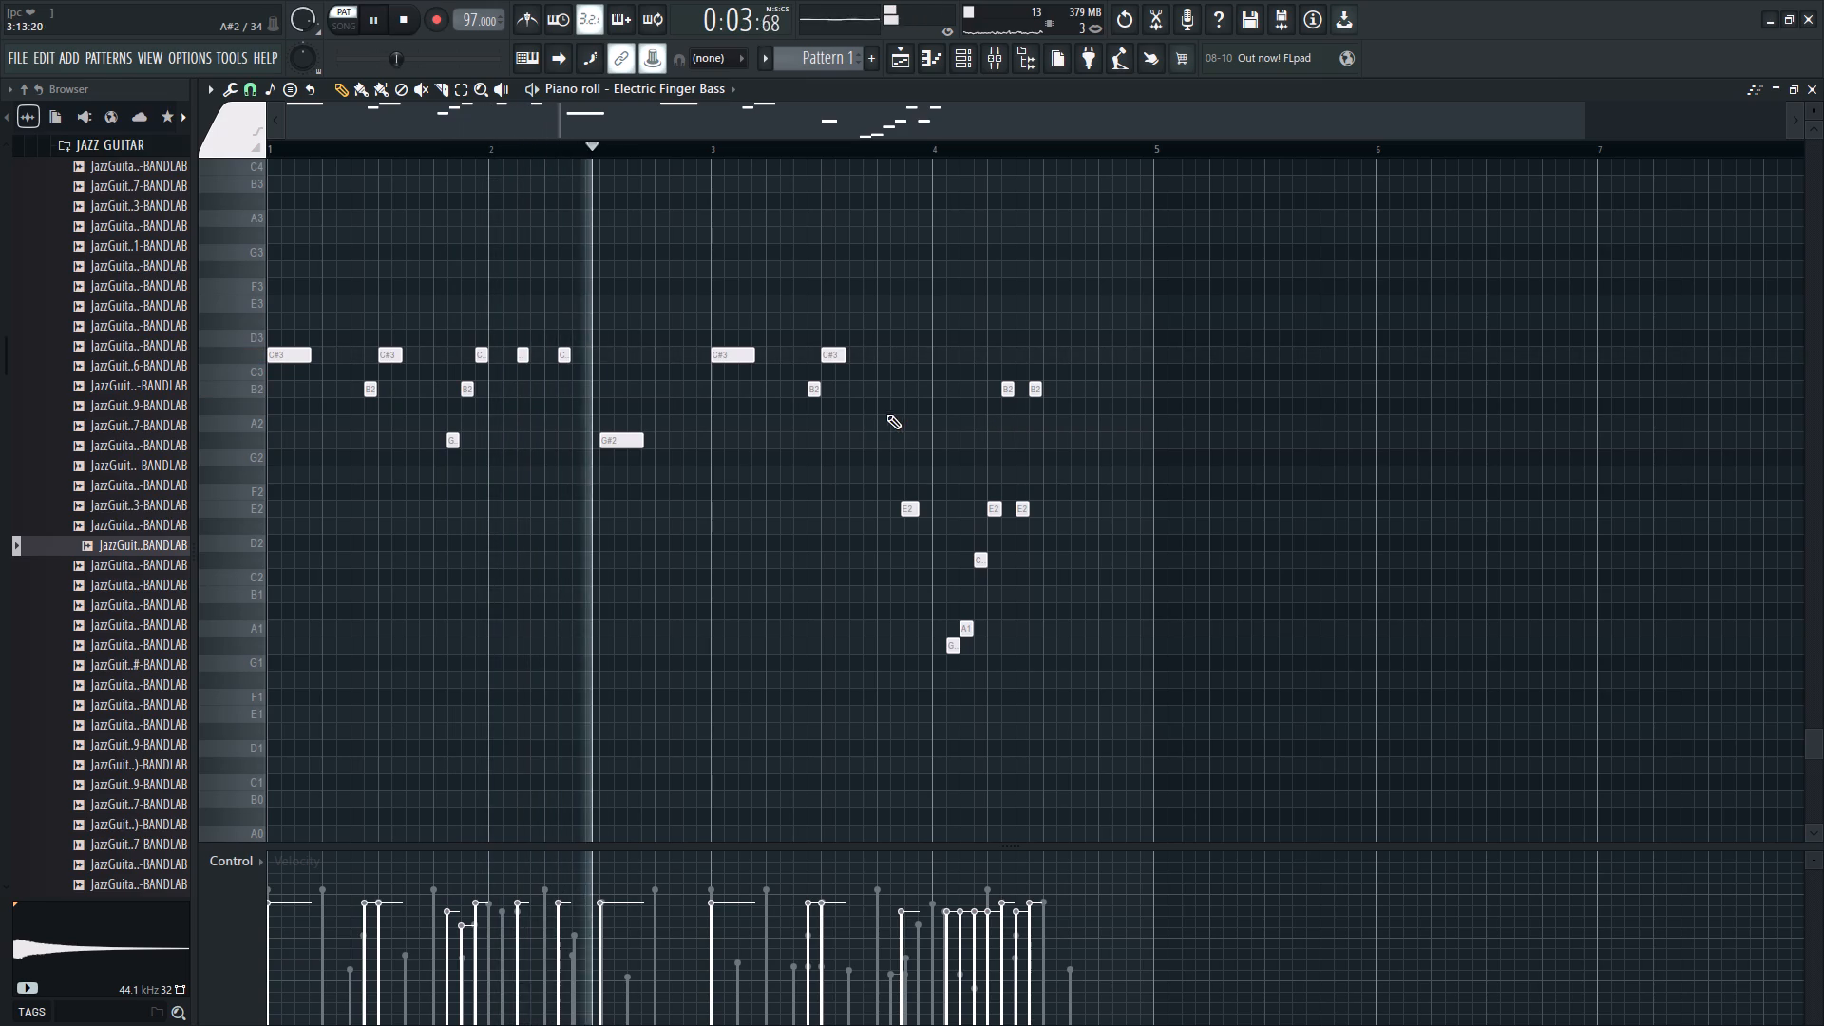
Add an F#2 note near step 13 of bar 2, matching the length of the preceding G#2, and audition it.
key("space")
left_click(625, 445)
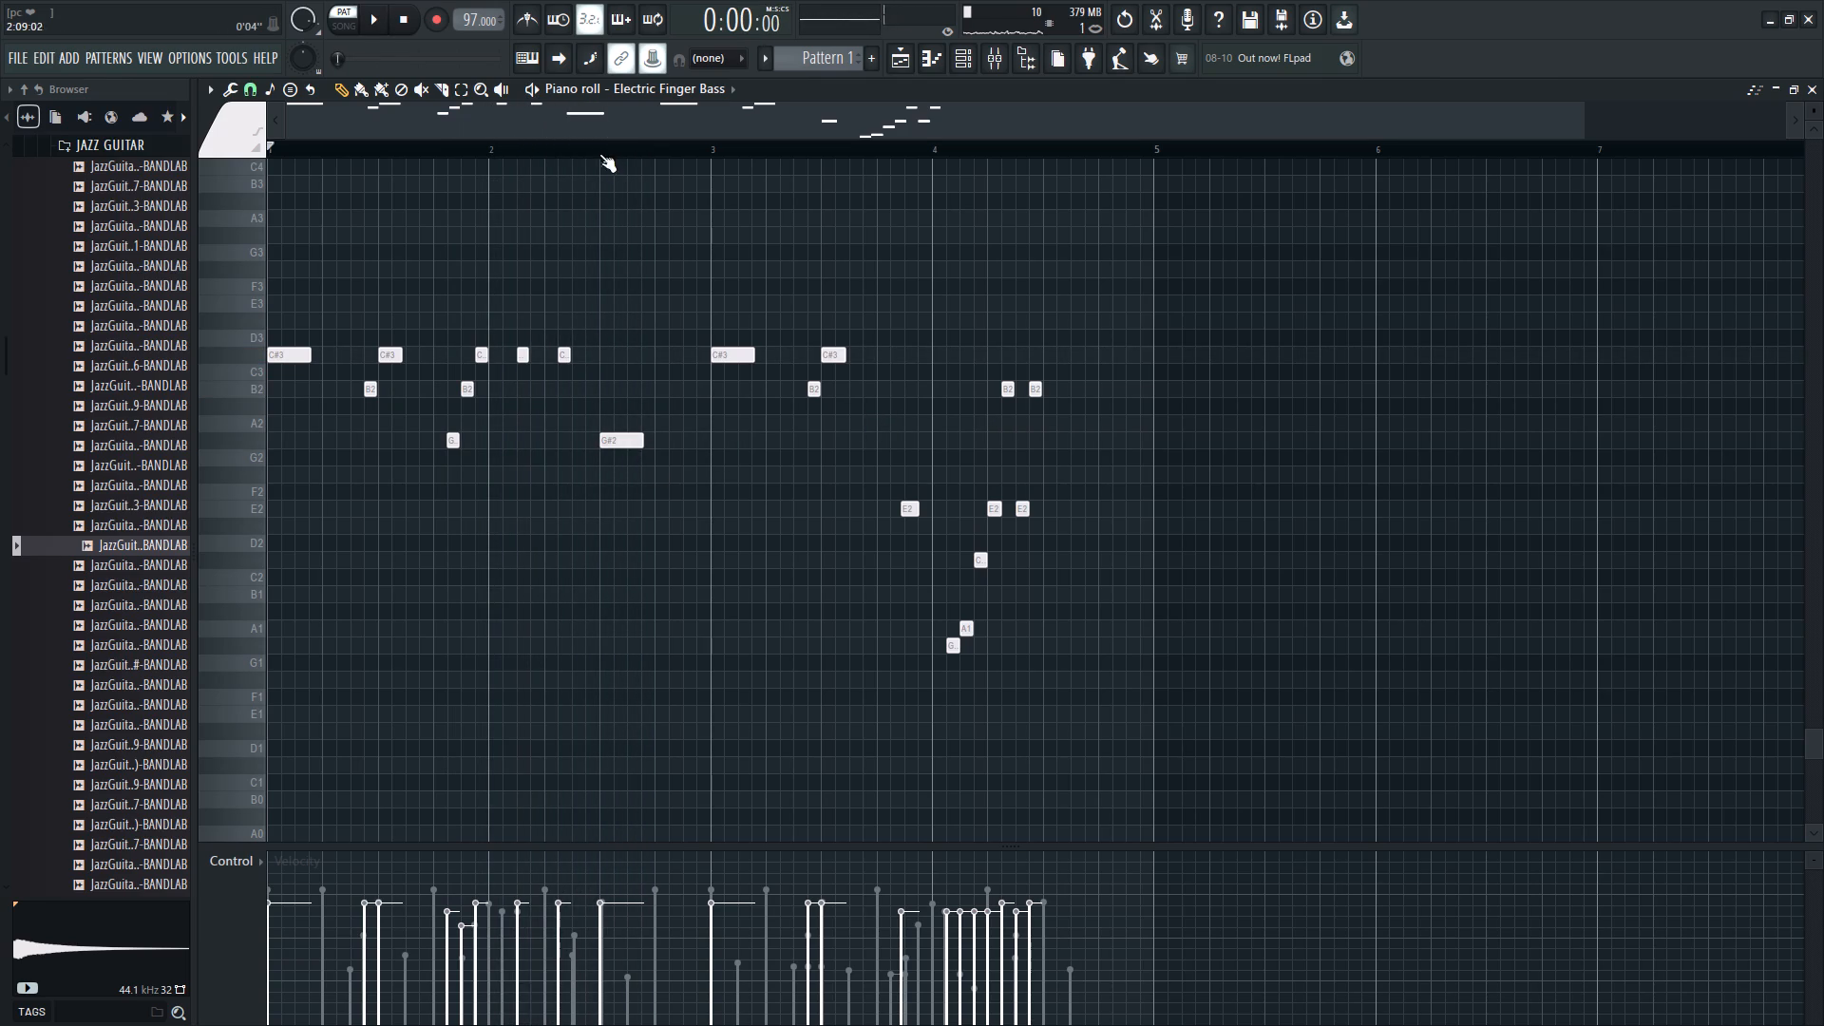
left_click(598, 150)
key("space")
left_click(659, 485)
key("space")
left_click_drag(681, 488, 674, 459)
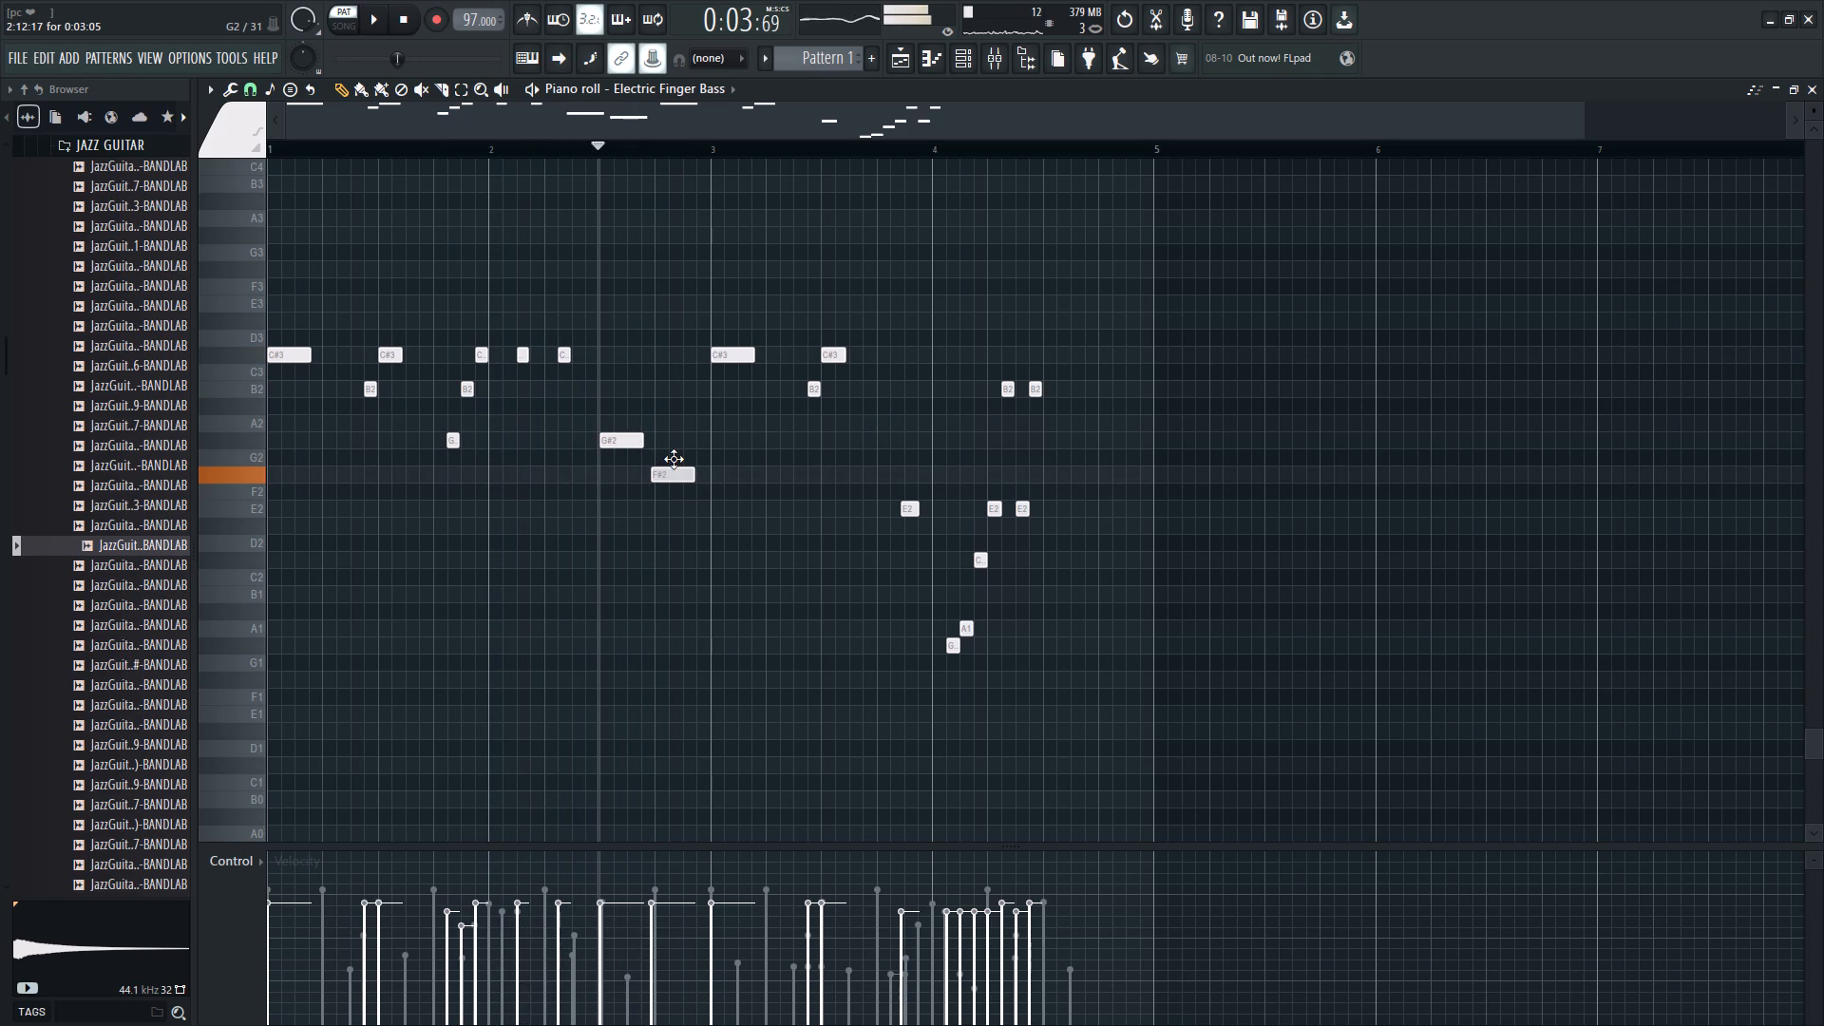
left_click_drag(674, 459, 676, 457)
key("space")
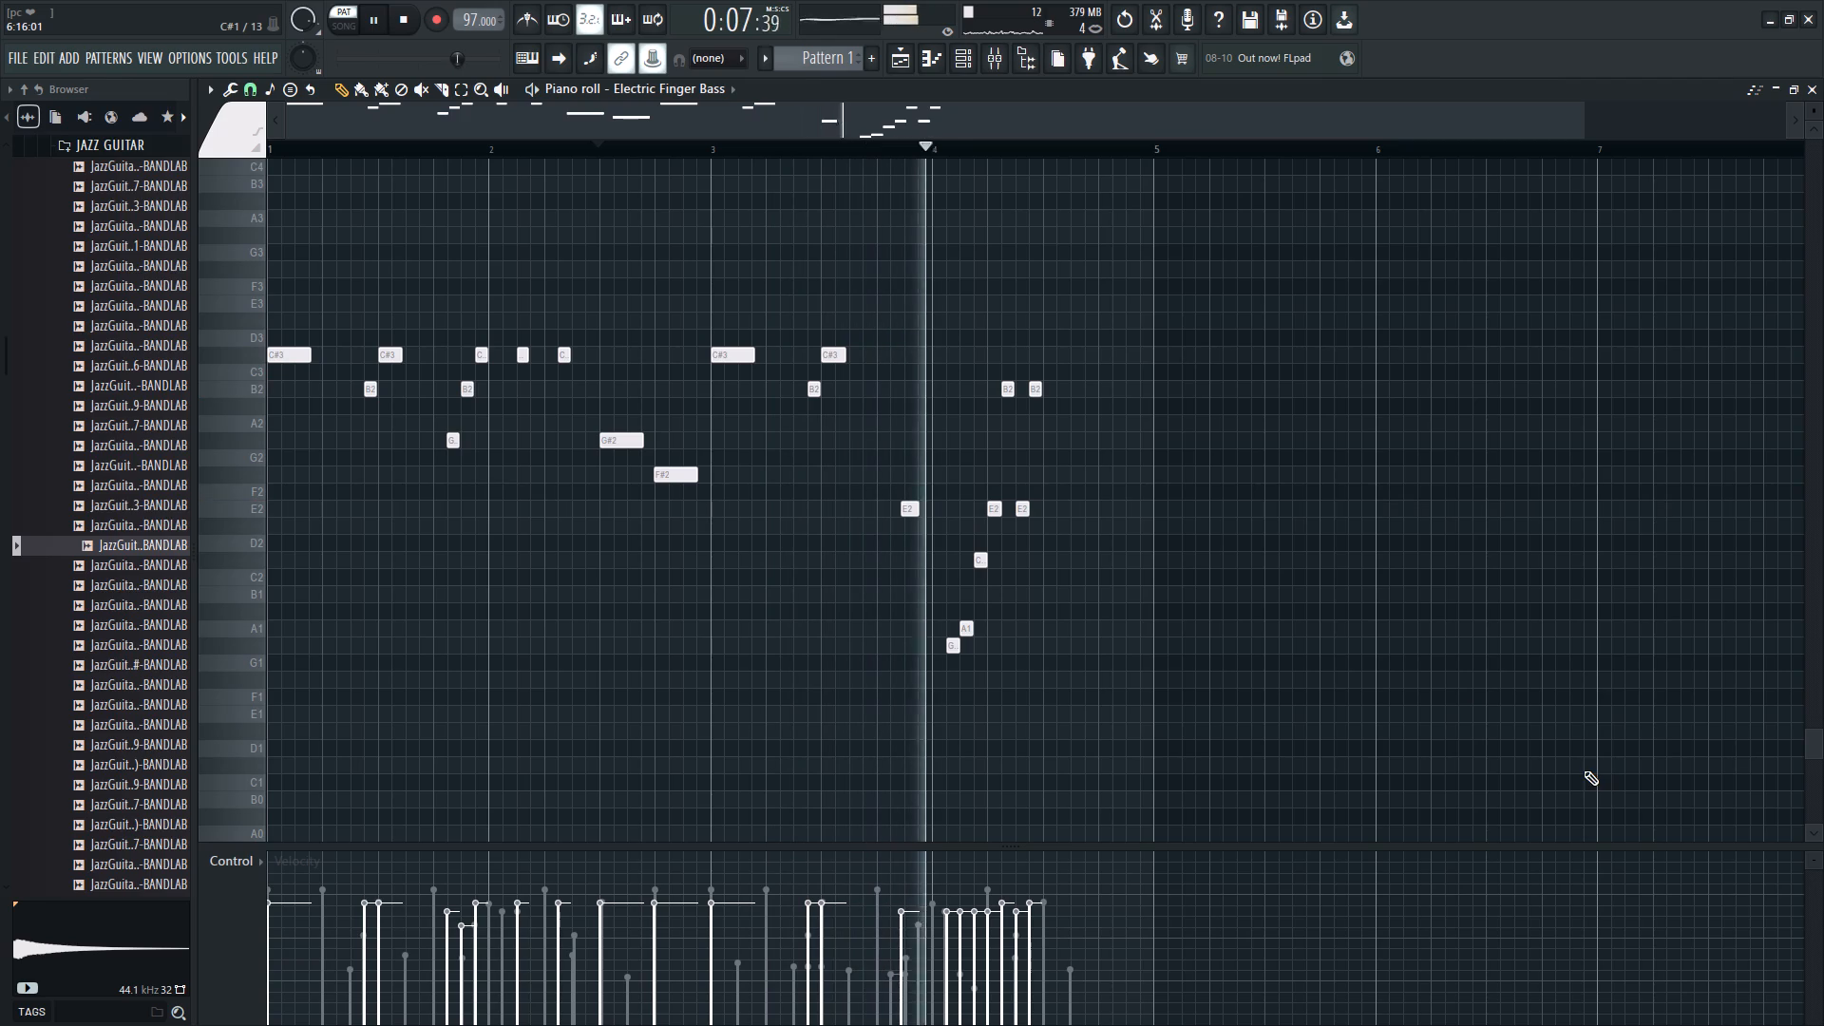
key("space")
key("space")
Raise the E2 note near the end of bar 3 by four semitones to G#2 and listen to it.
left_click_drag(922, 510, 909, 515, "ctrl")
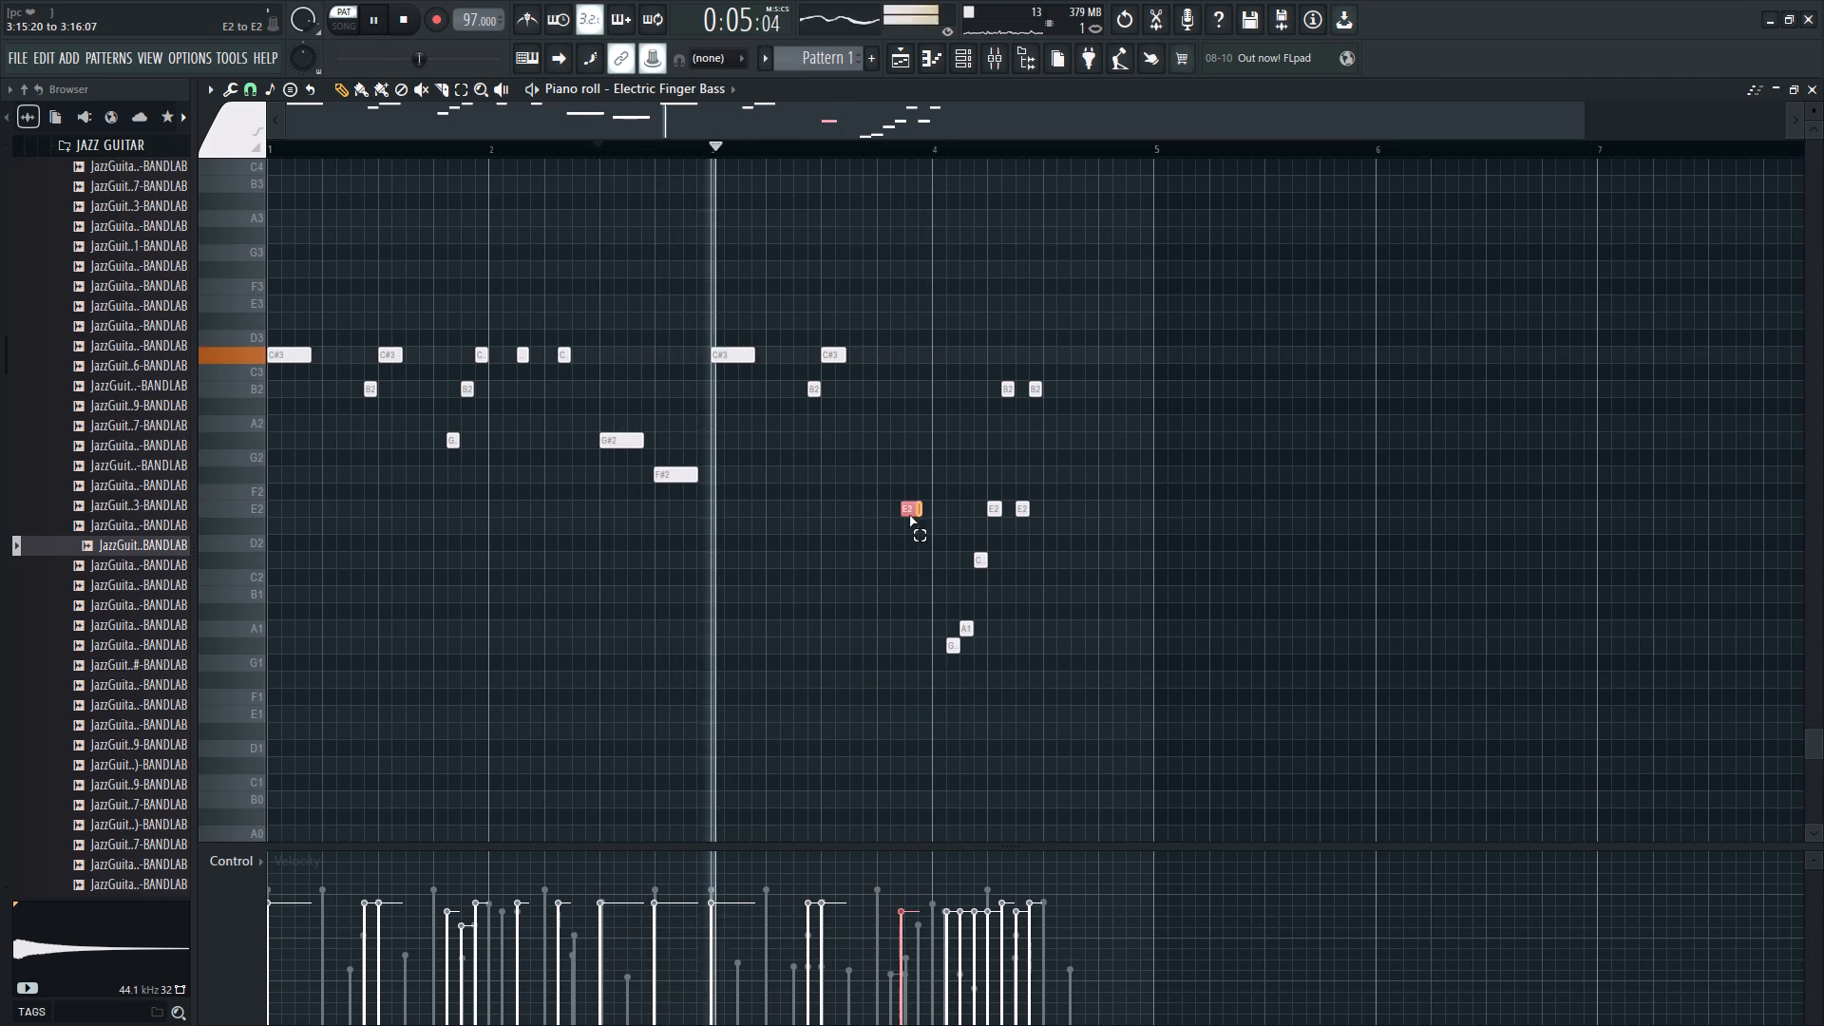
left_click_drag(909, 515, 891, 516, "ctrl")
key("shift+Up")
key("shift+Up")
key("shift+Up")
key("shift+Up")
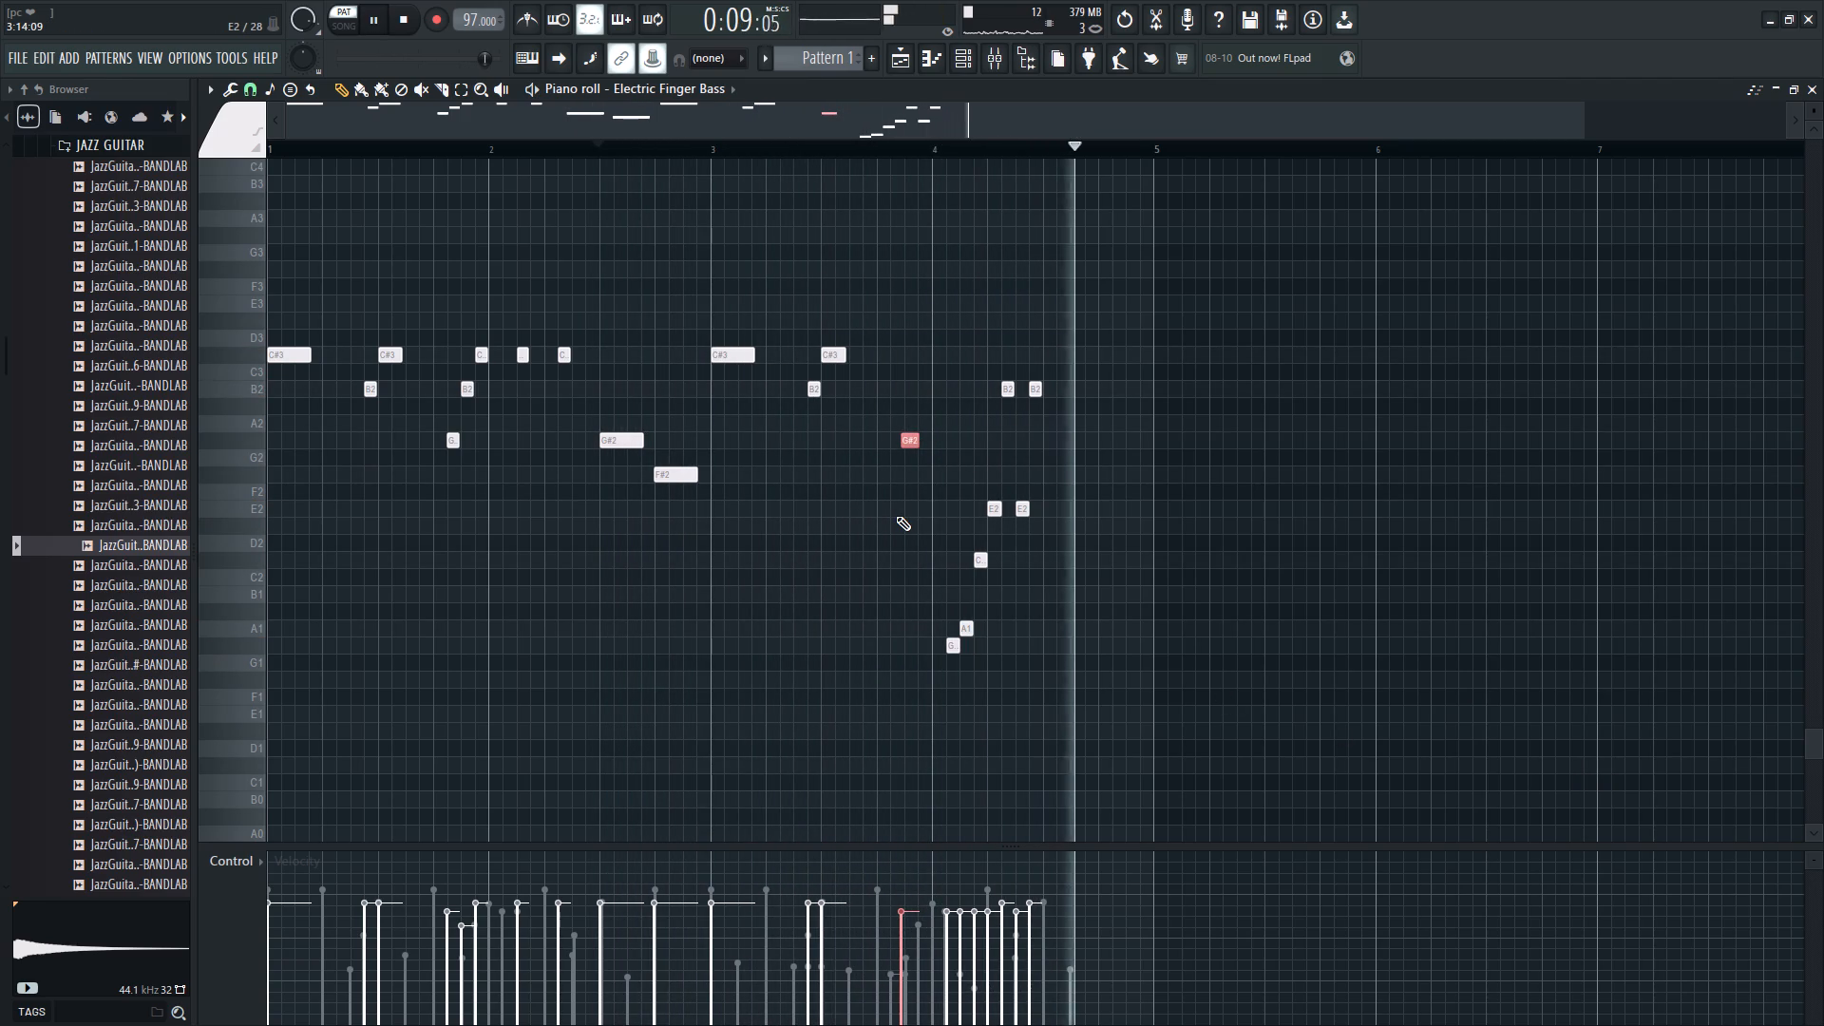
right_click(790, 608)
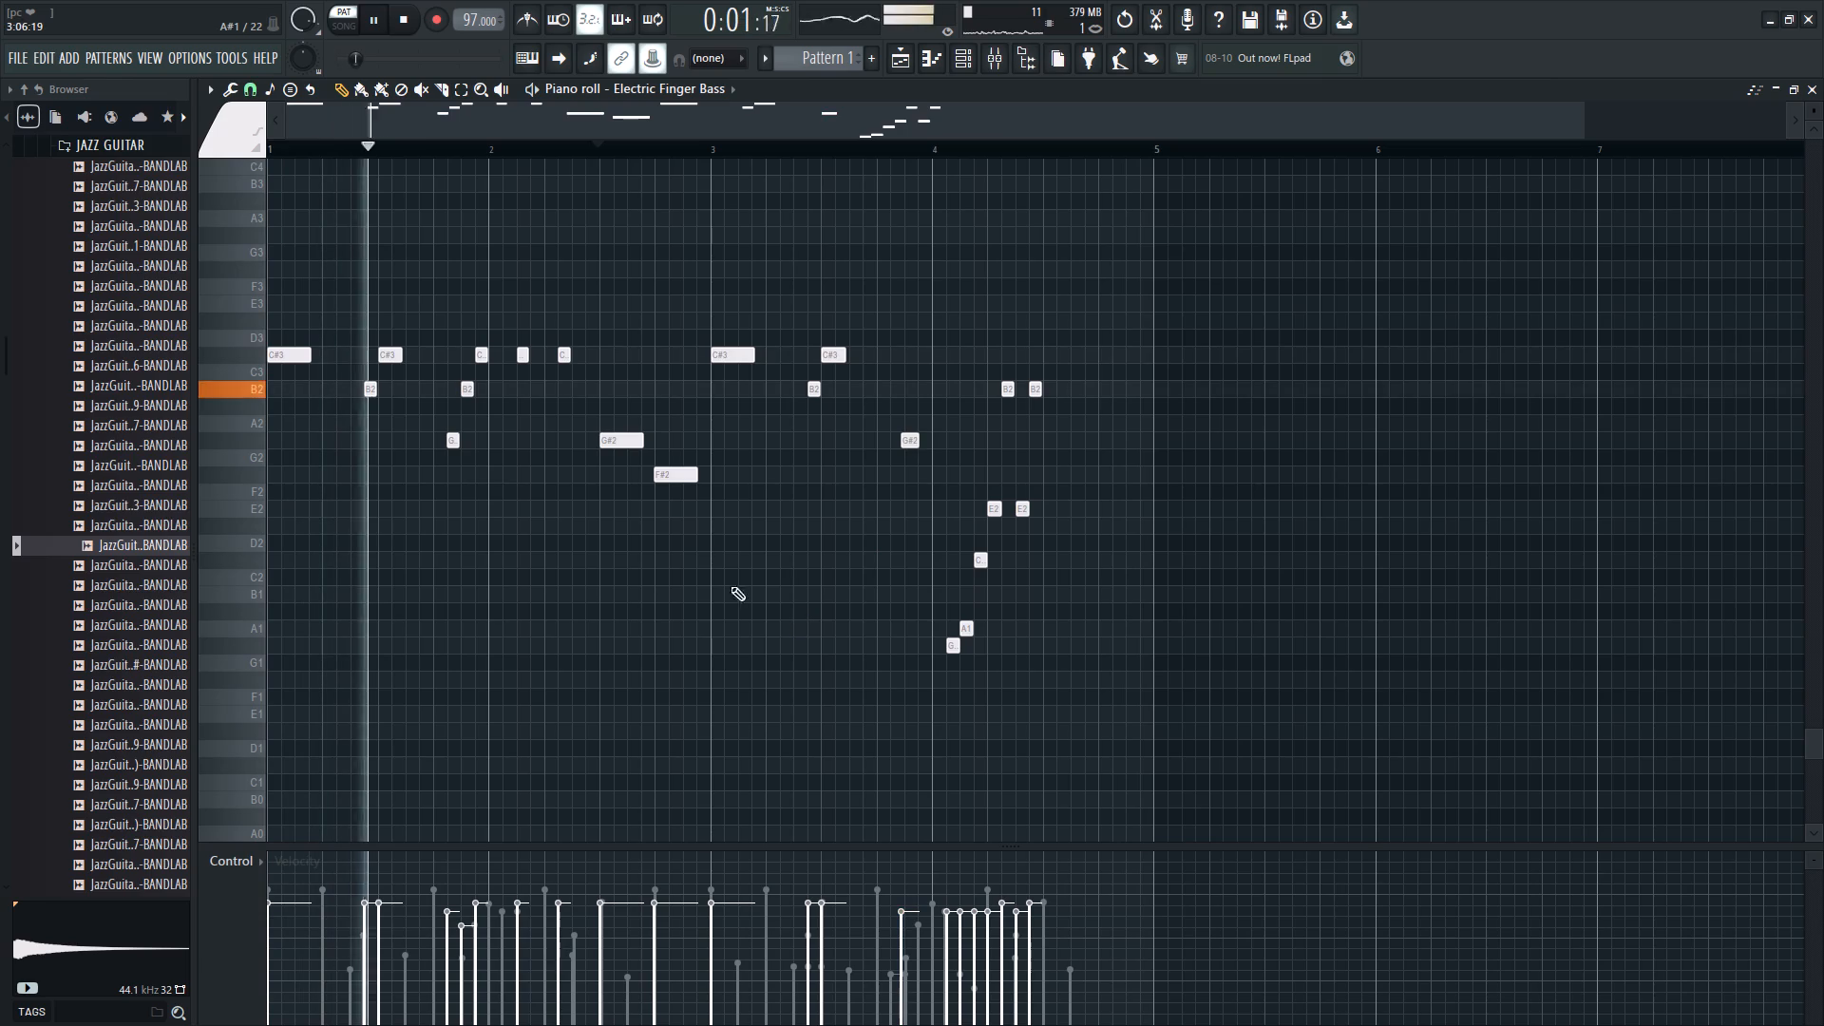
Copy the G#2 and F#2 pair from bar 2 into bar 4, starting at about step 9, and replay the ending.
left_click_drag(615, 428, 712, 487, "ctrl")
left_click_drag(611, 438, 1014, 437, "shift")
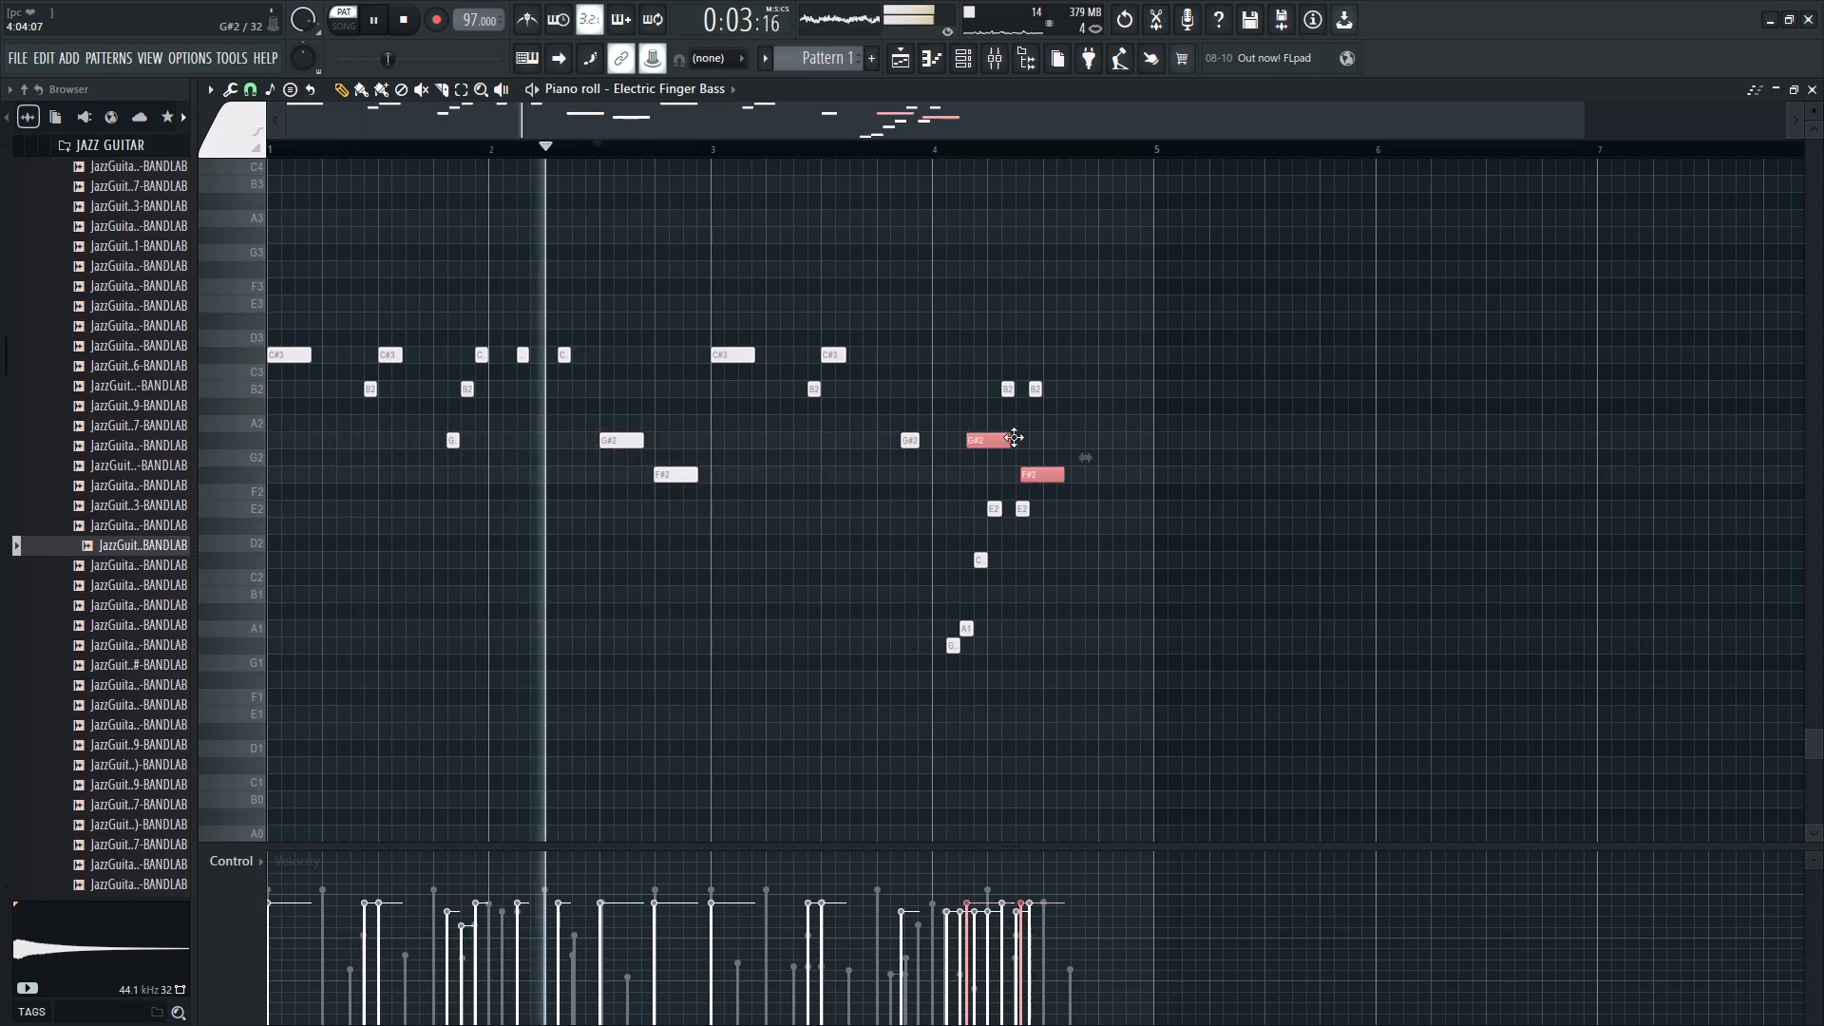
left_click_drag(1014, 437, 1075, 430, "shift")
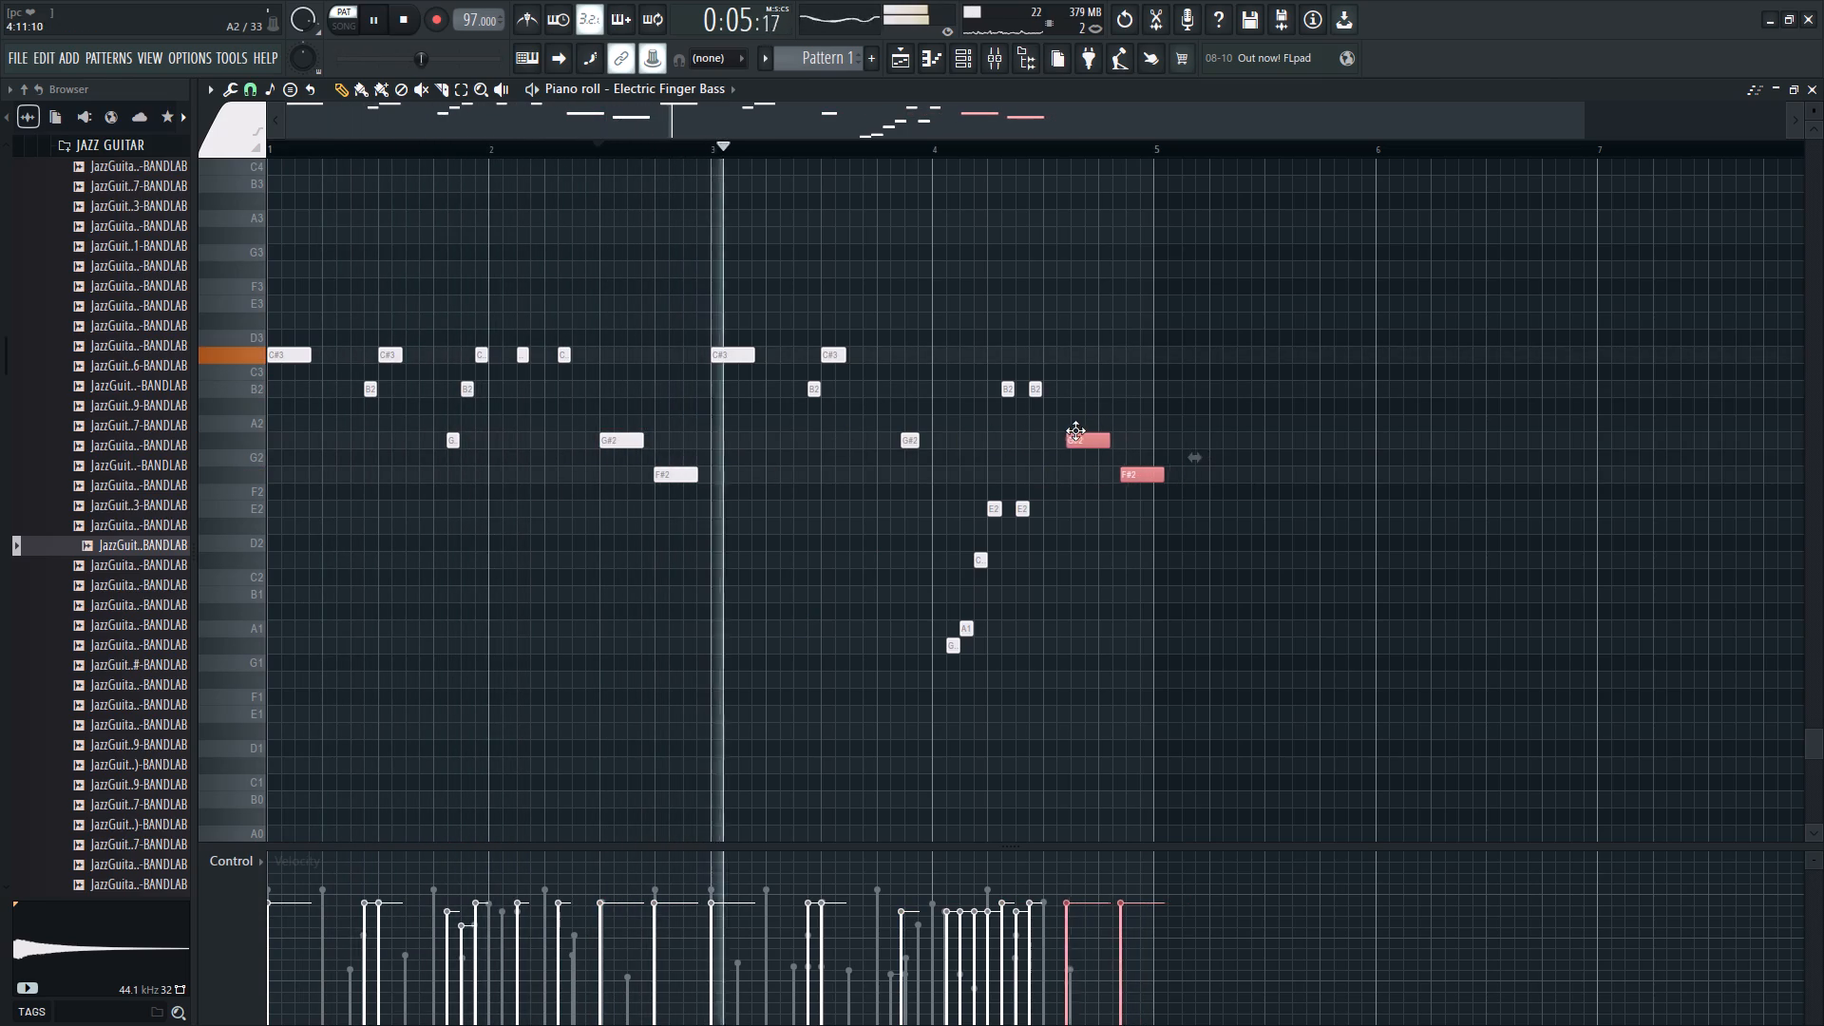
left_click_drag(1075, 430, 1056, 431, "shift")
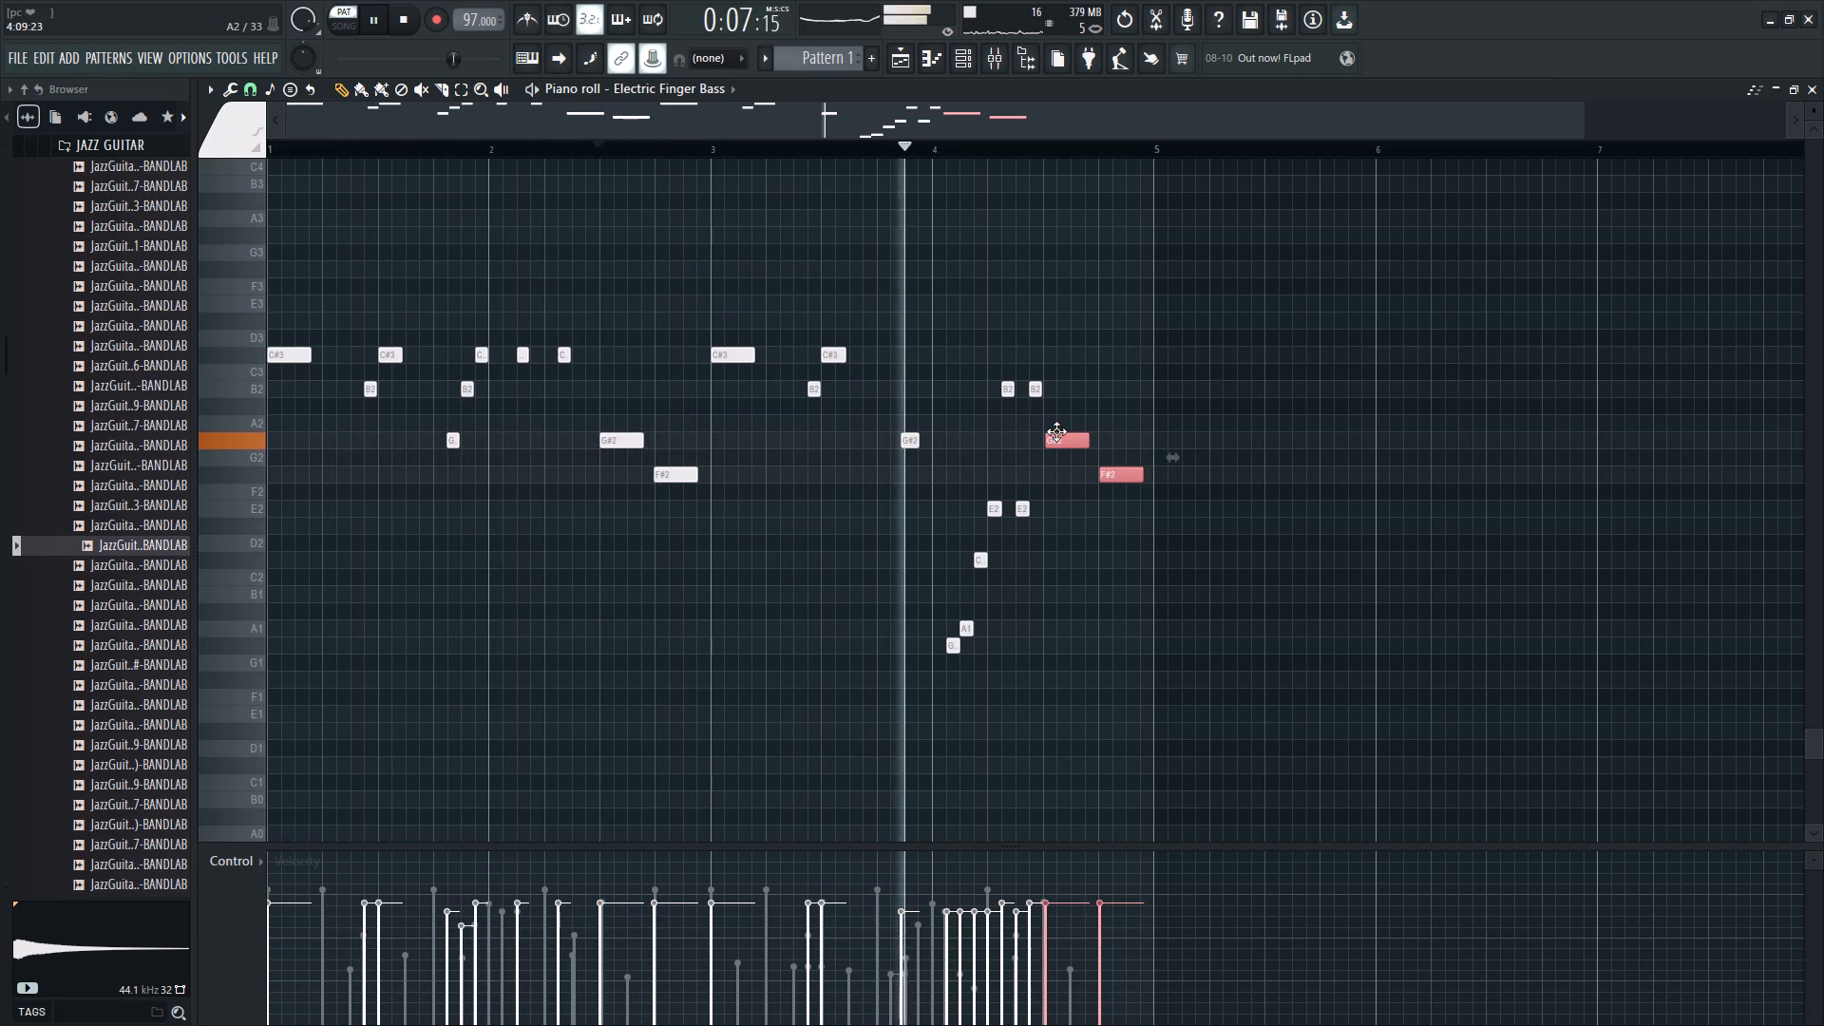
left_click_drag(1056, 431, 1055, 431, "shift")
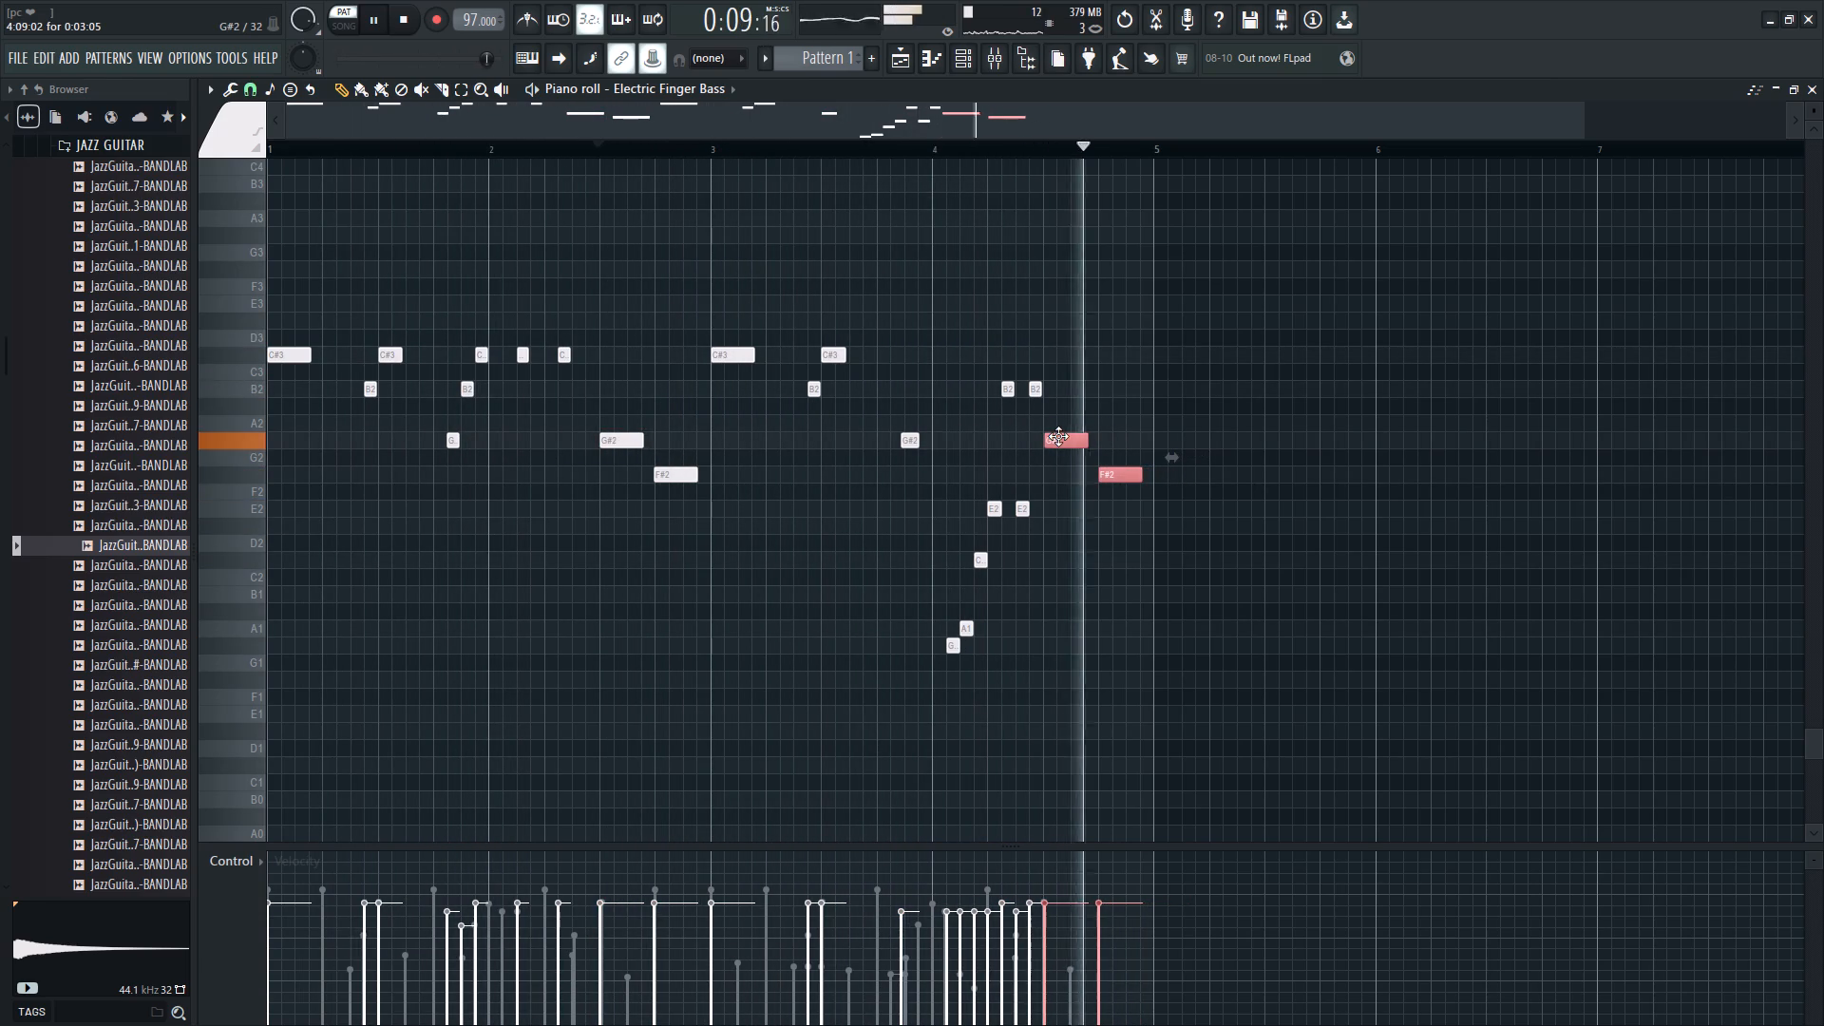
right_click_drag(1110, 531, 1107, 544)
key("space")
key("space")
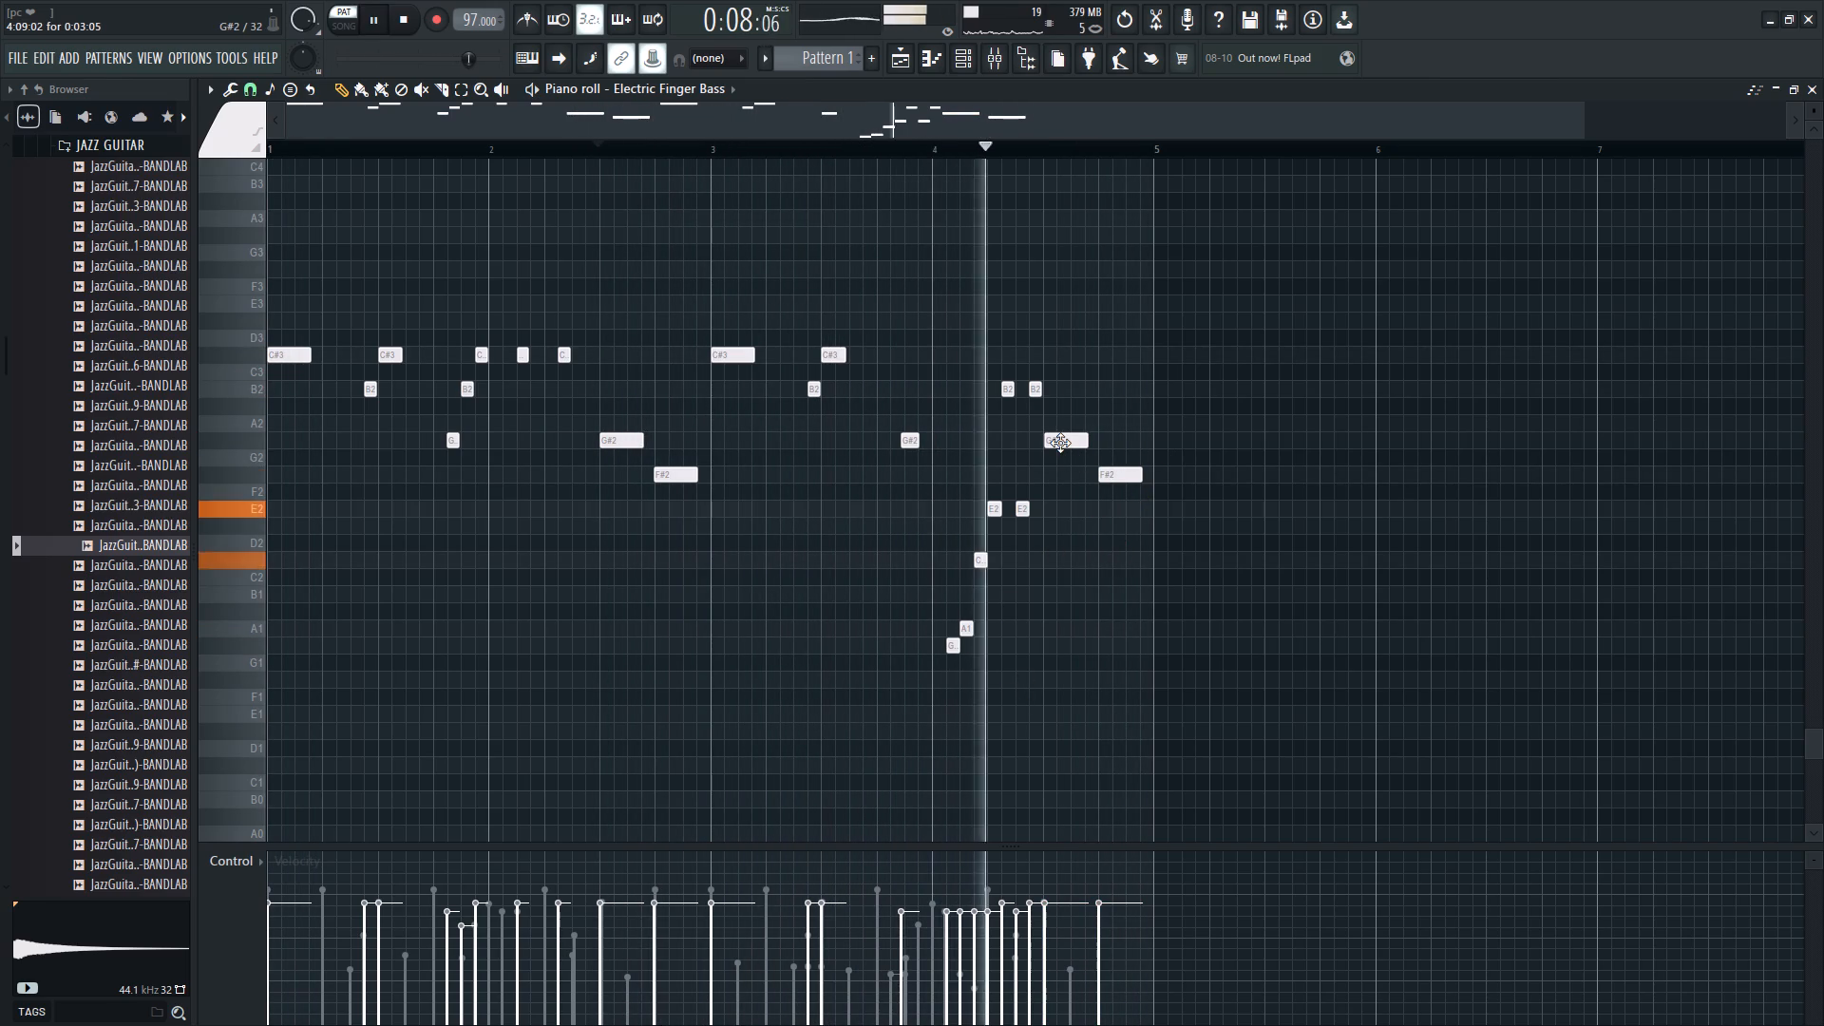
Delete the G#1 and A1 notes on steps 2 and 3 of bar 4 and replay.
key("space")
right_click_drag(991, 616, 928, 653)
key("space")
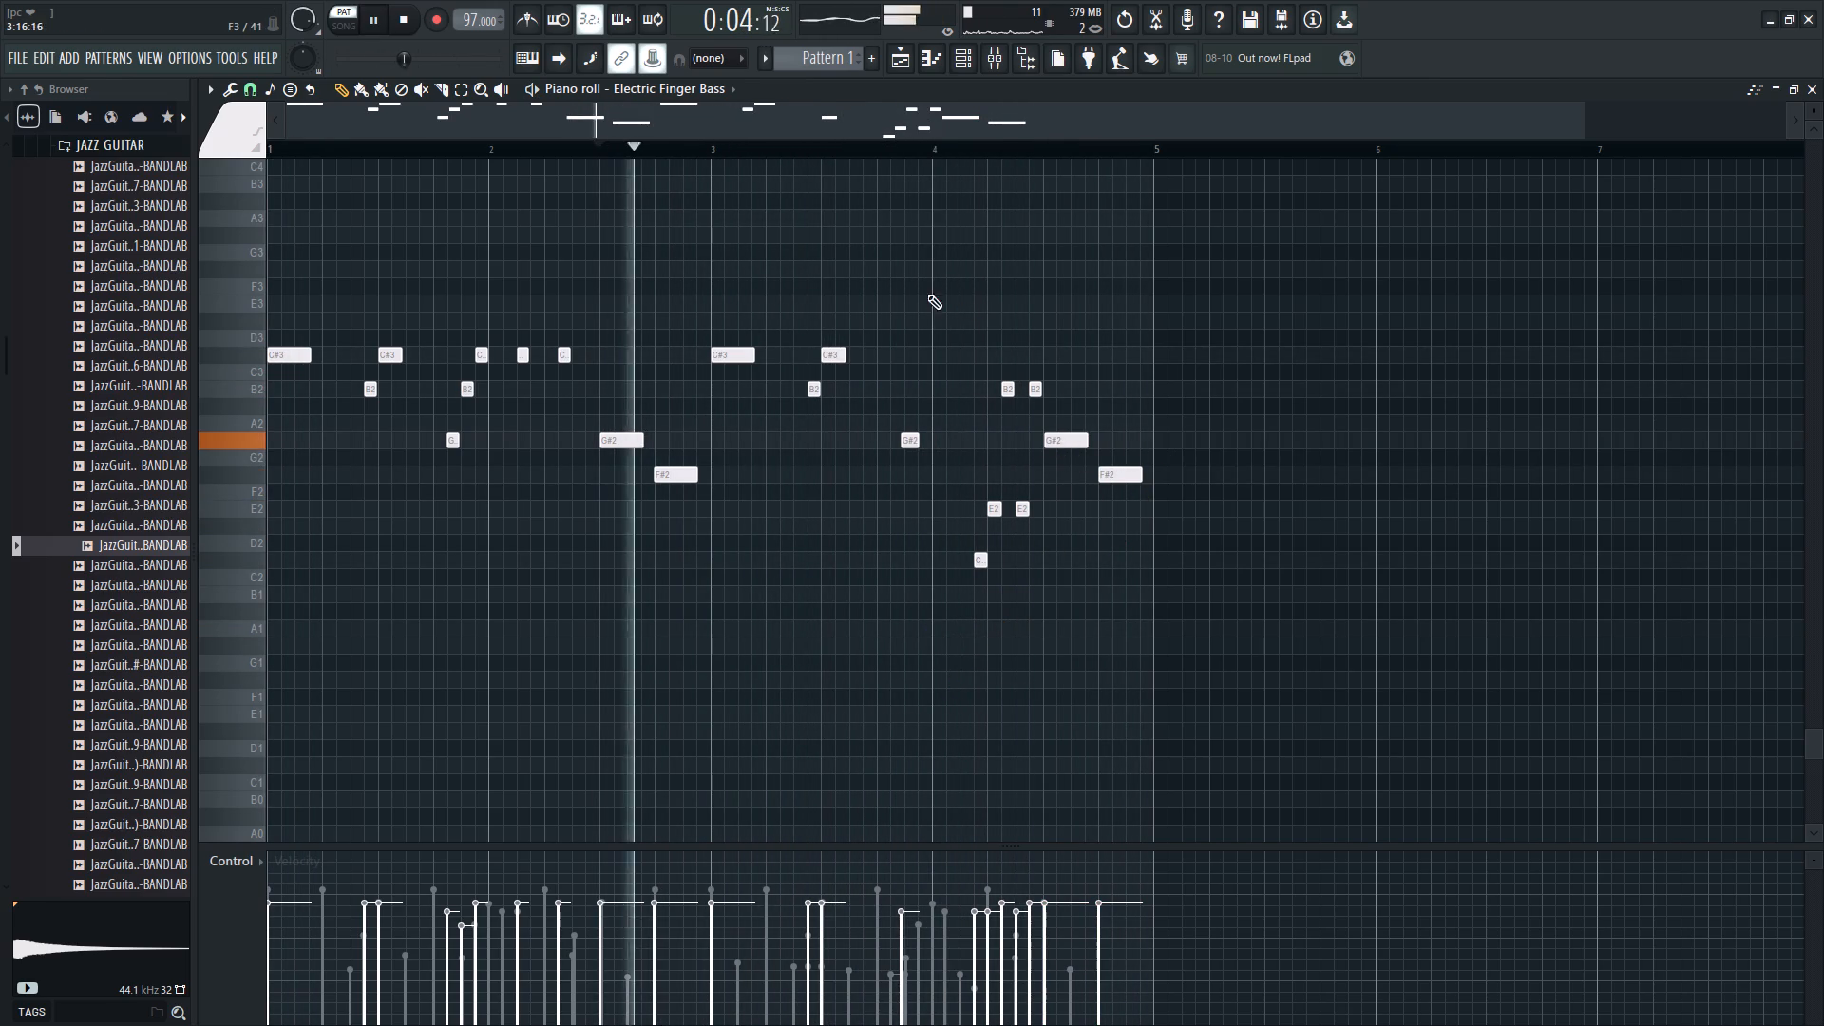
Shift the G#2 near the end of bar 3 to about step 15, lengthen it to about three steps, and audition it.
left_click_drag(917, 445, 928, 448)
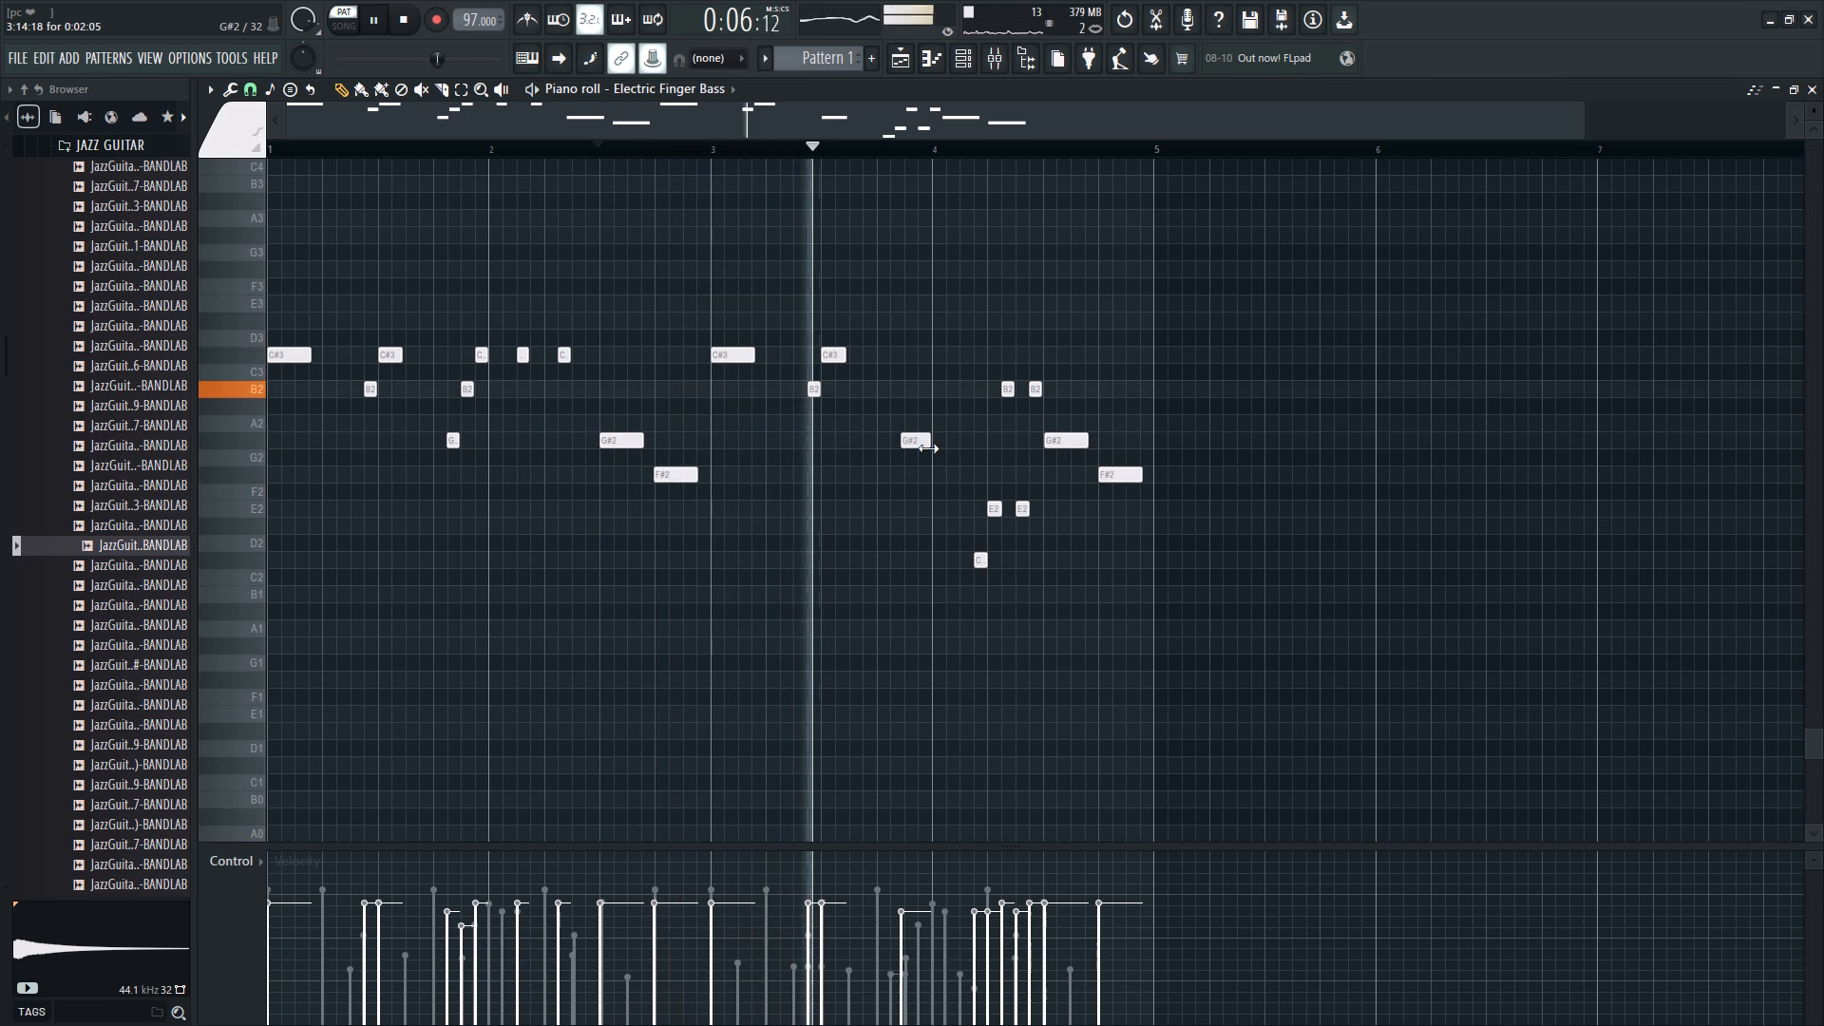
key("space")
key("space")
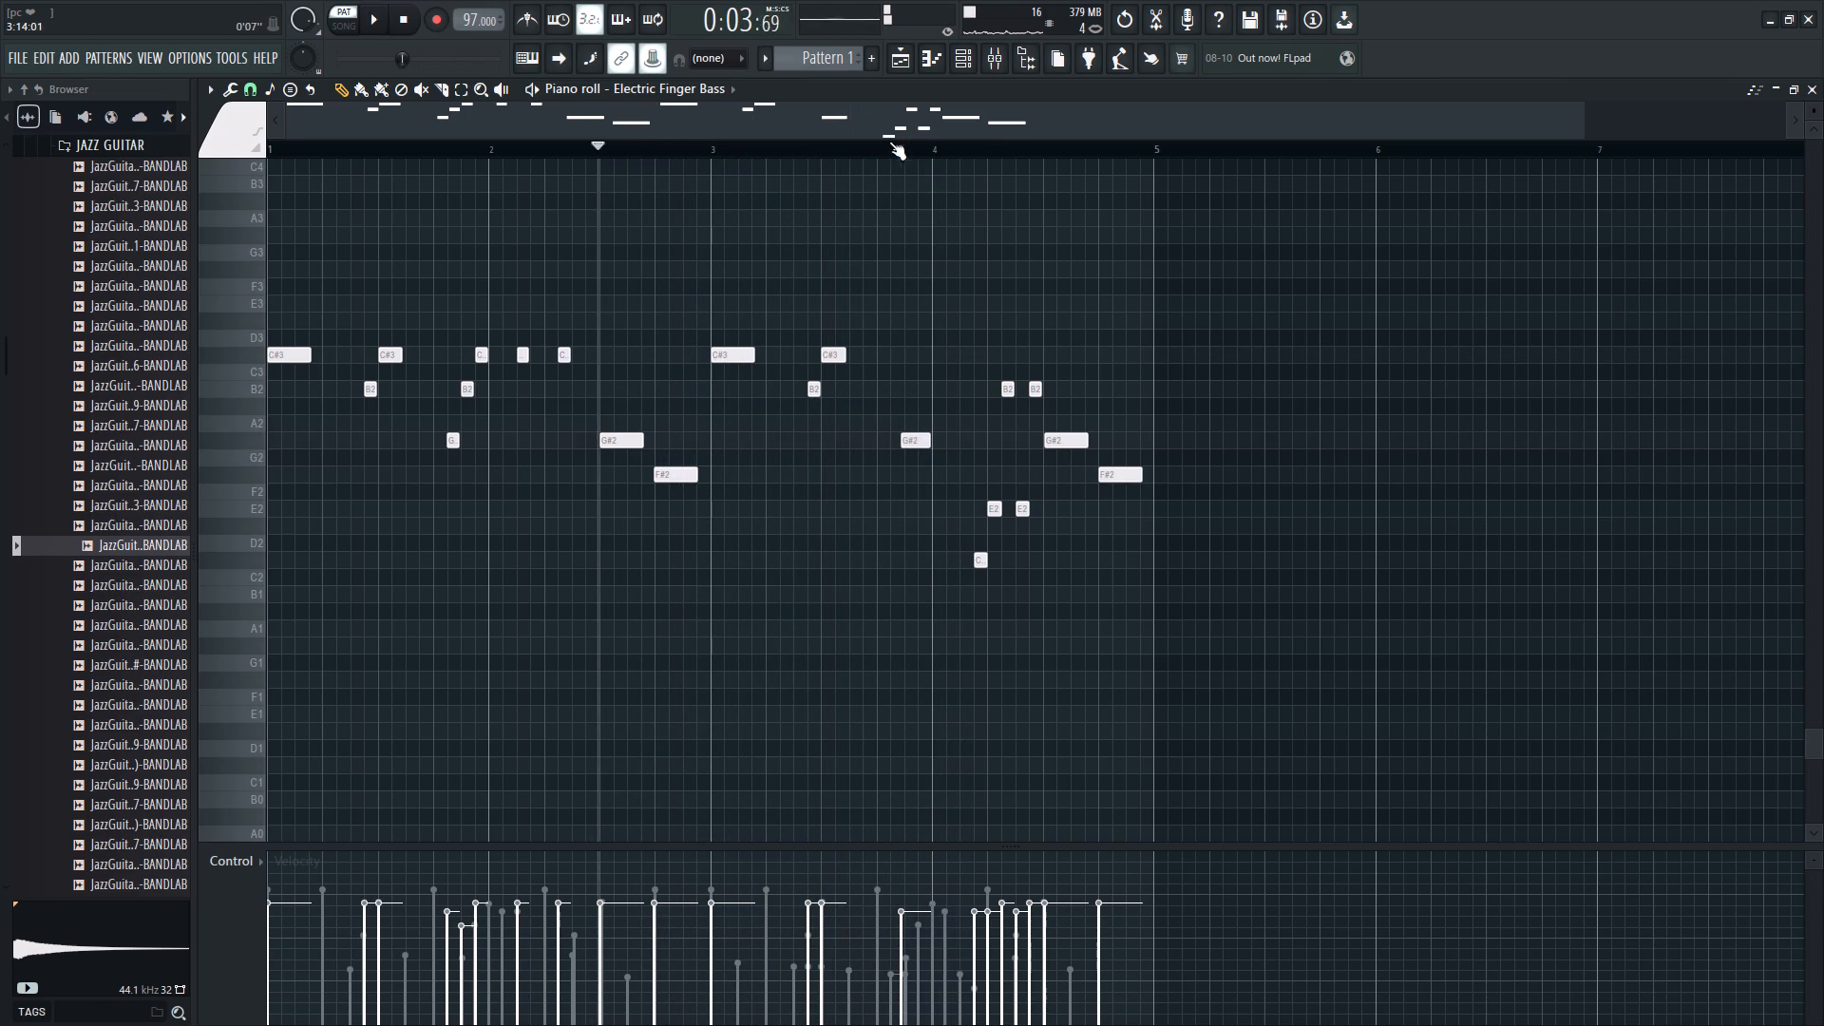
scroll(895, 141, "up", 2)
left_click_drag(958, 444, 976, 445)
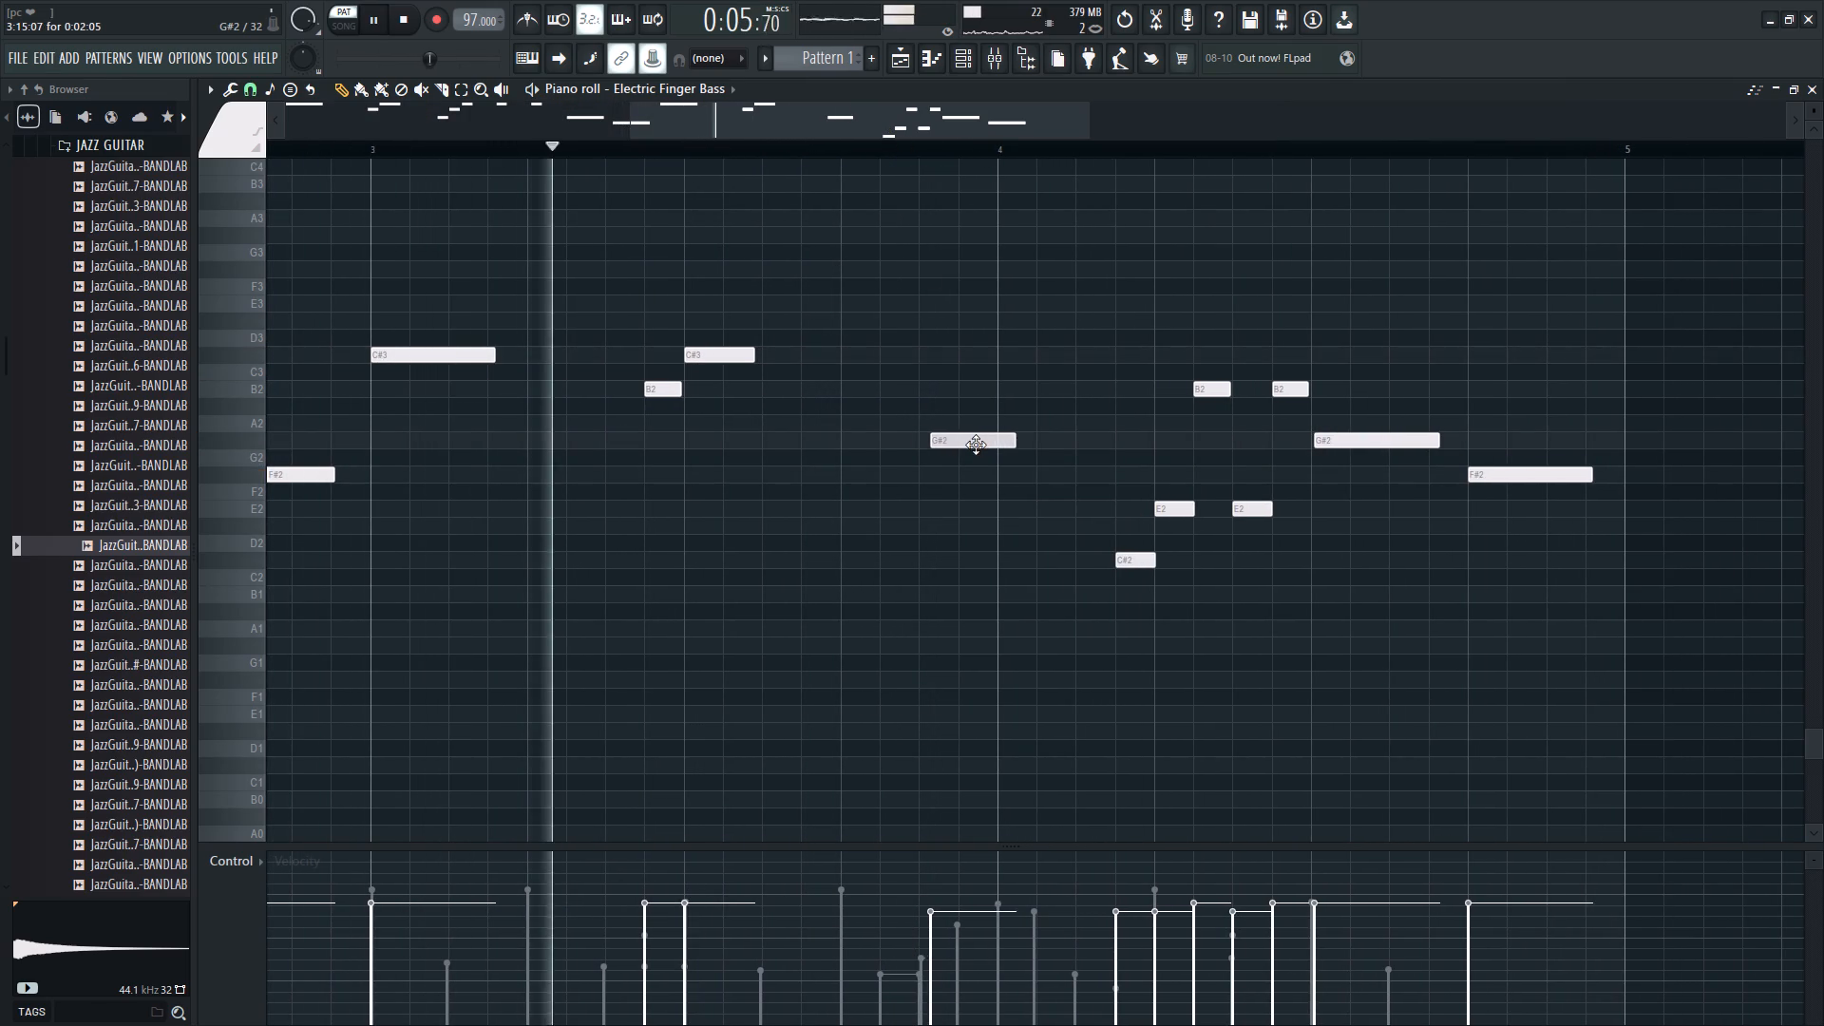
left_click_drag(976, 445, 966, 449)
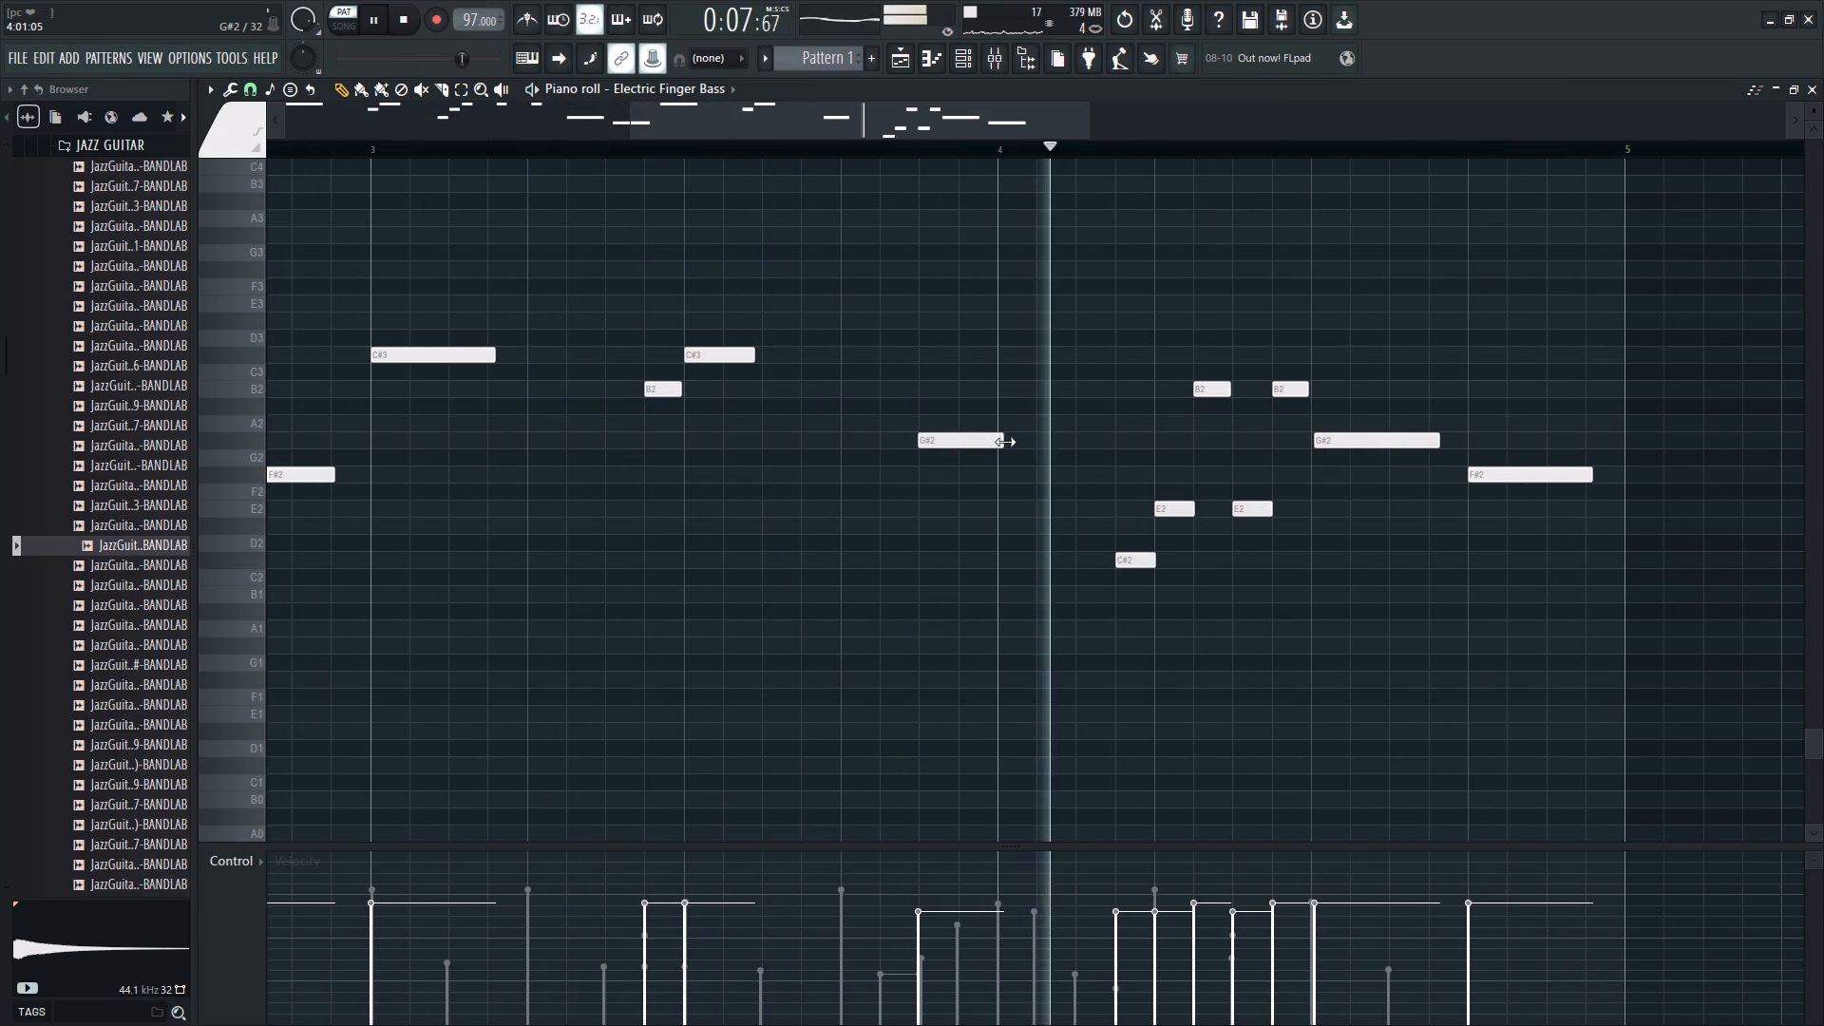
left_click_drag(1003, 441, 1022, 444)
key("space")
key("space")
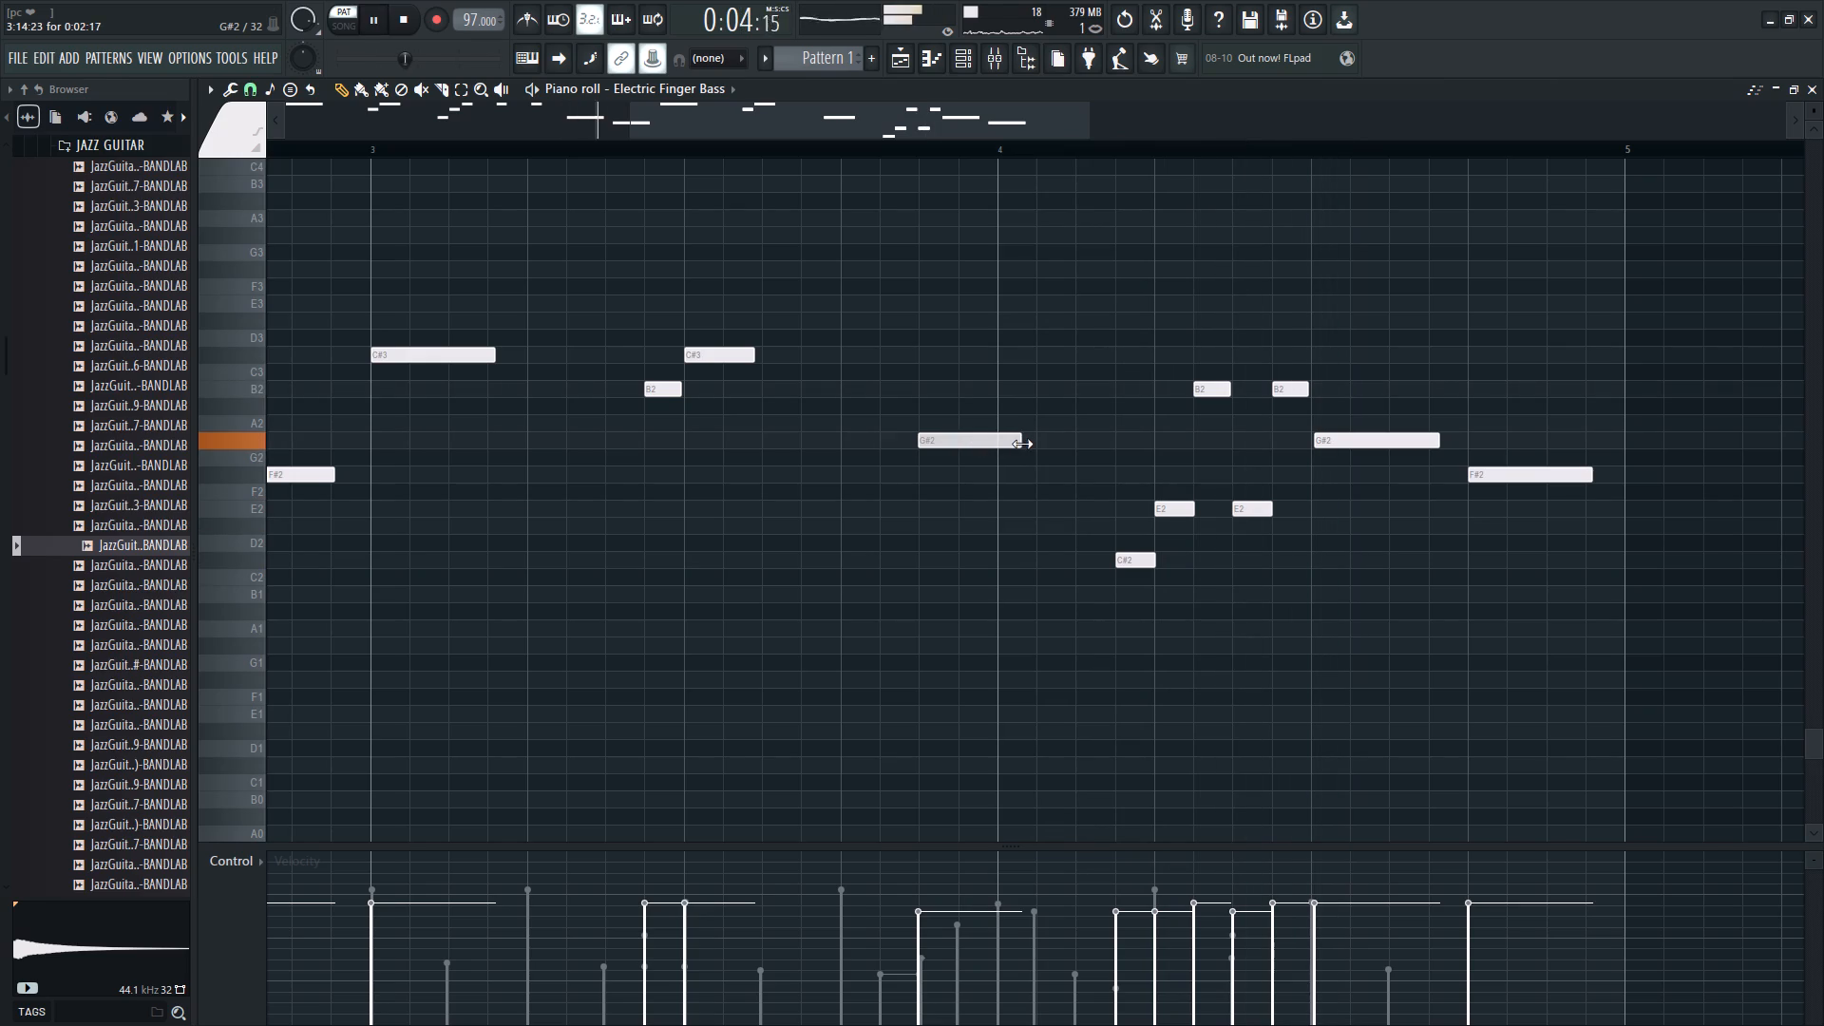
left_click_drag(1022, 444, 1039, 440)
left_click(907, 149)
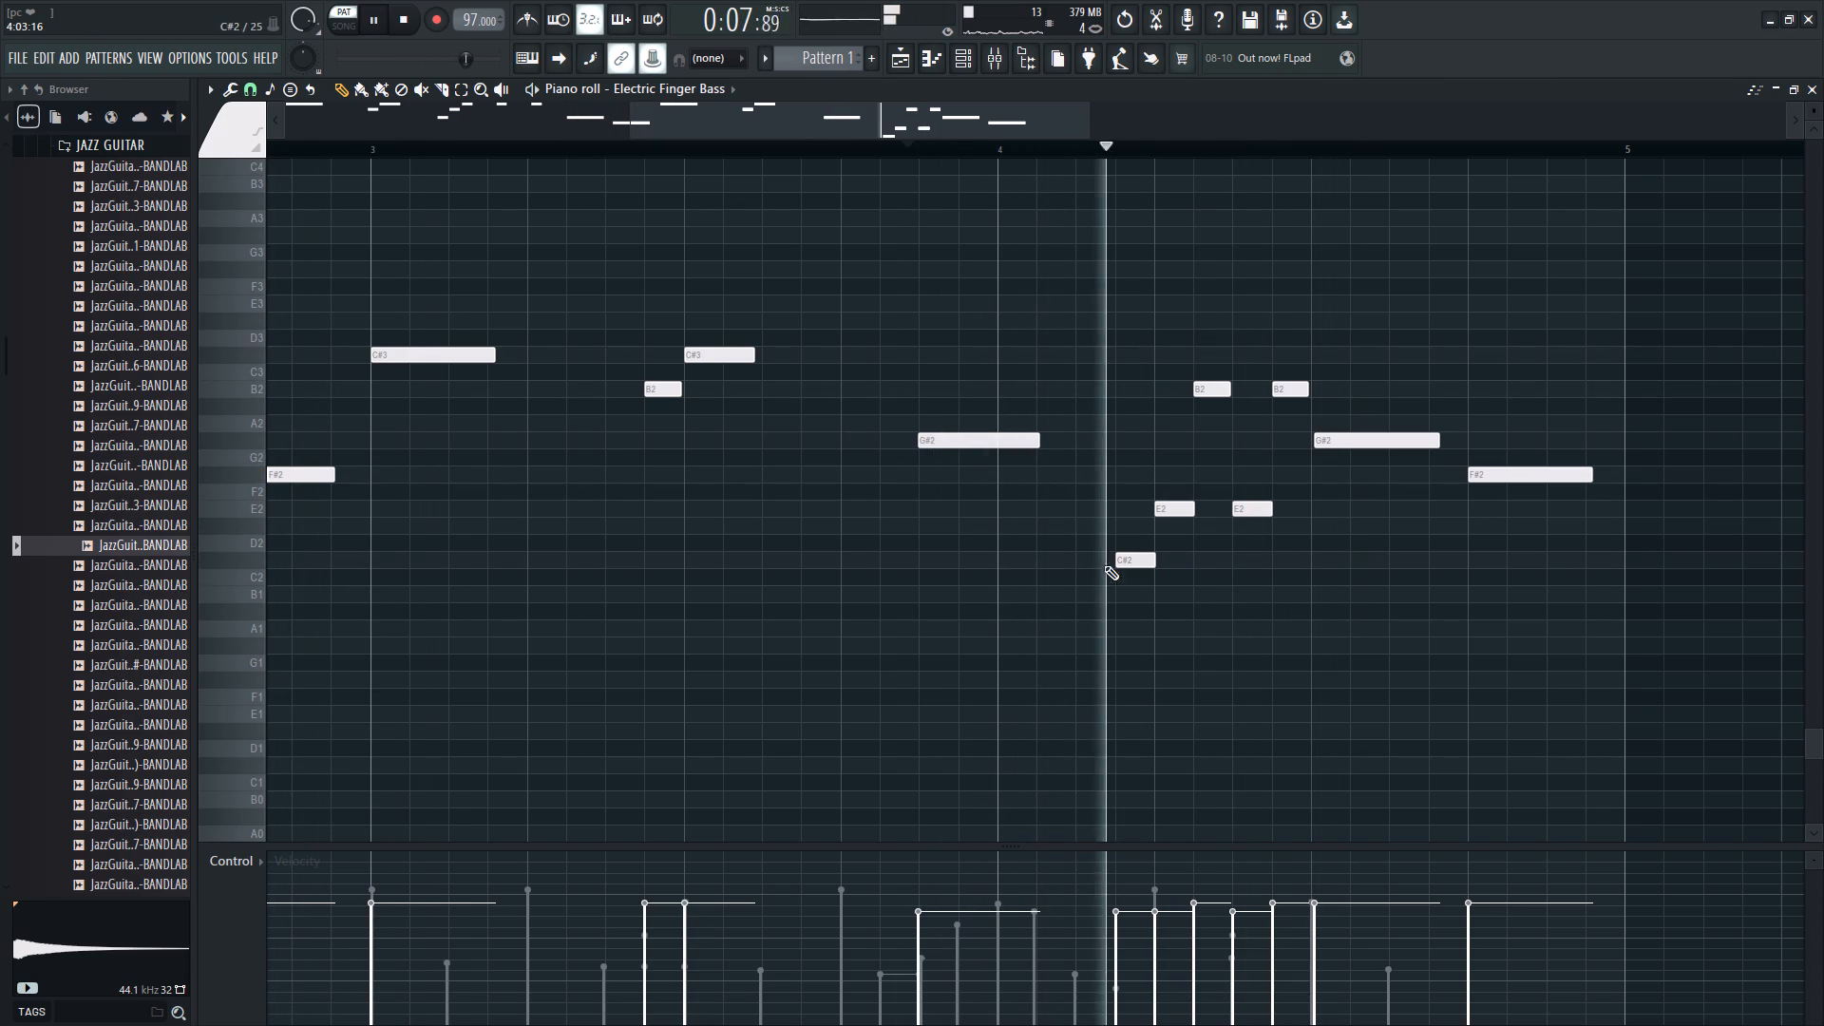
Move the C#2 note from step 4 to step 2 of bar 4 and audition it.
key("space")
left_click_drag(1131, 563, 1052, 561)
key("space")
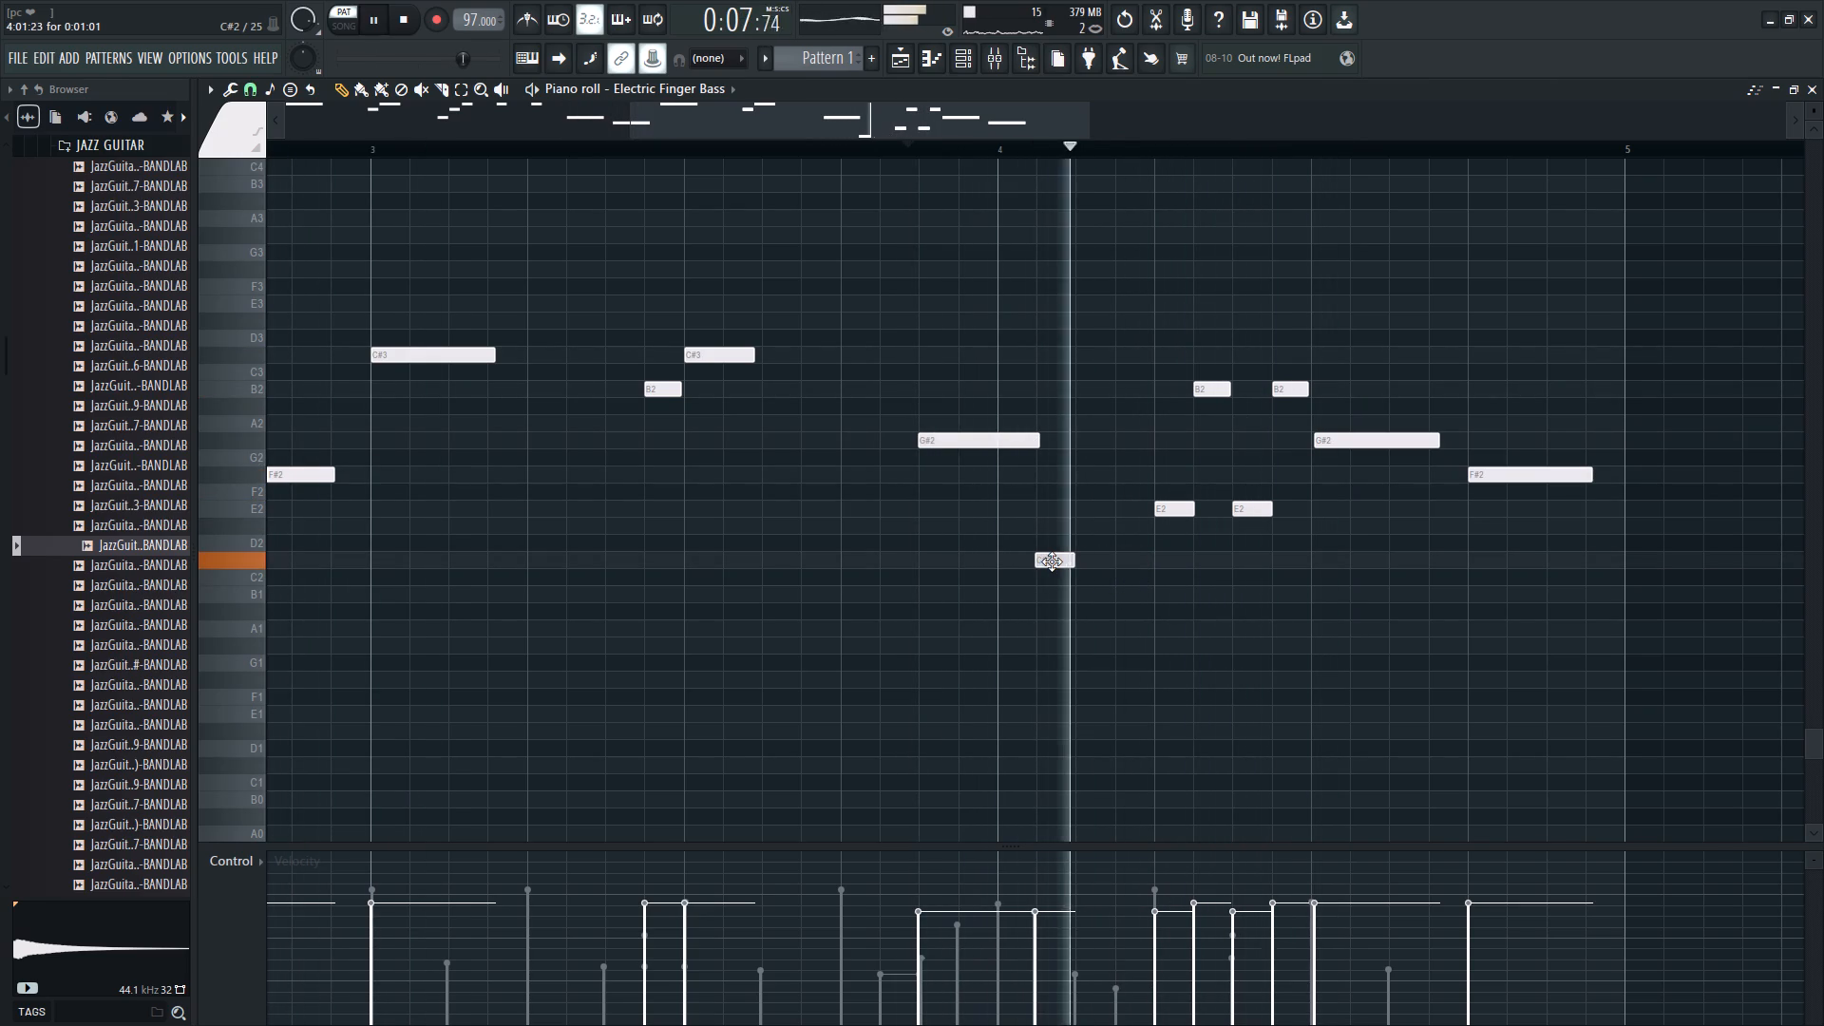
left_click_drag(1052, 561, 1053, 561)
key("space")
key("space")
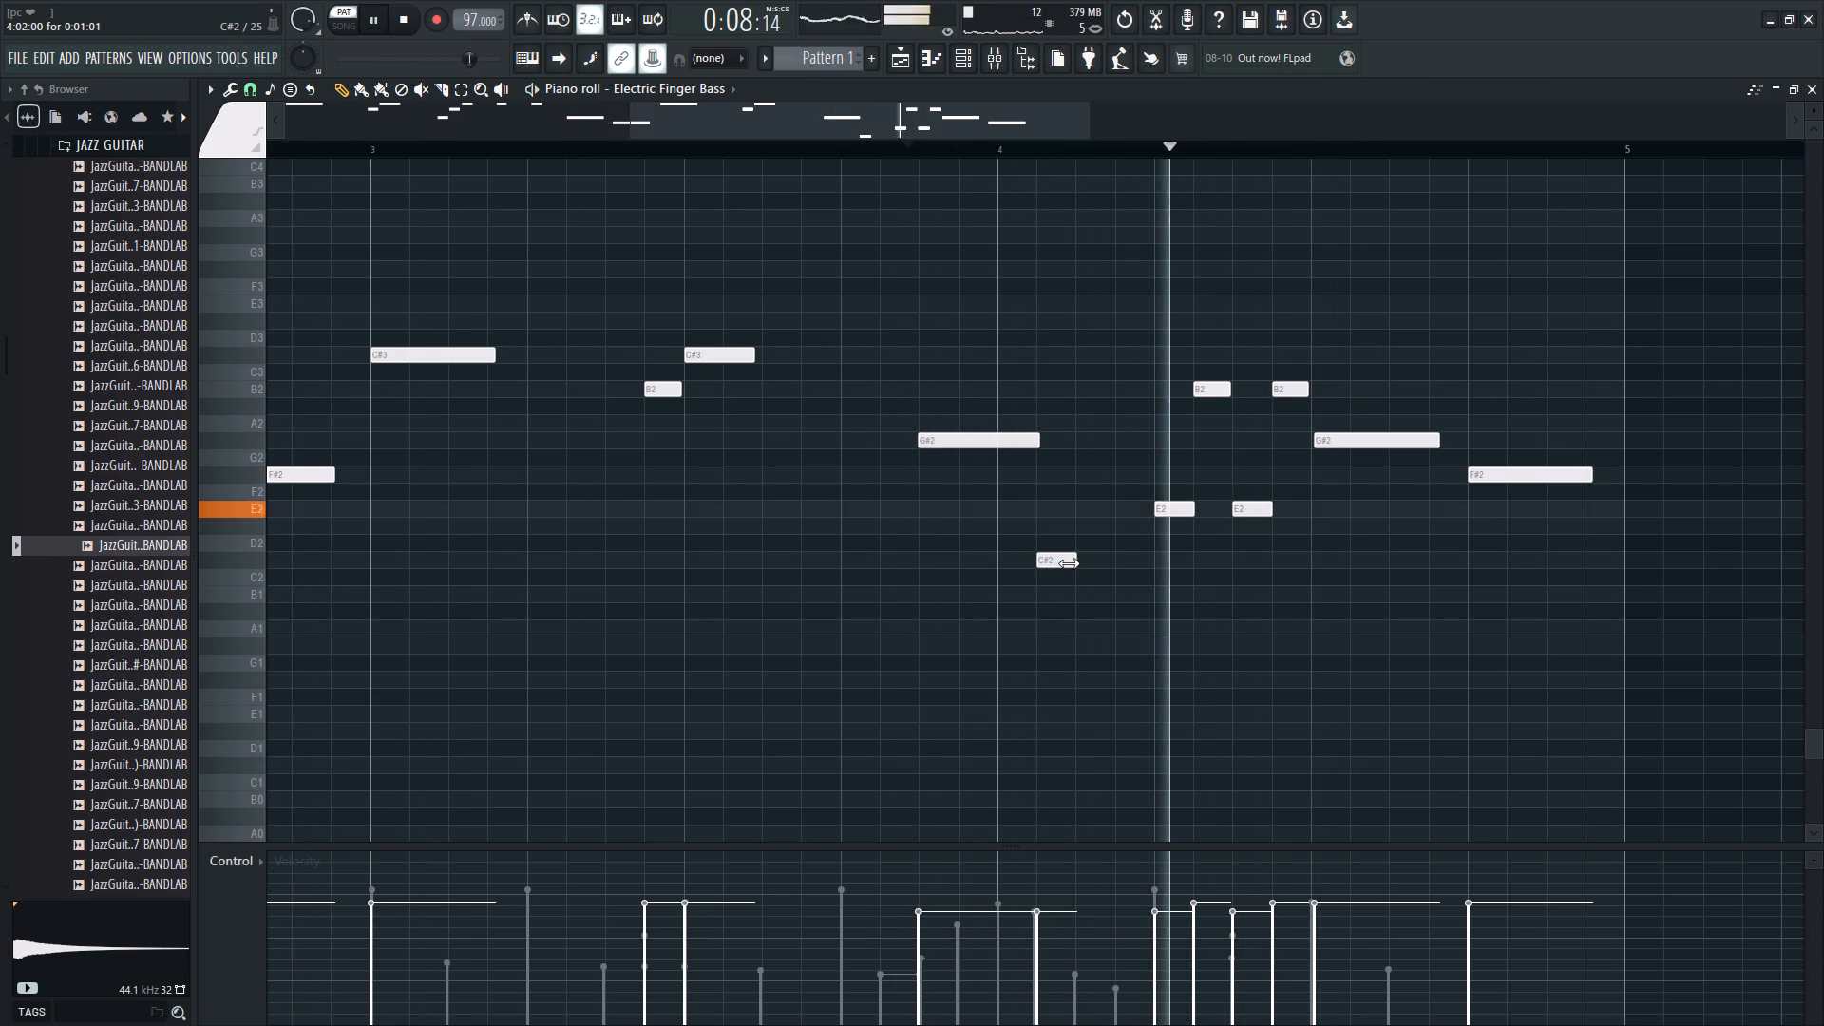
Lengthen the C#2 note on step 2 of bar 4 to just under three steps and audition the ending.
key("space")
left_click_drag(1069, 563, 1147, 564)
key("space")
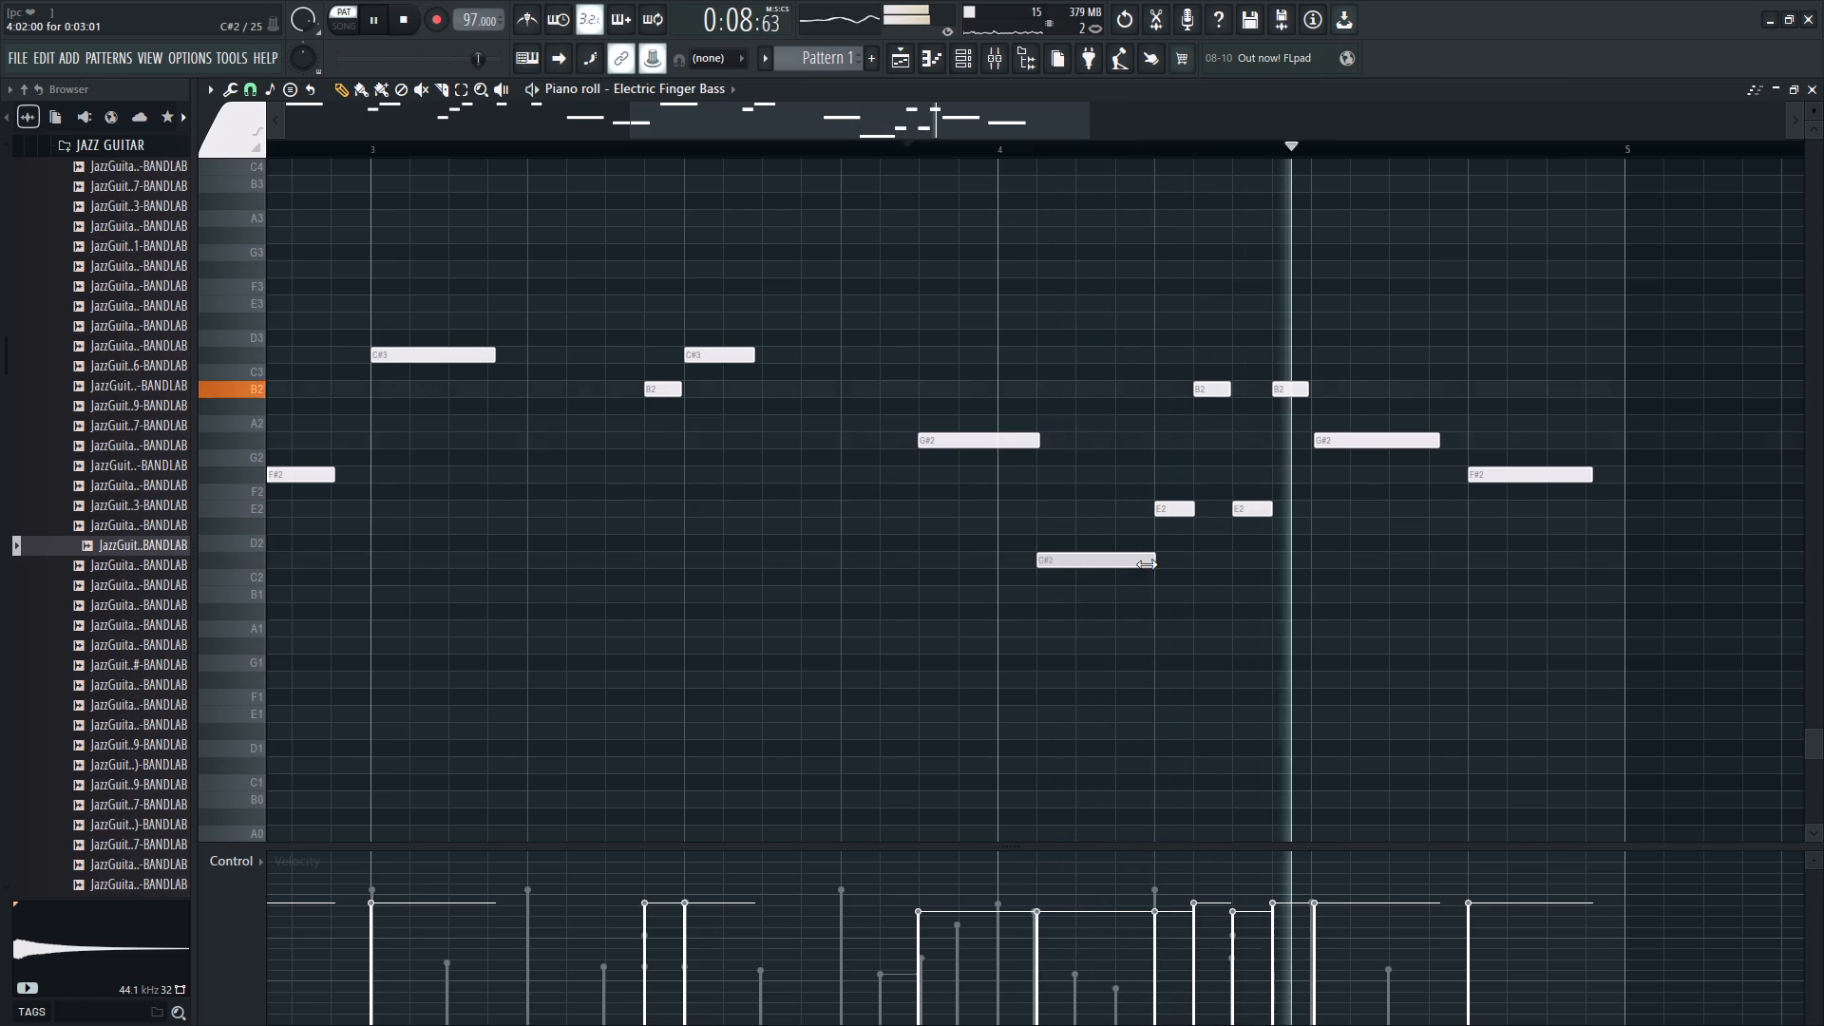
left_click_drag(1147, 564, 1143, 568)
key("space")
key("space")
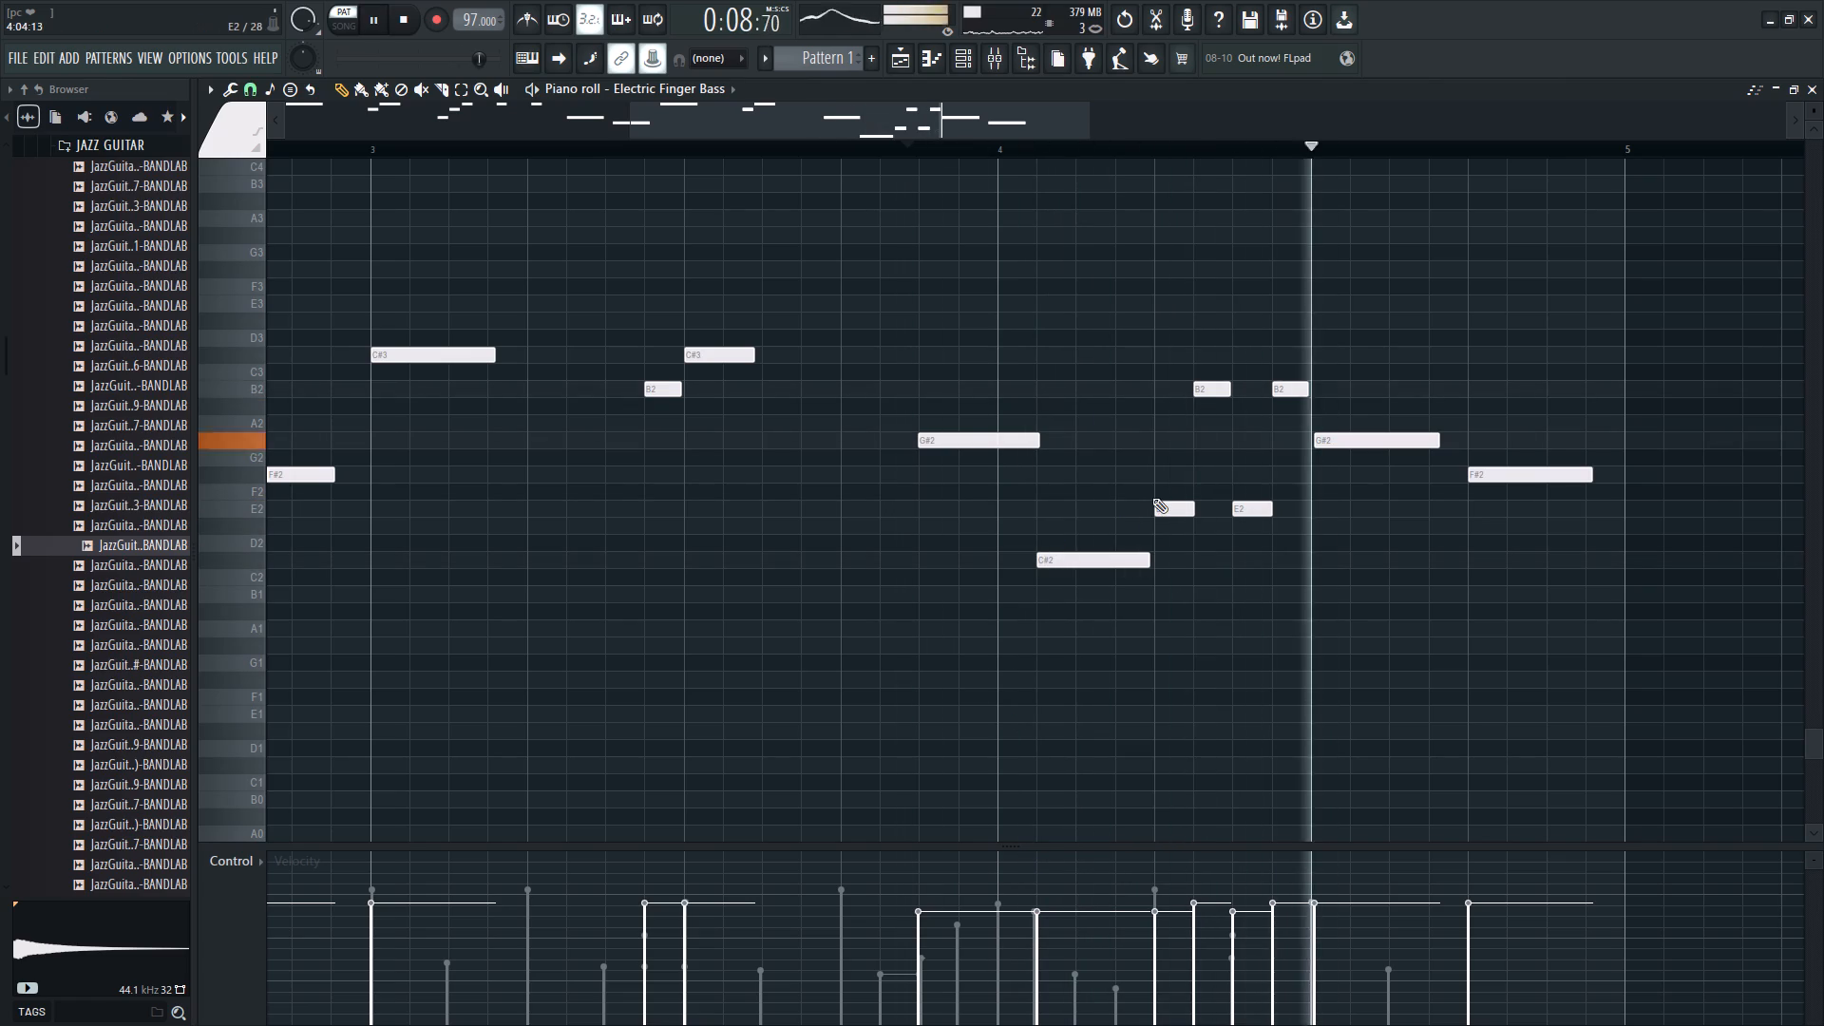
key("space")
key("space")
Clear bar 4 from step 5 onward by deleting its E2 and B2 notes and the G#2–F#2 pair, replaying between deletions.
right_click_drag(1174, 515, 1186, 512)
right_click_drag(1247, 505, 1262, 455)
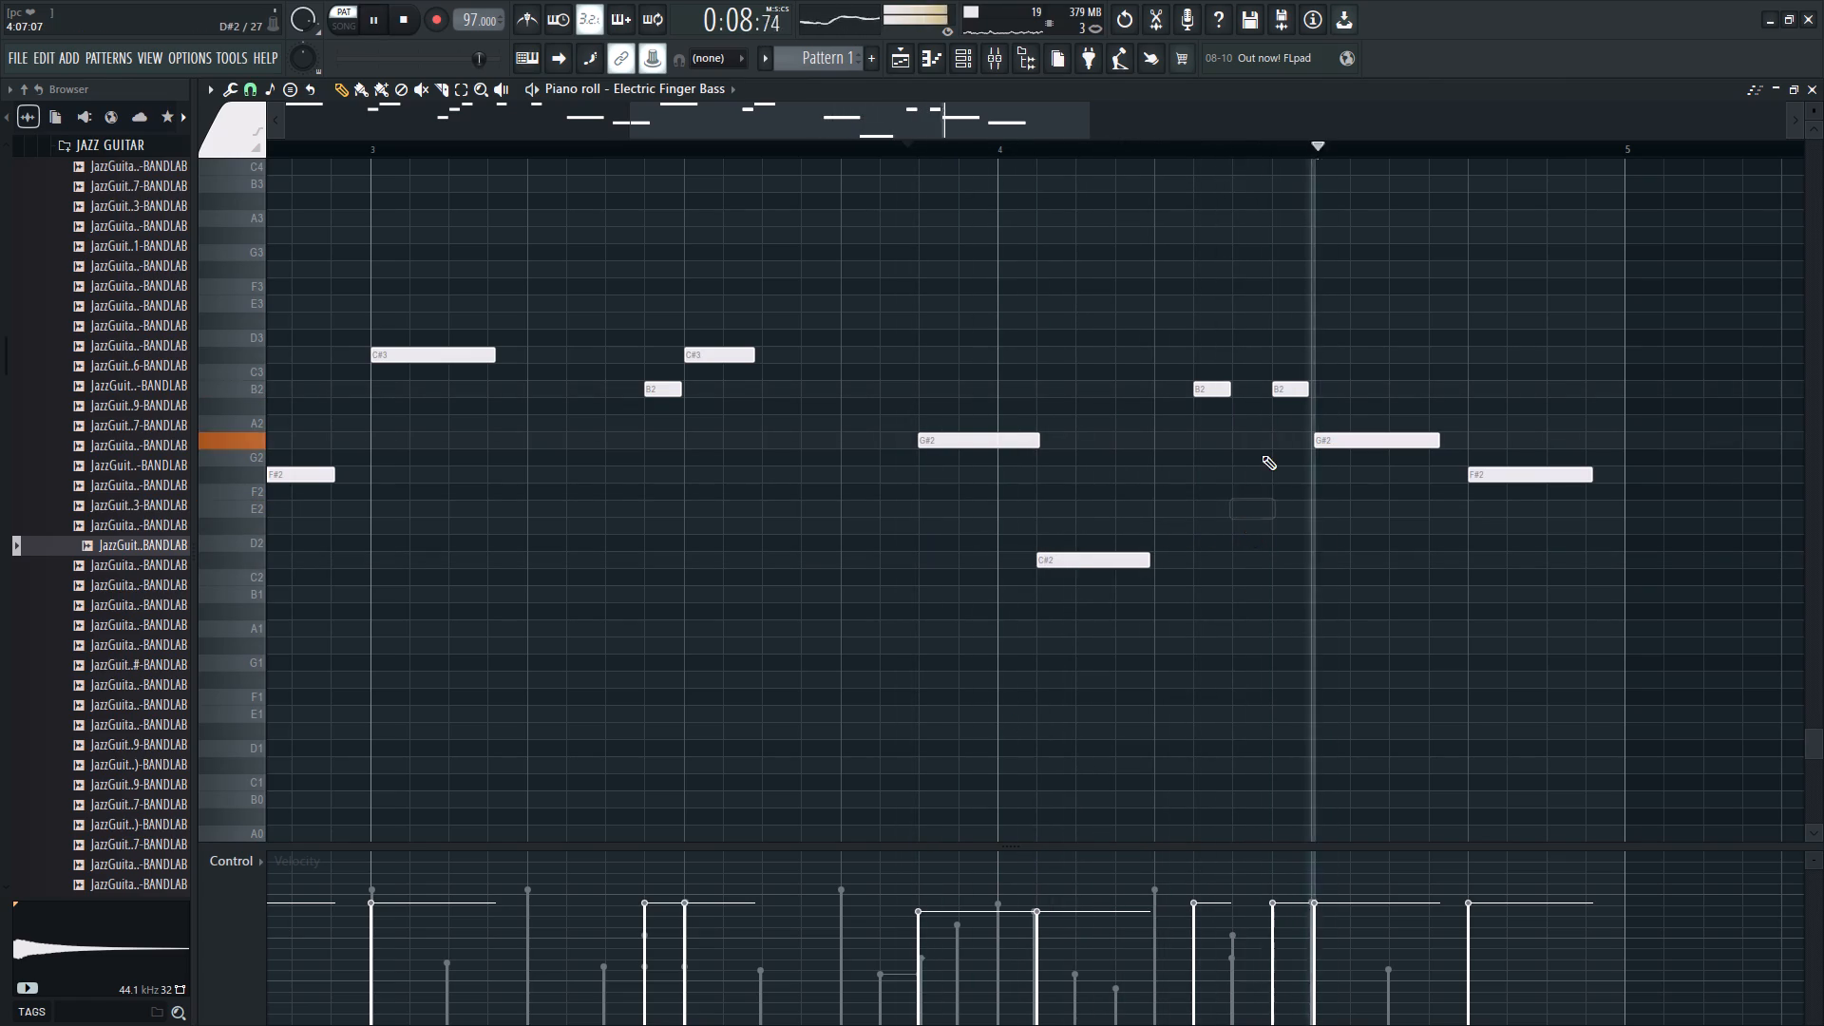
key("space")
right_click_drag(1262, 455, 1248, 496)
key("space")
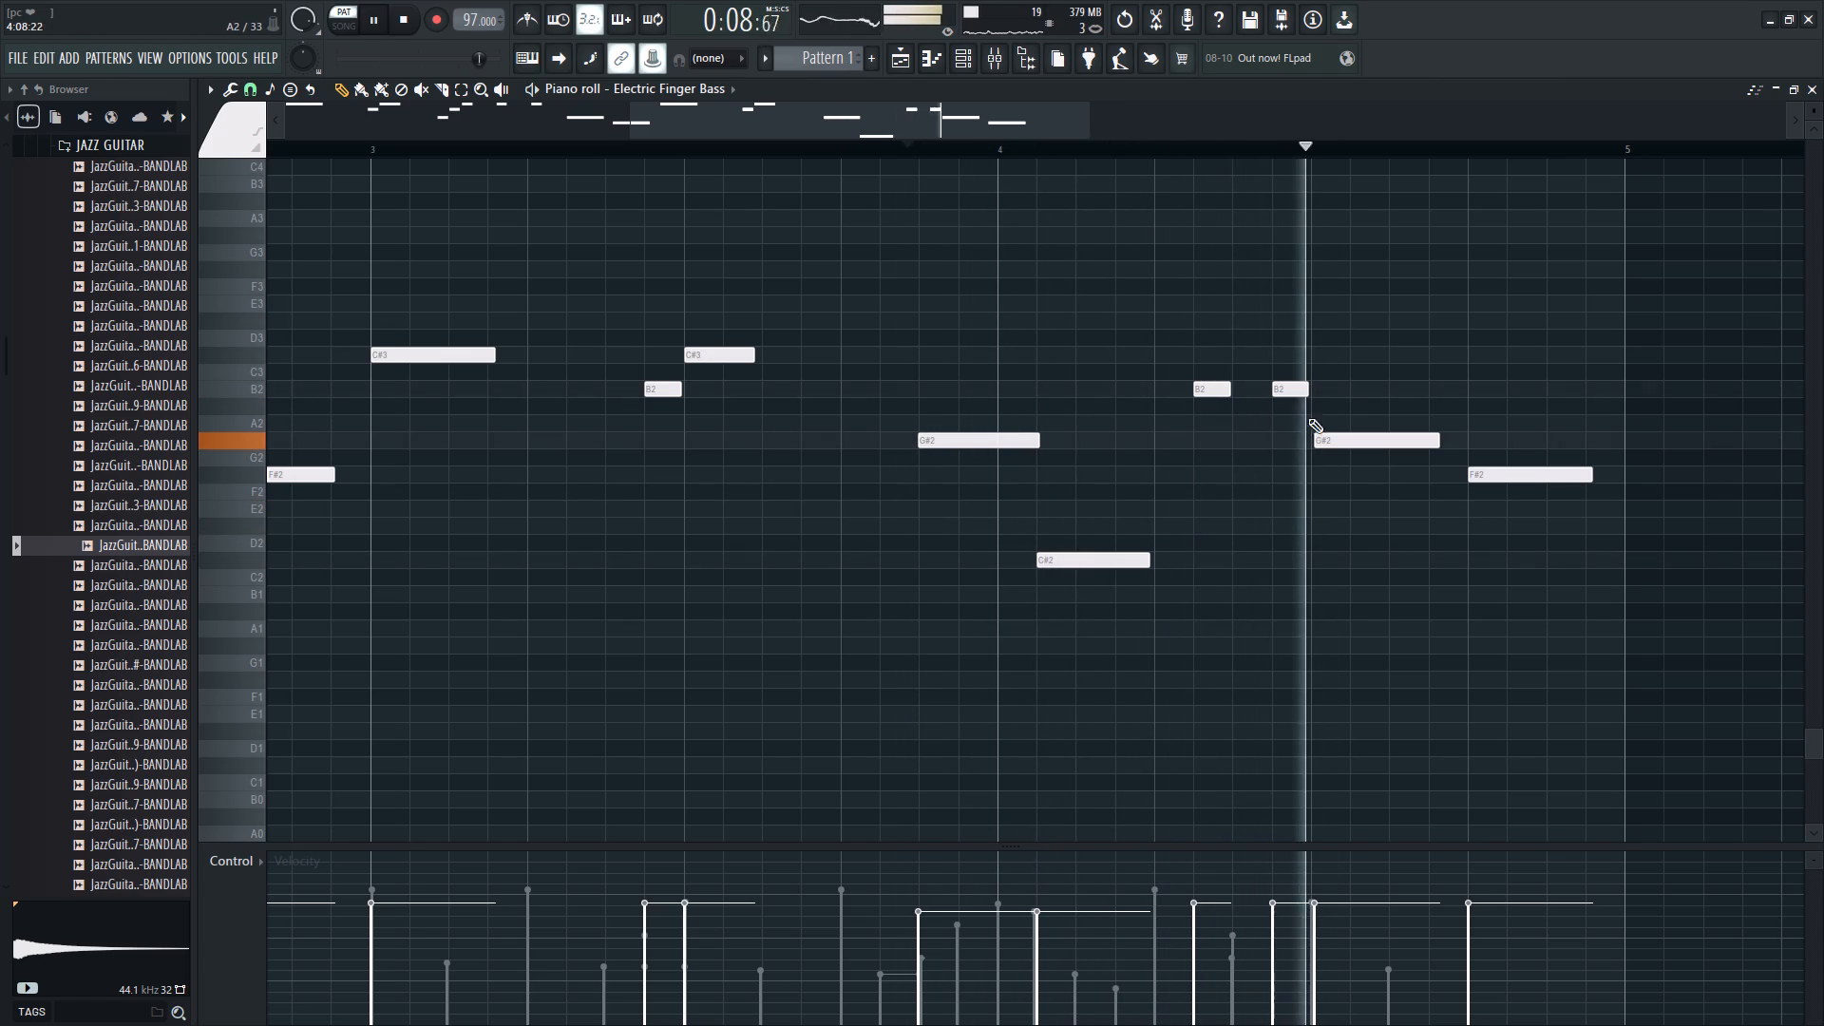
right_click_drag(1284, 391, 1494, 412)
key("space")
key("space")
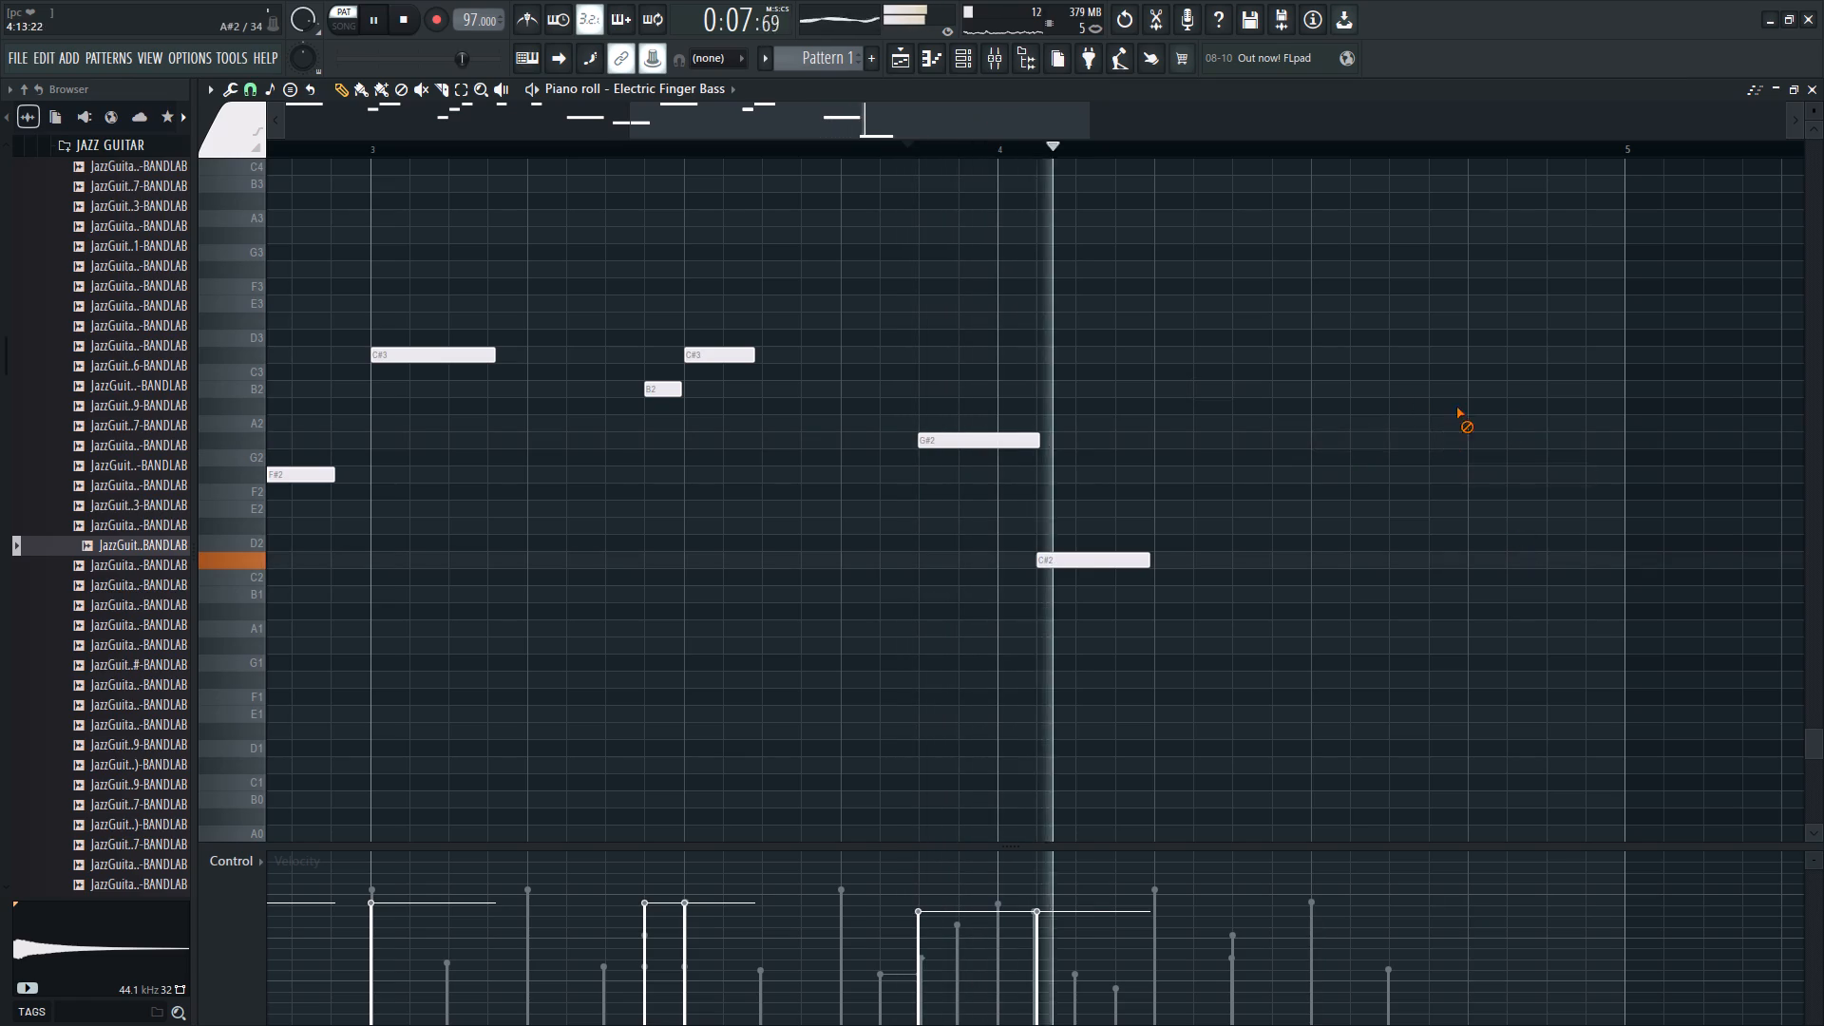
Delete the G#2 at the end of bar 3 and the C#2 in bar 4, and replay the line from the start.
scroll(1207, 142, "down", 5)
key("space")
right_click_drag(800, 414, 867, 435)
key("space")
key("space")
scroll(775, 155, "down", 3)
left_click_drag(784, 150, 0, 215)
key("space")
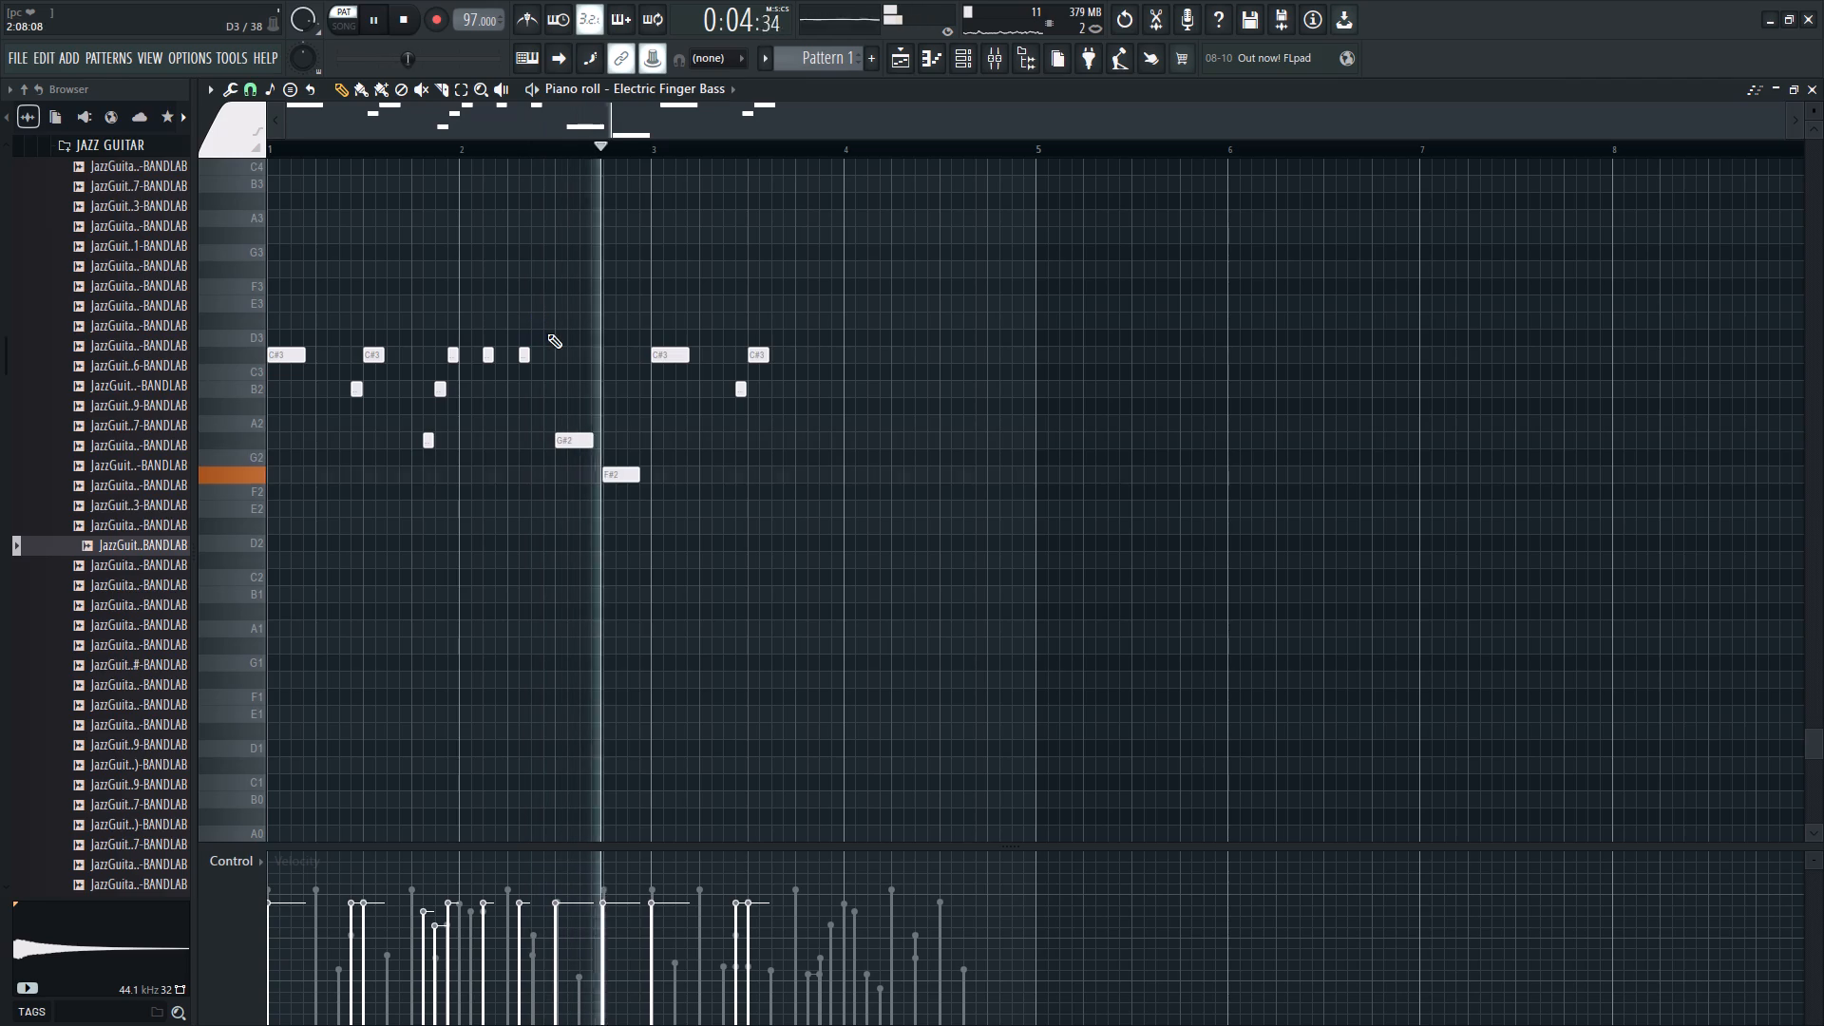
Copy the bar 1–2 run with its G#2–F#2 pair into bars 3–4, the first short C#3 on bar 4's downbeat, and replay.
left_click_drag(610, 317, 427, 636, "ctrl")
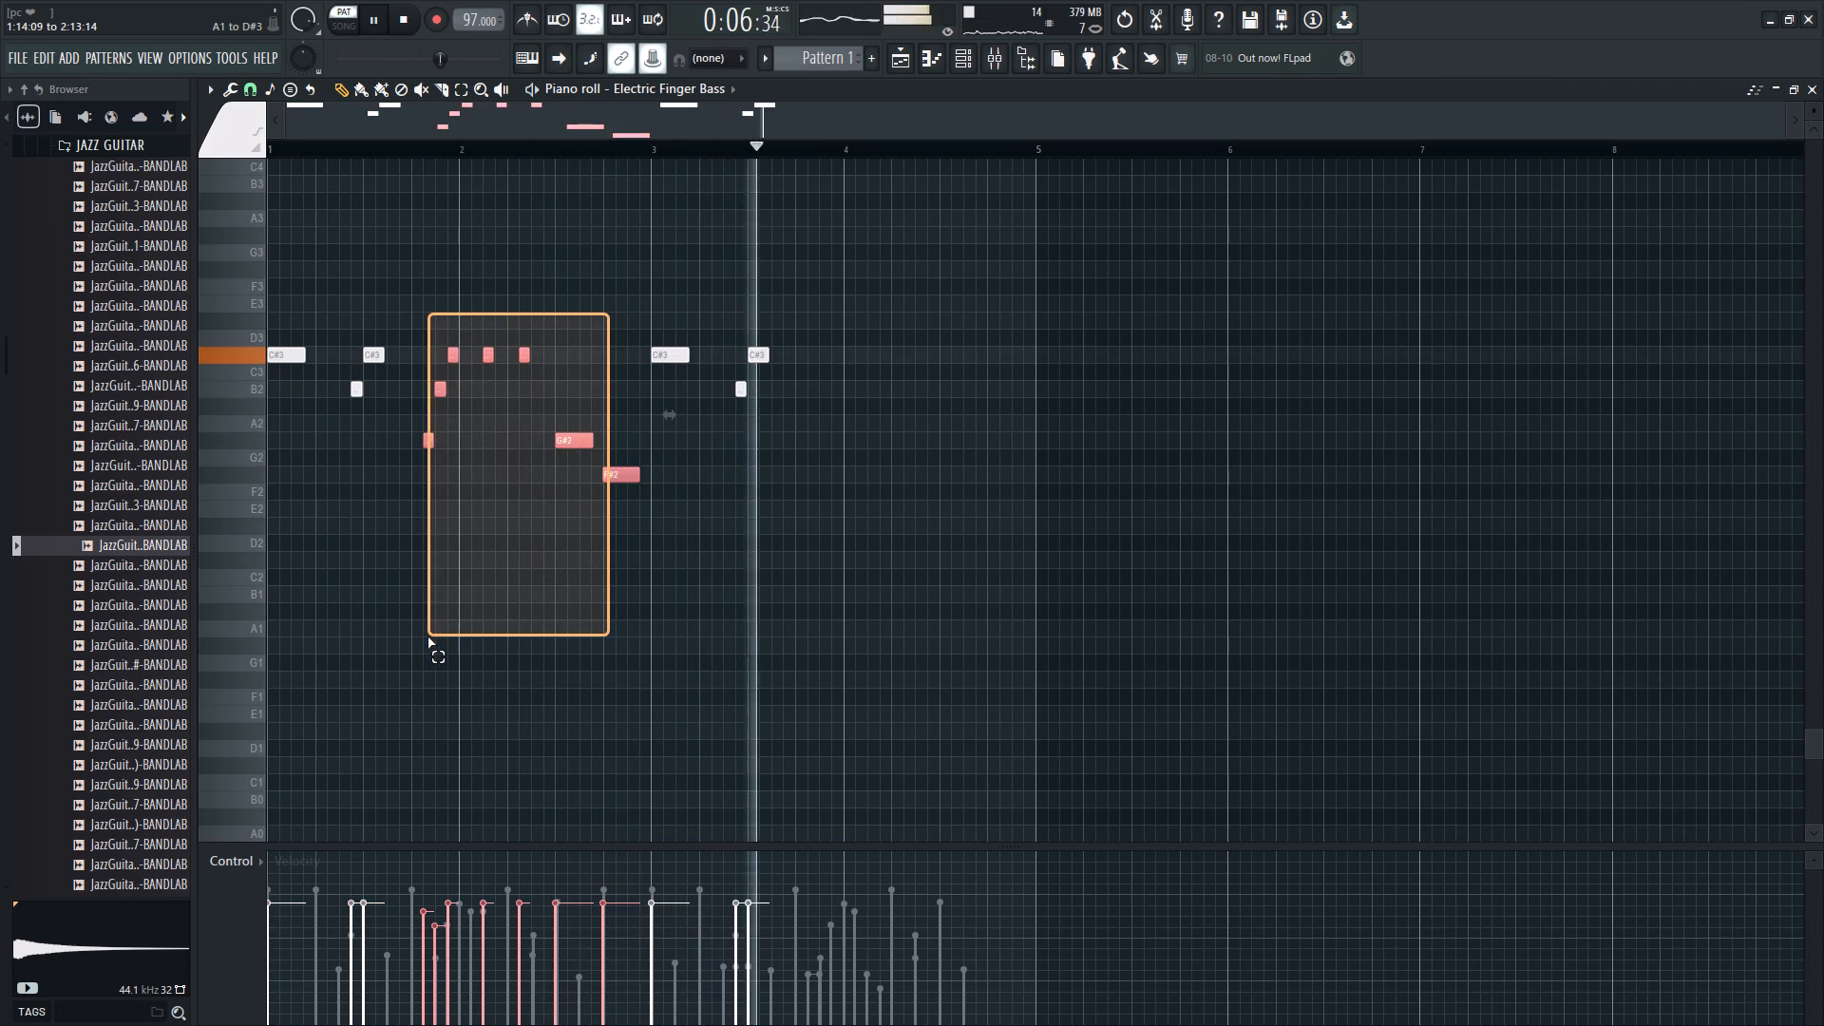
left_click_drag(427, 636, 432, 630, "ctrl")
left_click_drag(570, 440, 955, 442, "shift")
key("space")
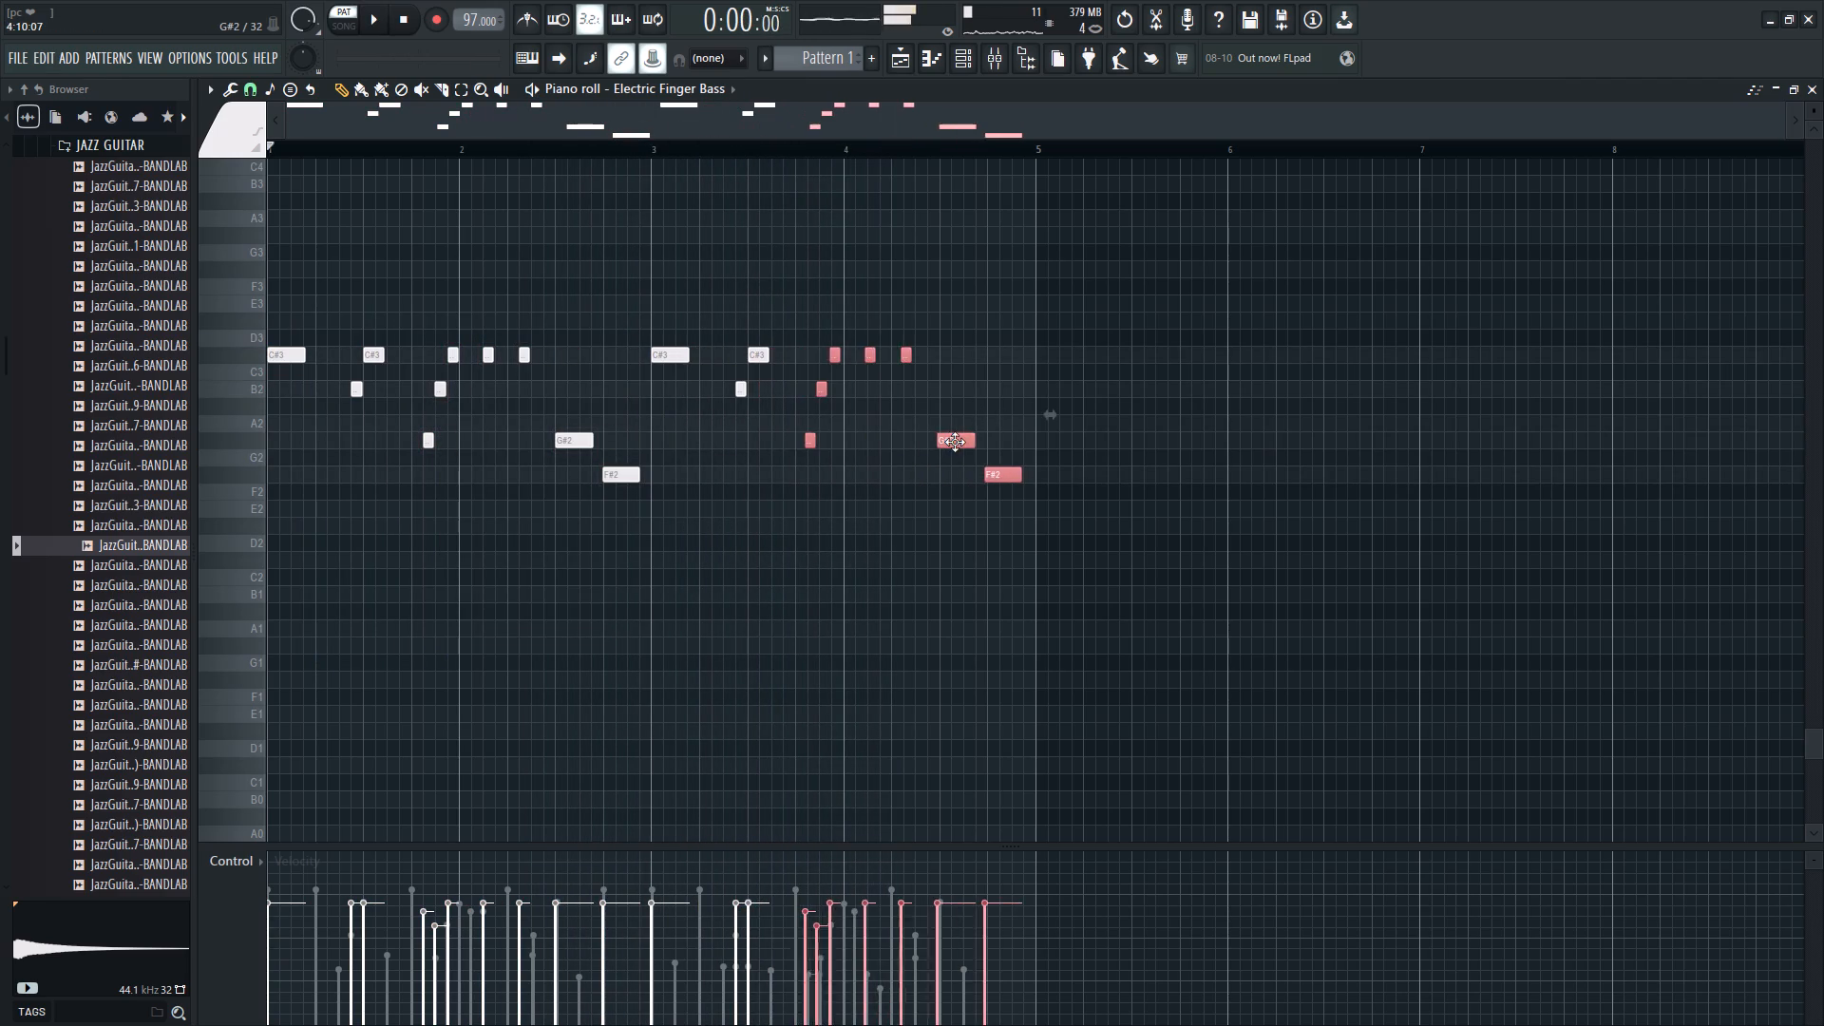
left_click_drag(955, 442, 966, 440, "shift")
key("space")
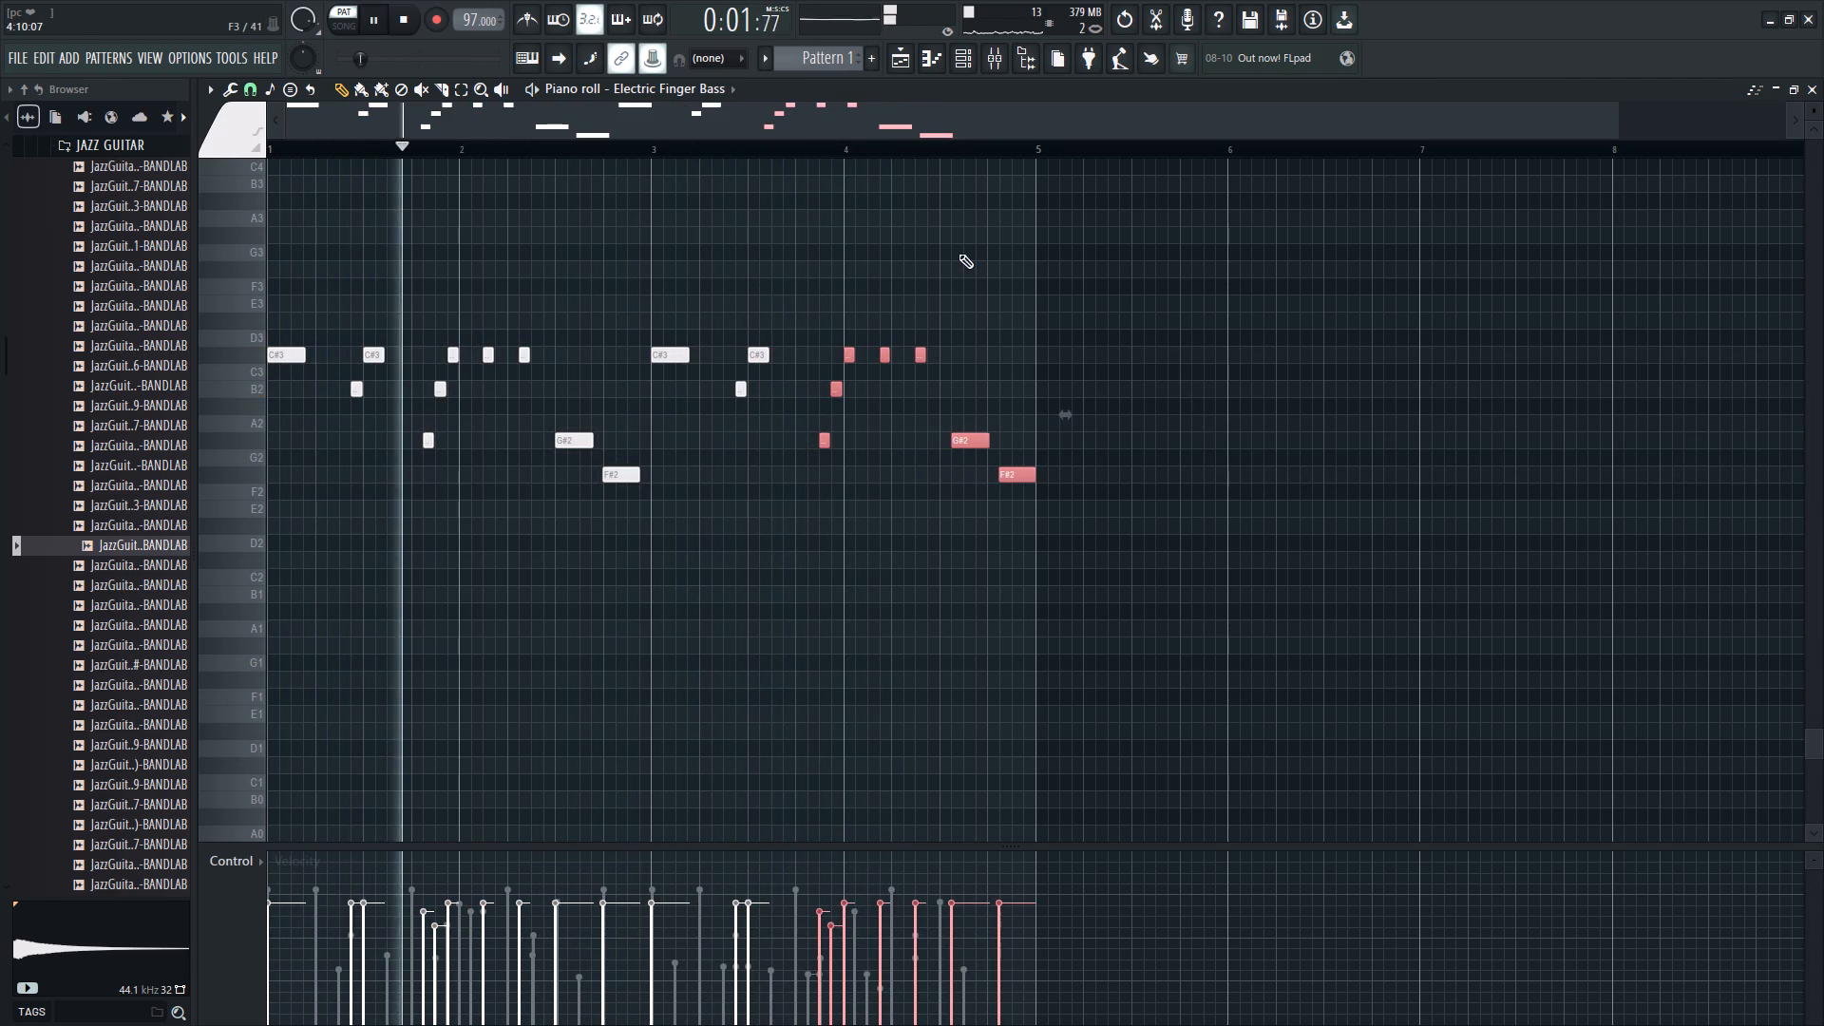
Transpose the copied five-note run leading into bar 4 down five semitones to D#2, F#2 and three G#2 notes, and audition it.
scroll(956, 147, "up", 2)
right_click(860, 508)
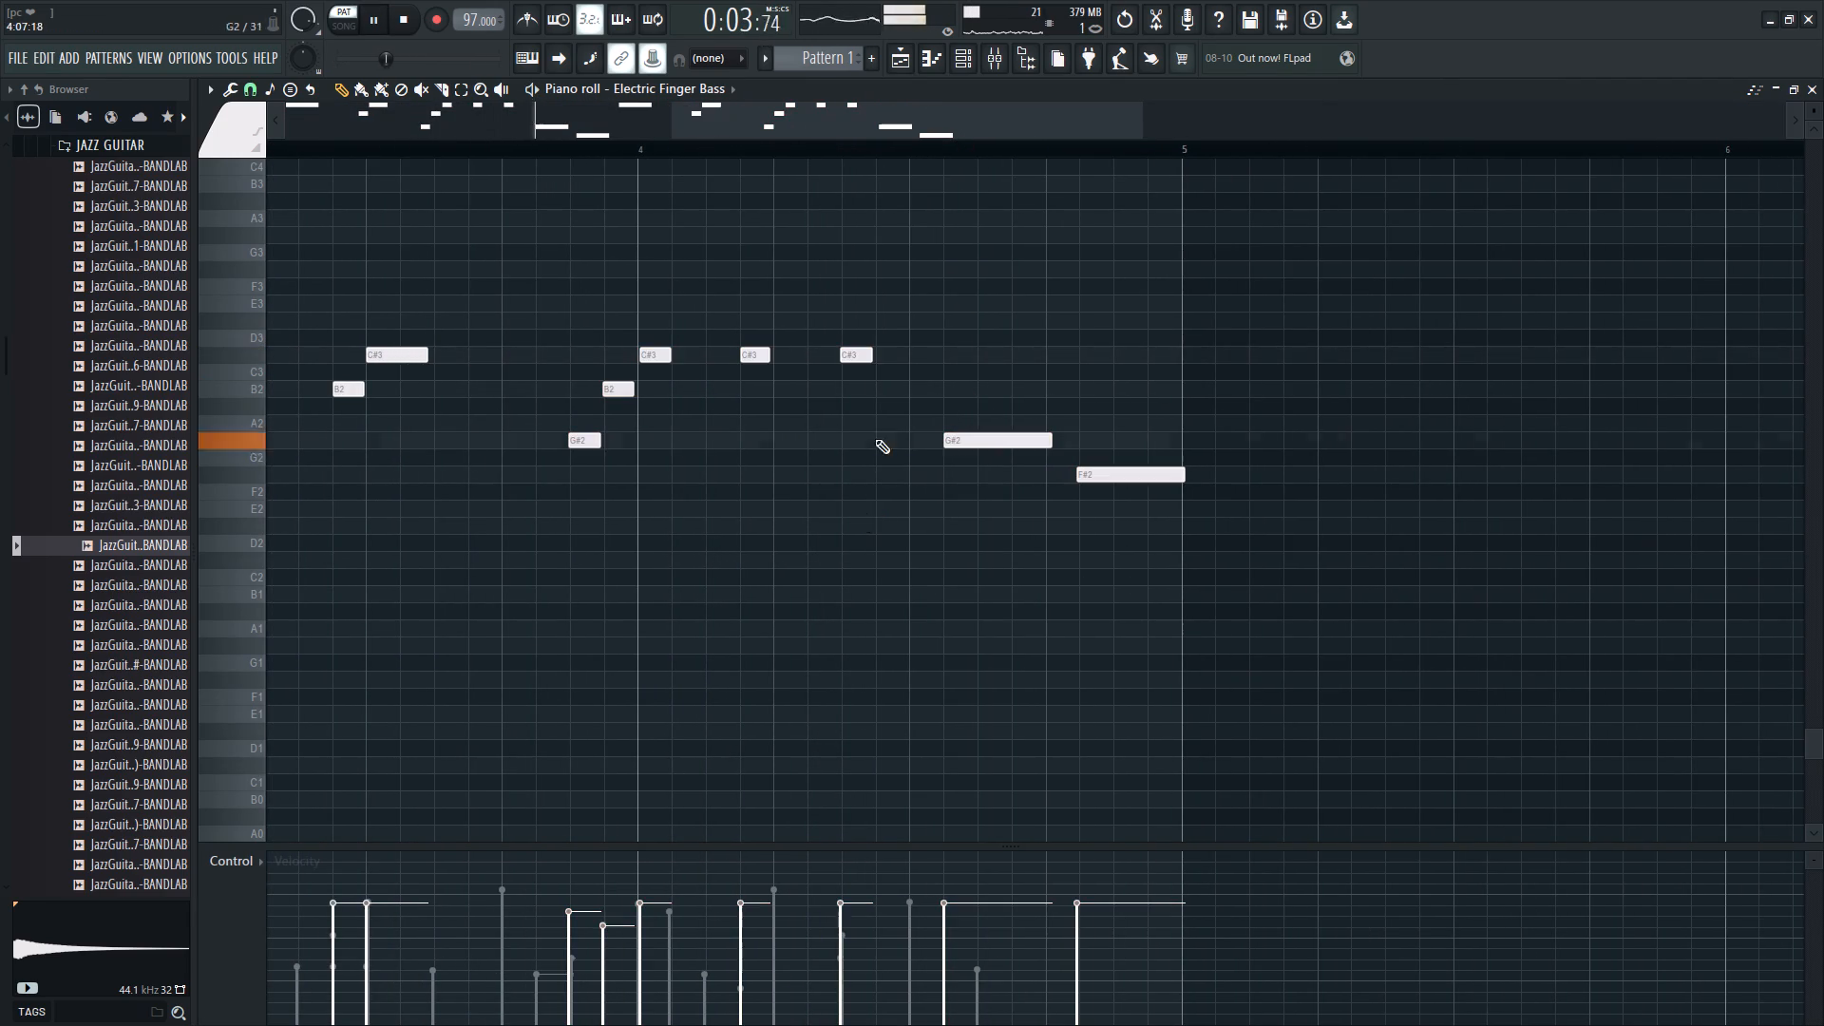
left_click_drag(899, 350, 518, 502, "ctrl")
key("ctrl+Down")
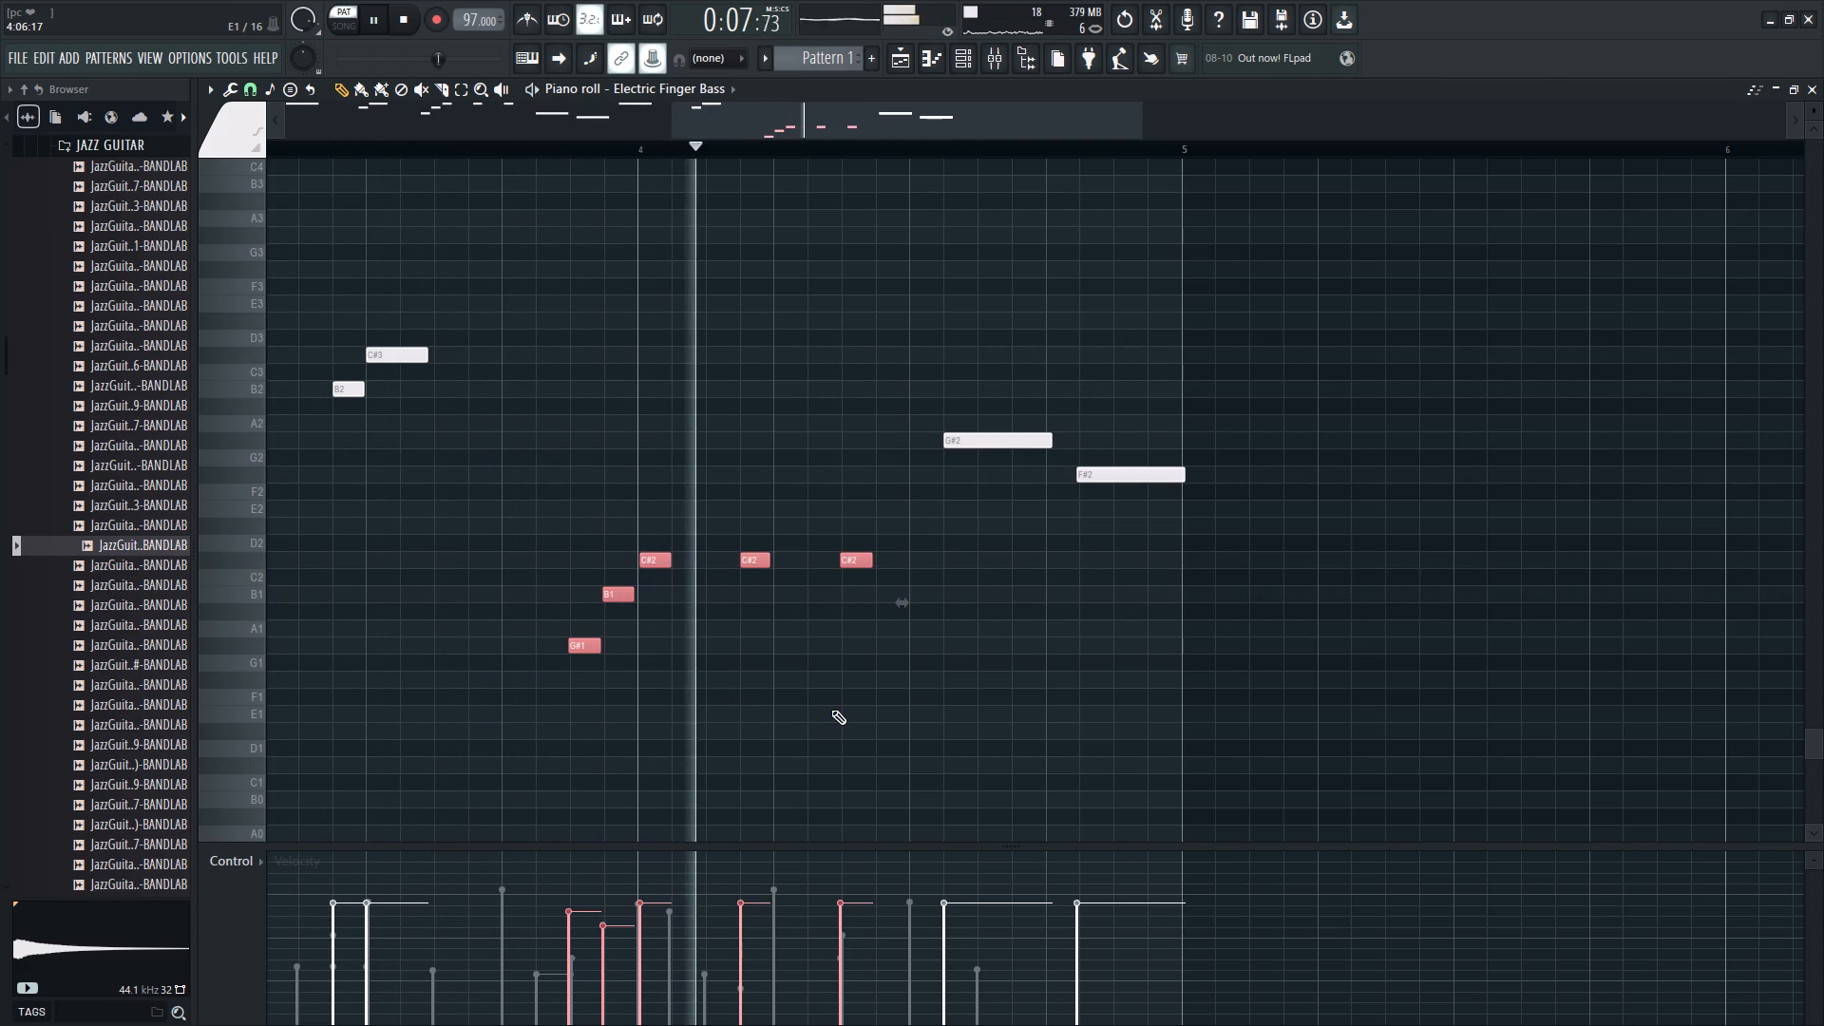
key("shift+Up")
key("shift+Up")
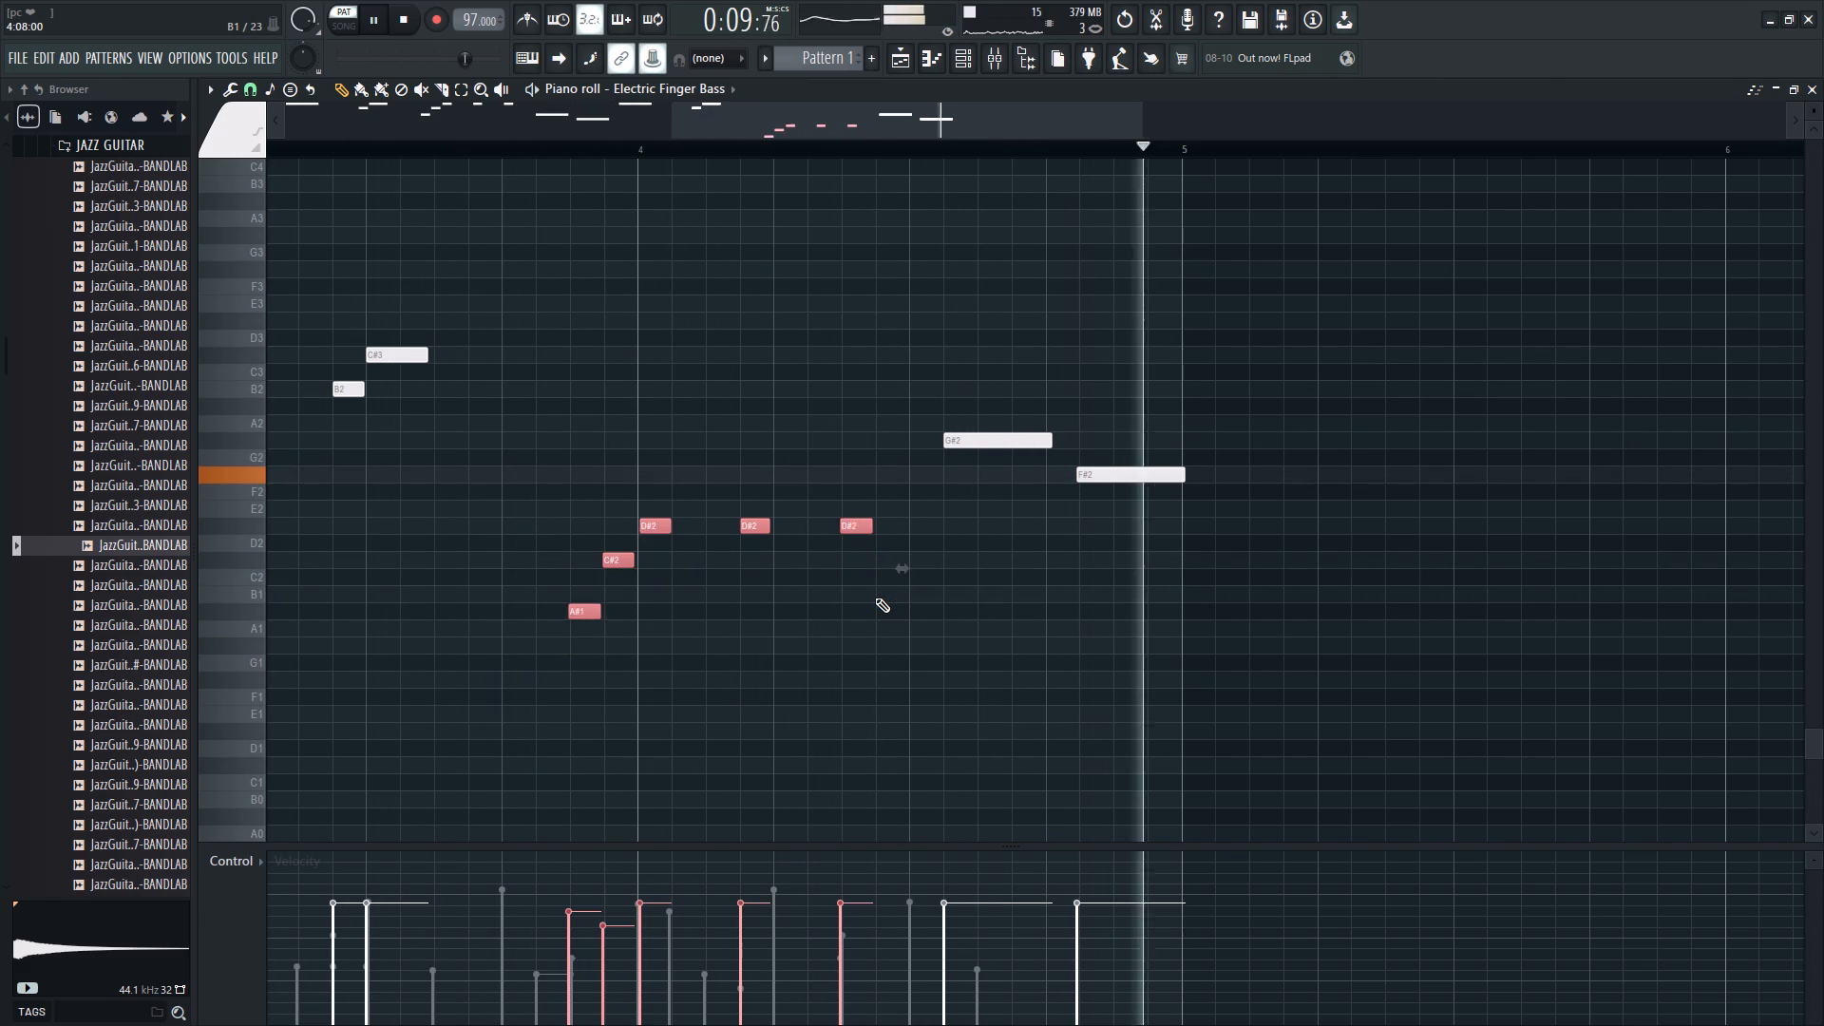
key("shift+Up")
key("shift+Up")
key("shift+Up")
key("shift+Up")
key("shift+Up")
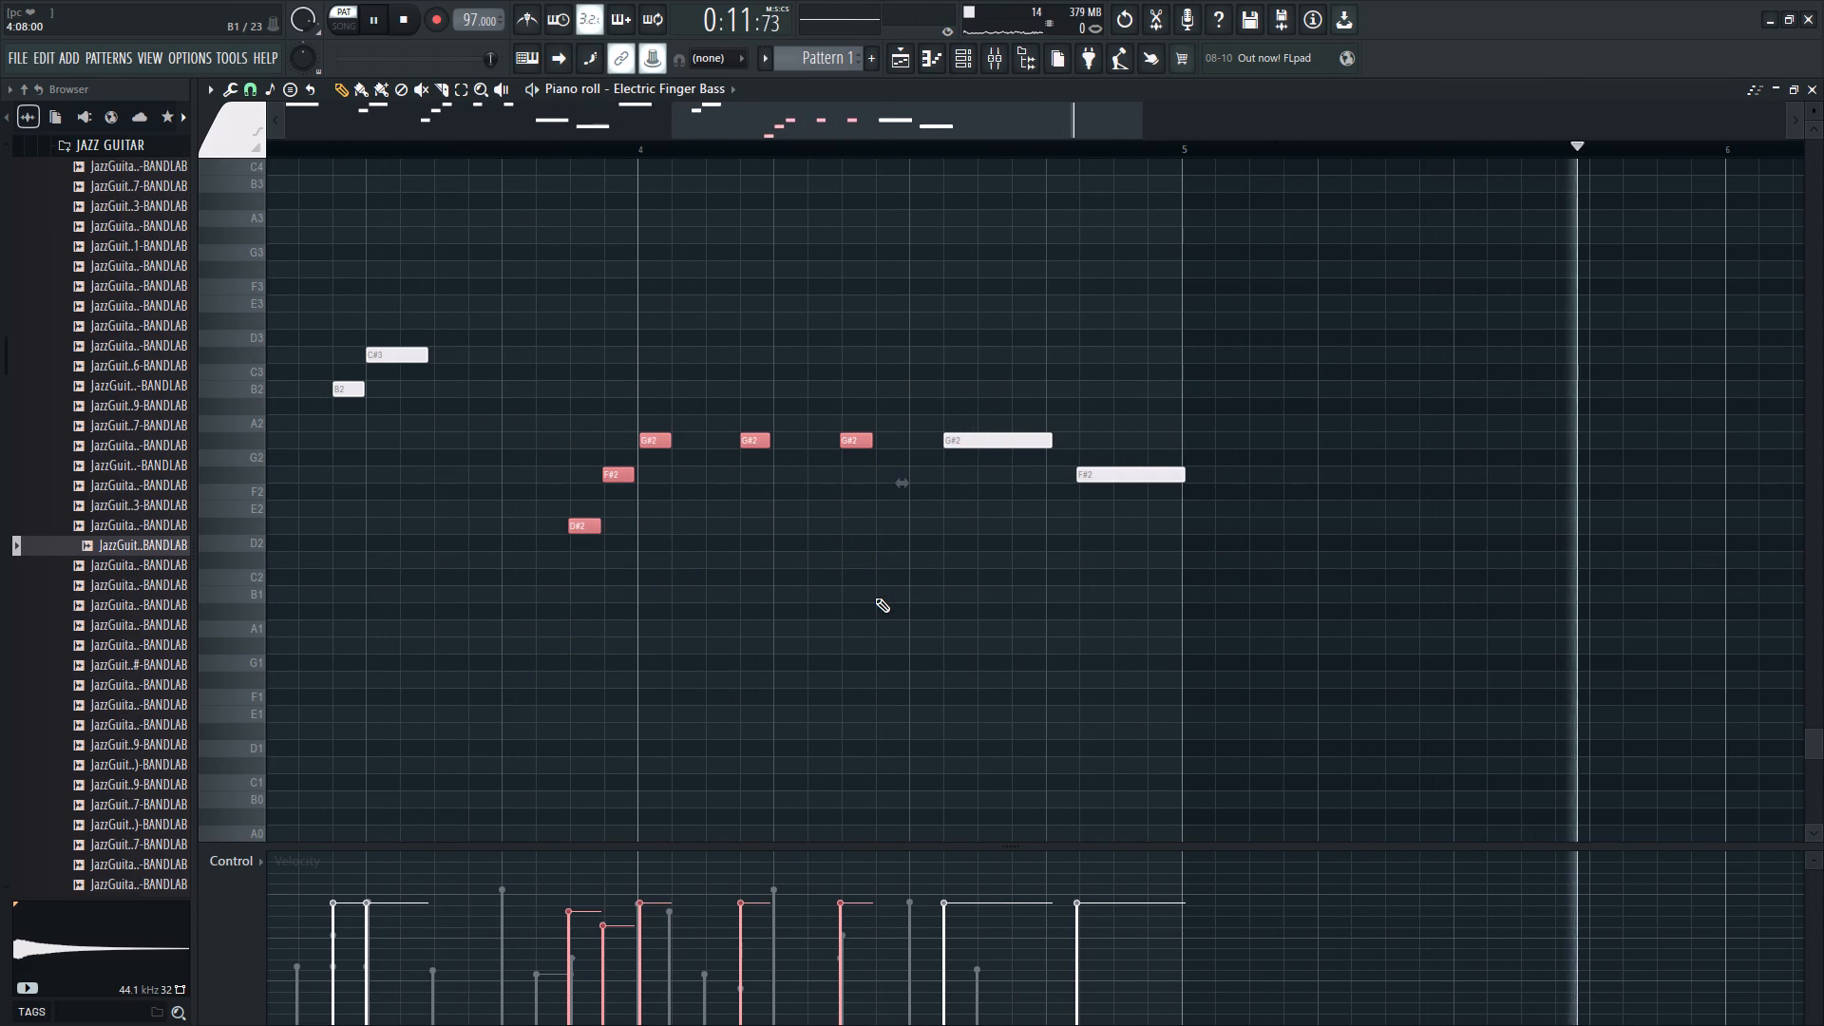
key("space")
left_click(486, 147)
key("space")
right_click(703, 669)
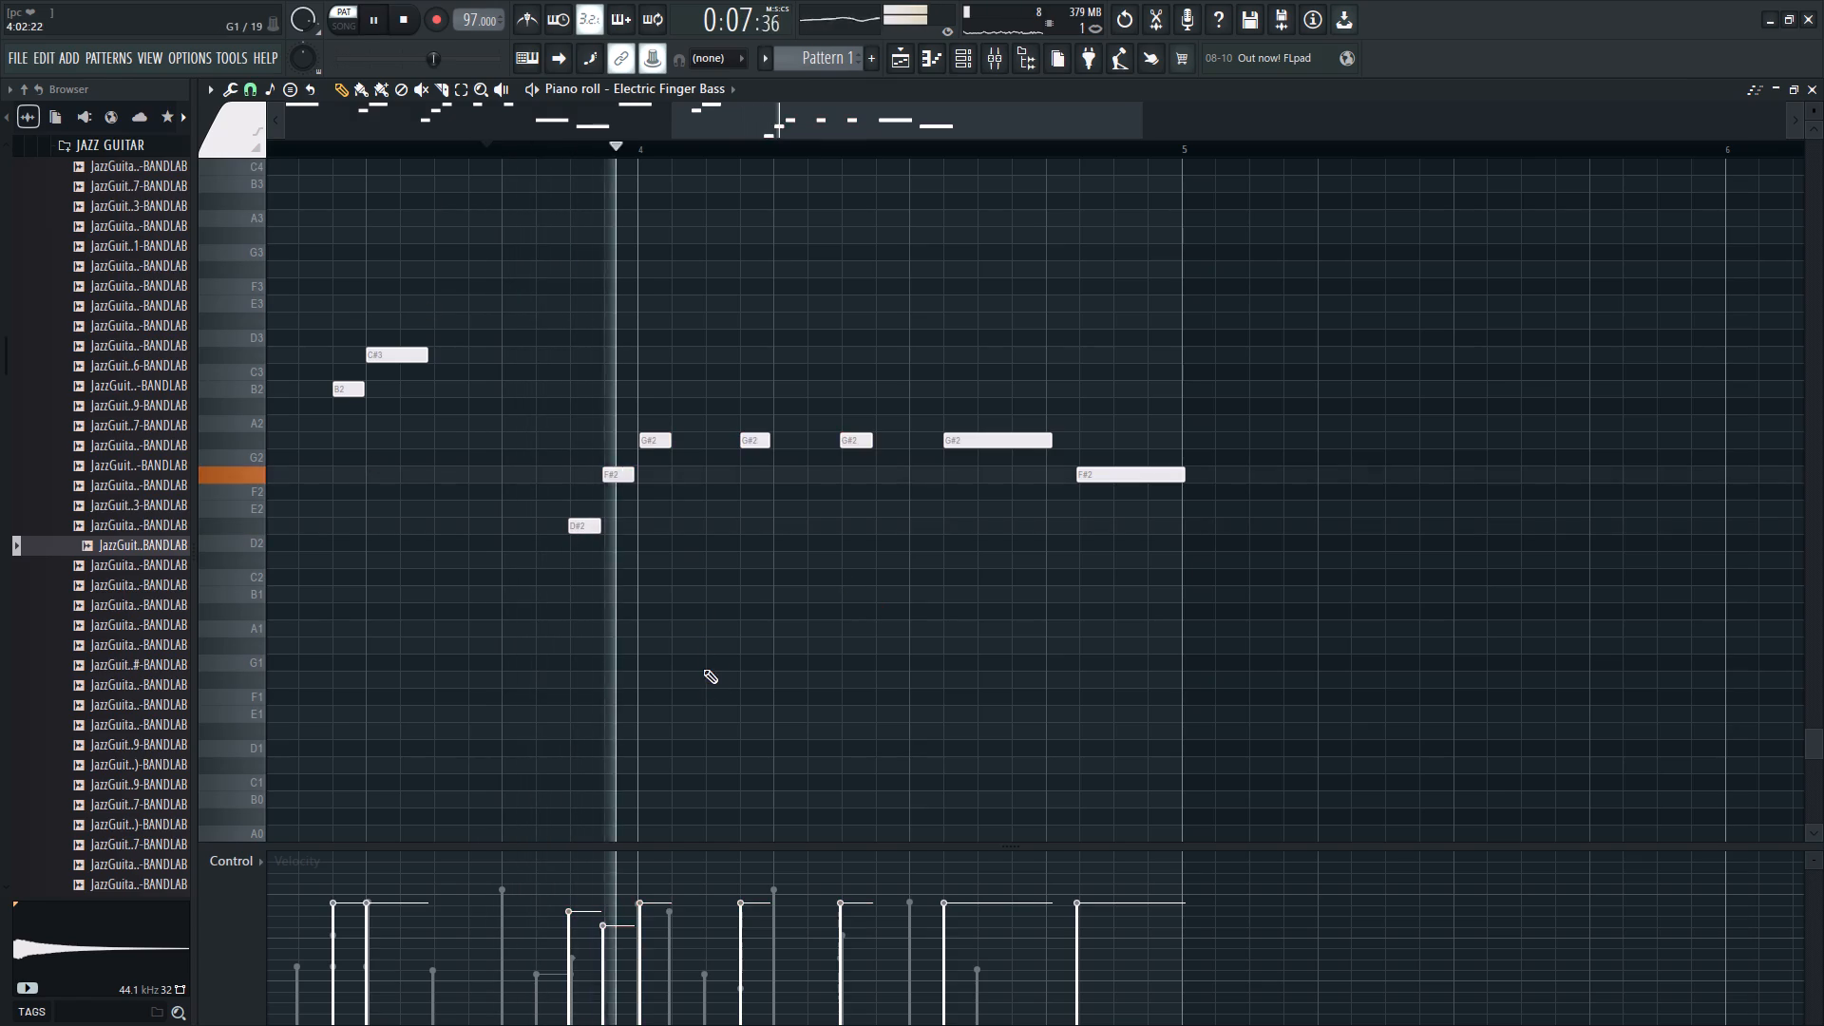
key("space")
Shorten the first G#2 in bar 4 to 0:00:20, align it with the downbeat, and replay.
left_click(661, 443)
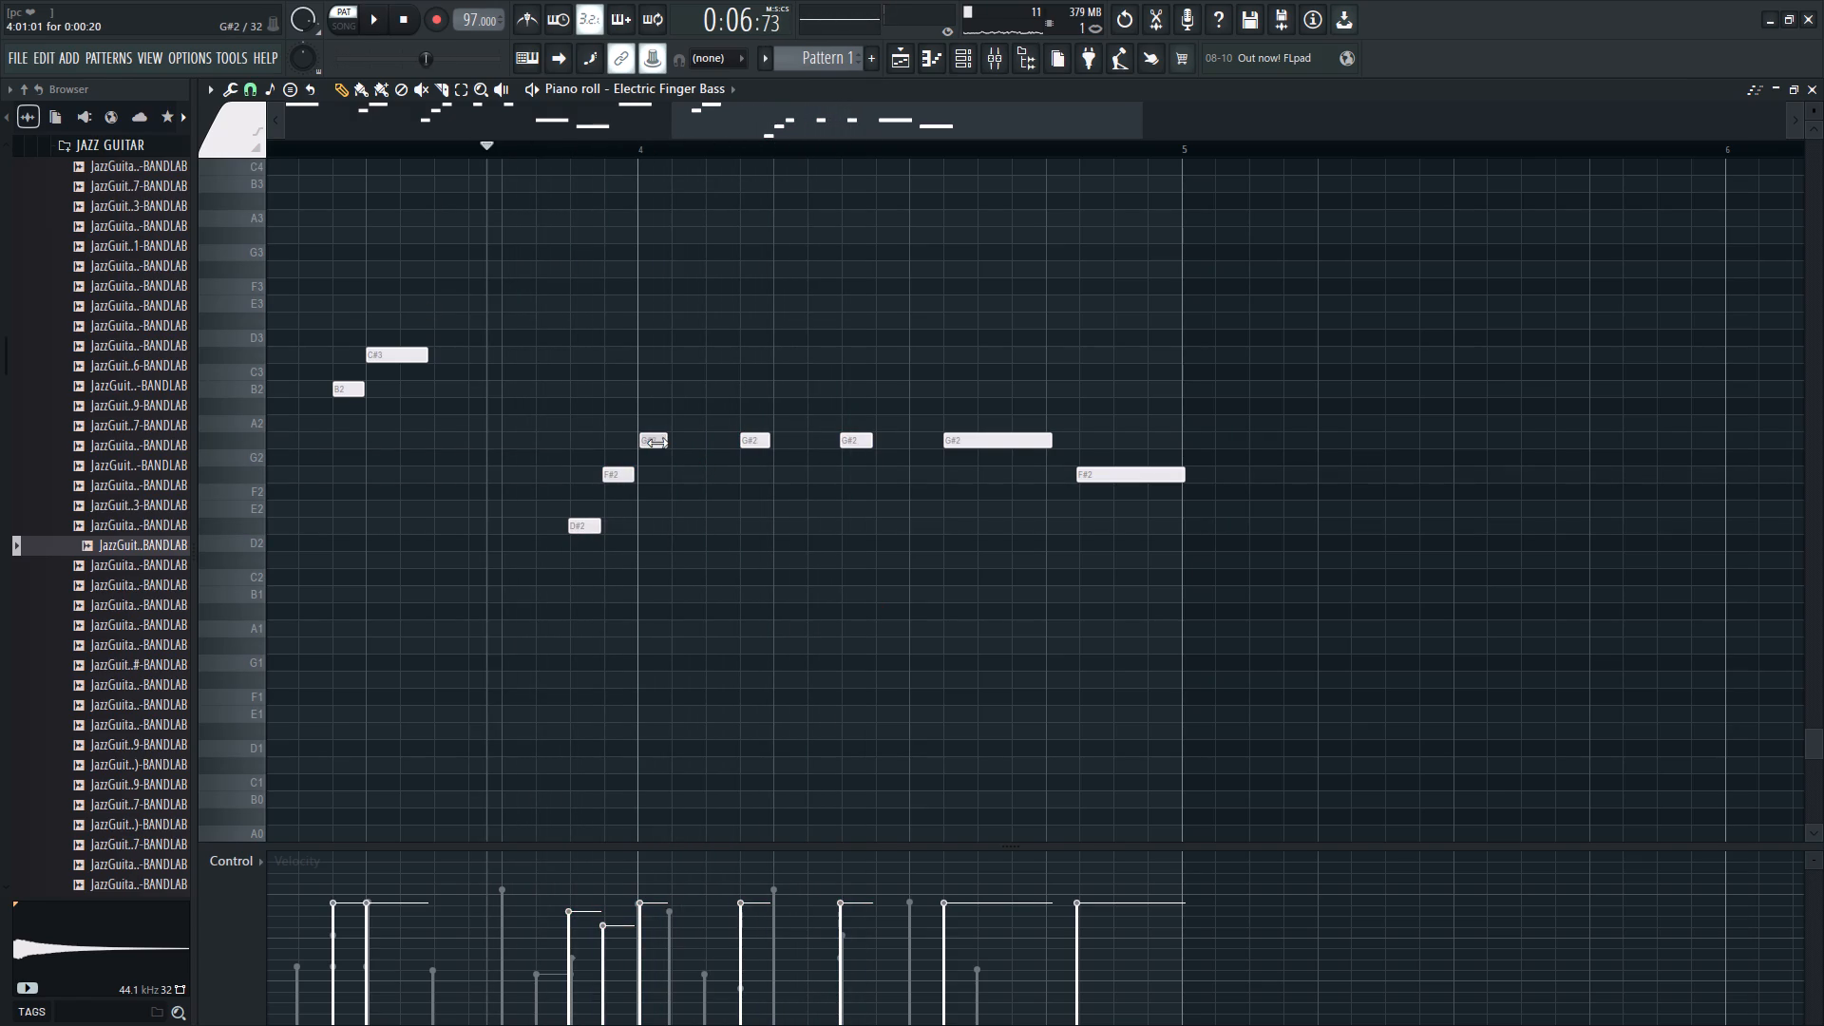
key("space")
left_click(652, 444)
key("space")
key("space")
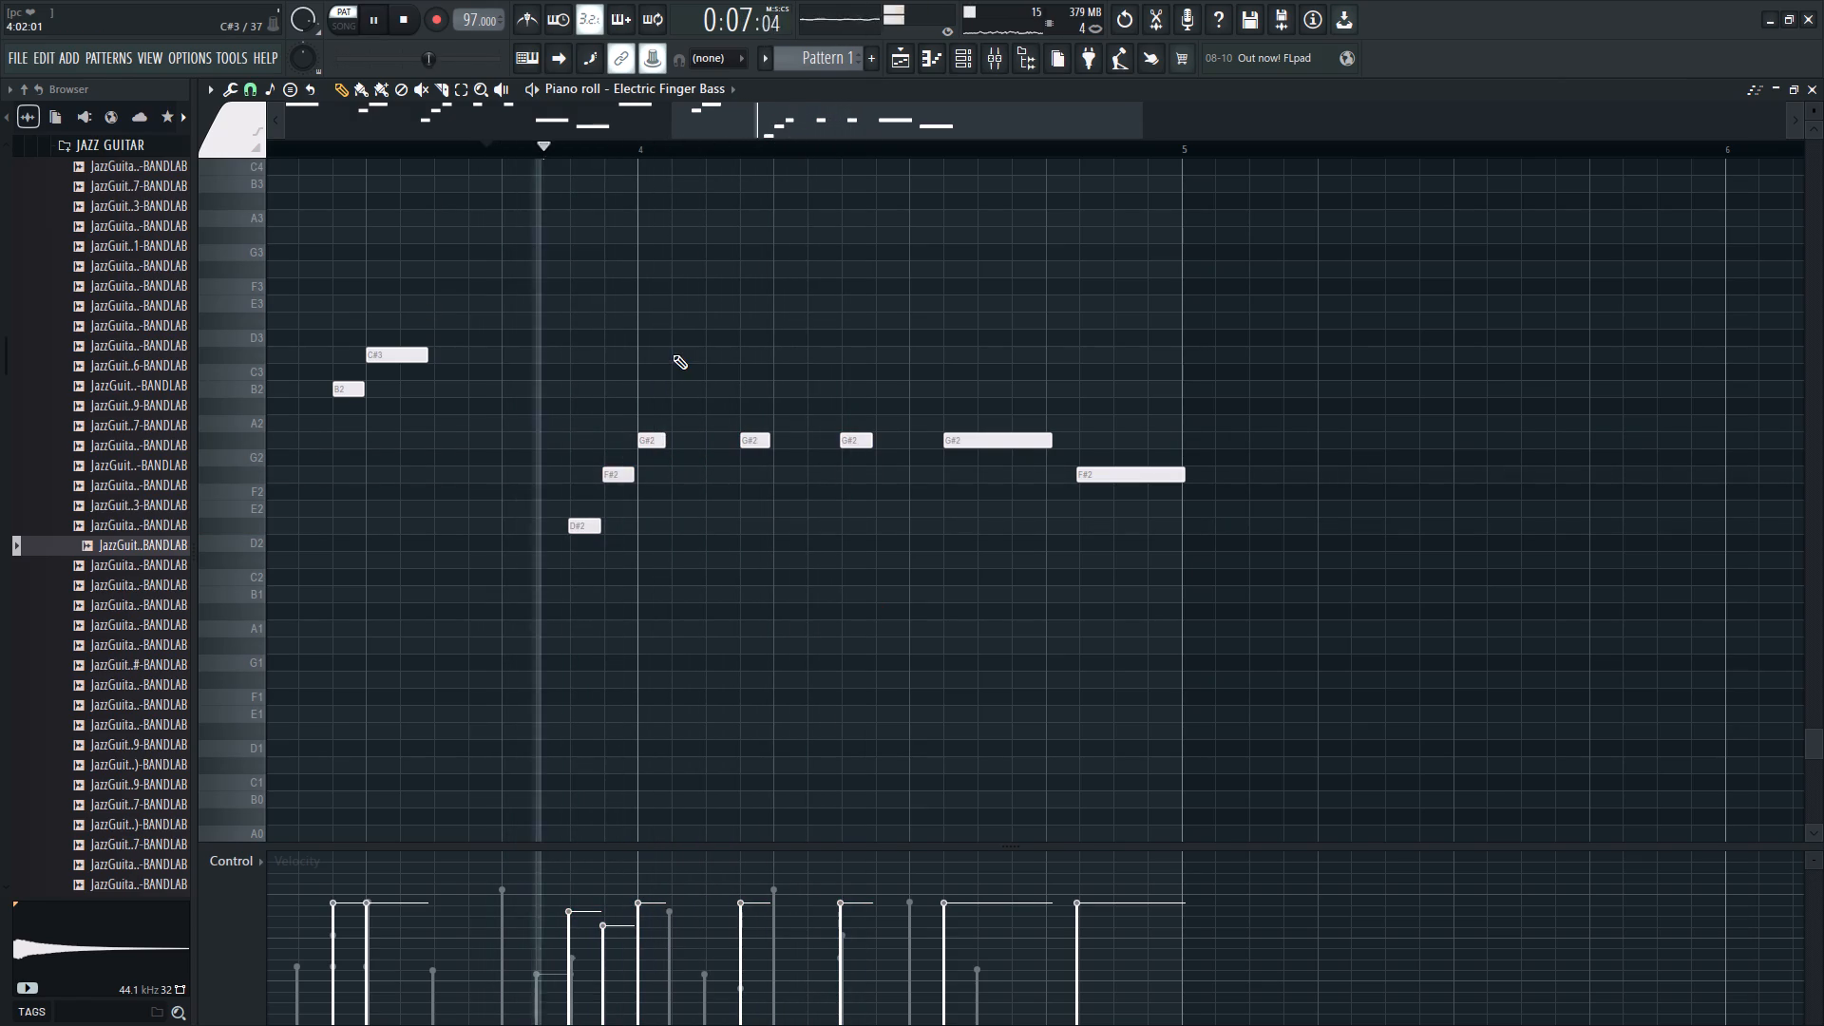
Add short C#3 notes on steps 2, 5 and 8 of bar 4, each following a short G#2, auditioning between additions.
left_click(673, 354)
key("space")
left_click(774, 352)
key("space")
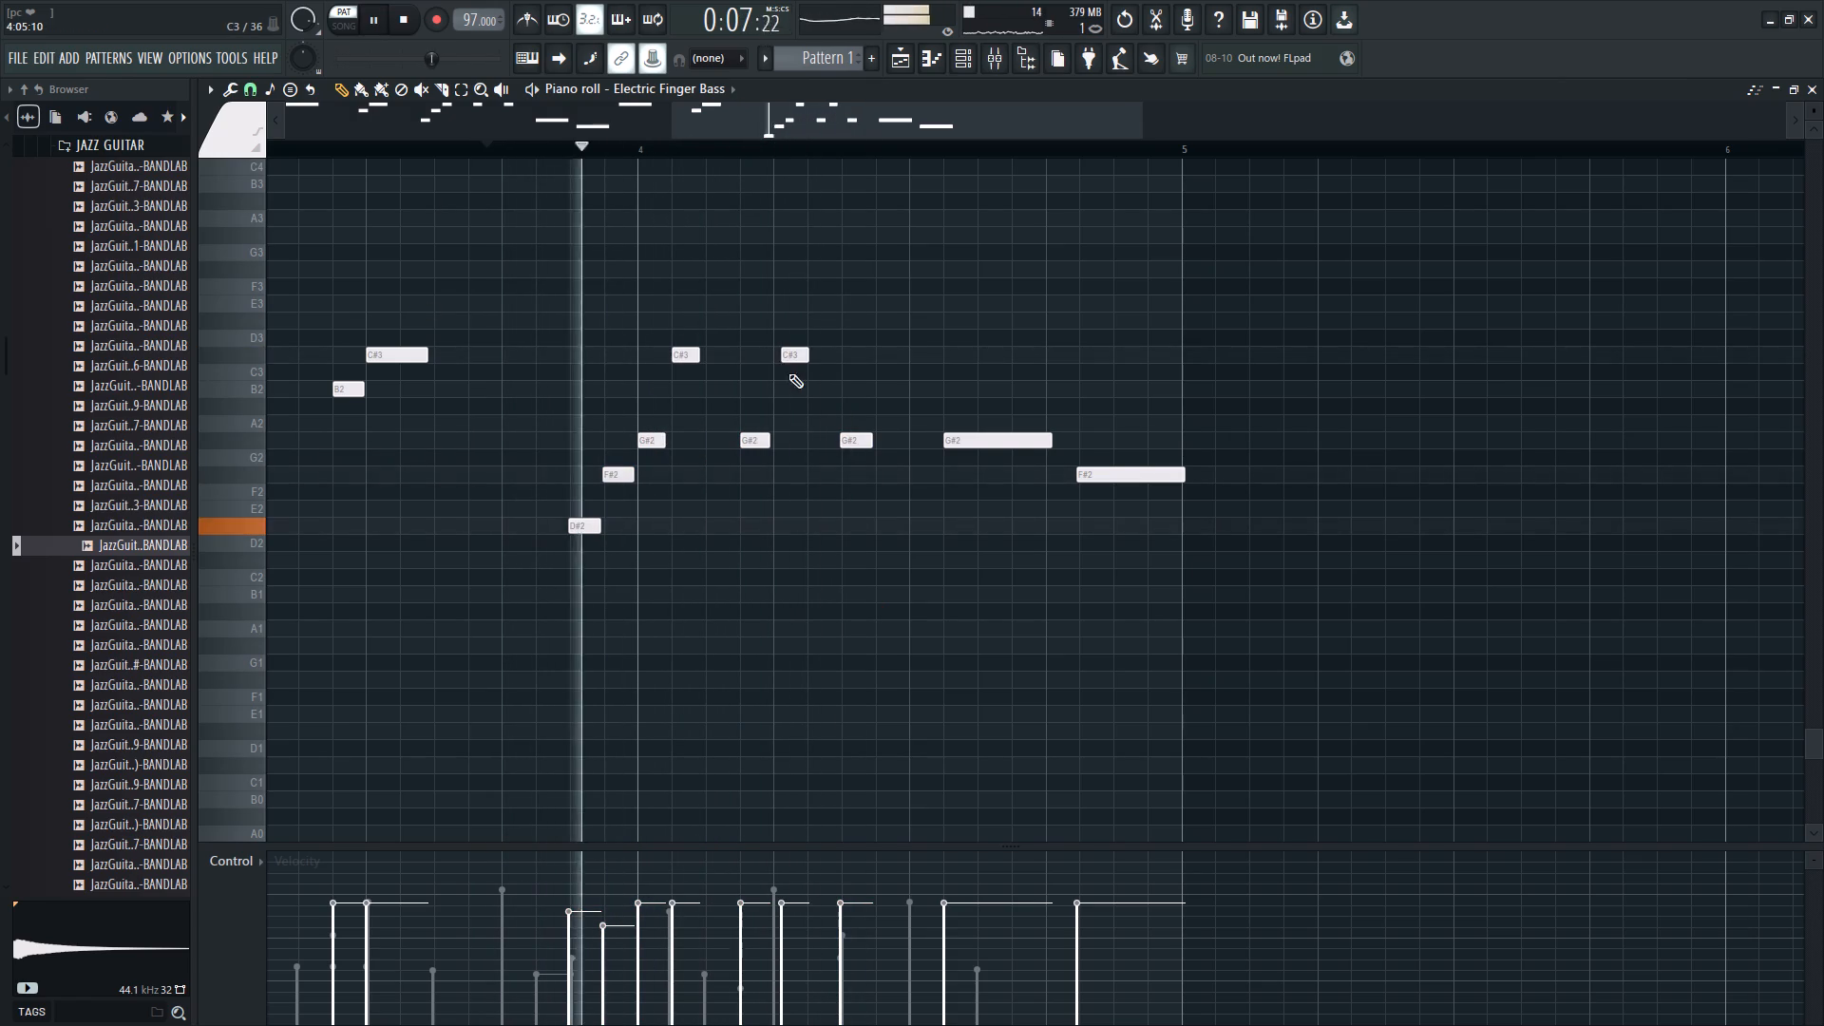
left_click(788, 355)
key("space")
left_click(785, 351)
key("space")
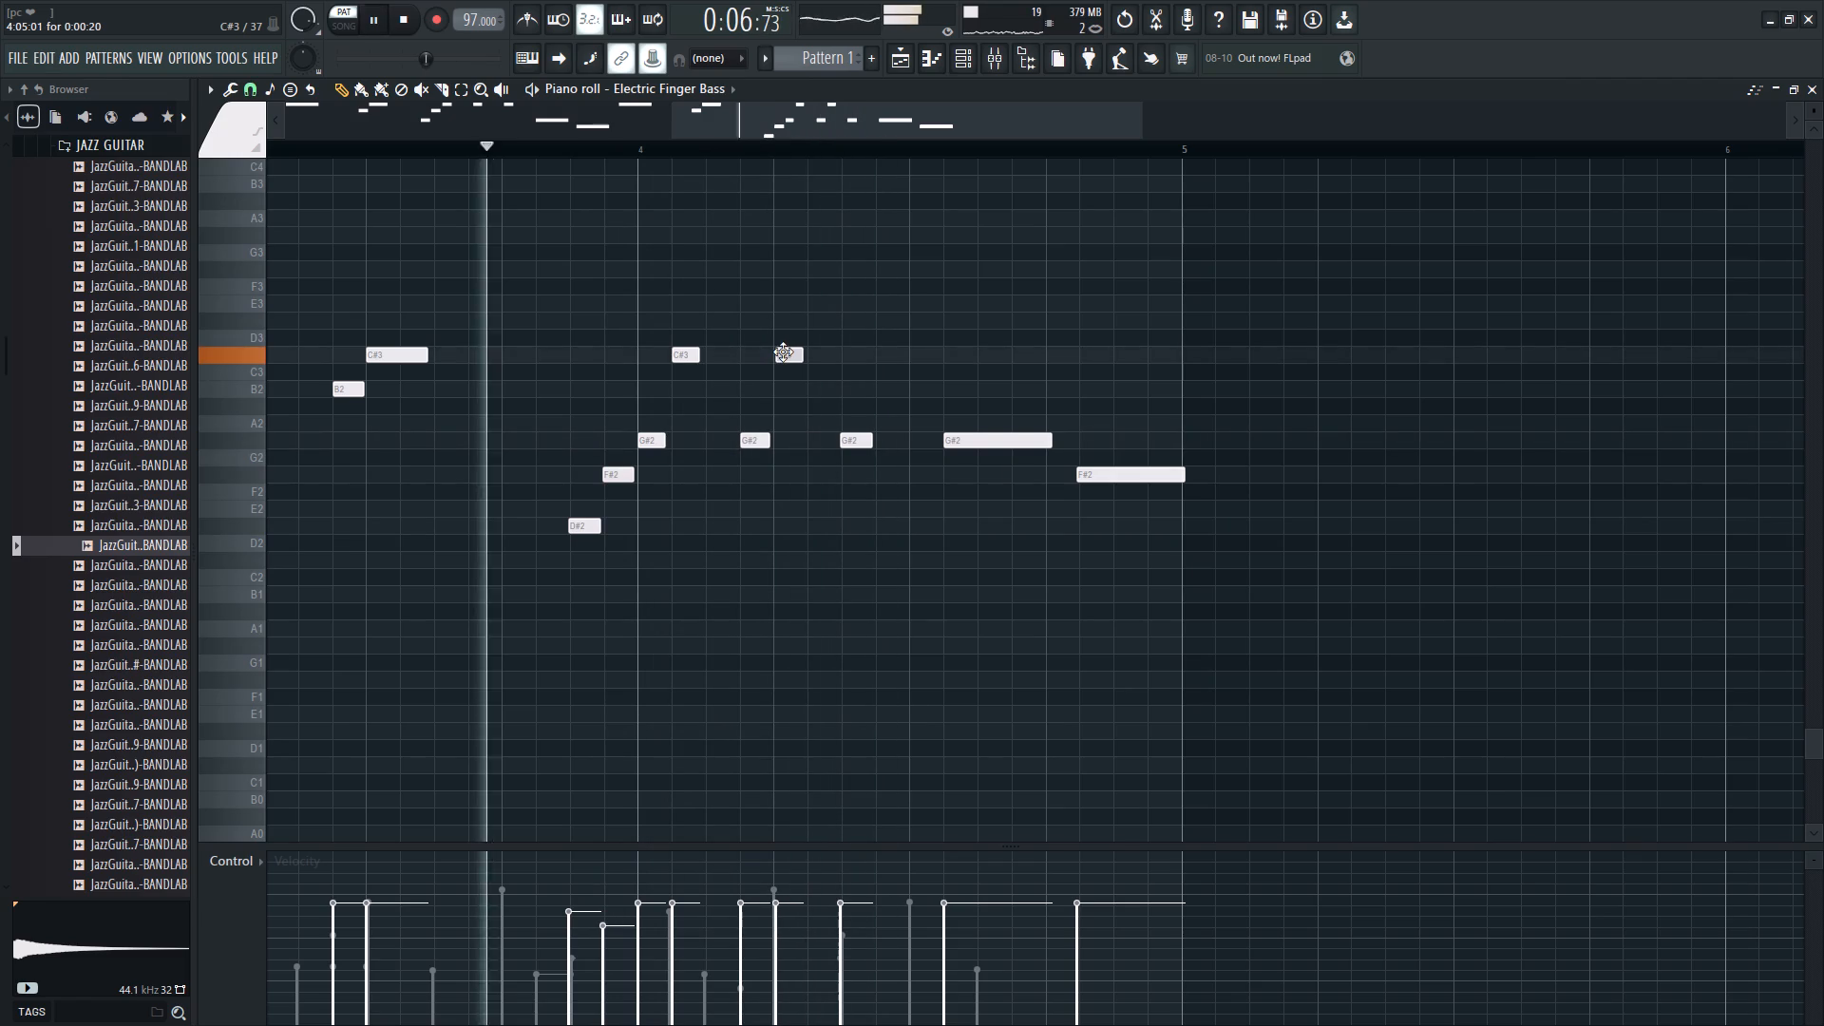
left_click(874, 351)
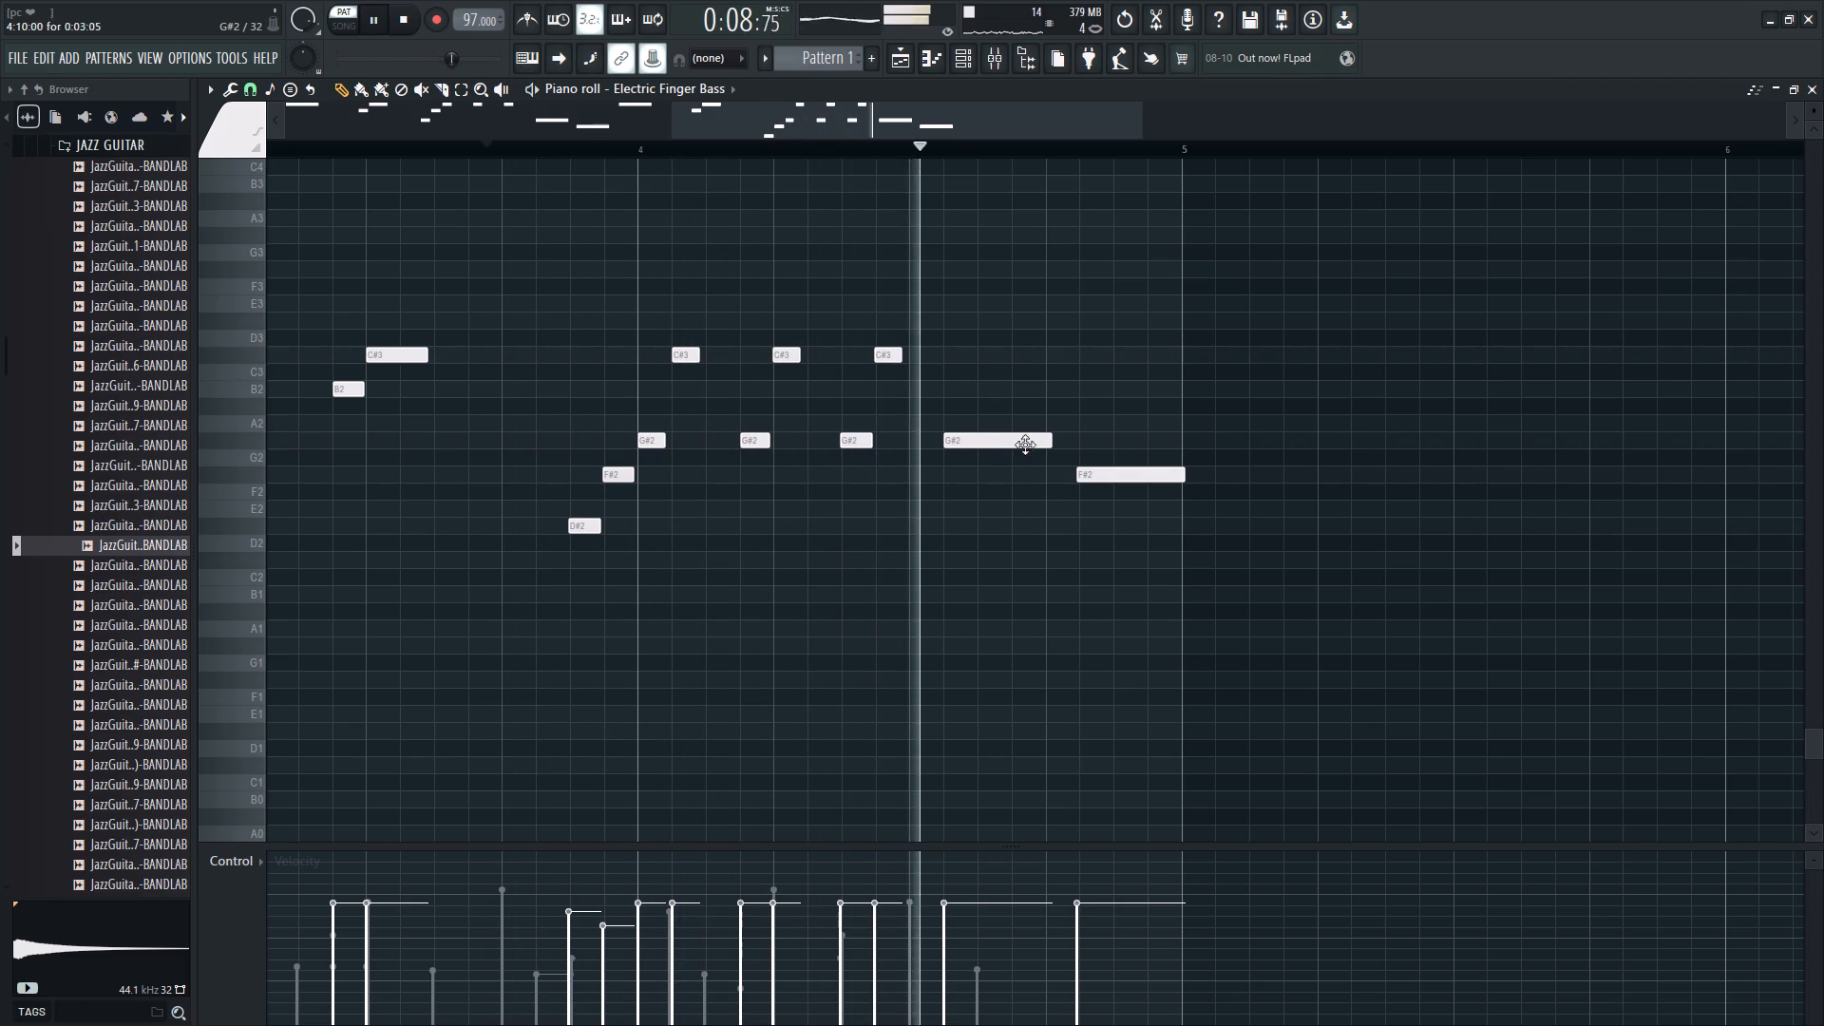
key("space")
key("space")
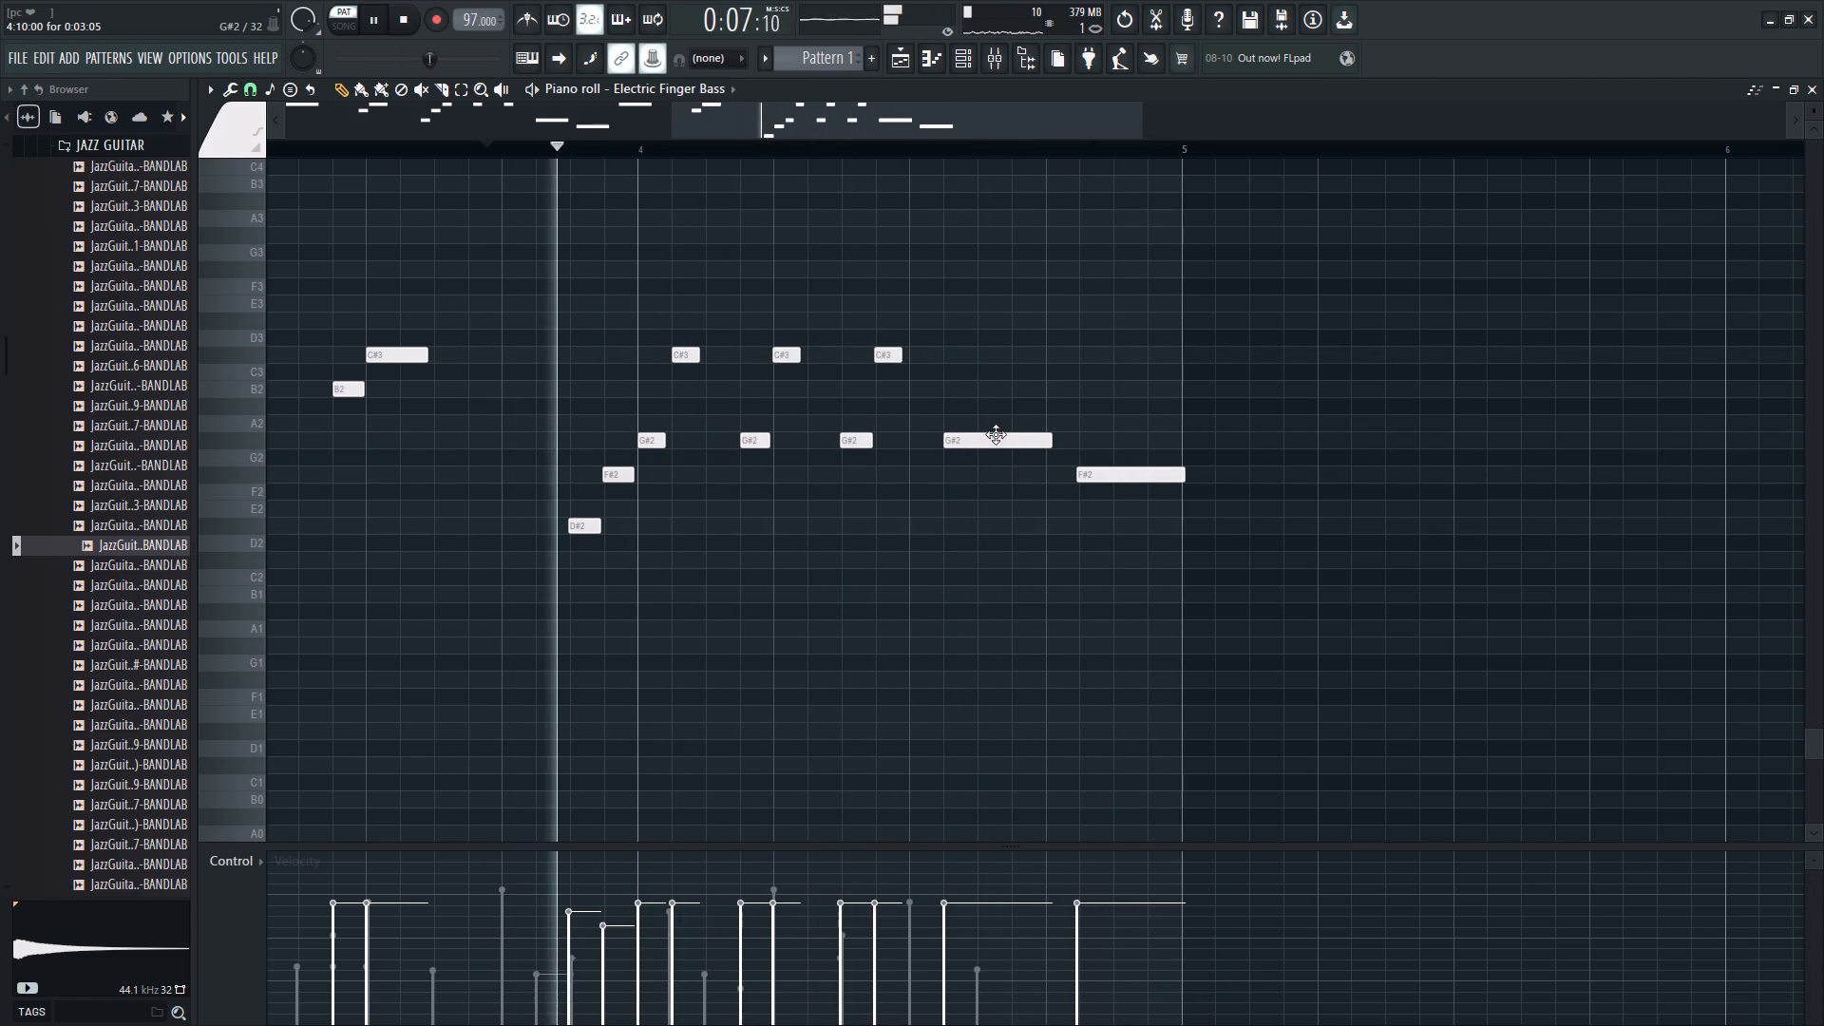
Shift the long G#2 in bar 4 to the right, delete it, and replay the ending.
left_click_drag(980, 440, 1045, 436)
key("space")
right_click_drag(1067, 438, 1065, 449)
key("space")
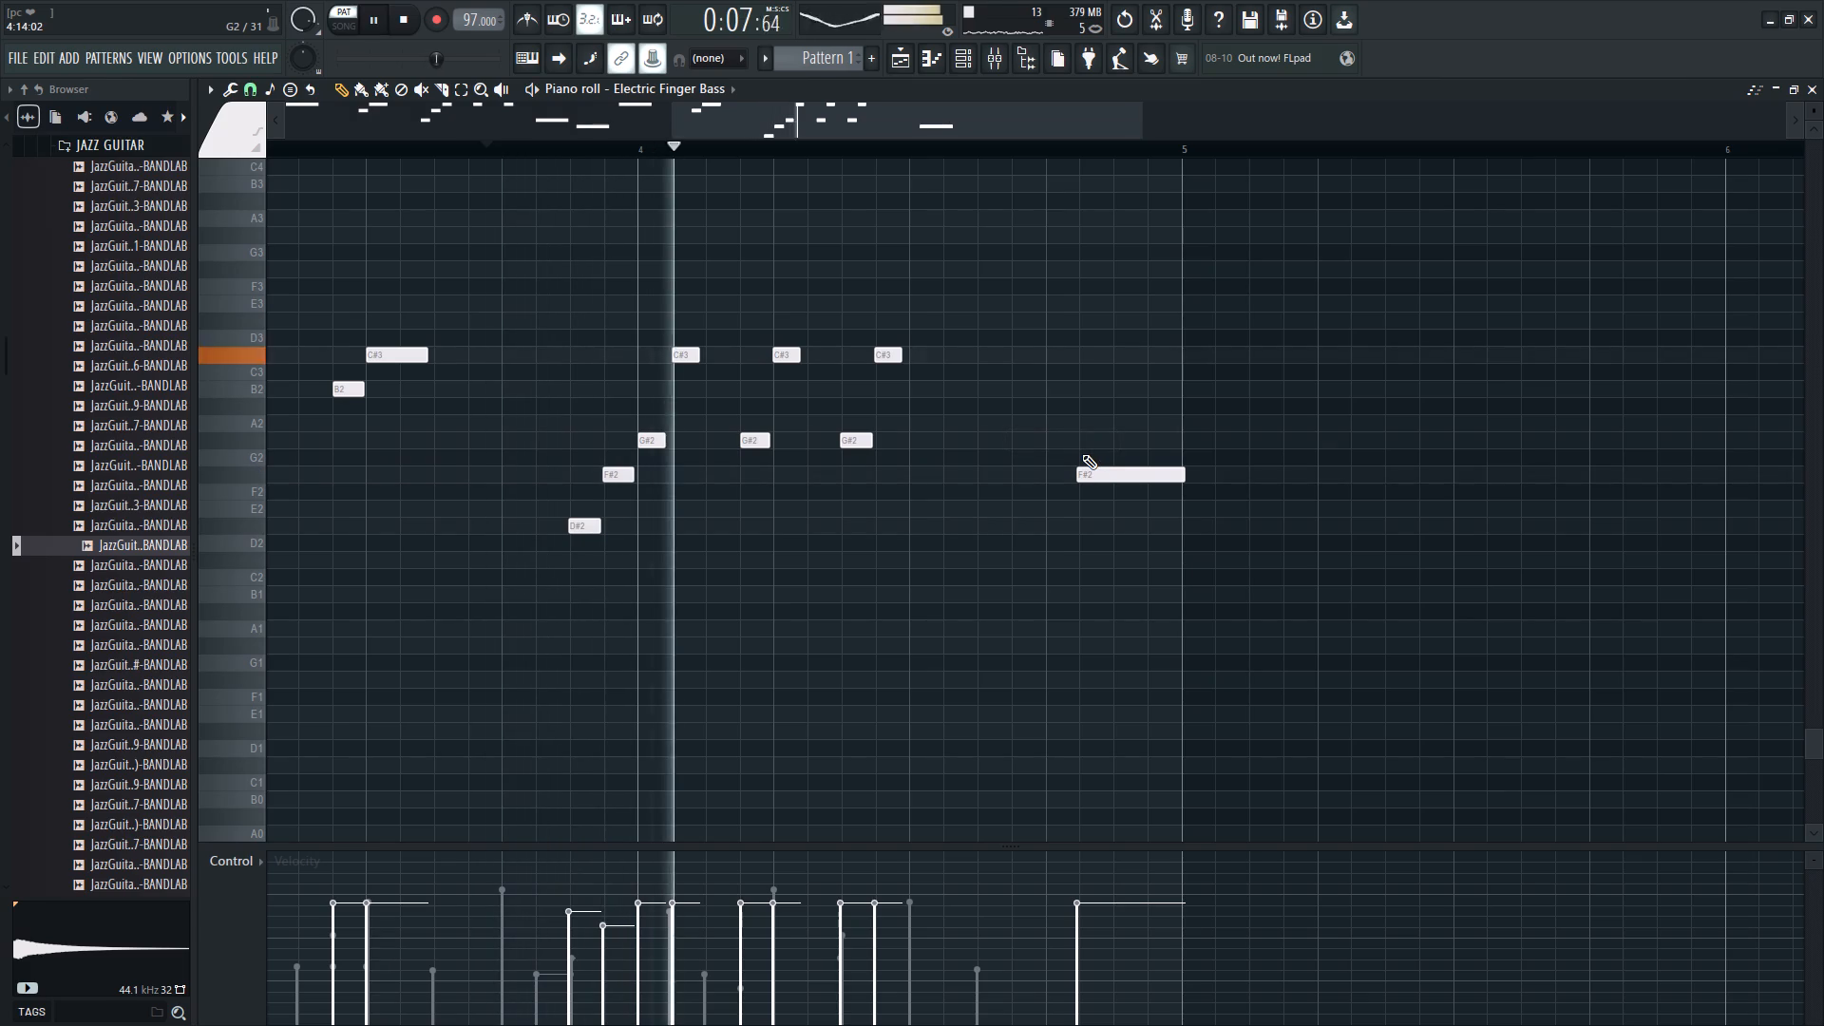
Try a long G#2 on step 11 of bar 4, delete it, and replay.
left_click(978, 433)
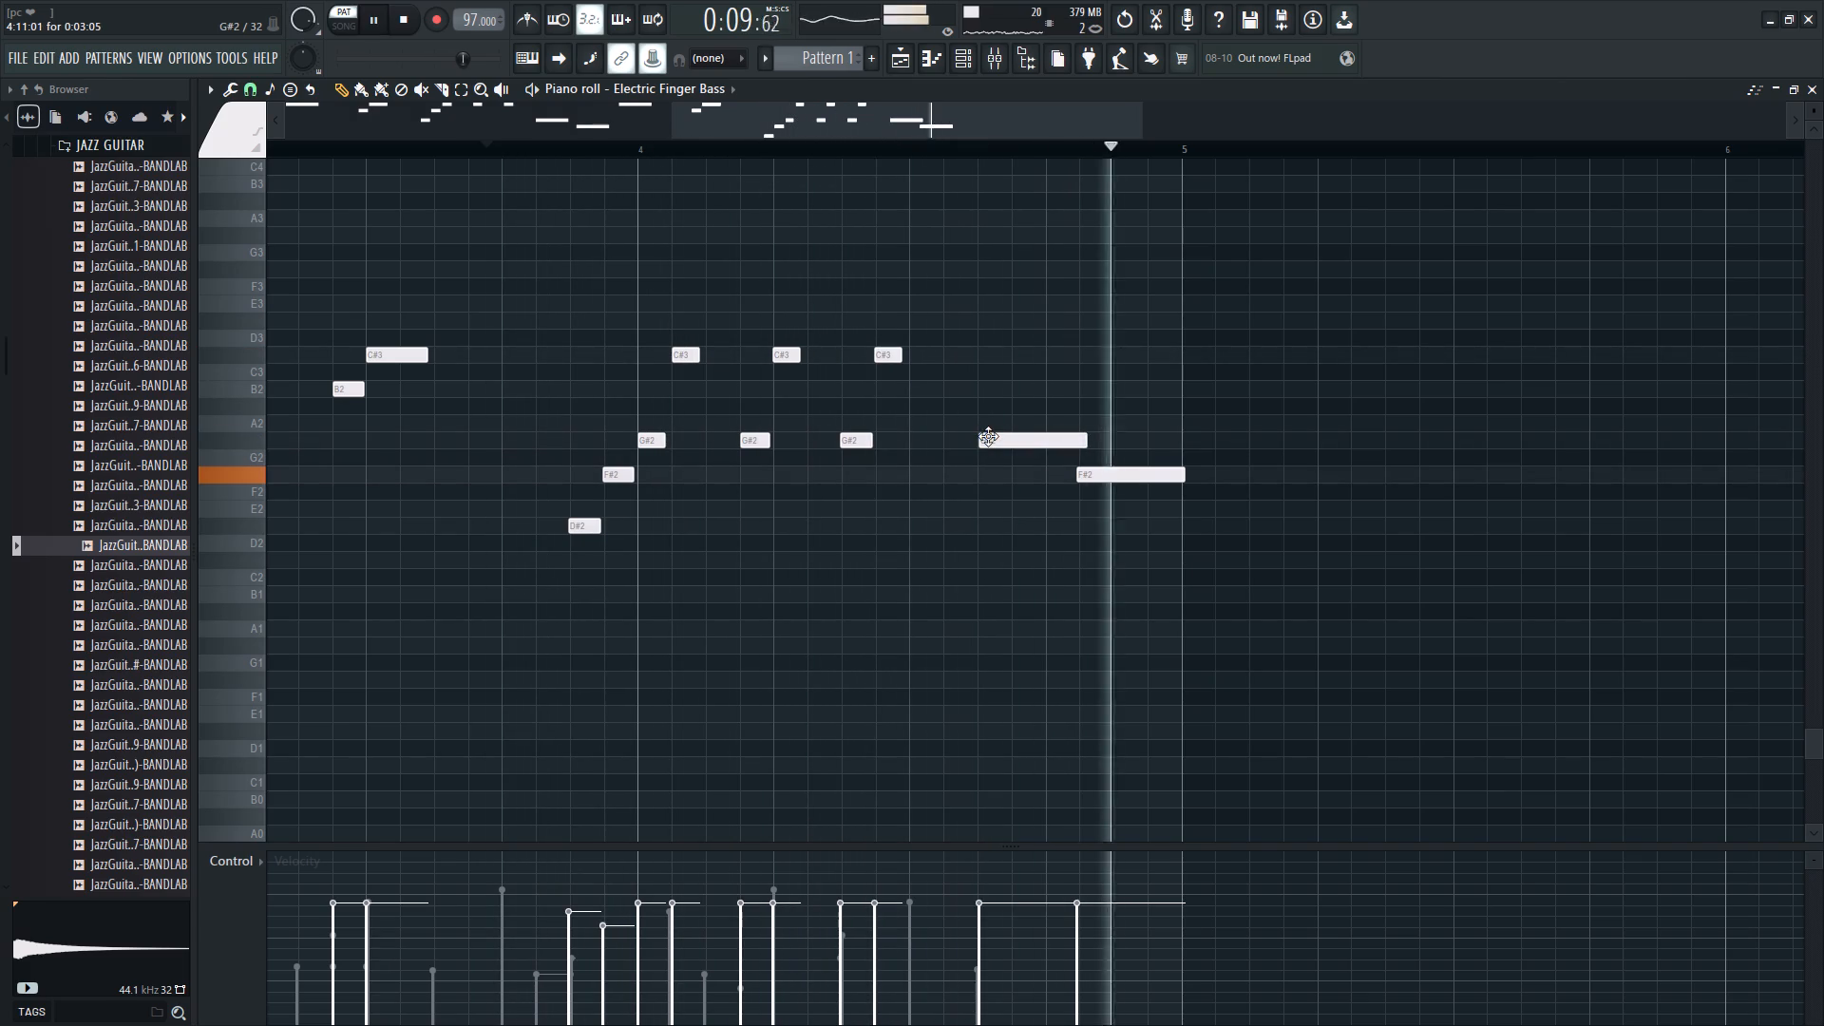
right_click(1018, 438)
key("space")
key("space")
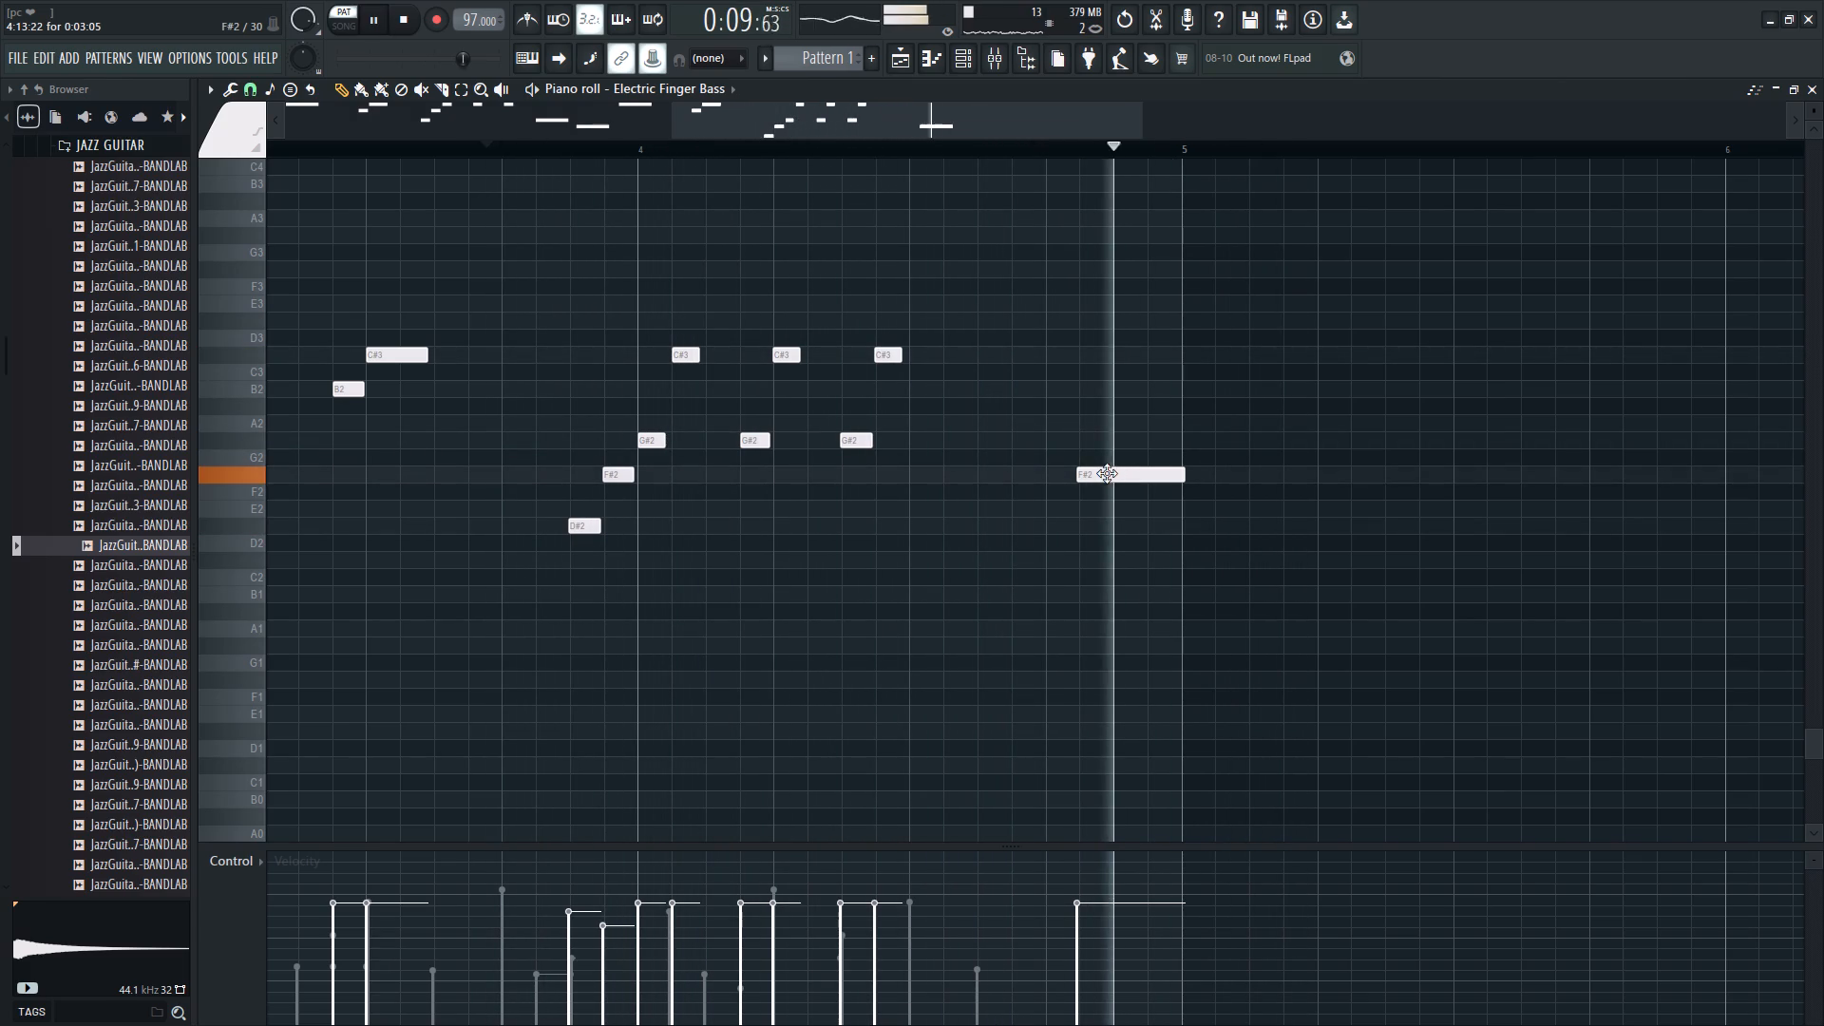
Move the closing F#2 to step 13 of bar 4 and extend it to the end of the bar.
key("space")
left_click_drag(1107, 473, 1077, 479)
key("space")
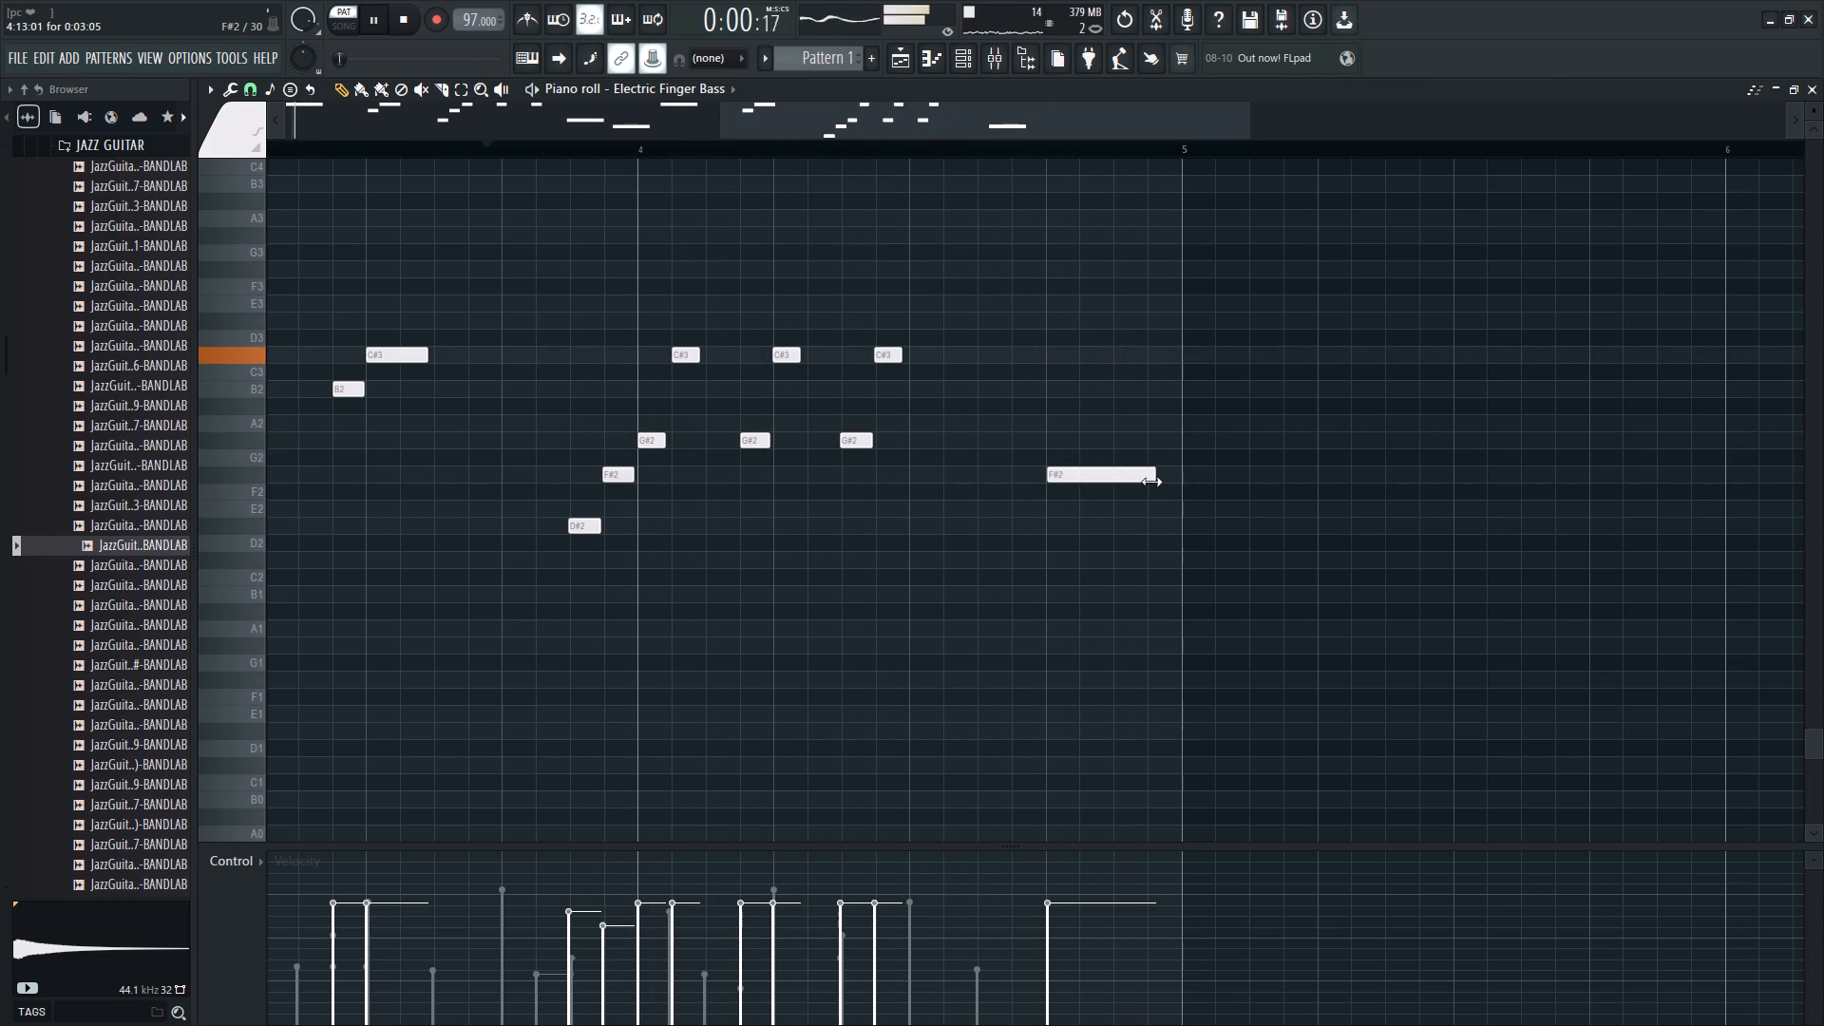
left_click_drag(1151, 482, 1177, 485)
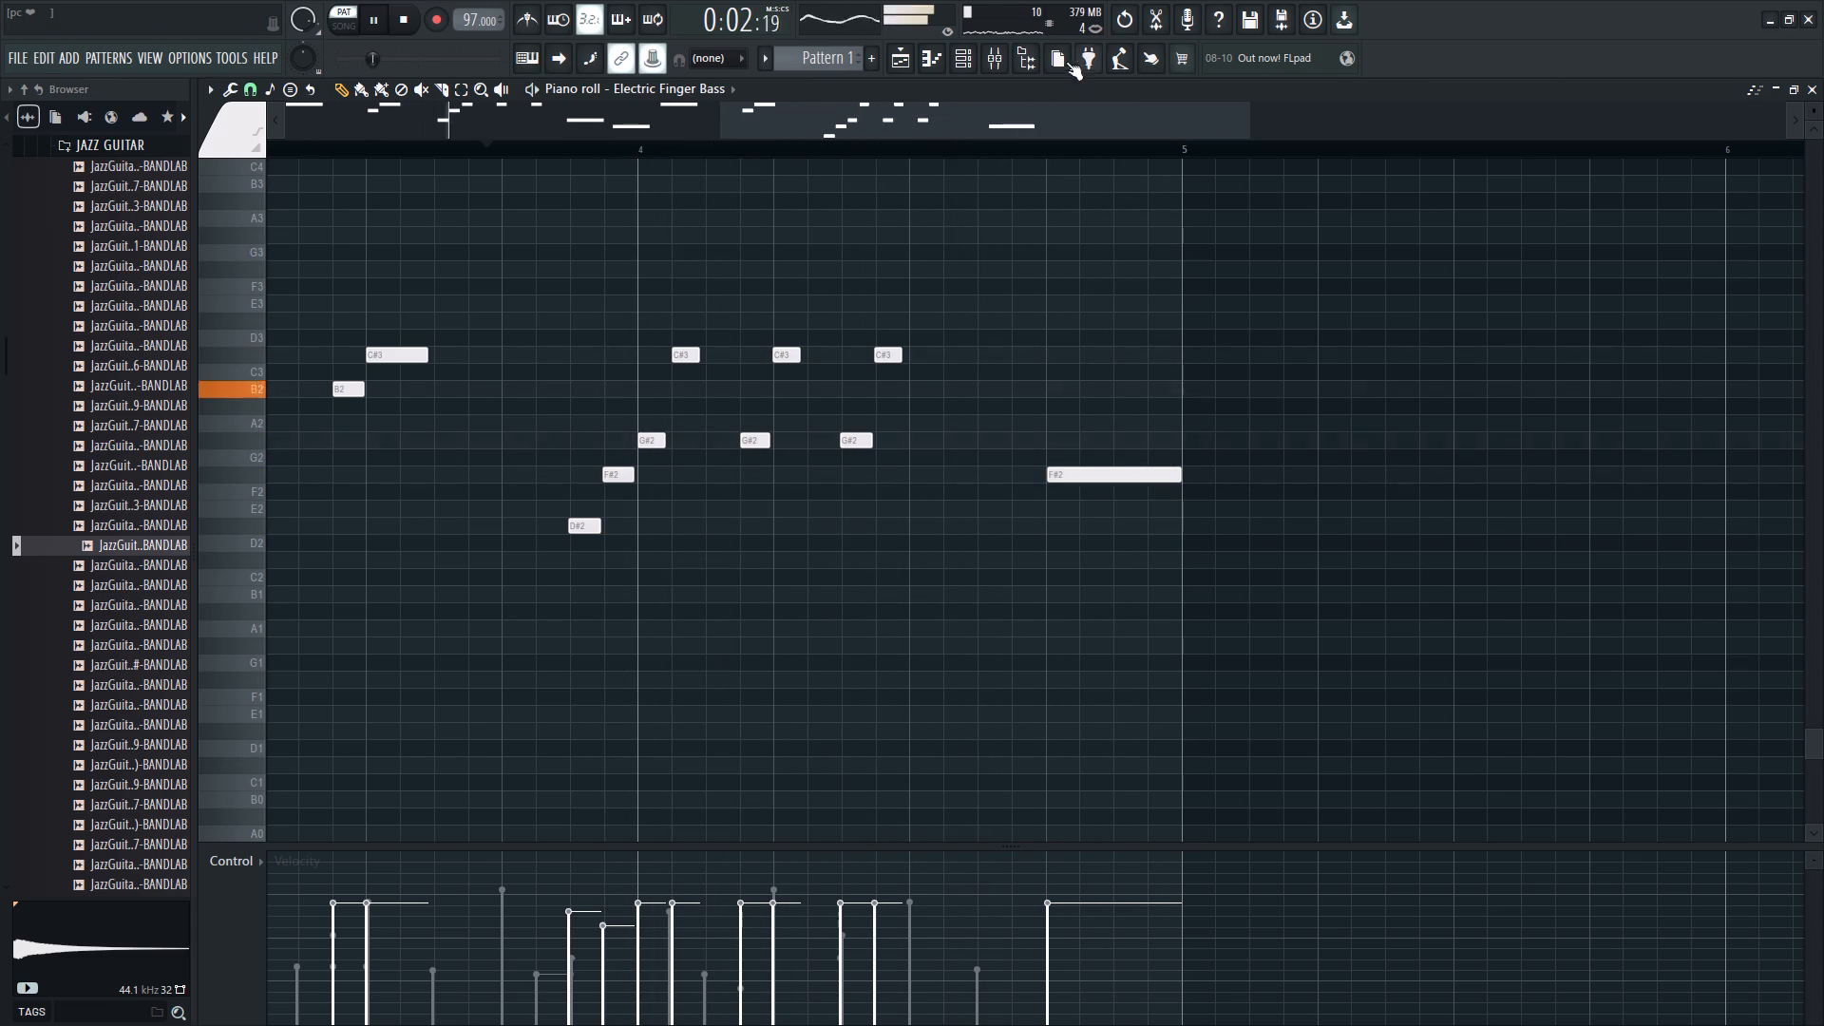
Place Pattern 1 on Track 4 of the playlist at bar 2, unmute the track, and play the song from the start.
left_click(904, 66)
scroll(967, 130, "down", 3)
key("space")
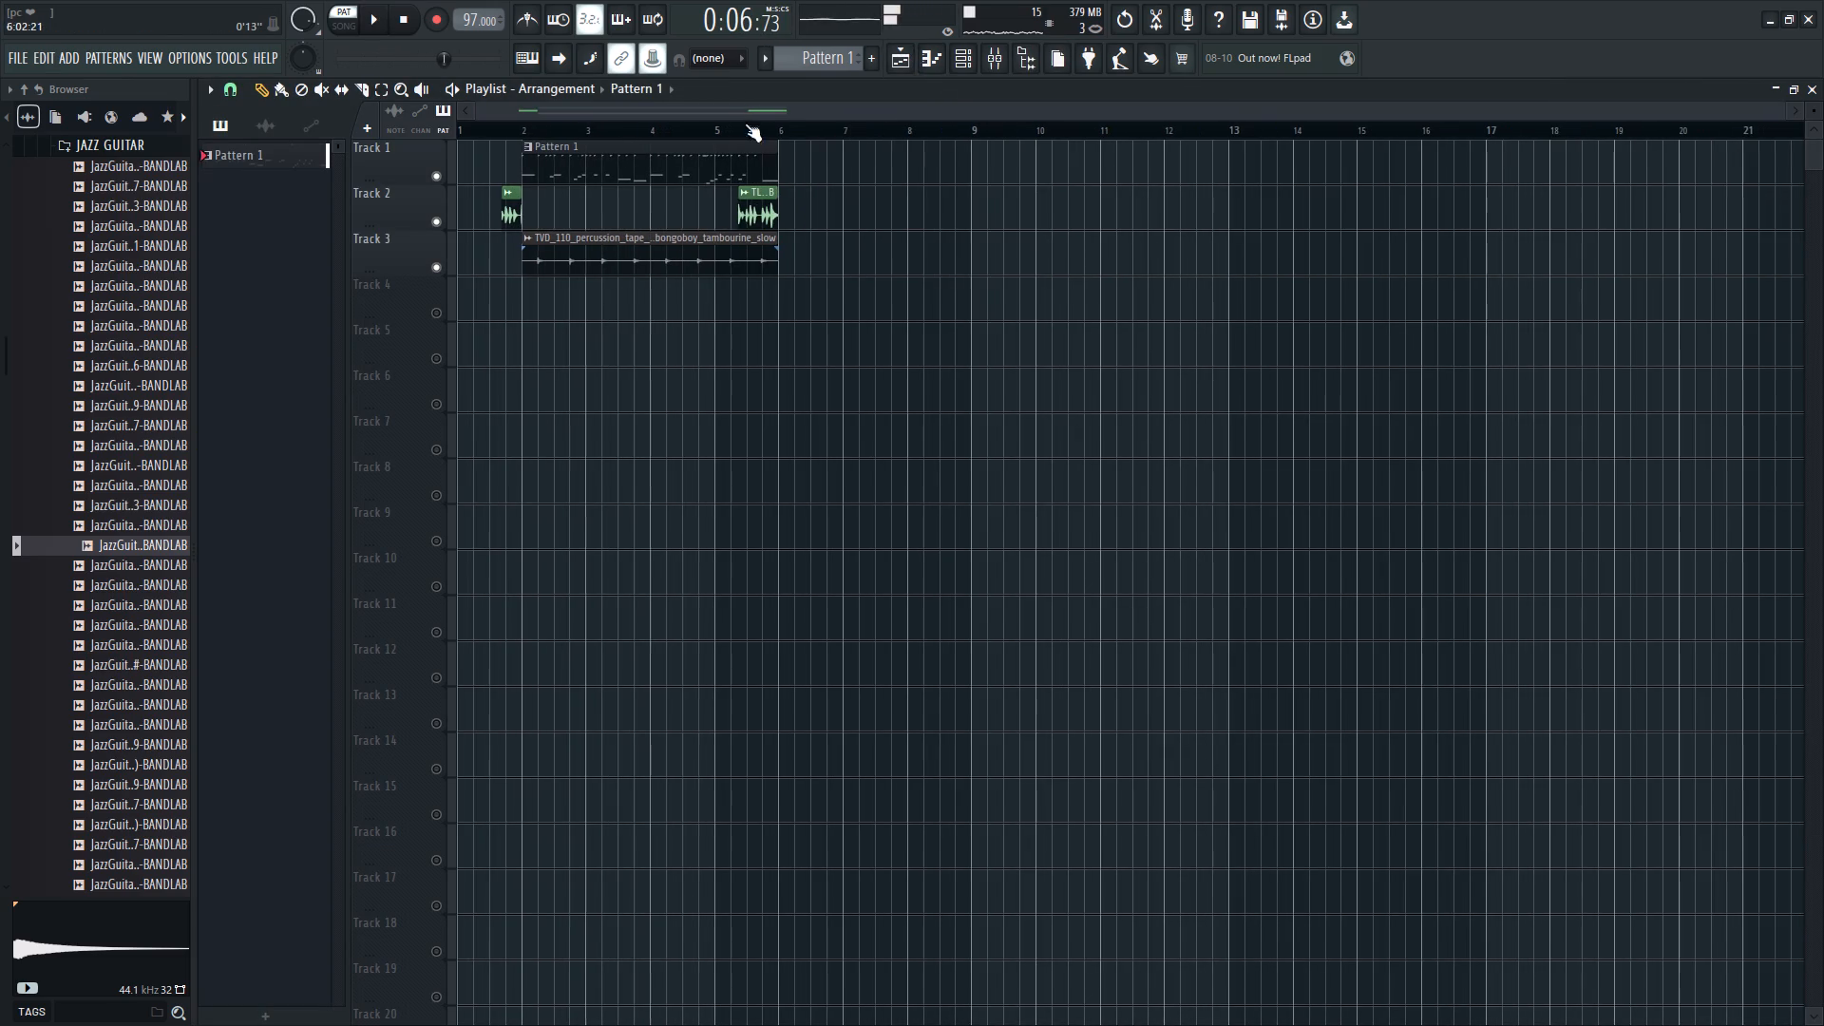
left_click(521, 308)
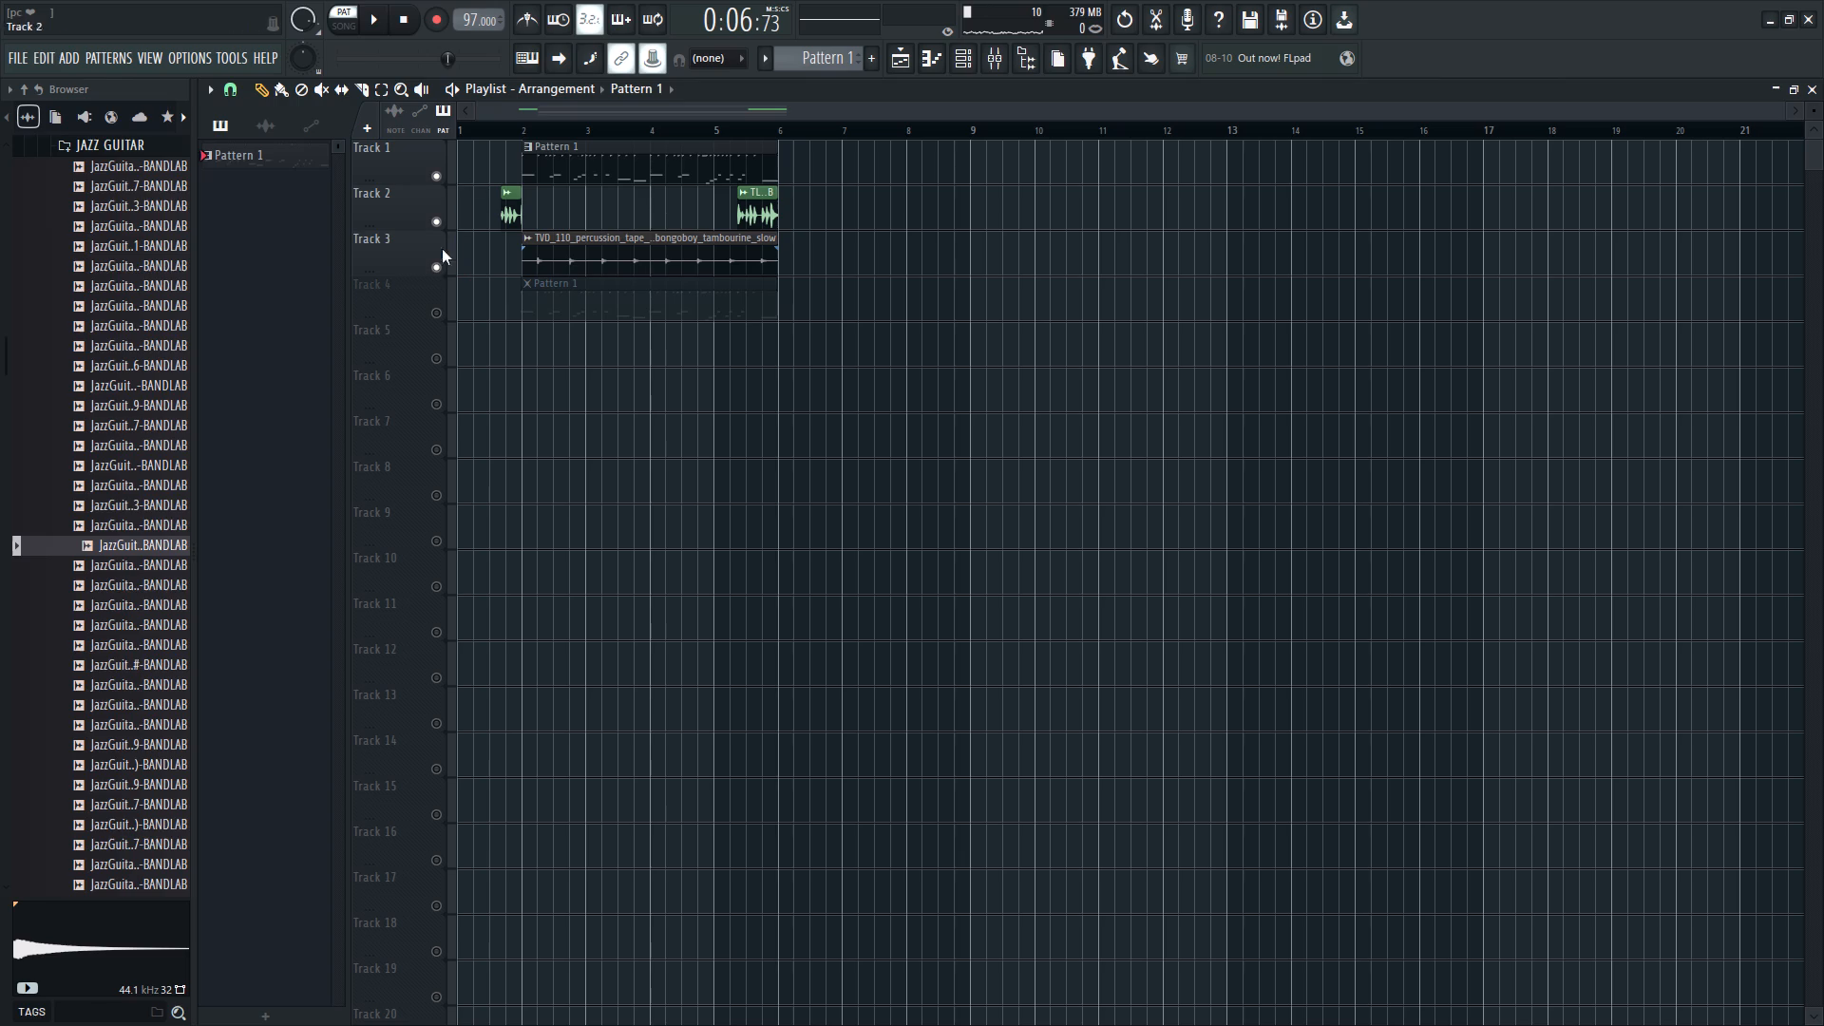
right_click(431, 311)
right_click_drag(431, 311, 433, 300)
left_click_drag(475, 133, 316, 134)
key("space")
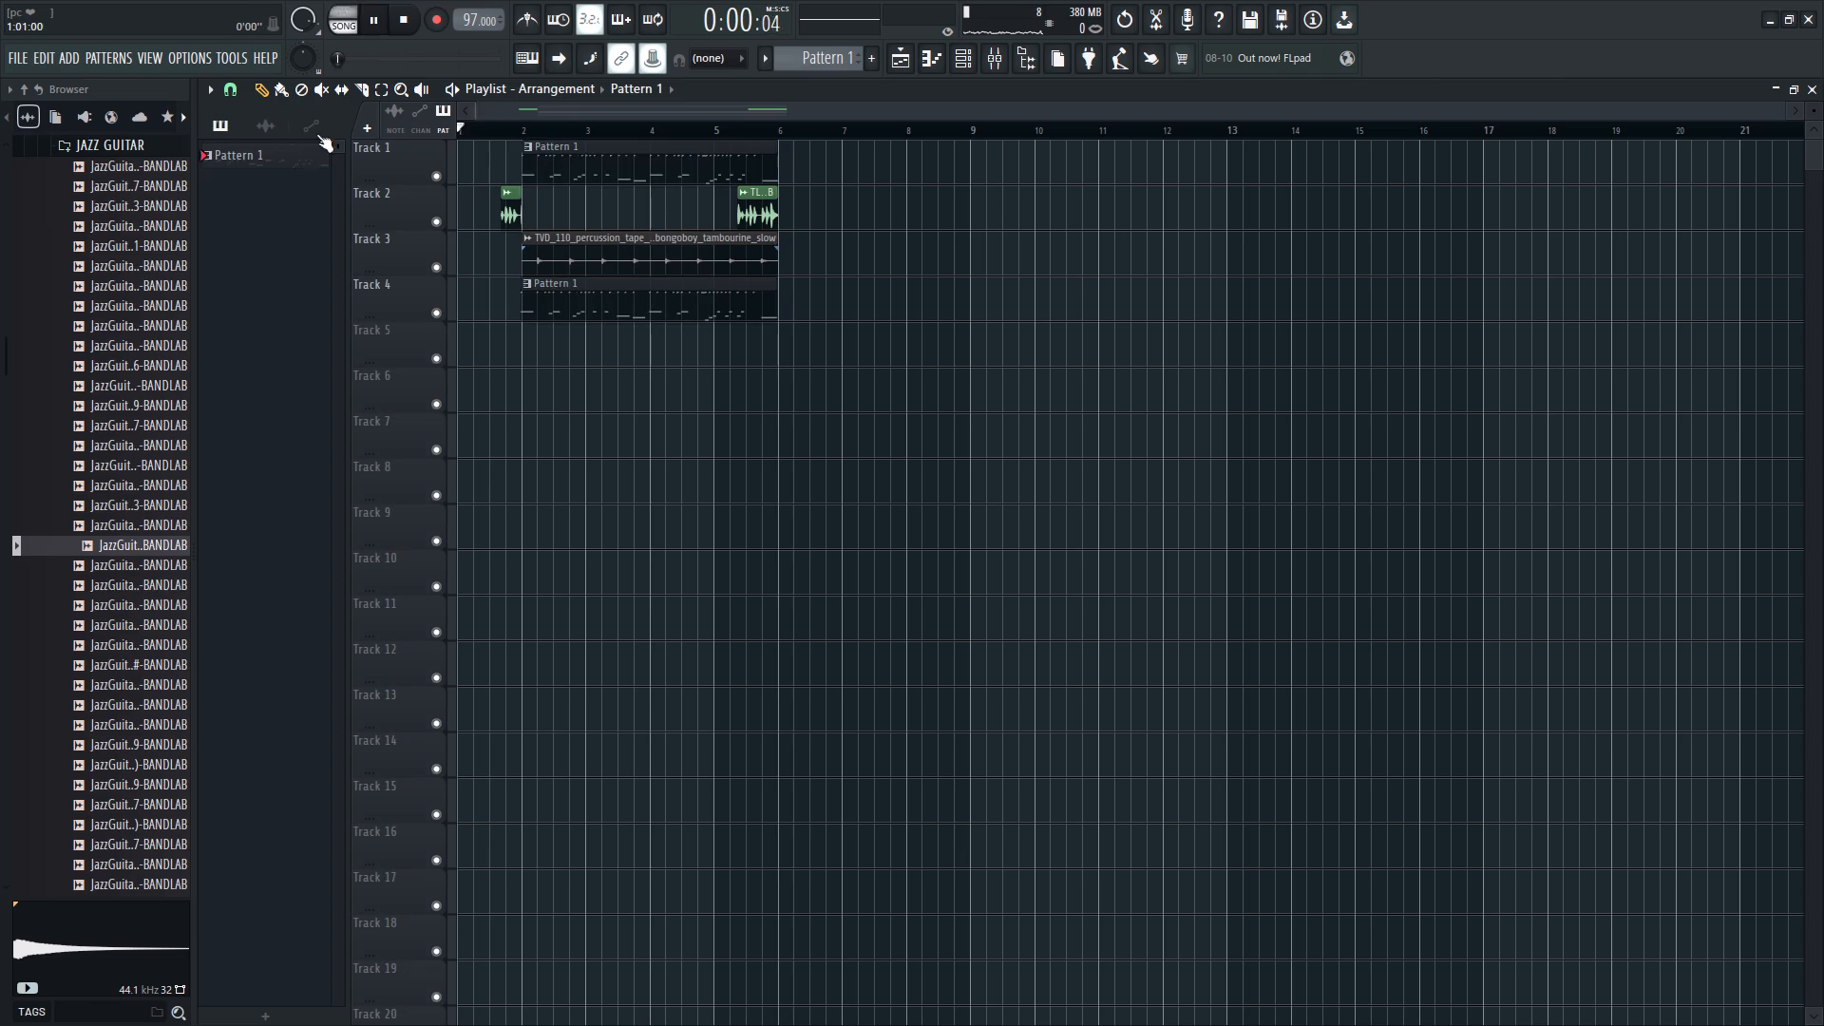
Align the Track 4 Pattern 1 clip exactly with the start of bar 2.
left_click_drag(316, 134, 297, 140)
scroll(502, 123, "up", 3)
left_click(626, 292)
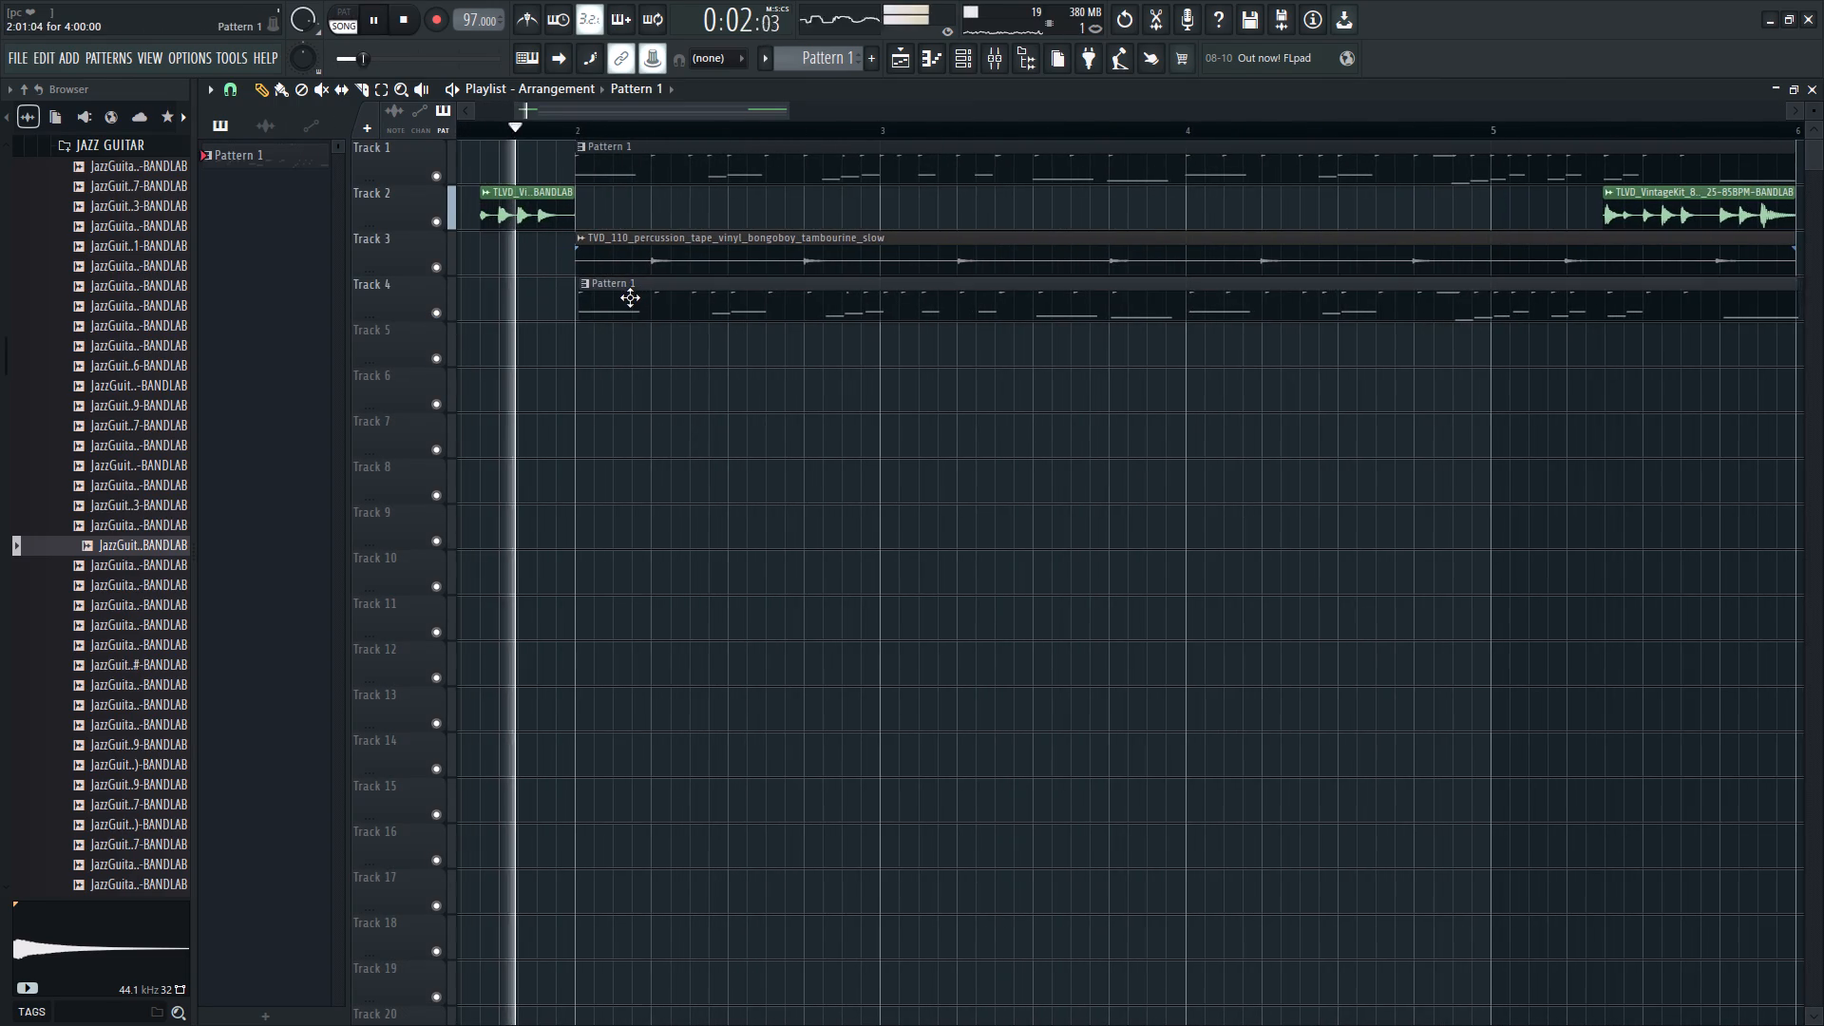
scroll(603, 137, "up", 2)
left_click(603, 293)
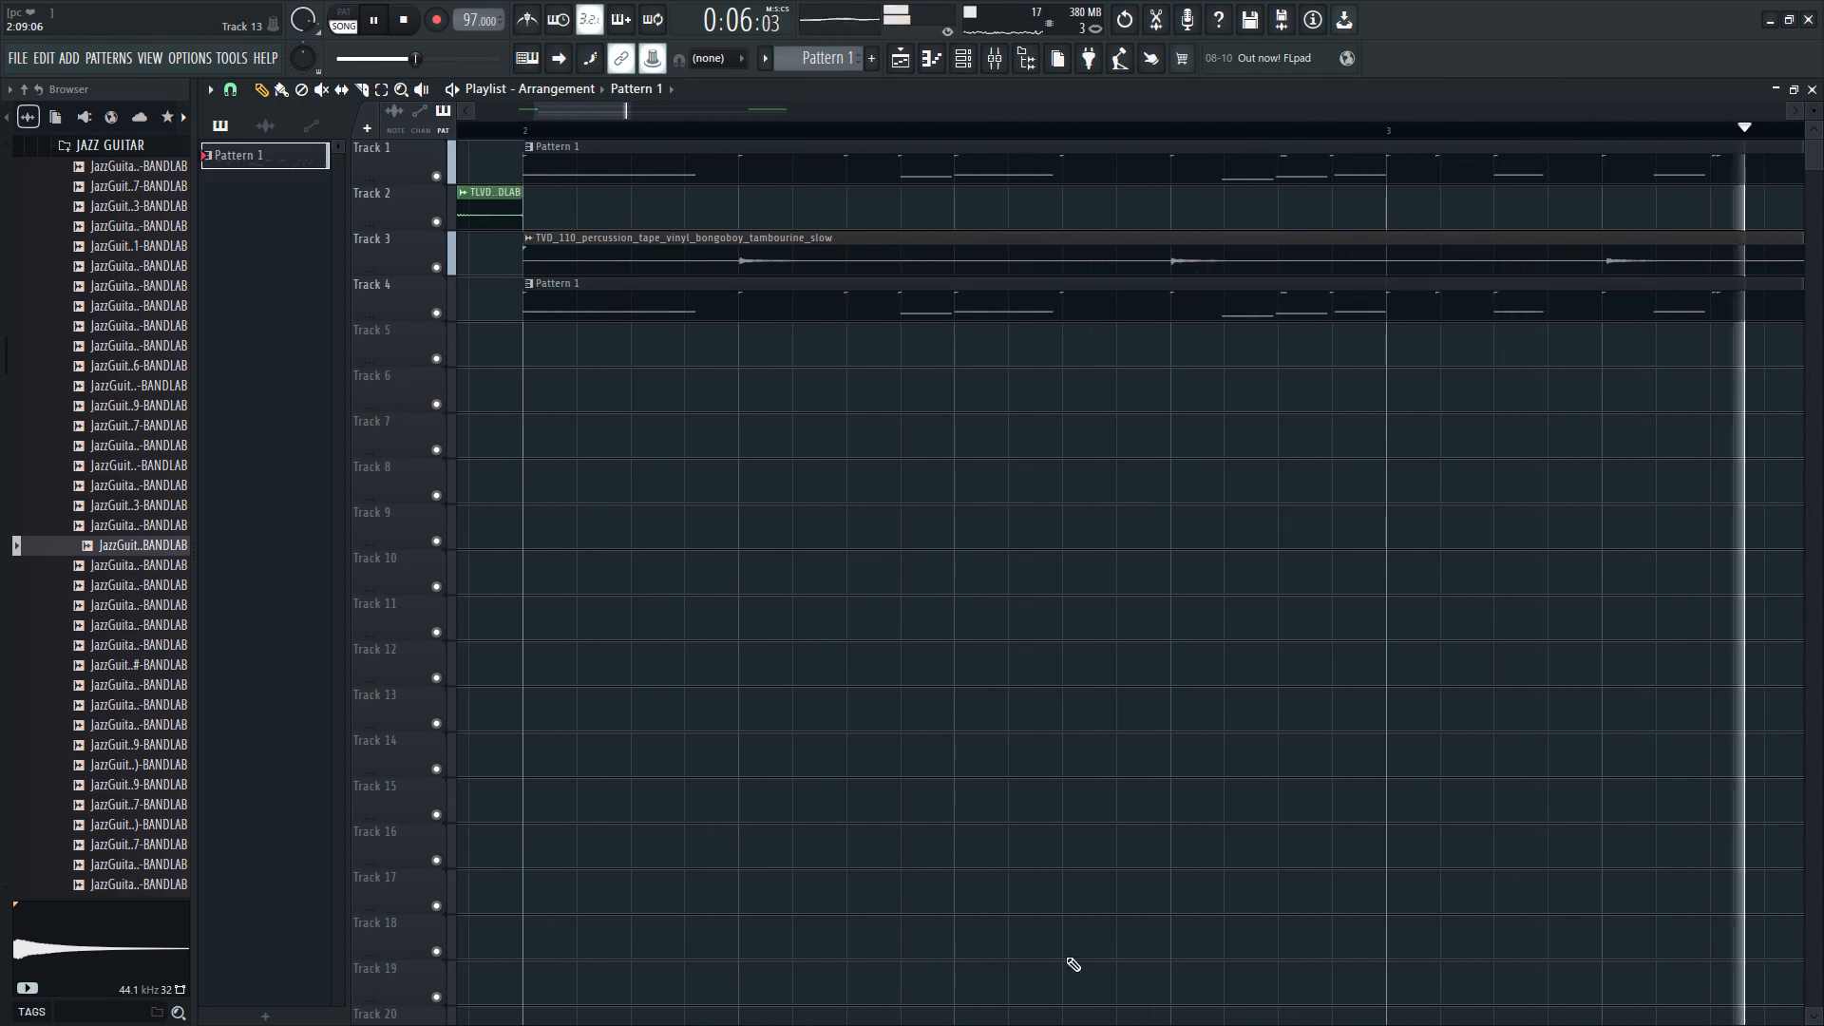
Duplicate the bar 2–5 clips on Tracks 1–4 into bars 6–9, leaving out the pickup clip, and replay from just before bar 2.
scroll(972, 107, "down", 6)
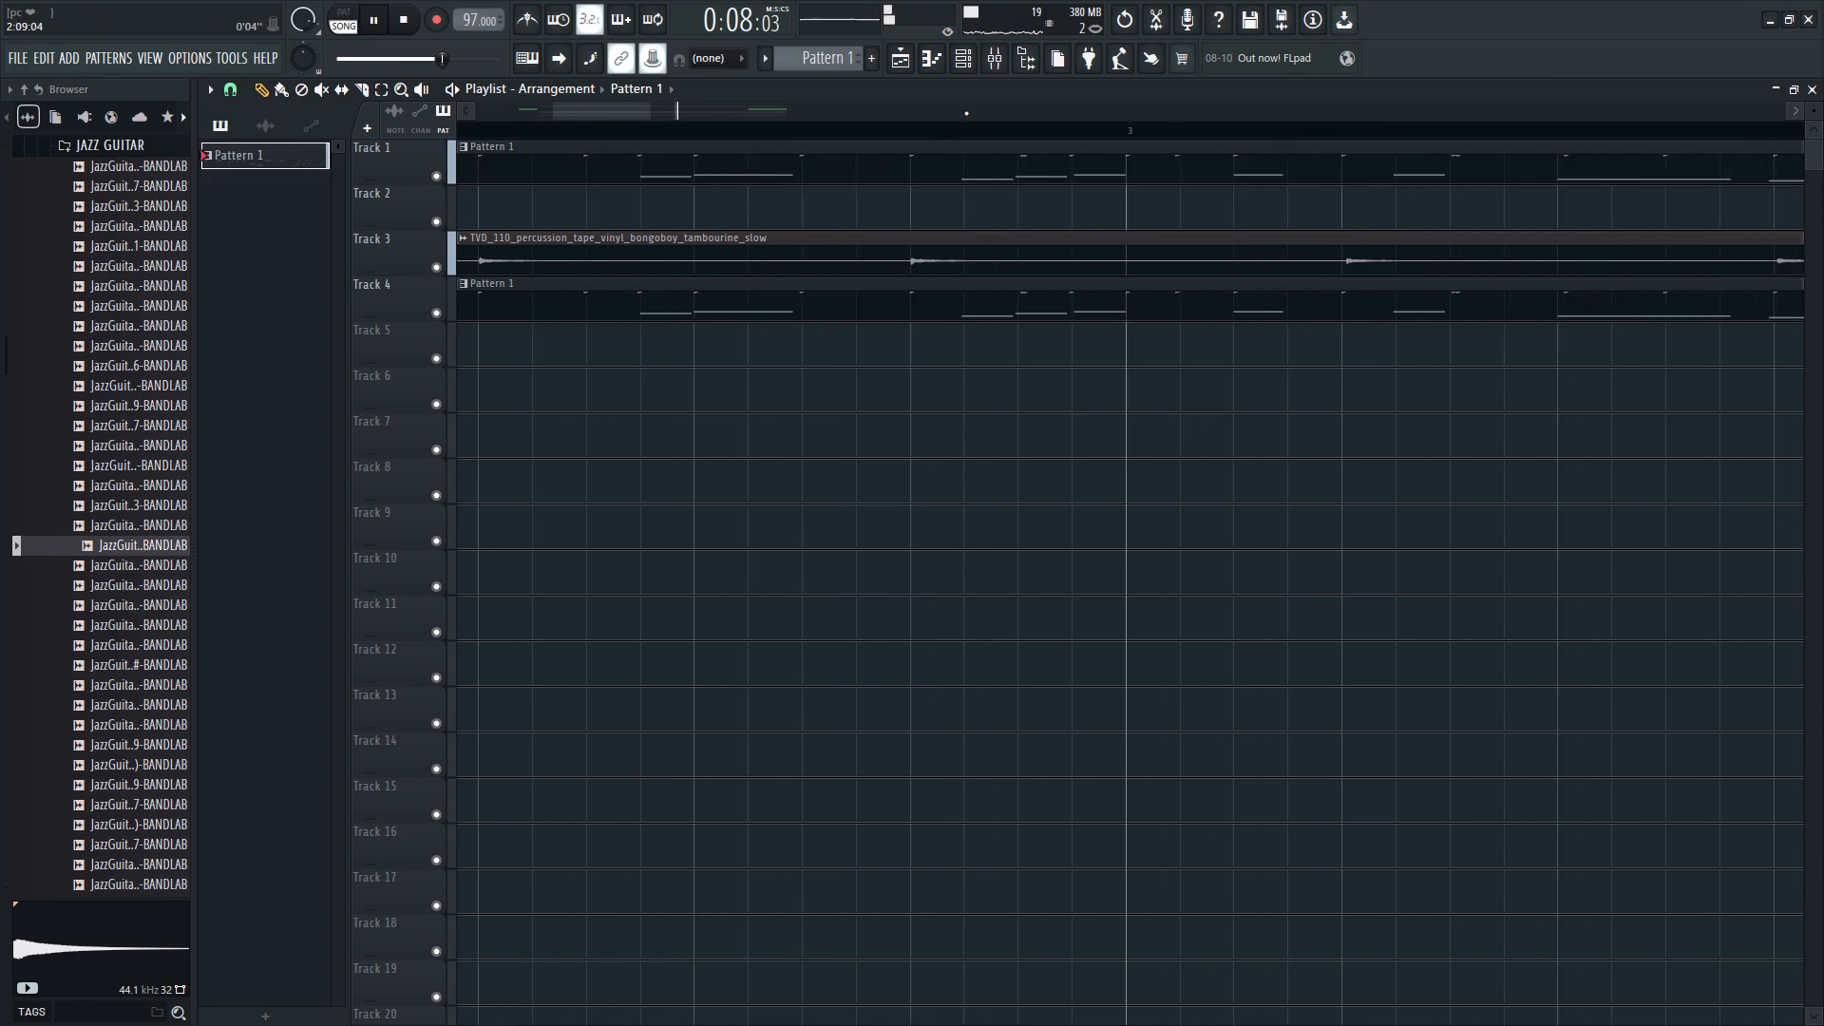
scroll(963, 117, "down", 8)
left_click_drag(962, 152, 640, 357, "ctrl")
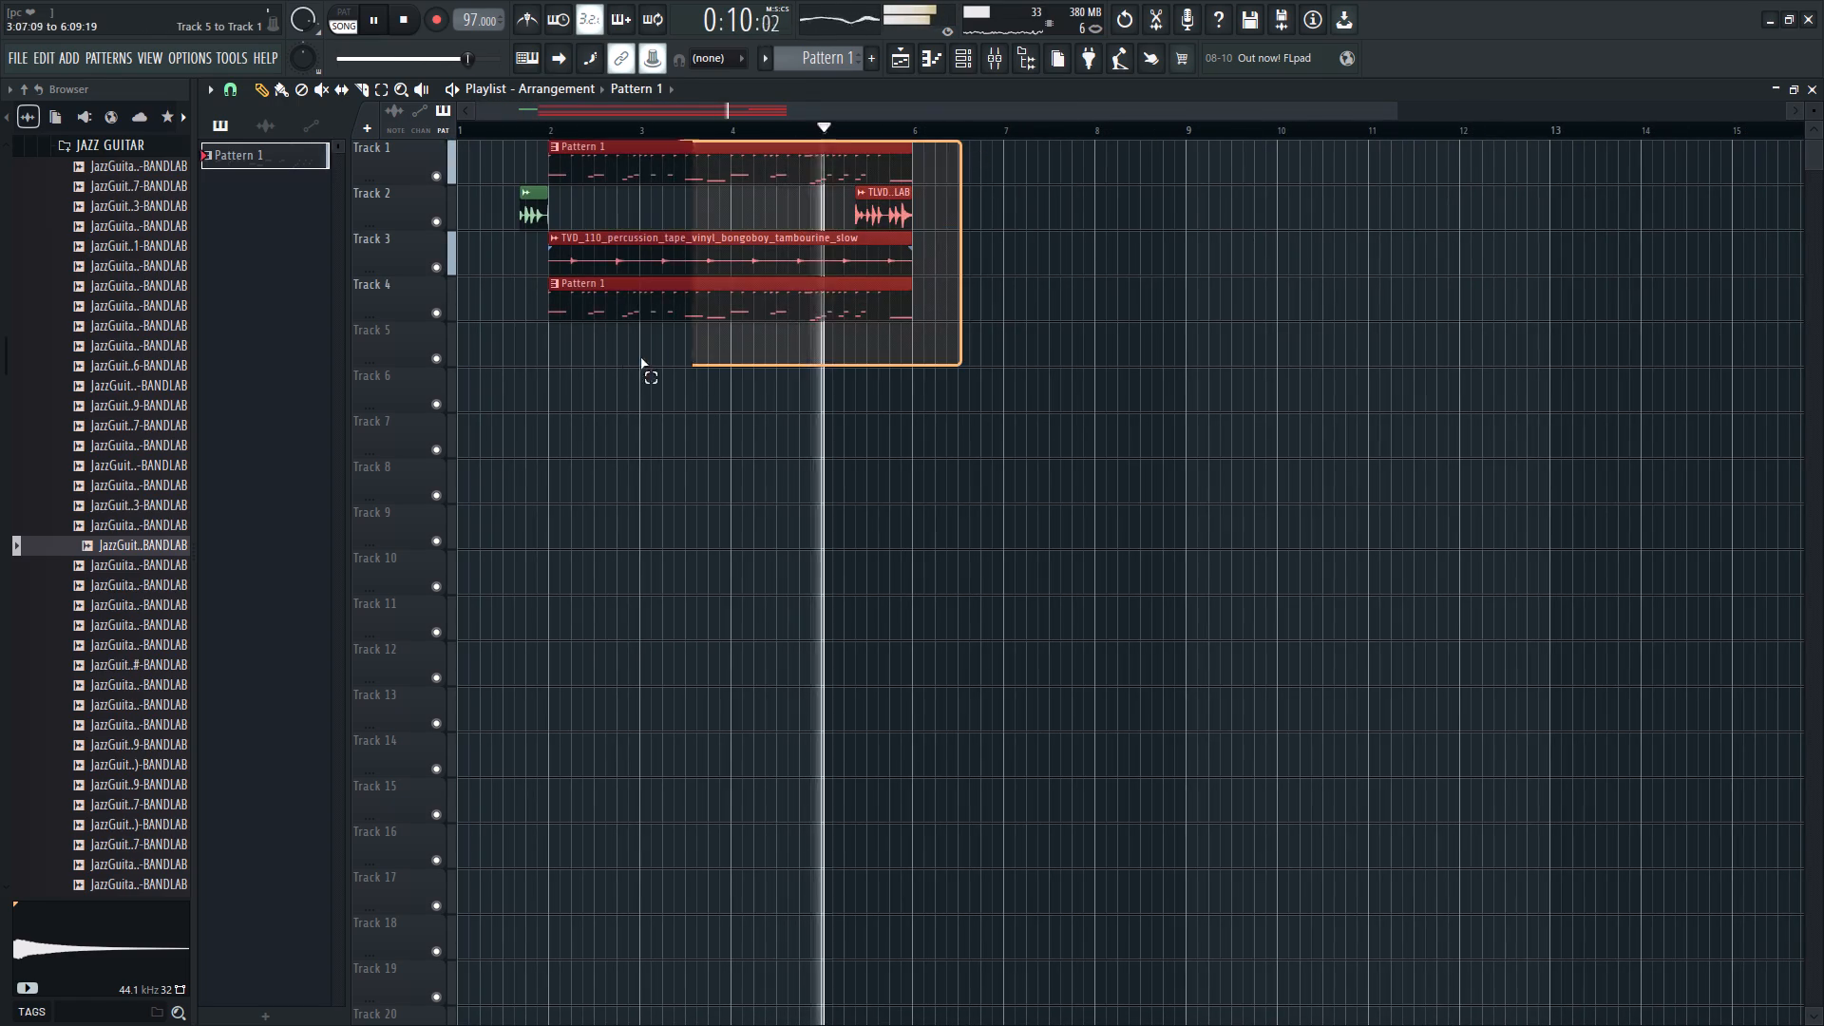
left_click_drag(640, 357, 584, 354, "ctrl")
key("ctrl+b")
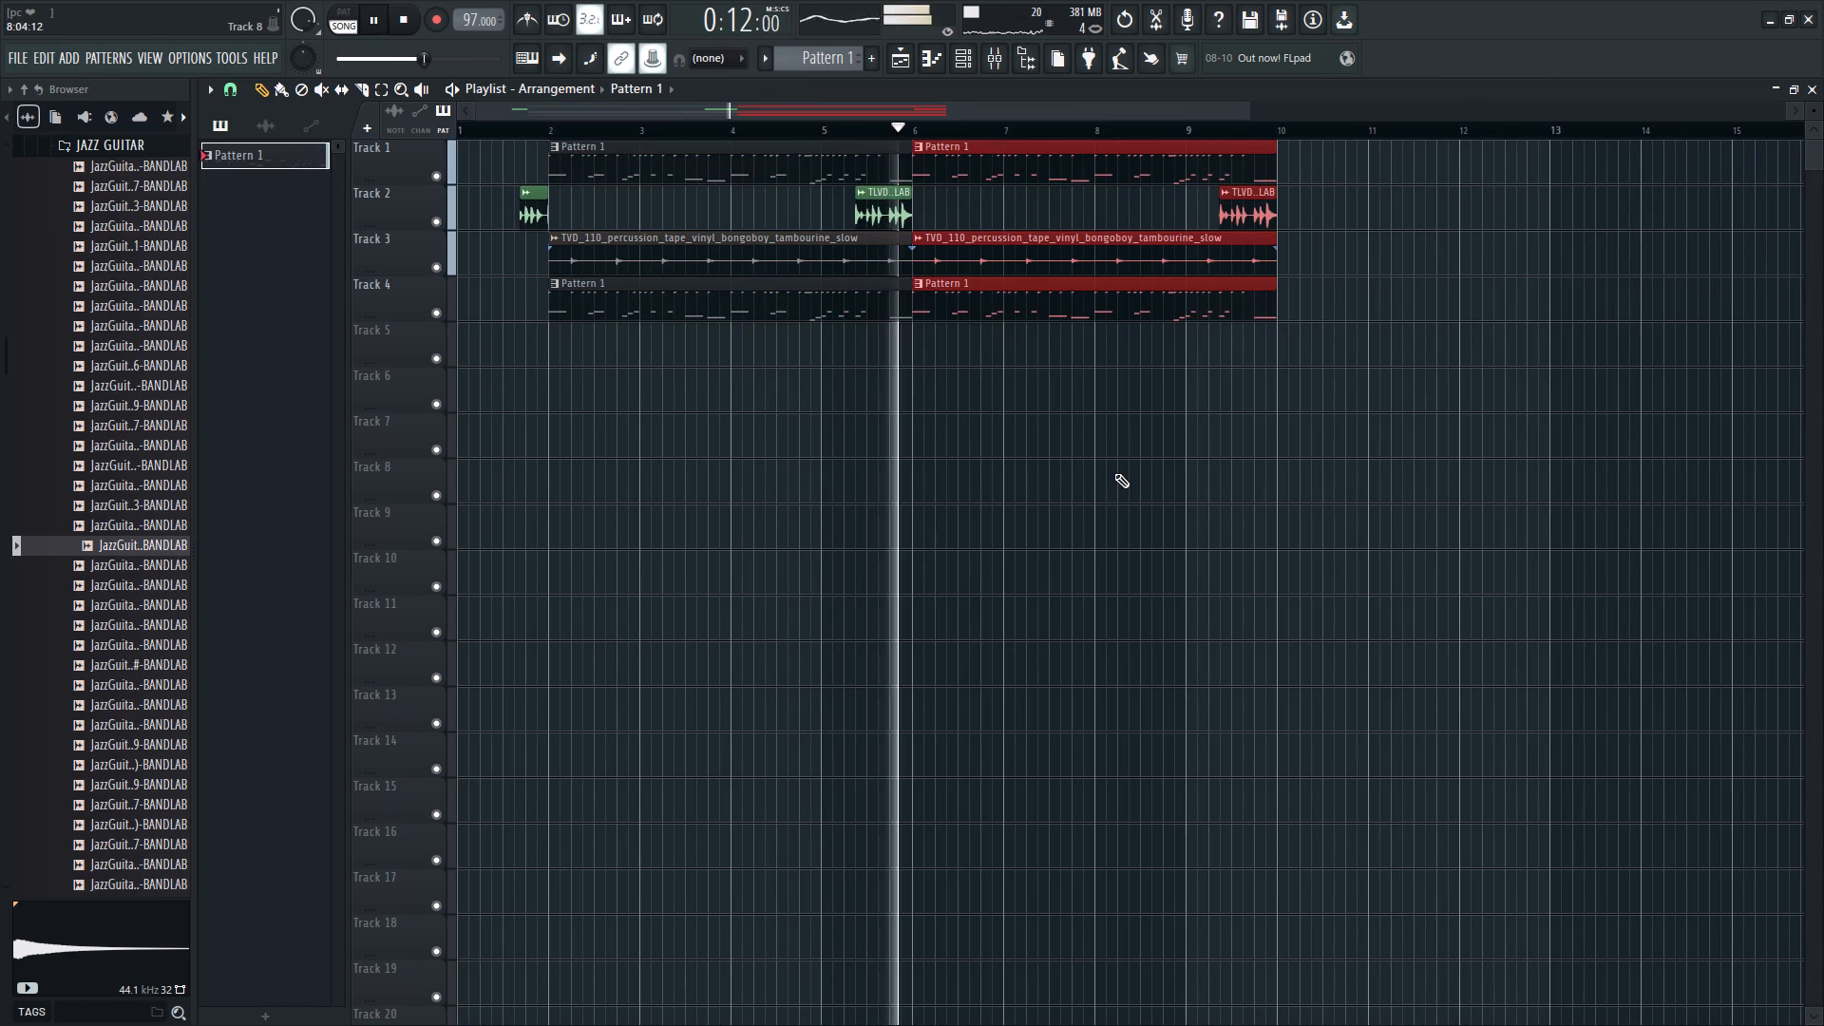
right_click(1110, 476)
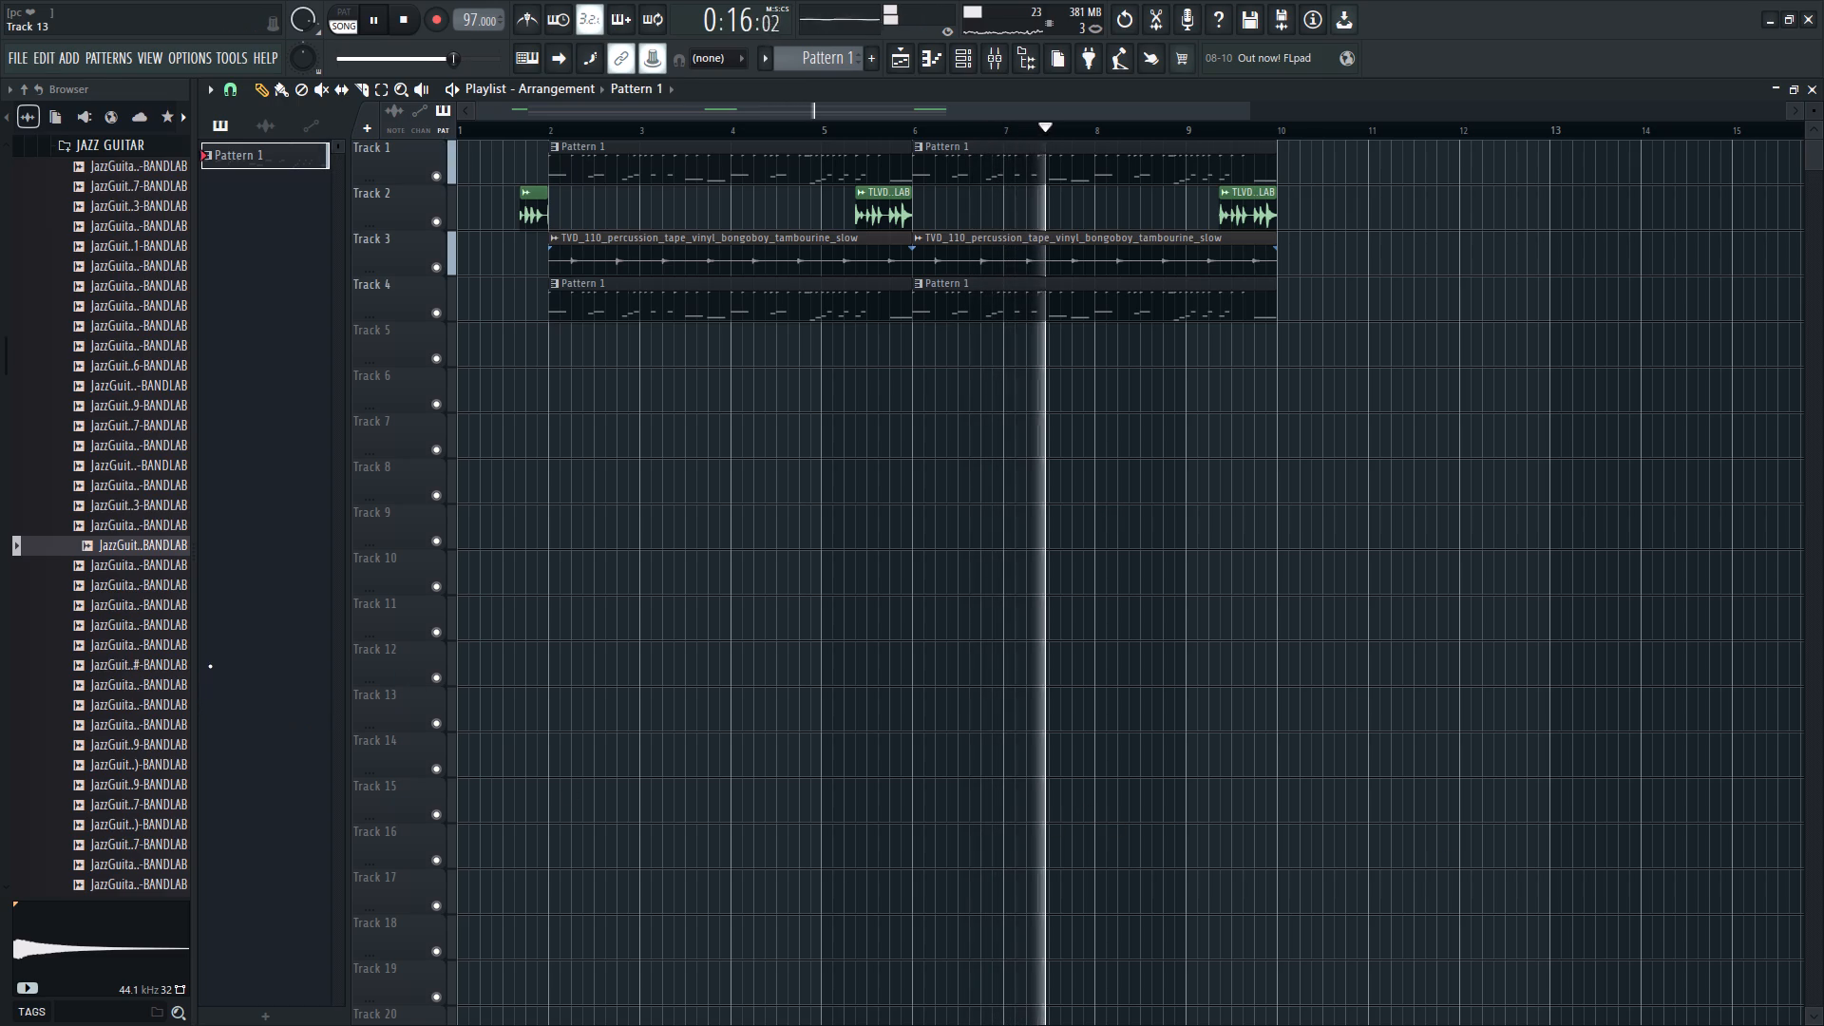
key("space")
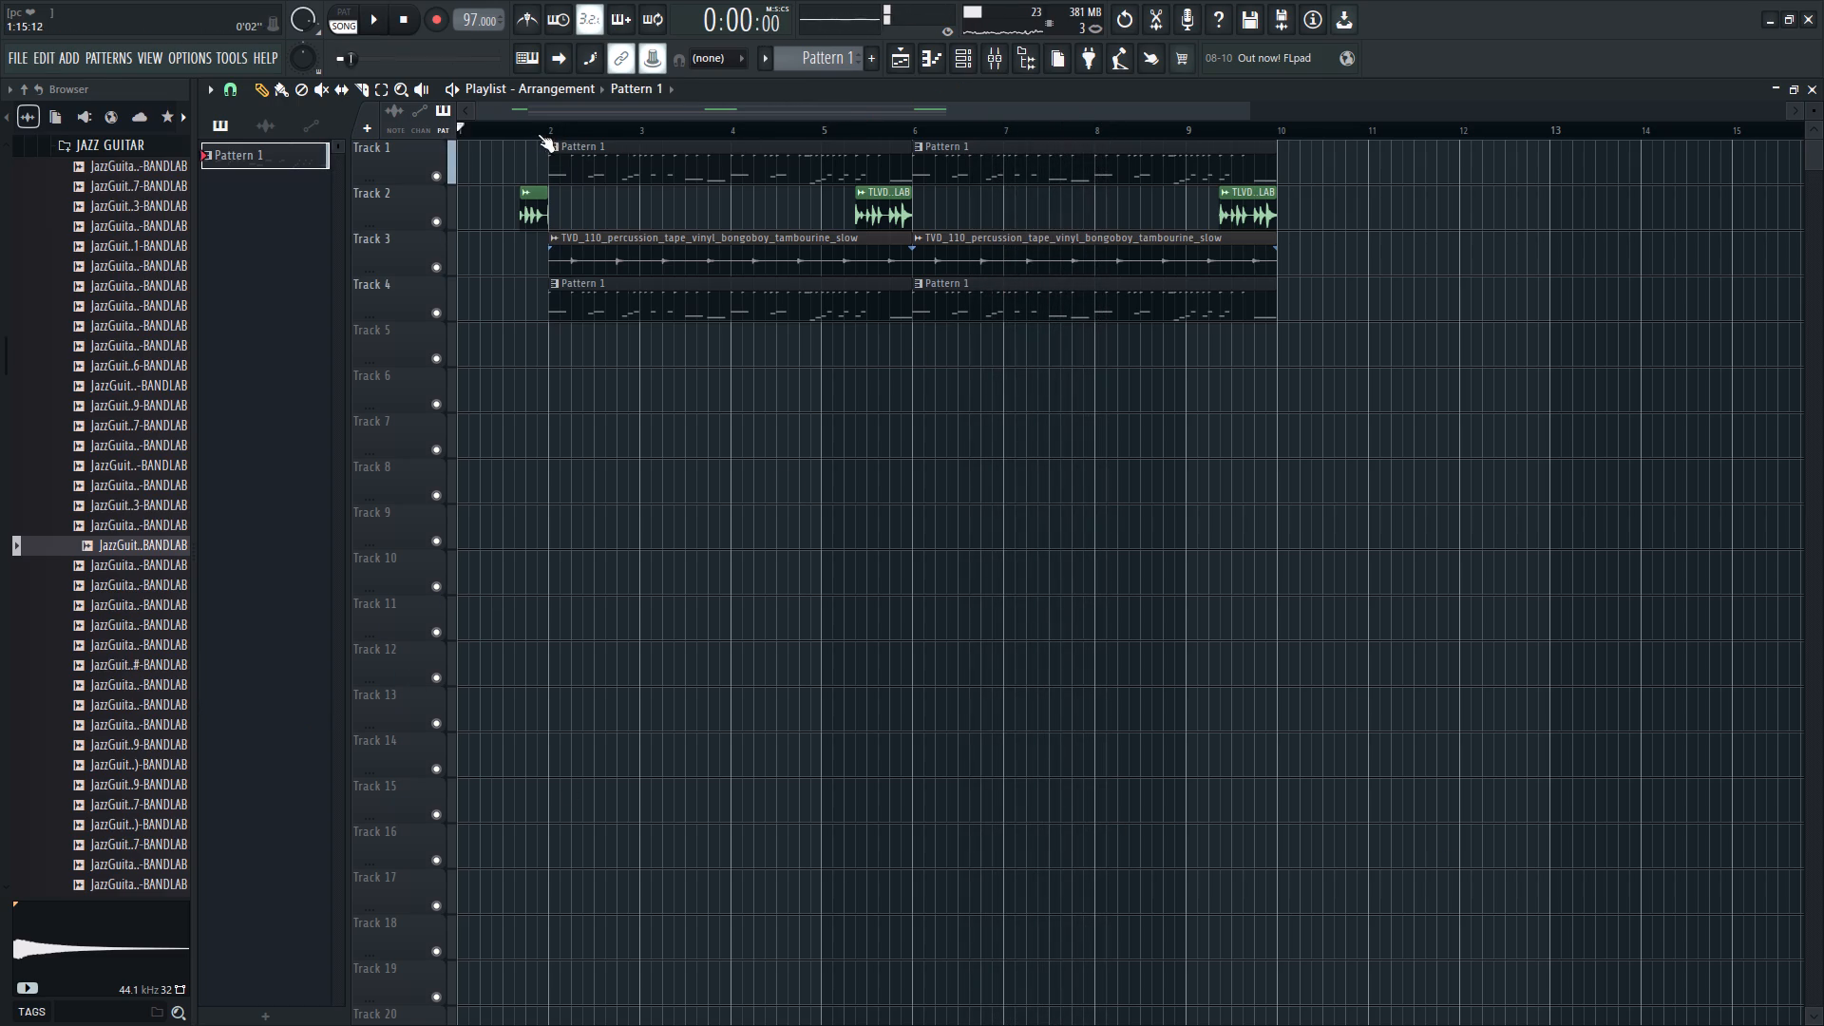
left_click(535, 130)
key("space")
Open the FLEX bass instrument from the channel rack while the song plays.
double_click(598, 304)
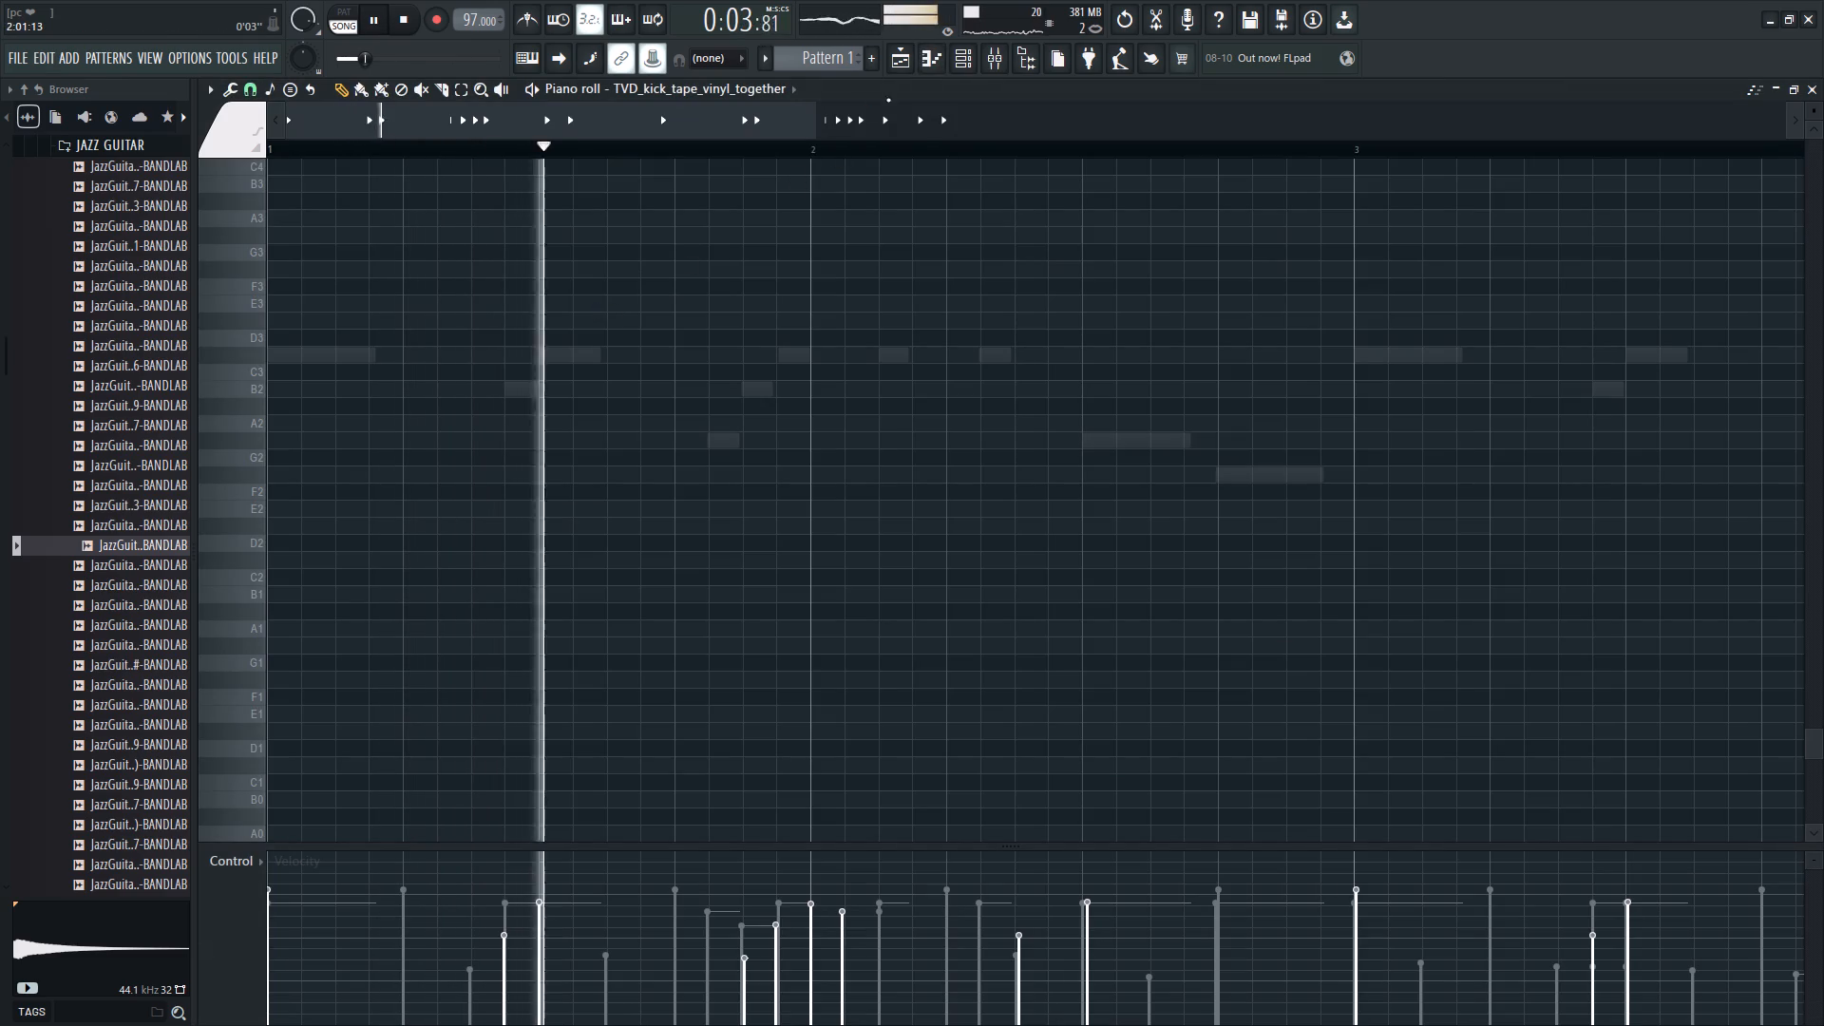
left_click(972, 63)
left_click(789, 437)
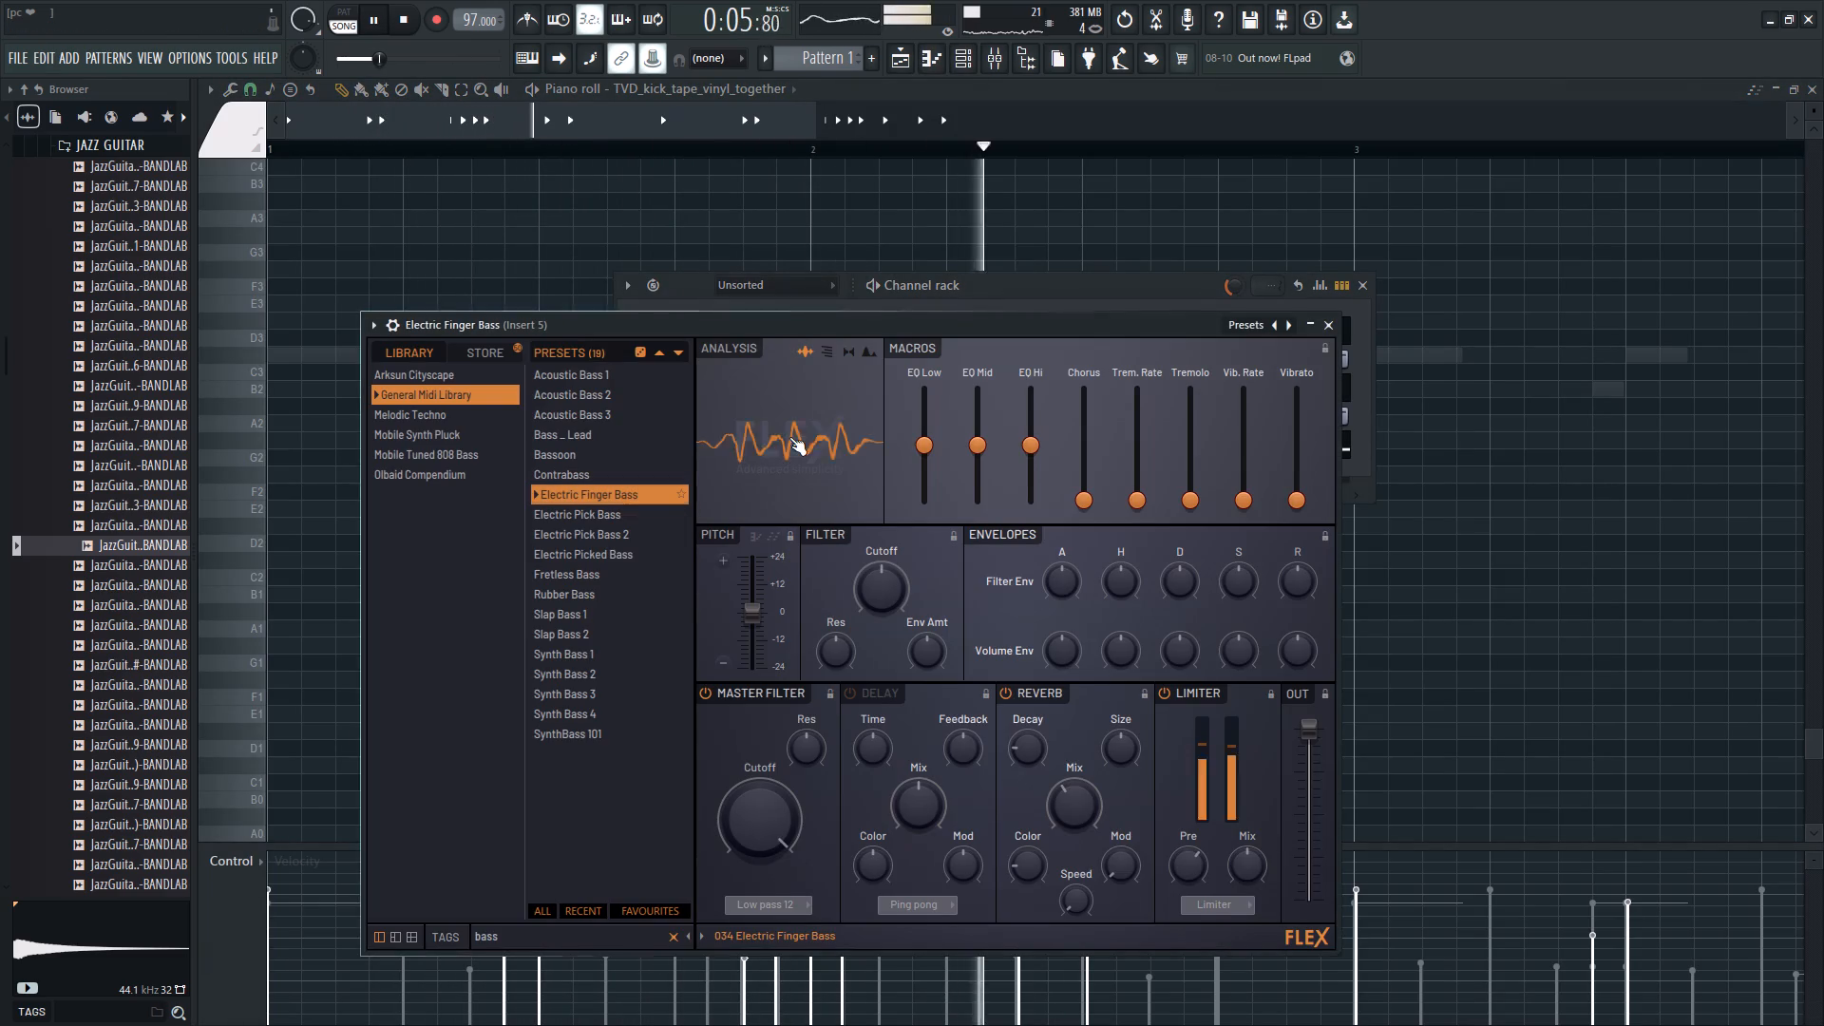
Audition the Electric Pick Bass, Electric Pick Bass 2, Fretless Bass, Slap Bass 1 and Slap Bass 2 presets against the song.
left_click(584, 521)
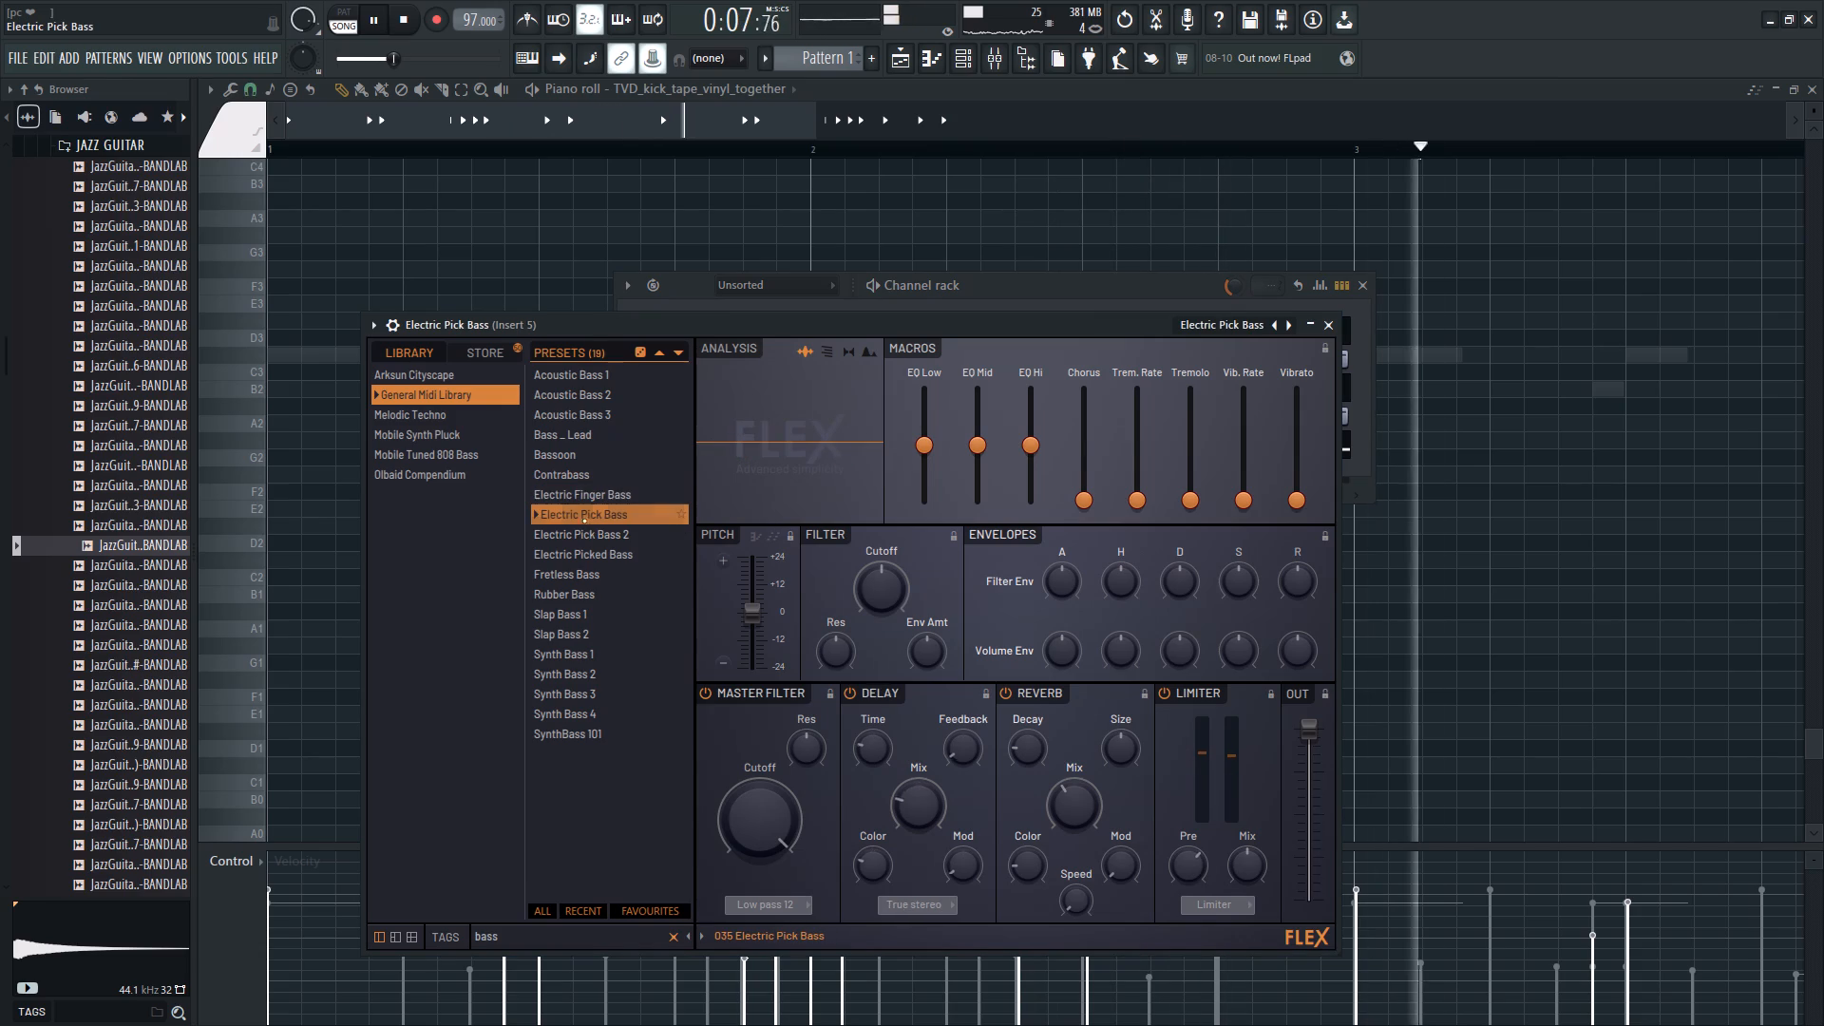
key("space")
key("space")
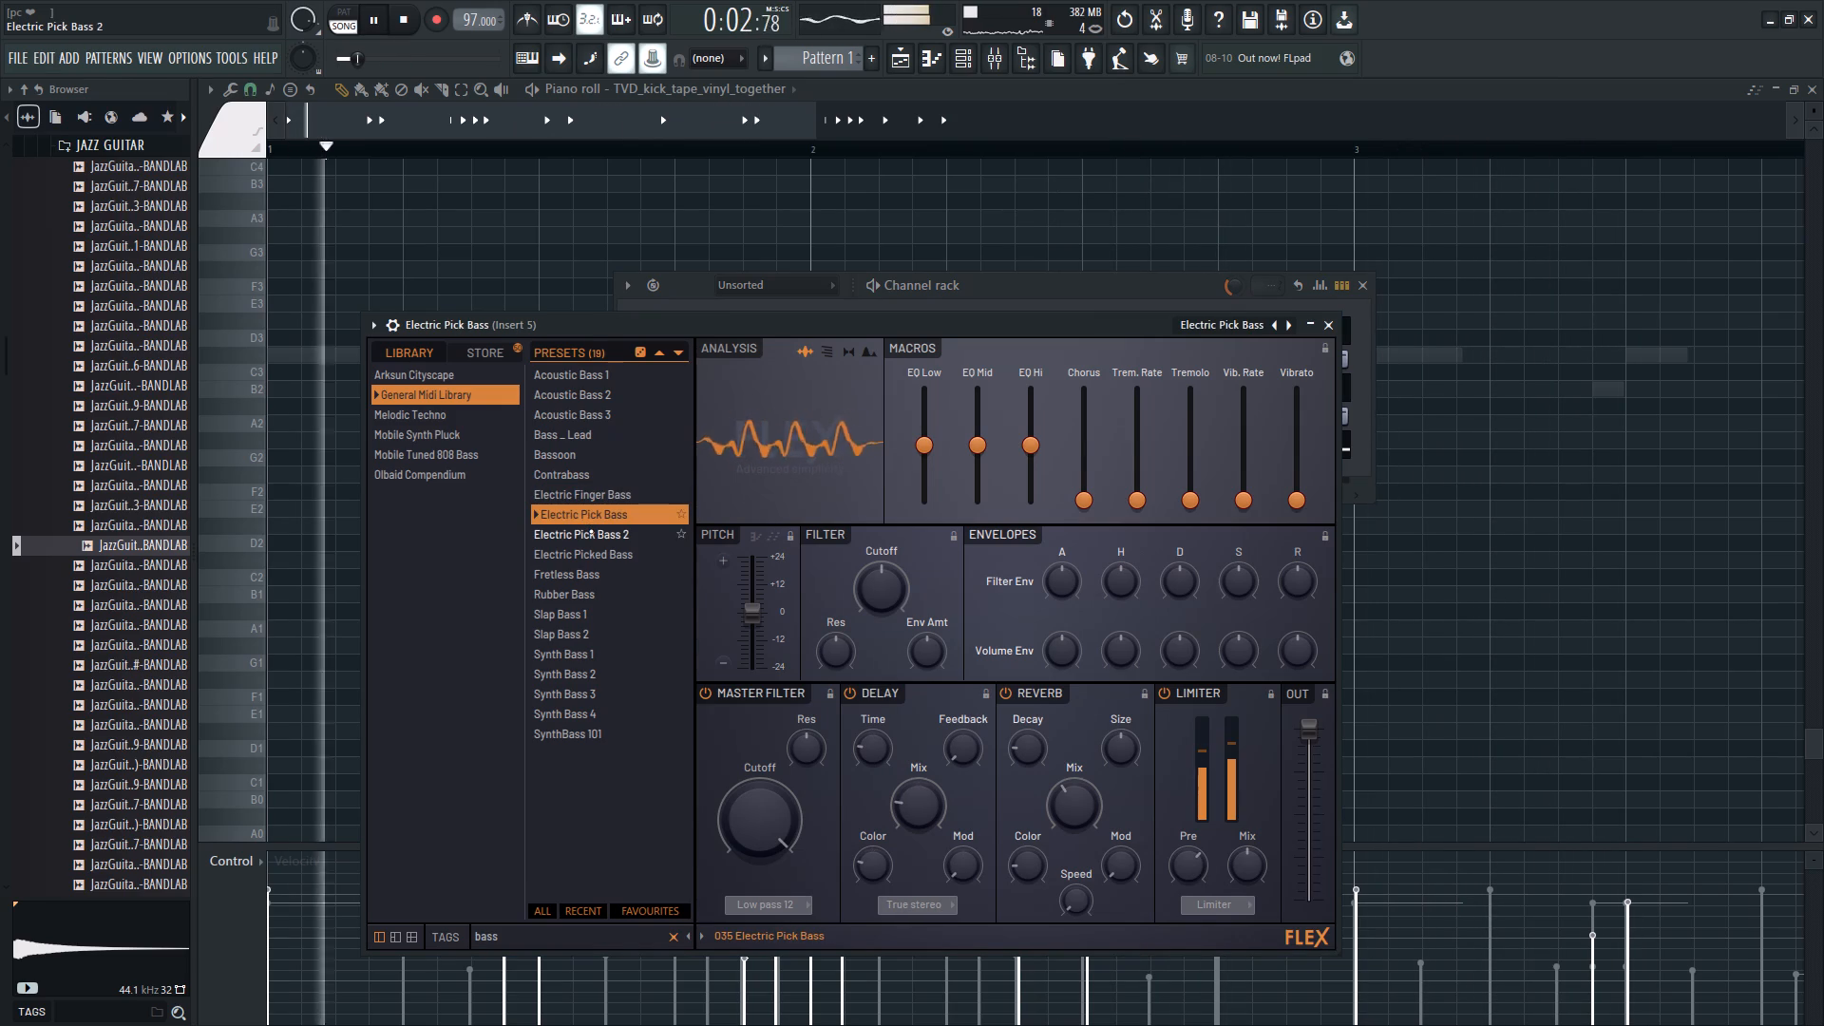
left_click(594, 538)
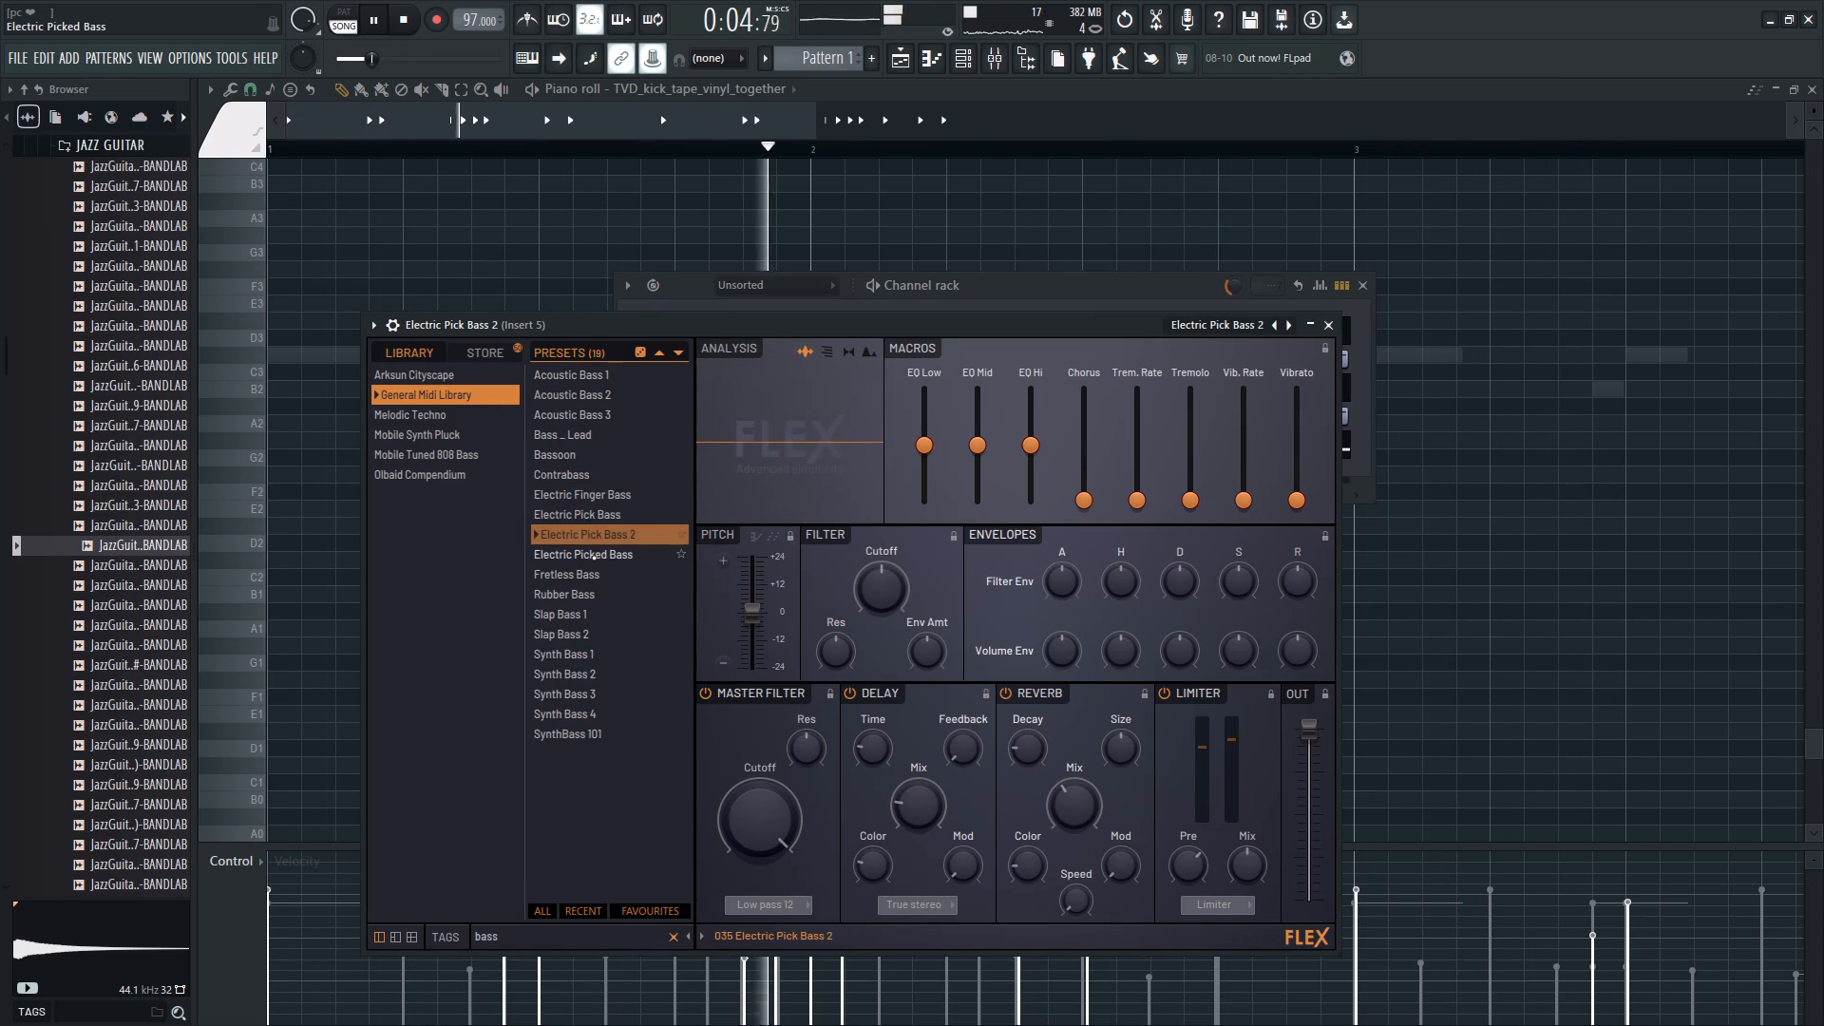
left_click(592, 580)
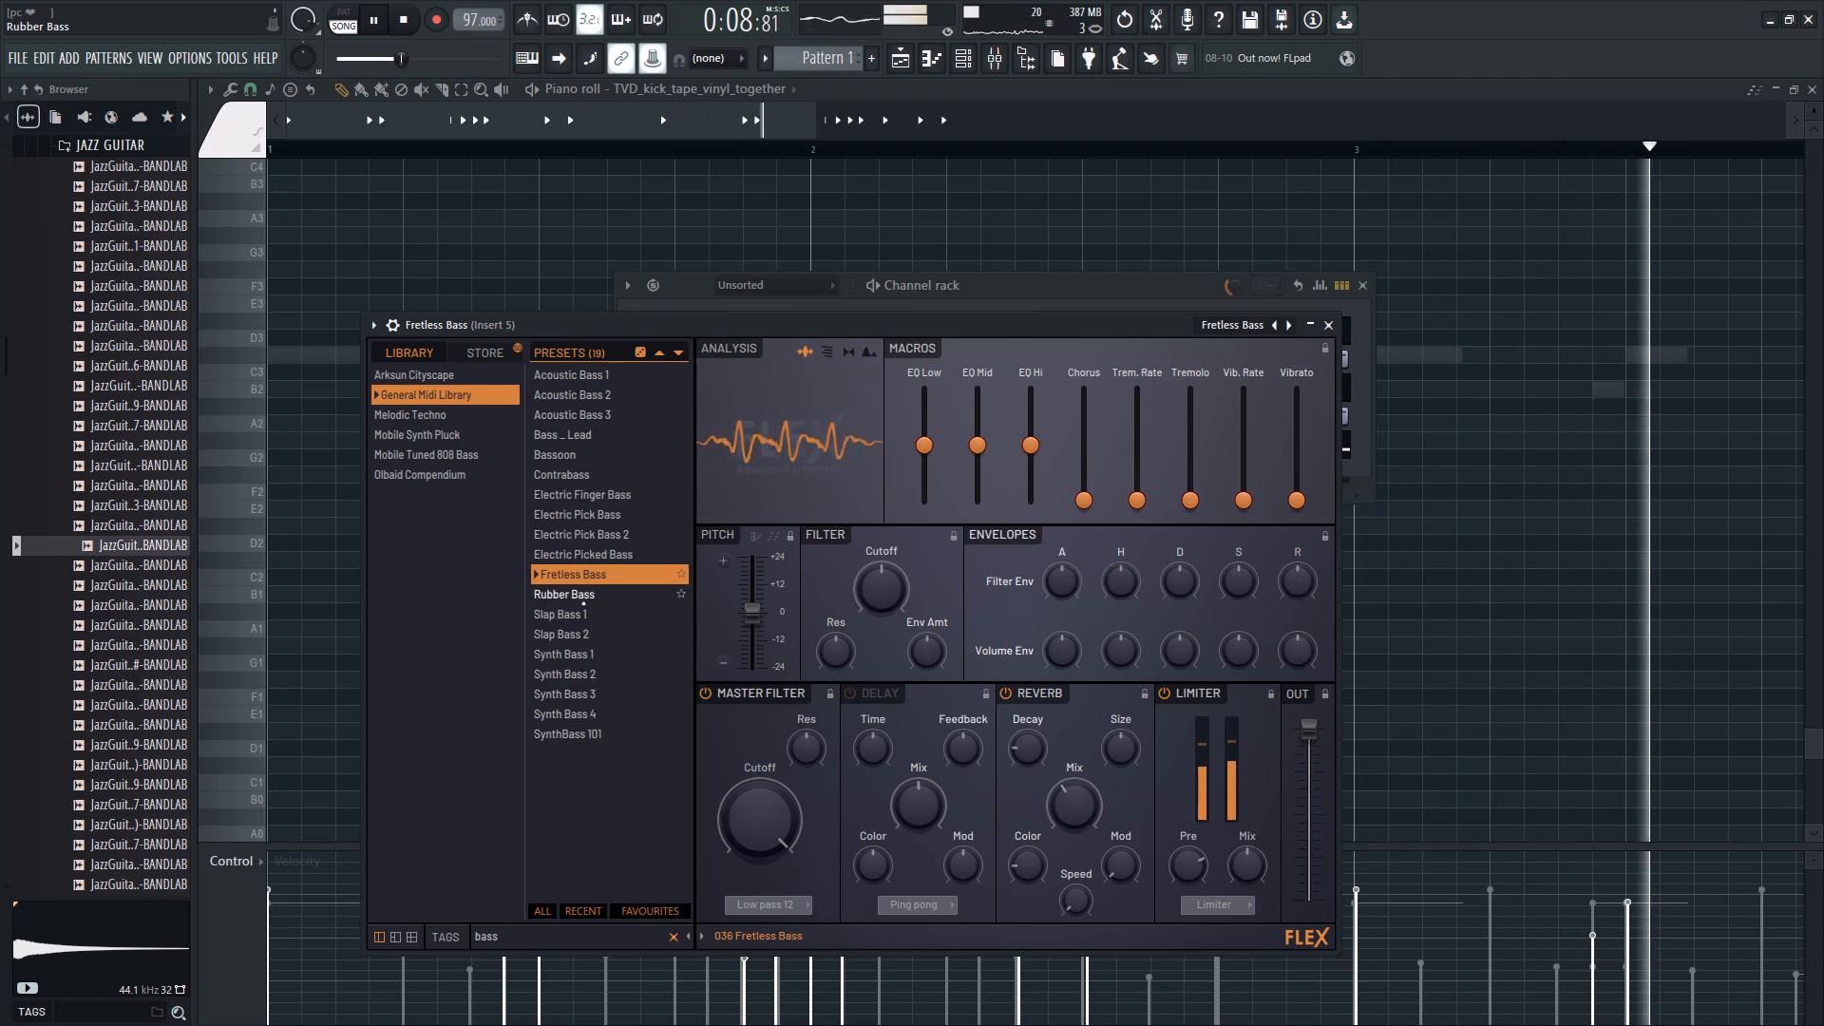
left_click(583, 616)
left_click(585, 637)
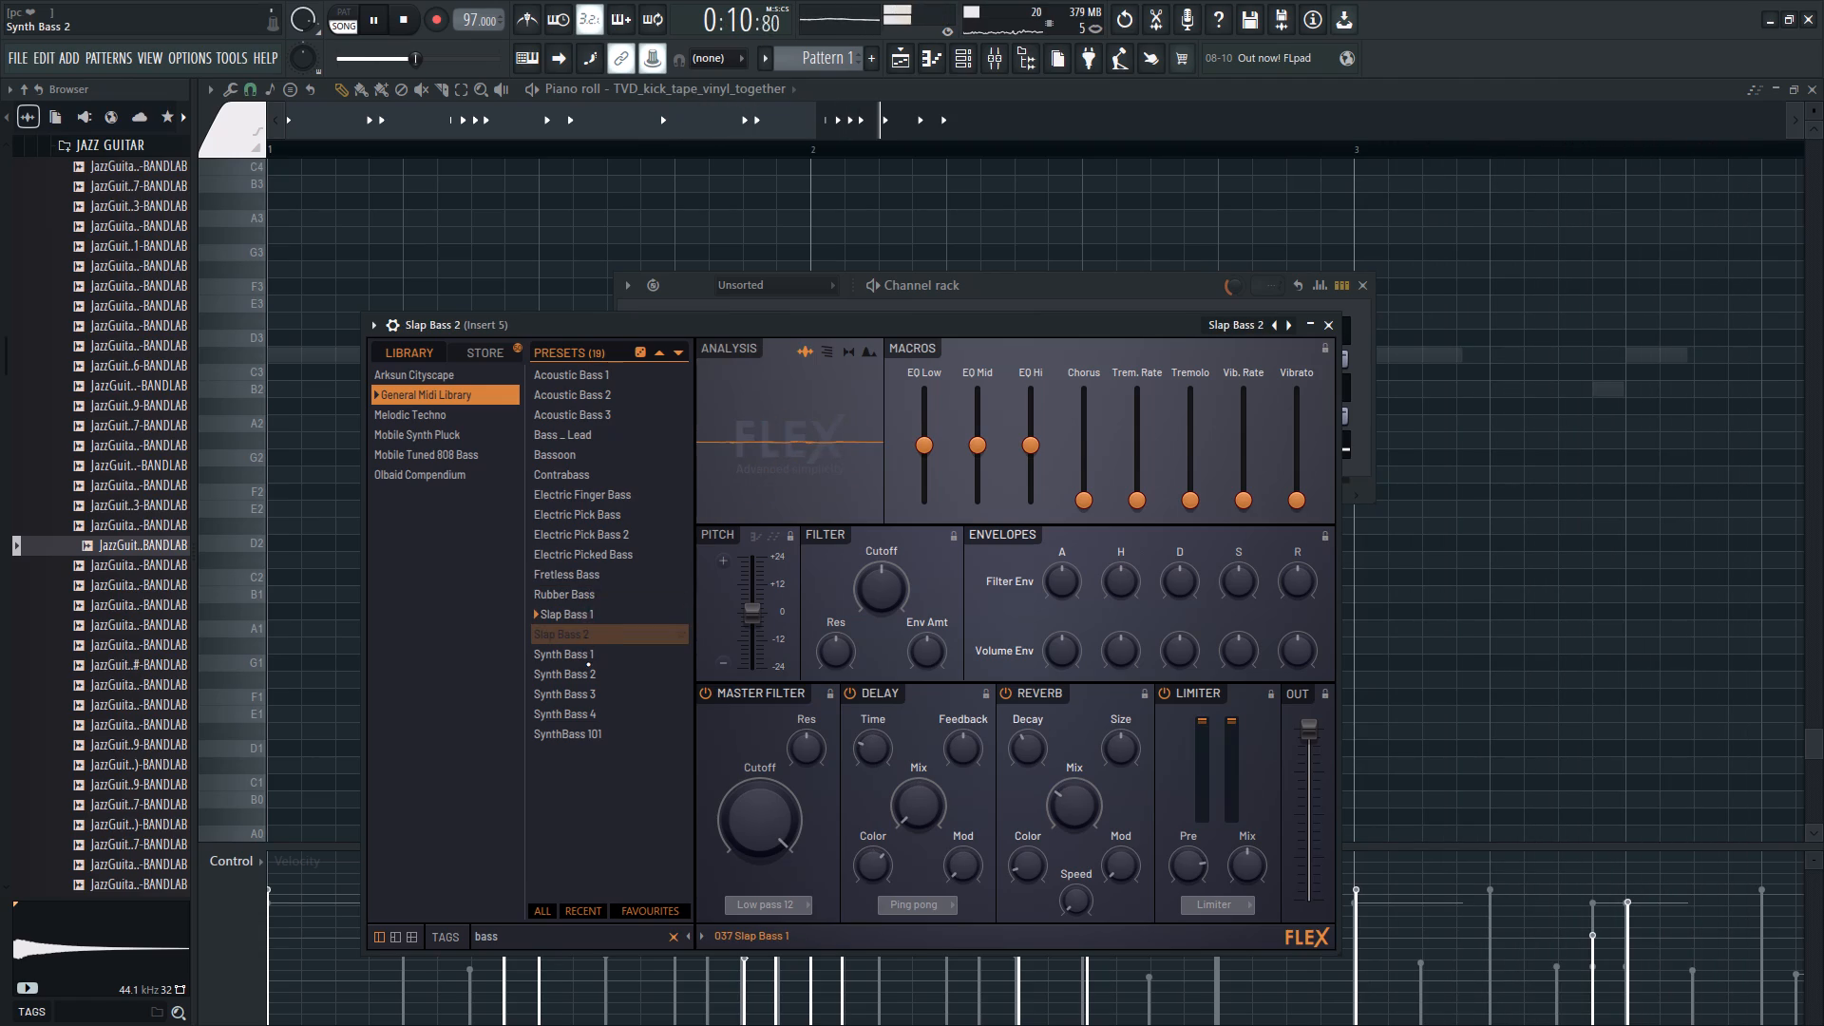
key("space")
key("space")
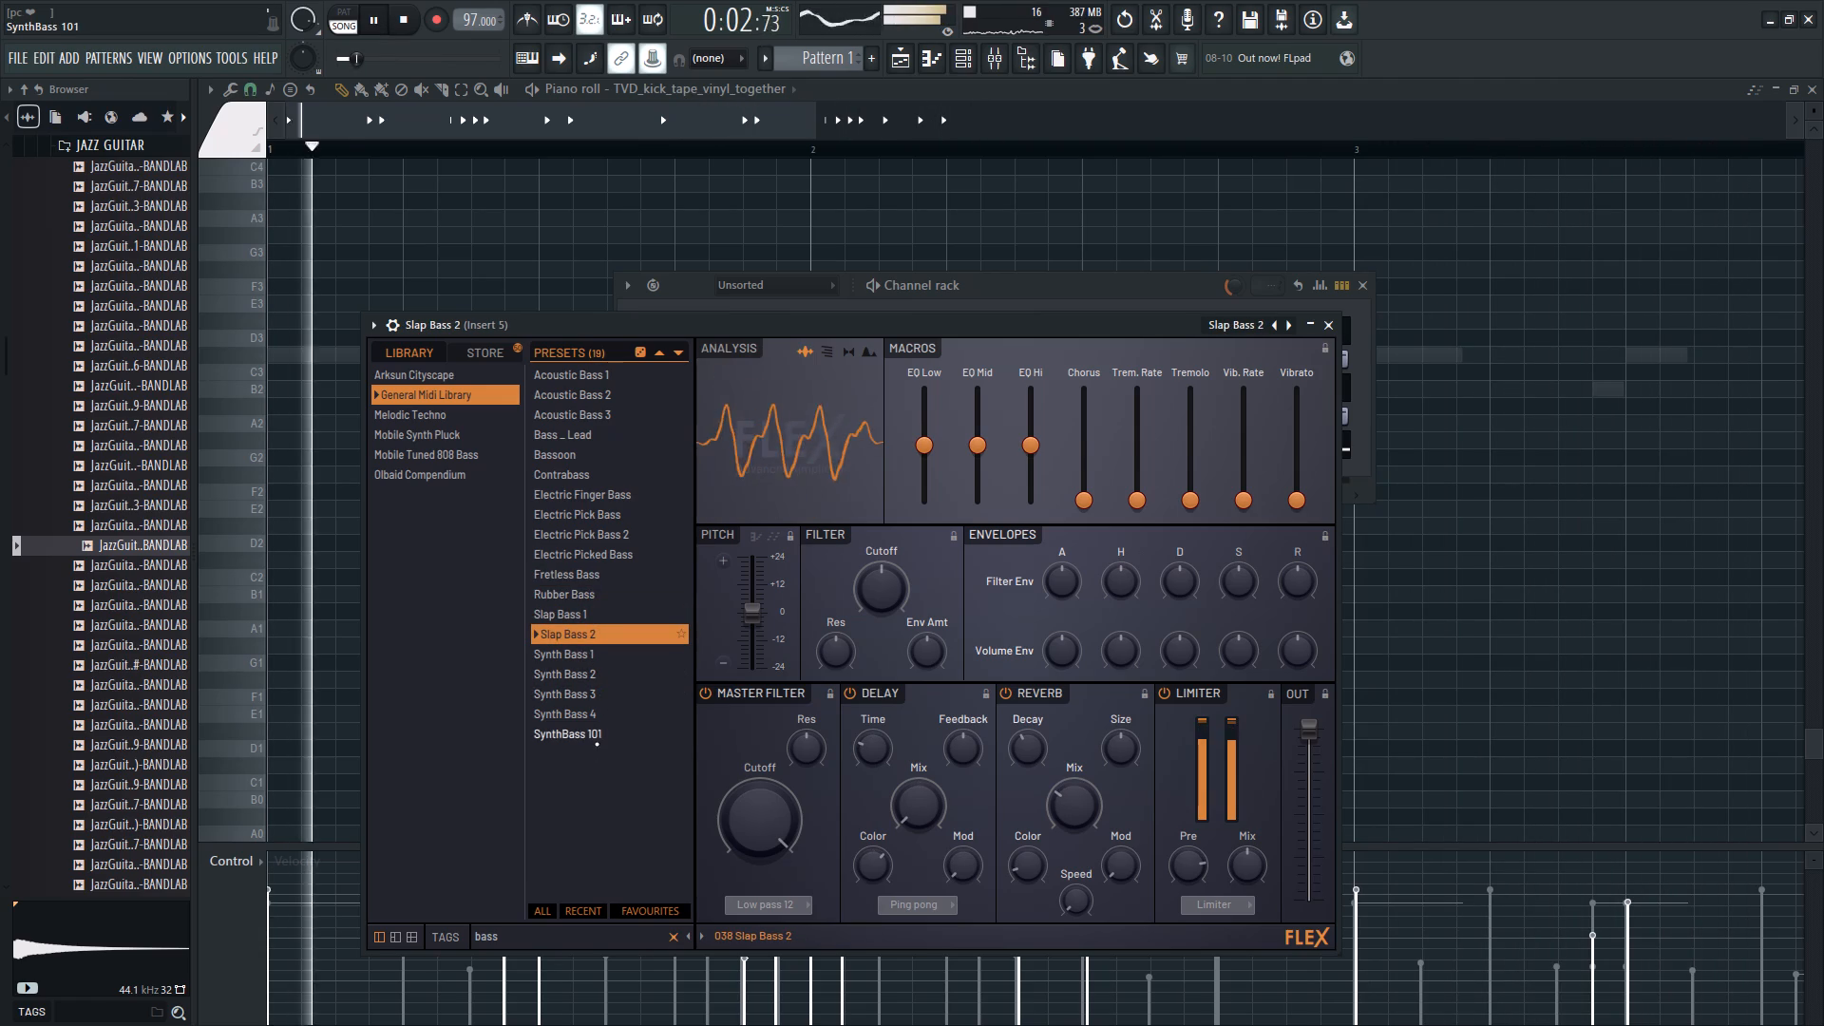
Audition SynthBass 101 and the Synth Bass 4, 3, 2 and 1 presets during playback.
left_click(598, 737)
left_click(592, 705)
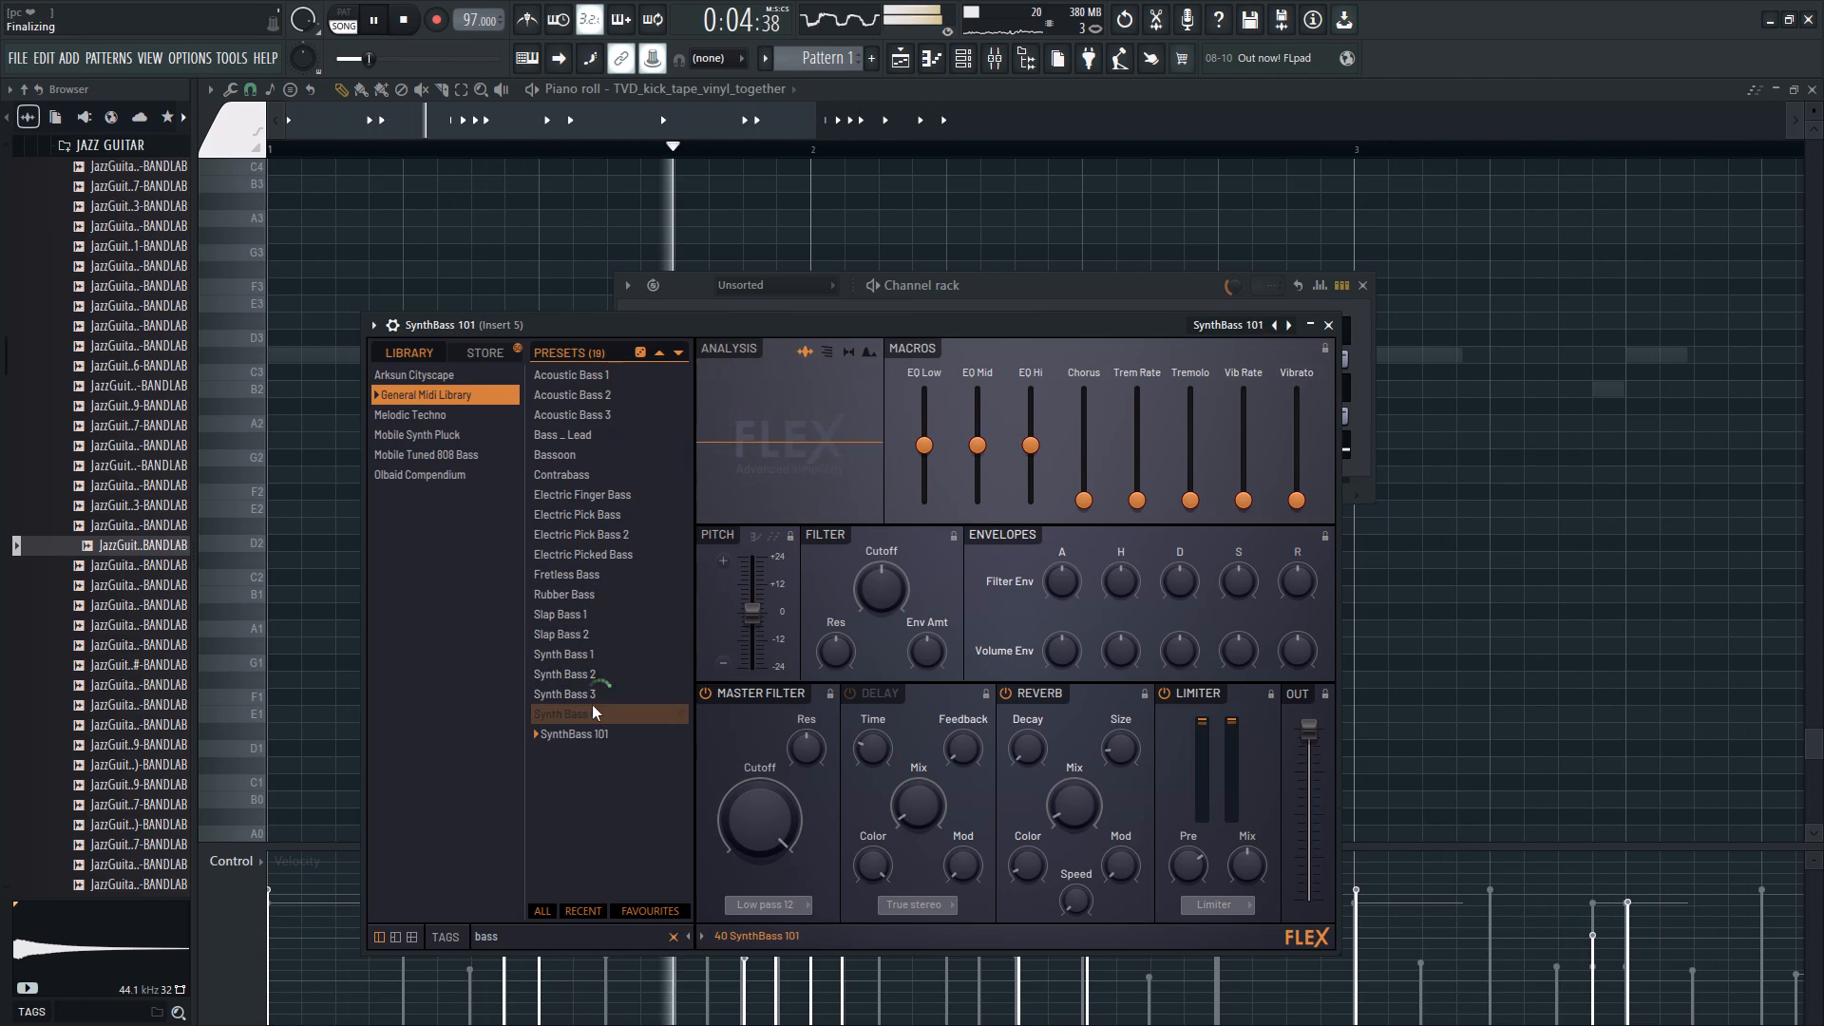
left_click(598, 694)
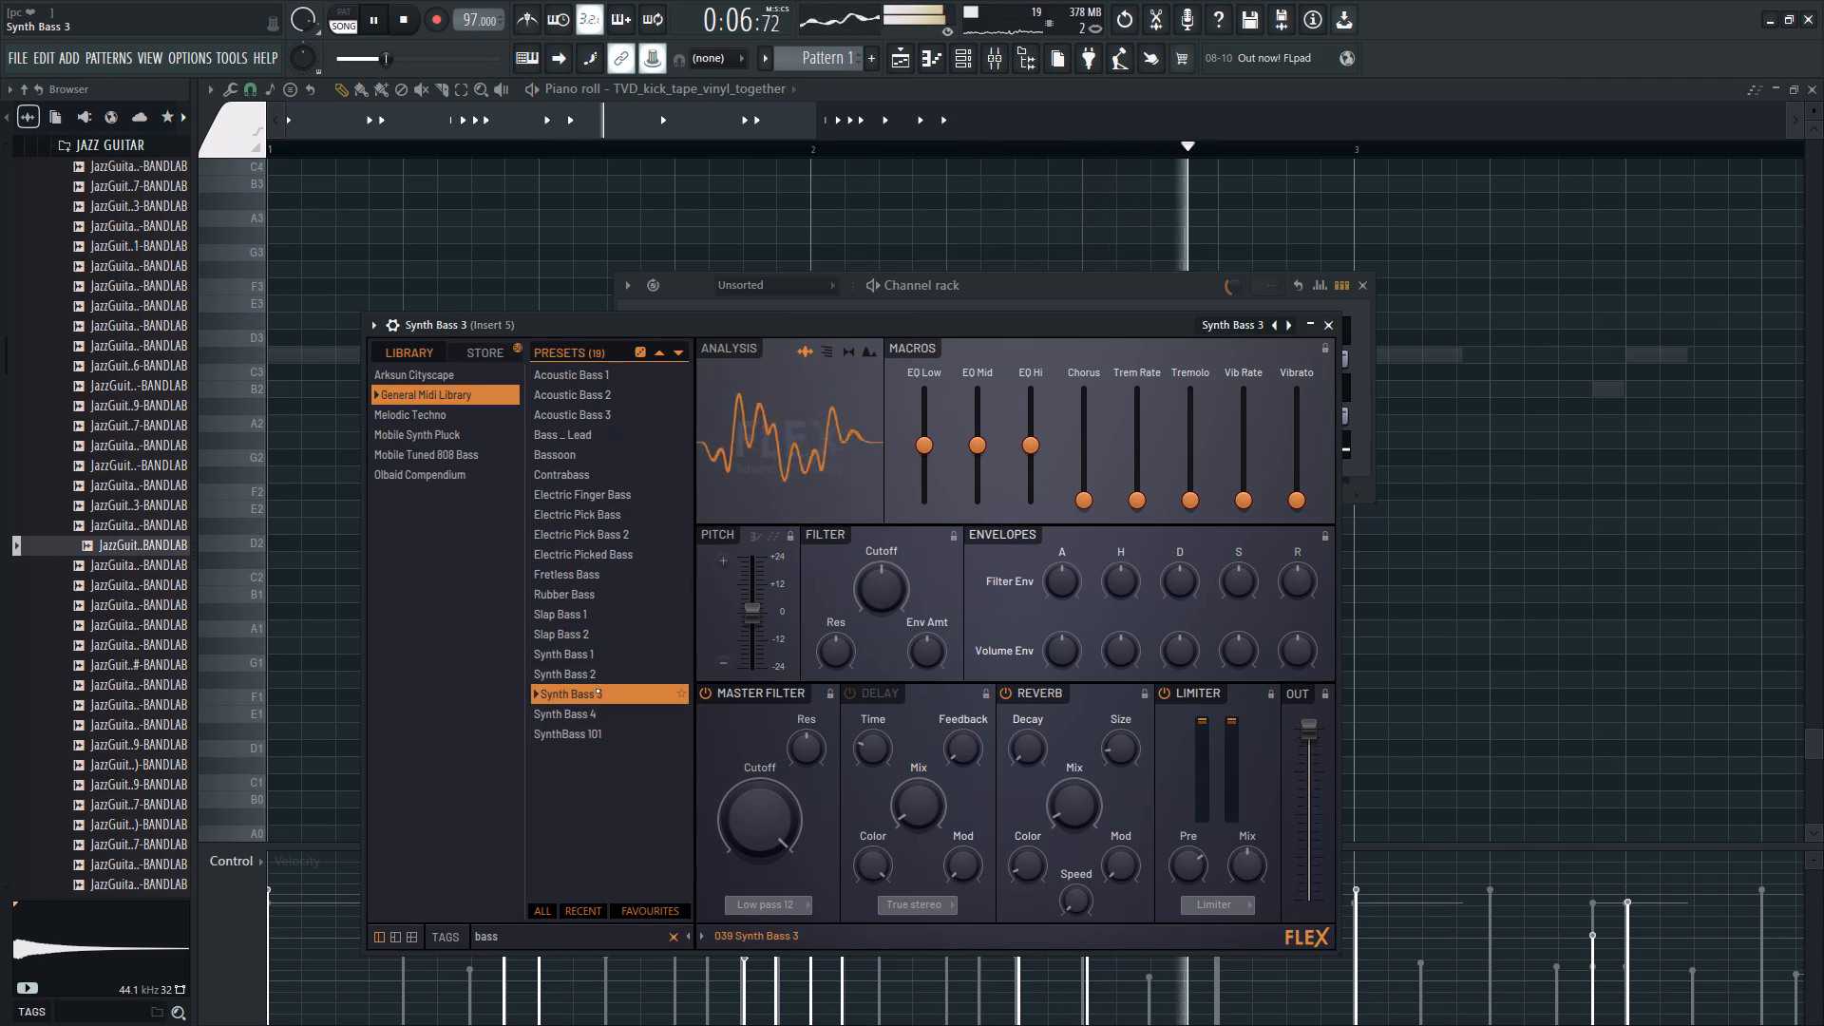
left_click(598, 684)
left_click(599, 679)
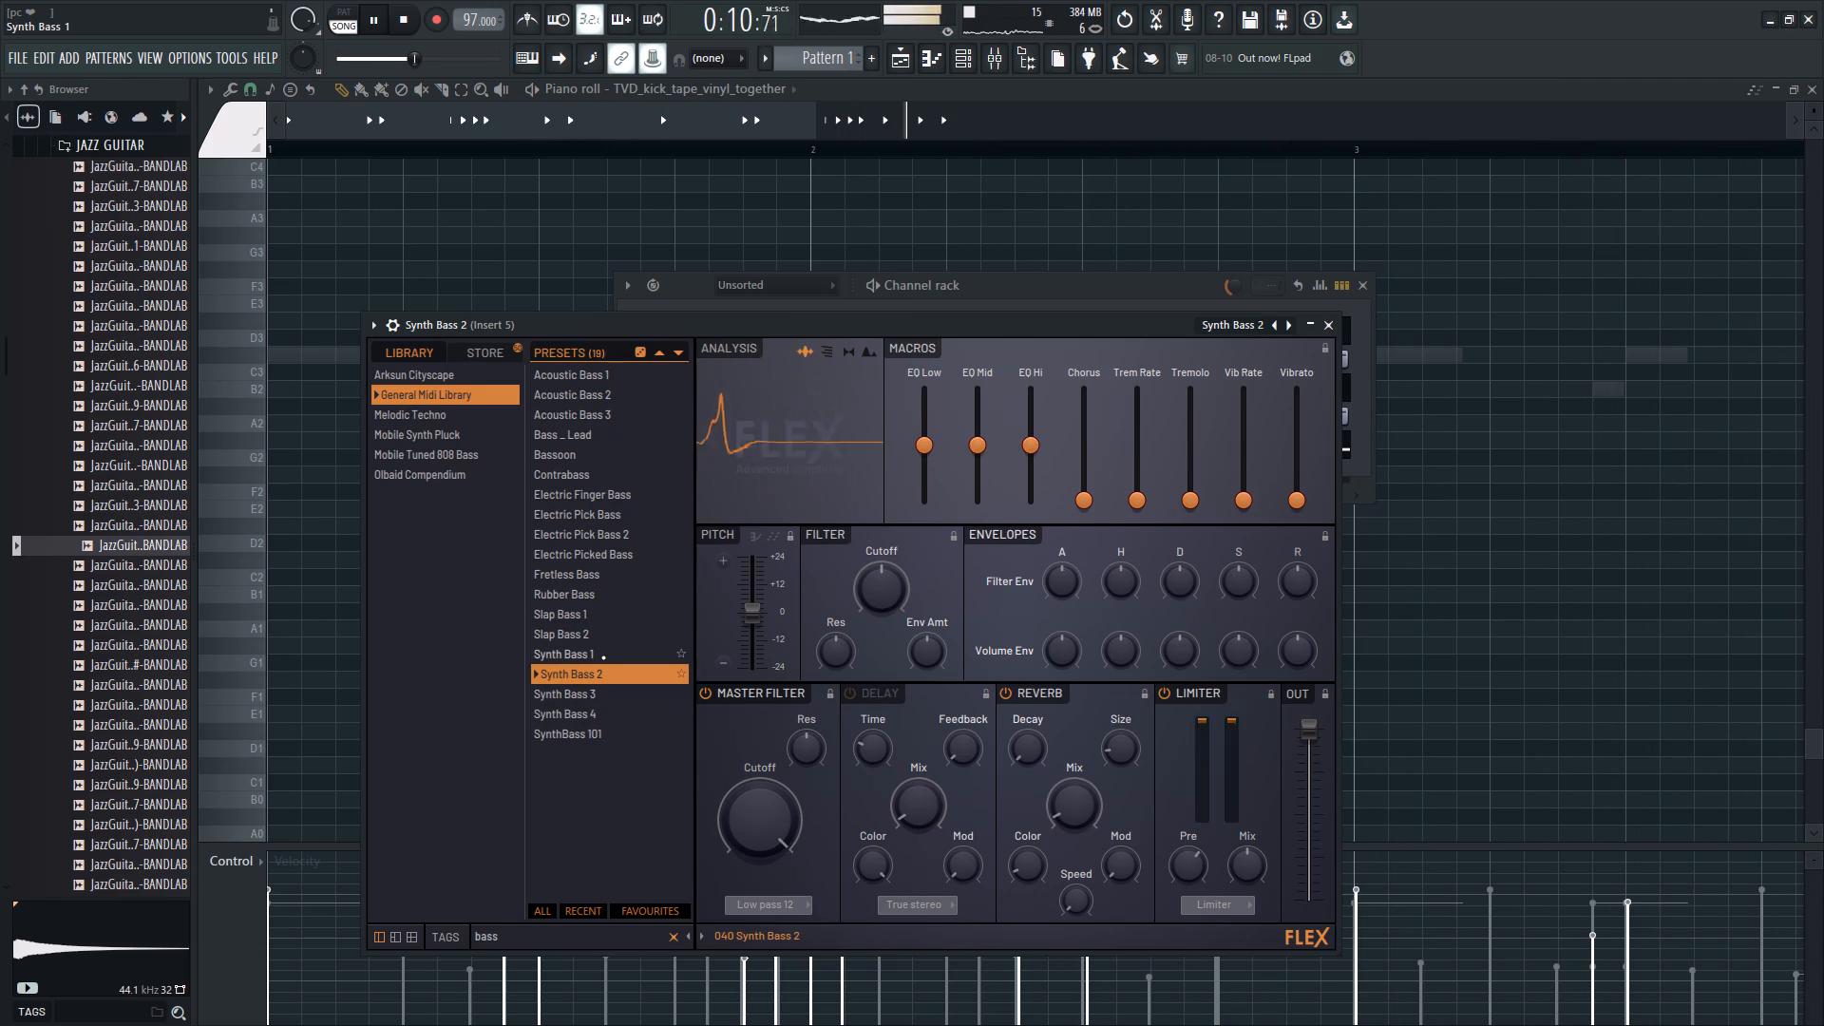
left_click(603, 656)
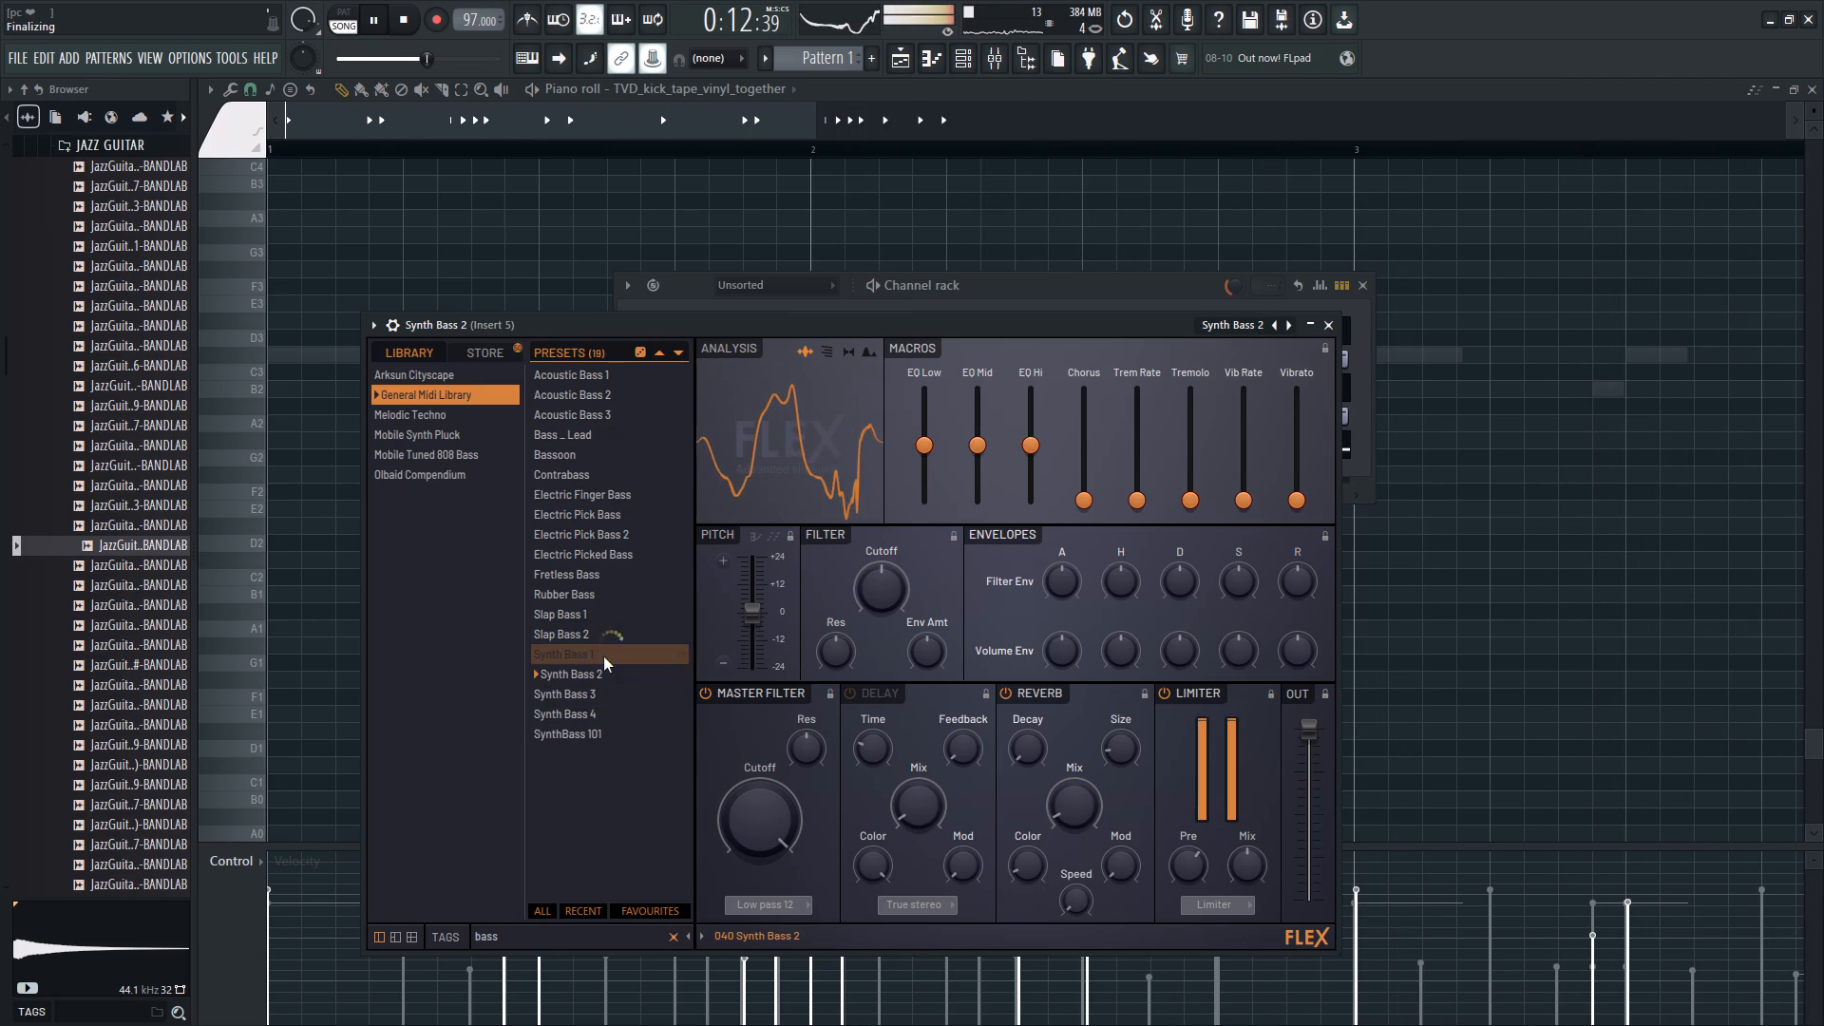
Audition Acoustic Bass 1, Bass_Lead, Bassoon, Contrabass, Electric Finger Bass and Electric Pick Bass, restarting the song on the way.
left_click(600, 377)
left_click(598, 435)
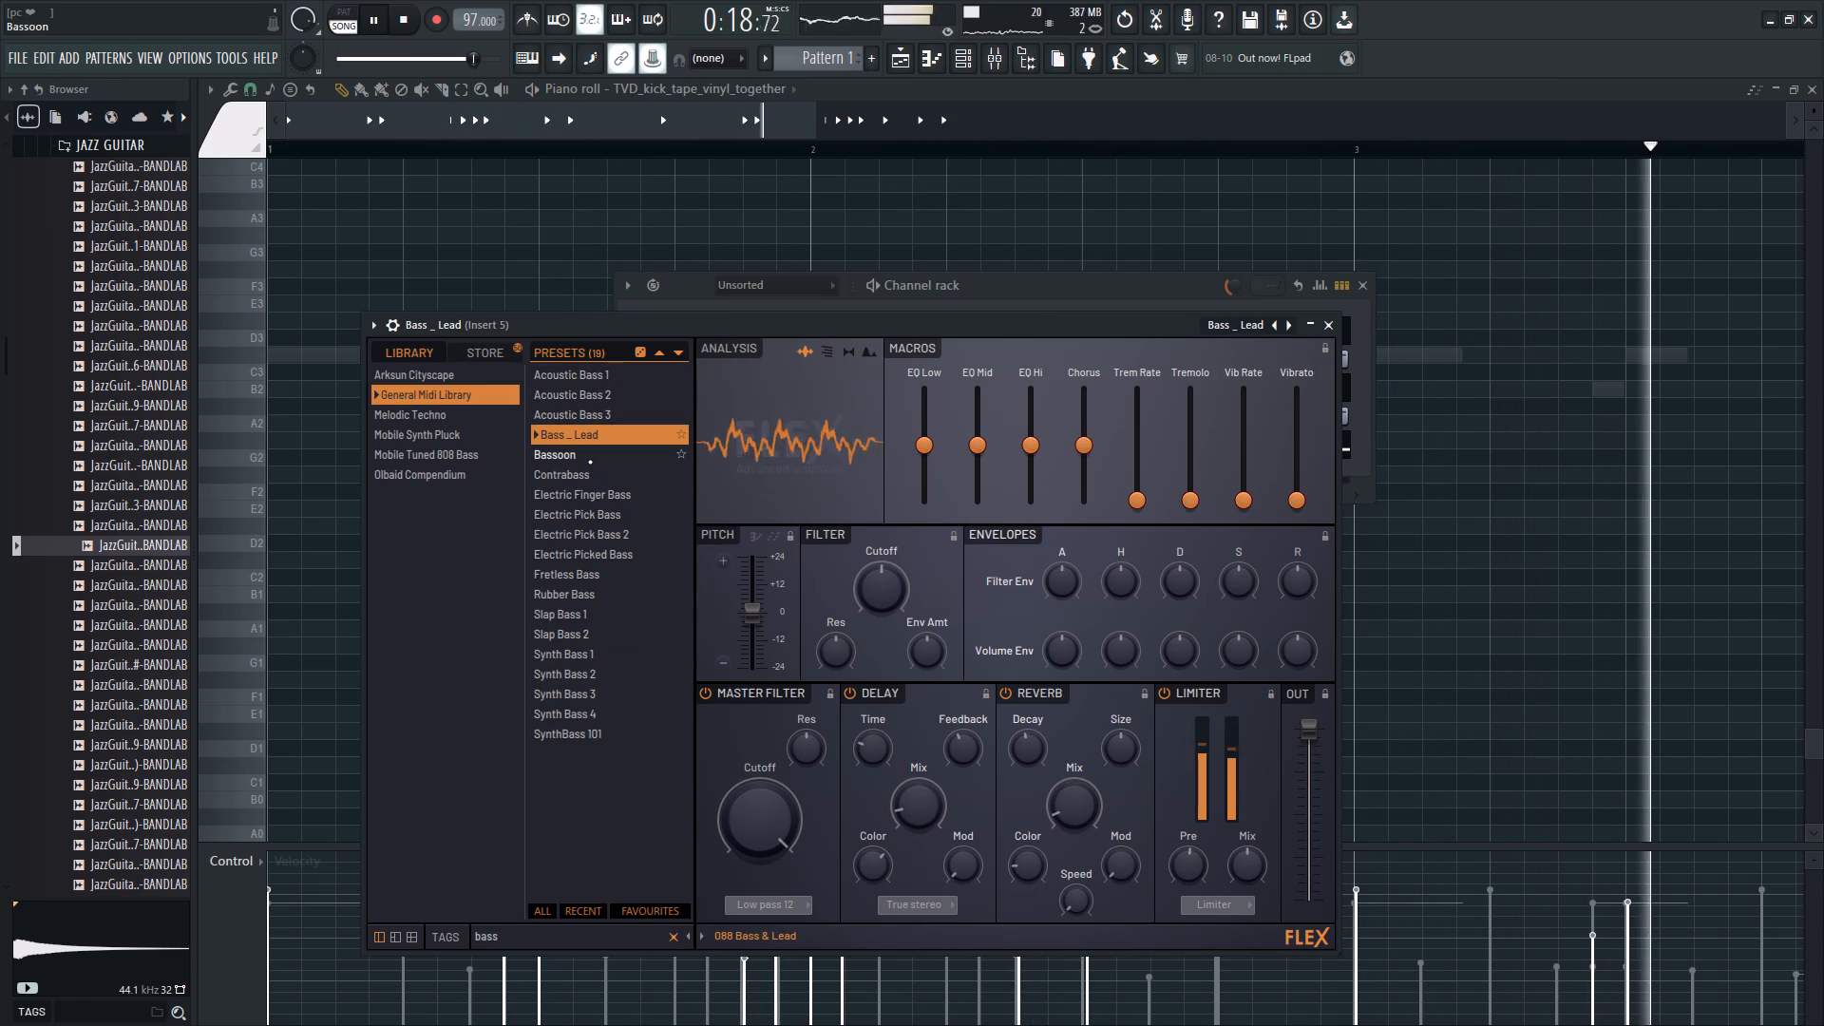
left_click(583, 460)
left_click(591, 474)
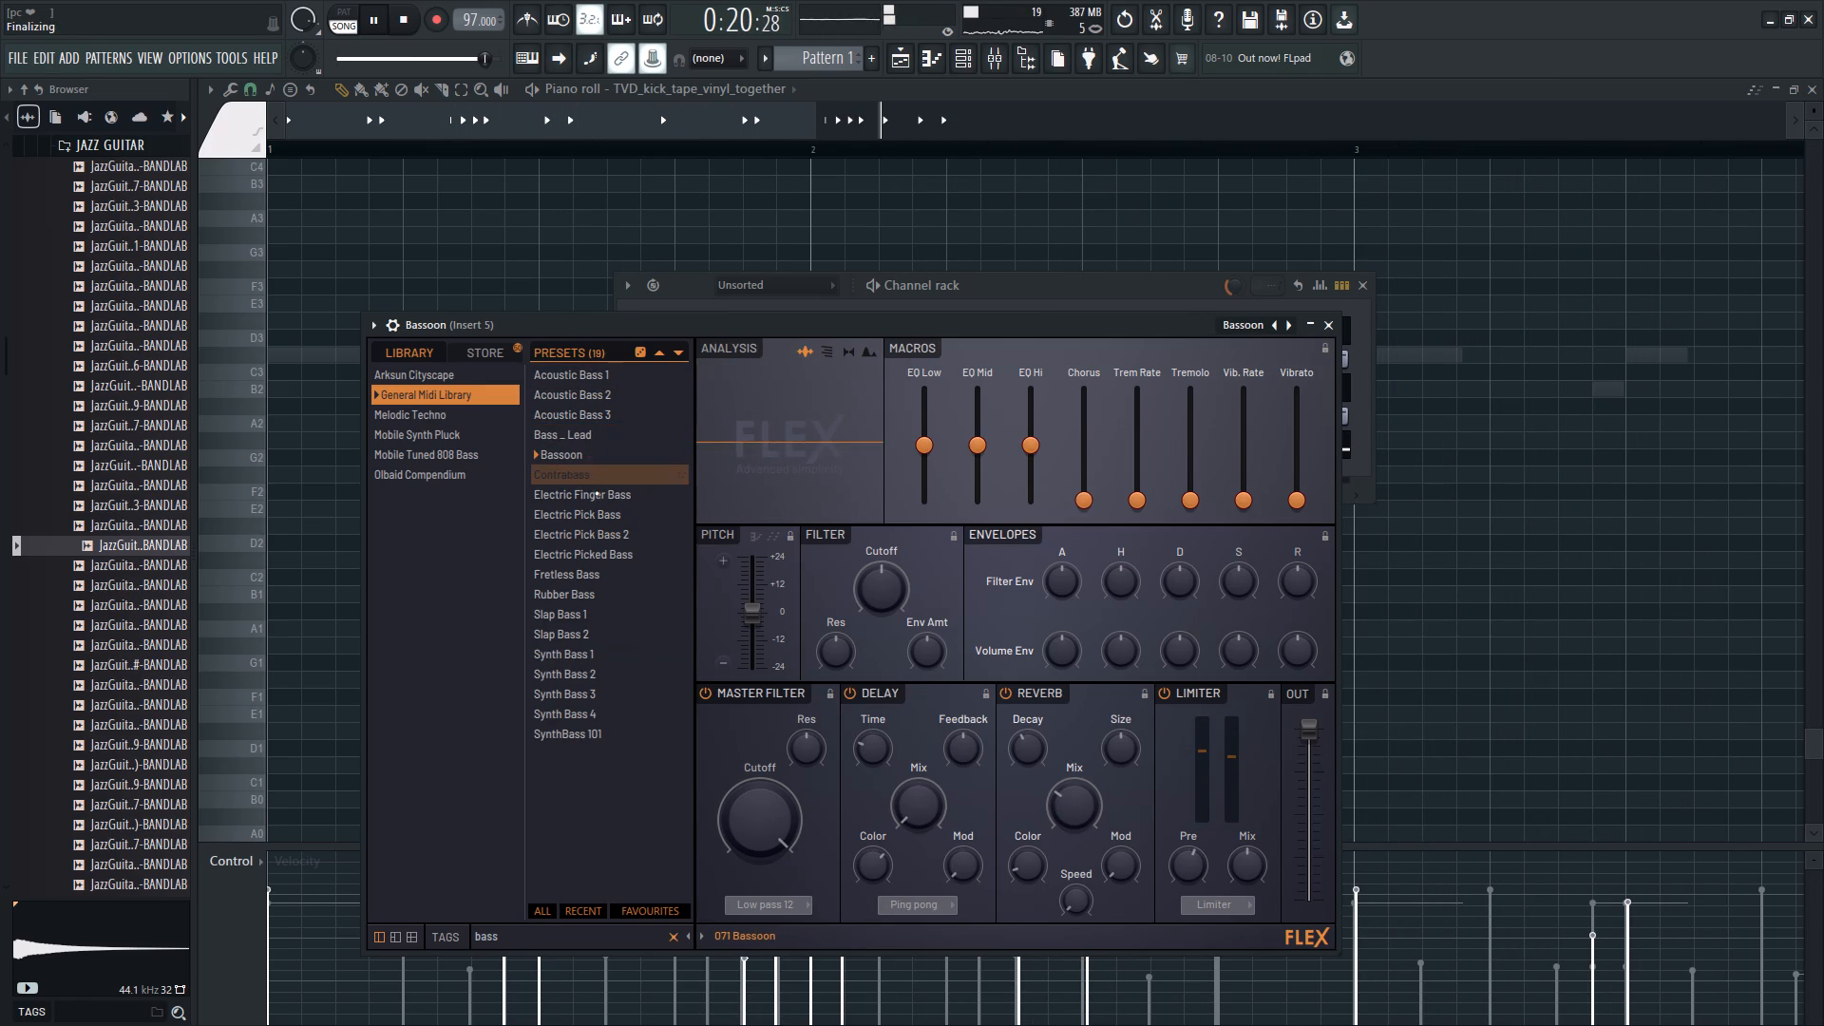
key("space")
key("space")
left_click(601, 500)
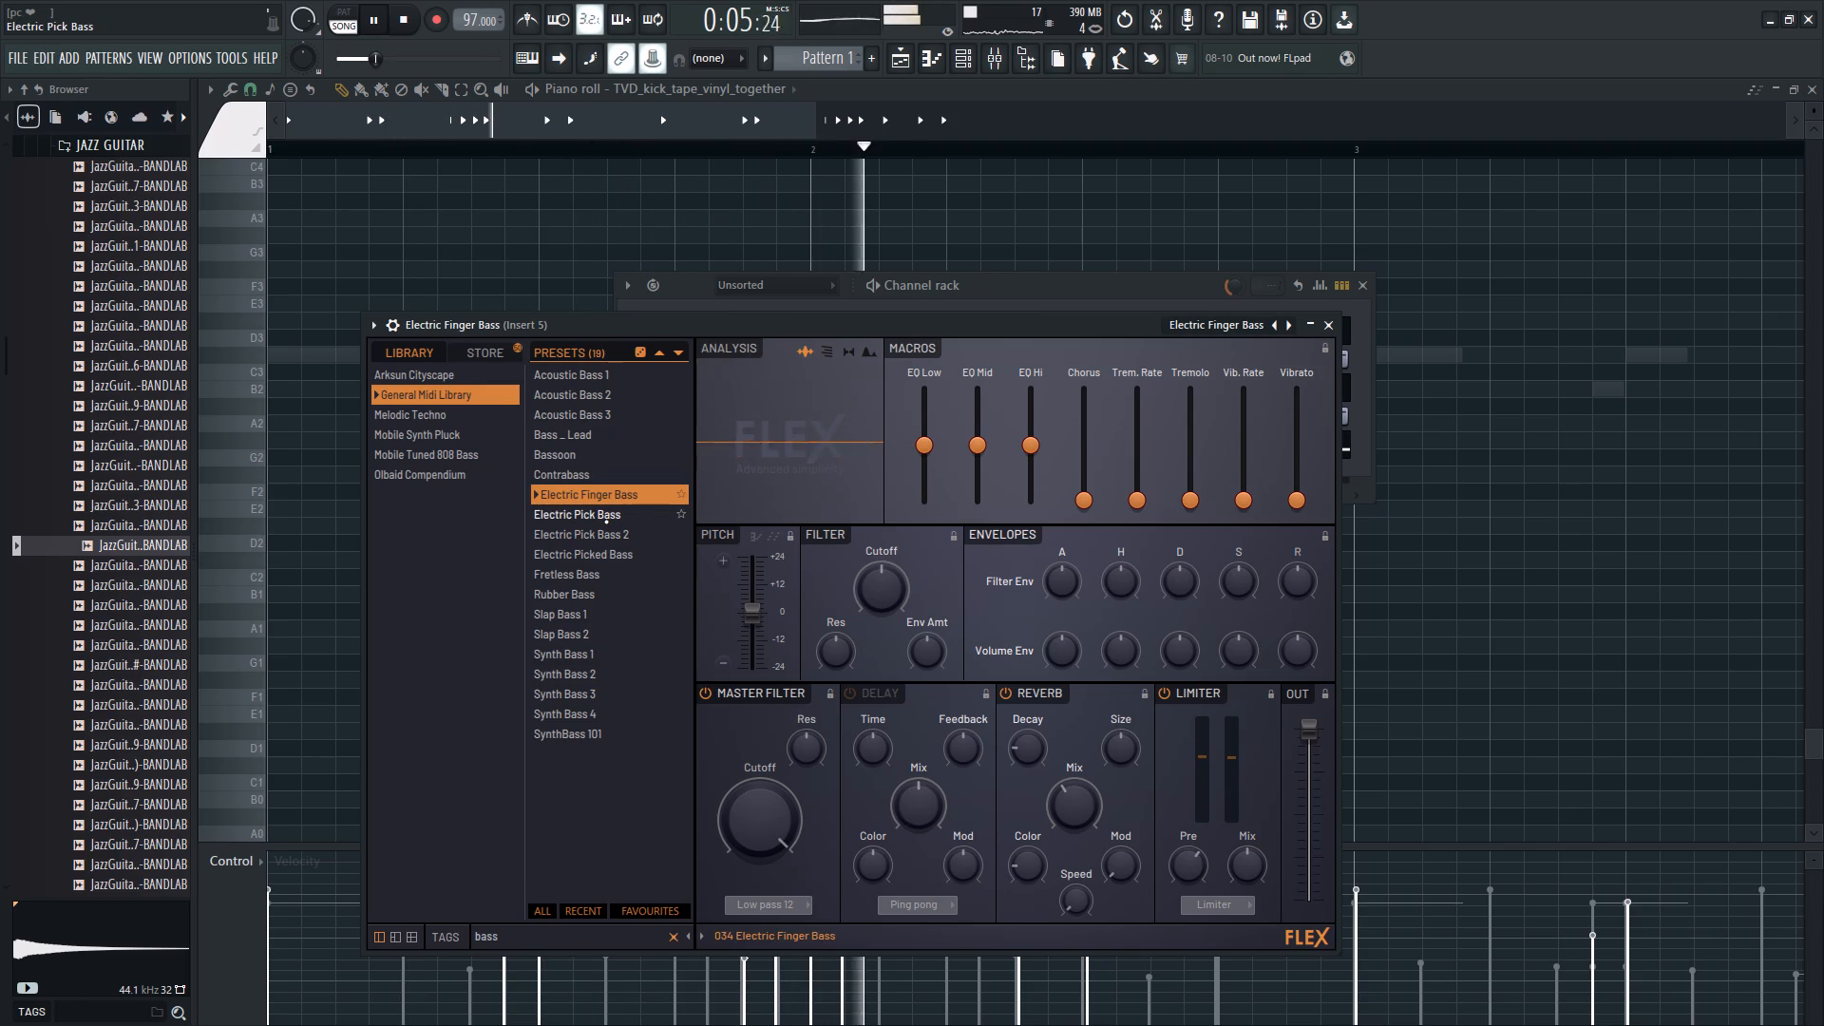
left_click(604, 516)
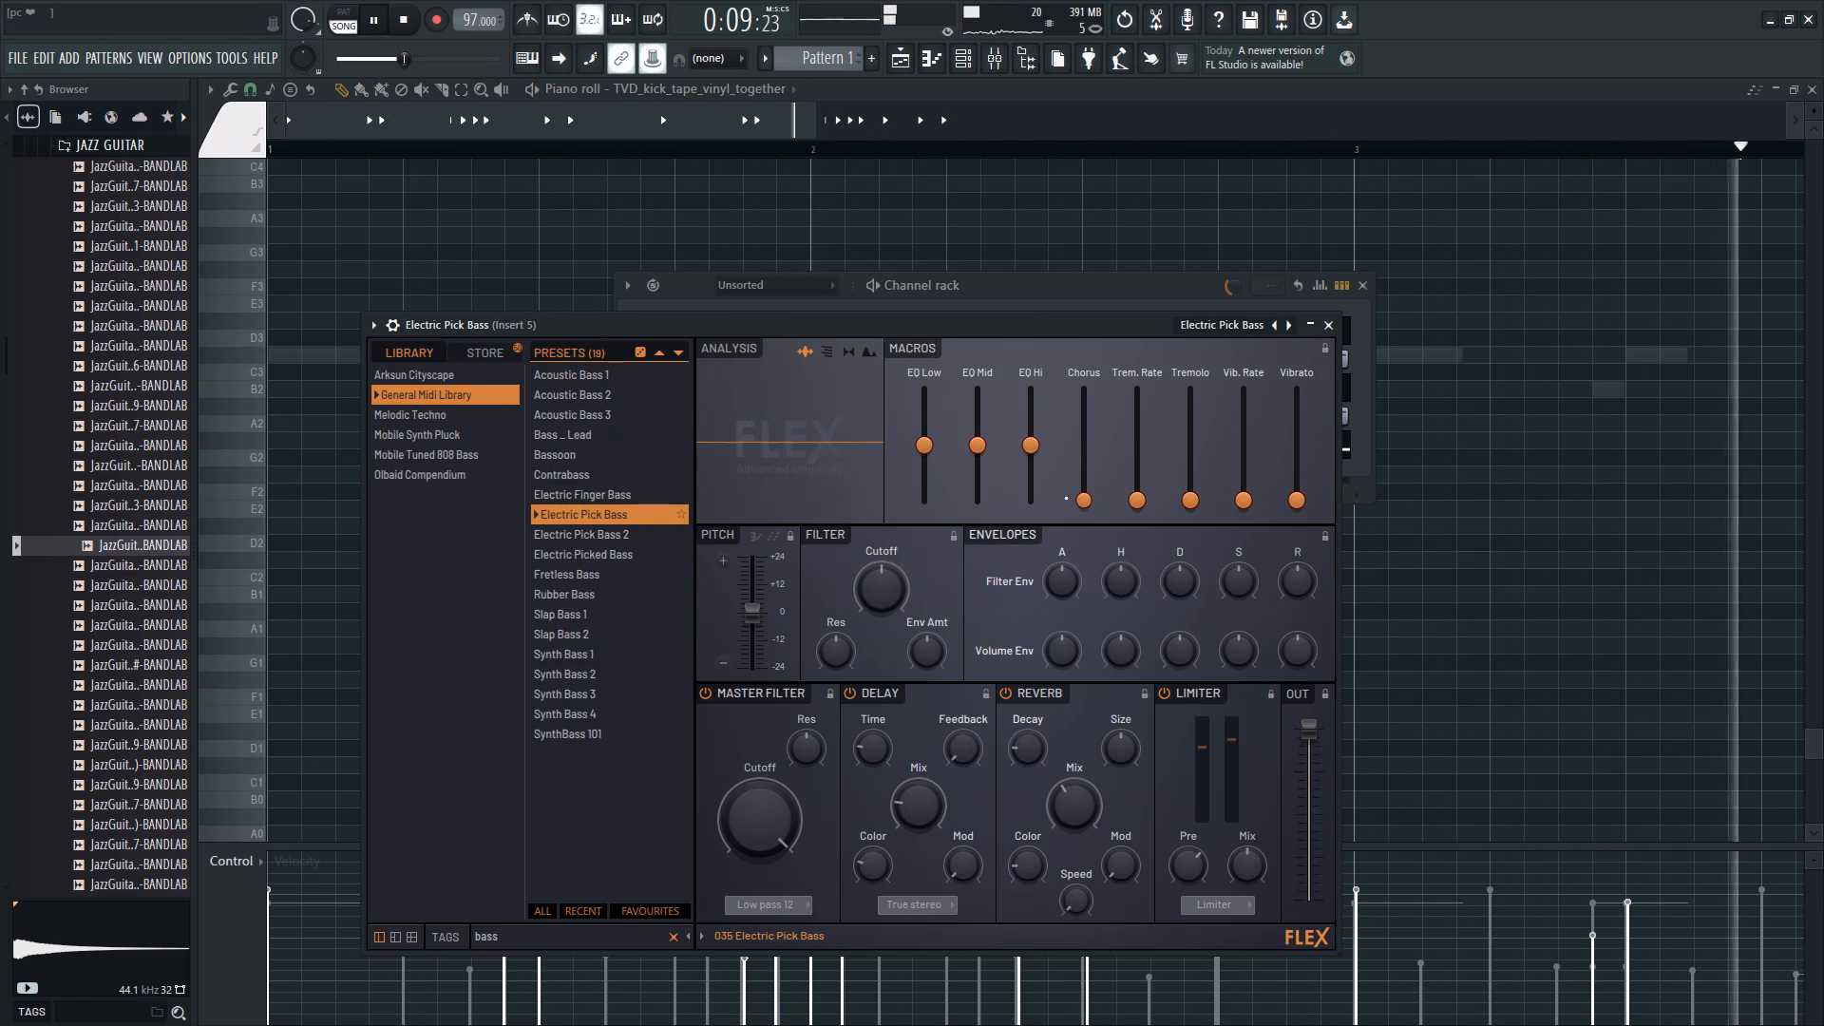
Load the Fretless Bass preset and mark Electric Picked Bass as a favourite.
left_click(567, 568)
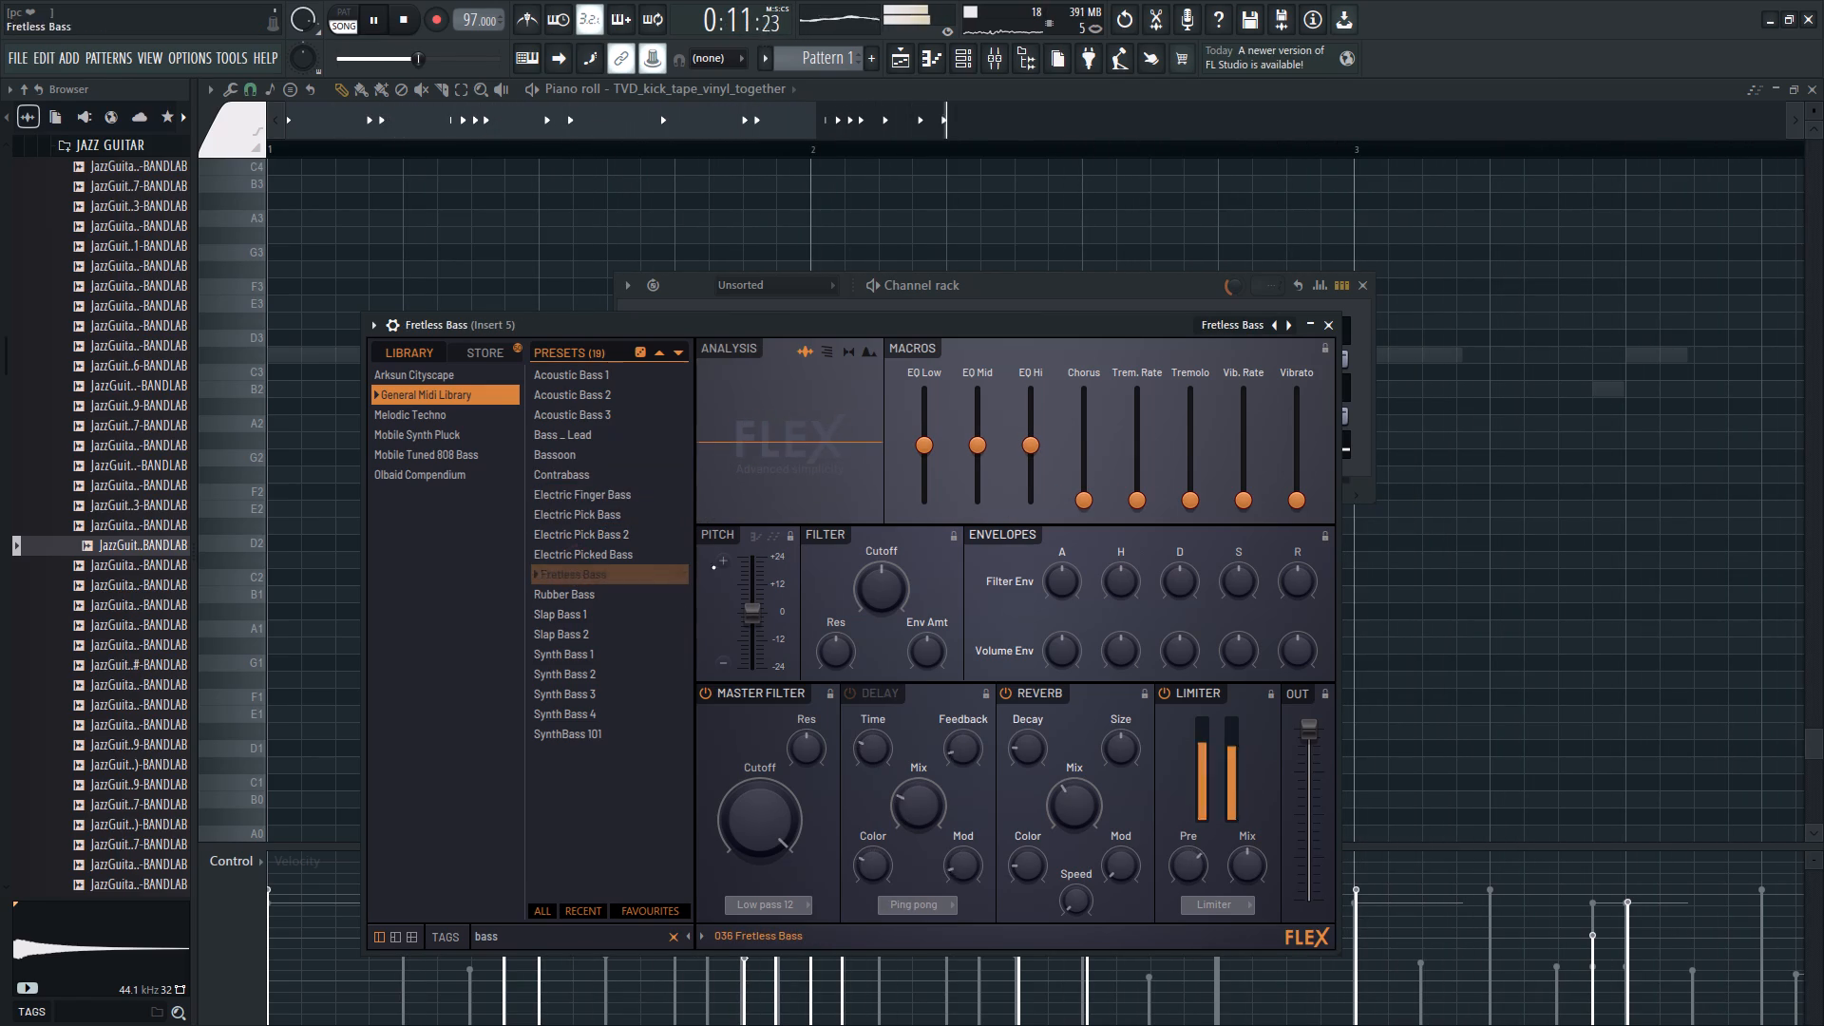
left_click(666, 553)
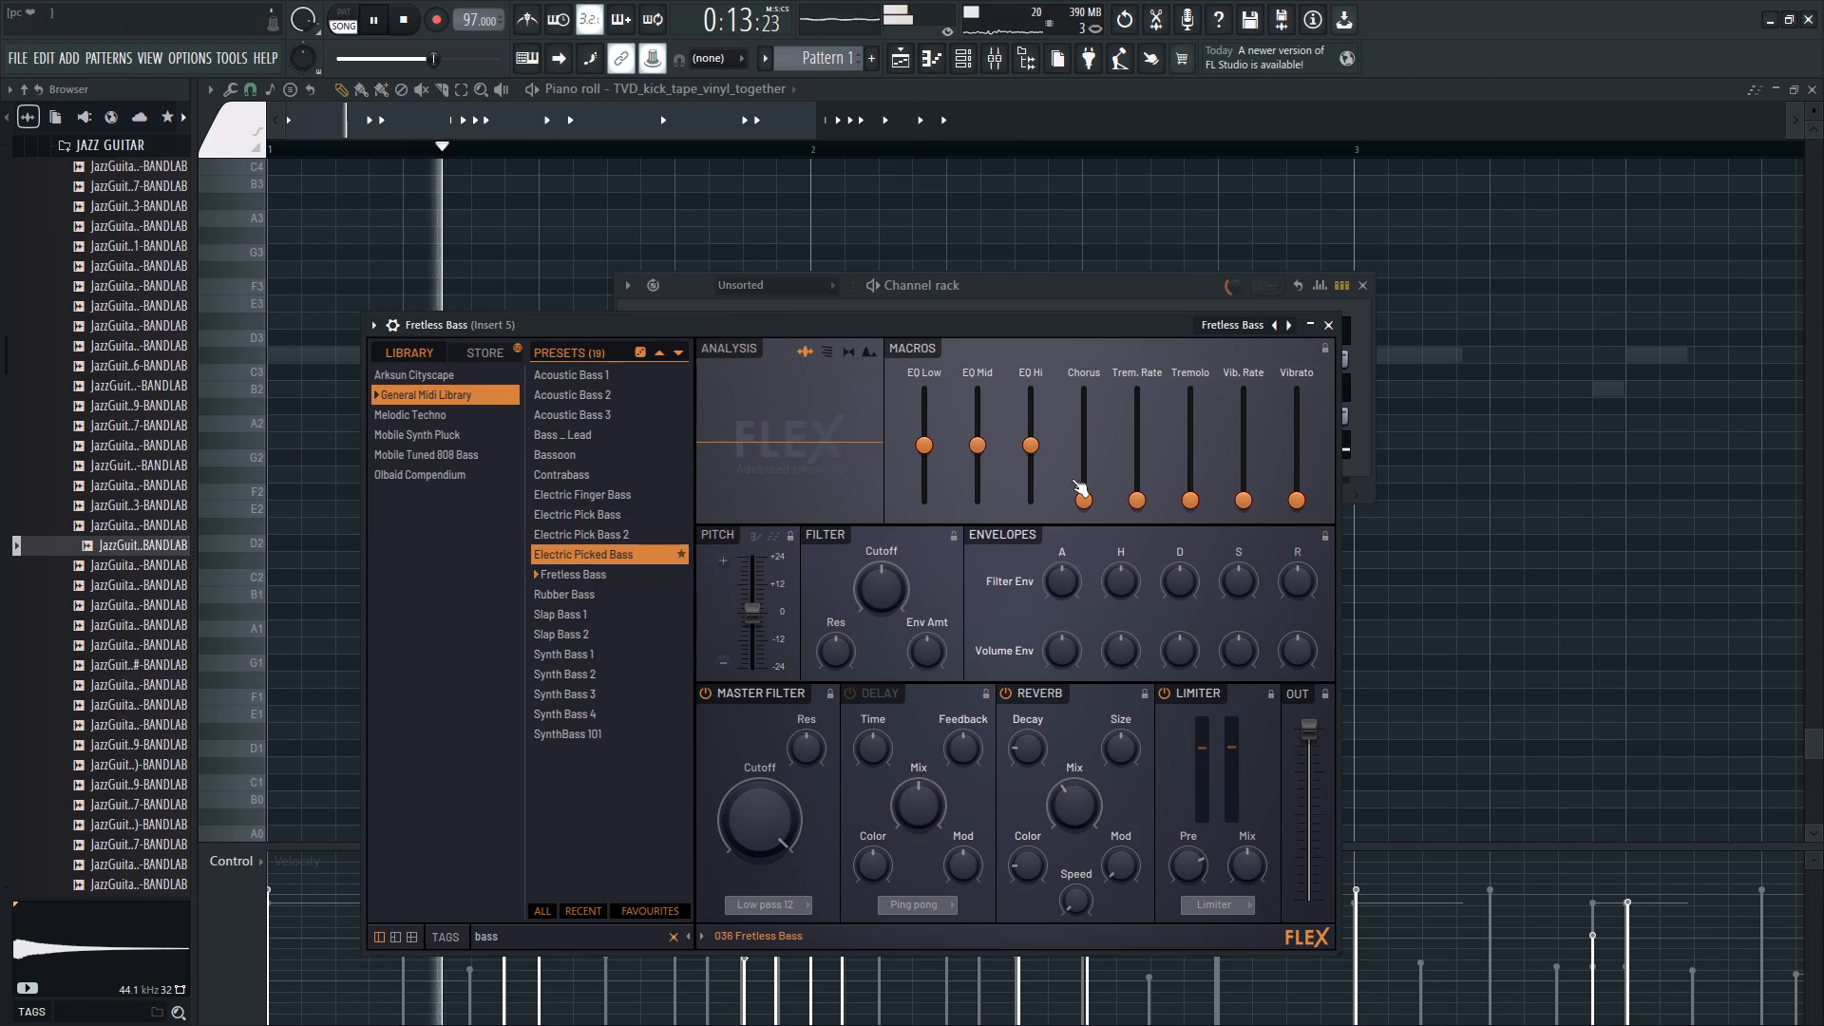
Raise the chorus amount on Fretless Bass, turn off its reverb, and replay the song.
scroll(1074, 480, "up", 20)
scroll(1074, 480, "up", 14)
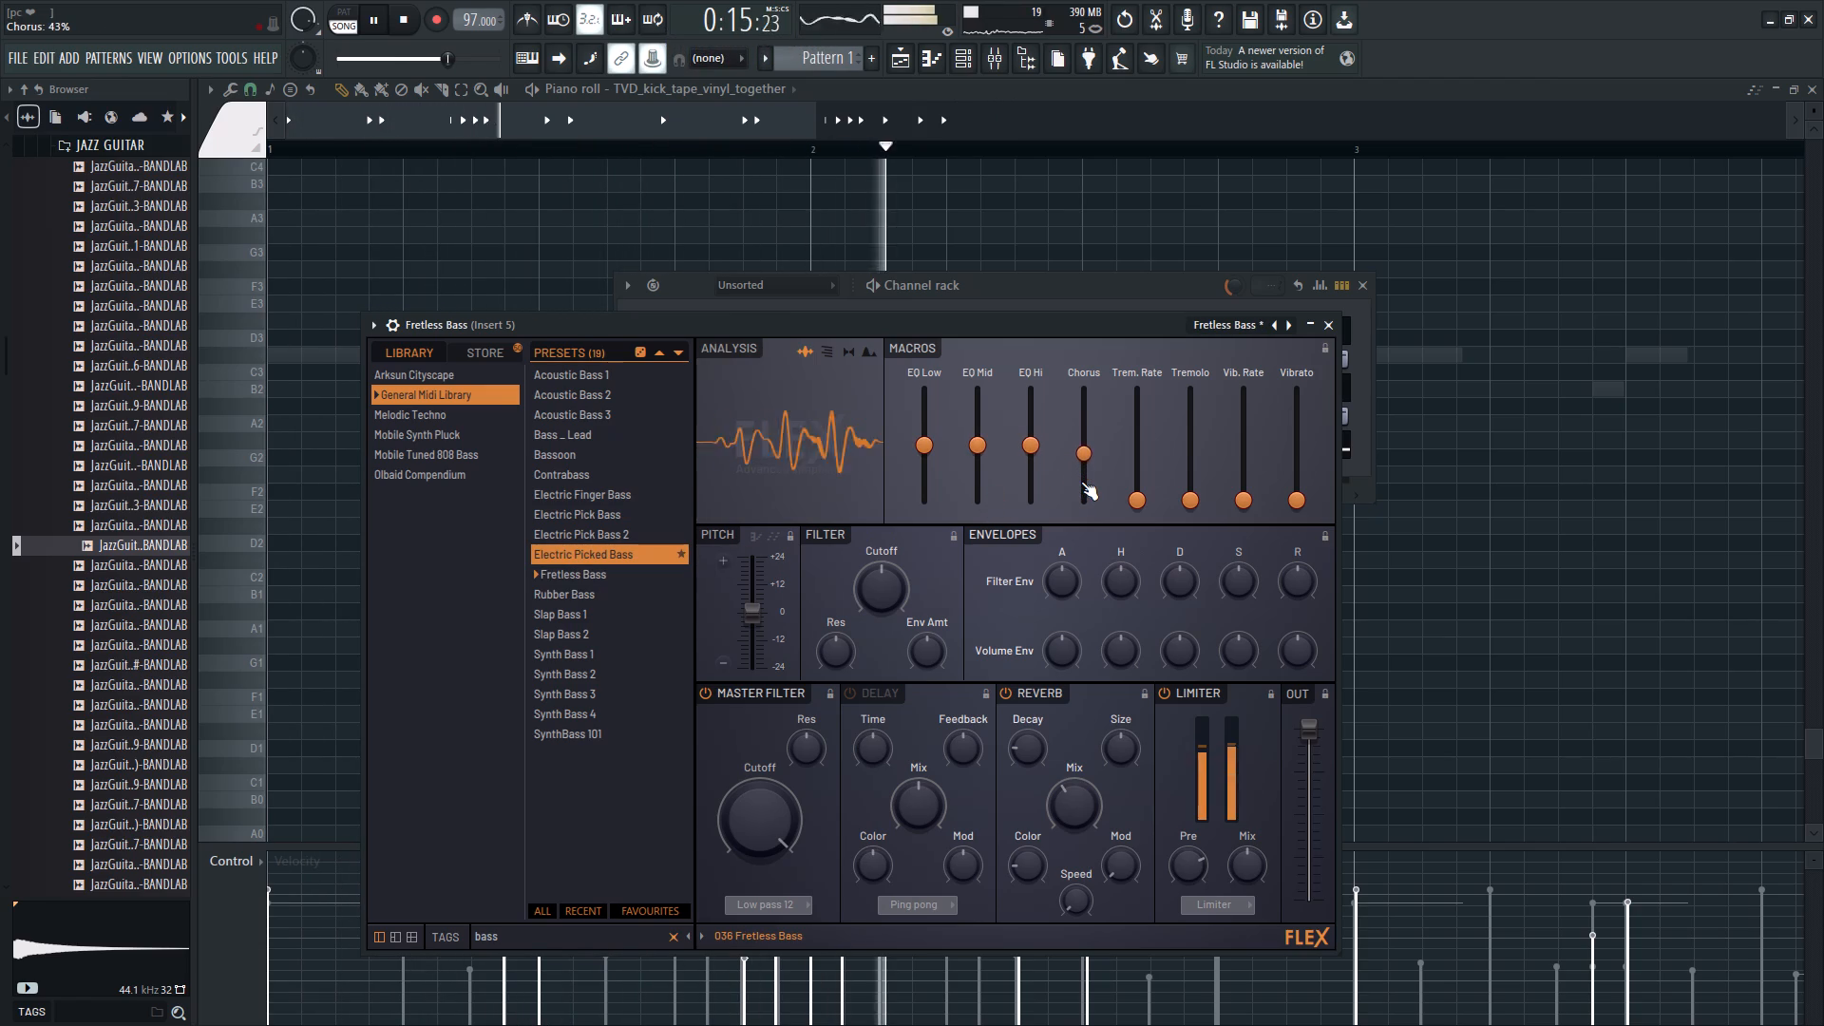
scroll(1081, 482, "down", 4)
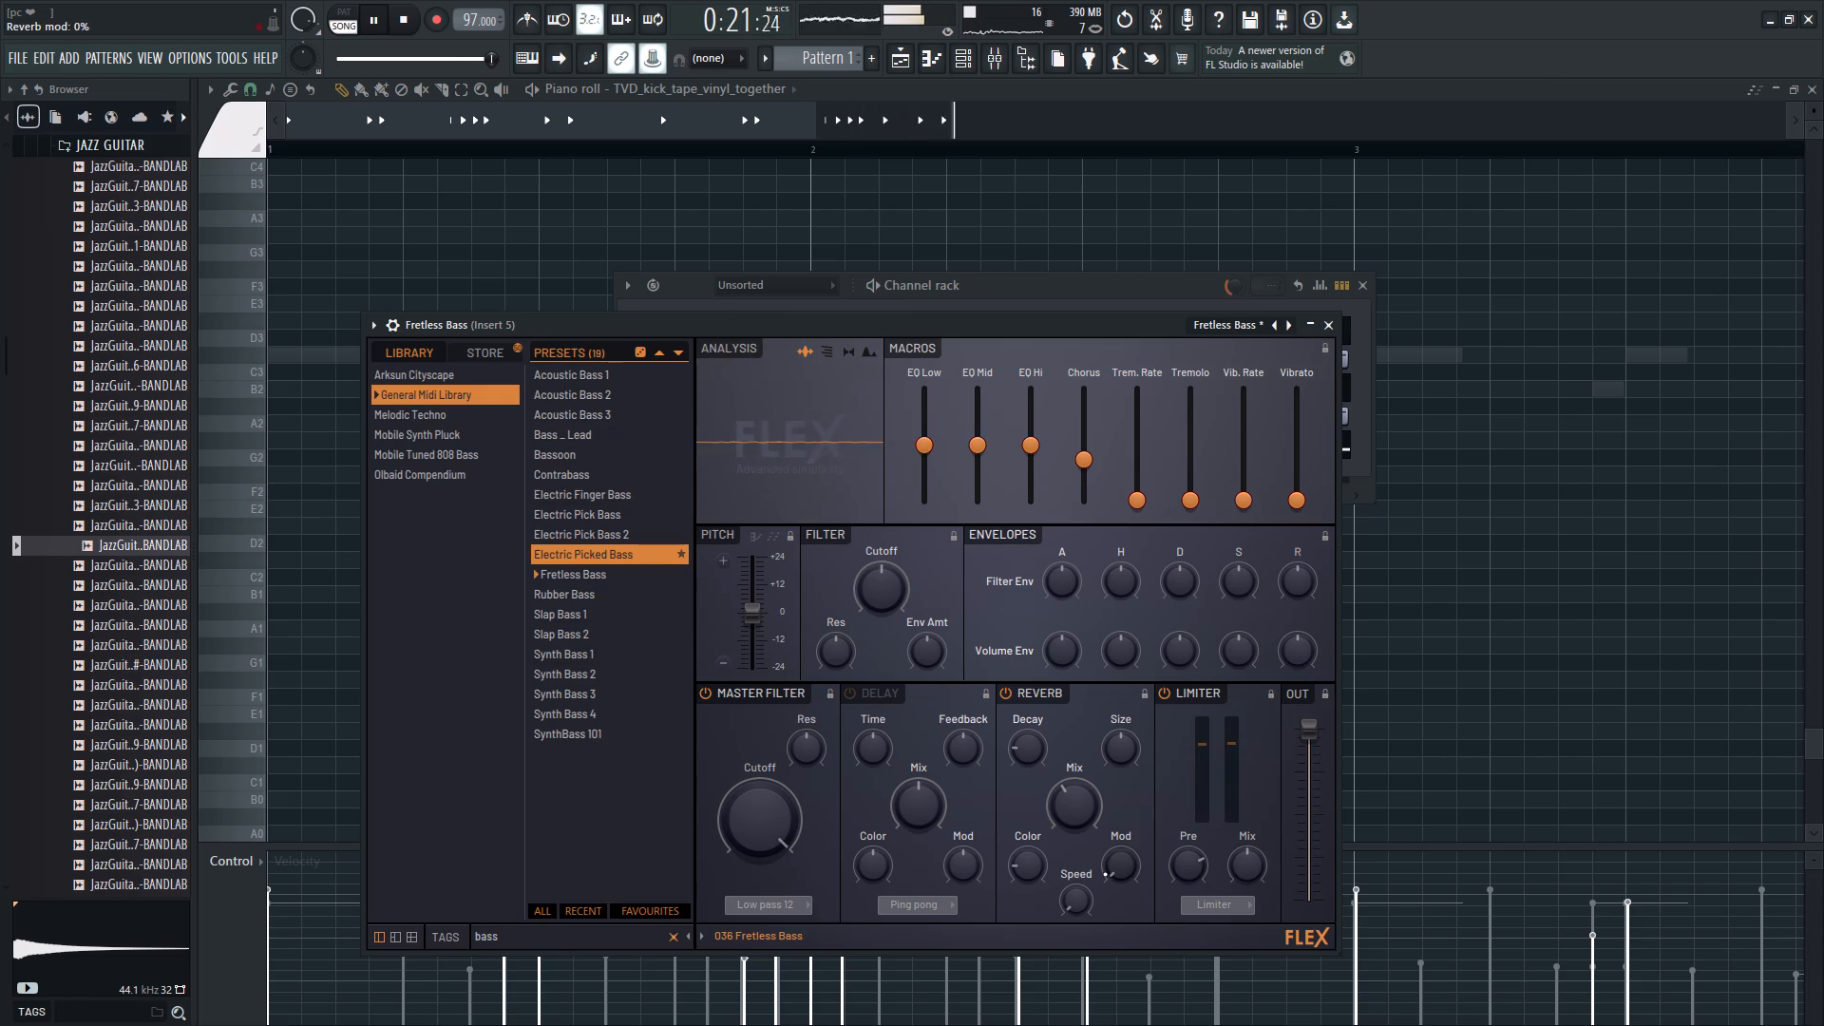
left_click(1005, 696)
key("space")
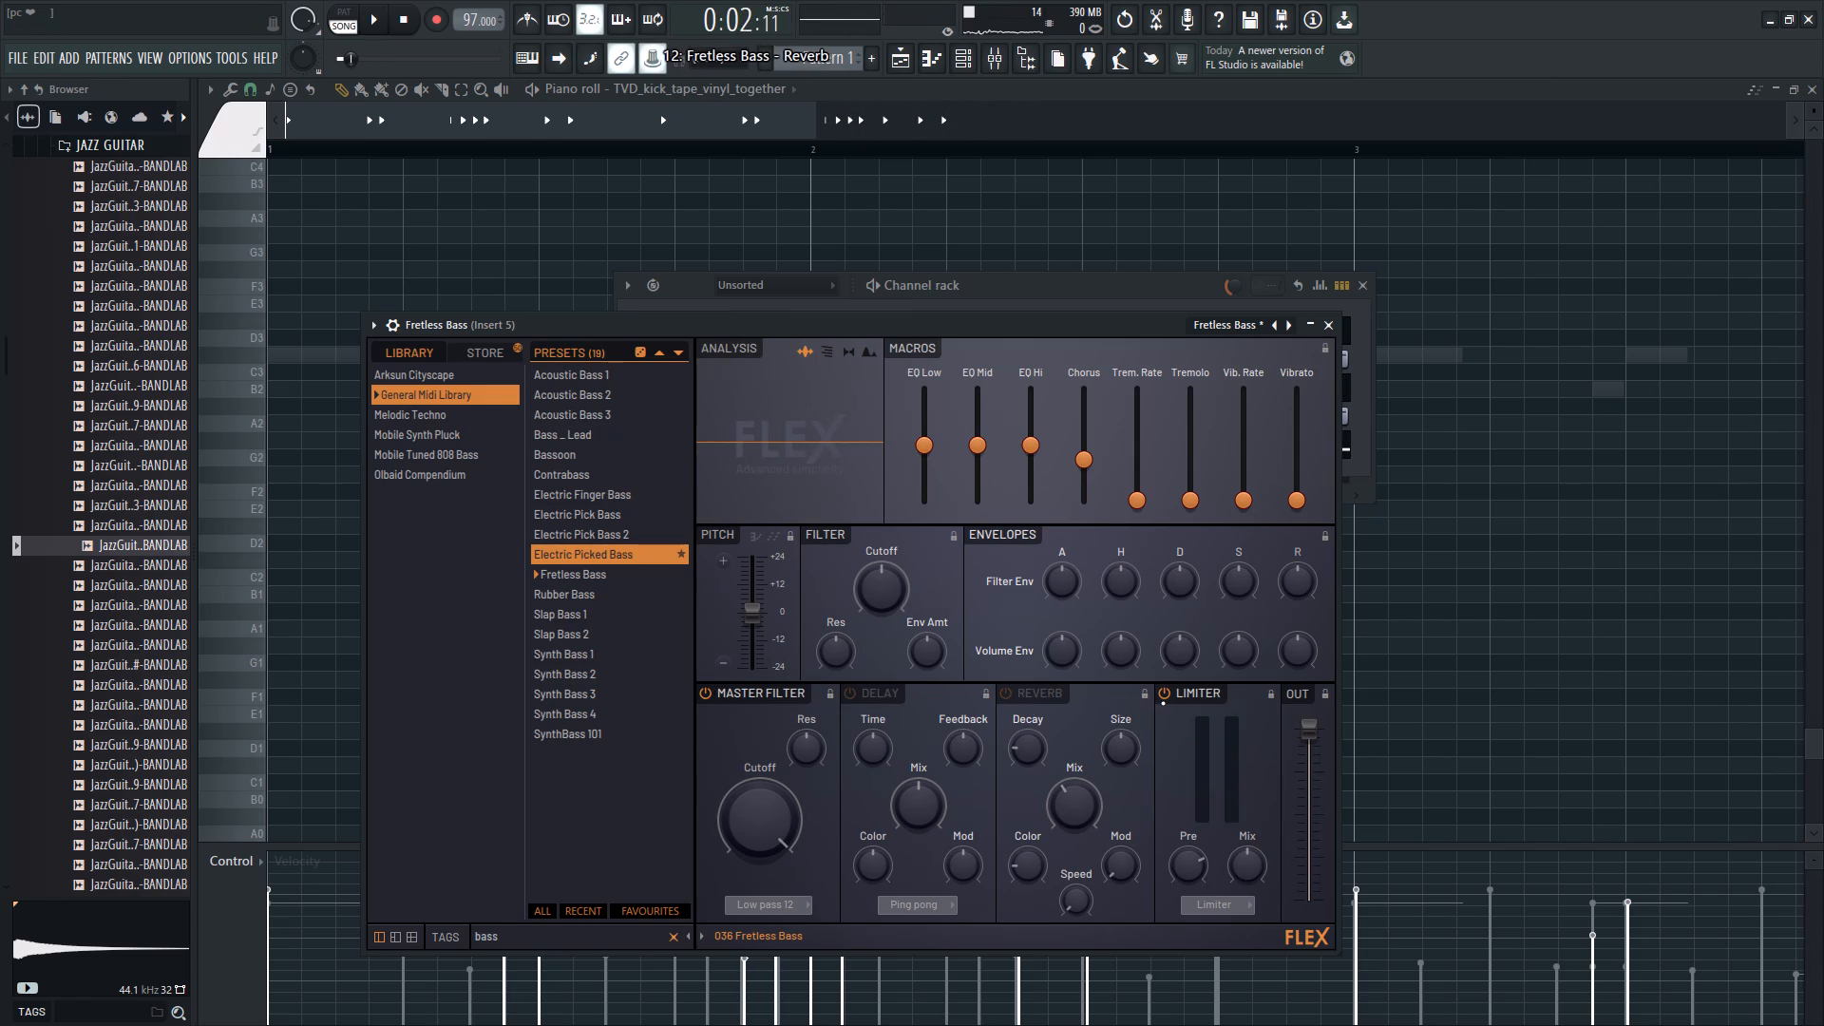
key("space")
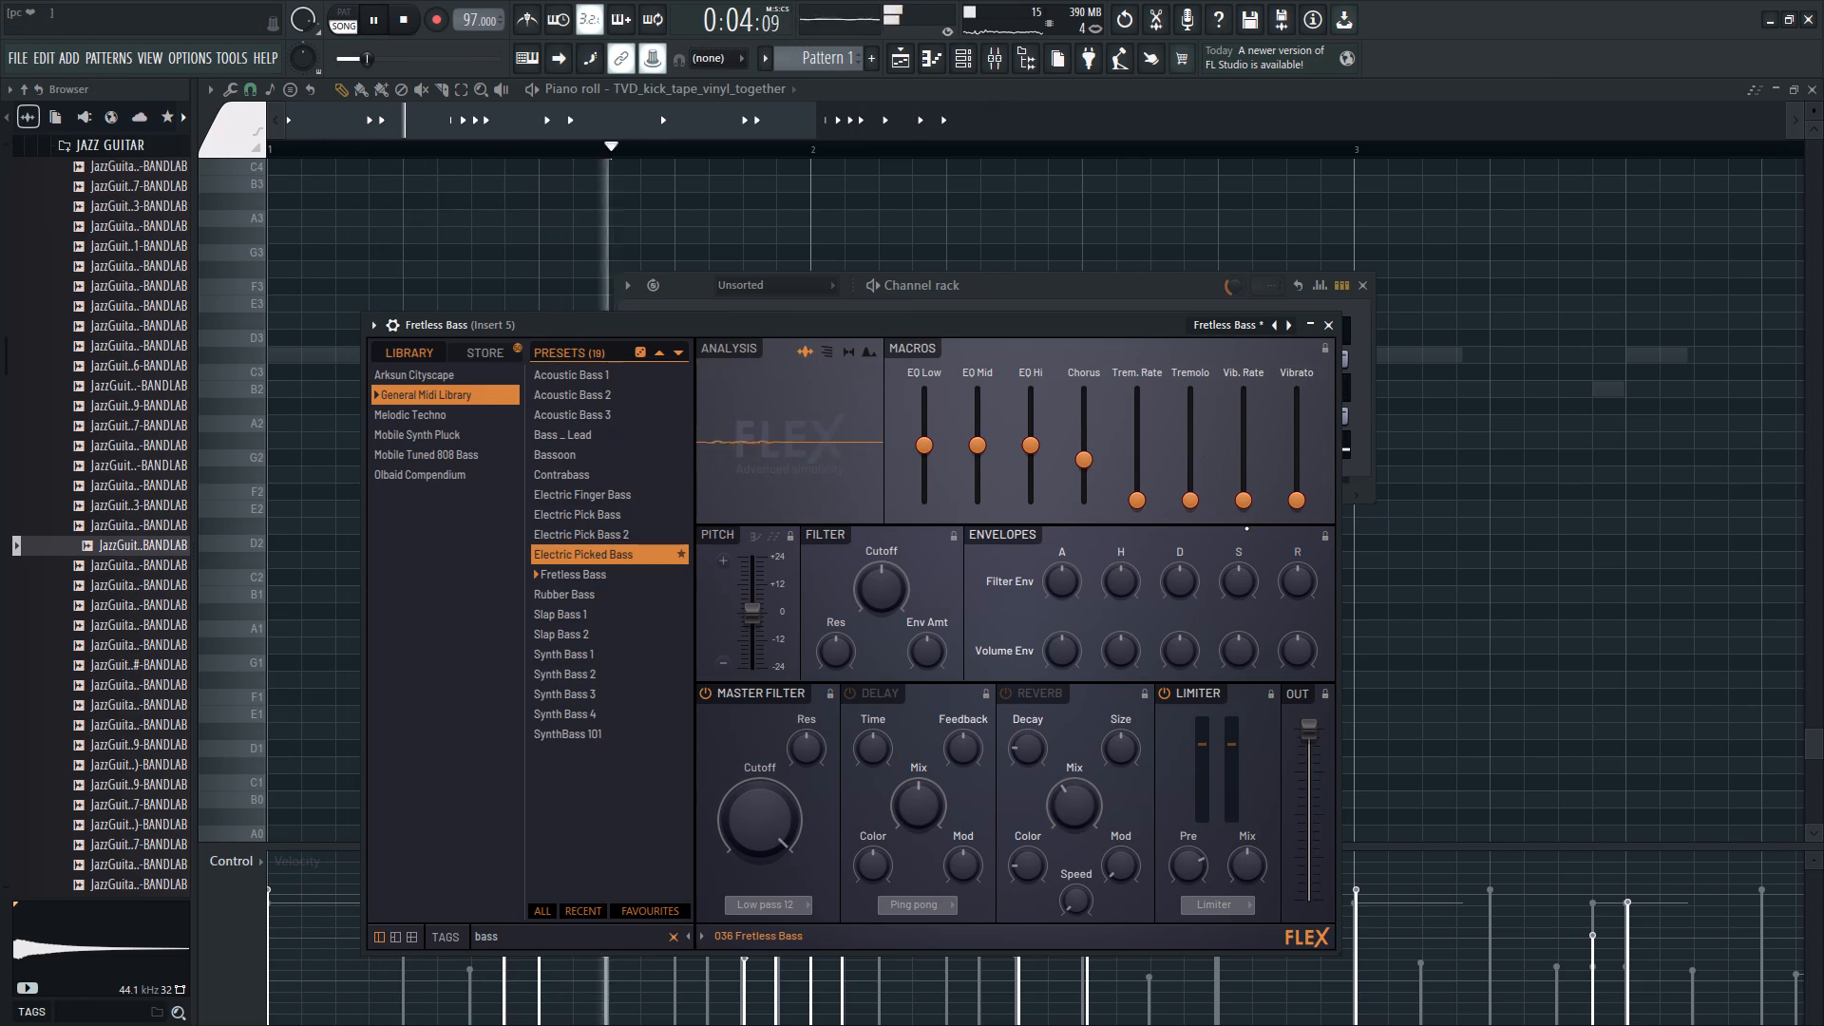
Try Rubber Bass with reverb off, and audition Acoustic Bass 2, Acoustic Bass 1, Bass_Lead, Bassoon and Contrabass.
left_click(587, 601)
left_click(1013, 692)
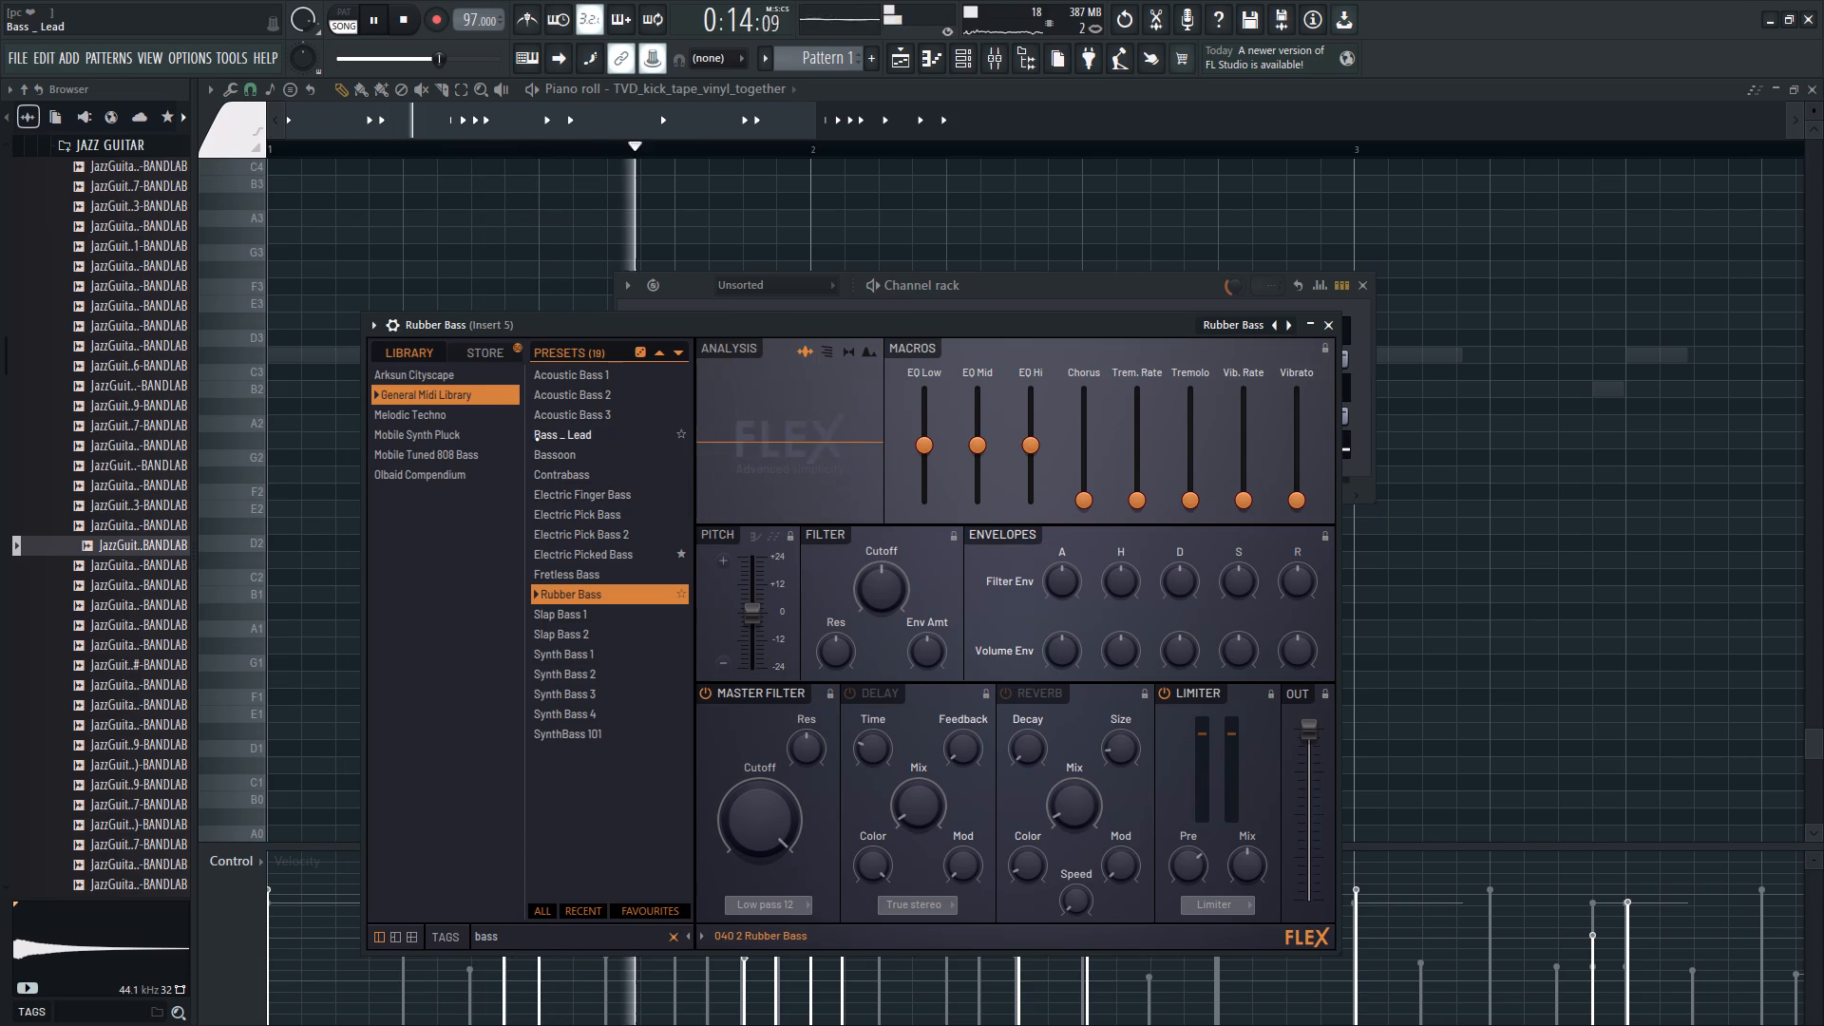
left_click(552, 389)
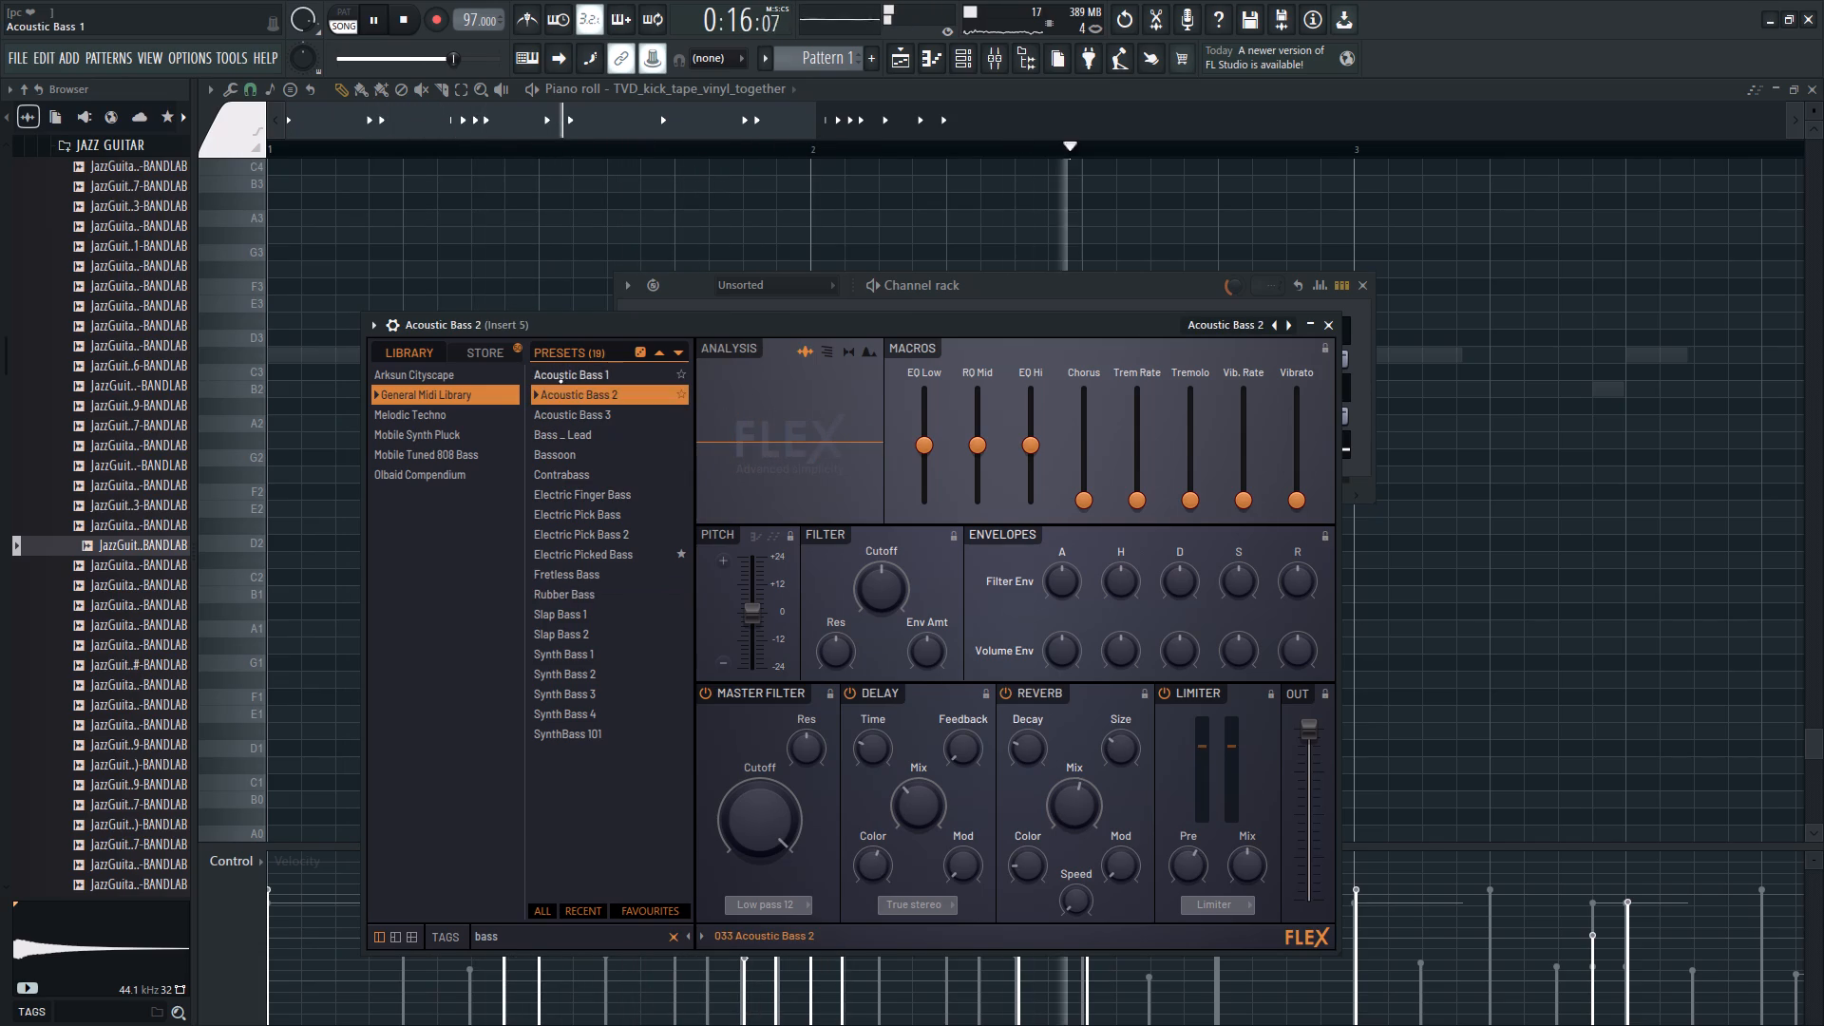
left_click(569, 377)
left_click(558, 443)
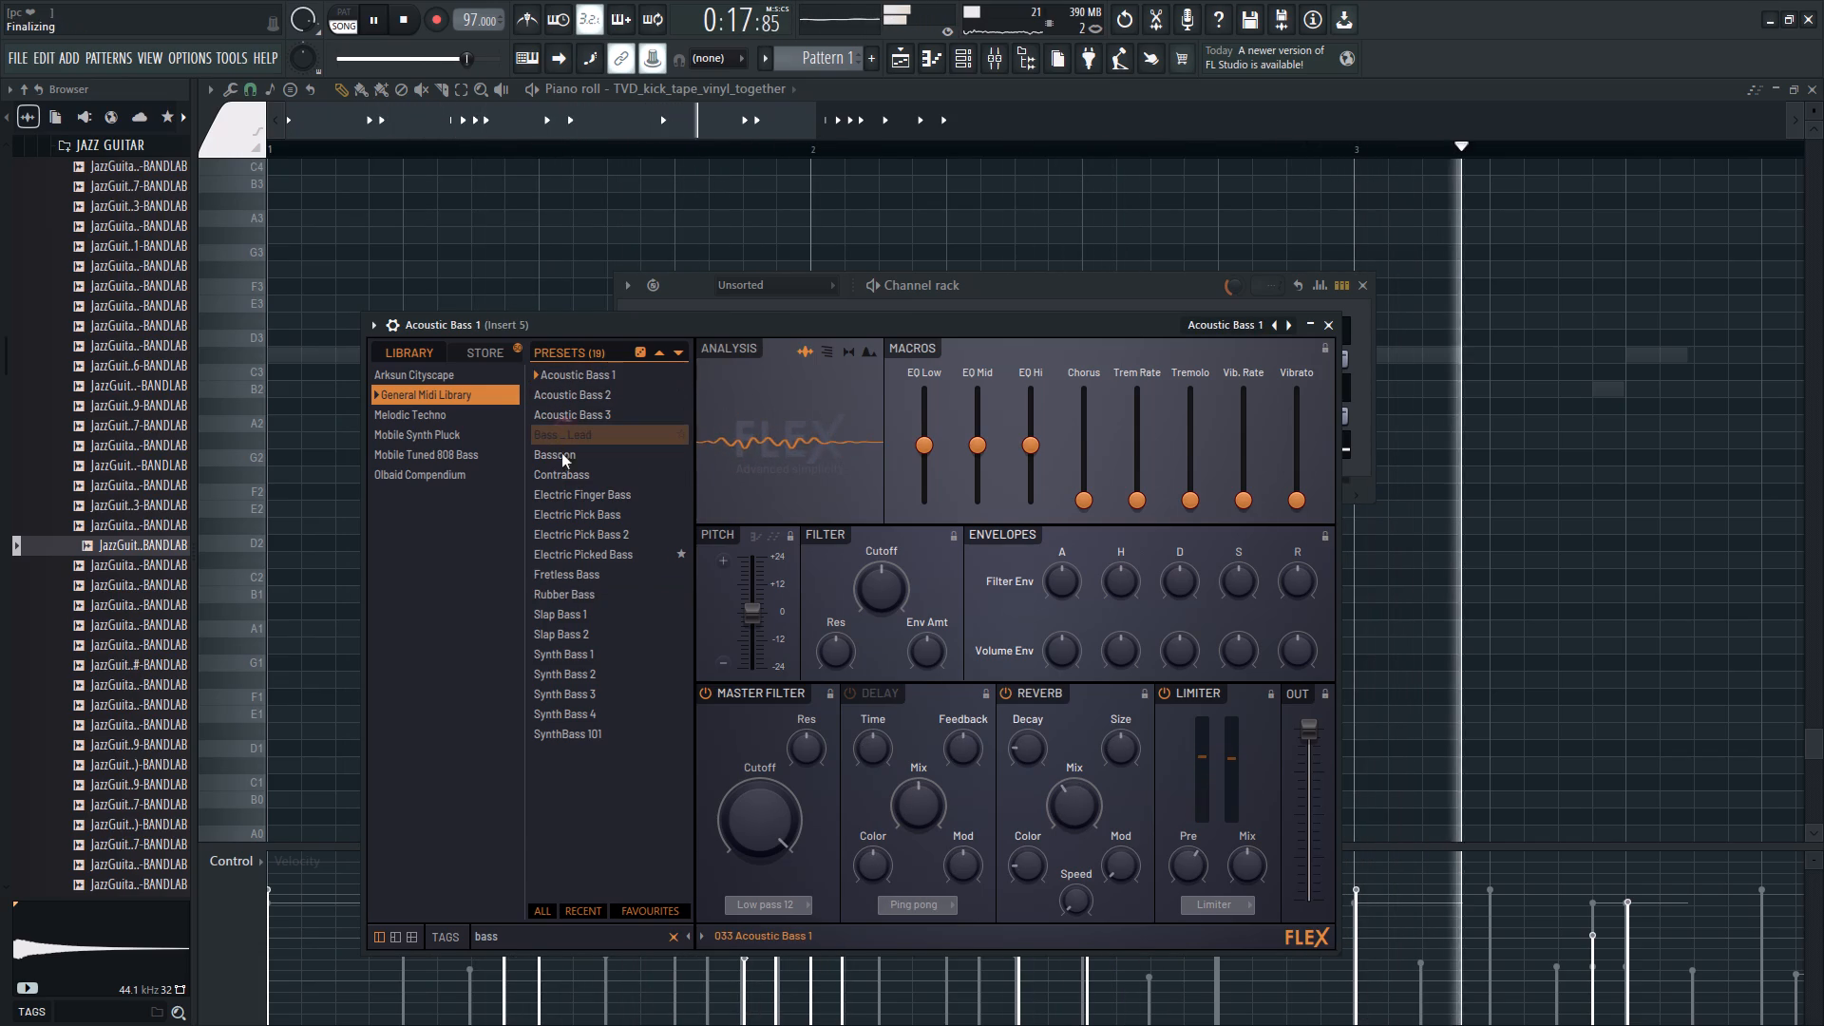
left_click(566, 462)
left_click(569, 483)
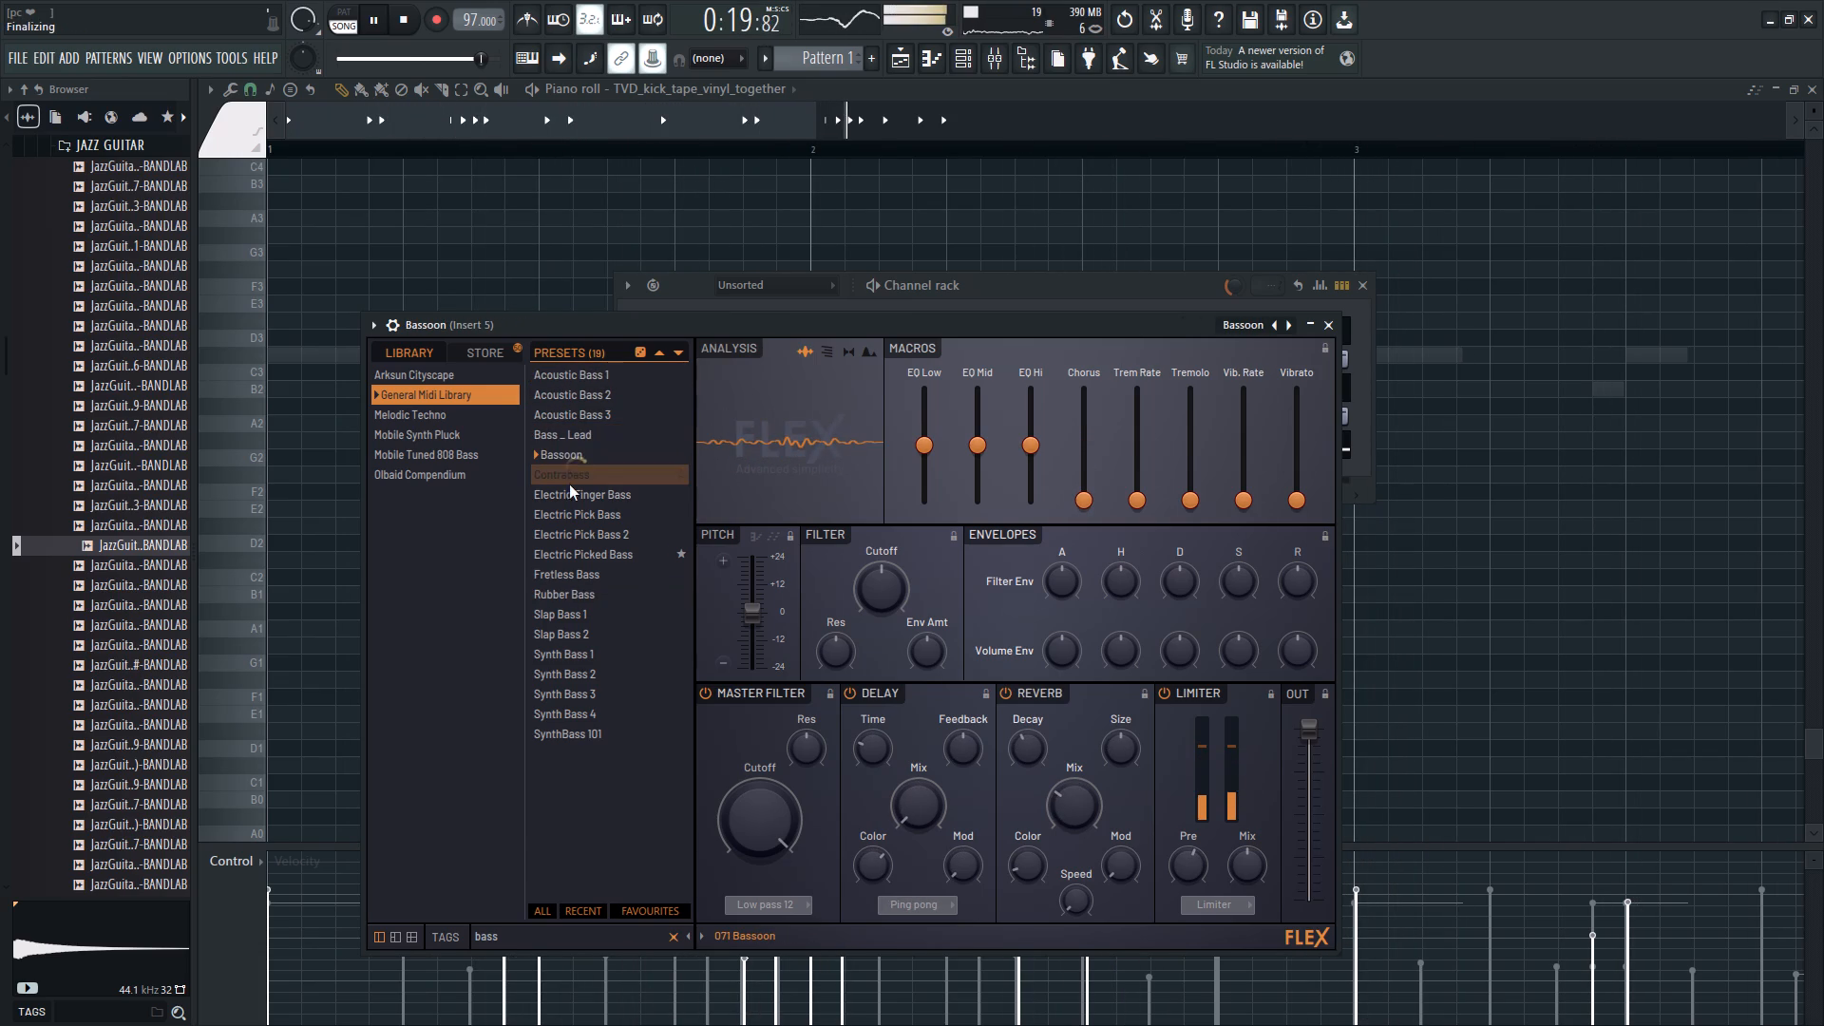
Load the Electric Finger Bass preset, replay the song from the start, and turn off the preset's reverb.
left_click(572, 503)
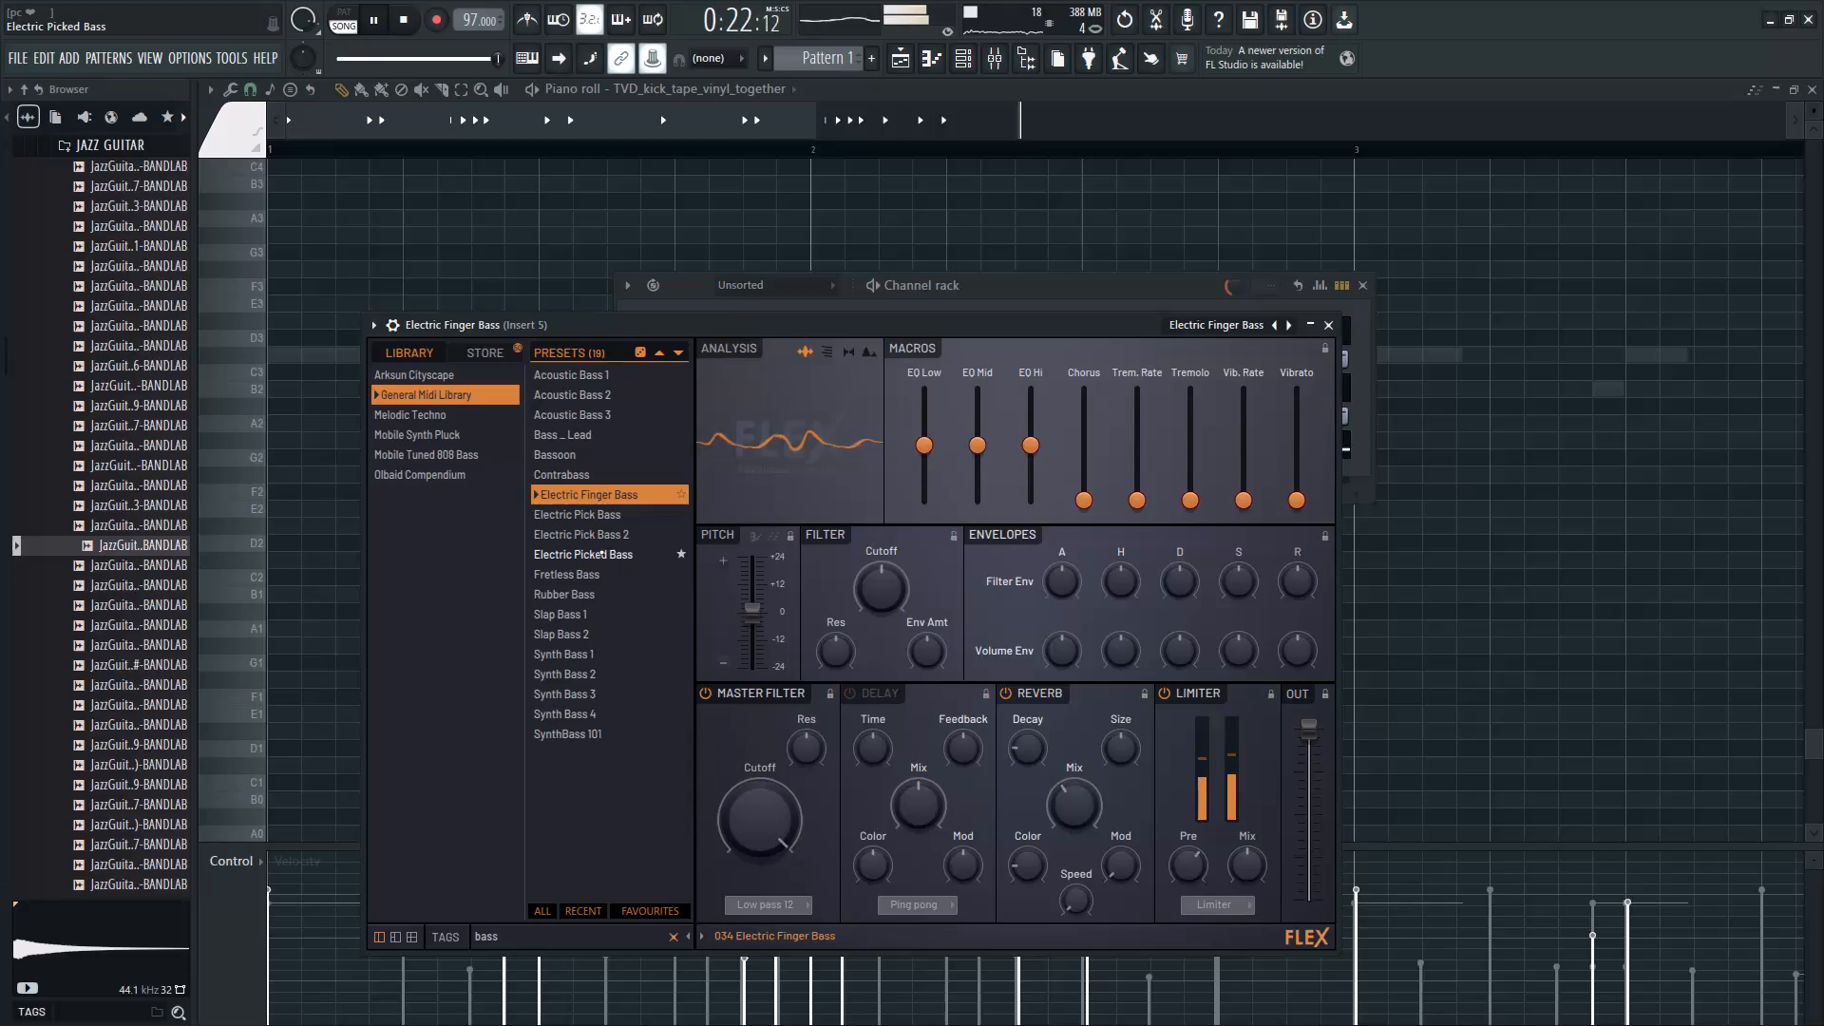
key("space")
key("space")
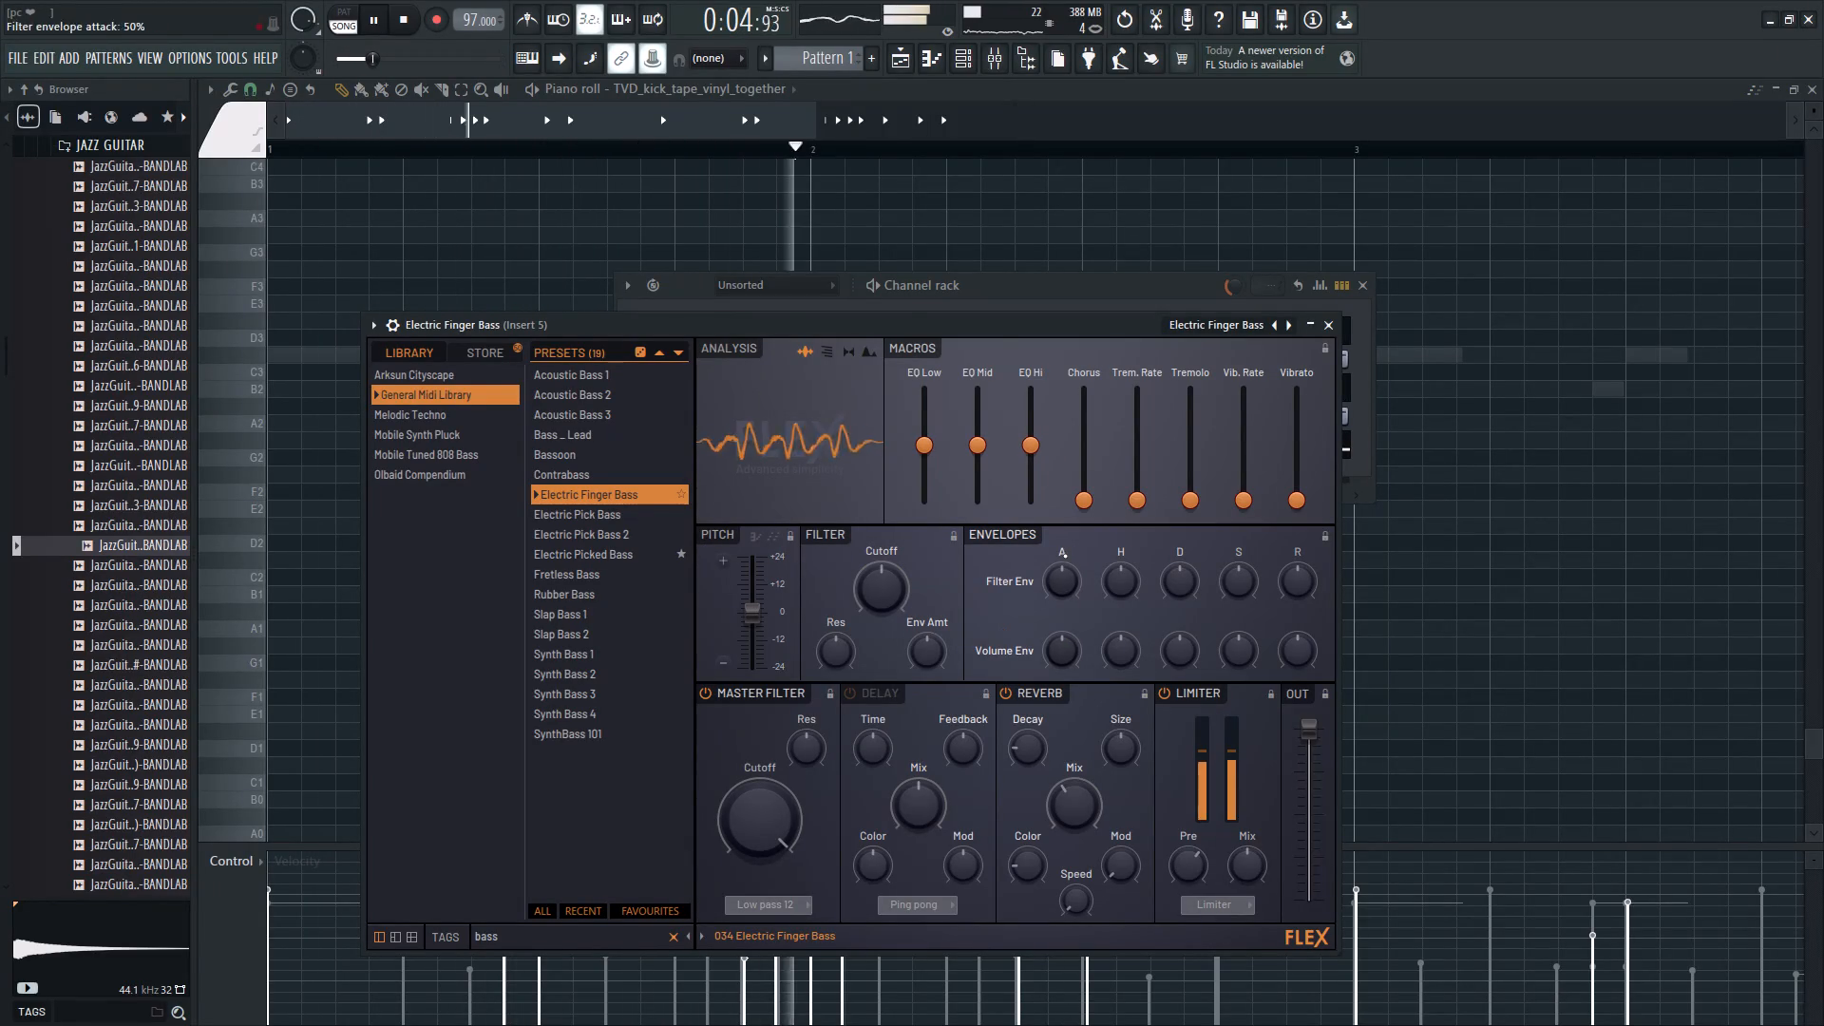
left_click(1009, 695)
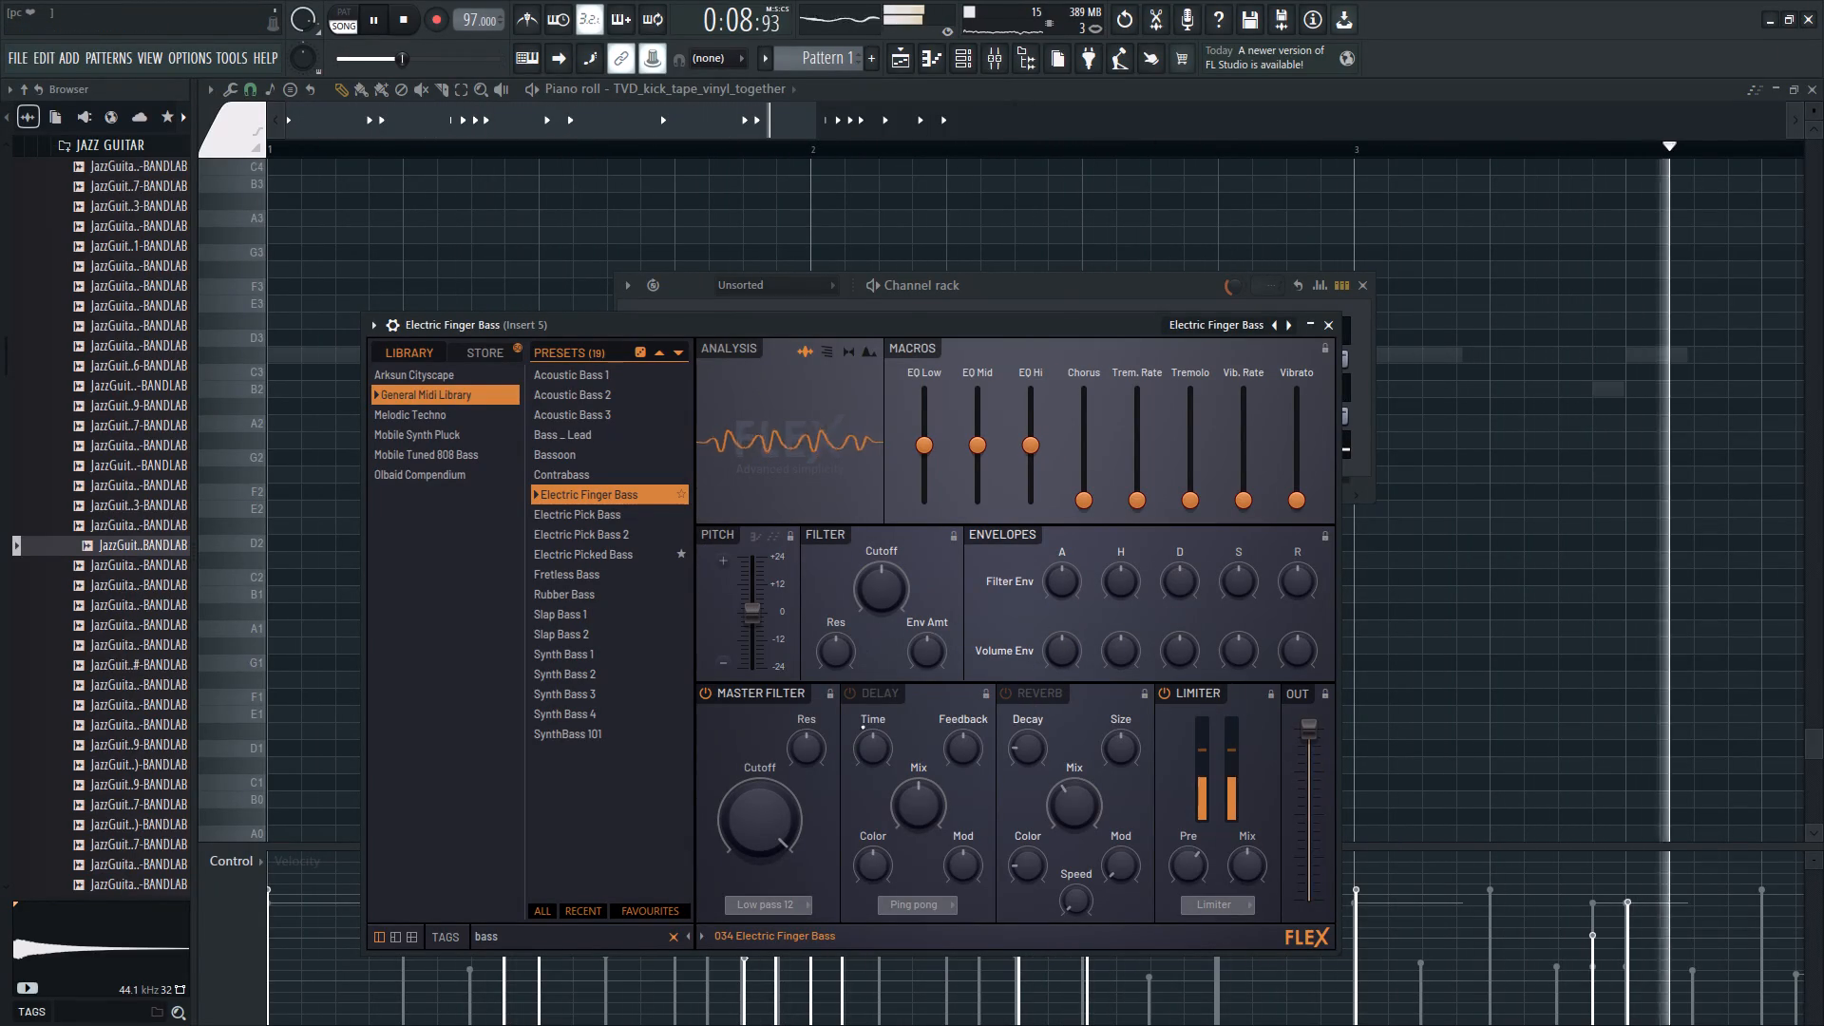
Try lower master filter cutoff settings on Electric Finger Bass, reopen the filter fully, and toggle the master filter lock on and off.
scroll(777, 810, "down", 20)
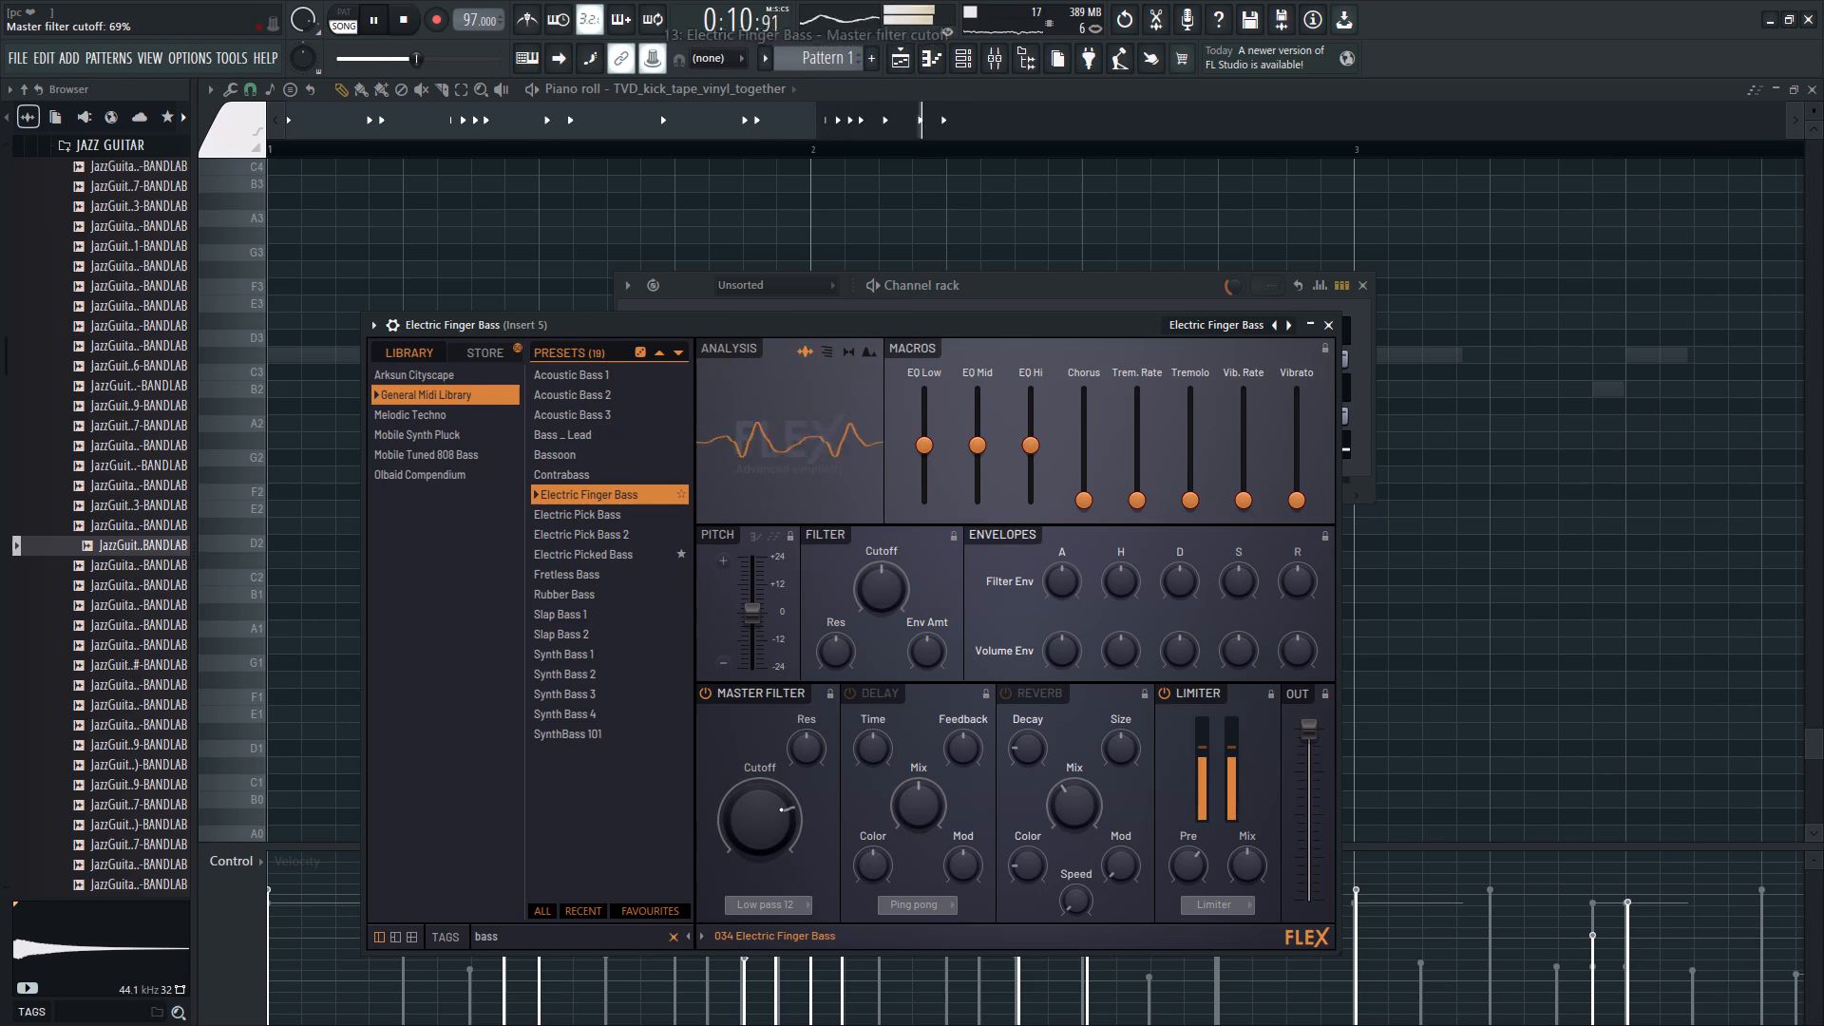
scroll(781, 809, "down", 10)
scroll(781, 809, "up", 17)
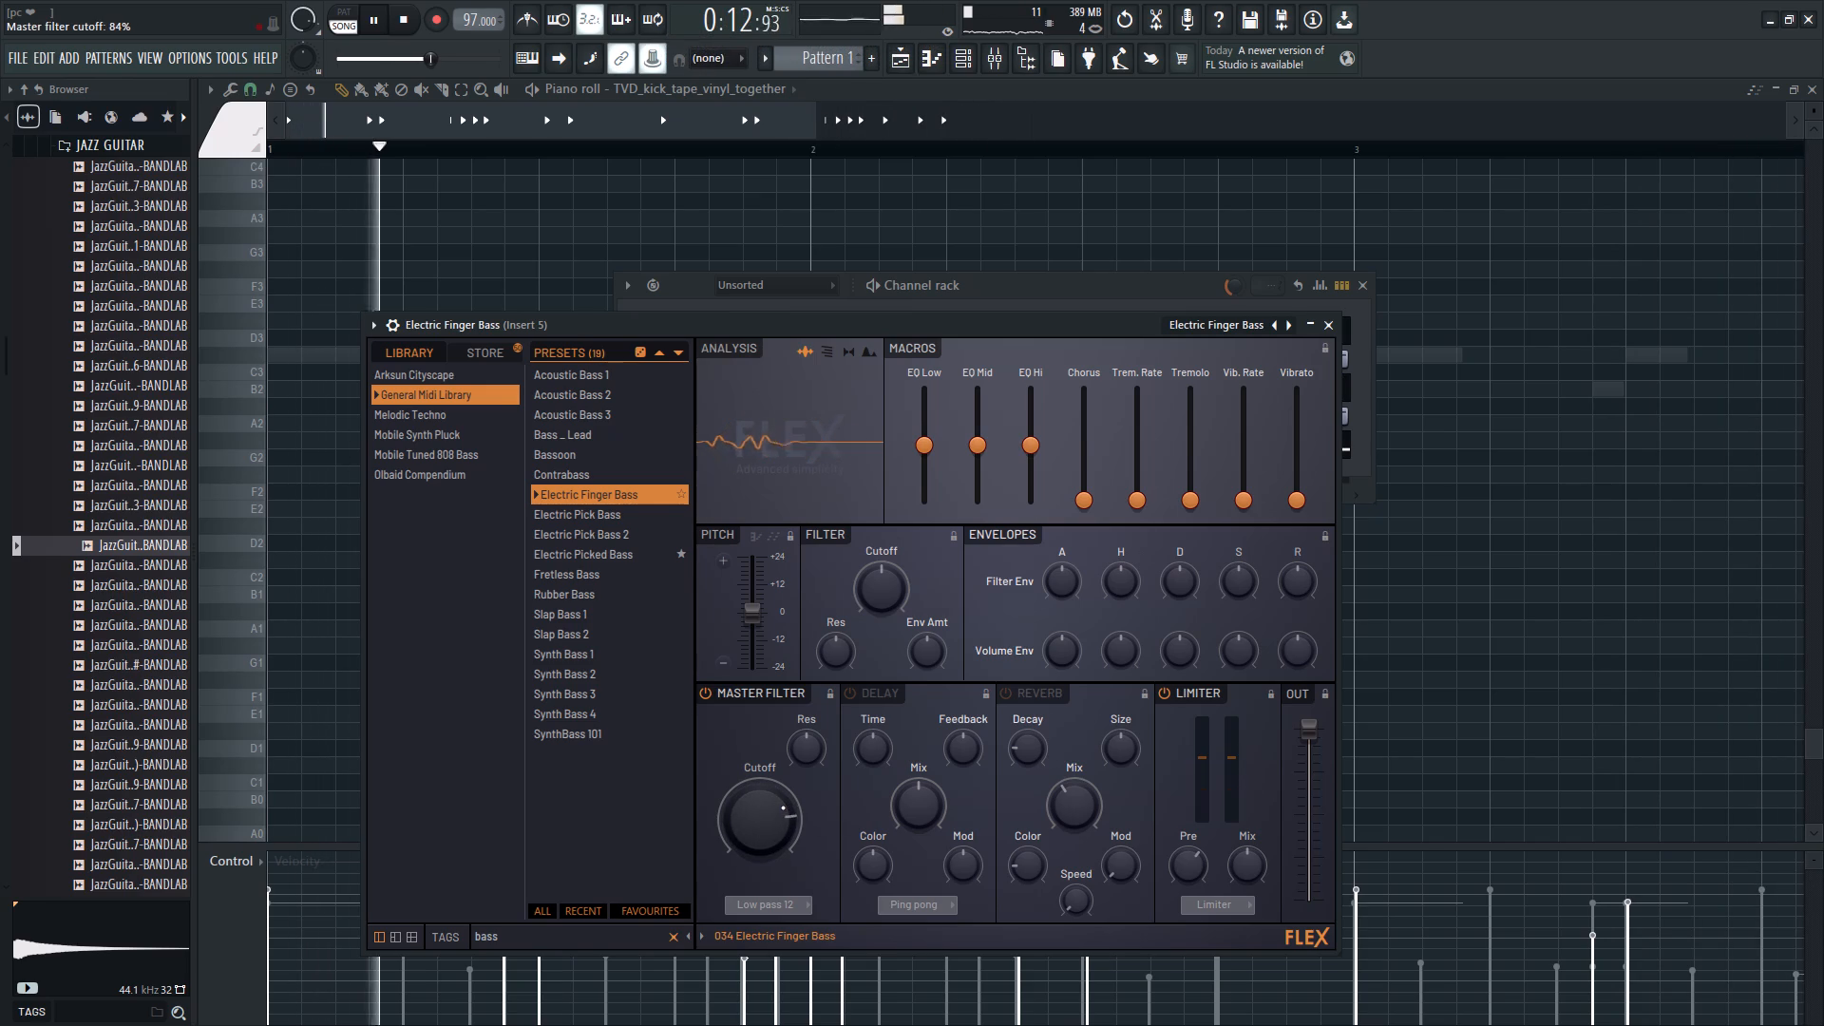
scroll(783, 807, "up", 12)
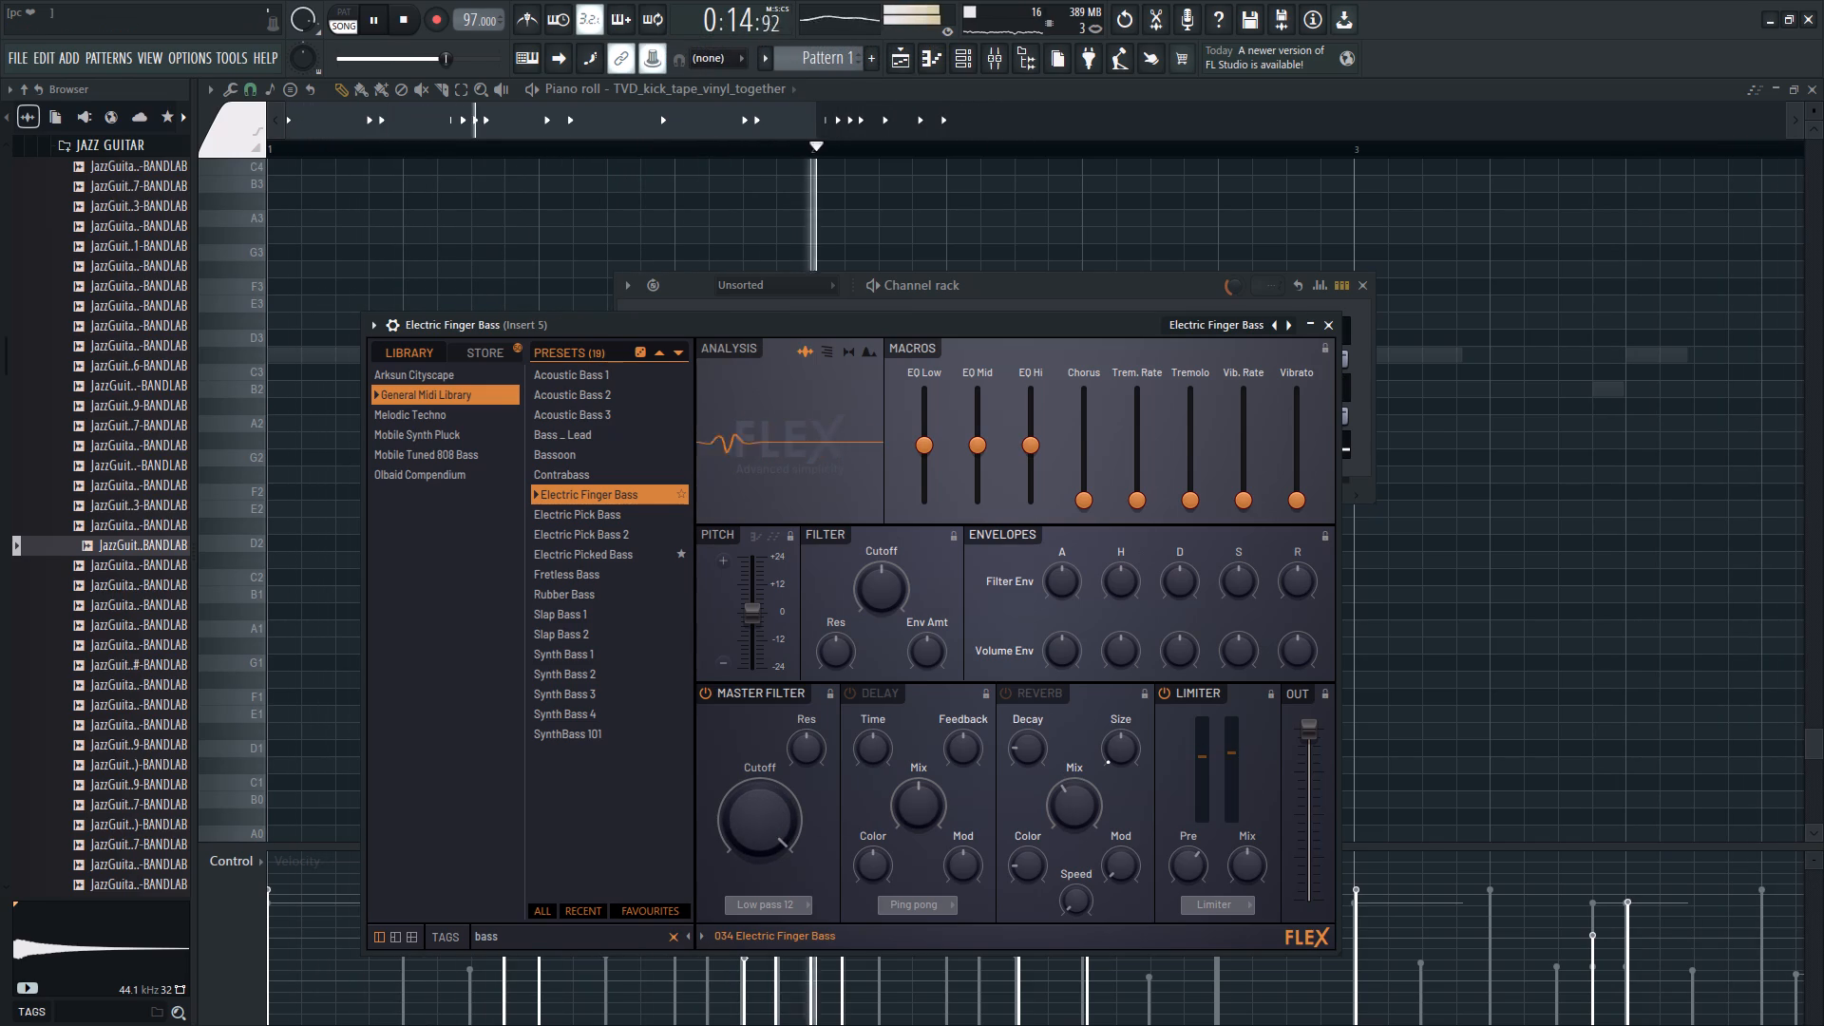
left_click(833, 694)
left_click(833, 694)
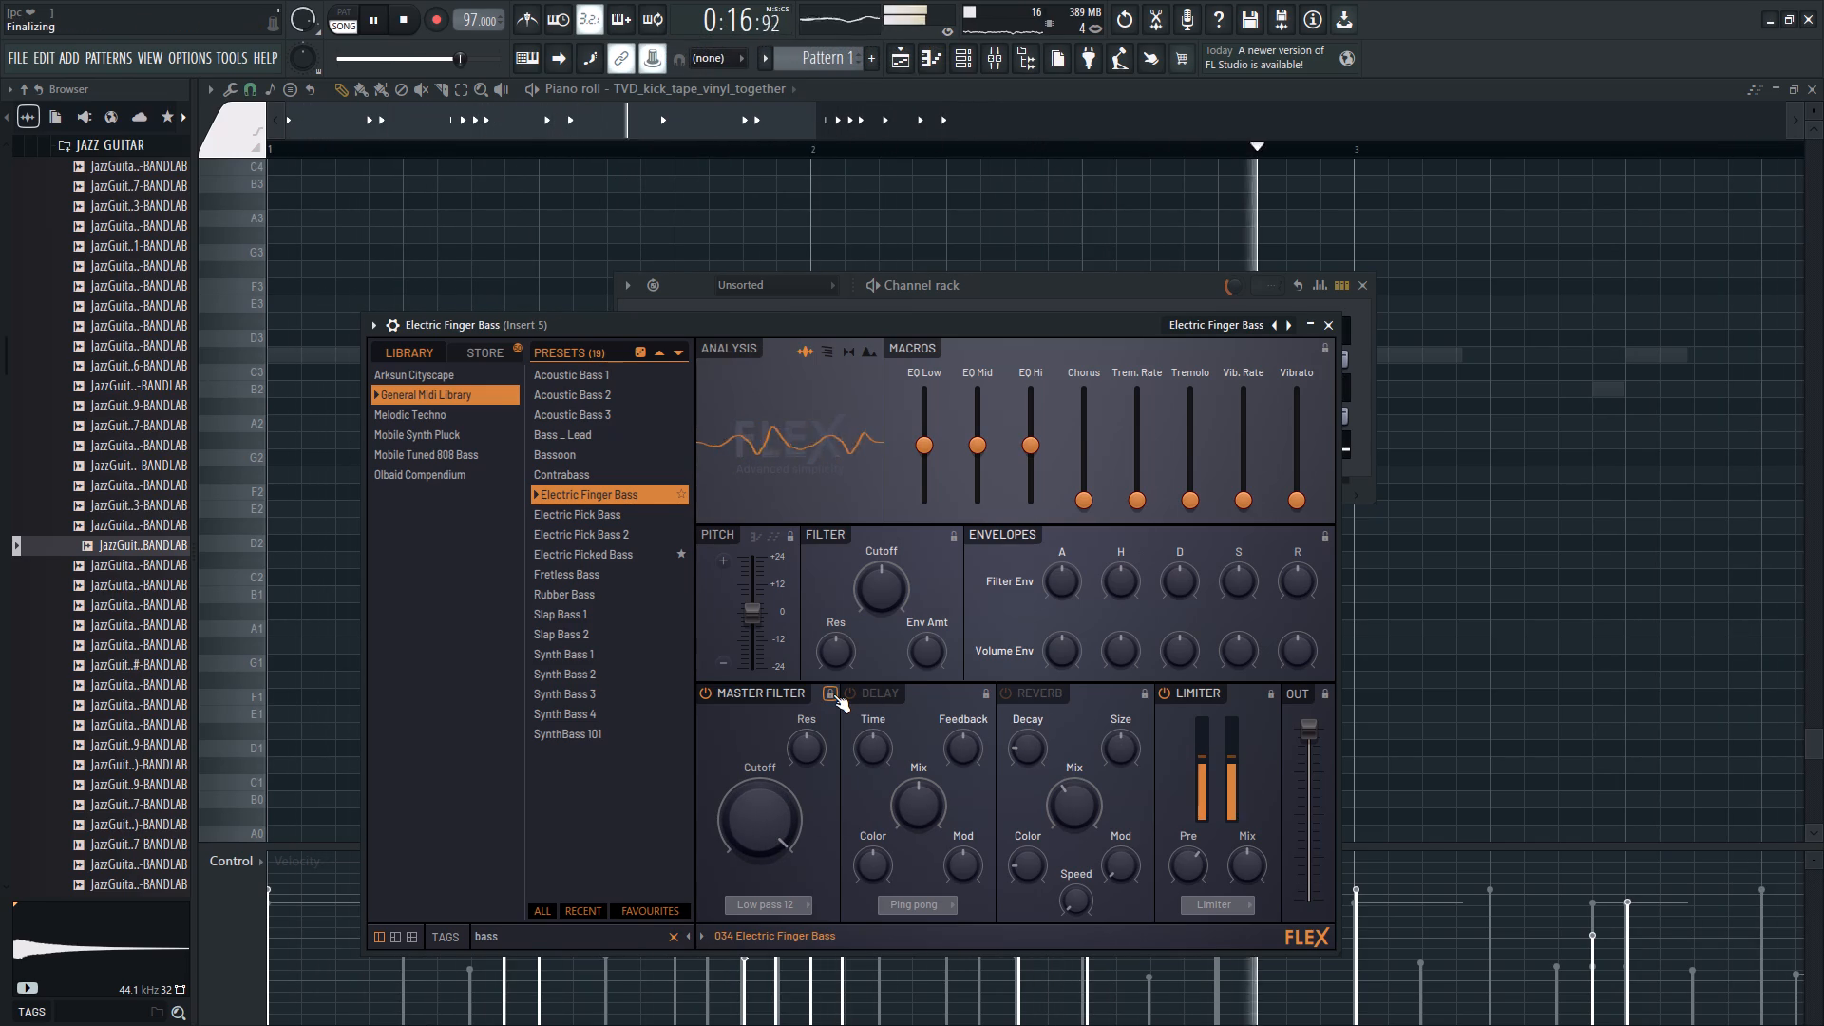
Sweep the master filter cutoff down to 0%, bring it up to 88%, and replay the song from the start.
left_click_drag(753, 801, 1165, 982)
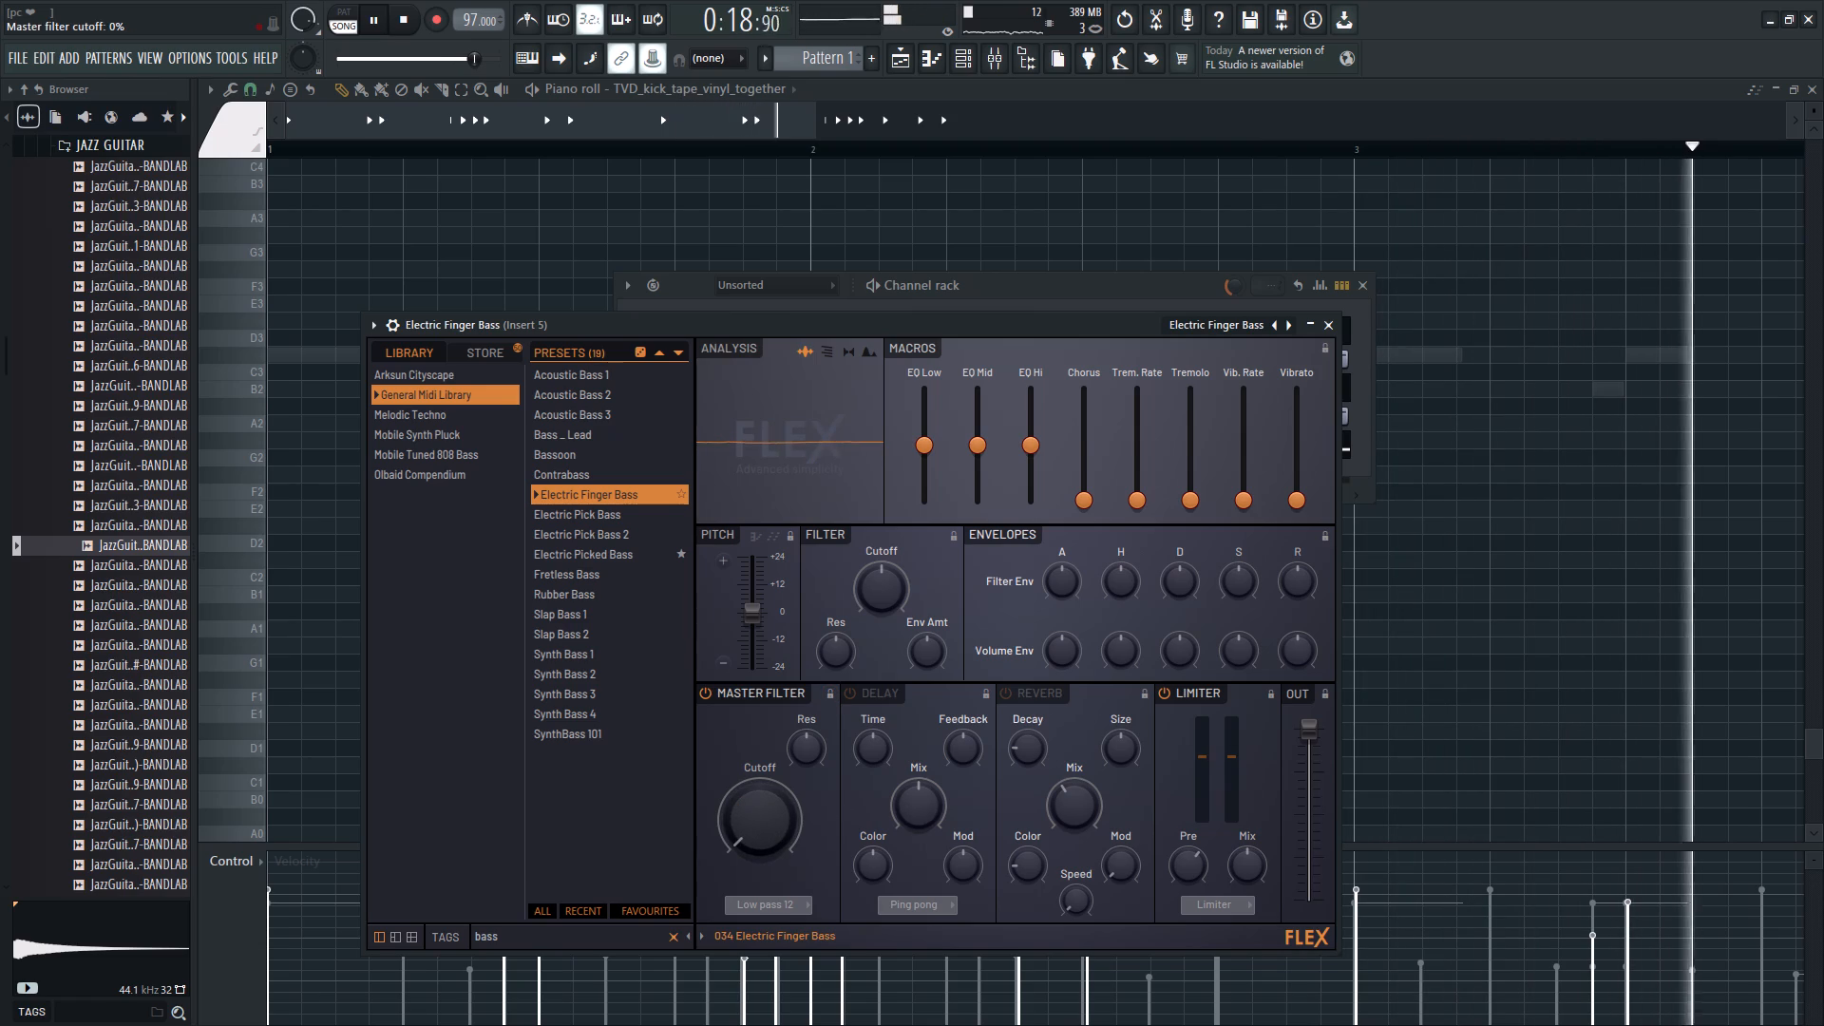
left_click_drag(1165, 982, 1056, 896)
key("space")
key("space")
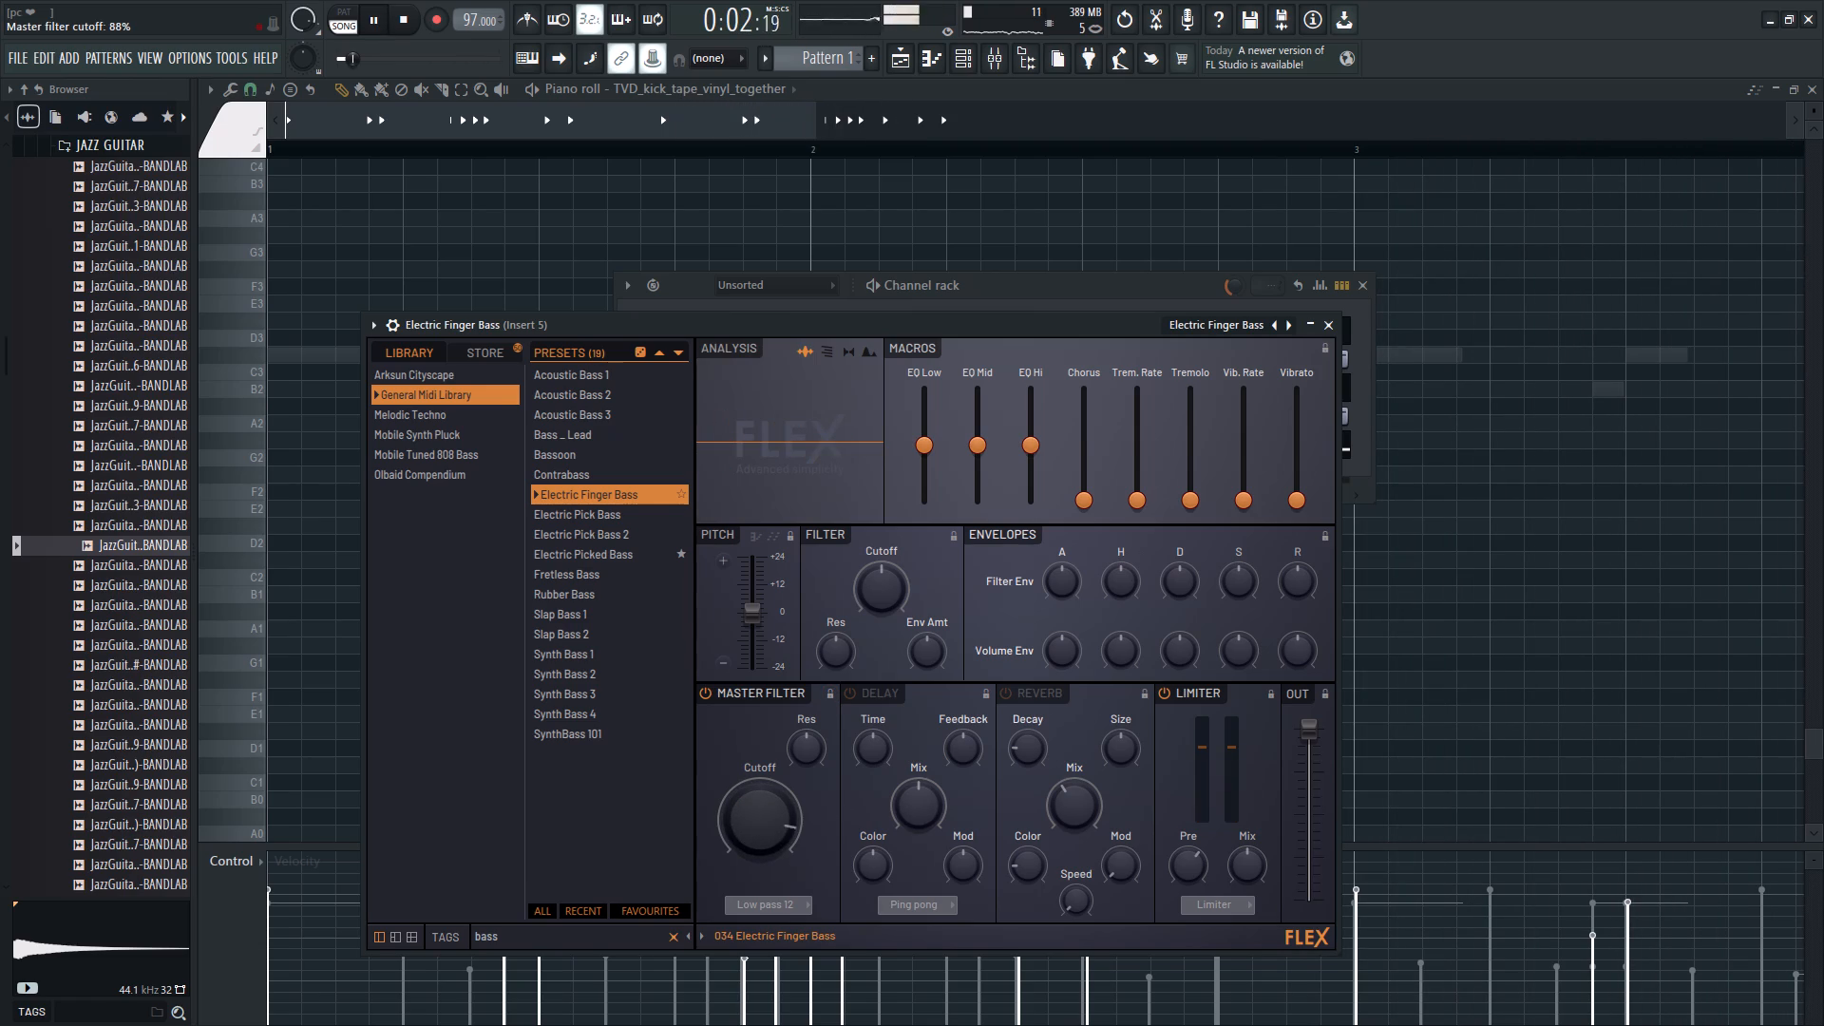
Set Electric Finger Bass's master filter cutoff to 72%, raise its resonance, and change the filter type to Peak.
left_click_drag(1056, 896, 1089, 34)
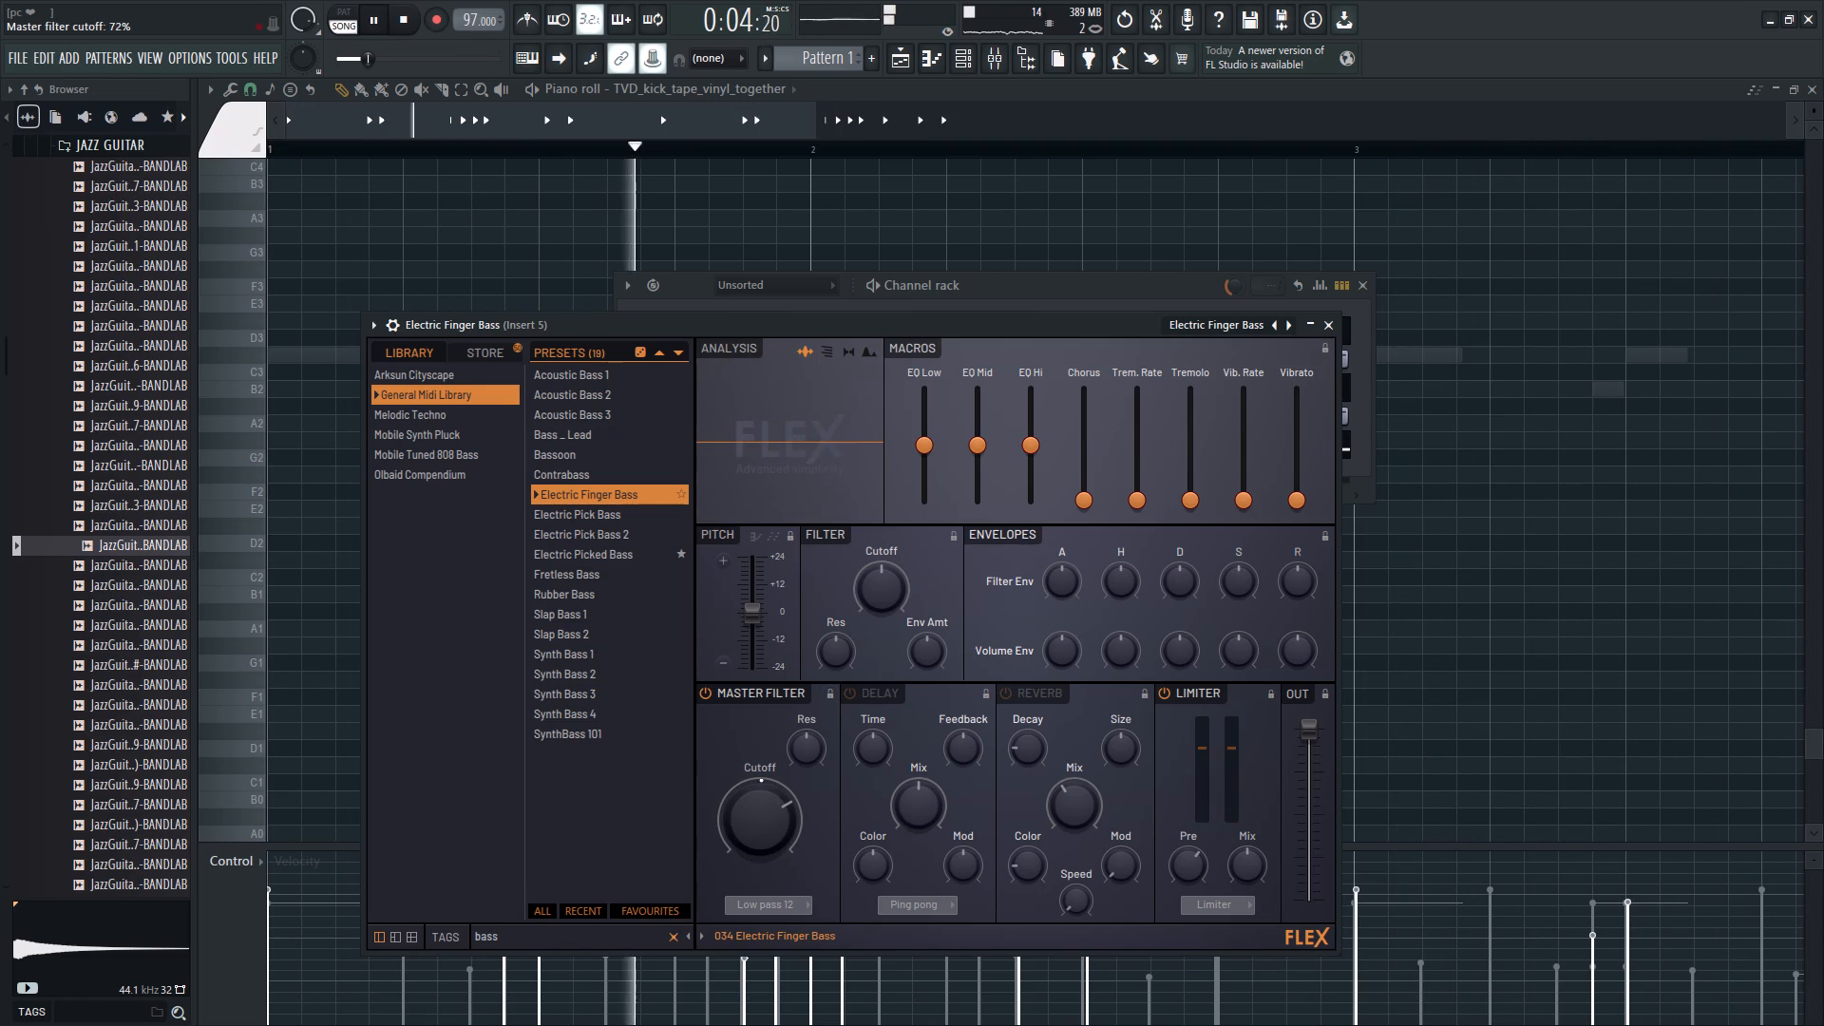
left_click_drag(807, 752, 822, 526)
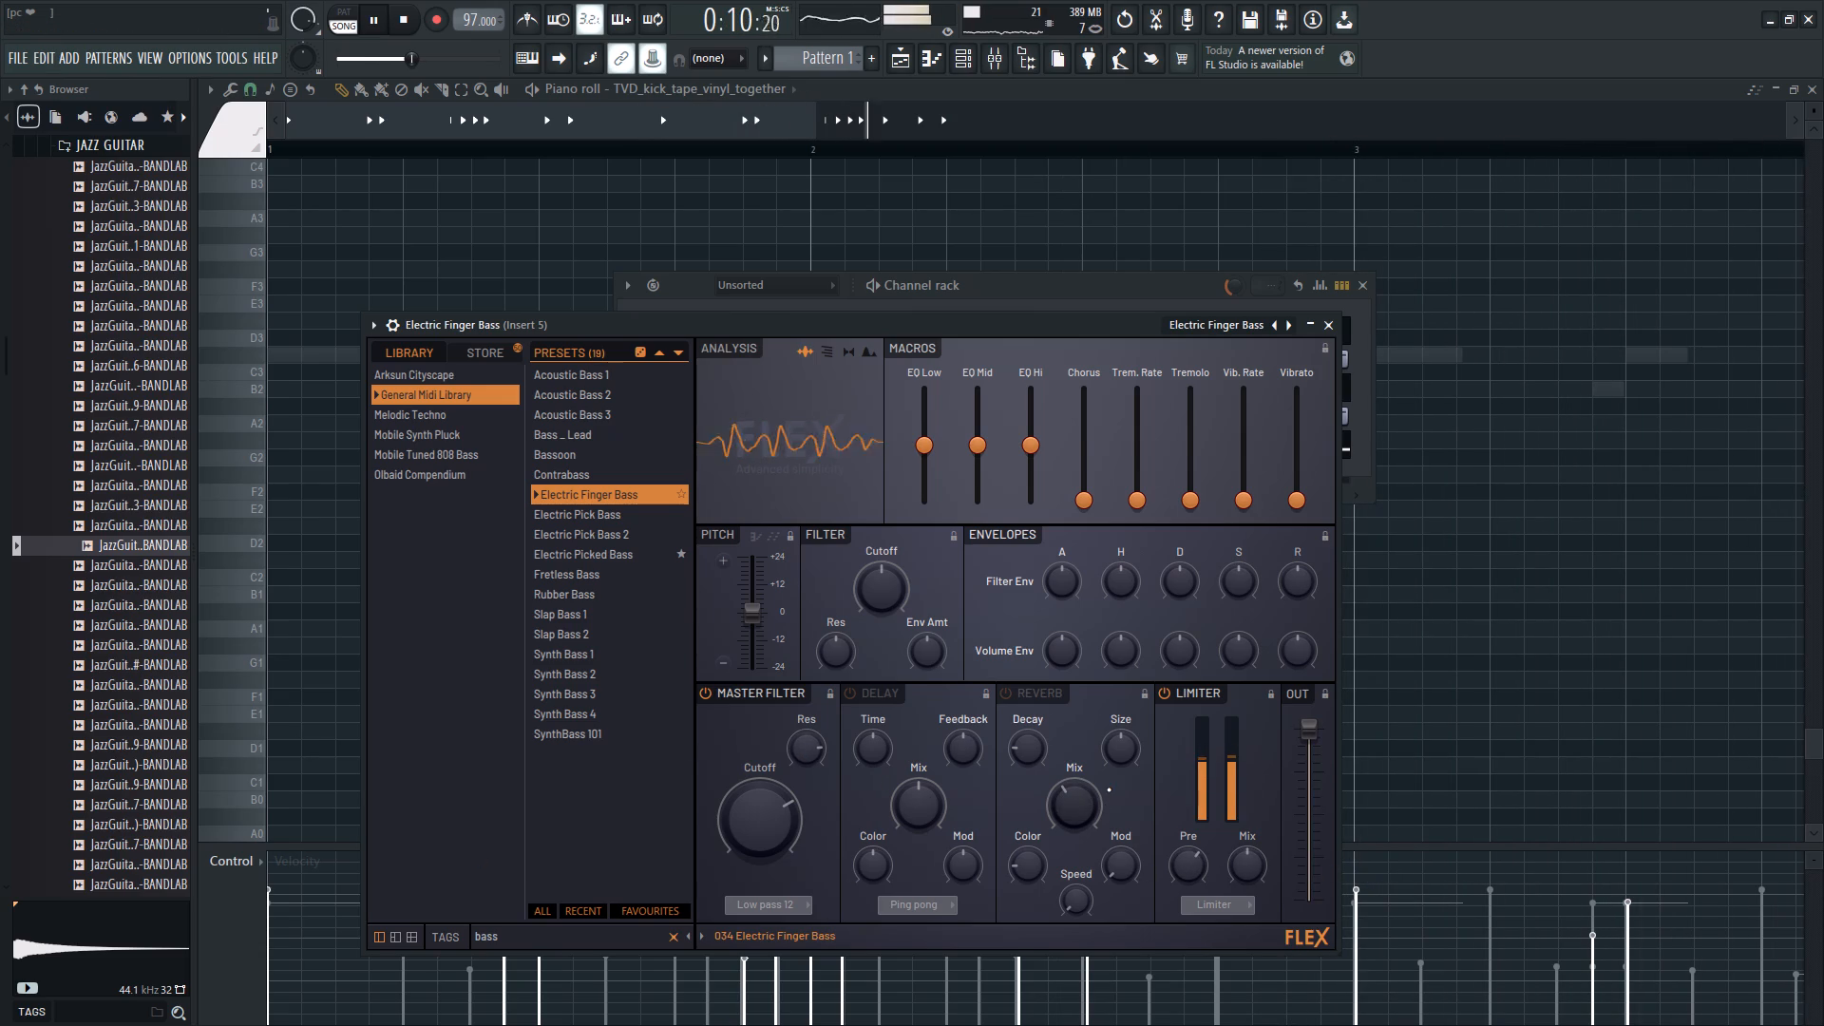
left_click(788, 909)
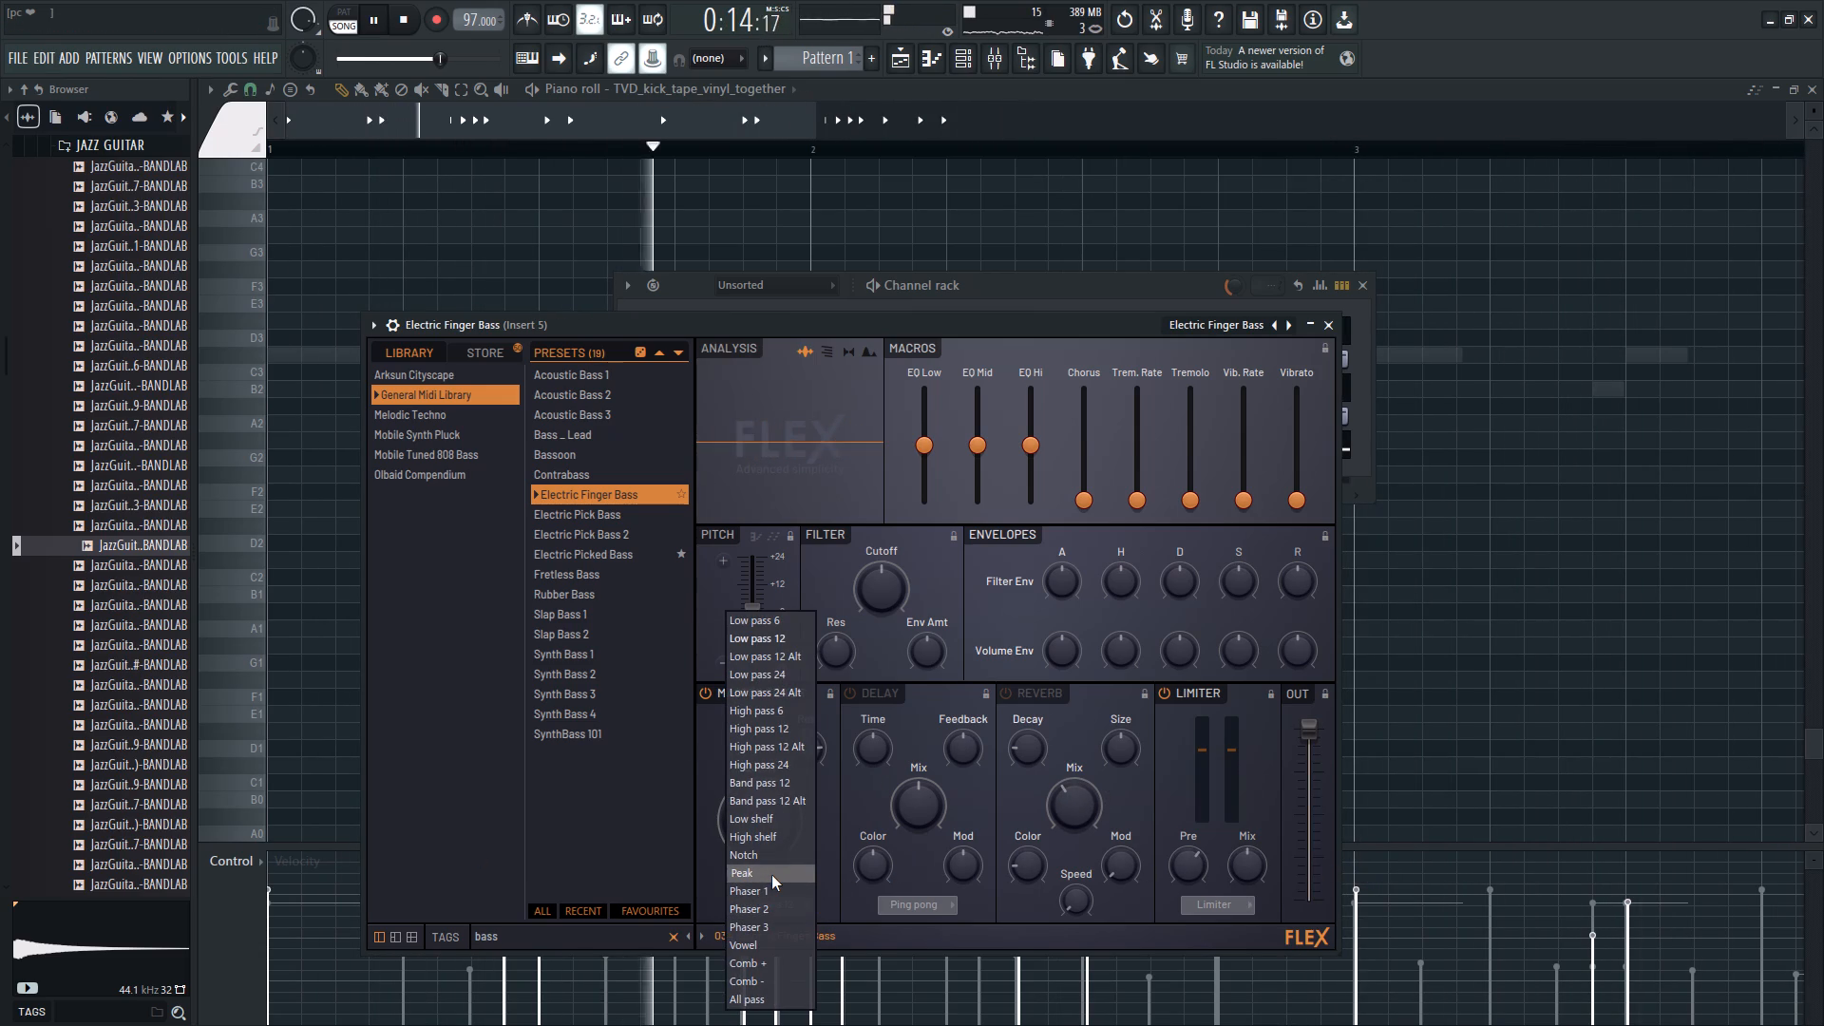
left_click(771, 875)
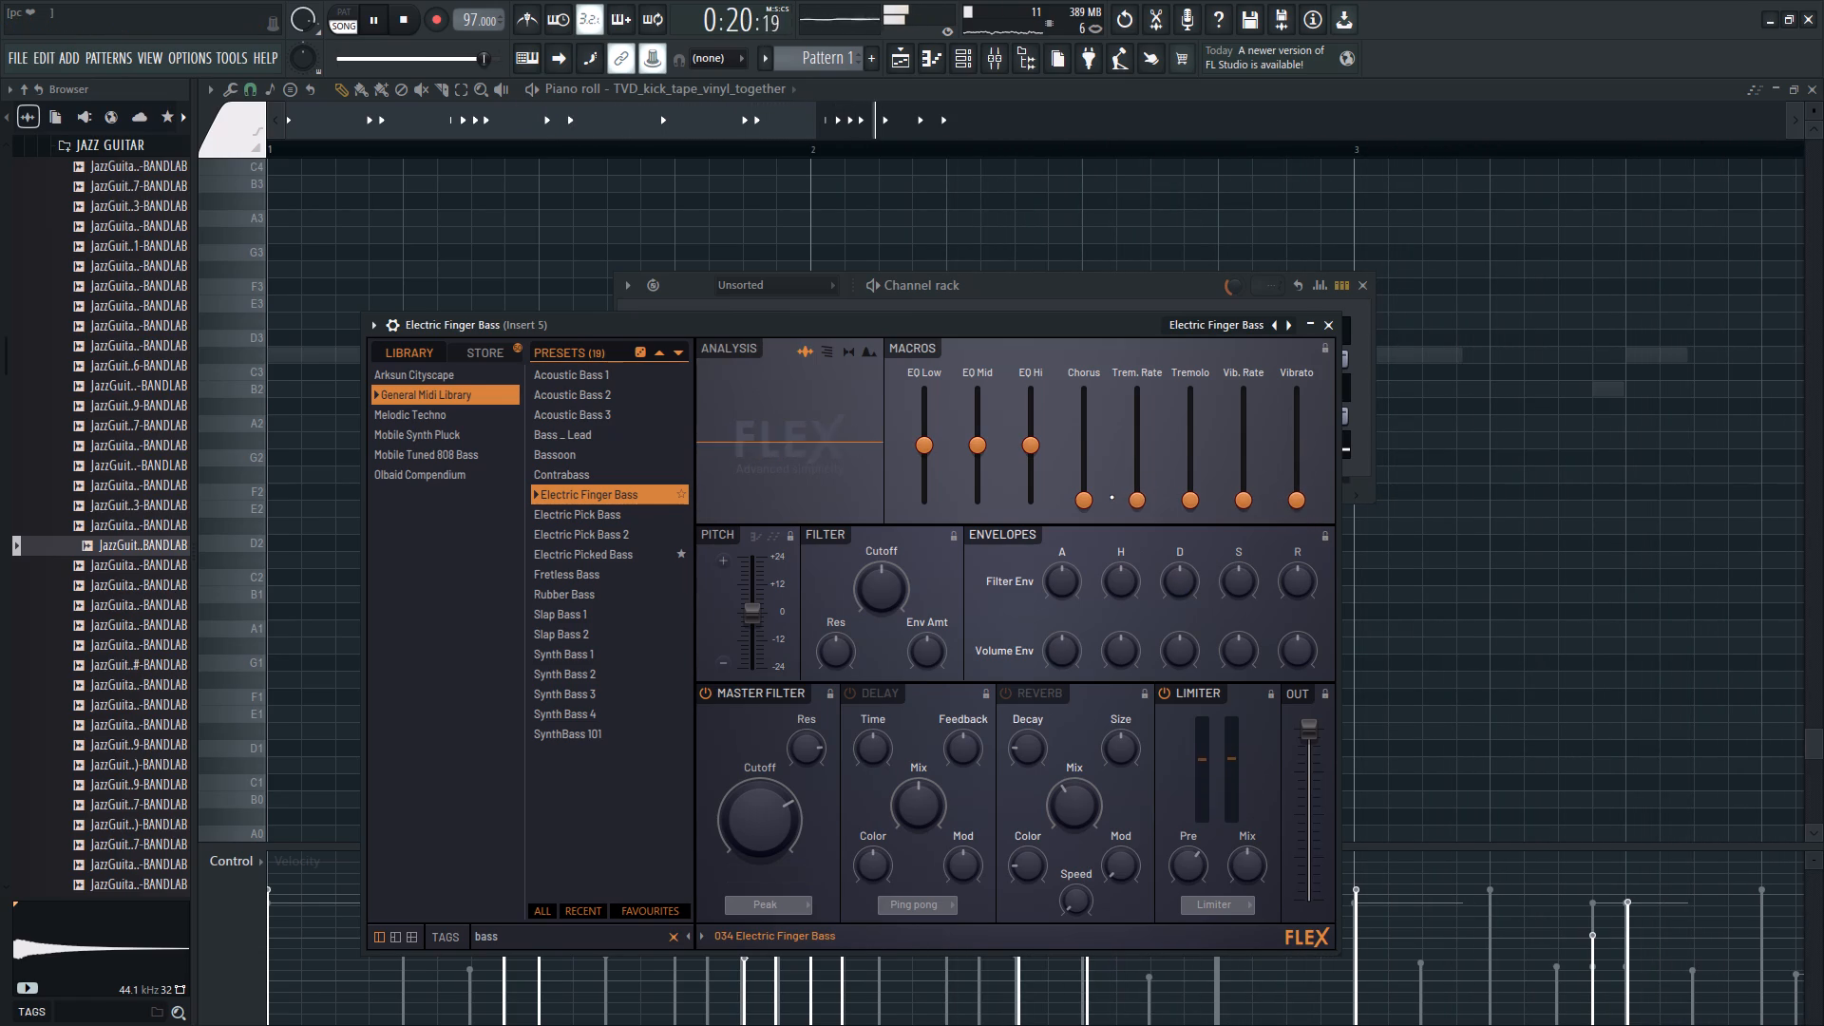
Raise the Chorus macro on Electric Finger Bass, replay the song from the start, and ease the chorus down to slightly below 48%.
left_click_drag(1089, 510, 1094, 323)
left_click_drag(1087, 505, 1087, 472)
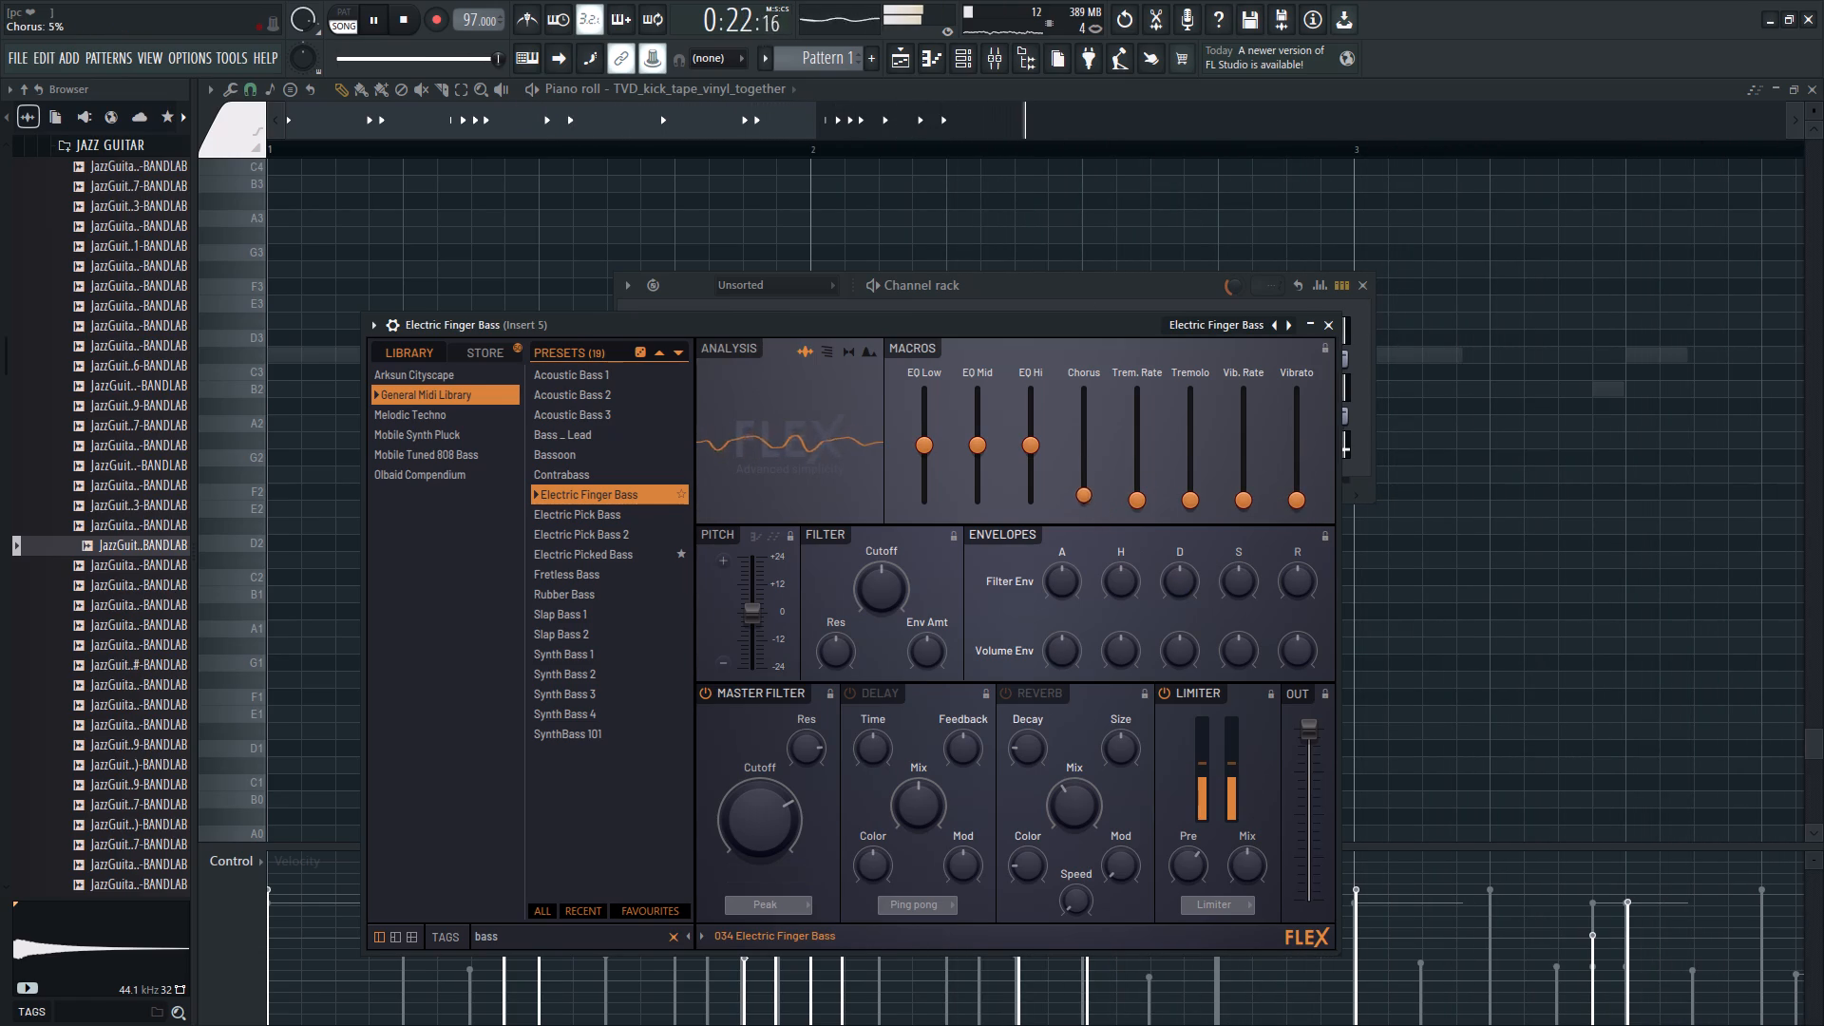
left_click_drag(1087, 472, 1142, 845)
key("space")
key("space")
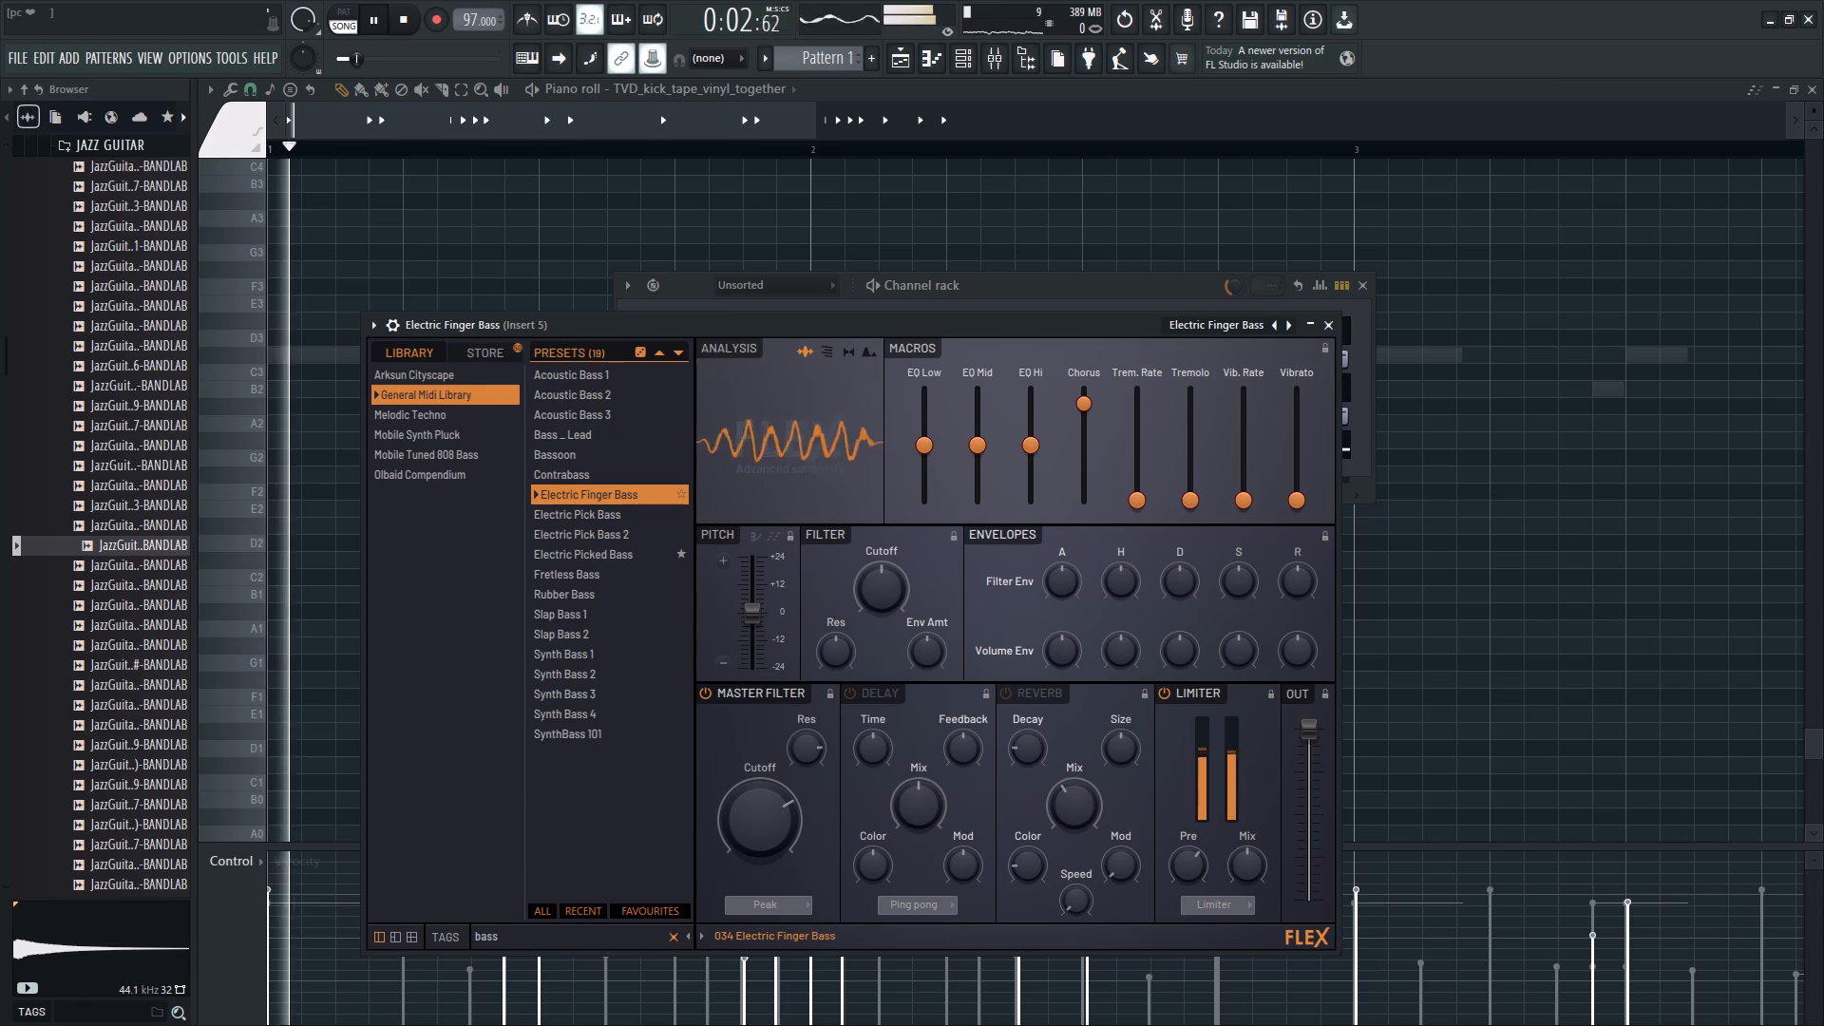
left_click_drag(1142, 845, 1152, 908)
scroll(1087, 413, "down", 10)
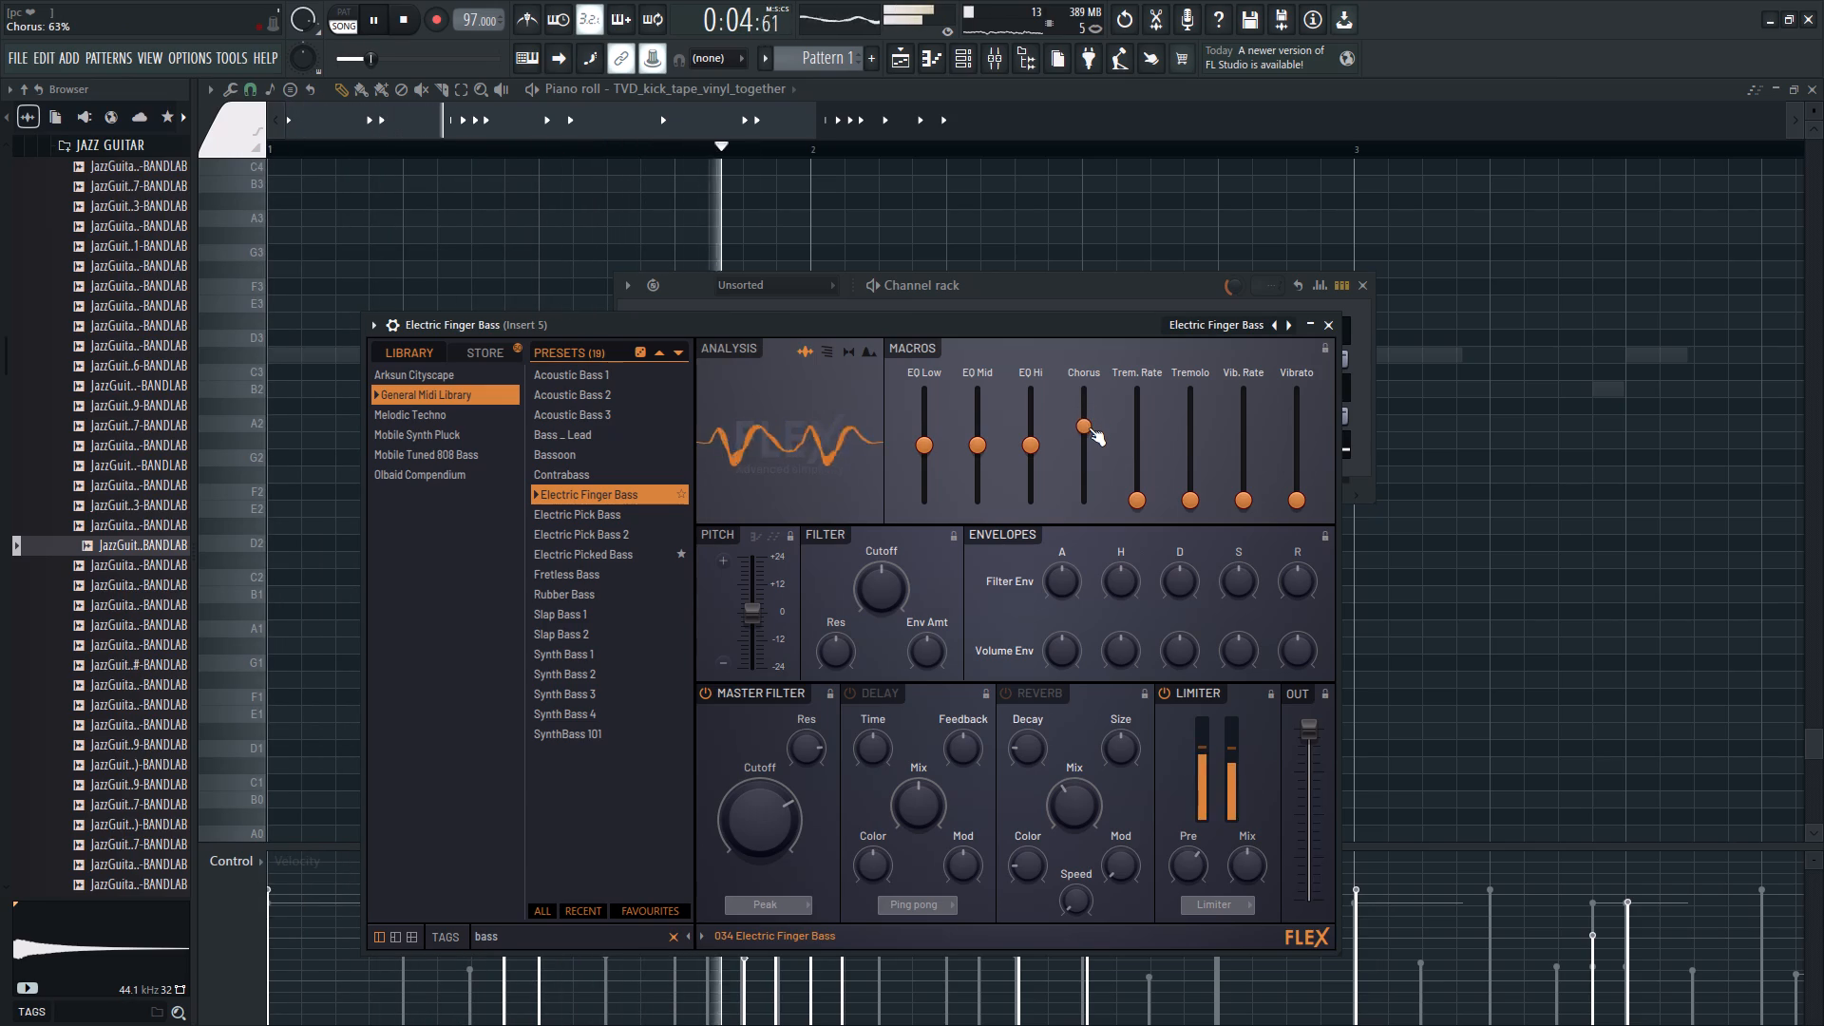
scroll(1089, 427, "down", 12)
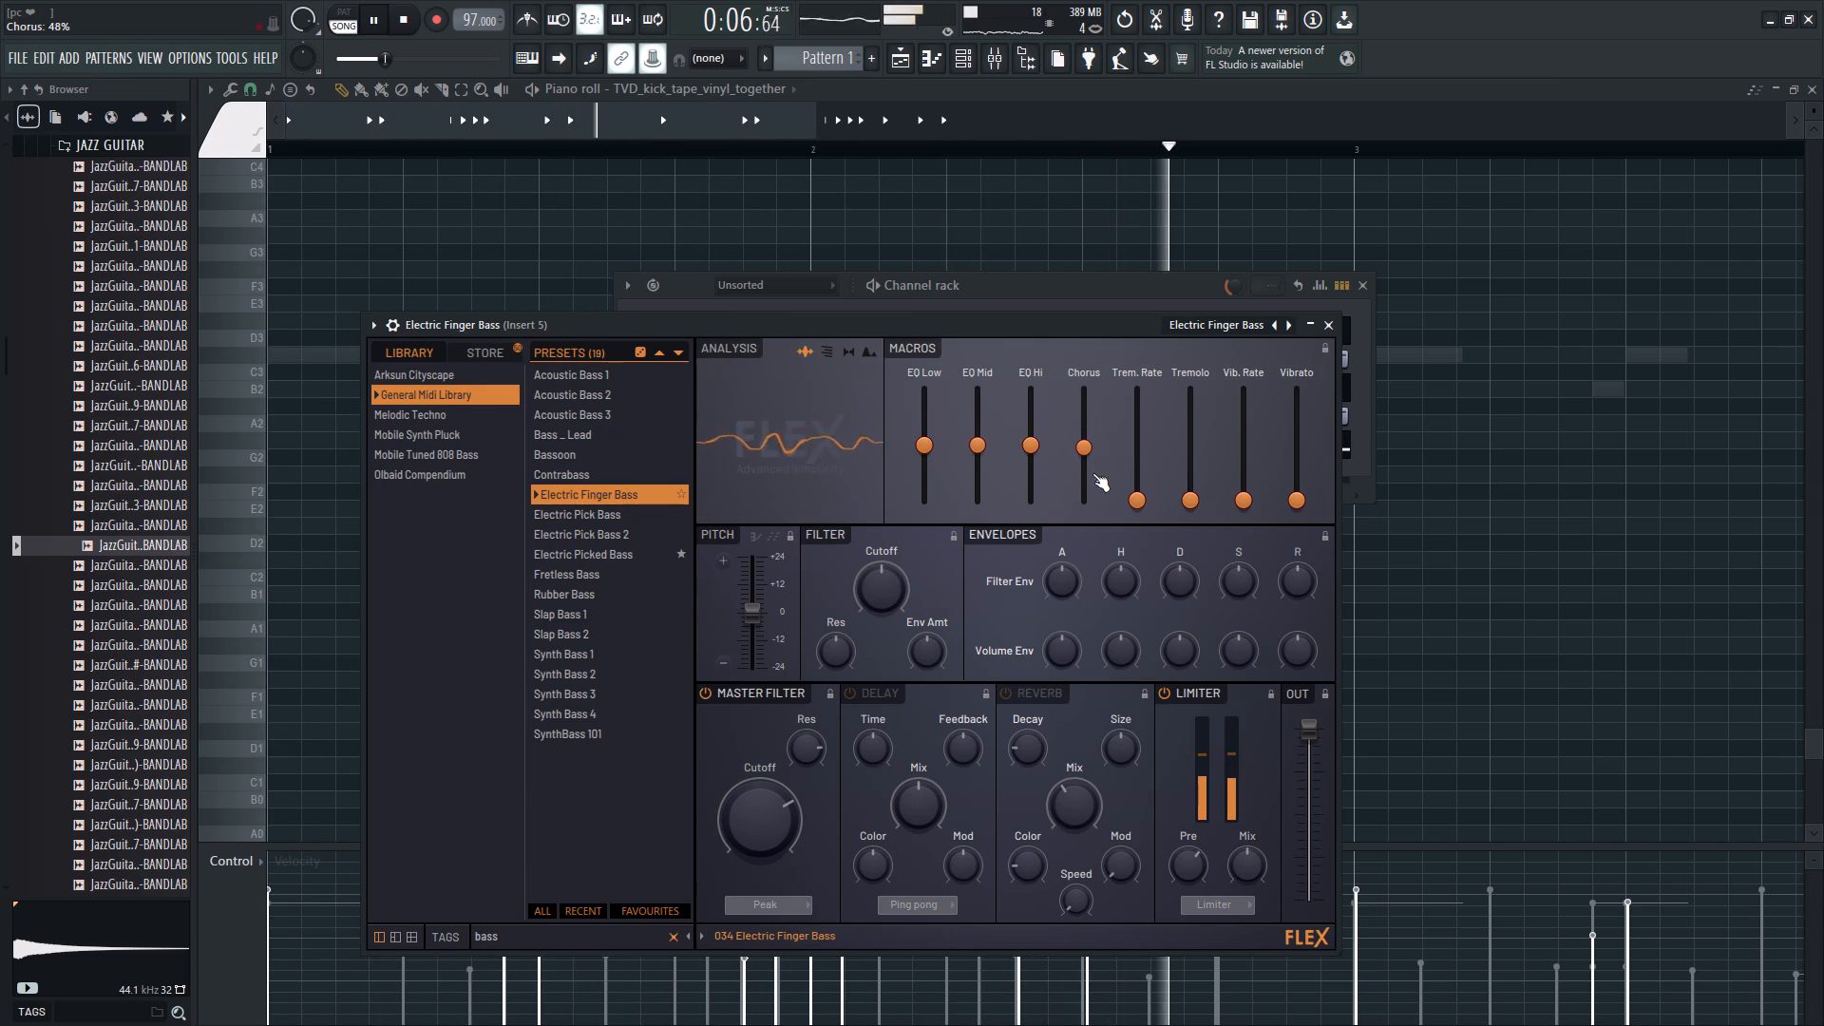
left_click_drag(1080, 461, 1080, 484)
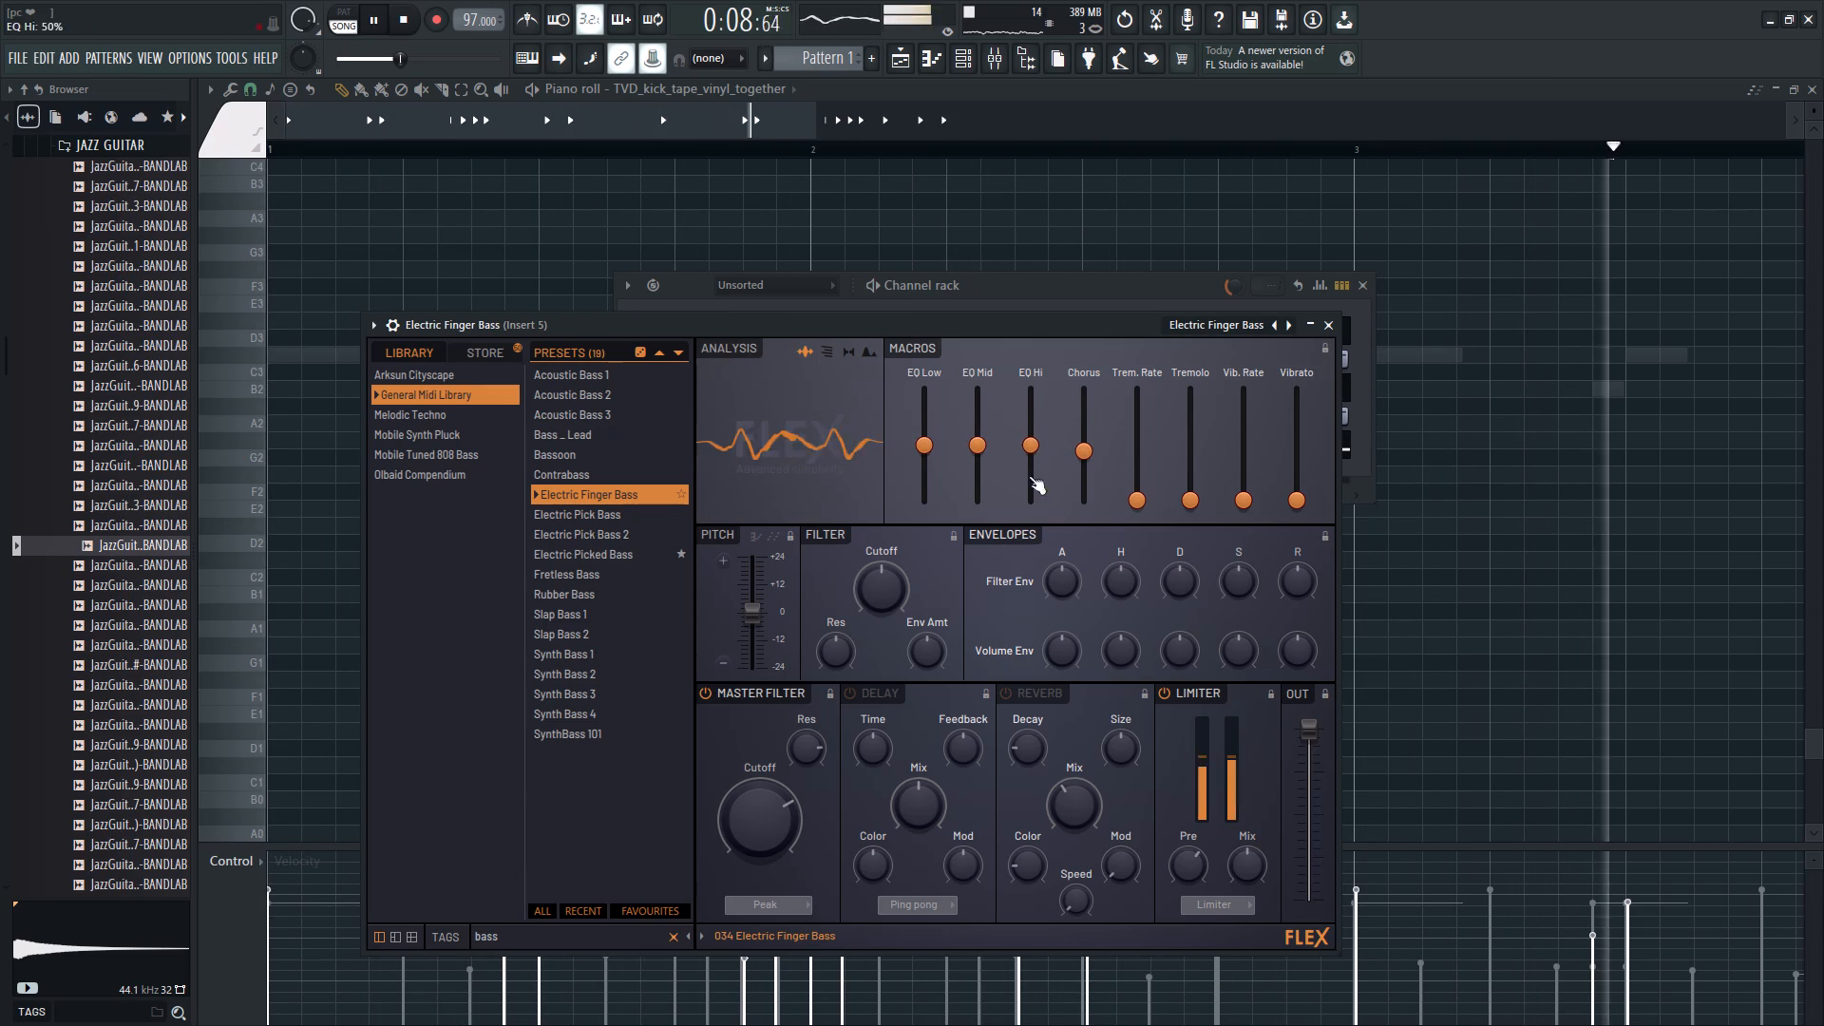
left_click_drag(1084, 455, 1087, 474)
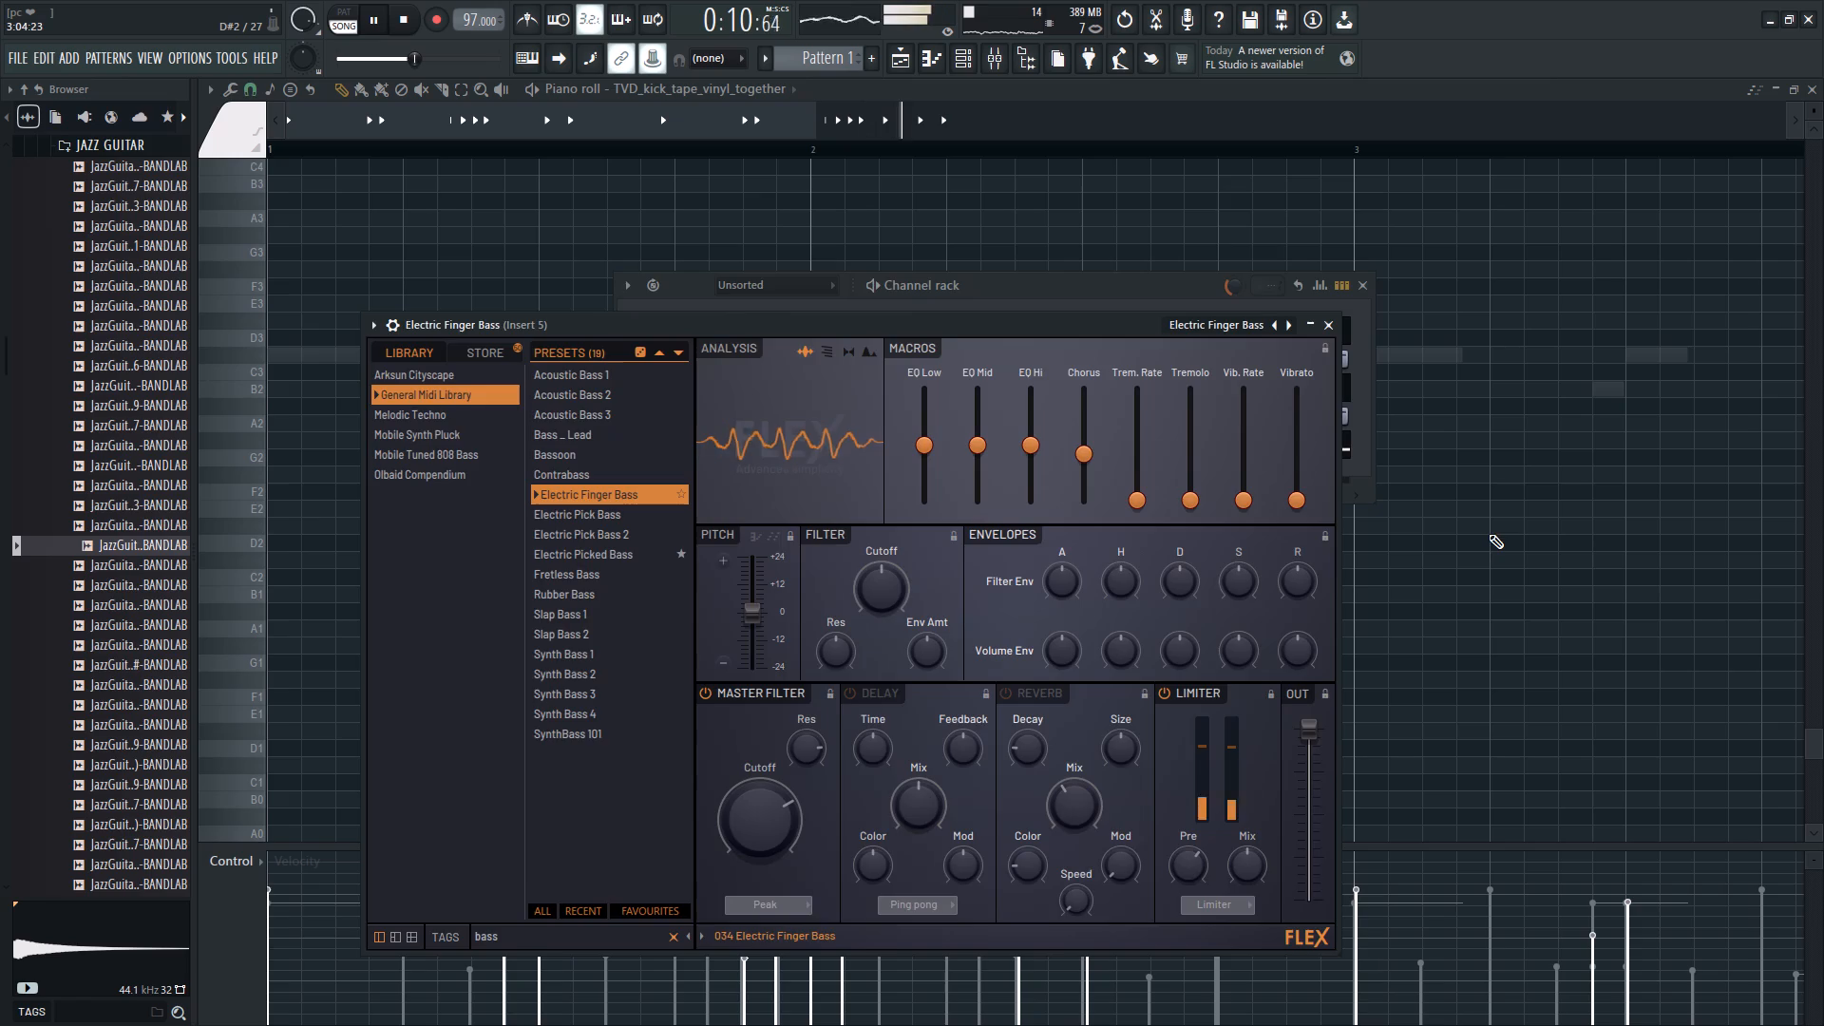
Close the FLEX window, show the playlist, and play the arrangement from the start to check the bass with the drums.
right_click(1489, 534)
left_click(897, 66)
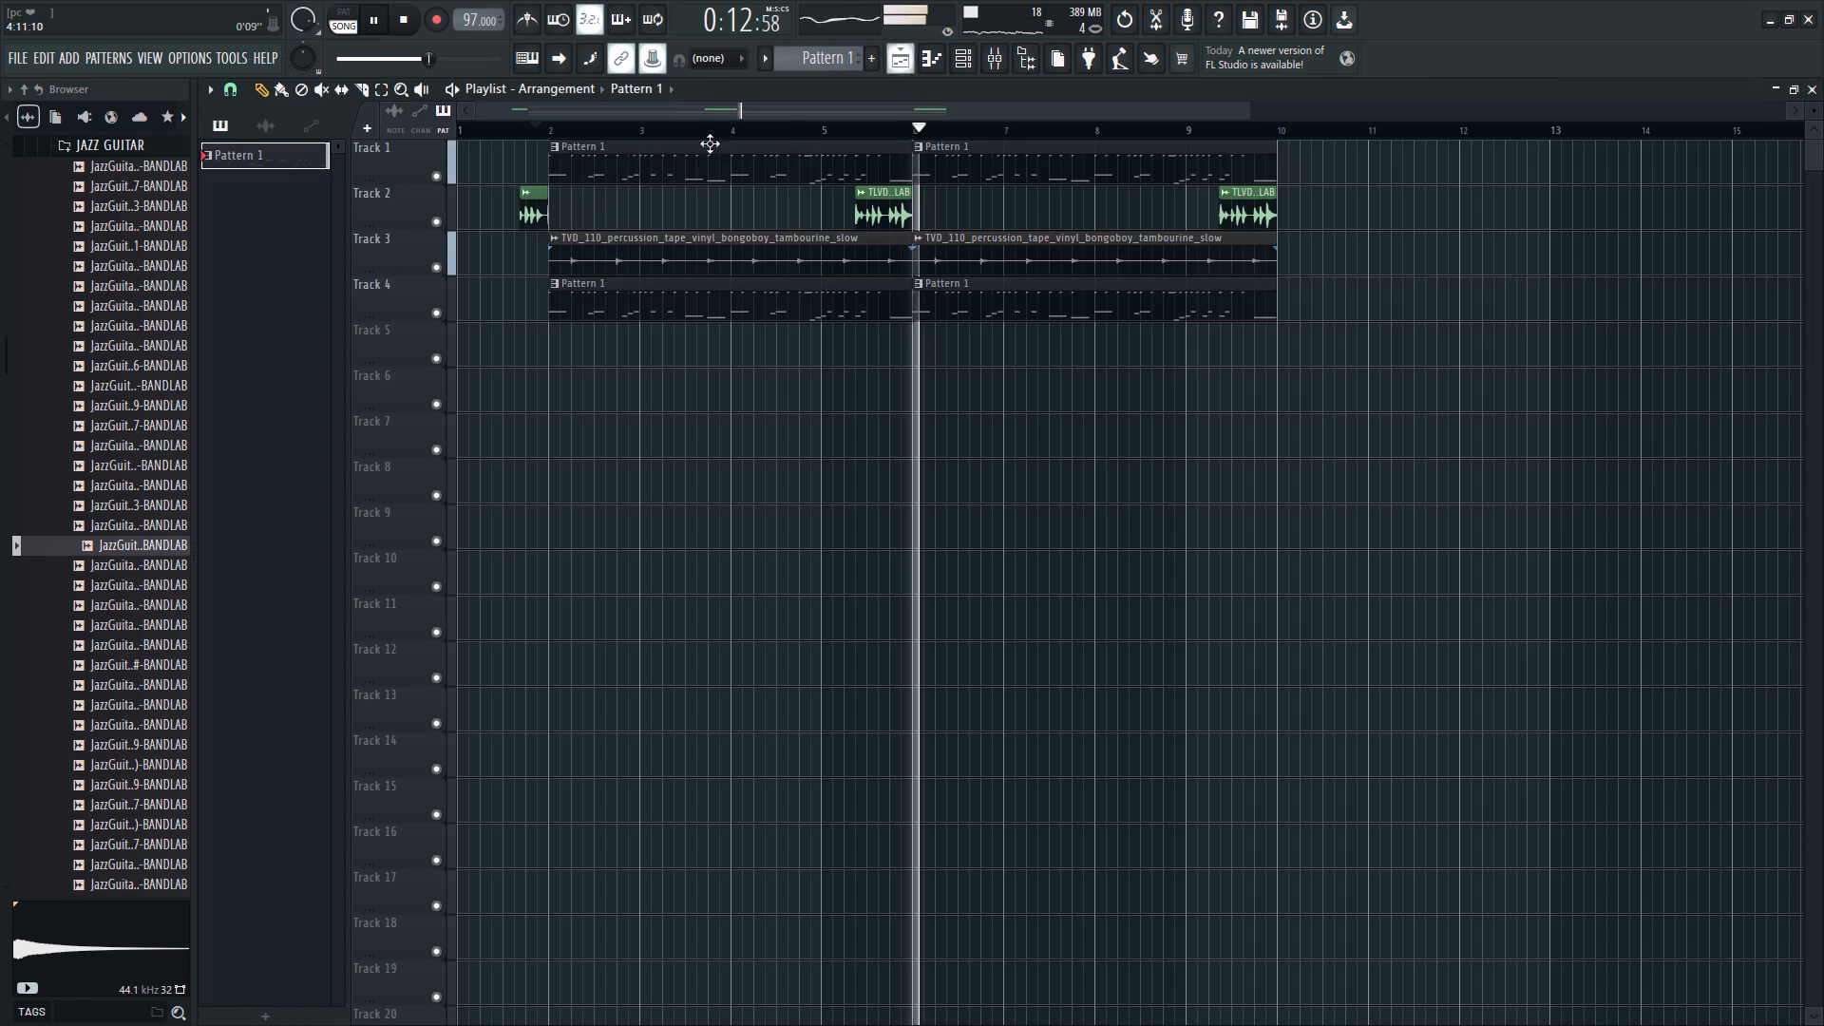
key("space")
left_click_drag(570, 125, 199, 129)
key("space")
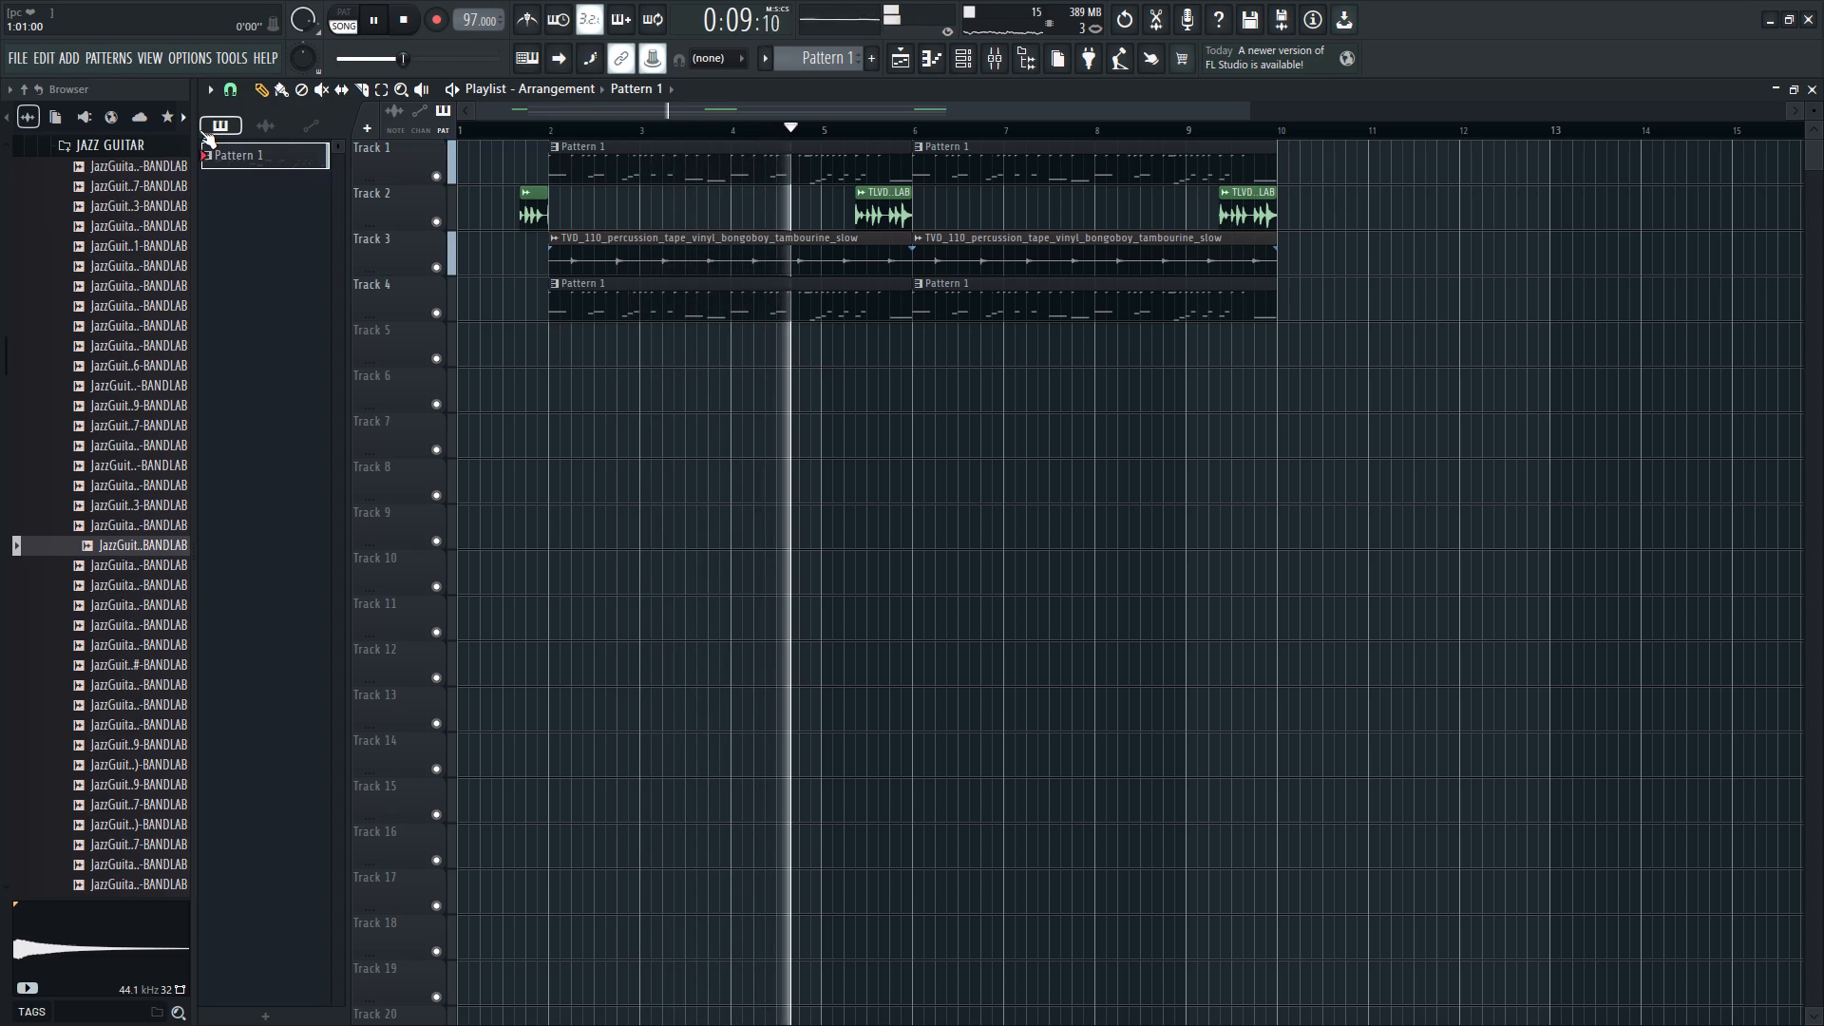
key("space")
key("space")
key("space")
key("space")
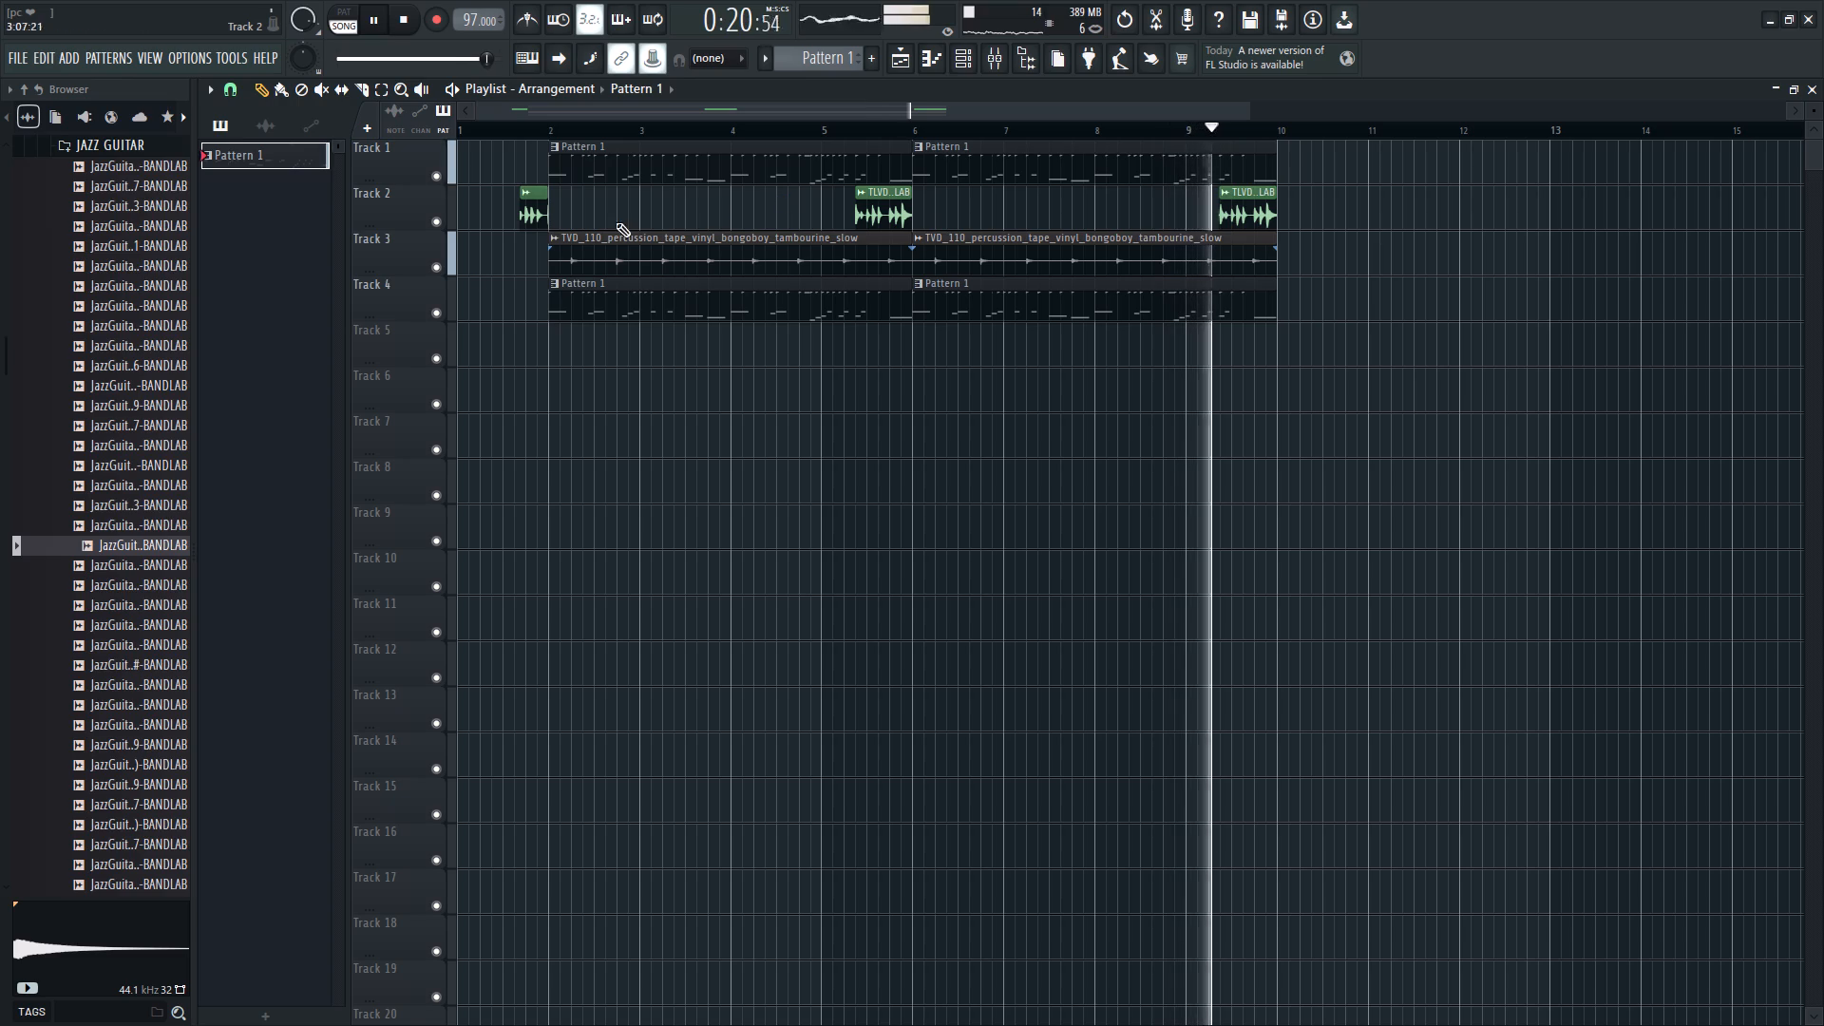
key("space")
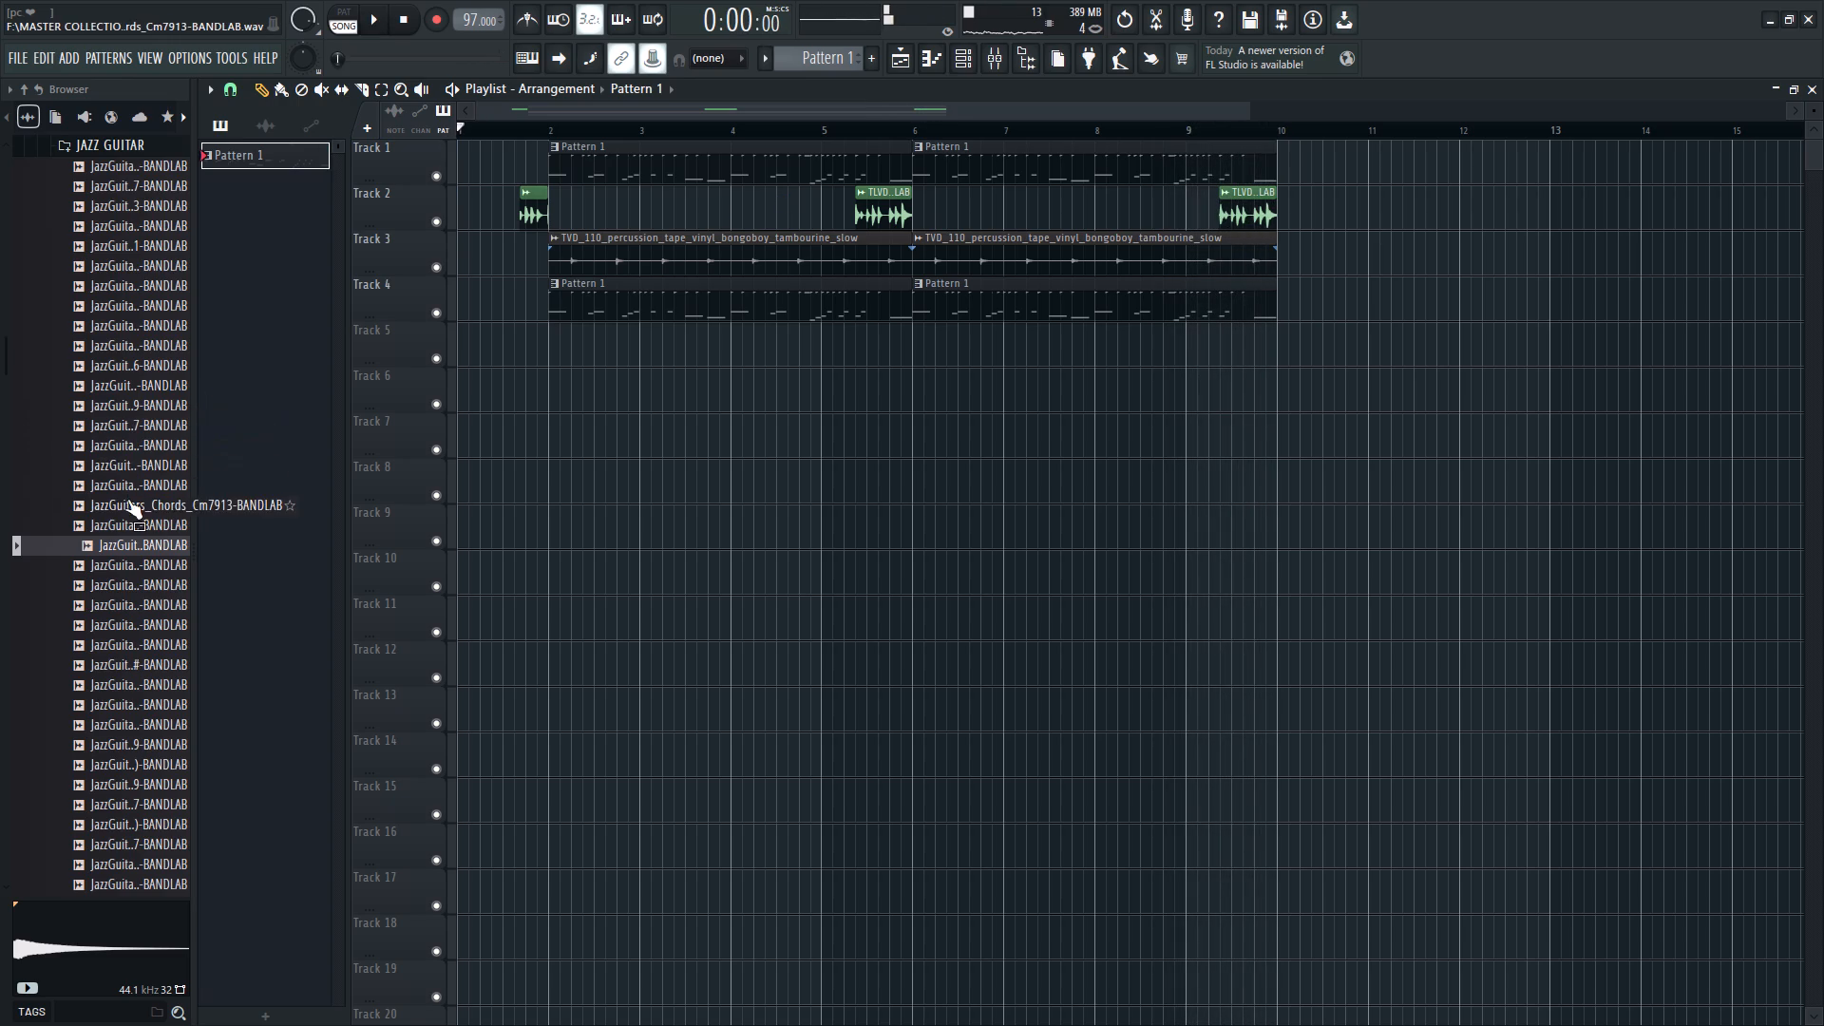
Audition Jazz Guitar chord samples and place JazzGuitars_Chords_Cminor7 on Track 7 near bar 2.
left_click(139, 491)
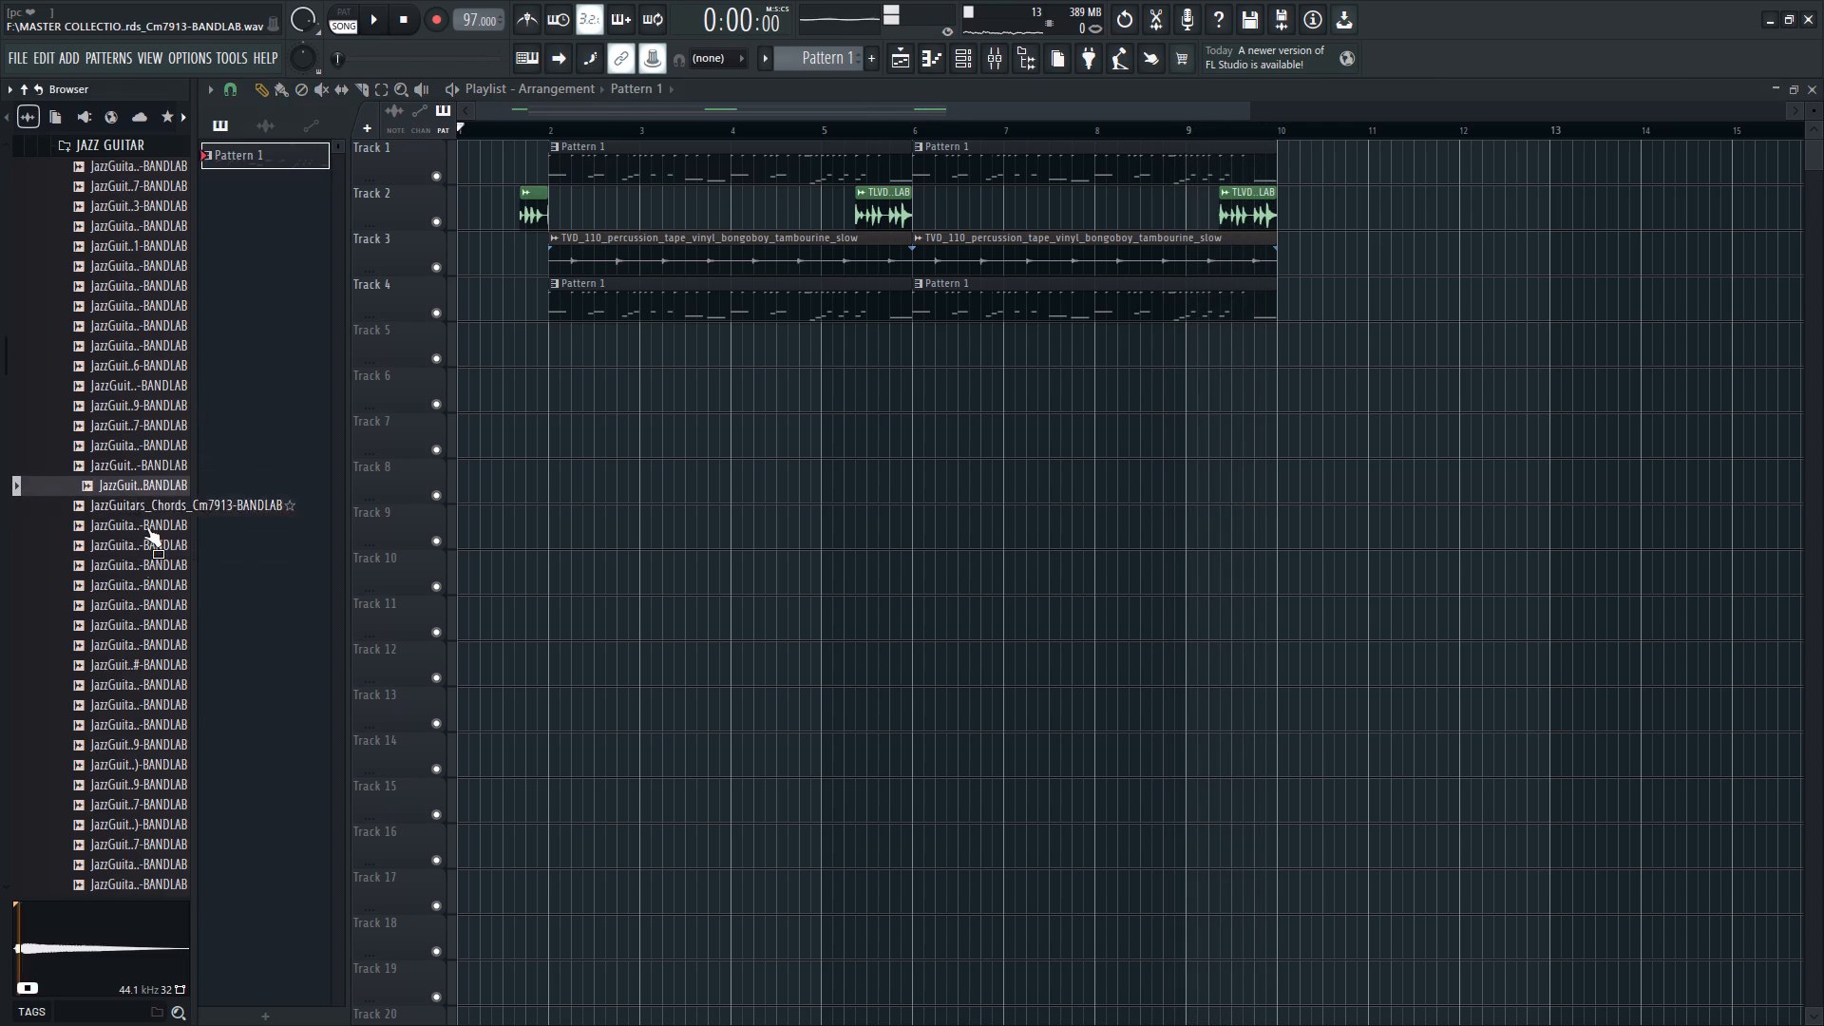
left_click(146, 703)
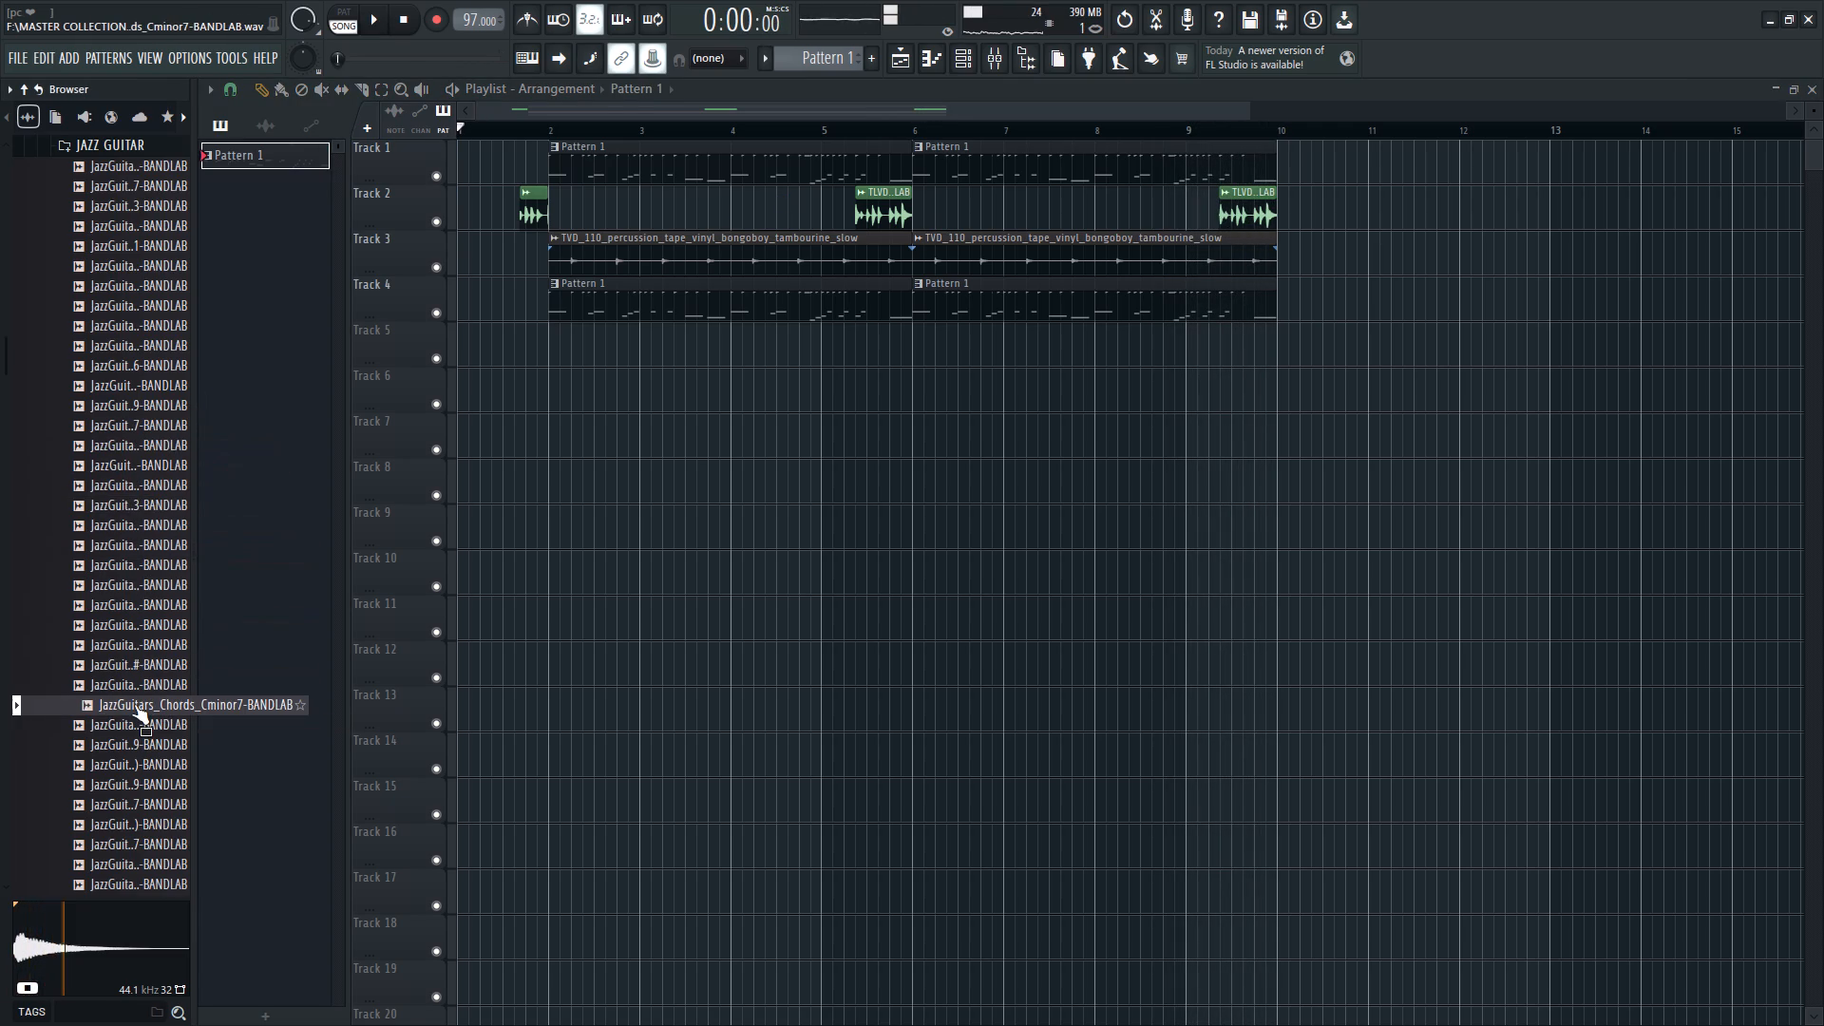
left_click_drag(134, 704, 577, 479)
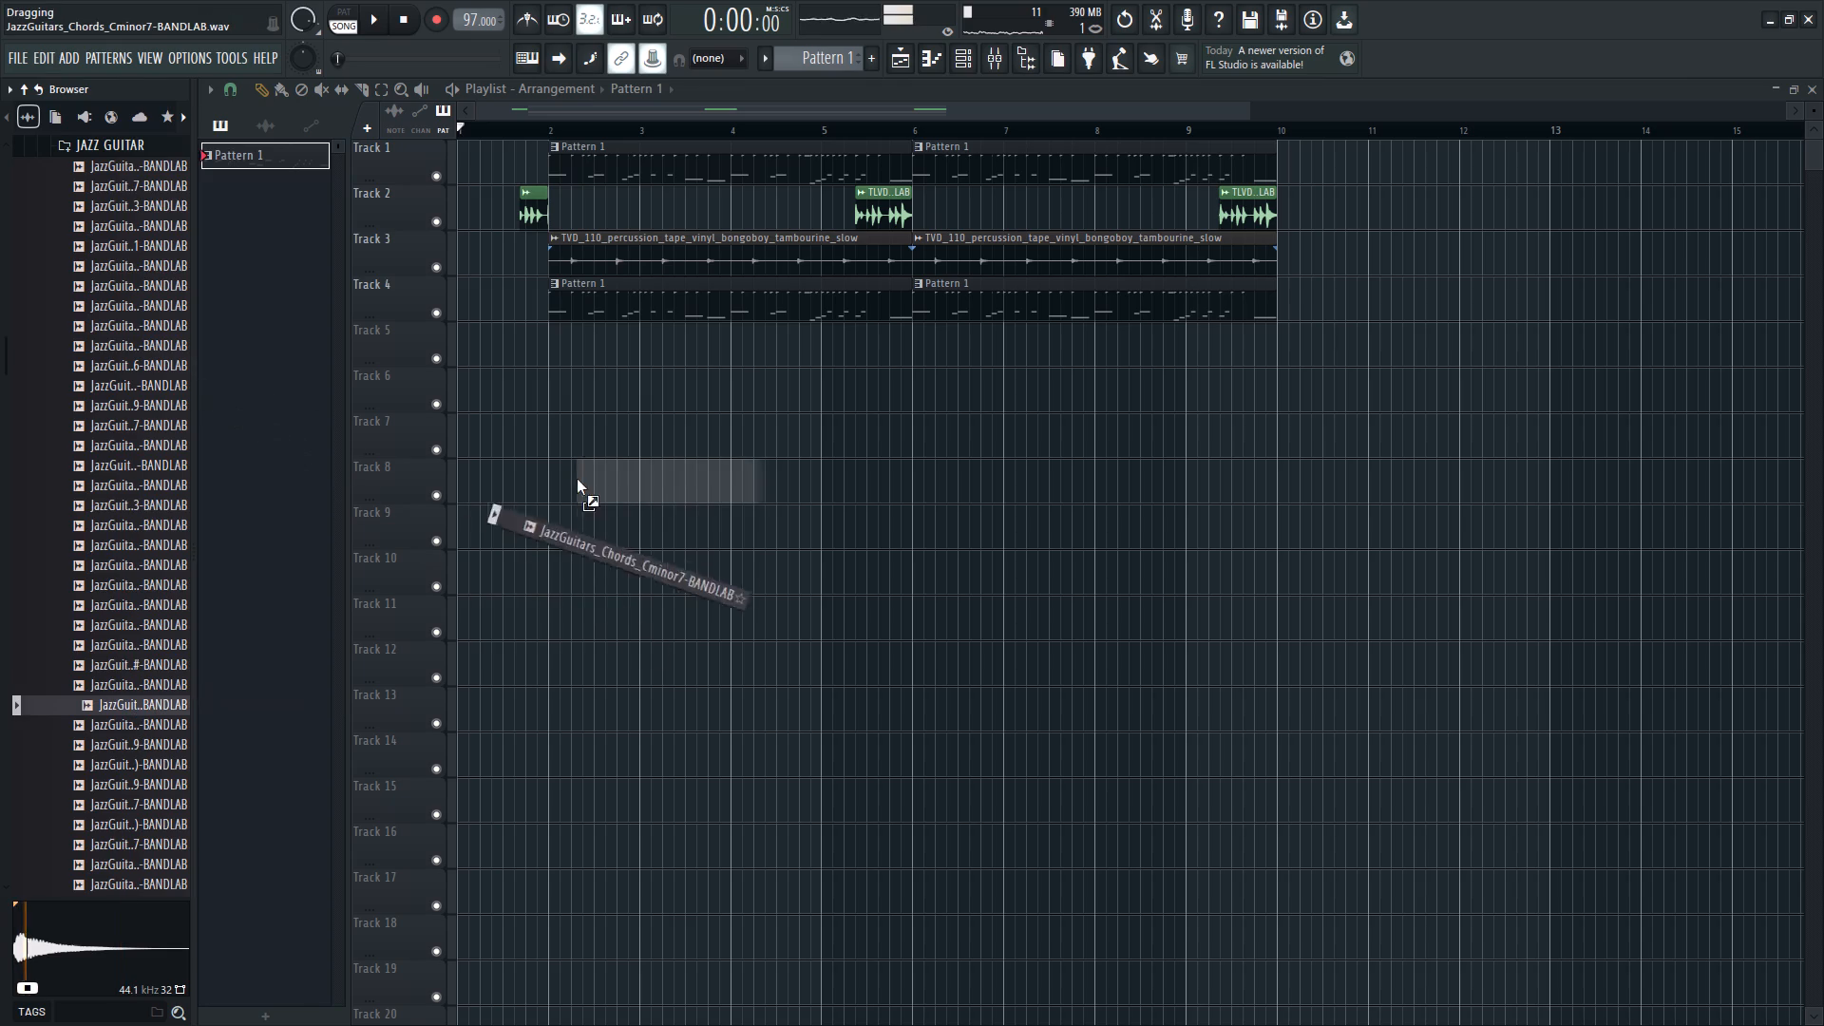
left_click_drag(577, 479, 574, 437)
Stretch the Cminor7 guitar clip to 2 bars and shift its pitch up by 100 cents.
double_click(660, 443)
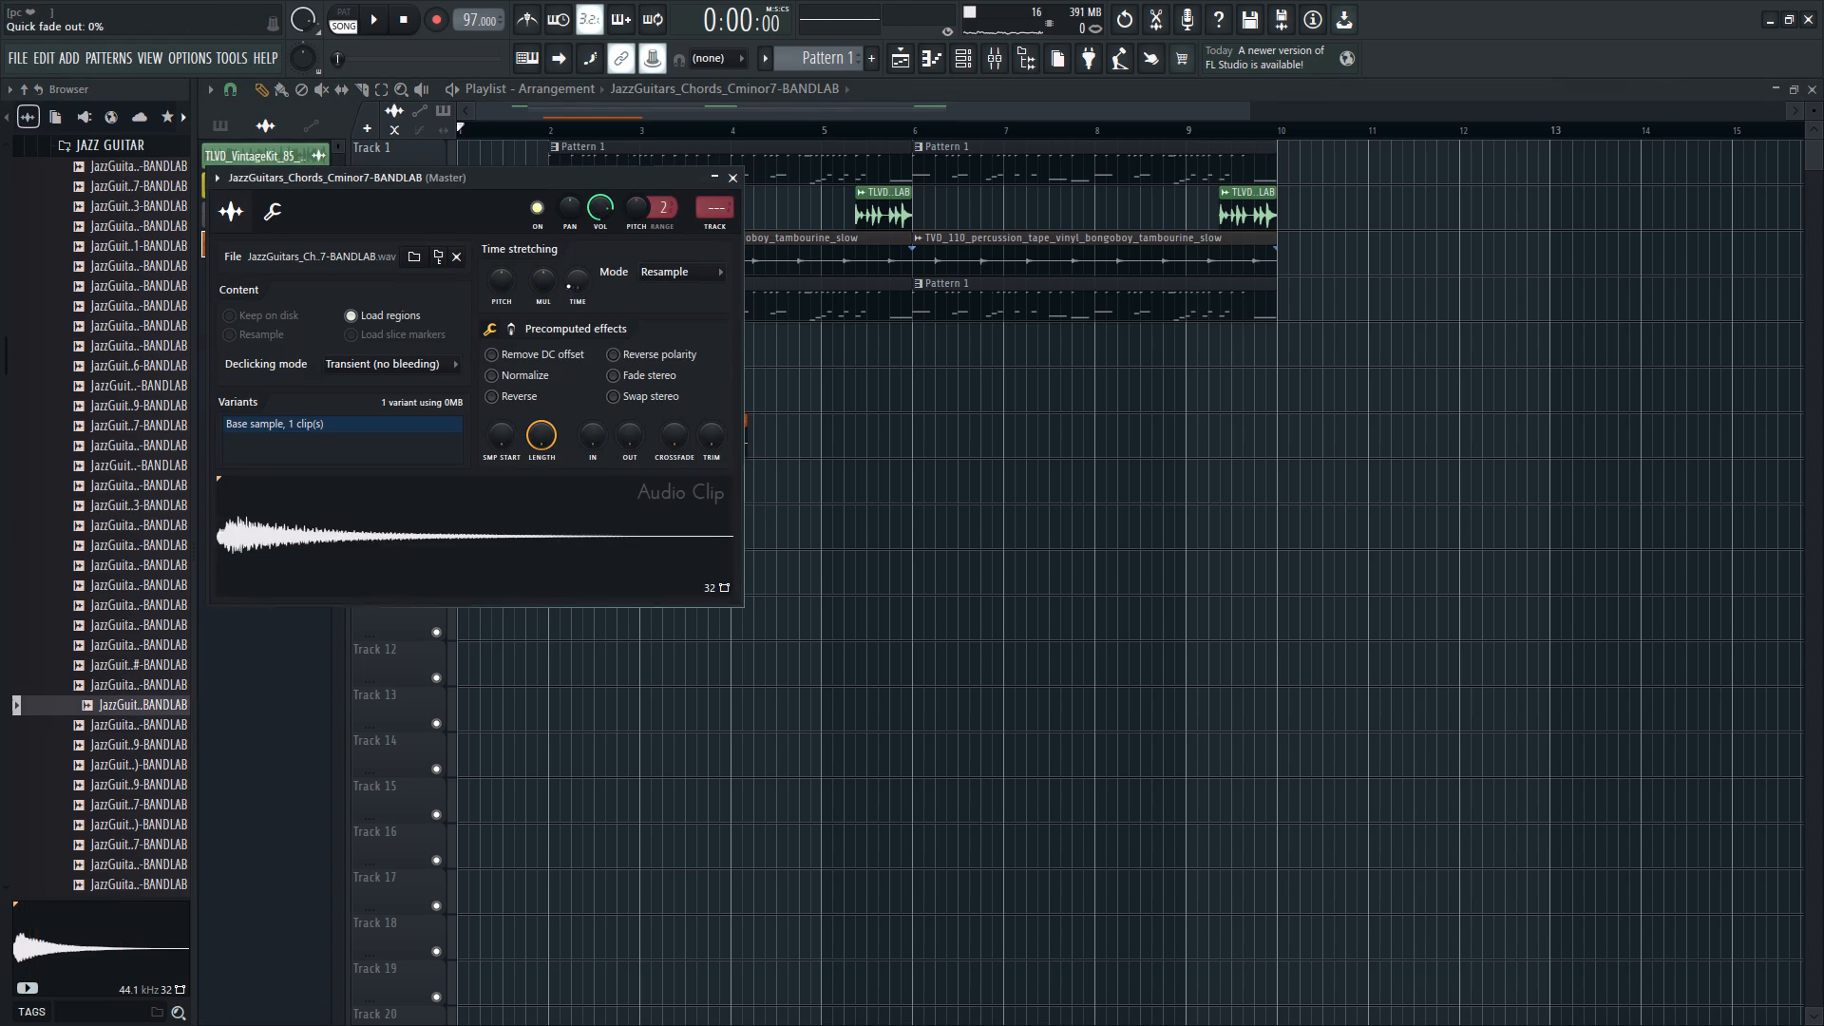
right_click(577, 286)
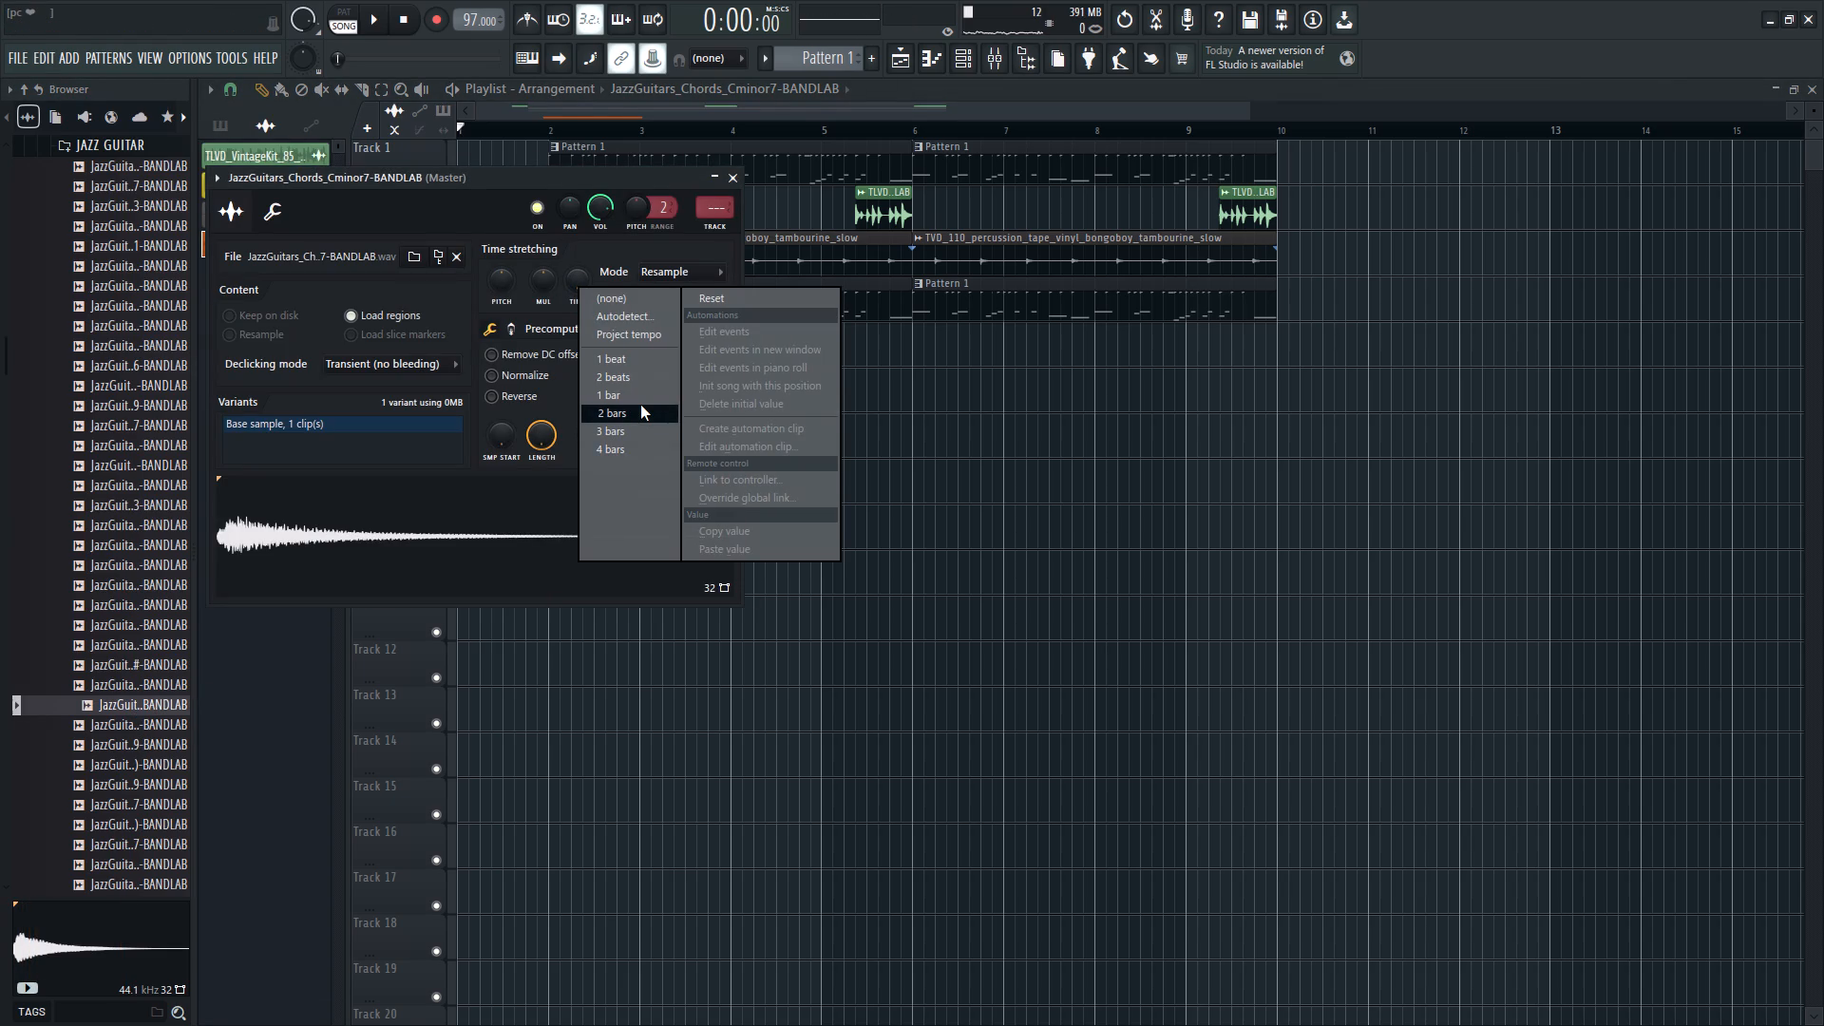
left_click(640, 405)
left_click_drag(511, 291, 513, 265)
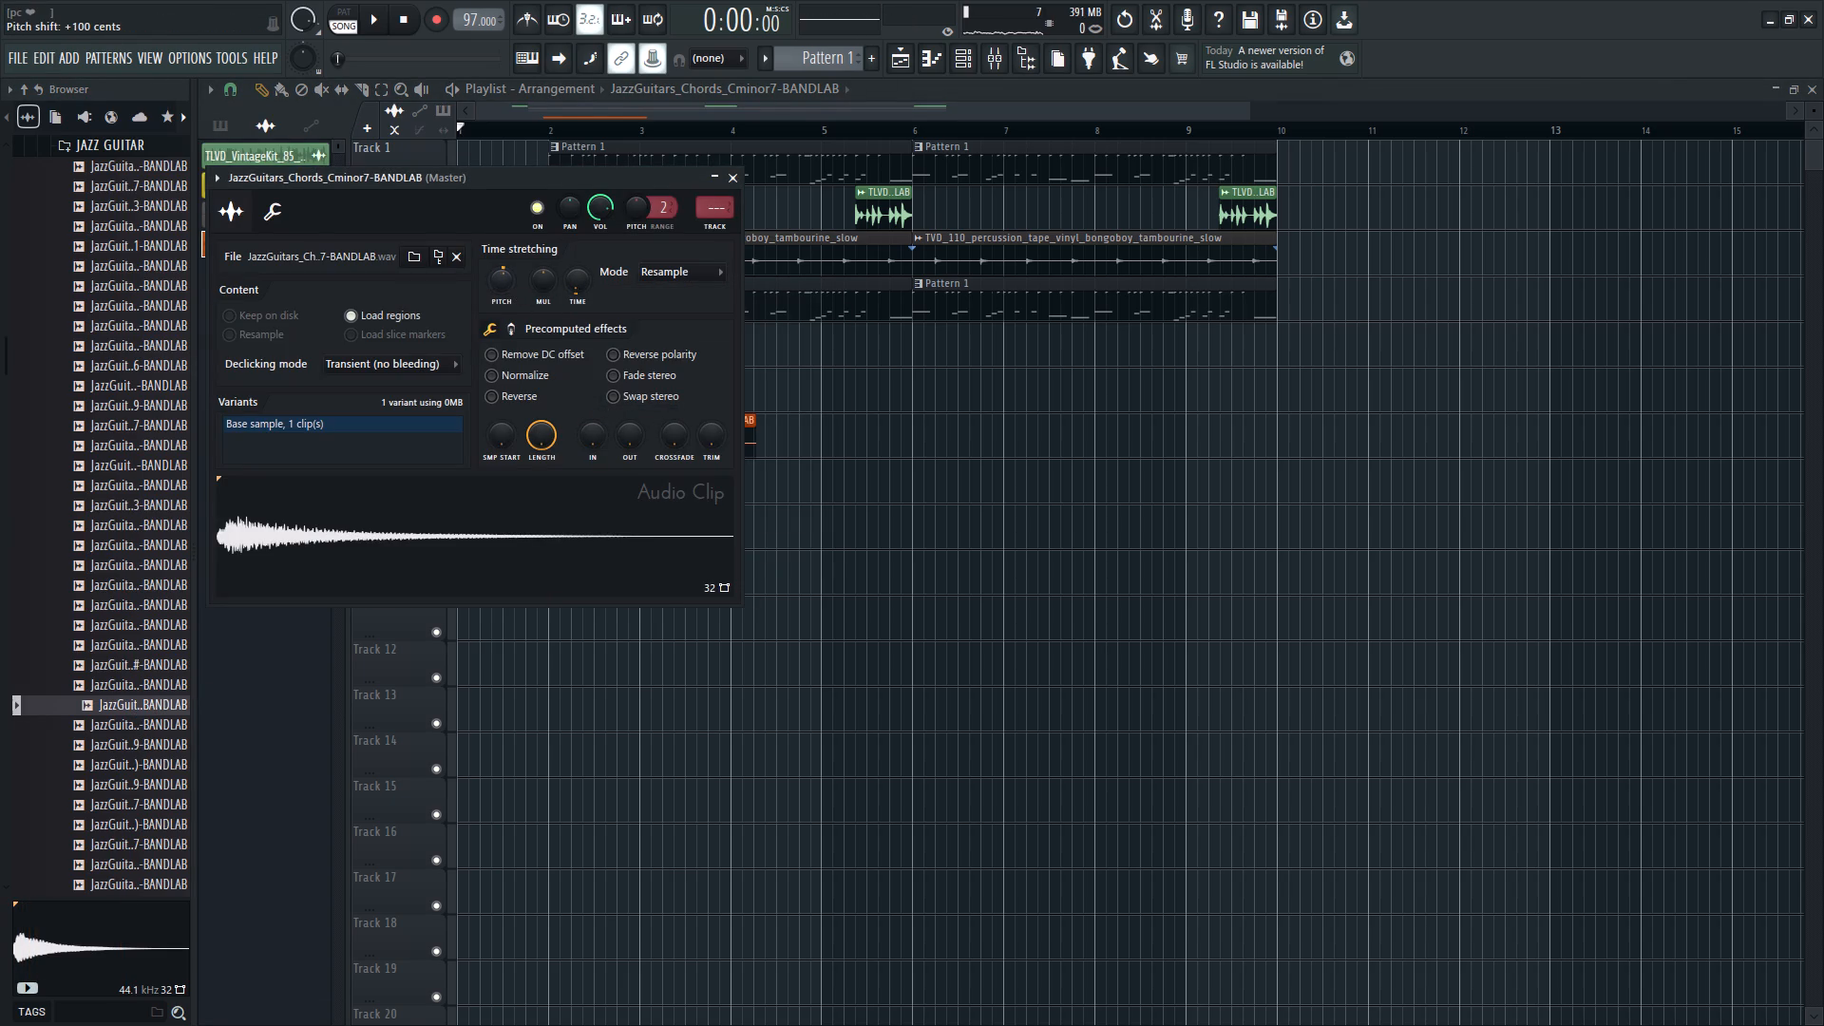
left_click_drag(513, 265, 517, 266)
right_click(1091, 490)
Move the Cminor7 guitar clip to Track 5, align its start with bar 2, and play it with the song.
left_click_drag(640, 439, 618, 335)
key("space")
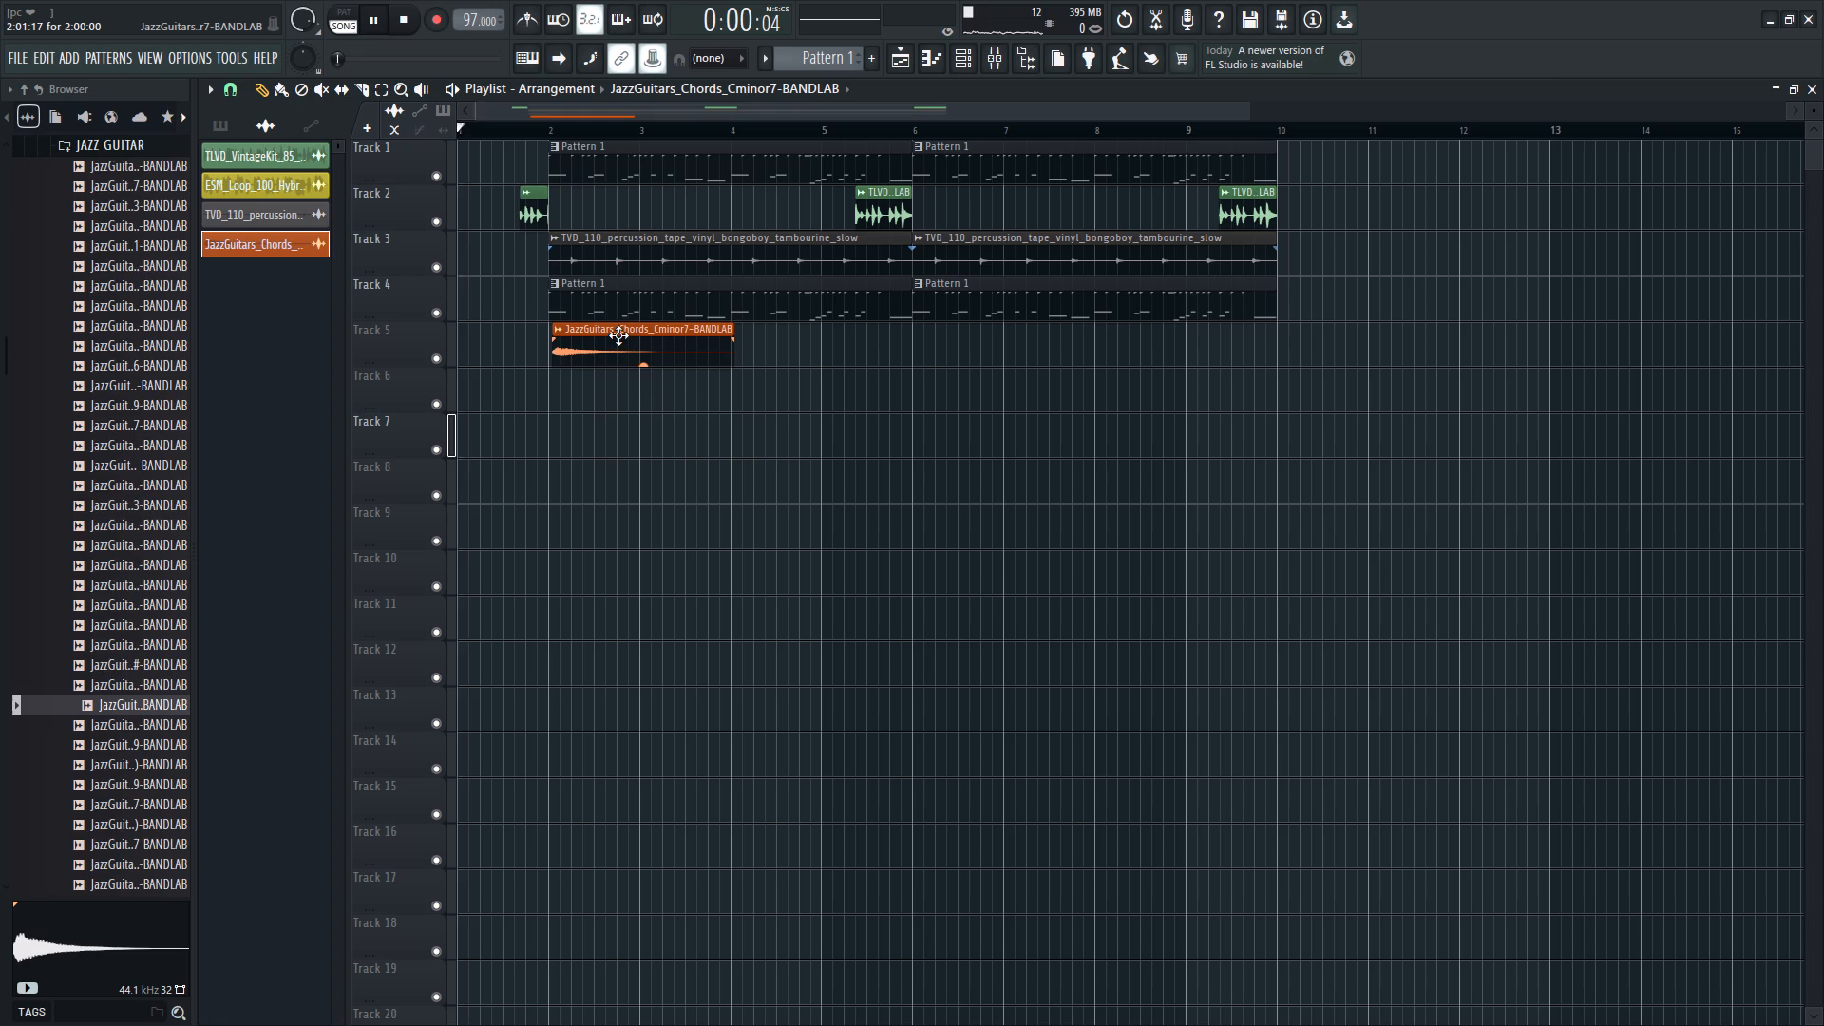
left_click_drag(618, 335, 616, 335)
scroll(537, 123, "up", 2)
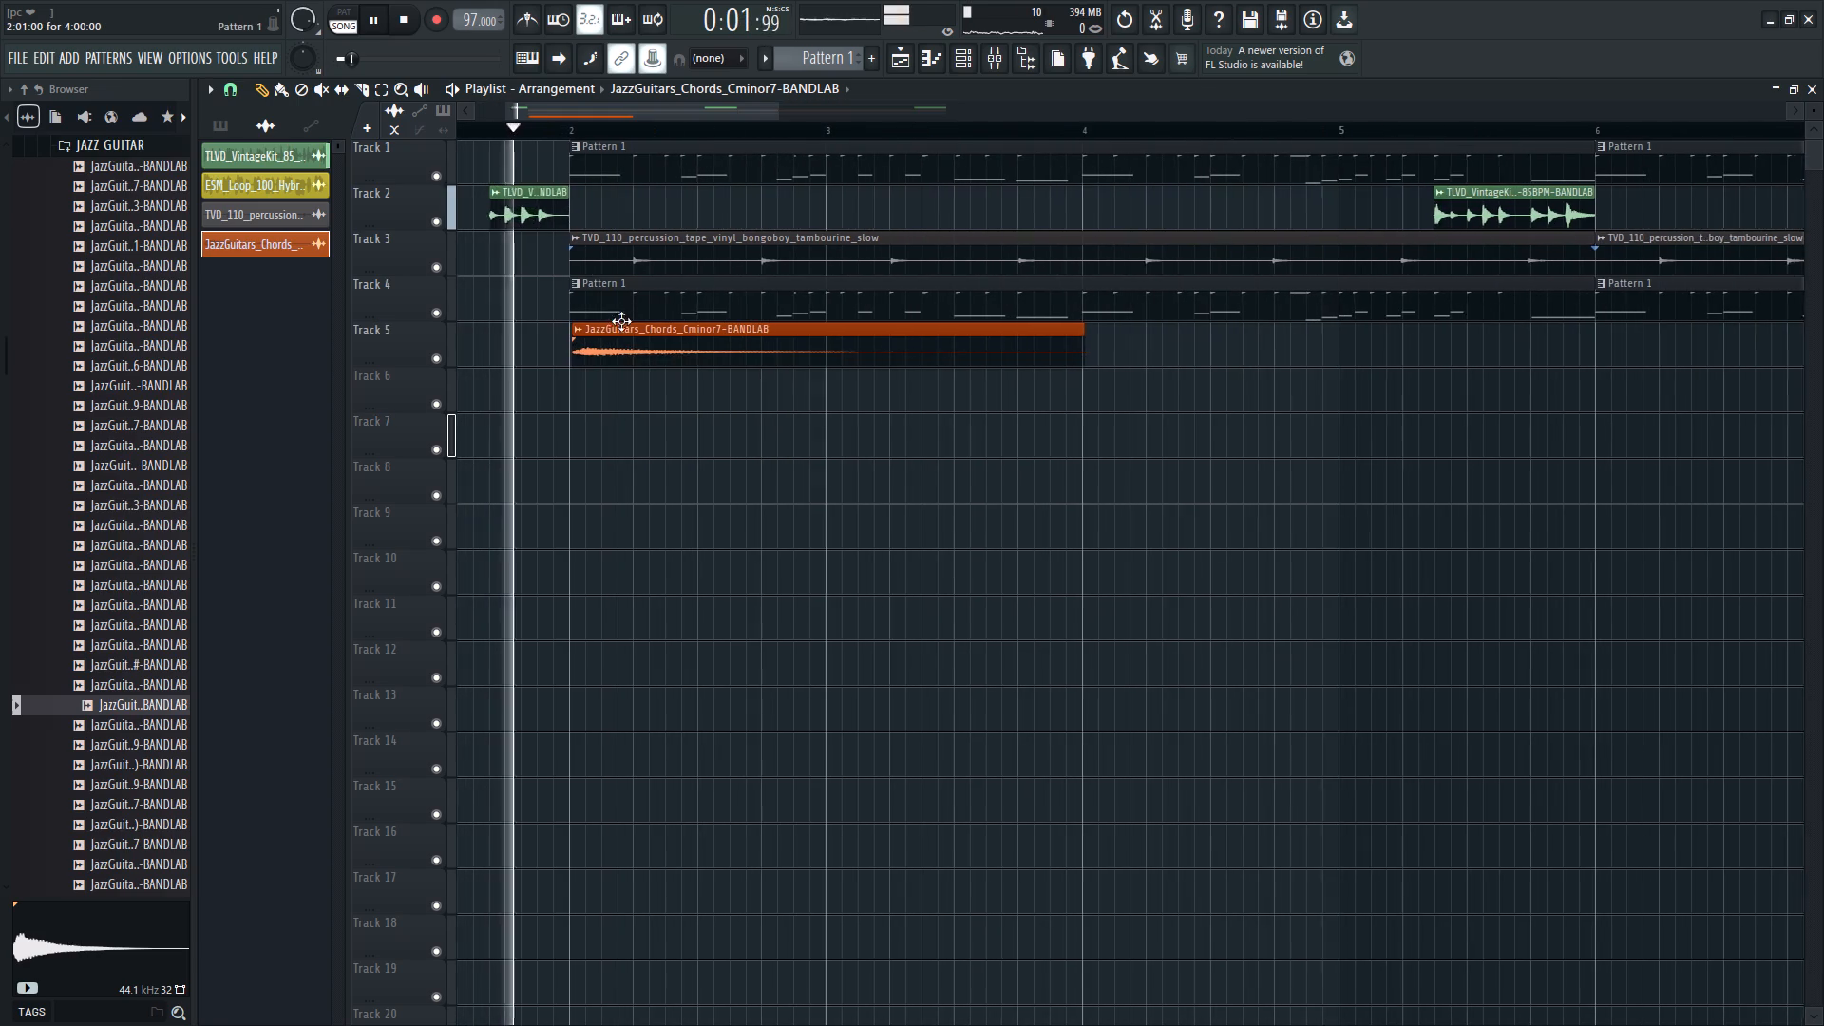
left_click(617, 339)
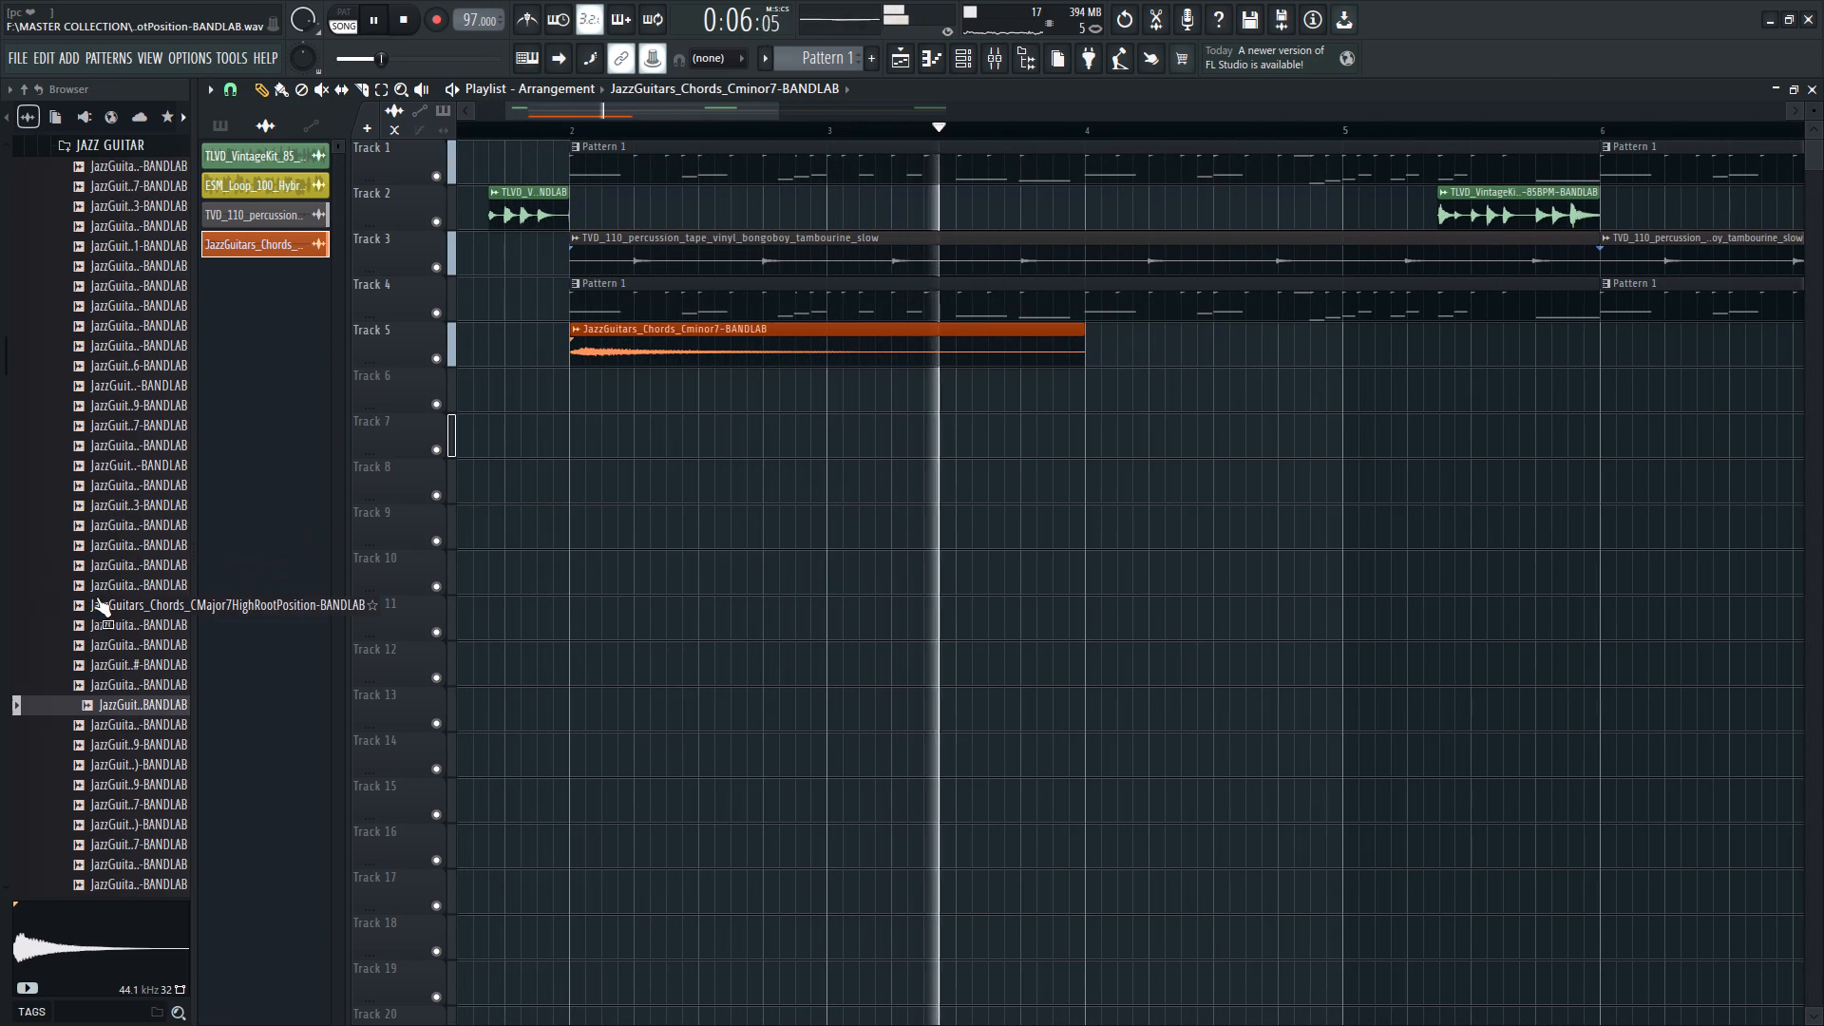
Audition other Jazz Guitar chord samples, including CMajor7ShellChord, Cm7913 and Am7913.
left_click(123, 636)
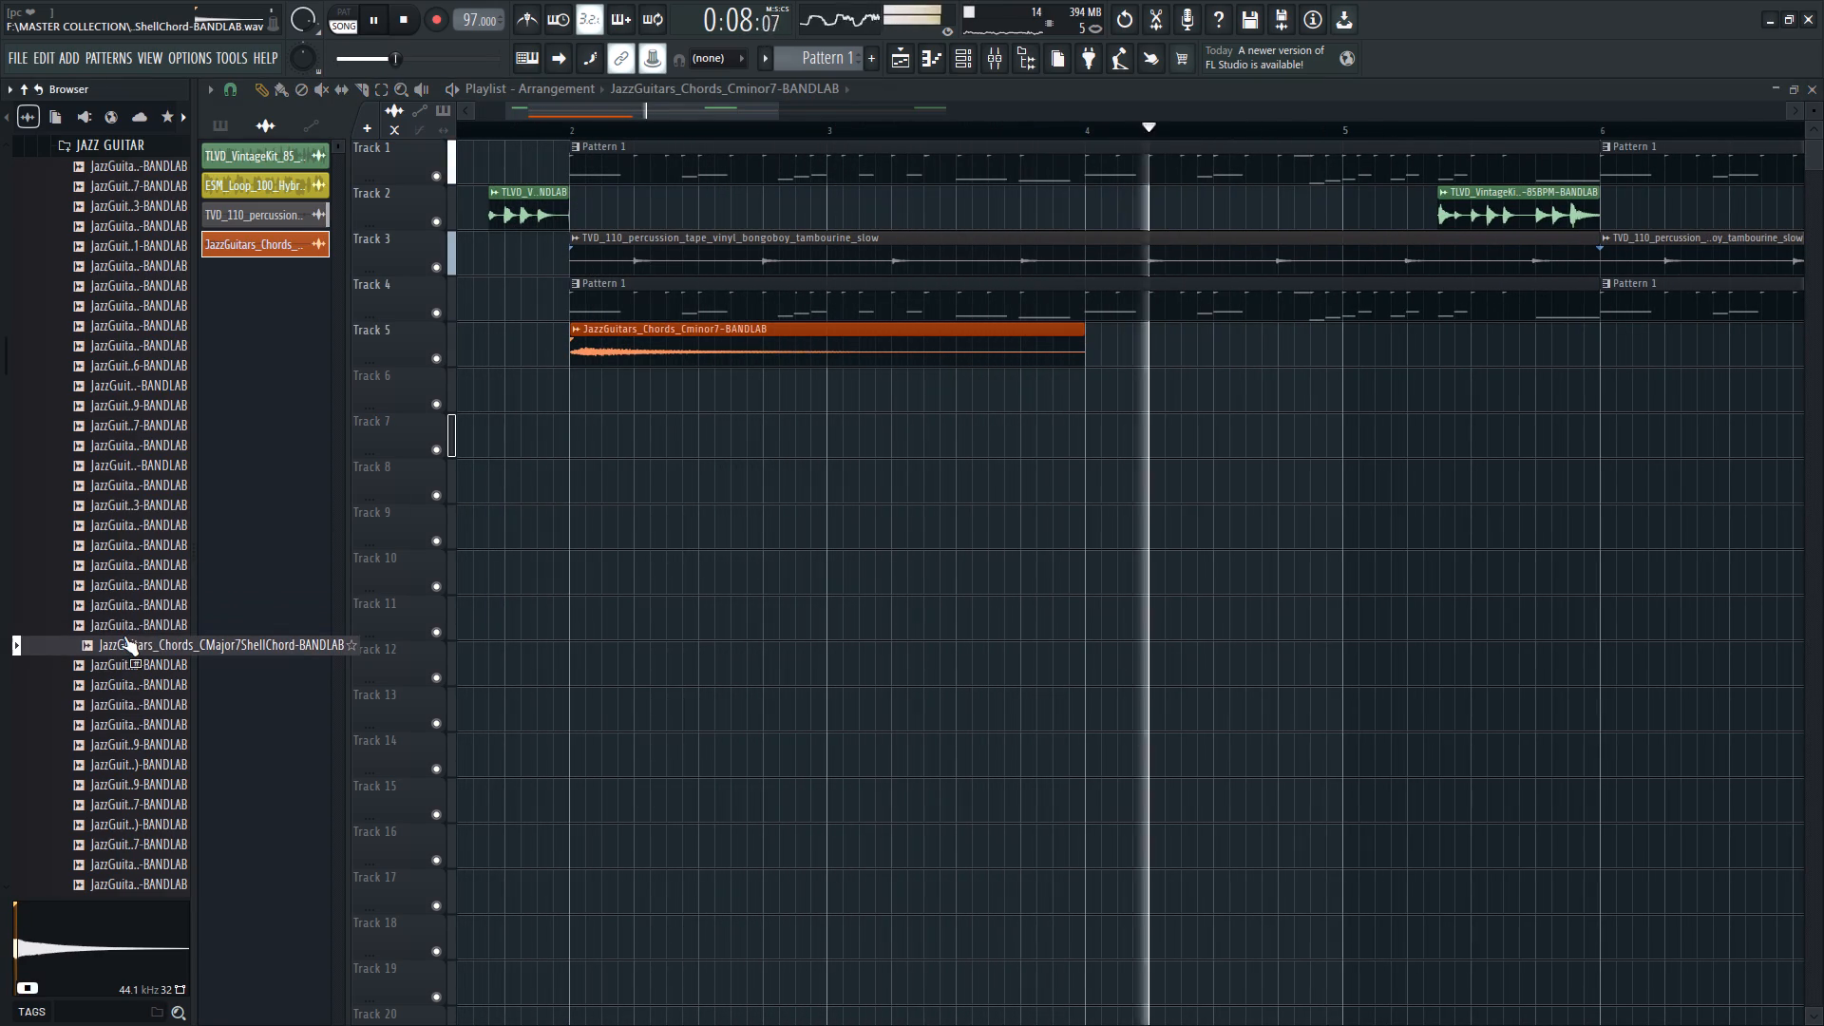
key("space")
left_click(144, 588)
left_click(141, 514)
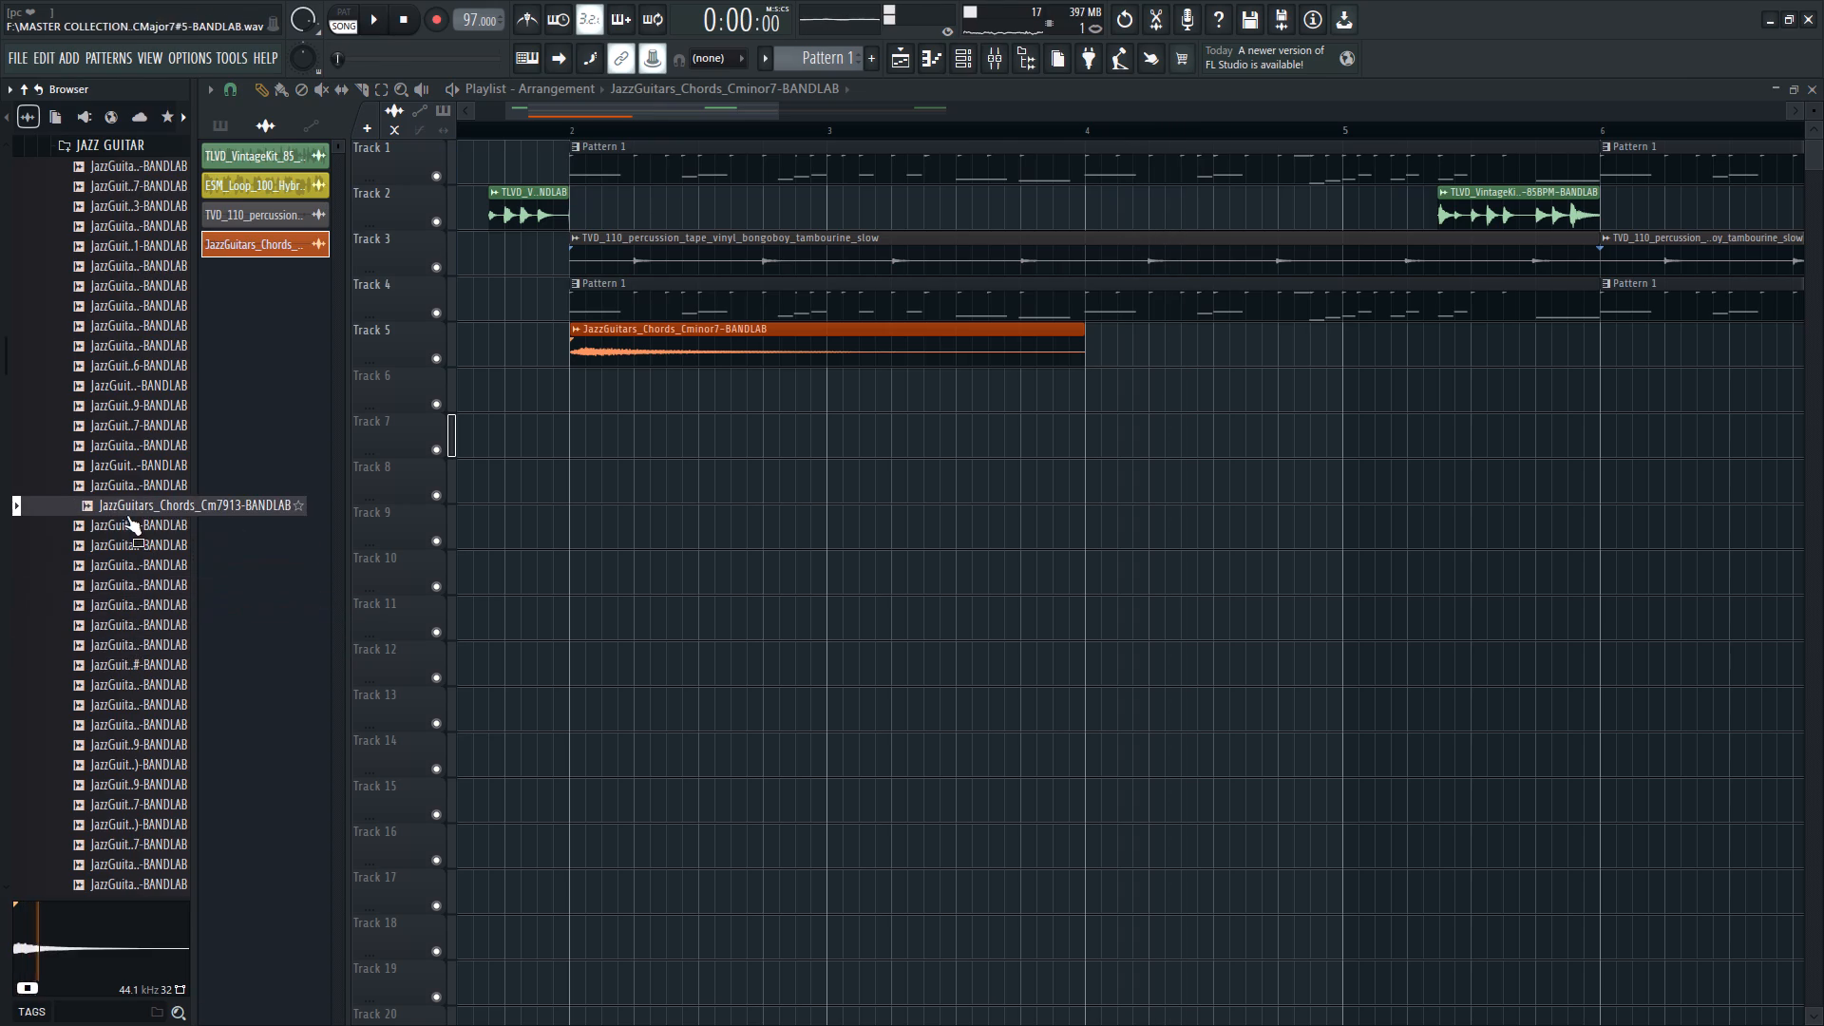
left_click(128, 474)
left_click(133, 412)
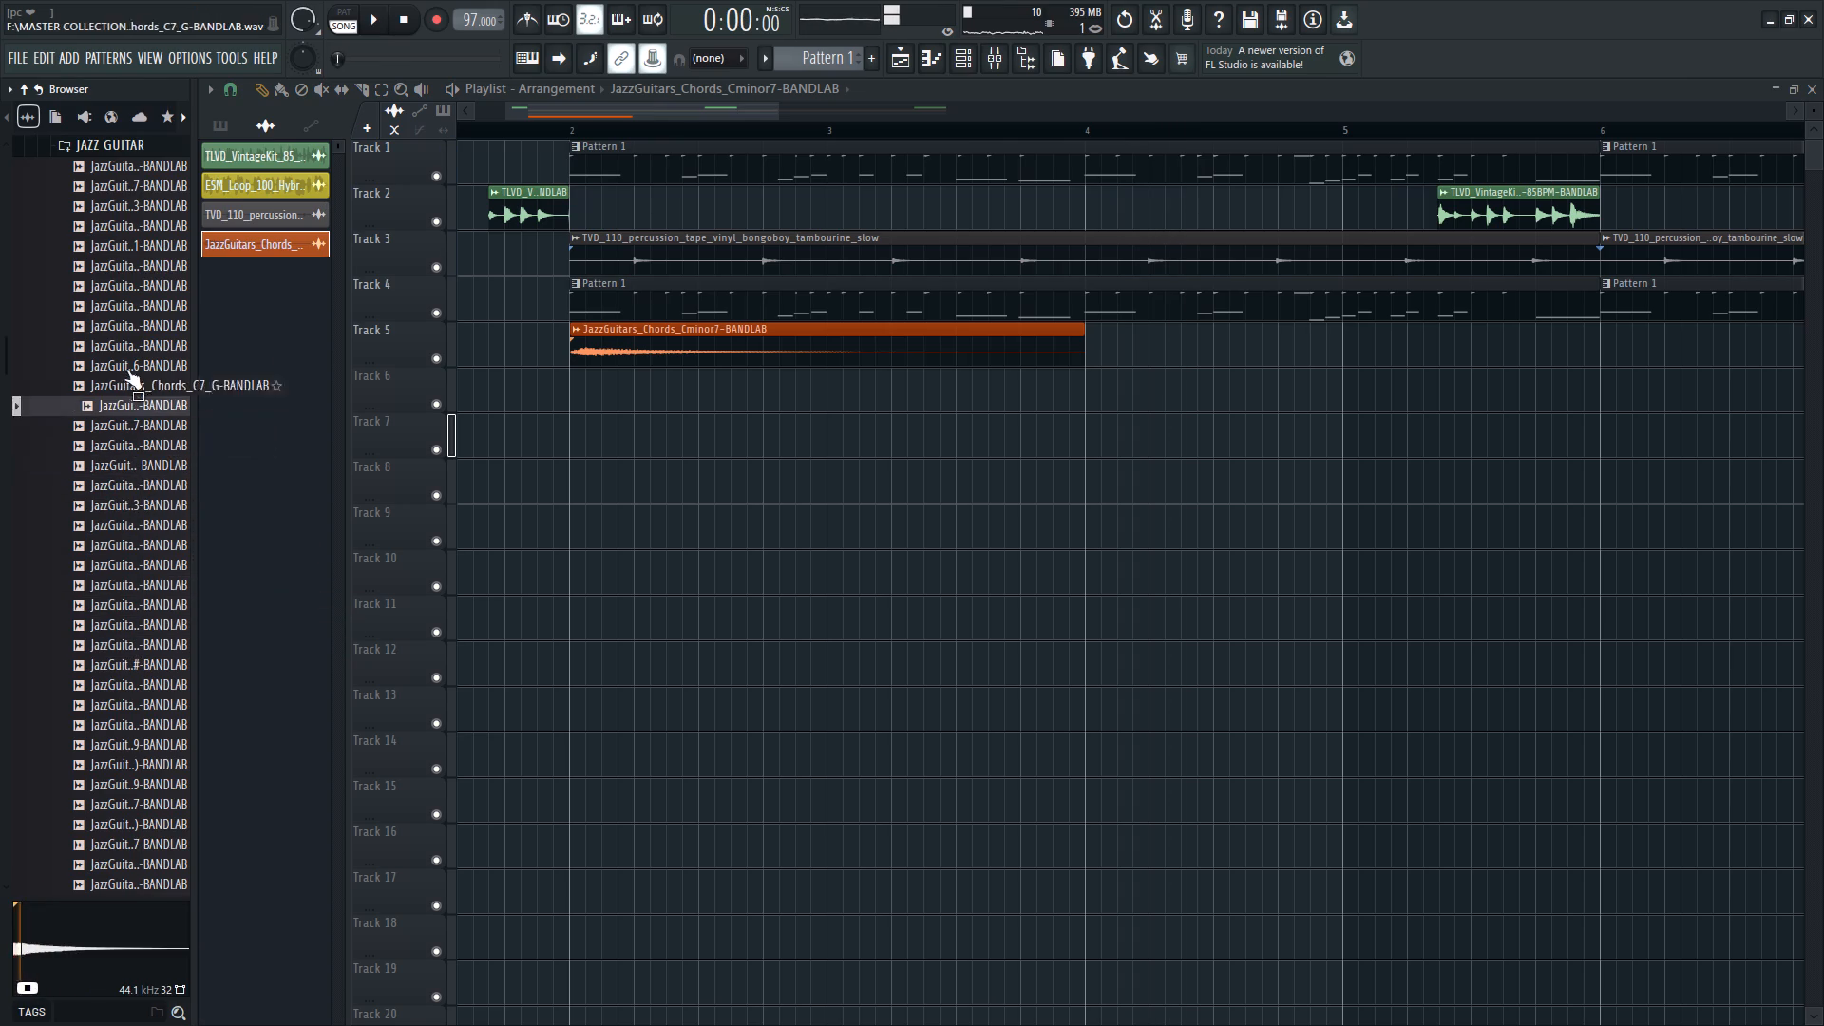
left_click(125, 357)
left_click(120, 304)
left_click(119, 251)
left_click(118, 206)
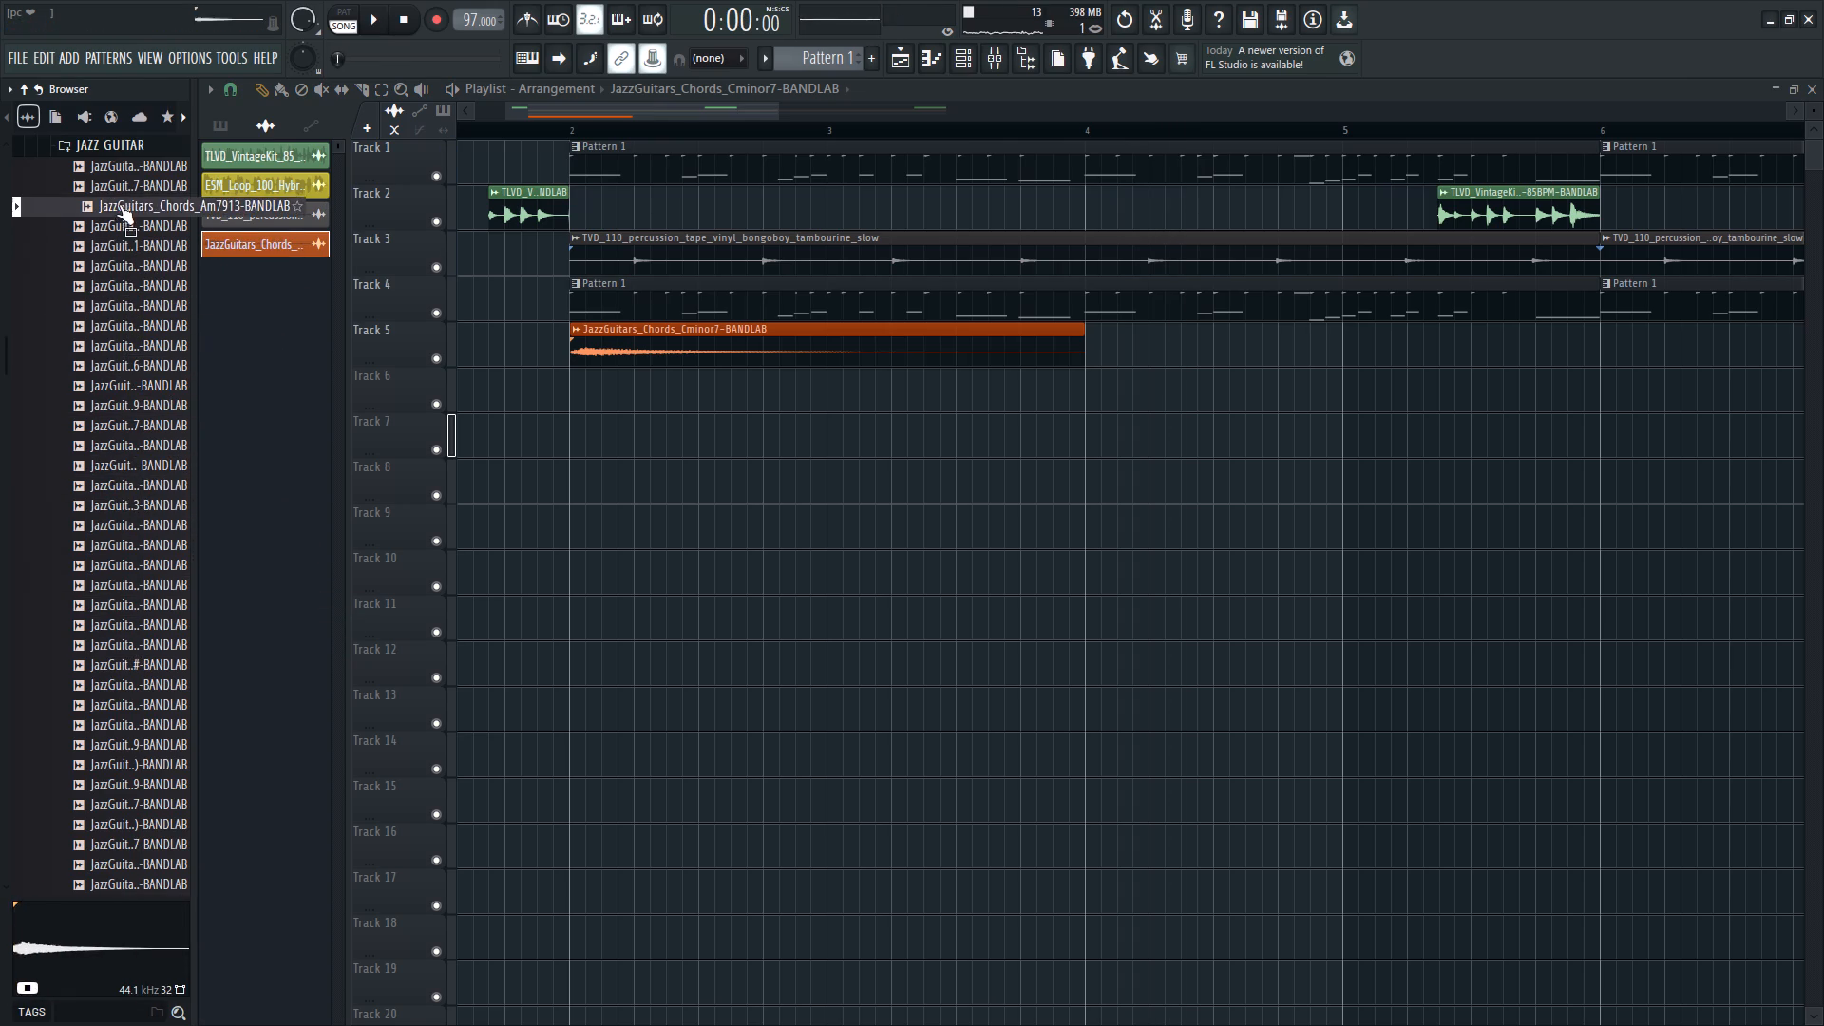
left_click(121, 181)
left_click(124, 170)
scroll(110, 307, "up", 2)
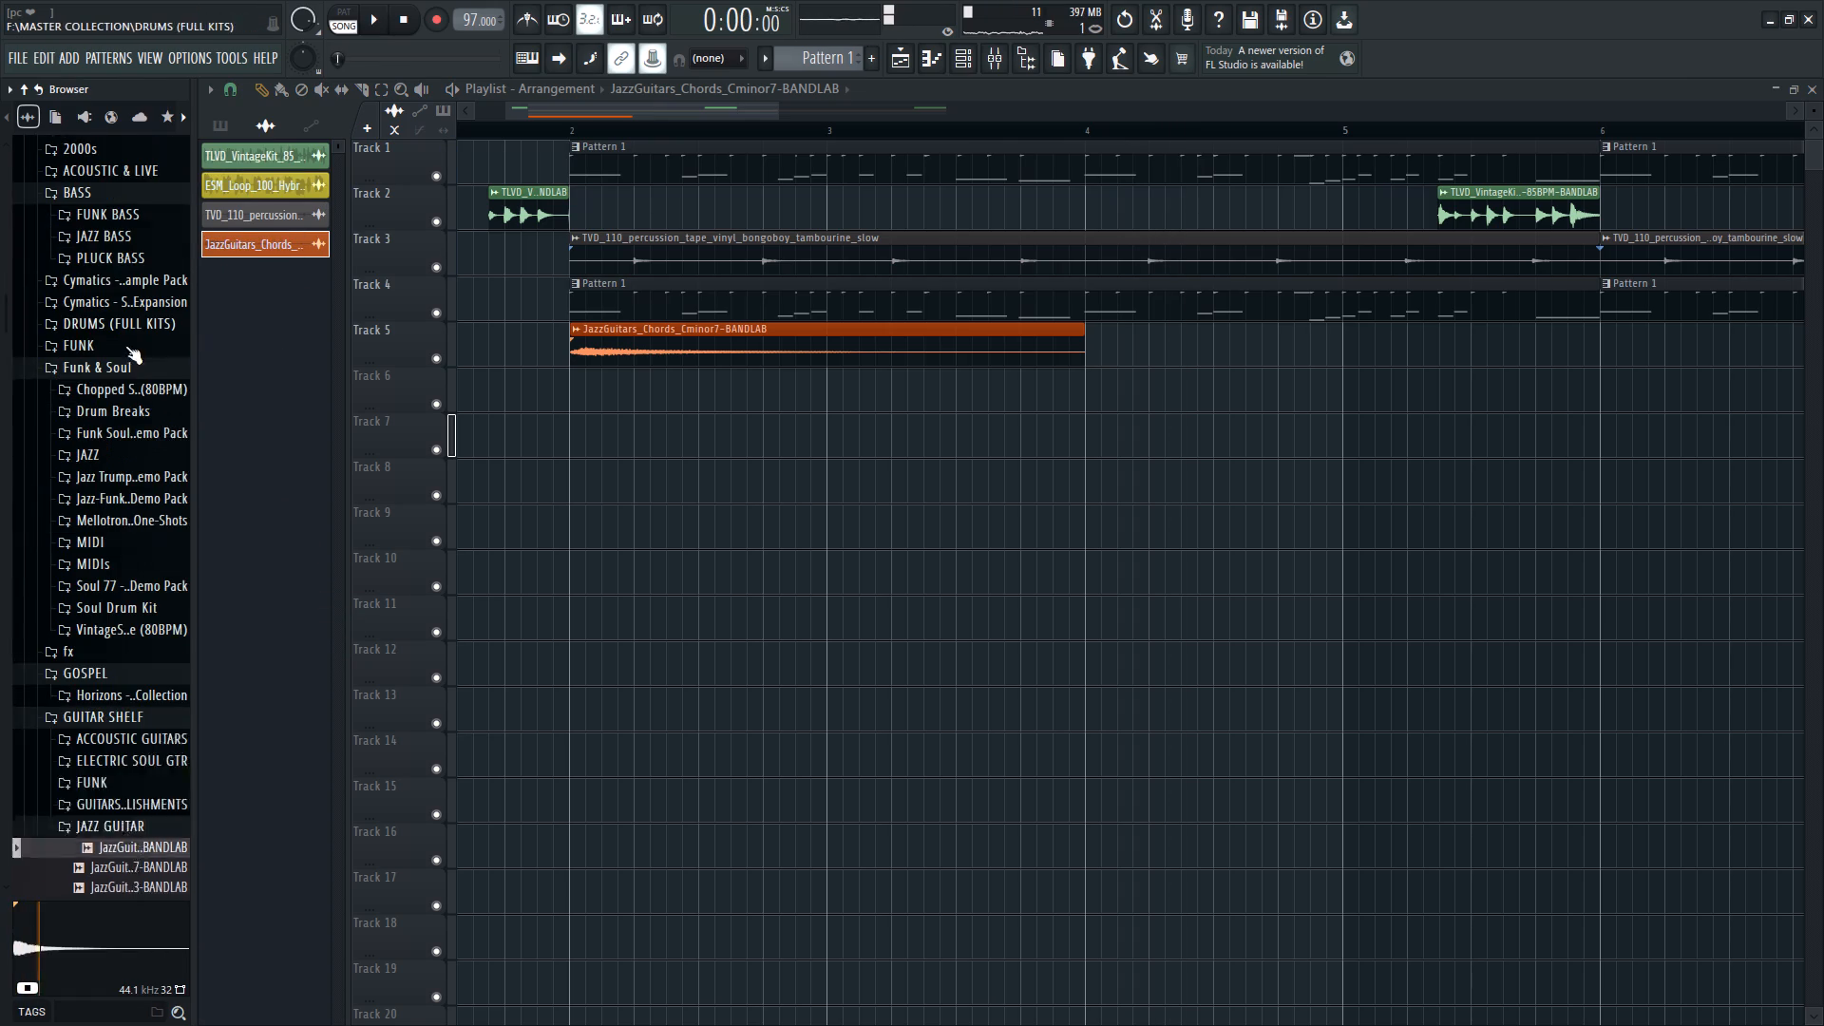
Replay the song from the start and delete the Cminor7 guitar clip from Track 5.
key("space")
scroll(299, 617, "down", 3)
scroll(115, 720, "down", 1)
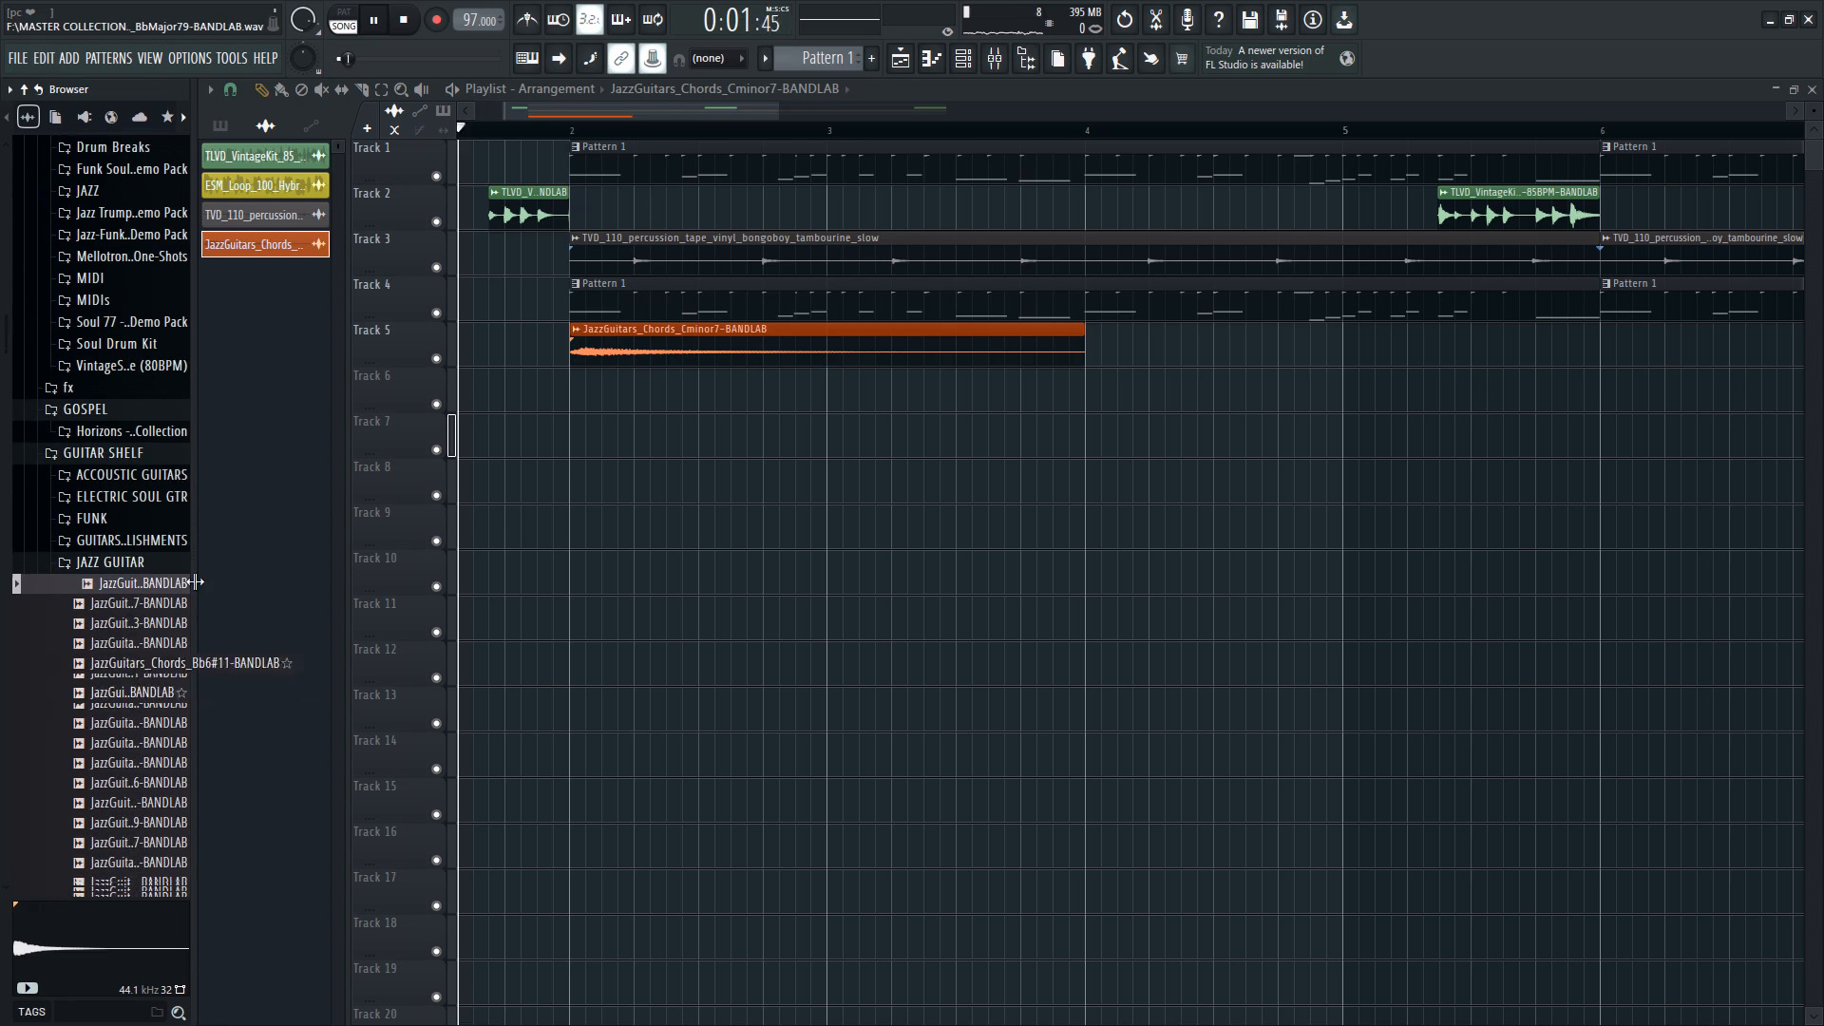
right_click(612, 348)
Audition 78 BPM guitar chord samples in the ELECTRIC SOUL GTR folder, including D.1, Dmaj7 and Dmaj7-F#m7.
left_click(101, 549)
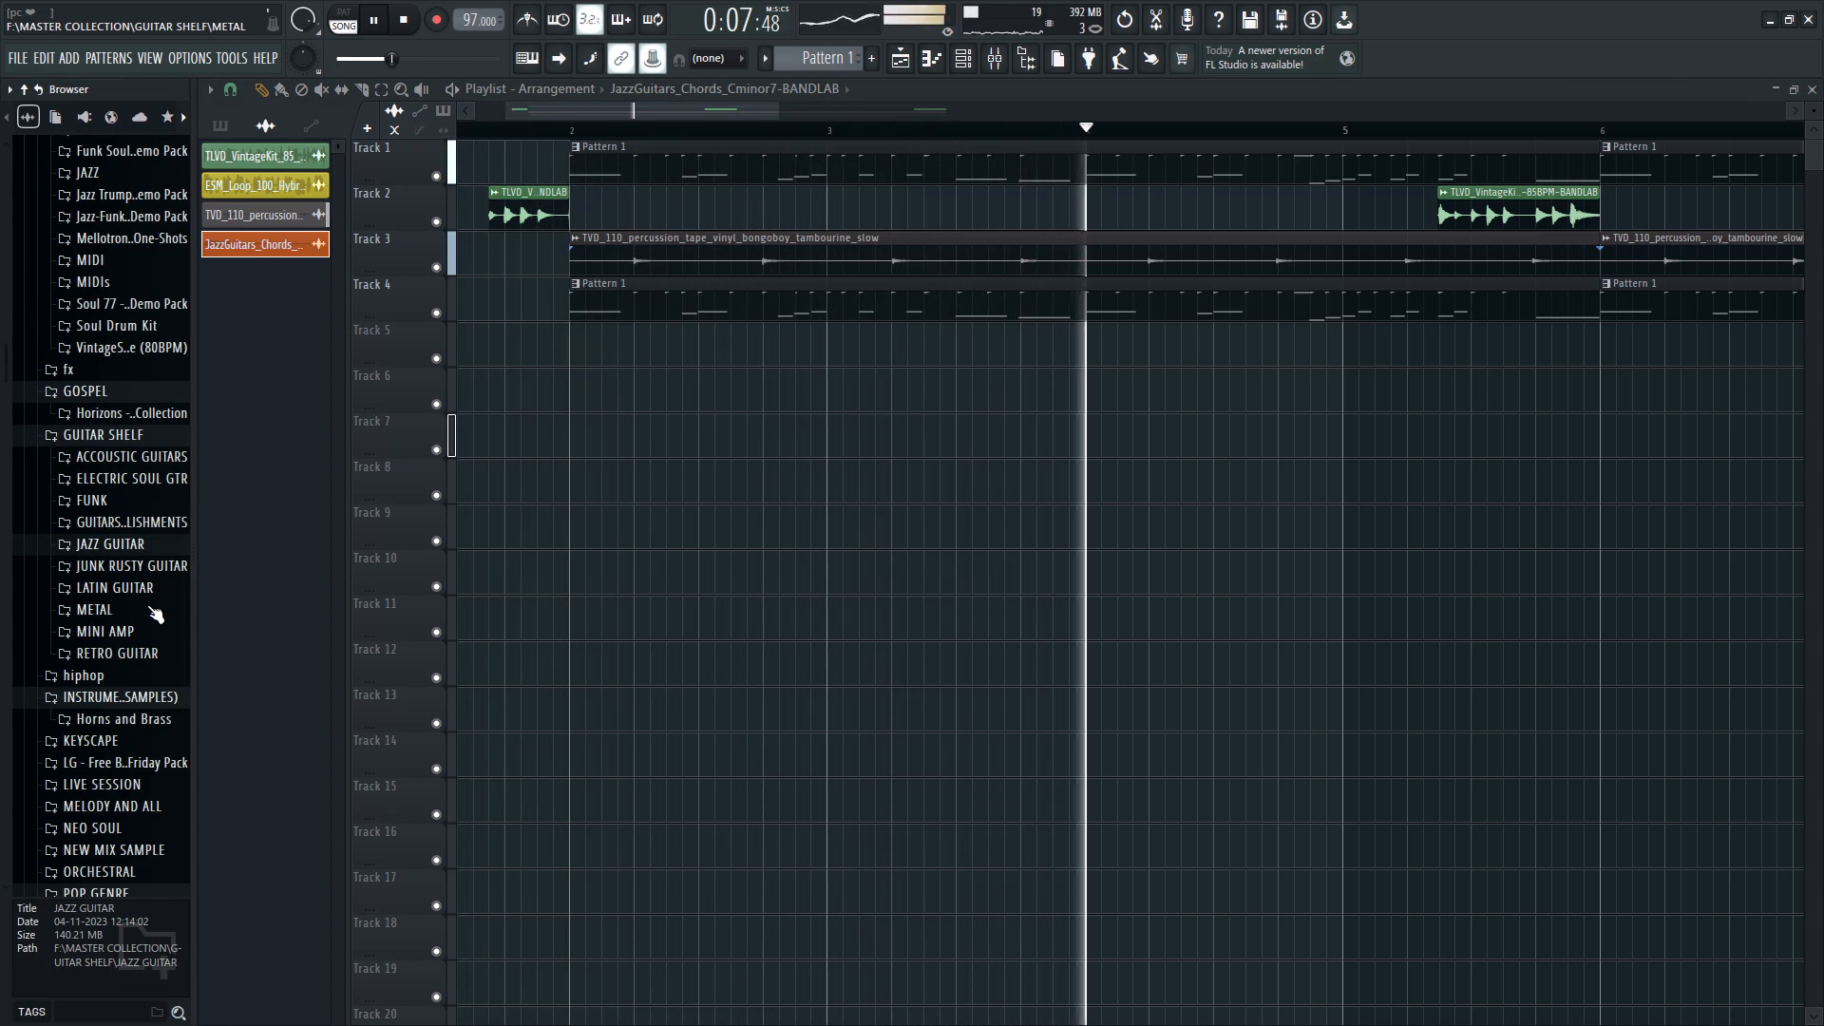
left_click(147, 471)
key("space")
left_click(122, 382)
left_click(121, 259)
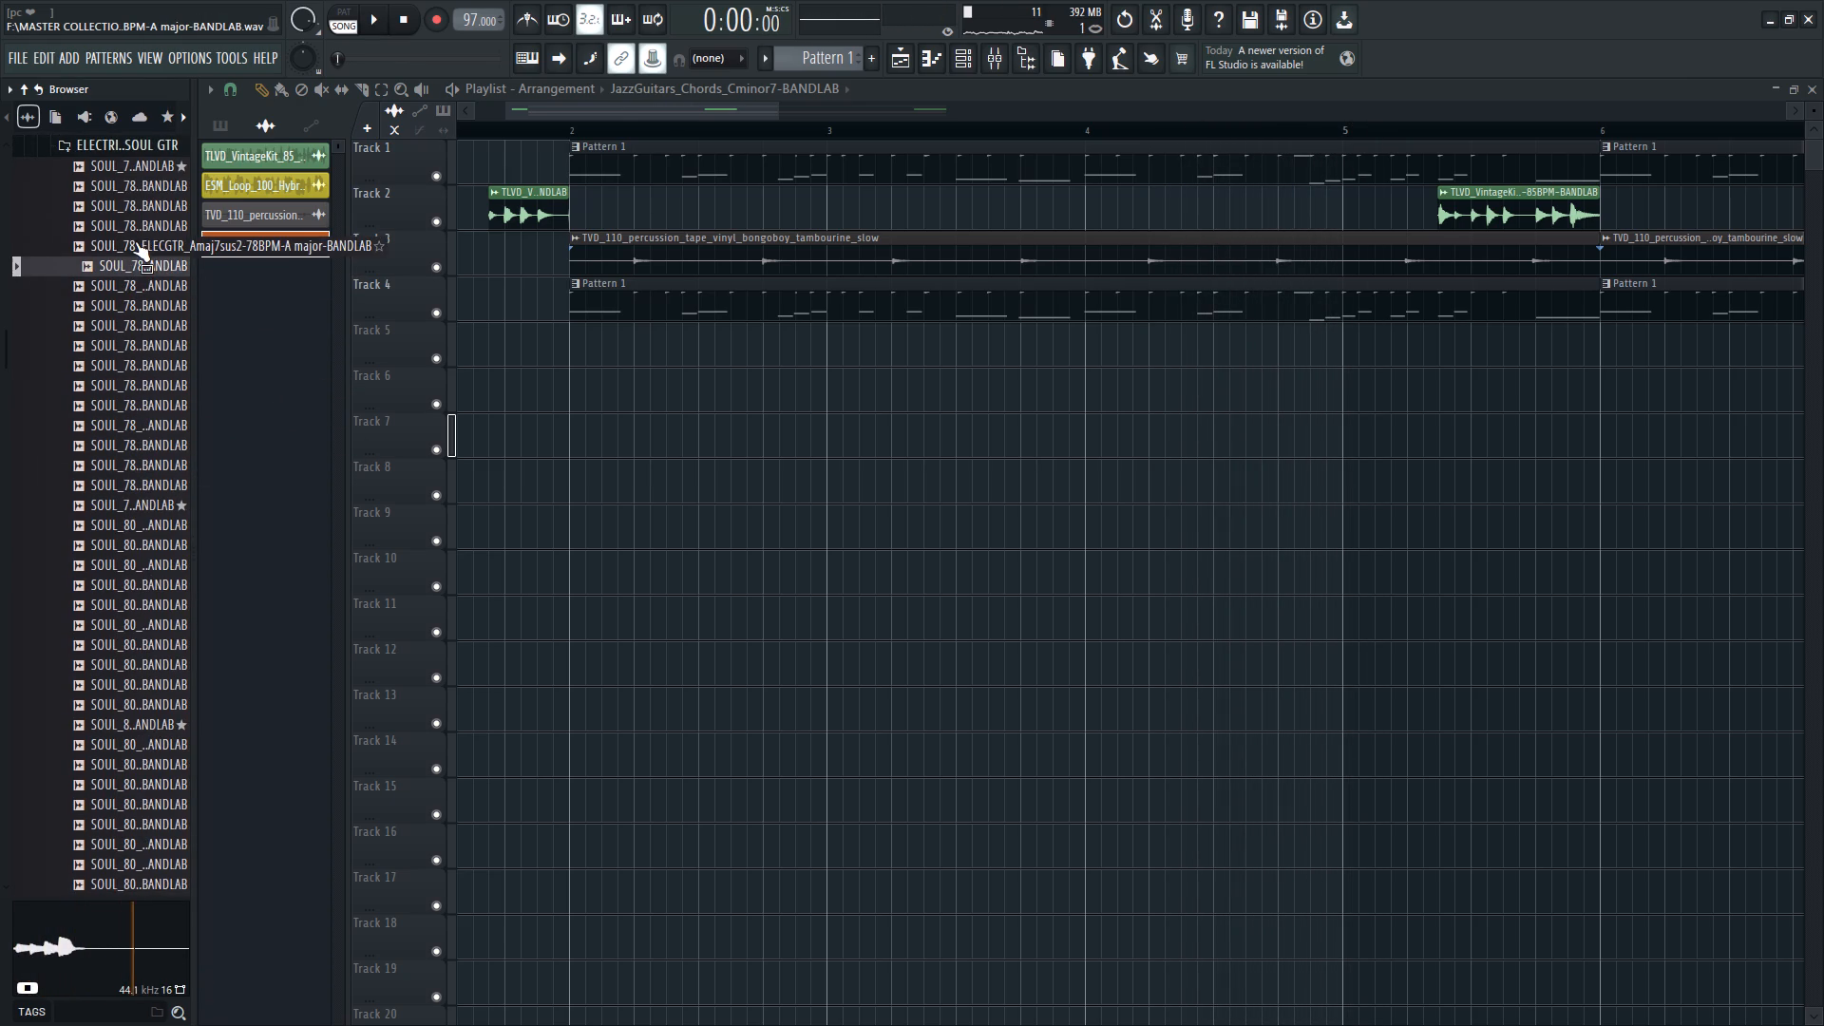
left_click(124, 358)
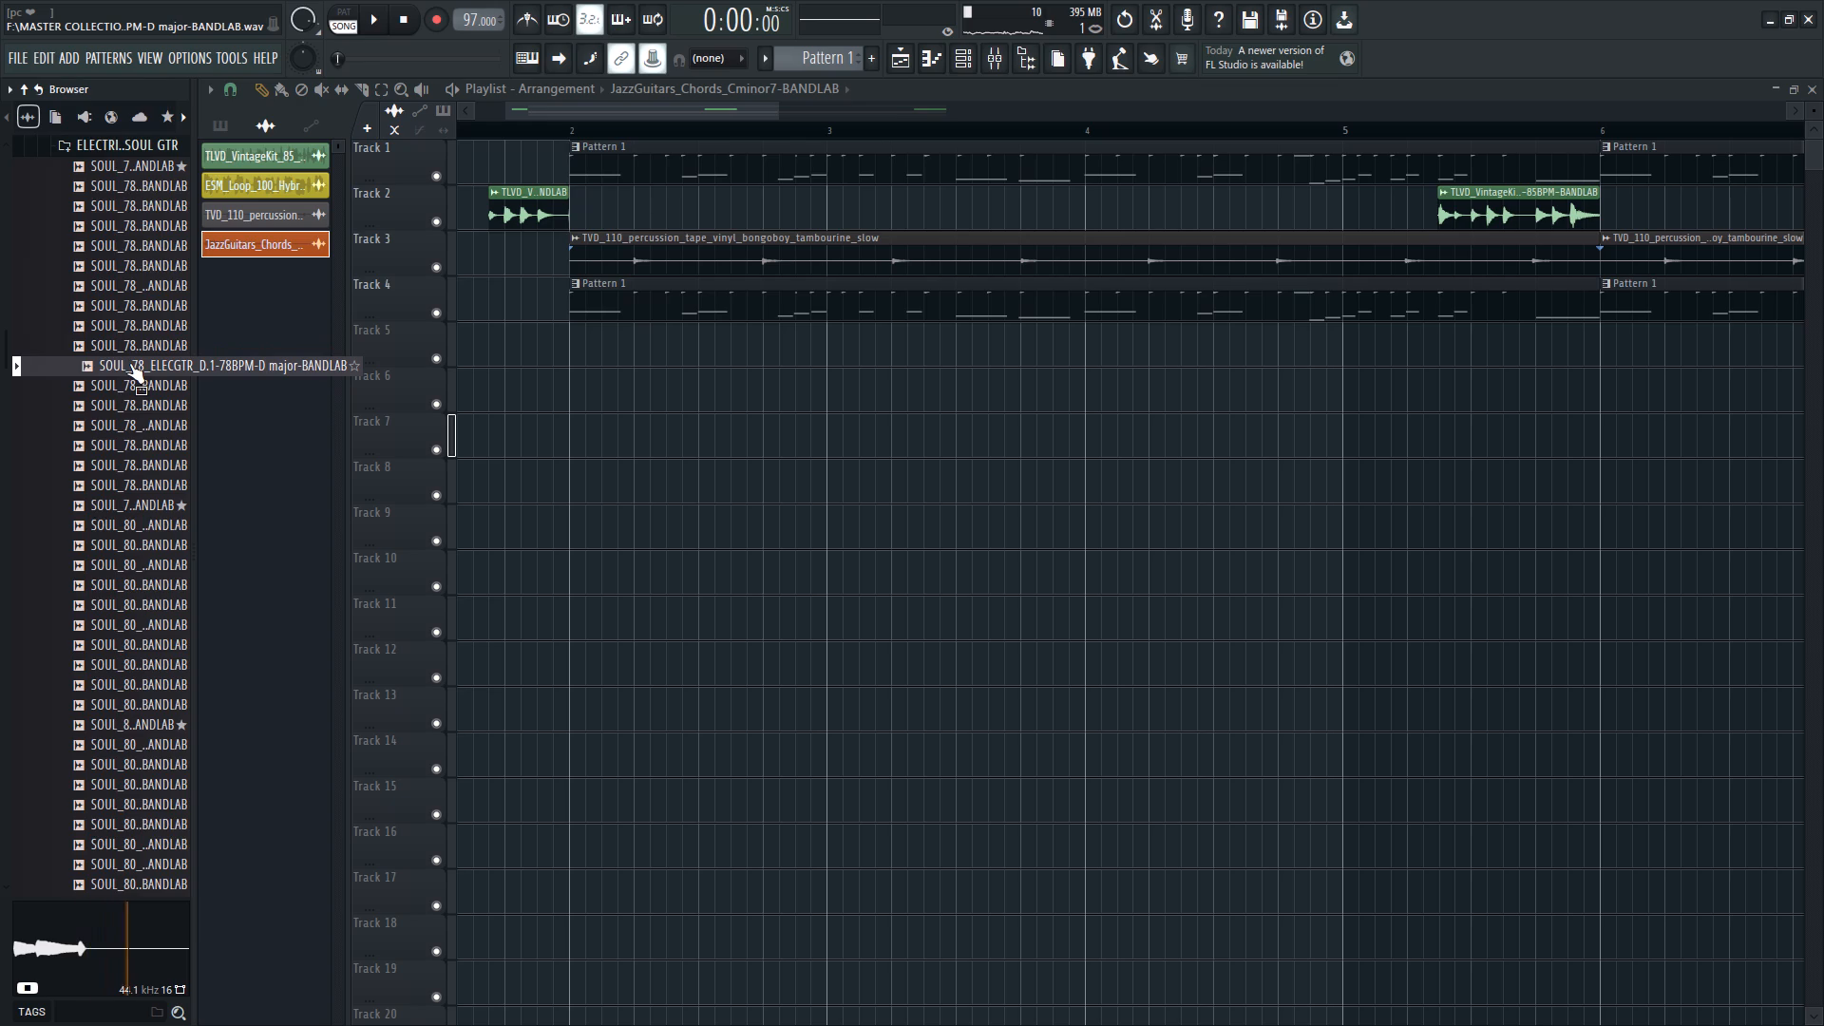
key("space")
left_click(129, 390)
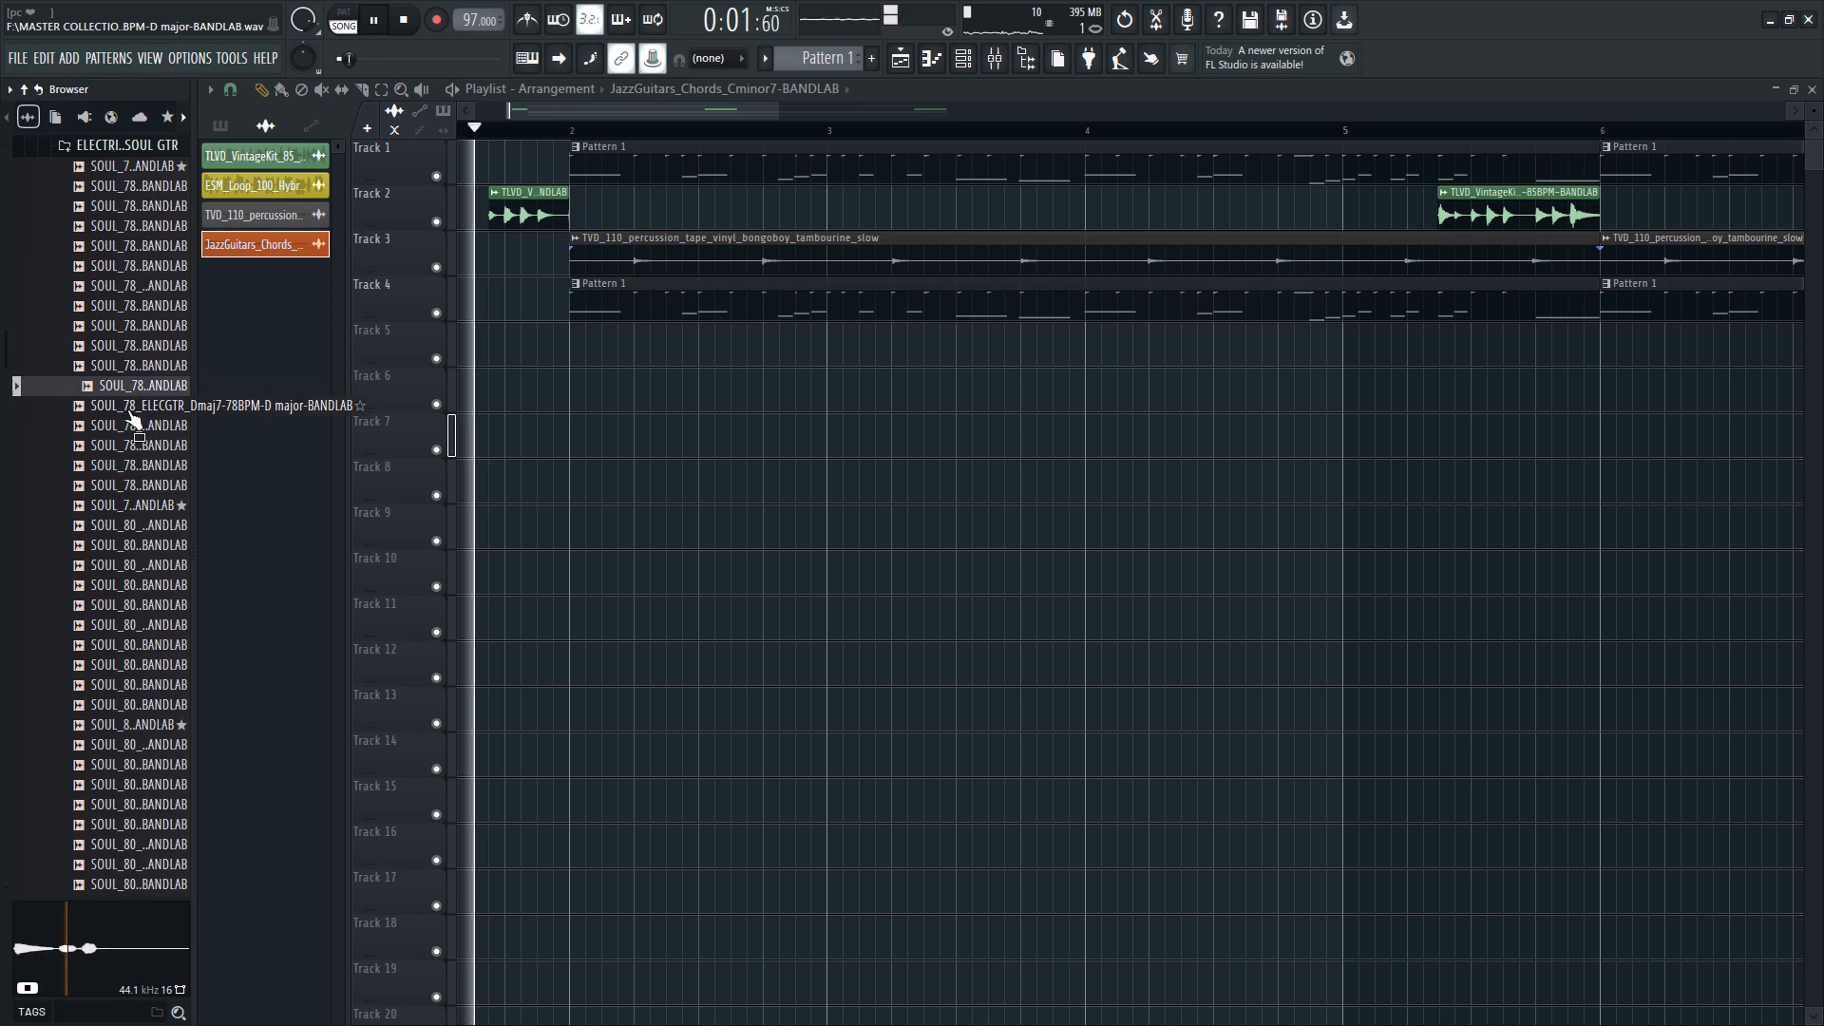
key("space")
left_click(133, 407)
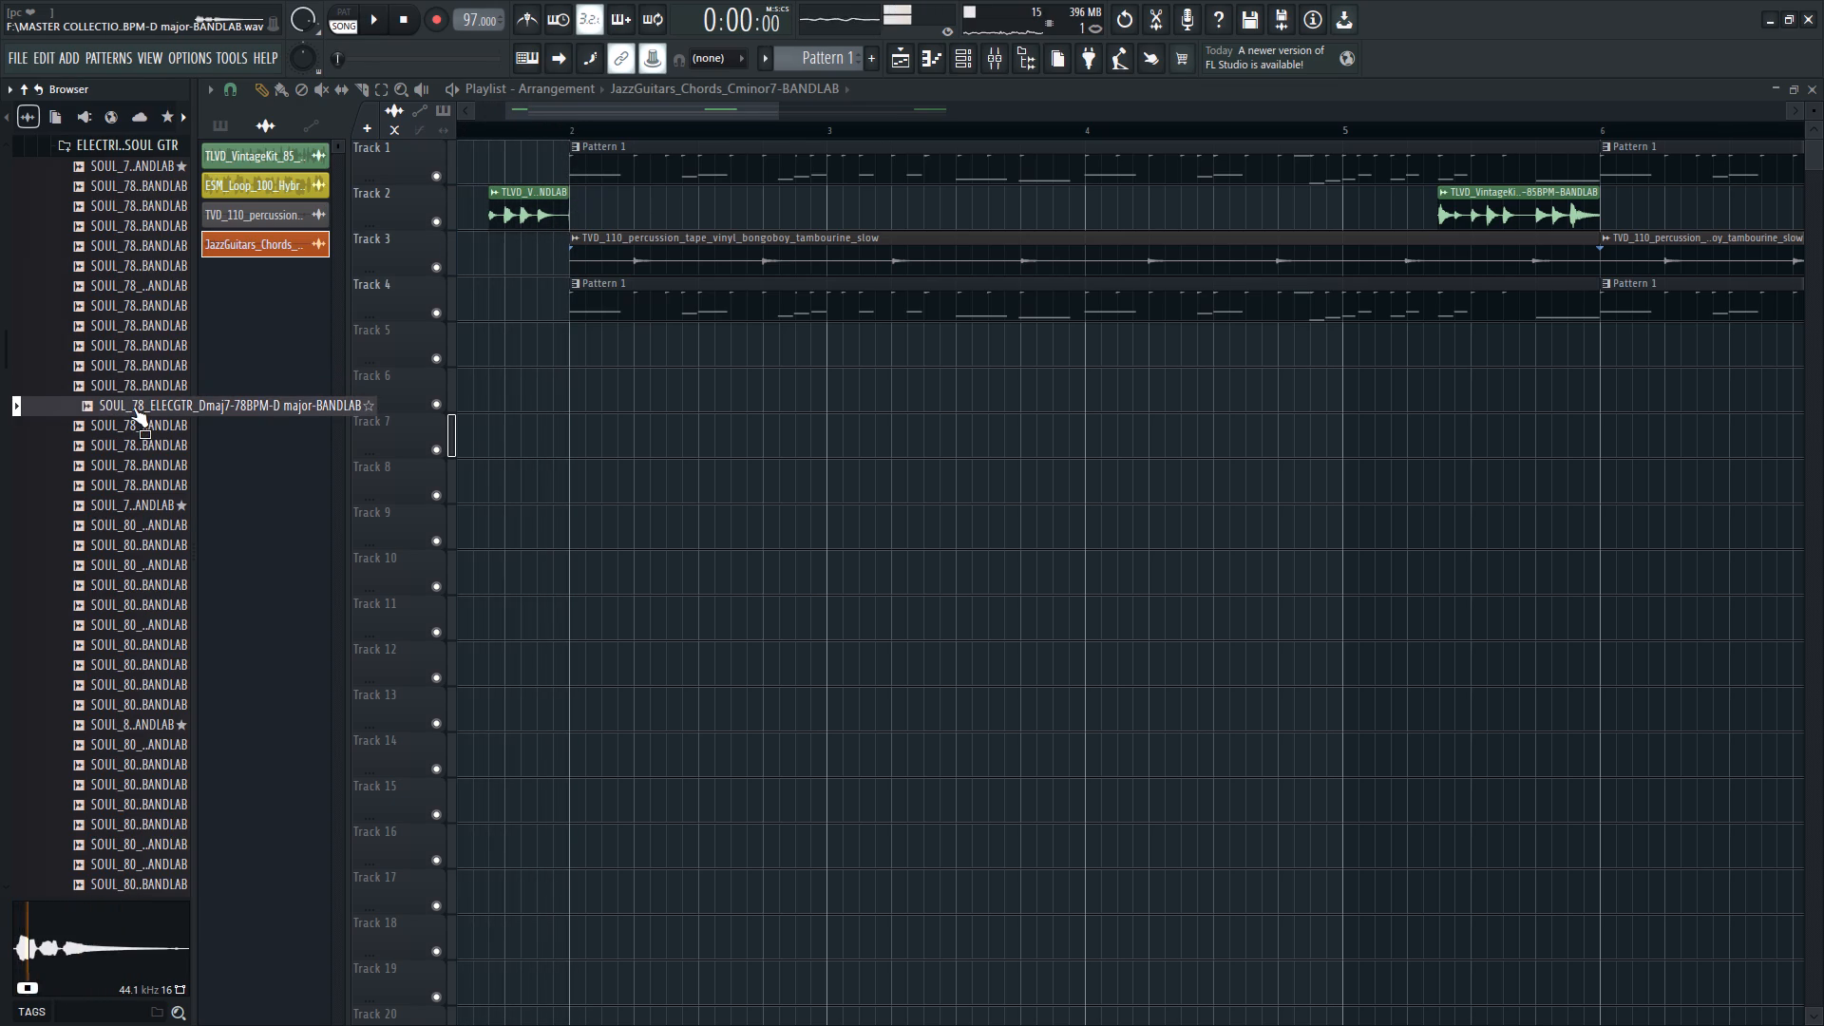
left_click(127, 427)
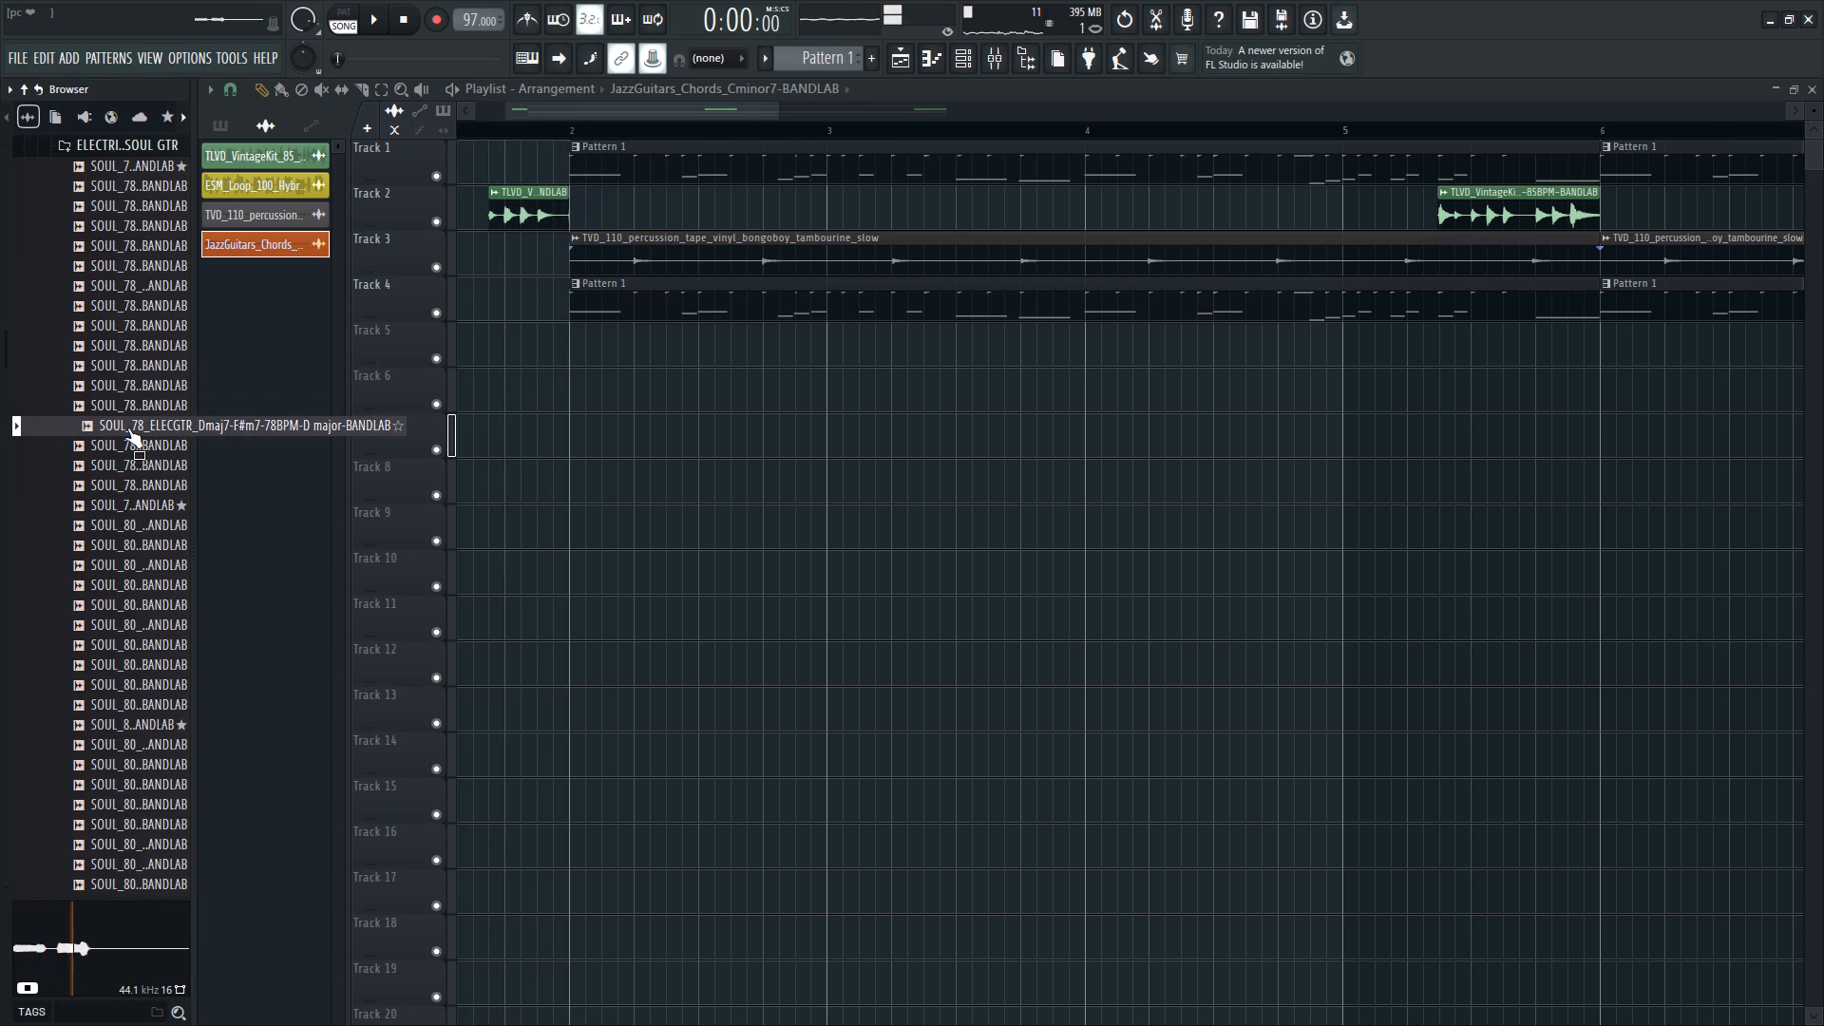
key("space")
left_click(124, 449)
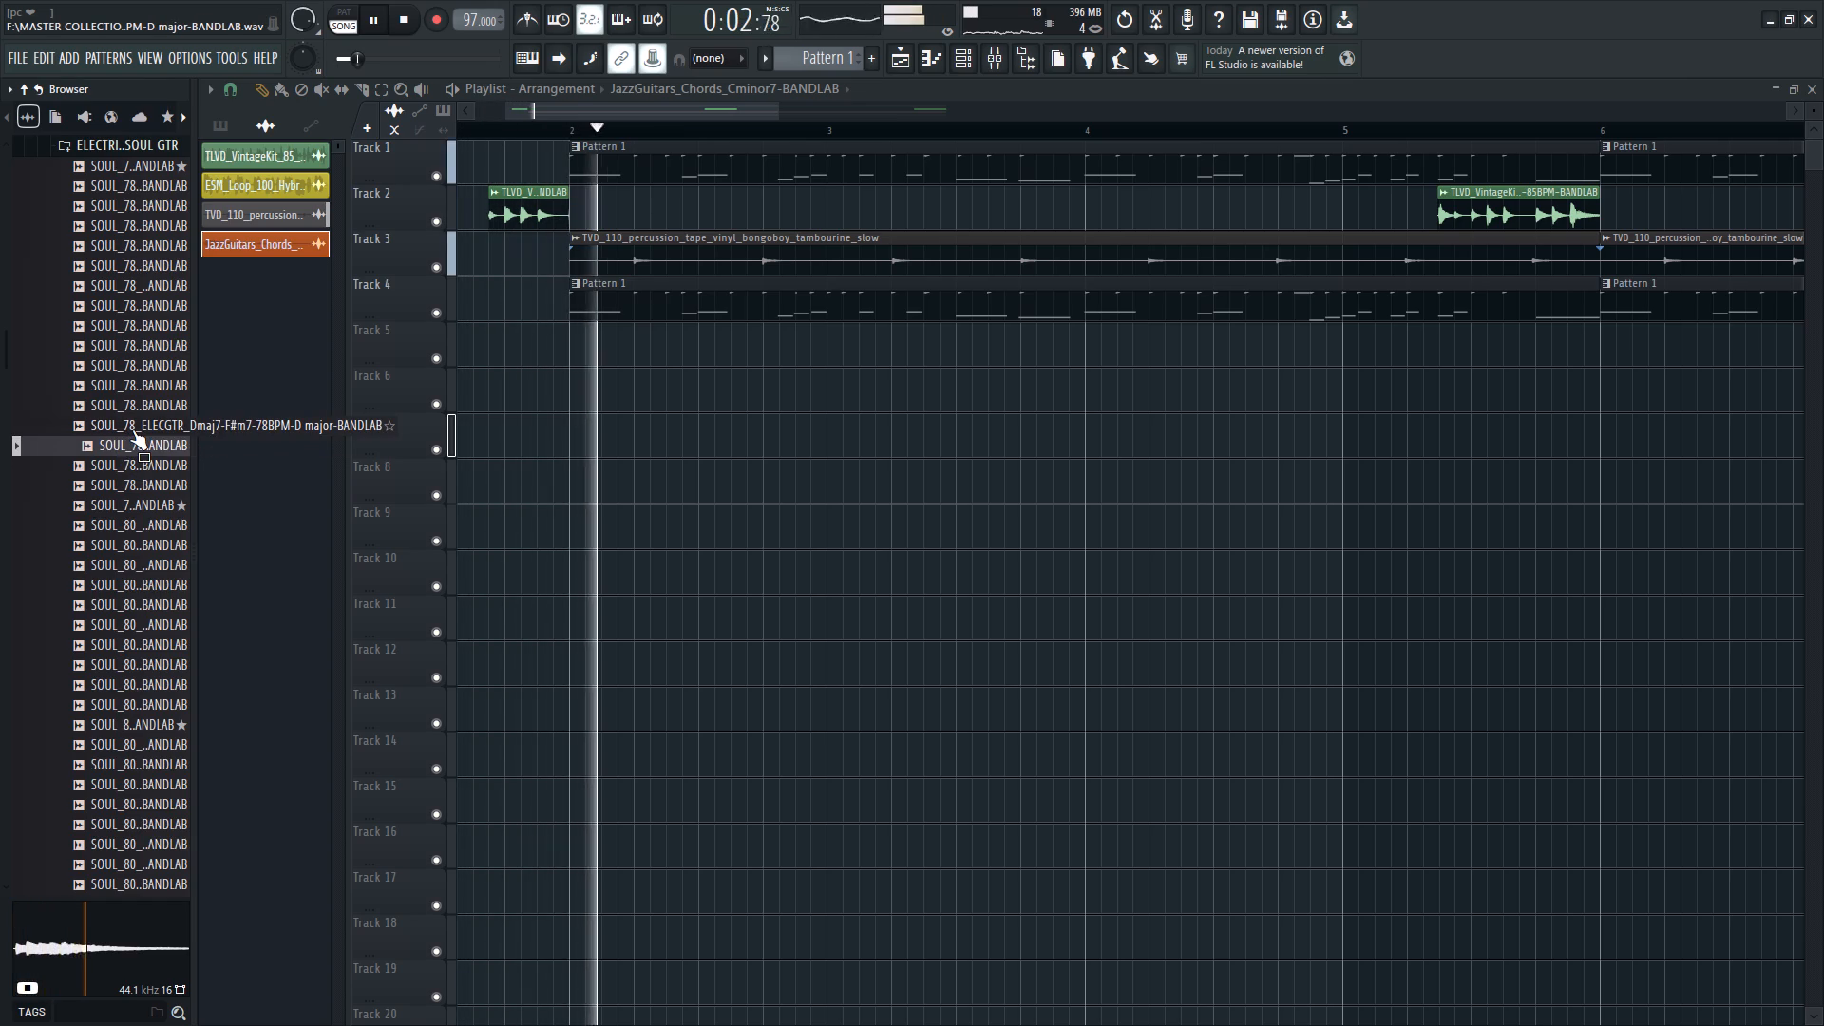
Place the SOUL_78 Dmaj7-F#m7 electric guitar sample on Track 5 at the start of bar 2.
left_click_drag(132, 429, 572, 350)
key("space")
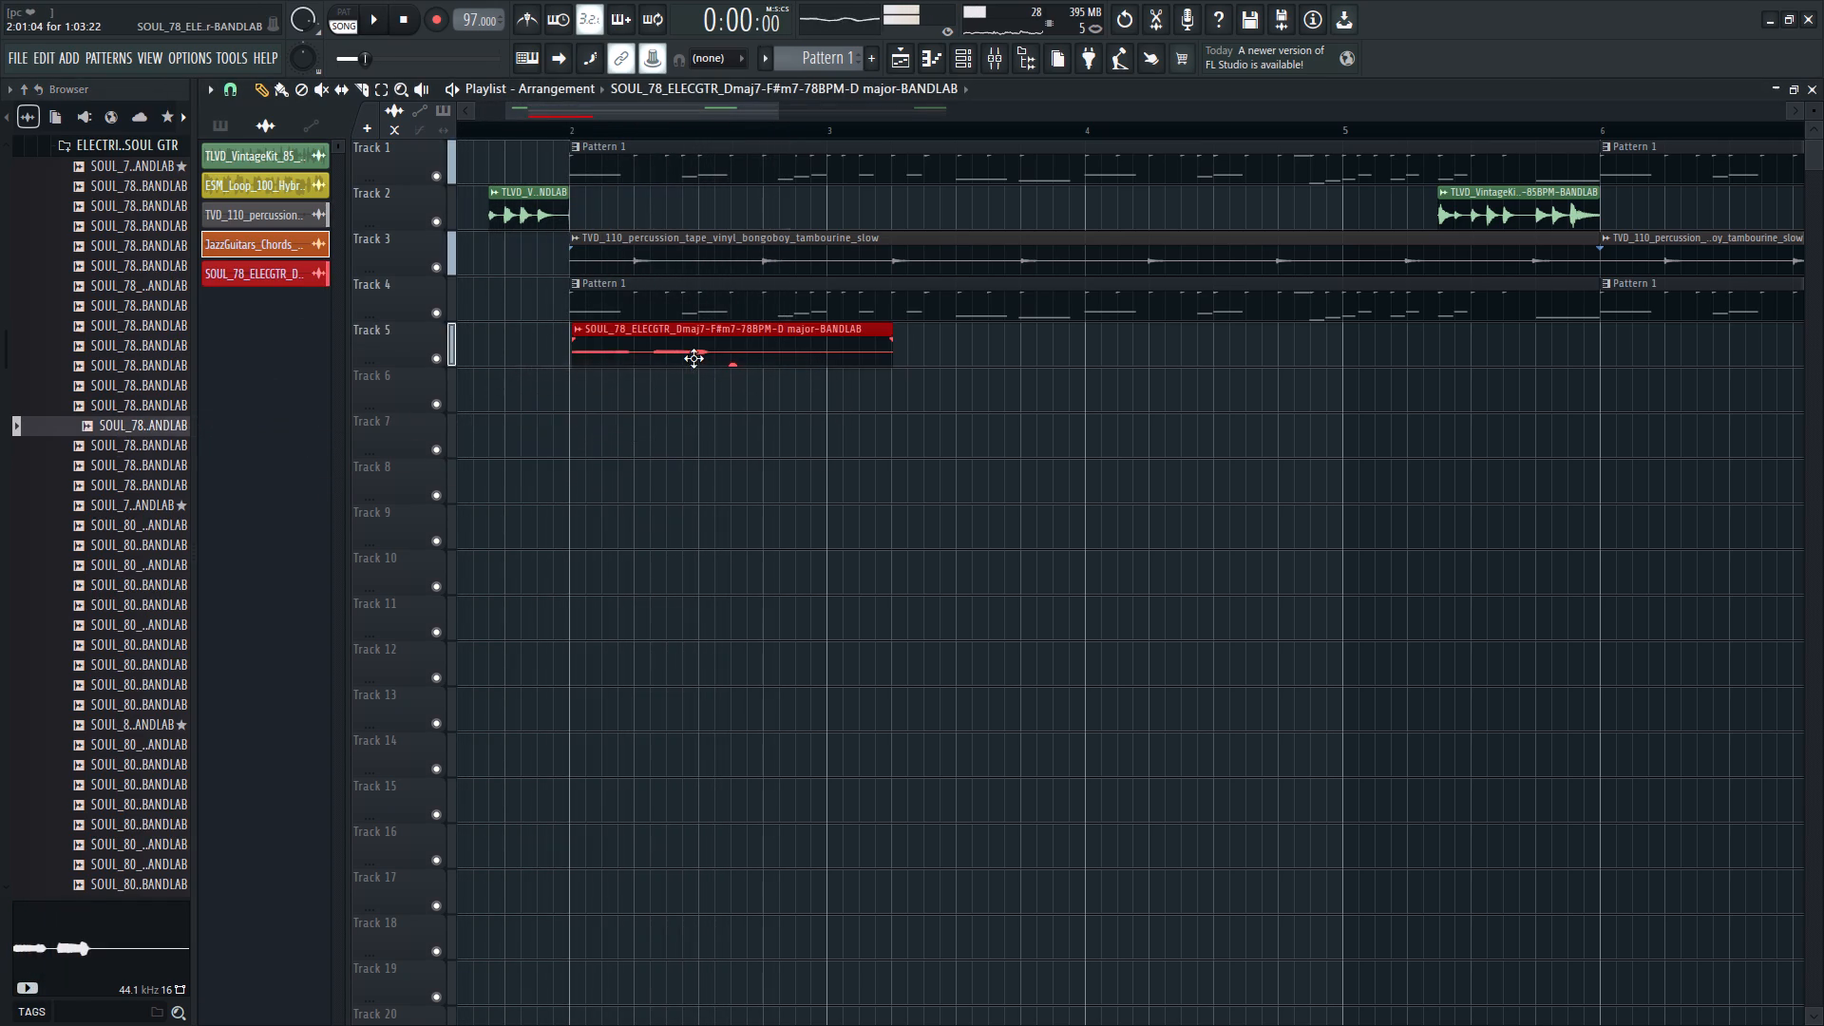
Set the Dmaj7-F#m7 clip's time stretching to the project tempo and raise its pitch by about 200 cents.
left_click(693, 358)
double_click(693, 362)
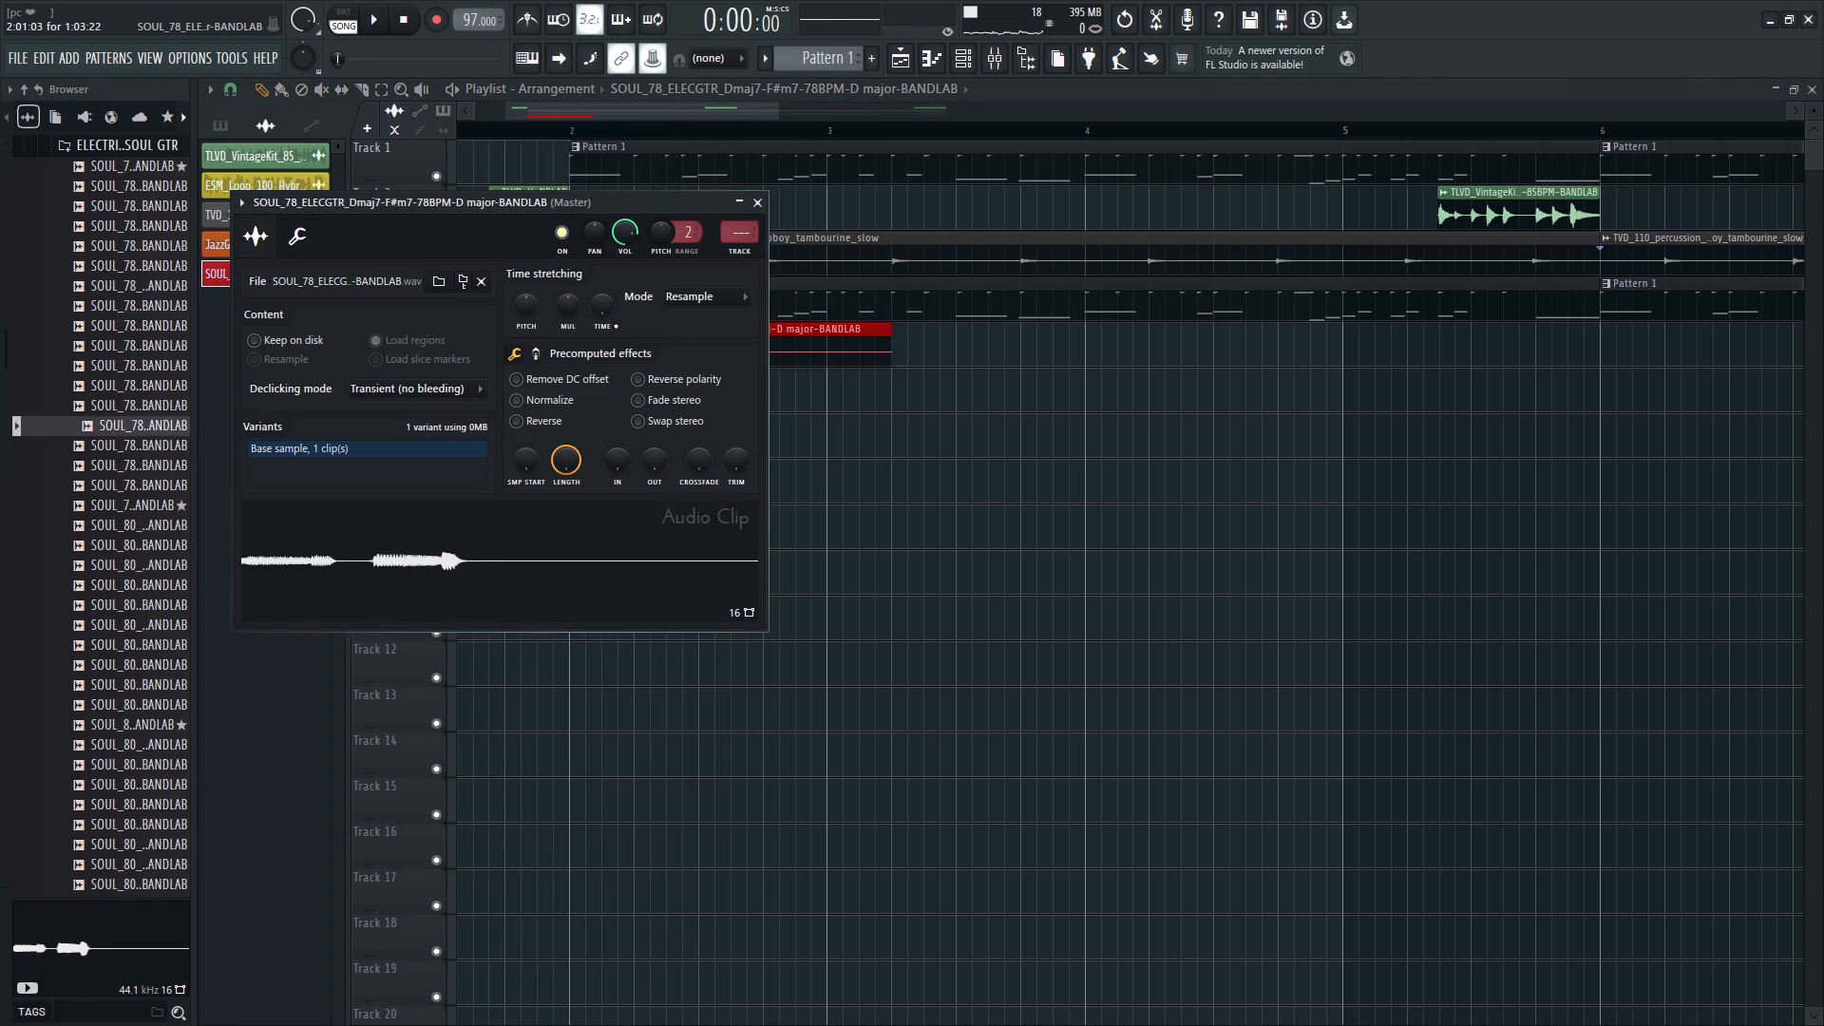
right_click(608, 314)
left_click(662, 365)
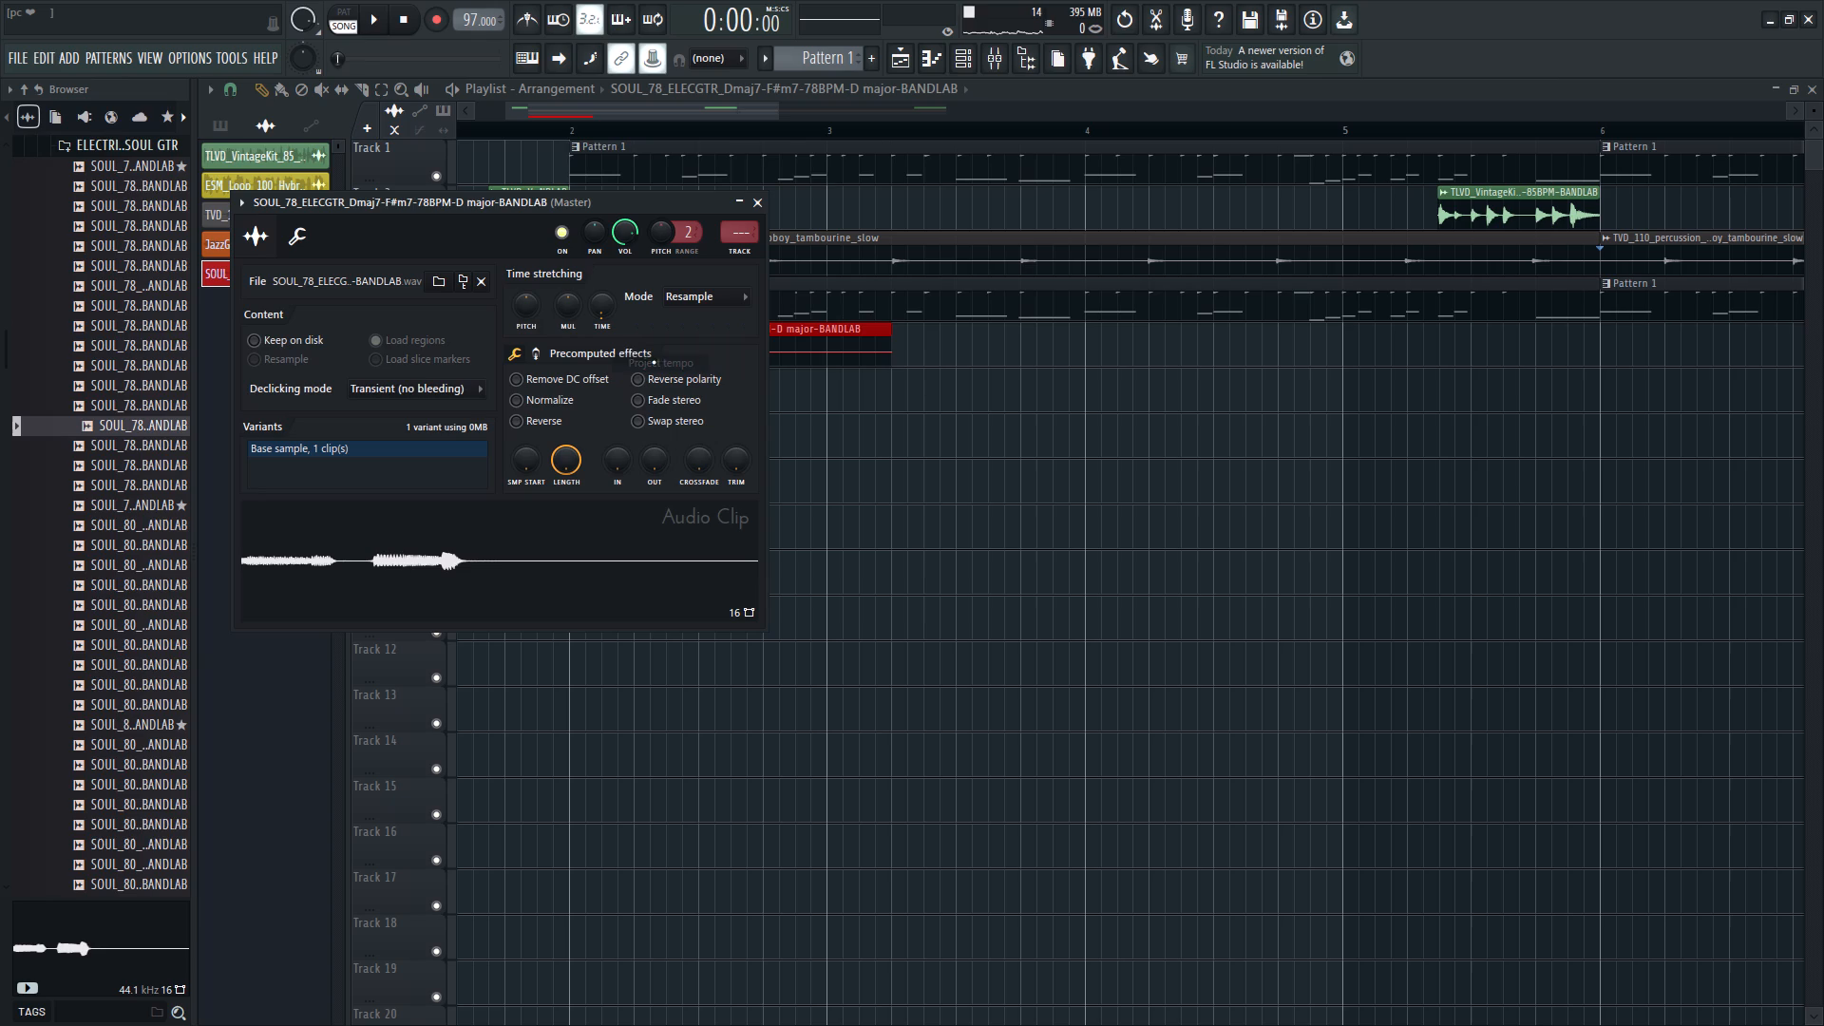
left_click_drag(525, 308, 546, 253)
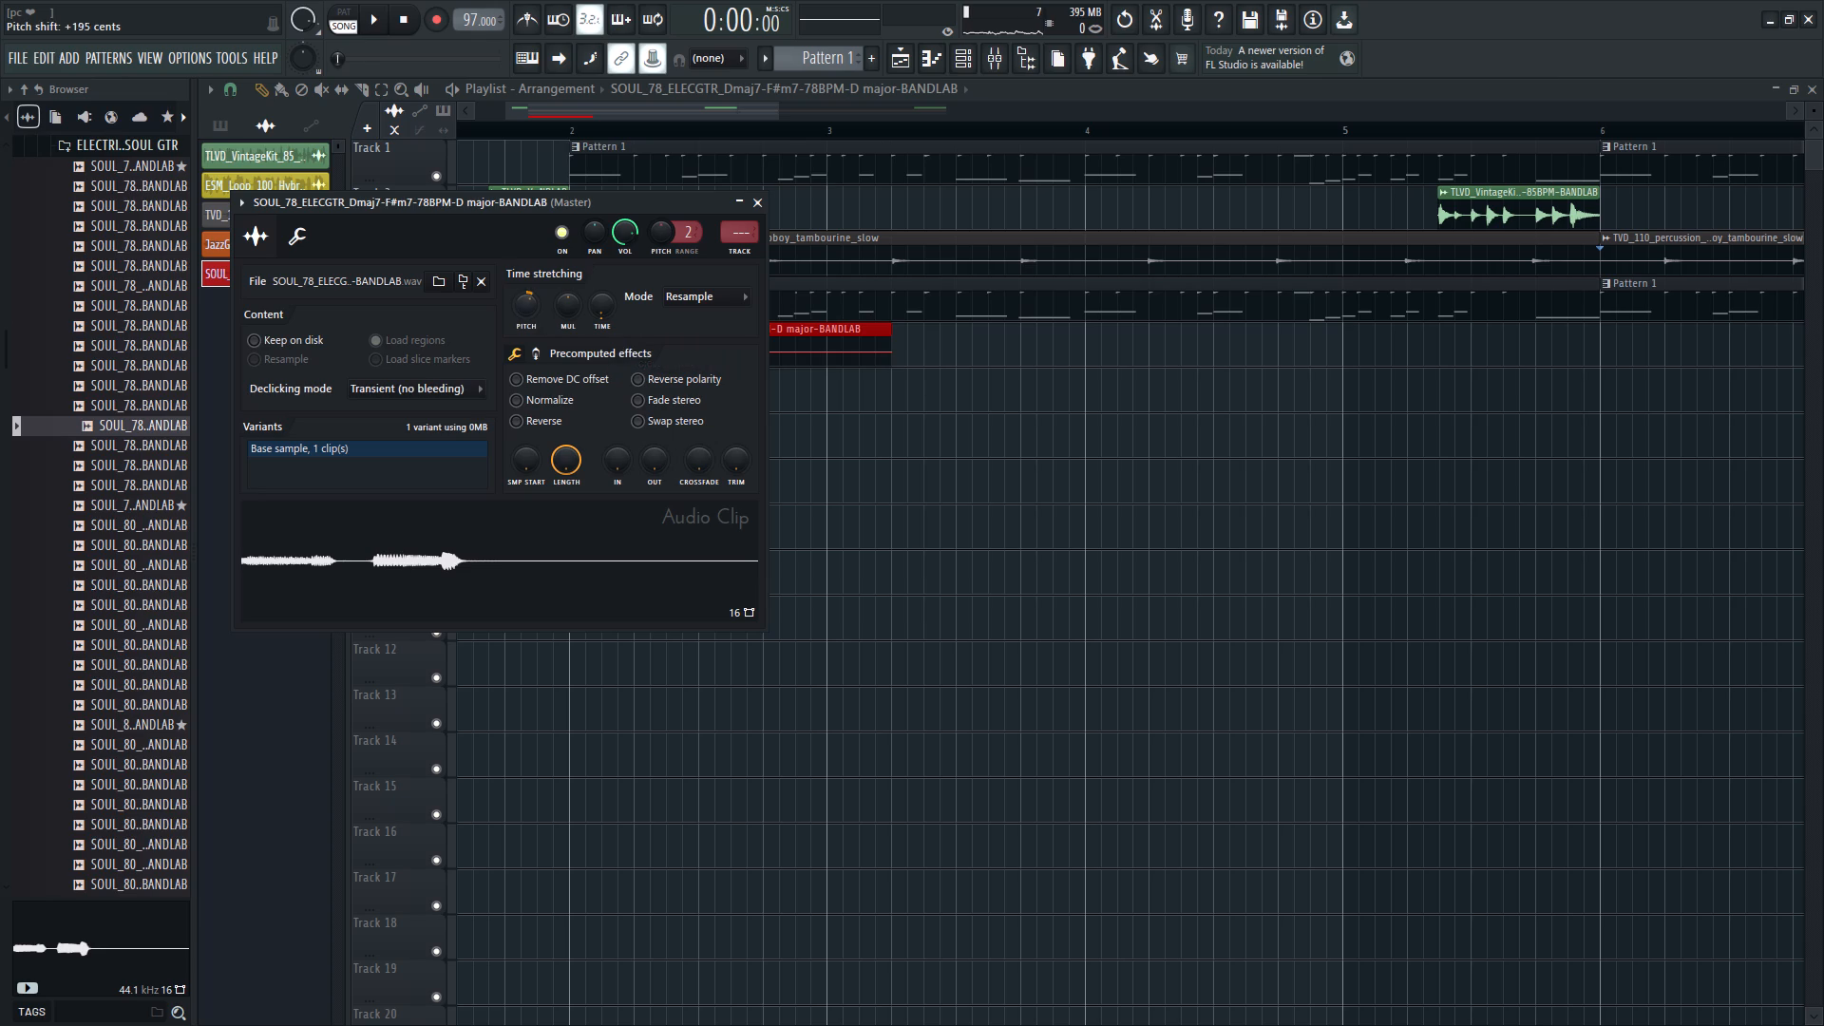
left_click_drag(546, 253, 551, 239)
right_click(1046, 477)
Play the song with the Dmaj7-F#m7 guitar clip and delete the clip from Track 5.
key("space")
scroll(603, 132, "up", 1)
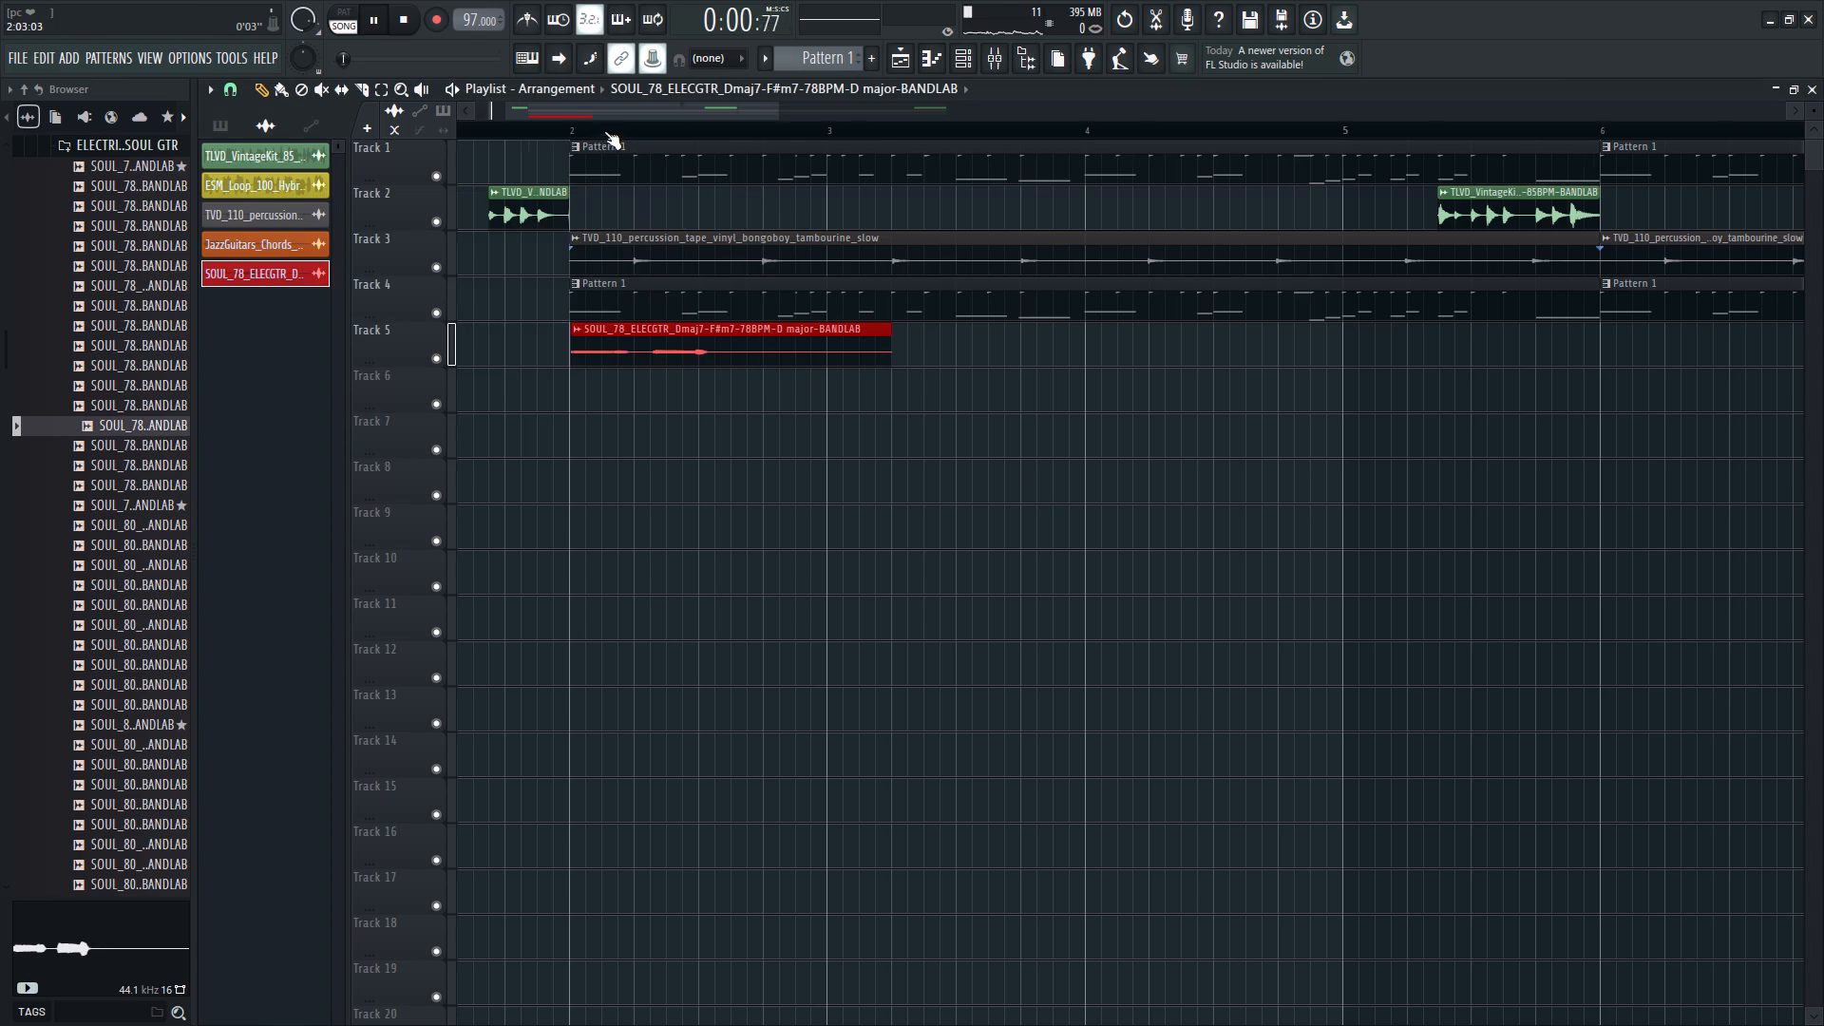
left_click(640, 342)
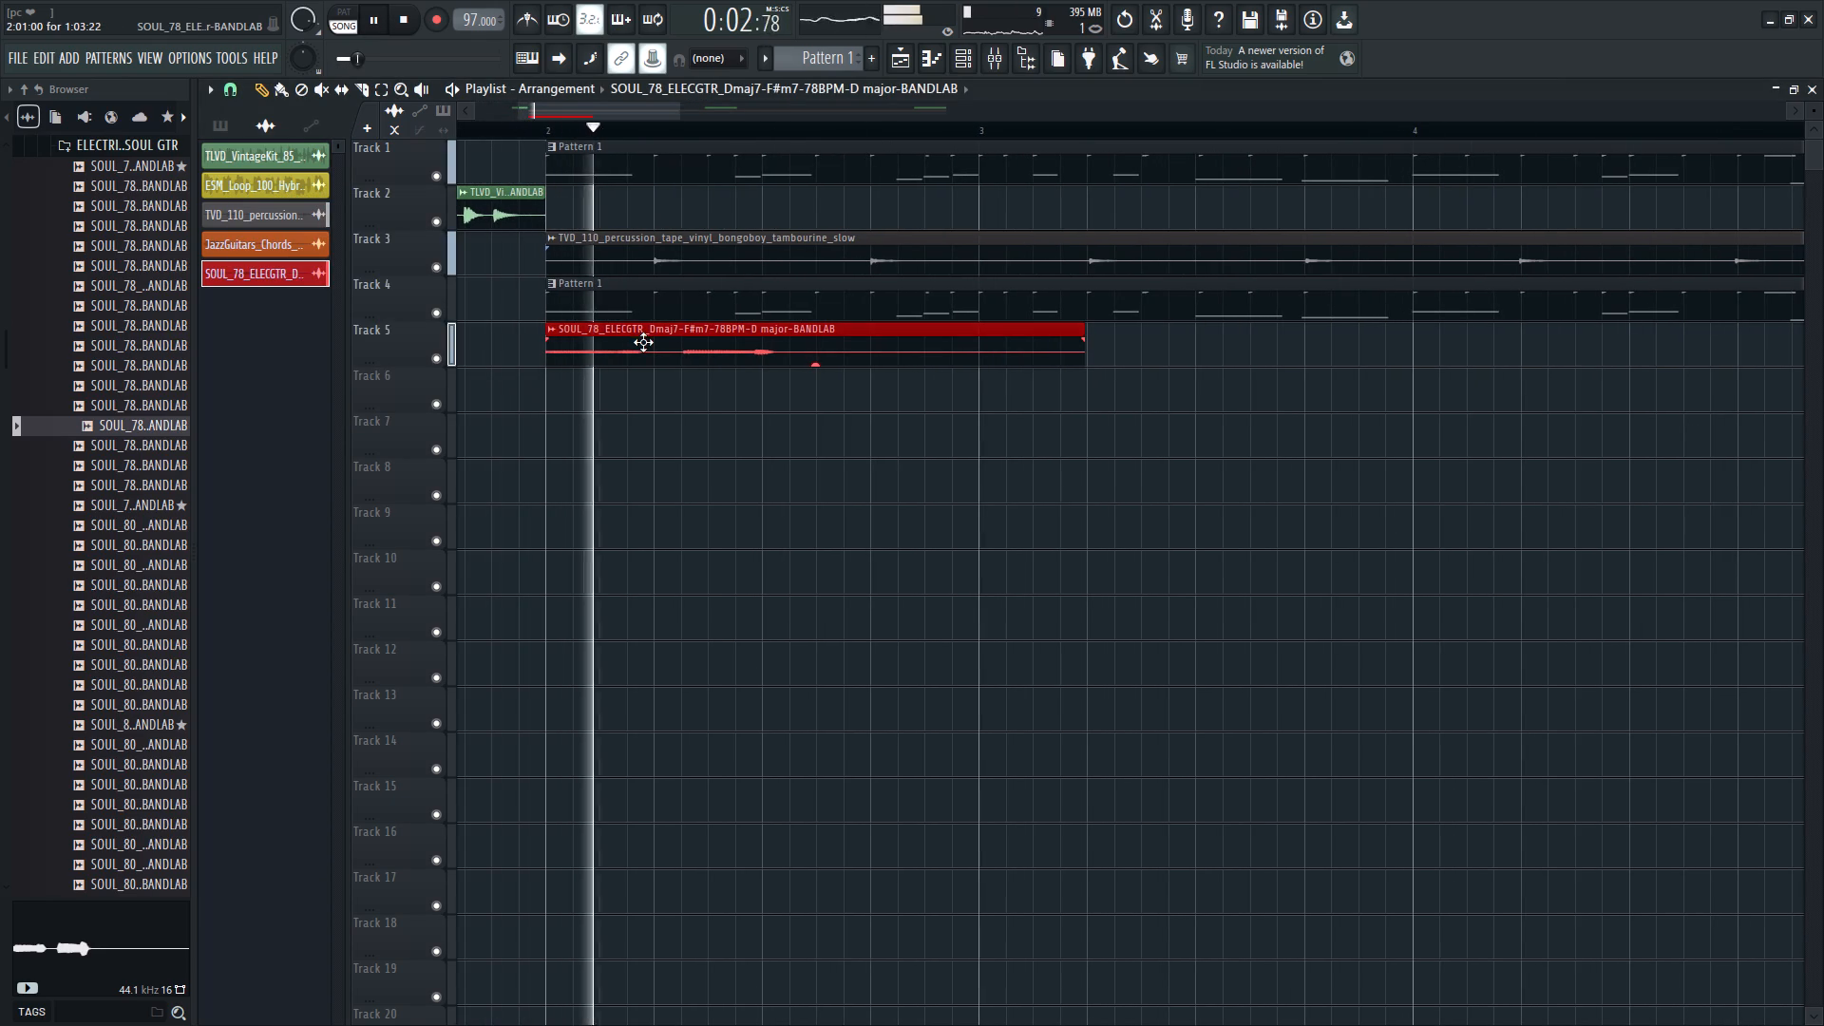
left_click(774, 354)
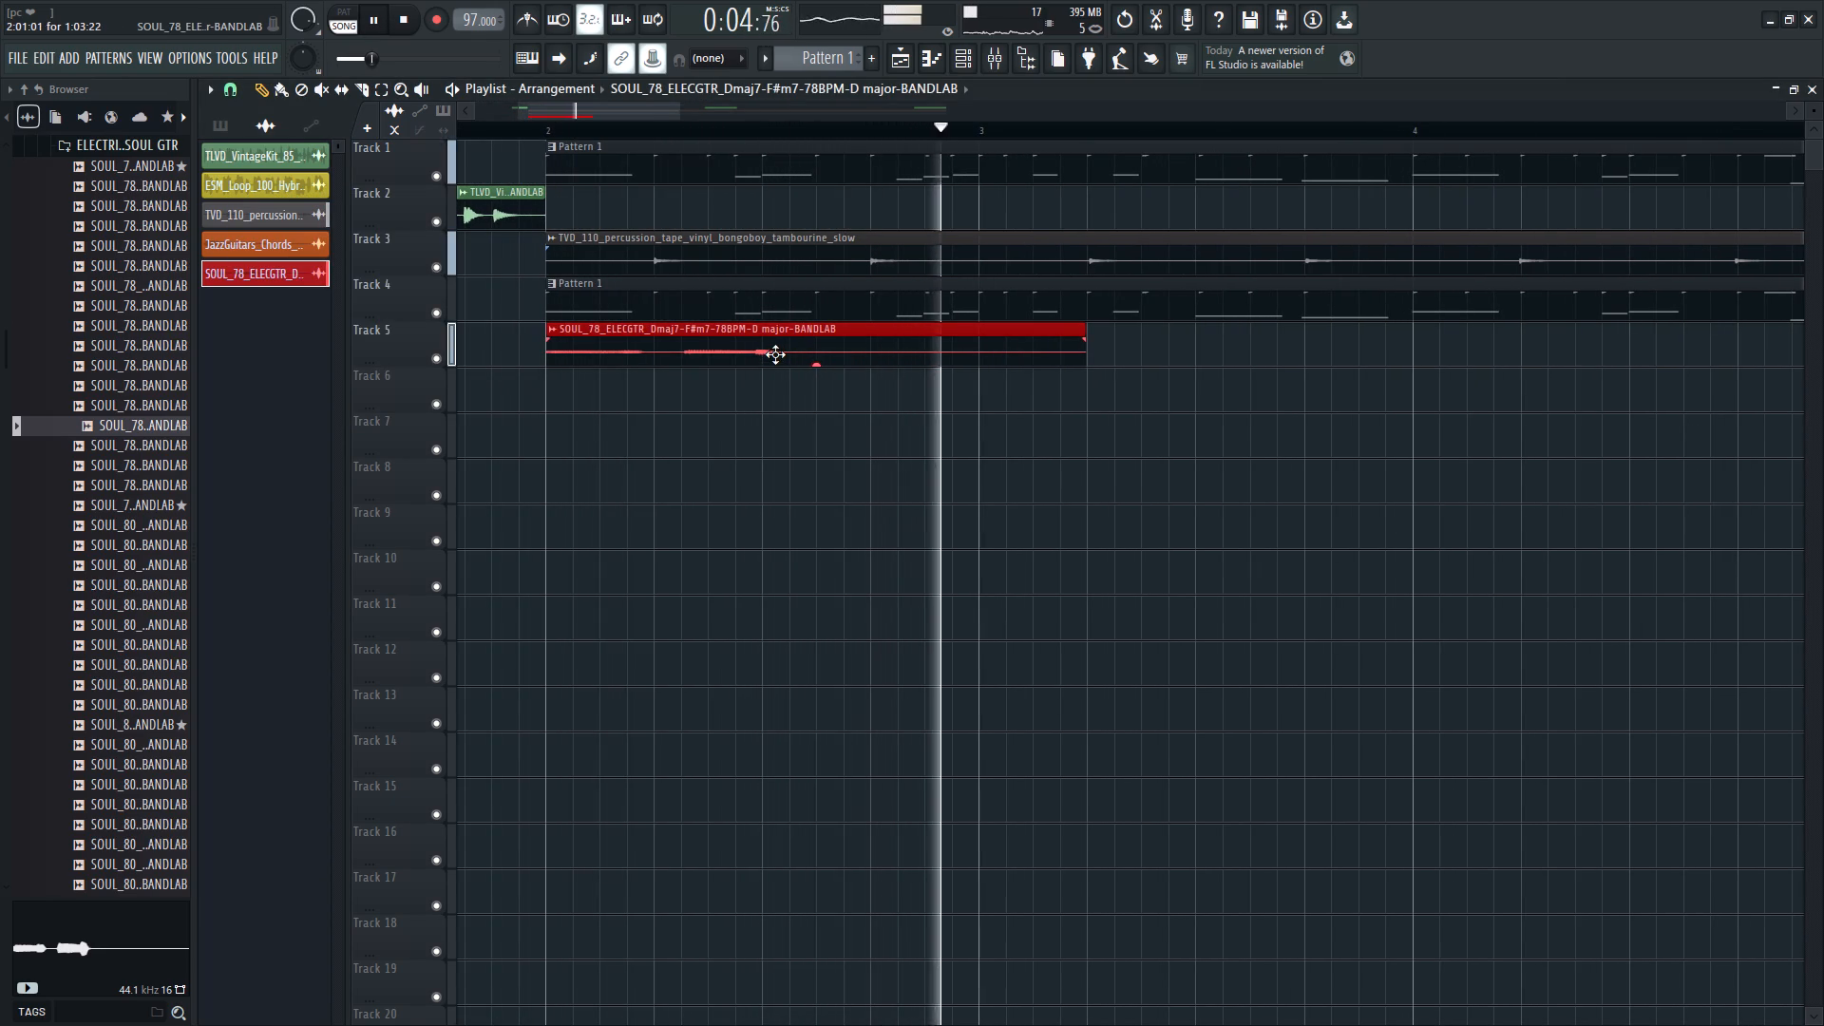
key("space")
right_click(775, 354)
Audition 80 and 85 BPM electric soul guitar samples, including the B major, Bm7 and Em9add11 chords.
key("space")
left_click(137, 720)
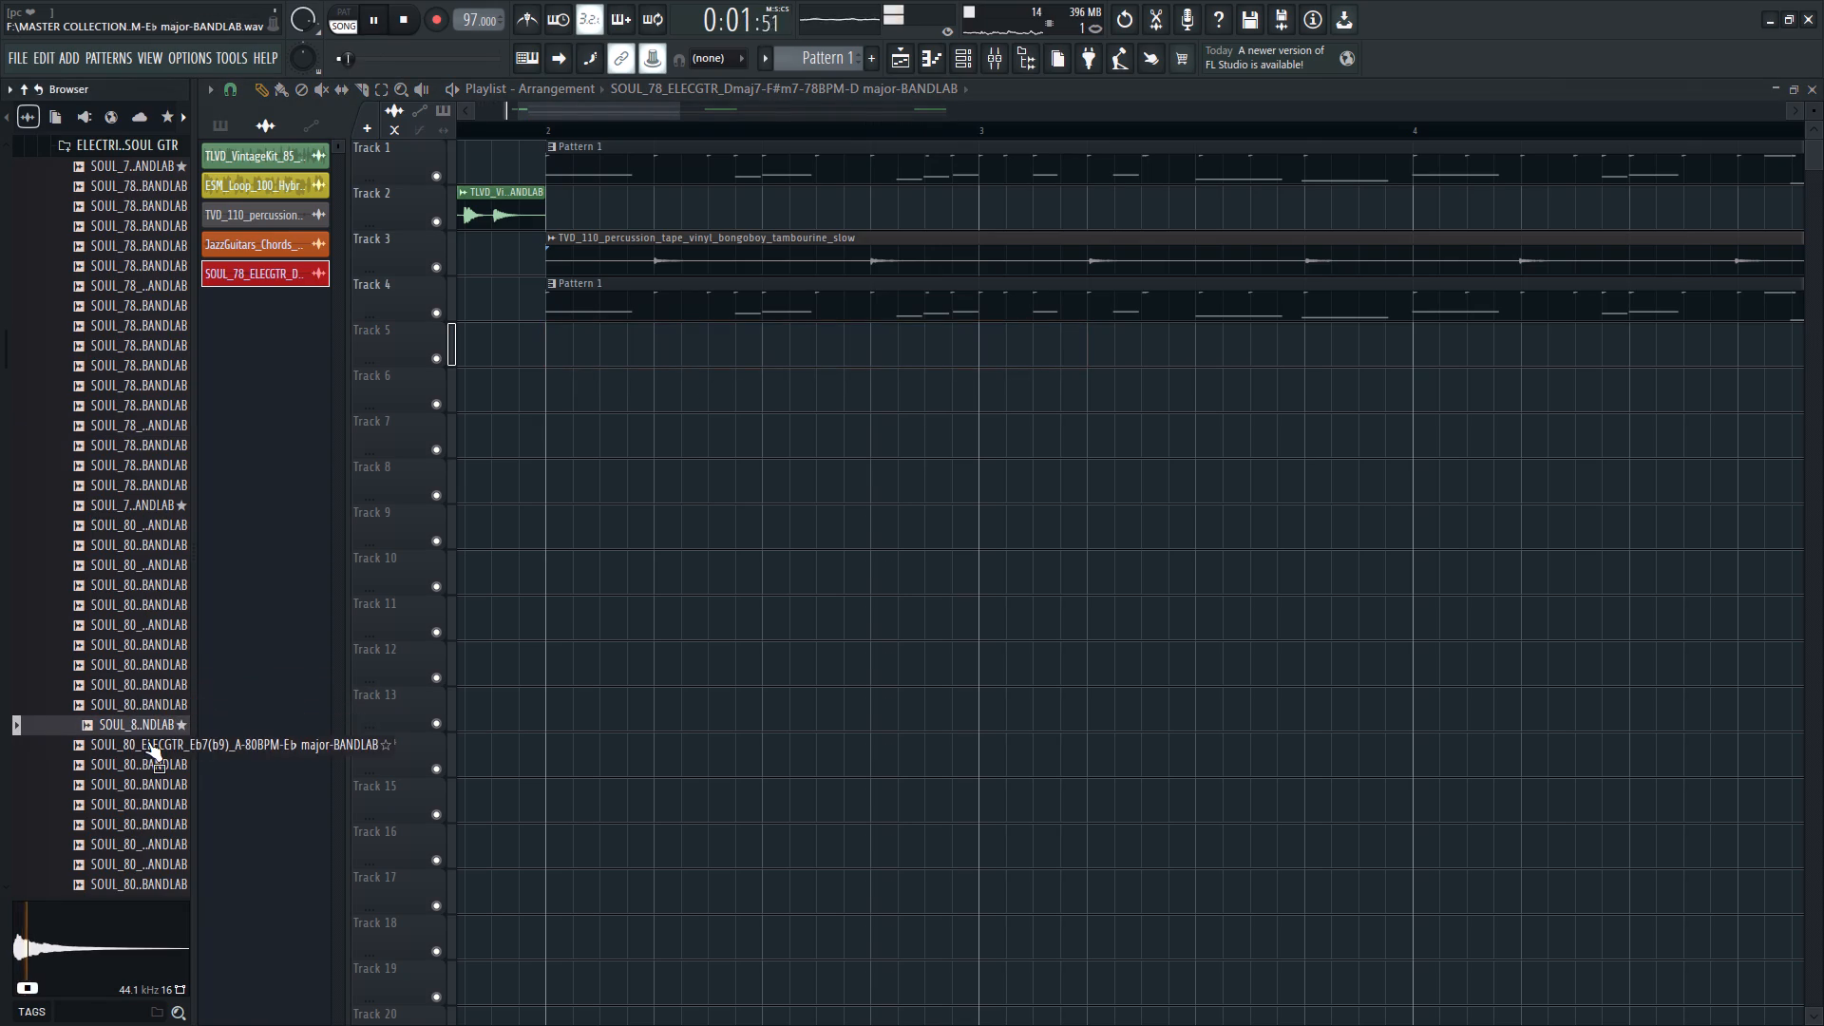
key("space")
left_click(137, 709)
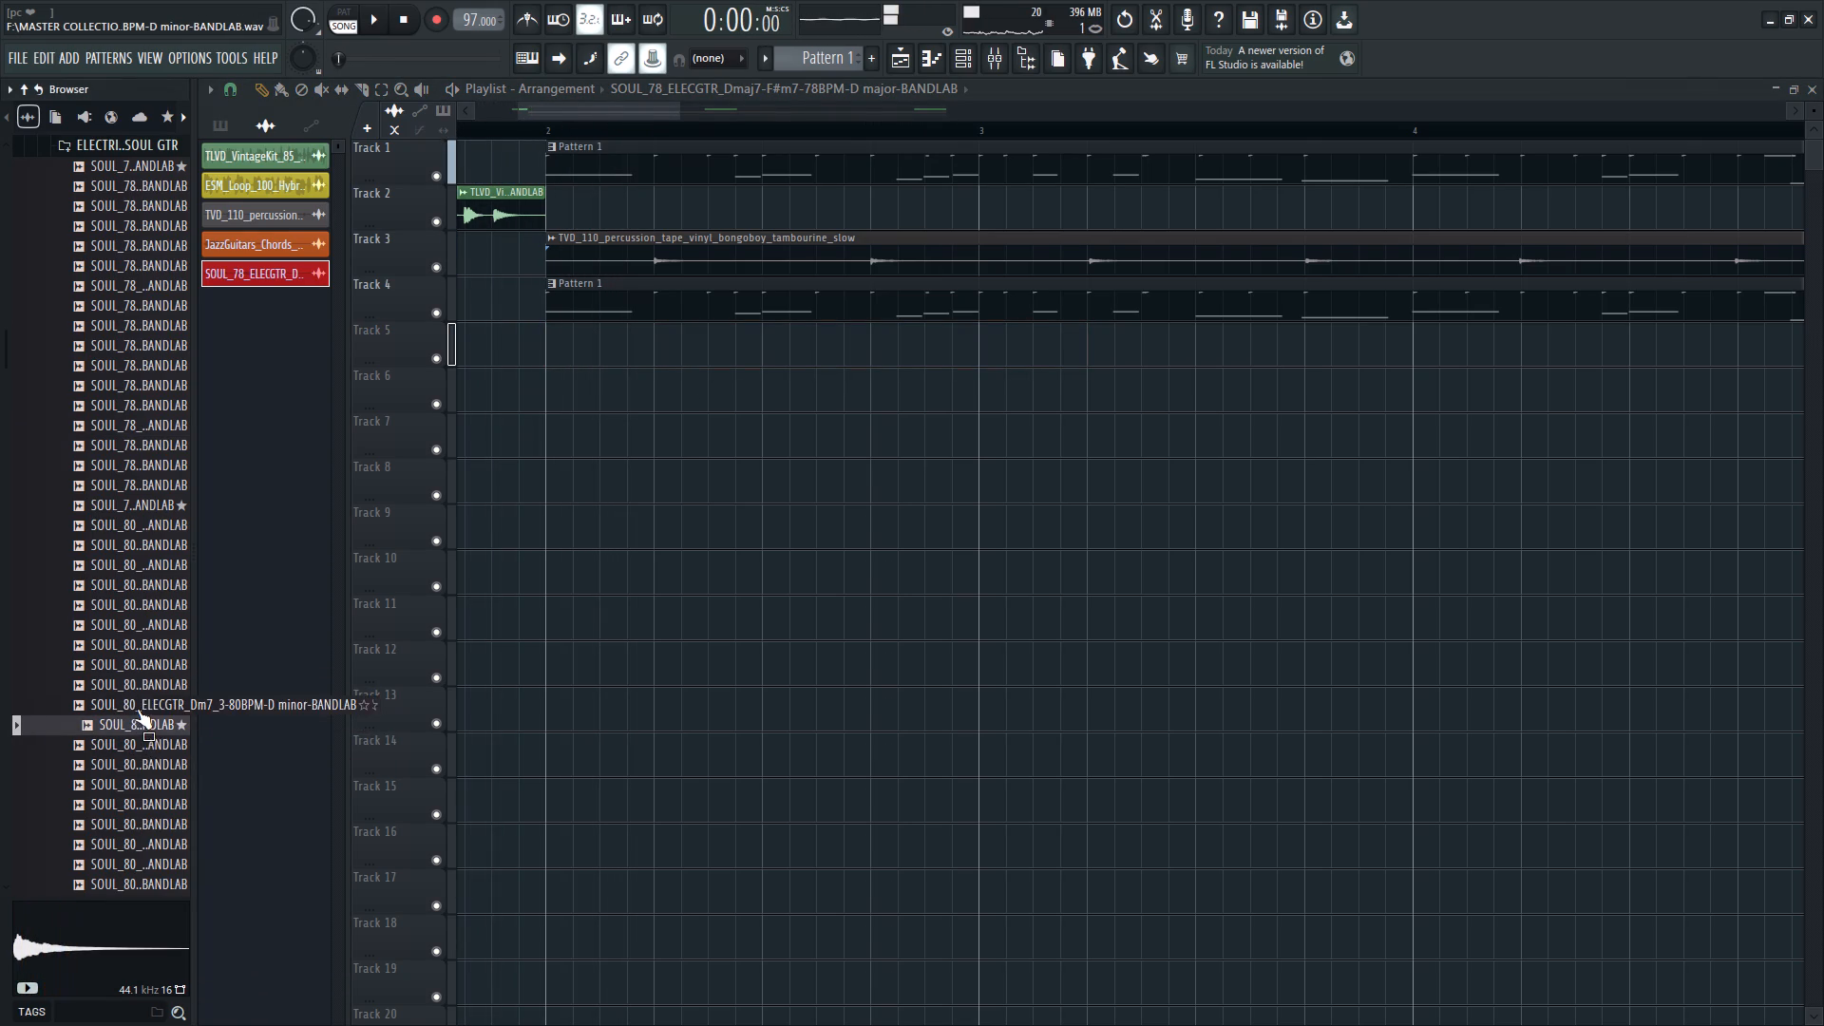
left_click(139, 794)
scroll(138, 790, "down", 1)
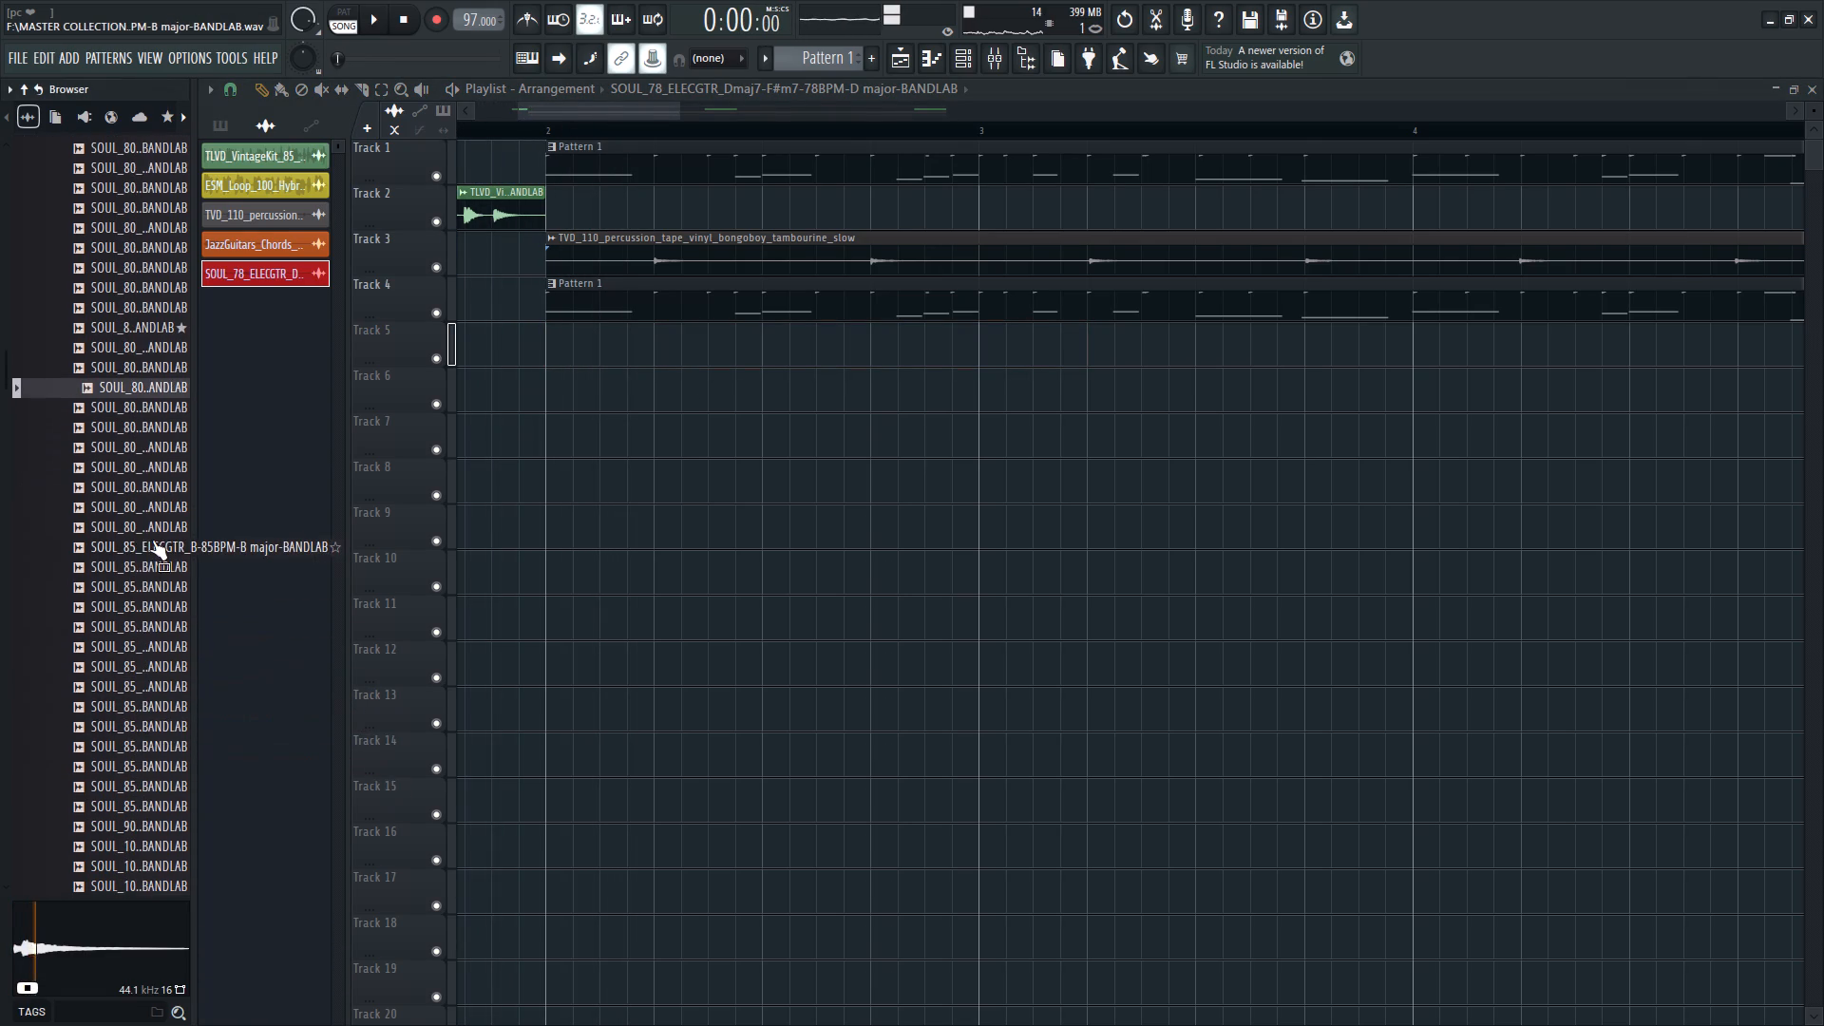
left_click(142, 541)
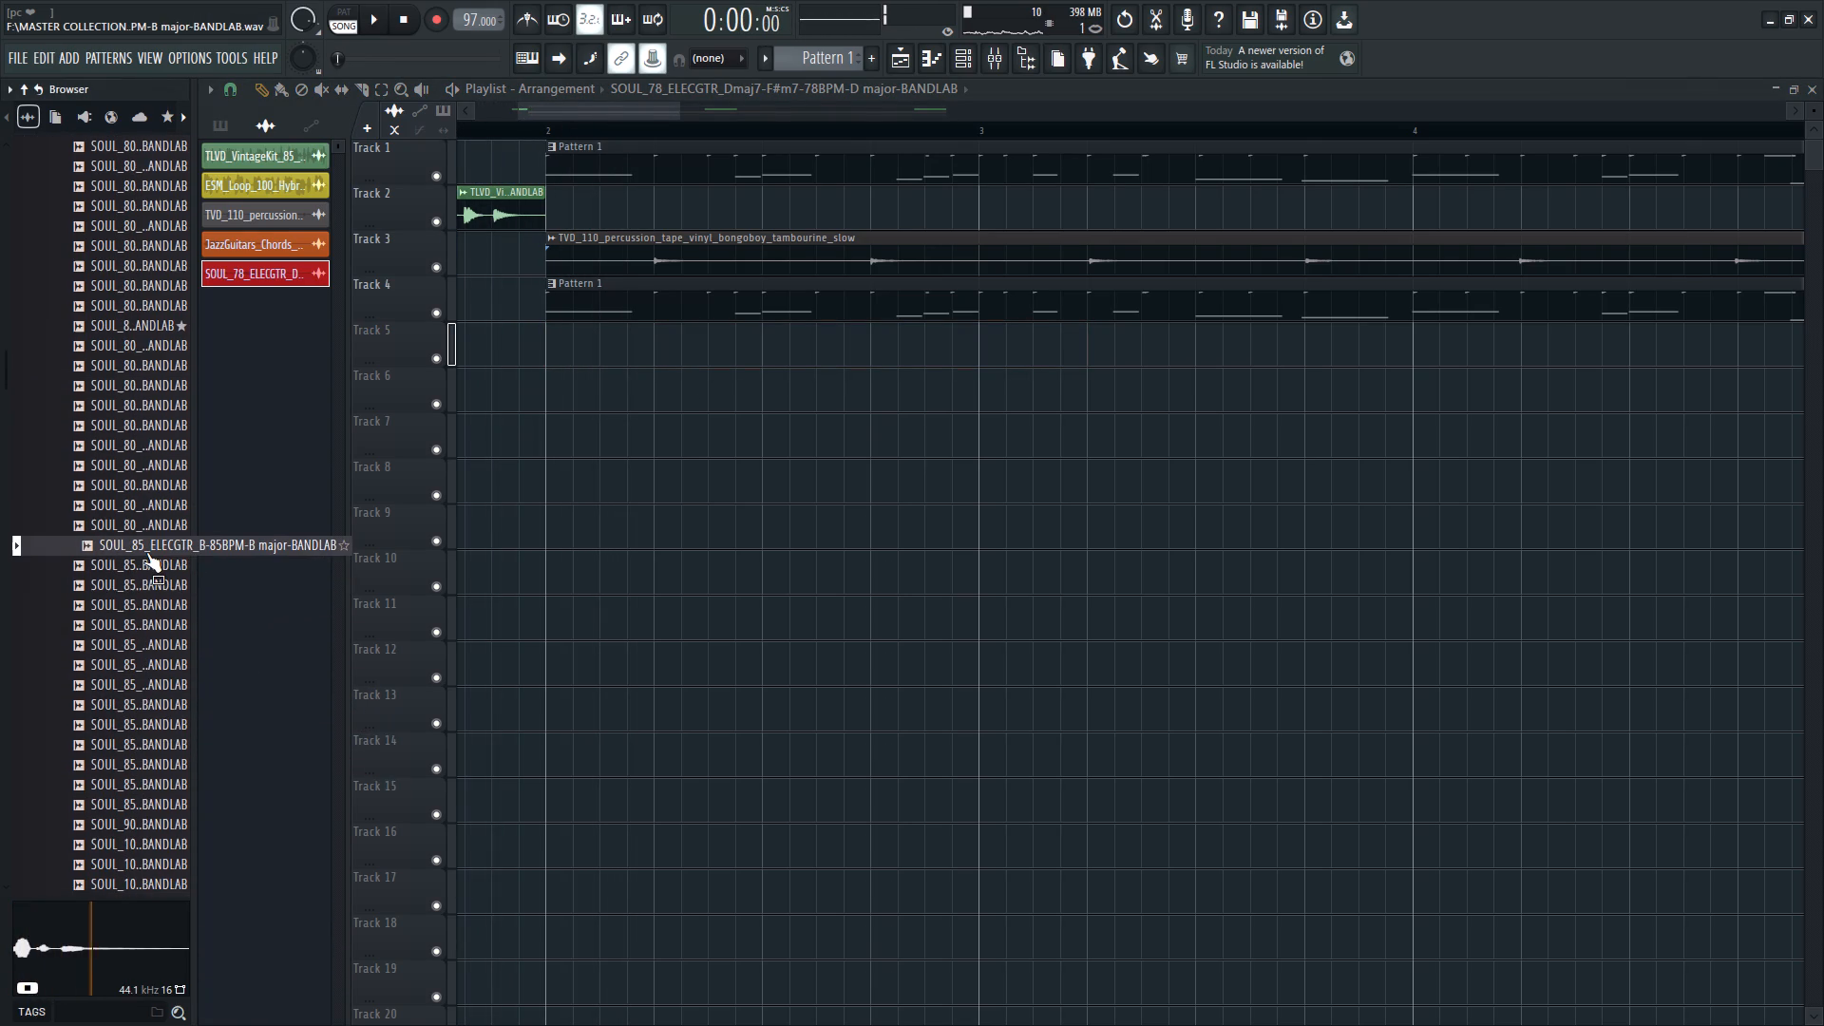
left_click(146, 552)
left_click(146, 570)
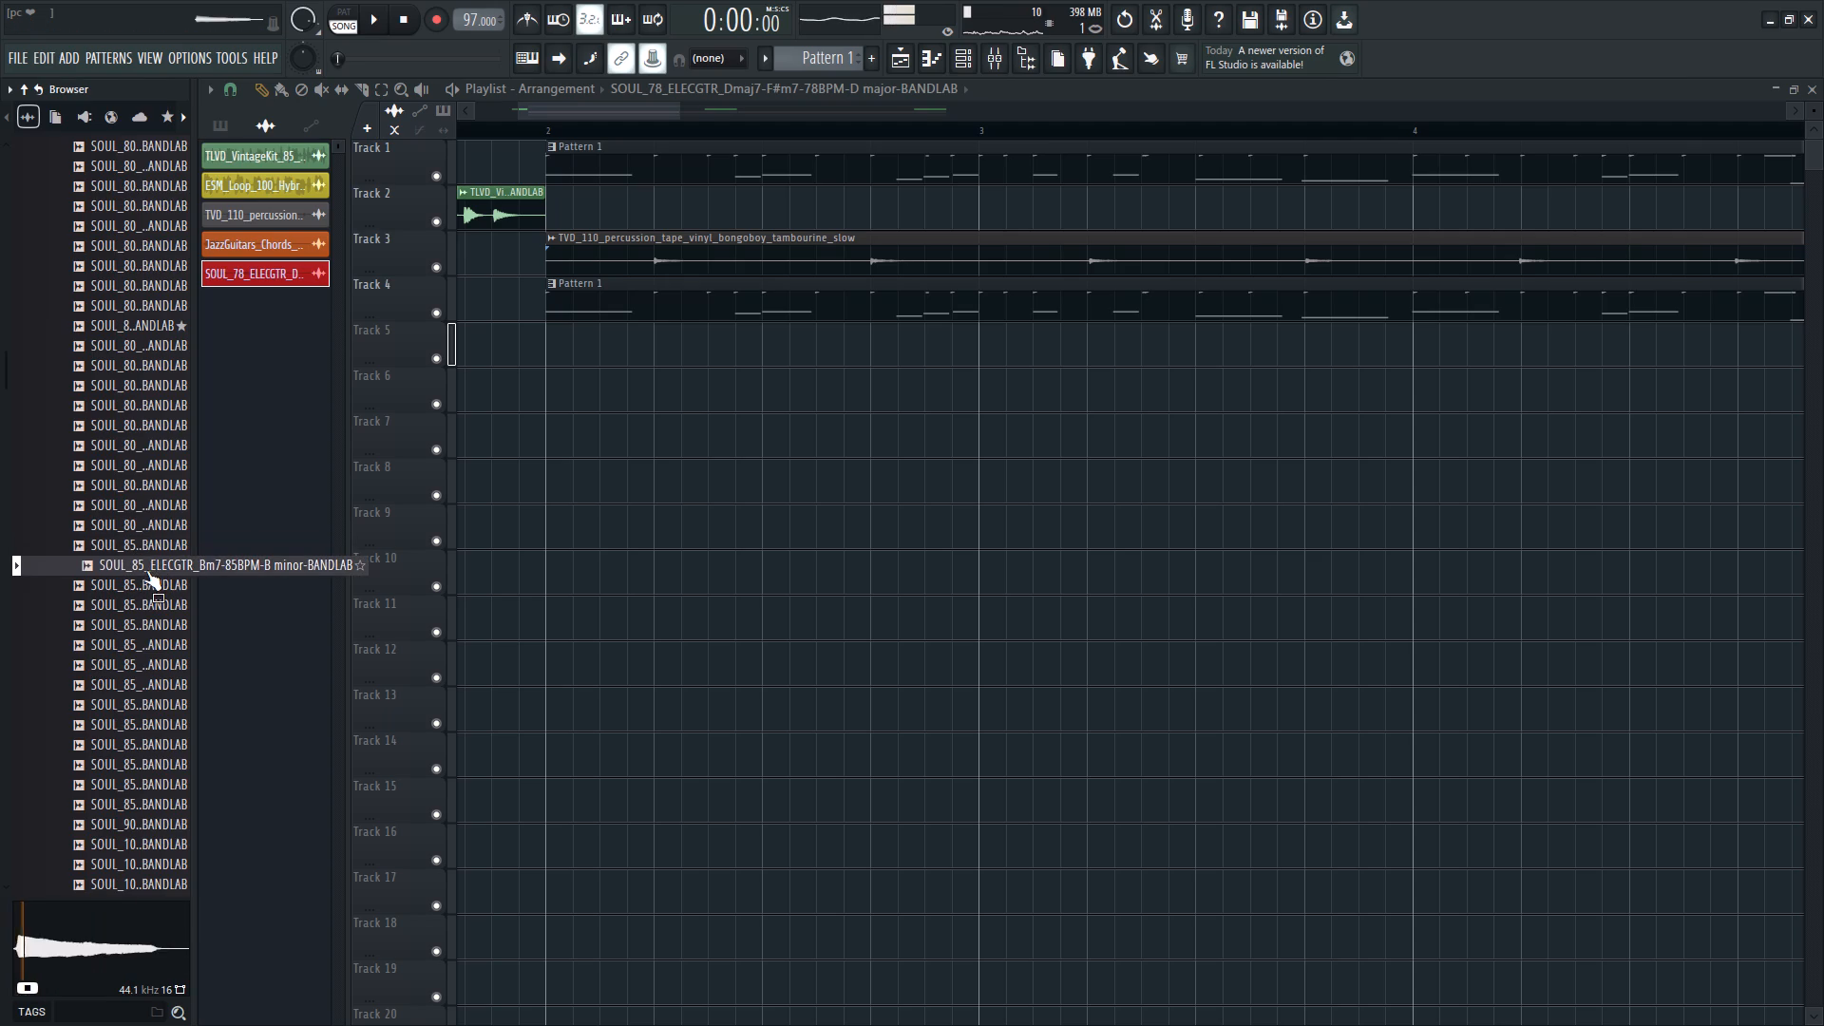
left_click(147, 590)
left_click(143, 551)
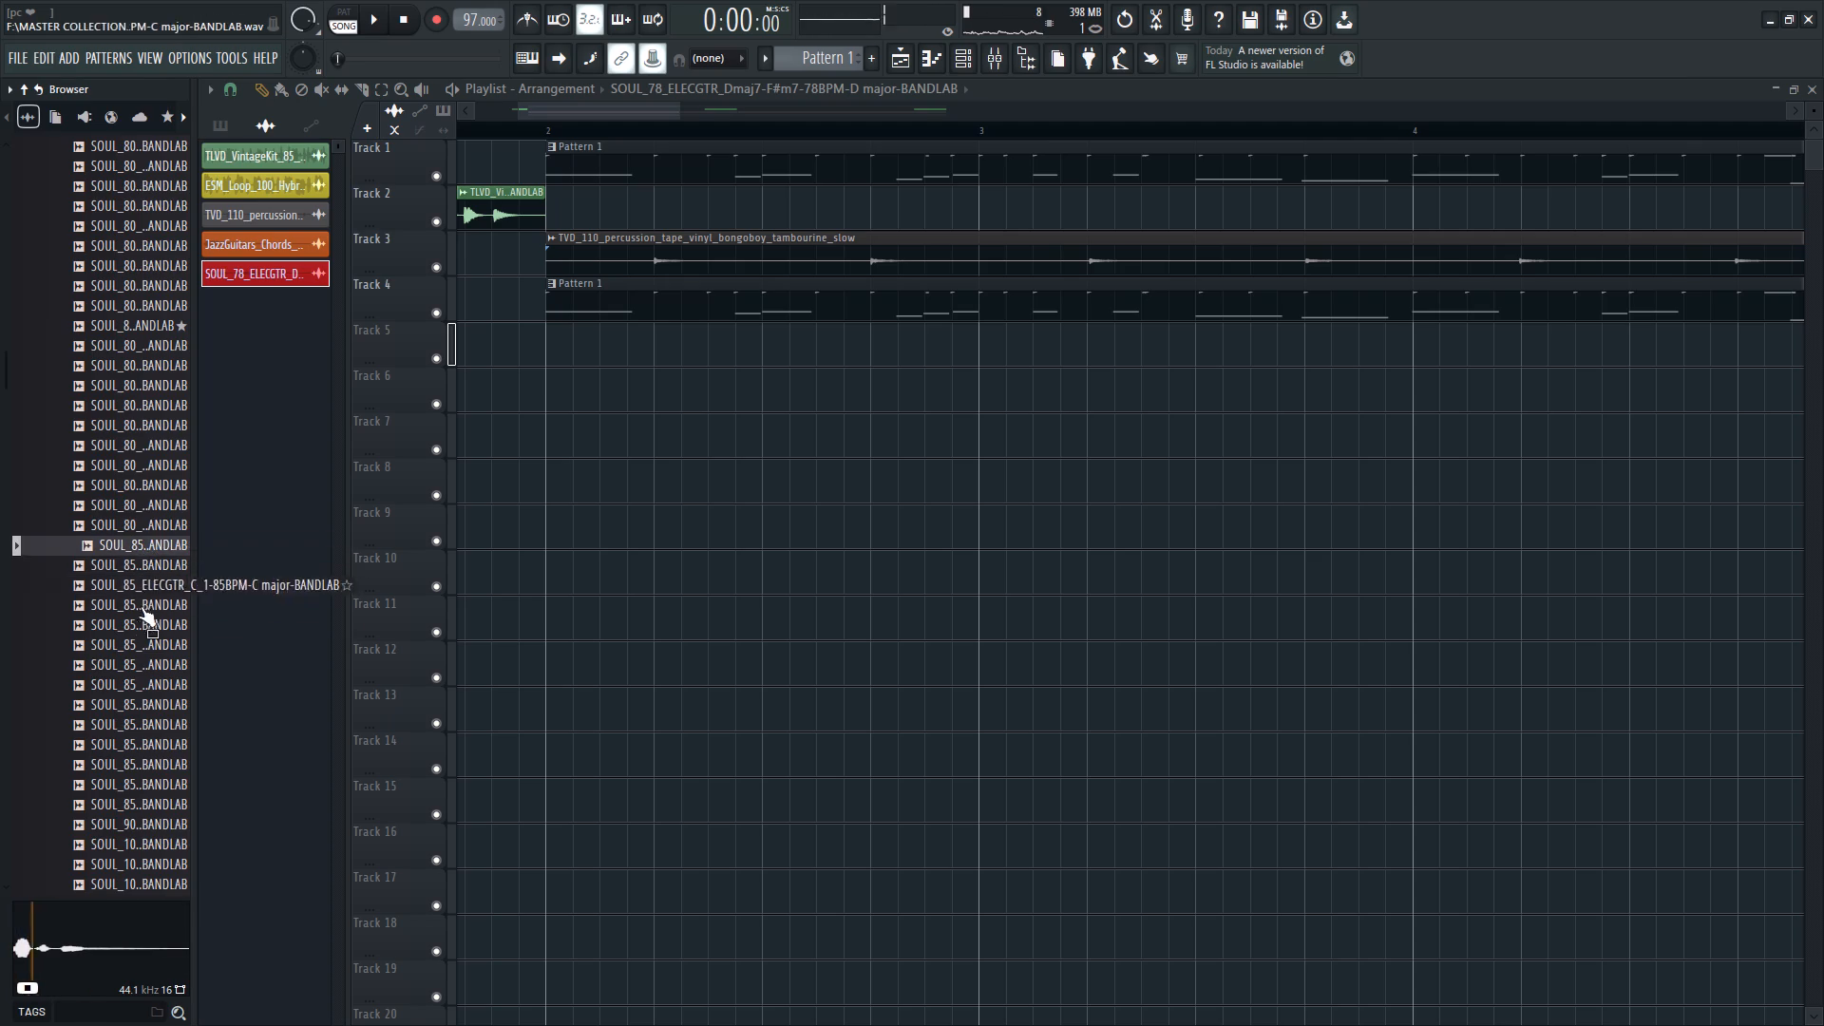
left_click(136, 647)
left_click(135, 685)
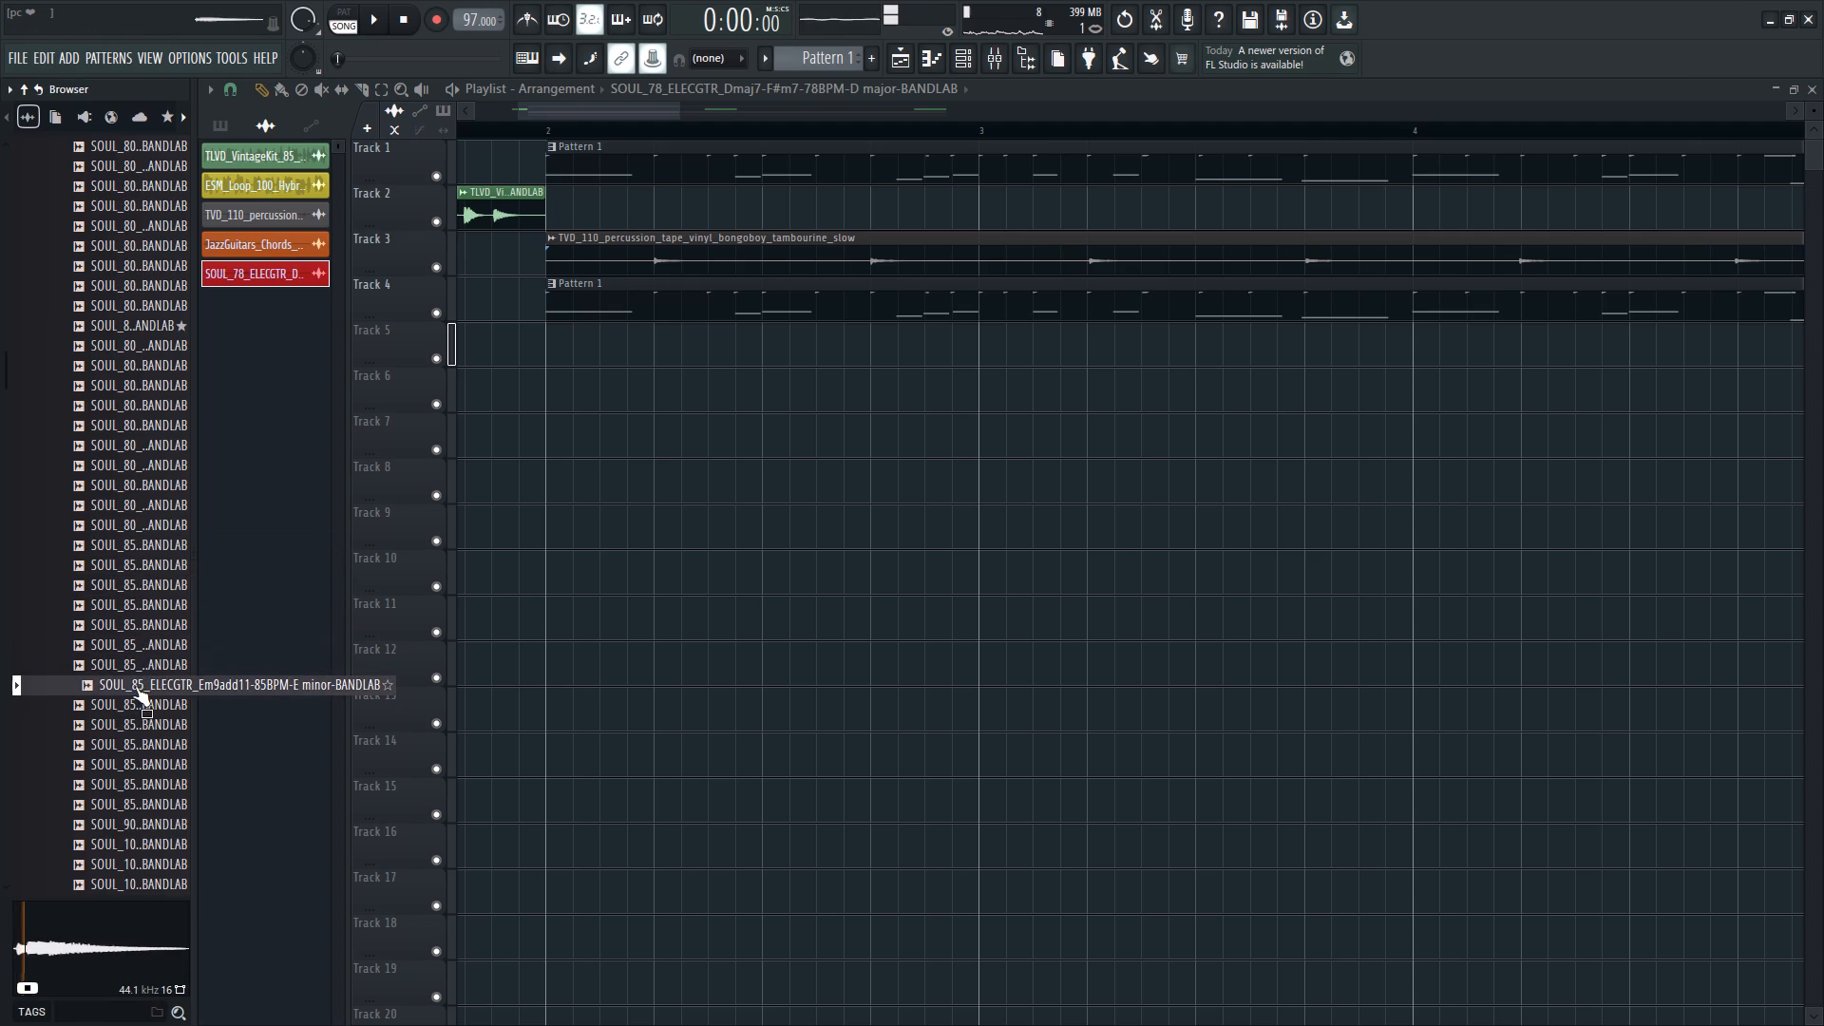
left_click(139, 715)
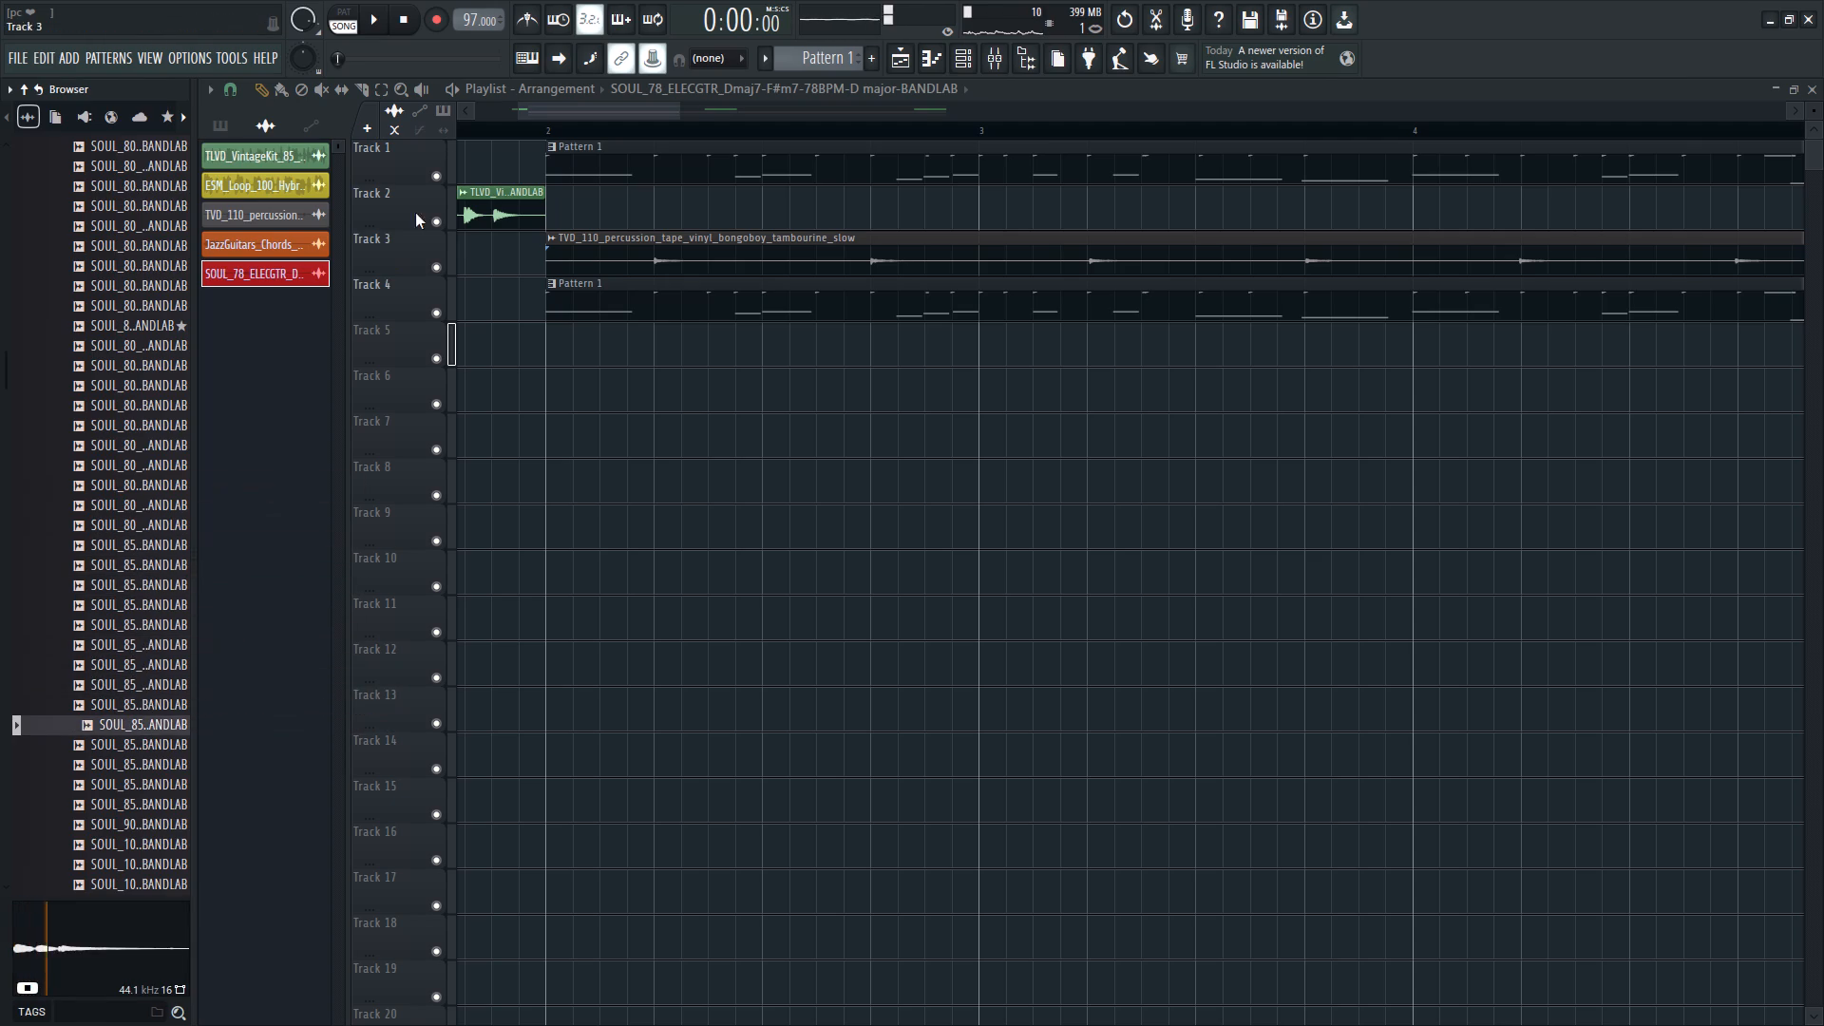
Replay the song from the drum fill before bar 2 and show the Unsorted channels in the Channel rack.
scroll(522, 124, "down", 3)
left_click(522, 124)
left_click(493, 123)
key("space")
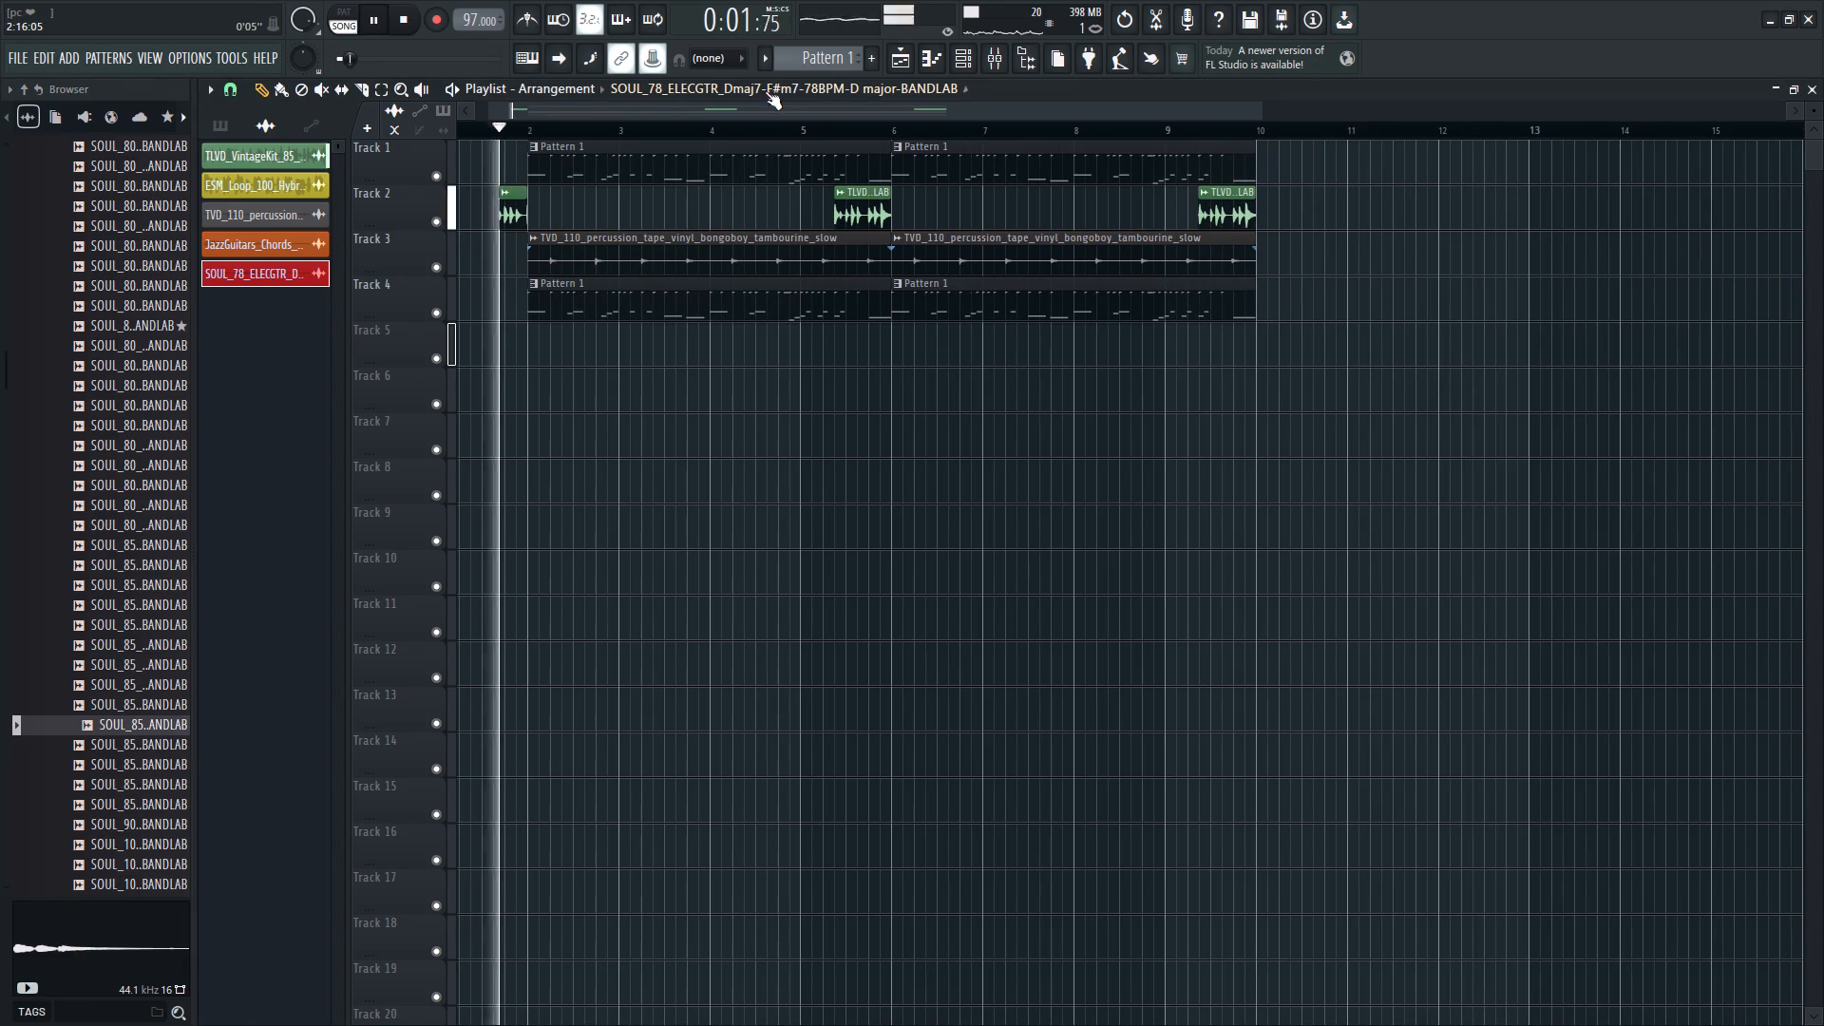
left_click(958, 55)
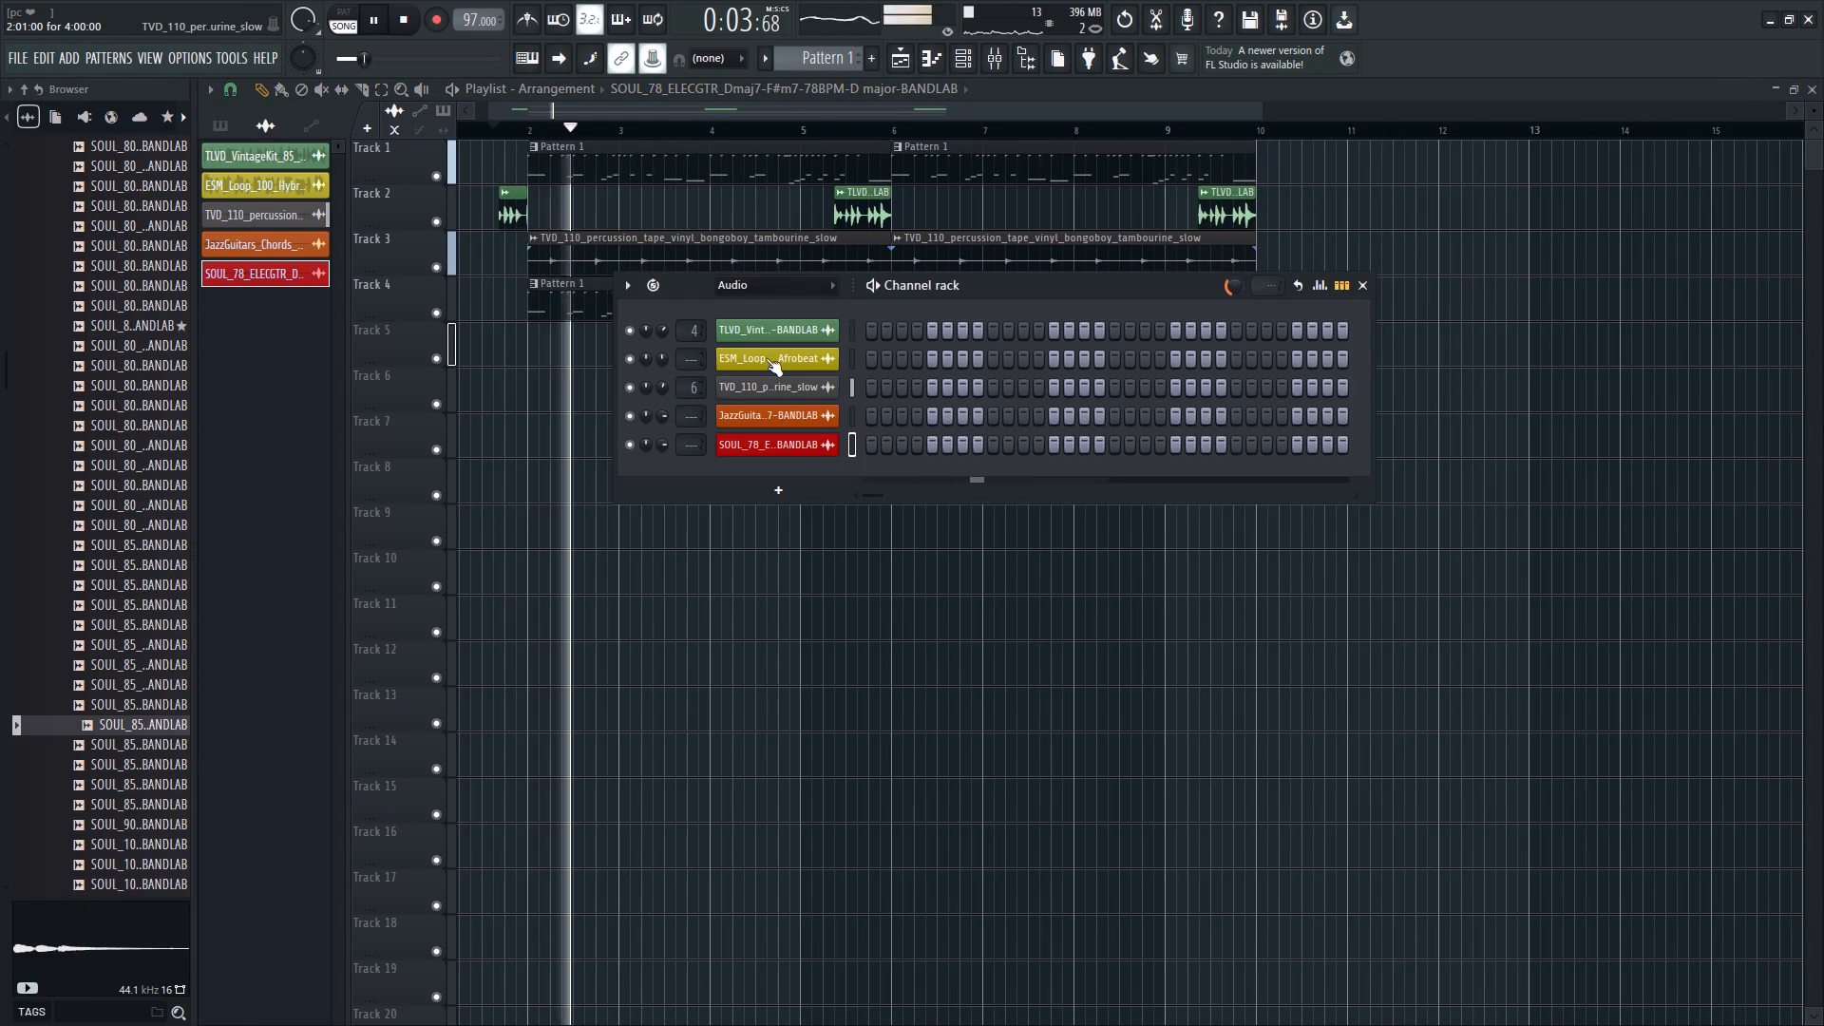
left_click(800, 287)
left_click(779, 352)
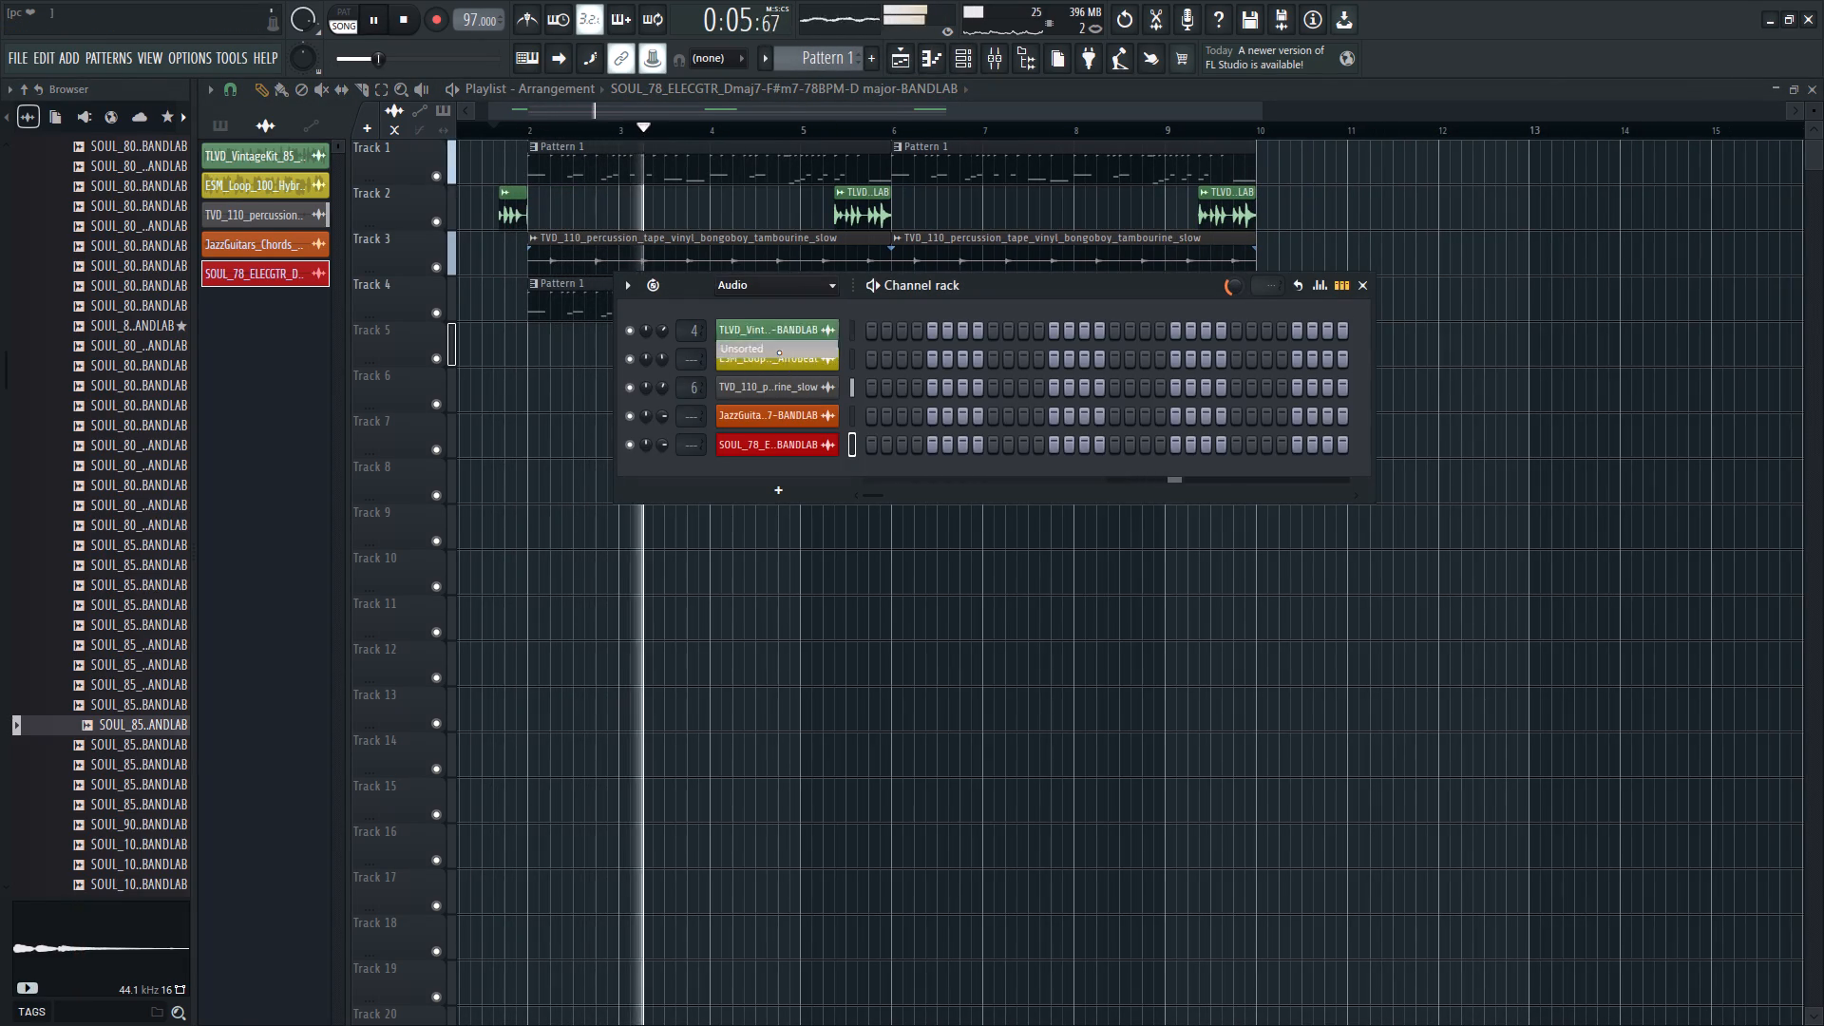
key("space")
key("space")
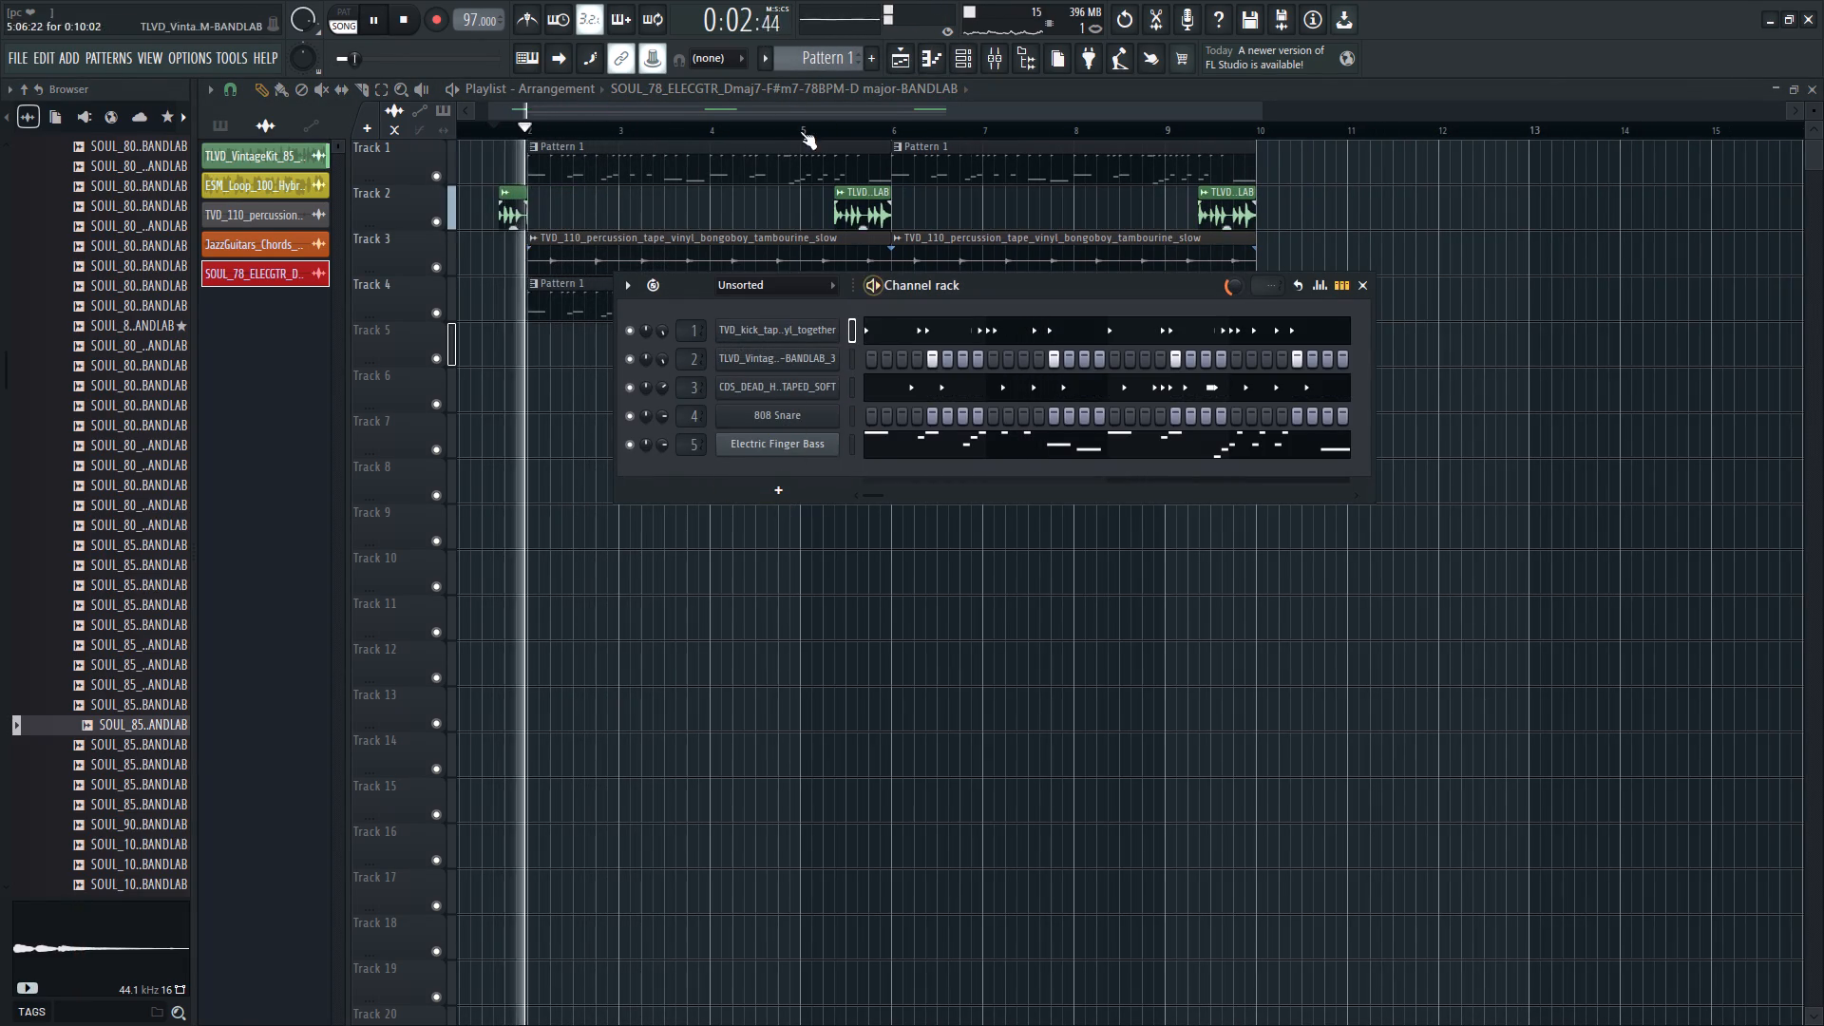
Create a new pattern named chrus.
left_click(875, 61)
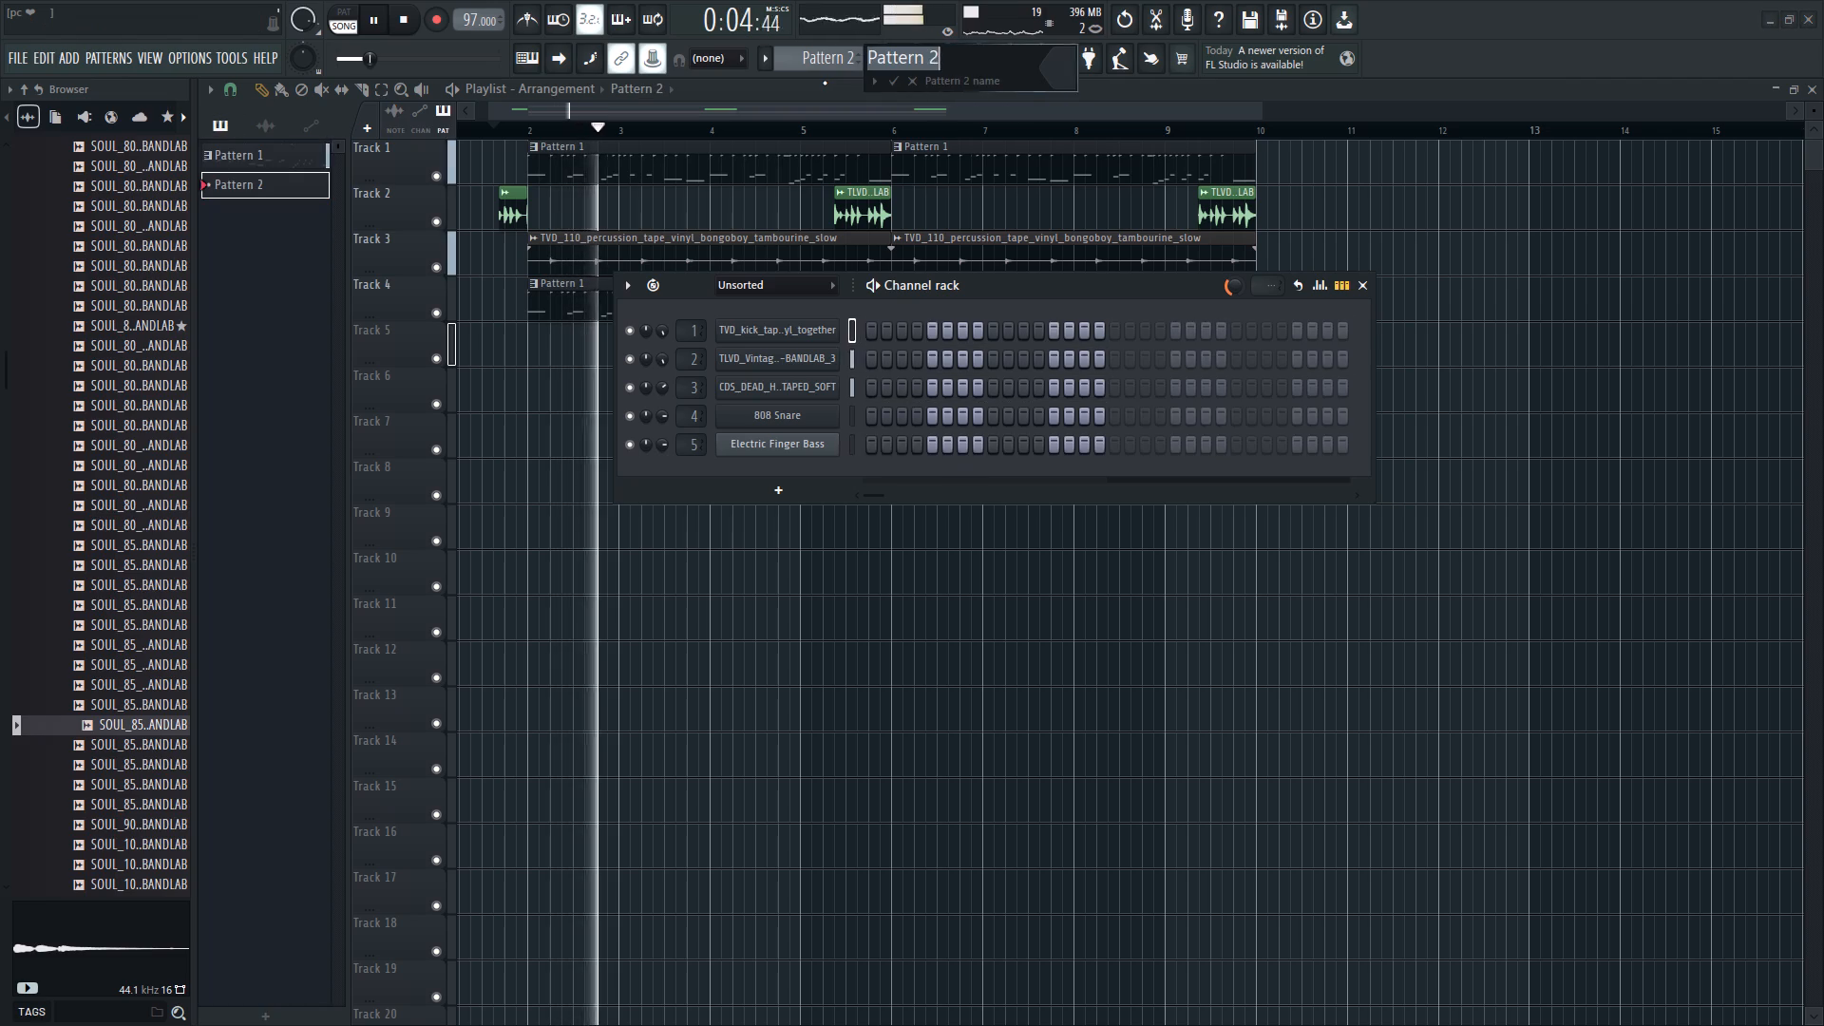
type("chrus")
key("Return")
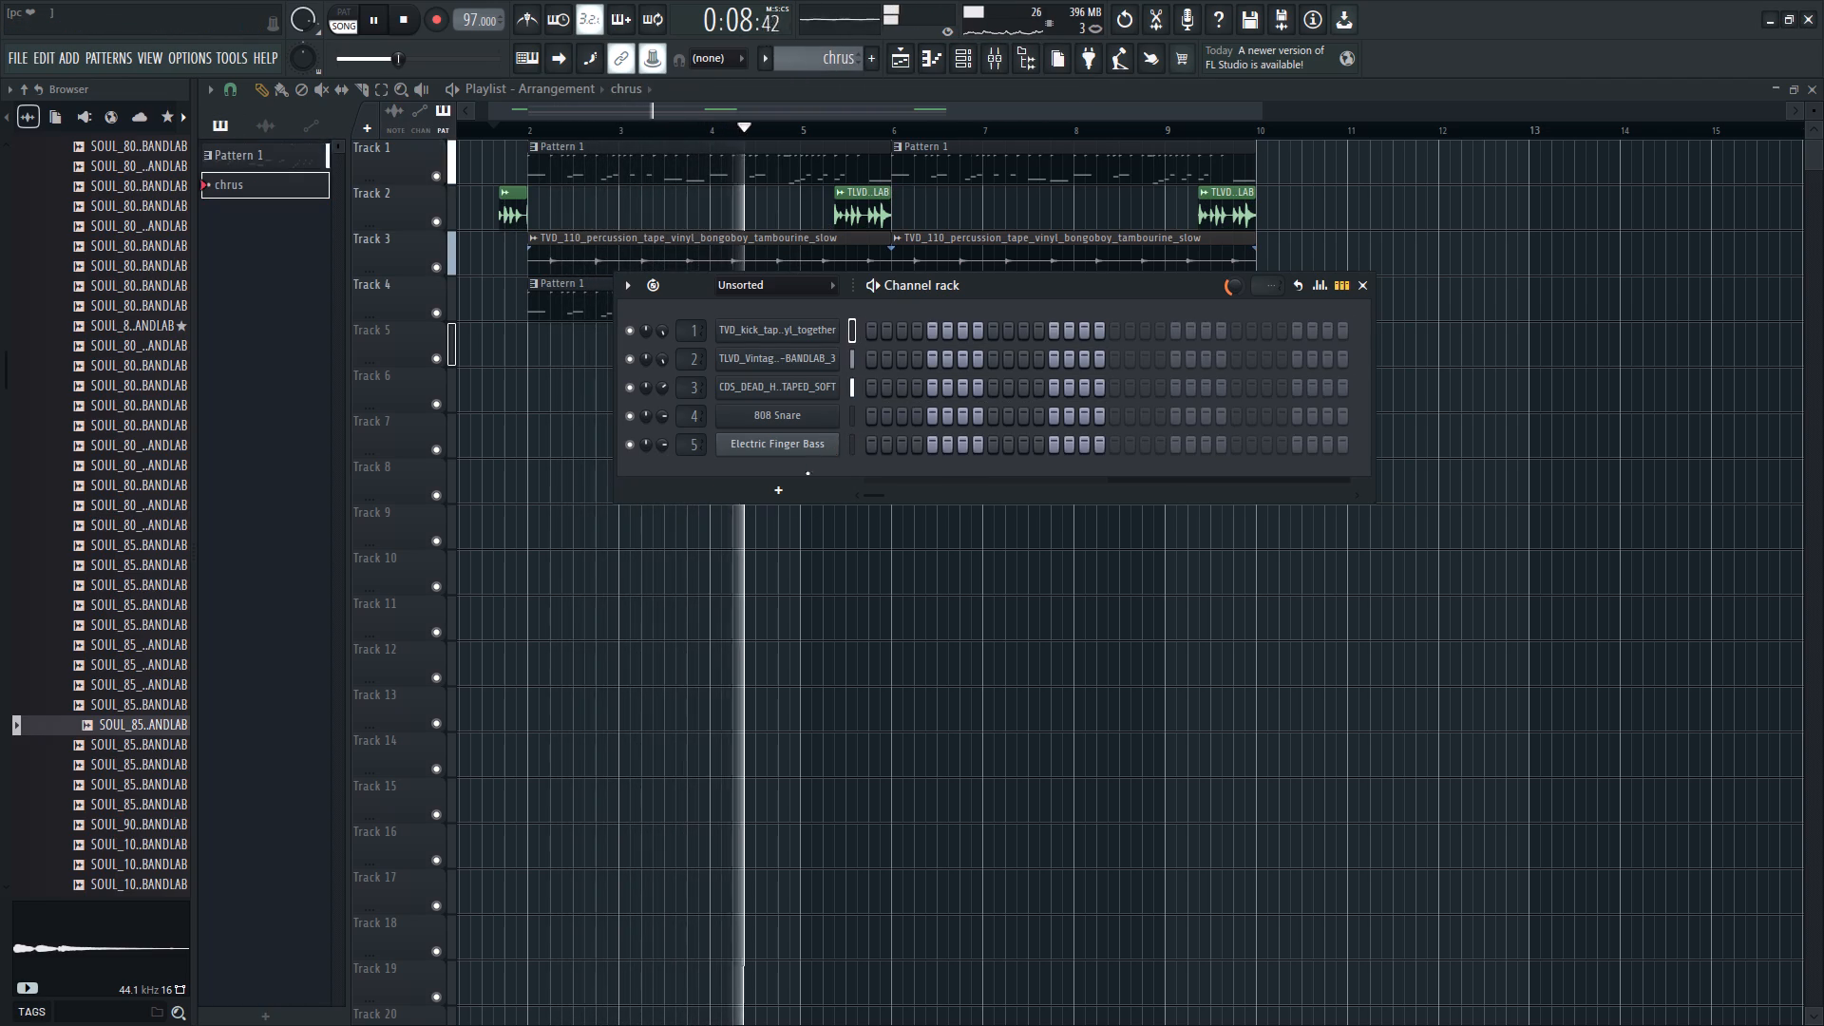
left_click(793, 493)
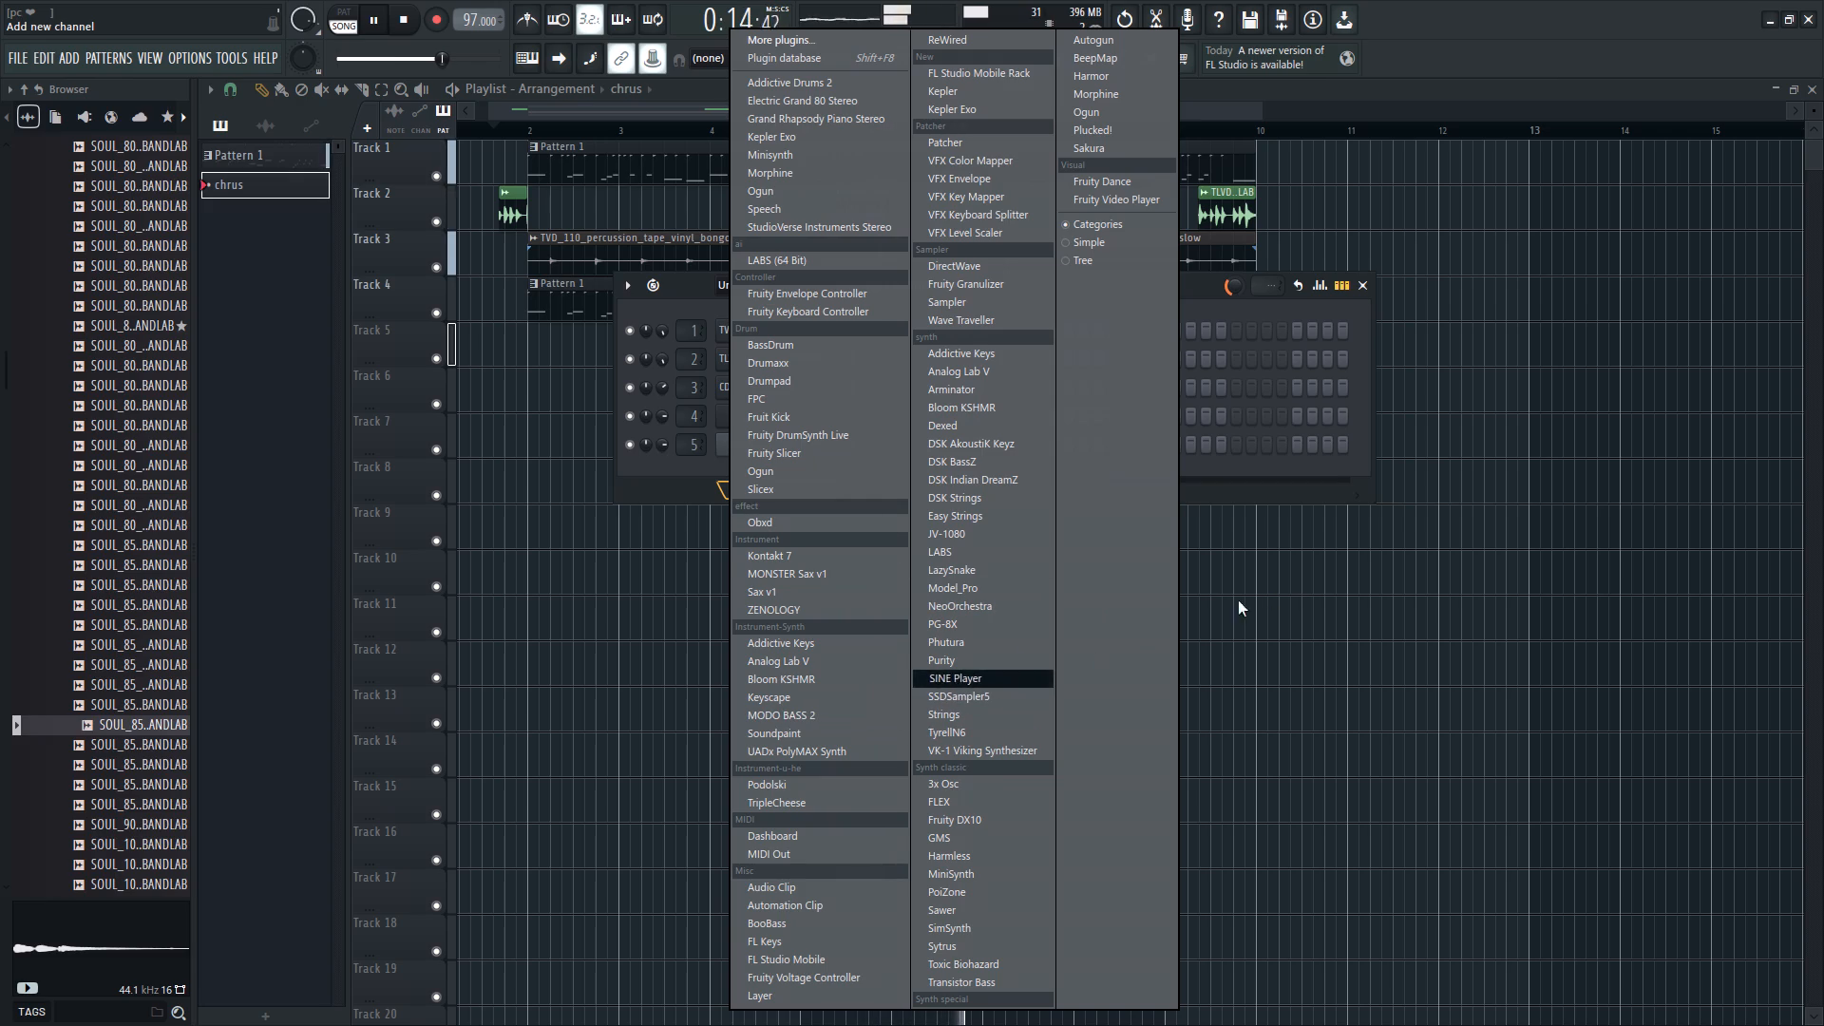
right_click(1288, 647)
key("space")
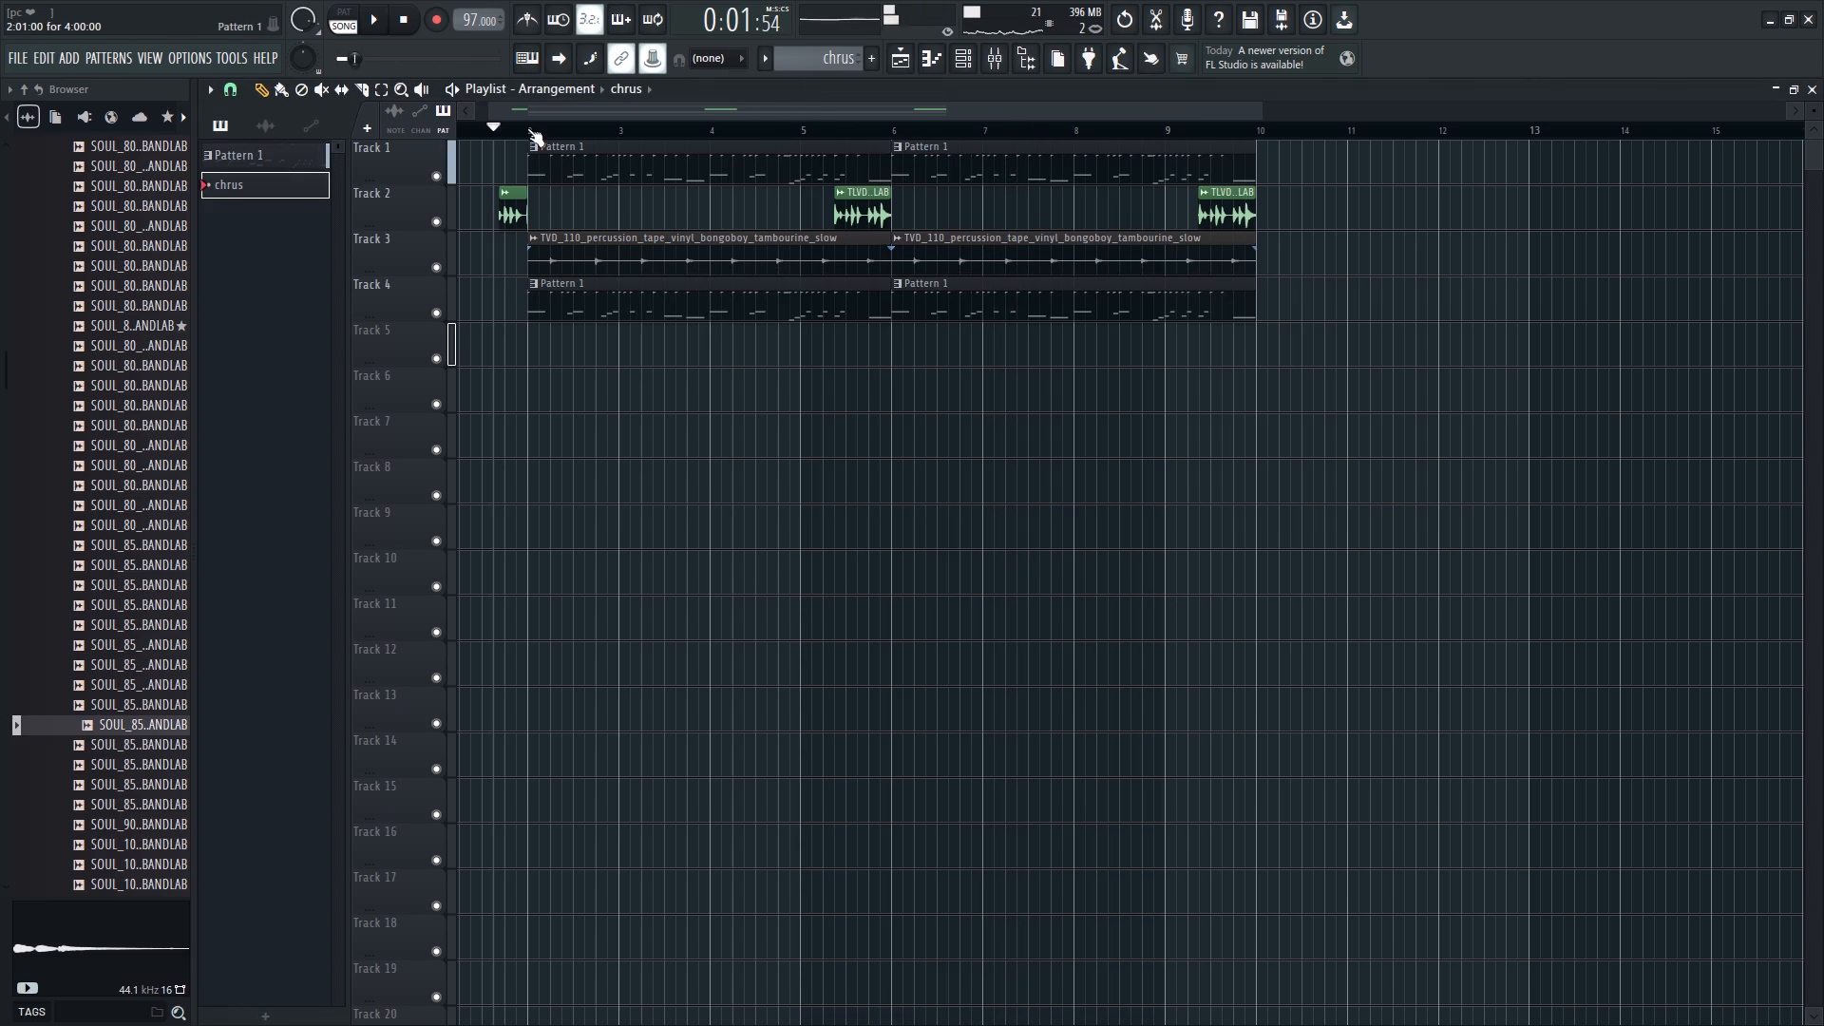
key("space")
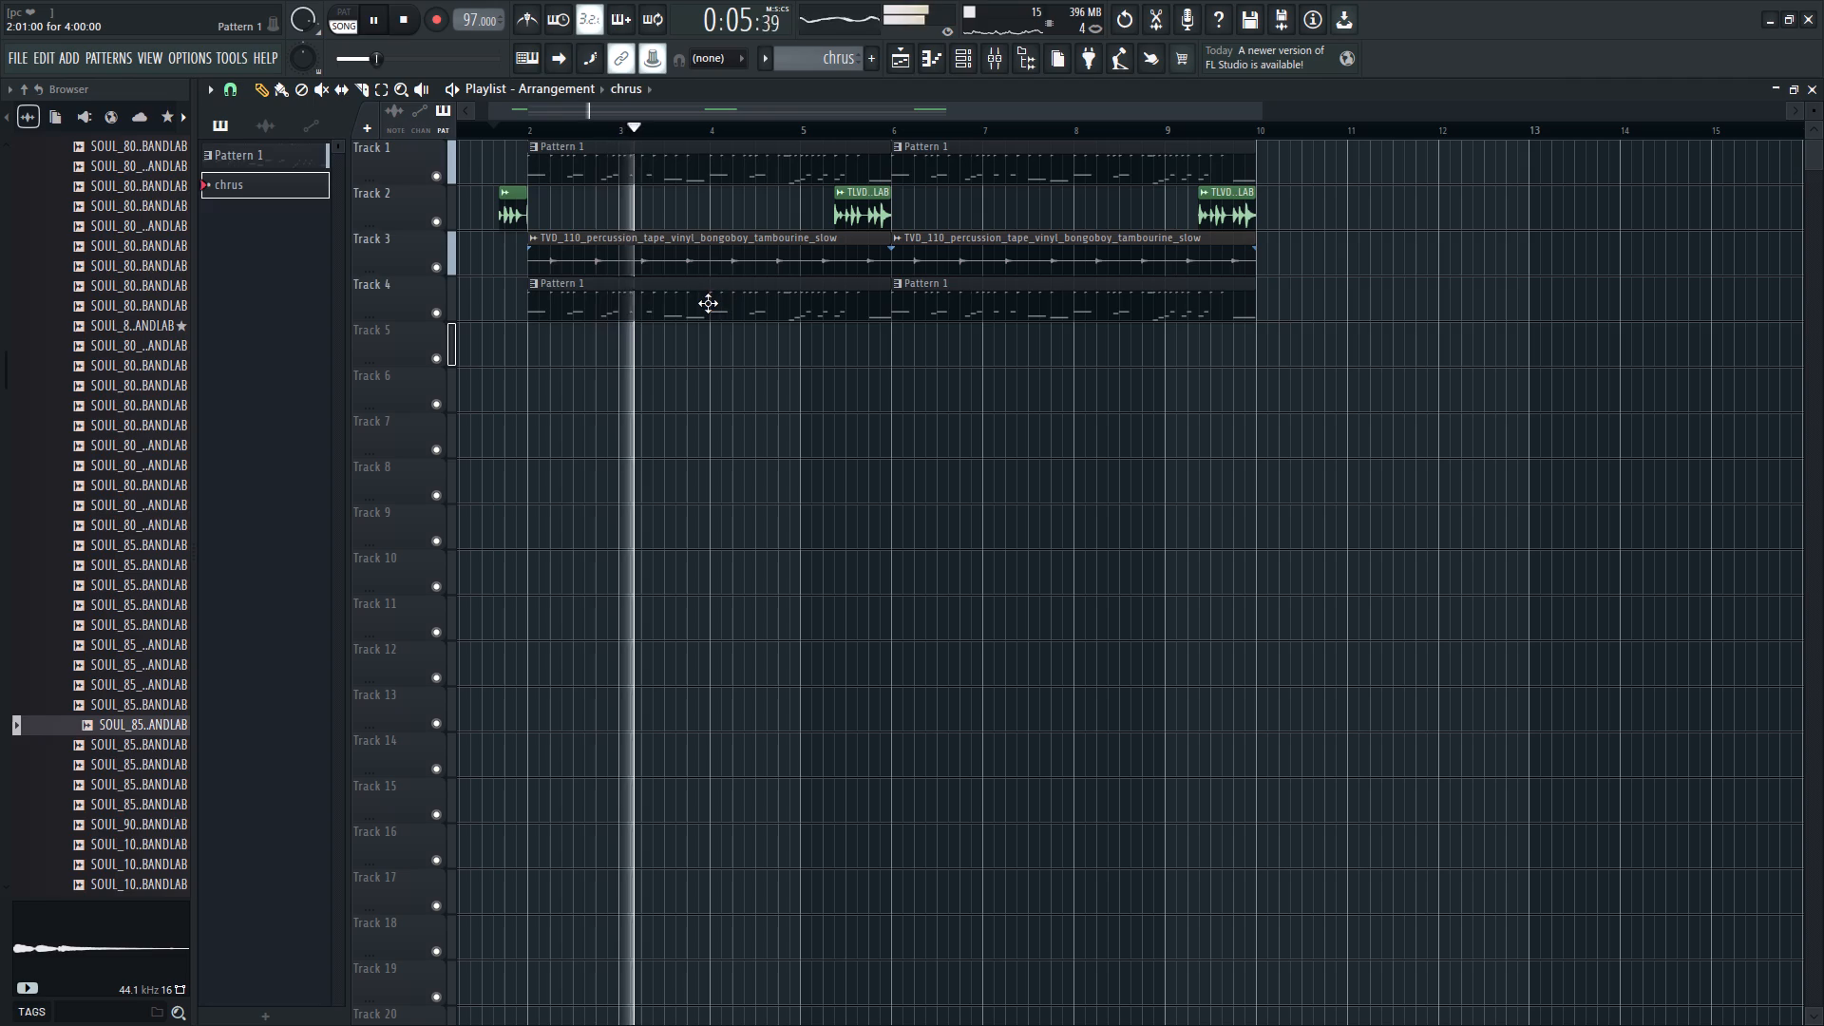
Delete the two short C#3 notes just after the start of bar 2 in Pattern 1's Electric Finger Bass part.
key("space")
double_click(642, 302)
key("space")
scroll(671, 136, "down", 3)
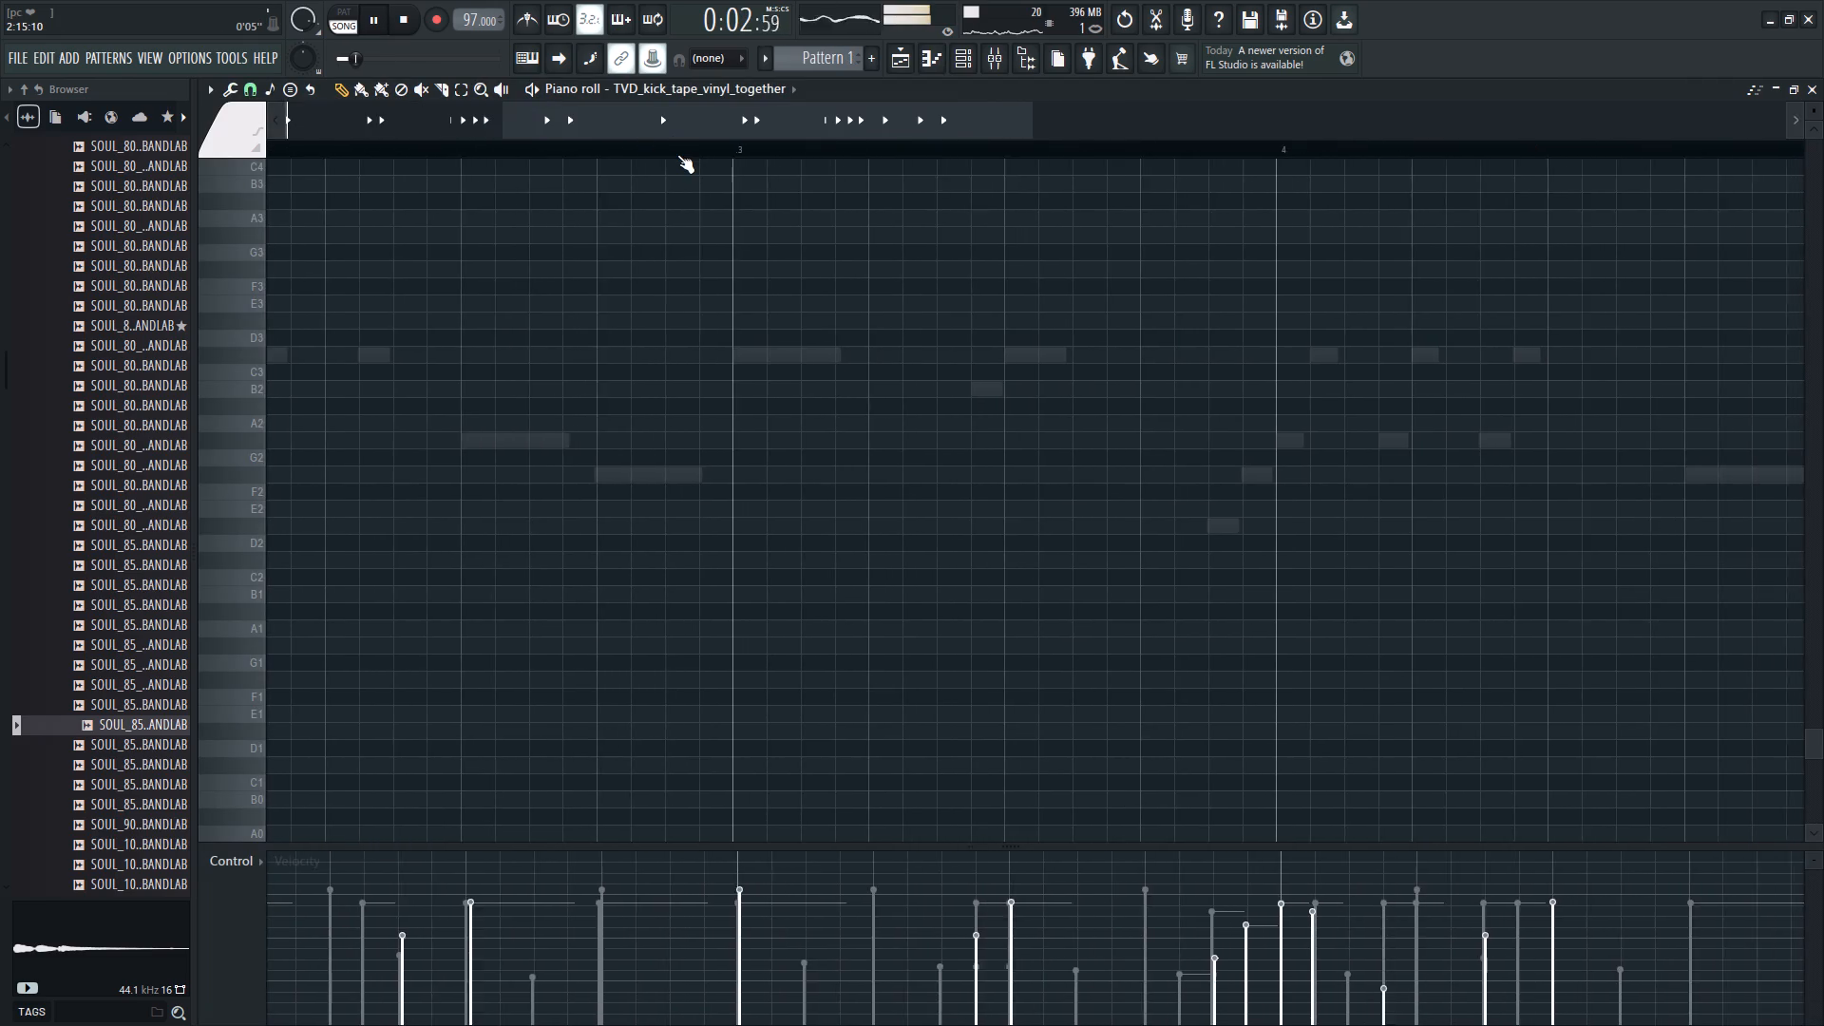
scroll(677, 156, "down", 8)
scroll(722, 94, "down", 1)
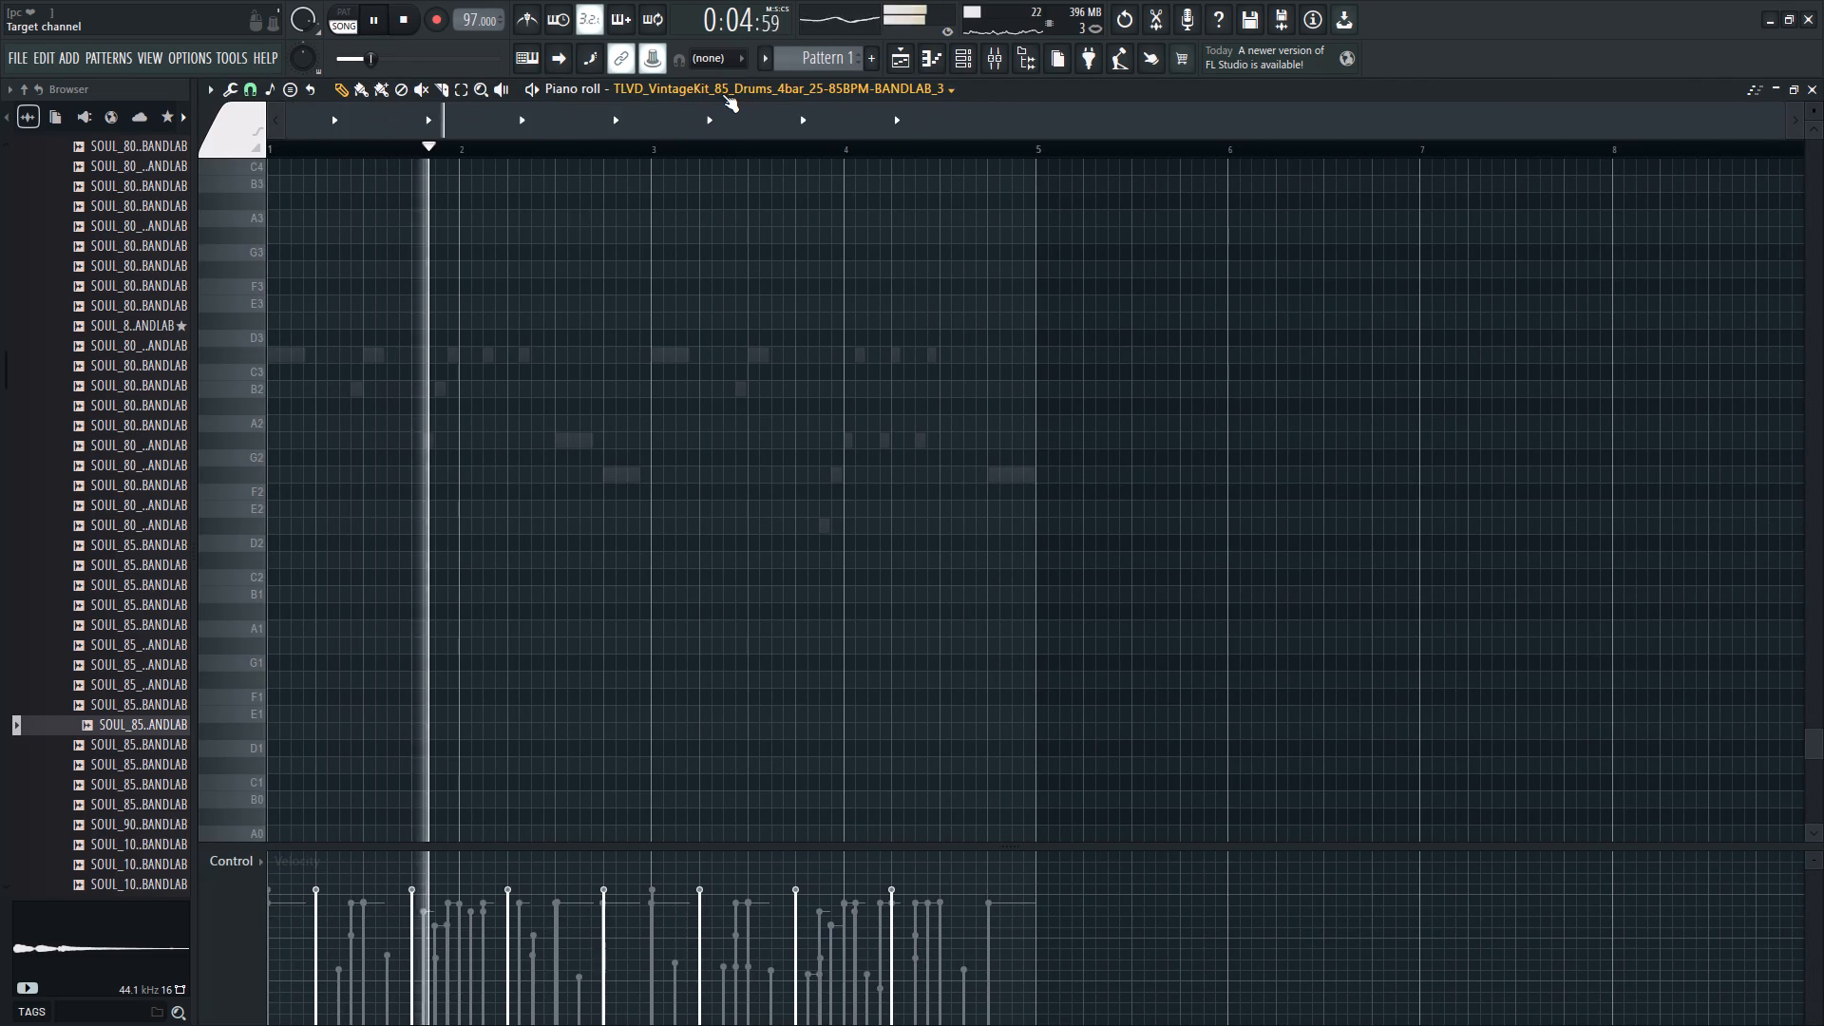
scroll(722, 94, "down", 2)
key("space")
key("space")
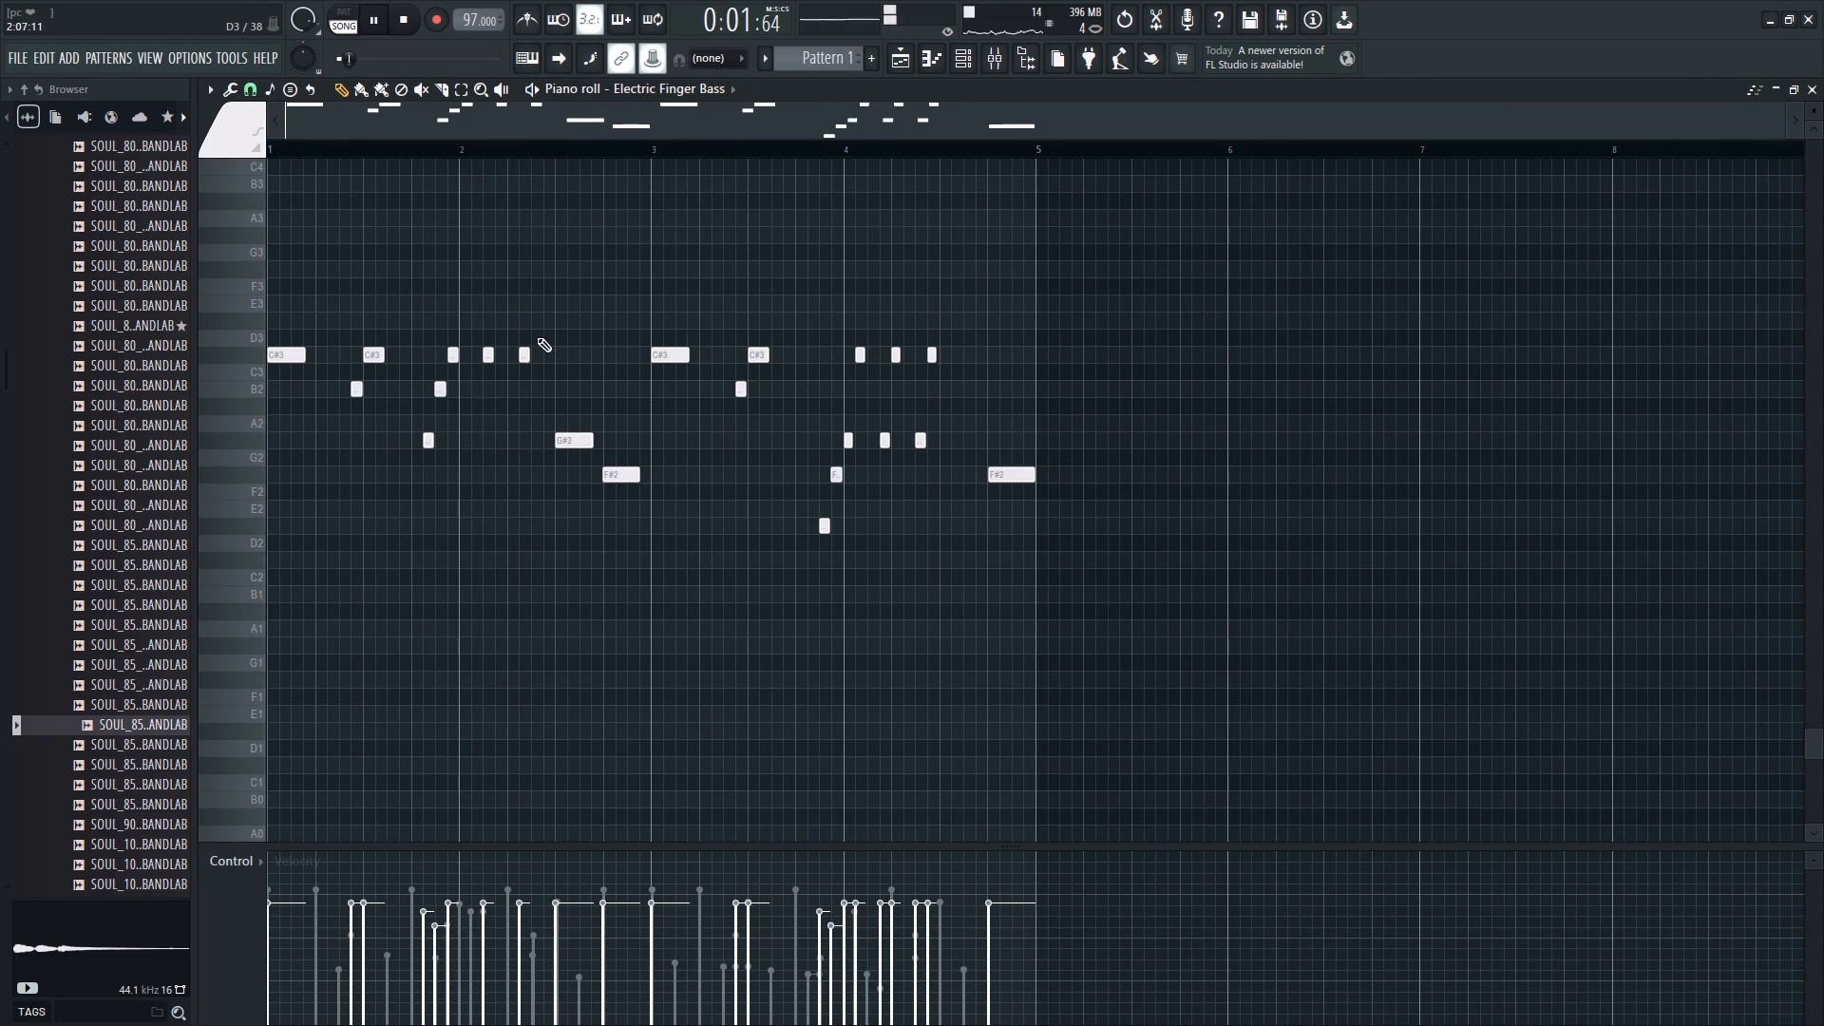
right_click_drag(536, 340, 471, 363)
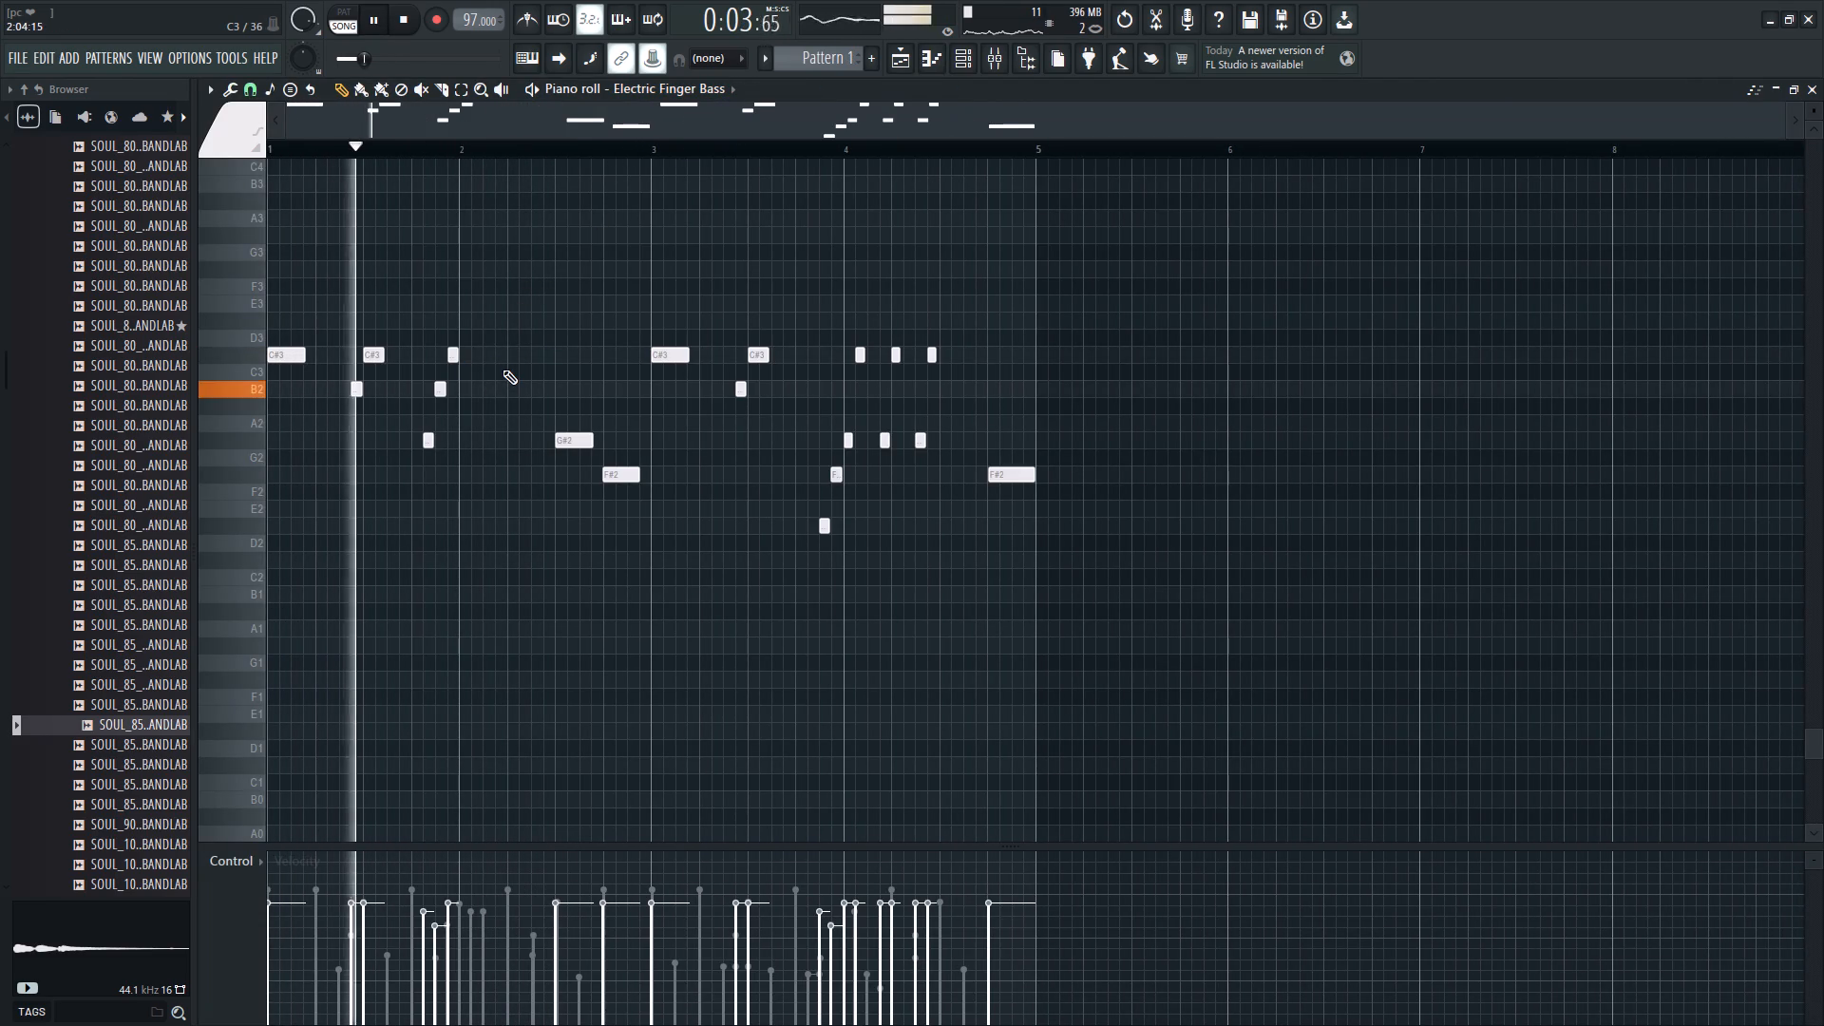
Add a C#3 note near step 5 of bar 2, matching bar 1's second C#3, lengthen it slightly, and audition it.
left_click(372, 362)
key("space")
left_click(425, 145)
key("space")
scroll(466, 145, "up", 2)
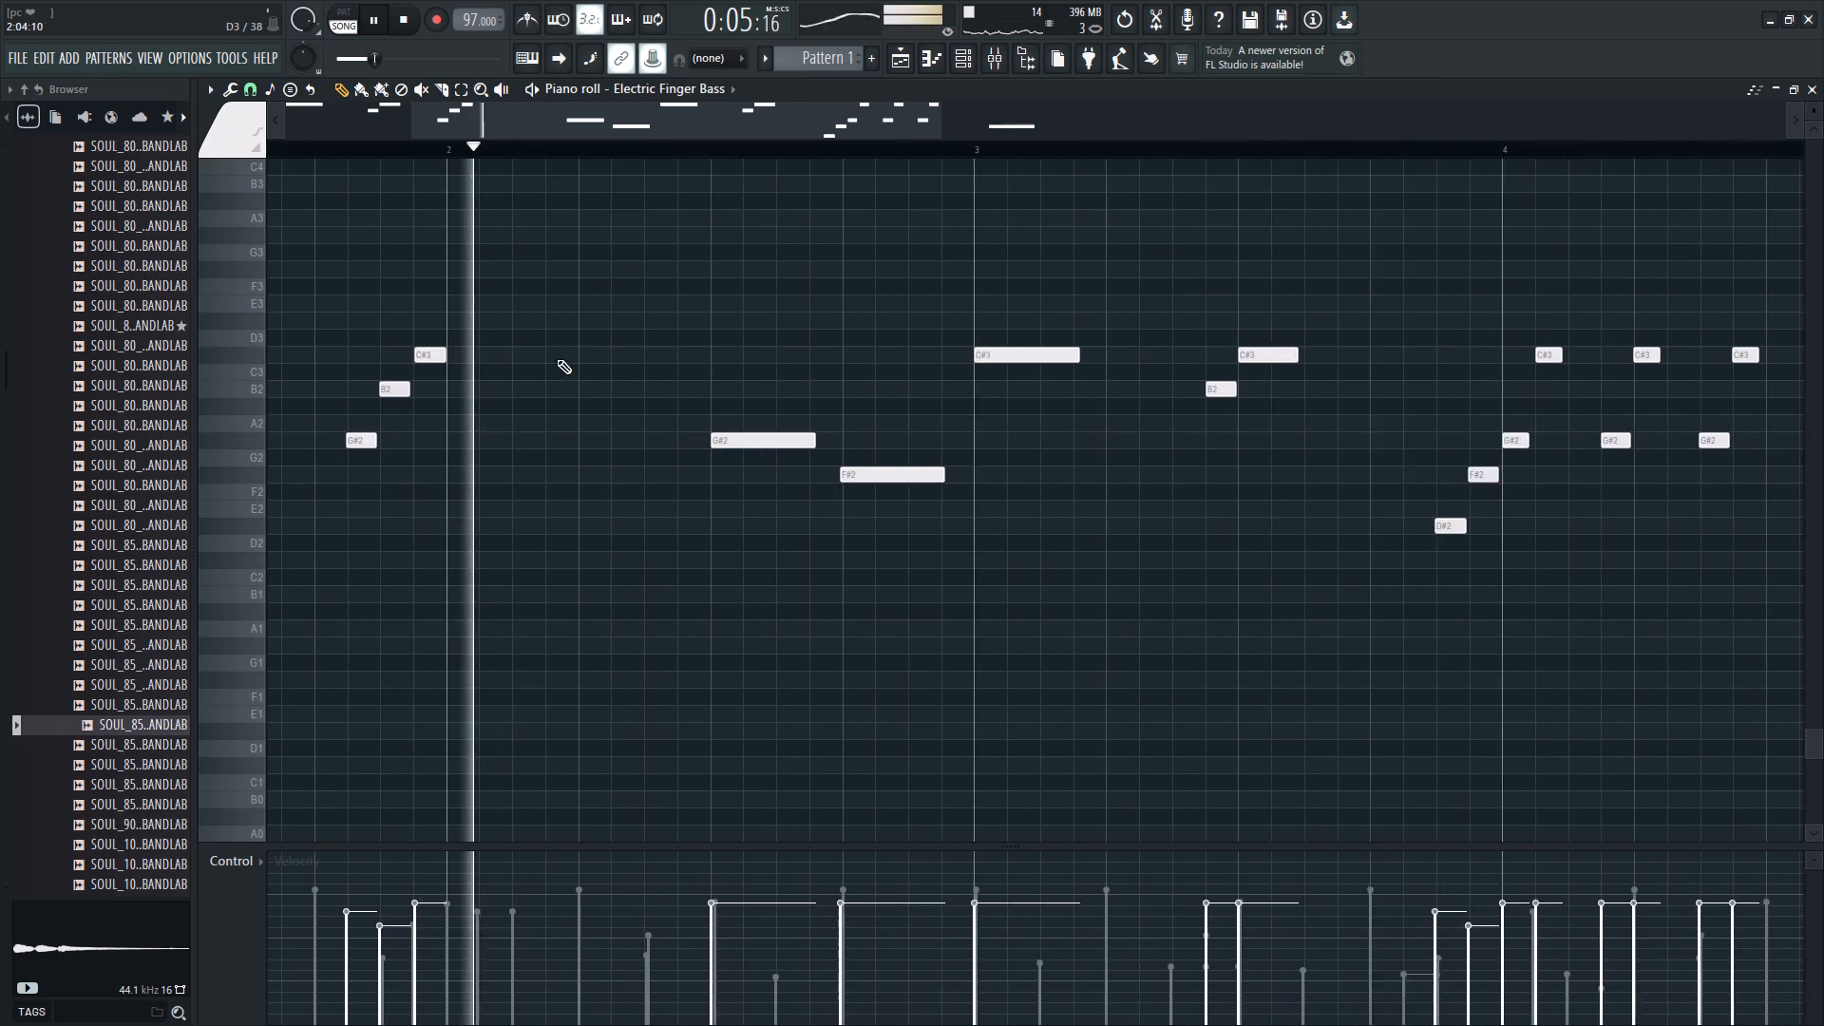
key("space")
key("space")
left_click(578, 355)
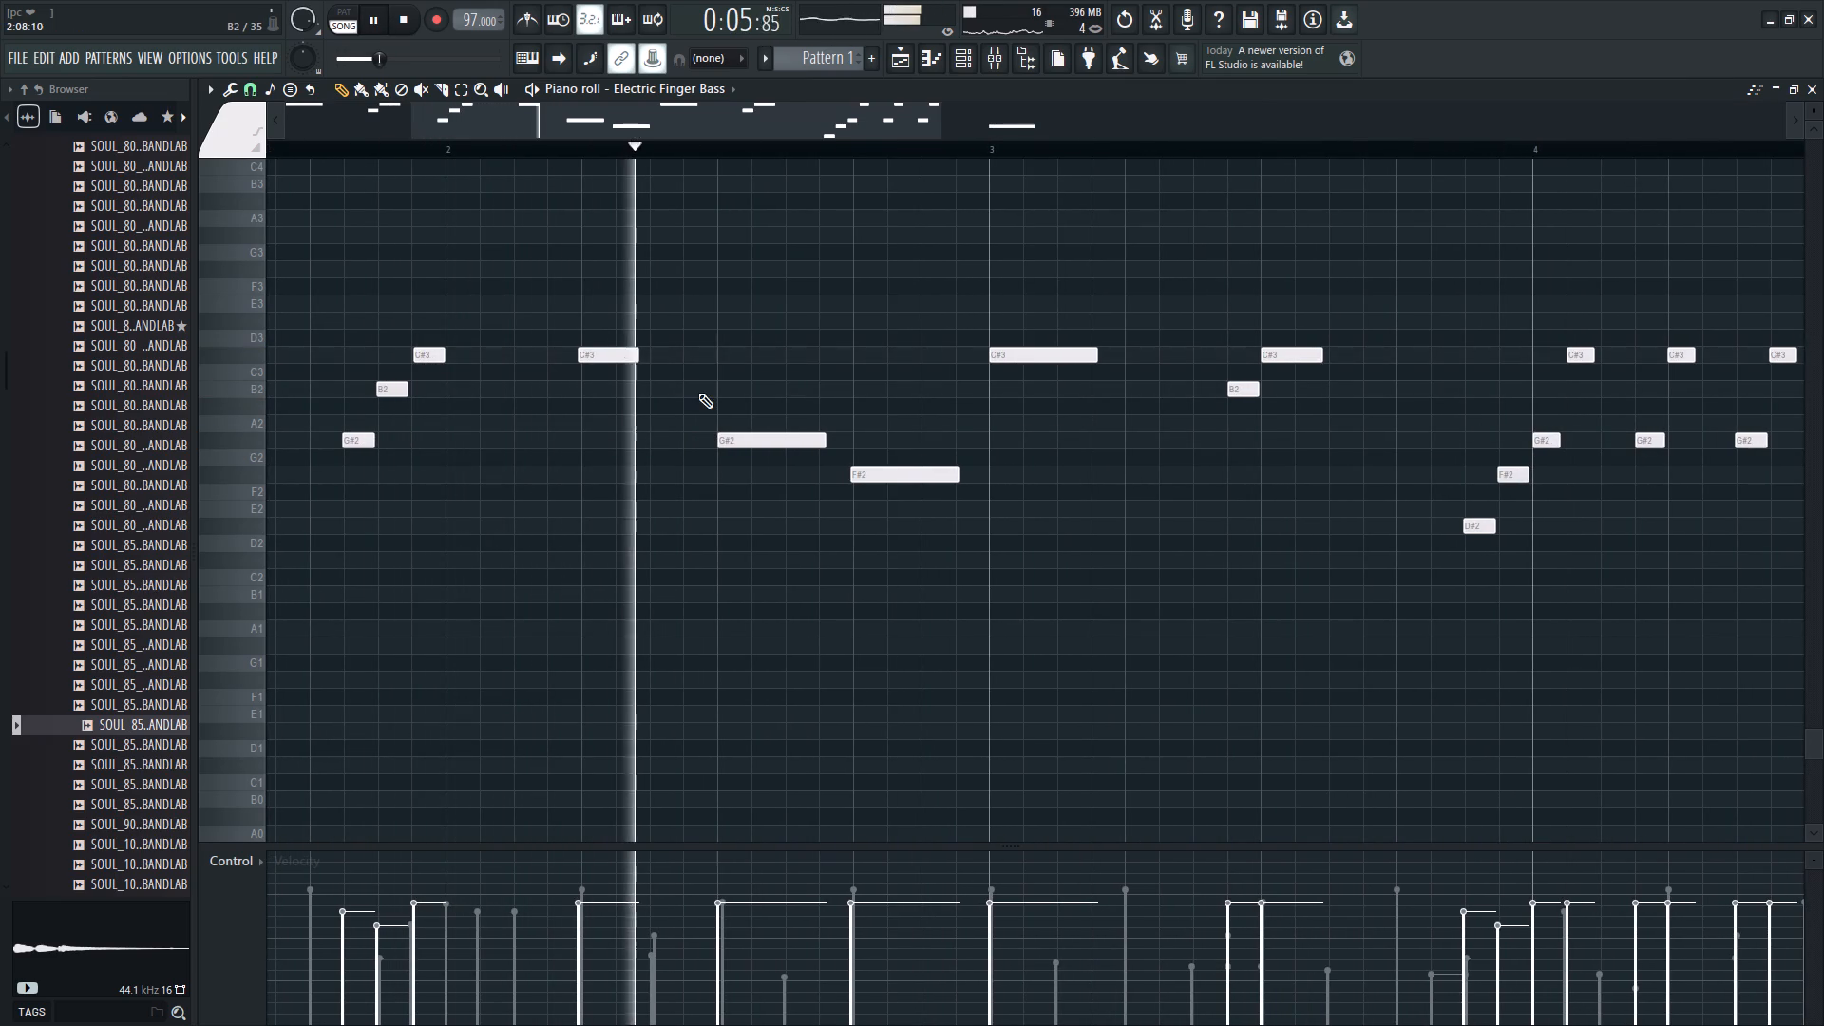
key("space")
key("space")
left_click_drag(621, 354, 630, 355)
left_click(629, 356)
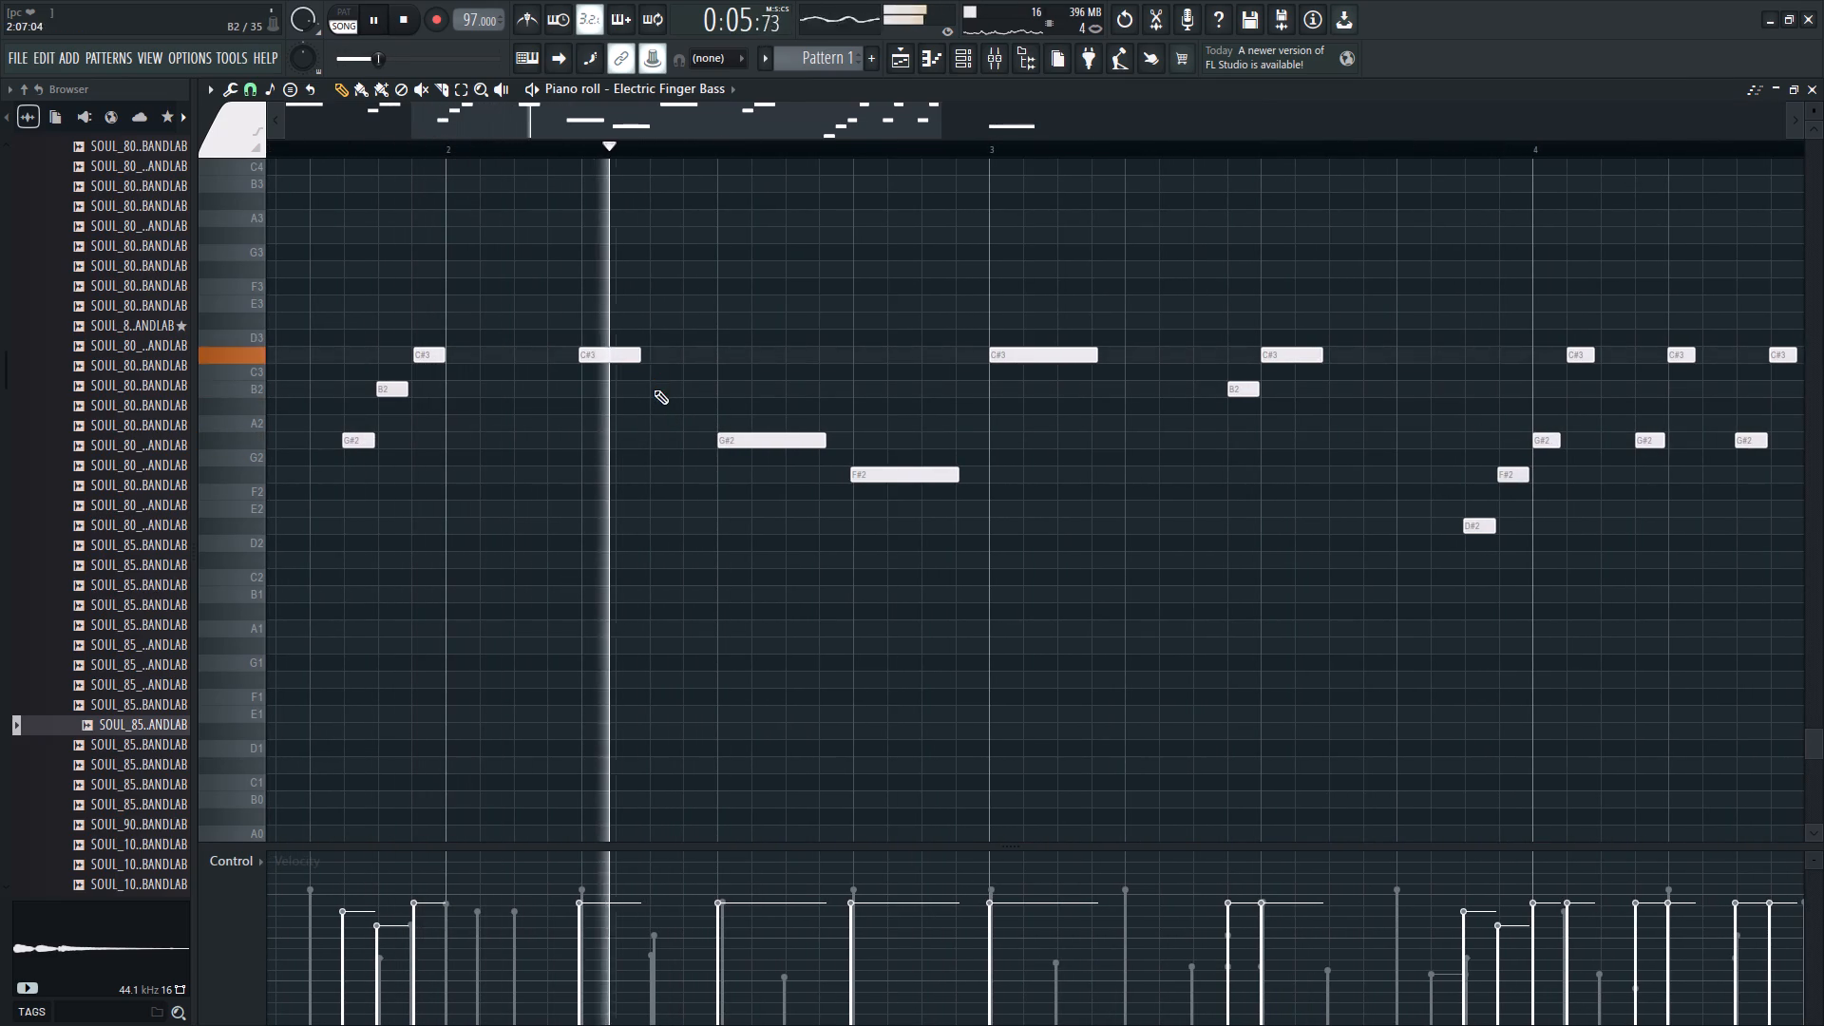
Lengthen bar 2's new C#3 to about two steps while trying a B2 note directly after it.
left_click(649, 389)
key("space")
key("space")
left_click_drag(638, 359, 649, 360)
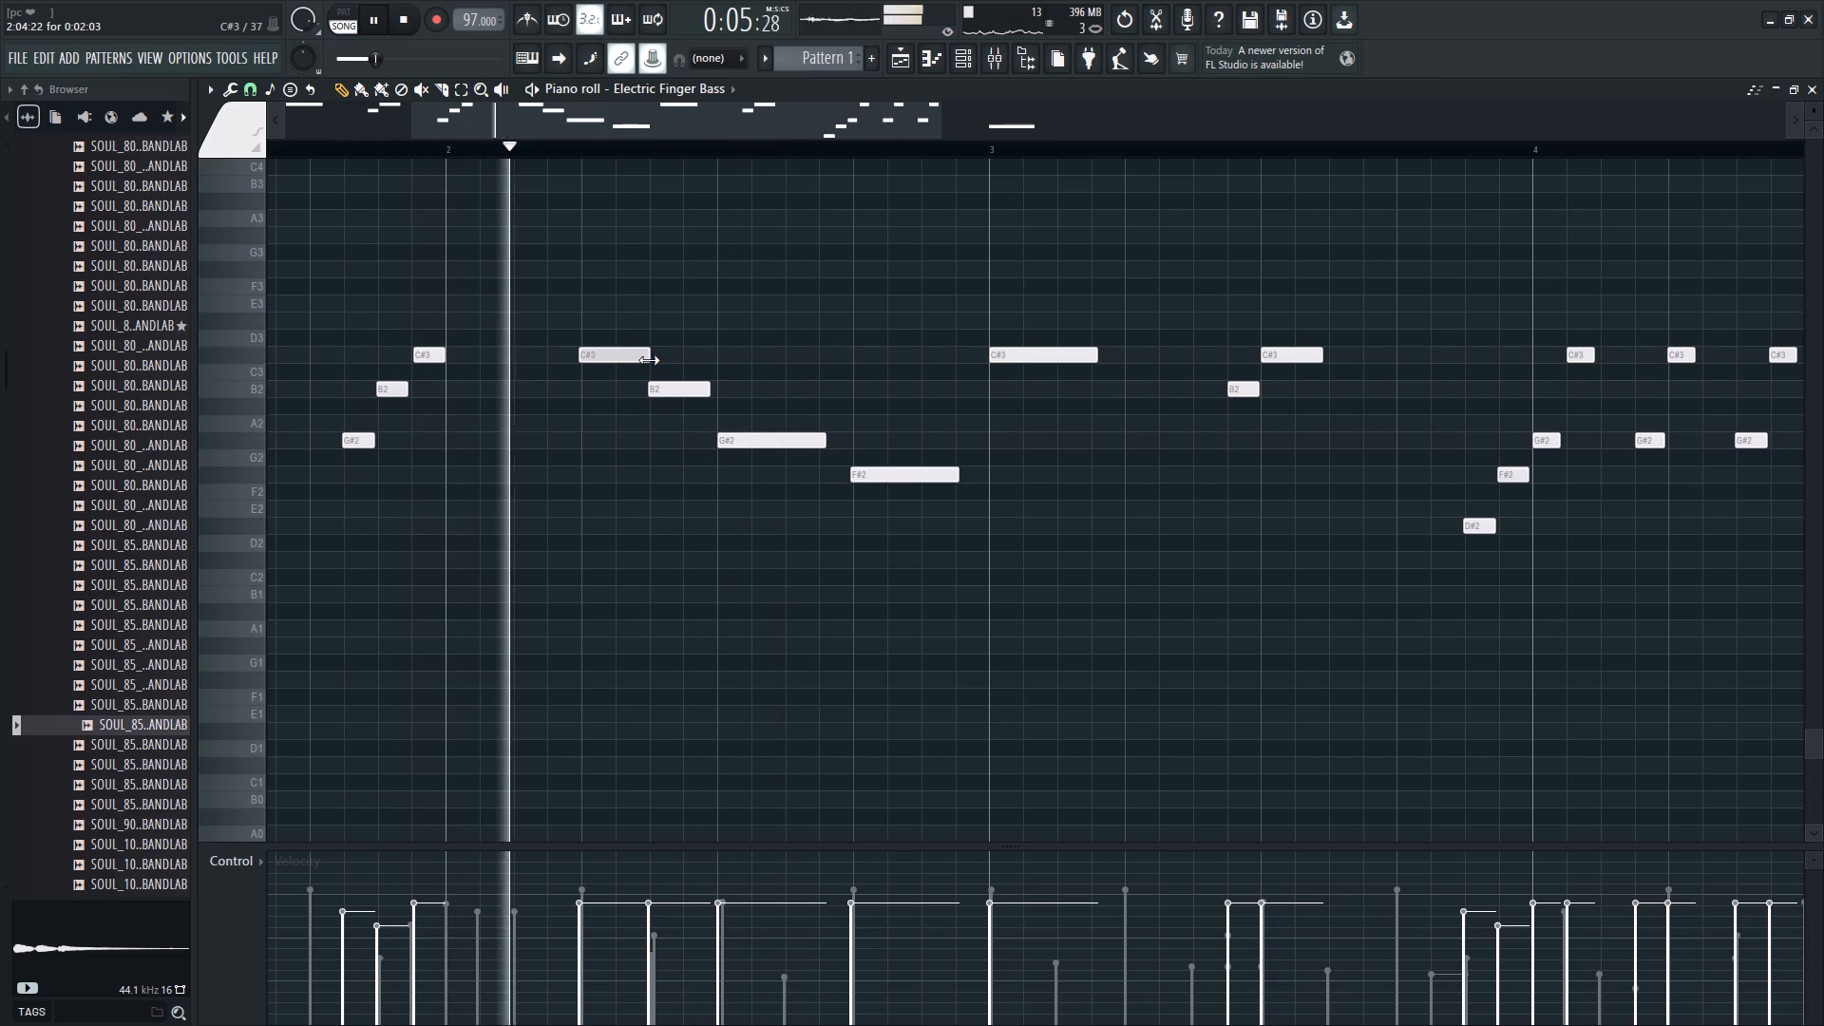
left_click_drag(649, 360, 650, 360)
key("space")
right_click(677, 385)
key("space")
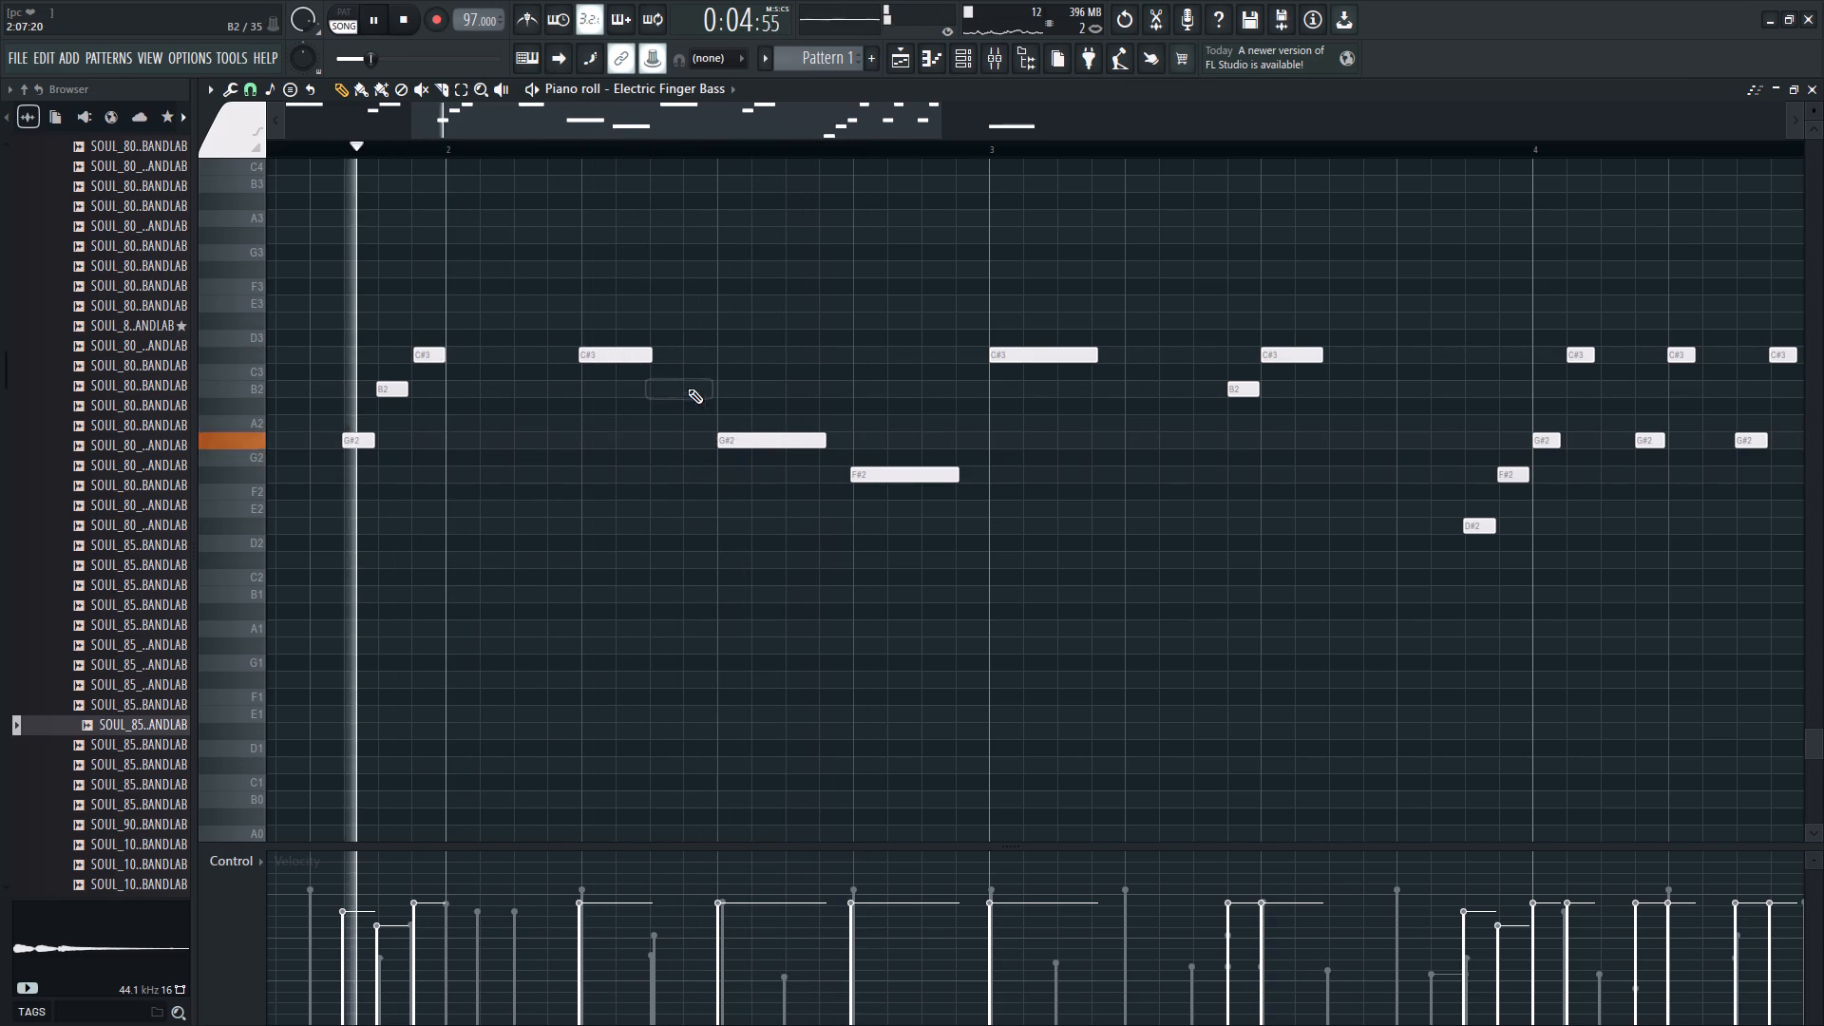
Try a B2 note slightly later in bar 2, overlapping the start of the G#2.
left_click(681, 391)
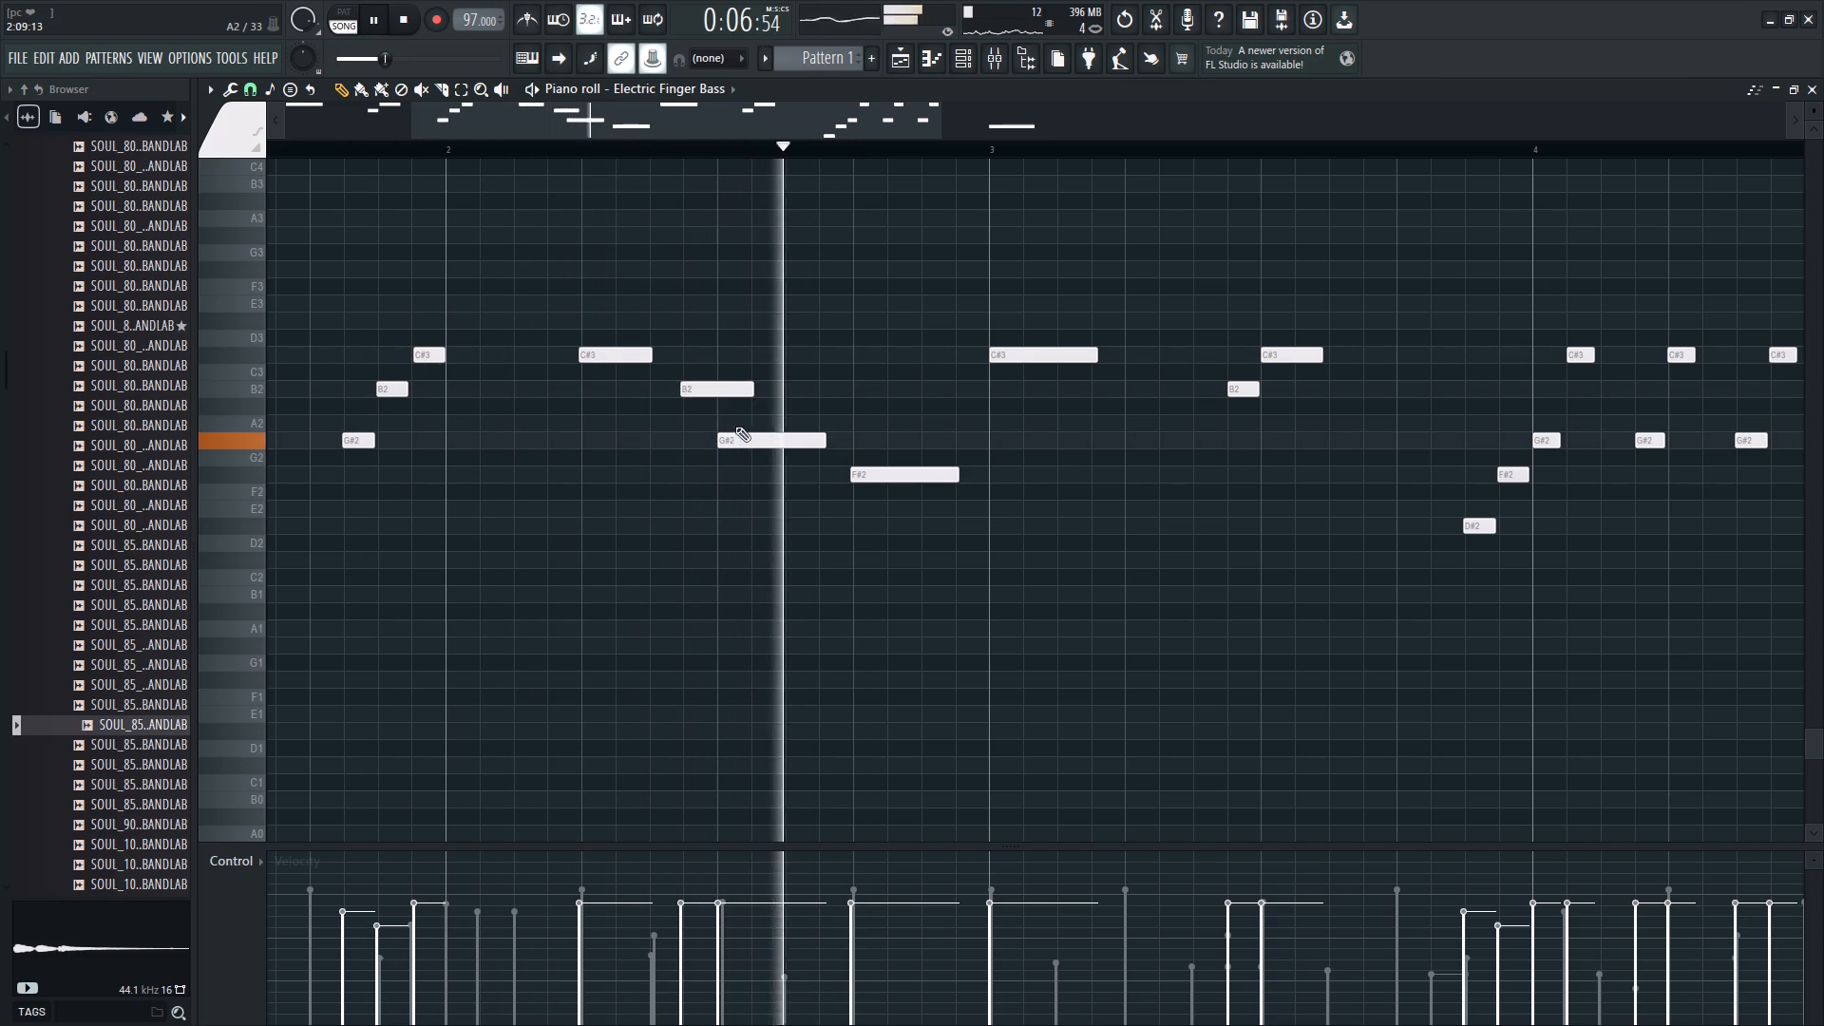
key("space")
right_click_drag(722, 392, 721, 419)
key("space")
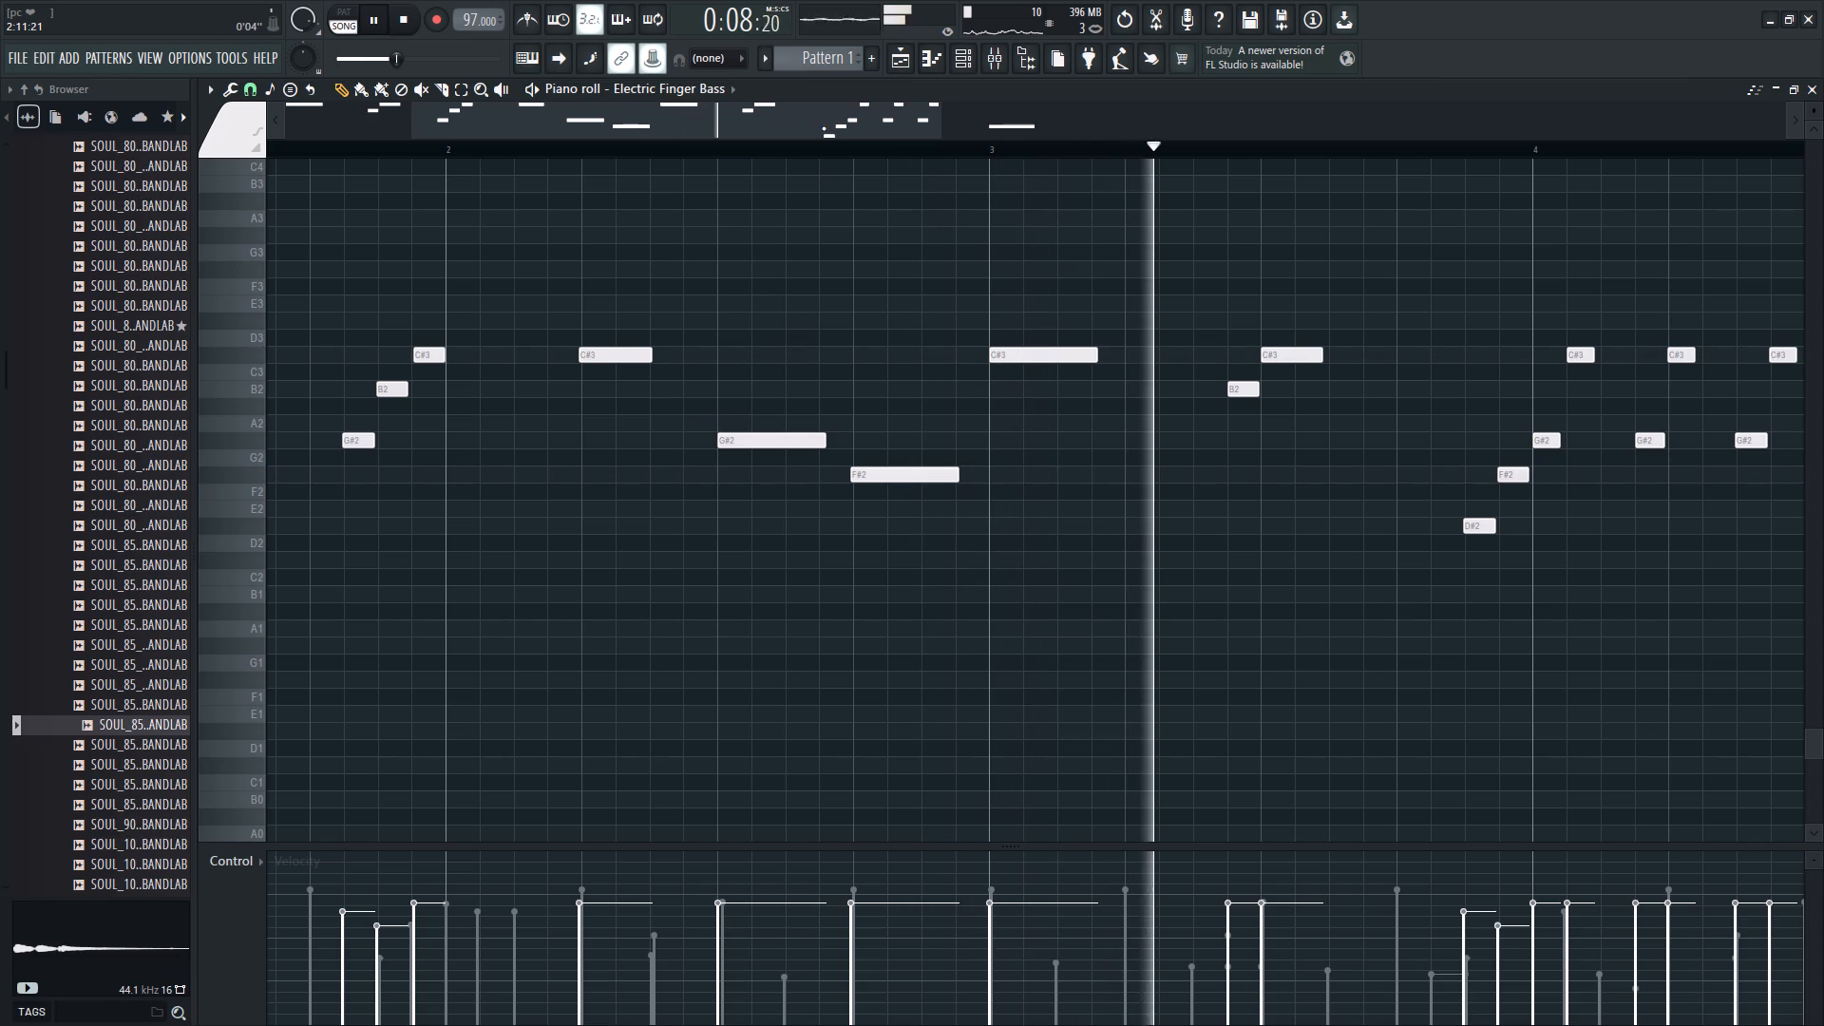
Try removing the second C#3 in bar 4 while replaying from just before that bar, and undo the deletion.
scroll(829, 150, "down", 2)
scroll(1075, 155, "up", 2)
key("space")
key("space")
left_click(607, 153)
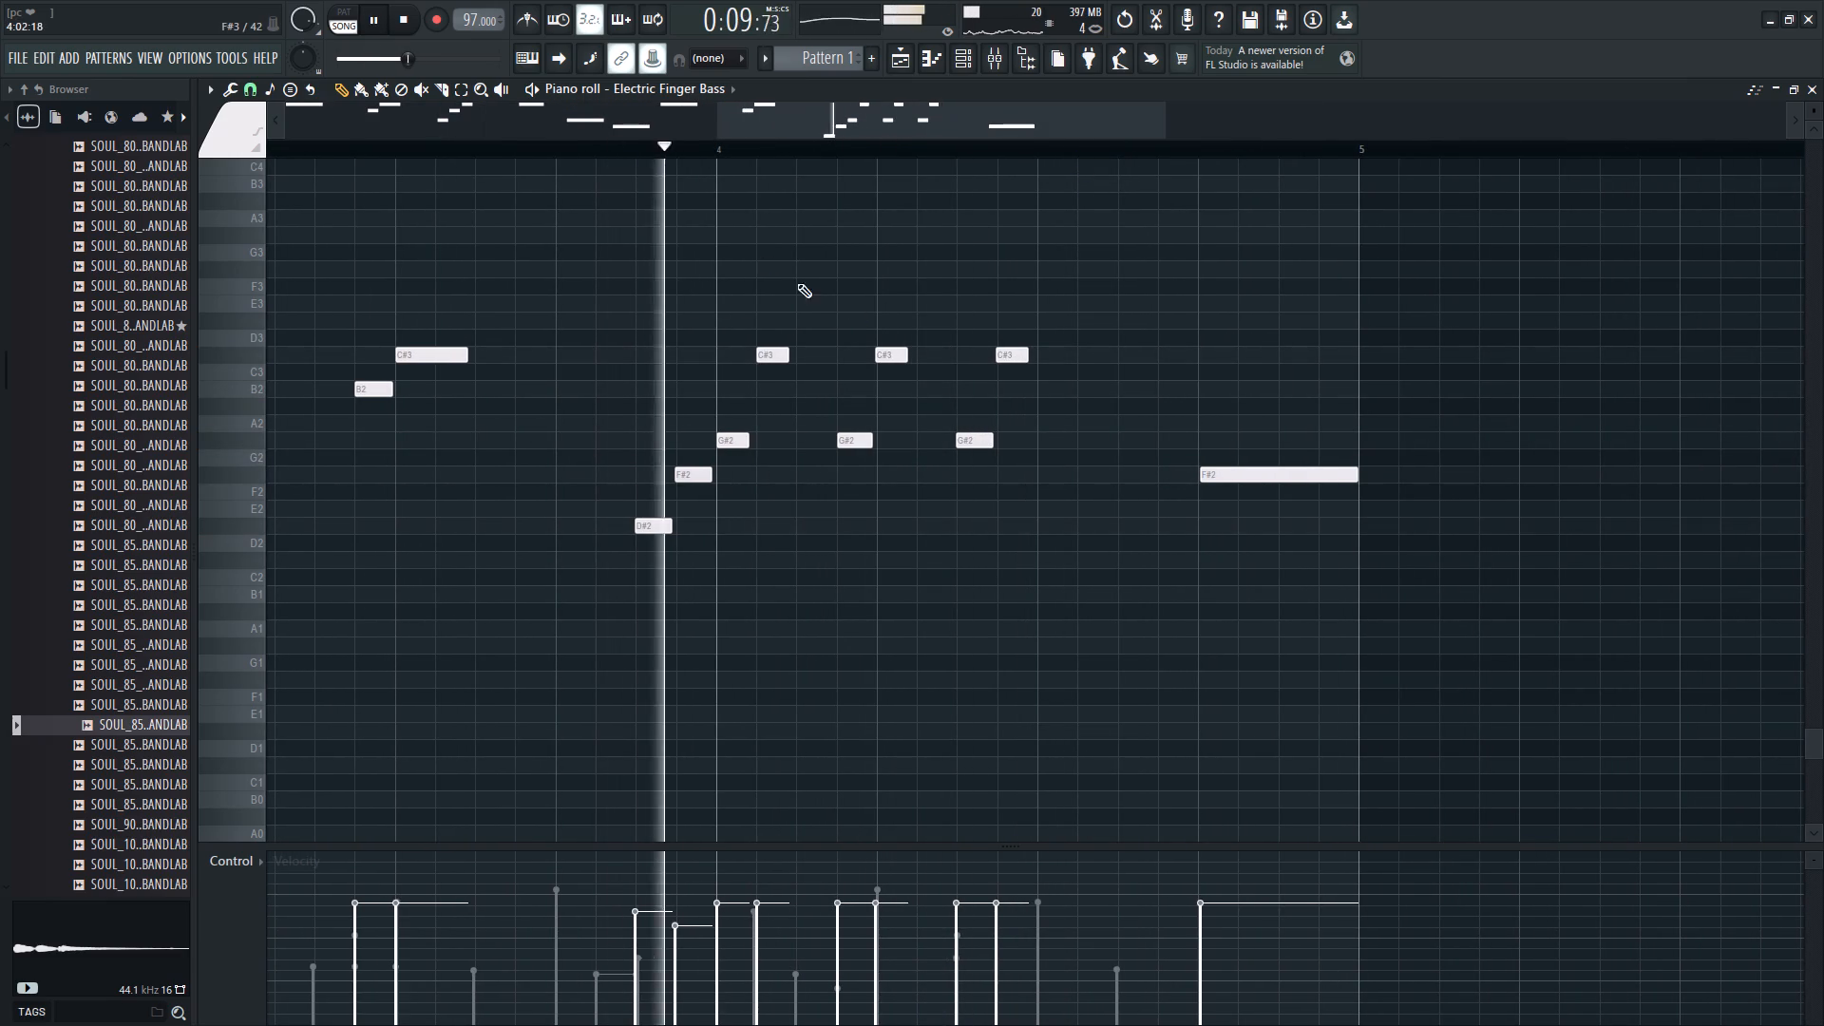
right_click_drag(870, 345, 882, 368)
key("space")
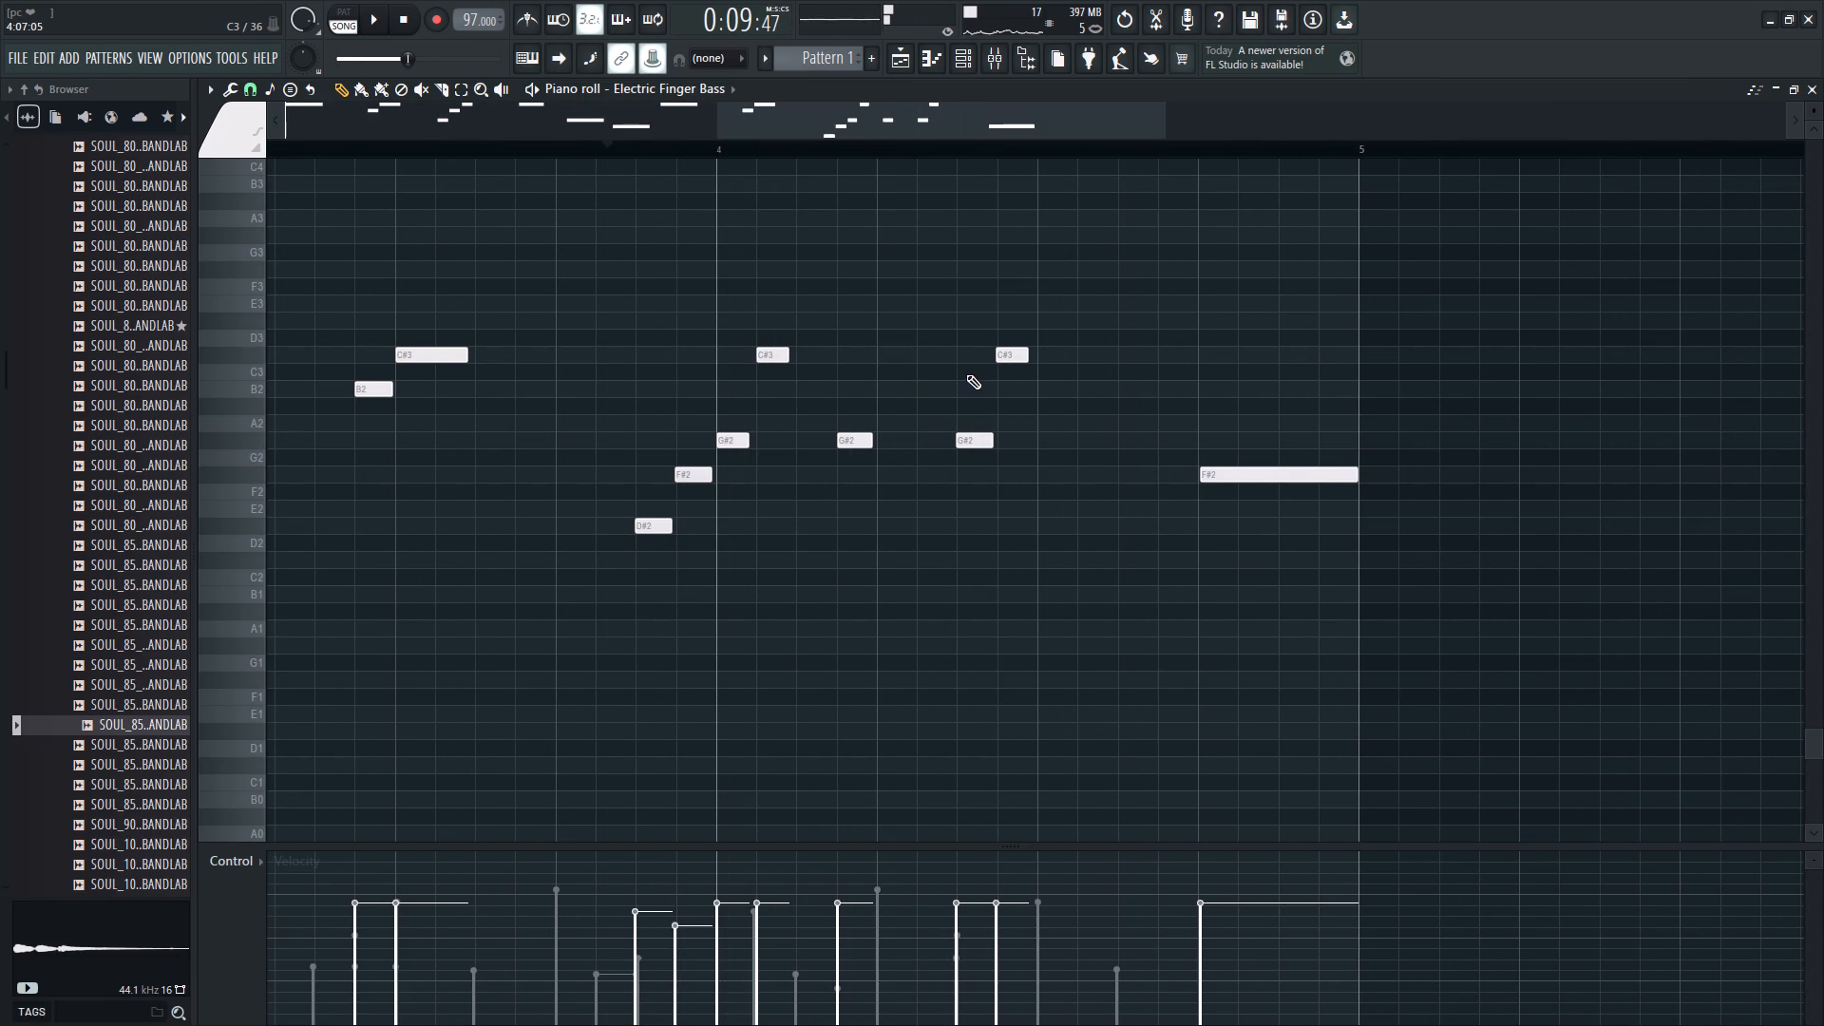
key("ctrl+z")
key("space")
Delete the last two C#3 notes and the last G#2 from bar 4's riff, replaying the lead-in.
right_click_drag(886, 346, 883, 353)
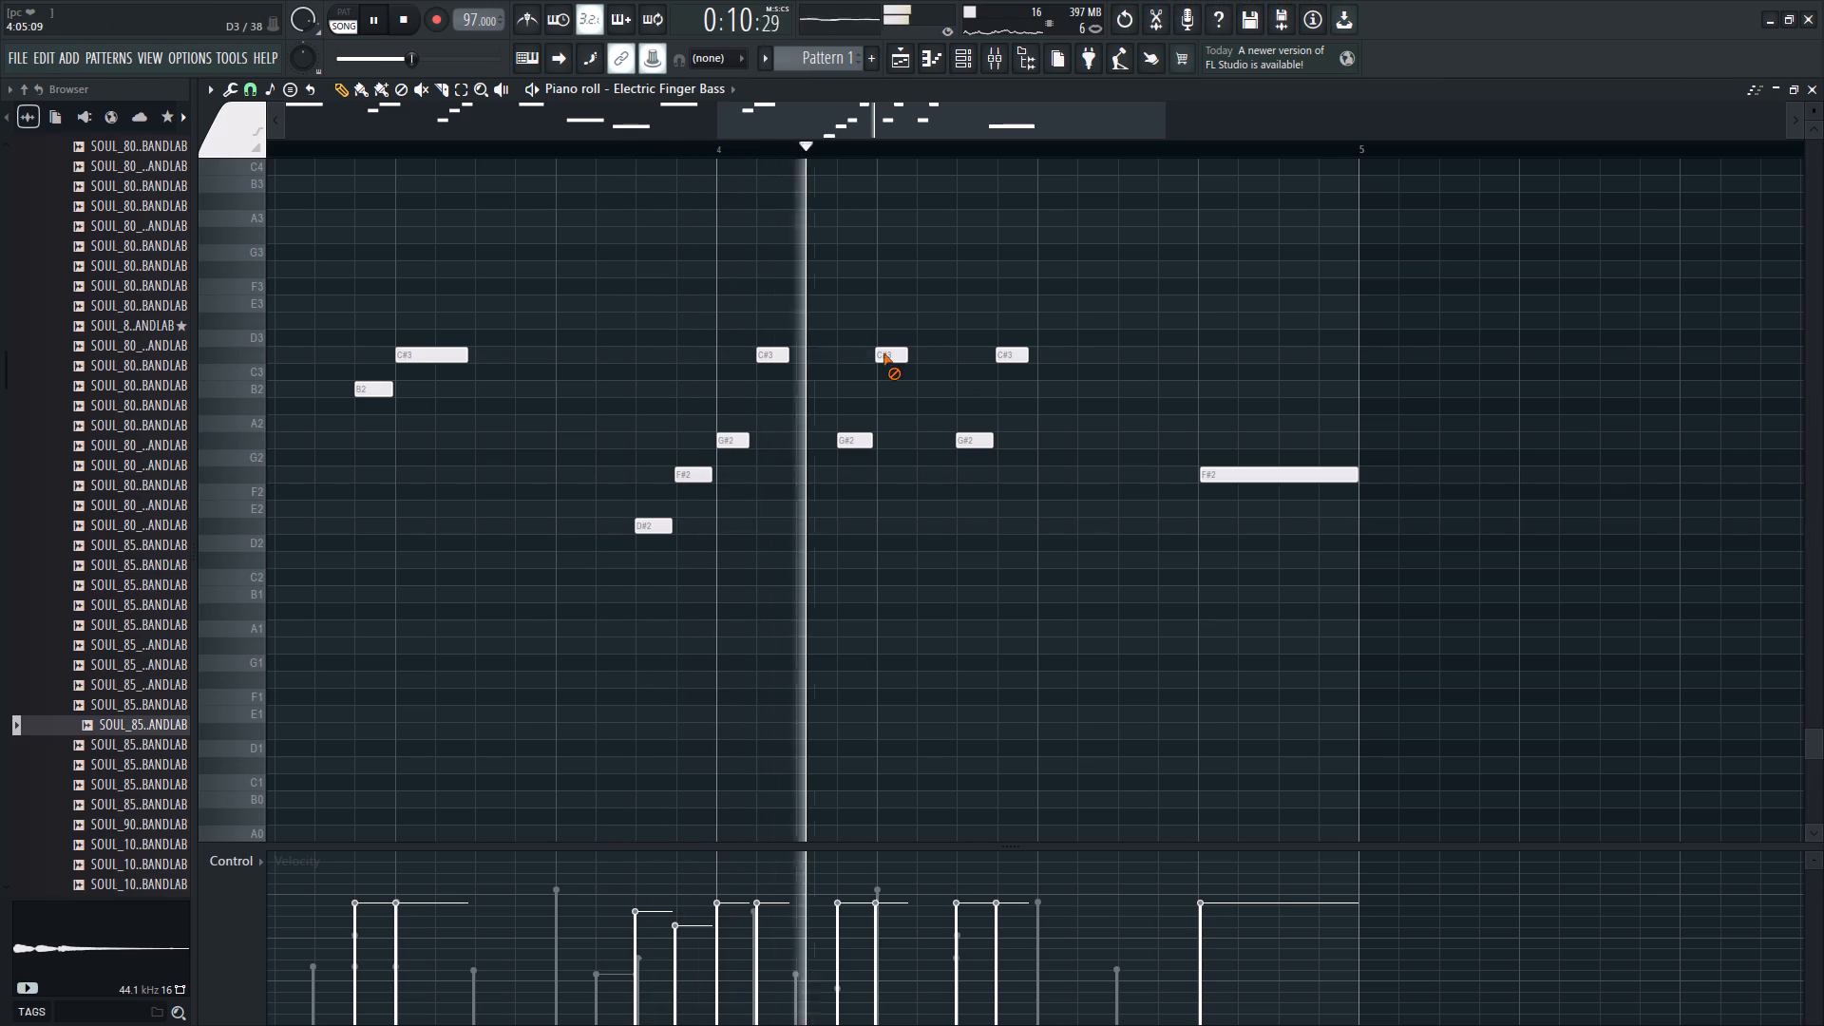
right_click_drag(883, 353, 864, 411)
key("space")
right_click_drag(1001, 351, 997, 407)
key("space")
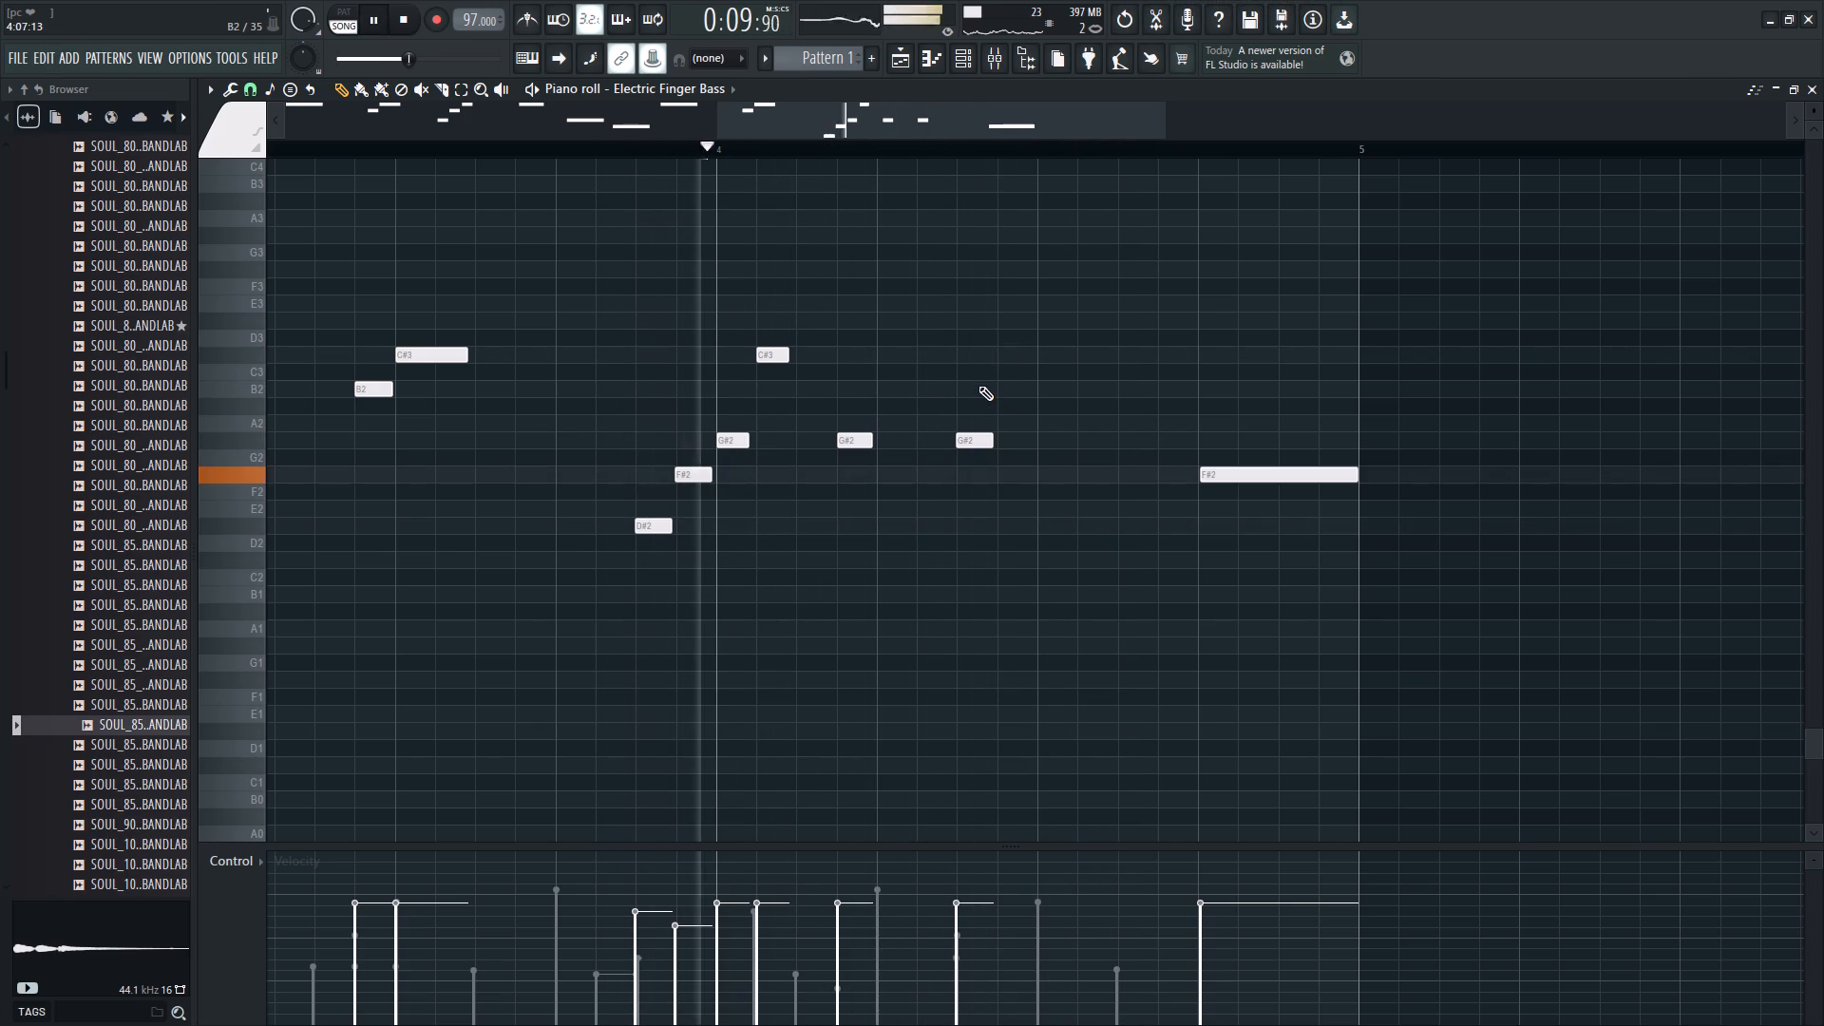
right_click(979, 448)
key("space")
key("space")
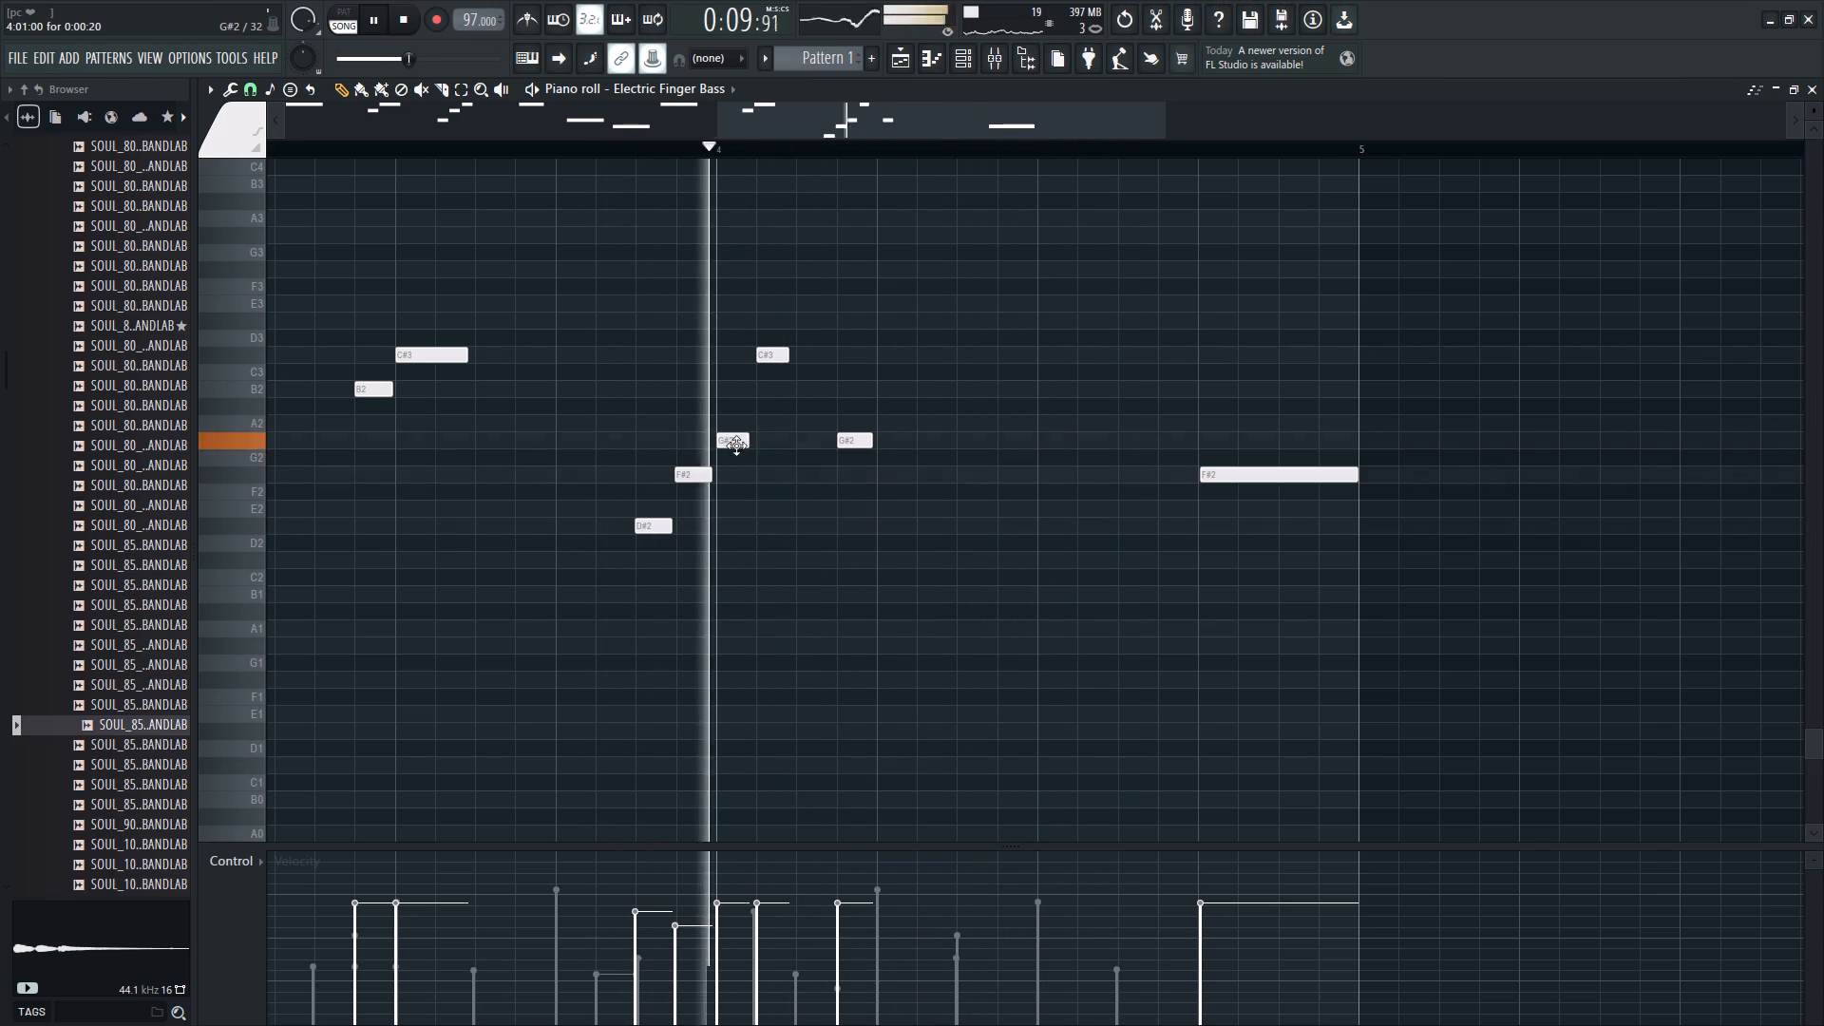
key("space")
Add a C#3 at step 7 of bar 4, using the length of bar 3's longer second C#3, and extend it slightly.
left_click(413, 354)
key("space")
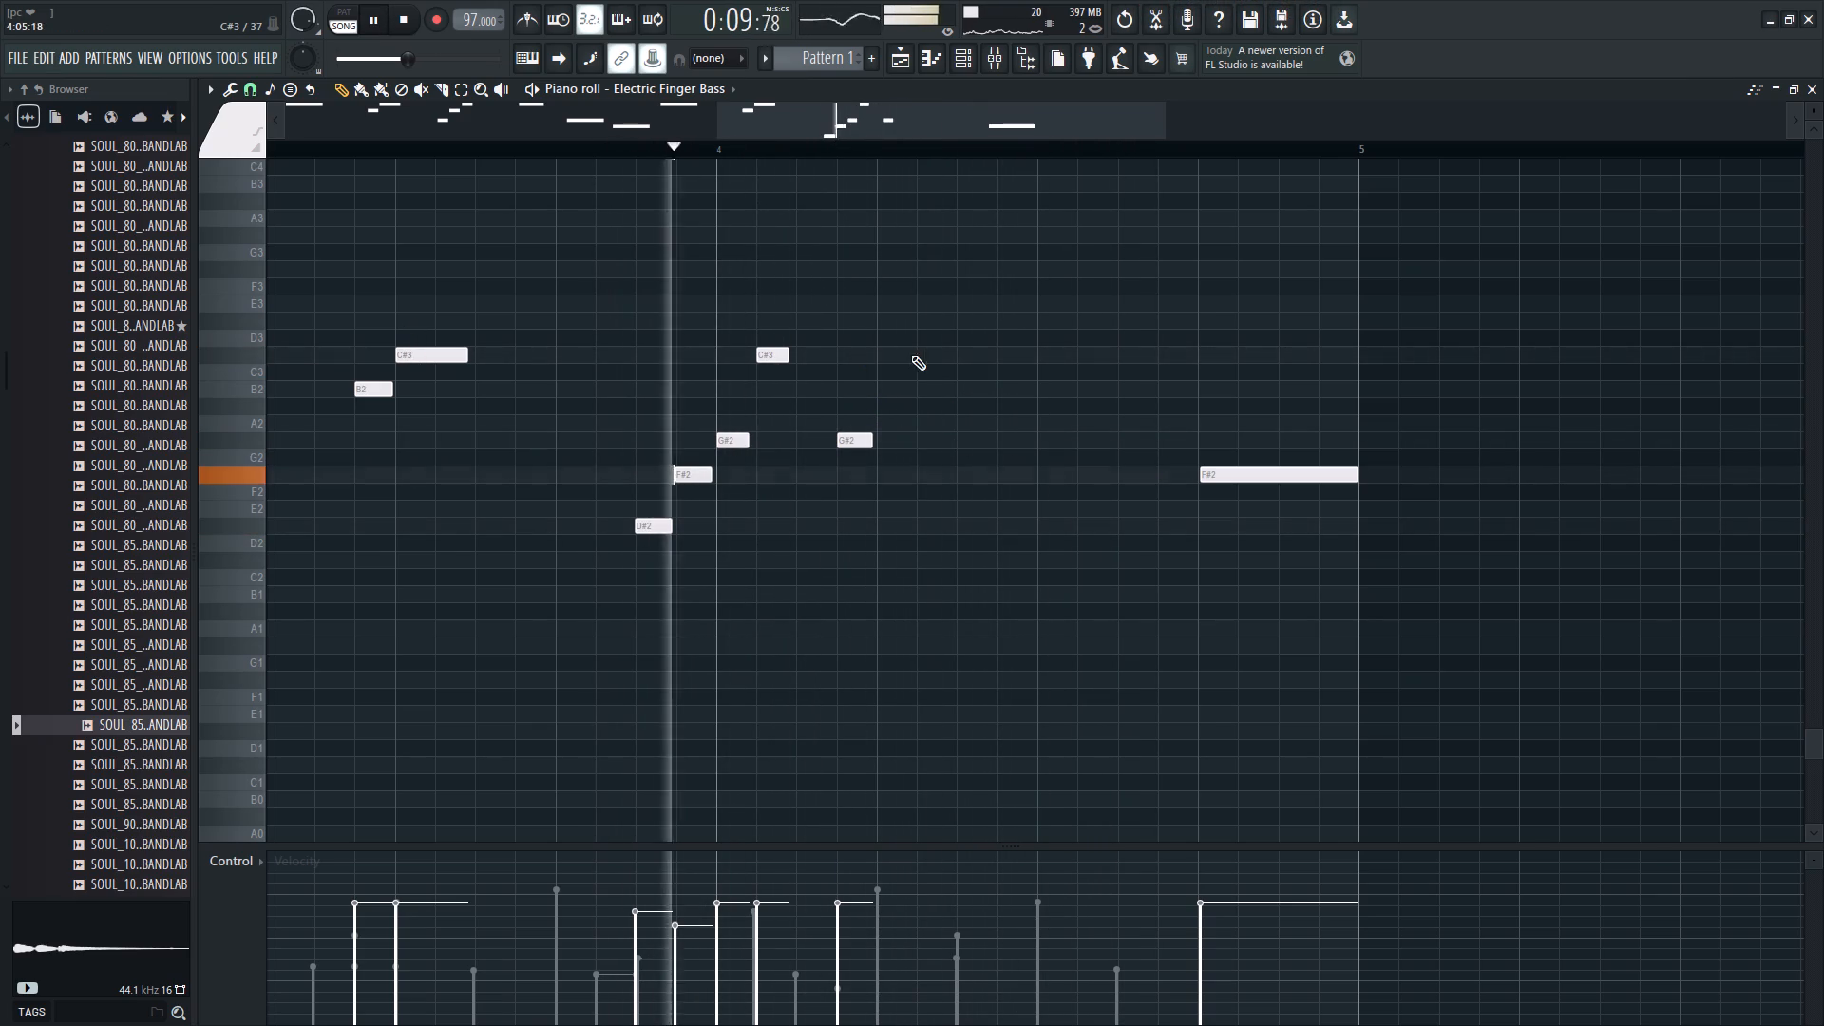
left_click(957, 352)
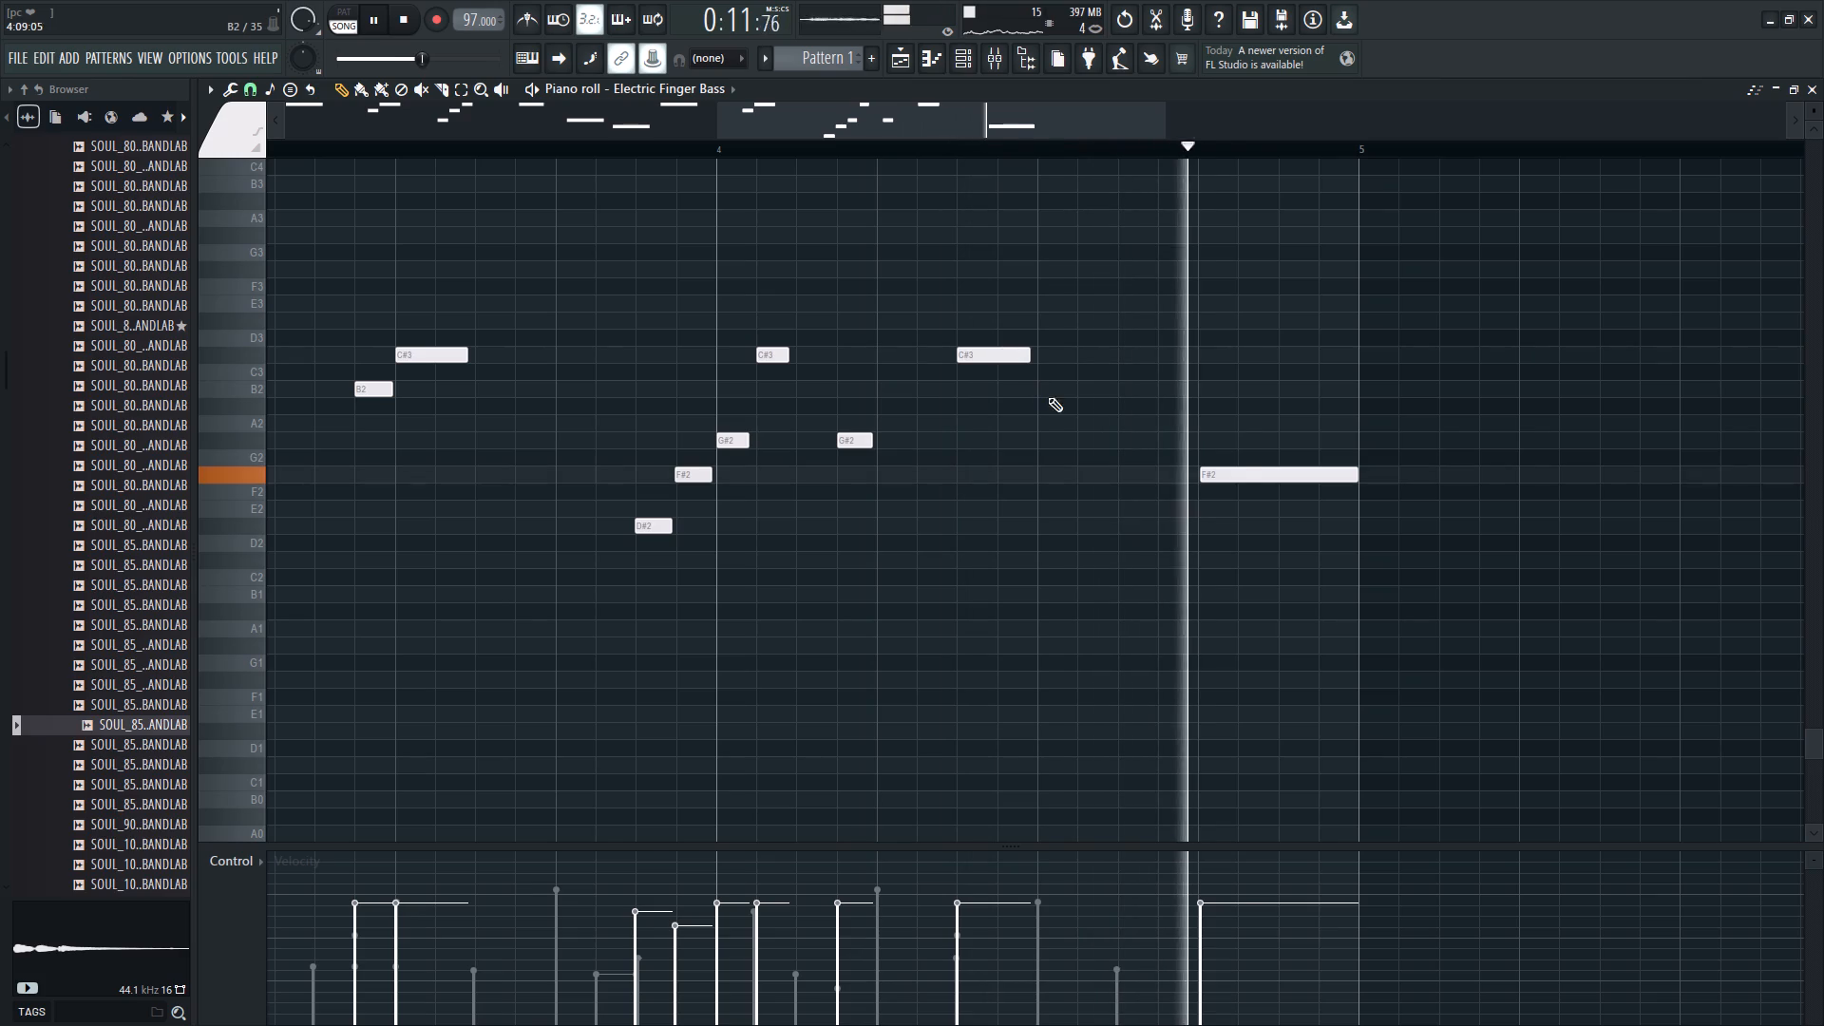
left_click(1025, 358)
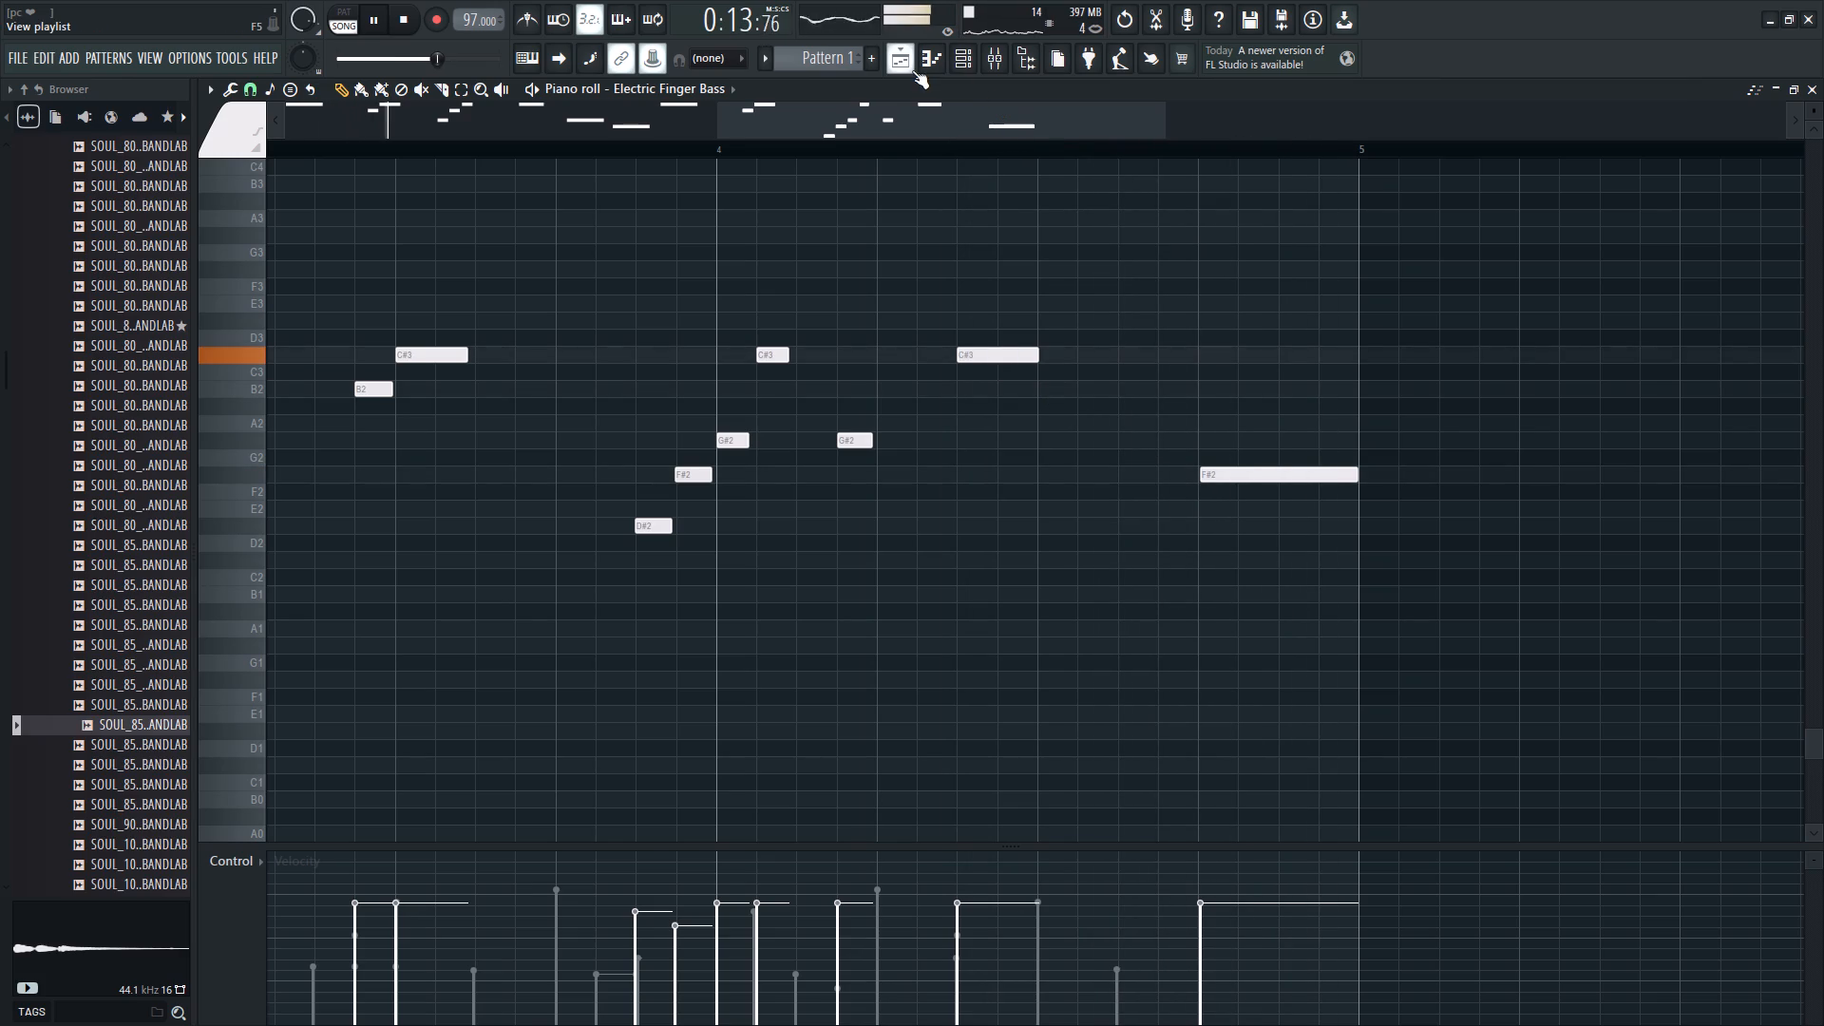
Replay the arrangement in the Playlist from just before bar 2.
left_click(905, 63)
key("space")
scroll(896, 117, "down", 2)
left_click_drag(897, 121, 0, 141)
key("space")
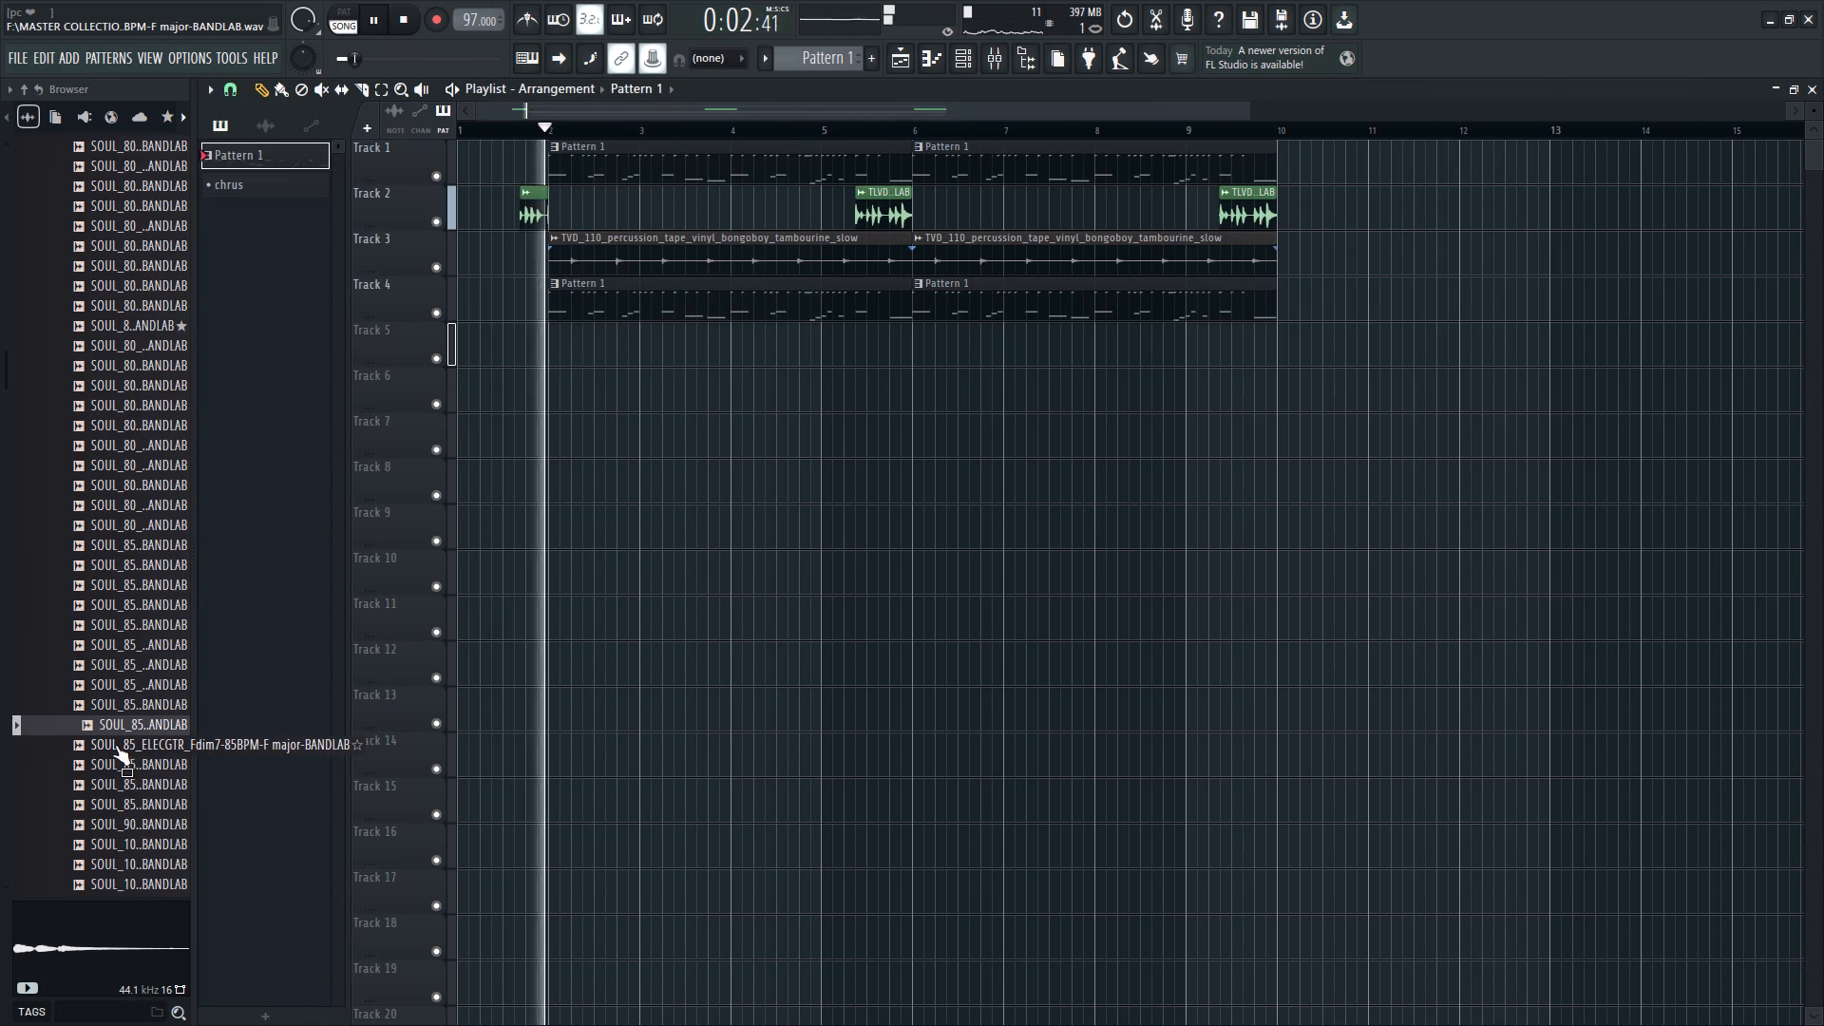
Browse the sample library's guitar and Horns and Brass folders for melodic material.
scroll(138, 564, "up", 1)
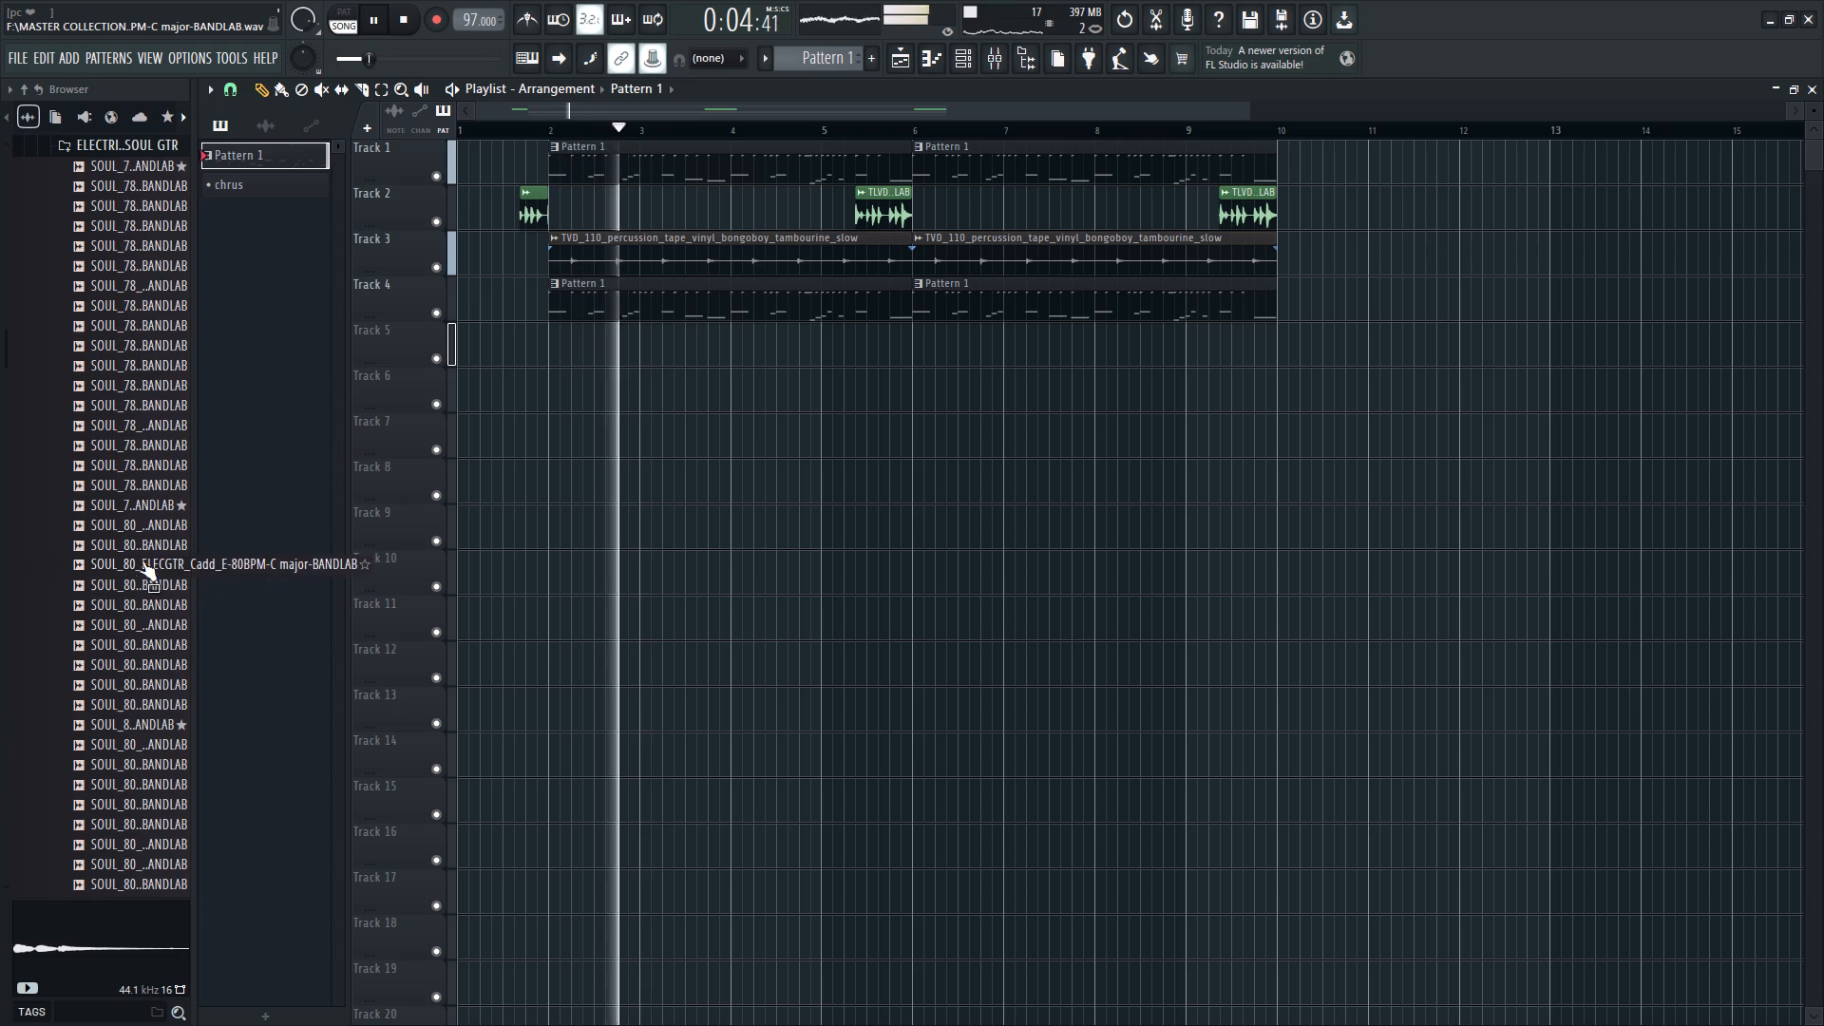
left_click(141, 148)
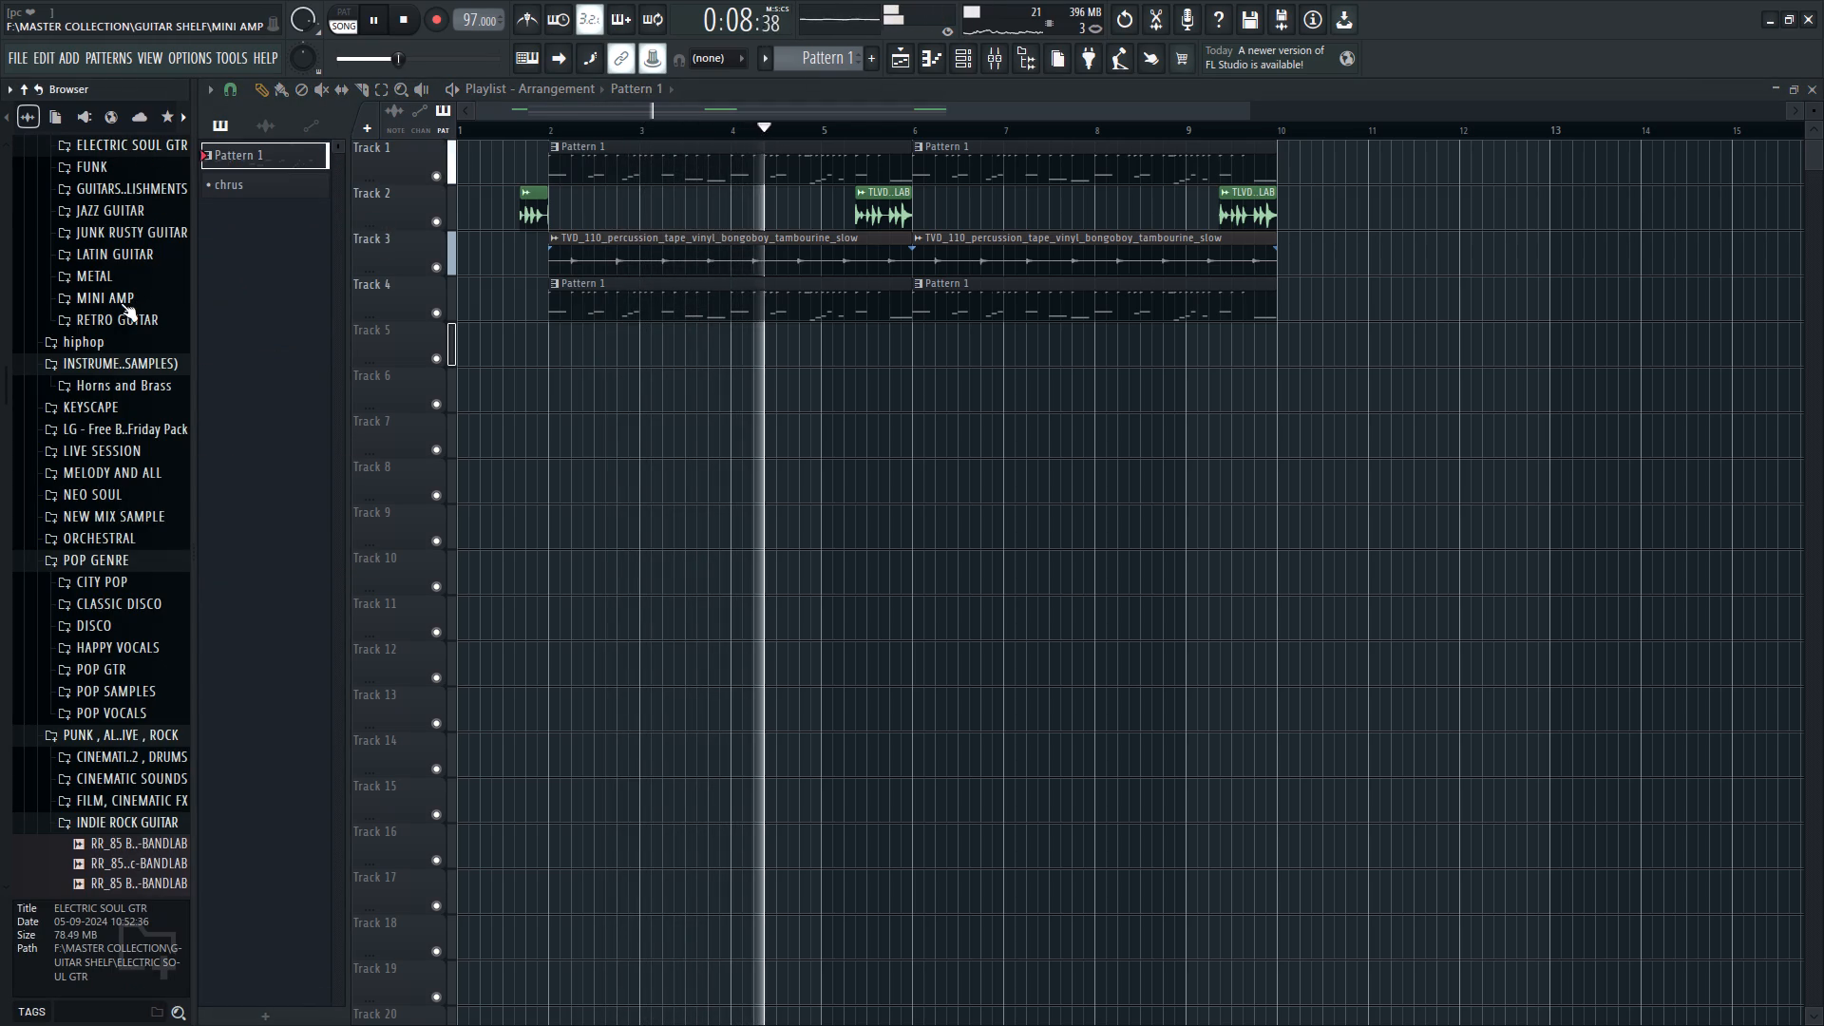
left_click(125, 381)
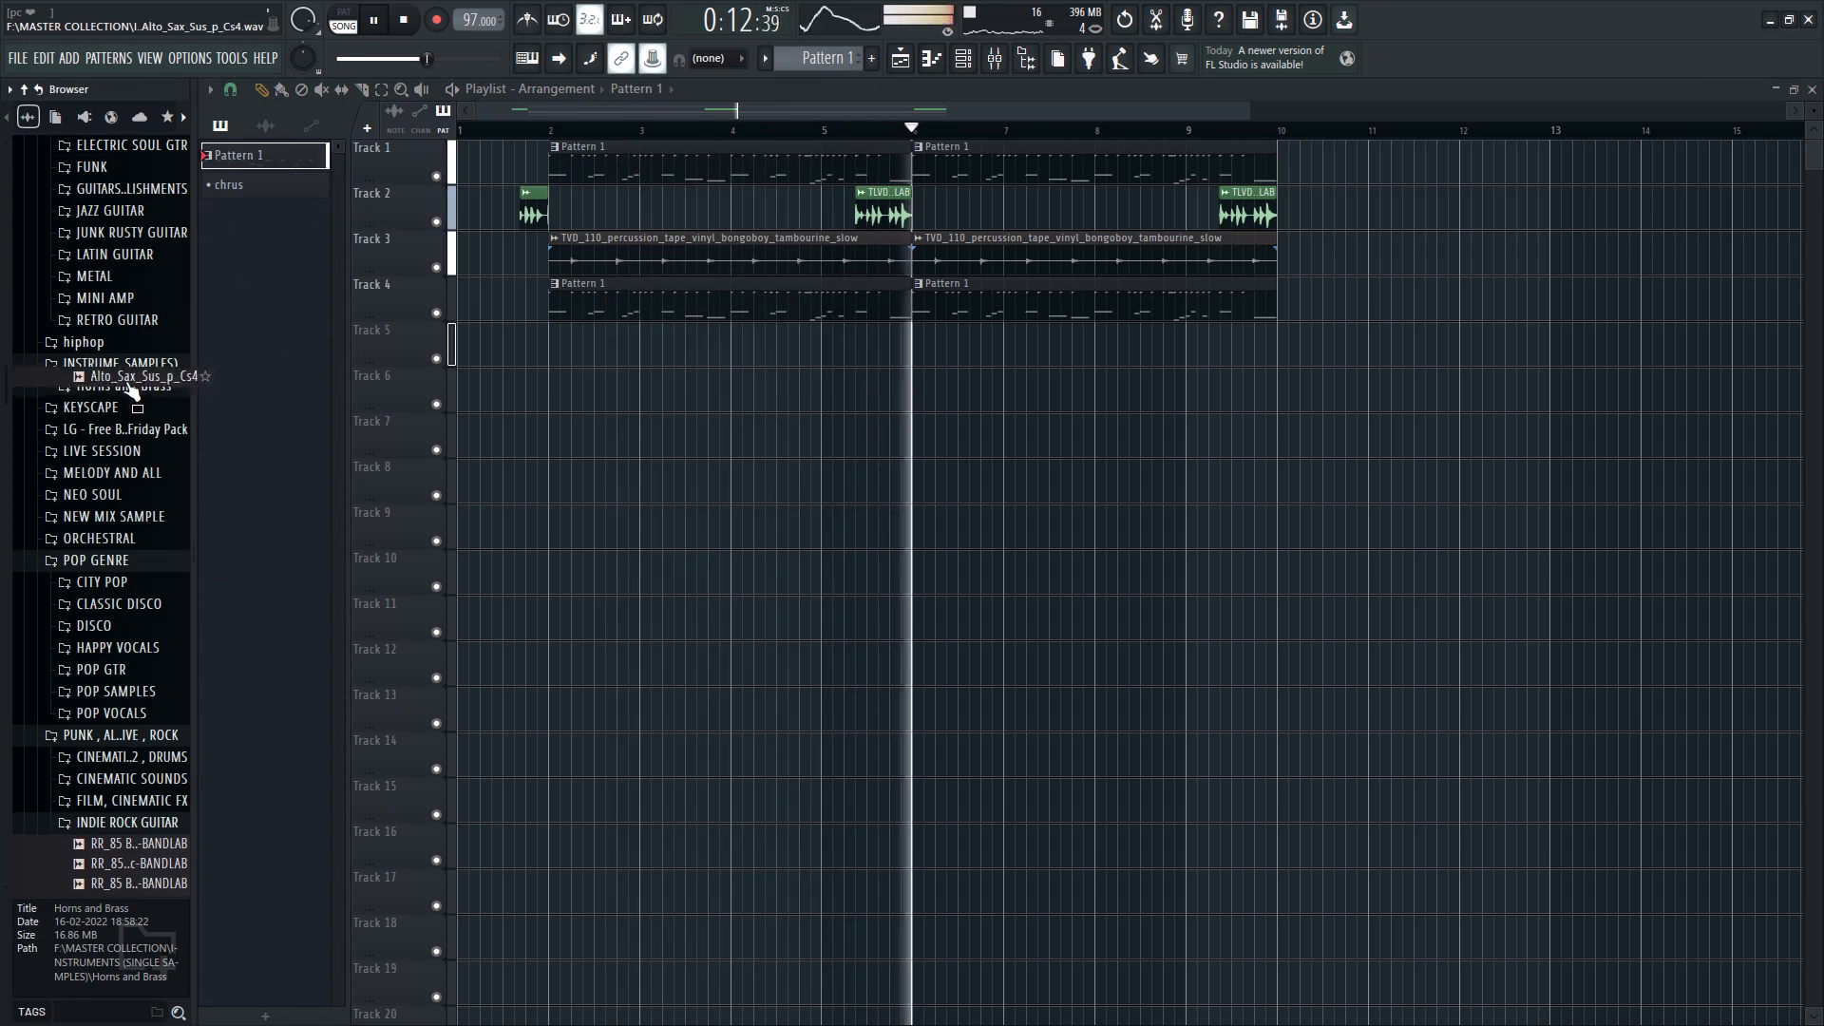
scroll(120, 258, "up", 1)
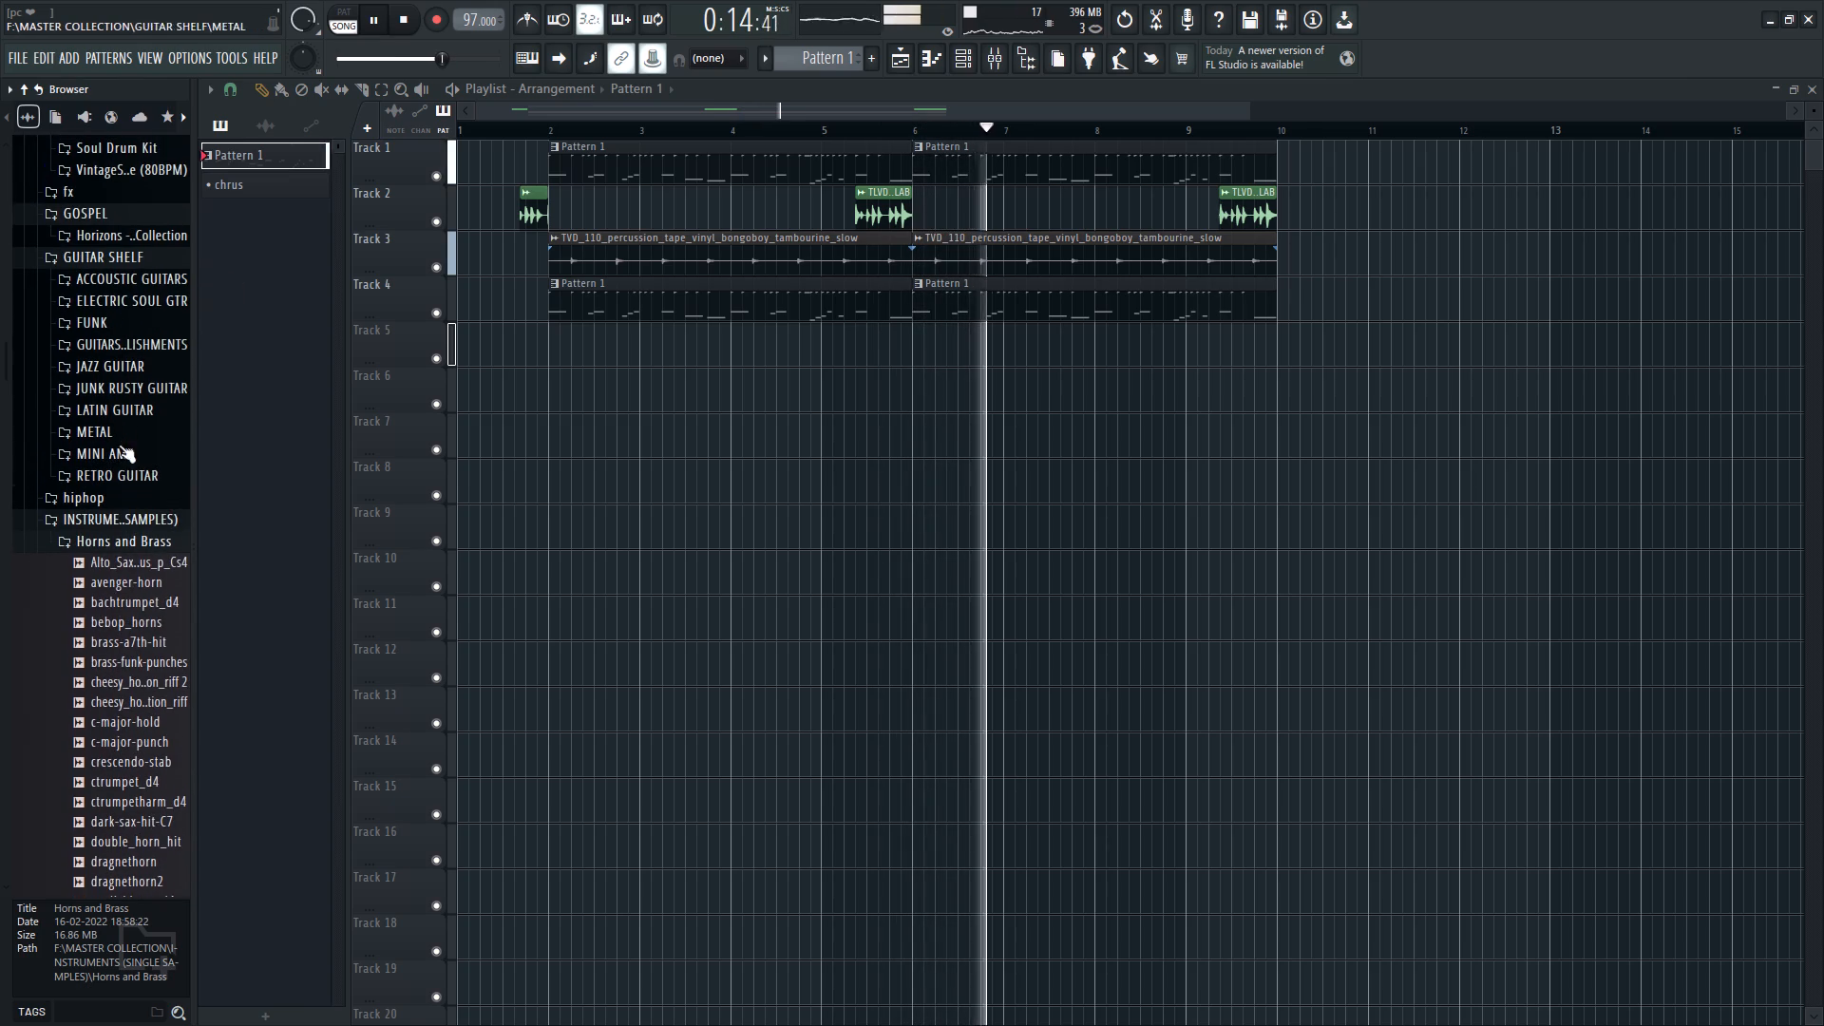
left_click(110, 549)
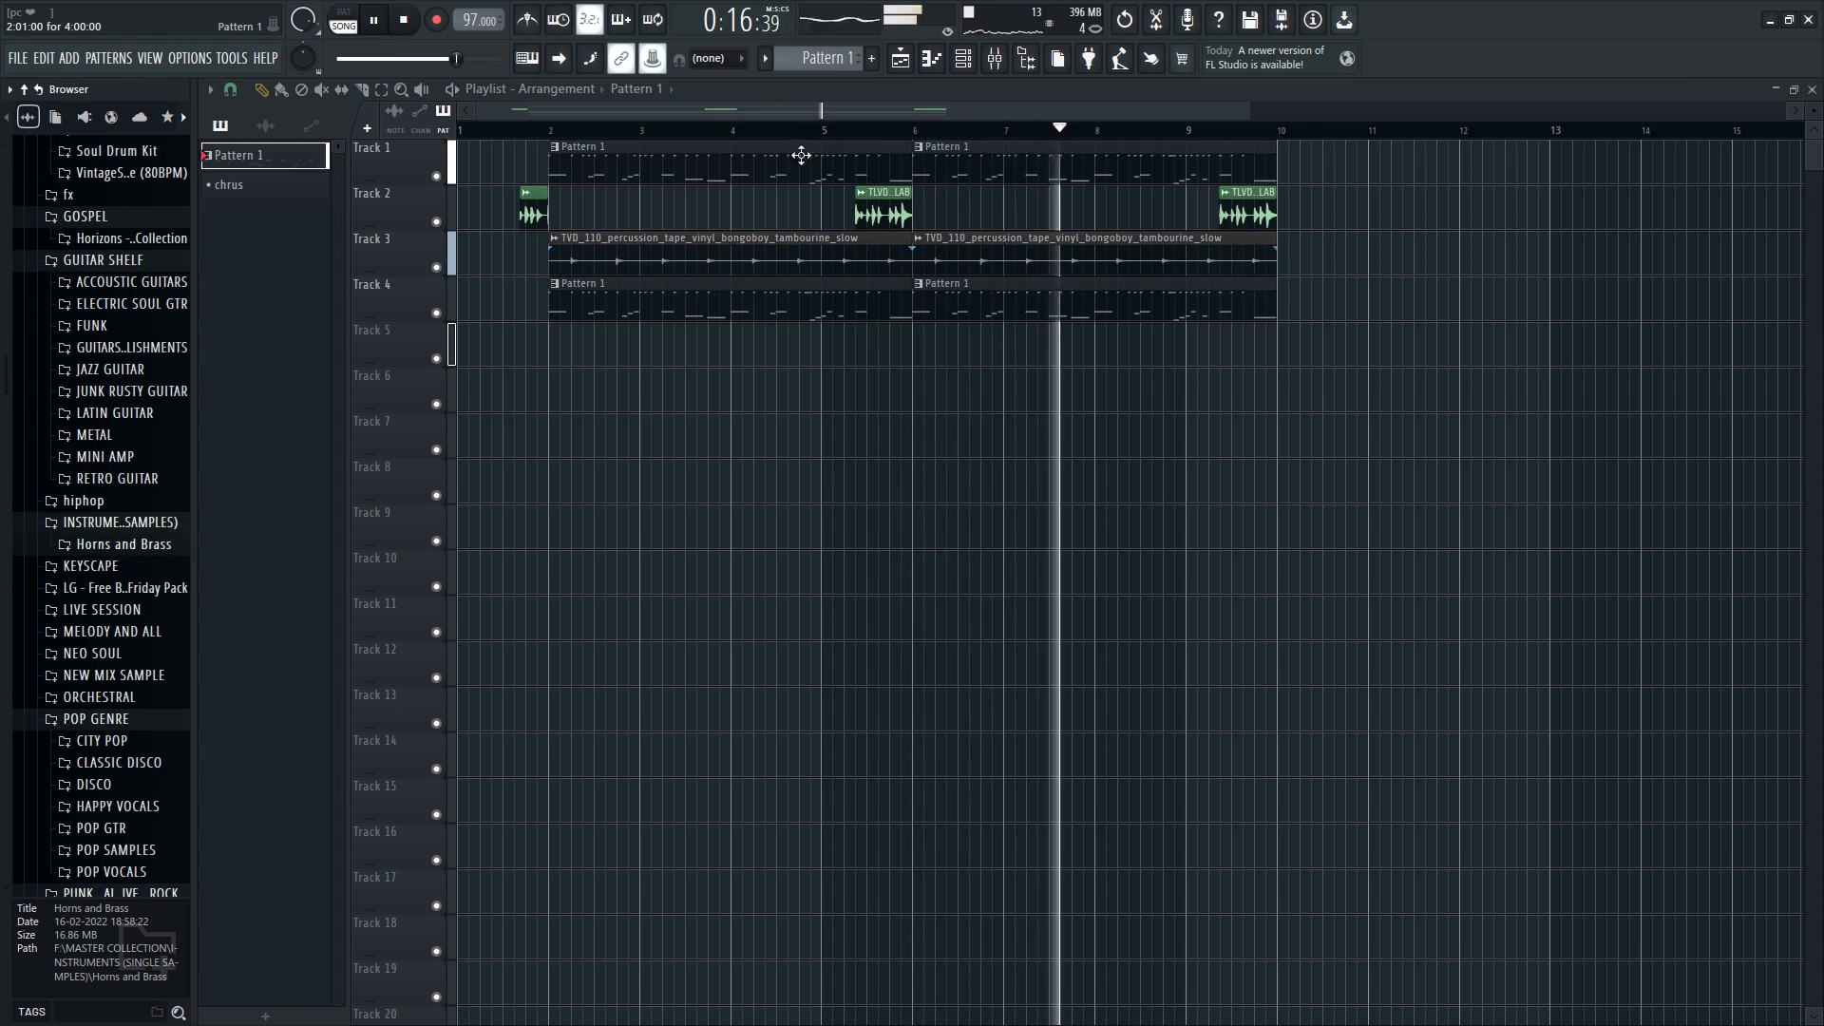
Stop the song and show the Channel rack.
key("space")
left_click(974, 61)
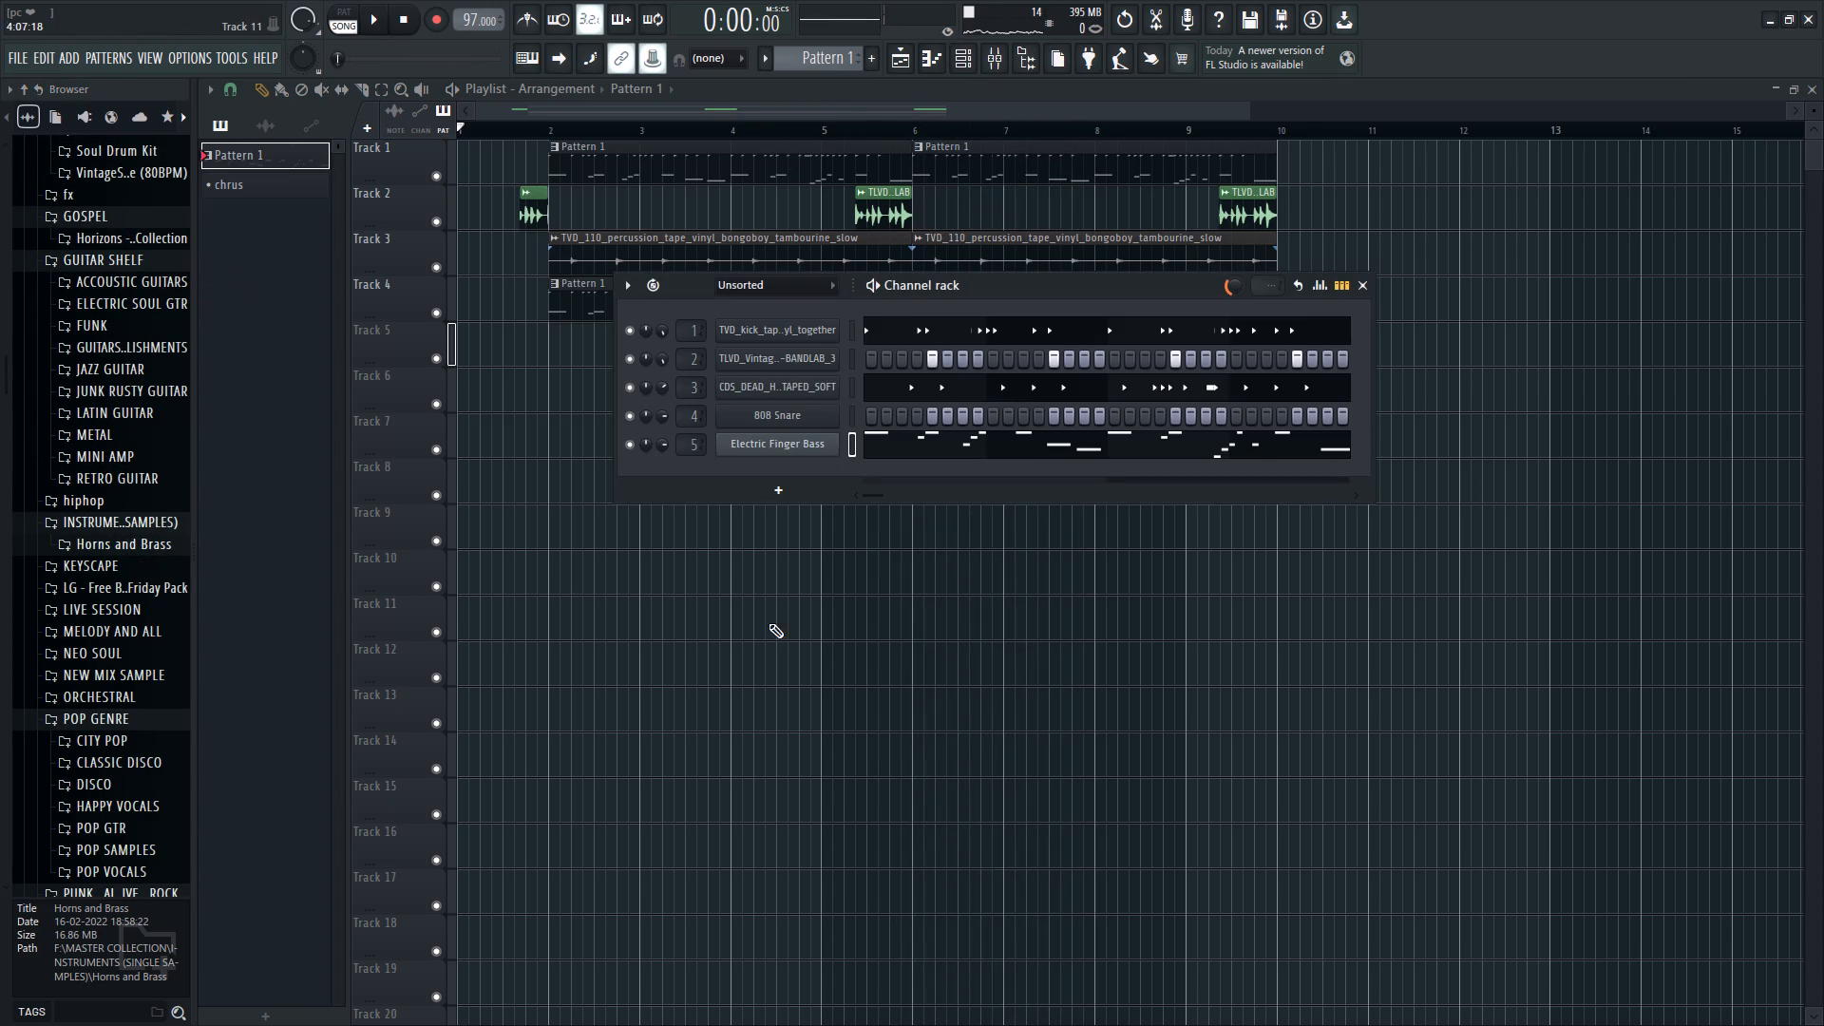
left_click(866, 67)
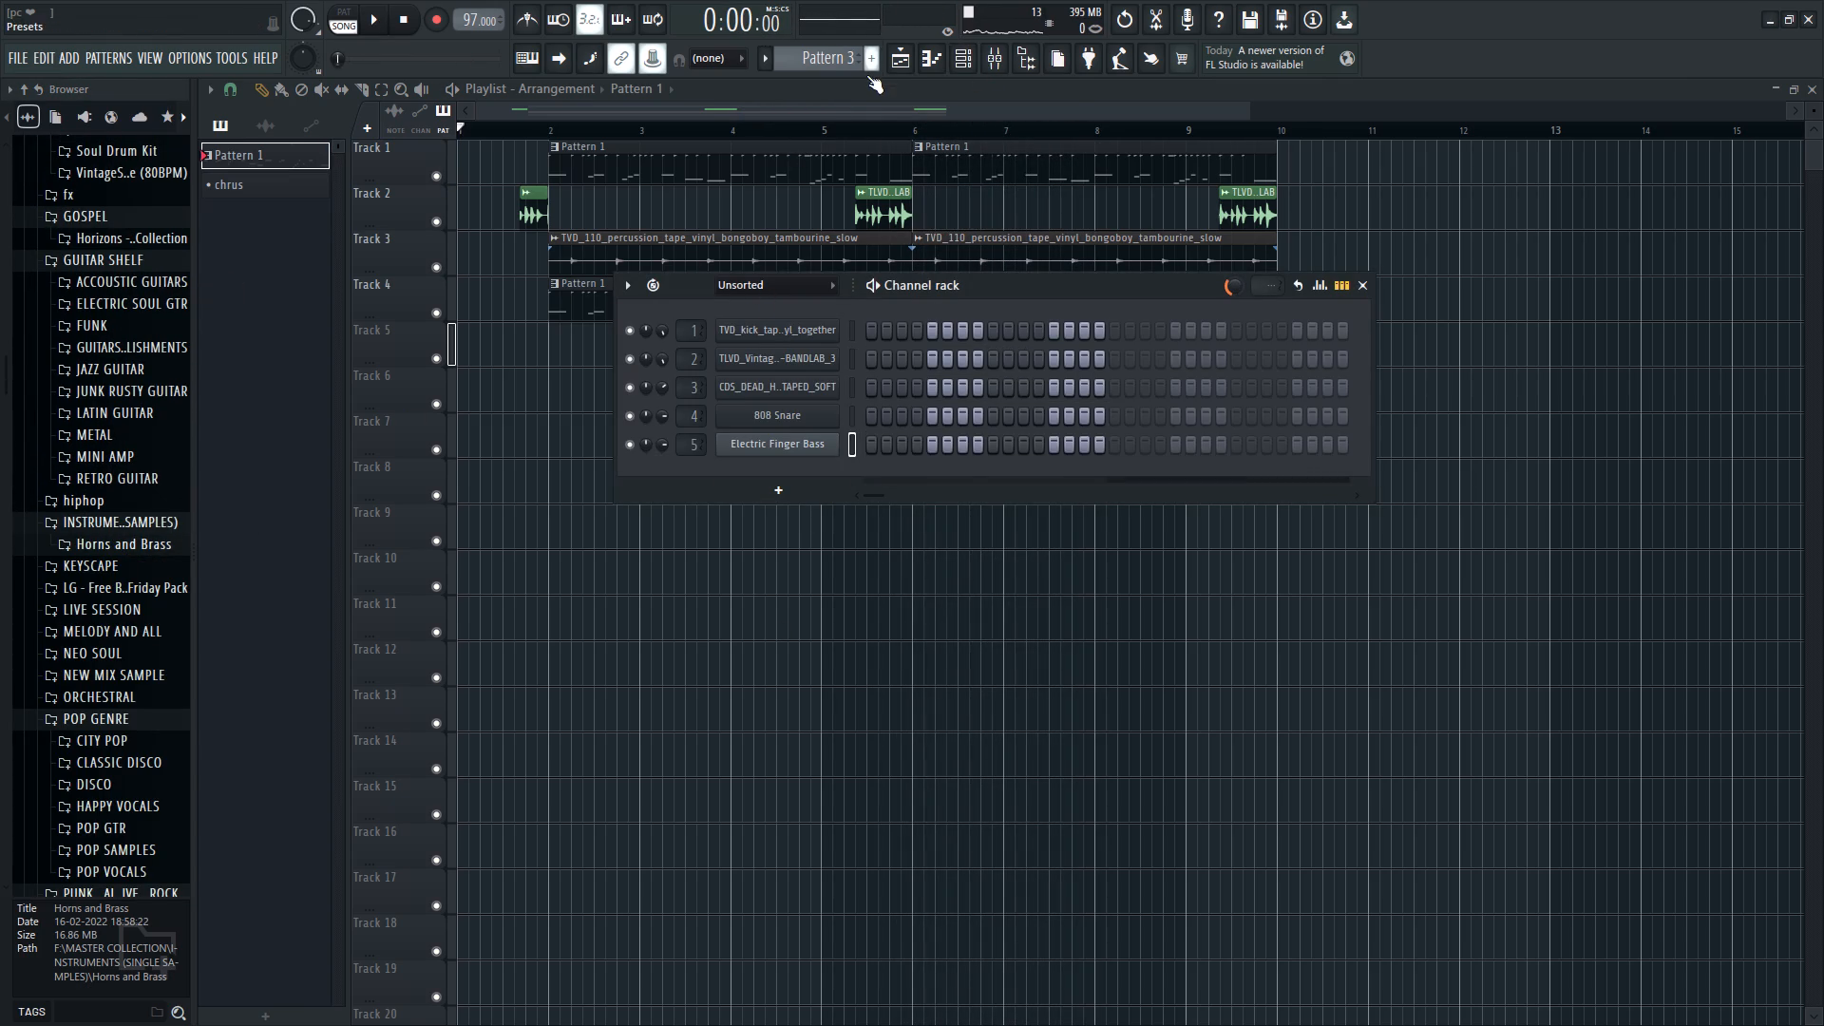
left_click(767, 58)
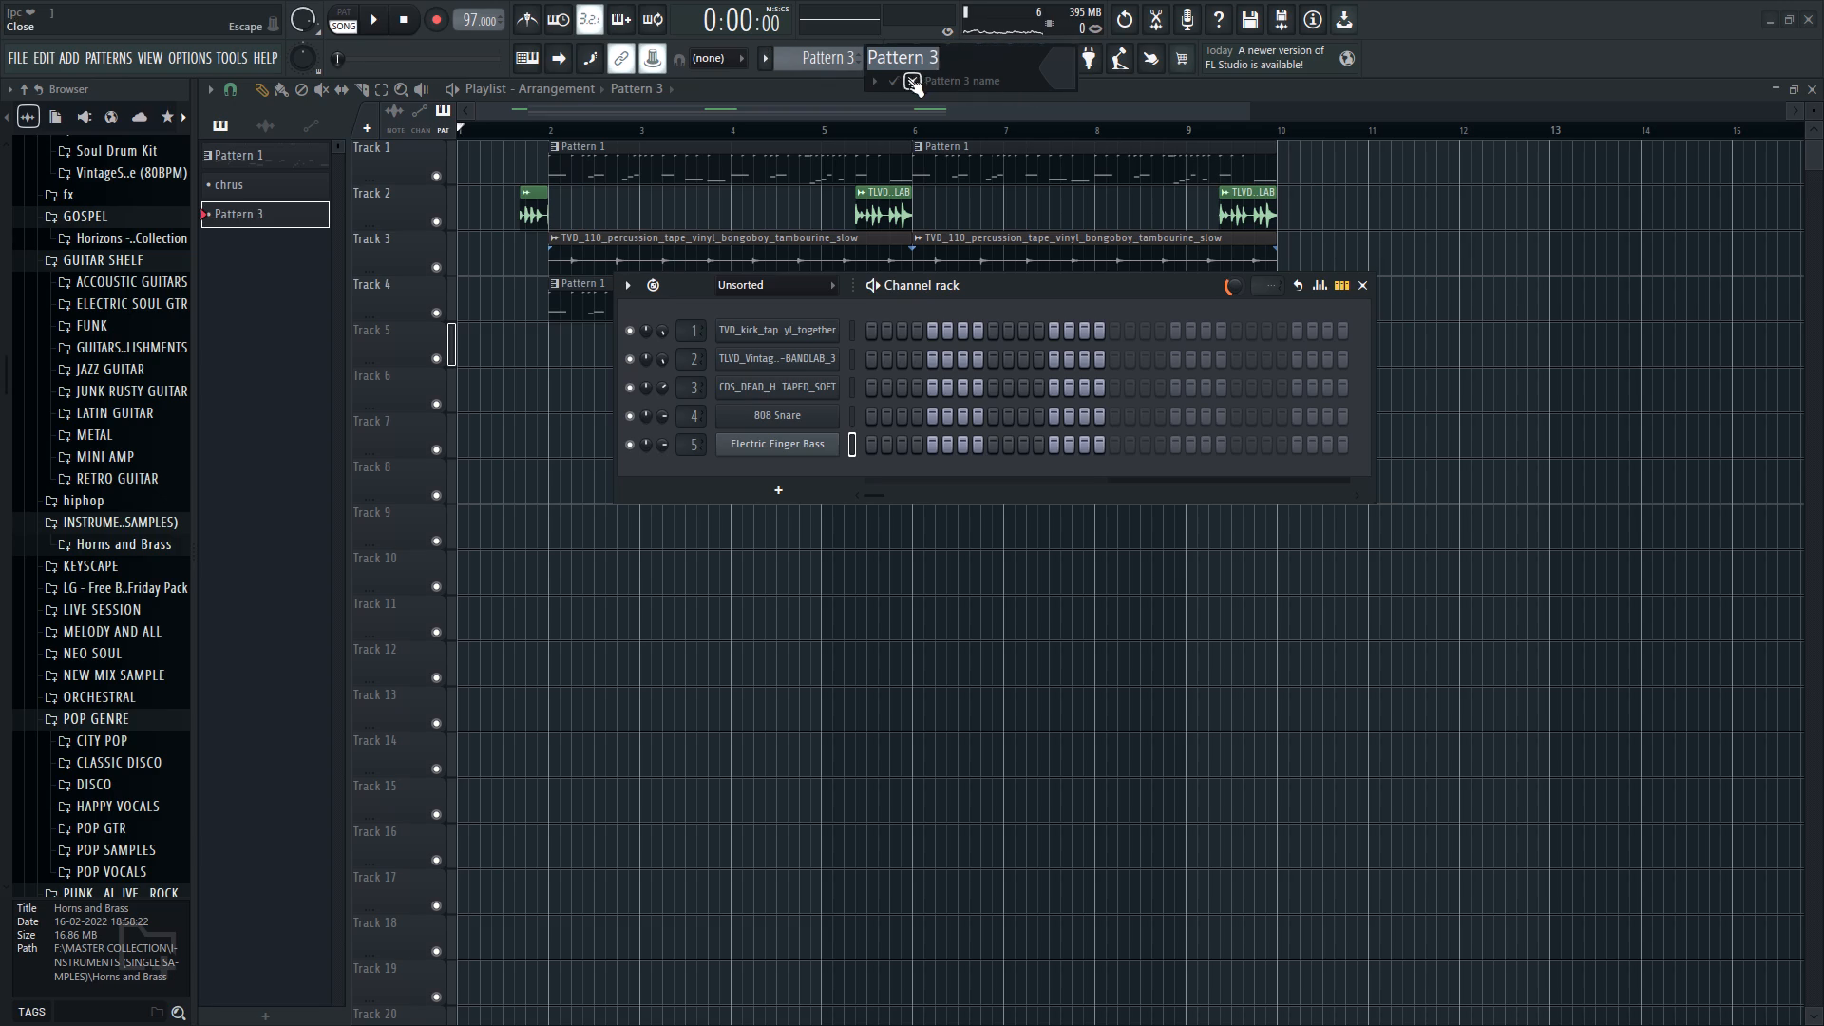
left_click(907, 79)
Switch to the chrus pattern and add a ZENOLOGY instrument channel.
left_click(764, 60)
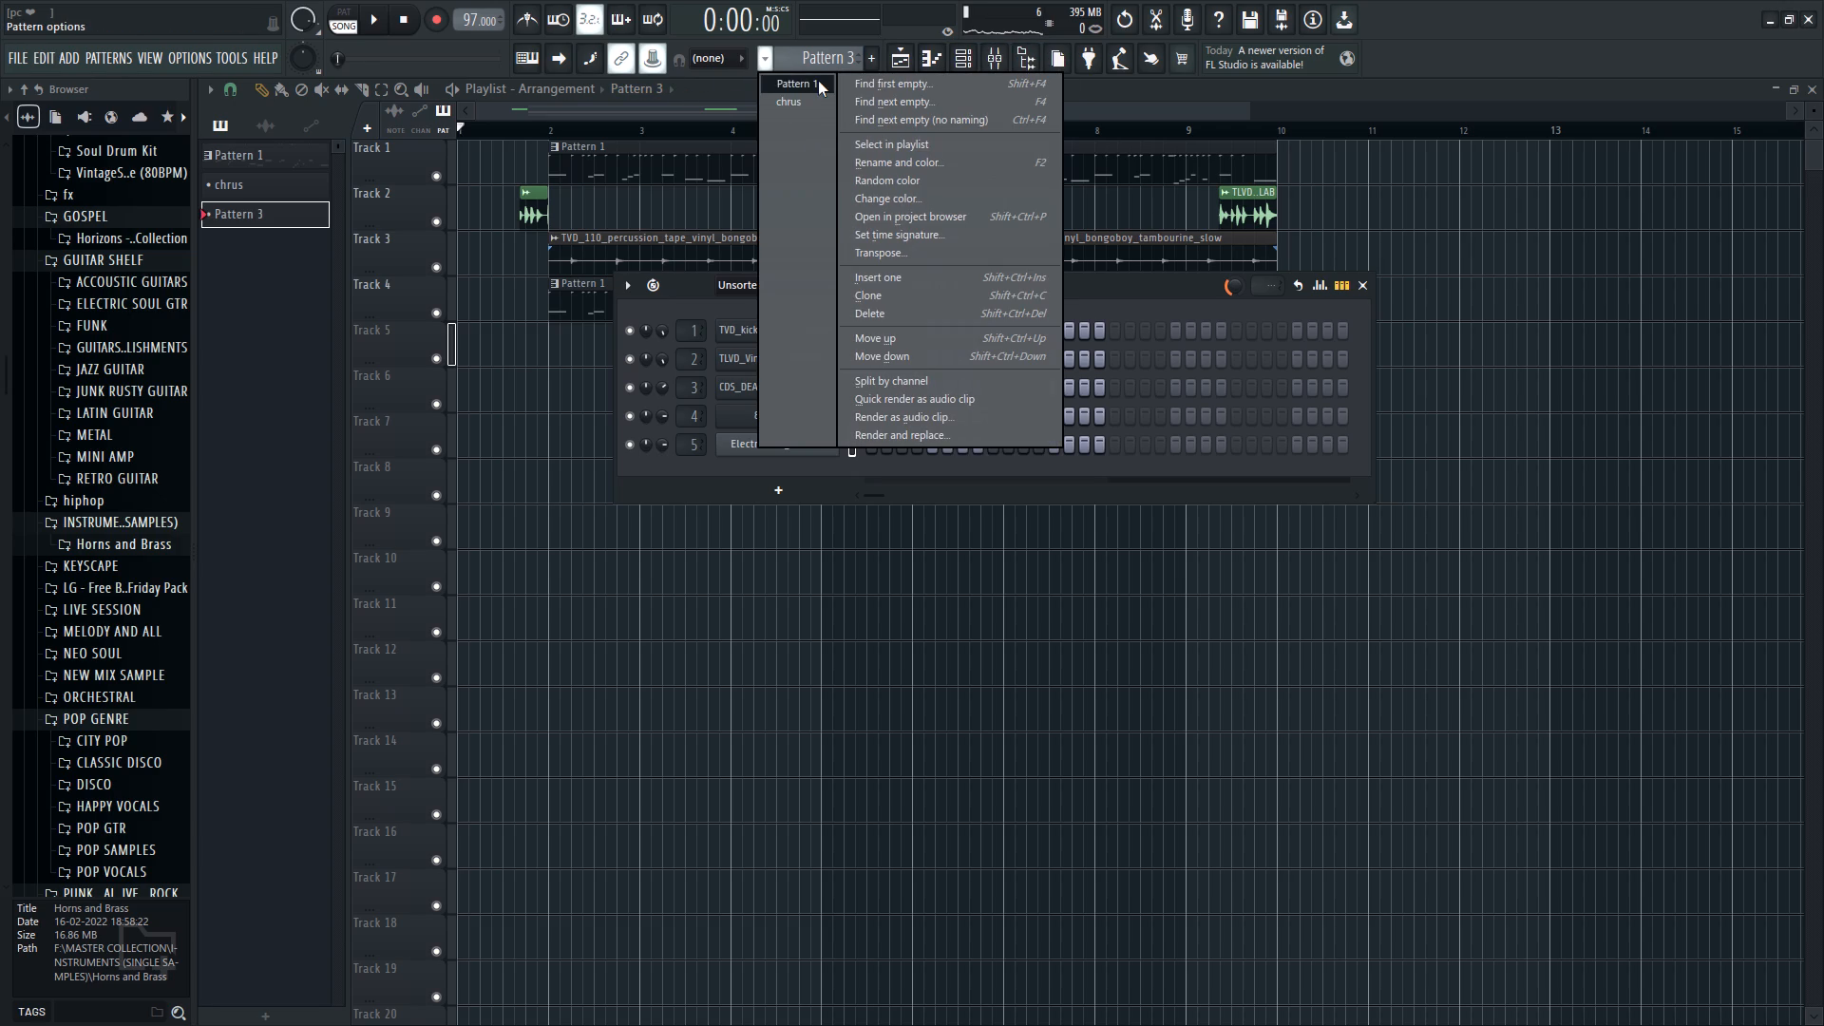
left_click(813, 104)
left_click(800, 494)
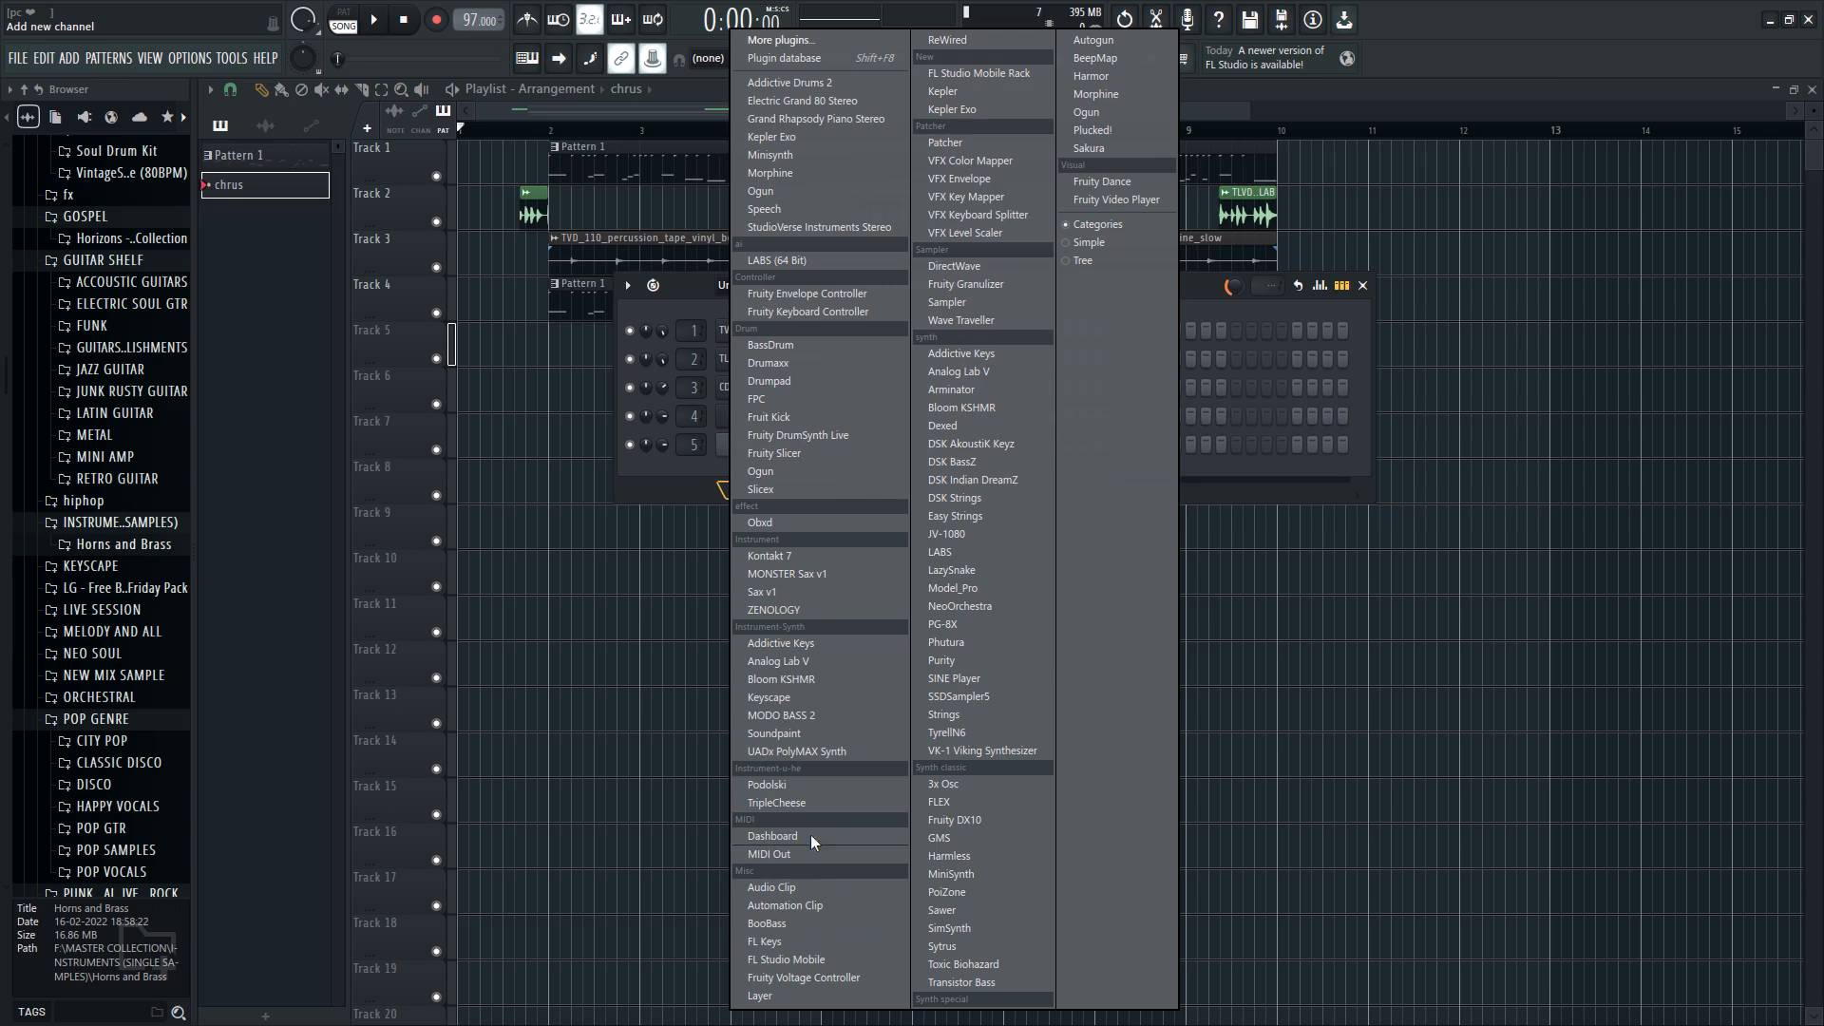
left_click(803, 609)
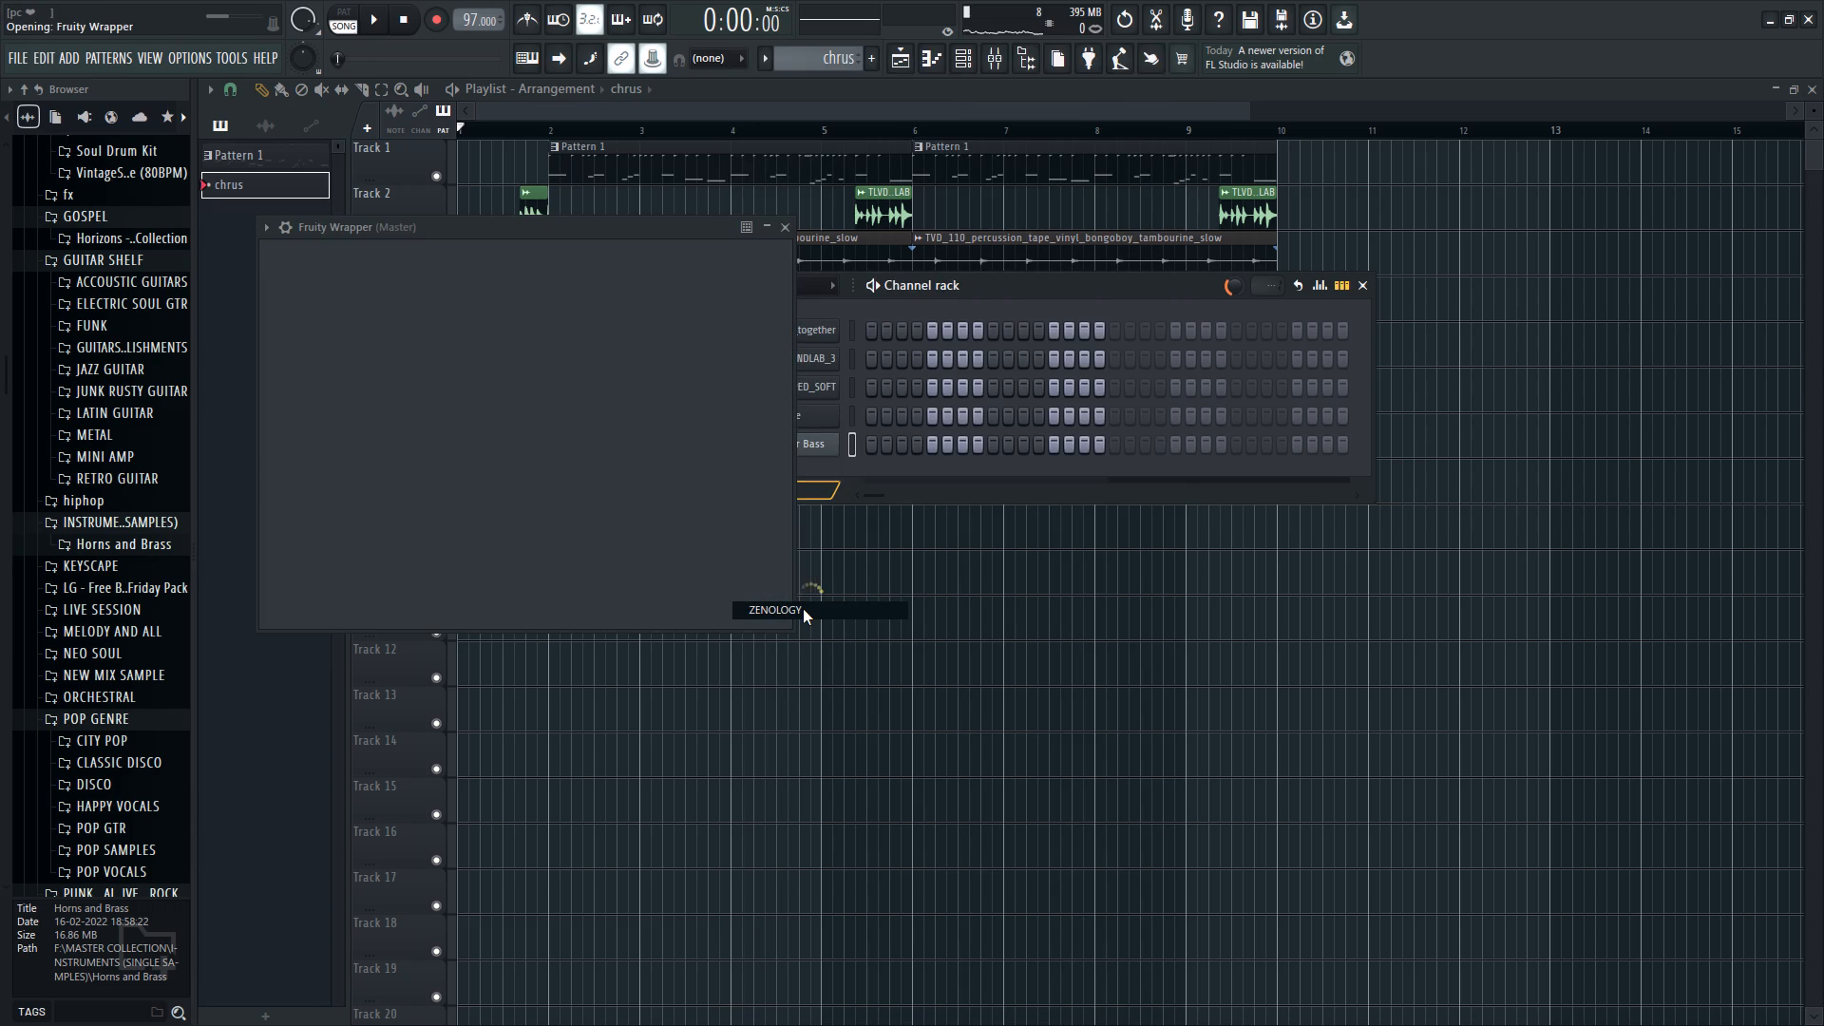
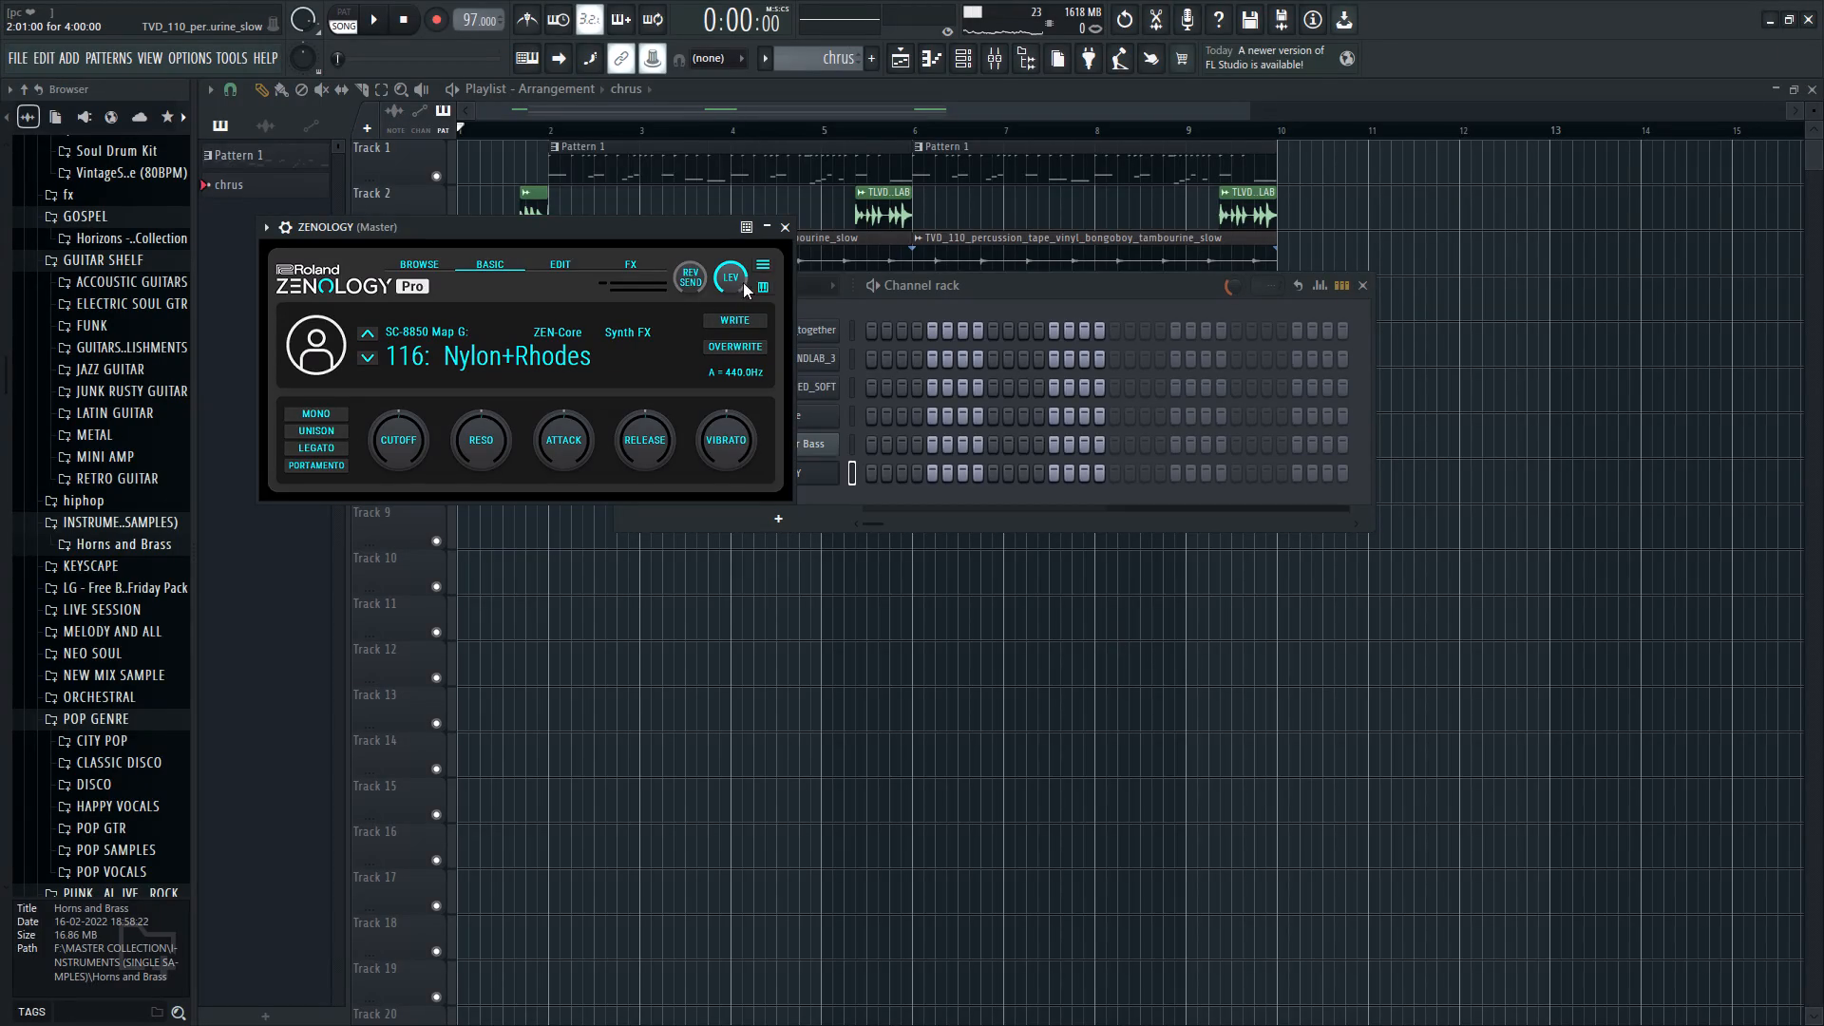
Close the ZENOLOGY plugin window and open the ZENOLOGY channel's piano roll.
left_click_drag(783, 230, 788, 246)
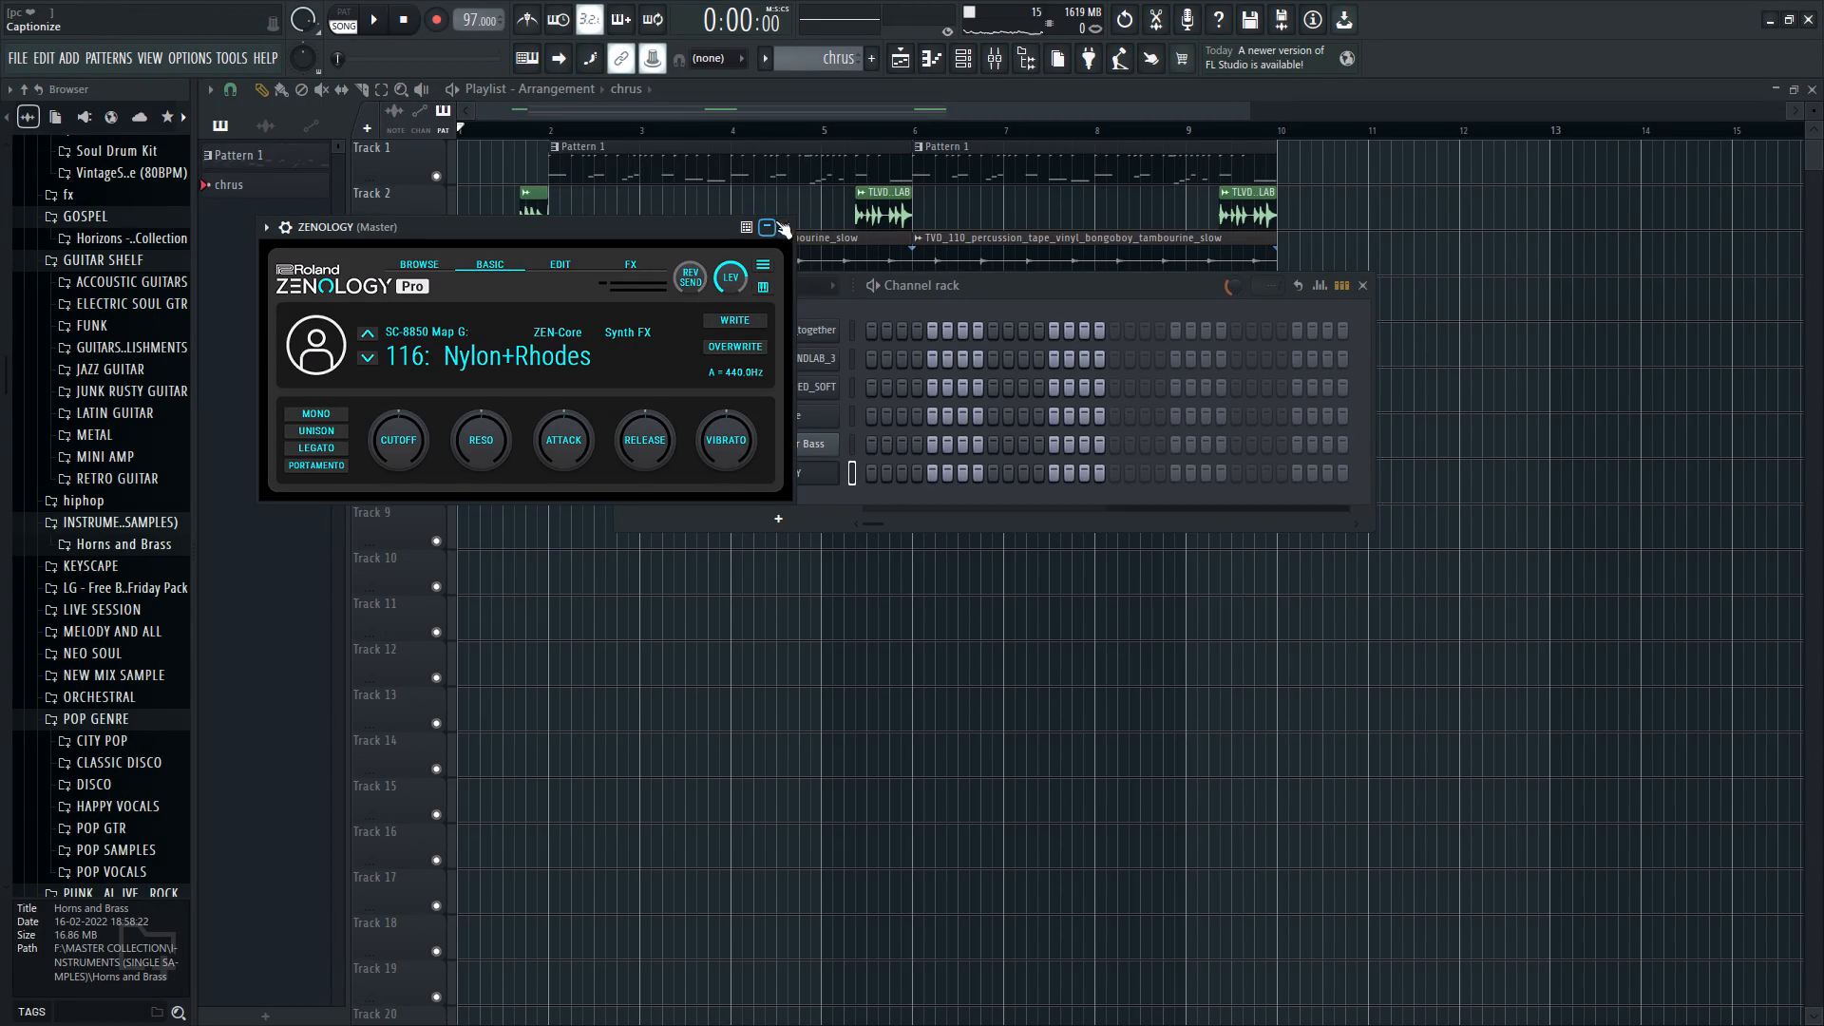
left_click(778, 220)
right_click(783, 474)
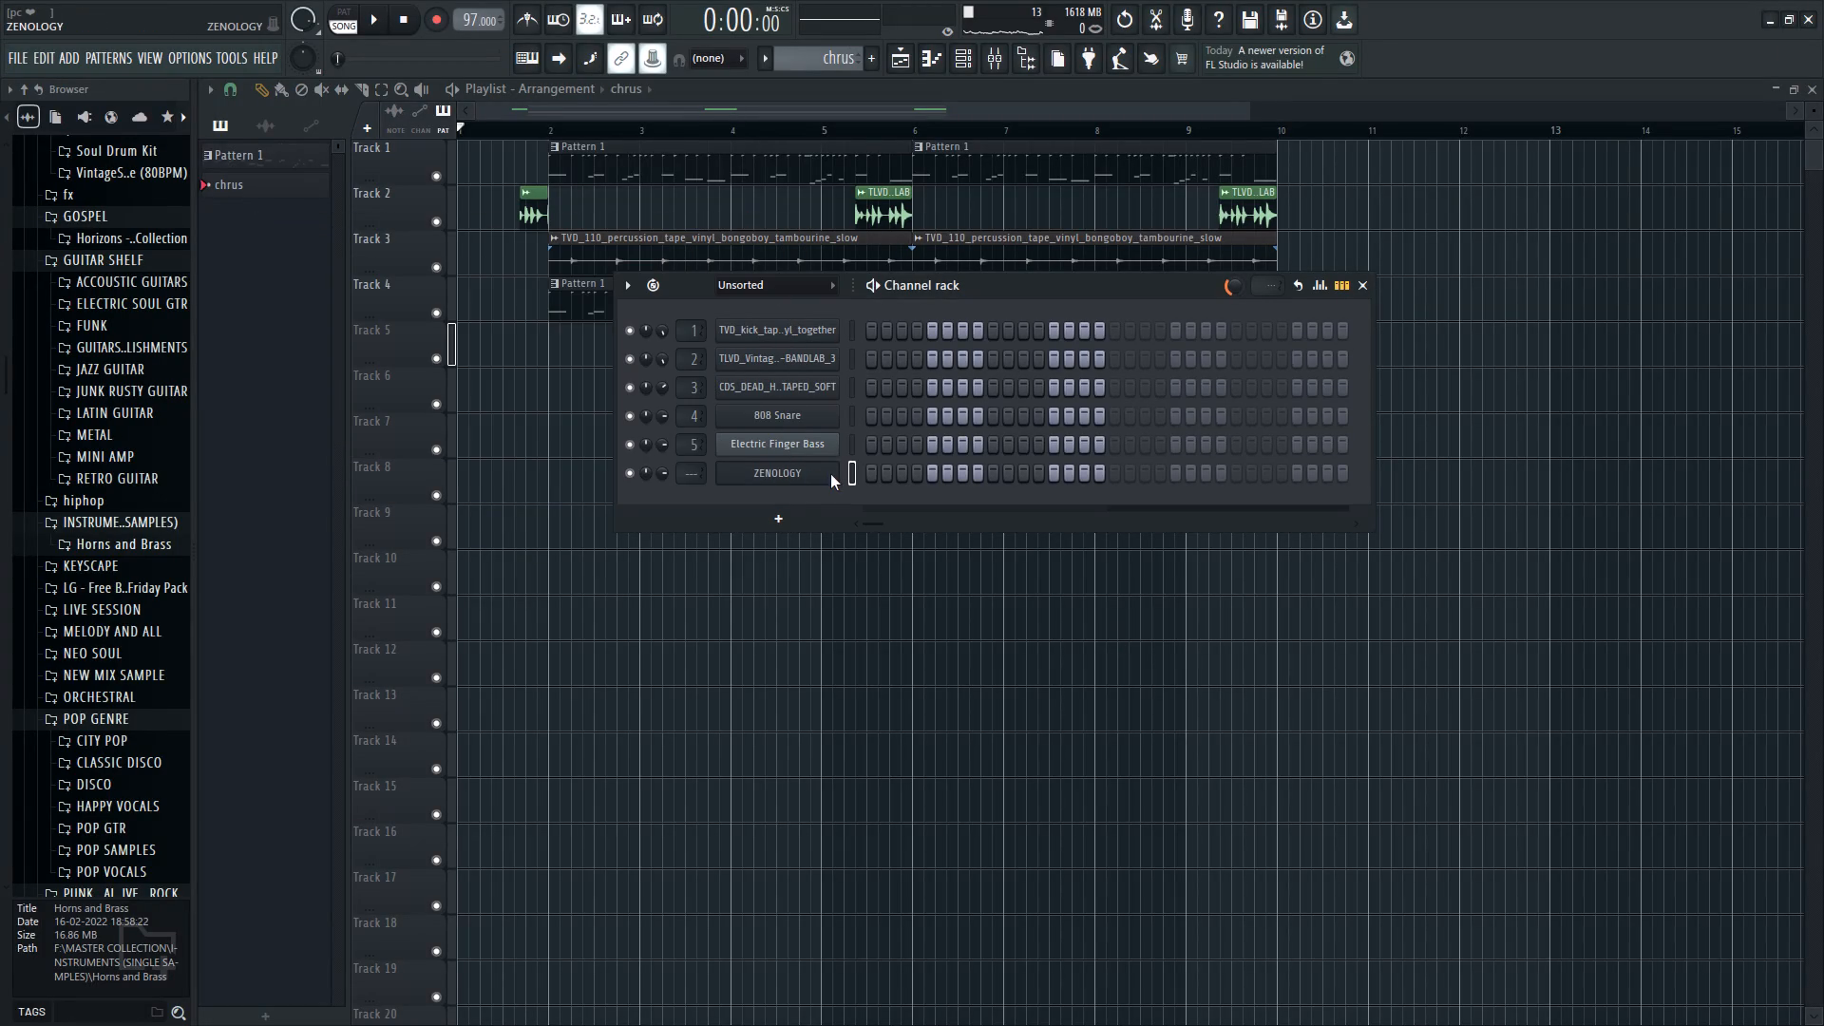
left_click(850, 473)
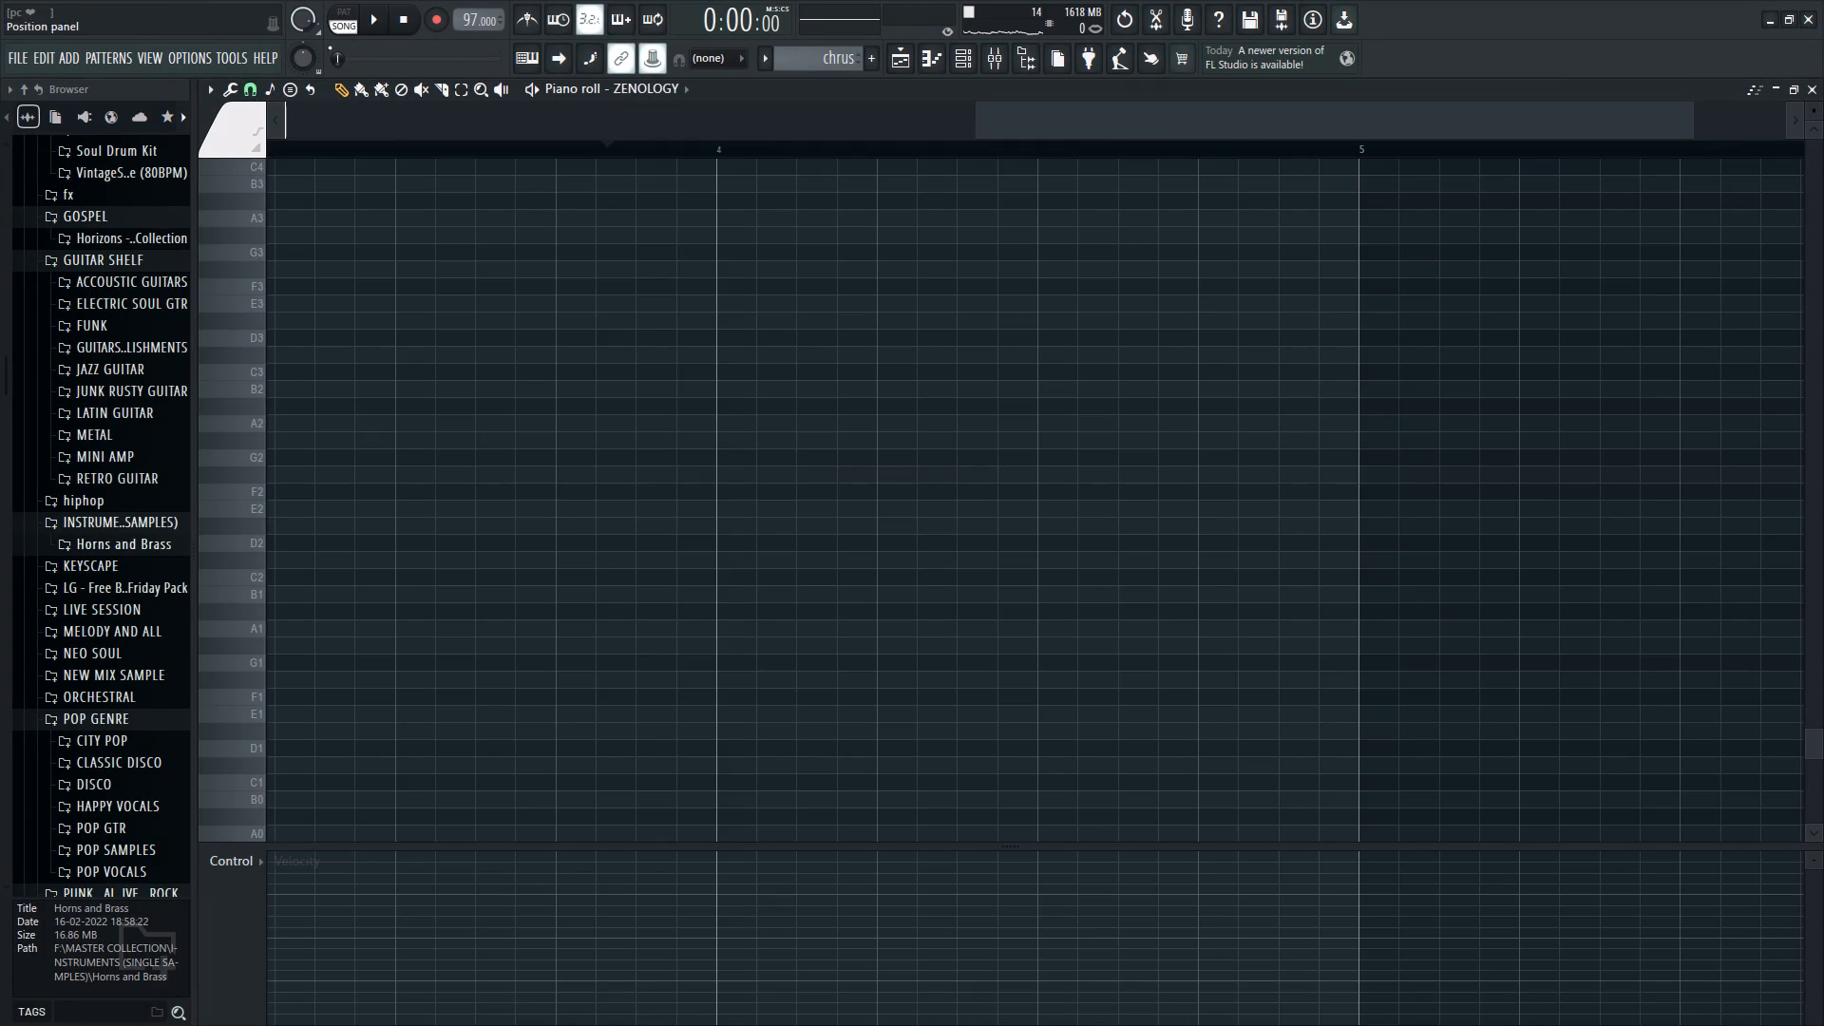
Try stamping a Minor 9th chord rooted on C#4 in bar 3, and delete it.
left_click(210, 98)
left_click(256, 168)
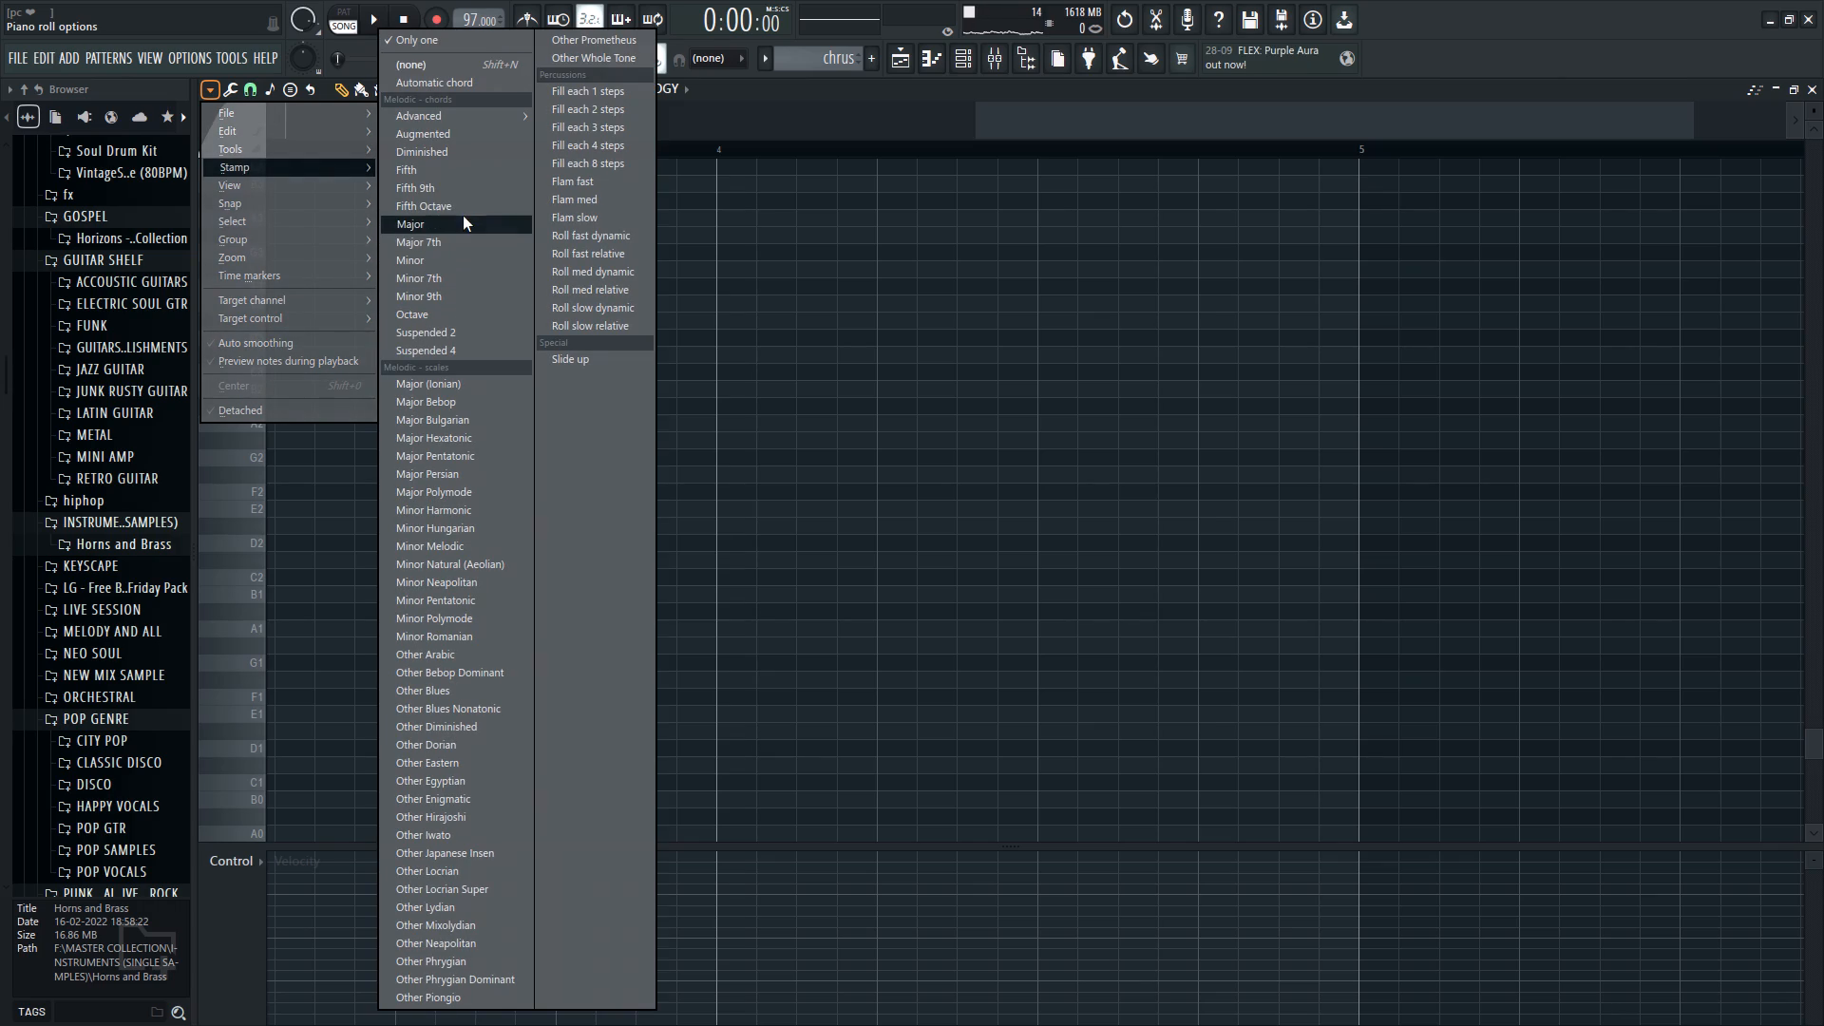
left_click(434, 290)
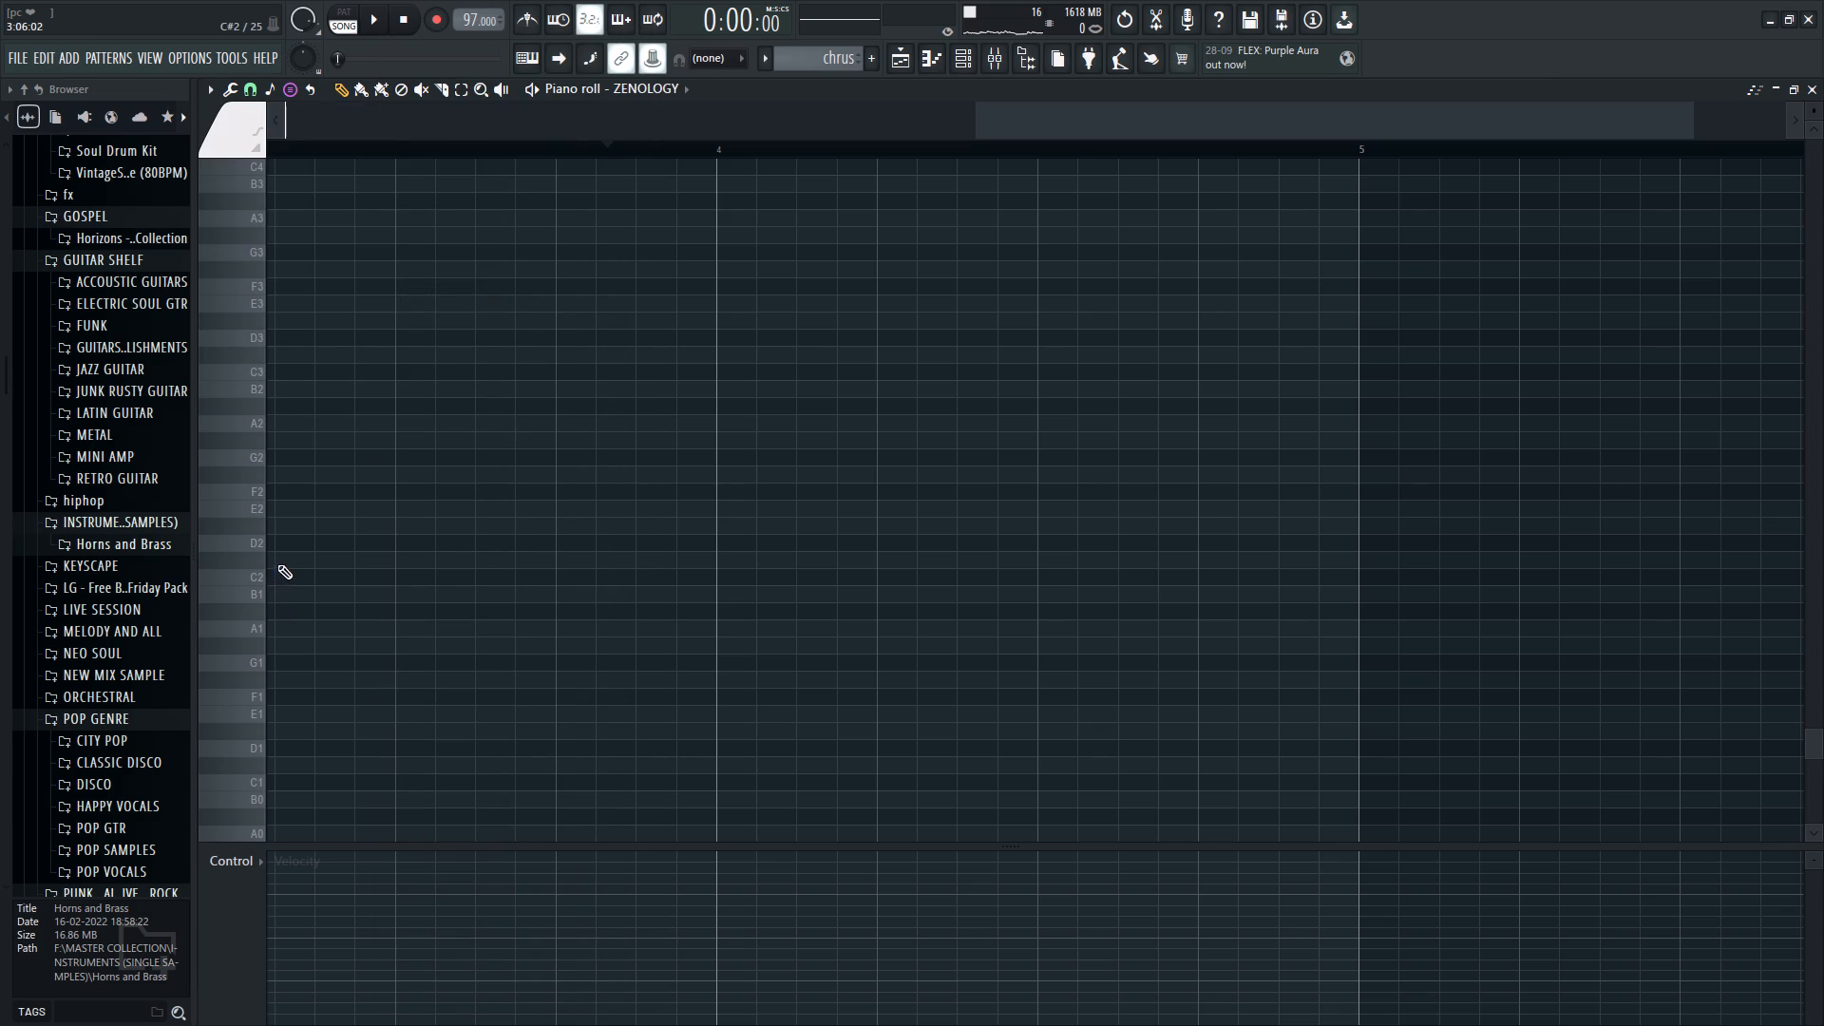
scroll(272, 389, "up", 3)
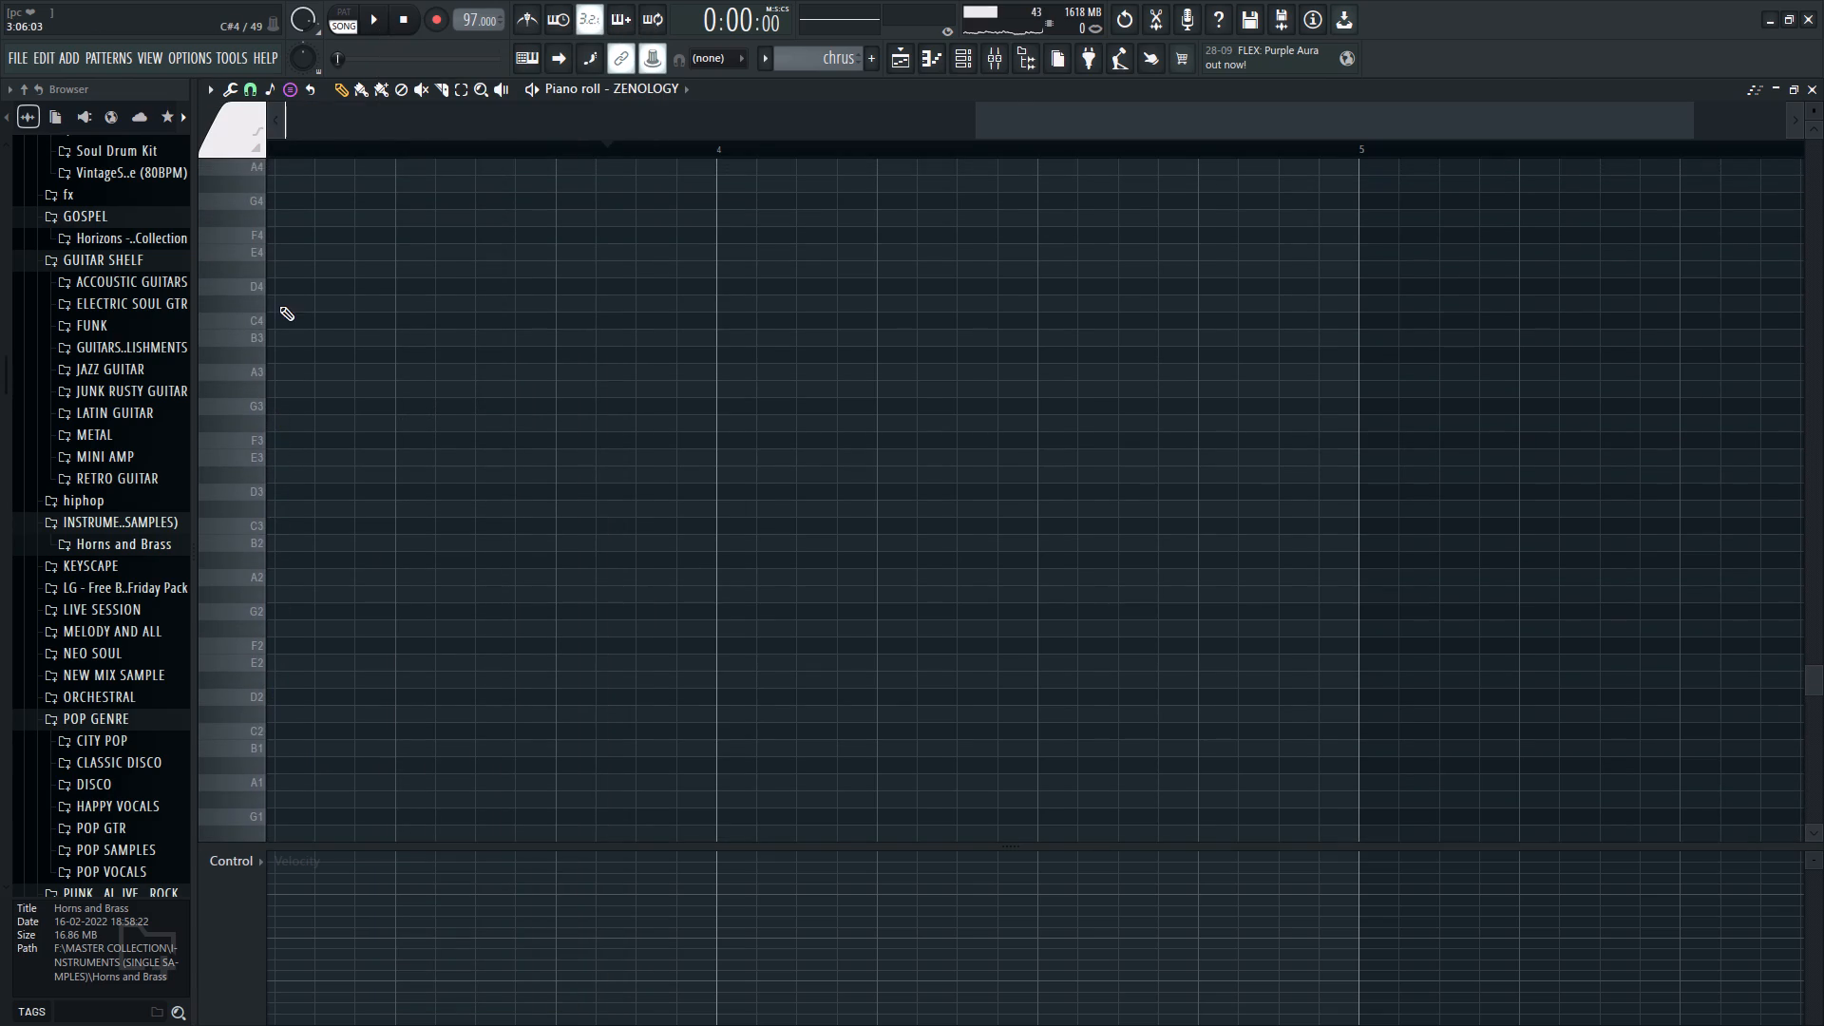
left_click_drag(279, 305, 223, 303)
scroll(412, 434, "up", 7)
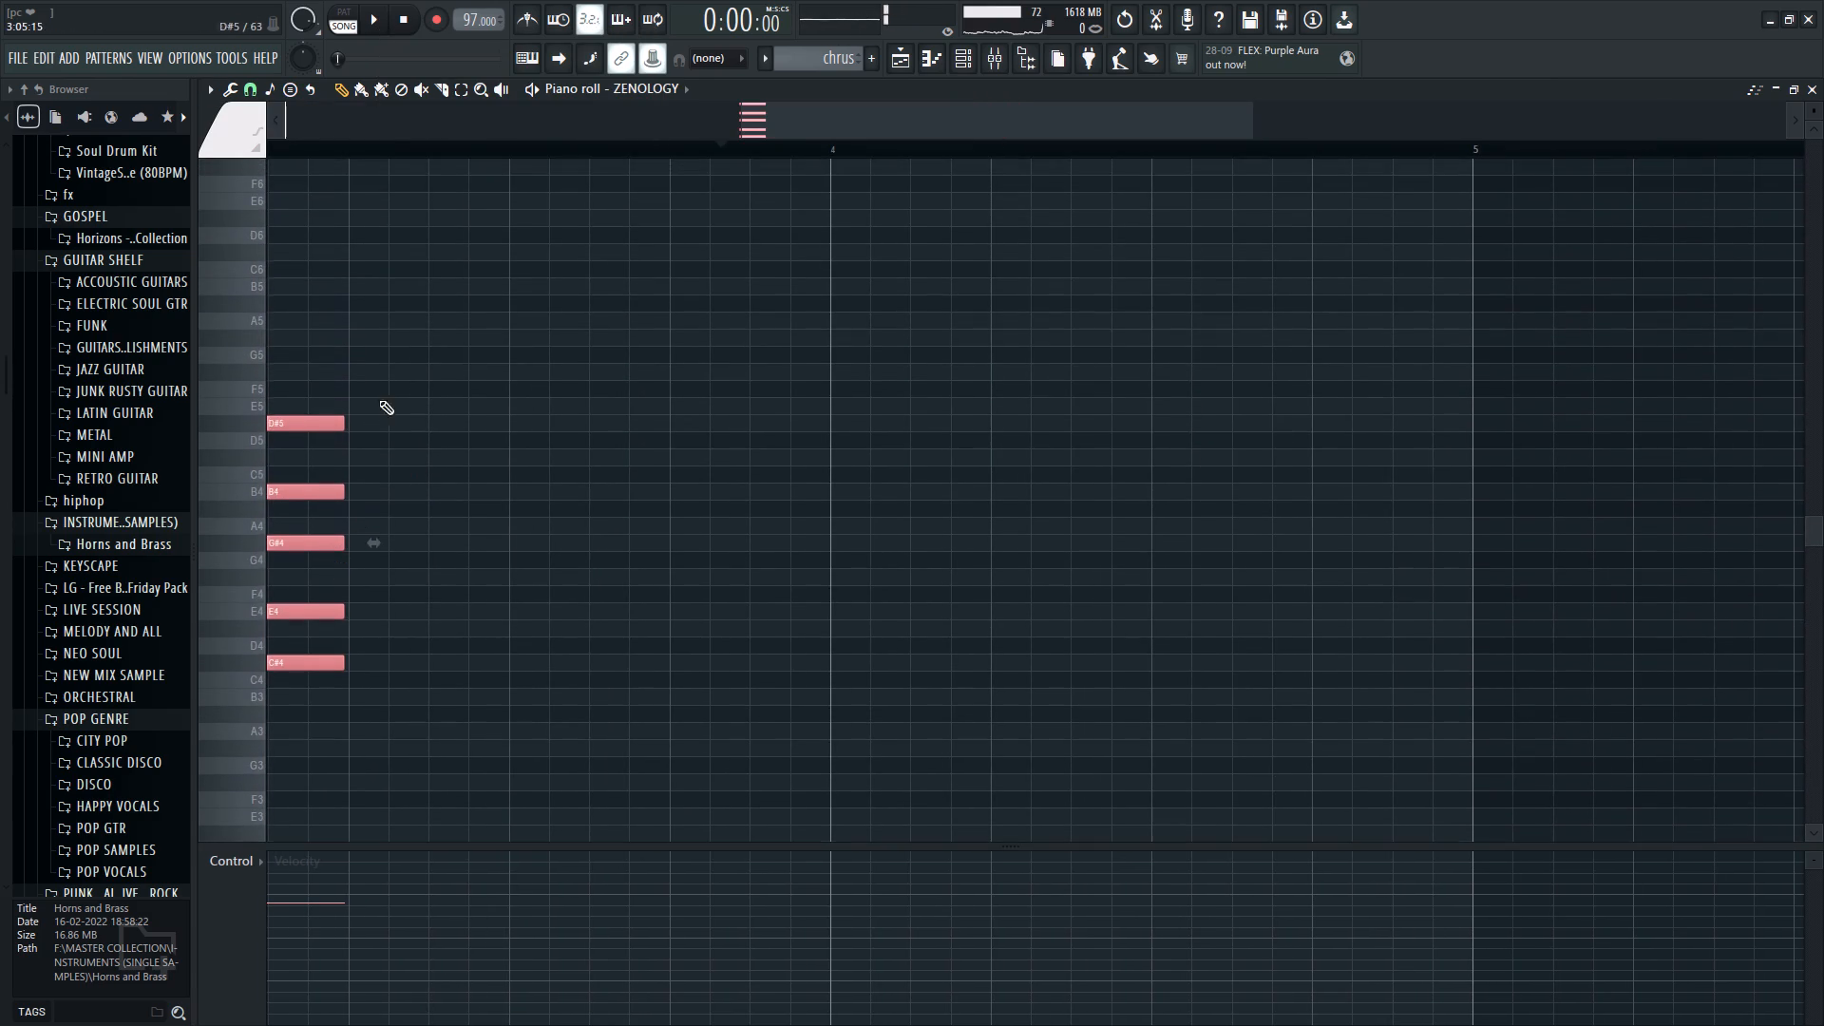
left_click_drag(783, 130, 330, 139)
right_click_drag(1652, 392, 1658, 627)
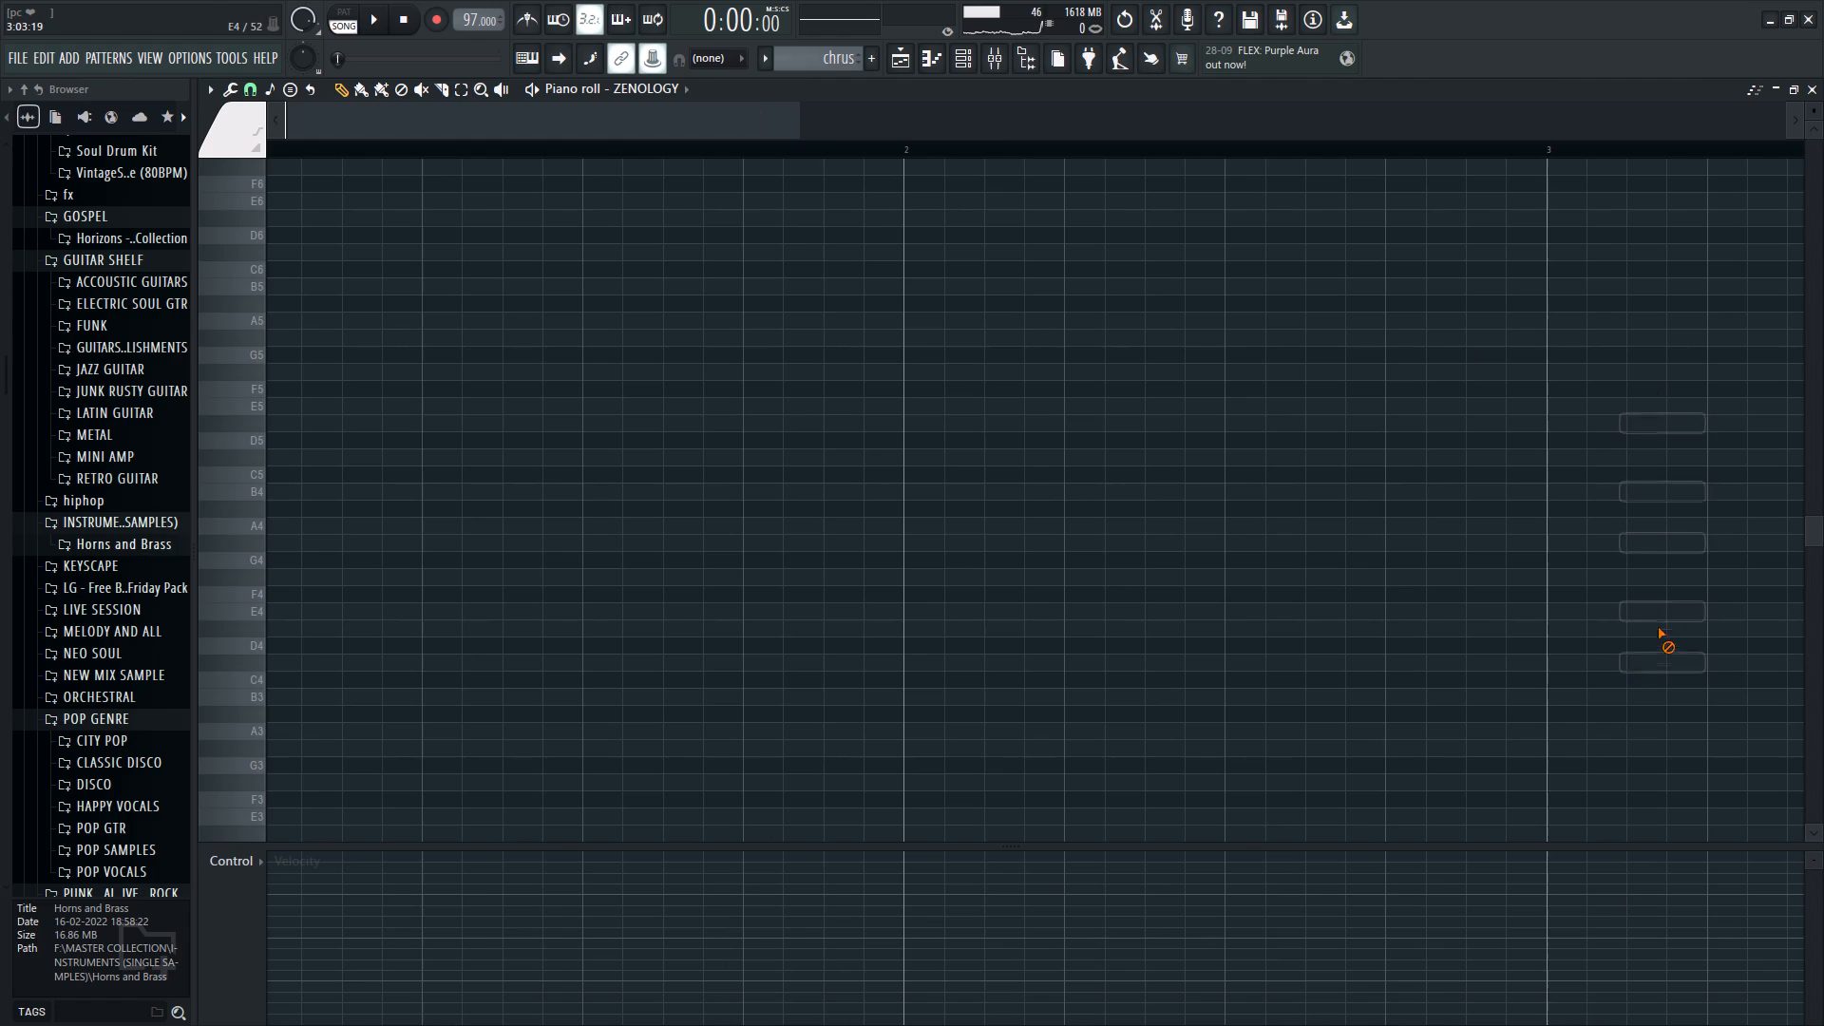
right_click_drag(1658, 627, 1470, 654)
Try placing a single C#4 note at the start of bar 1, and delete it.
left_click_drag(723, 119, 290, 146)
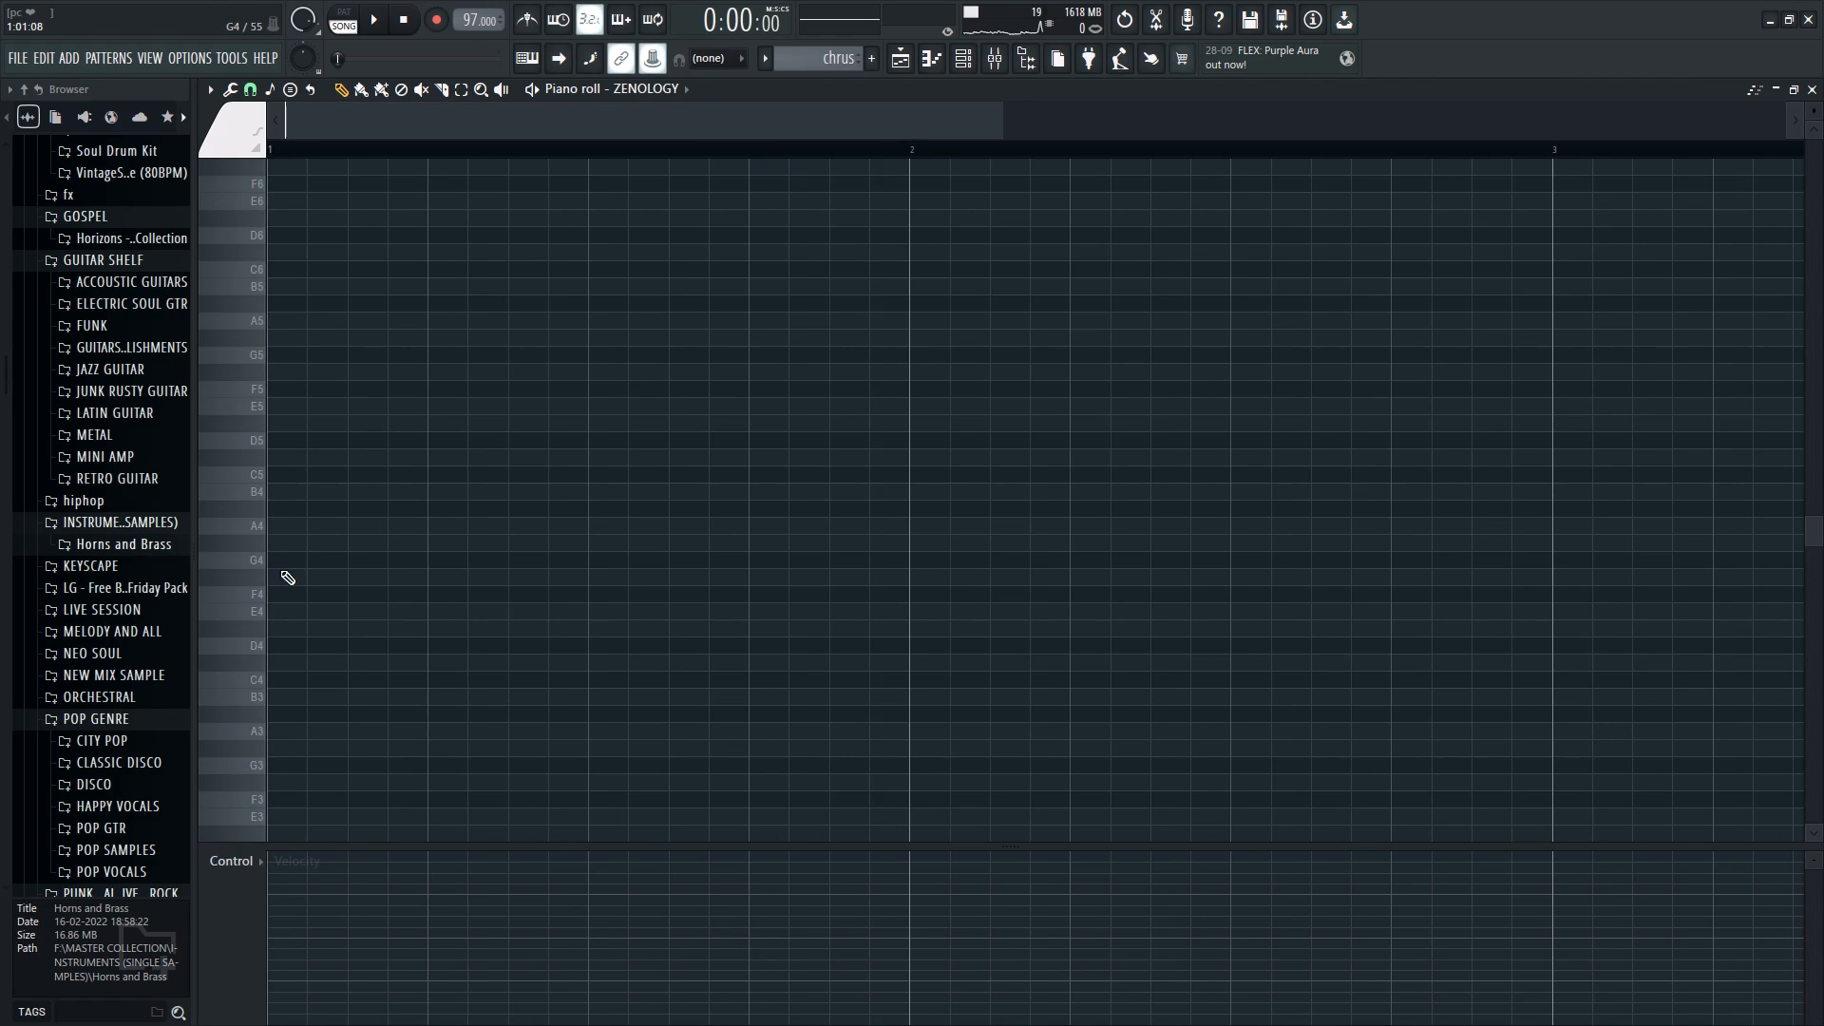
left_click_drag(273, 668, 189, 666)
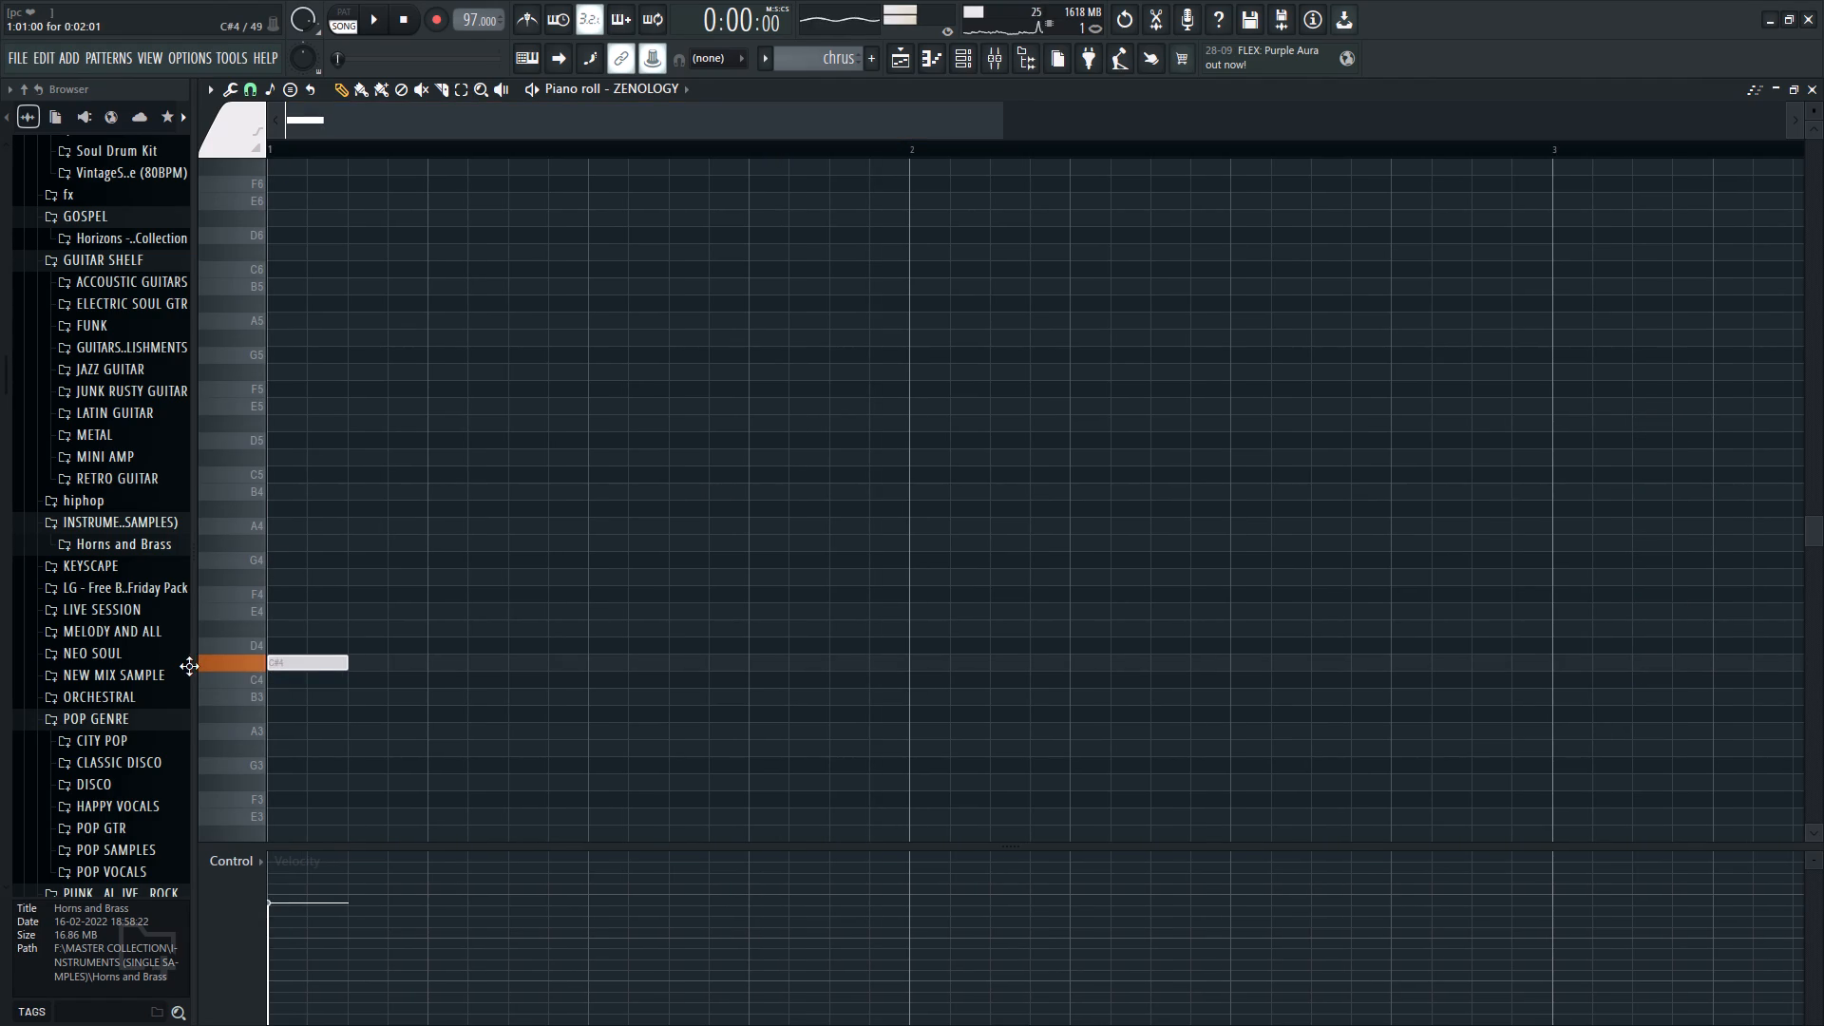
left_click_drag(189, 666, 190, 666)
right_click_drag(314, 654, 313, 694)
Stamp a Minor 9th chord rooted on C#5 at the start of bar 1.
left_click(209, 93)
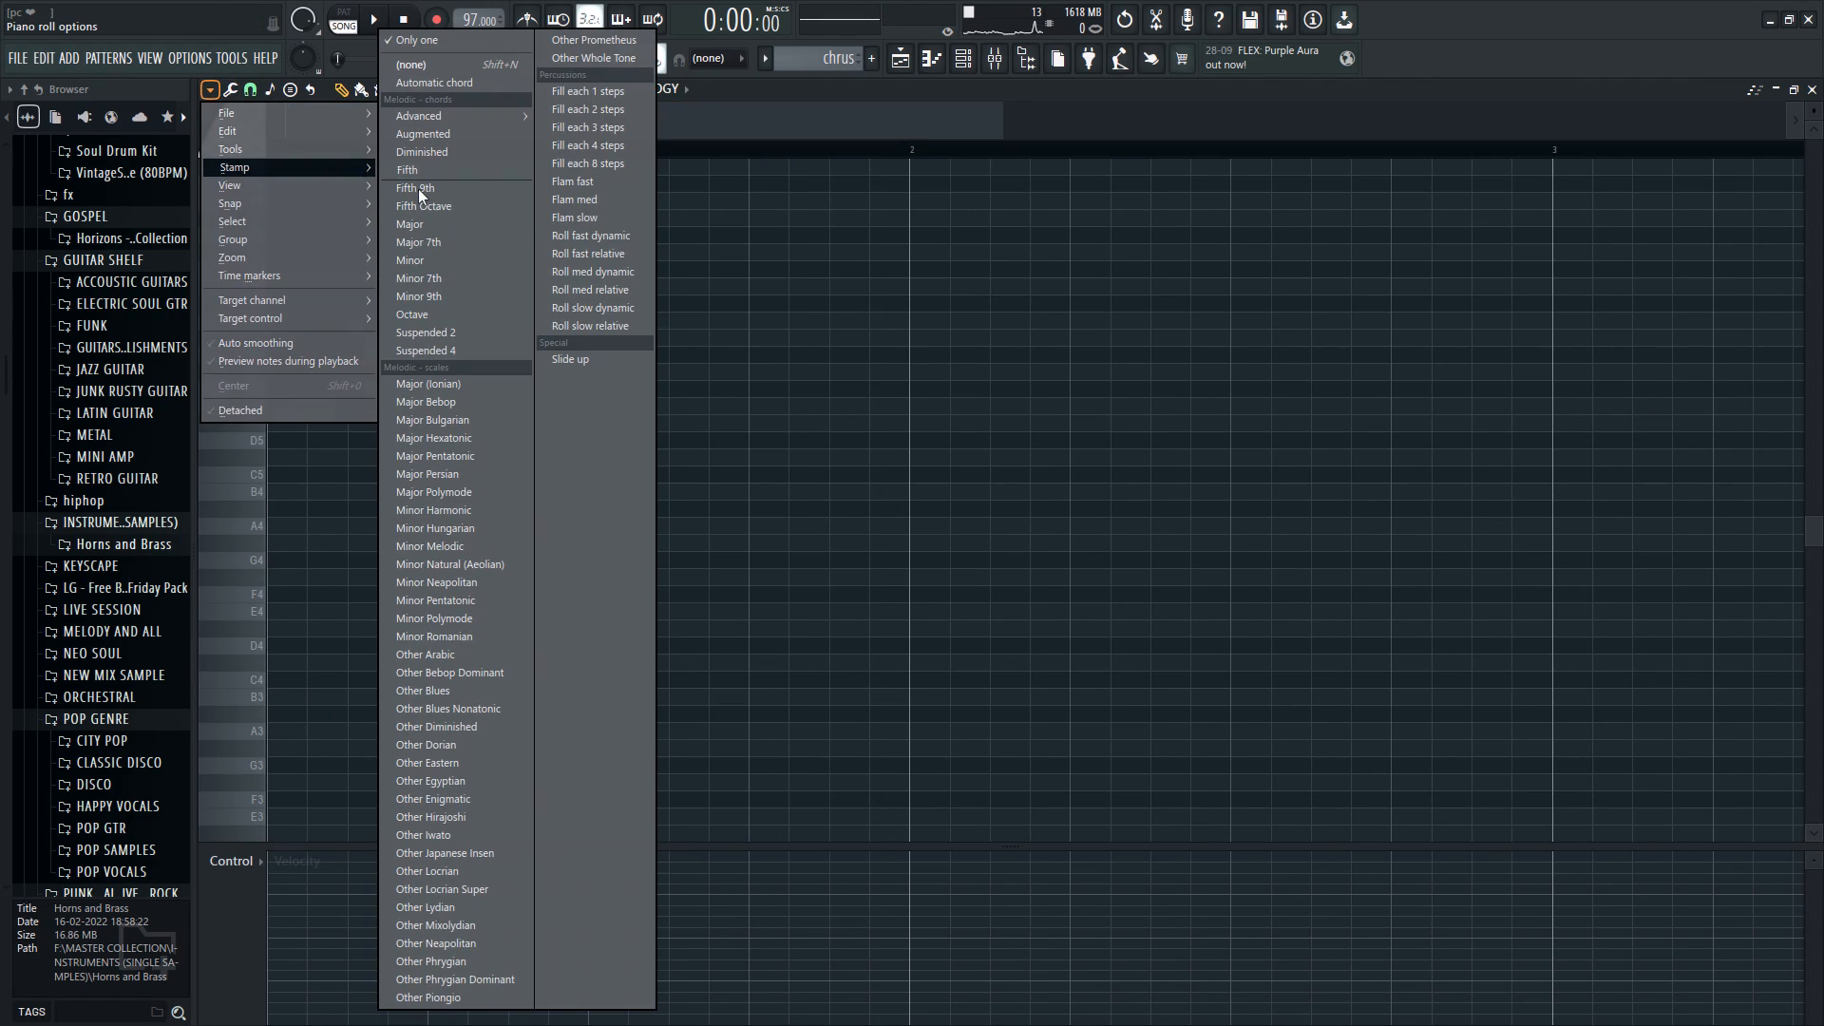
left_click(452, 290)
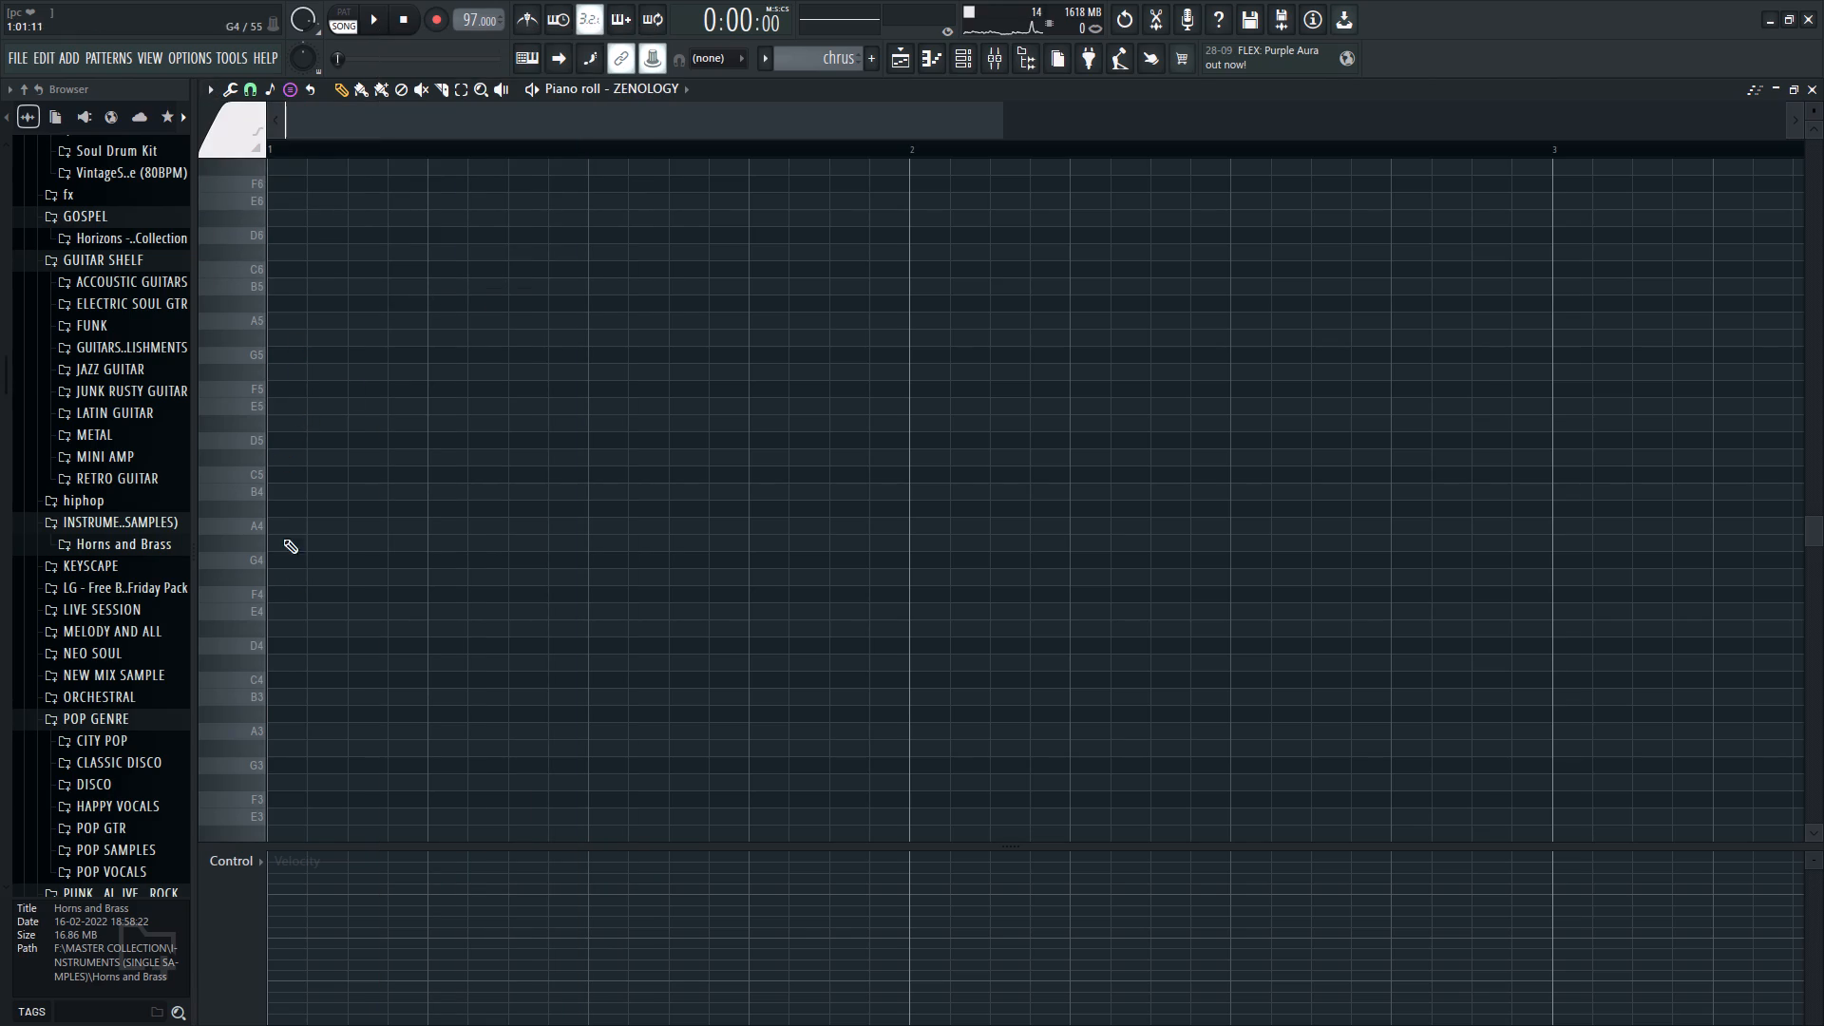
left_click_drag(277, 461, 28, 452)
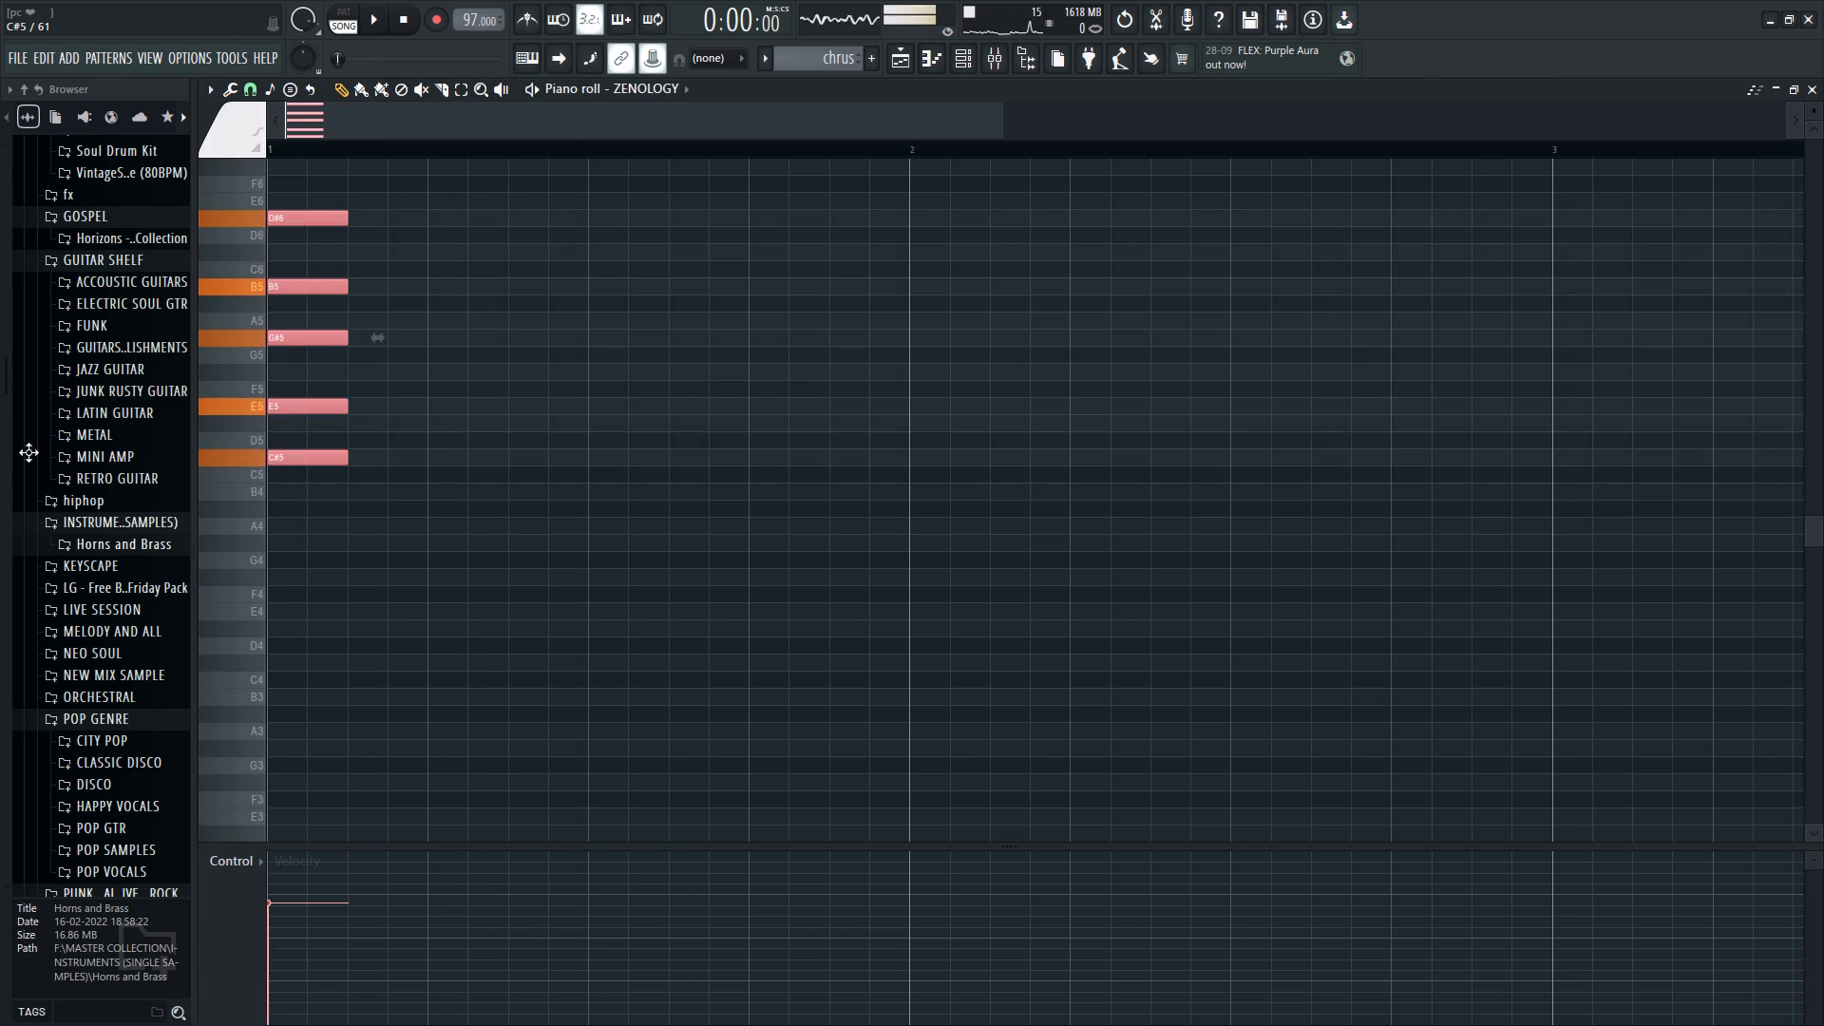
left_click_drag(28, 452, 0, 452)
Place the chrus pattern on Track 5 of the playlist, near the start of bar 2.
key("space")
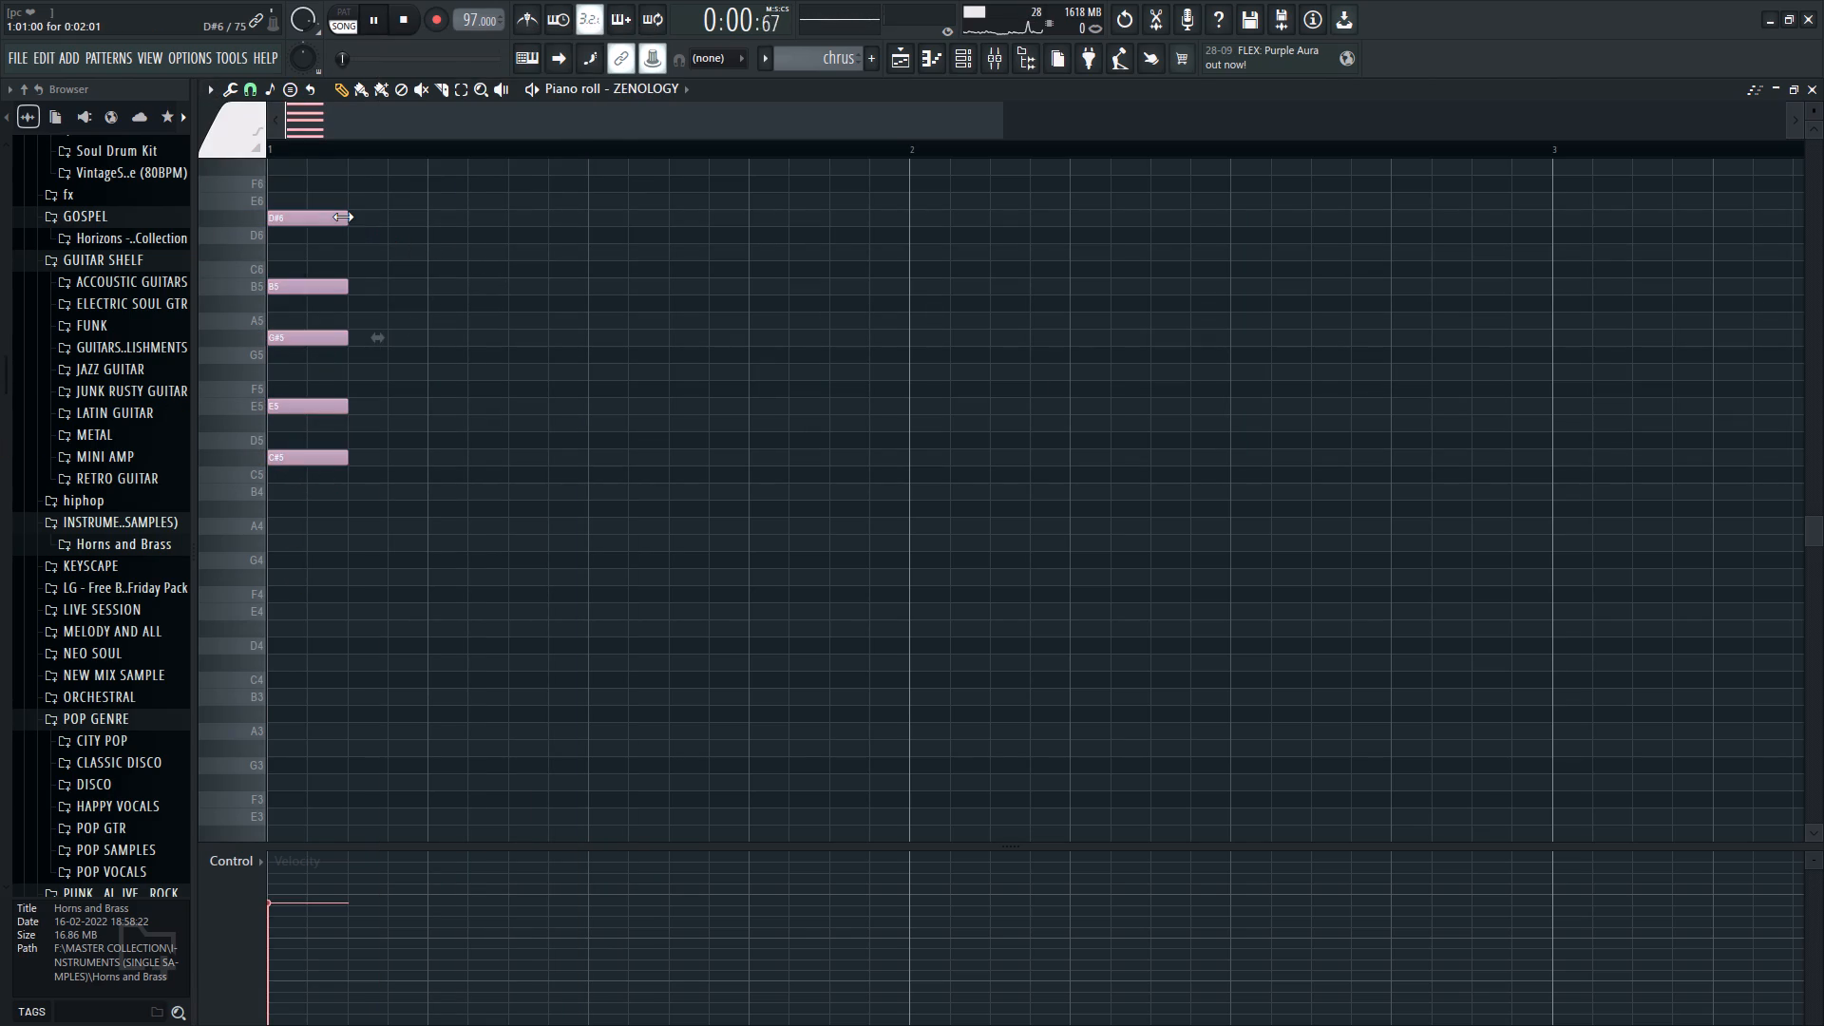
left_click(895, 61)
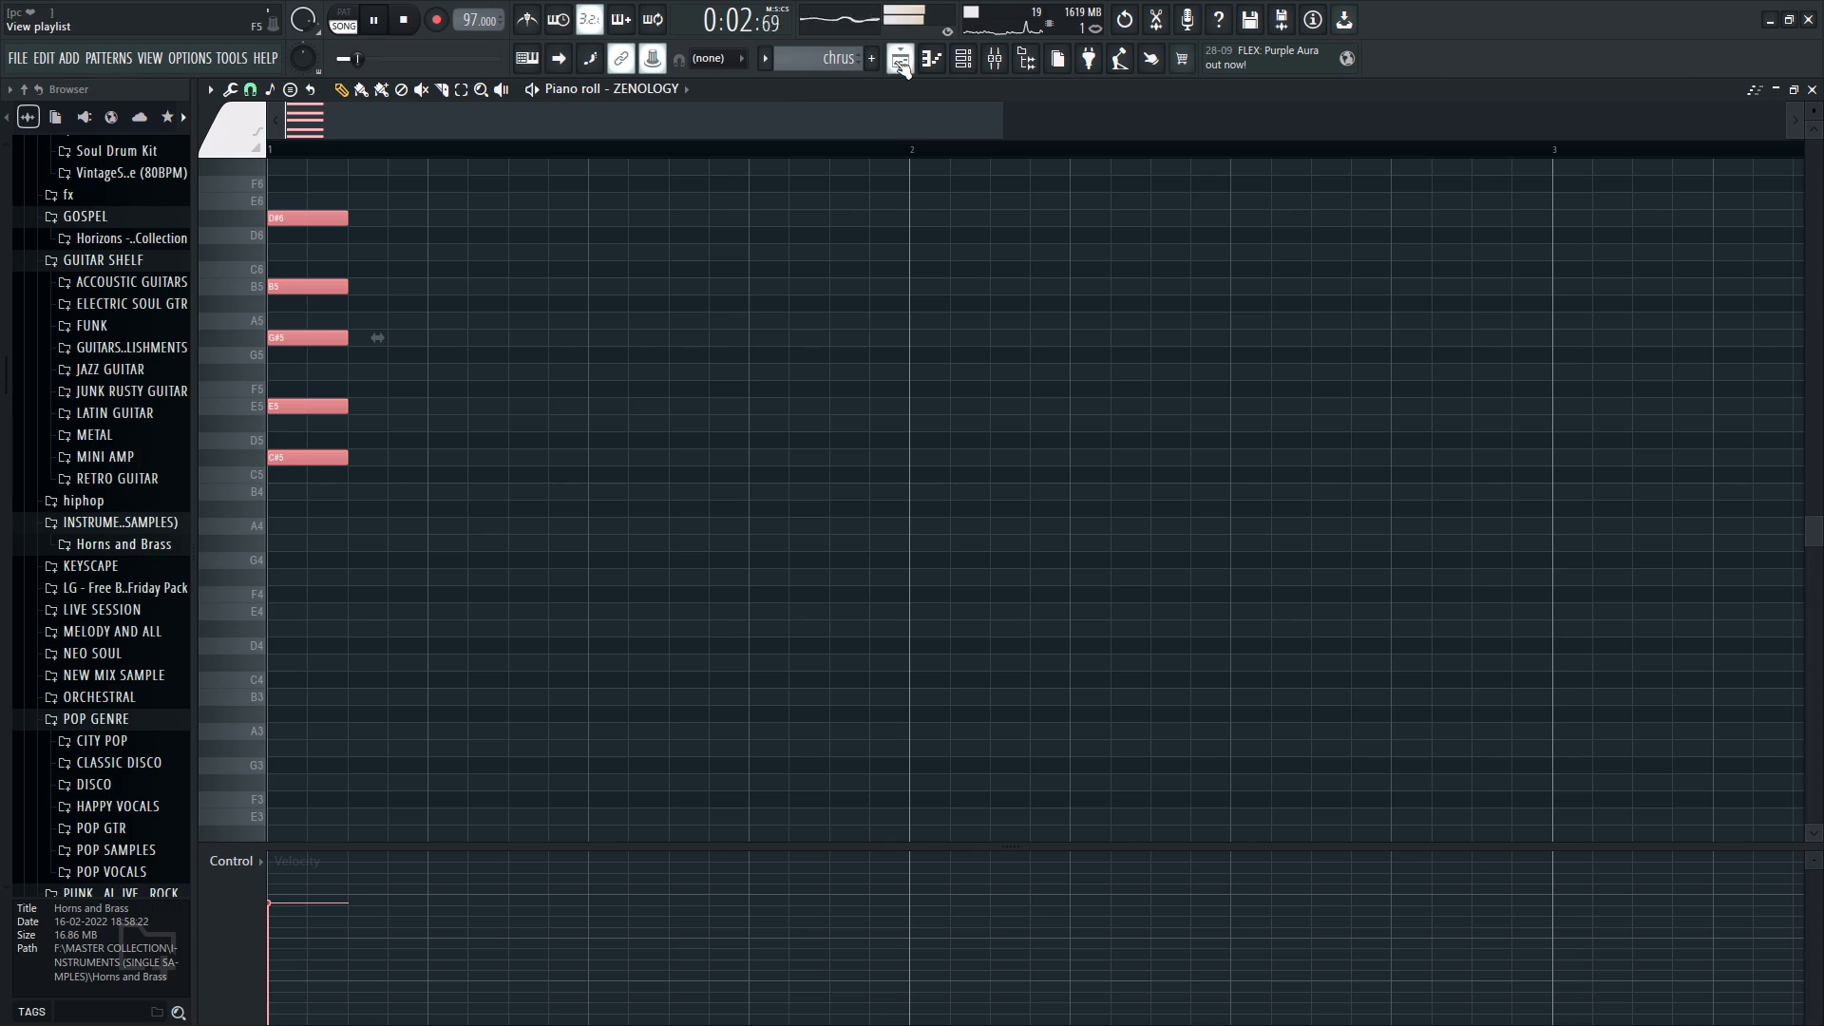
key("space")
key("space")
left_click_drag(280, 161, 575, 342)
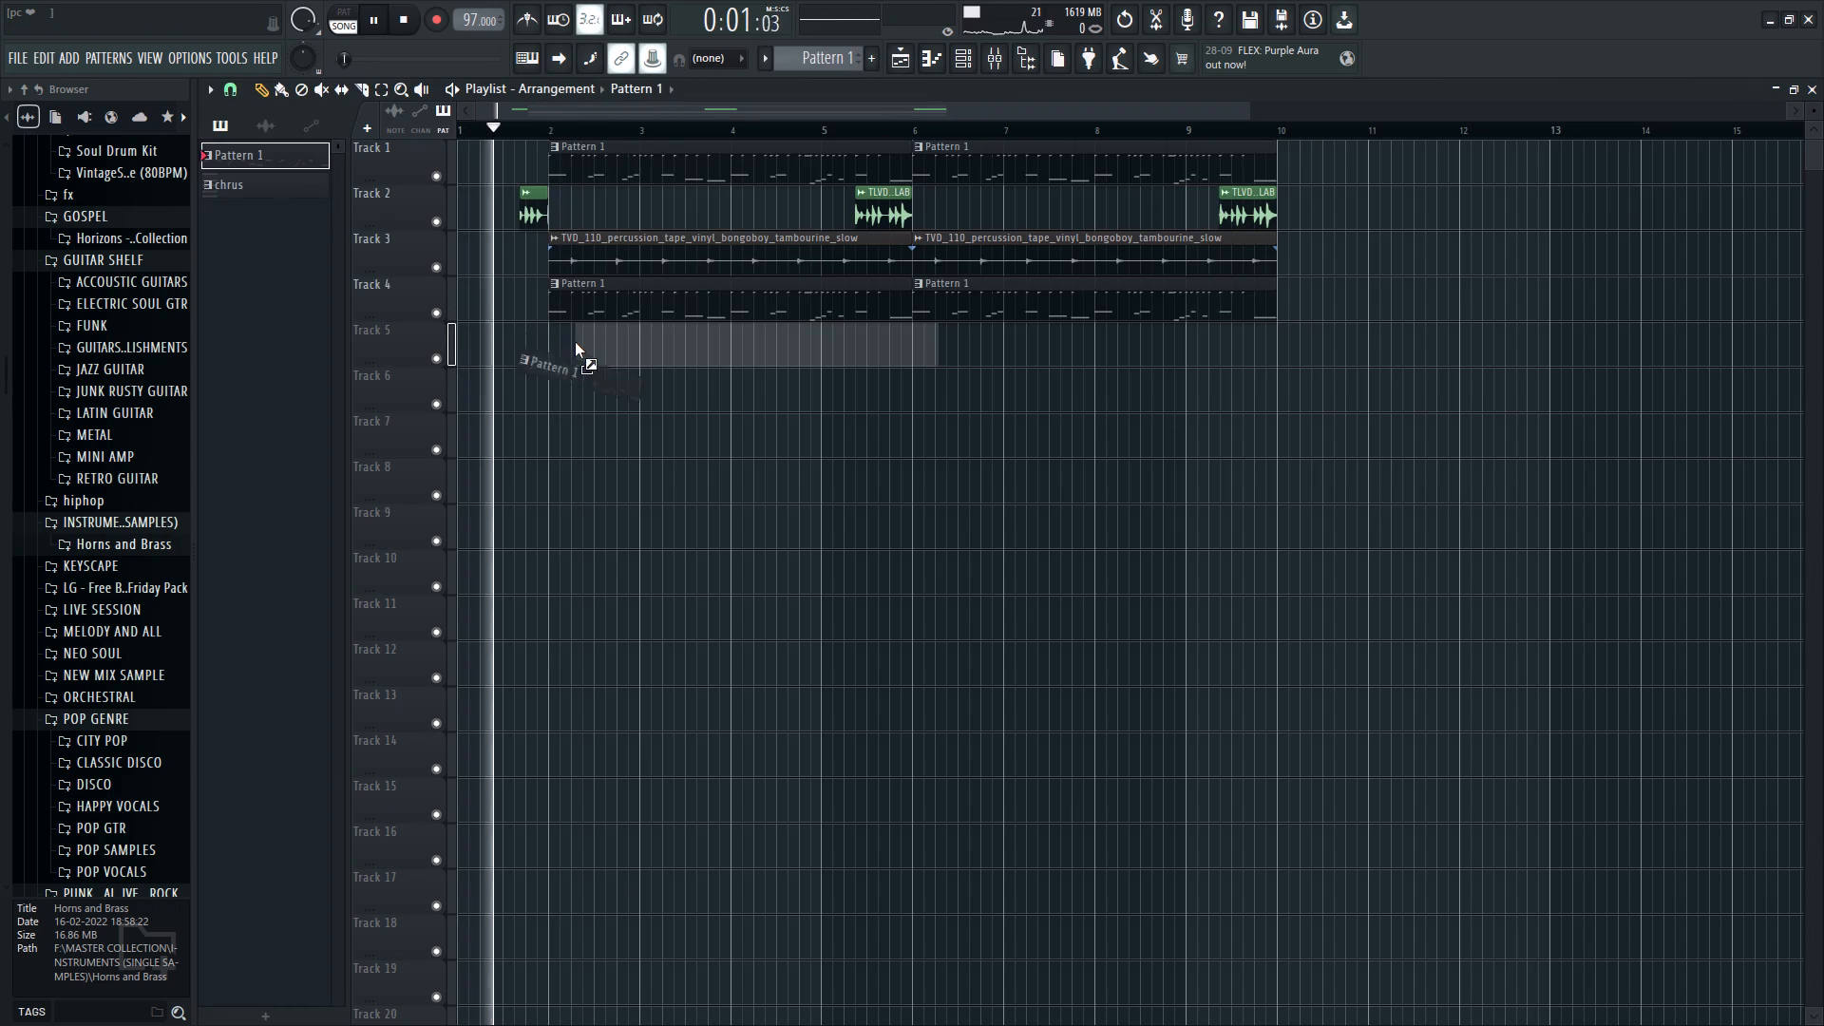
left_click_drag(575, 342, 271, 145)
left_click_drag(270, 184, 557, 341)
key("space")
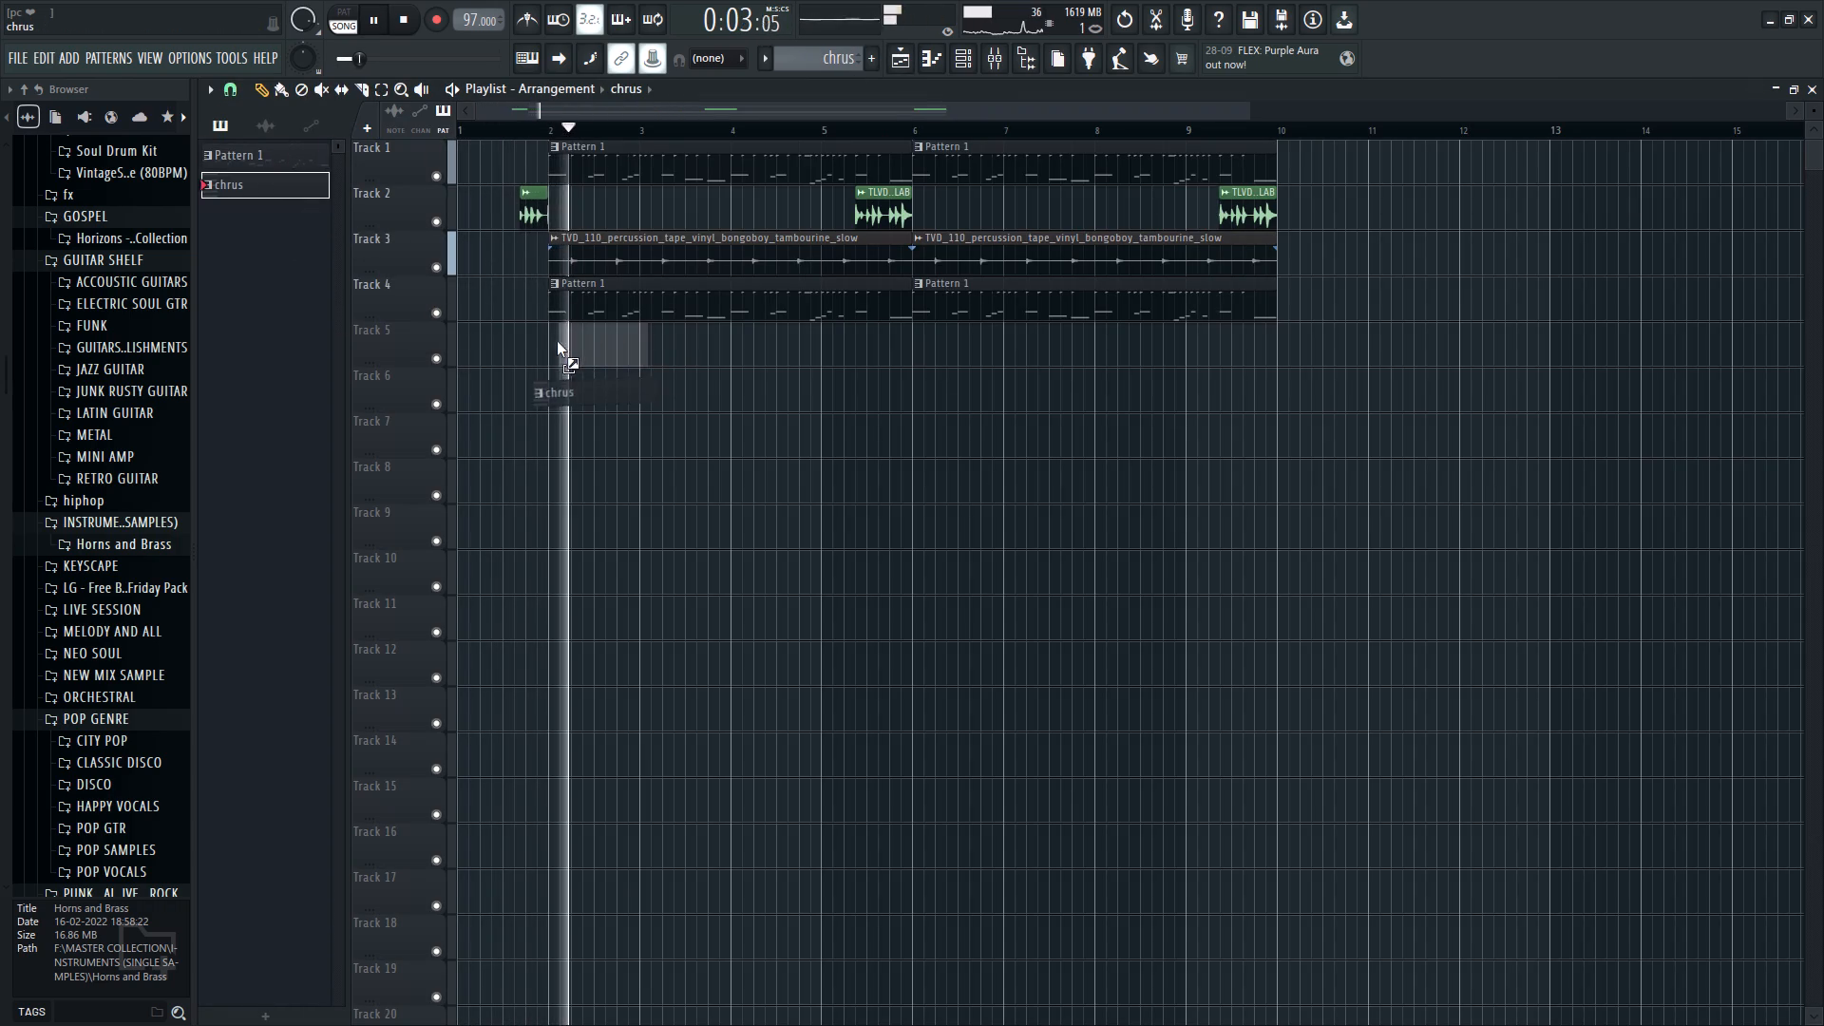
left_click_drag(557, 341, 553, 338)
key("space")
Shift the chrus clip on Track 5 earlier to align it with the start of bar 2.
scroll(528, 134, "up", 4)
key("space")
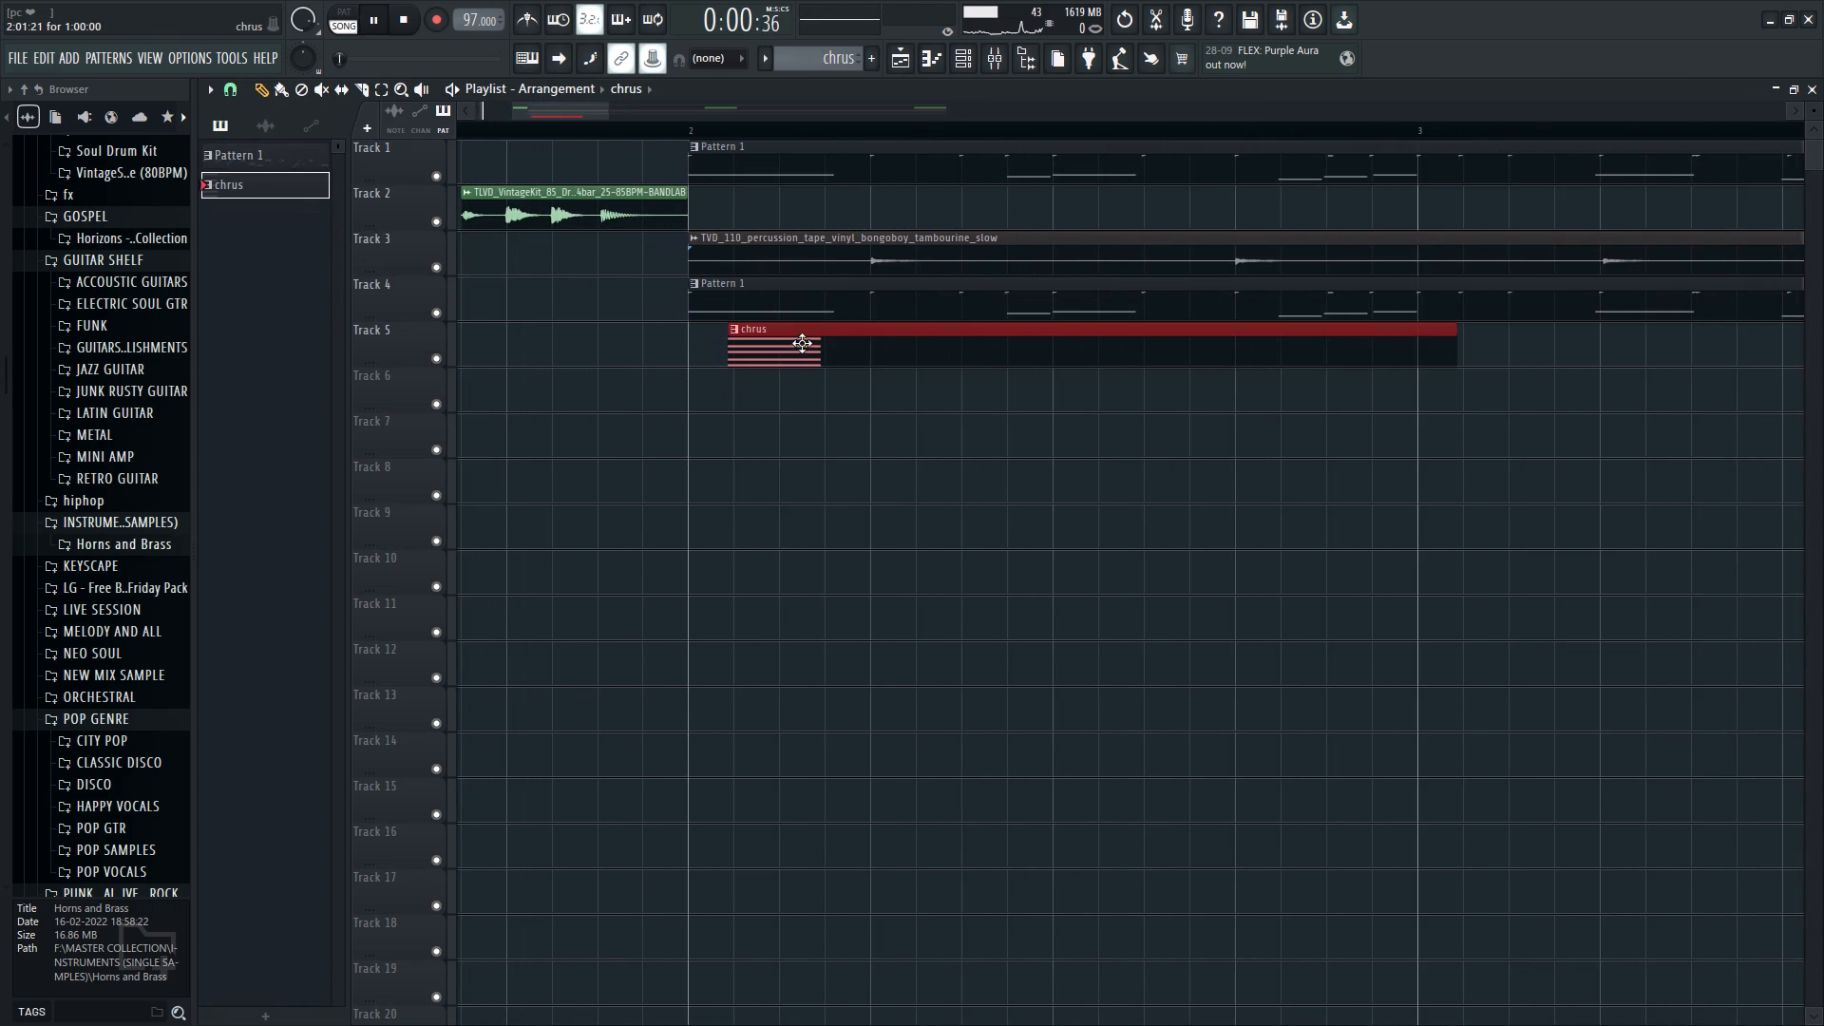
left_click_drag(802, 343, 766, 350)
scroll(702, 136, "up", 3)
left_click_drag(718, 353, 710, 353)
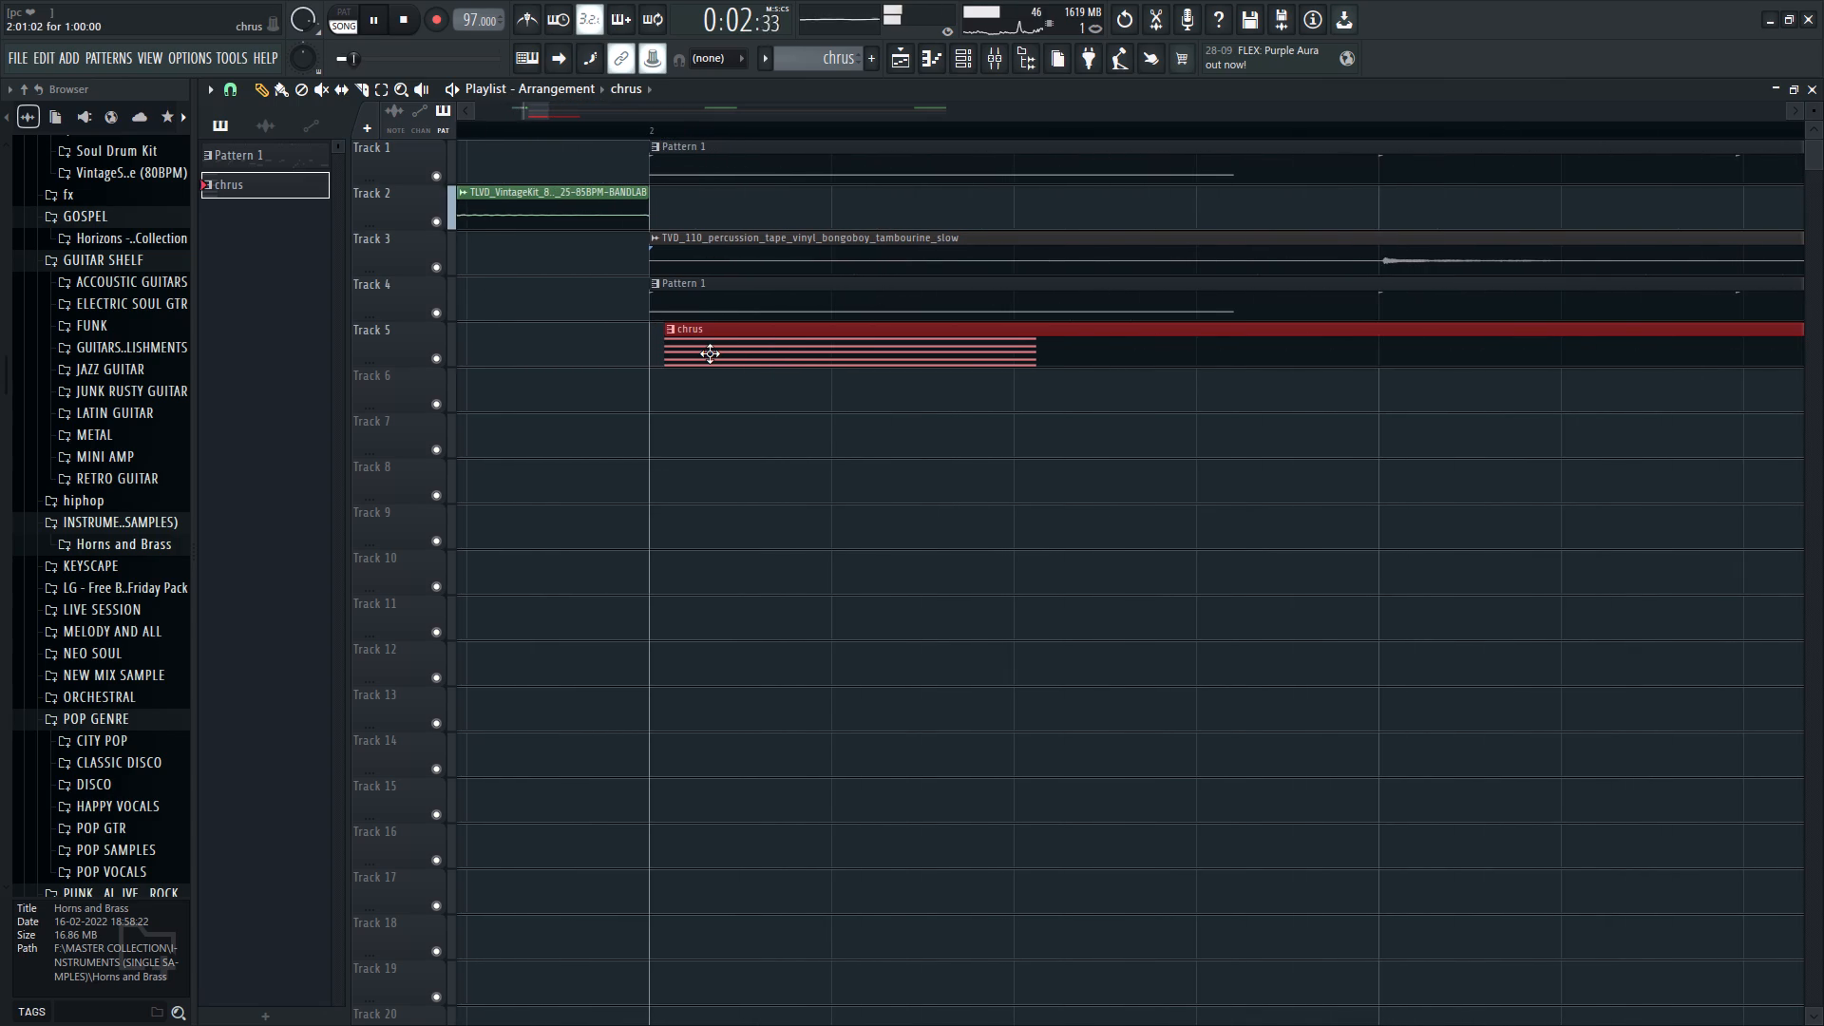
left_click_drag(710, 353, 703, 353)
Reopen the chrus pattern's piano roll and lengthen the C#5 chord to fill all of bar 1.
double_click(703, 354)
key("space")
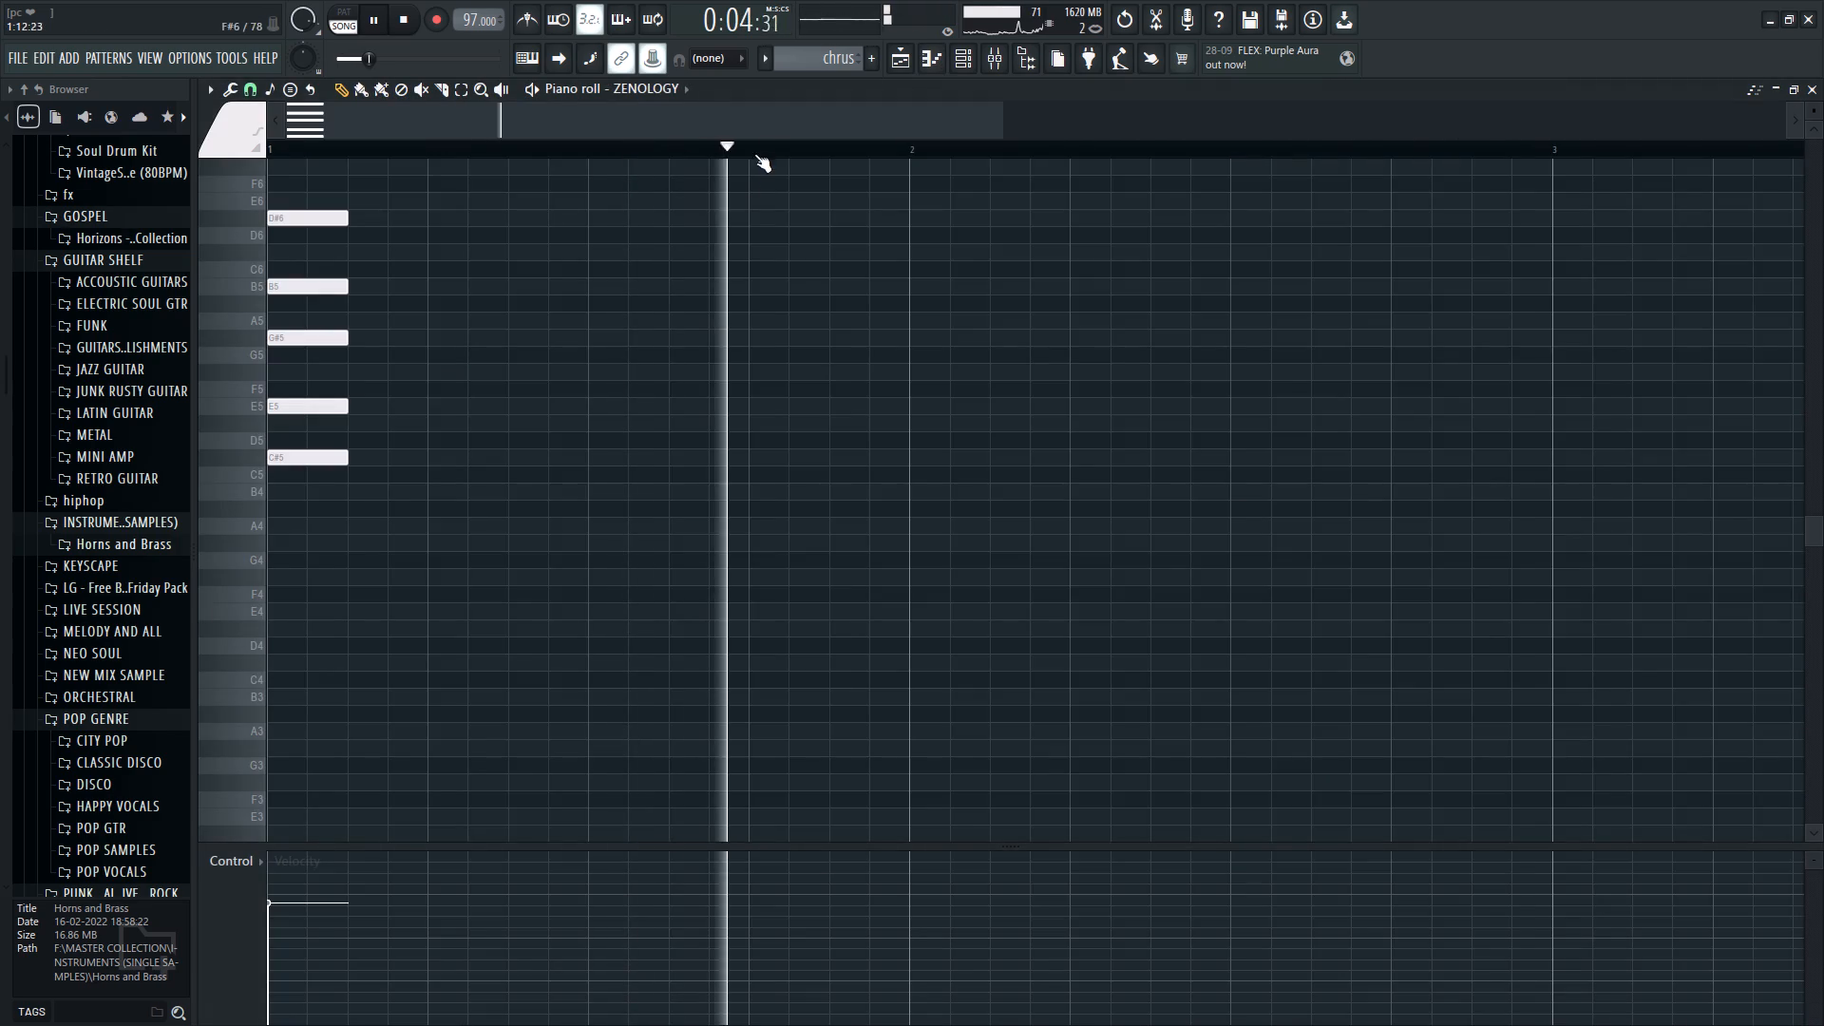
scroll(762, 142, "down", 3)
key("space")
left_click_drag(398, 172, 293, 479, "ctrl")
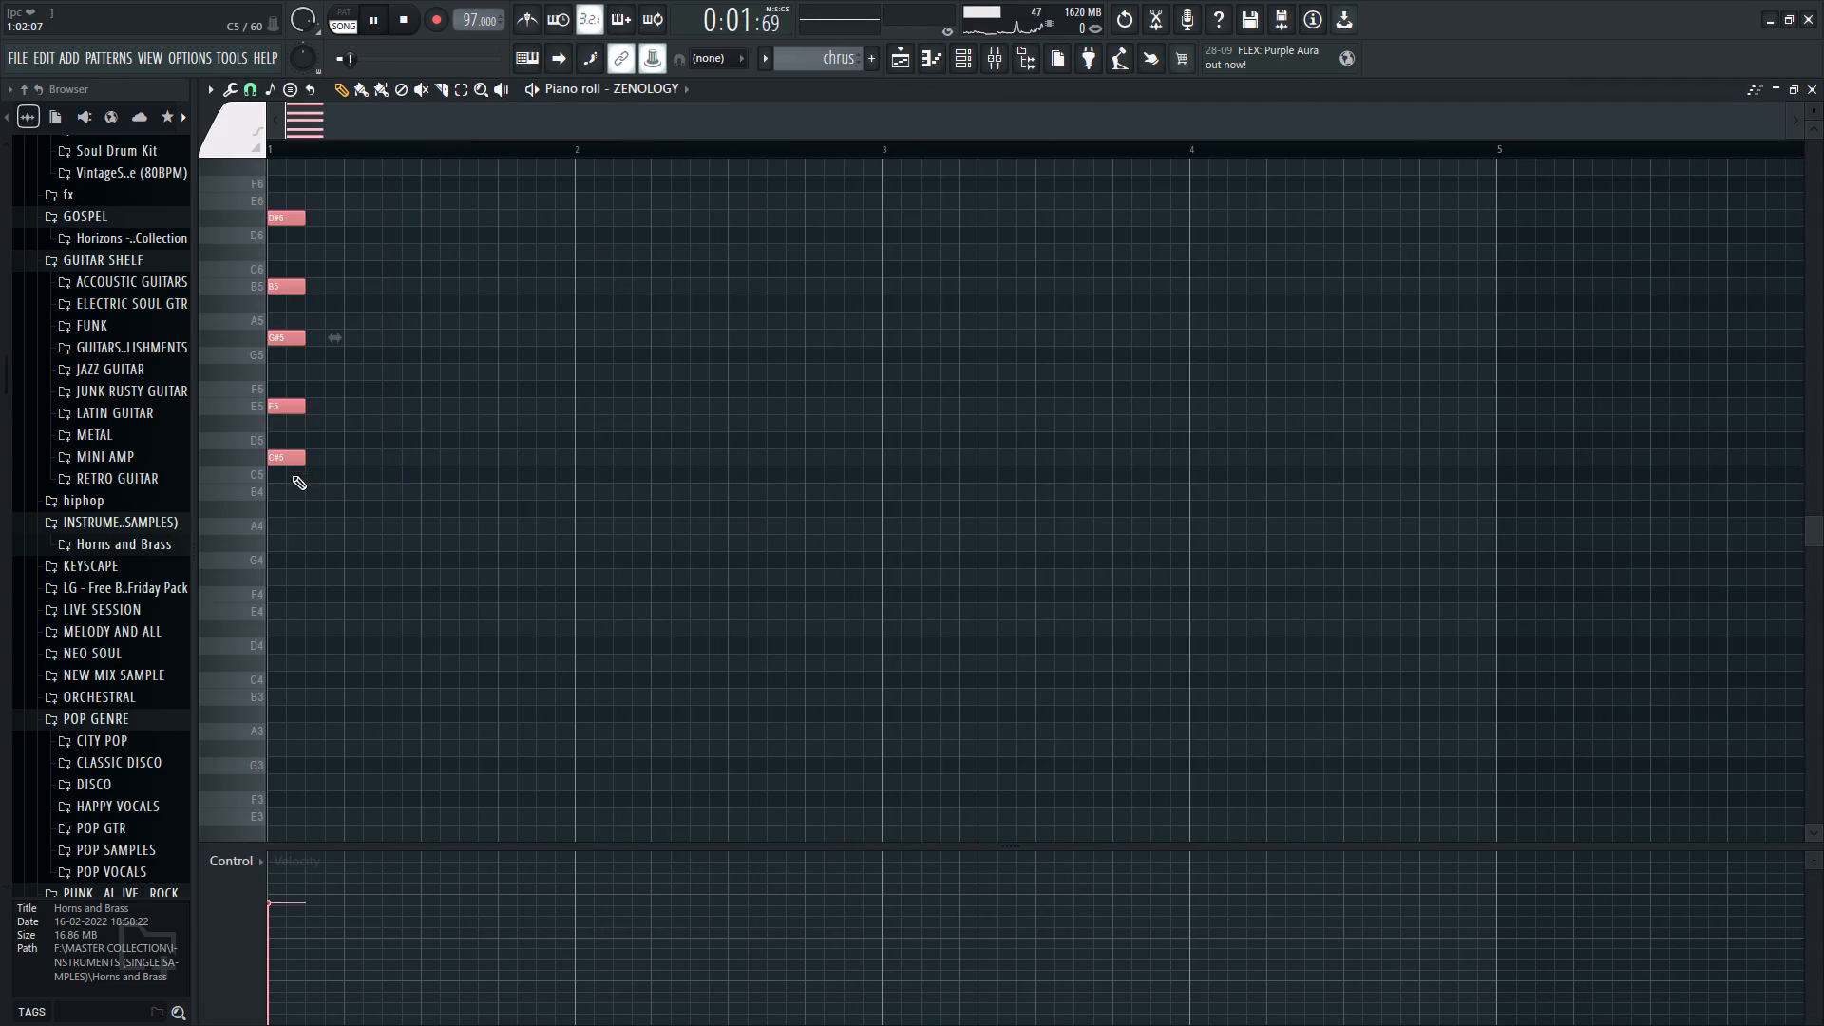
left_click_drag(300, 460, 565, 479)
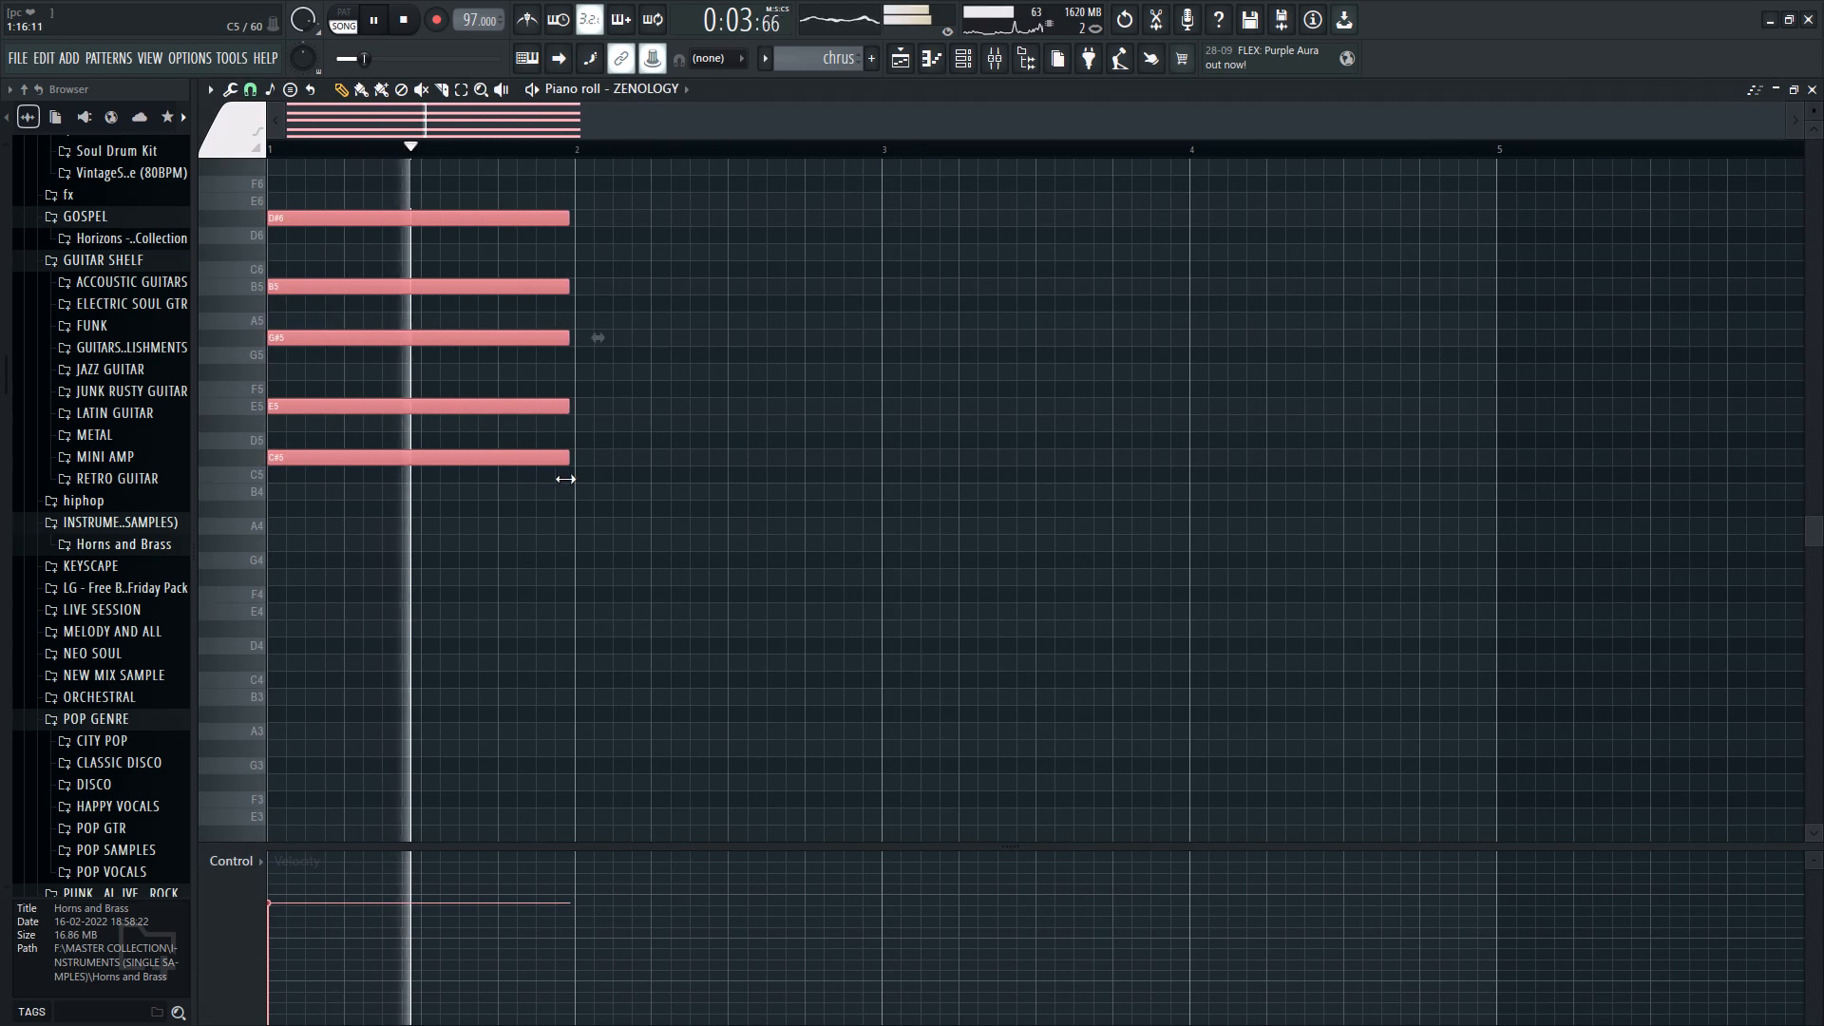
left_click_drag(565, 479, 569, 479)
key("space")
right_click(611, 522)
key("space")
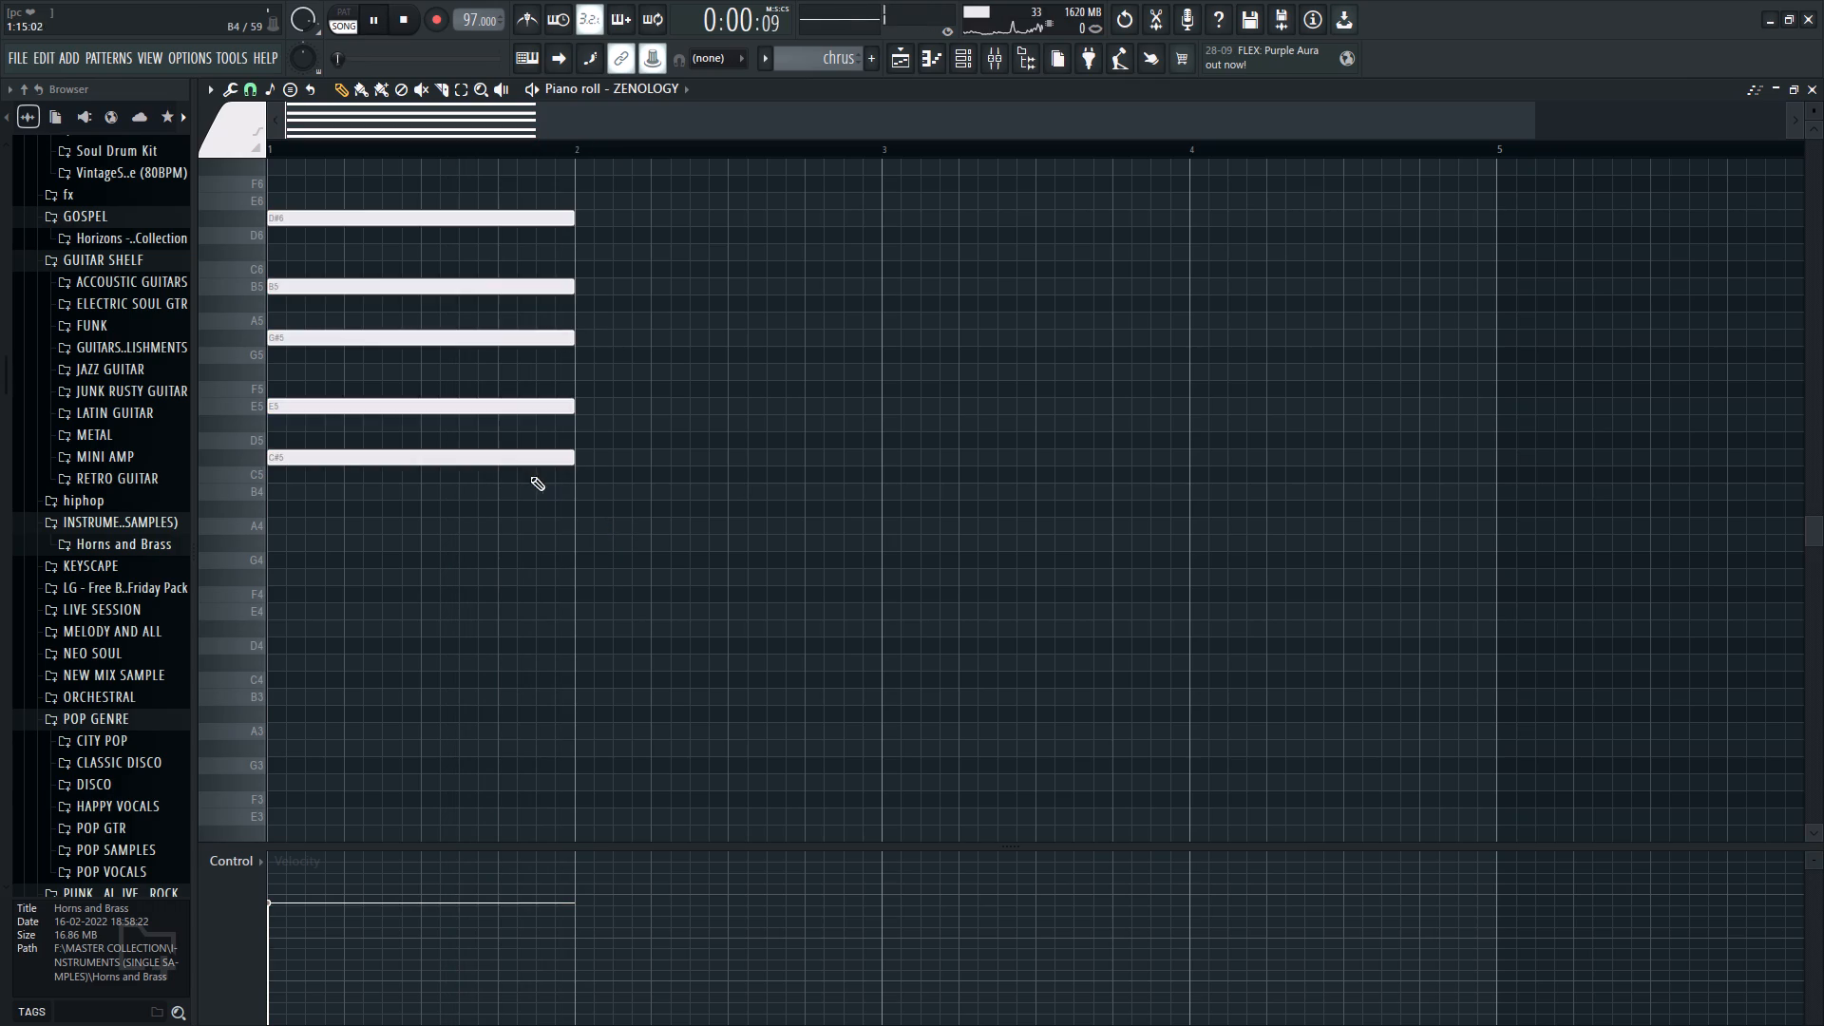
Copy the bar 1 chord to the start of bar 2, transposed down so its lowest note is G#4, and play it back.
left_click_drag(460, 217, 429, 461, "ctrl")
left_click_drag(427, 461, 723, 584, "shift")
key("space")
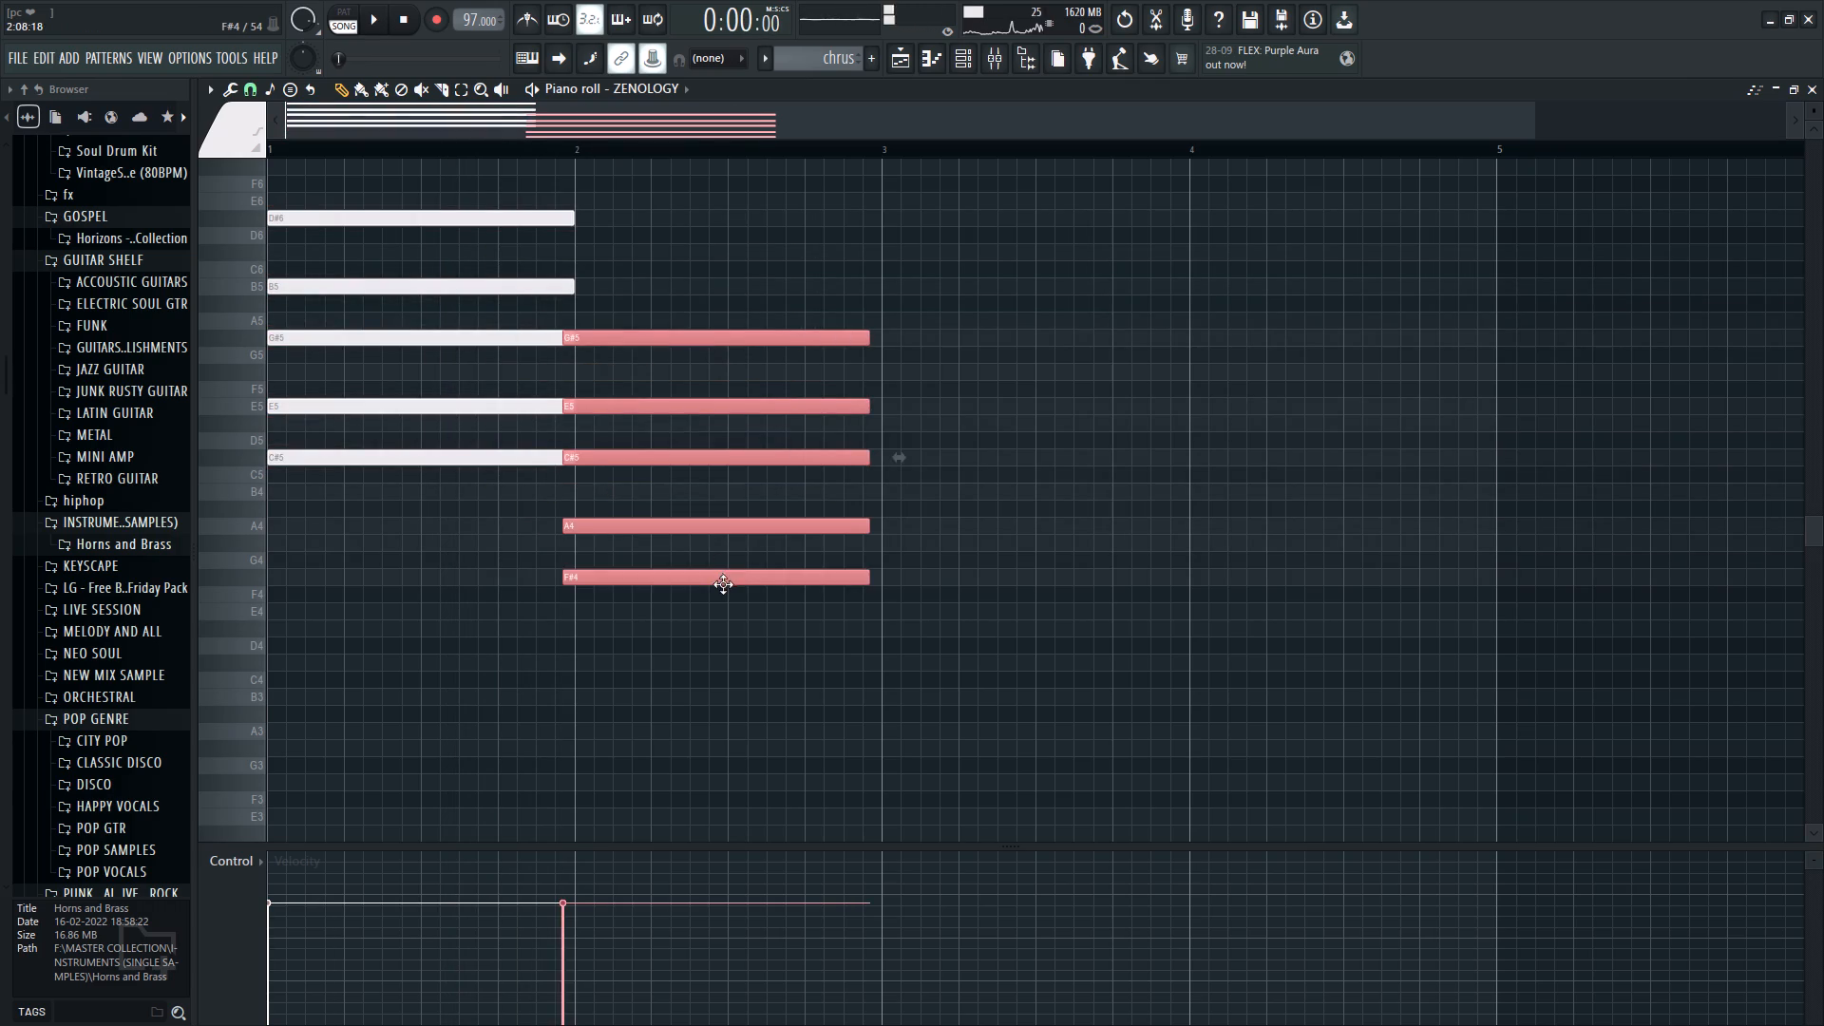
left_click_drag(723, 584, 734, 530, "shift")
key("space")
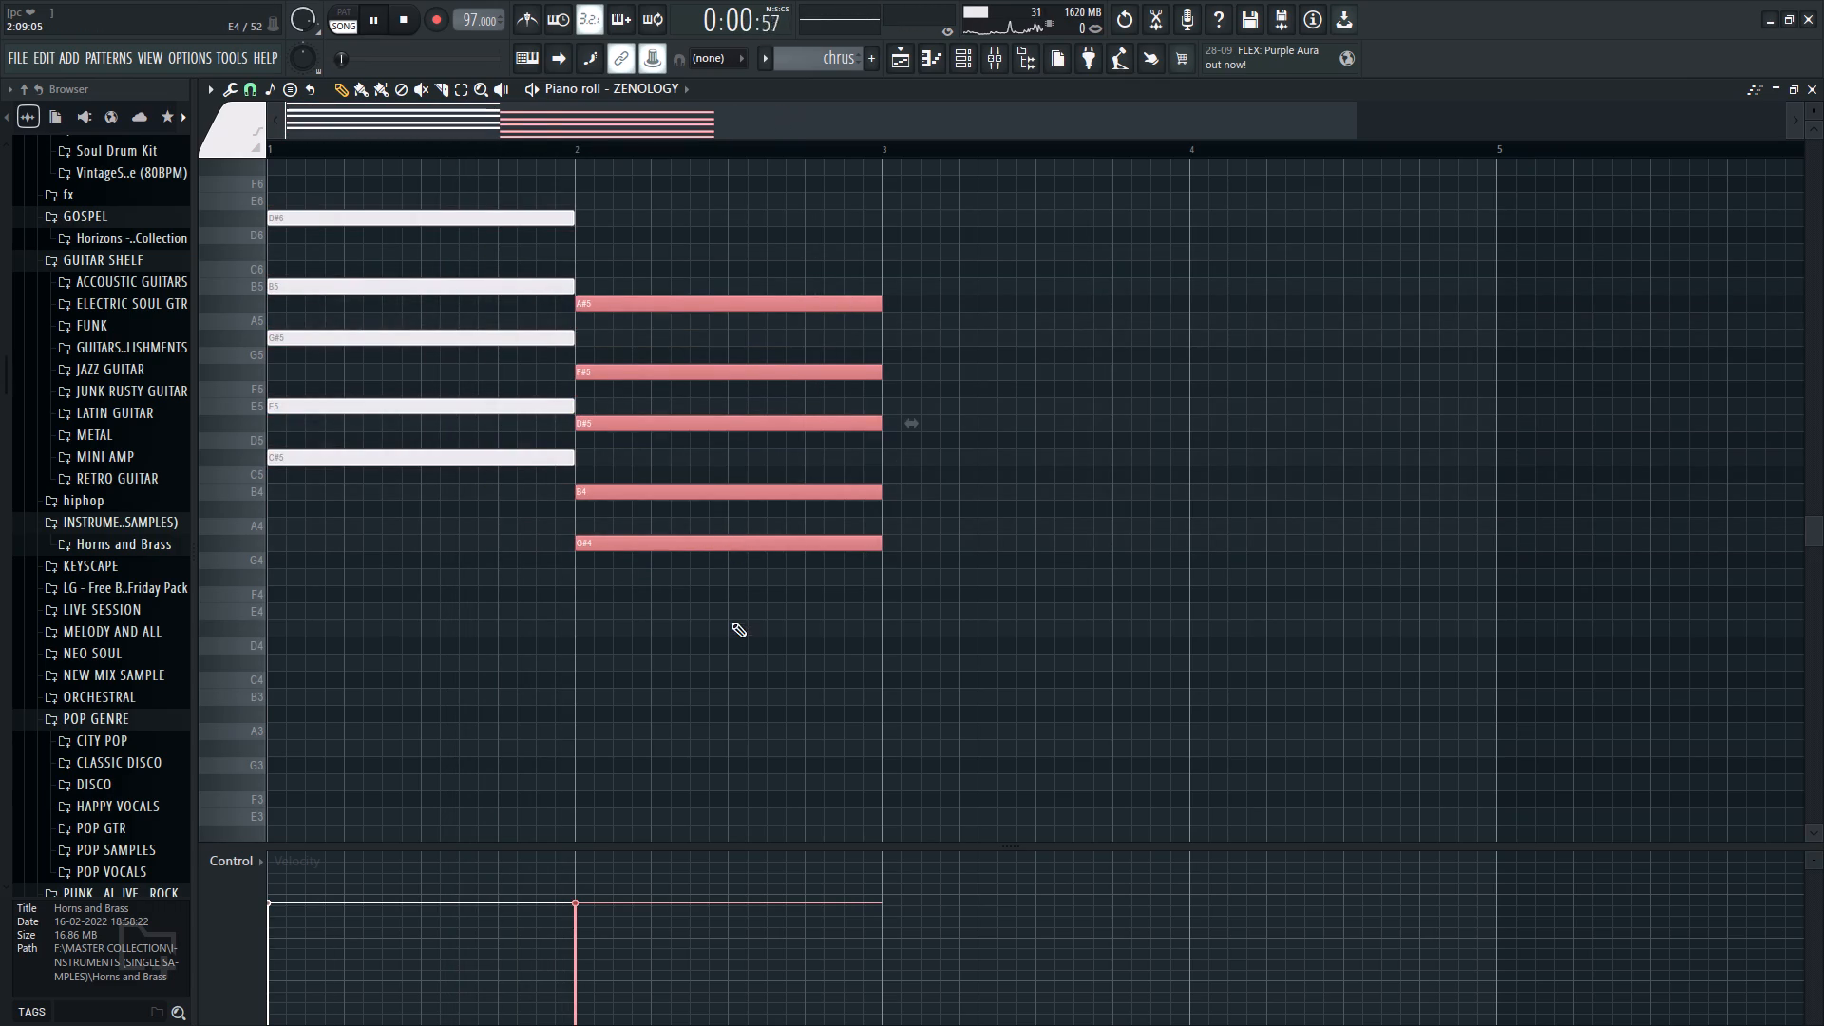
right_click(731, 624)
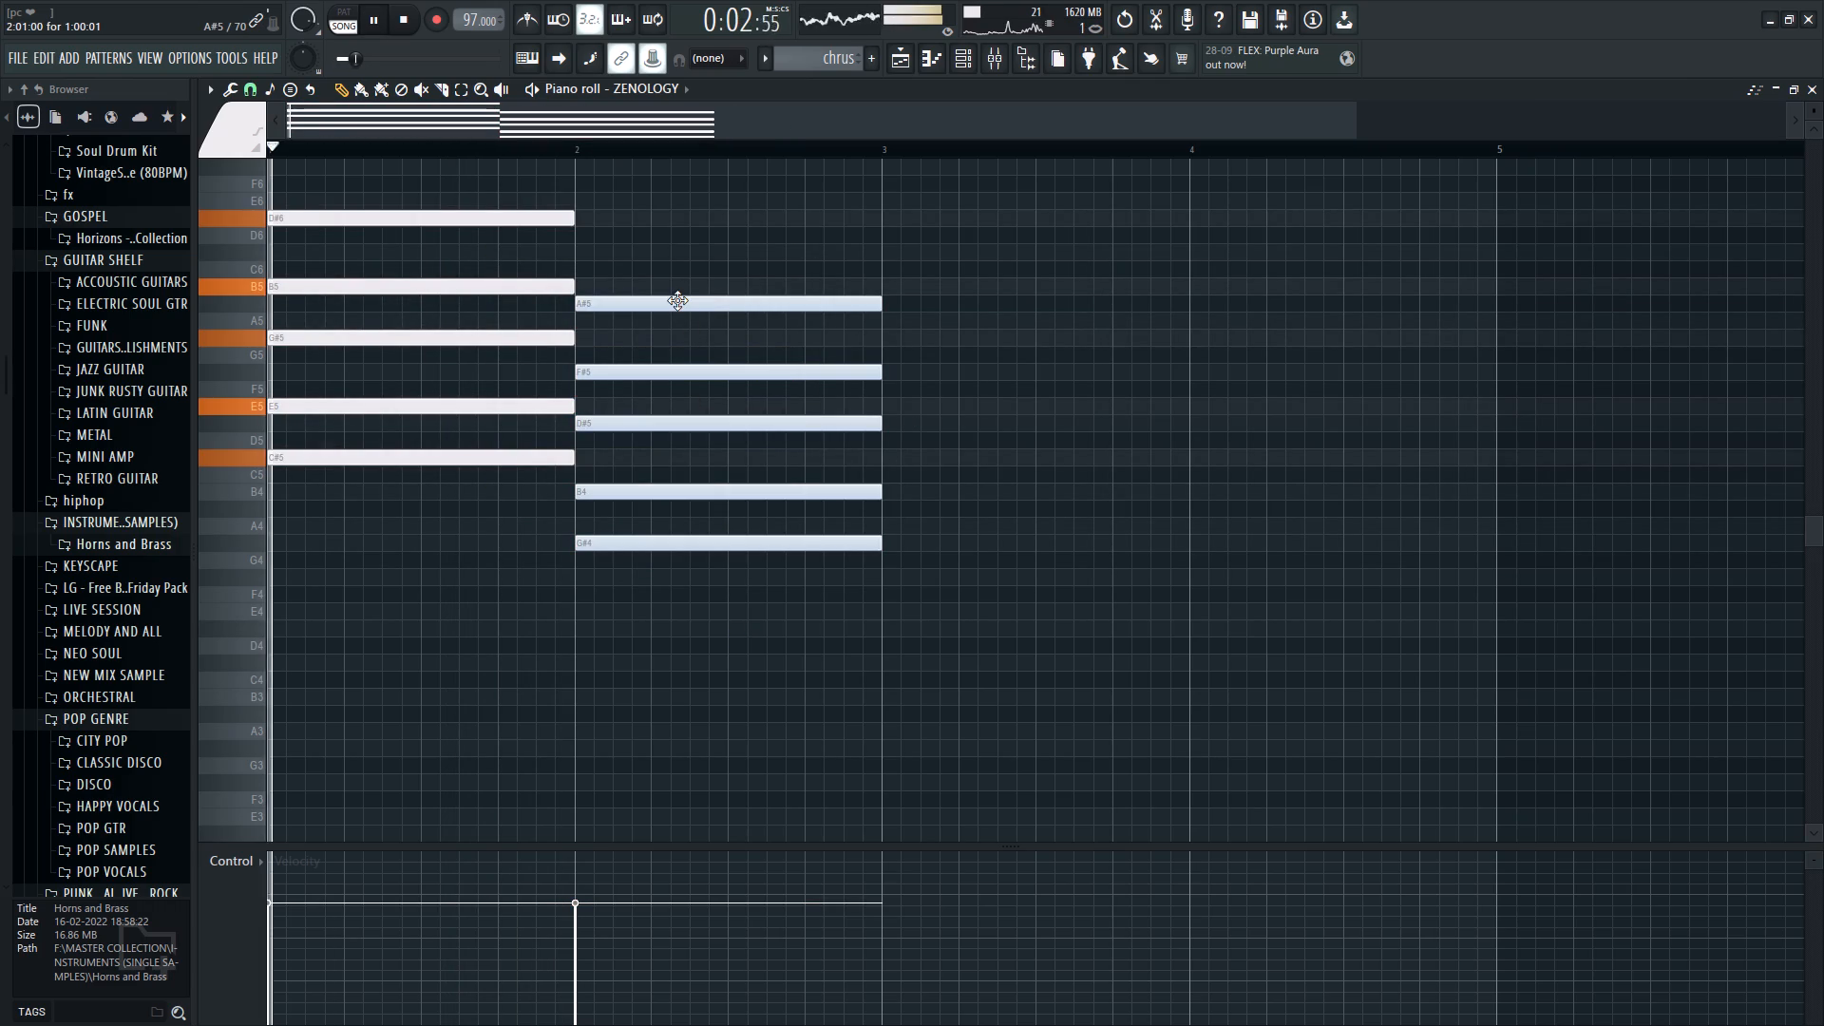
Ungroup the bar 2 chord and delete its top note, A#5.
key("alt+g")
right_click(682, 307)
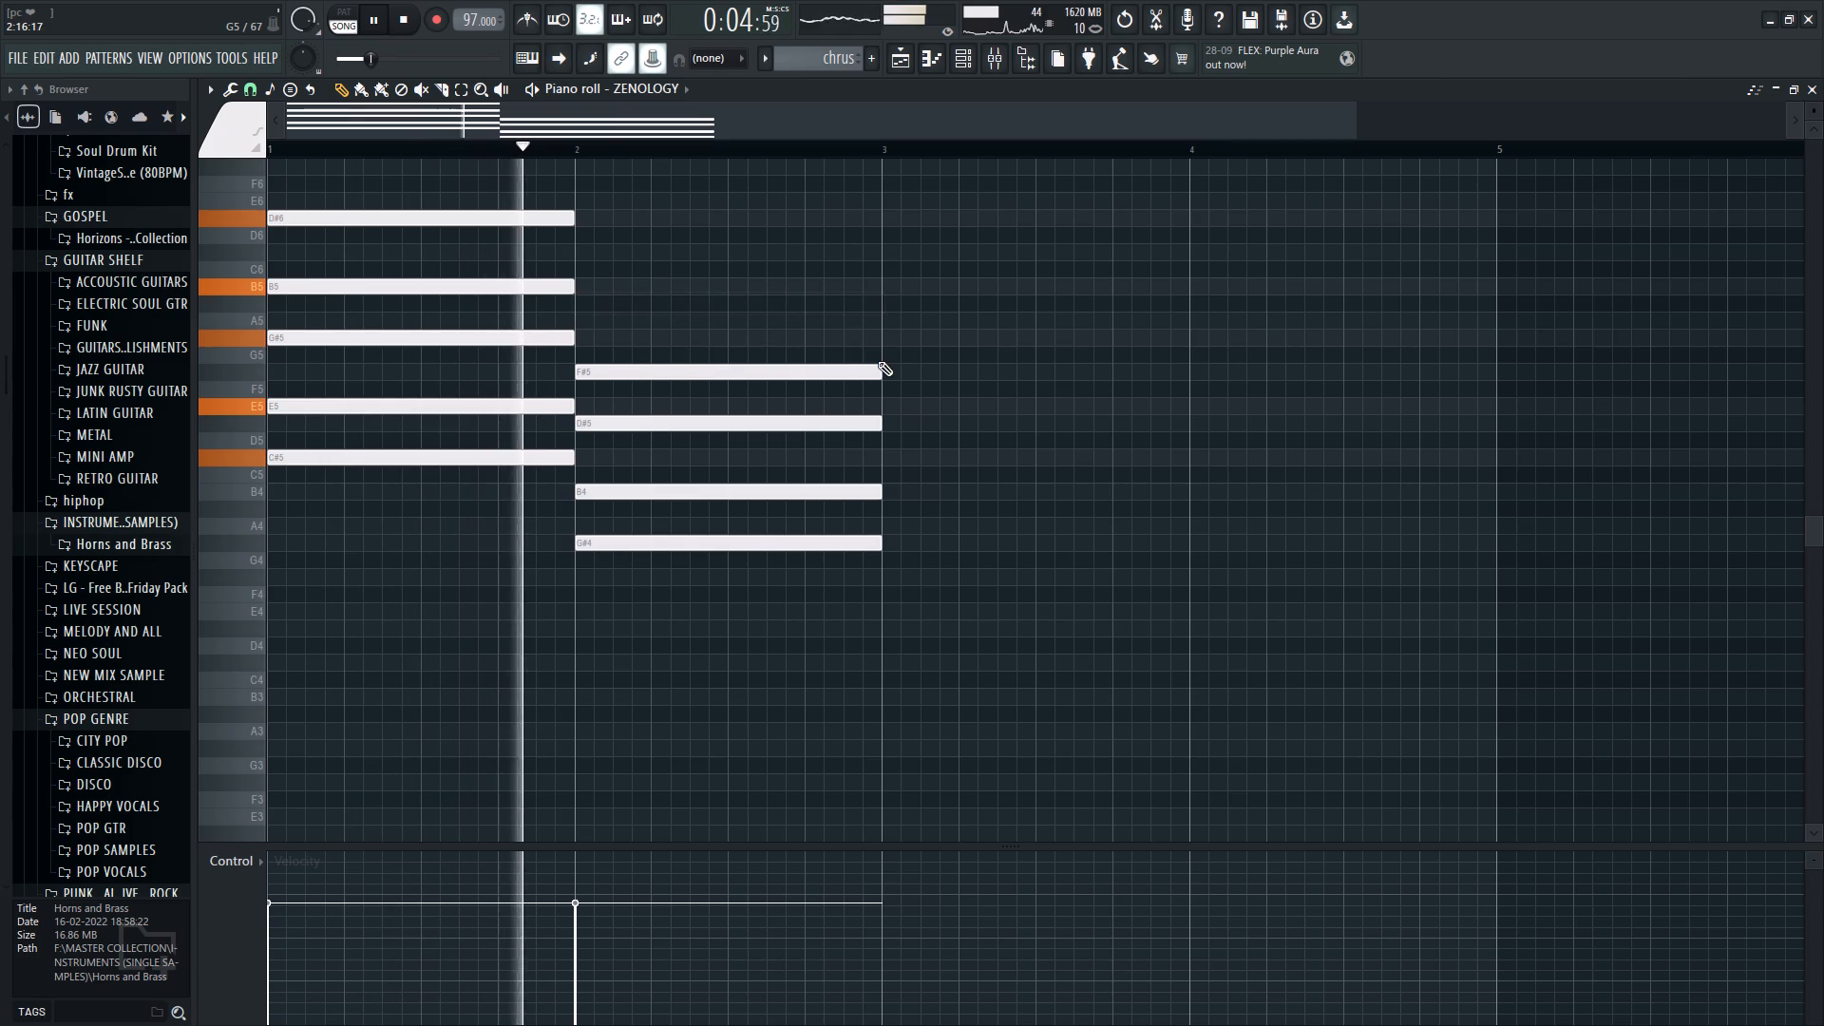
Add a one-bar-long E6 note starting at step 13 of bar 2 and audition it with the song.
left_click(806, 197)
key("space")
key("space")
scroll(650, 285, "up", 3)
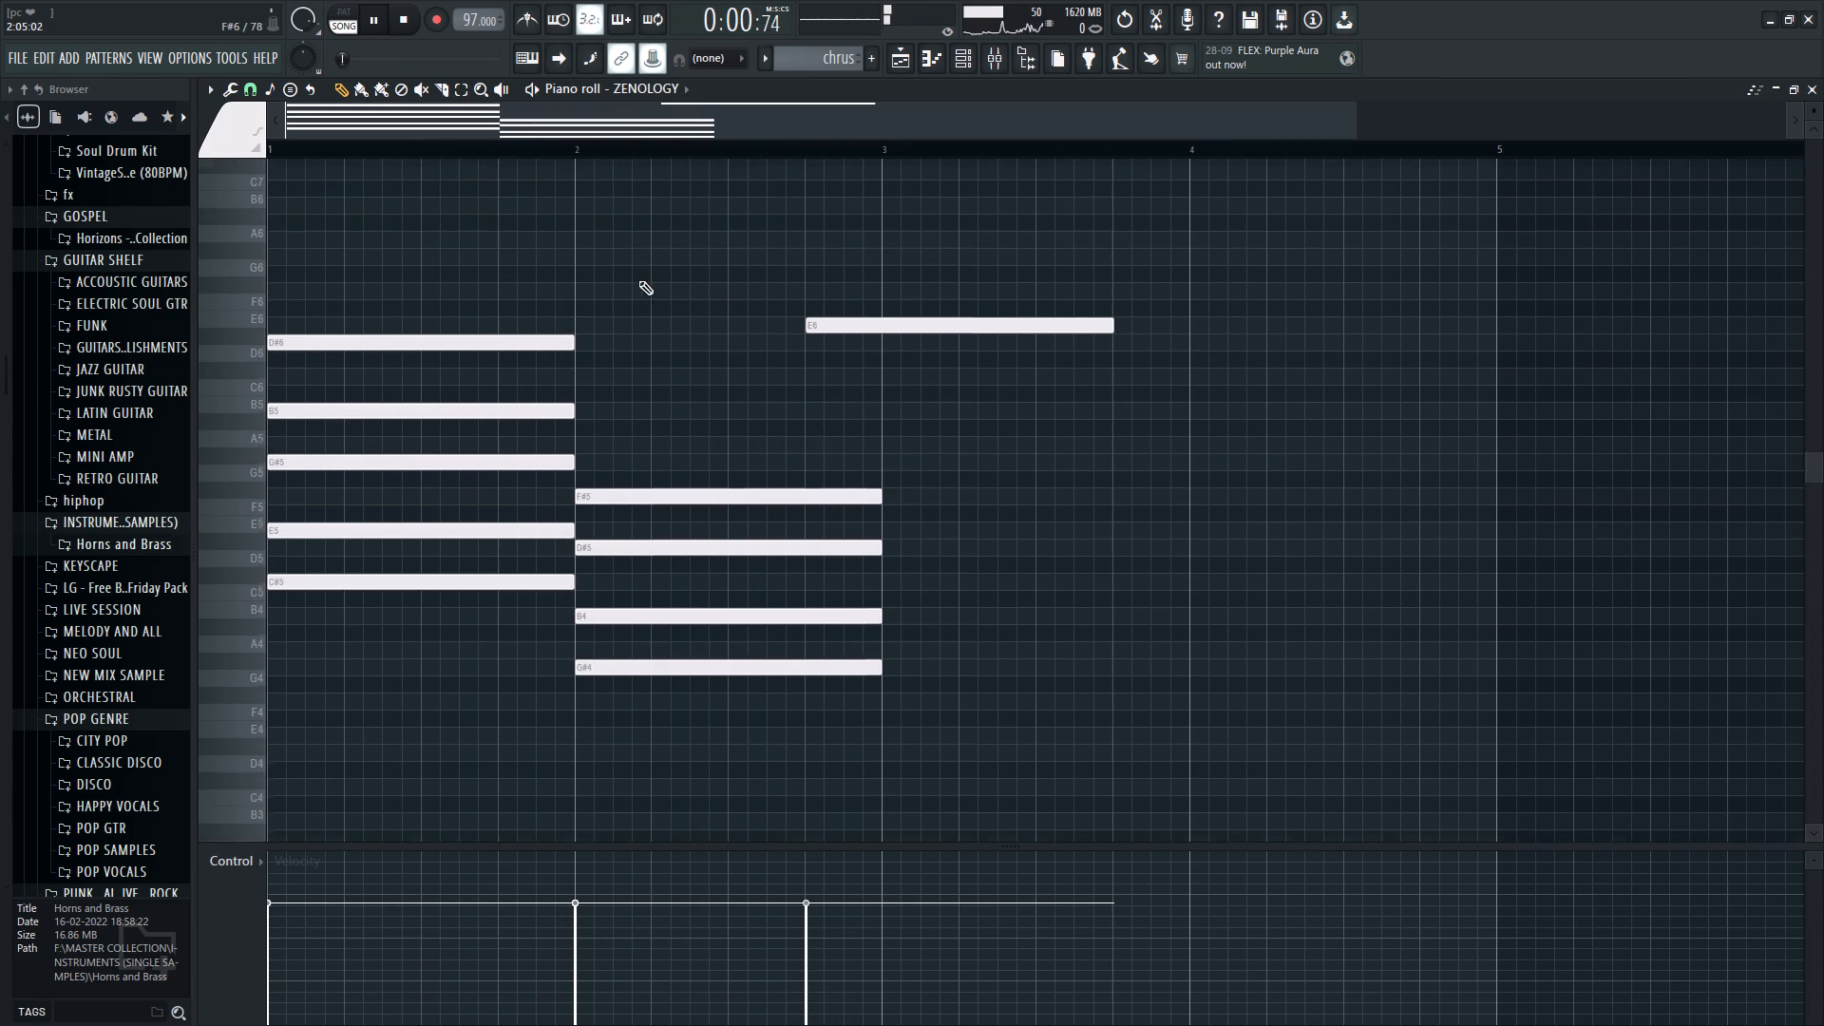
scroll(479, 277, "up", 1)
key("space")
left_click(841, 407)
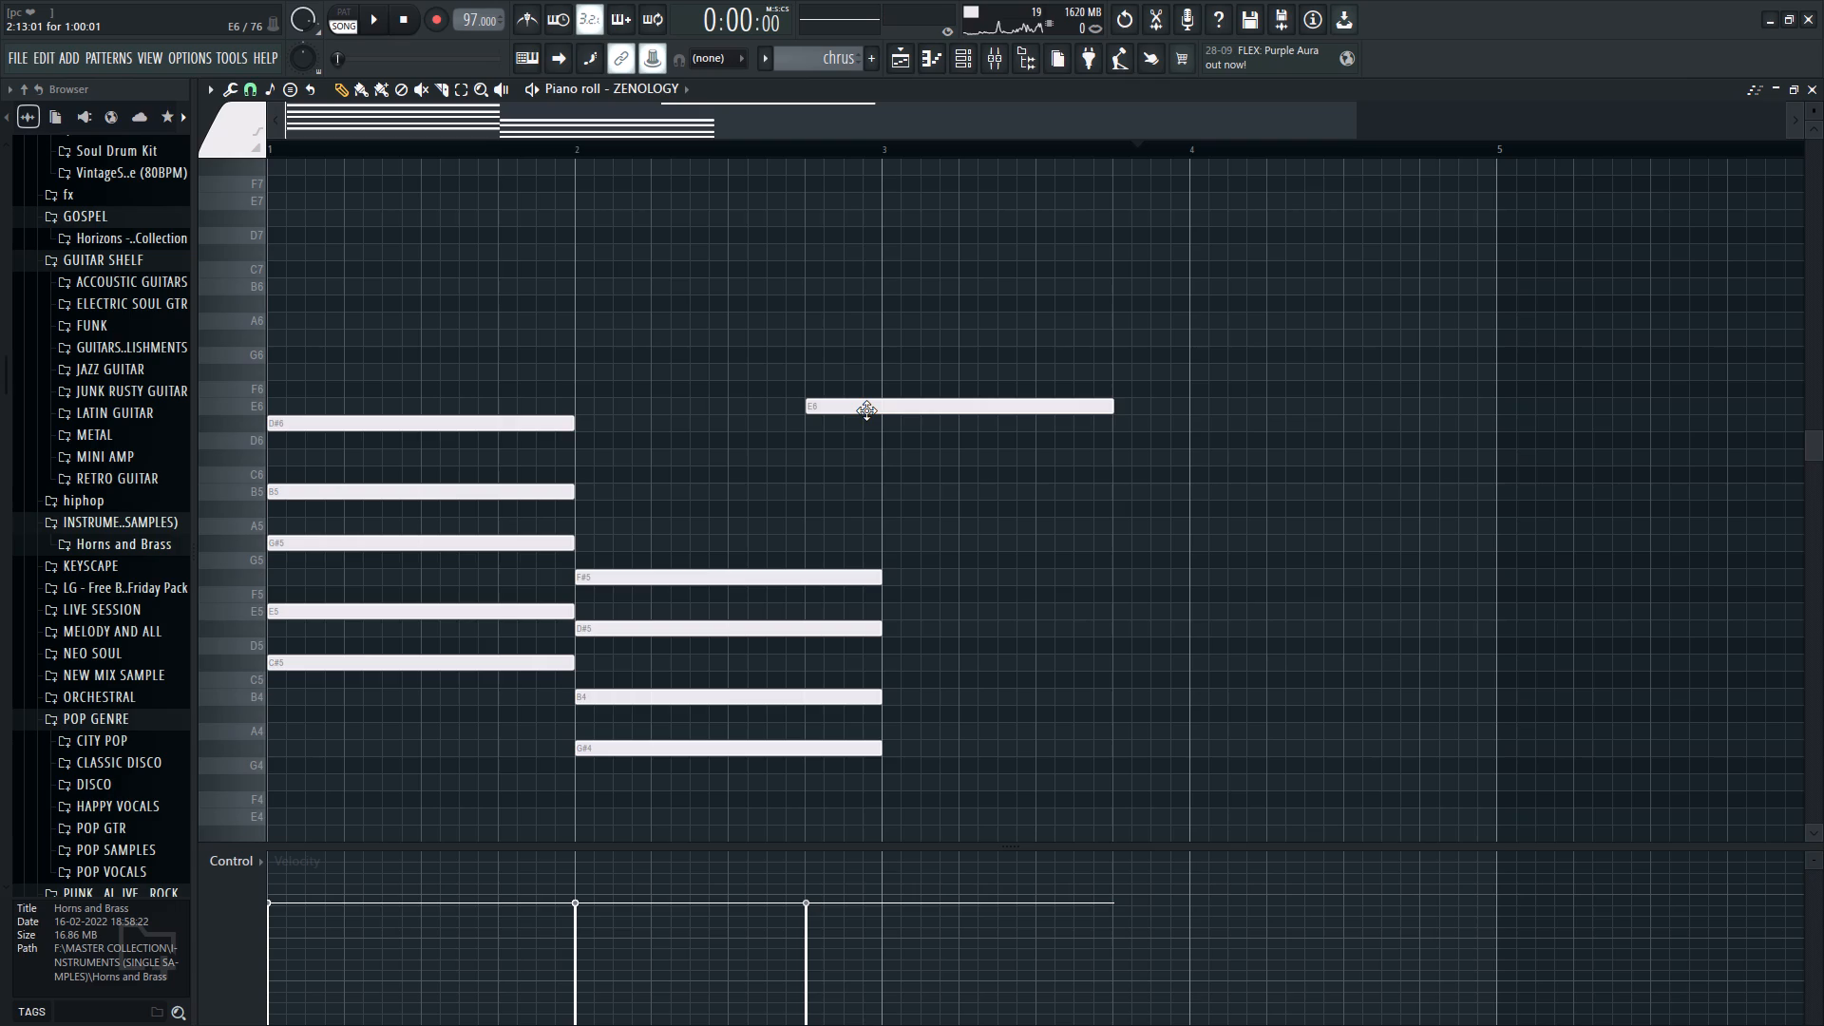
key("space")
left_click(867, 410)
key("space")
key("space")
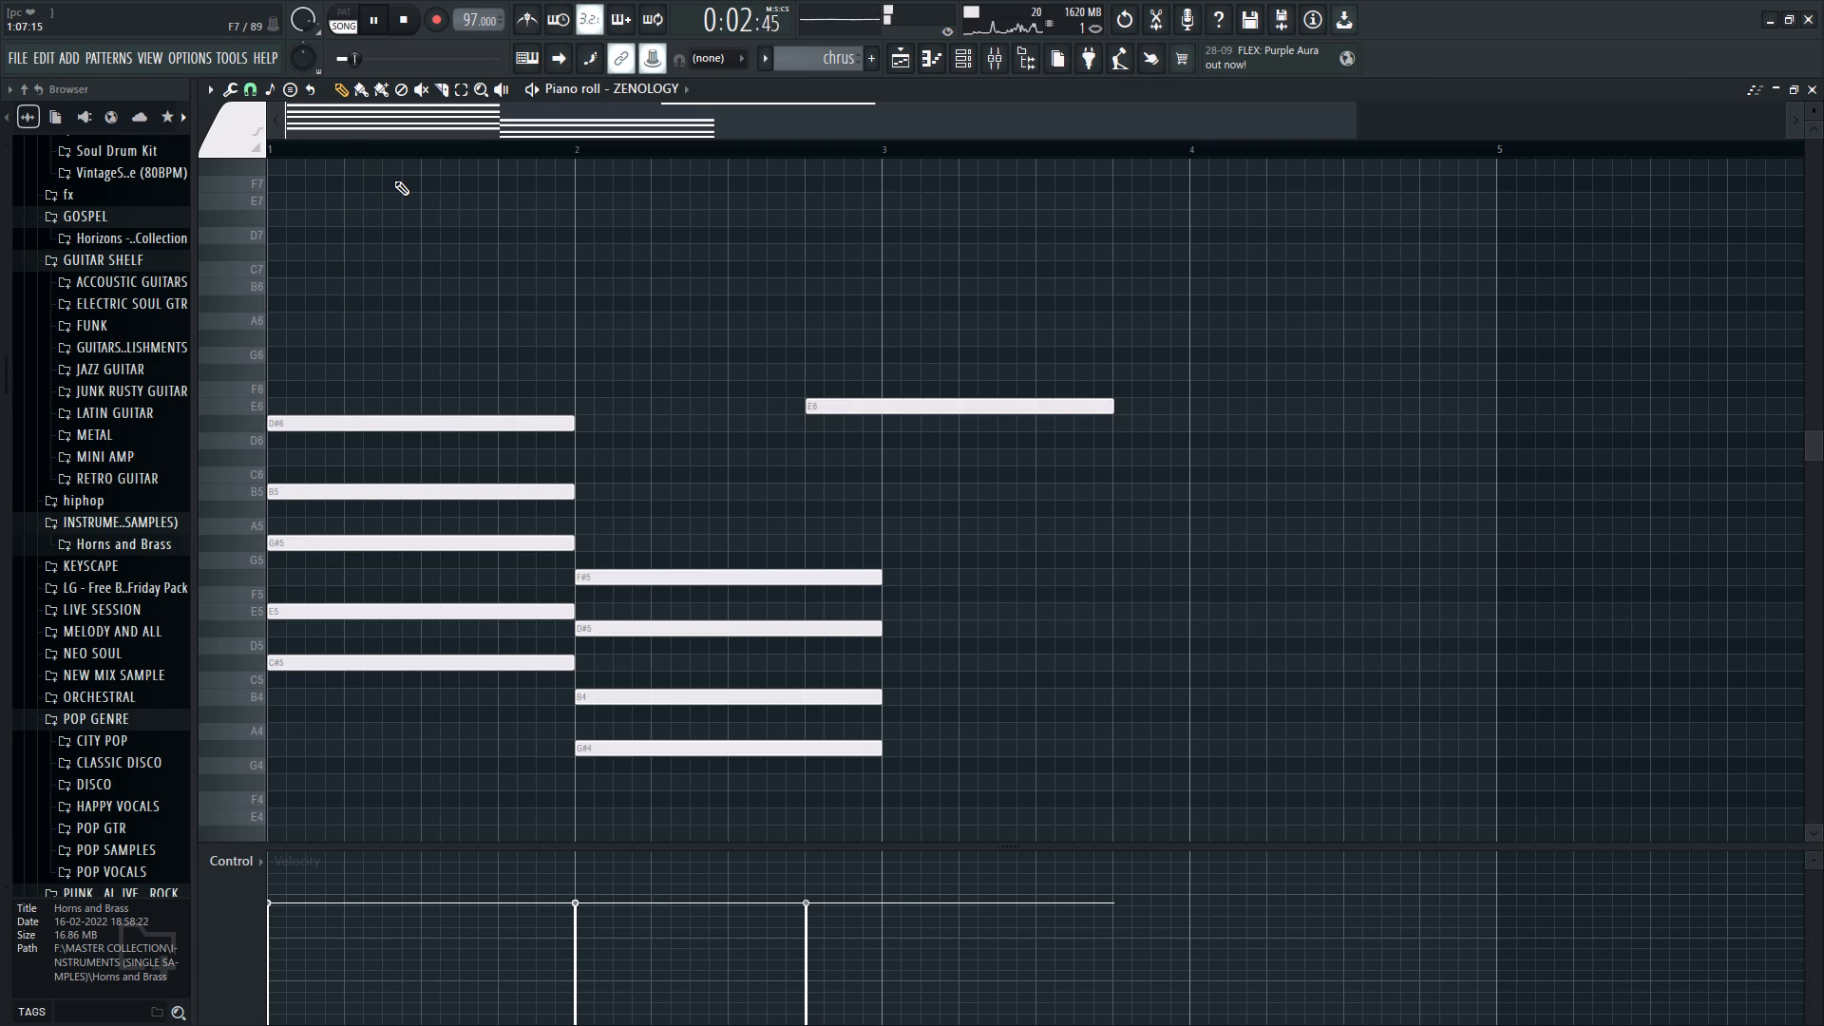
Add a D#7 note at about the middle of bar 1, shortened to 8 steps so it ends with the bar.
left_click(420, 195)
key("space")
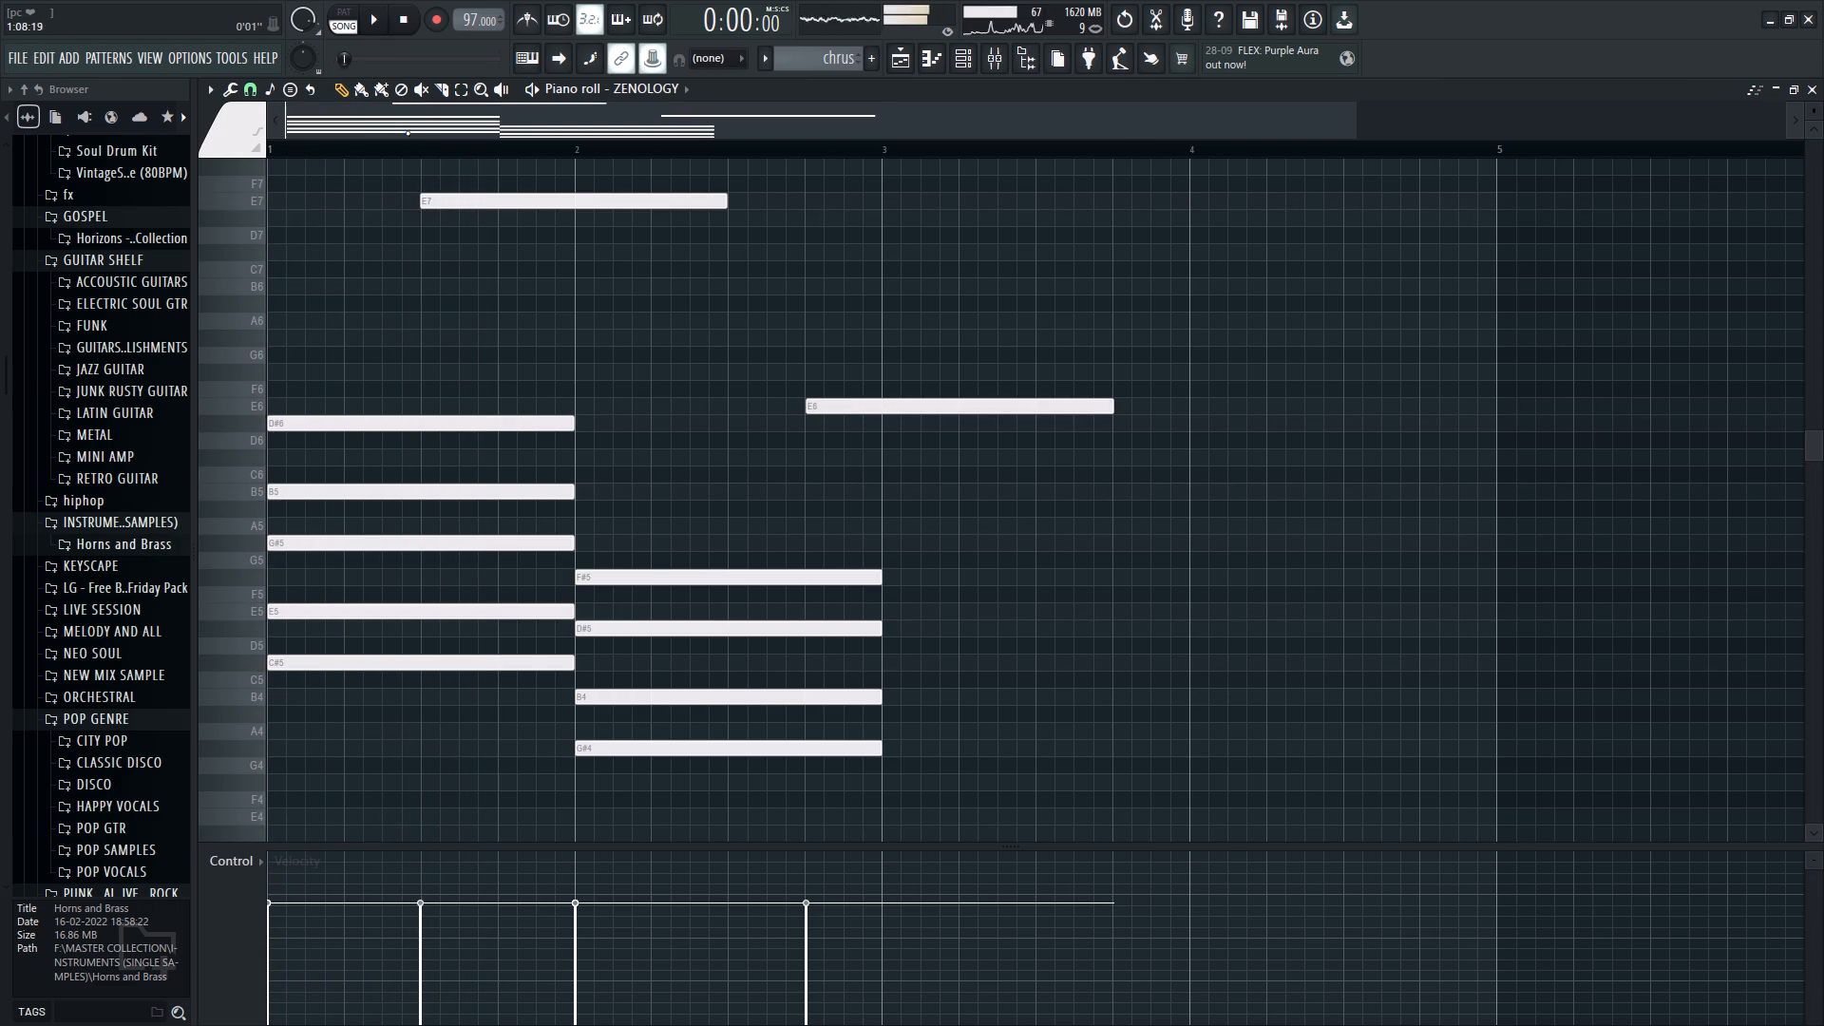
scroll(429, 230, "up", 1)
left_click_drag(438, 251, 441, 259)
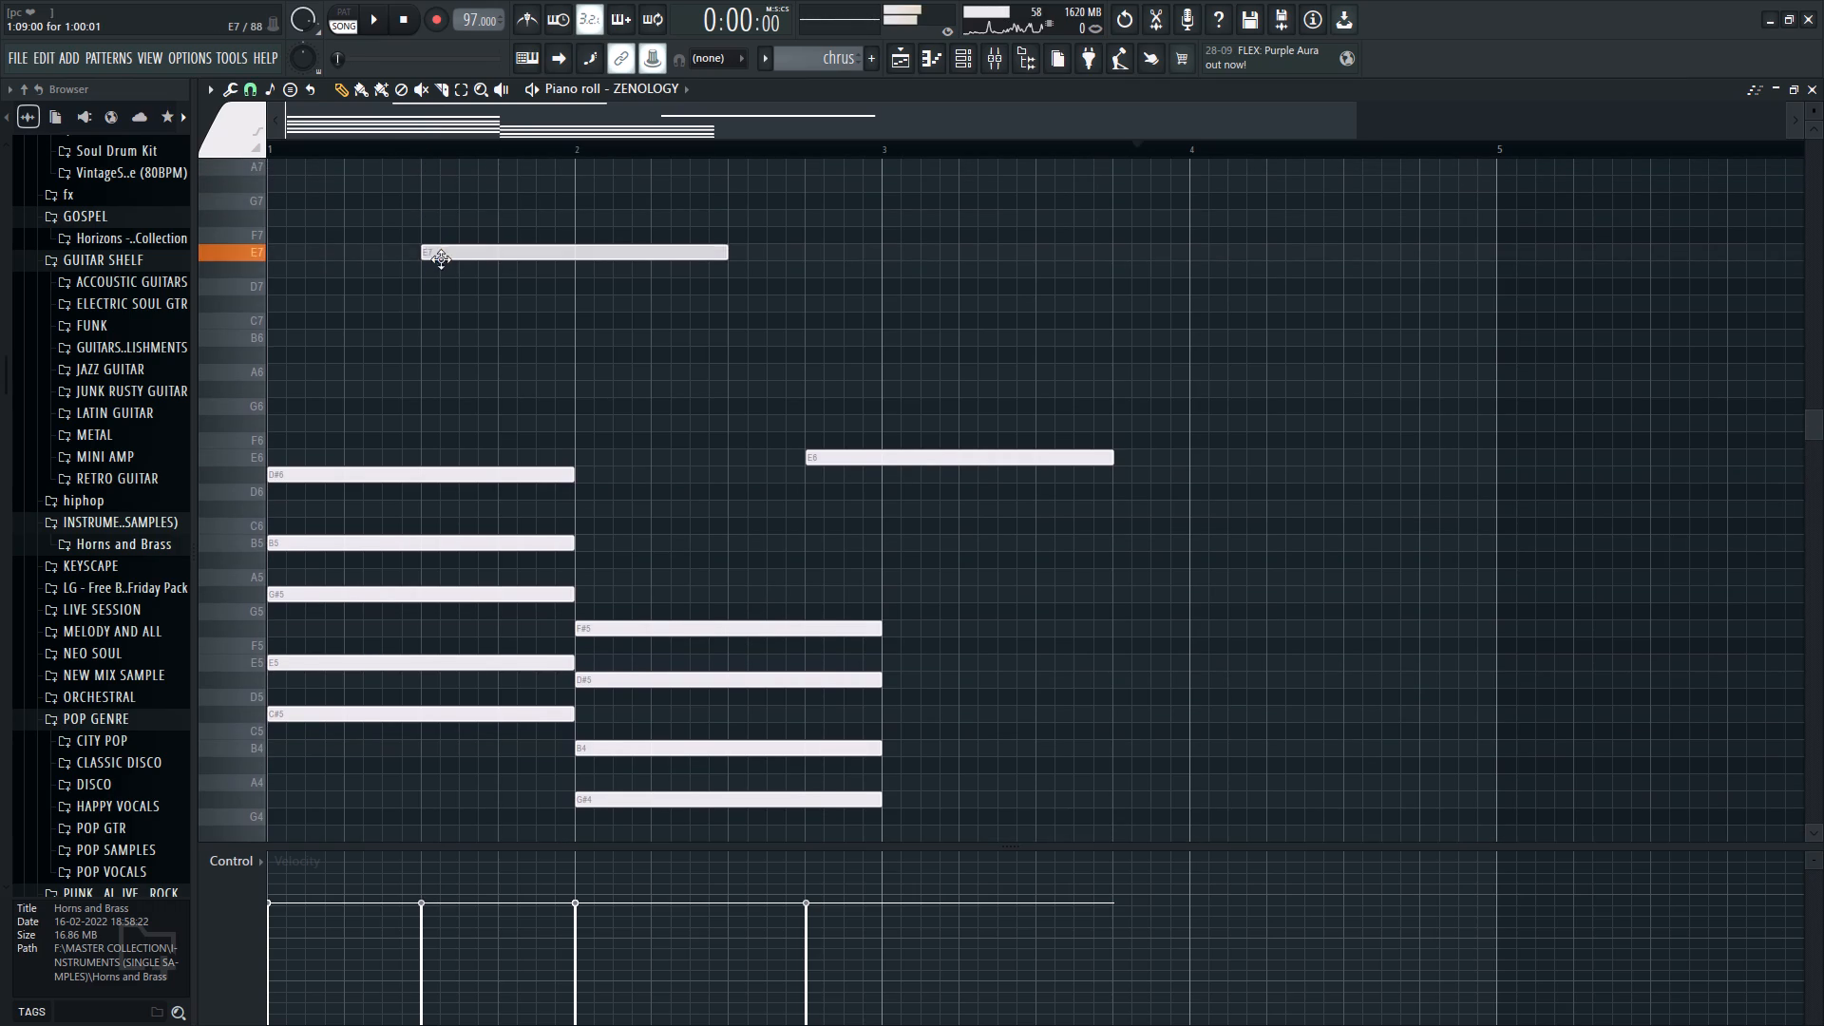
left_click_drag(441, 259, 438, 274)
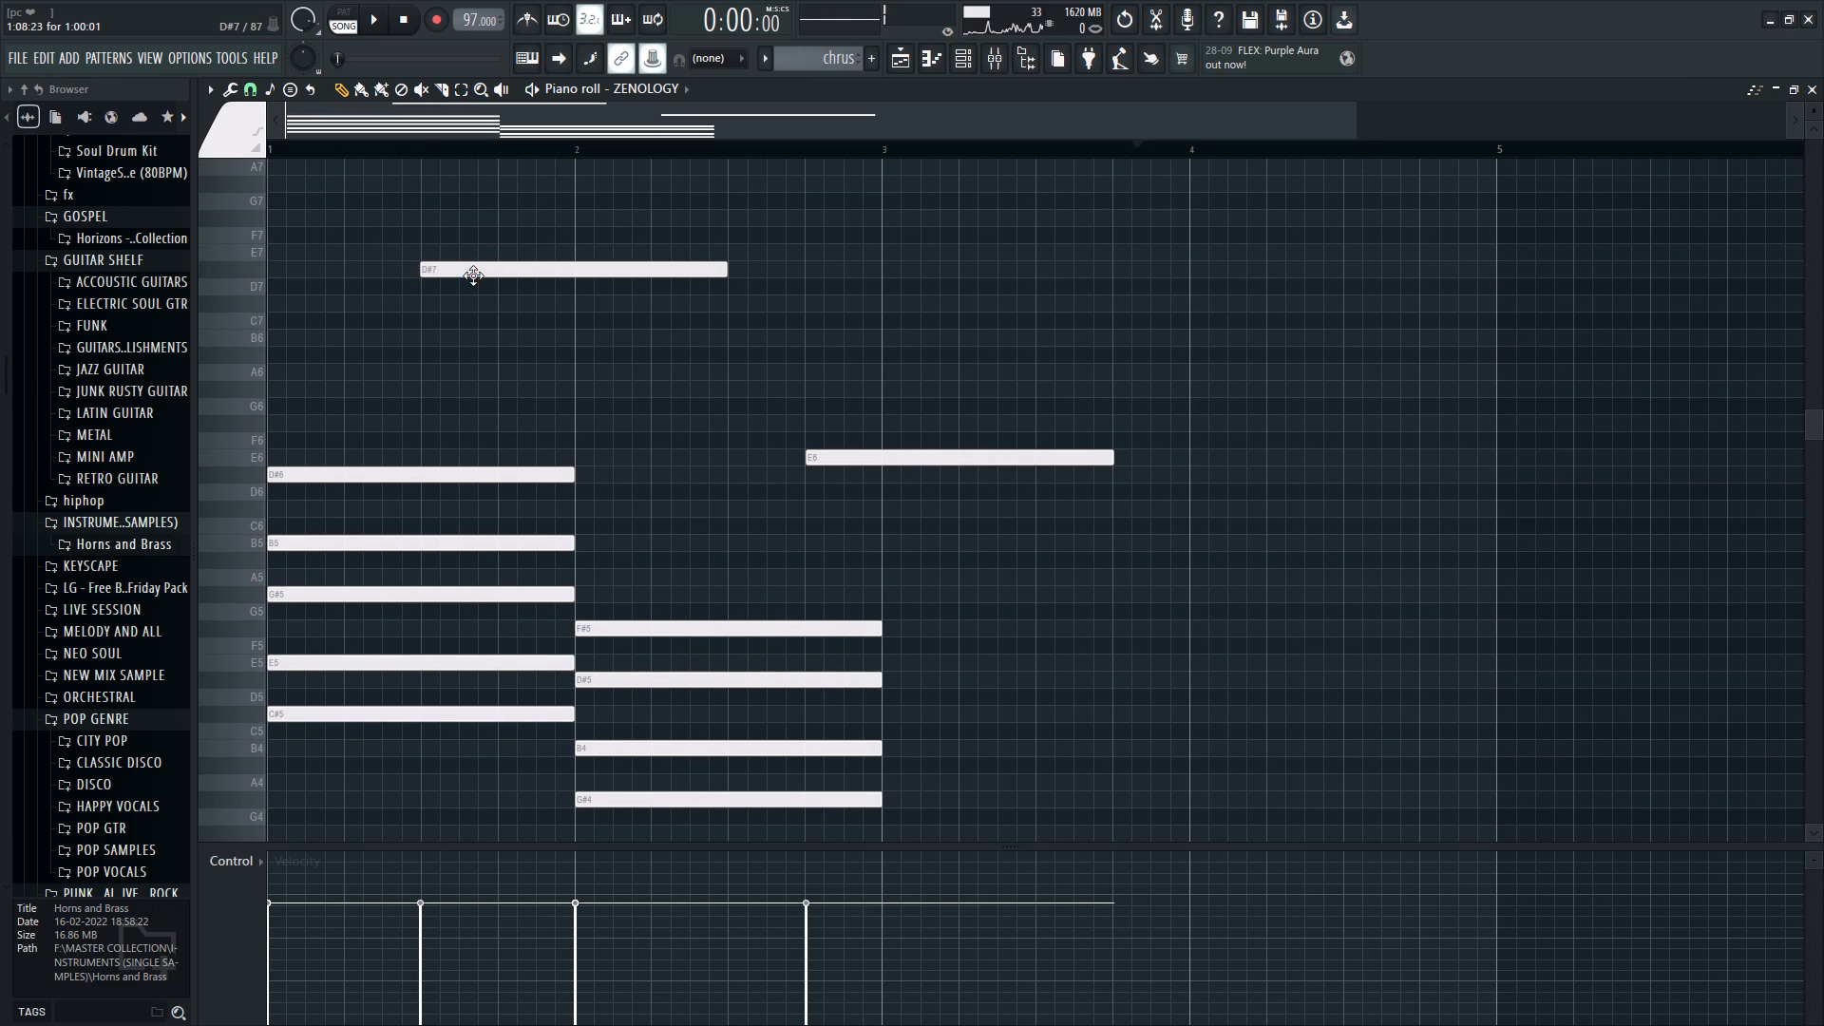
left_click_drag(729, 275, 574, 281)
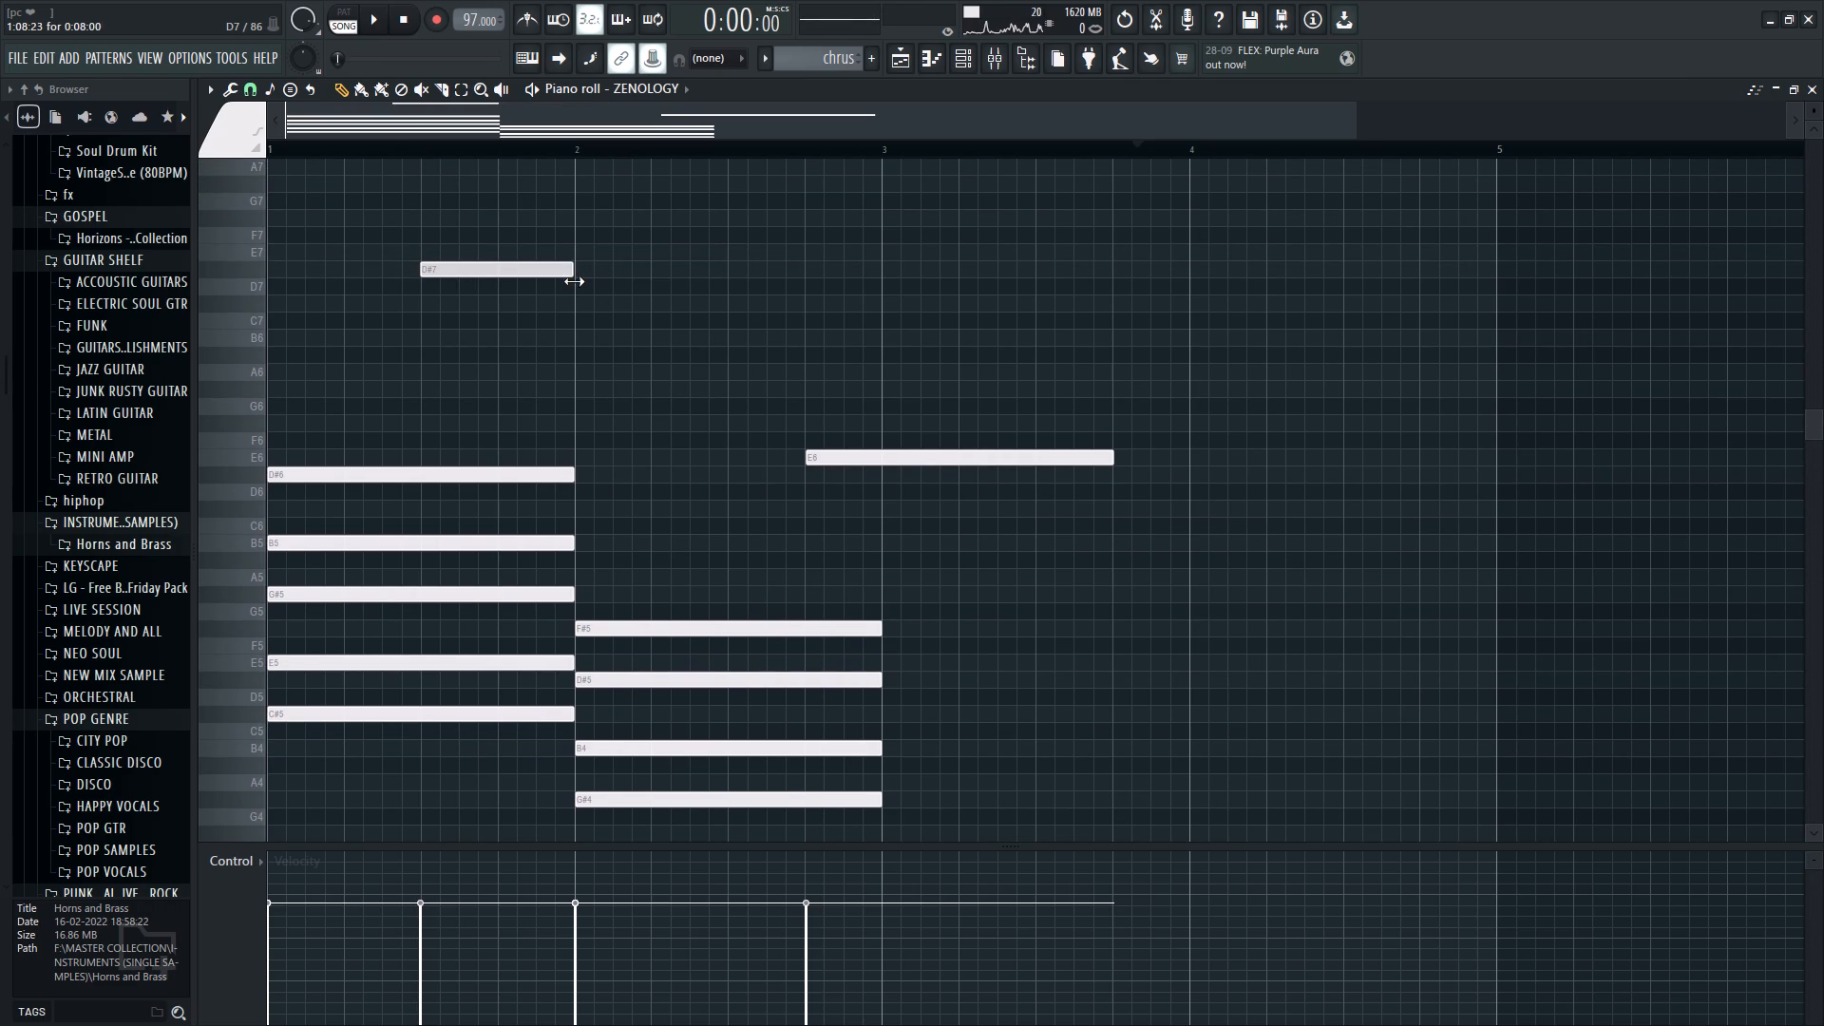
Lengthen the D#7 note by 4 steps to 12 steps, past the end of bar 1, and audition it in pattern mode.
left_click_drag(574, 281, 652, 293)
scroll(408, 149, "up", 2)
left_click(465, 270)
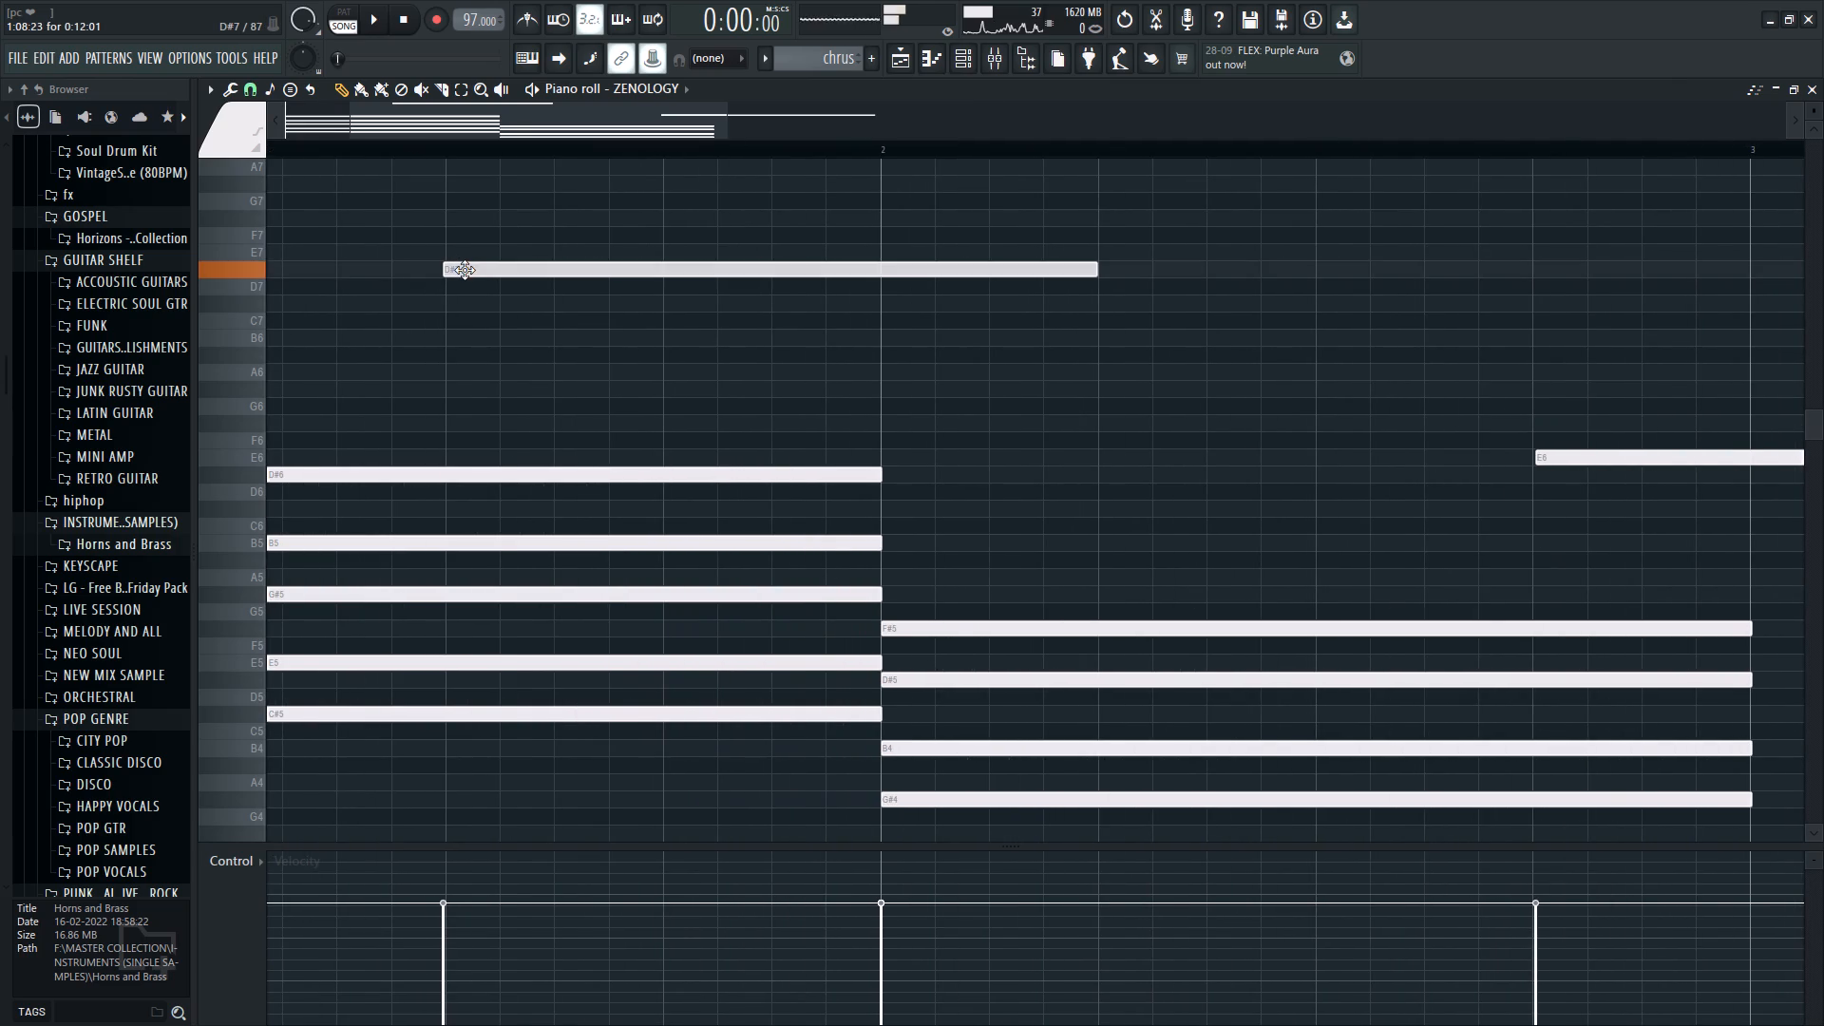
key("space")
key("space")
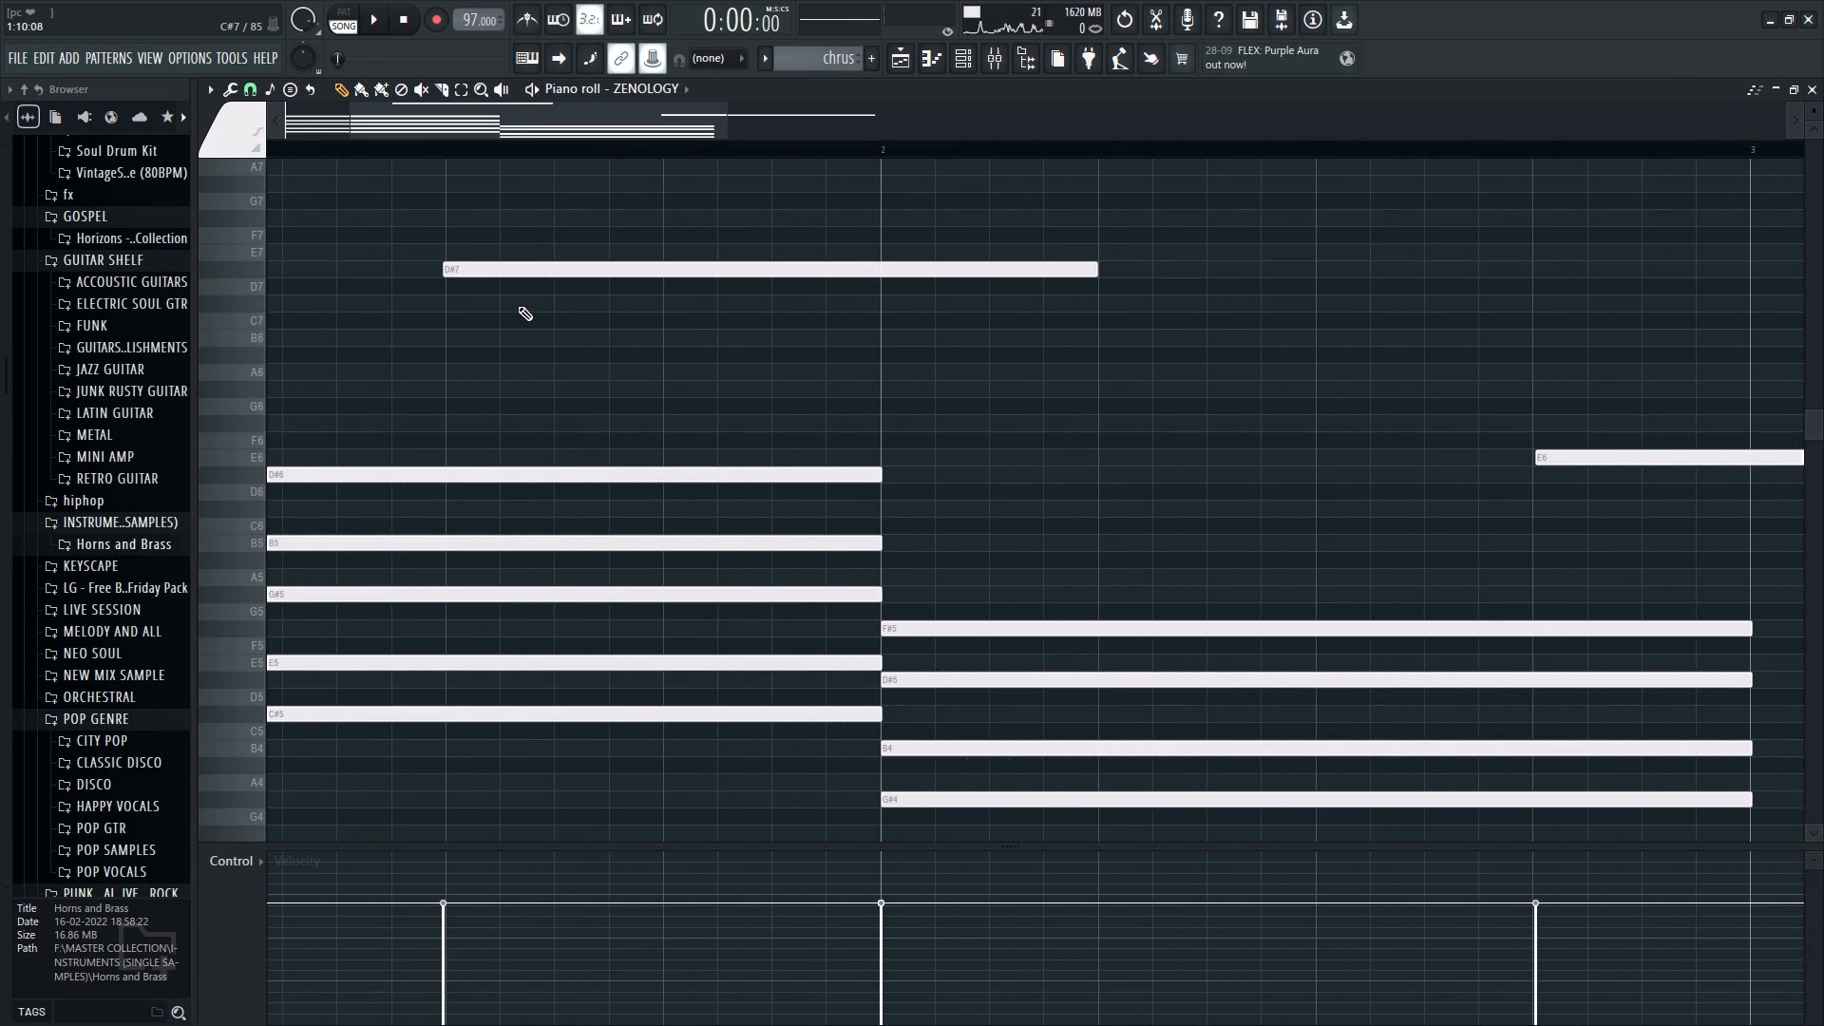
key("space")
key("space")
left_click(341, 9)
key("space")
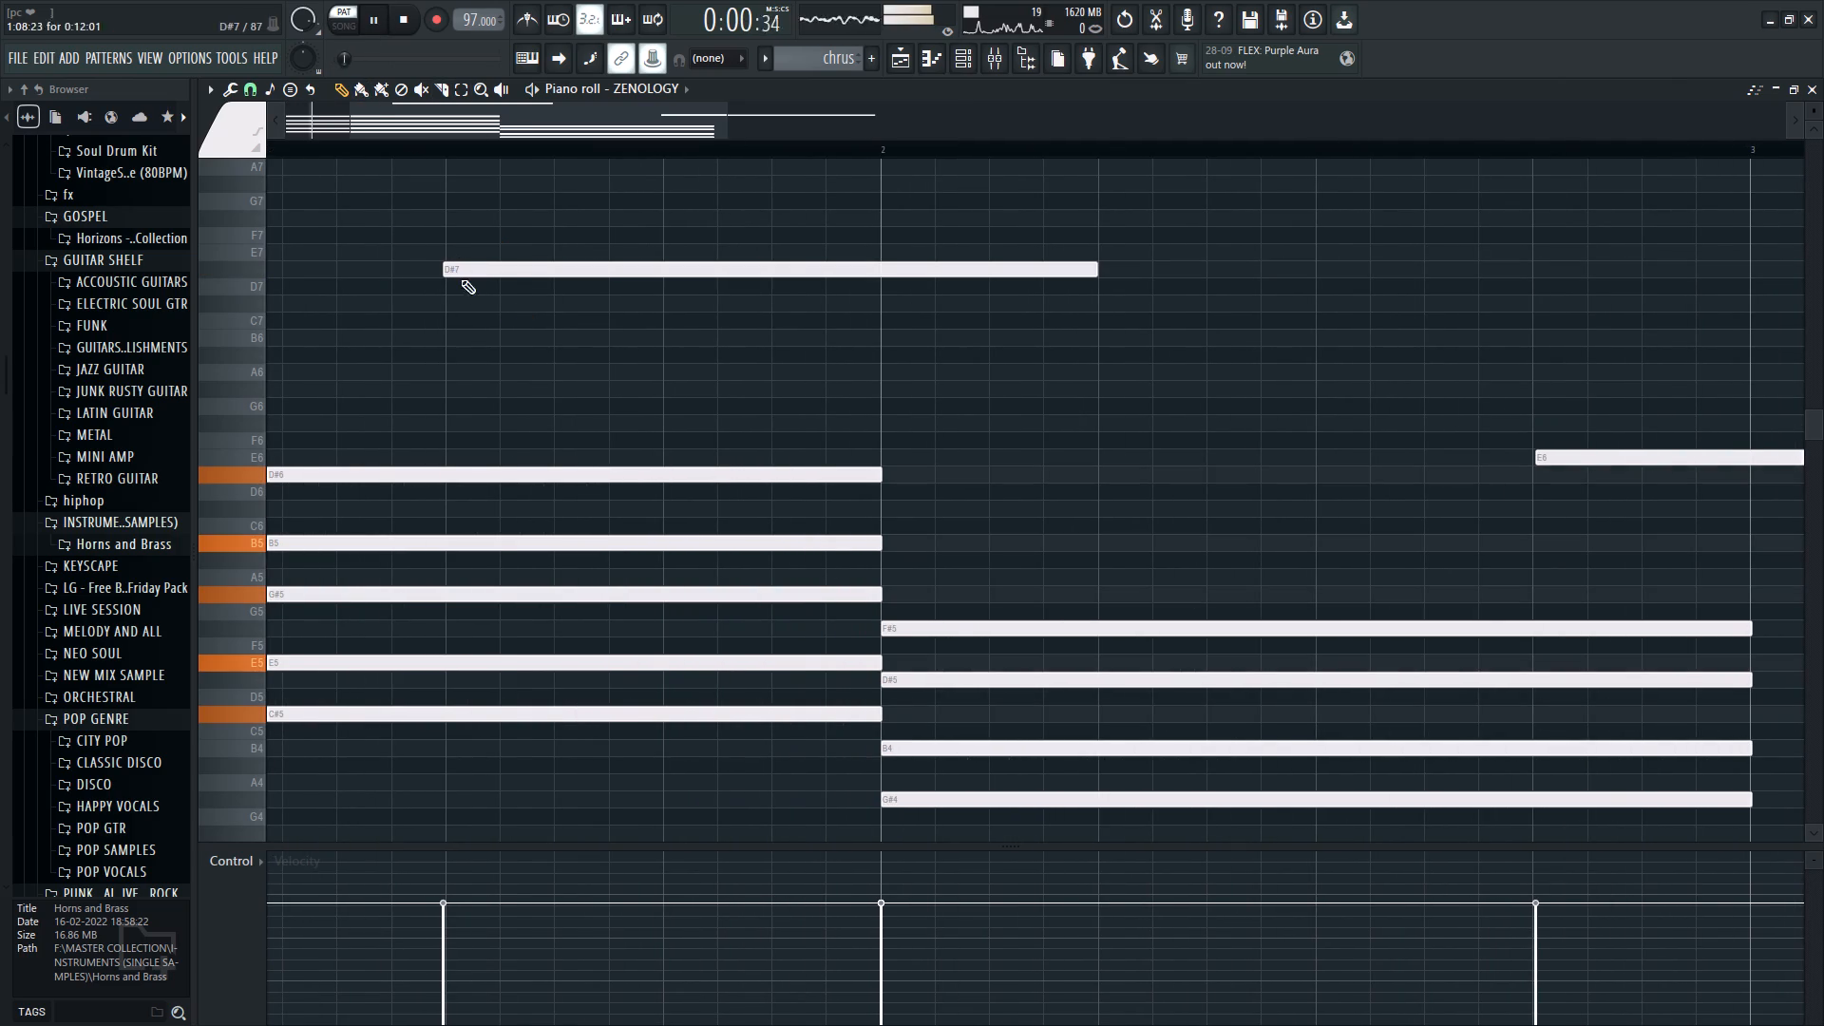
Add a 12-step C#7 note starting at step 13 of bar 1 and play the pattern back.
left_click(555, 307)
key("space")
left_click_drag(597, 304, 640, 319)
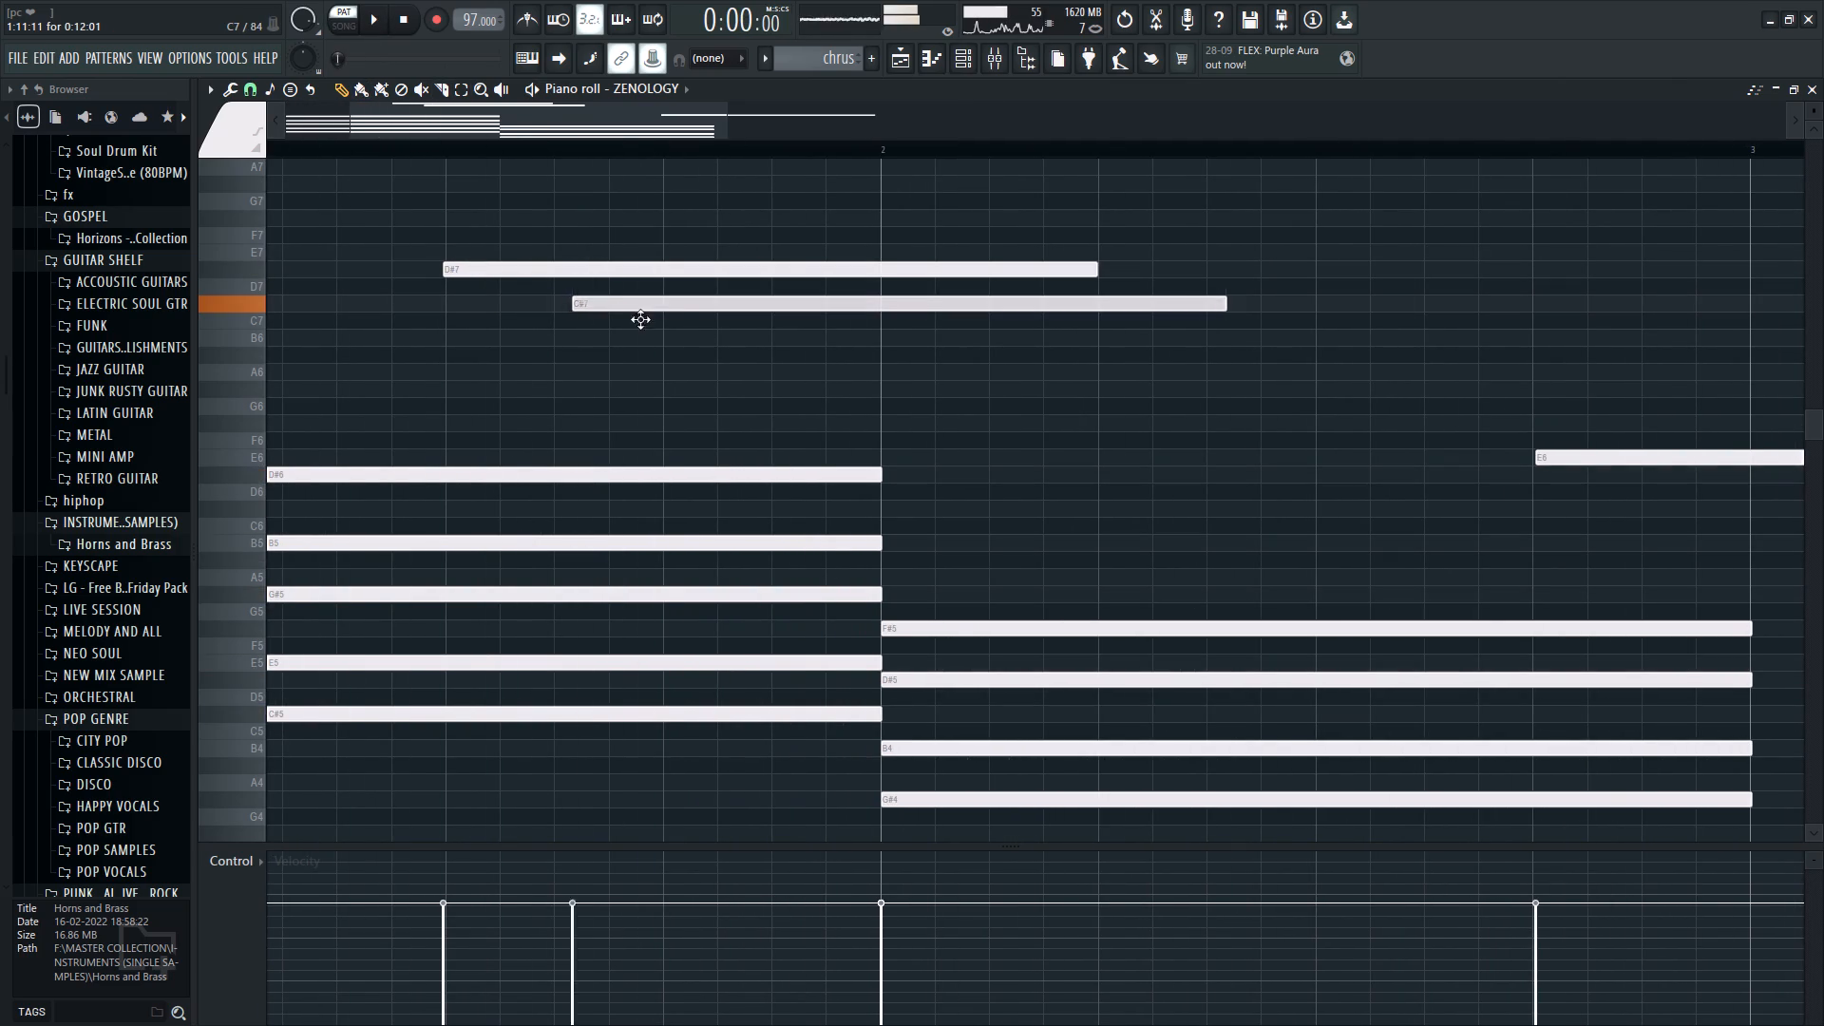
left_click_drag(640, 319, 708, 316)
key("space")
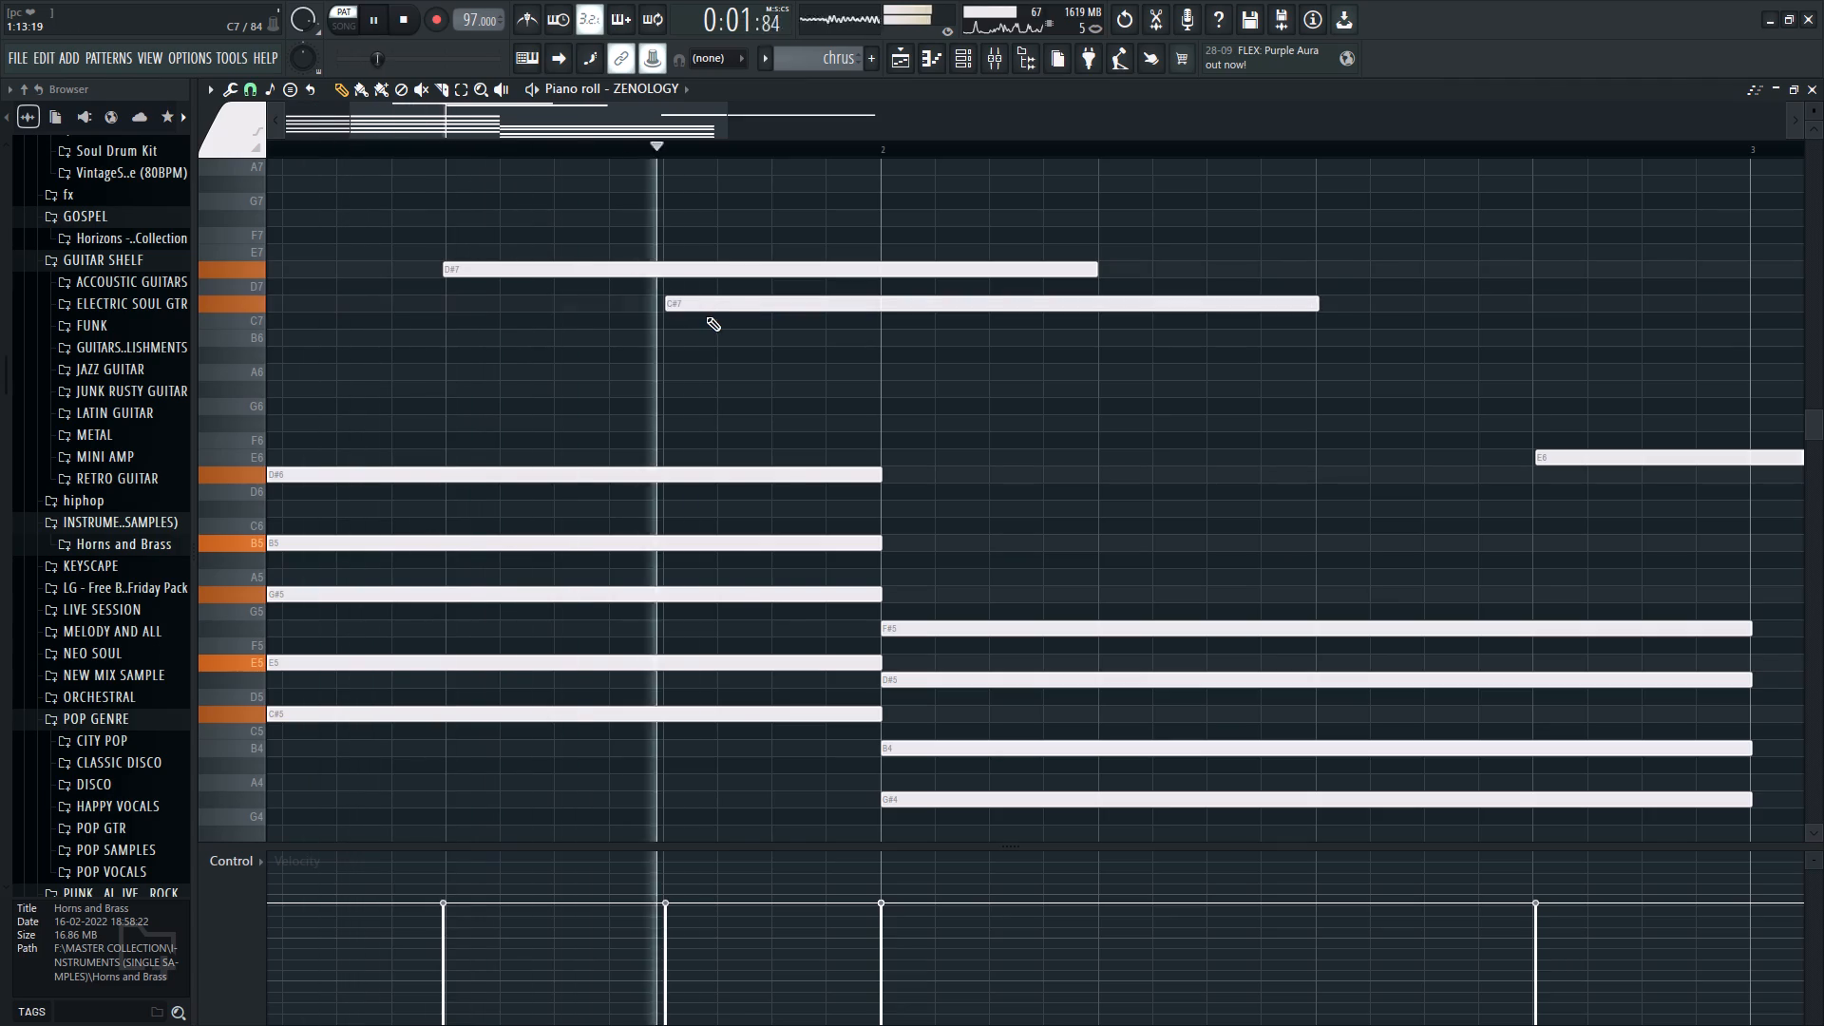
left_click(707, 307)
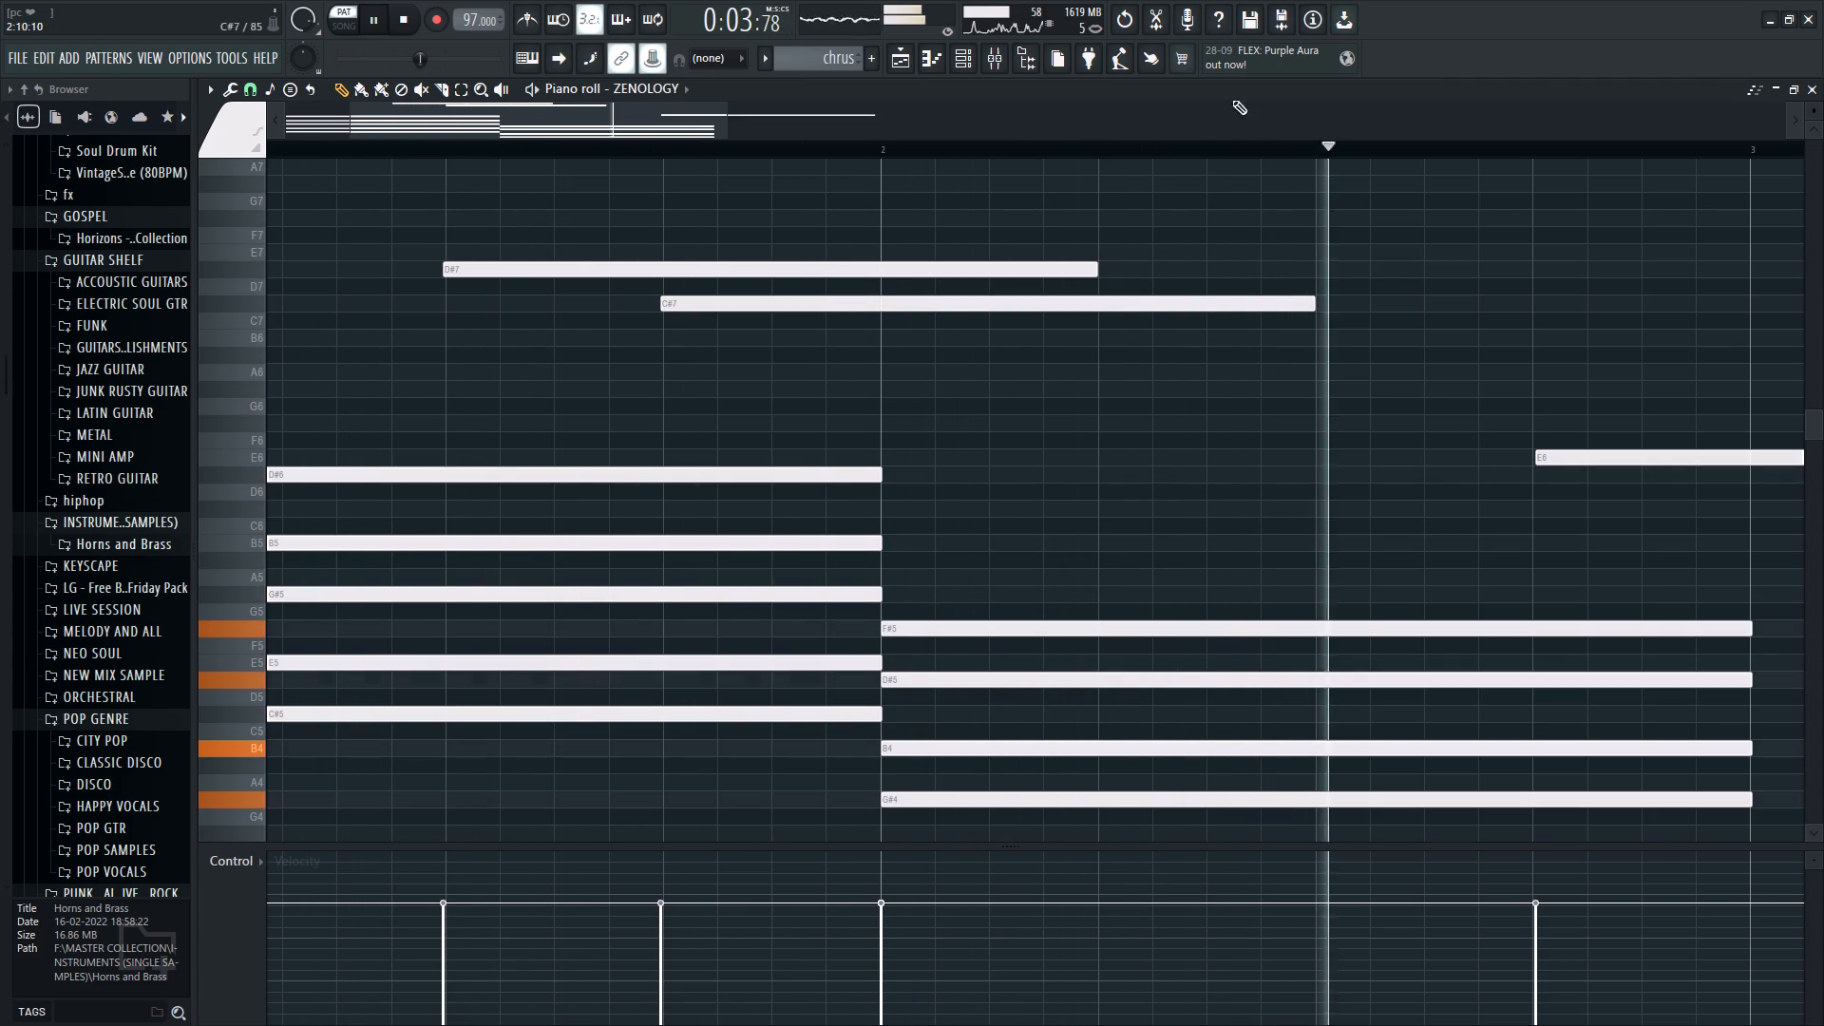
key("space")
Play the pattern, move the E6 note 4 steps earlier to start at step 9 of bar 2, and replay it.
scroll(1178, 159, "down", 7)
key("space")
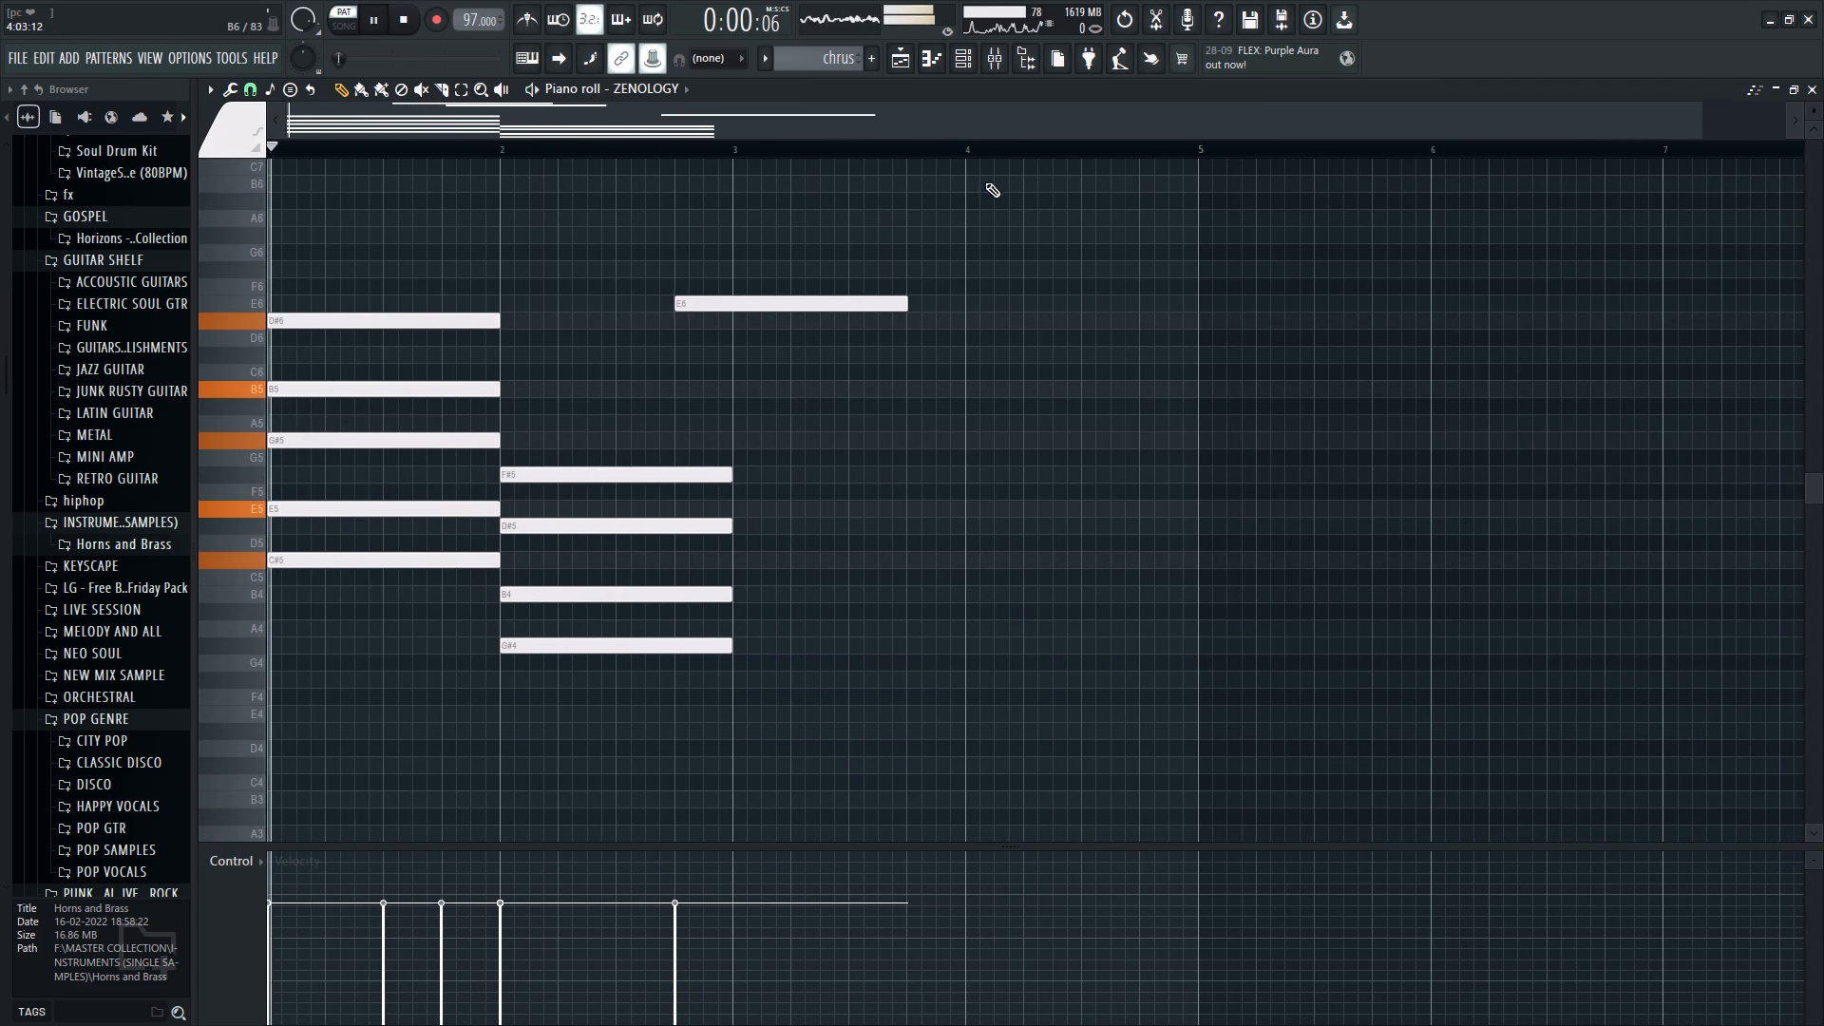
scroll(878, 295, "up", 1)
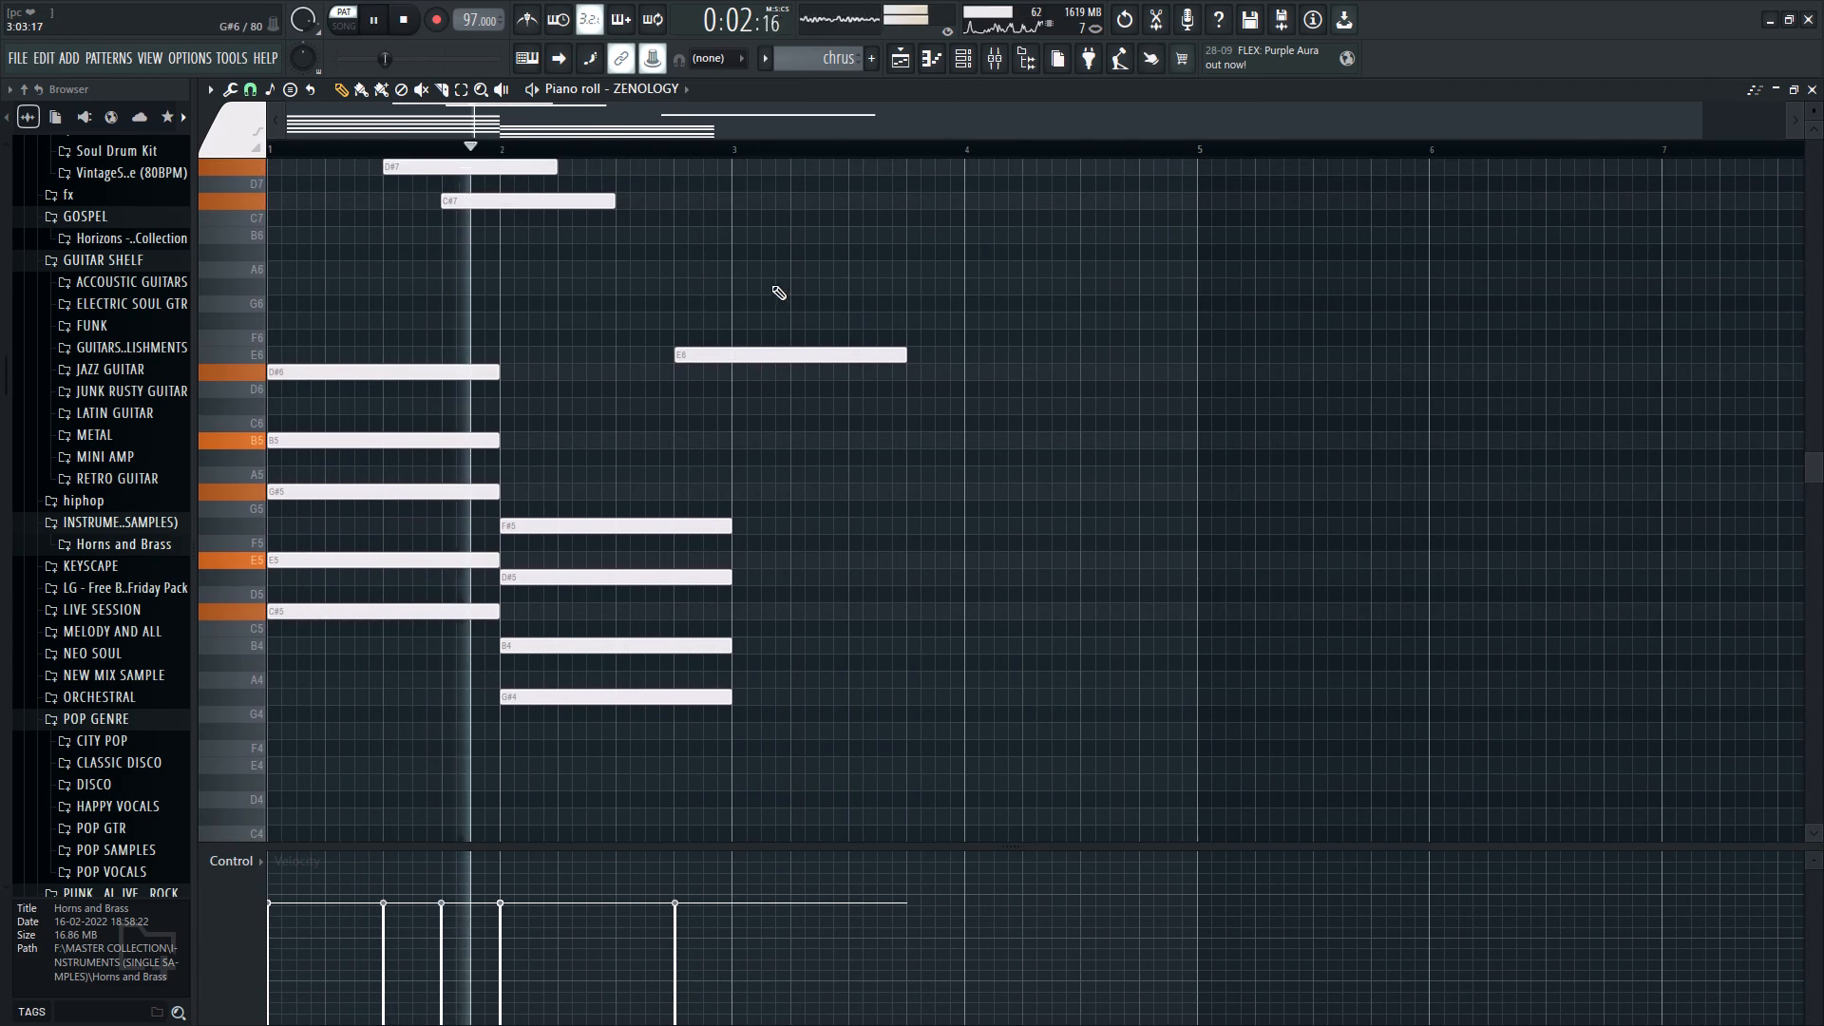
key("space")
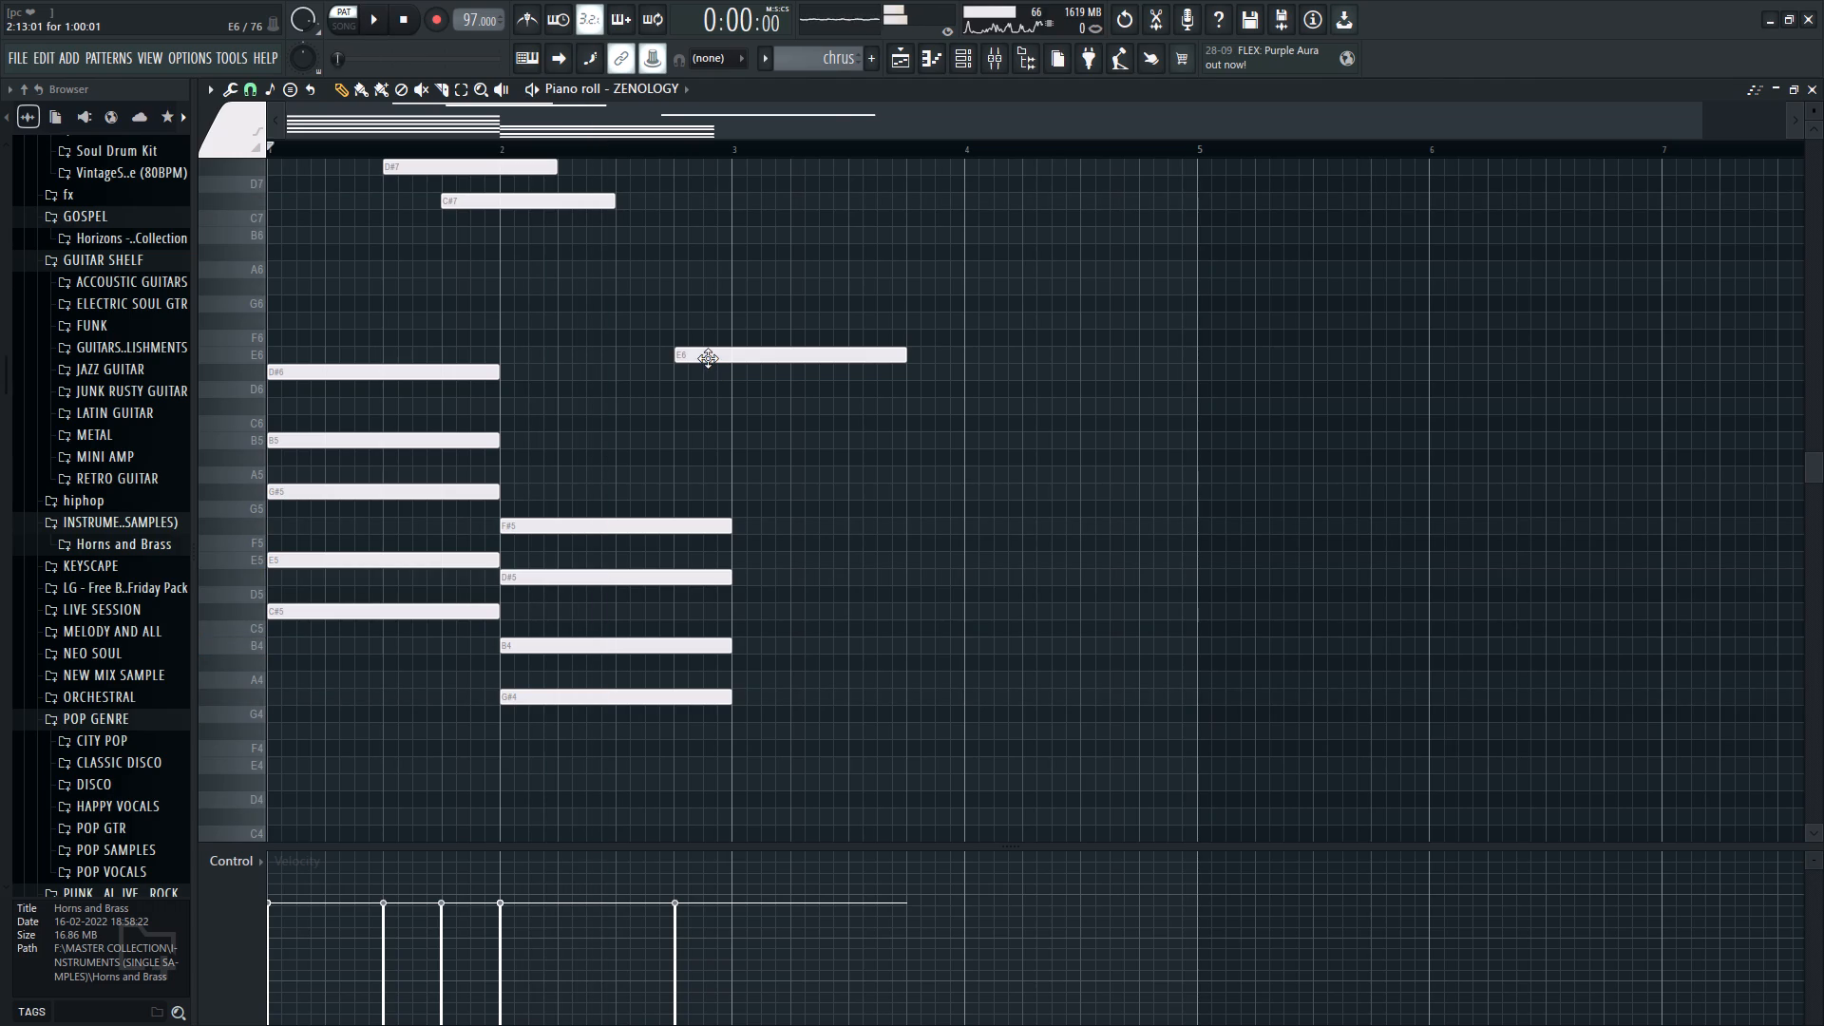
left_click_drag(708, 355, 648, 355)
key("space")
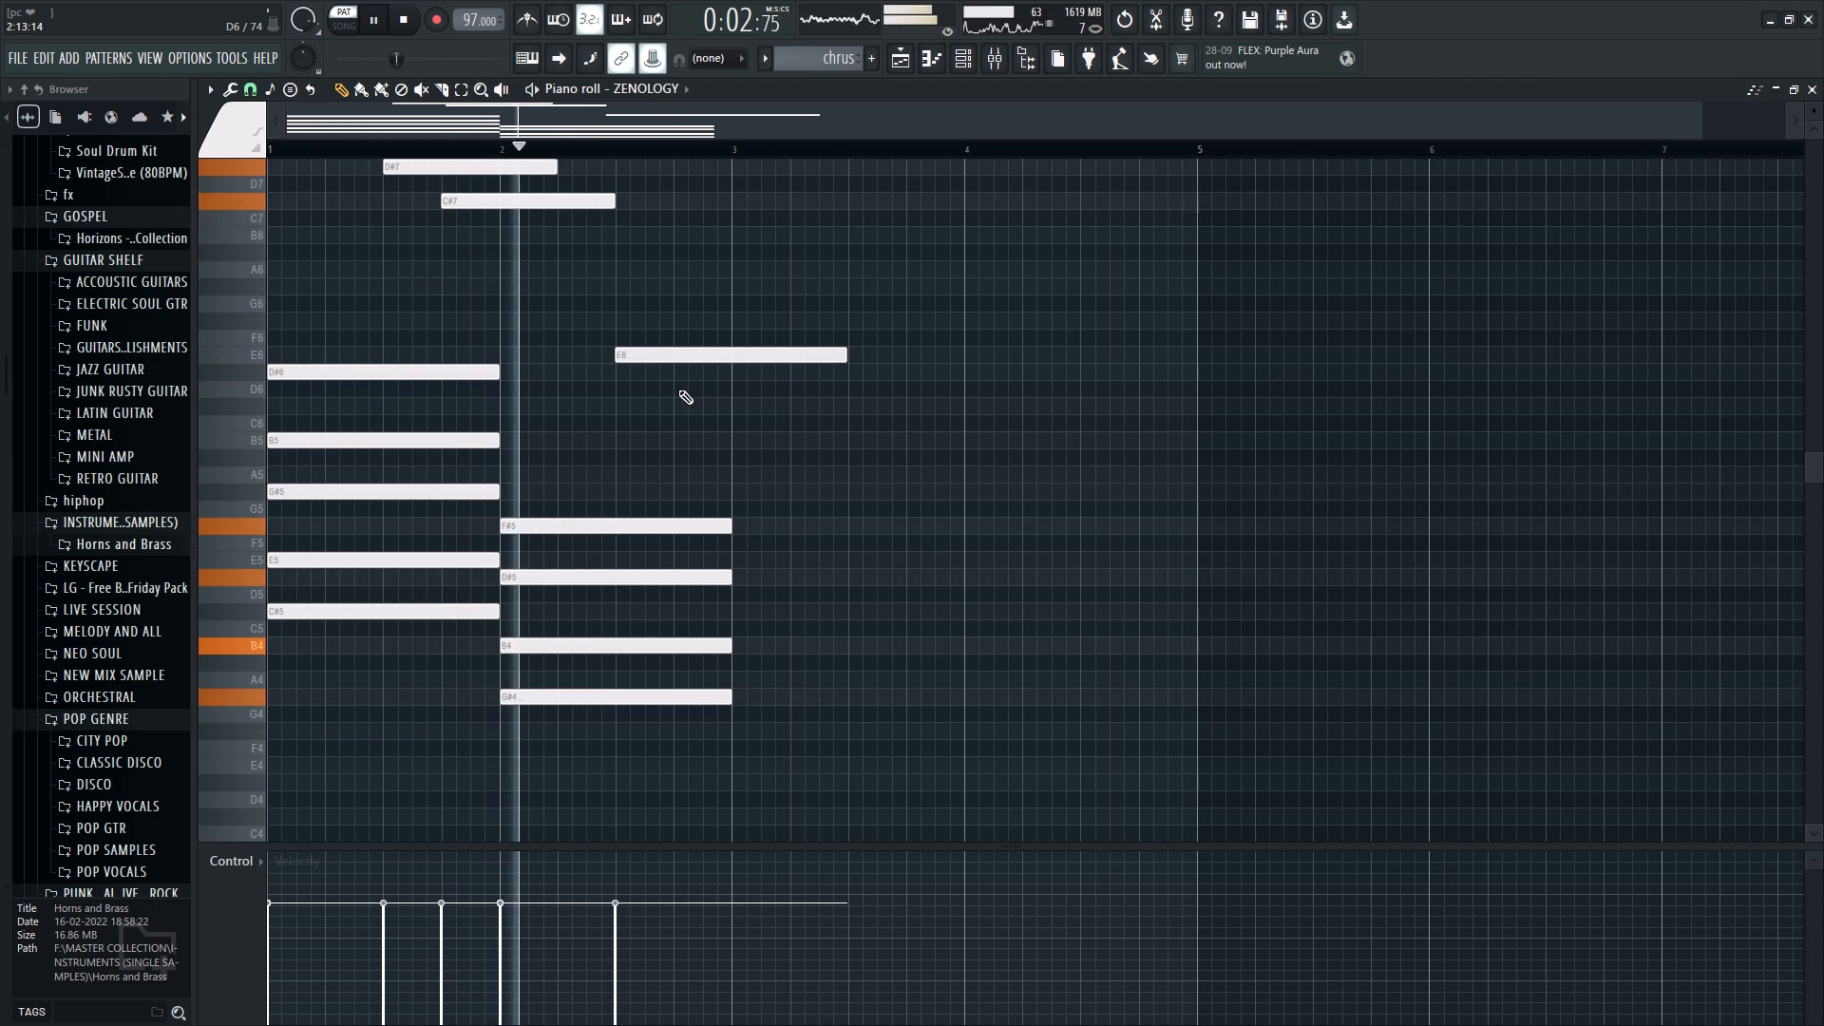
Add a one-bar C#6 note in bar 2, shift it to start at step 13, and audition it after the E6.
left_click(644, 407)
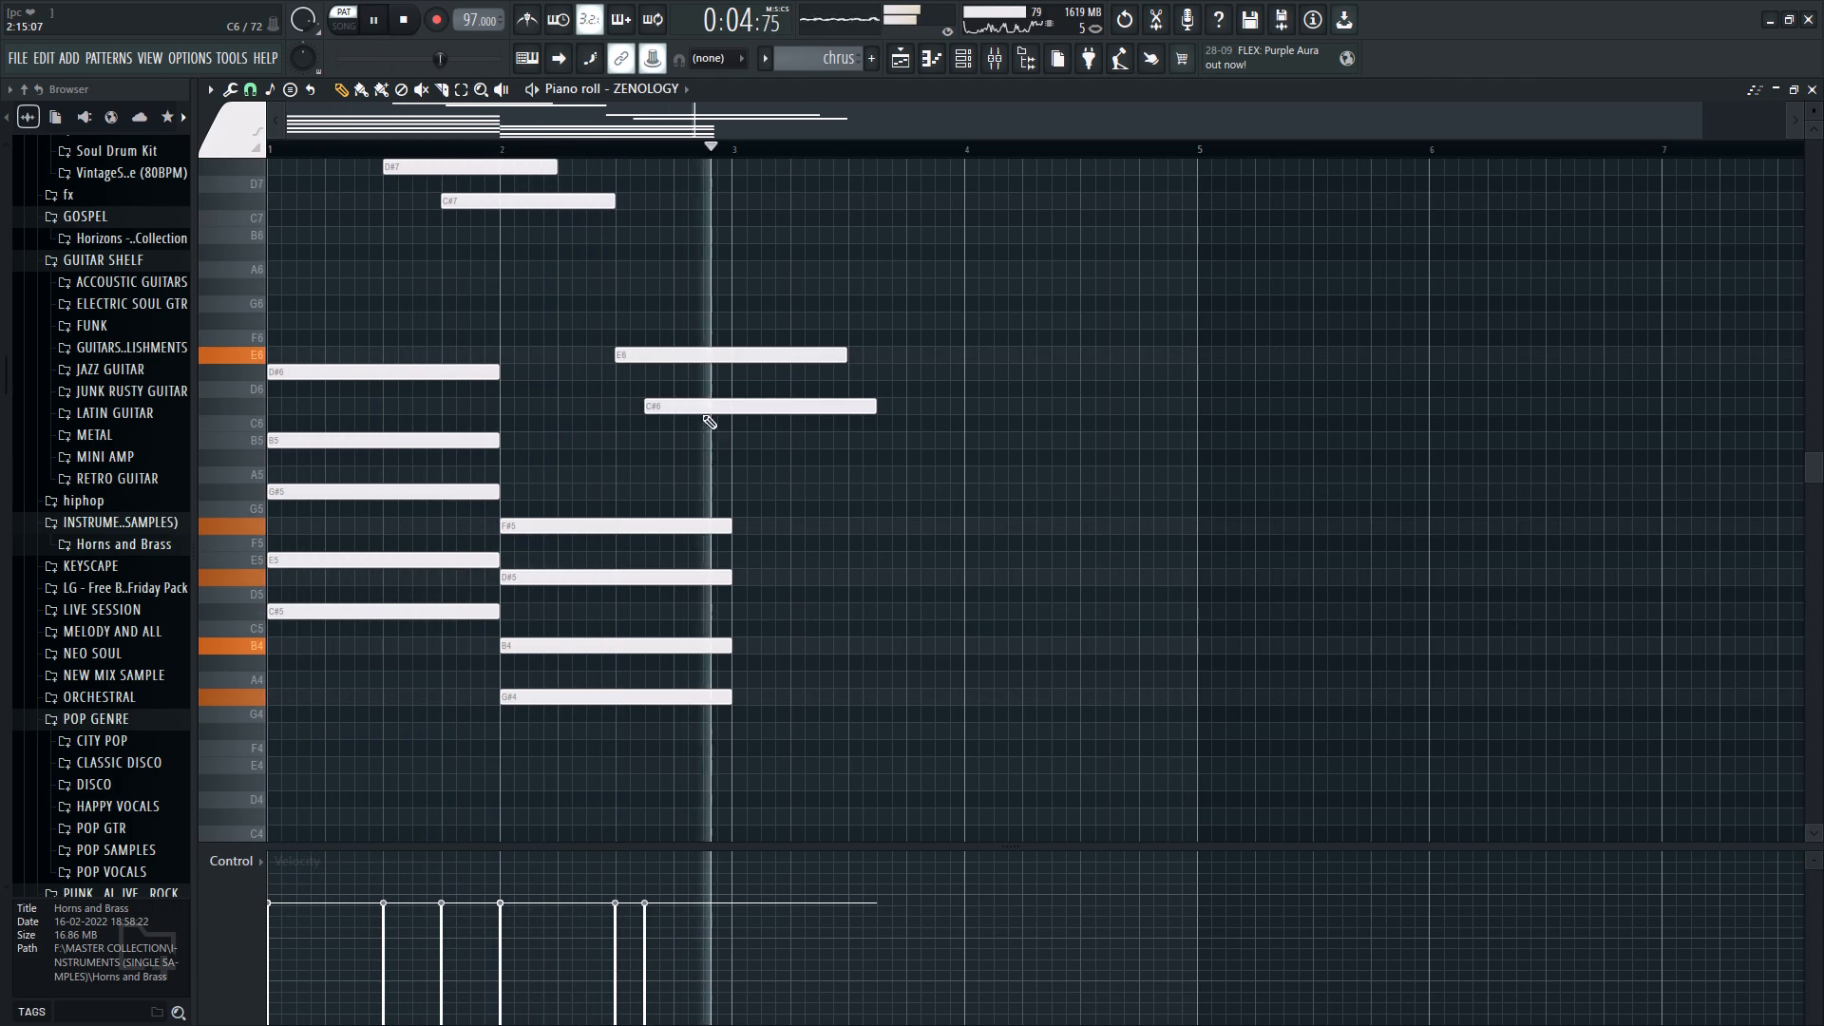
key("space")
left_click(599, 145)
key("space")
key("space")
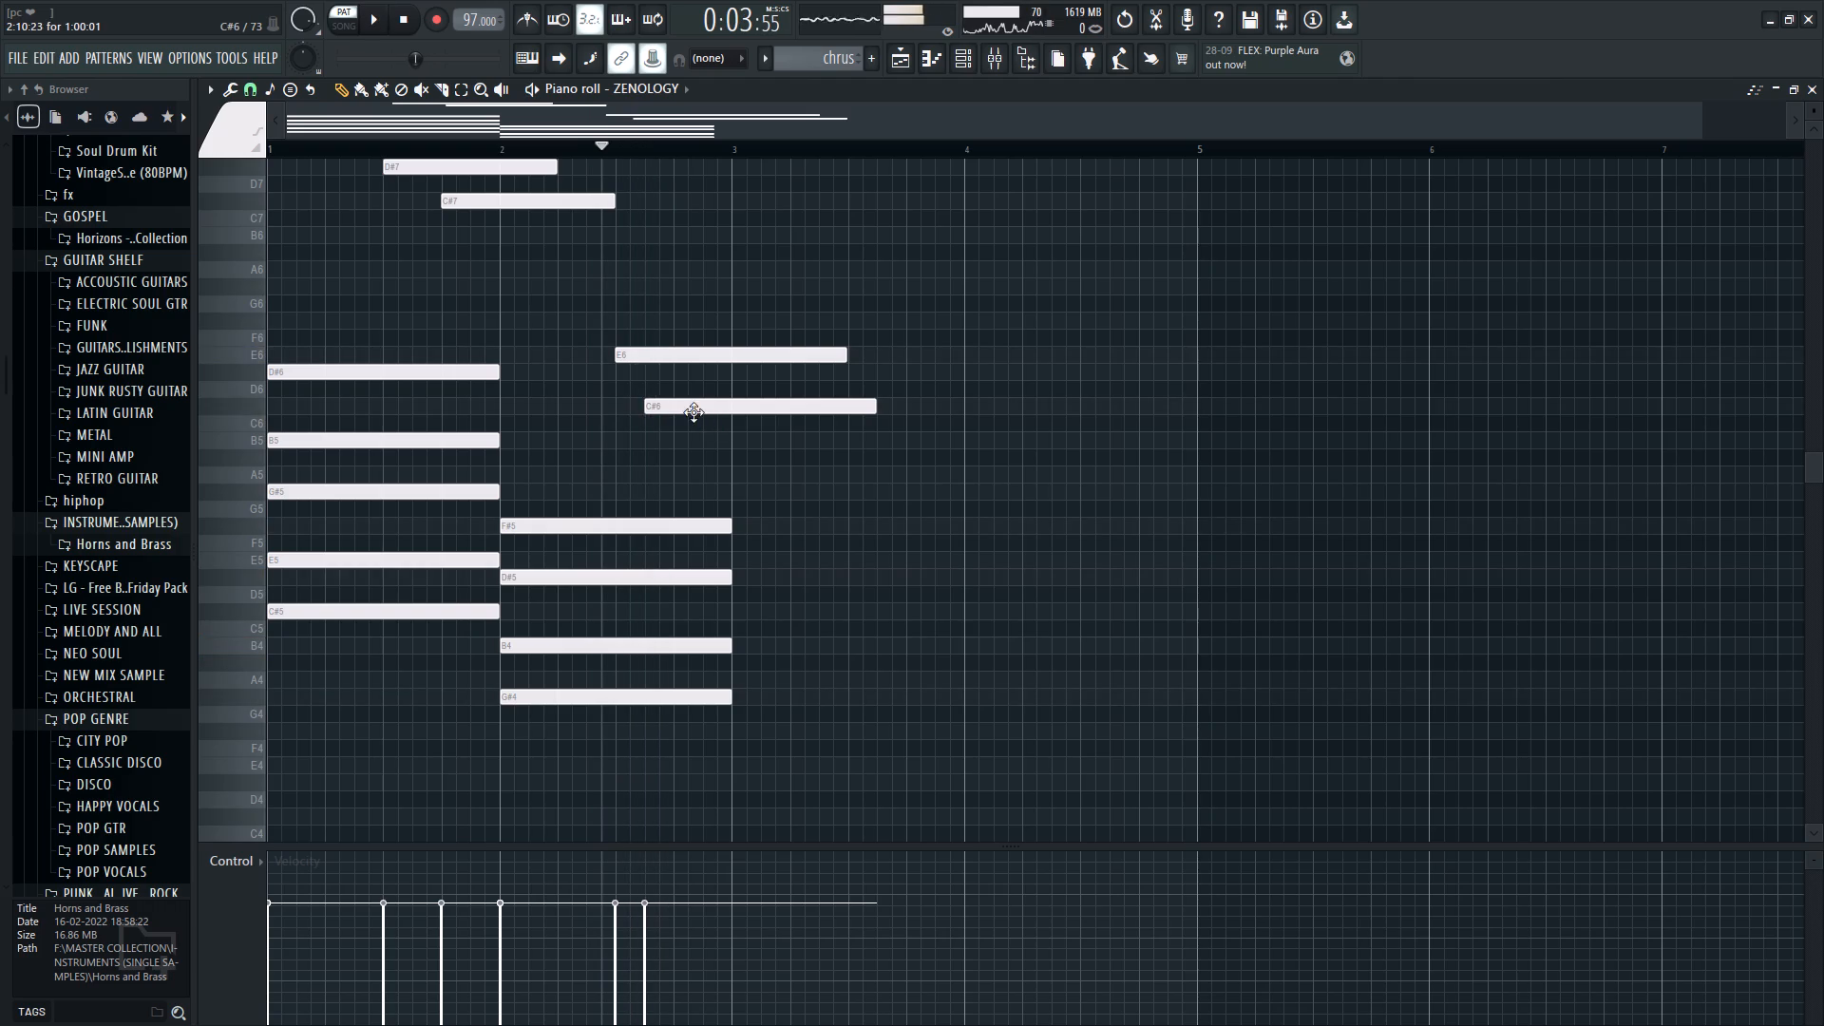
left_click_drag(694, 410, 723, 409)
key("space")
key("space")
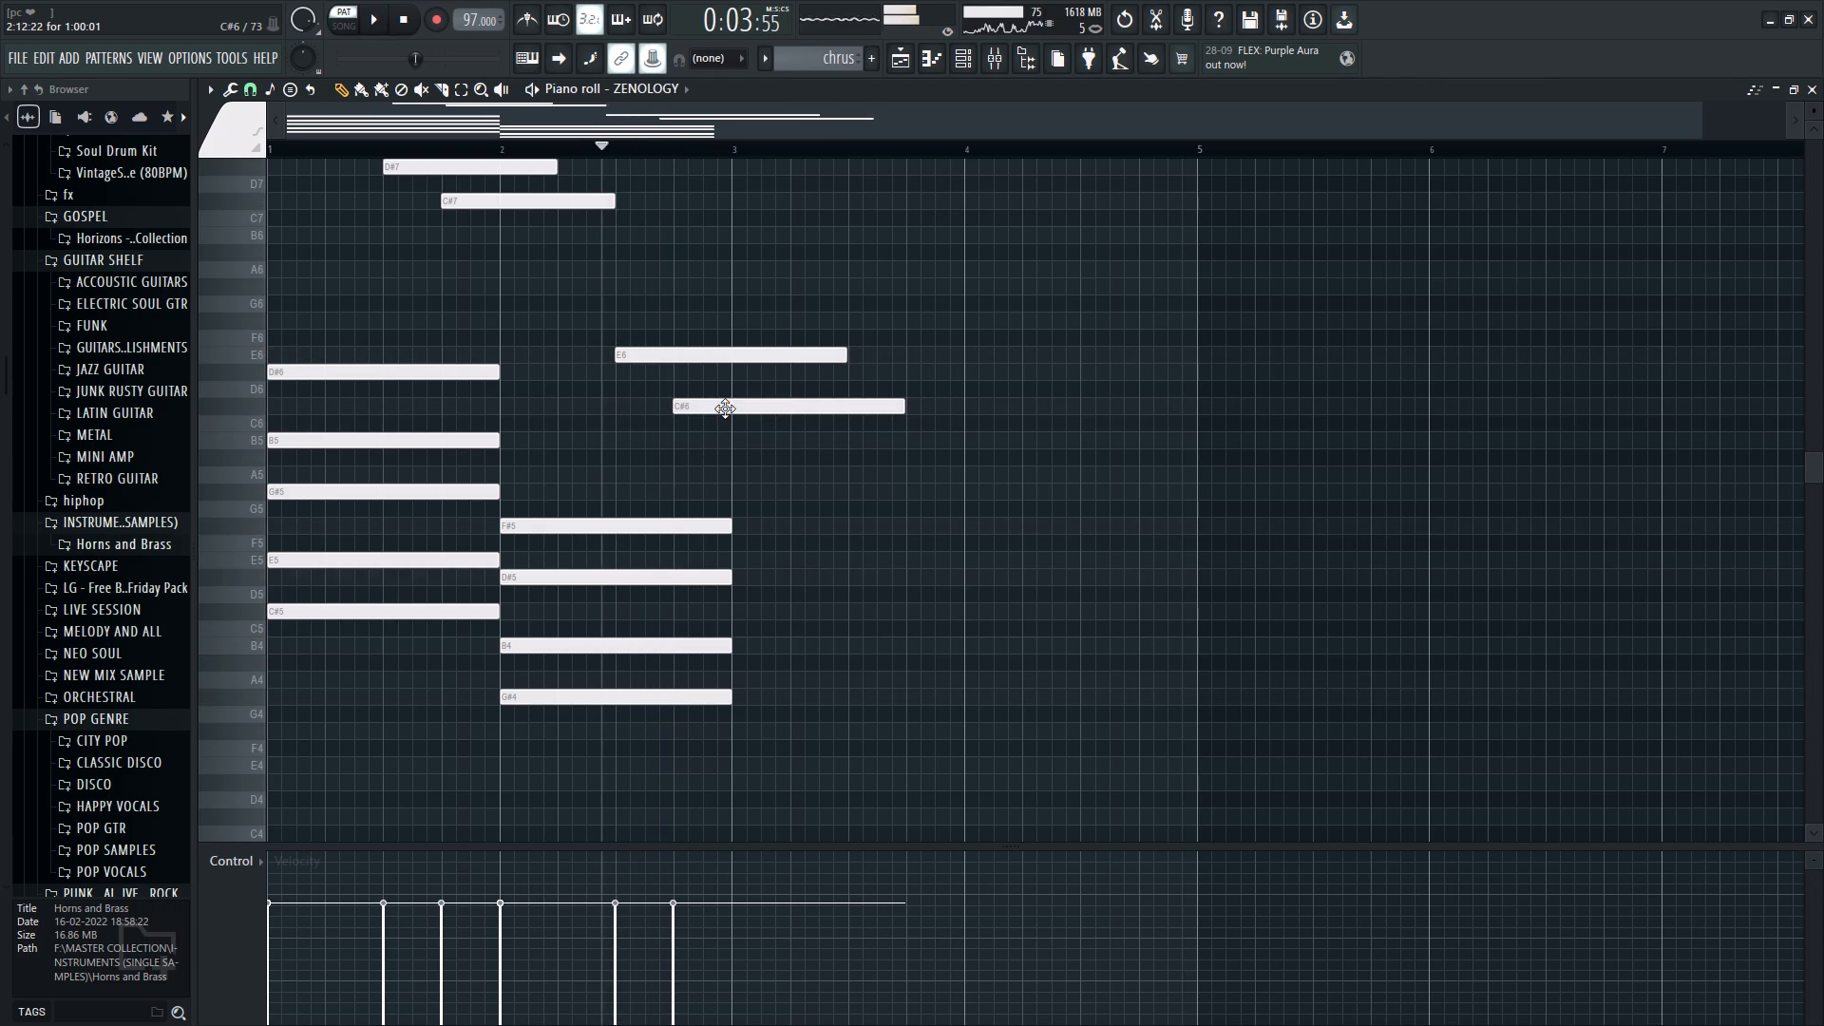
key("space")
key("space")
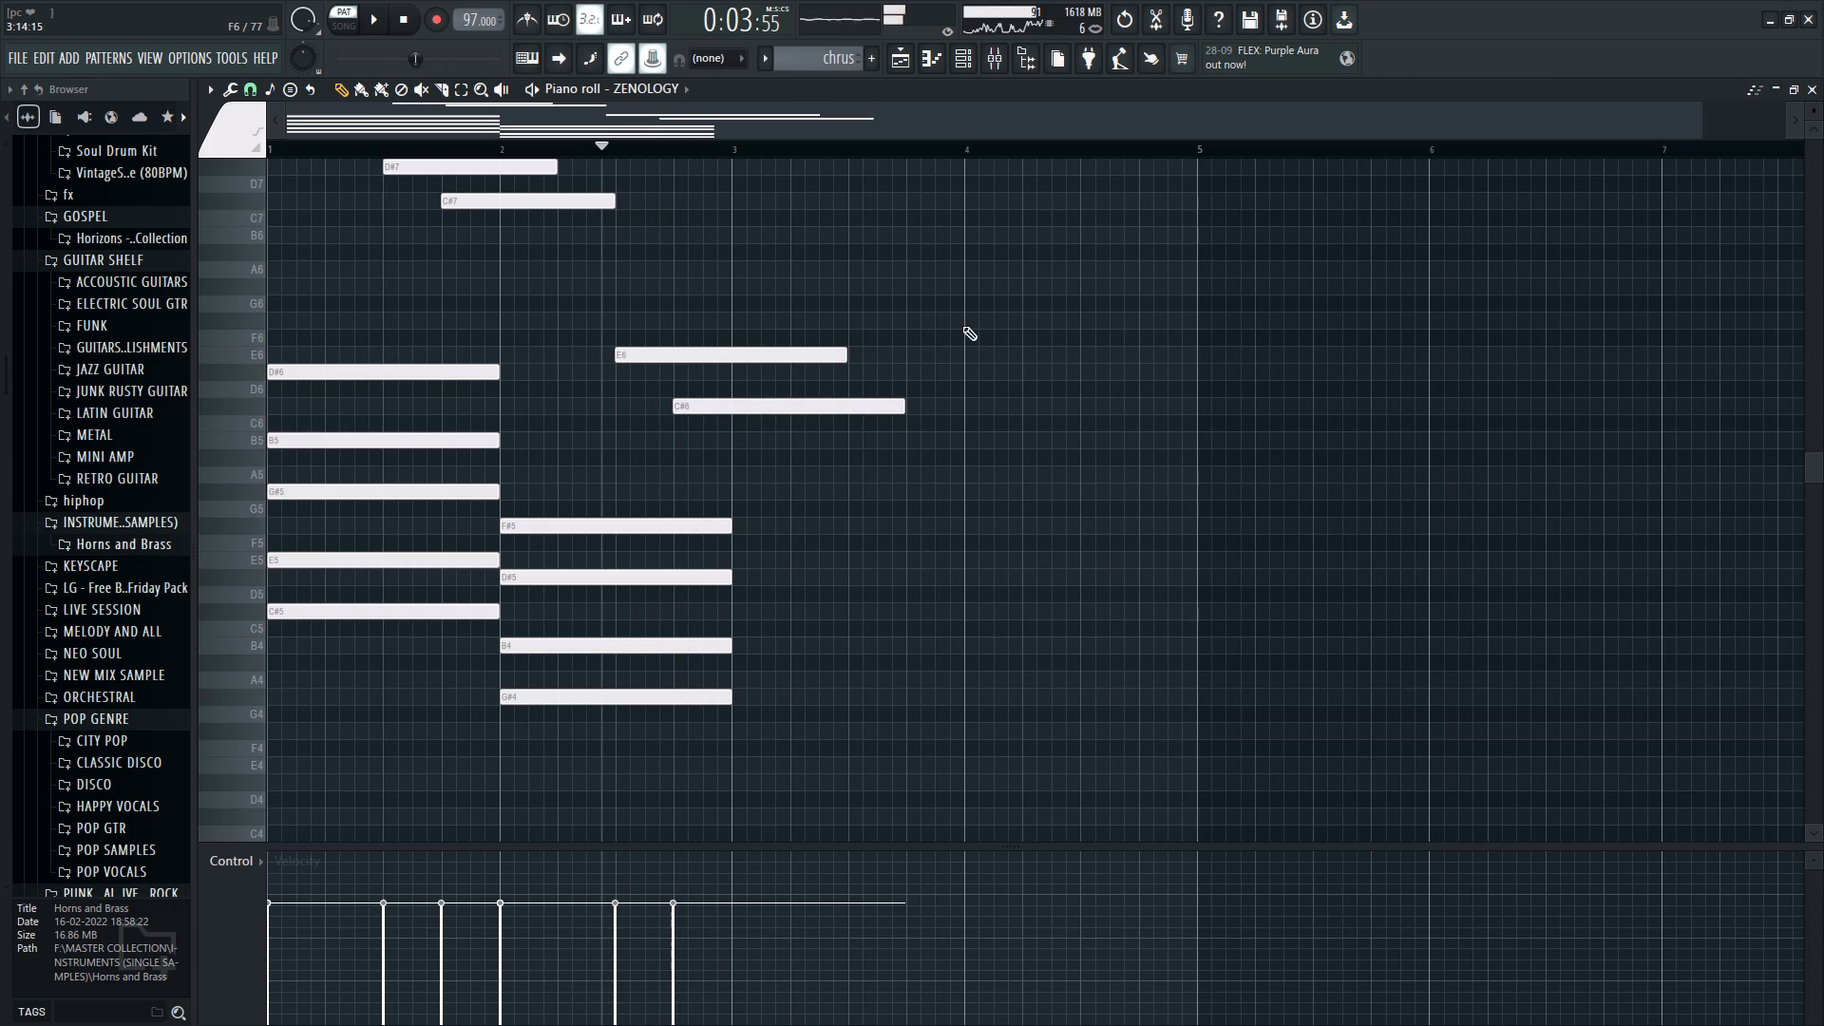
Select the E6 and C#6 notes in bar 2 and shorten them together to about 12 steps.
left_click_drag(961, 332, 789, 467, "ctrl")
left_click_drag(897, 408, 864, 408)
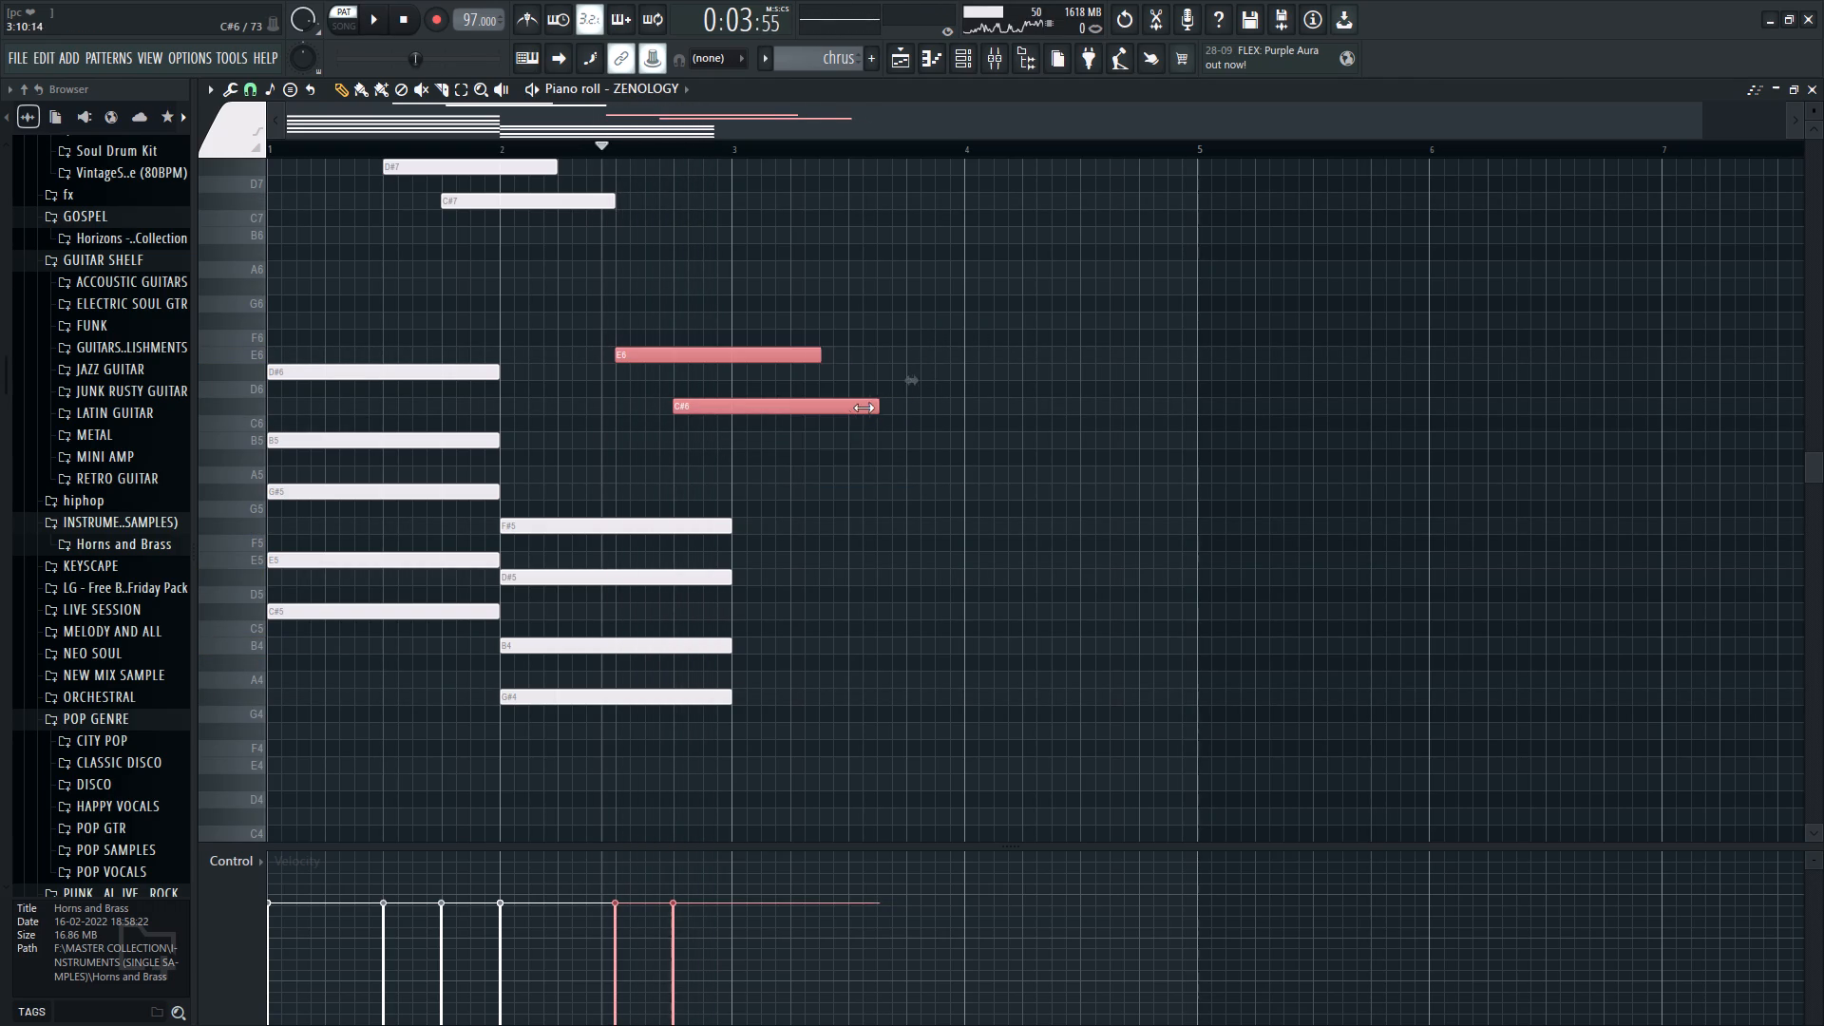
left_click_drag(864, 408, 845, 410)
right_click(863, 496)
Play the arrangement in song mode from just before the chrus clip to hear the part in context.
left_click(899, 62)
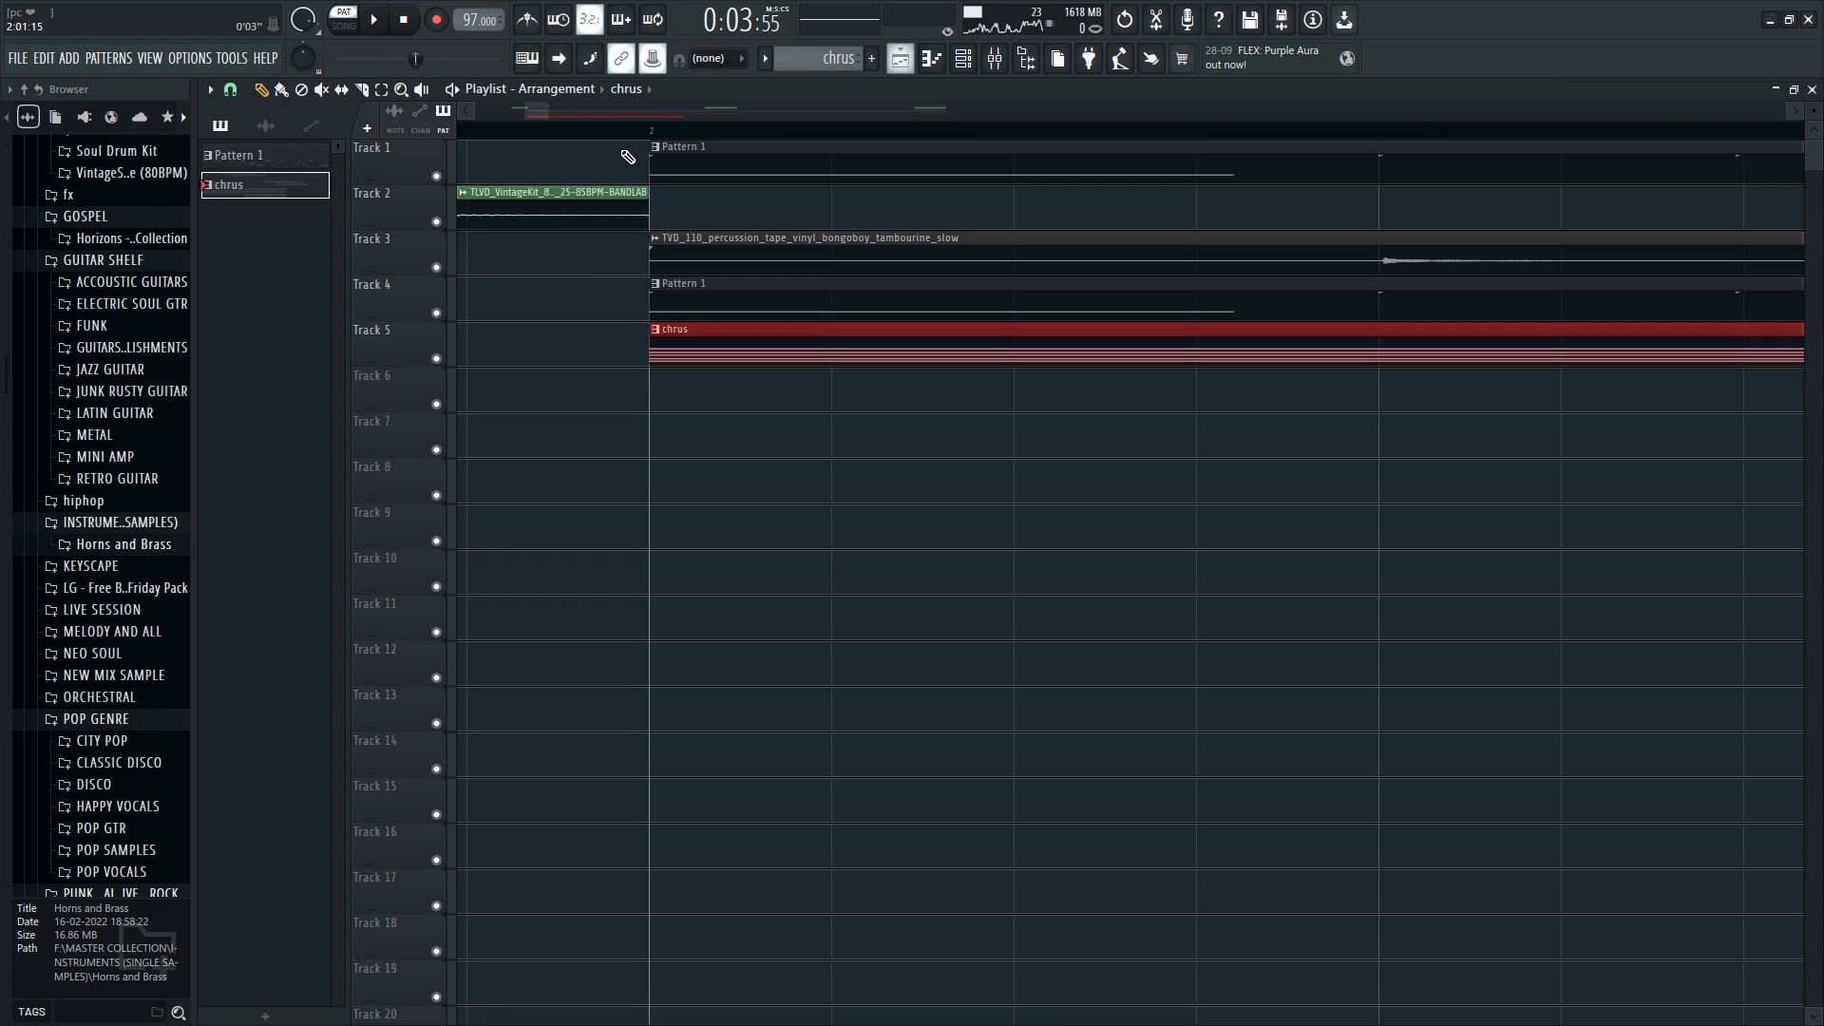
left_click_drag(593, 137, 408, 141)
scroll(519, 130, "down", 3)
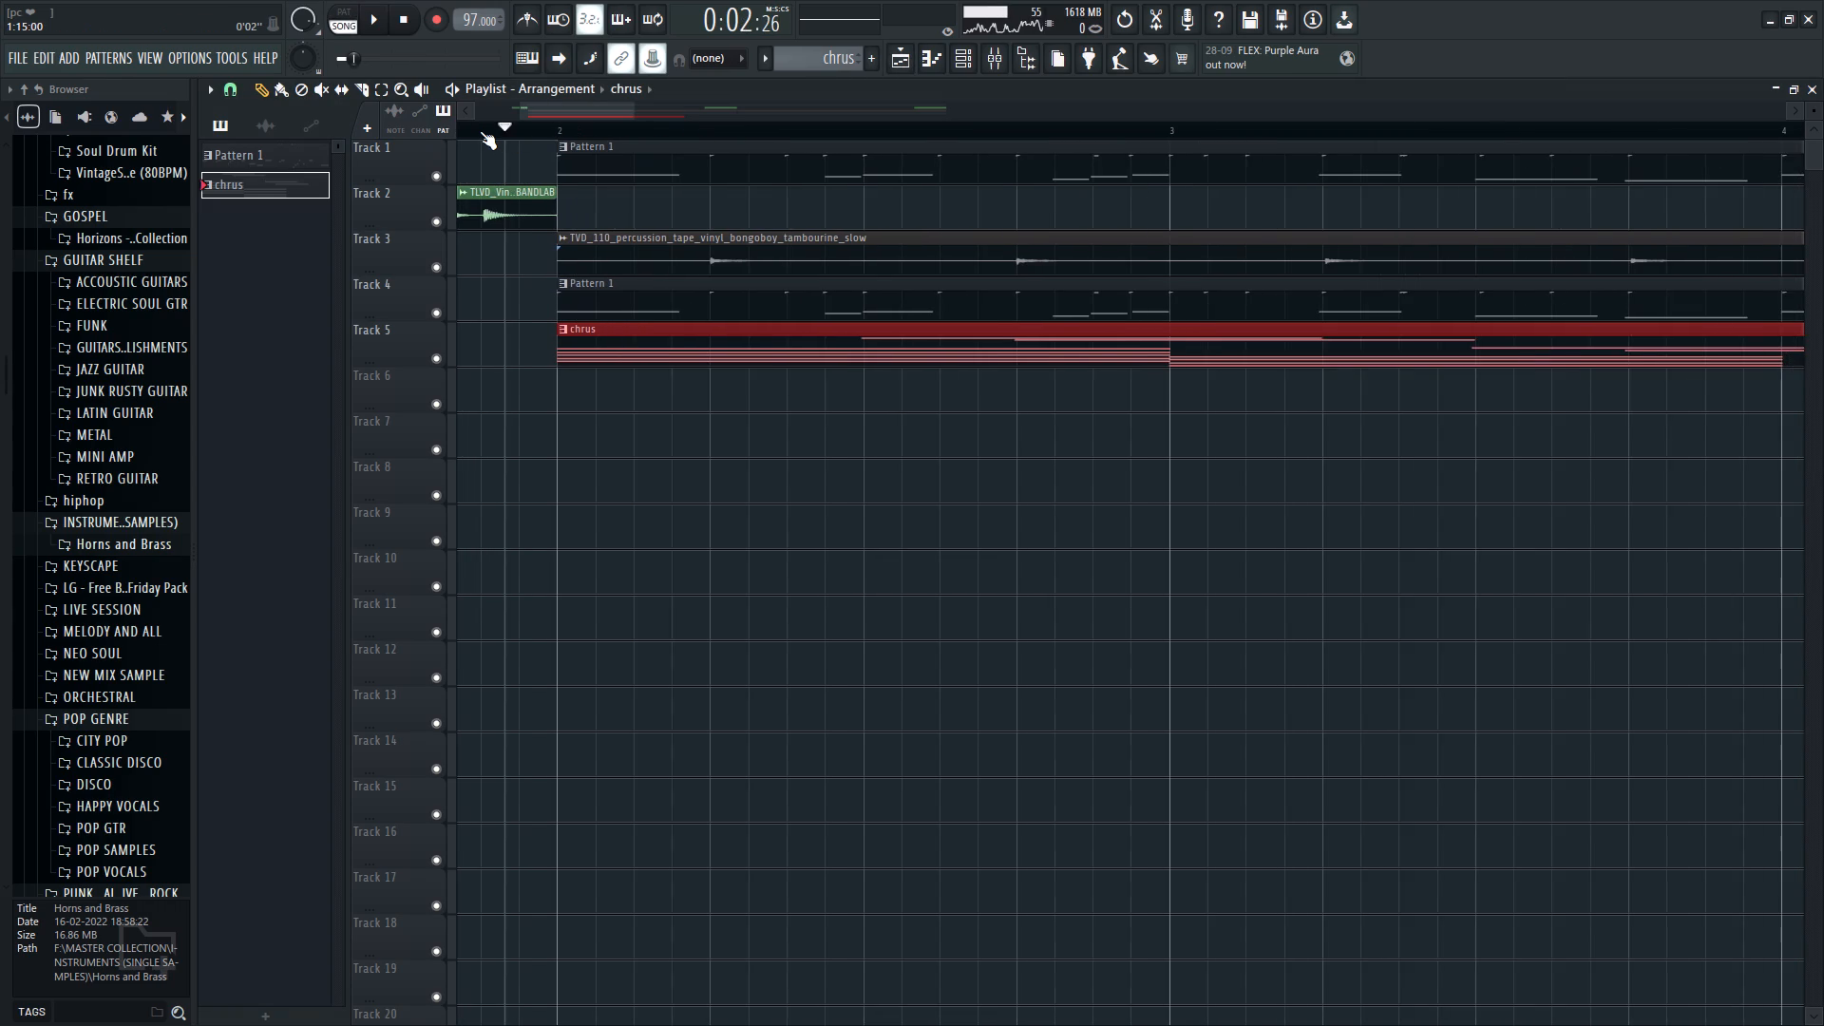
scroll(480, 131, "down", 3)
left_click(456, 139)
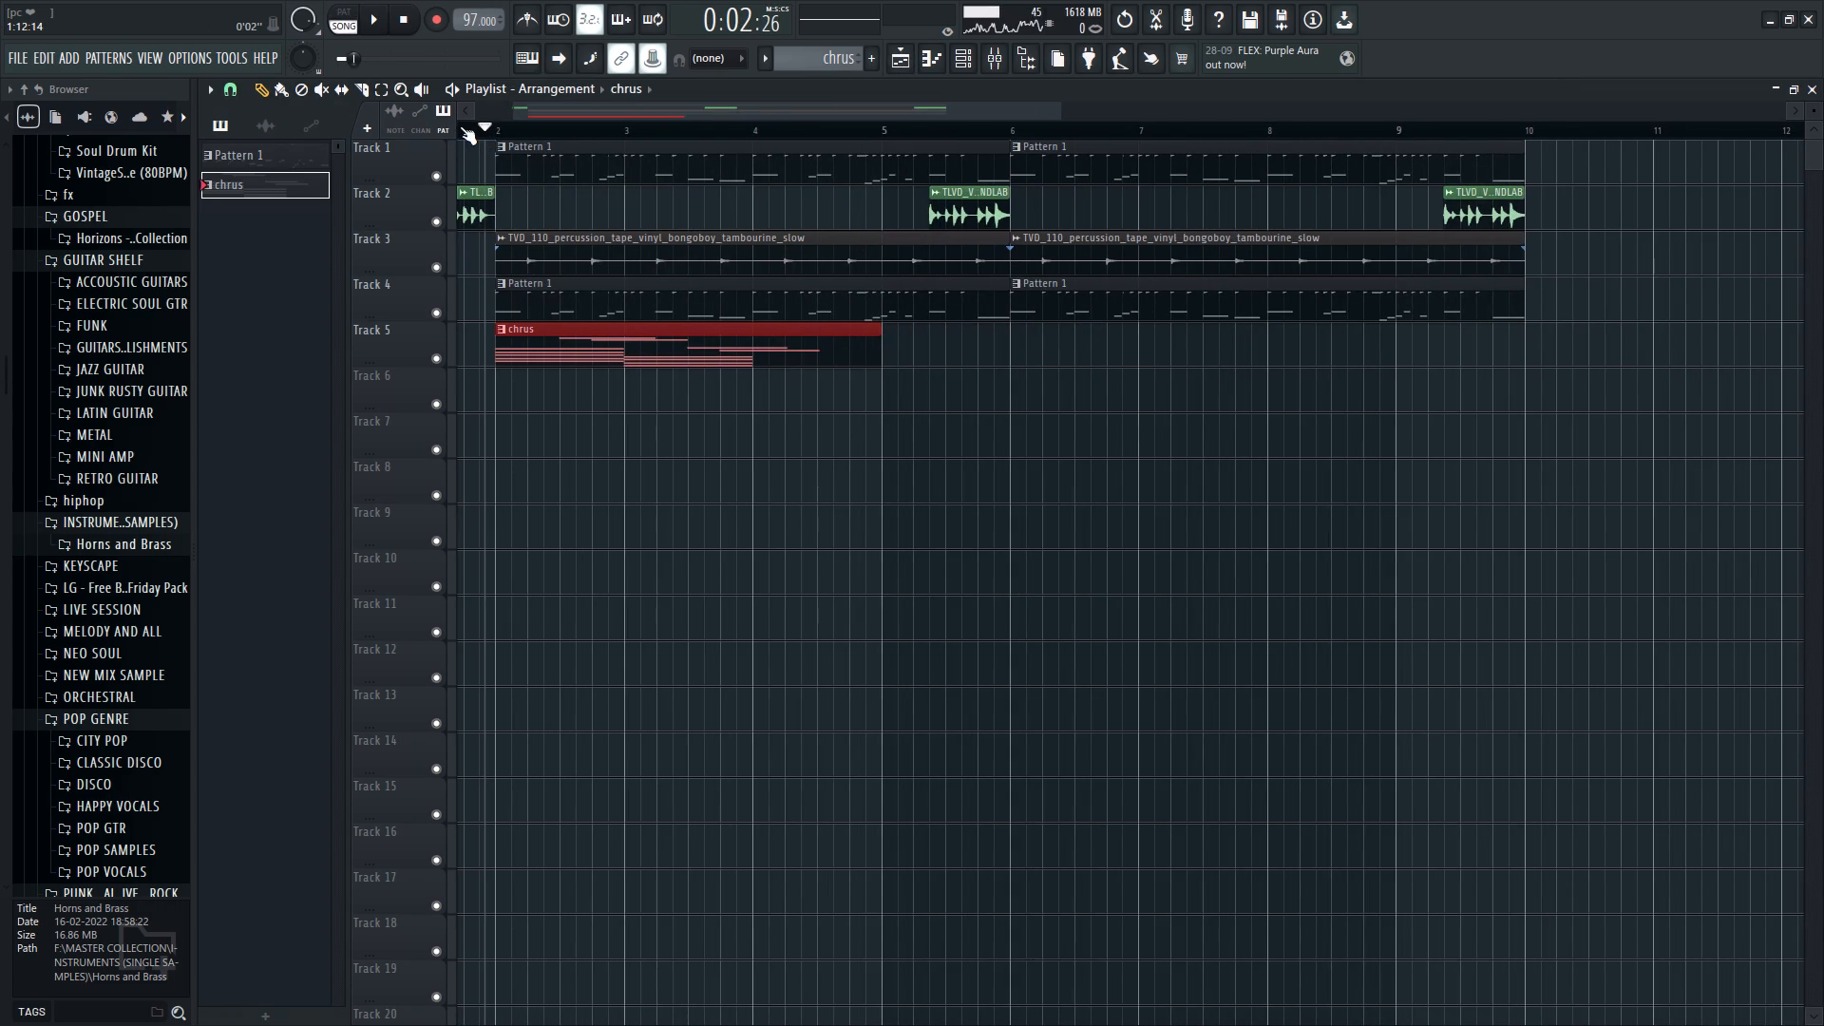
left_click(460, 126)
key("space")
right_click(700, 501)
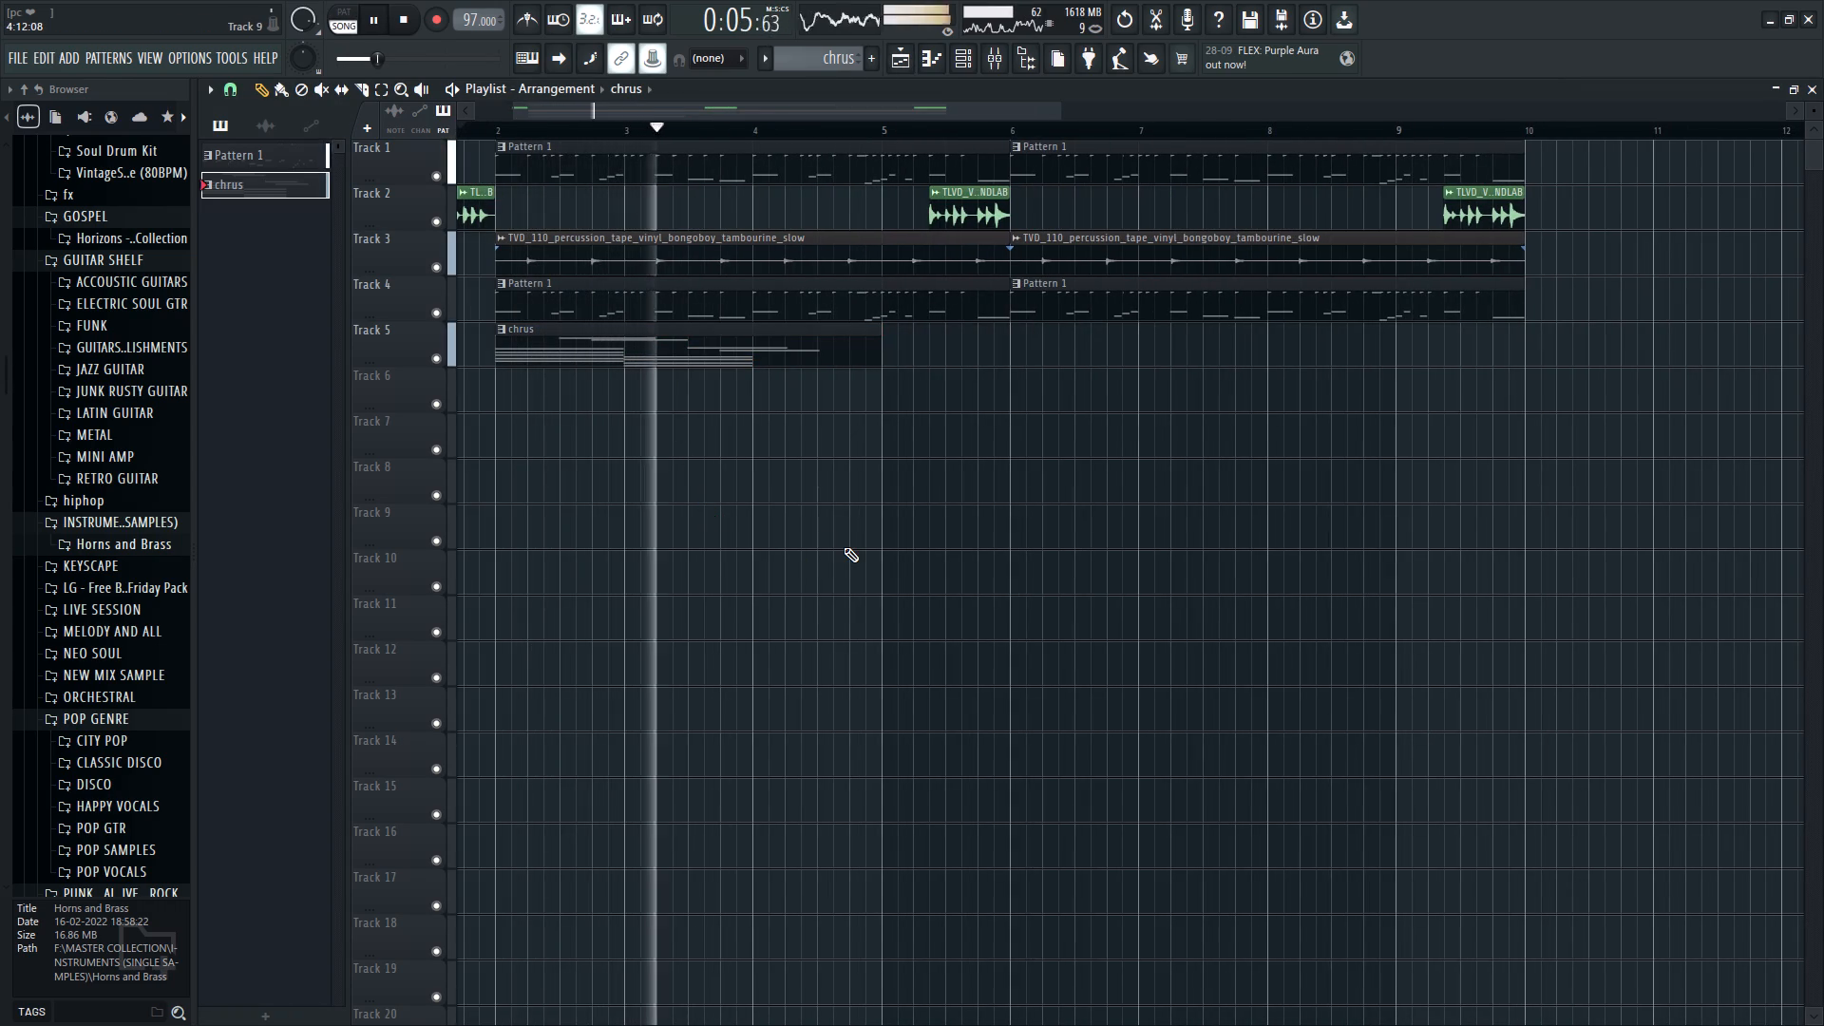
key("space")
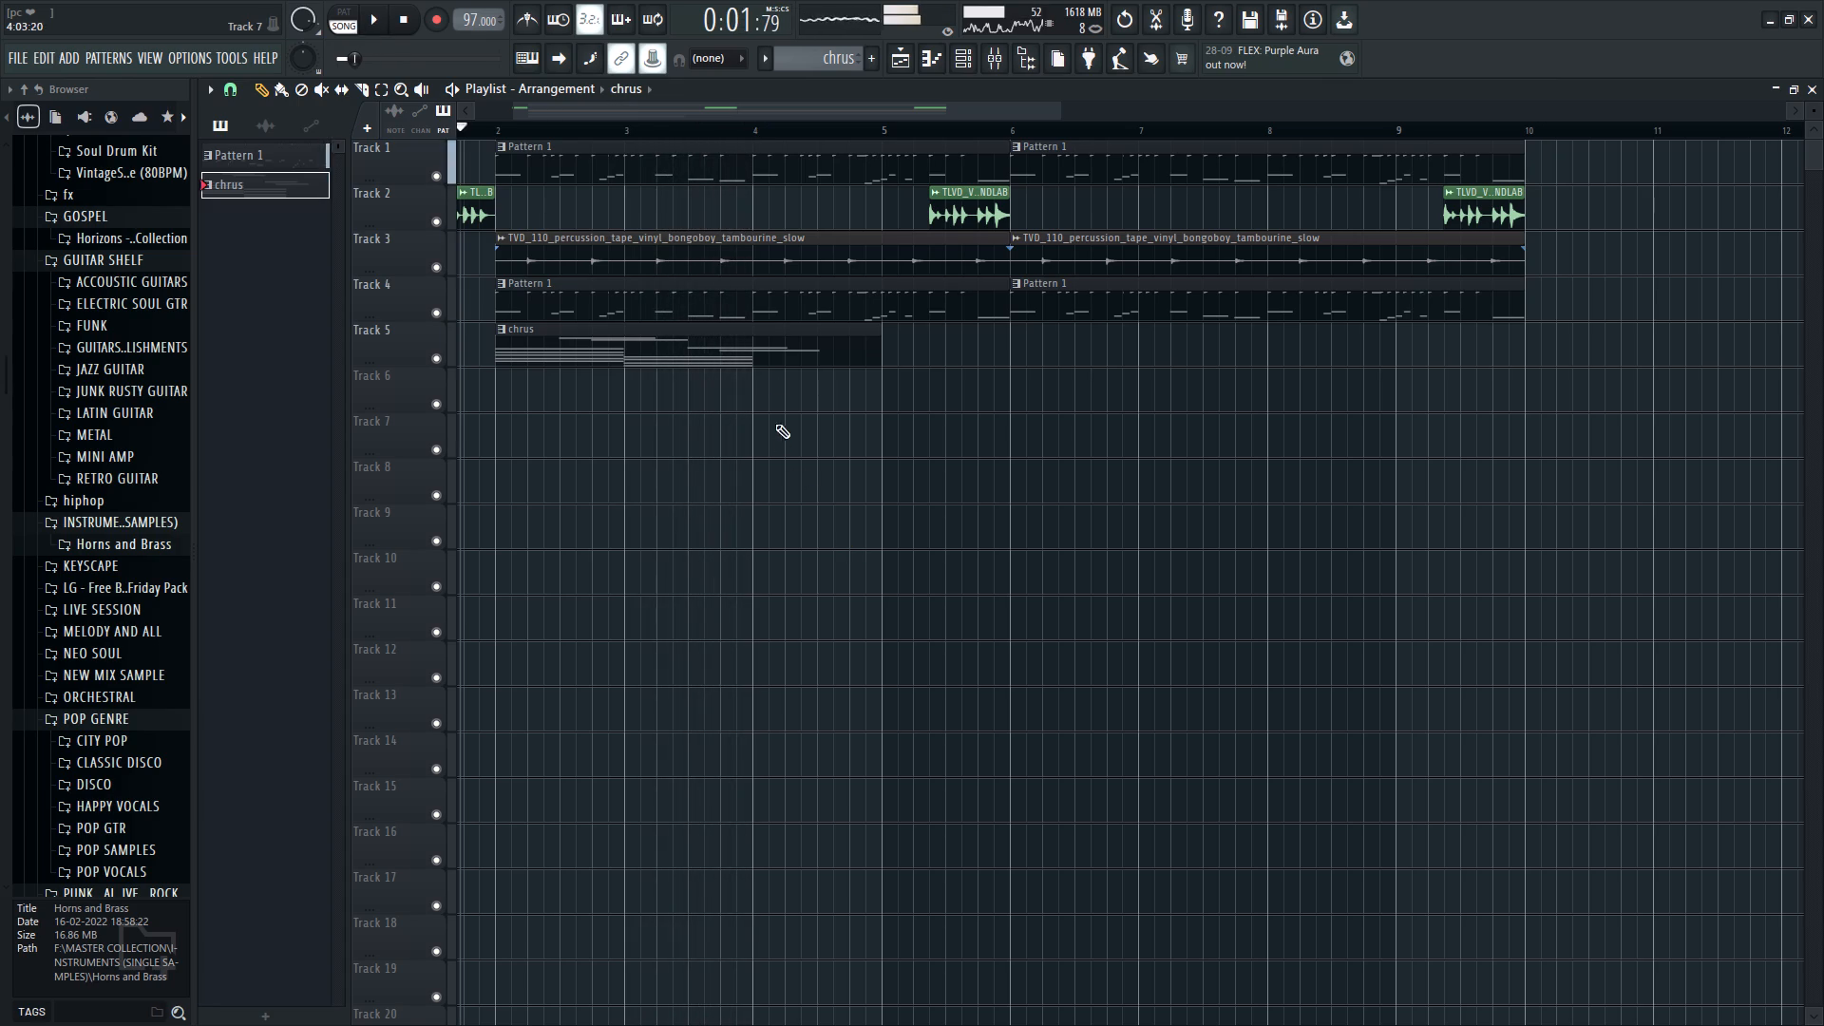
Reopen the chrus clip's piano roll and delete the C#6 note in bar 2 while the song plays.
left_click(758, 349)
left_click(758, 349)
key("space")
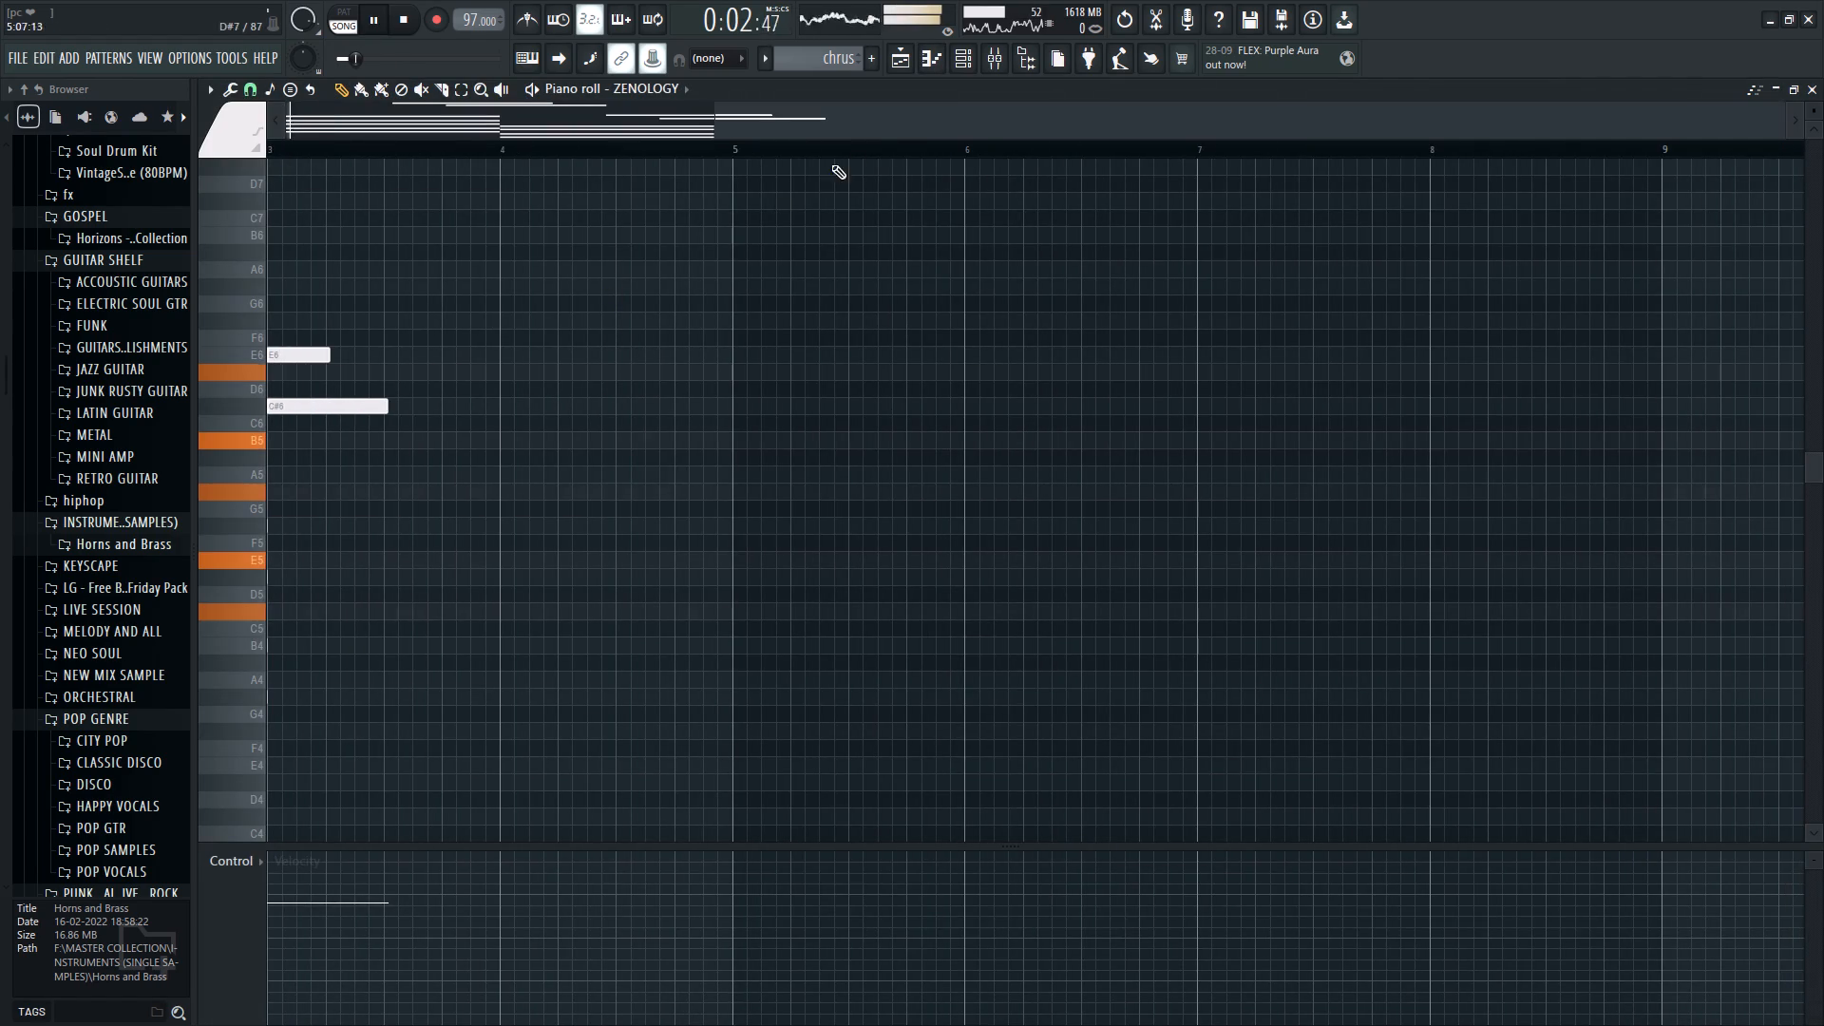
scroll(874, 132, "down", 5)
right_click_drag(762, 380, 738, 435)
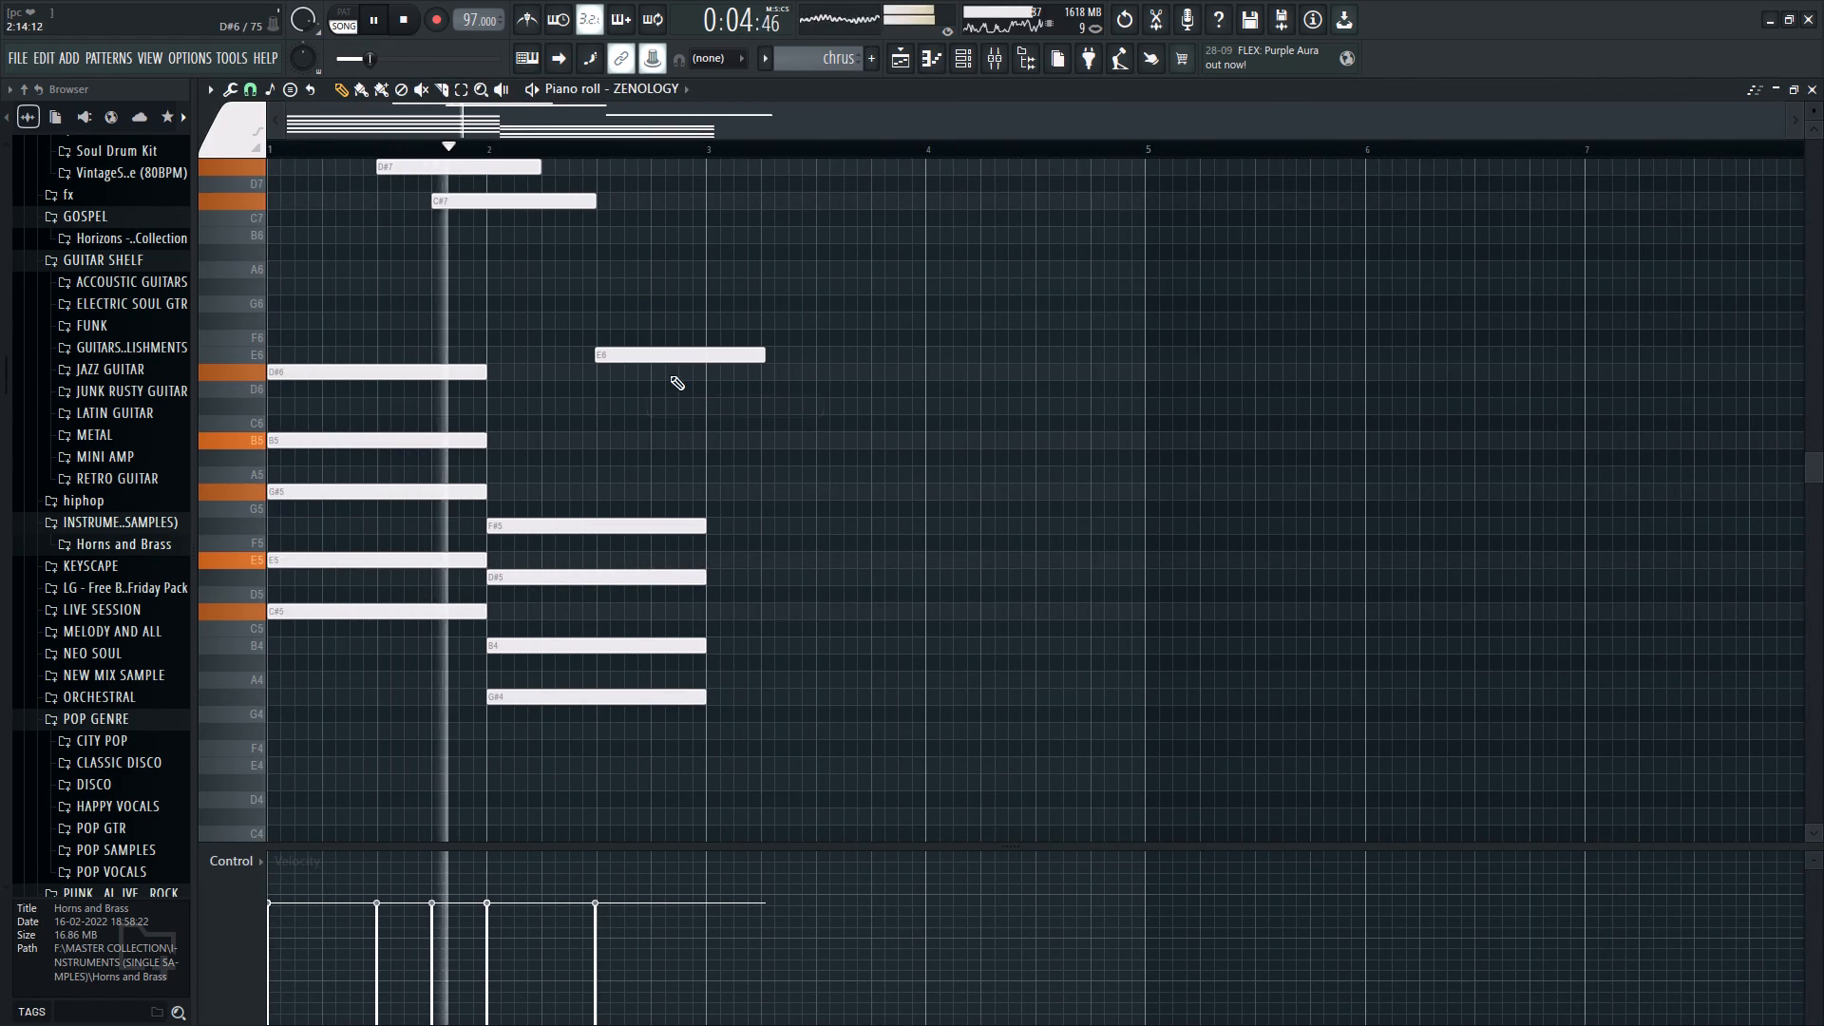
Transpose the E6 note in bar 2 up one octave to E7 and replay the song.
left_click_drag(663, 354, 674, 269, "ctrl")
key("ctrl+Up")
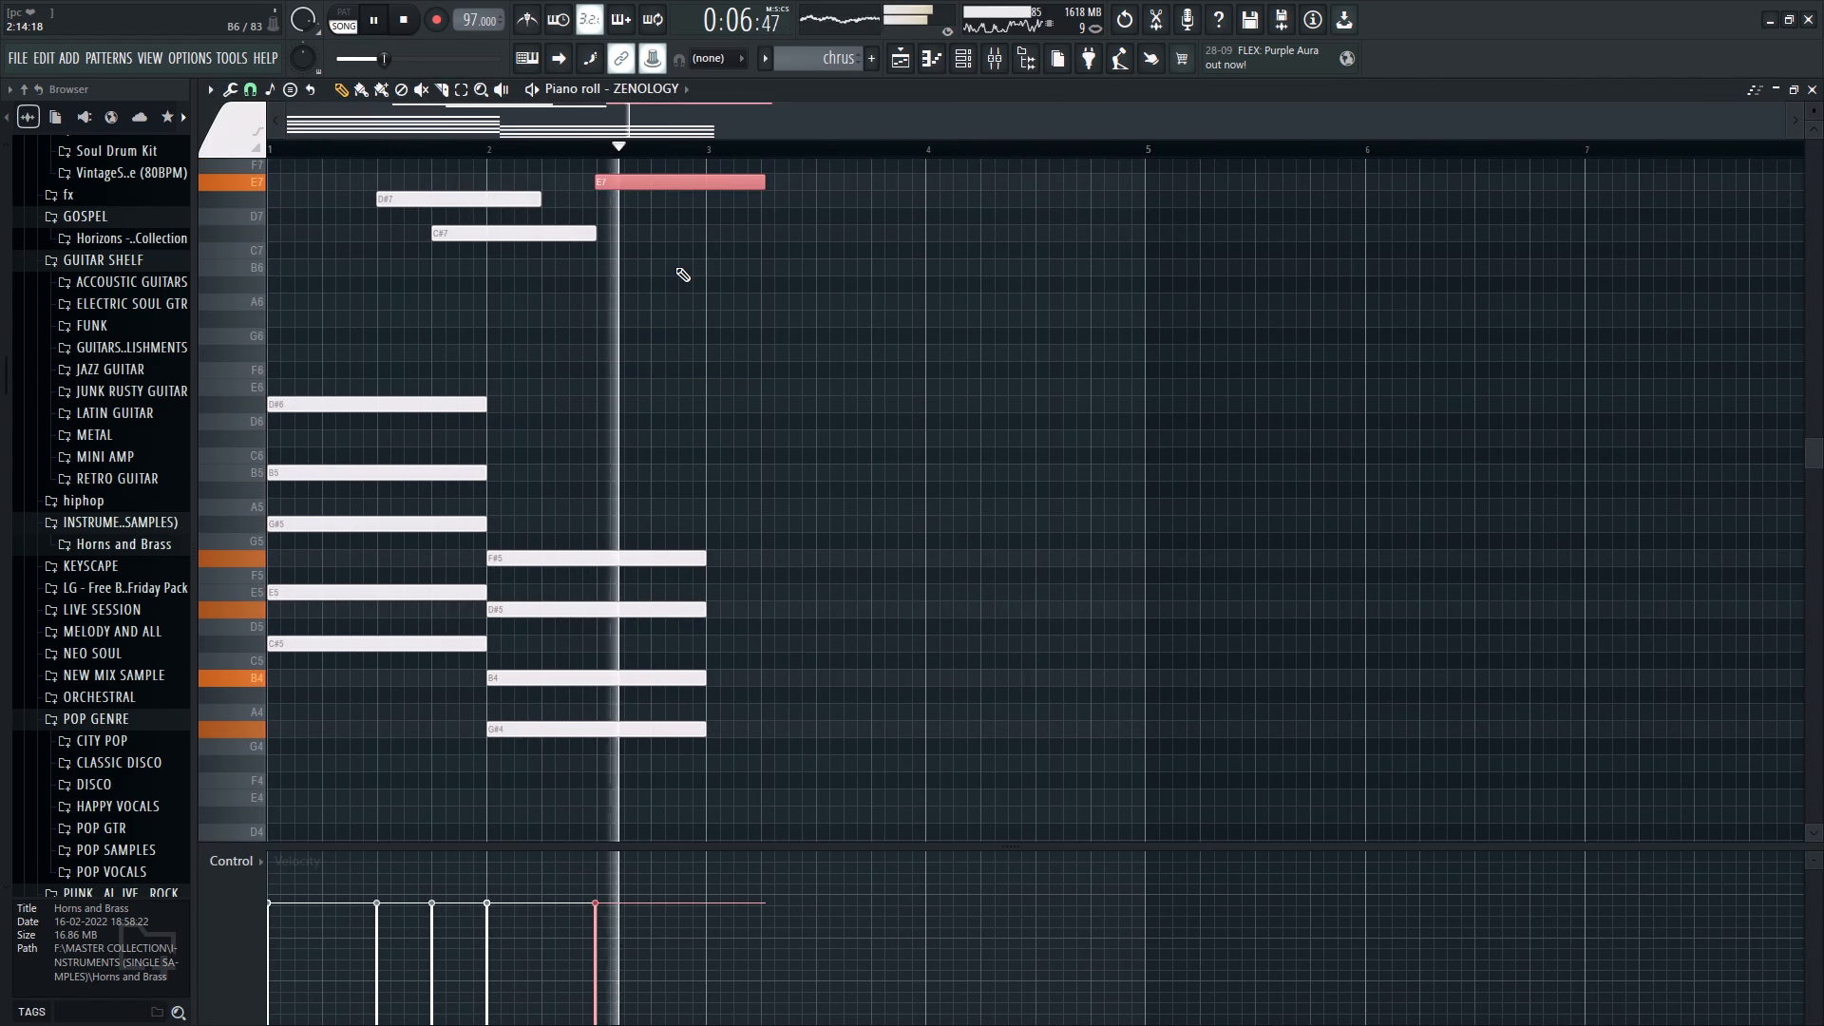
key("space")
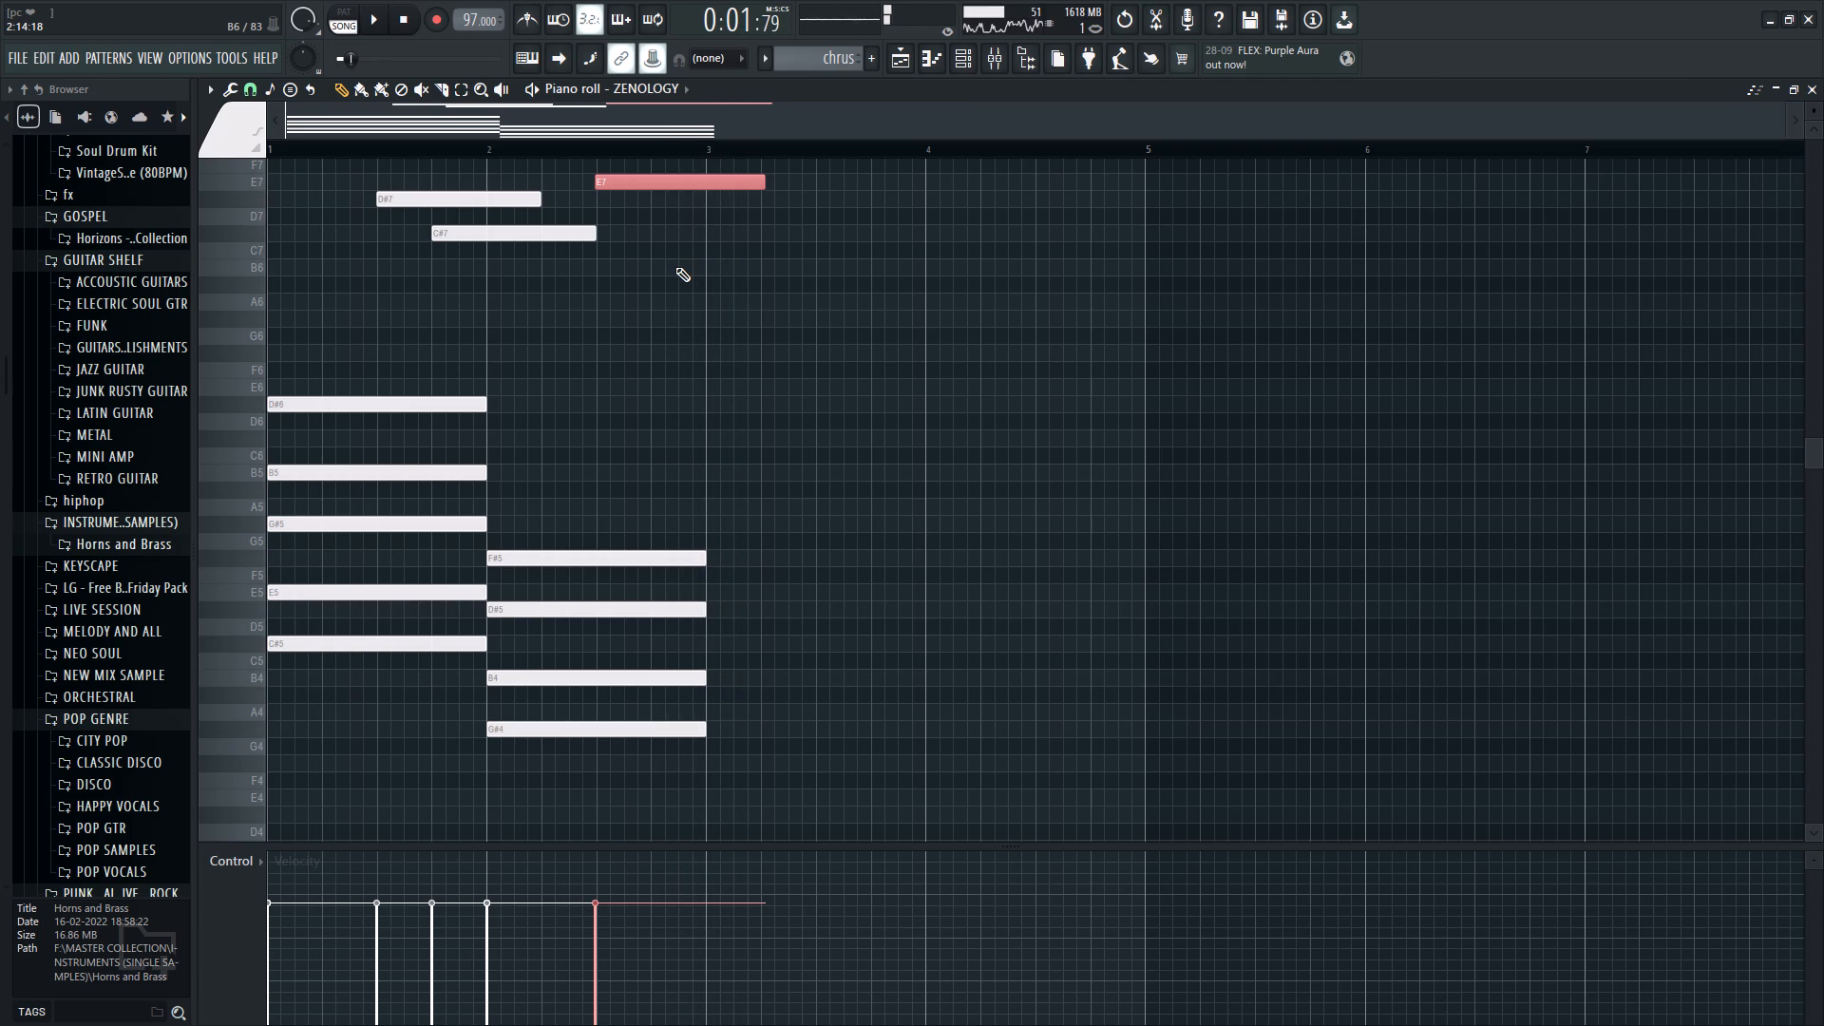
key("space")
Raise the E7 note in bar 2 to F#7, starting at about step 9, and audition it with the song.
scroll(663, 307, "up", 3)
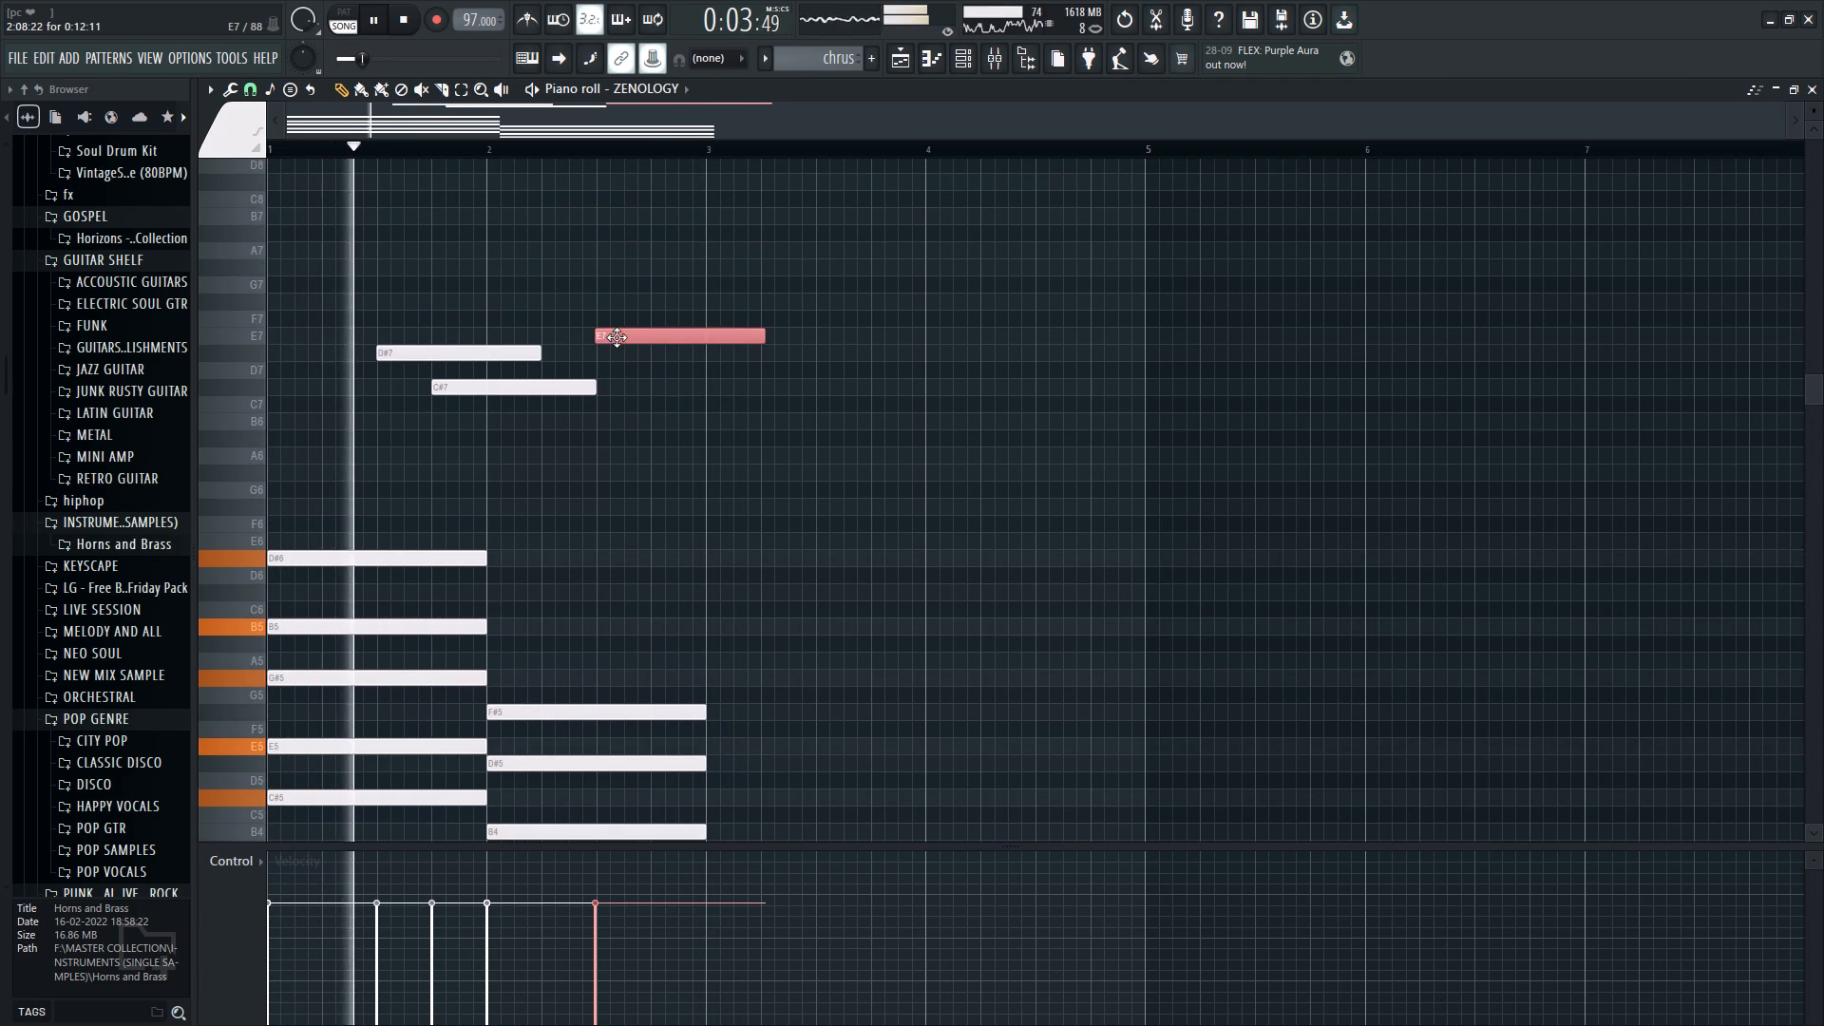
left_click_drag(617, 336, 619, 292)
key("space")
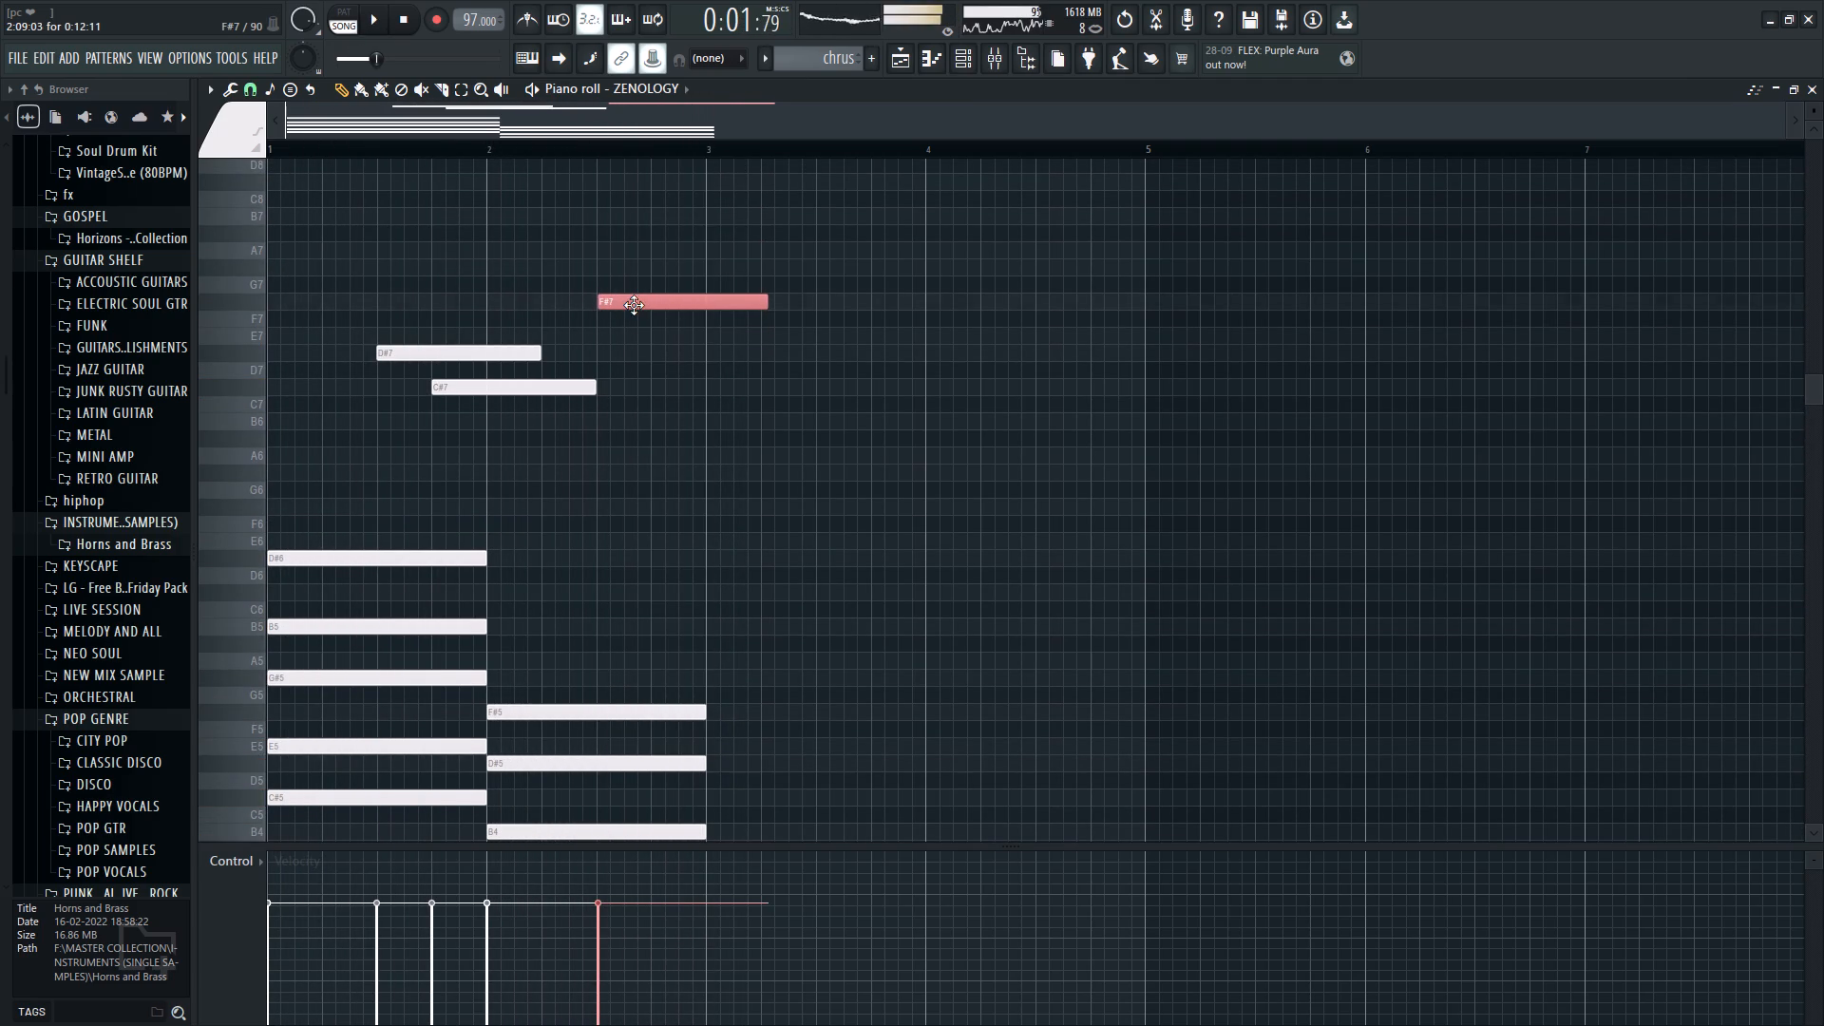
left_click(634, 305)
key("space")
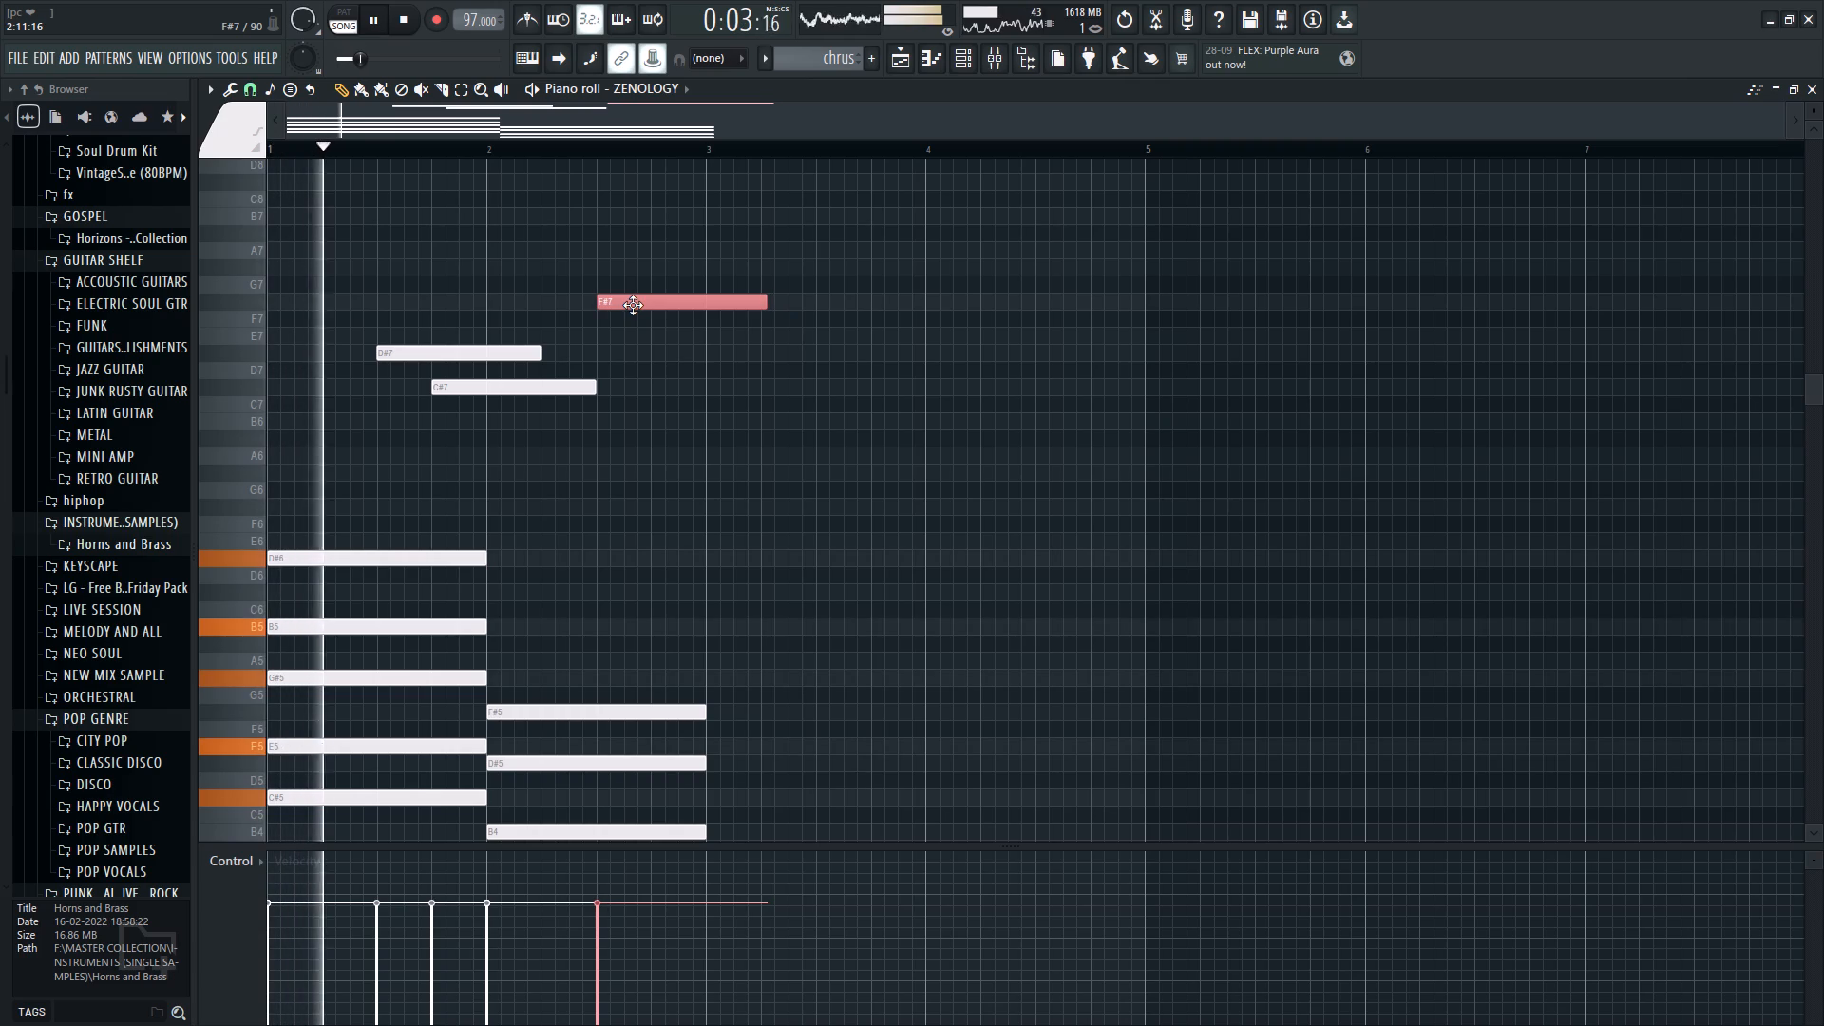
right_click(795, 475)
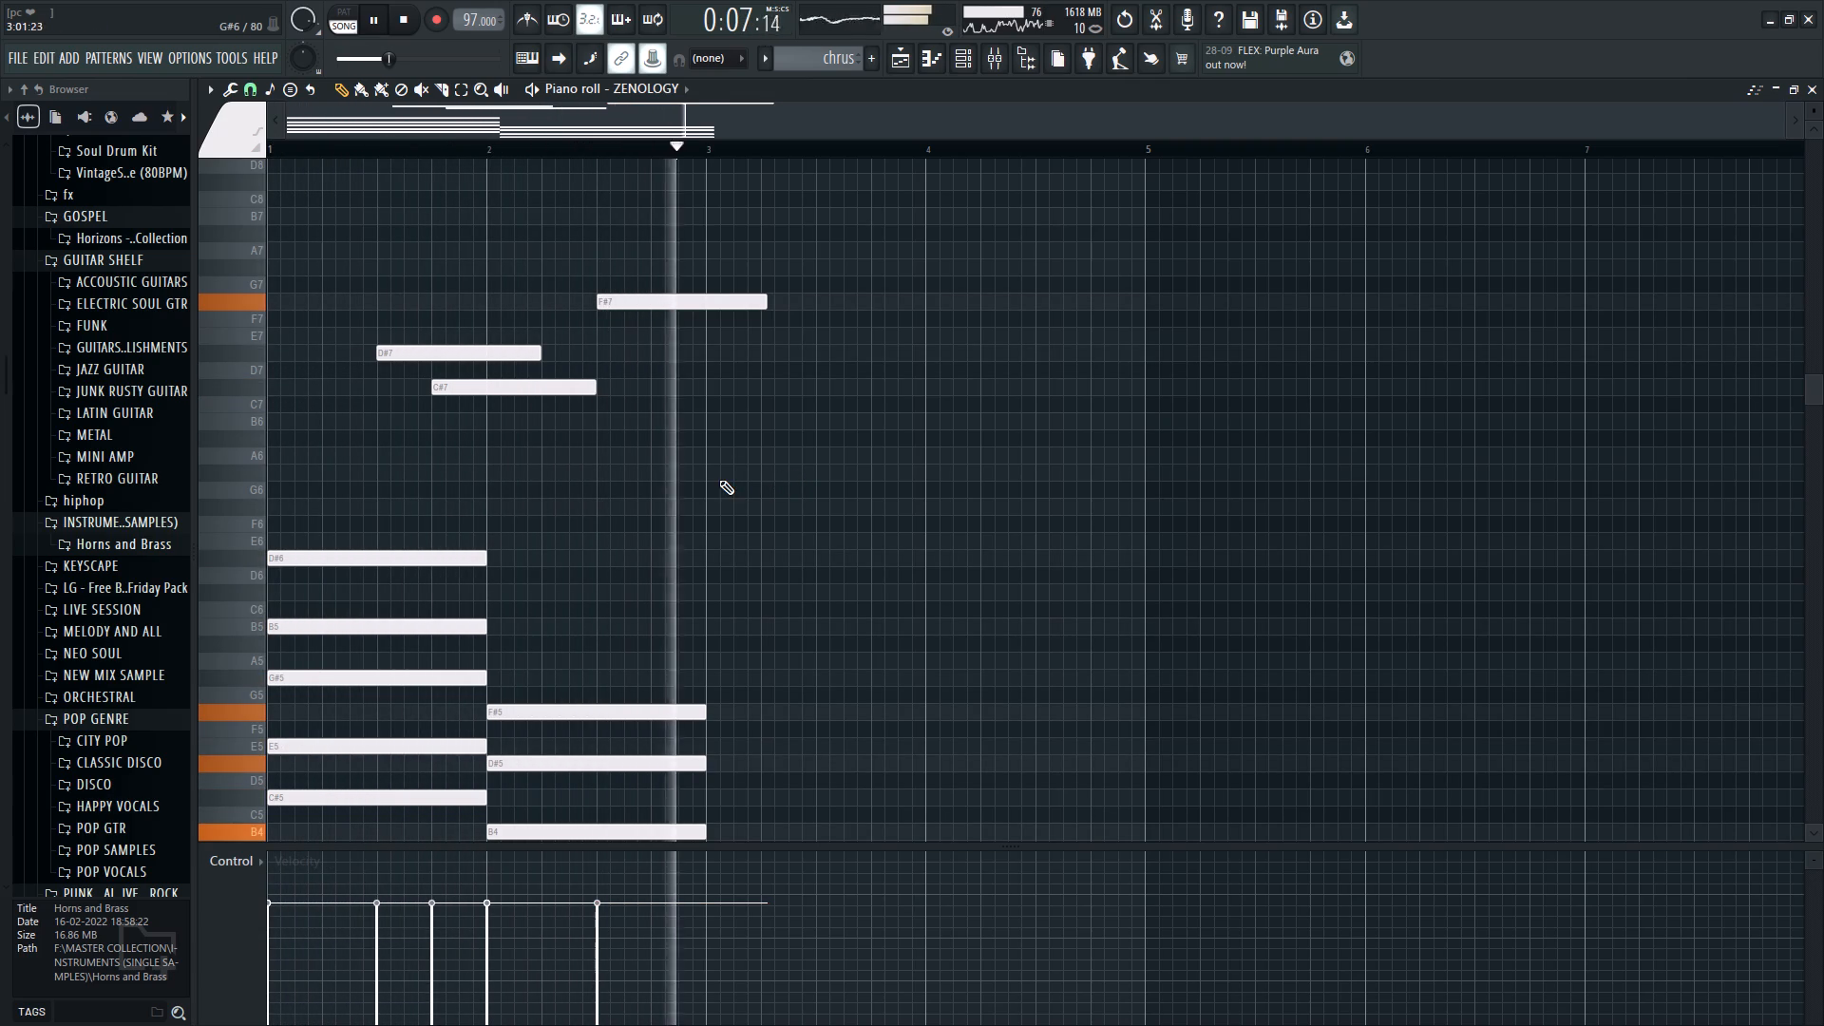
key("space")
Set the Scarlett 2i2's ASIO buffer size to 1024 in the audio settings, close them and resume playback.
scroll(689, 502, "down", 2)
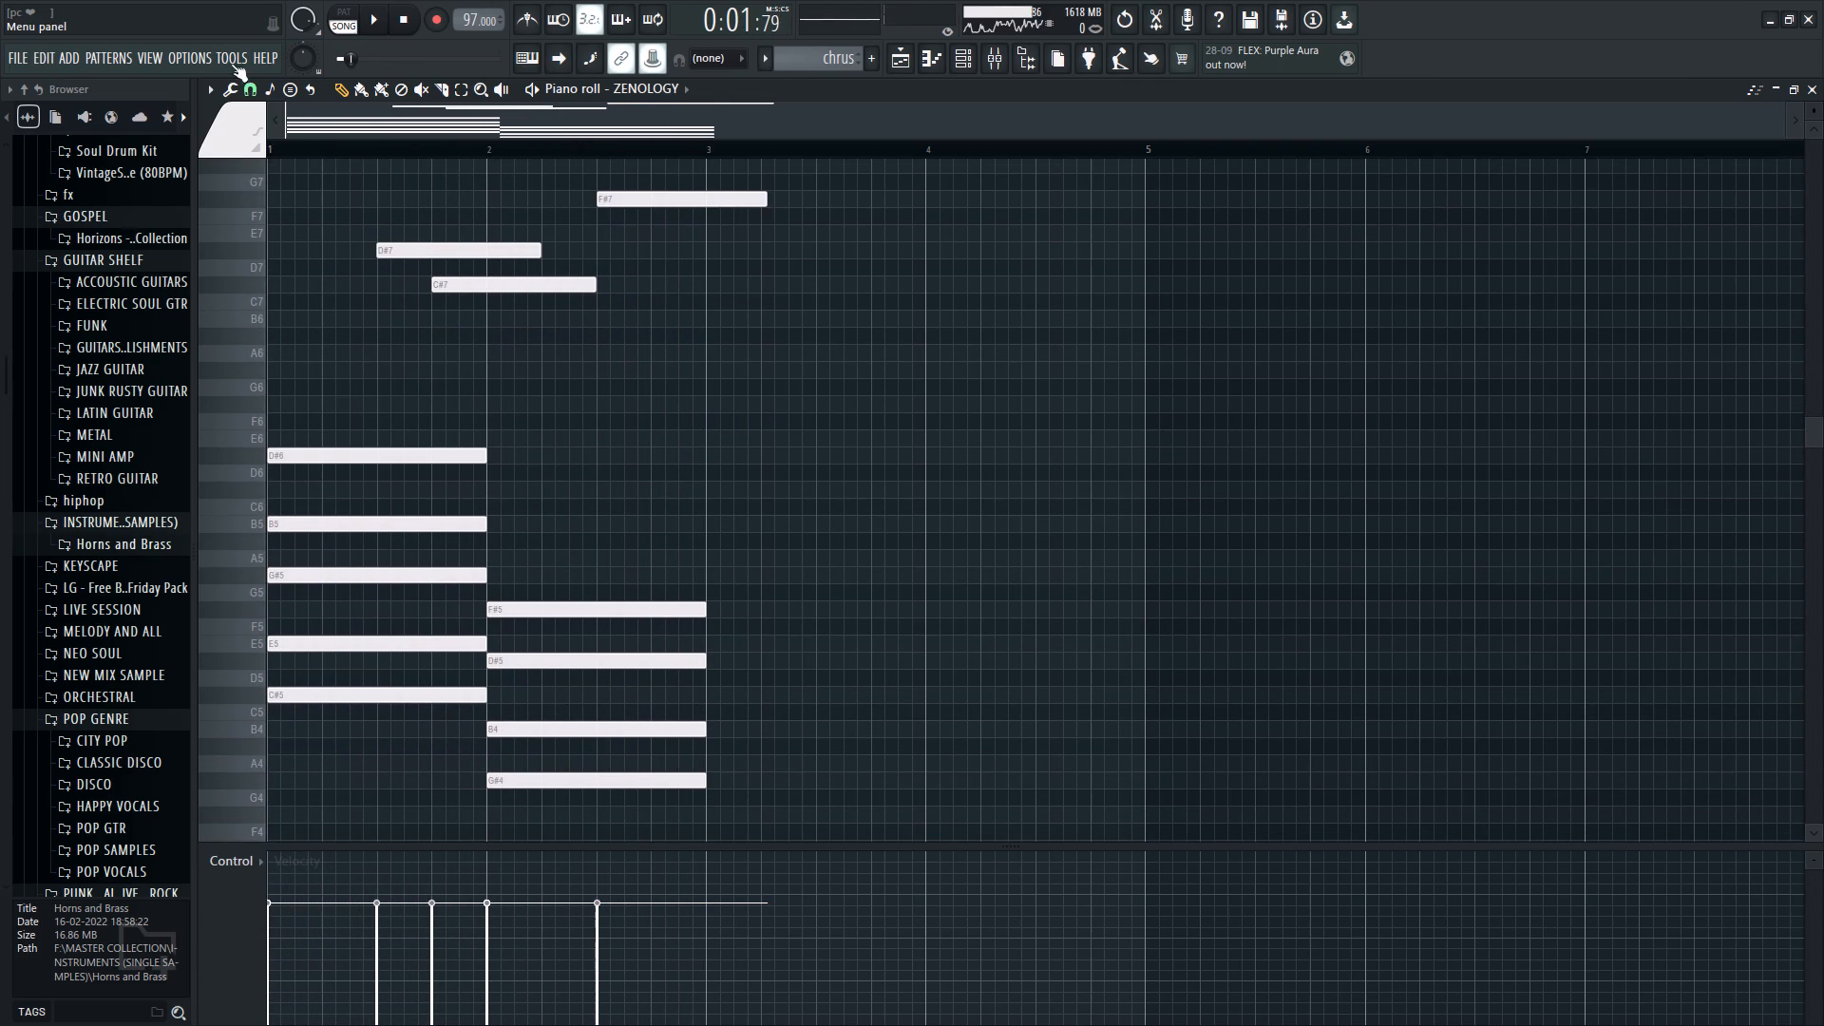
left_click(209, 54)
left_click(201, 111)
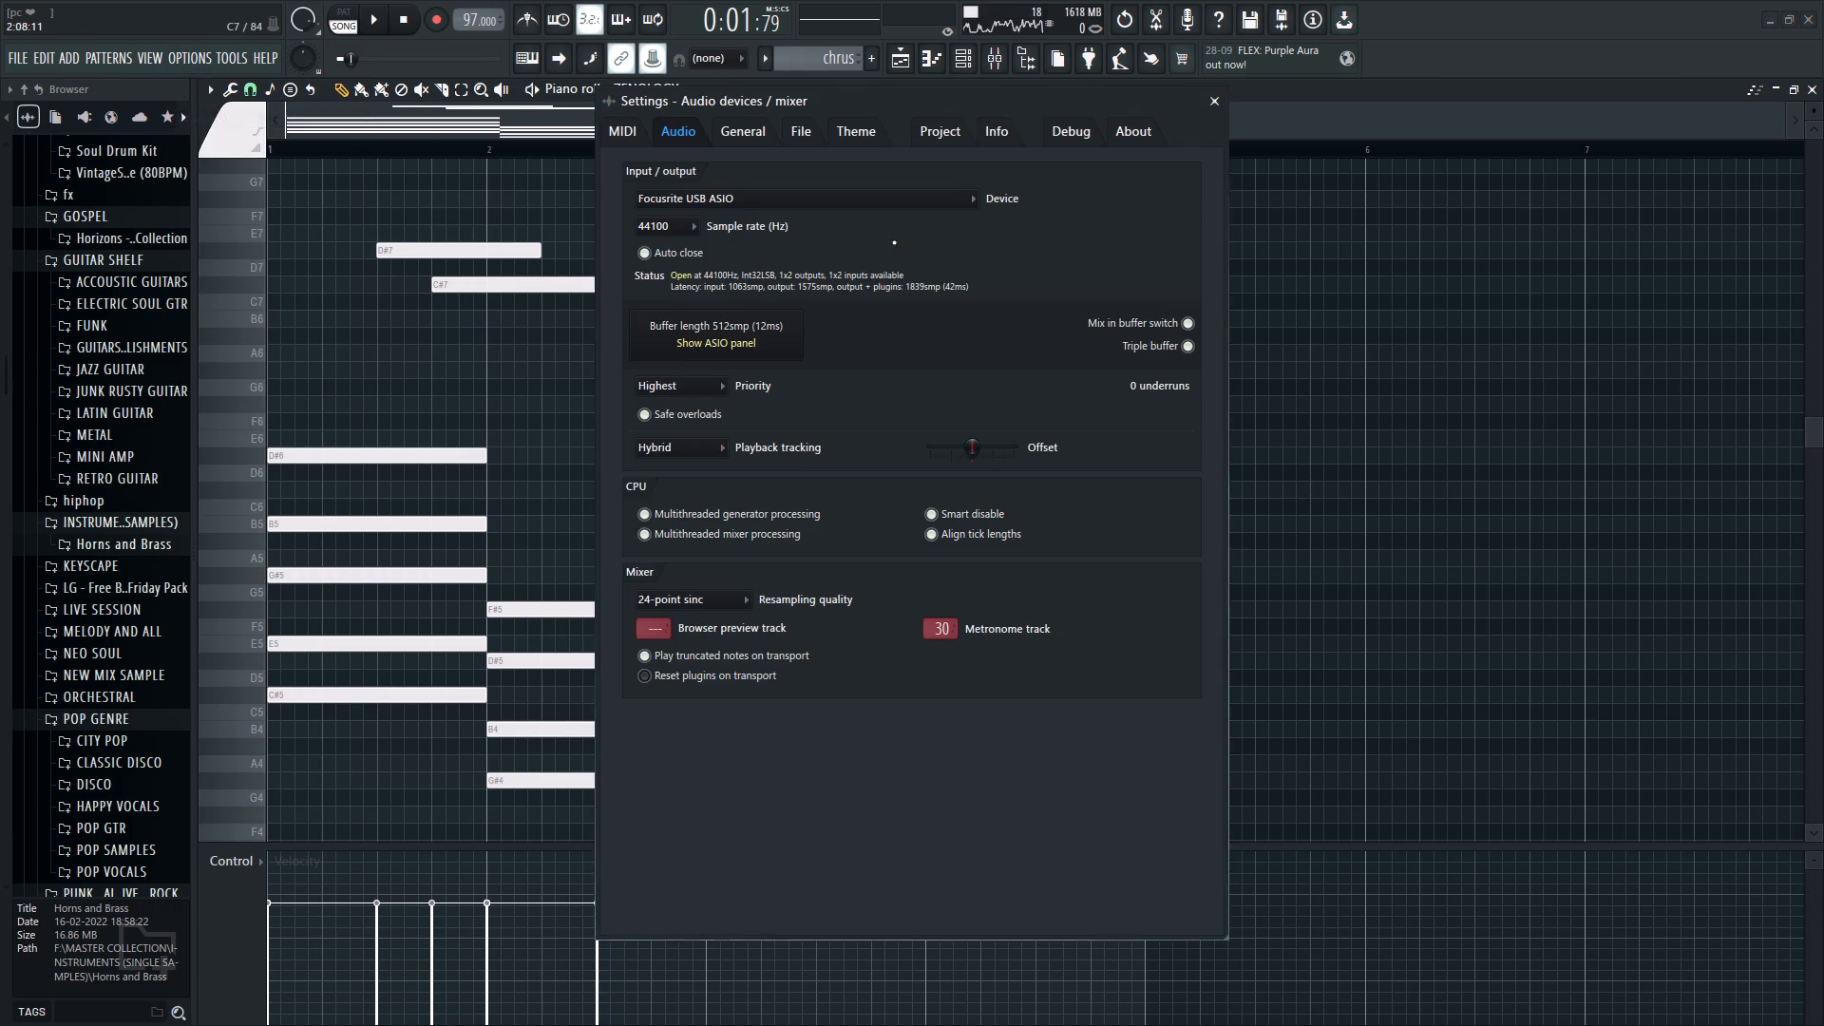
double_click(727, 339)
left_click(727, 333)
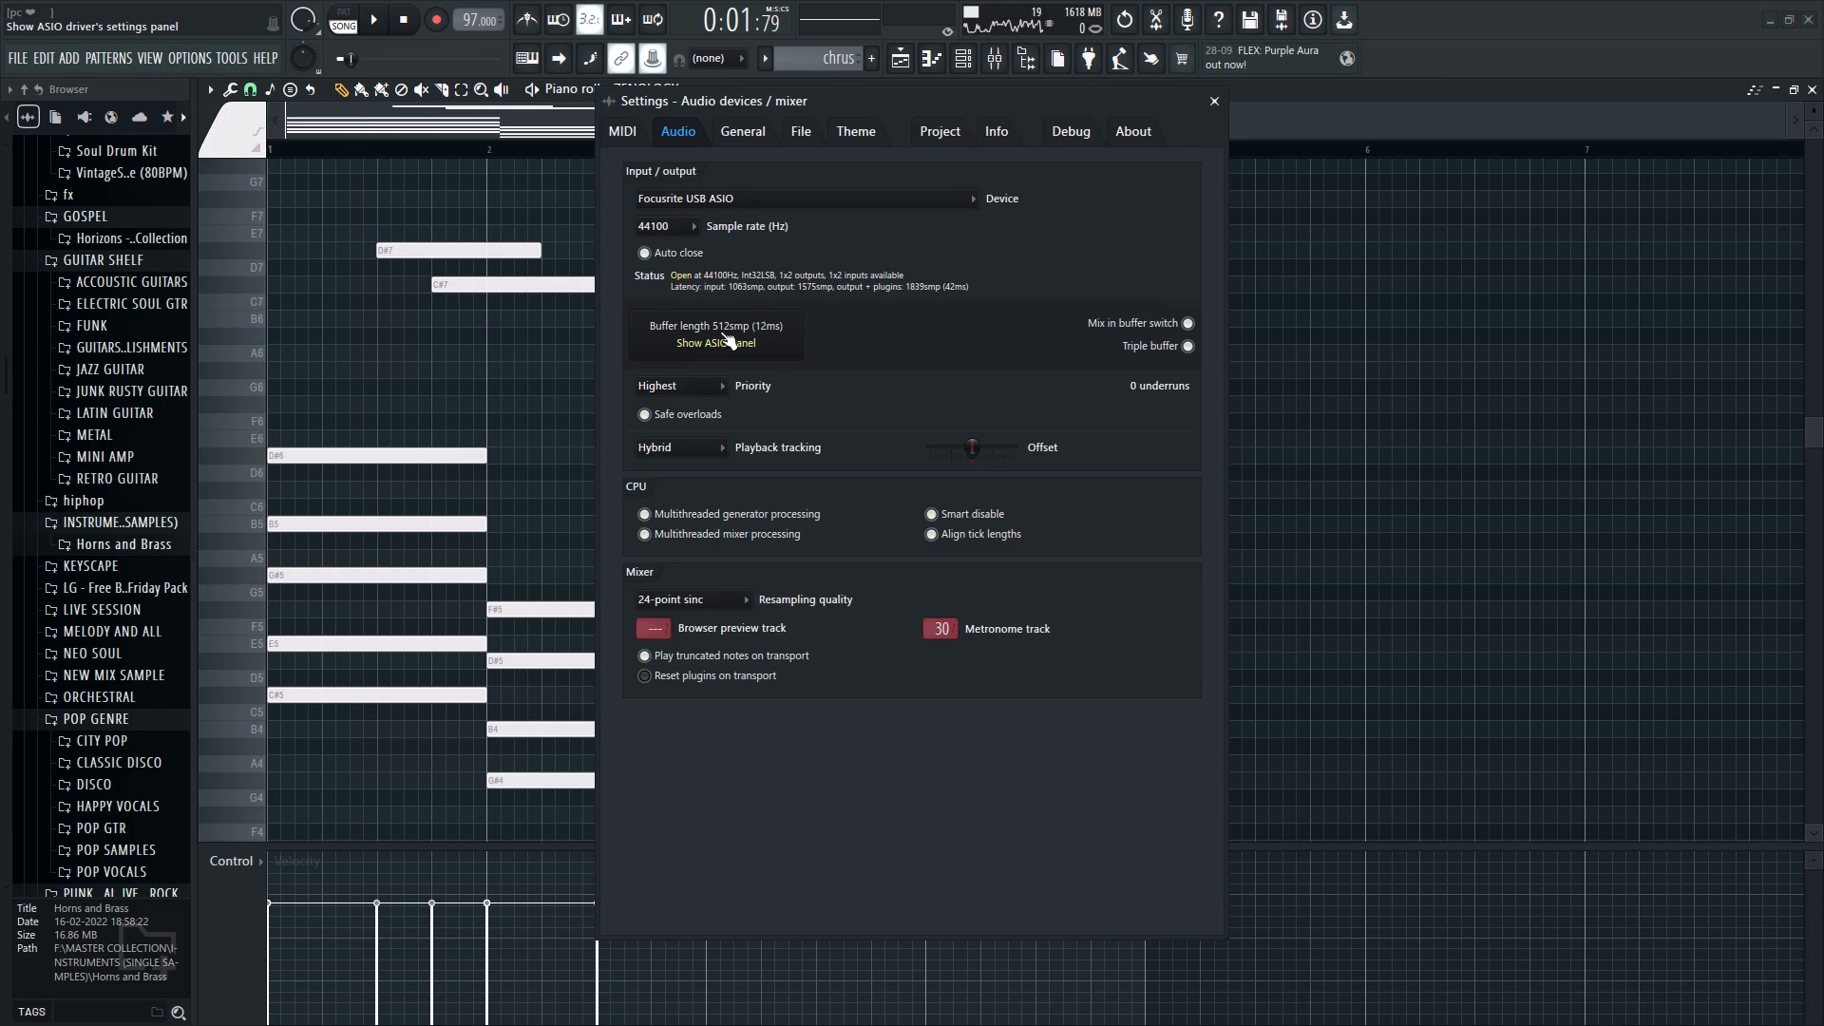
double_click(720, 331)
left_click(1049, 336)
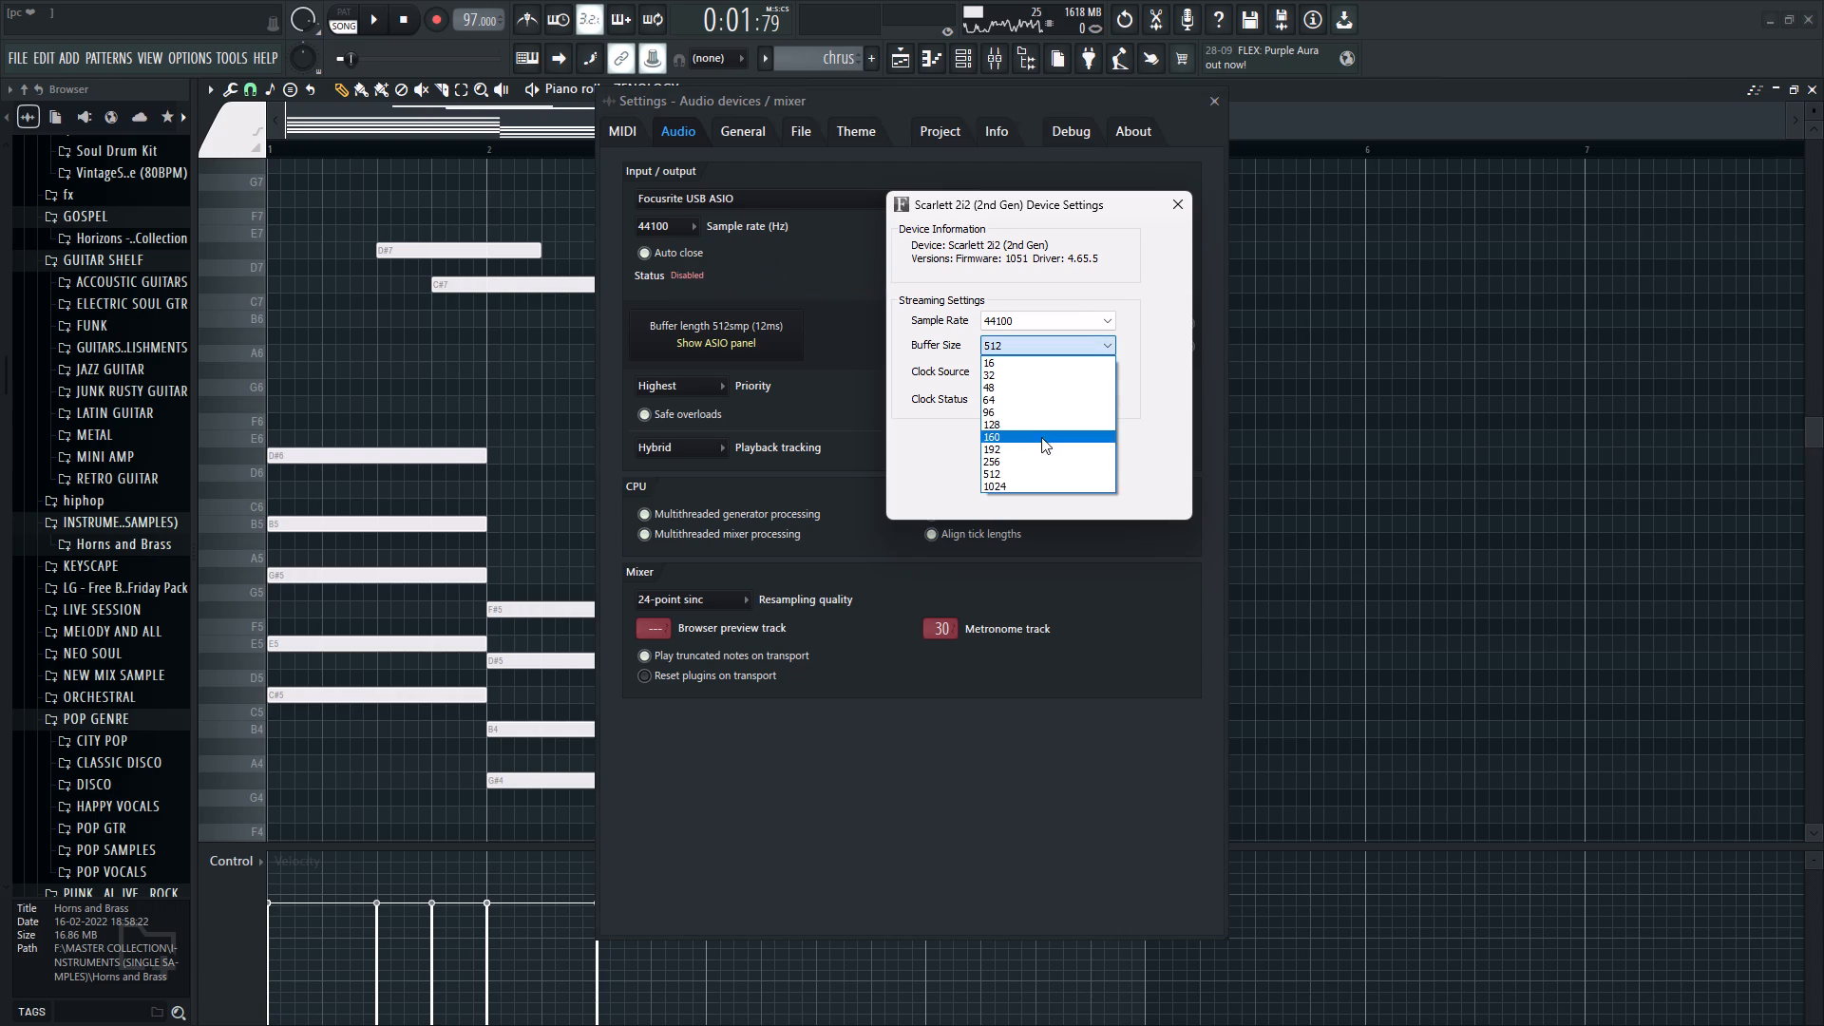
left_click(1023, 485)
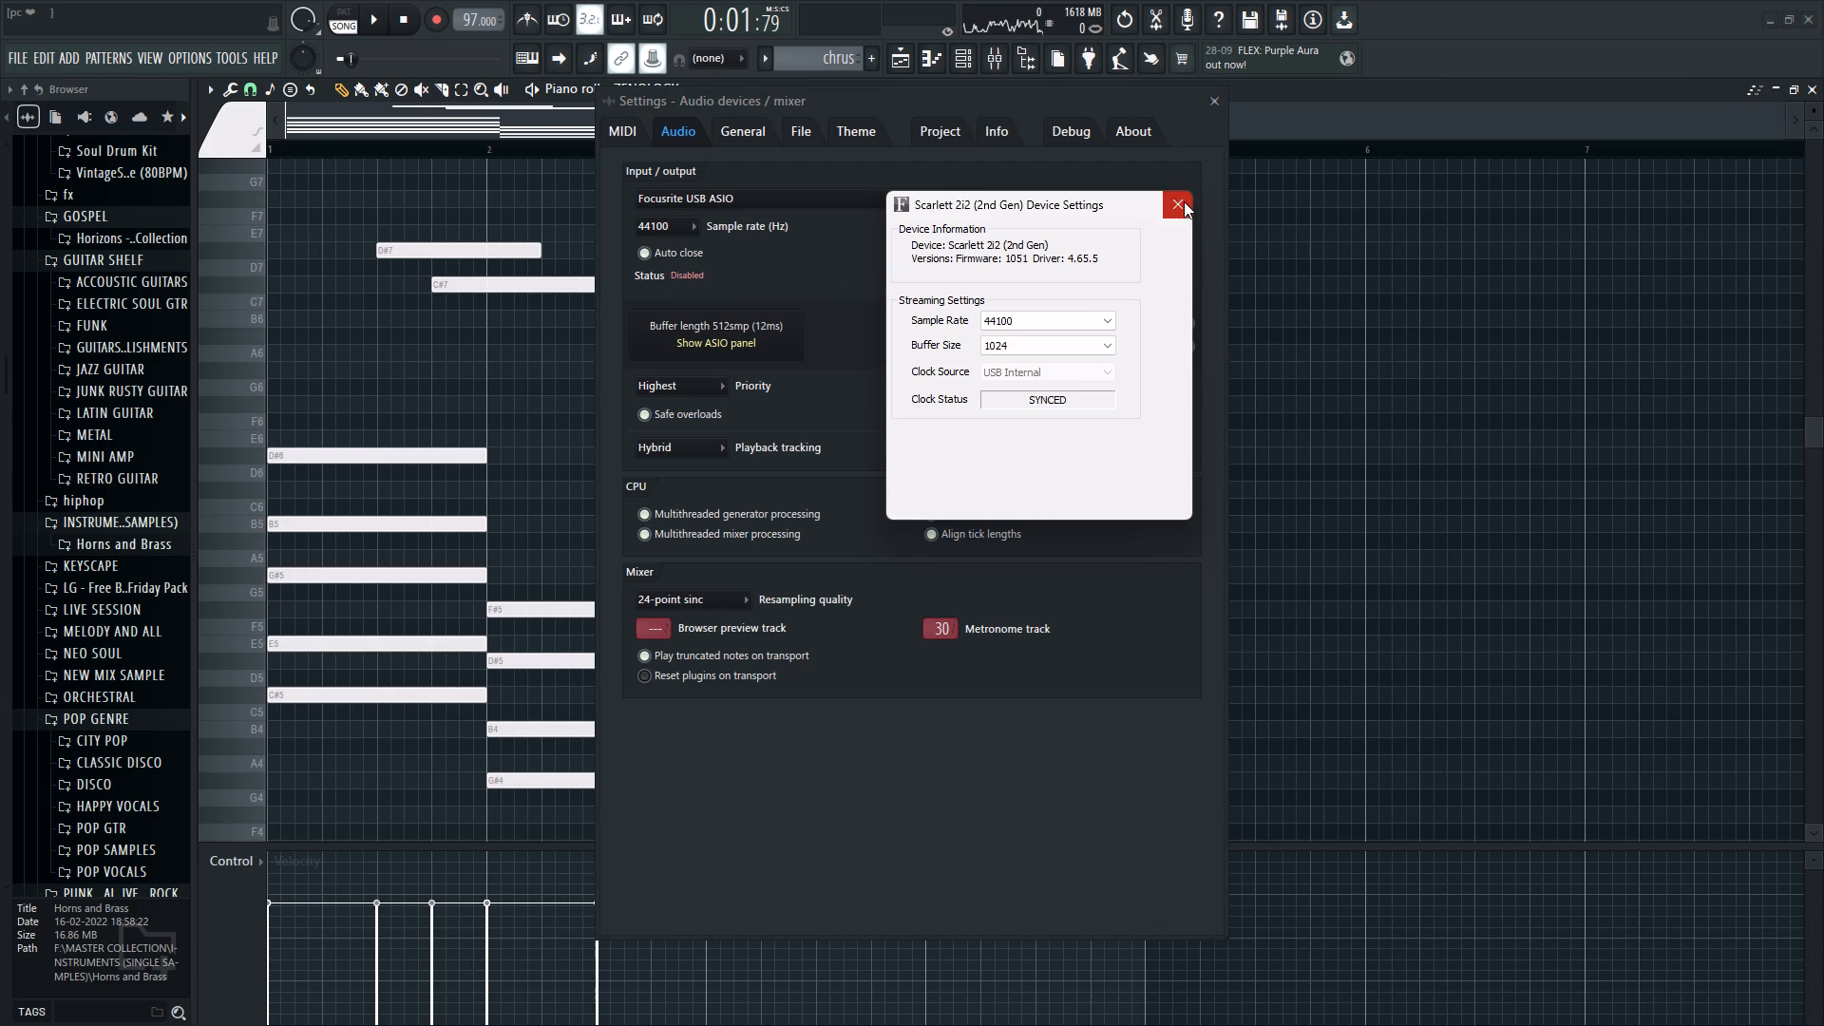
left_click(1184, 201)
left_click(1217, 106)
right_click(1067, 278)
key("space")
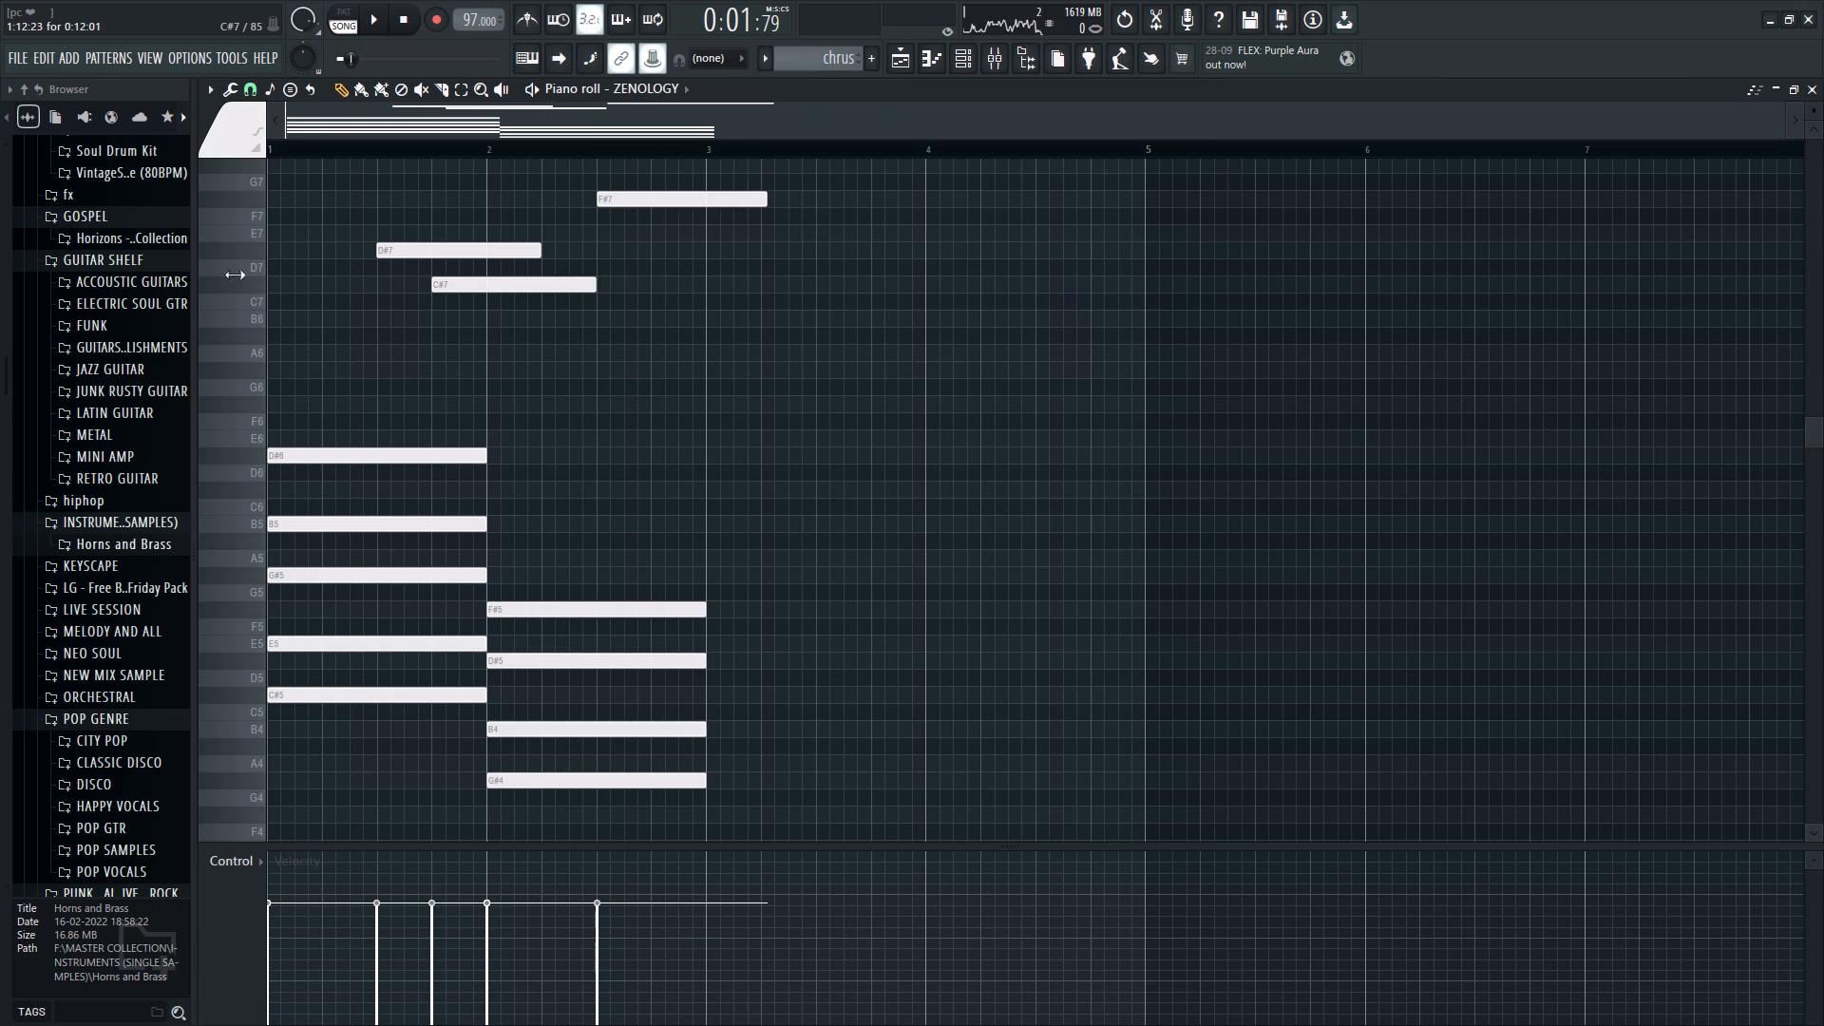
Stamp a Major 7th chord rooted on A4 and align it to the start of bar 3.
left_click(209, 95)
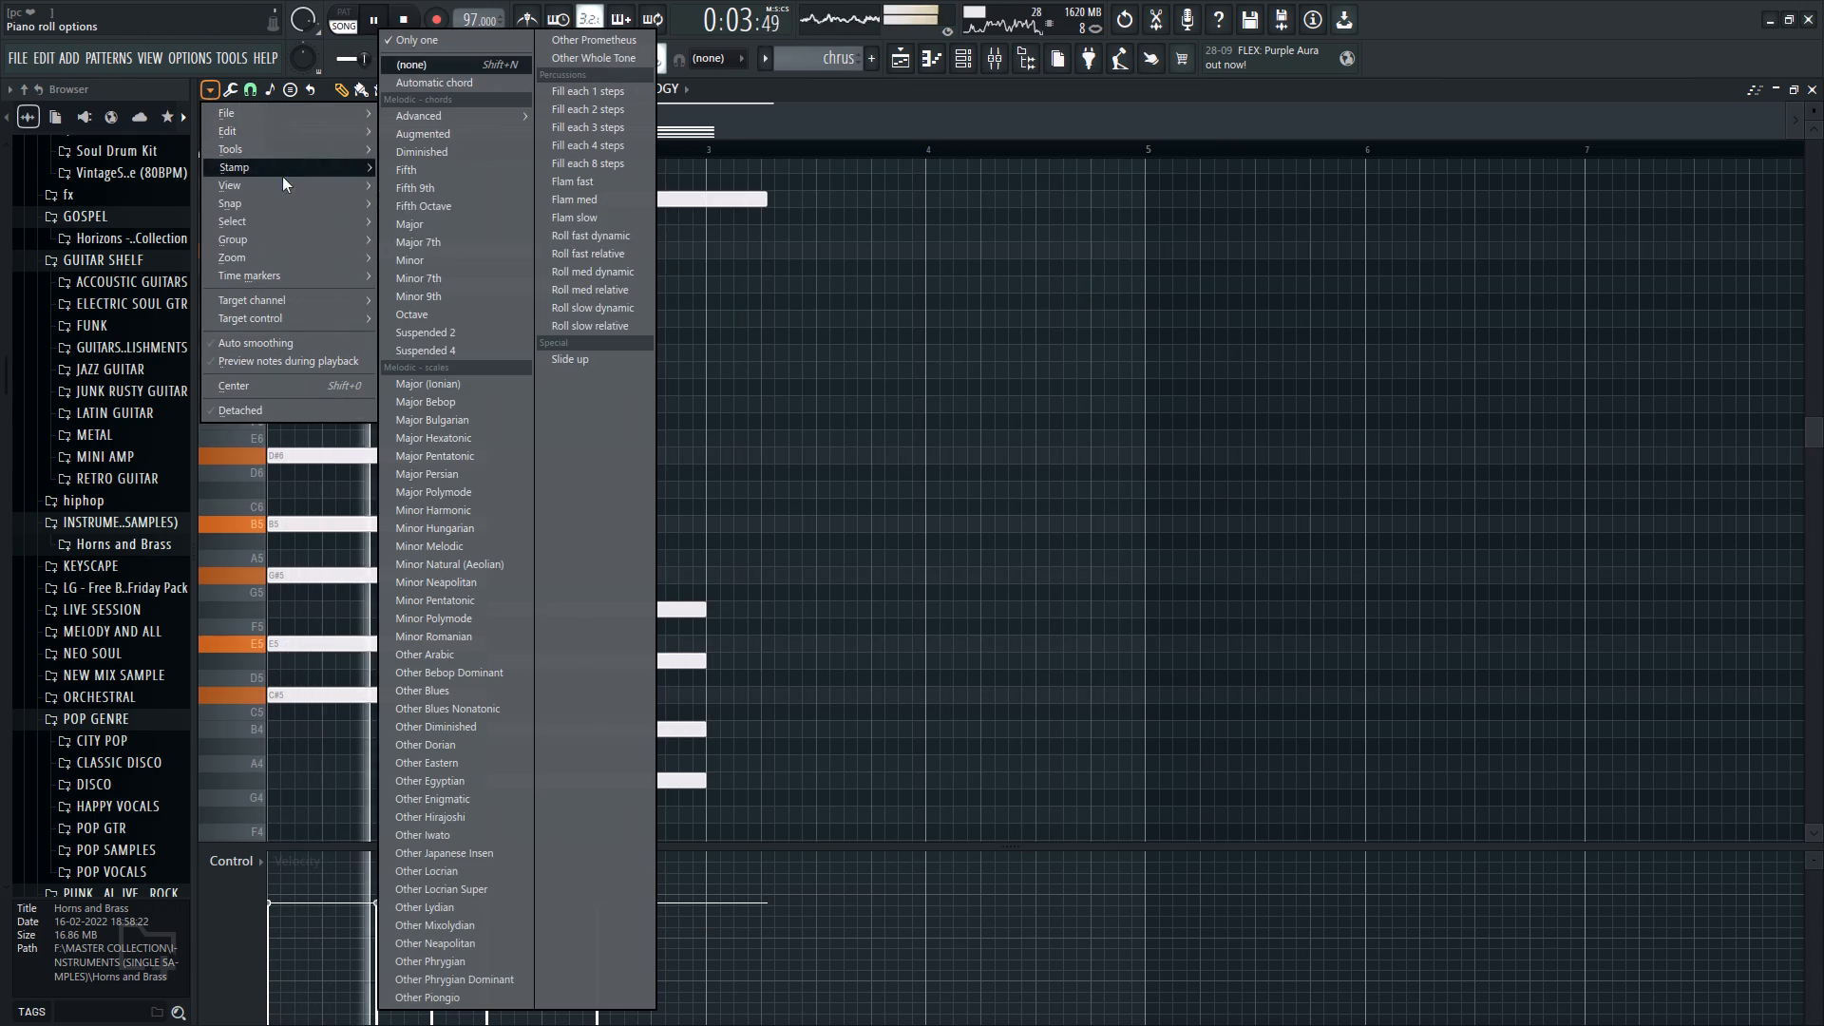
left_click(441, 242)
key("space")
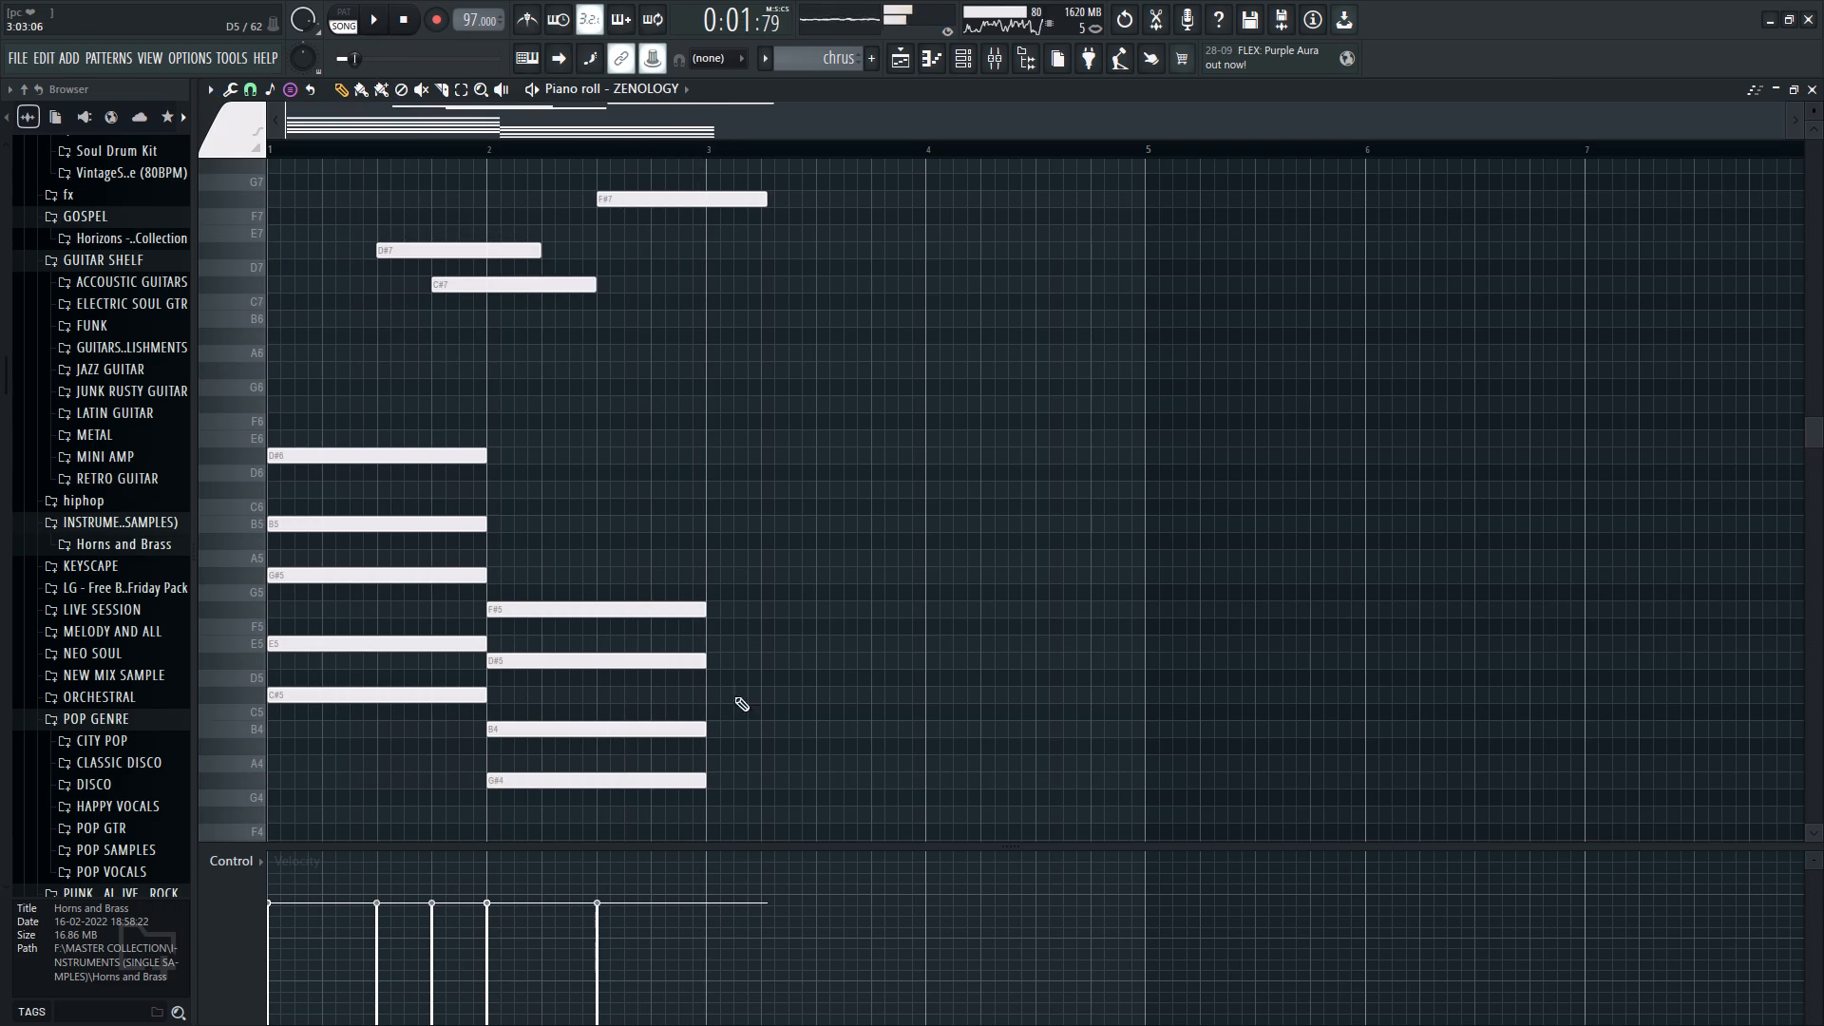
left_click(708, 764)
key("space")
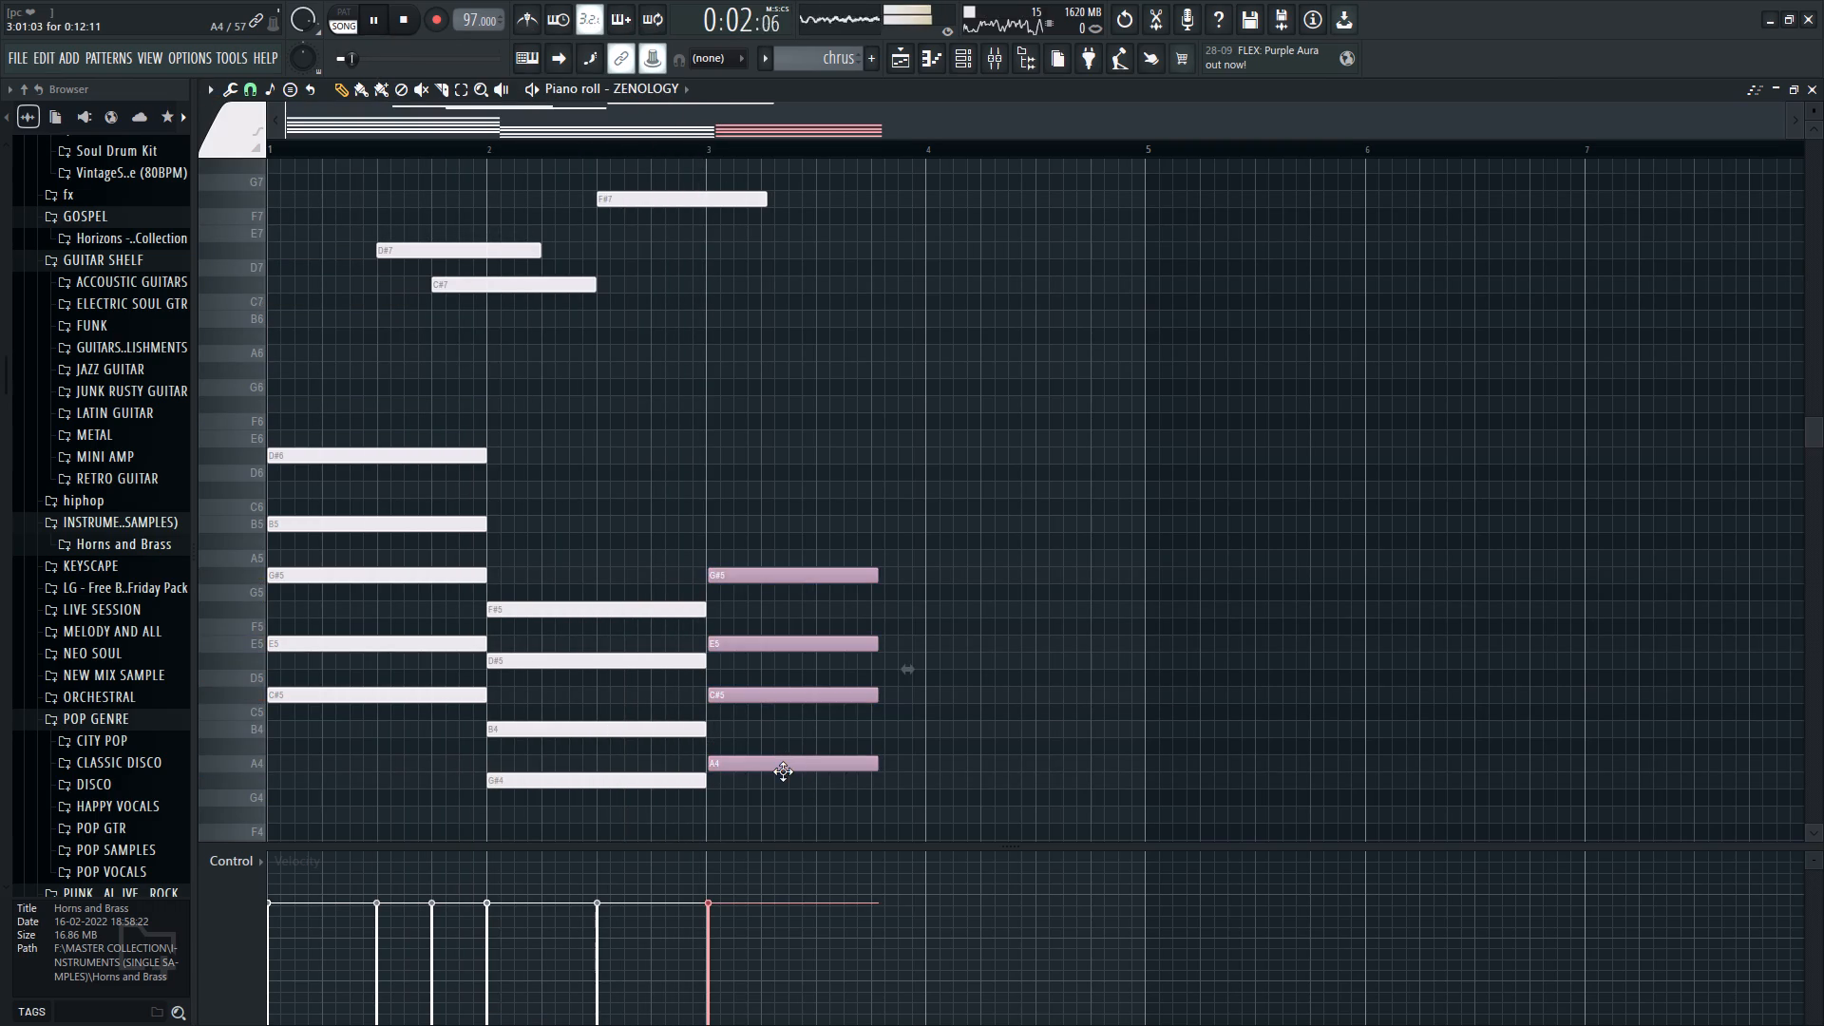
left_click(782, 772)
right_click(788, 782)
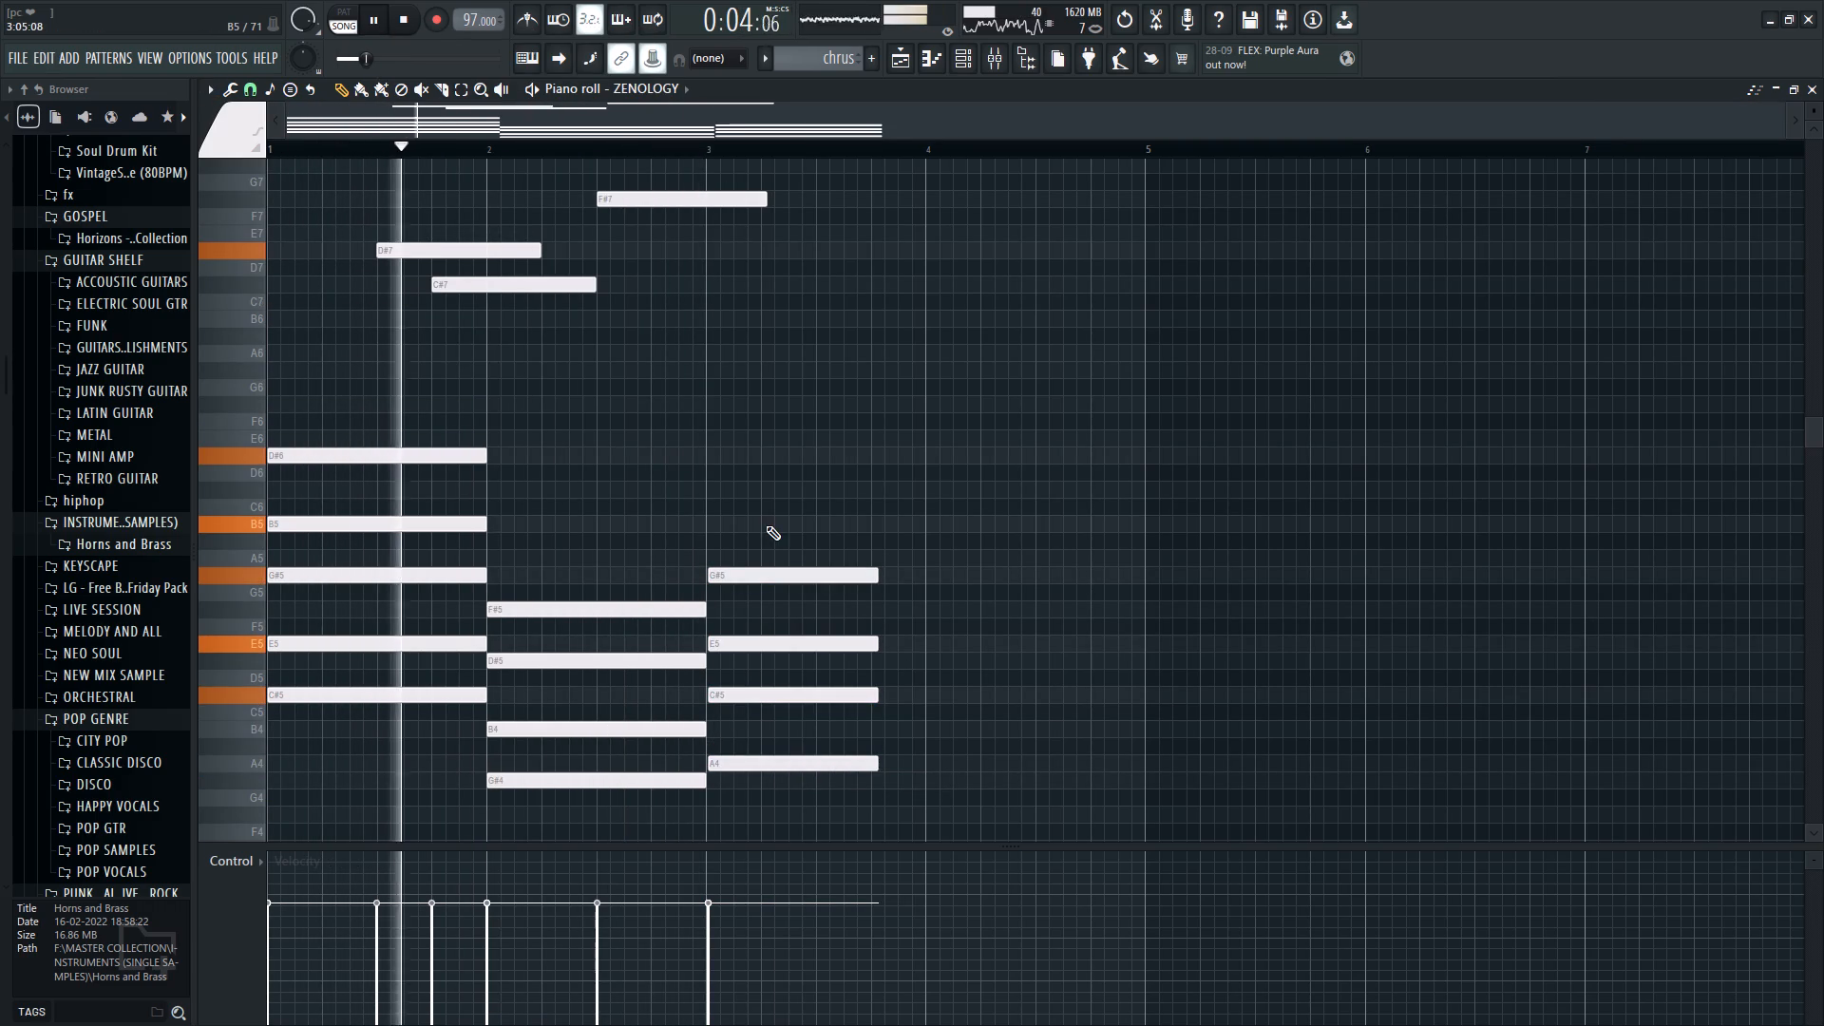
left_click_drag(779, 549, 783, 767, "ctrl")
left_click(782, 767)
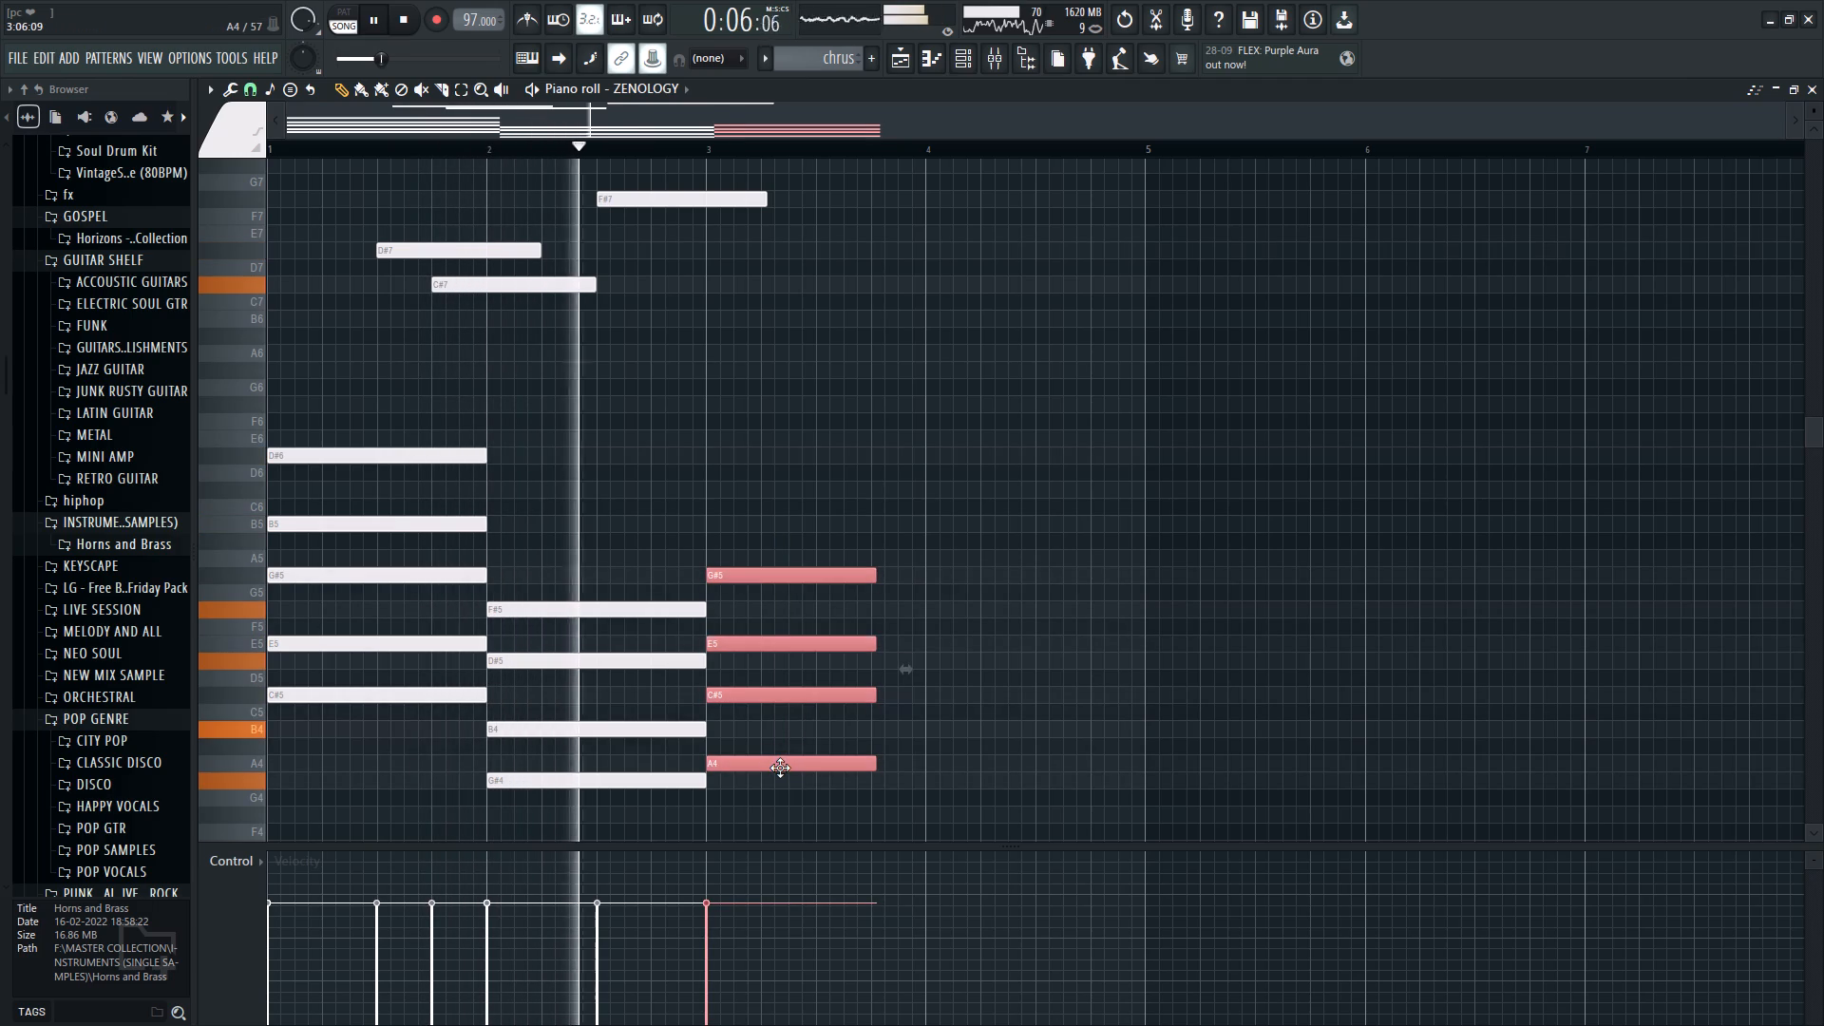
Lengthen the A4 chord's notes to fill bar 3 up to bar 4, and replay the song.
left_click_drag(869, 581, 914, 580)
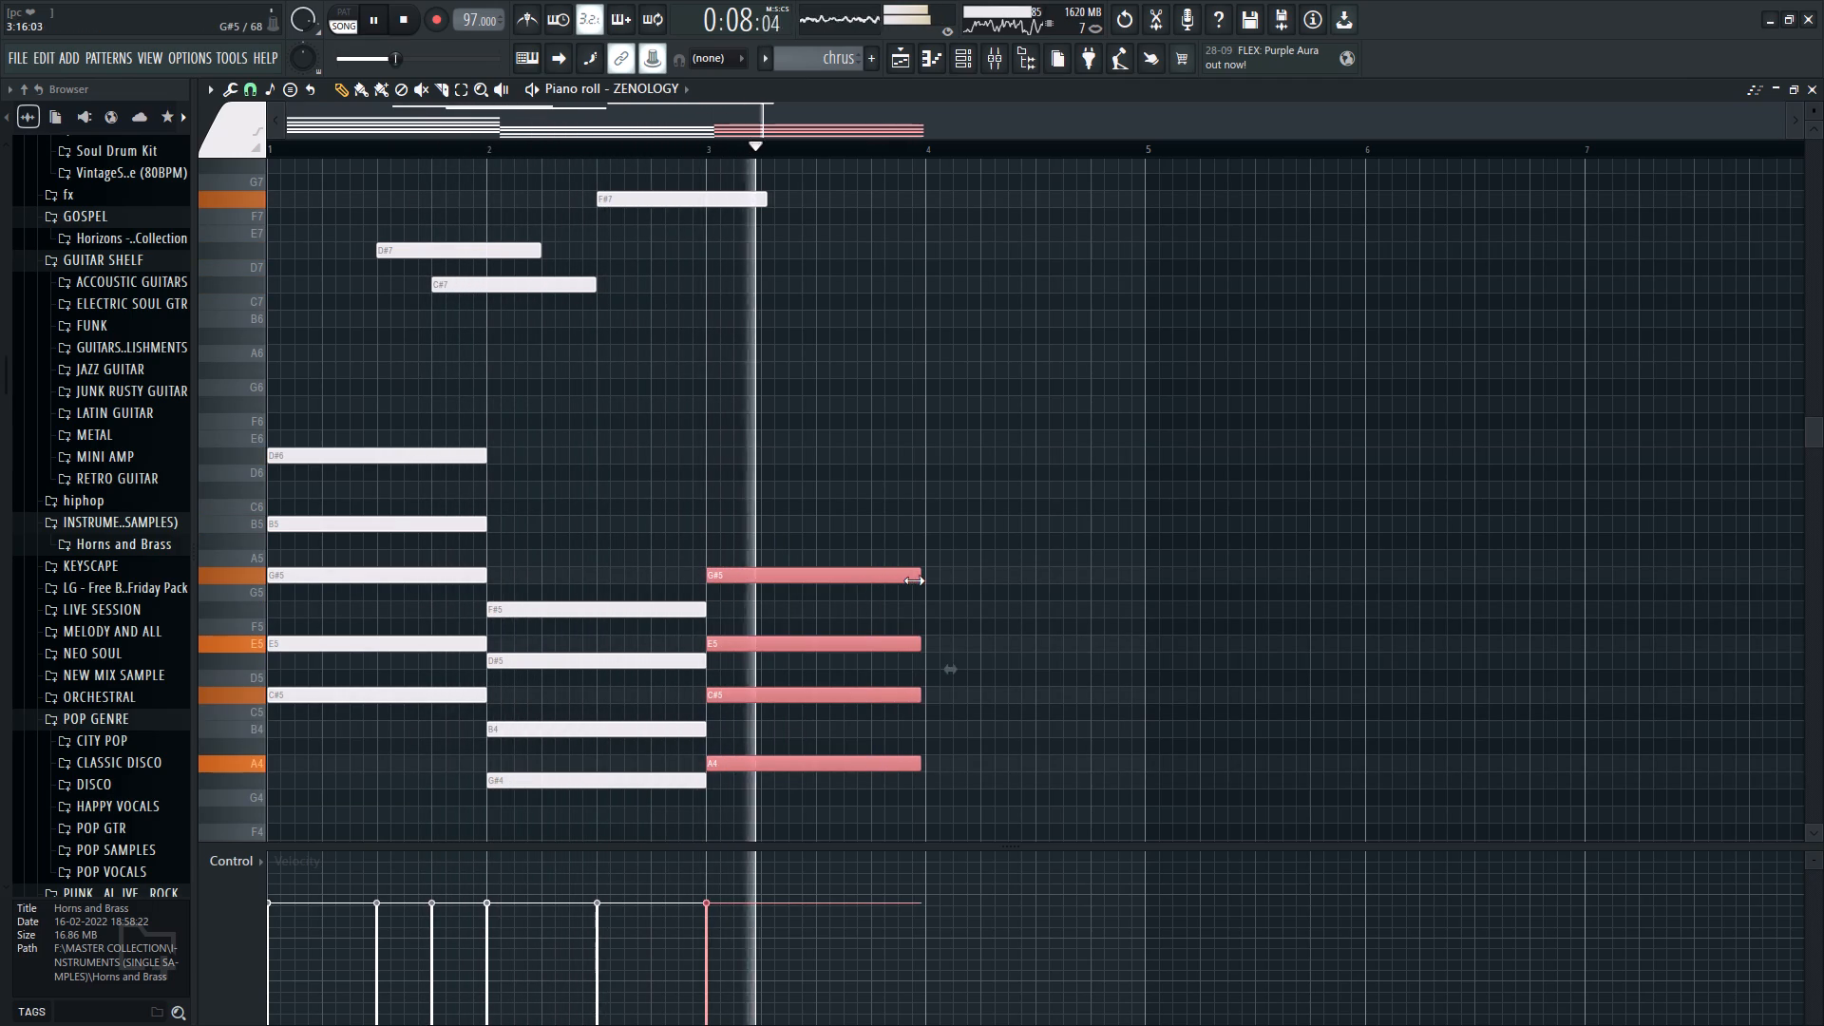
left_click_drag(914, 580, 918, 580)
key("space")
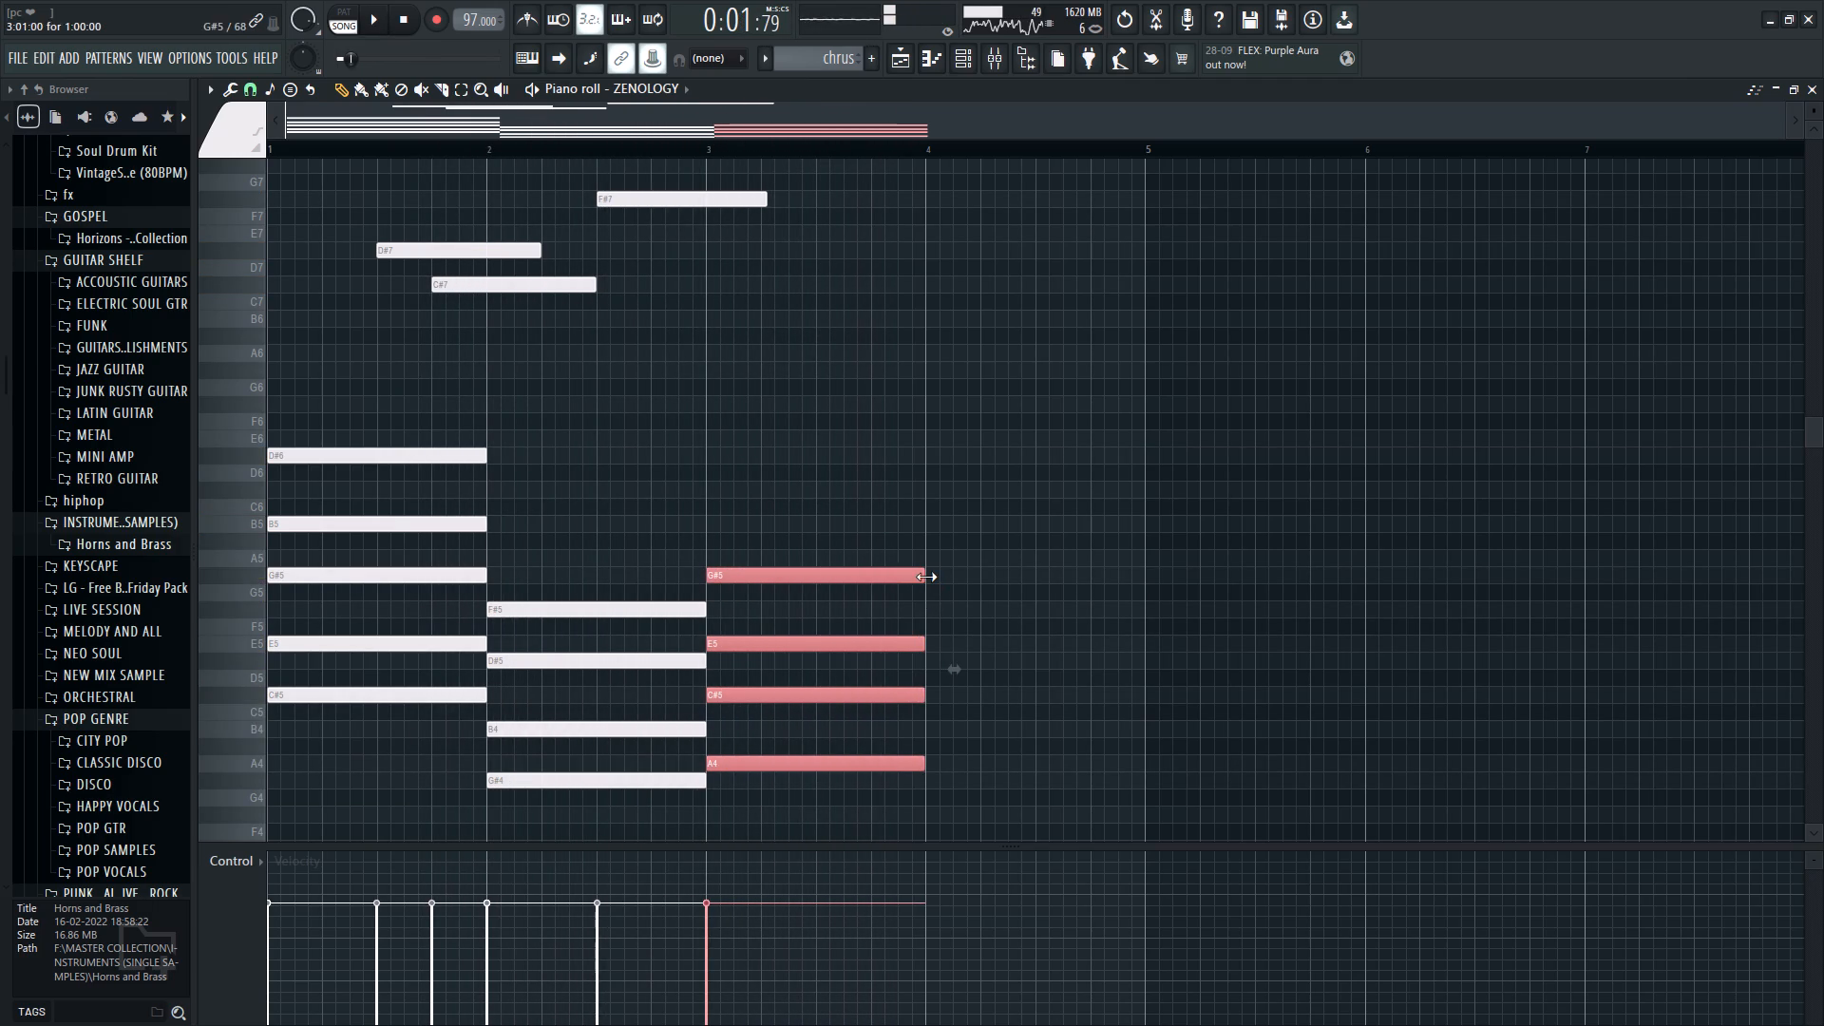
left_click(925, 577)
key("space")
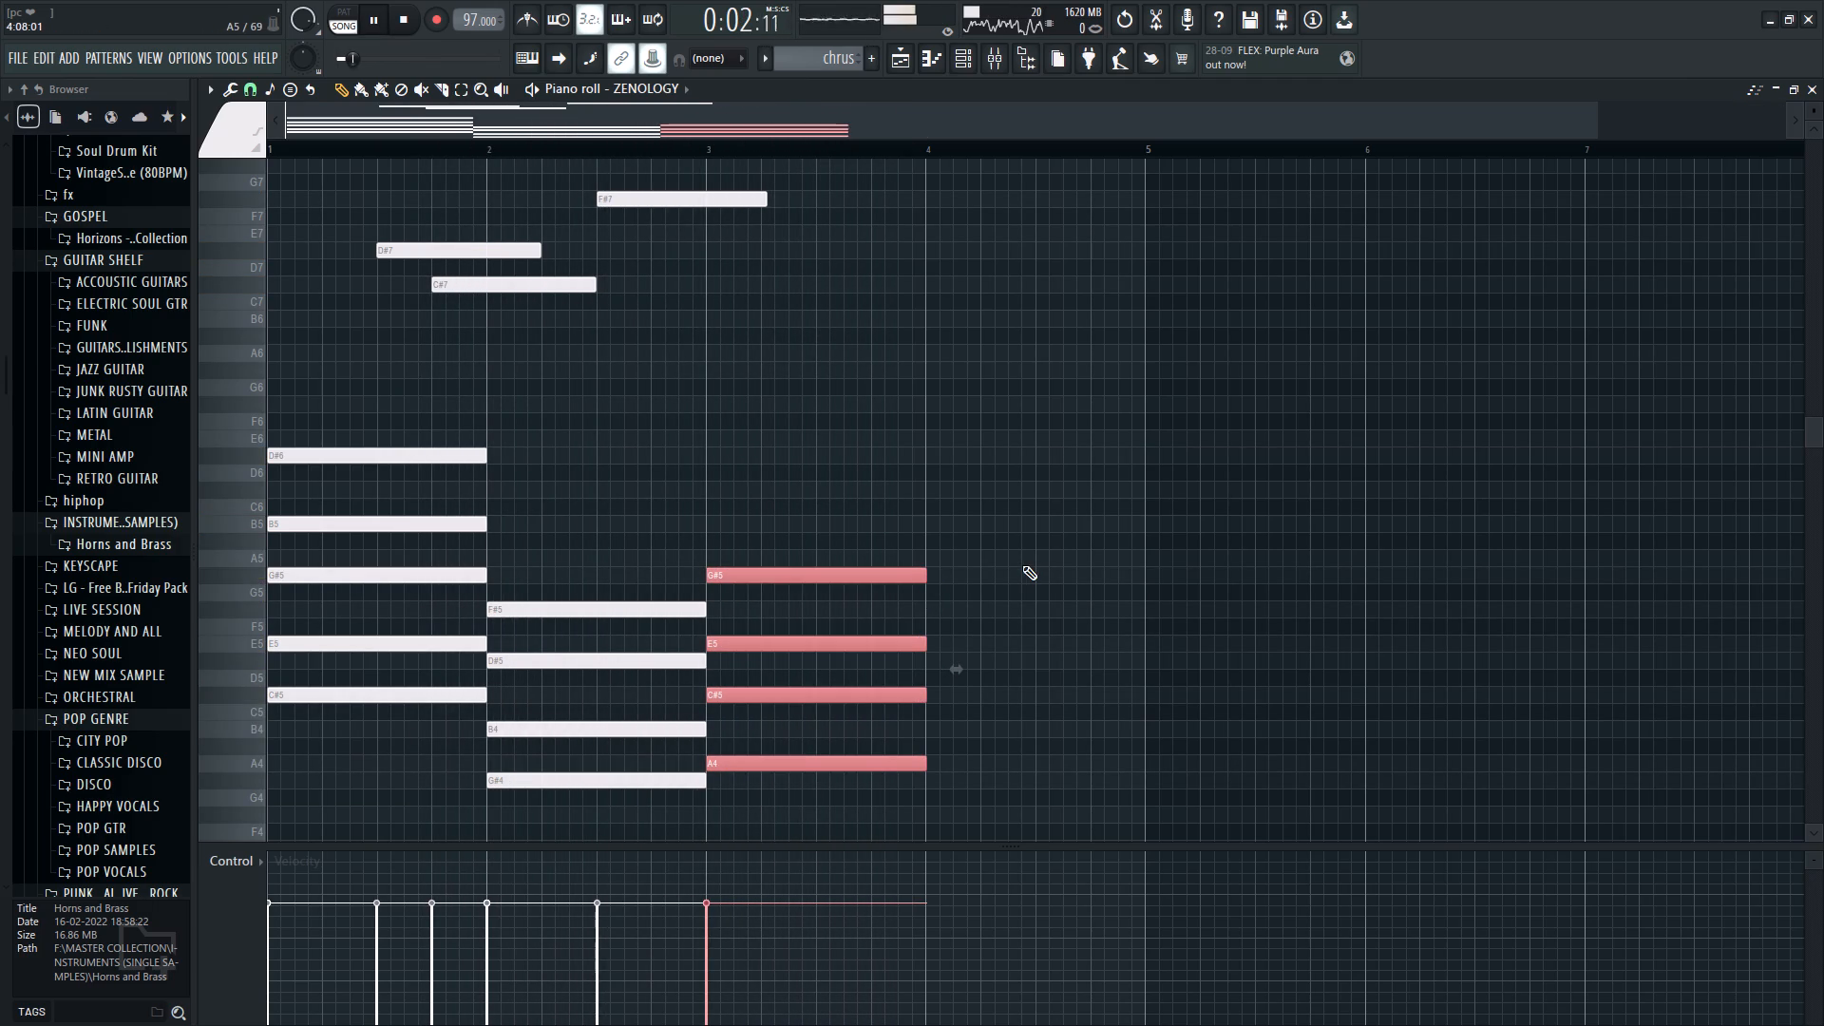
Add an A6 melody note at about step 9 of bar 3 and play the song from just before bar 3.
scroll(1022, 563, "up", 2)
right_click(1022, 563)
left_click(533, 388)
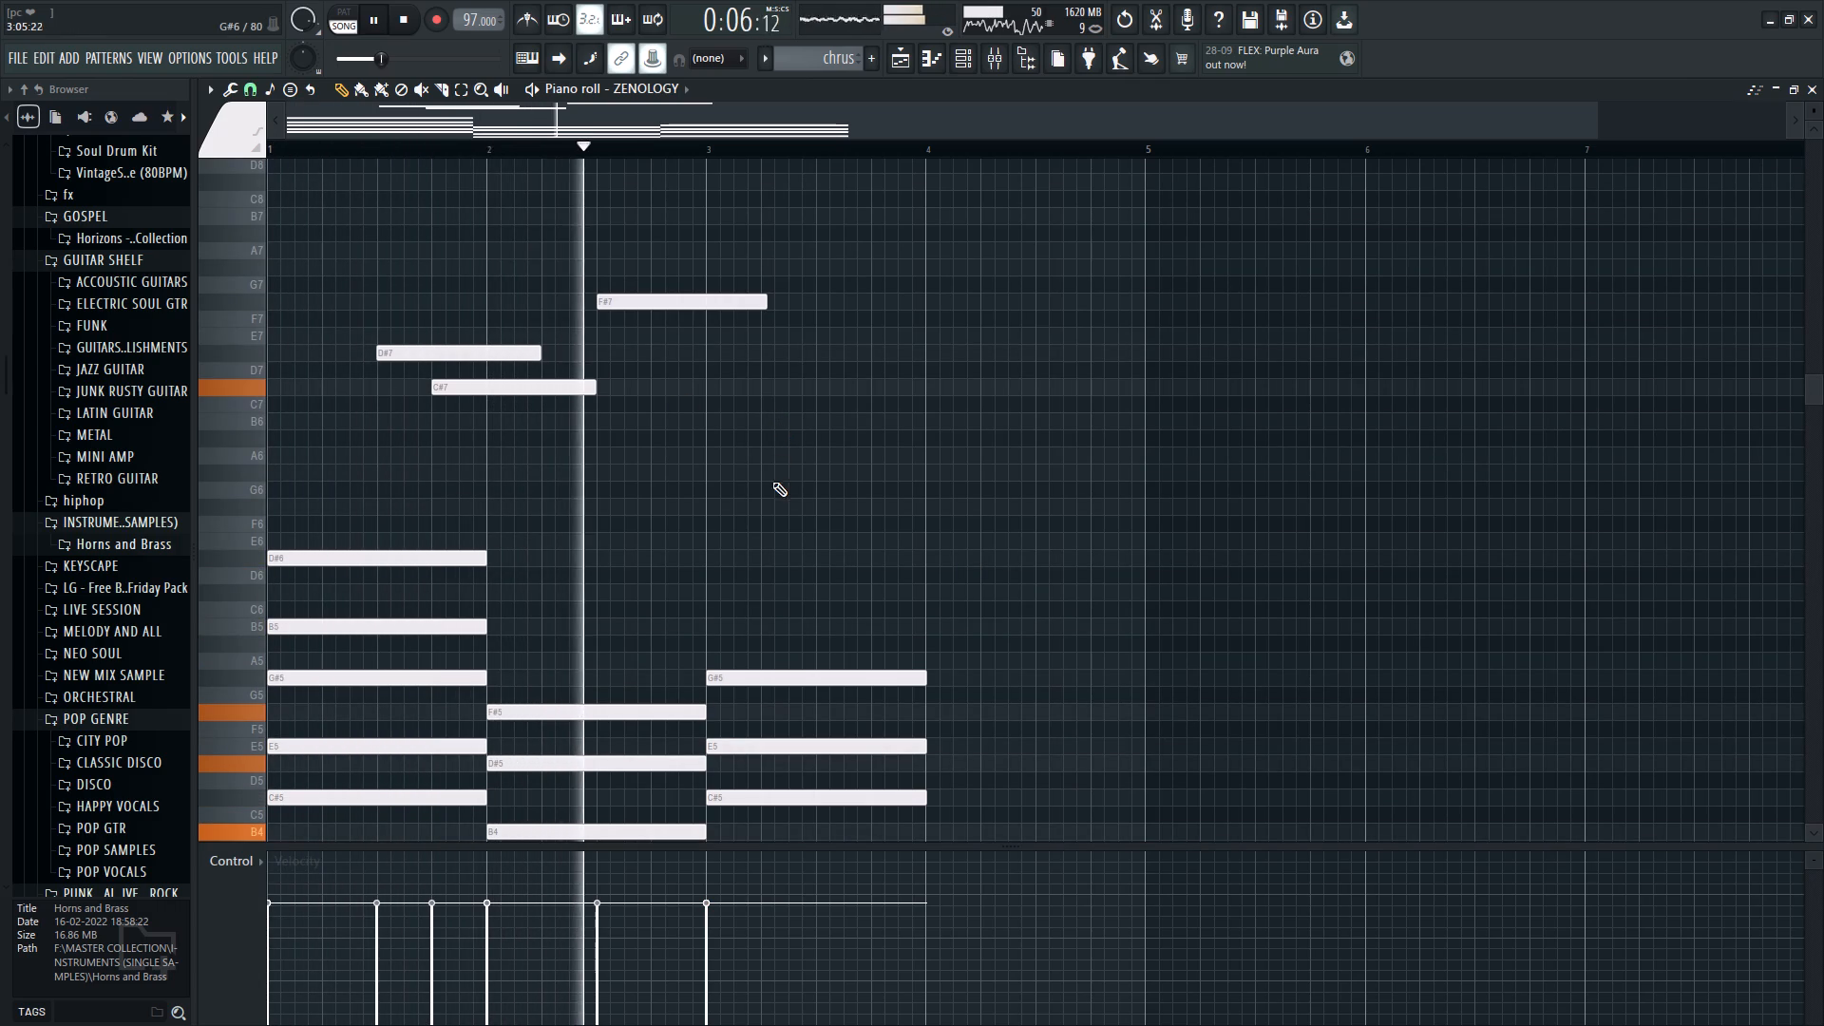
left_click(815, 455)
key("space")
left_click(701, 146)
key("space")
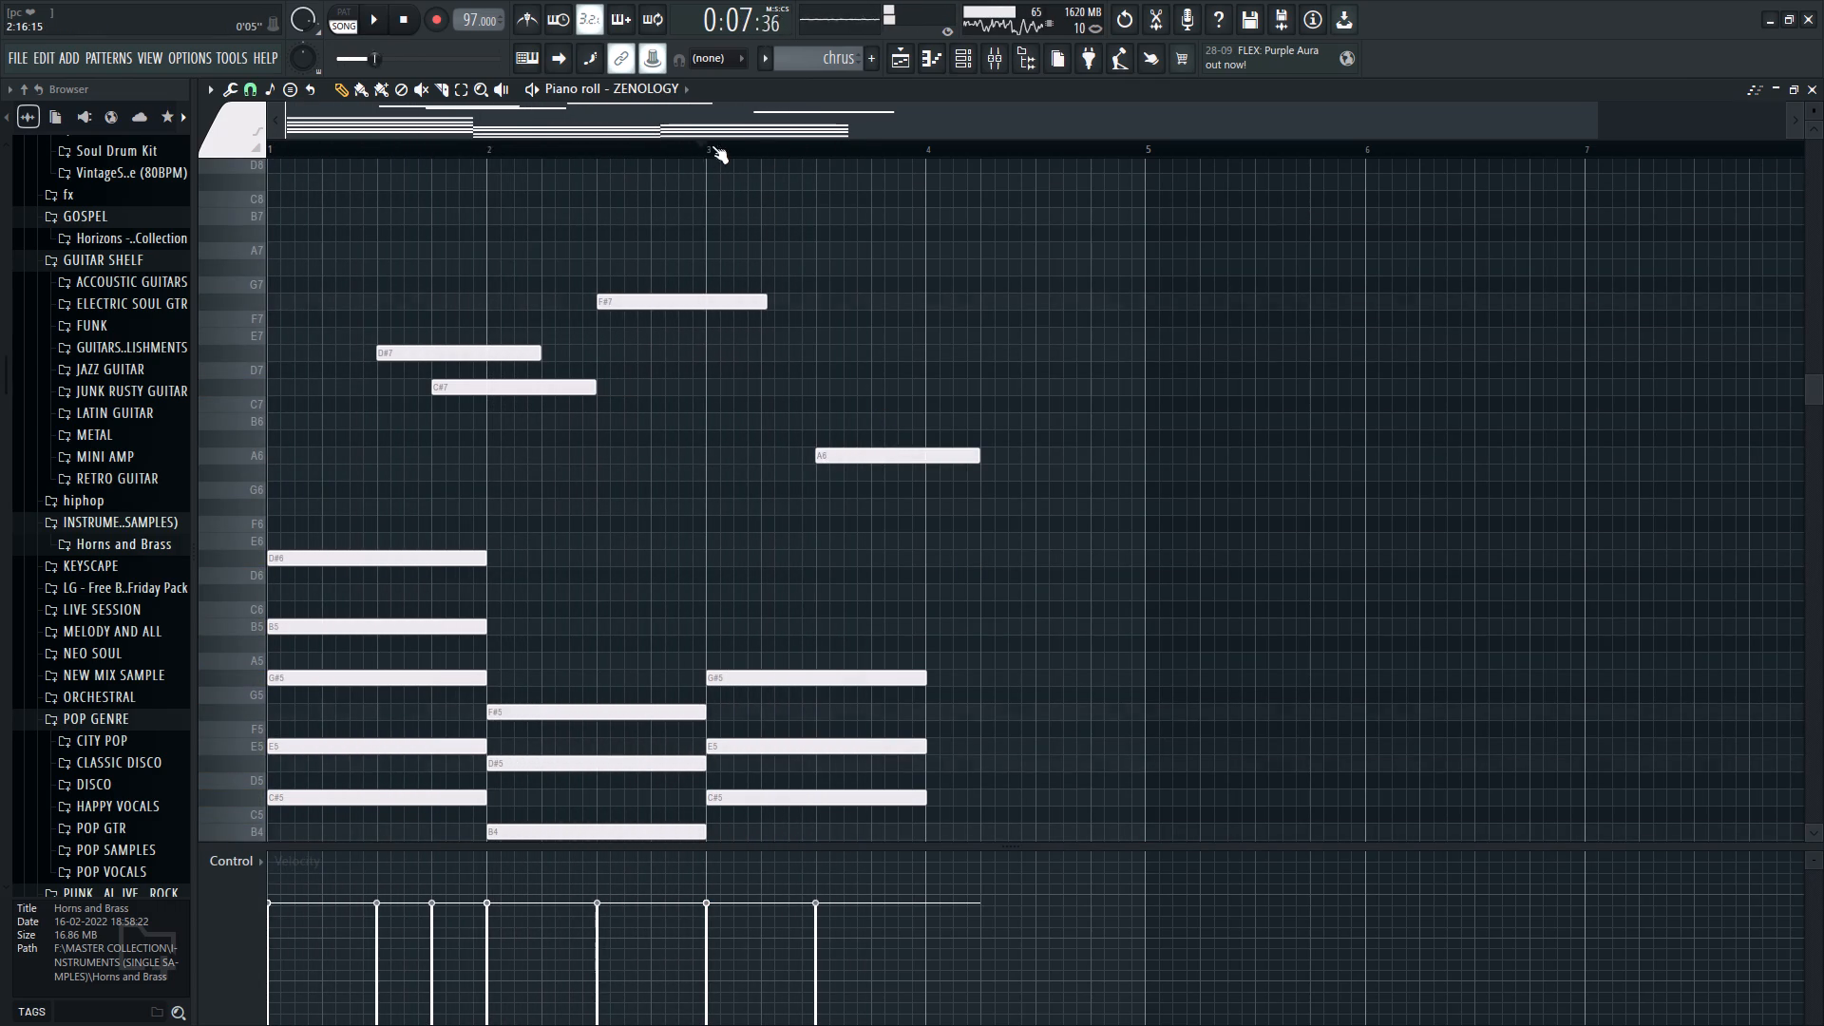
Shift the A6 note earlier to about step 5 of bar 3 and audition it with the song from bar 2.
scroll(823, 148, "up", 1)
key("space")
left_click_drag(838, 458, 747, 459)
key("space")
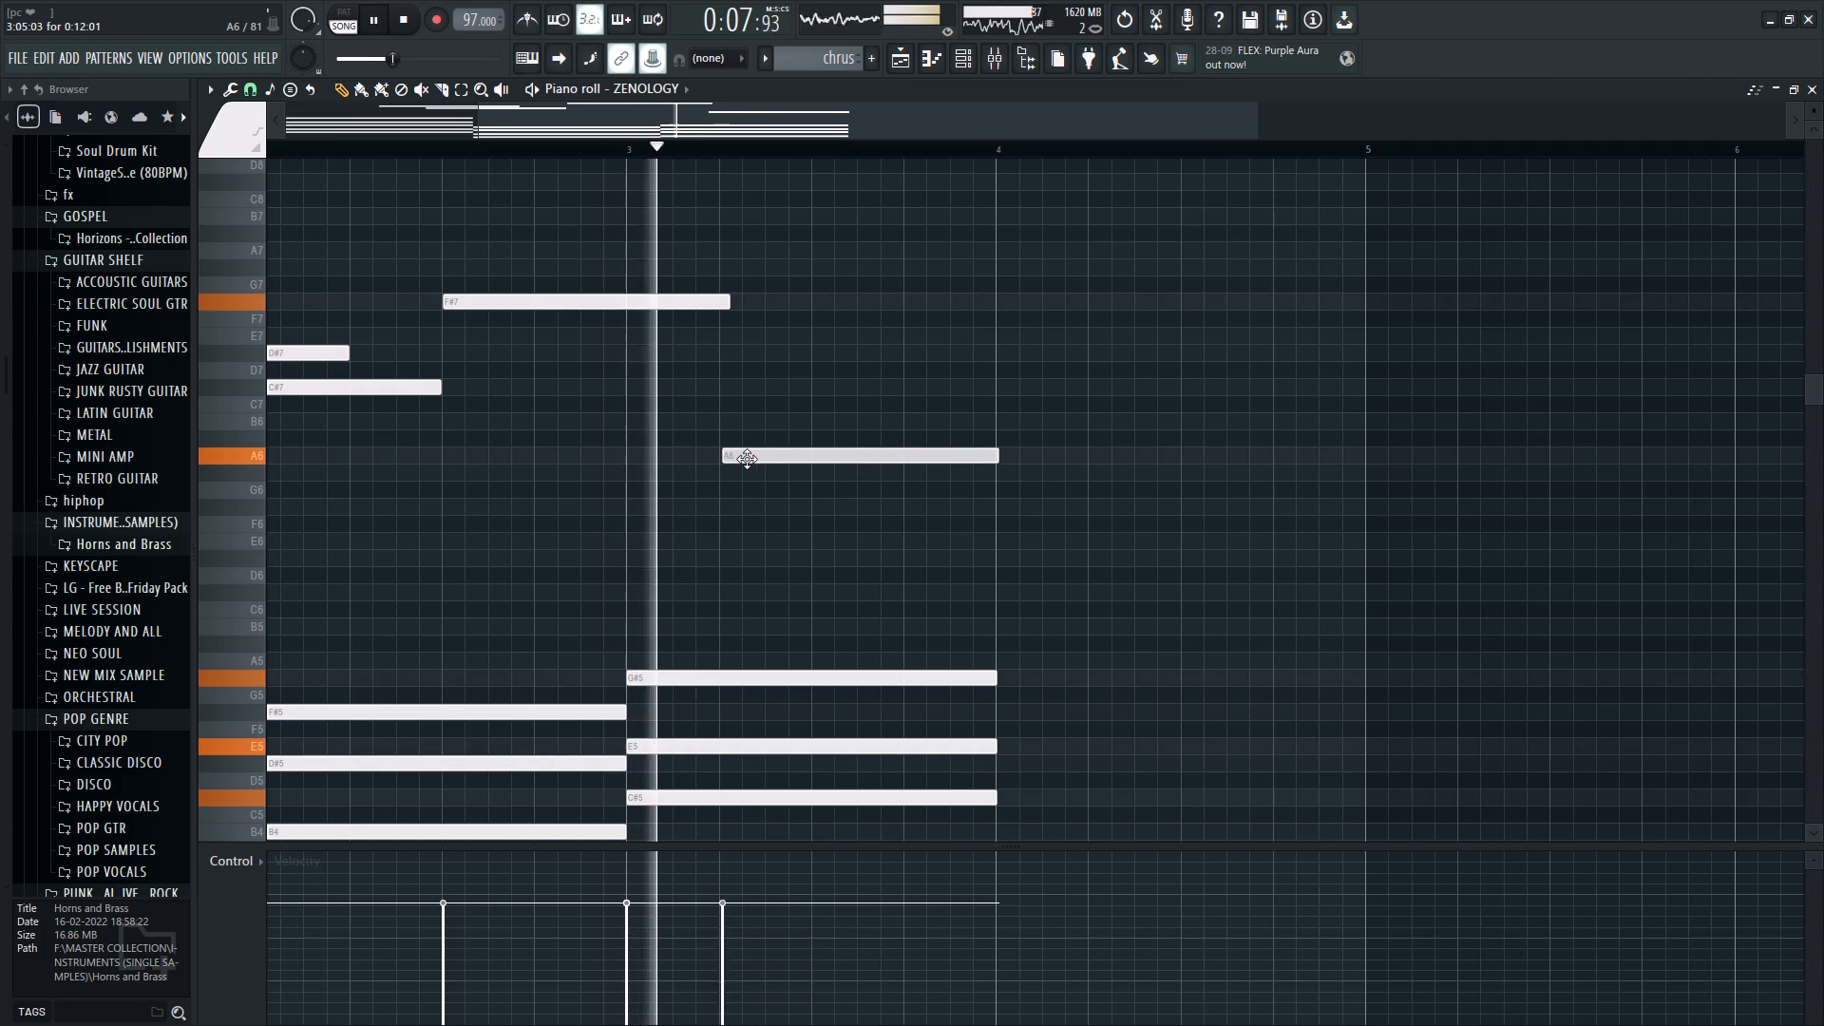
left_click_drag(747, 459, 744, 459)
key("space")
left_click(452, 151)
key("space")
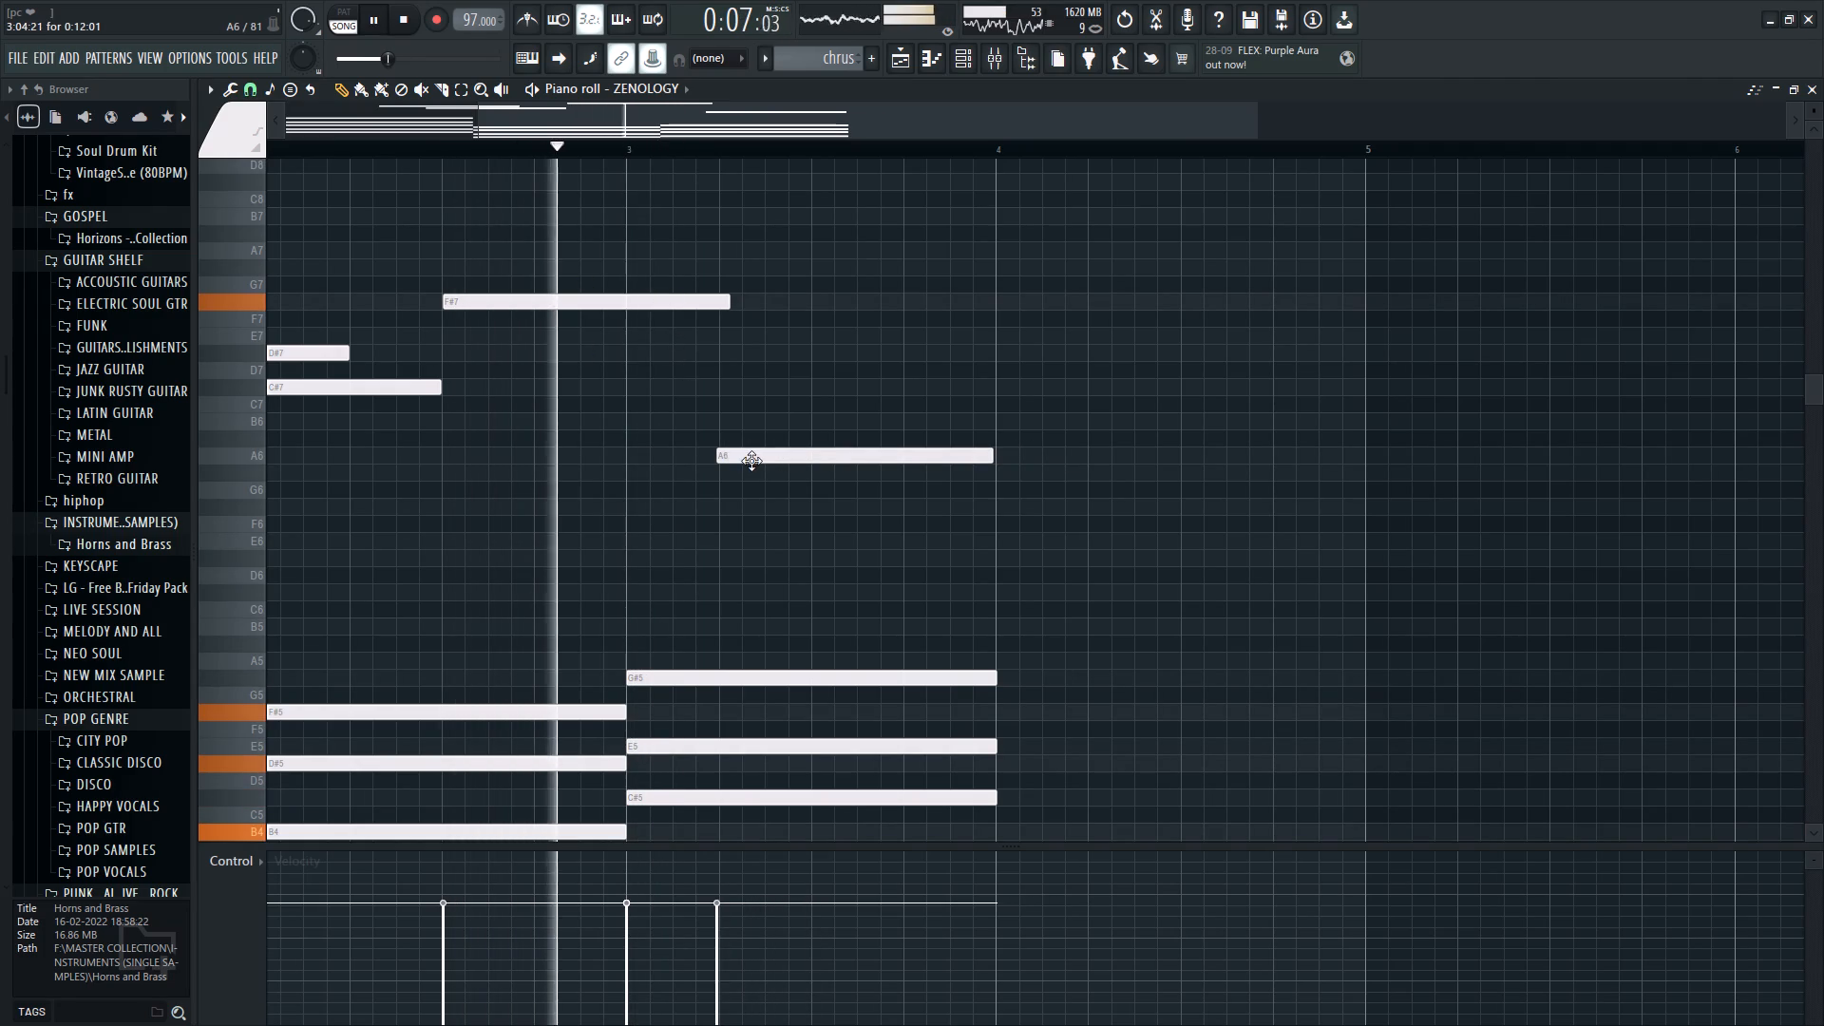
Move the bar 3 A6 note up to C#7, starting at about step 9, and audition it with the song.
left_click_drag(752, 459, 850, 381)
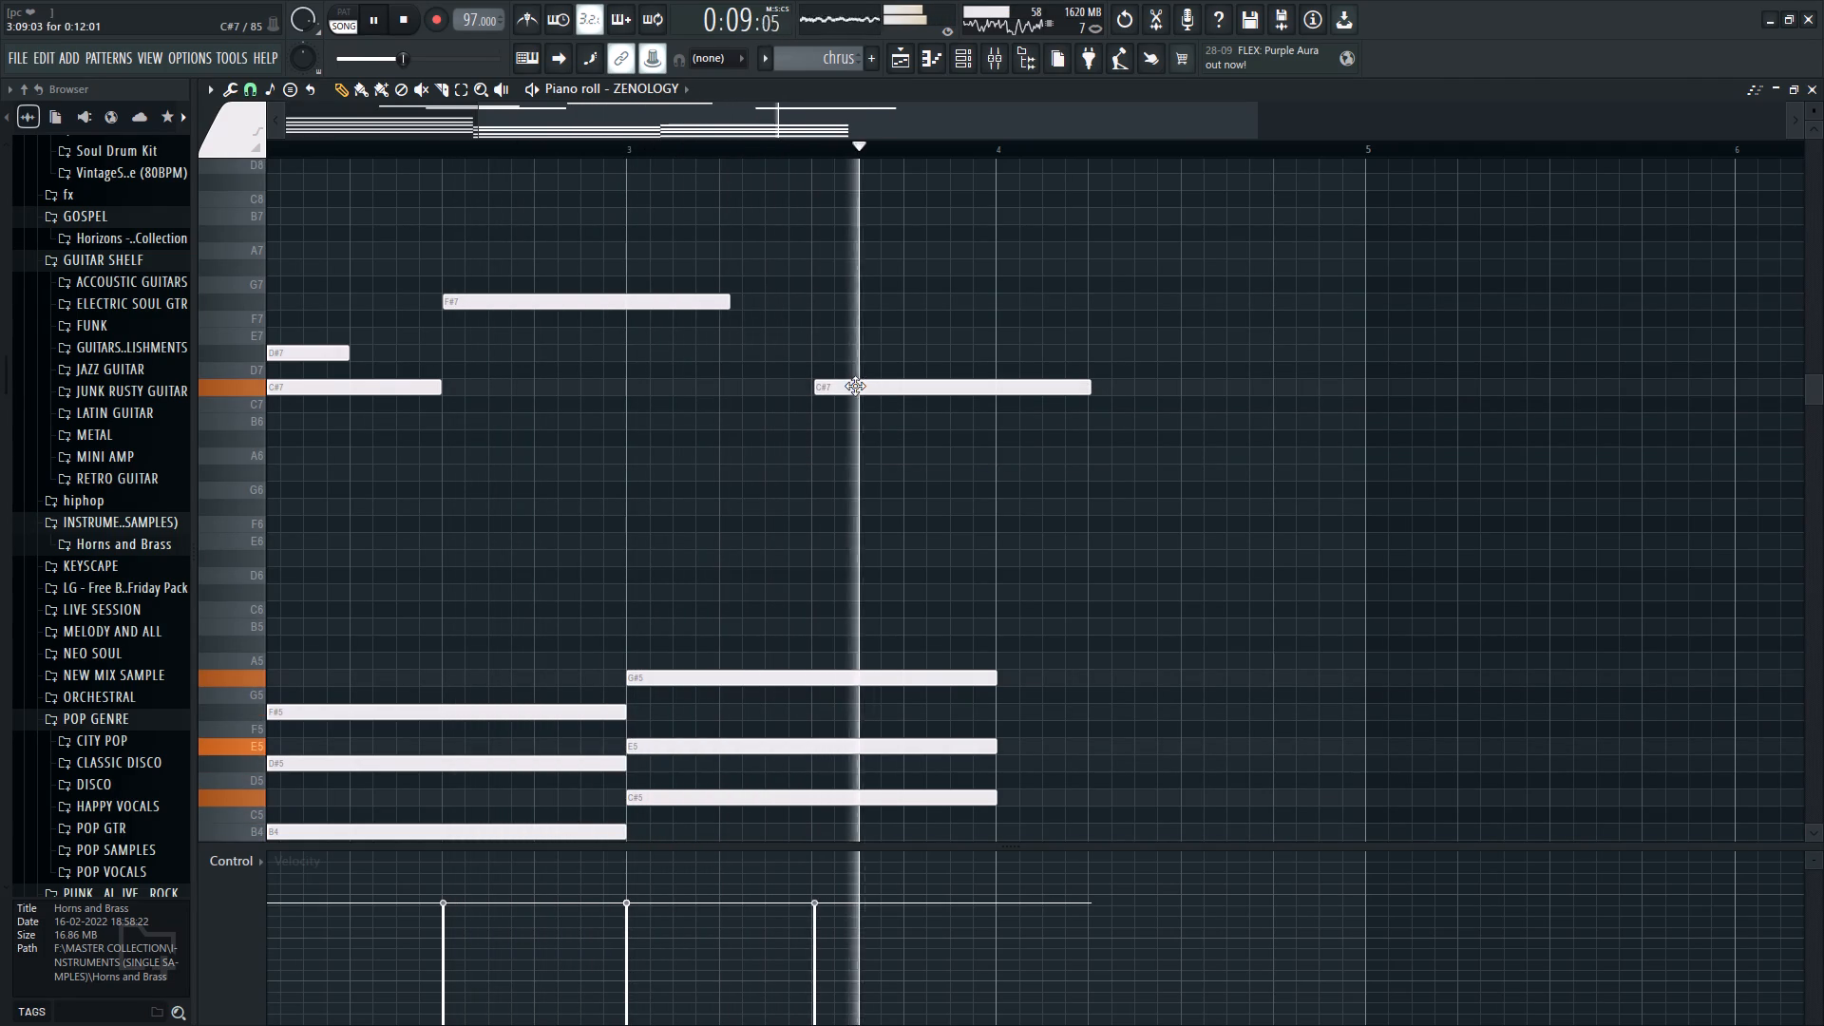
key("space")
left_click(852, 389)
key("space")
left_click(848, 390)
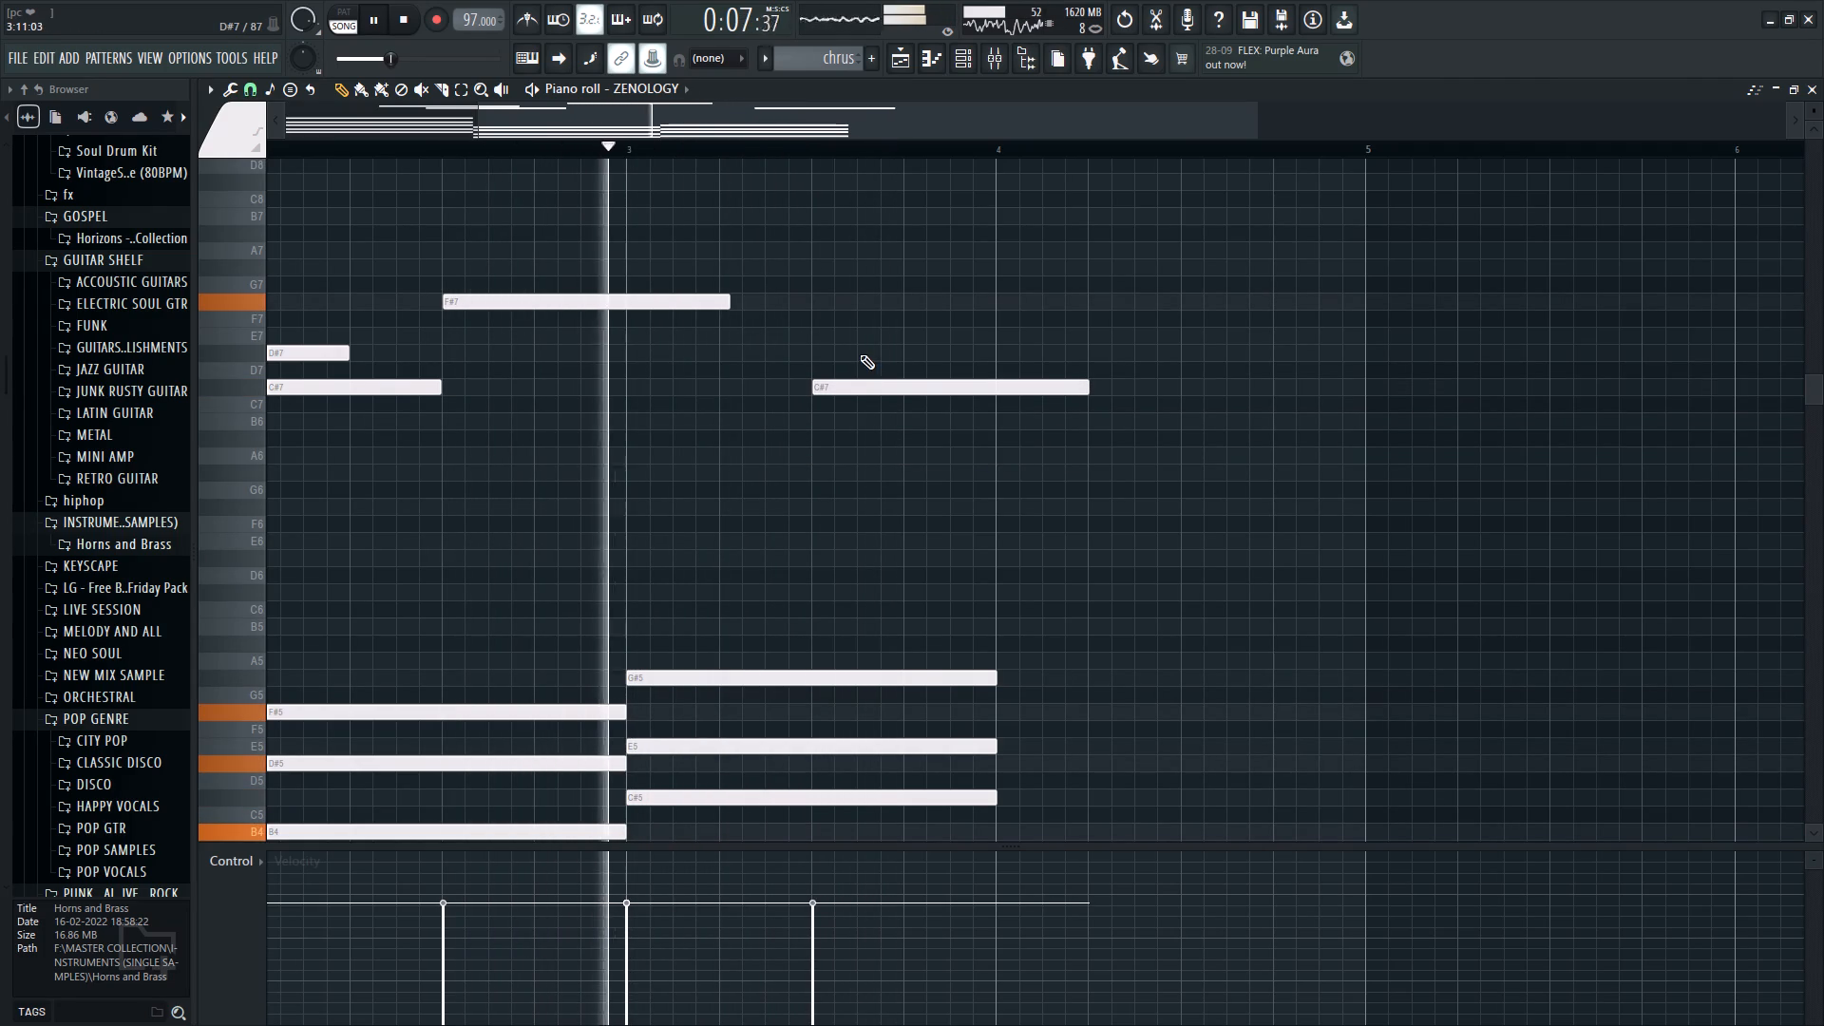
Add a B6 note overlapping the bar 3 C#7, move its start to about step 15, and audition it with the song.
left_click(902, 418)
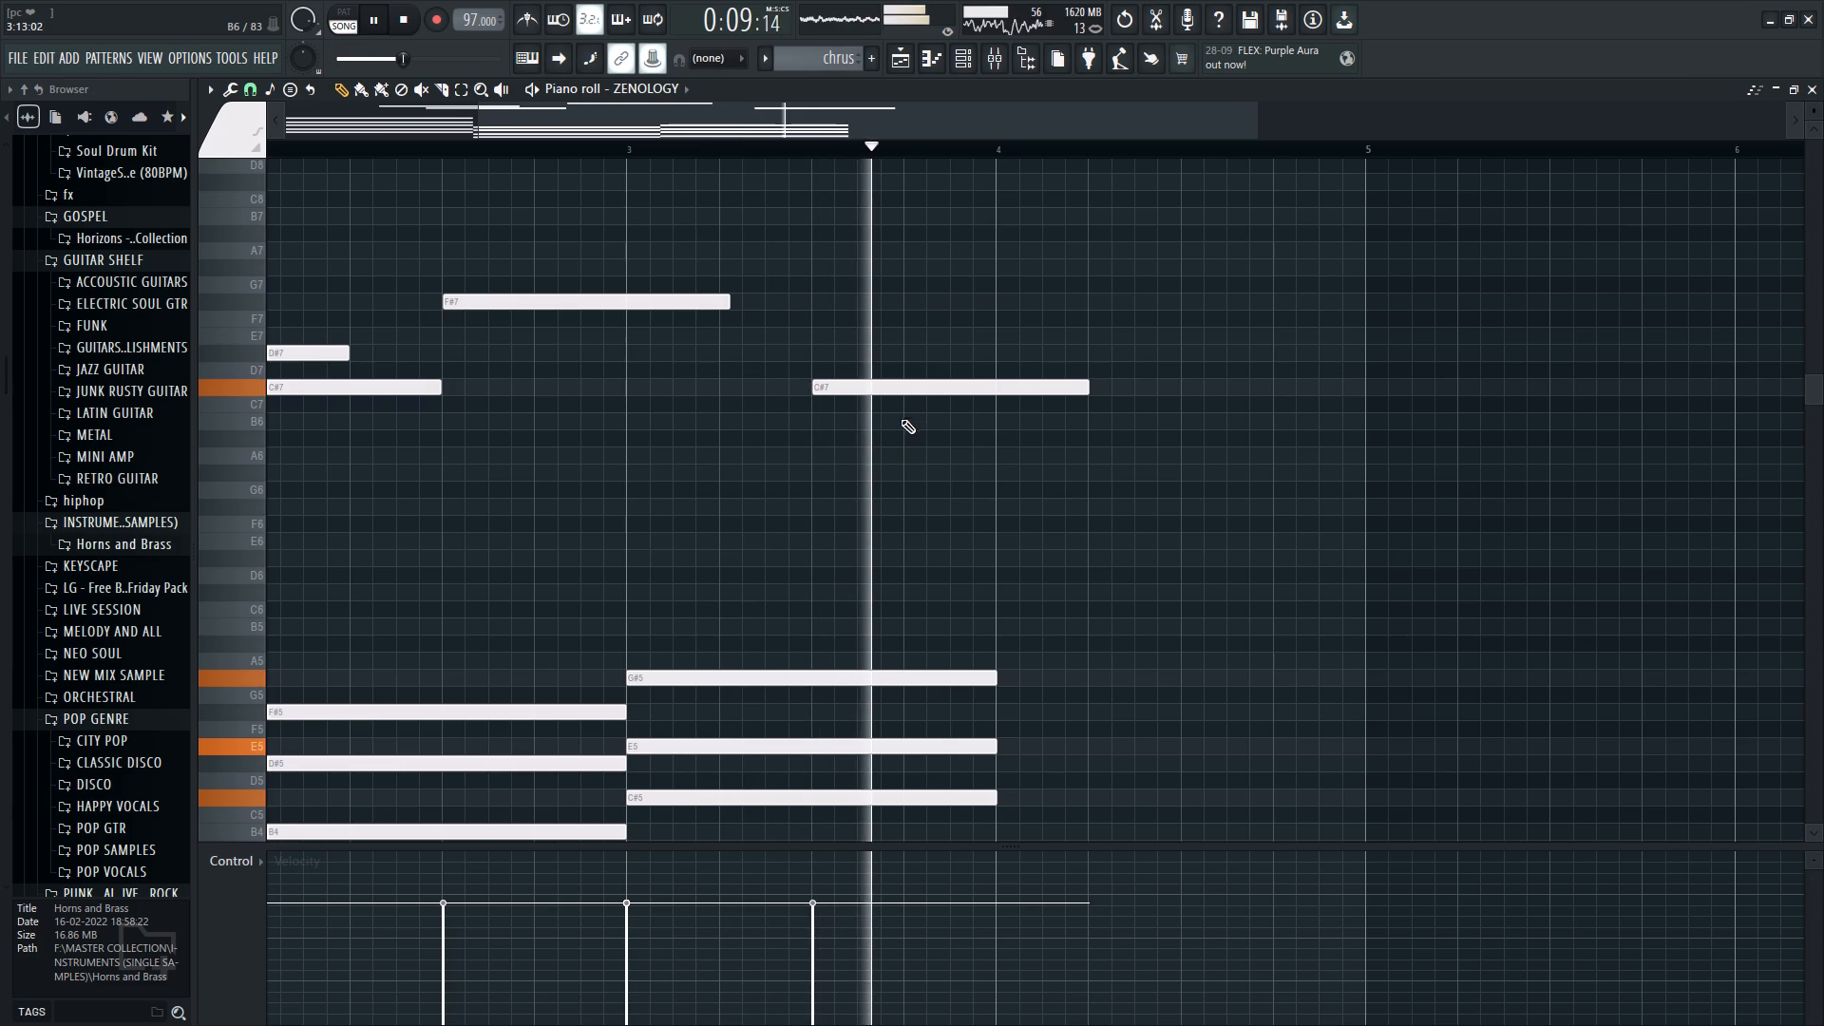
key("space")
key("space")
left_click_drag(931, 424, 975, 427)
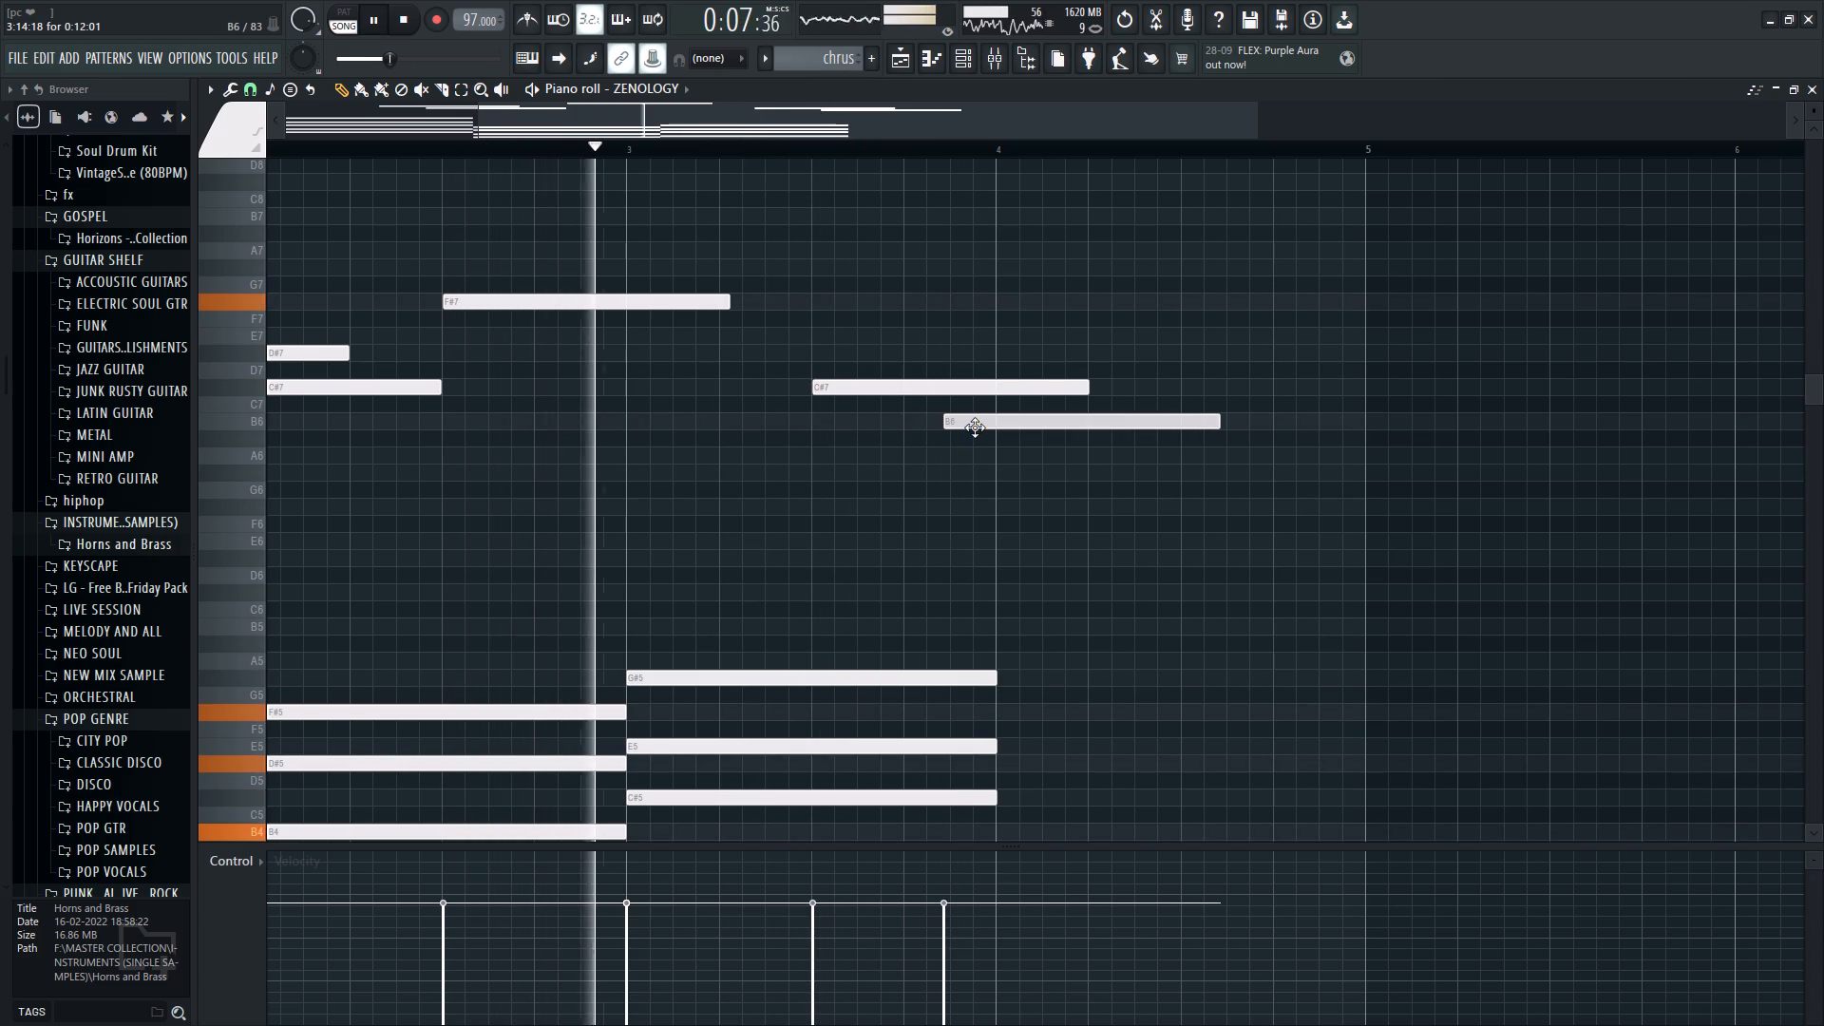
left_click_drag(975, 427, 979, 427)
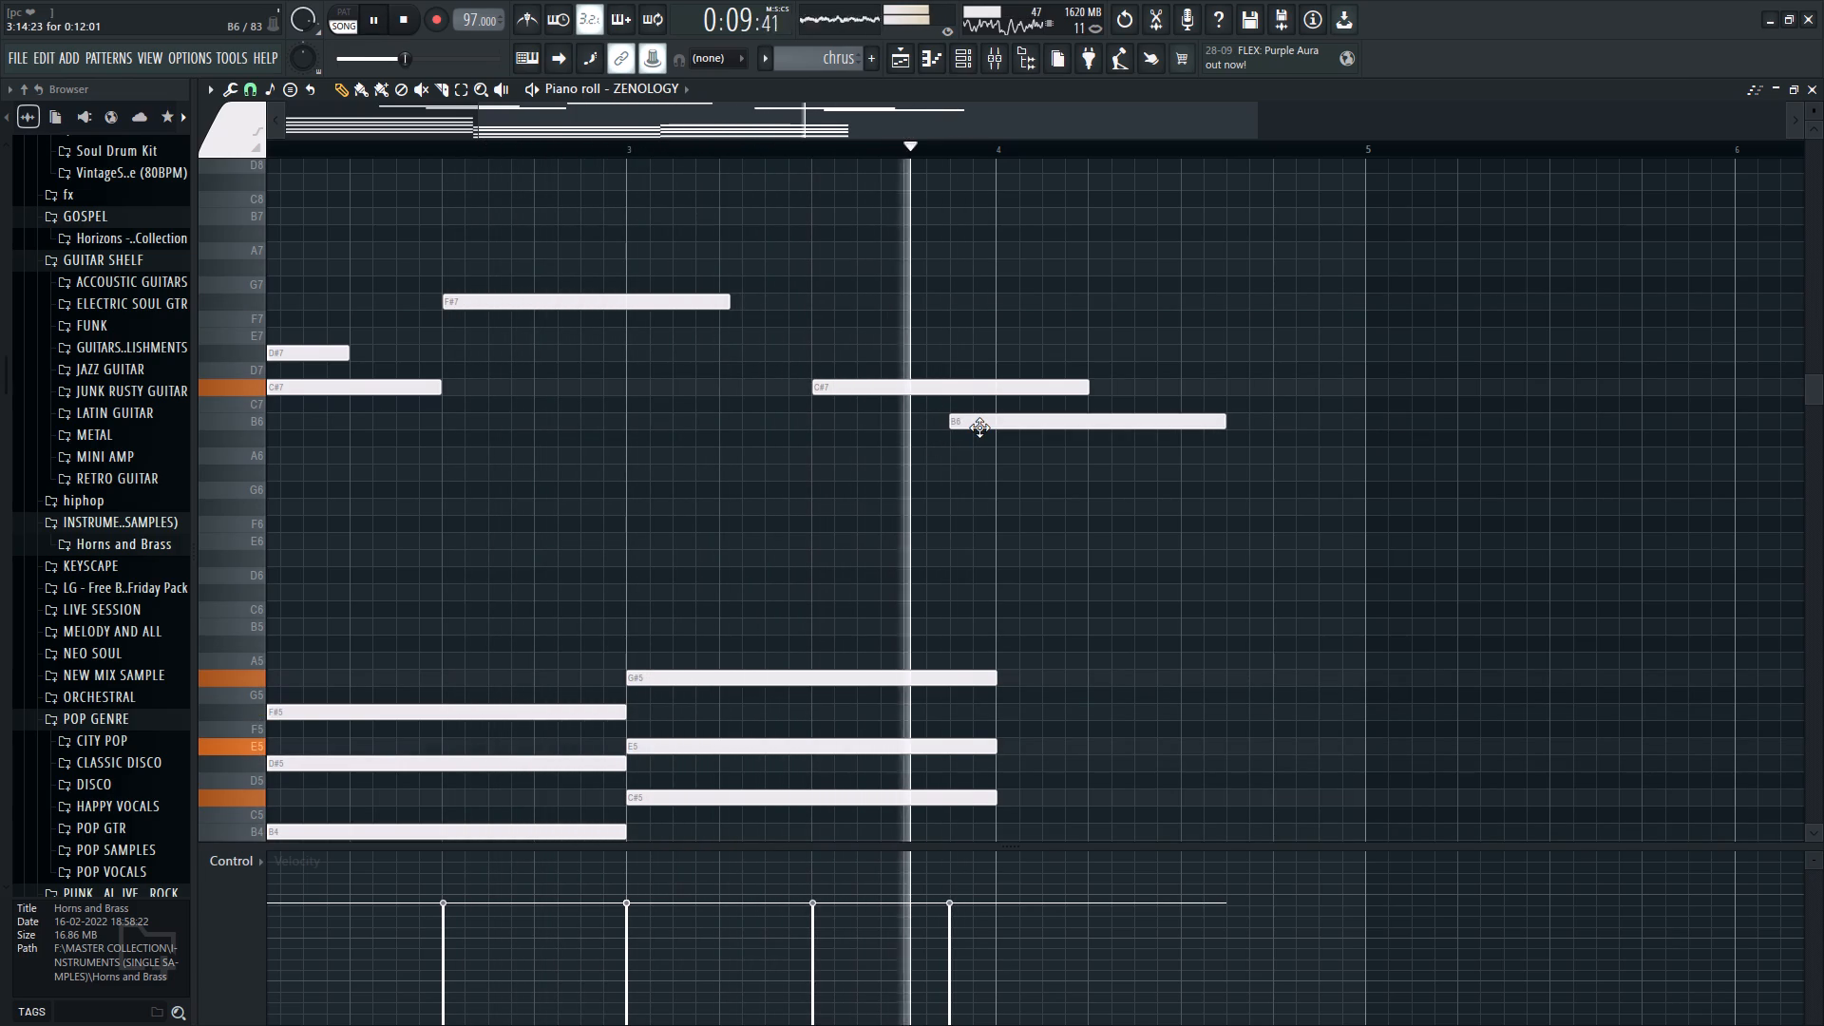
key("space")
left_click(979, 427)
key("space")
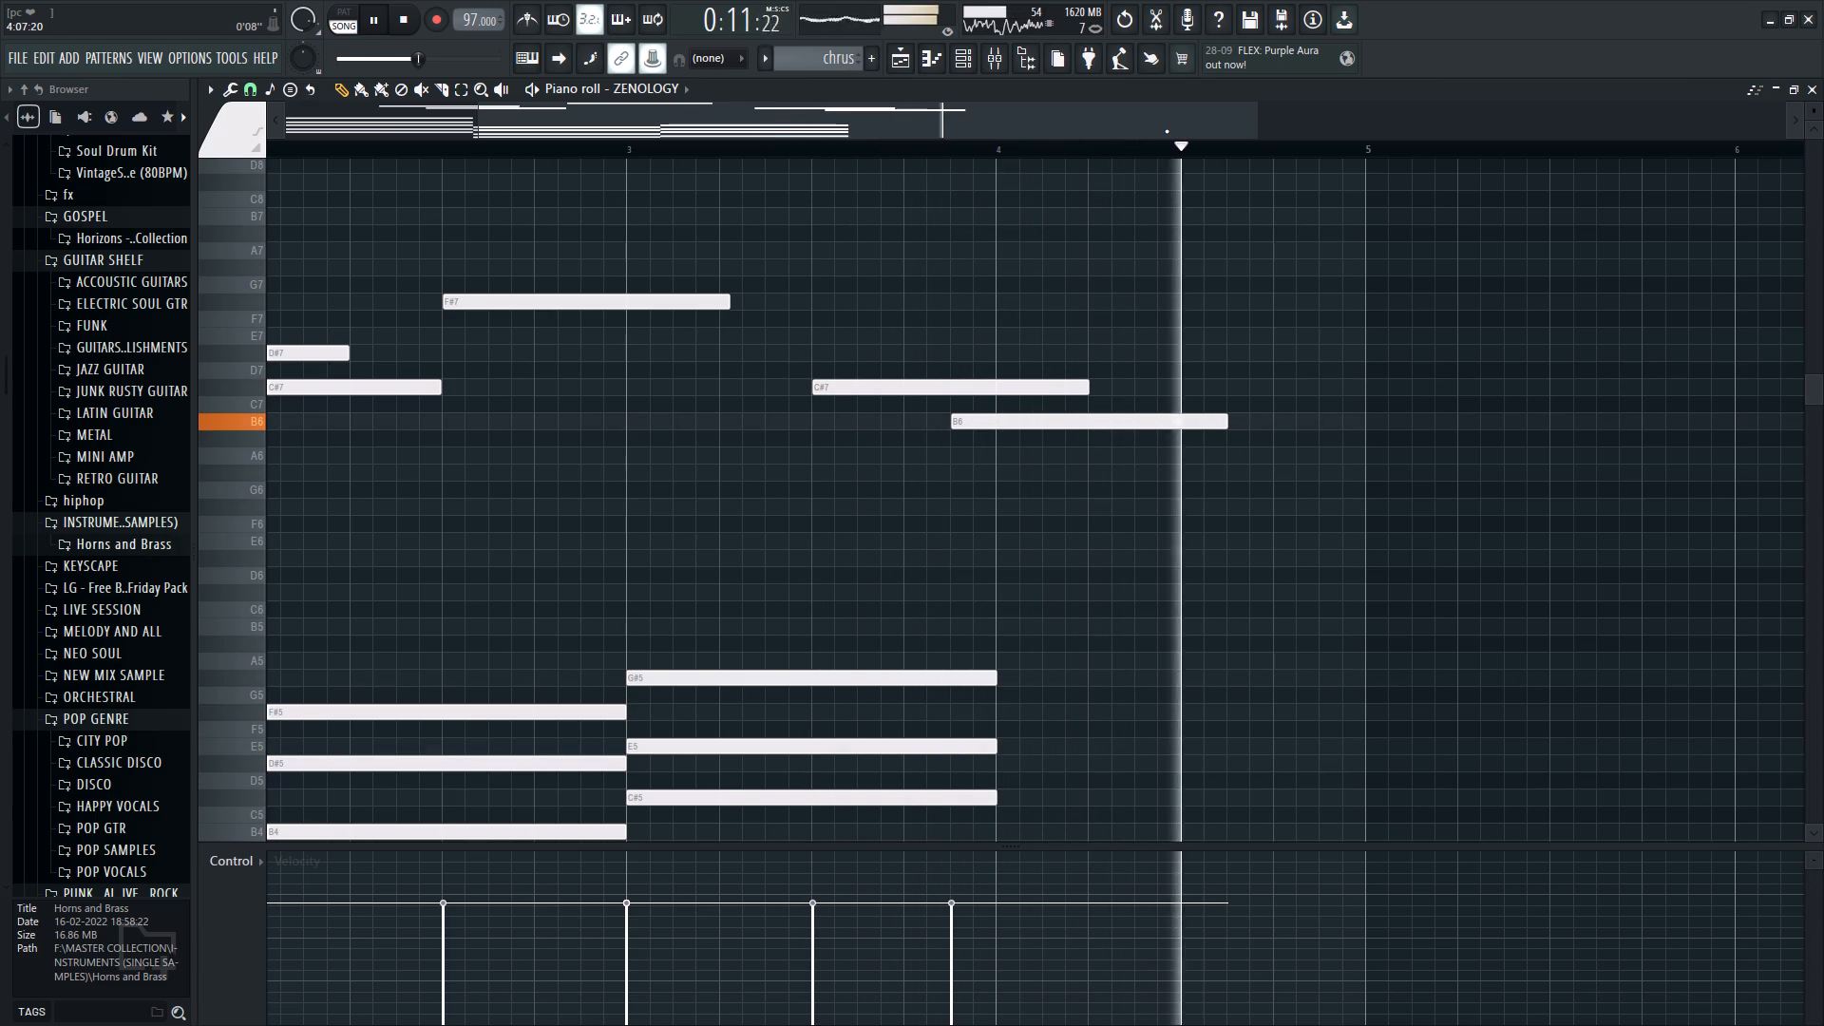
Shorten the B6 note so it ends about halfway through bar 4, and replay the song.
scroll(1173, 148, "down", 1)
key("space")
key("space")
left_click_drag(1136, 420, 1125, 421)
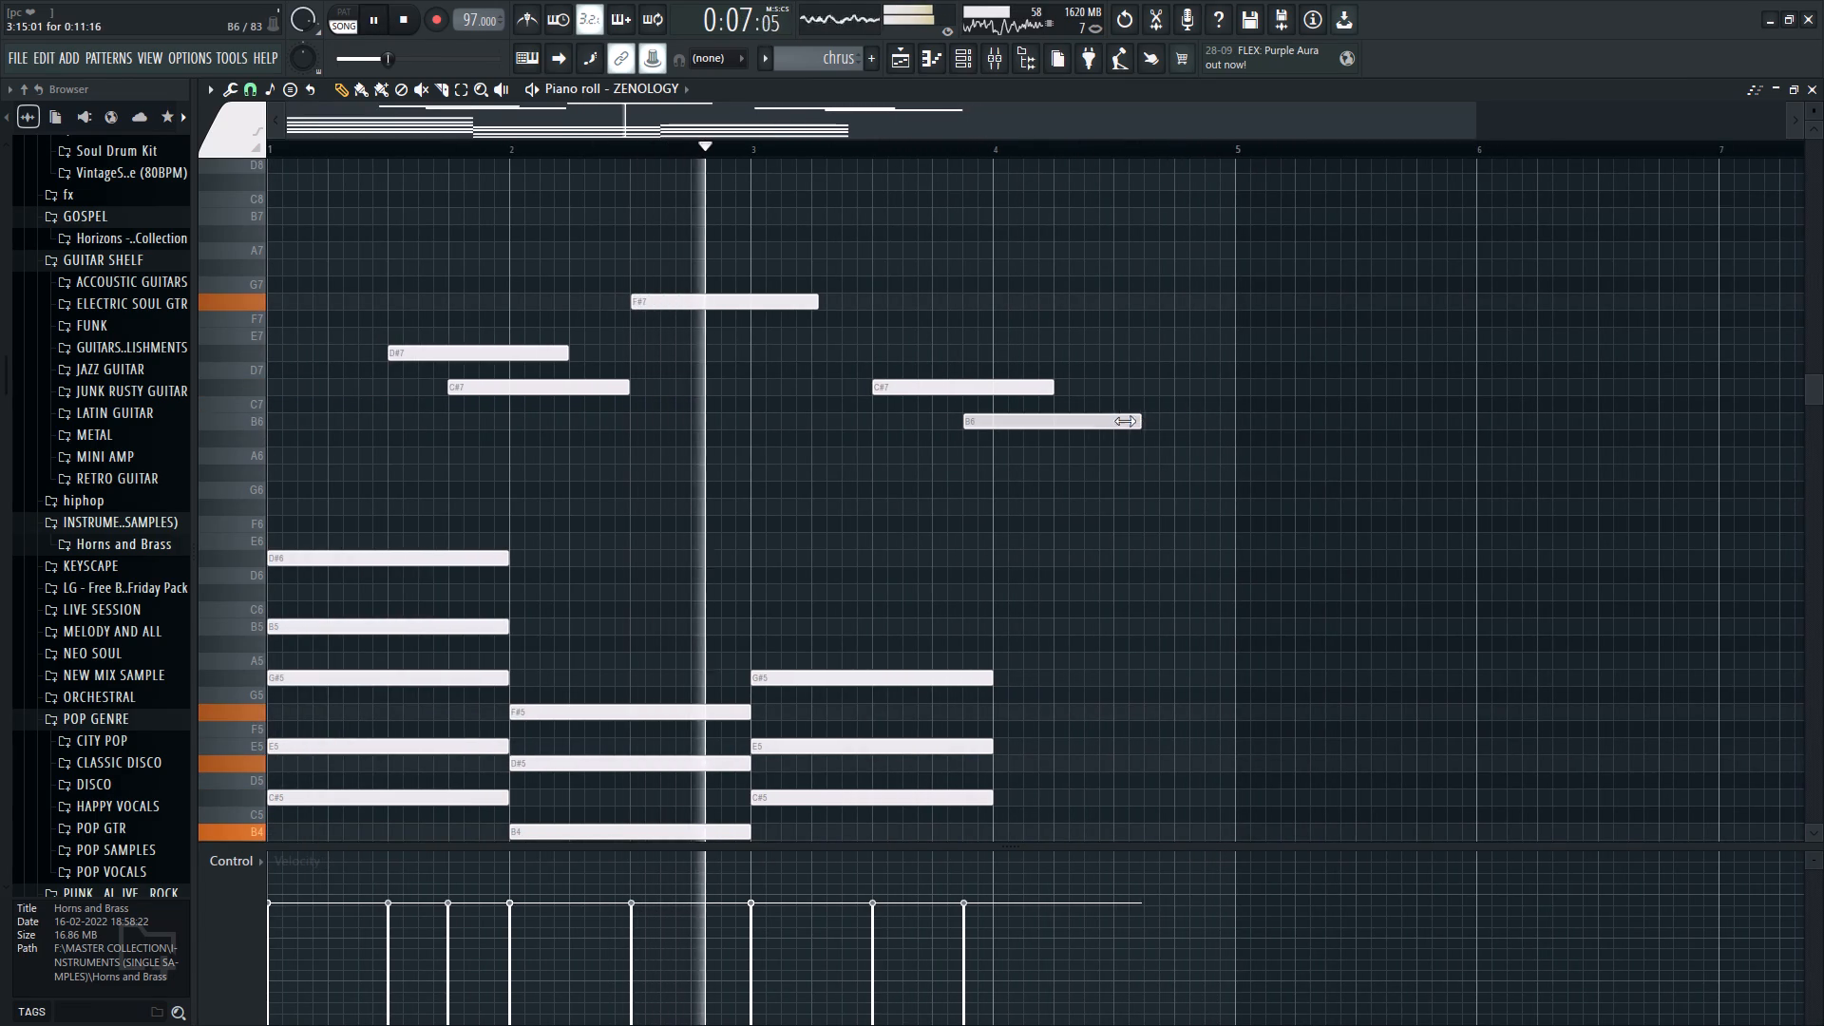
left_click_drag(1125, 421, 1105, 427)
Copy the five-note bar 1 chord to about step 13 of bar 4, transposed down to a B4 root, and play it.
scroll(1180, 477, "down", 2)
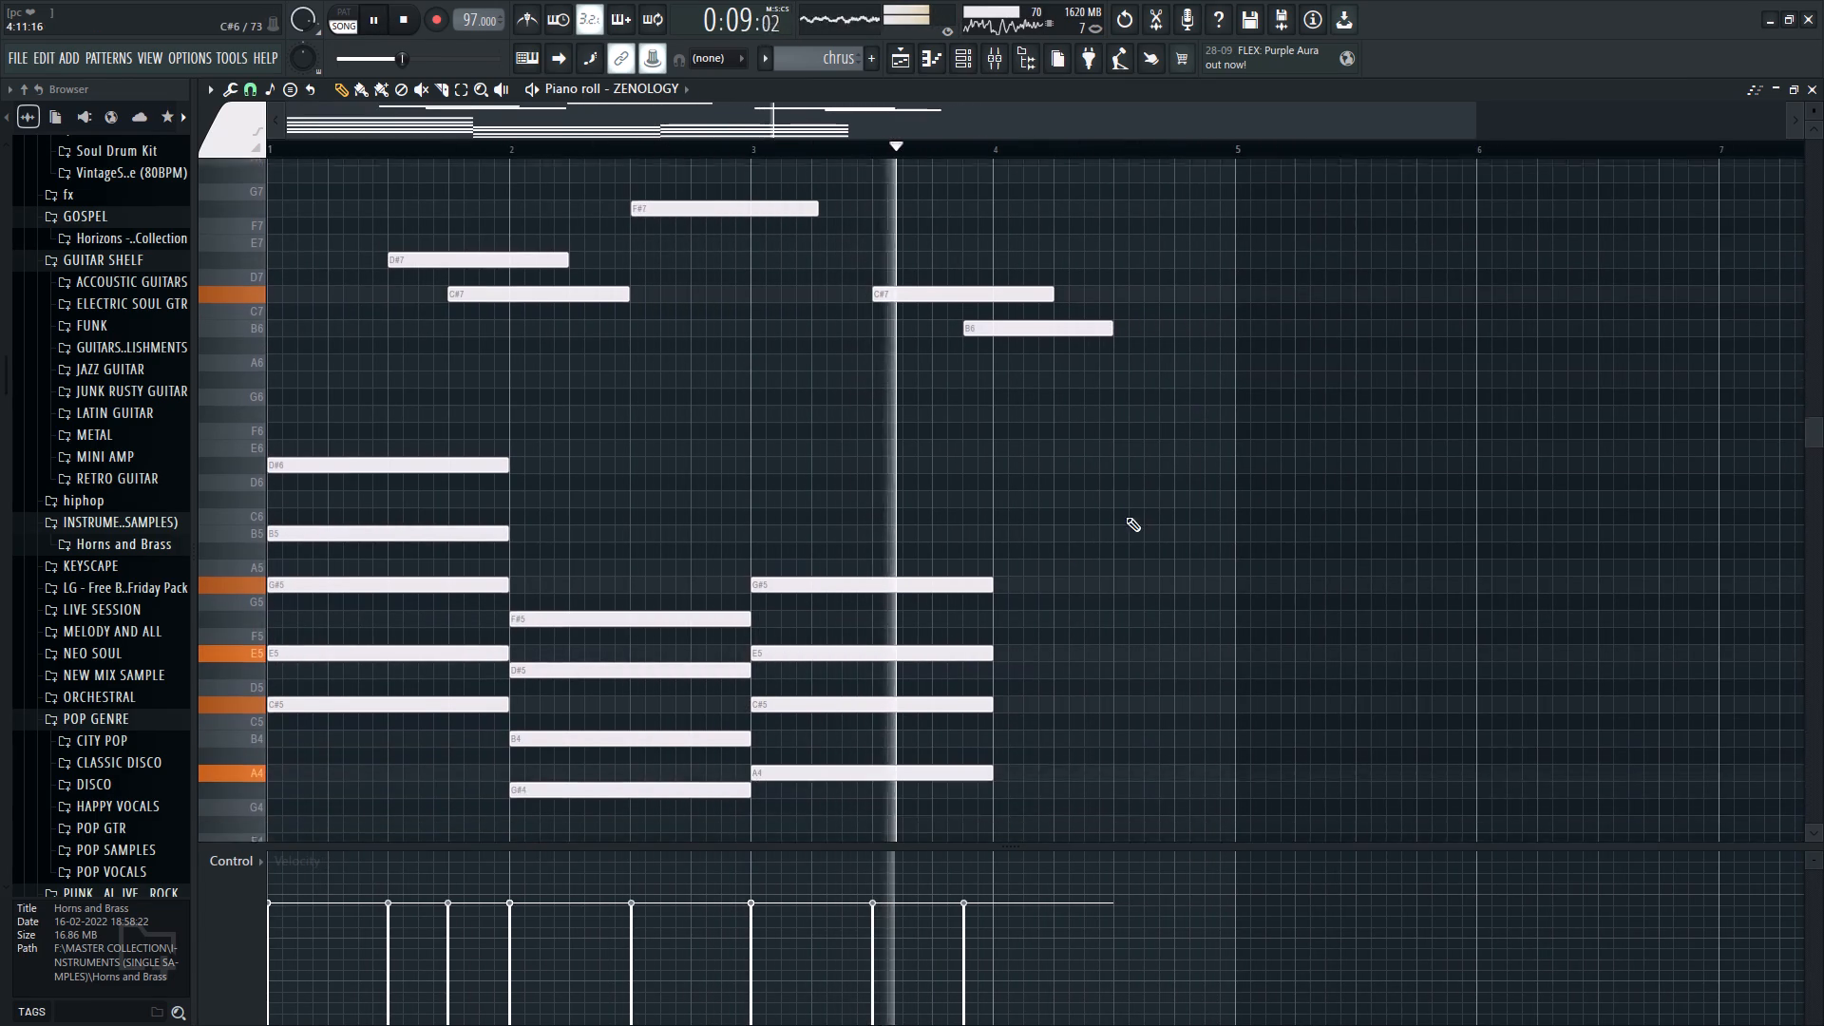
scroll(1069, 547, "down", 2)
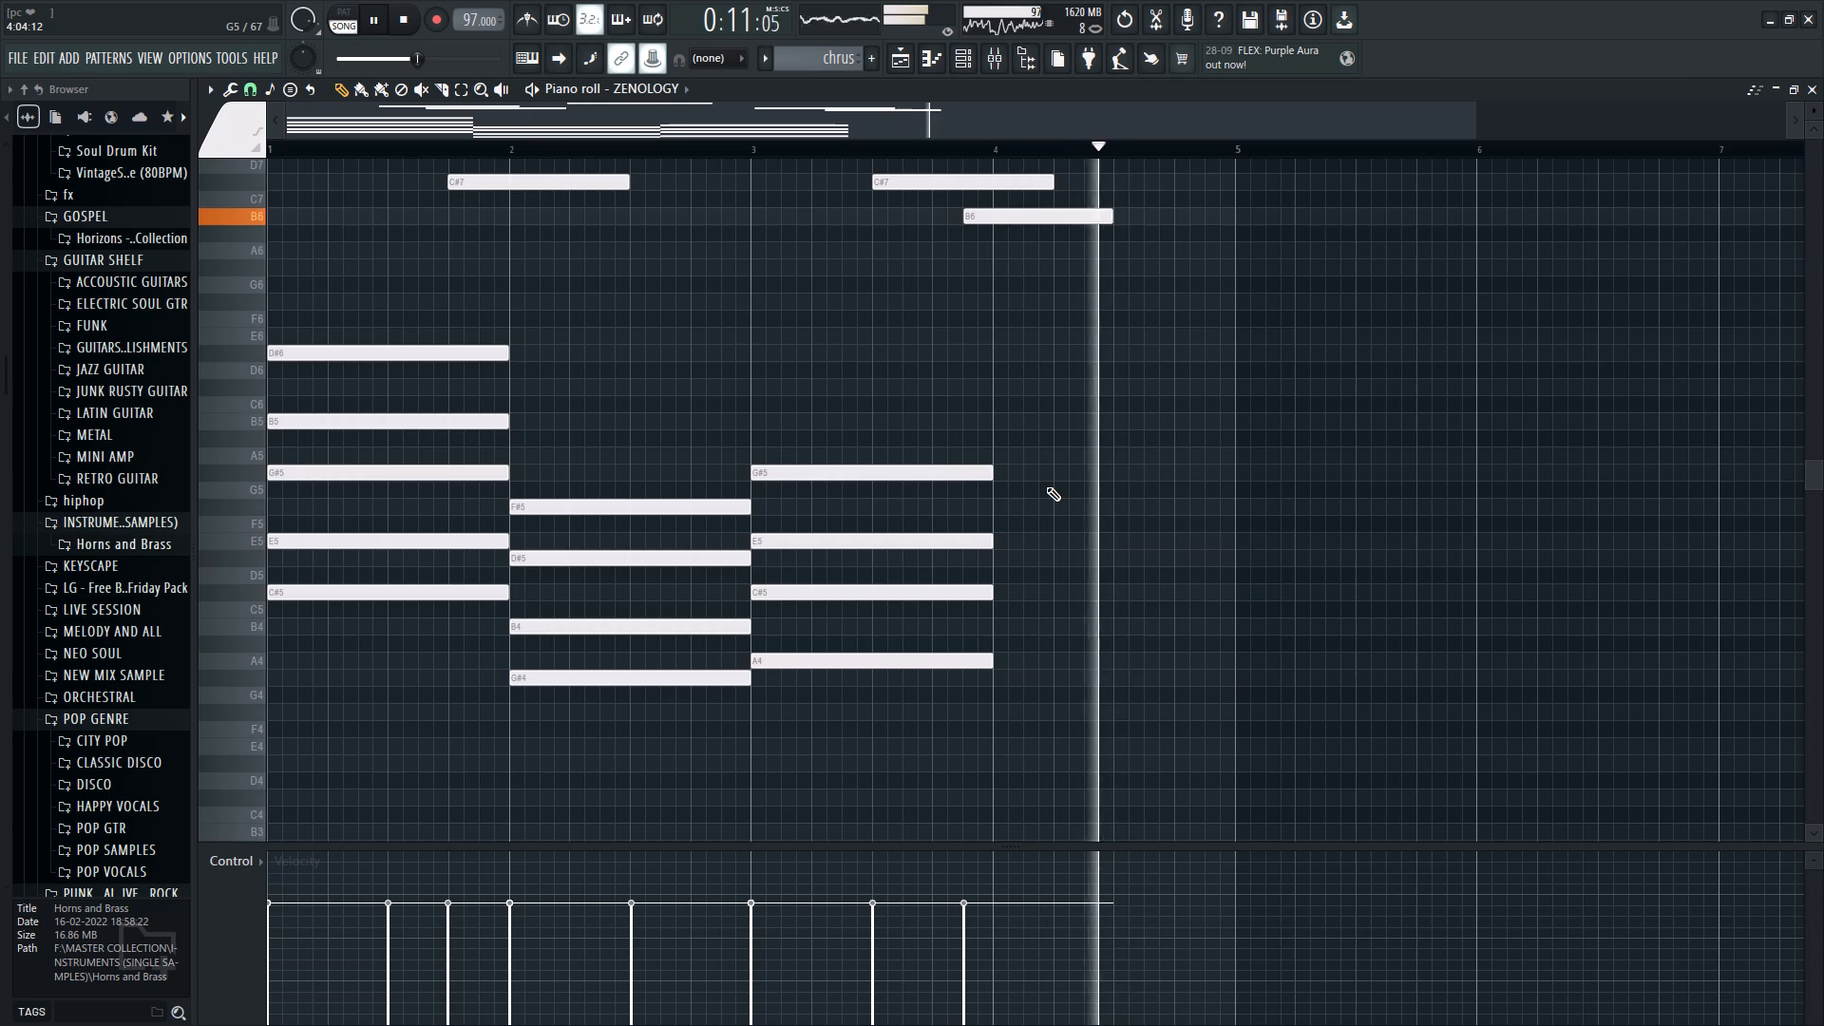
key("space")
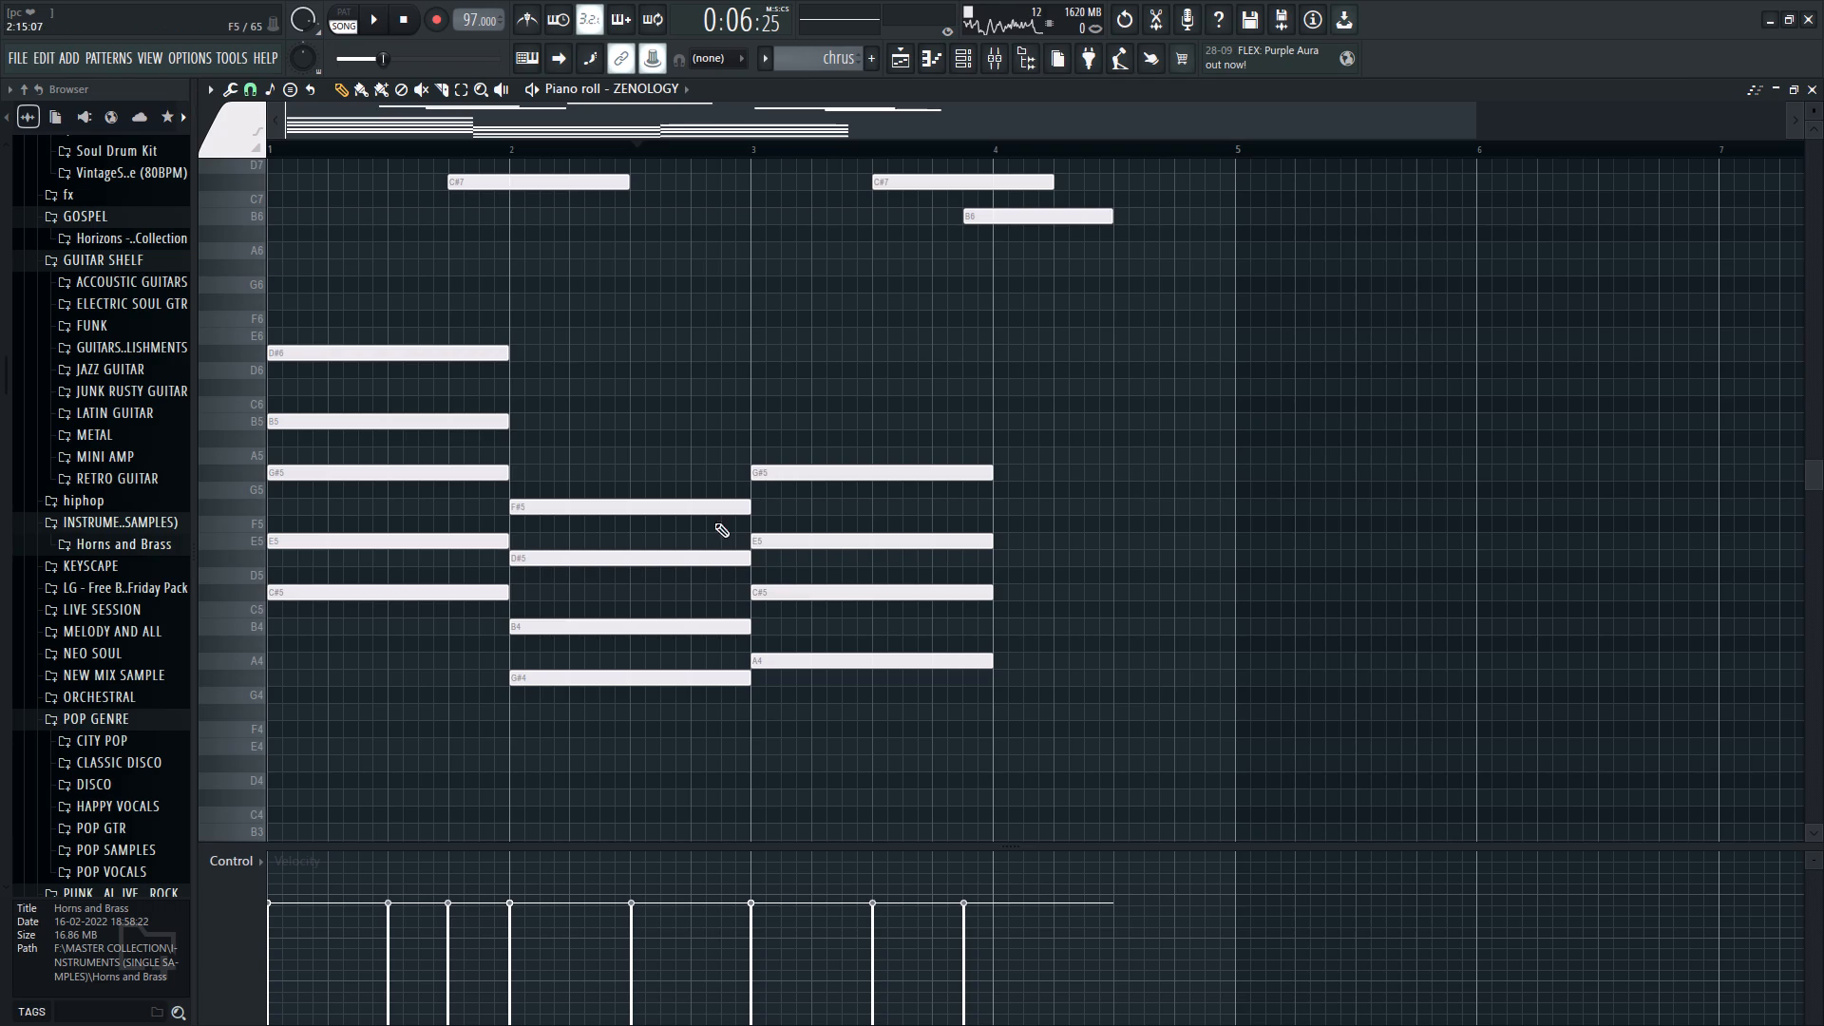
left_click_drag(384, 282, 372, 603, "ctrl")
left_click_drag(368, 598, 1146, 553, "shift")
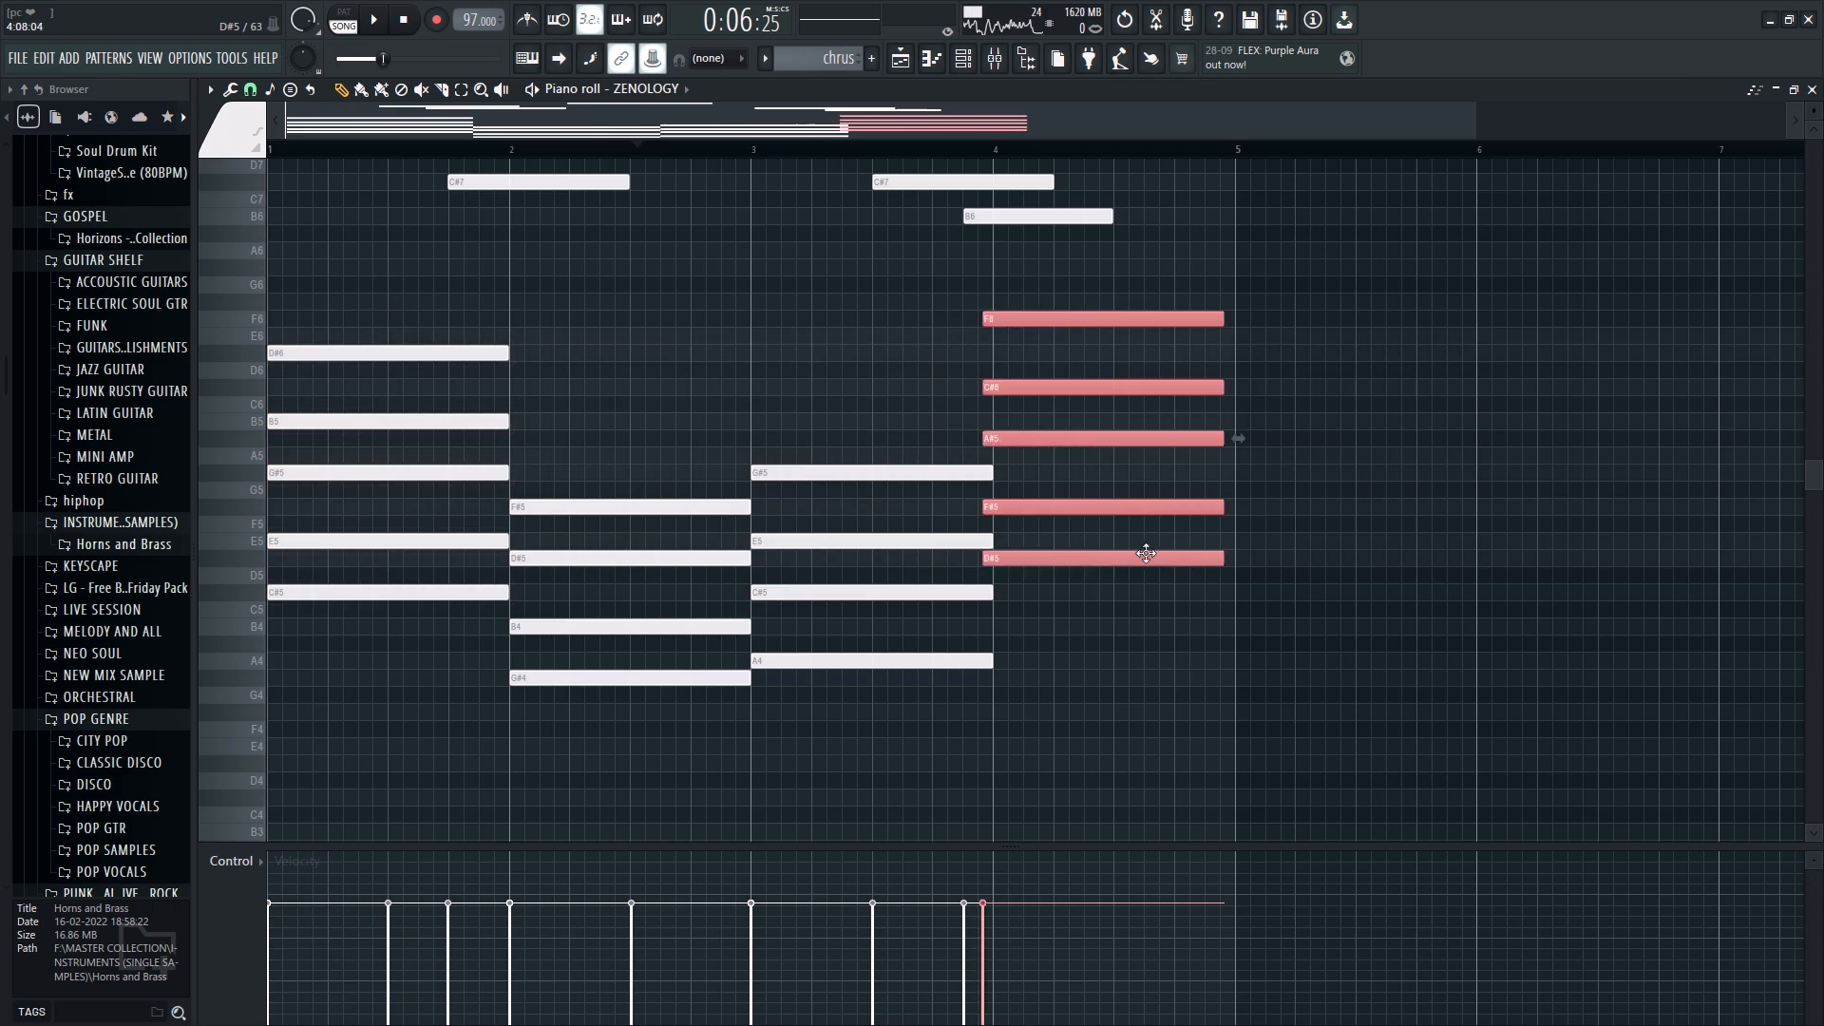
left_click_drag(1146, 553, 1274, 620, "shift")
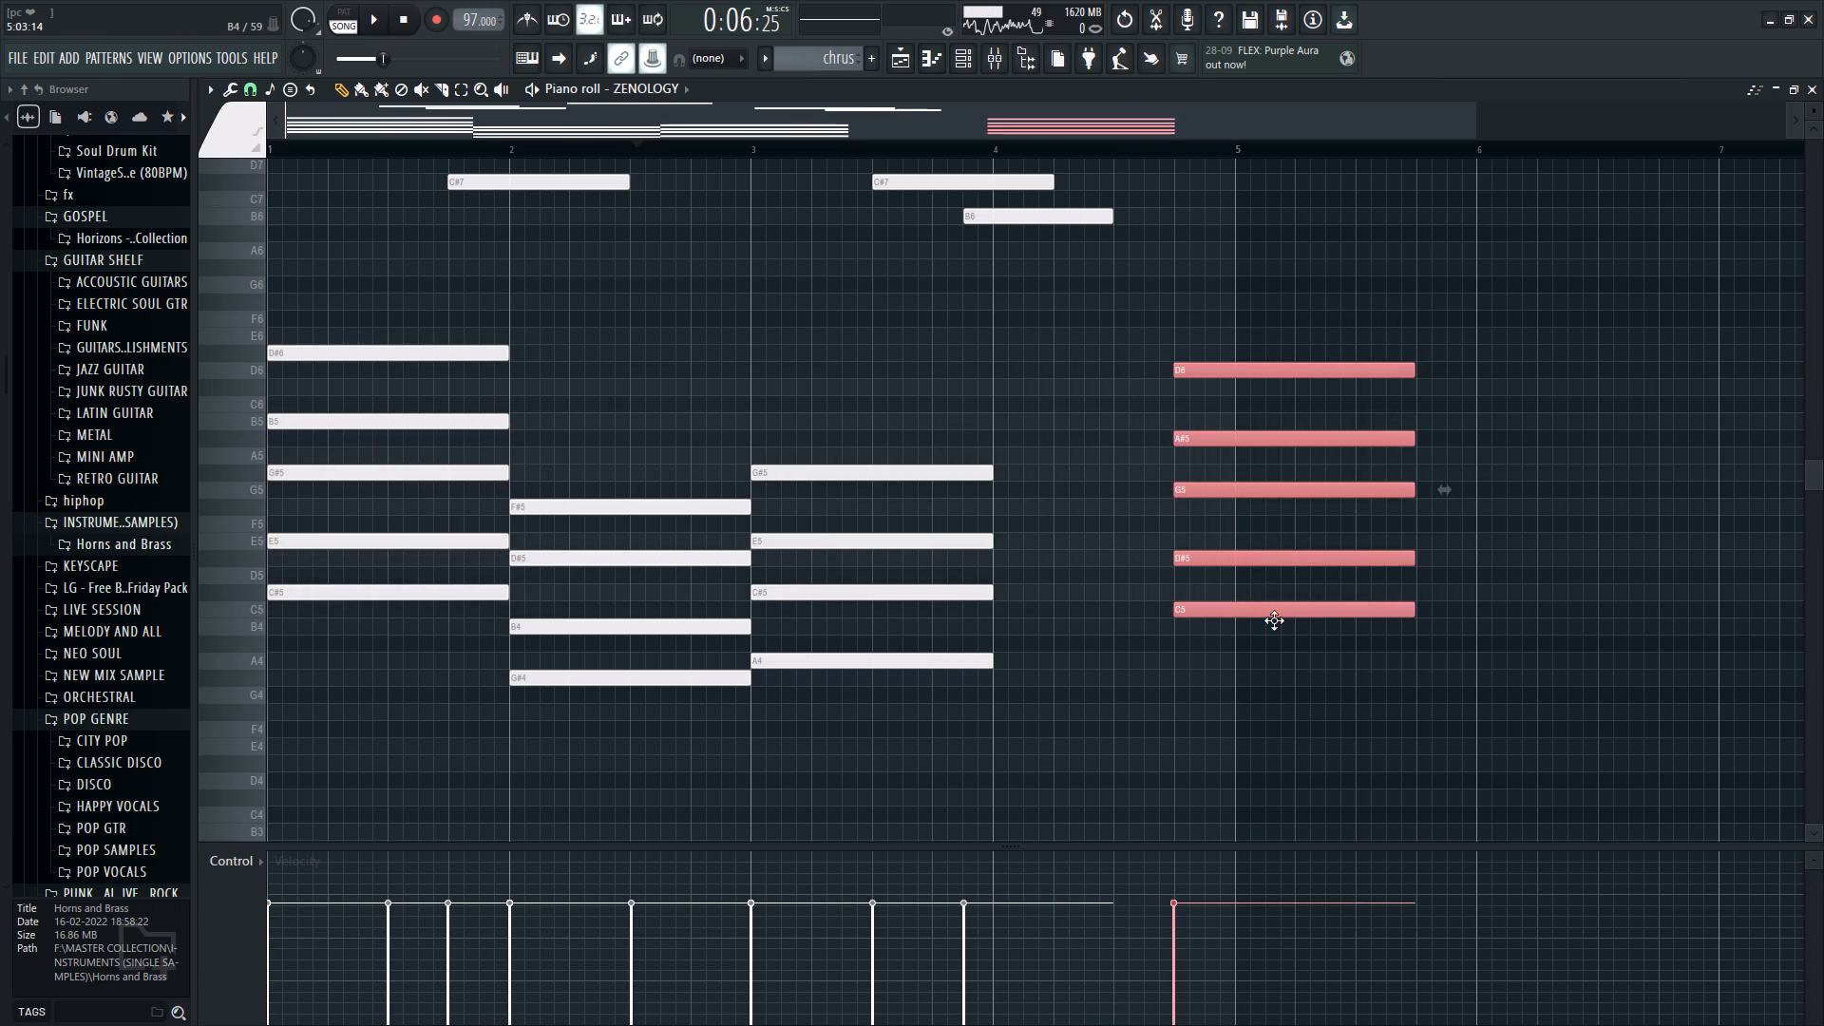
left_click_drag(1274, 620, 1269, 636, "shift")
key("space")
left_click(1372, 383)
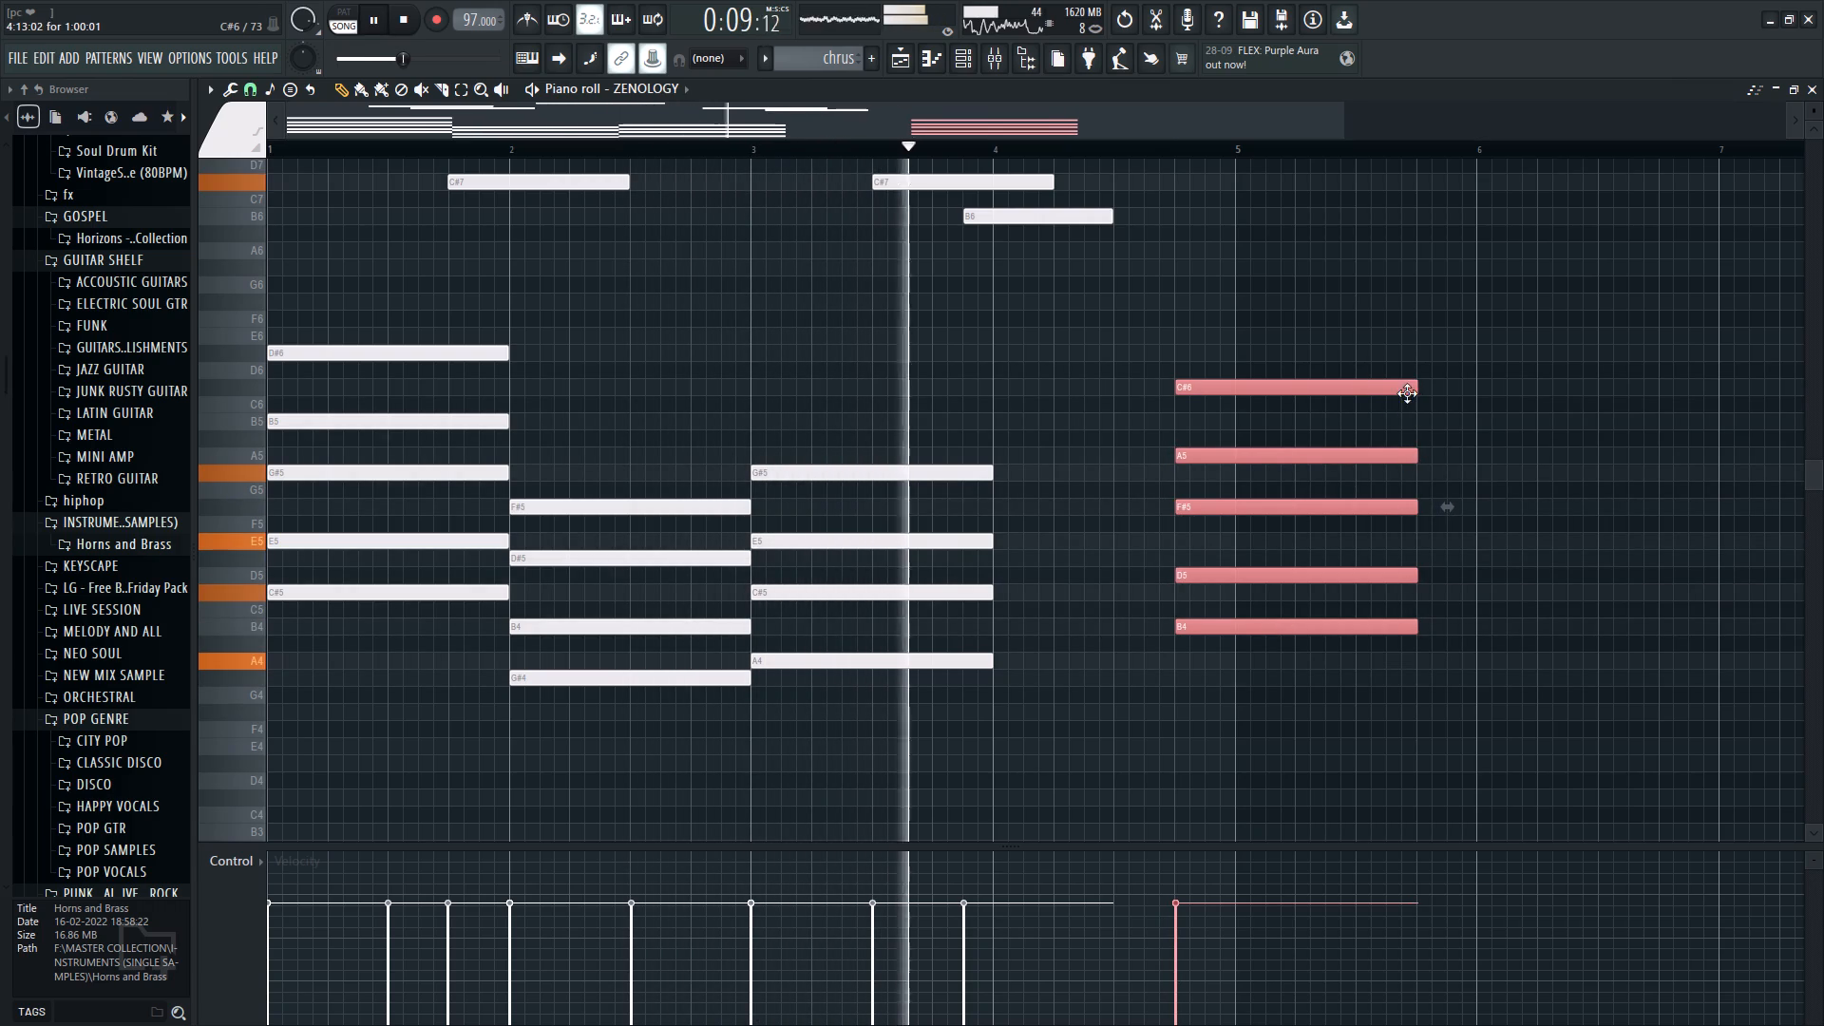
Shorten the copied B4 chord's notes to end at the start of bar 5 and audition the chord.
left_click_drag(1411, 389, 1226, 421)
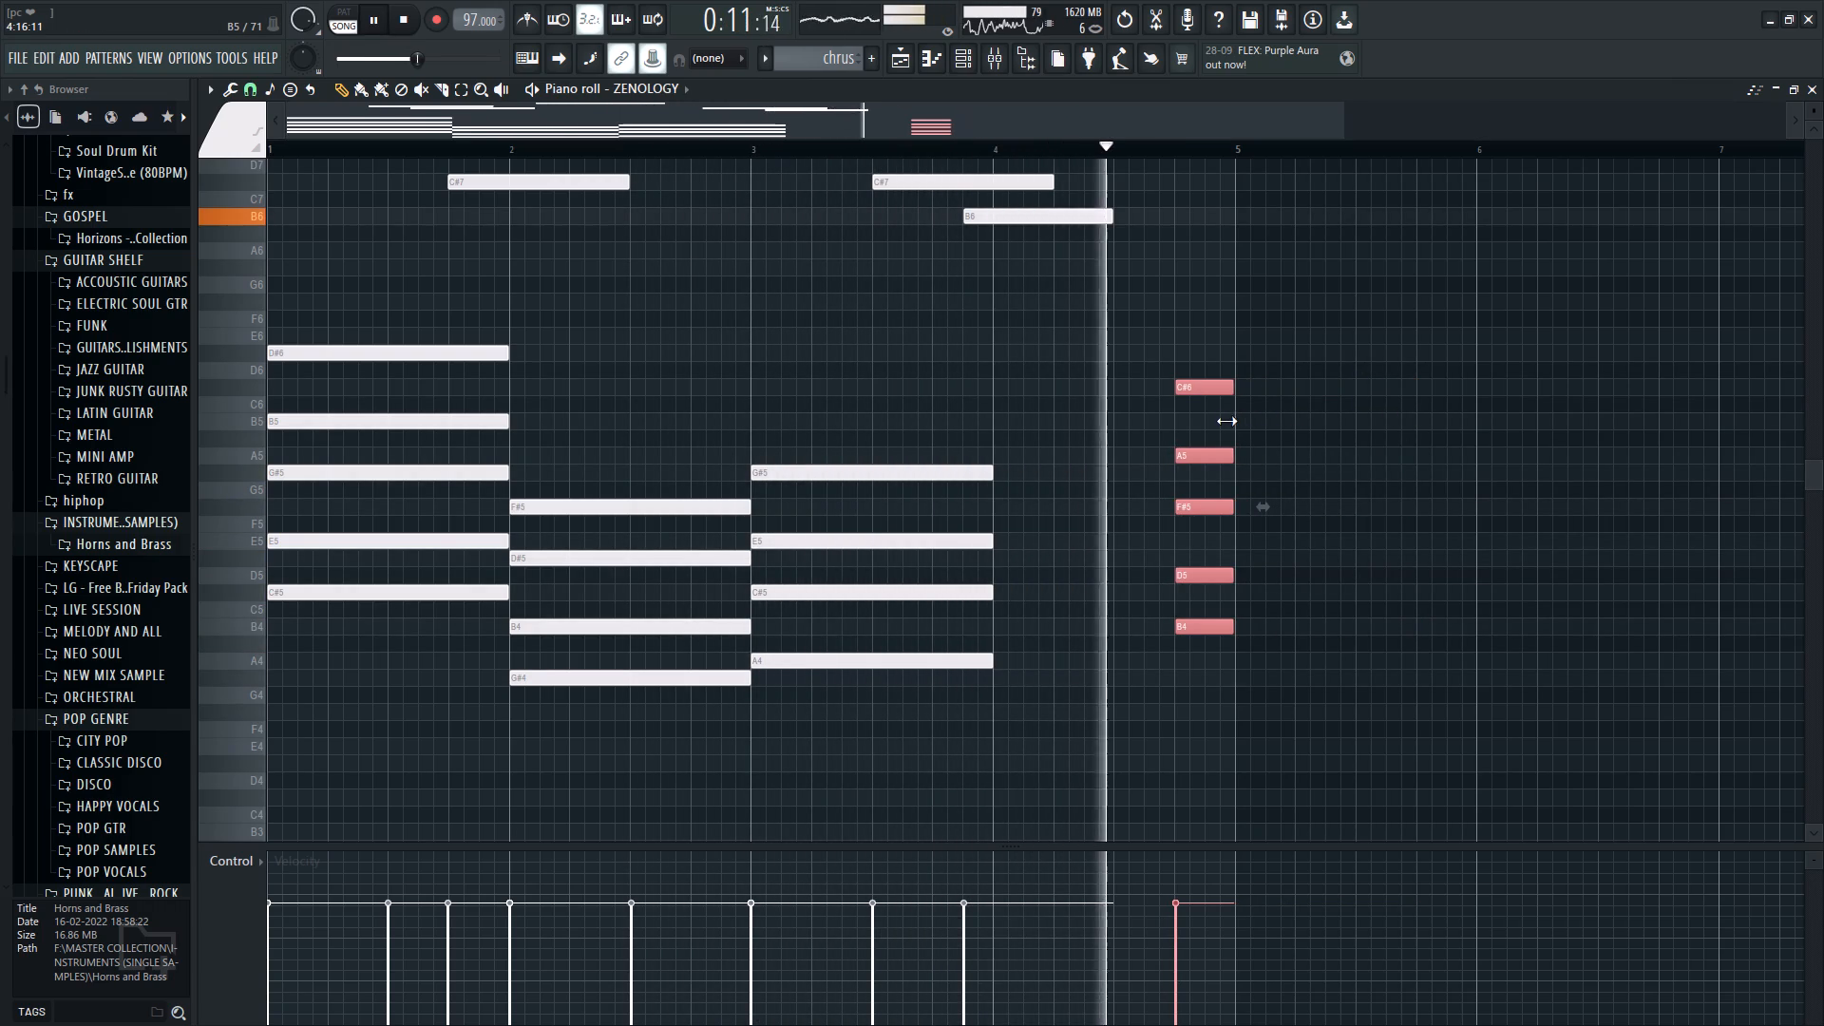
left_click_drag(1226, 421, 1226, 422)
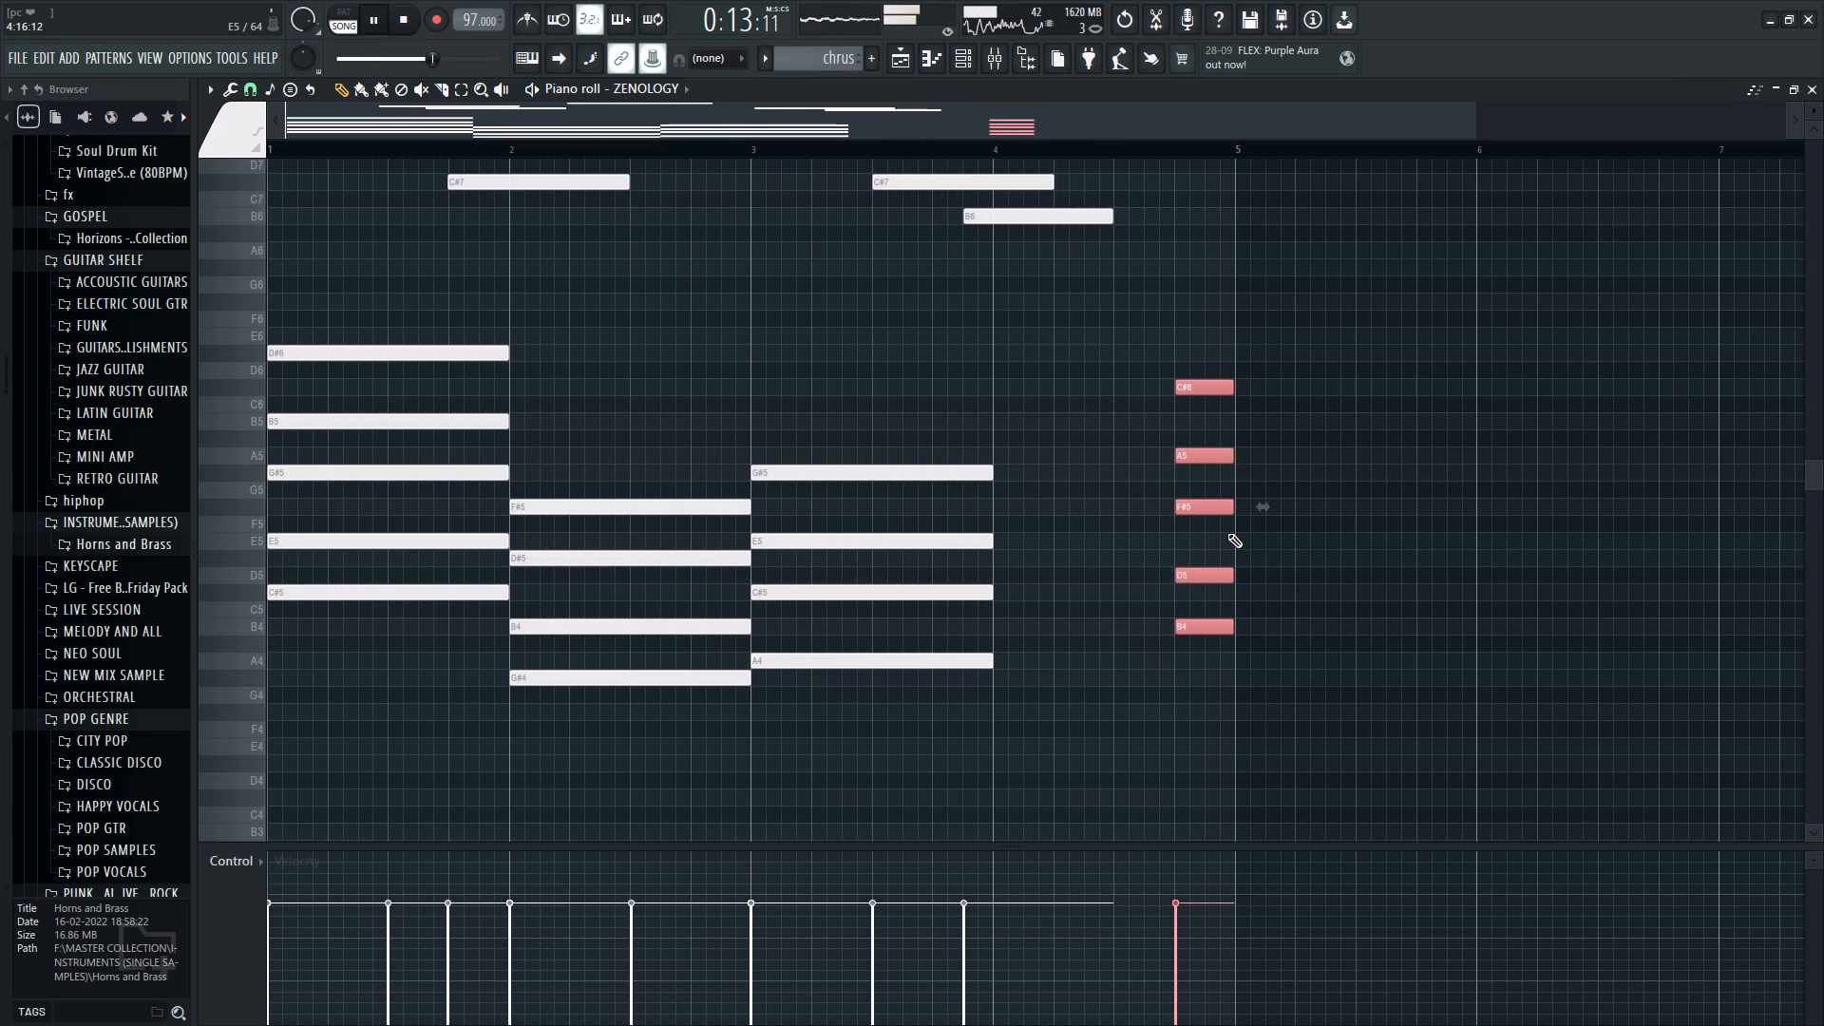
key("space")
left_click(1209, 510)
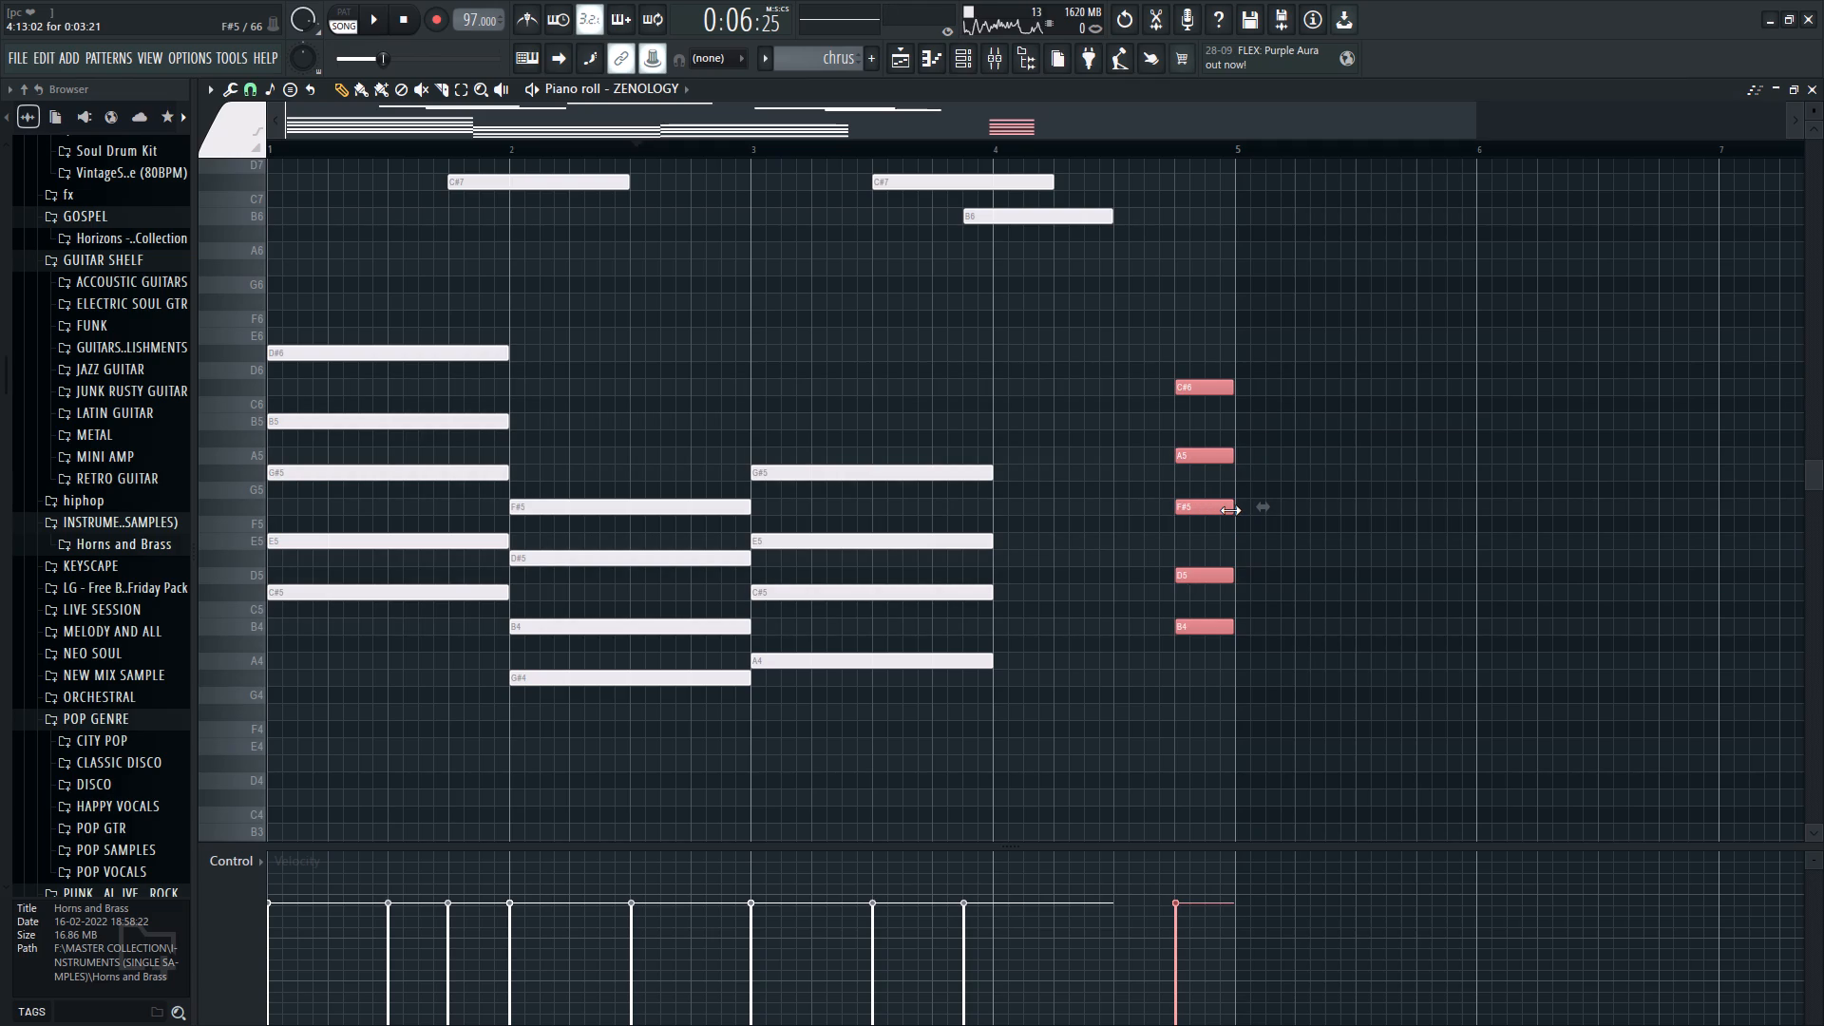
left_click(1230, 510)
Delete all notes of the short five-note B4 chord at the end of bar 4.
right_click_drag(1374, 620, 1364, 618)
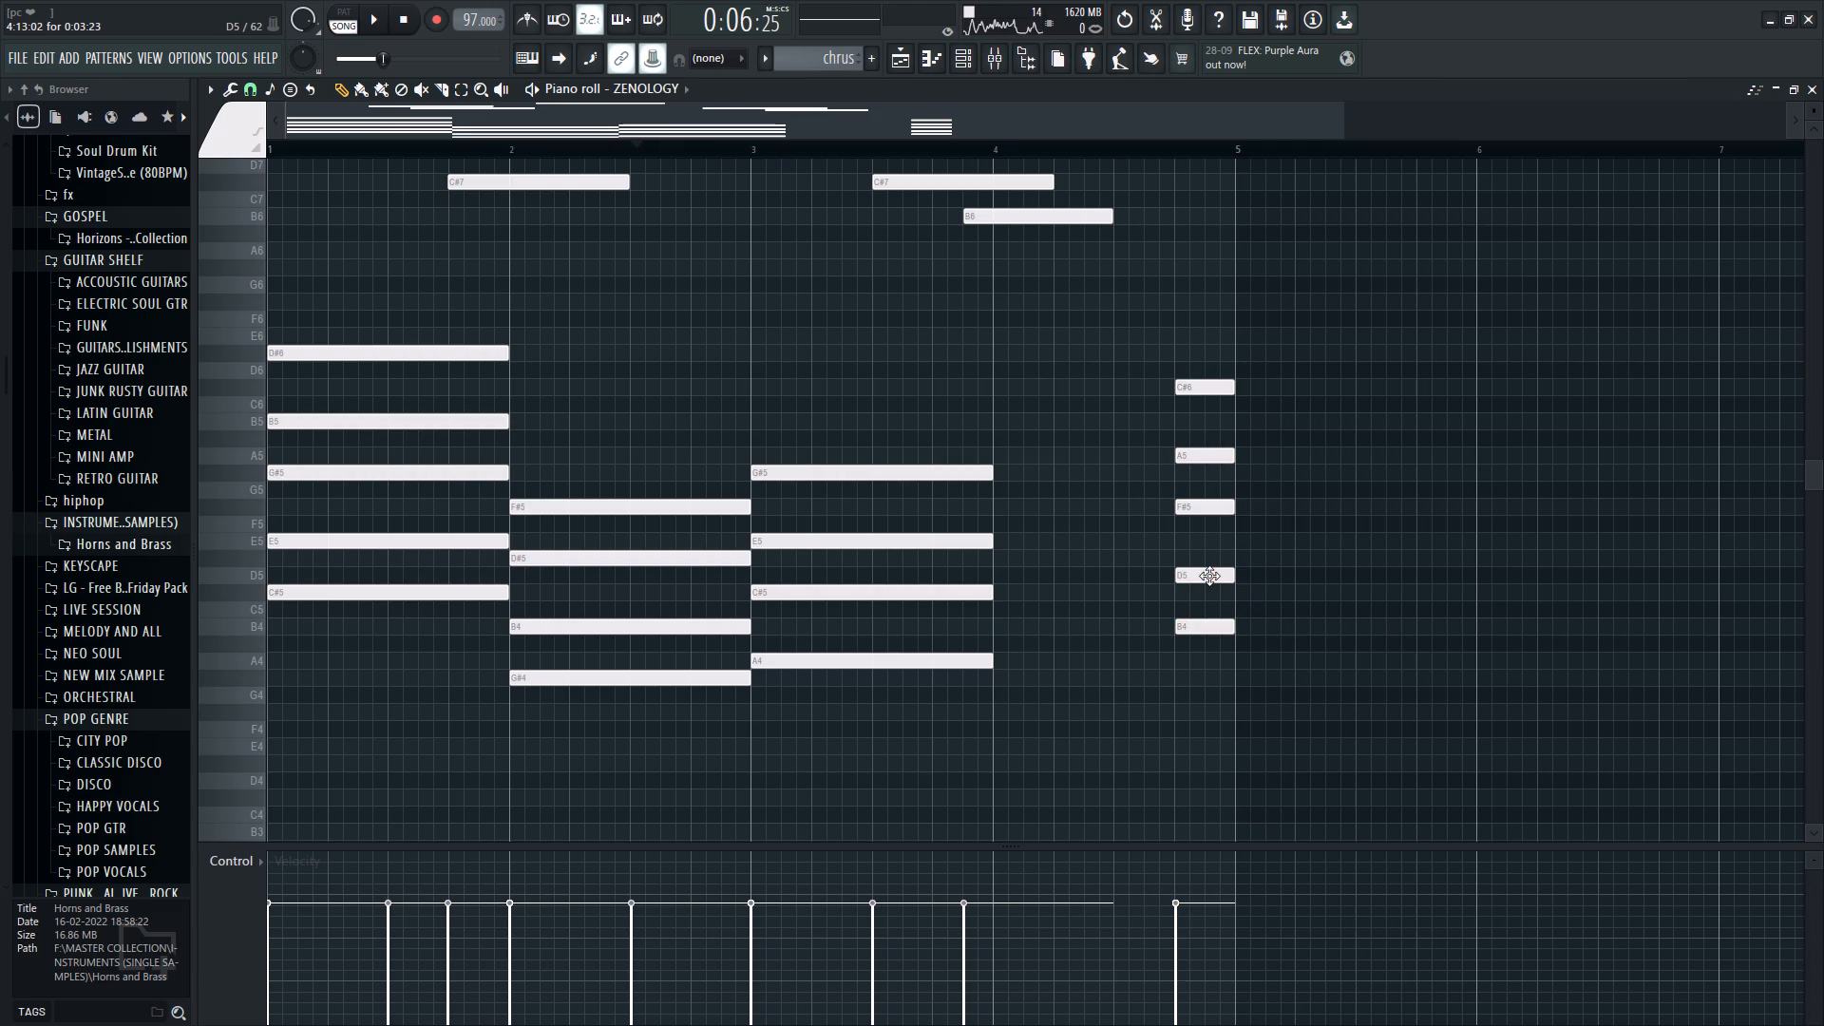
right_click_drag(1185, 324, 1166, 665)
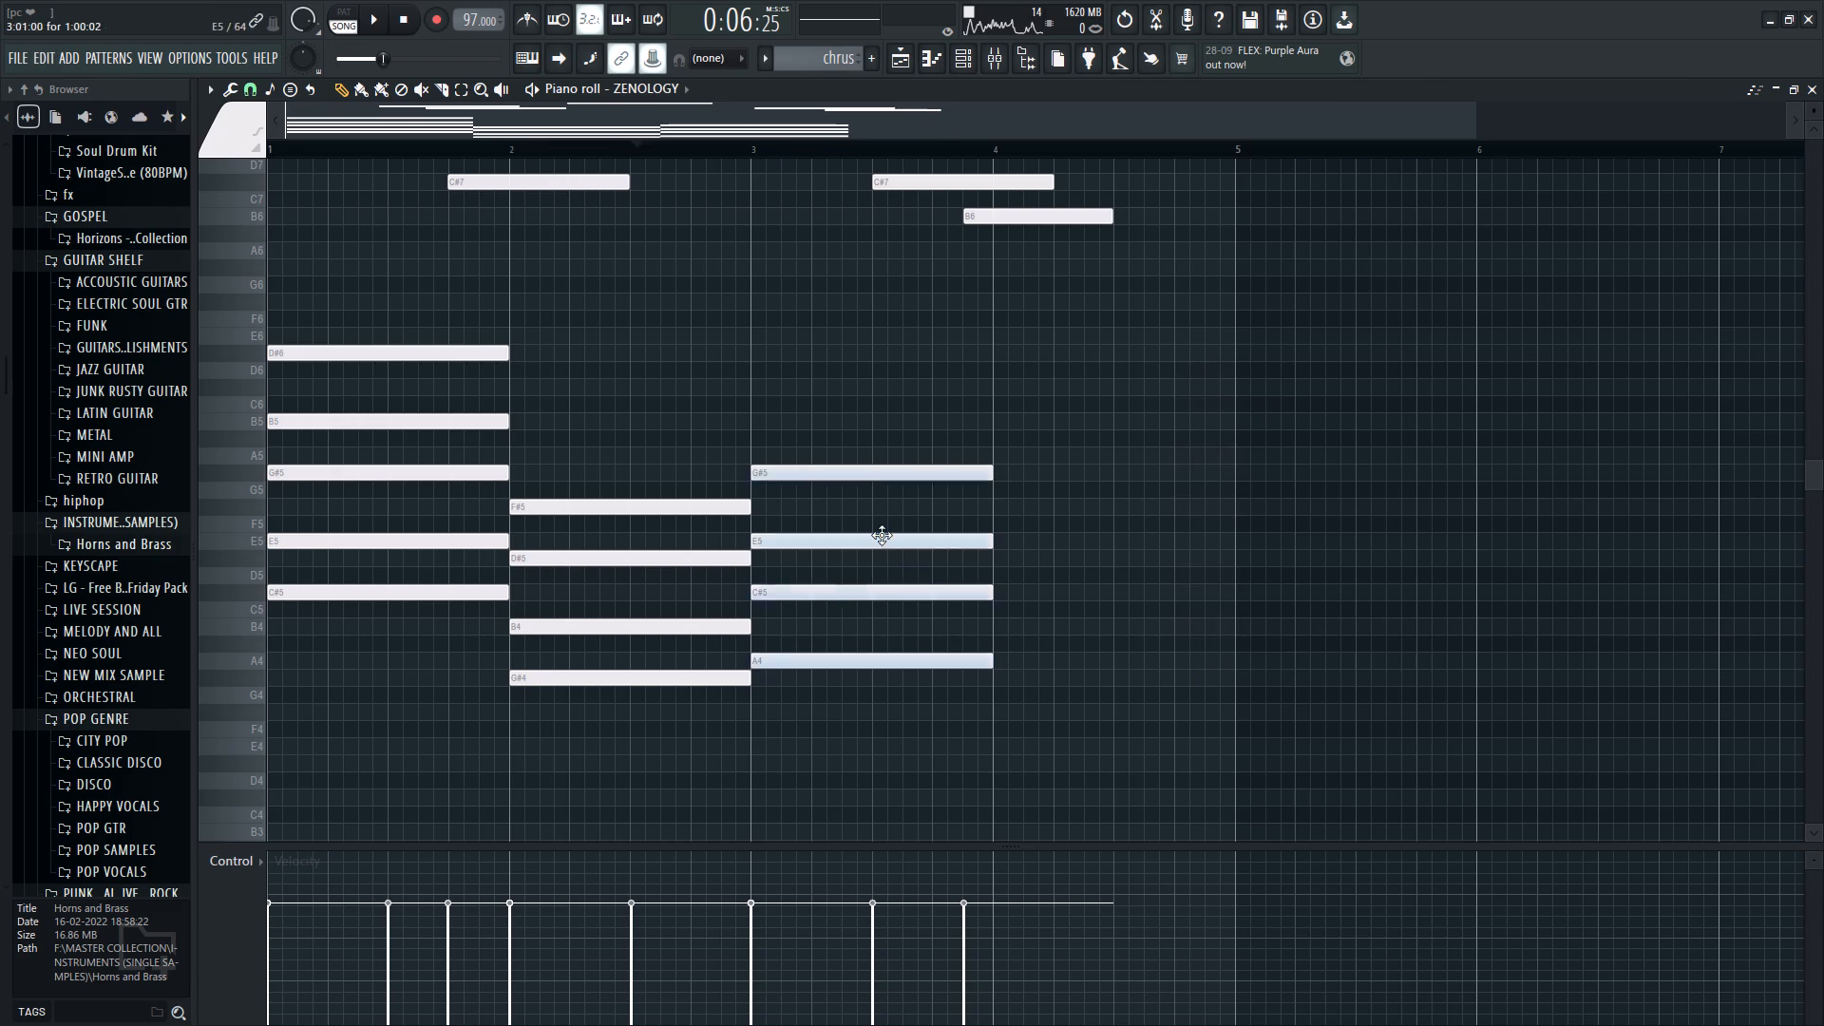
Copy the four-note bar 3 chord to about step 13 of bar 4, transposed up to a B4 root, and play the song.
left_click_drag(838, 479, 838, 648, "ctrl")
left_click_drag(835, 661, 856, 661, "shift")
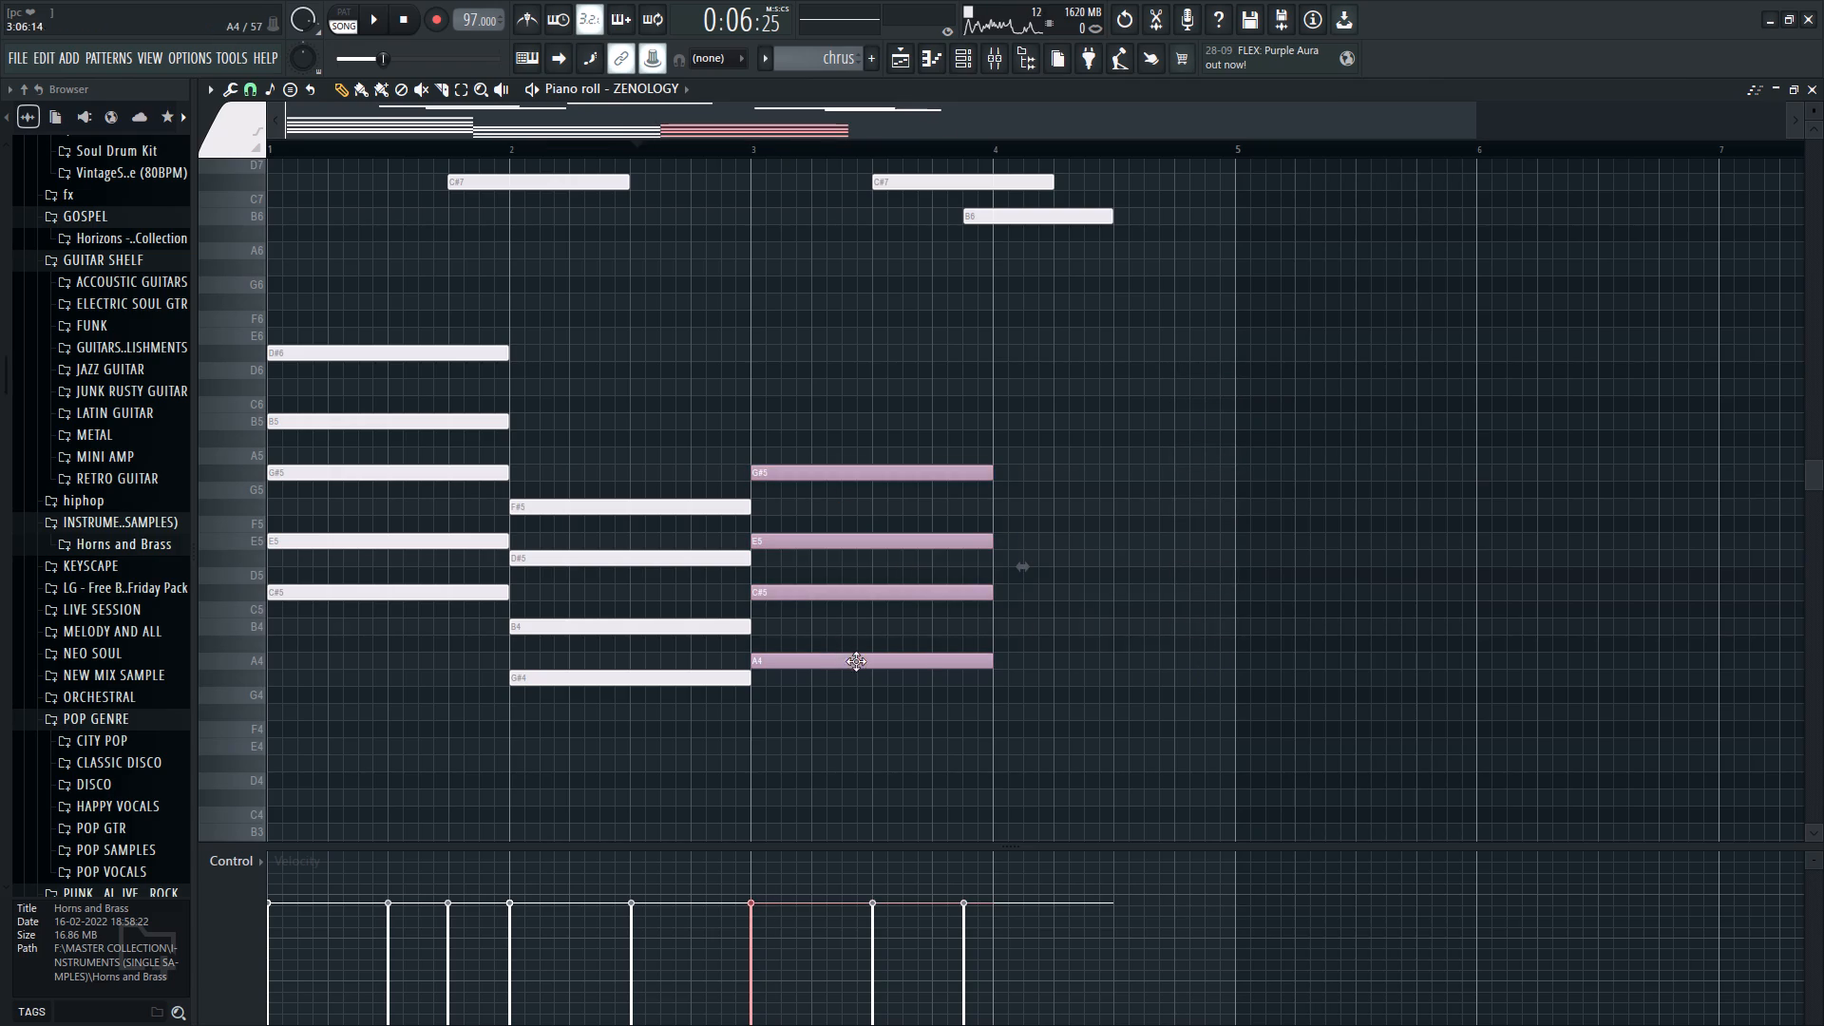
left_click_drag(856, 661, 1259, 632, "shift")
key("space")
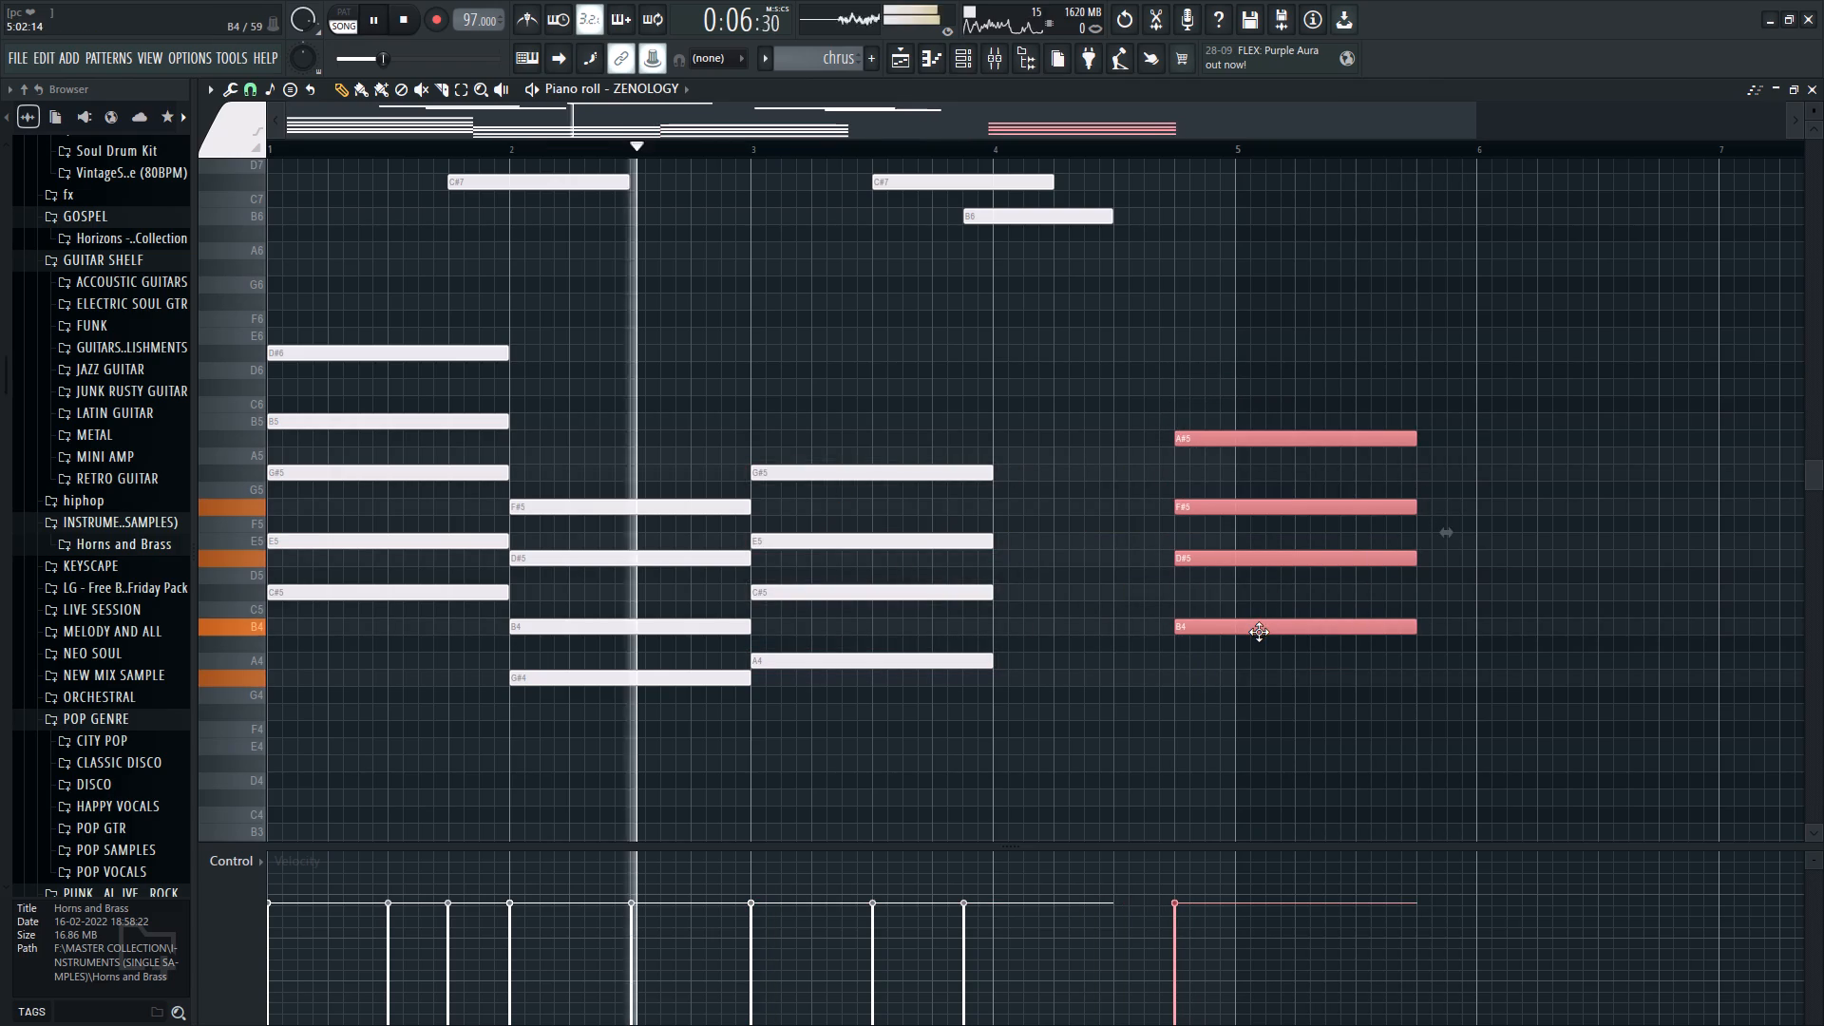
left_click_drag(1259, 632, 1260, 634, "shift")
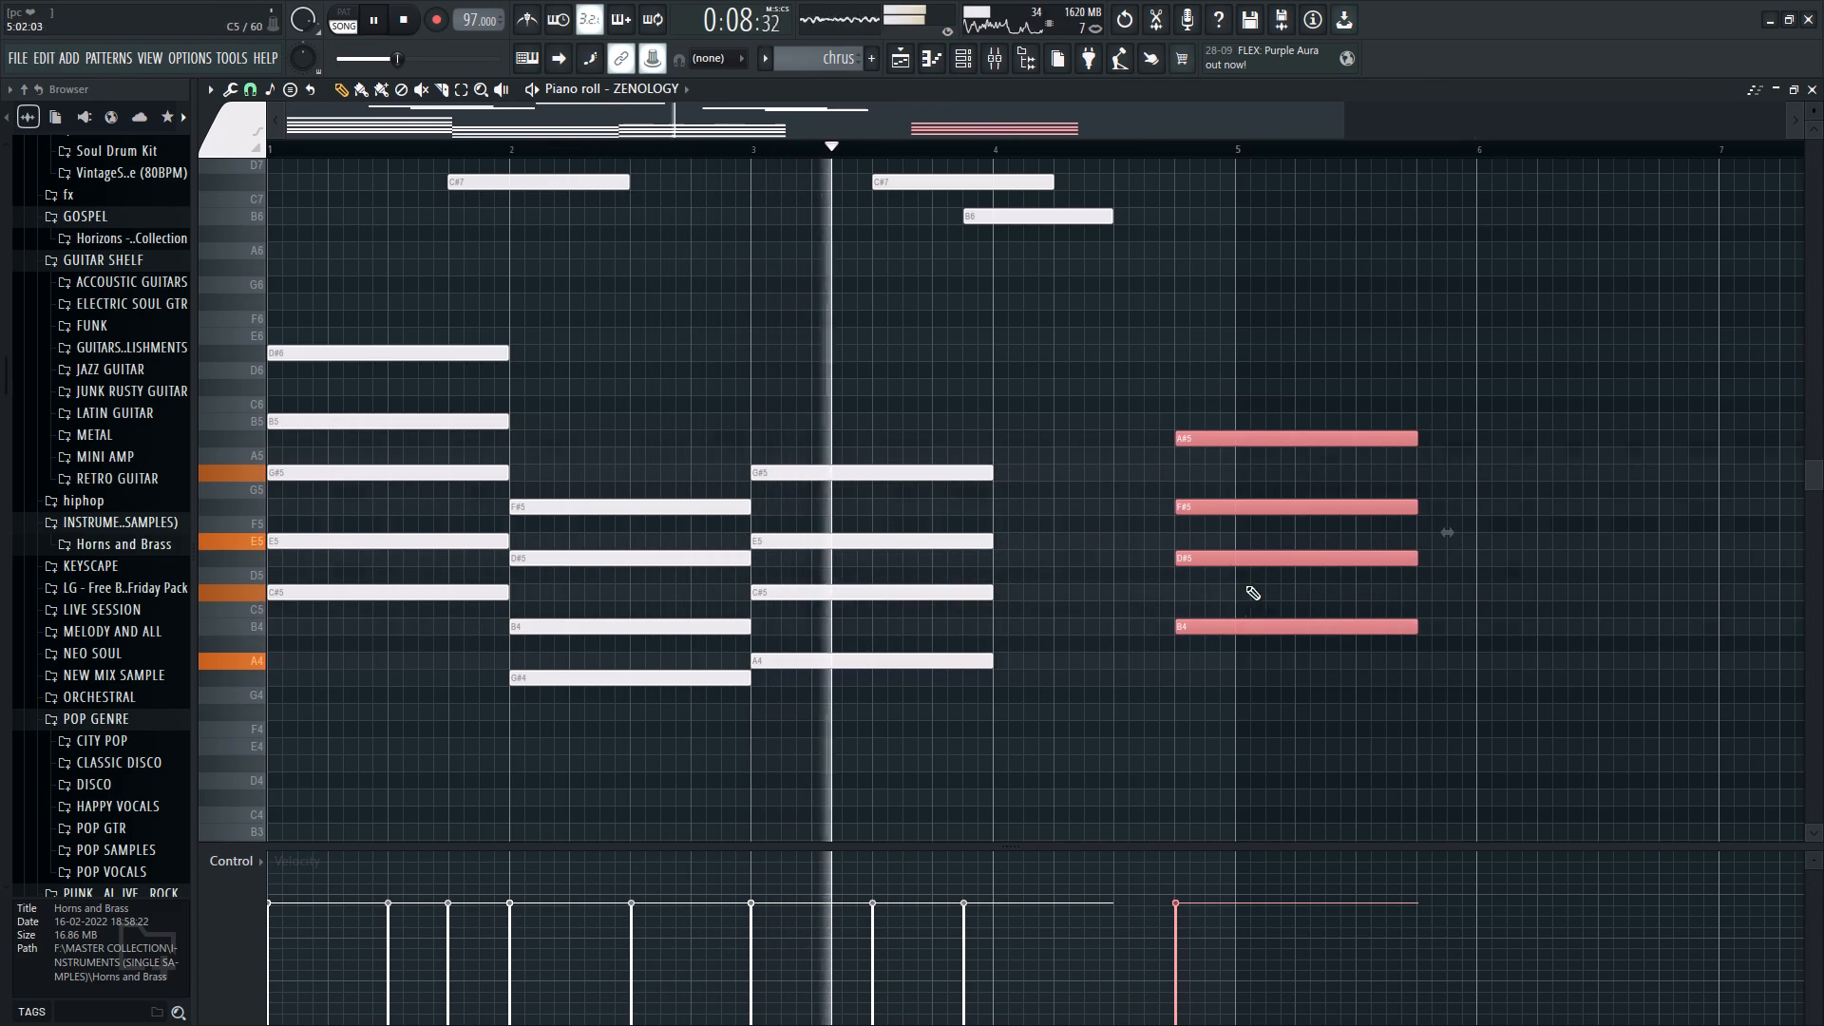
Ungroup the copied B4 chord and delete its A#5 note.
key("alt+g")
right_click(1214, 434)
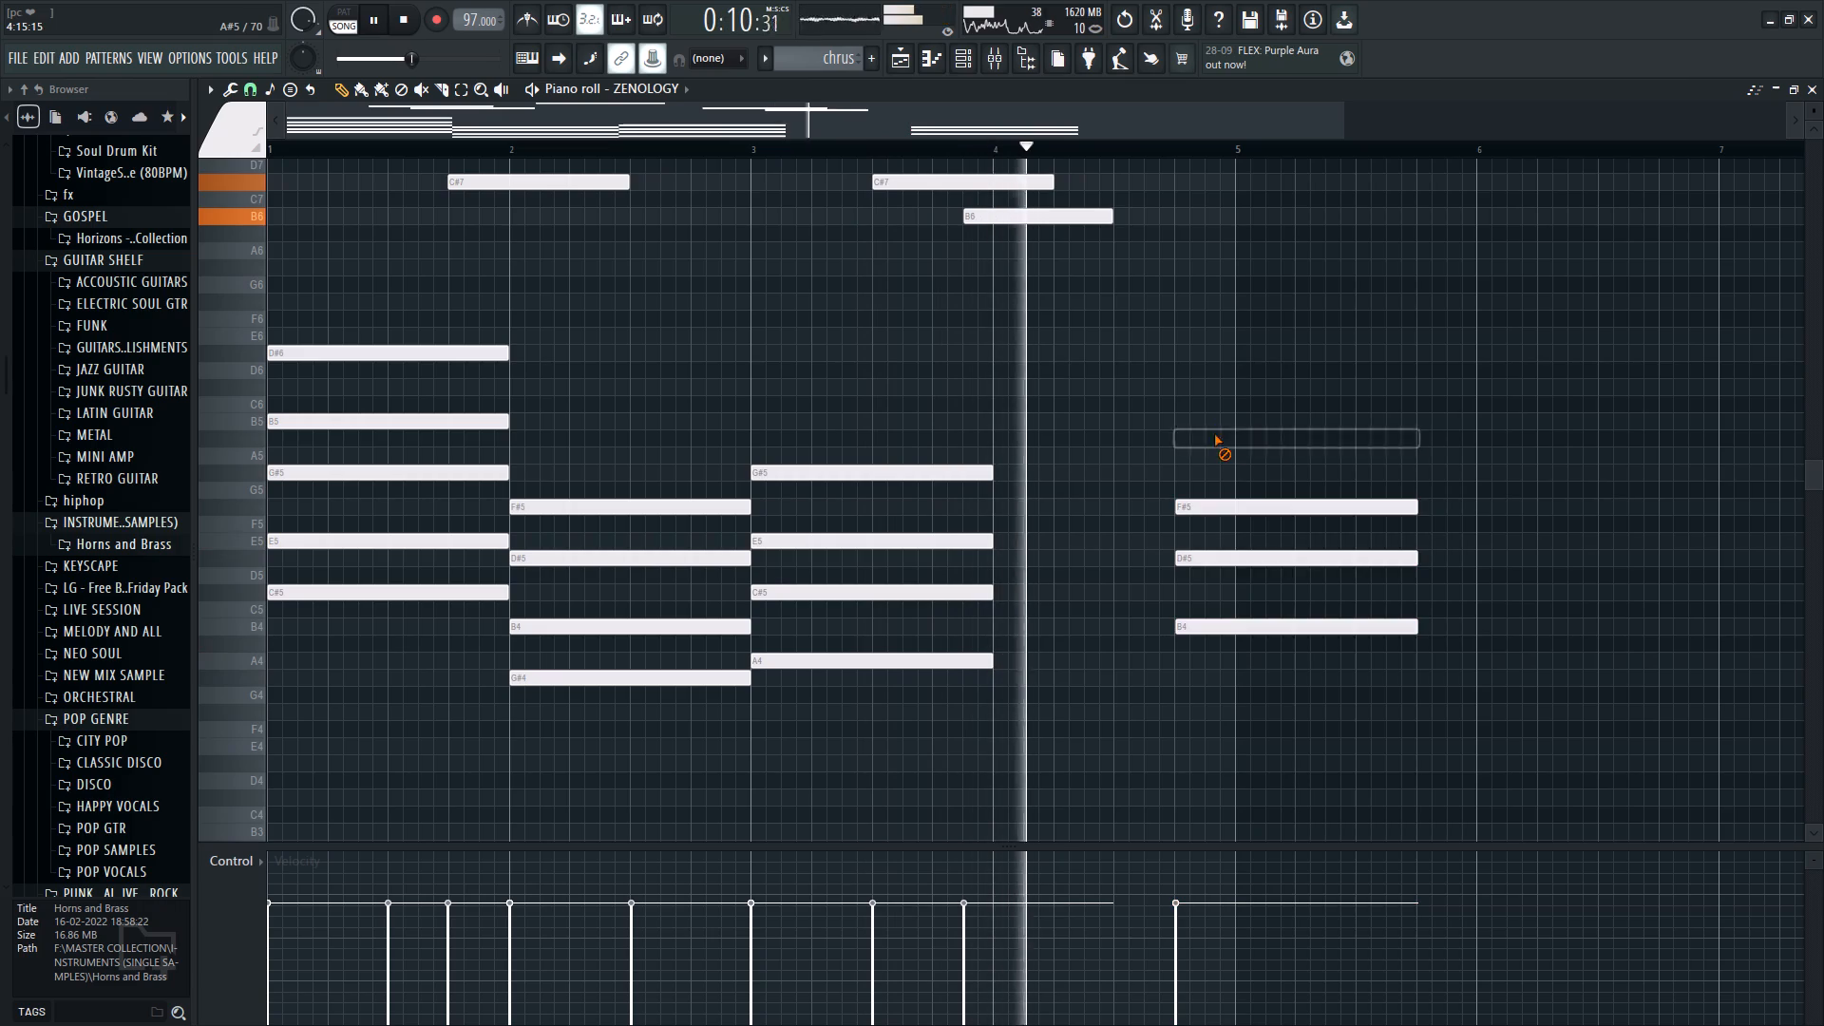
Shorten the three remaining notes of the copied B4 chord to end at the start of bar 5, and replay the song.
left_click_drag(1428, 490, 1391, 647, "ctrl")
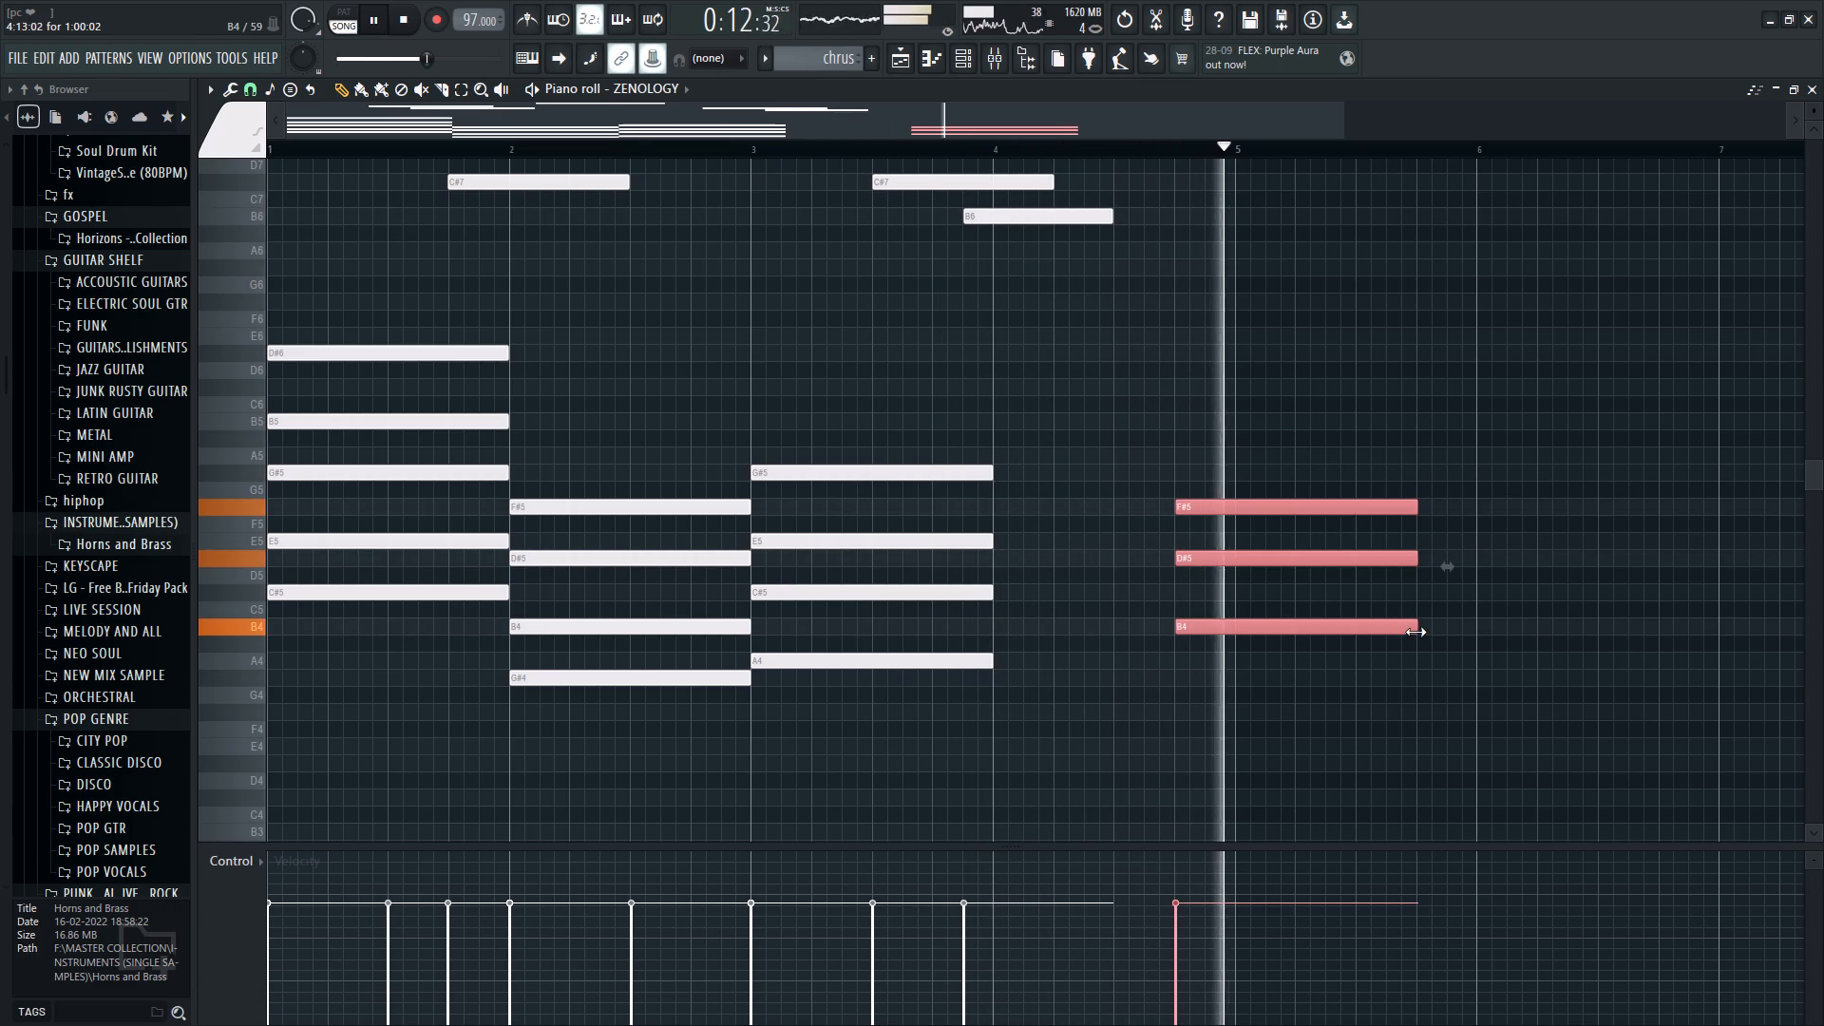
key("space")
left_click_drag(1415, 631, 1232, 666)
key("space")
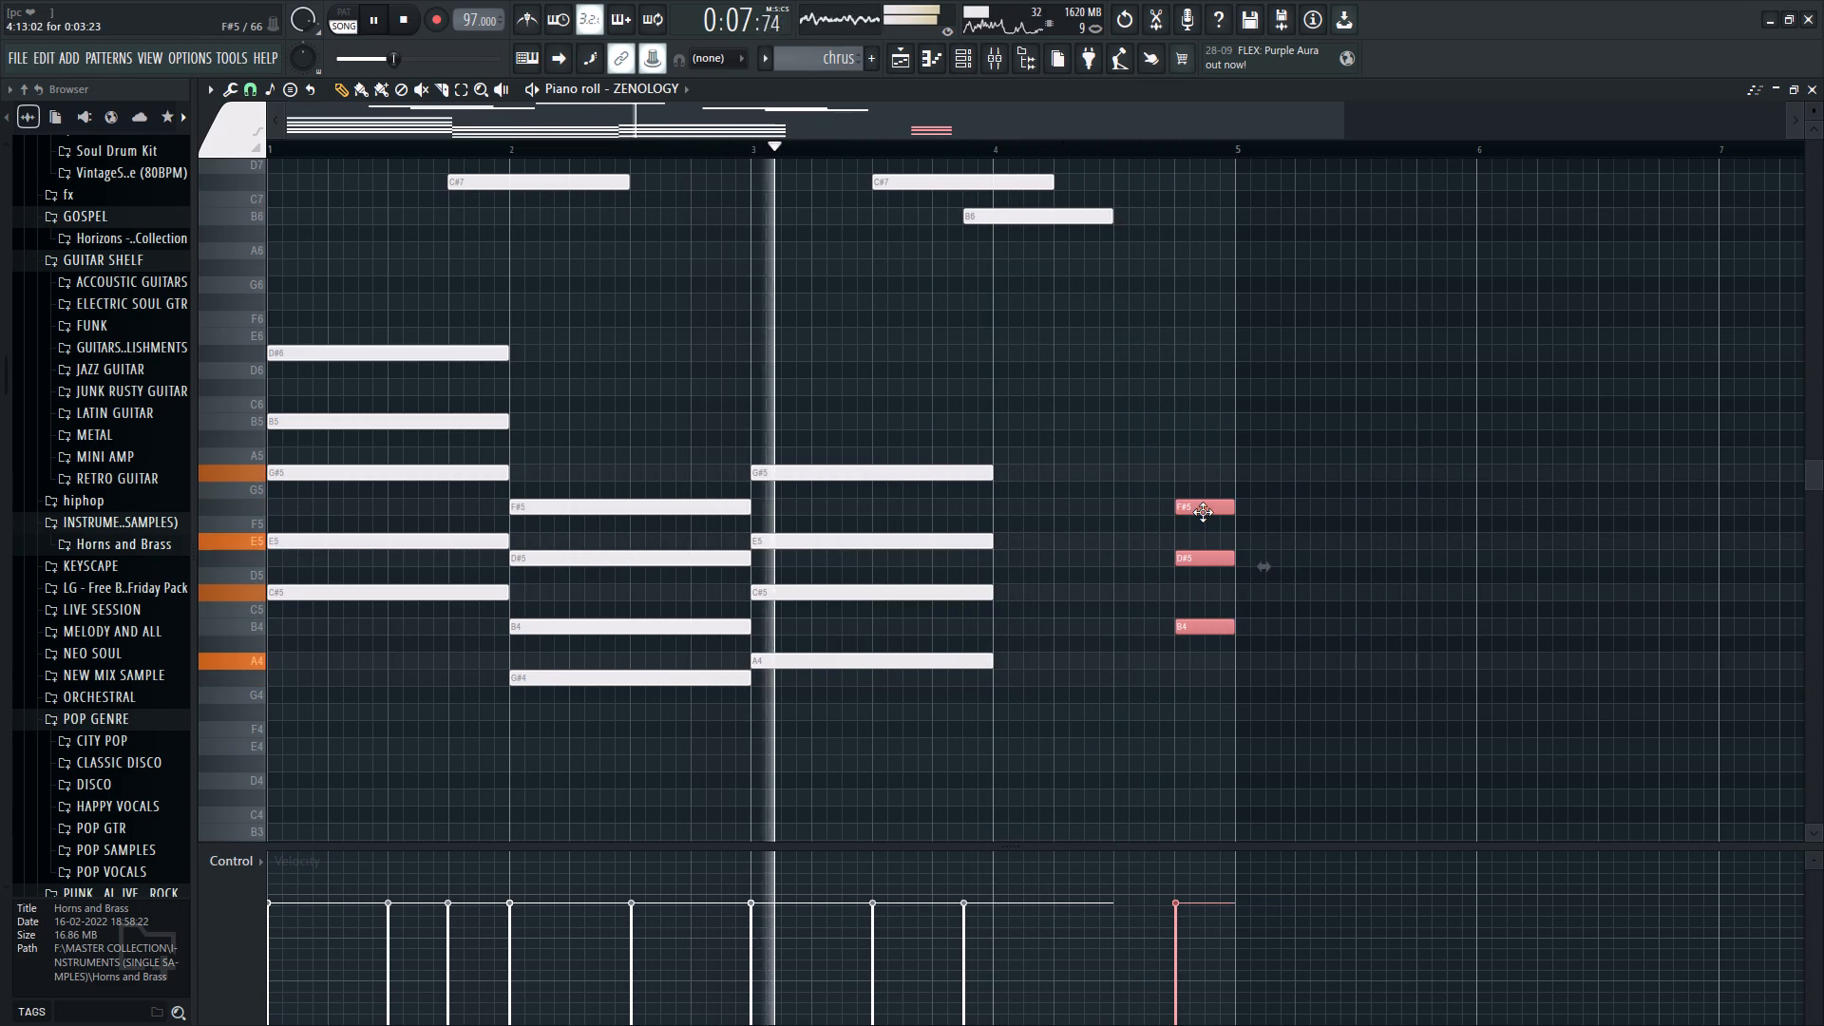
Add a B5 note on top of the short B4 chord, aligned with its start and length, and replay the song.
left_click(1203, 512)
left_click(1172, 424)
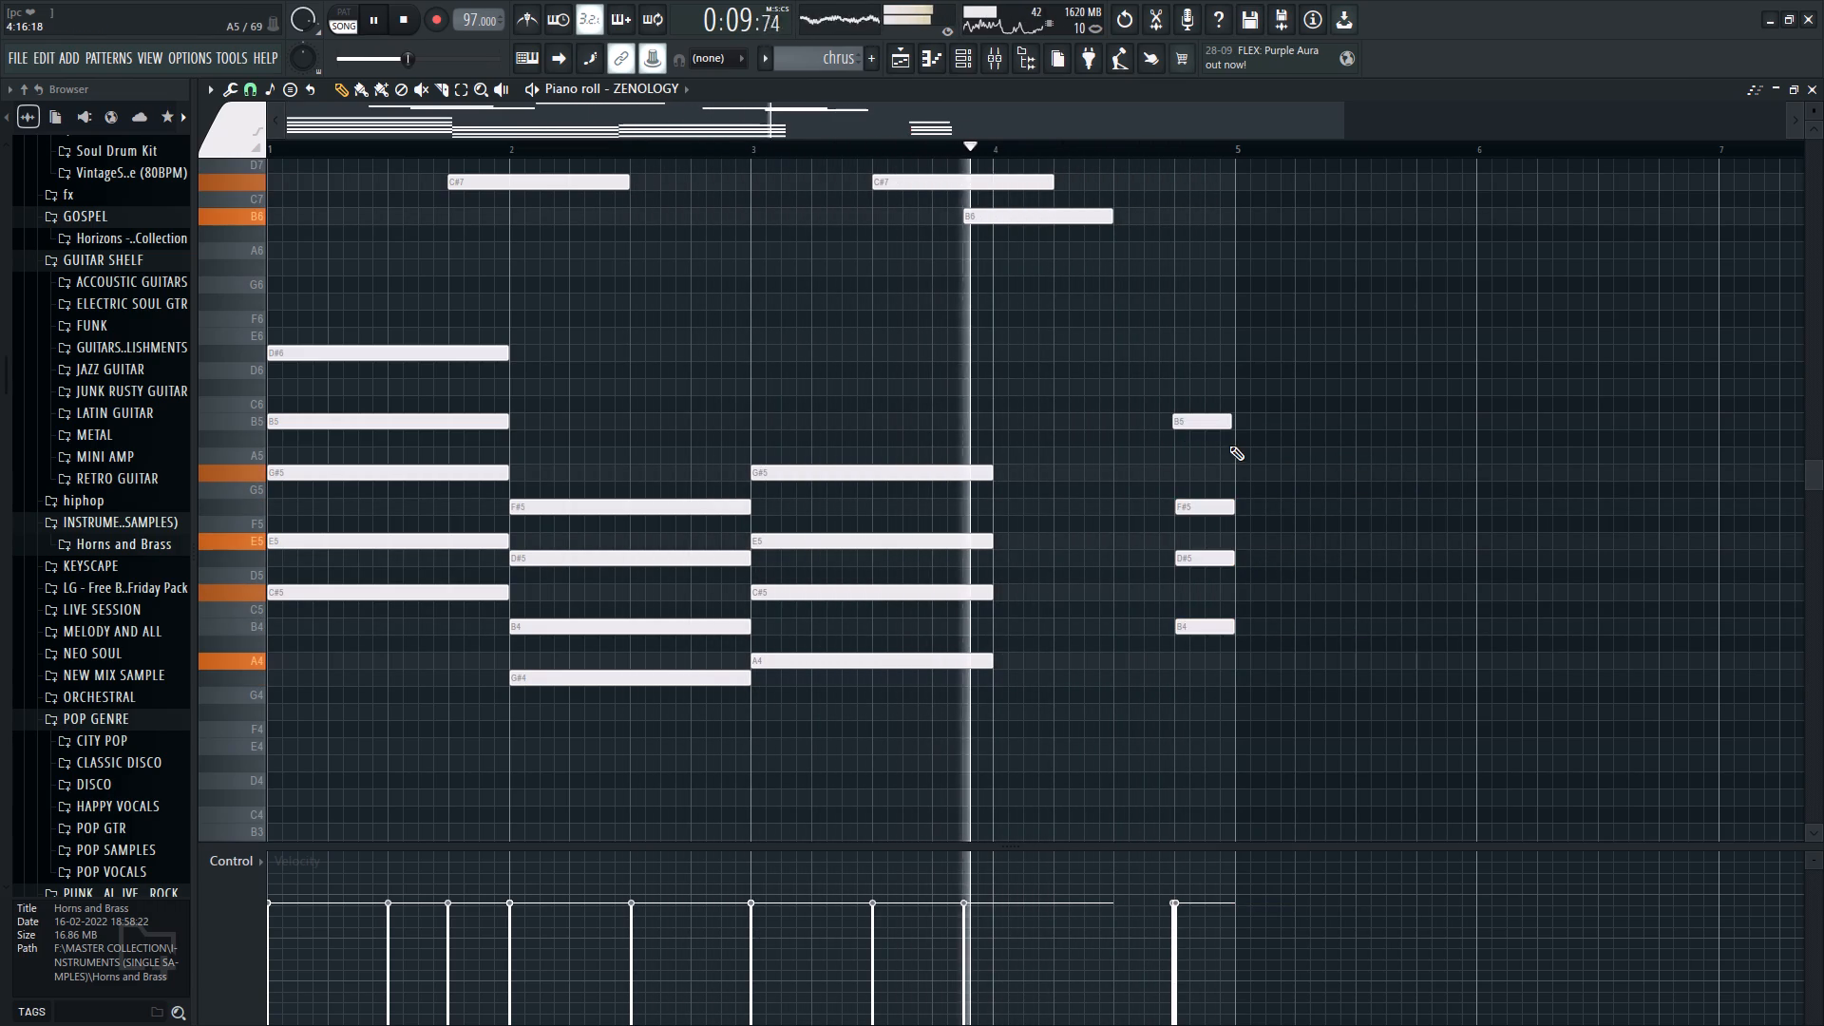
left_click(1203, 425)
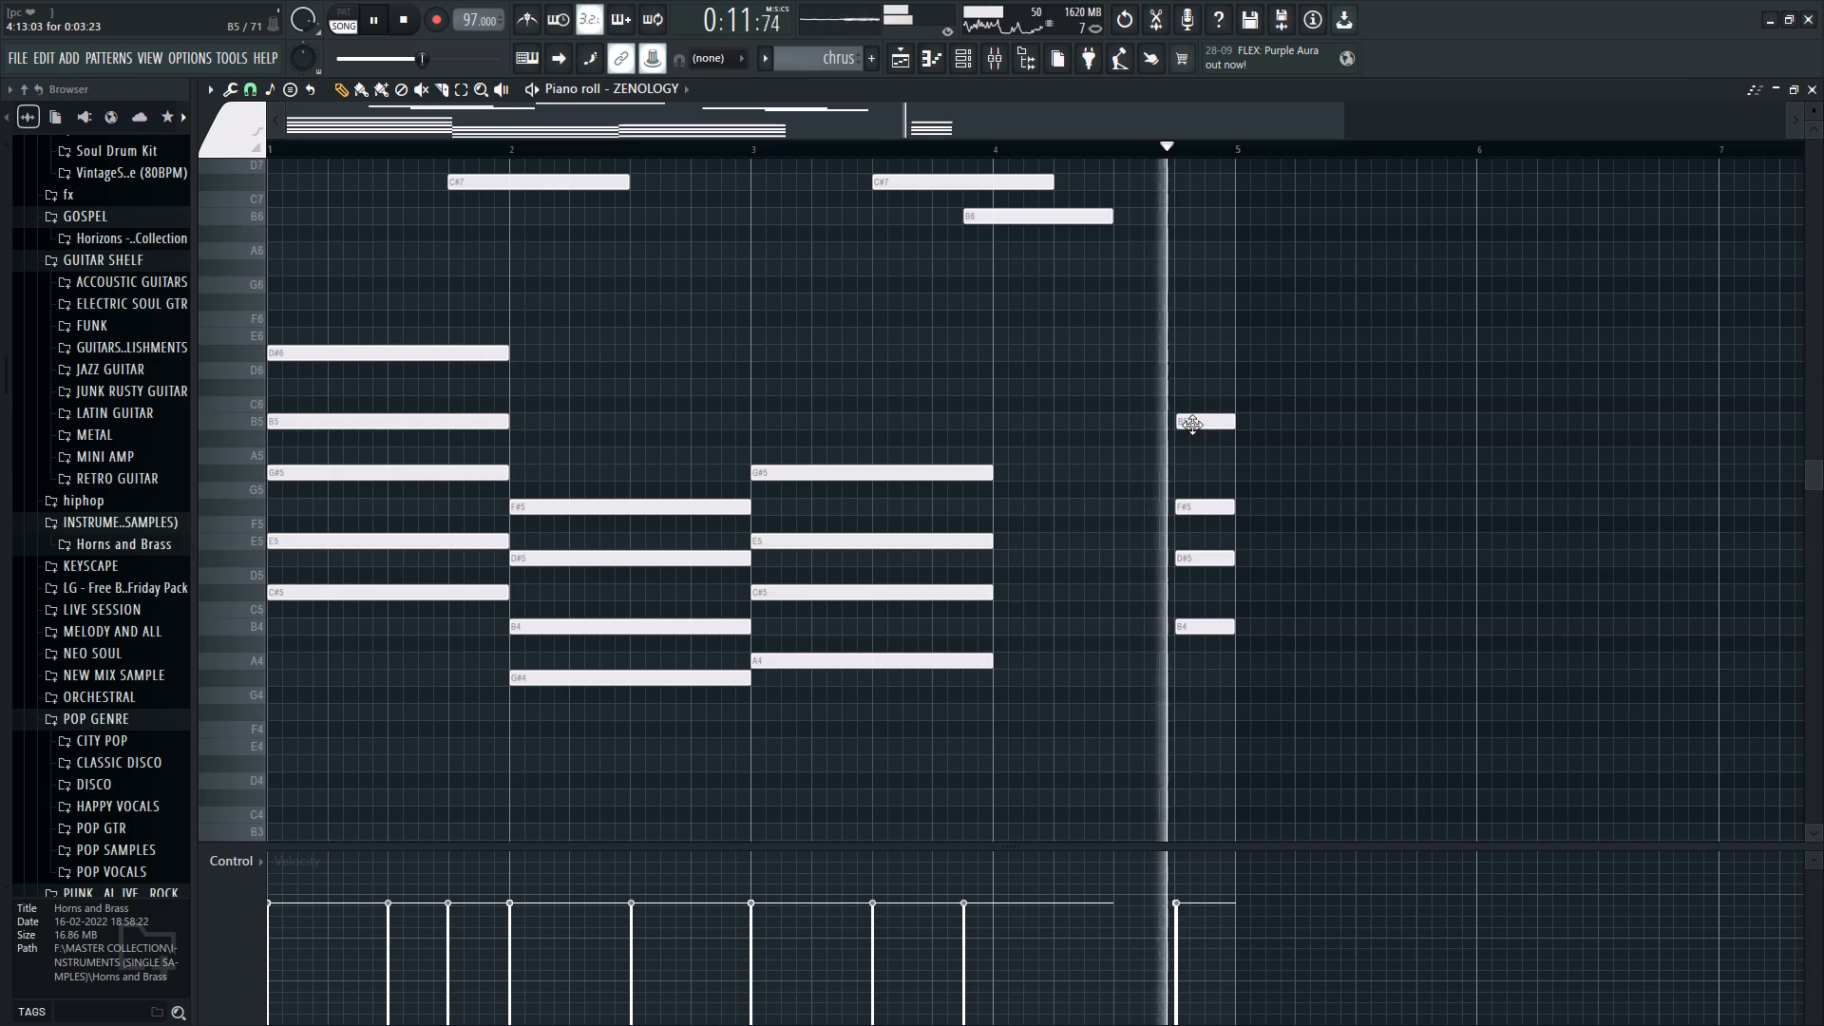
key("space")
key("space")
Lengthen the high B6 melody note to end where the short chord starts, about step 13 of bar 4.
scroll(1133, 338, "up", 3)
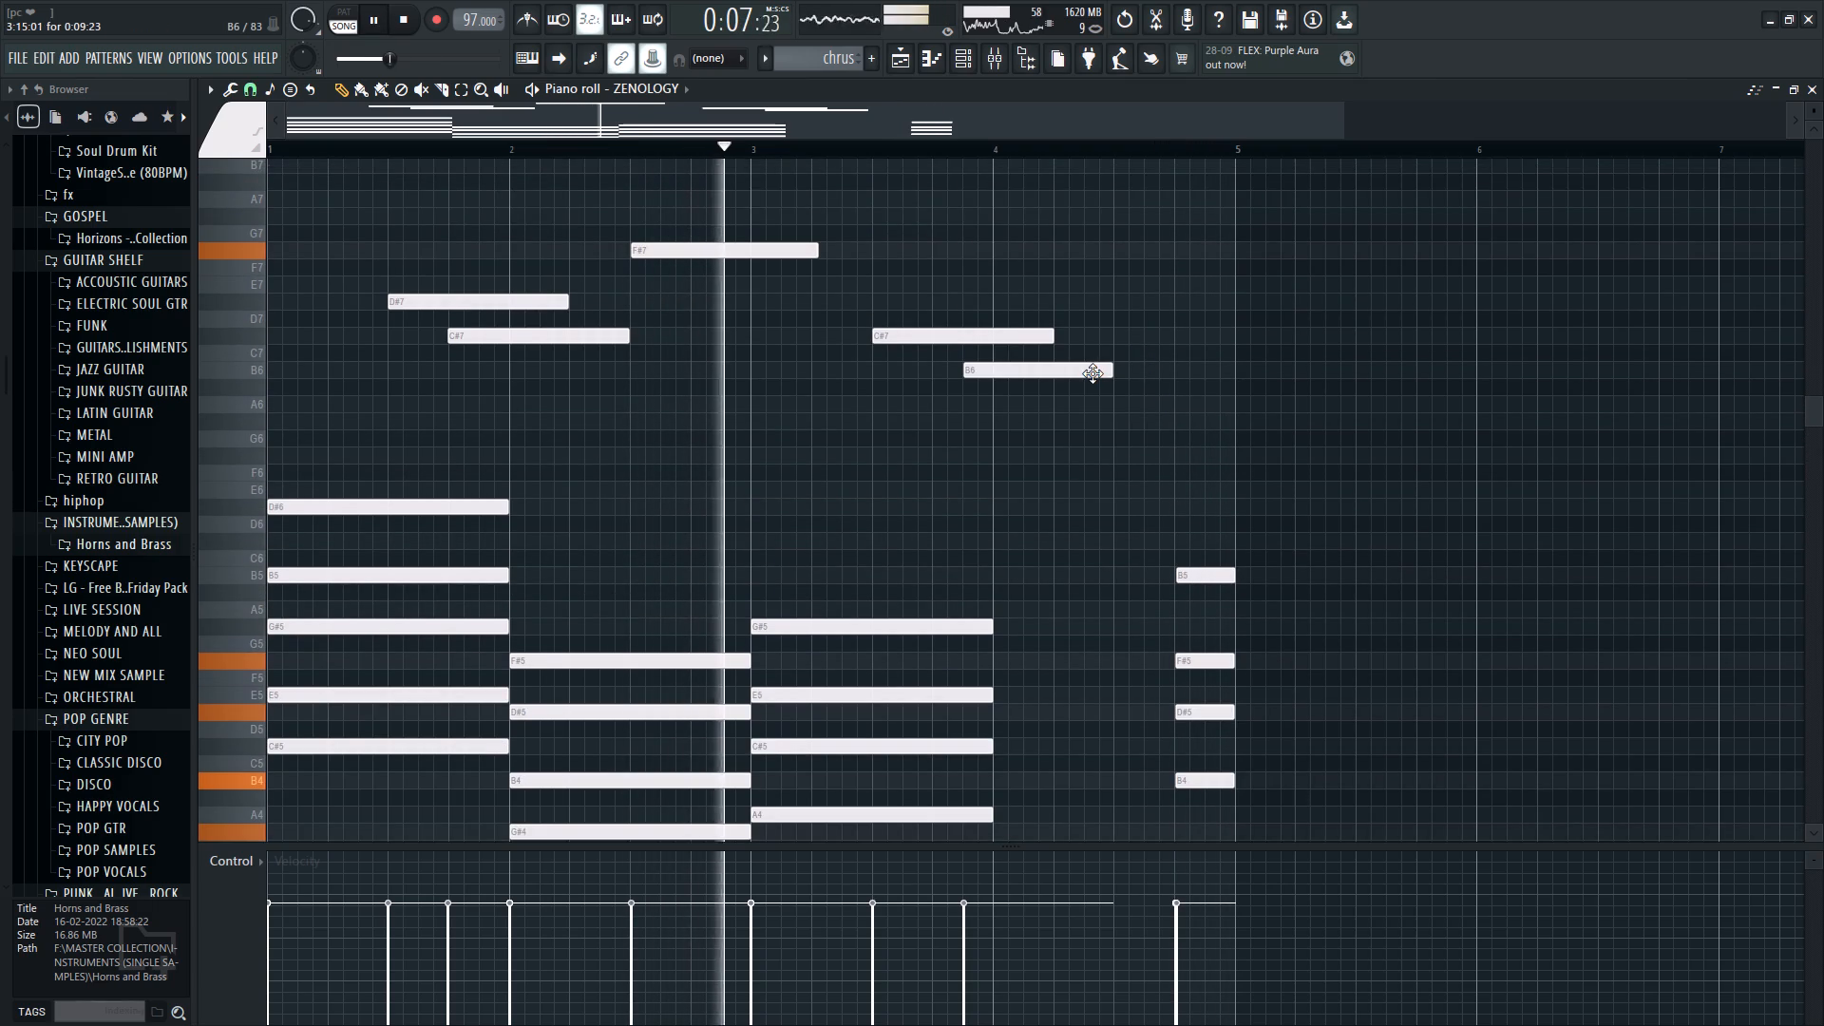
left_click_drag(1110, 376, 1155, 382)
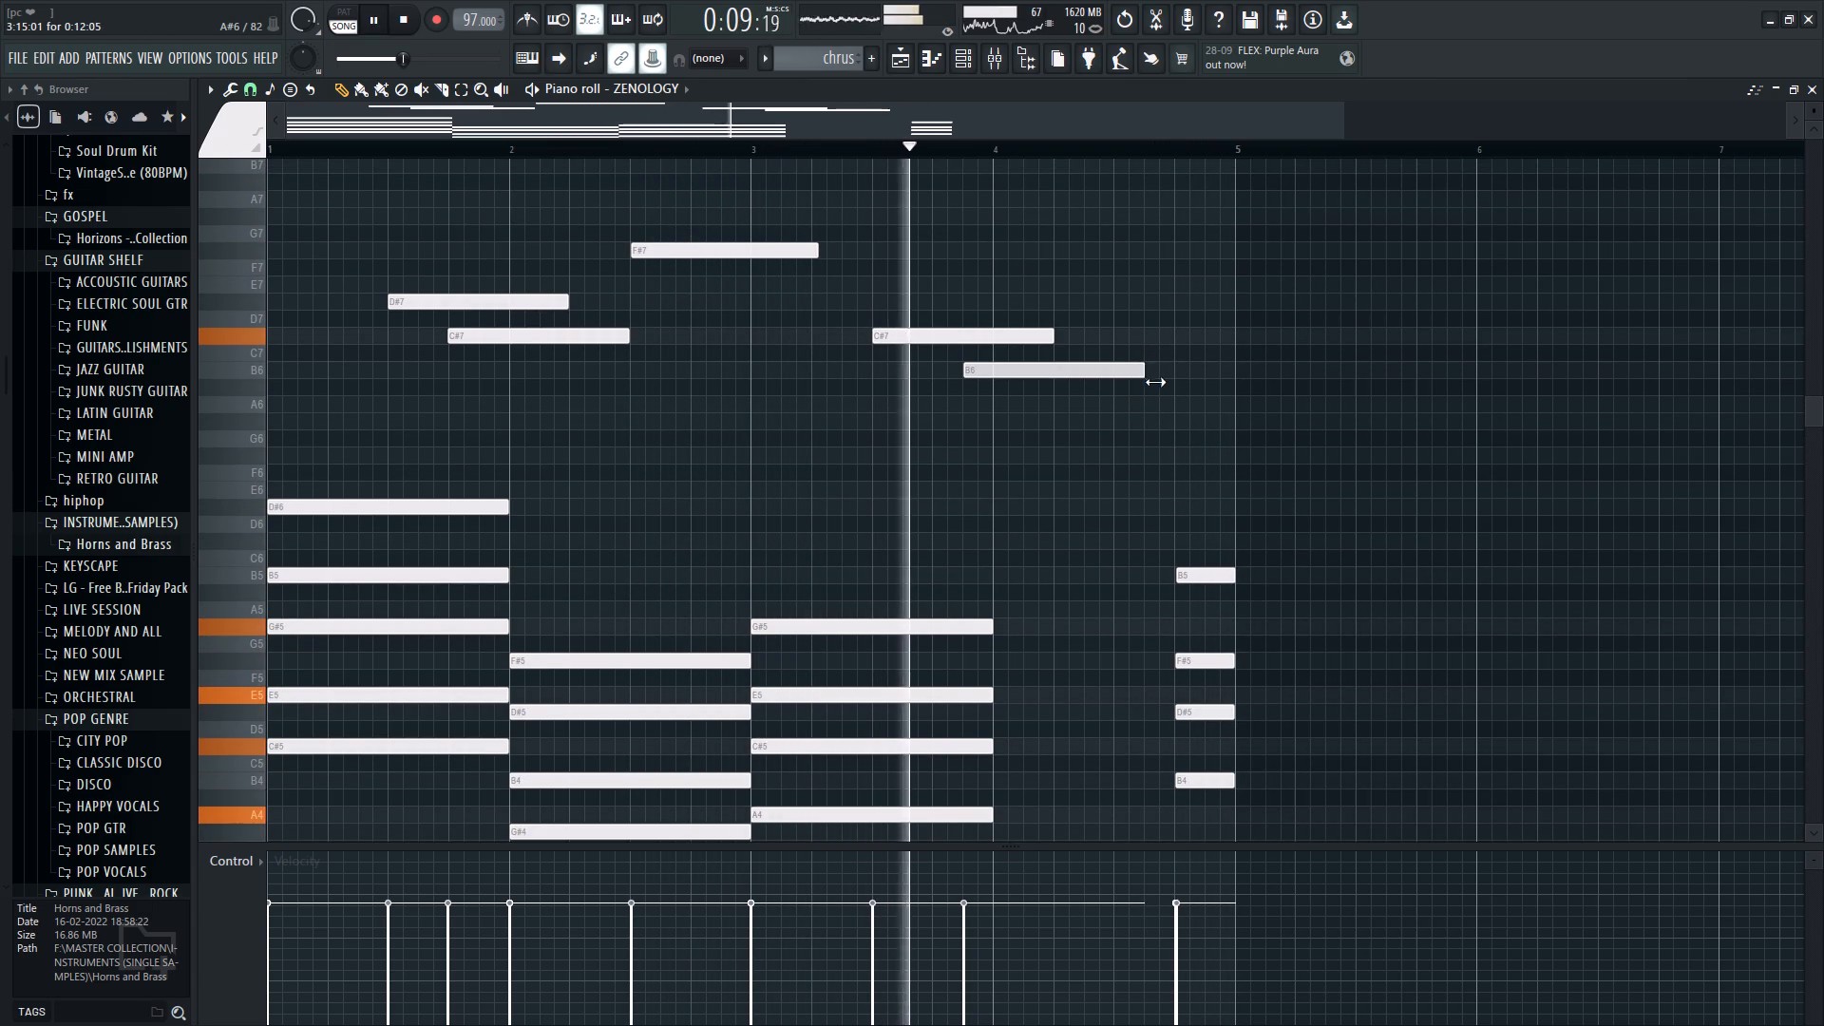
left_click_drag(1155, 382, 1172, 382)
left_click(1127, 371)
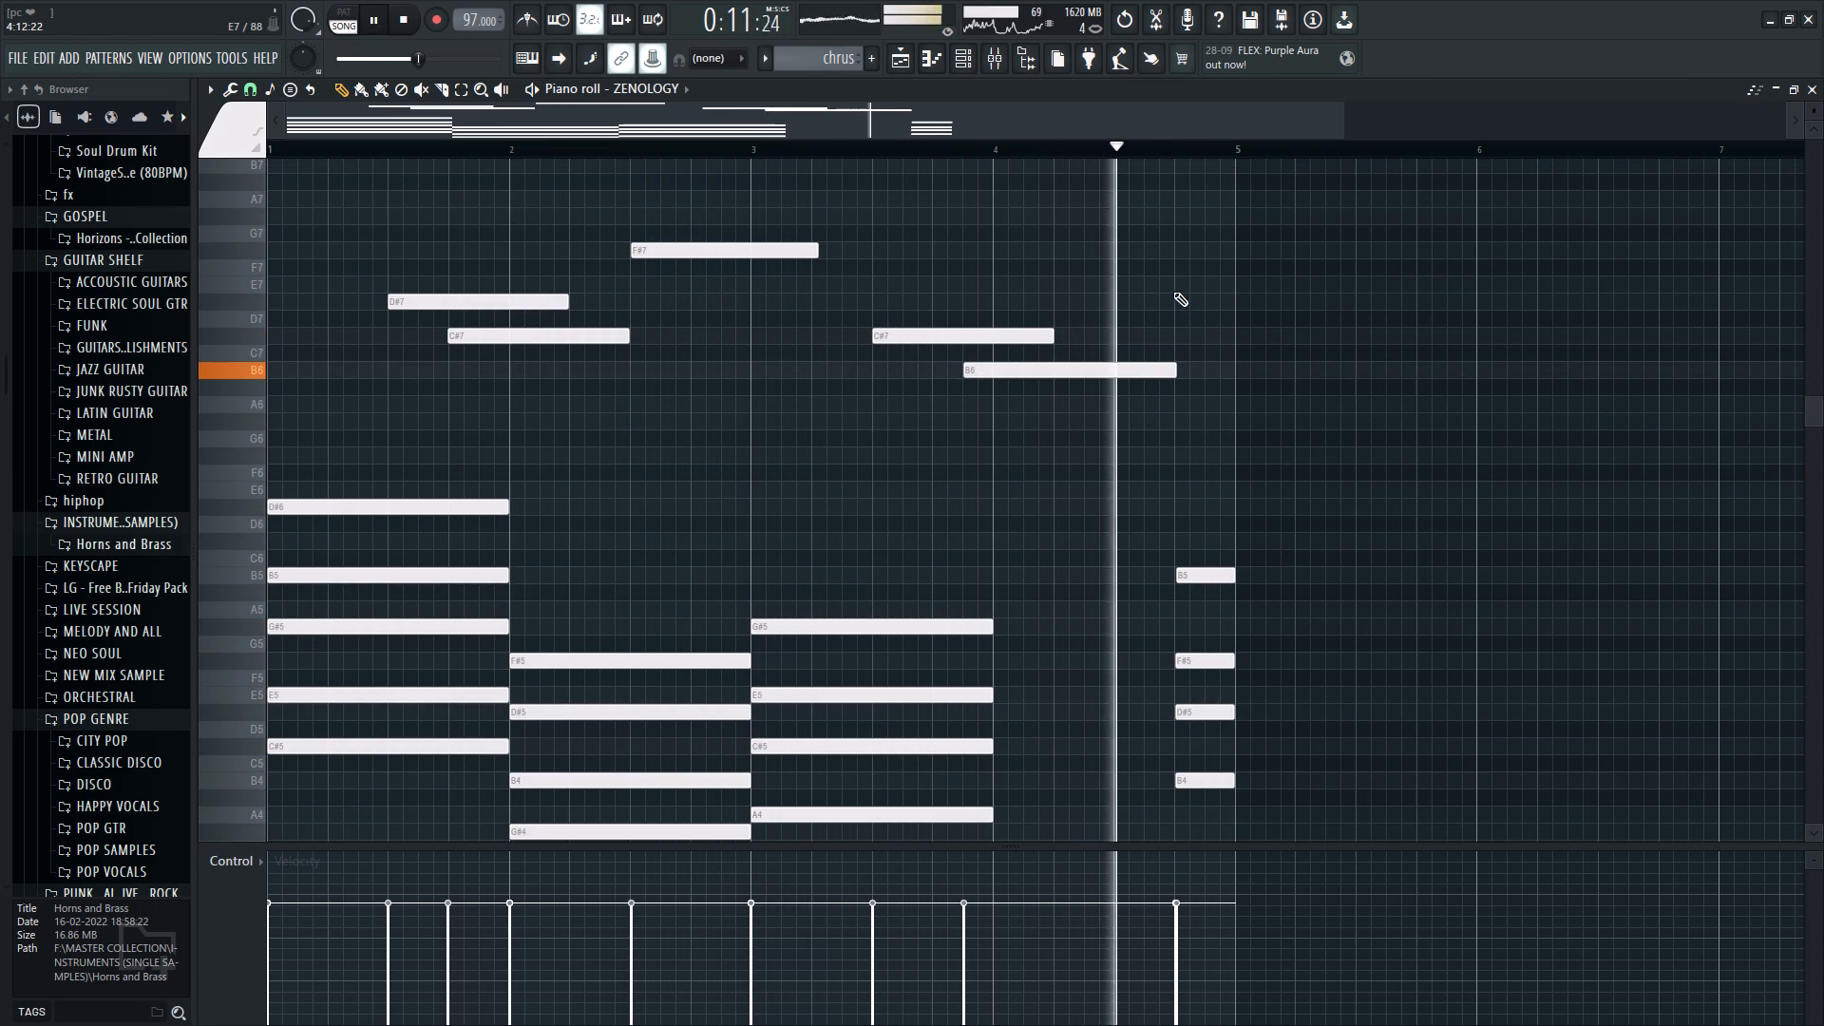
Add a D#7 melody note above the short chord in bar 4, ending at the start of bar 5, and play the song.
left_click(1173, 294)
key("space")
left_click_drag(1378, 306, 1251, 330)
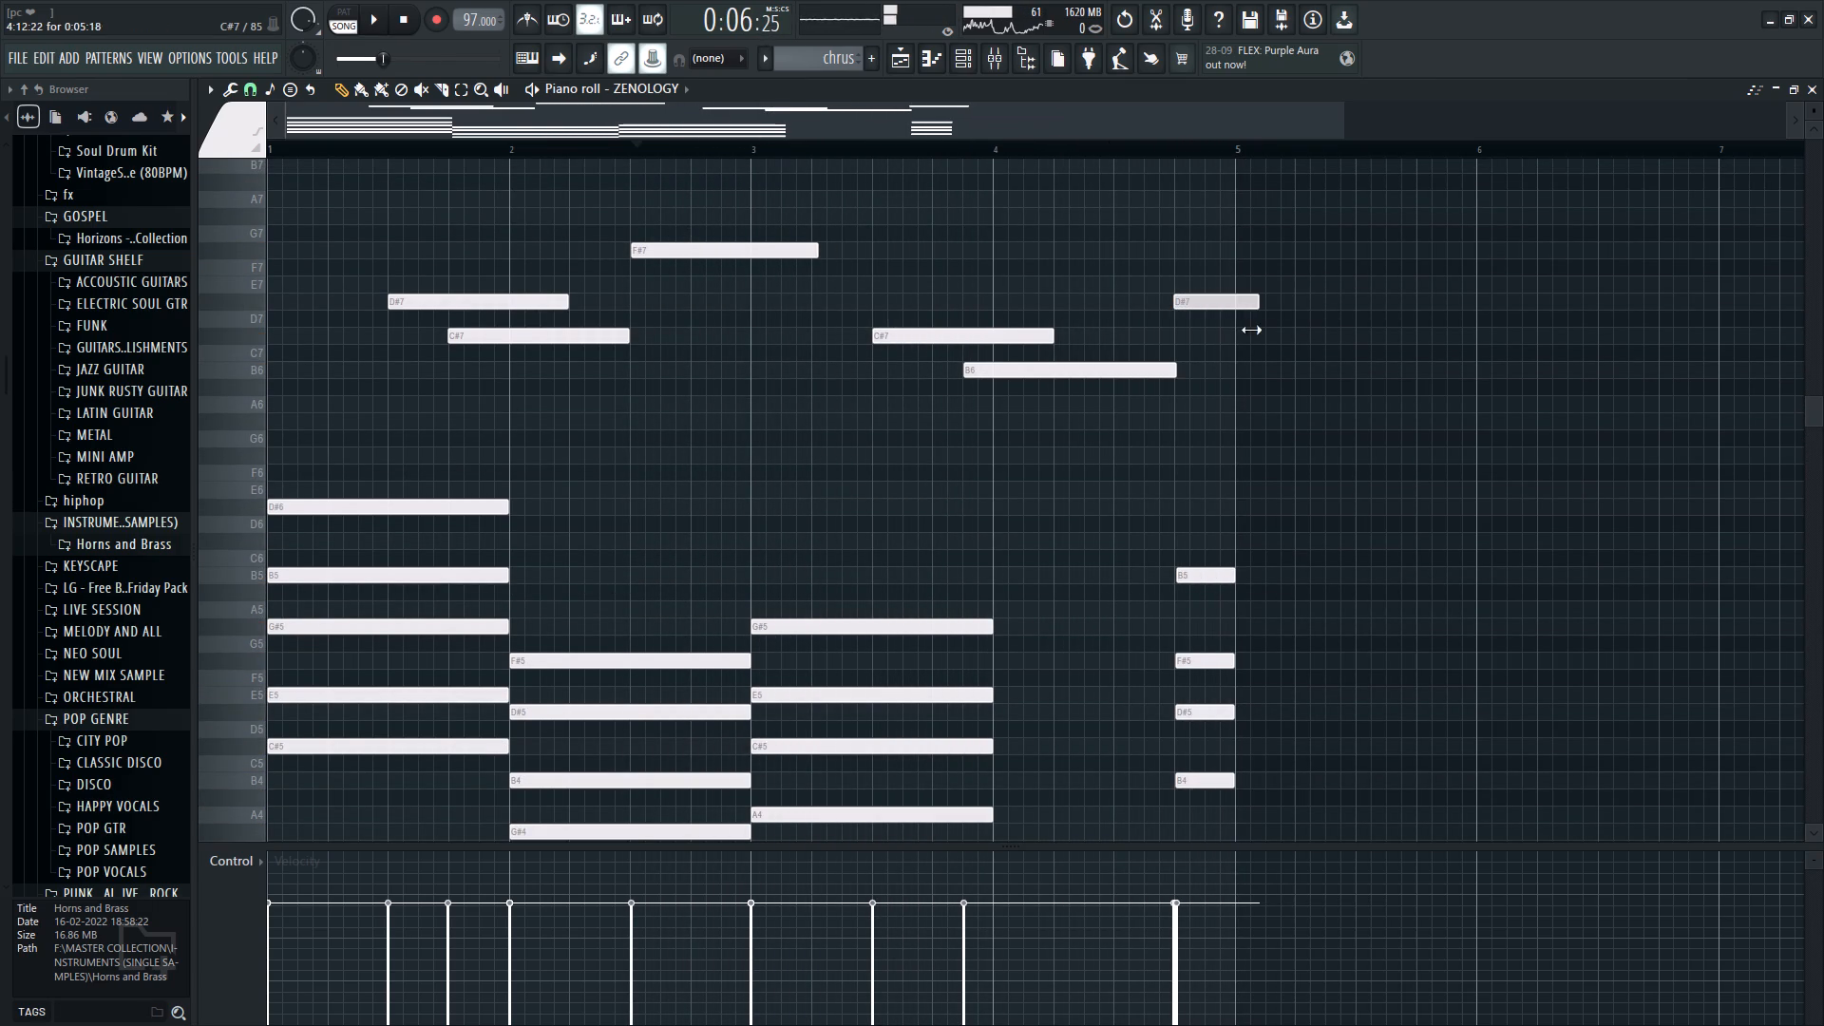
left_click_drag(1251, 330, 1228, 334)
key("space")
Lower the velocity of the D#7 melody note at the end of bar 4.
left_click(1210, 310, "ctrl")
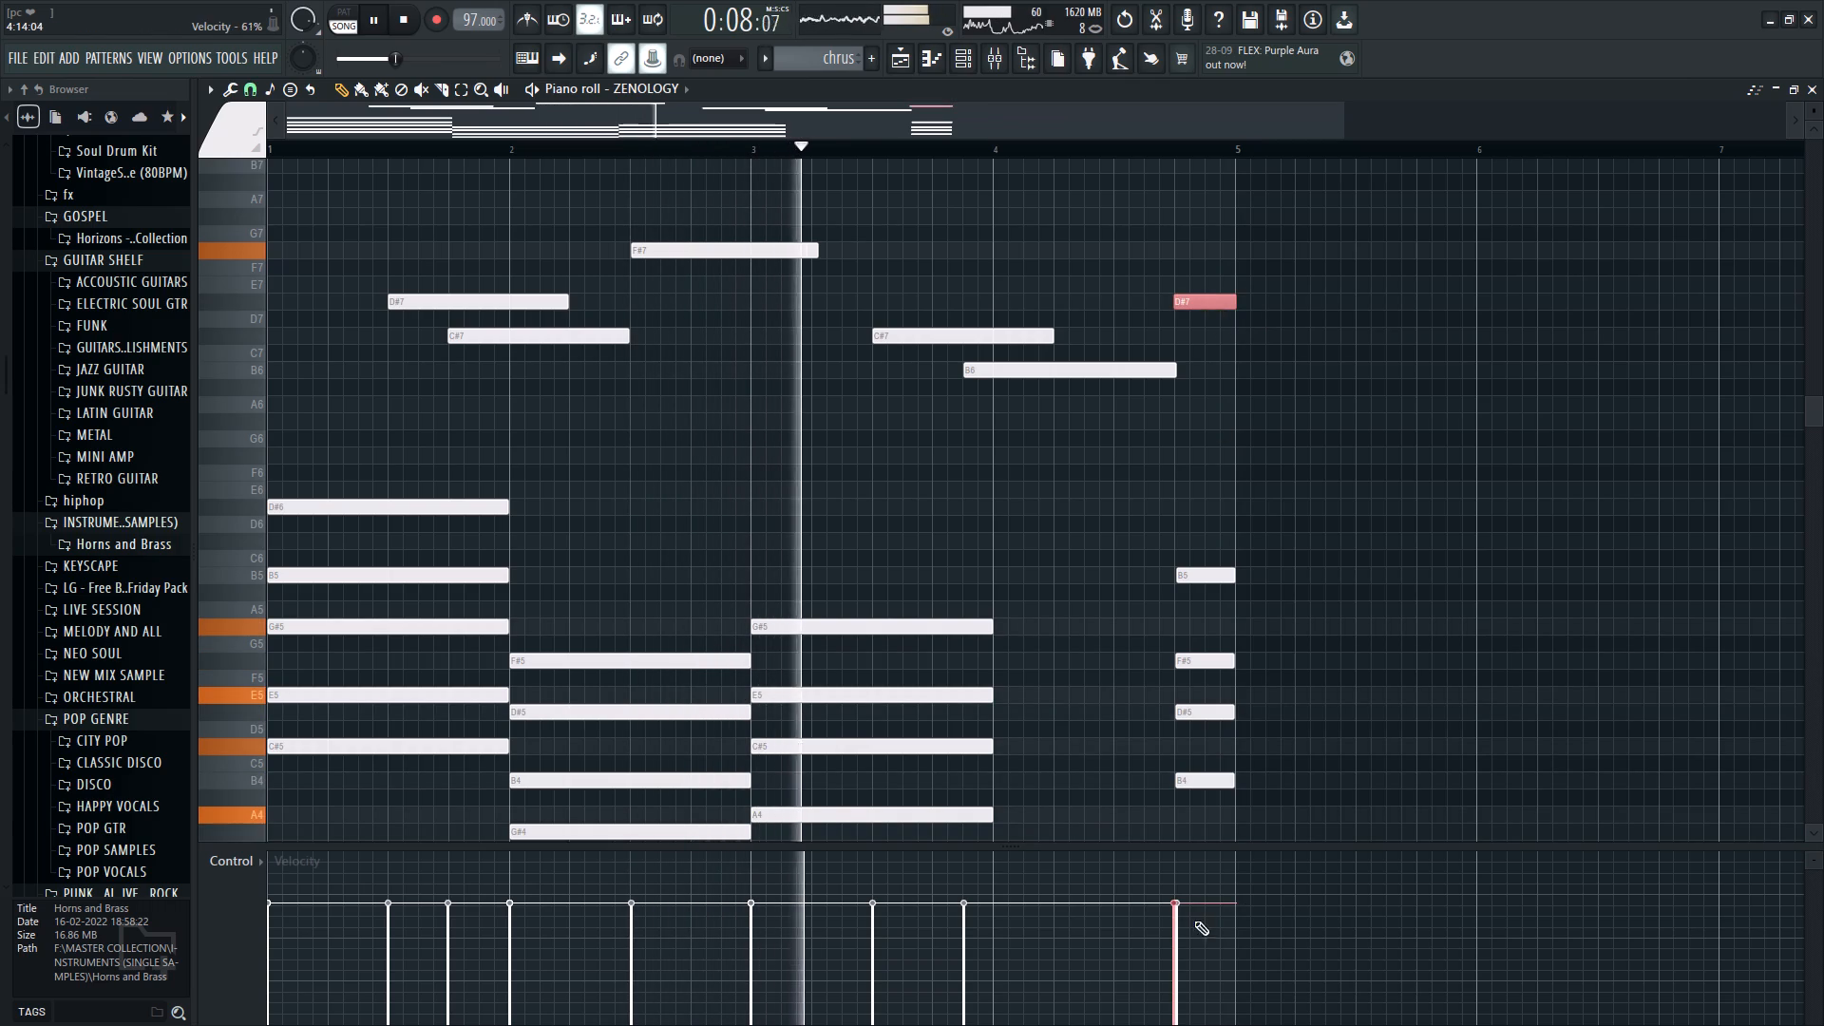
left_click(1187, 938)
left_click(1187, 942)
right_click(1284, 653)
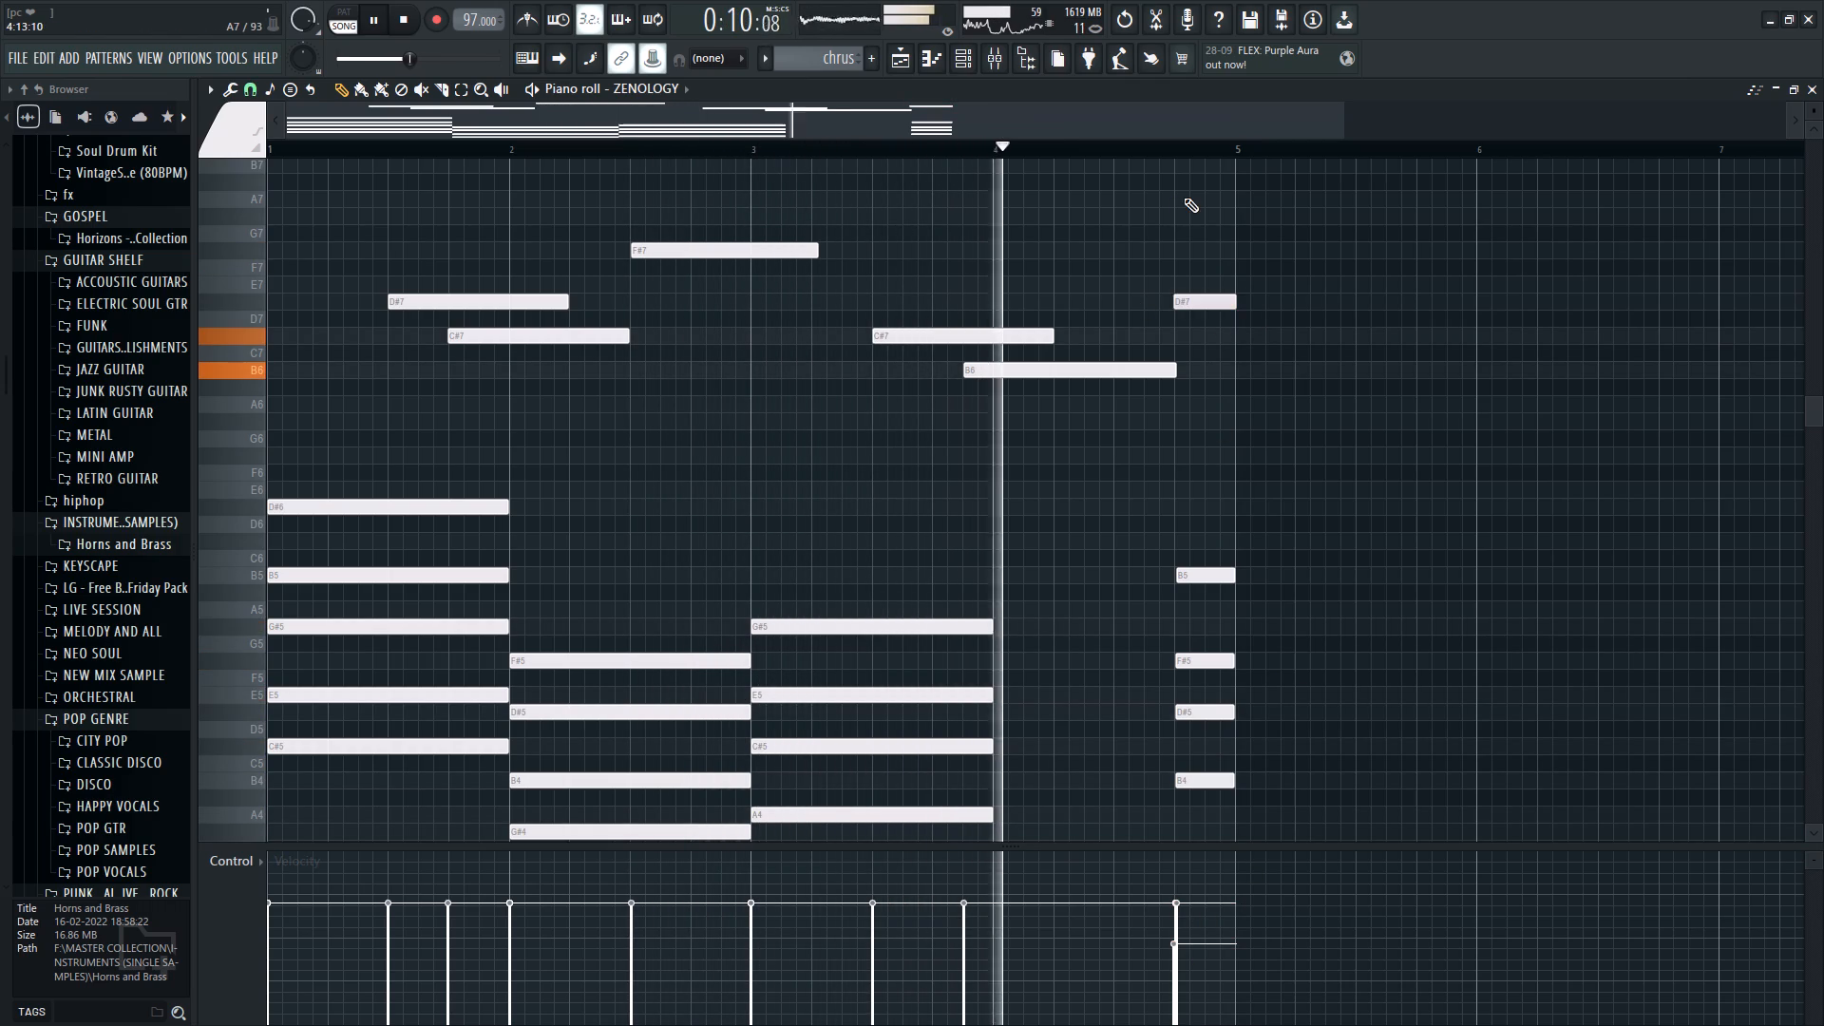
Duplicate all of the chord and melody notes and move the copy to start at bar 5.
key("ctrl+a")
key("ctrl+b")
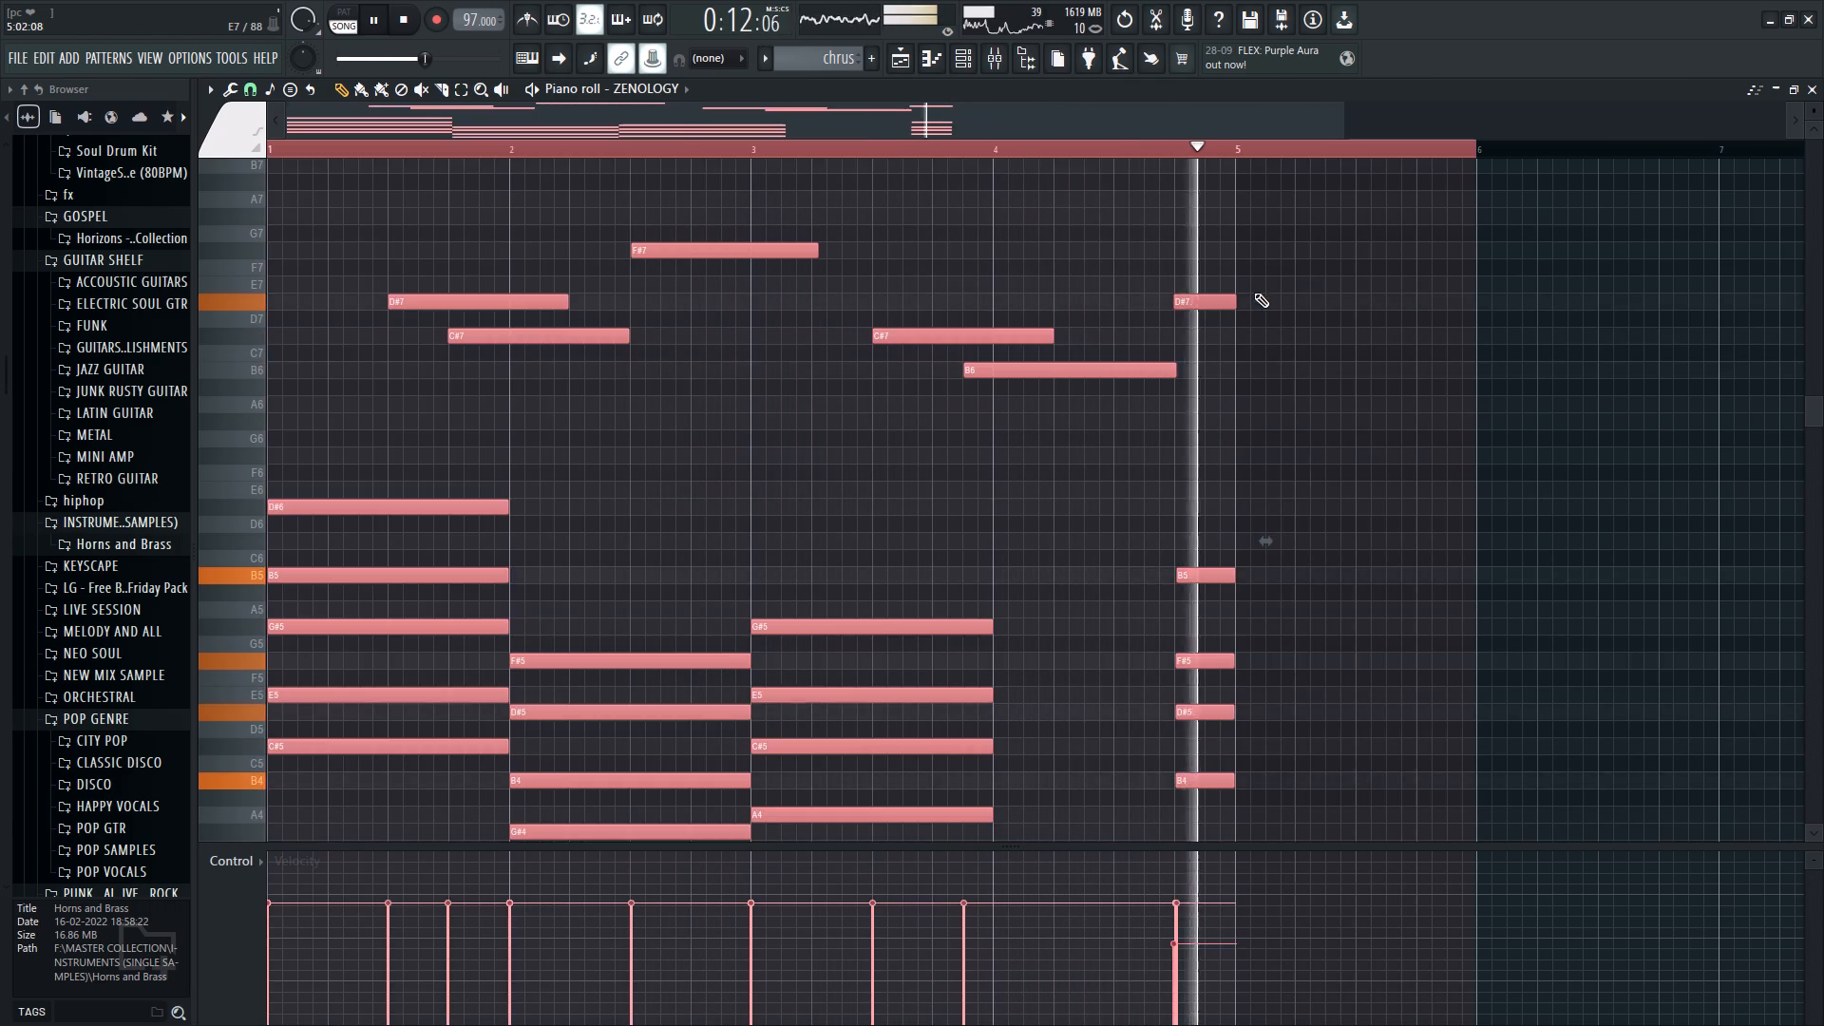
key("space")
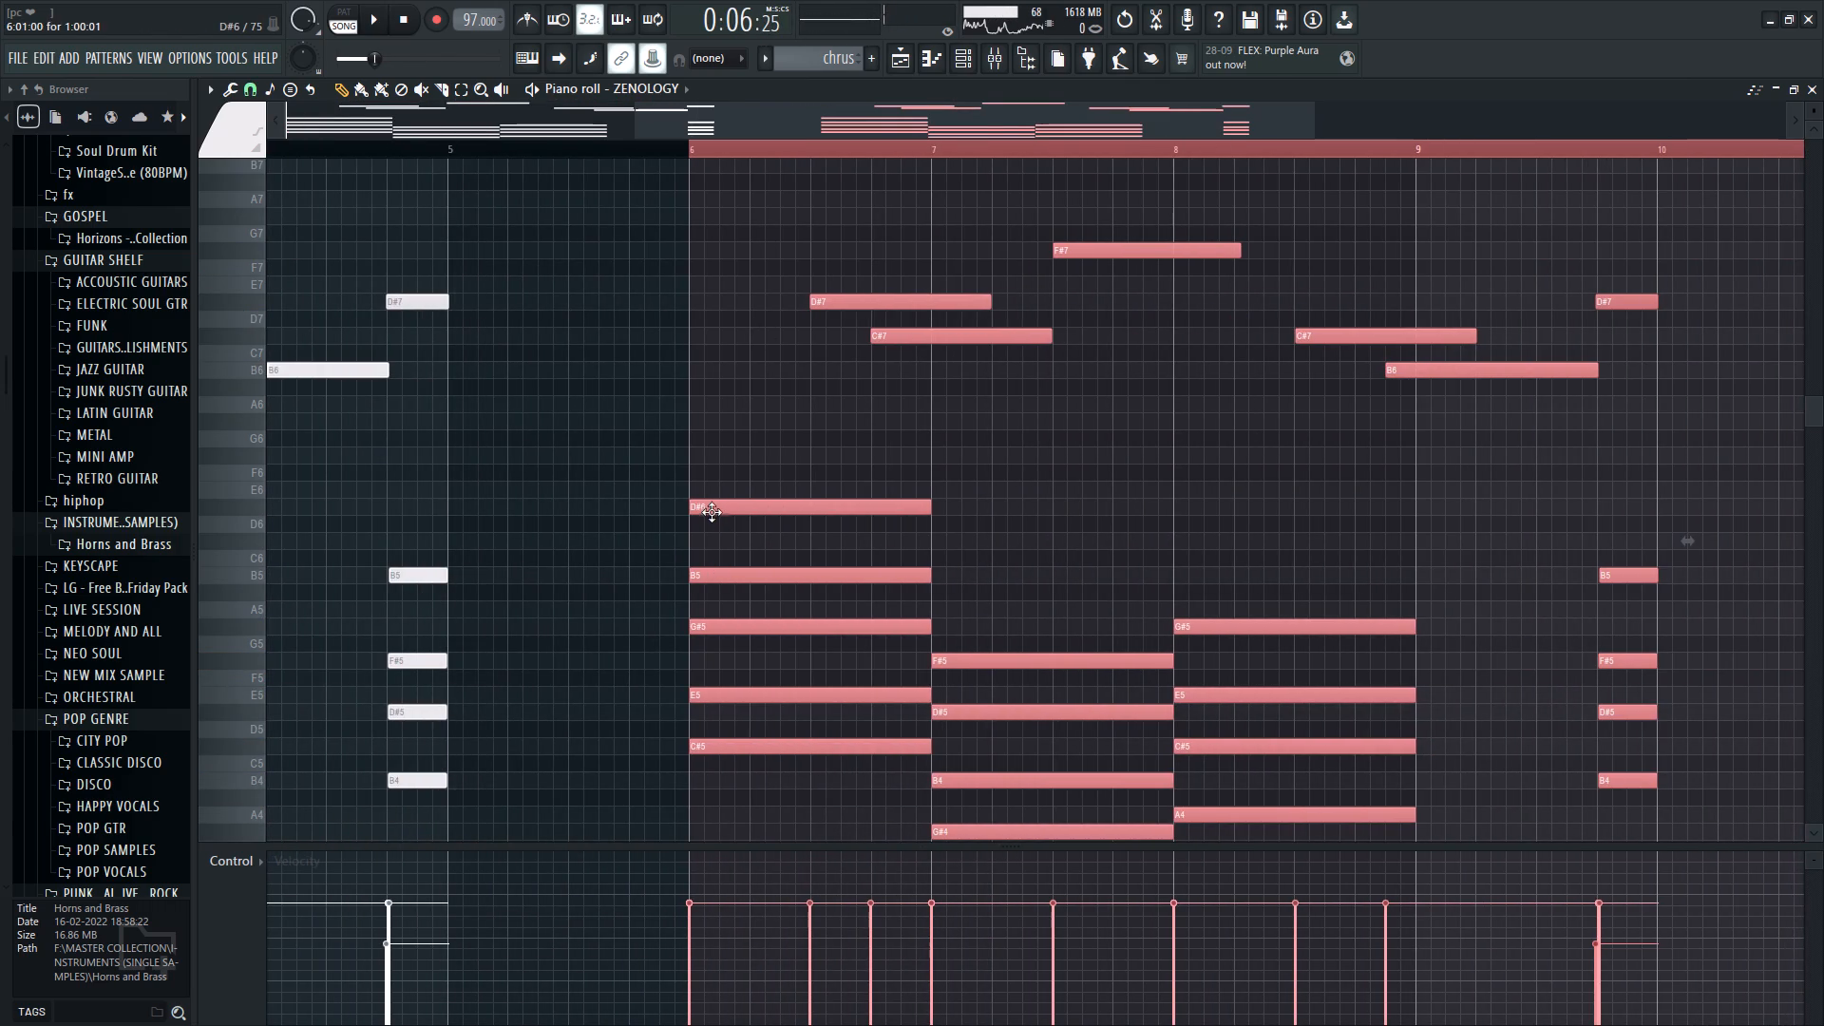
left_click_drag(711, 510, 470, 519)
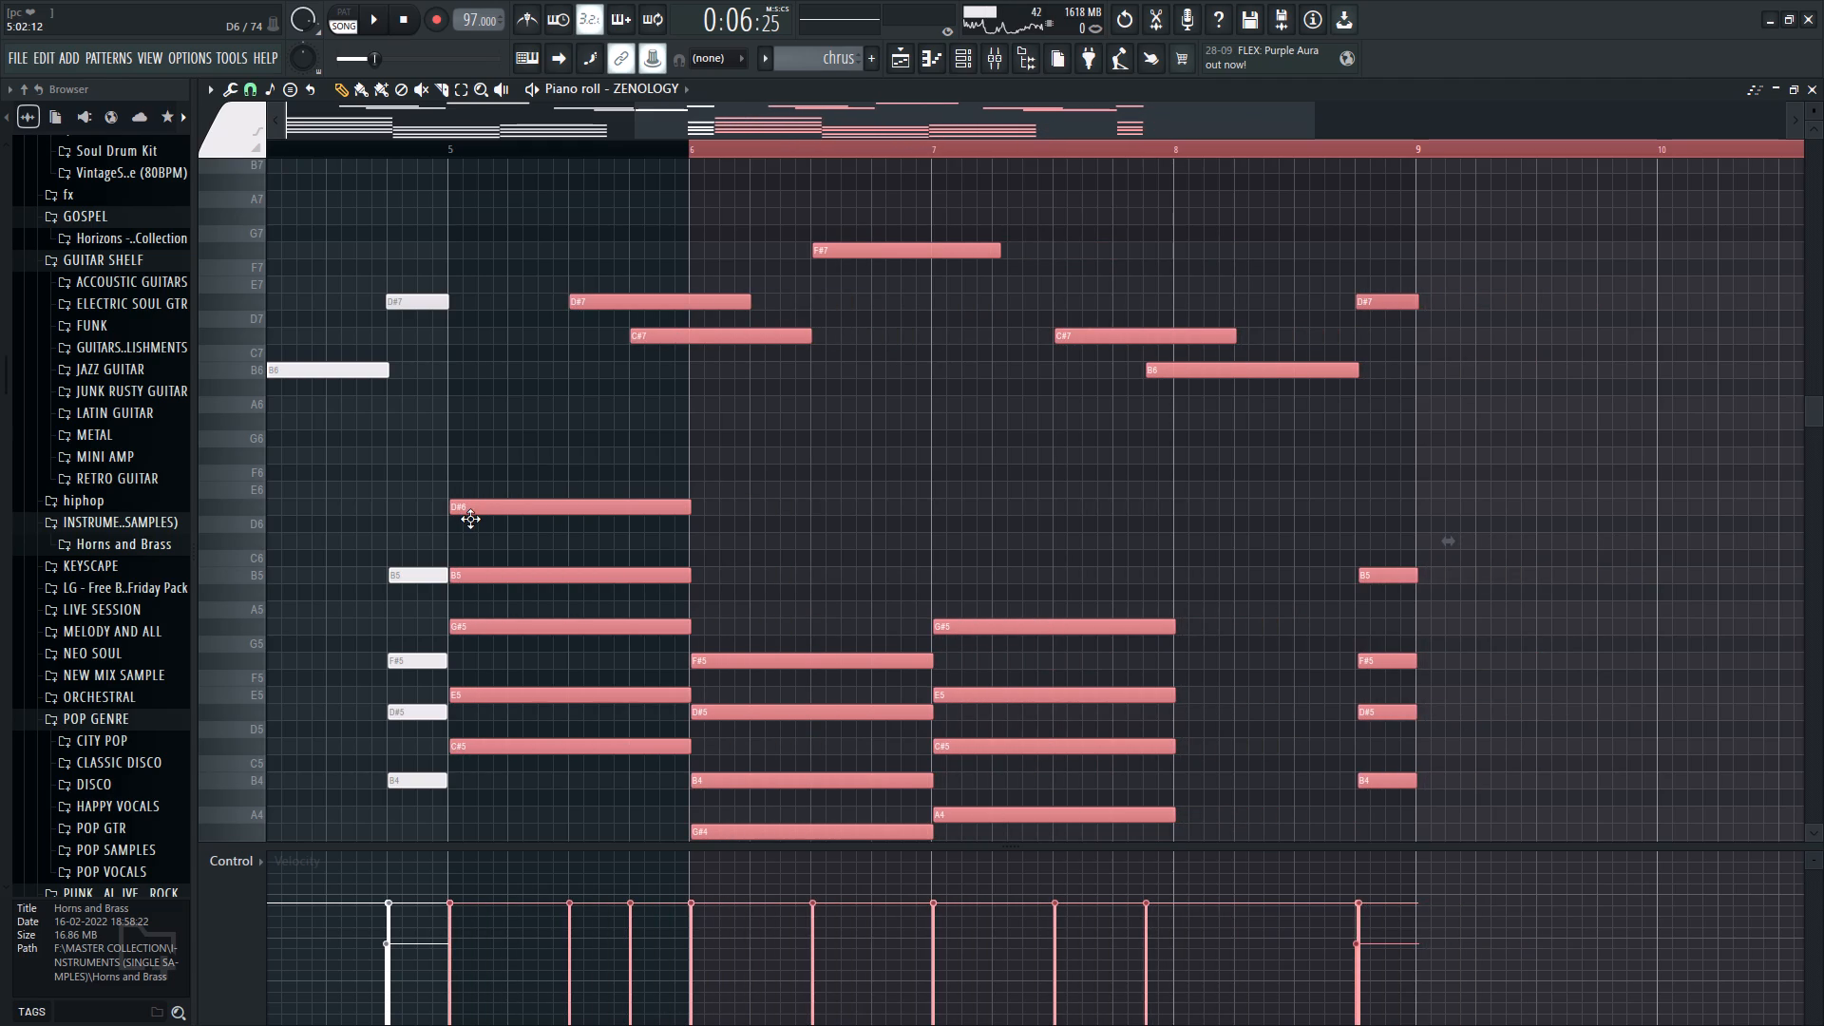
left_click_drag(470, 519, 469, 520)
scroll(425, 142, "up", 3)
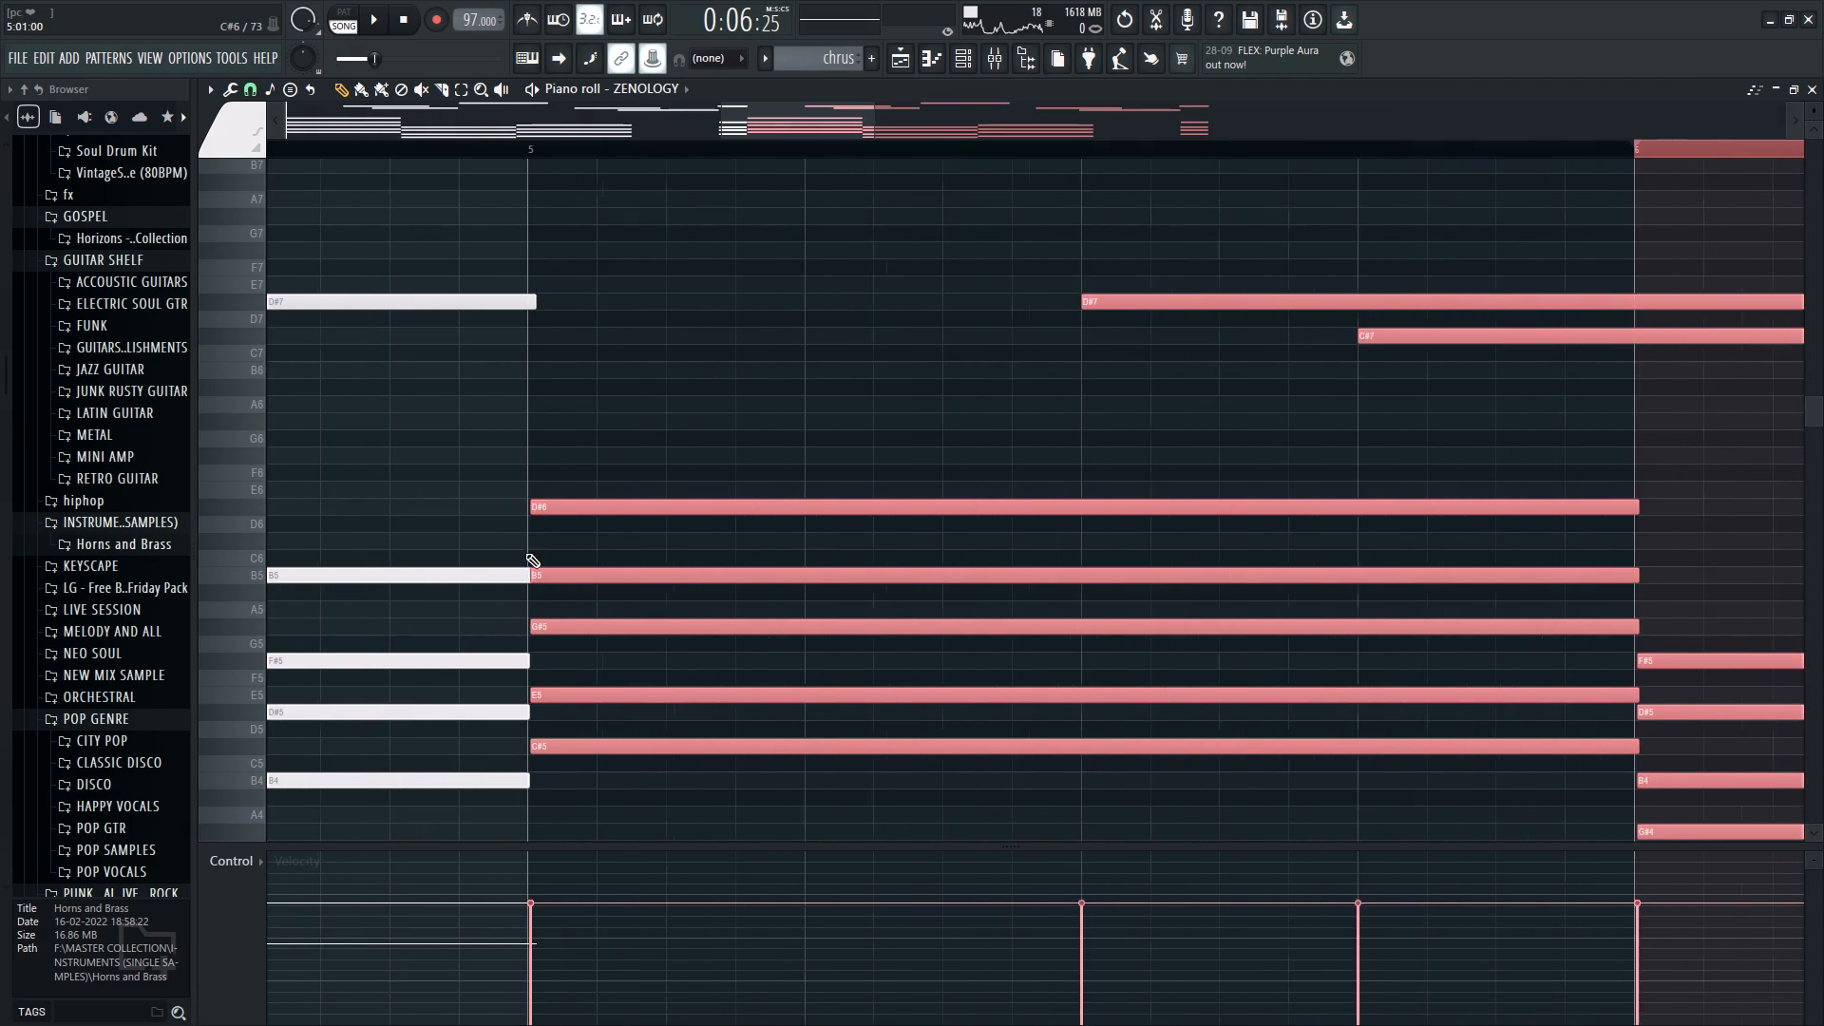
left_click(544, 511)
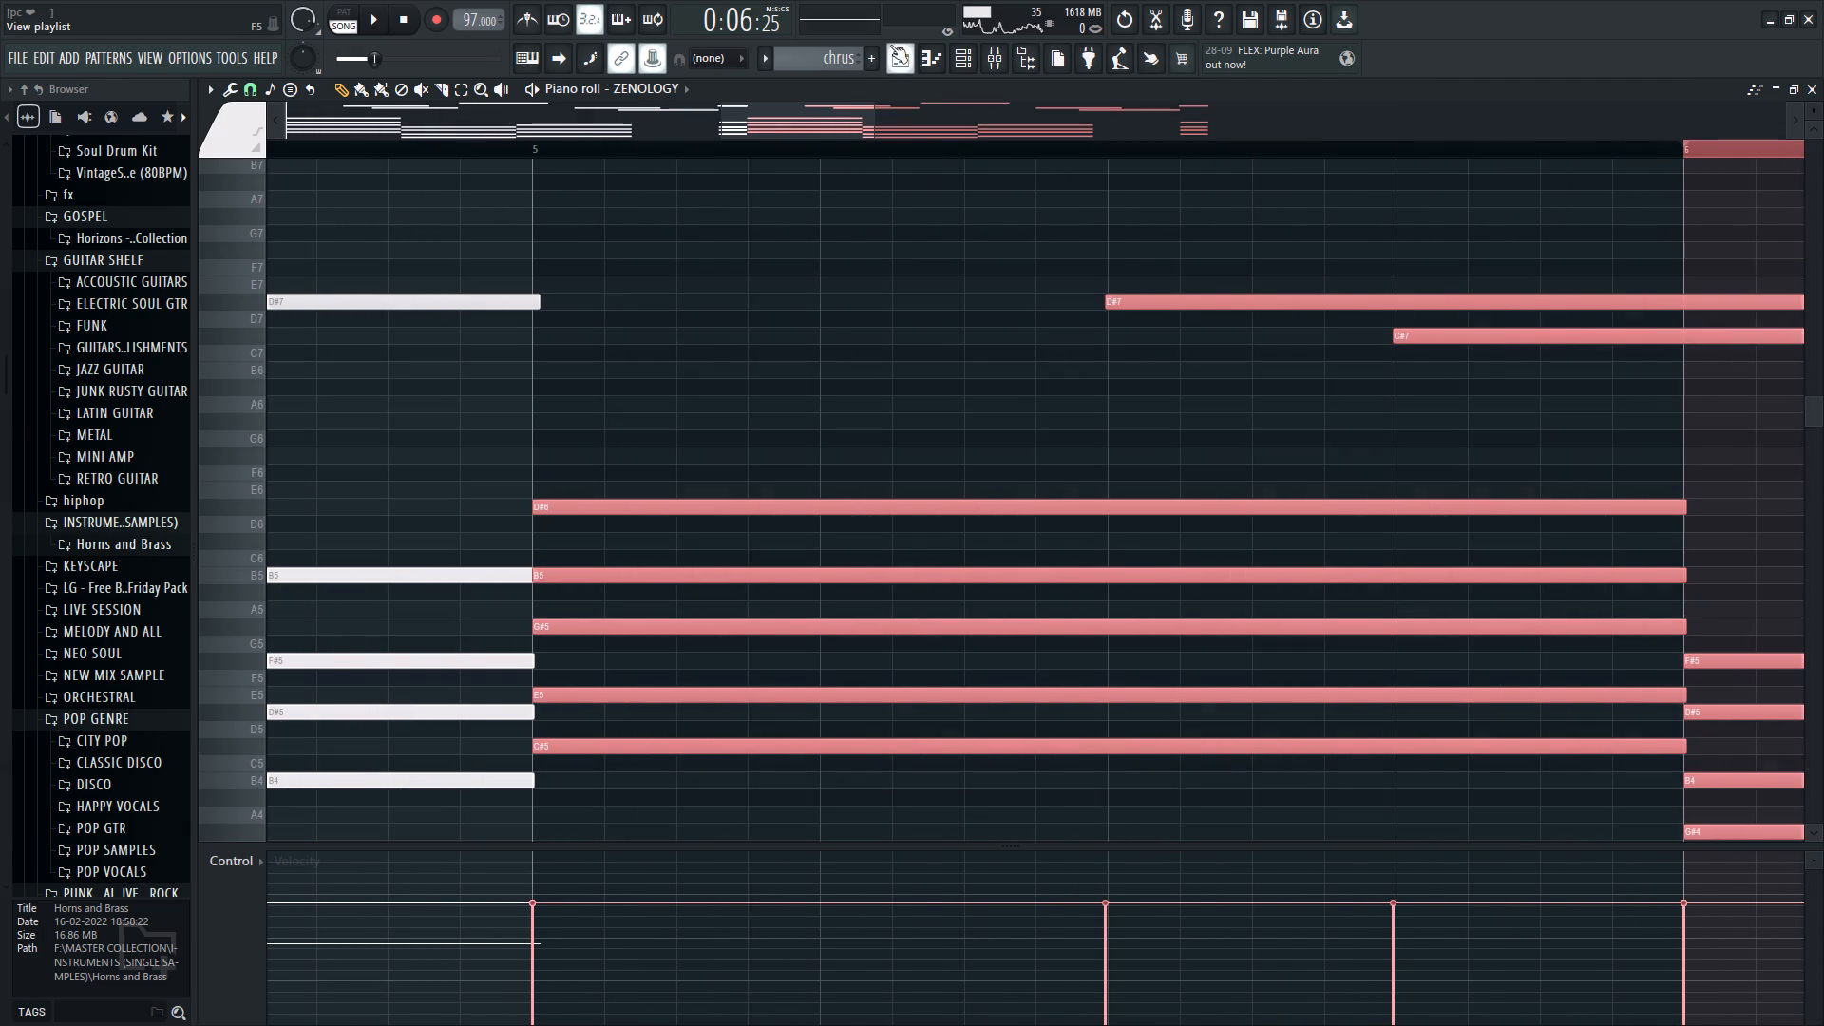
Play the arrangement in the playlist several times from just after the start of bar 1 to review the full part.
left_click(890, 45)
scroll(904, 124, "down", 4)
left_click_drag(846, 126, 351, 126)
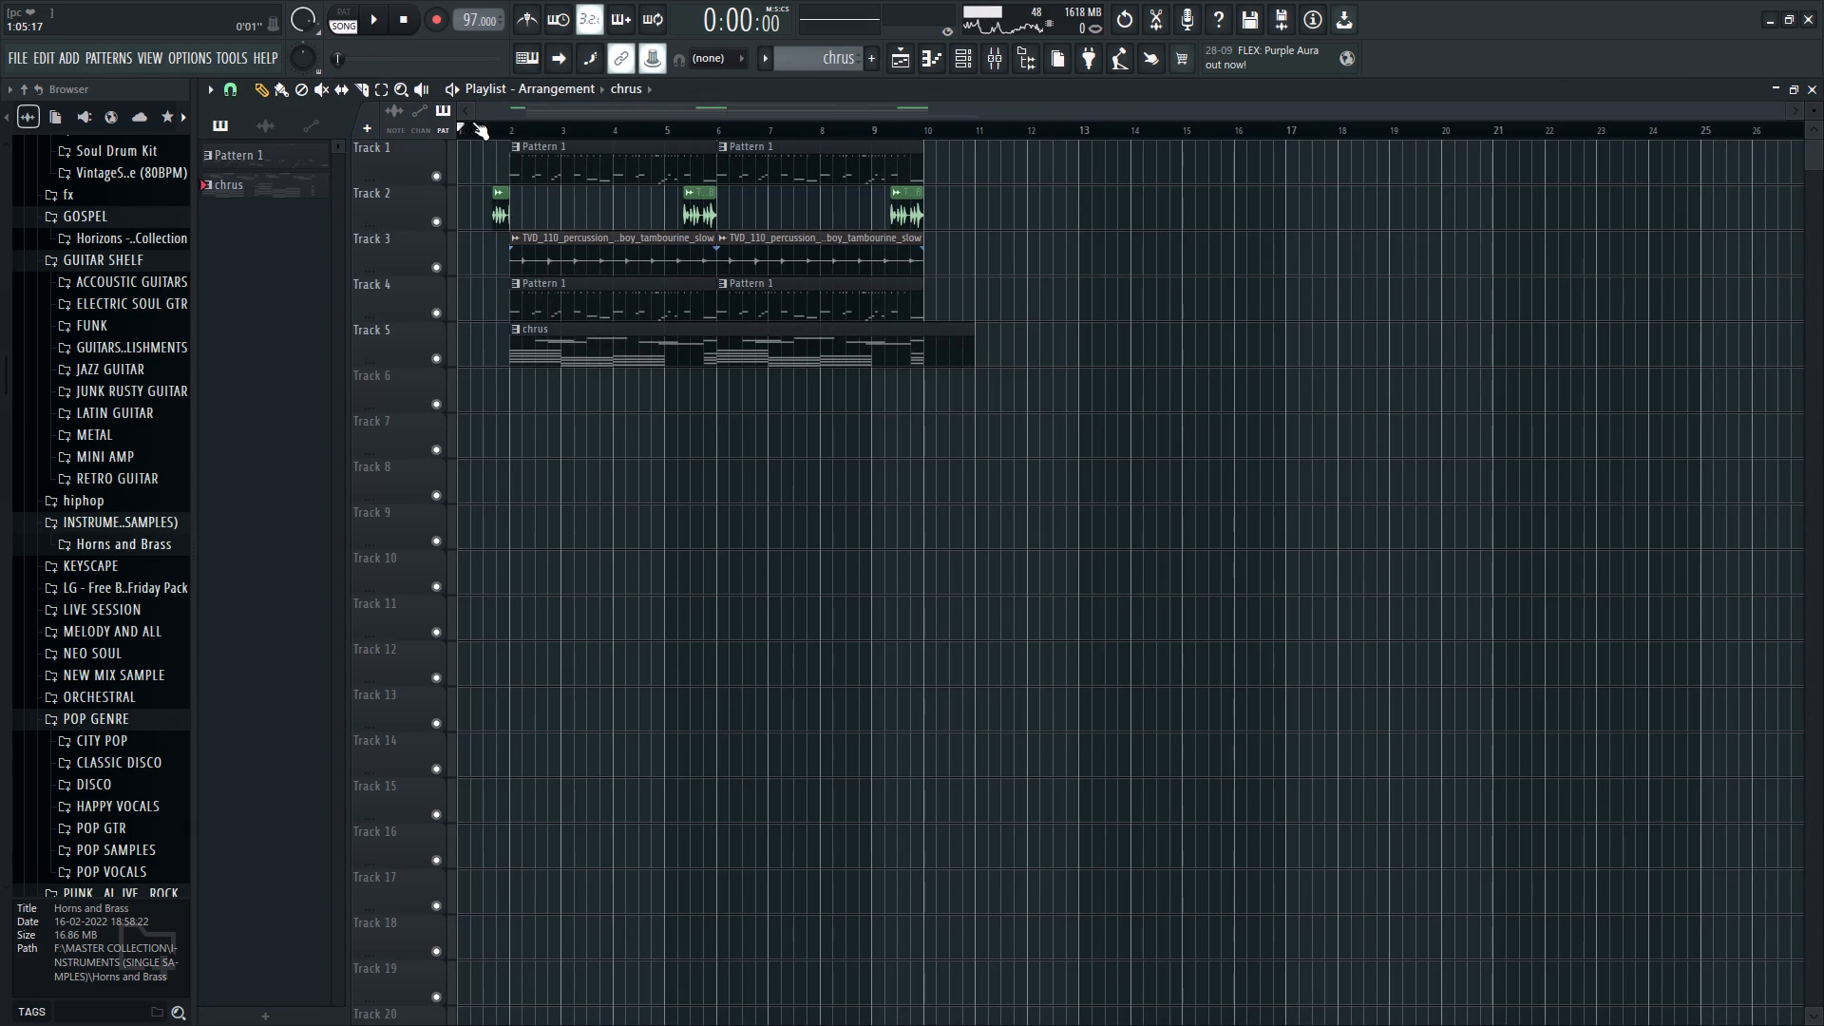
double_click(472, 122)
key("space")
right_click(1360, 461)
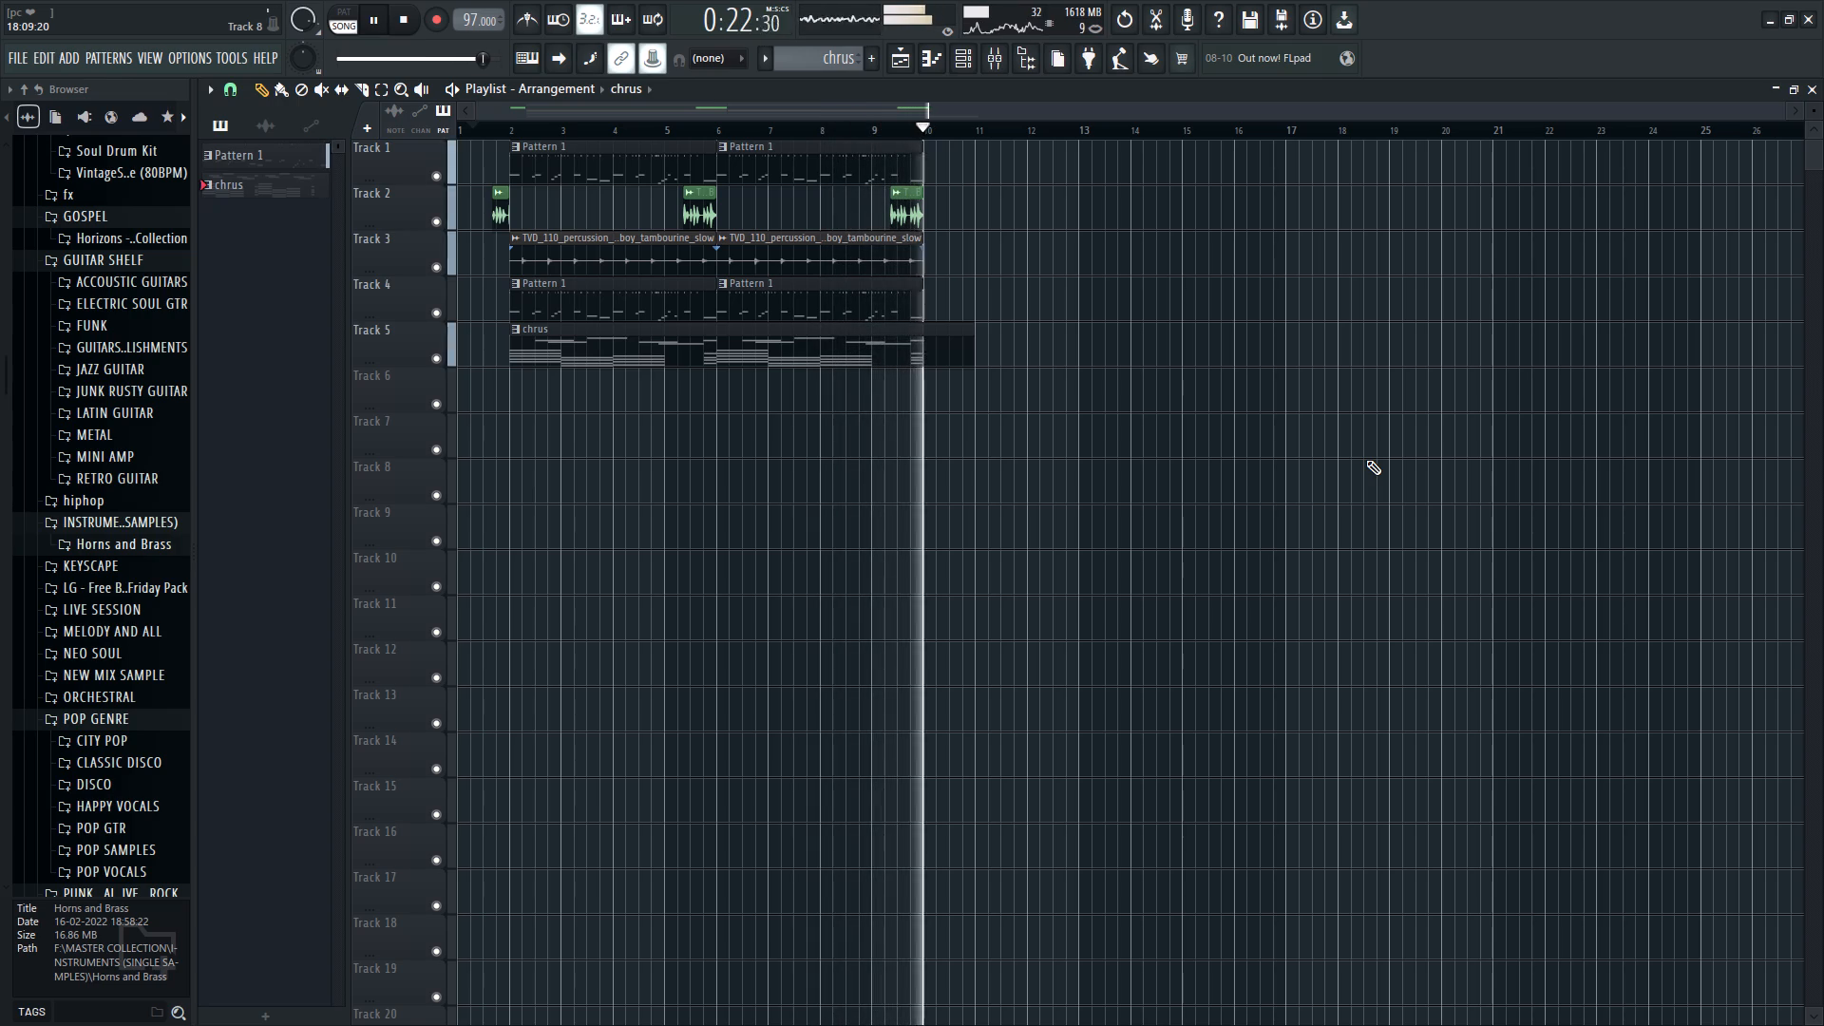
key("space")
key("space")
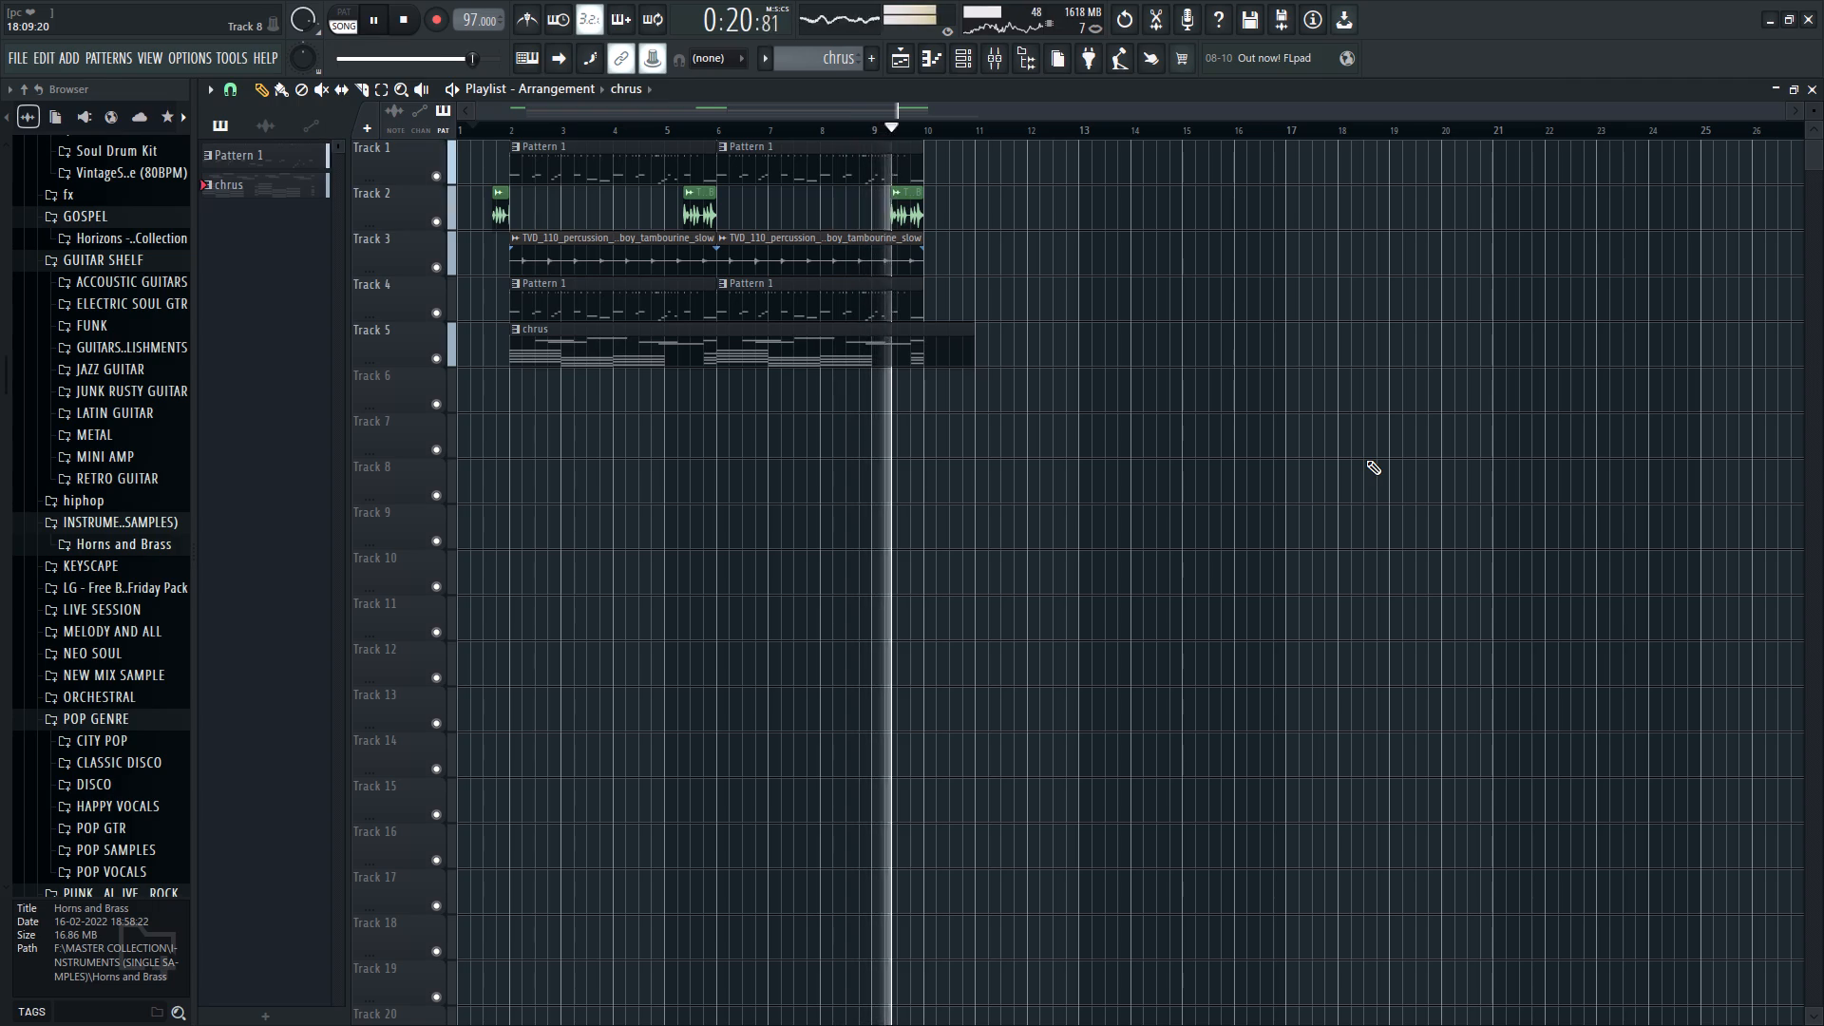
key("space")
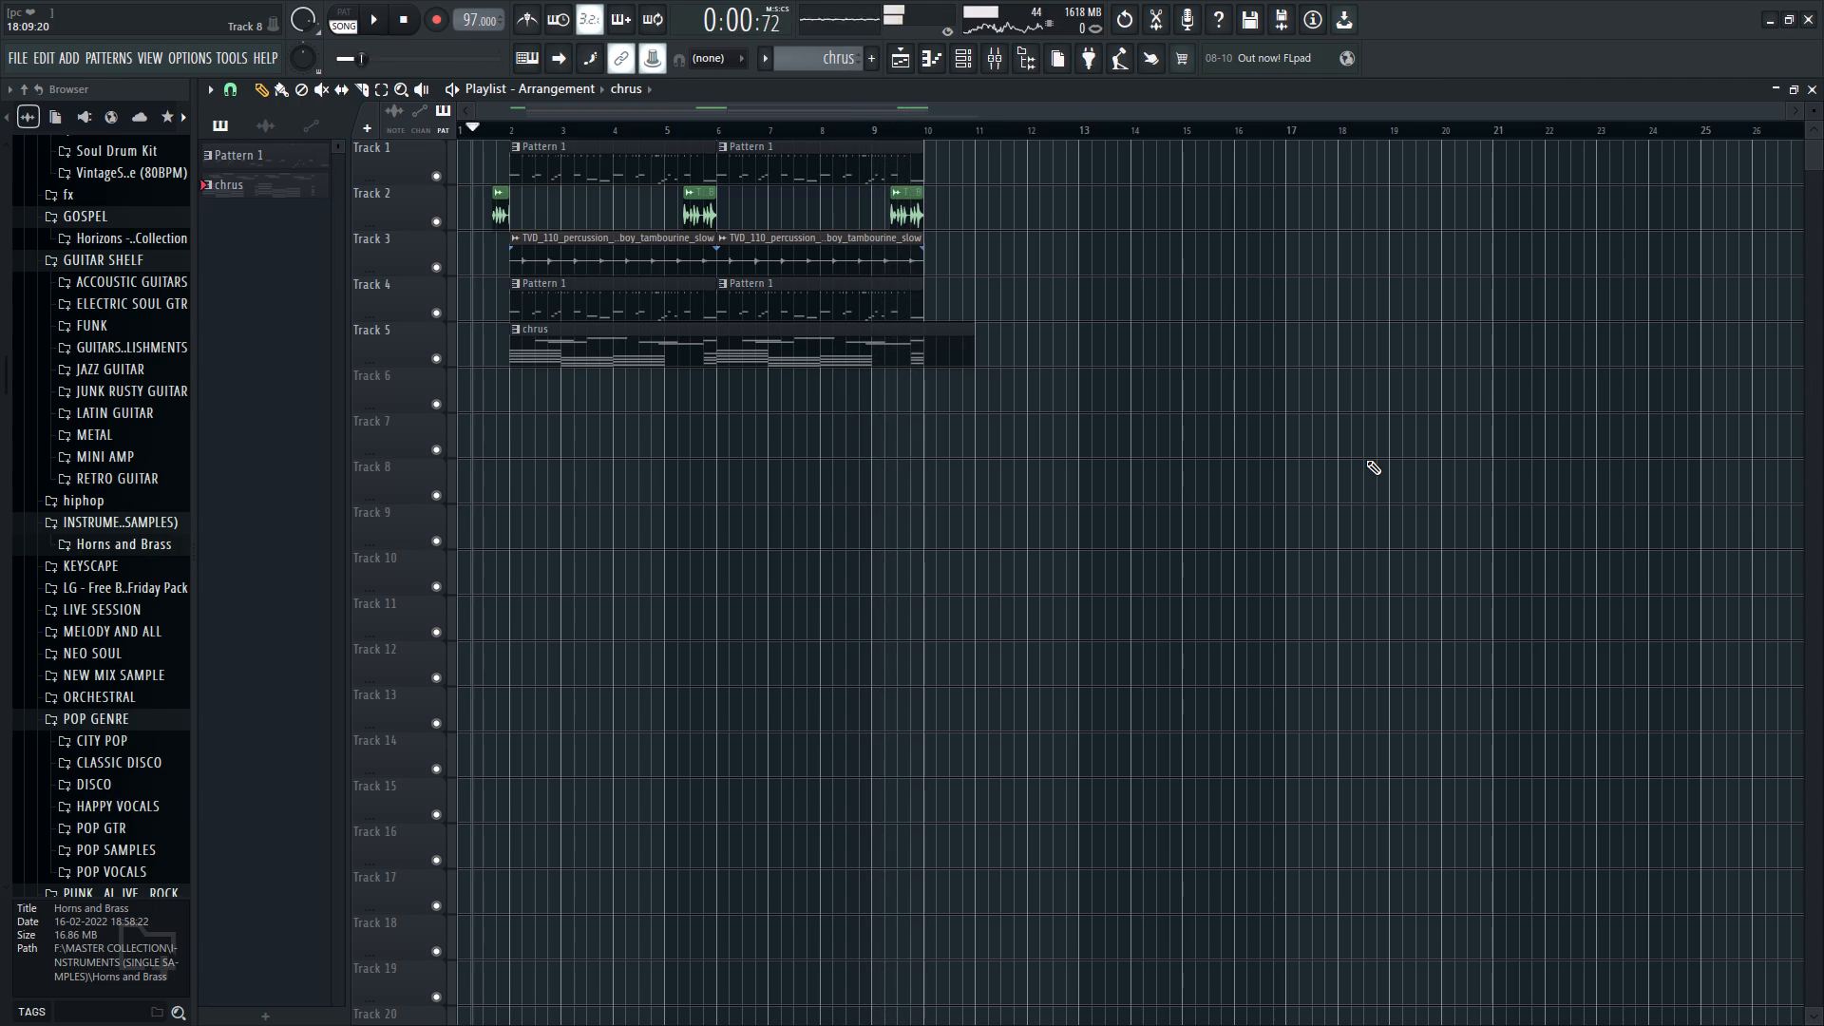
key("space")
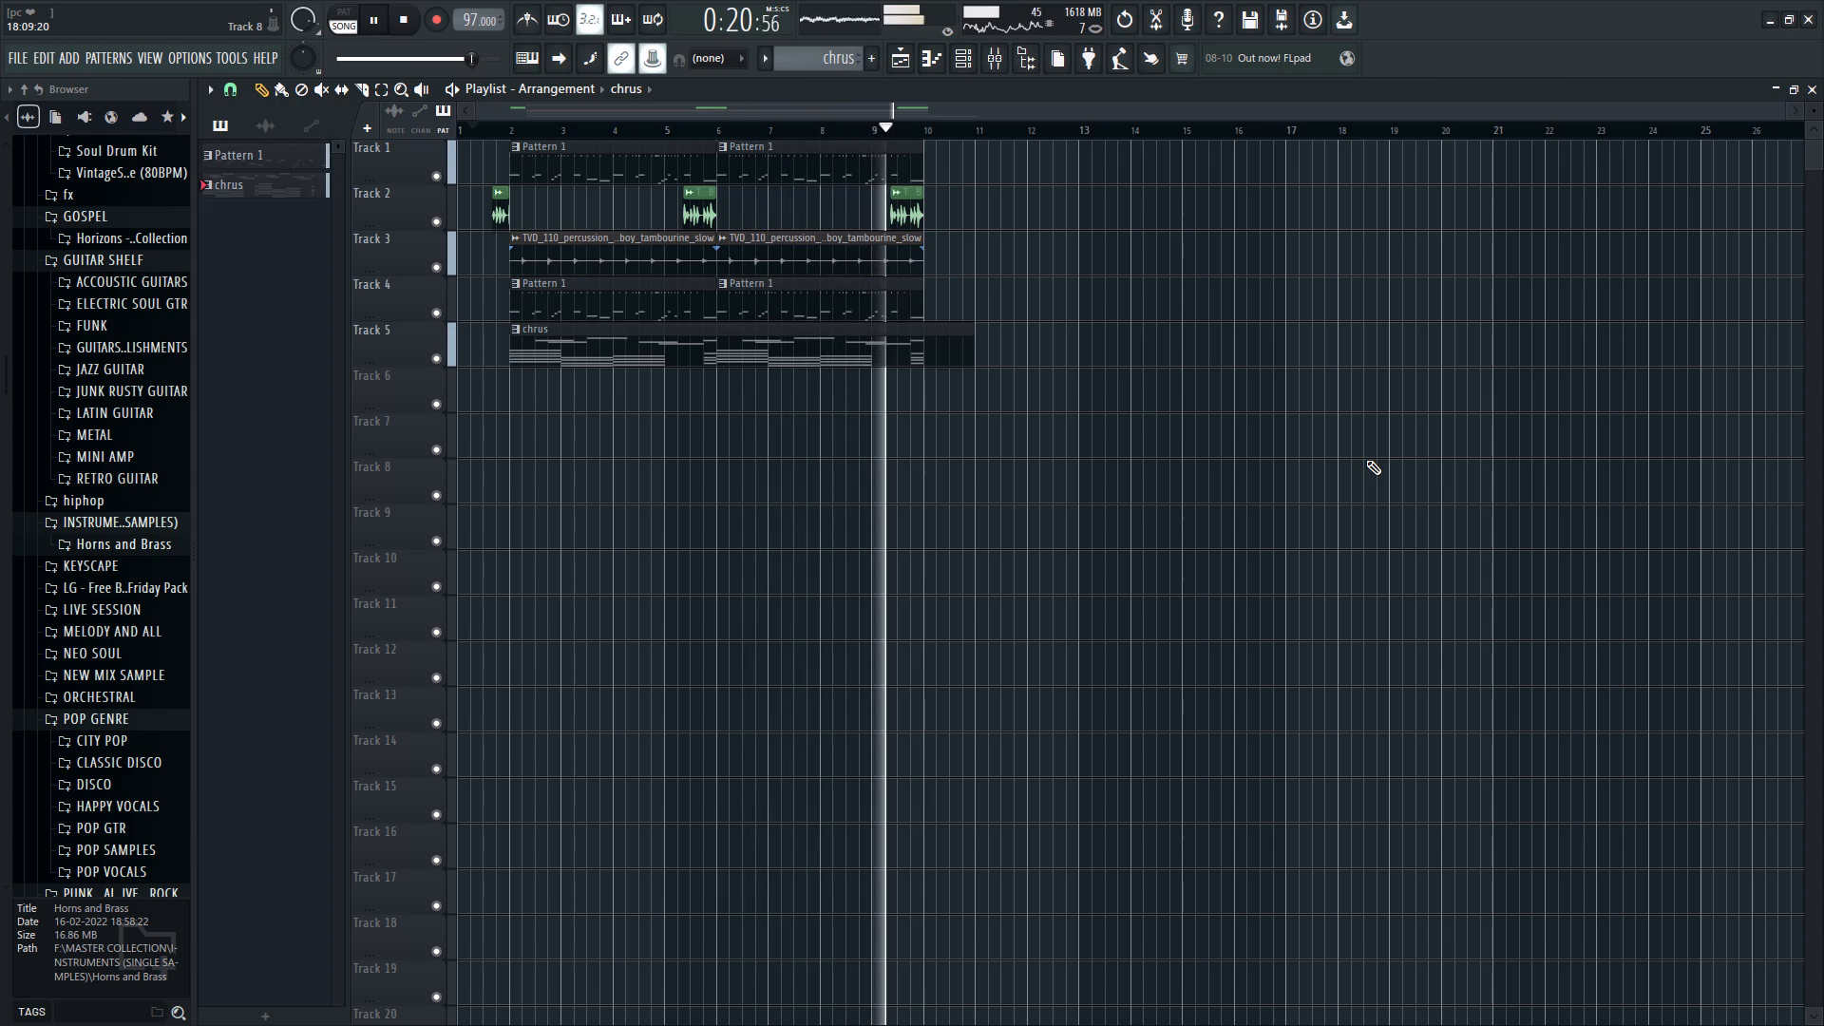
key("space")
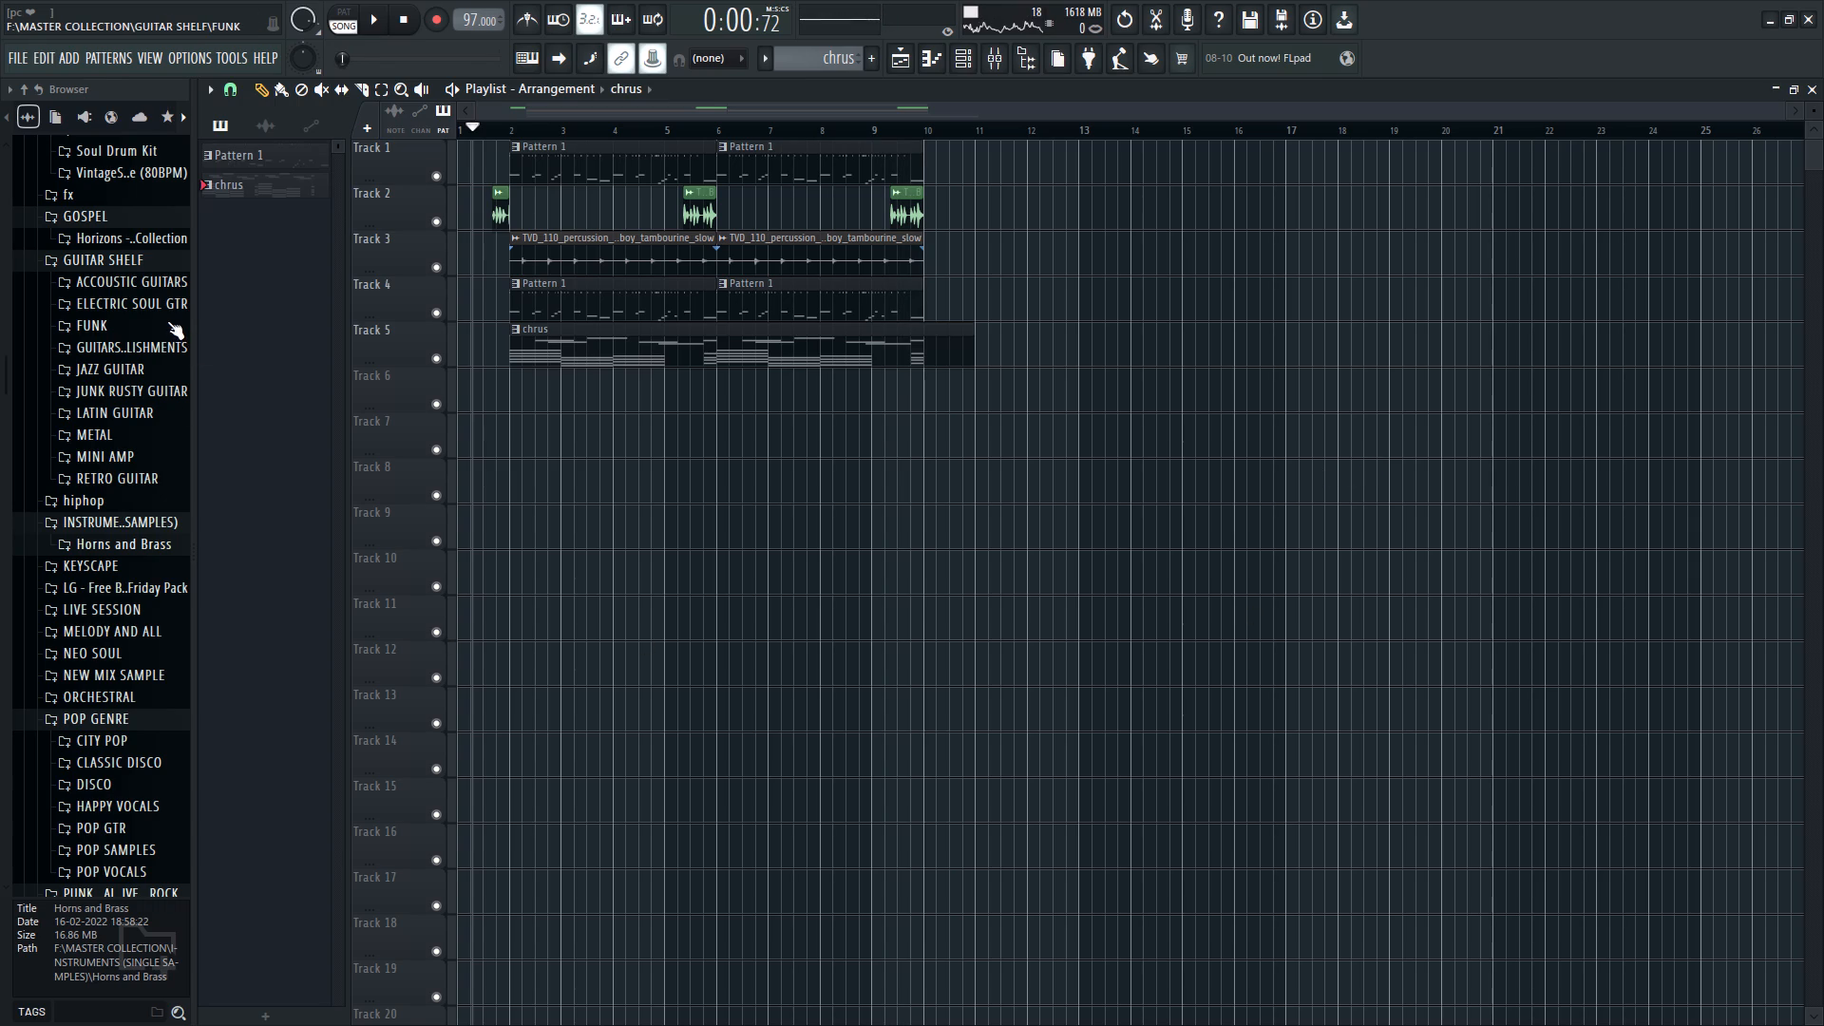
Browse the loops in the RETRO GUITAR sample folder.
left_click(133, 481)
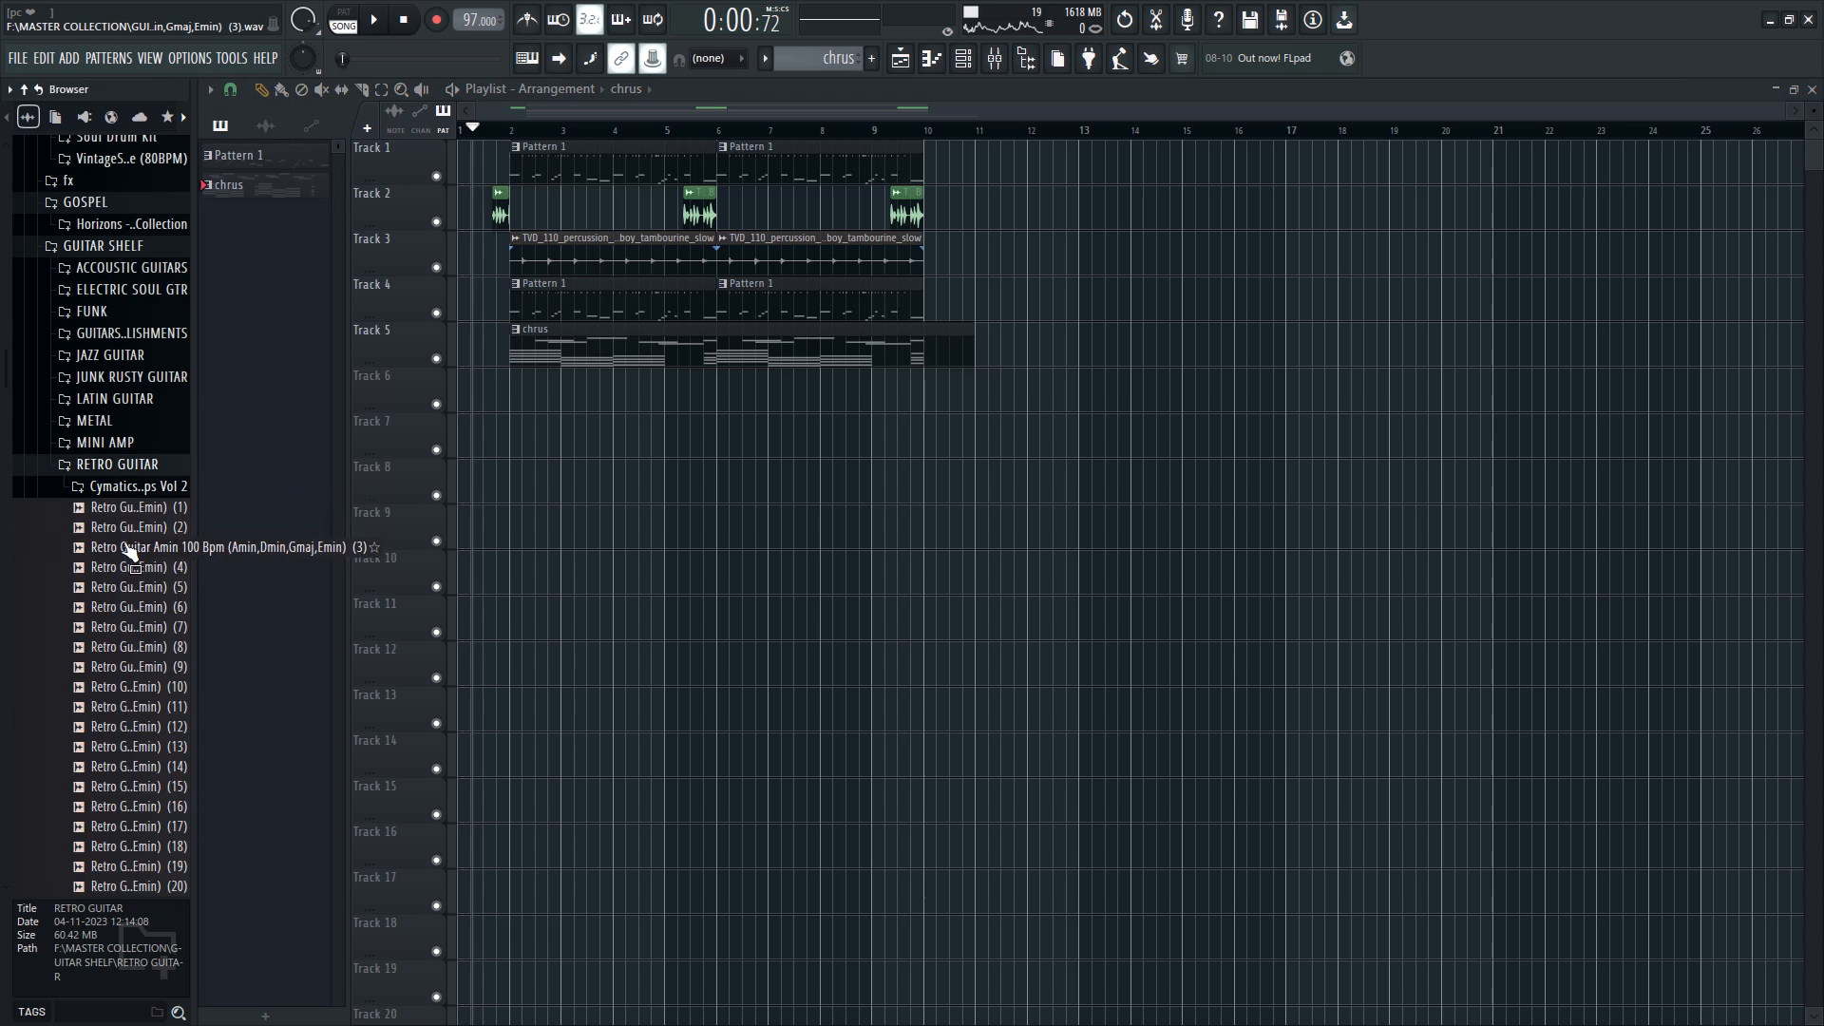
scroll(123, 541, "down", 2)
Audition guitar and keys samples from the NU SOUL GUITAR folder in the NEO SOUL collection.
left_click(140, 266)
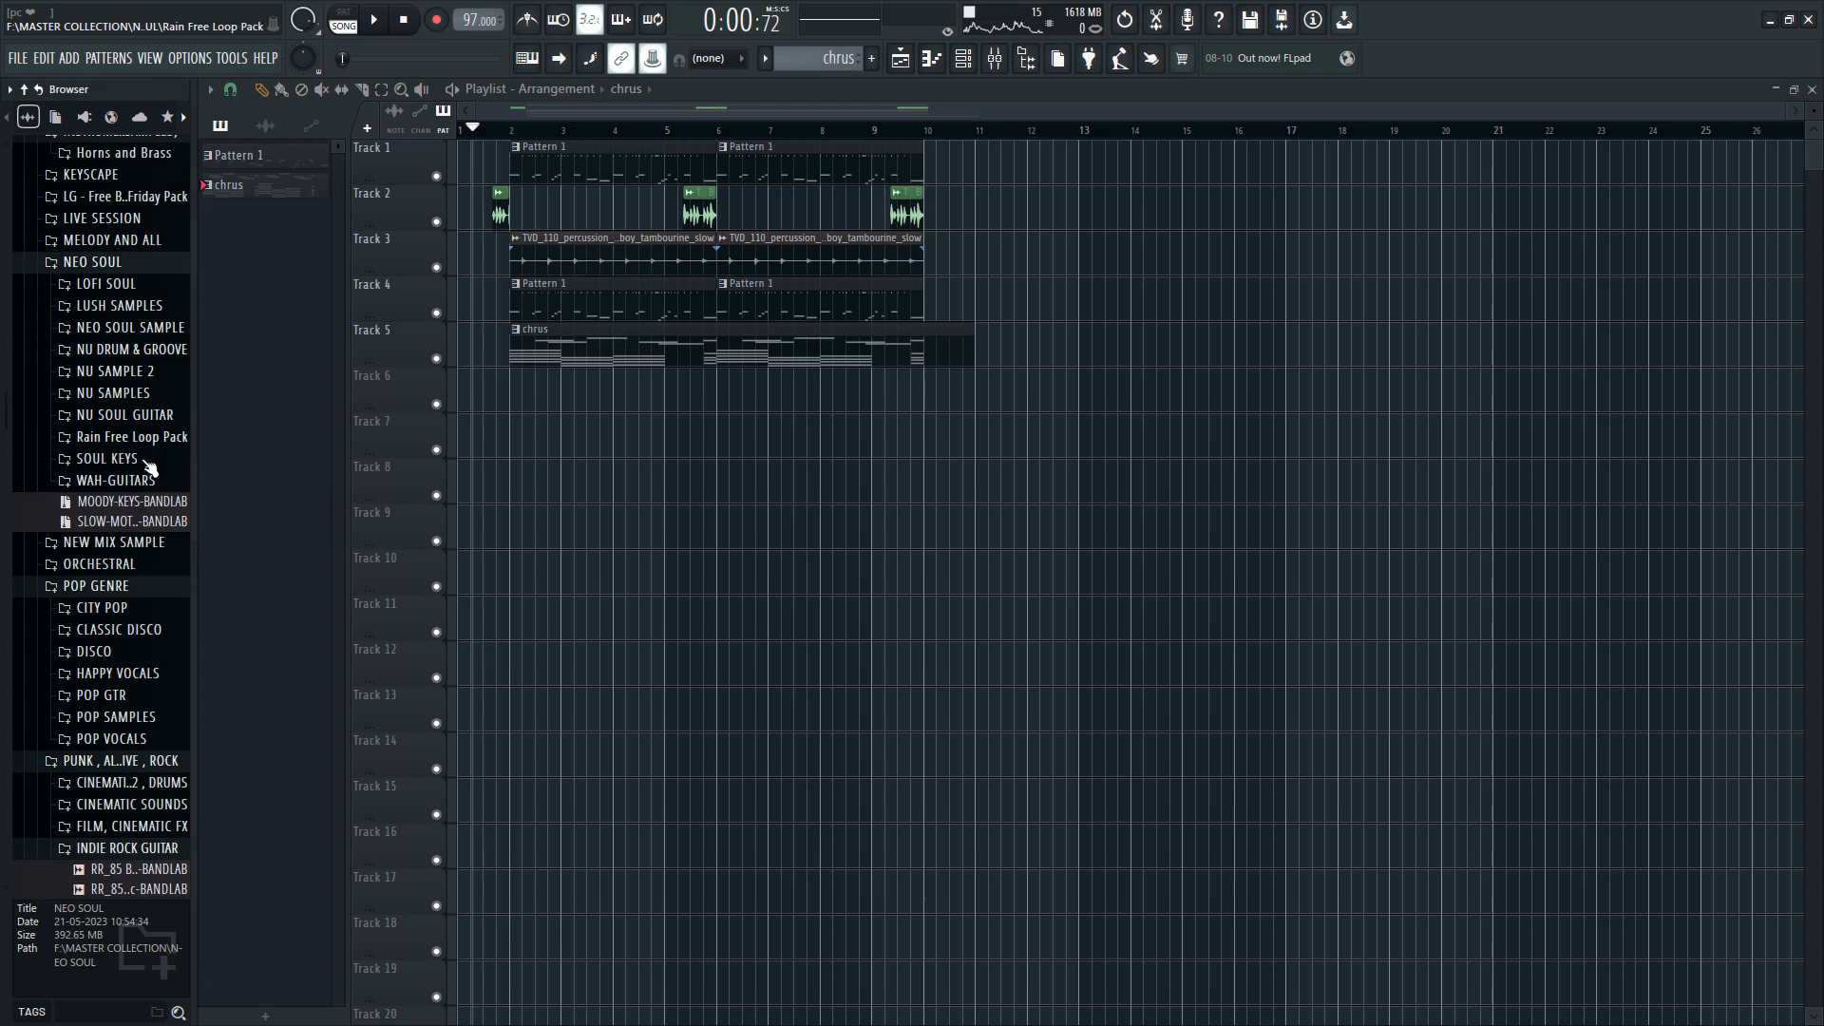
left_click(141, 417)
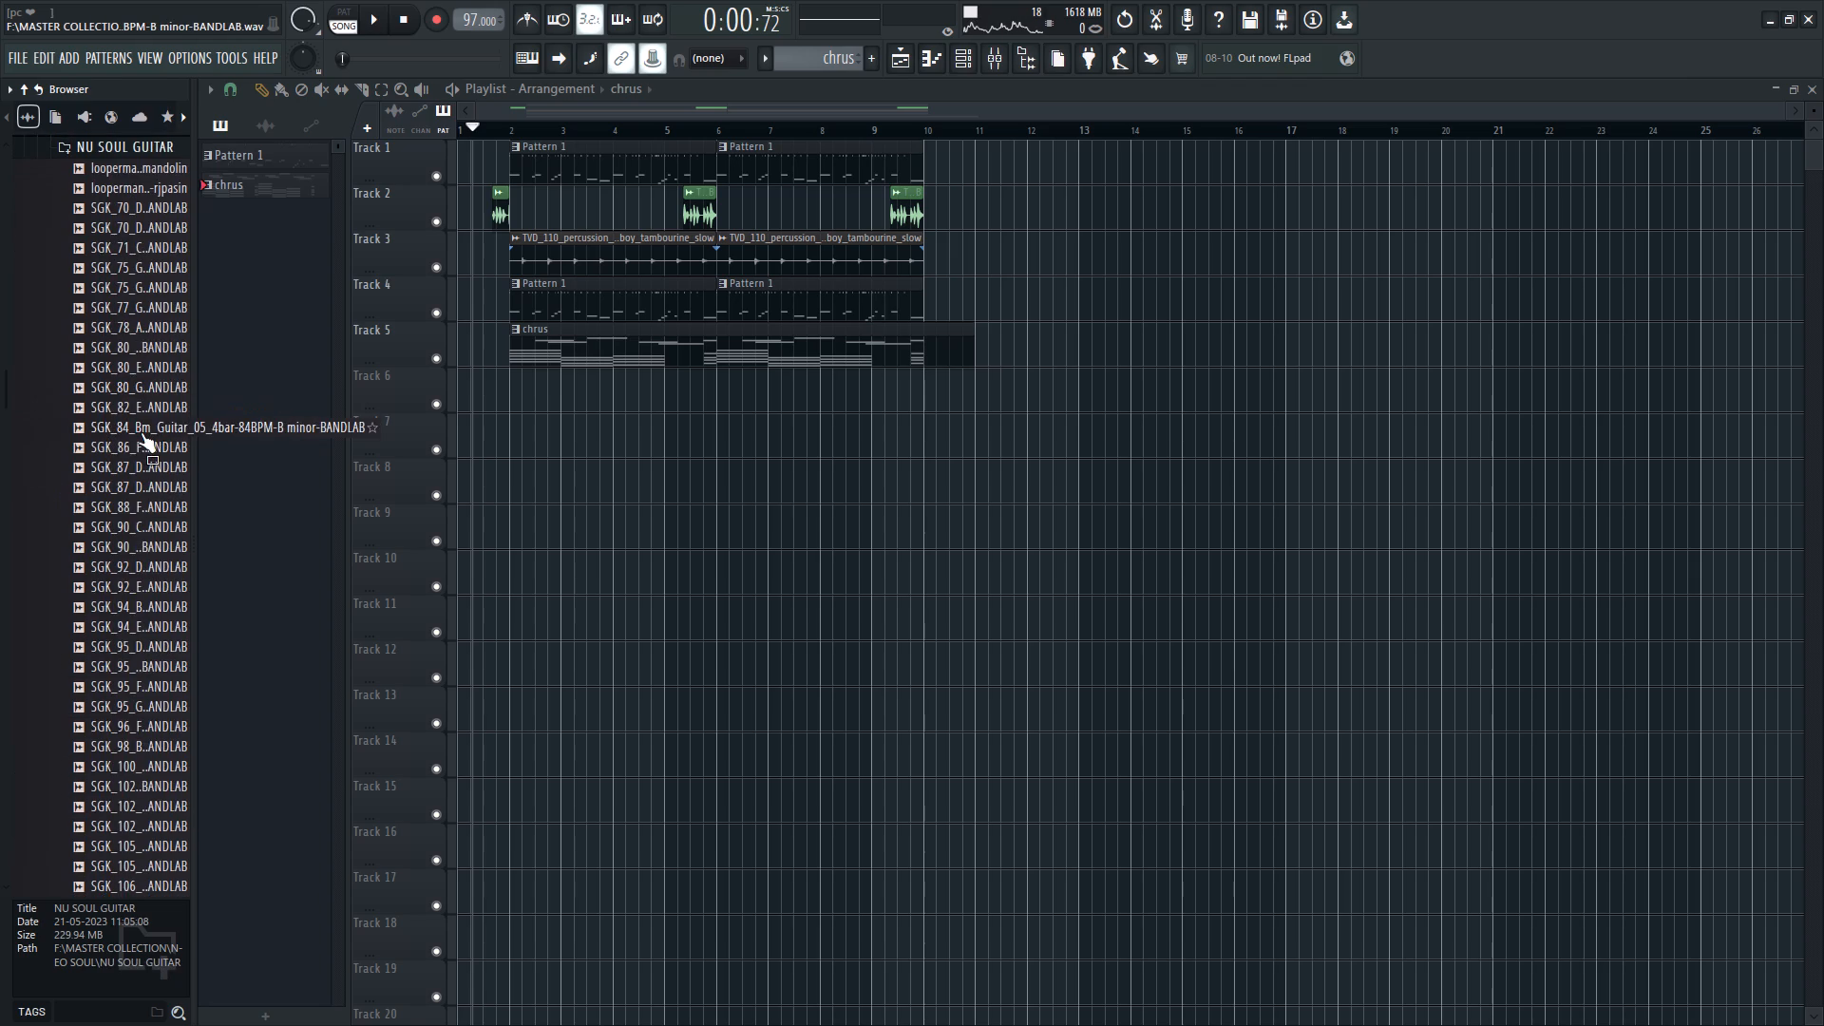
left_click(141, 432)
scroll(164, 402, "down", 1)
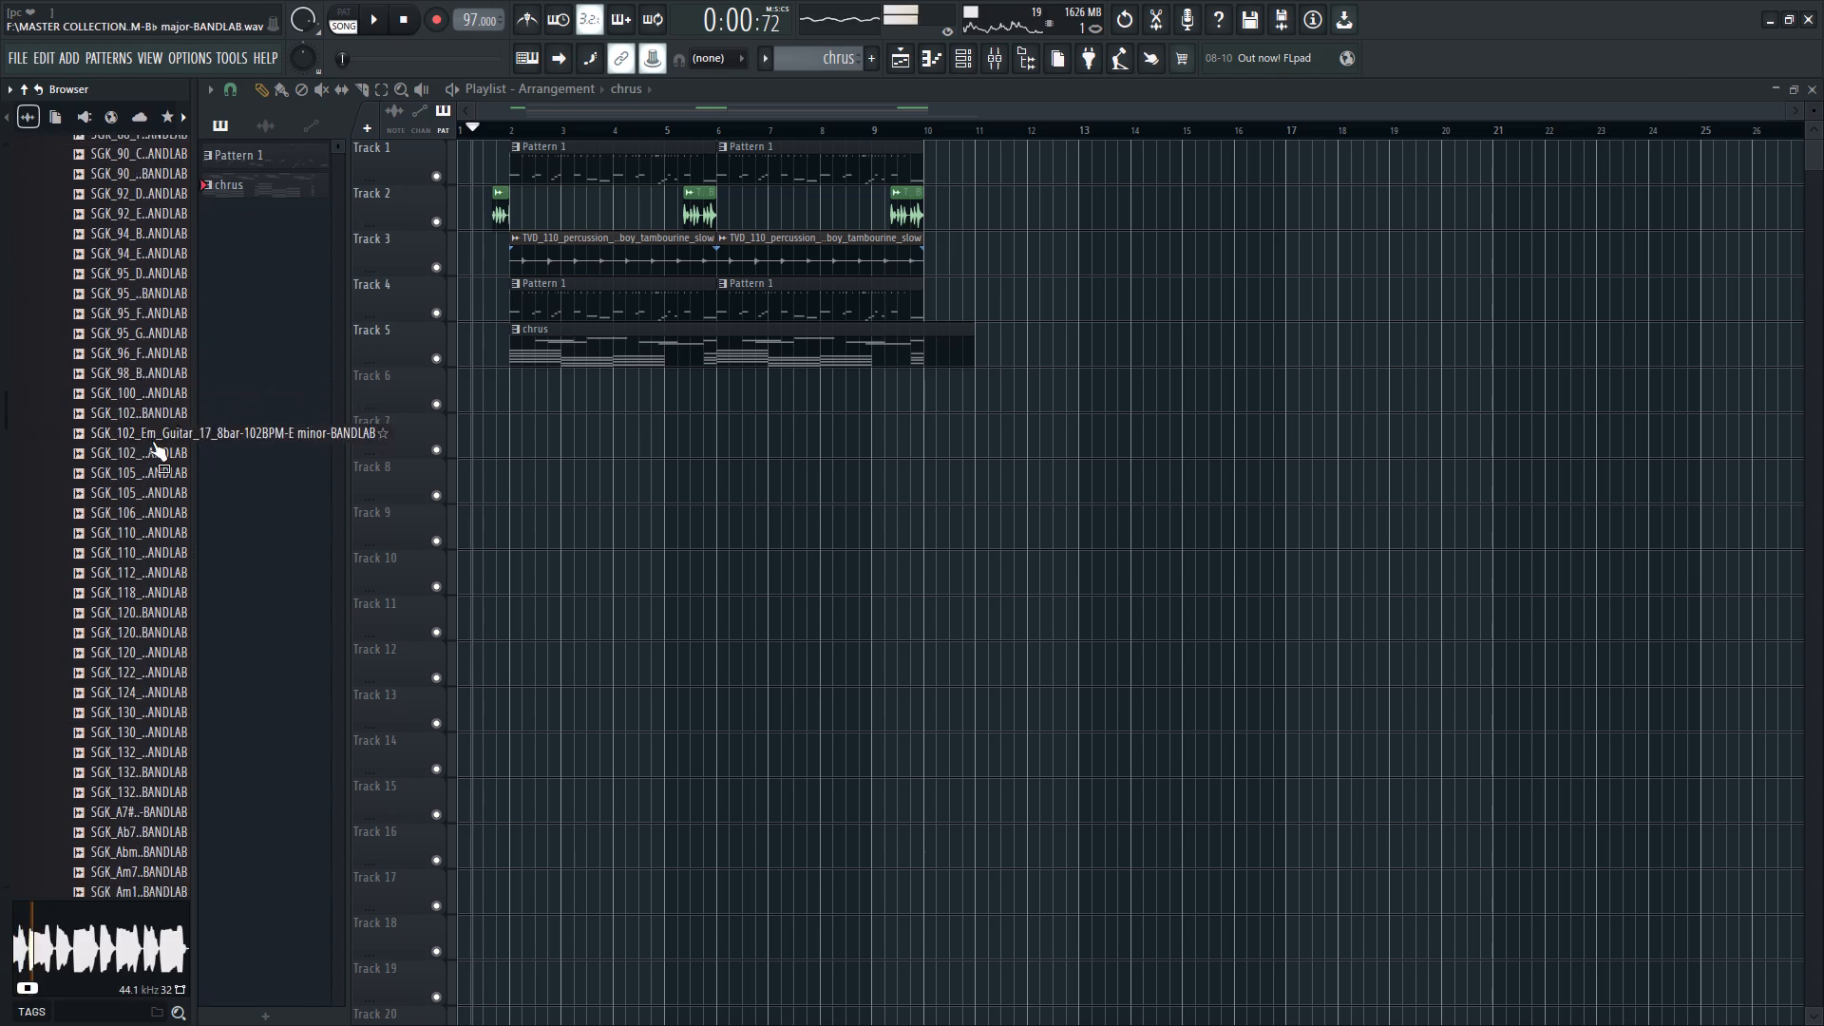
left_click(152, 441)
scroll(152, 446, "down", 1)
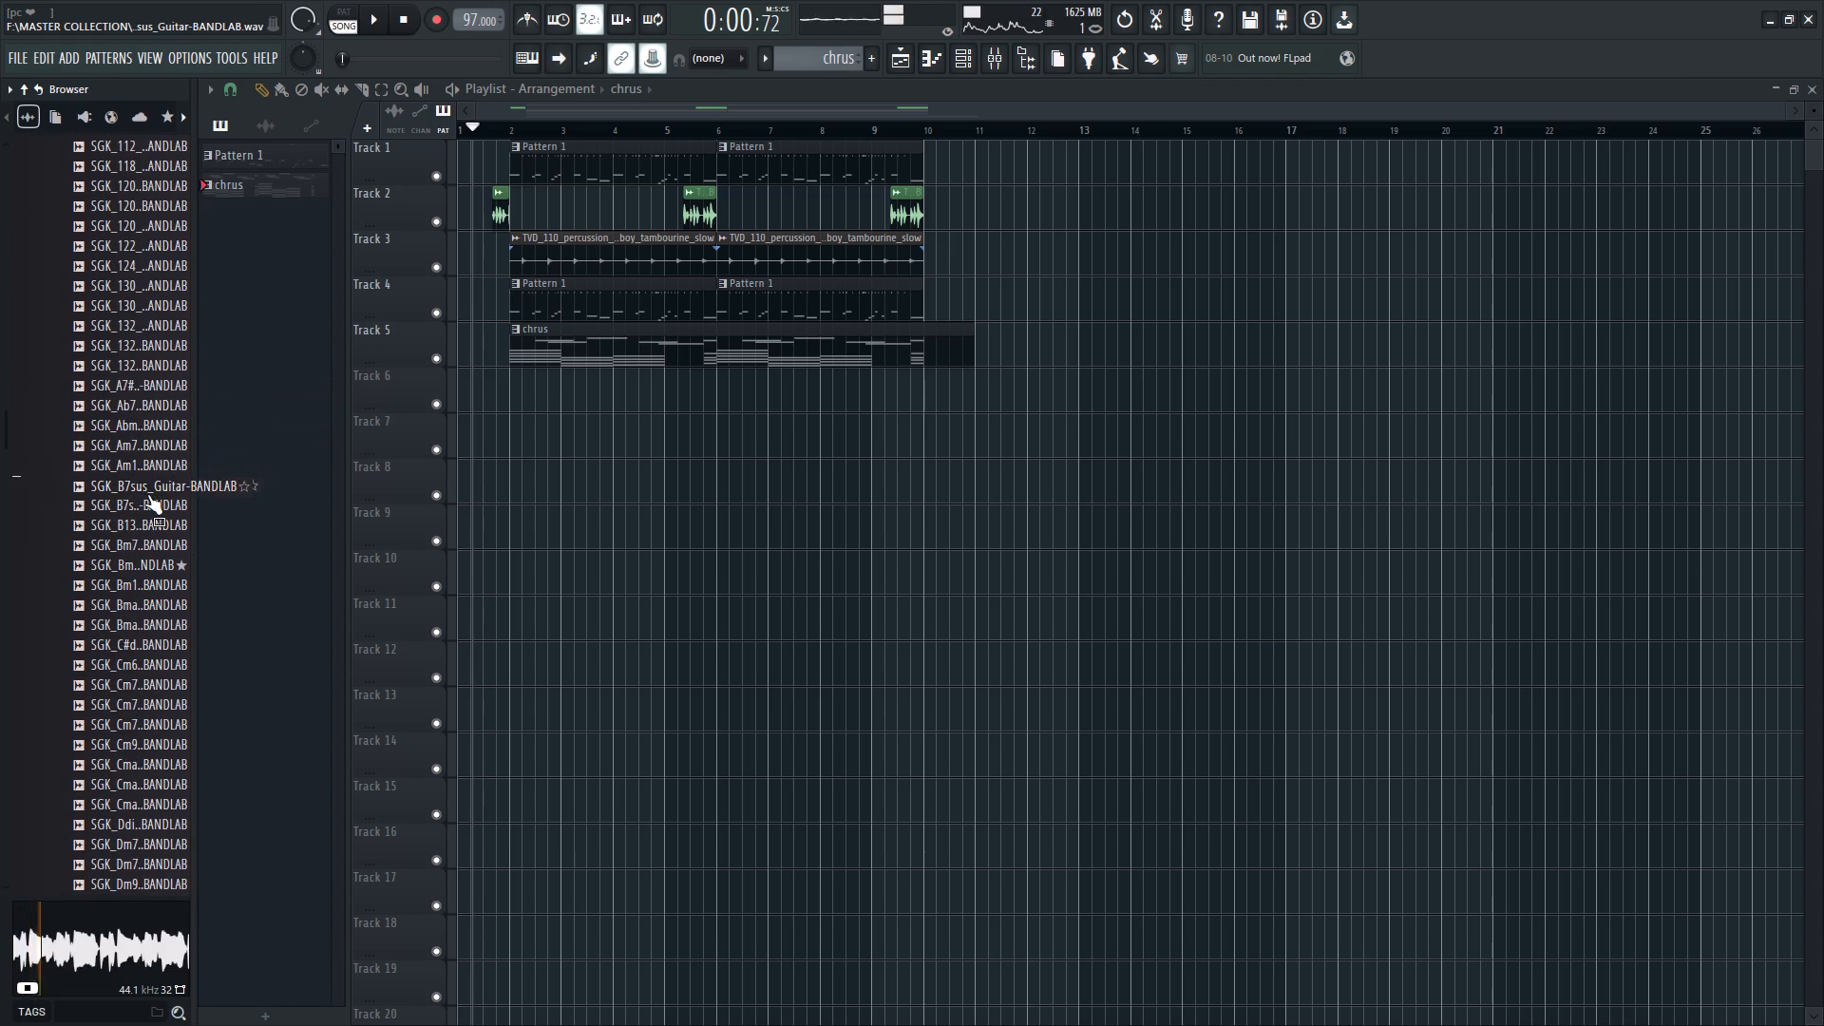
left_click(147, 494)
left_click(147, 550)
scroll(147, 558, "down", 1)
left_click(149, 537)
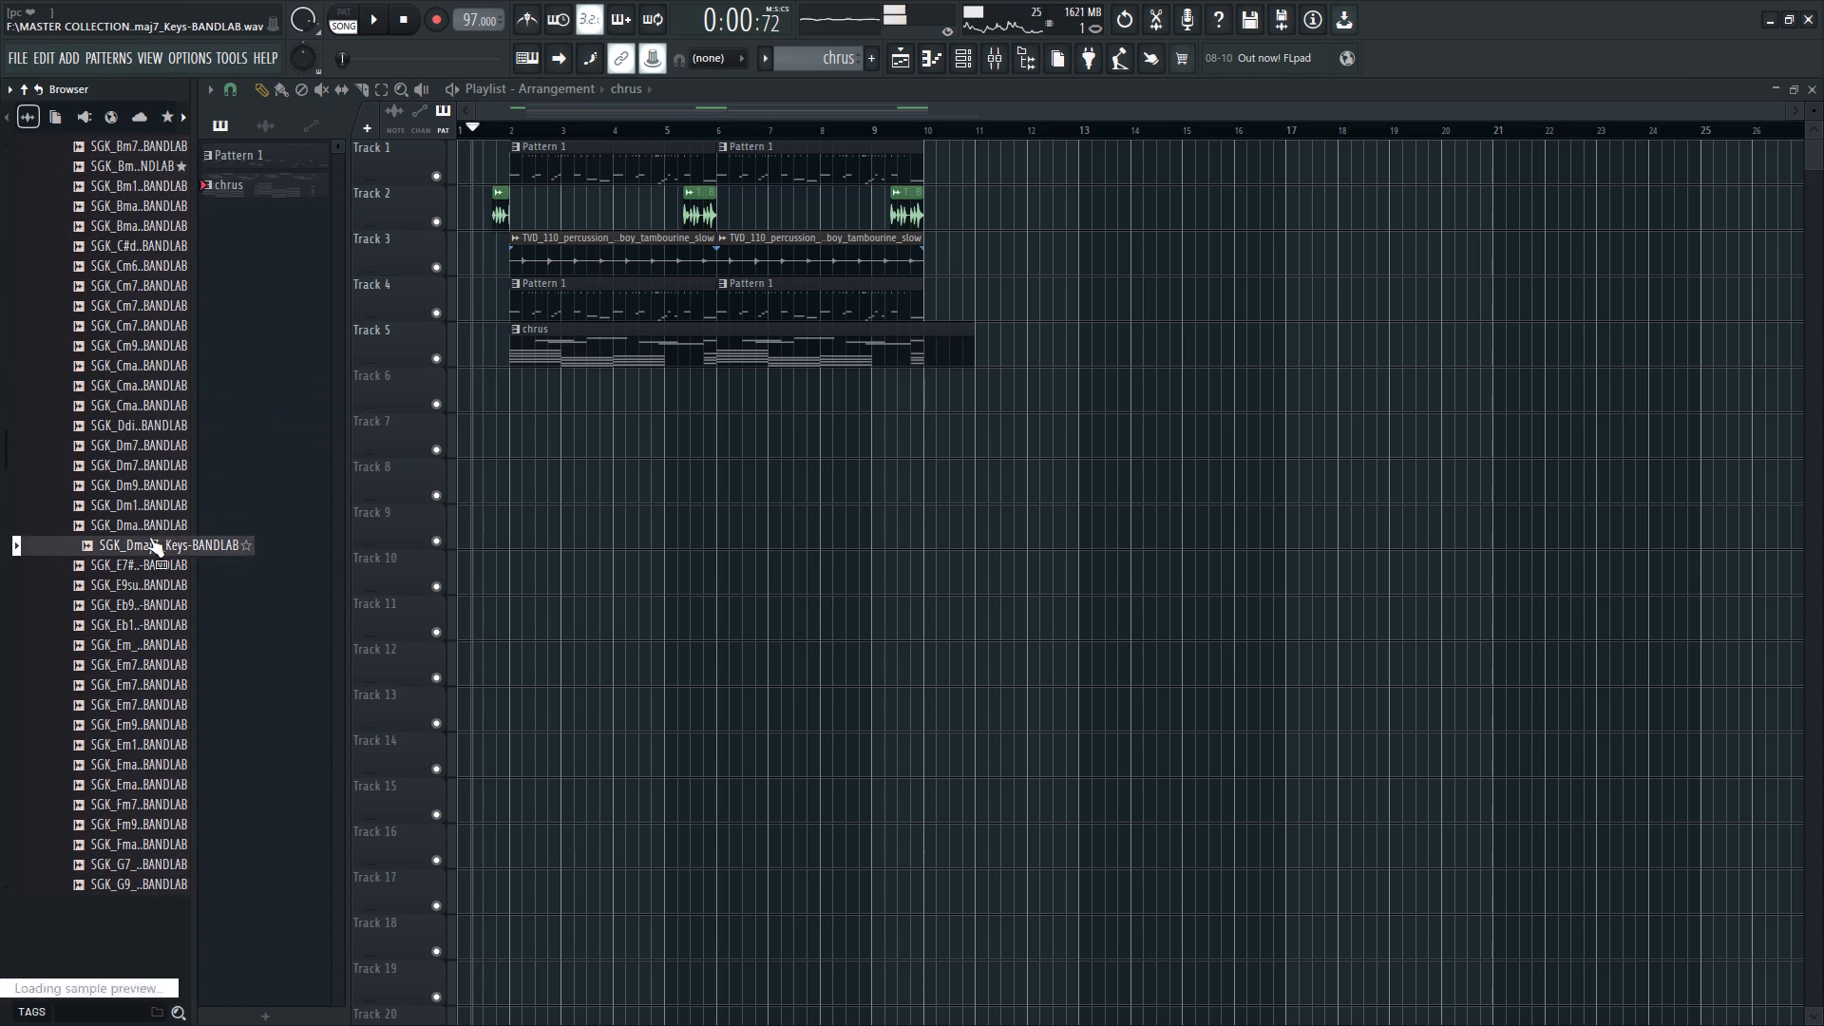
left_click(153, 560)
left_click(148, 598)
scroll(146, 603, "down", 1)
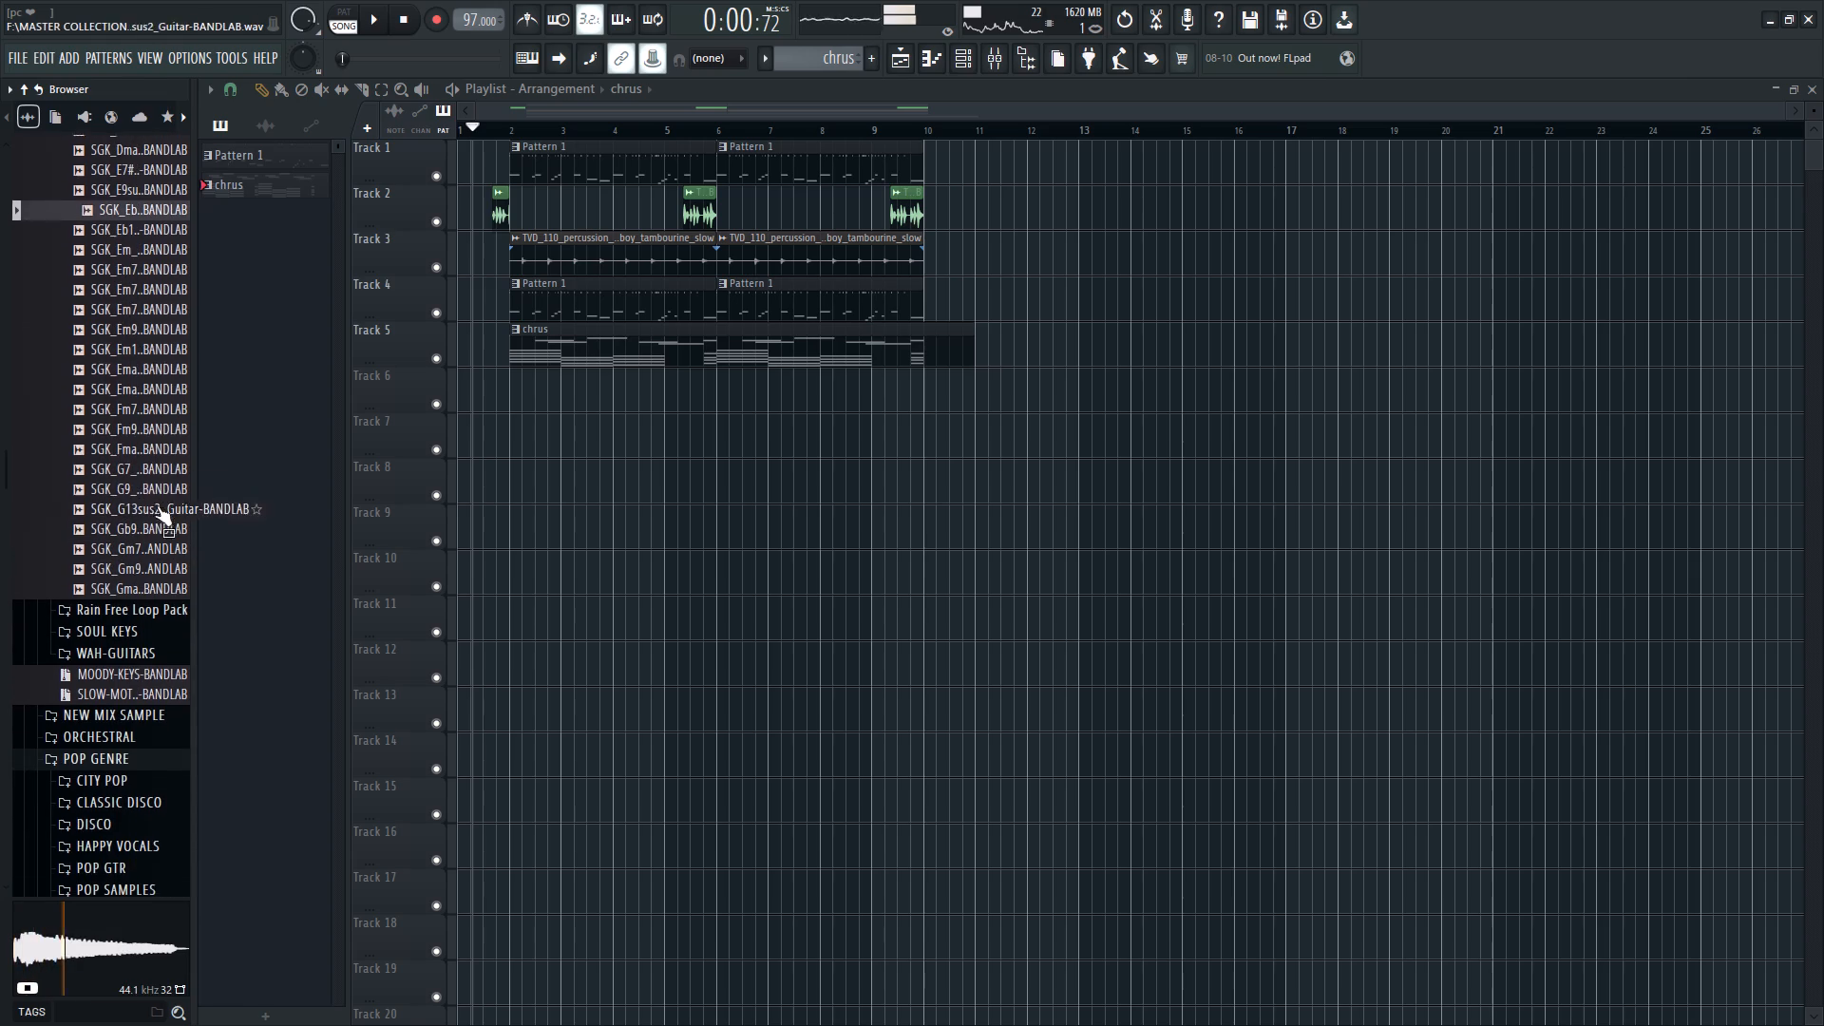
left_click(161, 491)
left_click(152, 516)
left_click(144, 545)
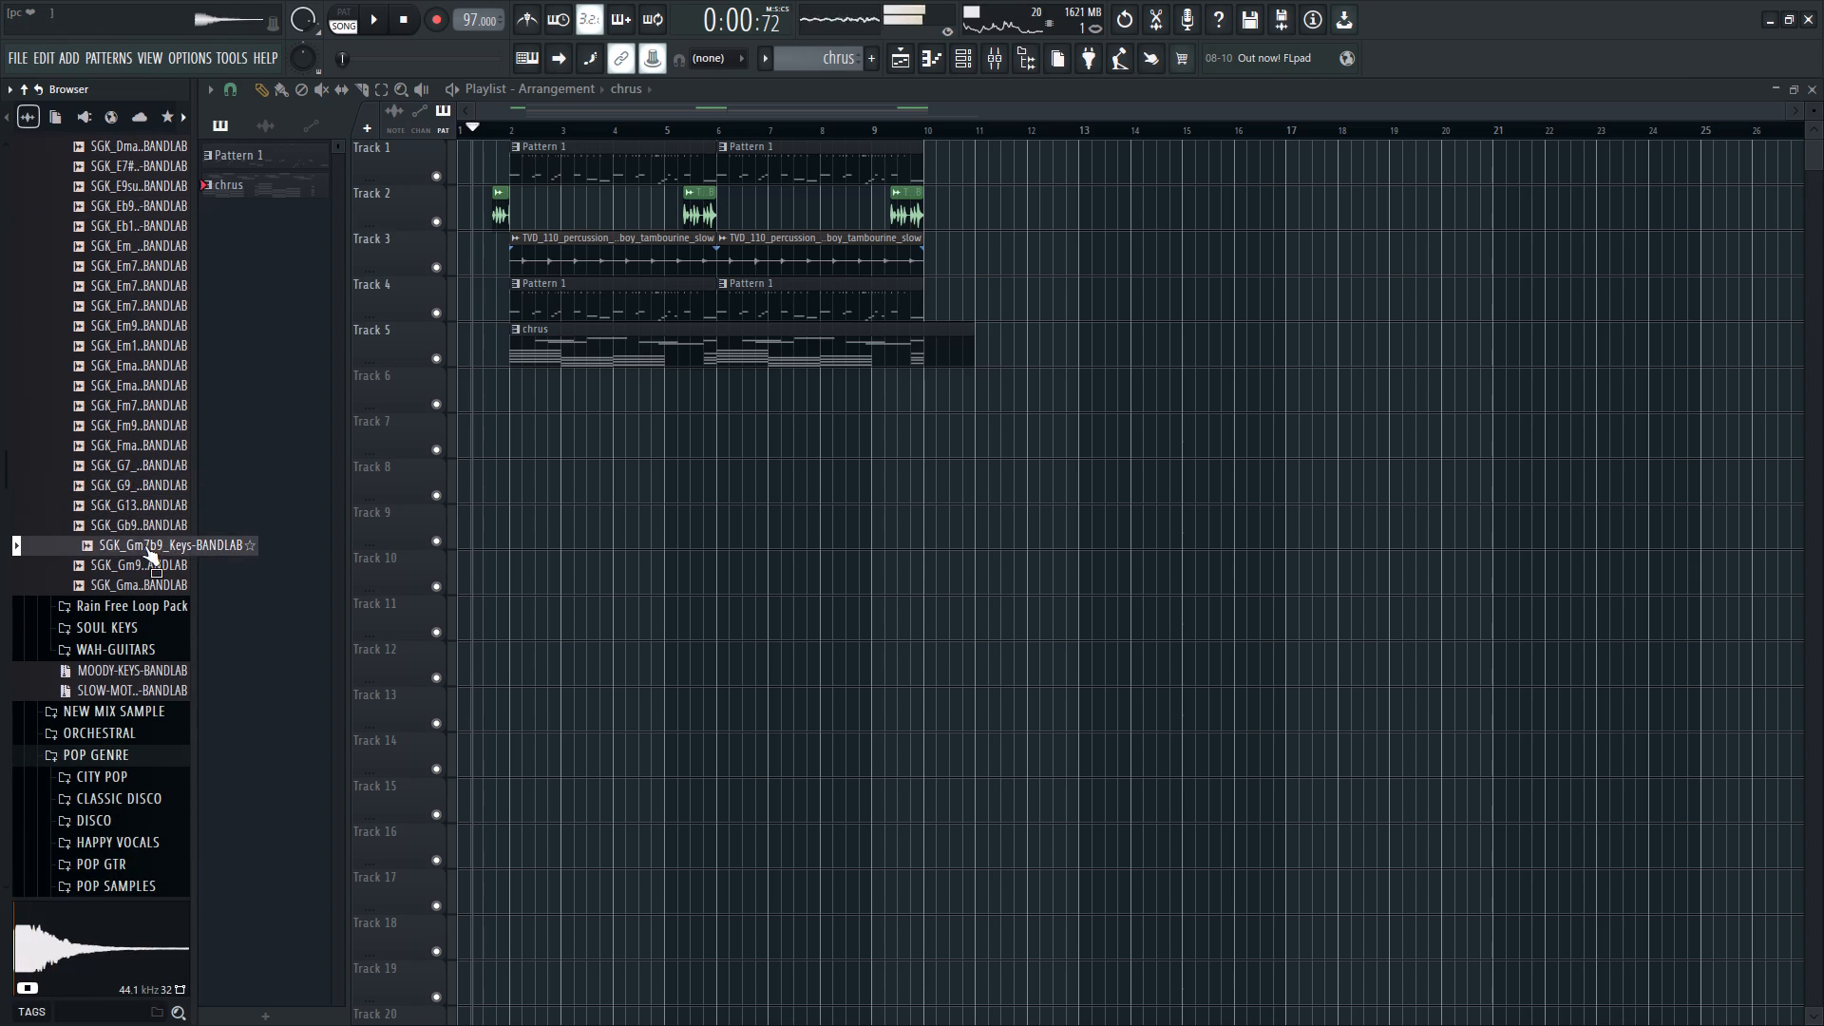
Audition loops in the Rain Free Loop Pack's DRY folder, including 01 - Em_1, 08 - Cm_1, 02 - Em_1 and 10 - Em_1.
left_click(147, 603)
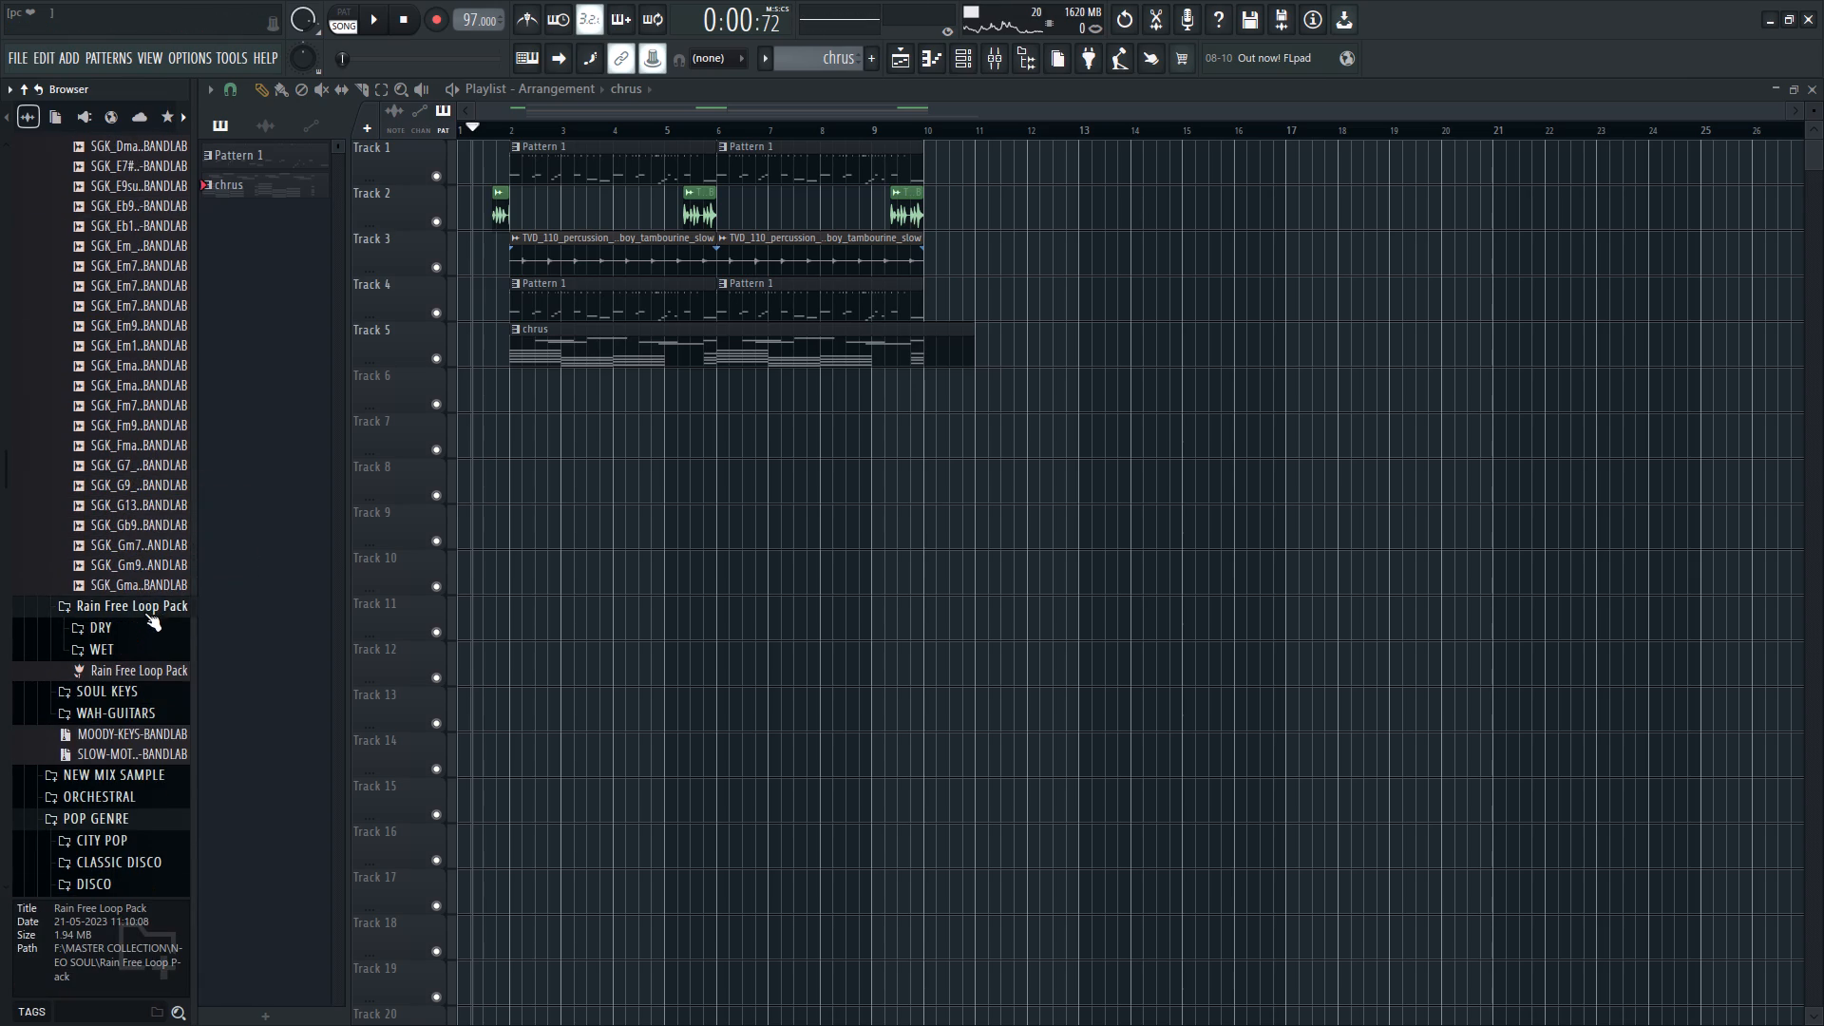
left_click(130, 625)
left_click(136, 646)
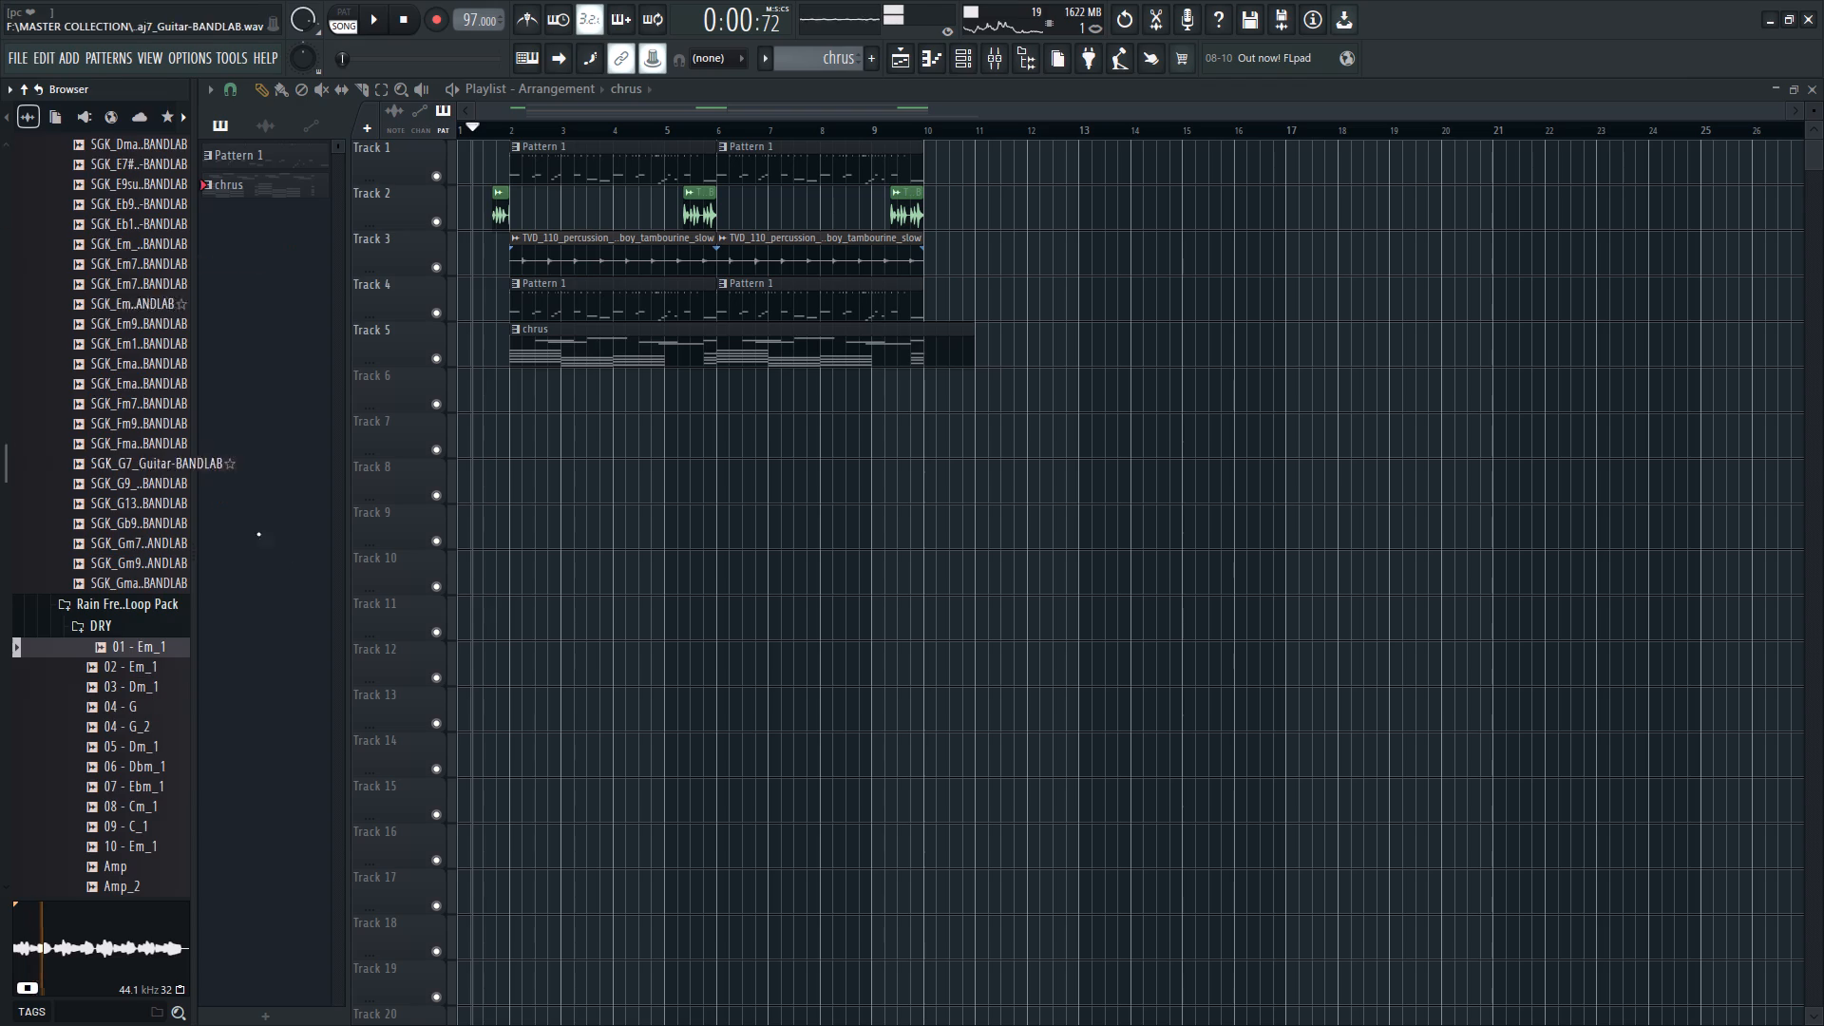
left_click(145, 808)
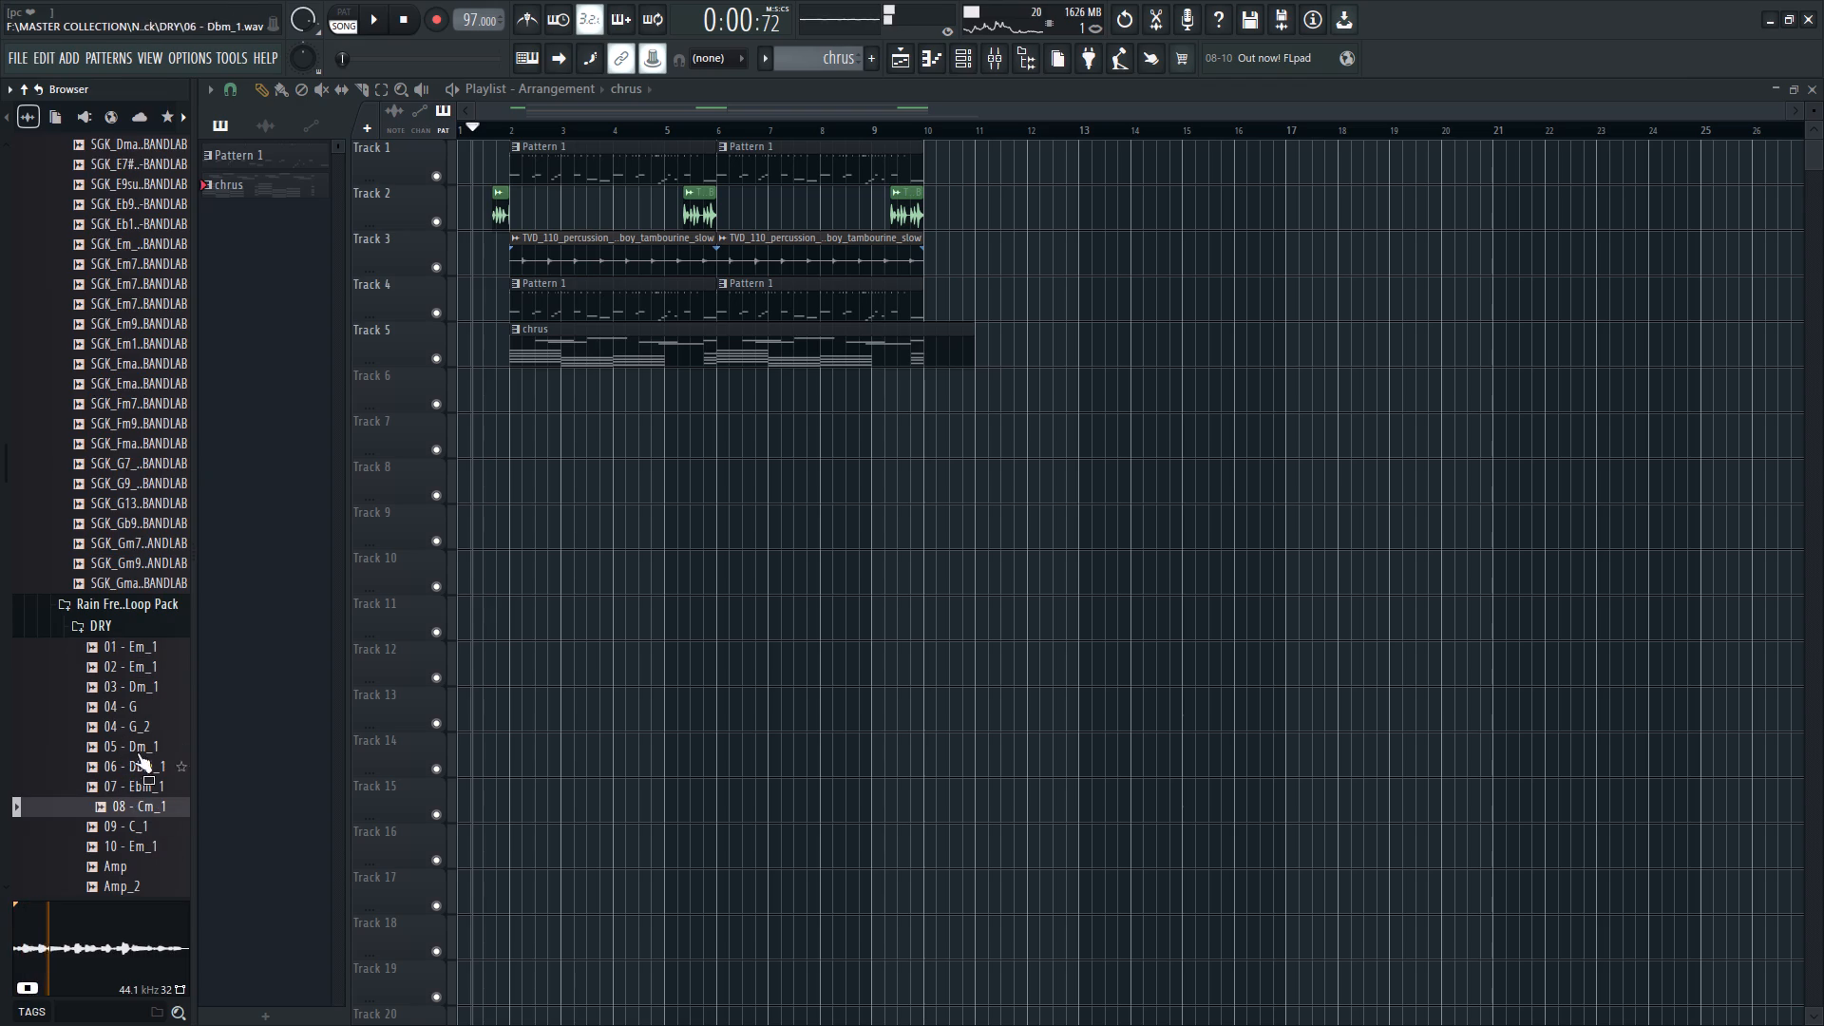
left_click(140, 698)
left_click(139, 667)
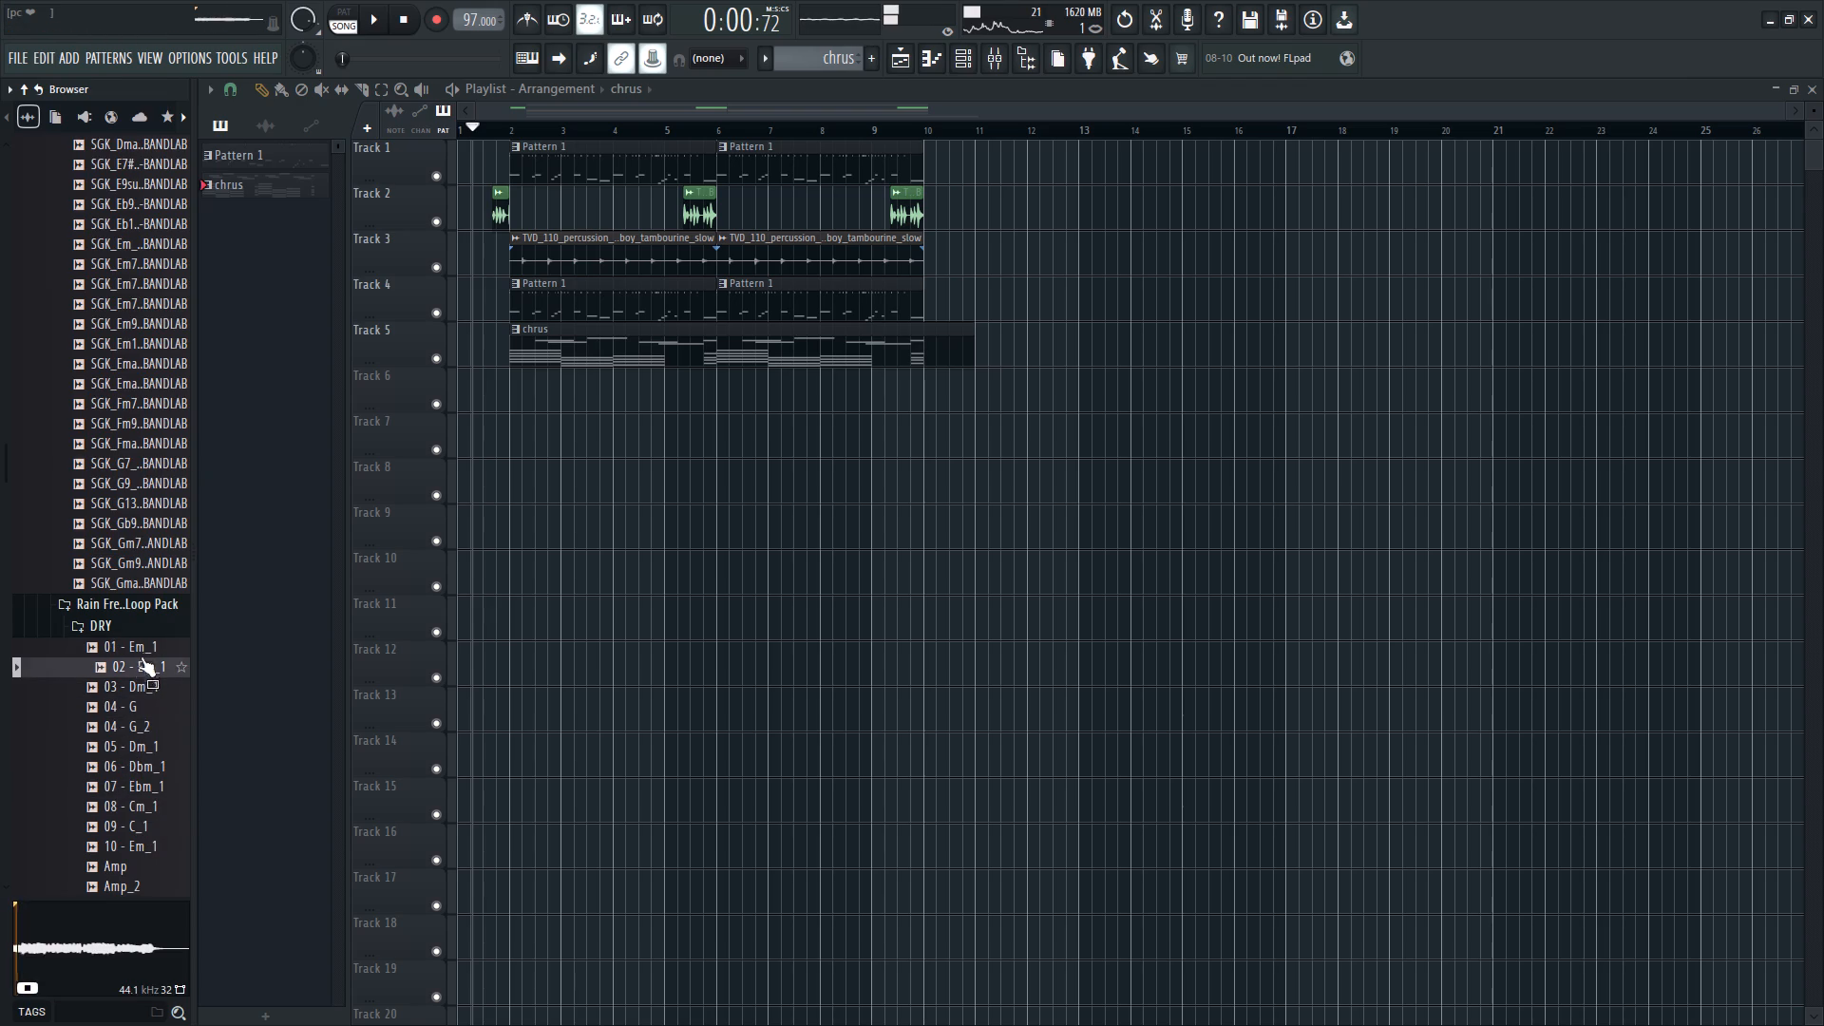
scroll(149, 818, "down", 1)
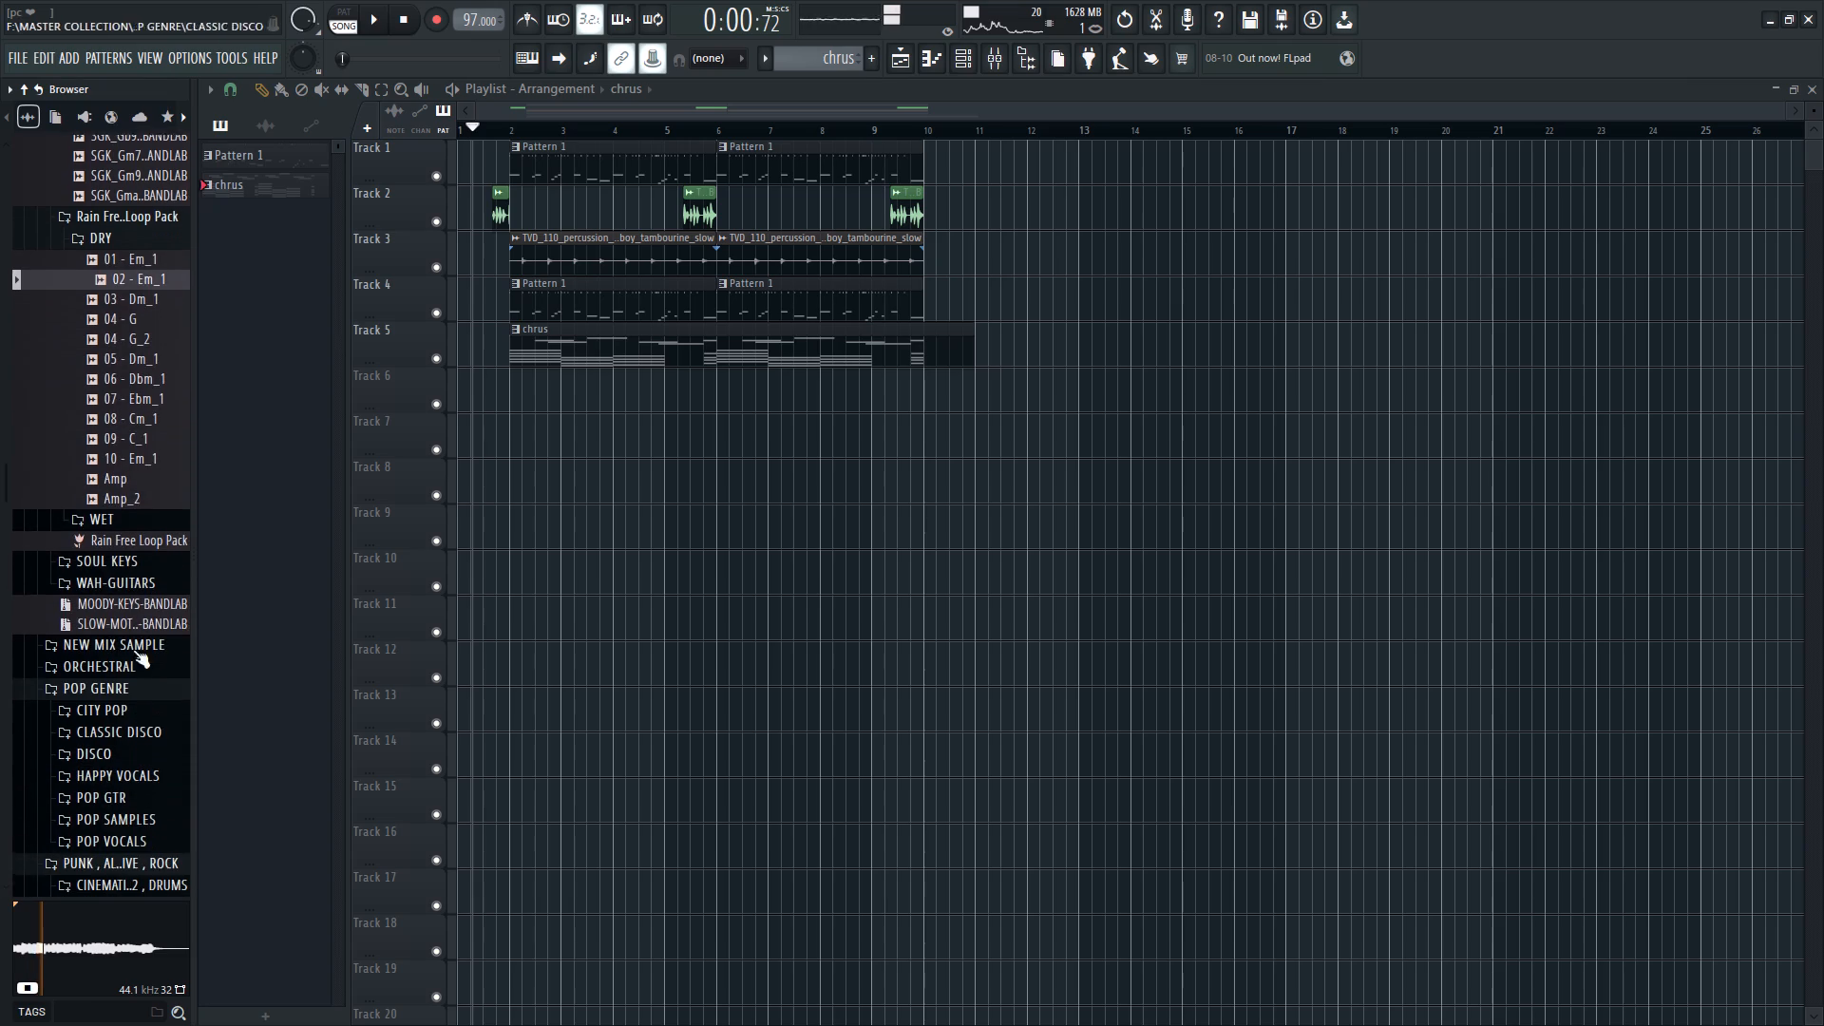
left_click(148, 455)
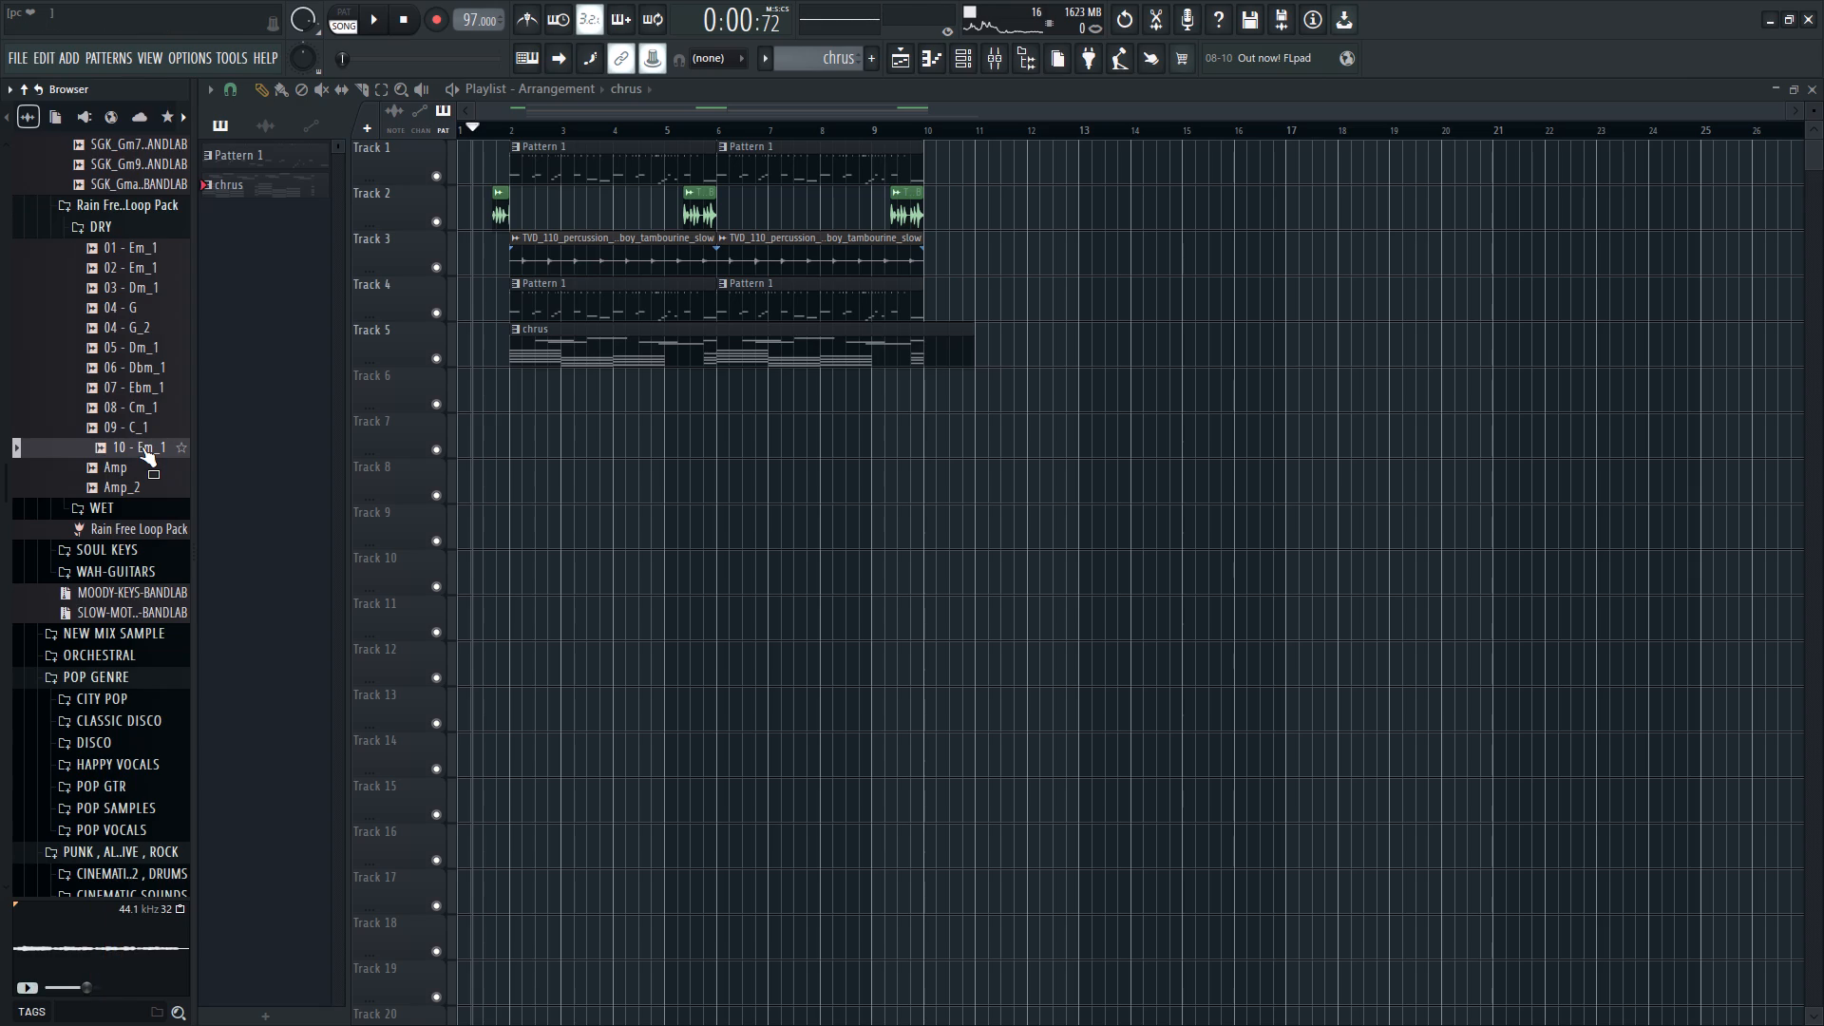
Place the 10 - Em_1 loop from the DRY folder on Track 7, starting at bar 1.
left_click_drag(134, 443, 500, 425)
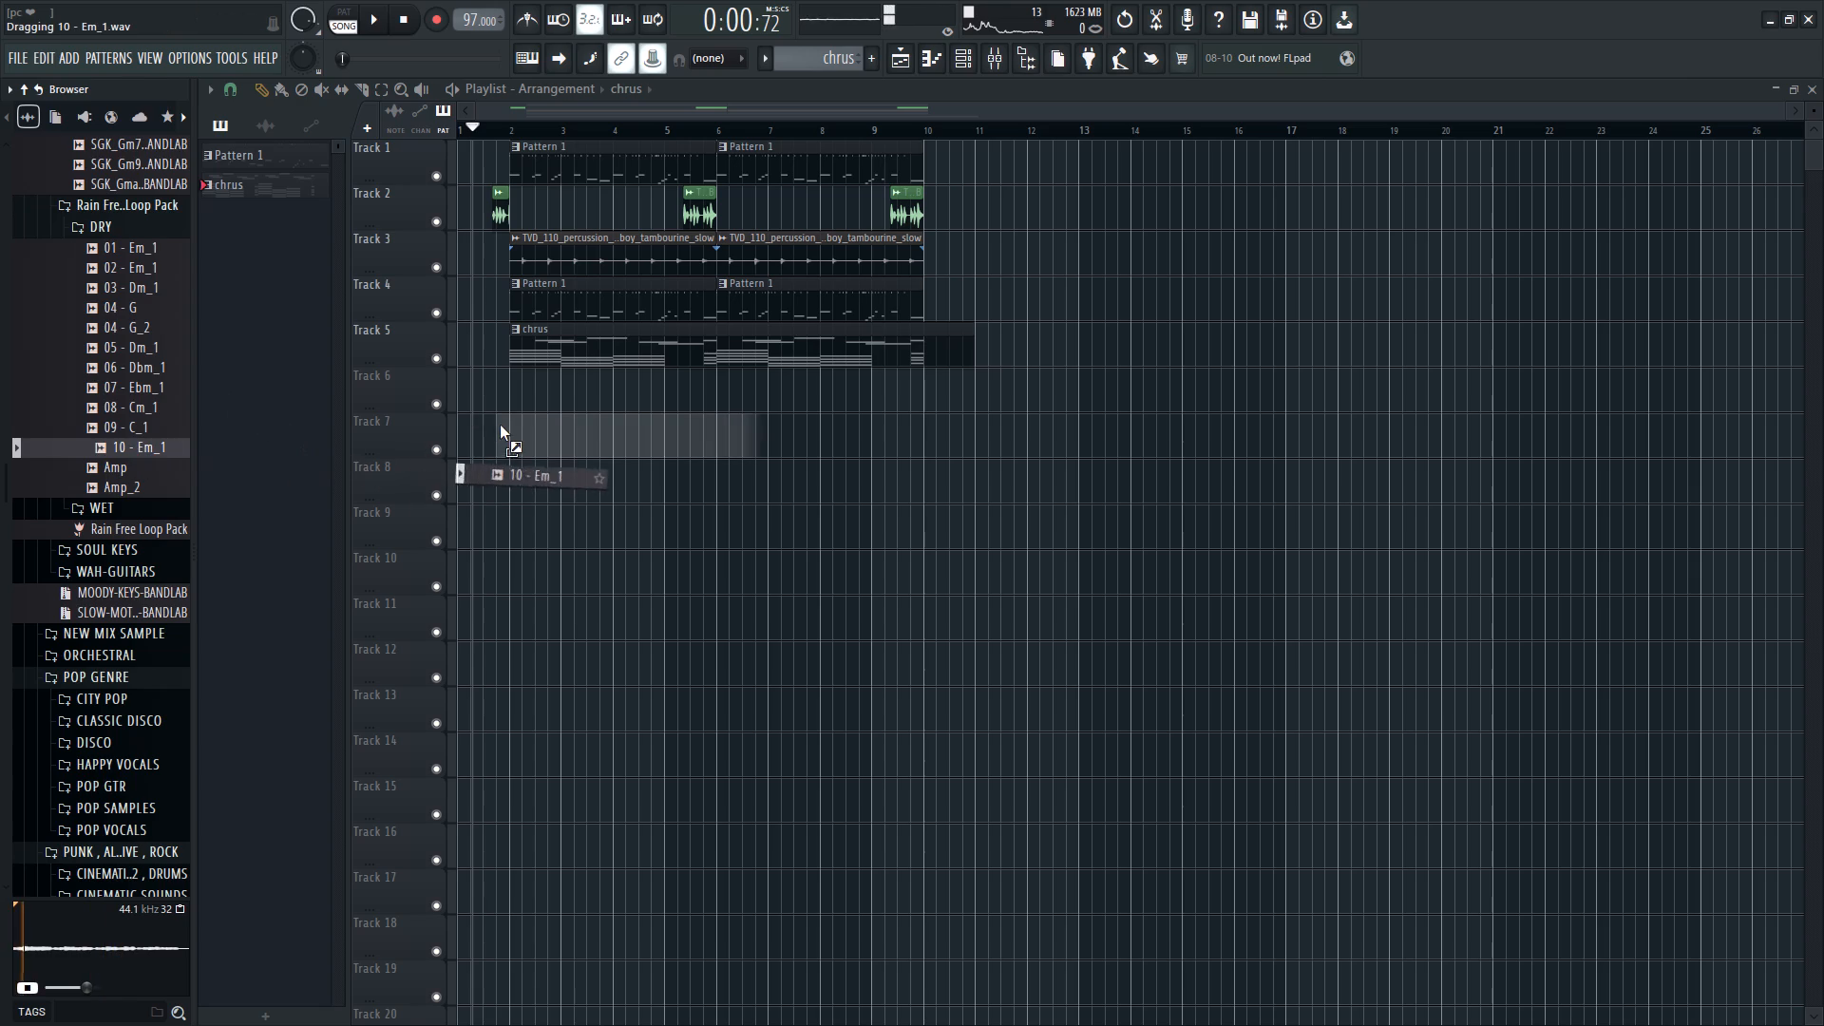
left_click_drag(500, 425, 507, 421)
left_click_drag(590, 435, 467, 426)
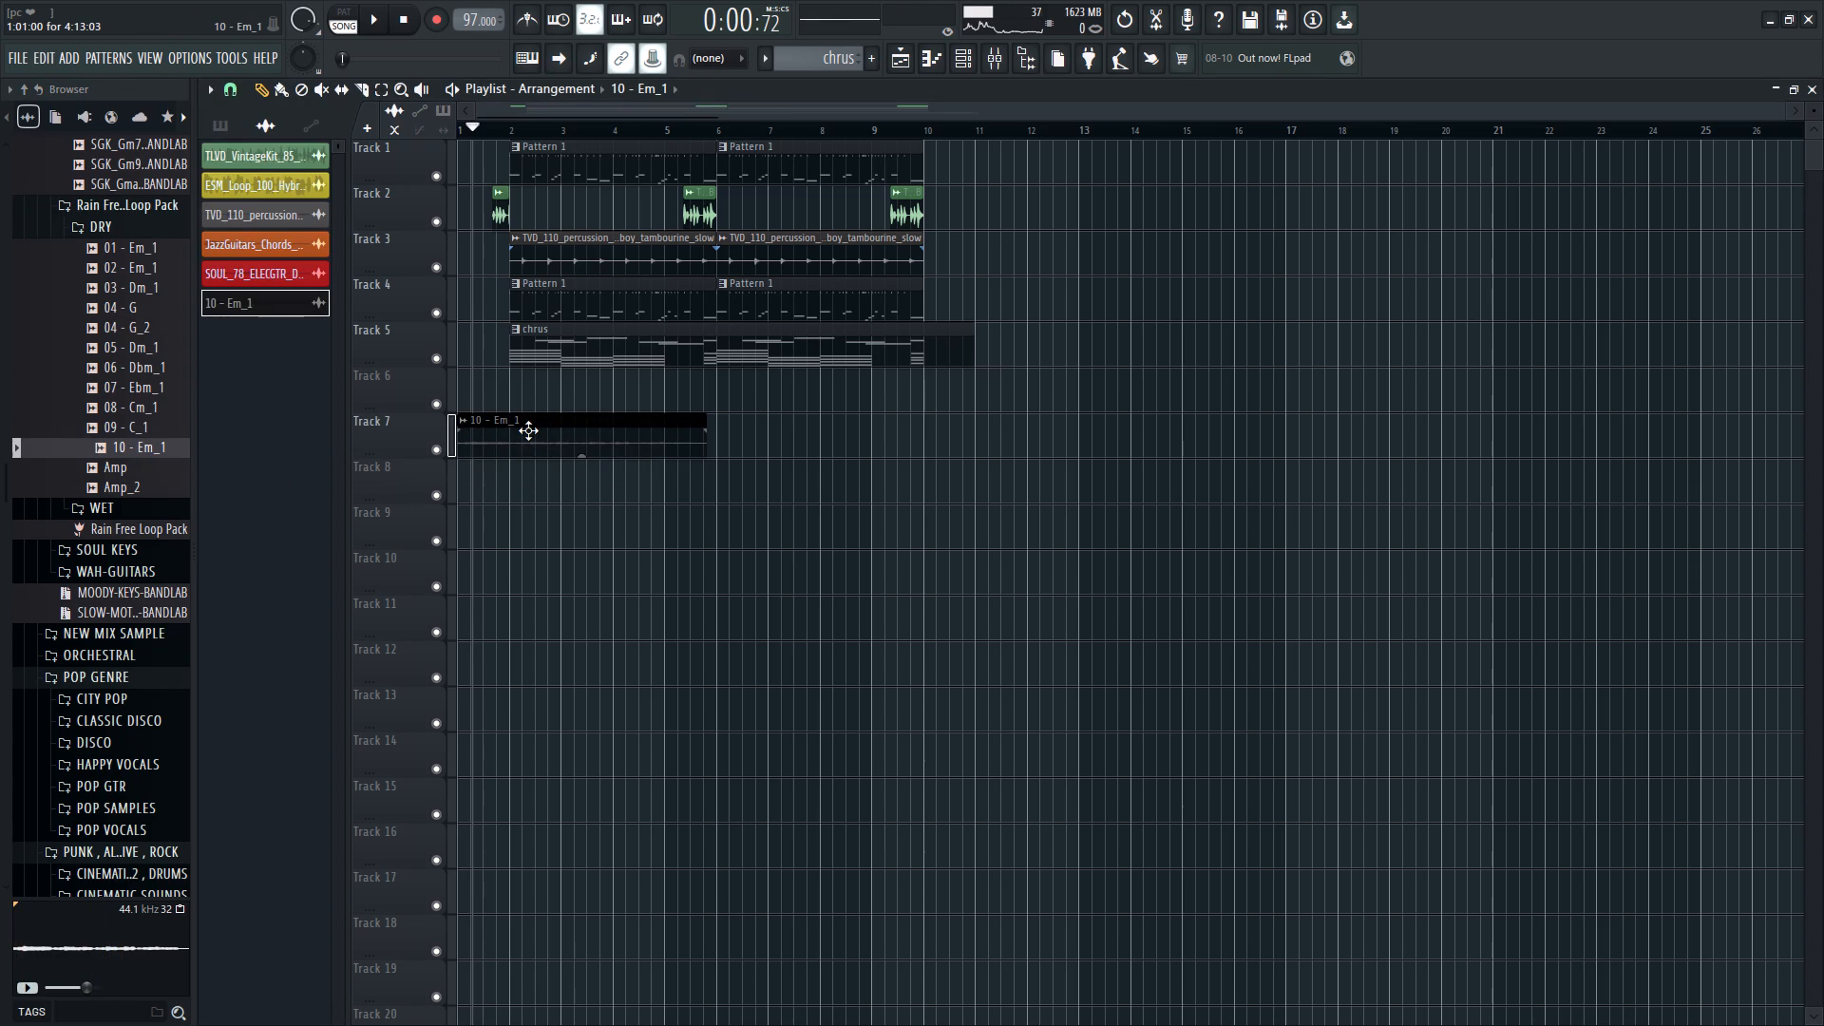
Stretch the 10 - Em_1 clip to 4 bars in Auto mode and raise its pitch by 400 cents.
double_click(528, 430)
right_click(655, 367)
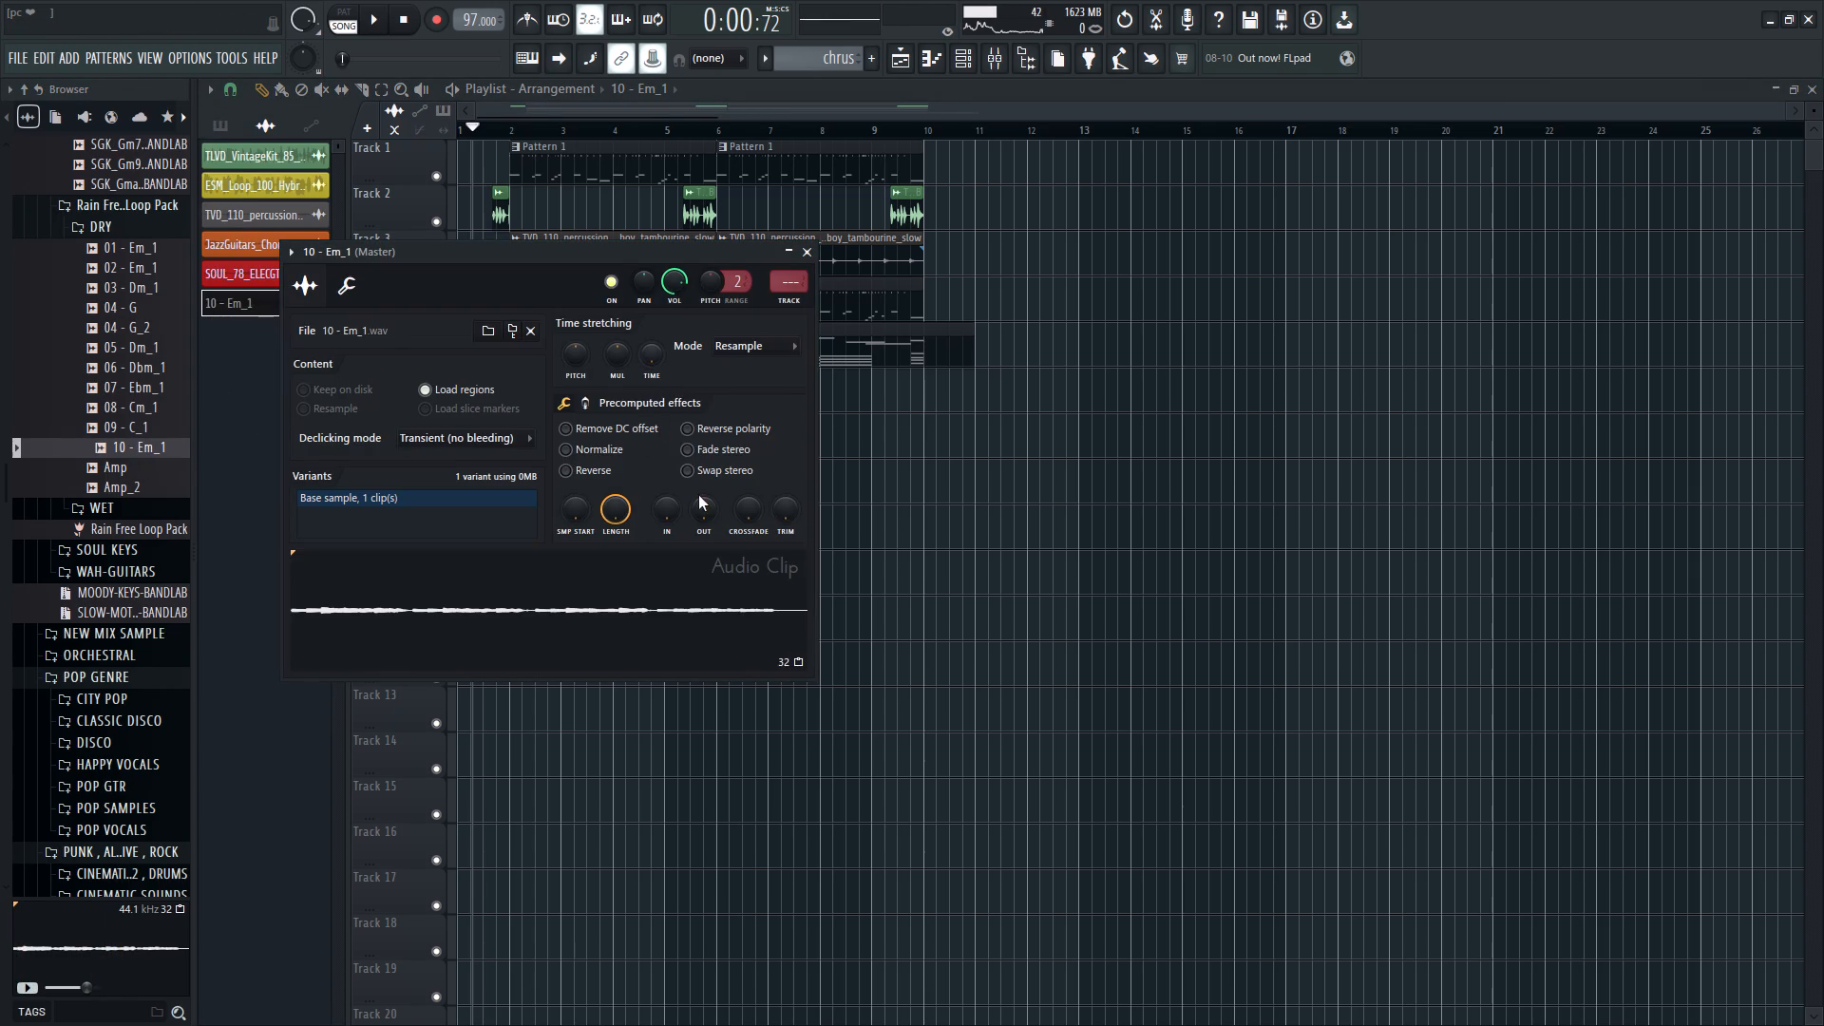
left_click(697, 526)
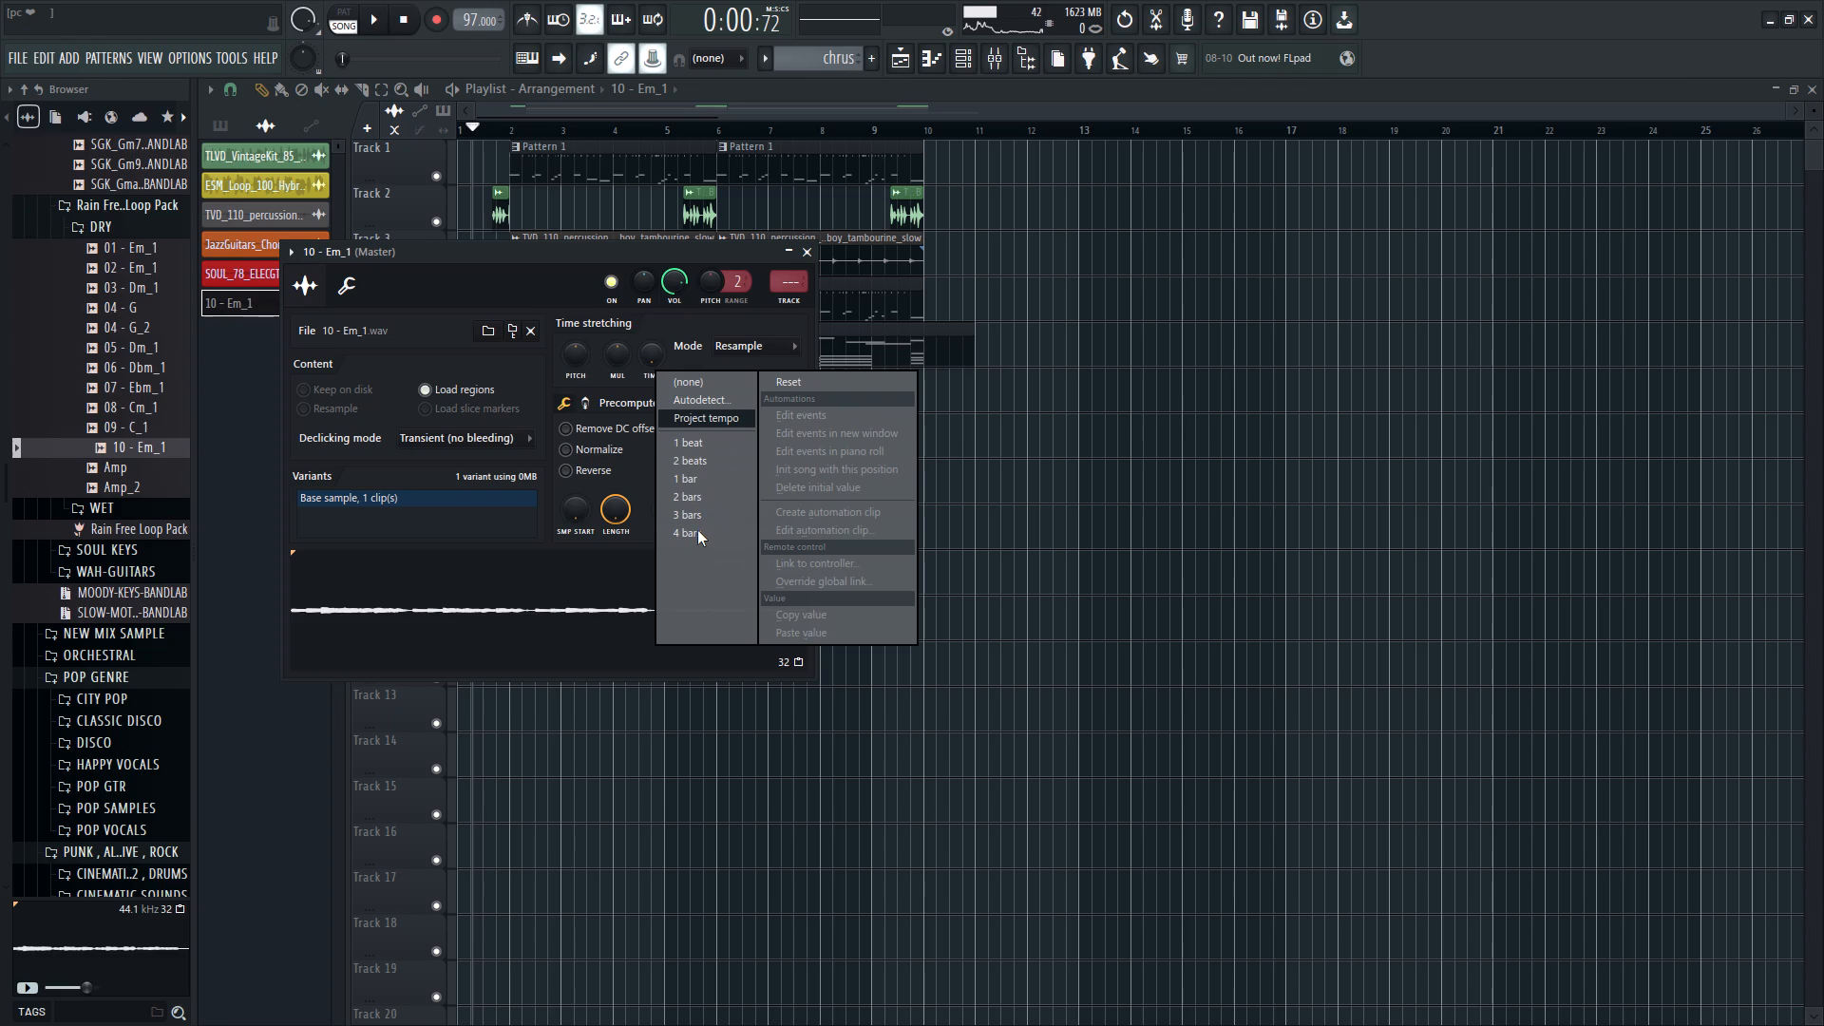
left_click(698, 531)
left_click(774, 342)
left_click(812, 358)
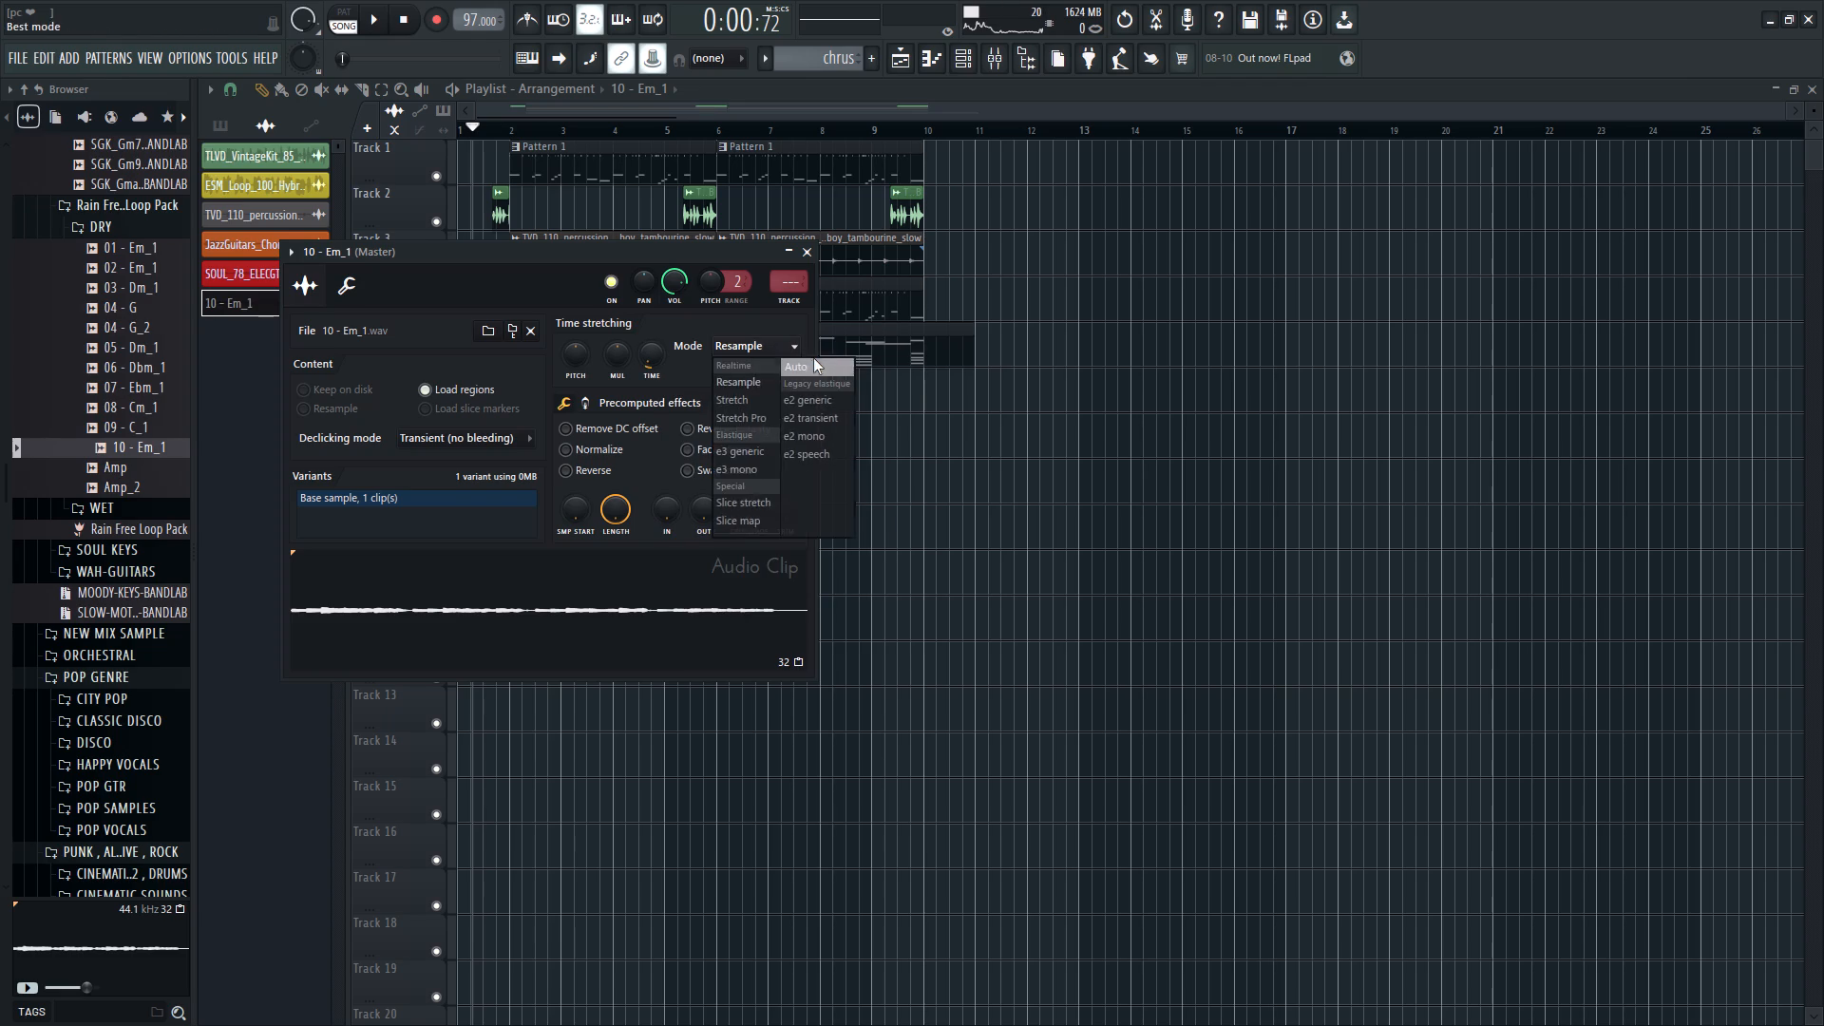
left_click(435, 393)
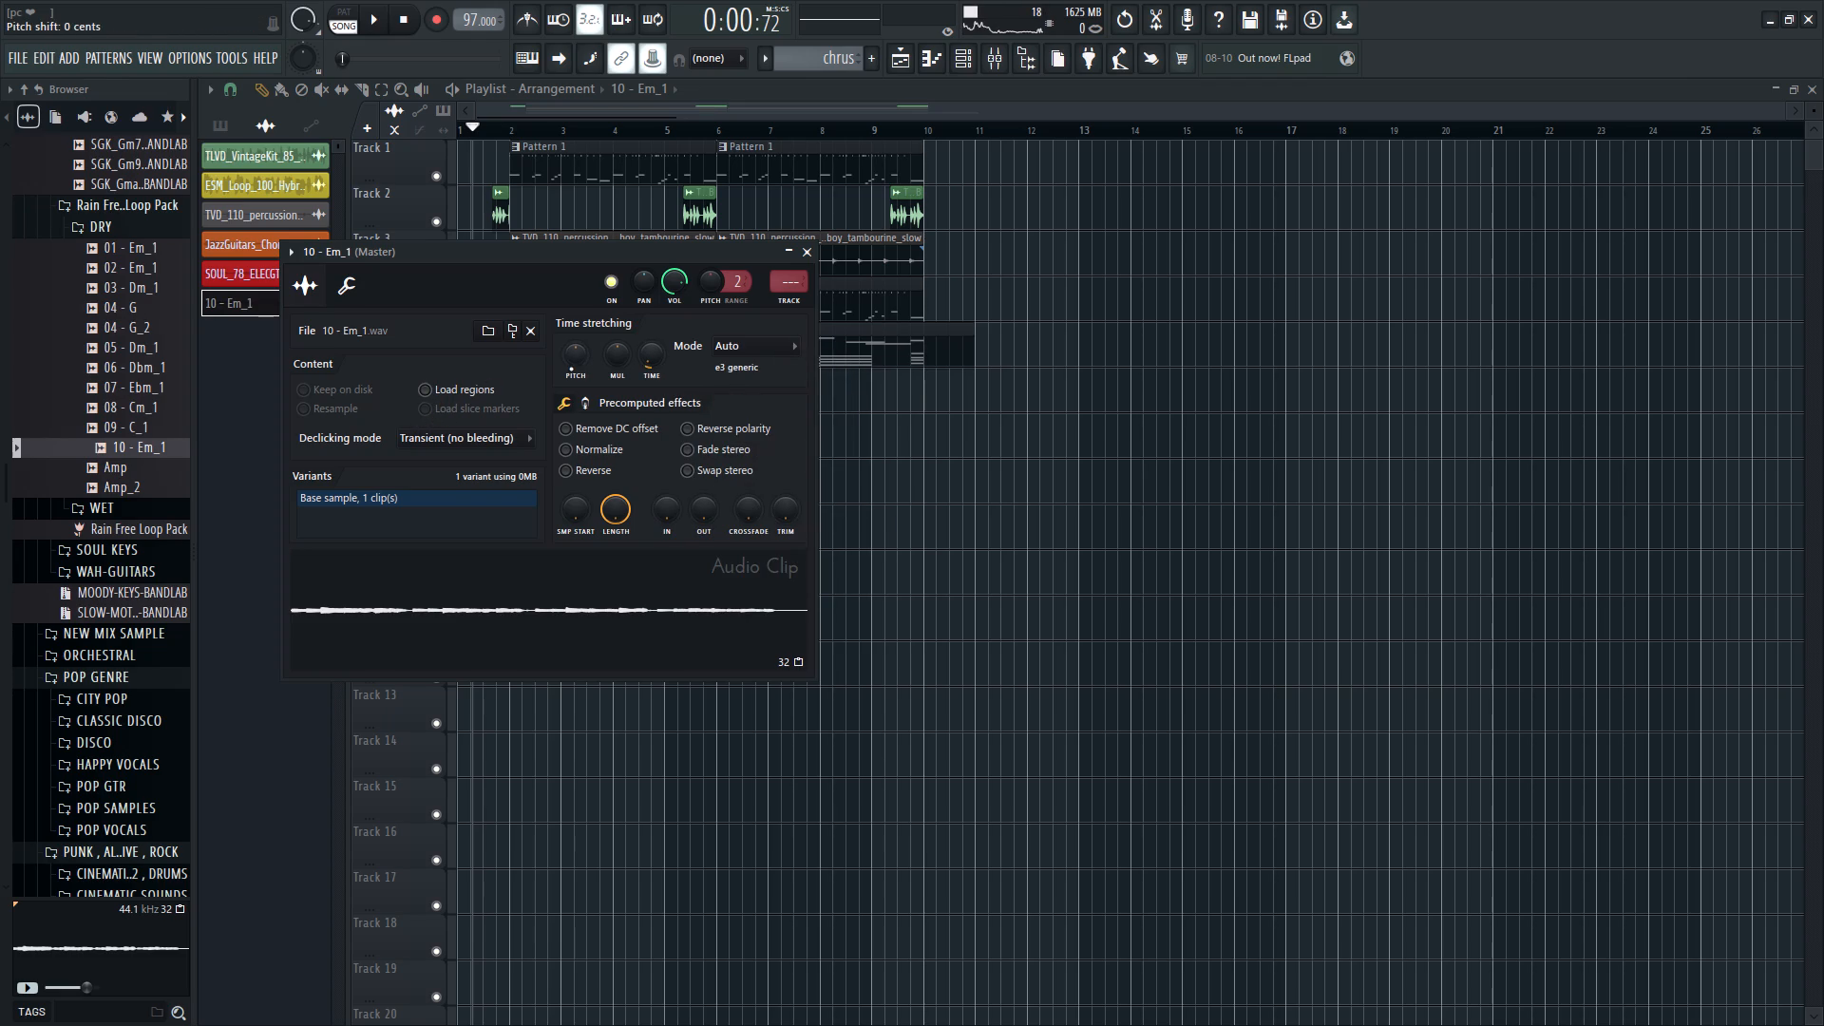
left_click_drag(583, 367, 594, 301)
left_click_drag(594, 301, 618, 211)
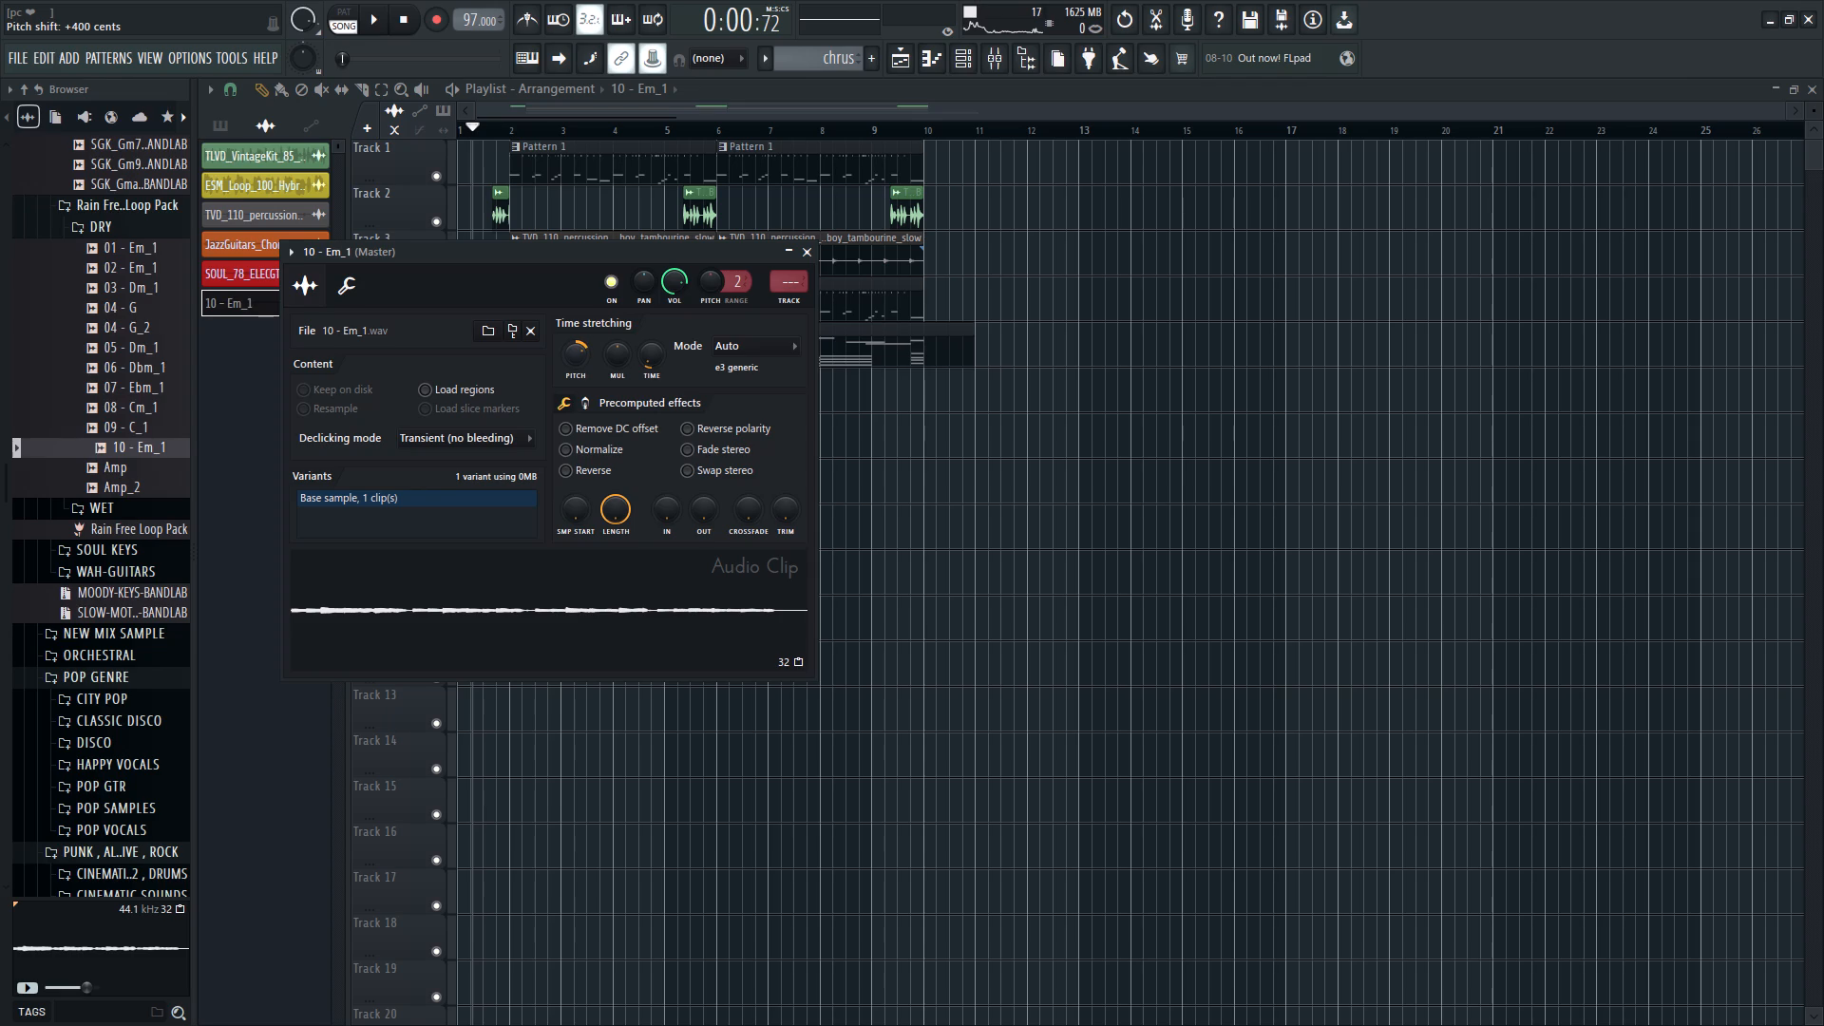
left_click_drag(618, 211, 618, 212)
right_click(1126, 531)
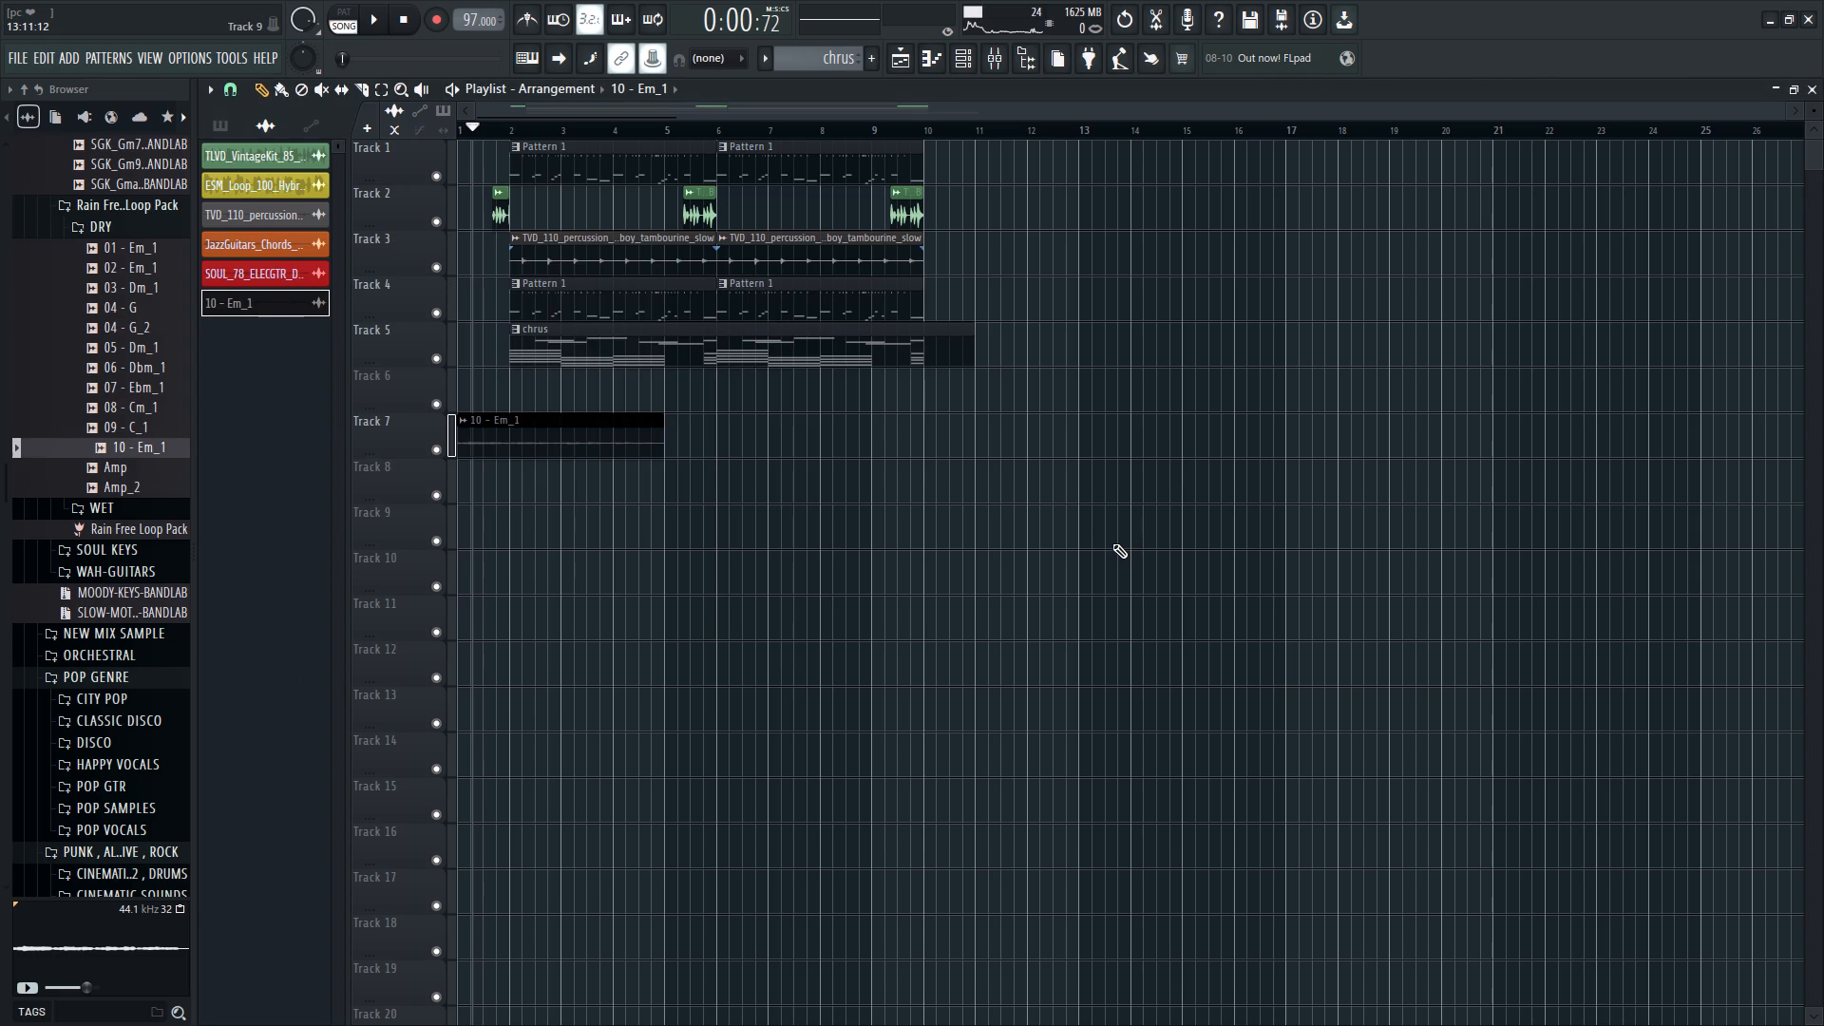
Save the project as suit and tie.
key("ctrl+s")
type("suit a")
type("nd")
key("space")
type("tie")
key("Return")
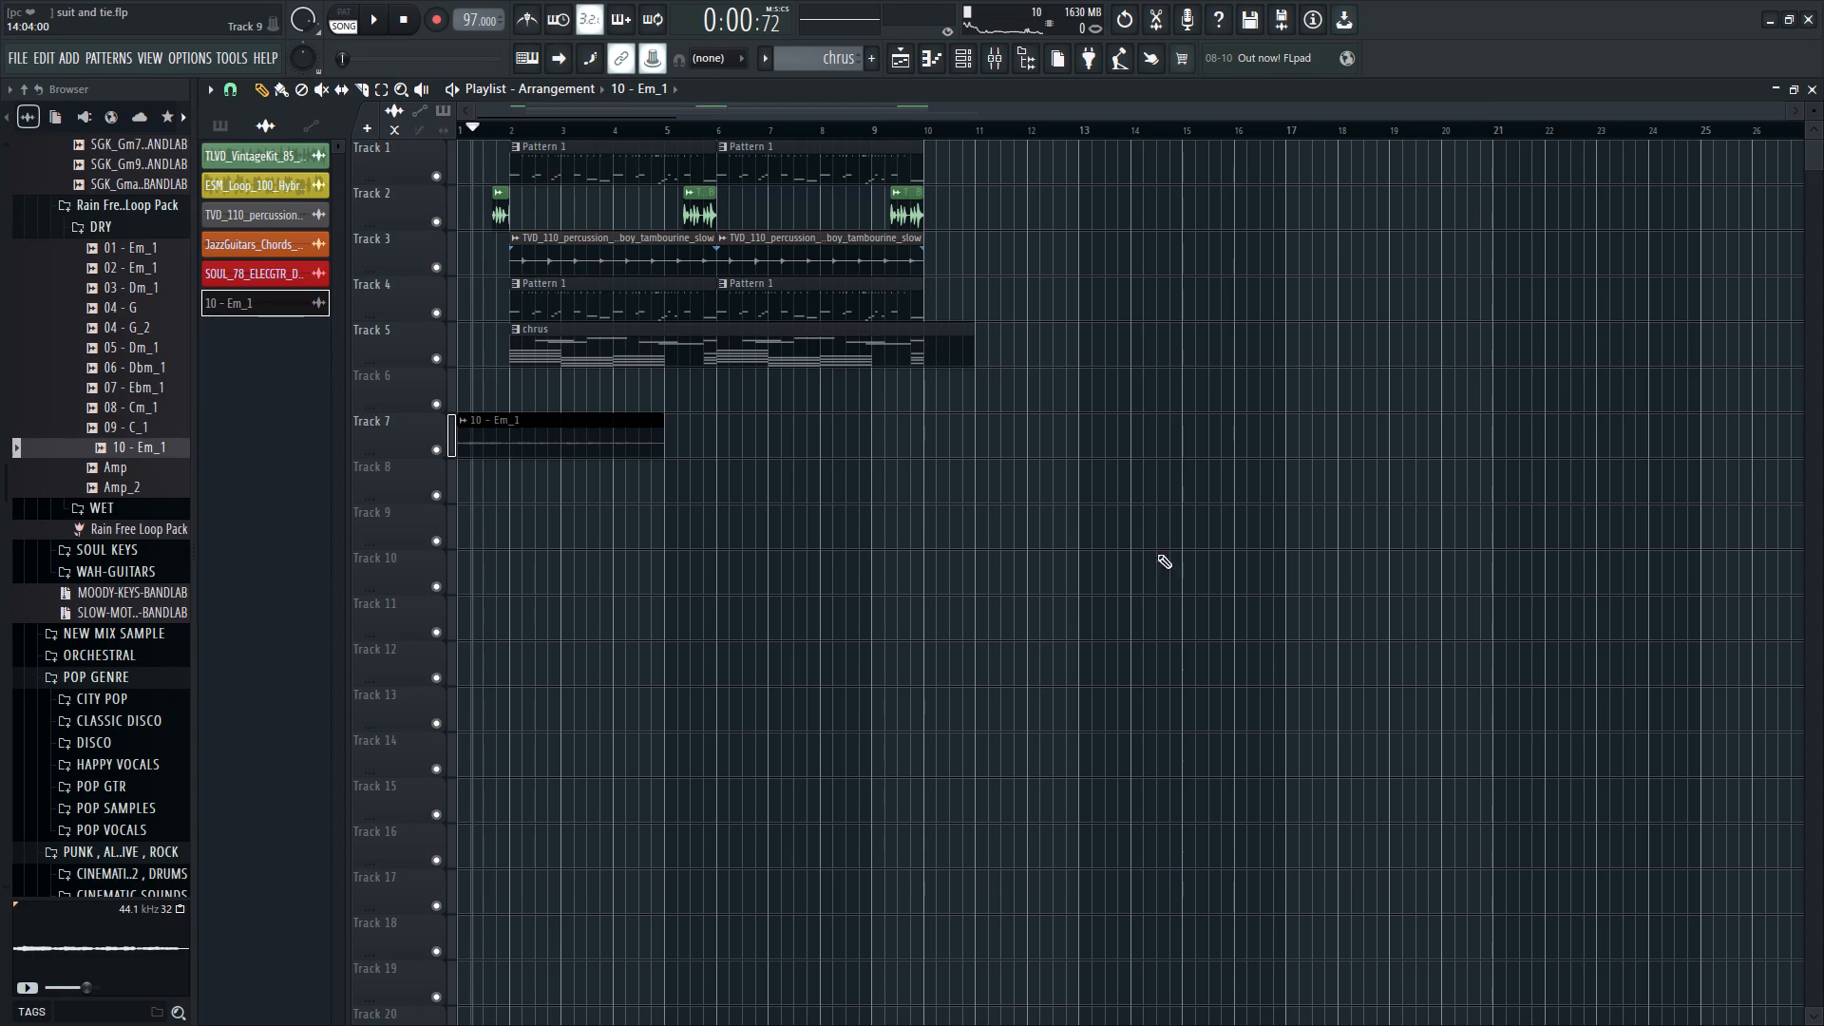
Move the 10 - Em_1 clip to Track 6 at bar 2, solo that track and play it from just before bar 2.
left_click_drag(516, 432, 579, 379)
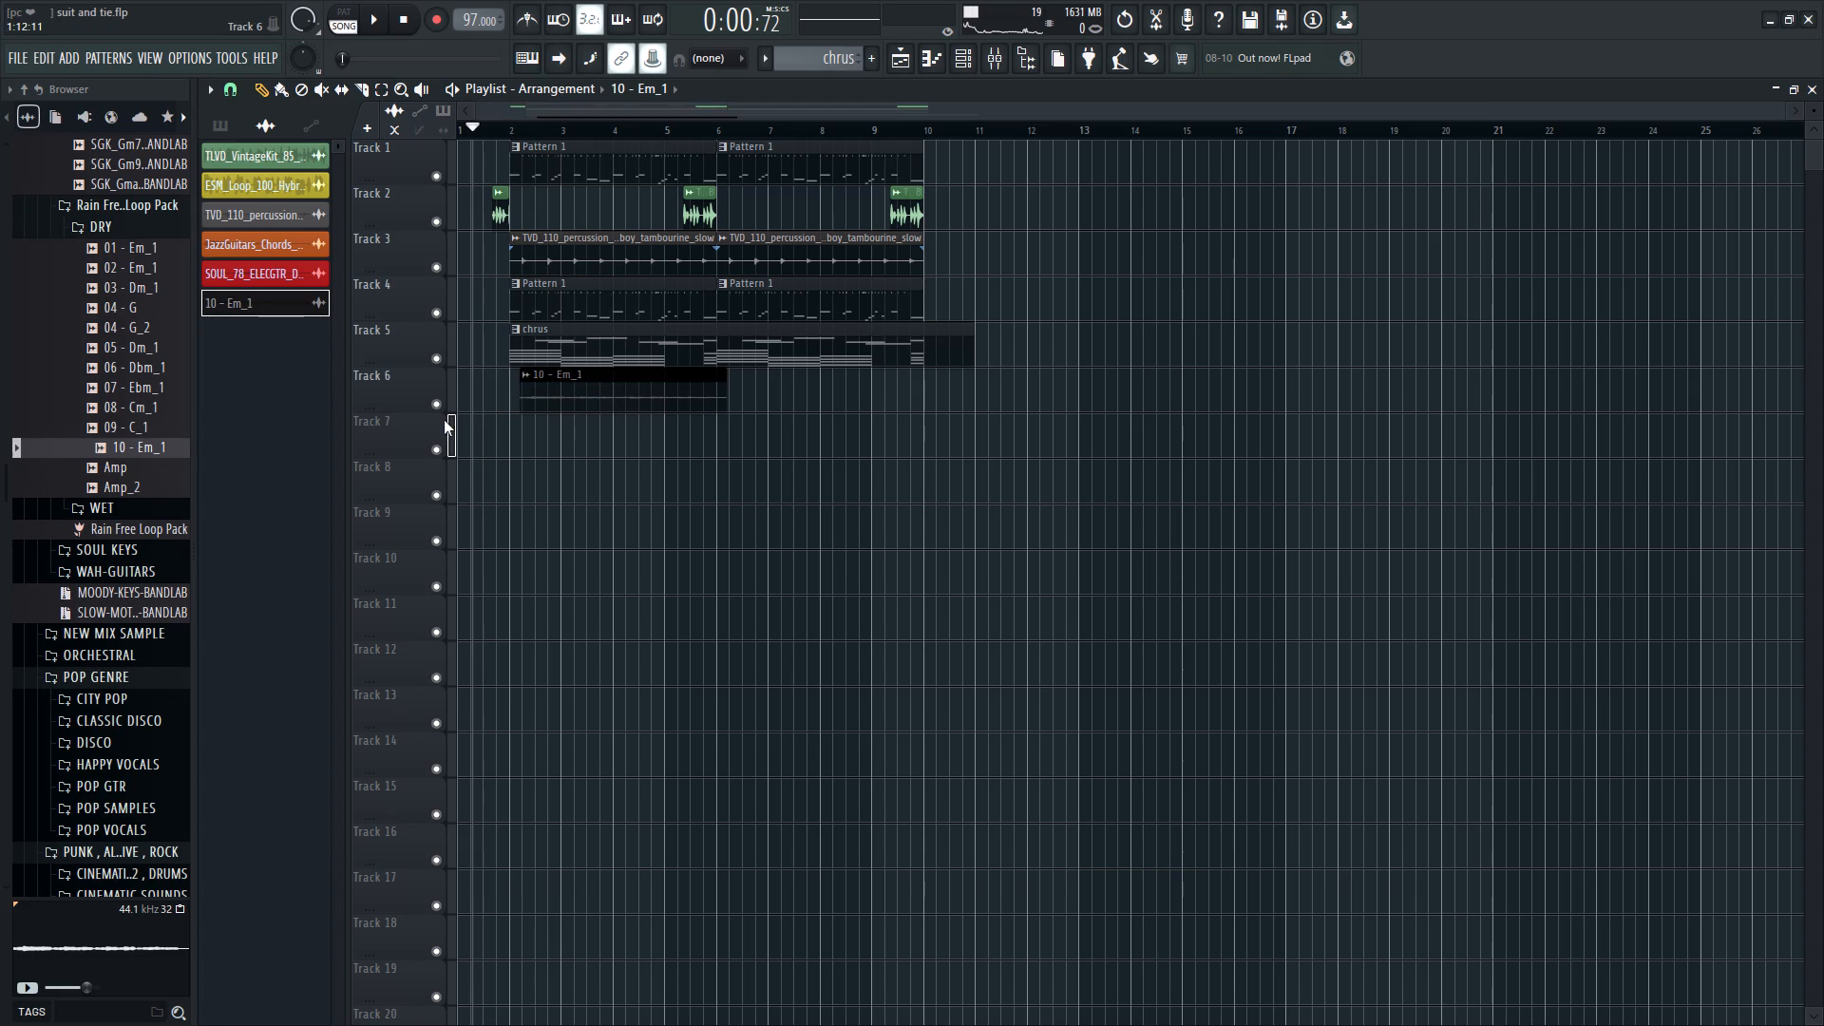
right_click(441, 407)
left_click(500, 121)
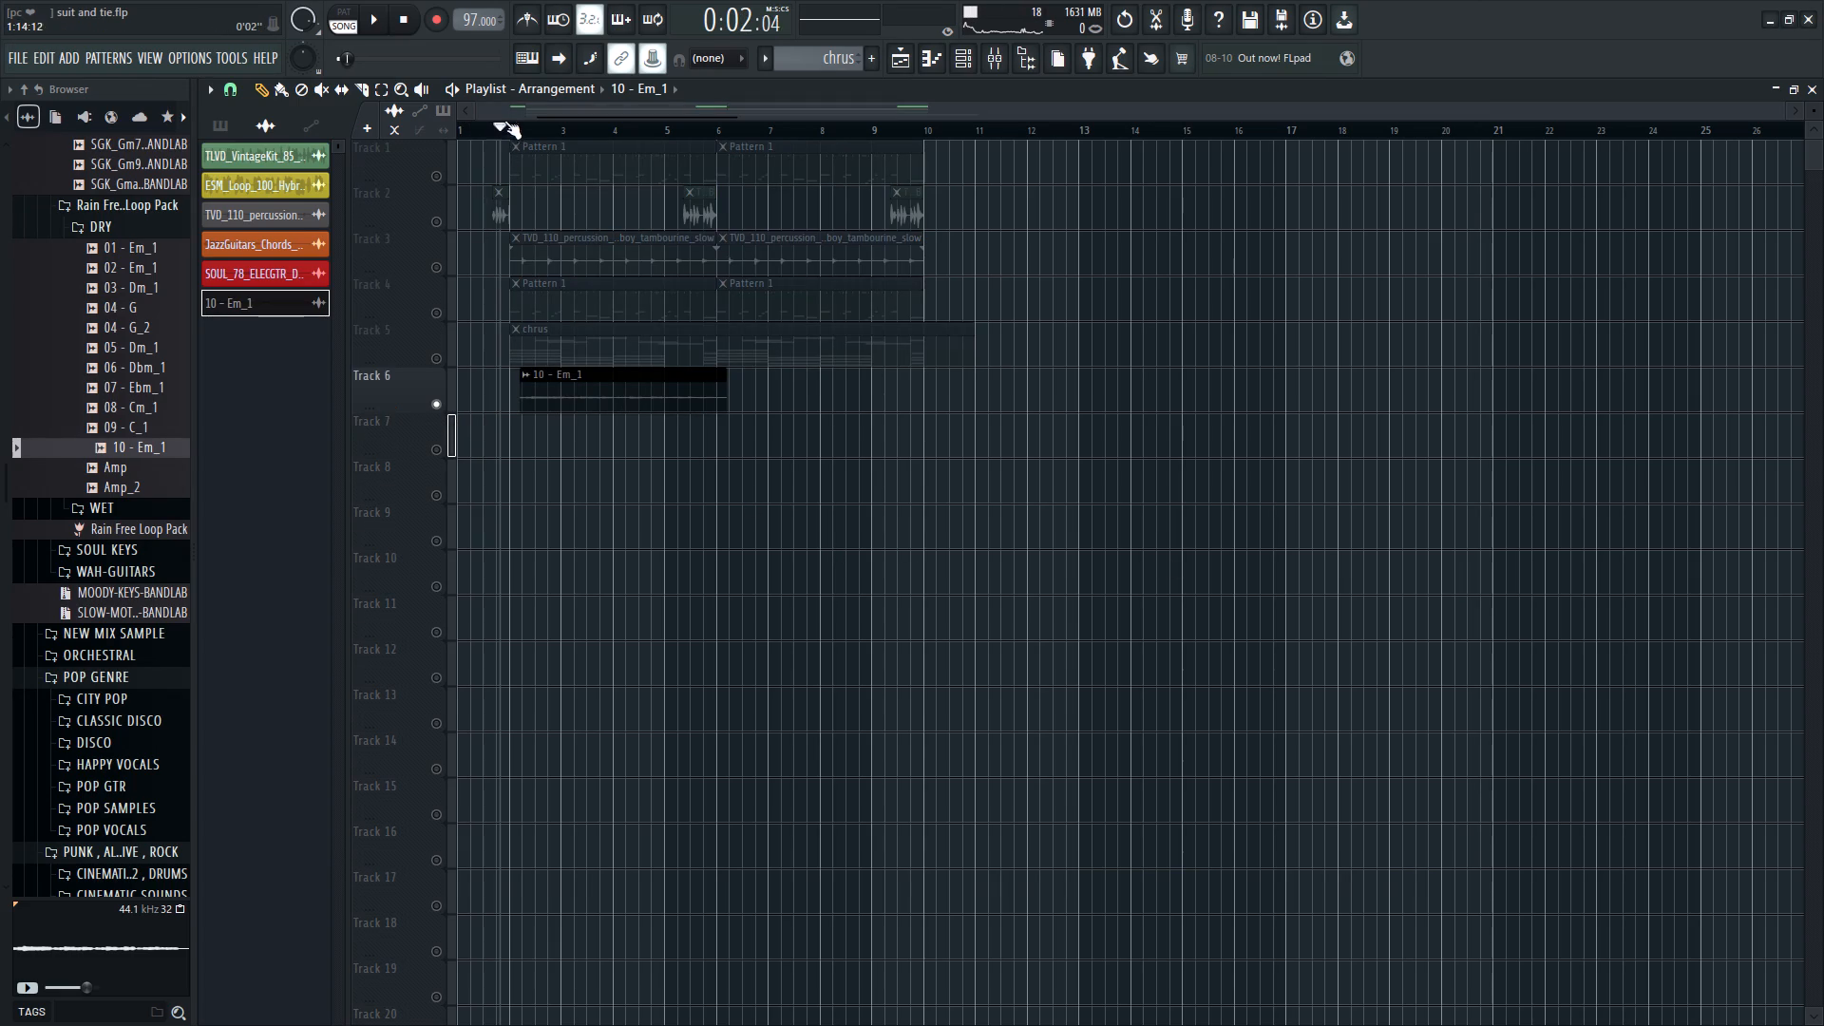
scroll(509, 123, "up", 4)
left_click_drag(627, 379, 541, 389)
key("space")
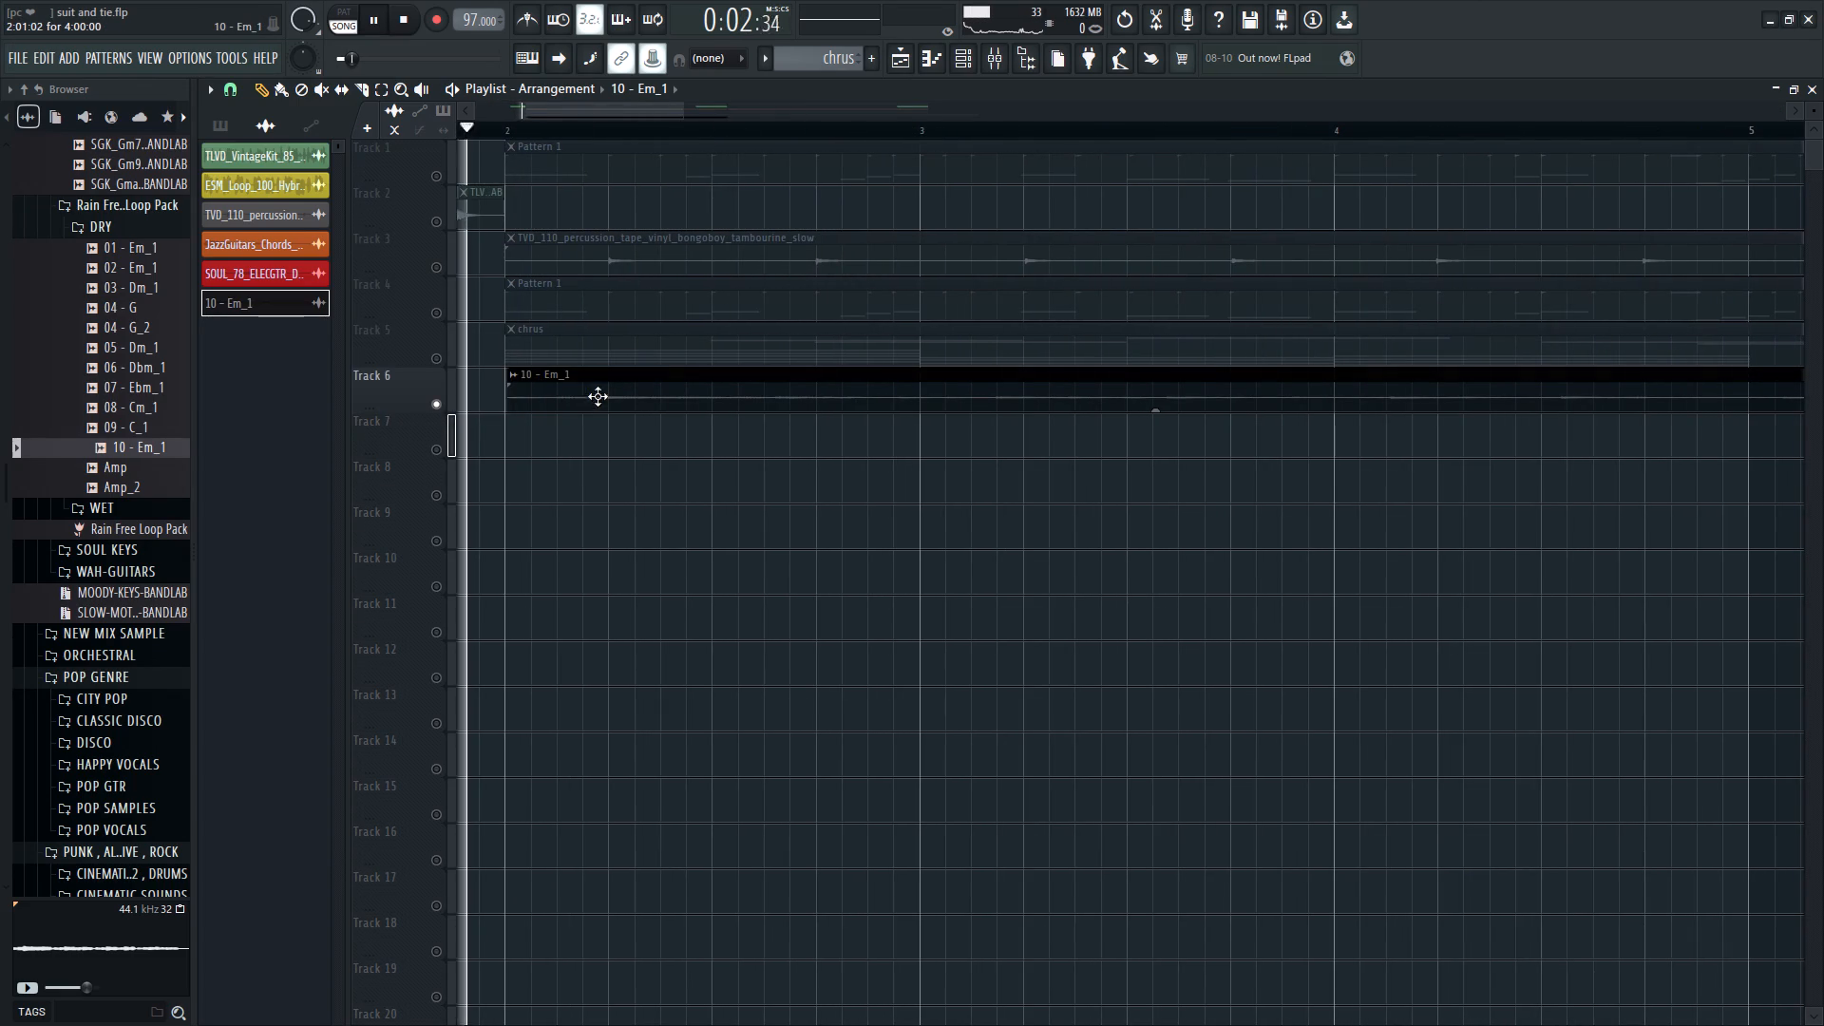
left_click(625, 400)
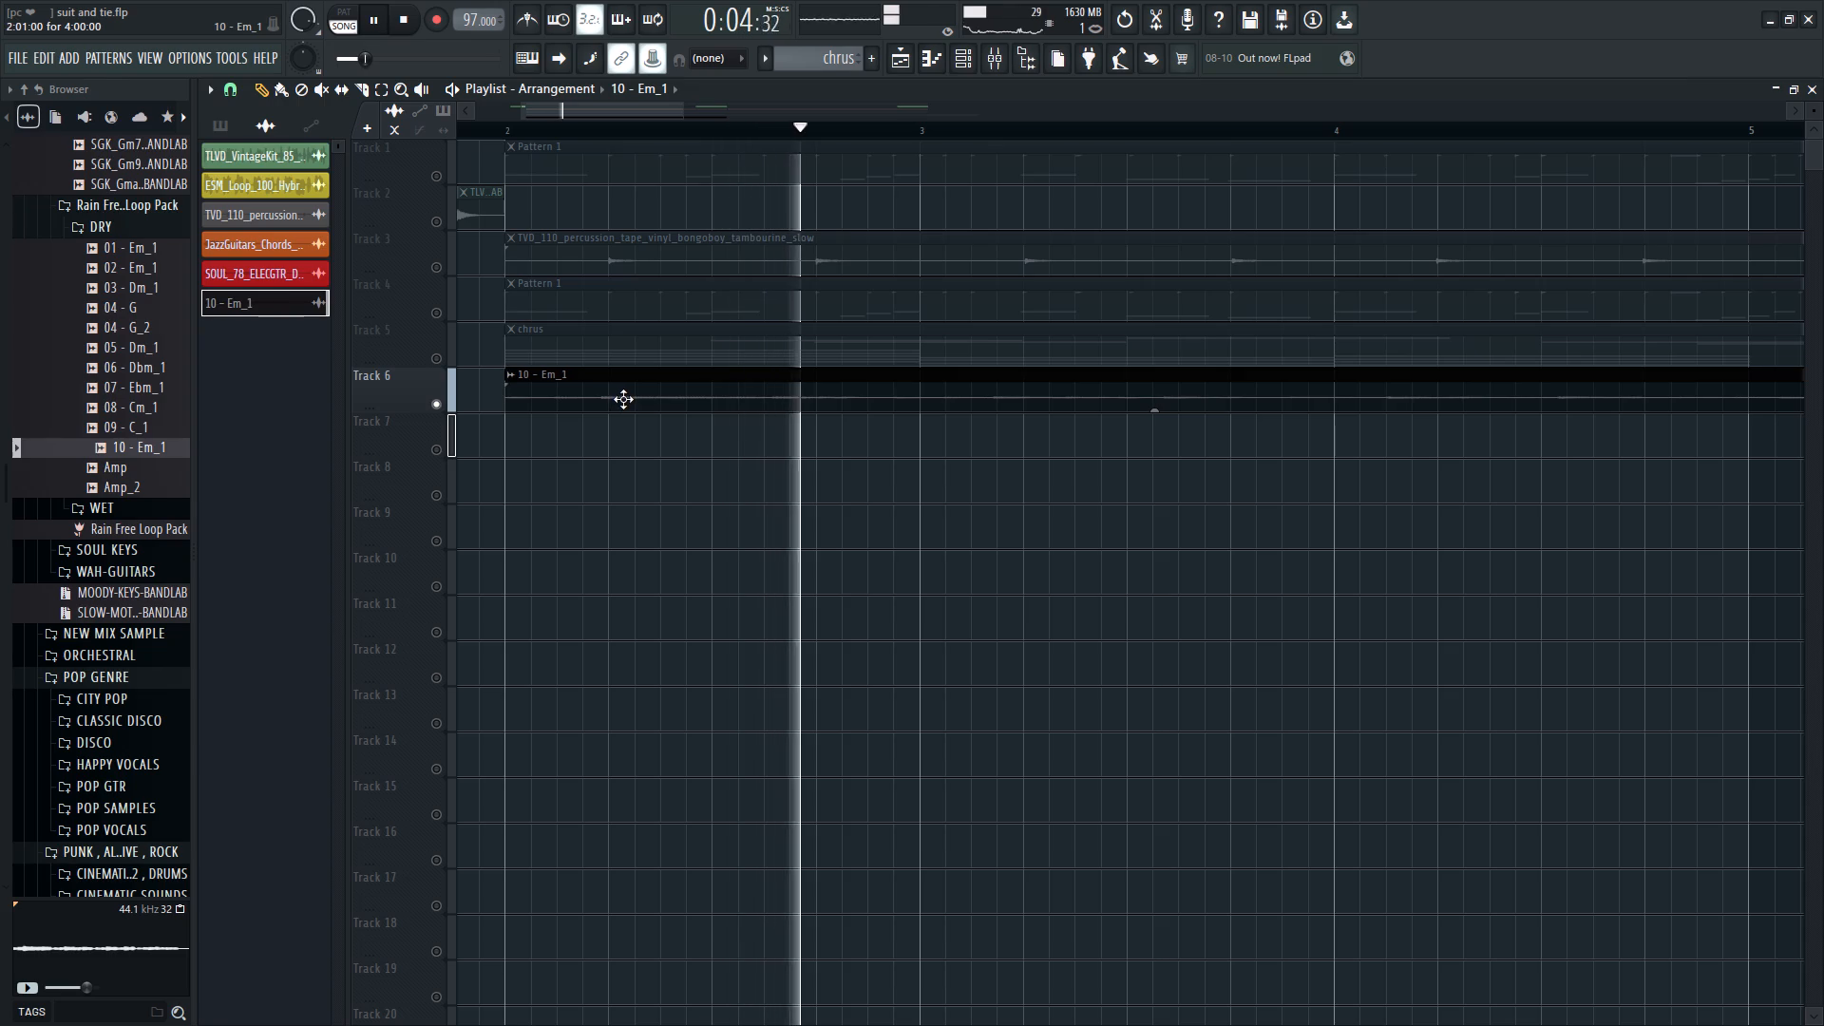
key("space")
Unmute Track 5 and play the 10 - Em_1 clip together with the chrus pattern.
left_click(436, 359)
key("space")
left_click(553, 389)
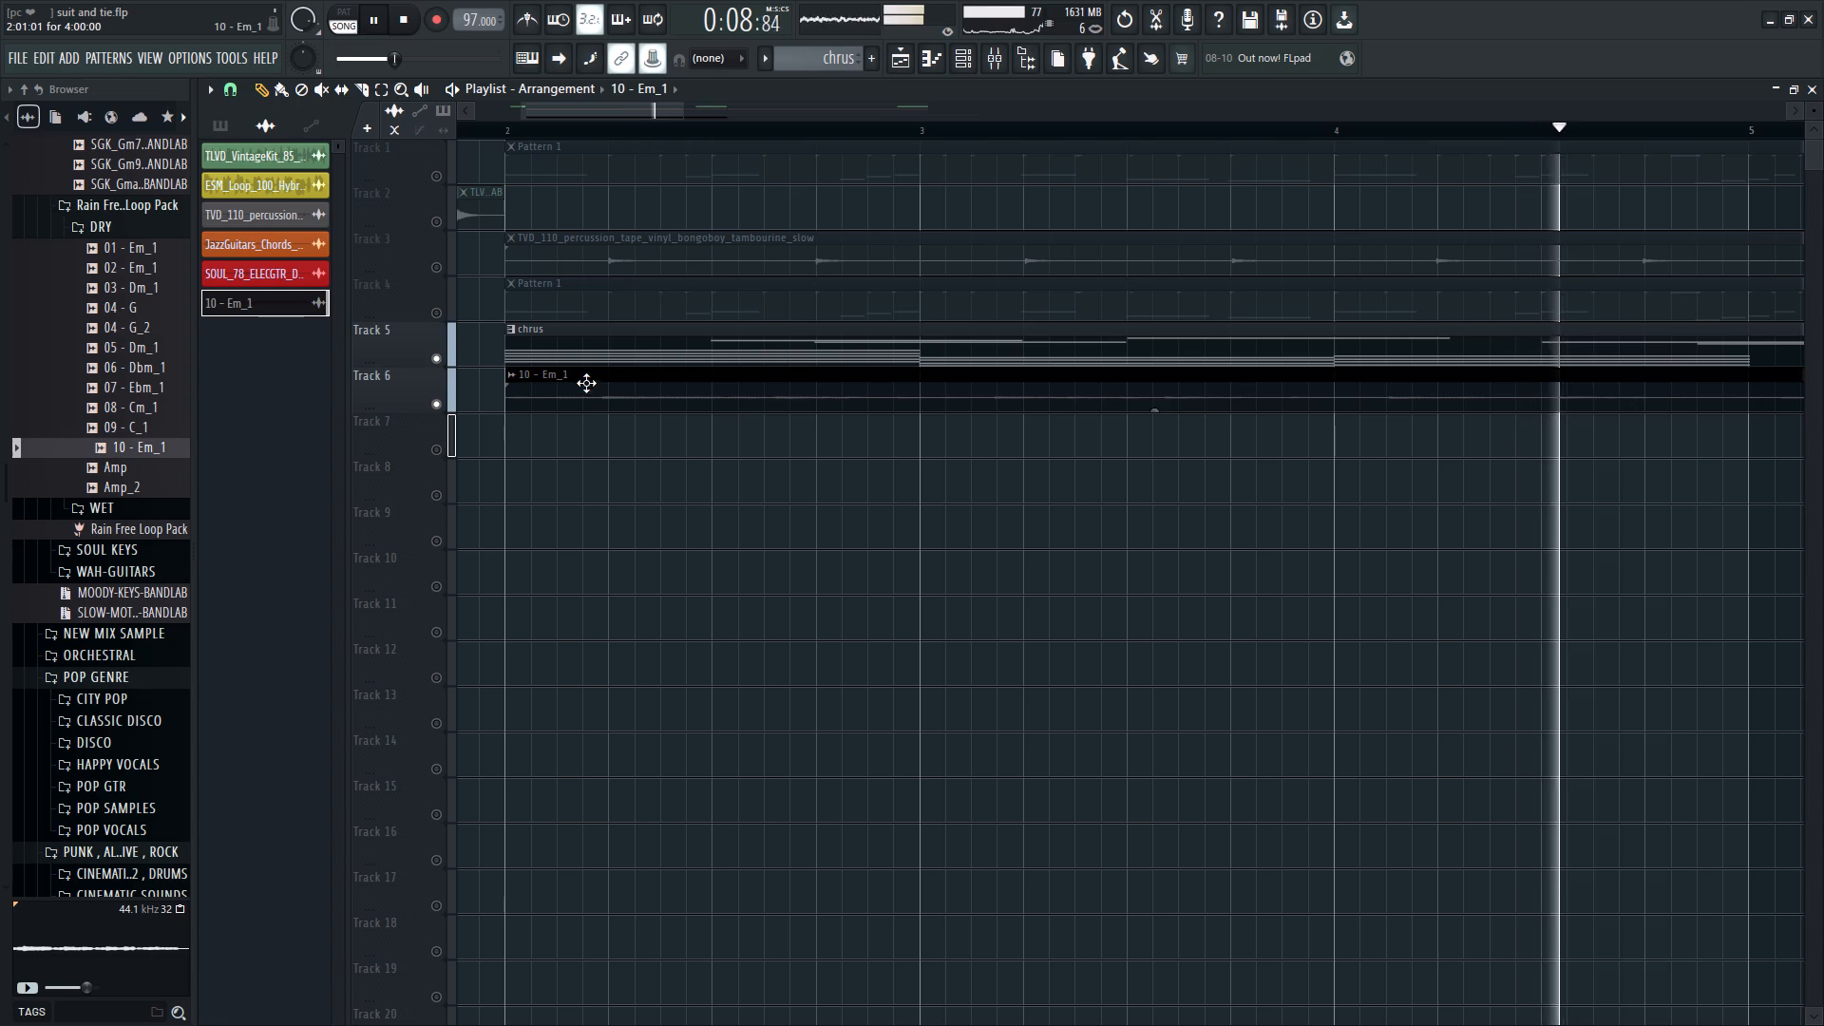
left_click(956, 54)
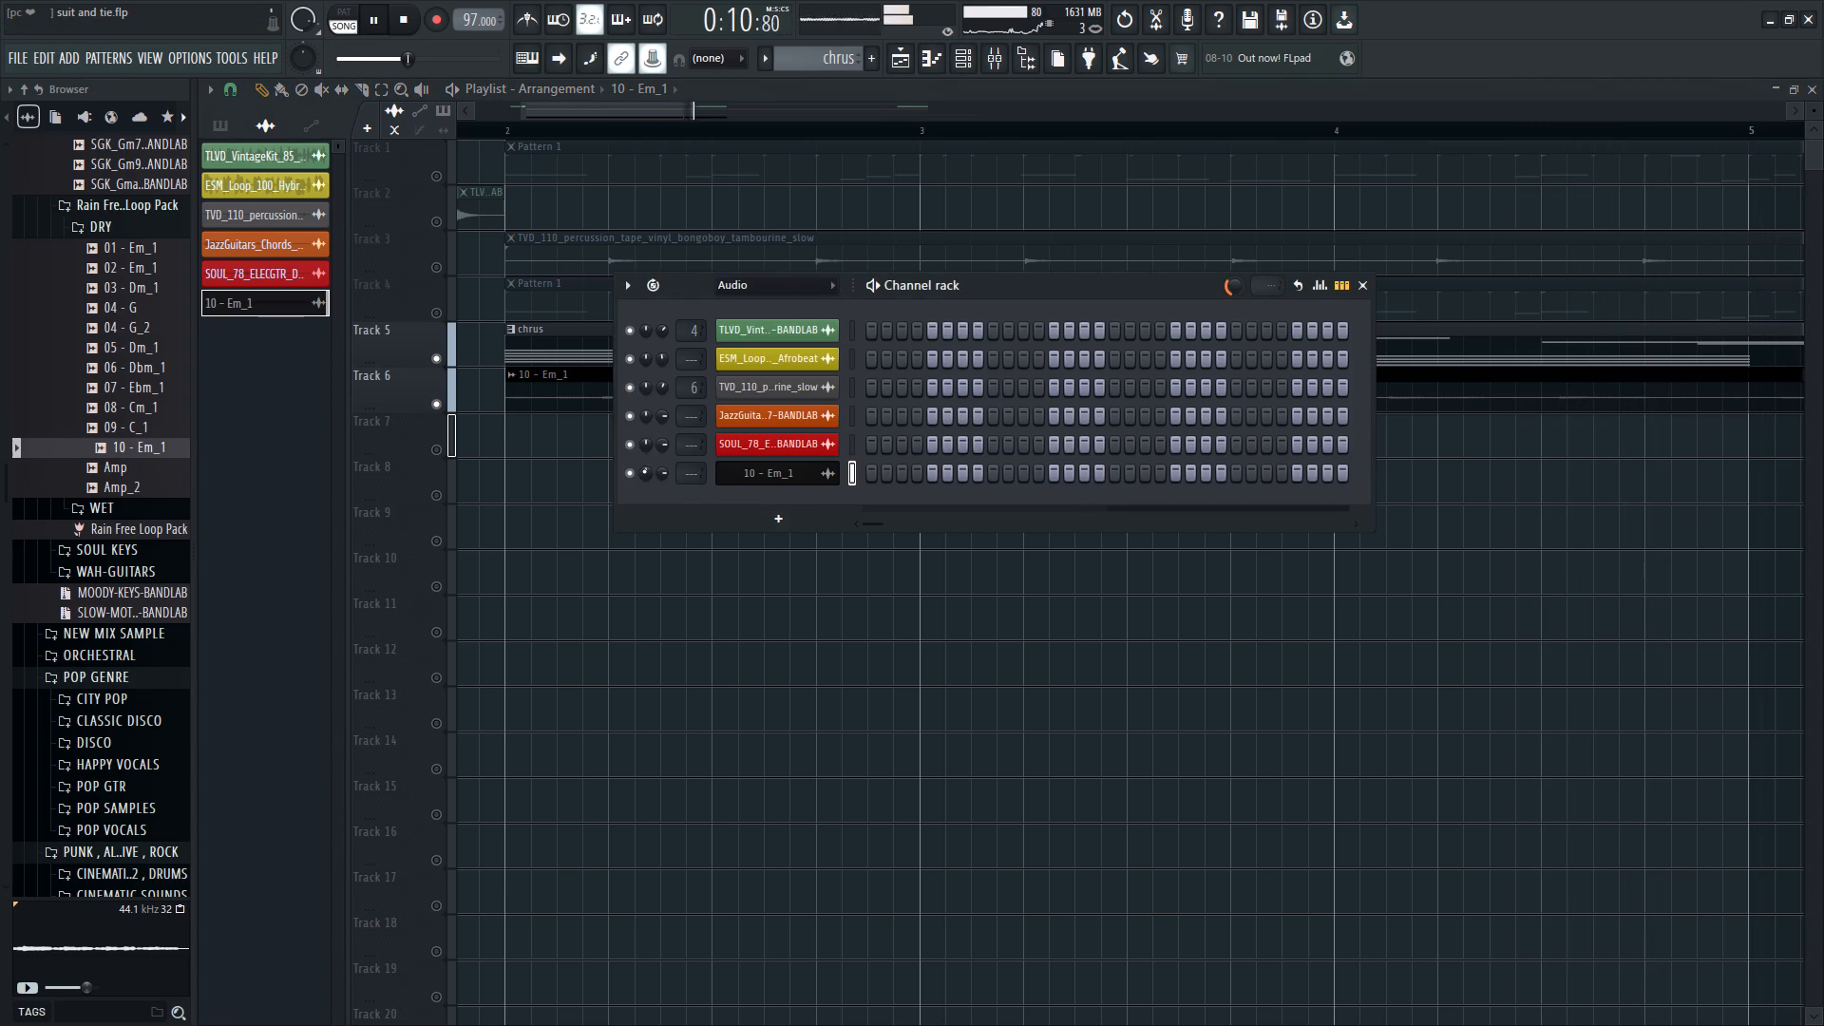
right_click(685, 562)
key("space")
key("space")
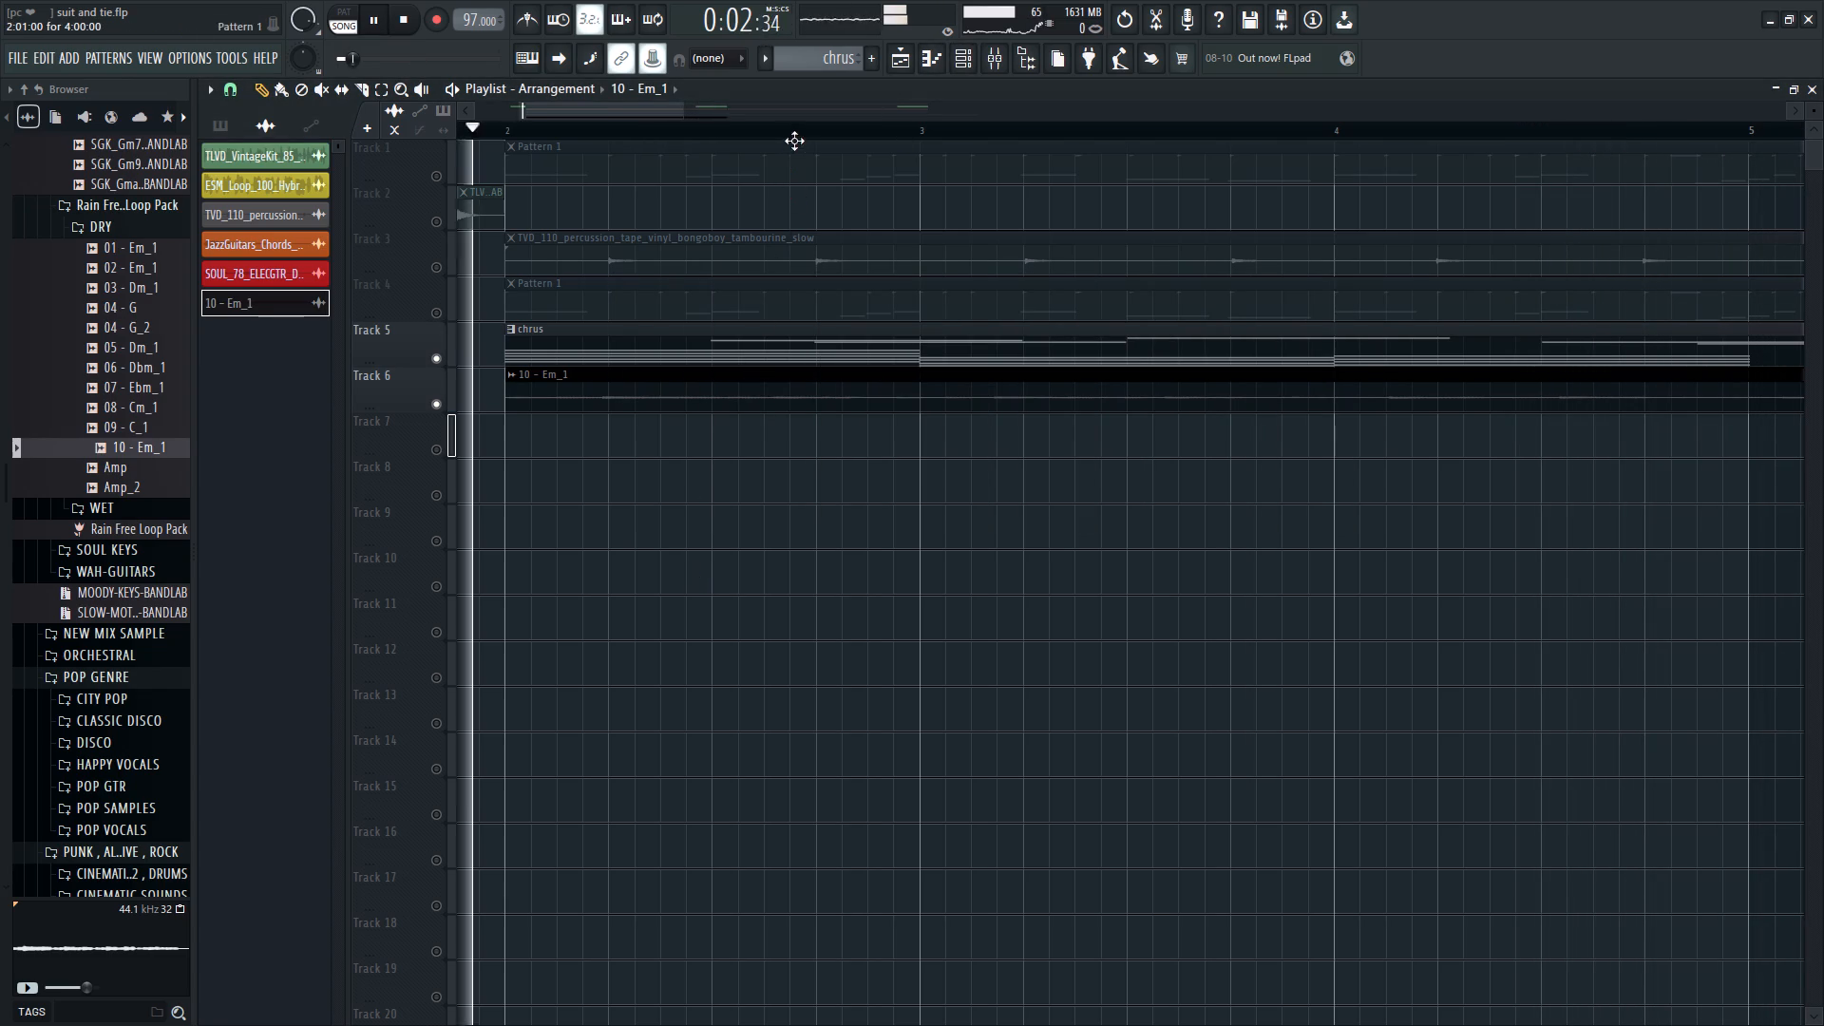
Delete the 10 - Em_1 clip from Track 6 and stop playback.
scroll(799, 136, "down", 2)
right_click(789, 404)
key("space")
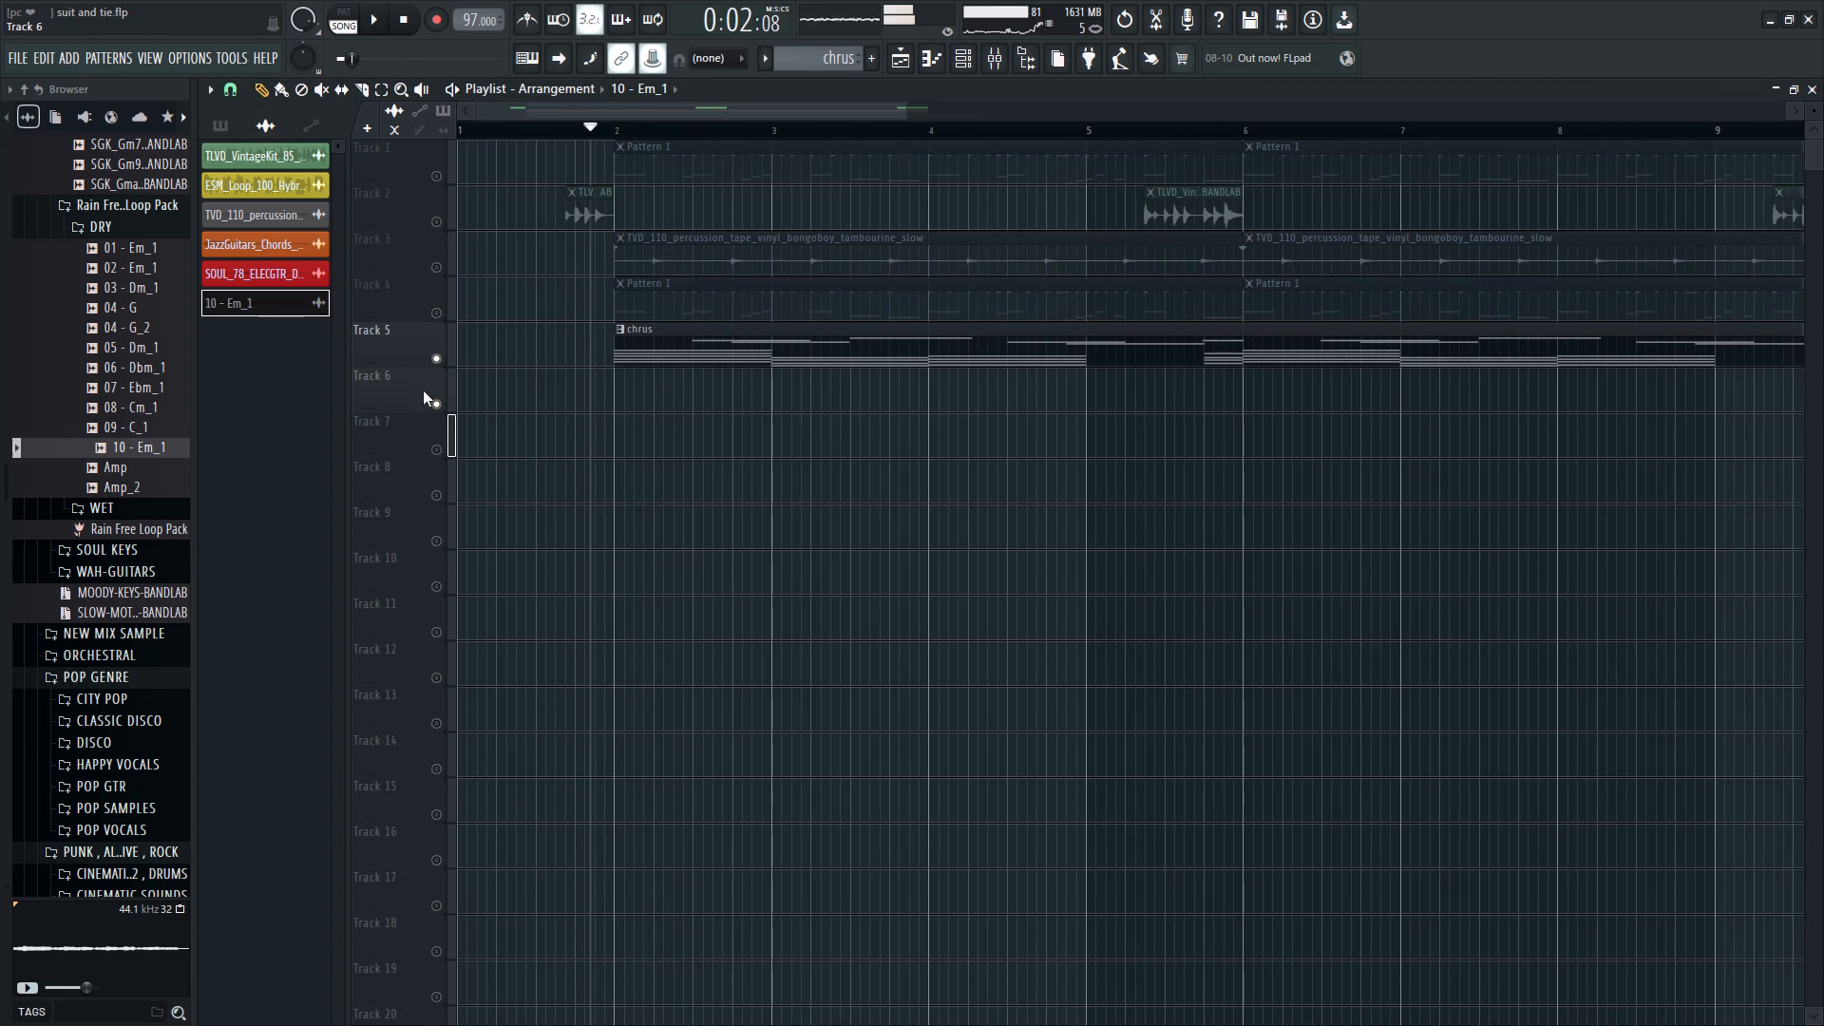
Play the arrangement from just before bar 2 and unmute Track 4 to hear Pattern 1 with chrus.
key("space")
left_click(438, 309)
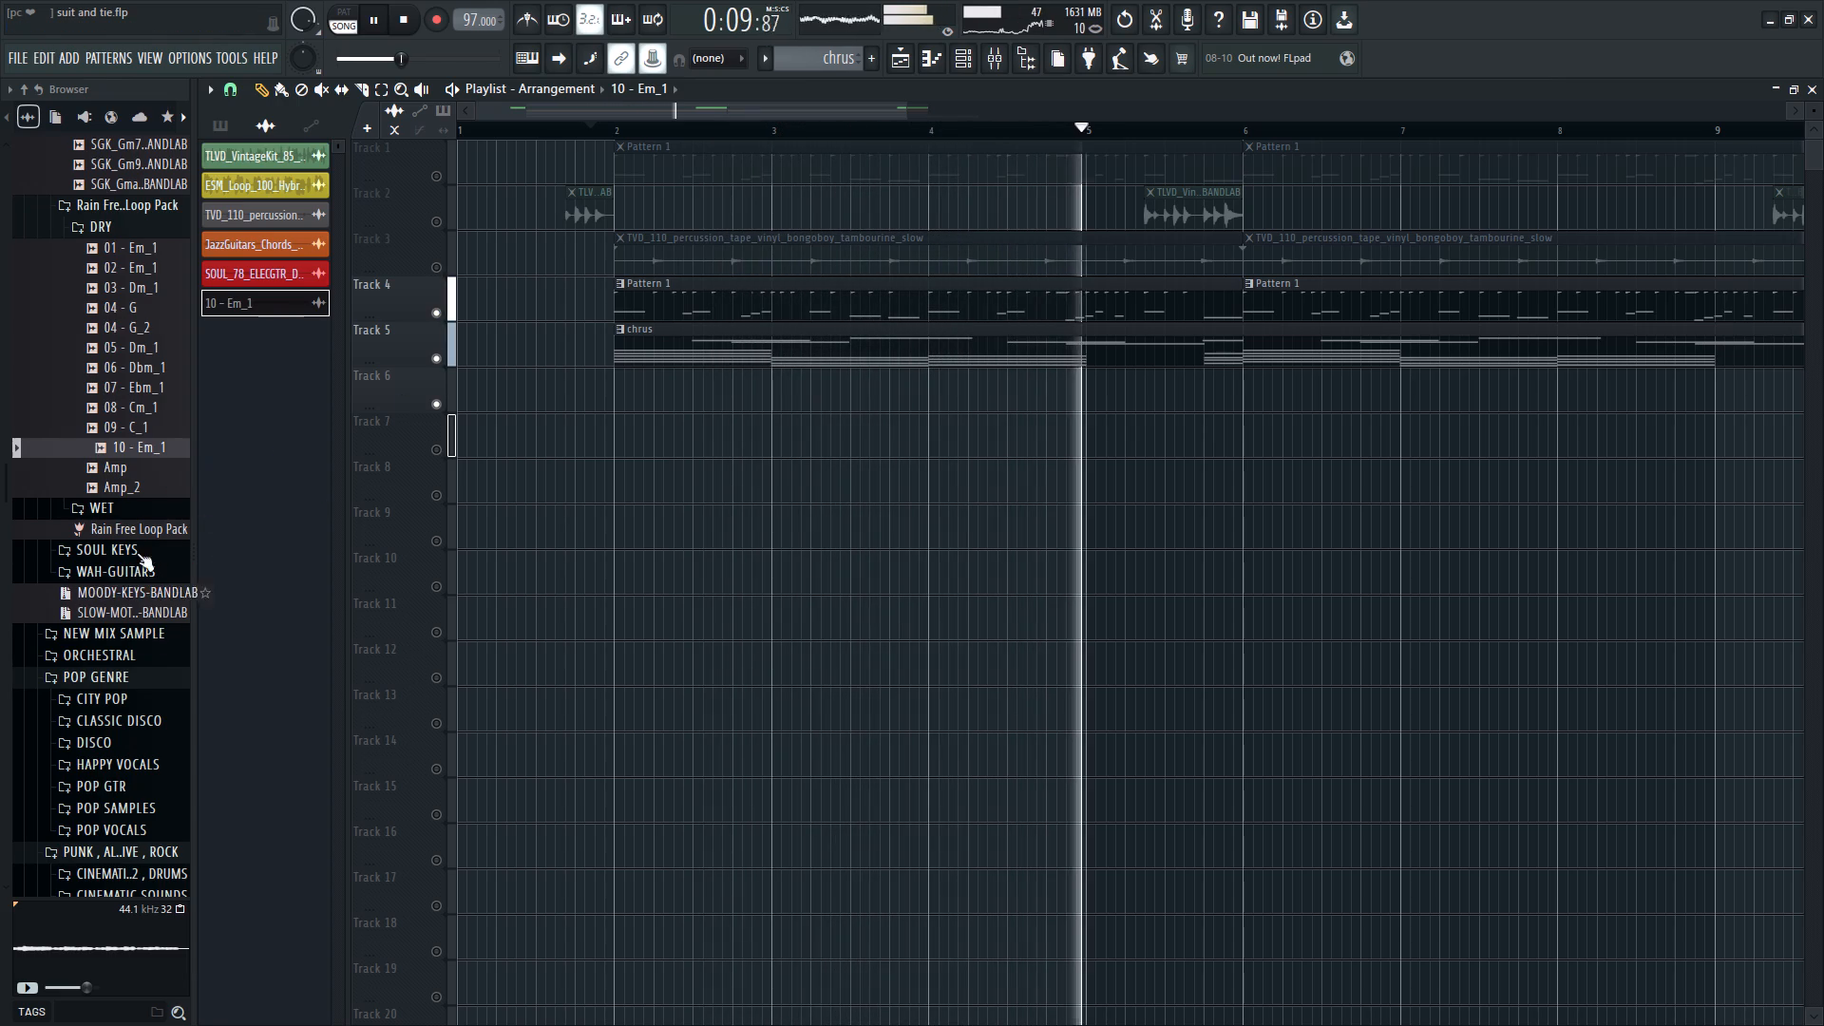
Audition Magic Time and See You Tonight samples in the CITY POP folder, including Magic Time Bass 03 and See You Tonight FX 02 and FX 03.
left_click(135, 702)
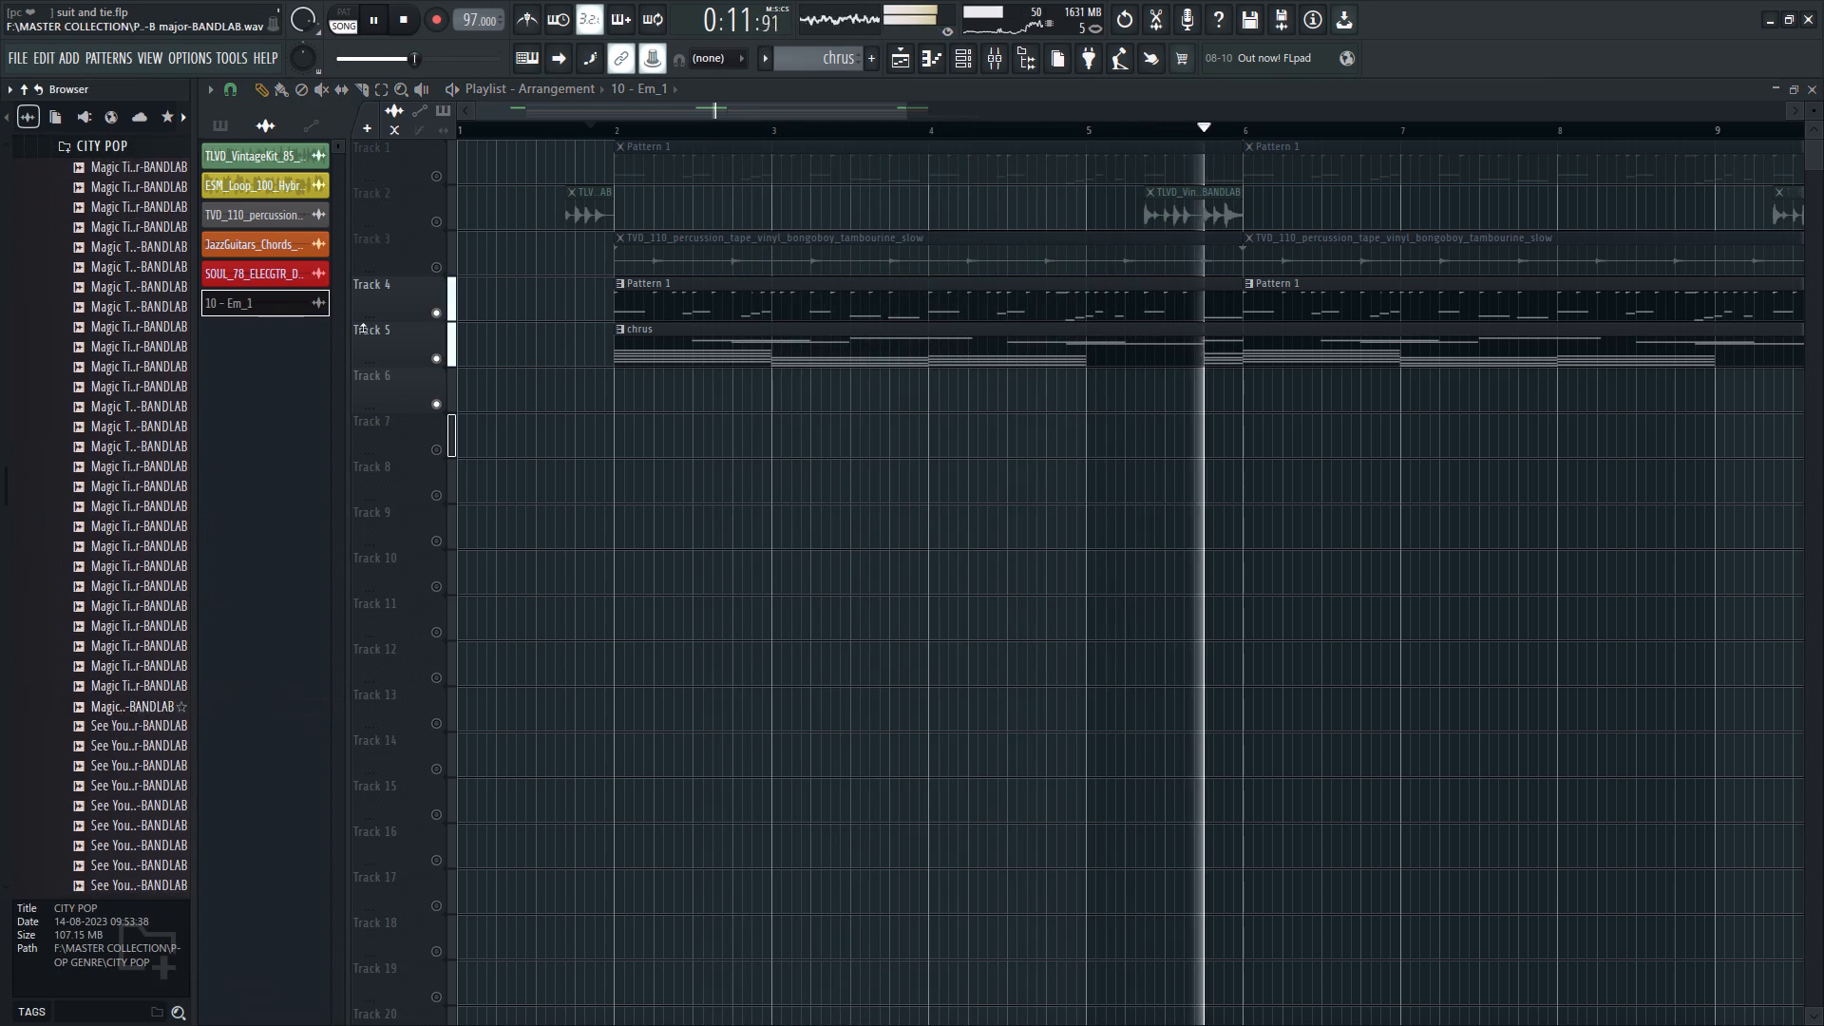
left_click(380, 22)
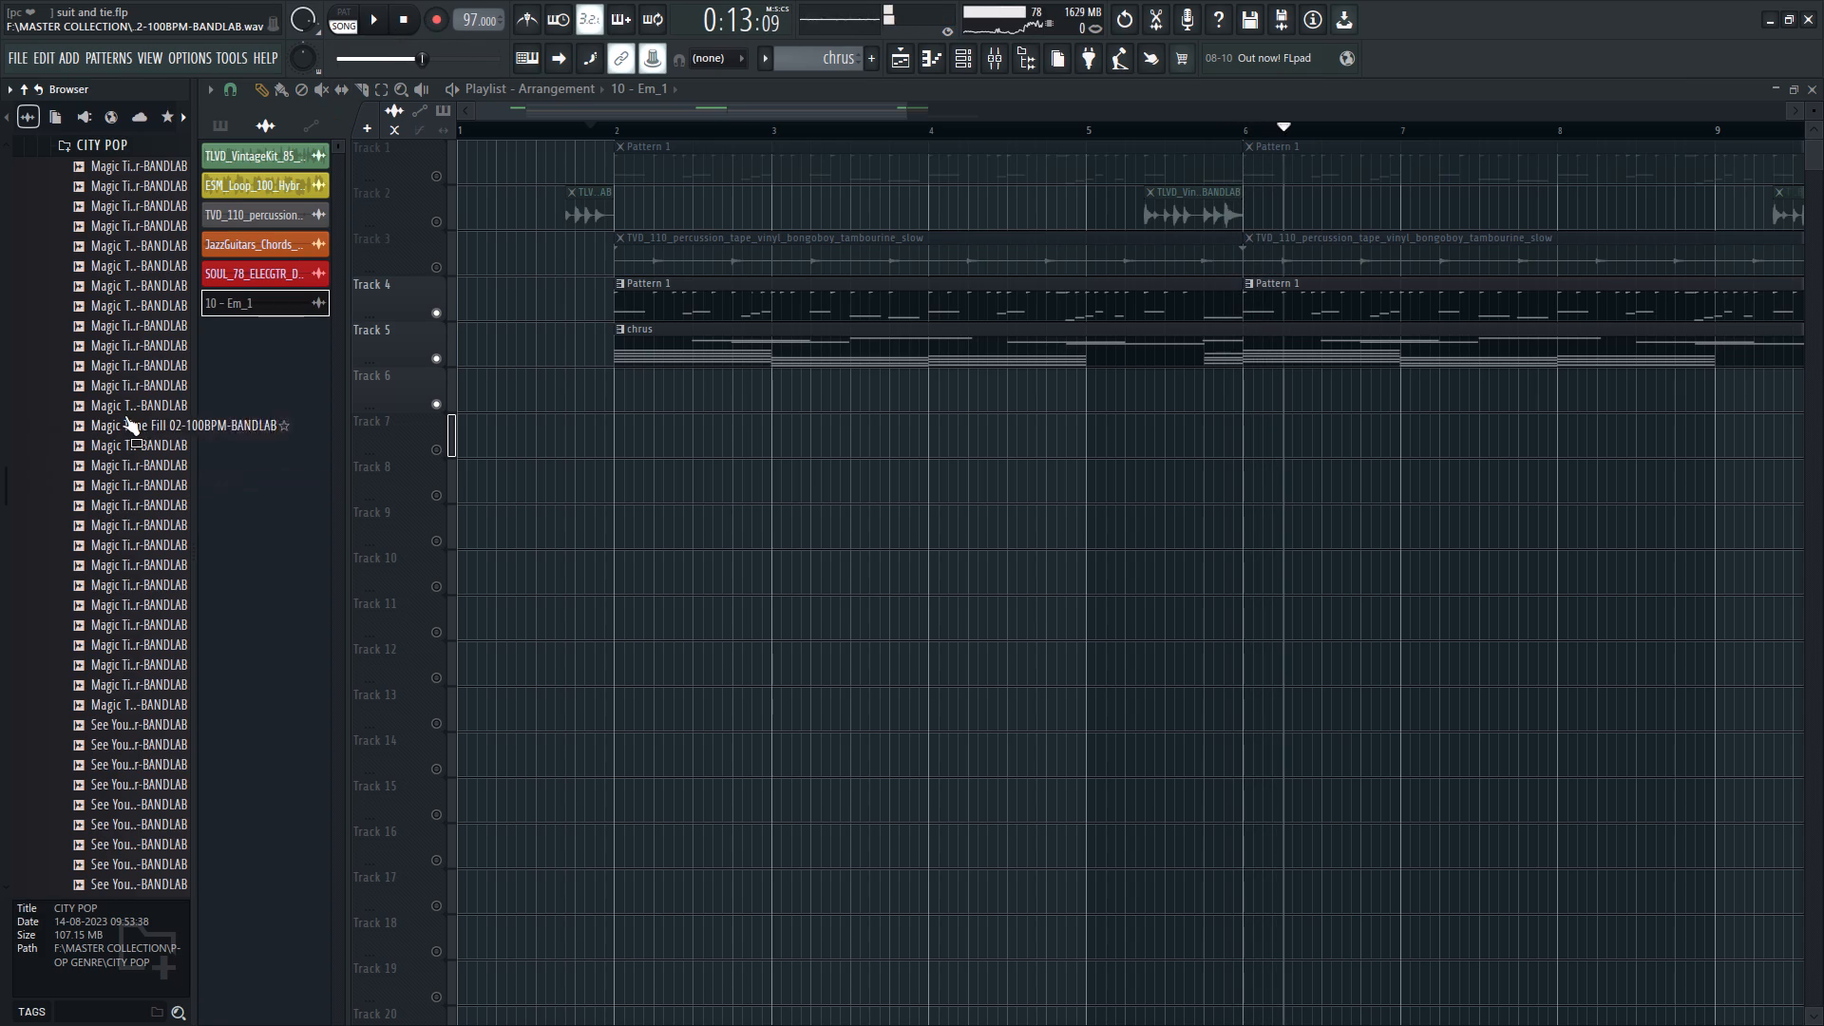
left_click(123, 399)
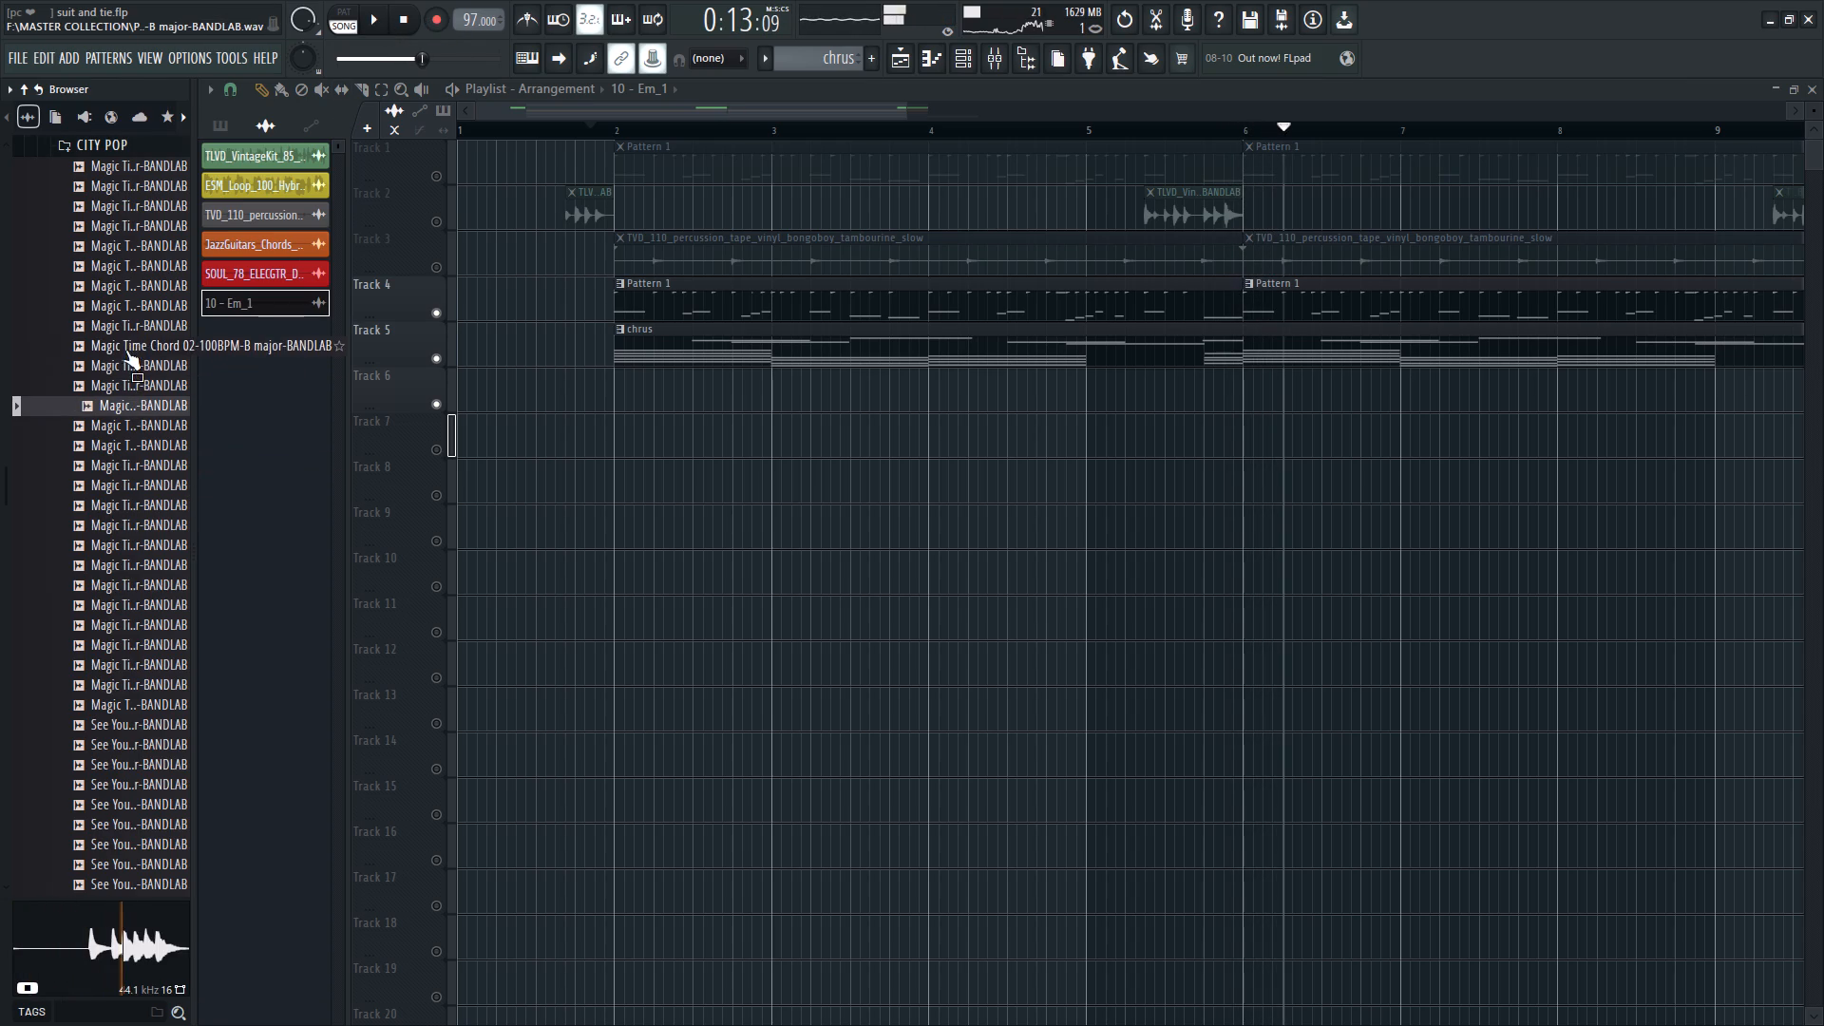
left_click(157, 208)
left_click(121, 549)
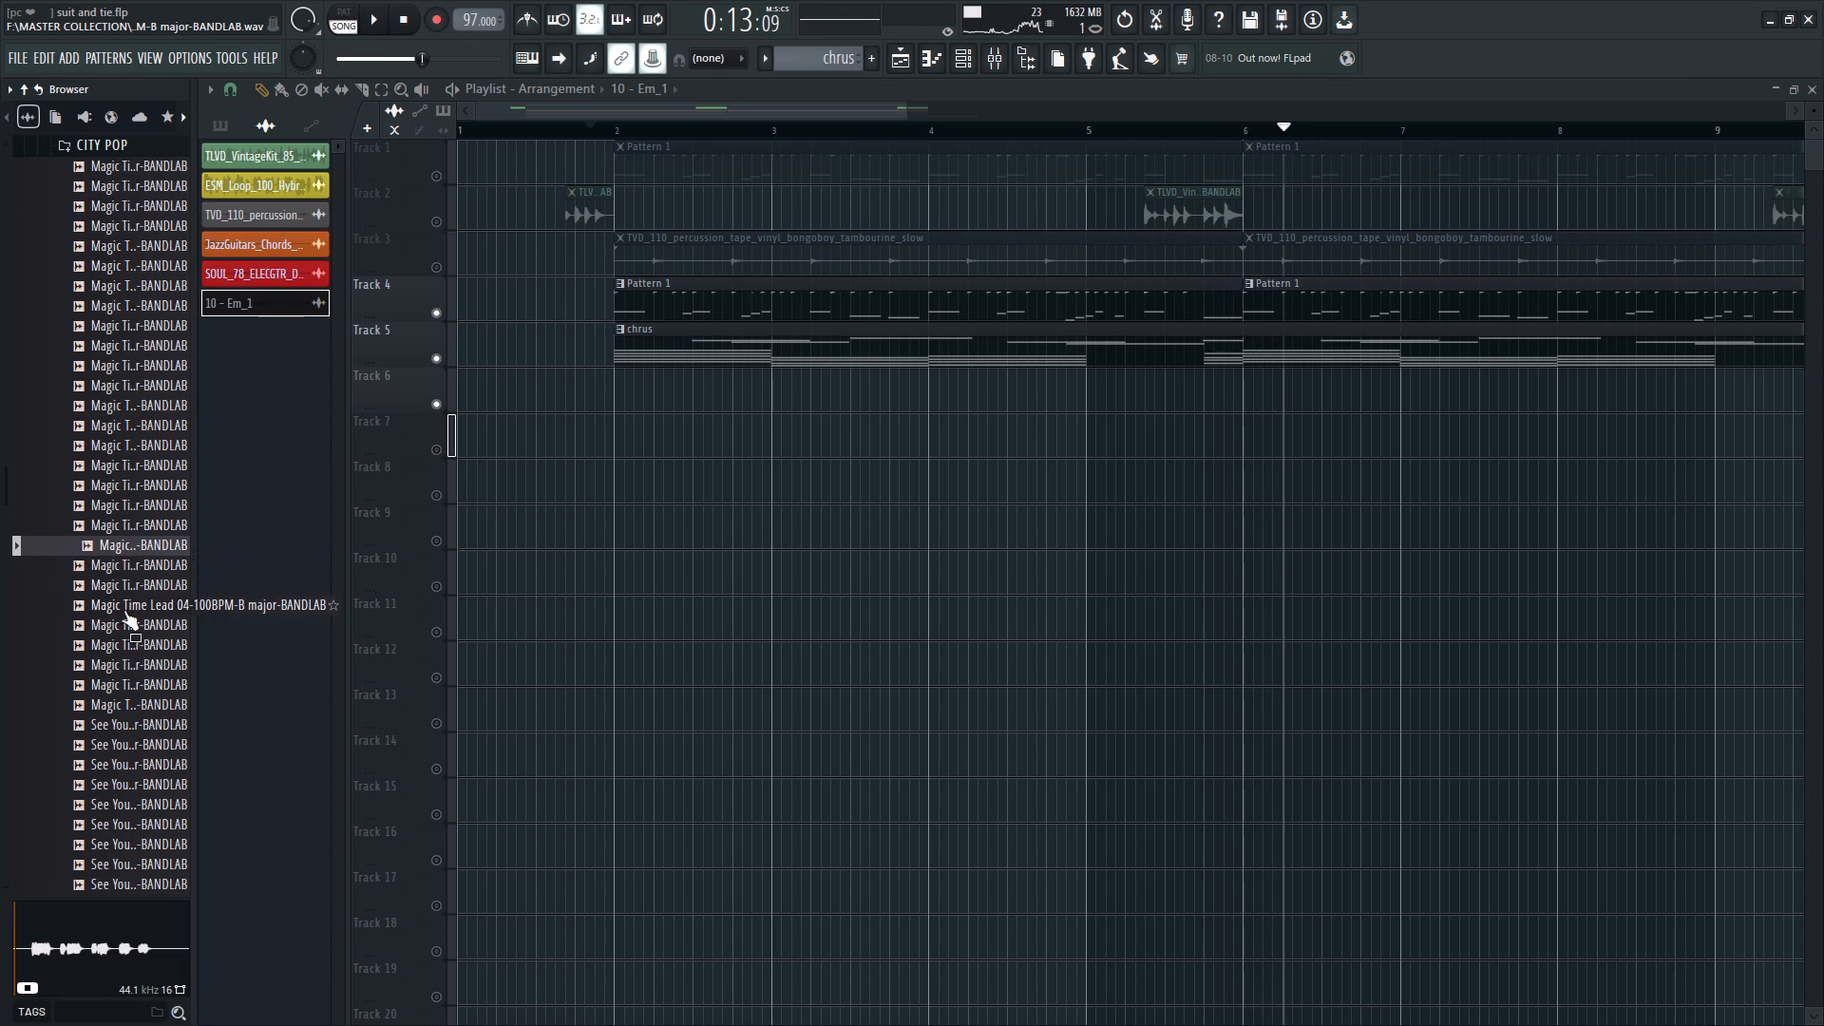
left_click(123, 632)
scroll(124, 657, "down", 1)
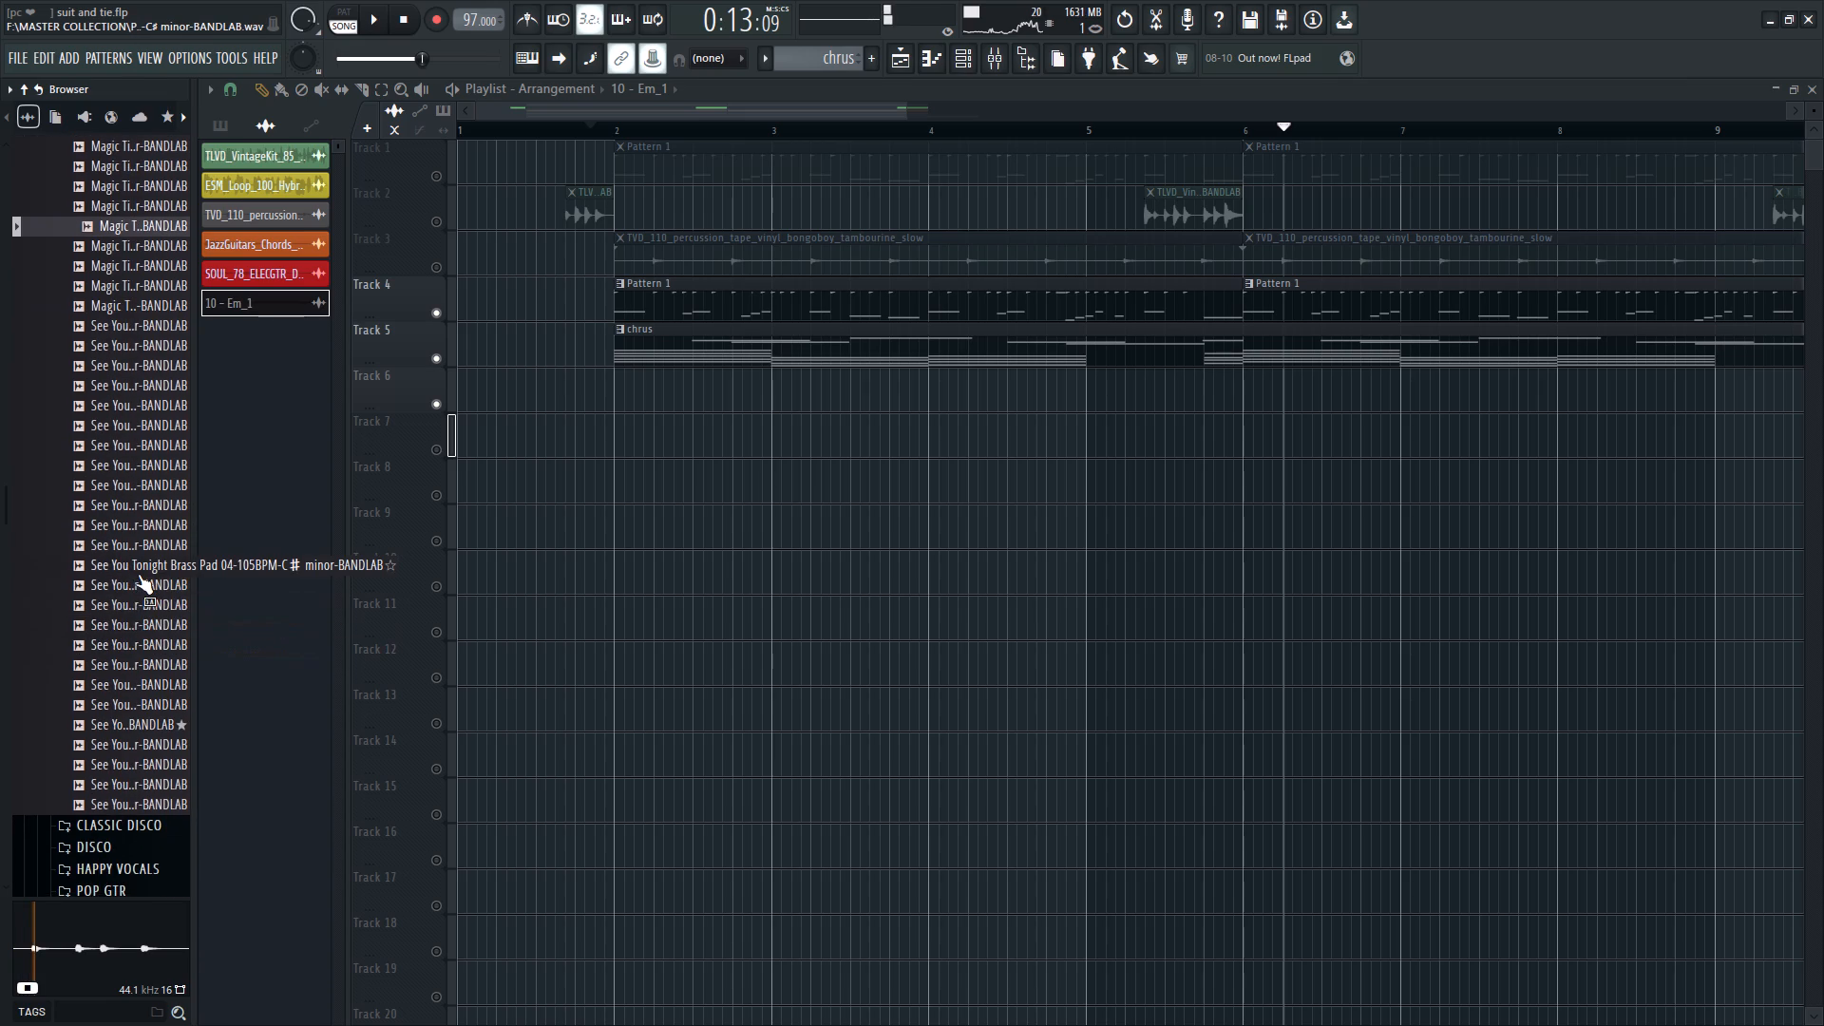
left_click(137, 578)
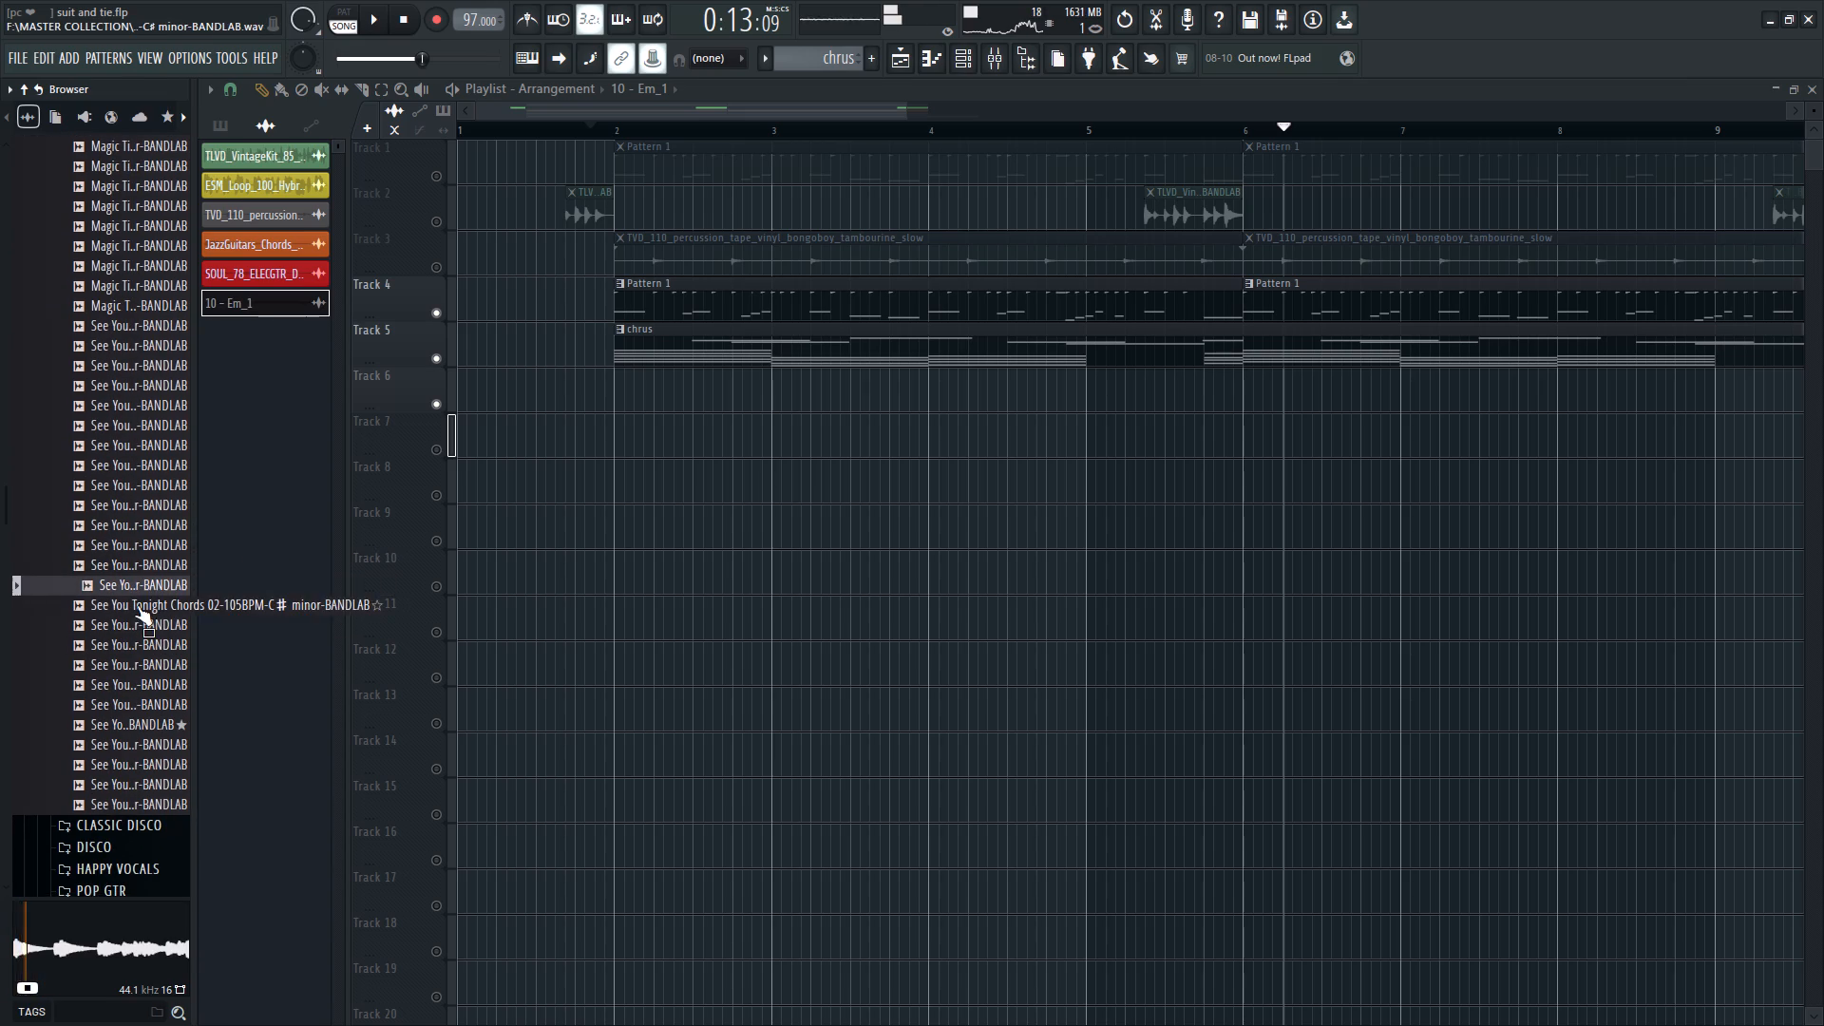
left_click(137, 605)
left_click(137, 650)
left_click(137, 689)
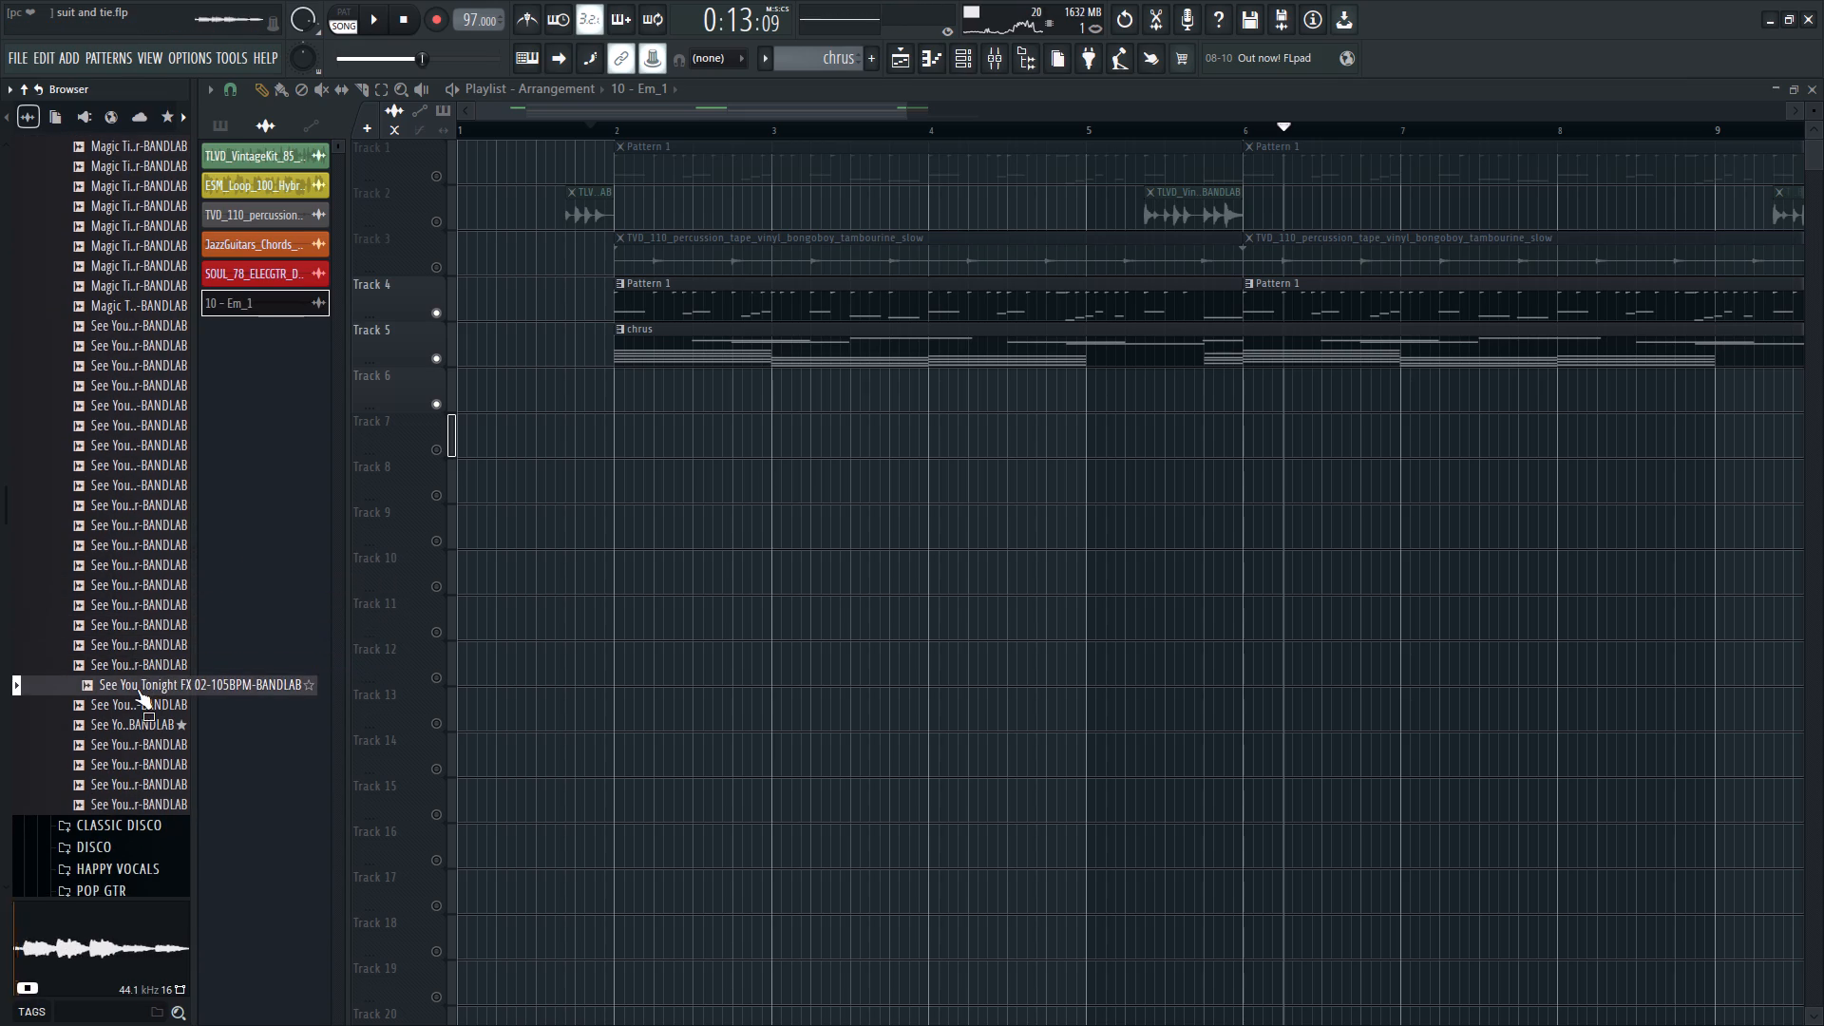
left_click(145, 714)
Place the See You Tonight FX 03-105BPM sample on Track 6, starting at bar 2.
scroll(145, 714, "down", 1)
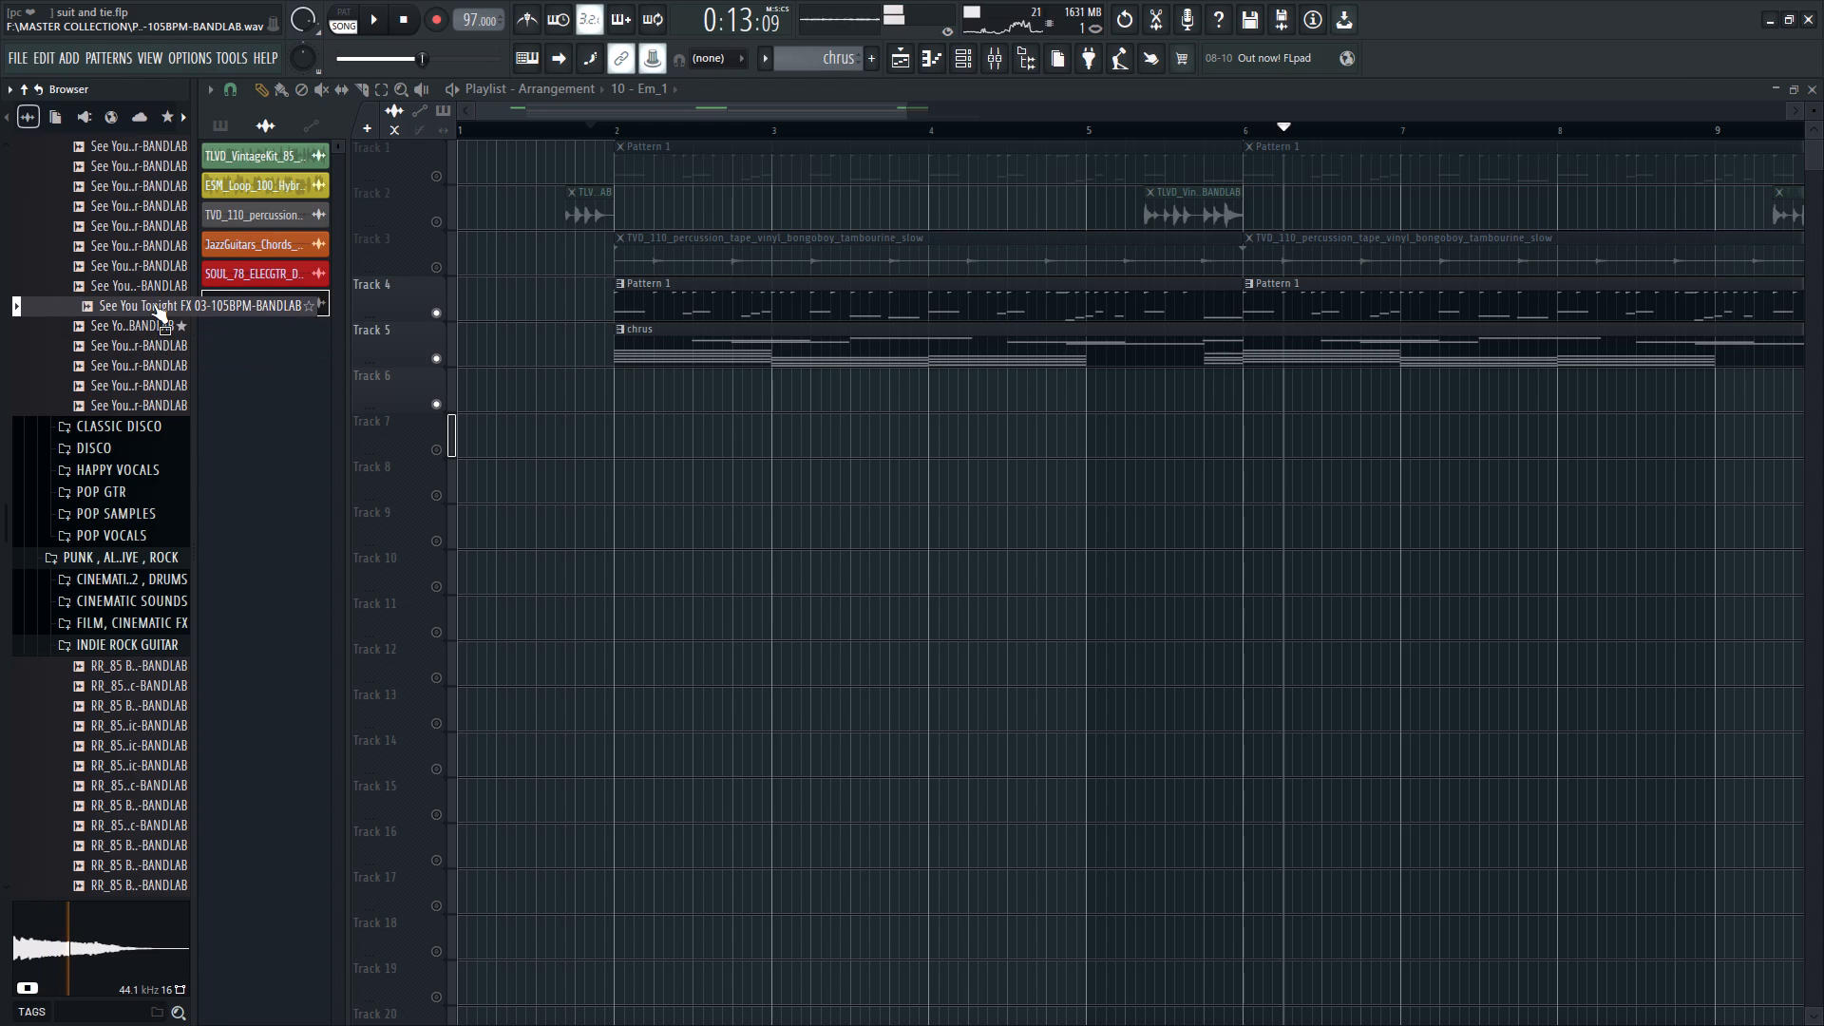
left_click_drag(161, 305, 646, 396)
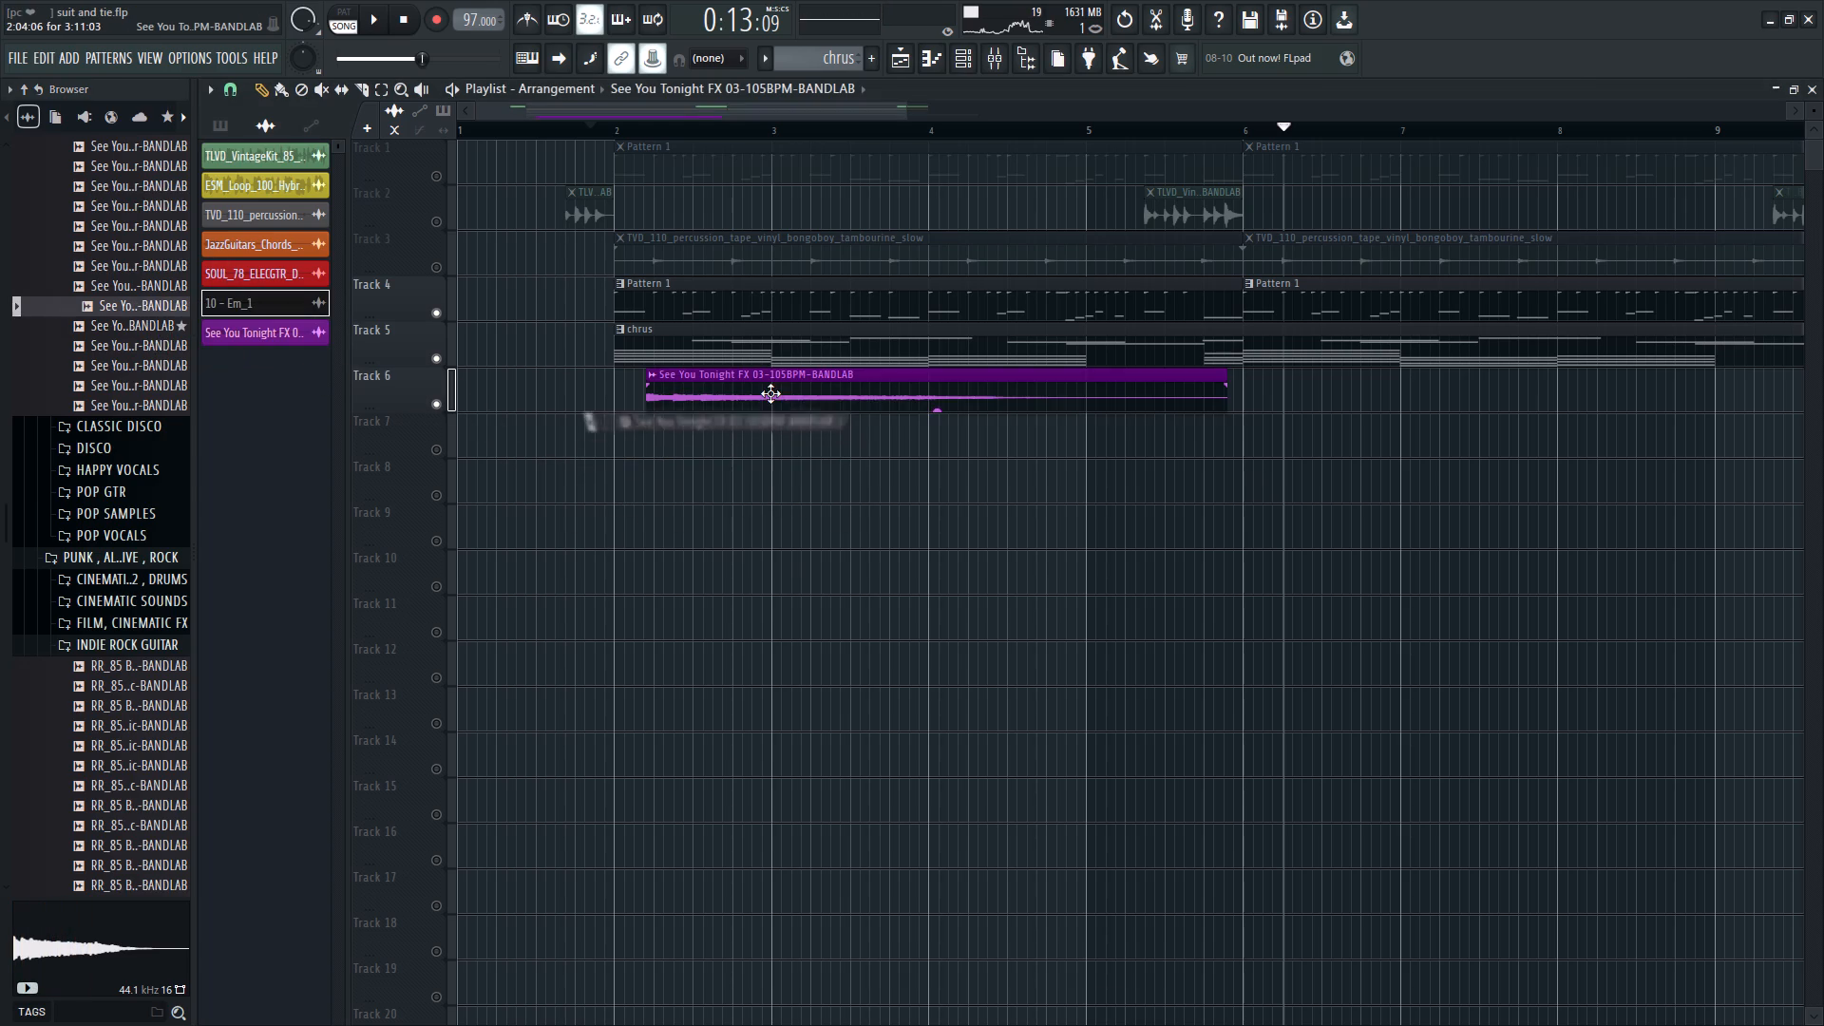
left_click_drag(770, 391, 739, 395)
Stretch the See You Tonight FX 03 clip to 4 bars in Auto mode and lower its channel volume.
double_click(739, 395)
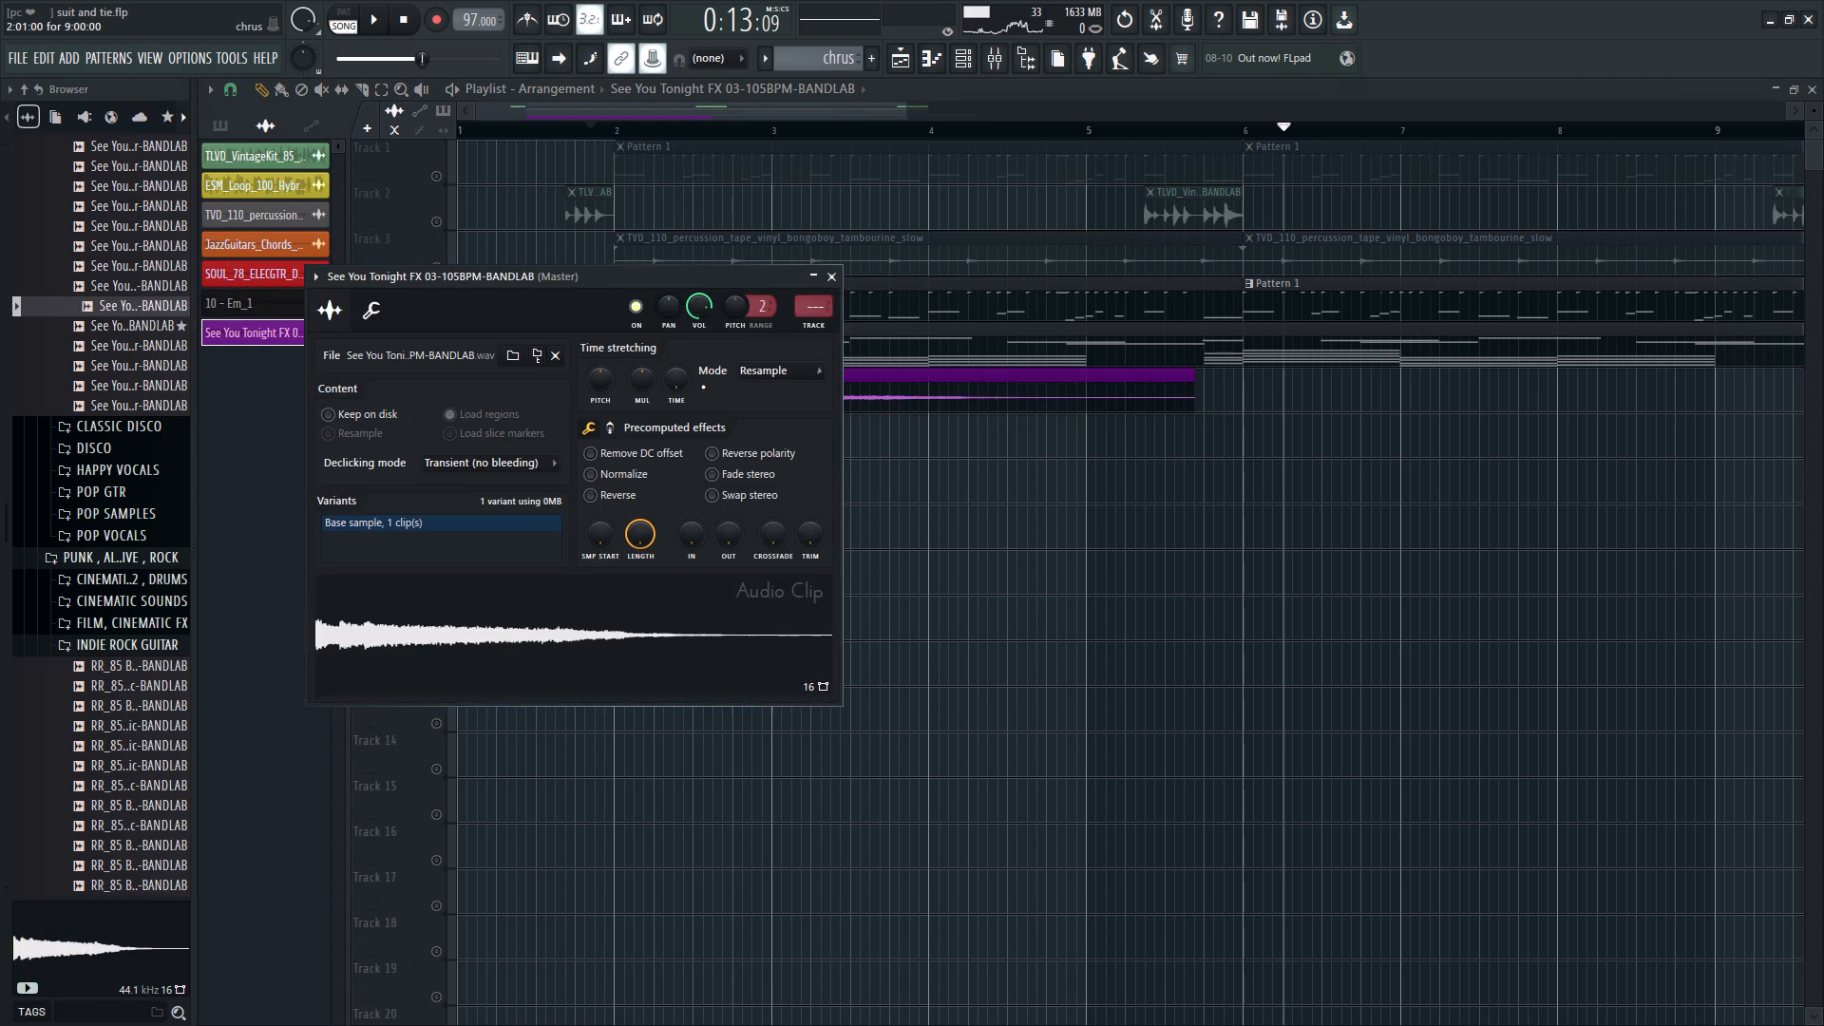
right_click(680, 382)
left_click(727, 547)
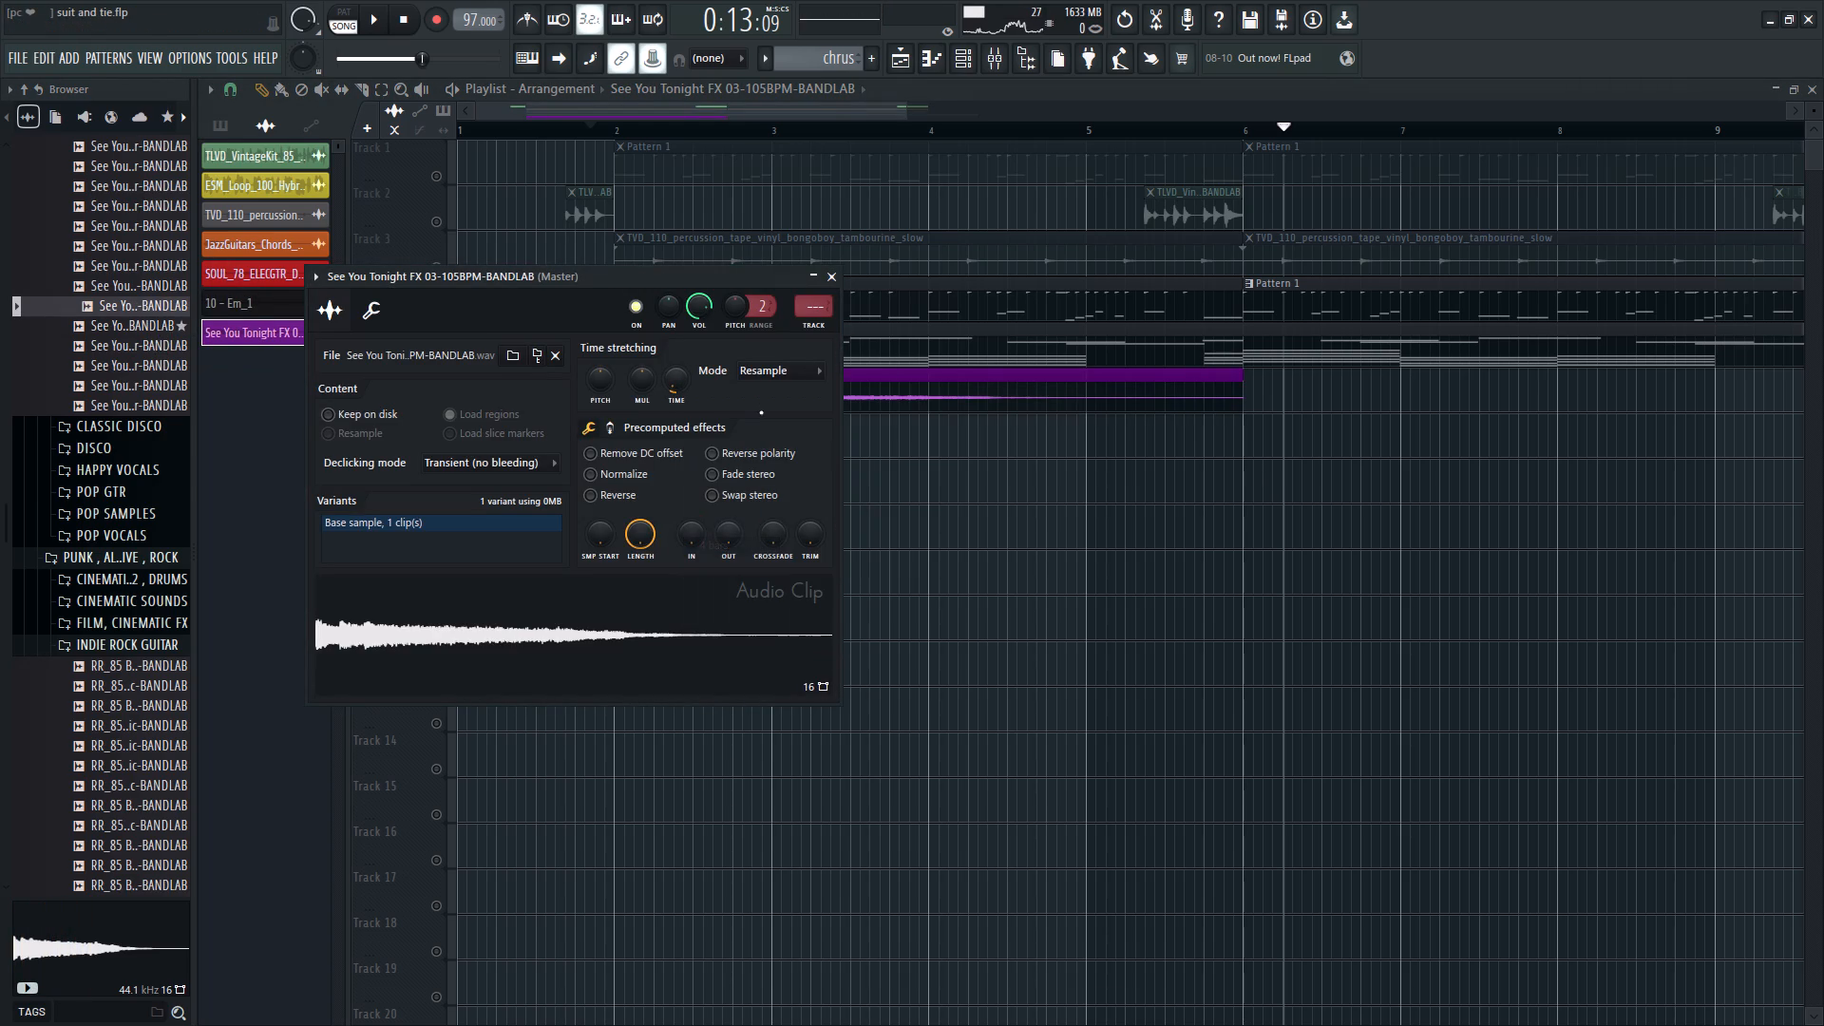
left_click_drag(709, 318, 708, 517)
left_click(760, 367)
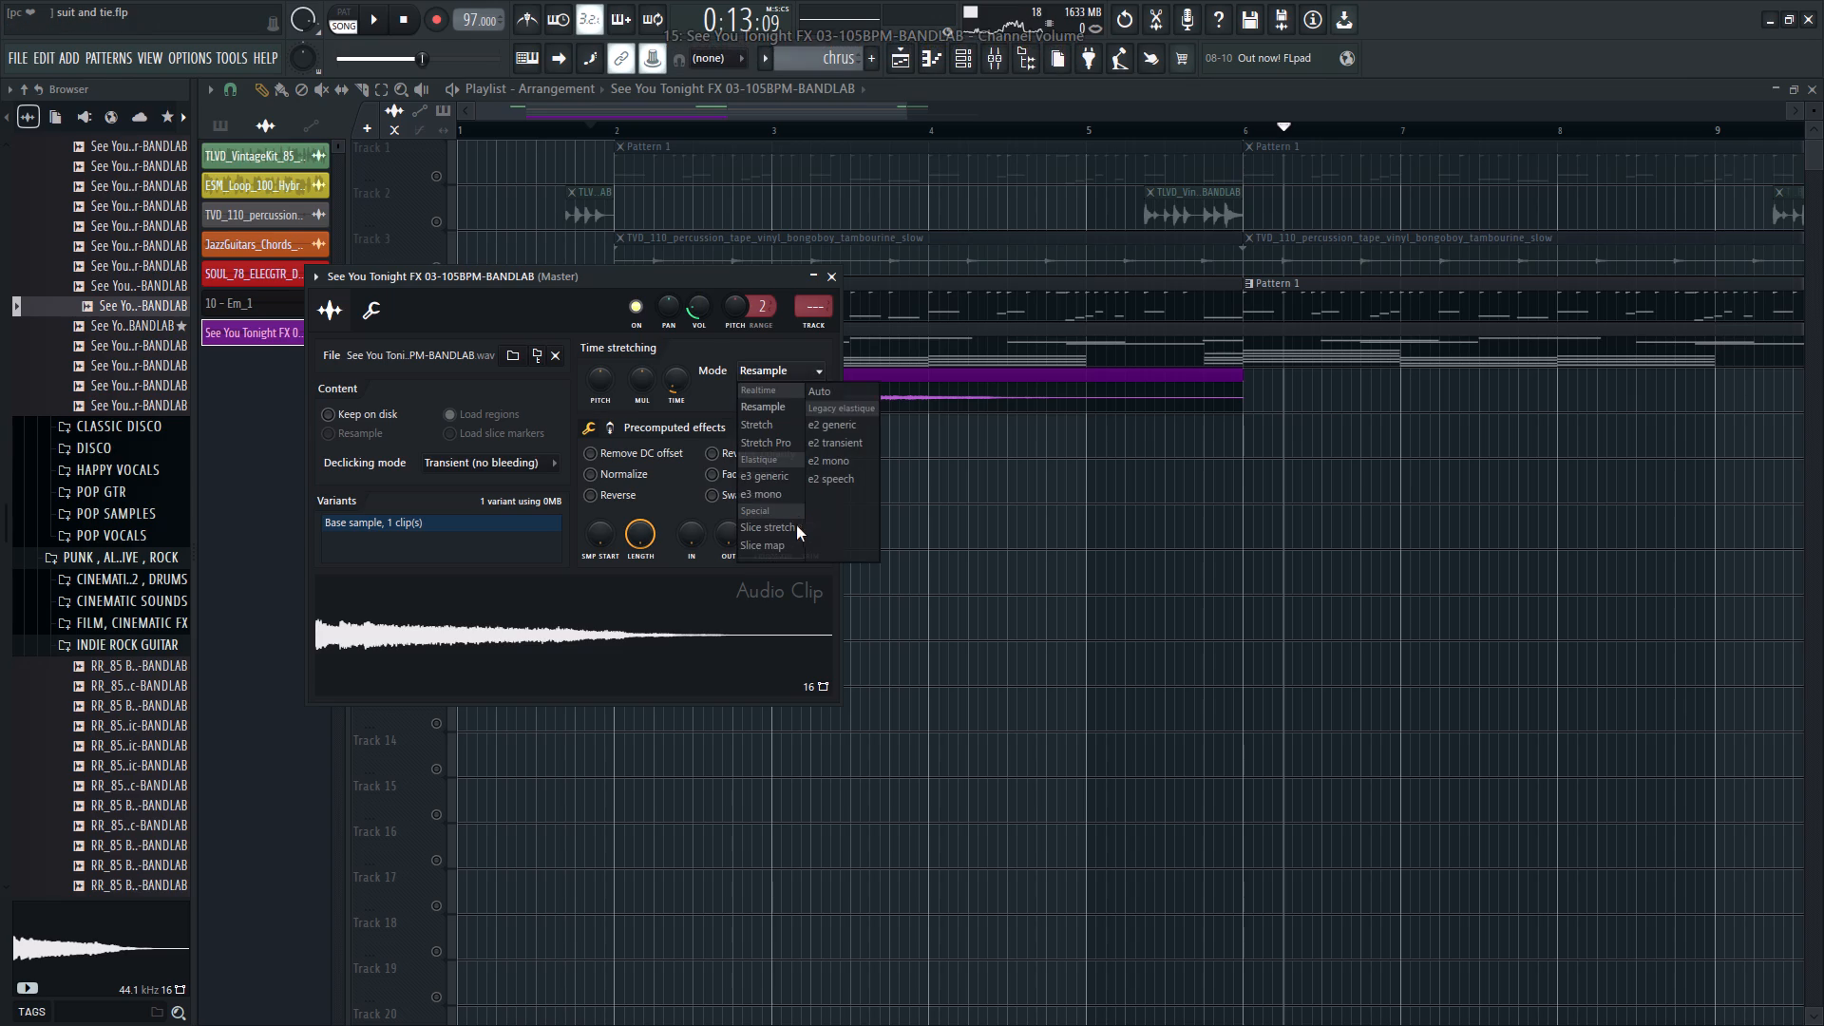
left_click(834, 391)
right_click(1113, 529)
Play the arrangement from just before bar 2 to hear the See You Tonight FX 03 clip with Tracks 4 and 5.
key("space")
key("space")
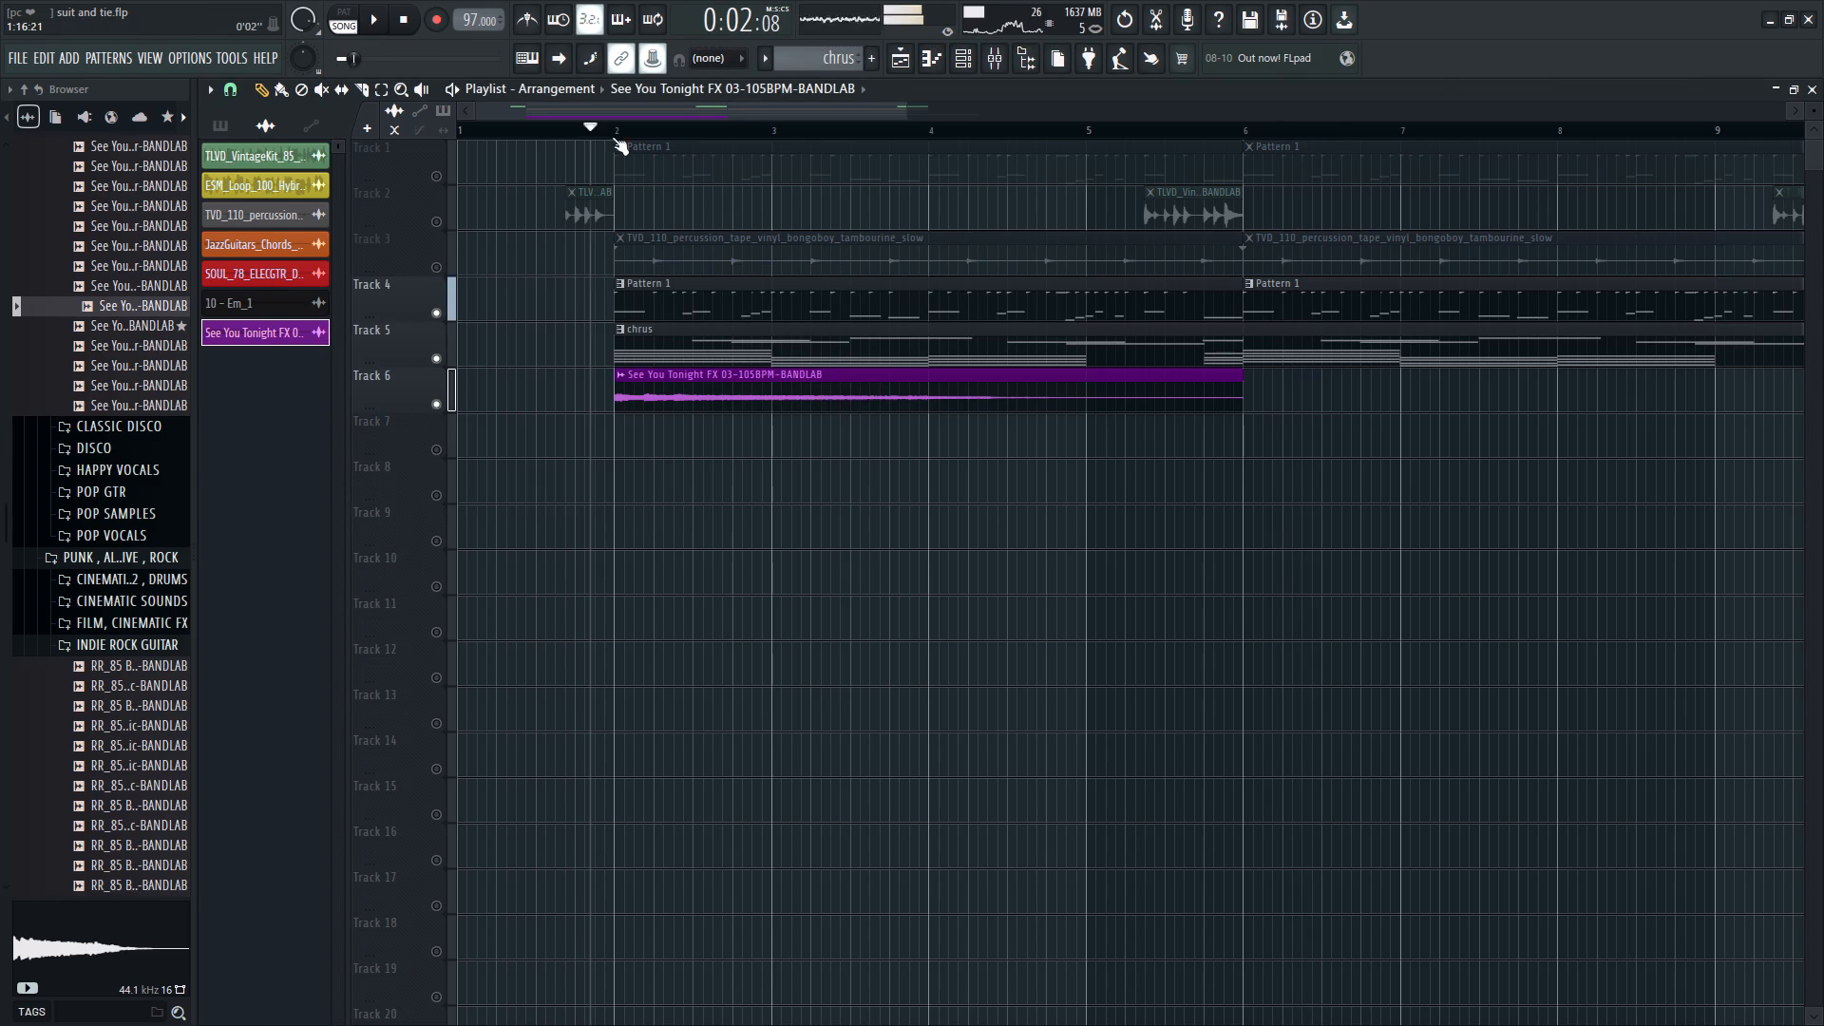
left_click(563, 131)
key("space")
scroll(618, 134, "up", 1)
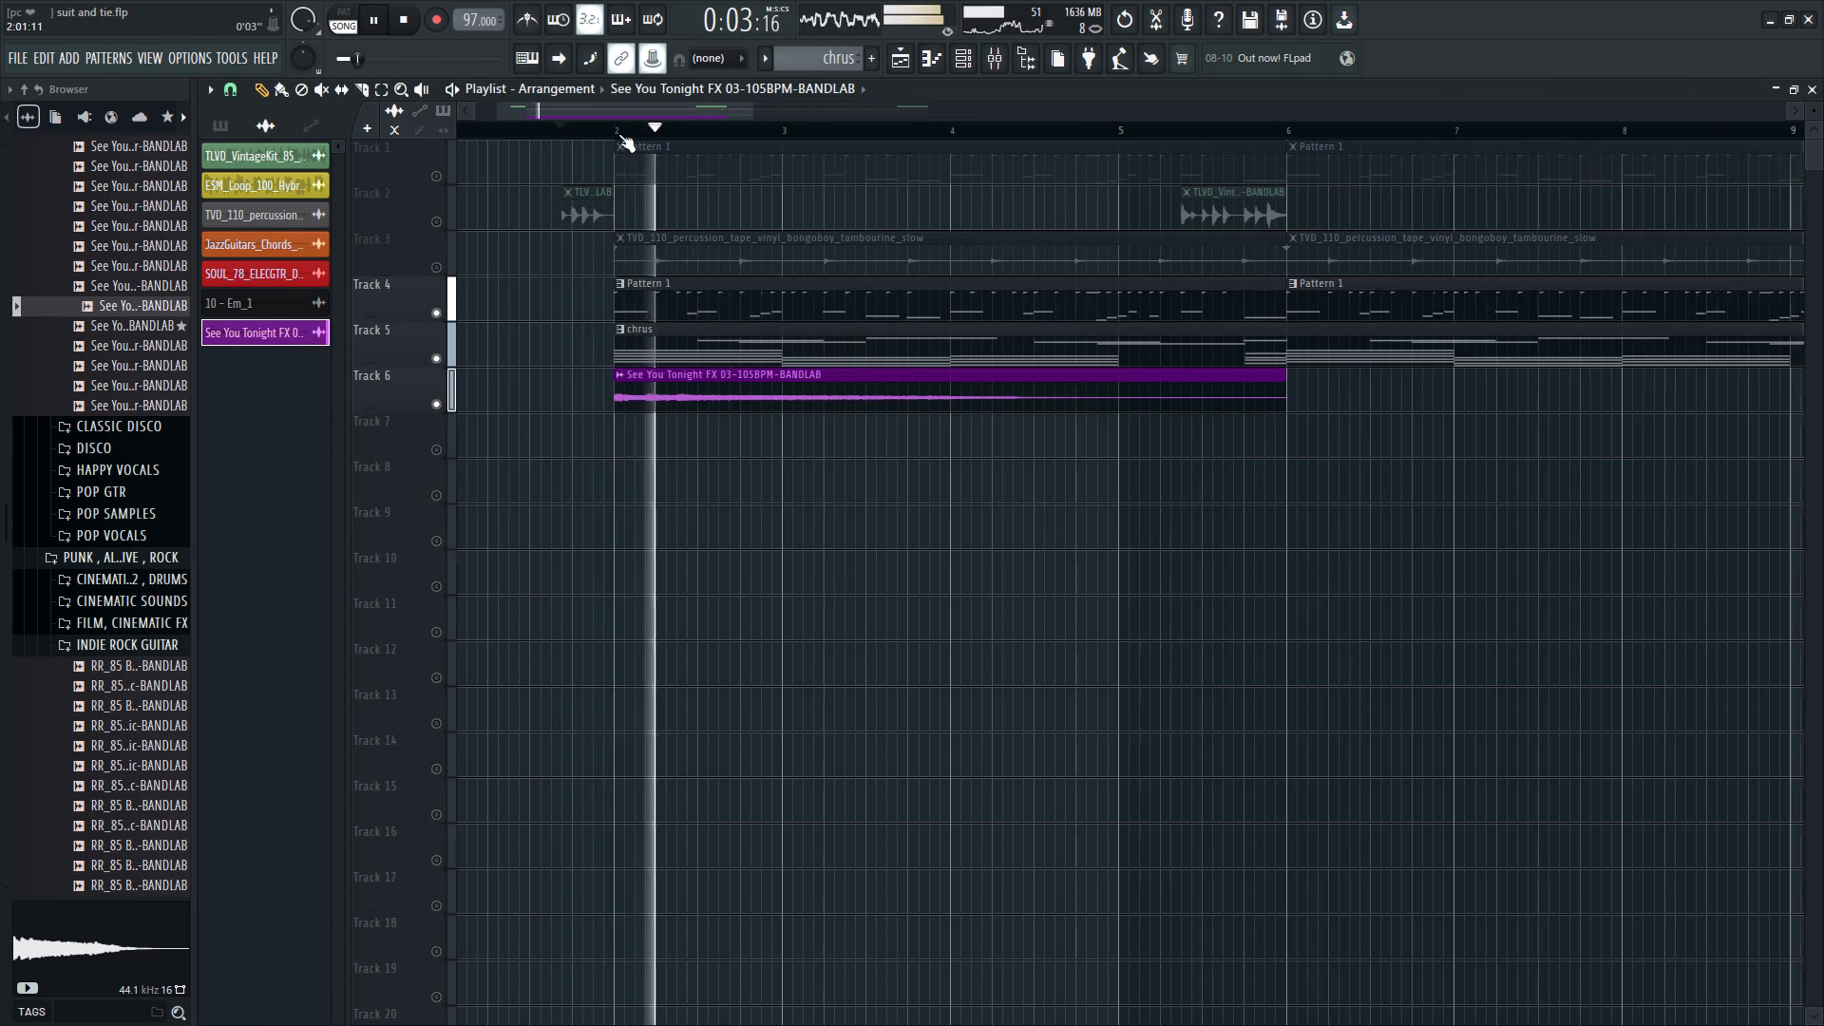
scroll(618, 134, "up", 1)
left_click(667, 391)
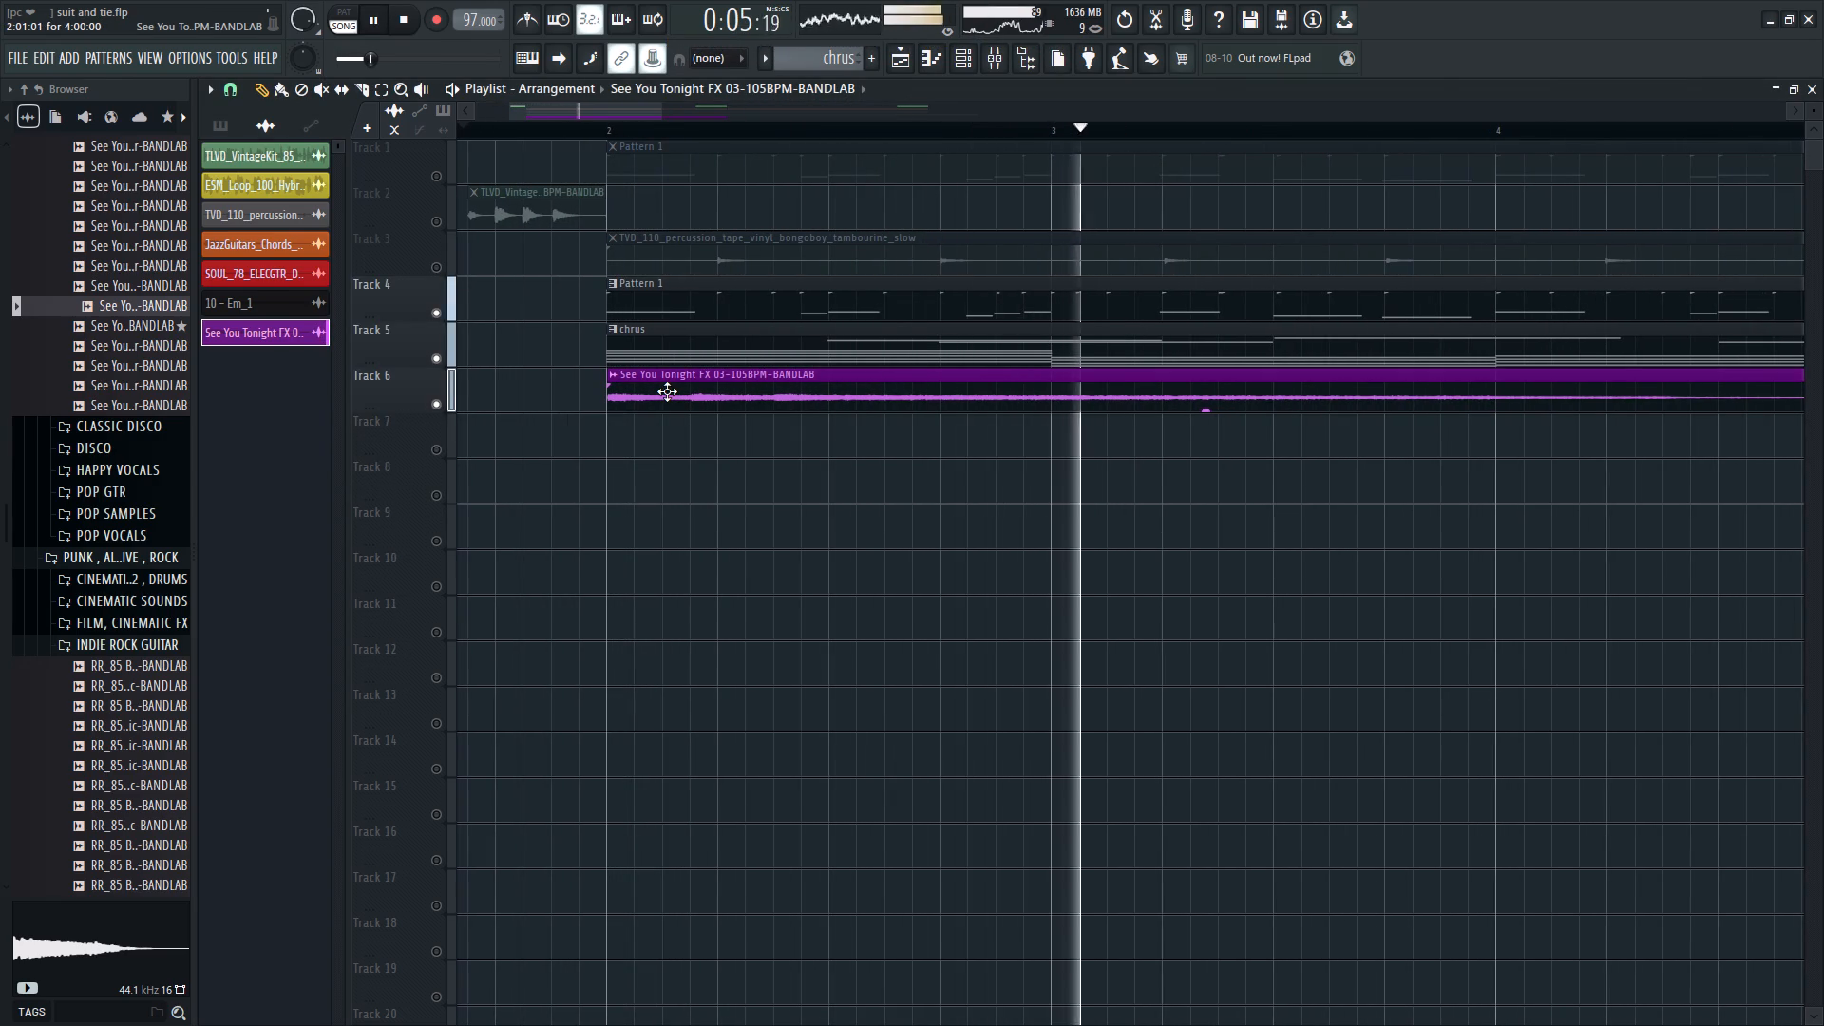
Unmute Track 3 and play the section from just before bar 2 to hear the percussion loop with the See You Tonight FX 03 clip.
scroll(615, 133, "up", 1)
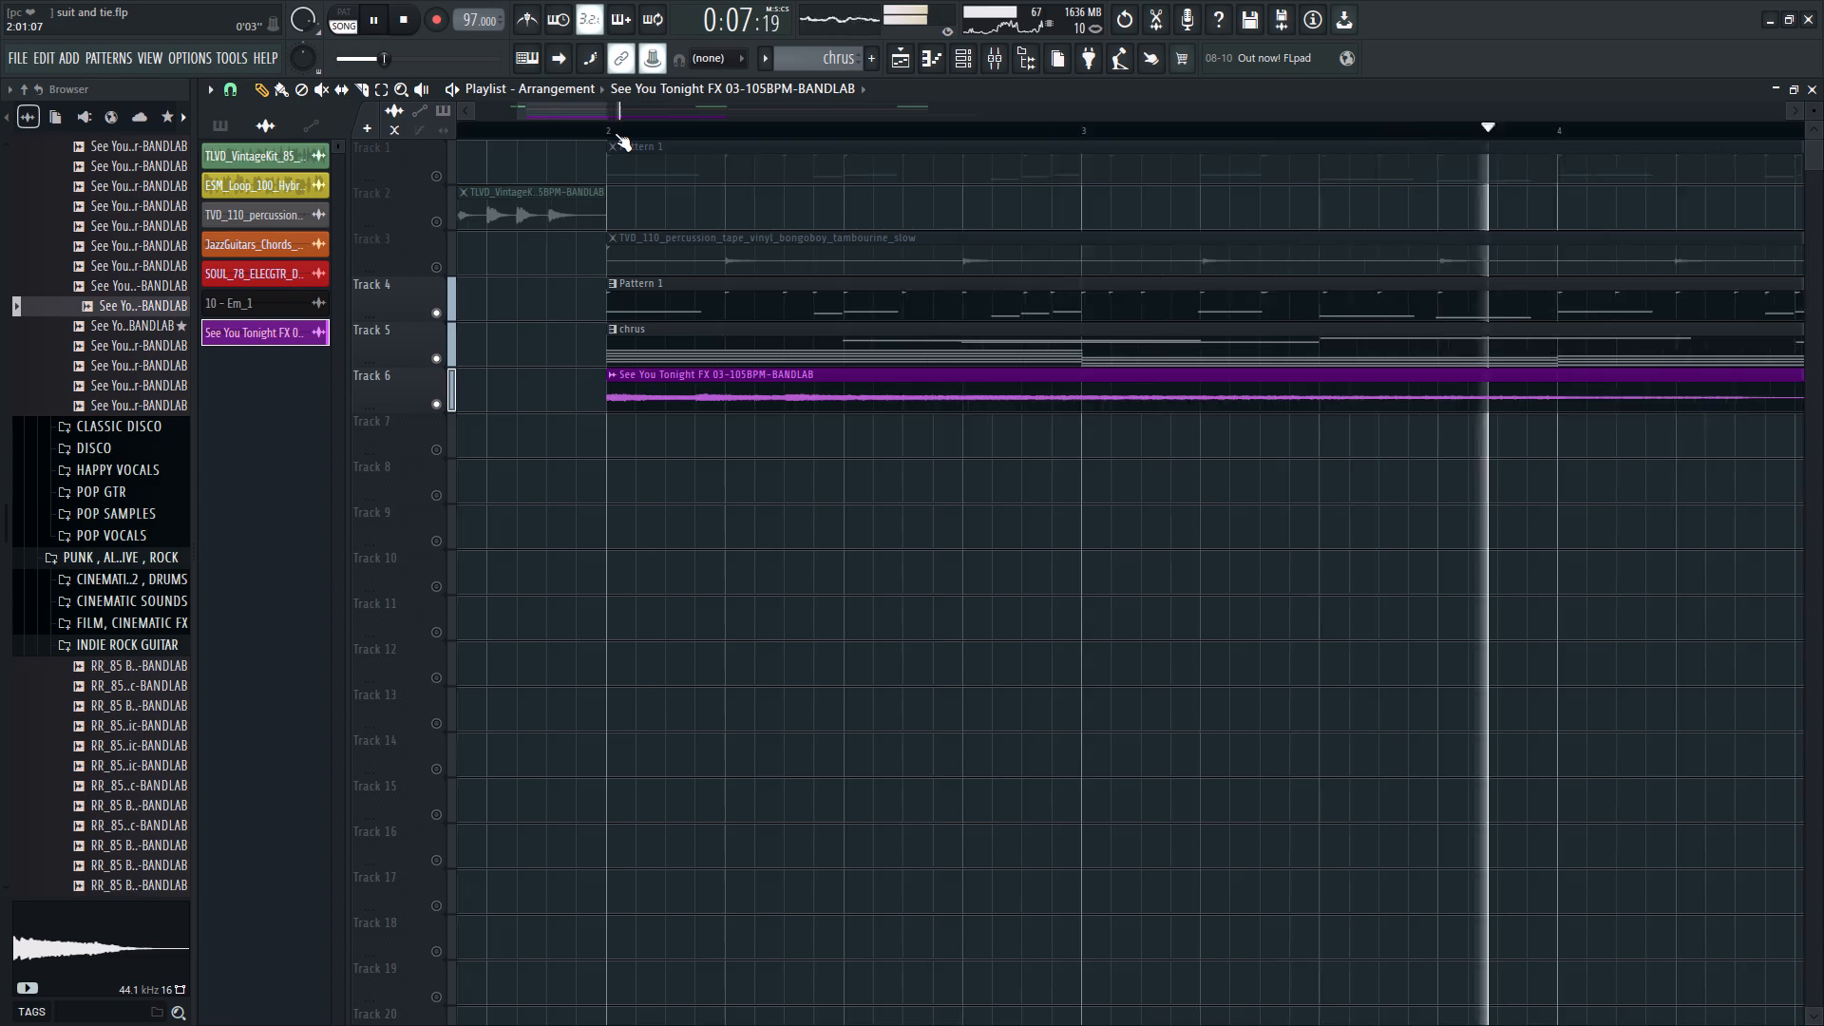
scroll(615, 133, "up", 2)
key("space")
left_click(631, 392)
key("space")
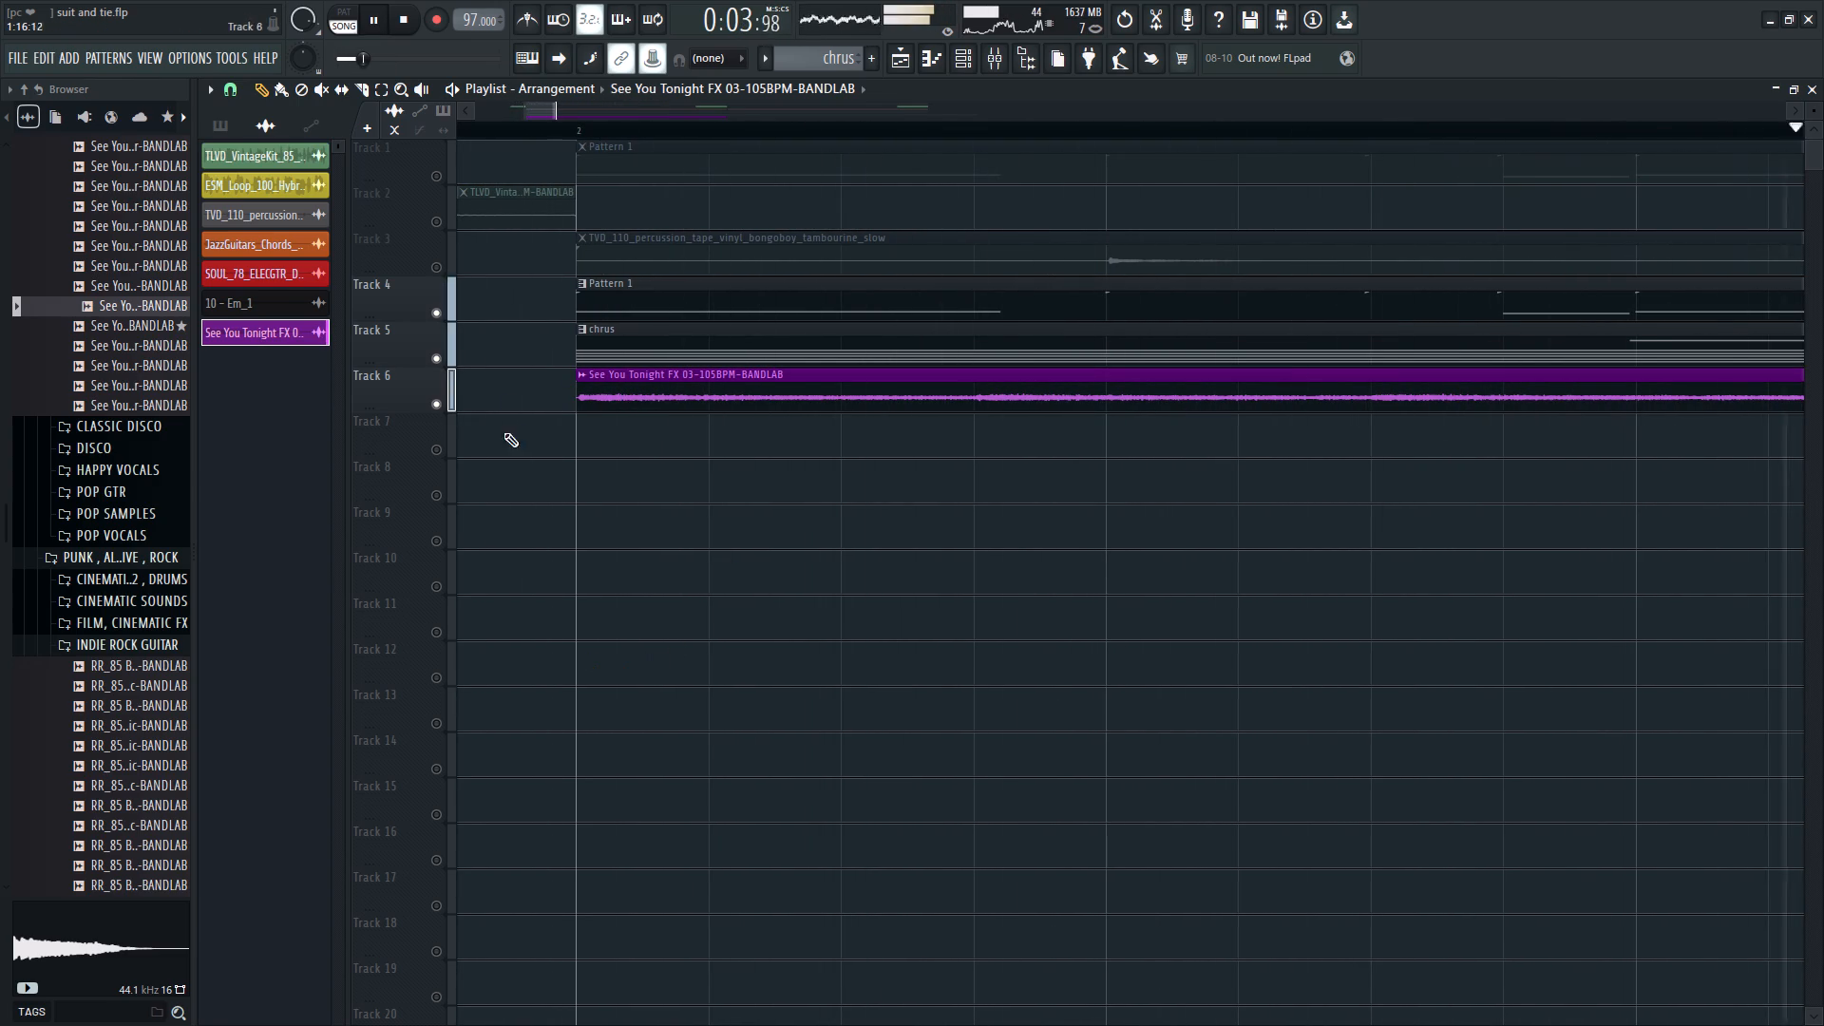
left_click(441, 262)
scroll(746, 129, "down", 2)
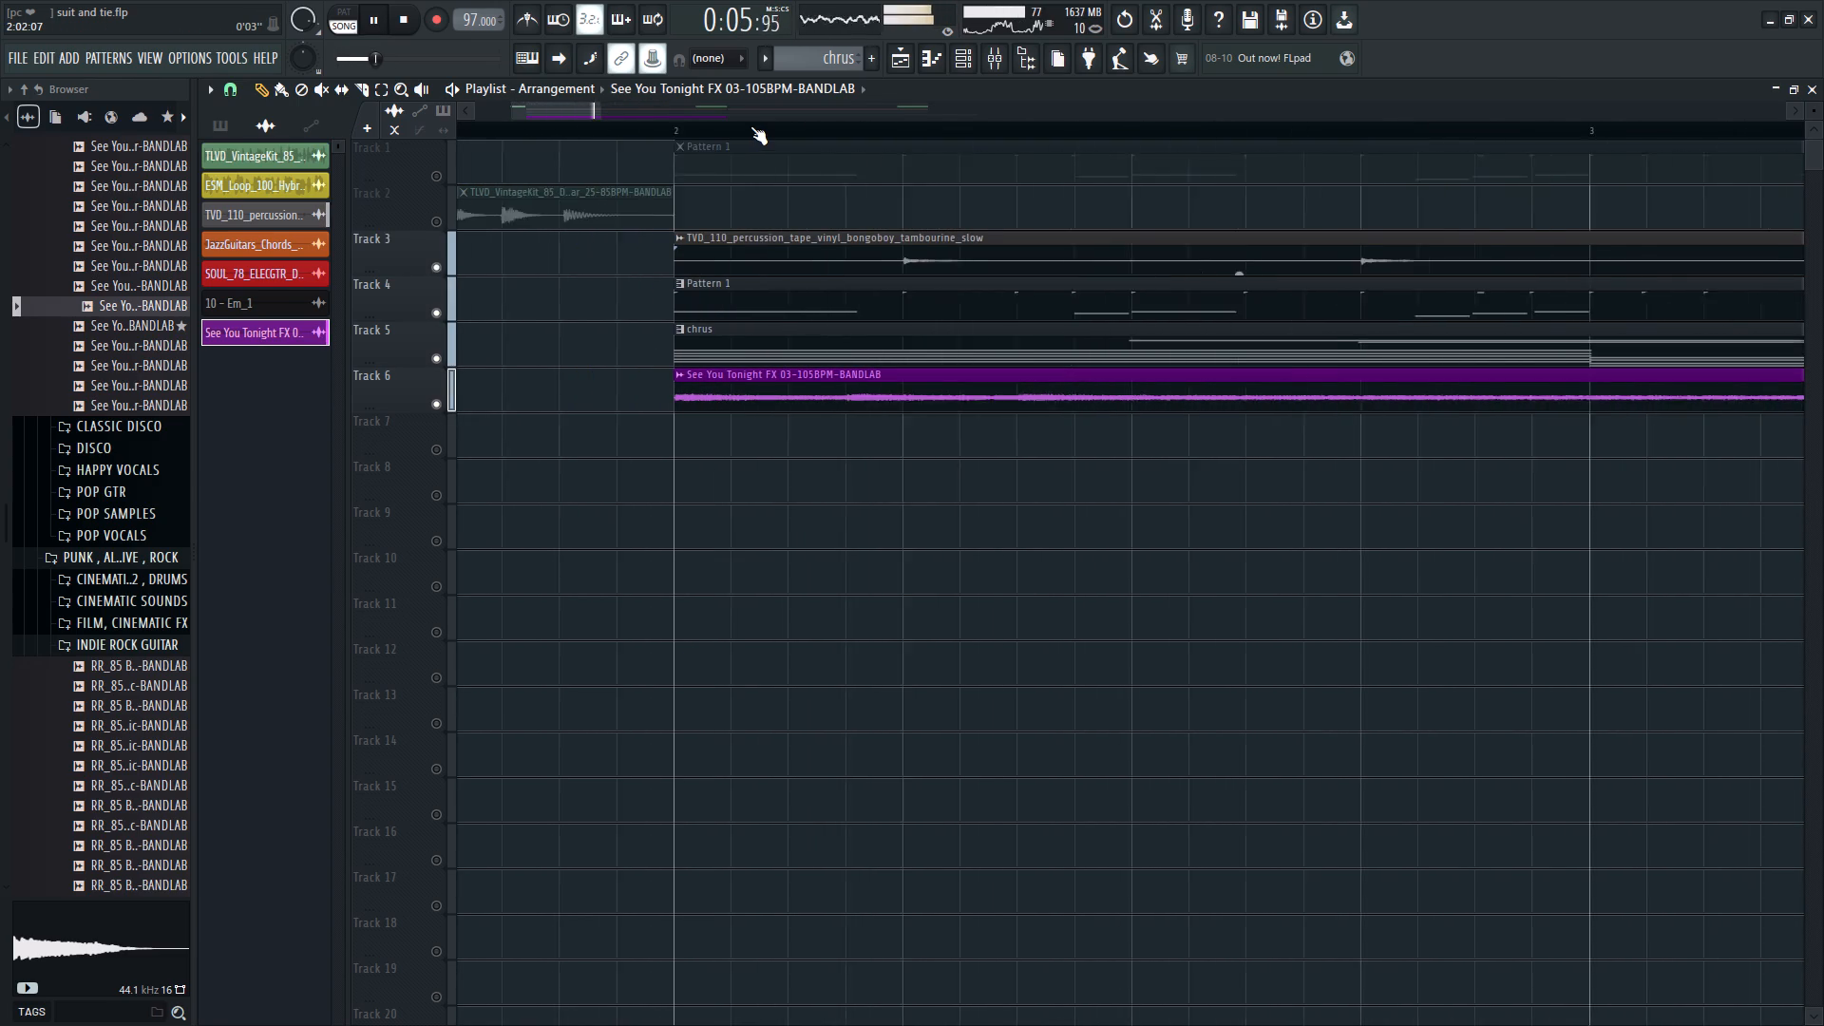
scroll(750, 126, "down", 2)
key("space")
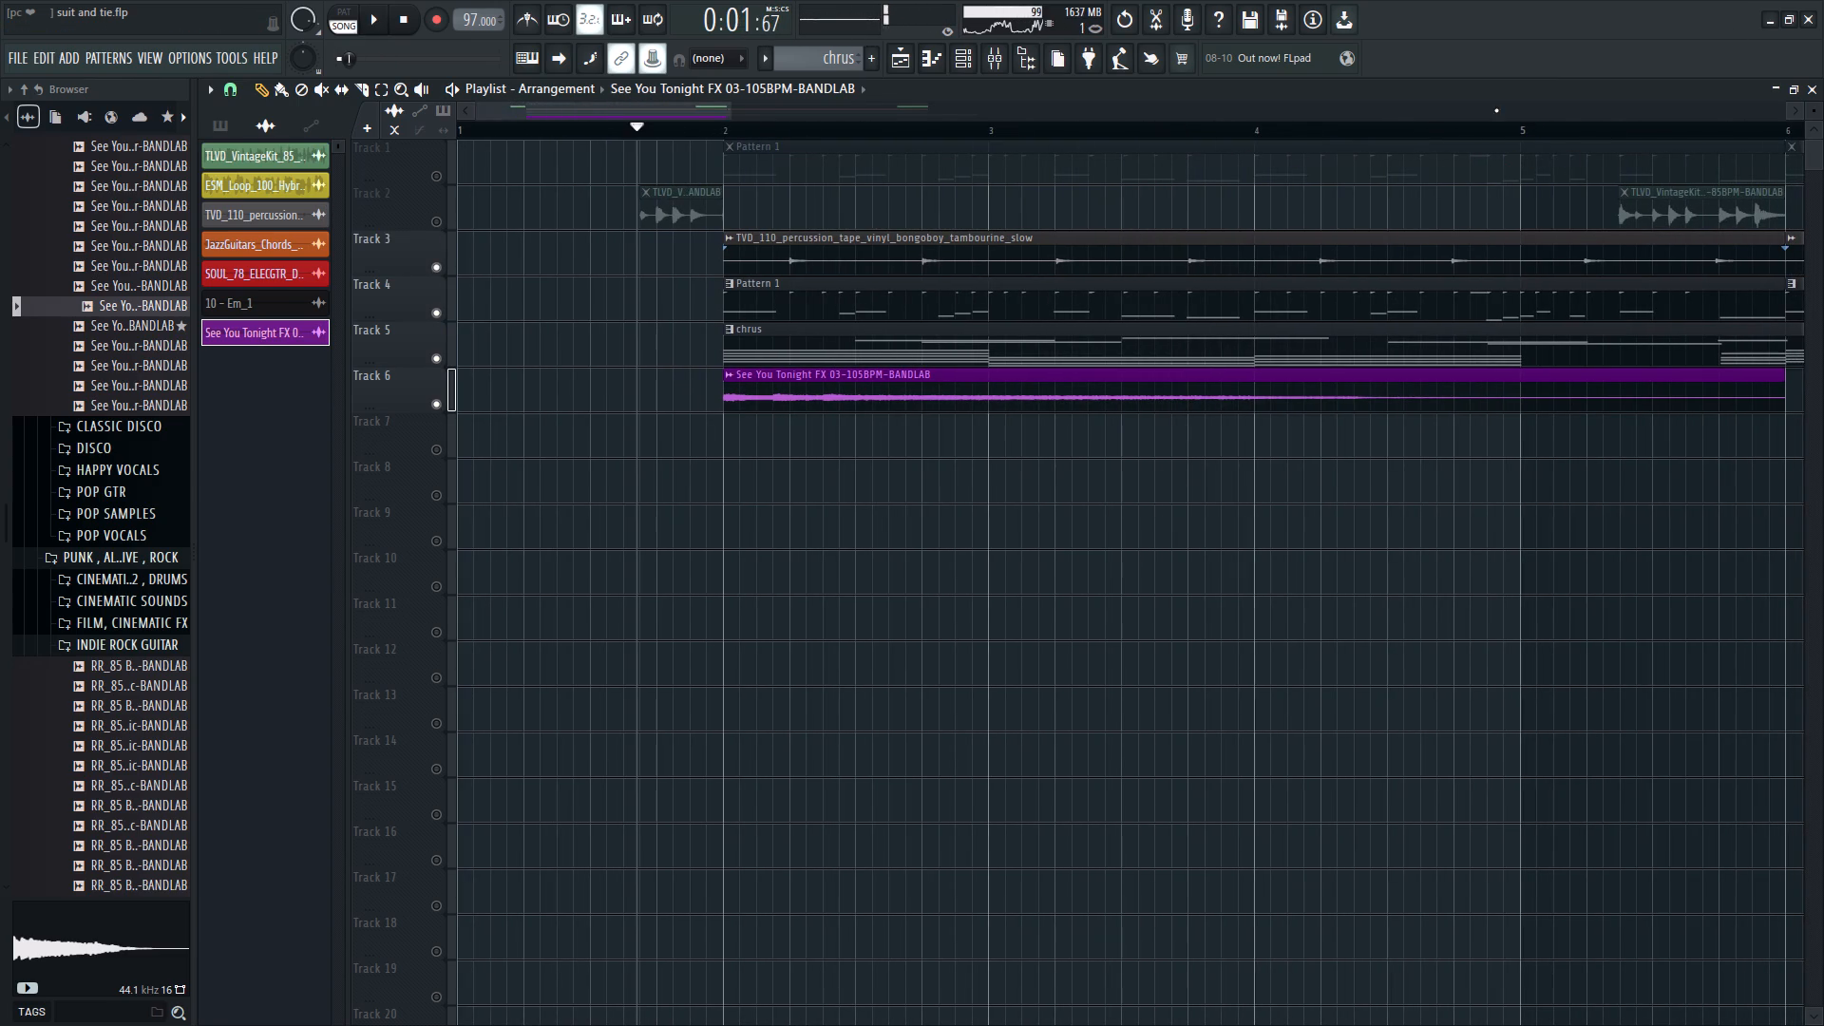
Audition drum, cut-up and synth samples in the POP GTR folder, including 80sPopKit Drums 2 and EpicDanceSynth 1B.
left_click(134, 493)
left_click(130, 492)
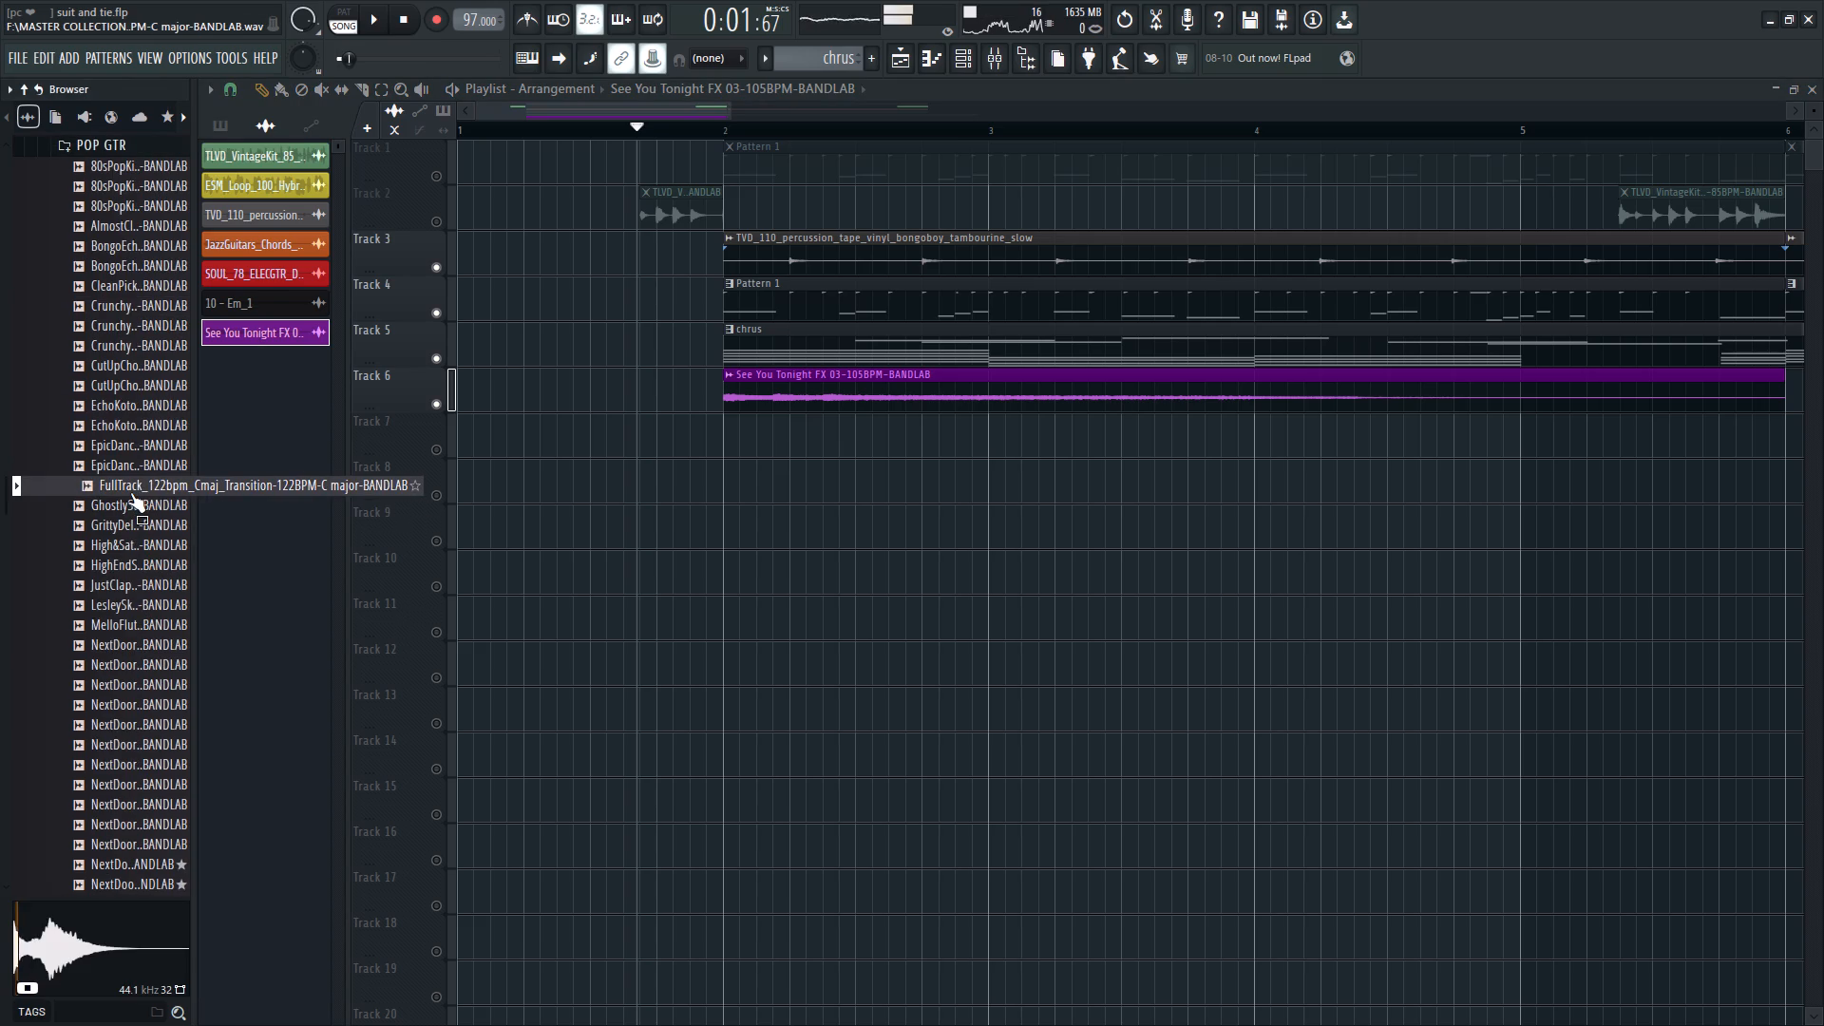
left_click(126, 203)
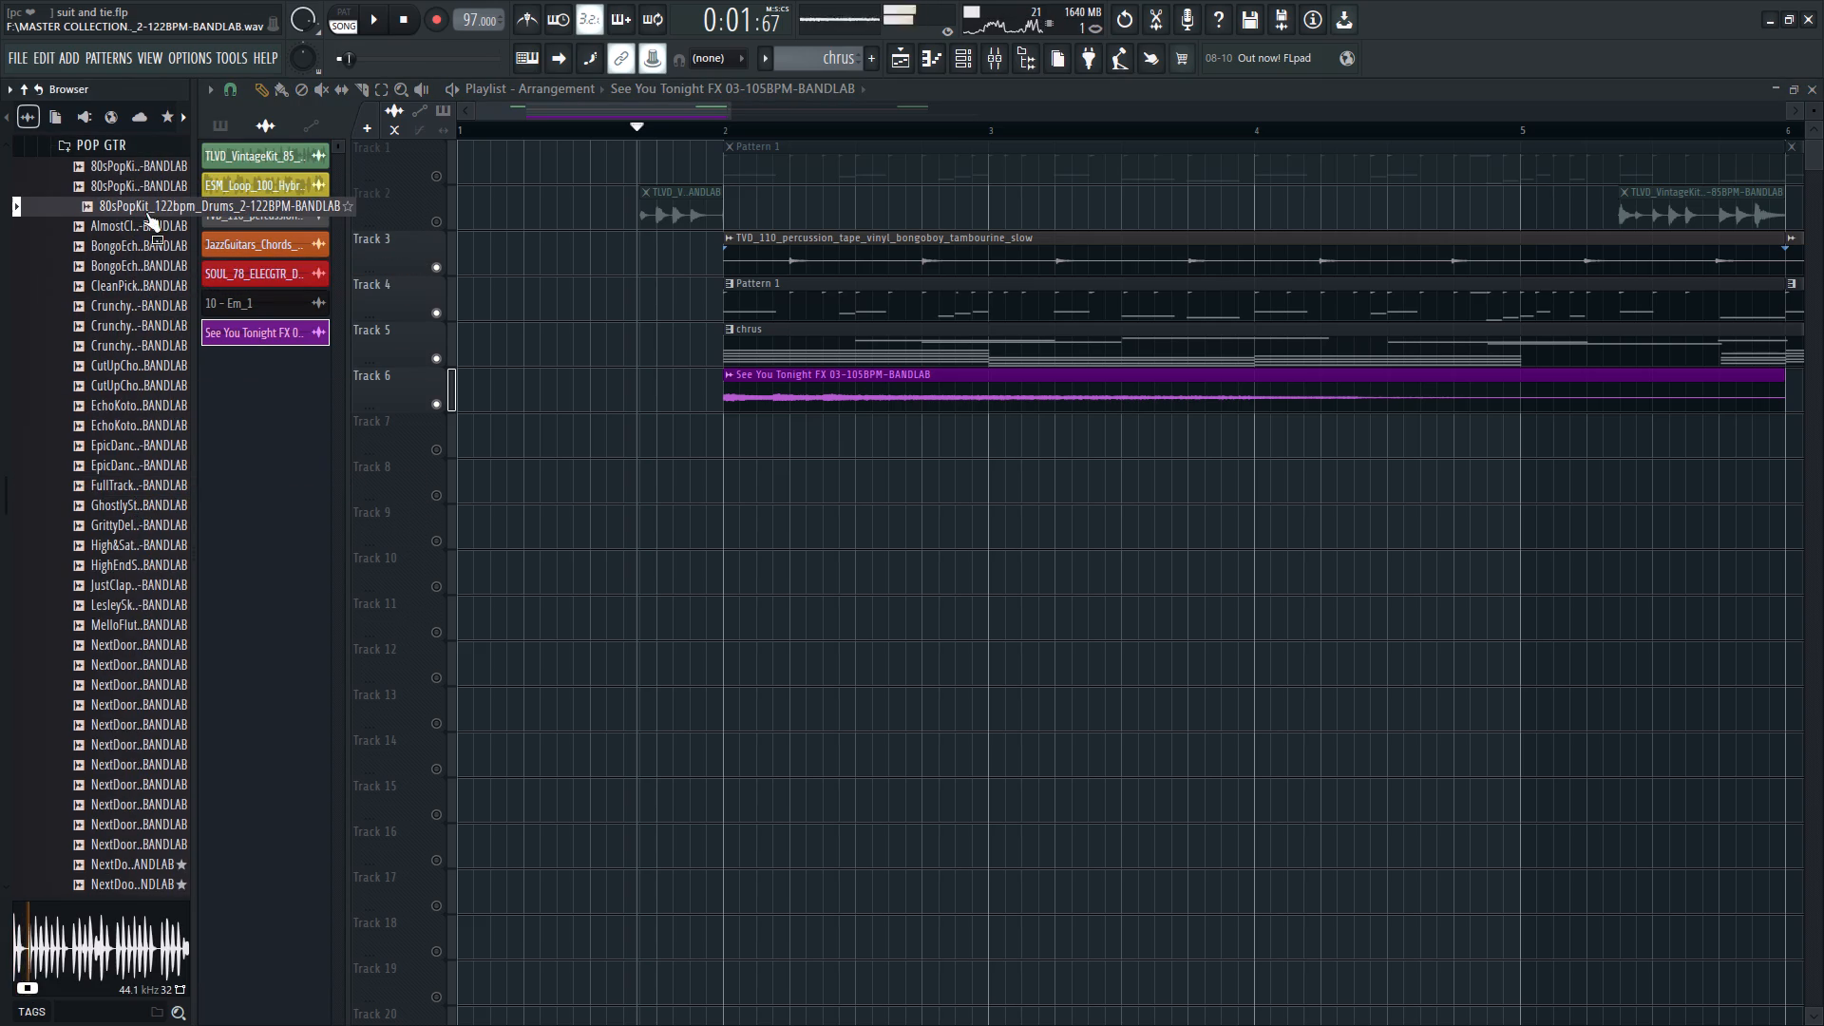
left_click(149, 294)
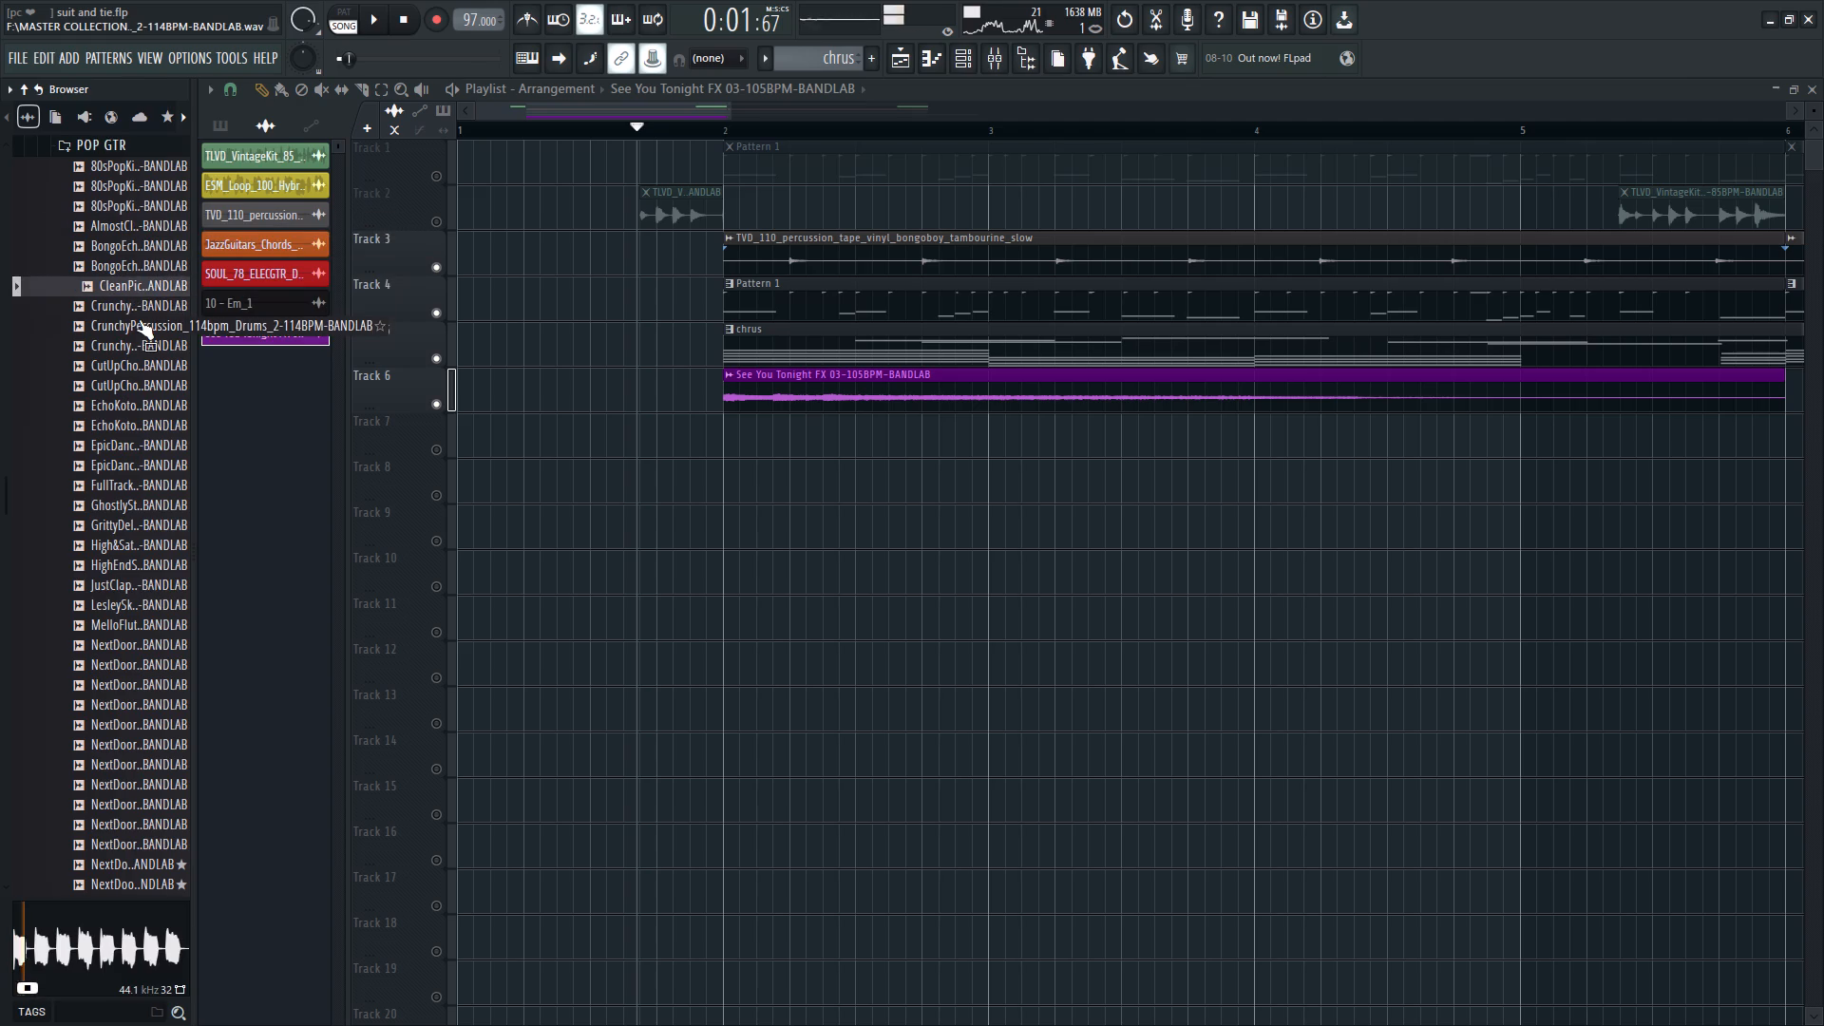
left_click(139, 319)
left_click(139, 341)
left_click(139, 380)
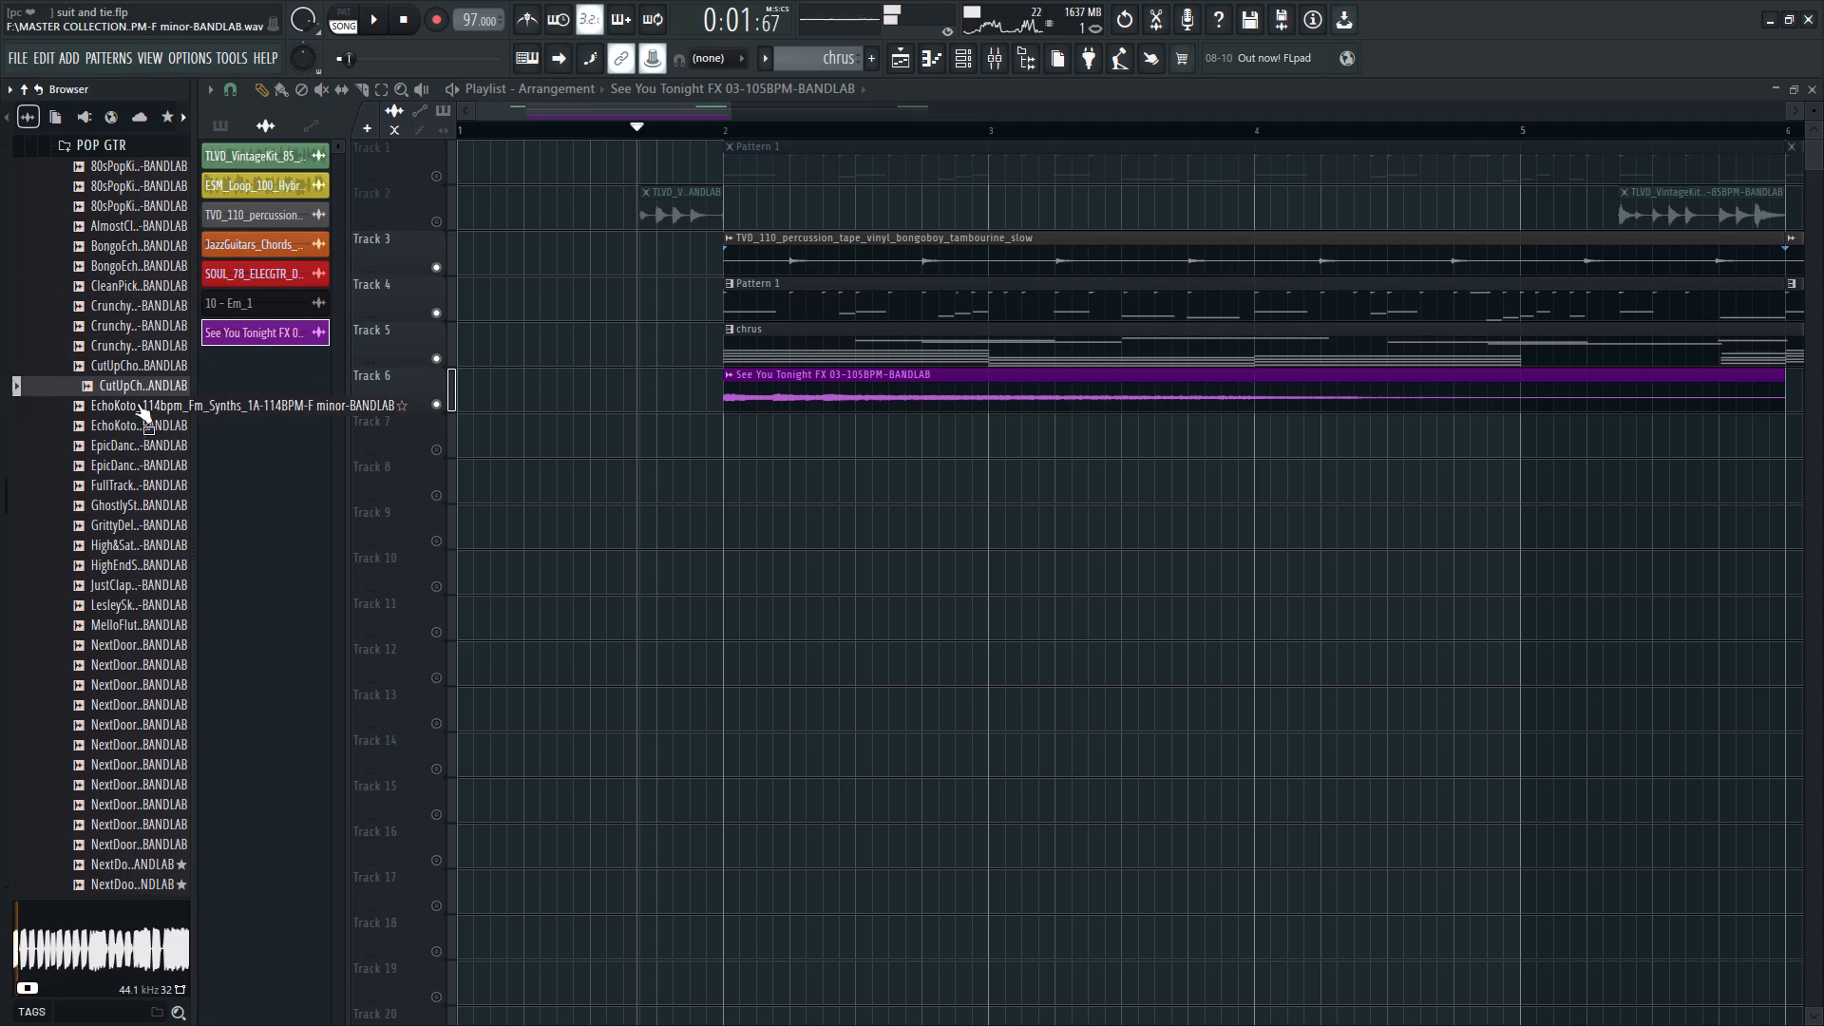
left_click(141, 408)
left_click(140, 435)
left_click(140, 461)
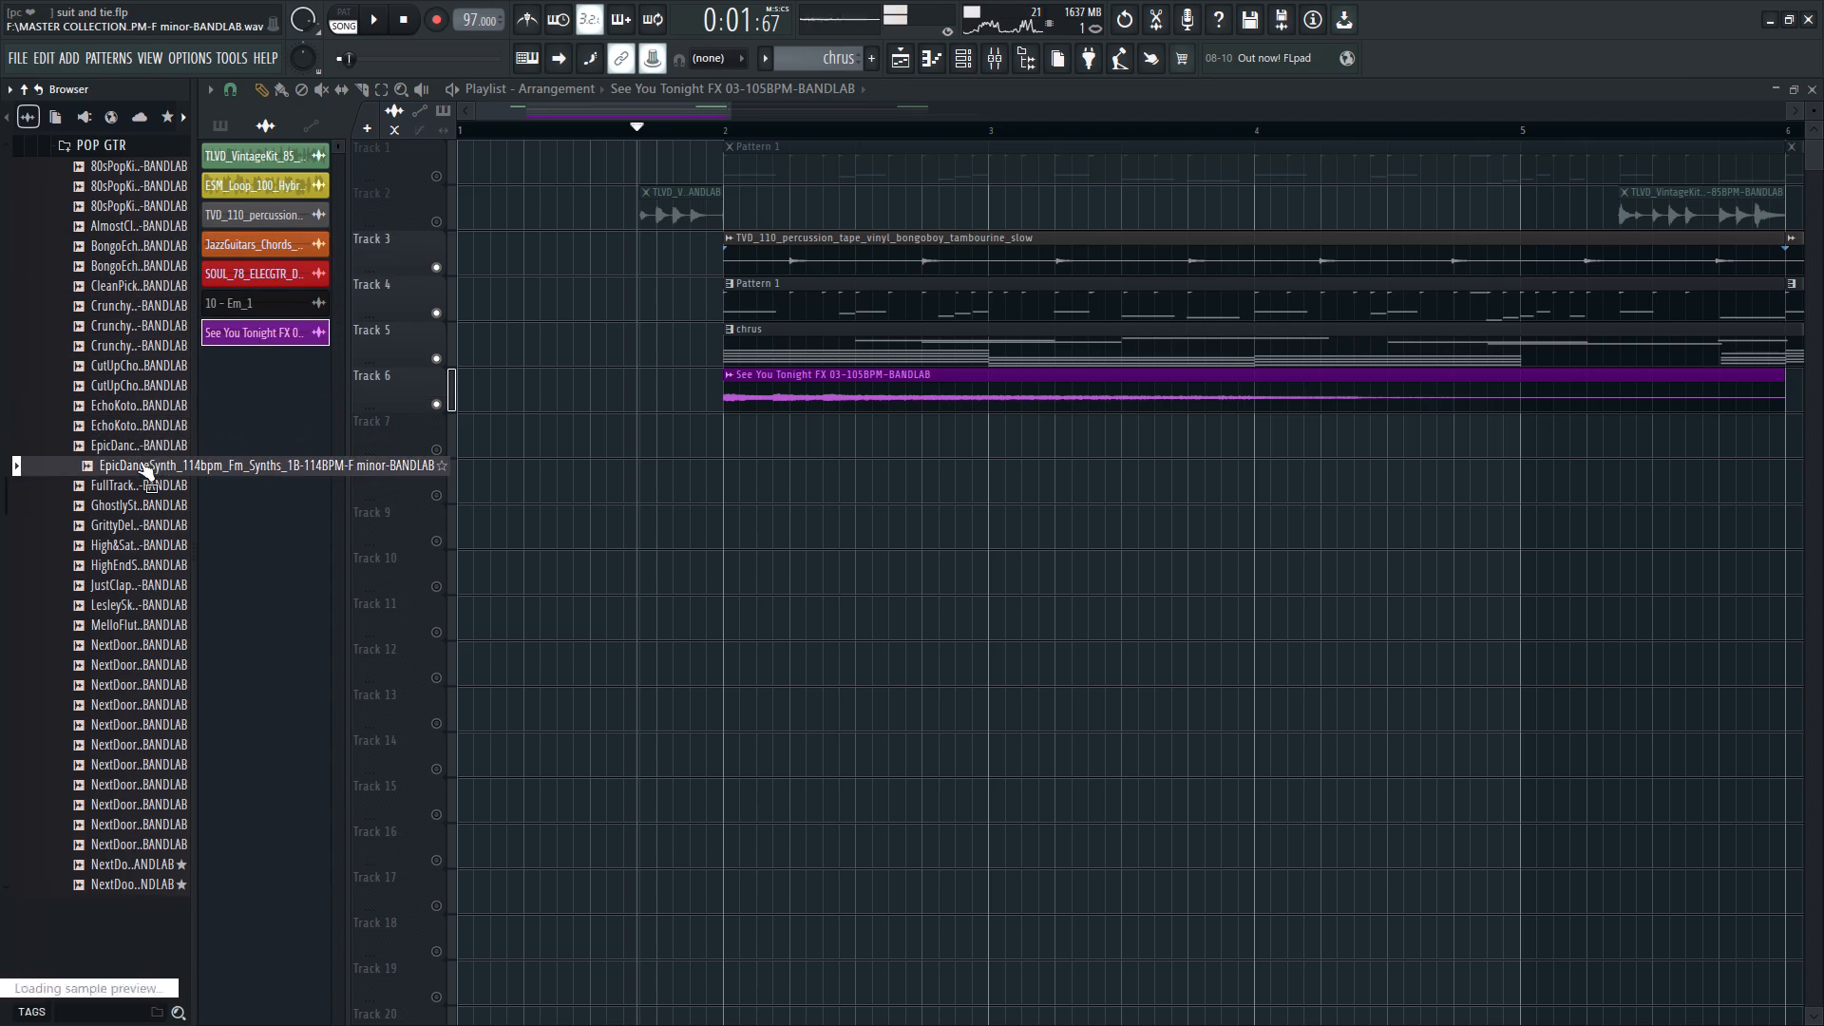
left_click(161, 431)
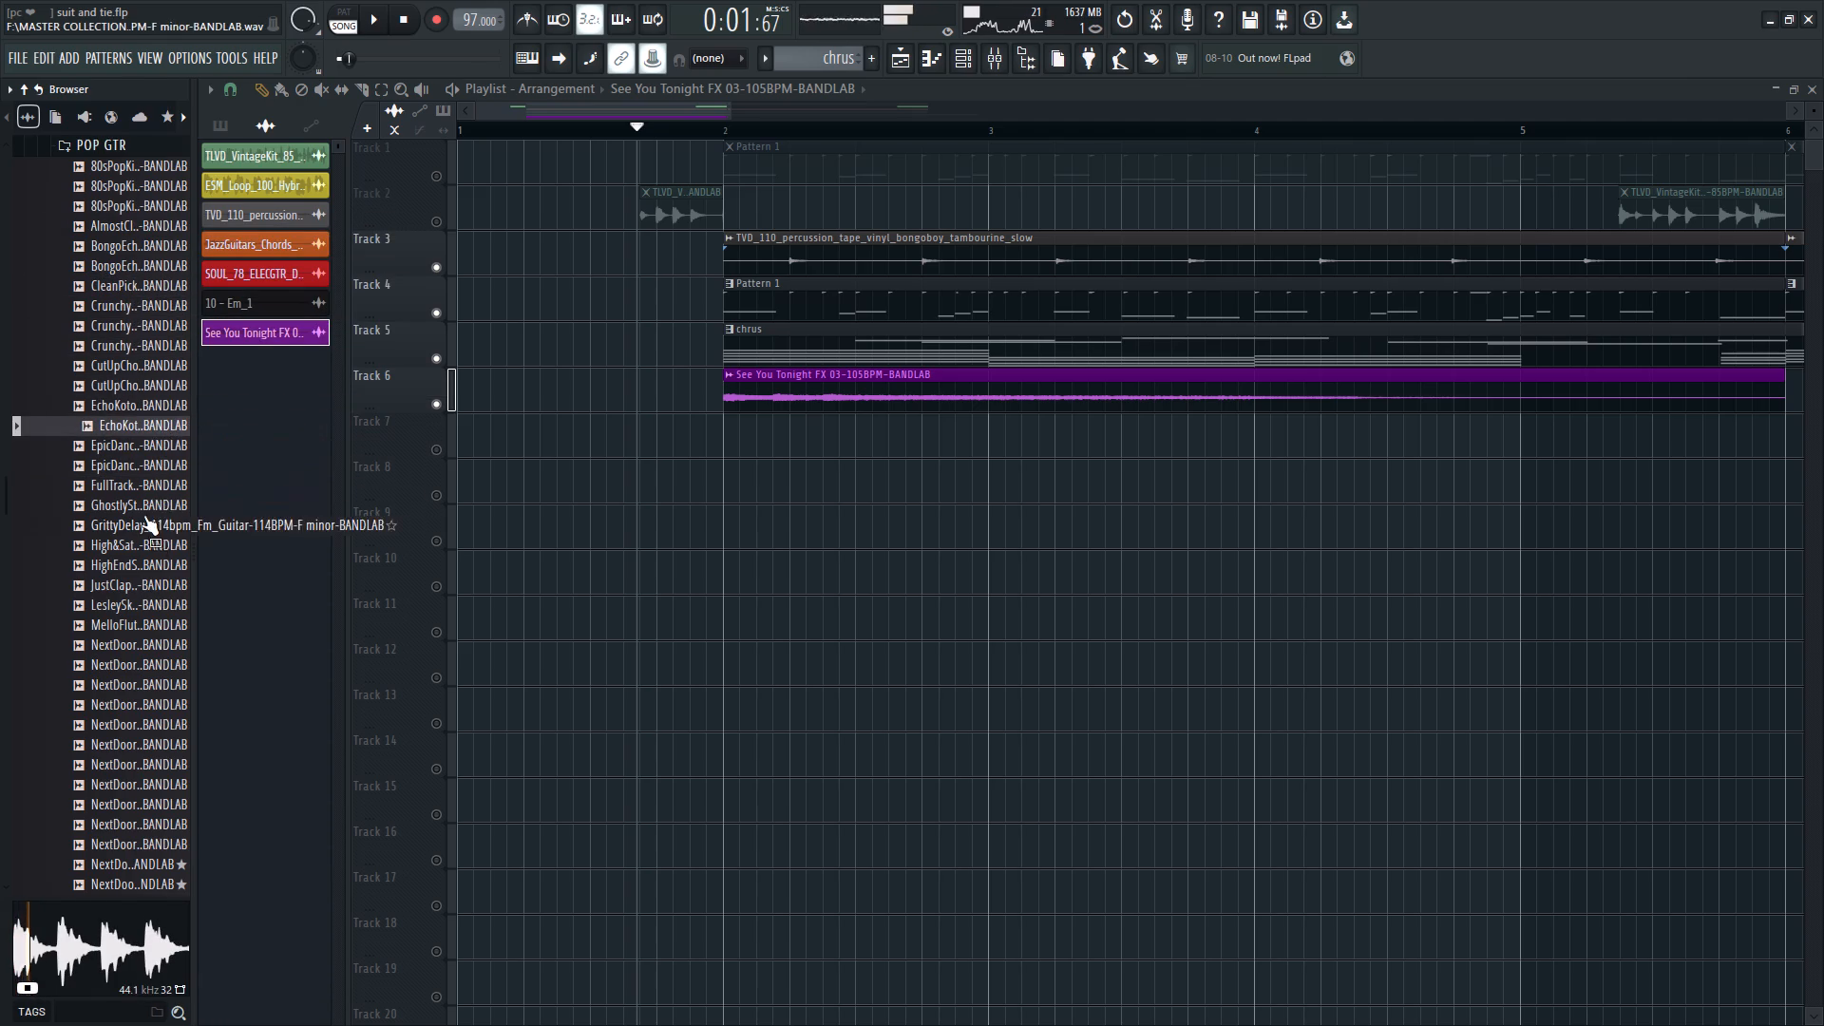
Audition further POP GTR loops, from the Ghostly sample down through NextDoorBass 122bpm Cmaj Bass 1C.
left_click(143, 514)
left_click(141, 566)
left_click(150, 503)
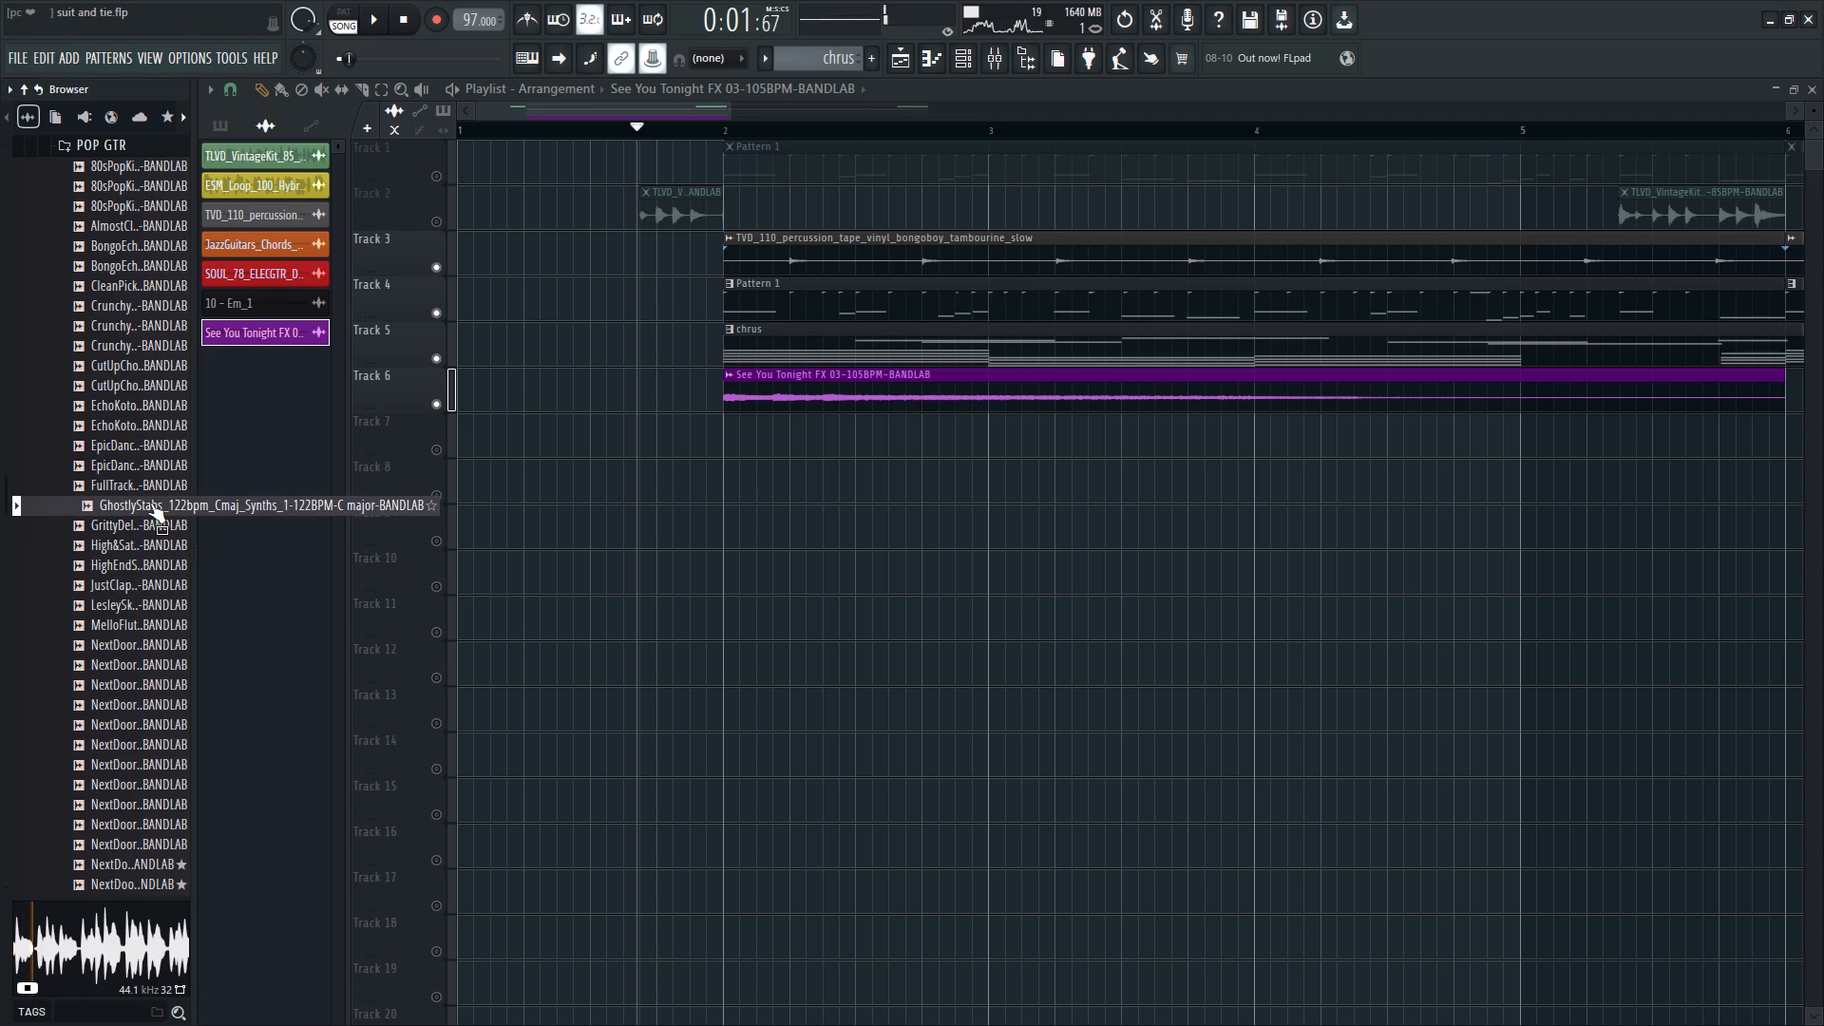
left_click(155, 616)
left_click(153, 659)
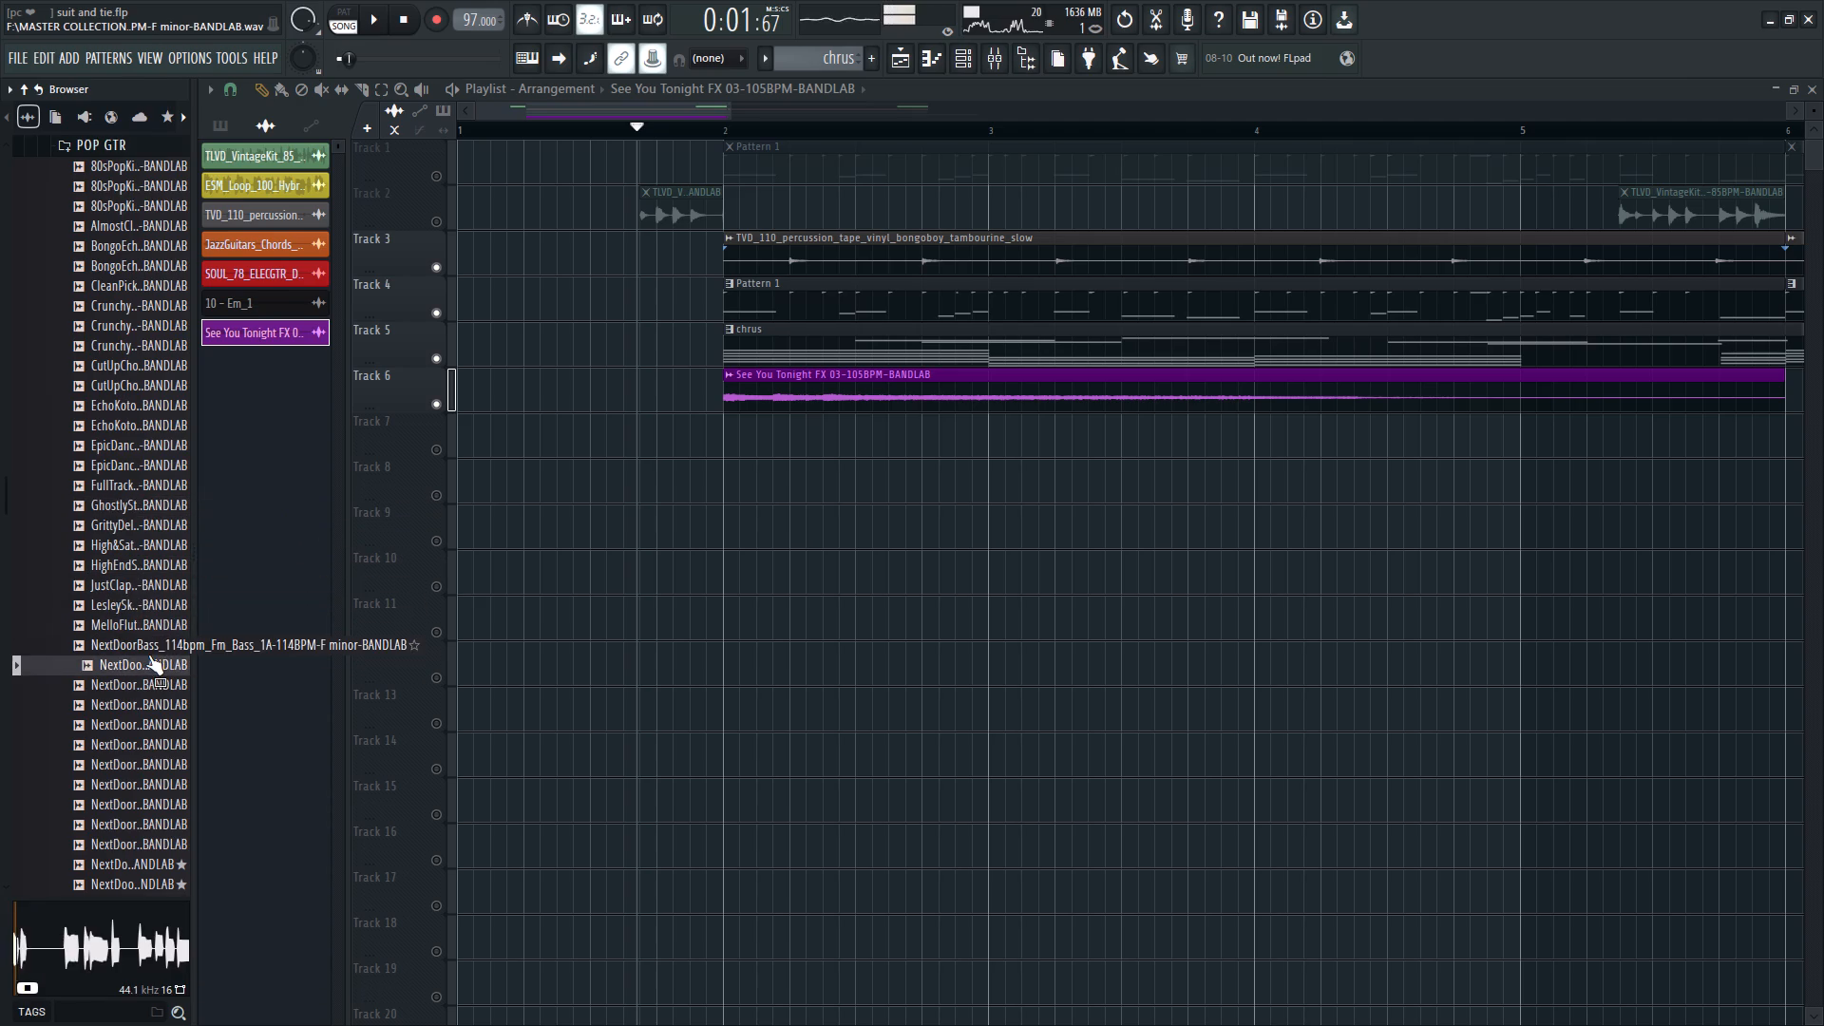
left_click(157, 698)
left_click(161, 733)
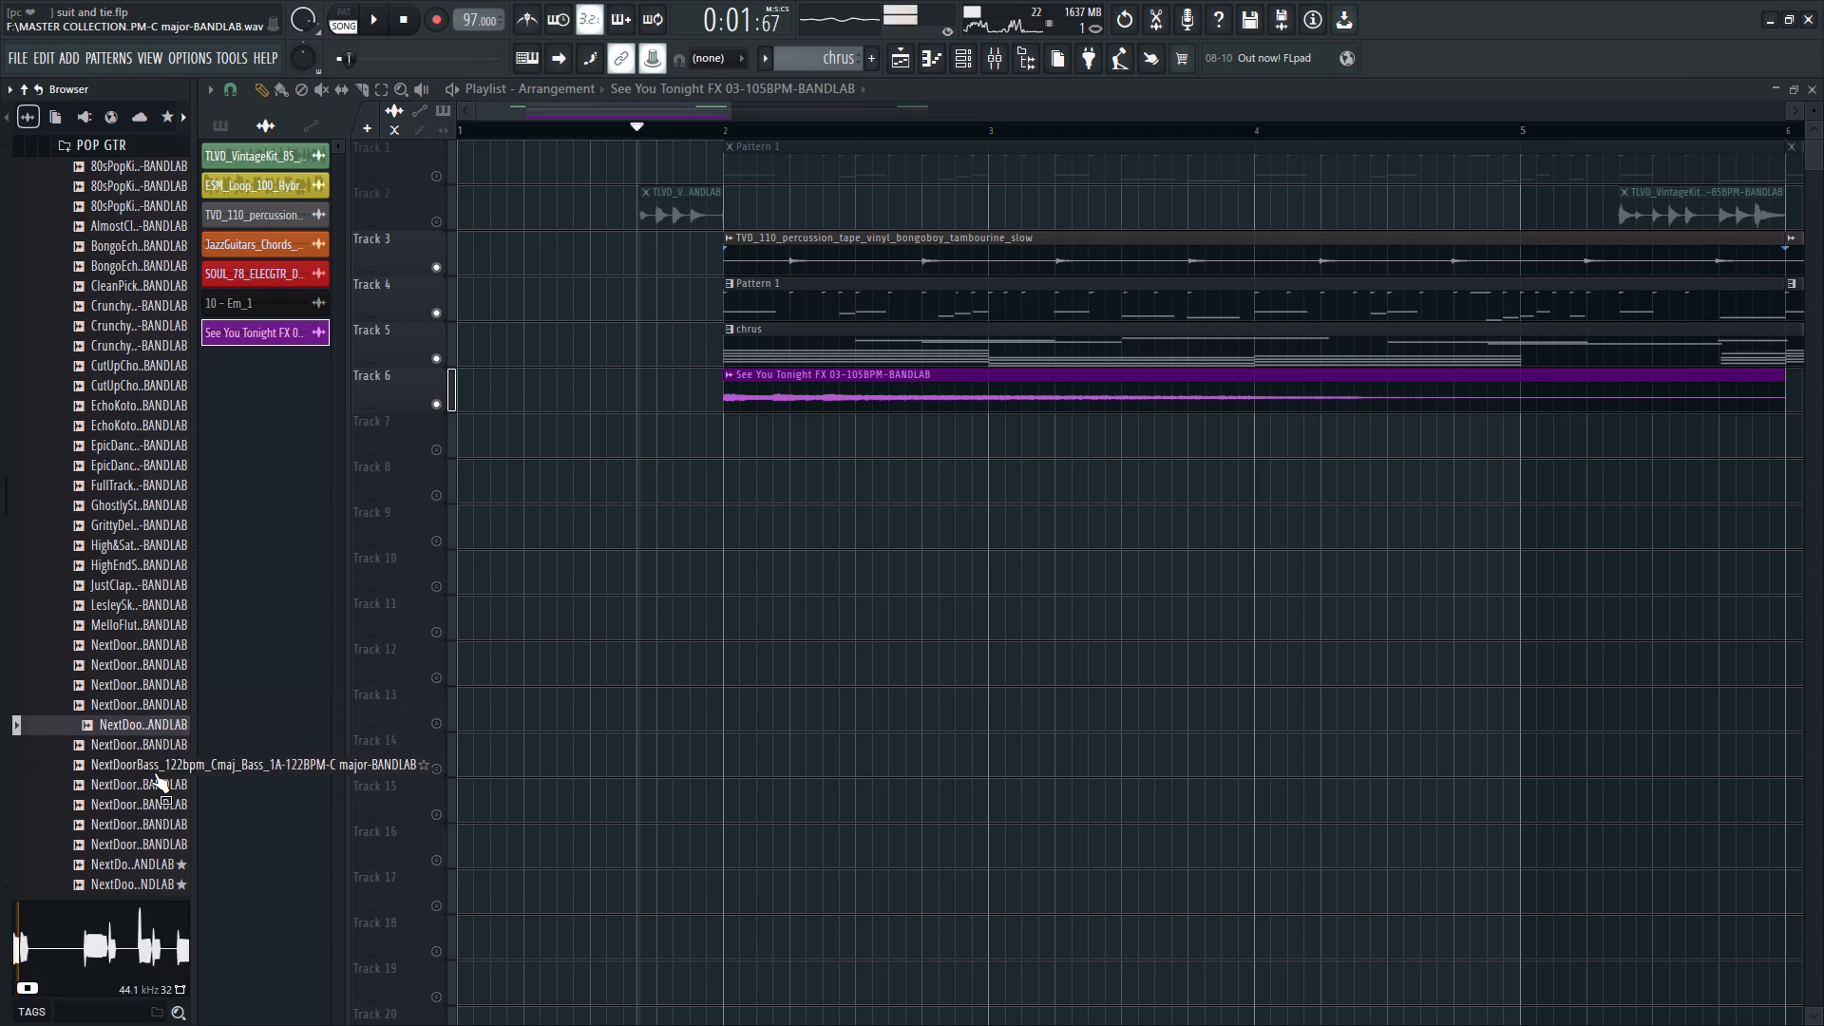
left_click(154, 772)
left_click(172, 743)
left_click(161, 795)
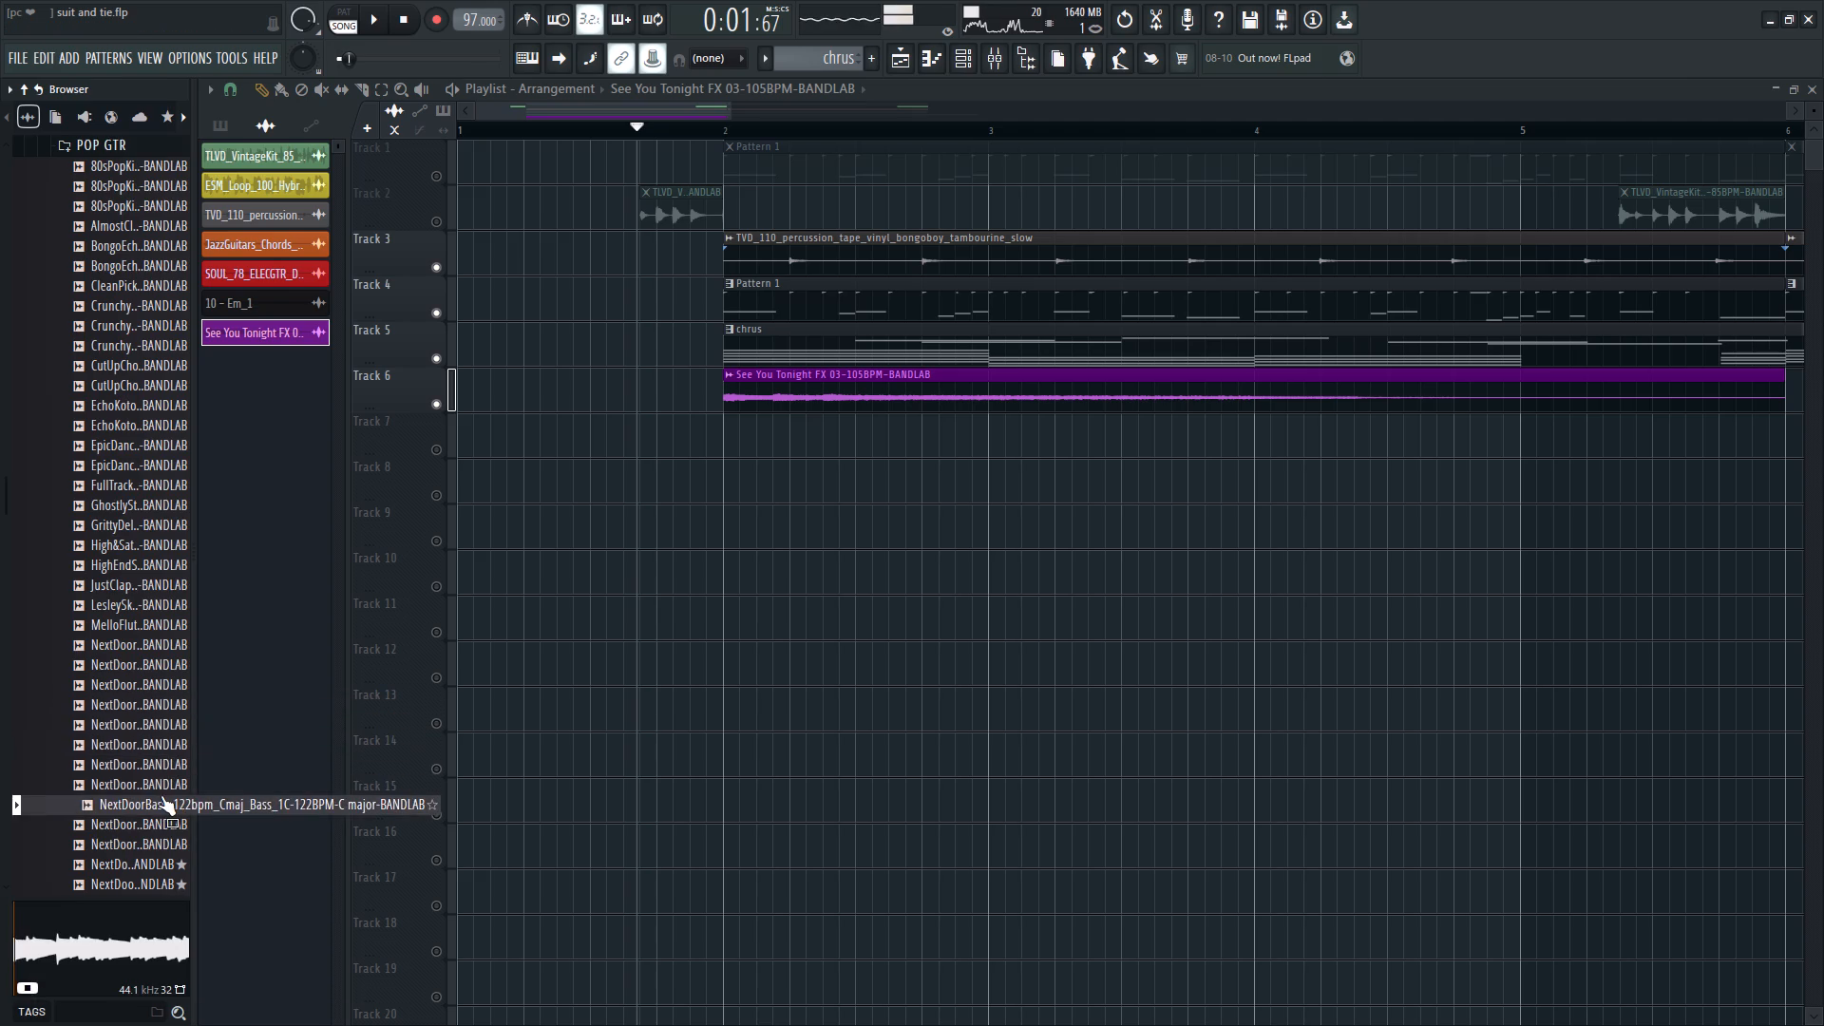
Audition the CutUpChords guitar one-shots in Cmaj7, Dm7 and Fmaj7, checking Fmaj7 Guitars 1 and Dm7 Guitars 2 against the playing arrangement.
scroll(161, 795, "down", 1)
left_click(141, 634)
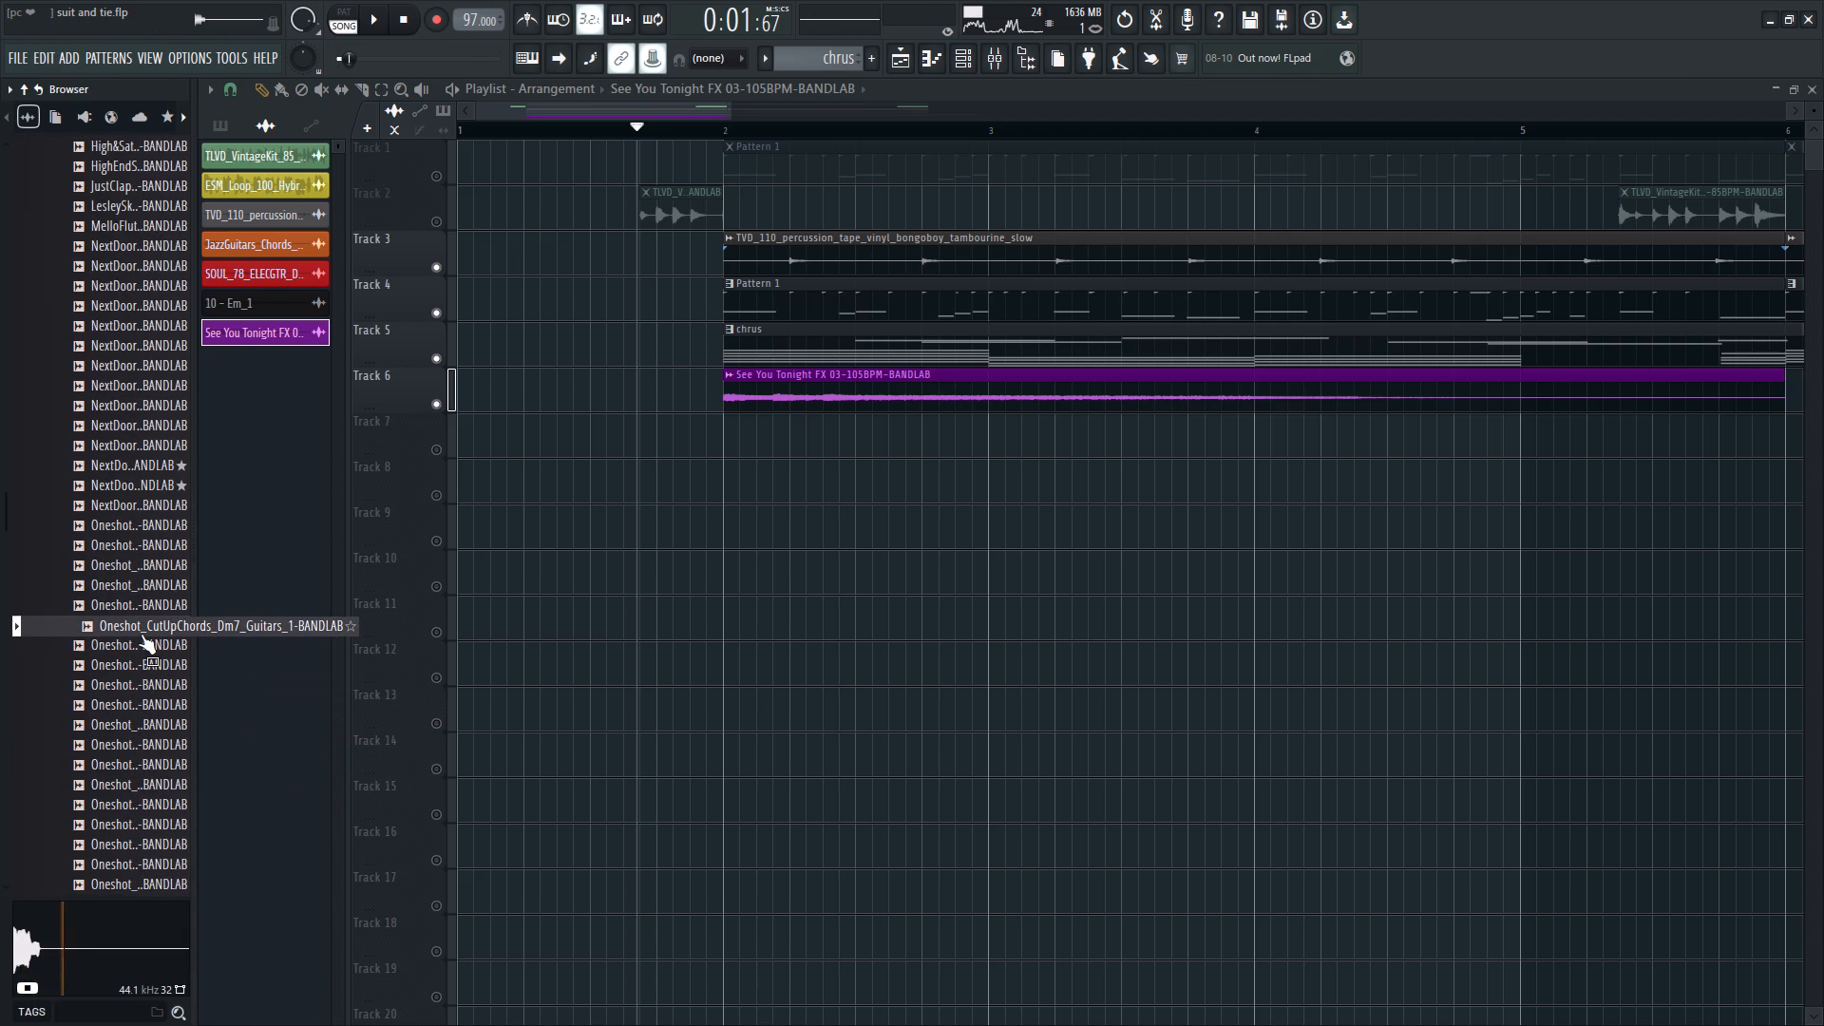
left_click(134, 653)
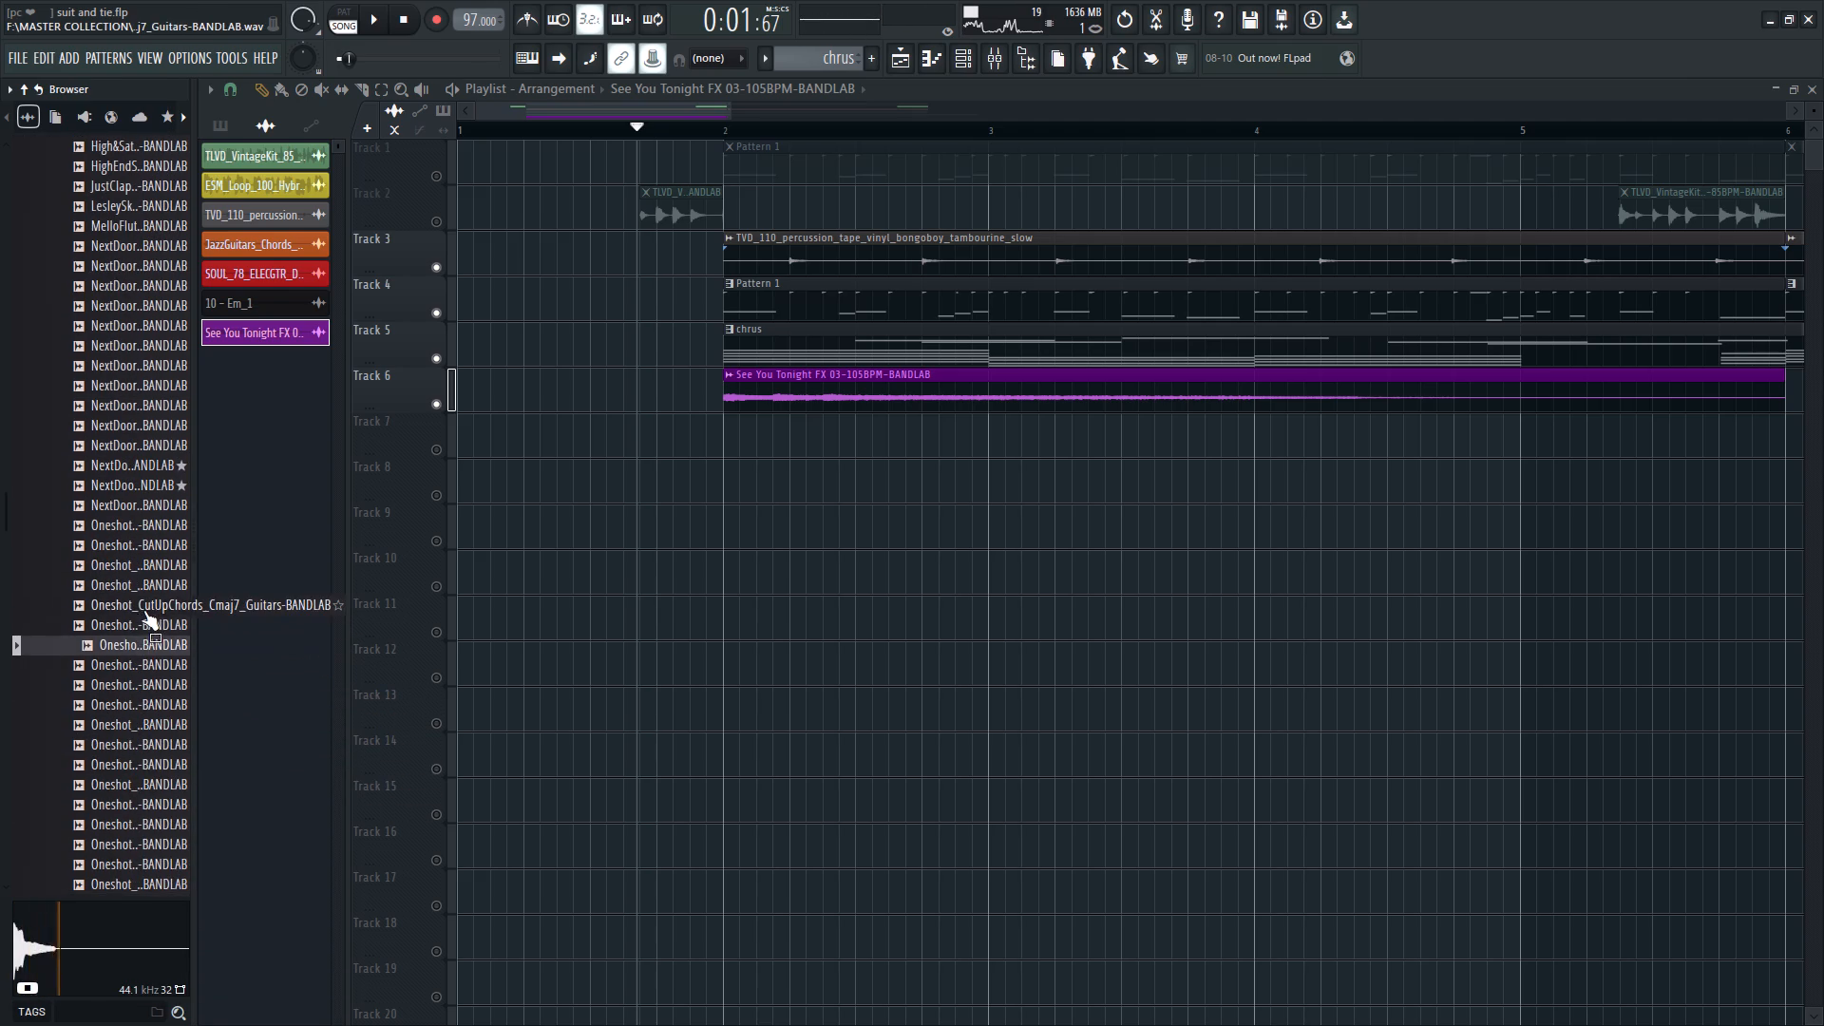
left_click(143, 610)
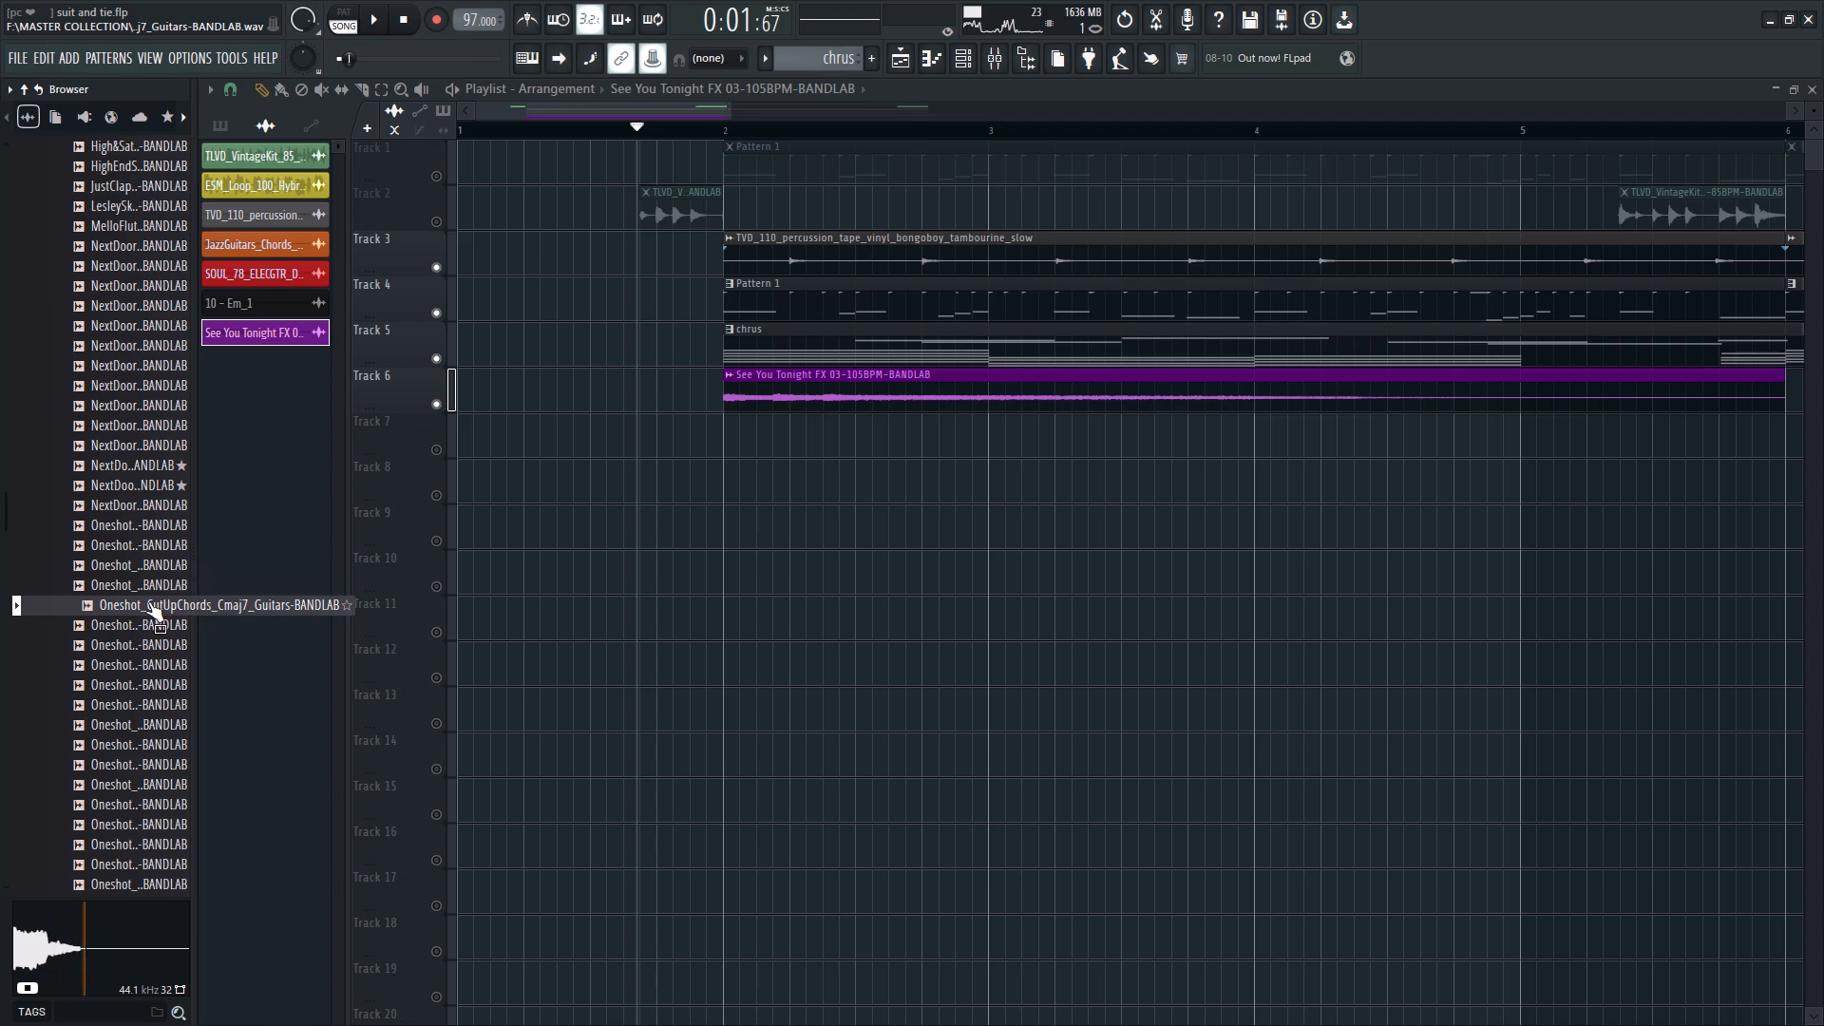
left_click(147, 633)
left_click(142, 655)
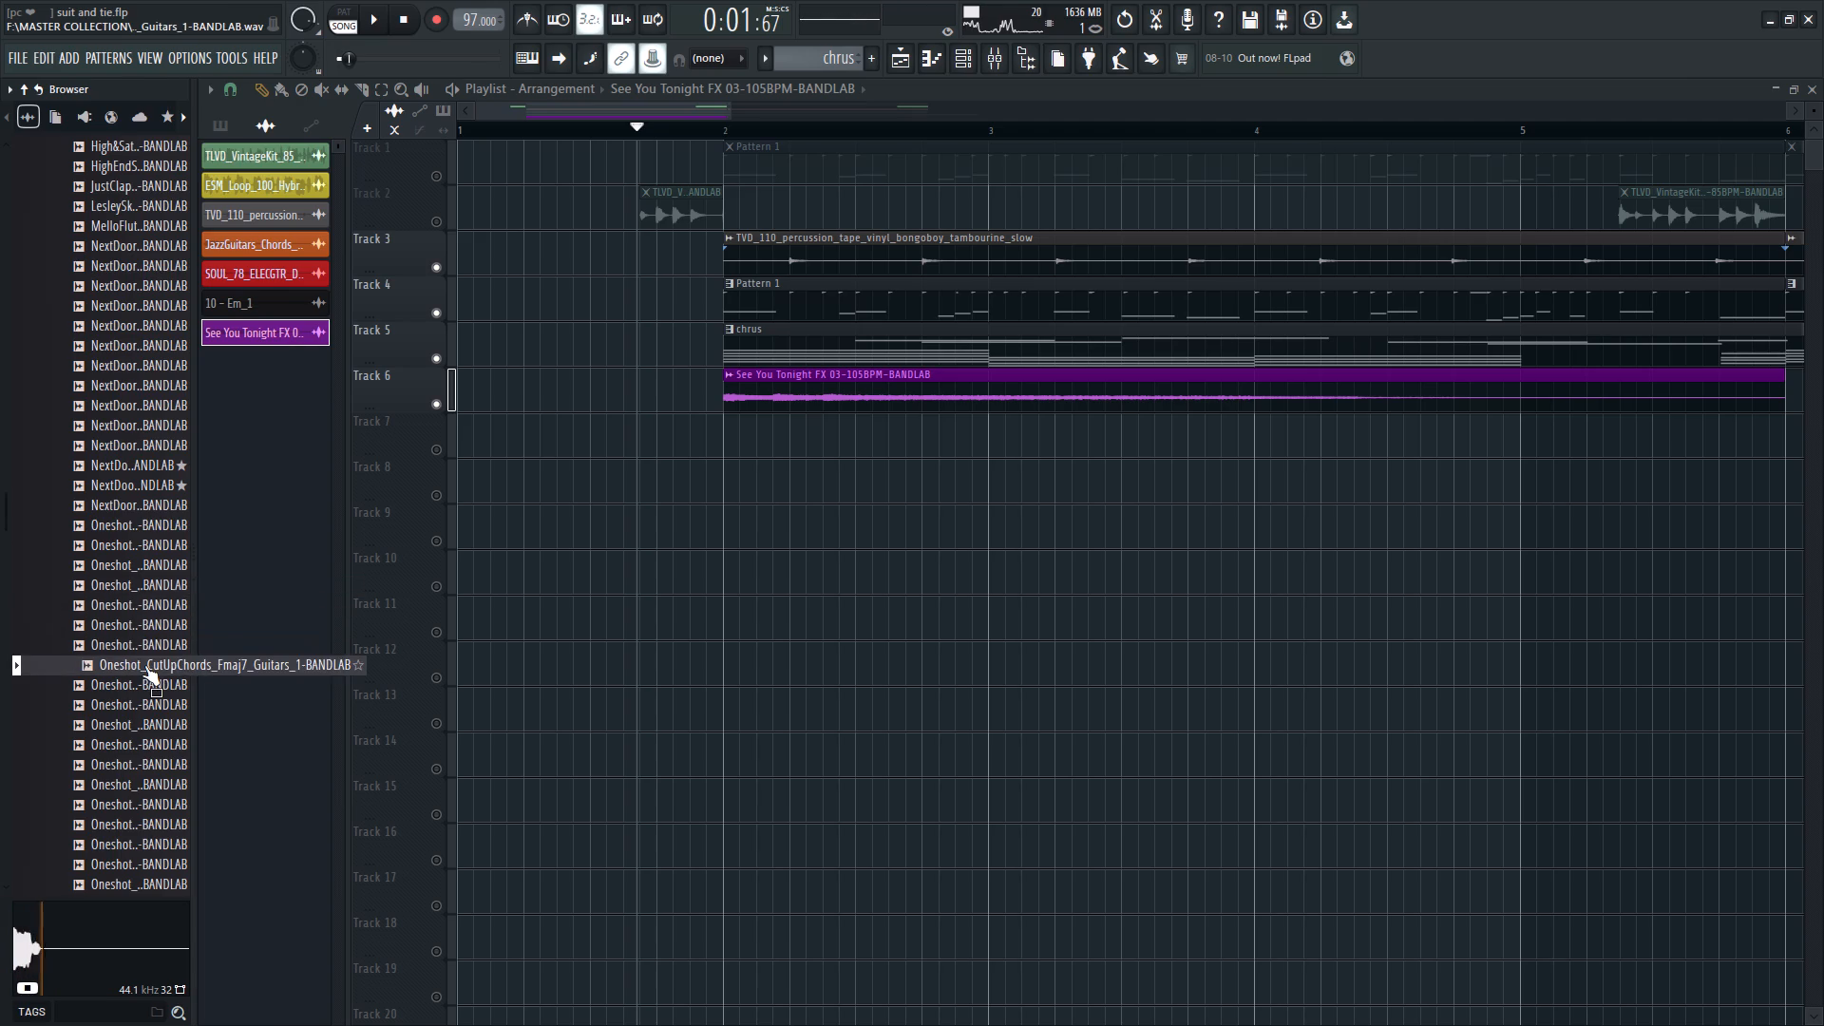
key("space")
left_click(148, 661)
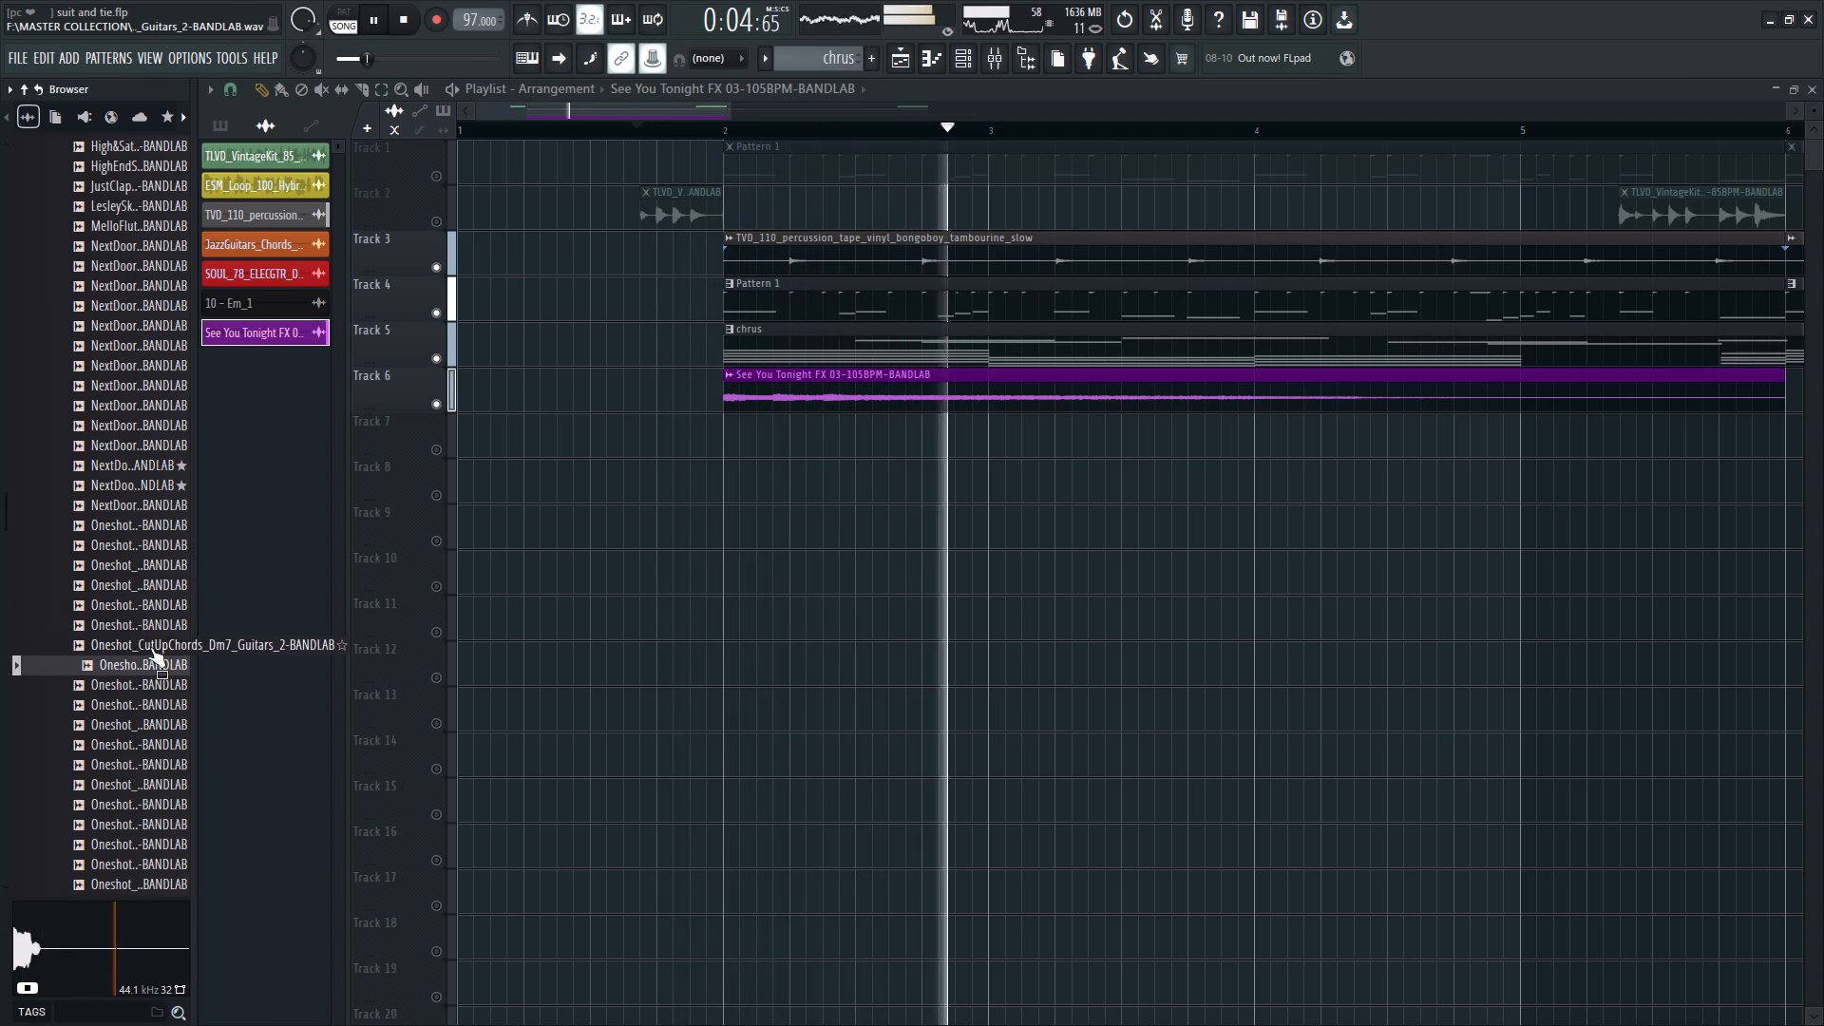
left_click(150, 647)
key("space")
Place Oneshot_CutUpChords_Dm7_Guitars_2 on Track 7 at bar 2 and stretch it to 2 bars in Auto mode.
left_click_drag(153, 646, 776, 462)
left_click_drag(919, 487, 865, 431)
double_click(865, 431)
left_click_drag(633, 403, 632, 421)
right_click(699, 404)
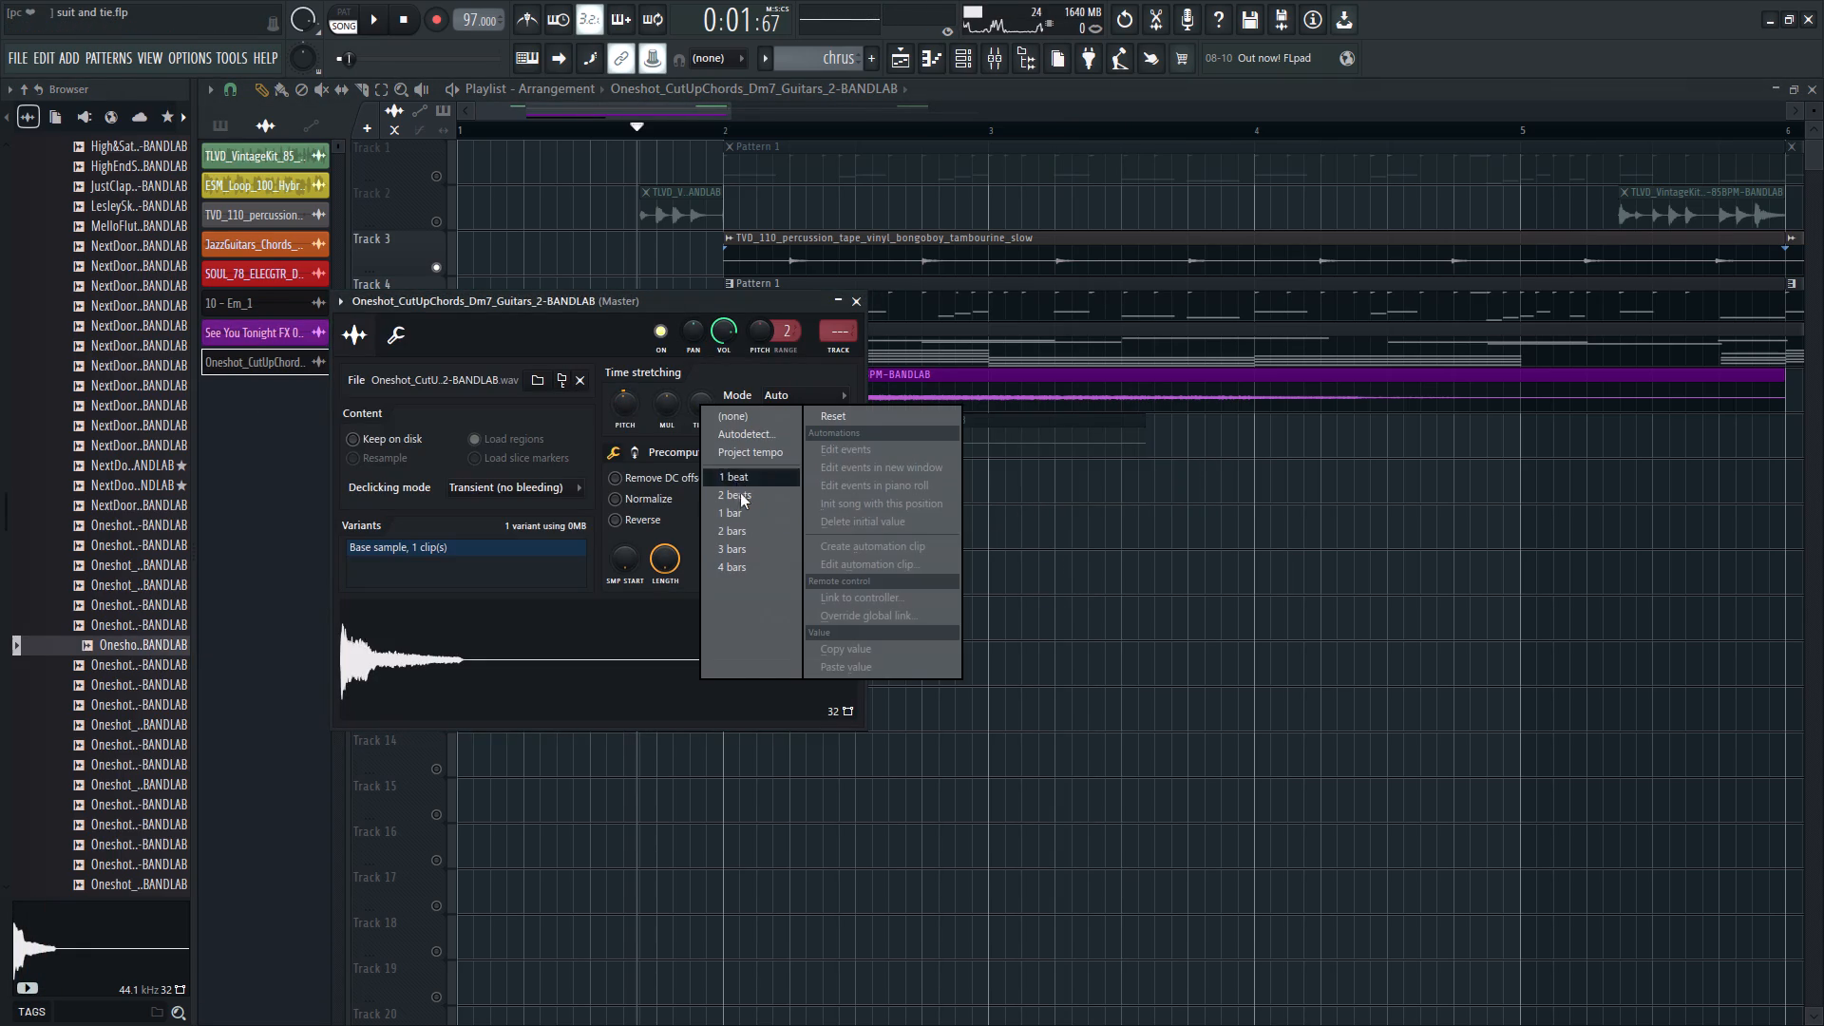
left_click(749, 530)
right_click_drag(1232, 534, 1177, 523)
Unmute Track 7 and play the arrangement to hear the Dm7 guitar one-shot in context.
key("space")
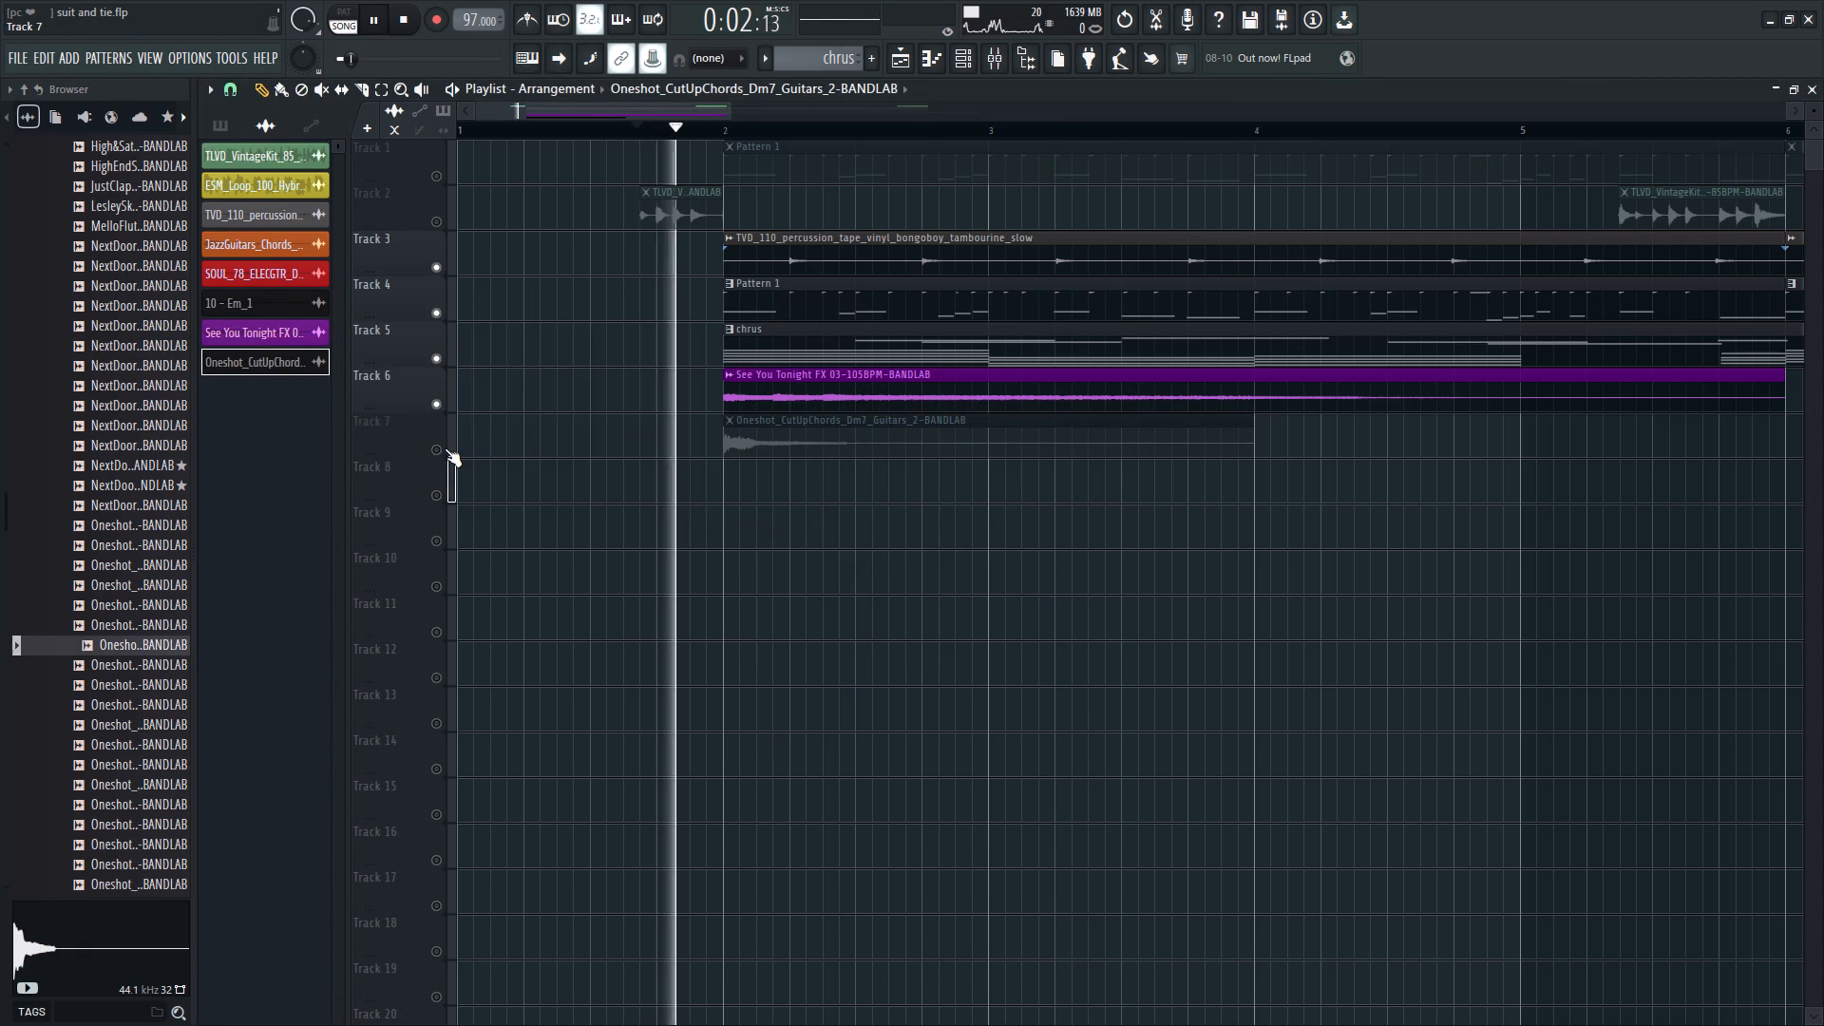
left_click(445, 448)
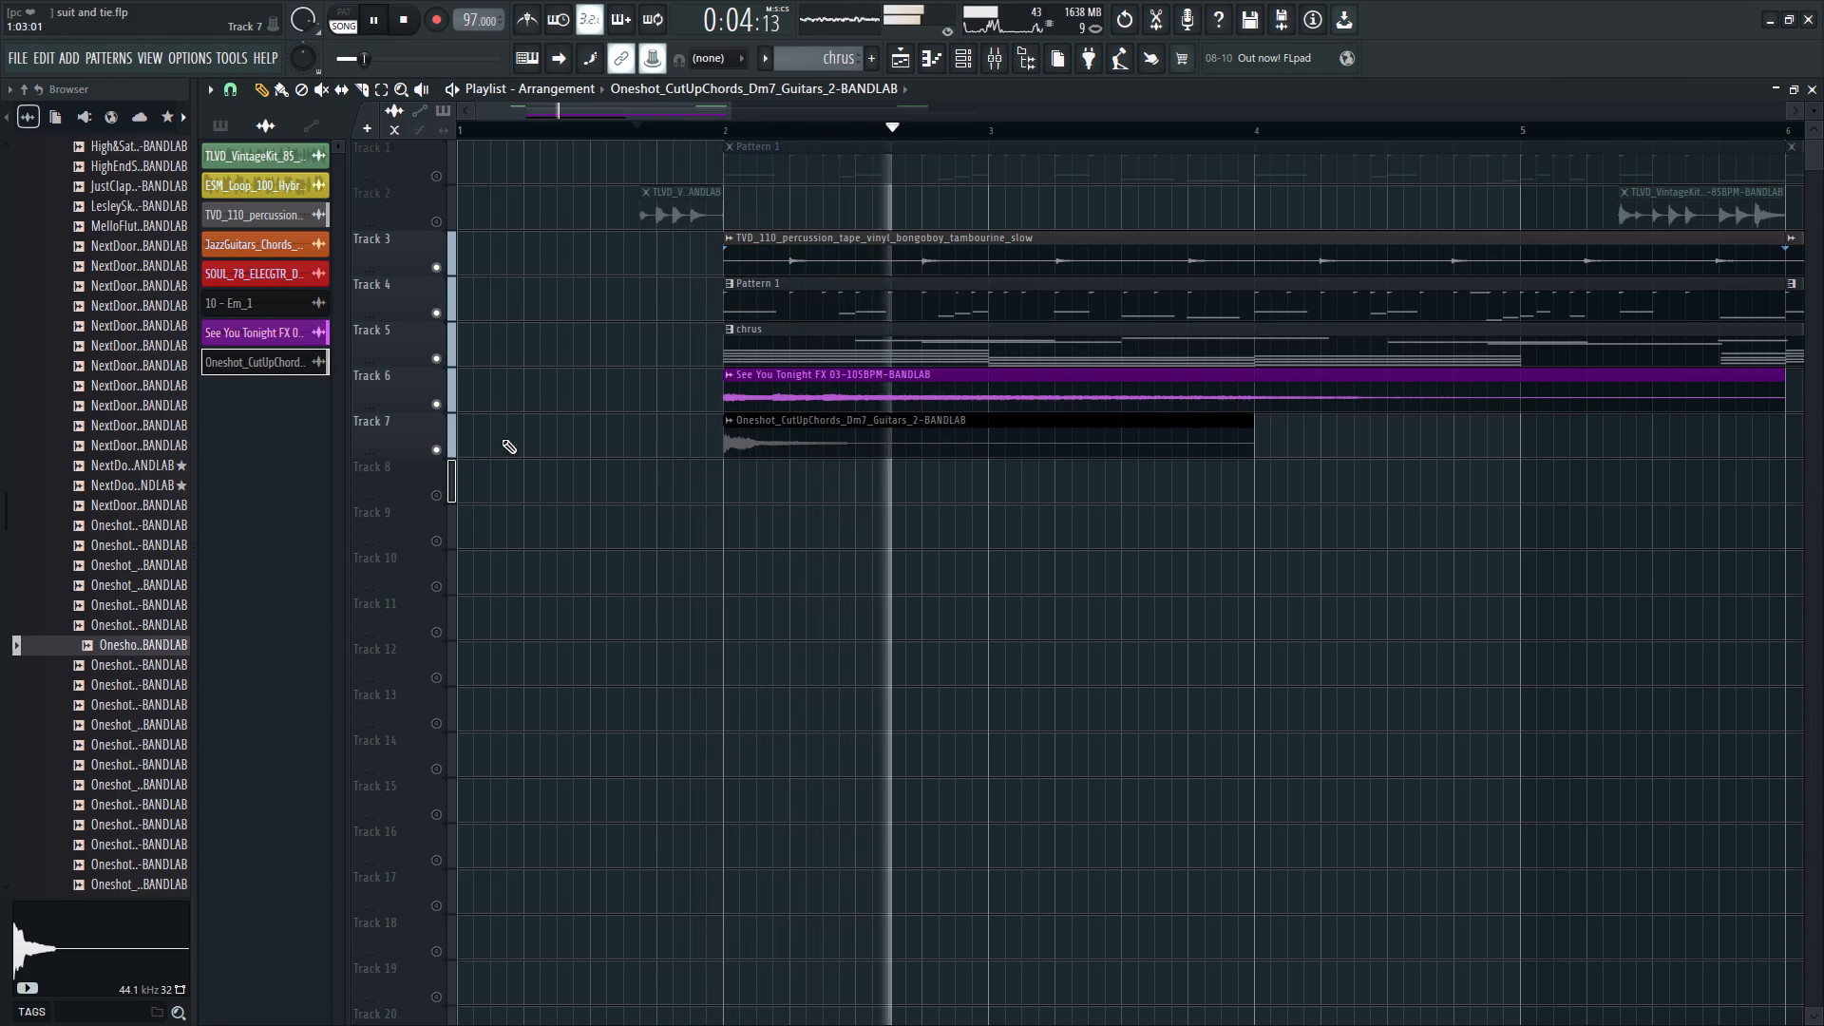
key("space")
Audition CutUpChords Fmaj7 Guitars 1 and 2, comparing Fmaj7 Guitars 2 against the playing arrangement.
left_click(110, 664)
left_click(117, 681)
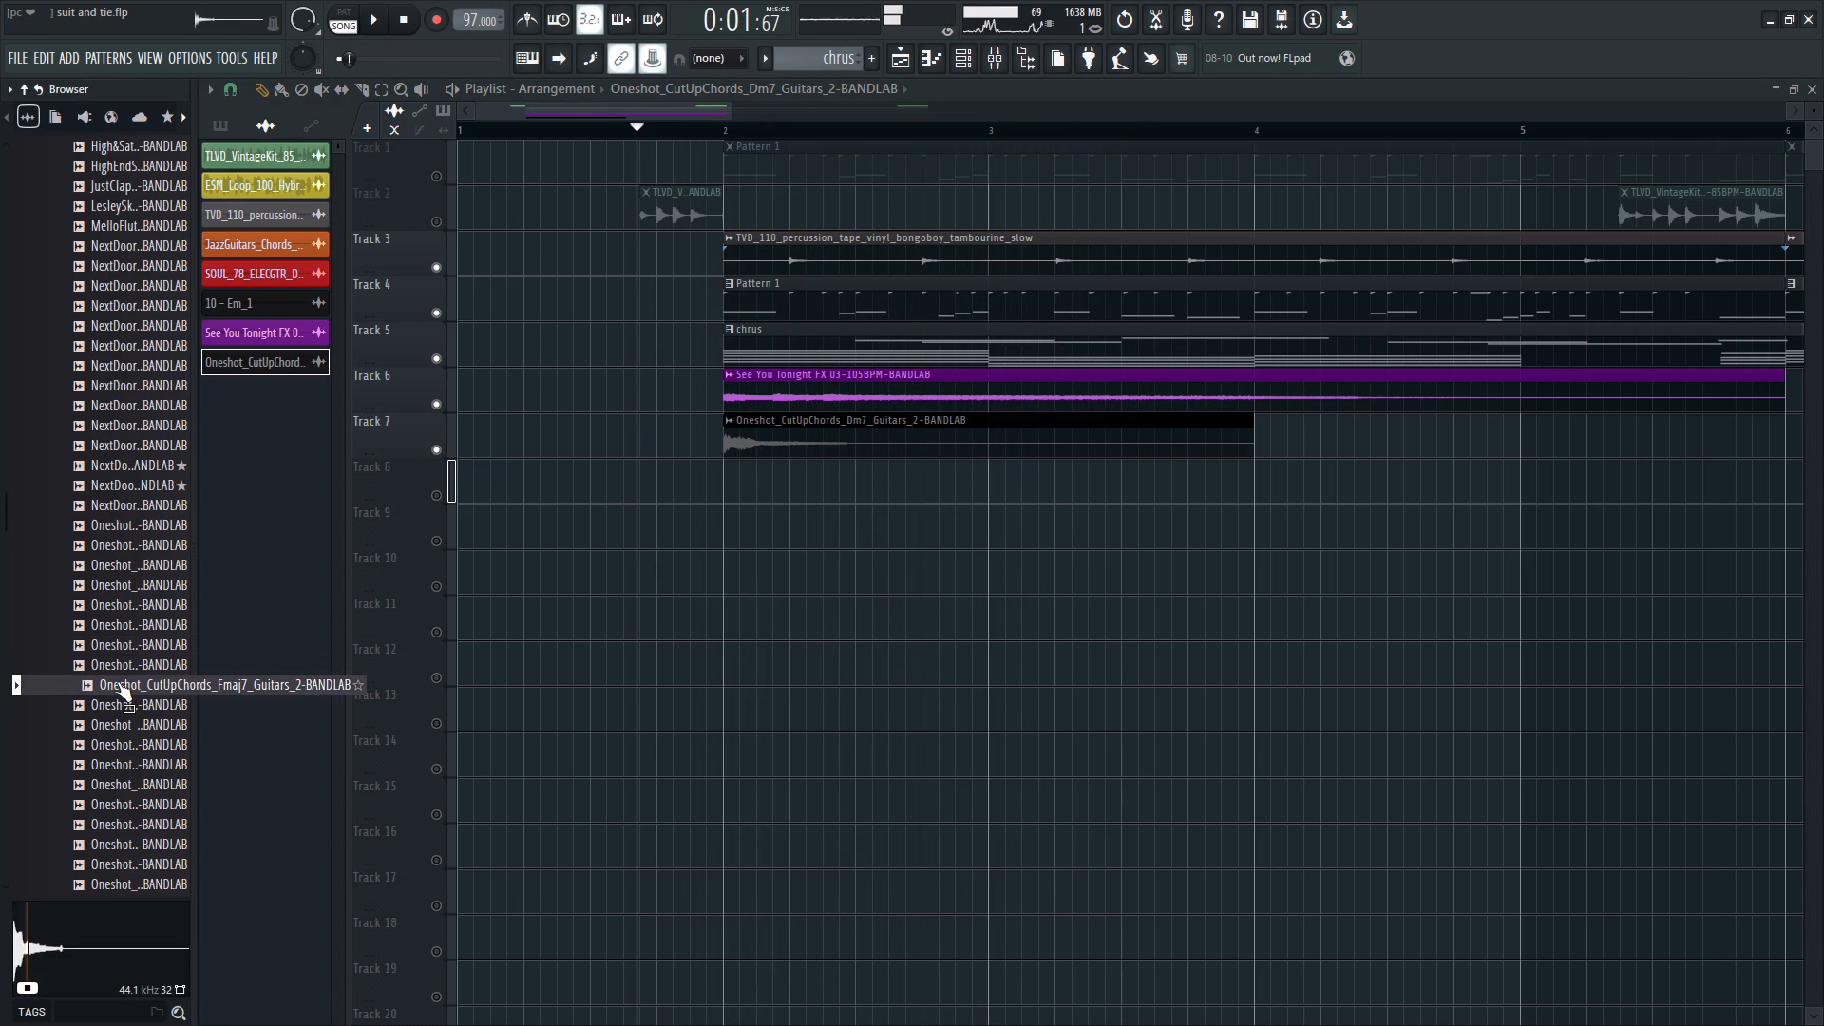
left_click(132, 636)
left_click(137, 656)
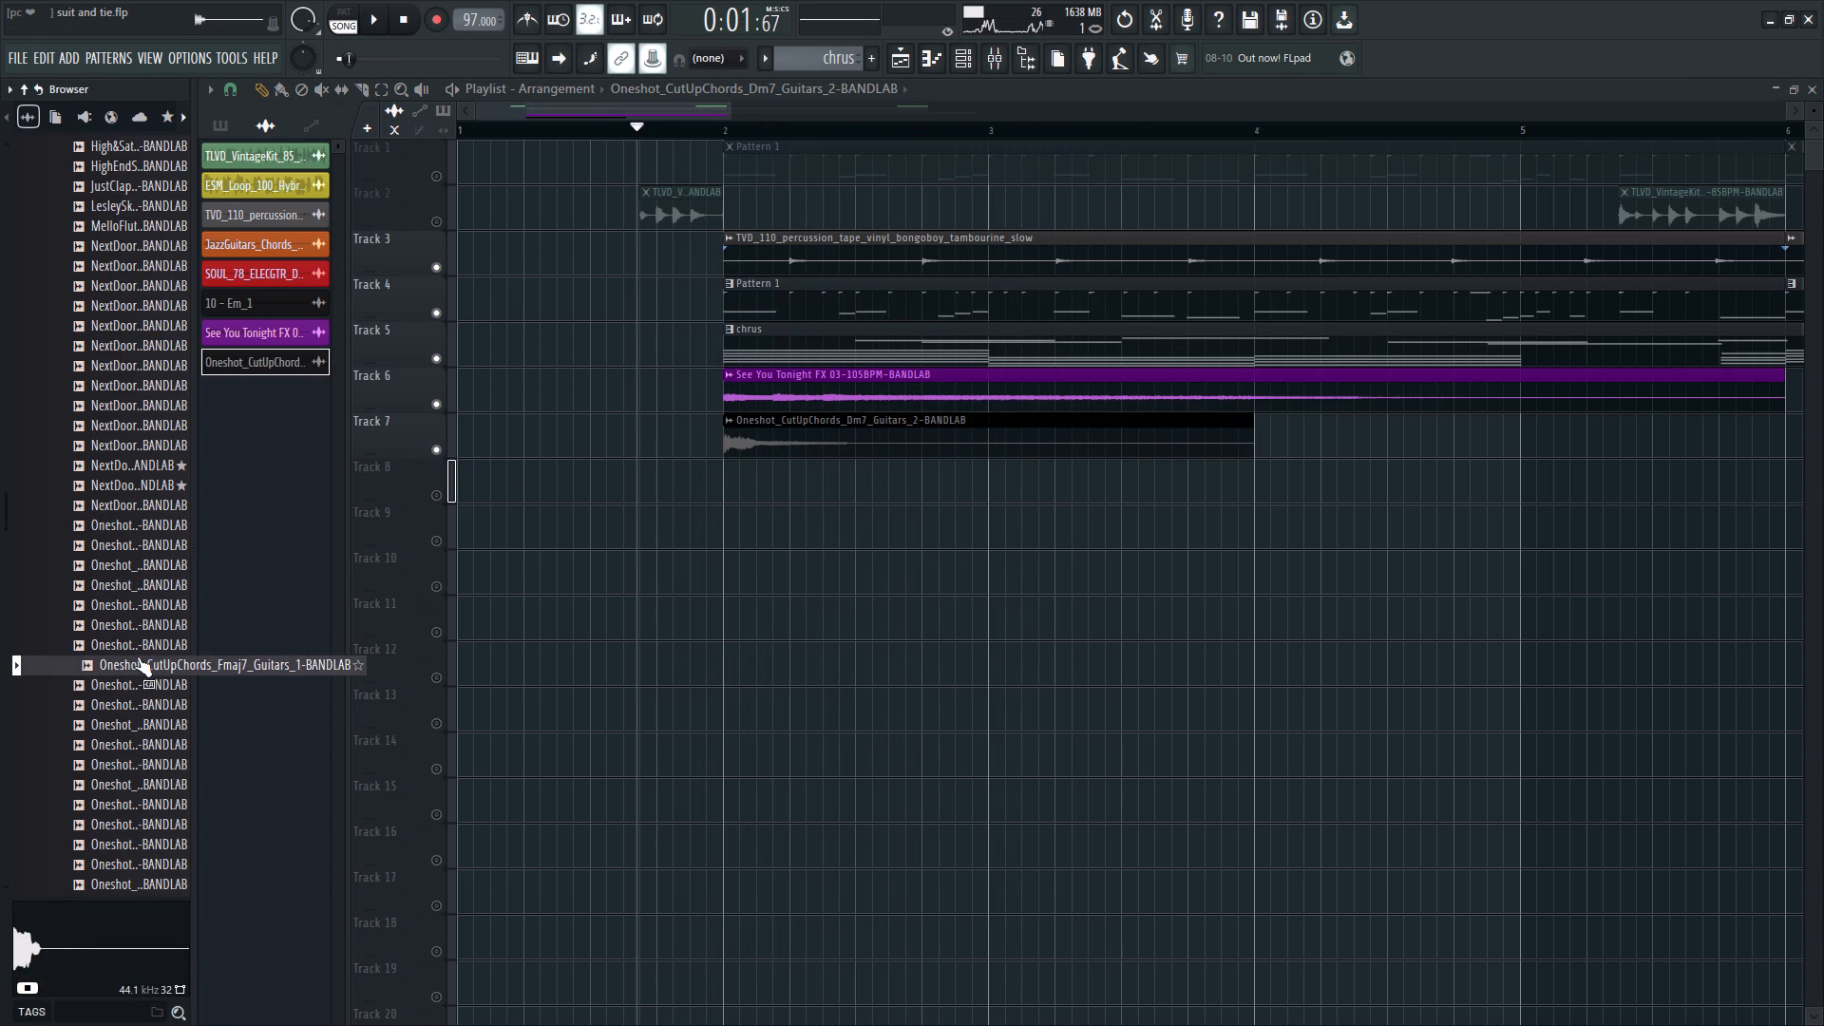
left_click(134, 693)
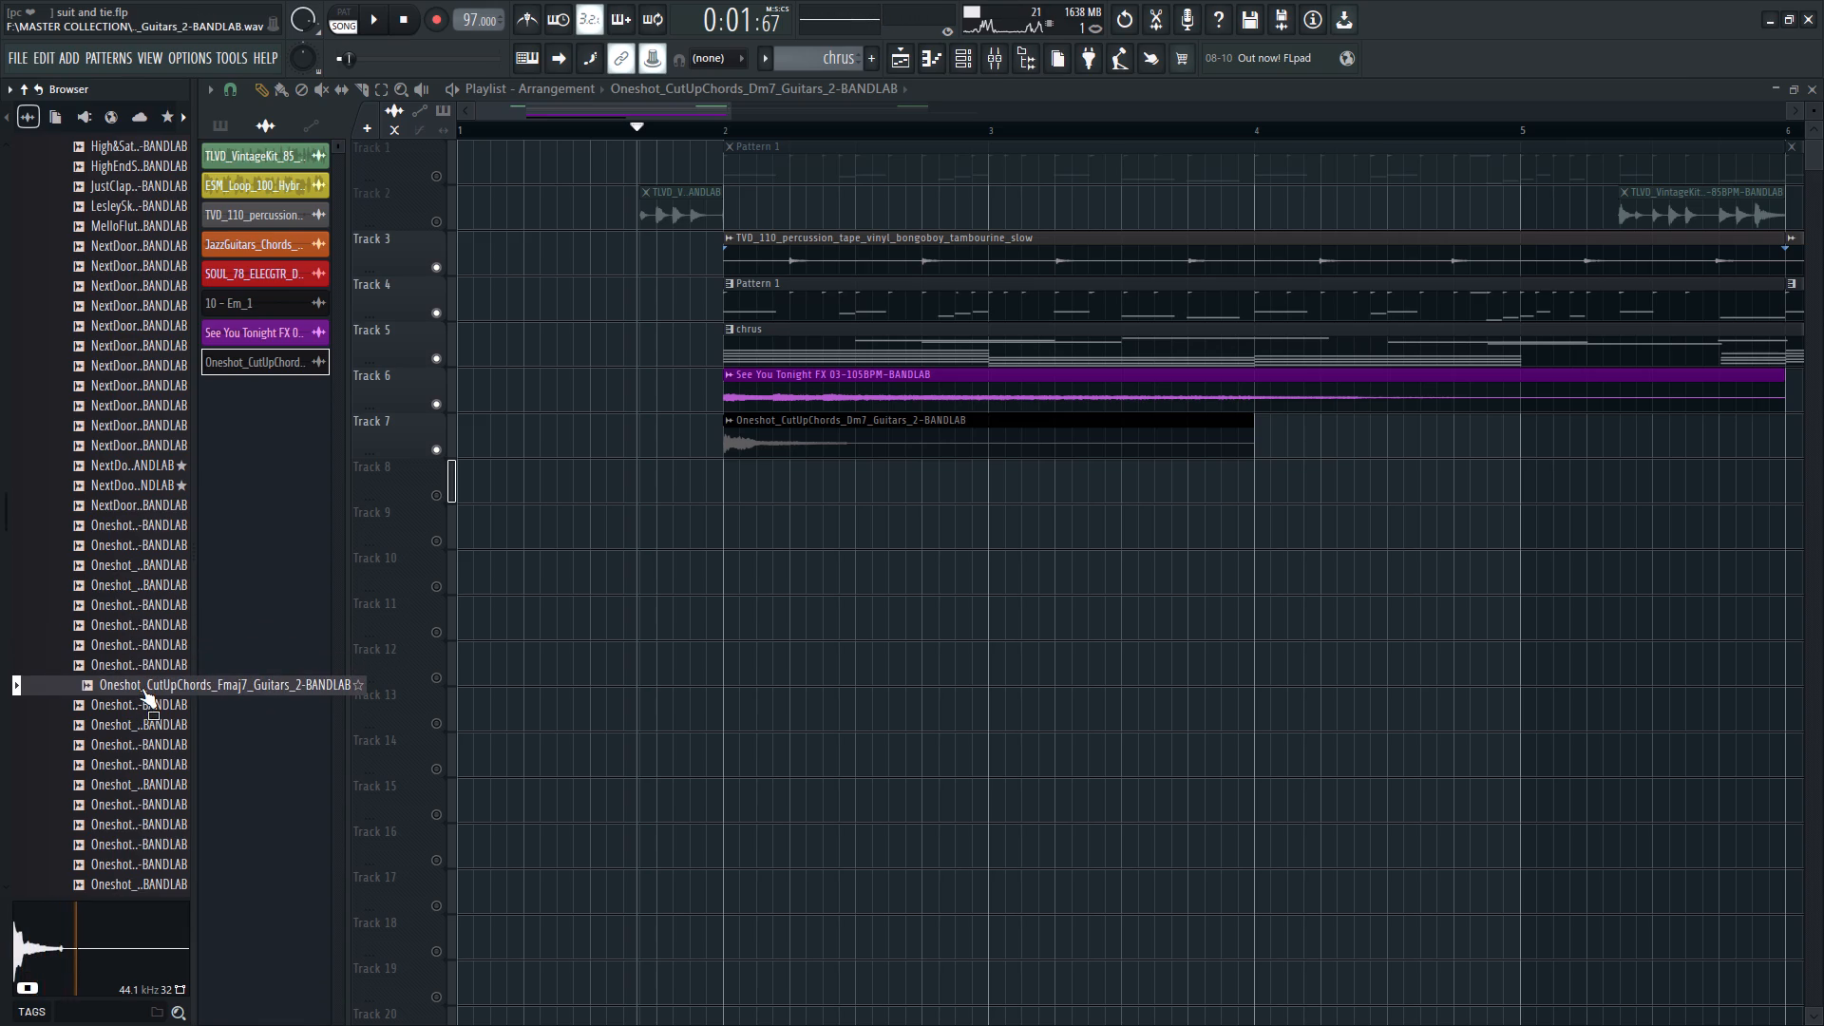
key("space")
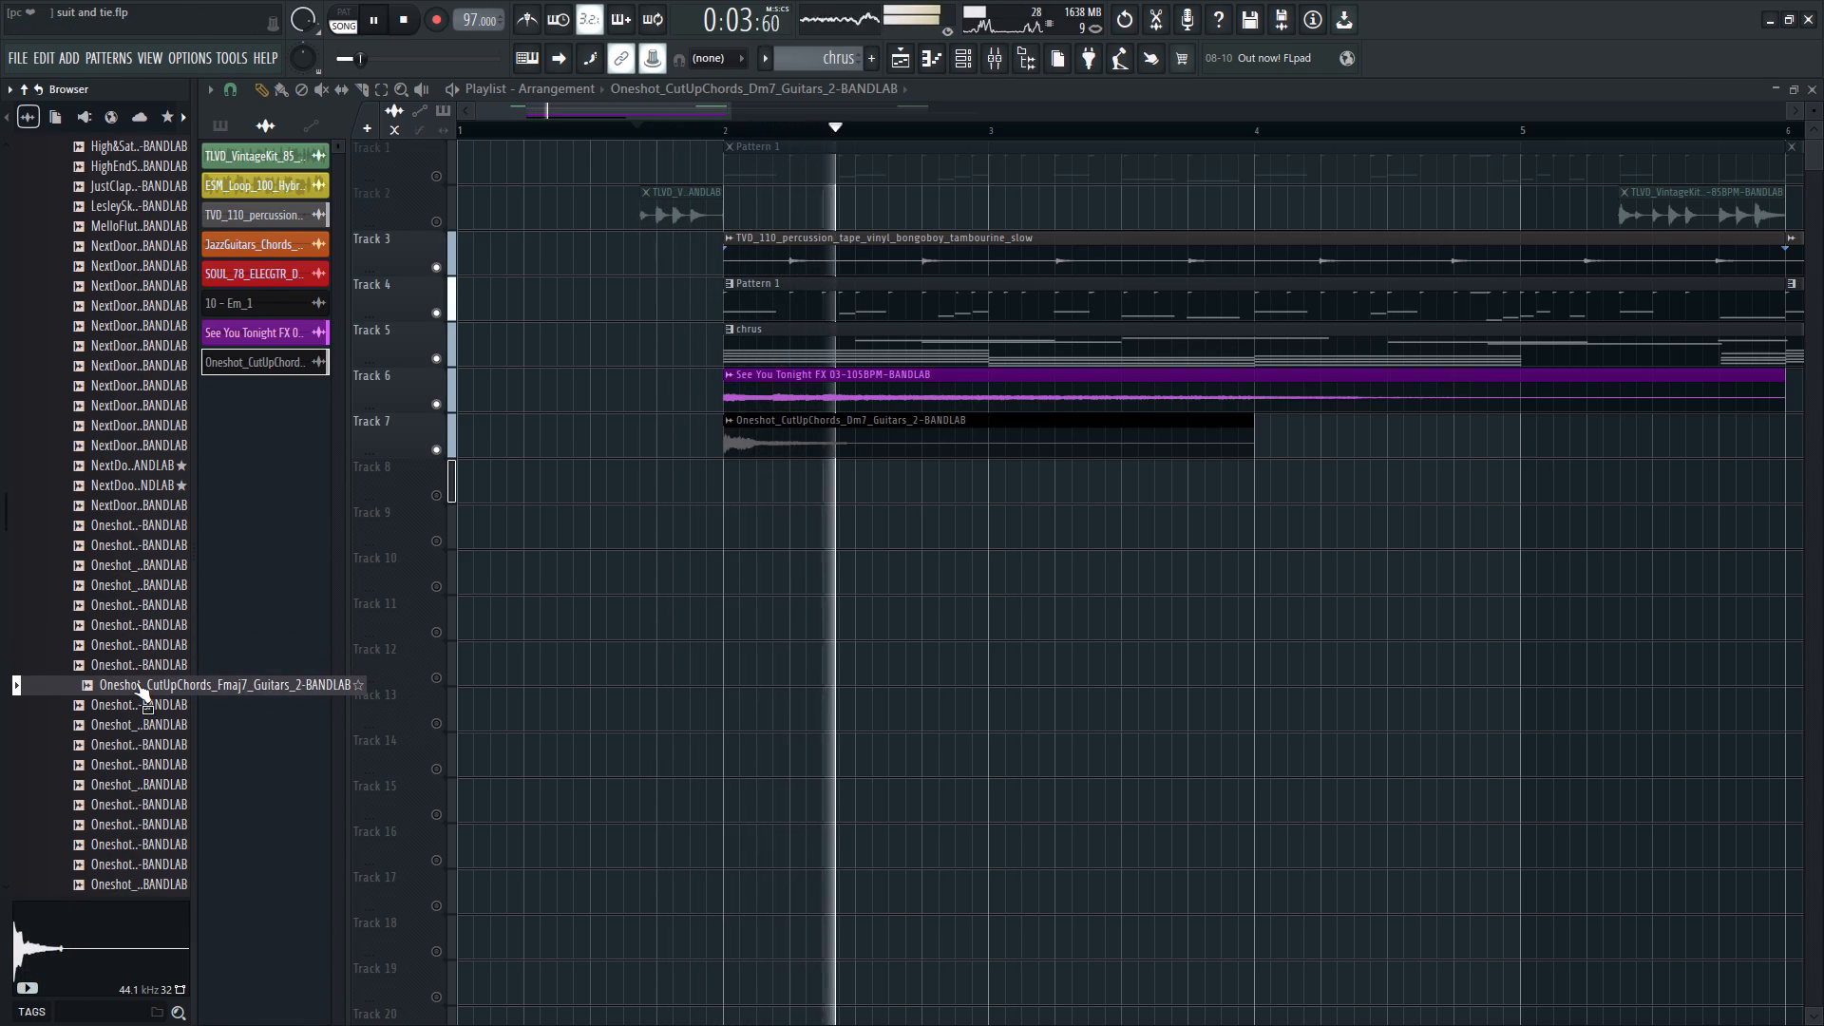
left_click(135, 681)
key("space")
Place Oneshot_CutUpChords_Fmaj7_Guitars_2 on Track 8 at about bar 2, step 13, and stretch it to 2 bars in Auto mode.
left_click_drag(135, 681, 711, 598)
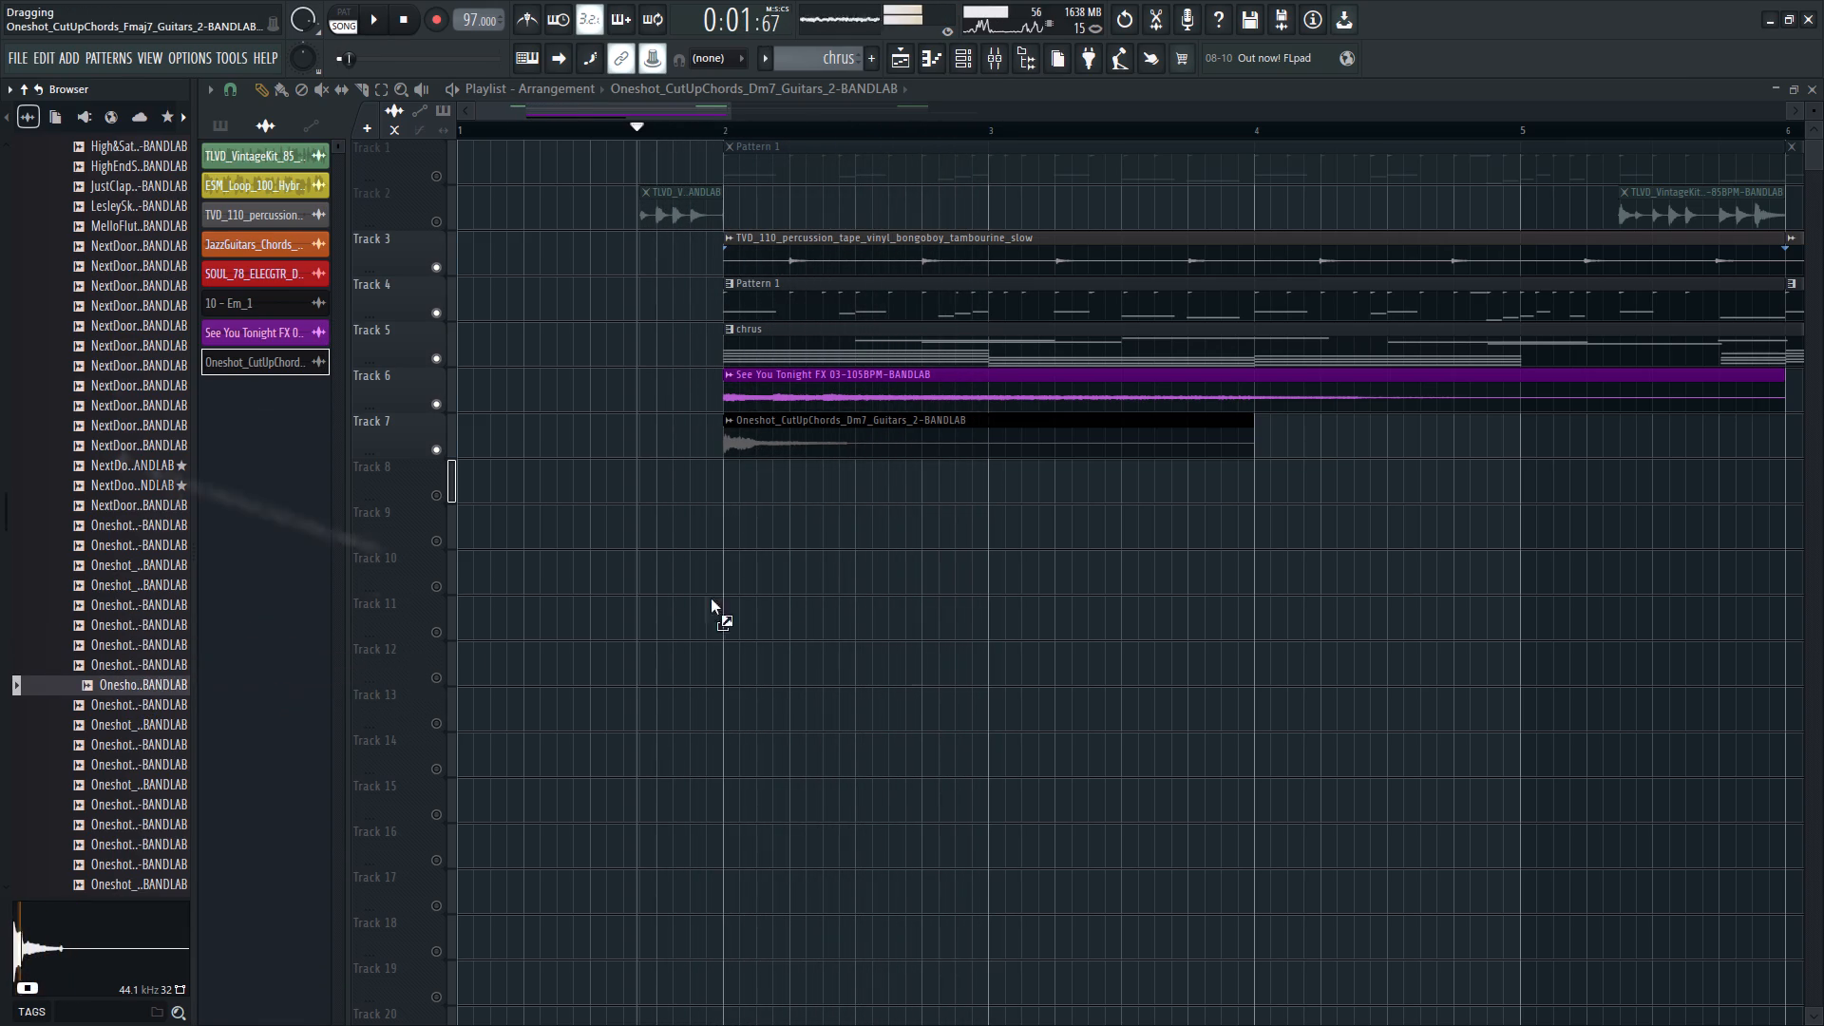
left_click_drag(711, 598, 922, 481)
double_click(1006, 488)
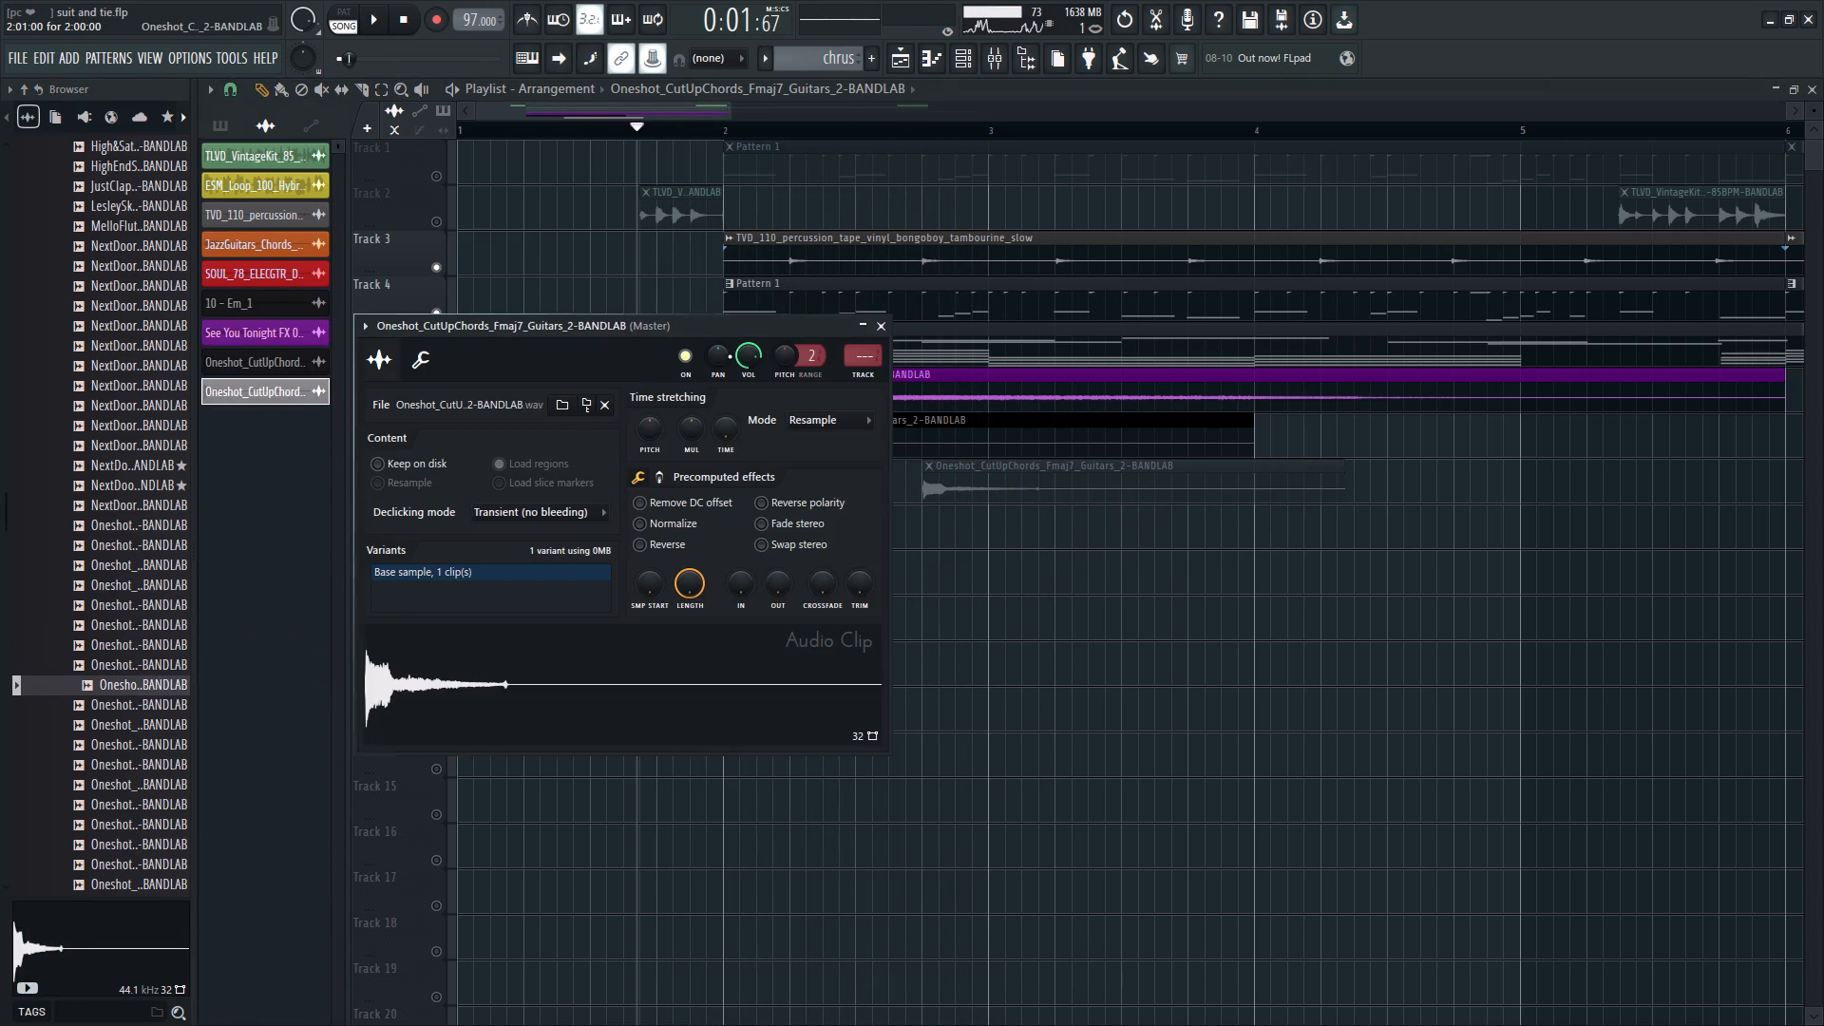
left_click_drag(646, 427, 649, 453)
right_click(1082, 575)
double_click(976, 492)
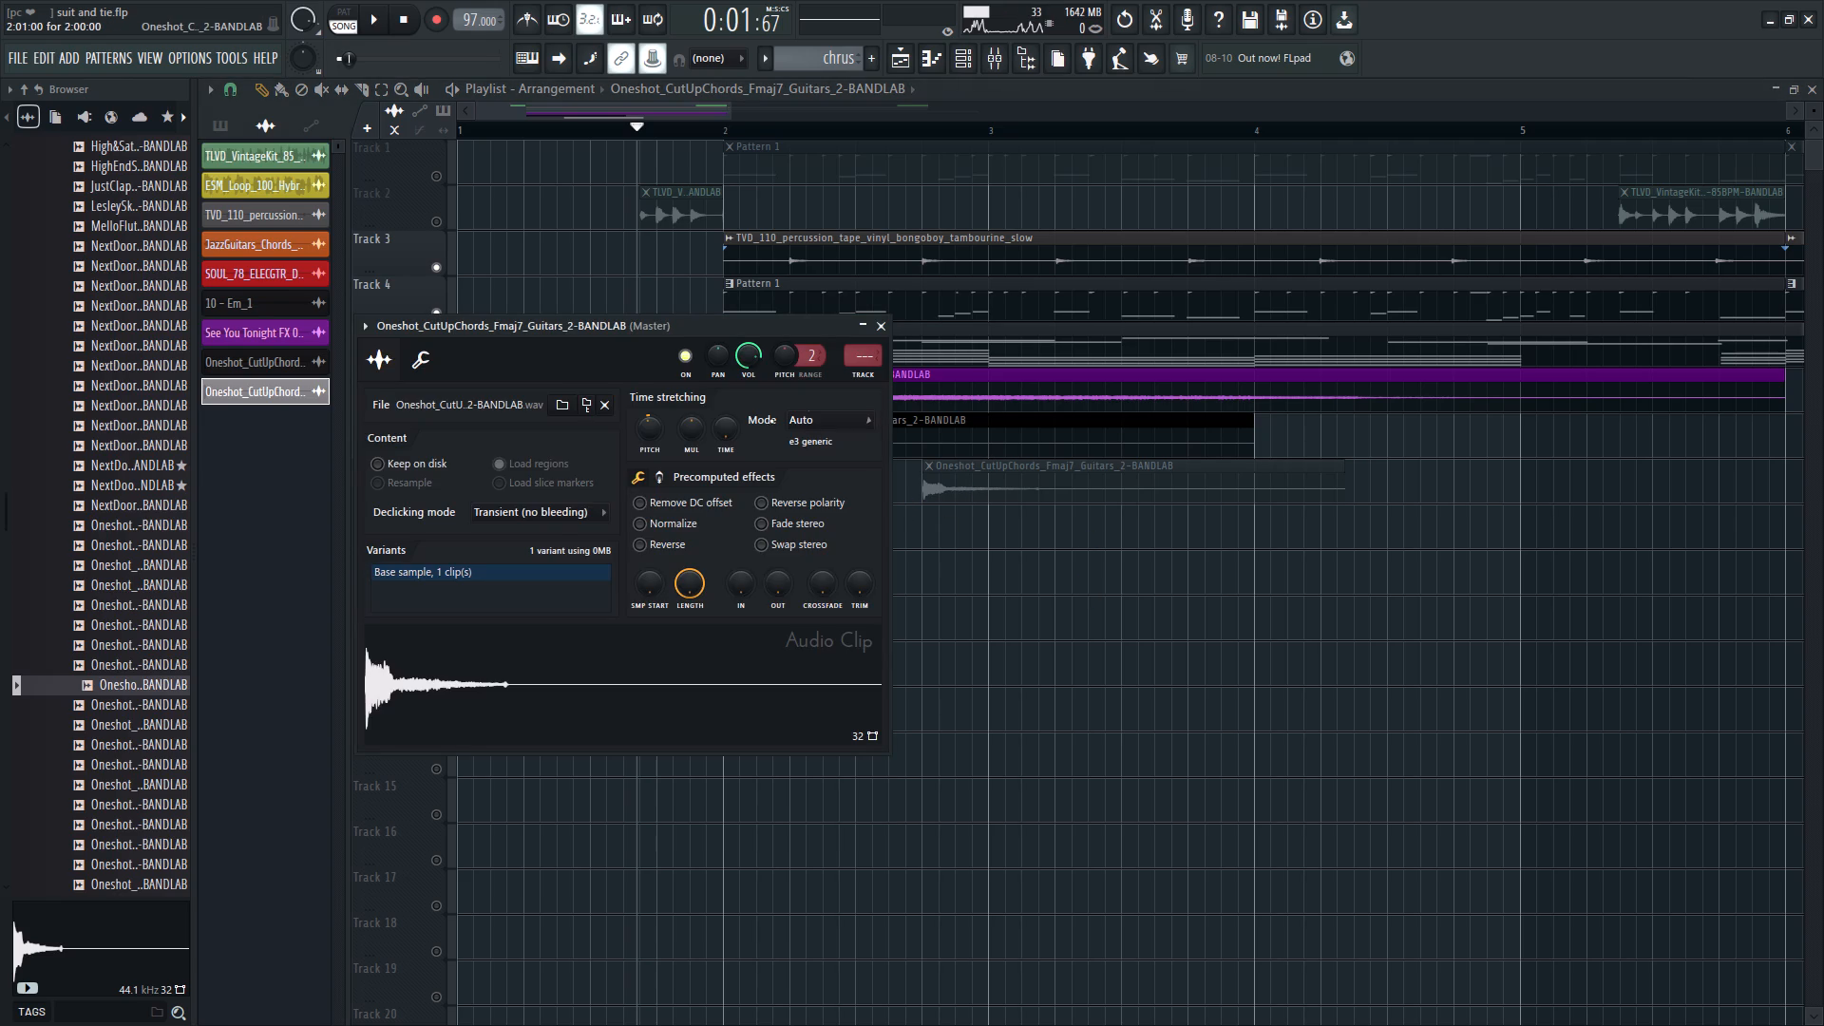
right_click(728, 435)
left_click(781, 558)
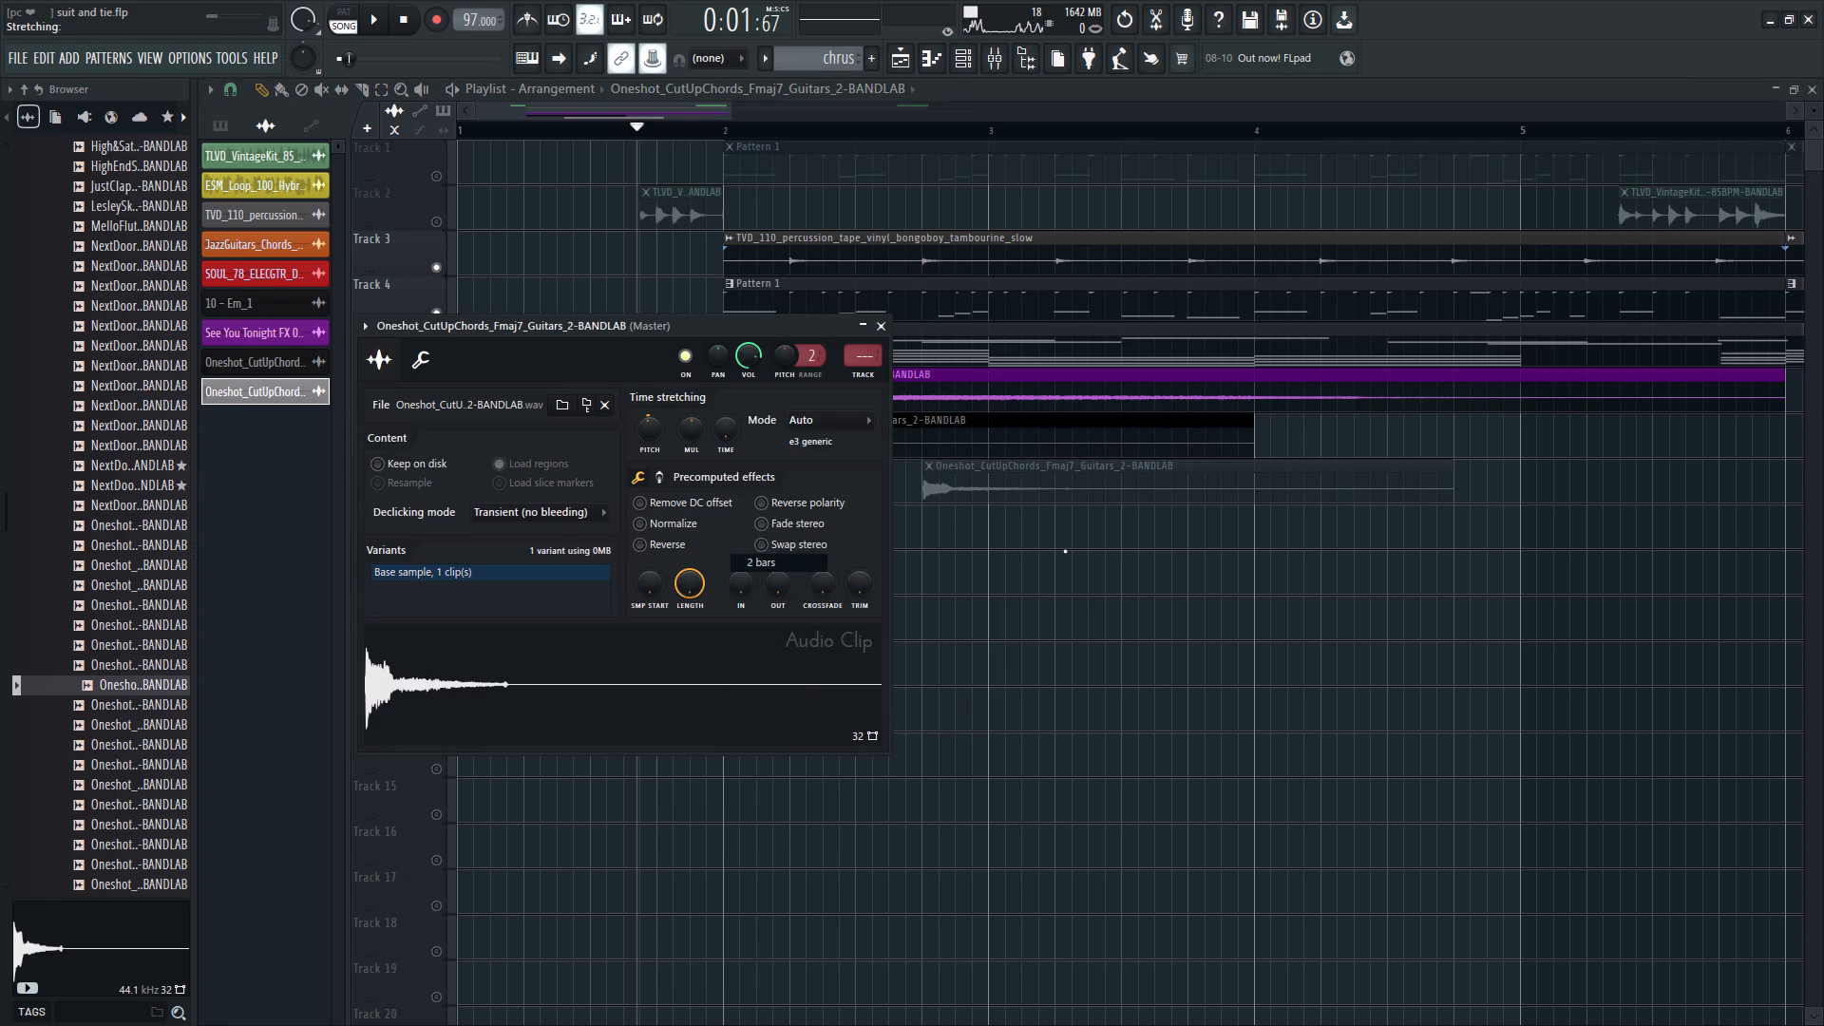
right_click_drag(1226, 548, 1188, 542)
Unmute Track 8 and, checking against playback, move the Fmaj7 guitar clip to start at about bar 3, step 5.
key("space")
left_click(434, 497)
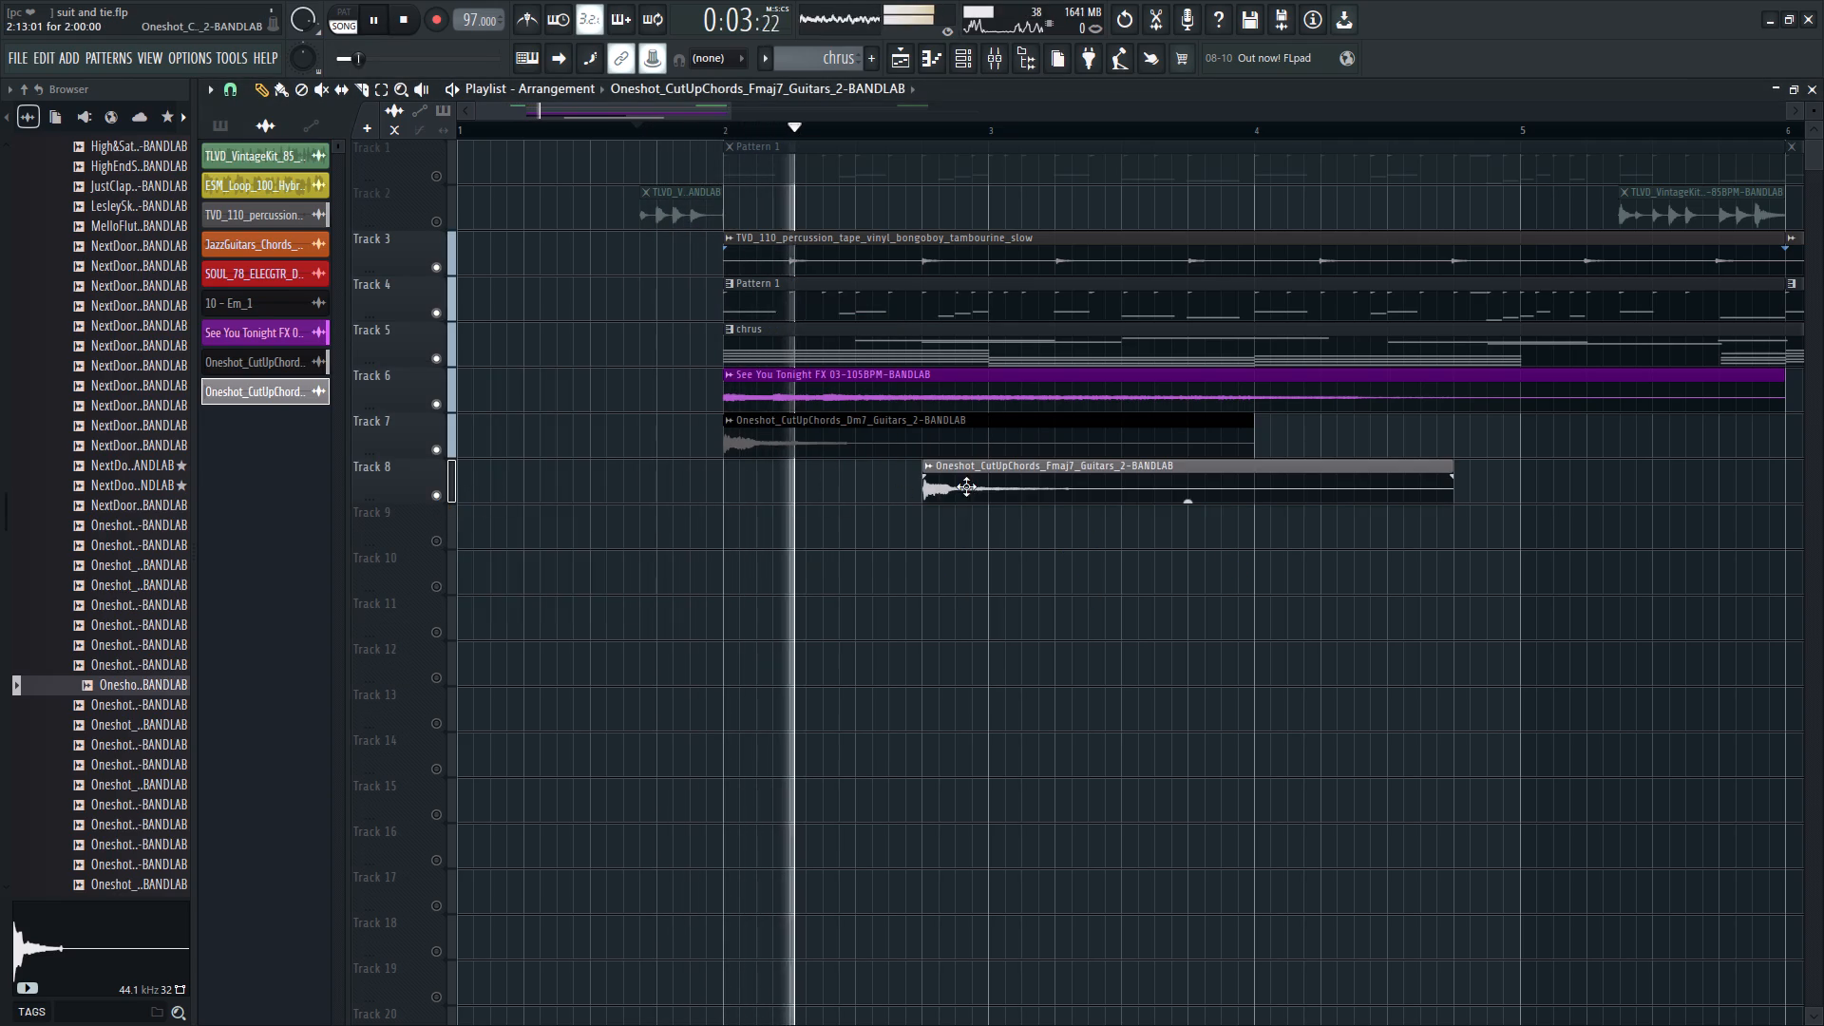
left_click_drag(969, 484, 1070, 471)
key("space")
left_click_drag(1076, 476, 1110, 474)
key("space")
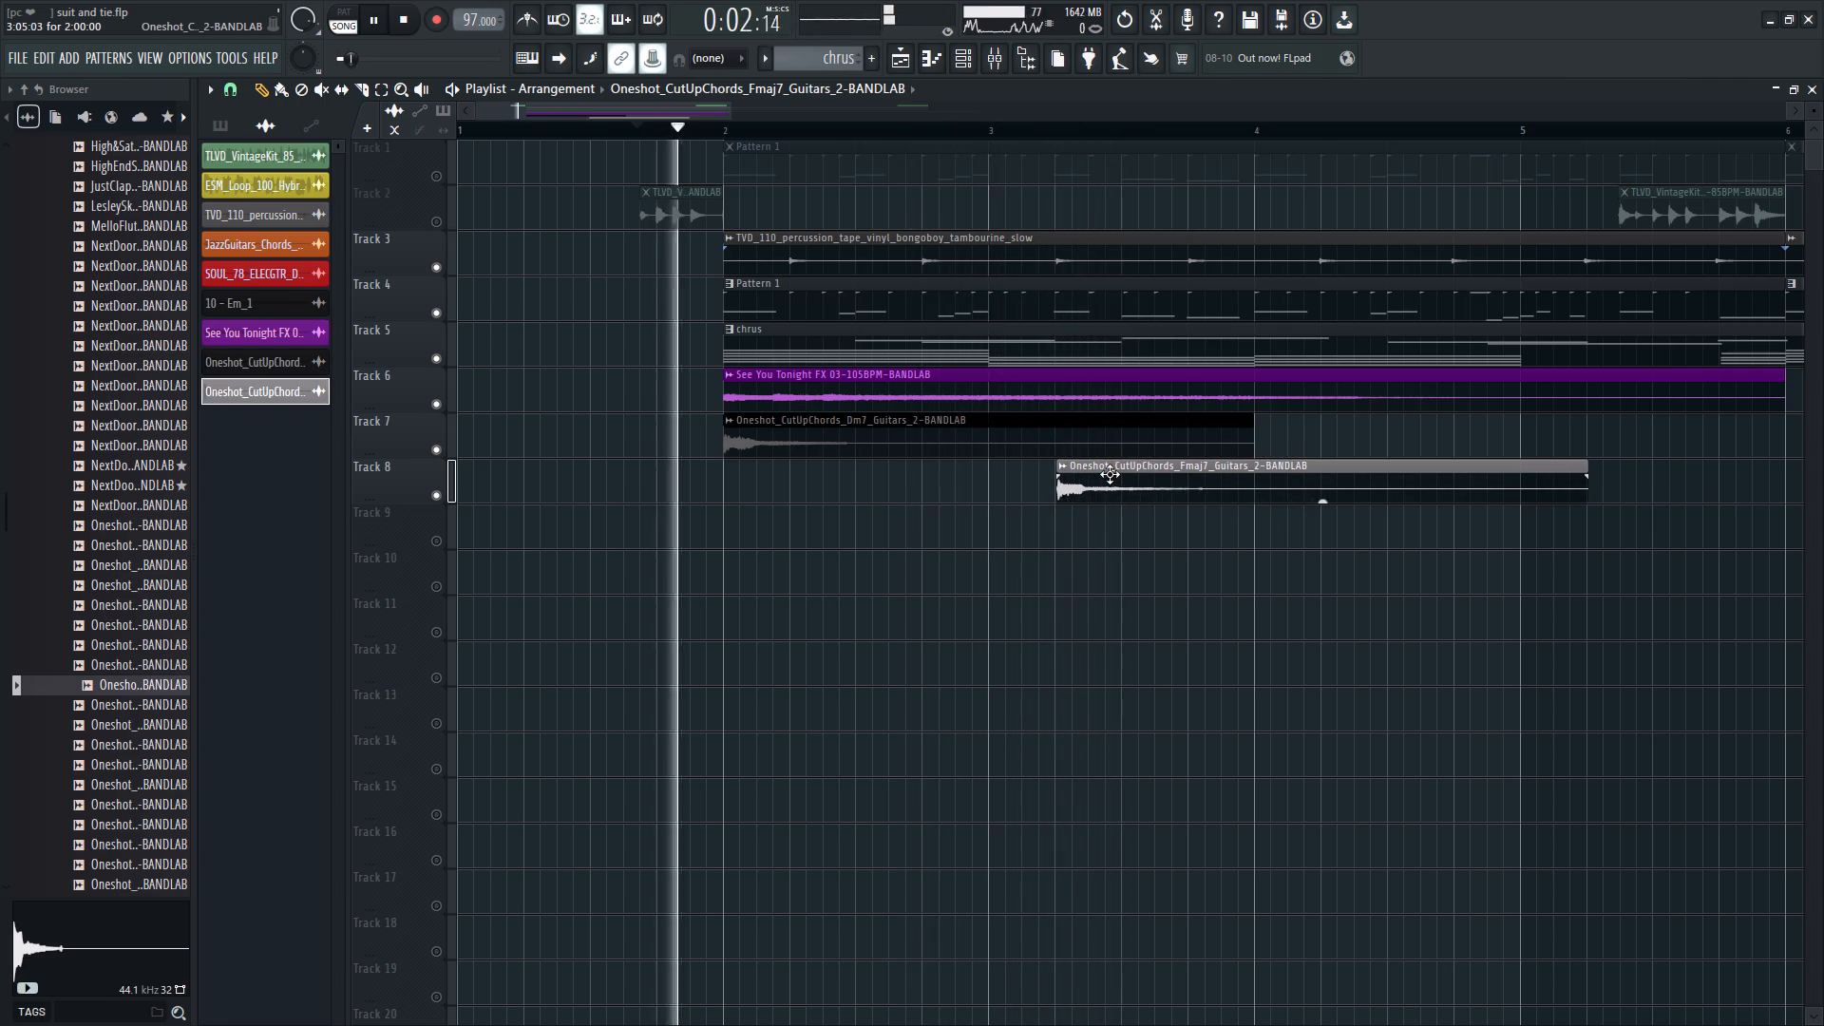
left_click_drag(1110, 474, 1105, 478)
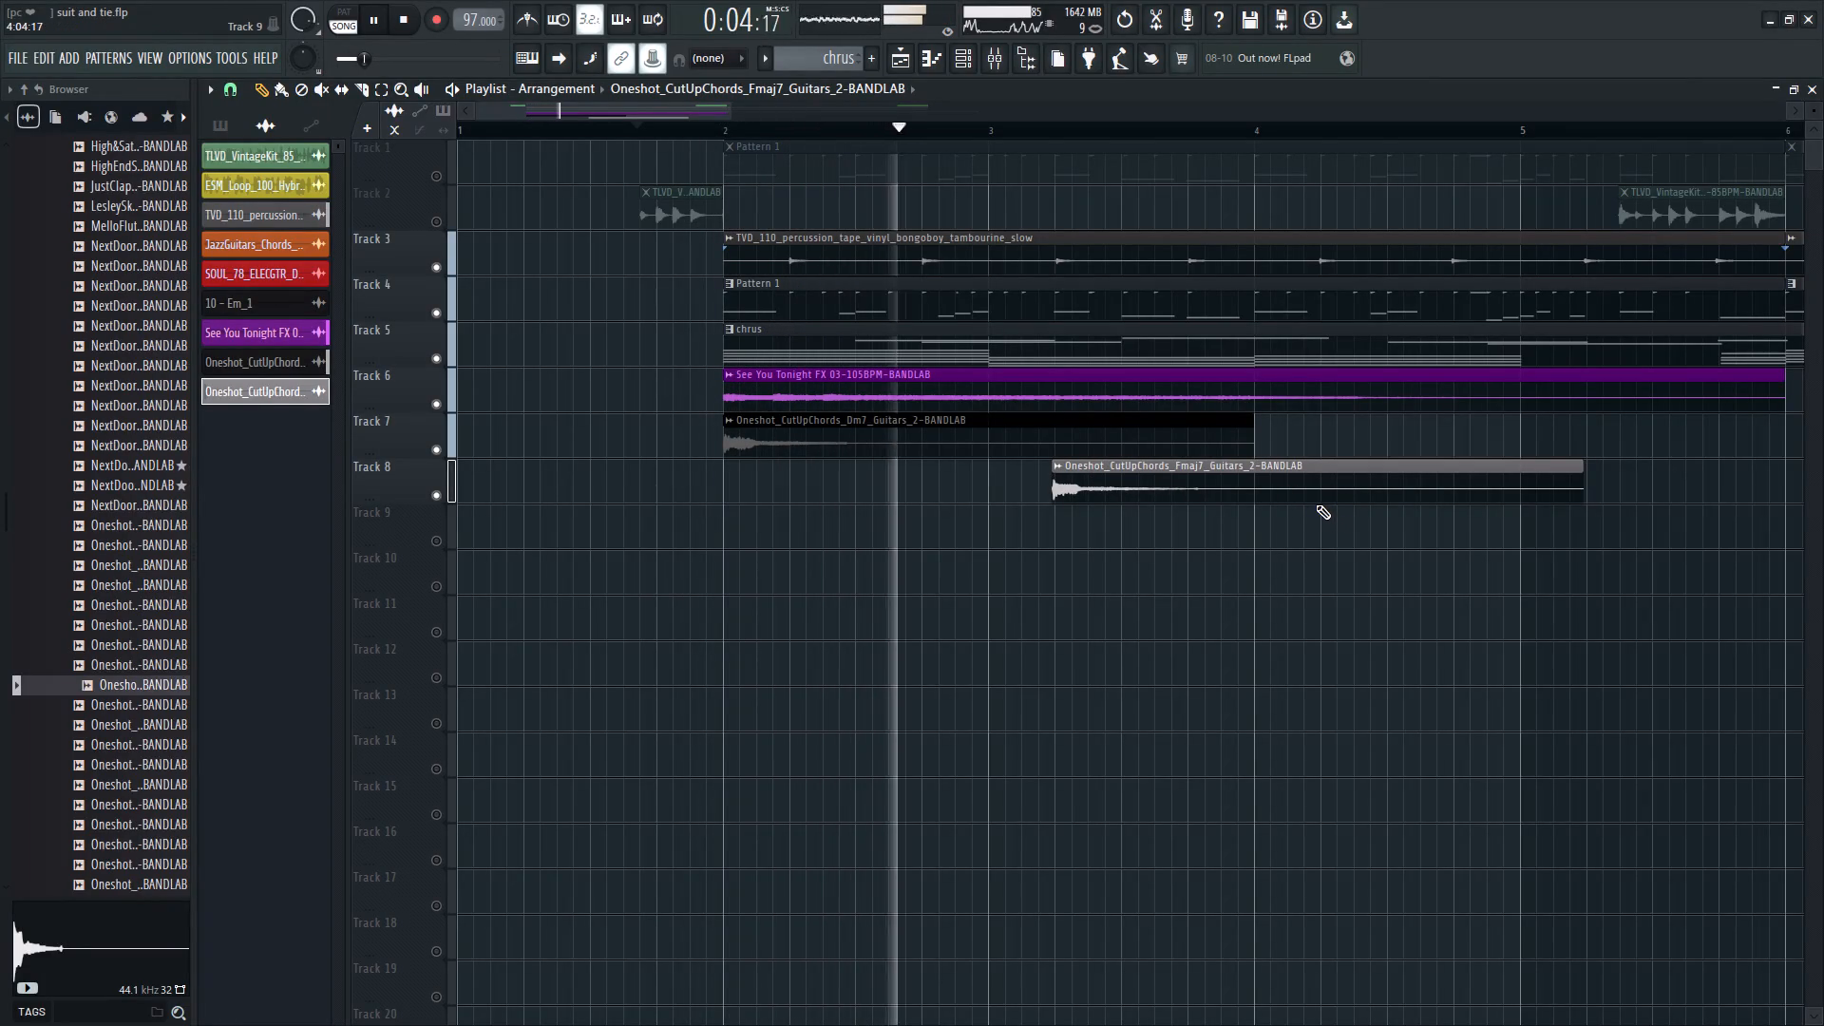
Lower the clip volume of the Track 8 Fmaj7 guitar one-shot and replay the section from just before bar 2.
left_click_drag(1316, 502, 1317, 571)
left_click(1288, 478)
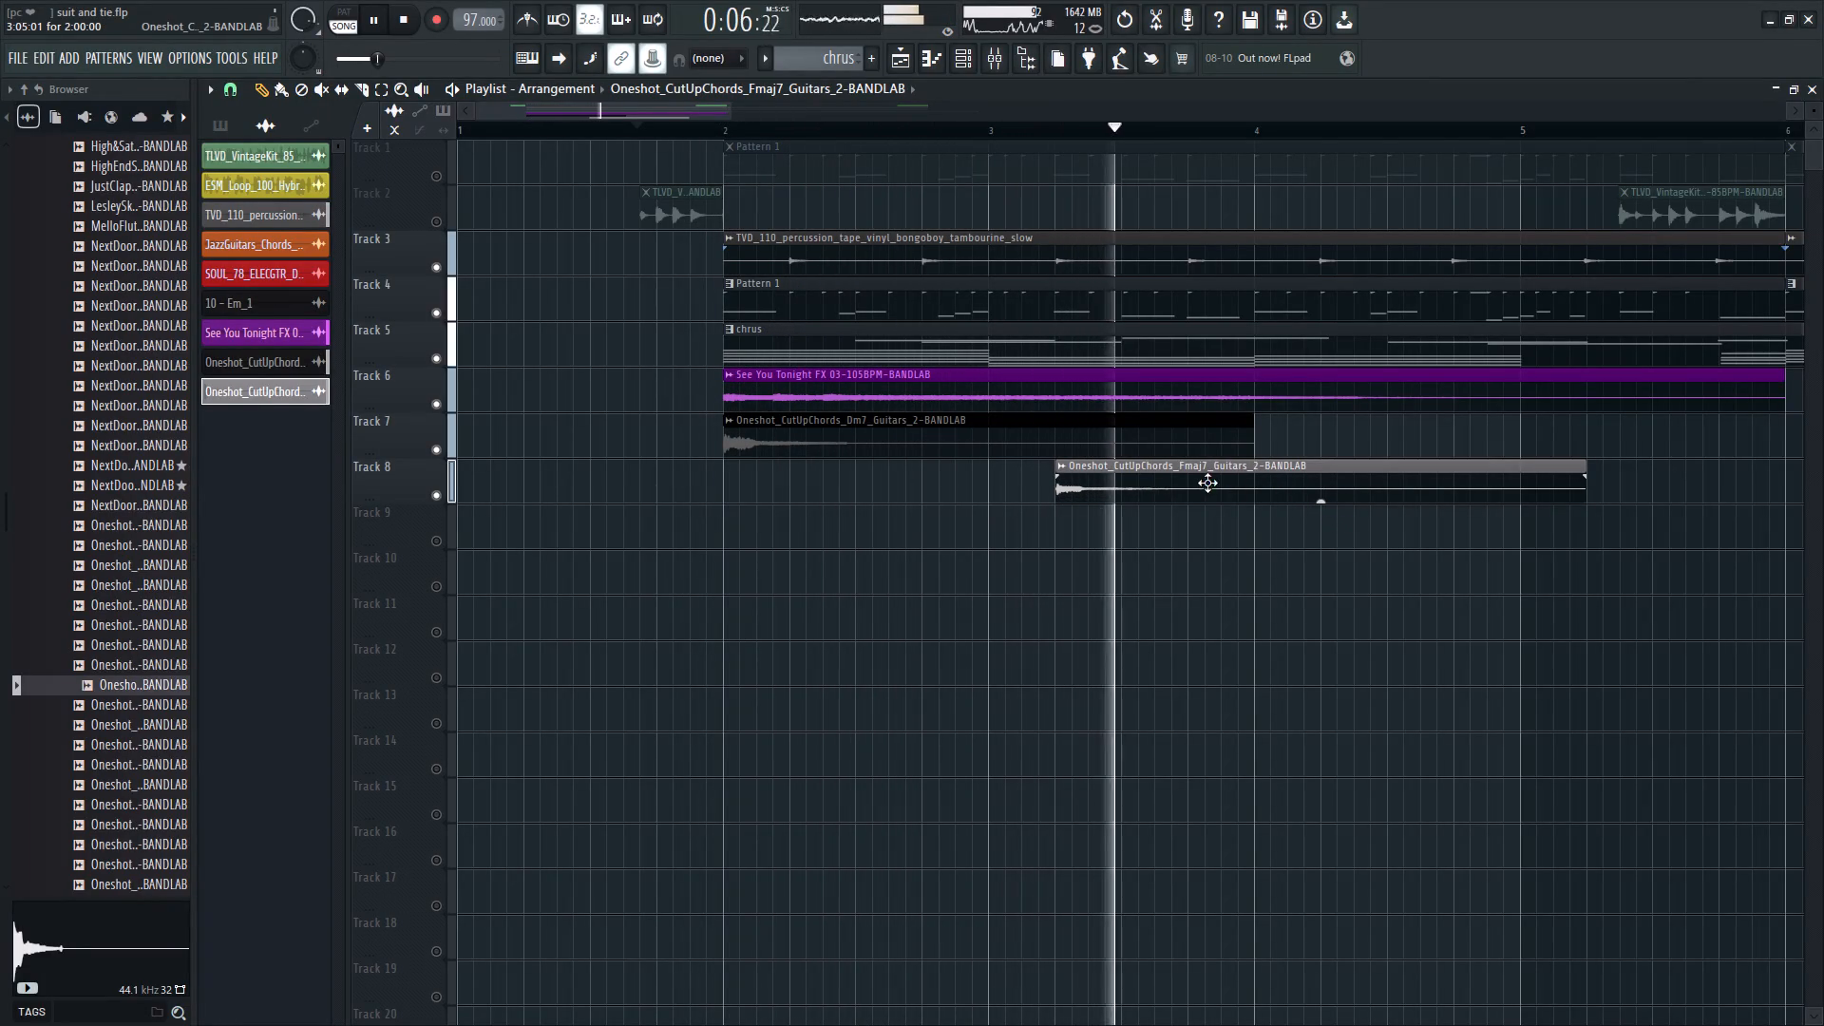
key("space")
key("space")
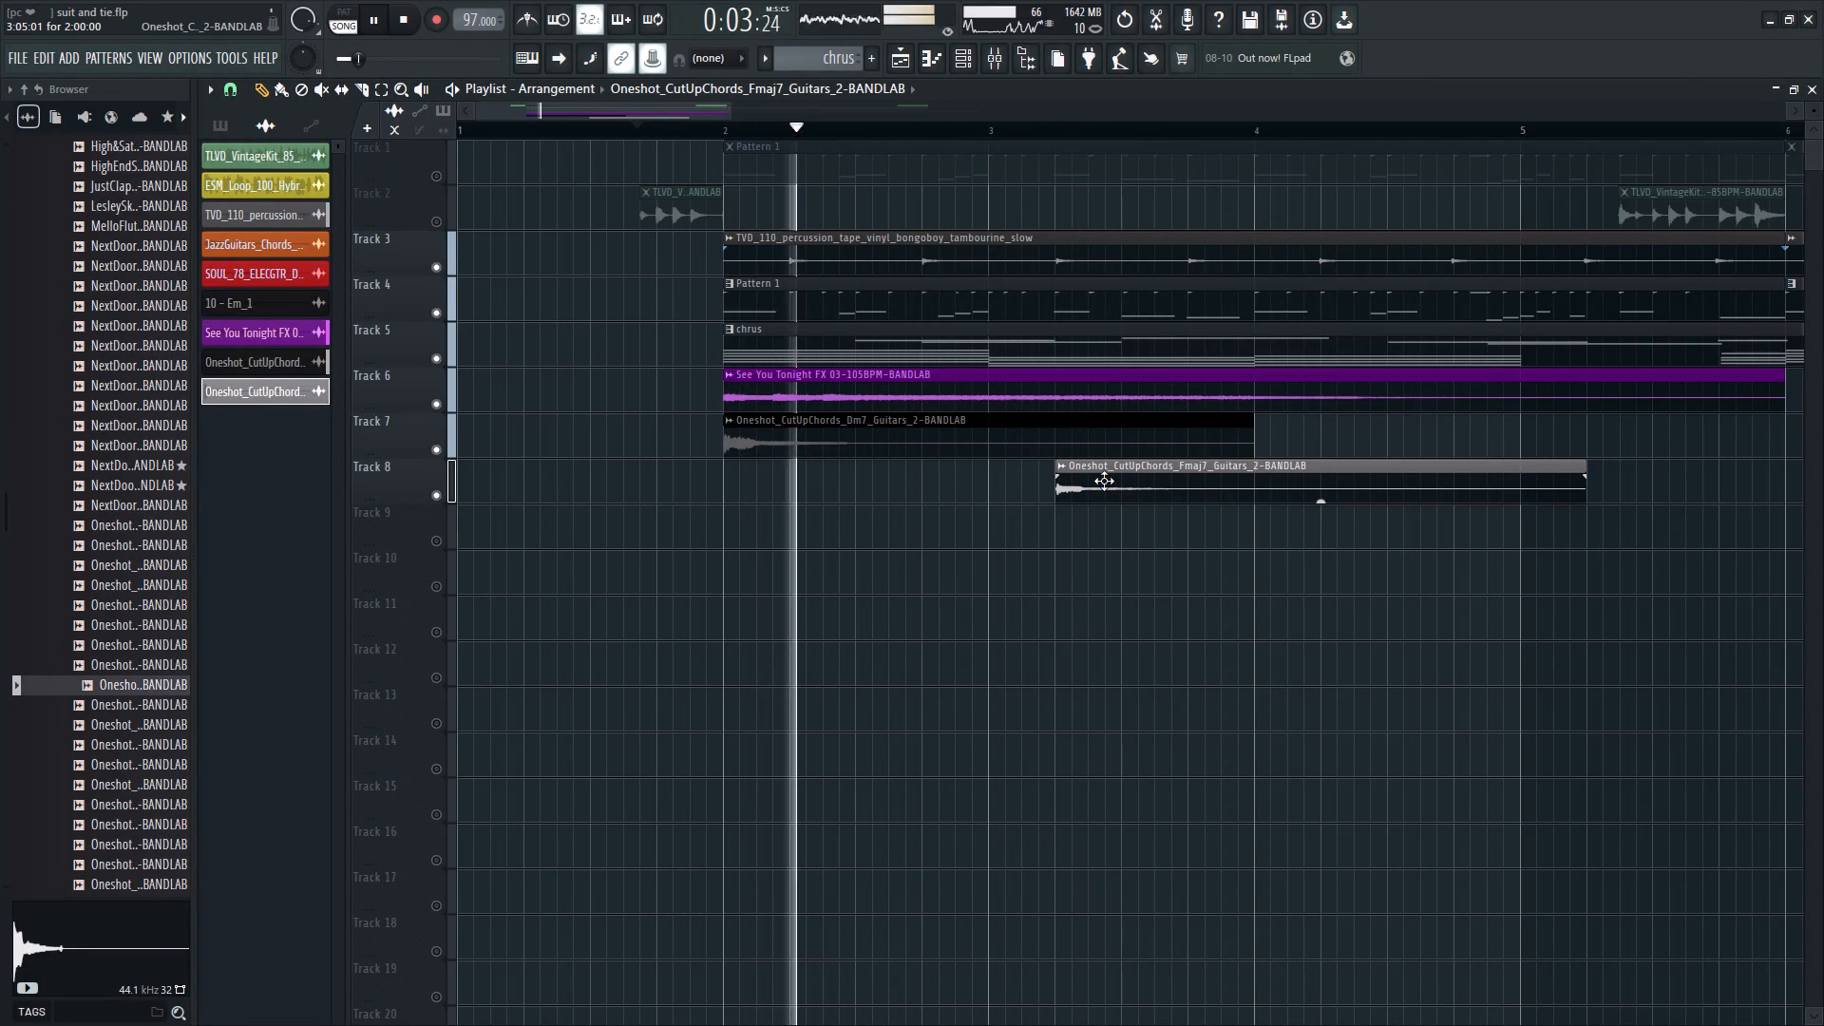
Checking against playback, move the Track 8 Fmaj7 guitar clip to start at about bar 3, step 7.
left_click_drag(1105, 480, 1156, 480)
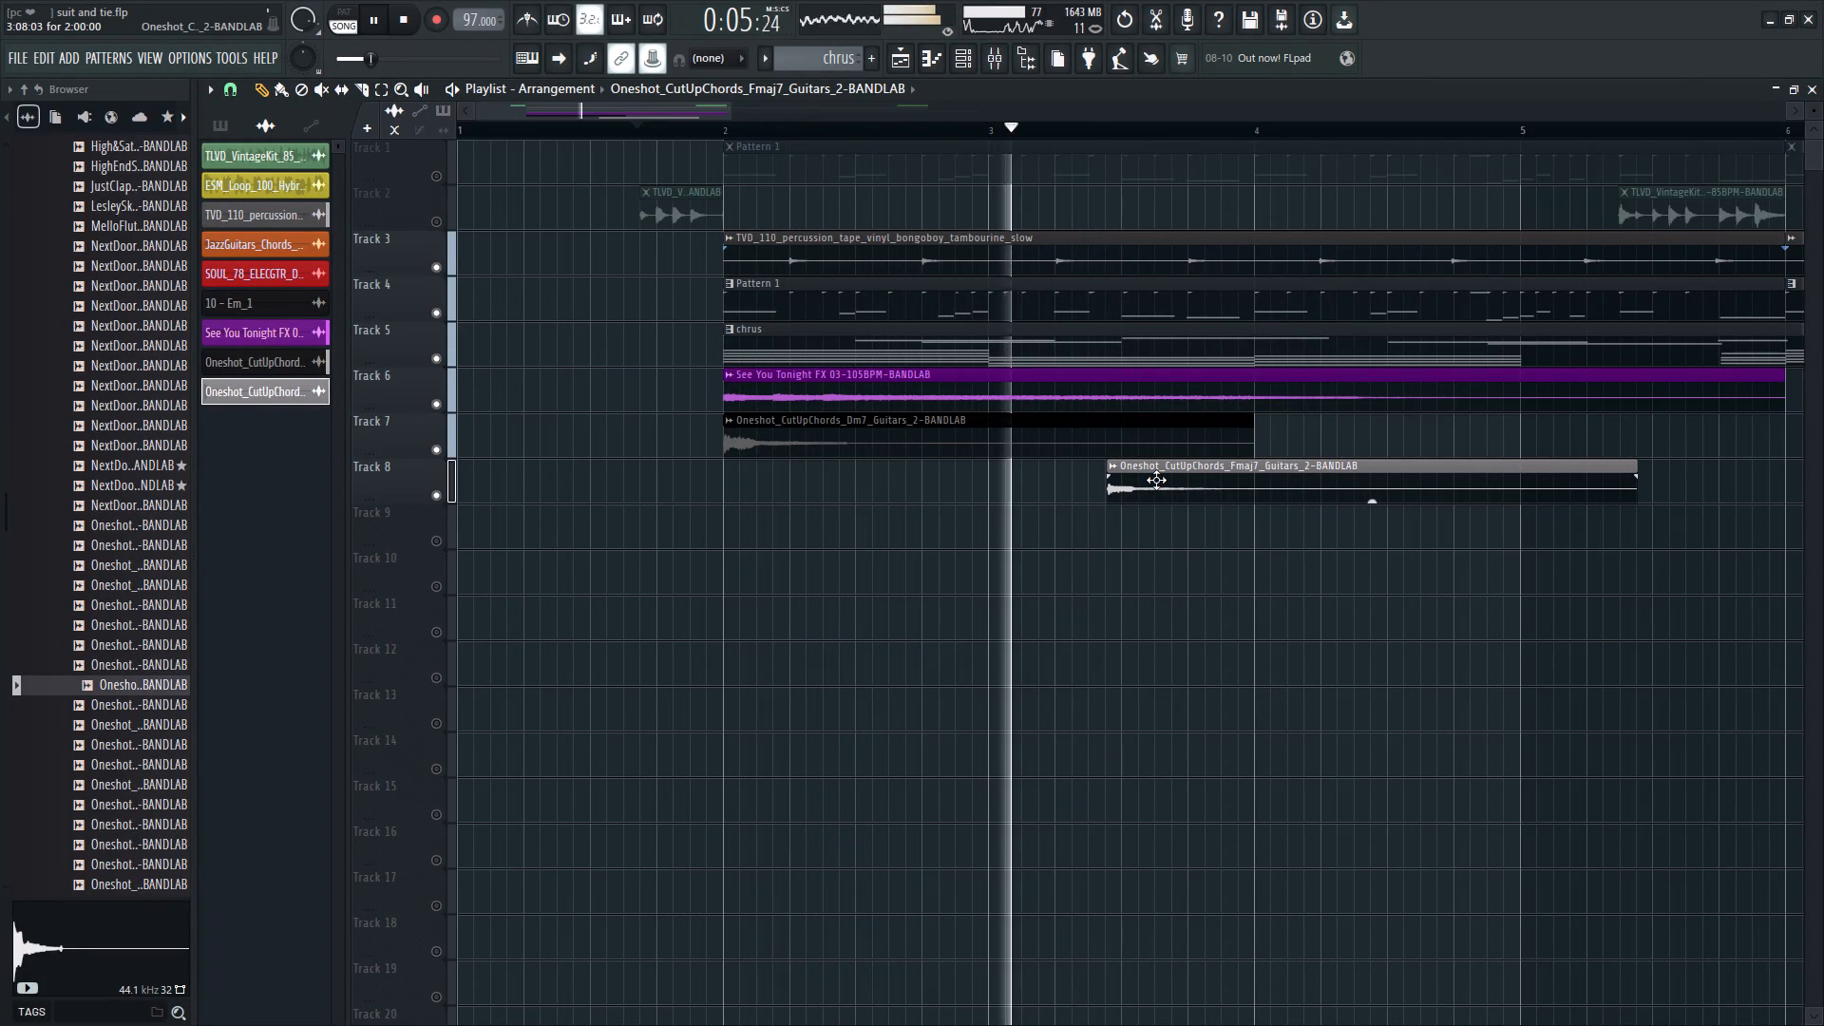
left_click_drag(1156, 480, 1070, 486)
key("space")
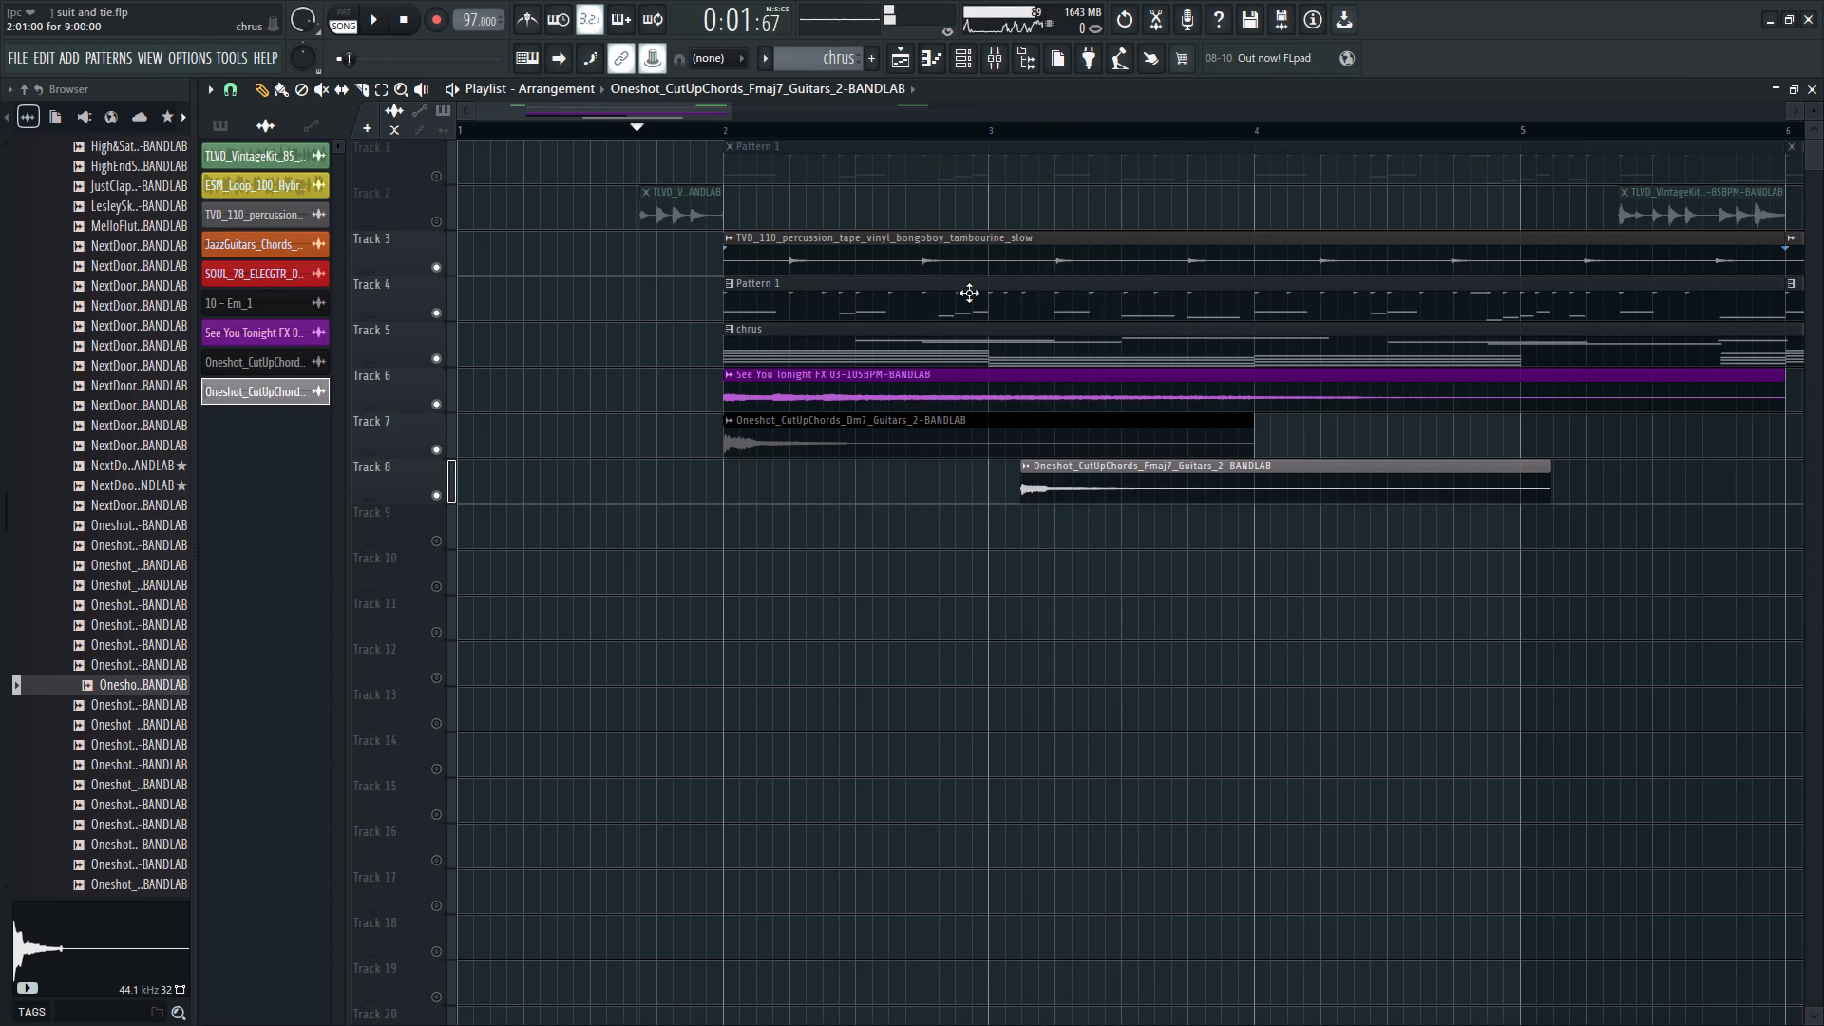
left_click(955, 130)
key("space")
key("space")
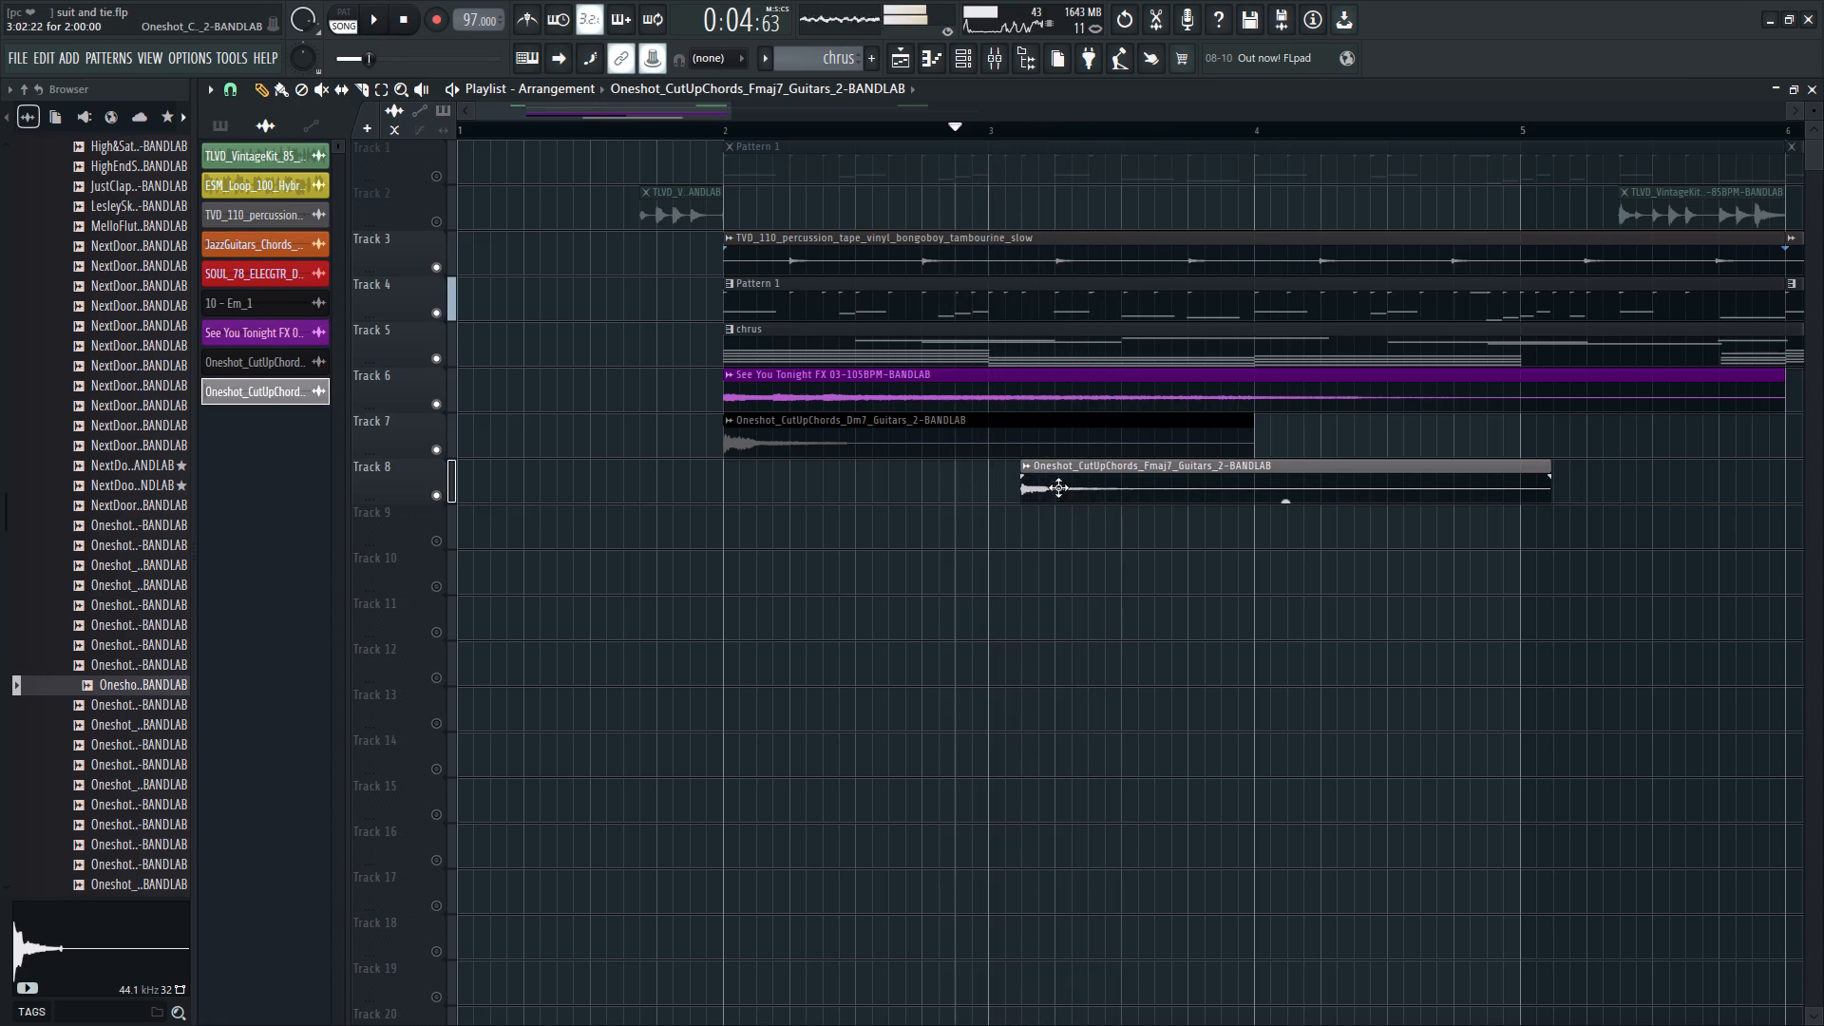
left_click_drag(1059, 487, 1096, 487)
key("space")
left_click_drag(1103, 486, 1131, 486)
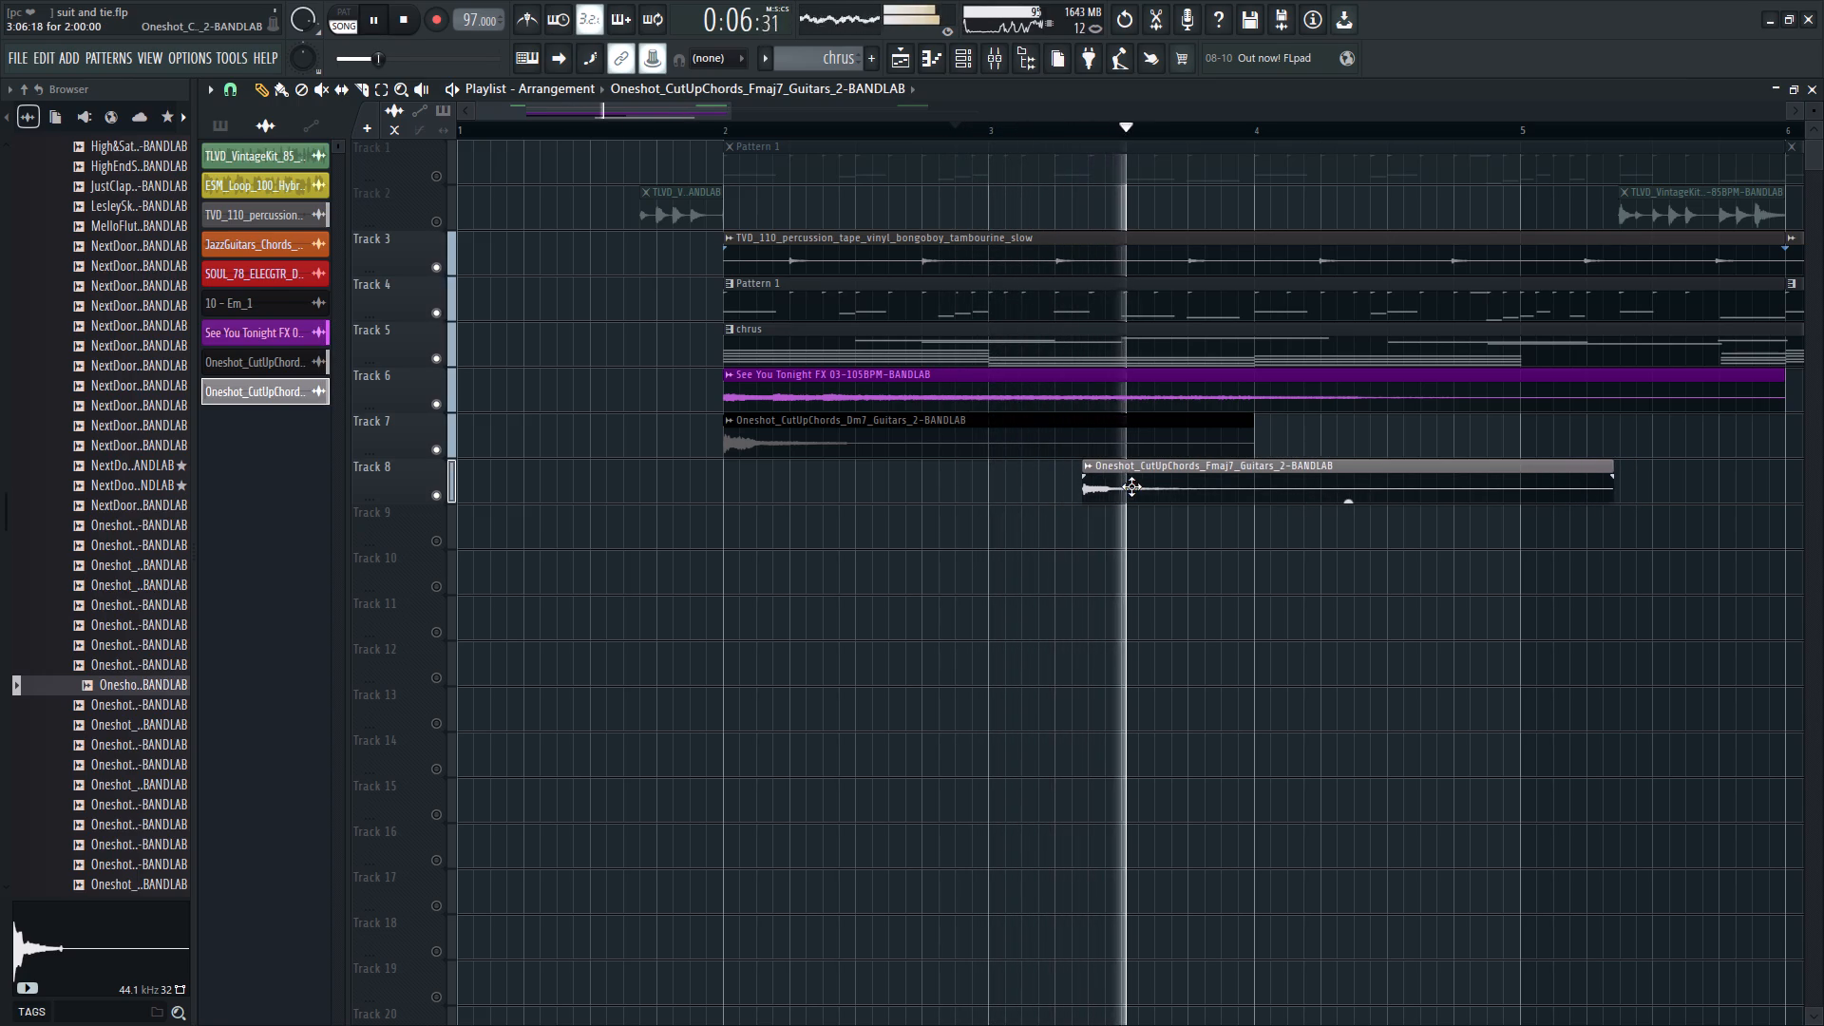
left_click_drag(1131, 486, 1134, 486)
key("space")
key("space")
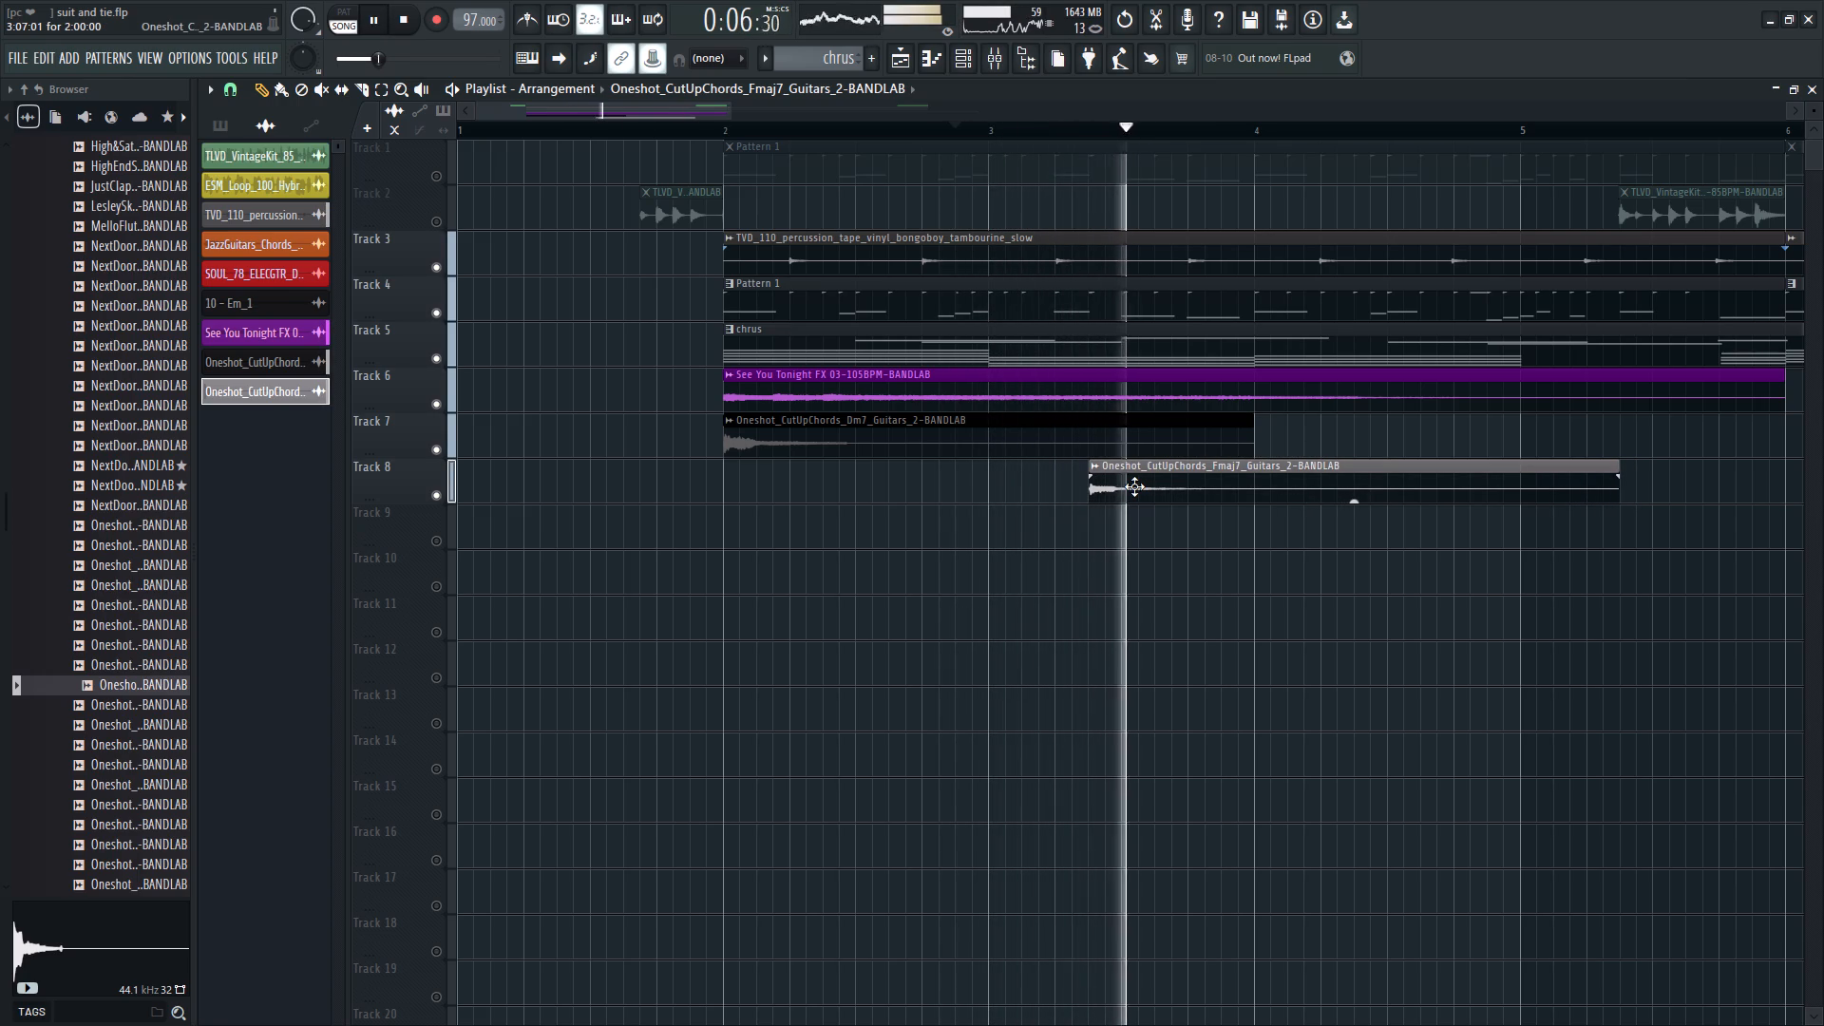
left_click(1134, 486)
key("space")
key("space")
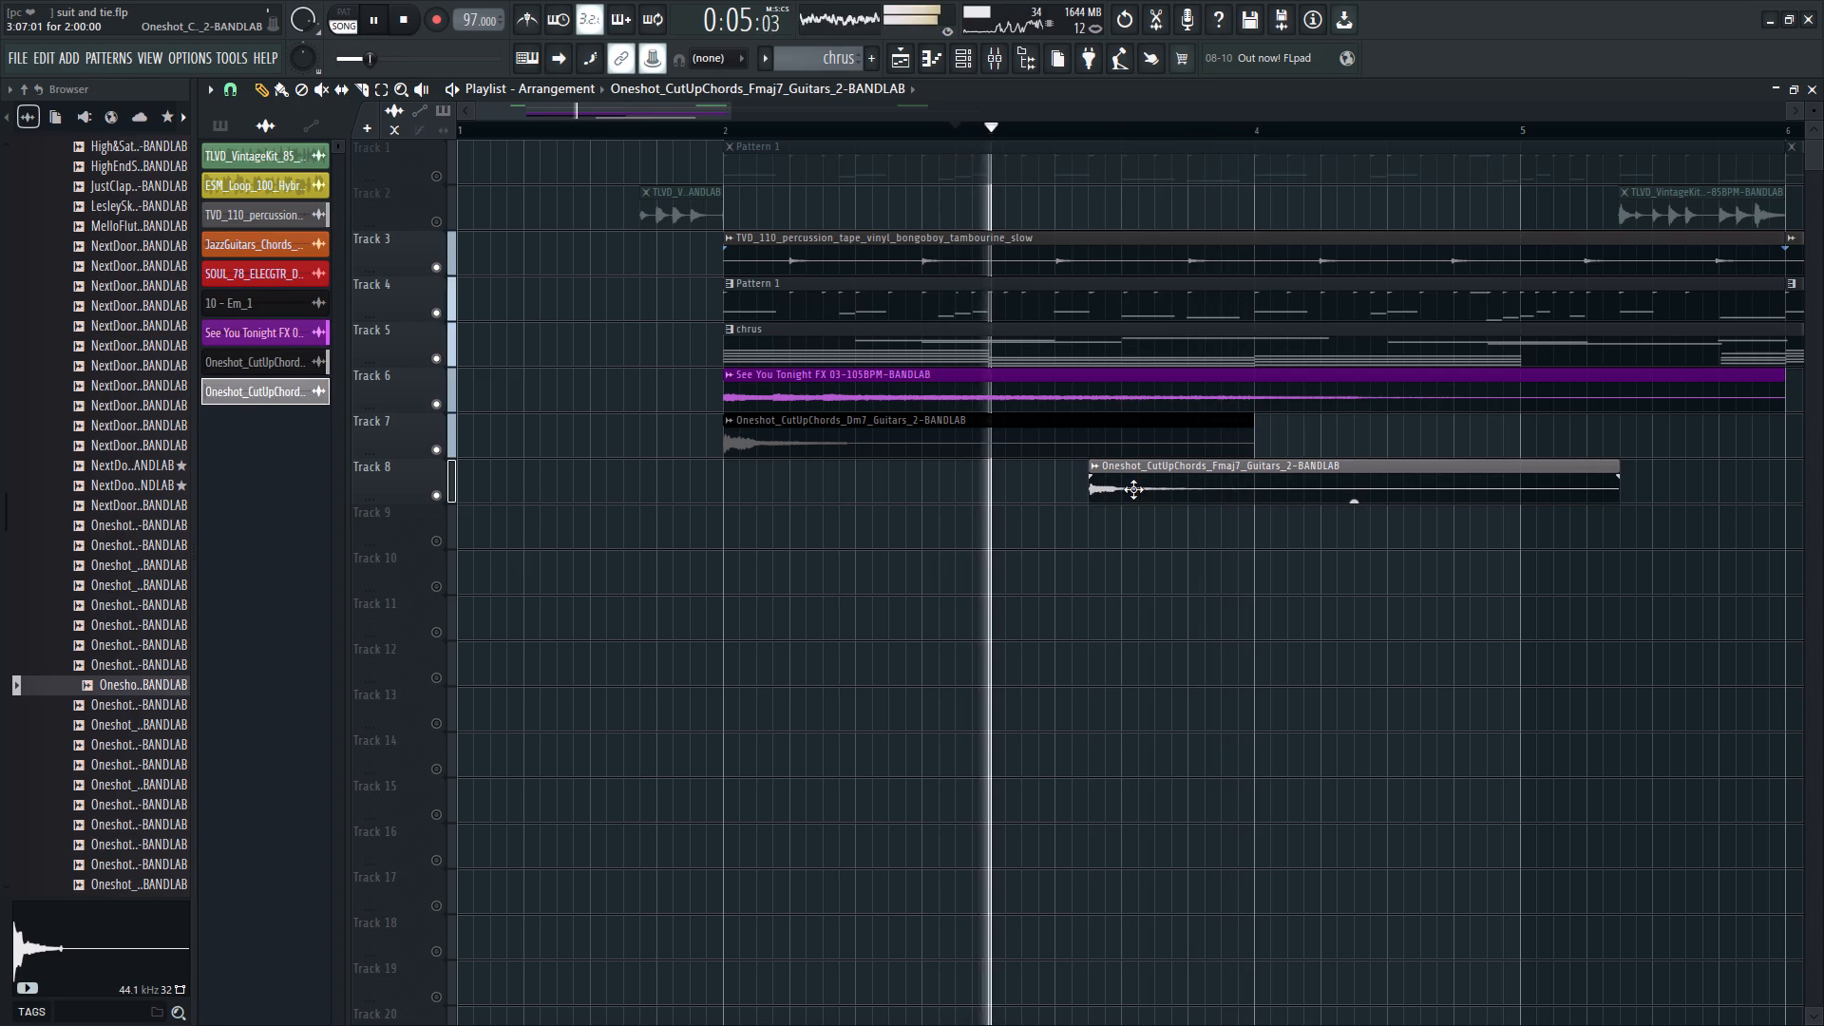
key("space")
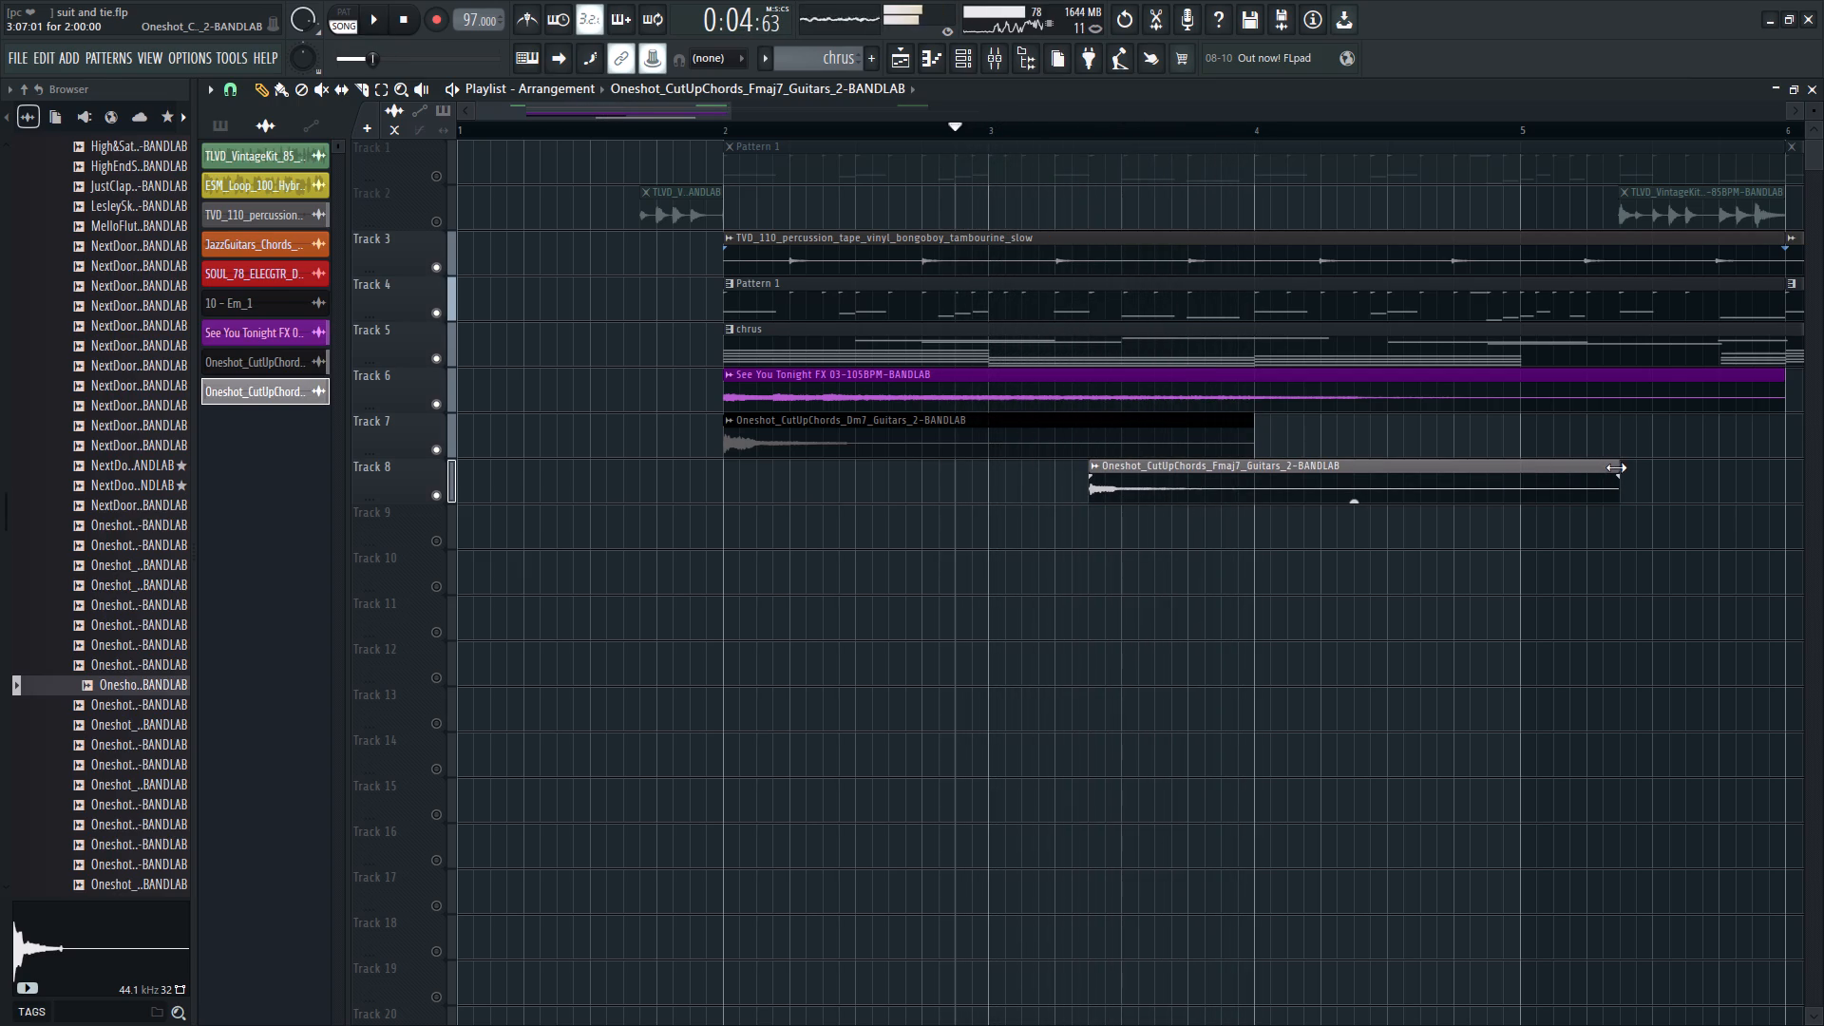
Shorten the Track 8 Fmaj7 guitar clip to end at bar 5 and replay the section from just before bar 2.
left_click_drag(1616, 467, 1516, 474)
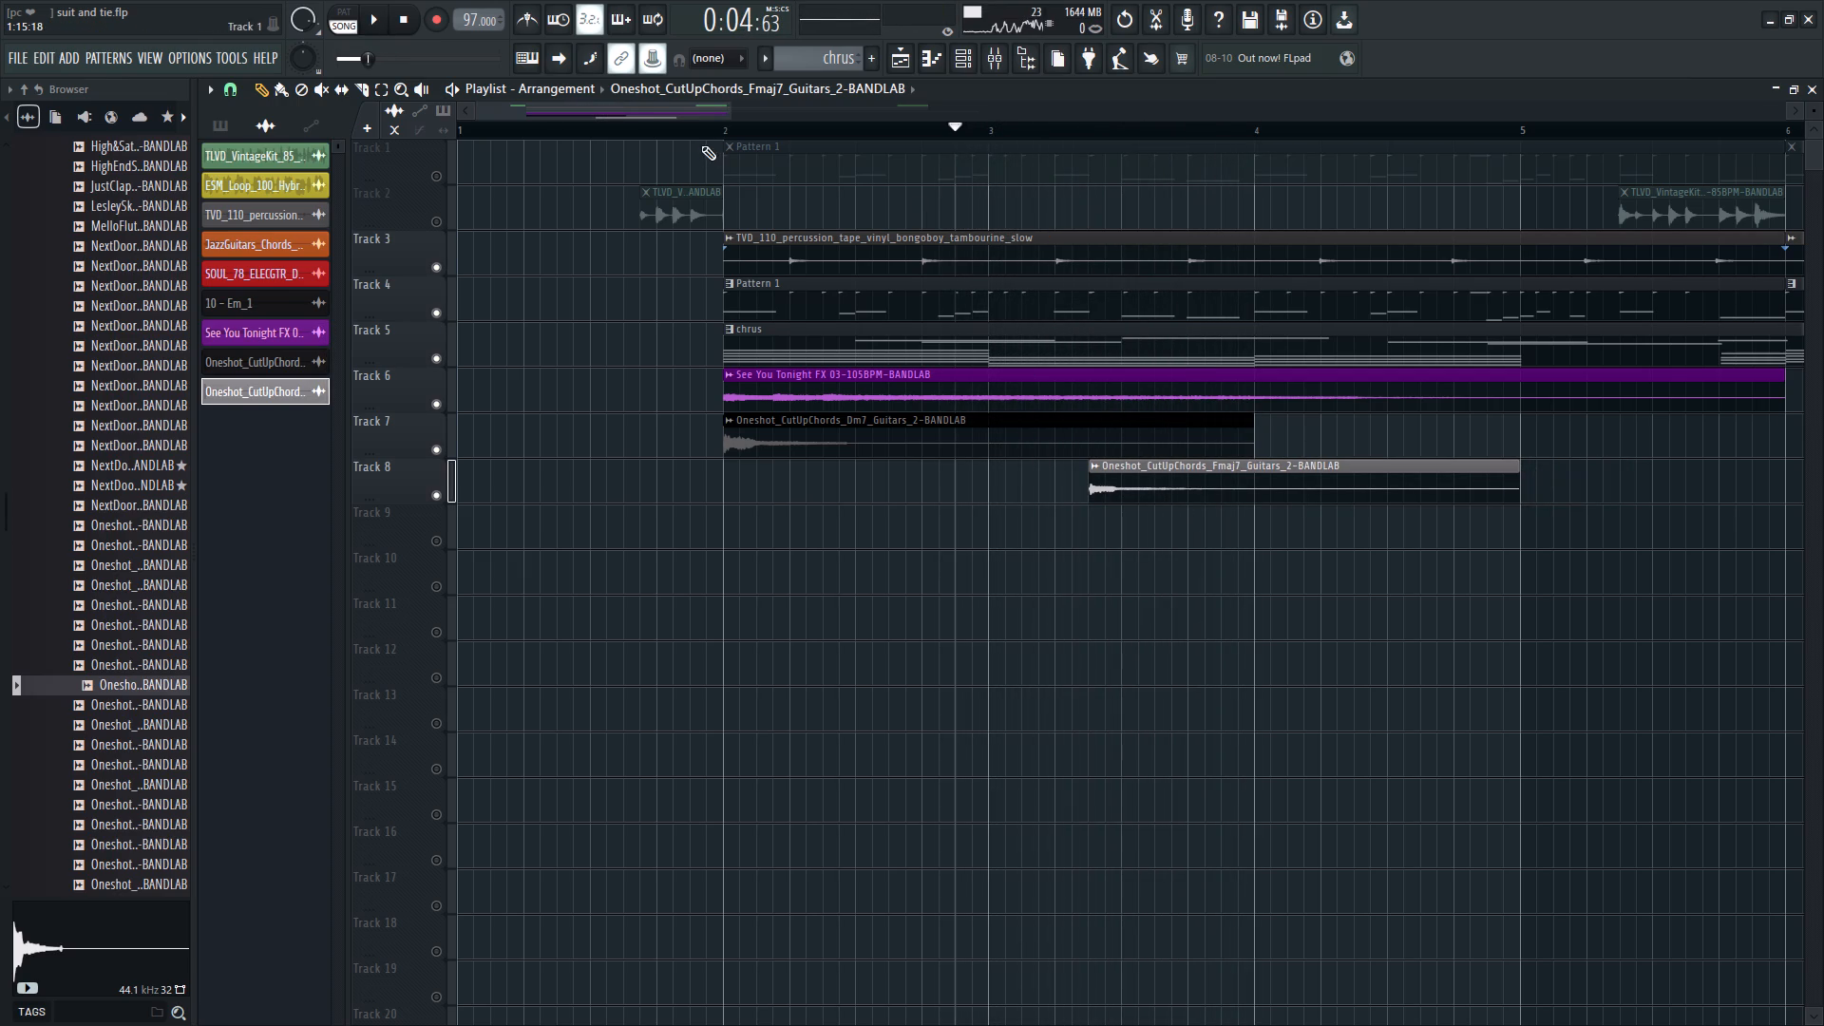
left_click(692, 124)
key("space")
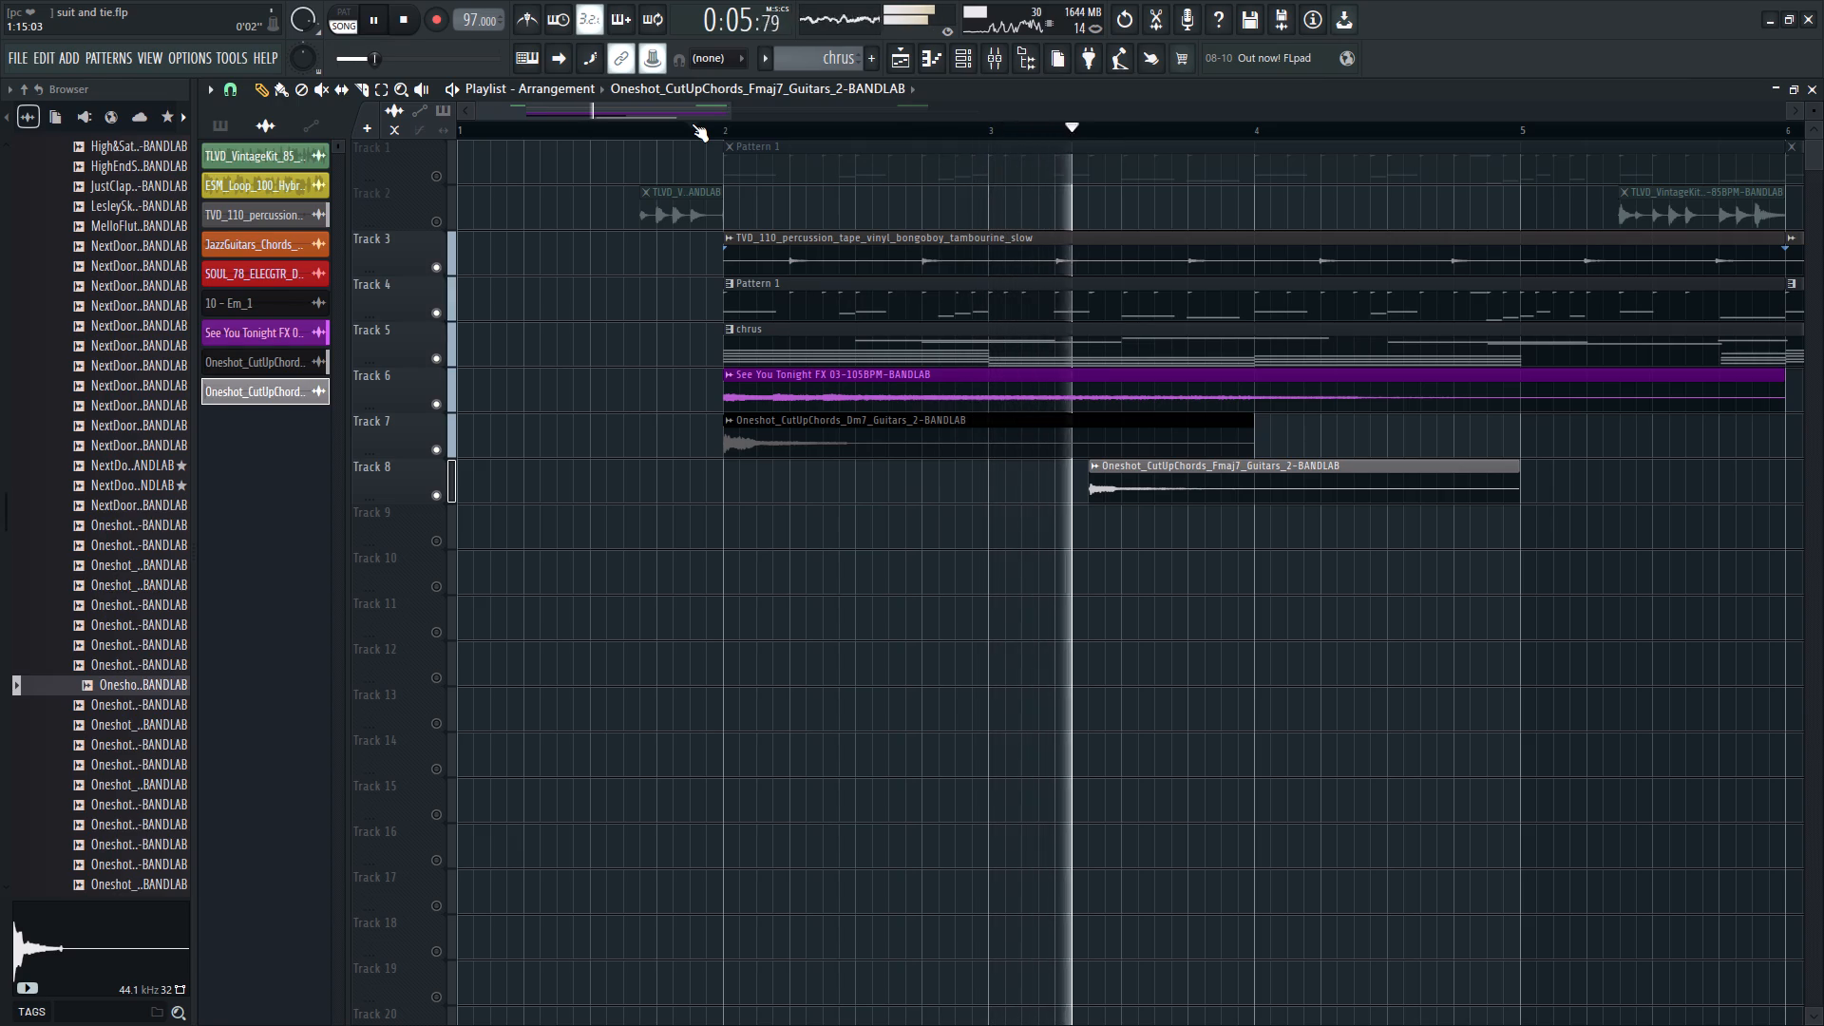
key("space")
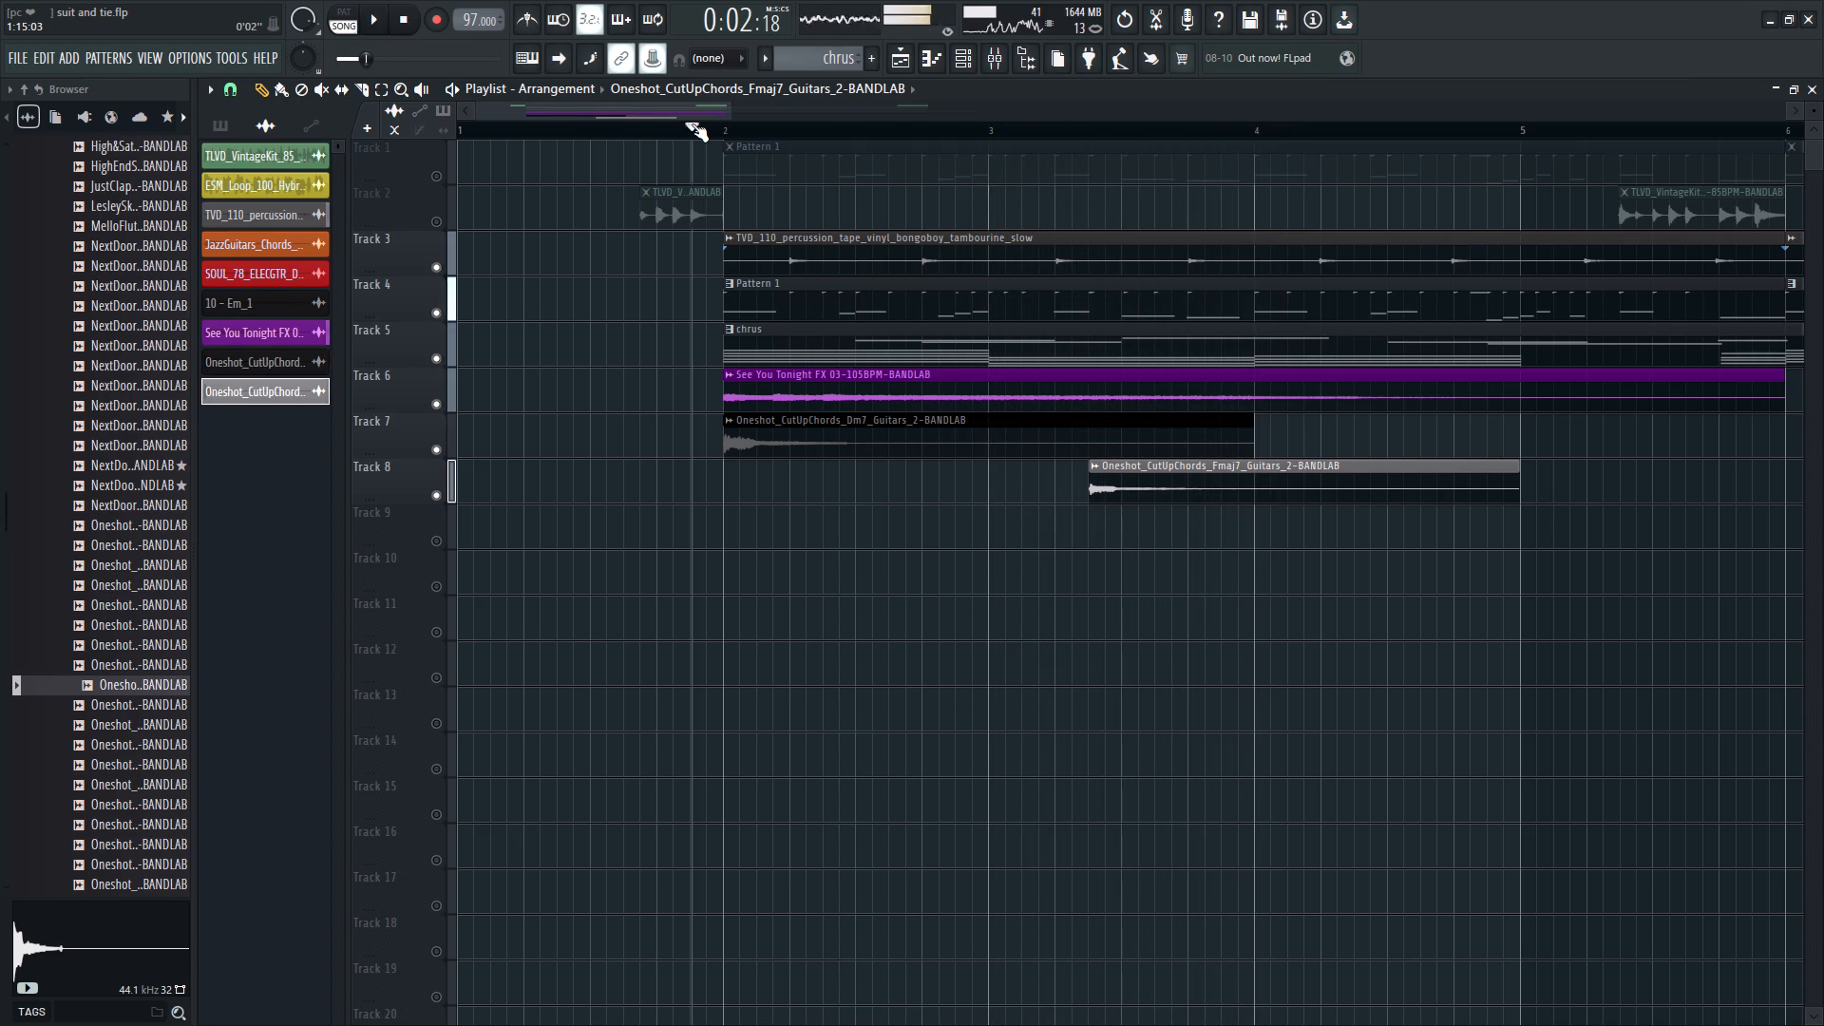
Audition CutUpChords Dm7 Guitars 1 and 2 and the neighbouring guitar one-shot.
left_click(133, 630)
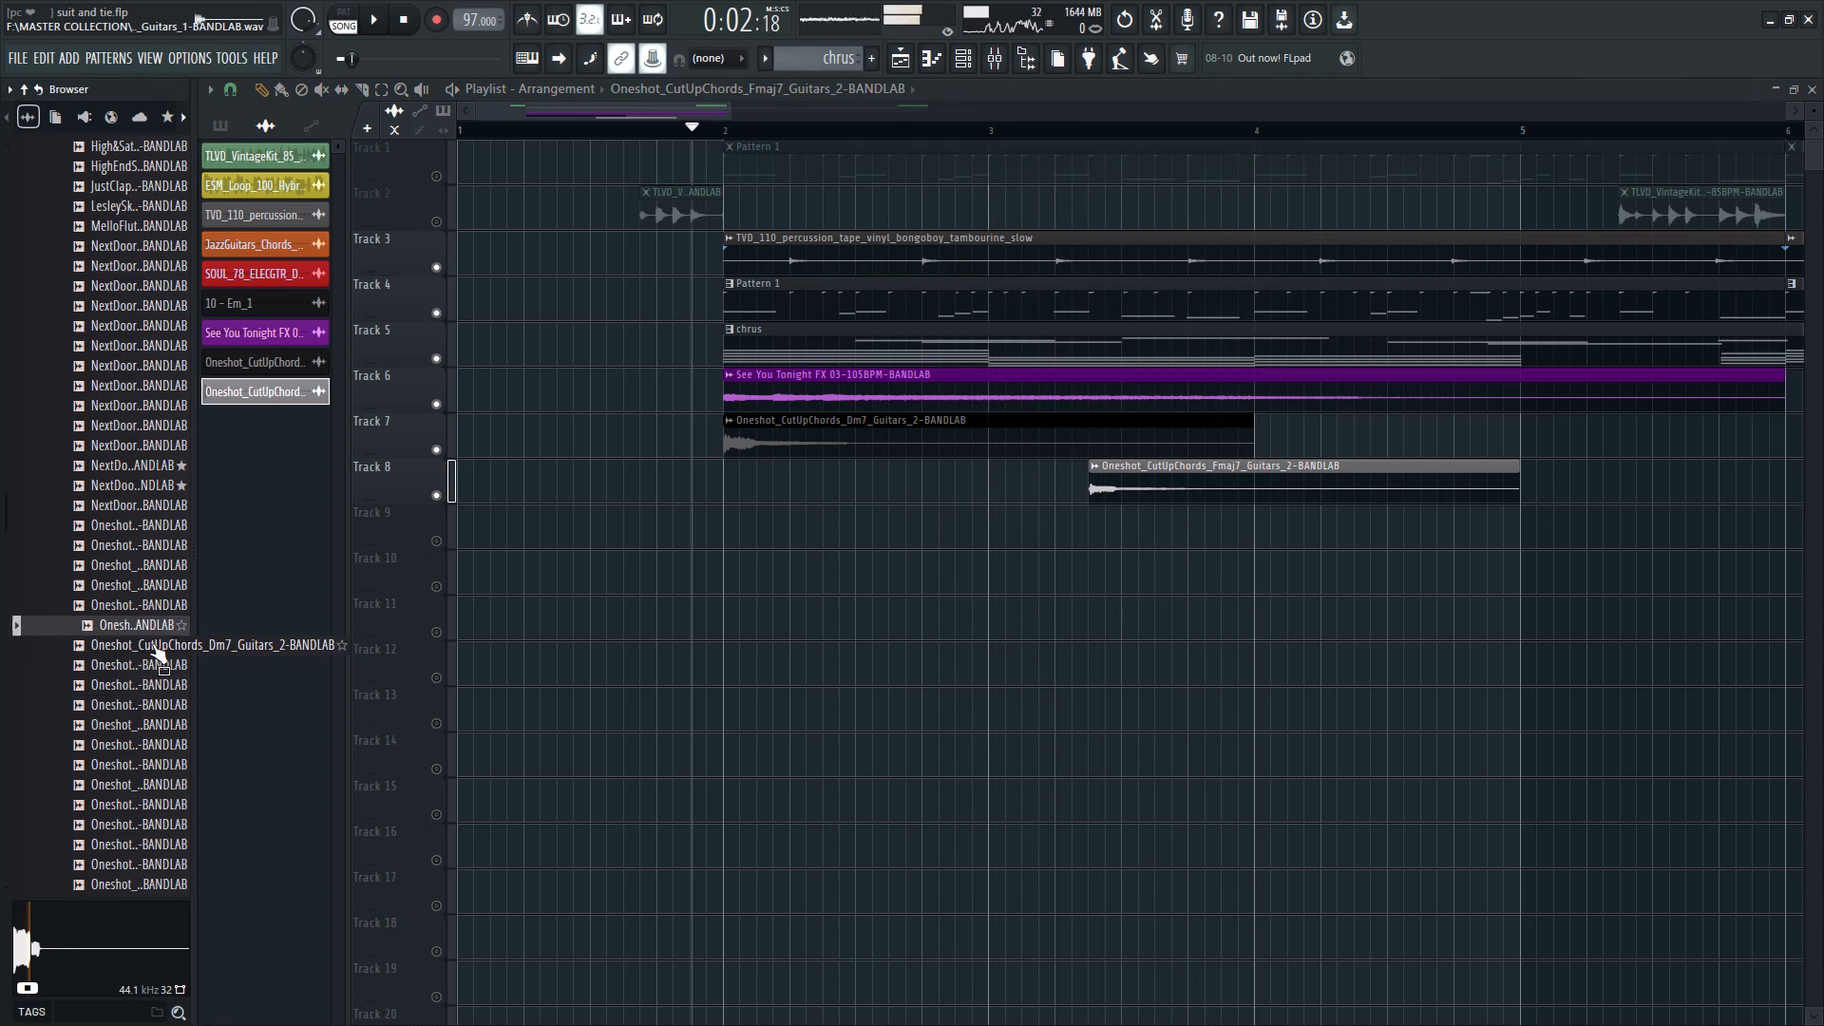
left_click(153, 644)
left_click(158, 598)
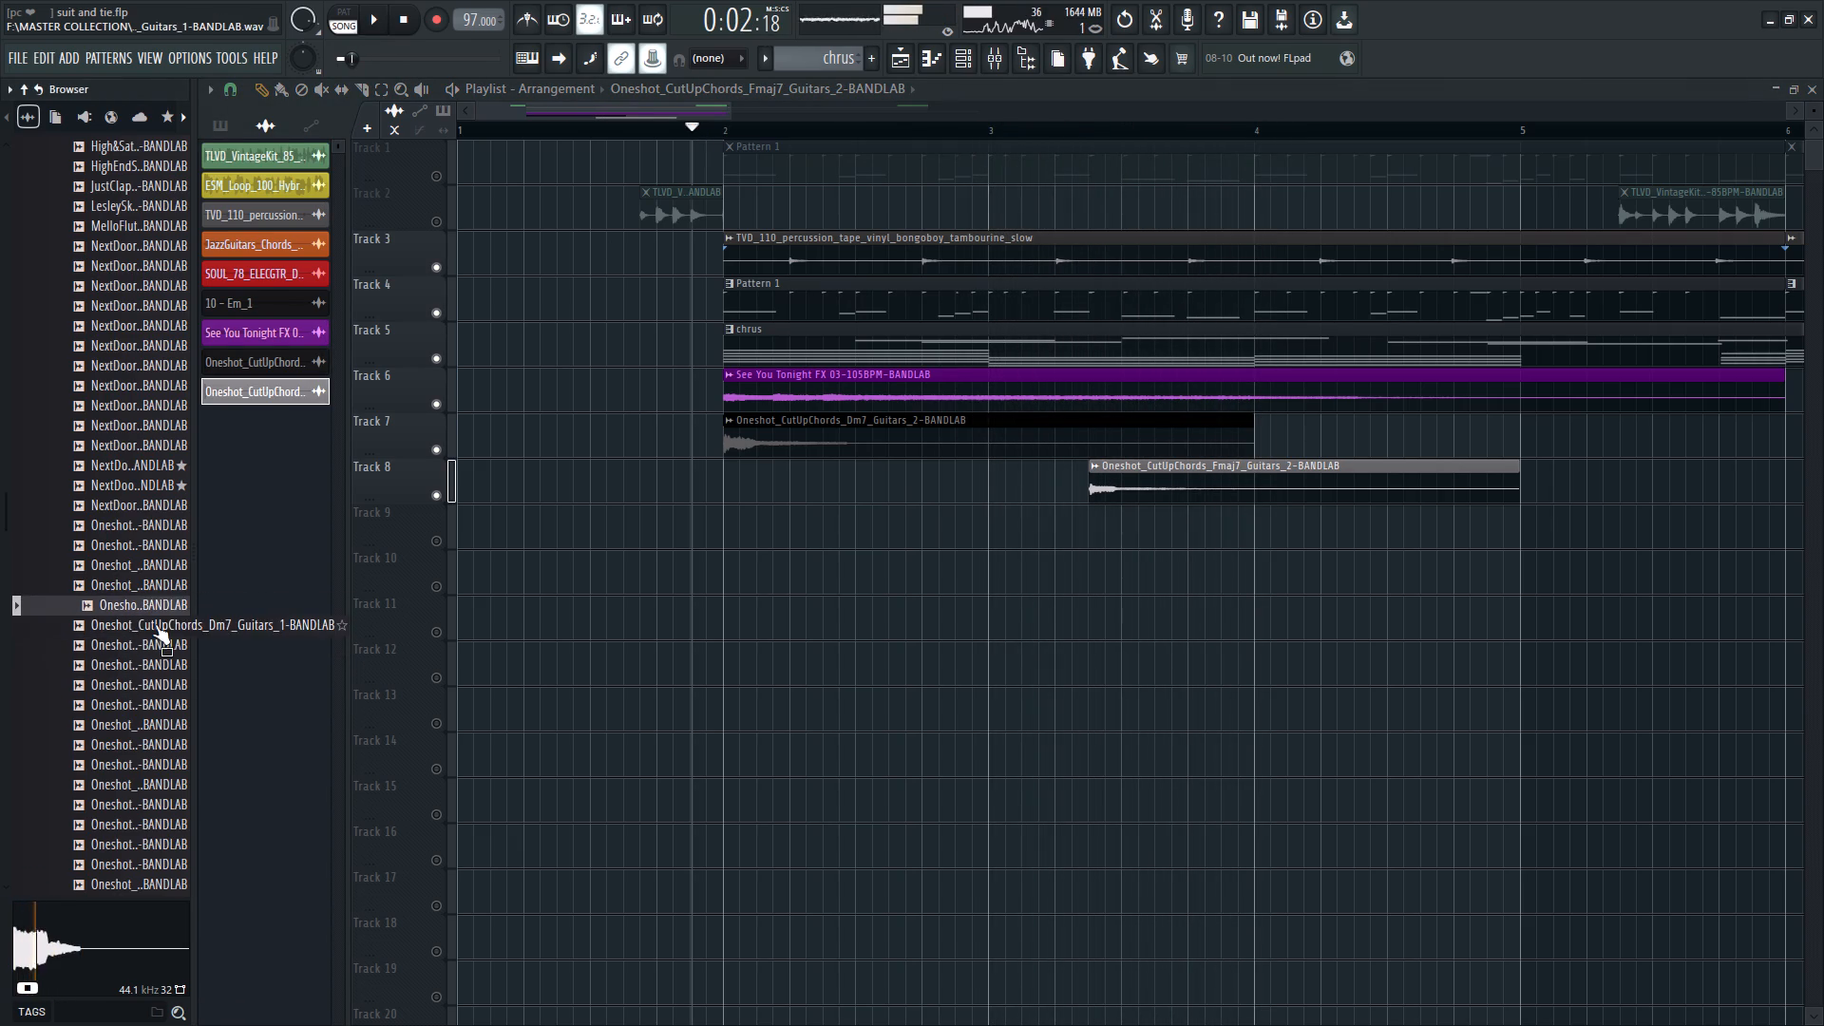
left_click(158, 609)
left_click(161, 629)
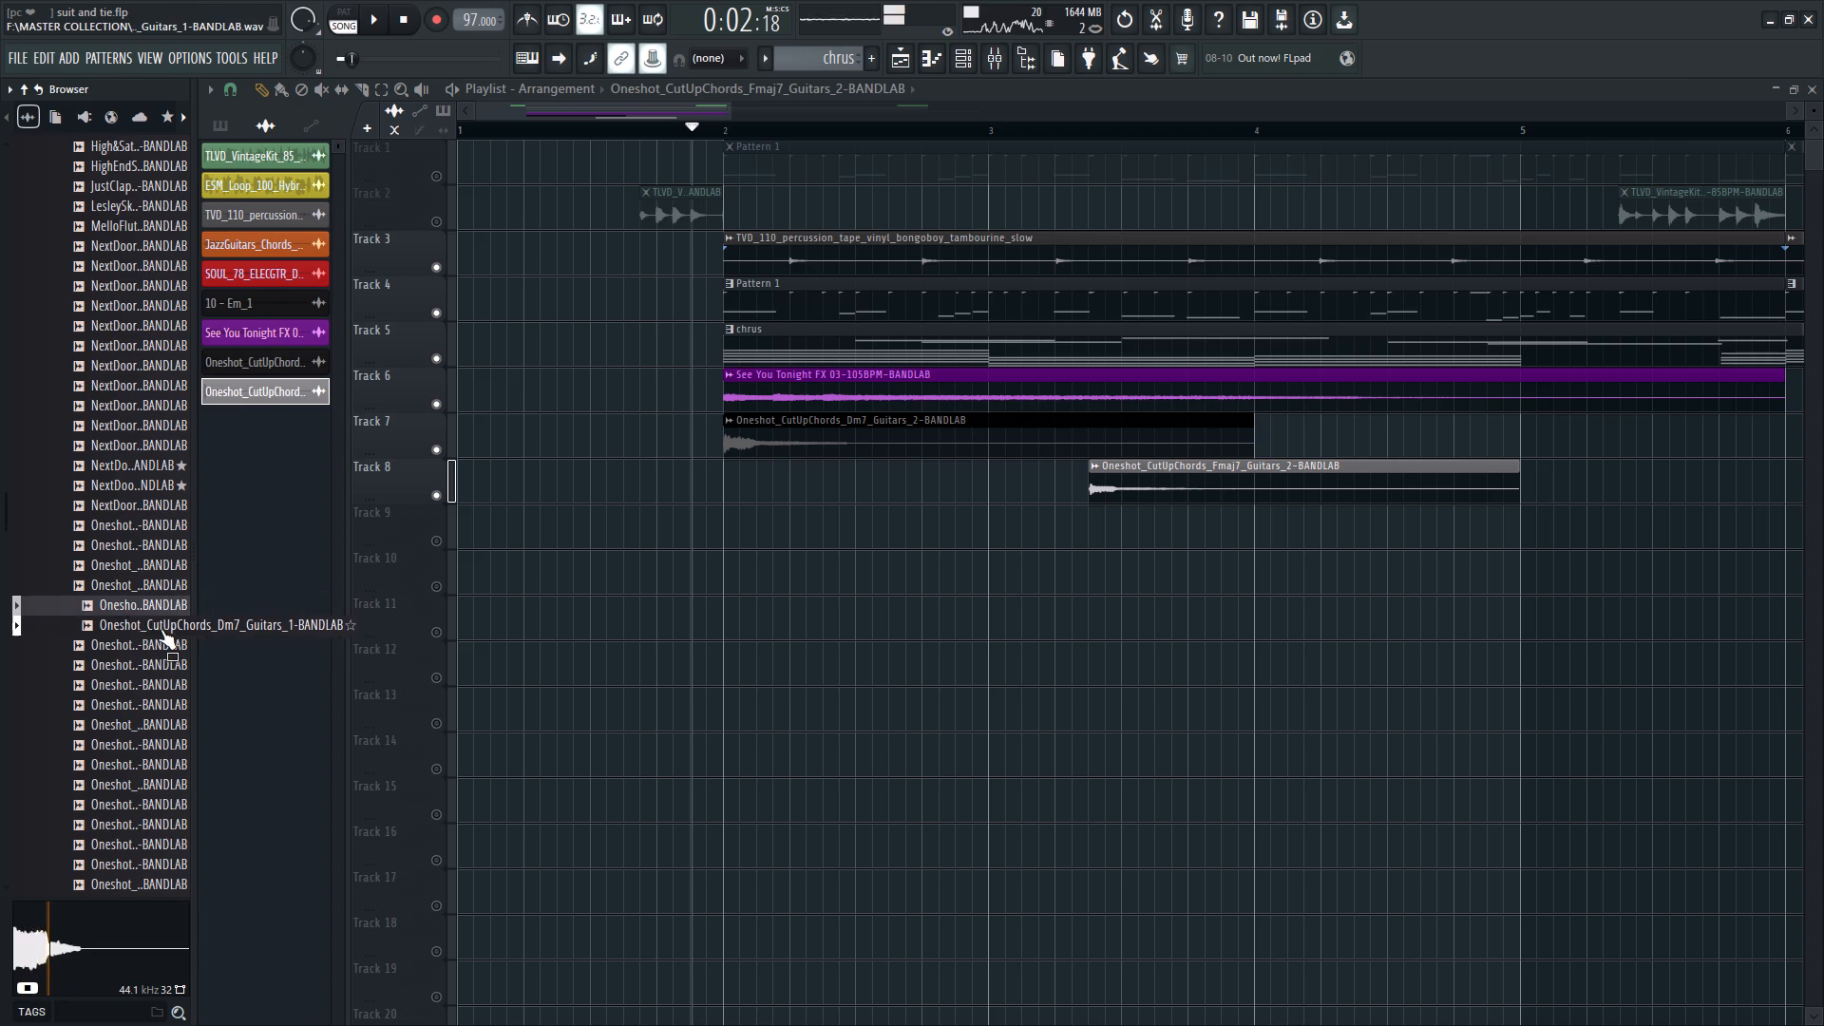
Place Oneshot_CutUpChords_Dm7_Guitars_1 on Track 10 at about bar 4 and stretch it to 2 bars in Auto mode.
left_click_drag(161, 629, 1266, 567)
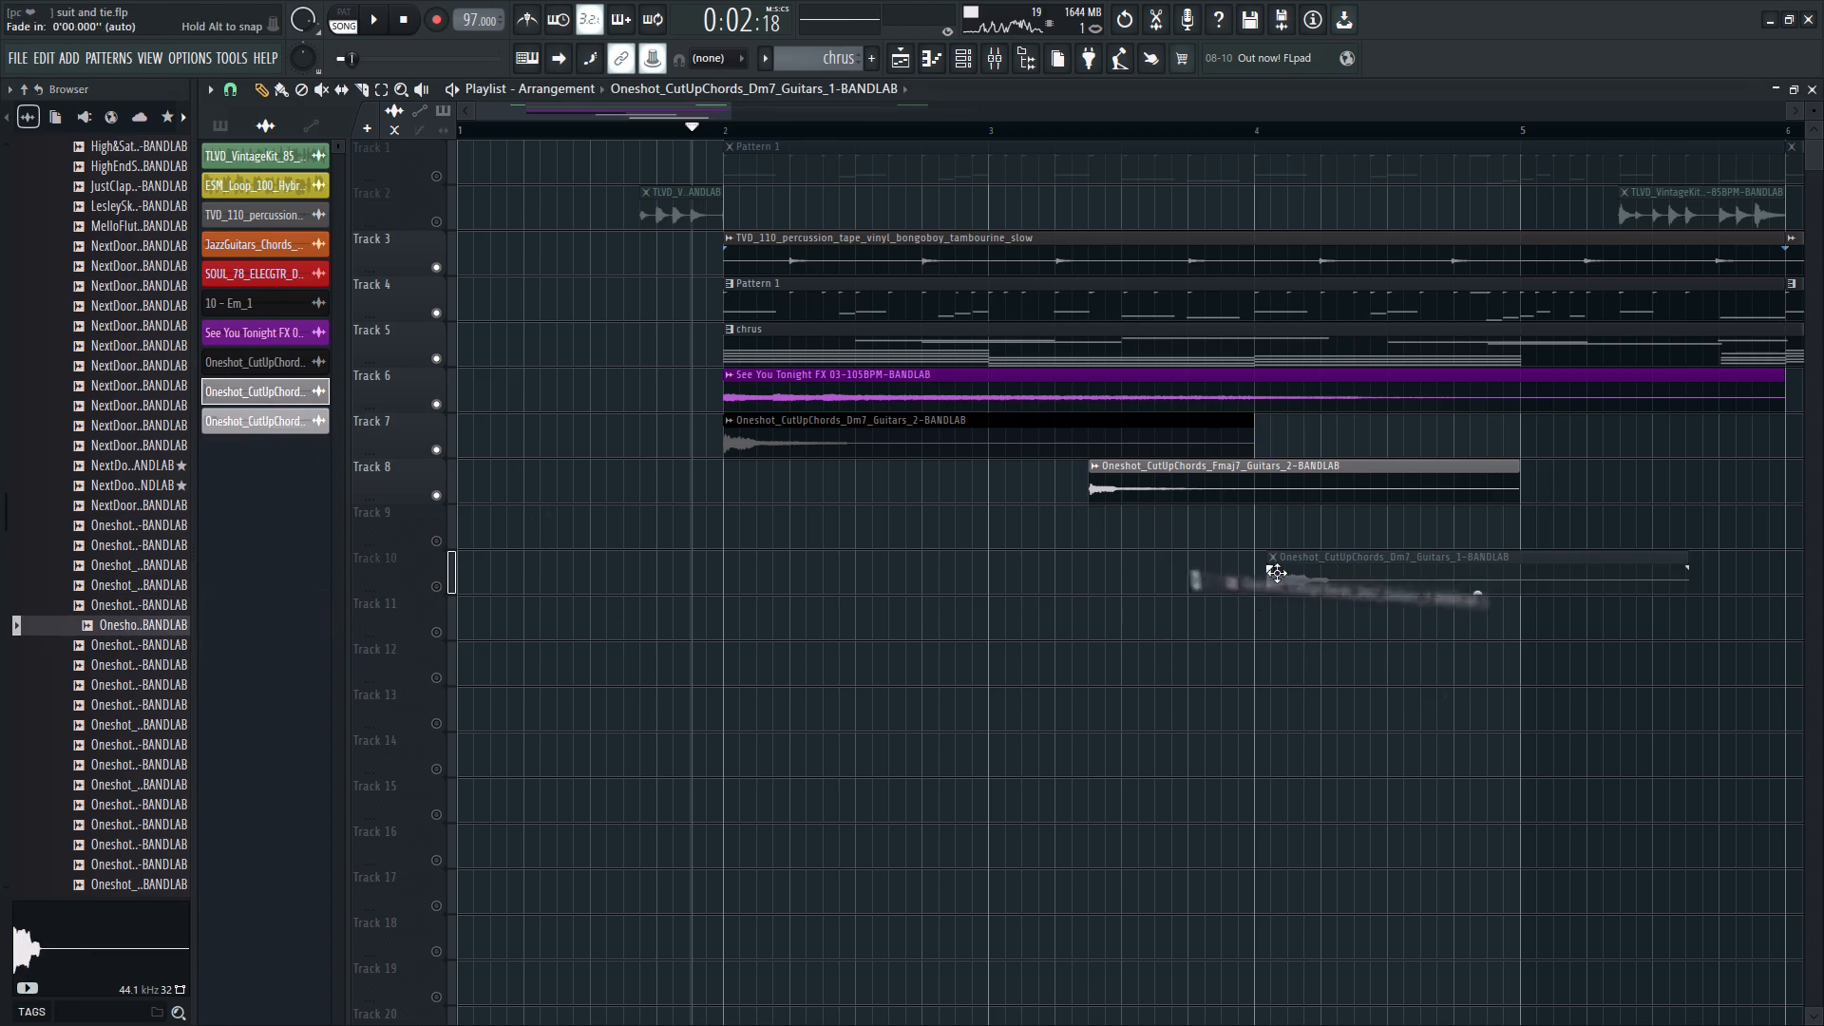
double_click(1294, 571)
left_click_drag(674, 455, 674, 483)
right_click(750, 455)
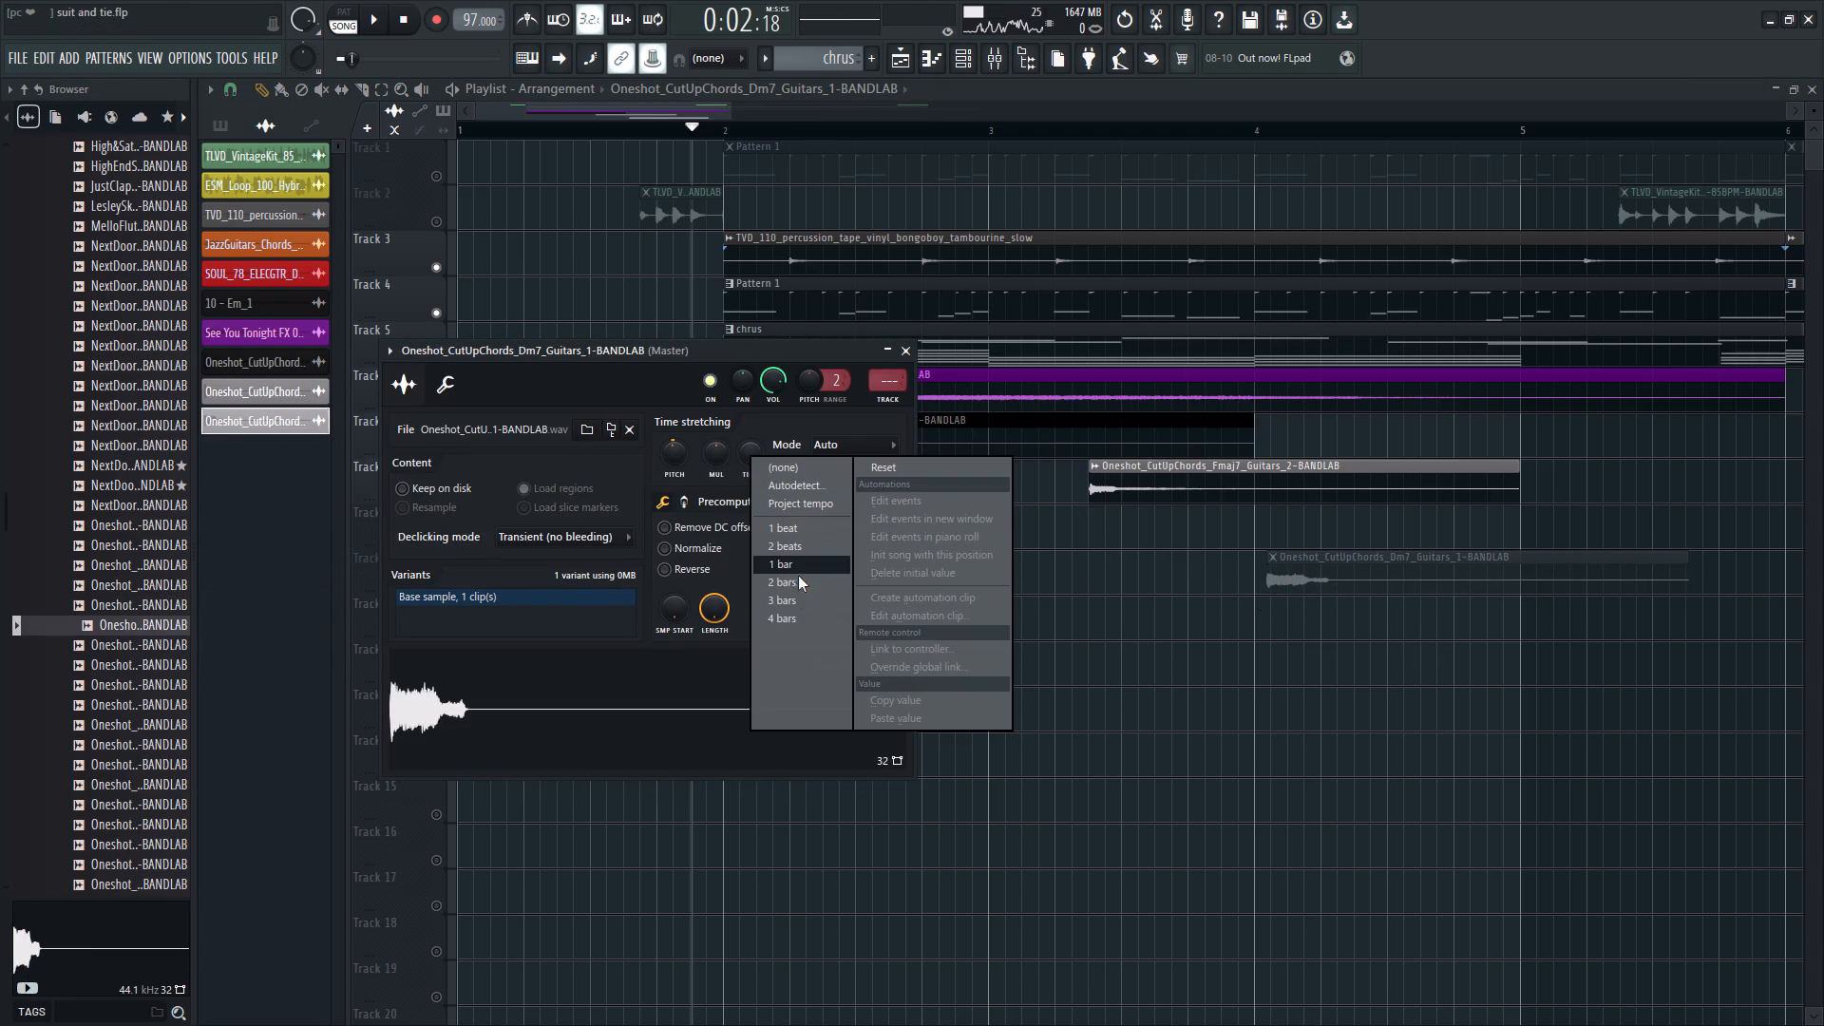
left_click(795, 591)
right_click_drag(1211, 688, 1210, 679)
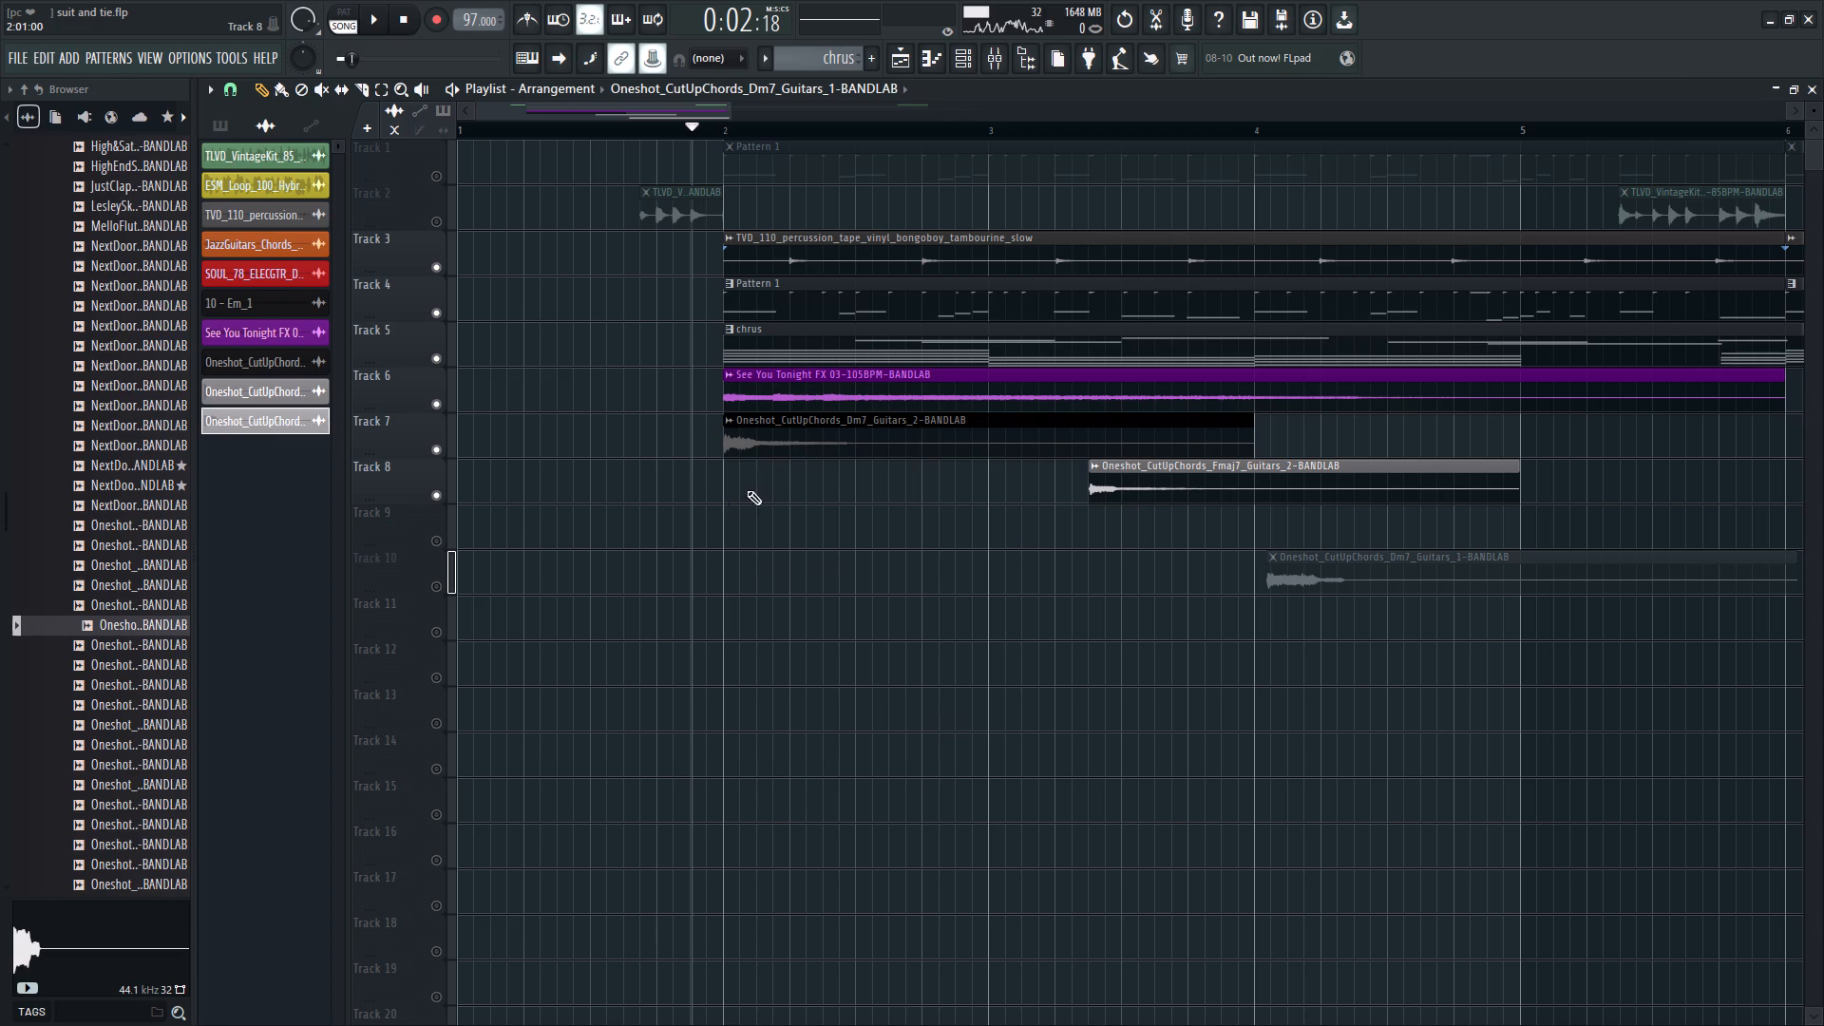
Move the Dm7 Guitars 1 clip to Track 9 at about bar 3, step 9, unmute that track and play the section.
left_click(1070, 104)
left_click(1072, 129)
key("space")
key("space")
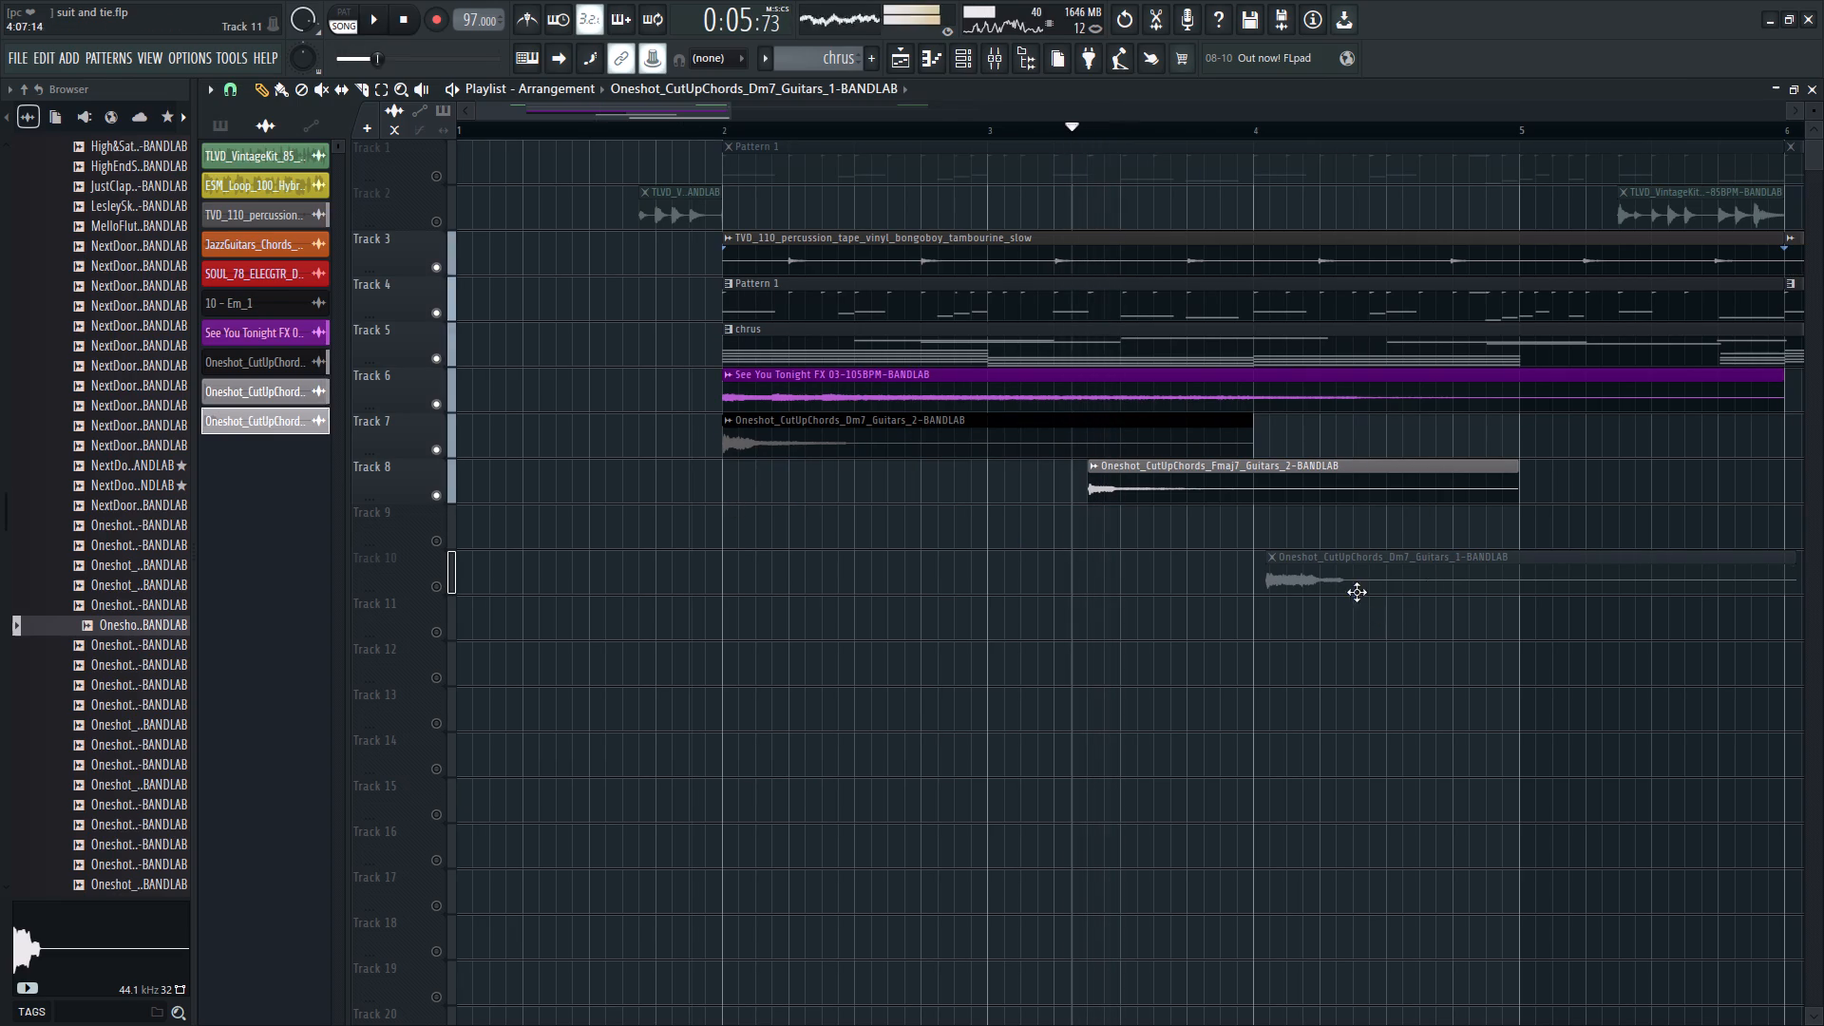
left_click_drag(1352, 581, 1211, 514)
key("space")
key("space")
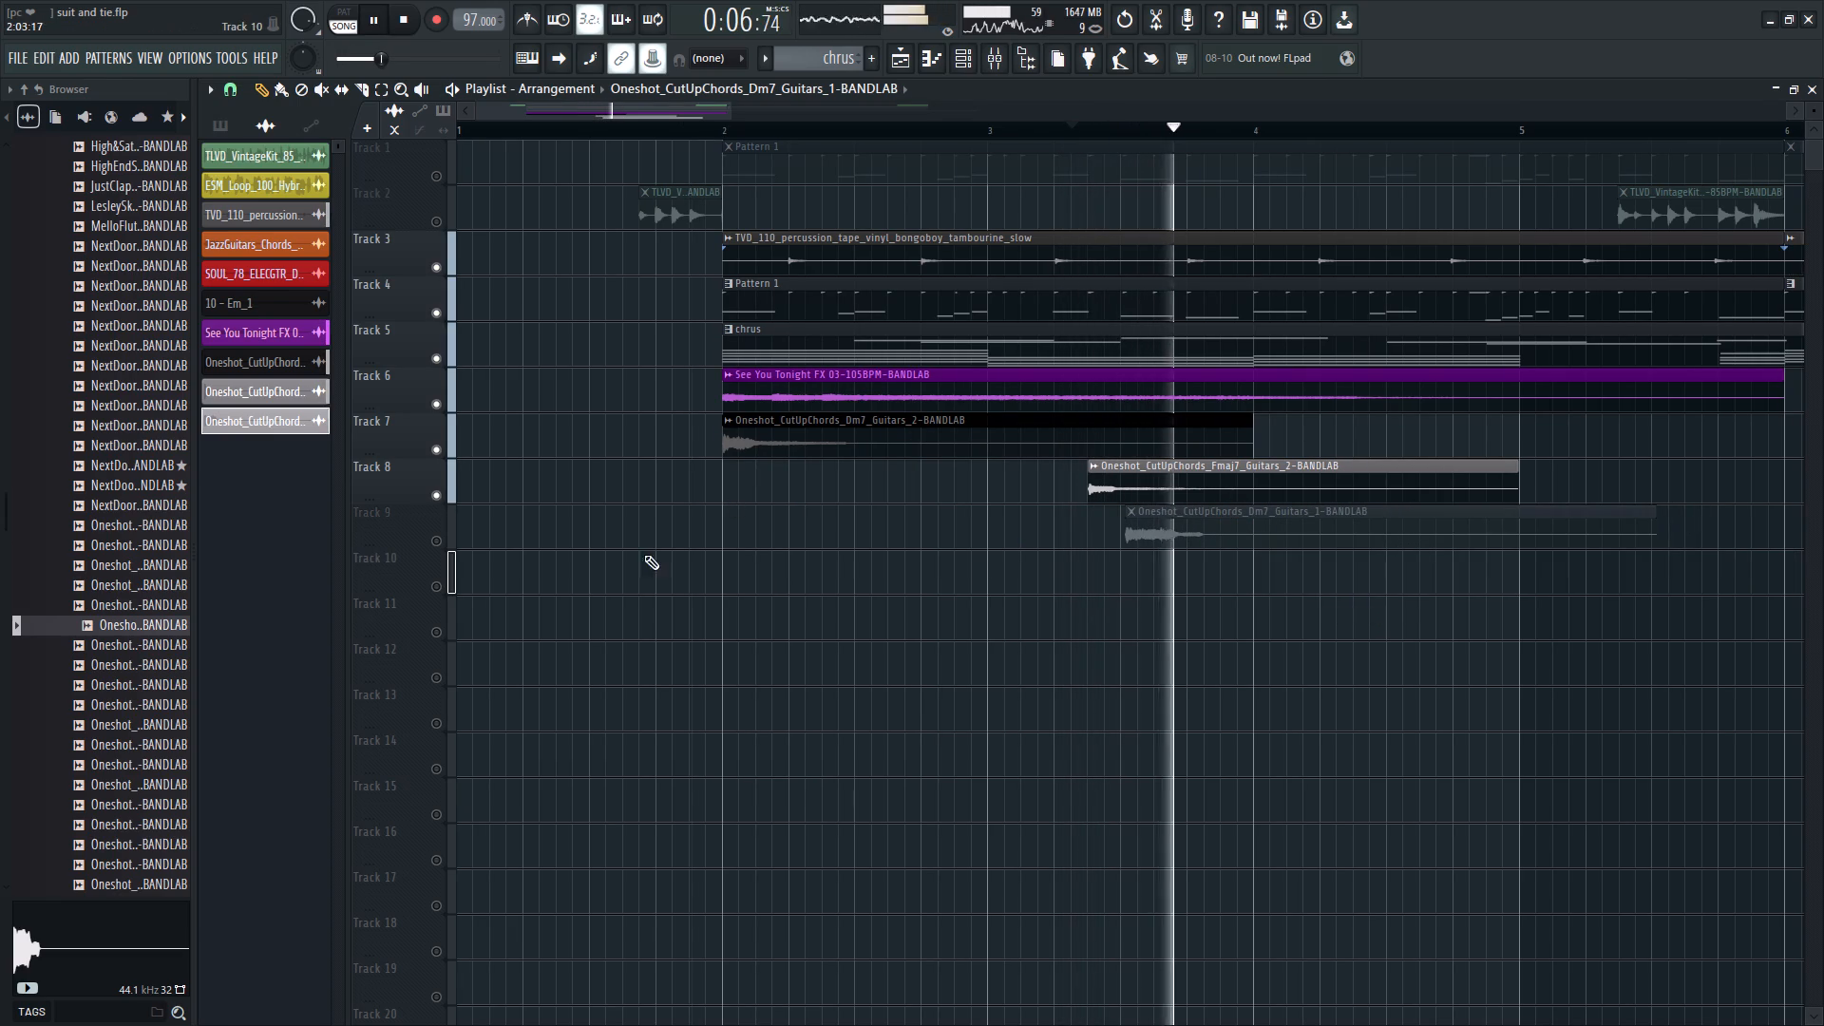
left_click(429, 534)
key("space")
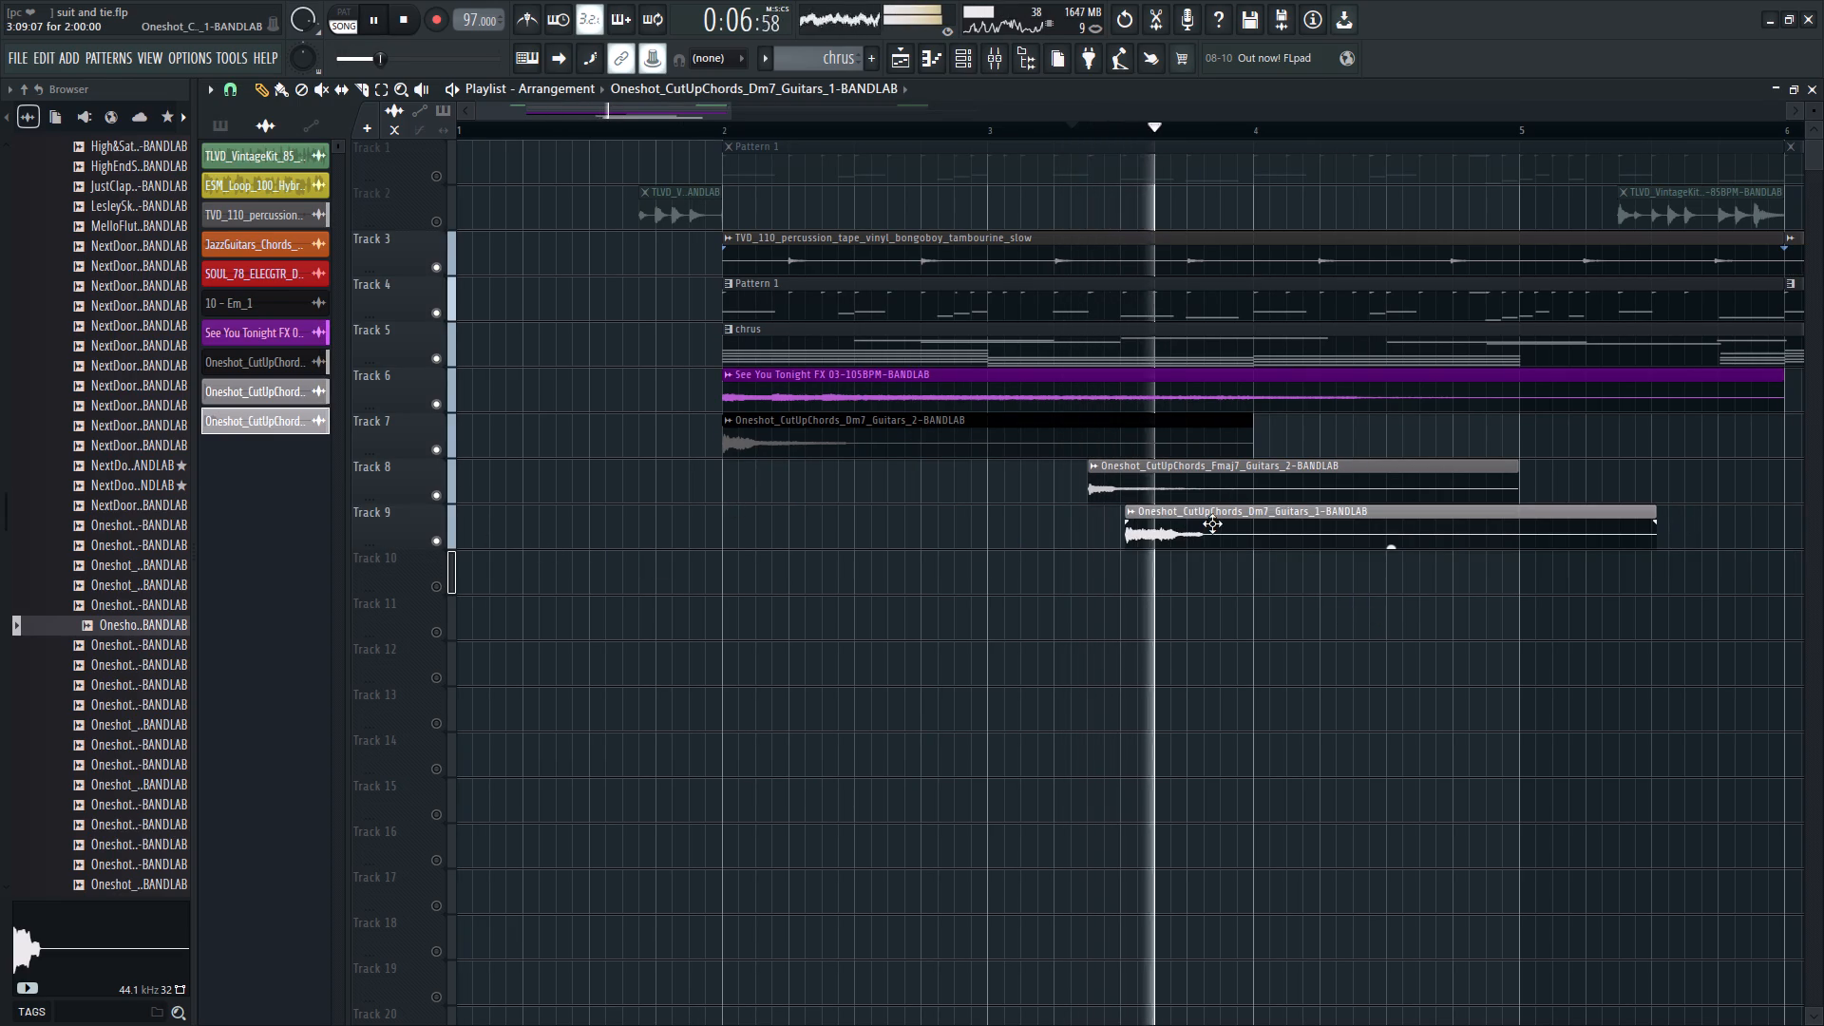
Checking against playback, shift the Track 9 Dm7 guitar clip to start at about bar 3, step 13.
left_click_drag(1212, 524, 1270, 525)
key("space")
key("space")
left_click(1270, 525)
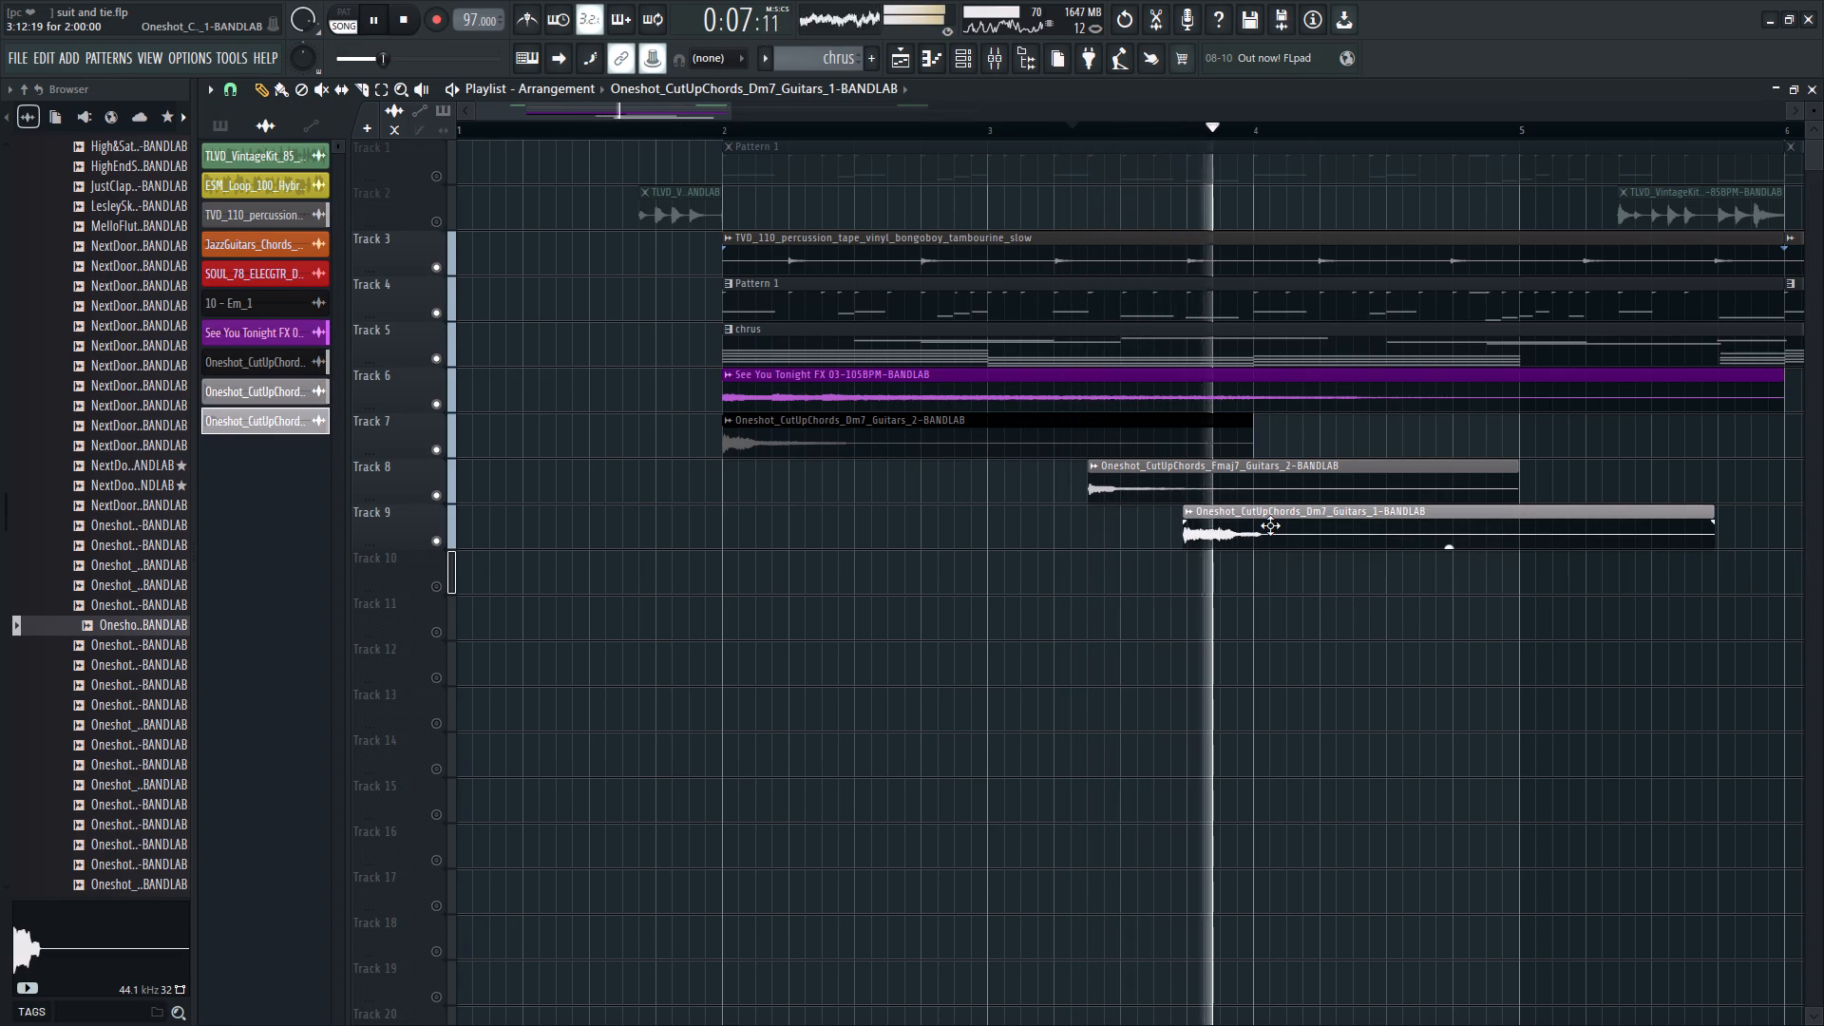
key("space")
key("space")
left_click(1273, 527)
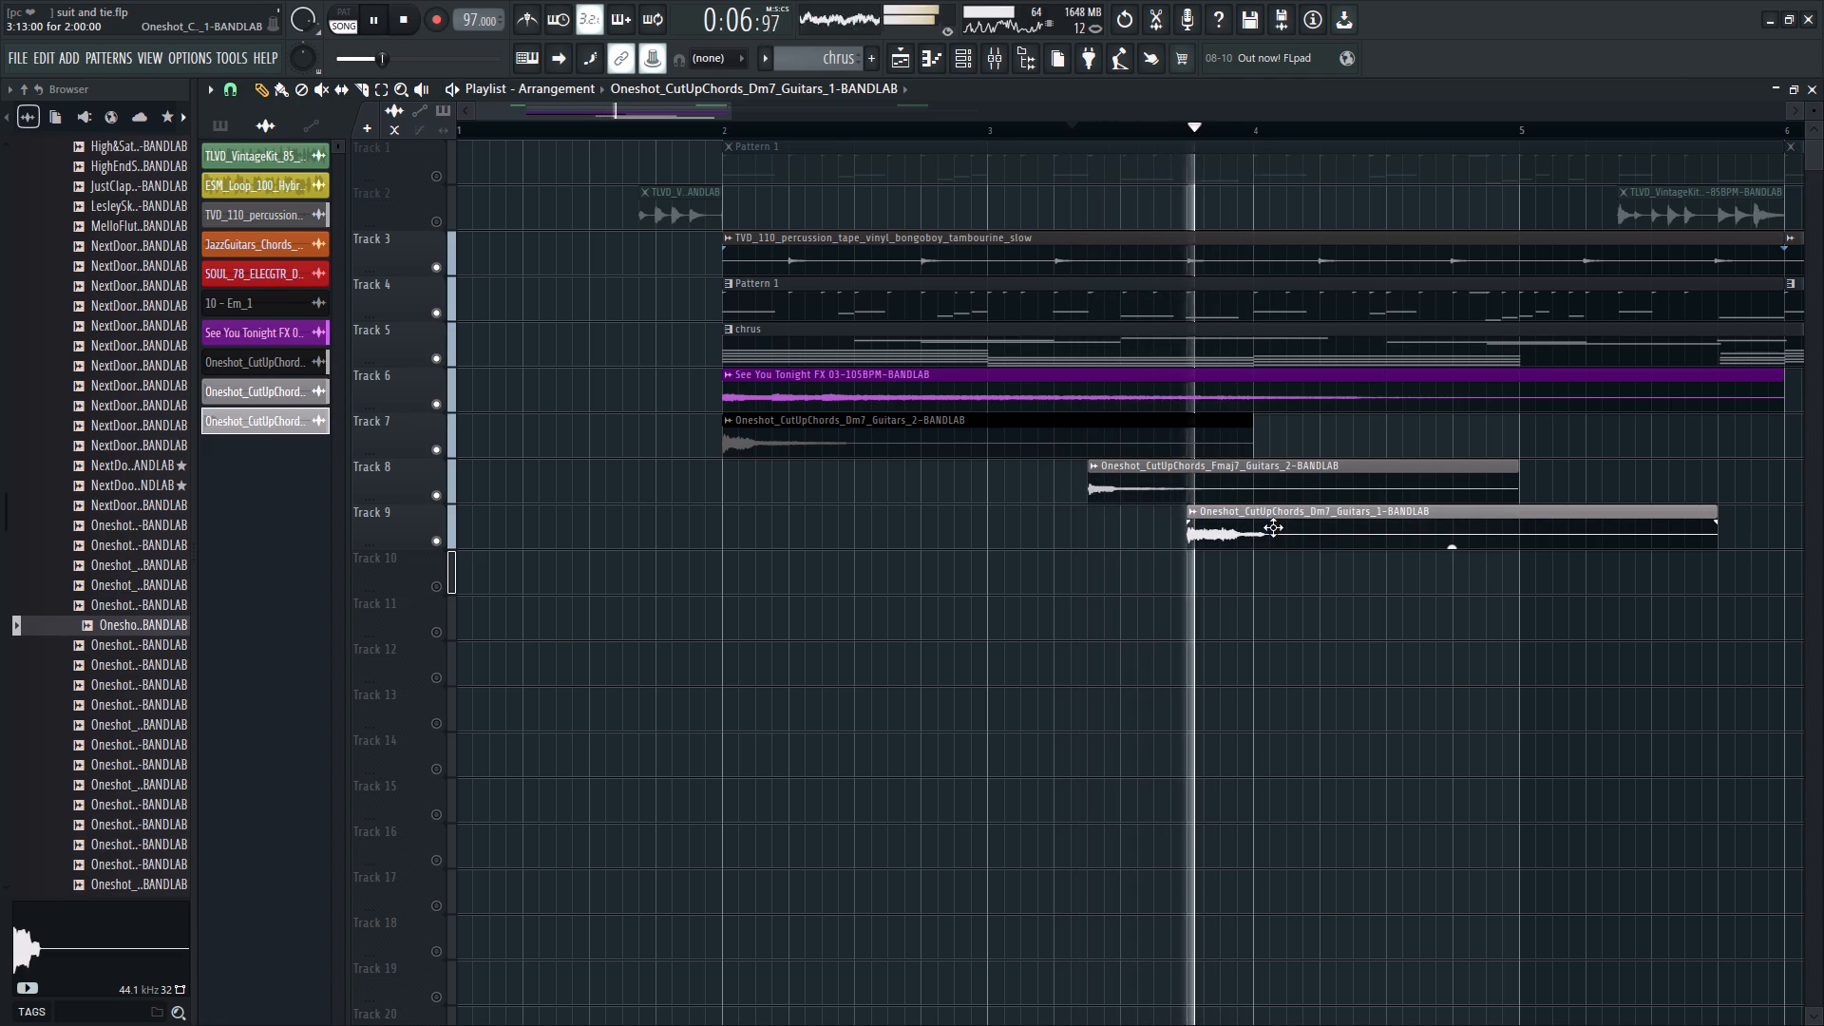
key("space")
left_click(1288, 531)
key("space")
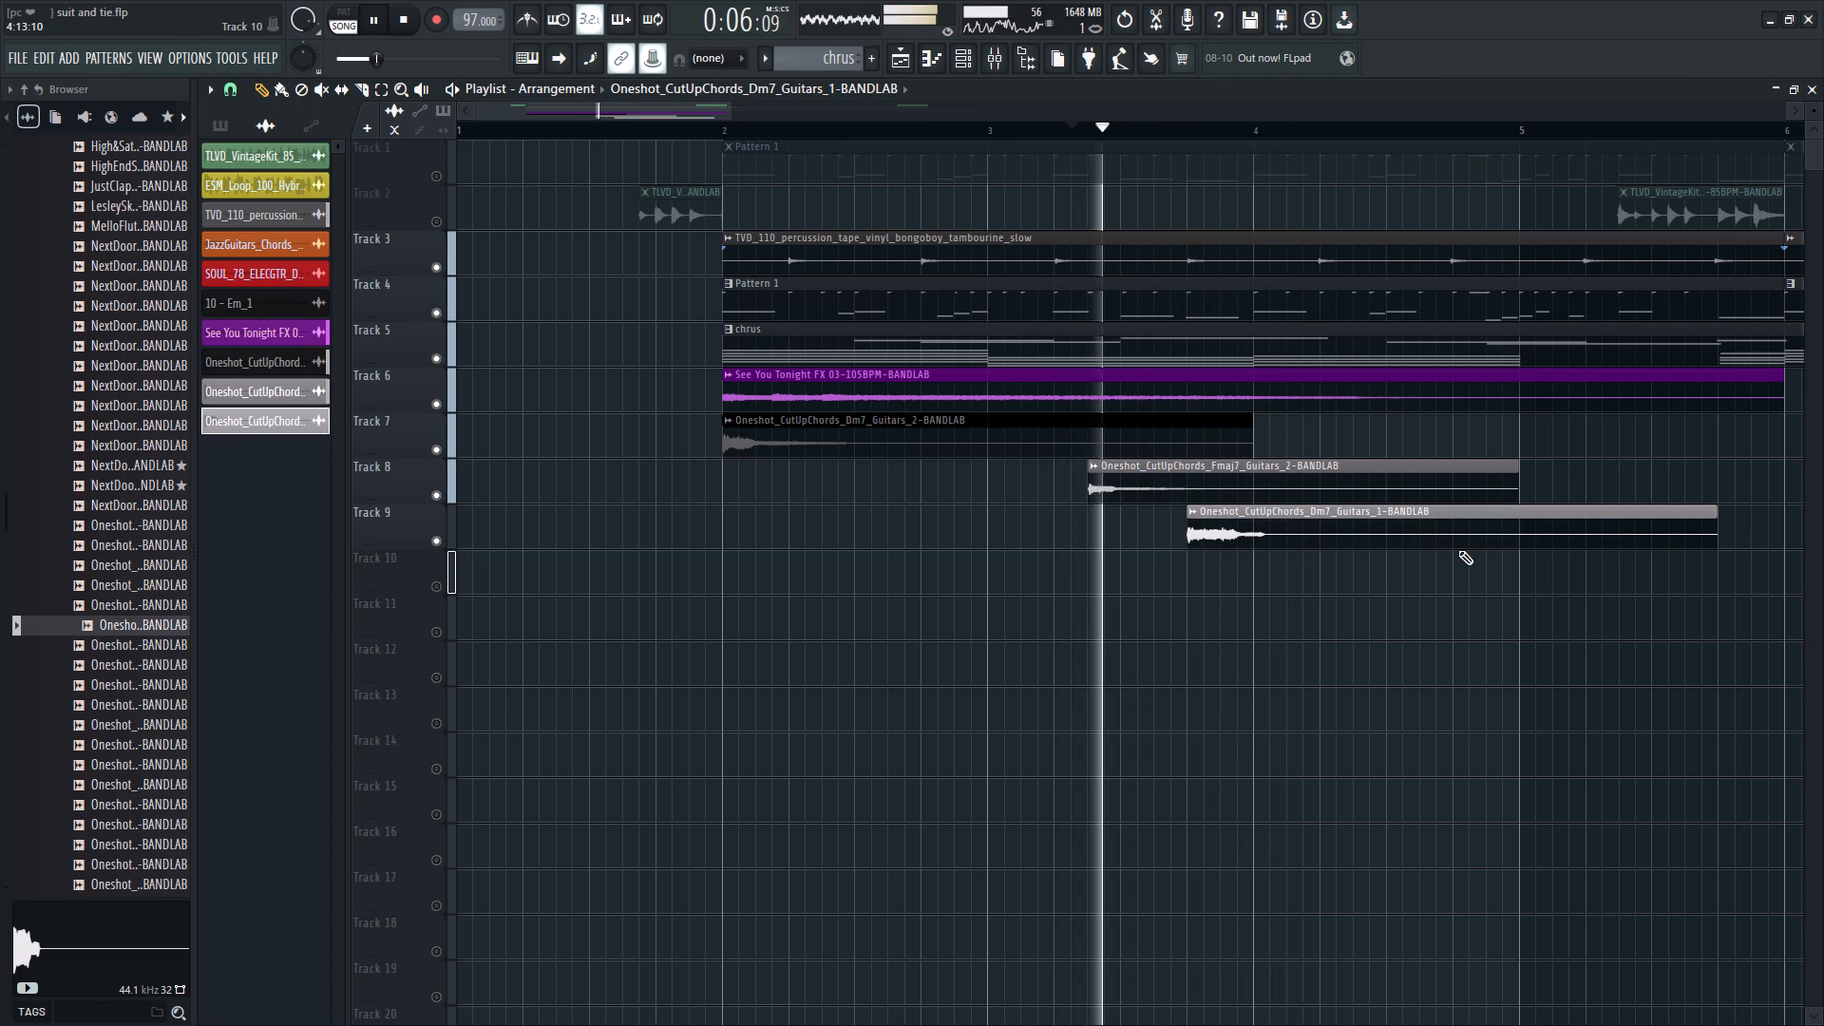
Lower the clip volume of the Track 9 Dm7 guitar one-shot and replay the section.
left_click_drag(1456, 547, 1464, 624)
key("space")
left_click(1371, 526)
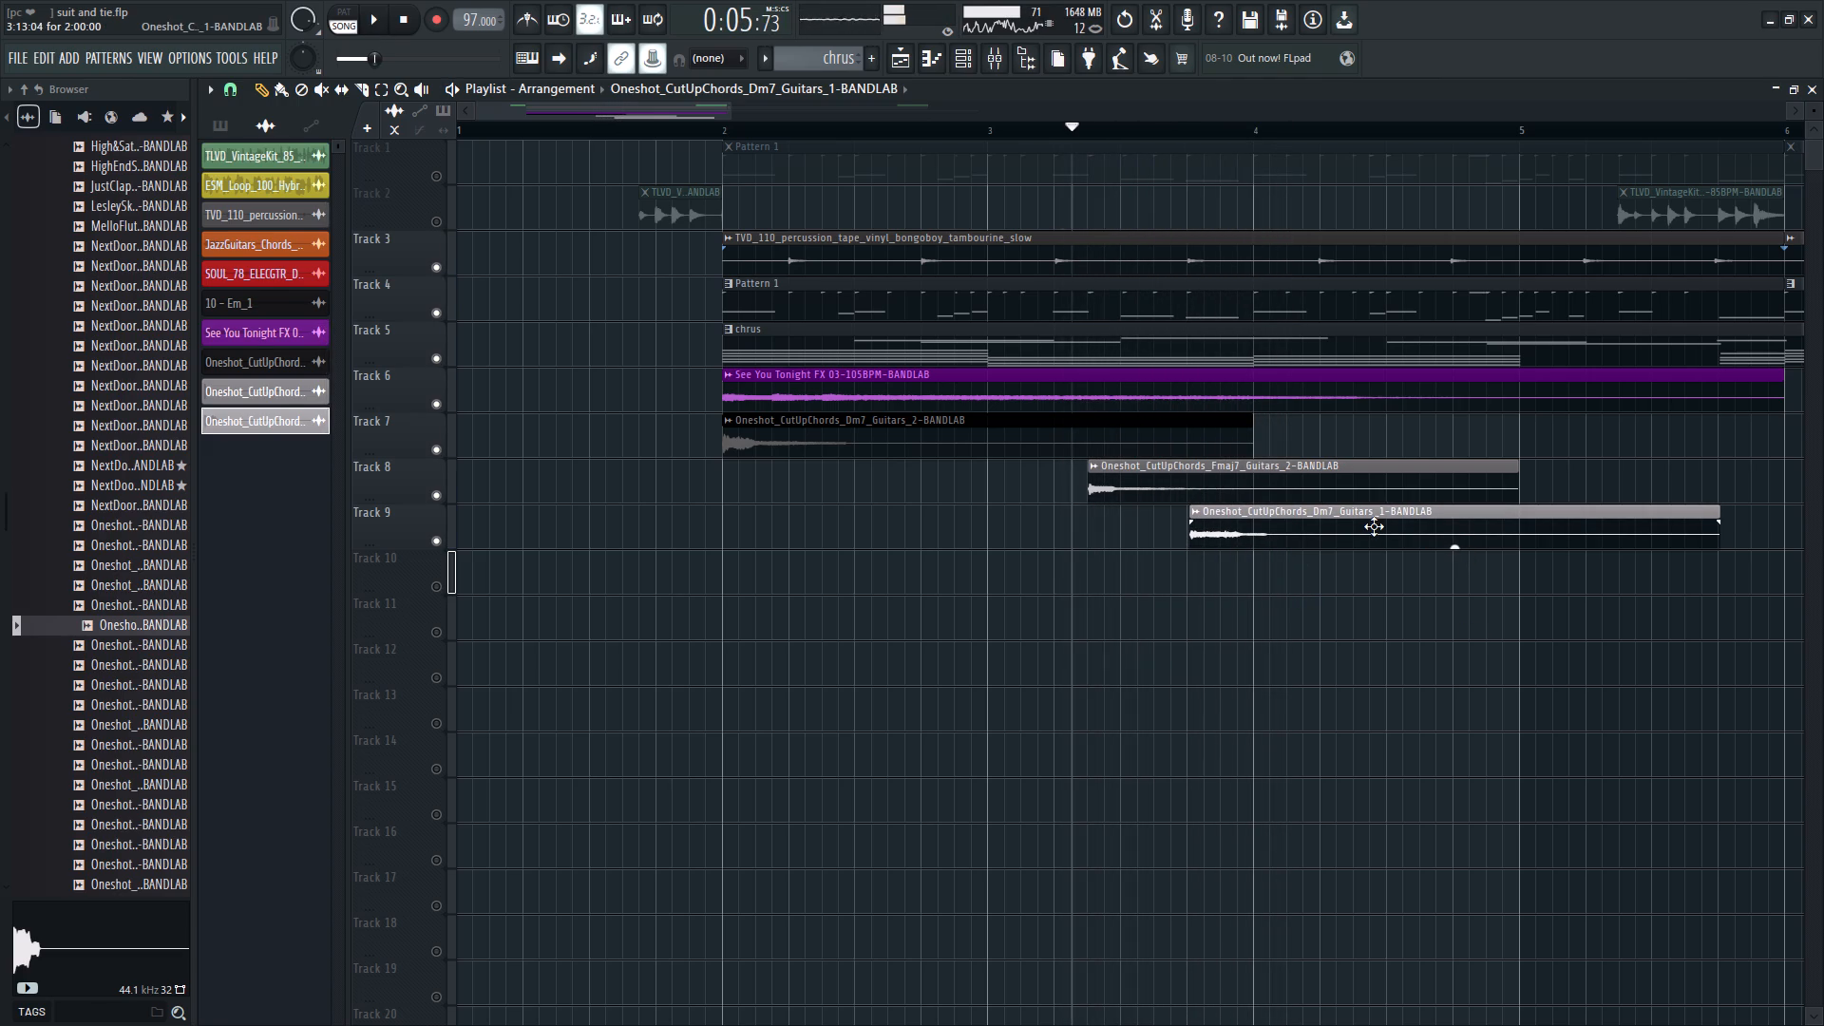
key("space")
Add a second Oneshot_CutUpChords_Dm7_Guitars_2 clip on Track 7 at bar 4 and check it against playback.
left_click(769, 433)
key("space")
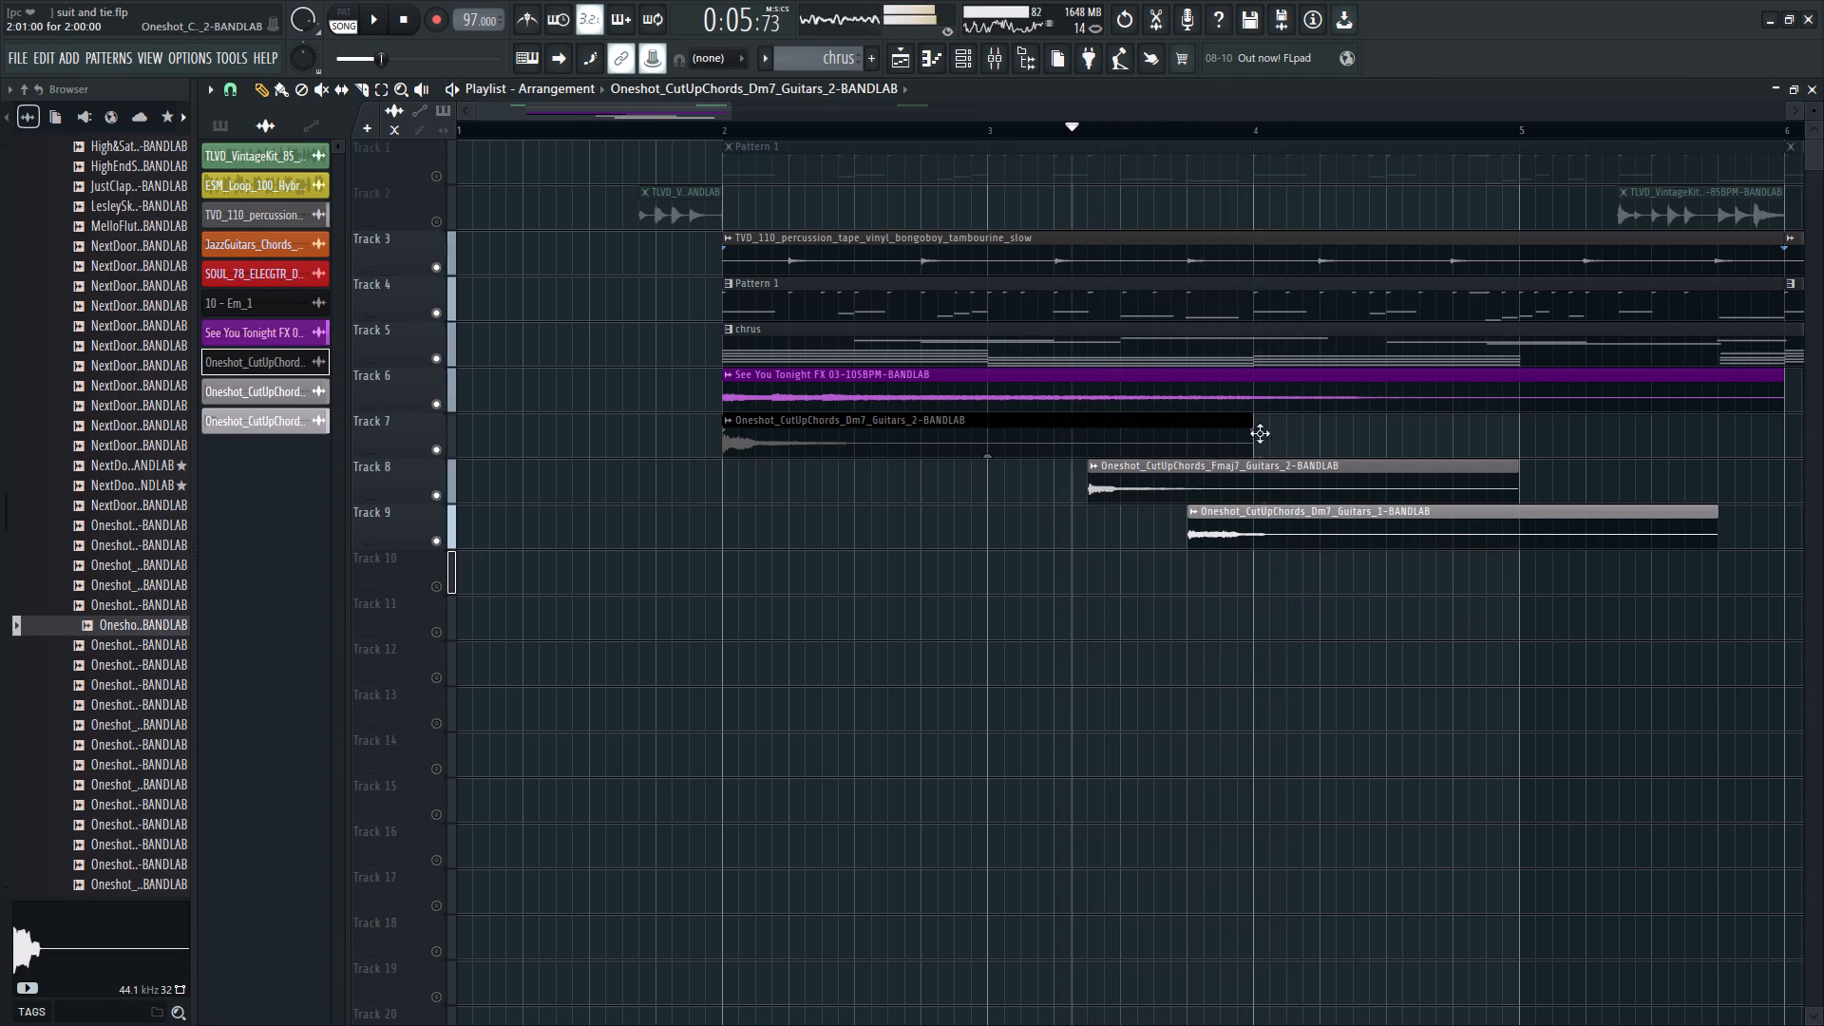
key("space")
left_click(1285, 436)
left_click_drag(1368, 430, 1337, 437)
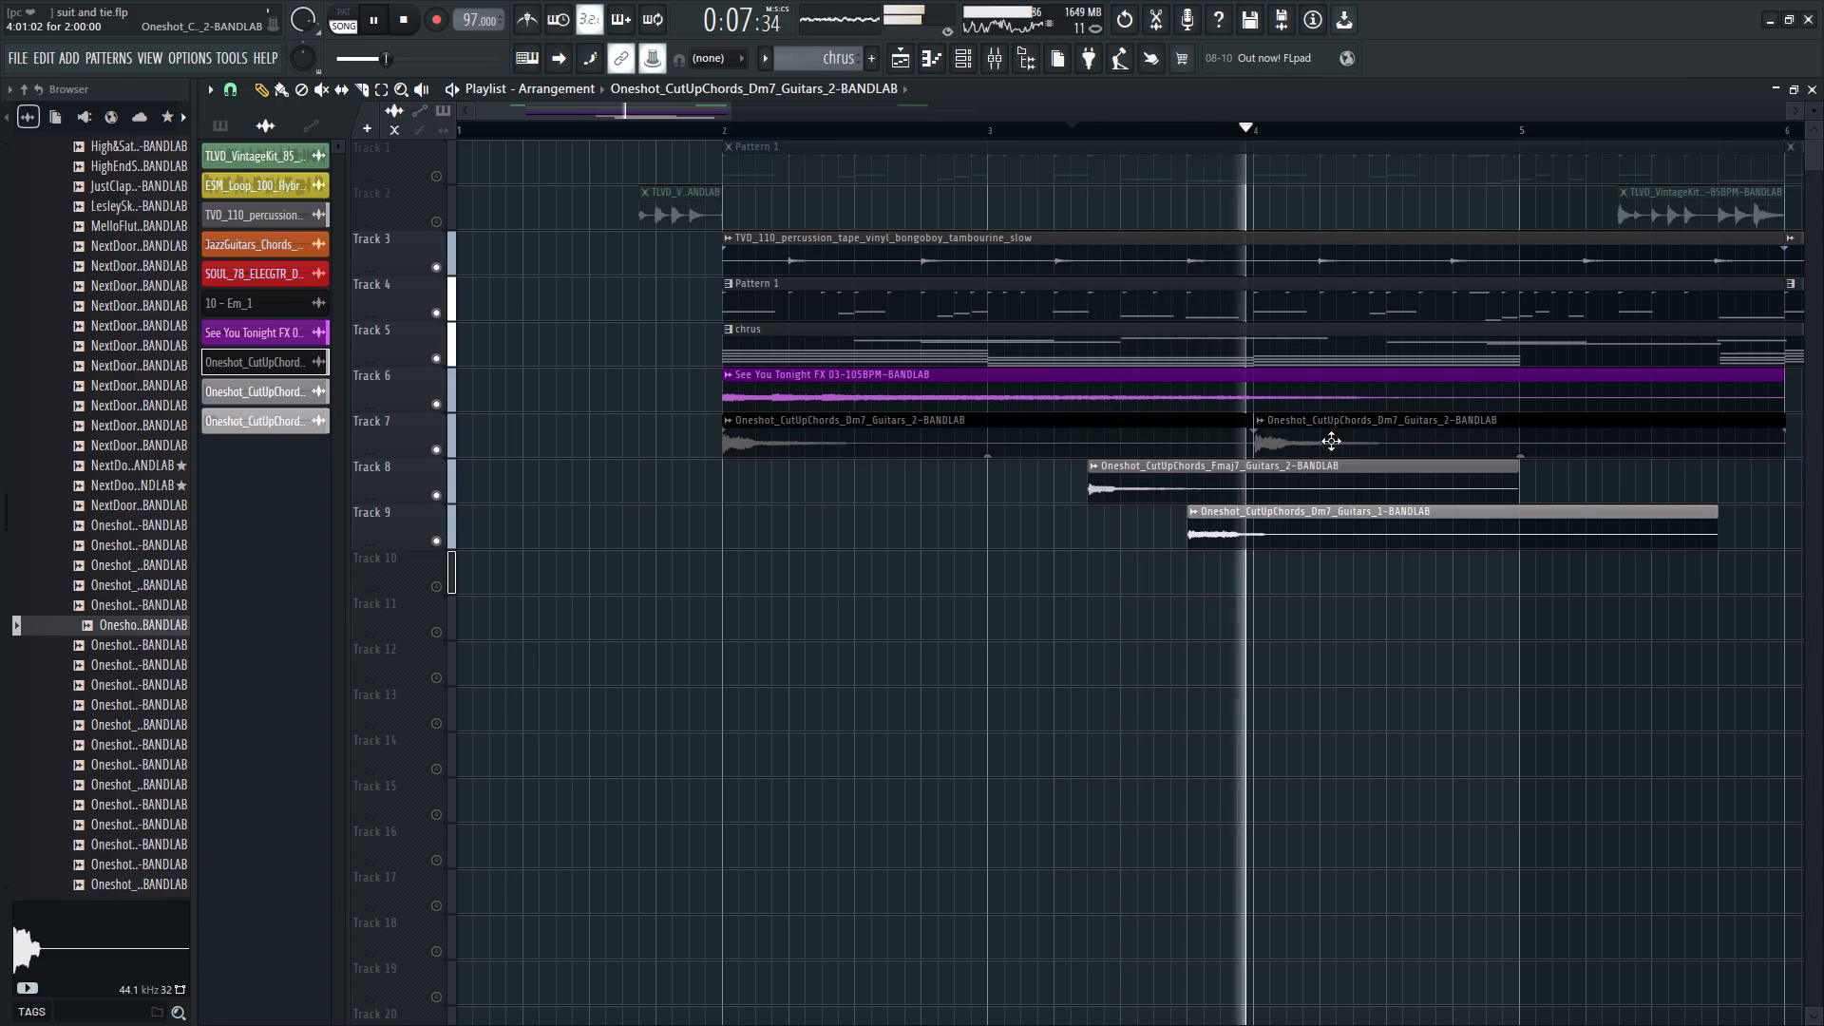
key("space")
Reactivate all playlist tracks and play the full arrangement from just before bar 2.
right_click(442, 403)
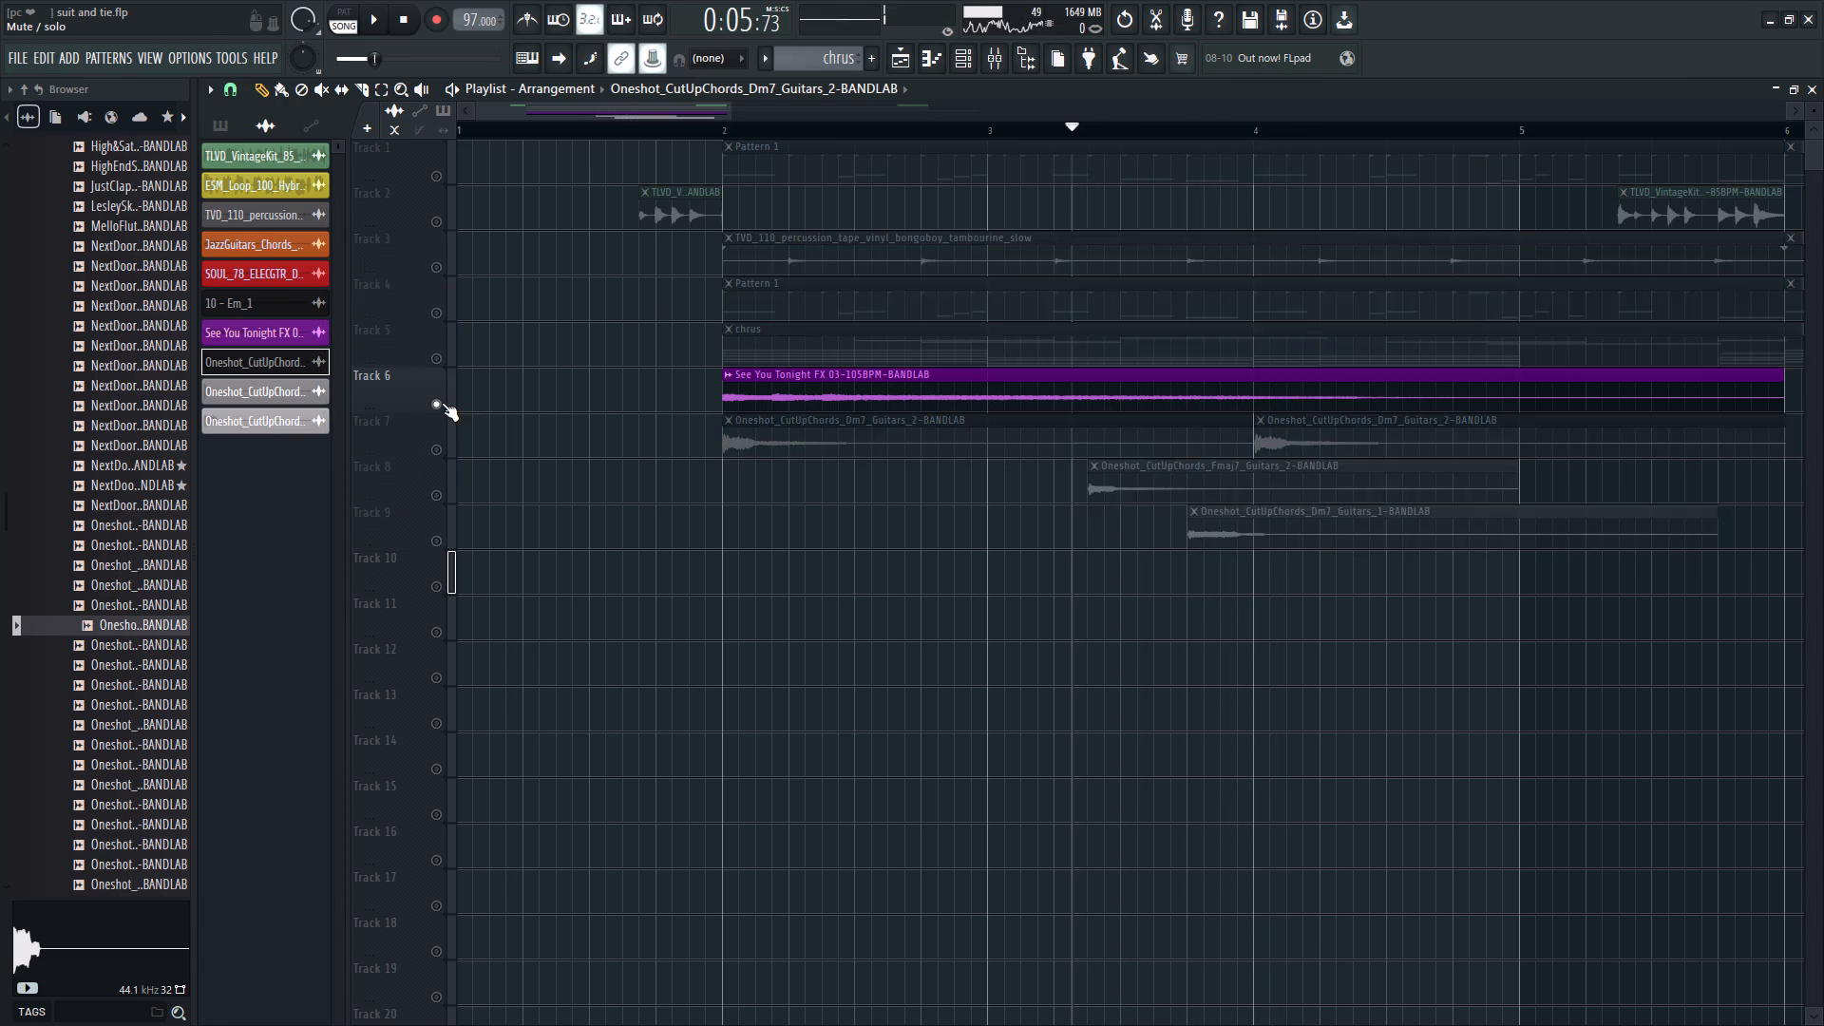
right_click(442, 403)
left_click(609, 121)
key("space")
scroll(618, 134, "down", 4)
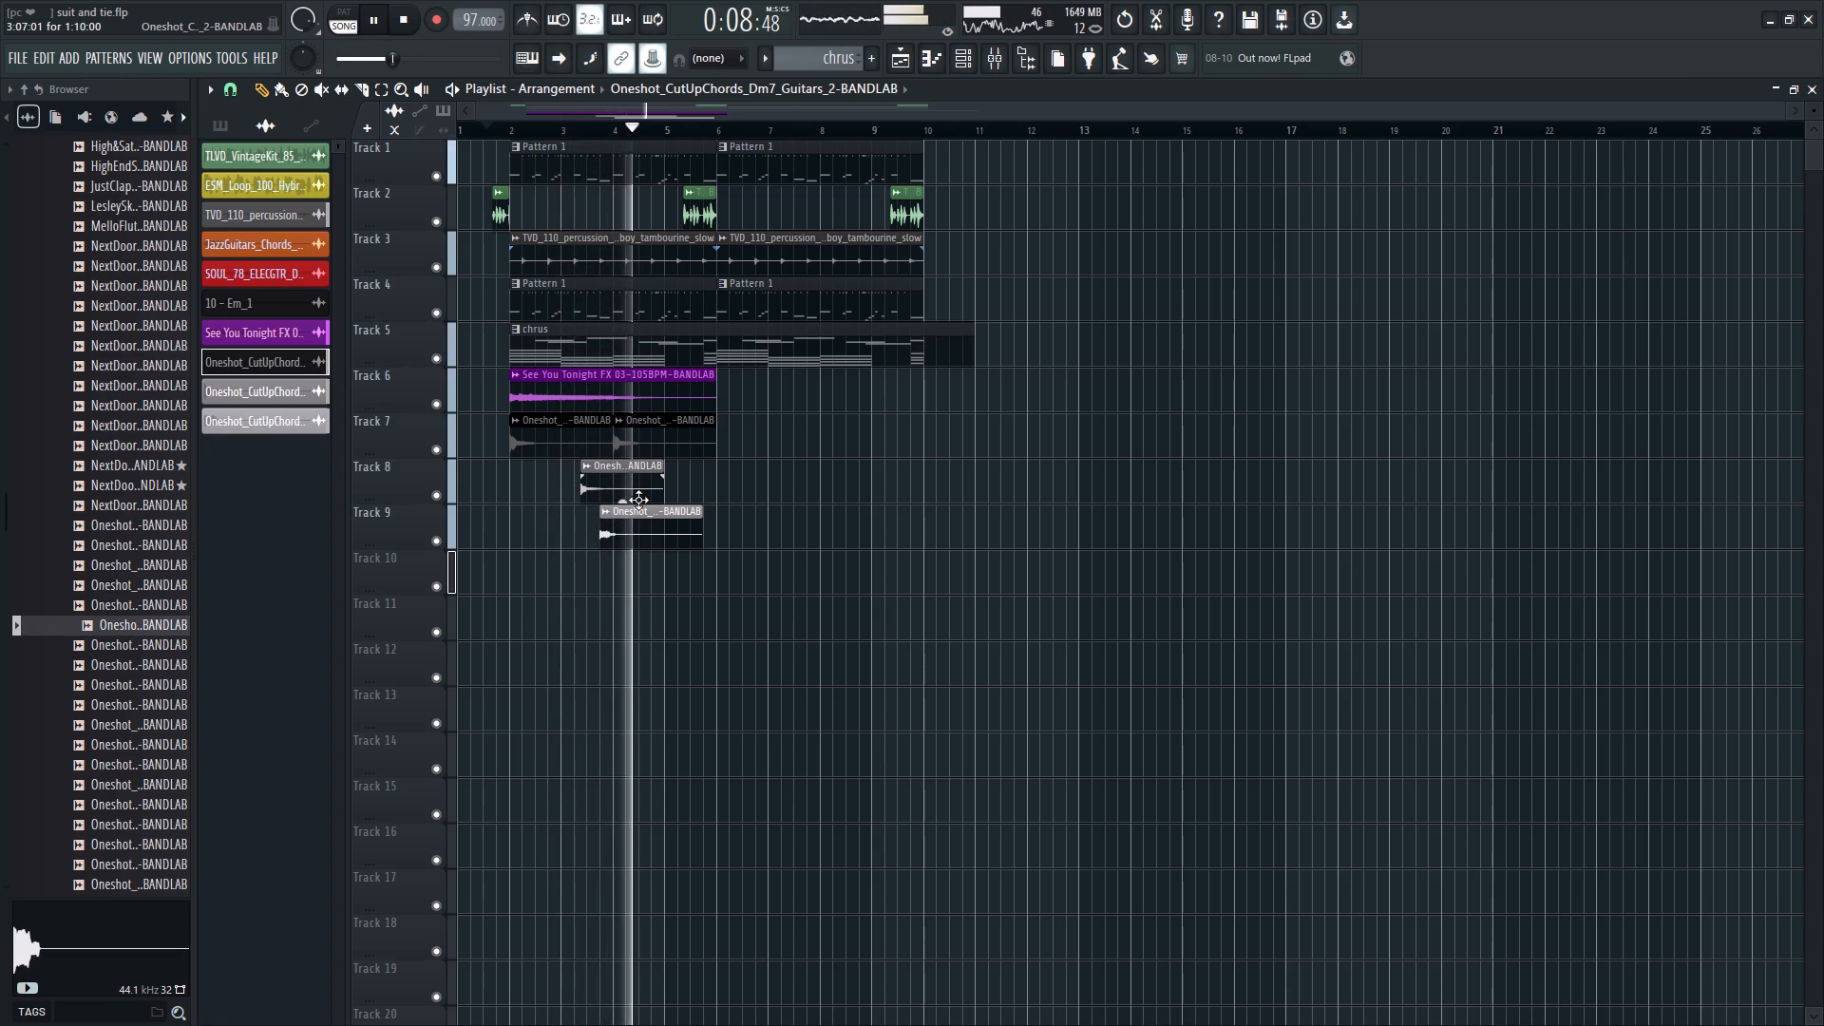
key("space")
key("space")
Delete all the CutUpChords guitar one-shot clips from Tracks 7, 8 and 9.
right_click(652, 508)
right_click(625, 490)
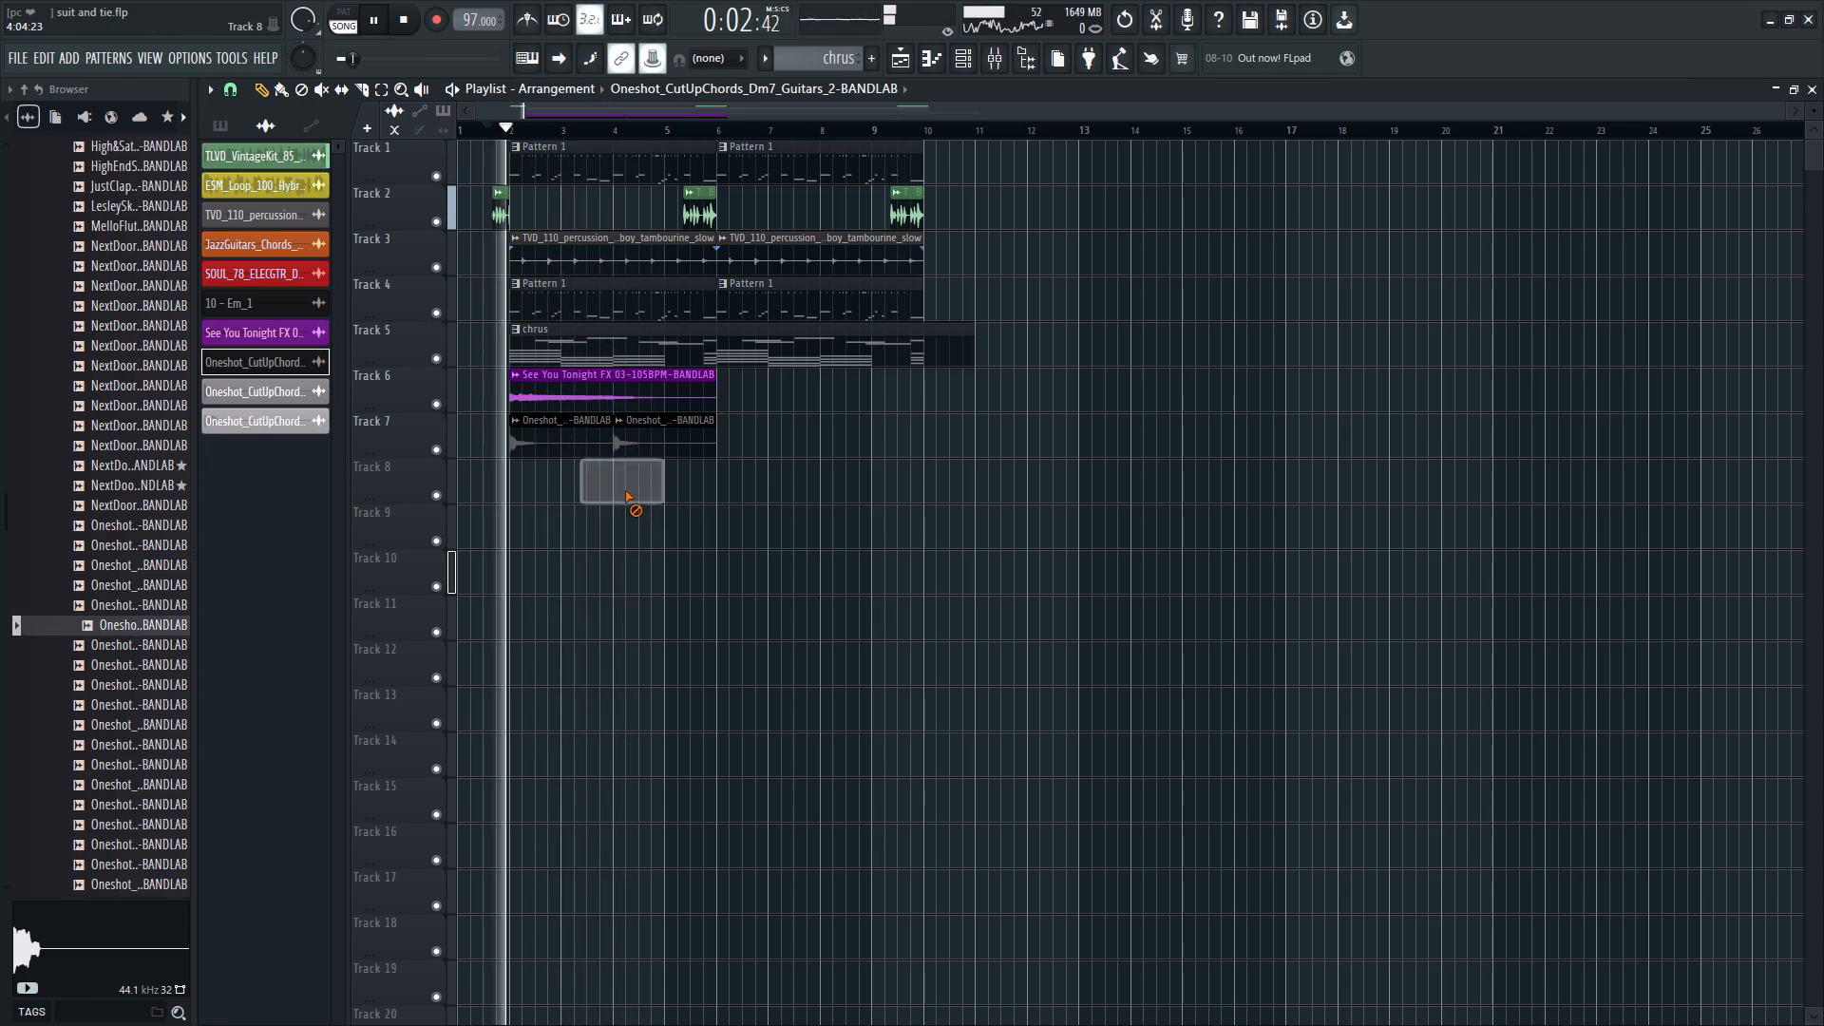
right_click(652, 446)
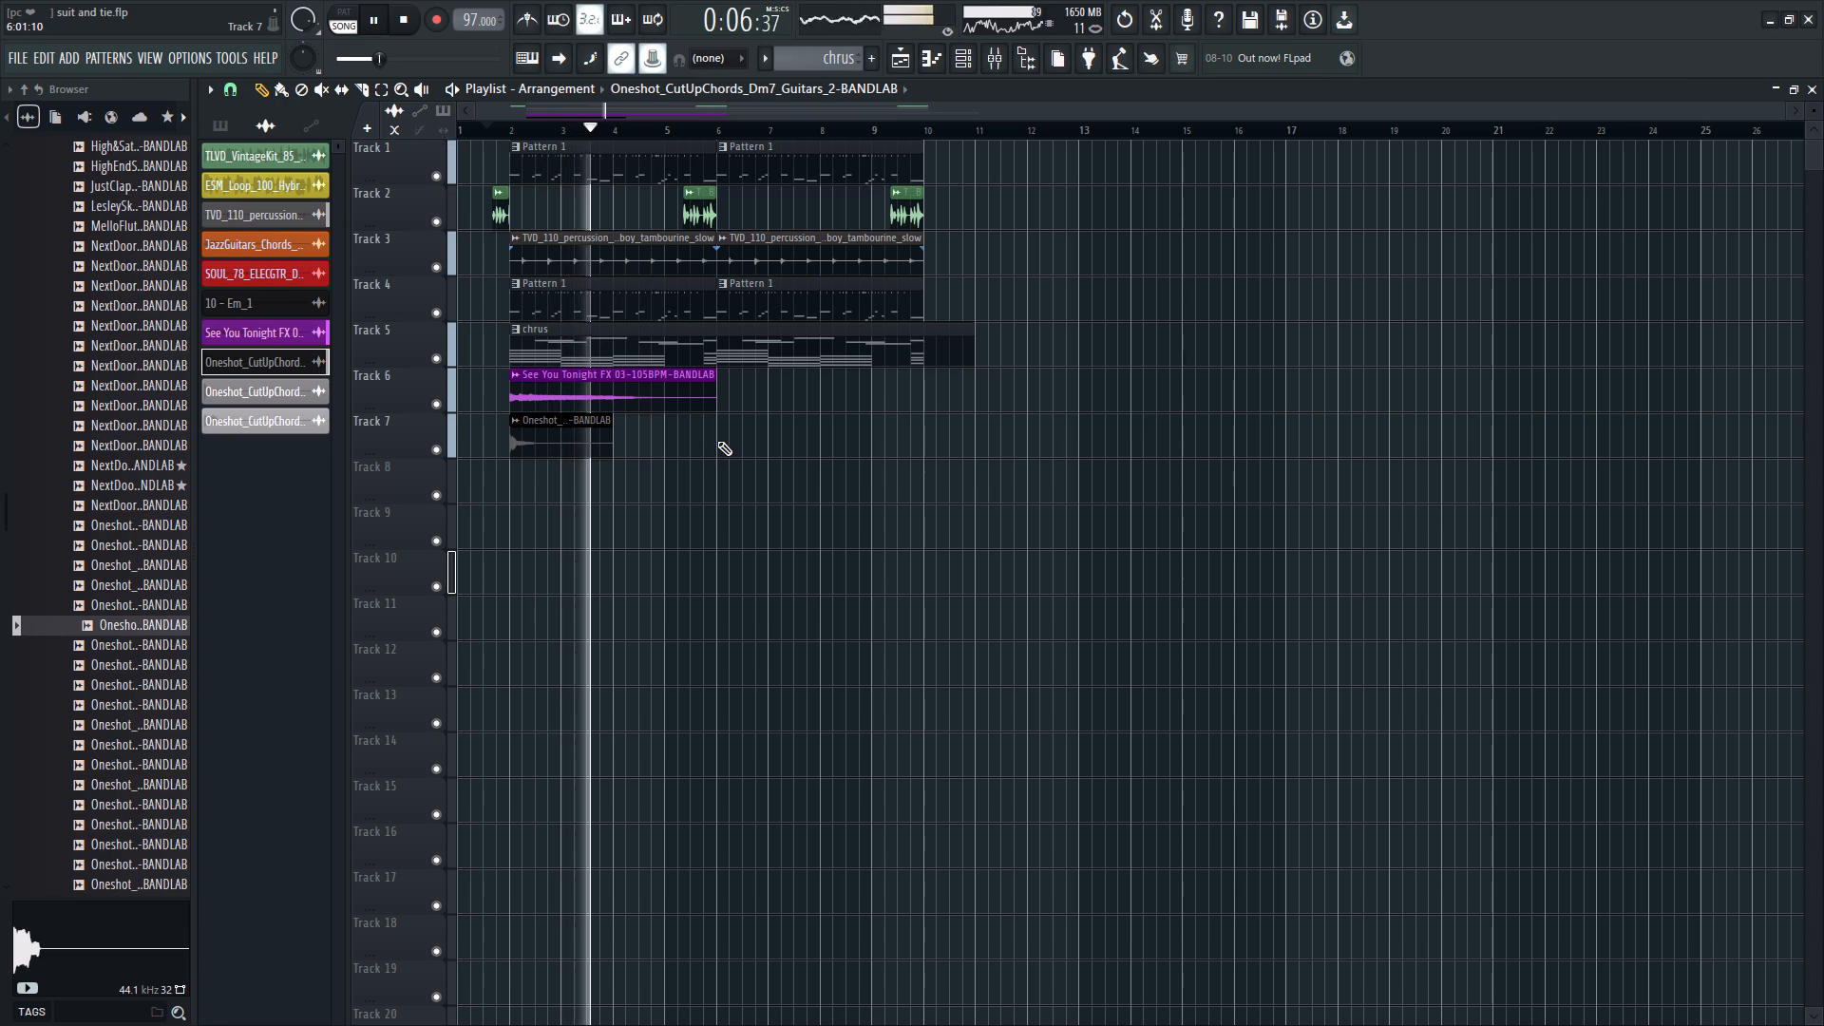
right_click(593, 441)
key("space")
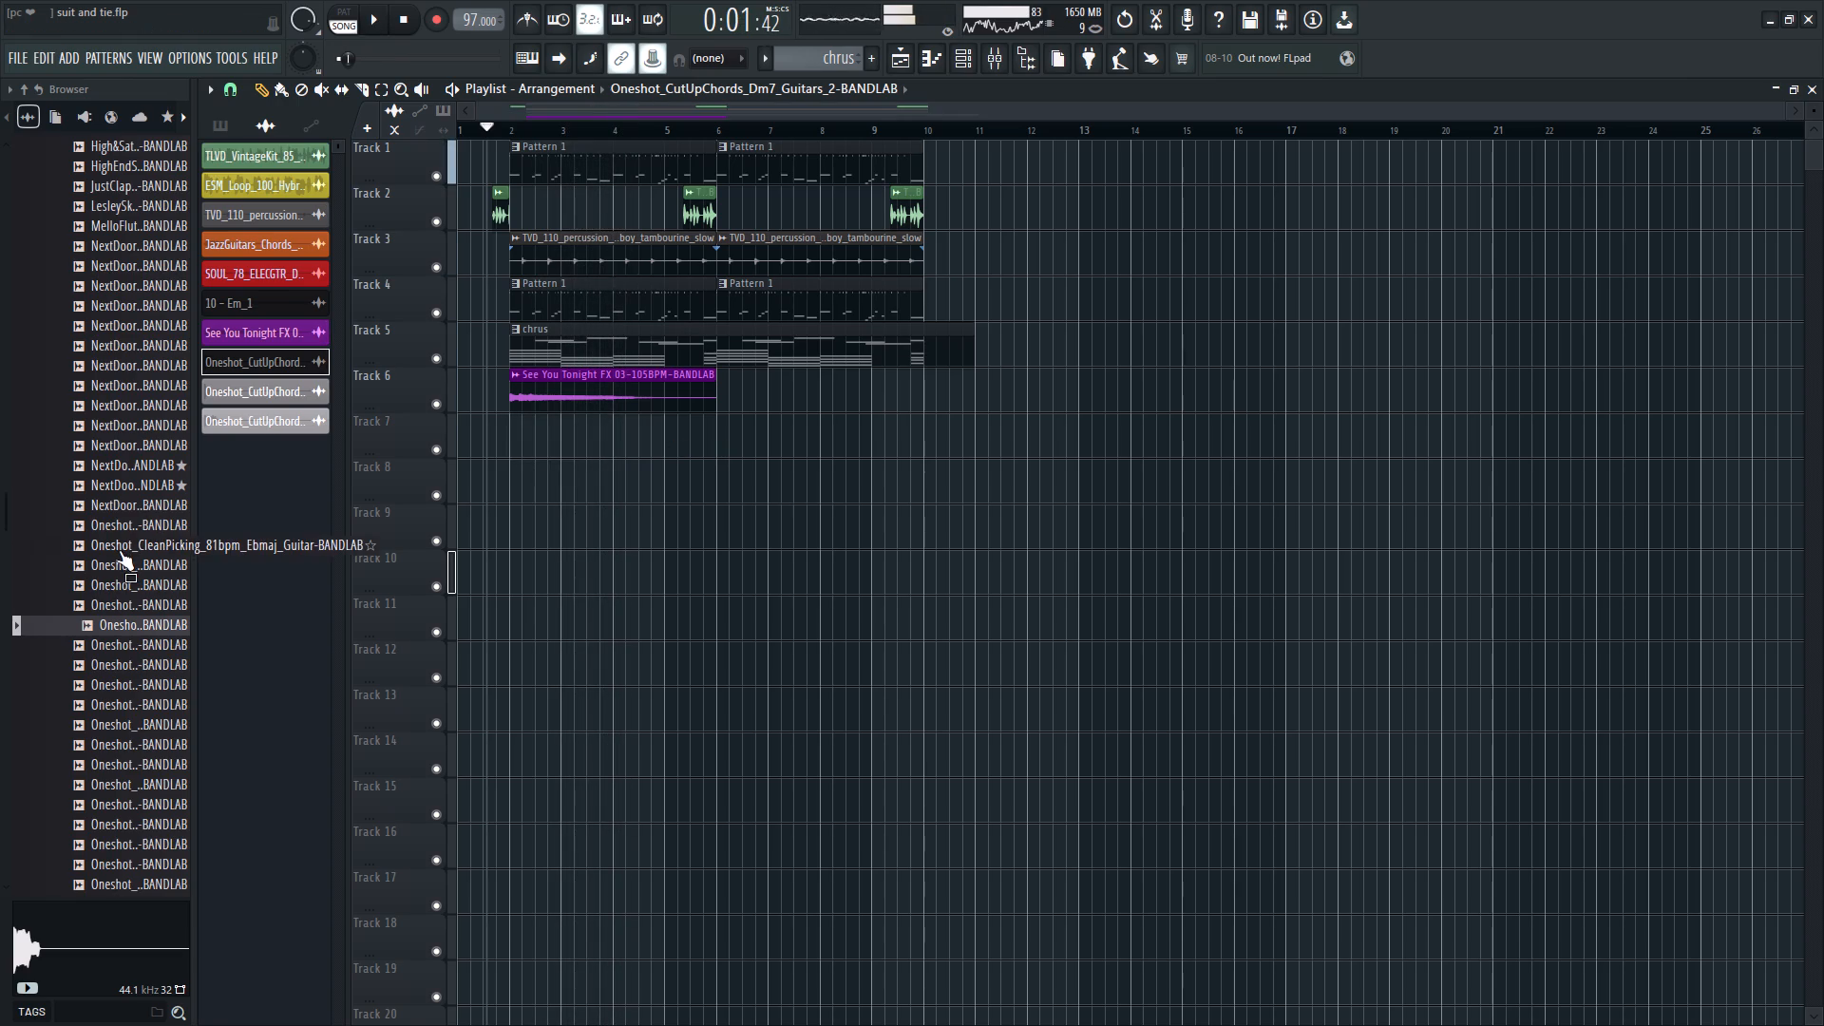
Audition other guitar samples, including ReverseSwells F(add11) Guitars 3 and ReverseSwells Gm Guitars 2.
left_click(149, 482)
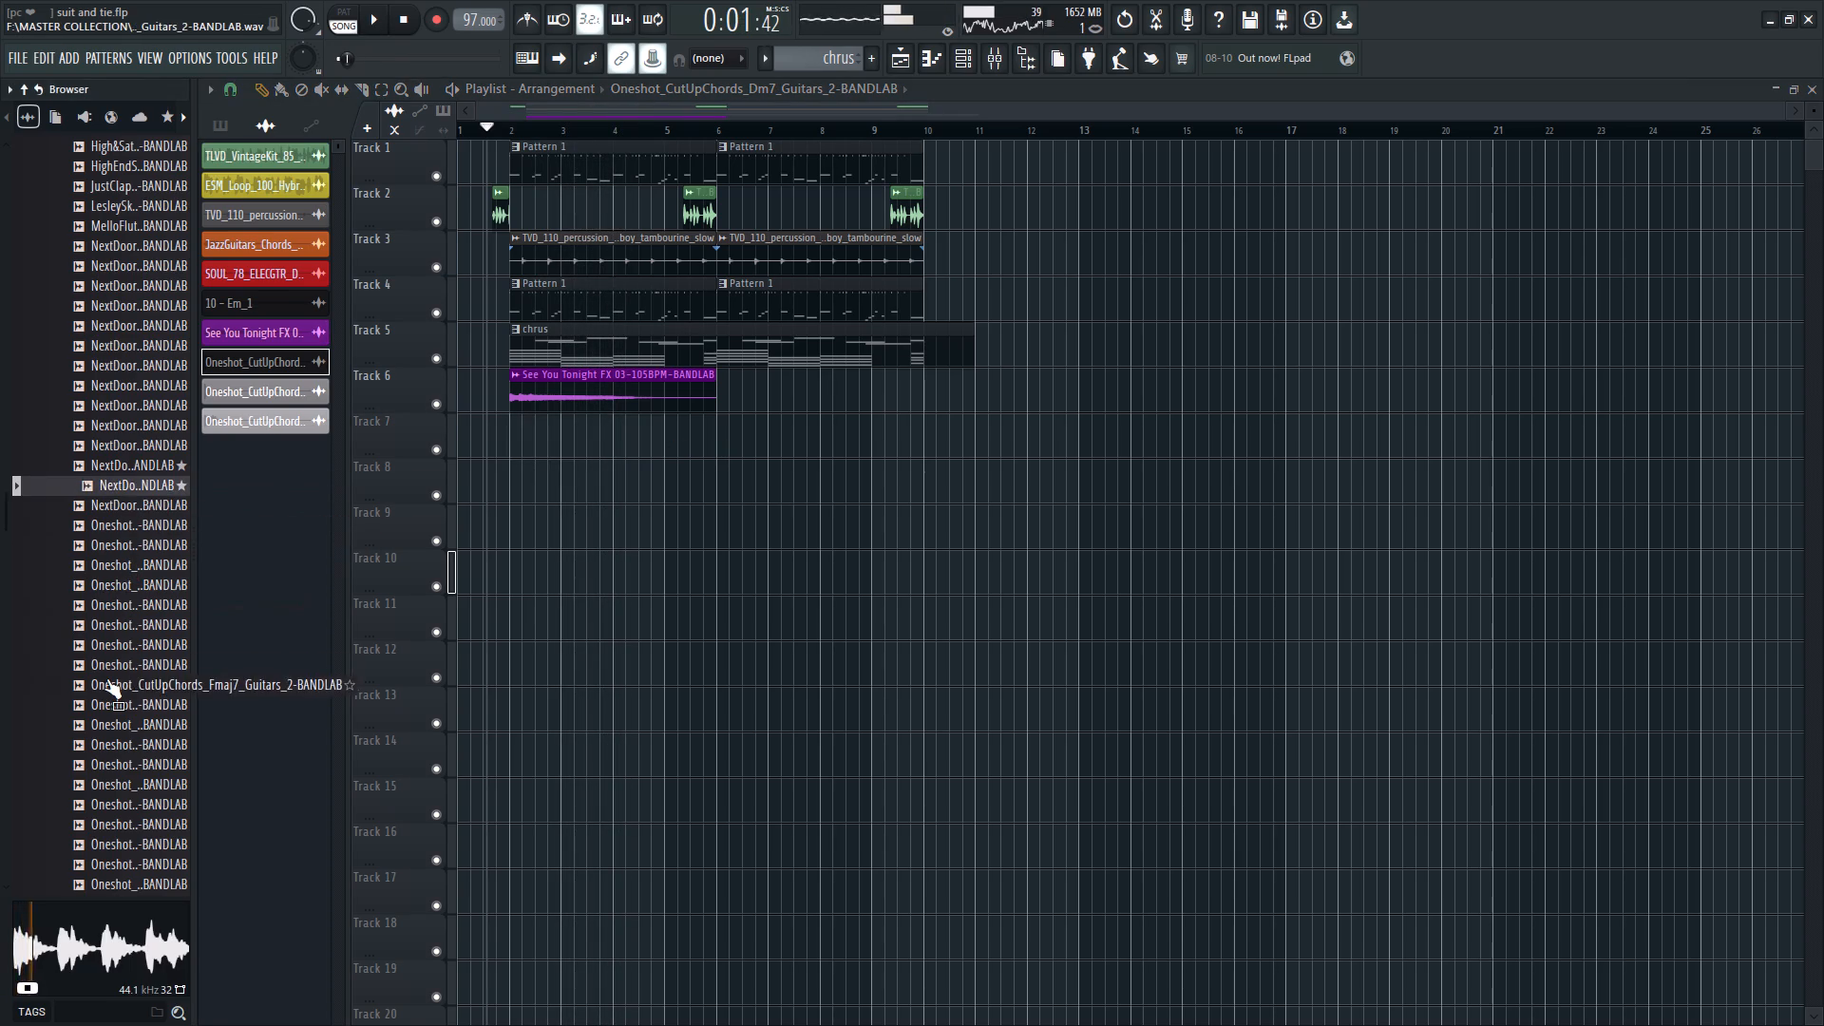
left_click(106, 678)
scroll(109, 691, "down", 1)
left_click(120, 579)
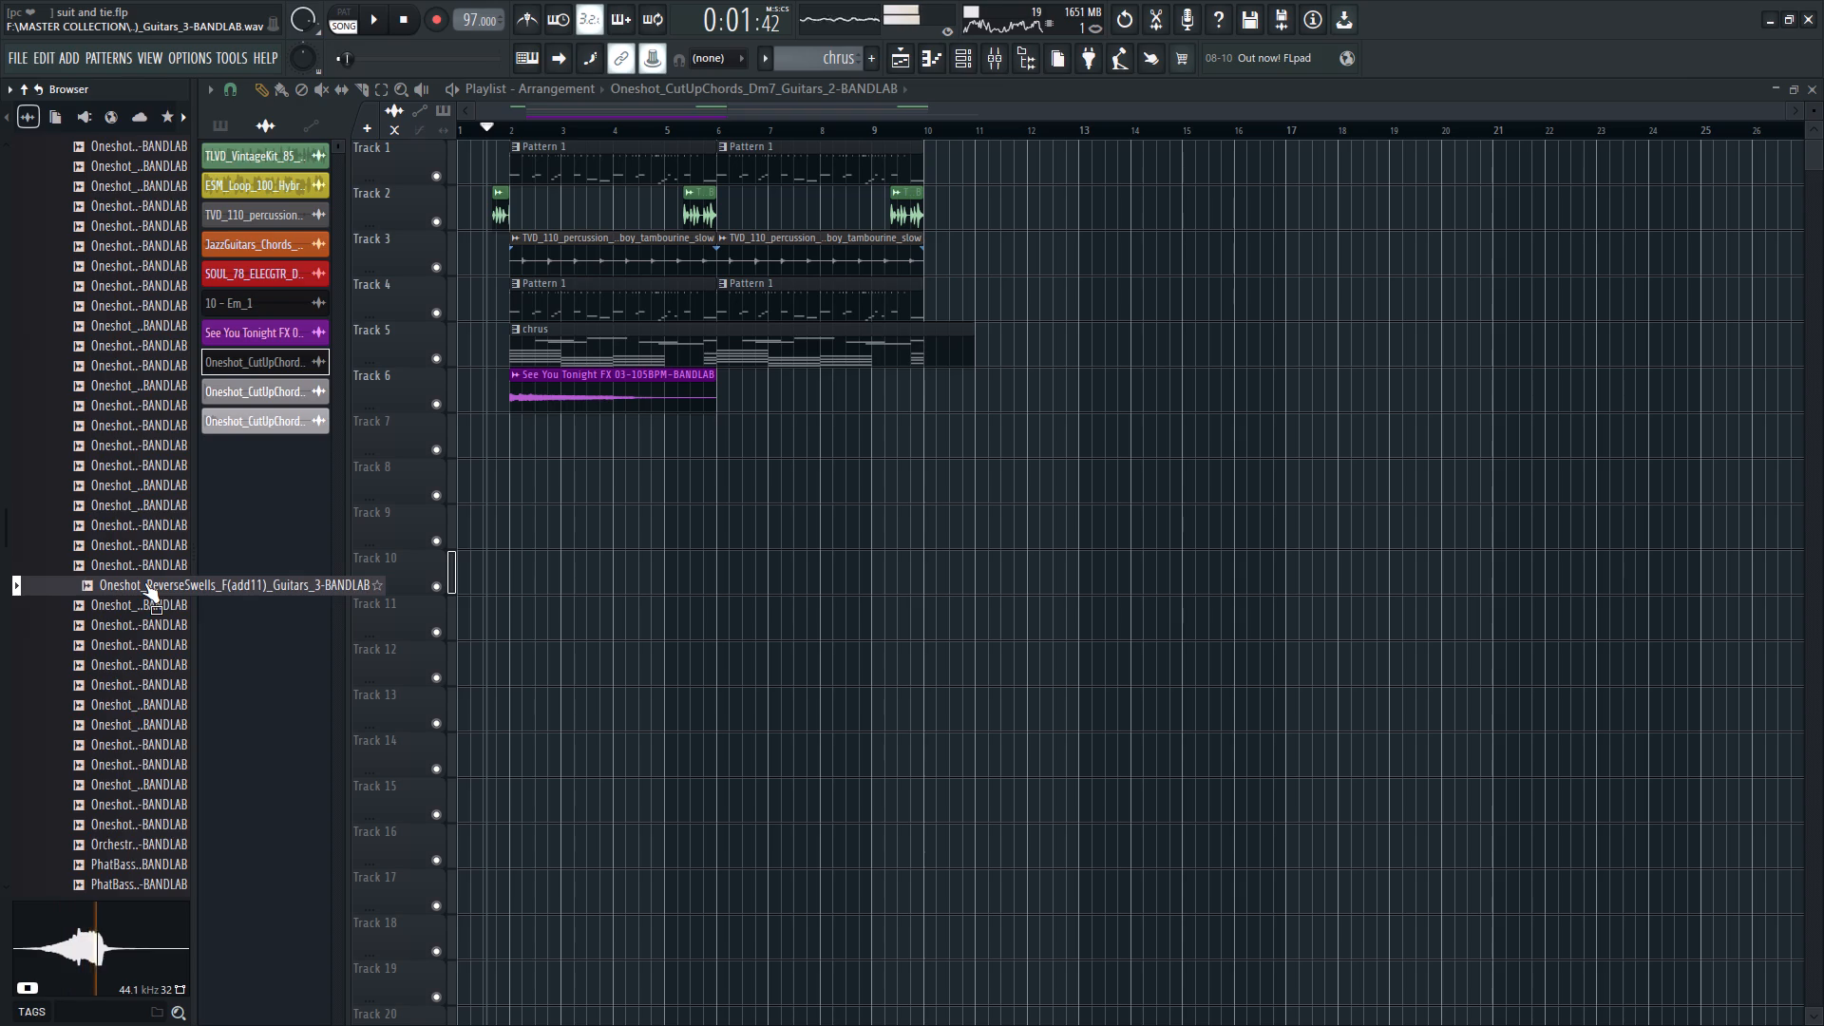
left_click(144, 600)
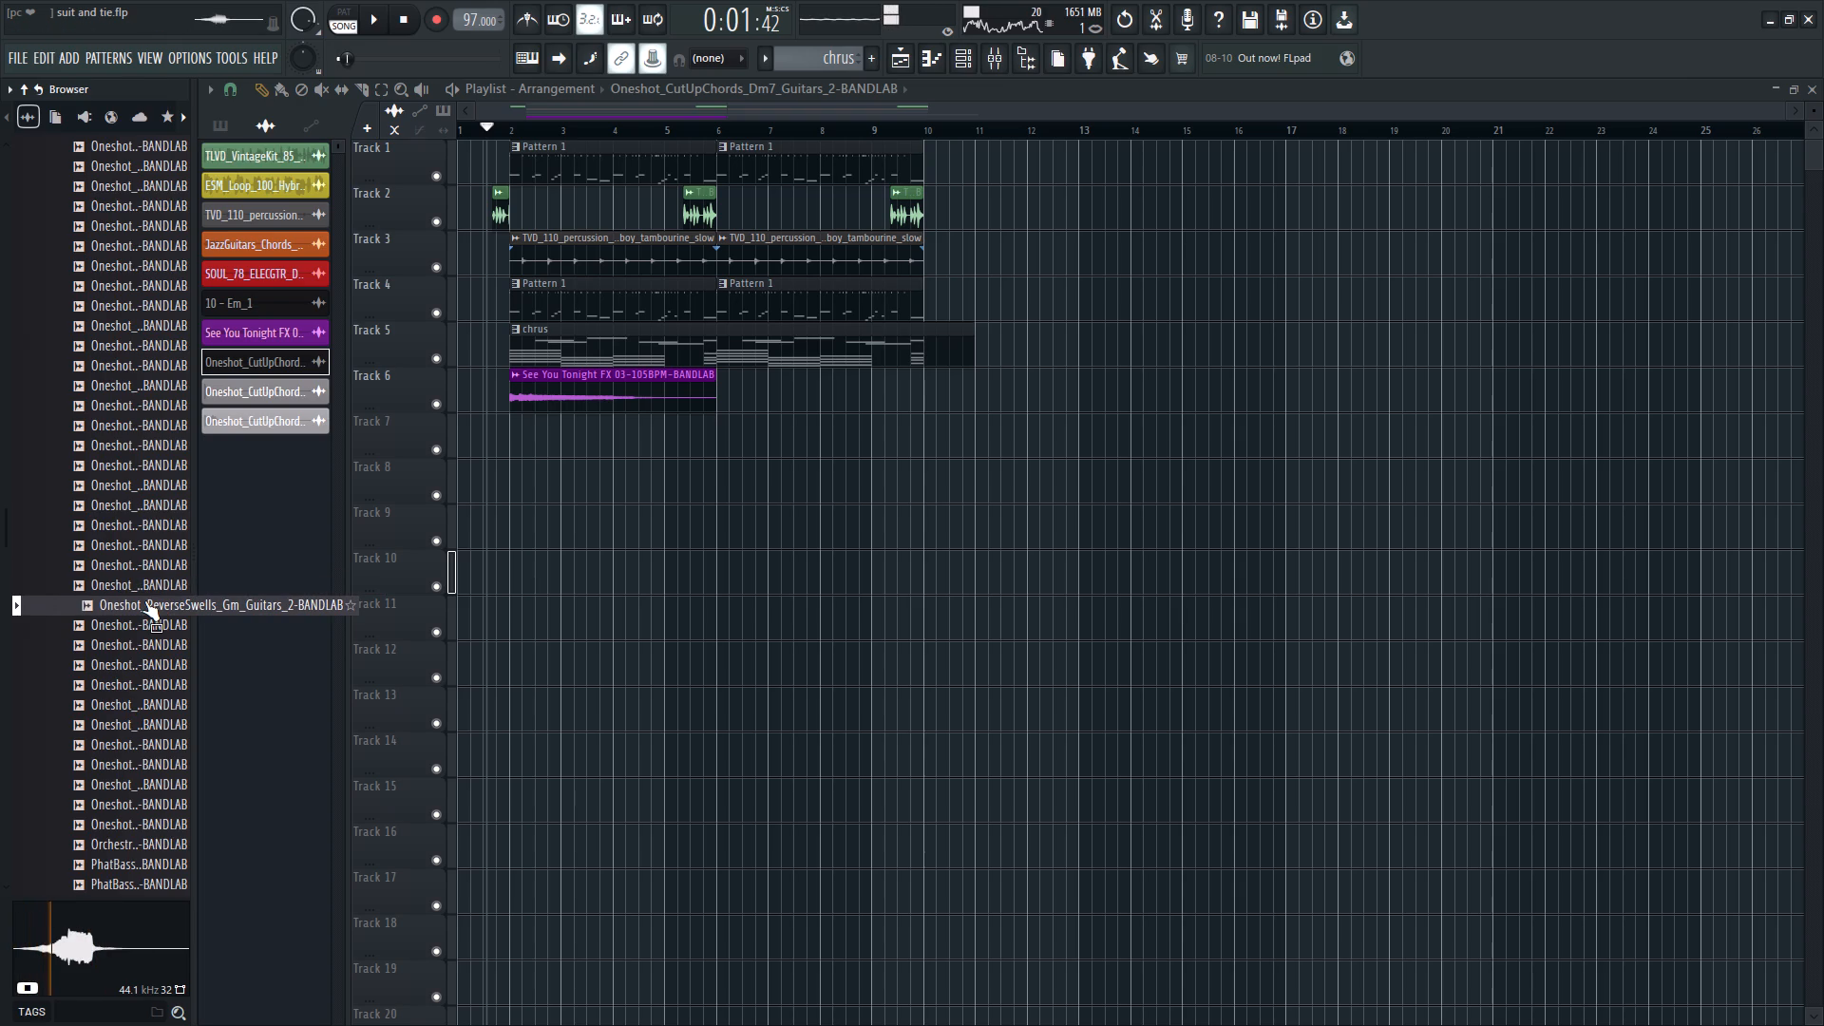
Place Oneshot_ReverseSwells_Gm_Guitars_2 on Track 7, starting ahead of bar 2.
left_click_drag(145, 600, 387, 574)
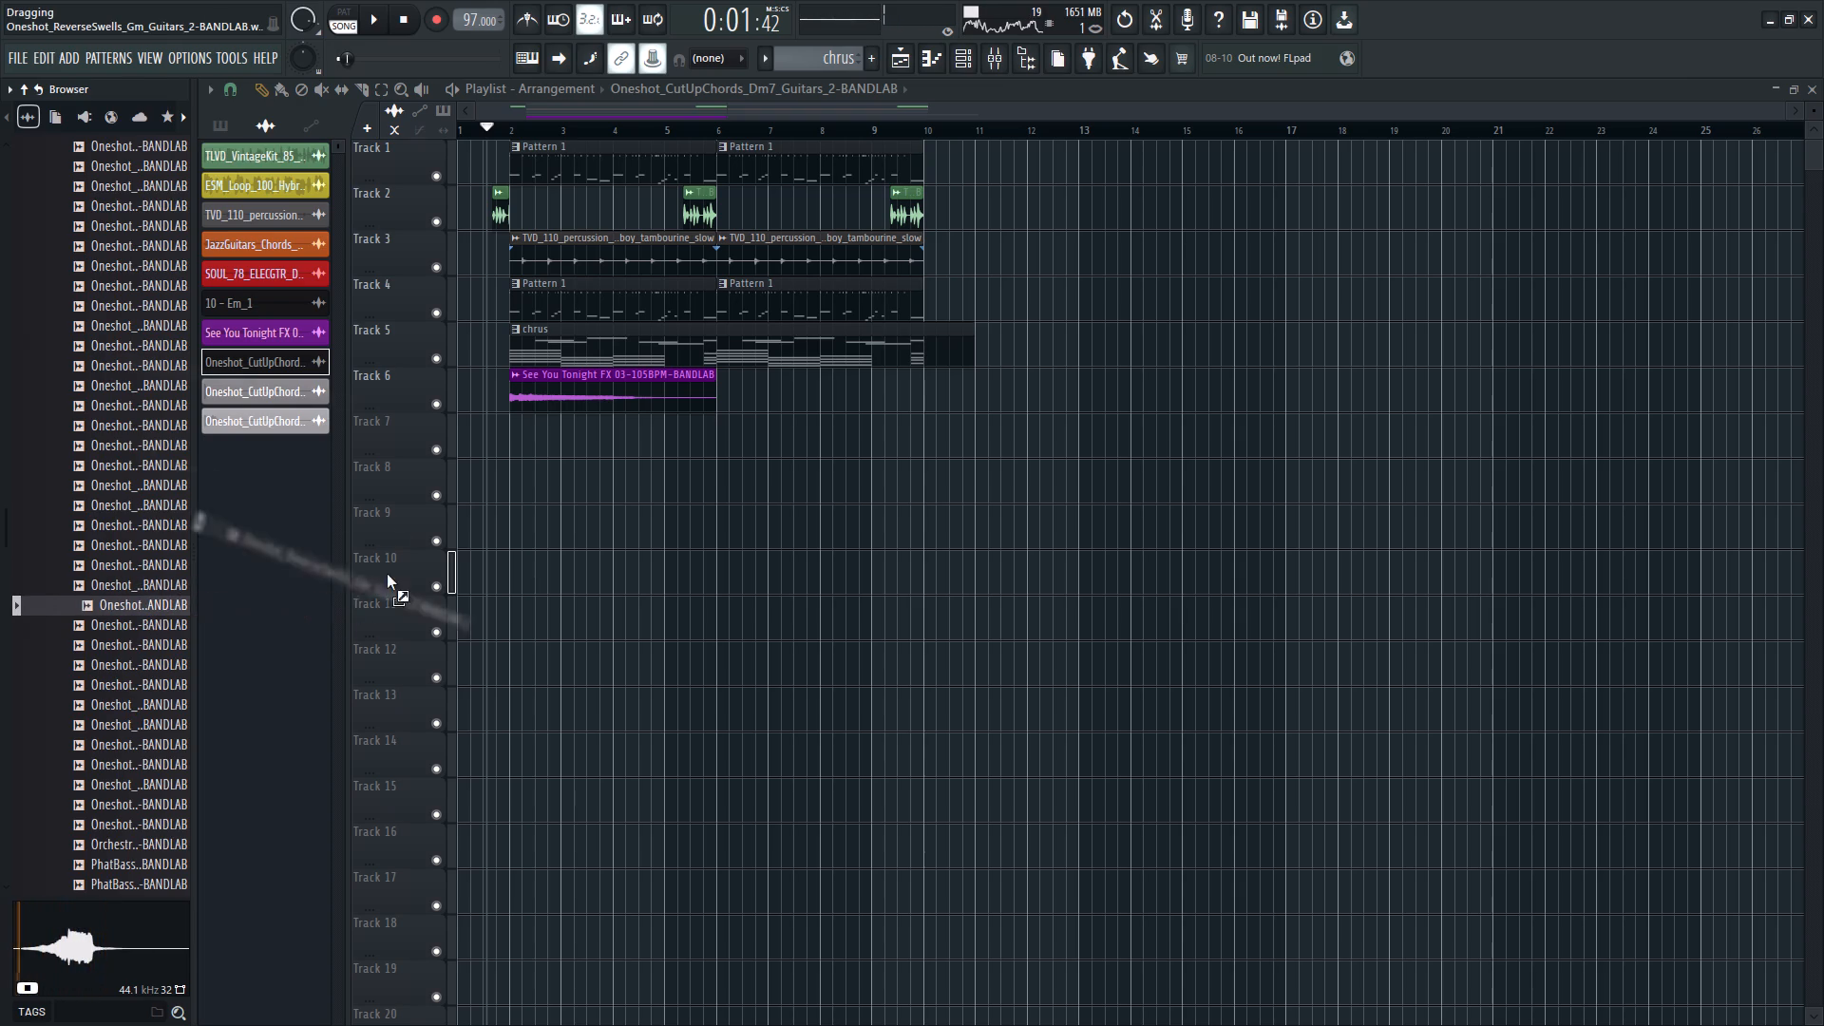
left_click_drag(387, 574, 479, 442)
left_click_drag(564, 443, 530, 447)
left_click_drag(529, 447, 506, 448)
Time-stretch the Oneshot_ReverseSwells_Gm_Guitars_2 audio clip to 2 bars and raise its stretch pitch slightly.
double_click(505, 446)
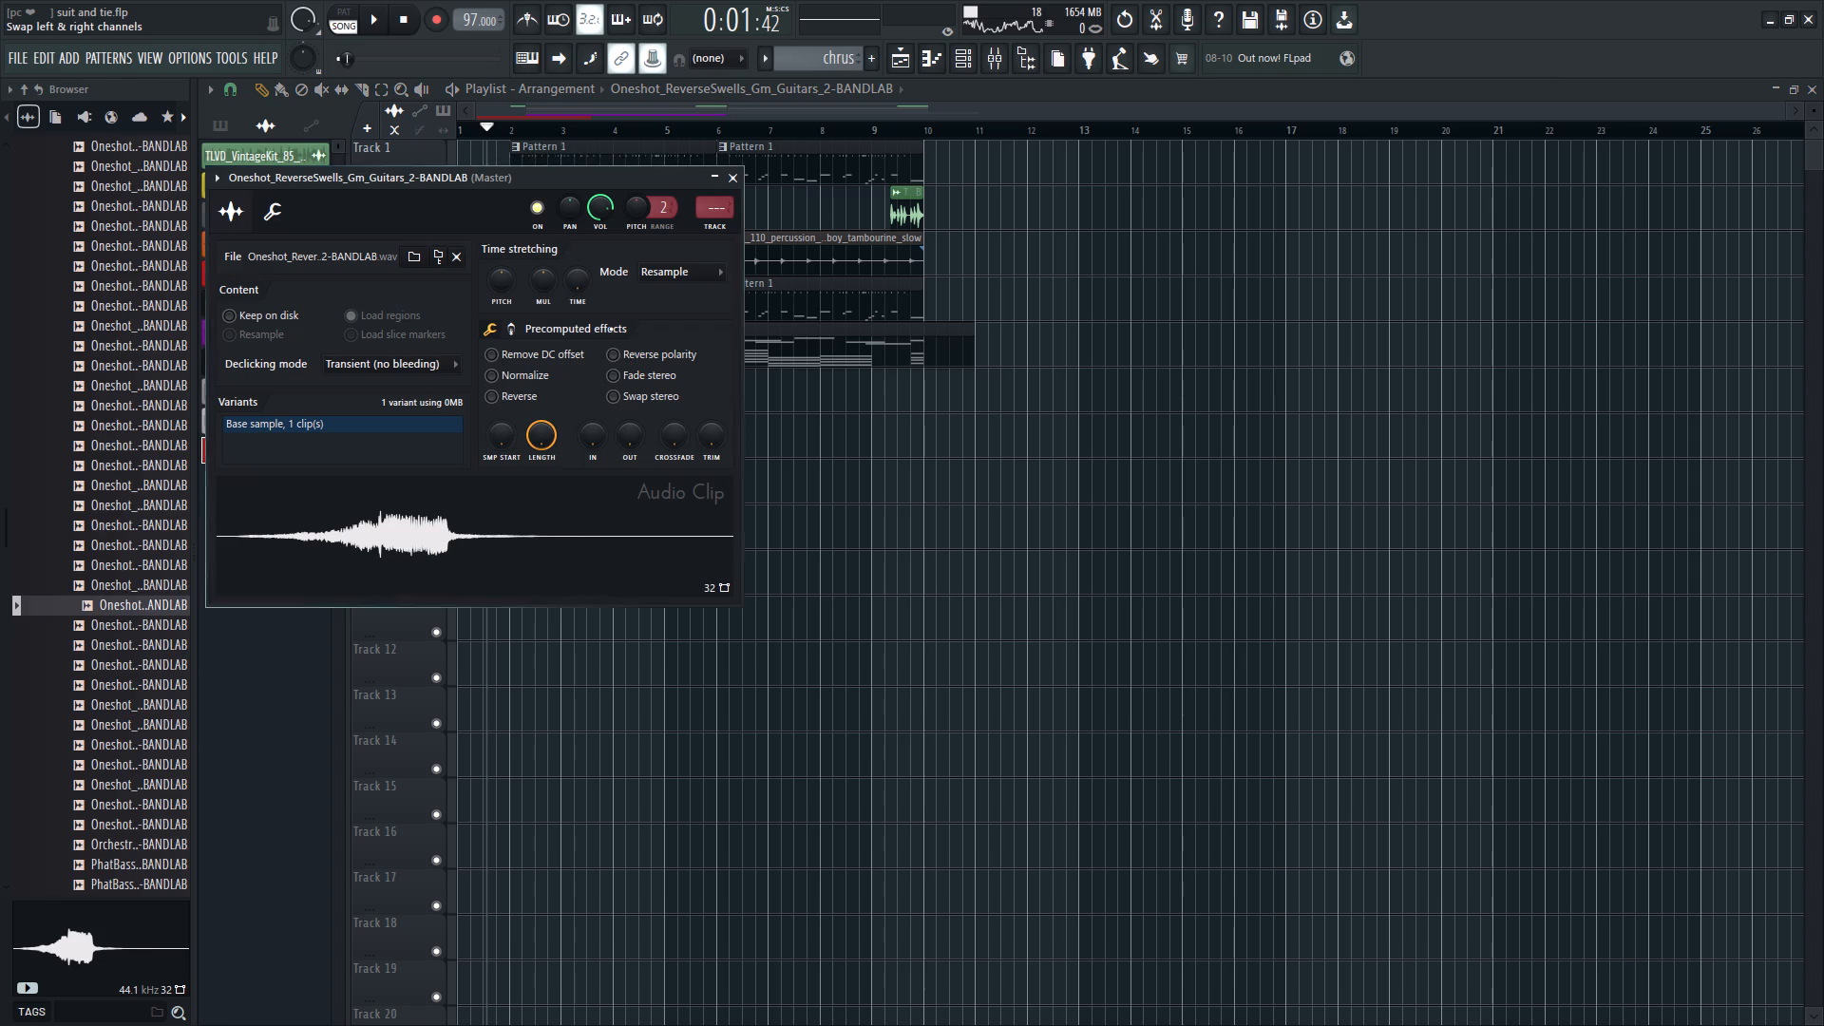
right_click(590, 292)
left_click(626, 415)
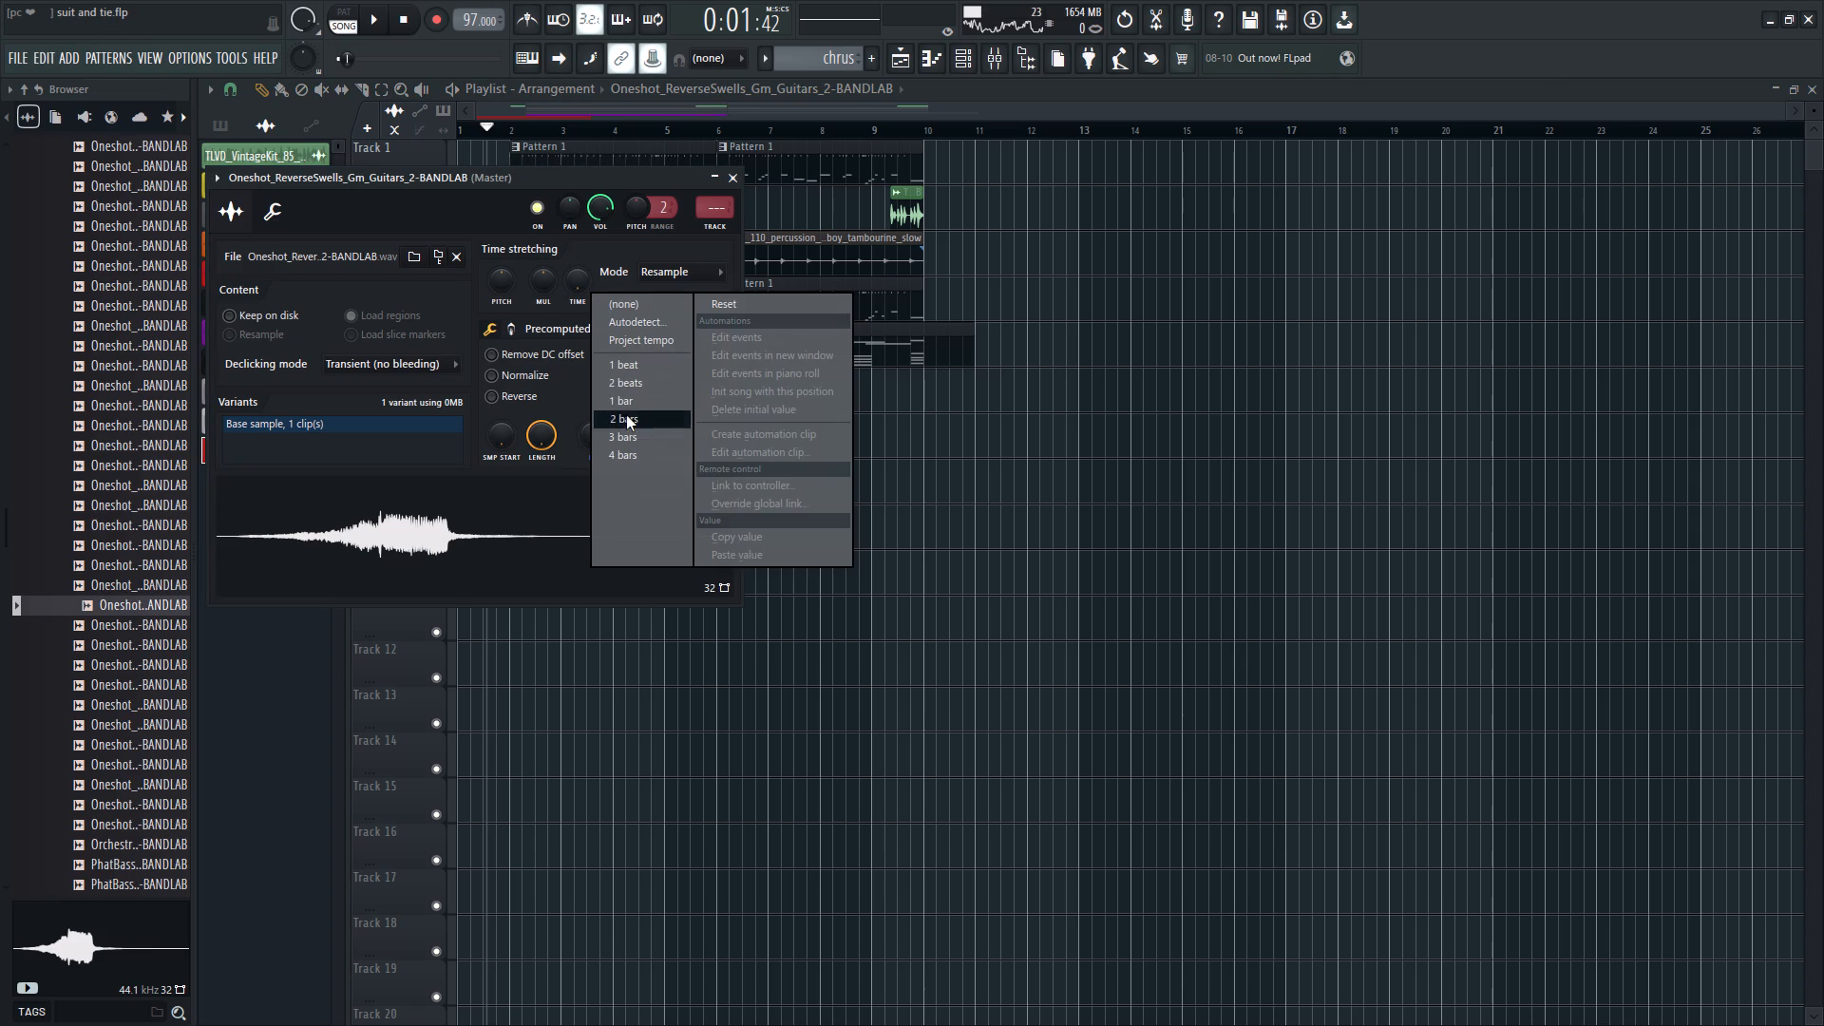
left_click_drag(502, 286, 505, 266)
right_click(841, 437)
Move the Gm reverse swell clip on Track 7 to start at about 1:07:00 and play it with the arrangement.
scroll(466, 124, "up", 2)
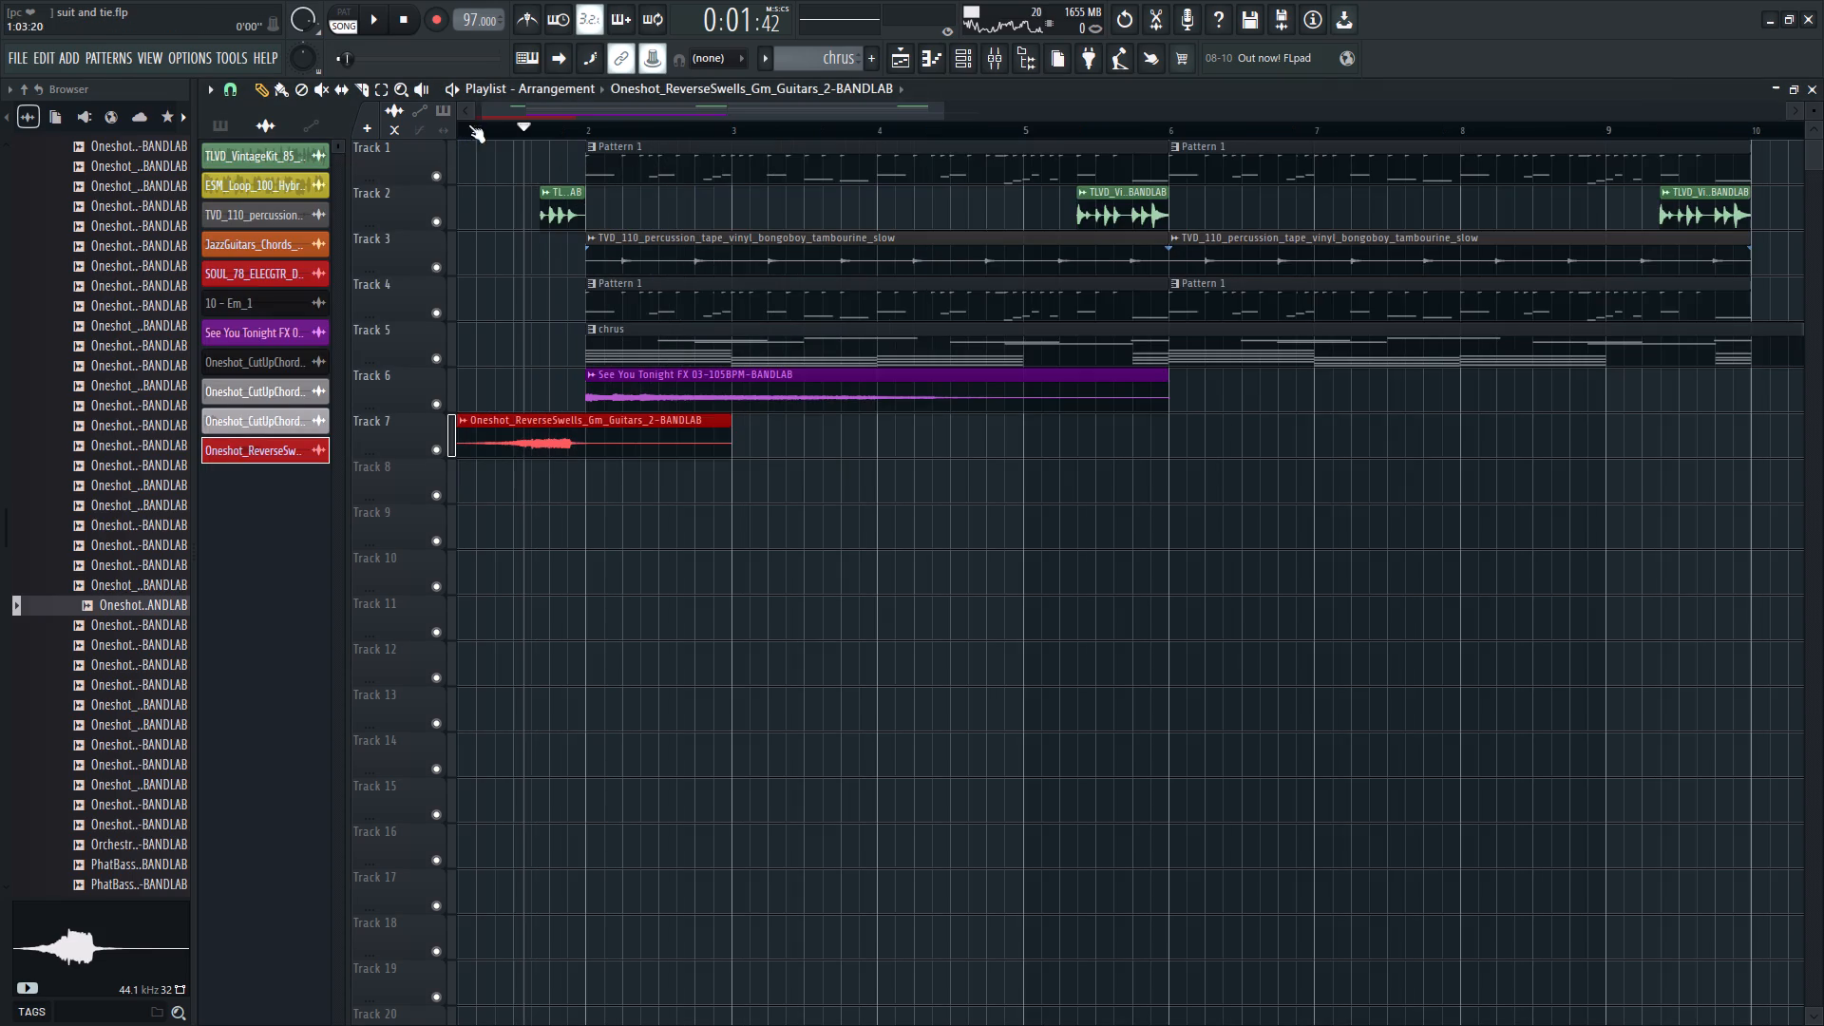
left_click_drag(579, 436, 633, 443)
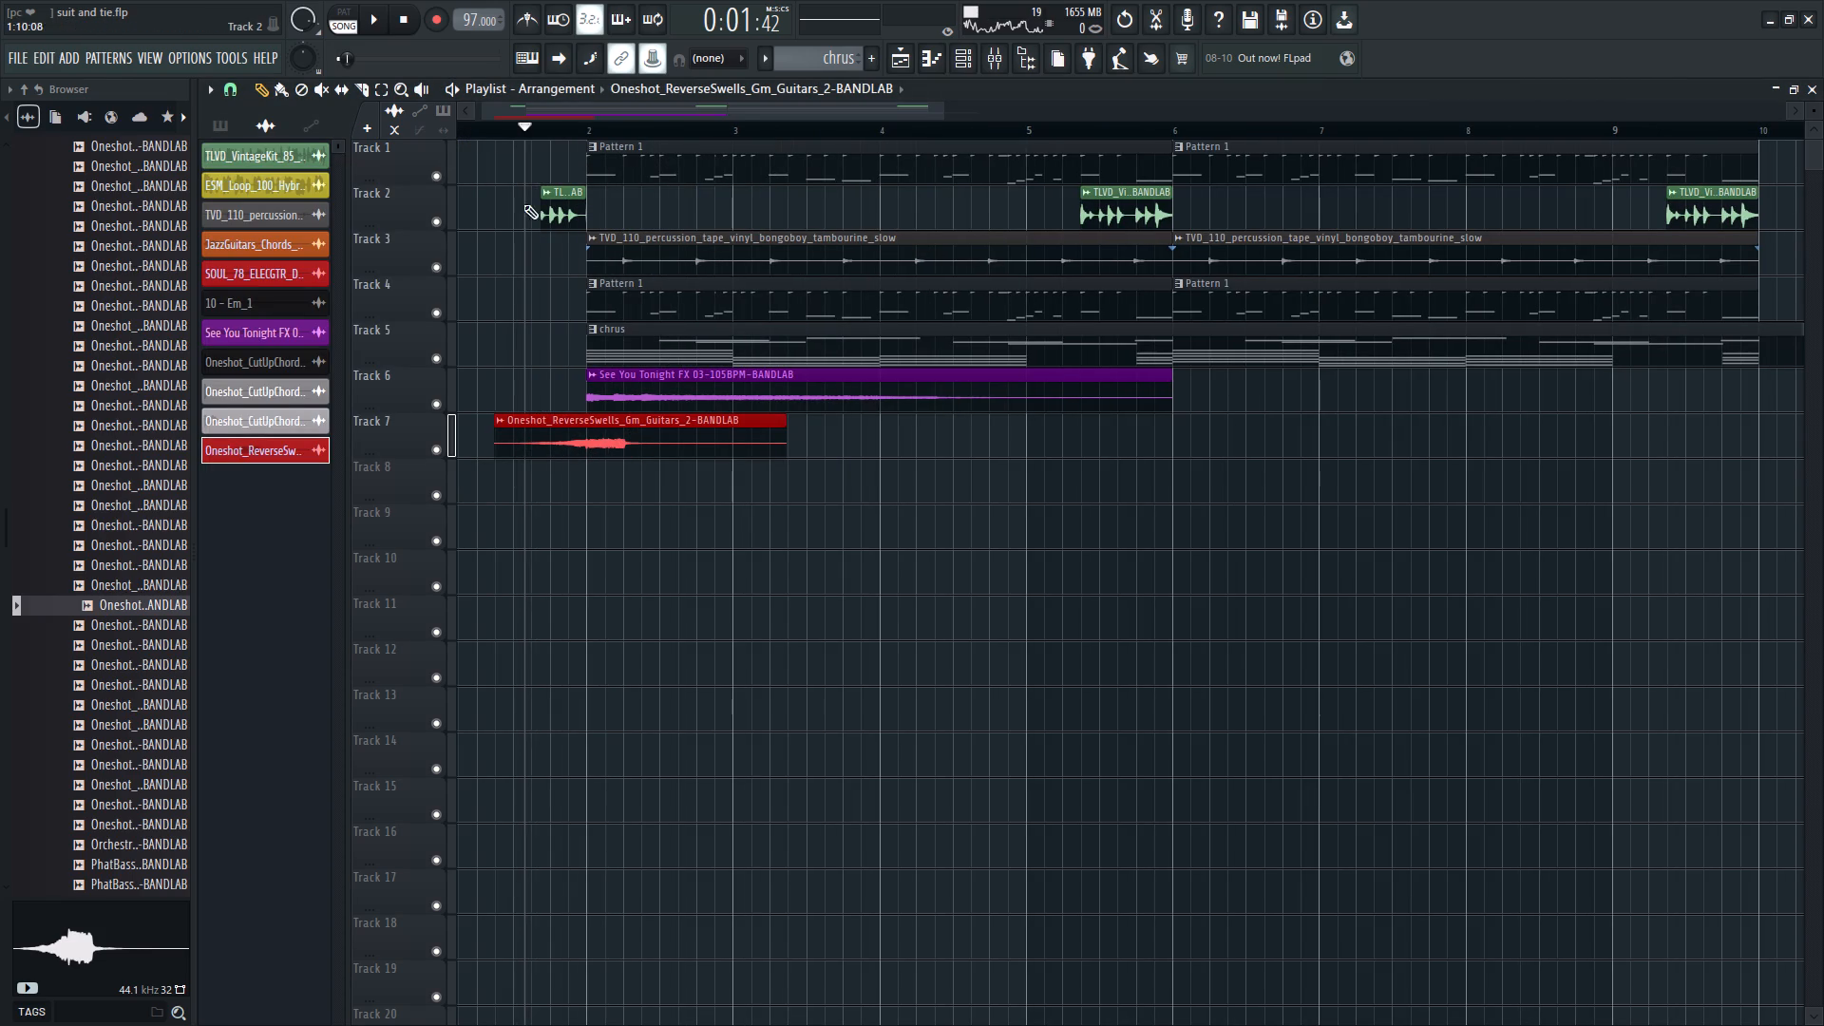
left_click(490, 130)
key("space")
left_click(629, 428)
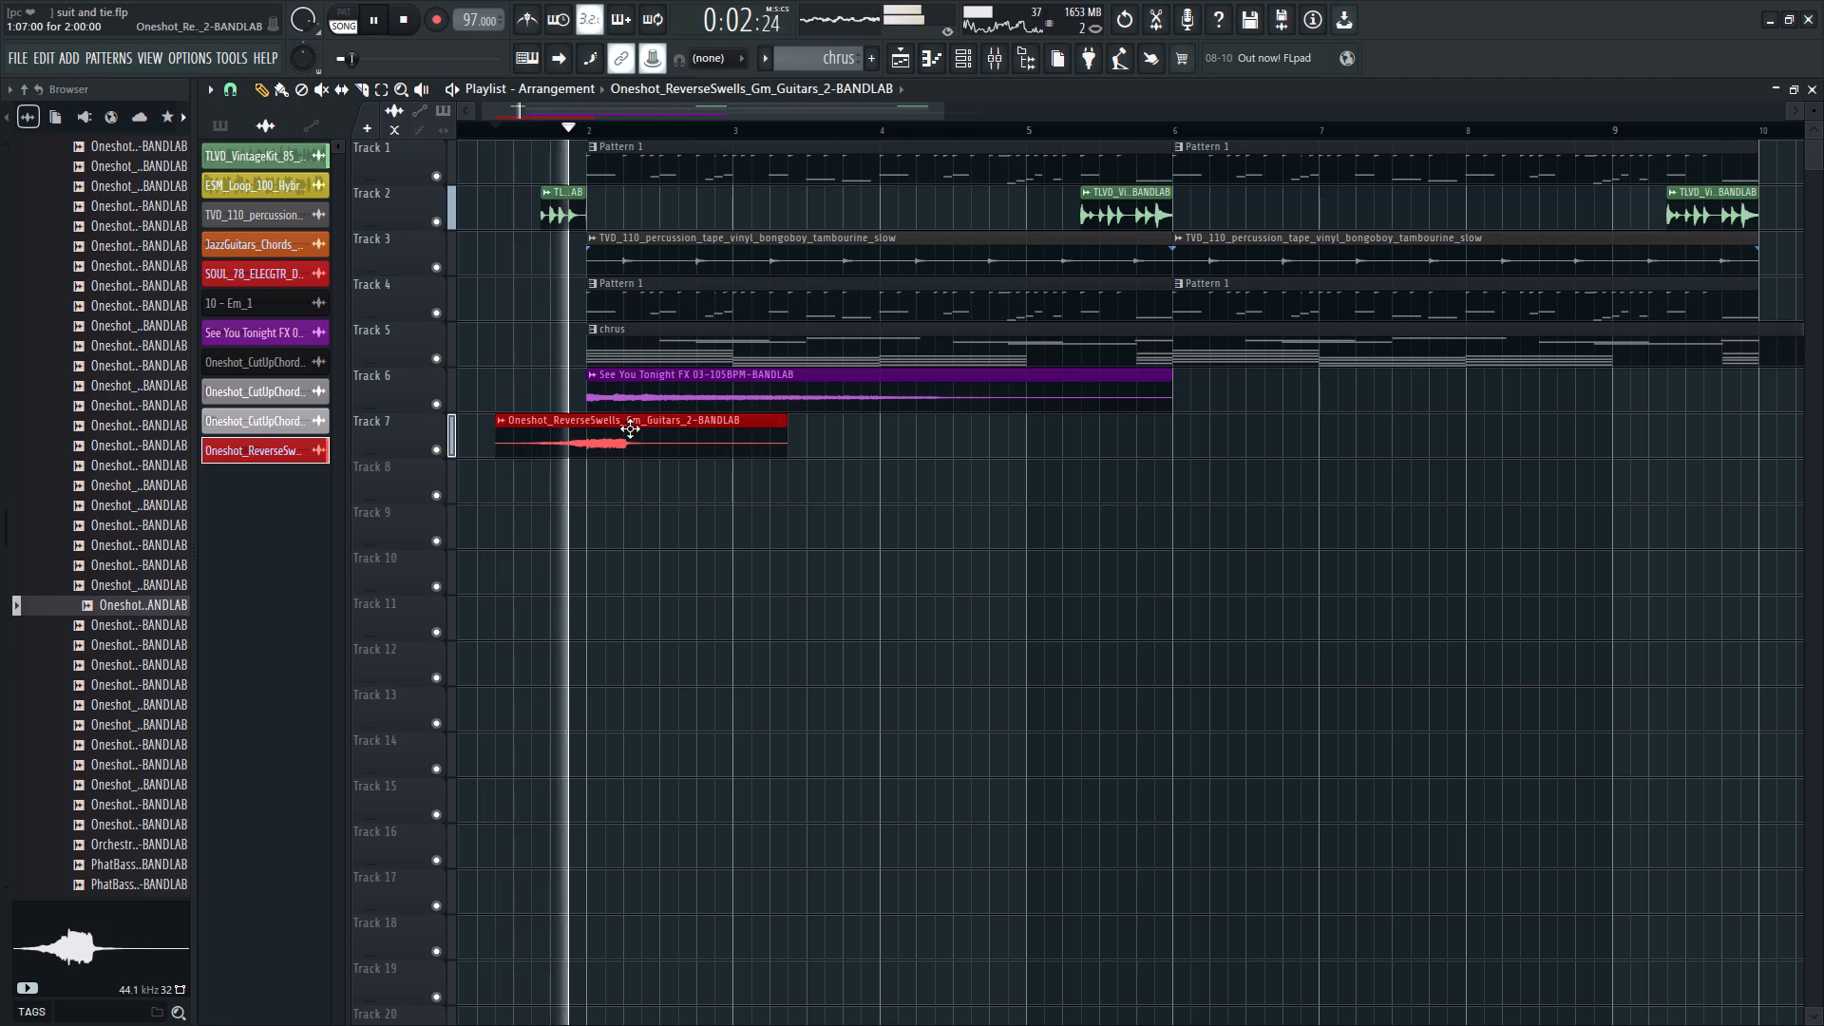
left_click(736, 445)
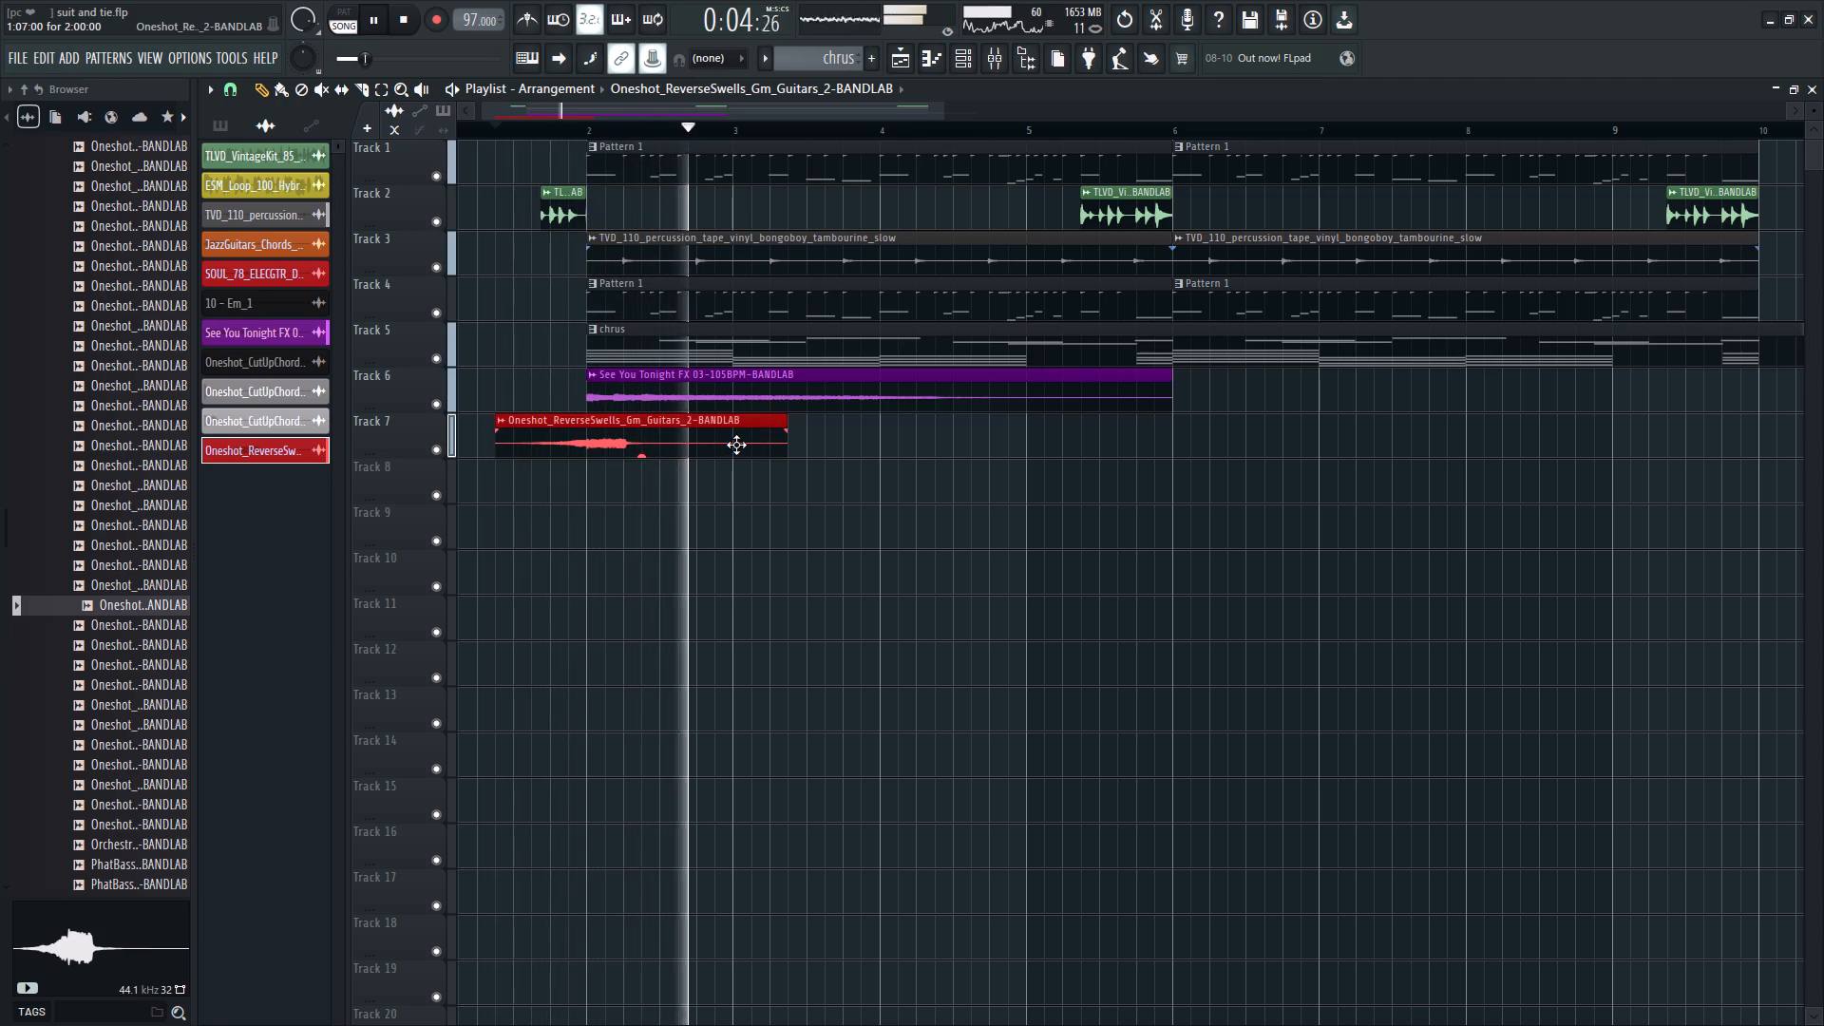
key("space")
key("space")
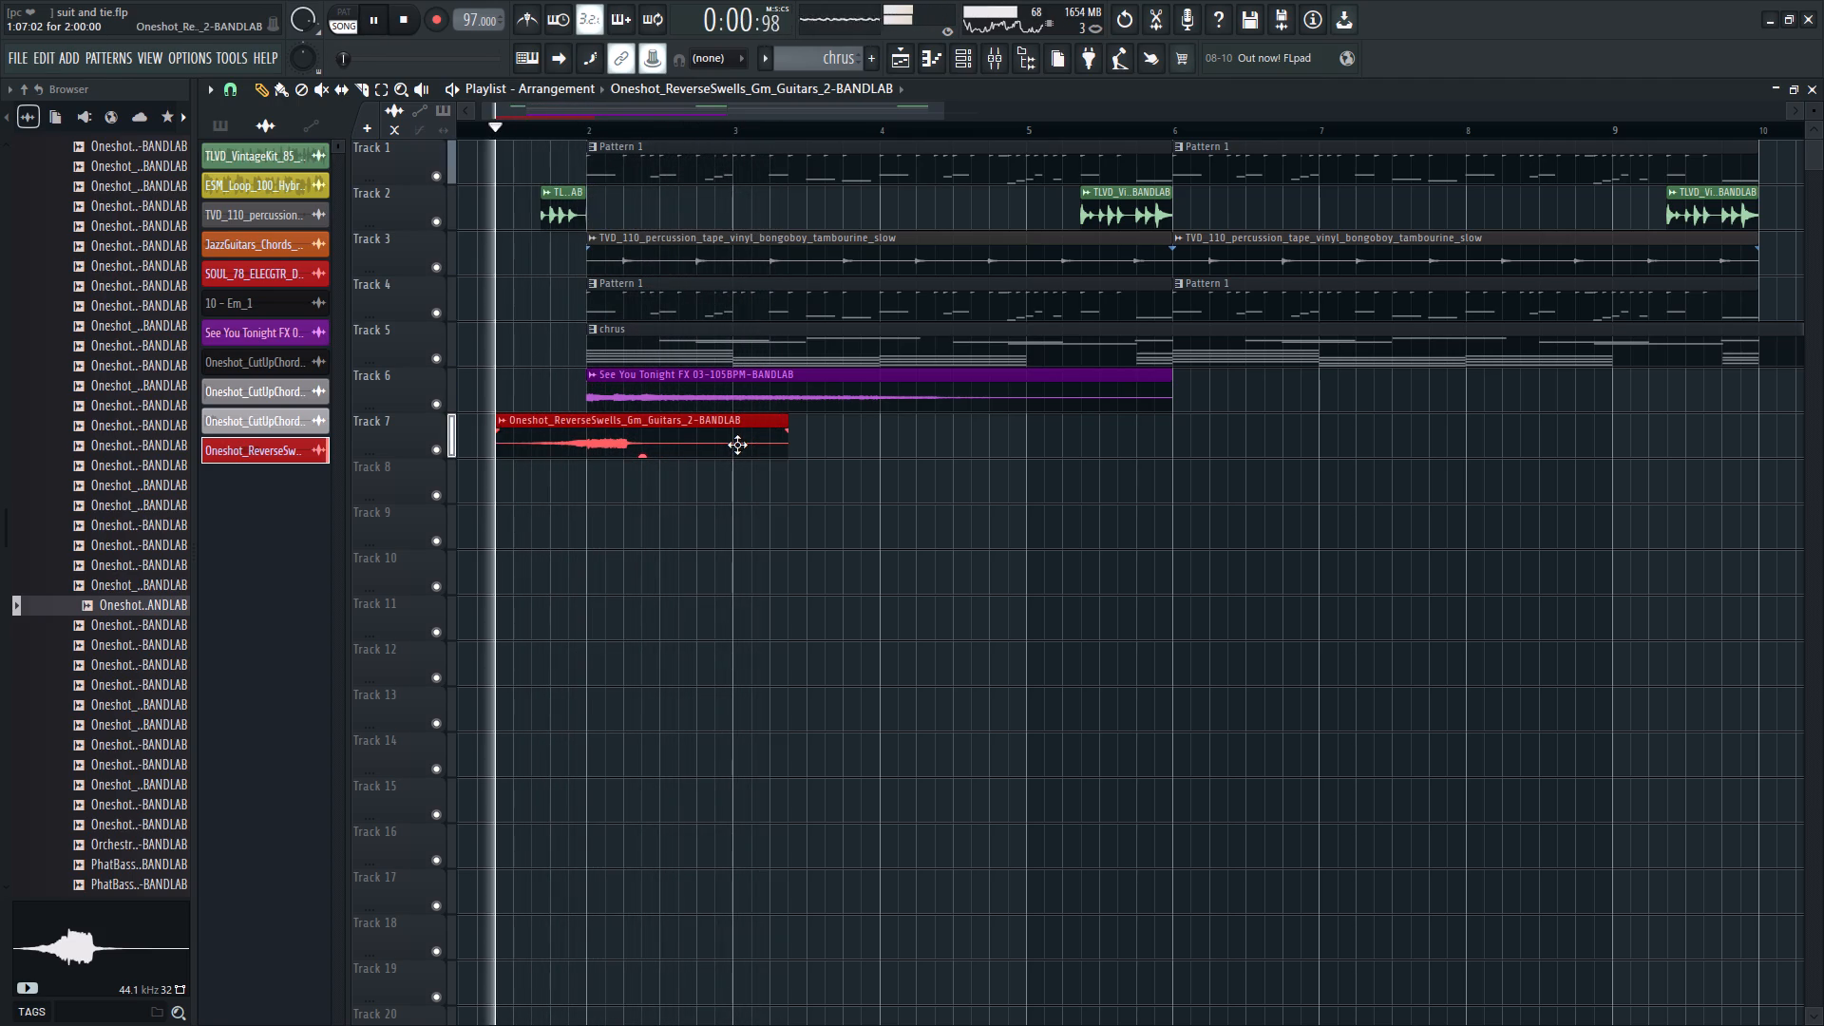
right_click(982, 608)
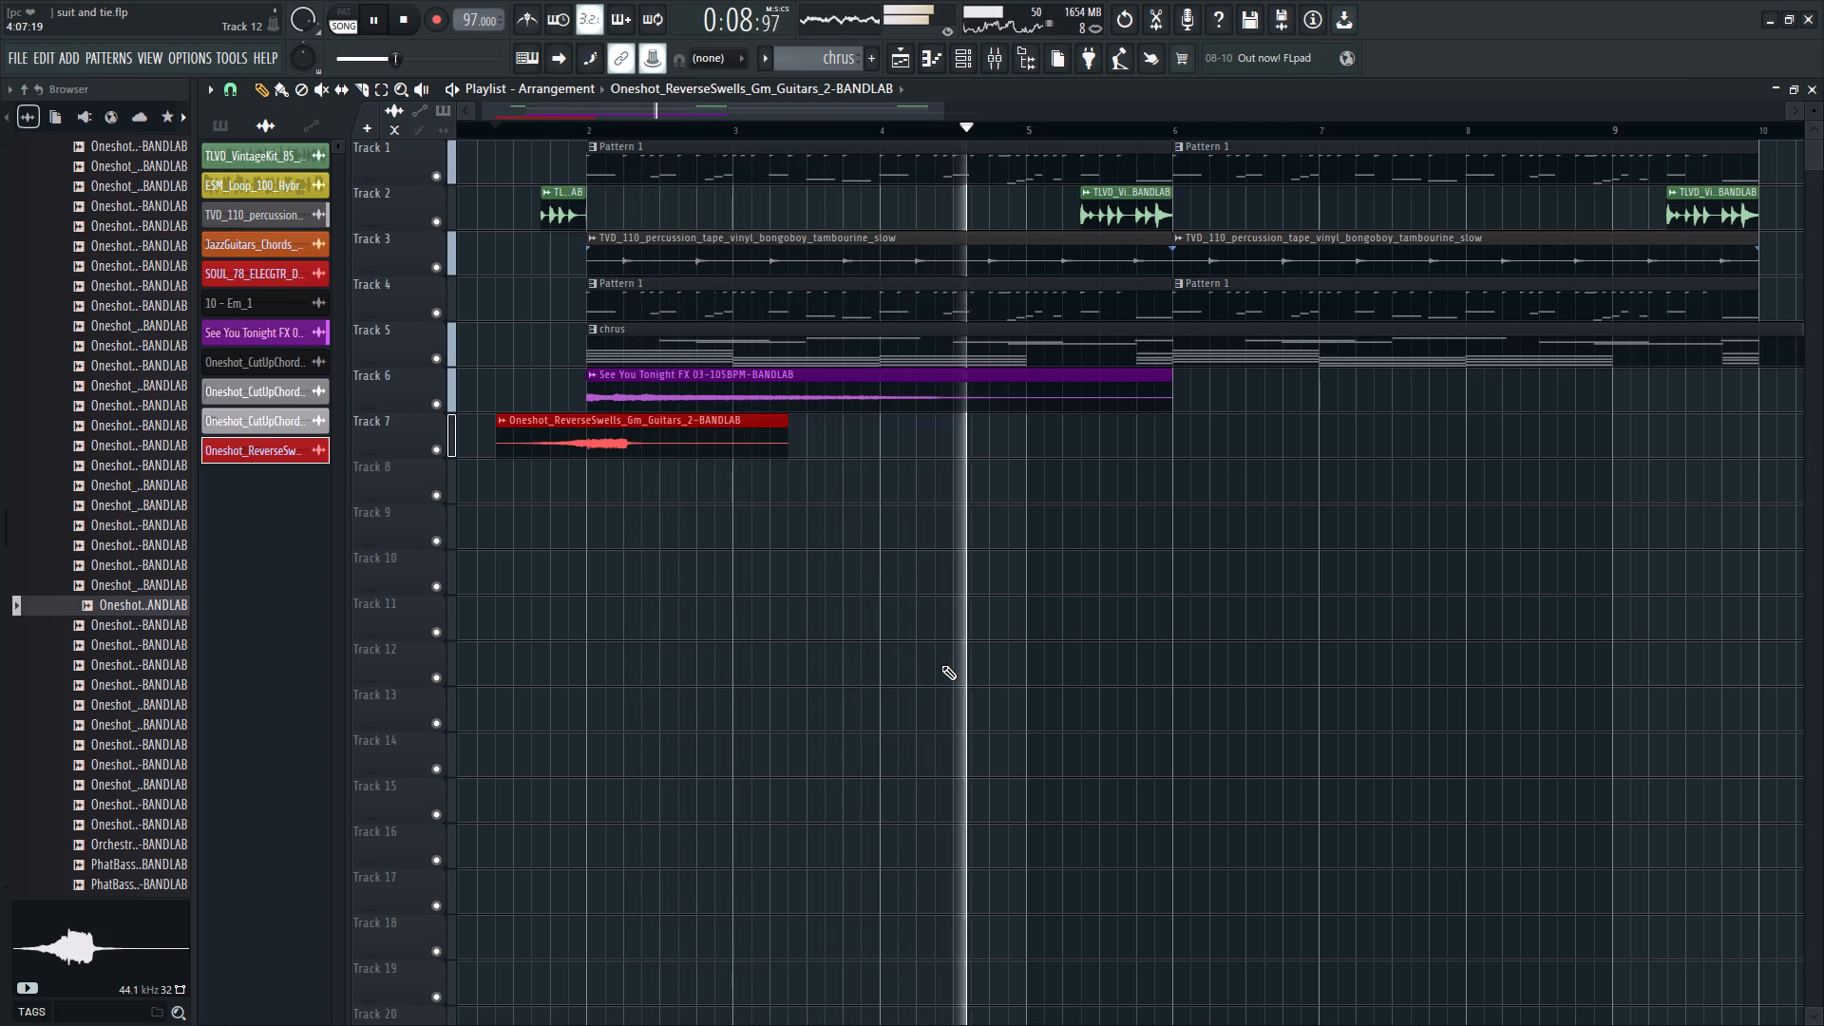
Delete the Oneshot_ReverseSwells_Gm_Guitars_2 clip from Track 7.
right_click(617, 434)
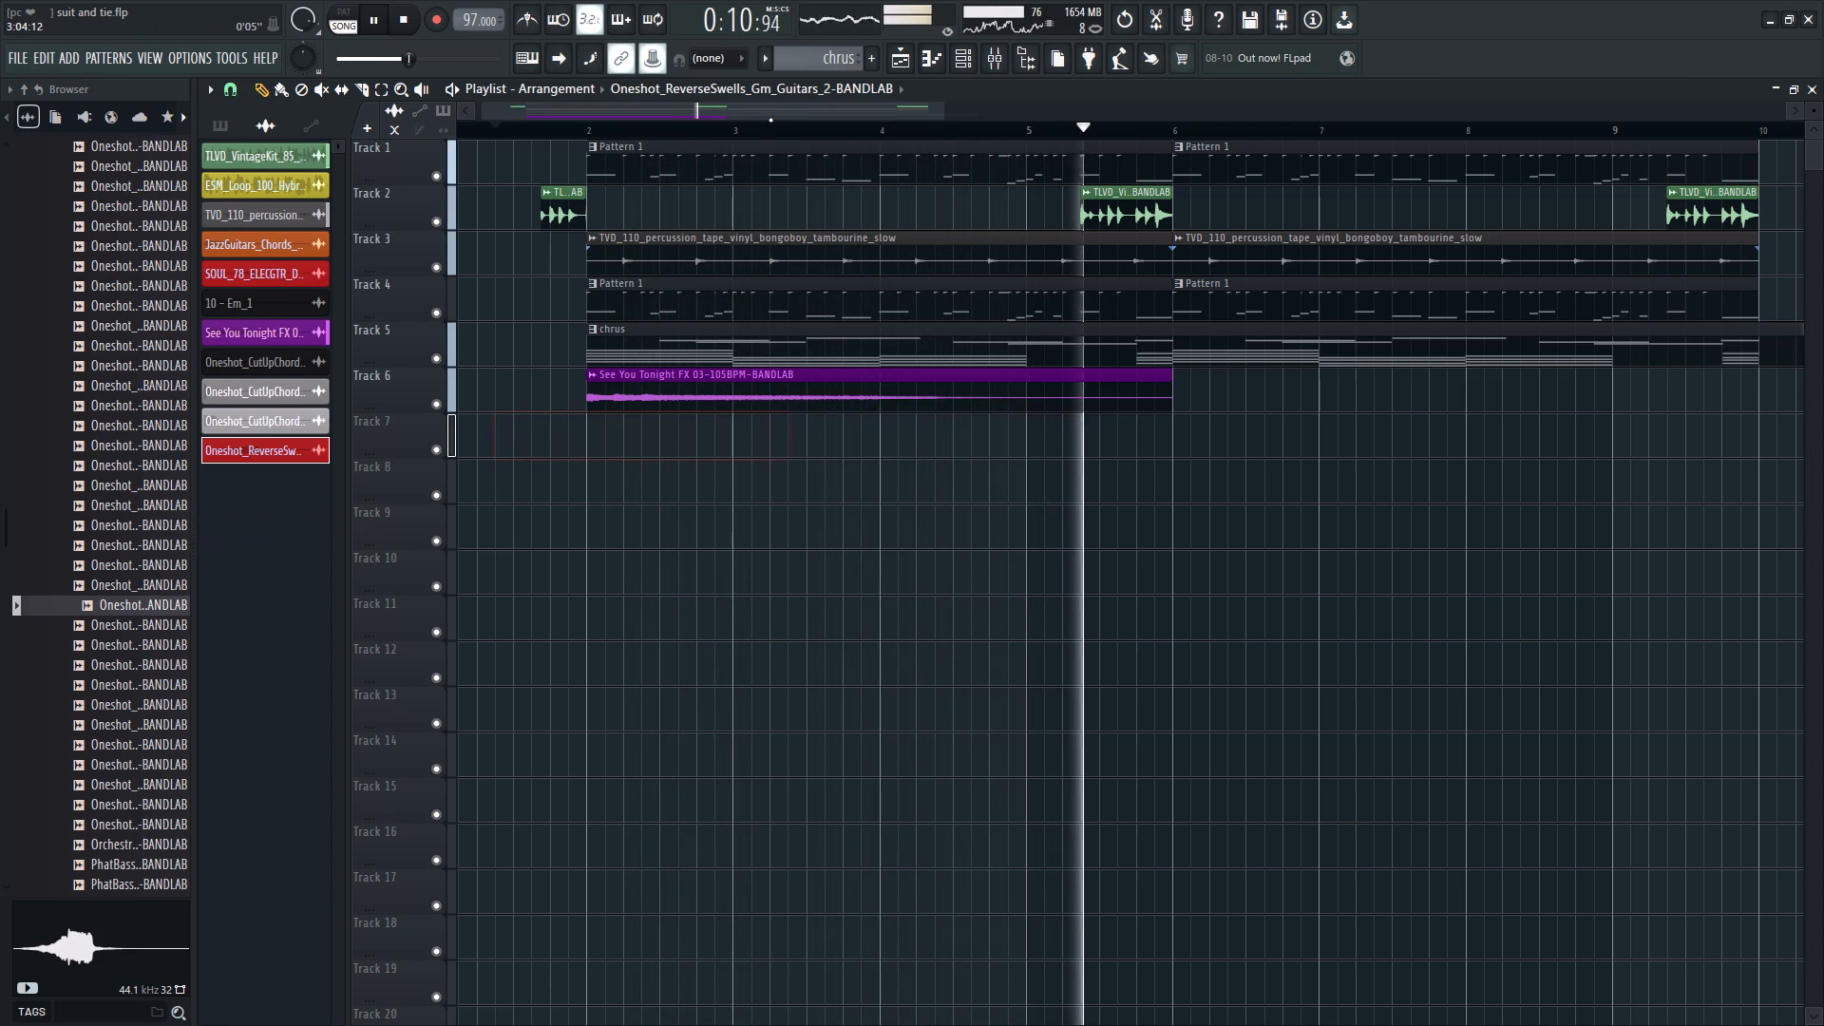
Play the full arrangement from just before bar 2, restarting it to review the remaining parts.
scroll(778, 115, "down", 7)
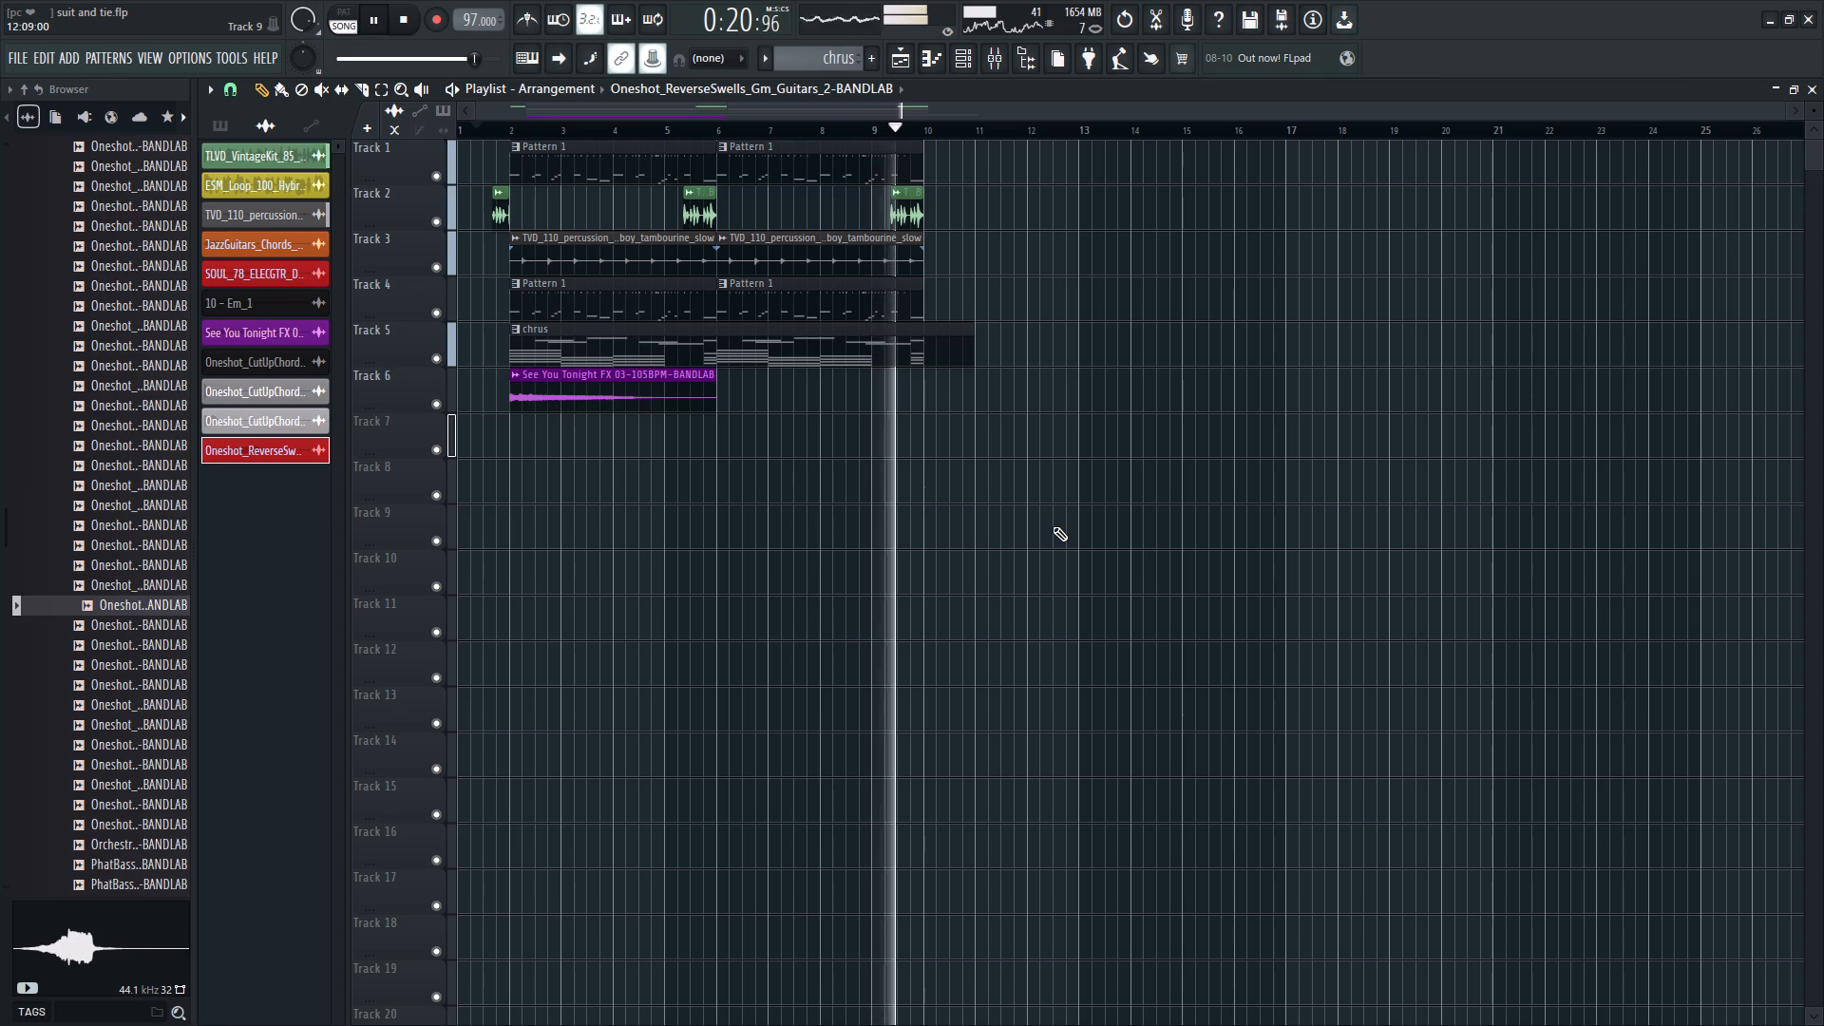
key("space")
key("space")
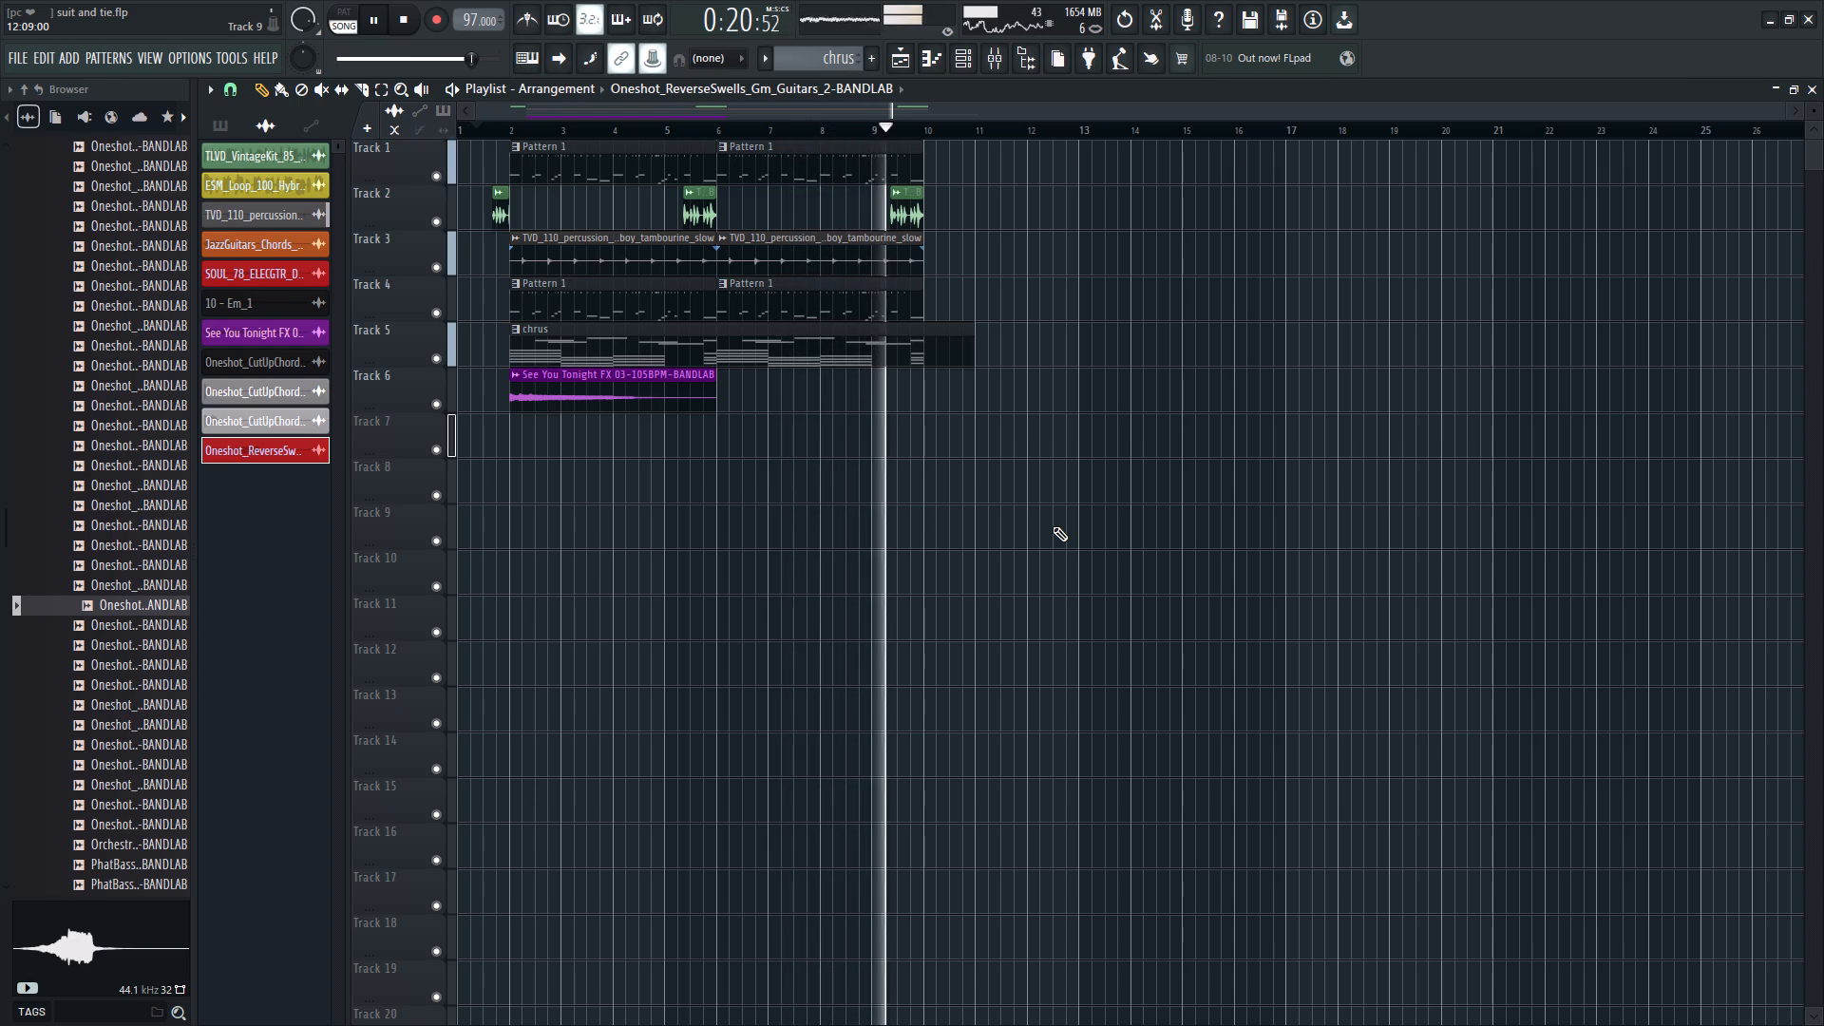
key("space")
key("space")
type("n")
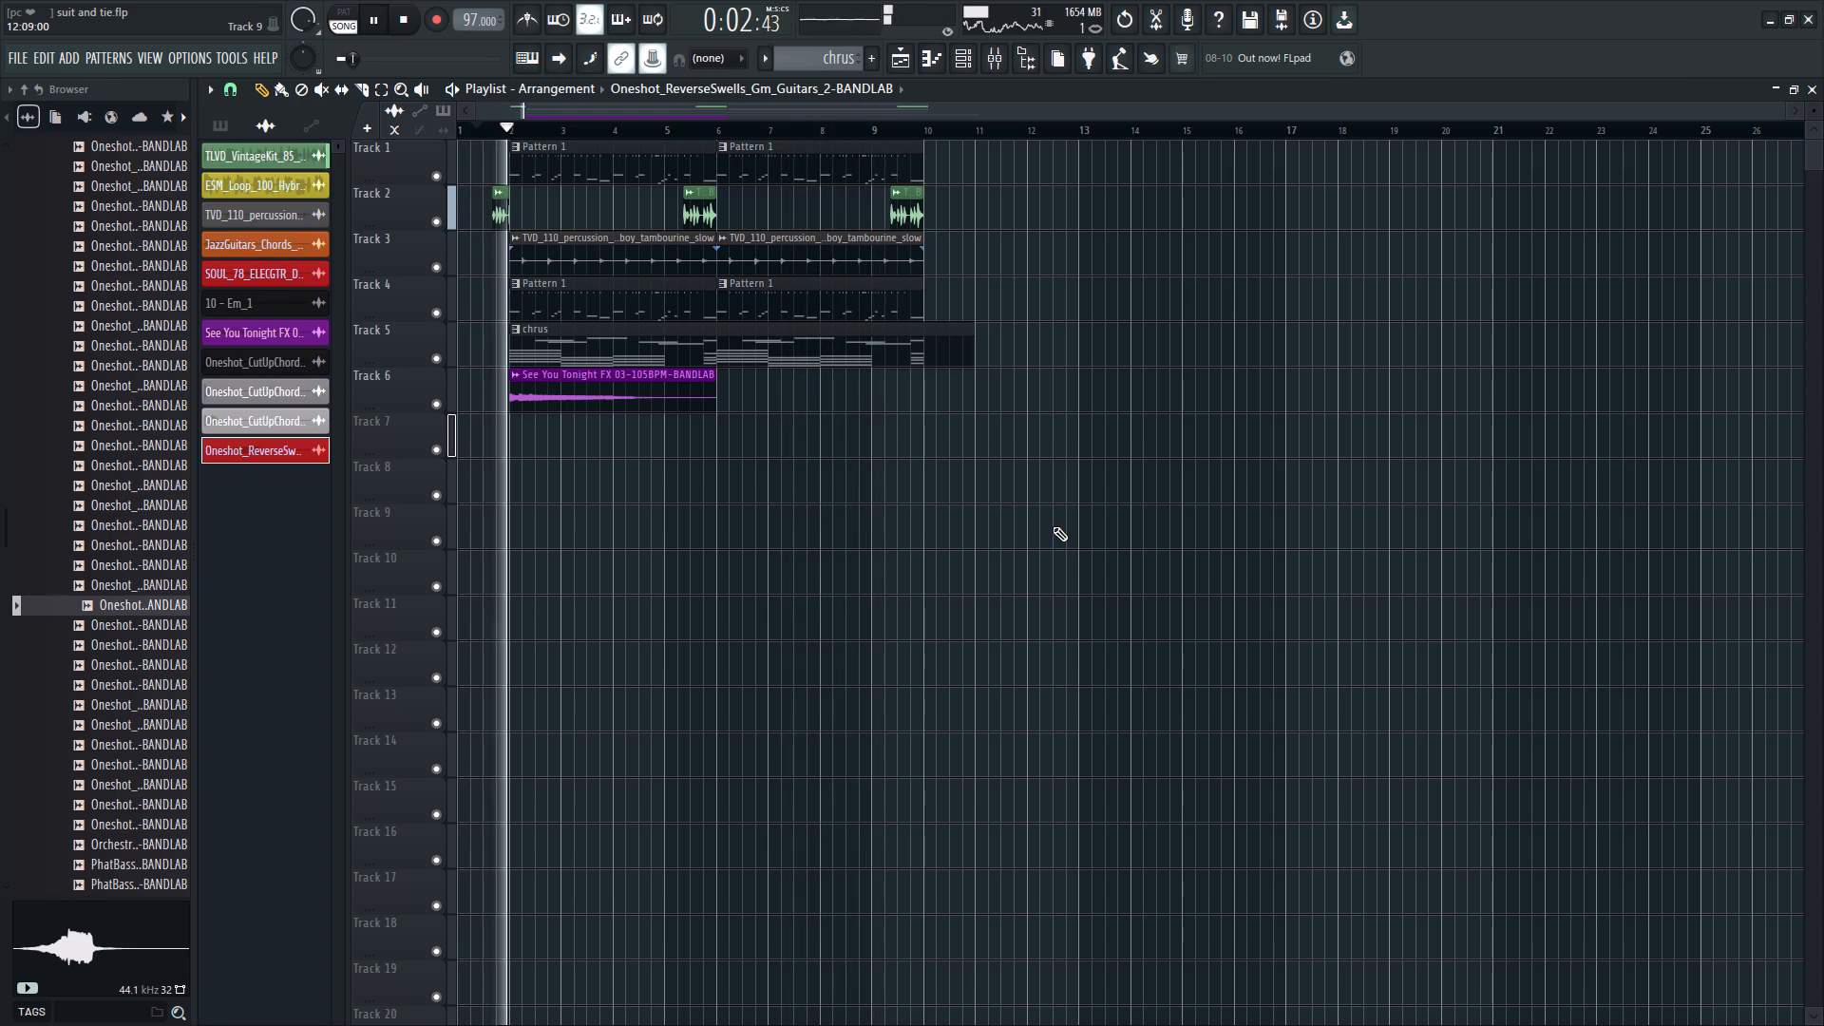
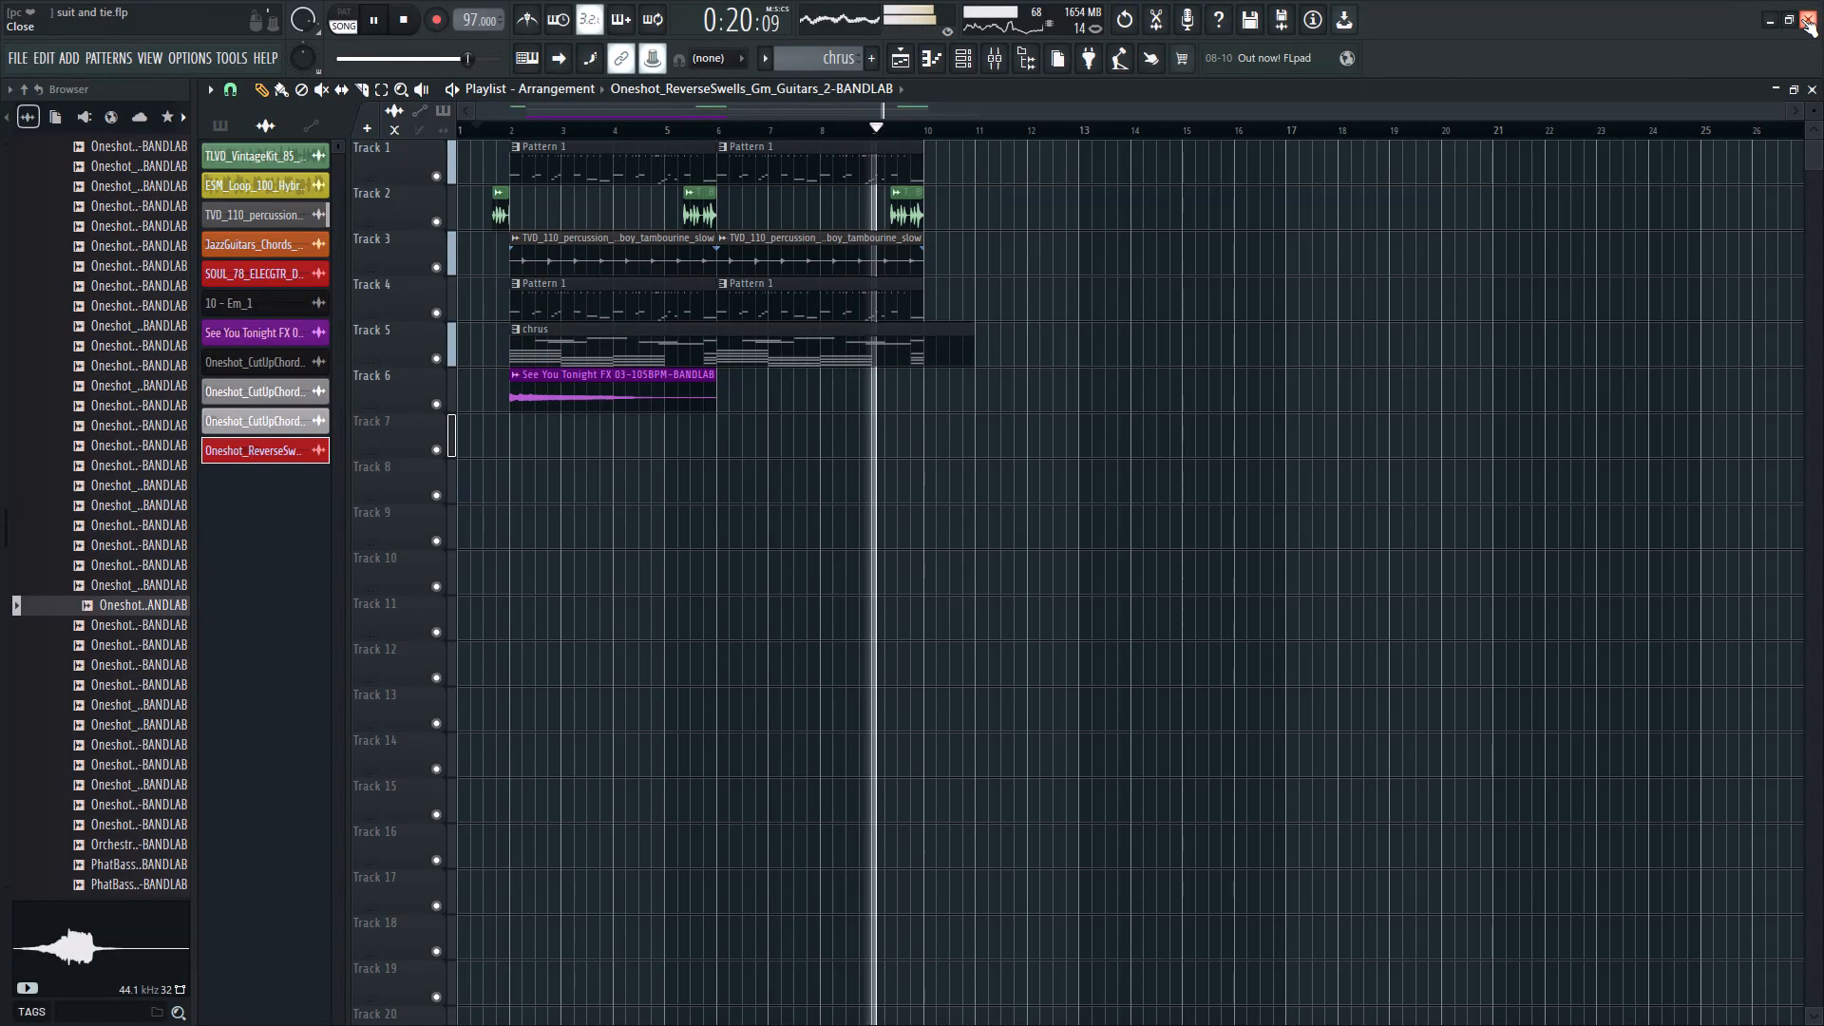
Stop the arrangement playback and close the project, saving the changes to suit and tie.flp.
key("space")
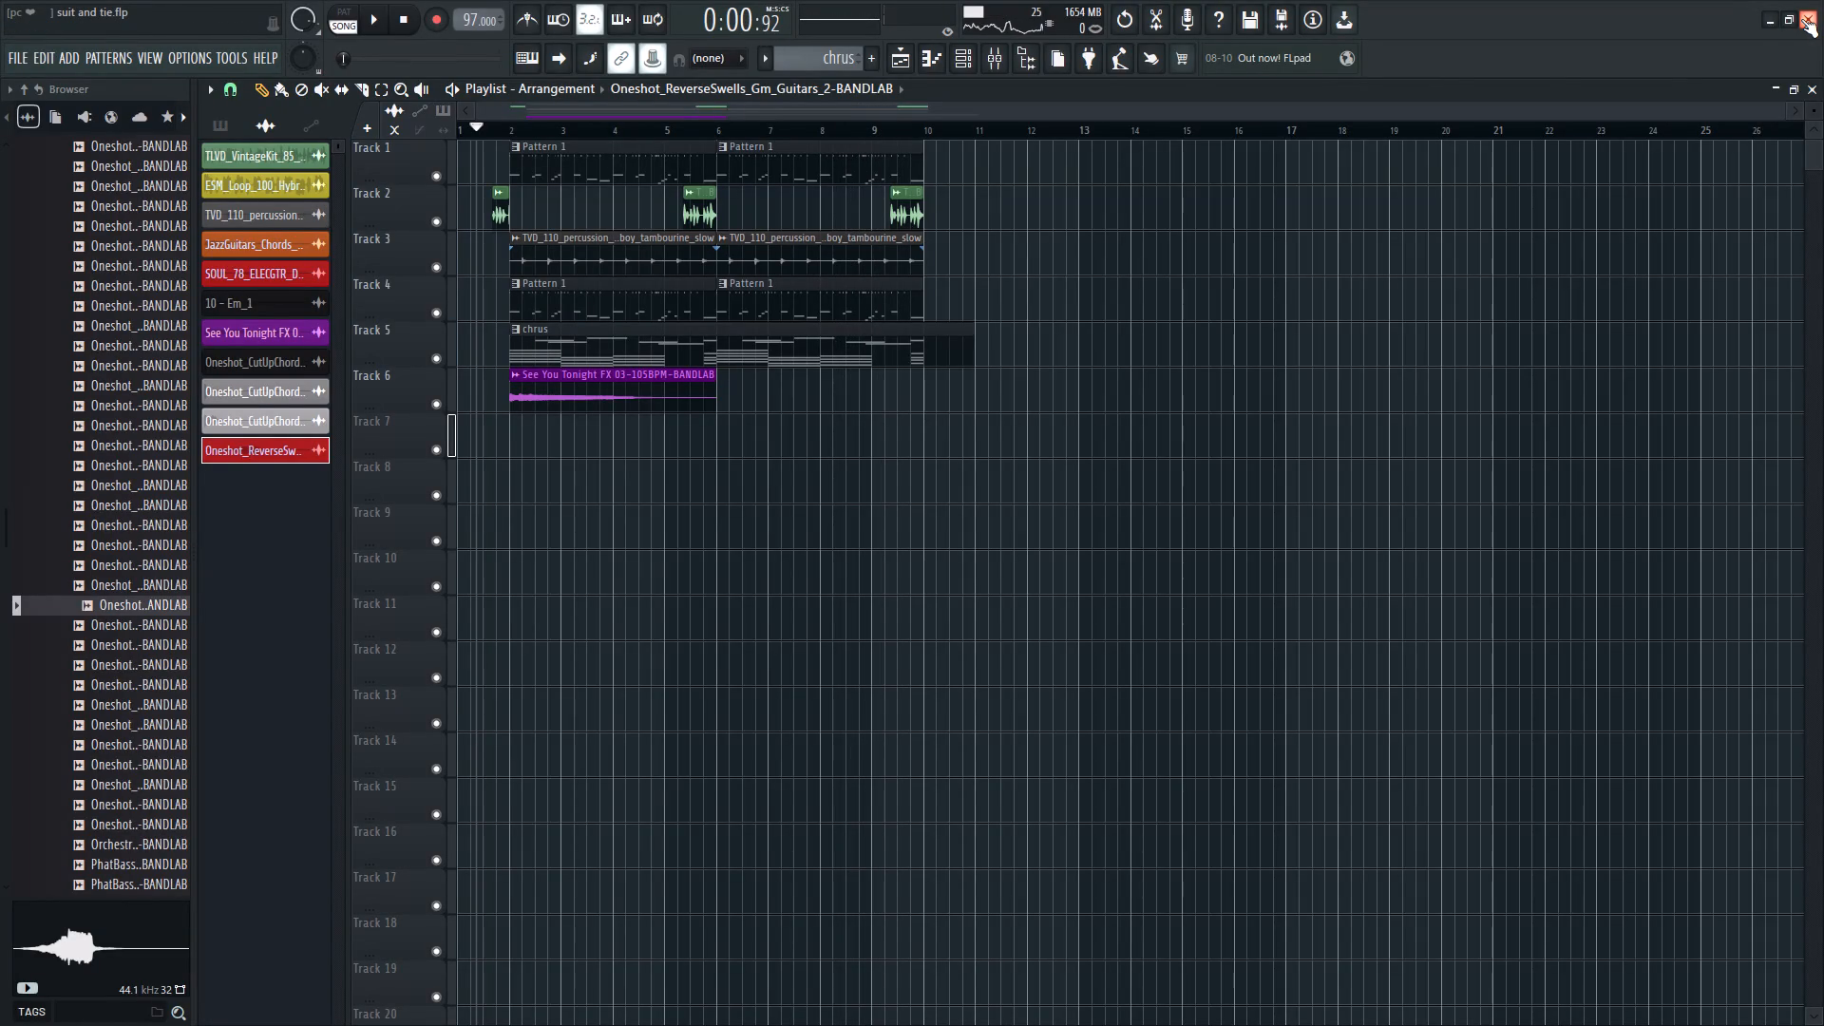
left_click(1801, 19)
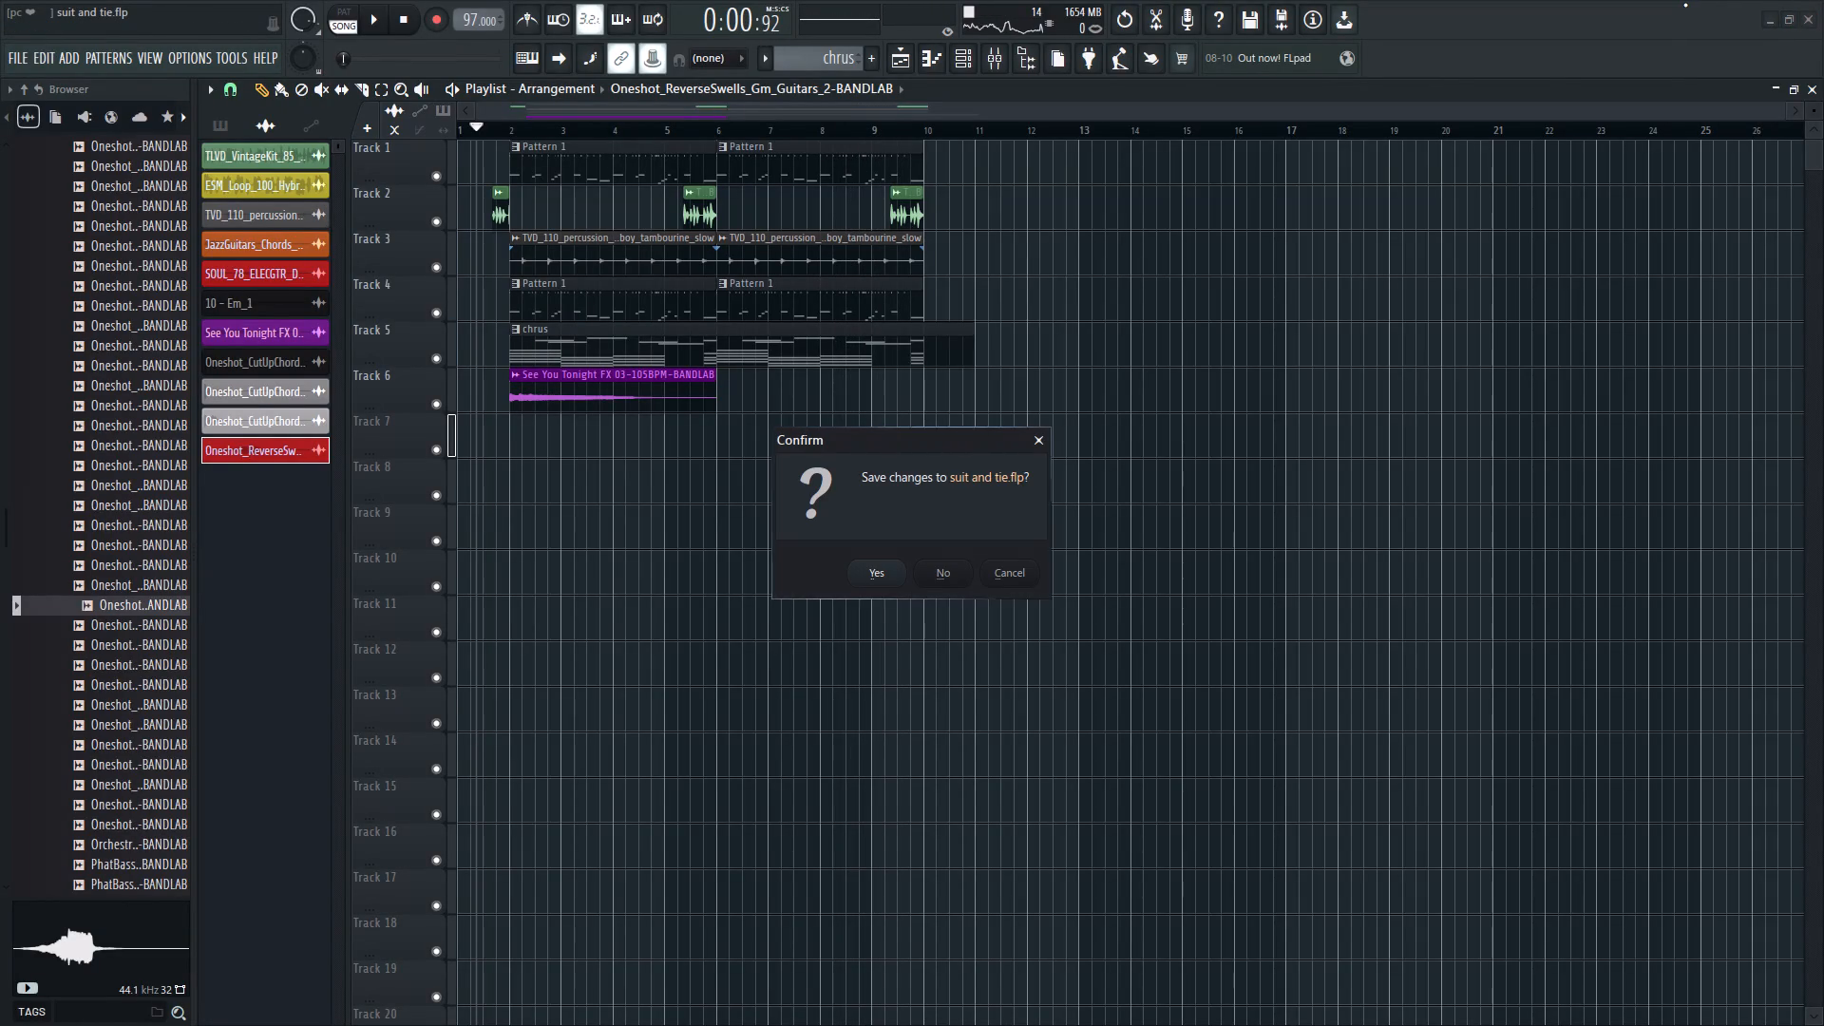
left_click(885, 586)
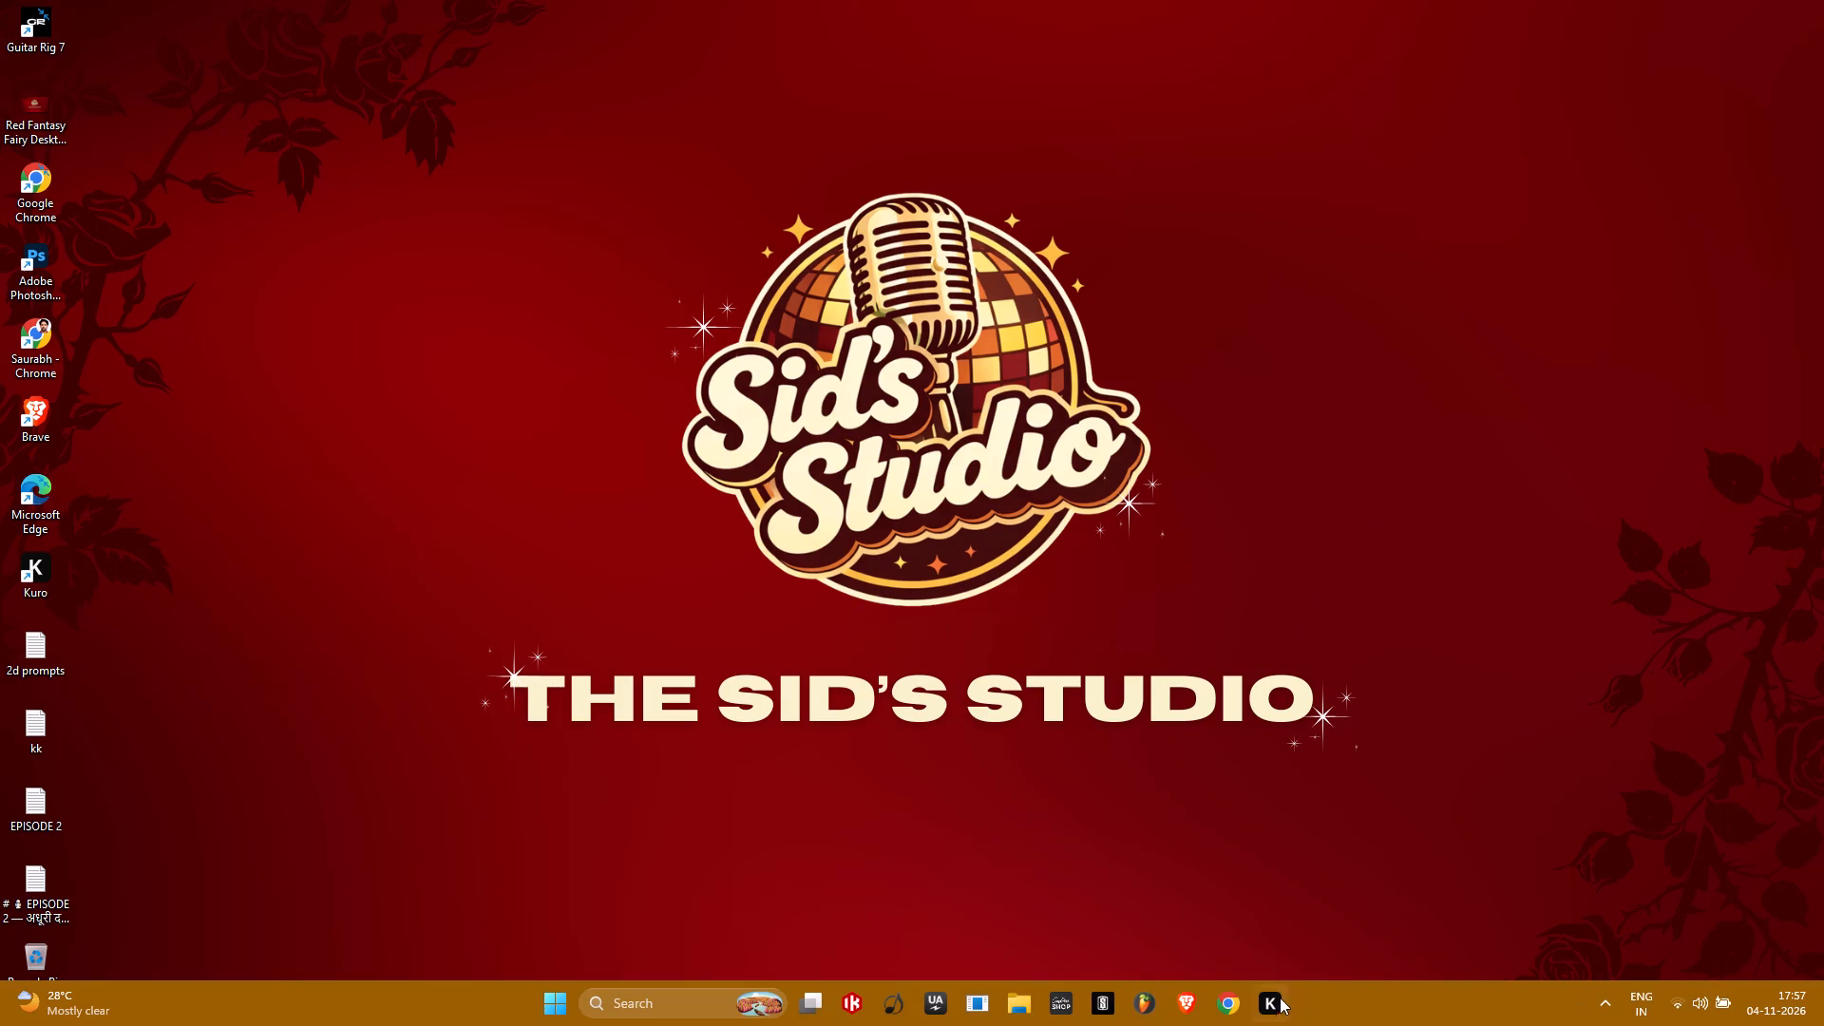
Launch the Kuro app.
left_click(1263, 1008)
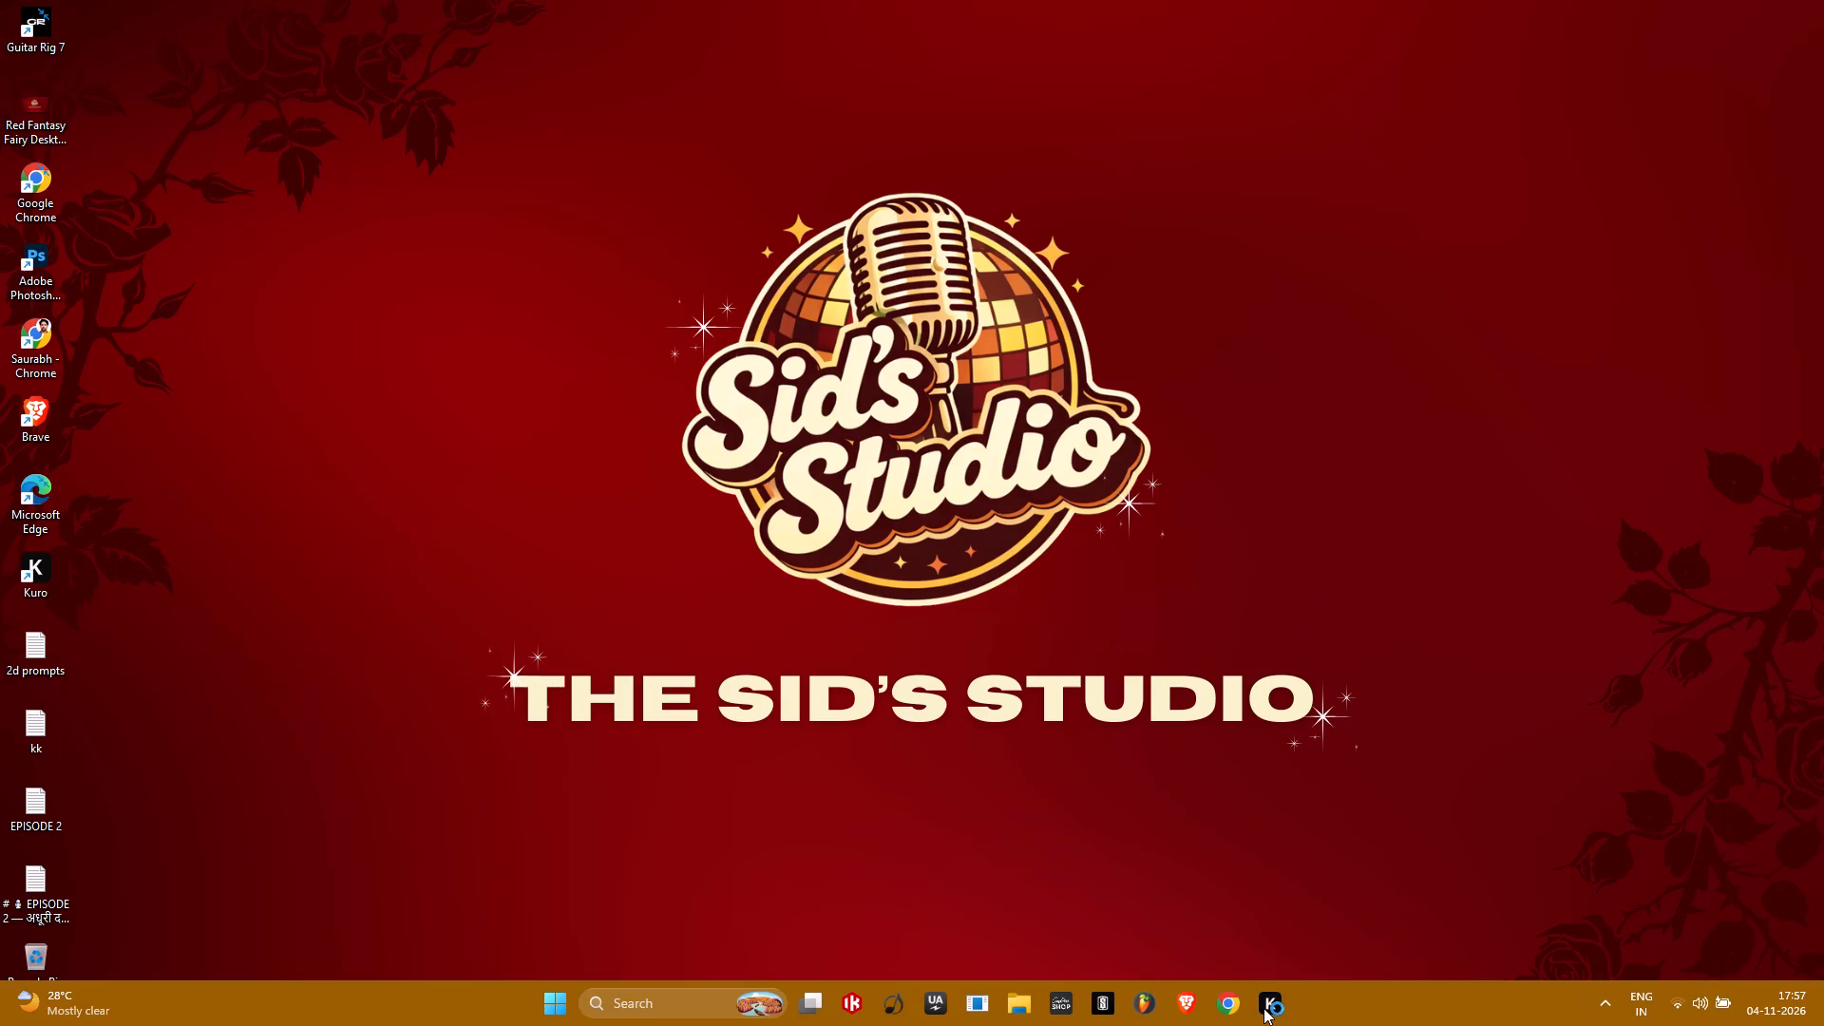